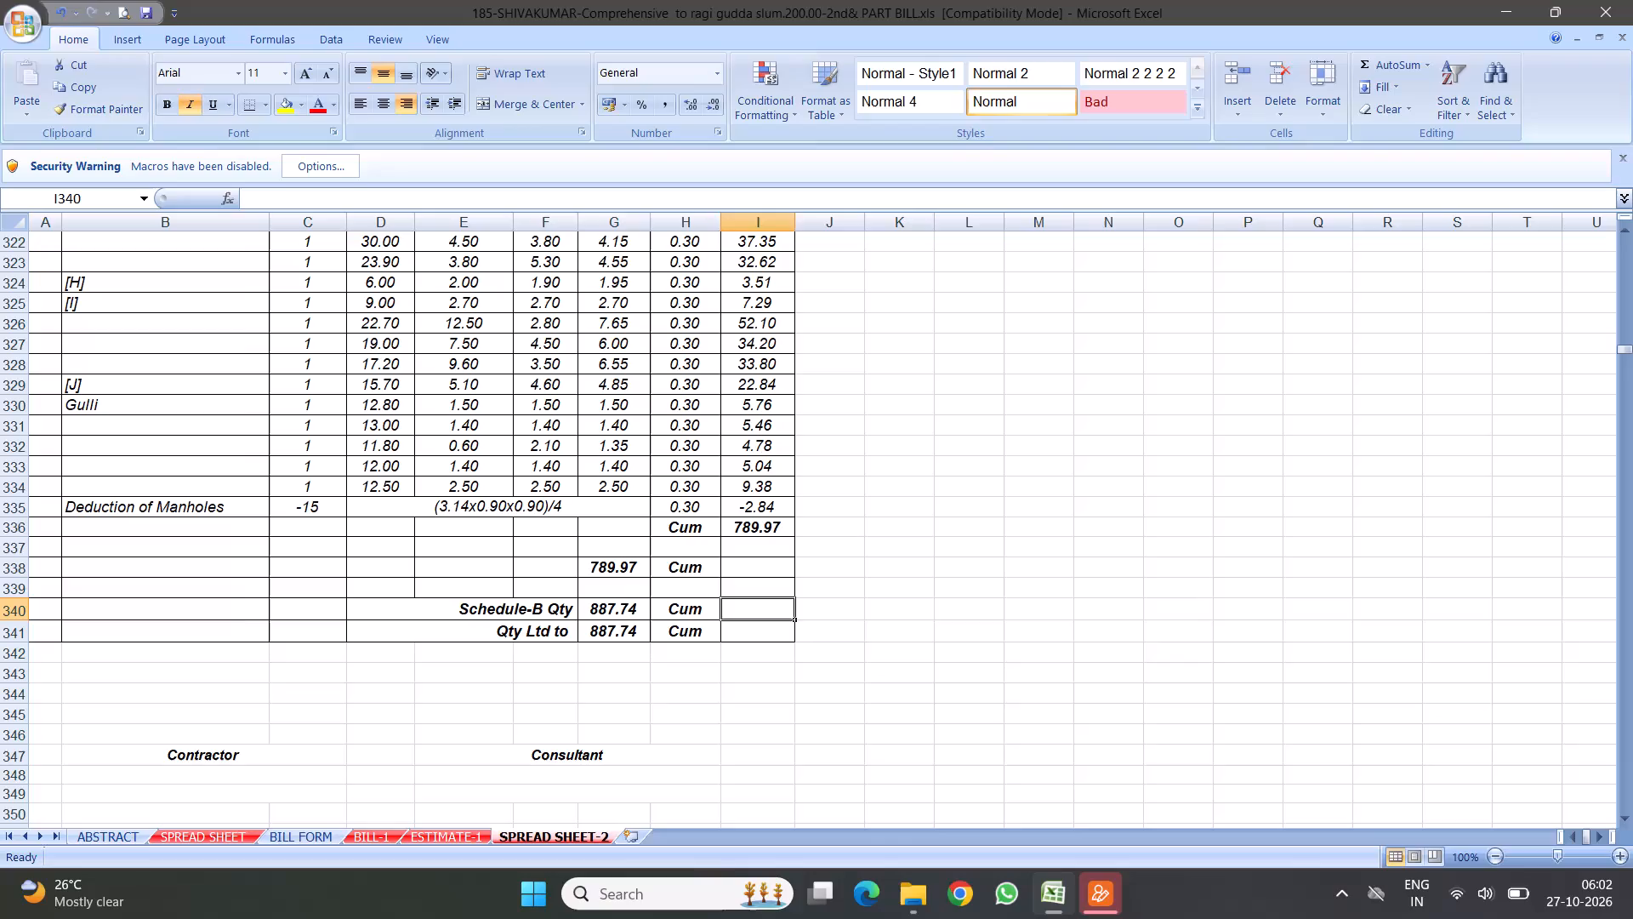
Examine item 6's concrete-dismantling measurements and quantities in SPREAD SHEET-2 against its entry in BILL FORM, returning to SPREAD SHEET-2.
left_click(510, 504)
scroll(543, 539, "down", 5)
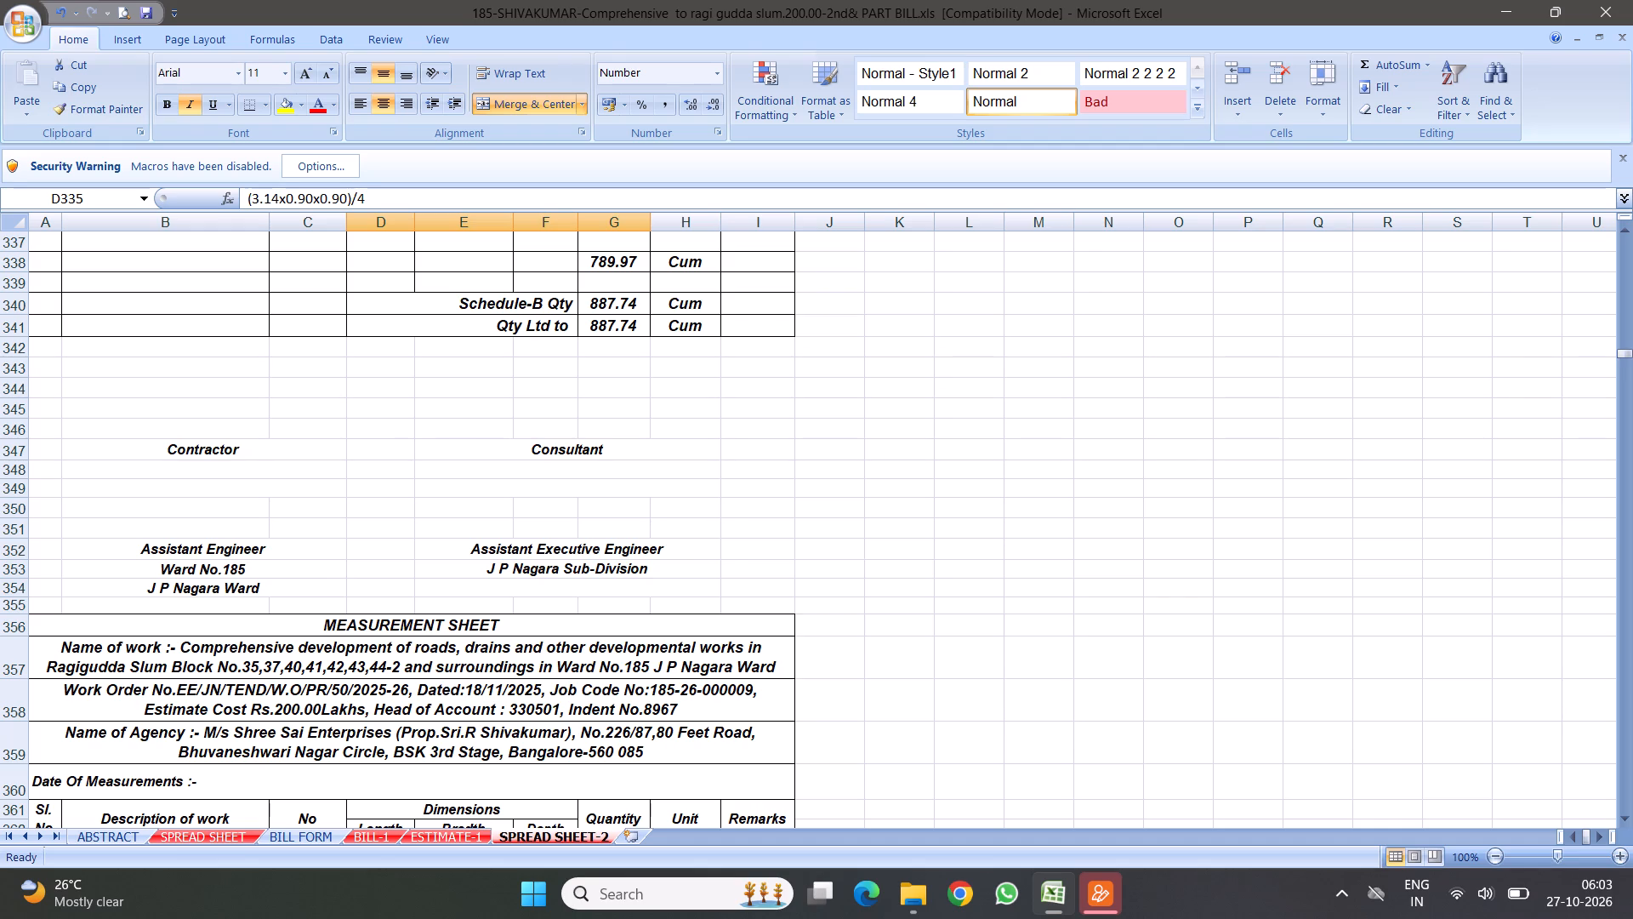
scroll(465, 477, "up", 13)
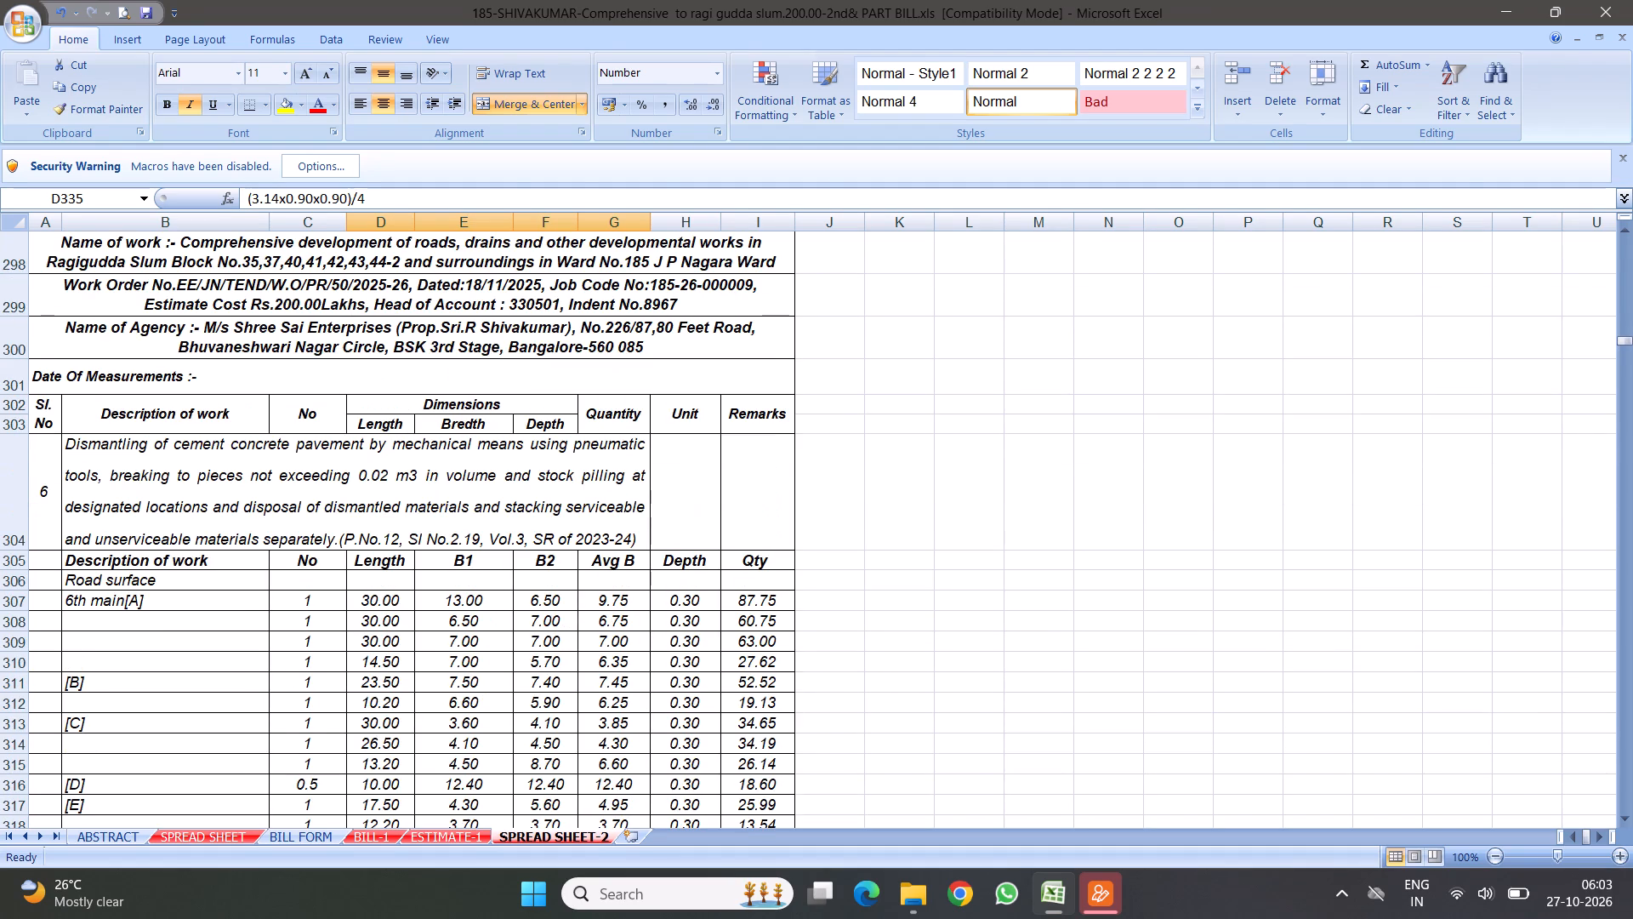
left_click(323, 499)
scroll(388, 520, "down", 6)
scroll(486, 539, "down", 6)
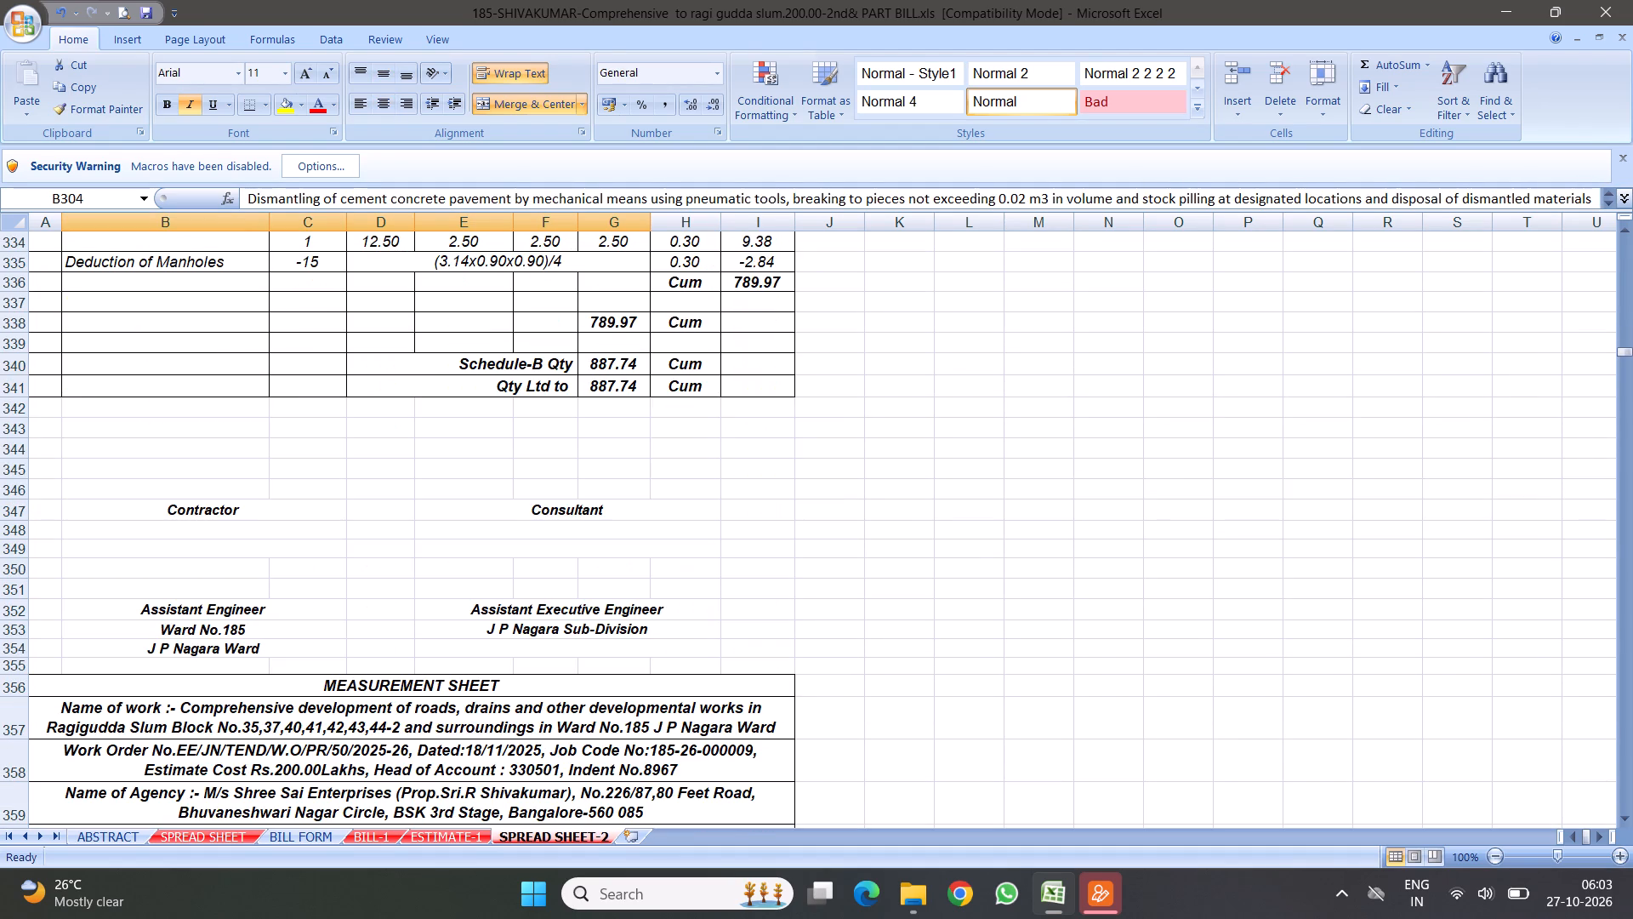
left_click(596, 366)
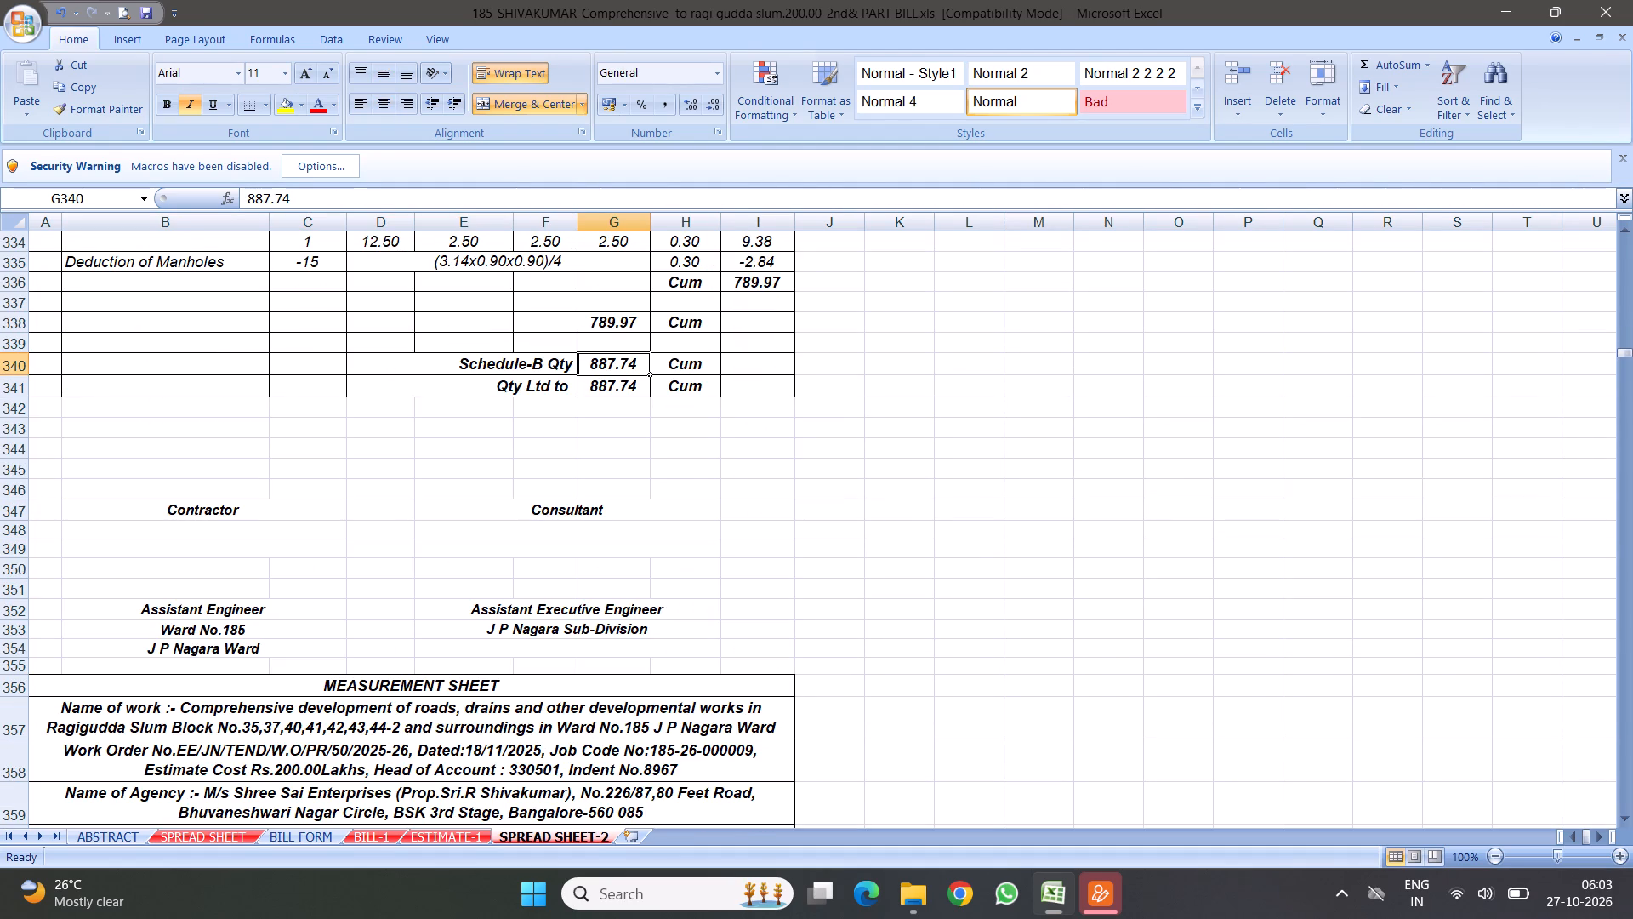
scroll(509, 392, "up", 16)
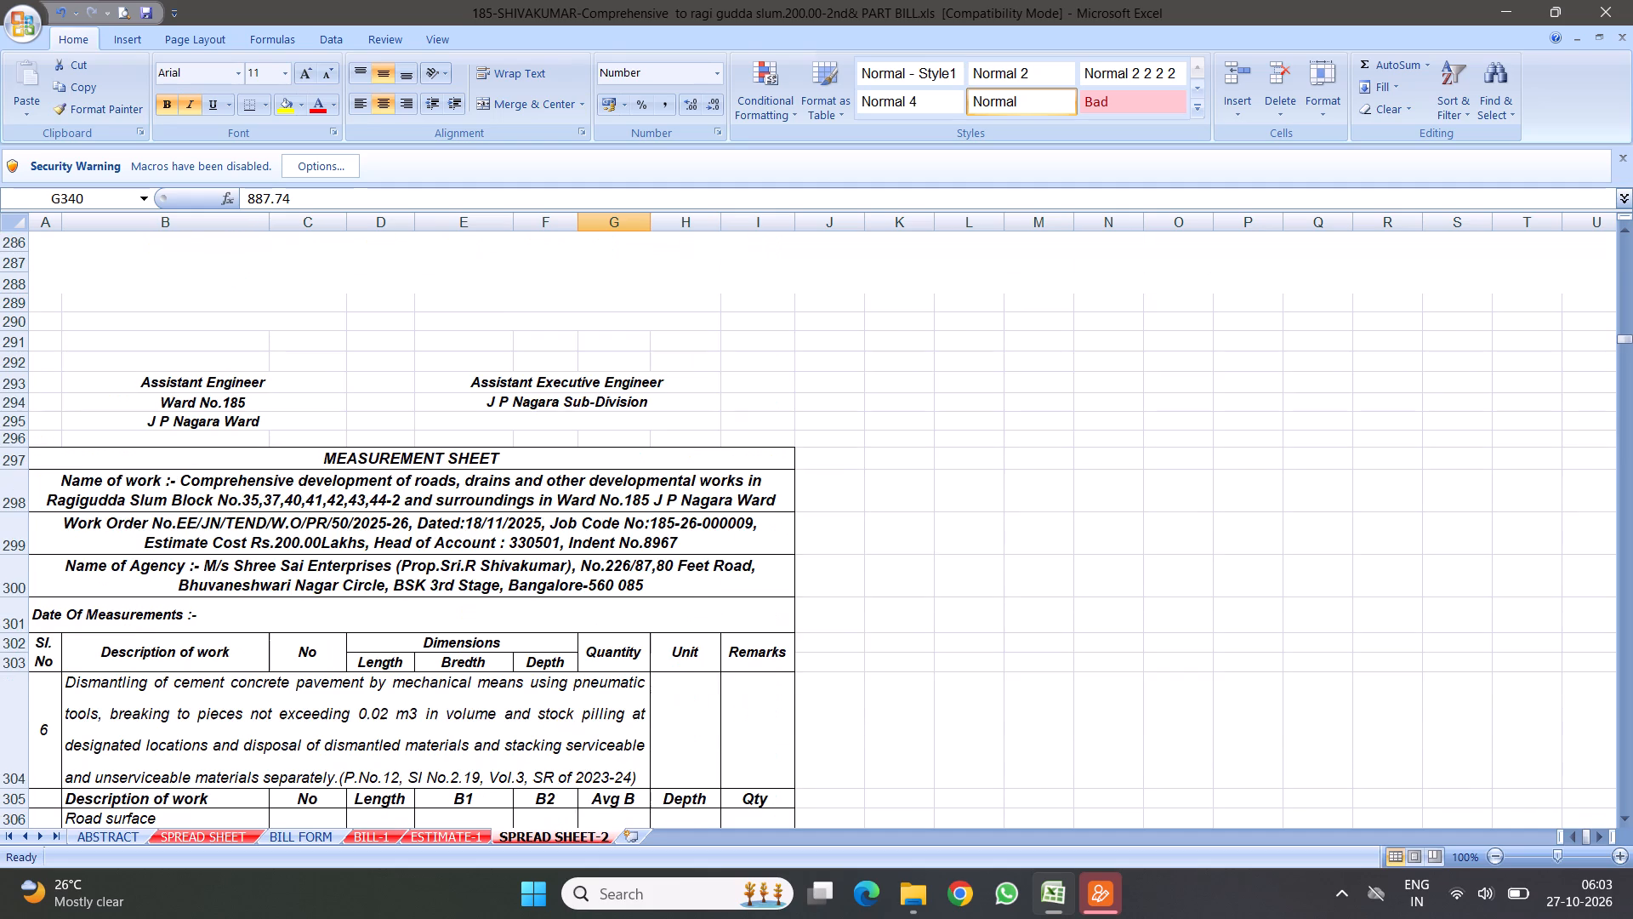
scroll(399, 512, "down", 5)
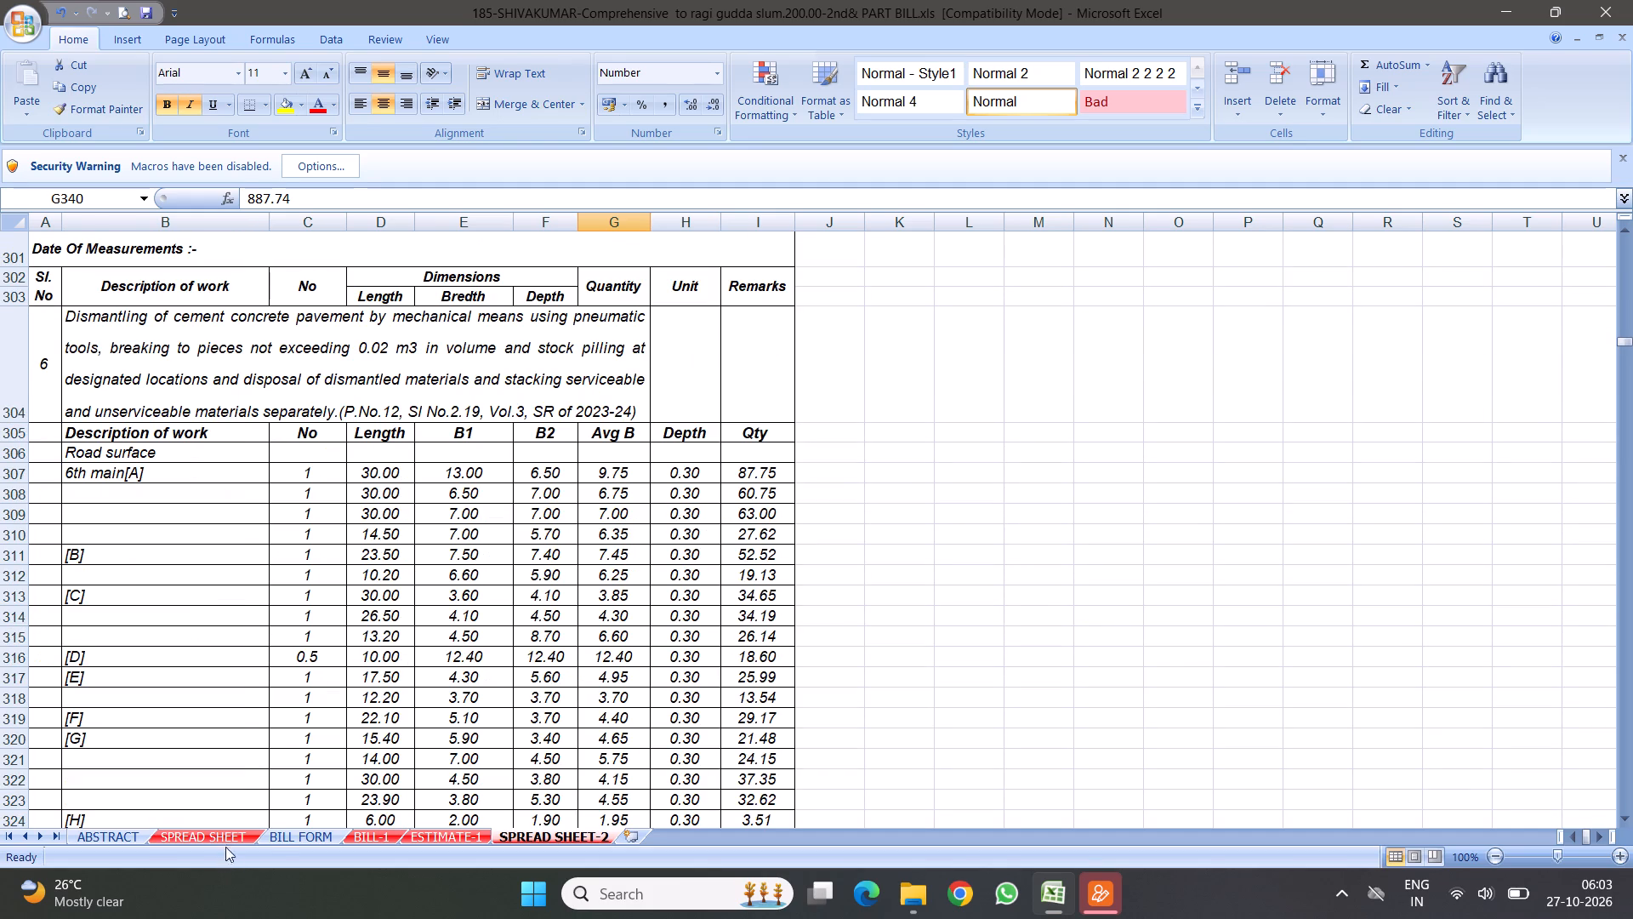
left_click(278, 834)
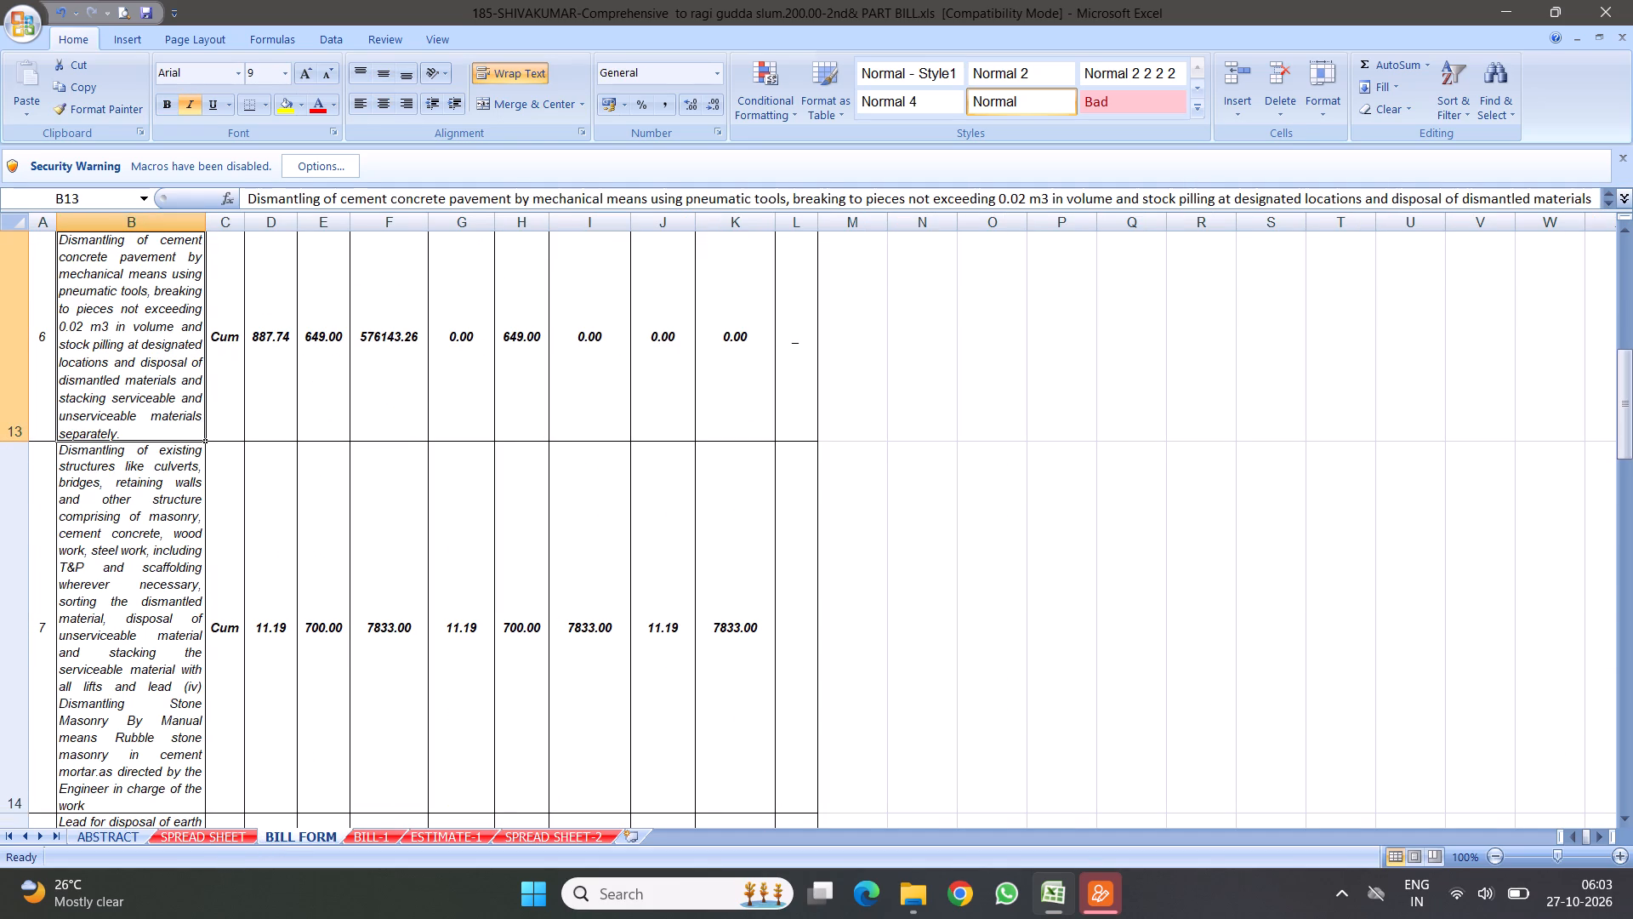
left_click(276, 346)
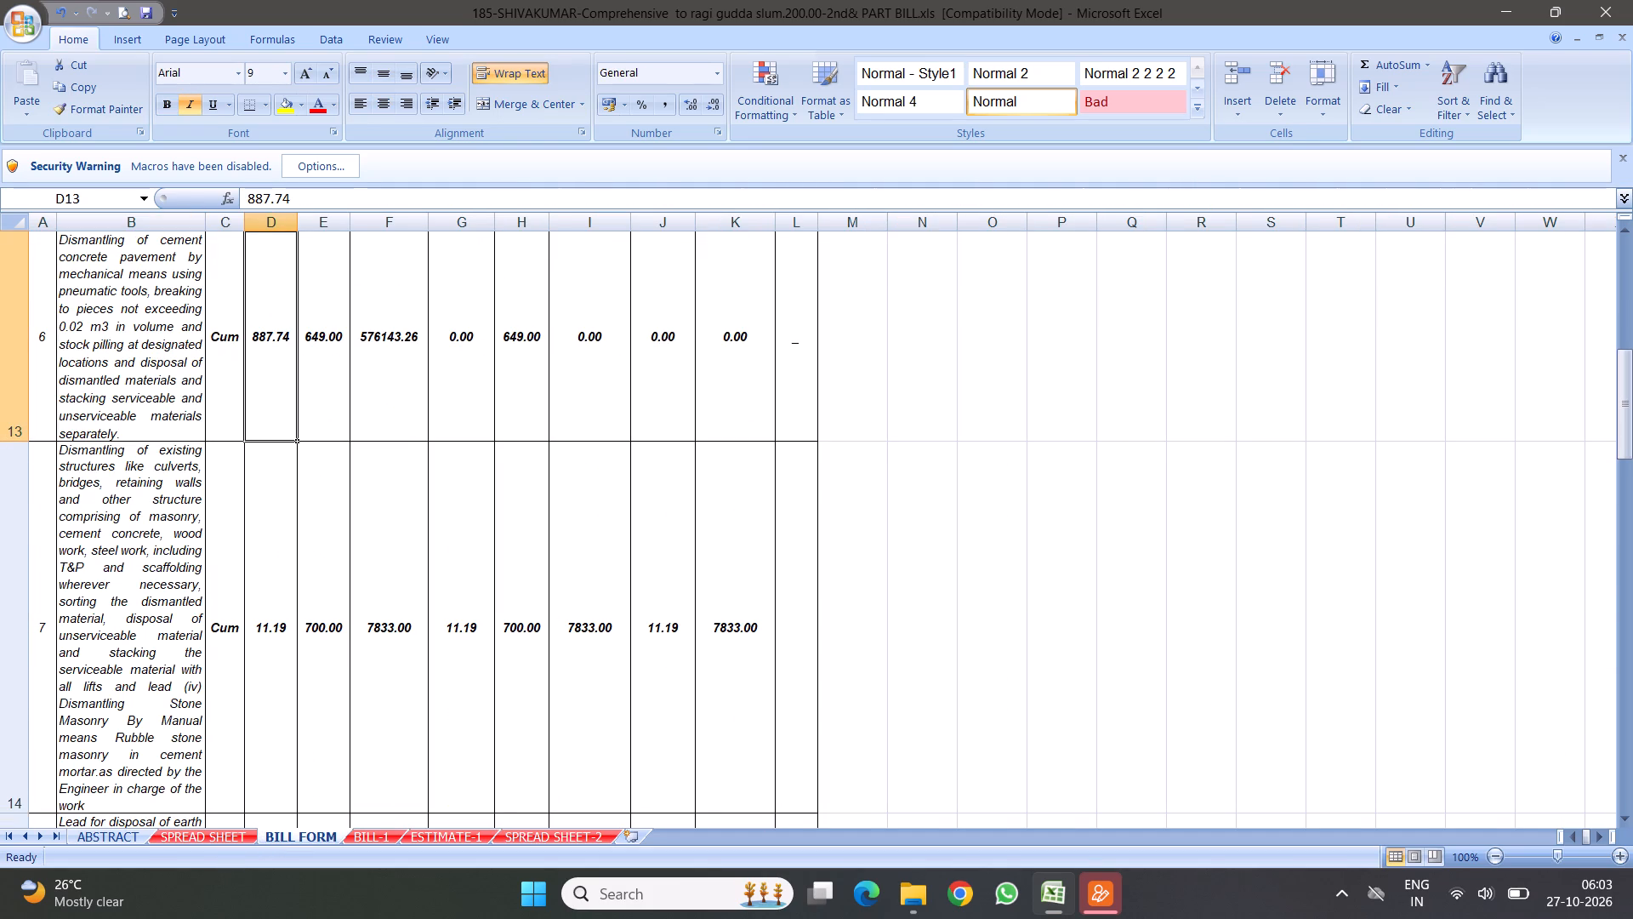
left_click(521, 352)
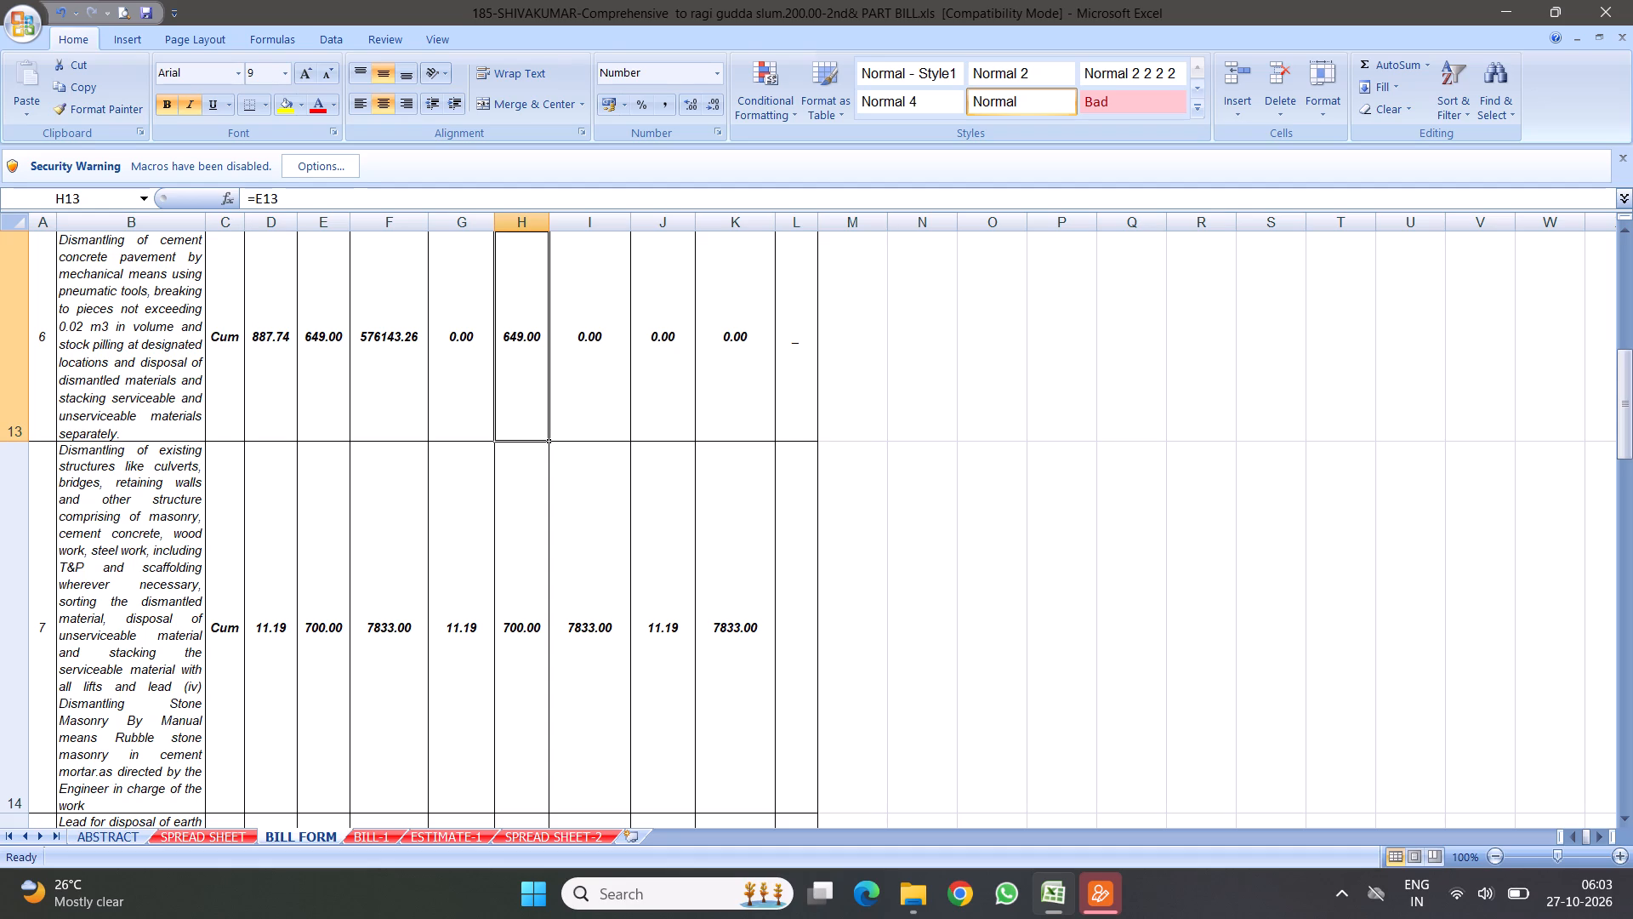
left_click(129, 339)
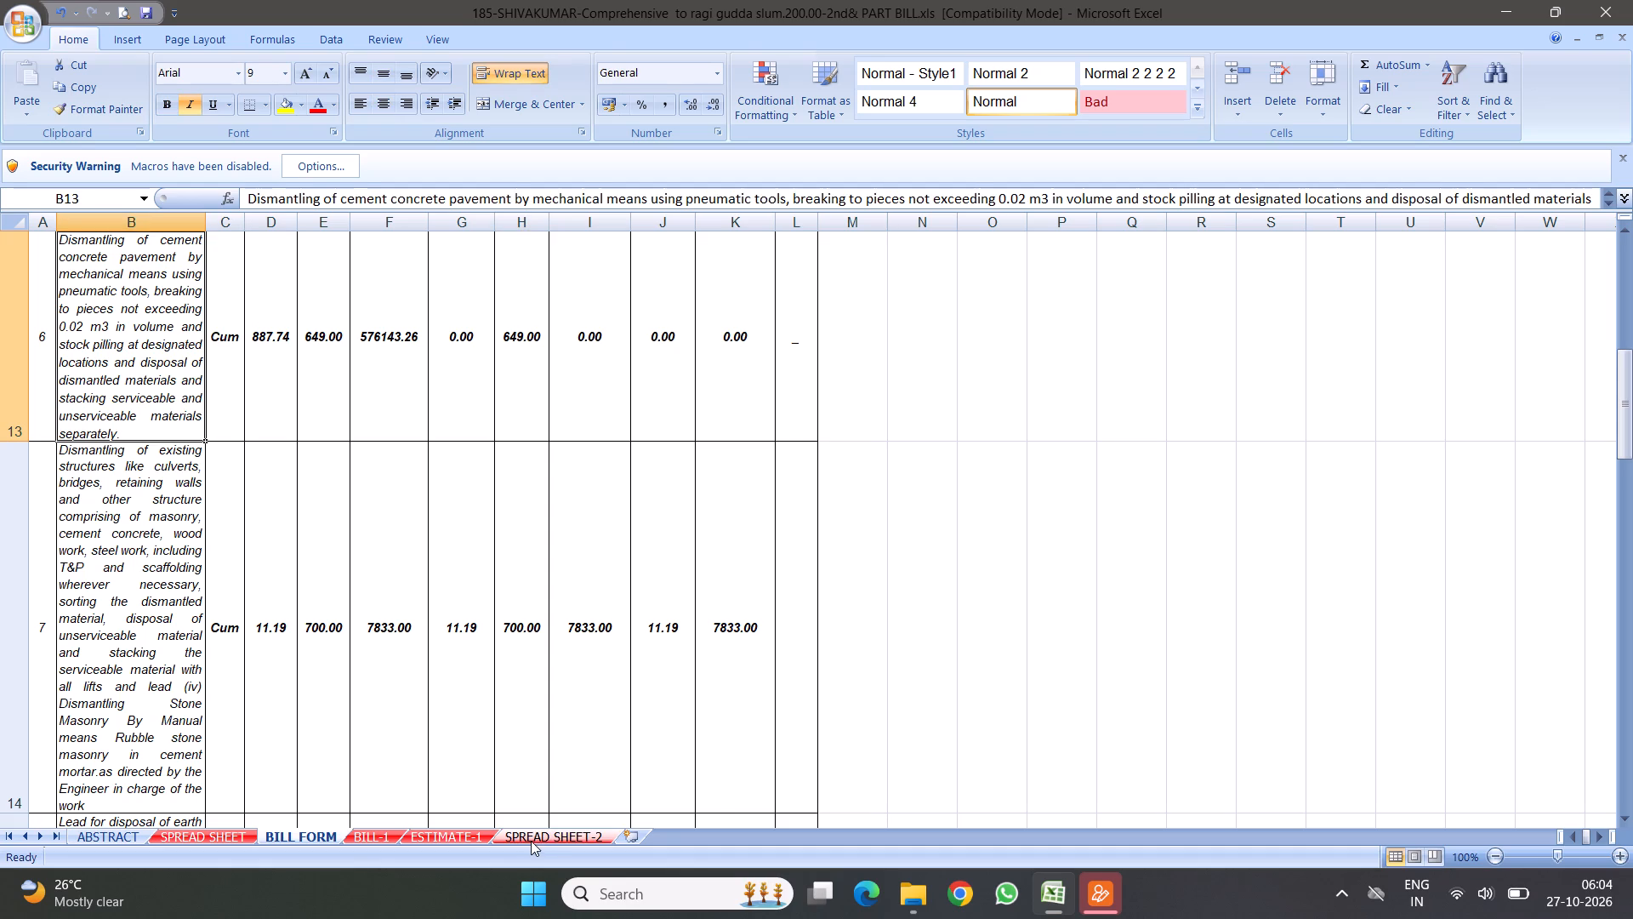
left_click(532, 837)
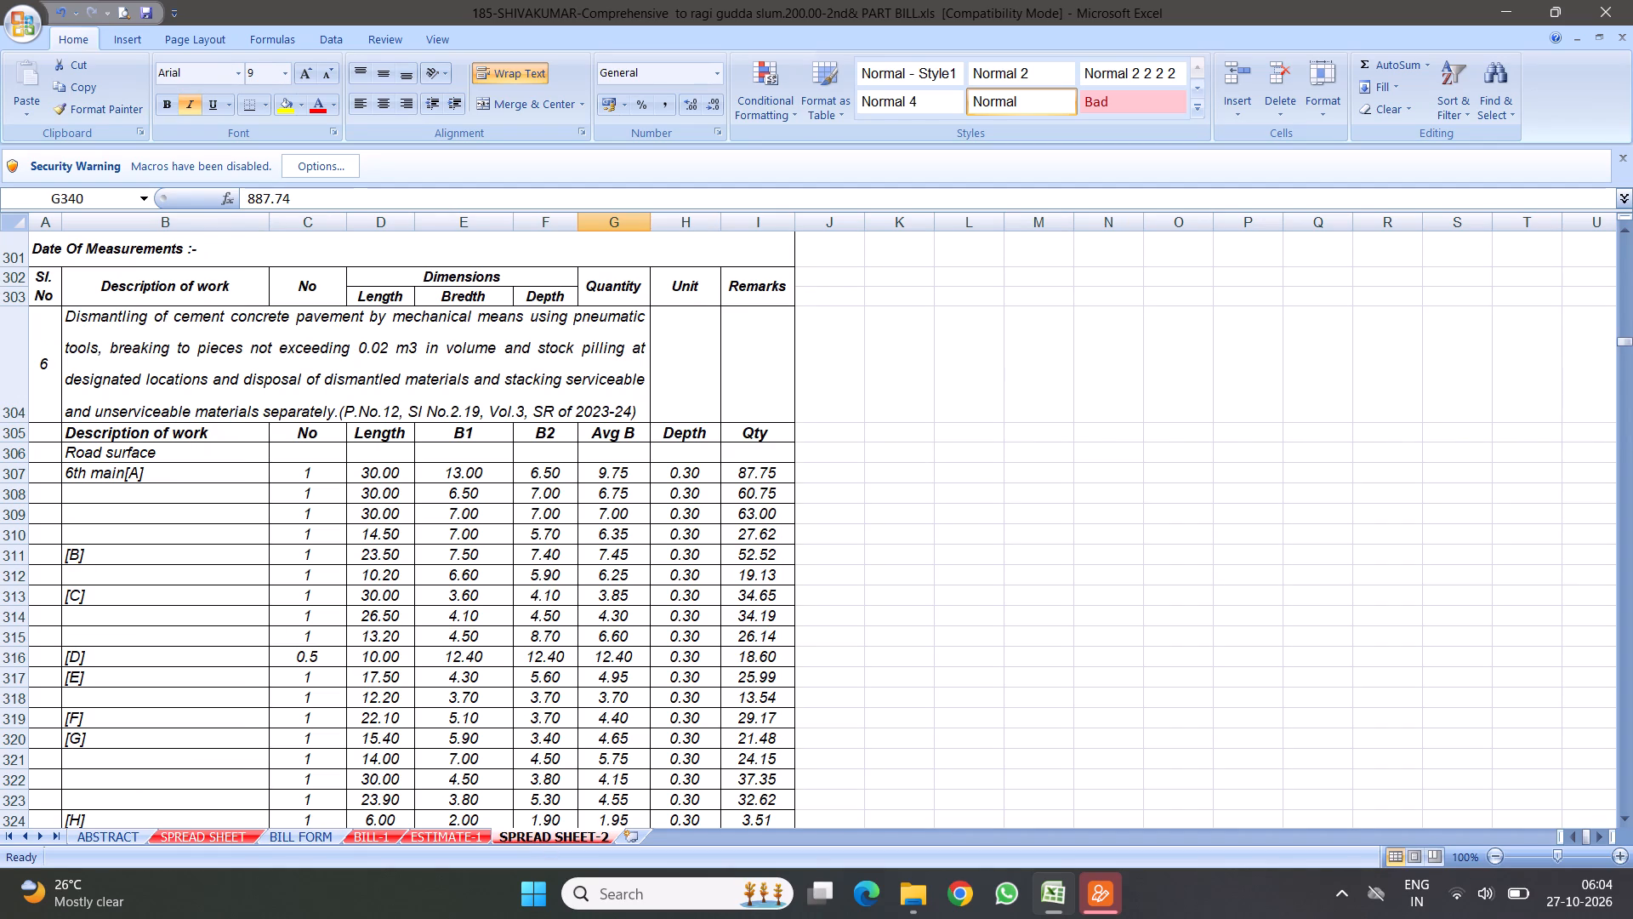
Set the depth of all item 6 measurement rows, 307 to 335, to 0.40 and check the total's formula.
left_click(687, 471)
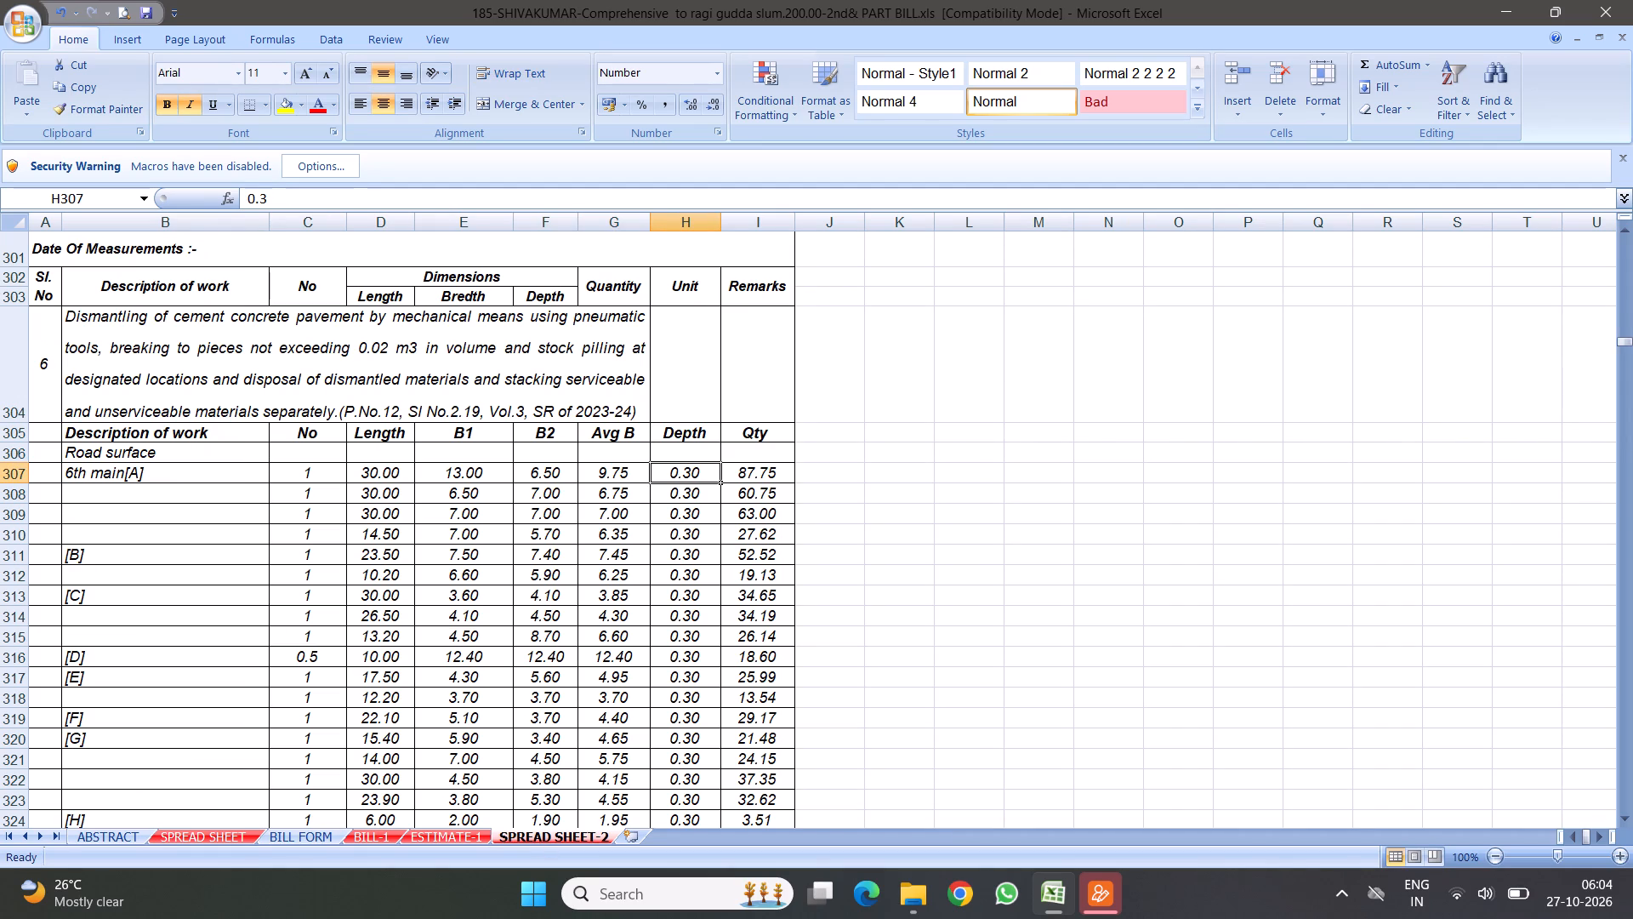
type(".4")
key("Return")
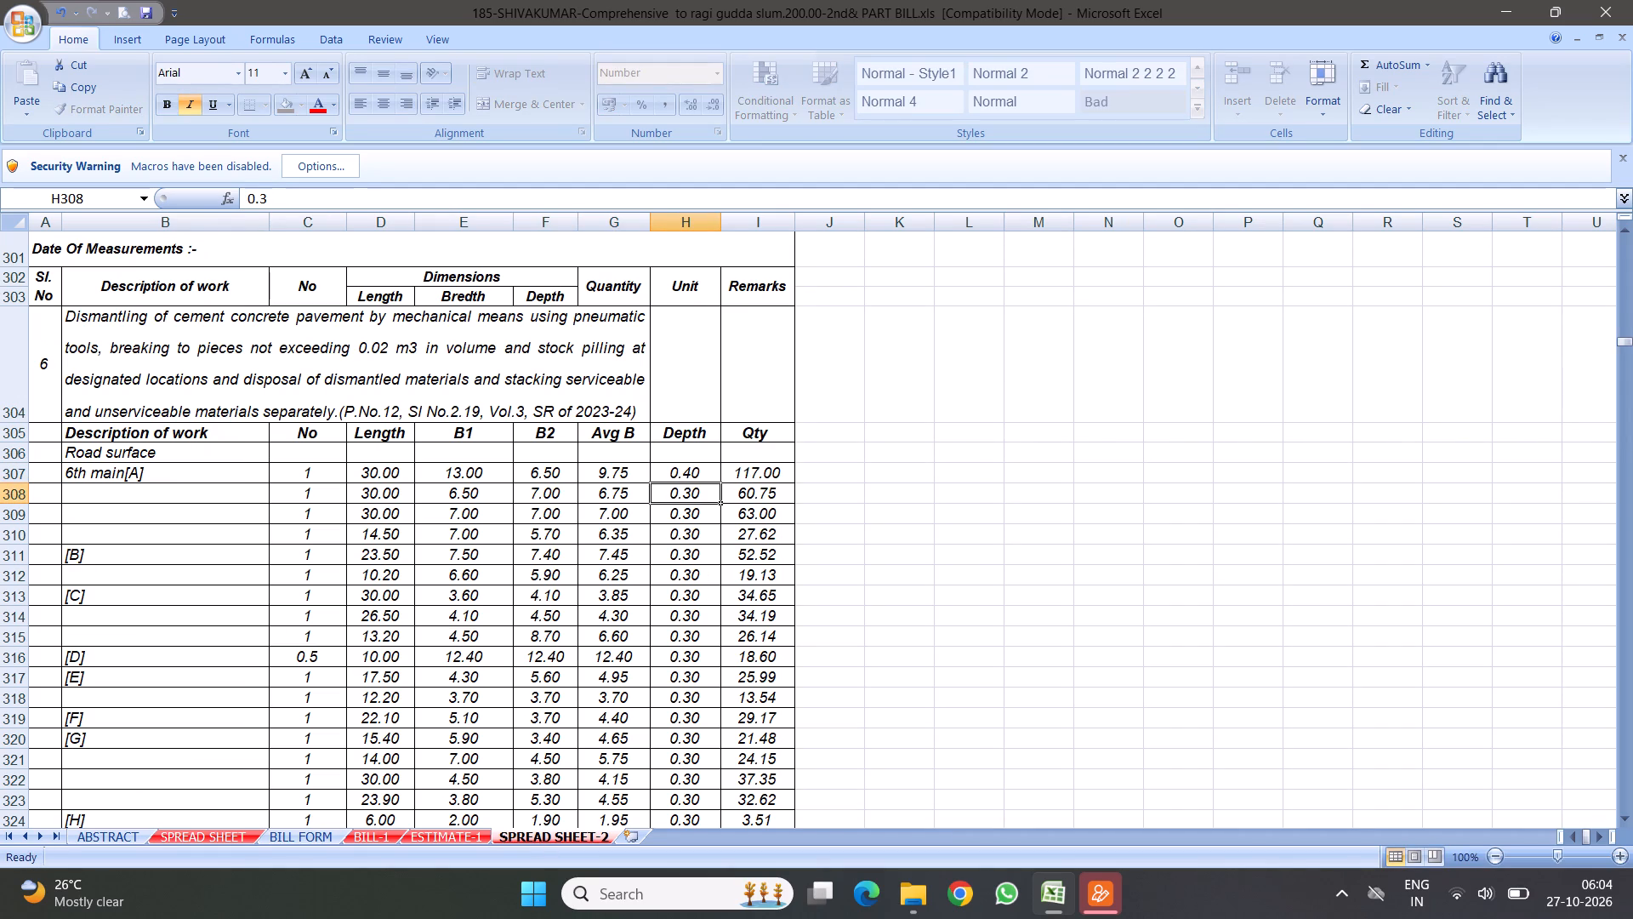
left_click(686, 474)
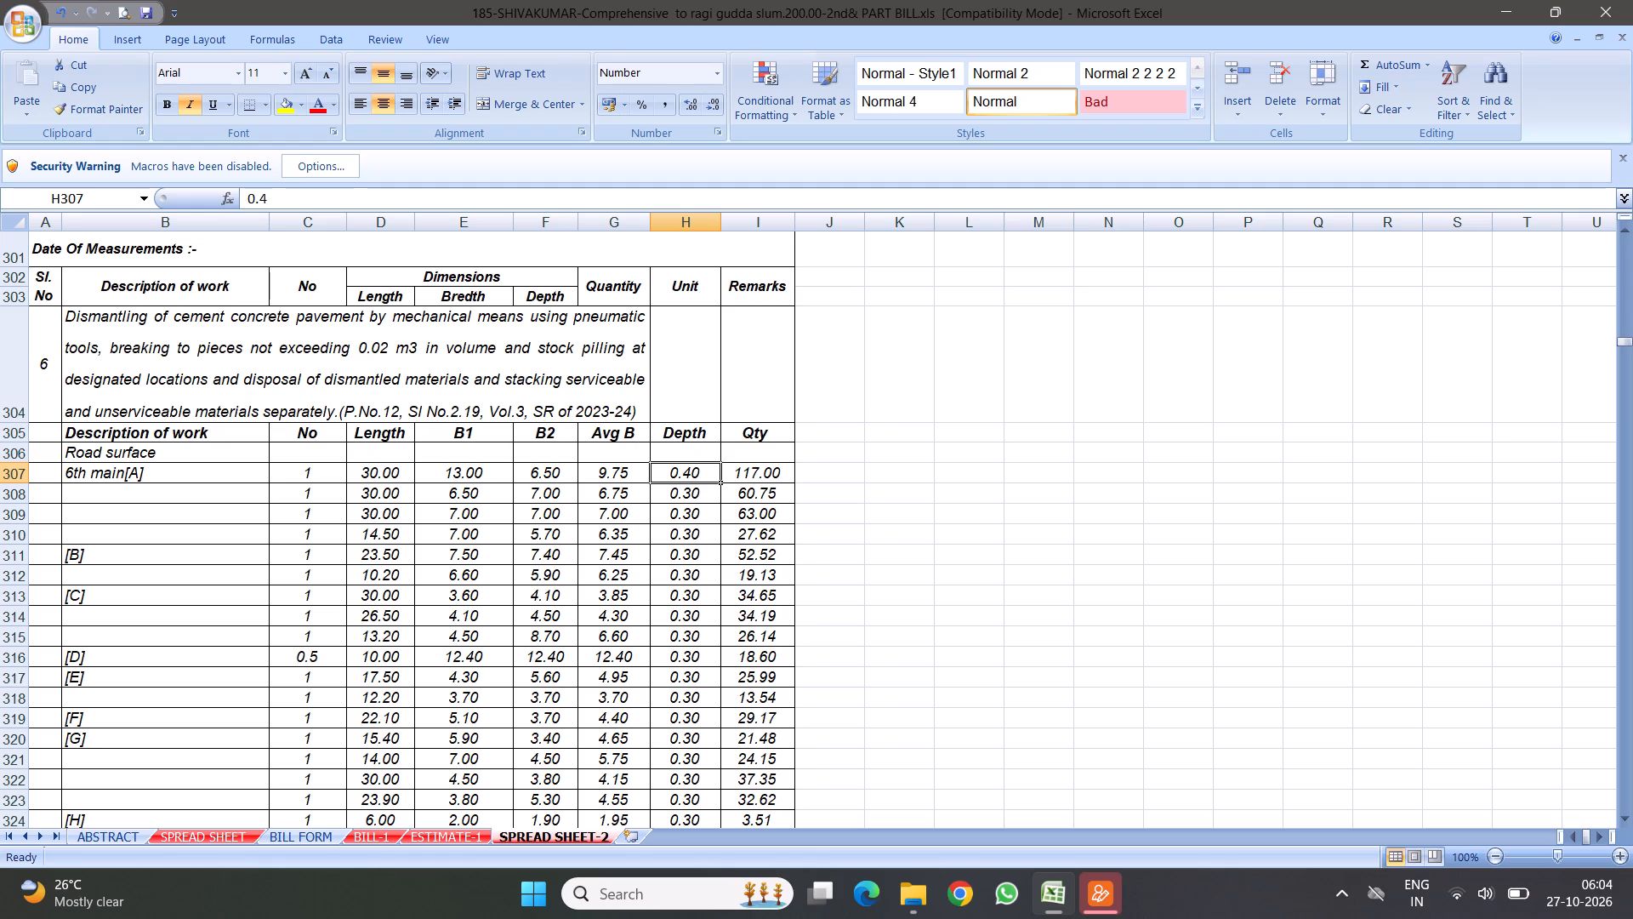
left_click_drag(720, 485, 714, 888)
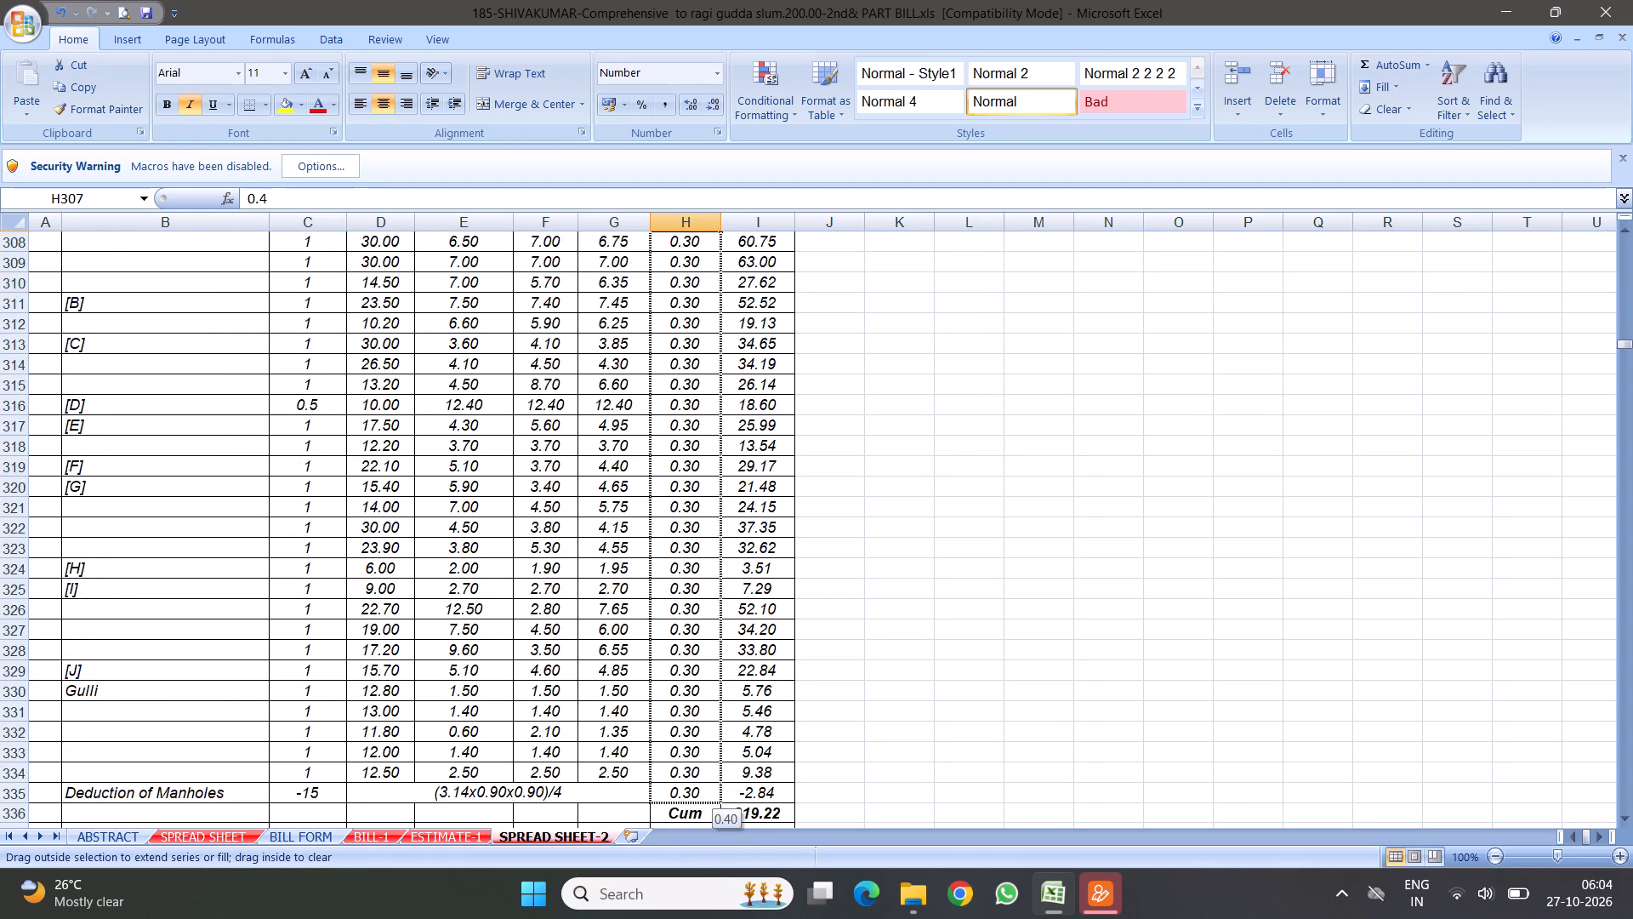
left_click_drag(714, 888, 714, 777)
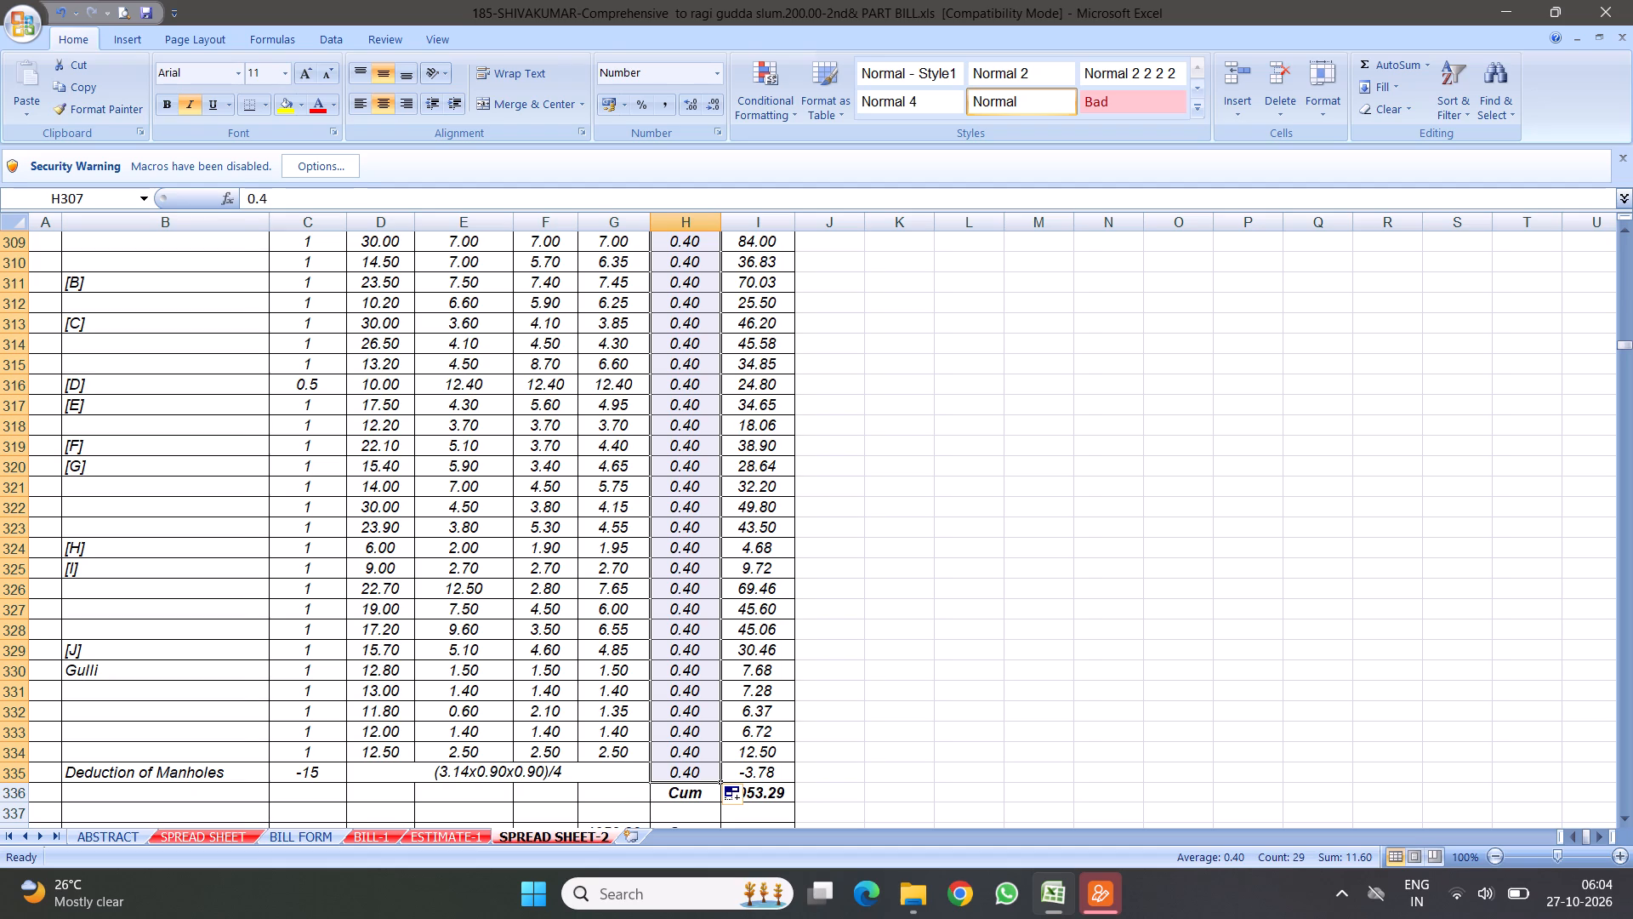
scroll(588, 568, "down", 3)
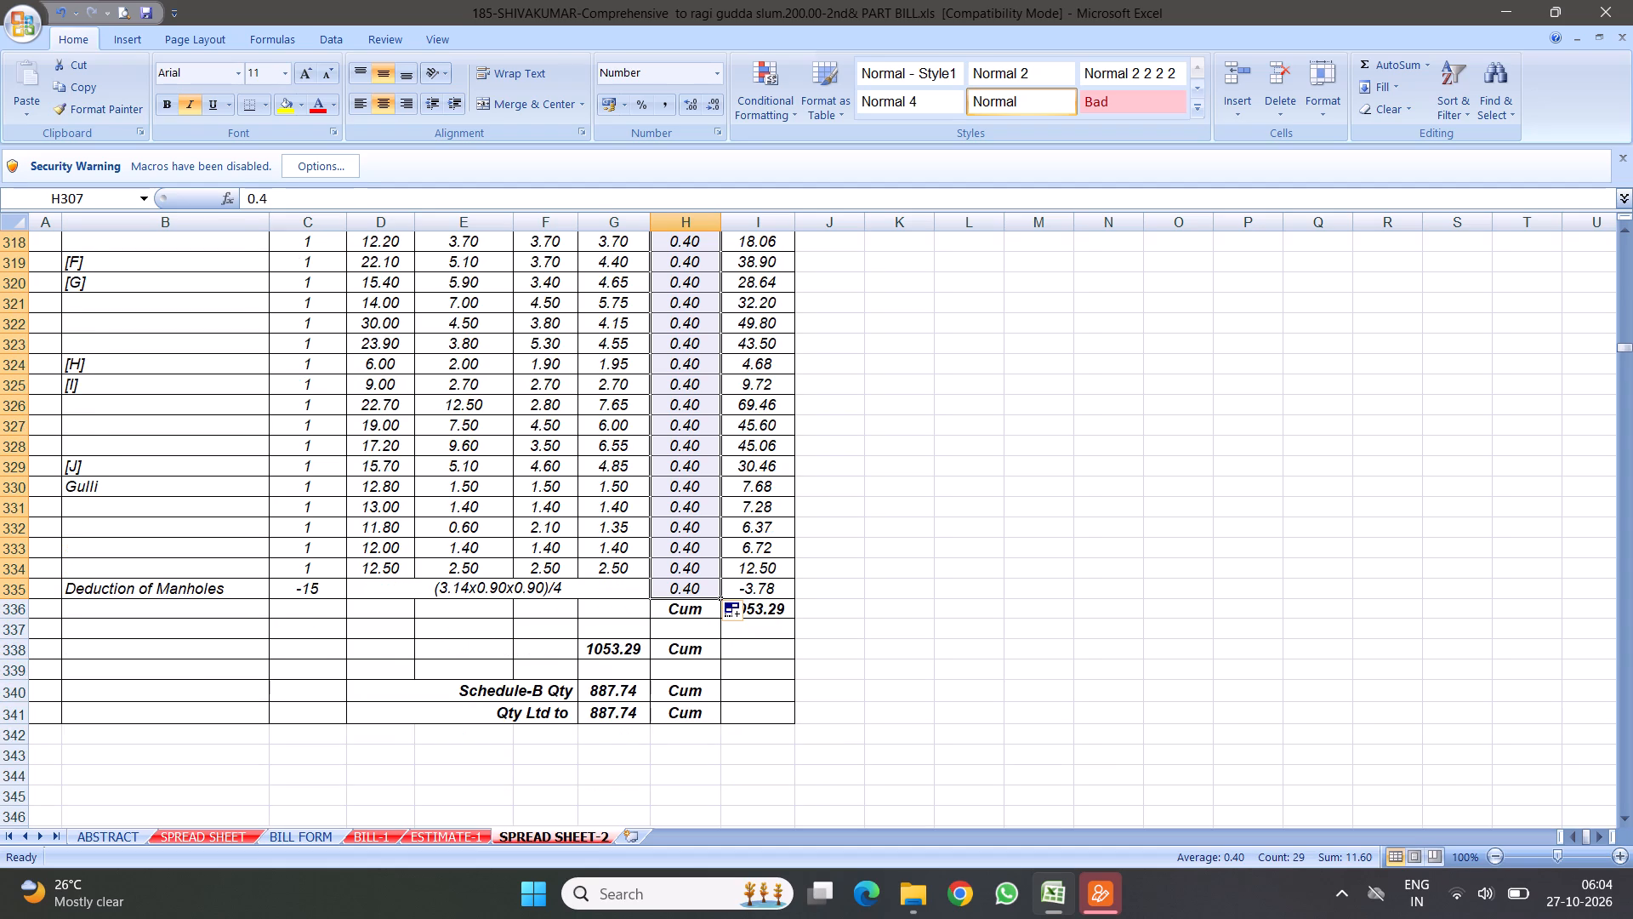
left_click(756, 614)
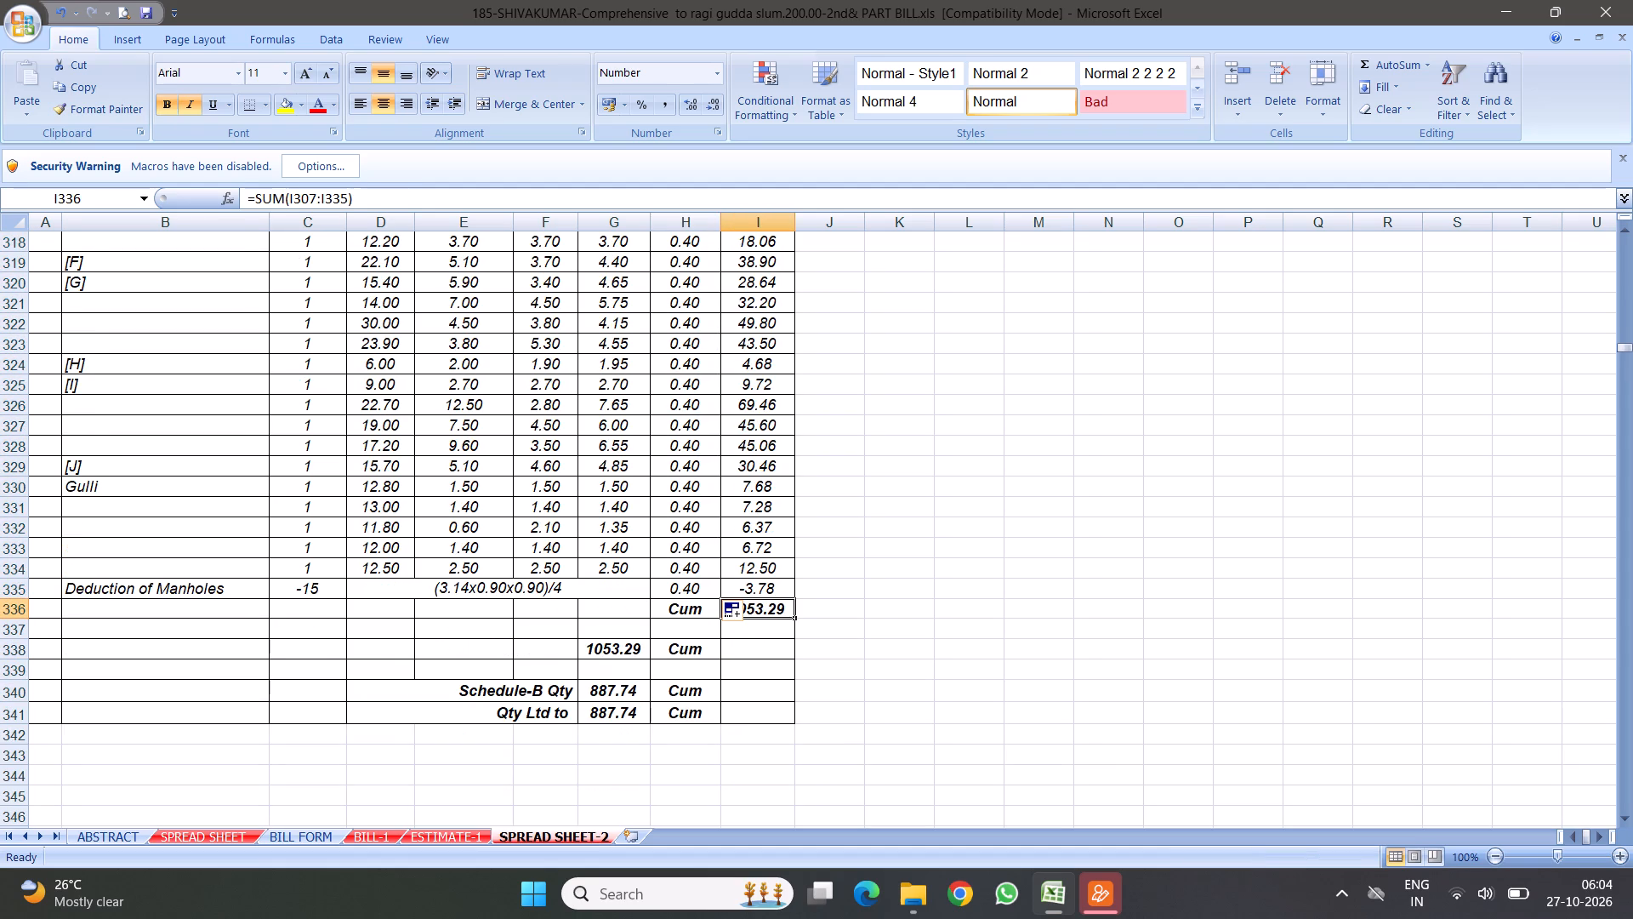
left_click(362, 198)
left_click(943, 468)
Set the depth of all item 6 measurement rows, from 6th main[A] through Deduction of Manholes, to 0.35.
scroll(729, 465, "up", 6)
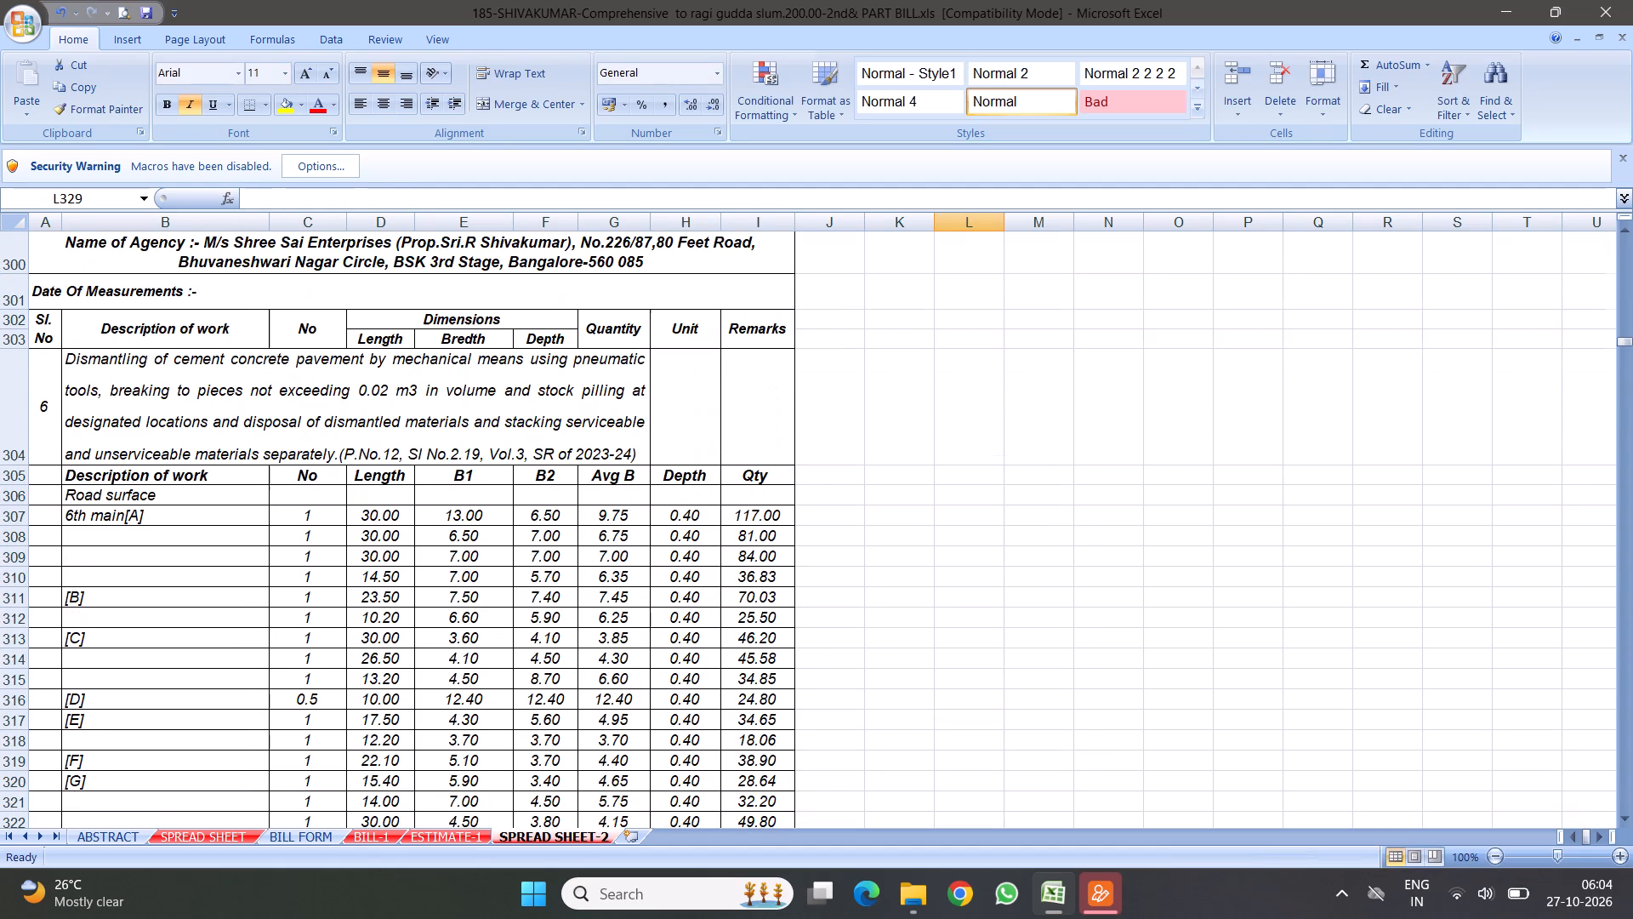
left_click(678, 509)
type(".35")
key("Return")
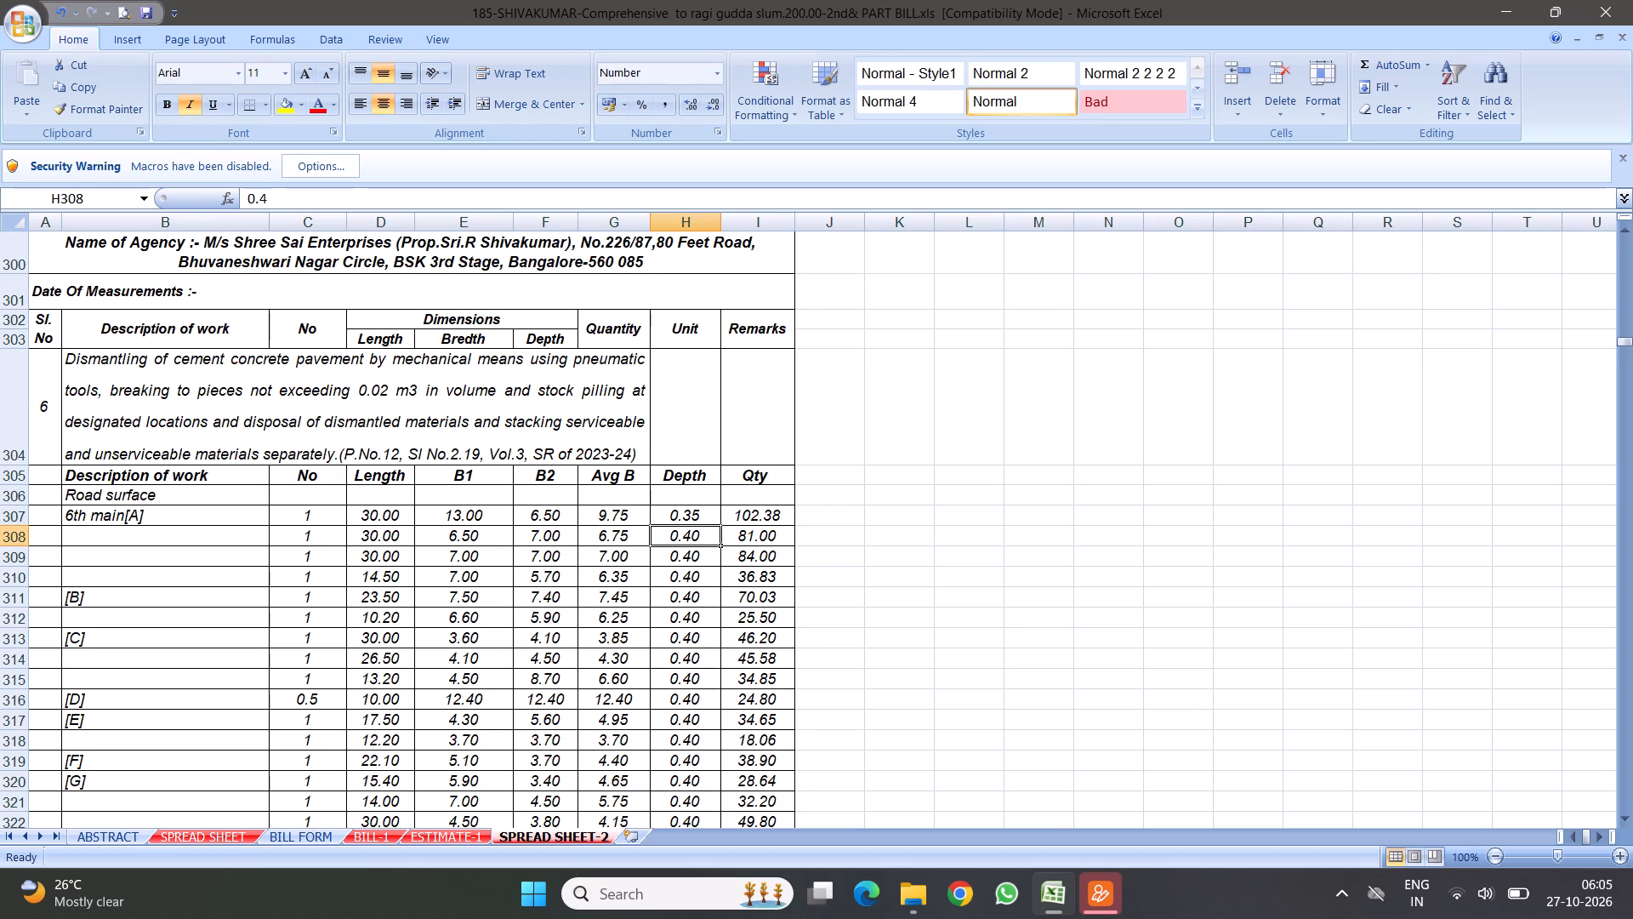
left_click(674, 516)
left_click_drag(718, 525, 710, 918)
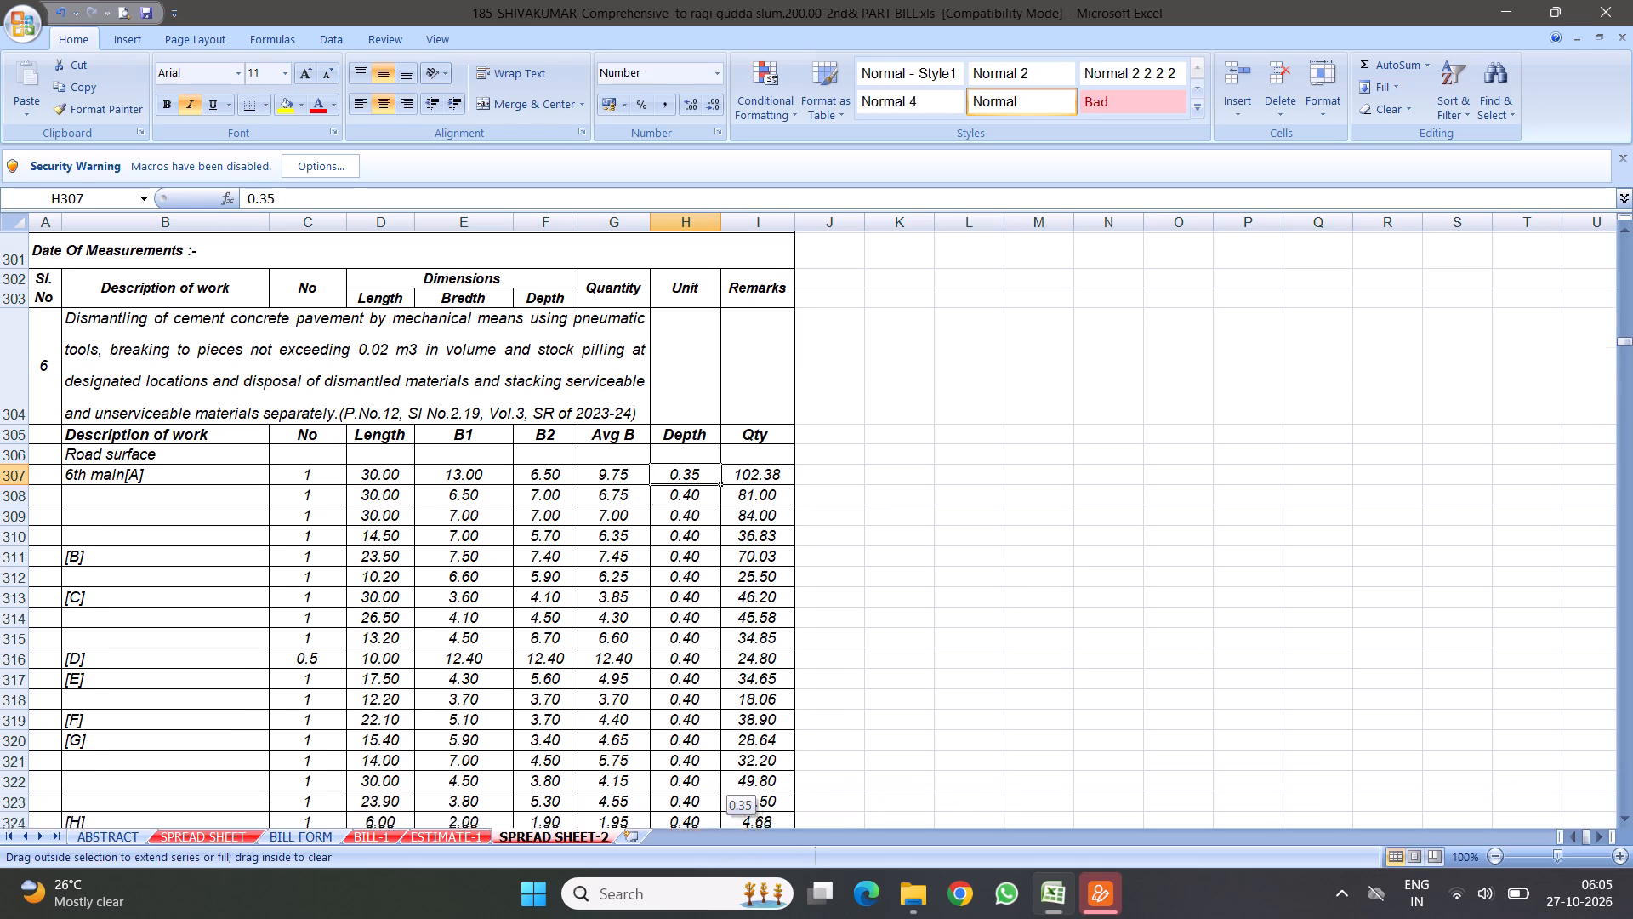
left_click_drag(710, 918, 705, 790)
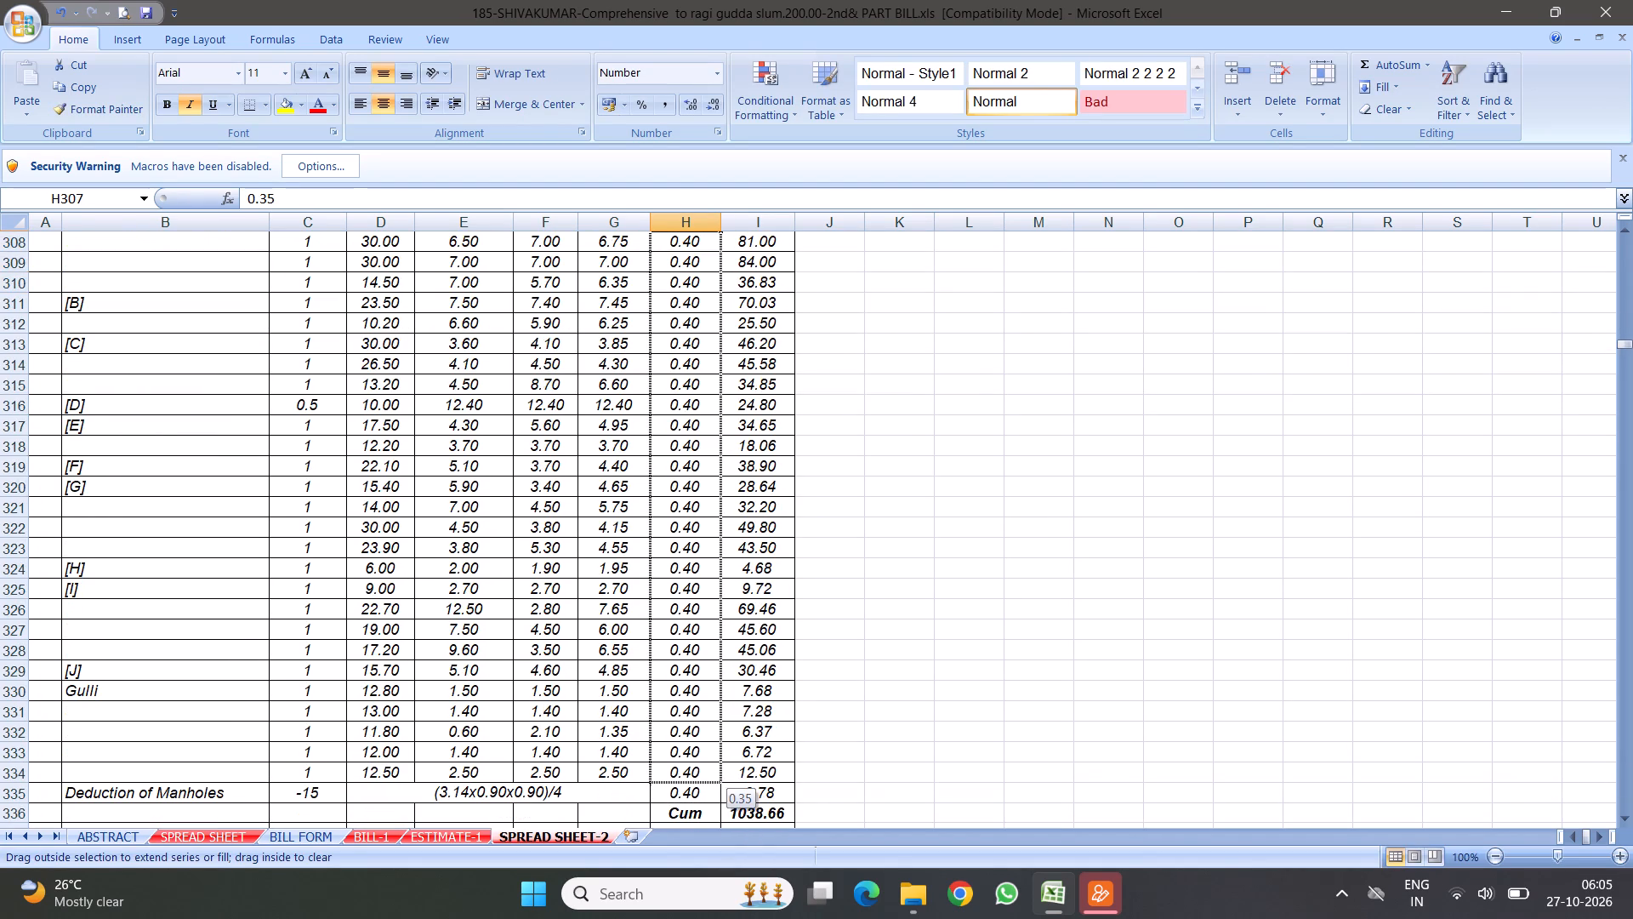
left_click_drag(705, 790, 703, 801)
Set the depth of item 6's rows 324 to 334, from [H] through the Gulli rows, to 0.30.
scroll(872, 716, "down", 4)
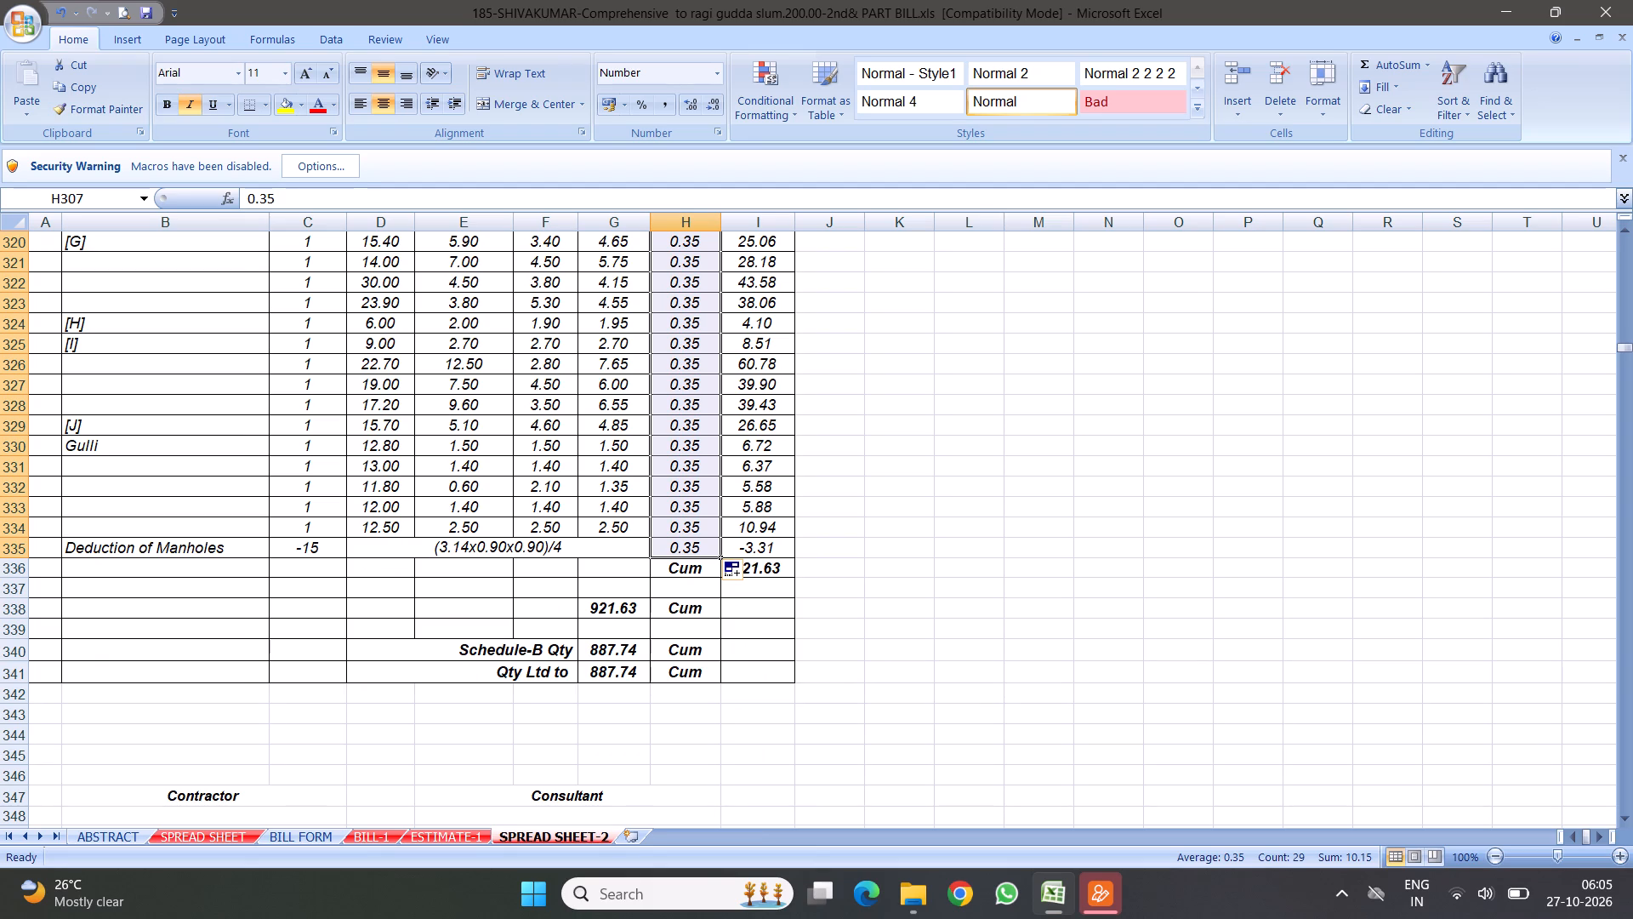
left_click(684, 529)
type(".3")
key("Return")
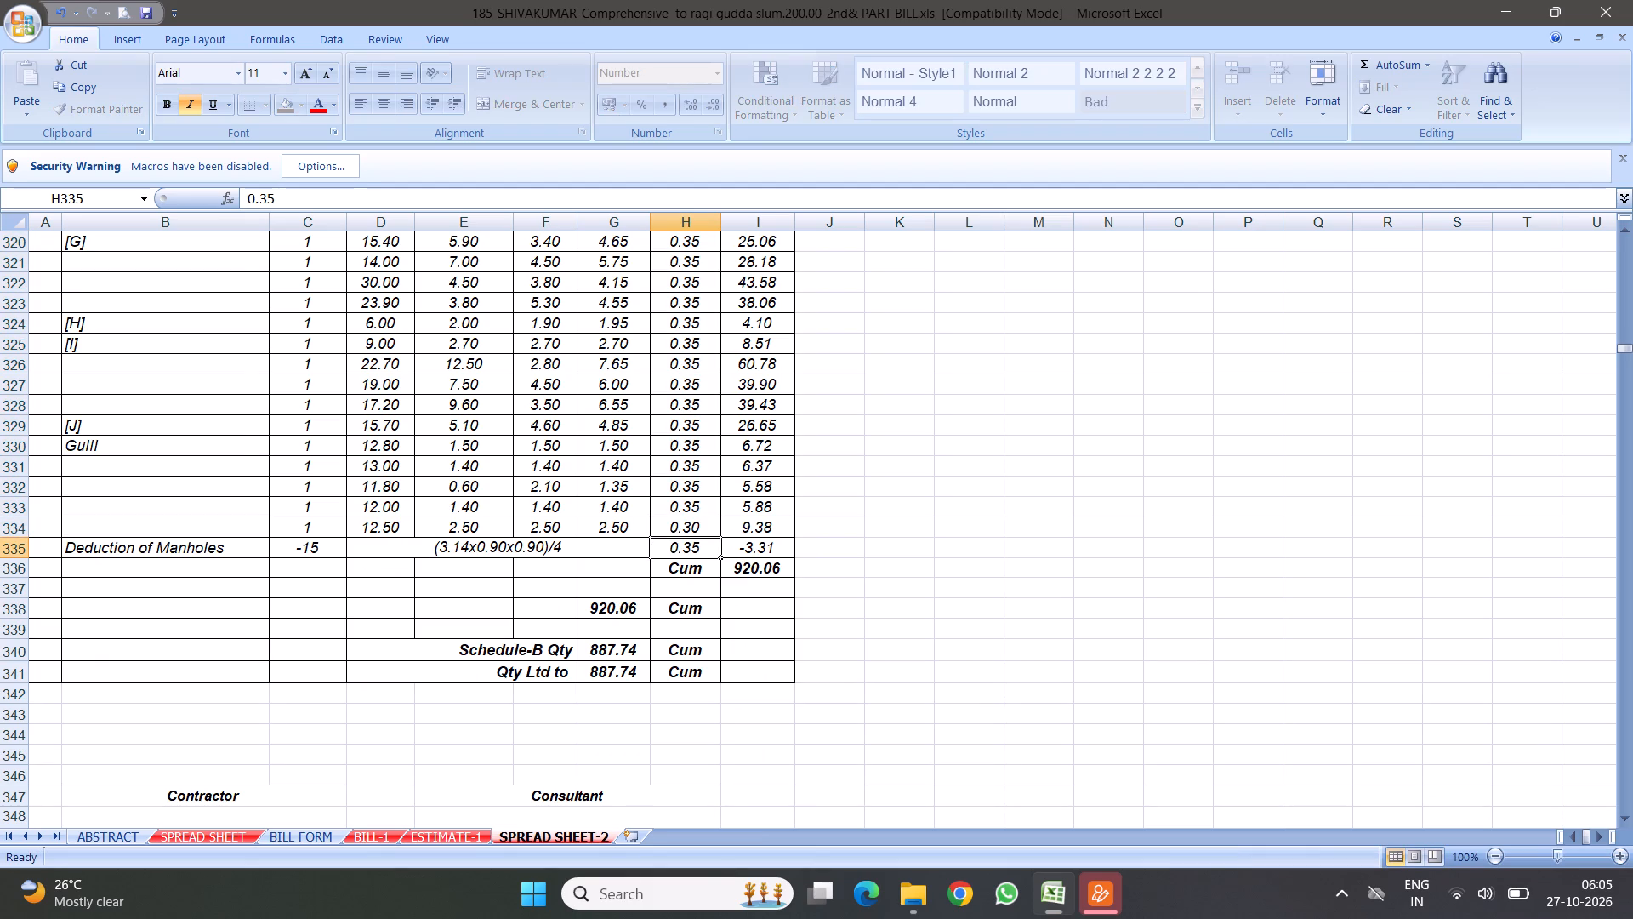
left_click(684, 529)
left_click_drag(720, 536, 719, 440)
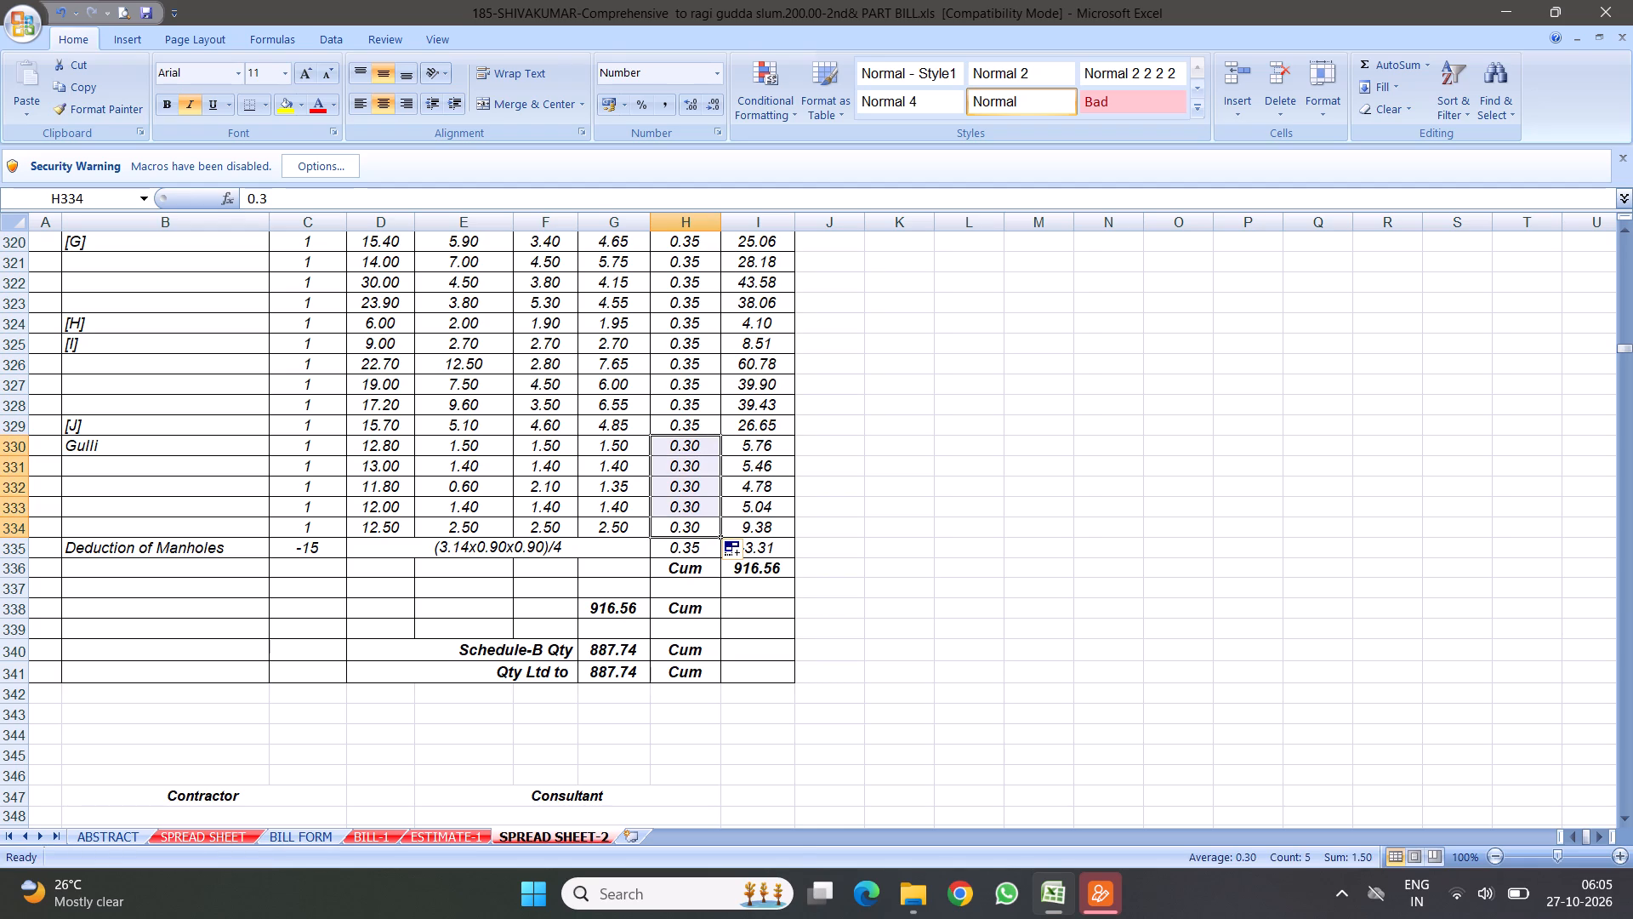
left_click(692, 445)
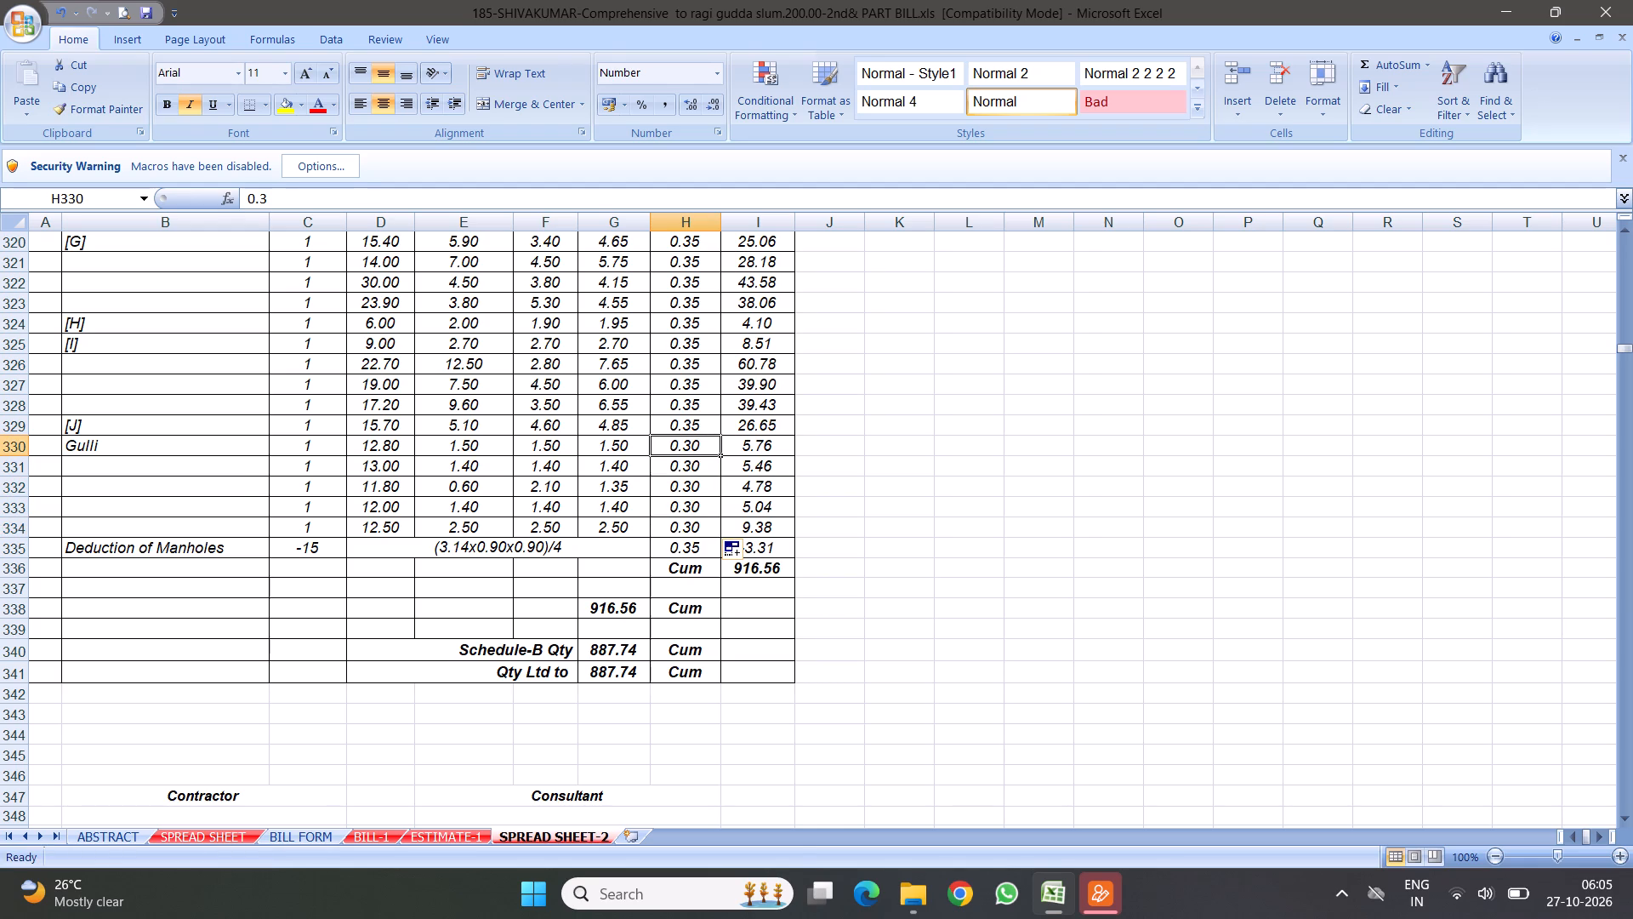
left_click(720, 459)
left_click_drag(720, 455, 727, 314)
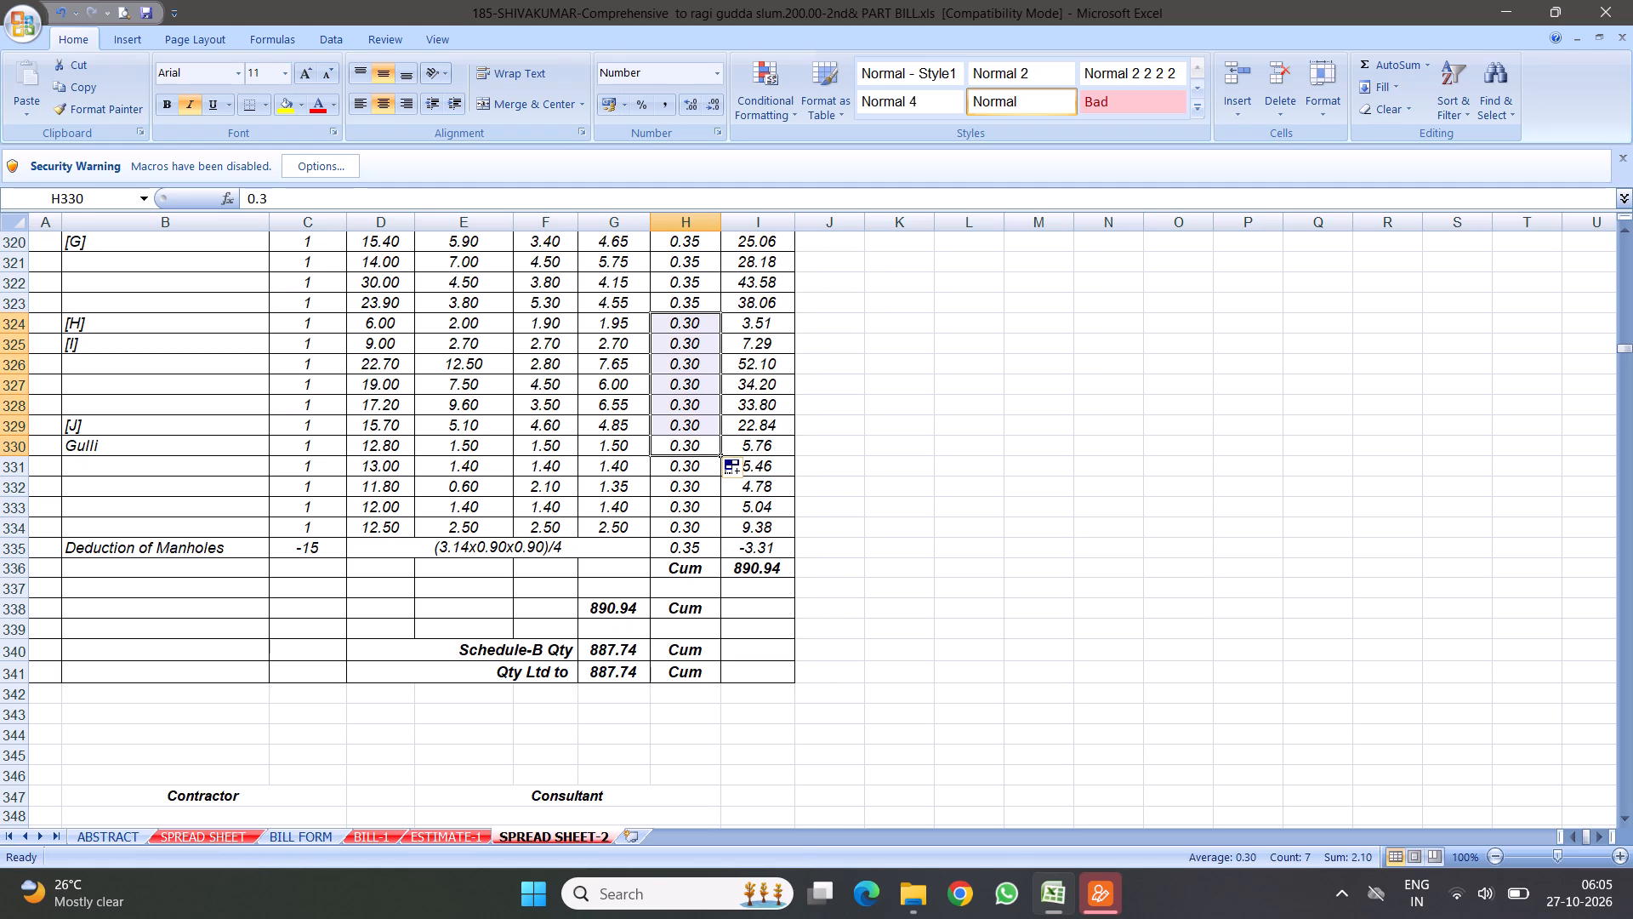
Review item 6's depths and quantities against the Schedule-B quantity, and examine the measurement sheets for items 7 and 8.
scroll(480, 472, "down", 4)
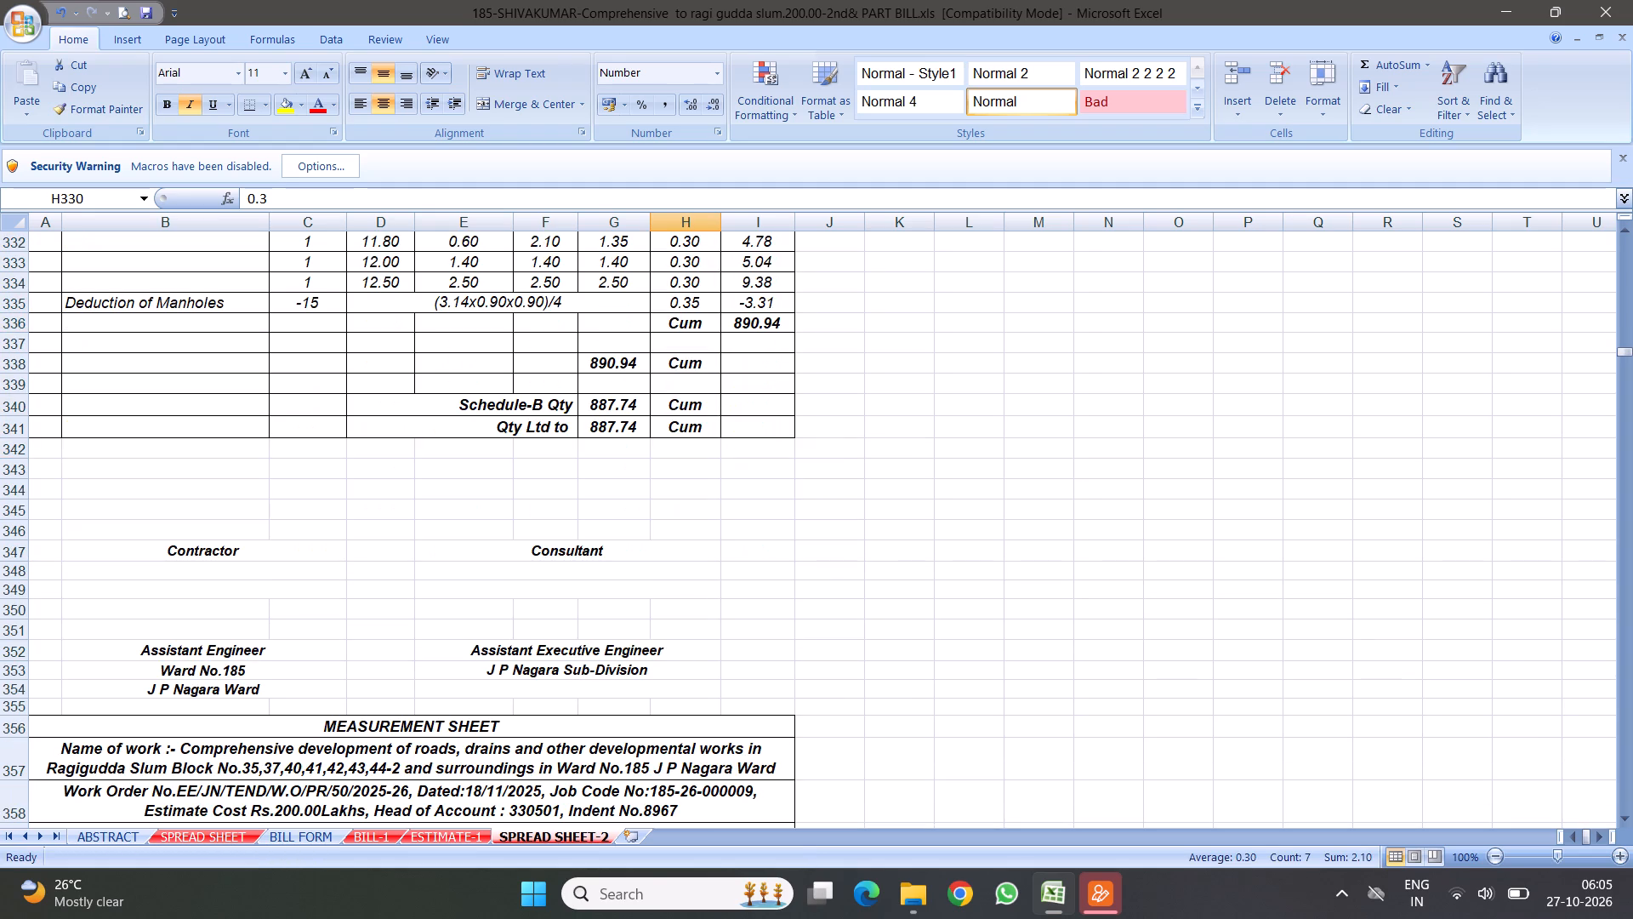
scroll(402, 385, "down", 6)
scroll(411, 385, "up", 3)
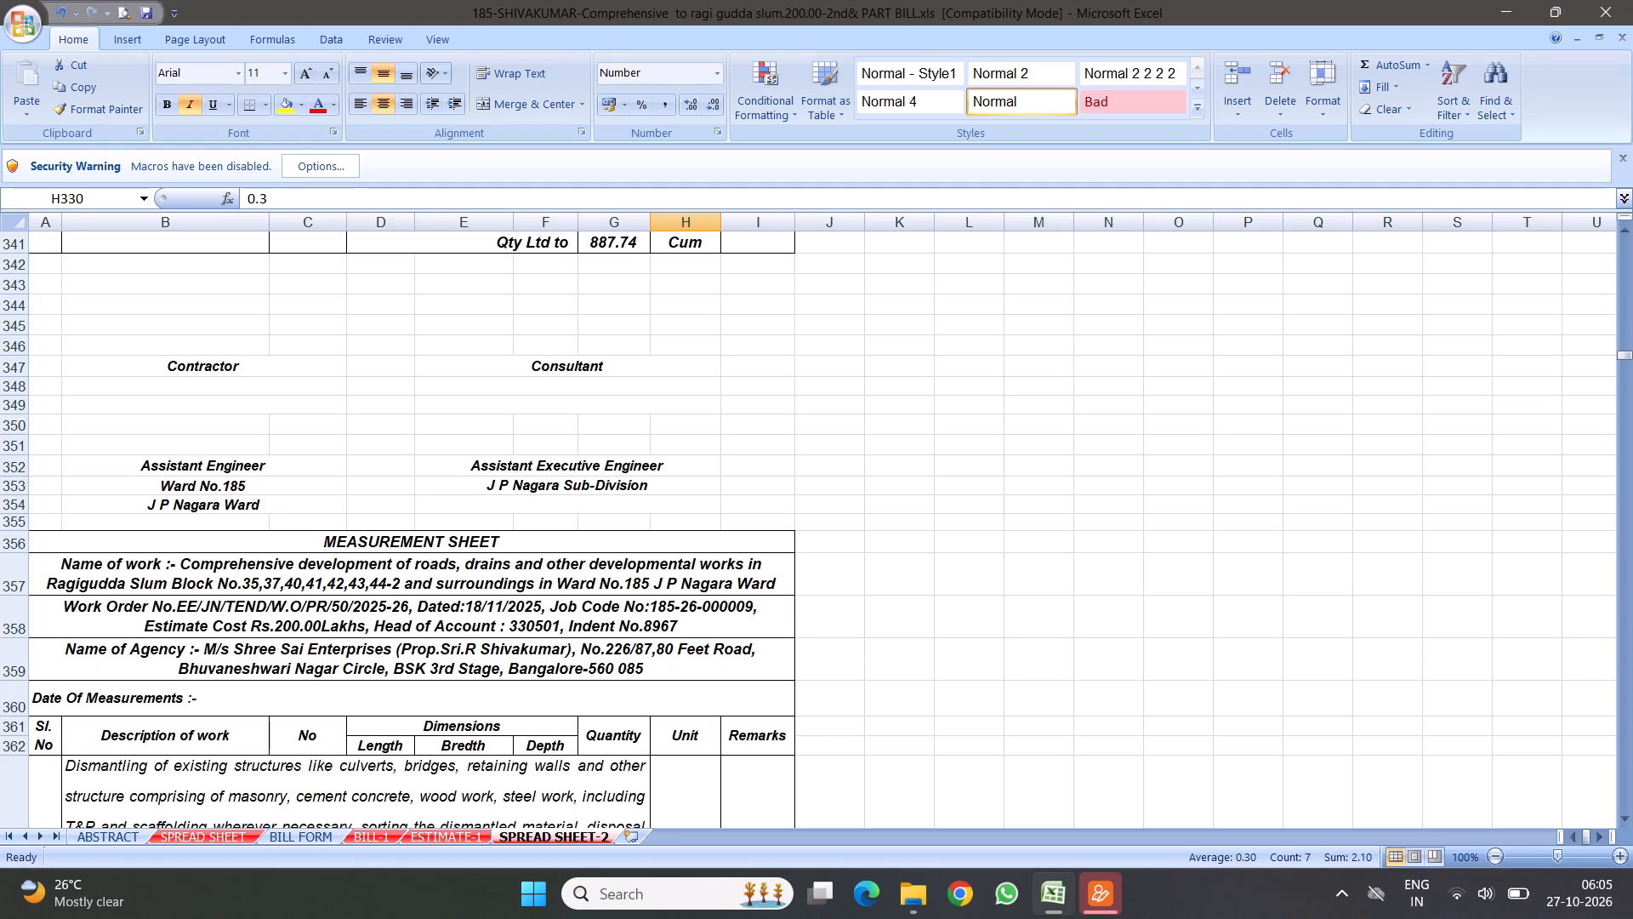
scroll(468, 473, "up", 7)
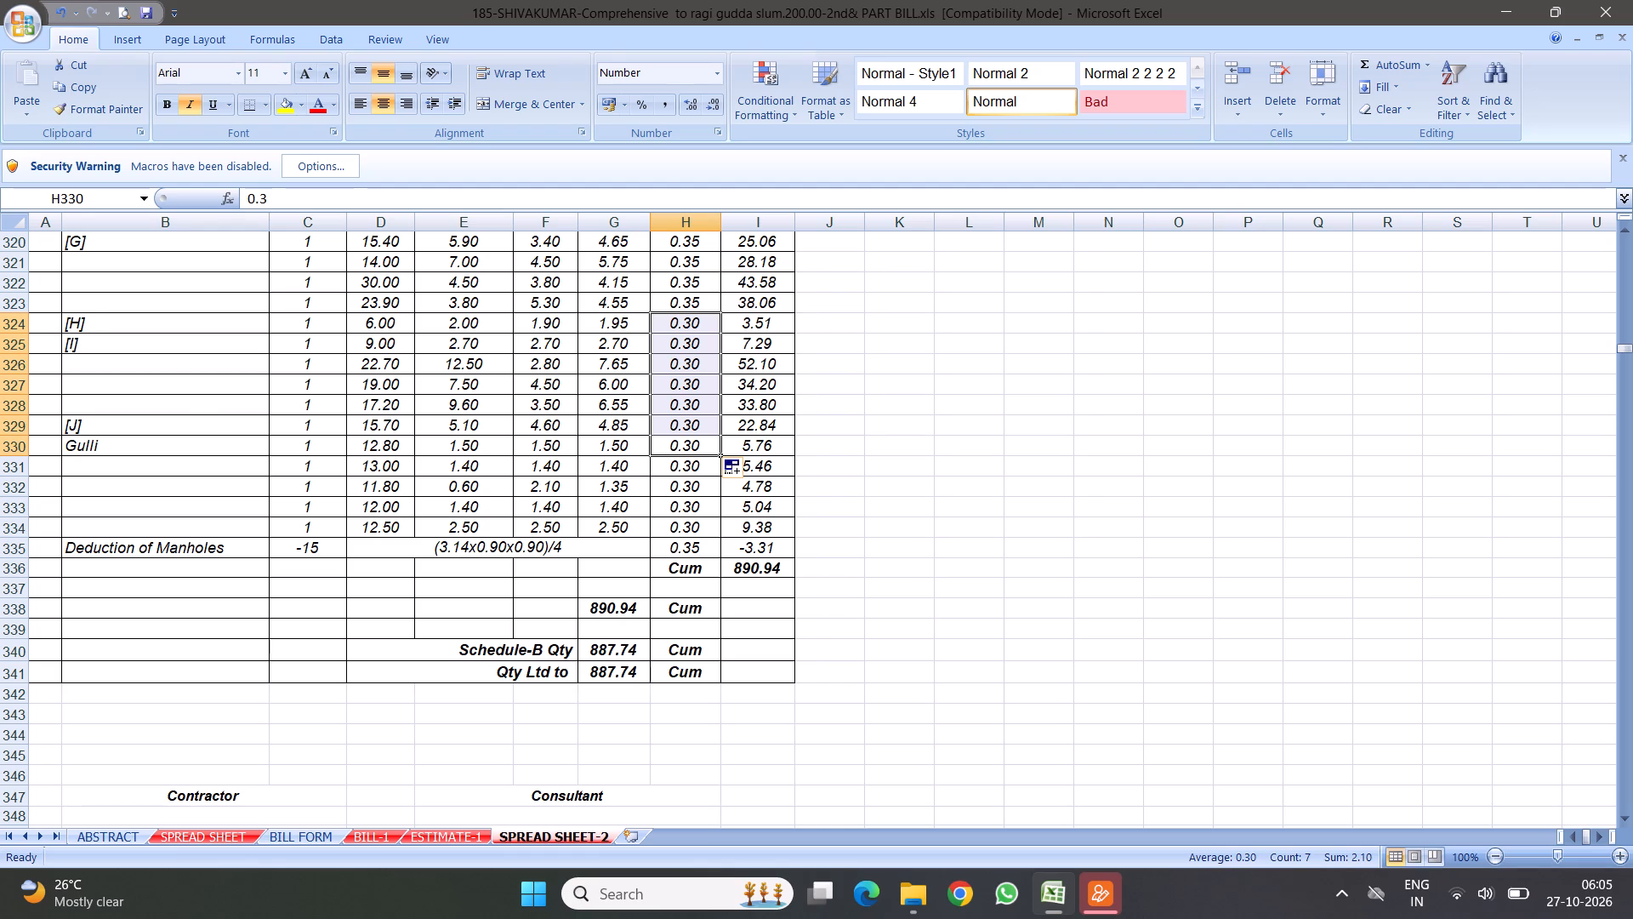
scroll(583, 487, "down", 6)
scroll(481, 448, "down", 6)
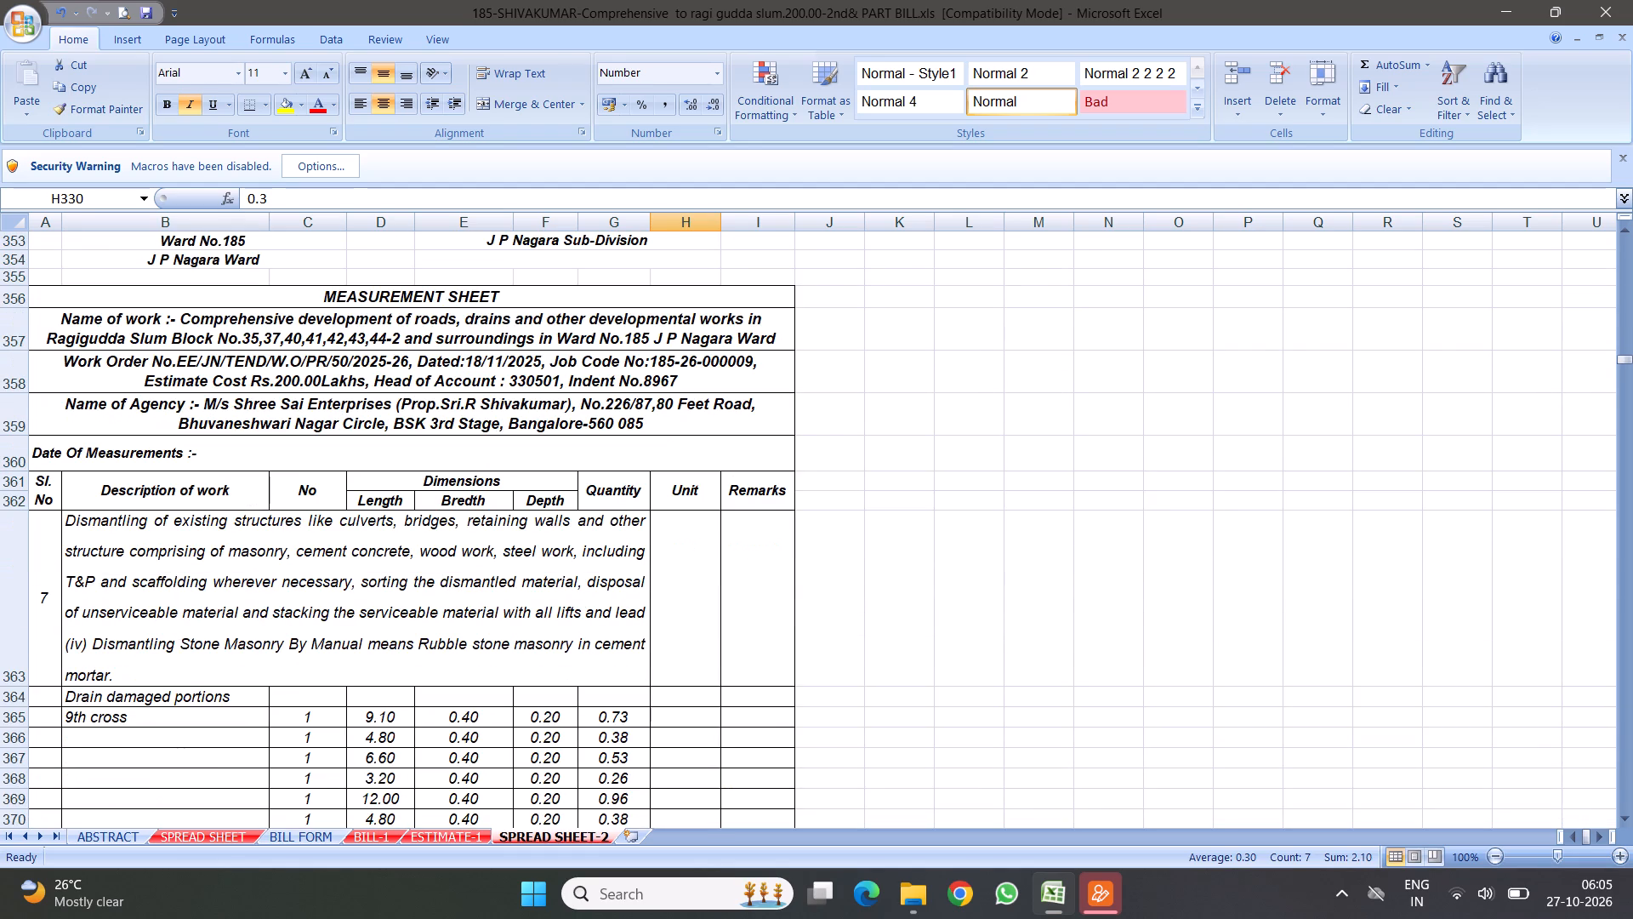
scroll(398, 430, "up", 20)
scroll(398, 430, "up", 6)
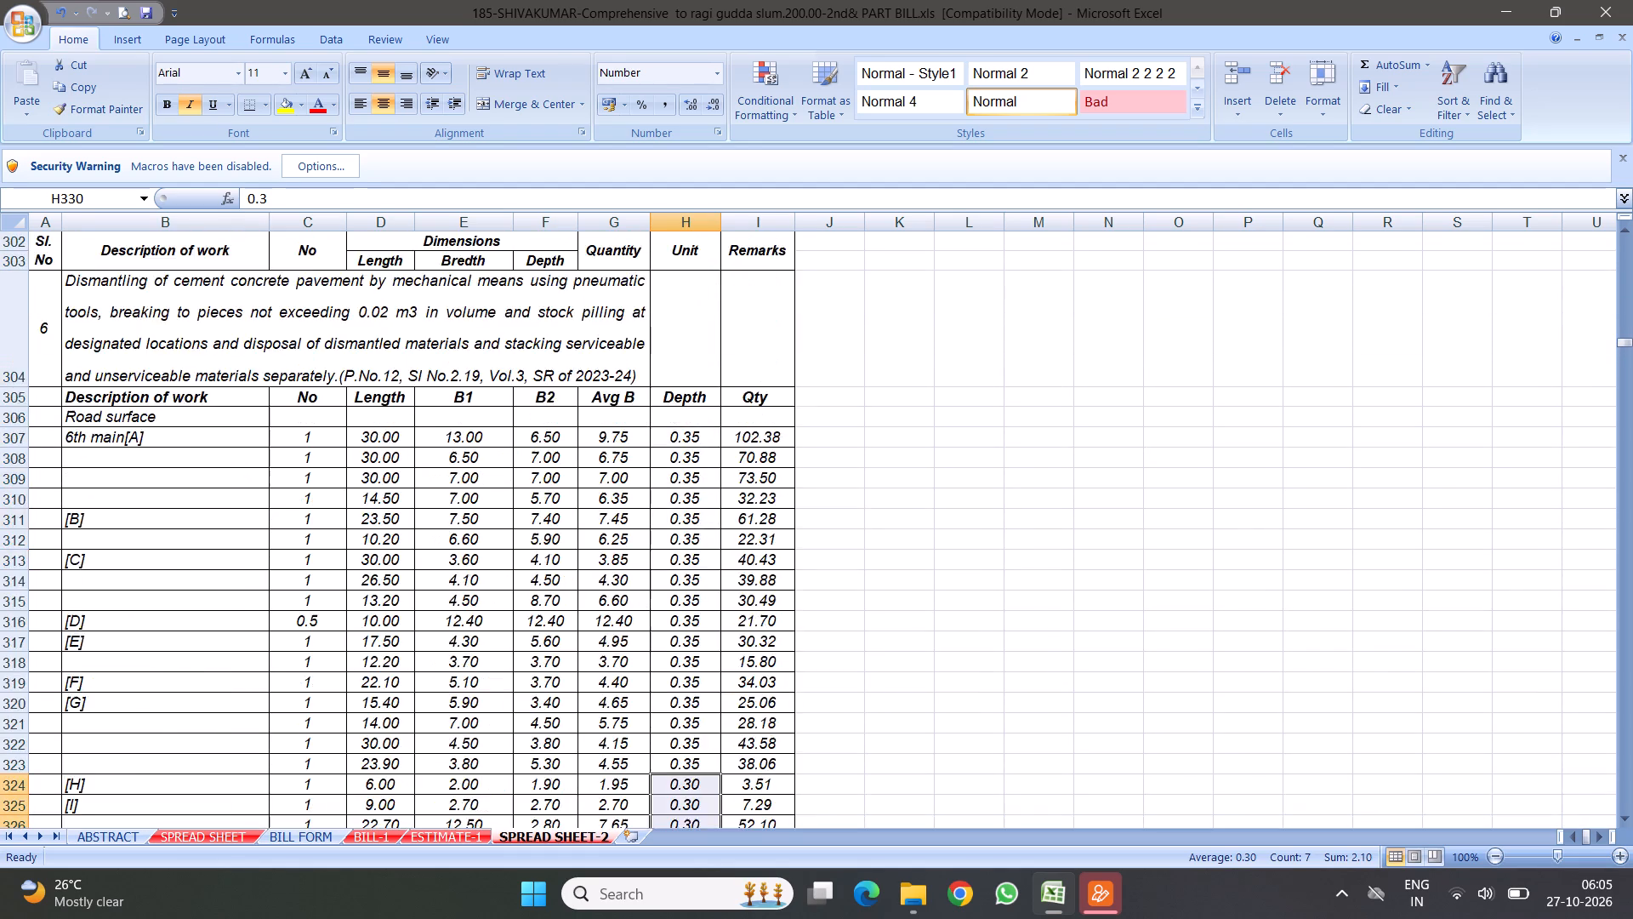
scroll(333, 465, "up", 3)
scroll(386, 545, "down", 20)
scroll(386, 545, "down", 10)
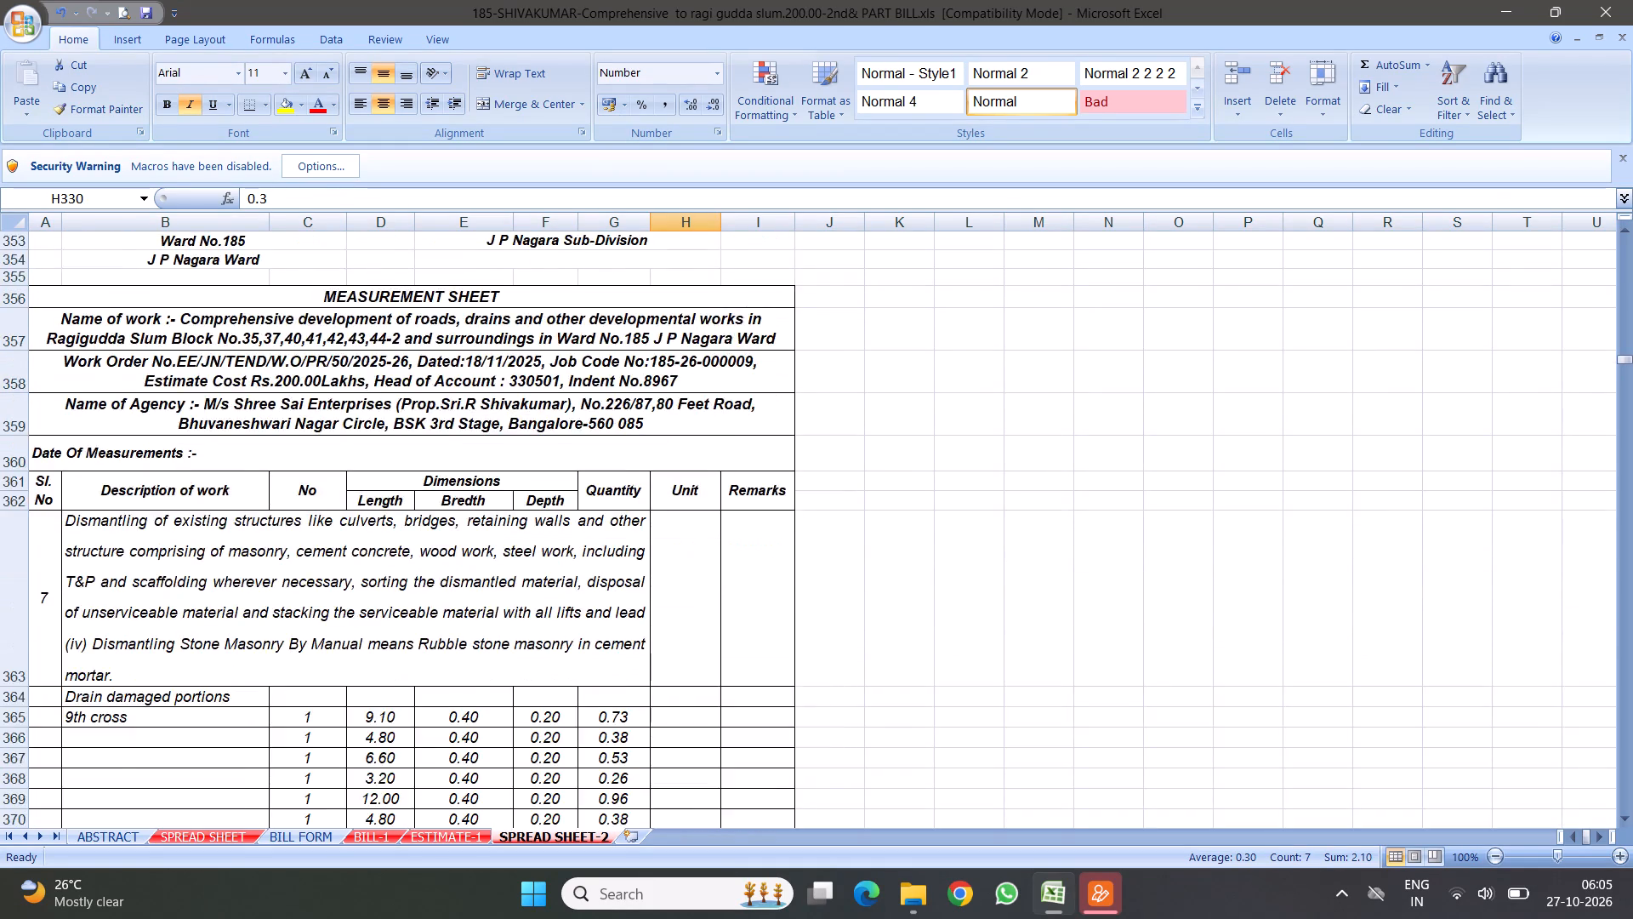
scroll(475, 482, "down", 14)
left_click(358, 478)
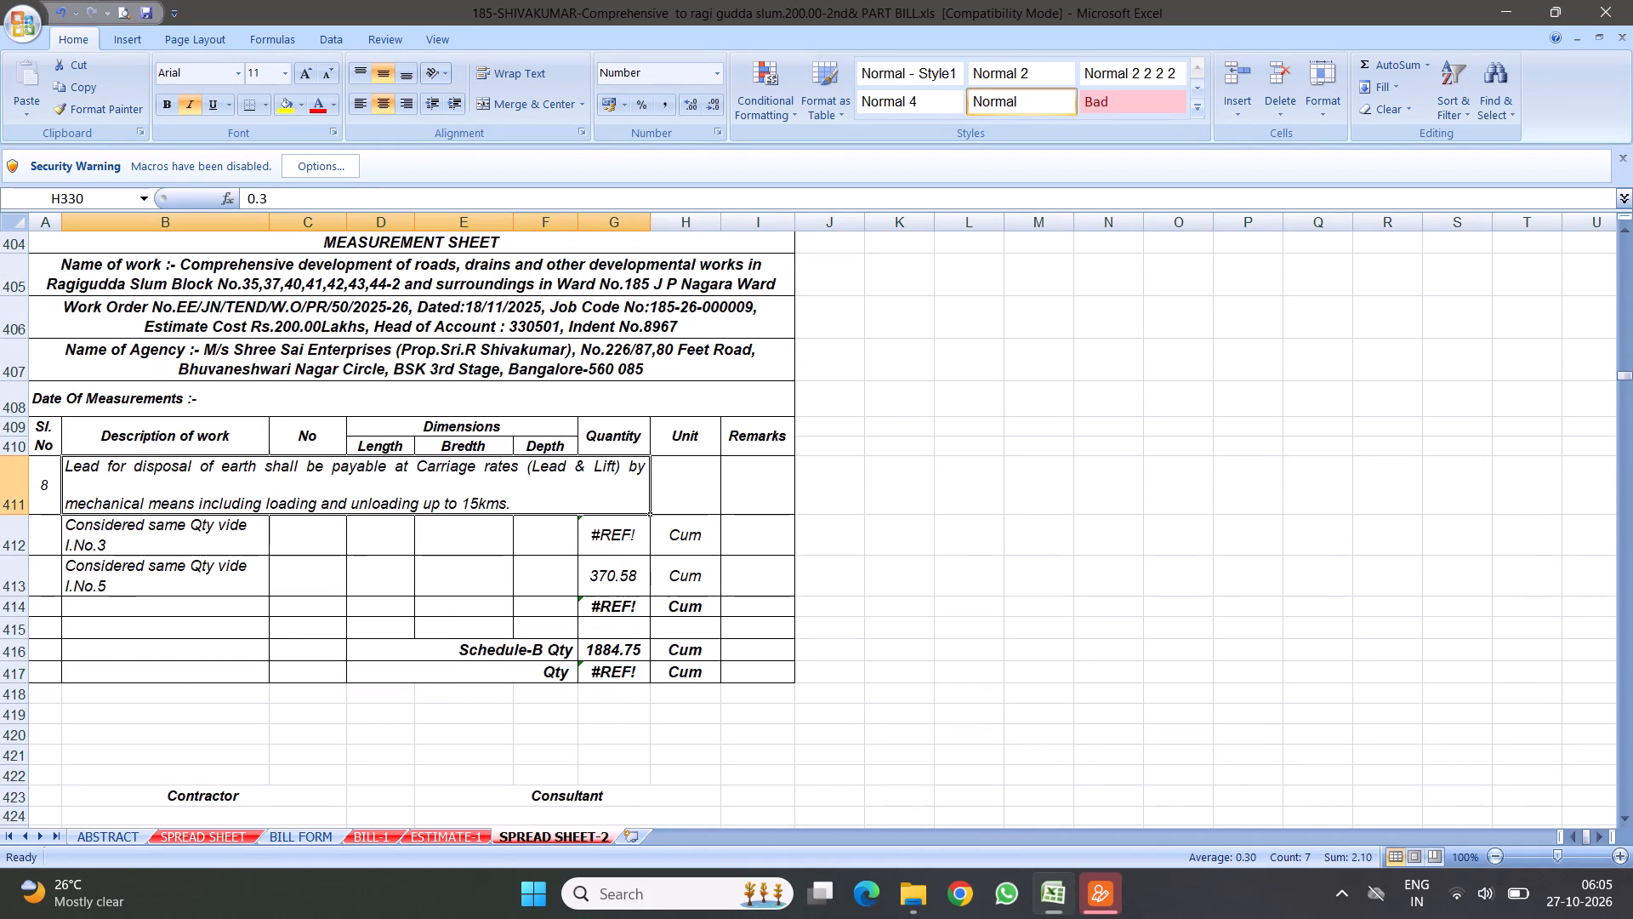
Link item 8's quantity for "Considered same Qty vide I.No.3" in G412 to item 6's total quantity in G338.
left_click(610, 538)
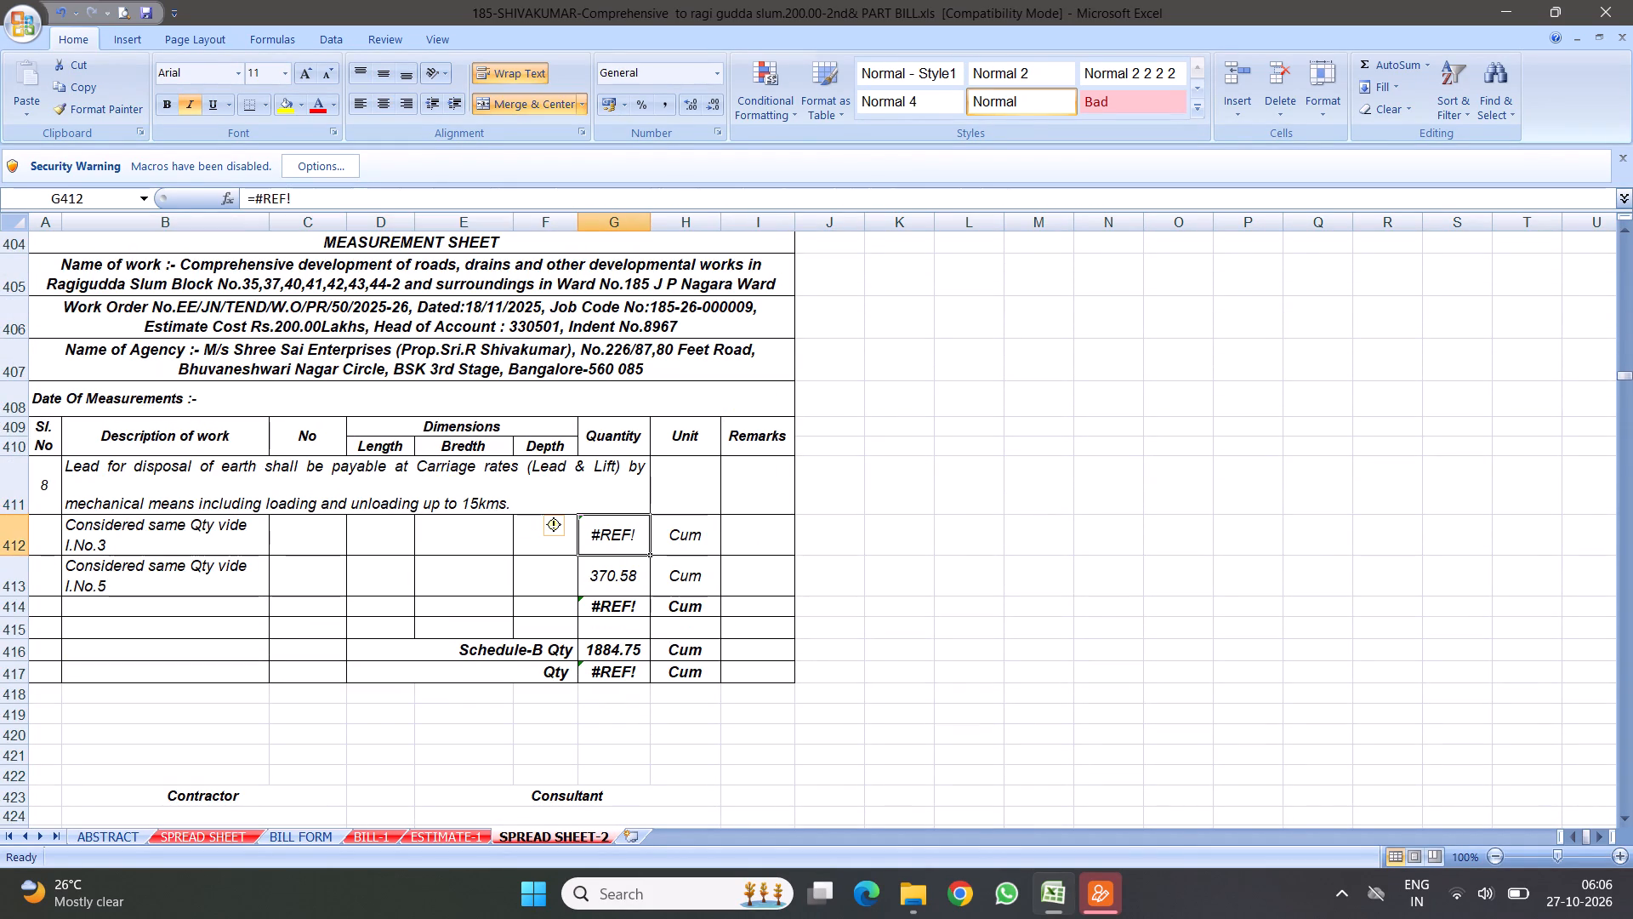
key("equal")
scroll(577, 524, "up", 5)
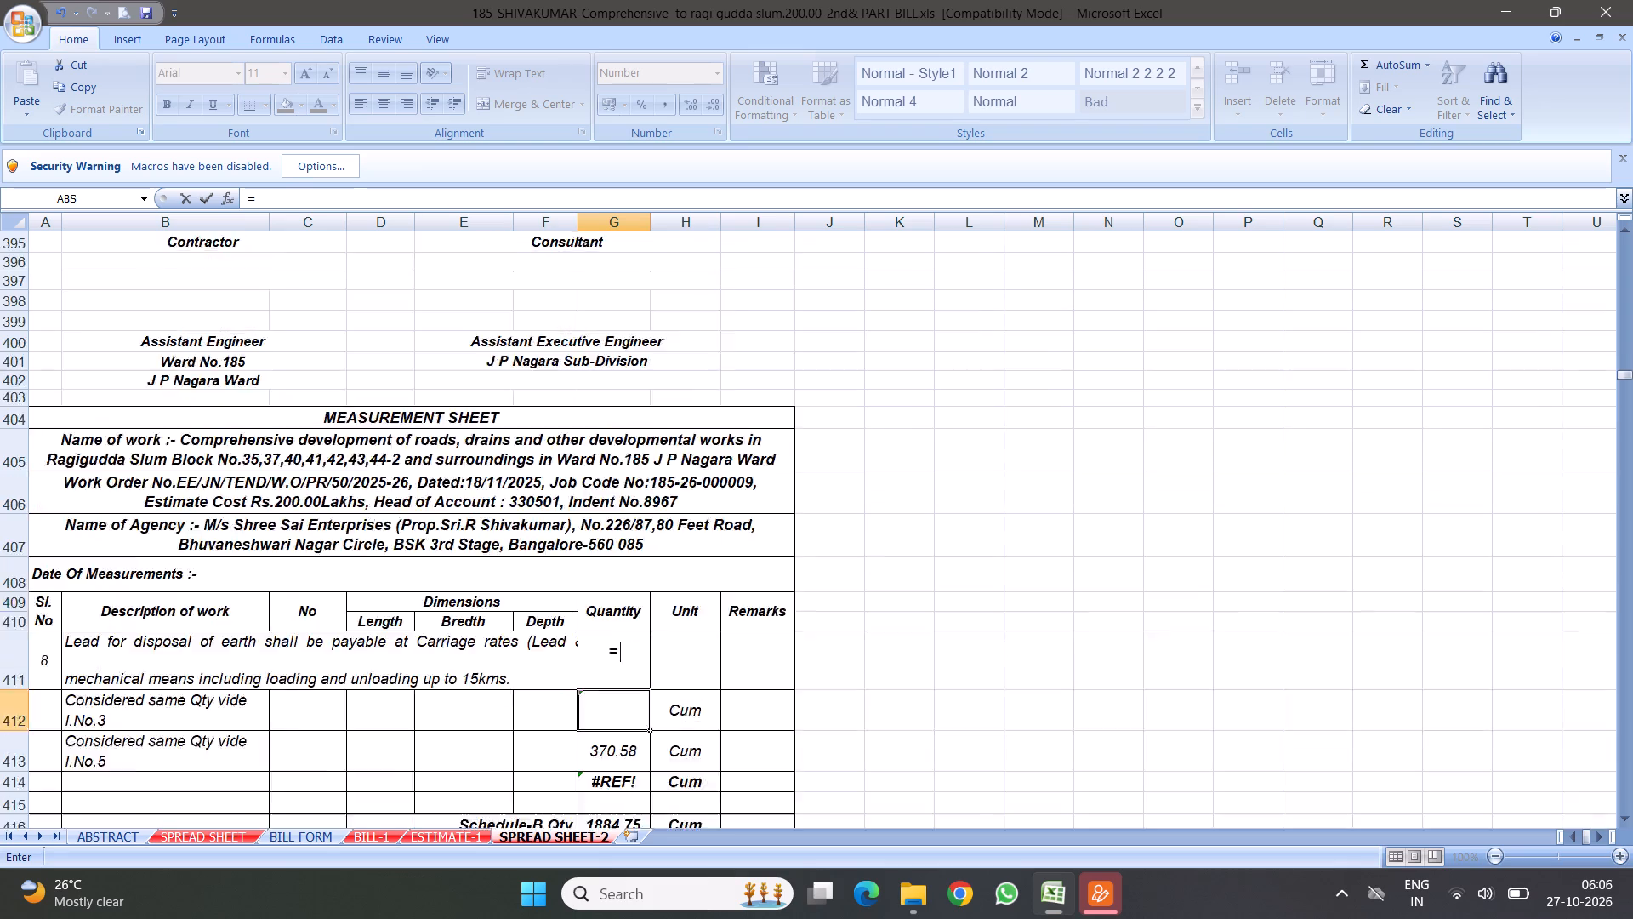
scroll(577, 522, "up", 17)
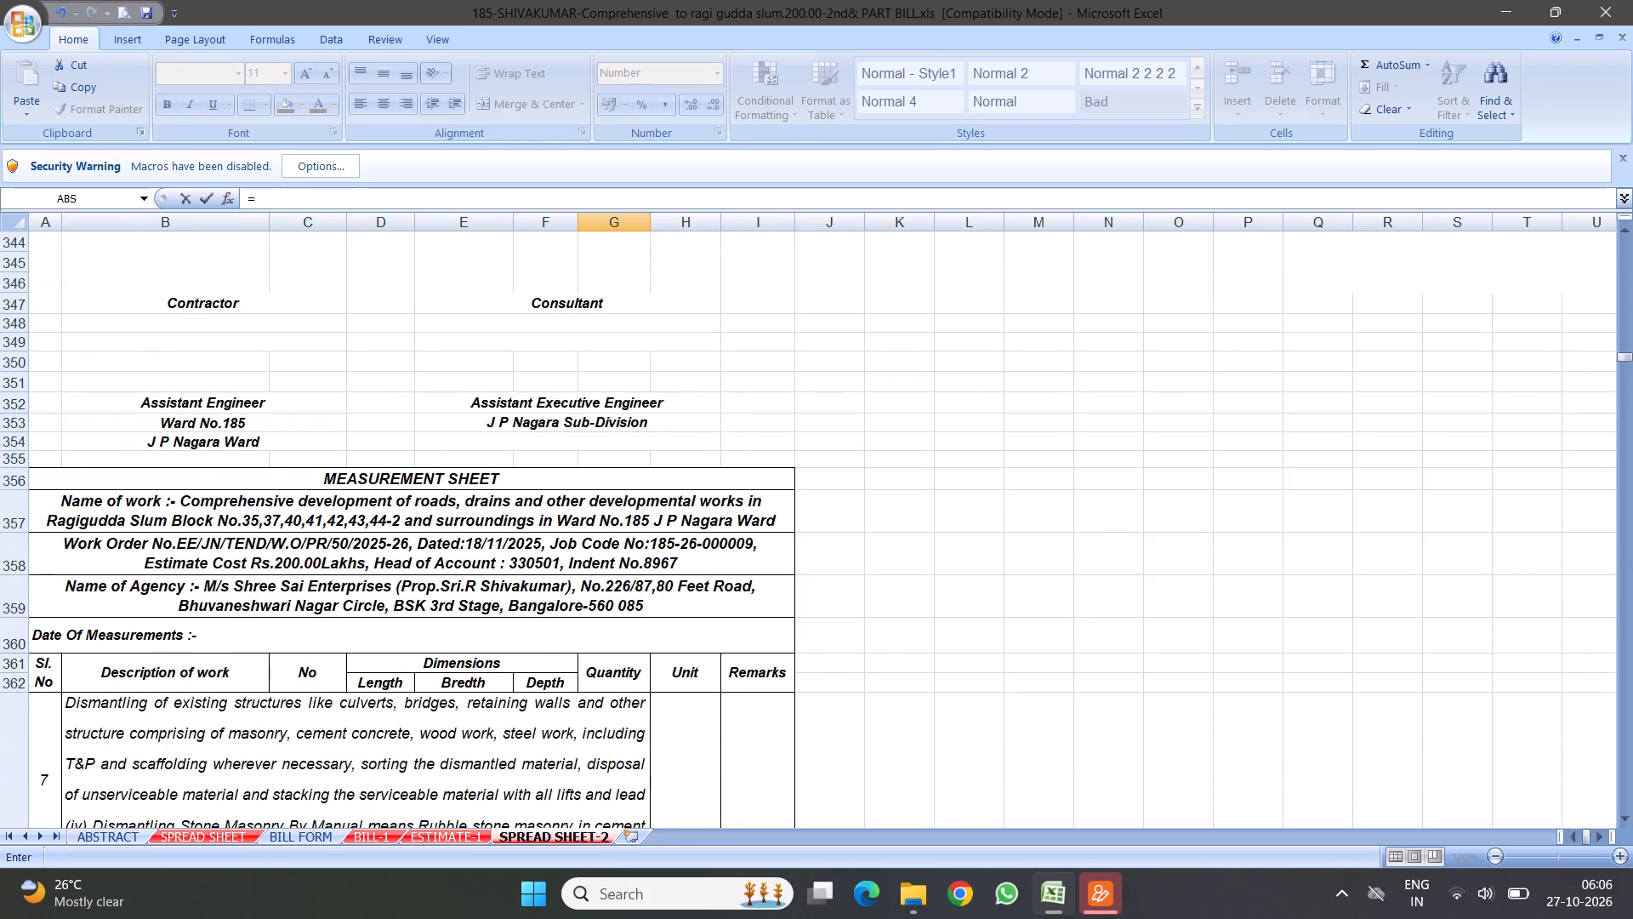
scroll(708, 437, "up", 4)
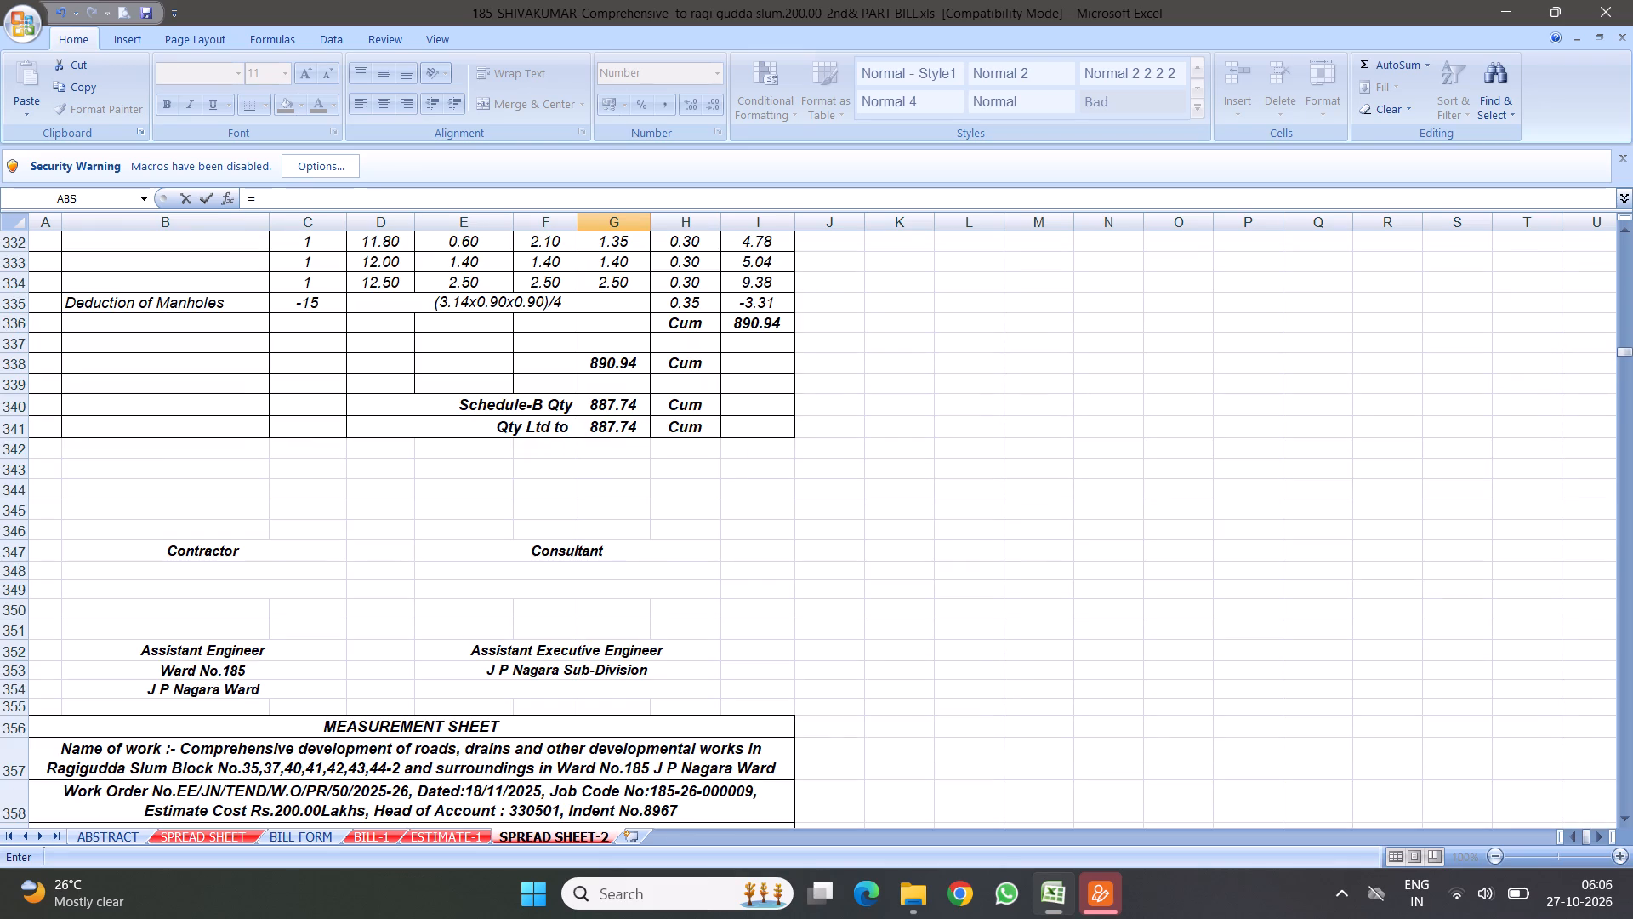
left_click(605, 362)
key("Return")
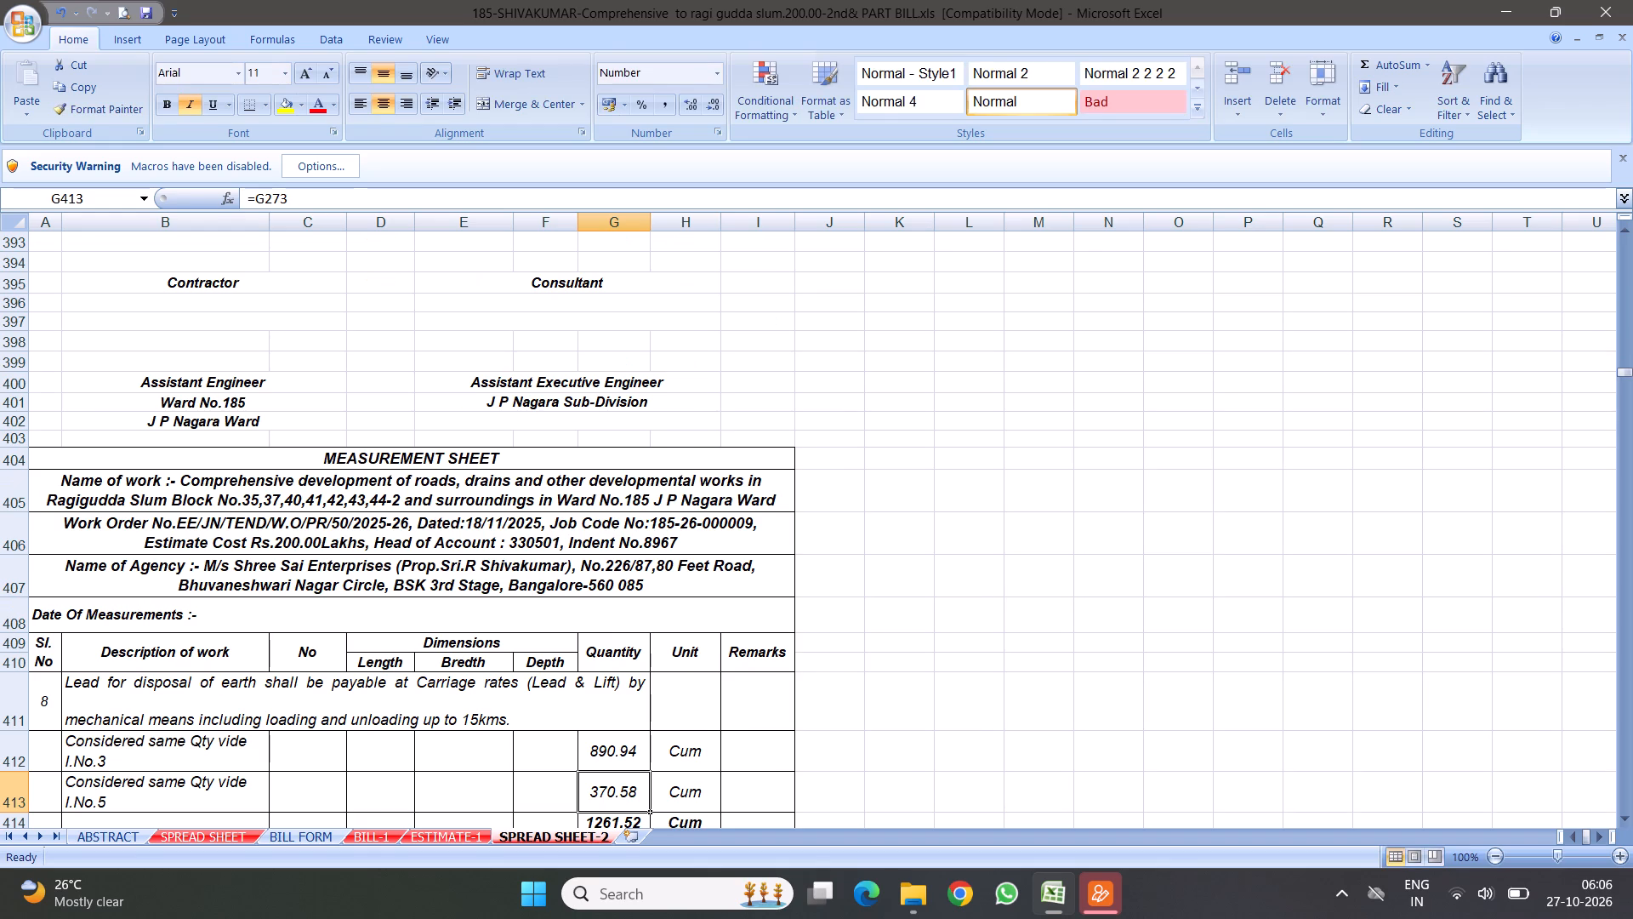
Delete rows 274 to 276 under item 5's total, including the first Schedule-B Qty and Qty rows.
scroll(603, 404, "down", 4)
scroll(430, 442, "up", 7)
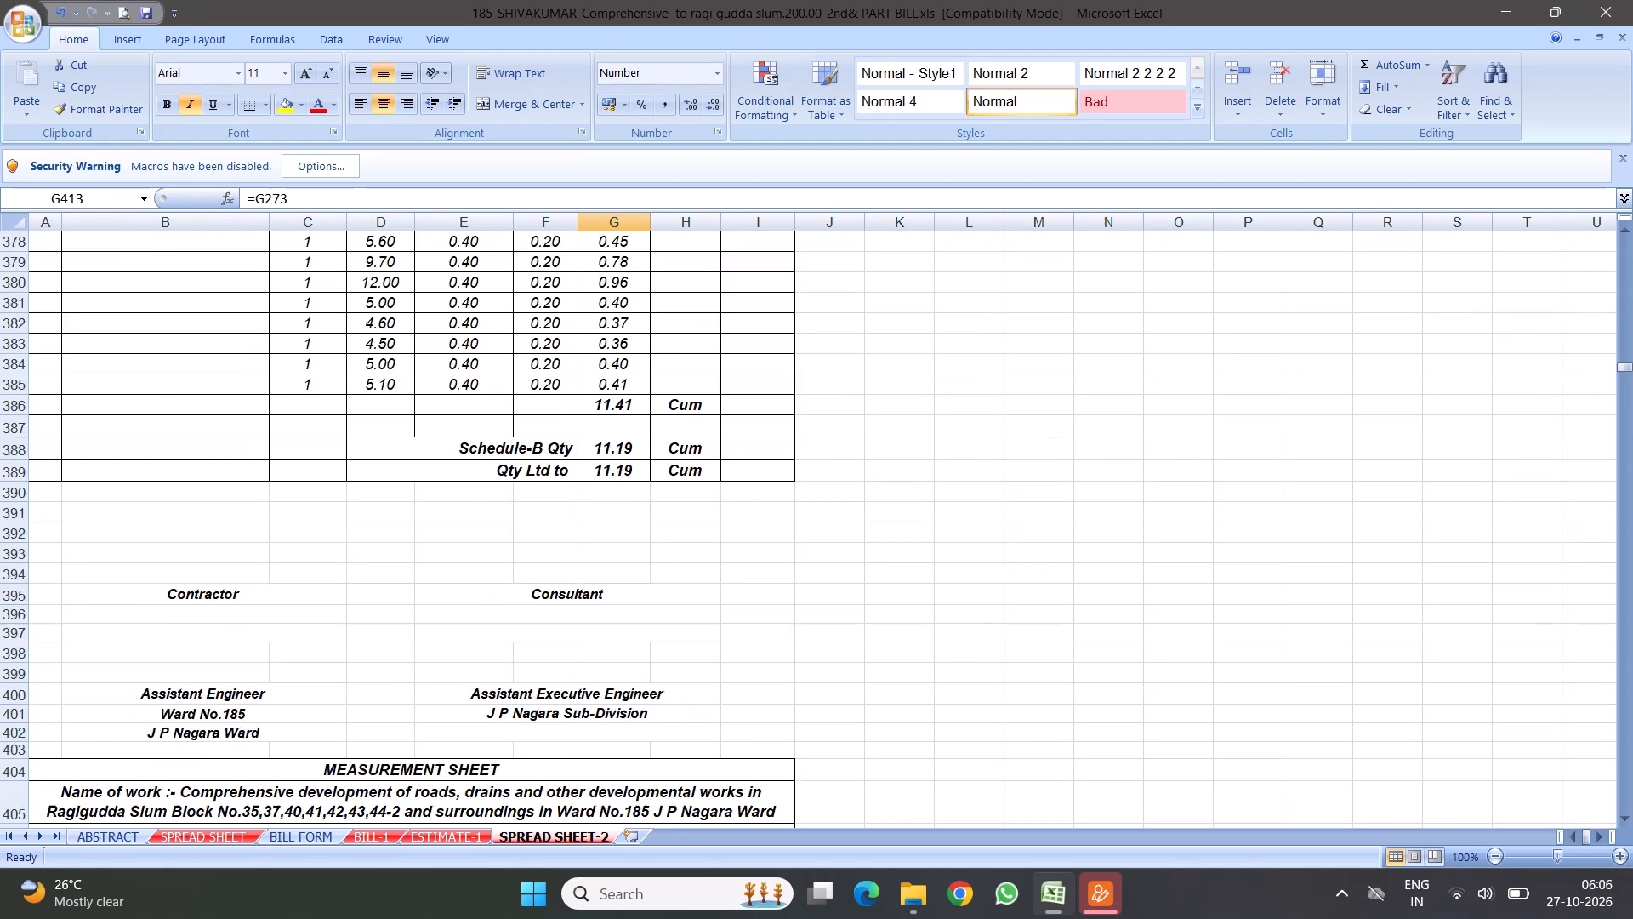
scroll(461, 494, "up", 11)
scroll(379, 494, "up", 14)
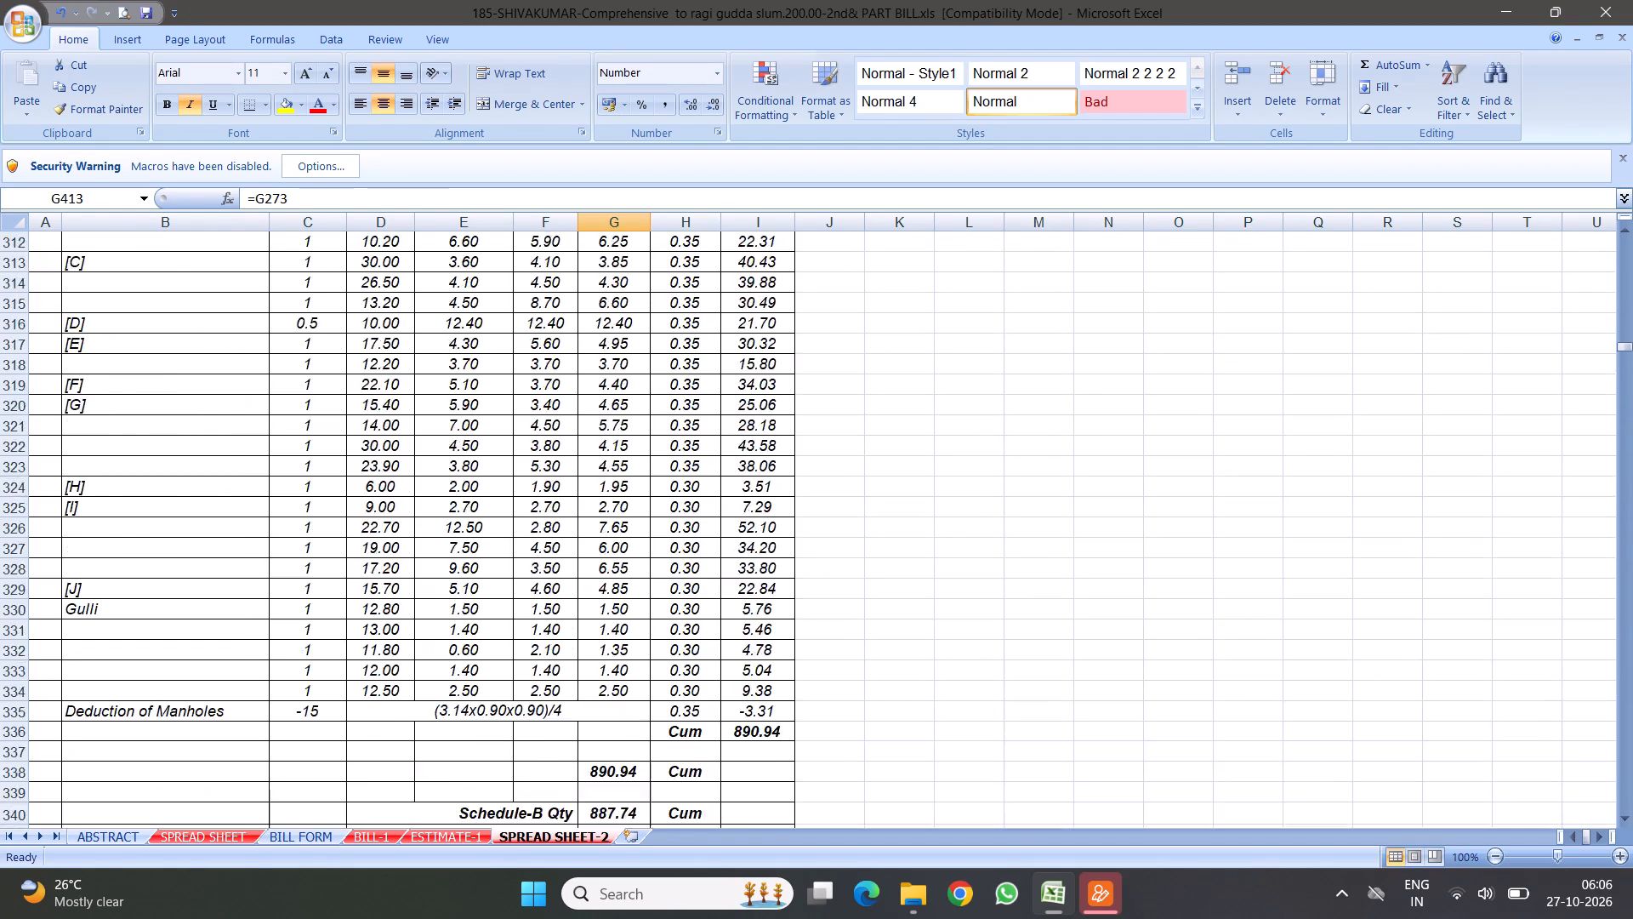
scroll(379, 494, "up", 20)
scroll(379, 494, "up", 8)
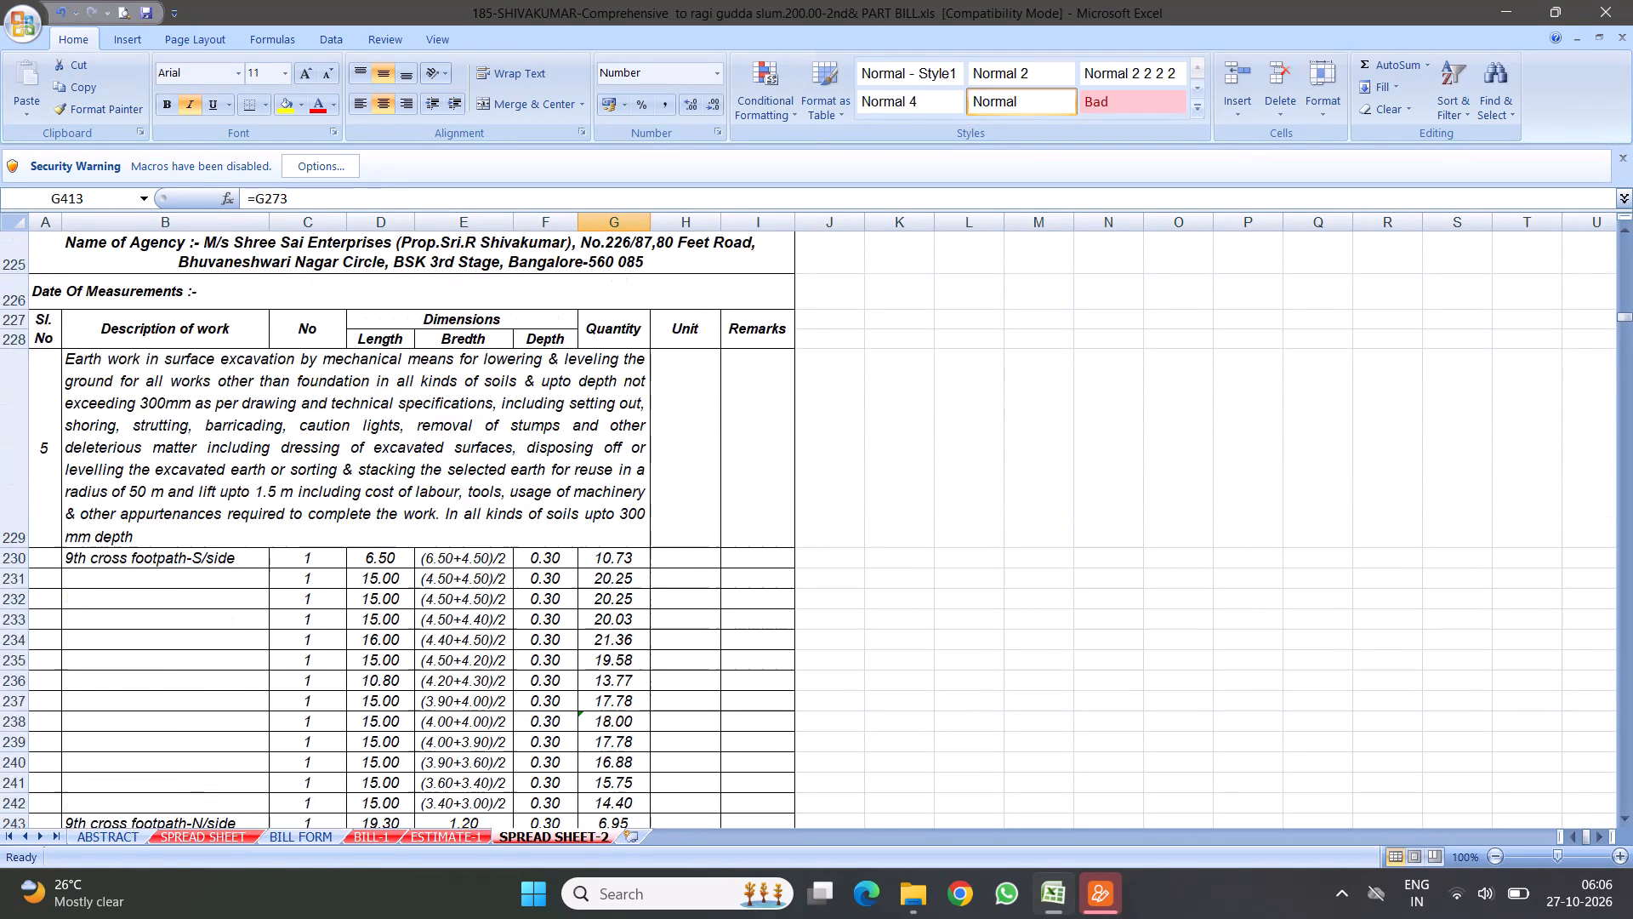
scroll(732, 603, "down", 15)
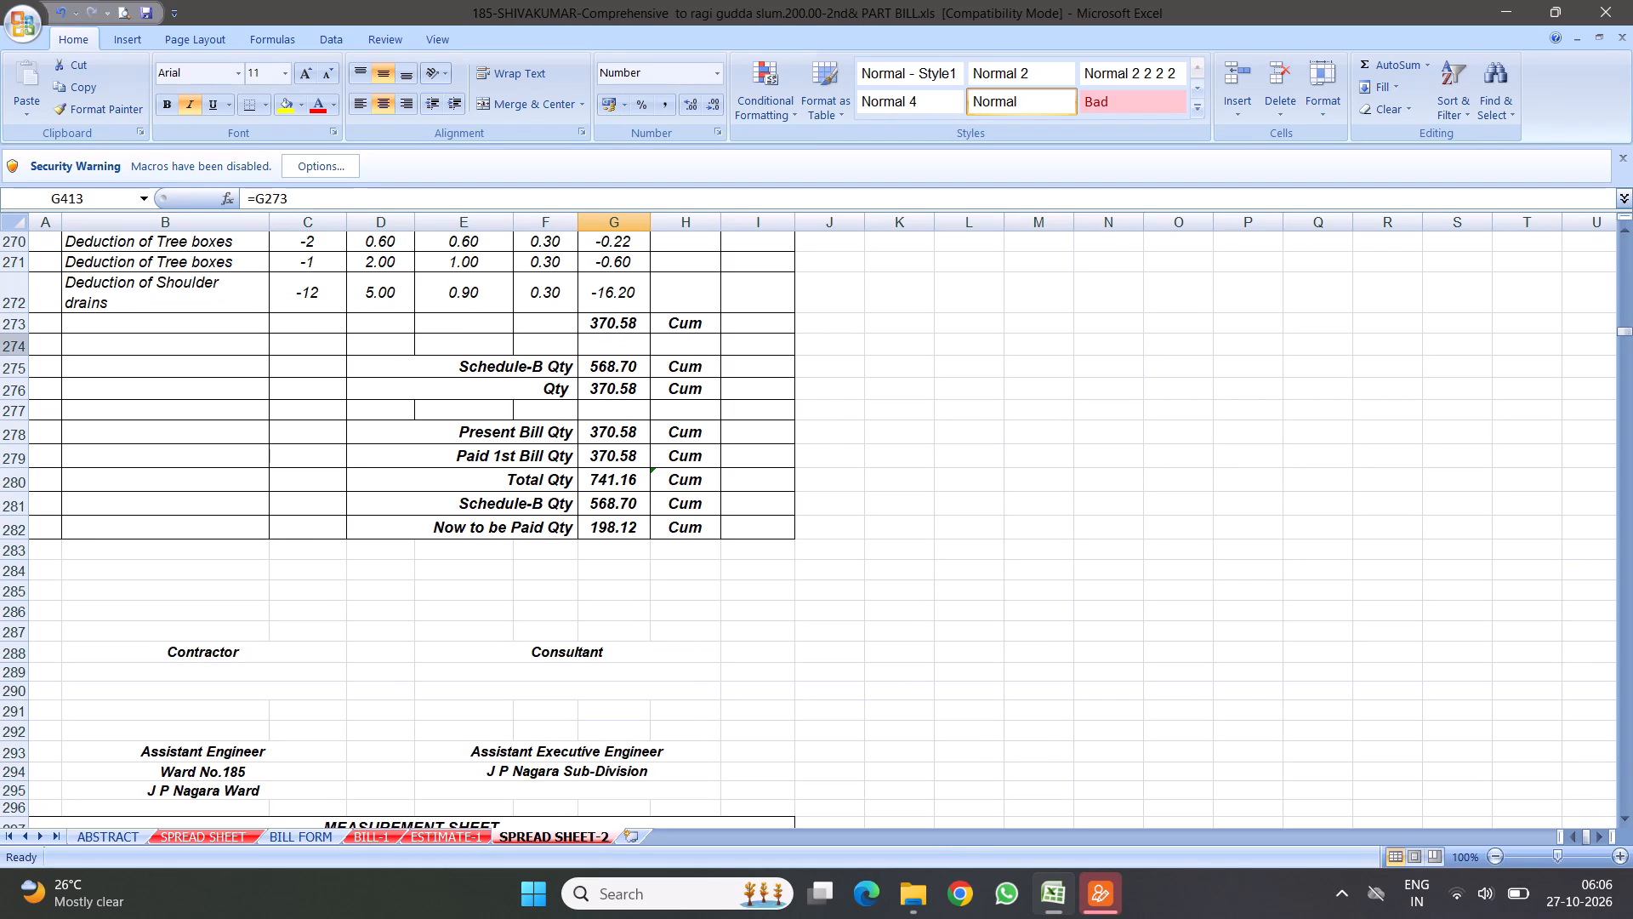
left_click_drag(13, 345, 65, 380)
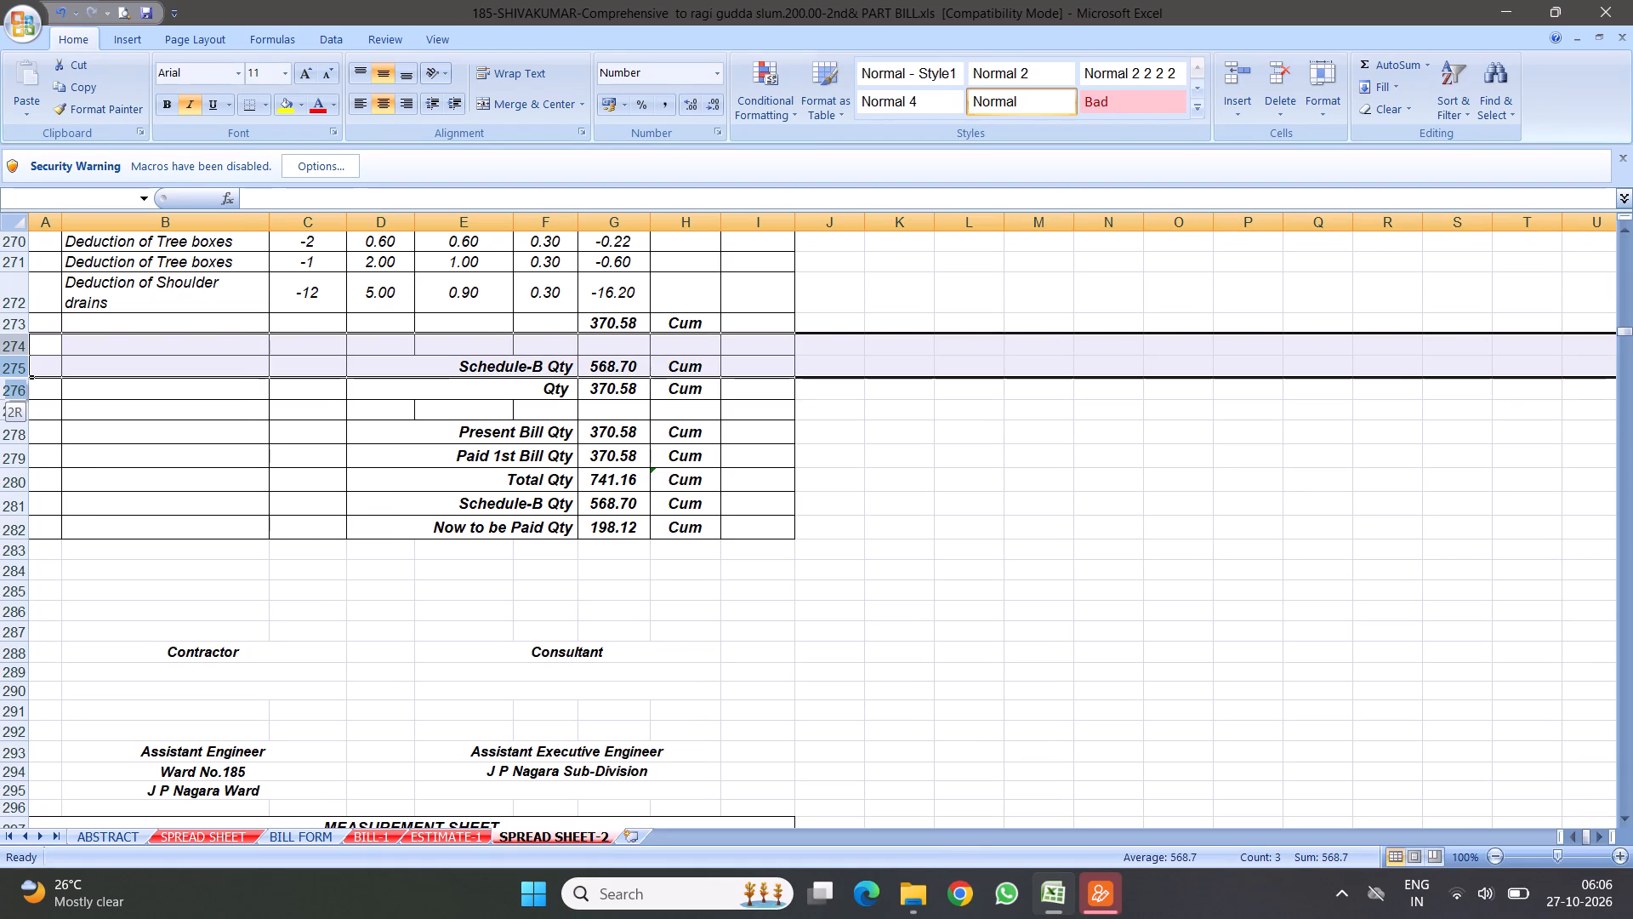
left_click_drag(65, 380, 60, 394)
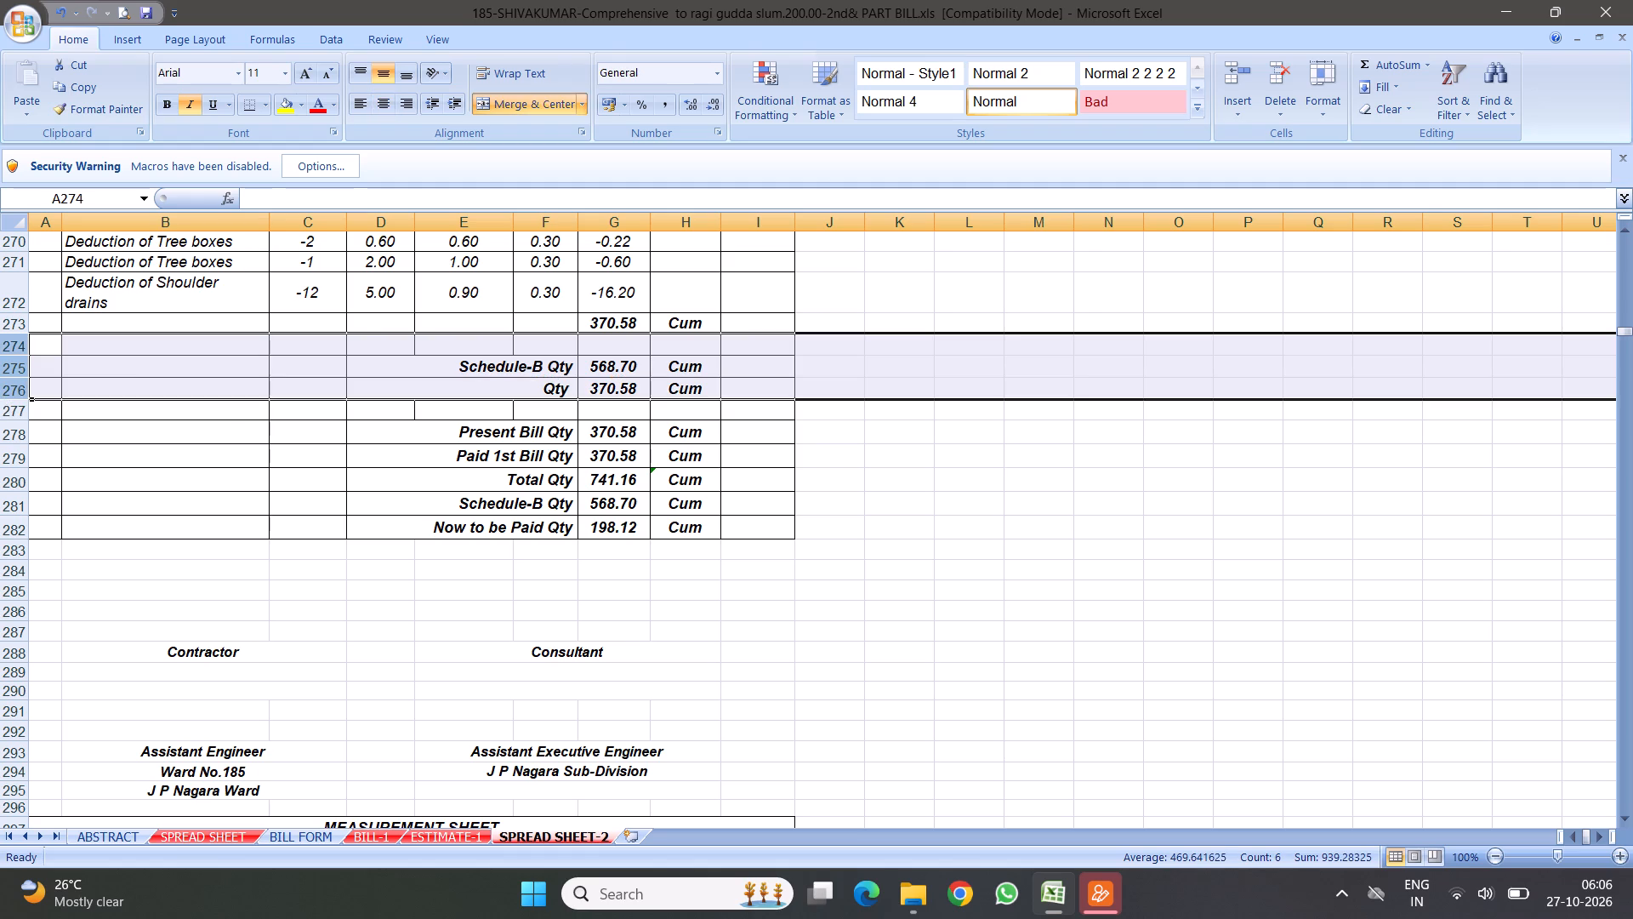
right_click(128, 372)
left_click(177, 505)
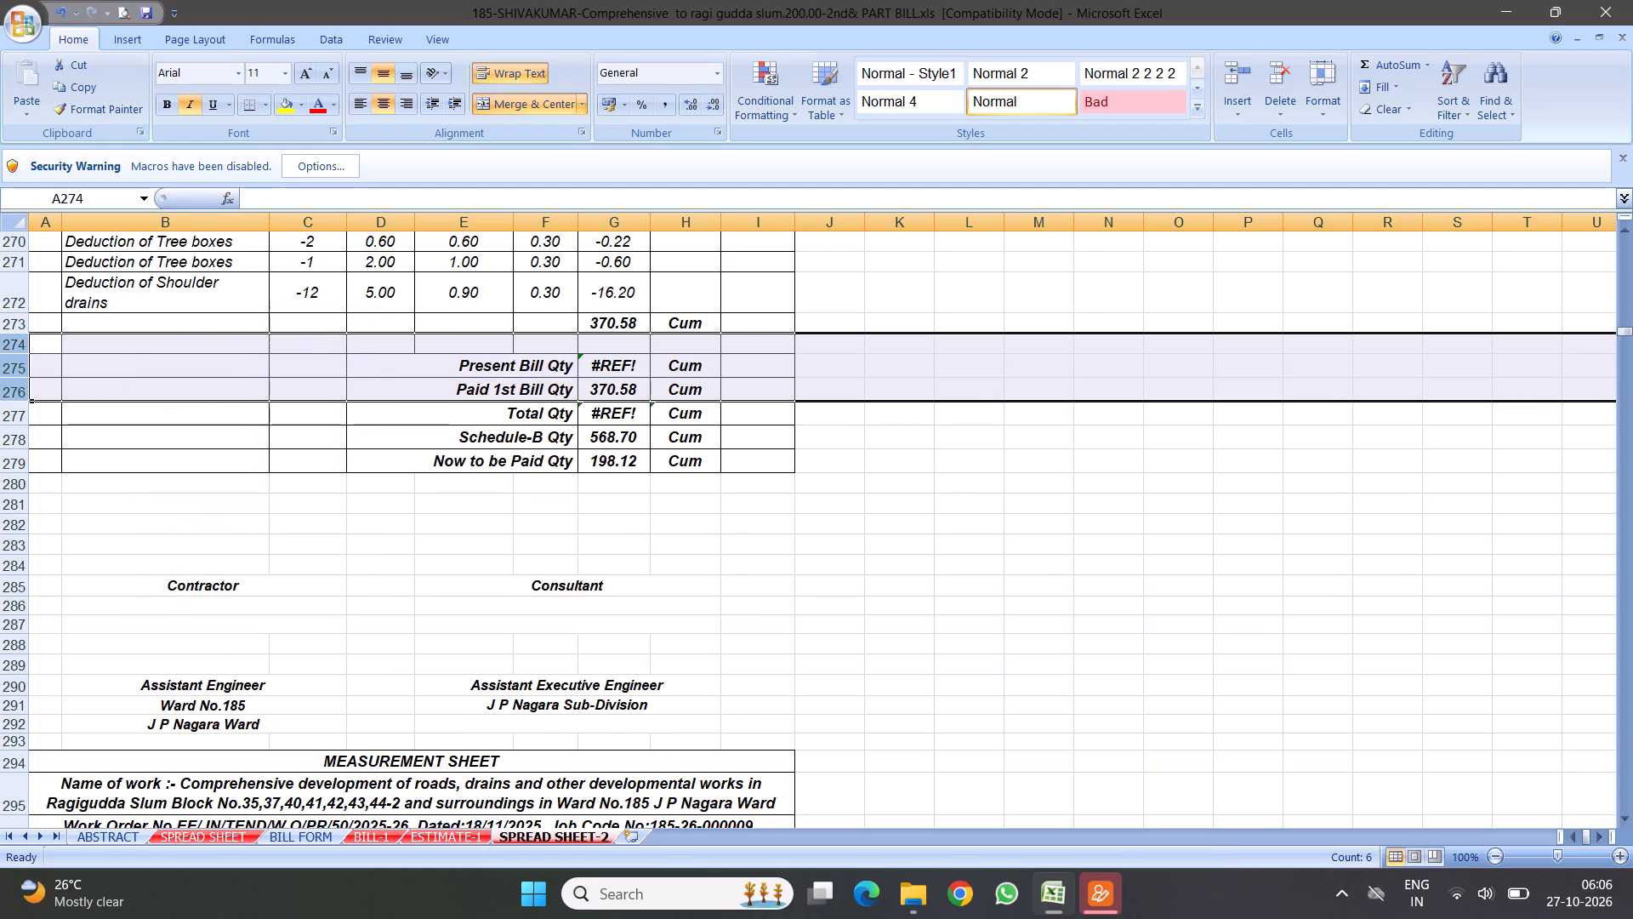
Link item 5's Present Bill Qty in G275 to its total quantity in G273.
left_click(607, 374)
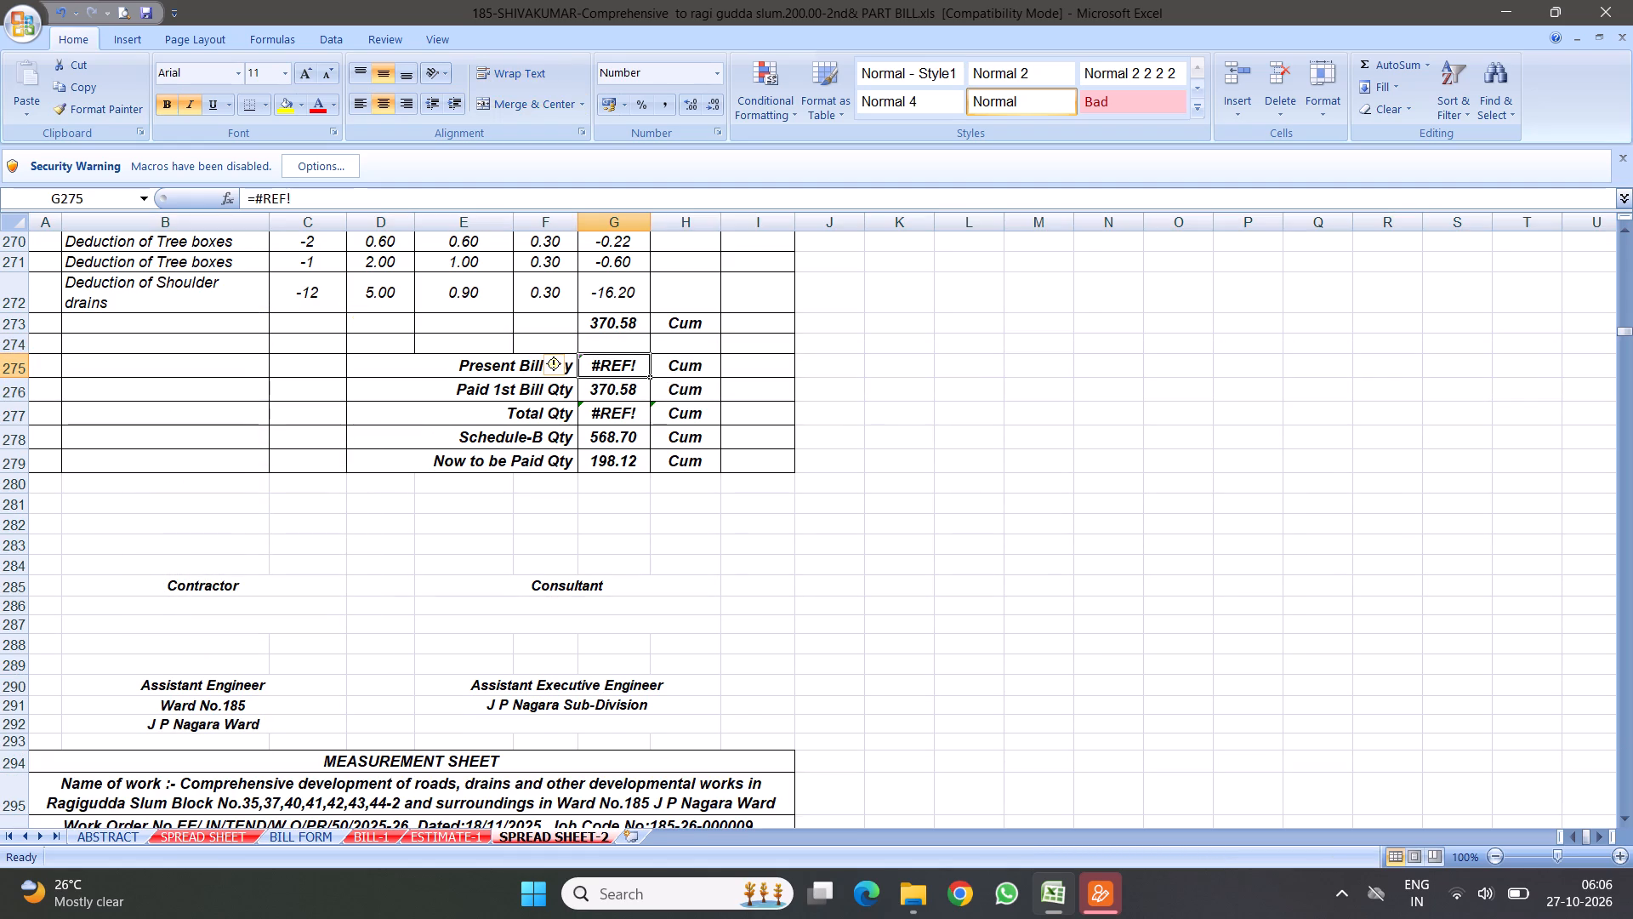
key("equal")
left_click(616, 322)
key("Return")
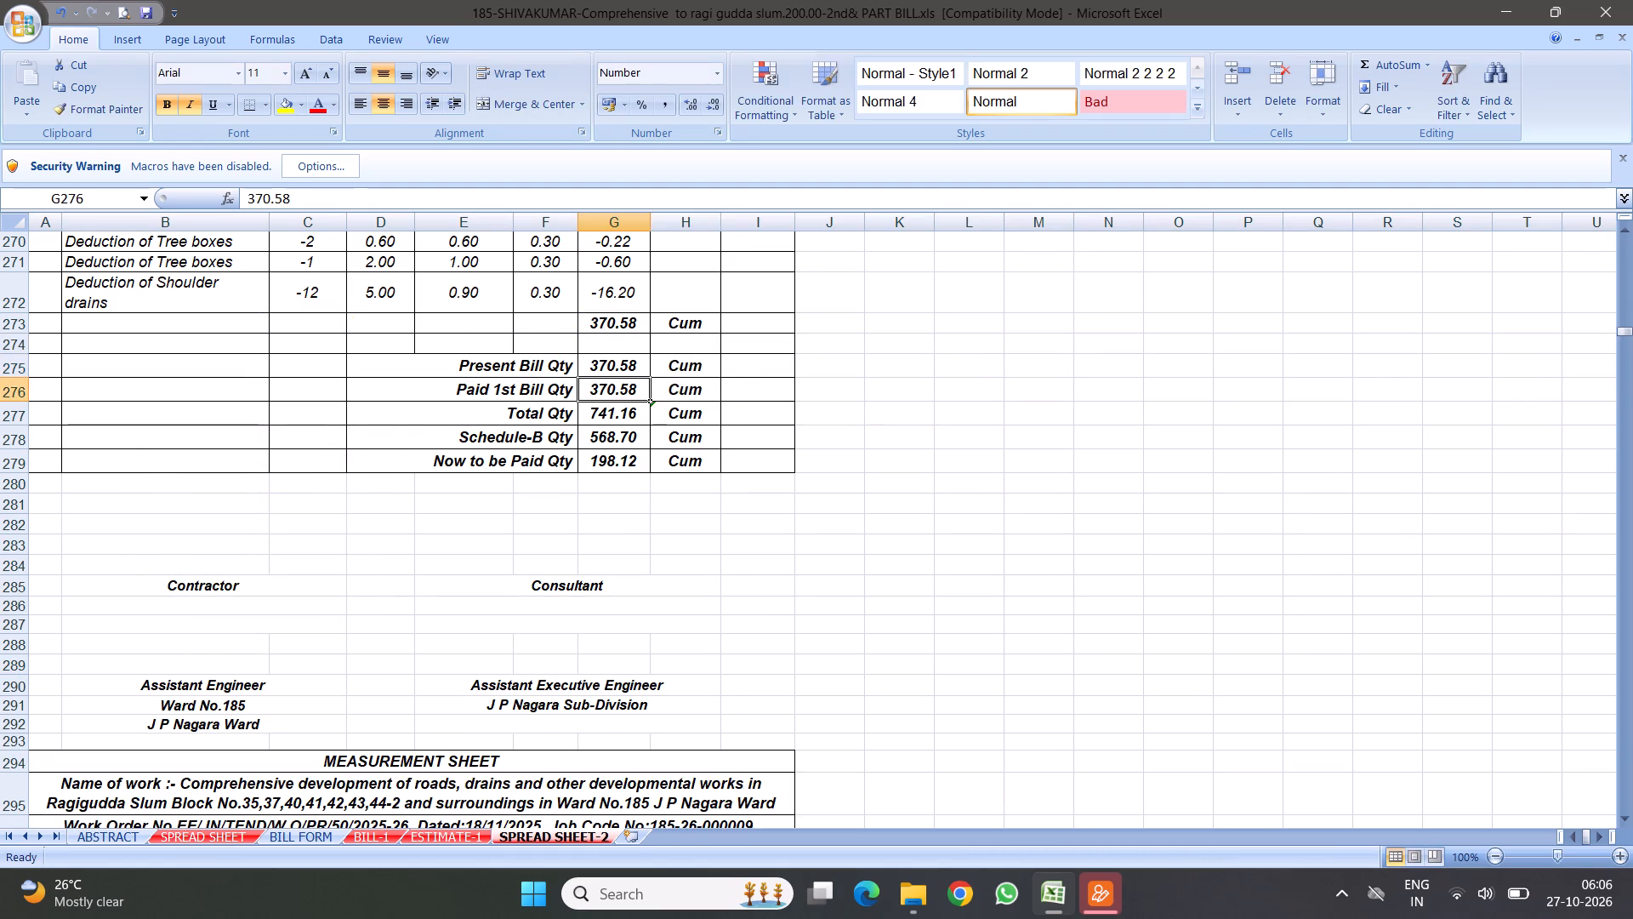
Examine item 5's earthwork measurement rows and quantity summary alongside its entry in the BILL FORM sheet.
scroll(122, 461, "up", 10)
scroll(267, 473, "up", 5)
scroll(391, 506, "down", 7)
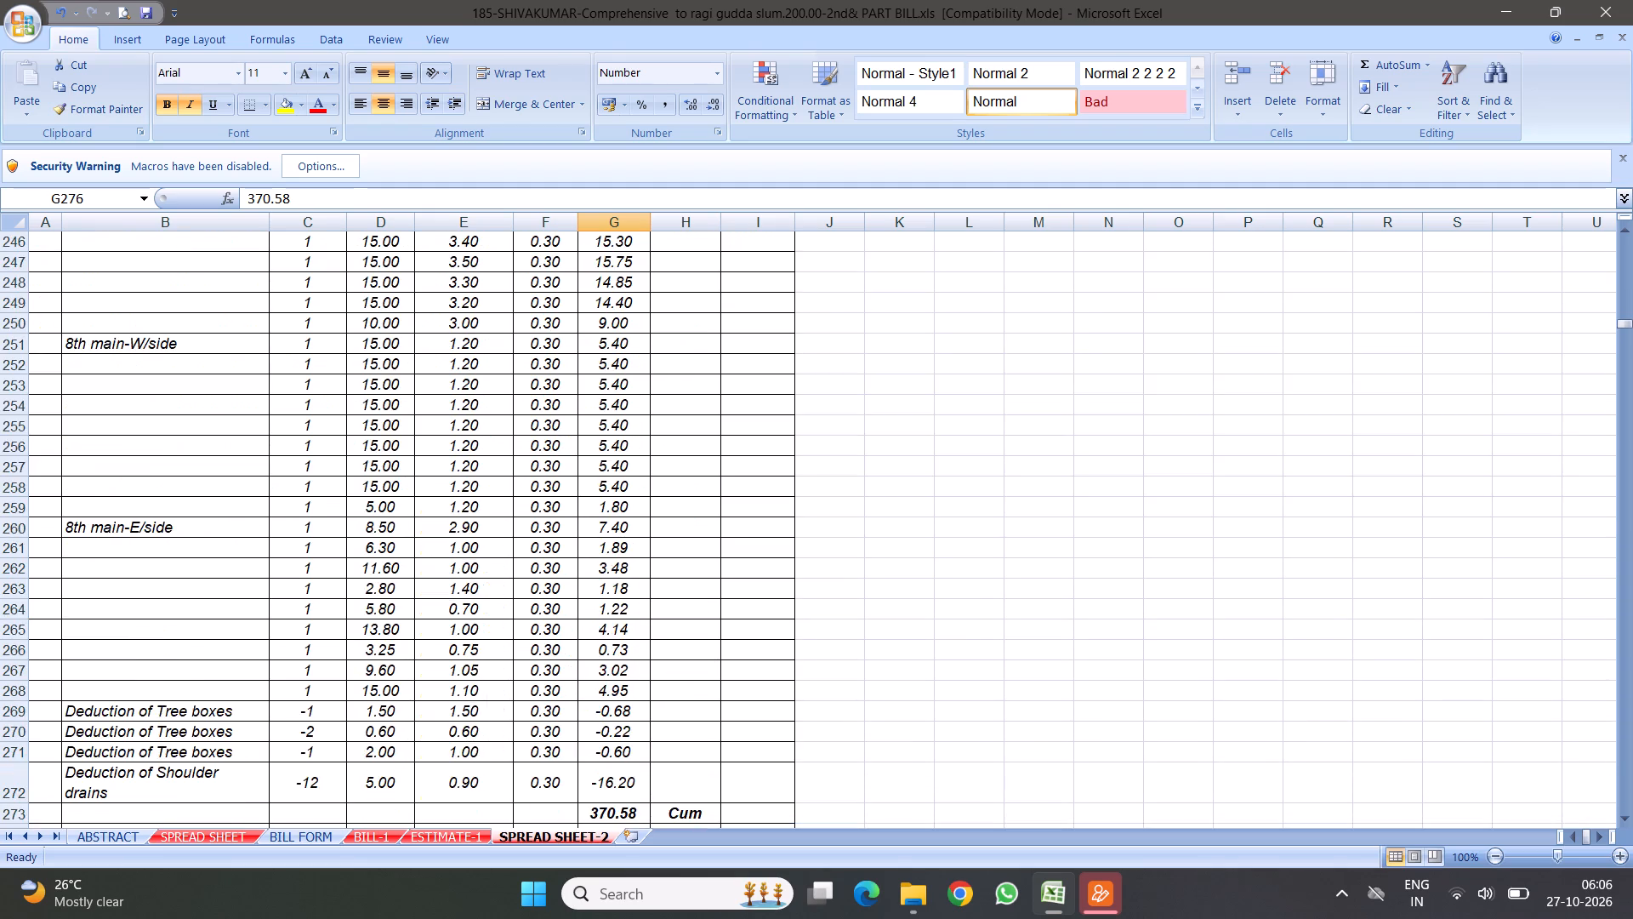
scroll(652, 773, "down", 4)
scroll(758, 717, "down", 2)
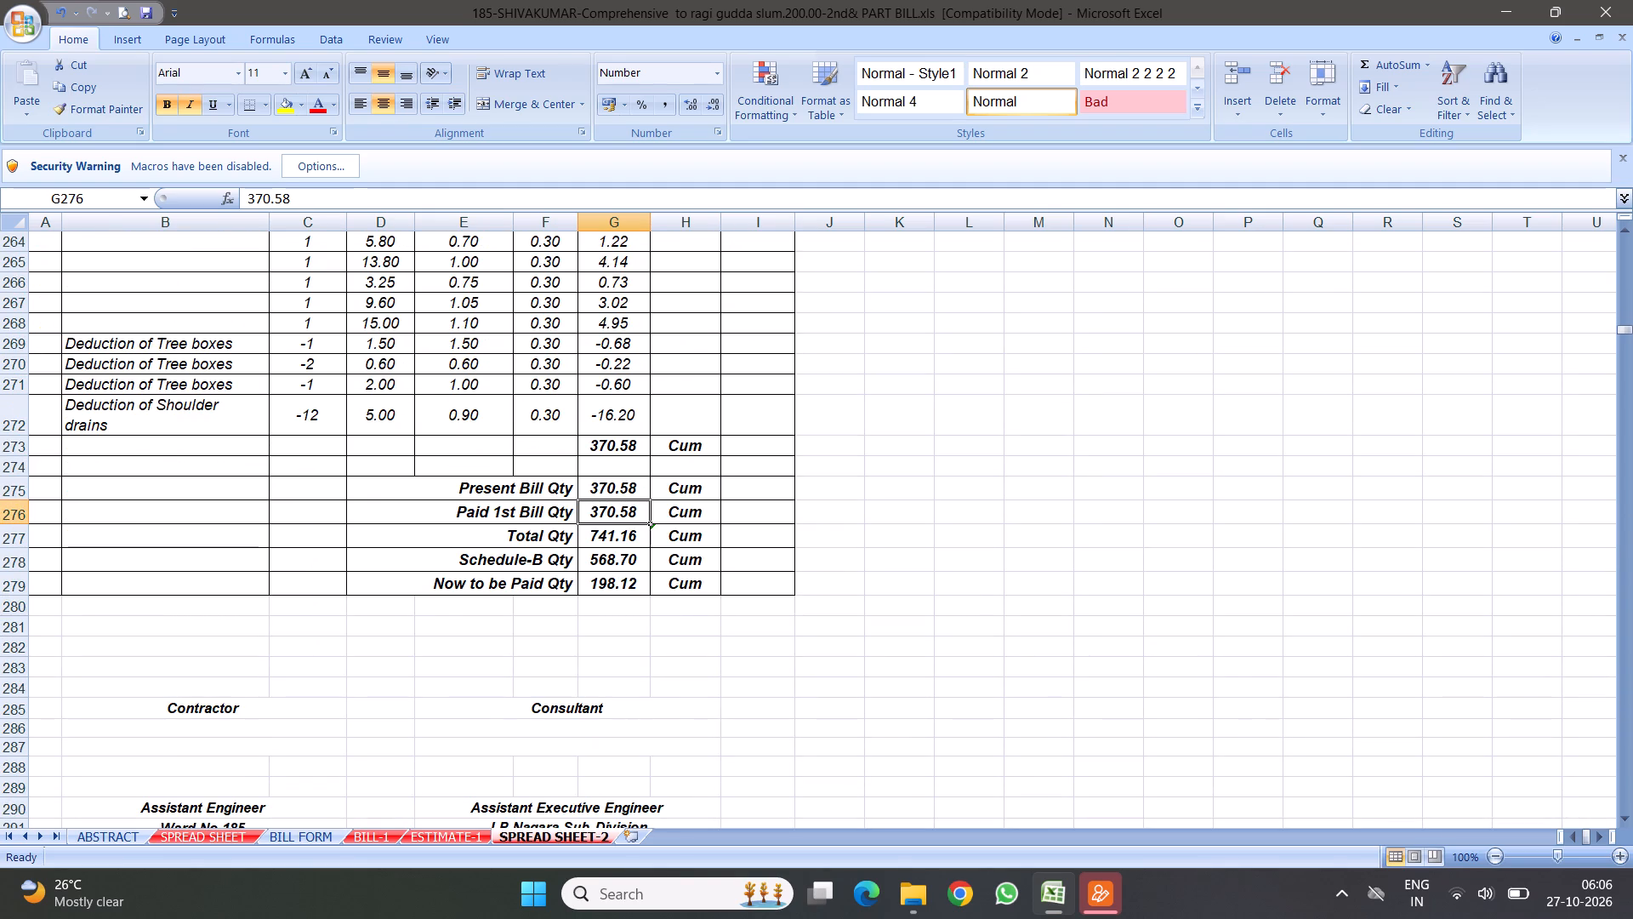
left_click(284, 839)
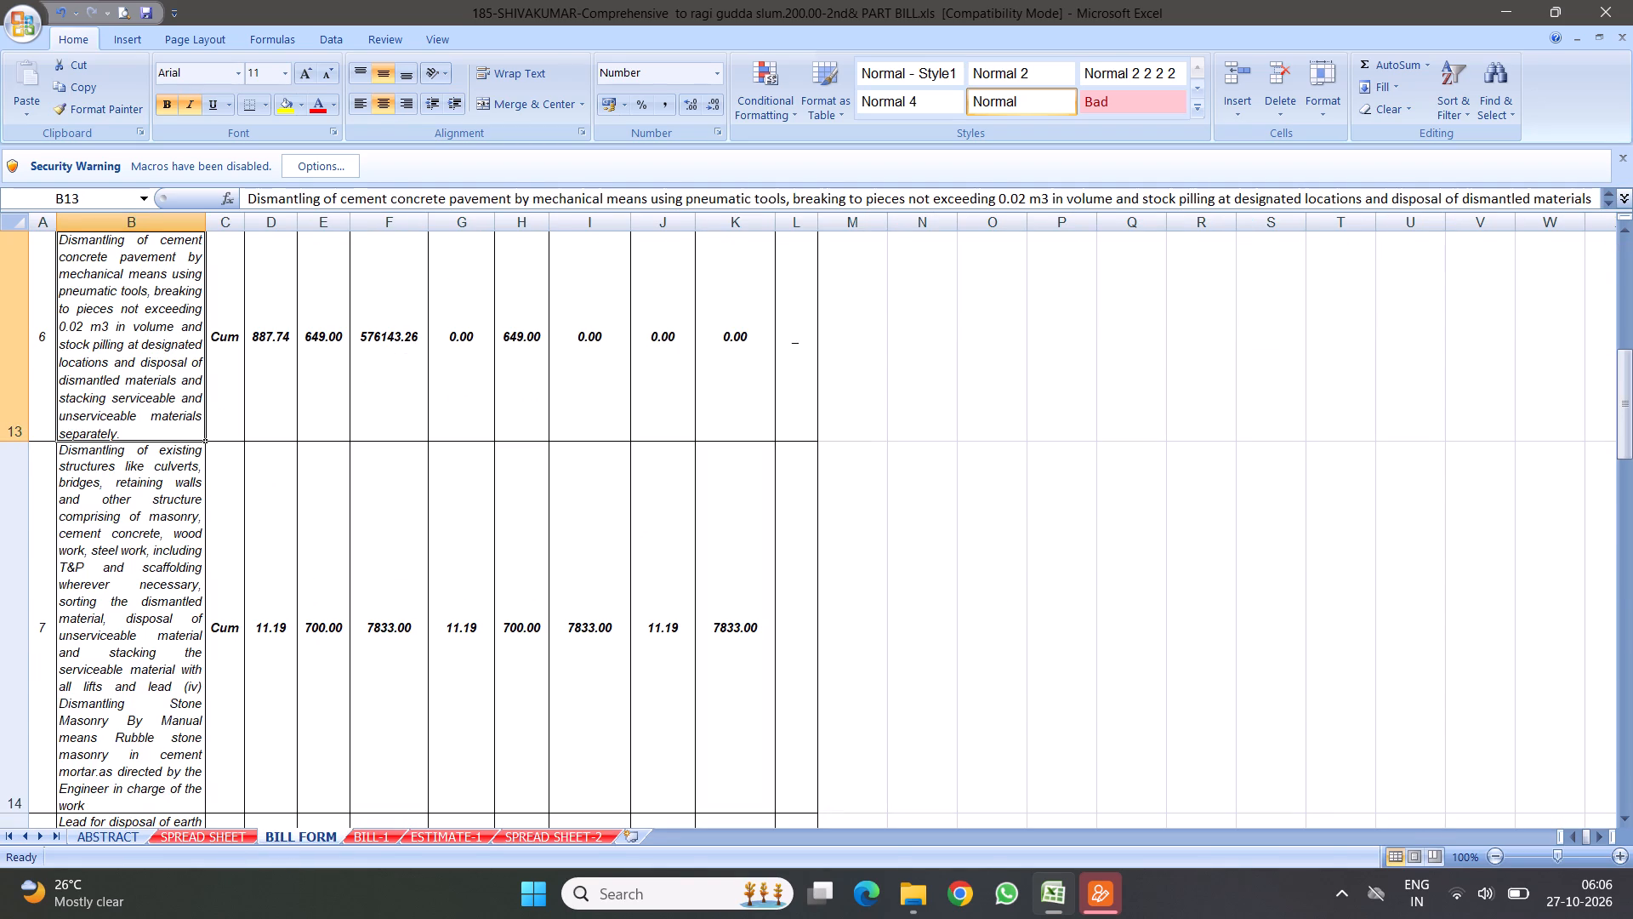
left_click(160, 328)
key("Up")
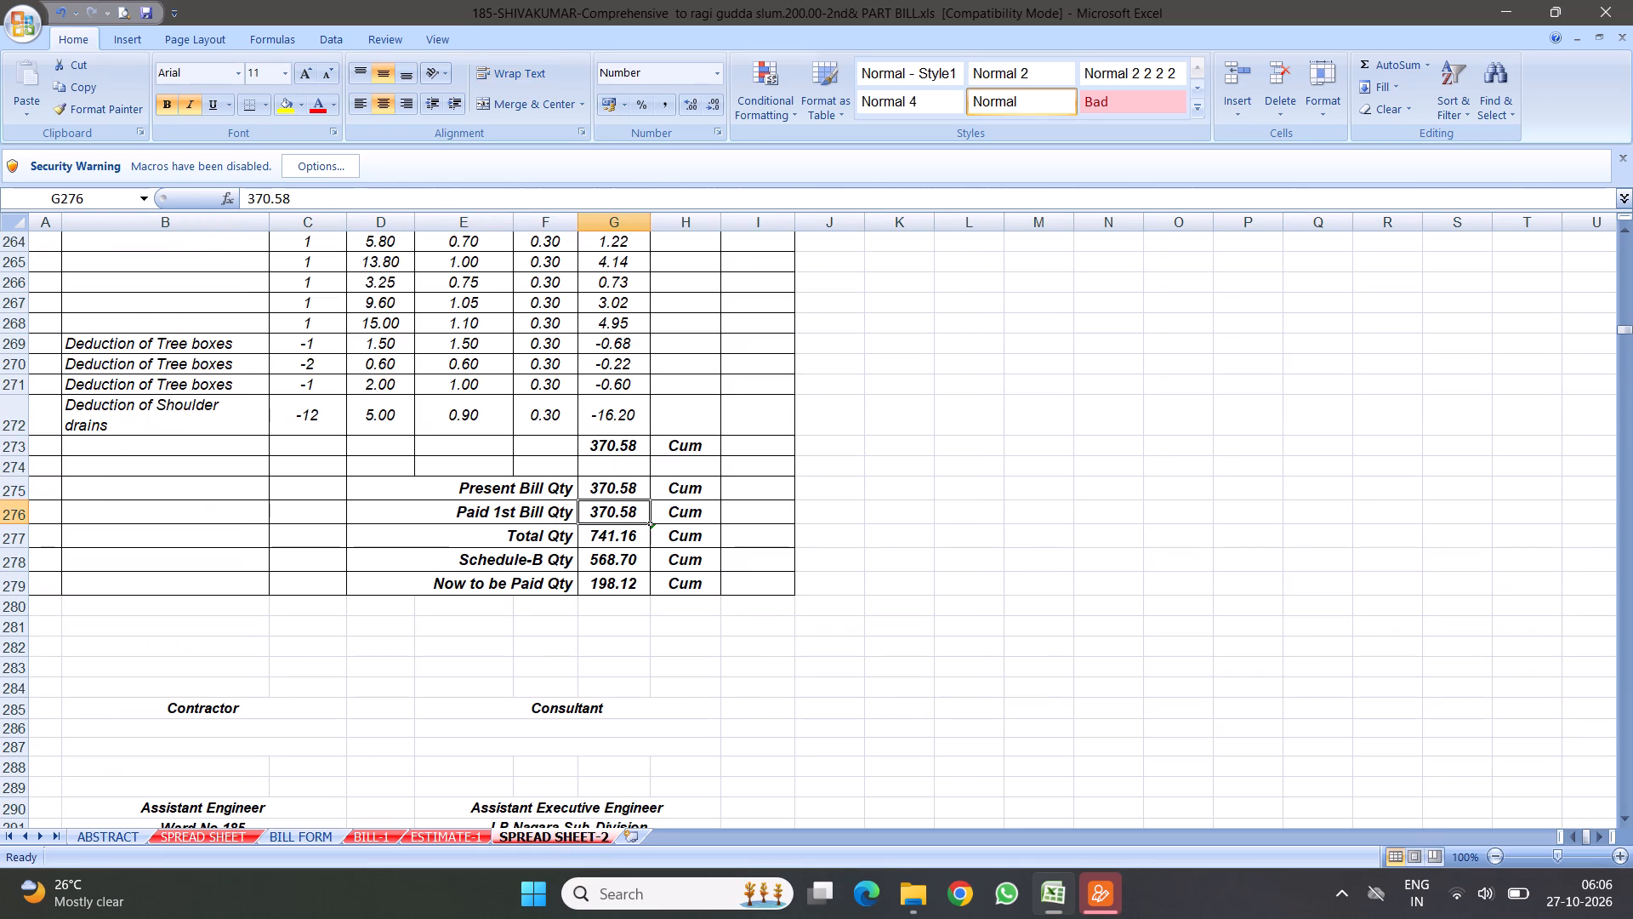
scroll(567, 494, "up", 4)
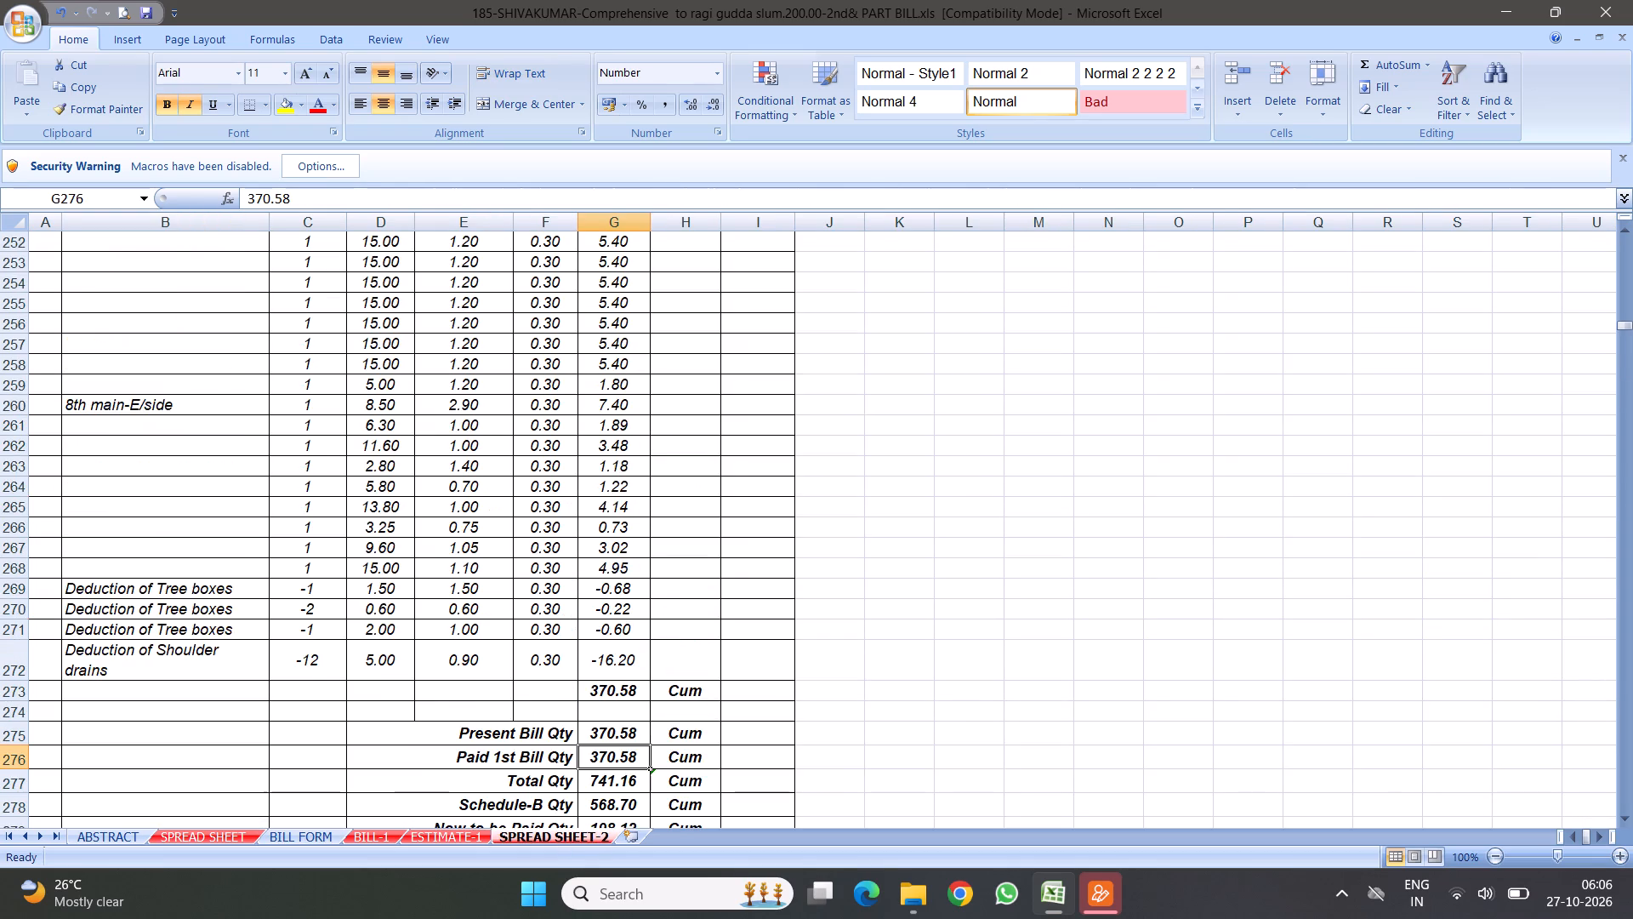
scroll(490, 487, "up", 8)
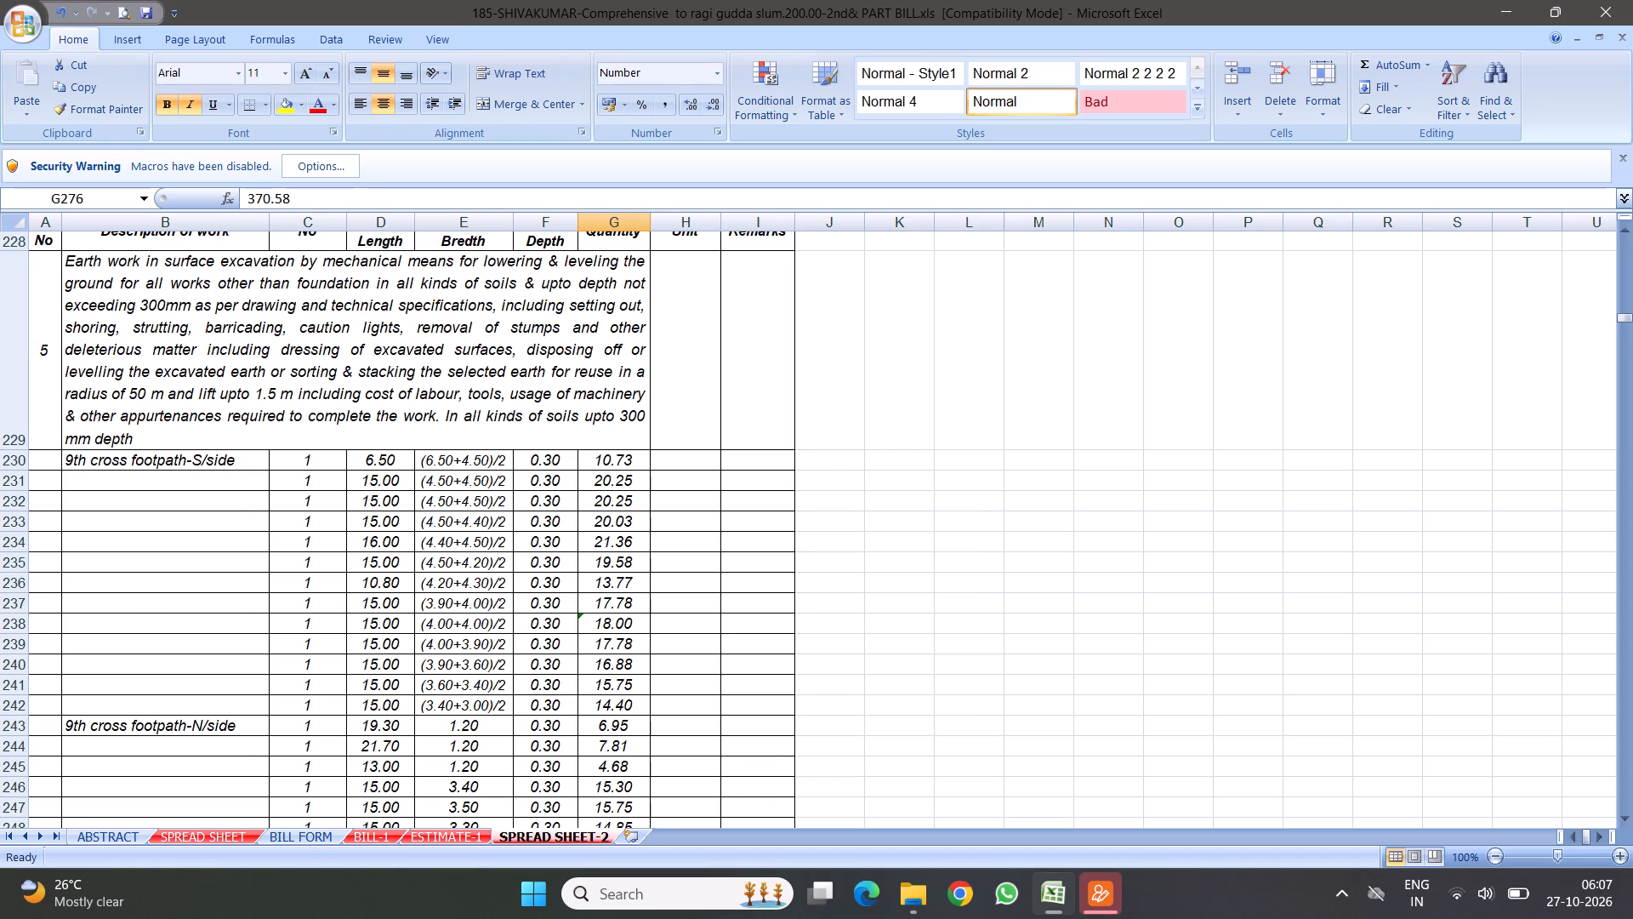
Check item 5's quantity formula in BILL FORM against the quantity summary and work description in SPREAD SHEET-2.
left_click(308, 838)
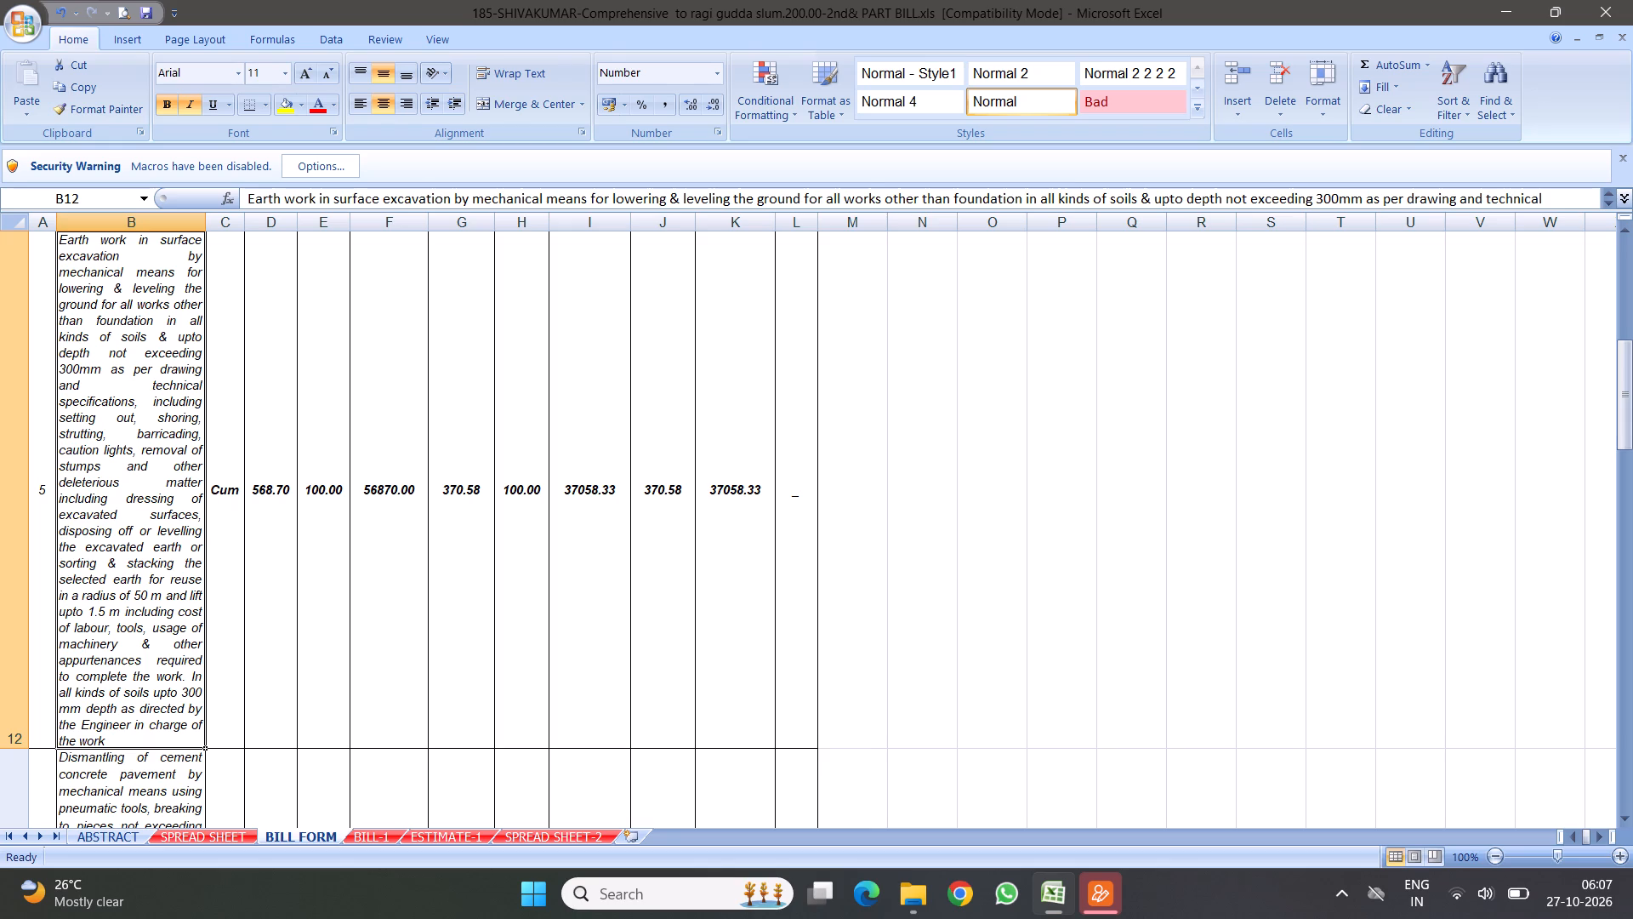
left_click(656, 498)
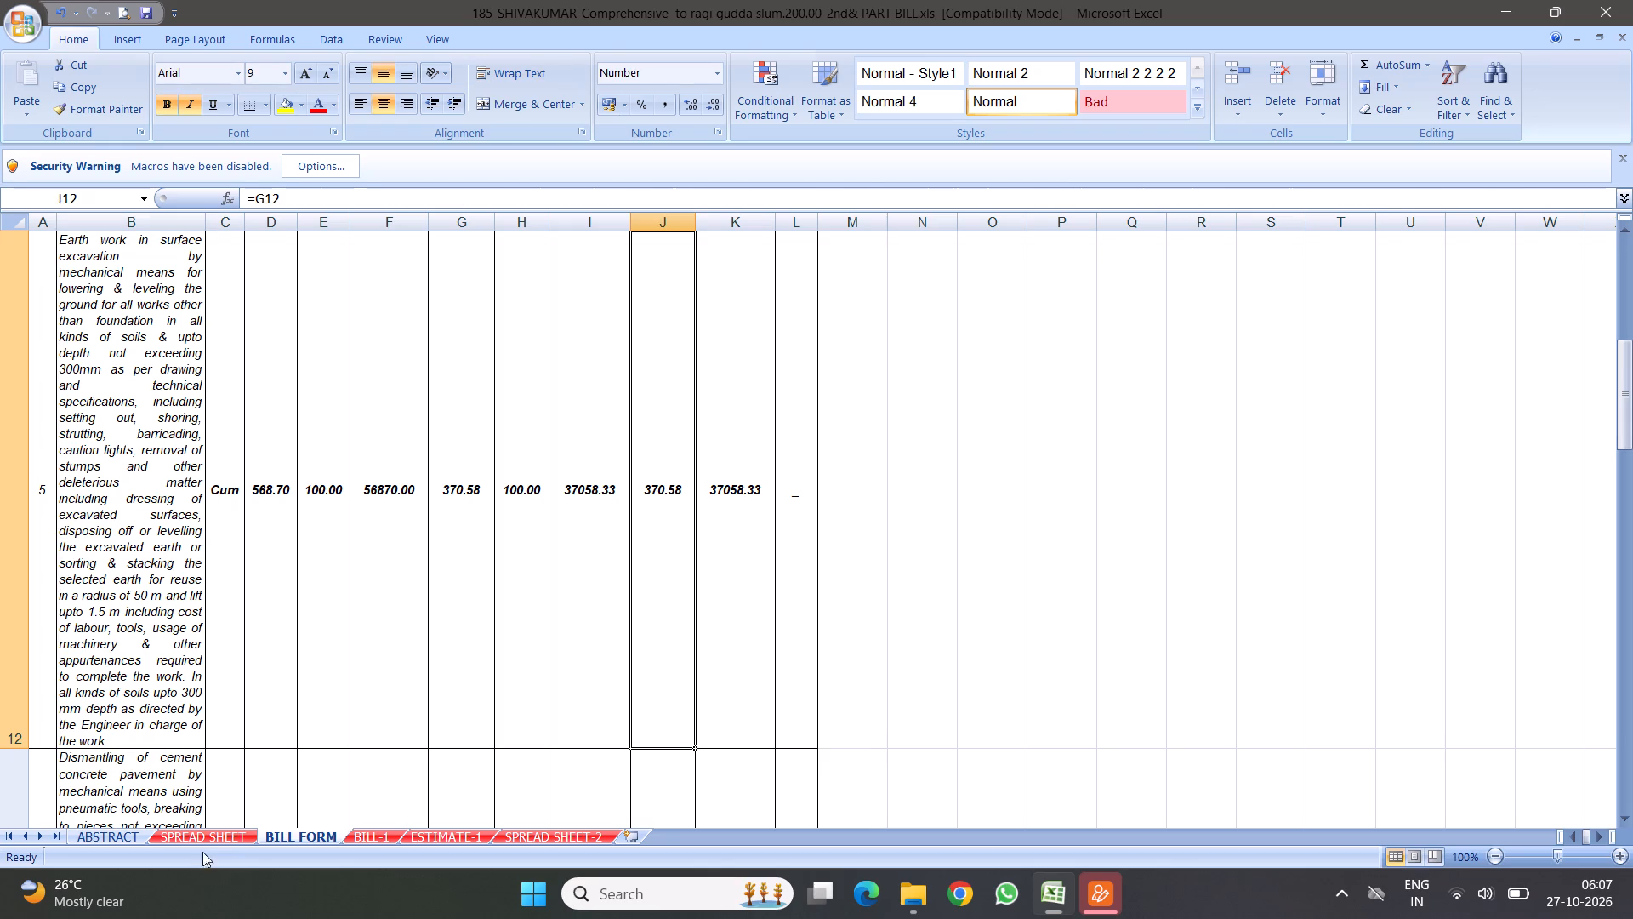
left_click(583, 842)
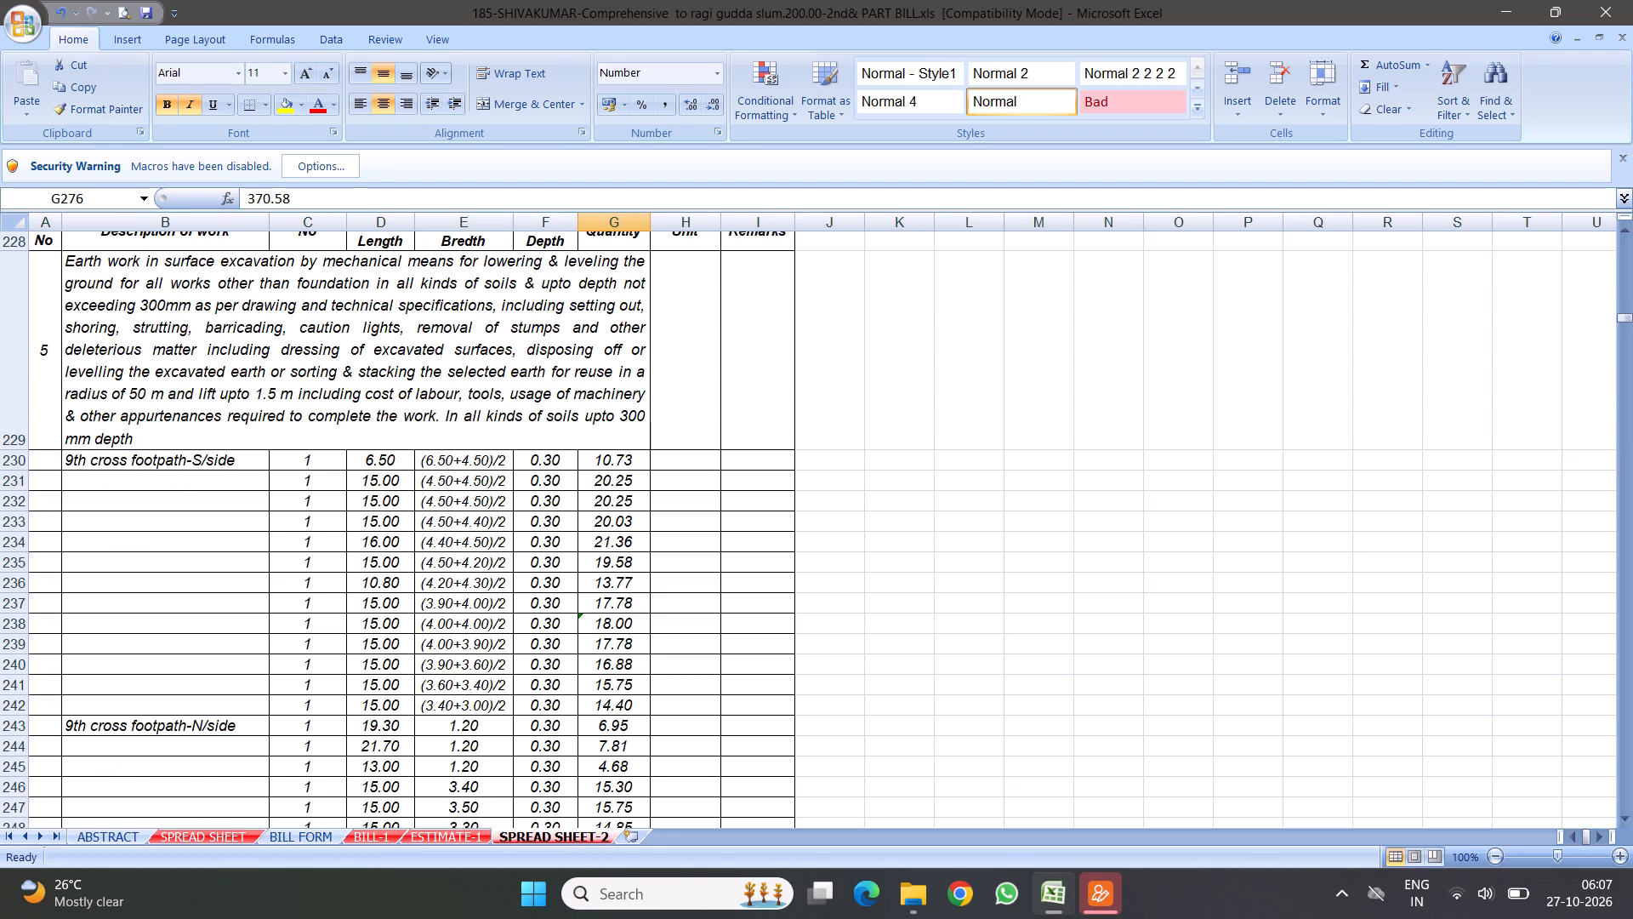
scroll(786, 630, "down", 5)
scroll(917, 577, "down", 6)
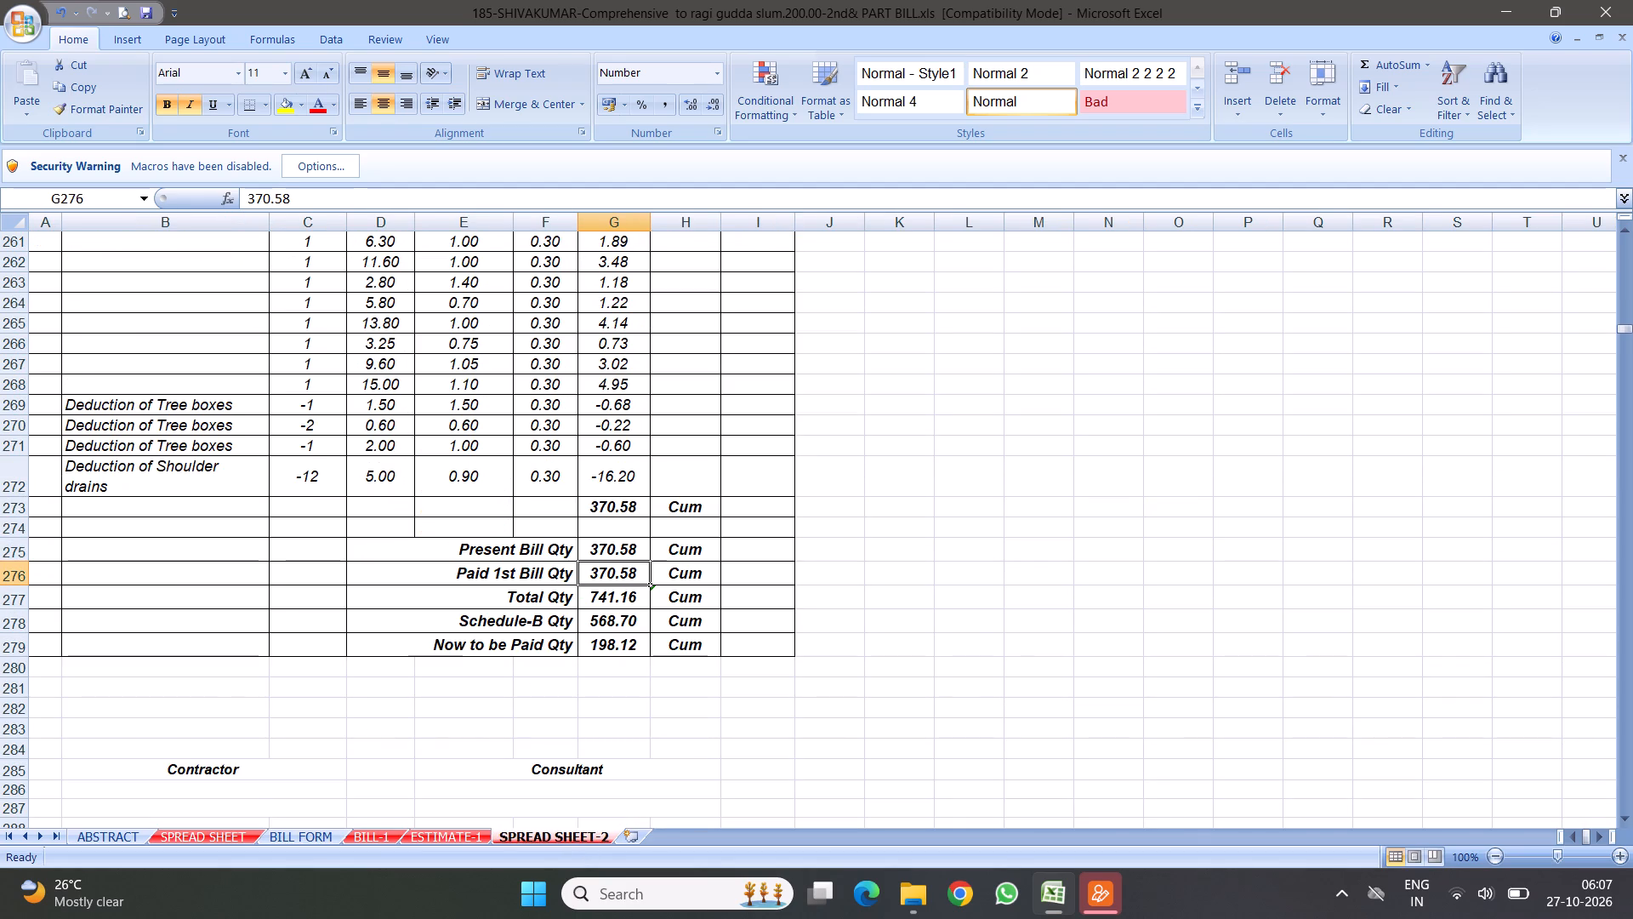
left_click(621, 623)
scroll(324, 482, "up", 4)
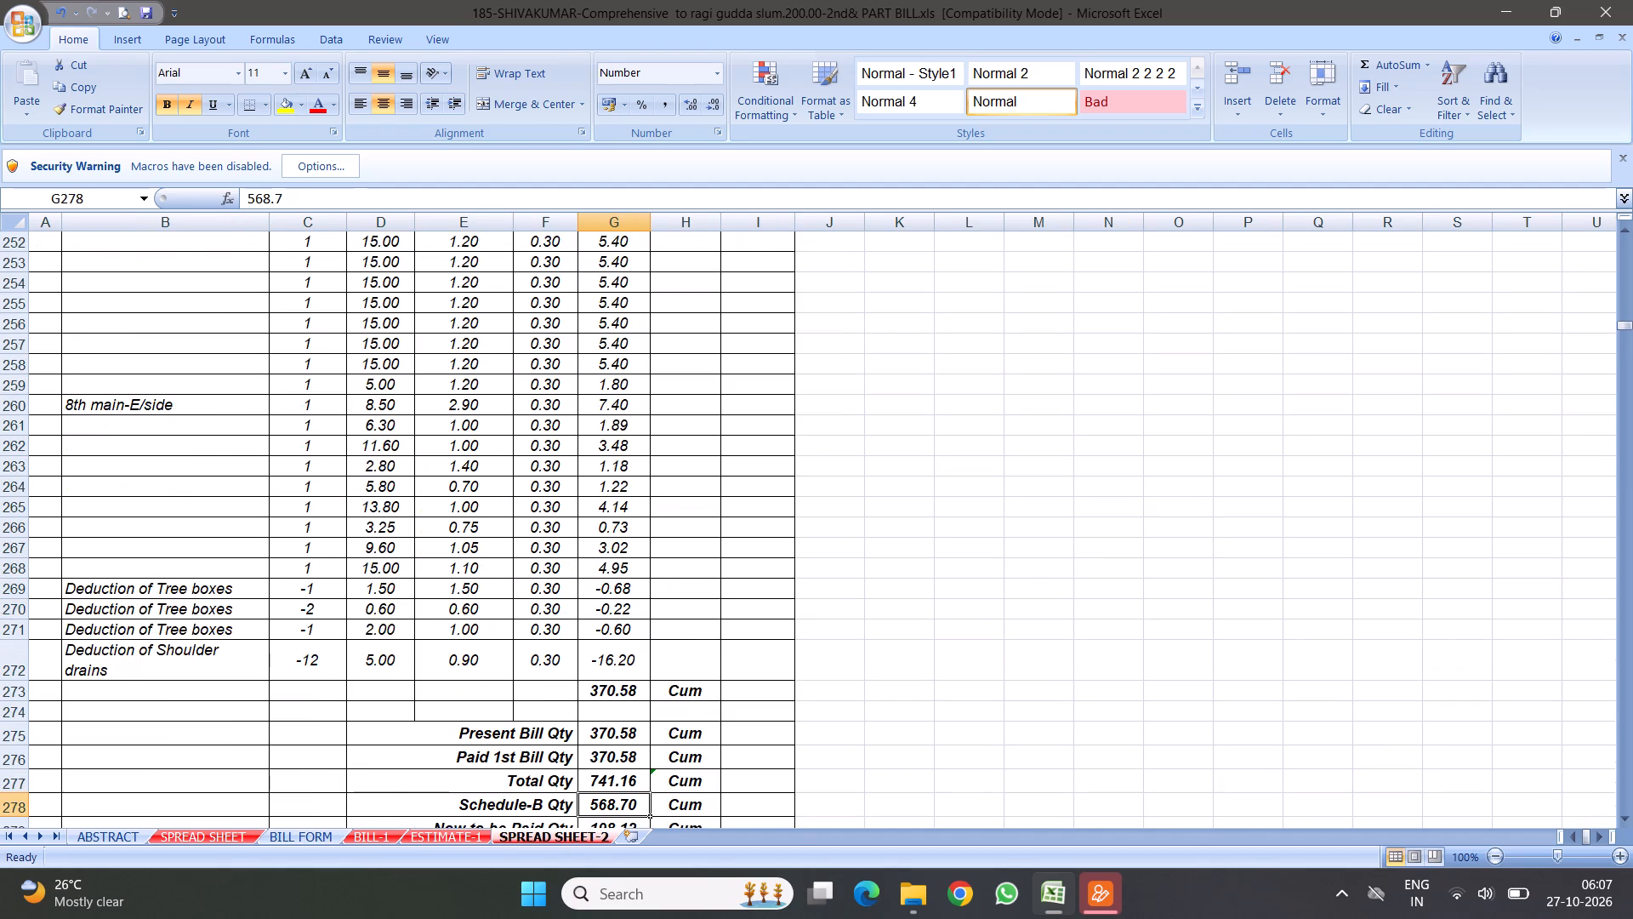
scroll(316, 521, "up", 8)
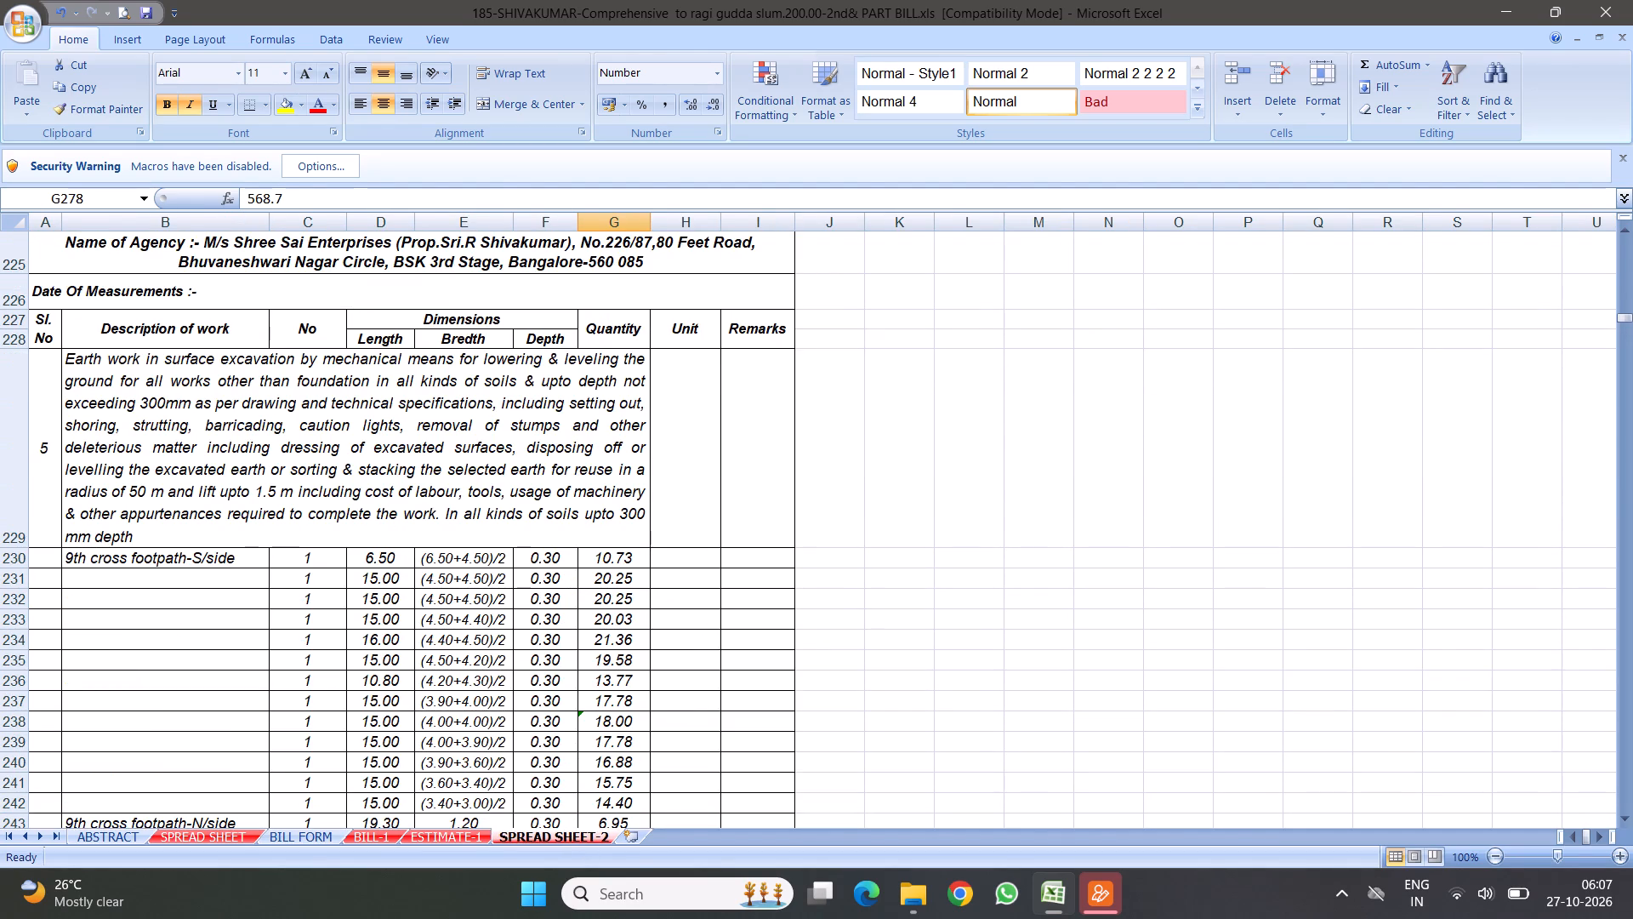
left_click(253, 454)
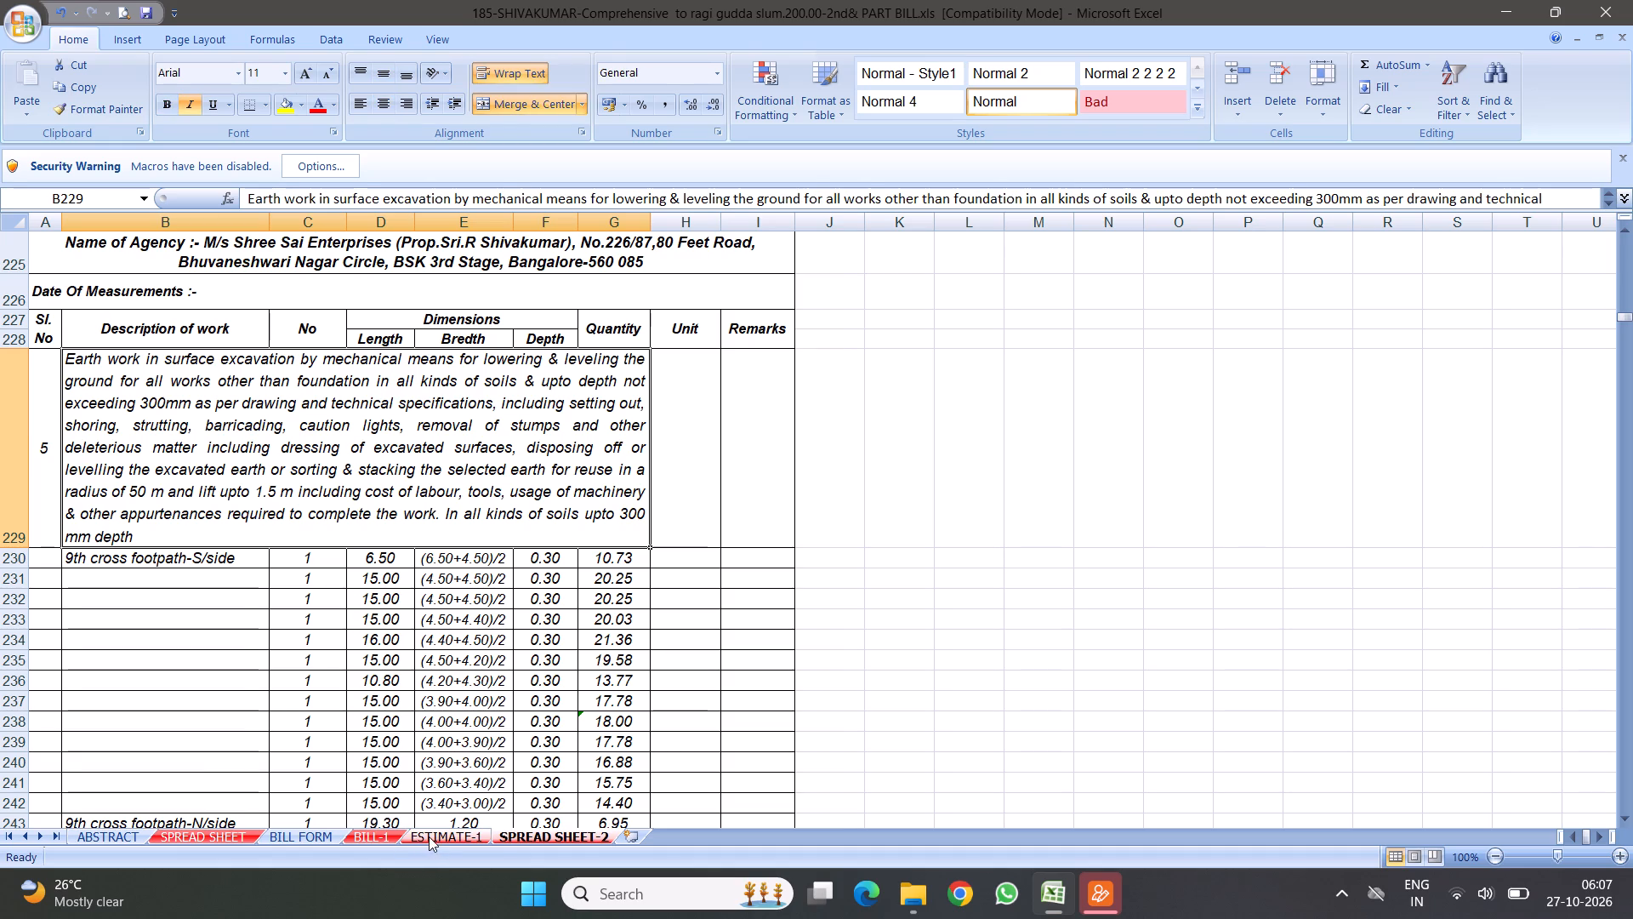
Examine item 5's estimated footpath, deduction and approach road measurements in the ESTIMATE-1 sheet.
left_click(429, 835)
scroll(341, 481, "up", 4)
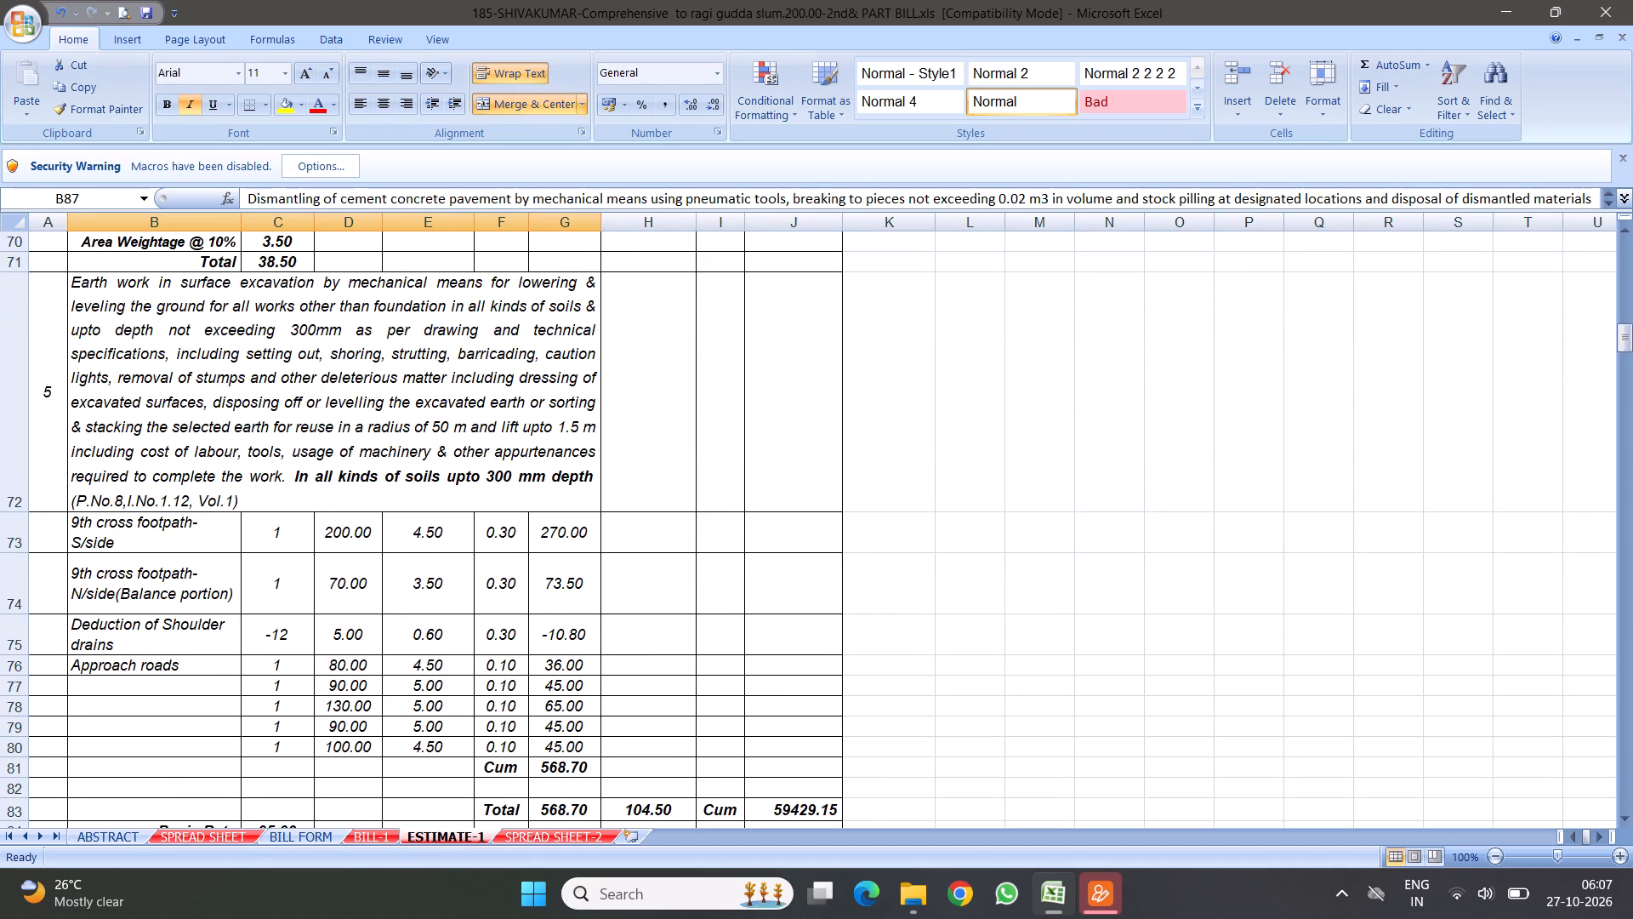
left_click(185, 522)
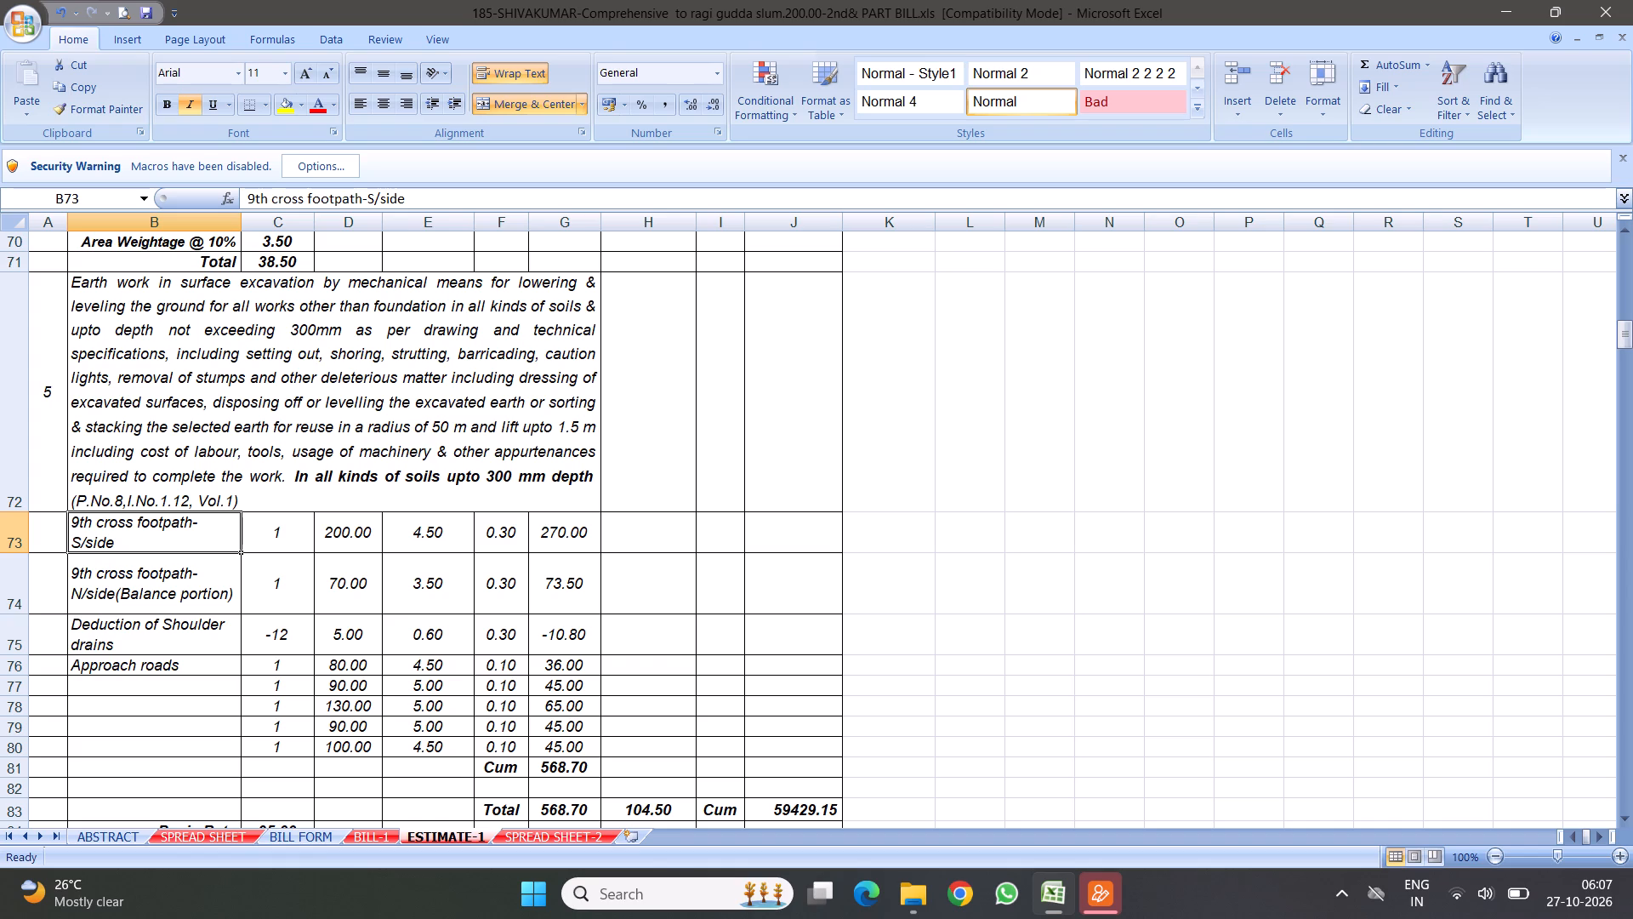
left_click(551, 834)
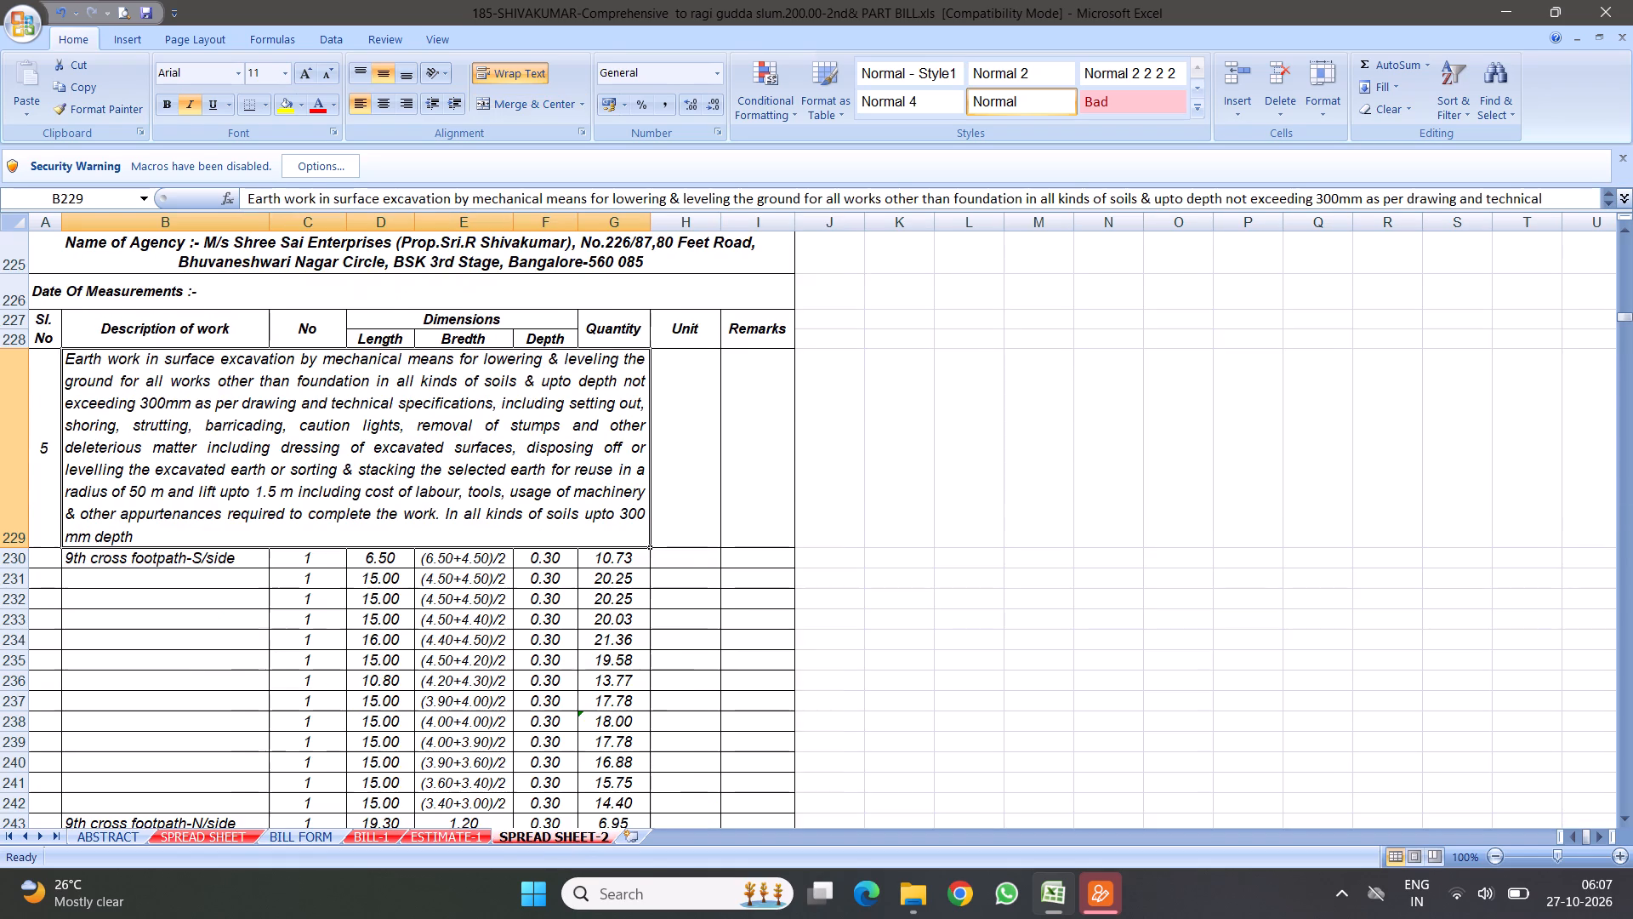
Insert a copy of item 6's measurement rows 302 to 336 above item 5's first measurement row, row 230.
scroll(439, 503, "down", 6)
scroll(482, 571, "down", 12)
scroll(419, 515, "down", 4)
scroll(296, 517, "down", 4)
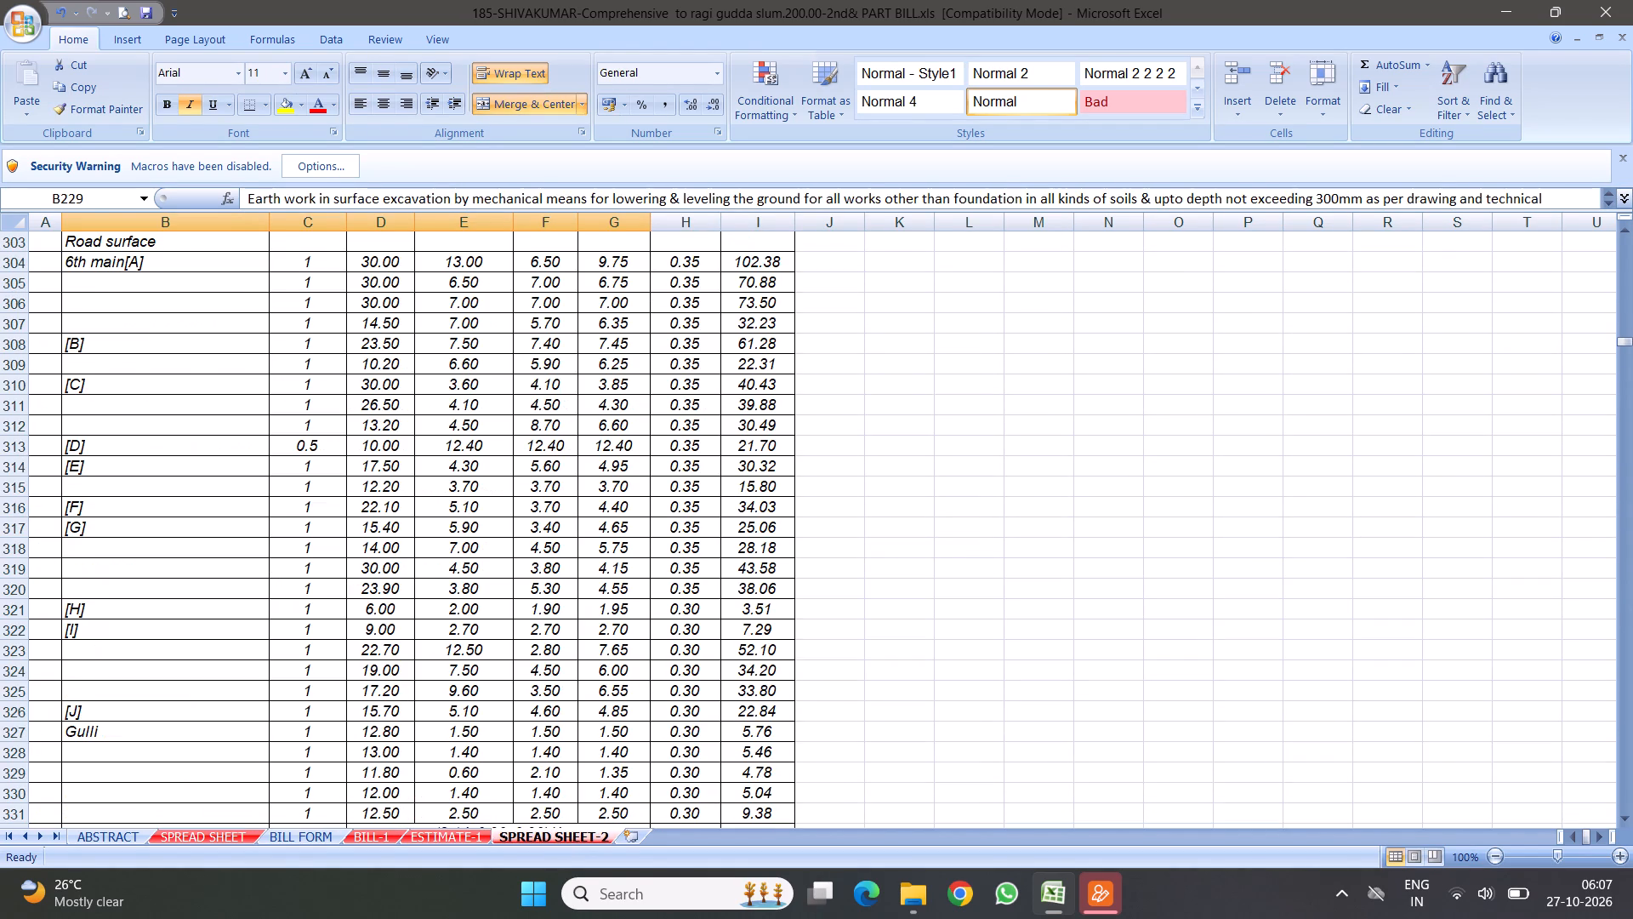
scroll(224, 479, "up", 2)
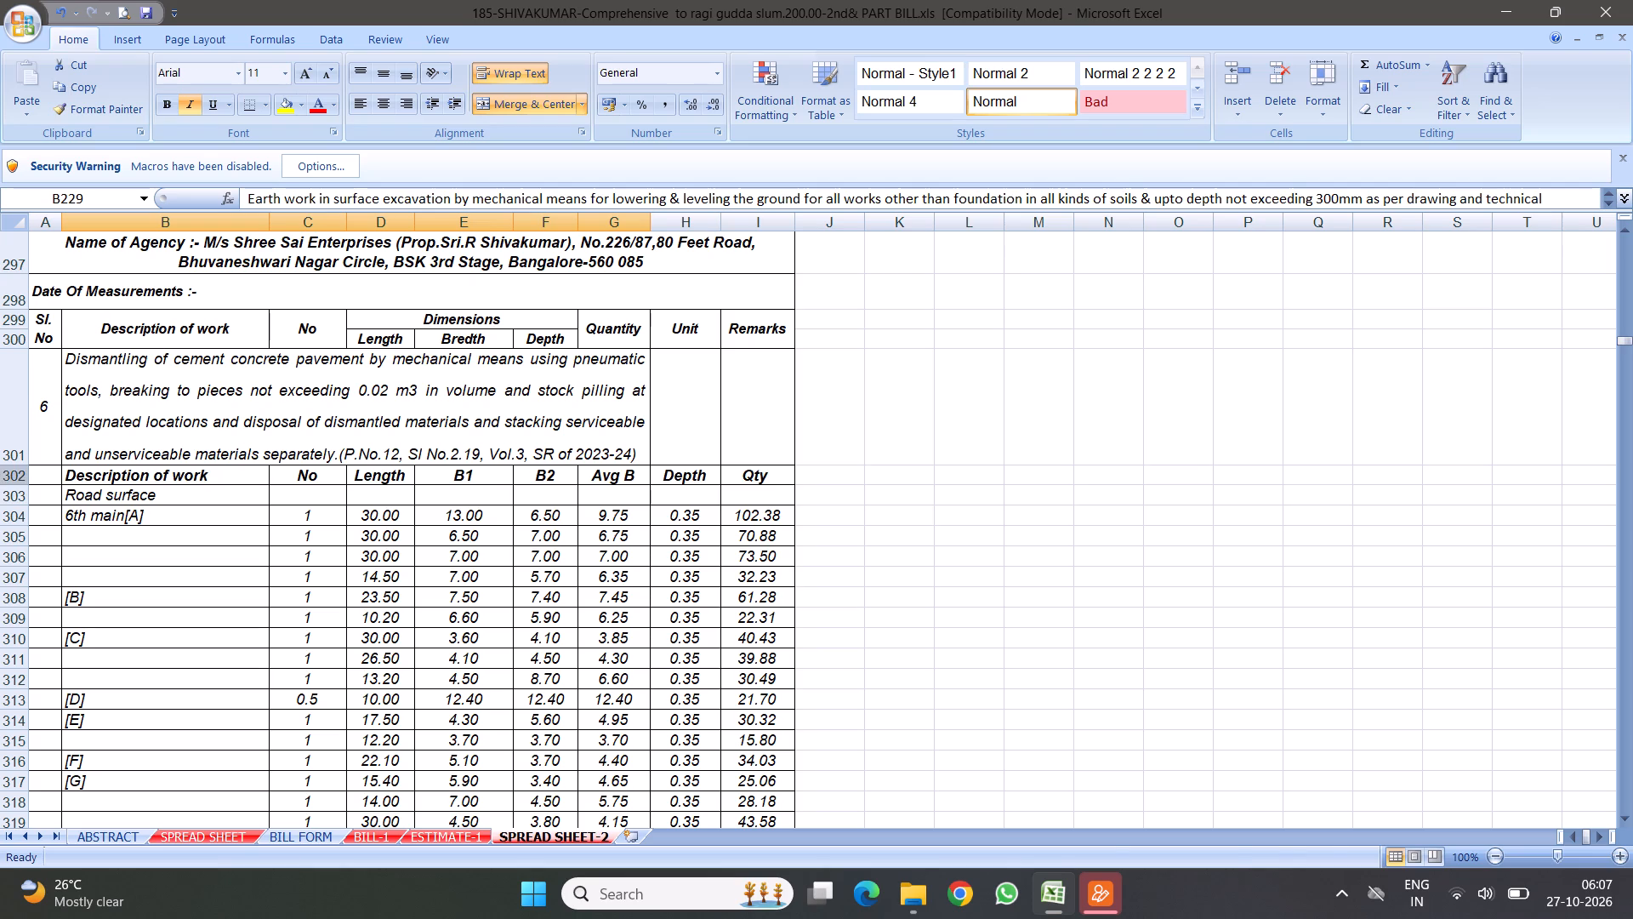
left_click_drag(20, 478, 486, 477)
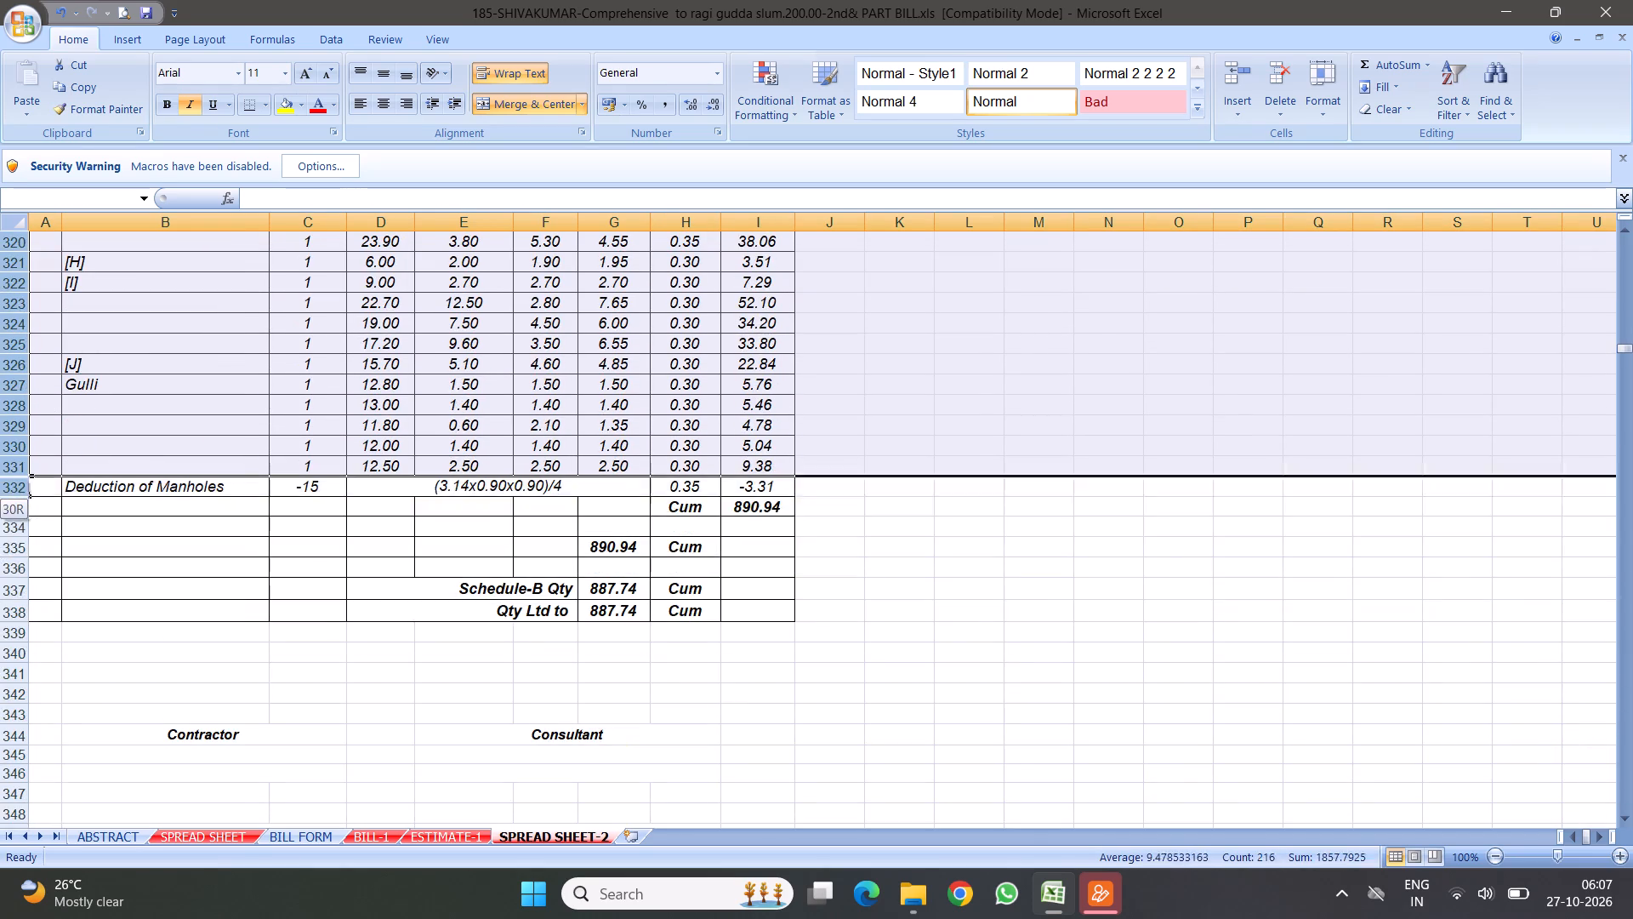
left_click_drag(486, 477, 455, 566)
right_click(413, 385)
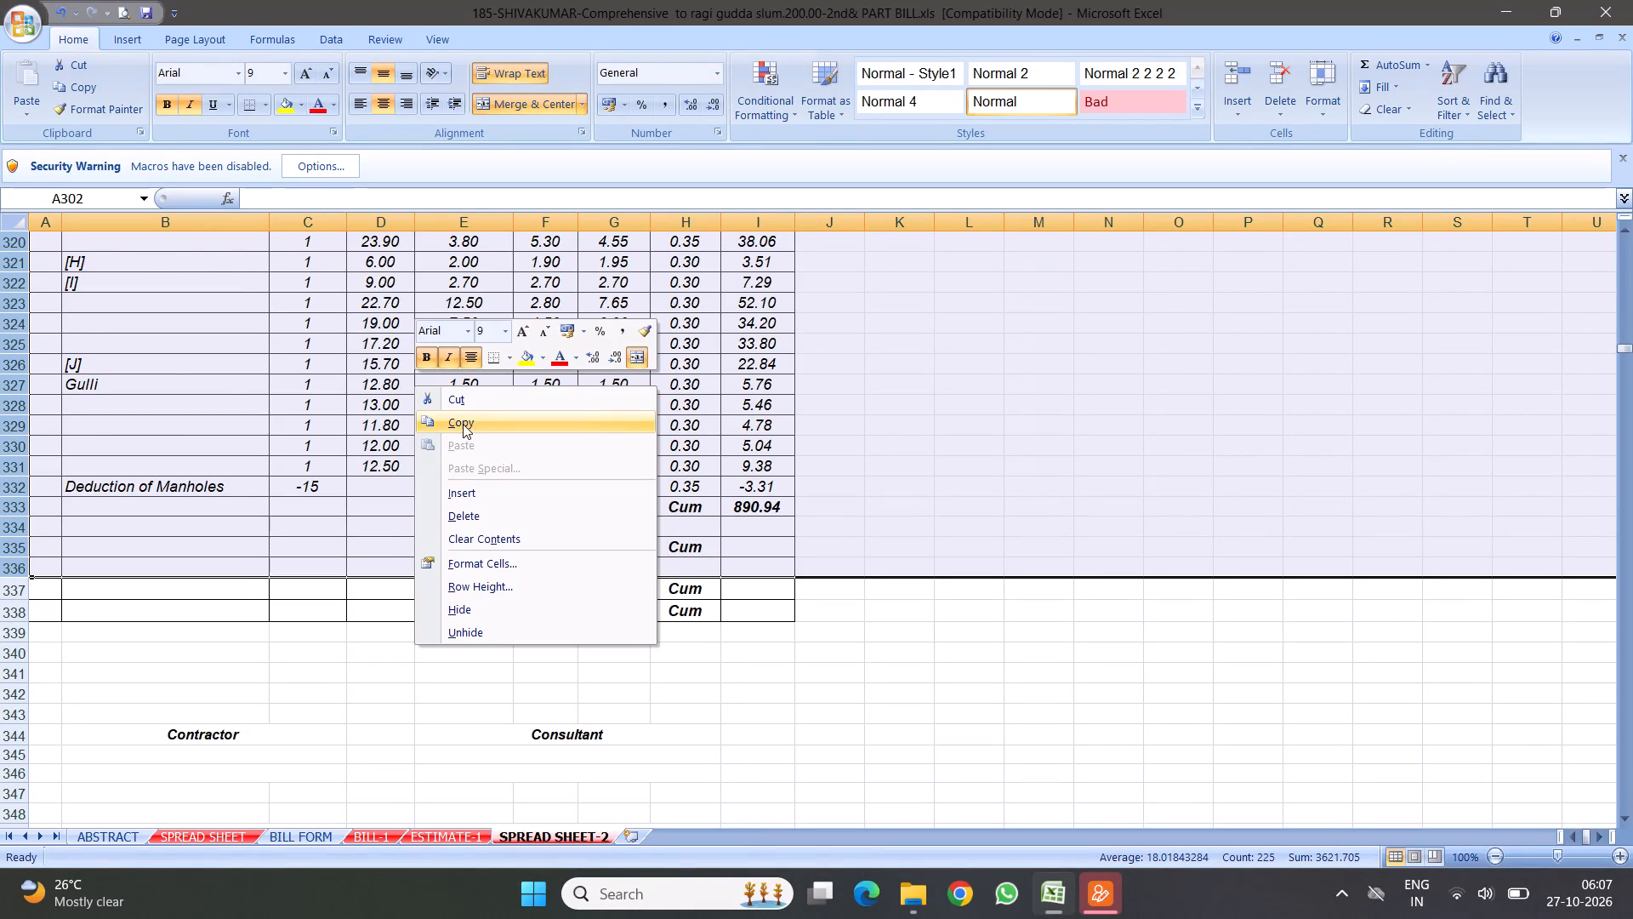
left_click(460, 422)
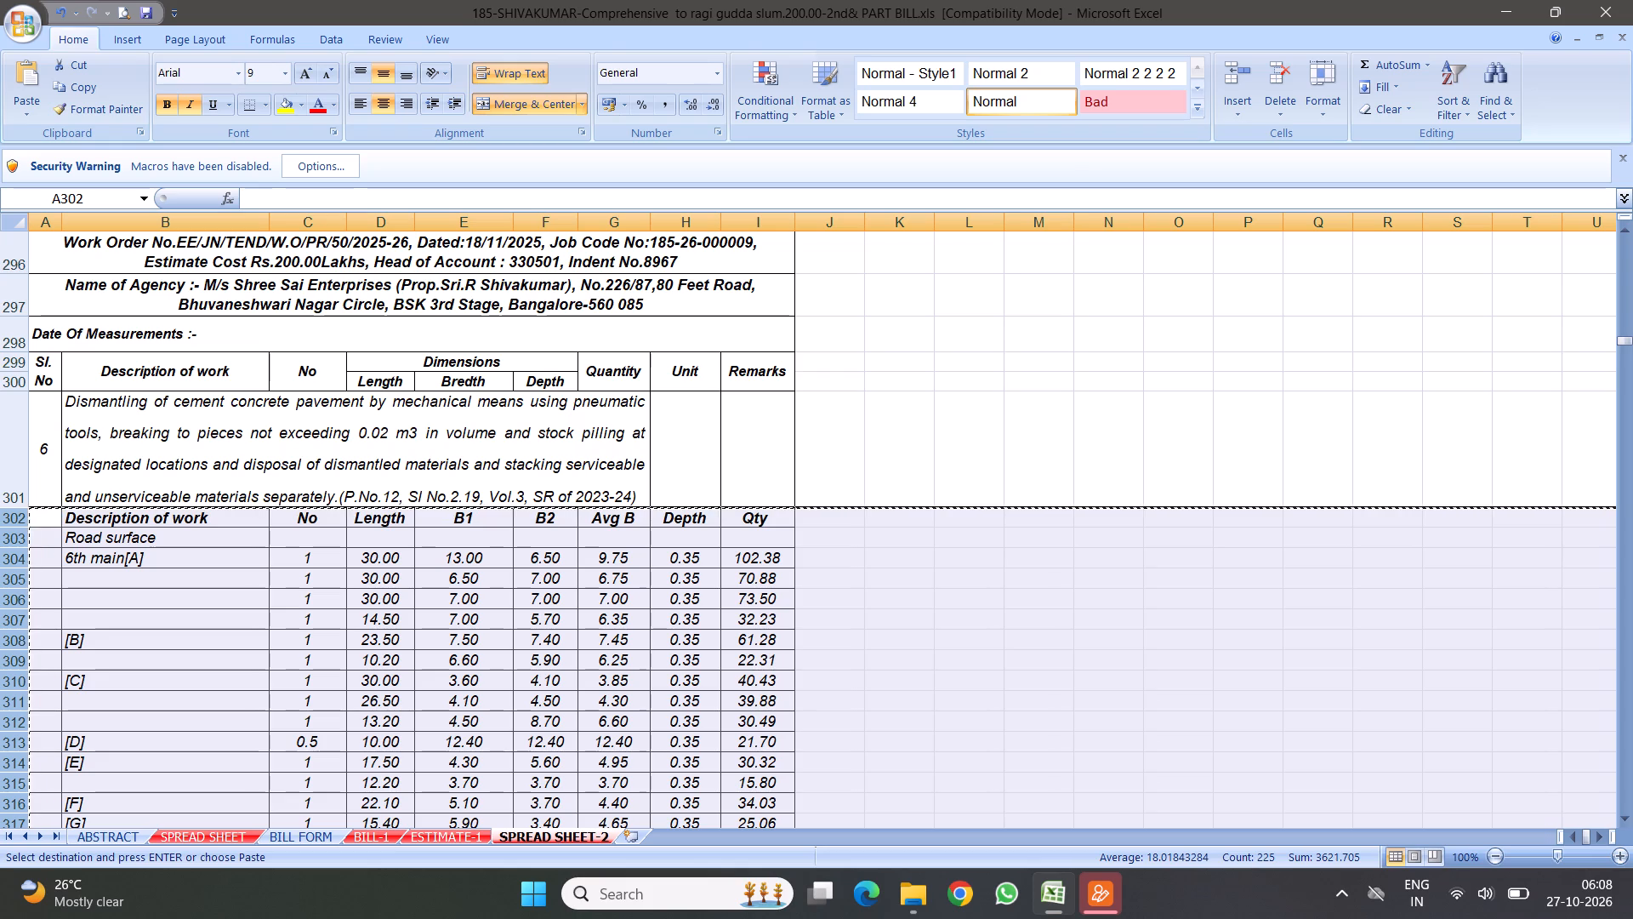
scroll(466, 493, "down", 5)
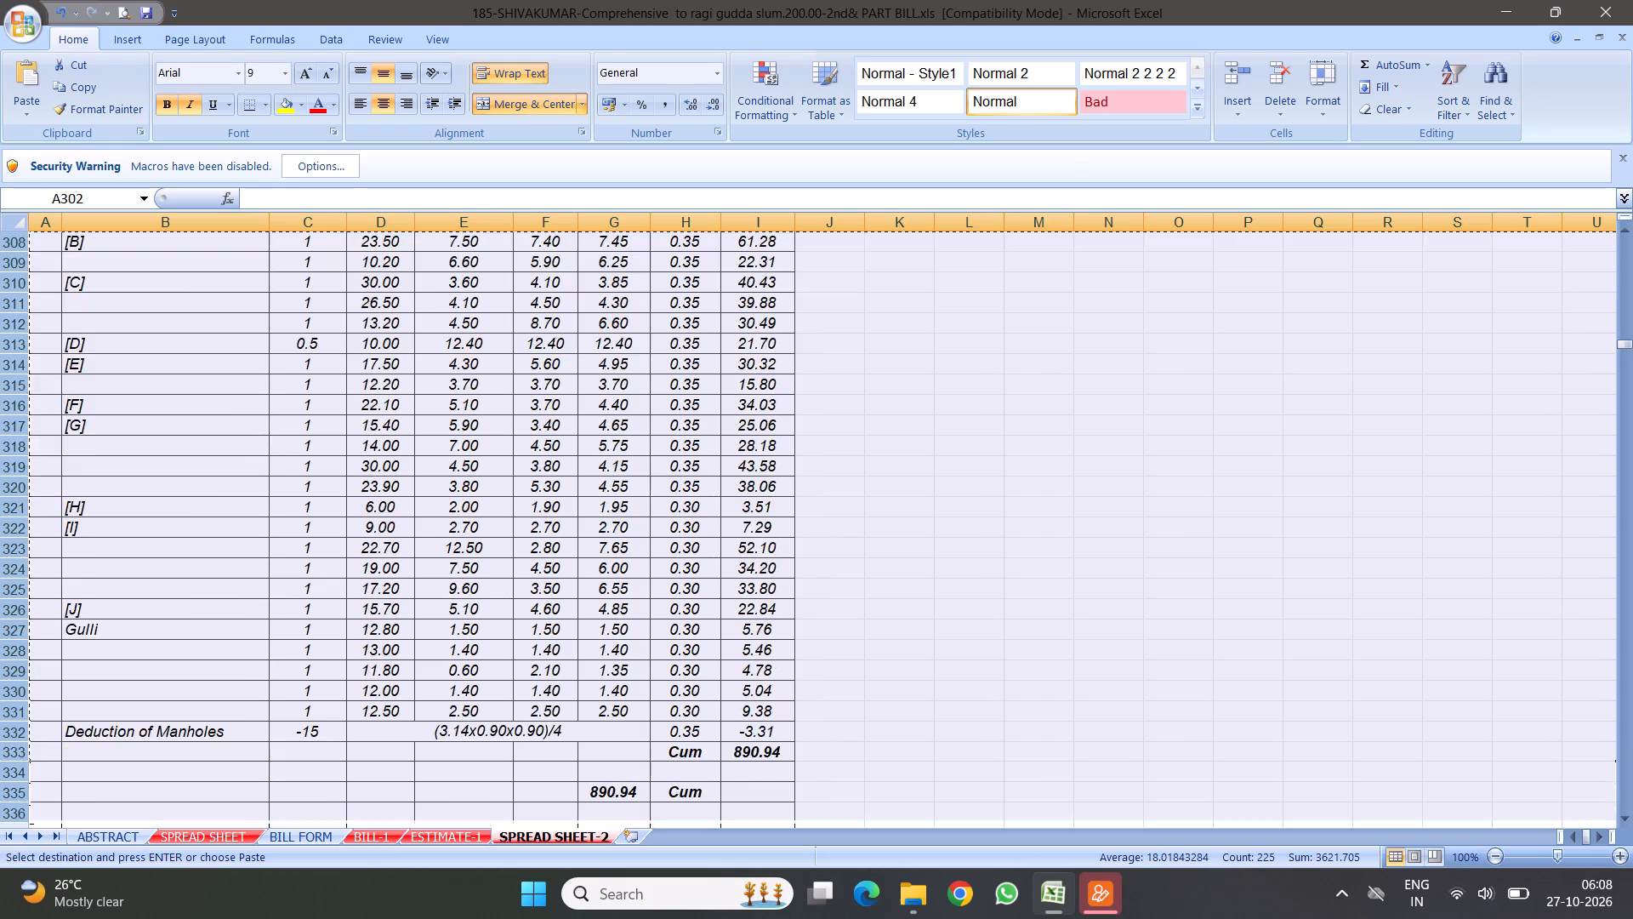
scroll(451, 448, "down", 16)
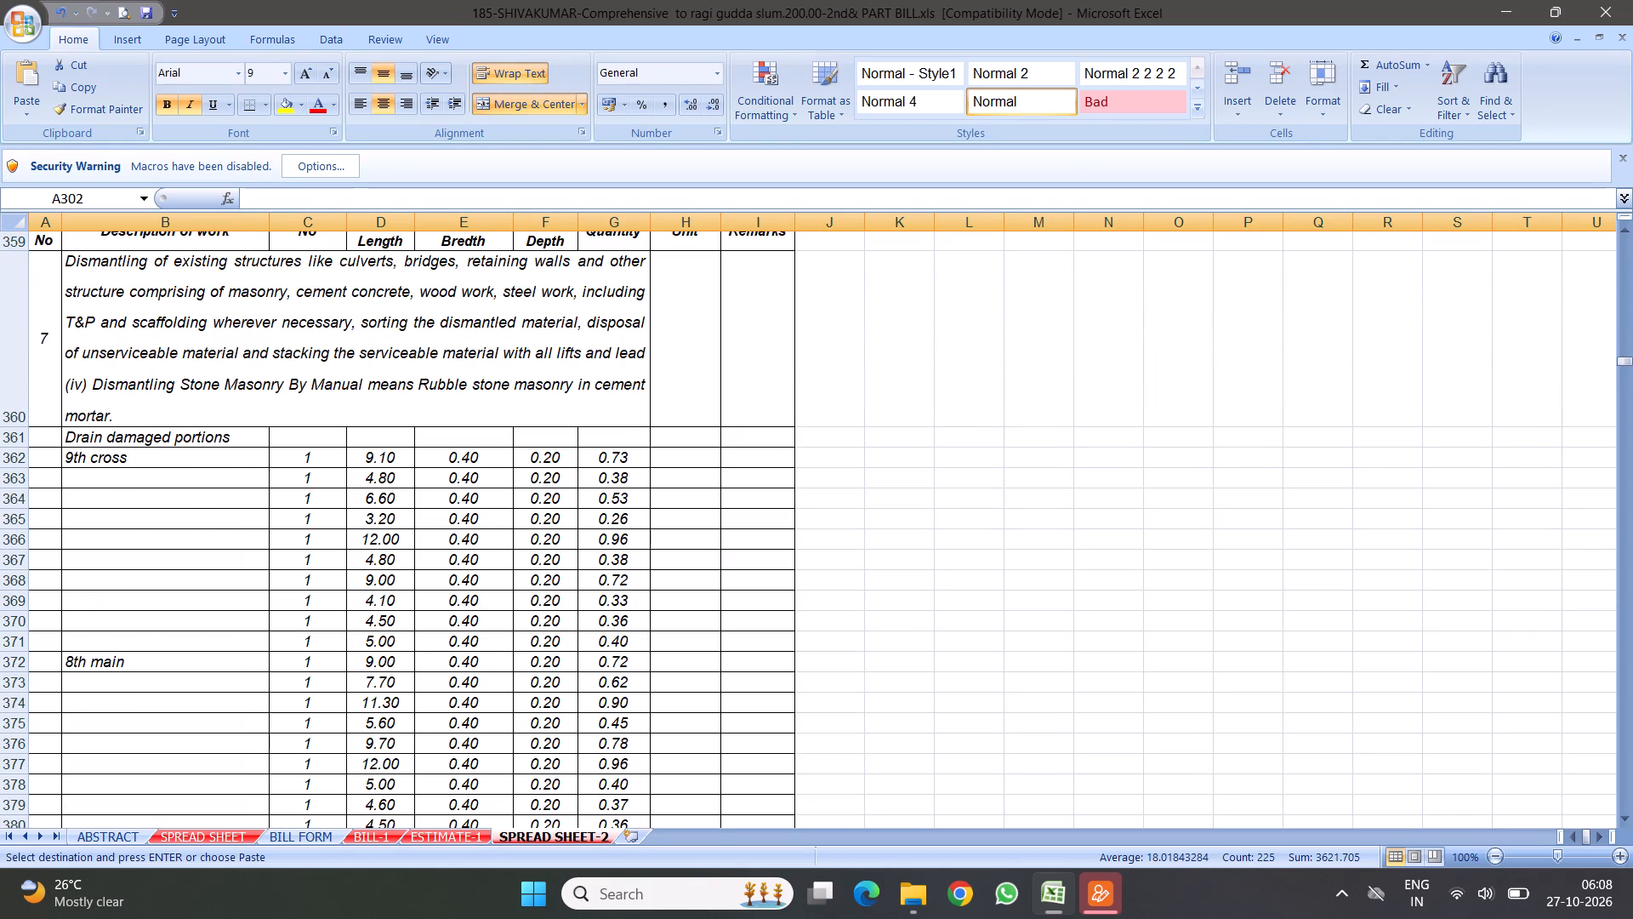
scroll(416, 387, "up", 20)
scroll(416, 387, "up", 13)
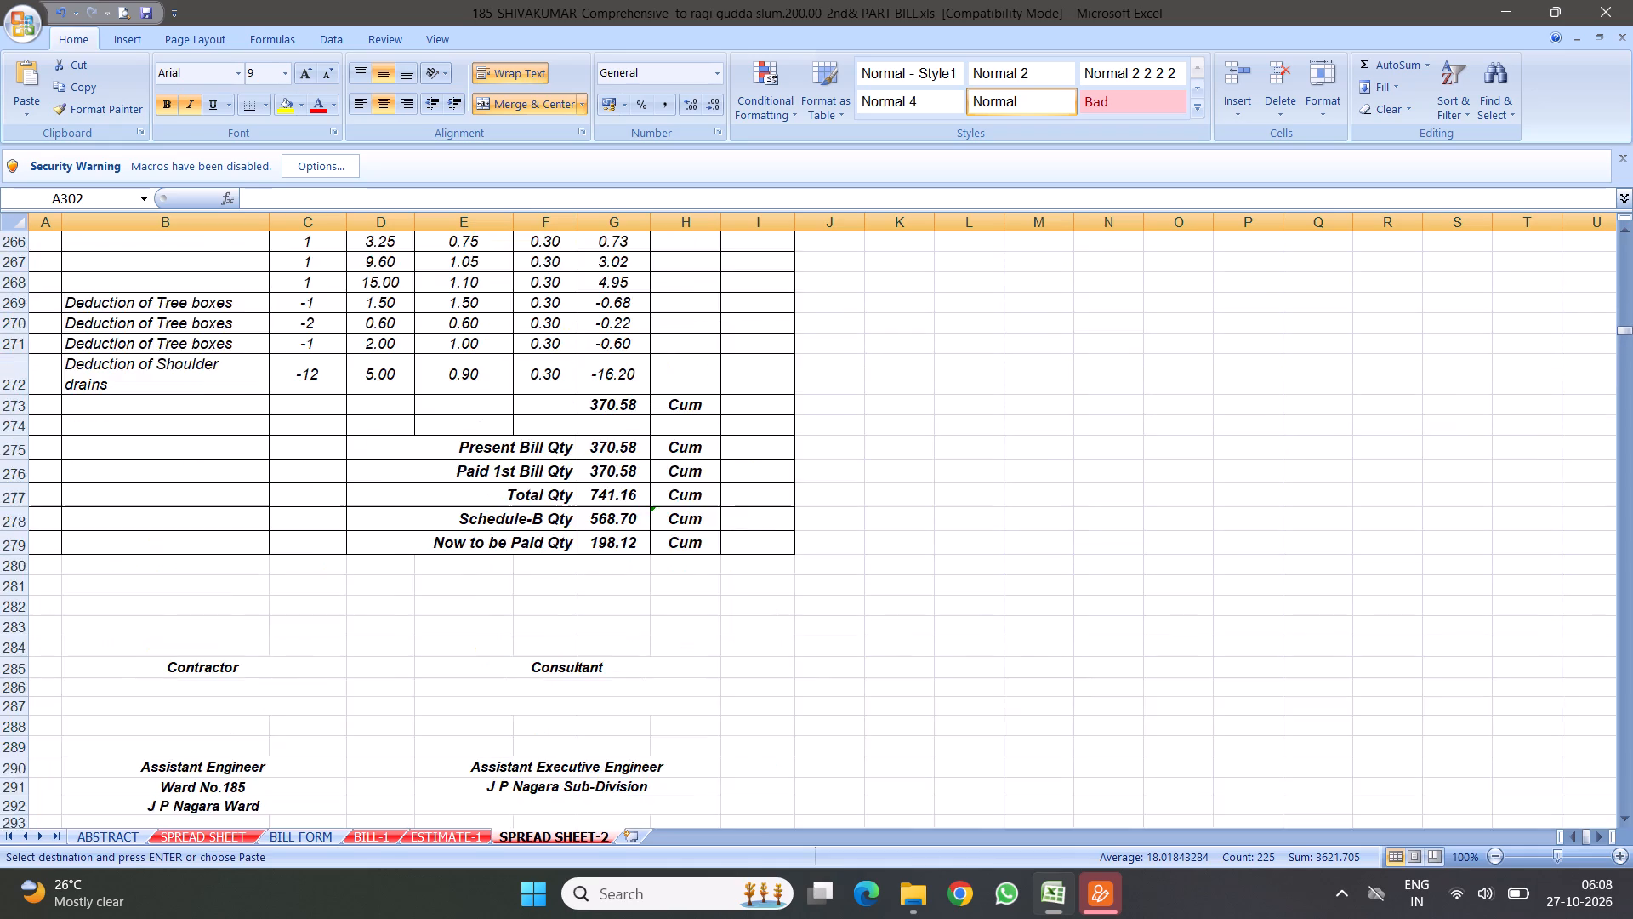
scroll(403, 391, "up", 15)
scroll(235, 484, "down", 4)
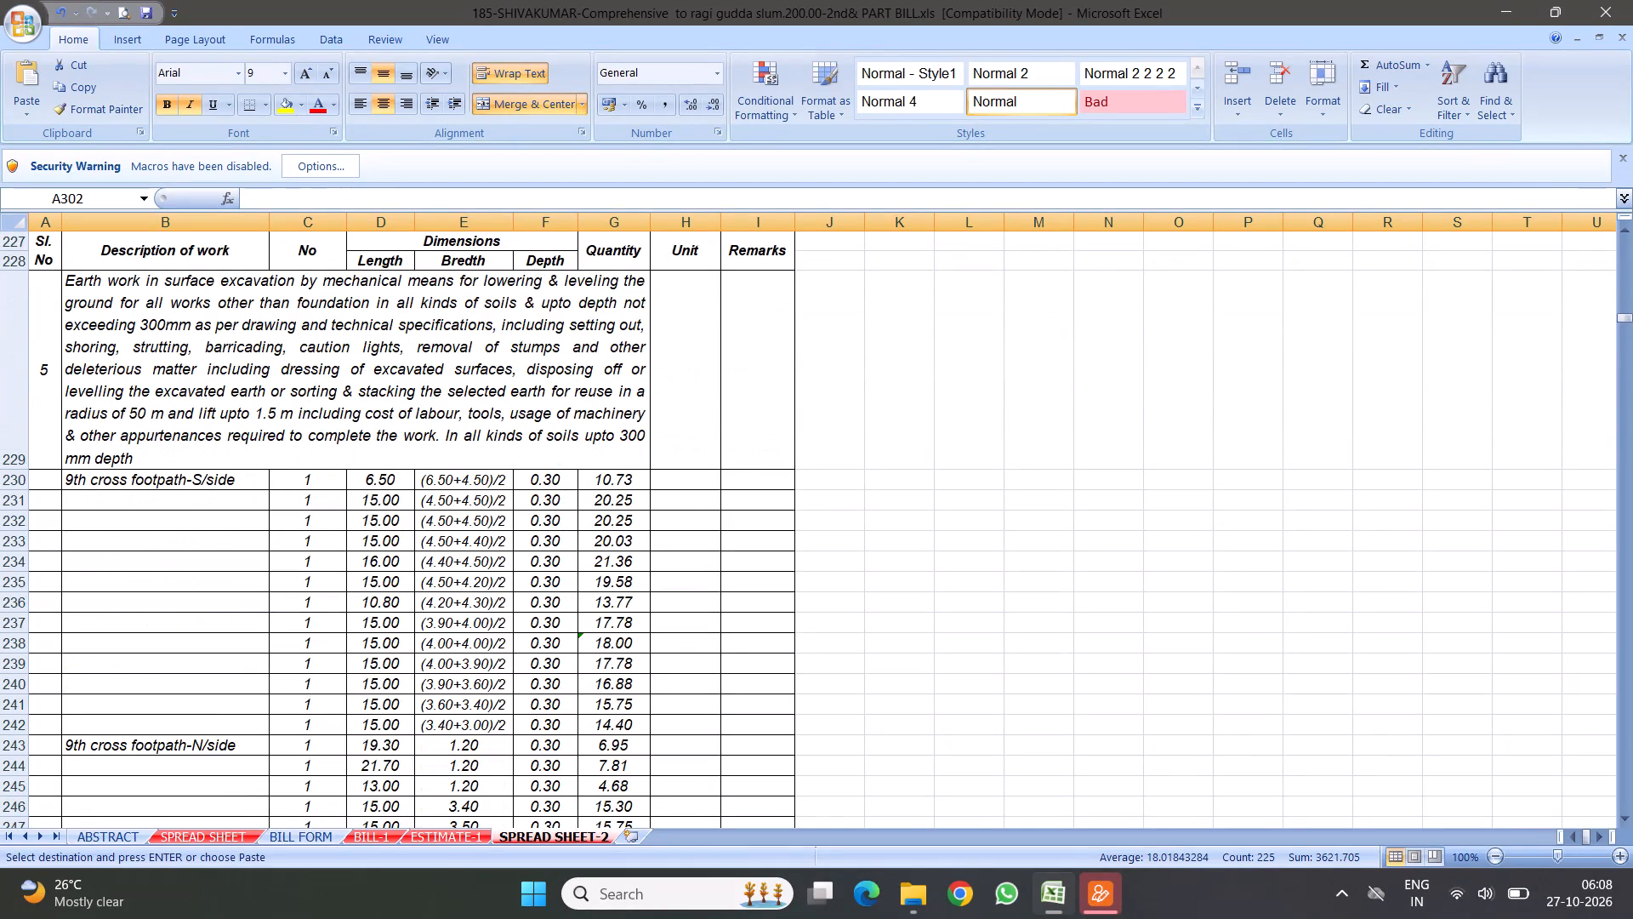
left_click(20, 482)
right_click(20, 482)
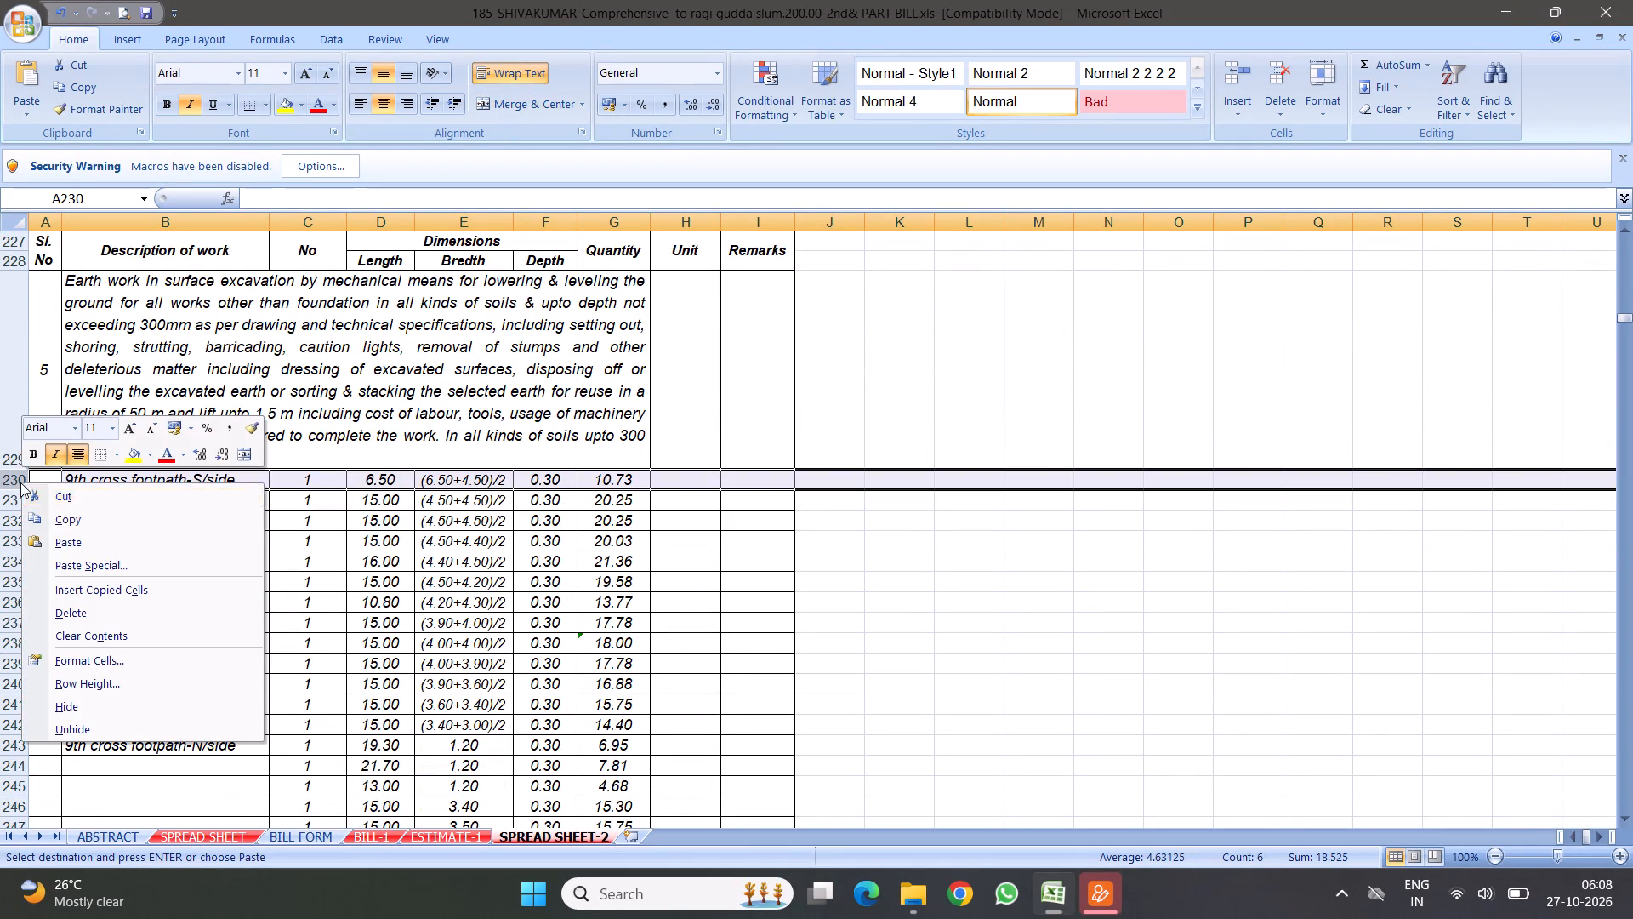
left_click(133, 591)
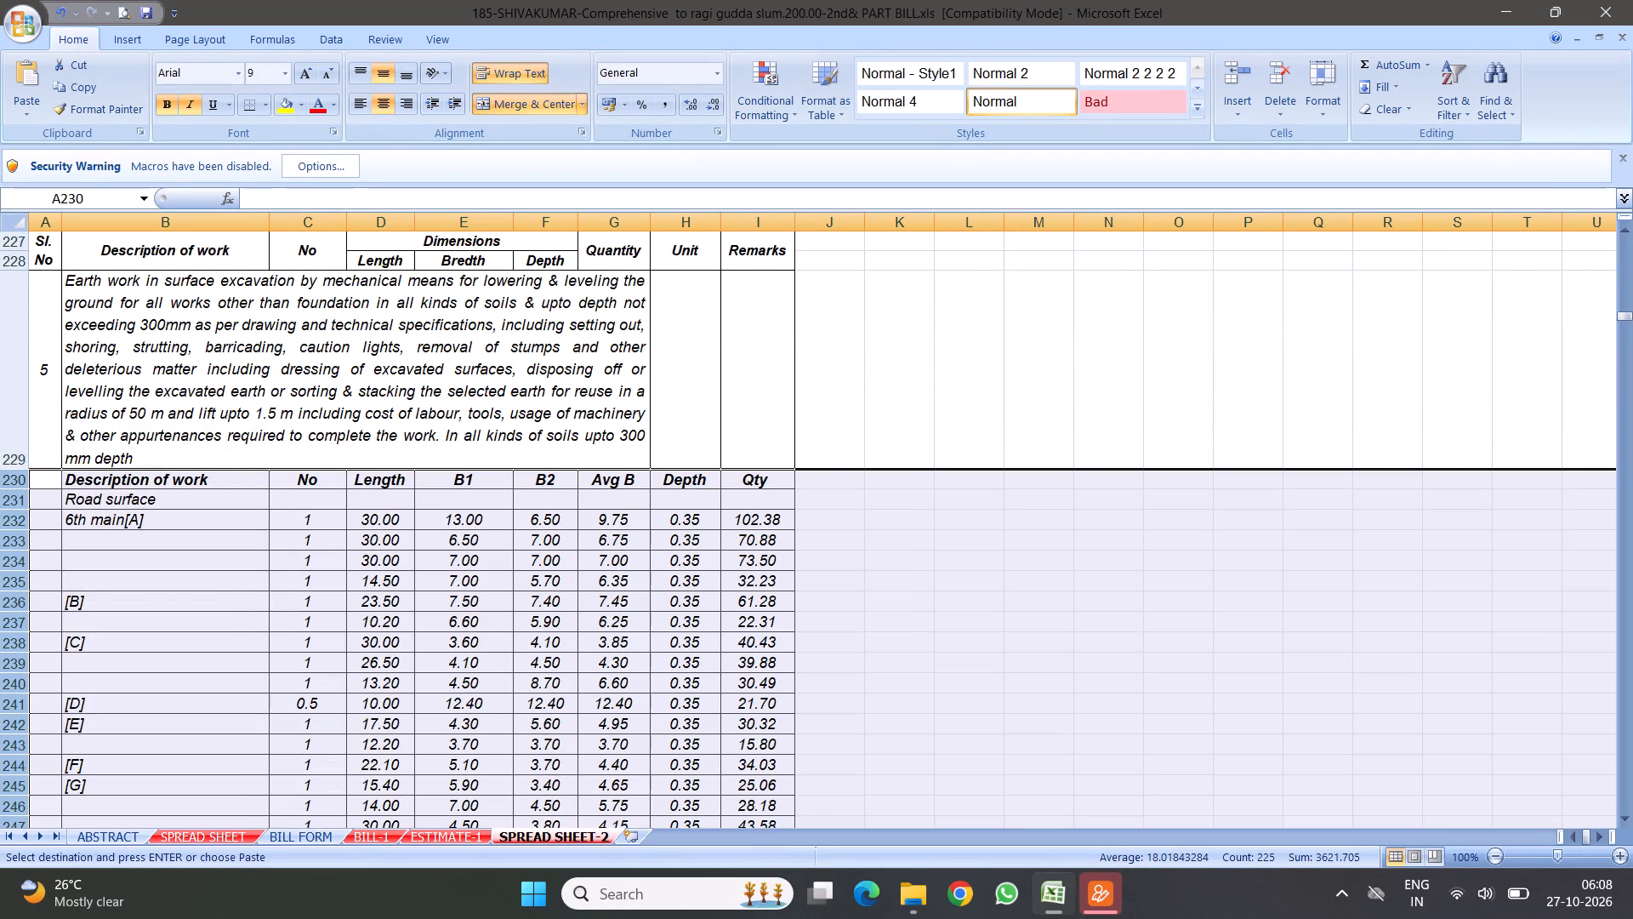
Delete item 5's old footpath measurement rows, deductions and total, rows 265 to 309.
scroll(497, 571, "down", 13)
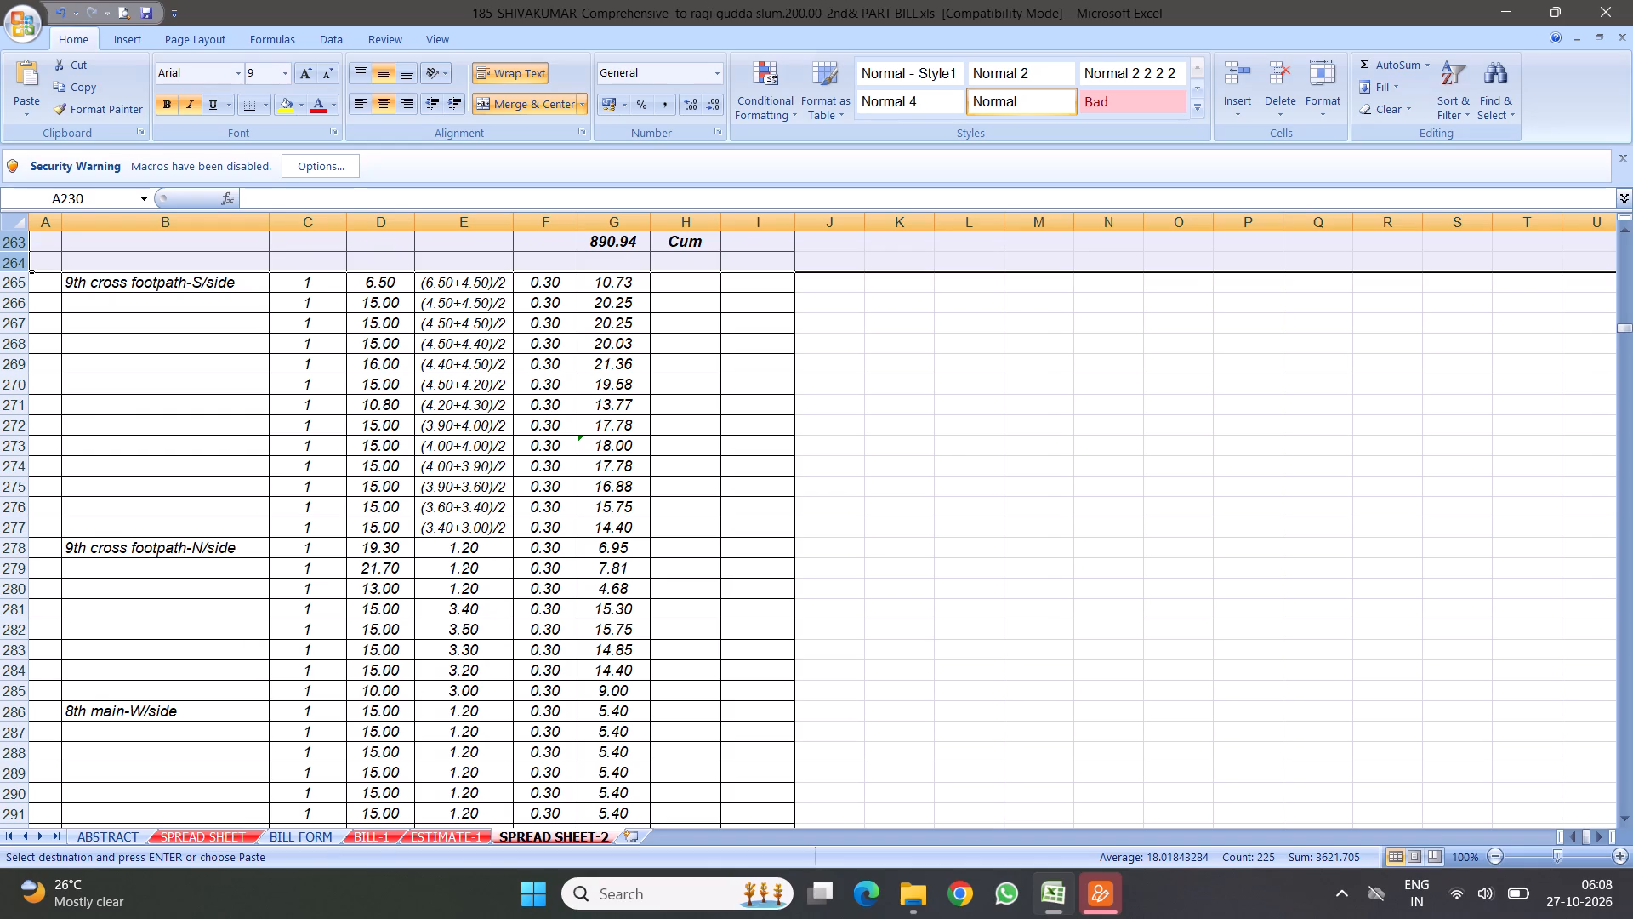
left_click_drag(14, 282, 149, 882)
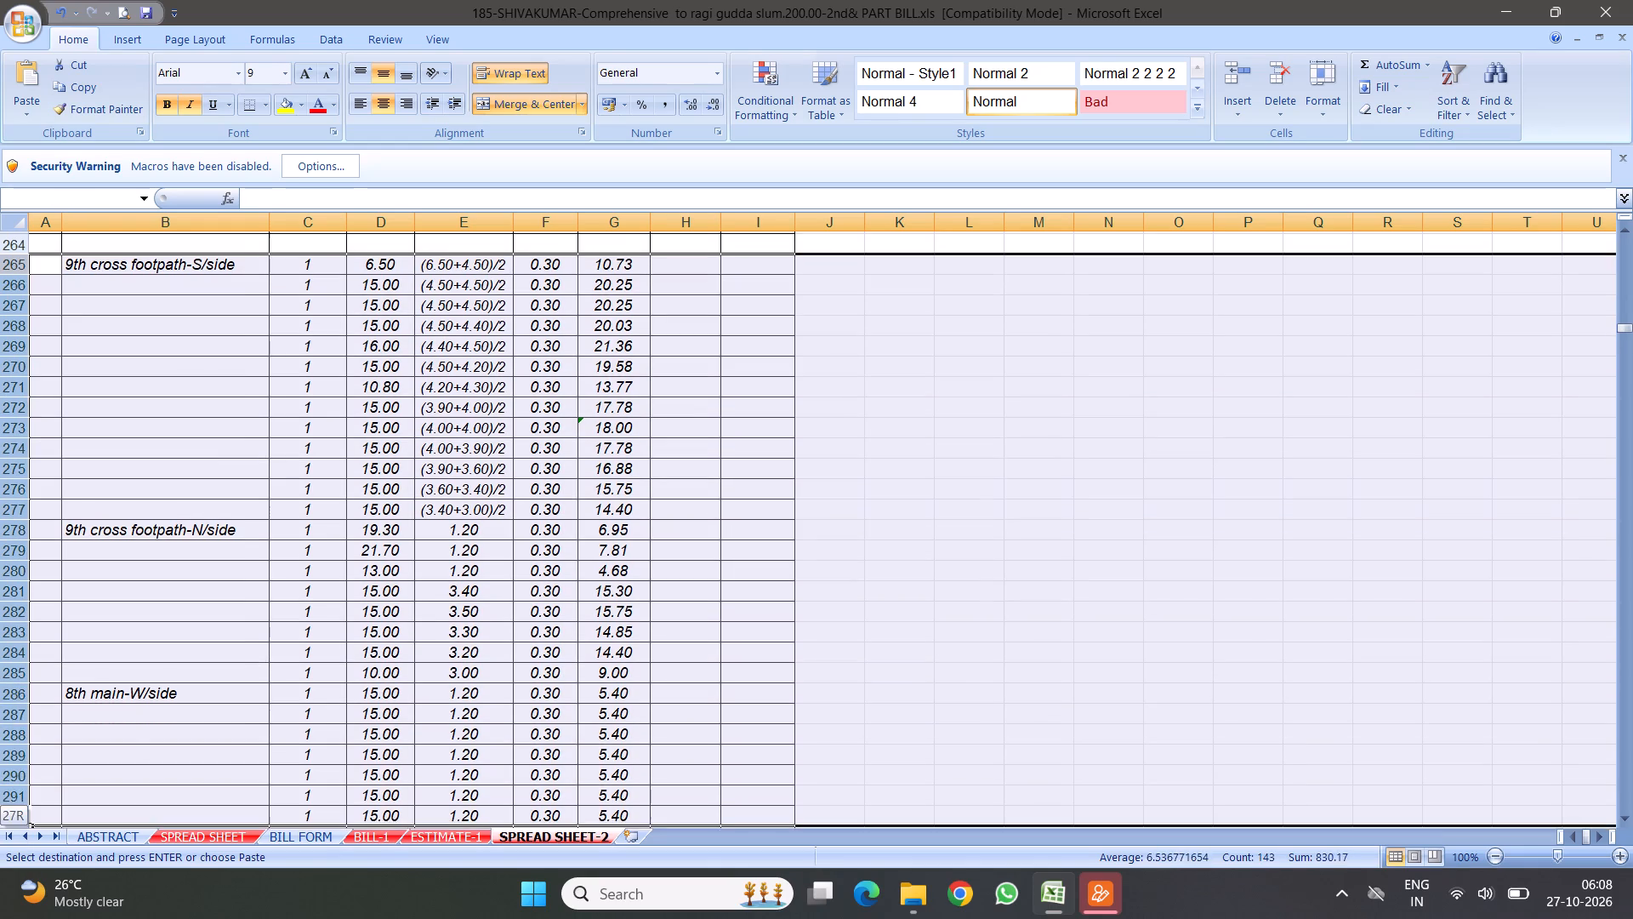
left_click_drag(149, 882, 379, 327)
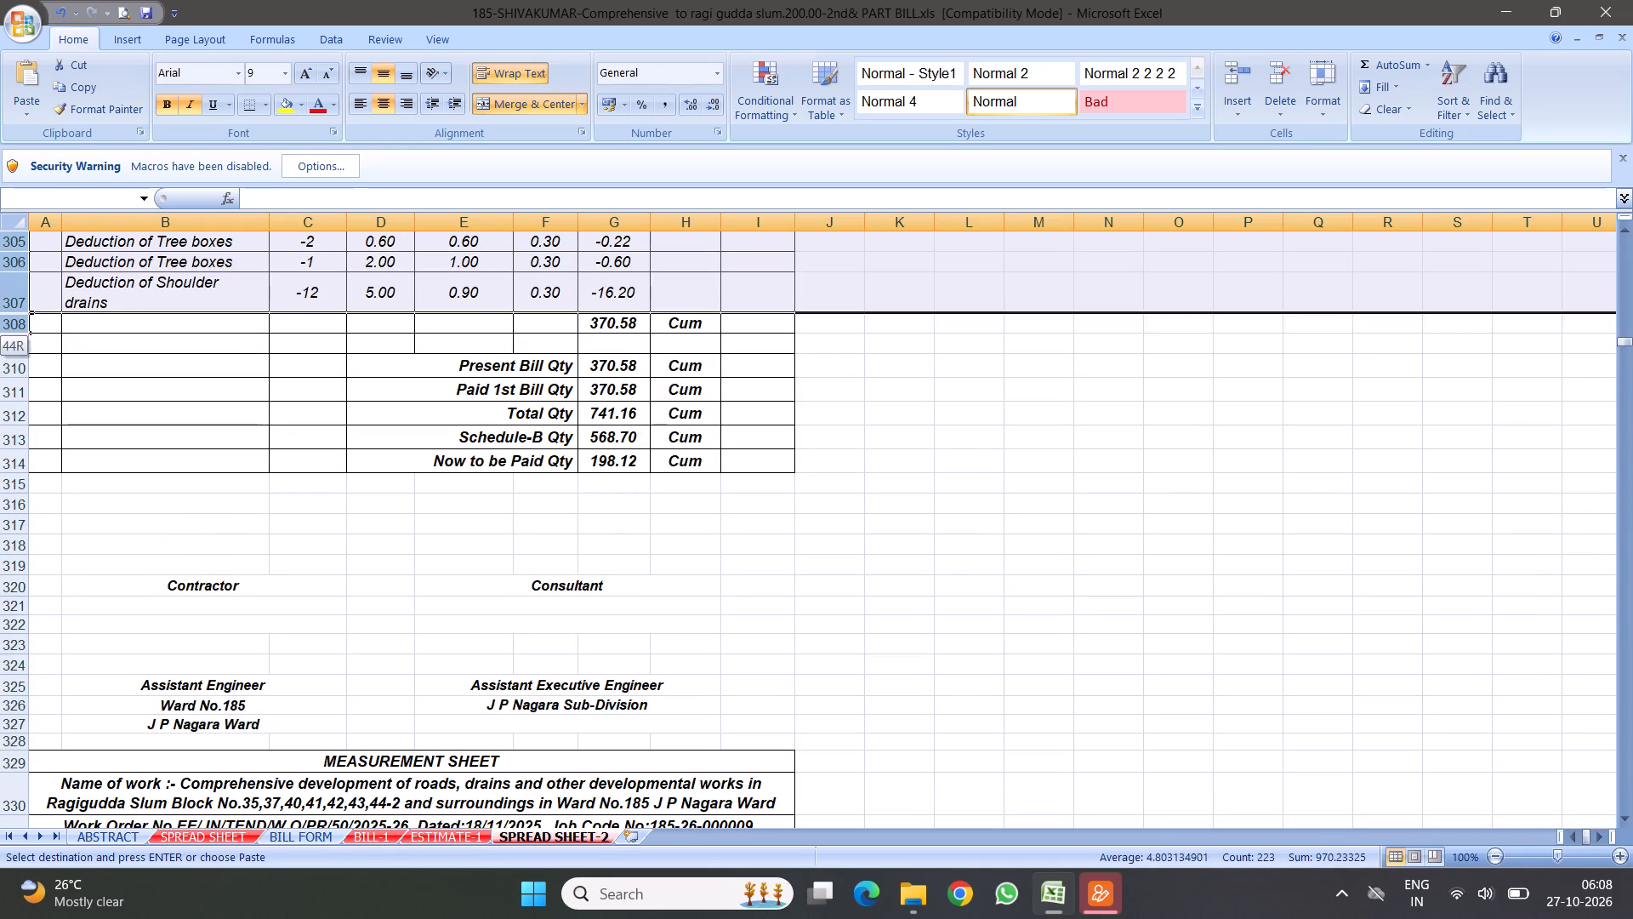
left_click_drag(379, 327, 373, 345)
right_click(322, 278)
left_click(382, 405)
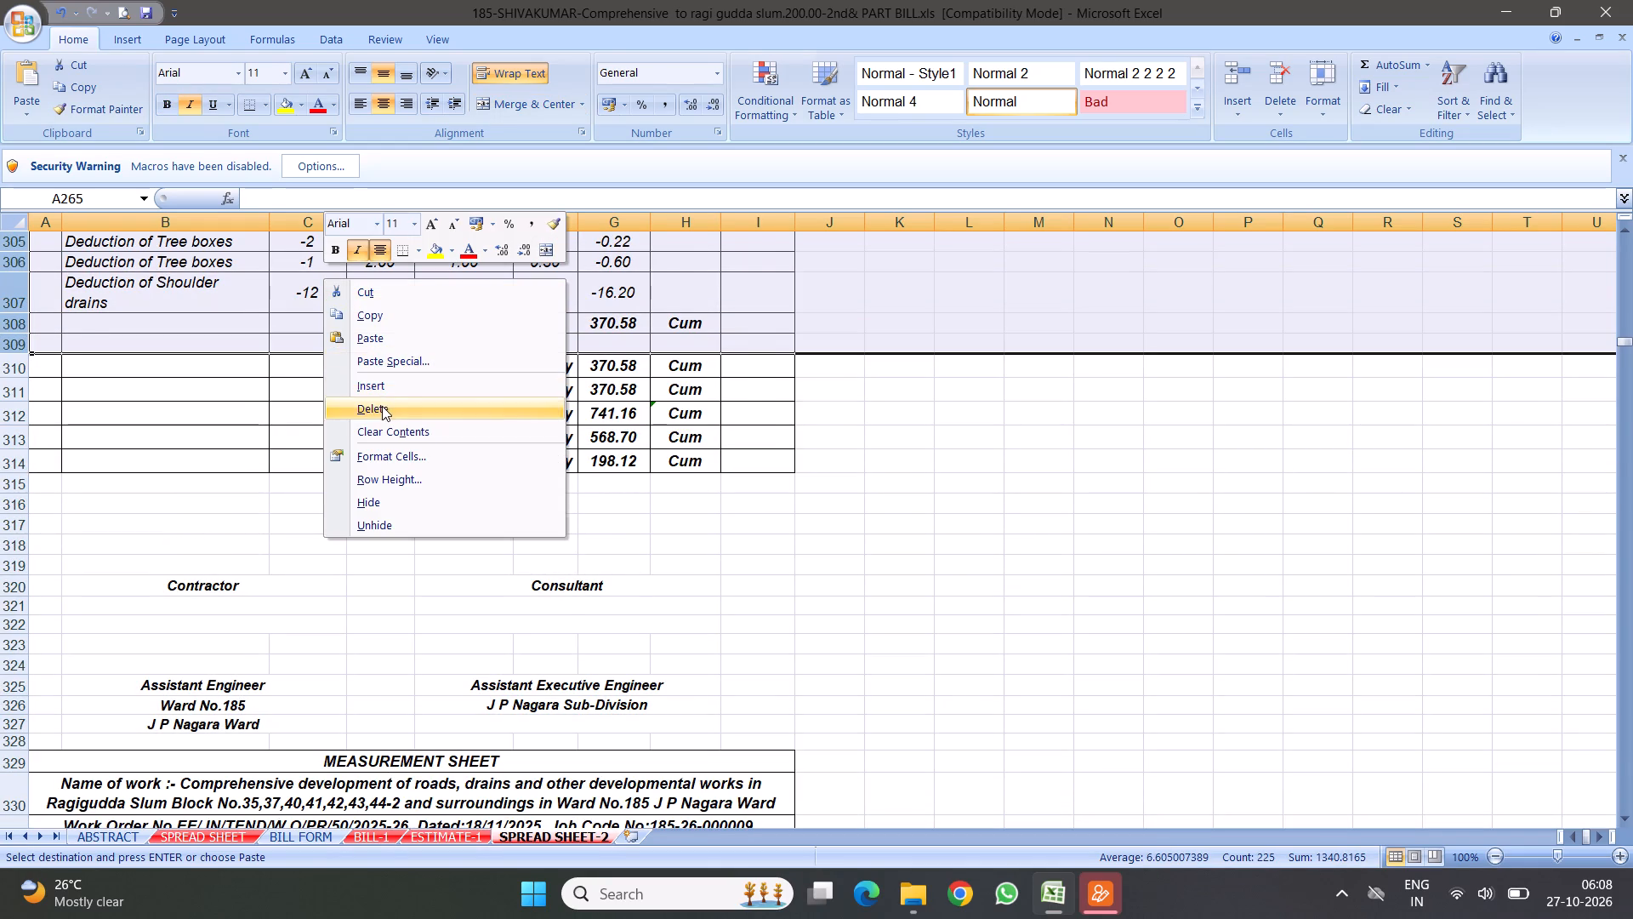
Link item 5's Present Bill Qty in G265 to the total quantity in G263.
left_click(607, 533)
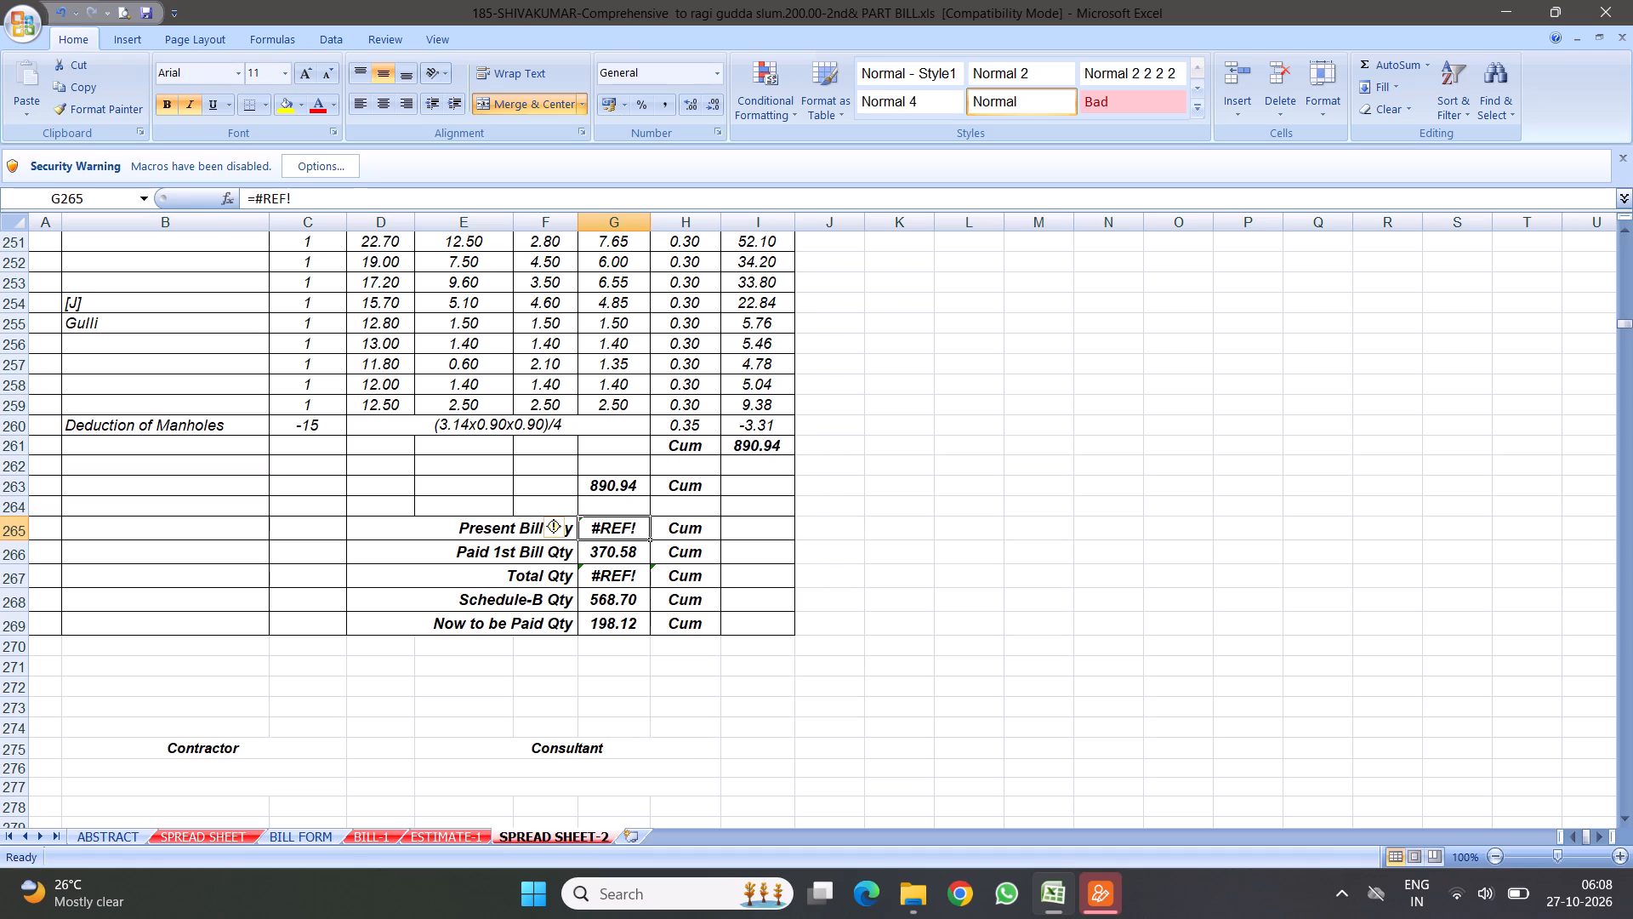
key("equal")
left_click(623, 488)
key("Return")
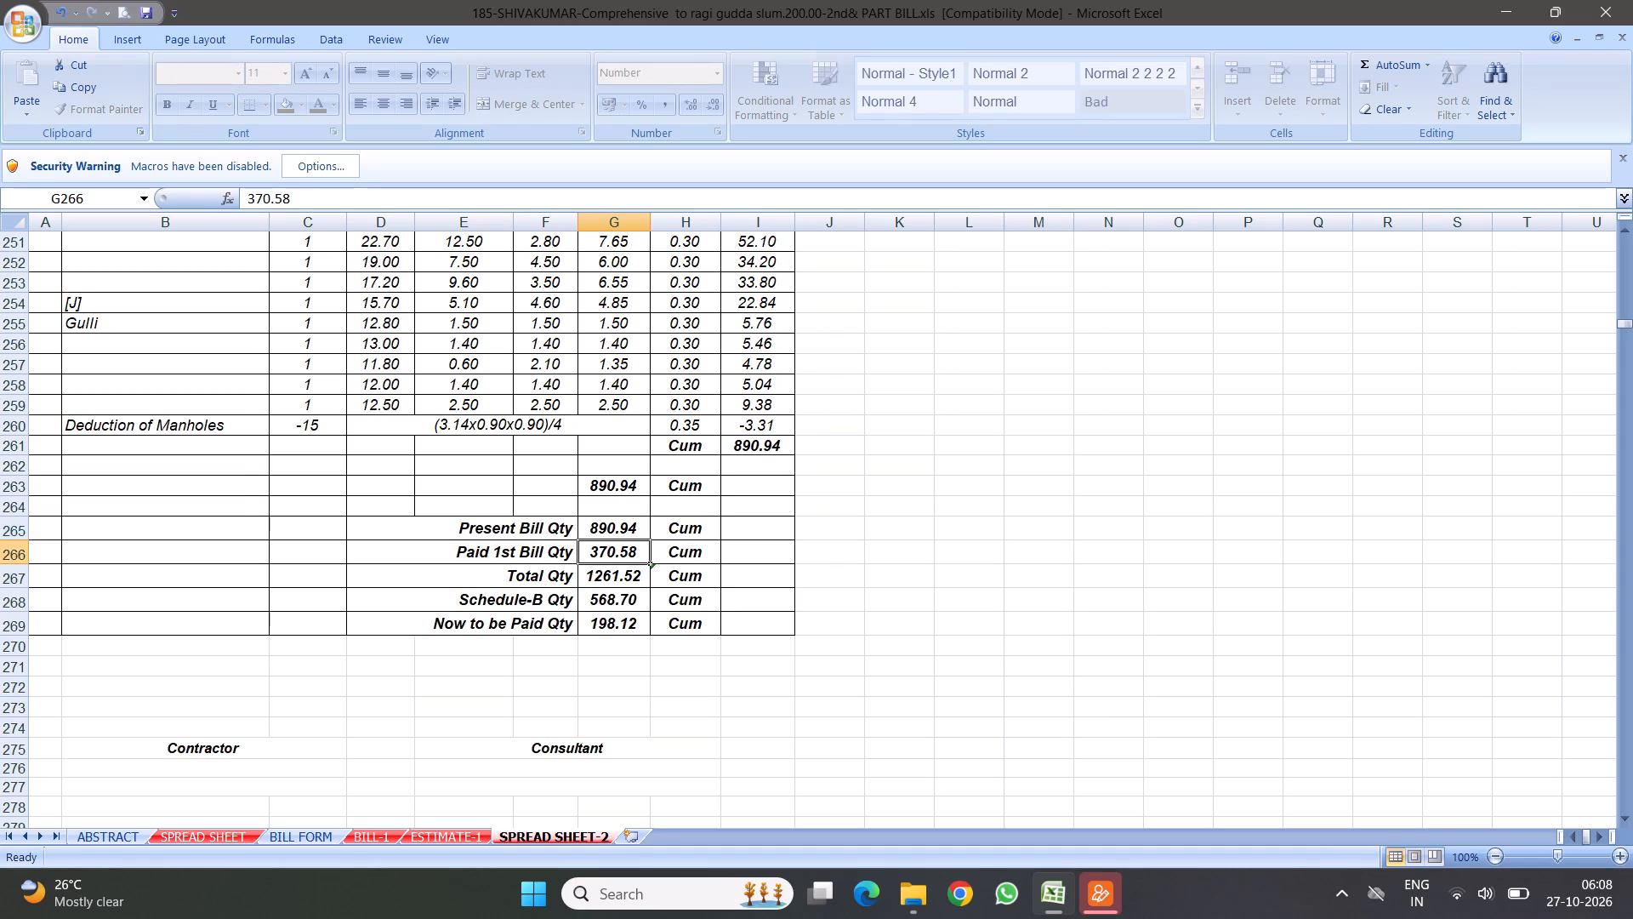
Examine item 5's earthwork measurements and quantity summary in the SPREAD SHEET sheet, including its Schedule-B quantity.
scroll(316, 561, "up", 3)
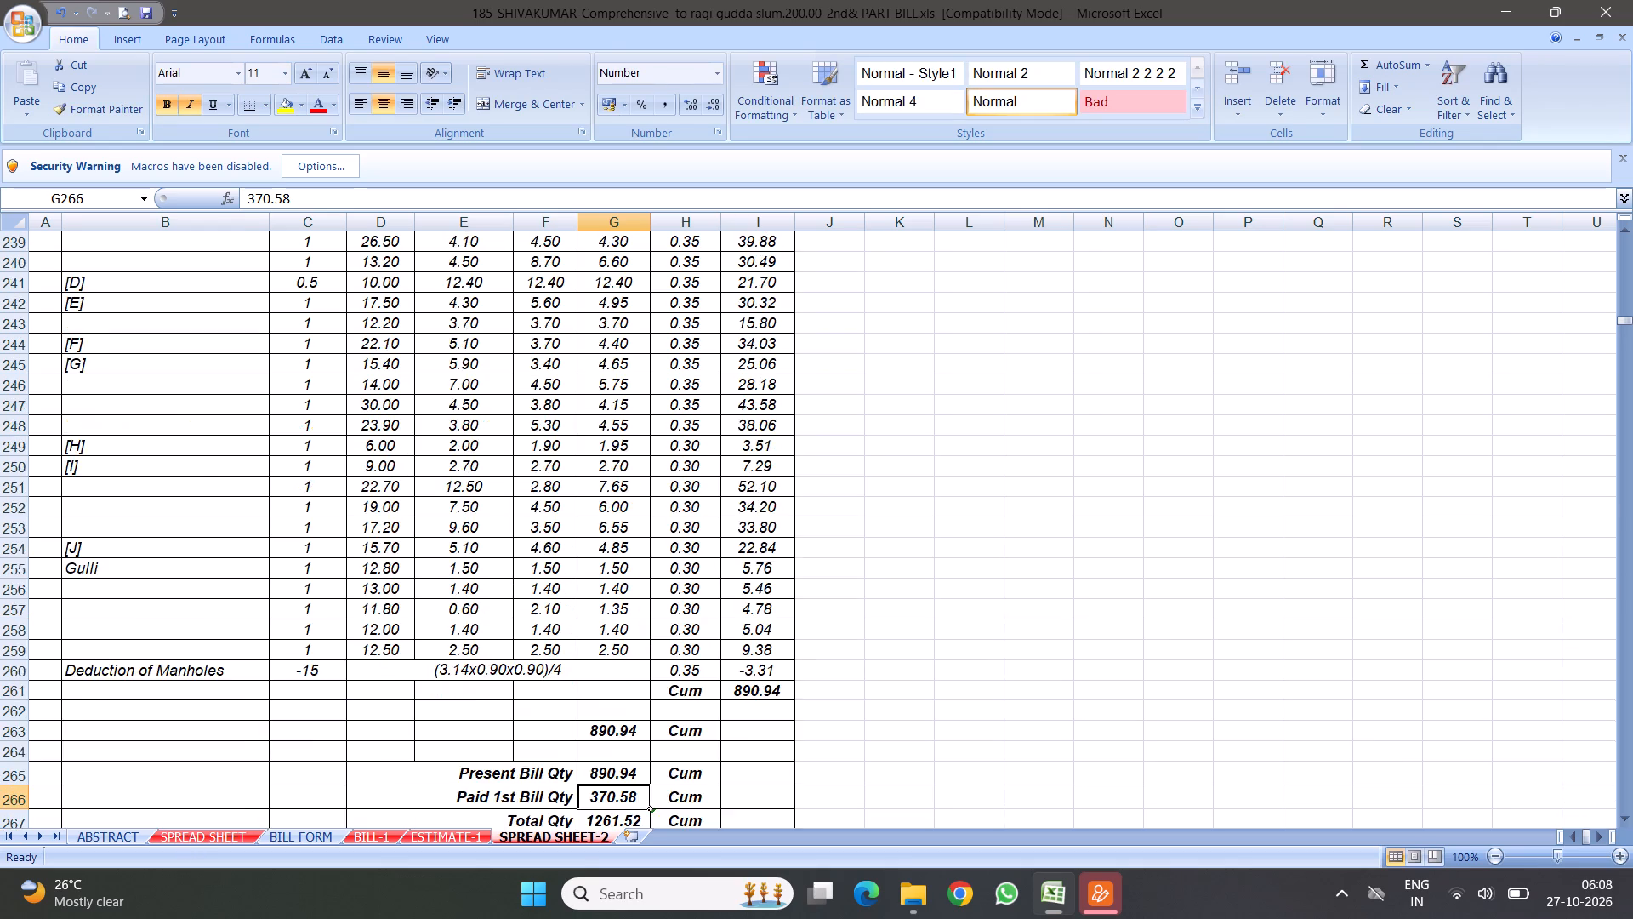
scroll(317, 564, "up", 8)
scroll(316, 596, "down", 12)
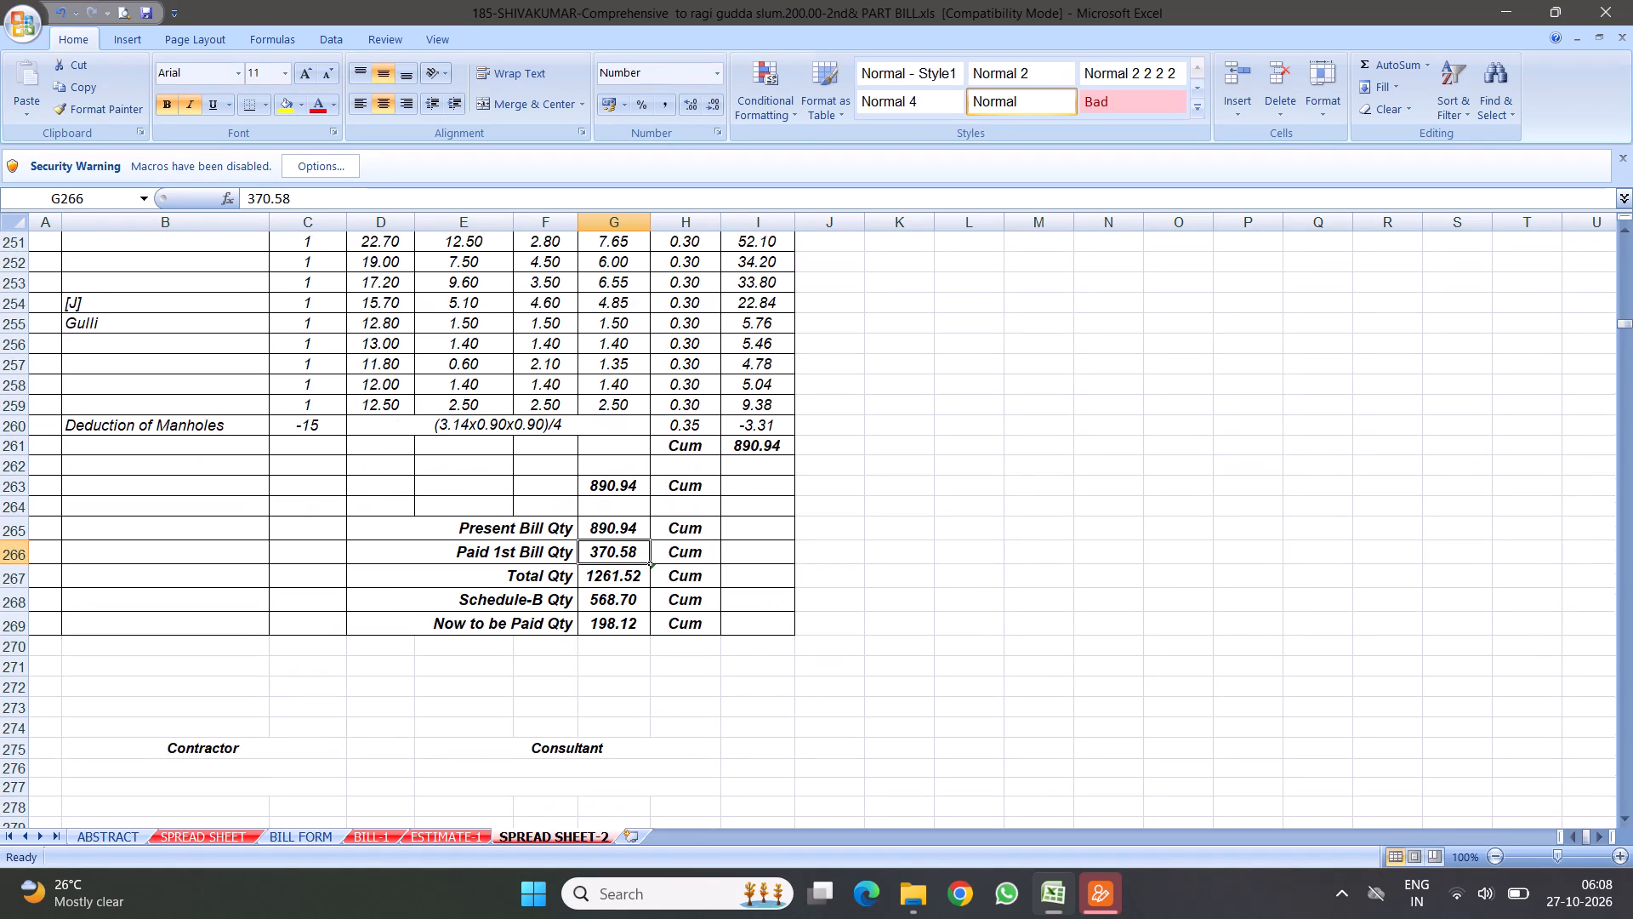
left_click(225, 839)
scroll(412, 479, "up", 19)
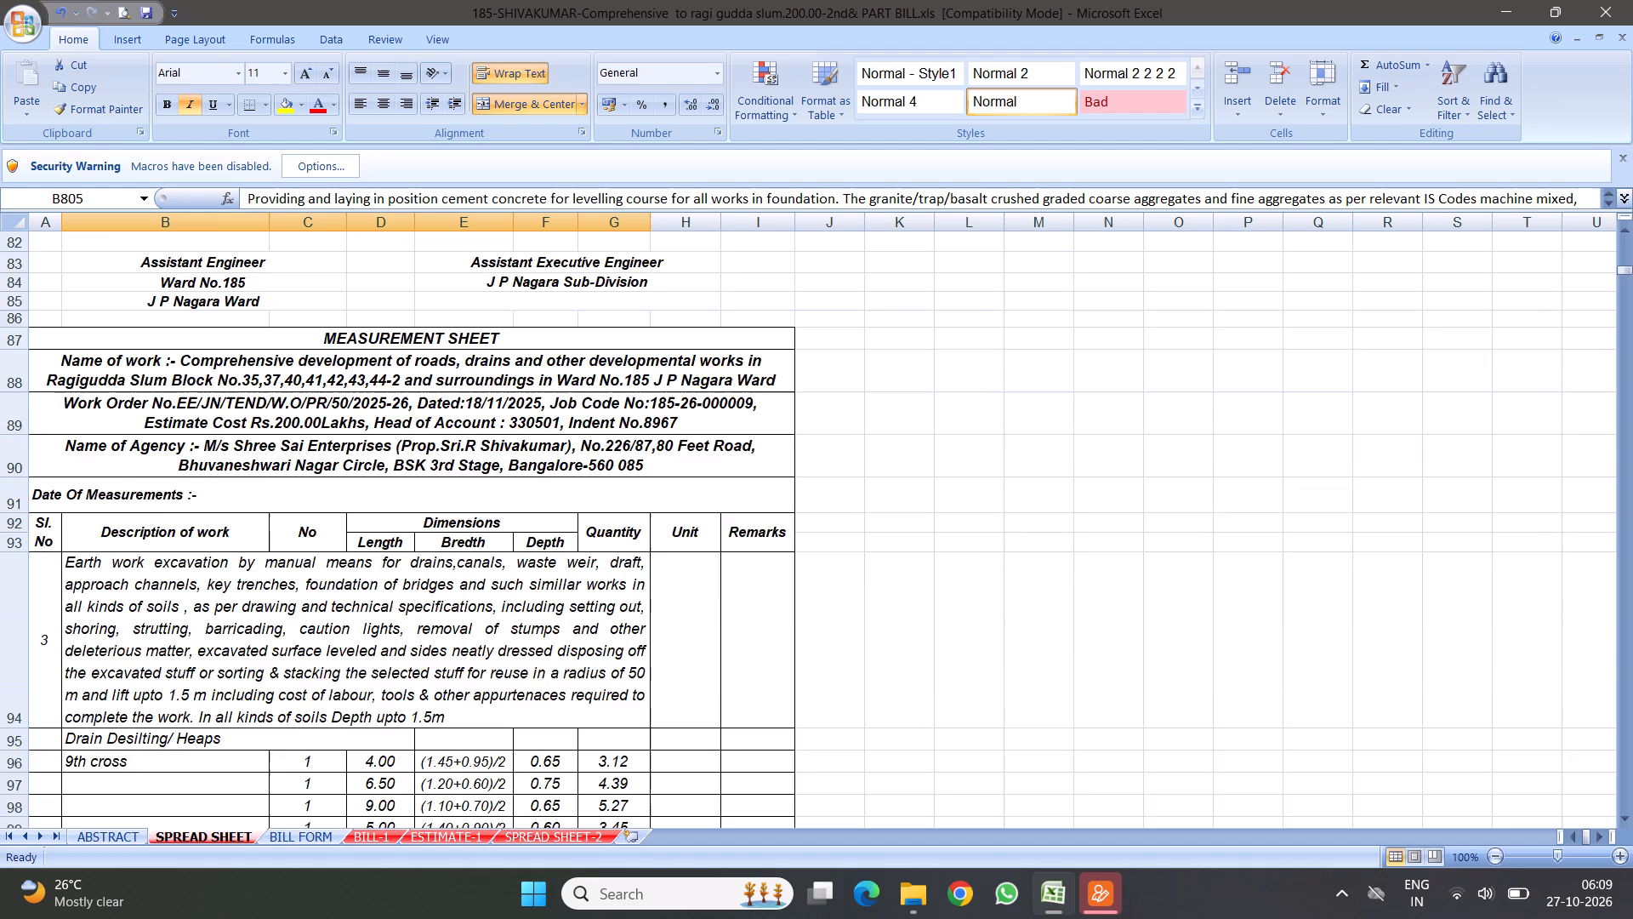
scroll(395, 479, "up", 2)
scroll(465, 501, "down", 19)
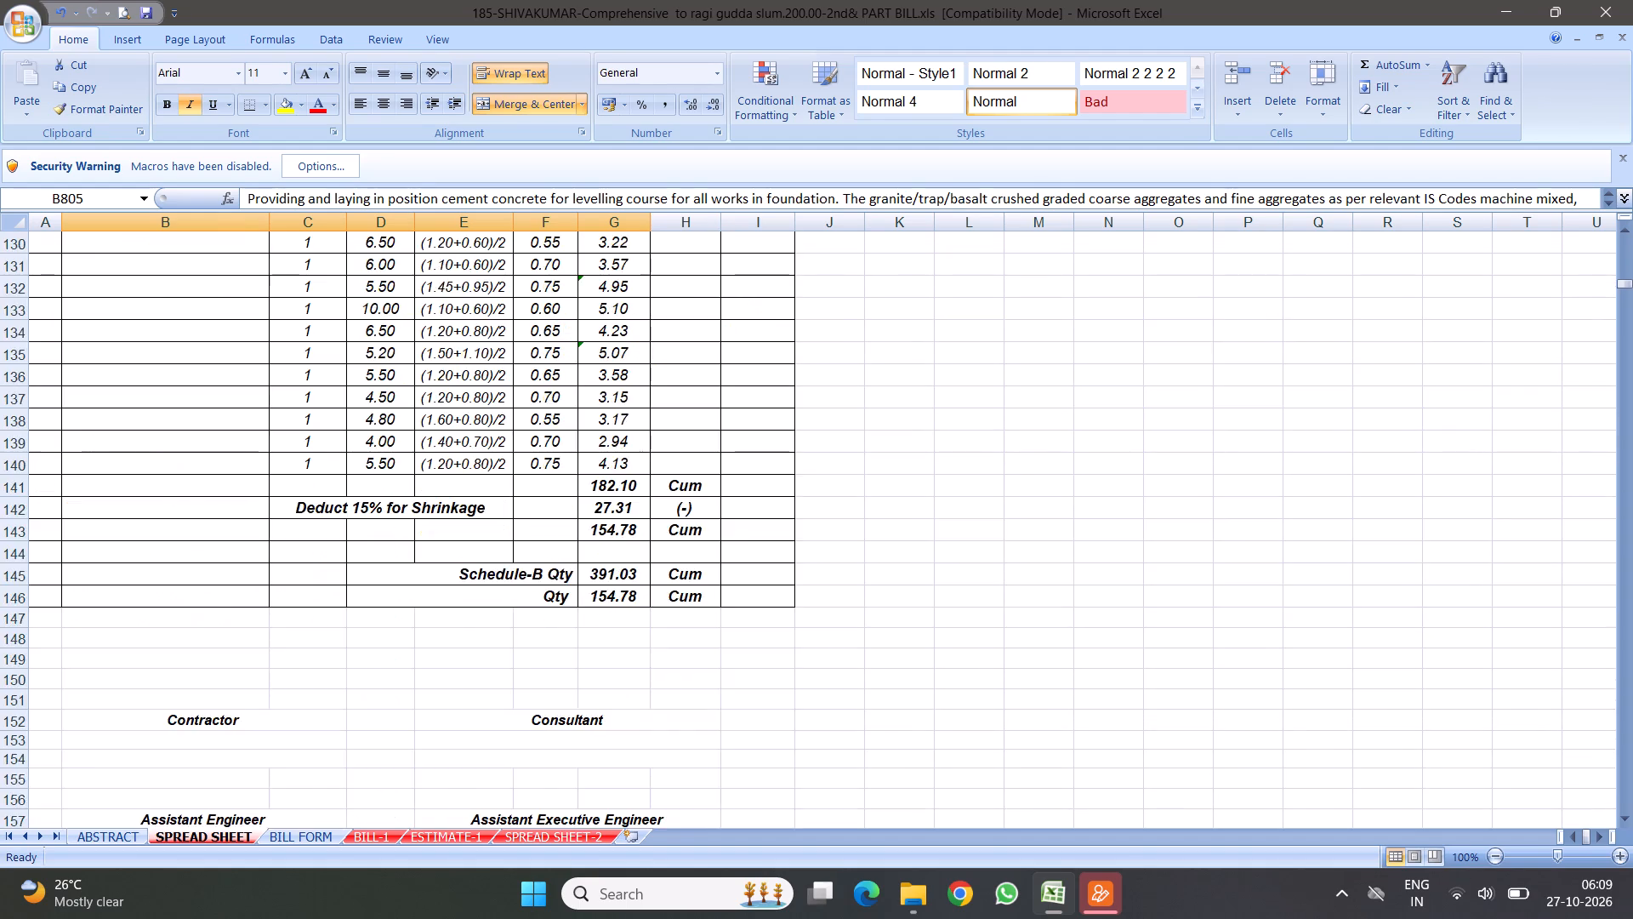
scroll(424, 495, "down", 13)
scroll(398, 464, "up", 8)
scroll(409, 488, "down", 20)
scroll(409, 488, "down", 17)
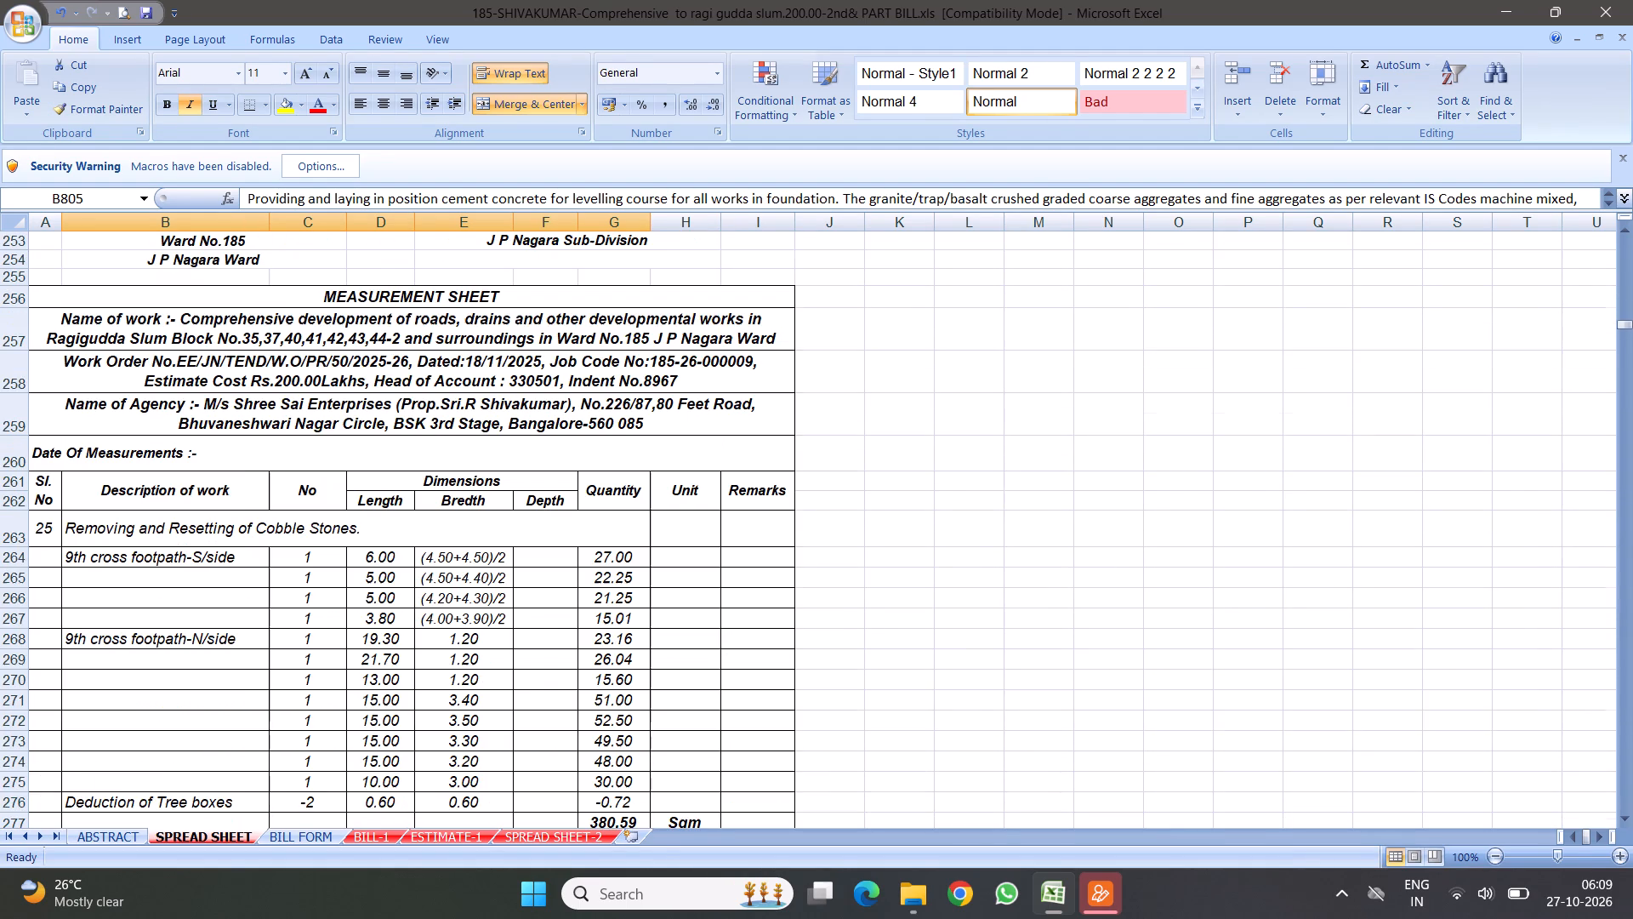
scroll(381, 391, "up", 6)
scroll(395, 459, "down", 9)
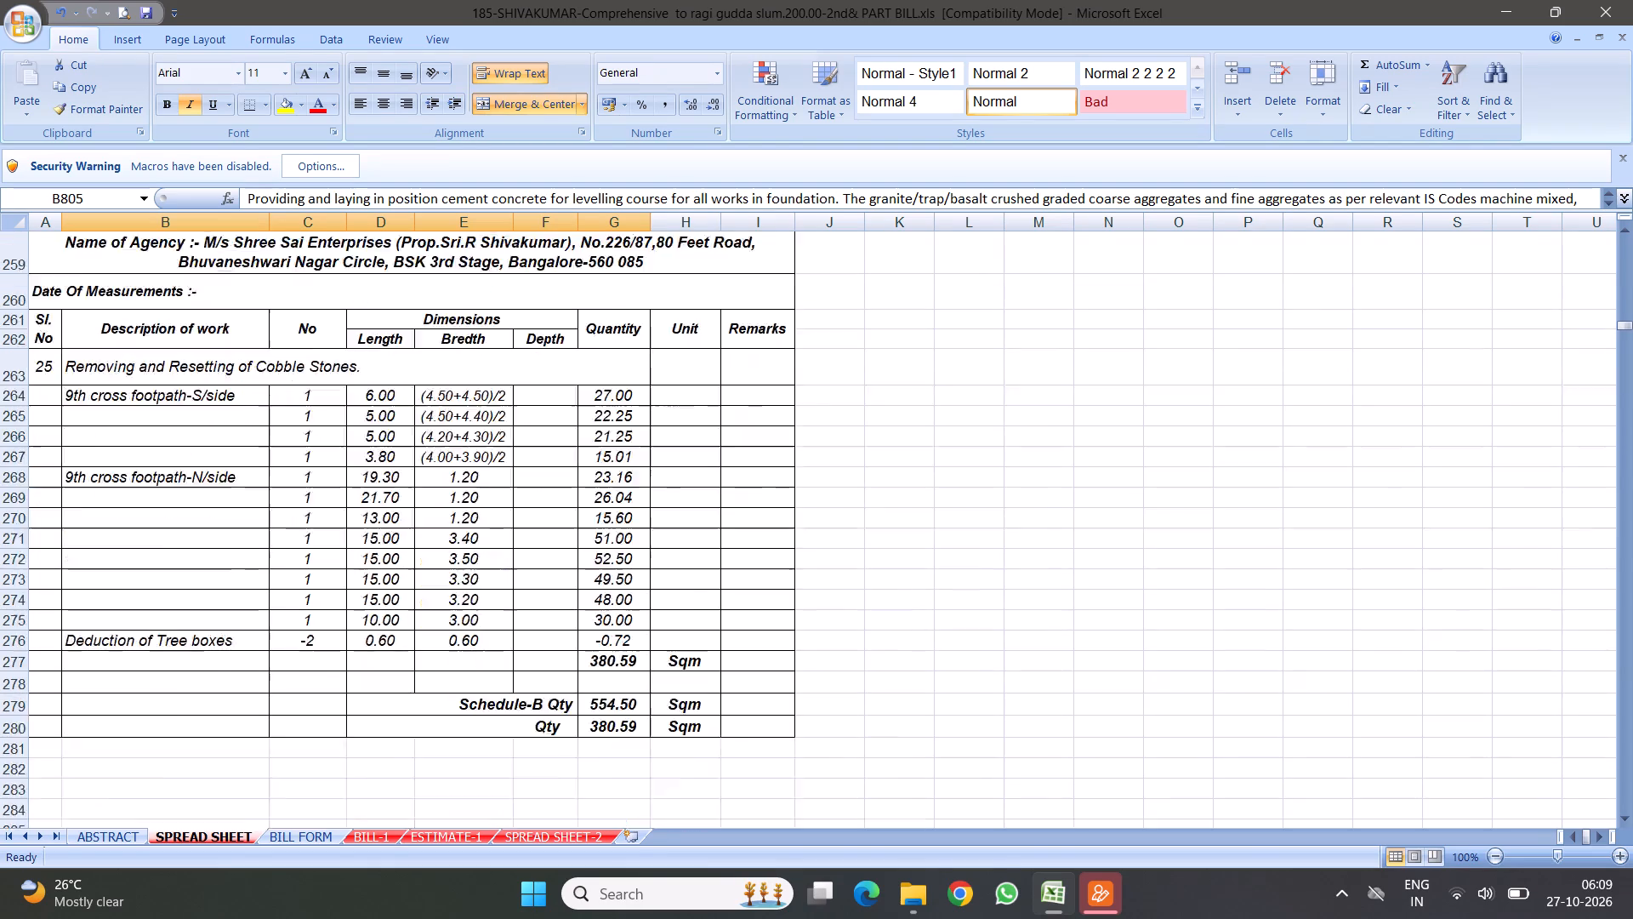
scroll(413, 483, "down", 19)
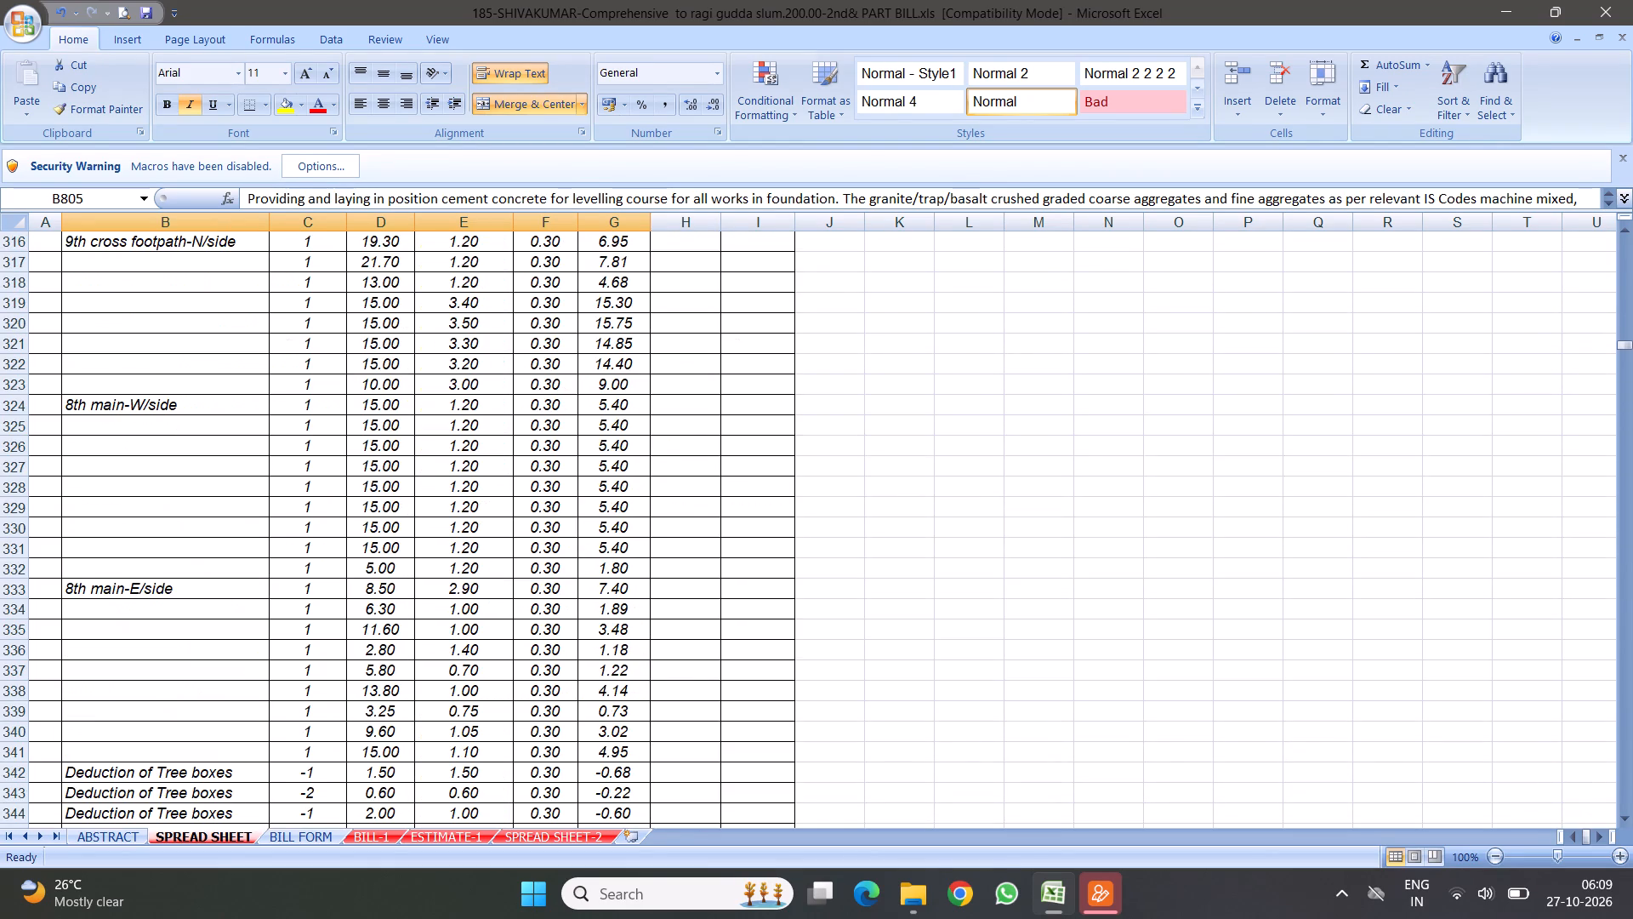
scroll(476, 464, "up", 4)
scroll(405, 478, "up", 2)
left_click(148, 465)
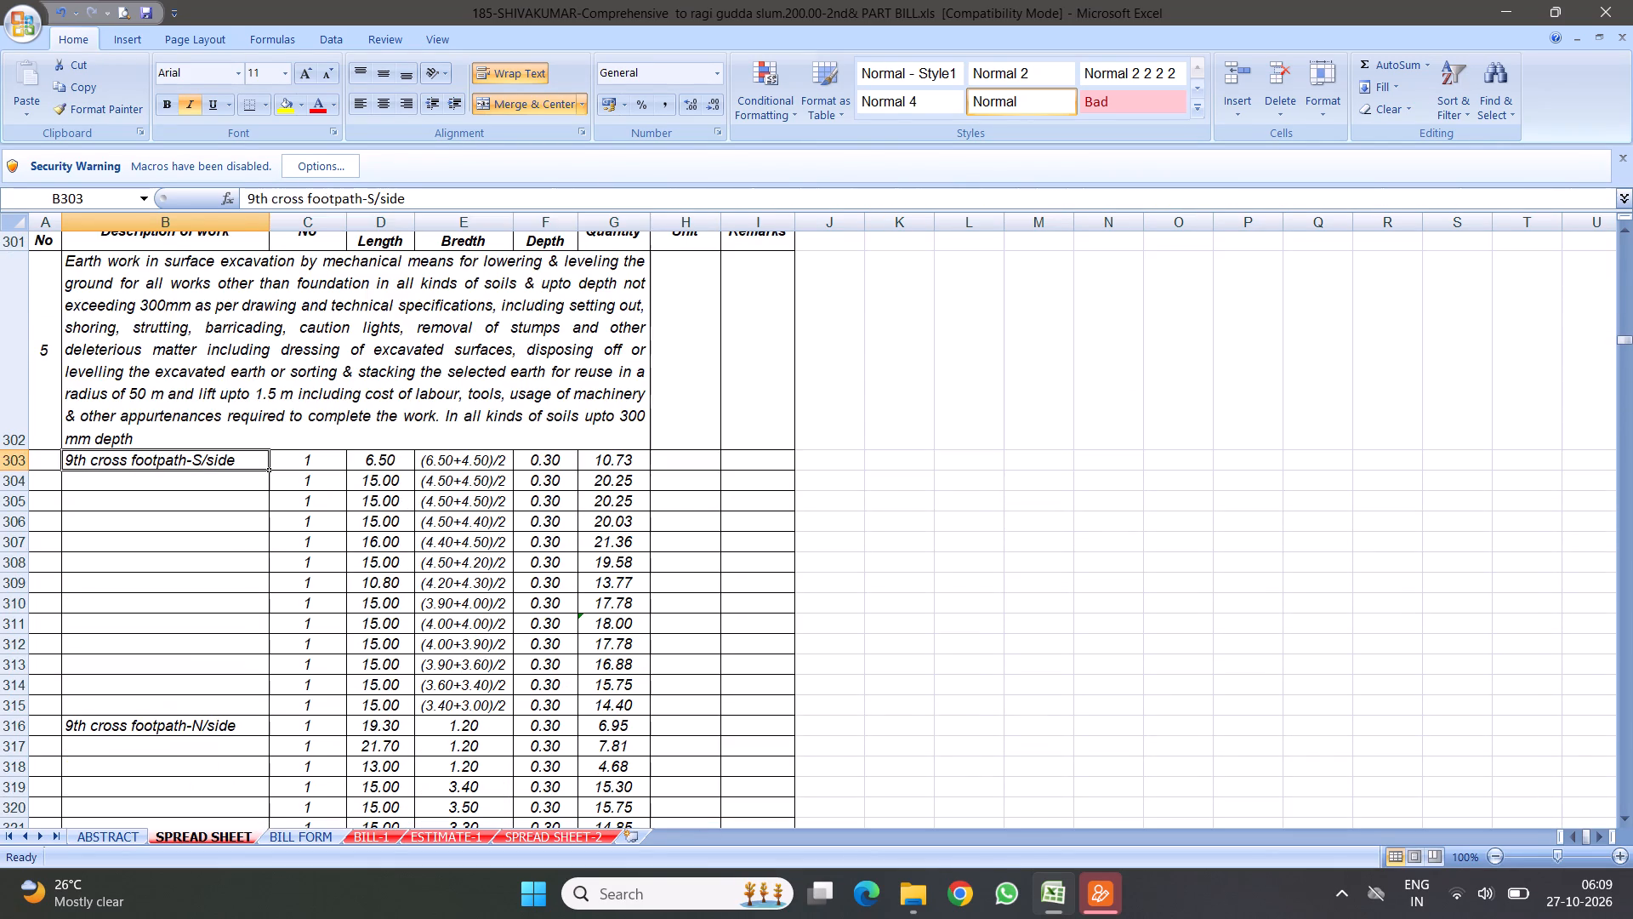
scroll(418, 517, "down", 6)
scroll(764, 506, "down", 8)
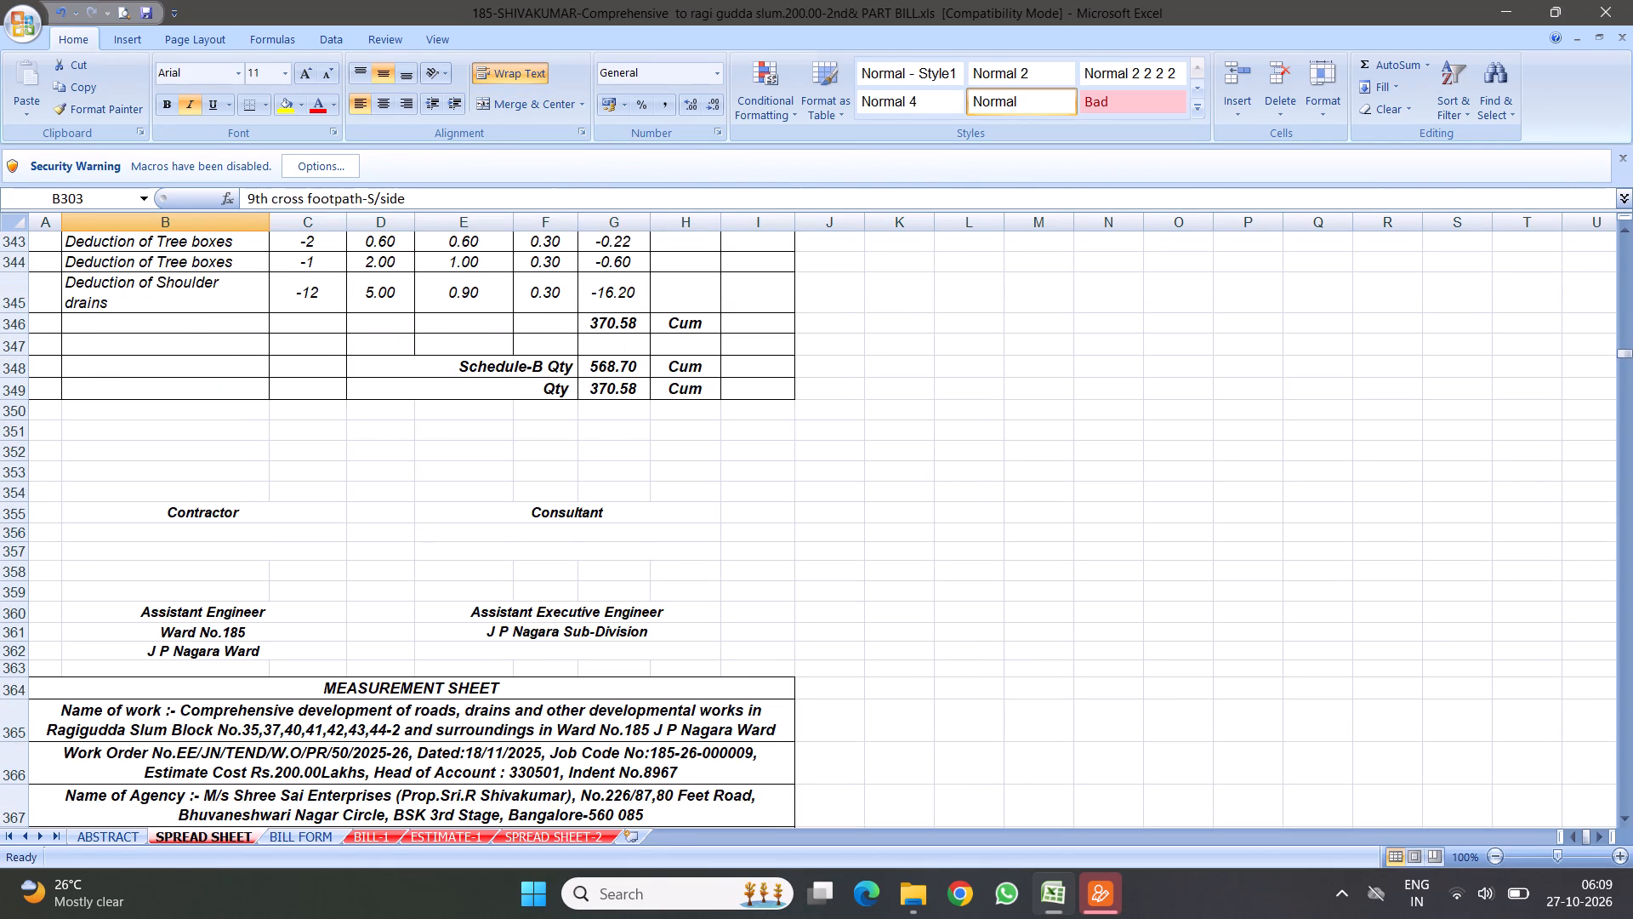
left_click(626, 368)
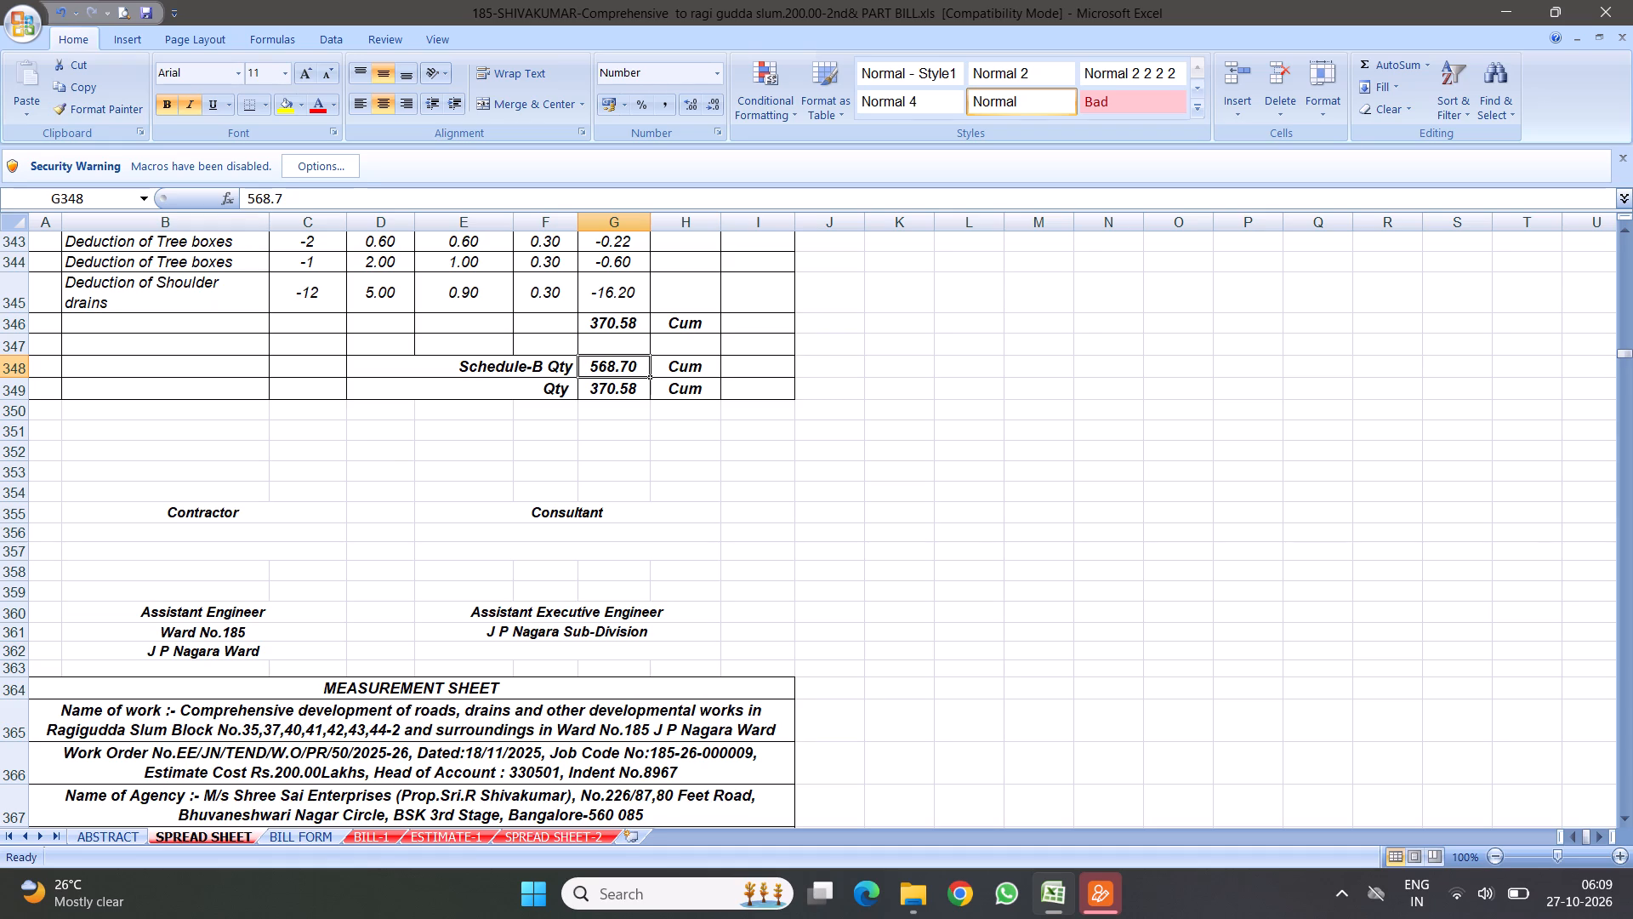
Set the depth of item 5's road surface rows and manhole deduction in SPREAD SHEET-2, H232 to H260, to 0.15.
left_click(544, 833)
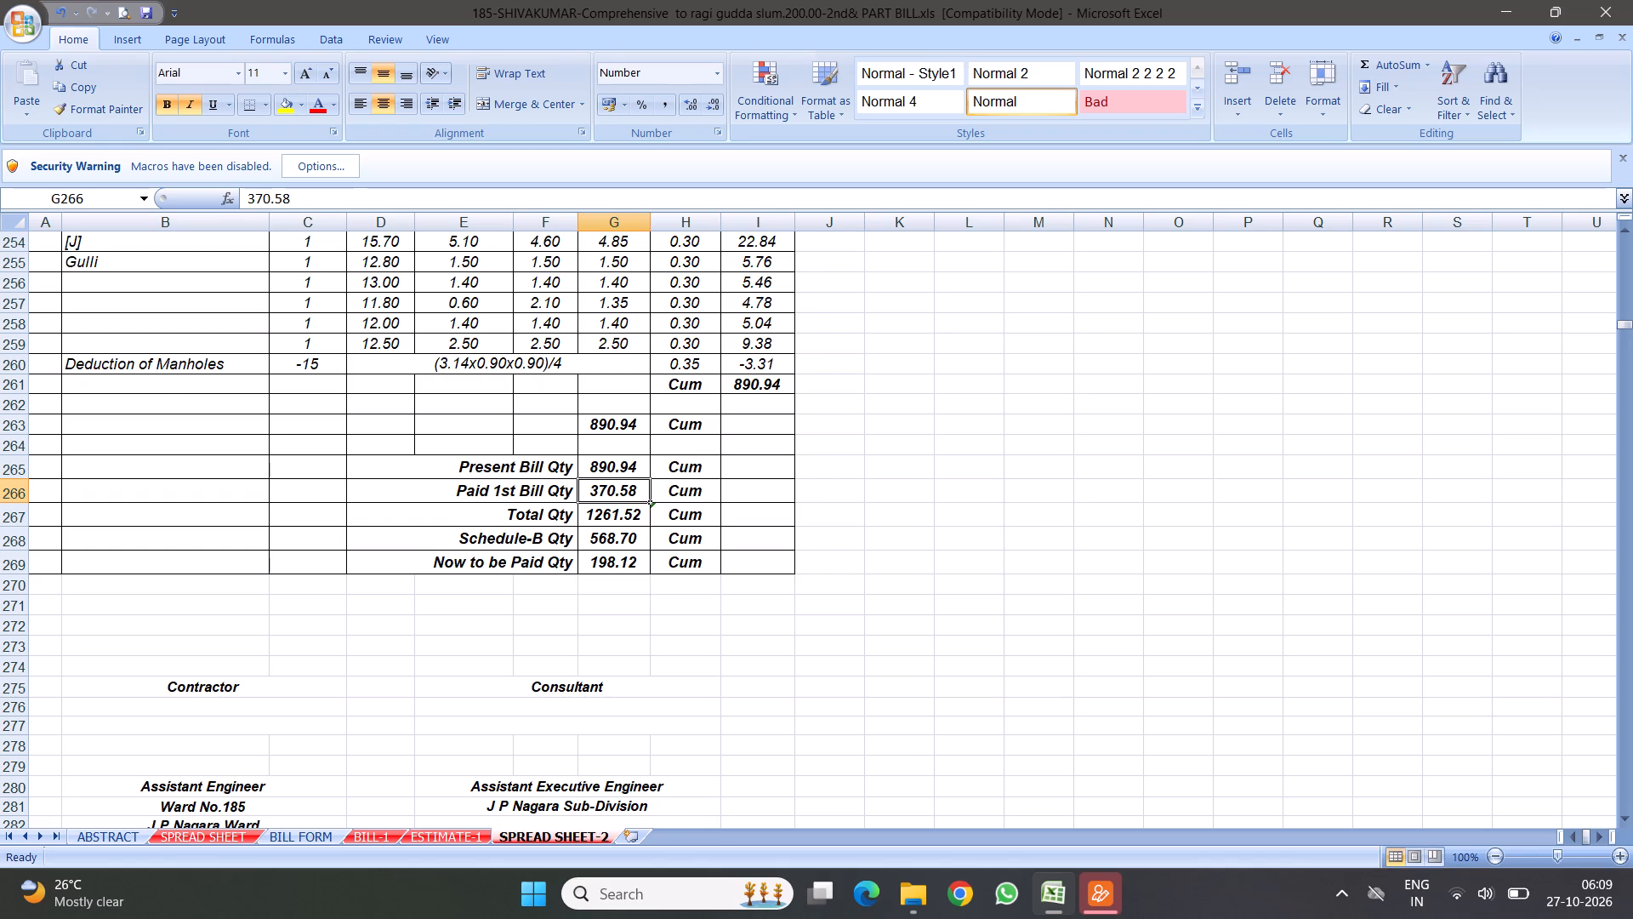
scroll(678, 483, "up", 8)
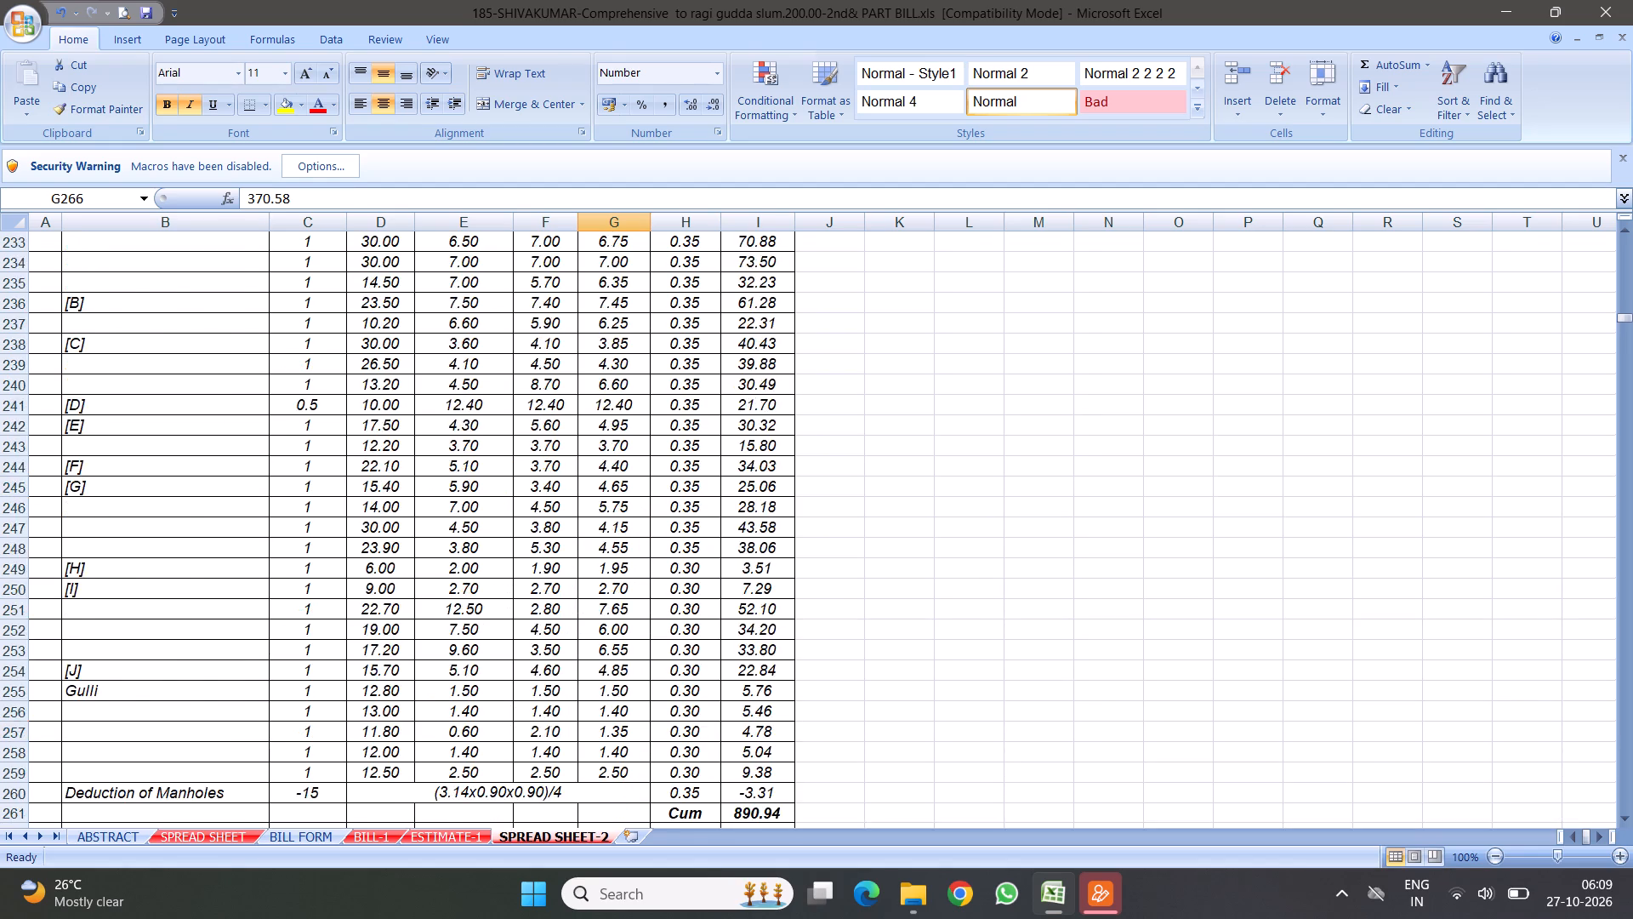
scroll(699, 473, "up", 3)
scroll(685, 513, "down", 11)
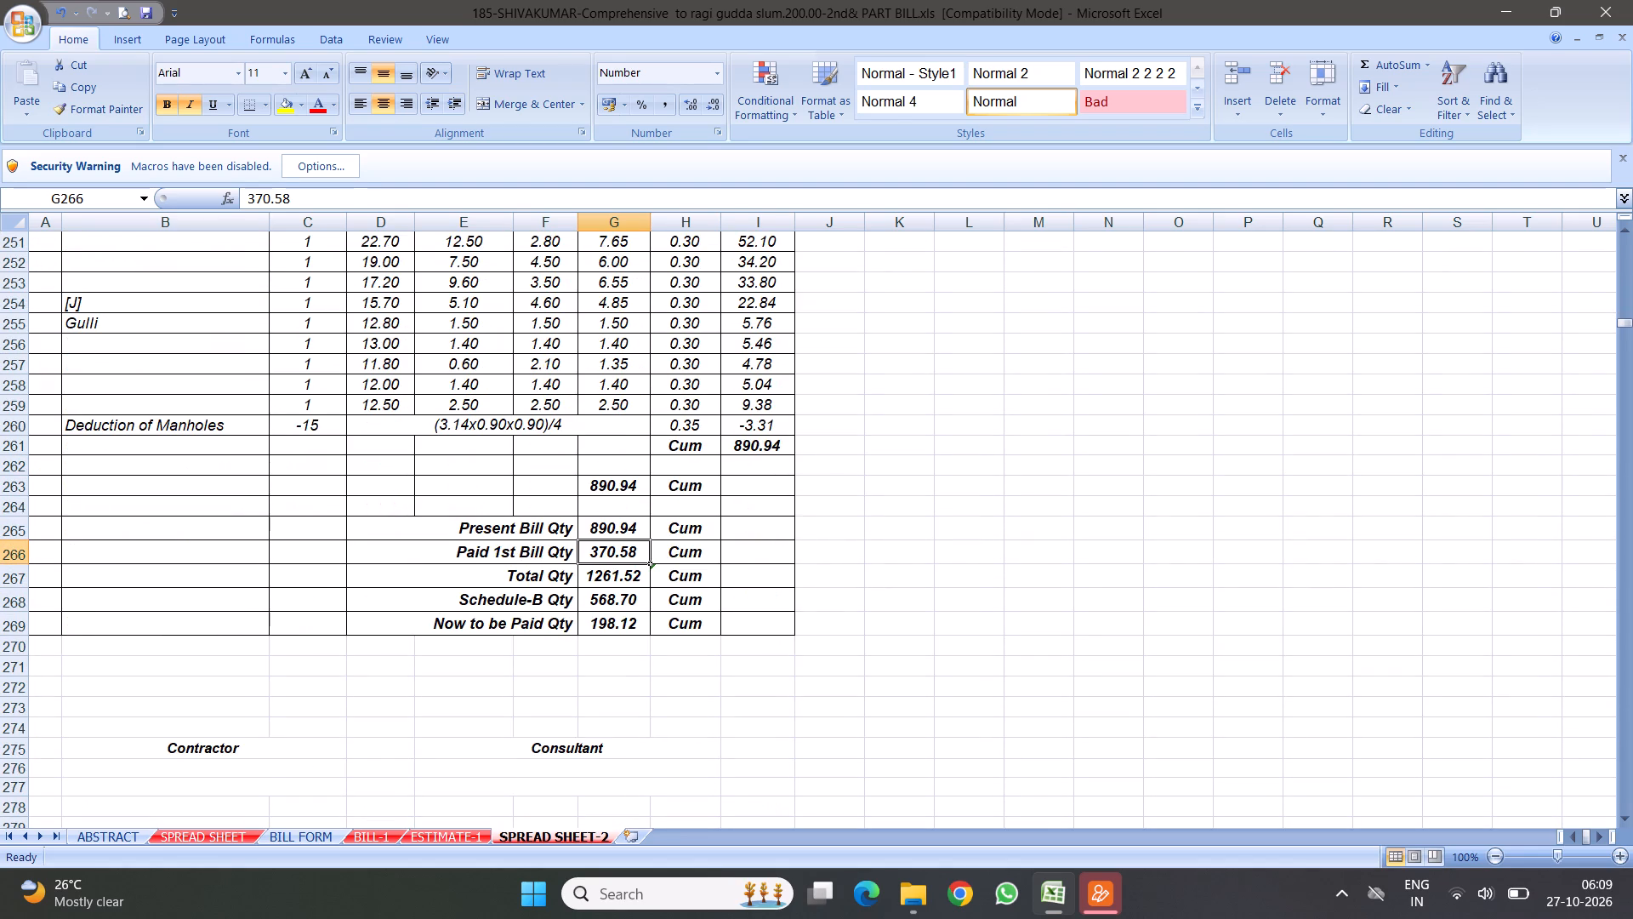
scroll(664, 425, "up", 9)
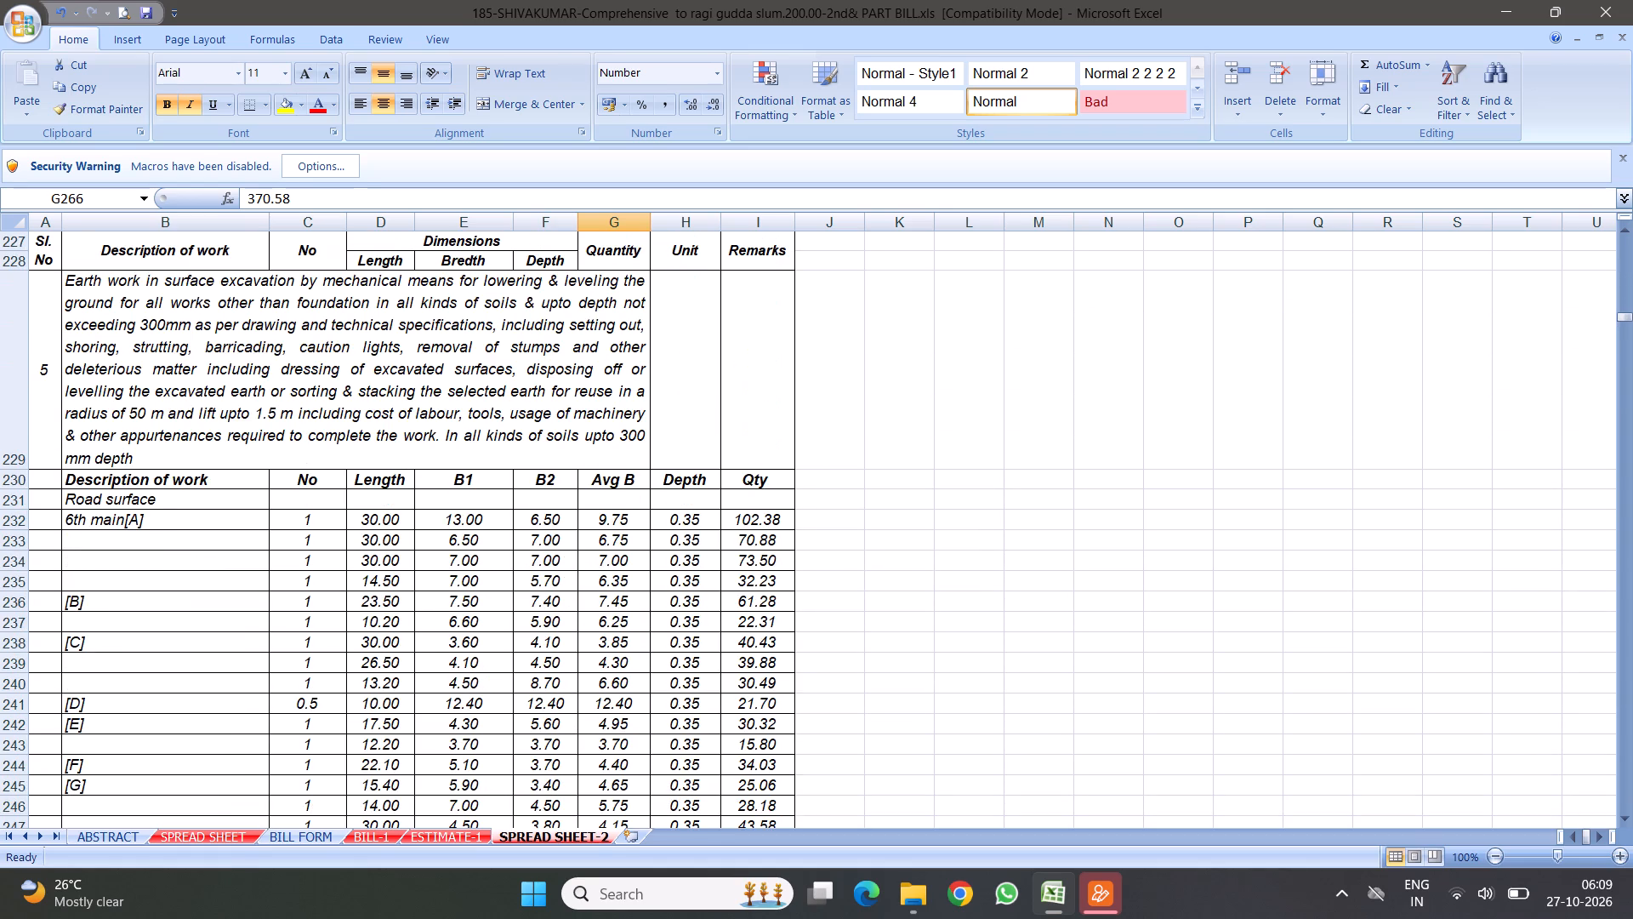
left_click(677, 522)
key("period")
key("1")
key("5")
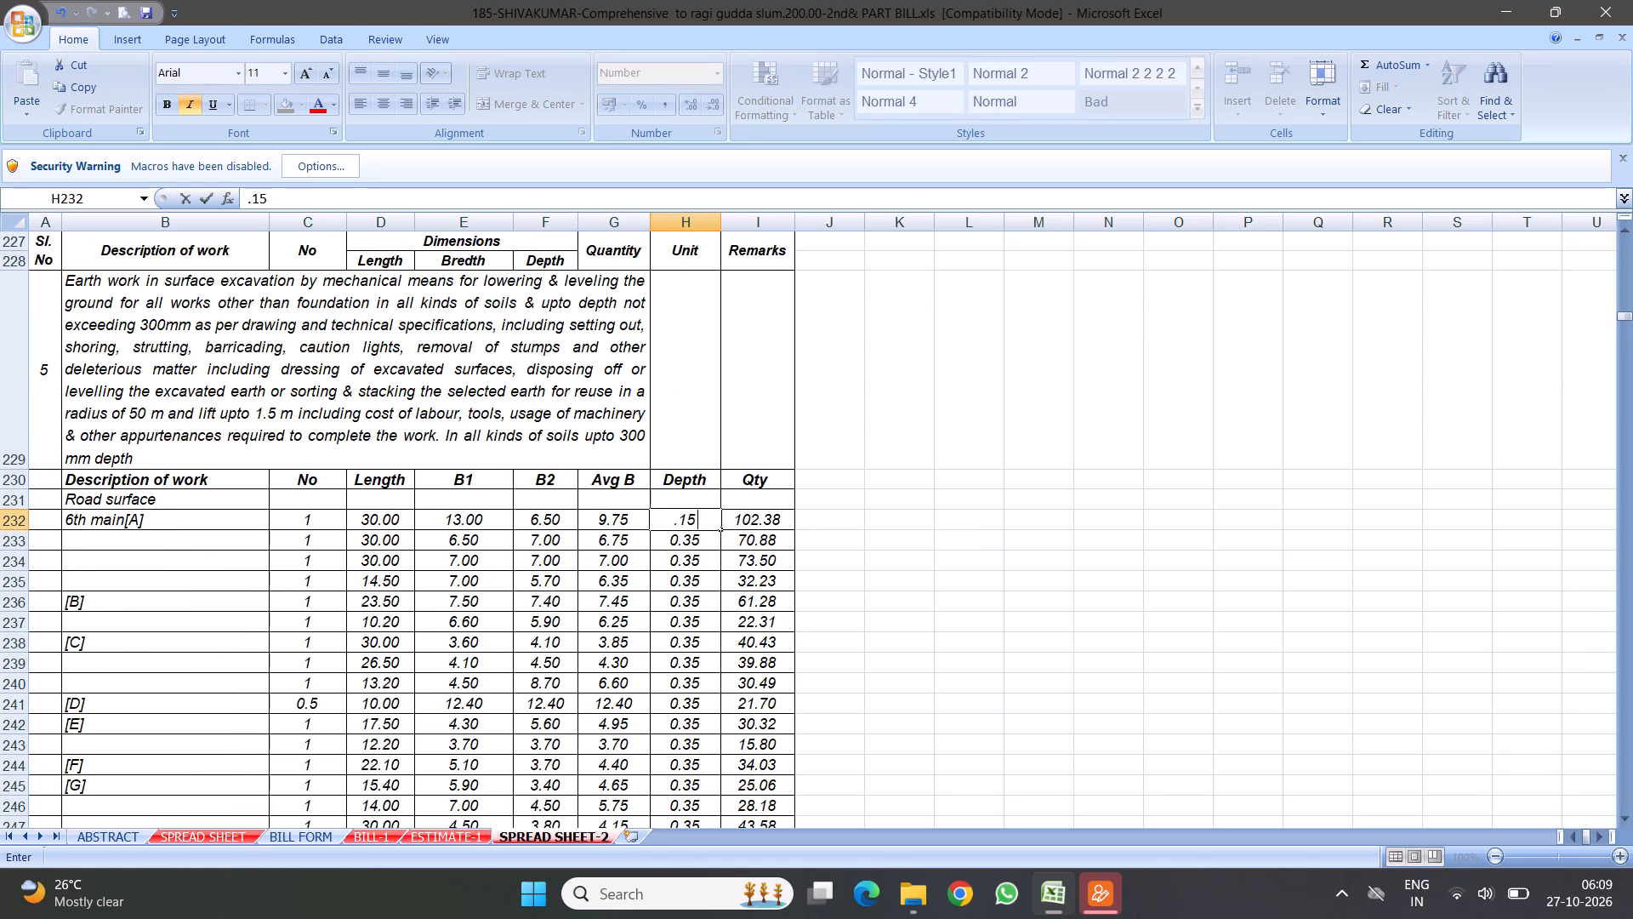
left_click(860, 617)
left_click(701, 519)
left_click_drag(717, 531, 716, 745)
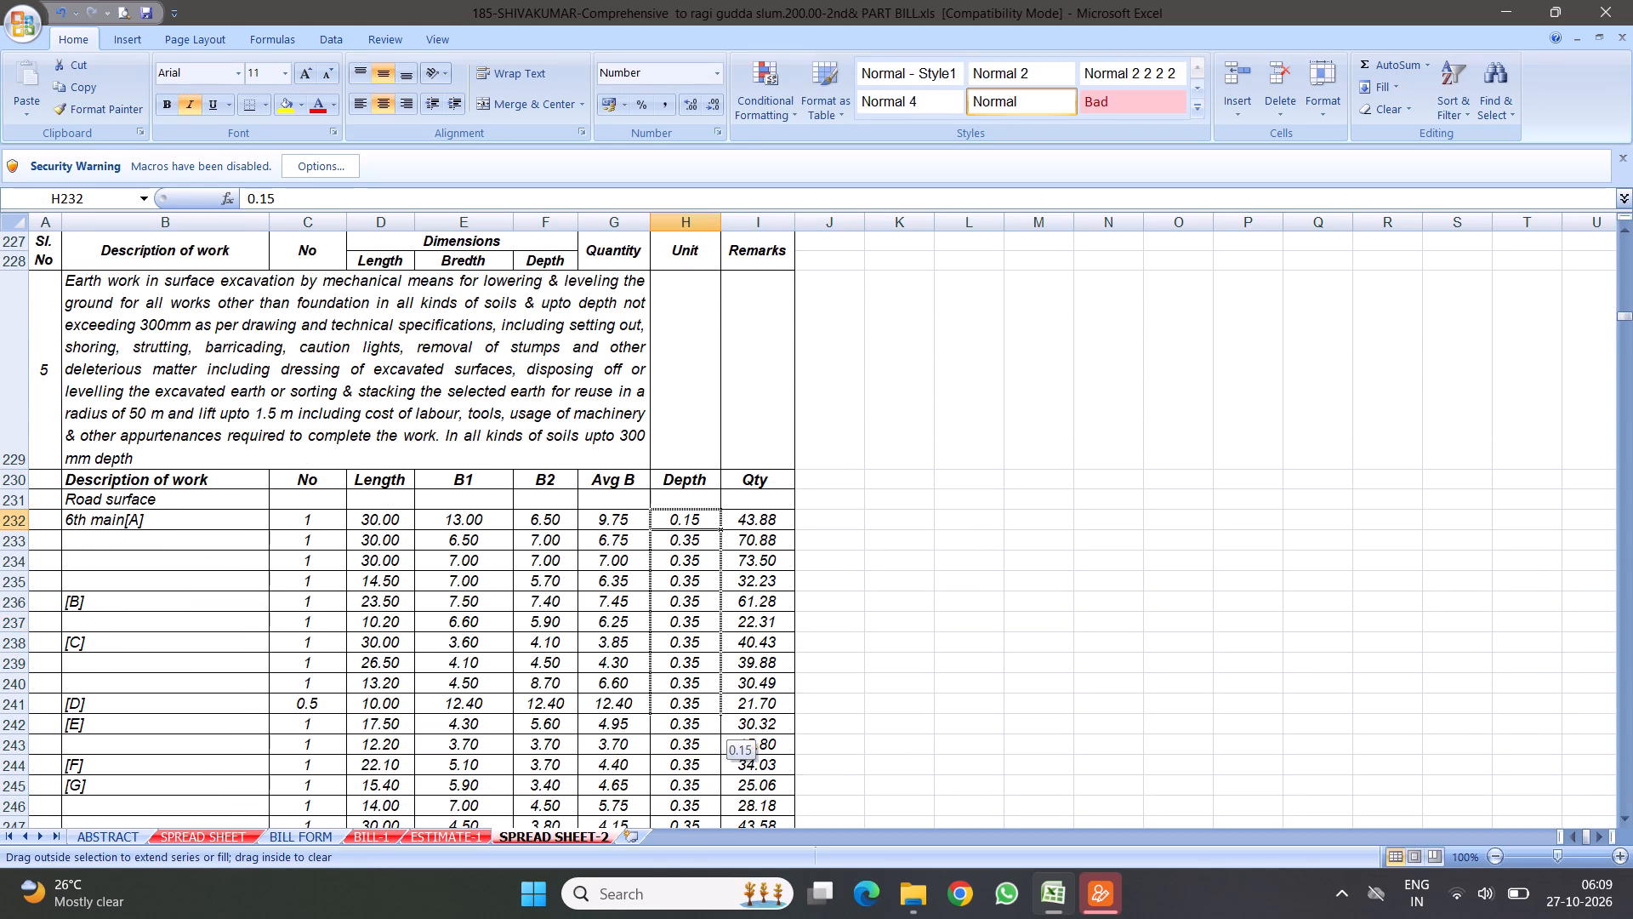
left_click_drag(716, 745, 701, 782)
scroll(571, 566, "down", 6)
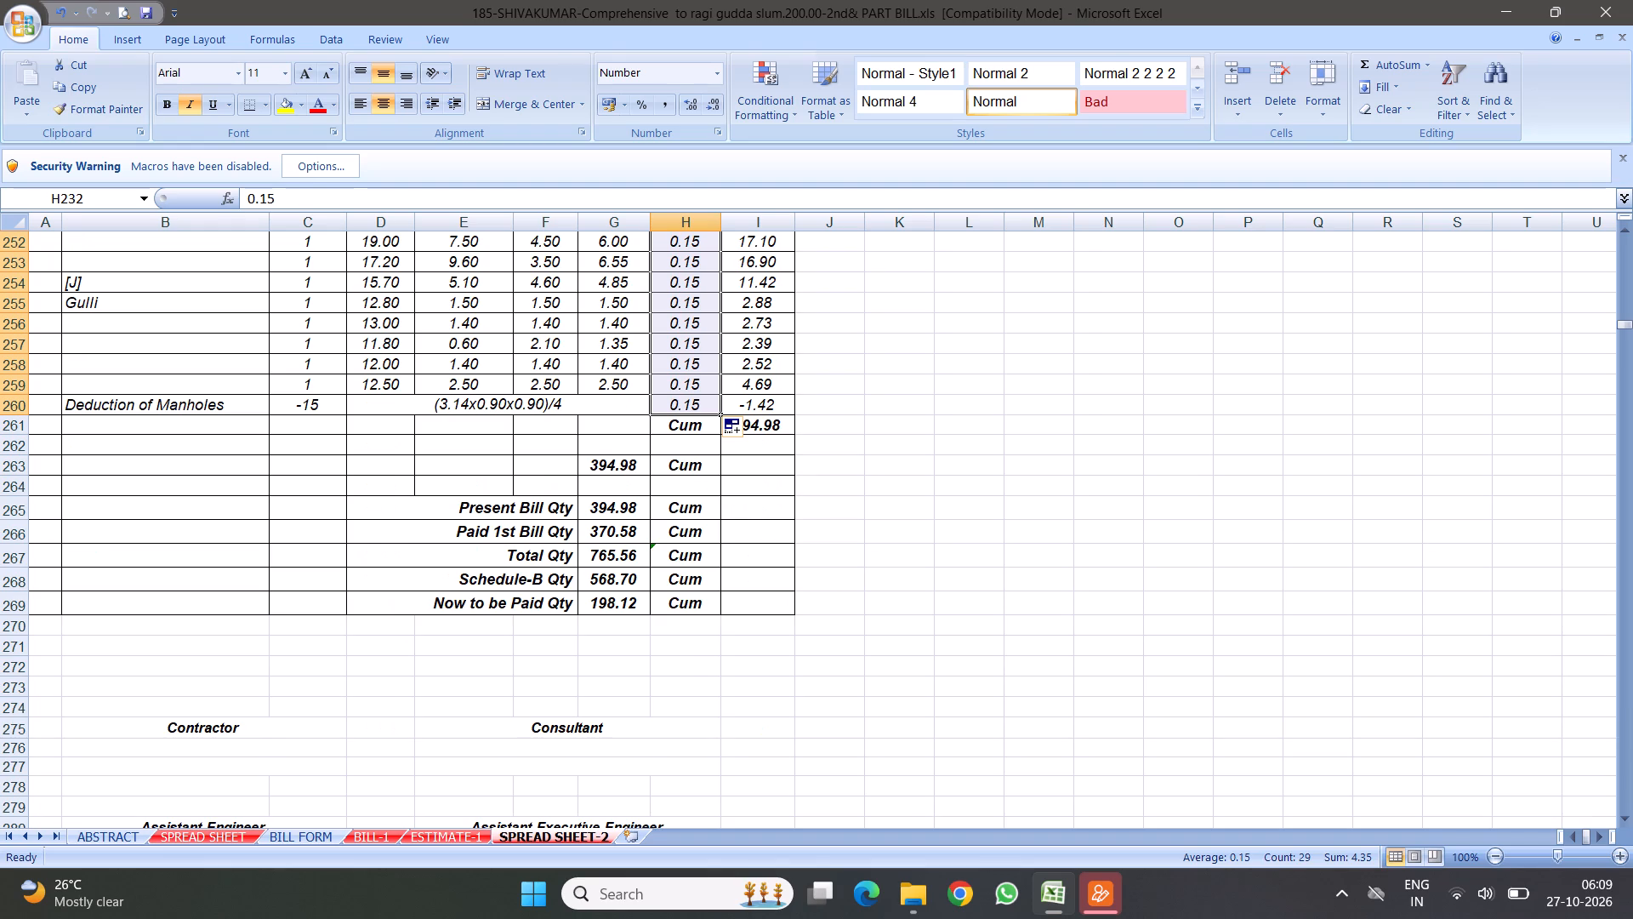
scroll(609, 417, "up", 10)
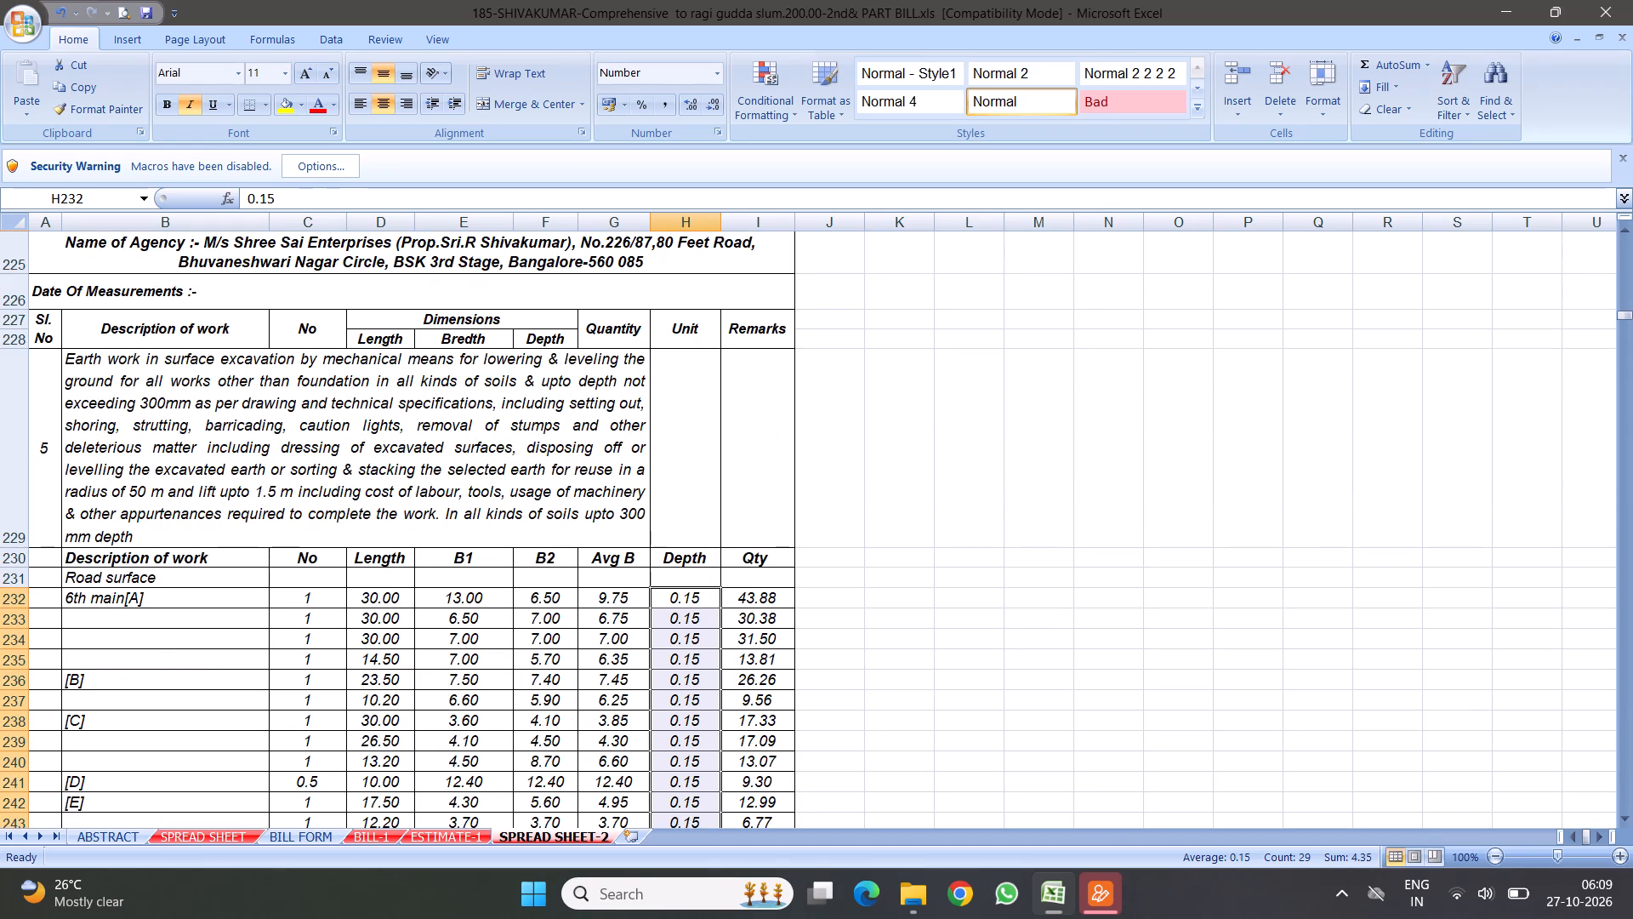
Set the depth of item 5's road surface rows and manhole deduction, H232 to H260, to 0.1.
left_click(685, 600)
key("period")
key("1")
left_click_drag(917, 678, 892, 675)
left_click(689, 596)
scroll(763, 591, "down", 3)
scroll(804, 340, "up", 1)
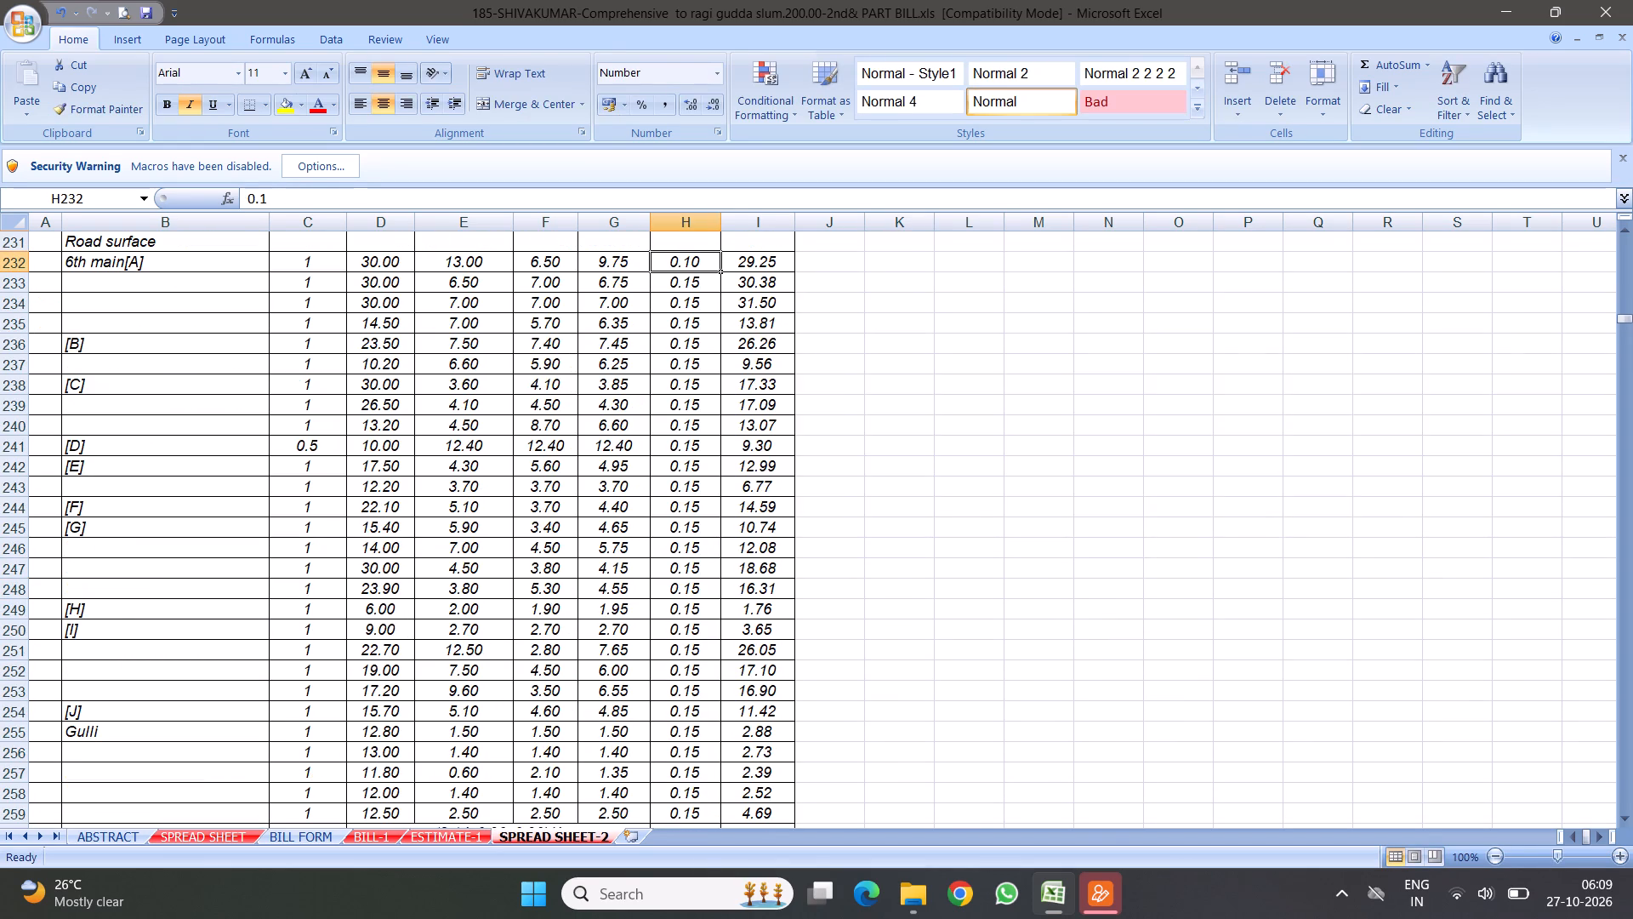
left_click_drag(719, 272, 677, 810)
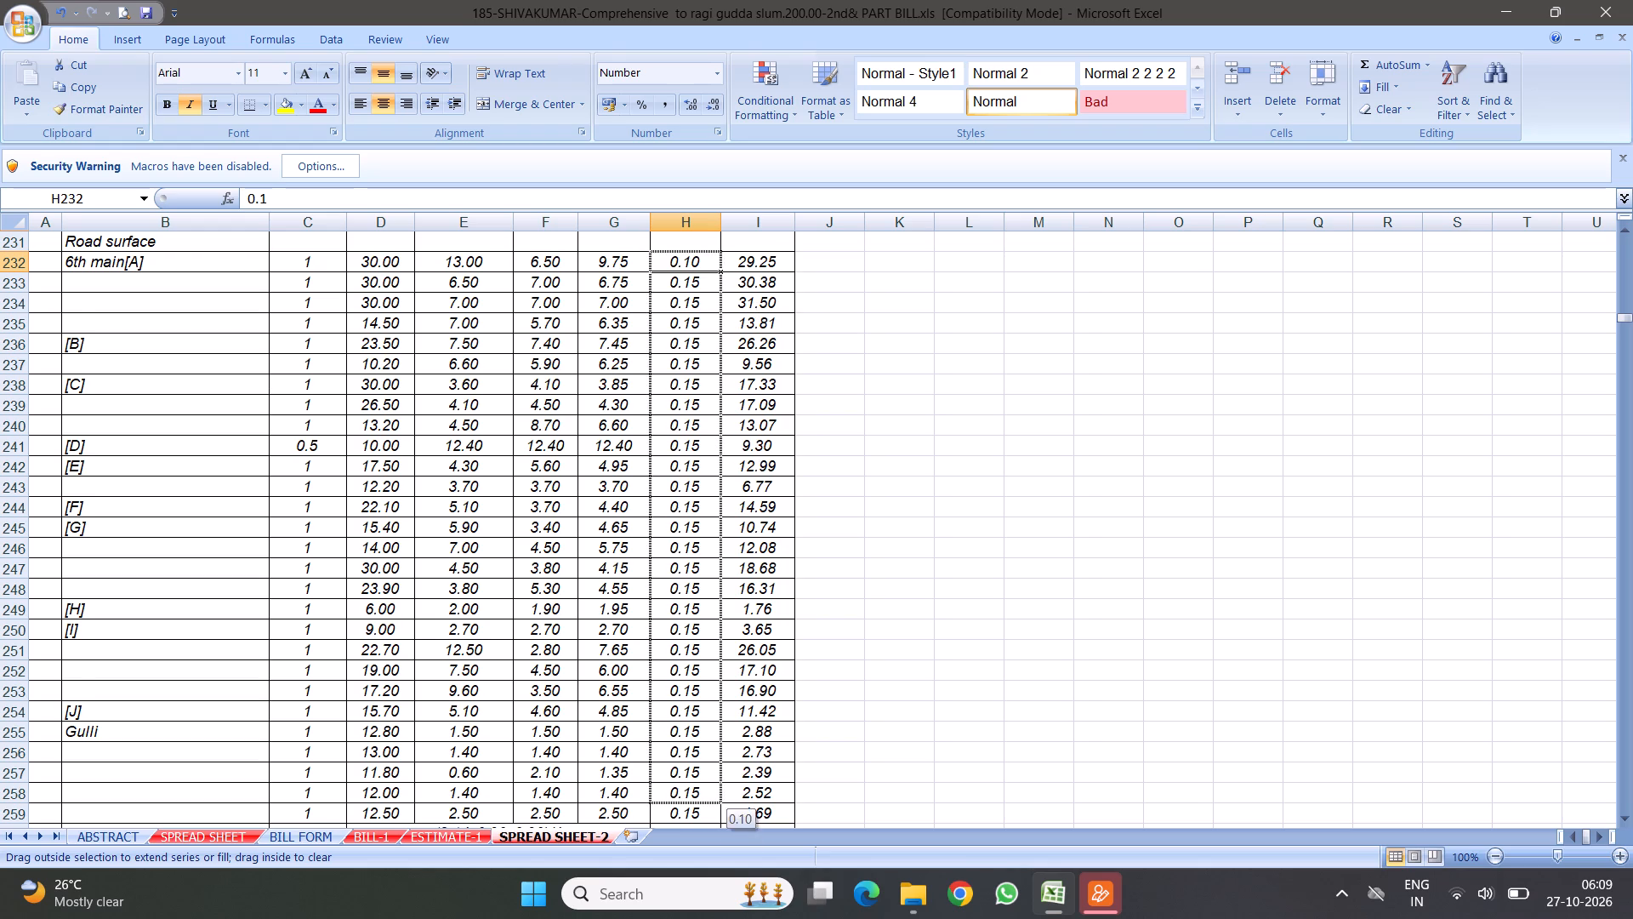
left_click_drag(677, 810, 703, 797)
Delete item 5's Gulli measurement rows, 255 to 259.
scroll(612, 765, "down", 6)
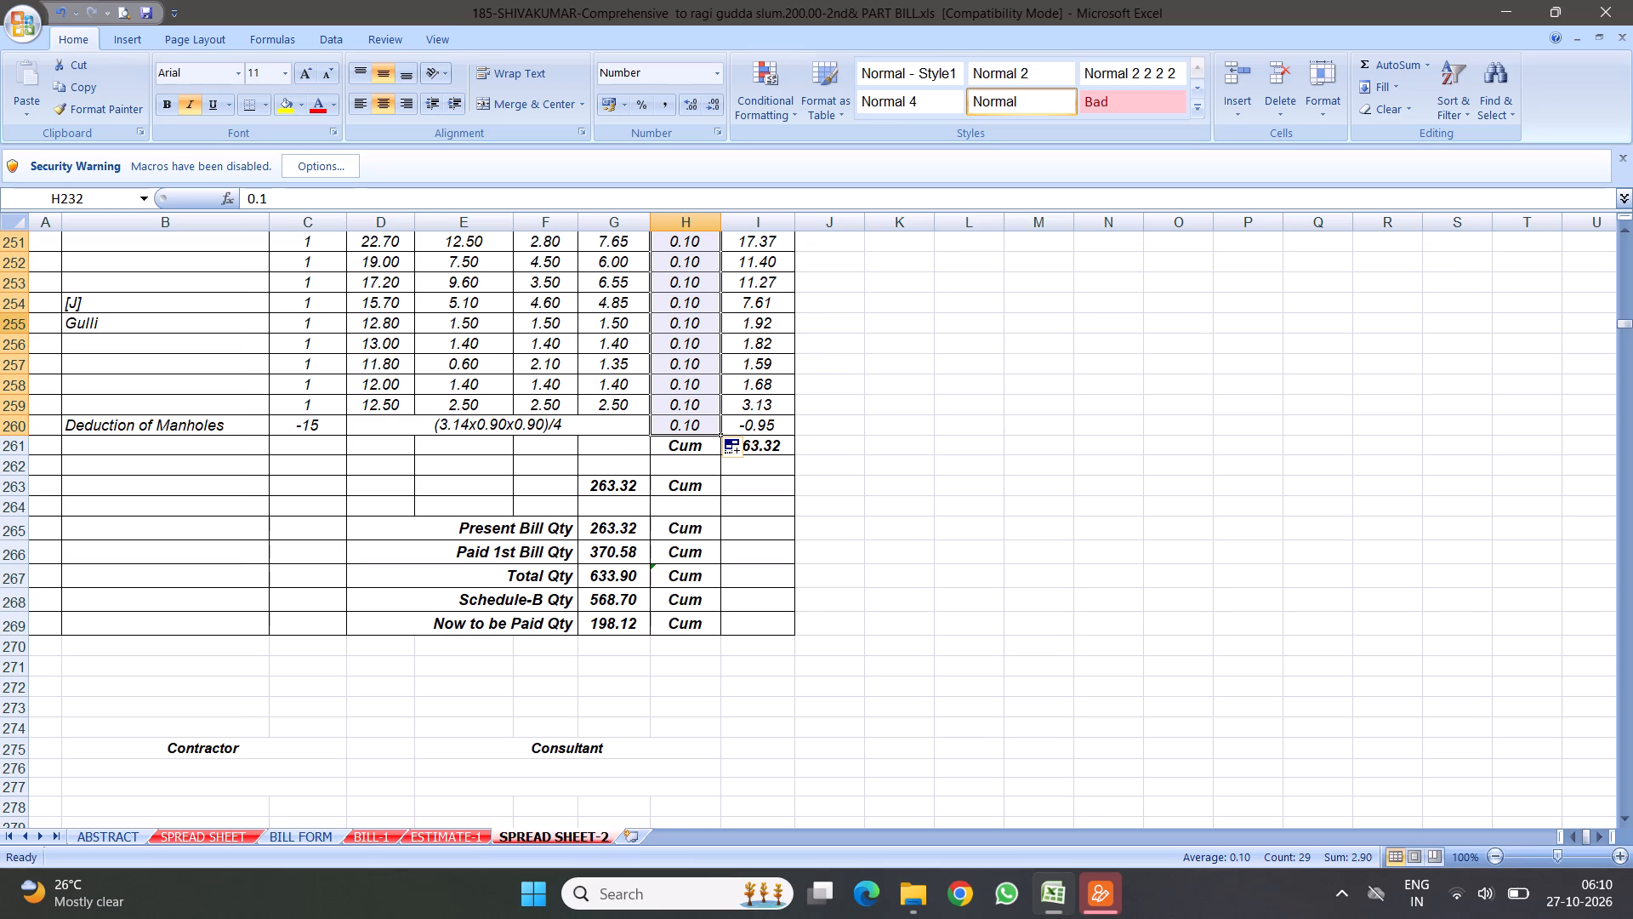
left_click_drag(15, 327, 19, 401)
right_click(181, 359)
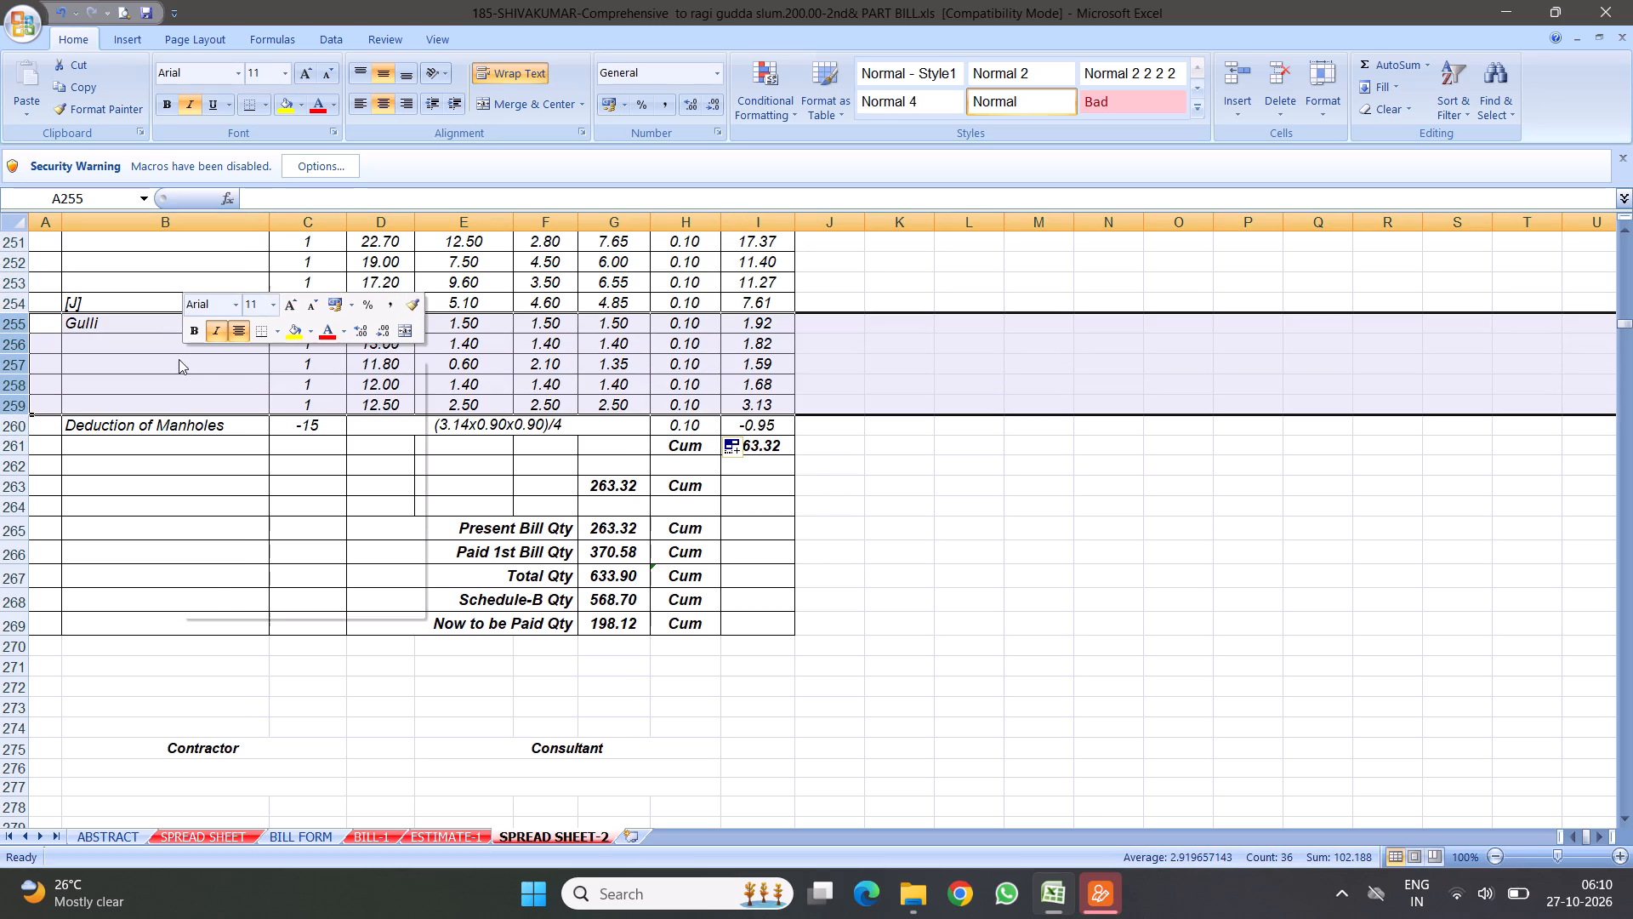
left_click(243, 488)
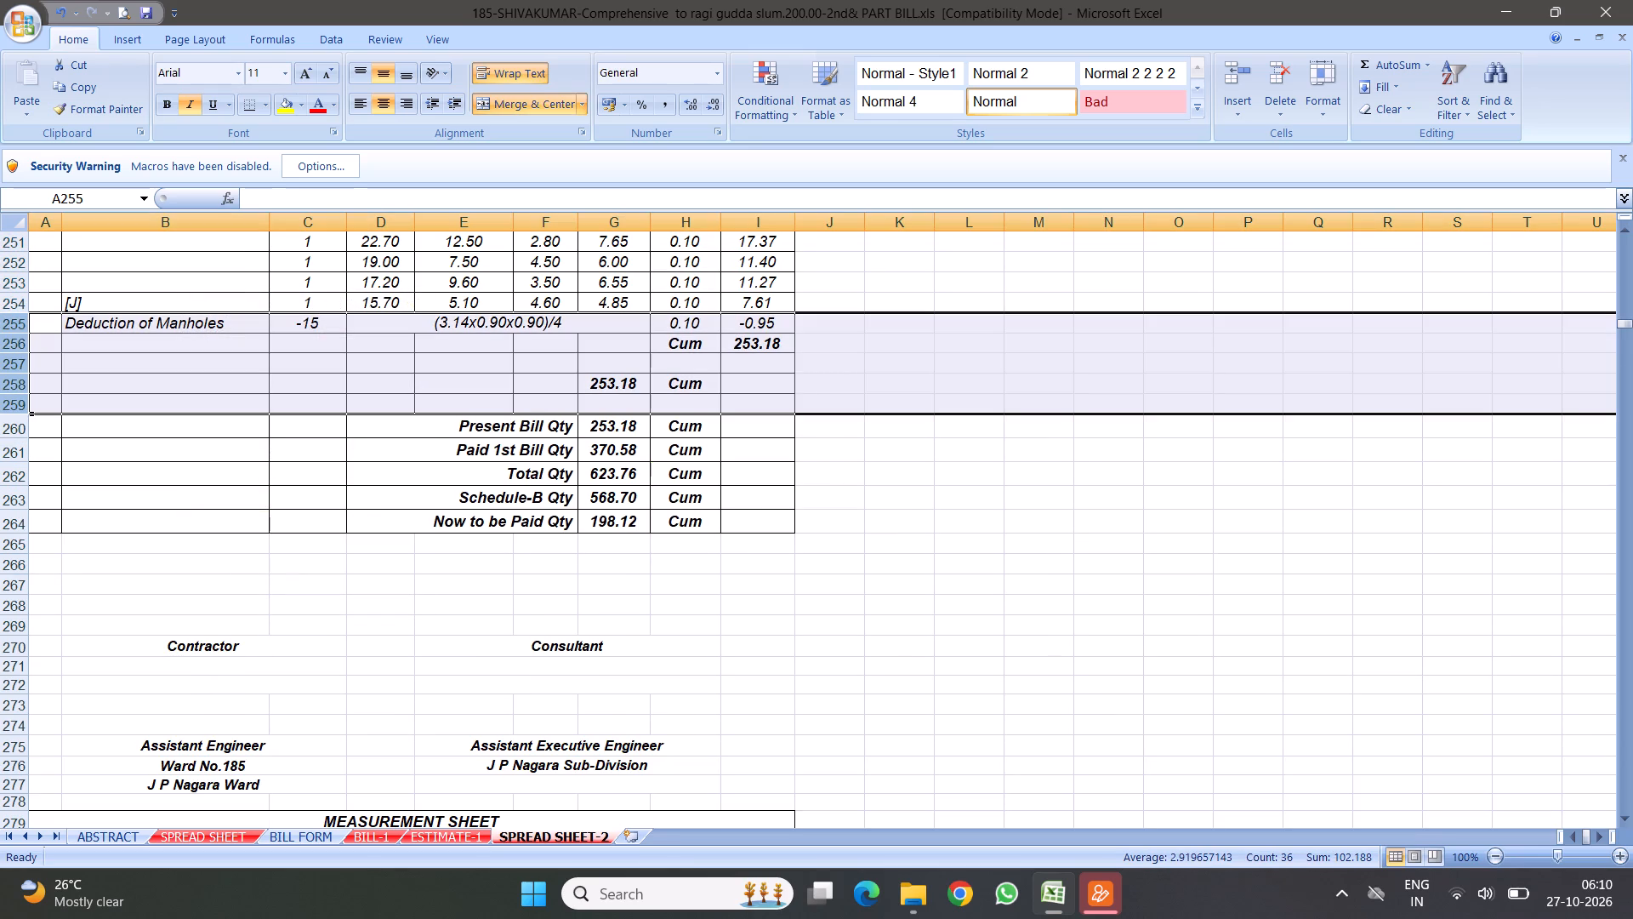
Examine the estimated measurements and depths for items 5 and 6 in the ESTIMATE-1 sheet.
scroll(375, 473, "up", 4)
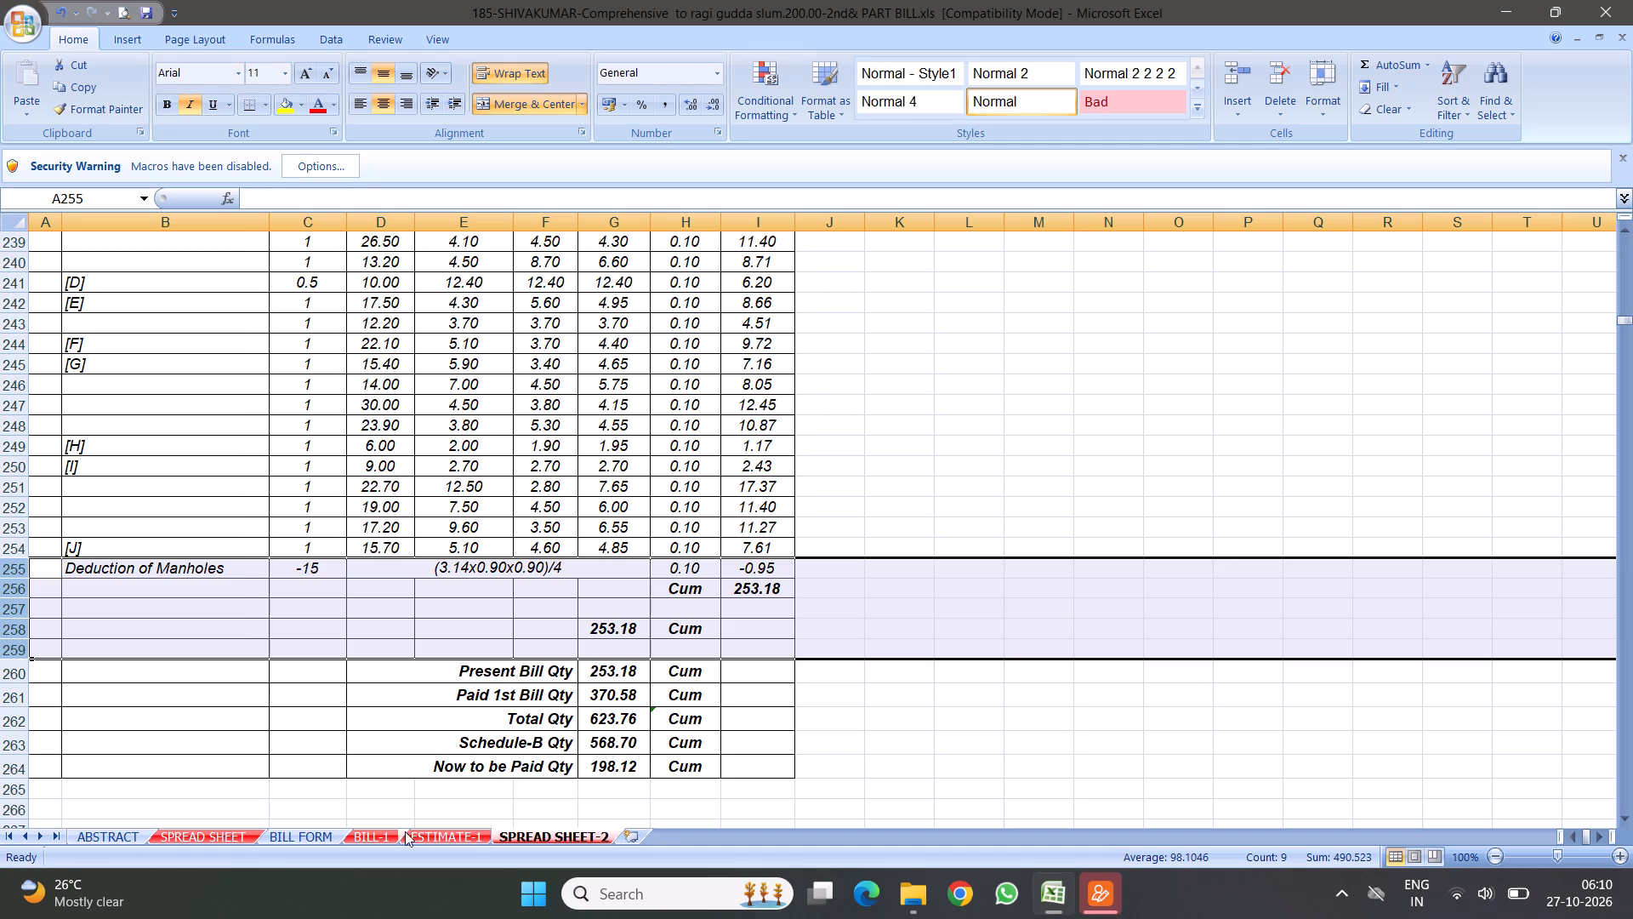
left_click(446, 835)
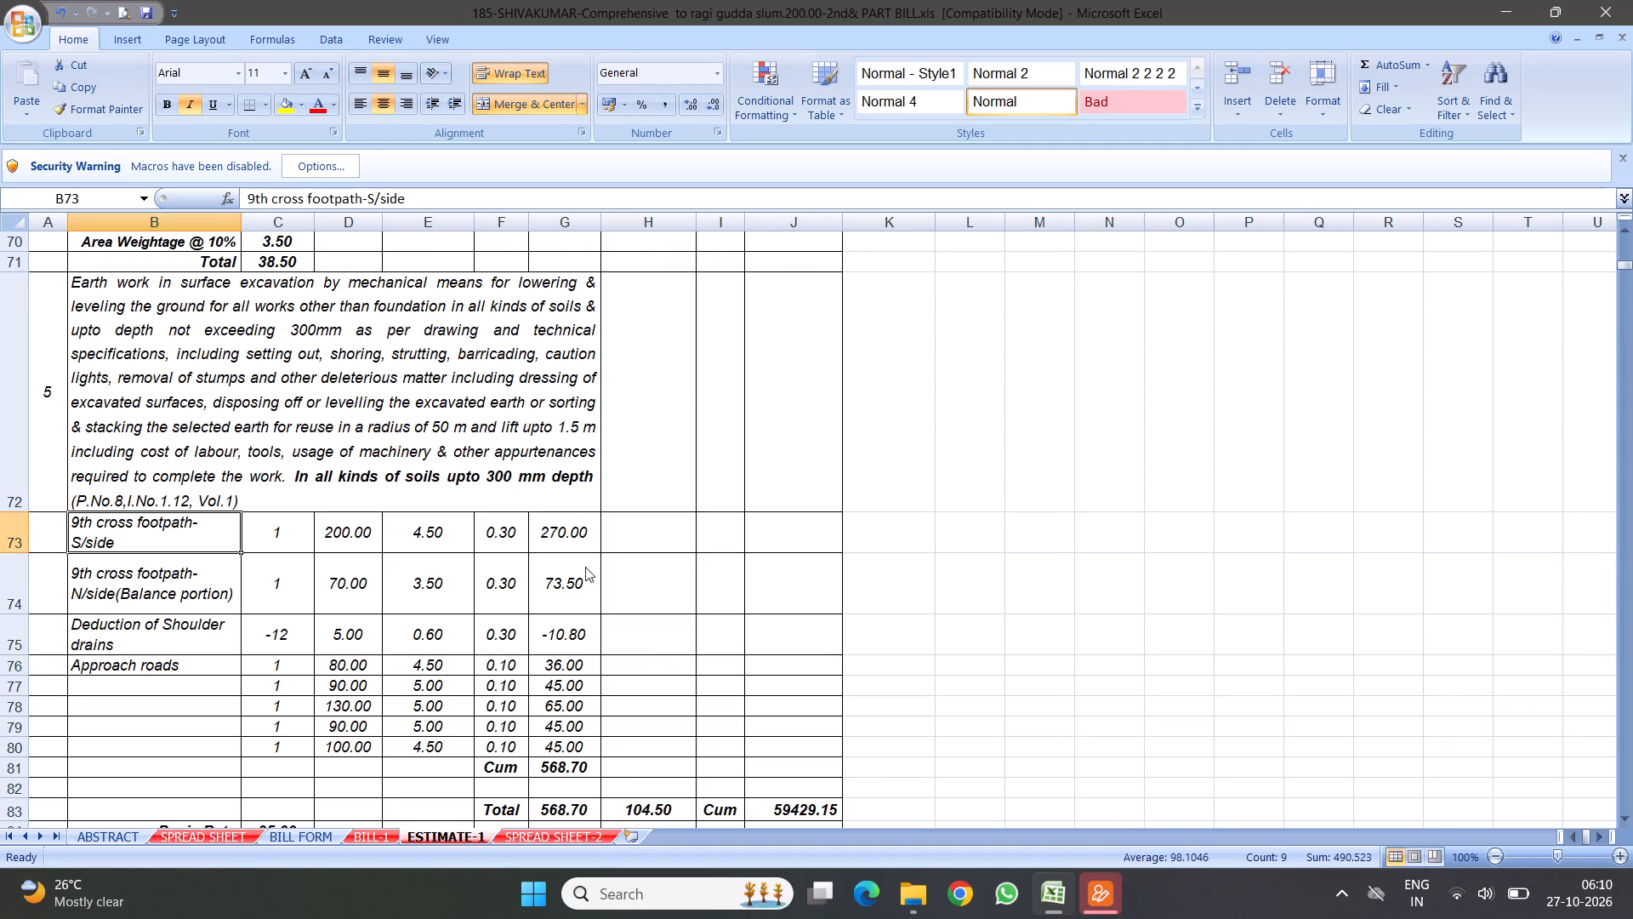
left_click(574, 541)
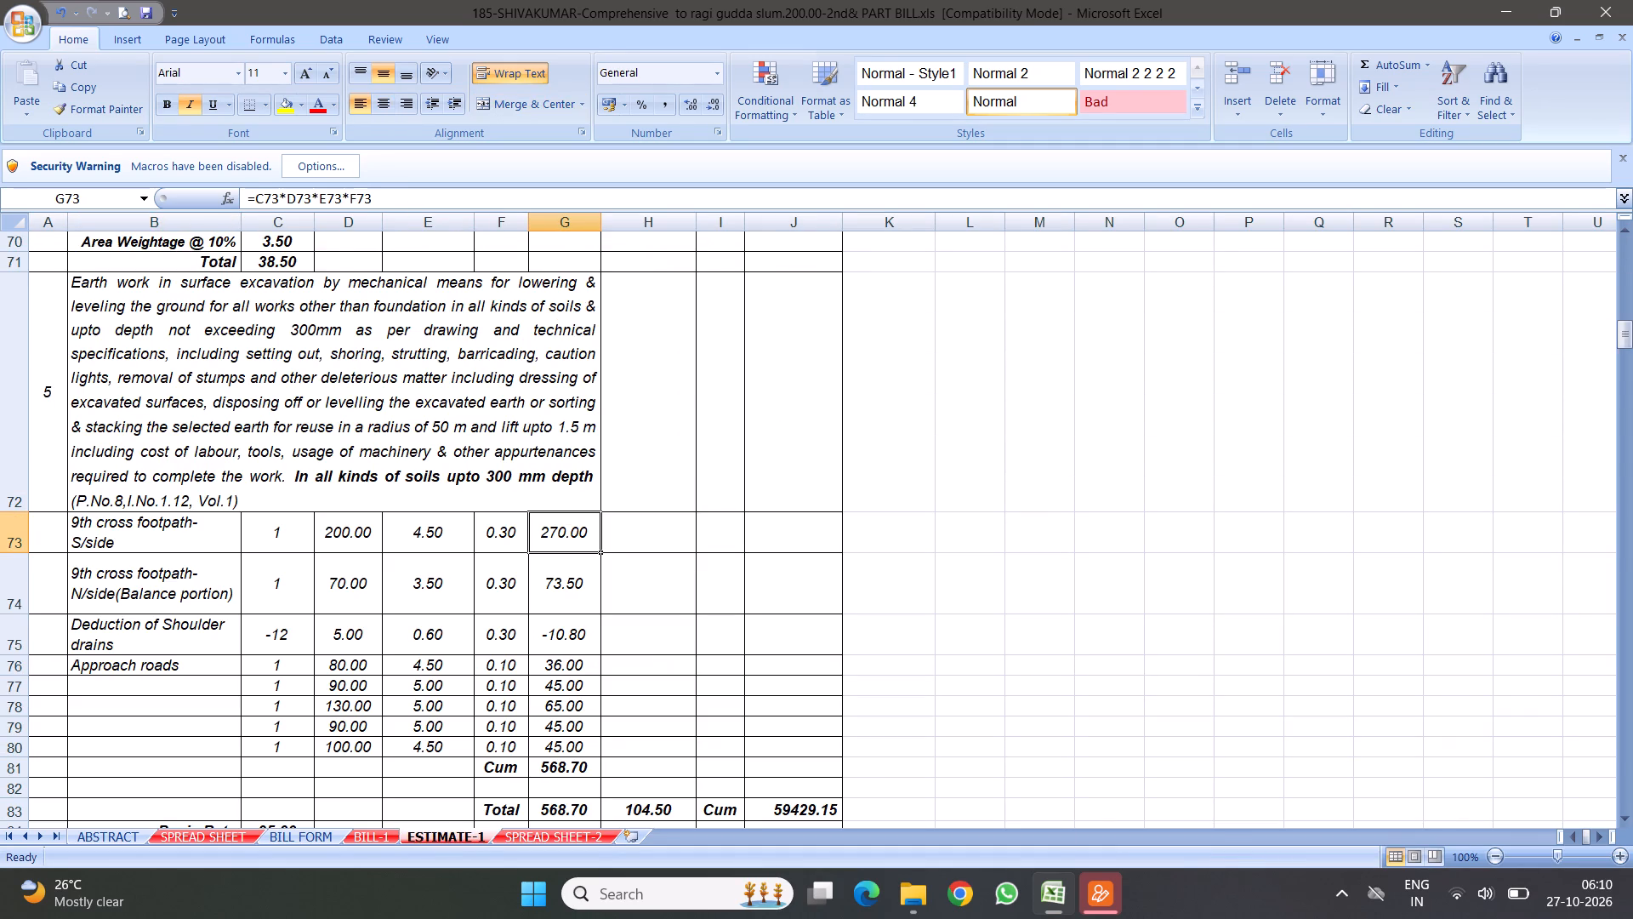
left_click(560, 665)
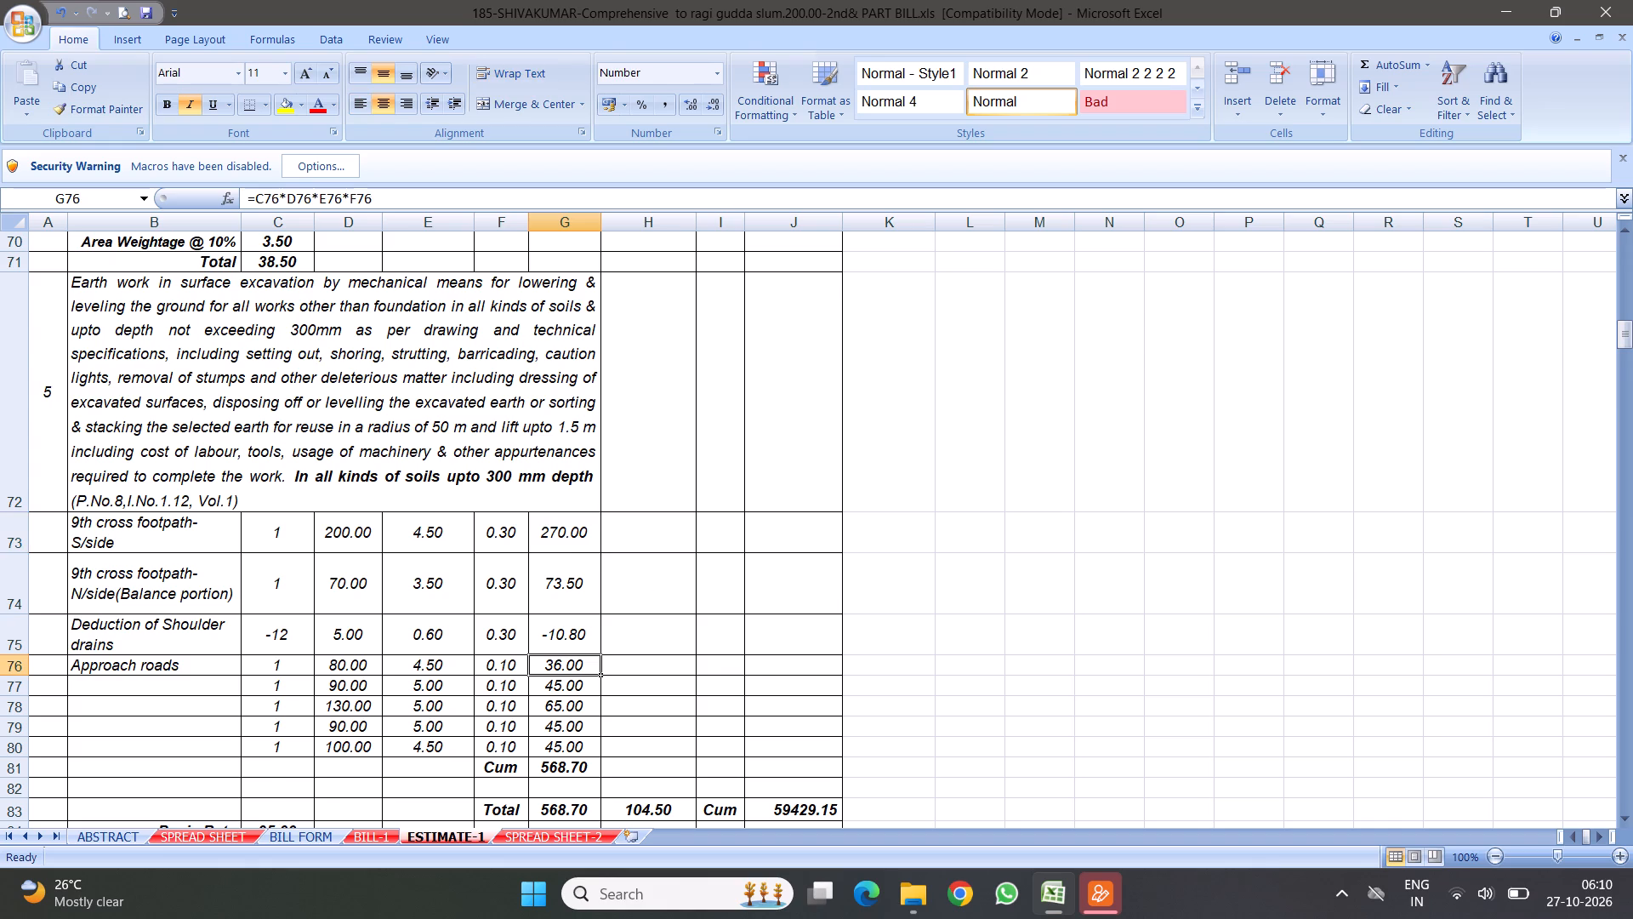
scroll(689, 551, "down", 5)
scroll(684, 475, "down", 3)
scroll(519, 367, "up", 3)
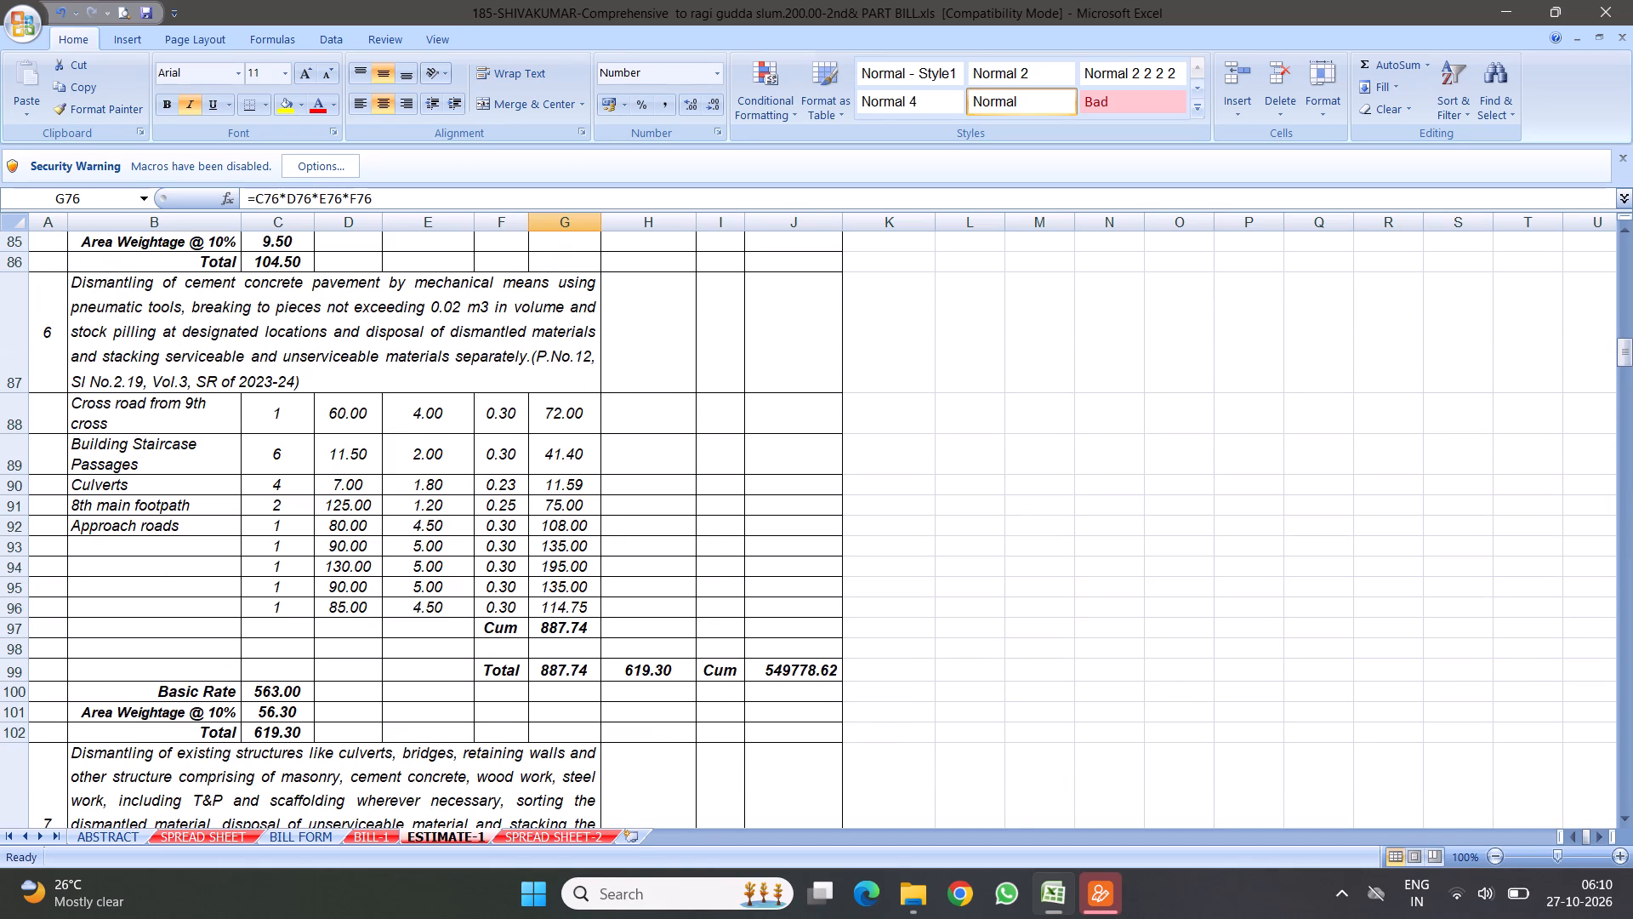
scroll(503, 436, "up", 4)
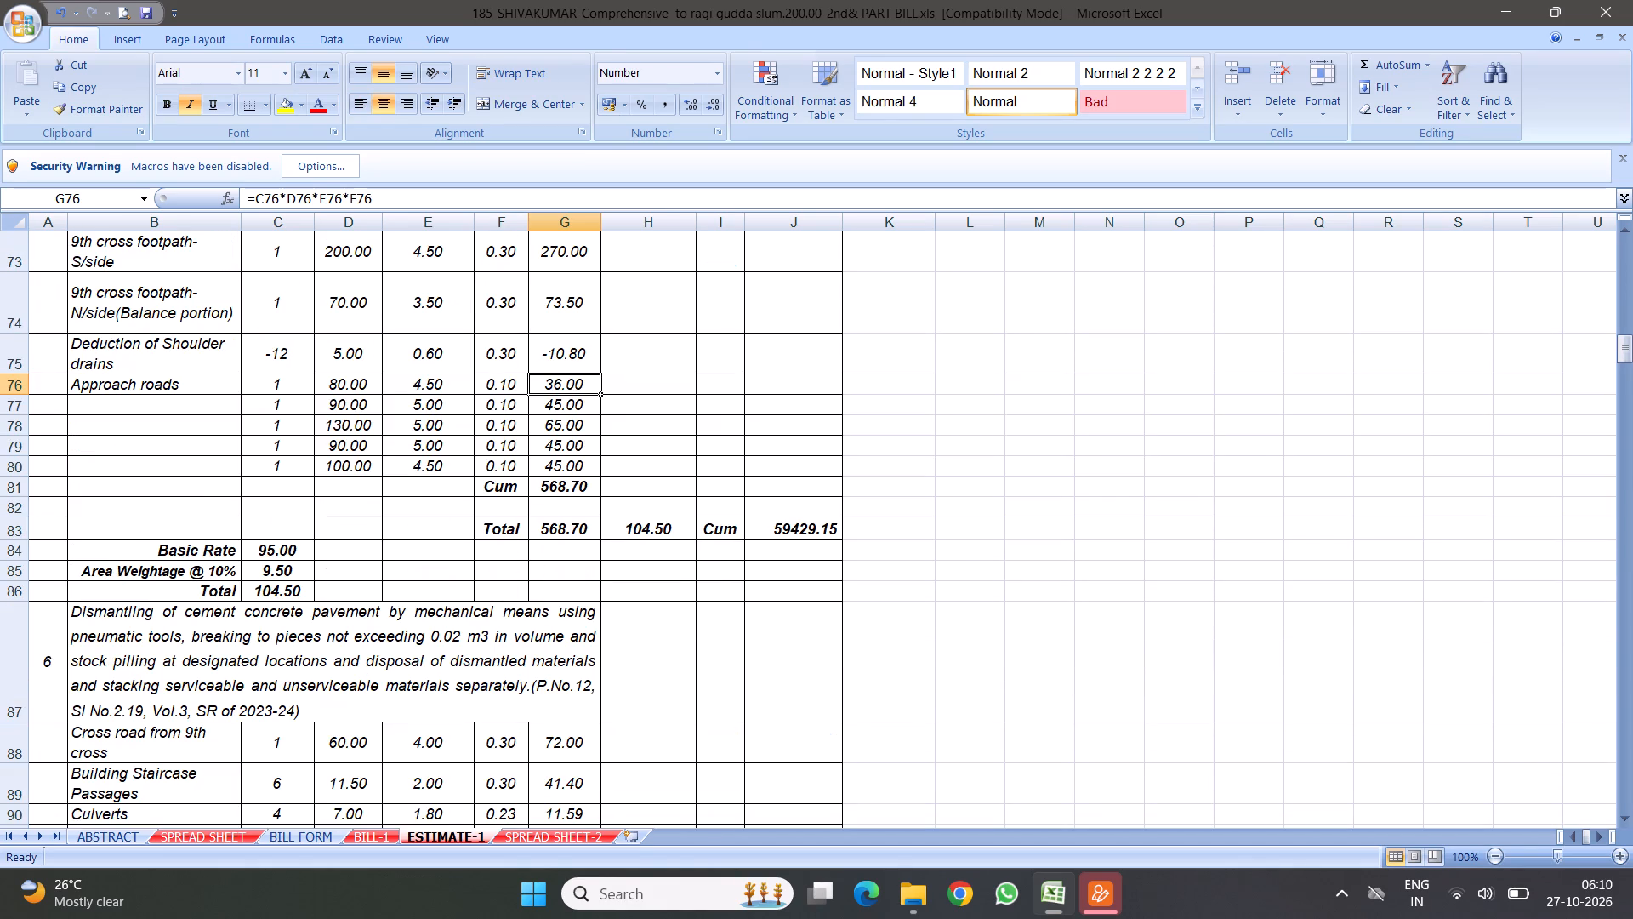
Delete item 5's road measurement rows [I] to [J], 250 to 254, in SPREAD SHEET-2.
left_click(529, 840)
scroll(458, 469, "up", 2)
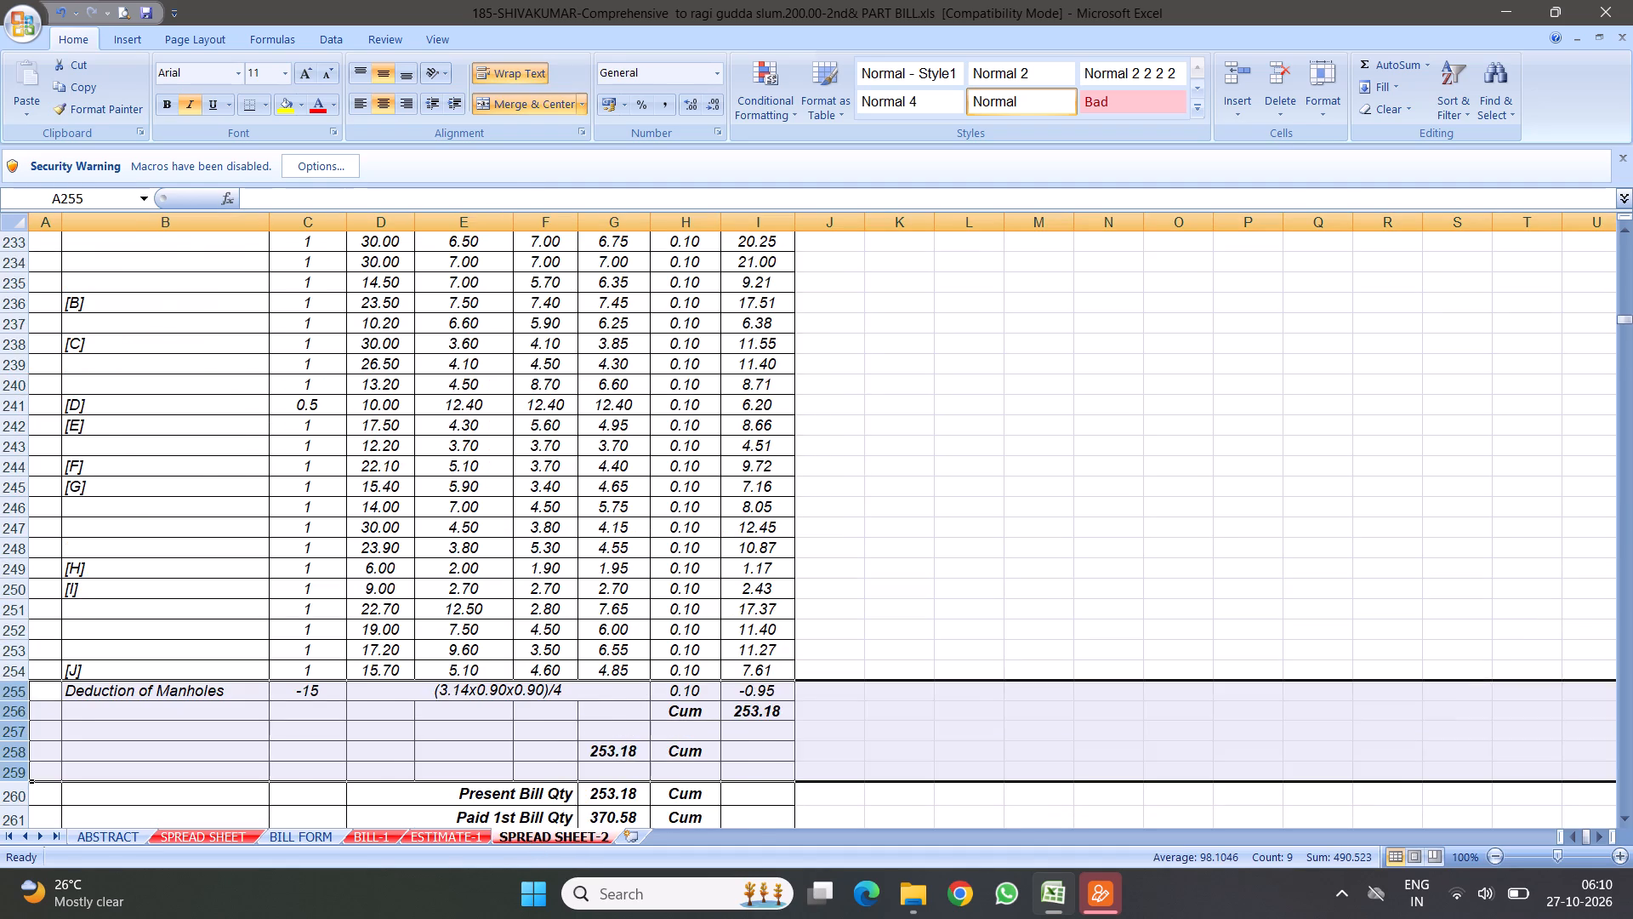
scroll(352, 445, "up", 2)
scroll(173, 465, "down", 2)
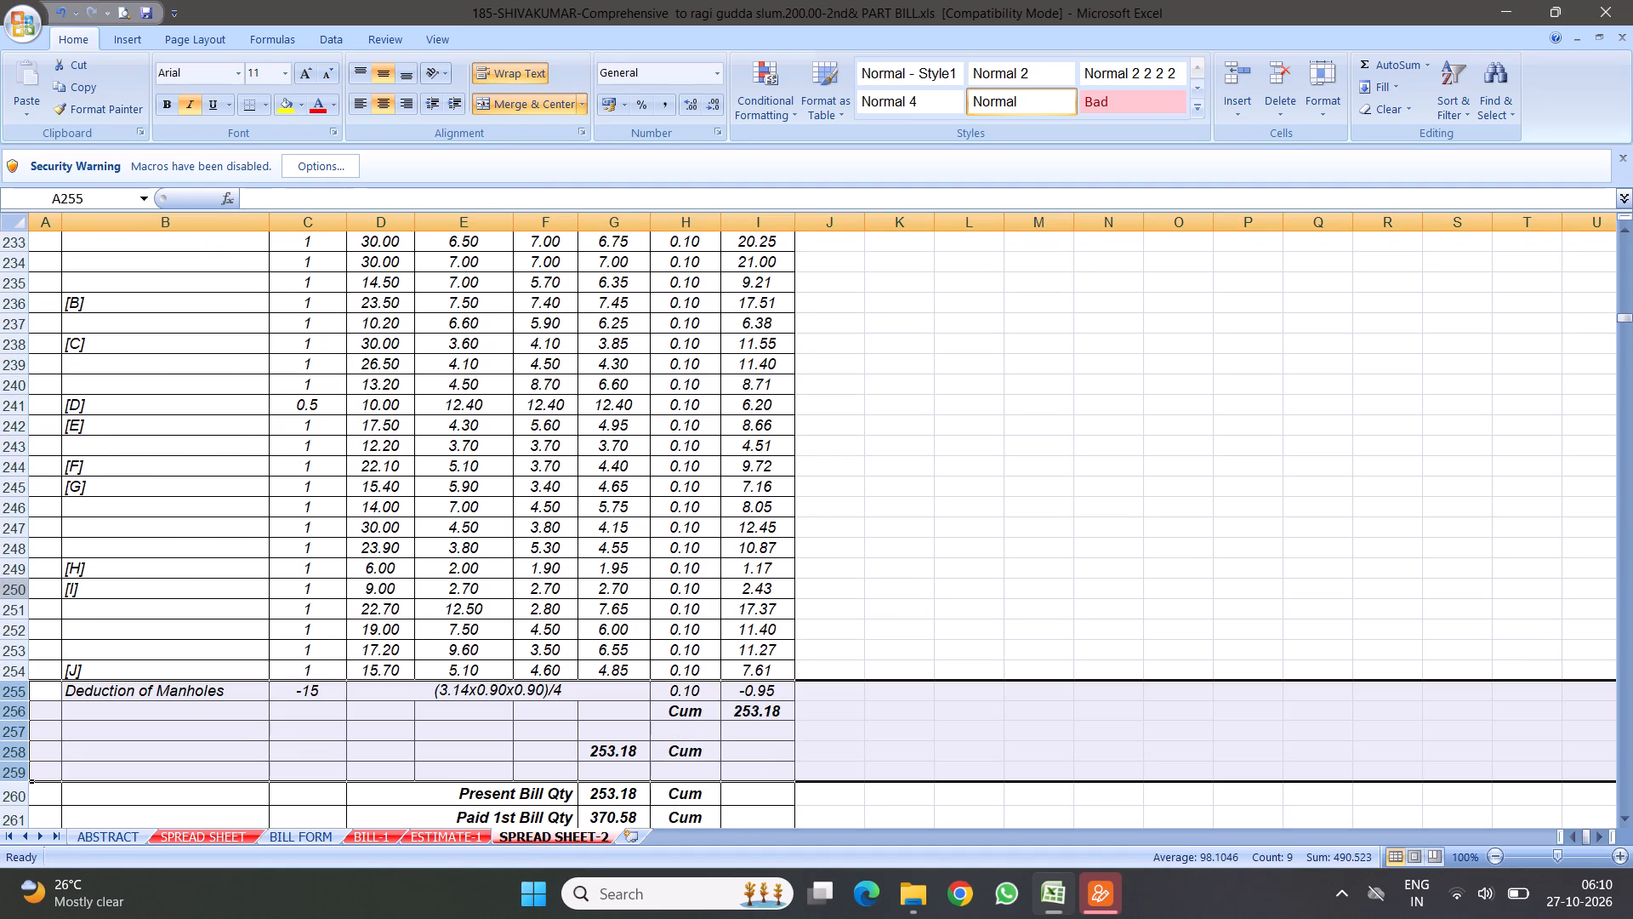
left_click_drag(19, 591, 18, 680)
right_click(145, 617)
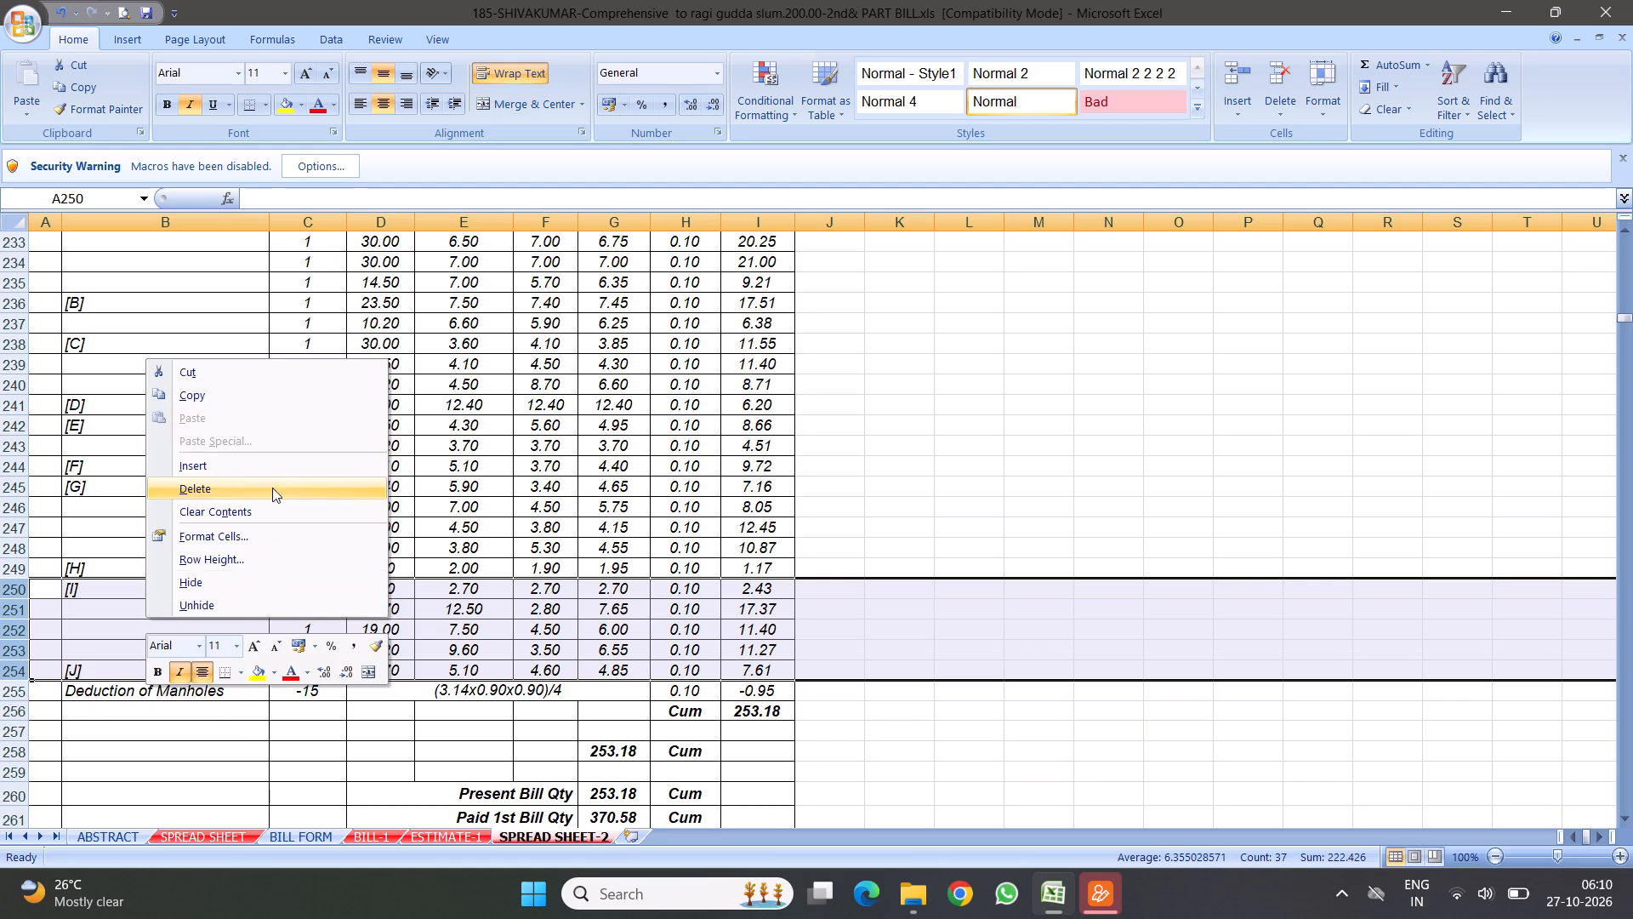
left_click(208, 488)
Review item 5's remaining measurements and quantity summary, followed by the measurements for items 6 and 7.
scroll(328, 473, "down", 2)
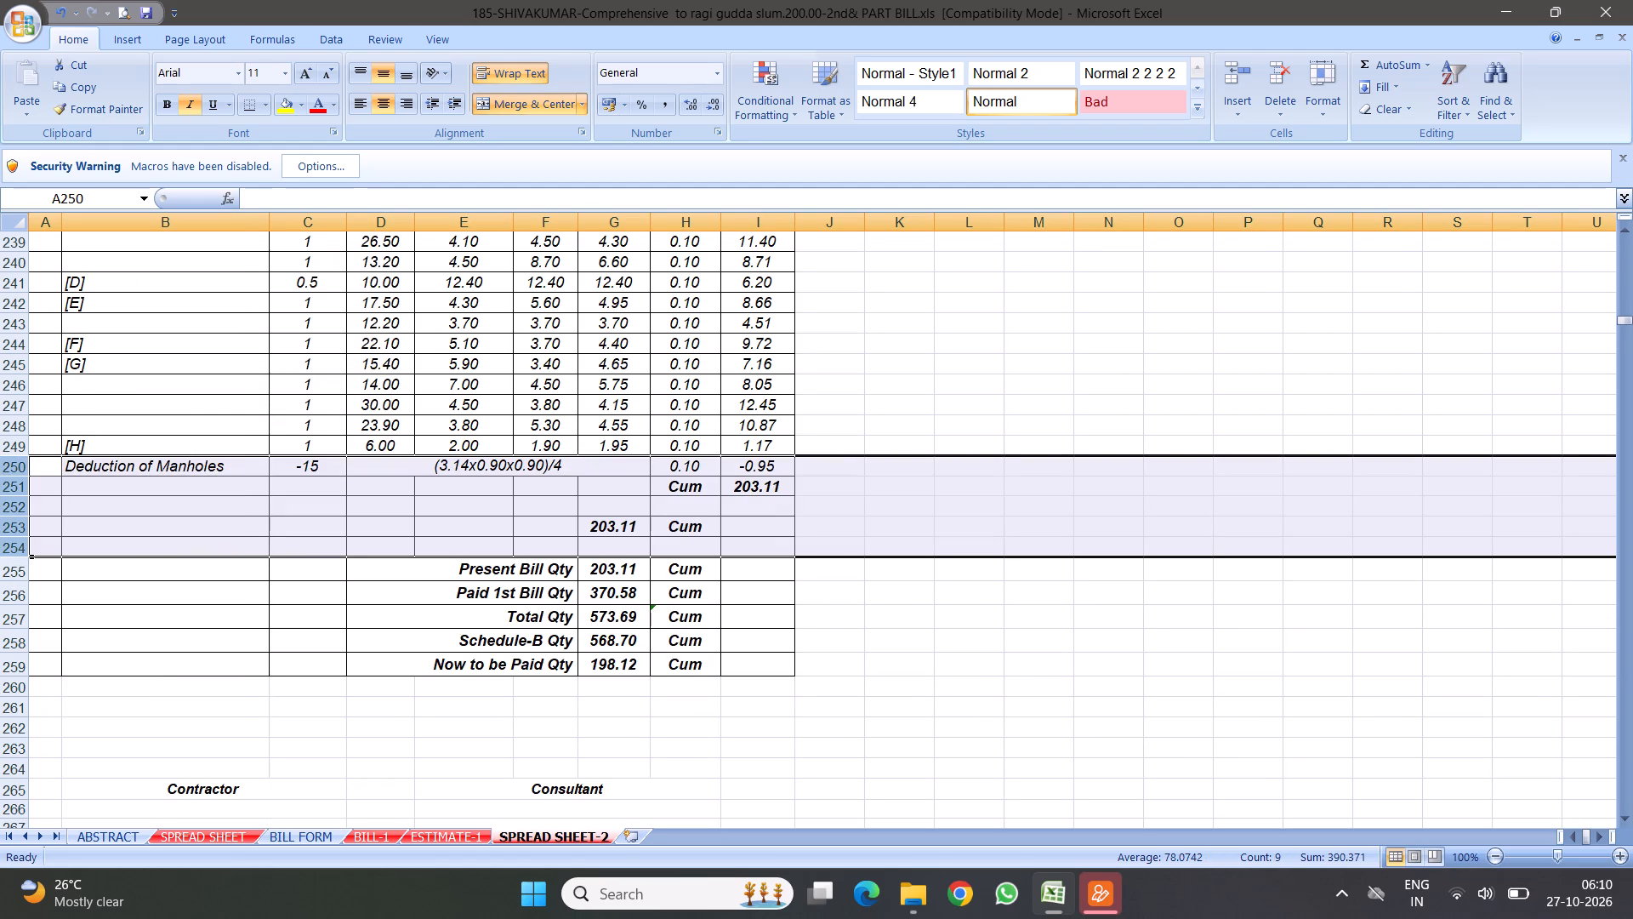
scroll(651, 344, "up", 8)
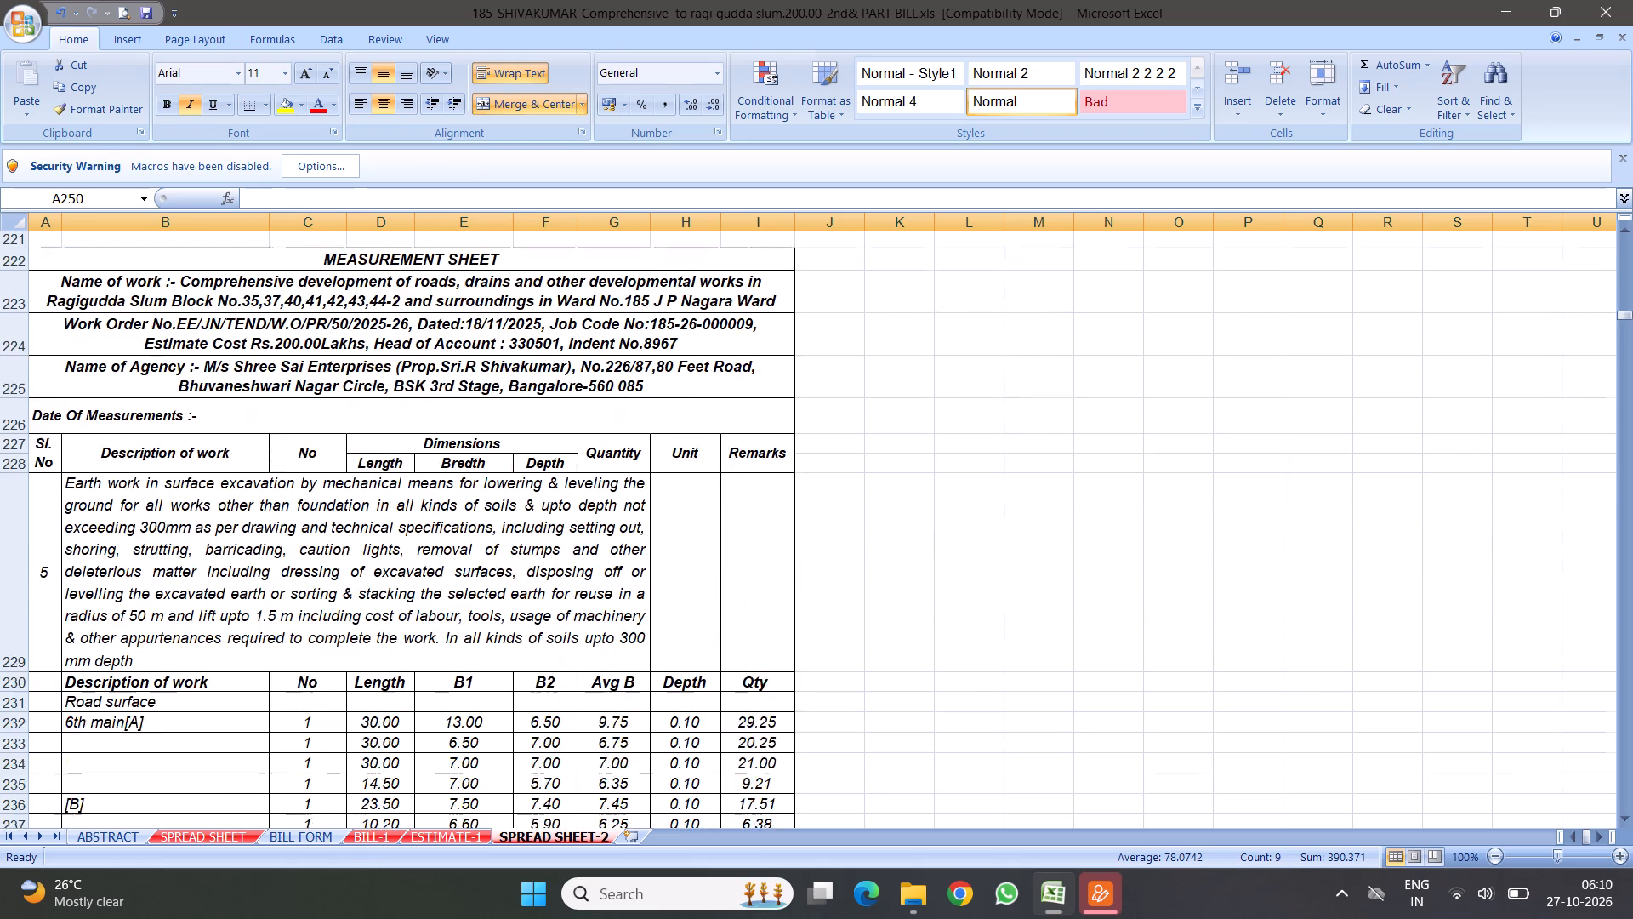
scroll(476, 473, "down", 7)
scroll(454, 540, "down", 15)
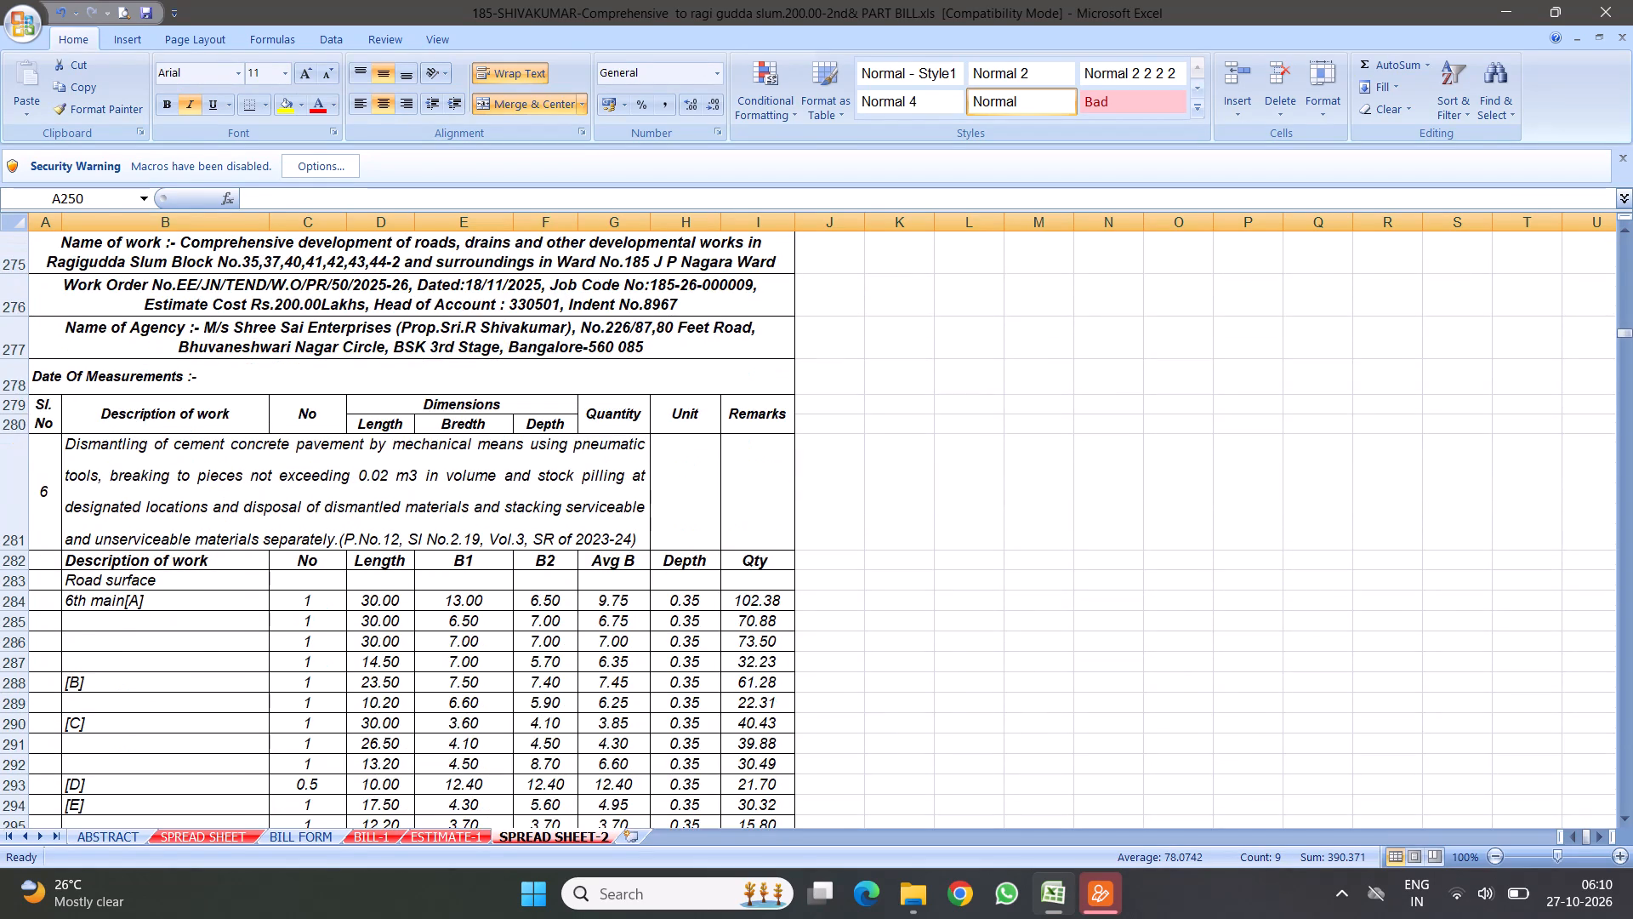
scroll(481, 526, "down", 18)
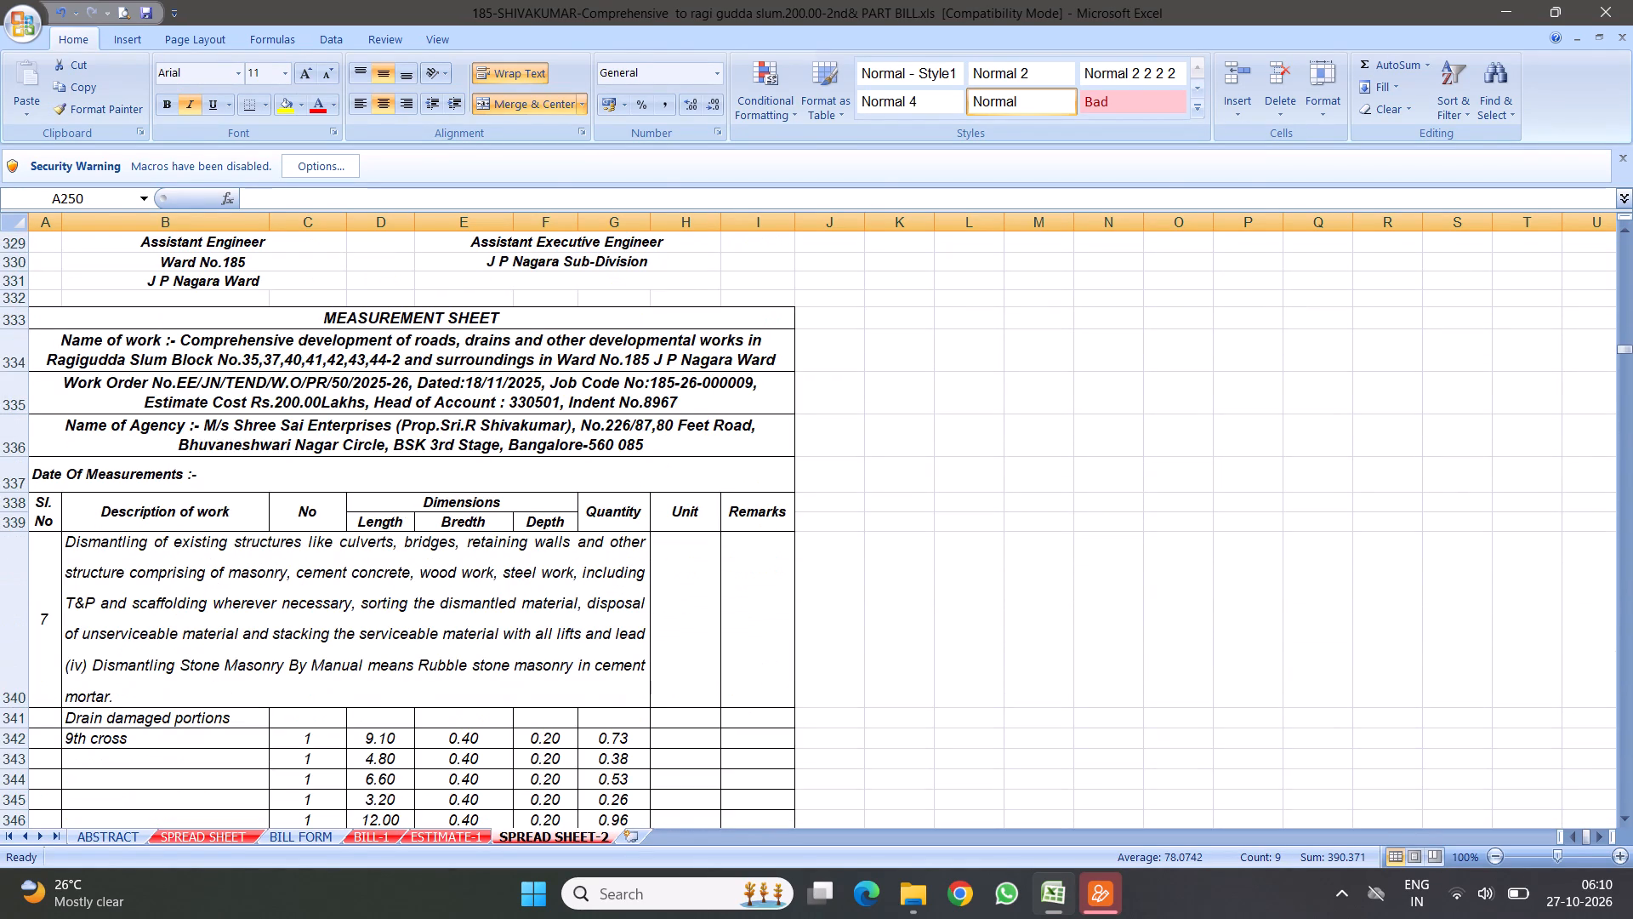
left_click(382, 618)
scroll(636, 575, "down", 5)
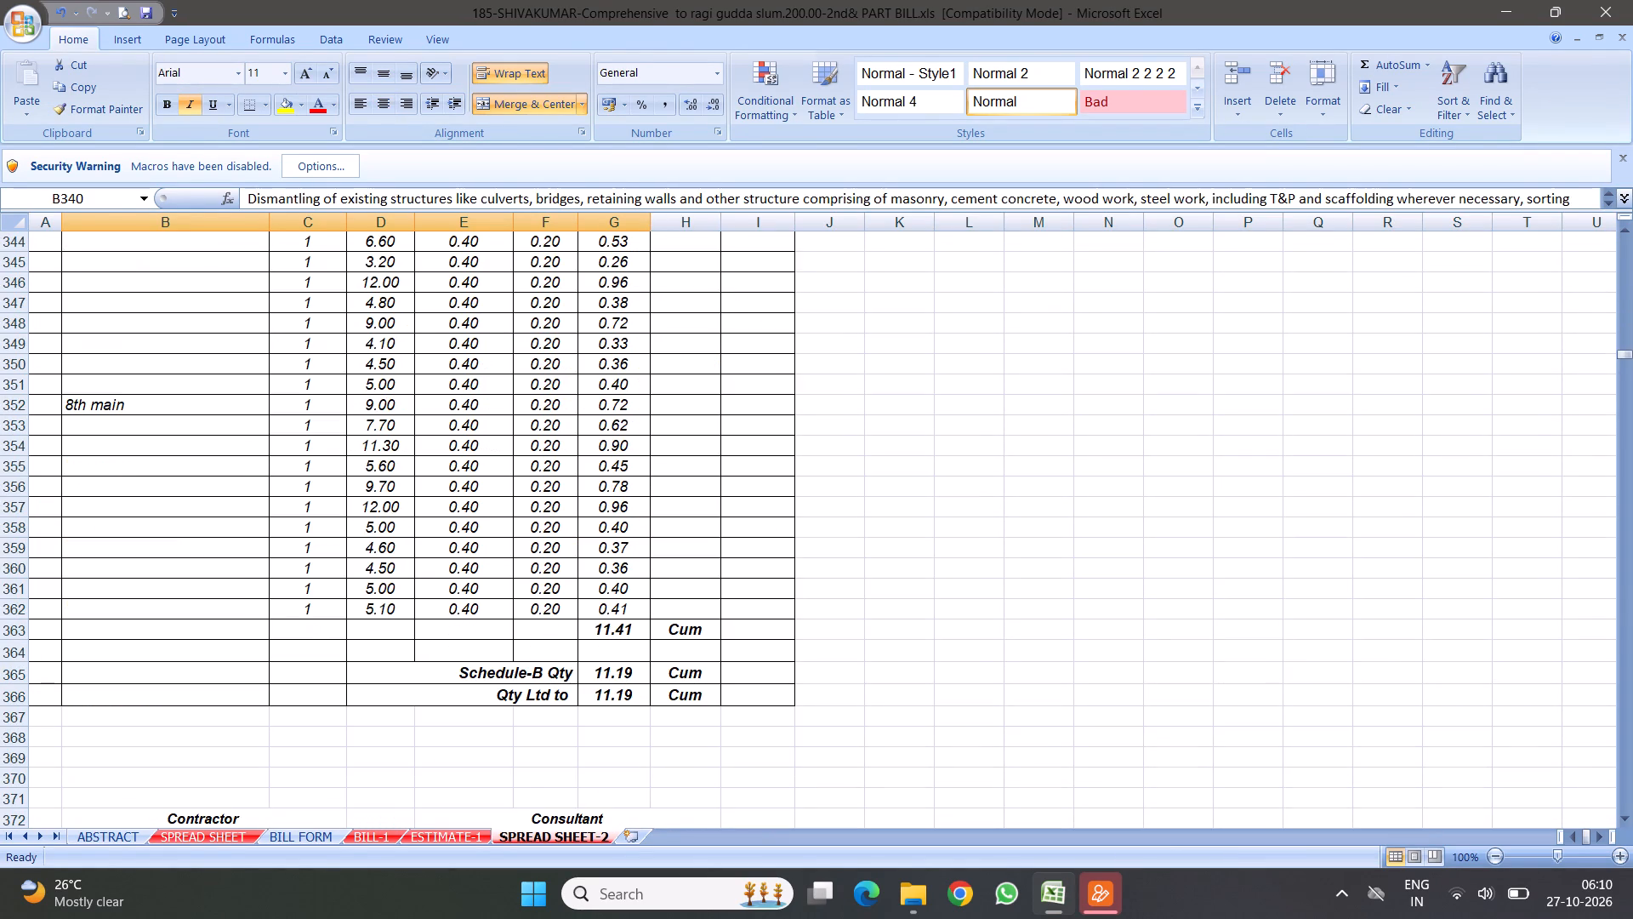
scroll(429, 494, "up", 2)
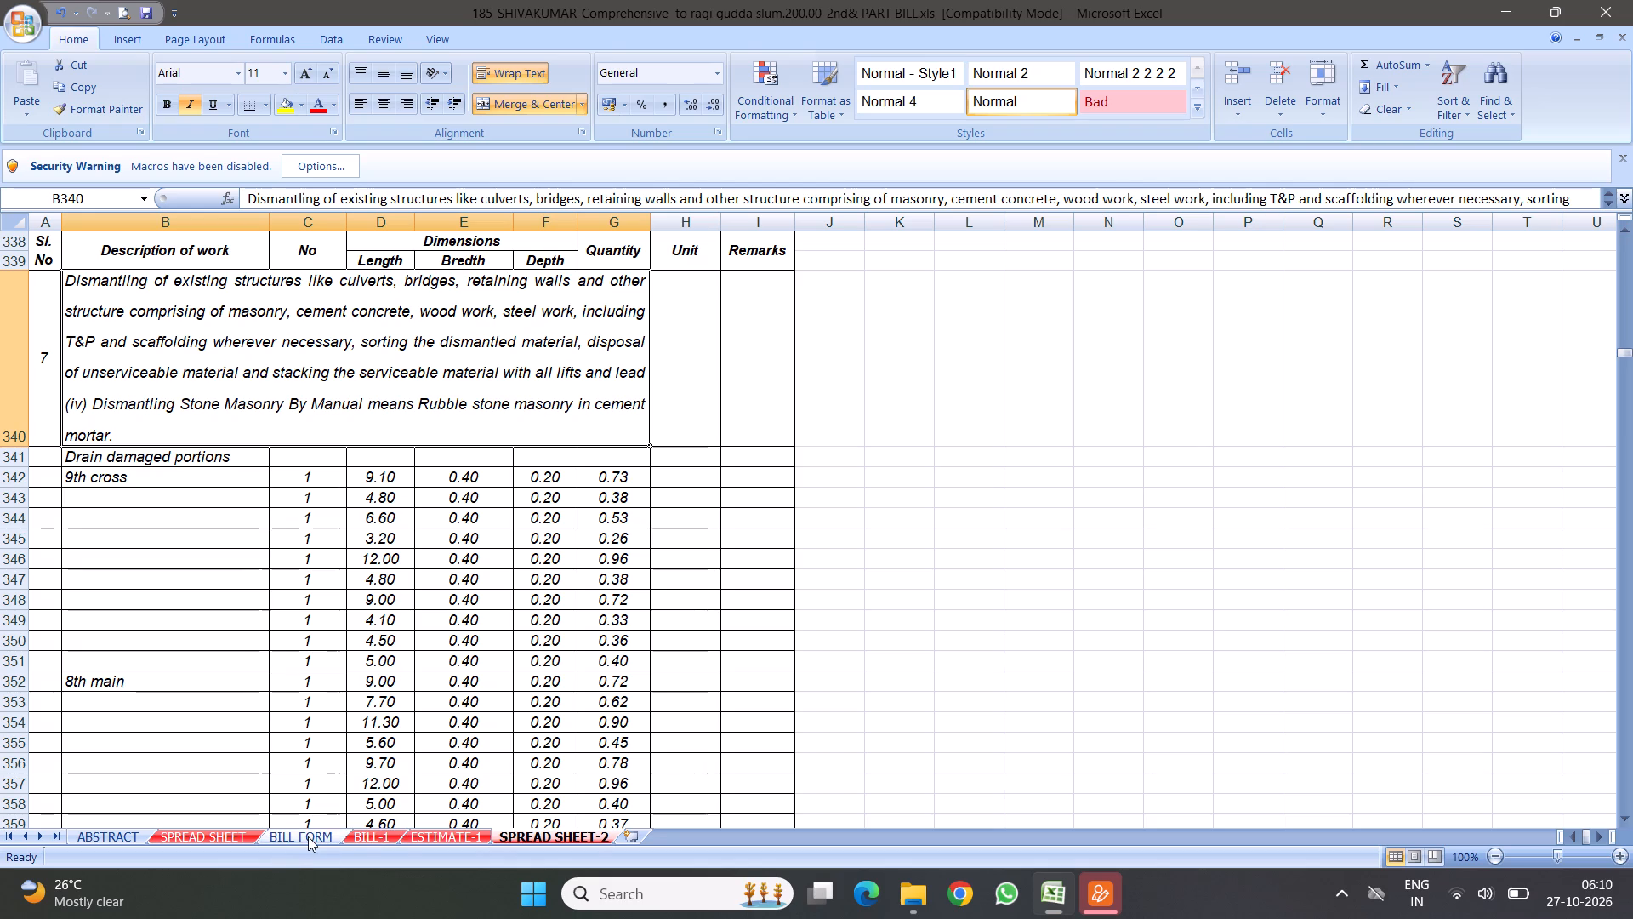
scroll(610, 738, "down", 5)
scroll(551, 499, "up", 3)
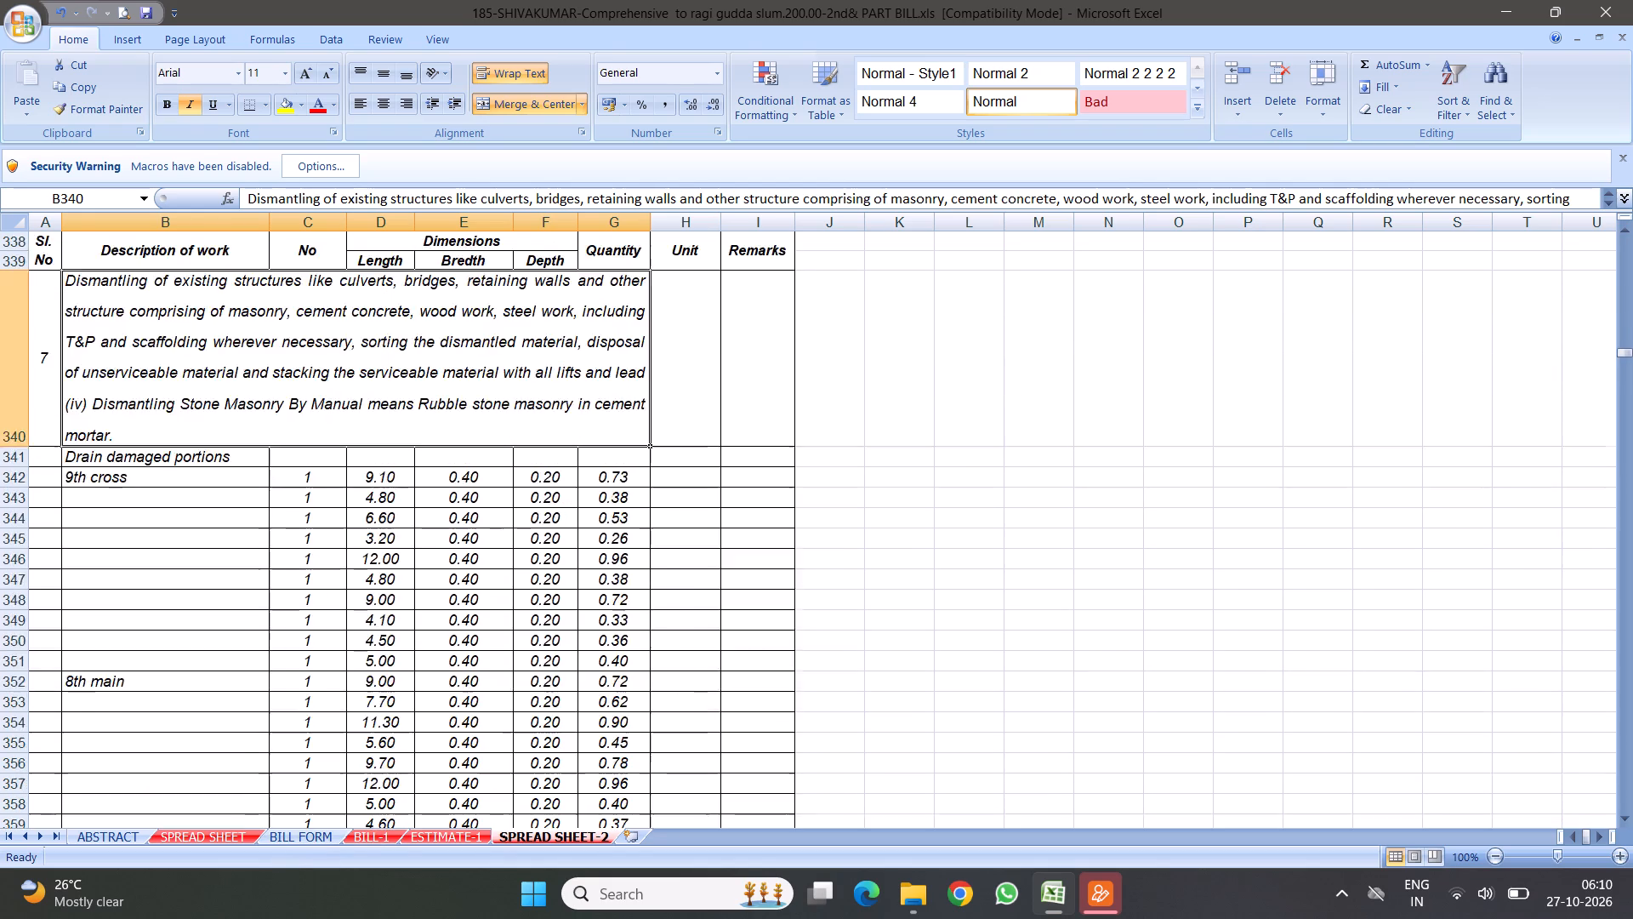
scroll(536, 502, "up", 6)
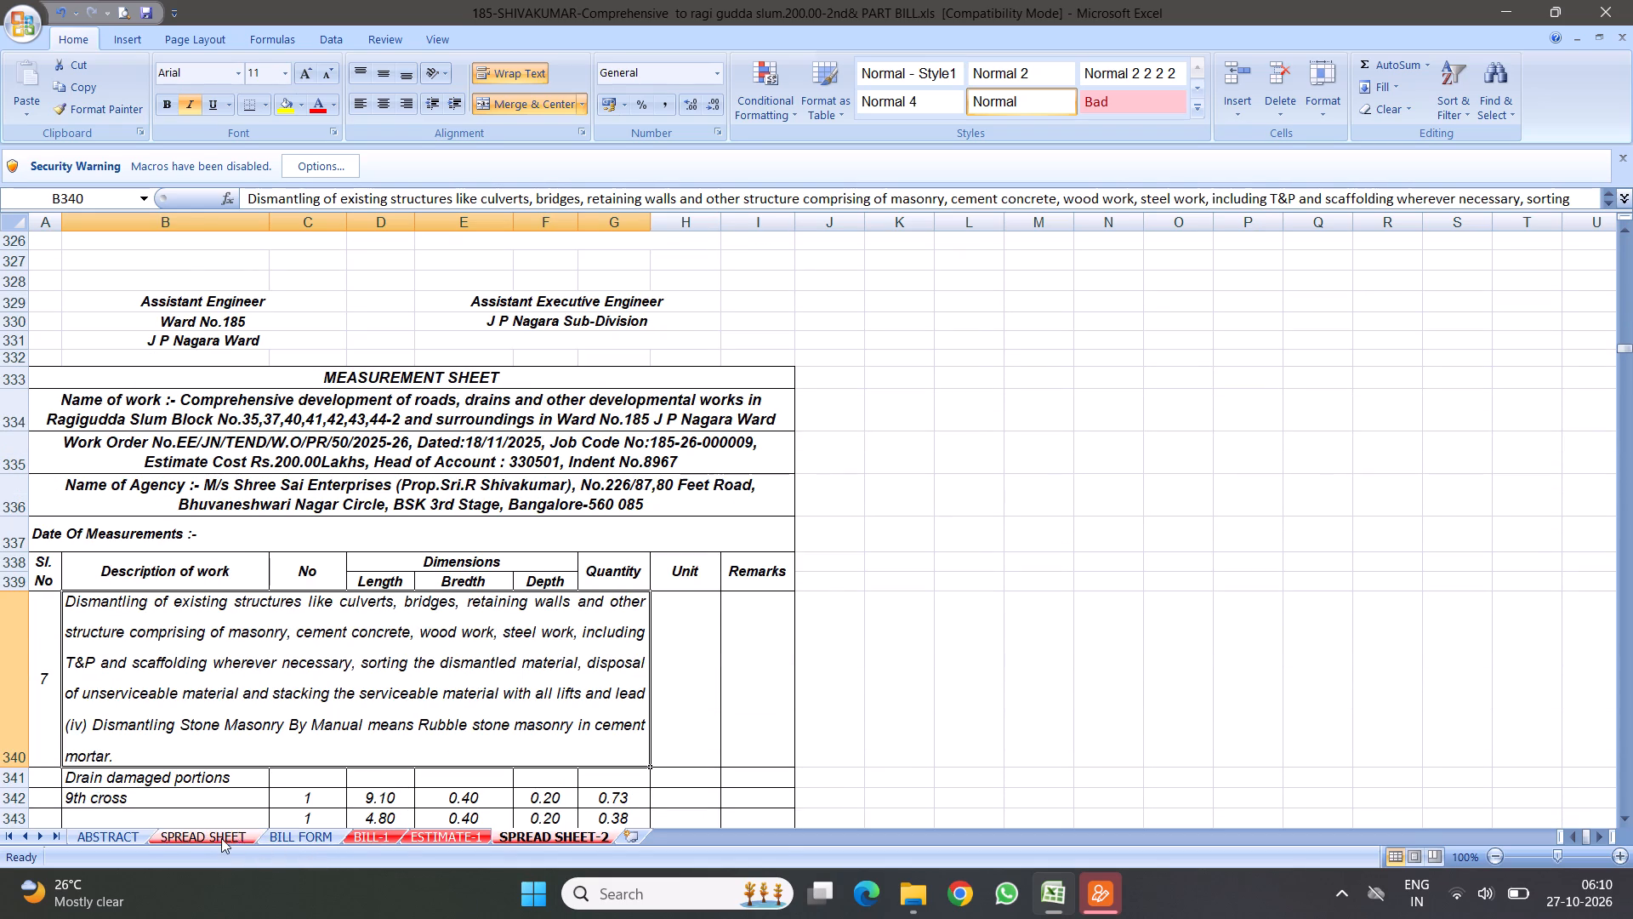
Open the SECOND FINAL bill workbook for Ragi Gudda Slum Blk 20 to 32 from its 140.00L folder.
left_click(912, 893)
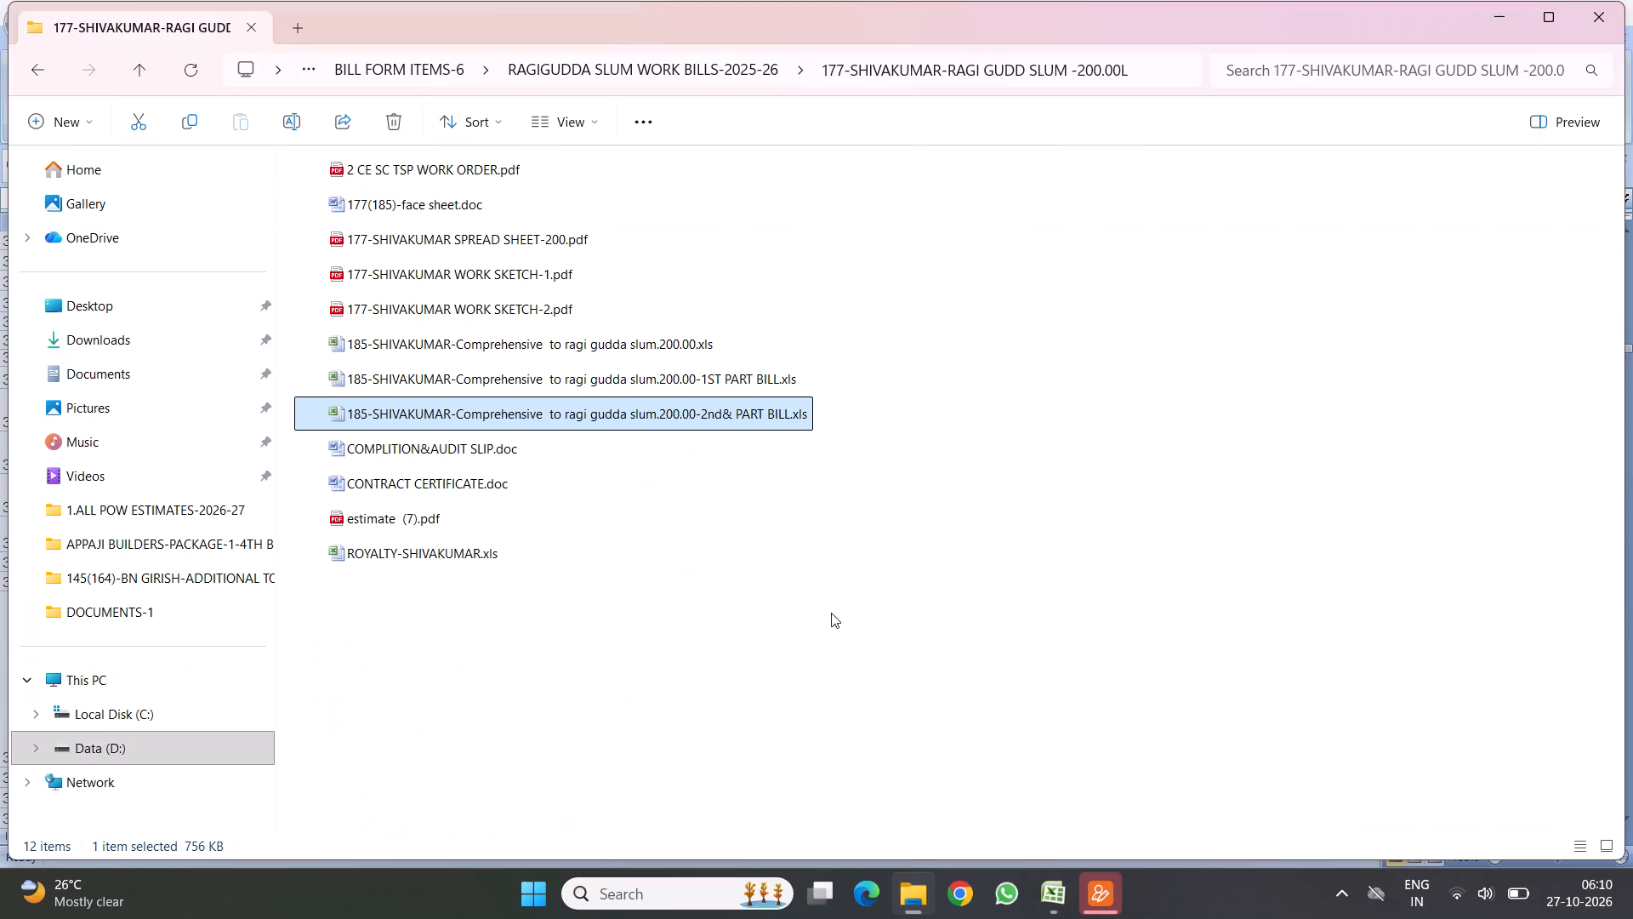
left_click(42, 67)
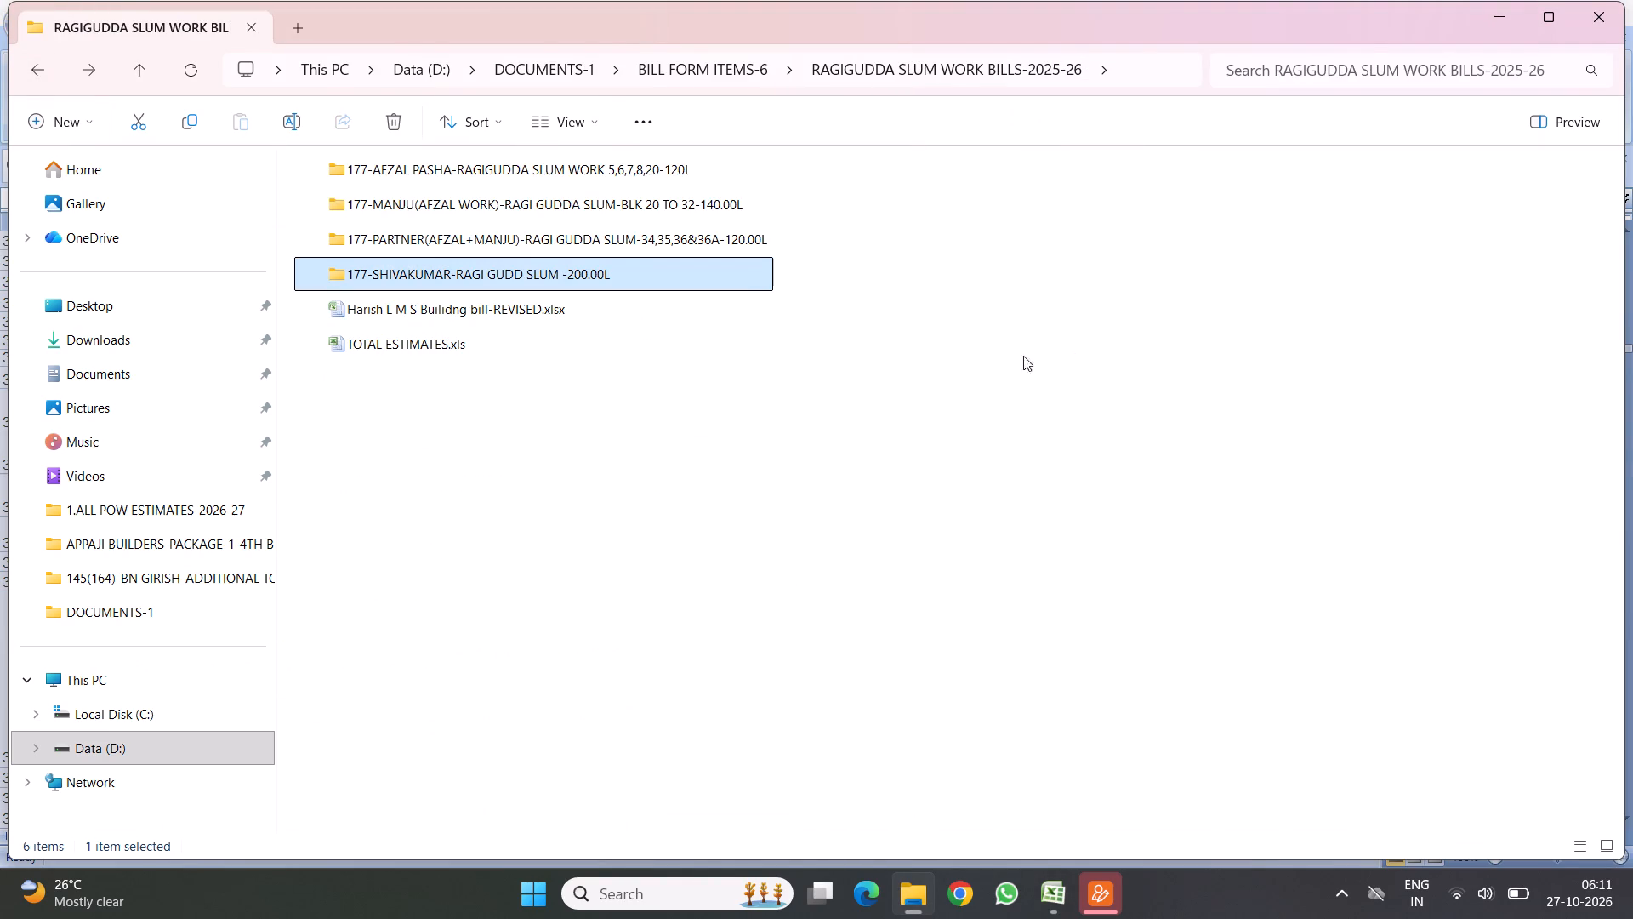
left_click(516, 208)
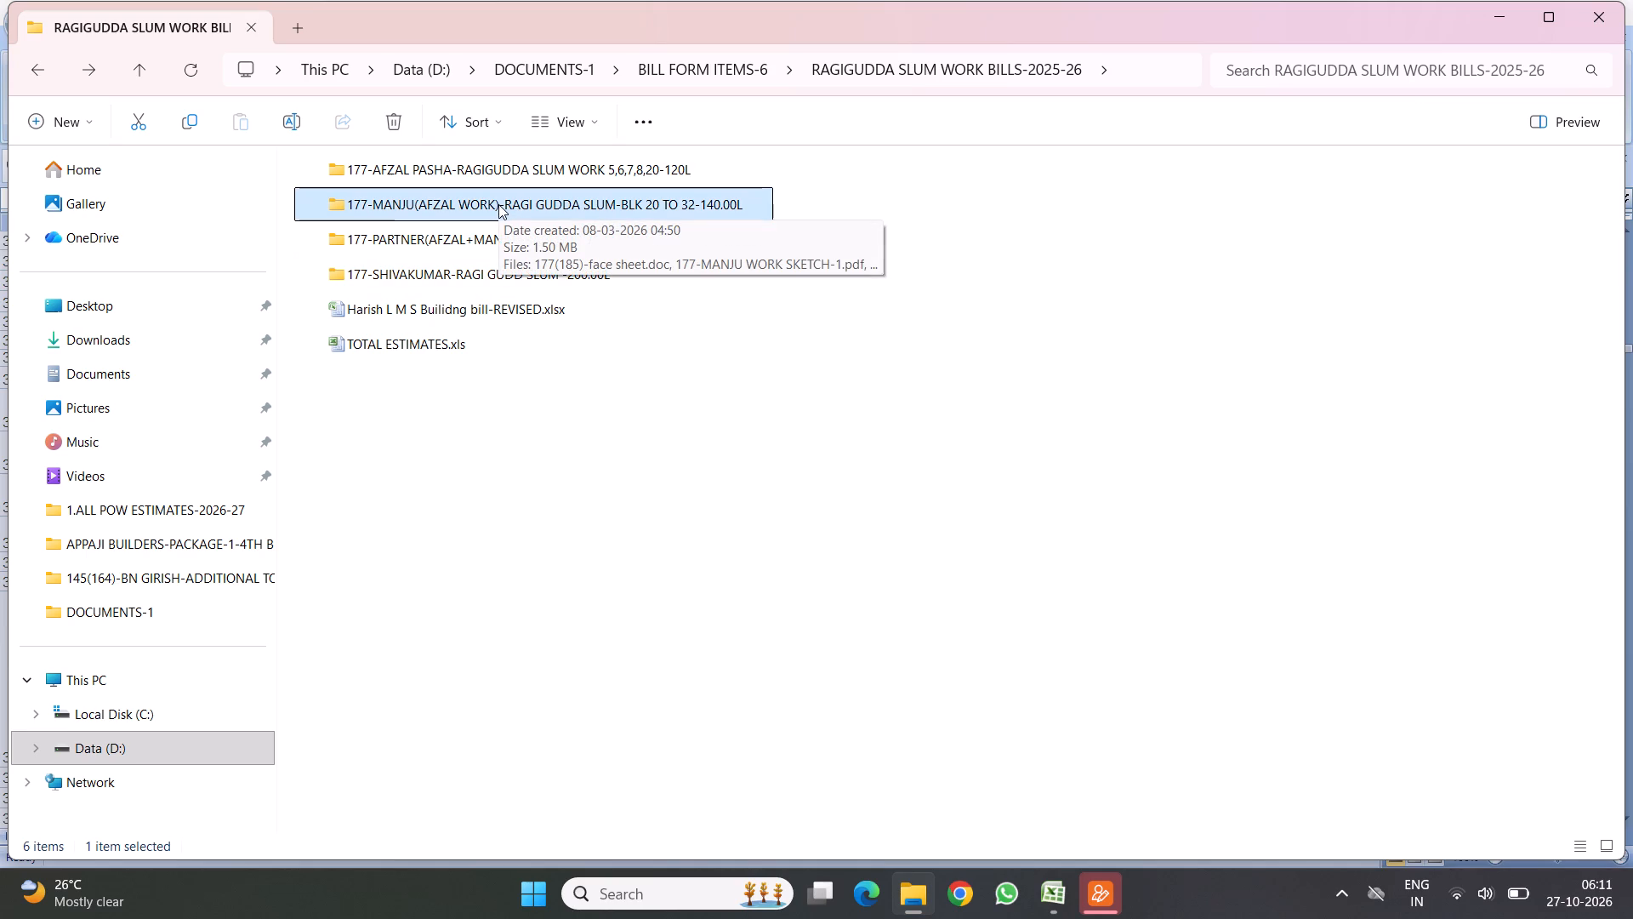
left_click(498, 204)
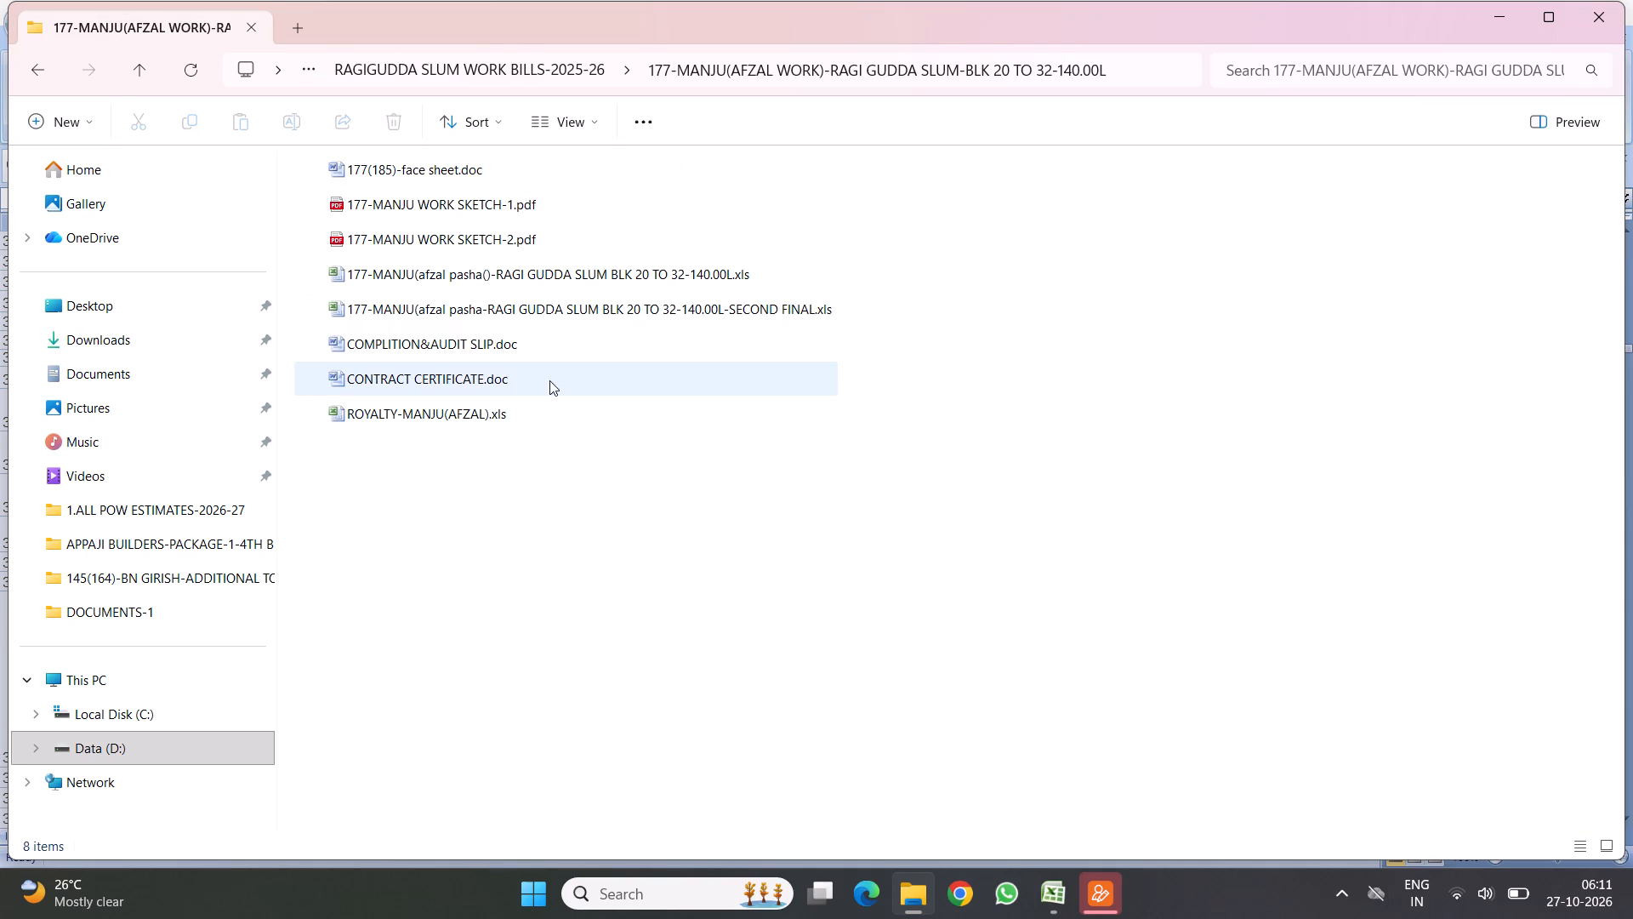
double_click(601, 314)
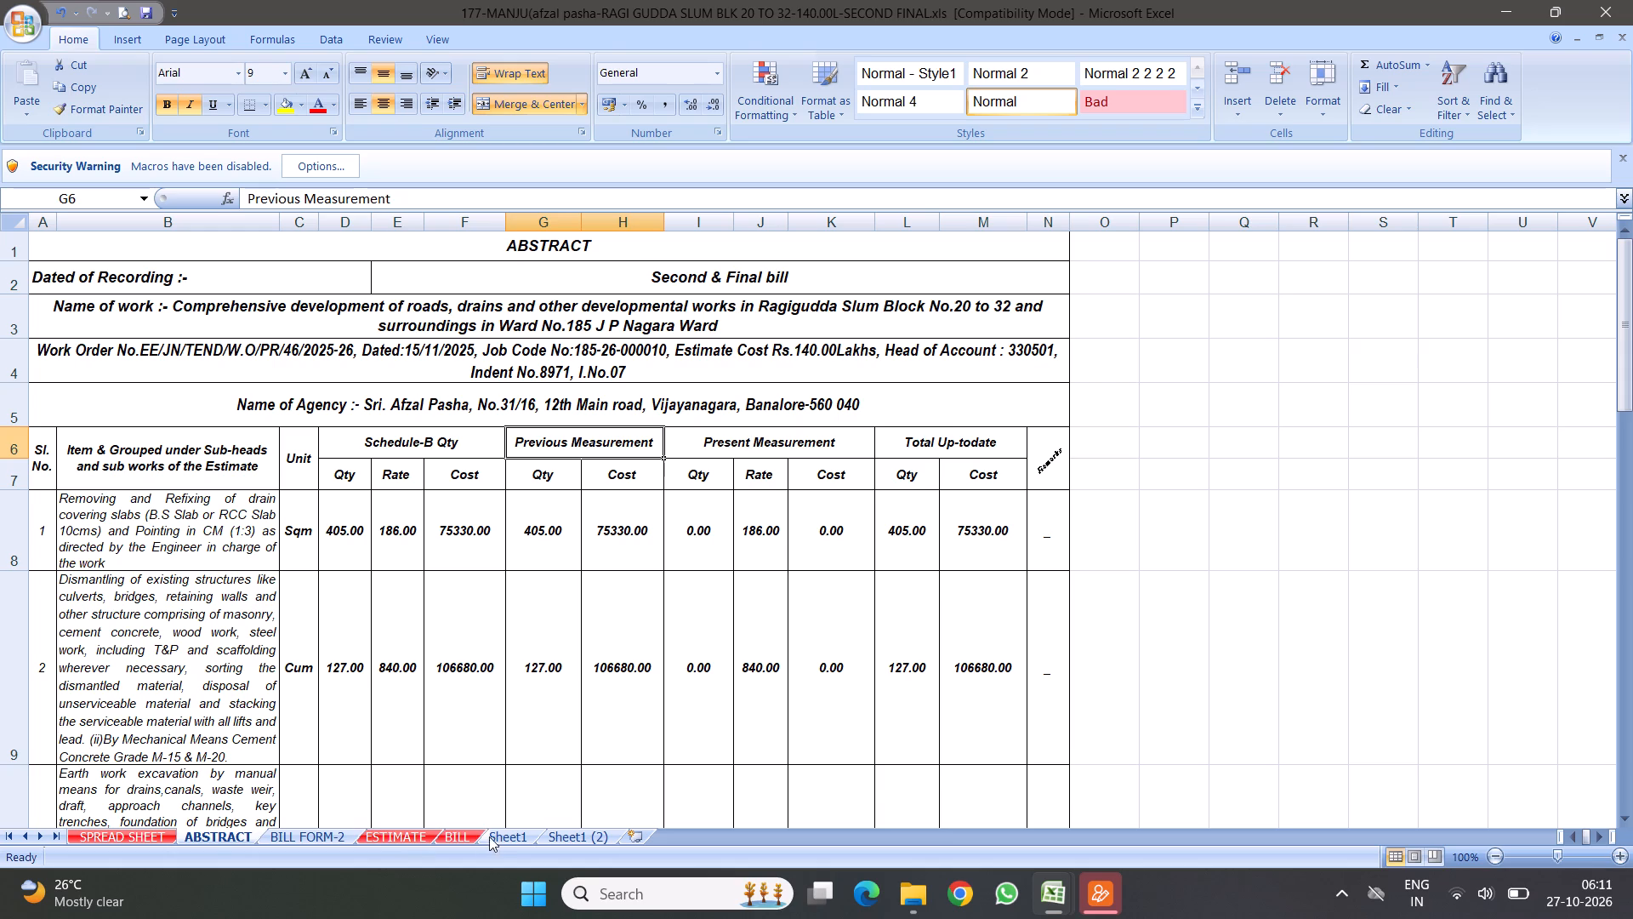
Copy item 1's bill quantity summary, rows 9 to 15 of SPREAD SHEET, and insert it at row 341 under item 7 in the 2nd part bill's SPREAD SHEET-2.
left_click_drag(145, 836, 158, 830)
scroll(565, 620, "down", 2)
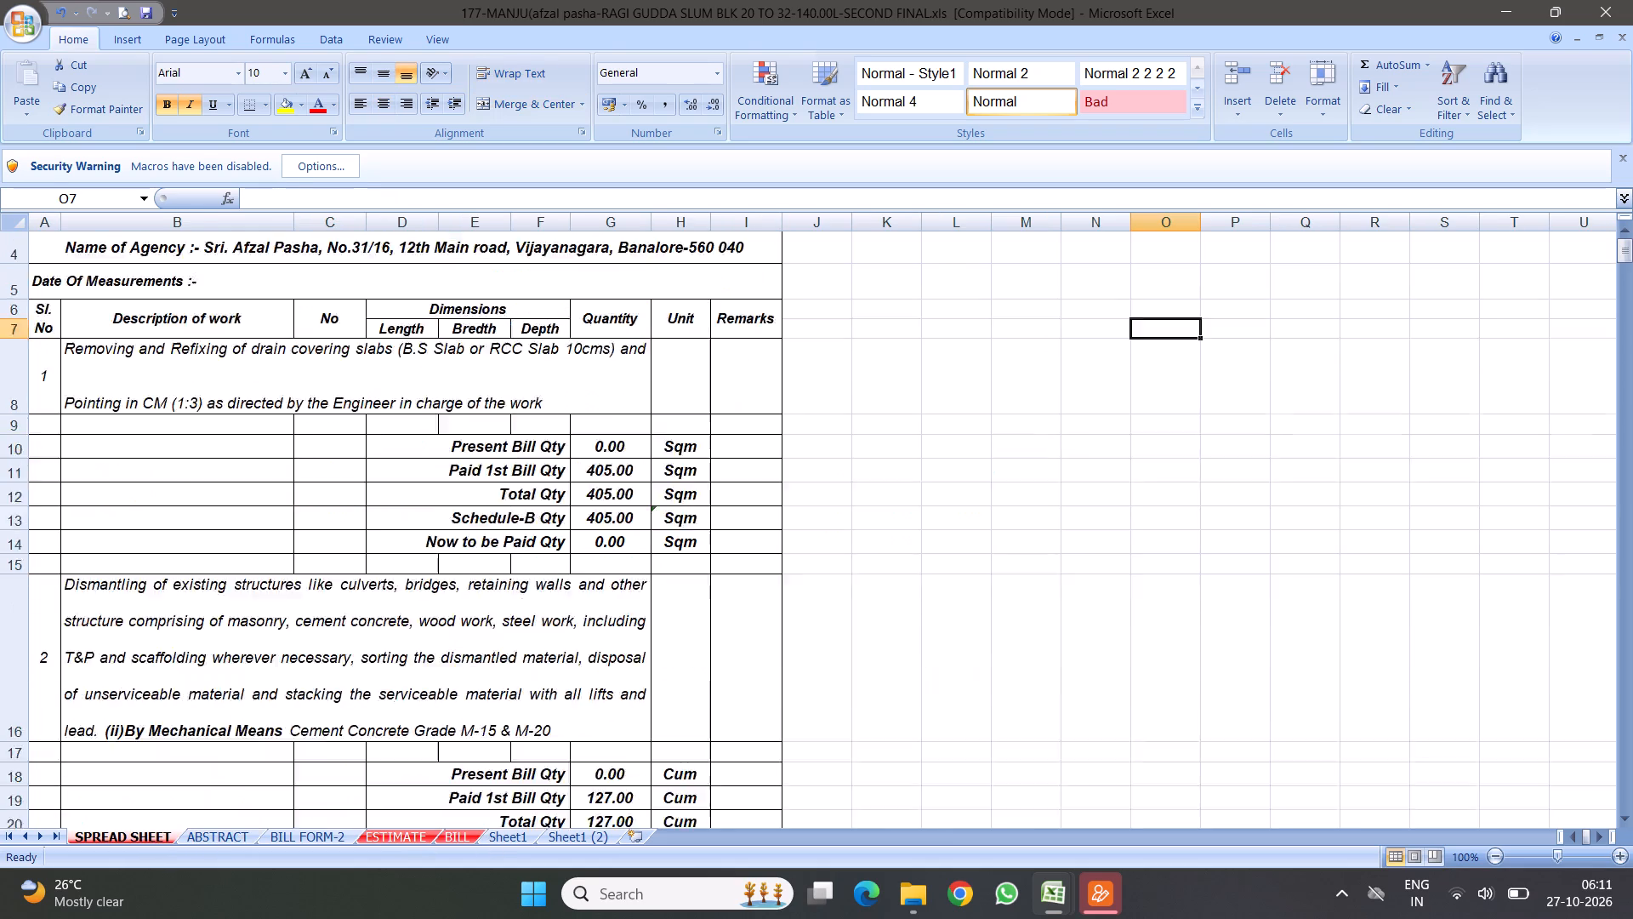
scroll(569, 620, "down", 1)
scroll(438, 477, "up", 2)
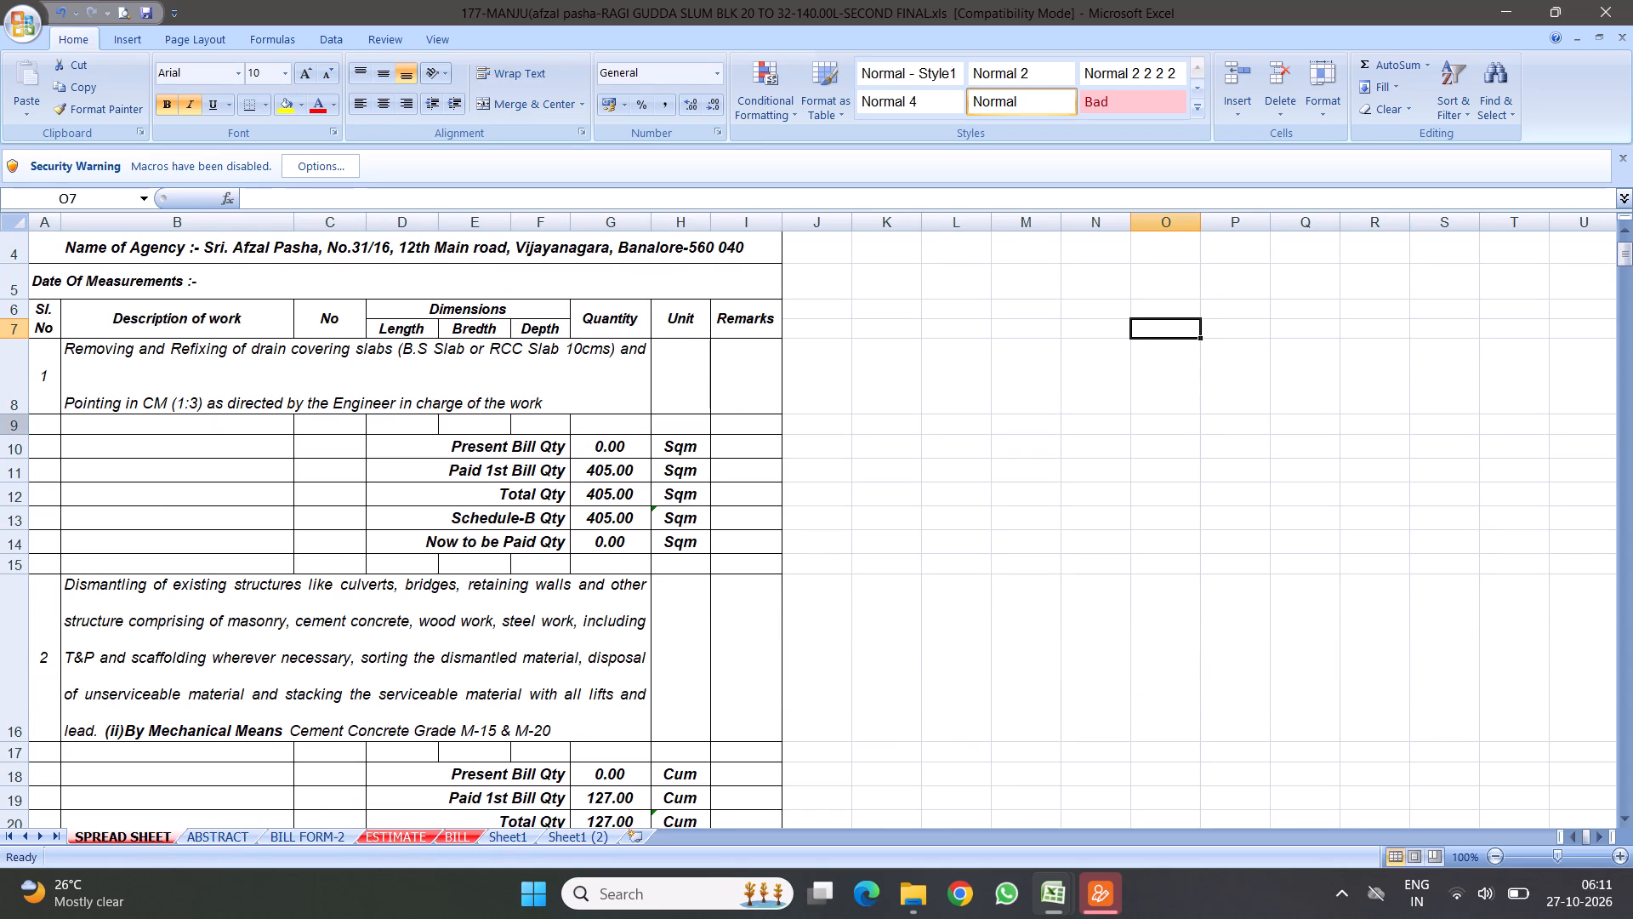
left_click_drag(20, 428, 33, 563)
right_click(183, 466)
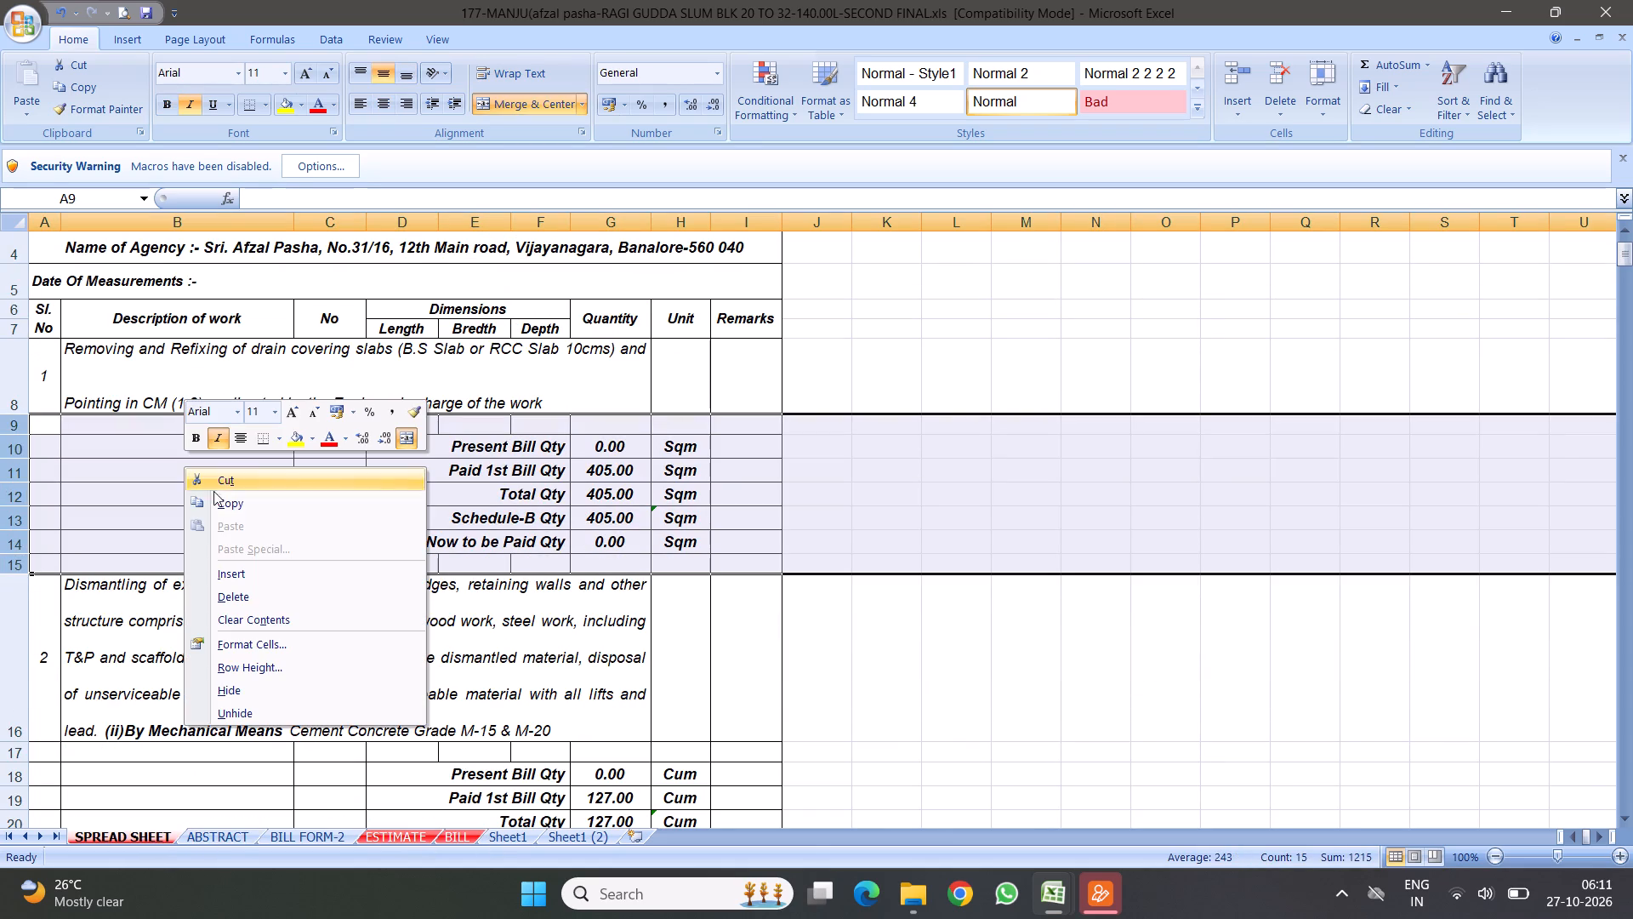
left_click(229, 501)
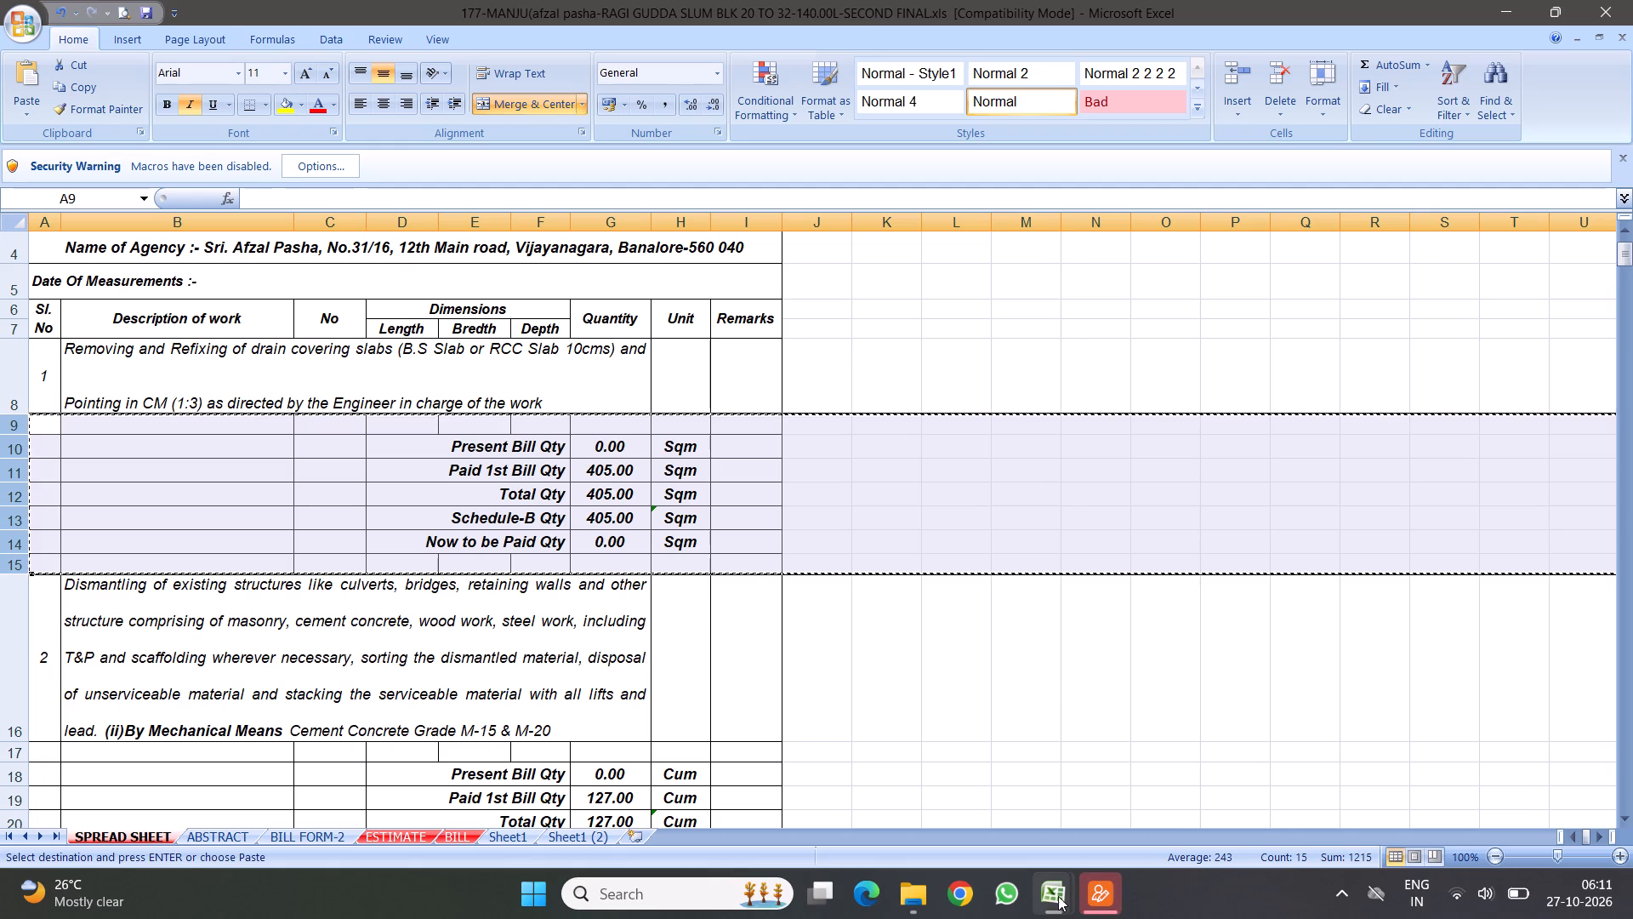
left_click(996, 773)
scroll(492, 534, "down", 3)
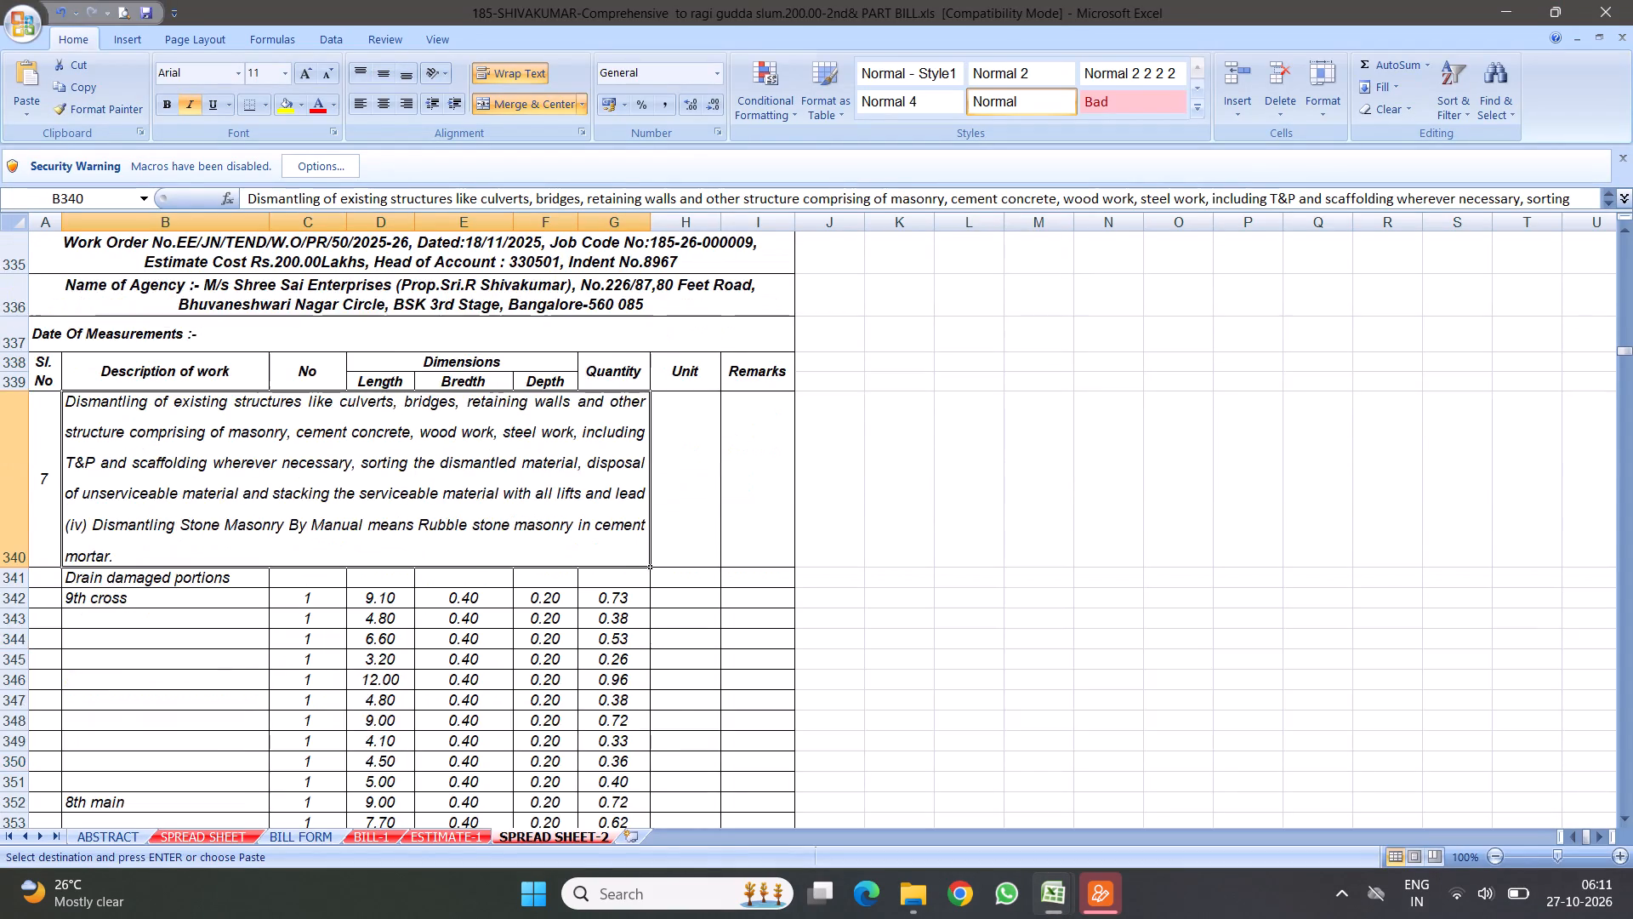
scroll(481, 515, "down", 2)
scroll(230, 439, "up", 1)
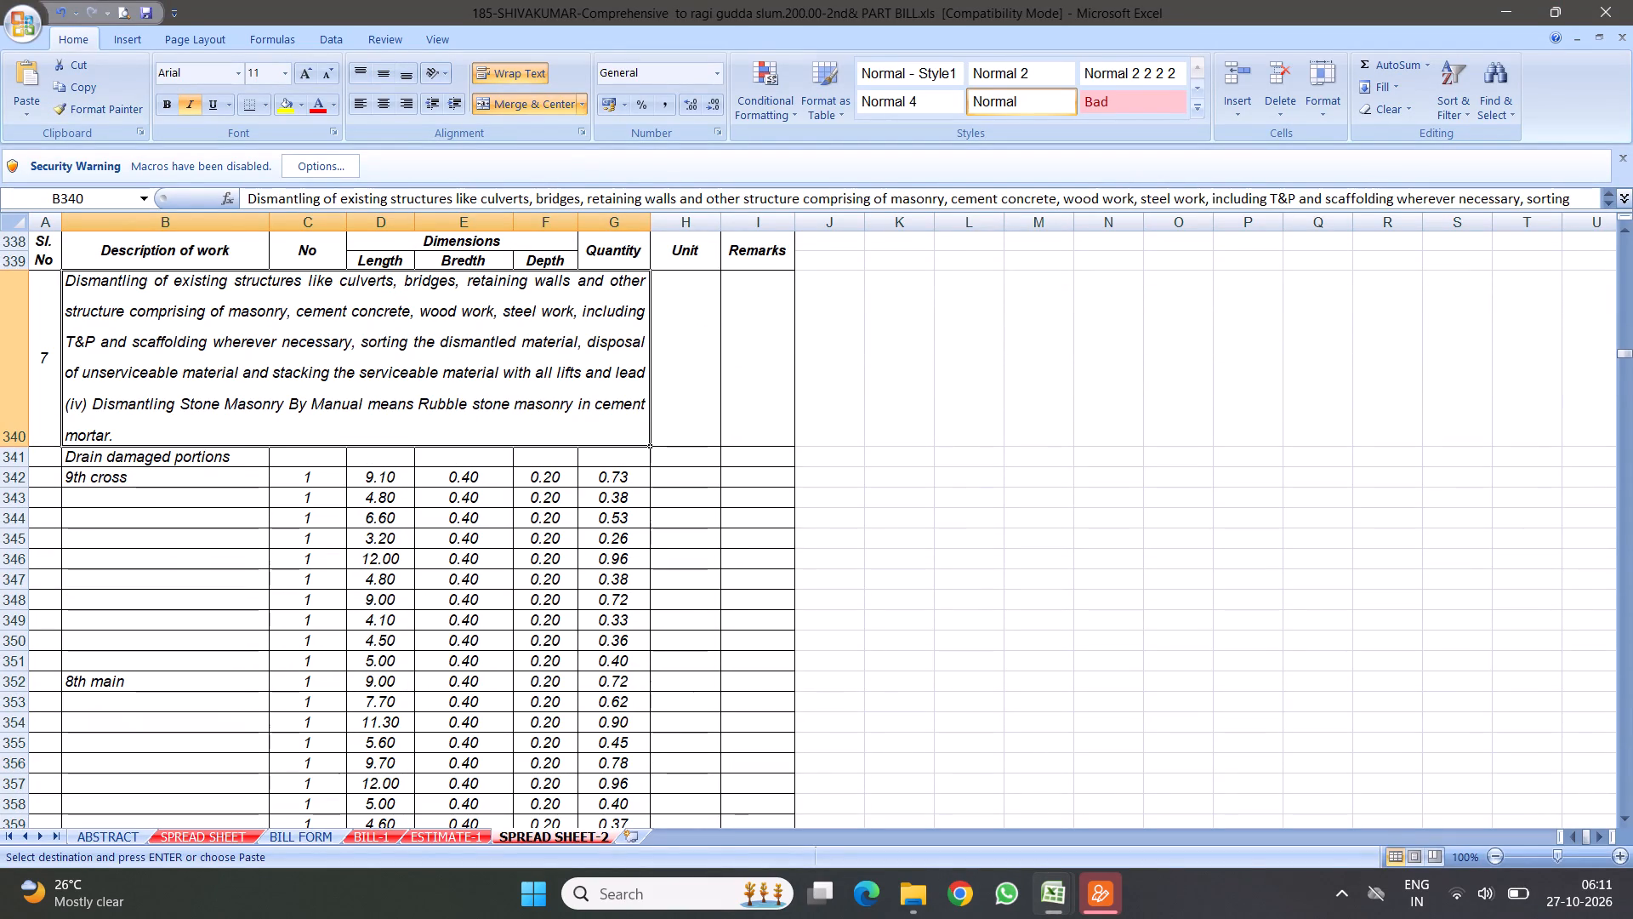
left_click(16, 457)
right_click(16, 457)
left_click(122, 560)
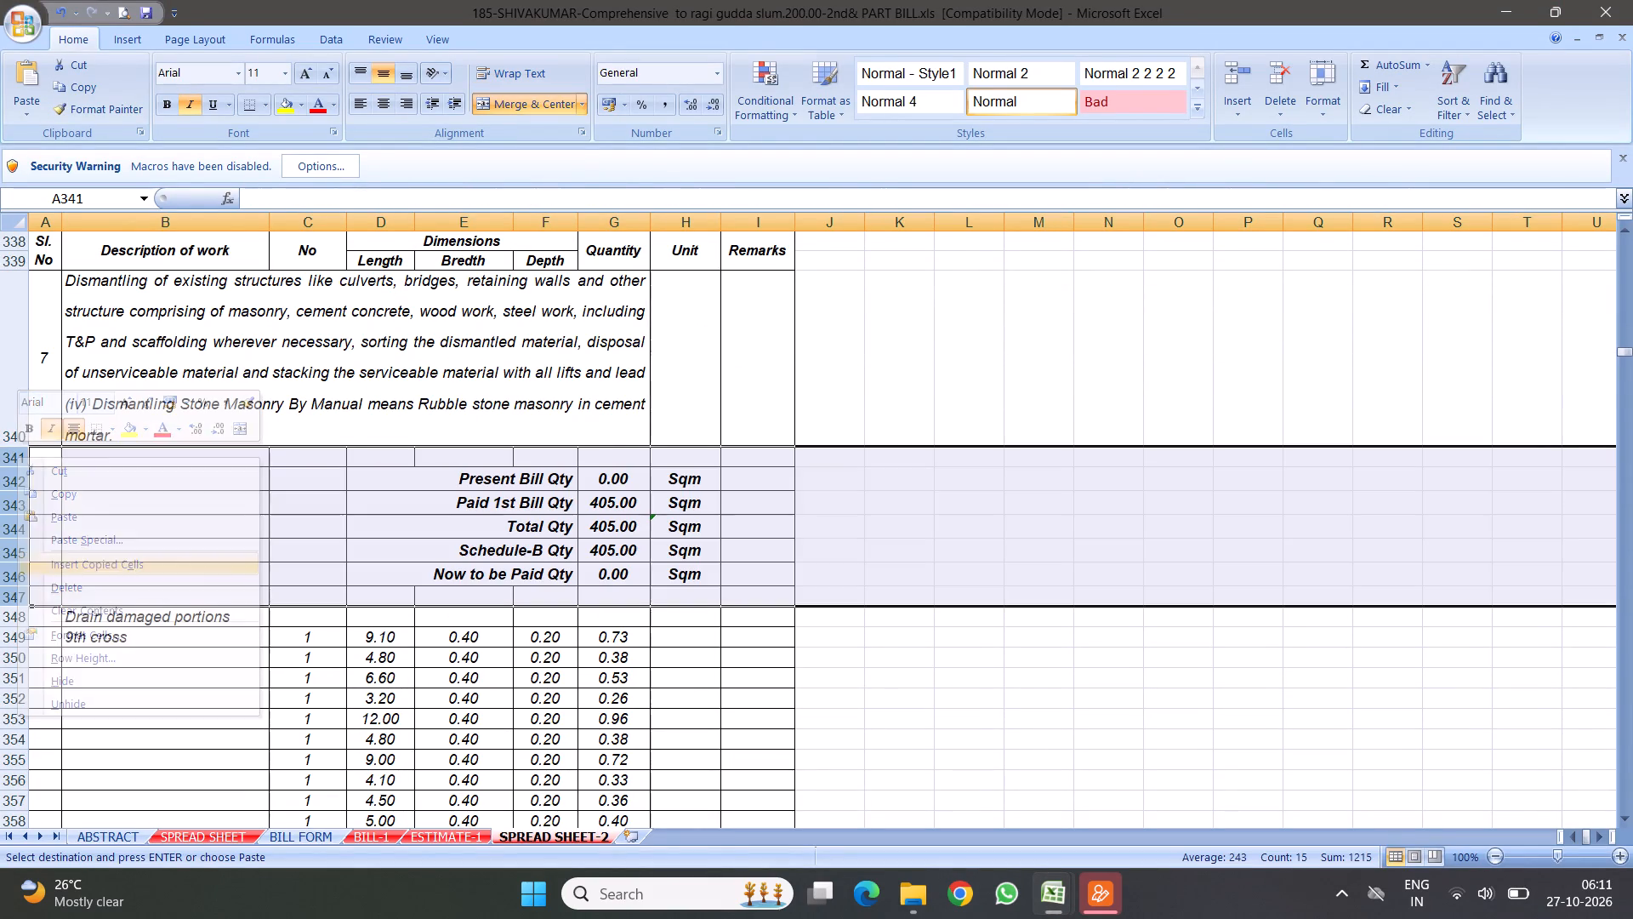
Set item 7's Paid 1st Bill Qty in cell G343 to 11.19.
left_click(617, 504)
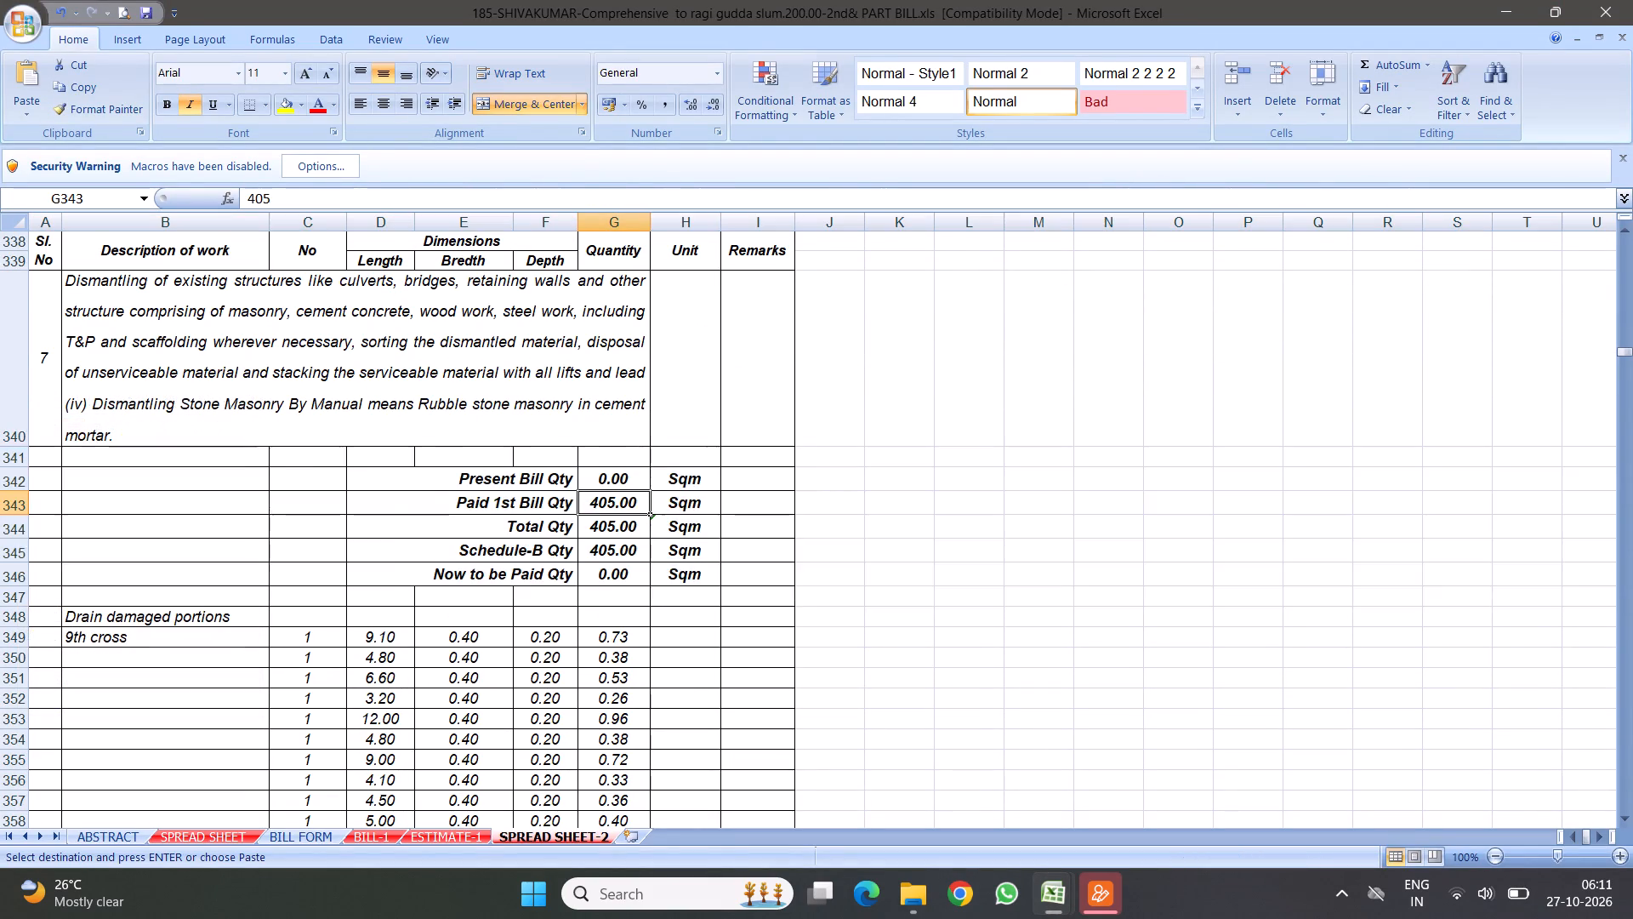
scroll(680, 528, "down", 3)
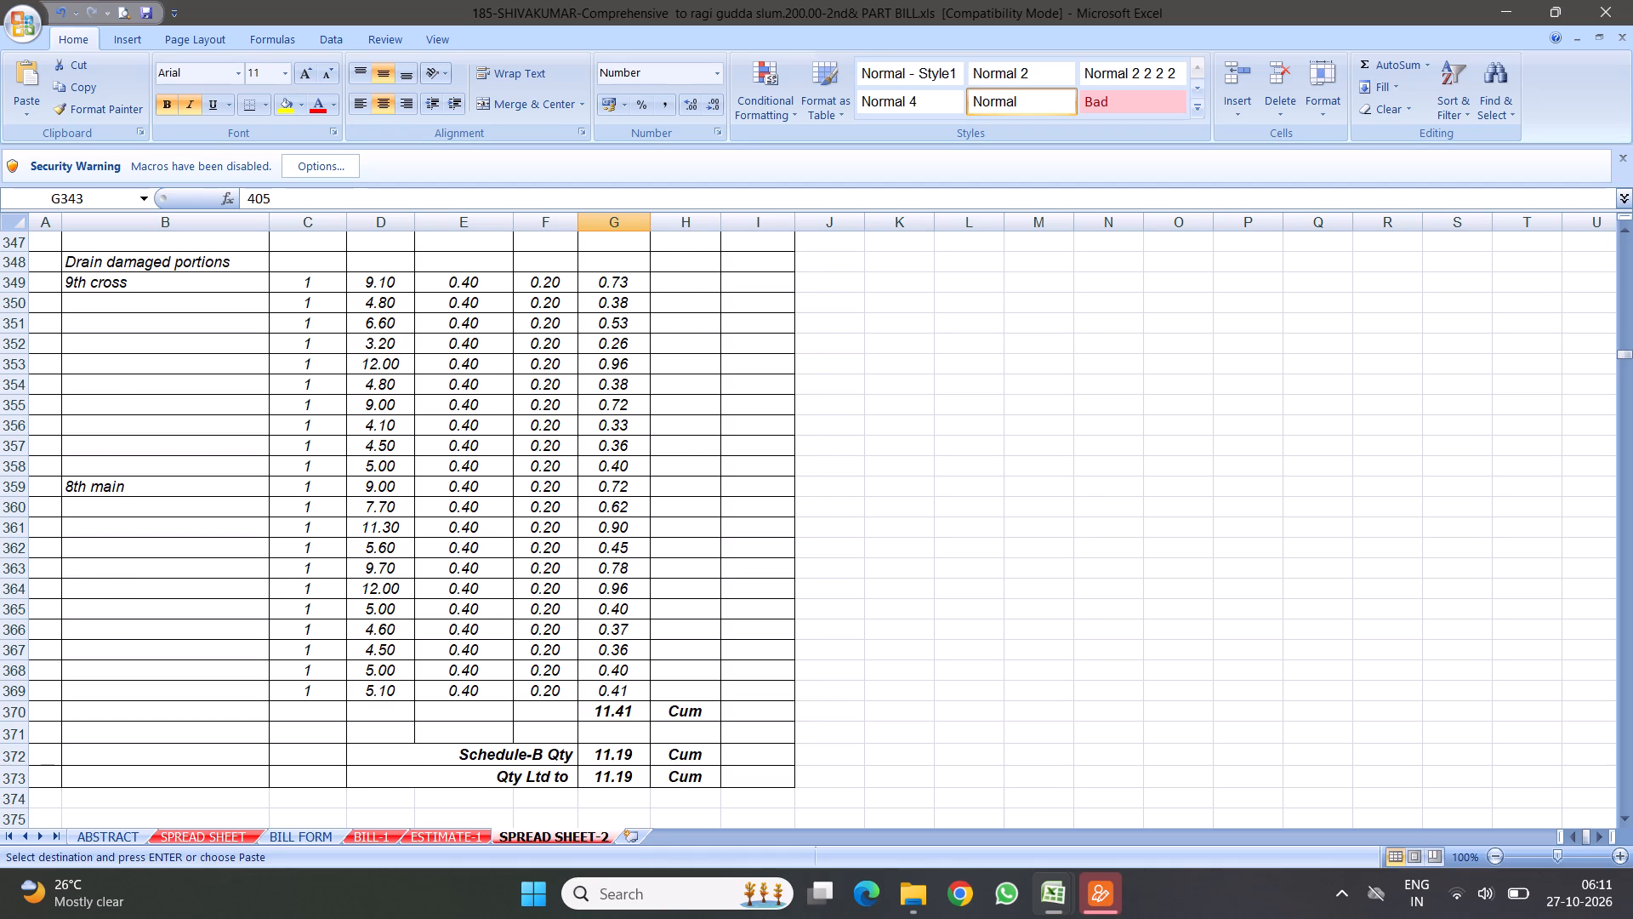
key("1")
key("1")
type(".1")
key("9")
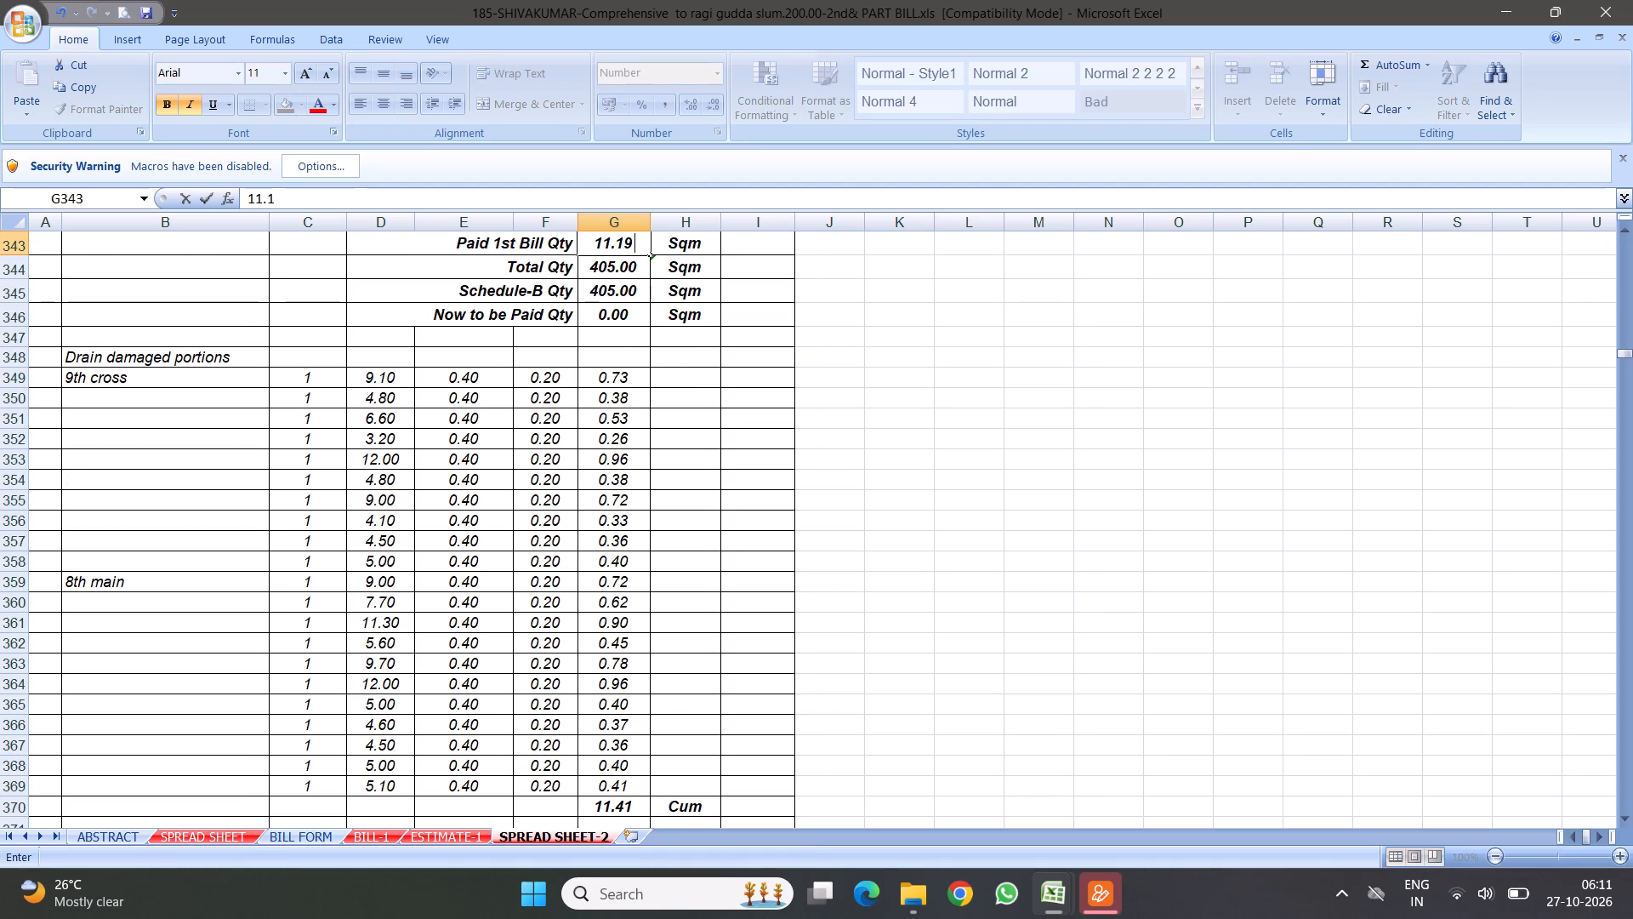
left_click(868, 418)
left_click(612, 290)
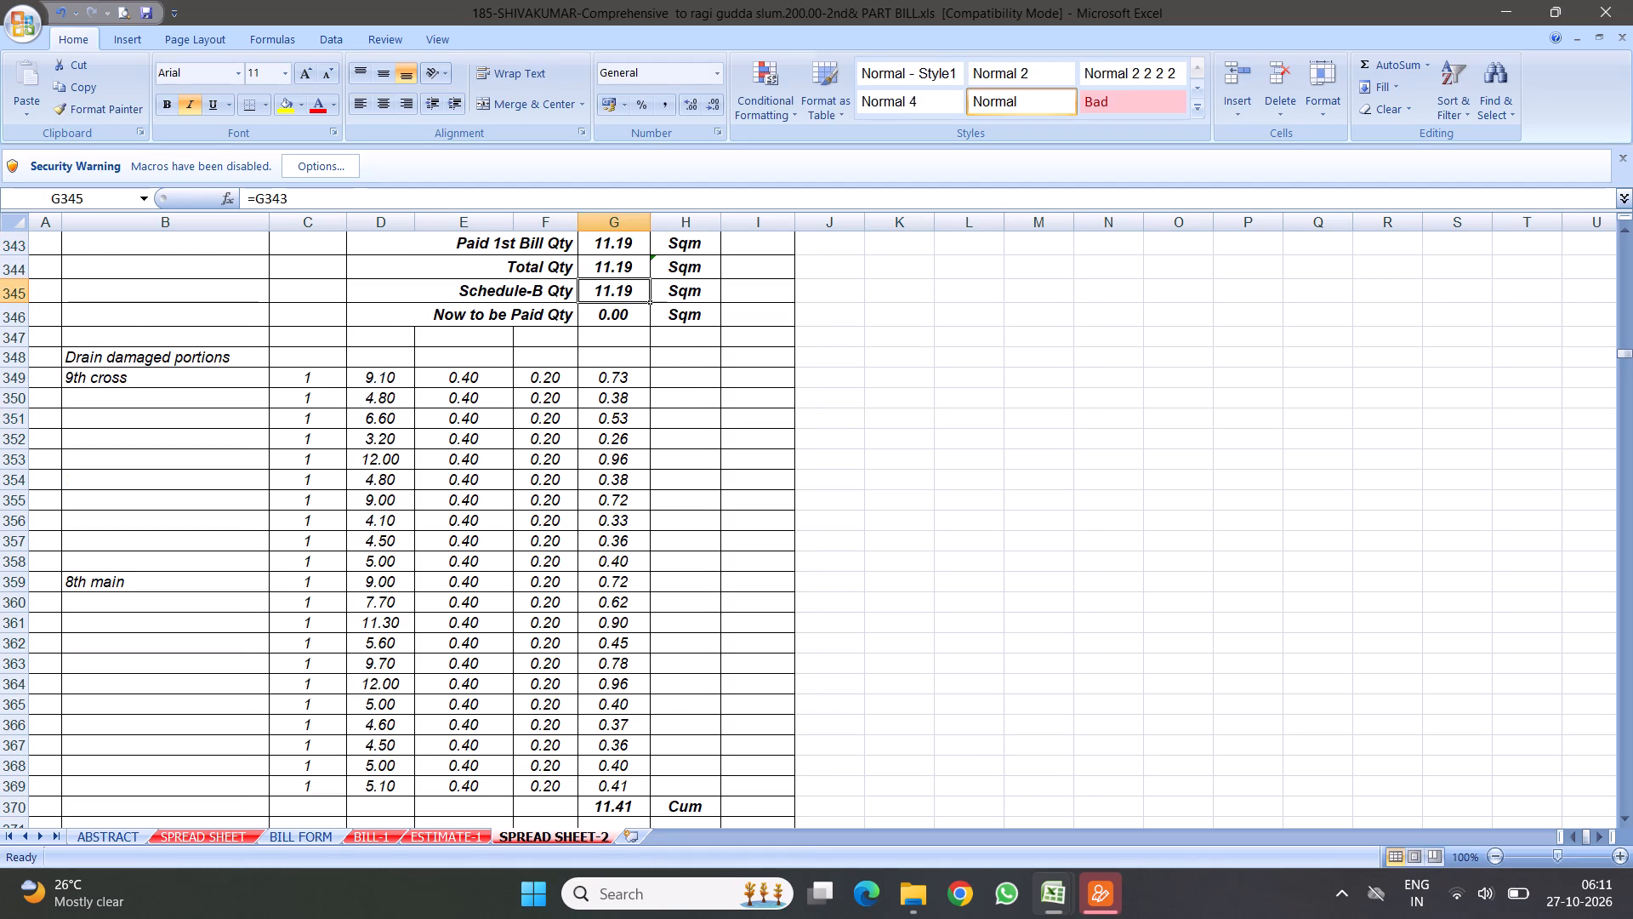
Delete item 7's old drain measurements, quantity totals and signature block, rows 348 to 387.
scroll(518, 426, "down", 4)
scroll(458, 419, "up", 3)
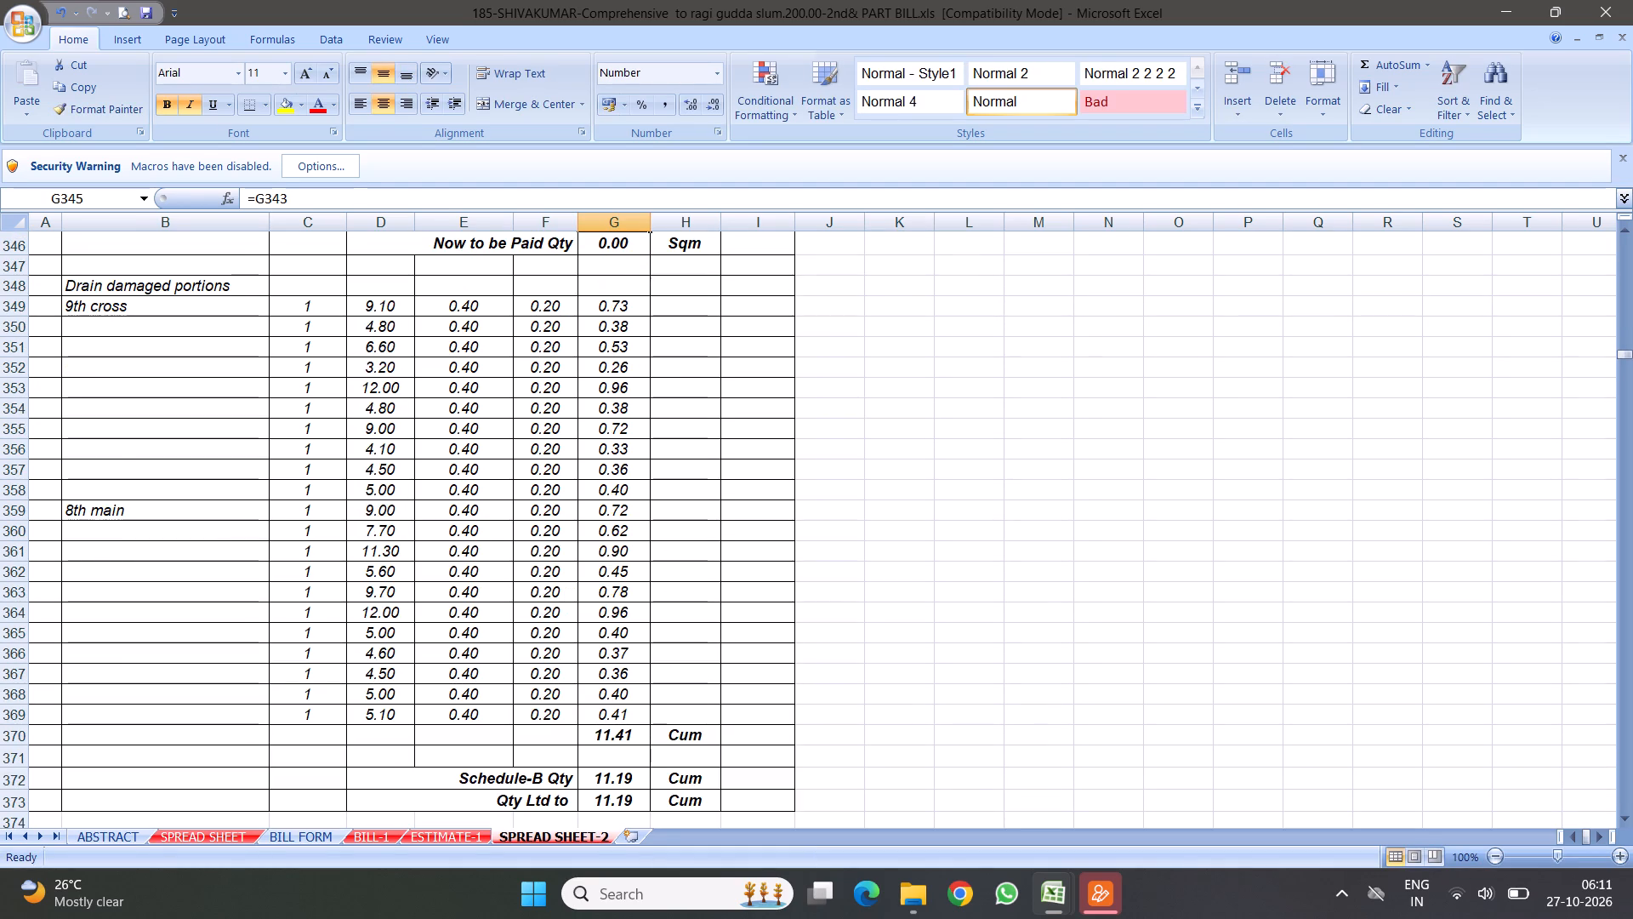
left_click_drag(15, 287, 308, 869)
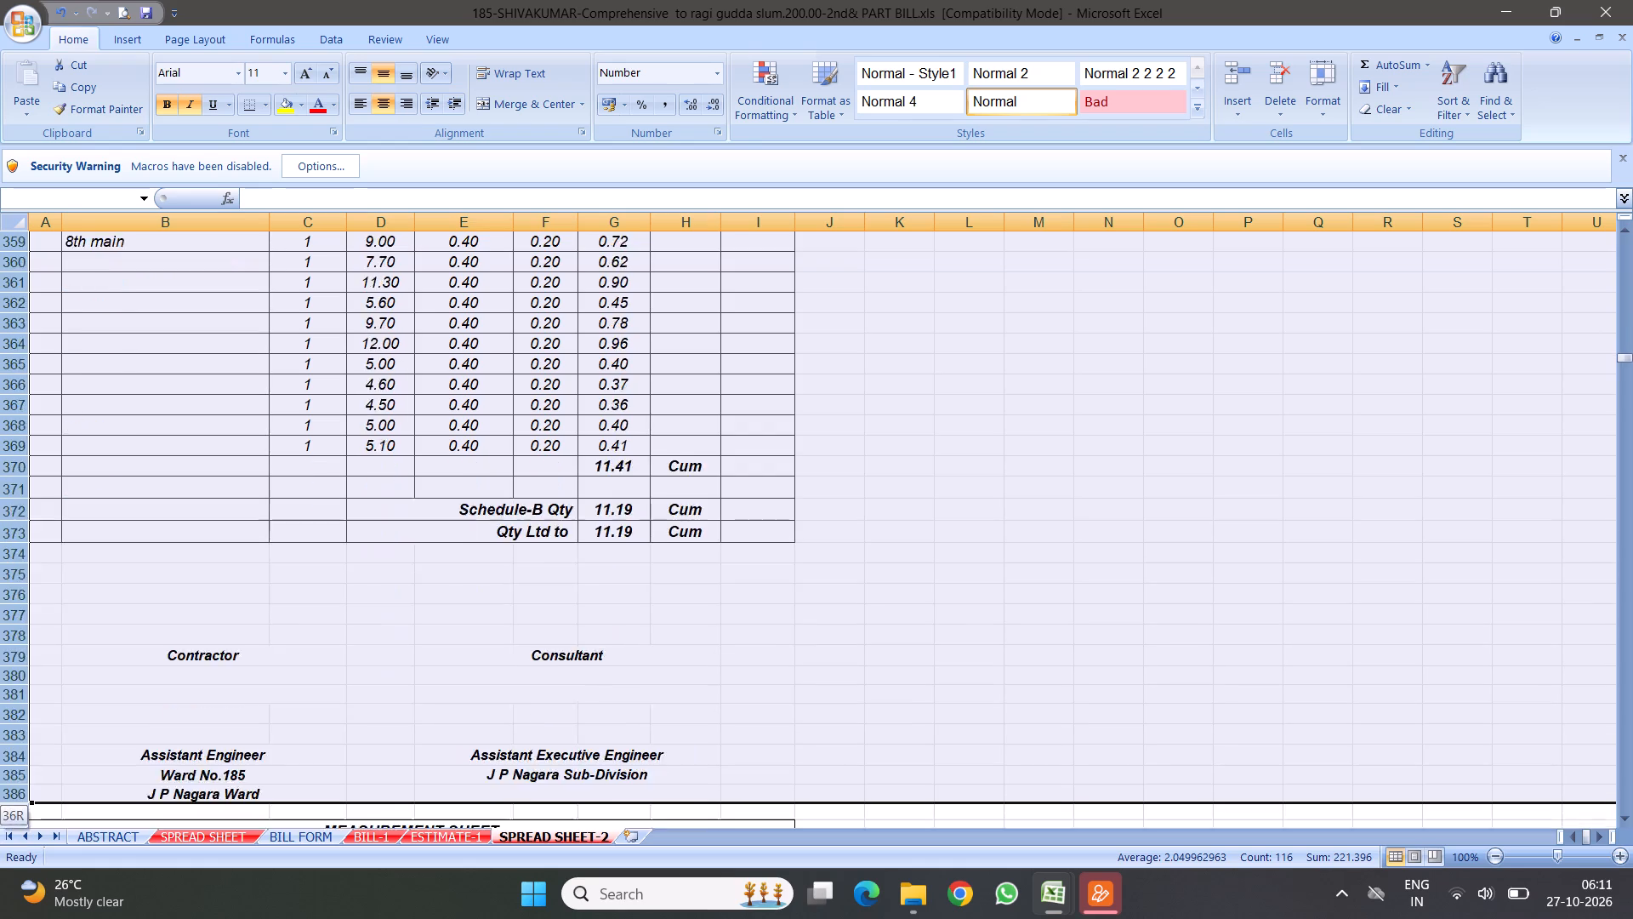
left_click_drag(308, 869, 376, 608)
right_click_drag(368, 416, 387, 429)
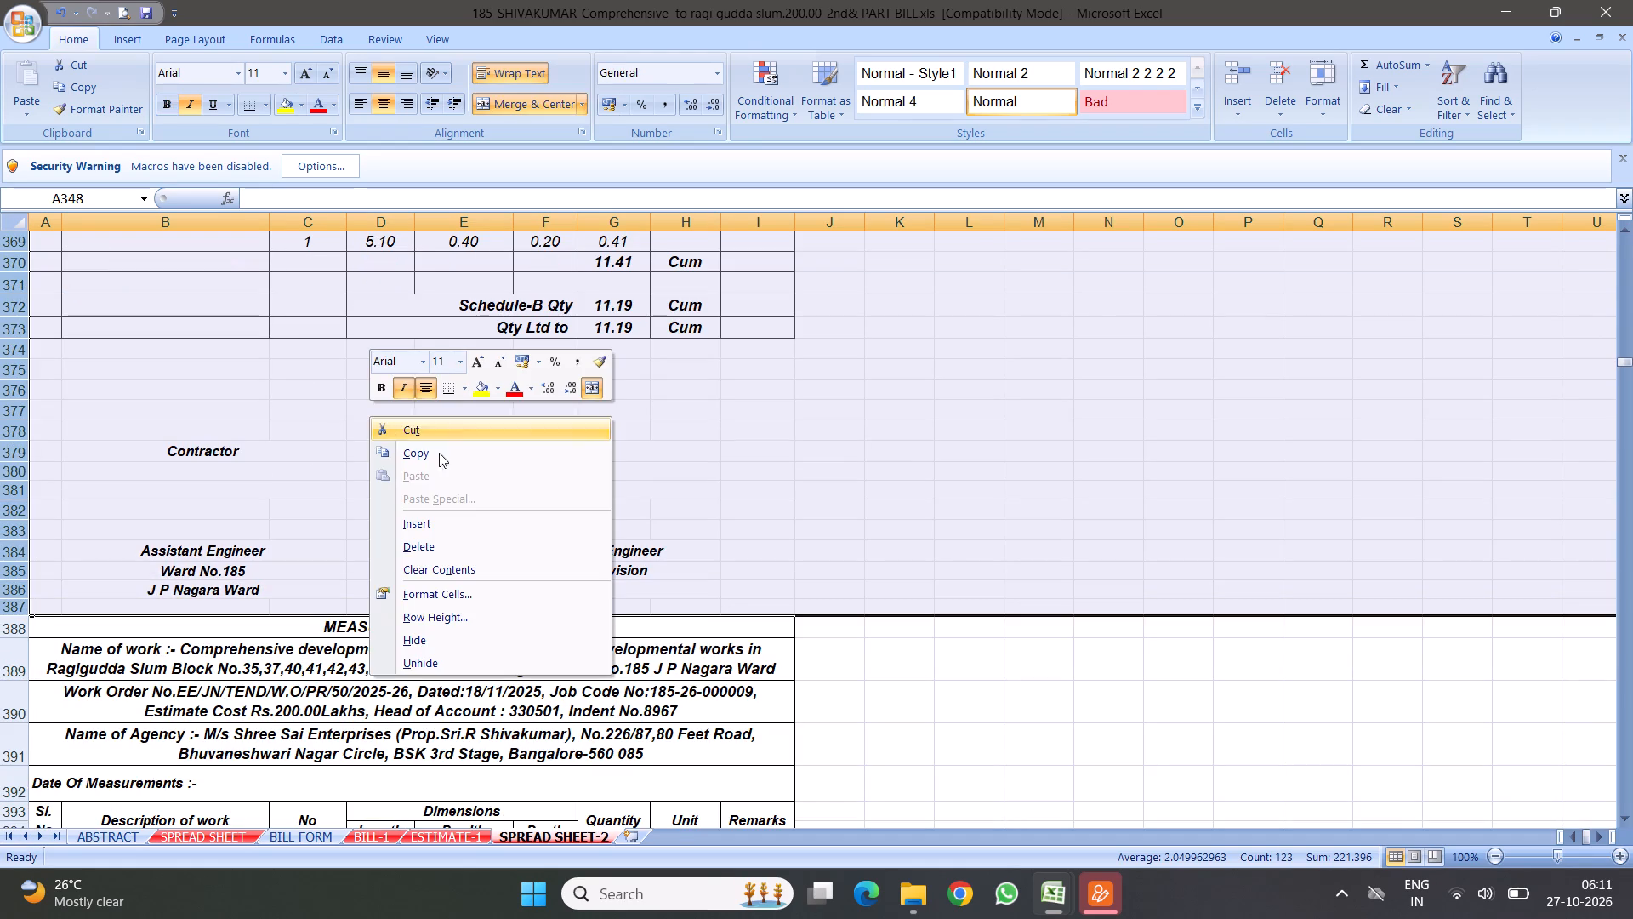
left_click(426, 545)
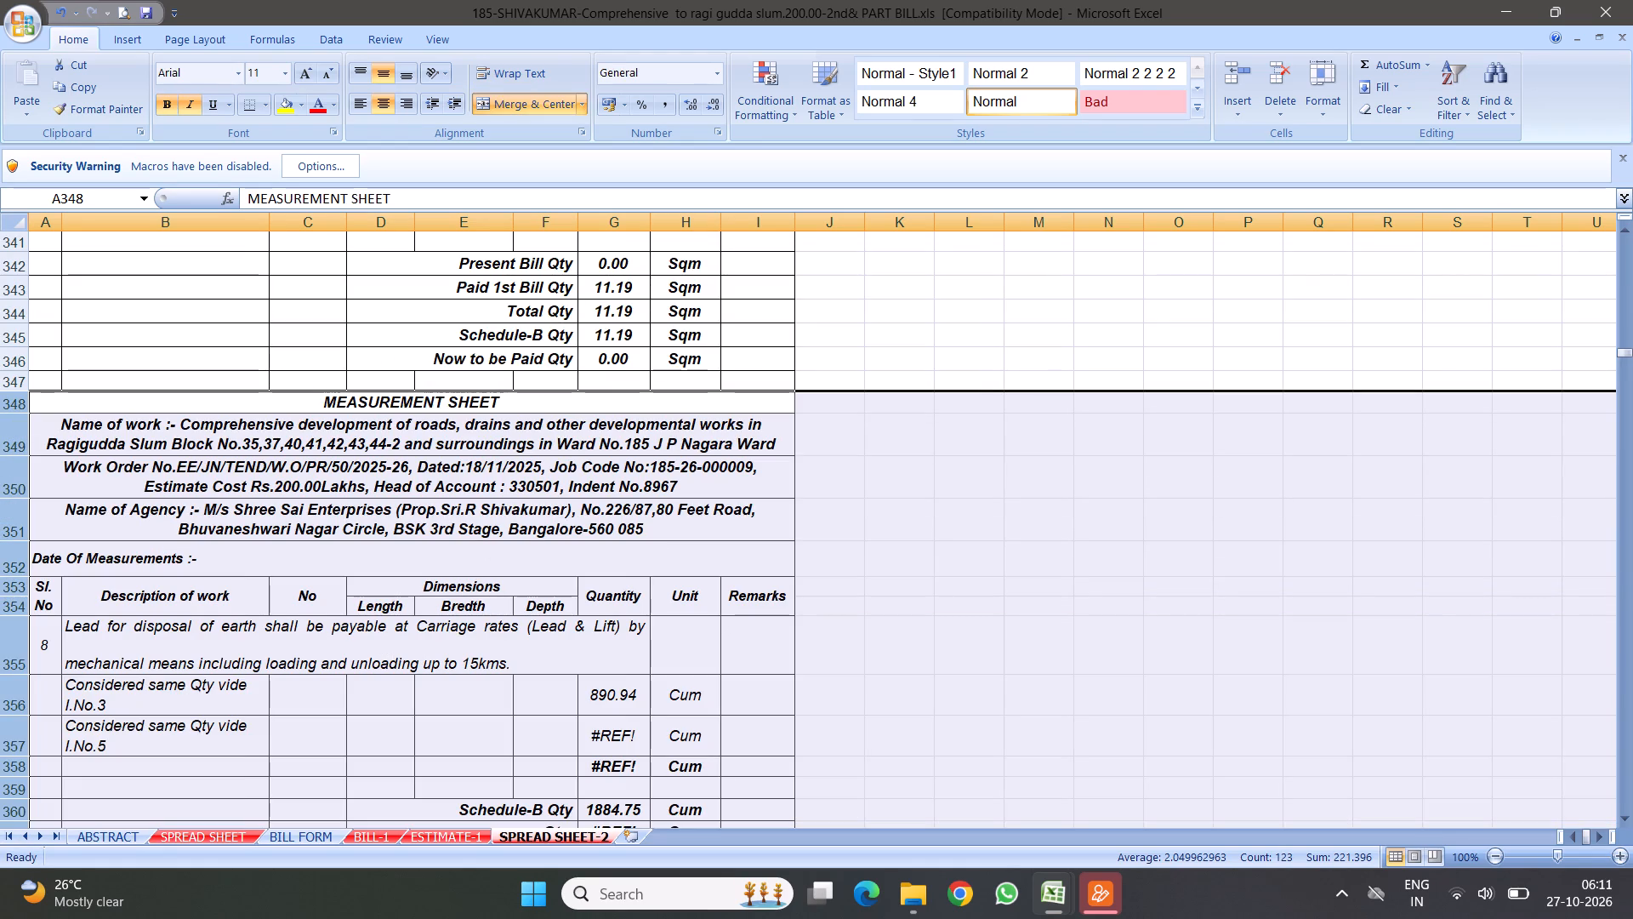
Delete the signature block below item 1's quantity summary, rows 15 to 27 of SPREAD SHEET-2.
scroll(633, 431, "up", 5)
scroll(633, 431, "up", 20)
scroll(633, 431, "up", 1)
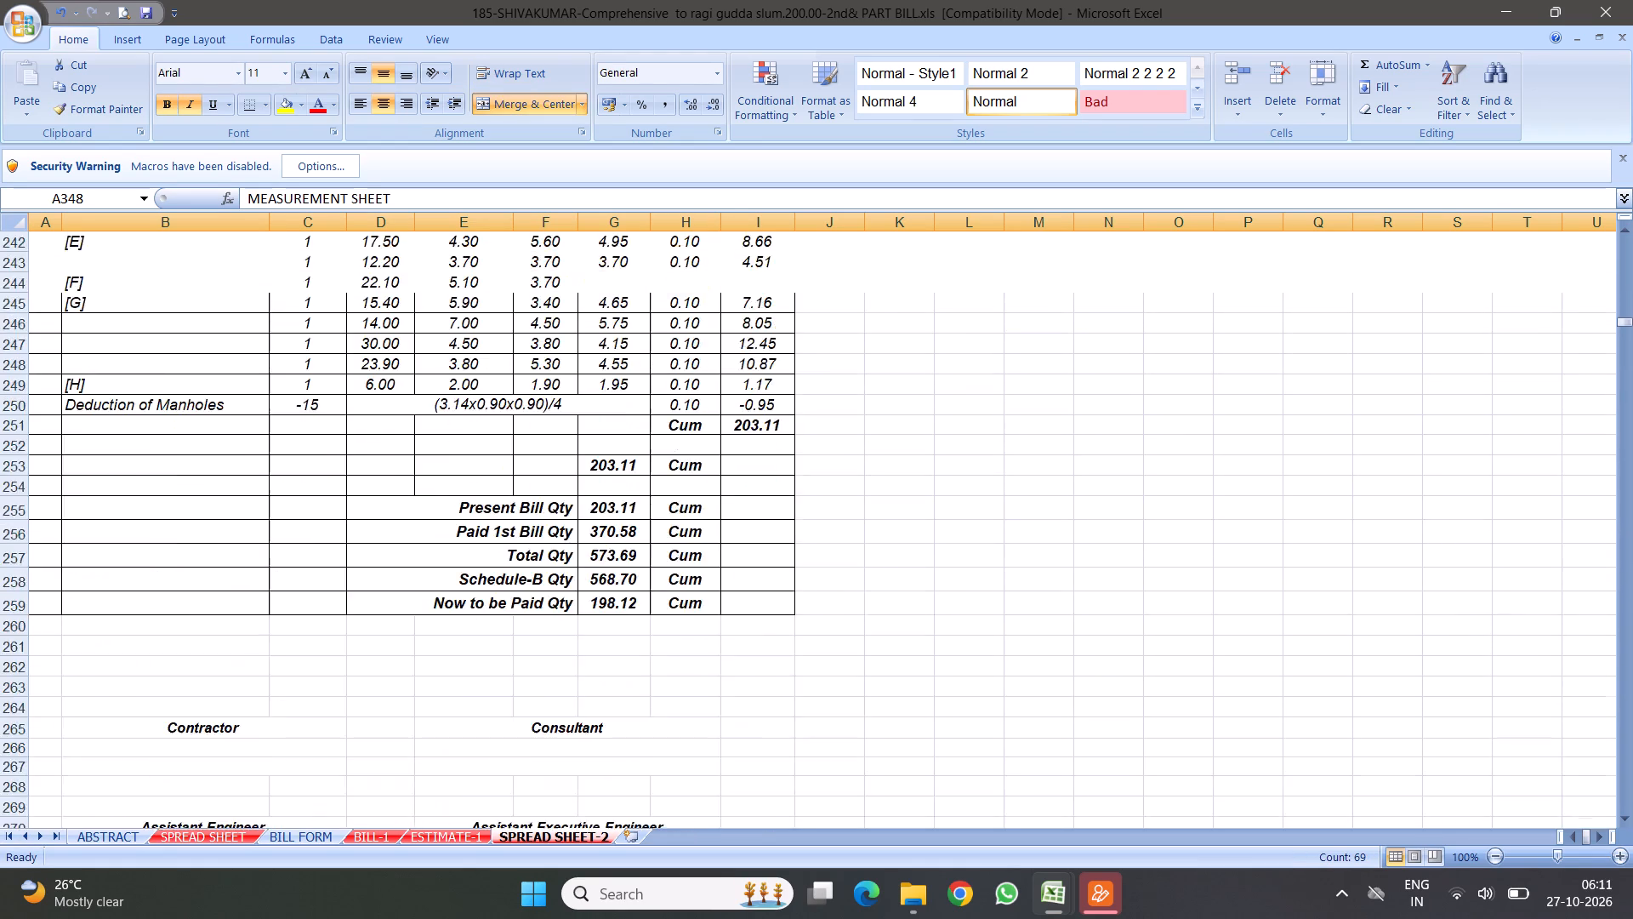
scroll(633, 431, "up", 20)
scroll(633, 431, "up", 20)
scroll(633, 431, "up", 5)
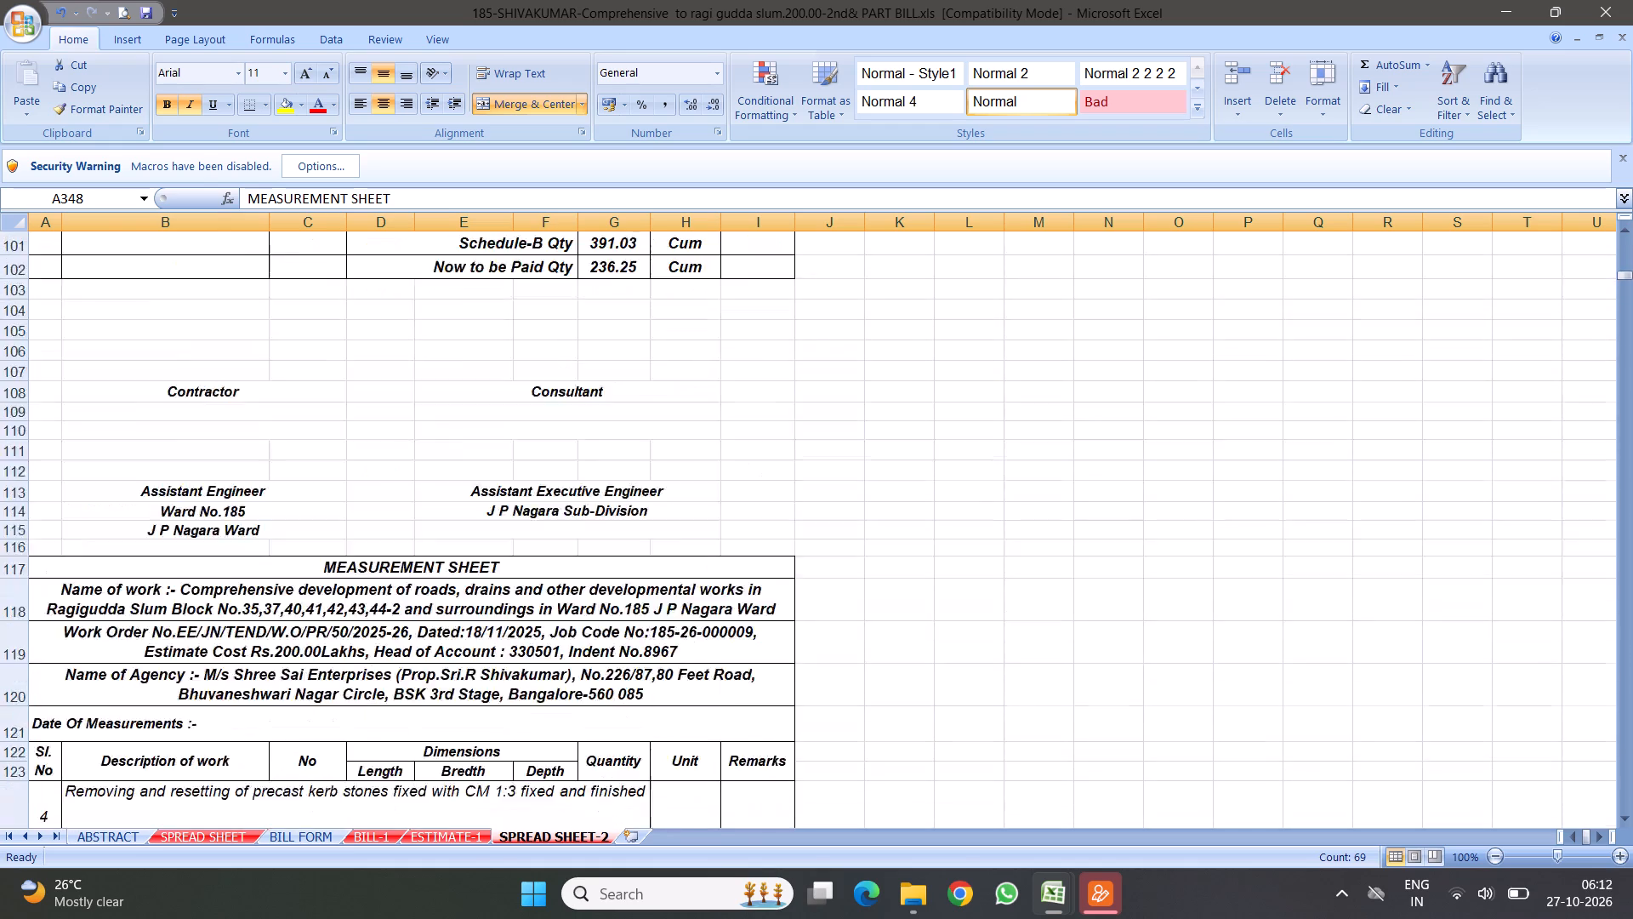
scroll(633, 431, "up", 20)
scroll(633, 431, "up", 20)
scroll(633, 431, "up", 4)
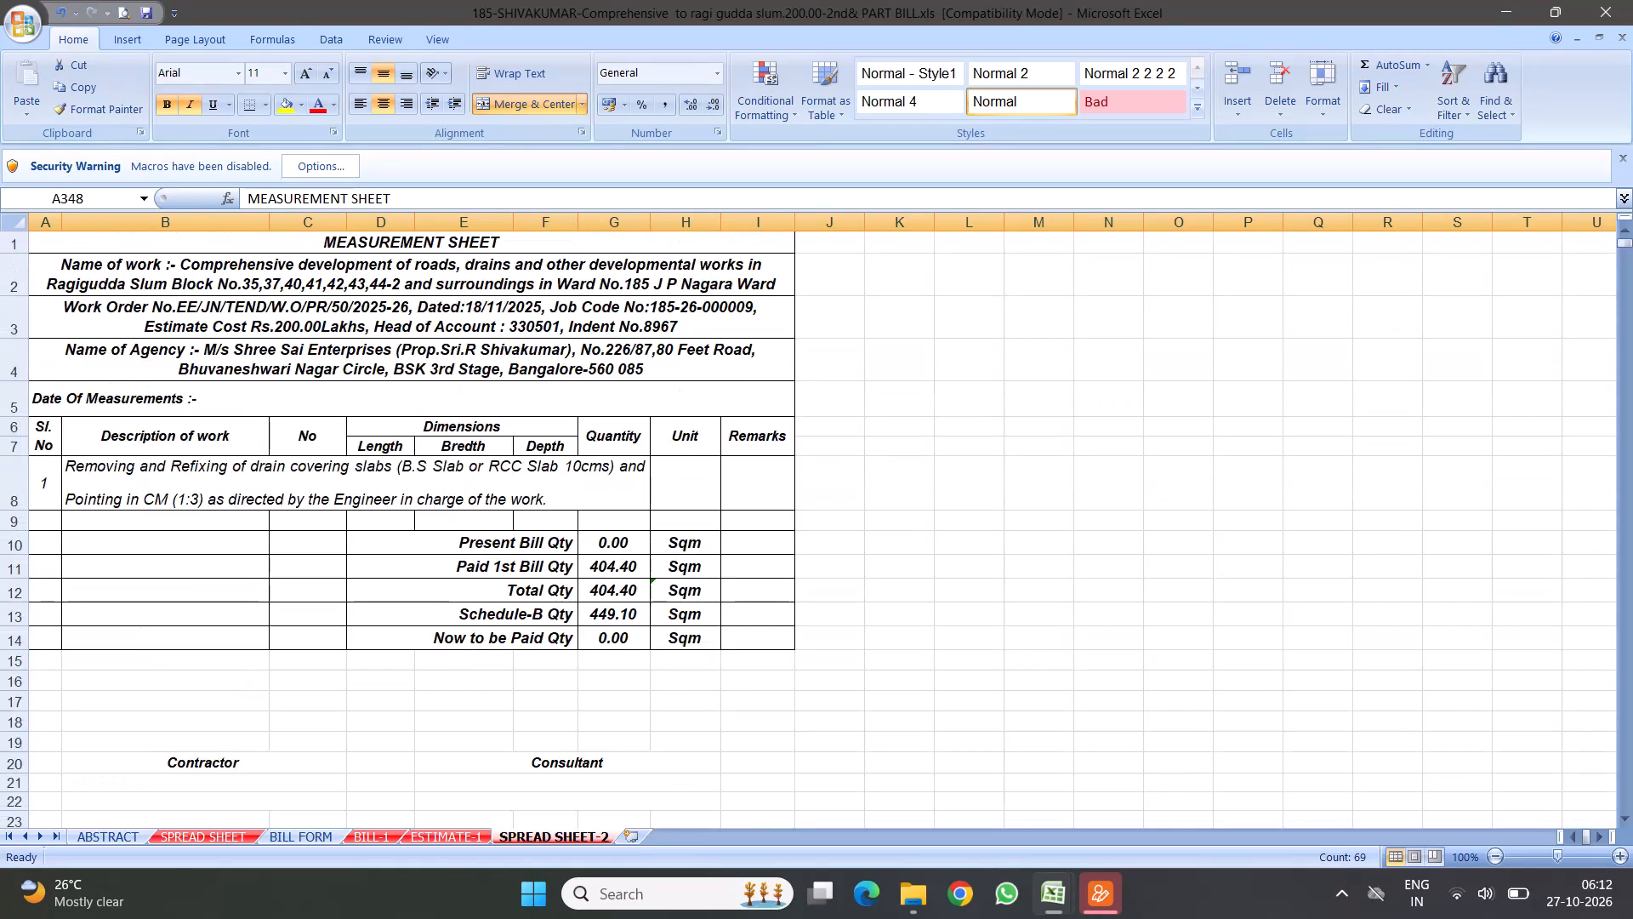
scroll(633, 431, "up", 3)
scroll(497, 458, "down", 3)
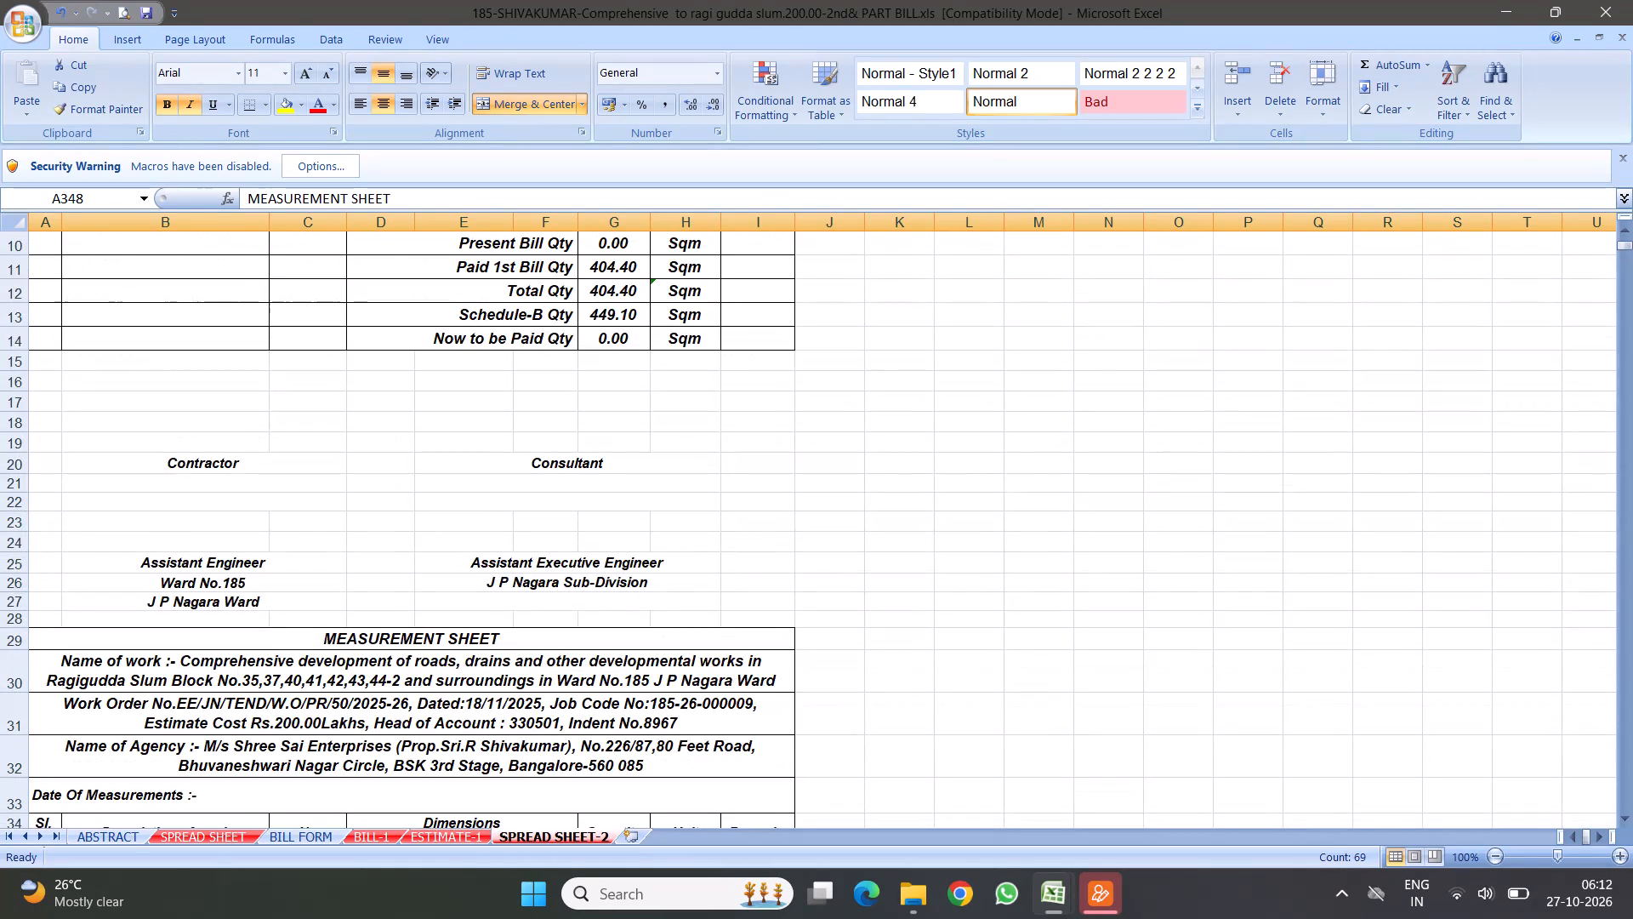
left_click_drag(18, 362, 27, 606)
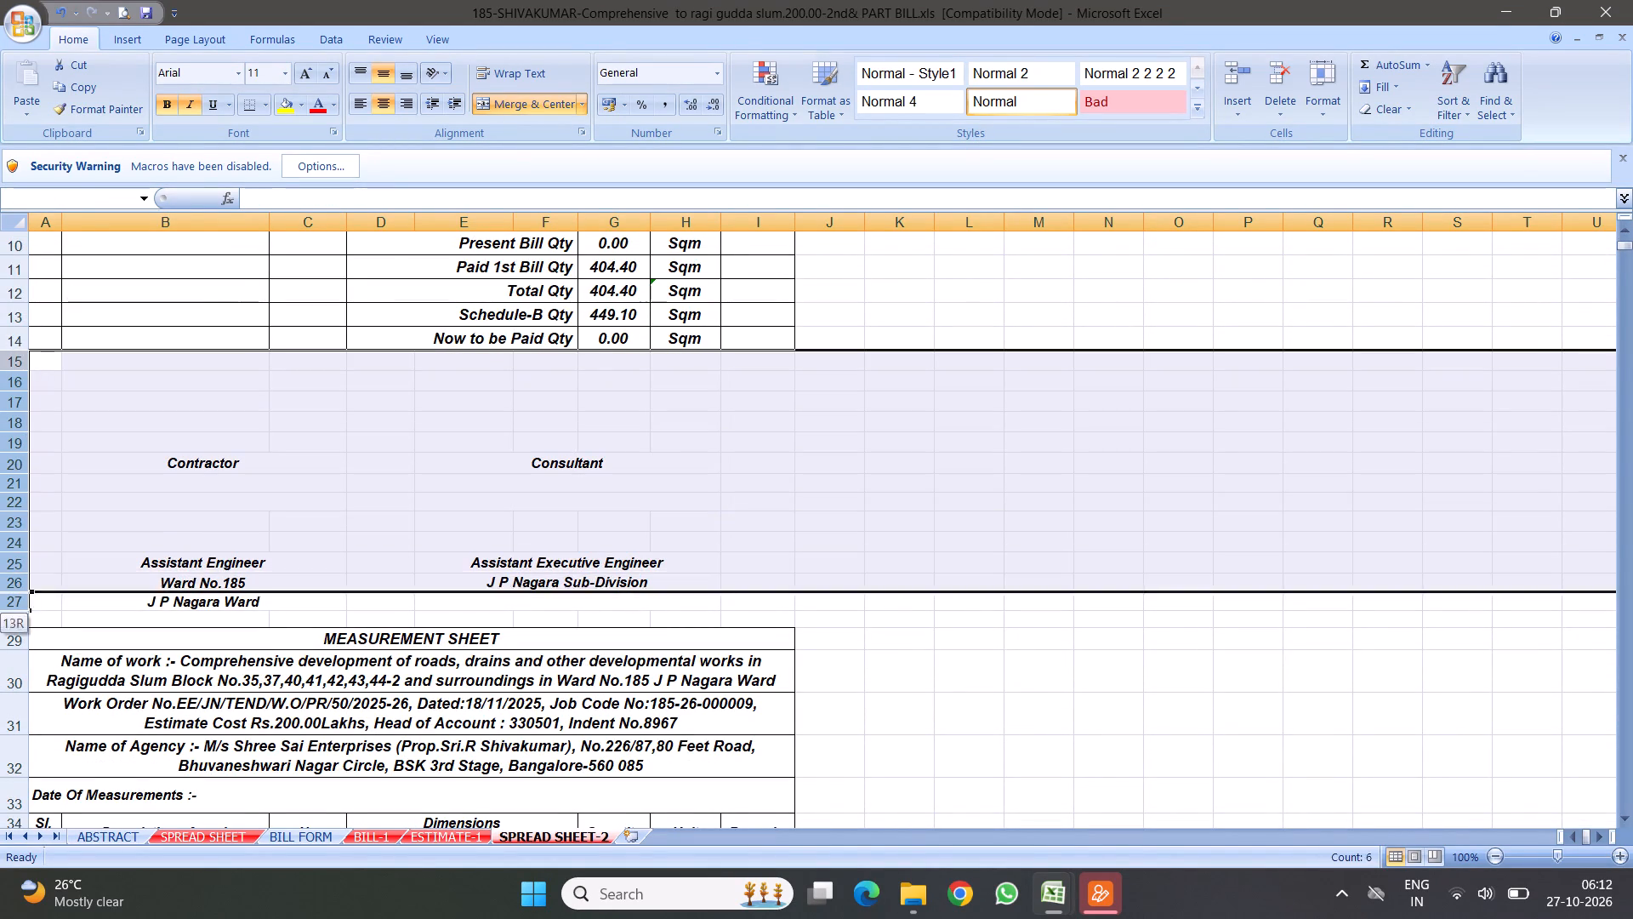
left_click_drag(27, 606, 41, 607)
right_click(213, 473)
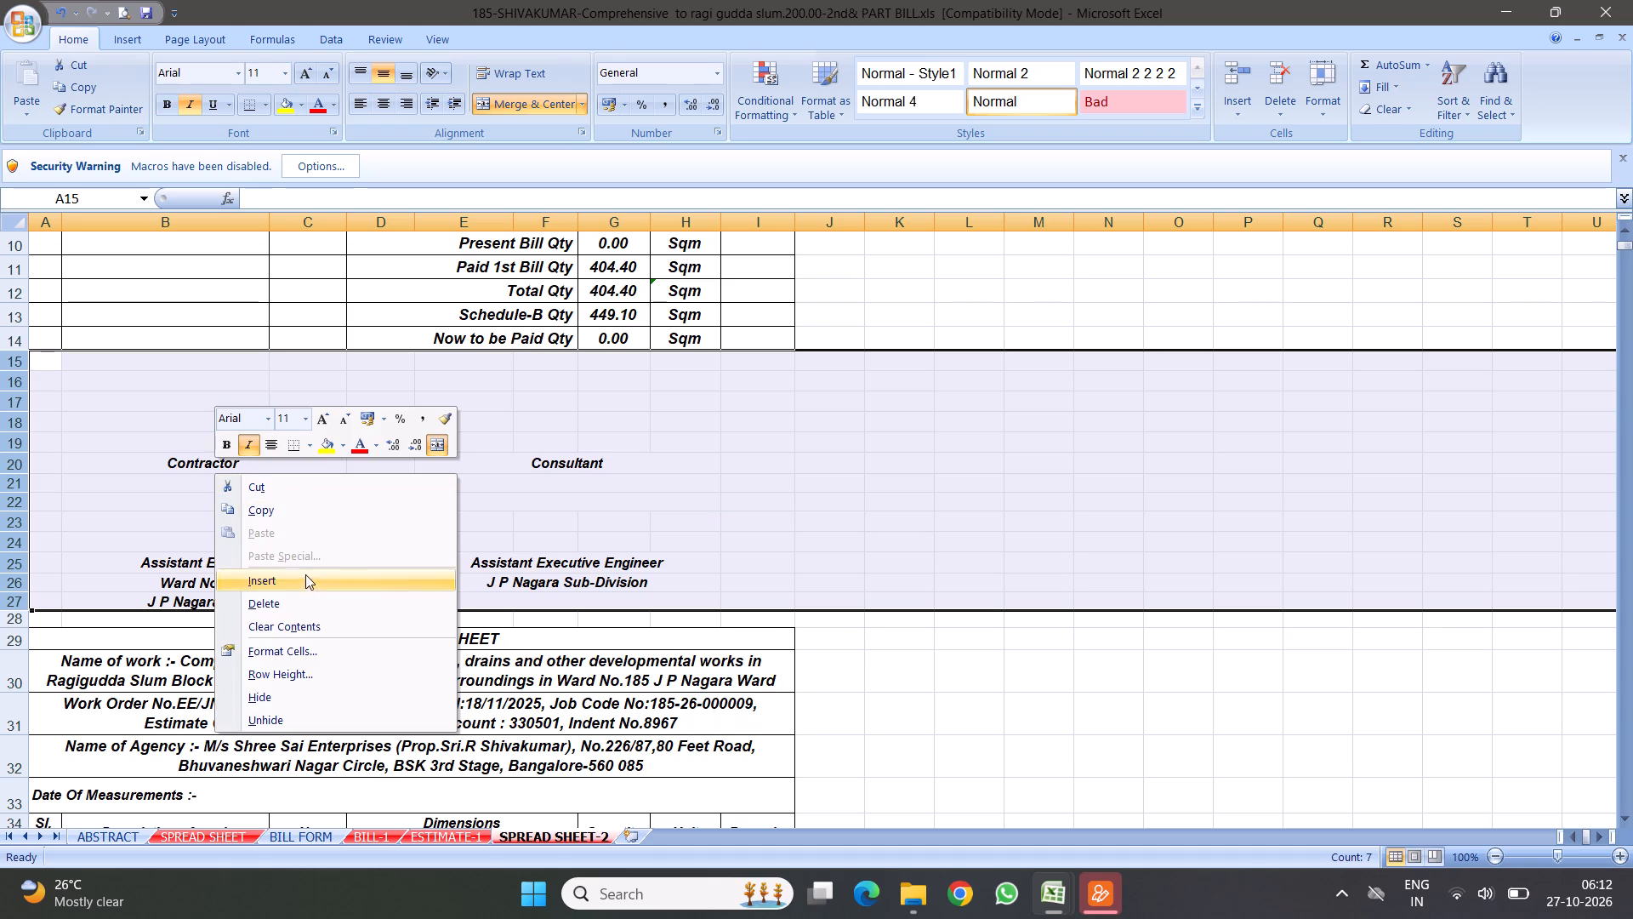
left_click(257, 605)
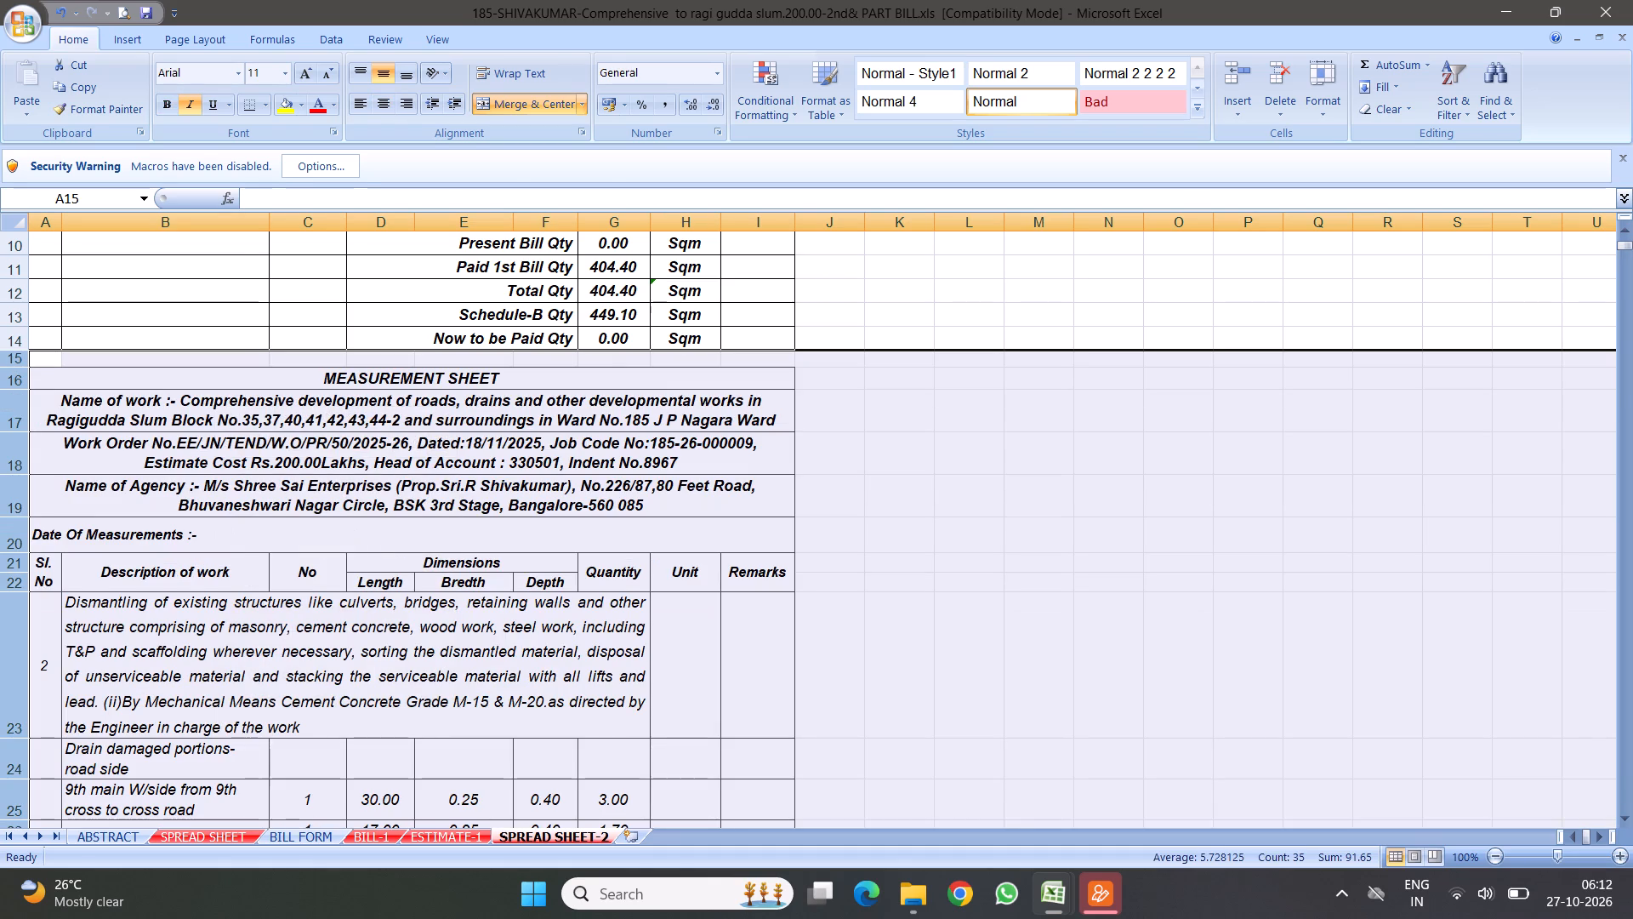
left_click(595, 477)
Copy the formatting of measurement row 34 onto blank row 15 below item 1's quantity summary.
scroll(653, 517, "down", 2)
scroll(521, 530, "down", 3)
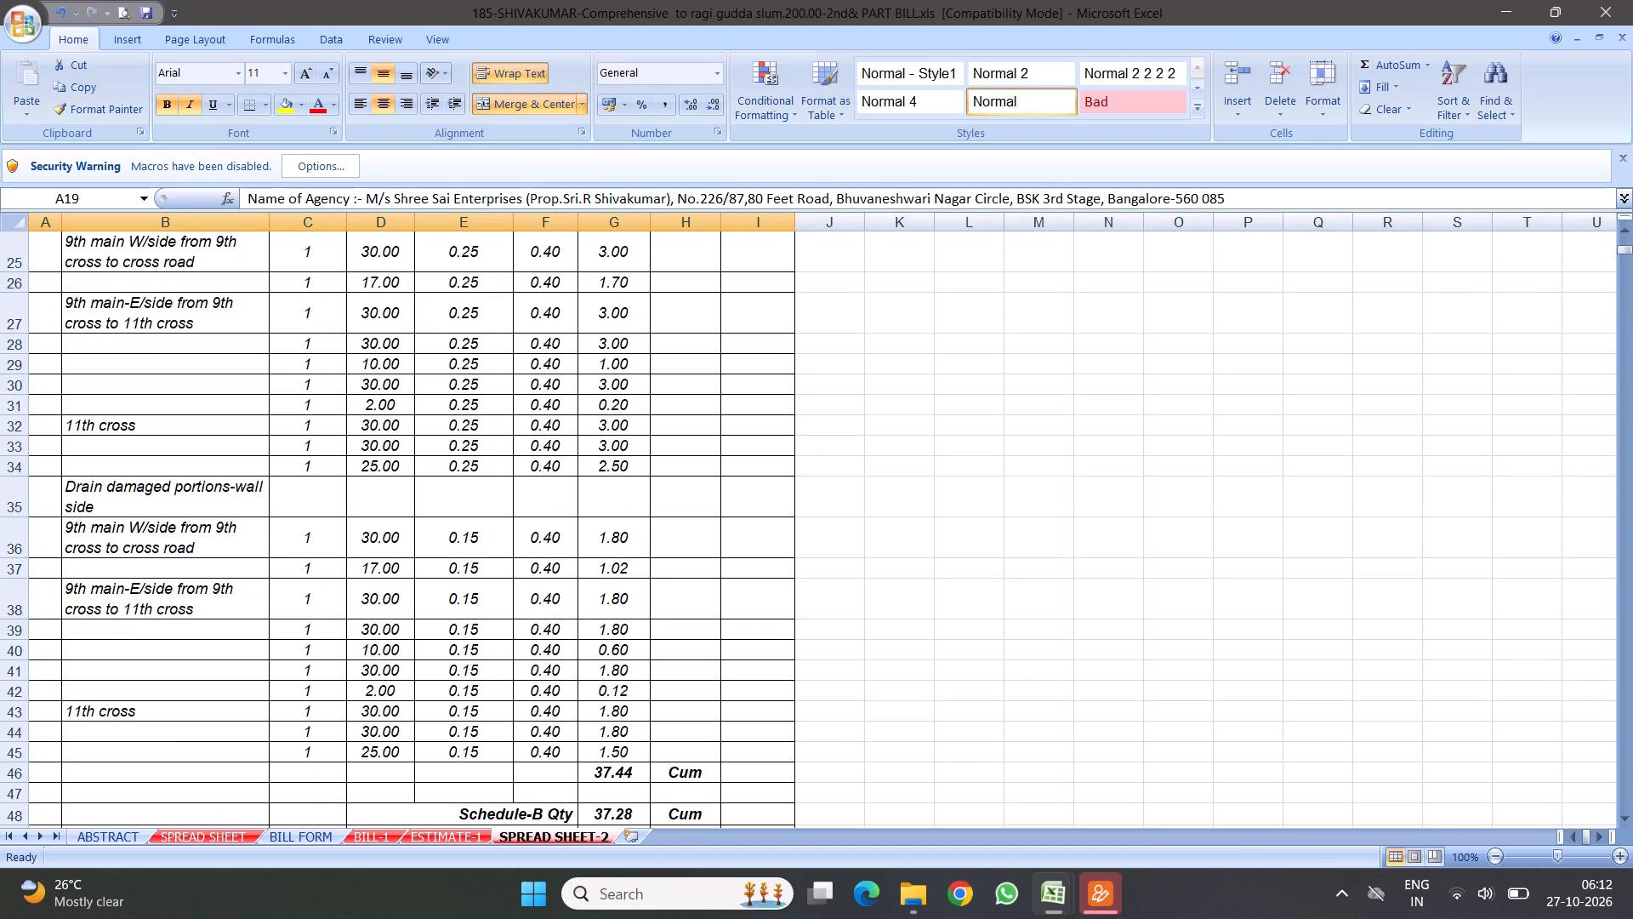
left_click(12, 466)
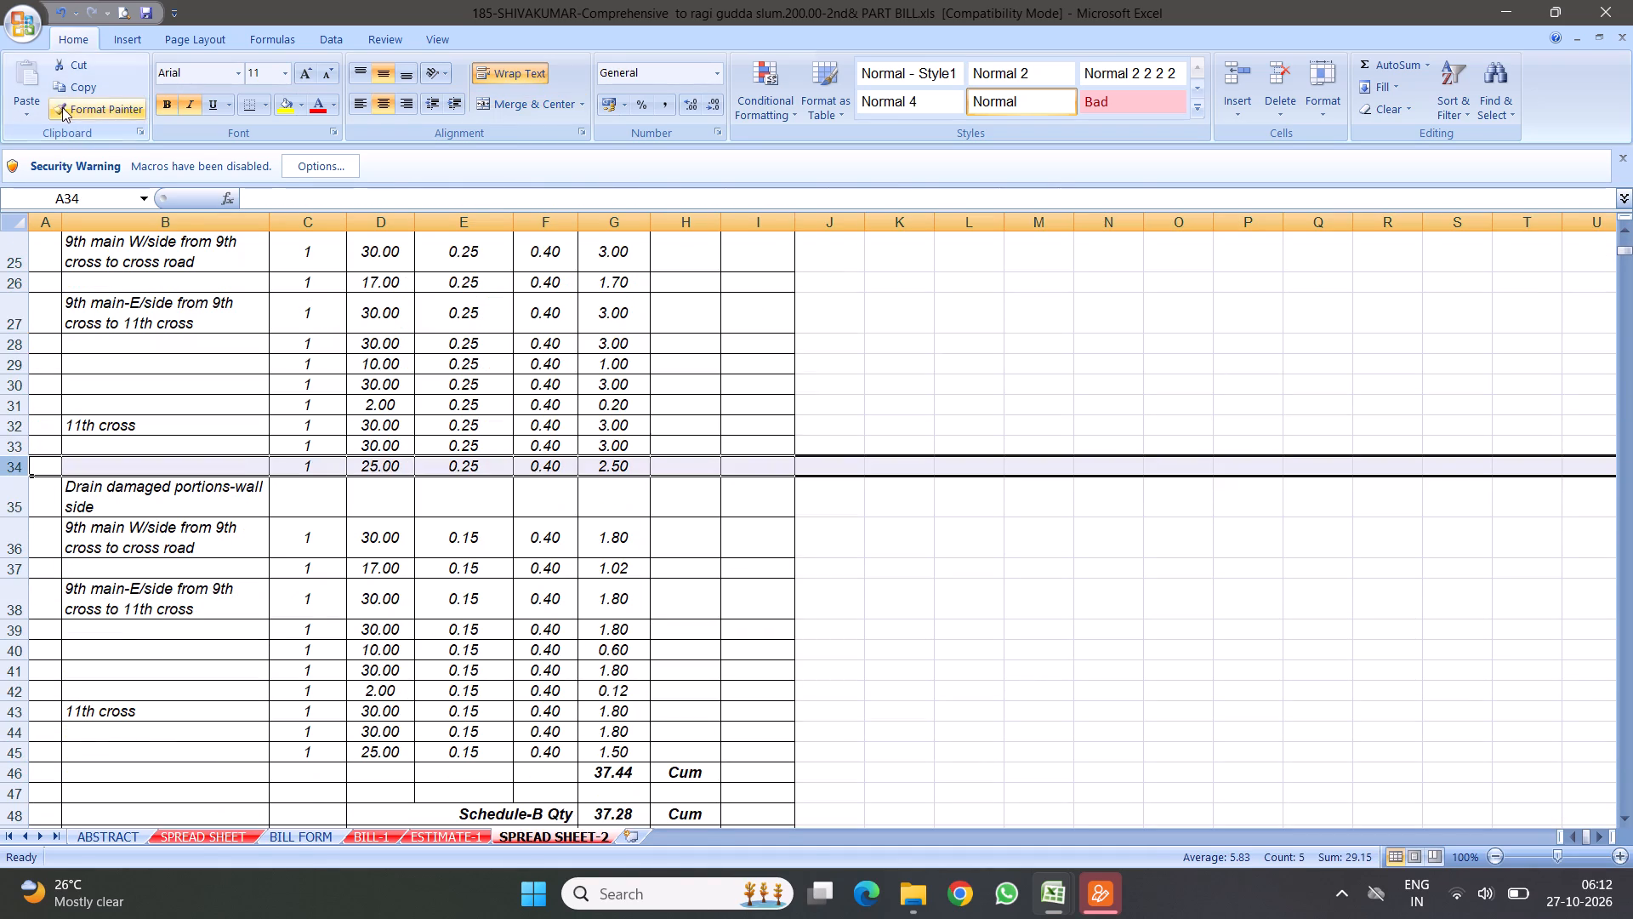
left_click(59, 102)
scroll(370, 343, "up", 4)
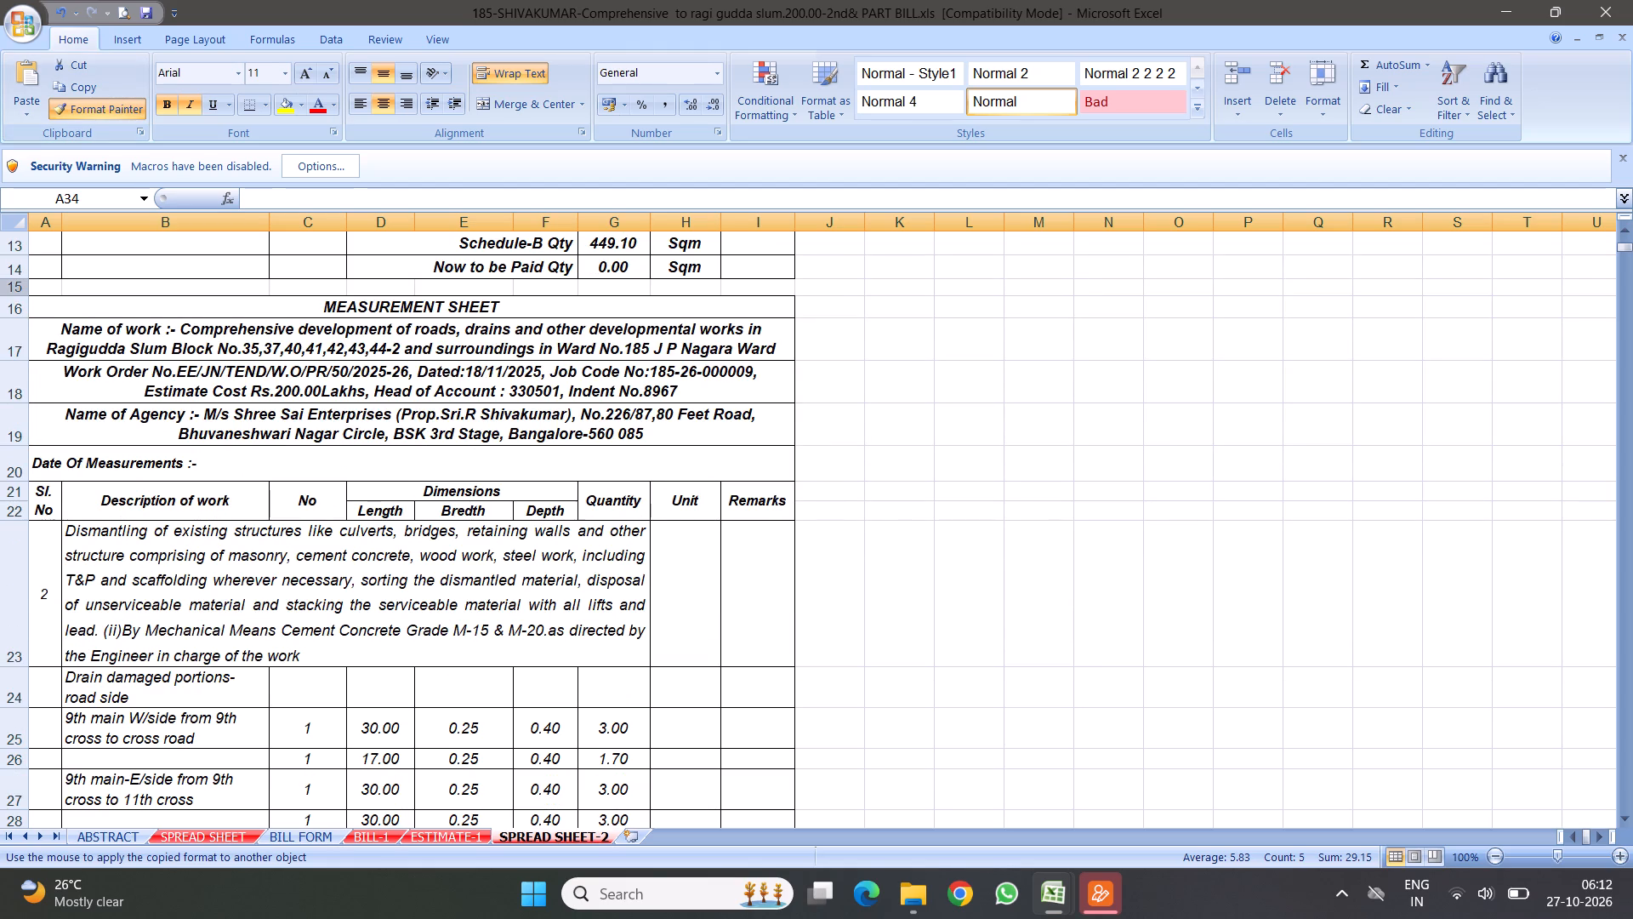
left_click(11, 289)
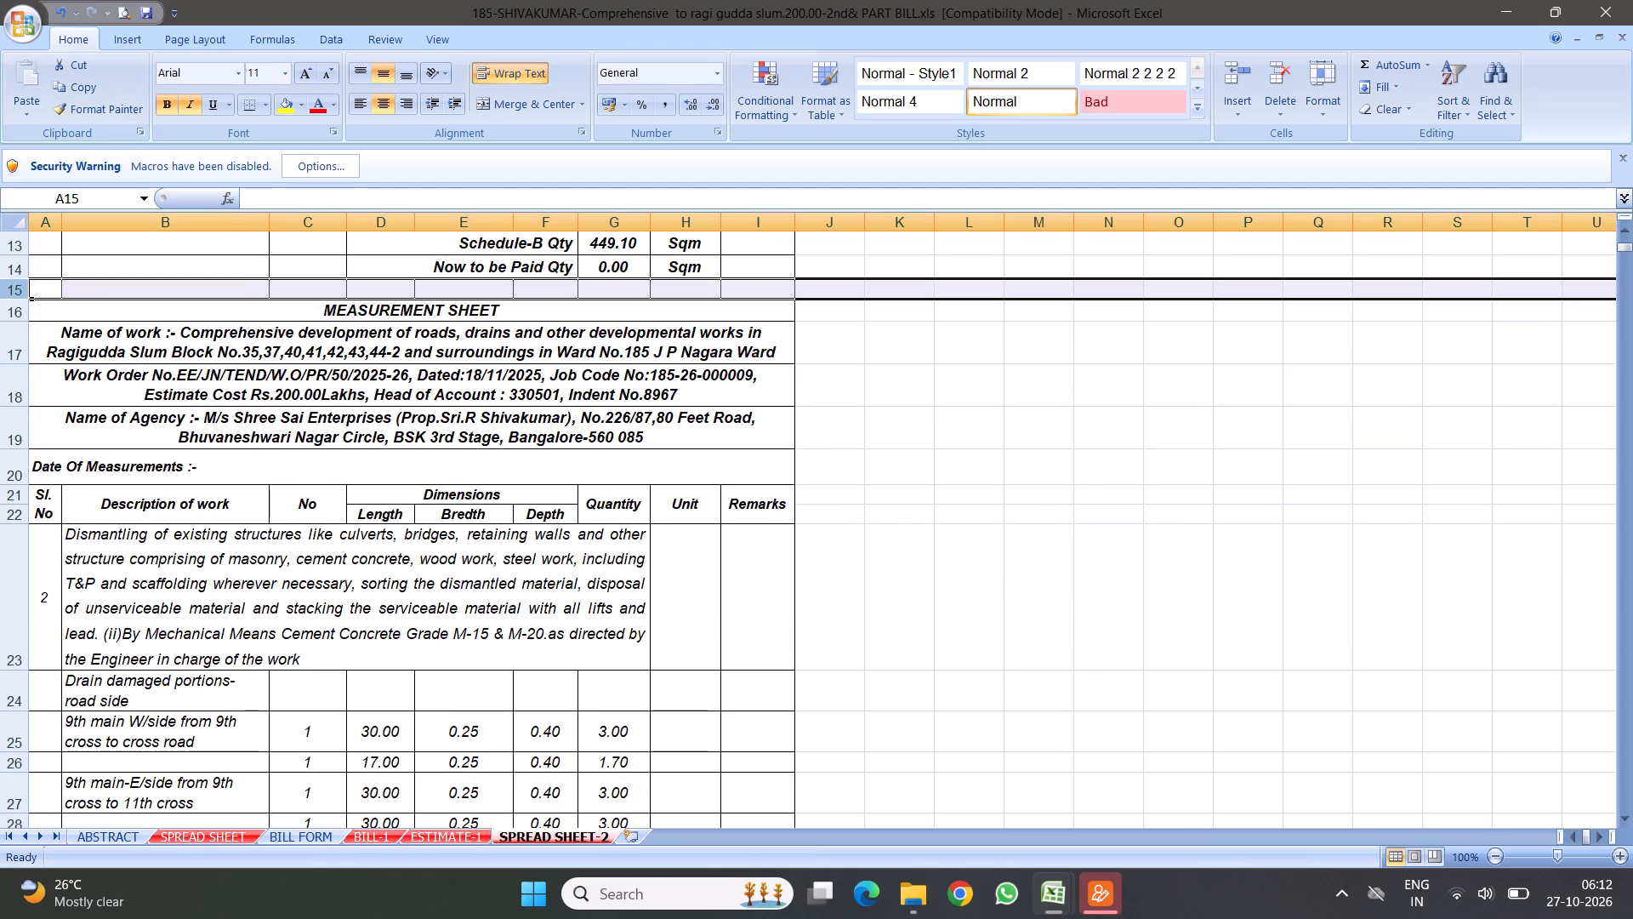
Review item 2's drain measurements and quantity rows, followed by item 3's measurements, bill quantity summary and signature block.
scroll(424, 431, "up", 5)
scroll(390, 528, "down", 4)
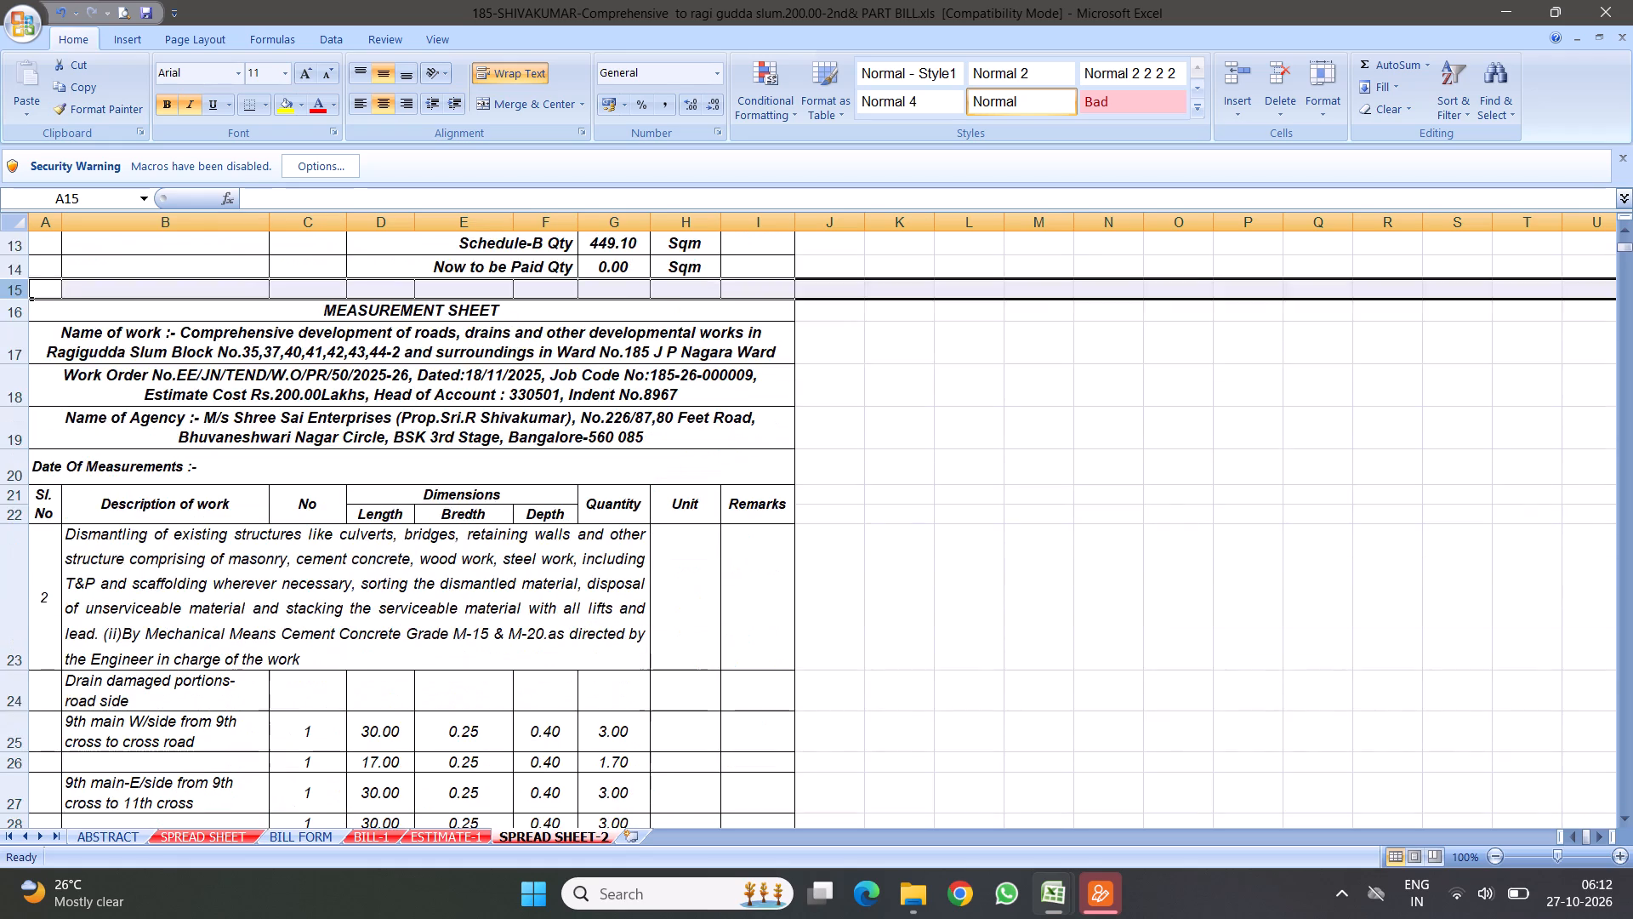
scroll(405, 570, "down", 10)
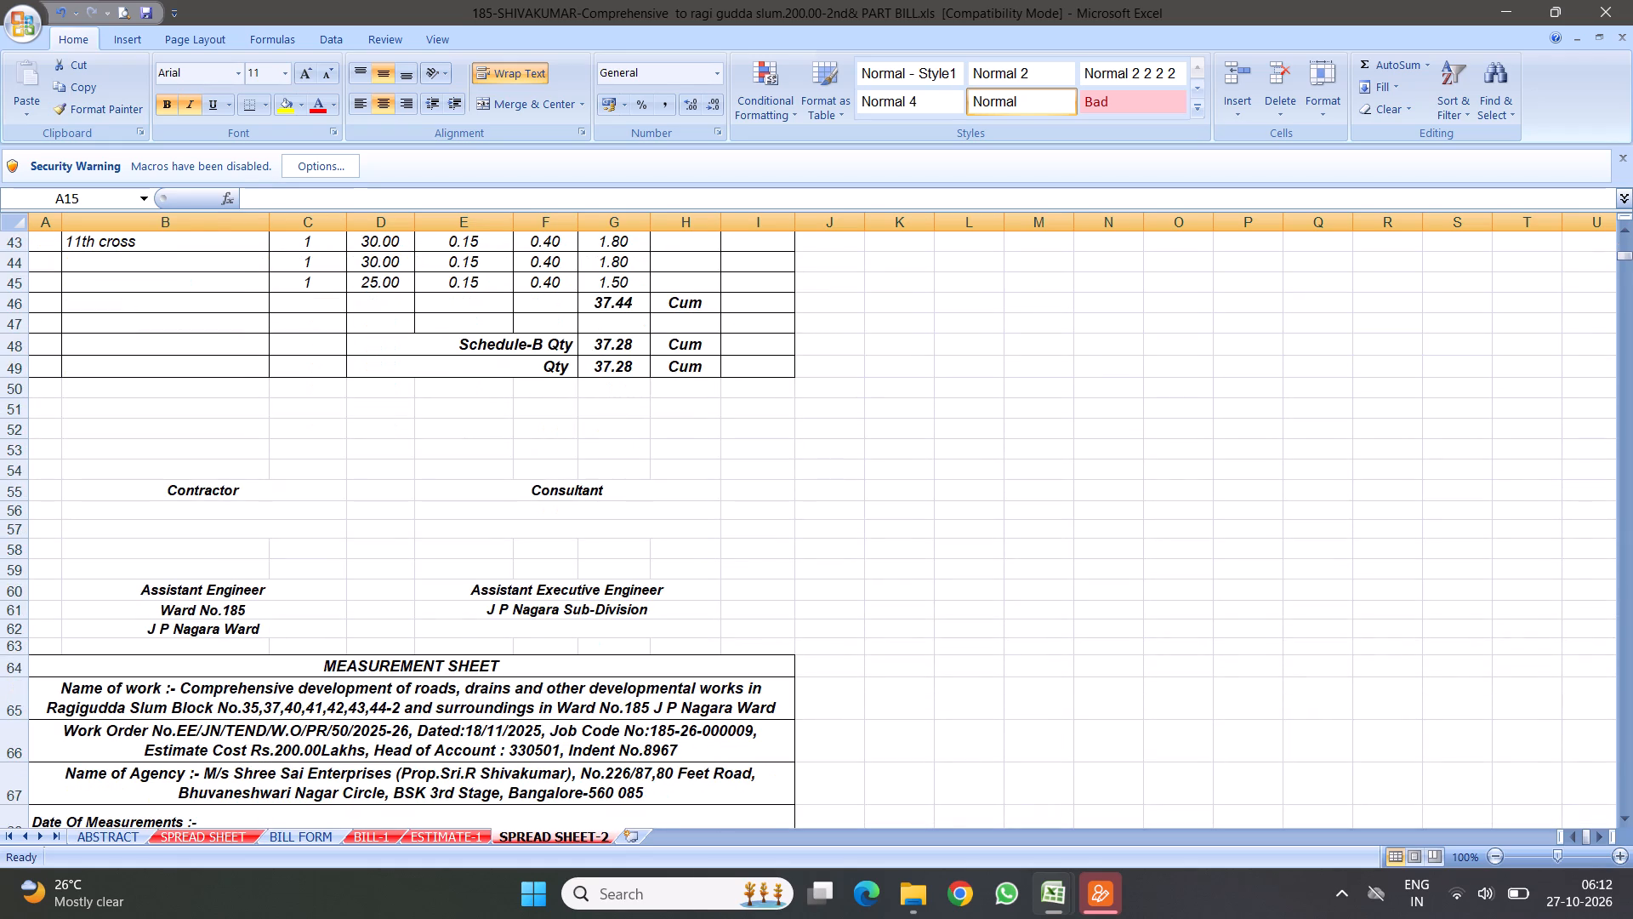
scroll(412, 497, "up", 4)
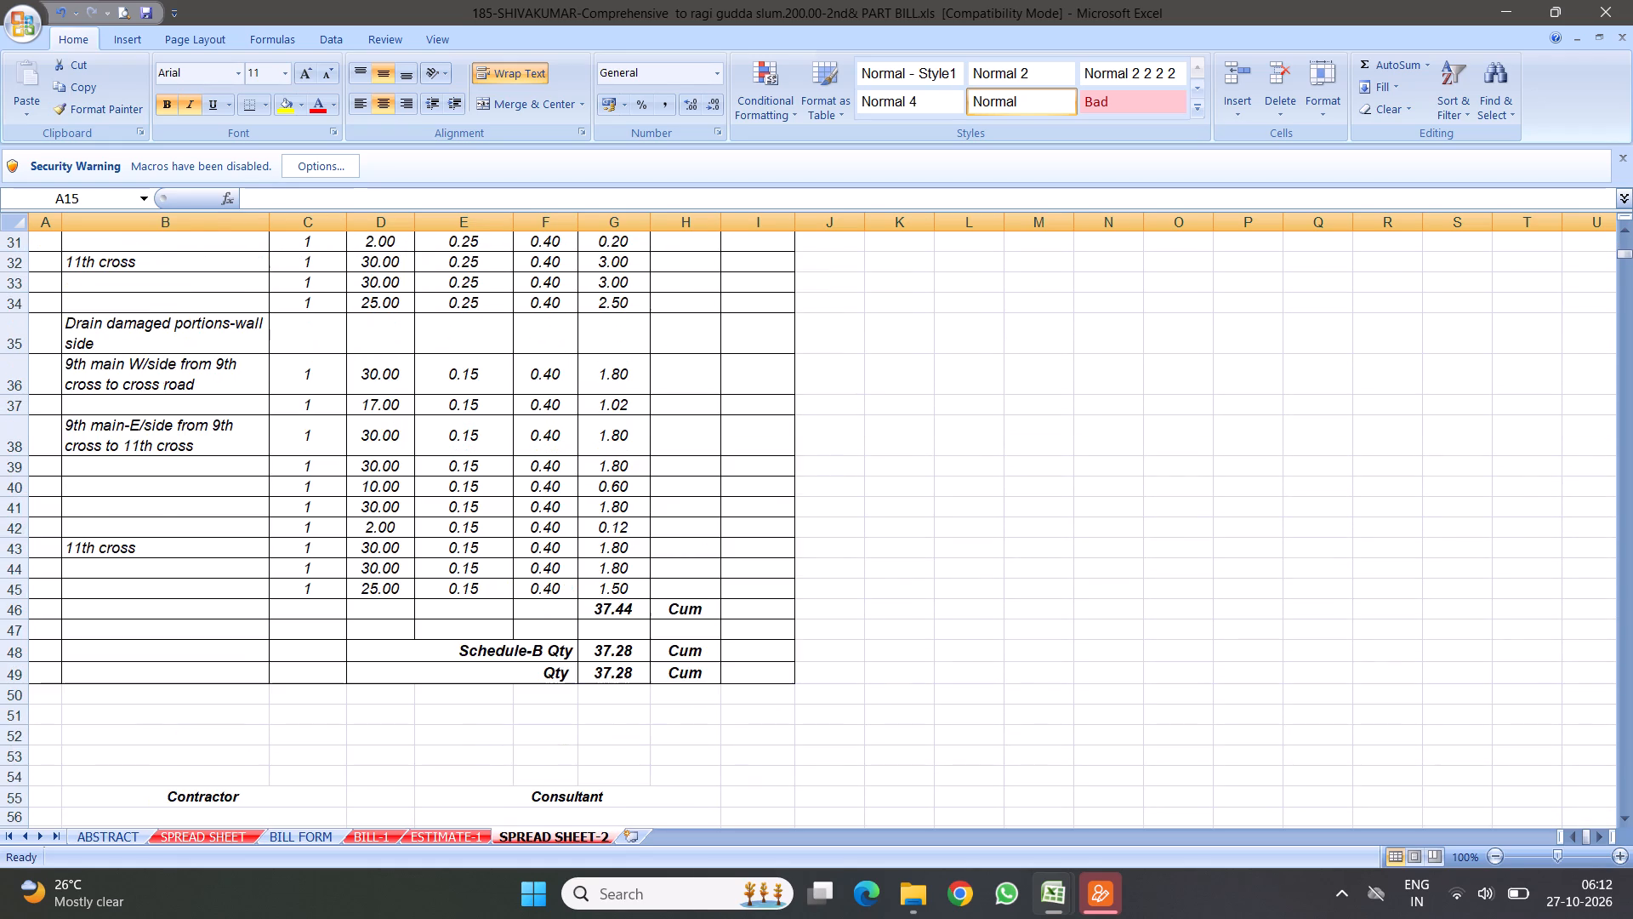
scroll(463, 465, "up", 3)
left_click(198, 458)
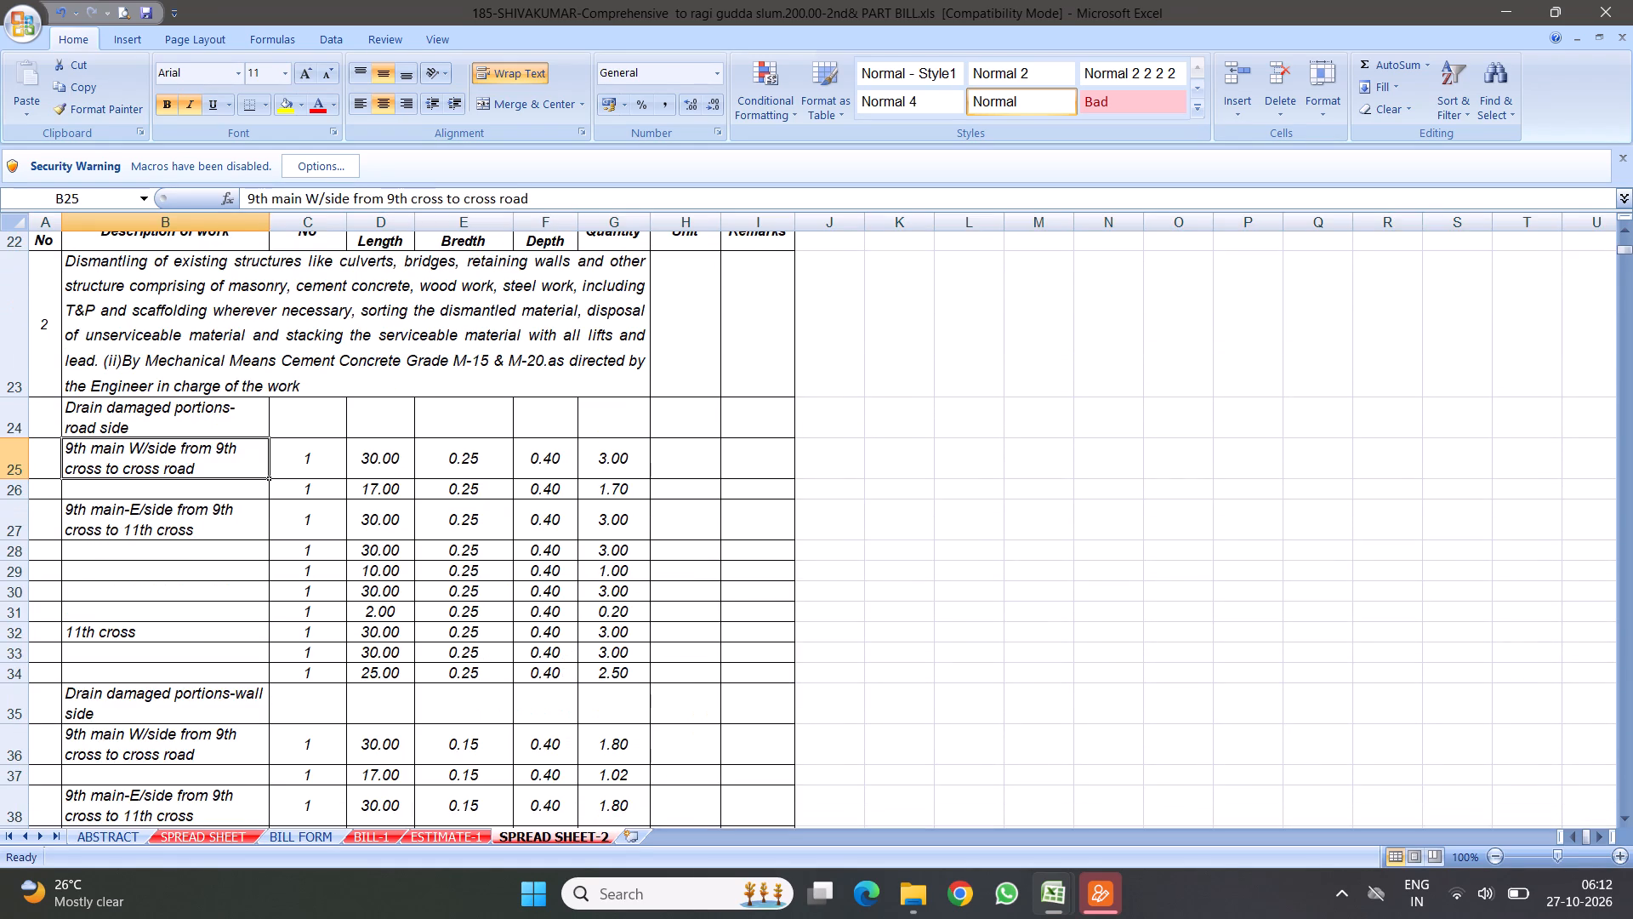
scroll(439, 527, "down", 6)
scroll(578, 484, "down", 7)
scroll(506, 504, "down", 4)
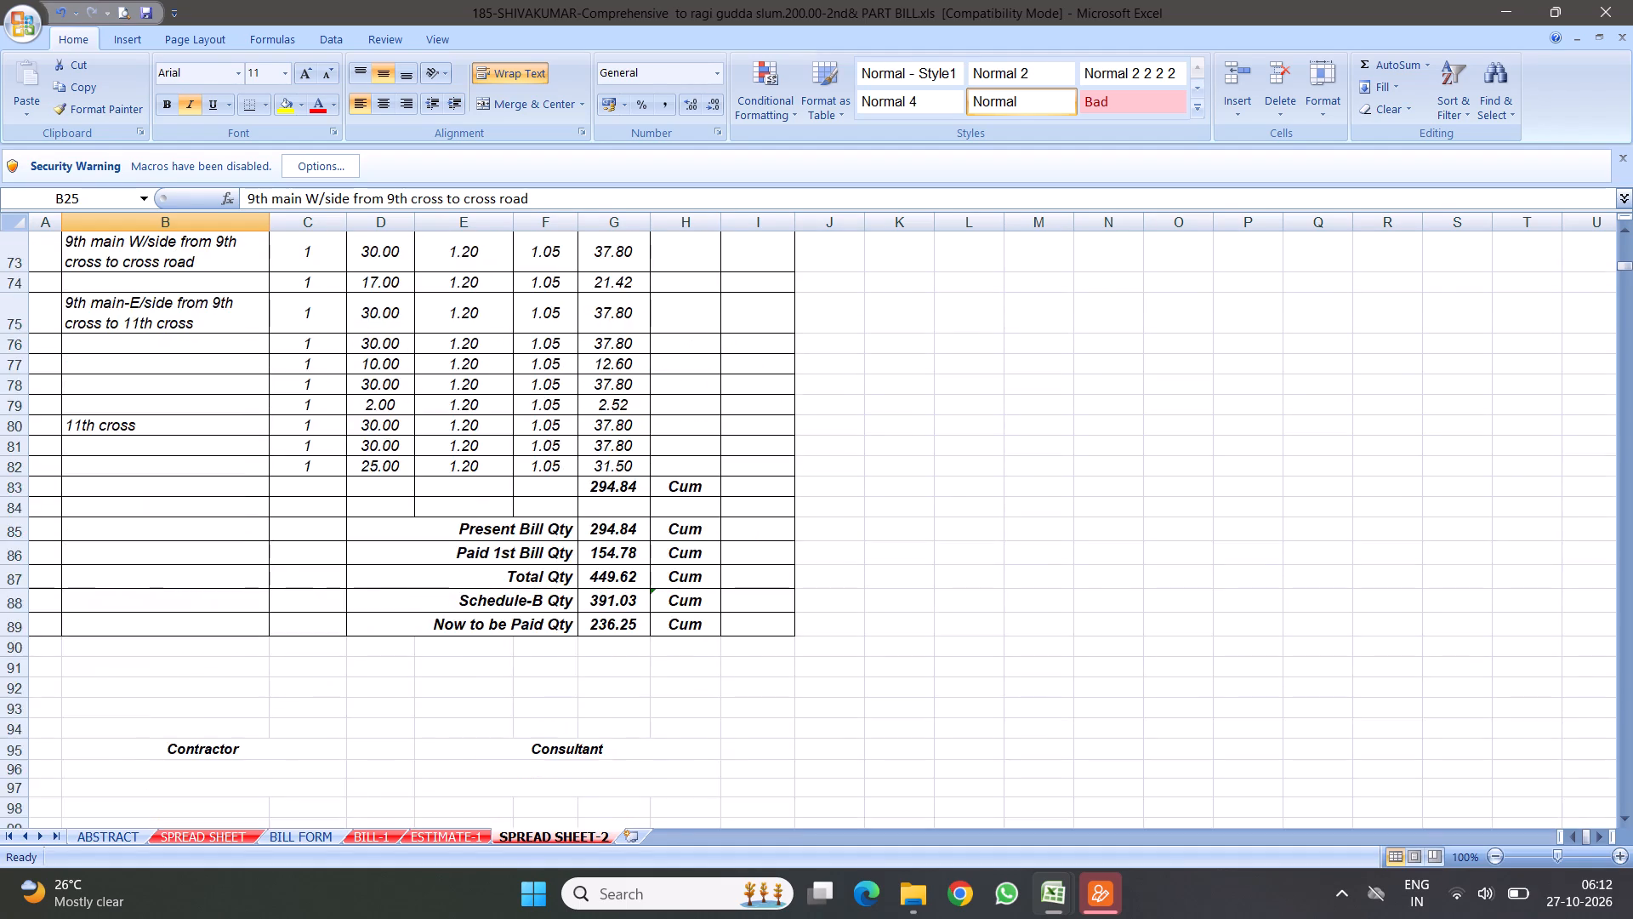
scroll(539, 508, "down", 4)
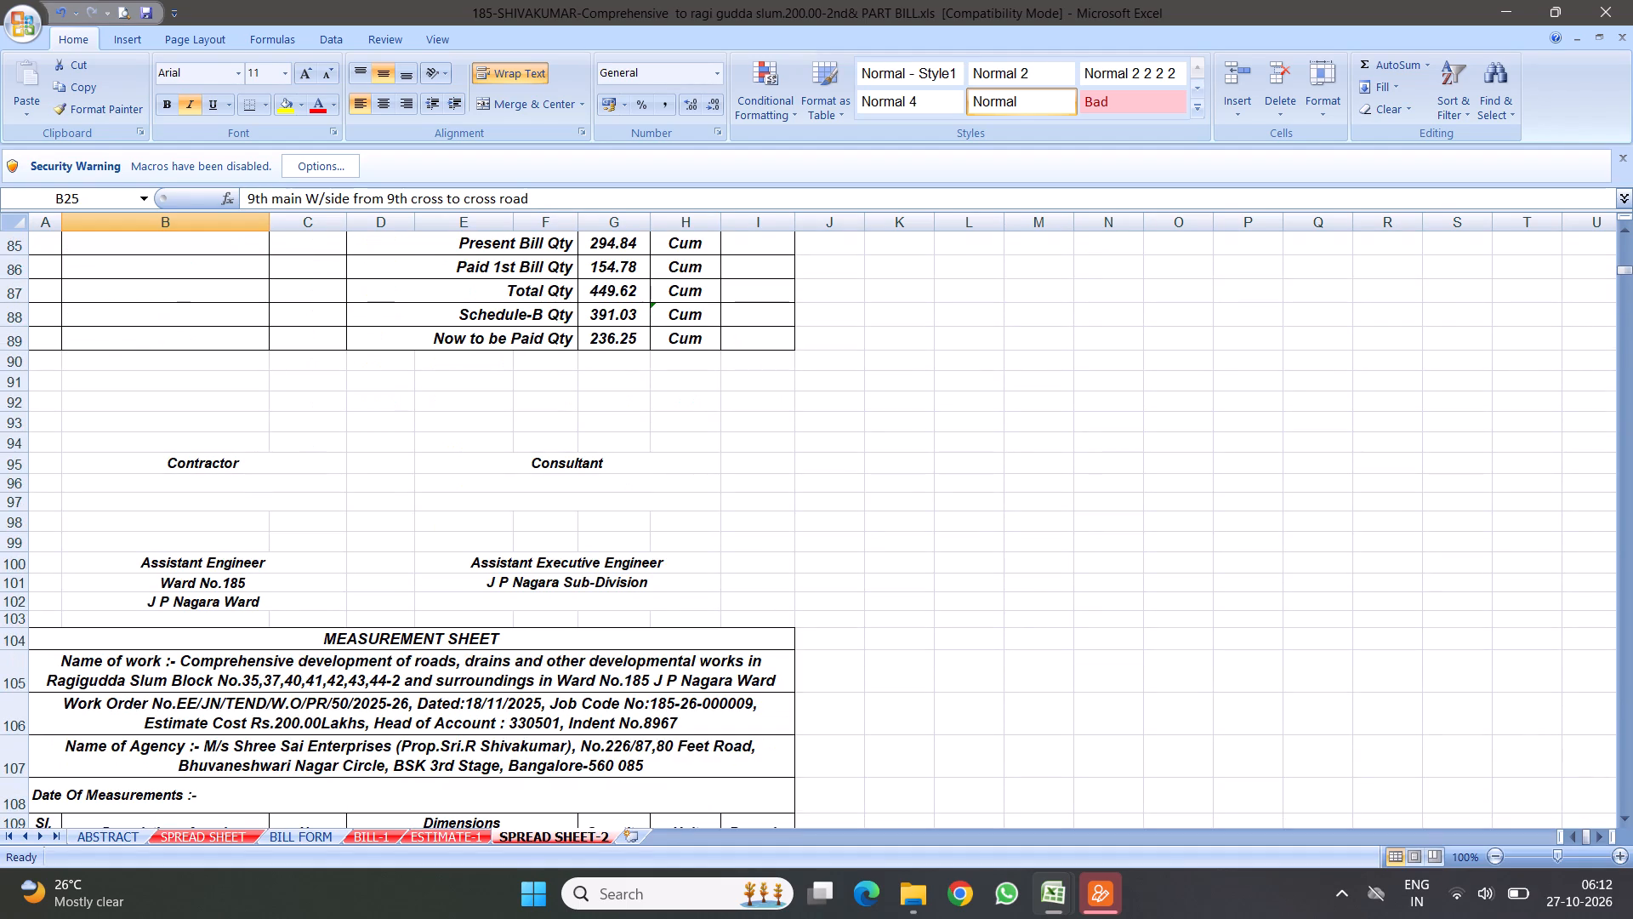
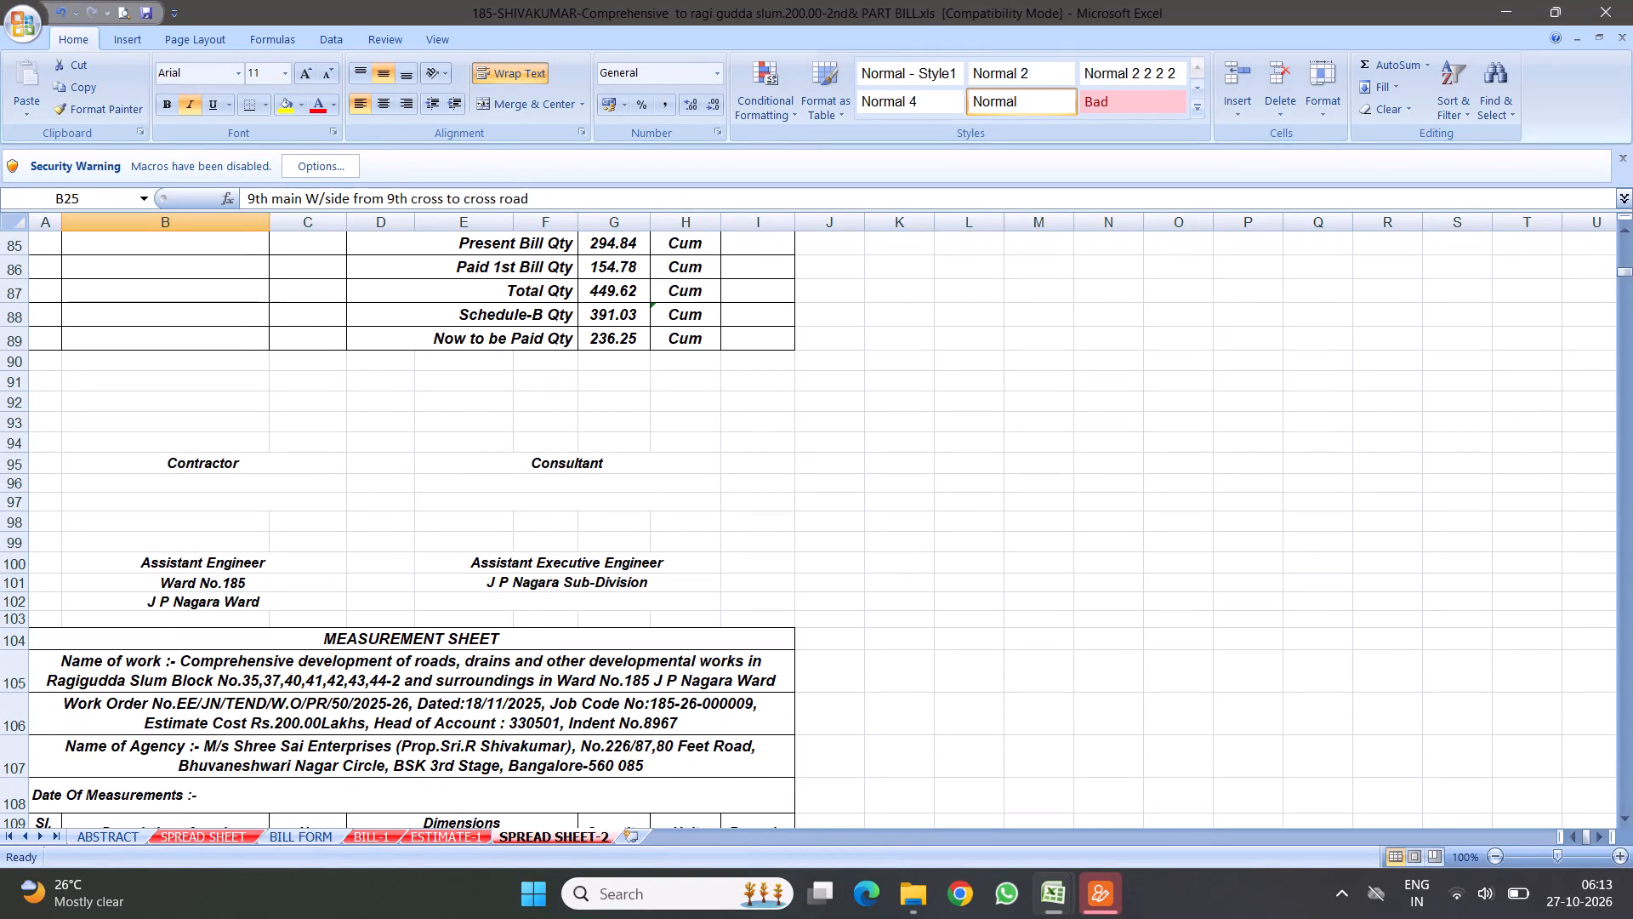
Set the depth to 1.00 in all of item 3's RCC drain measurement rows, 73 to 82.
scroll(573, 502, "up", 6)
left_click(409, 420)
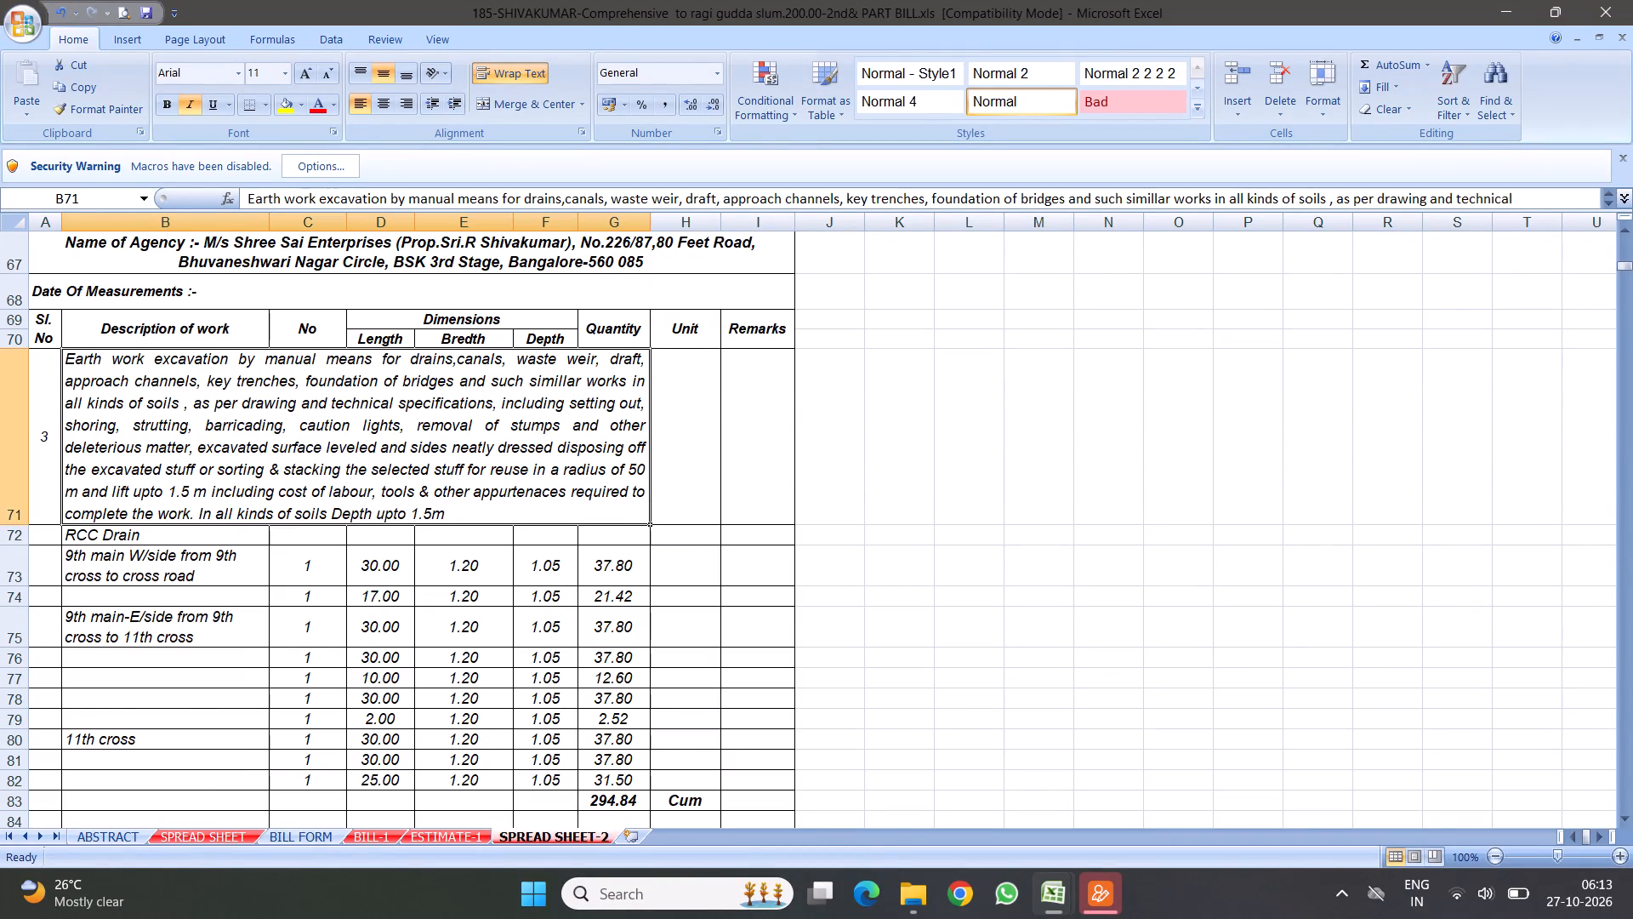
scroll(724, 559, "down", 5)
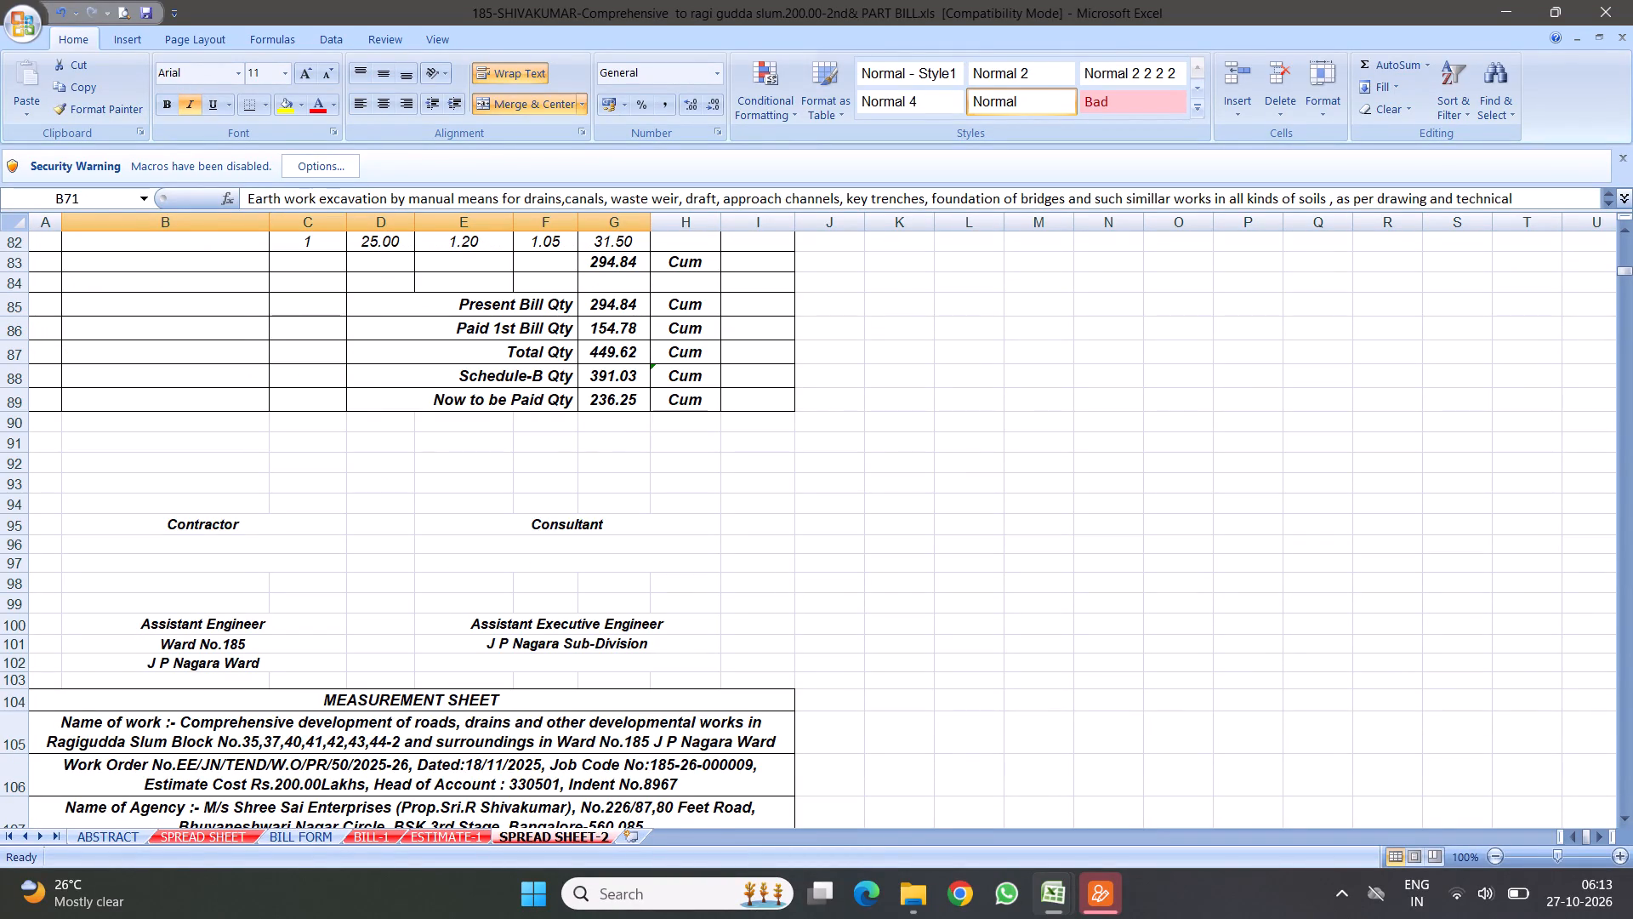
scroll(544, 436, "up", 4)
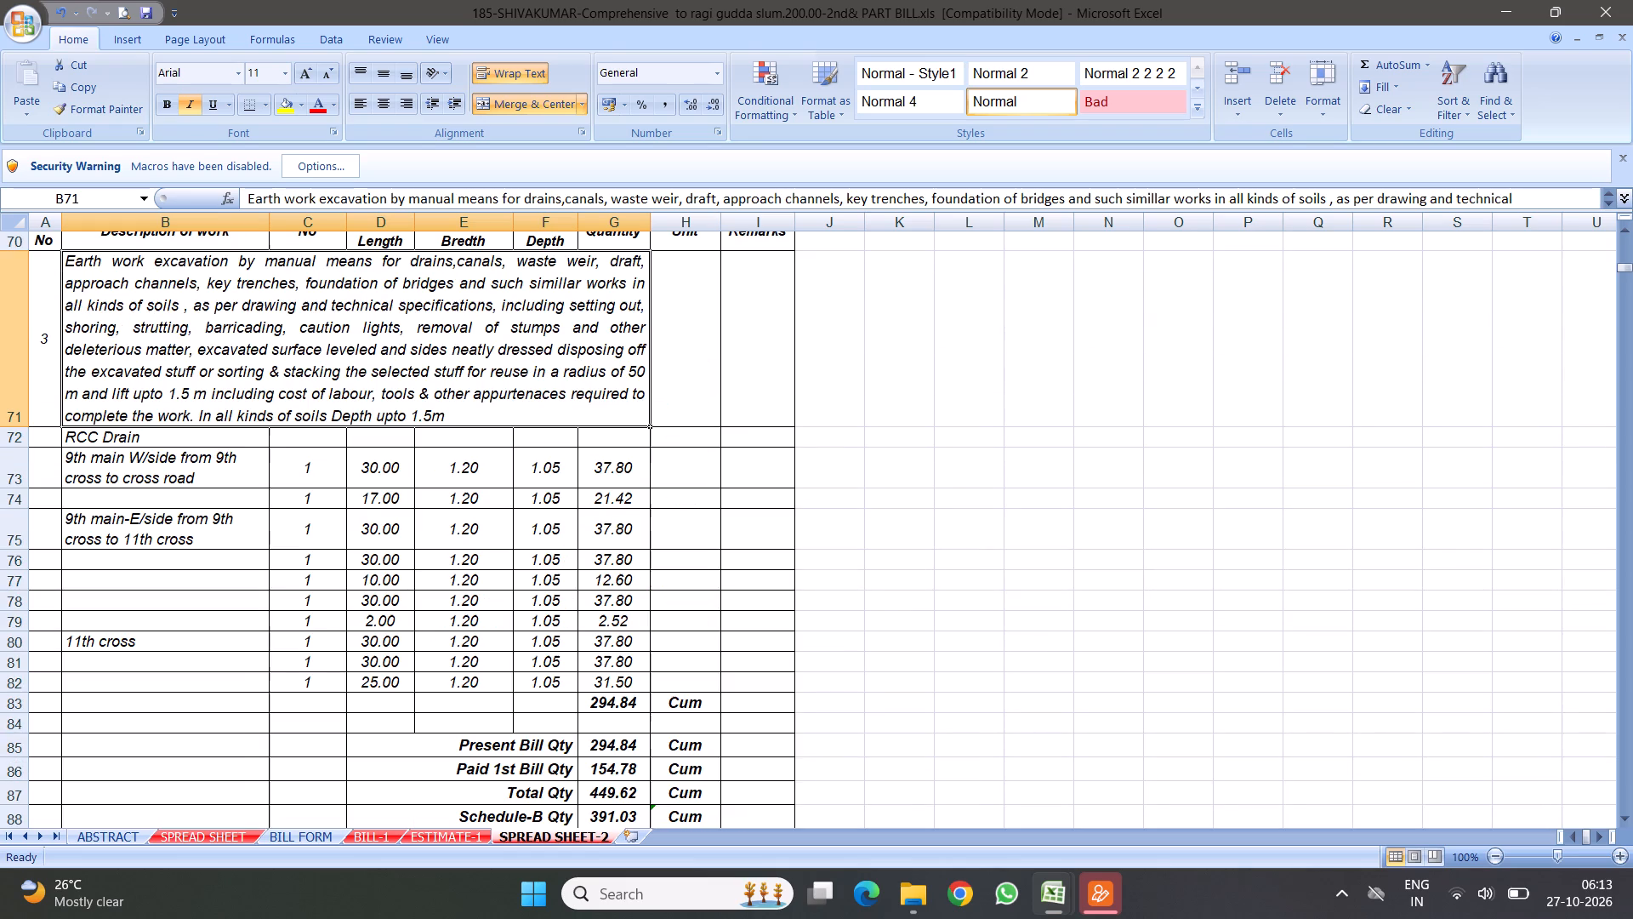
left_click(541, 470)
key("1")
key("Return")
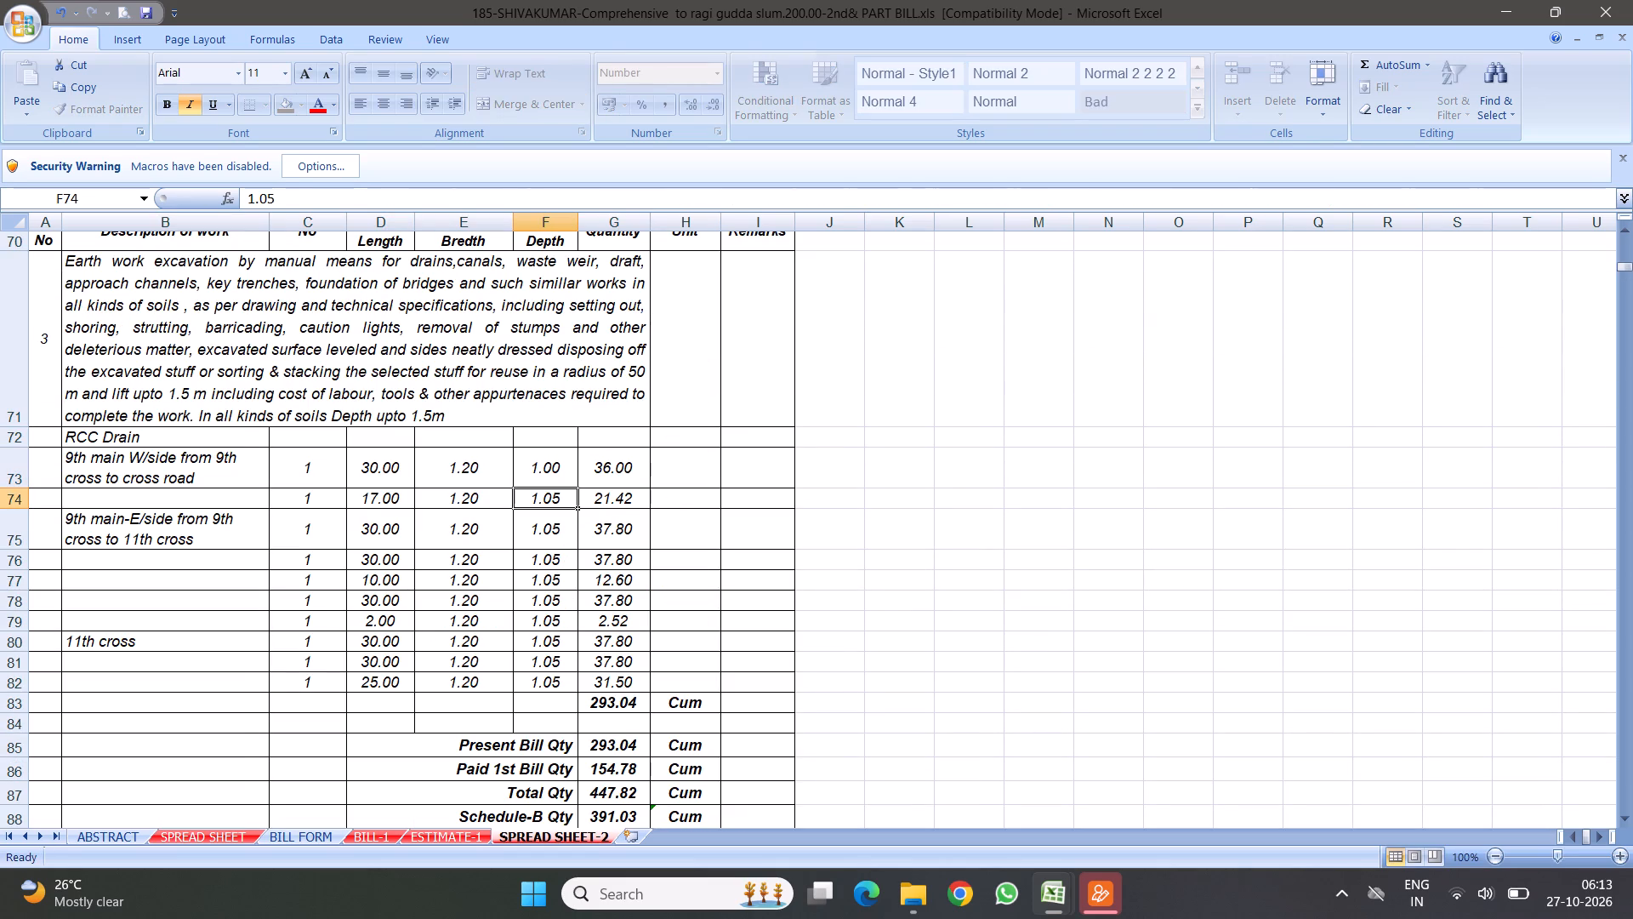
left_click(541, 470)
left_click_drag(575, 492, 571, 583)
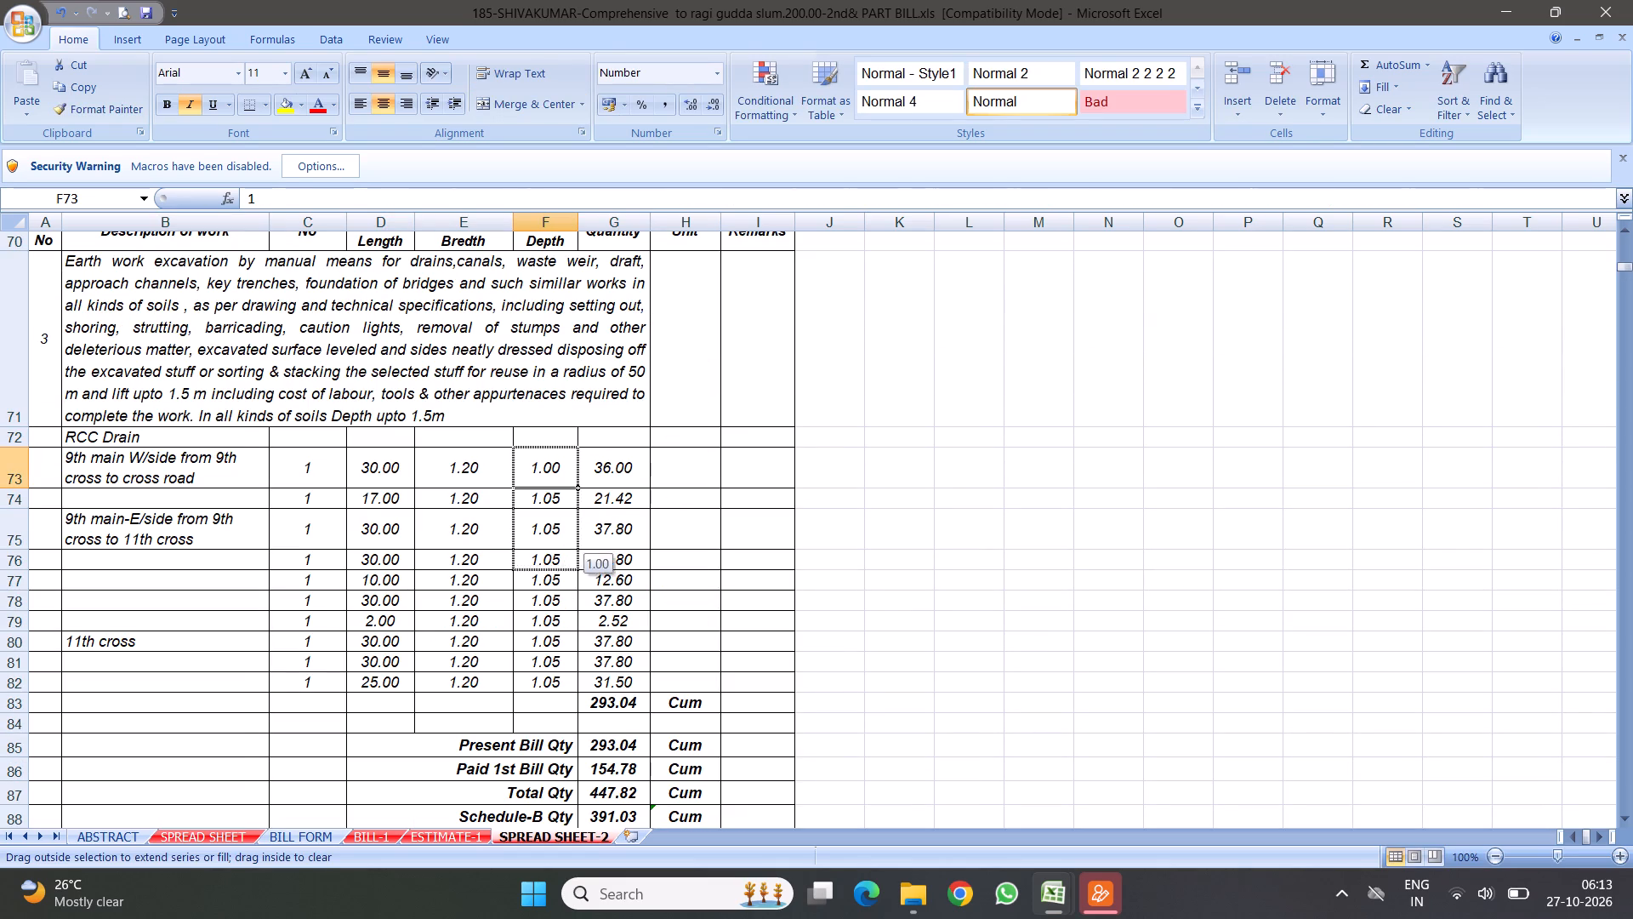
left_click_drag(571, 583, 567, 693)
scroll(623, 619, "down", 4)
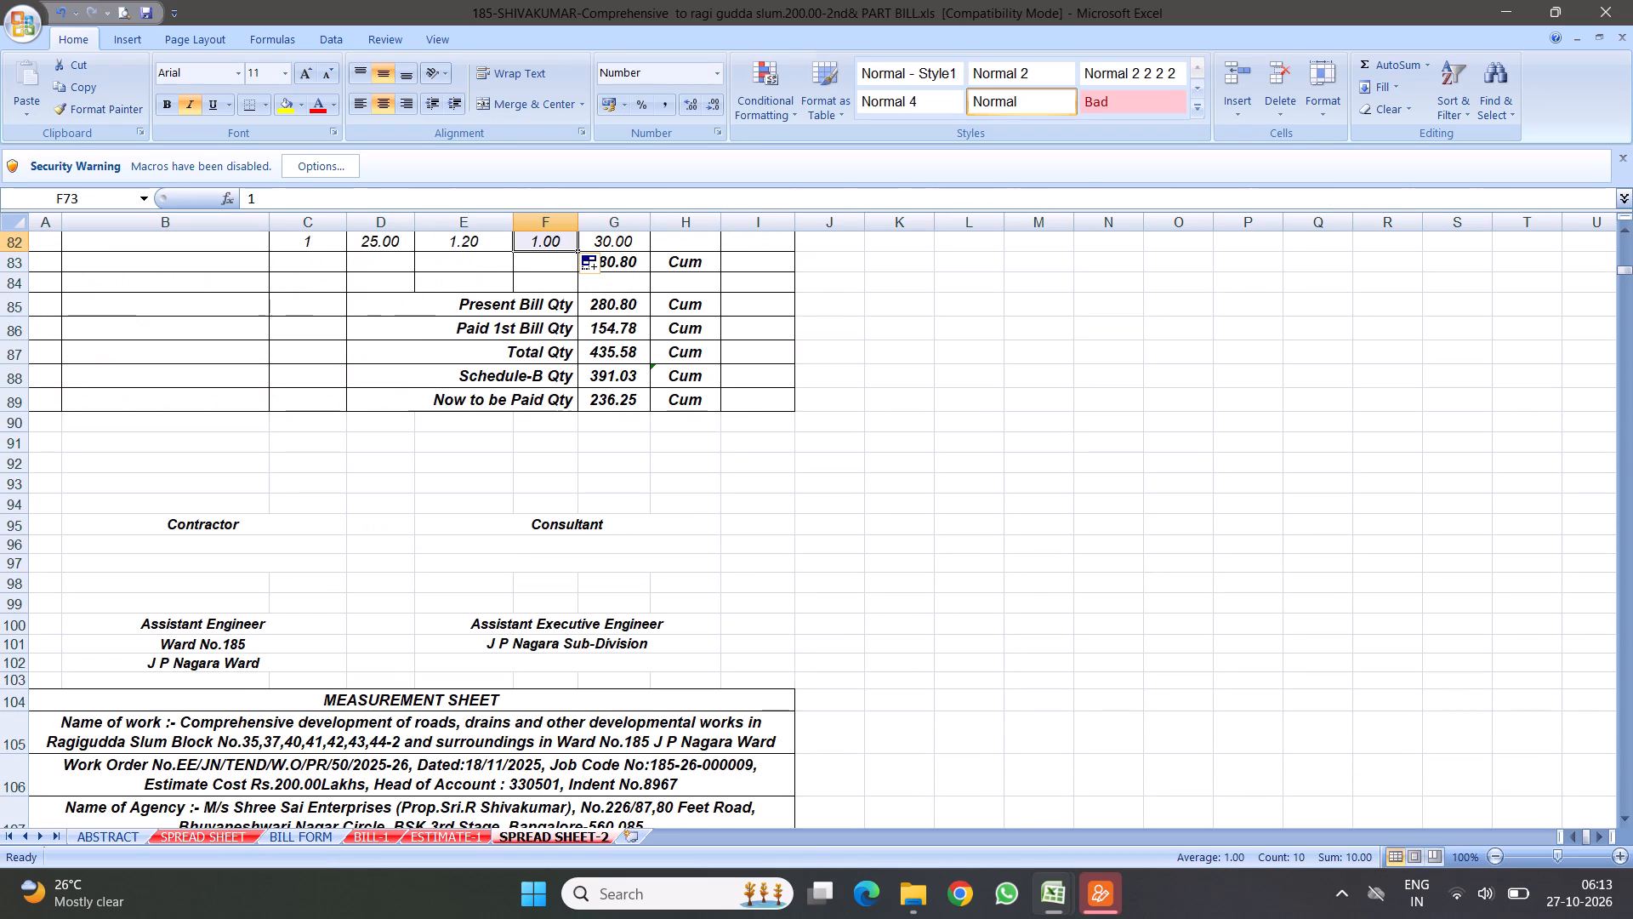
left_click(617, 260)
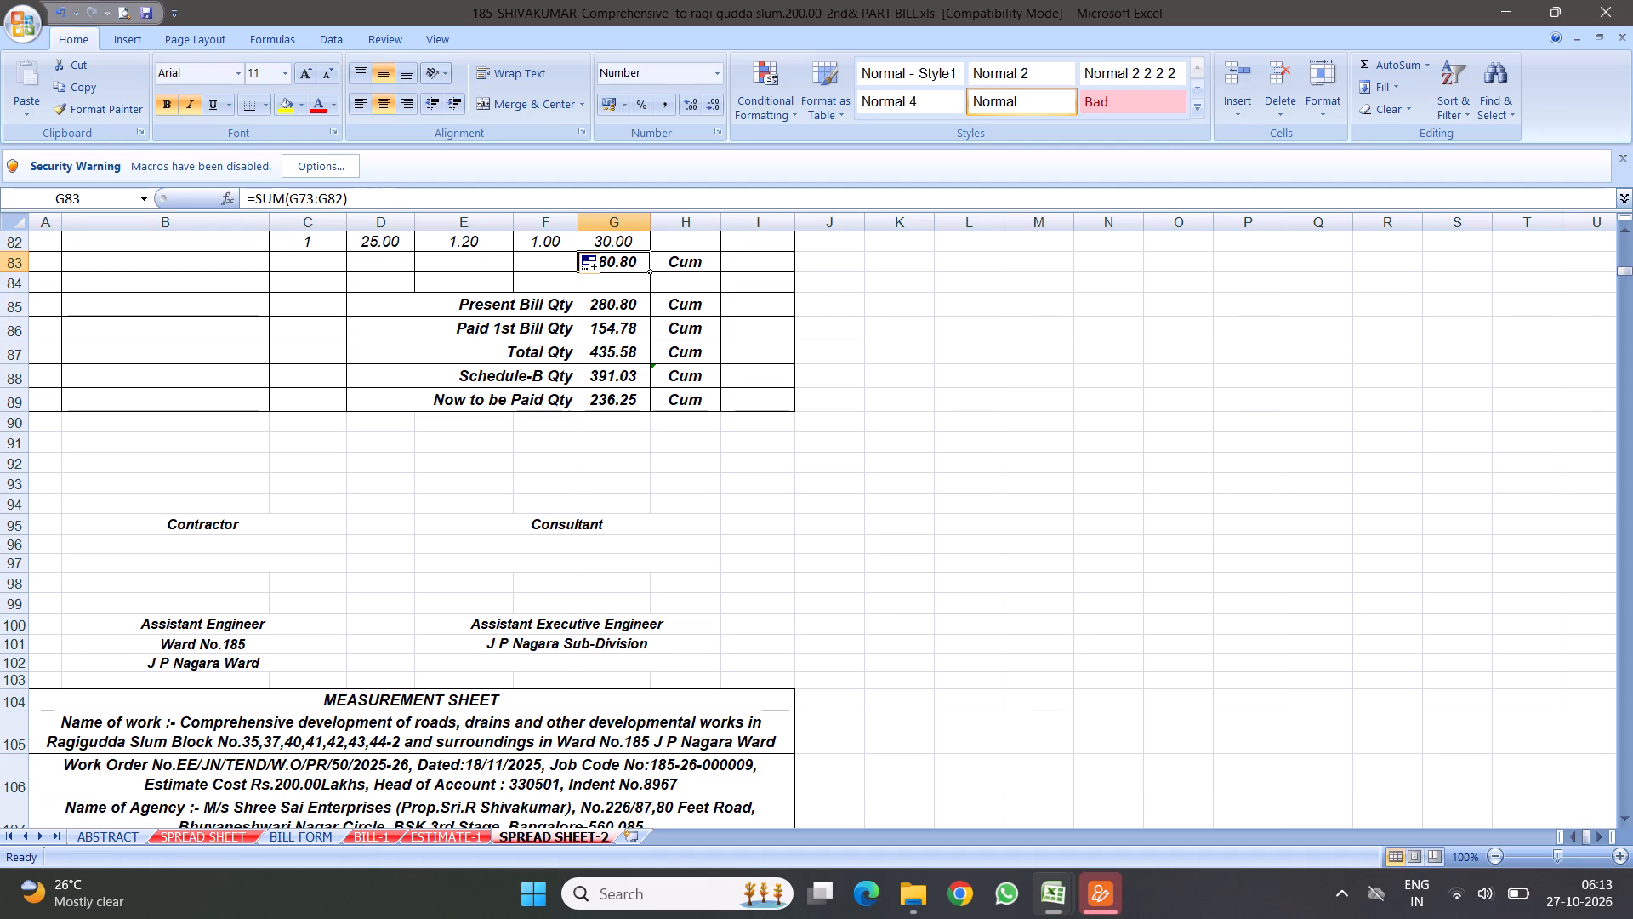
left_click(369, 195)
left_click(1014, 372)
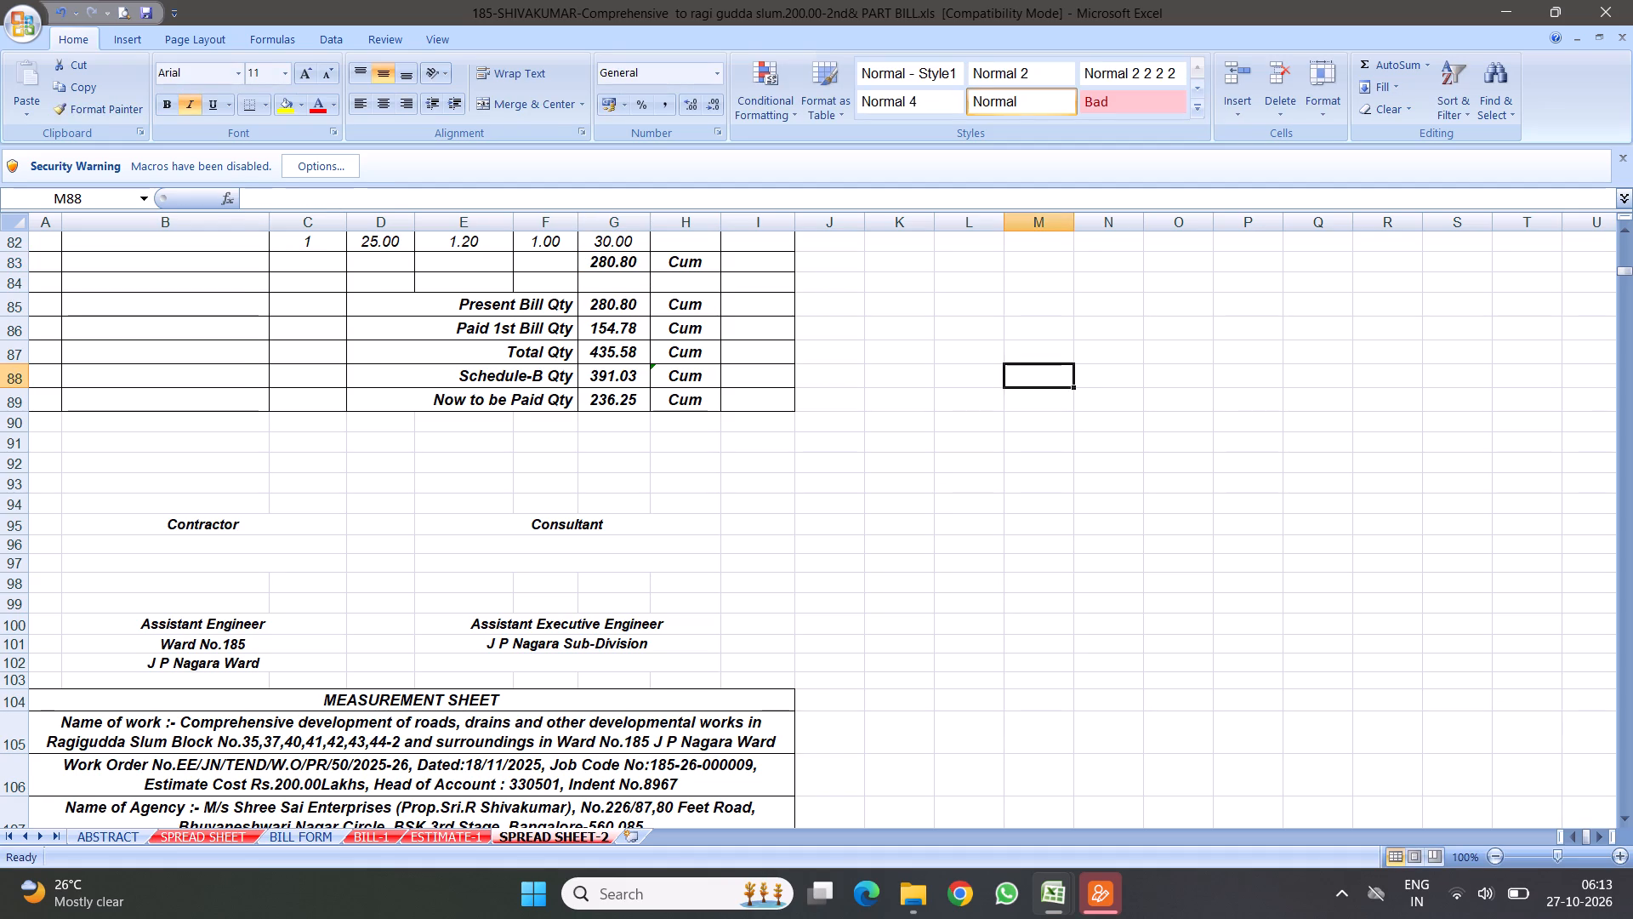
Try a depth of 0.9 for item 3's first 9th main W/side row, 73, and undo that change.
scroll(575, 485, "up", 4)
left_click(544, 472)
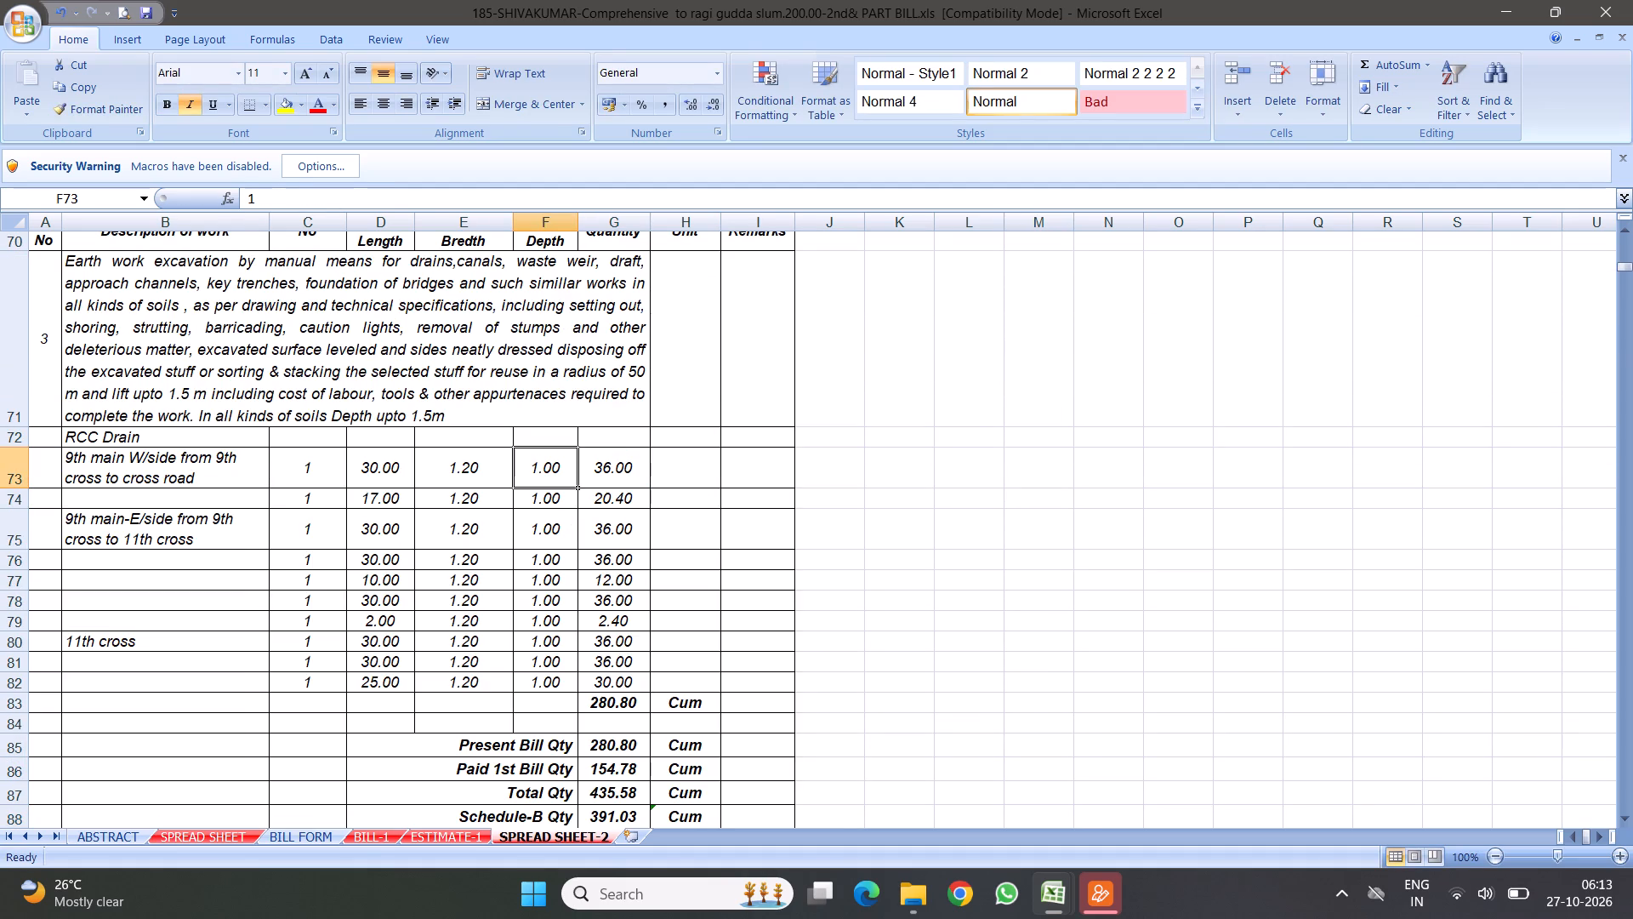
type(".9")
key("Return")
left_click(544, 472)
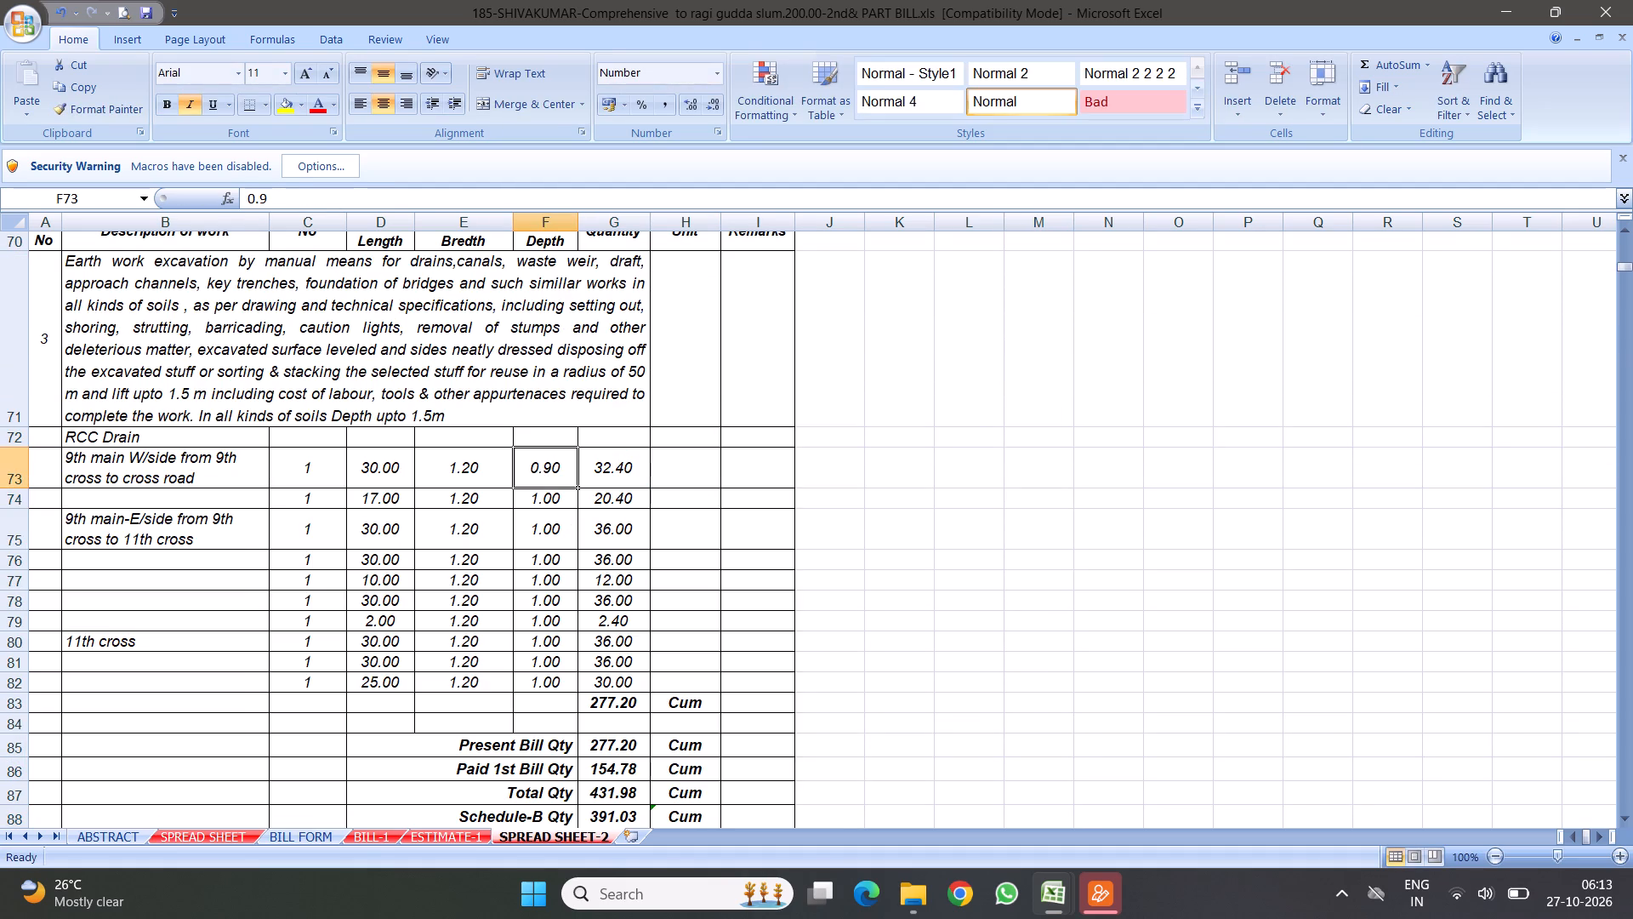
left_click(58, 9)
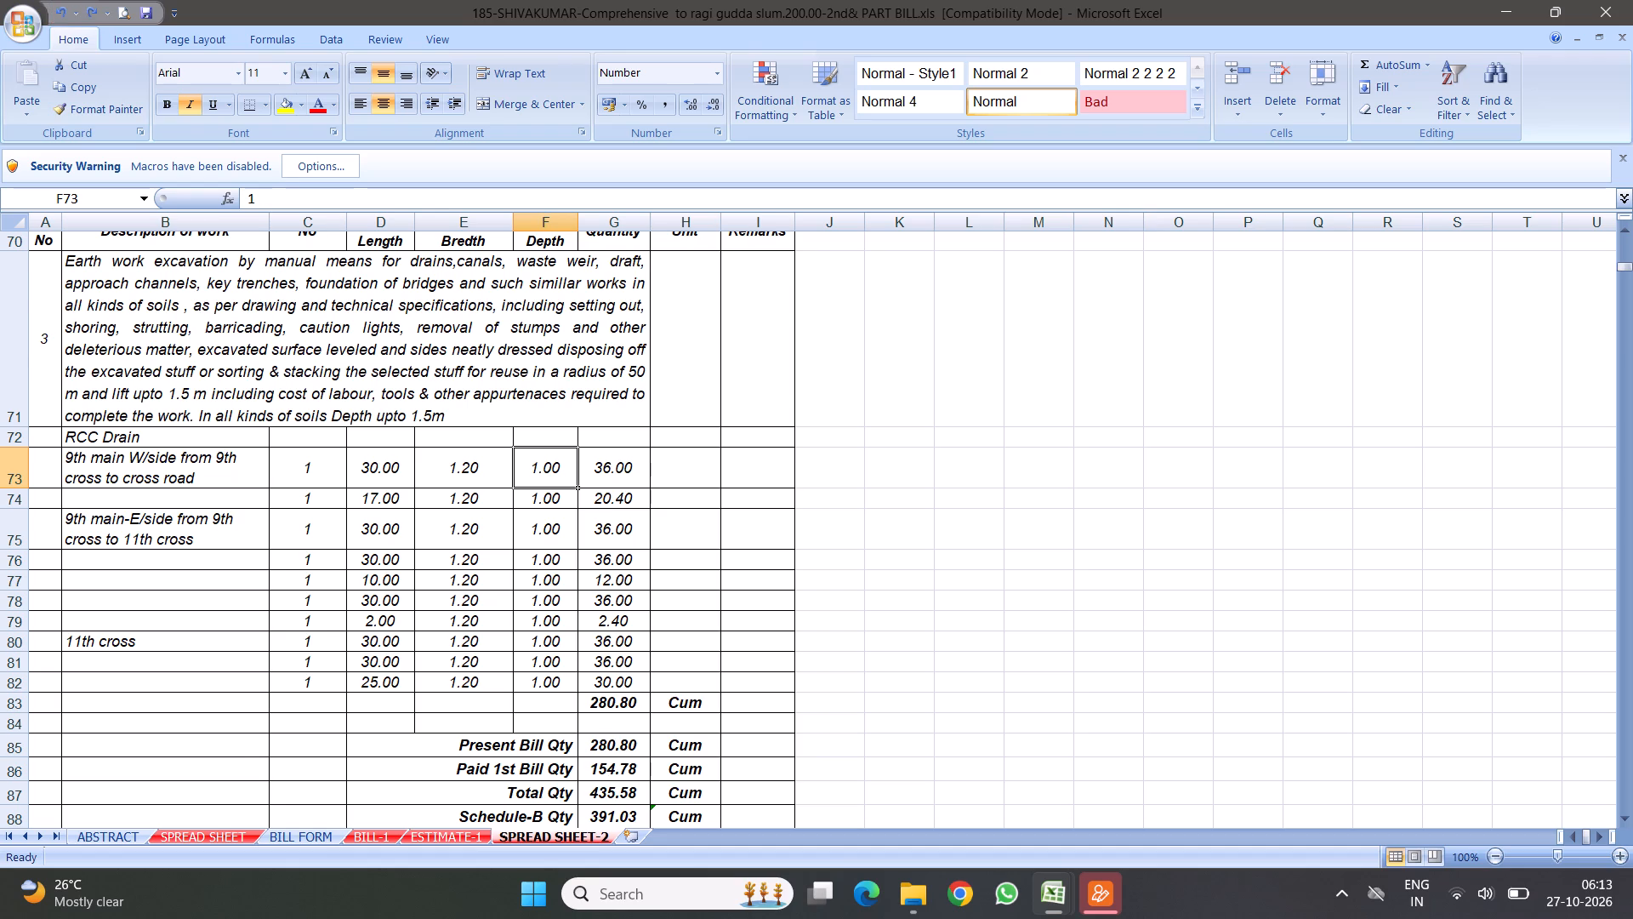
Examine the measurements and bill quantity summaries of the items below item 3, down to item 8's lead for disposal of earth.
scroll(724, 673, "down", 5)
scroll(427, 562, "down", 10)
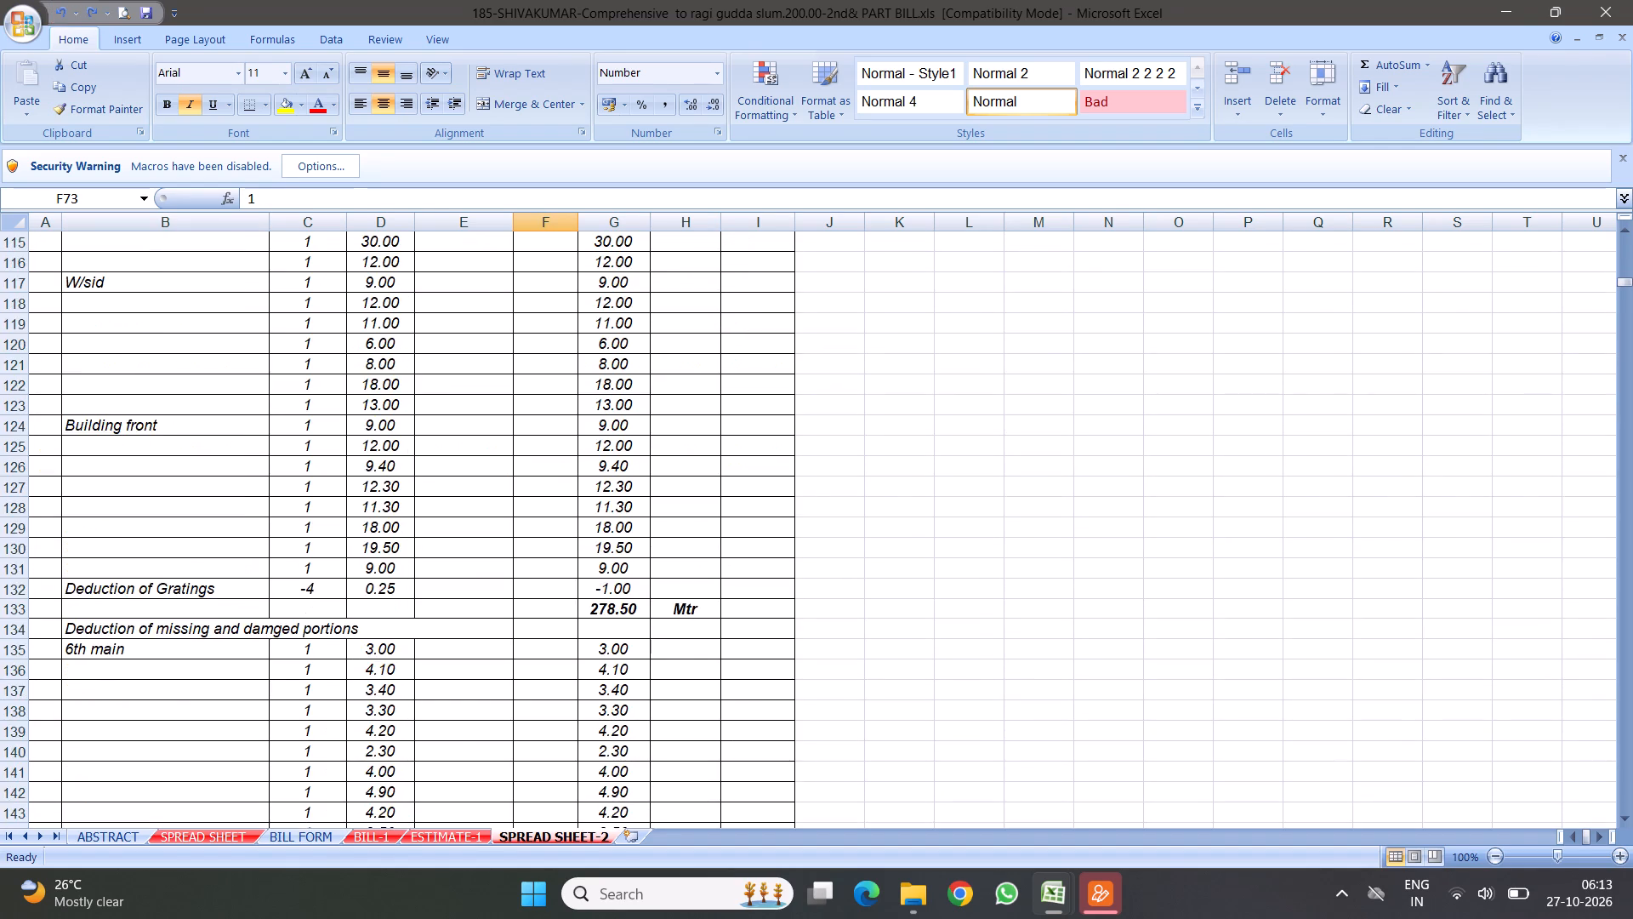
scroll(424, 500, "down", 4)
scroll(763, 504, "down", 3)
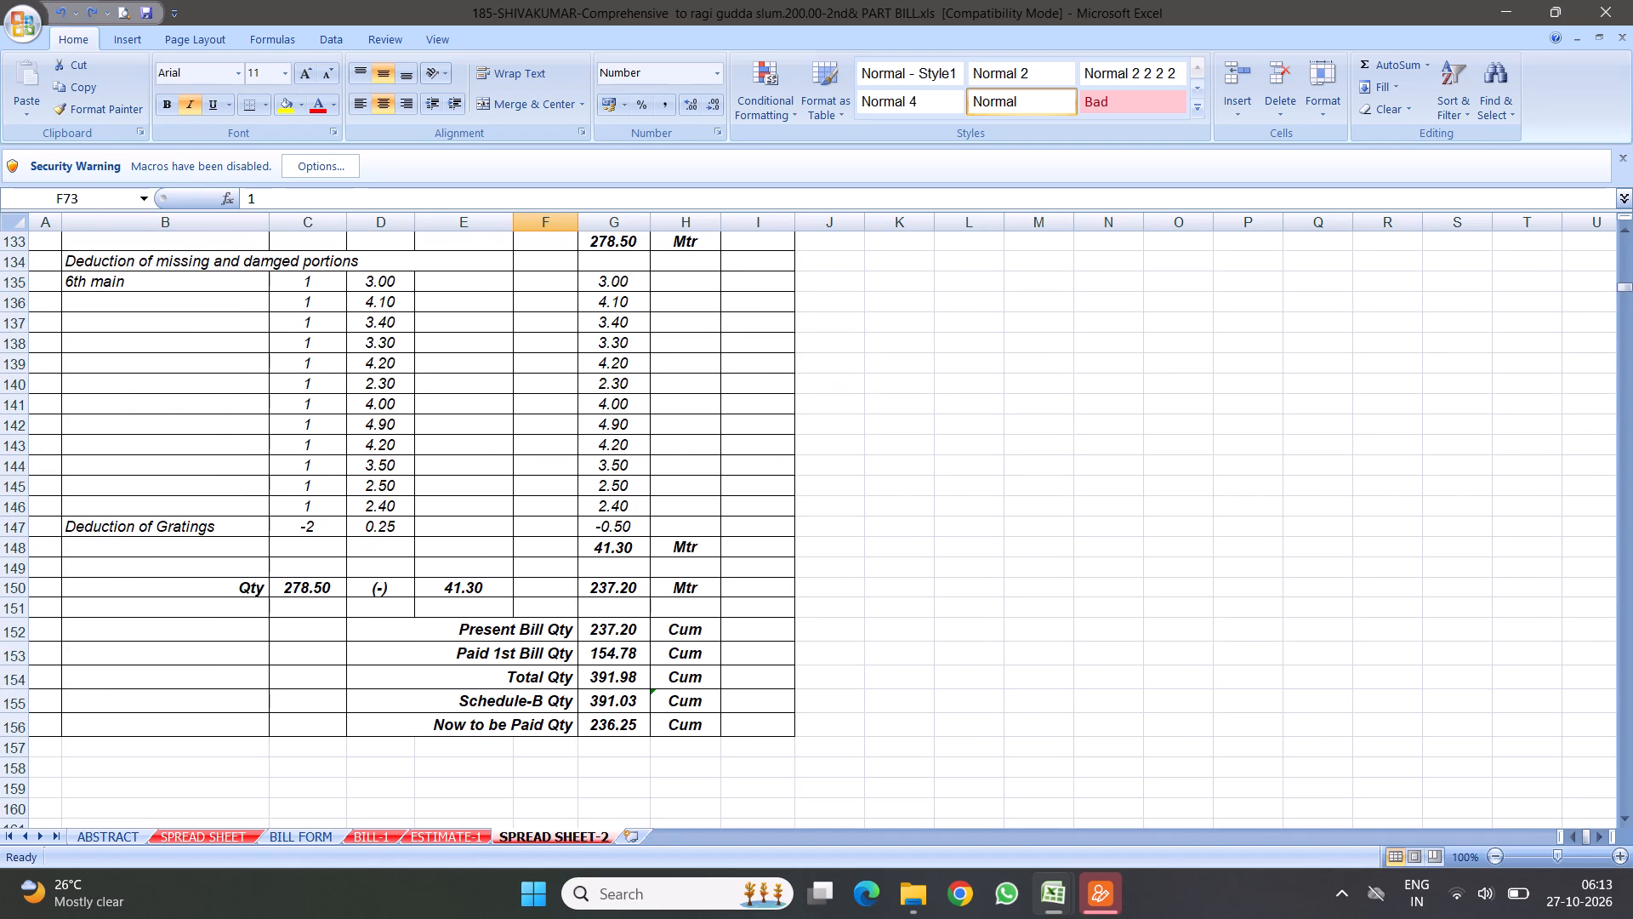
scroll(525, 503, "down", 13)
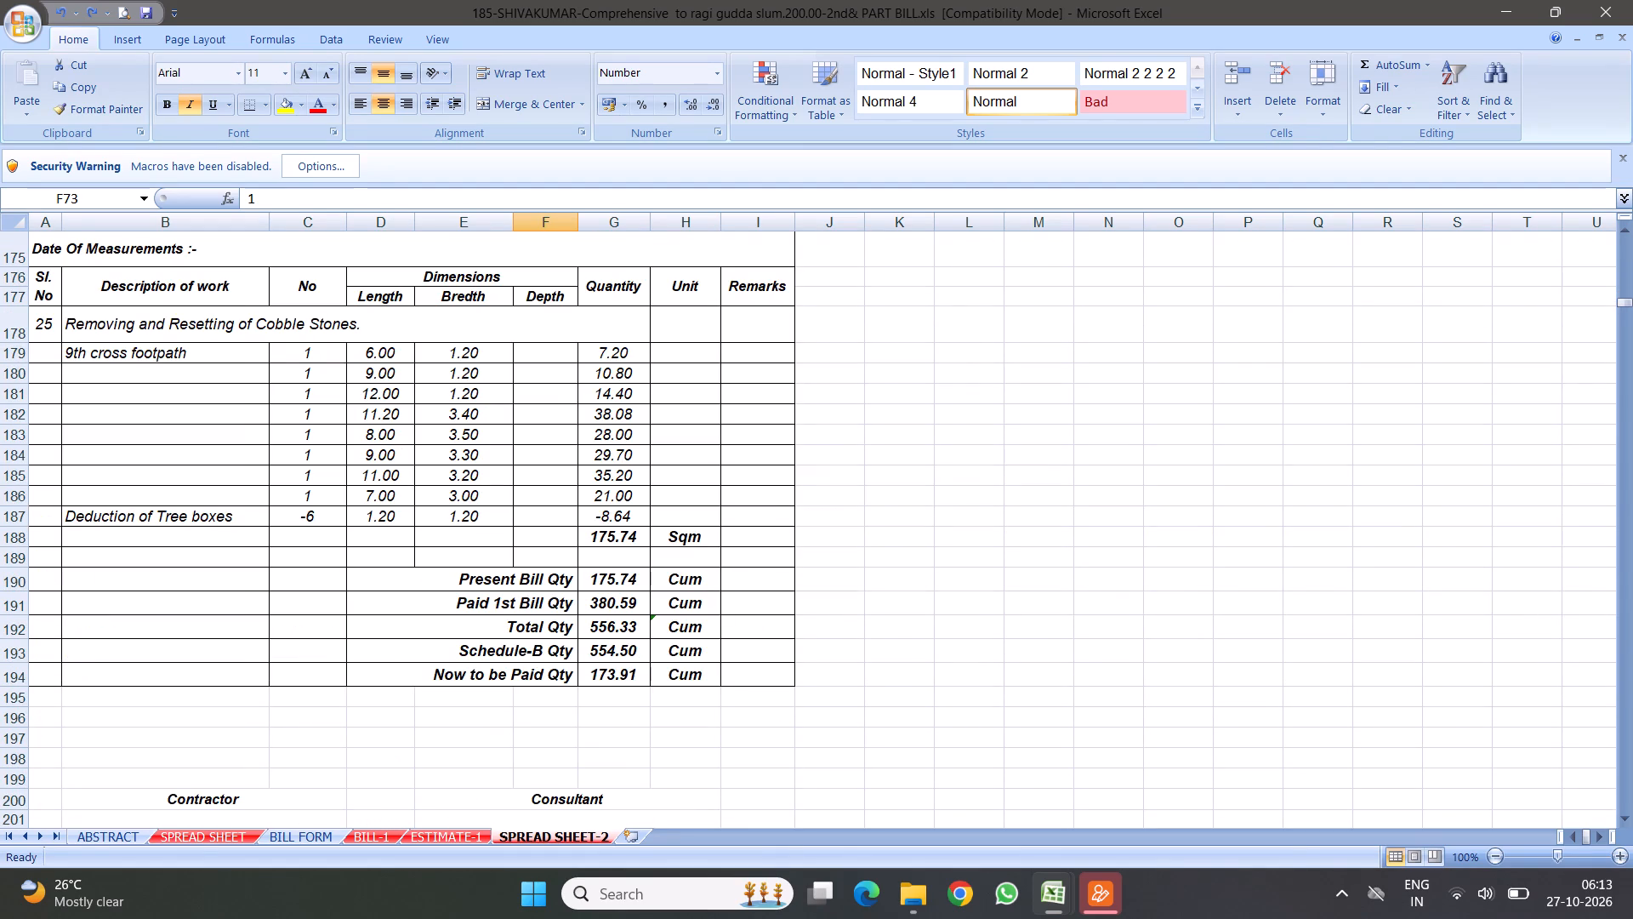
left_click(228, 323)
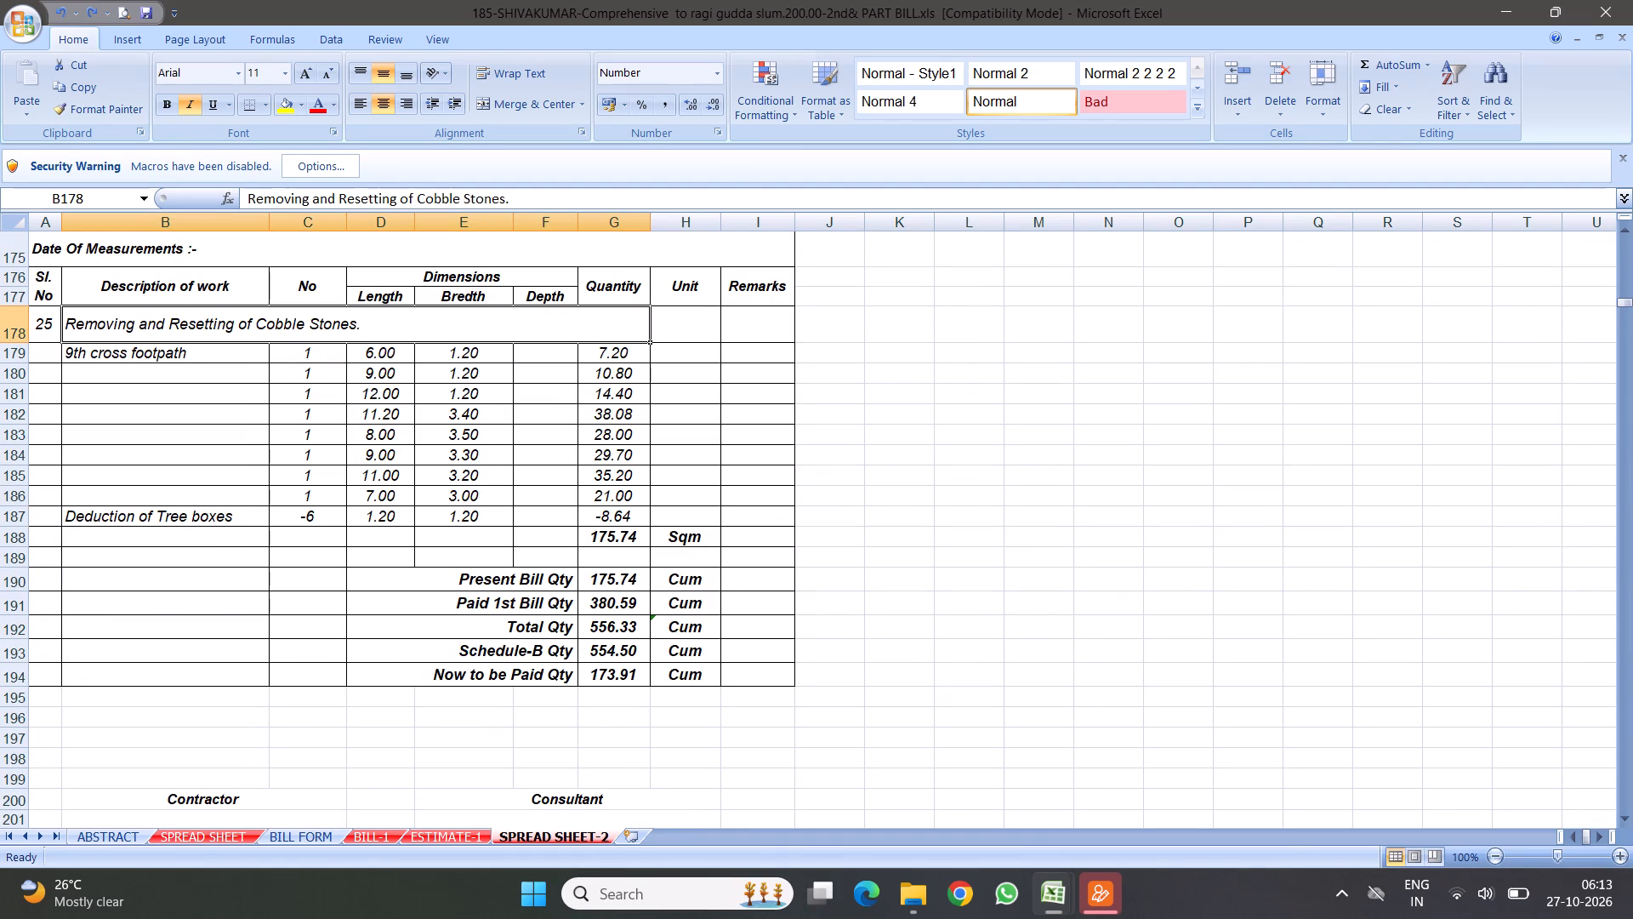
scroll(482, 564, "down", 12)
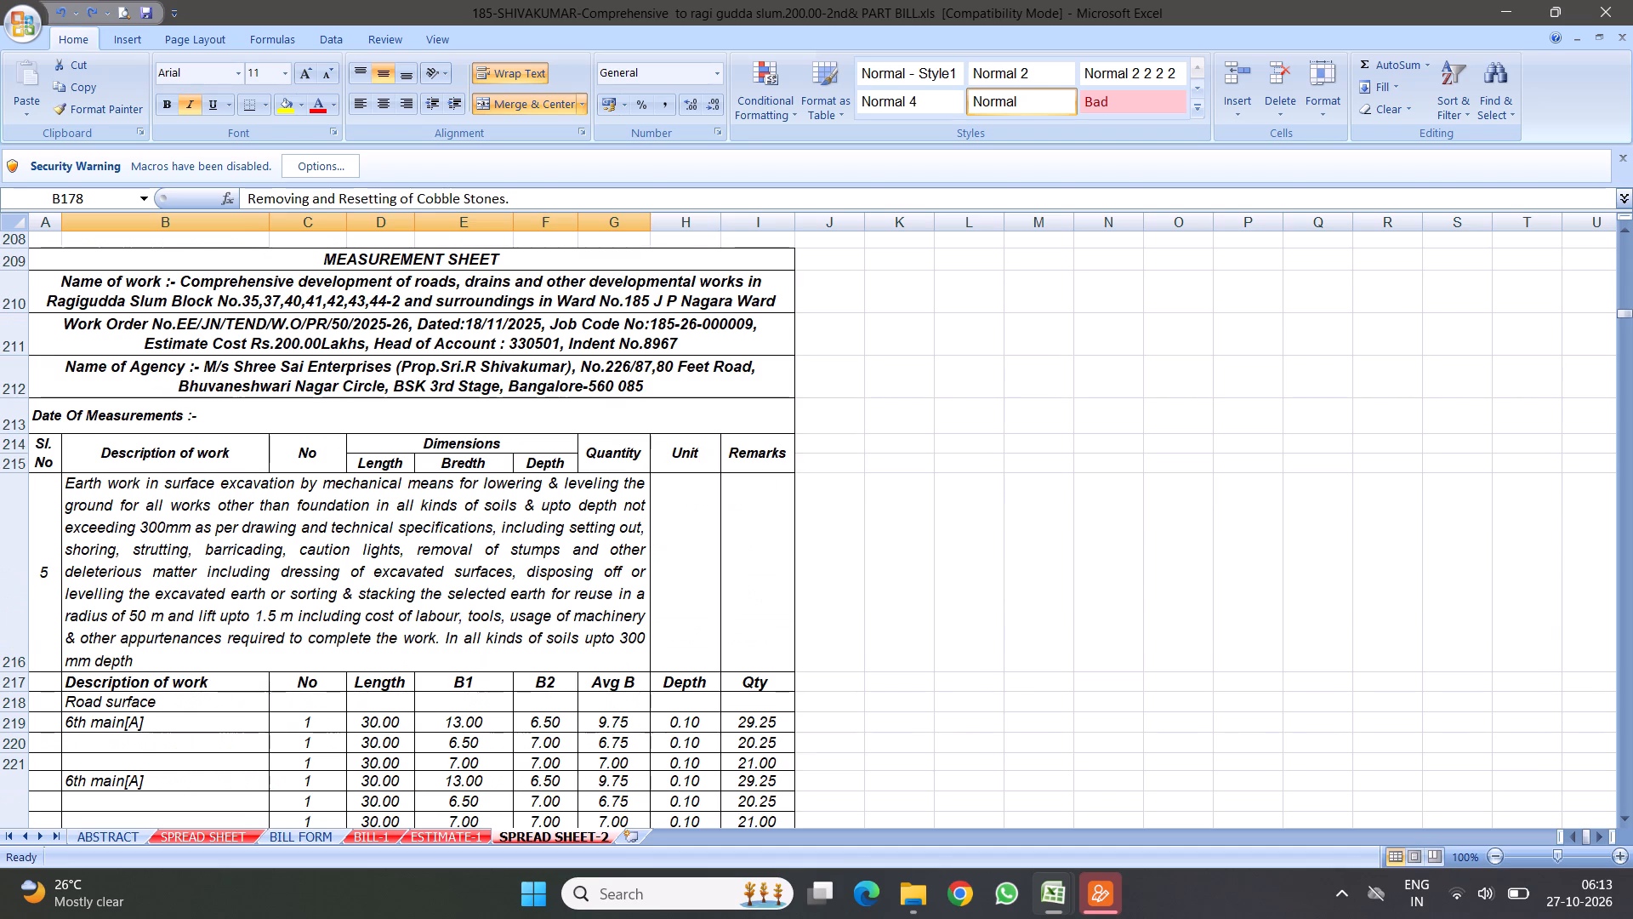
left_click(298, 463)
scroll(583, 541, "down", 6)
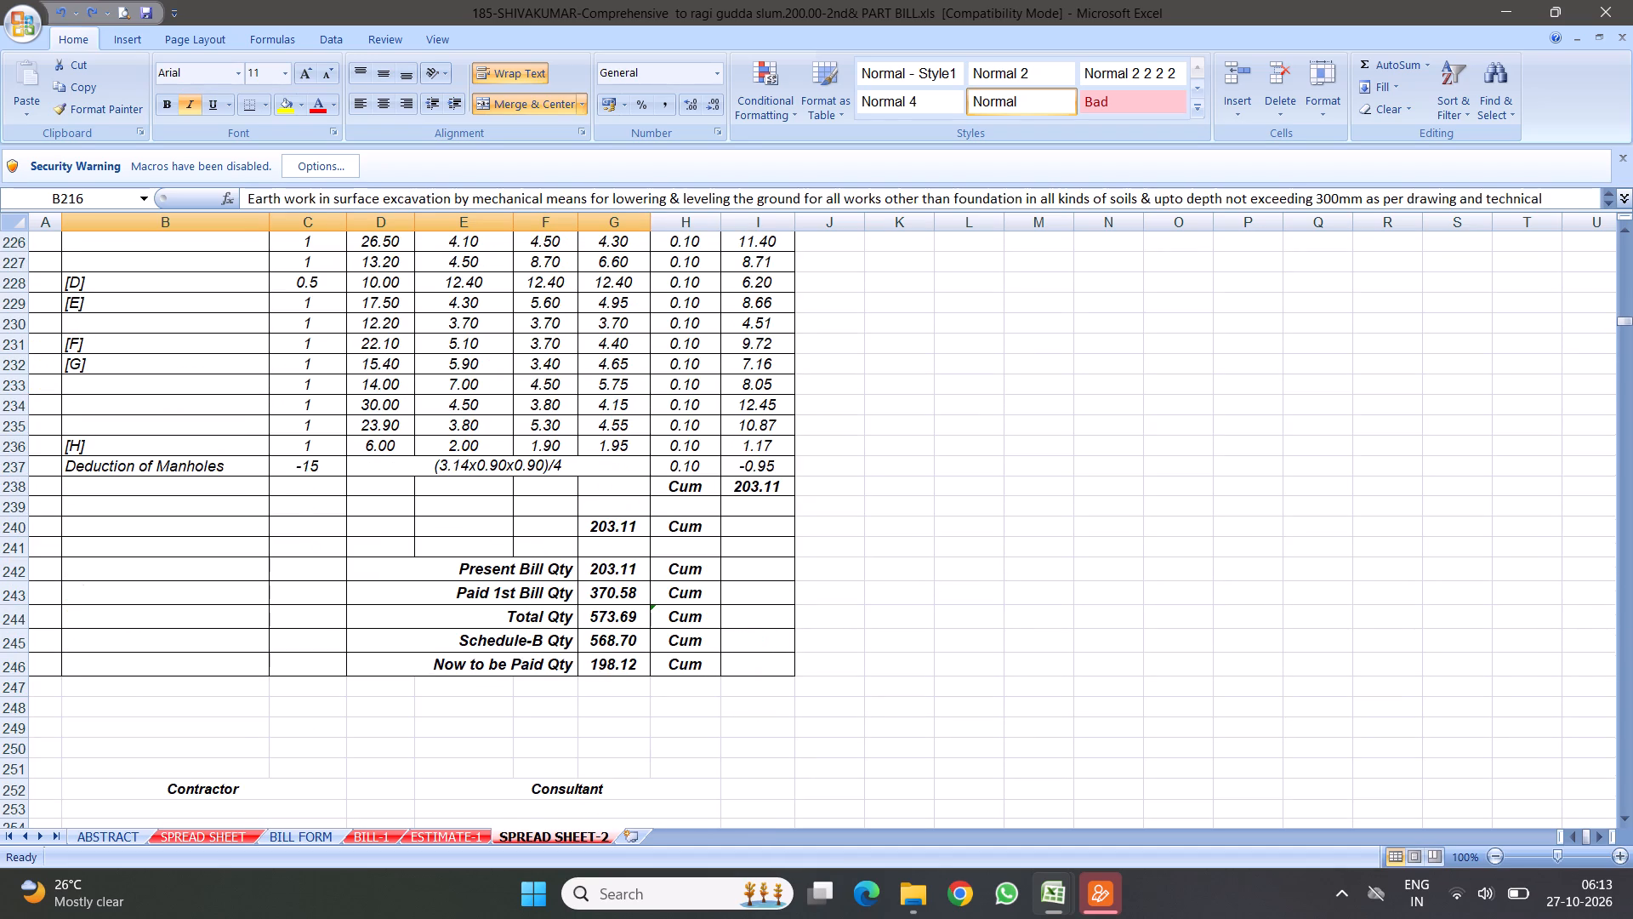
scroll(571, 467, "down", 11)
left_click(359, 482)
scroll(359, 517, "down", 4)
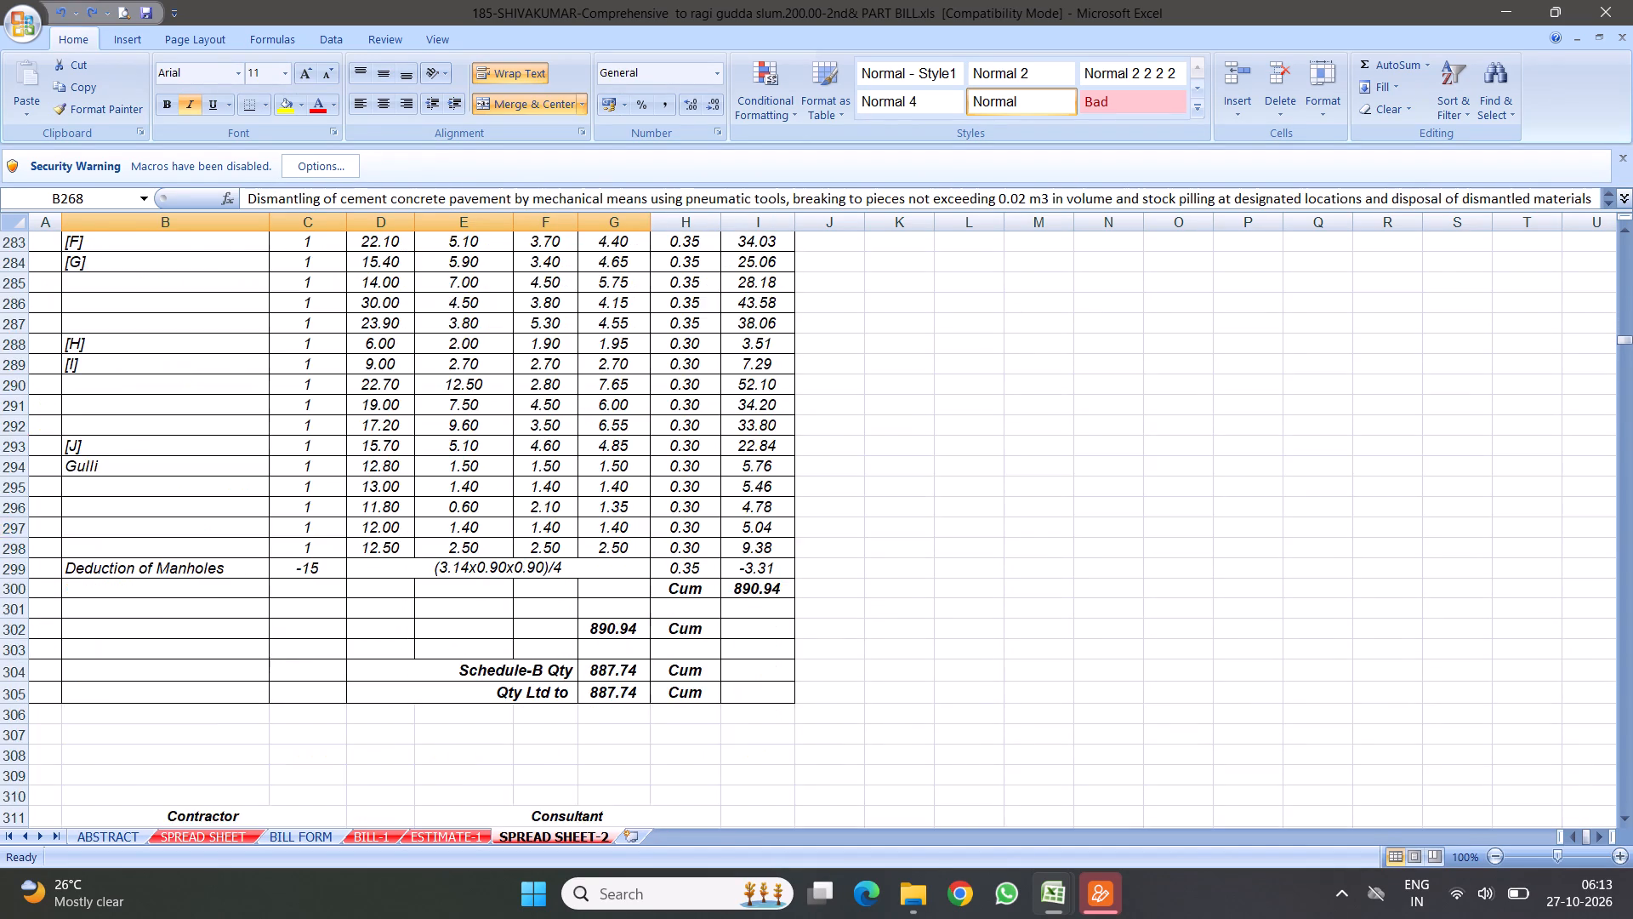
scroll(385, 526, "down", 17)
left_click(323, 462)
scroll(331, 490, "down", 7)
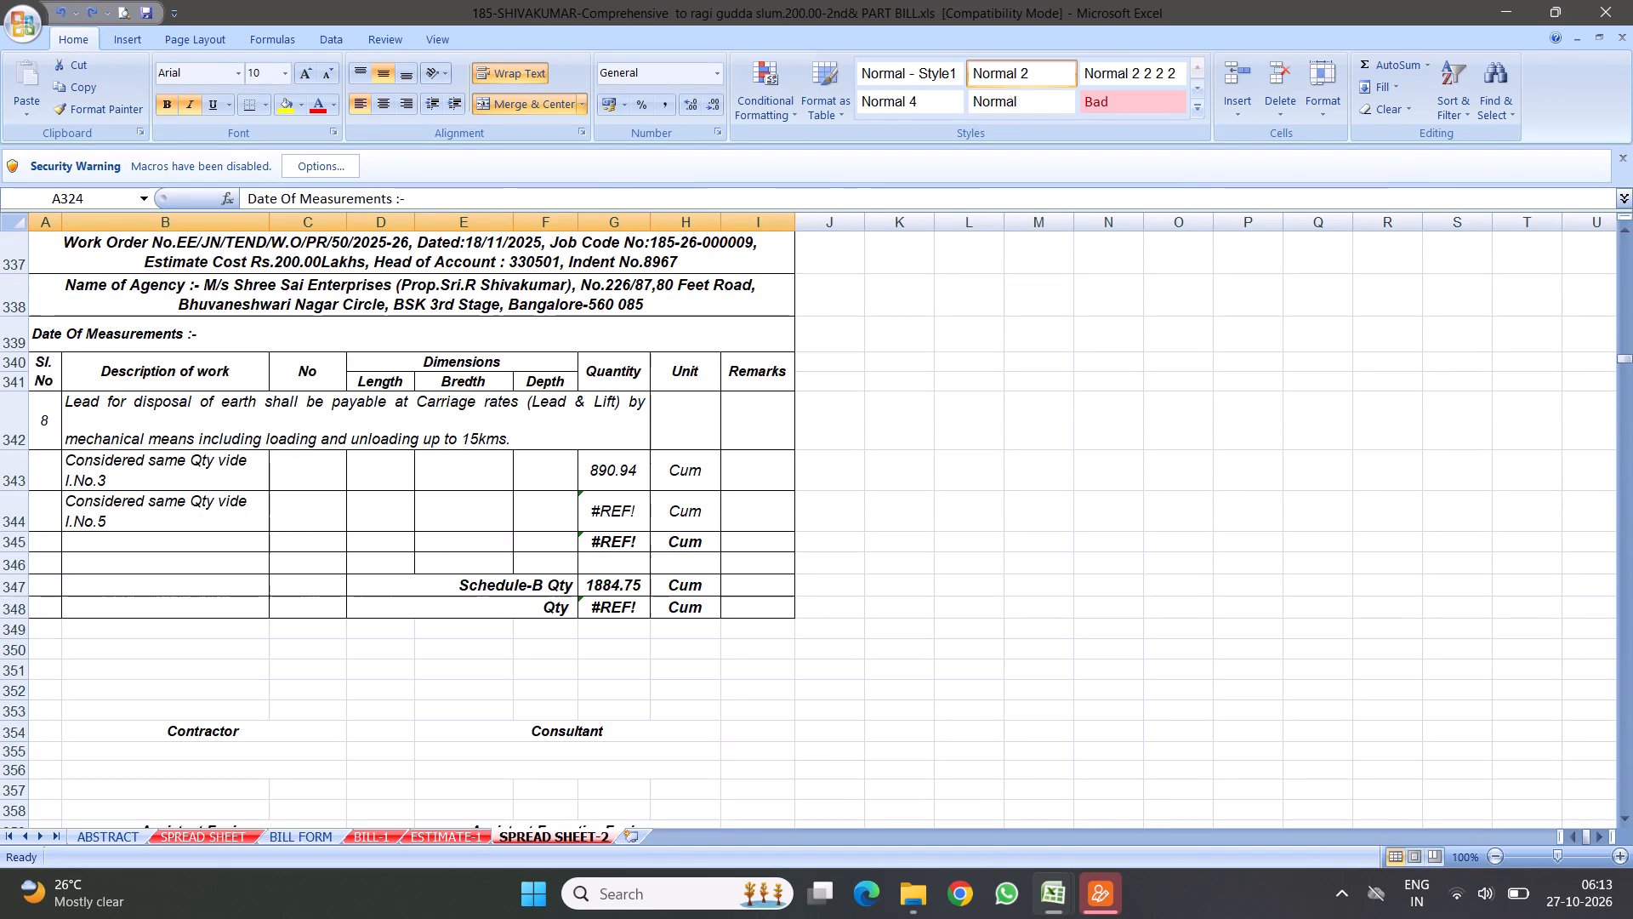
left_click(337, 419)
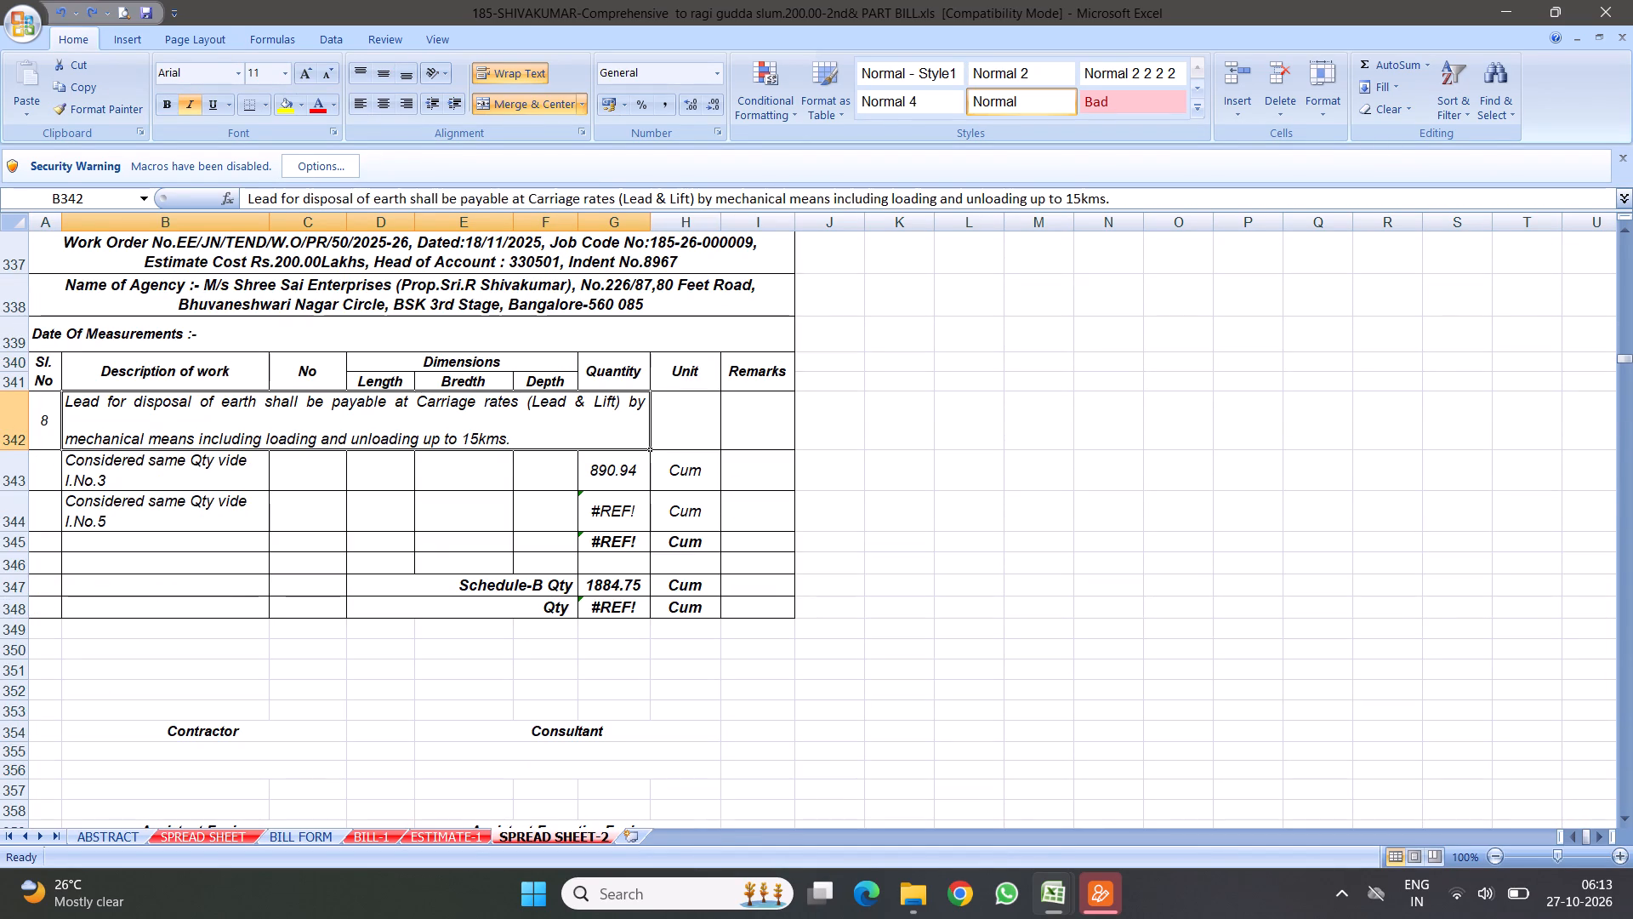
Link the quantity of item 8's "Considered same Qty vide I.No.5" row, cell G344, to item 5's quantity.
left_click(621, 517)
key("equal")
scroll(668, 408, "up", 4)
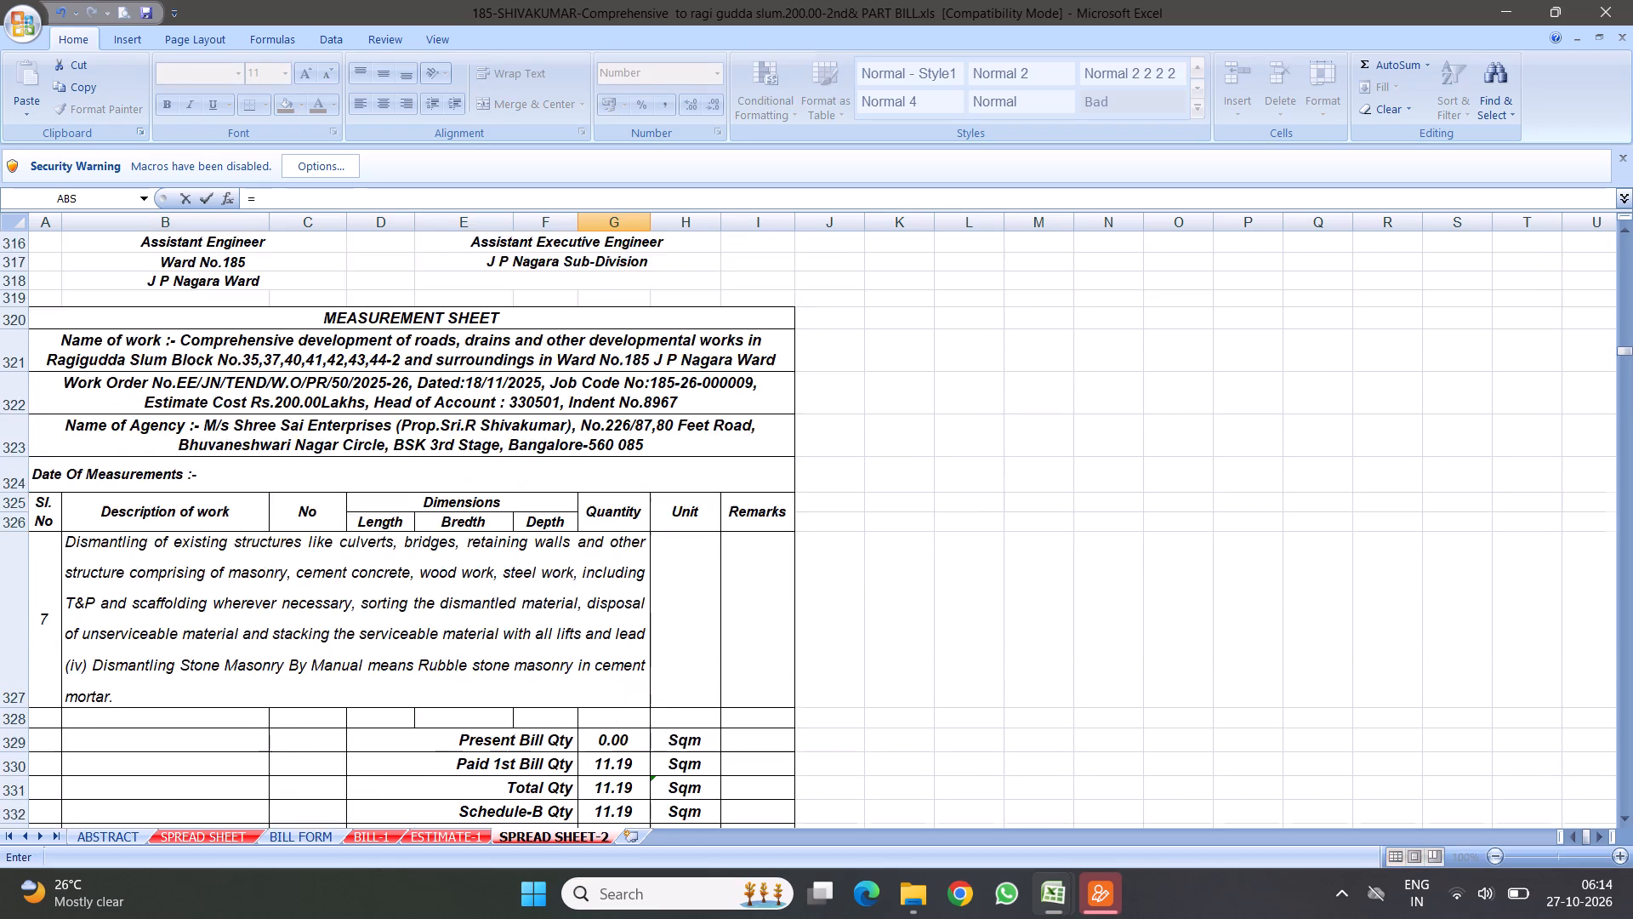
scroll(630, 420, "up", 11)
scroll(356, 446, "up", 14)
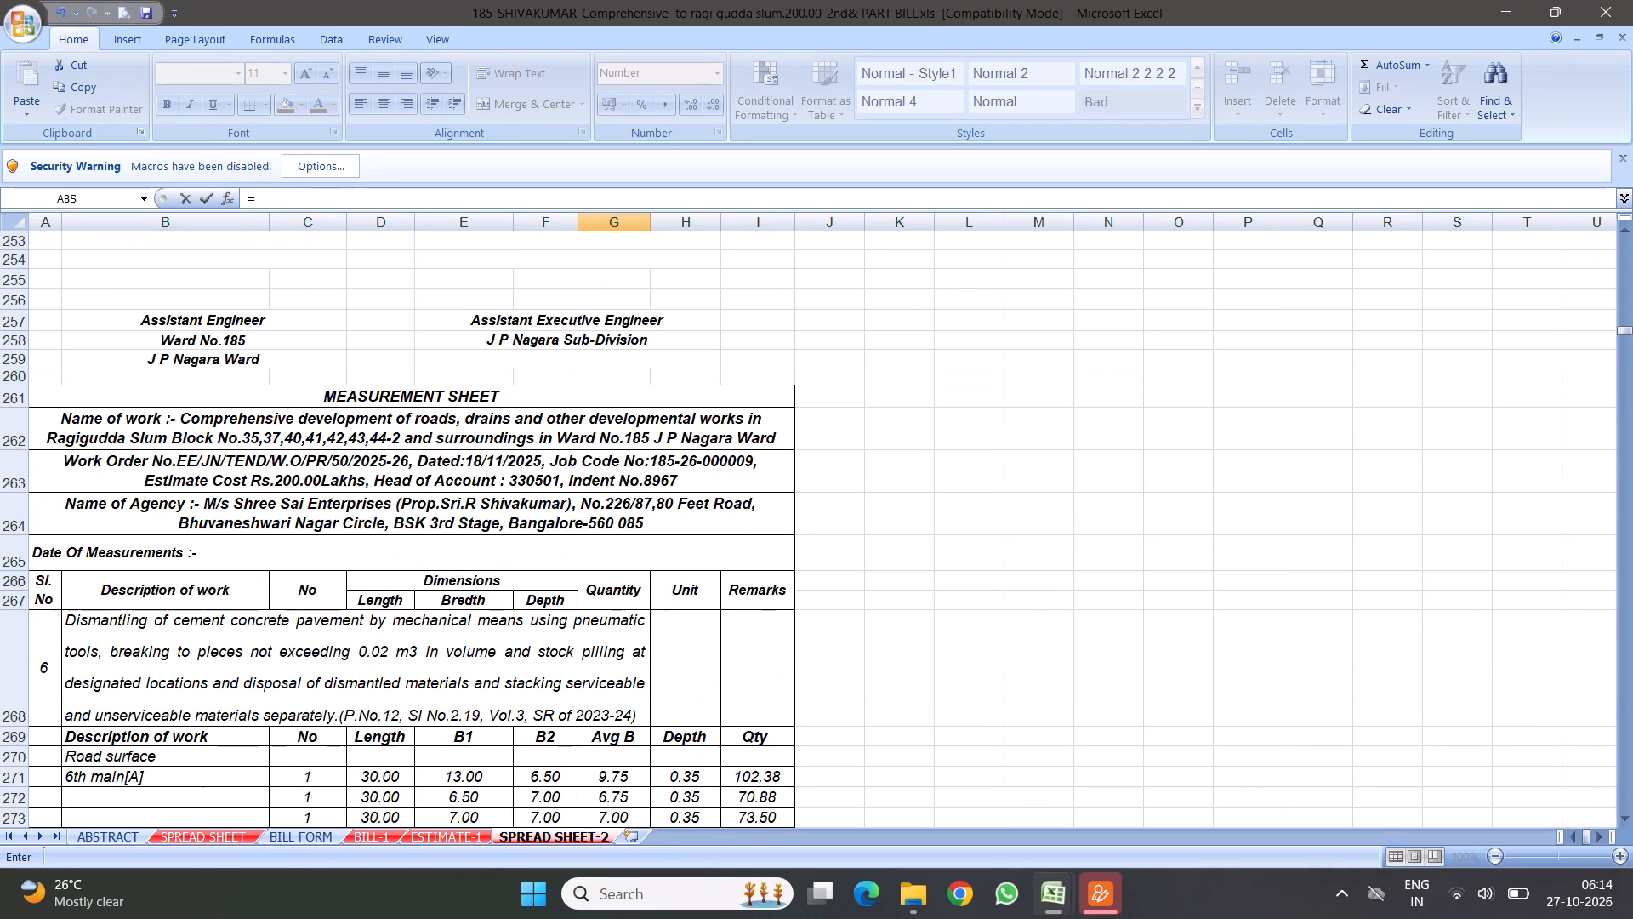
scroll(528, 373, "up", 5)
scroll(439, 379, "up", 4)
scroll(600, 370, "up", 5)
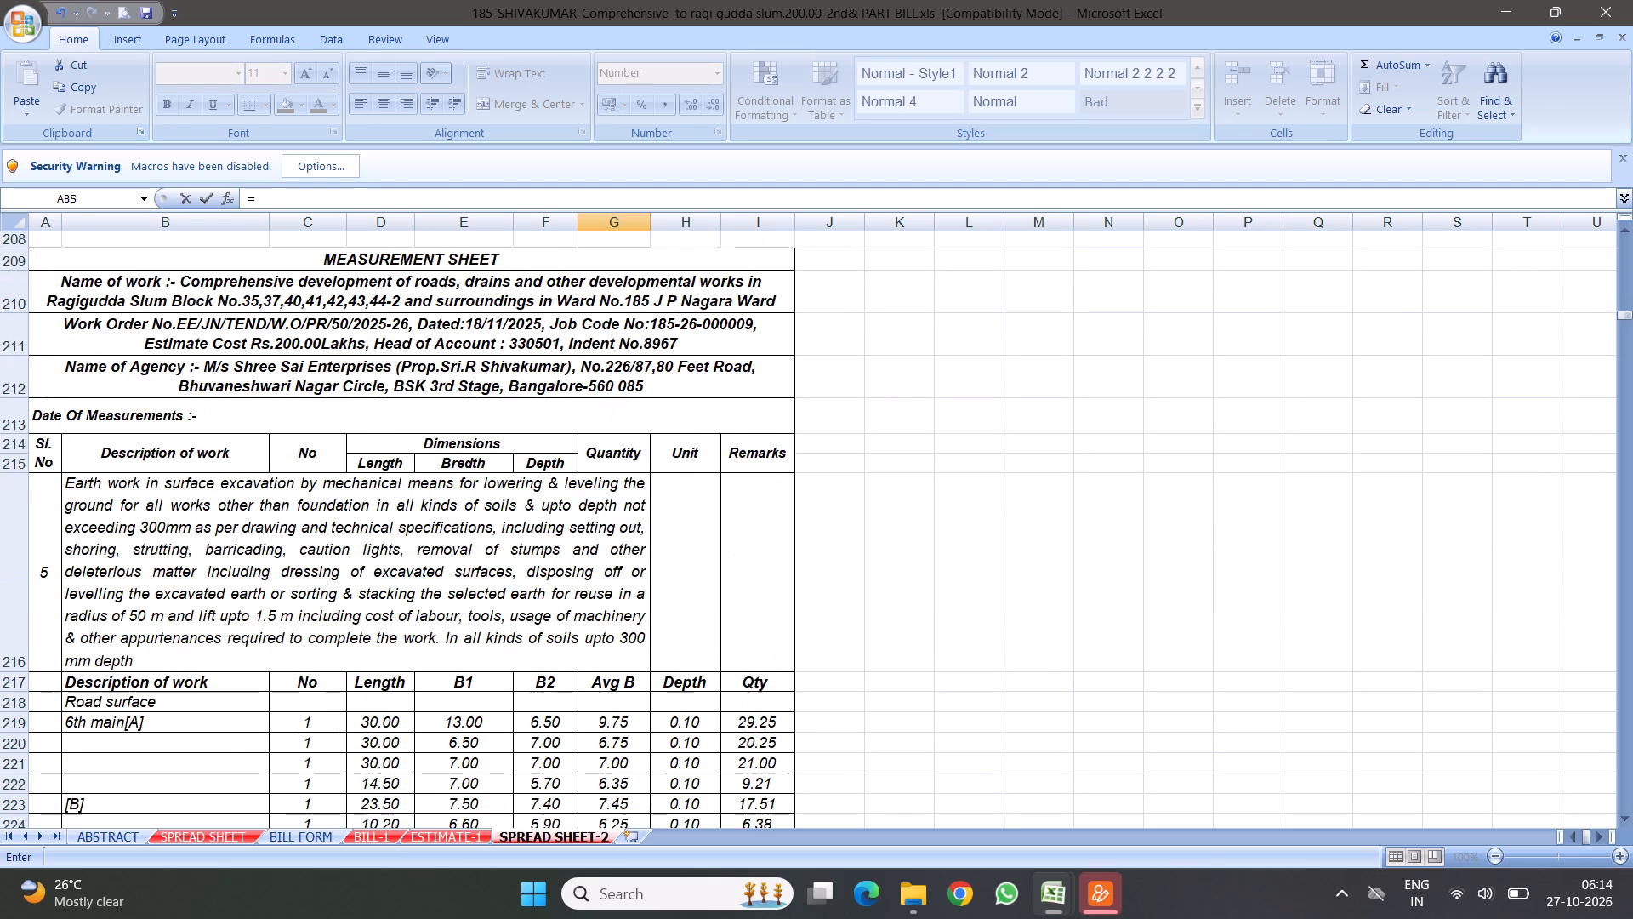
scroll(688, 420, "down", 7)
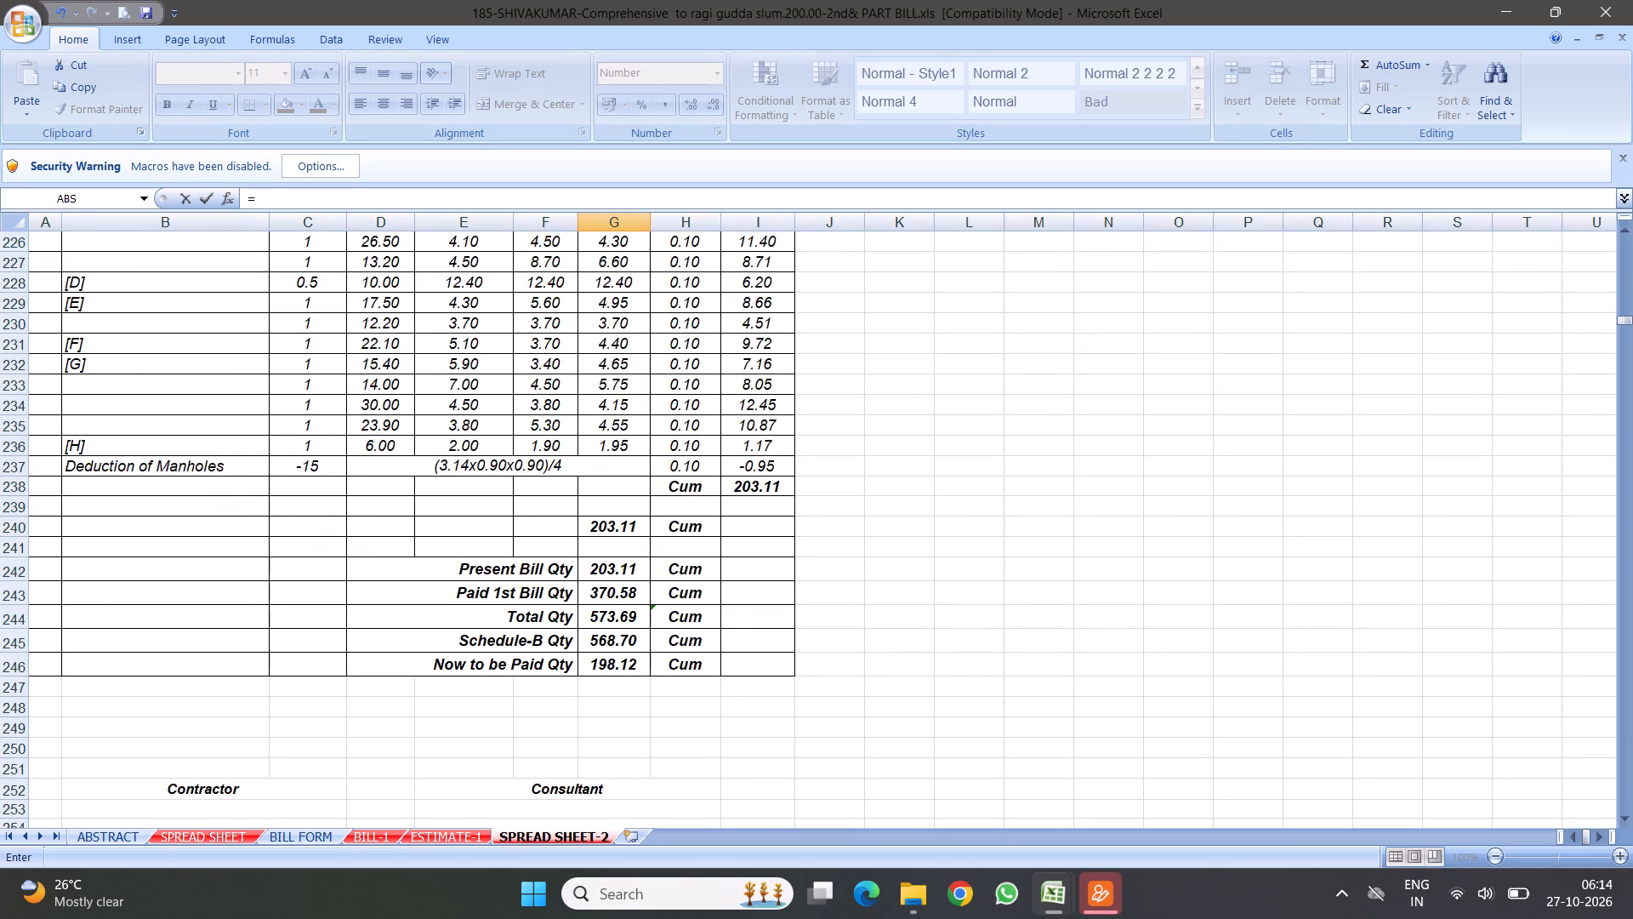
left_click(600, 469)
key("Return")
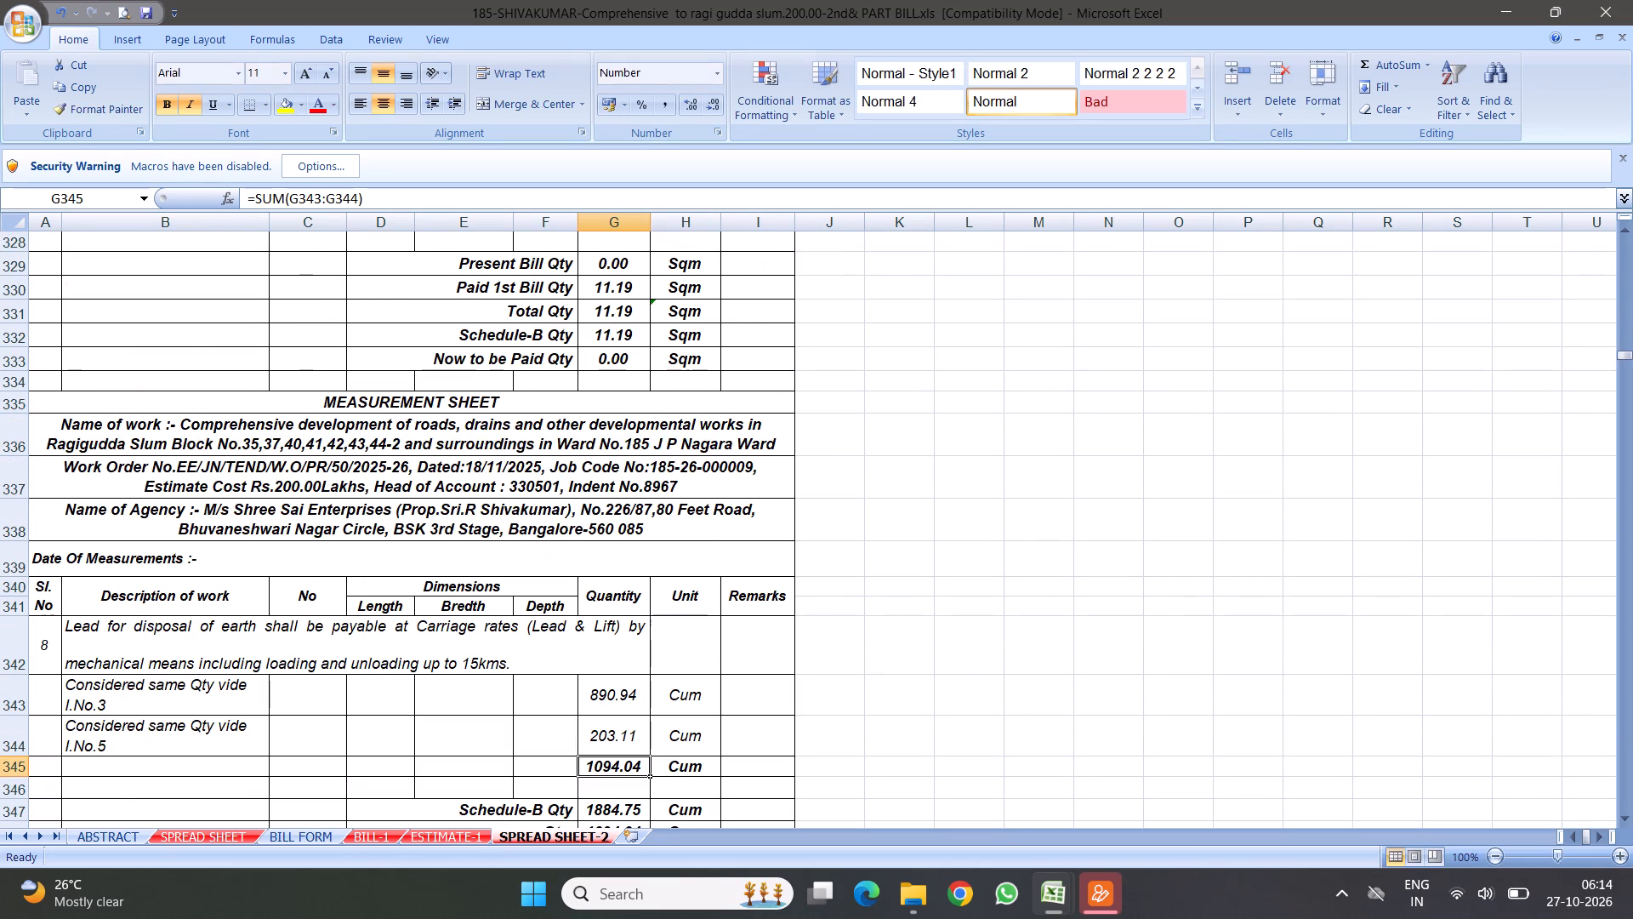
scroll(585, 520, "down", 5)
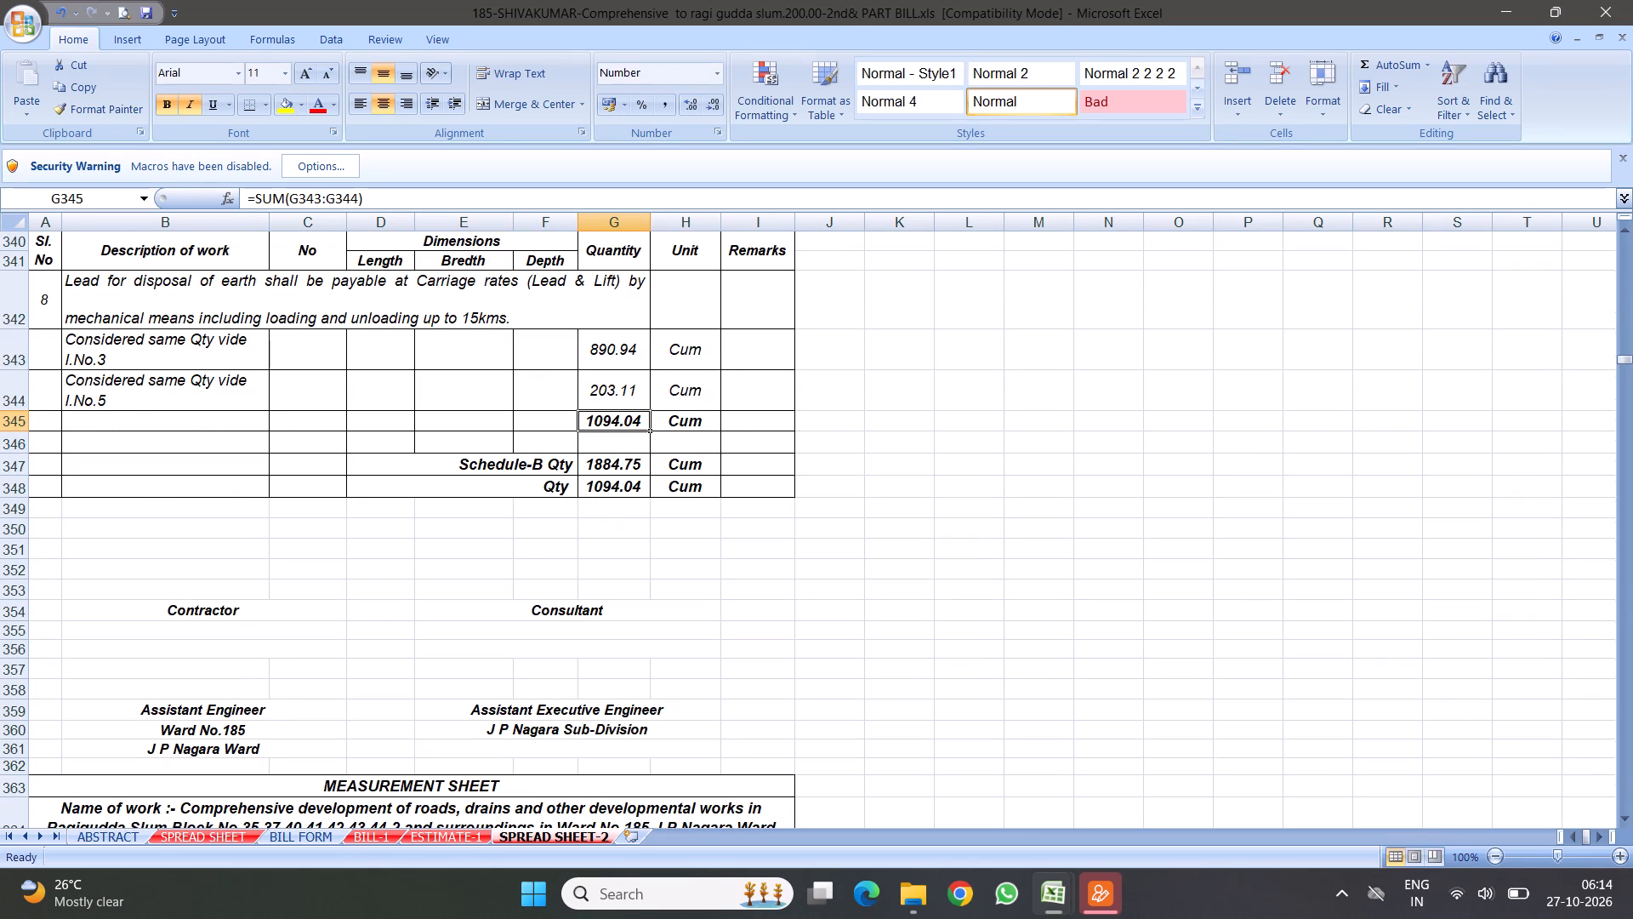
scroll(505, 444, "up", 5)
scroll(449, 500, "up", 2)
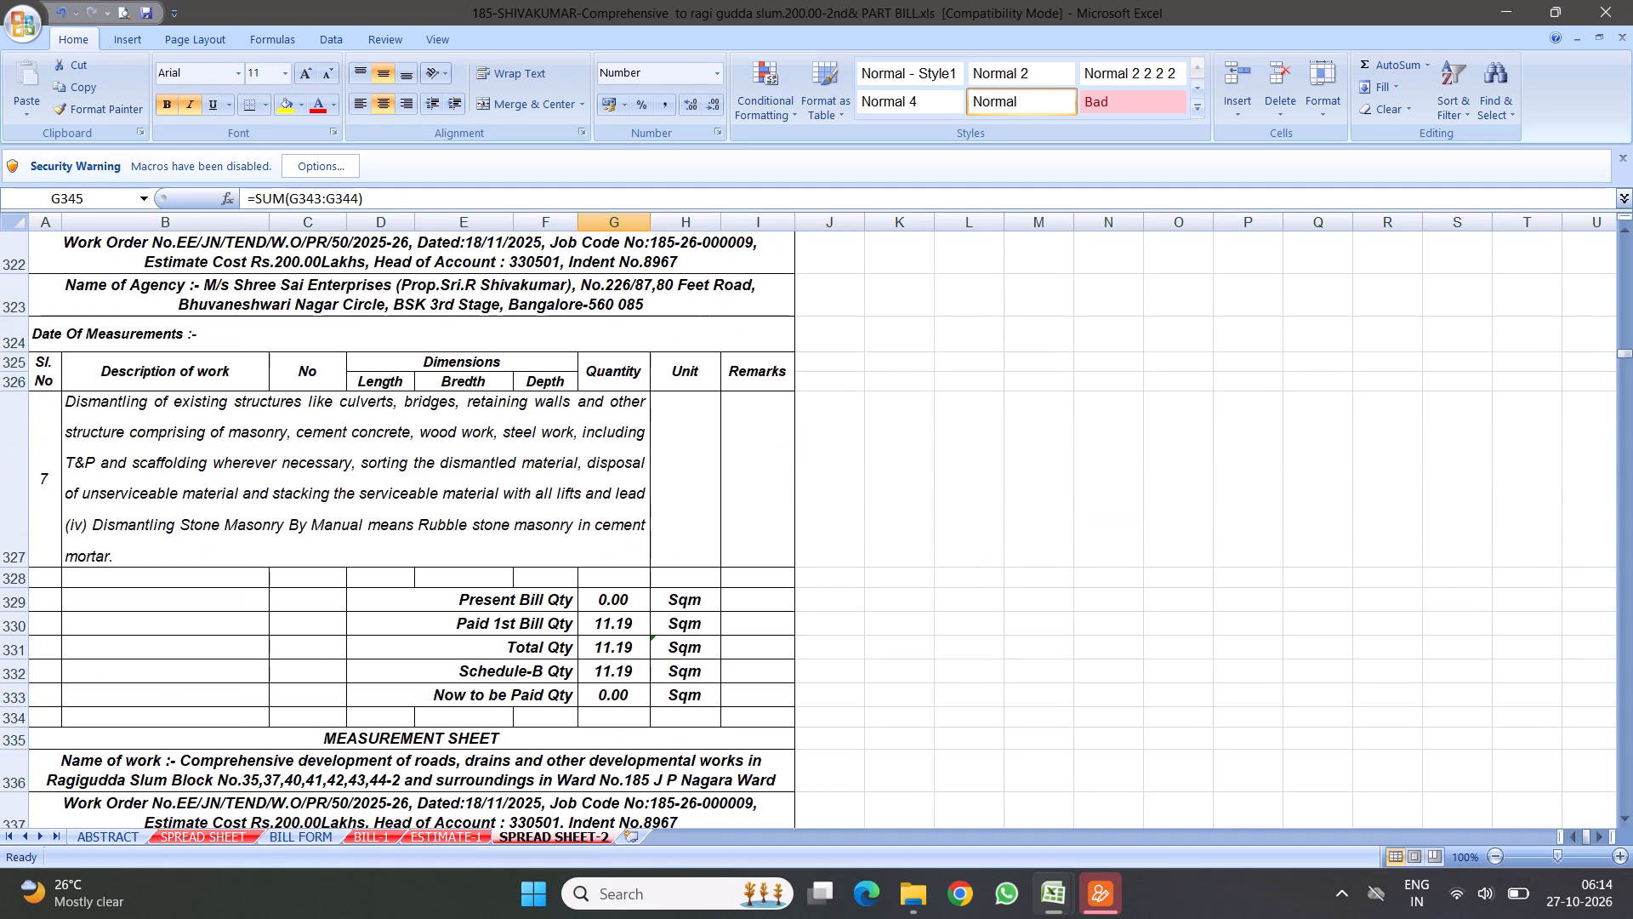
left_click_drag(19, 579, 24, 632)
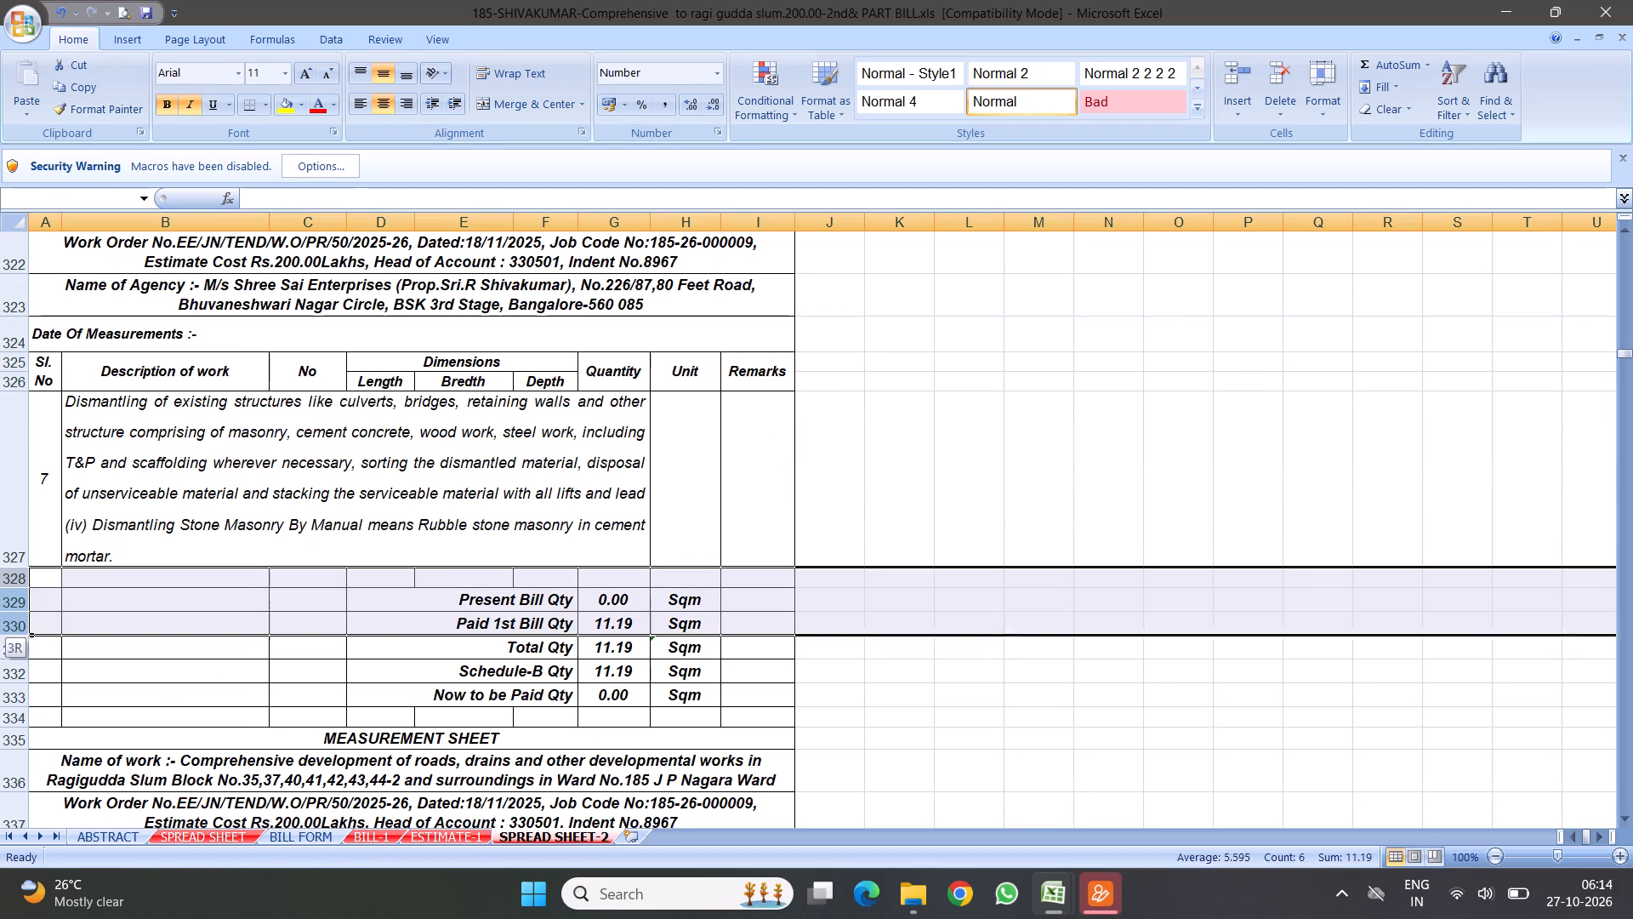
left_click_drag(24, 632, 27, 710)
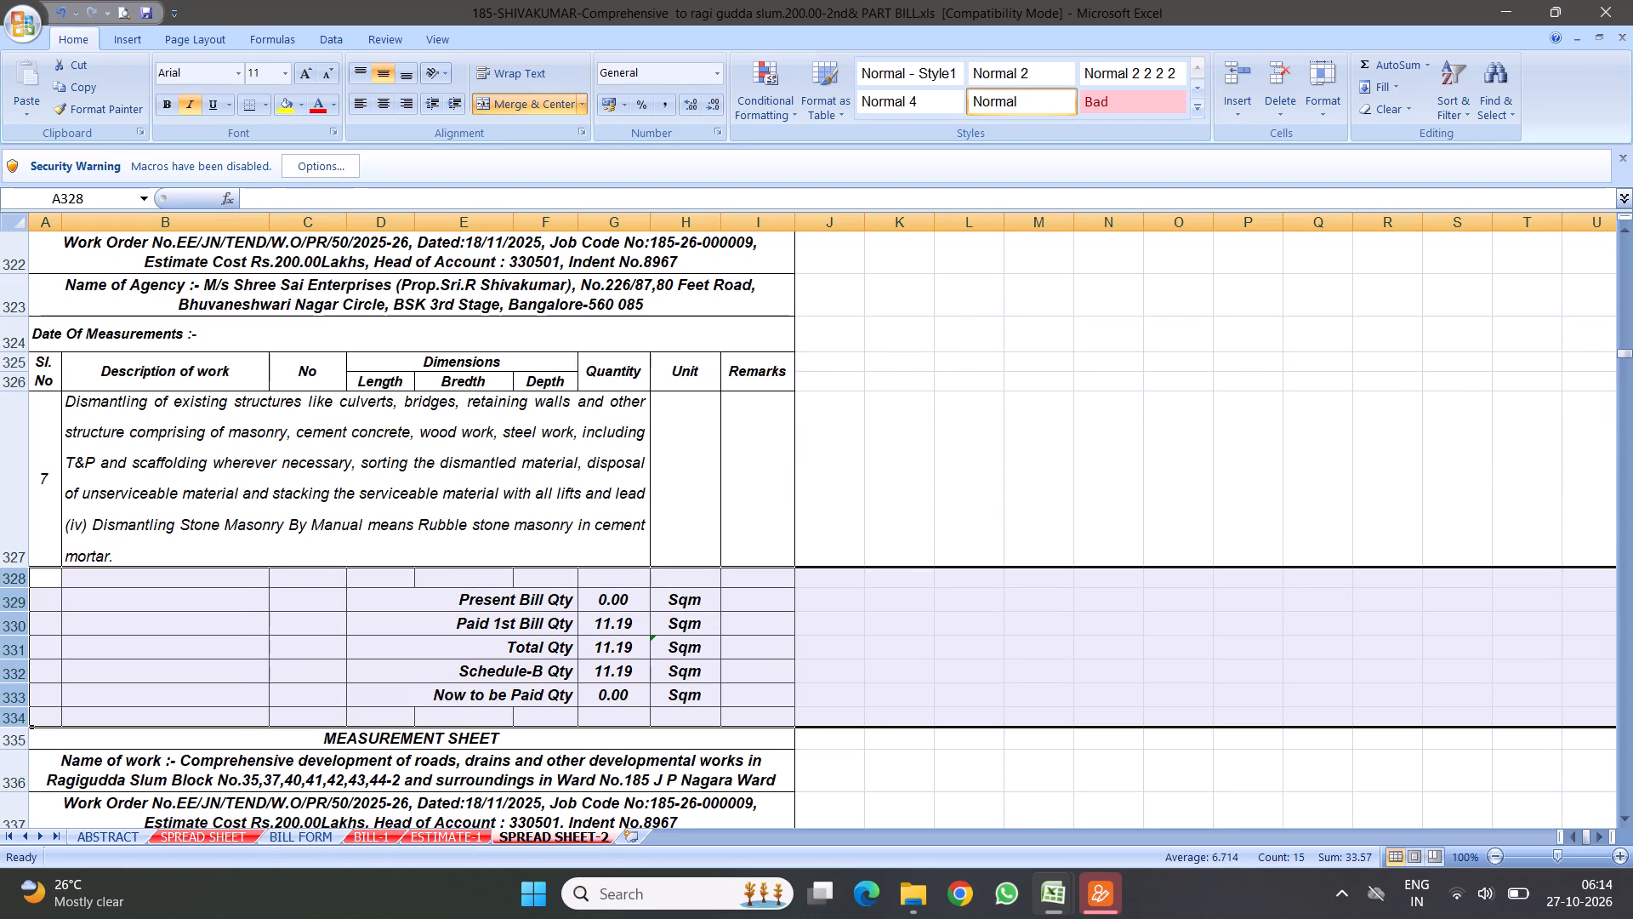
Copy item 5's bill quantity summary and signature block, rows 241 to 260, and insert the copied rows above row 346 under item 8.
scroll(515, 438, "up", 9)
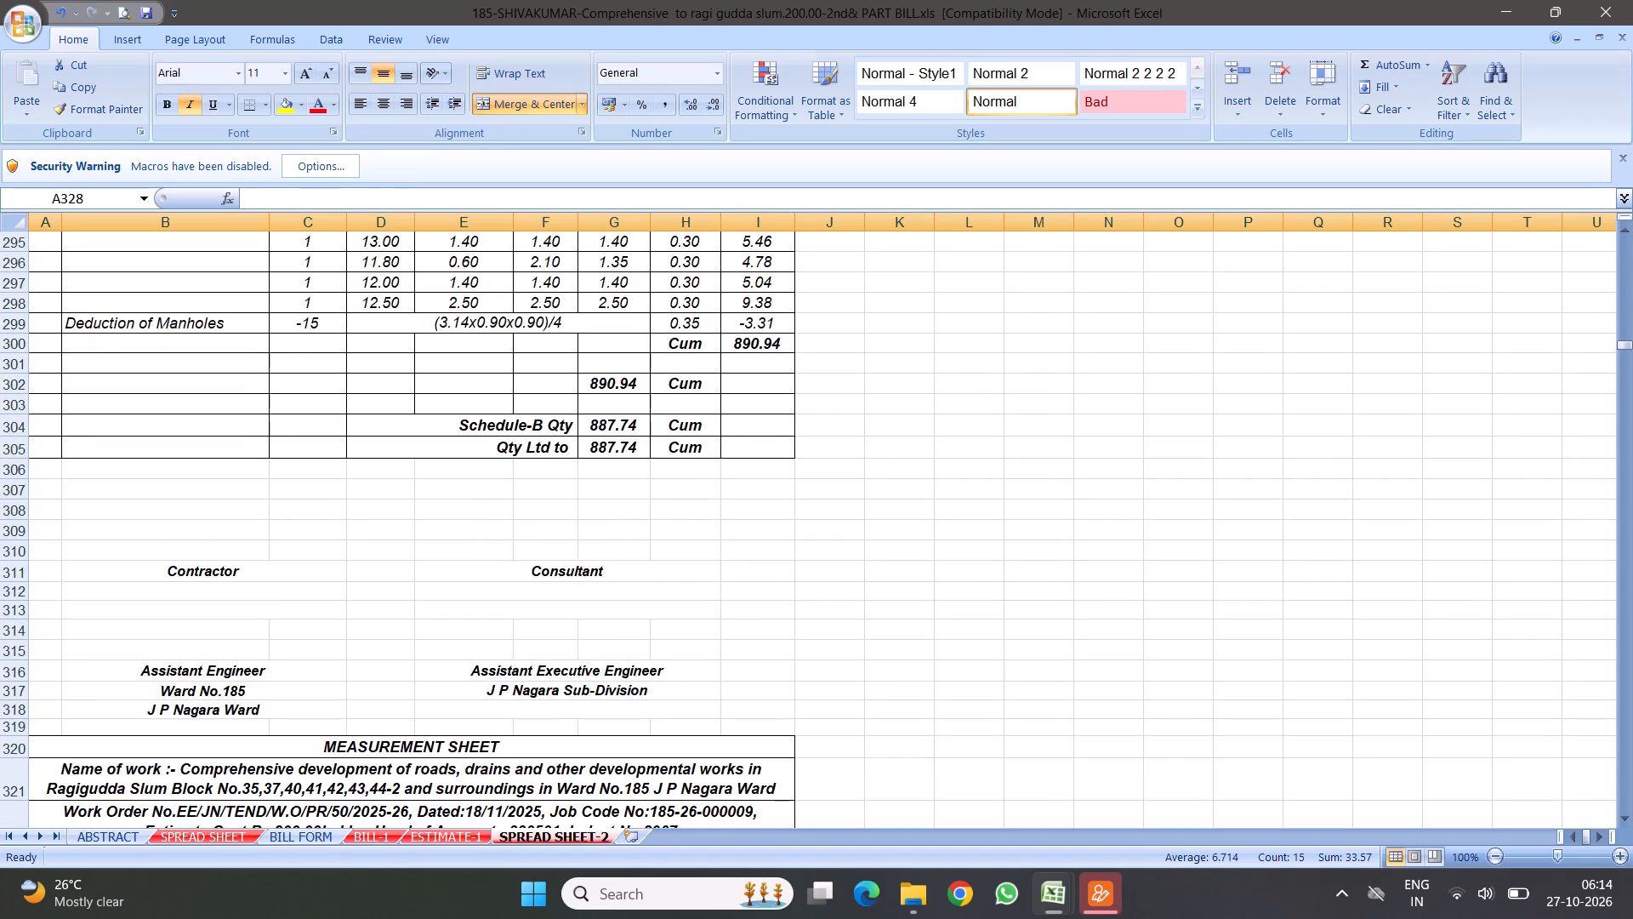
scroll(483, 444, "up", 20)
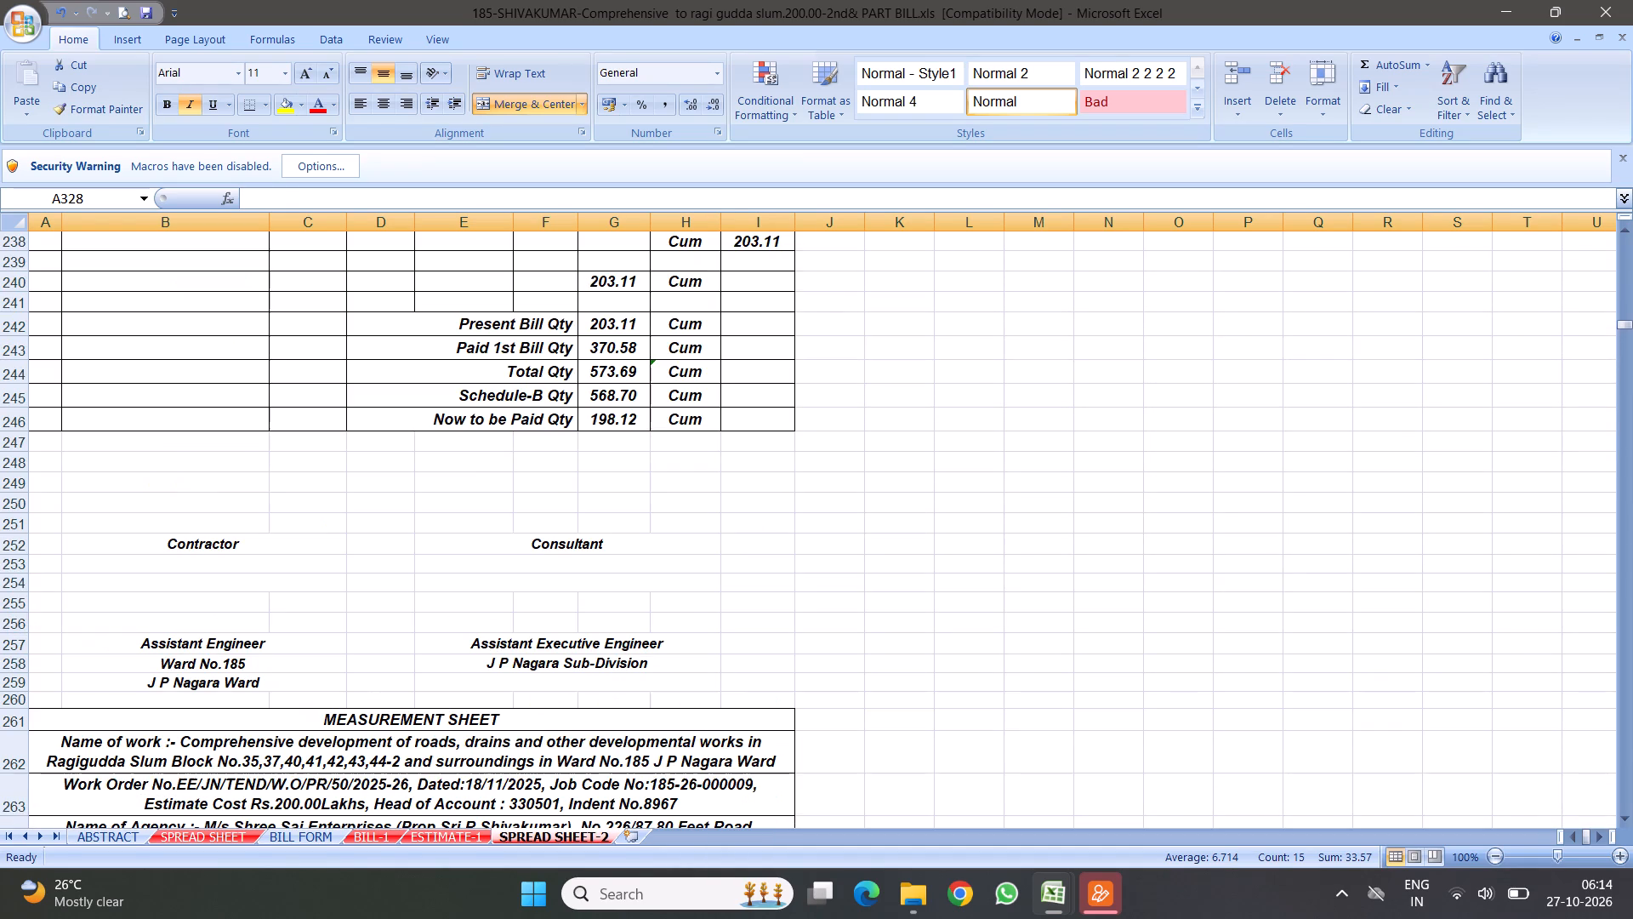
left_click_drag(12, 363, 12, 364)
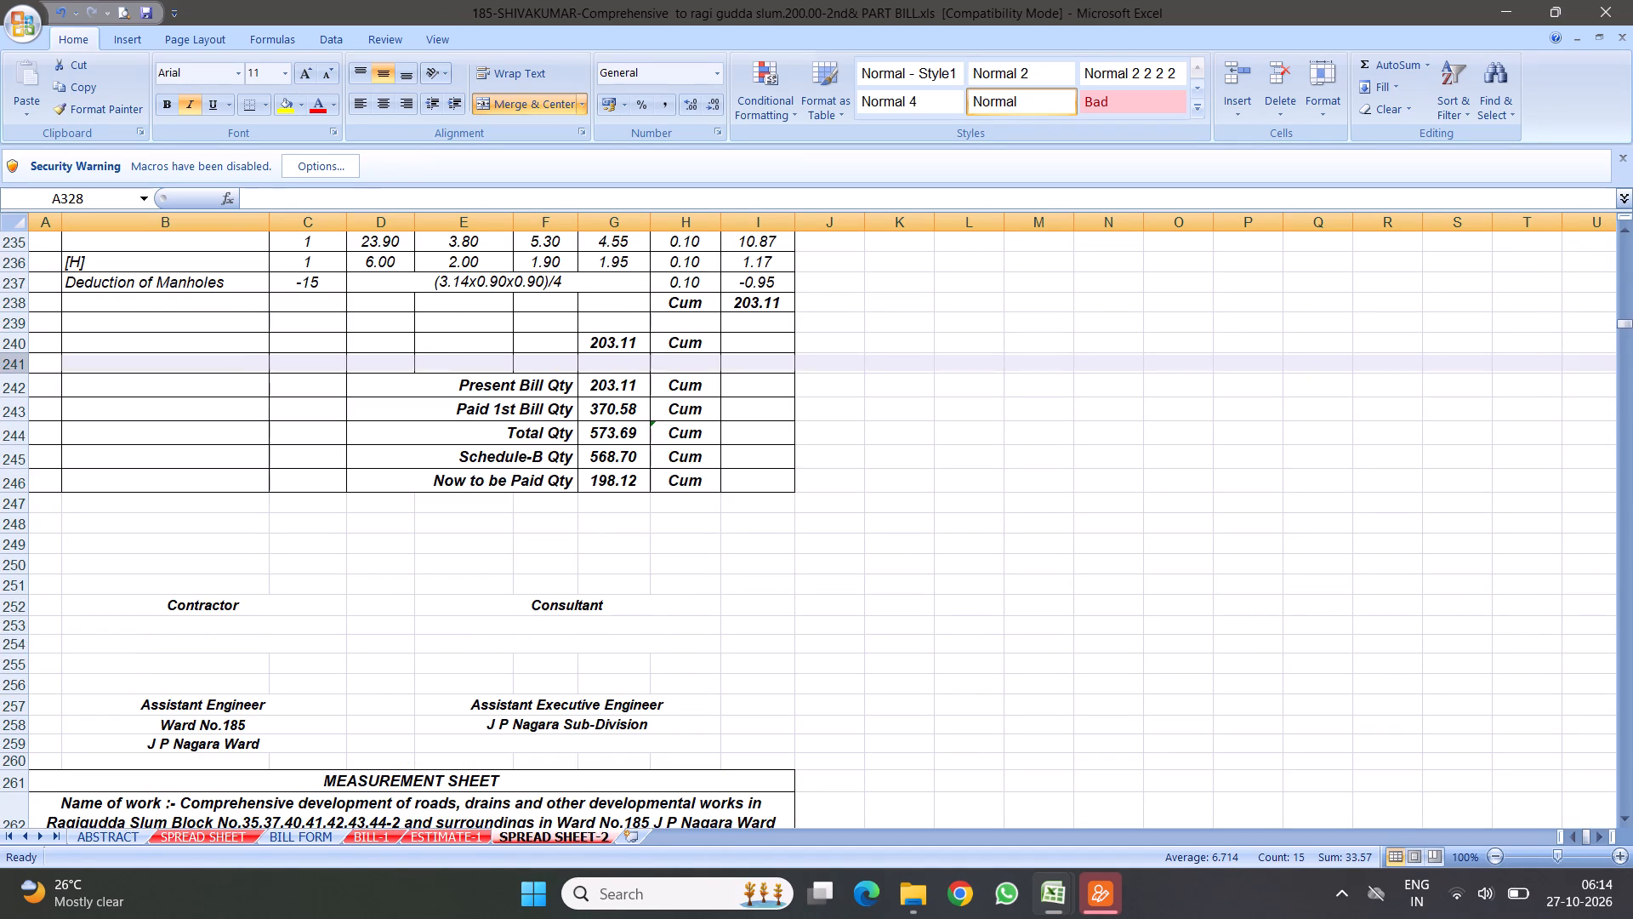
left_click_drag(12, 364, 58, 769)
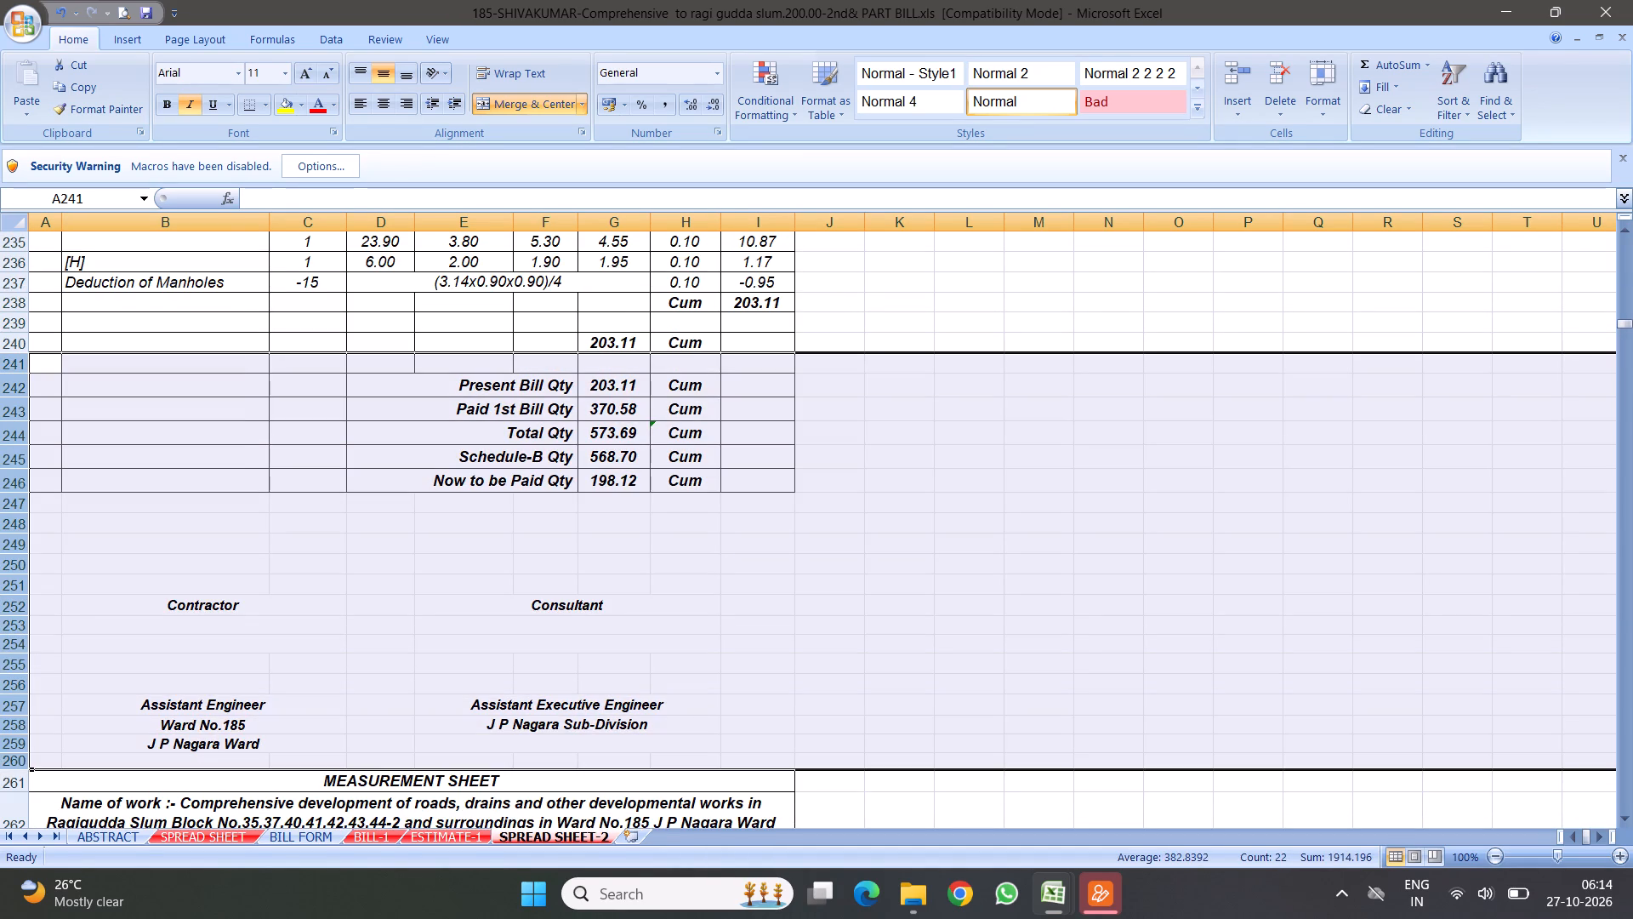
right_click(234, 418)
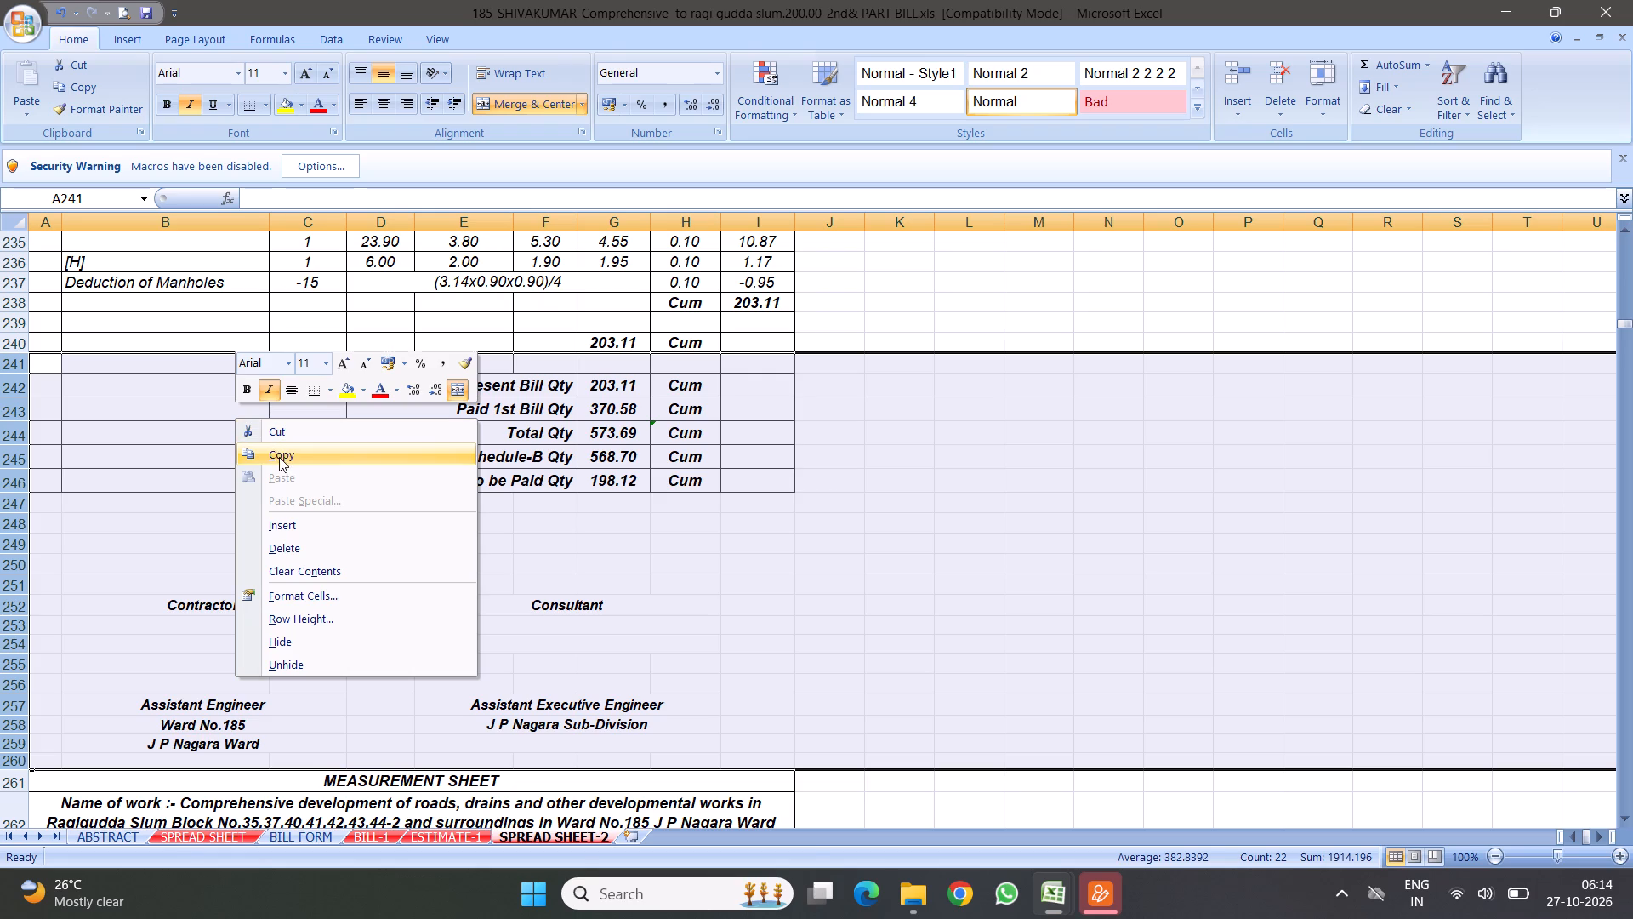
left_click(279, 457)
scroll(371, 562, "down", 7)
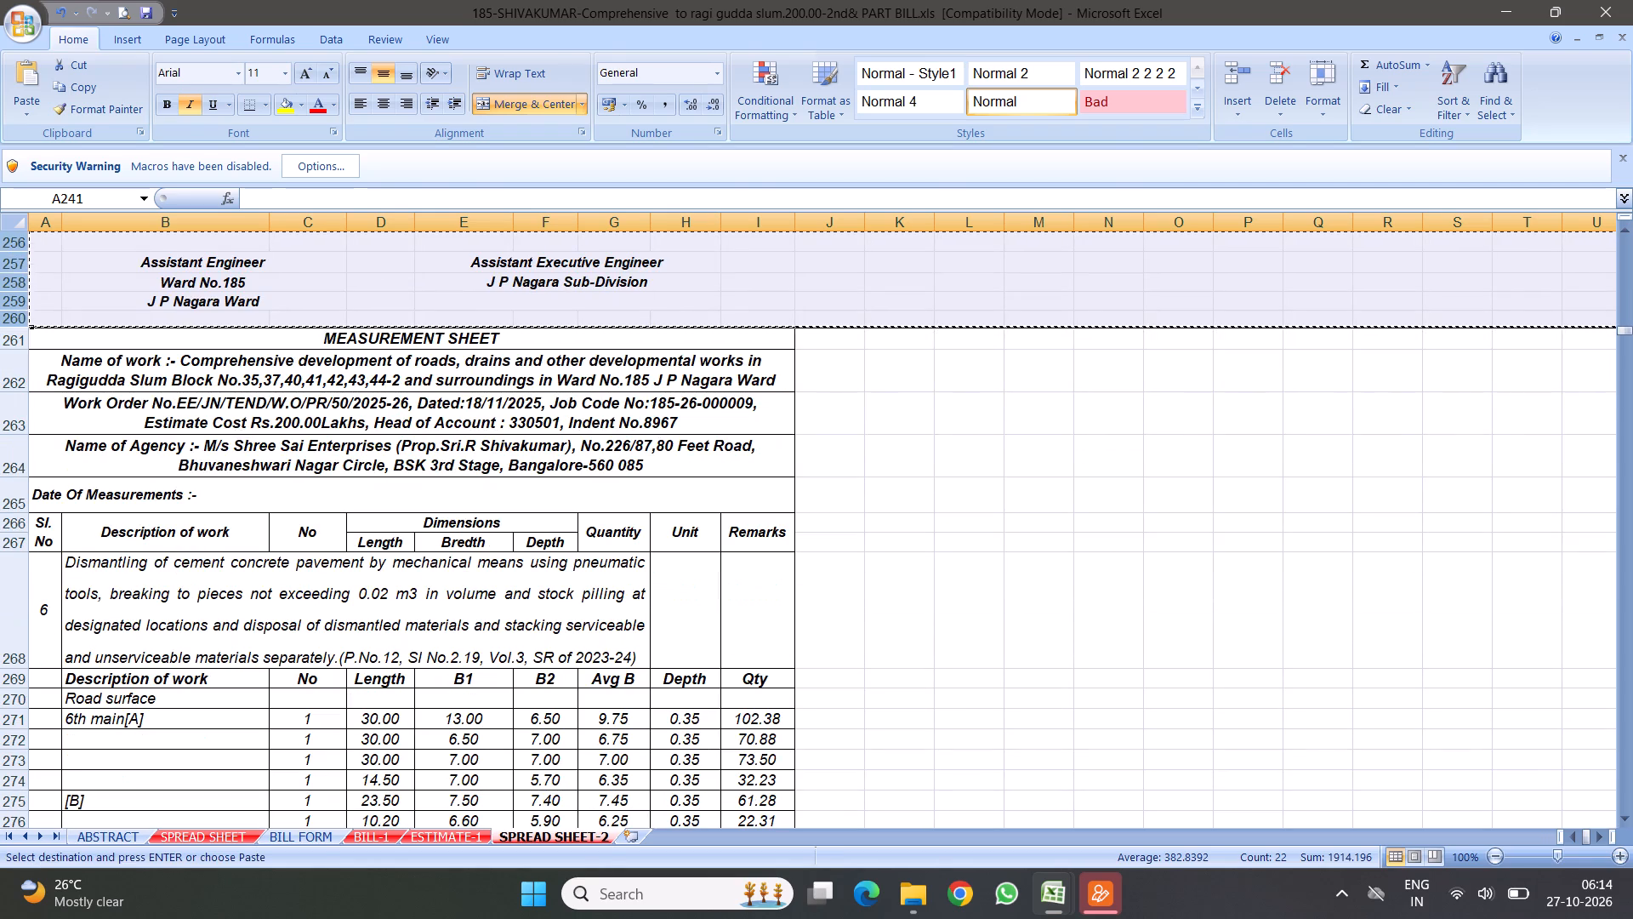
scroll(461, 476, "down", 2)
scroll(413, 542, "down", 3)
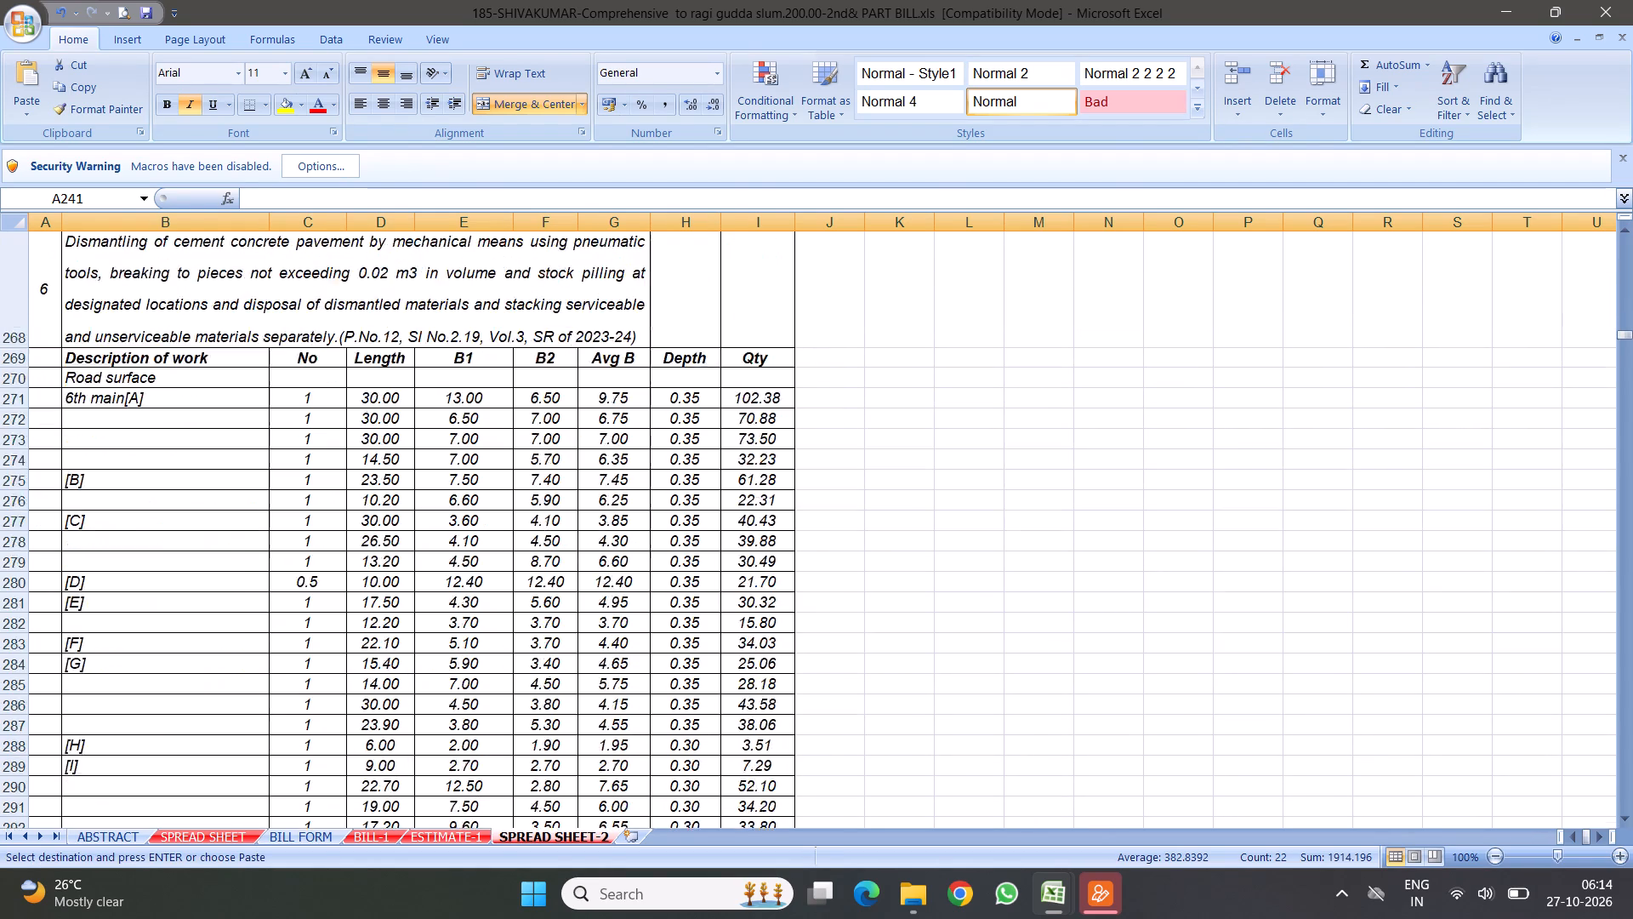
scroll(408, 554, "down", 5)
scroll(472, 640, "down", 10)
scroll(453, 534, "down", 3)
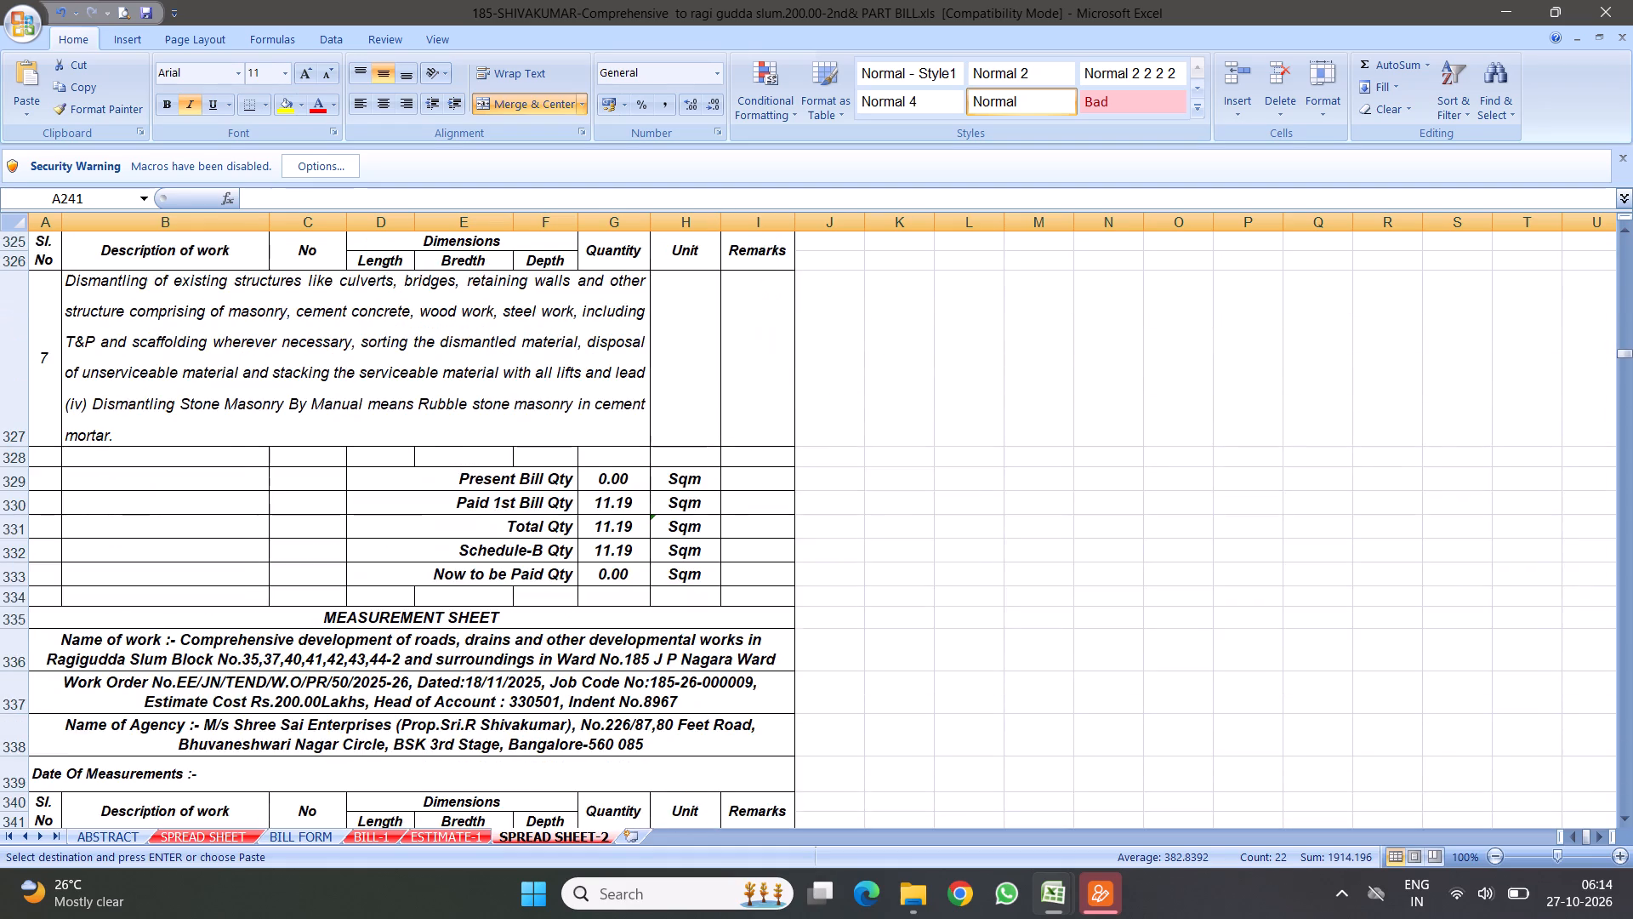
scroll(447, 497, "down", 8)
scroll(457, 464, "up", 3)
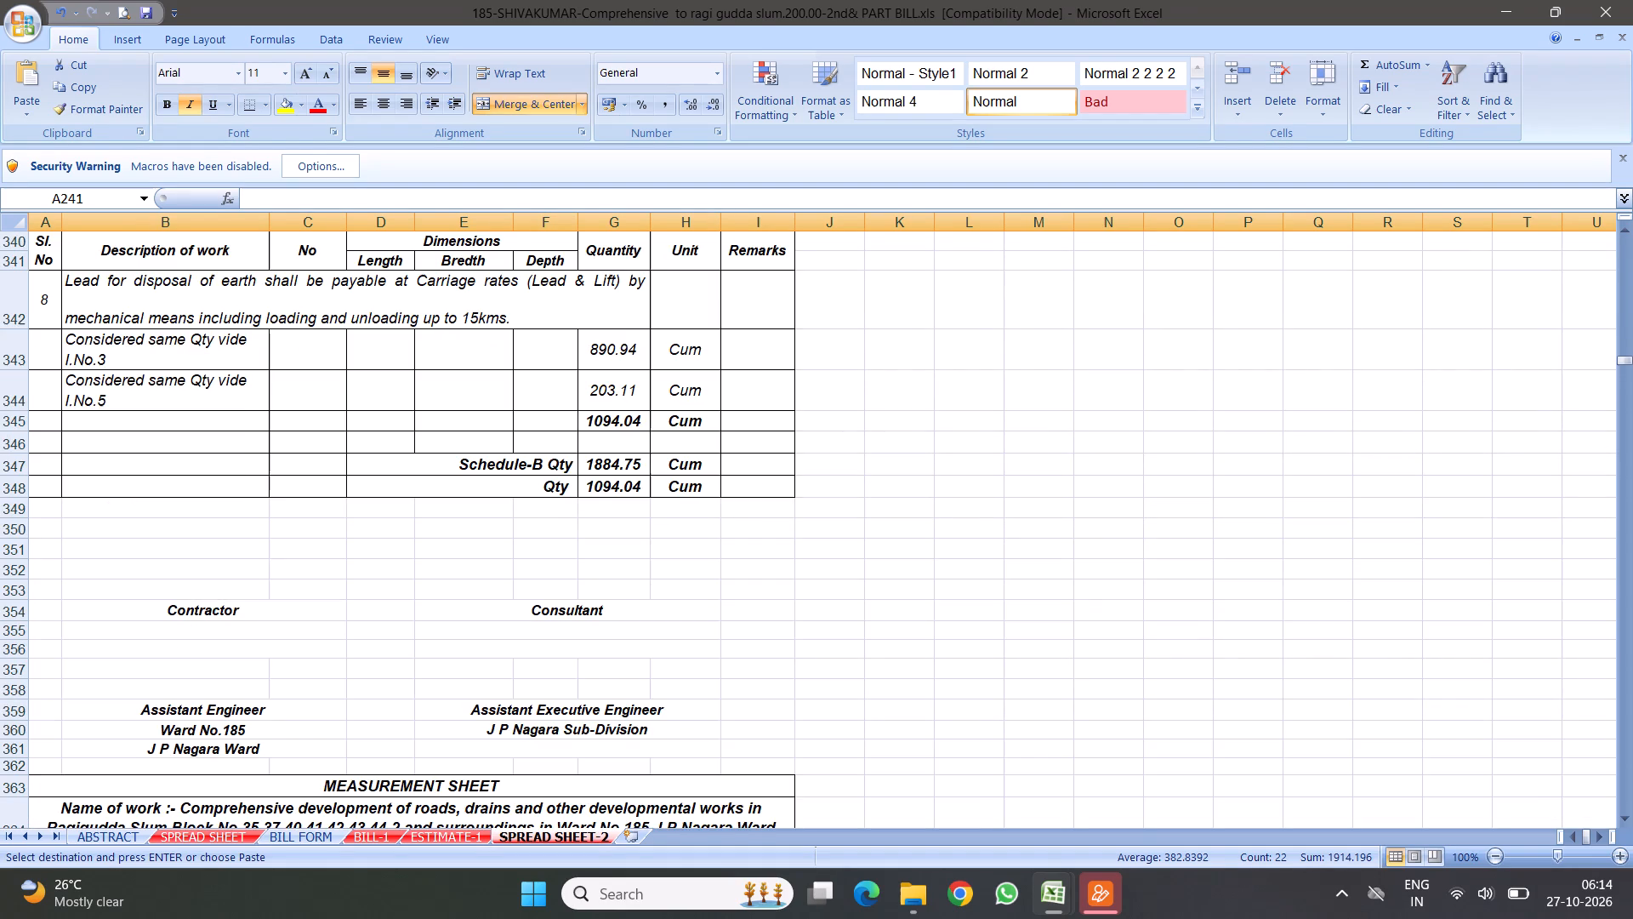
left_click(18, 443)
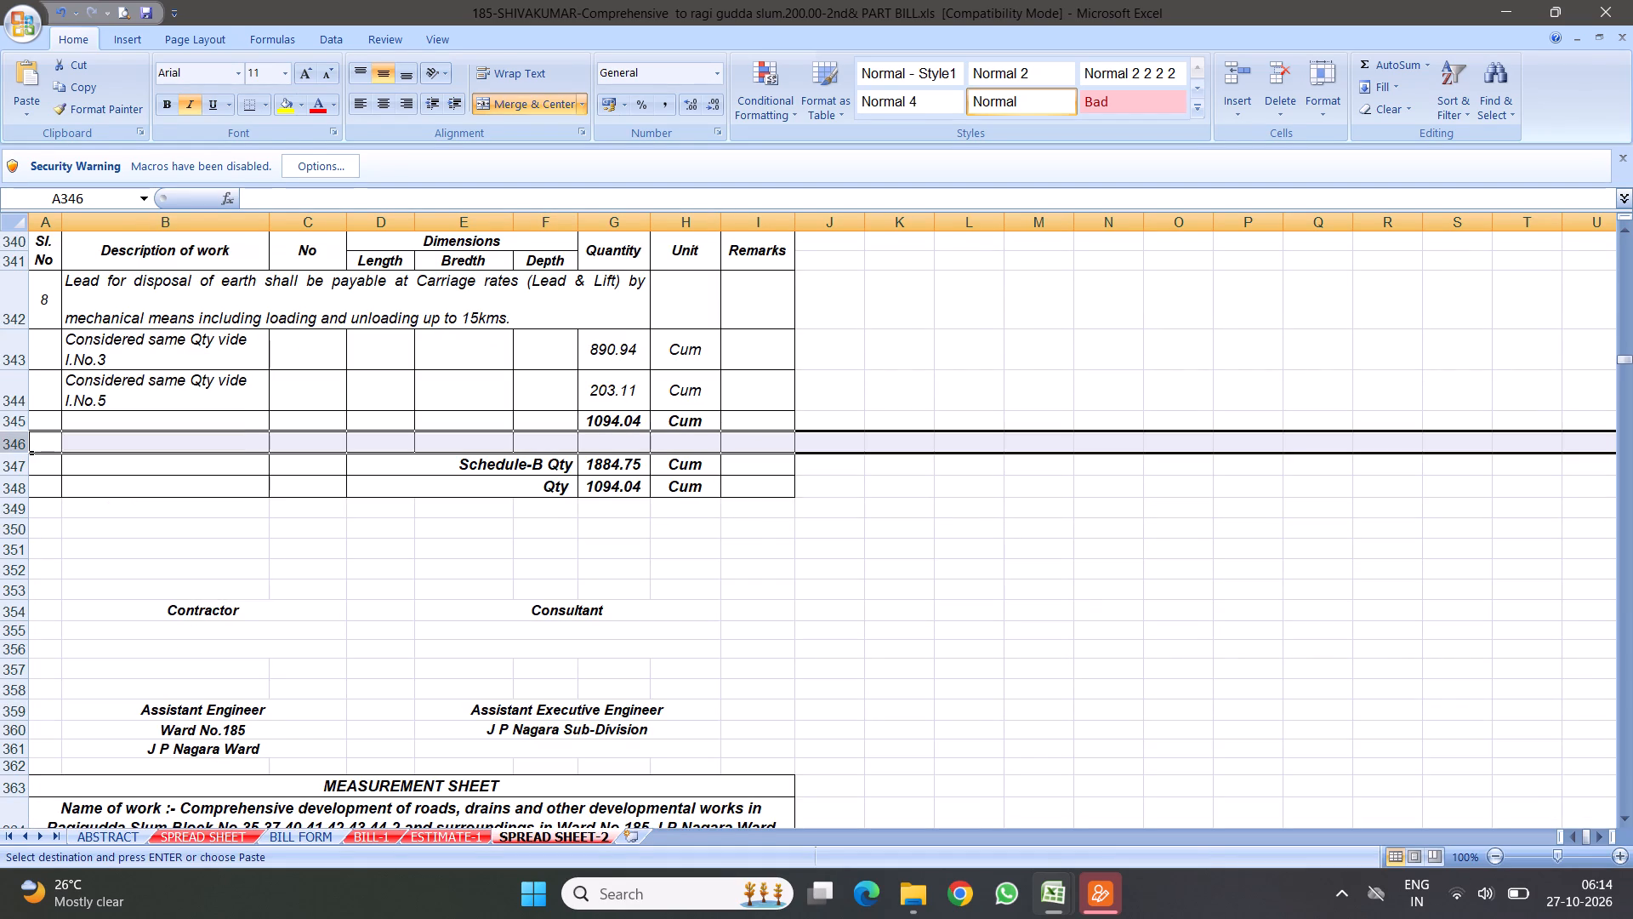
right_click(18, 443)
left_click(129, 550)
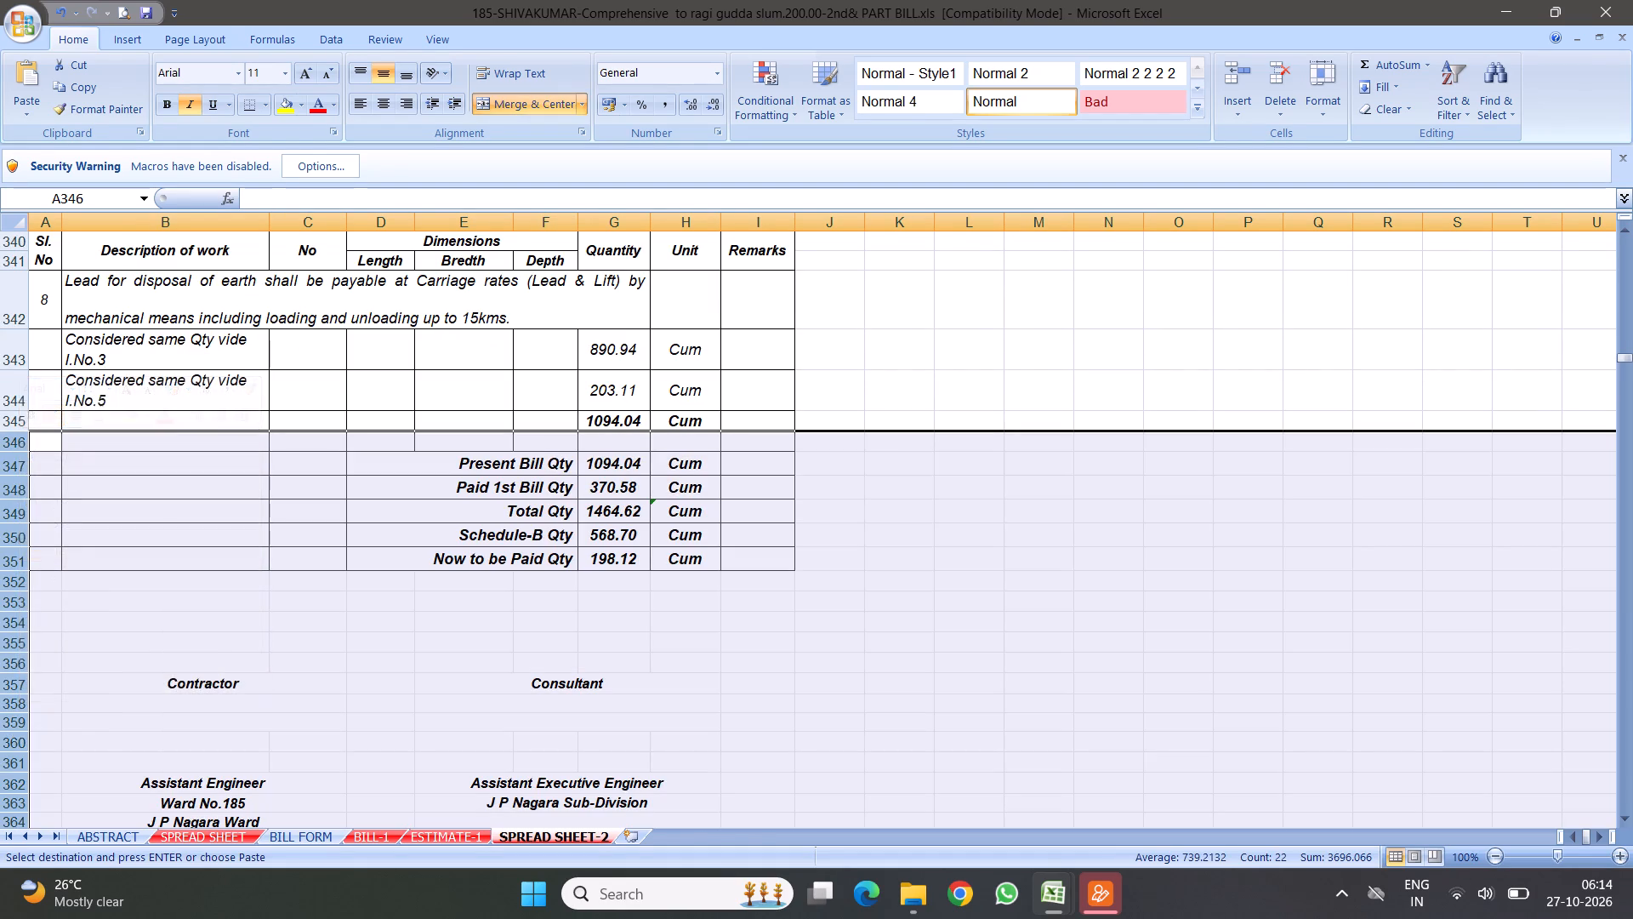
Delete item 8's old Schedule-B quantity summary and duplicate signature block, rows 366 to 382.
scroll(521, 580, "down", 5)
scroll(458, 477, "down", 2)
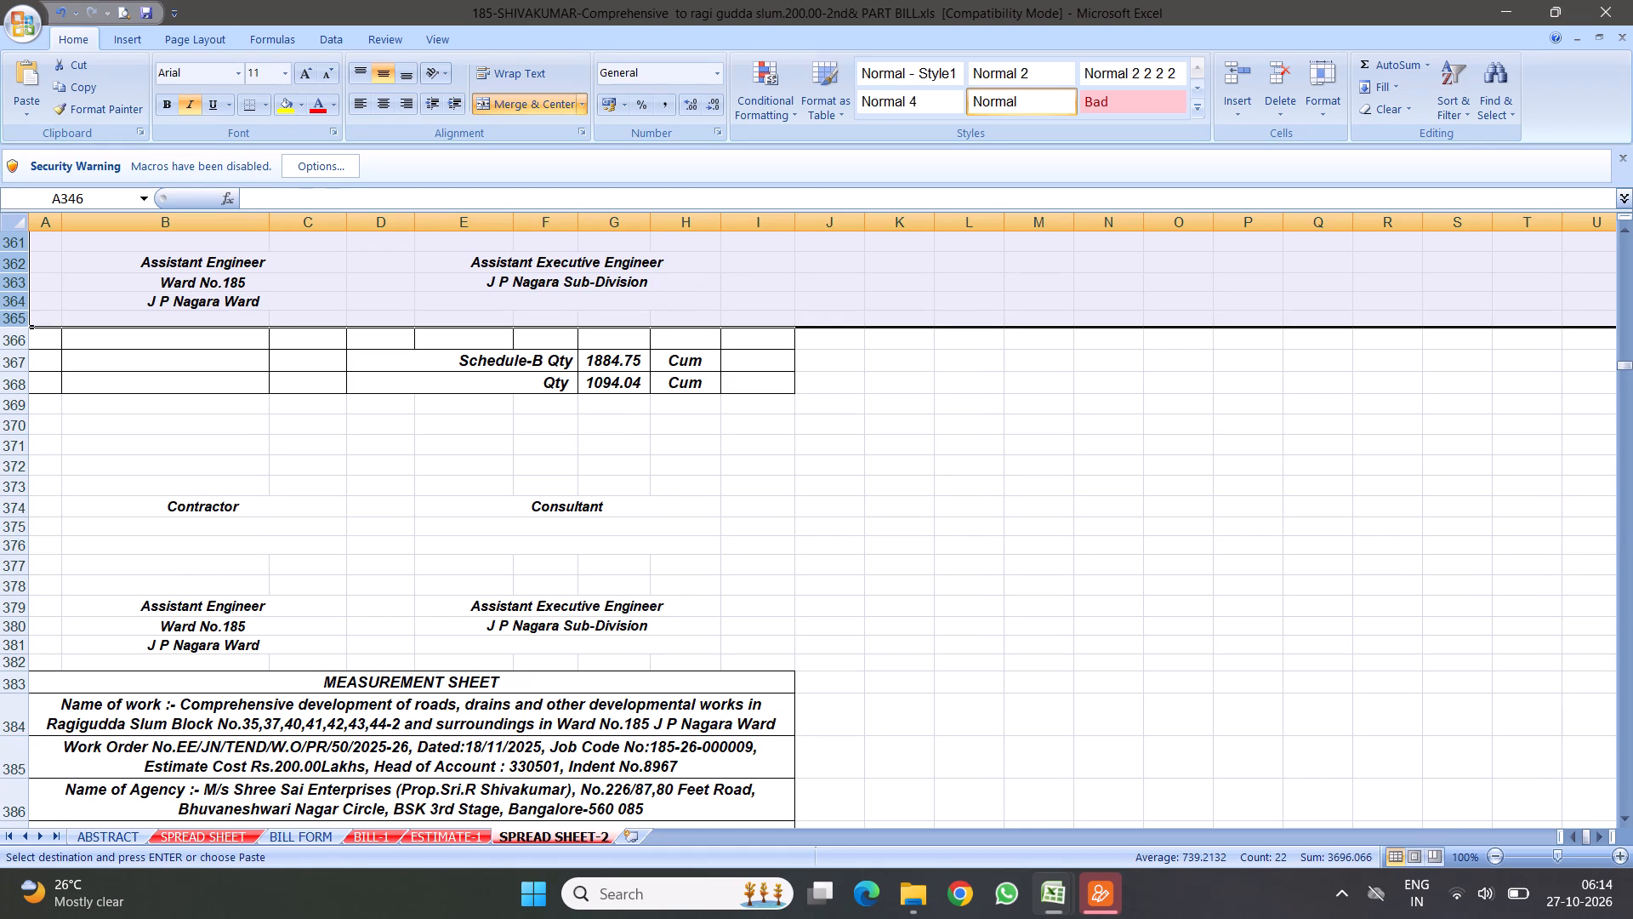
left_click_drag(20, 342, 38, 679)
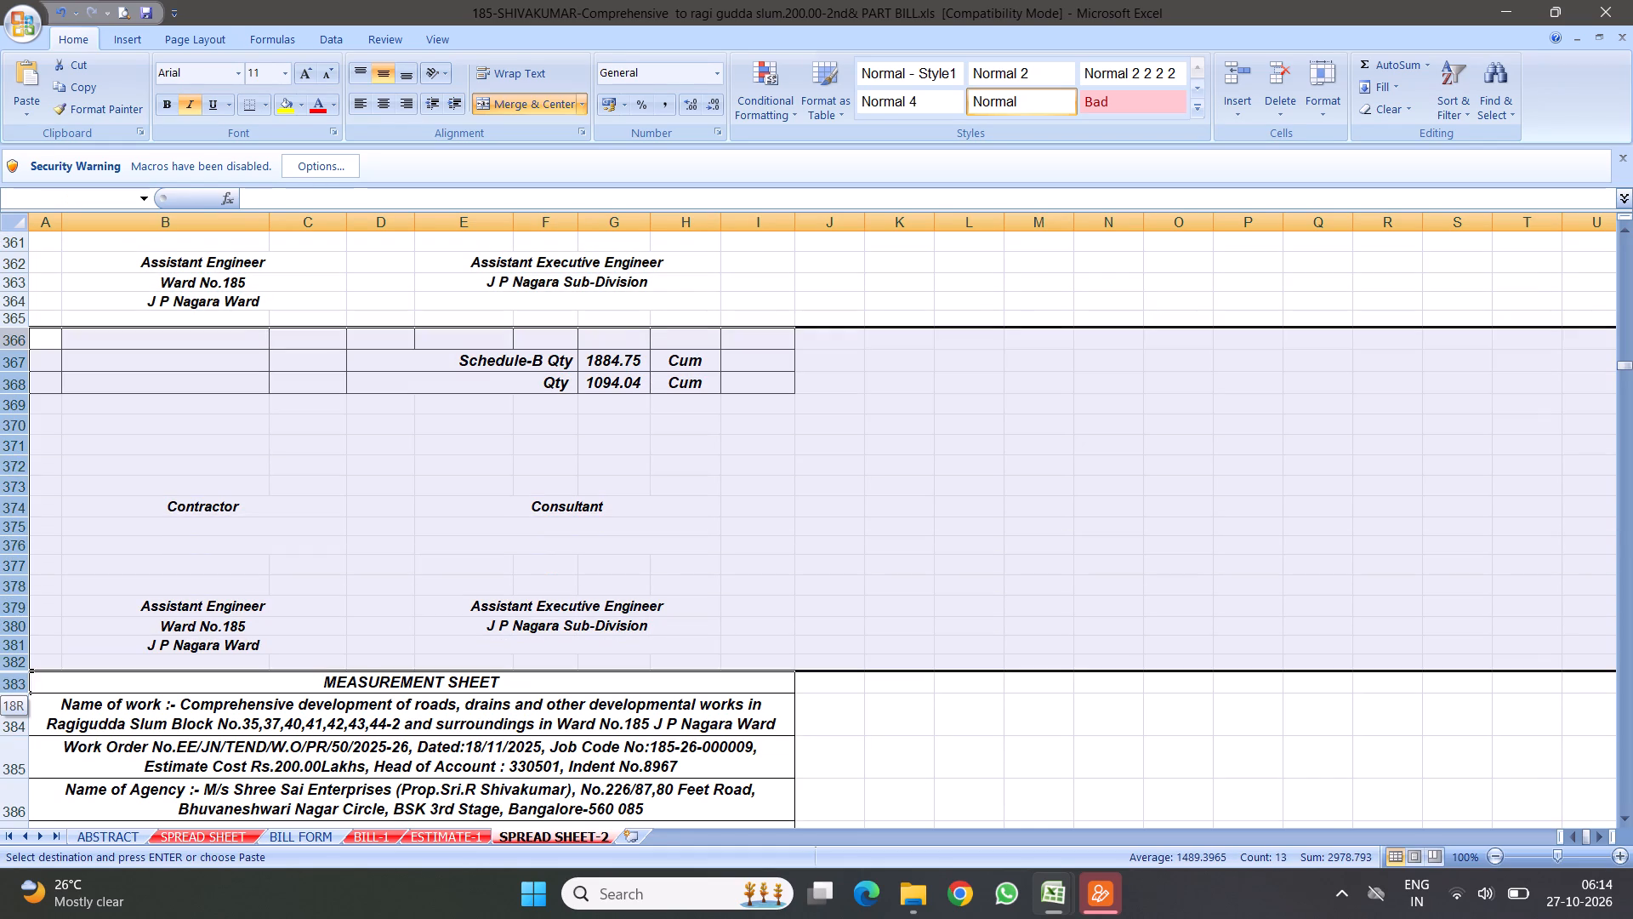
left_click_drag(38, 679, 54, 662)
right_click(203, 406)
left_click(253, 538)
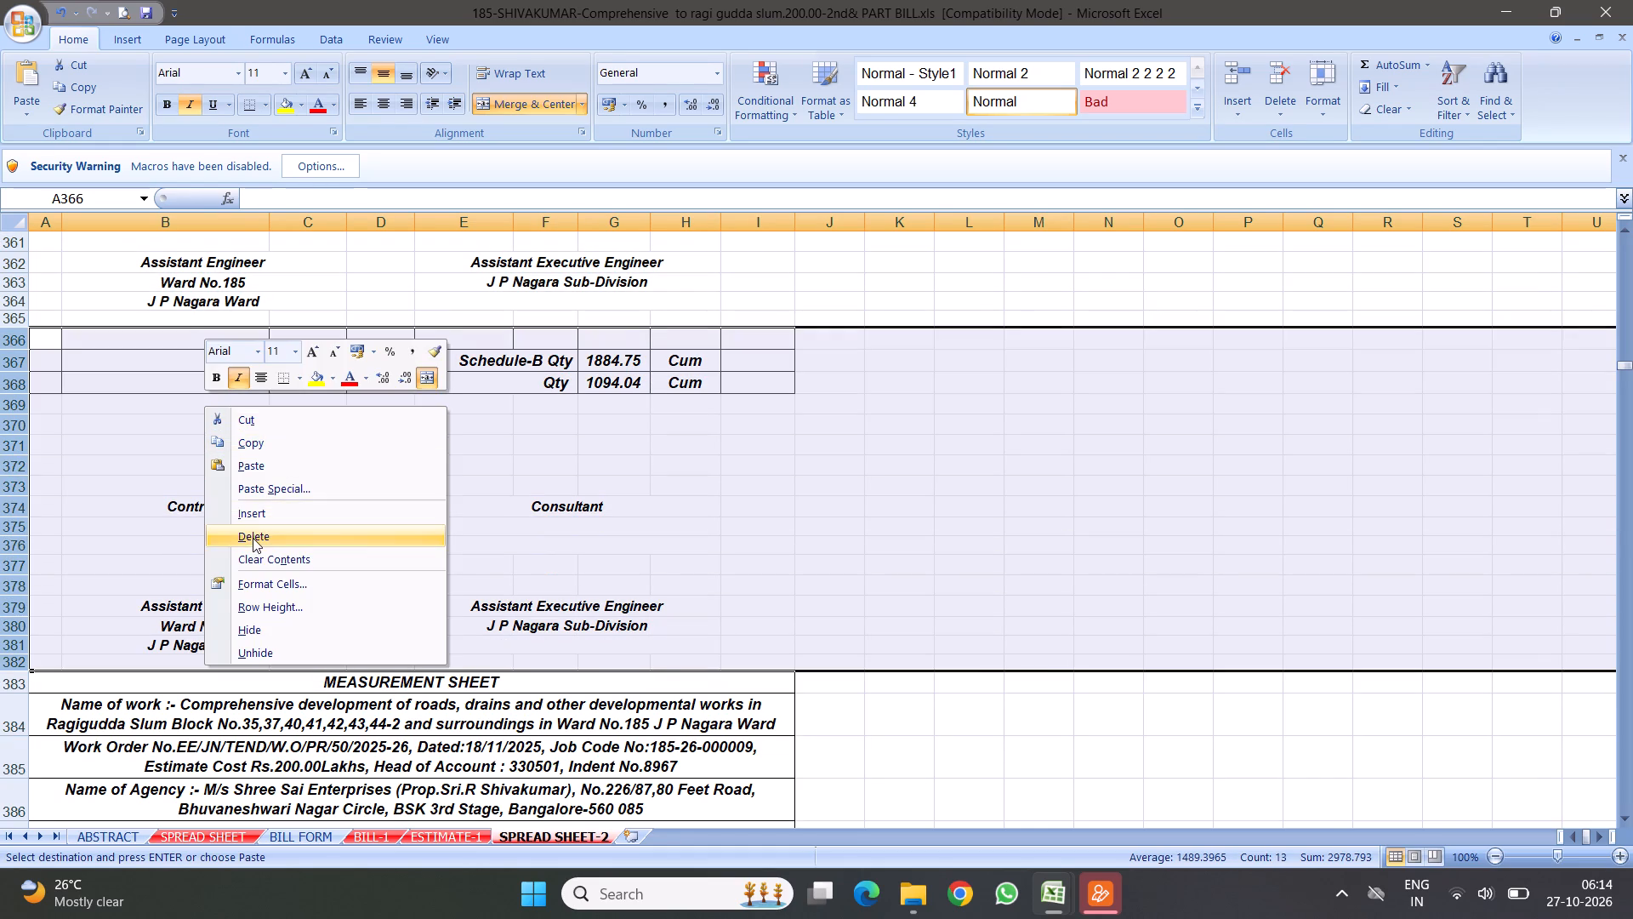
Total item 8's two considered quantities, G343 and G344, in cell G345 with AutoSum.
scroll(451, 454, "up", 7)
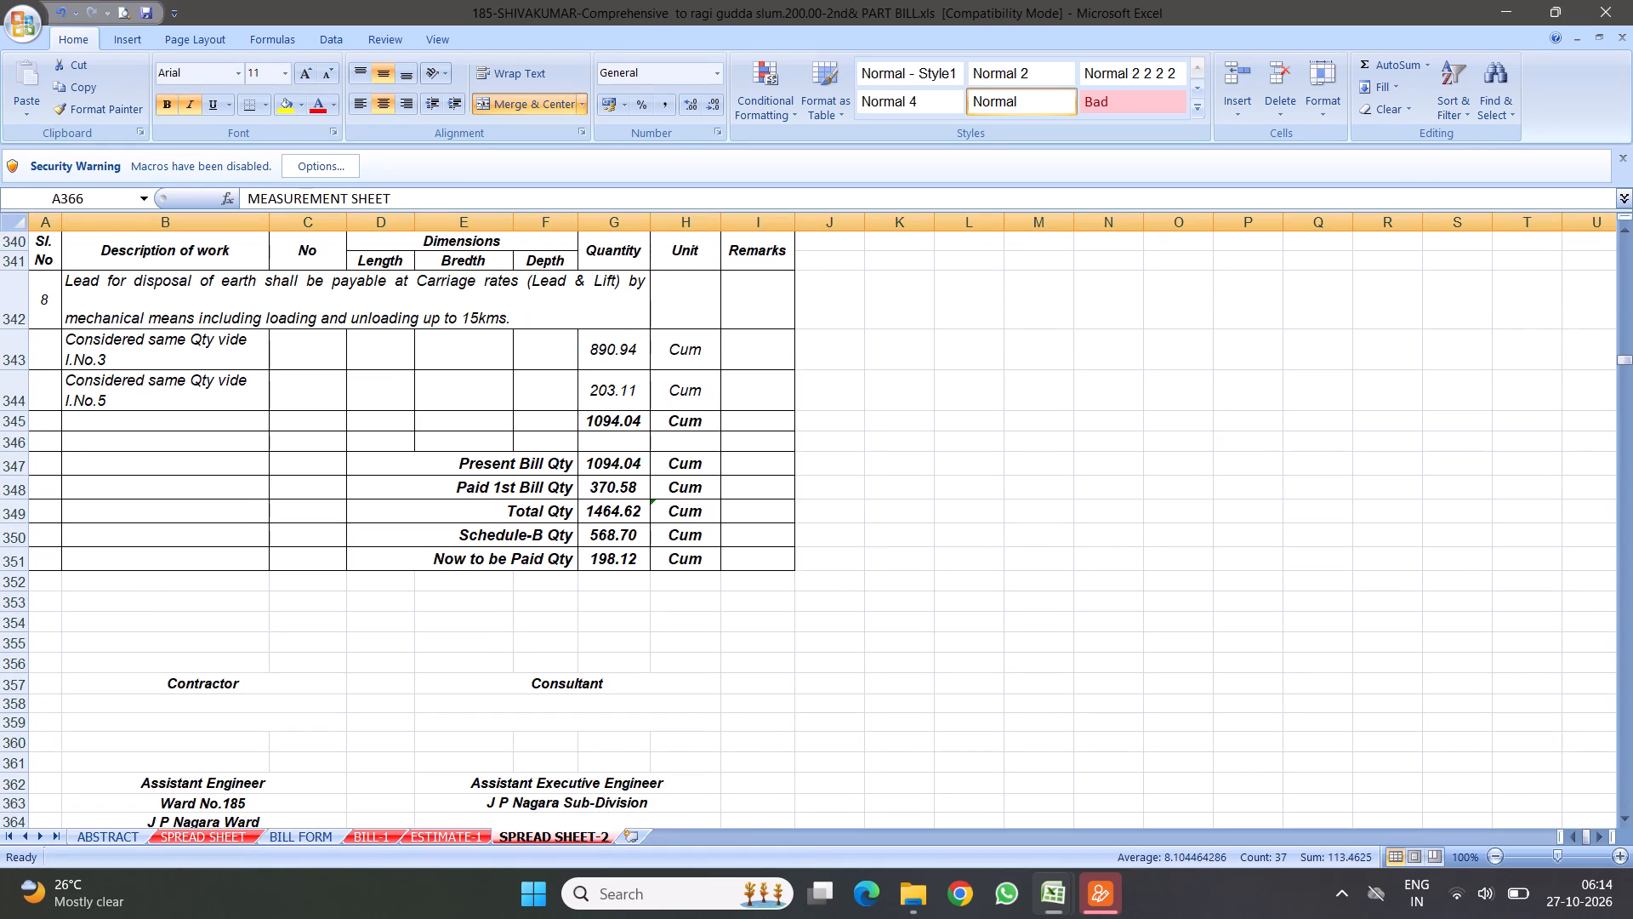
left_click(265, 311)
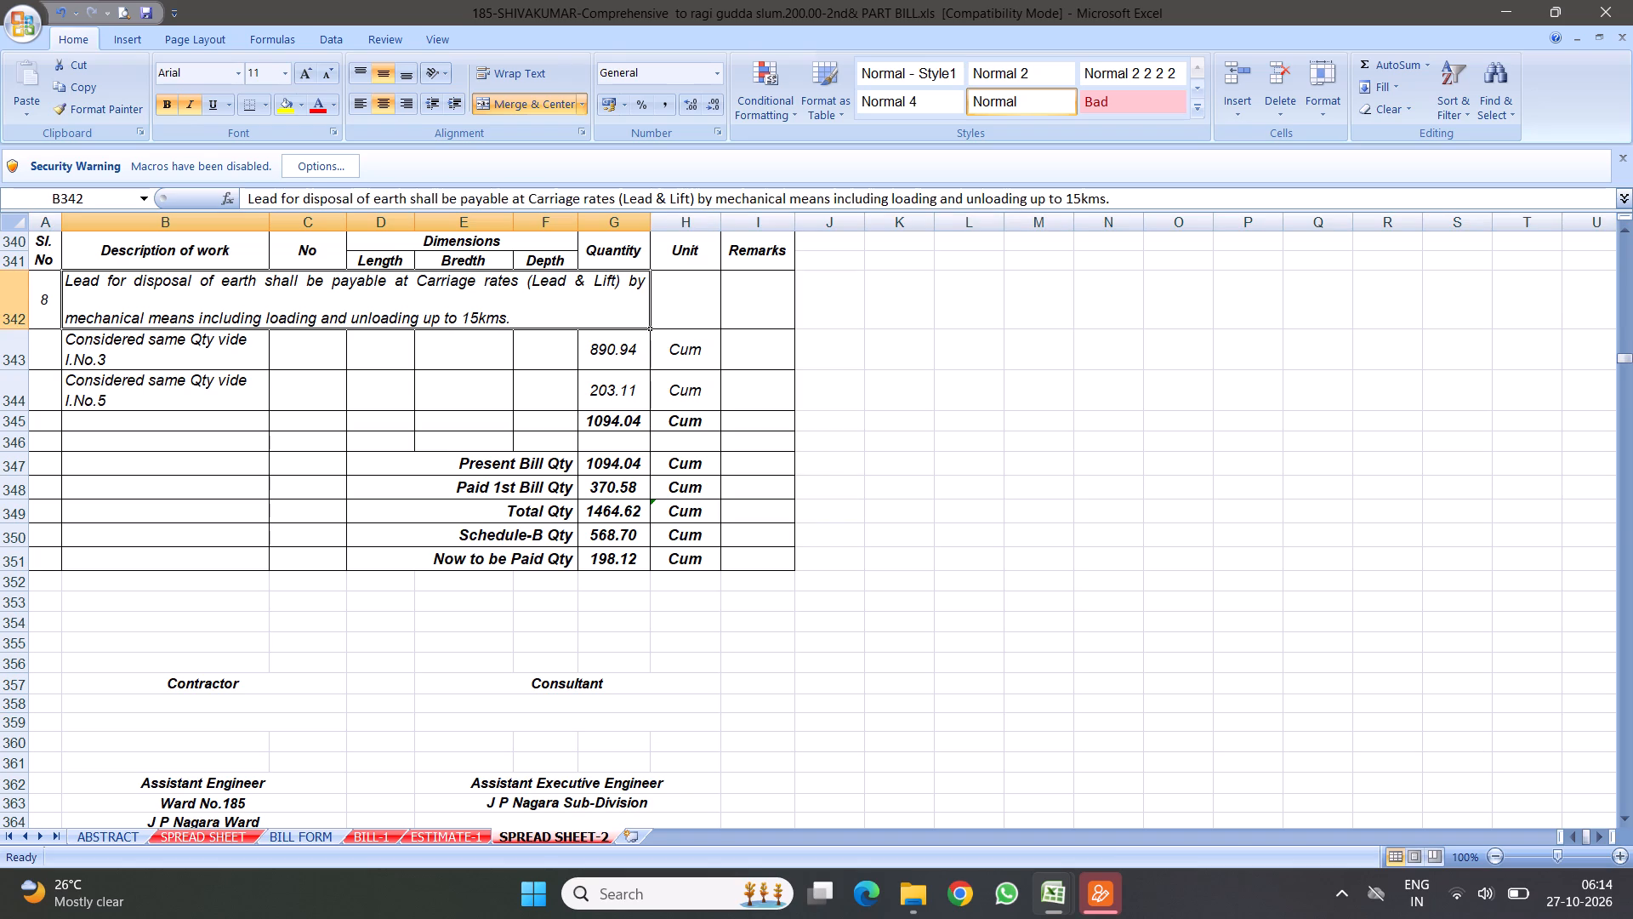
left_click_drag(613, 359, 610, 389)
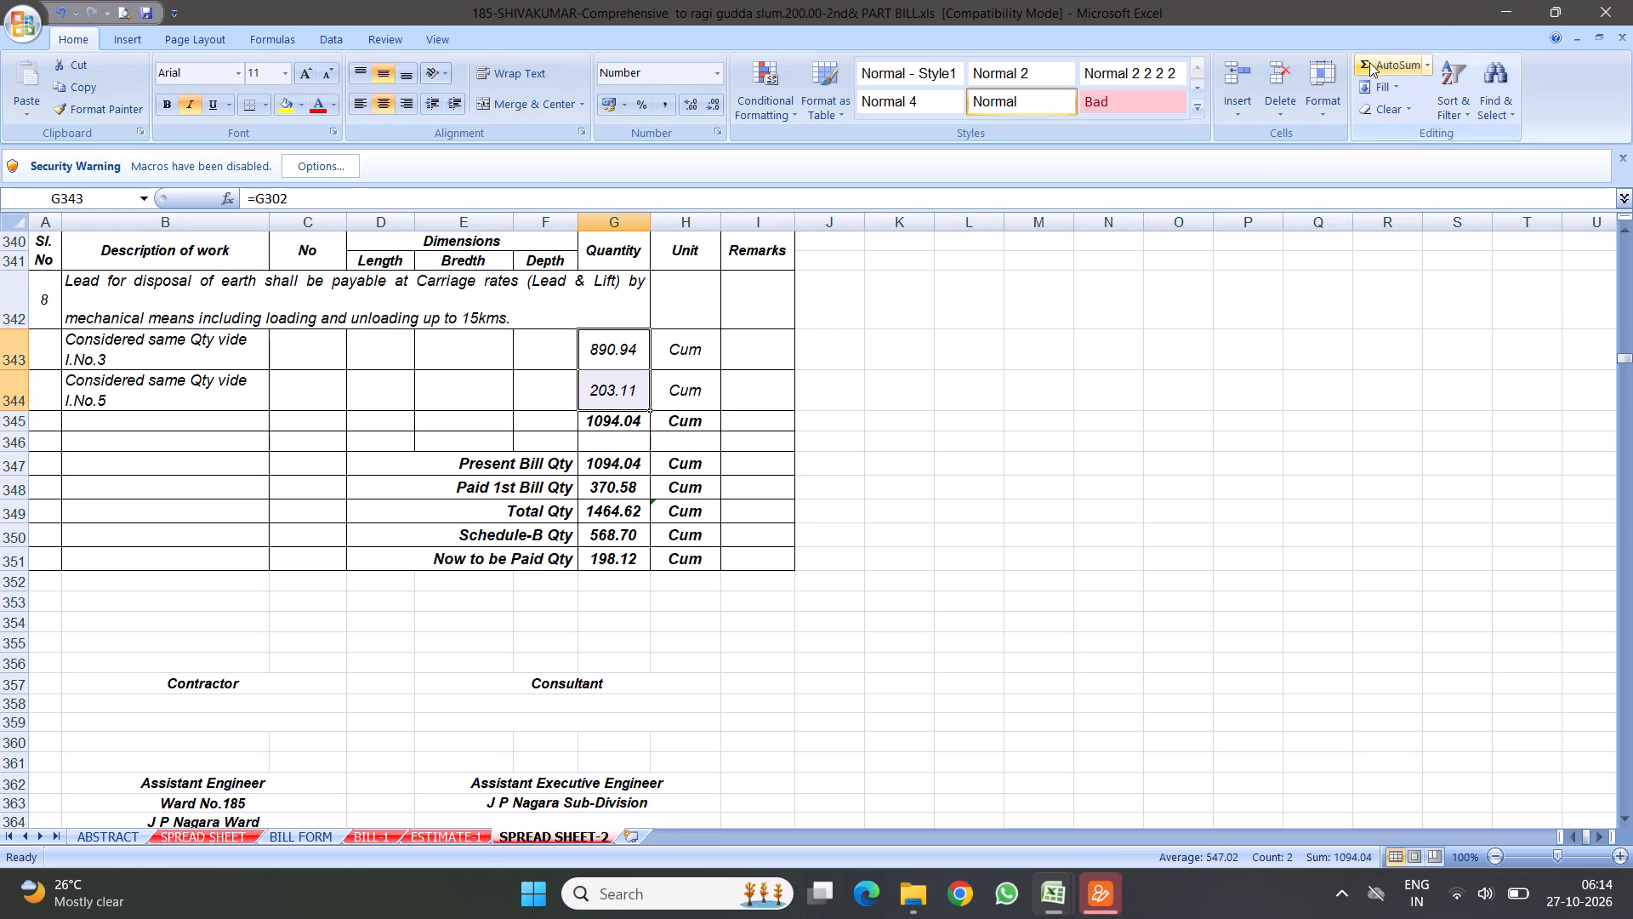
left_click(1363, 65)
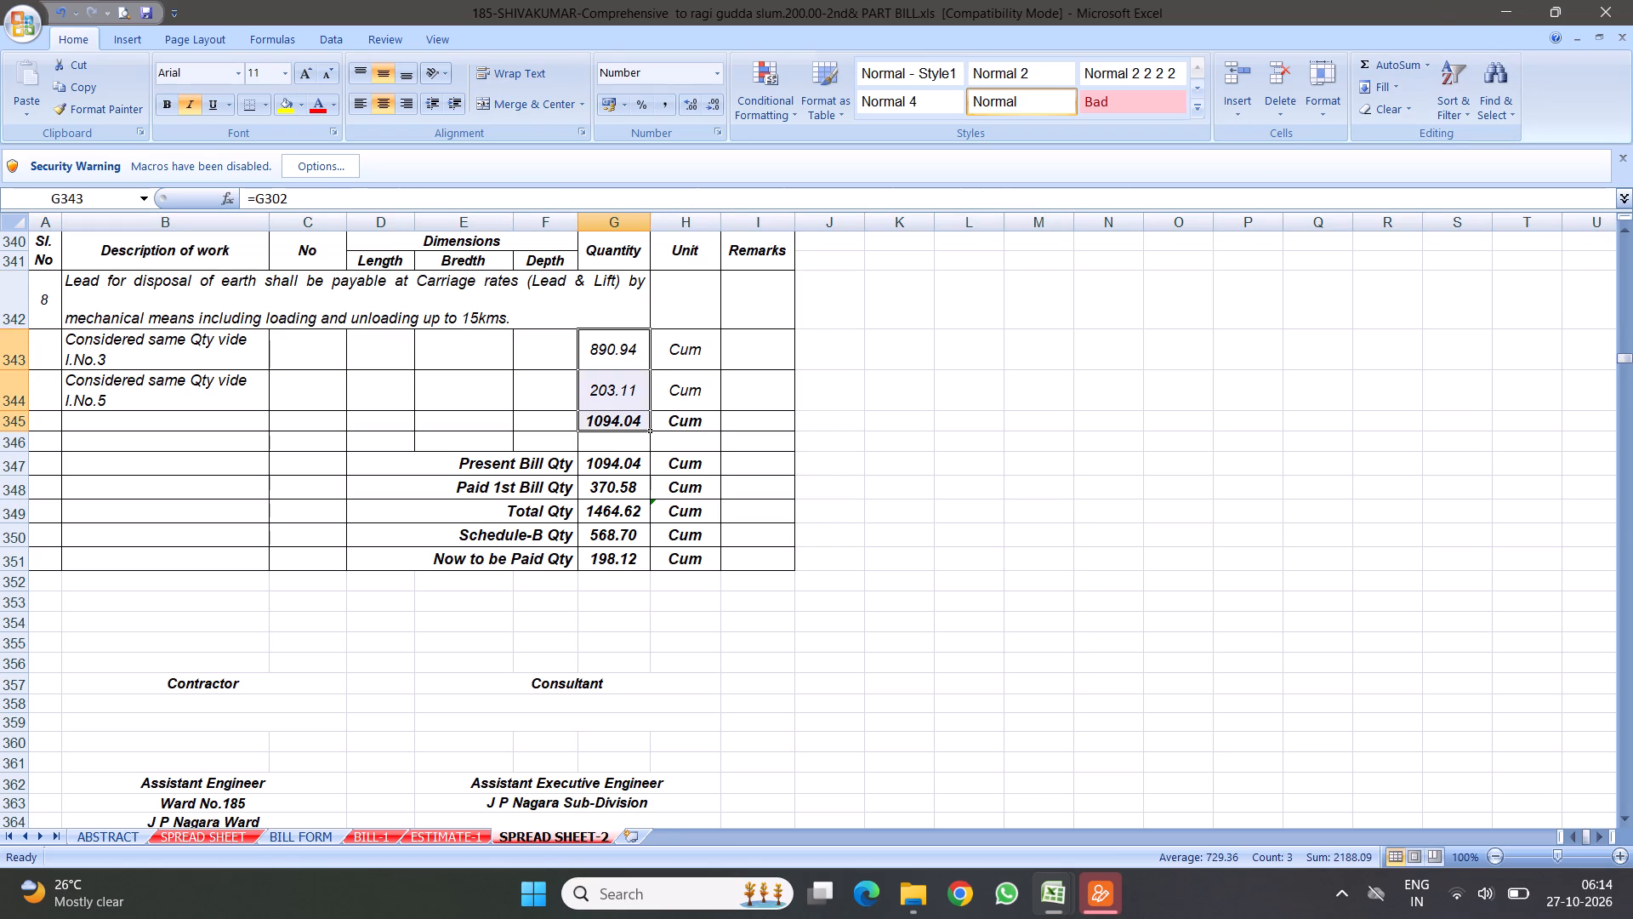
left_click(693, 531)
Look up item 8's first bill quantity in the BILL FORM sheet and set its Paid 1st Bill Qty, G348, to 525.36.
left_click(608, 464)
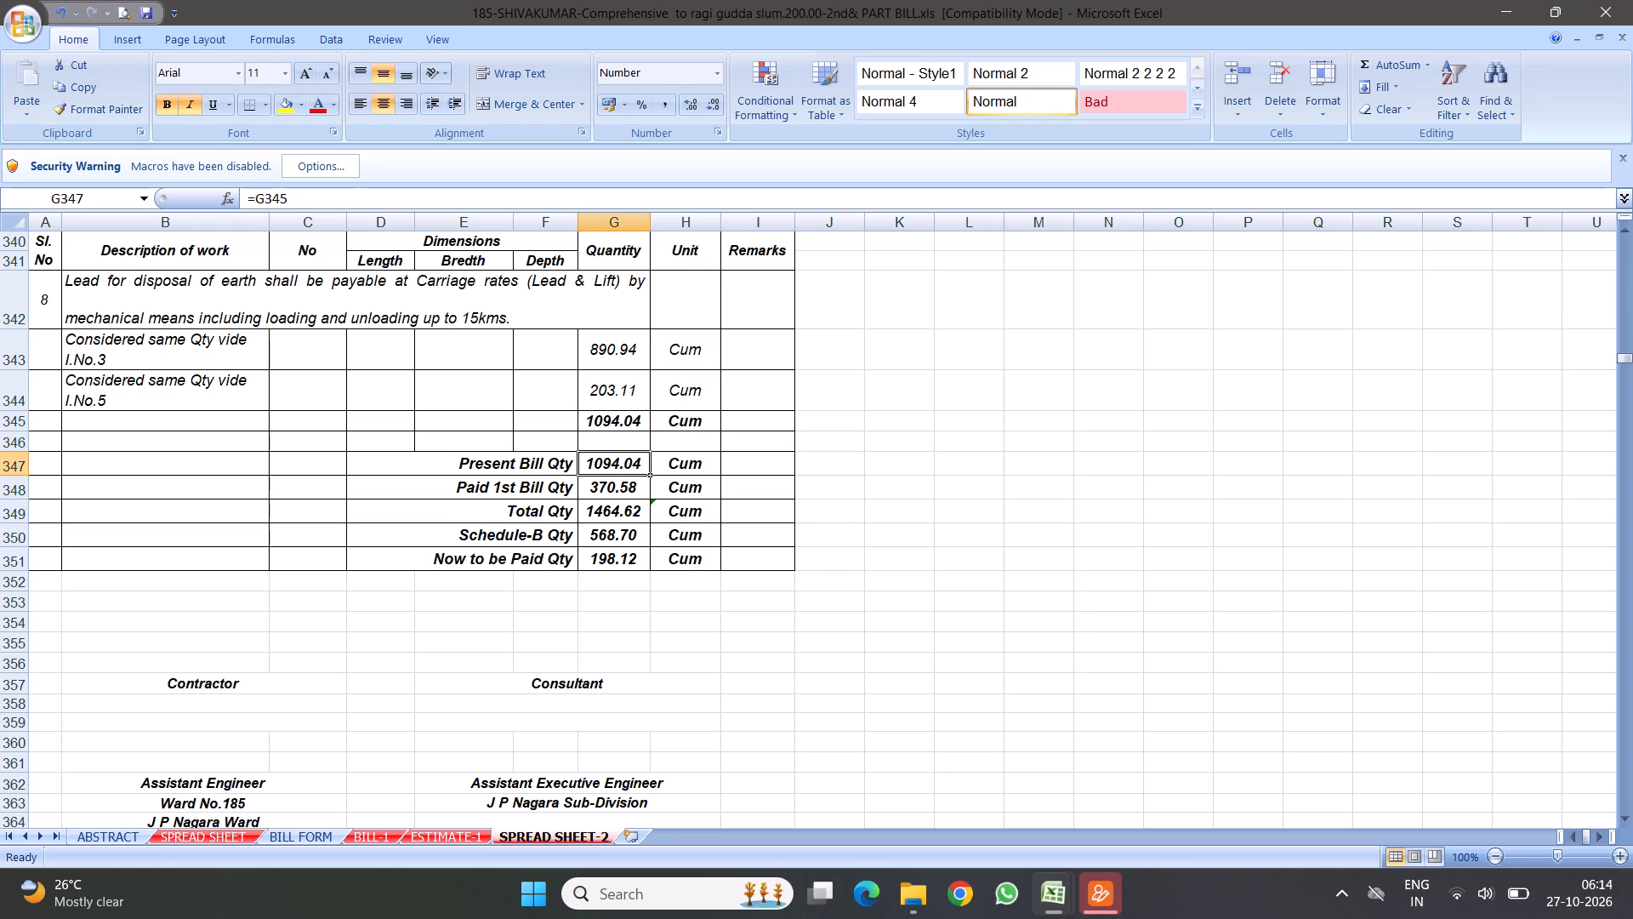
left_click(605, 491)
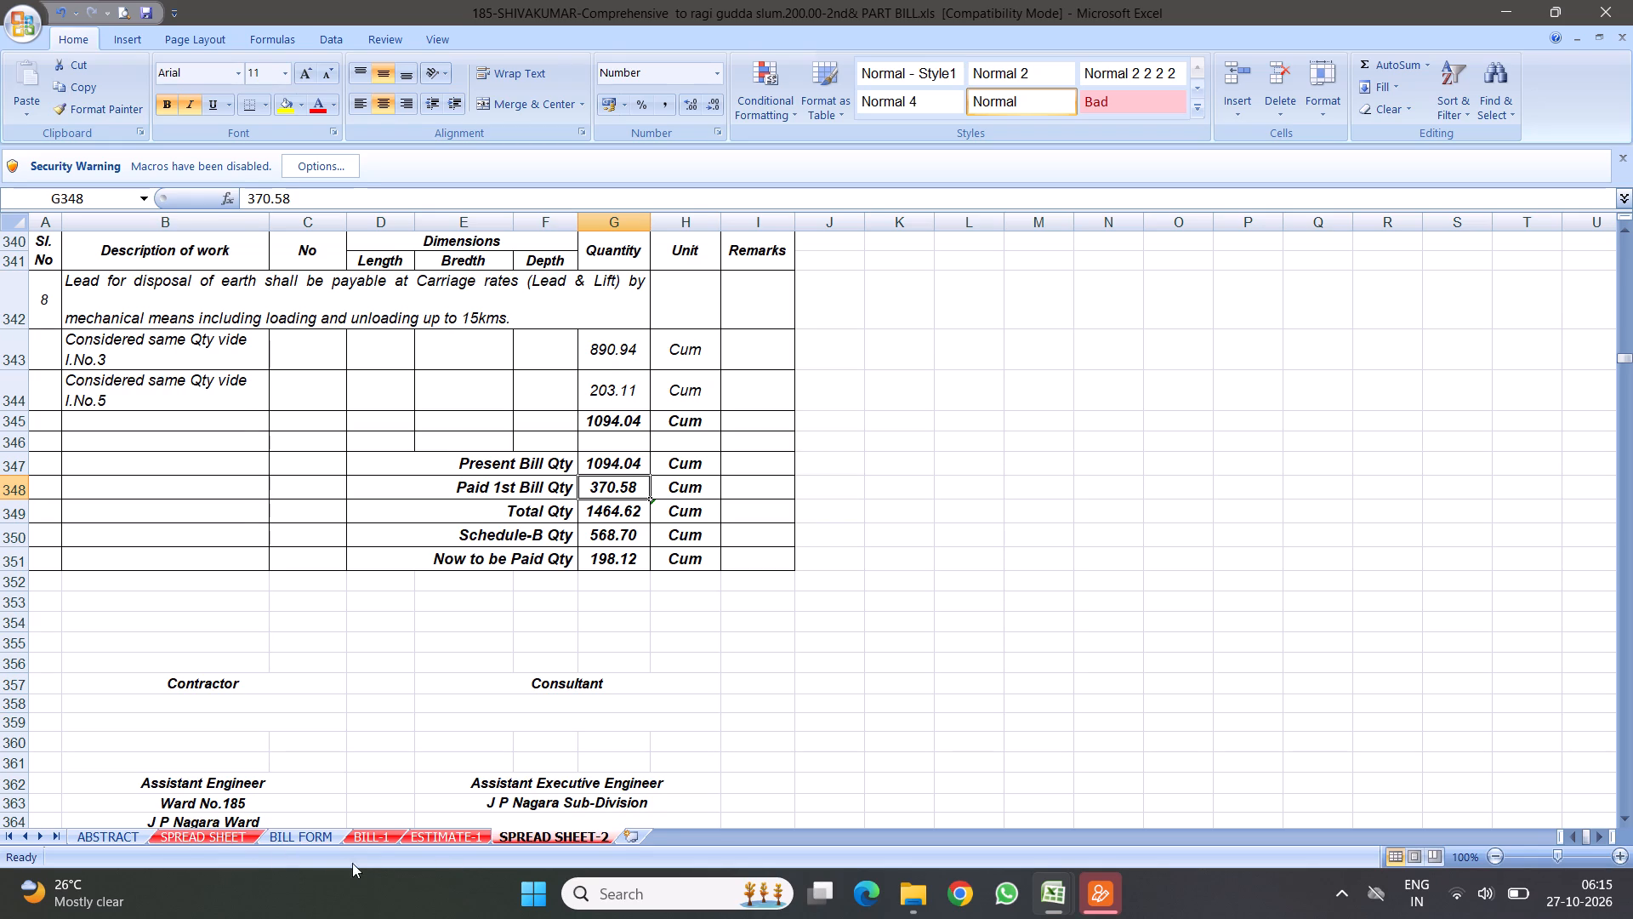
left_click(296, 831)
left_click(134, 528)
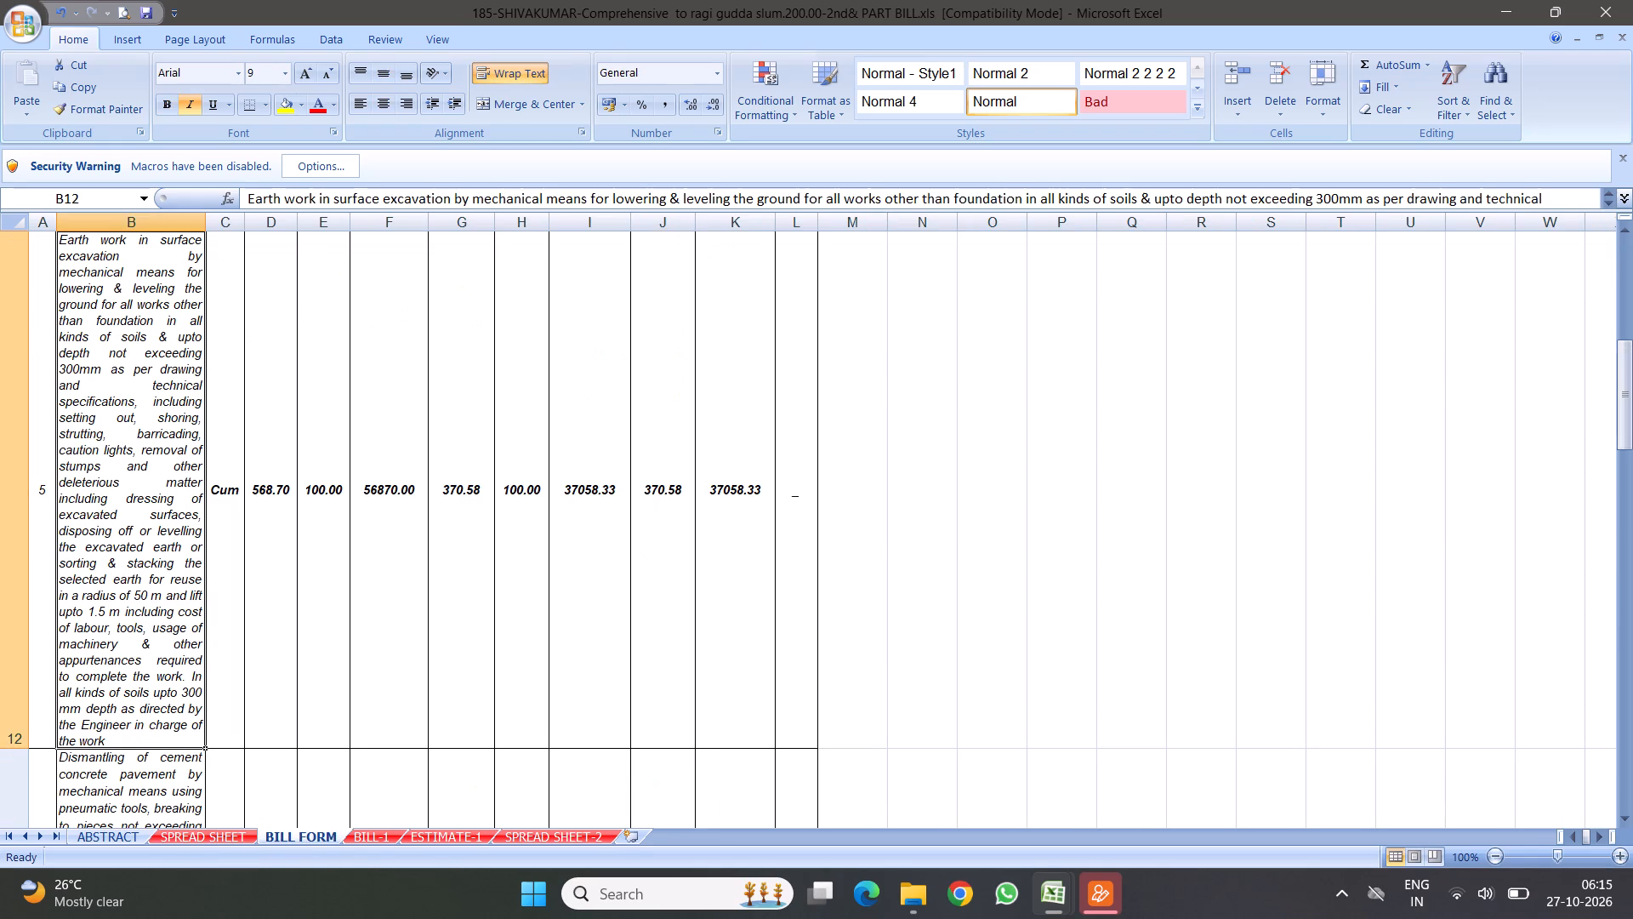
key("Return")
key("Return")
key("Return")
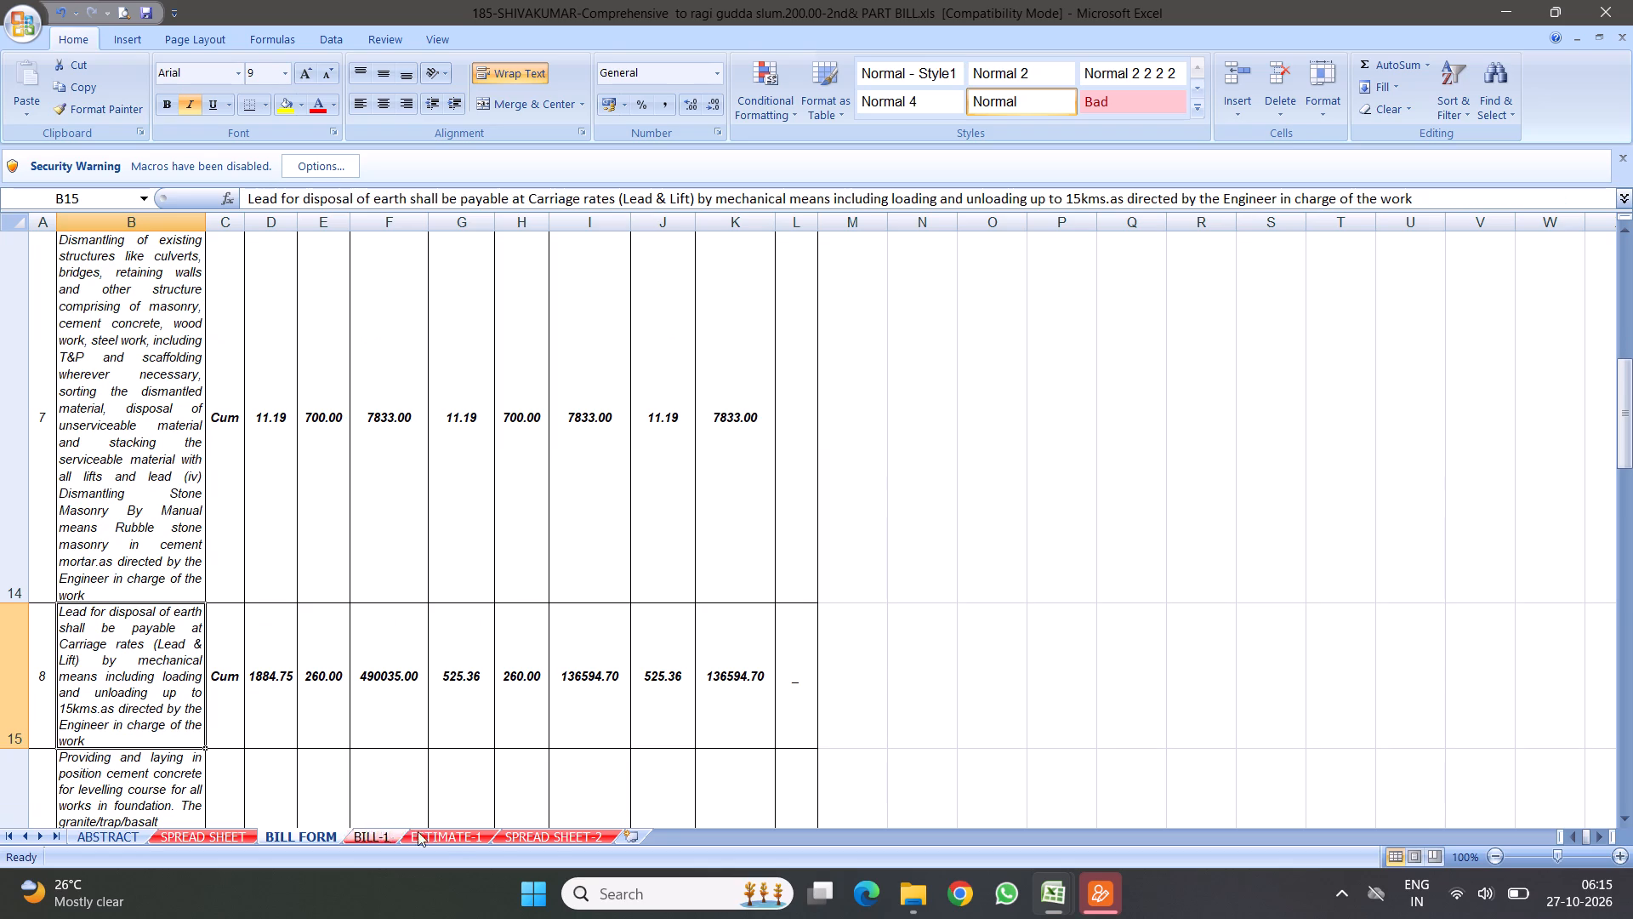
left_click(533, 836)
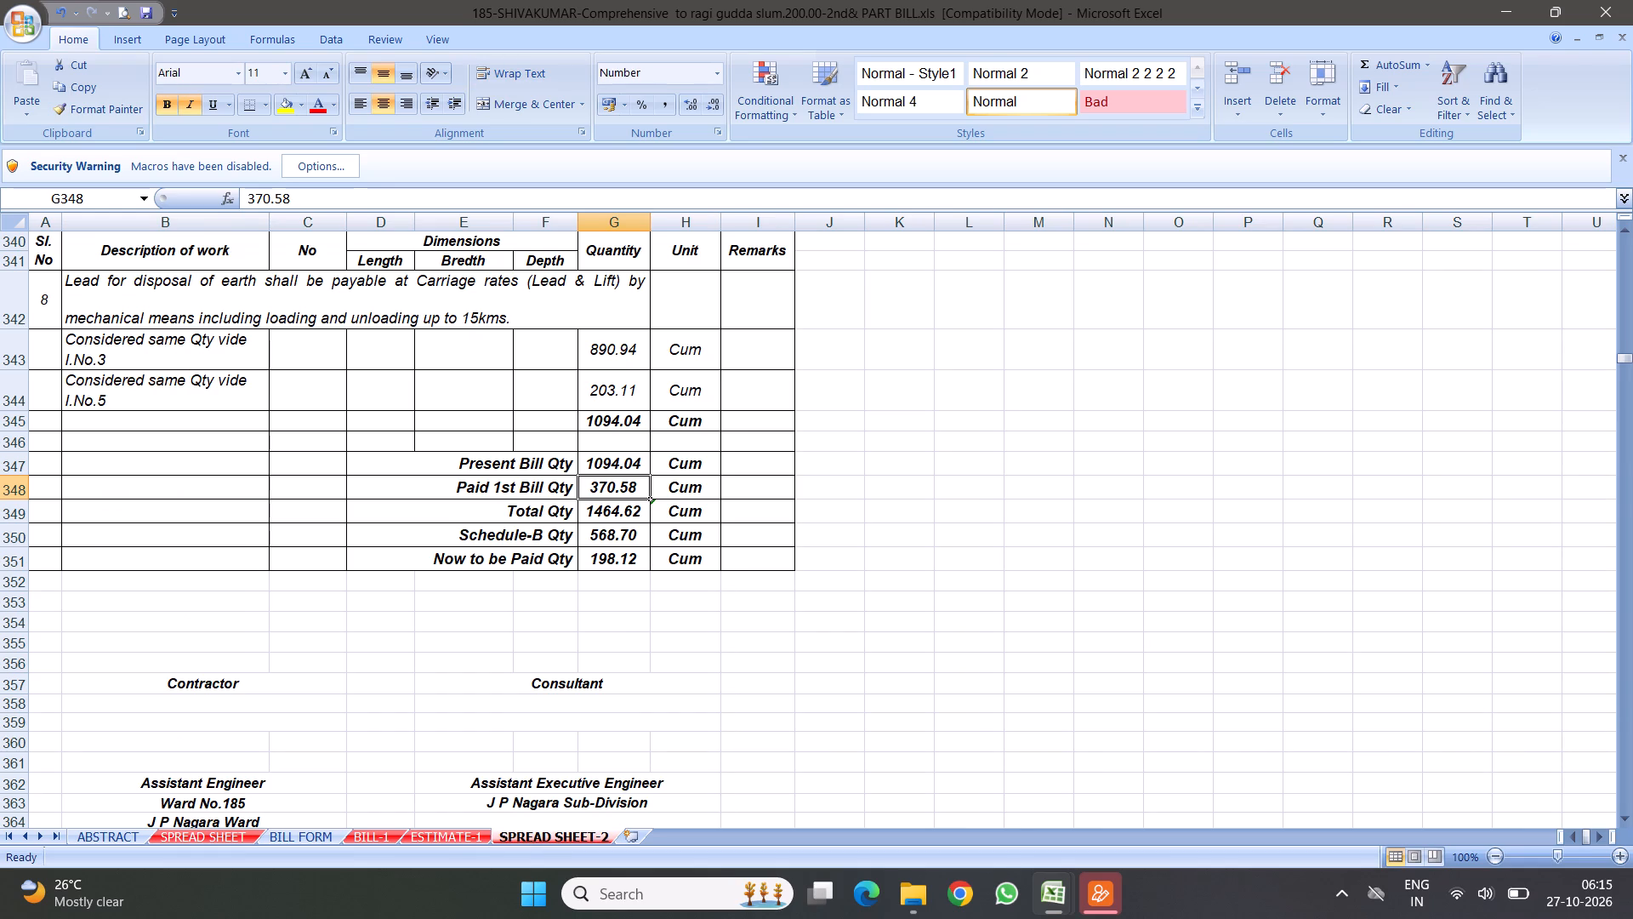
type("525.36")
key("Return")
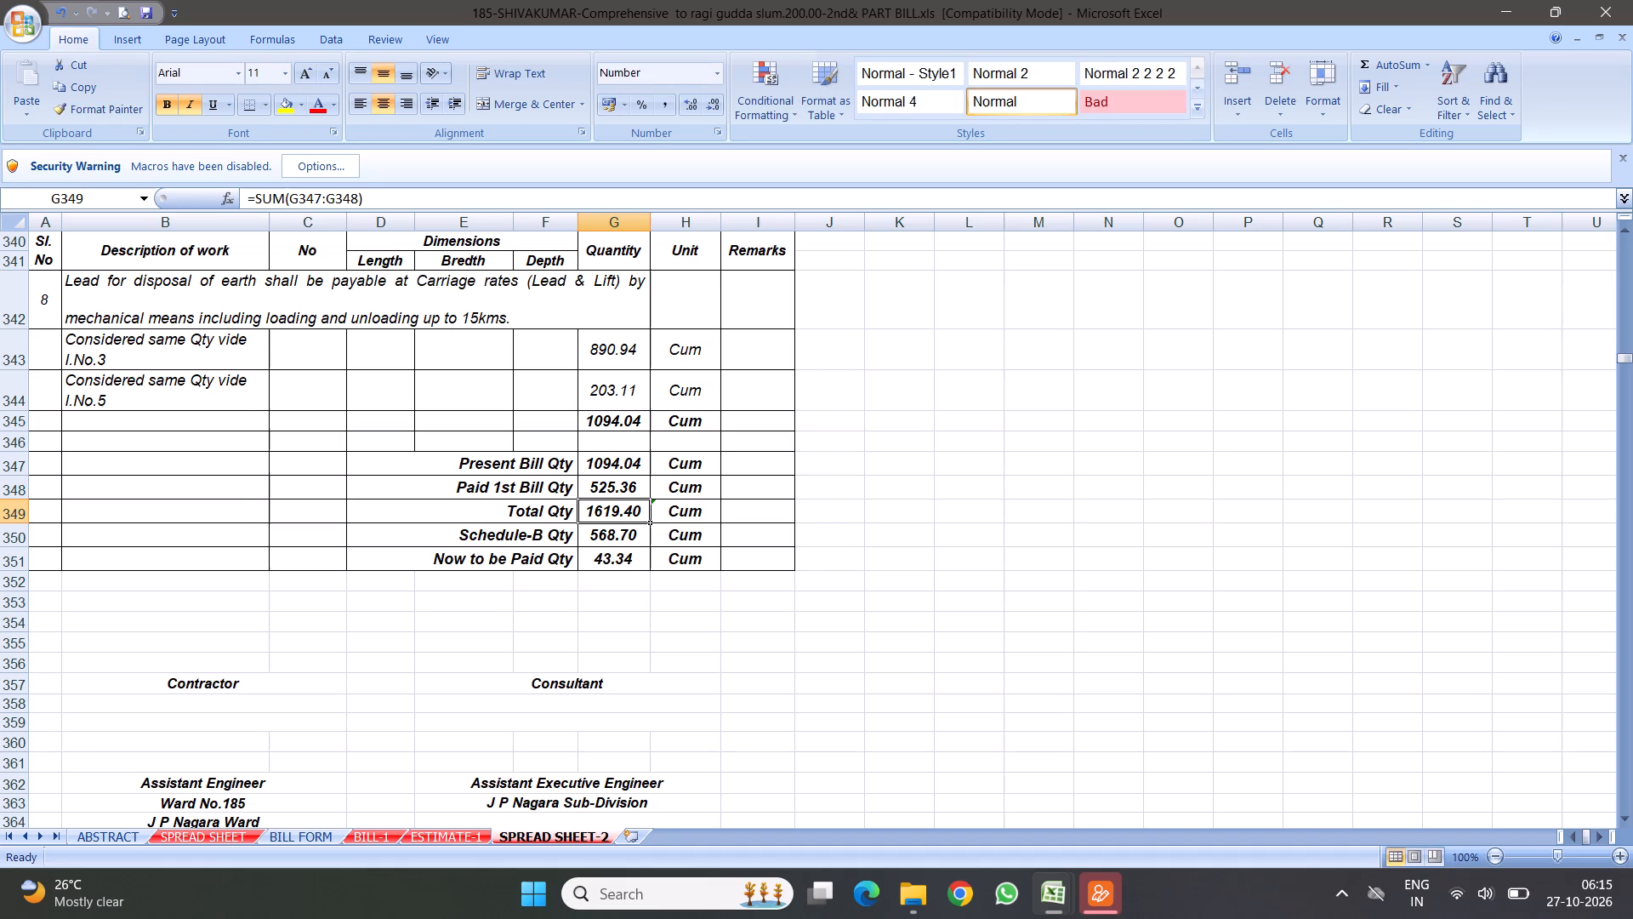
Check item 8's Schedule-B quantity in the BILL FORM sheet and set cell G350 to 1884.75.
left_click(307, 833)
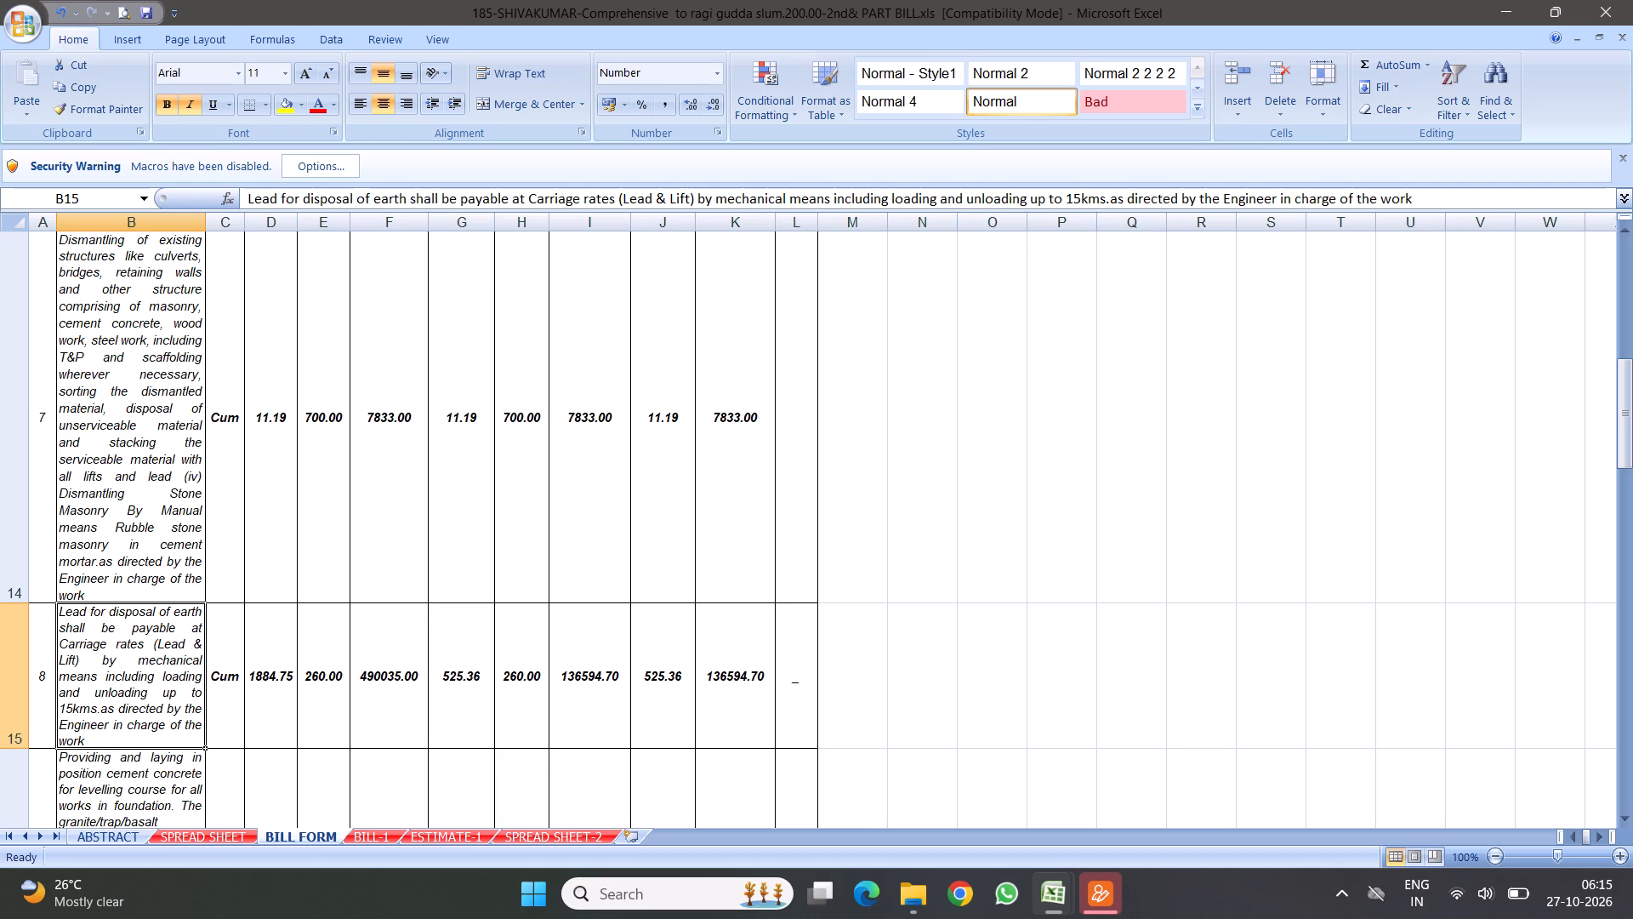
left_click(553, 836)
left_click_drag(613, 534, 630, 560)
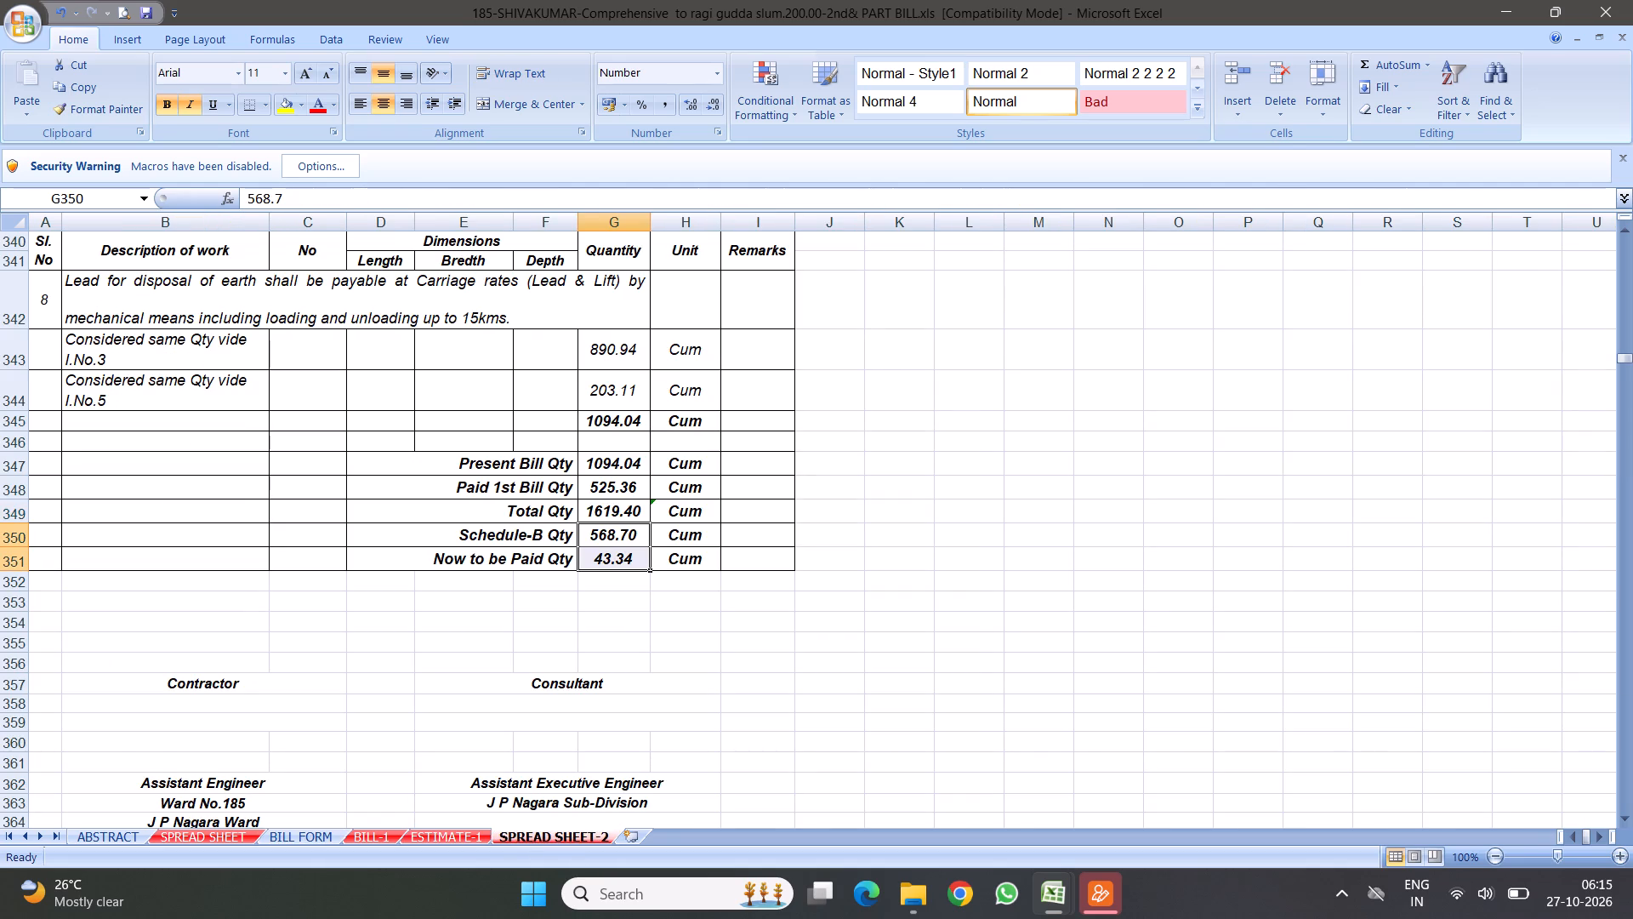
left_click(617, 541)
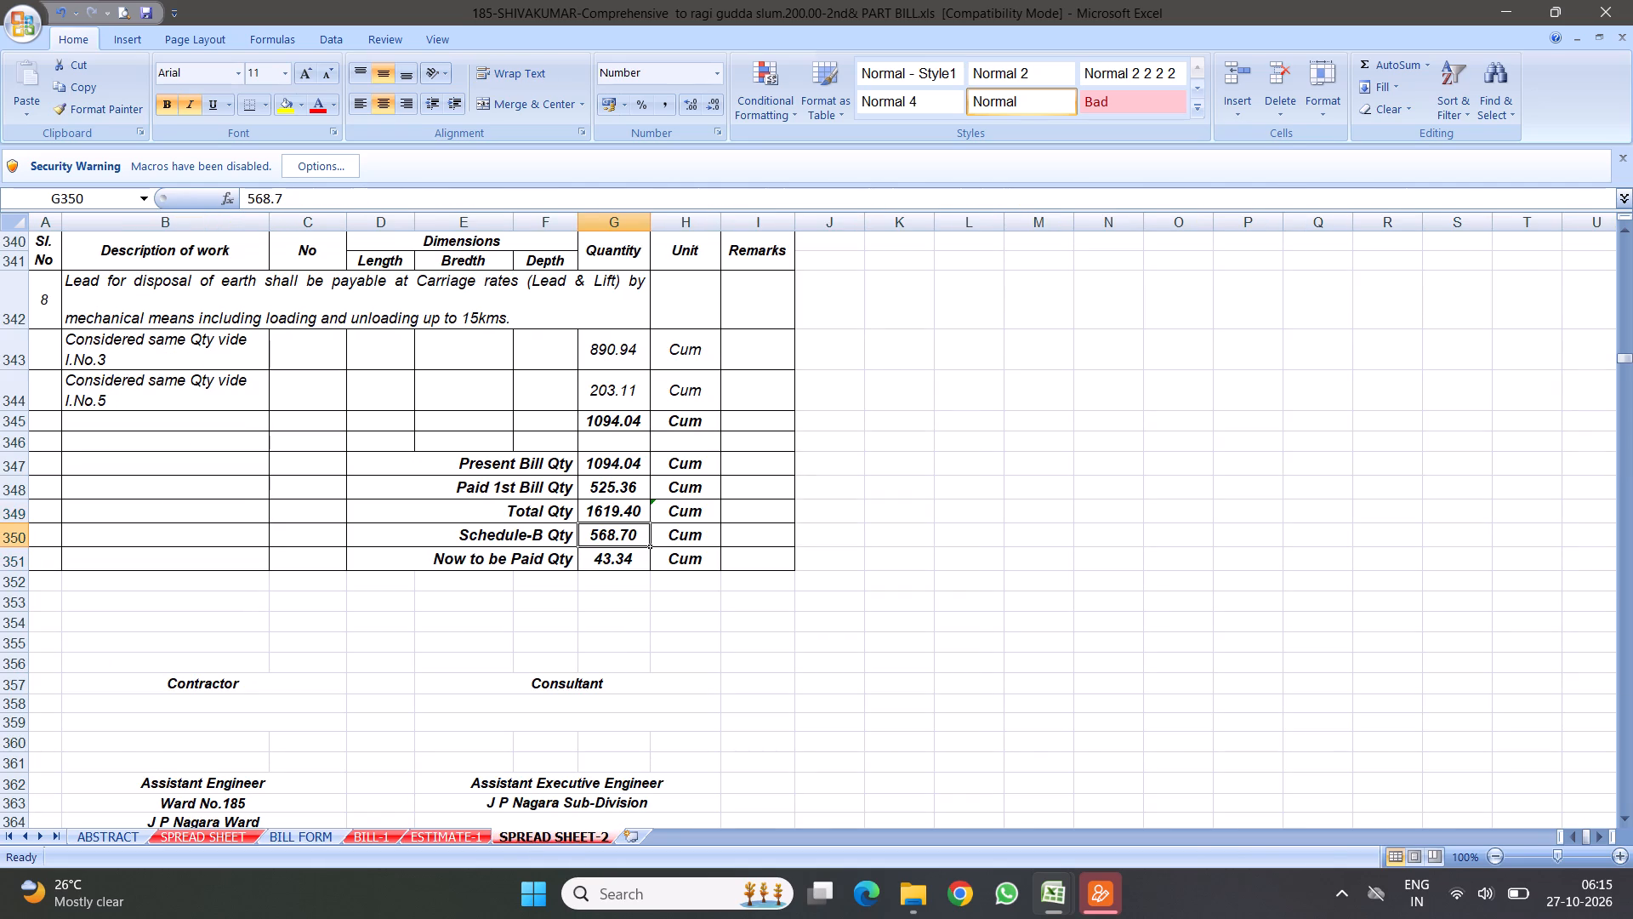
type("1884.75")
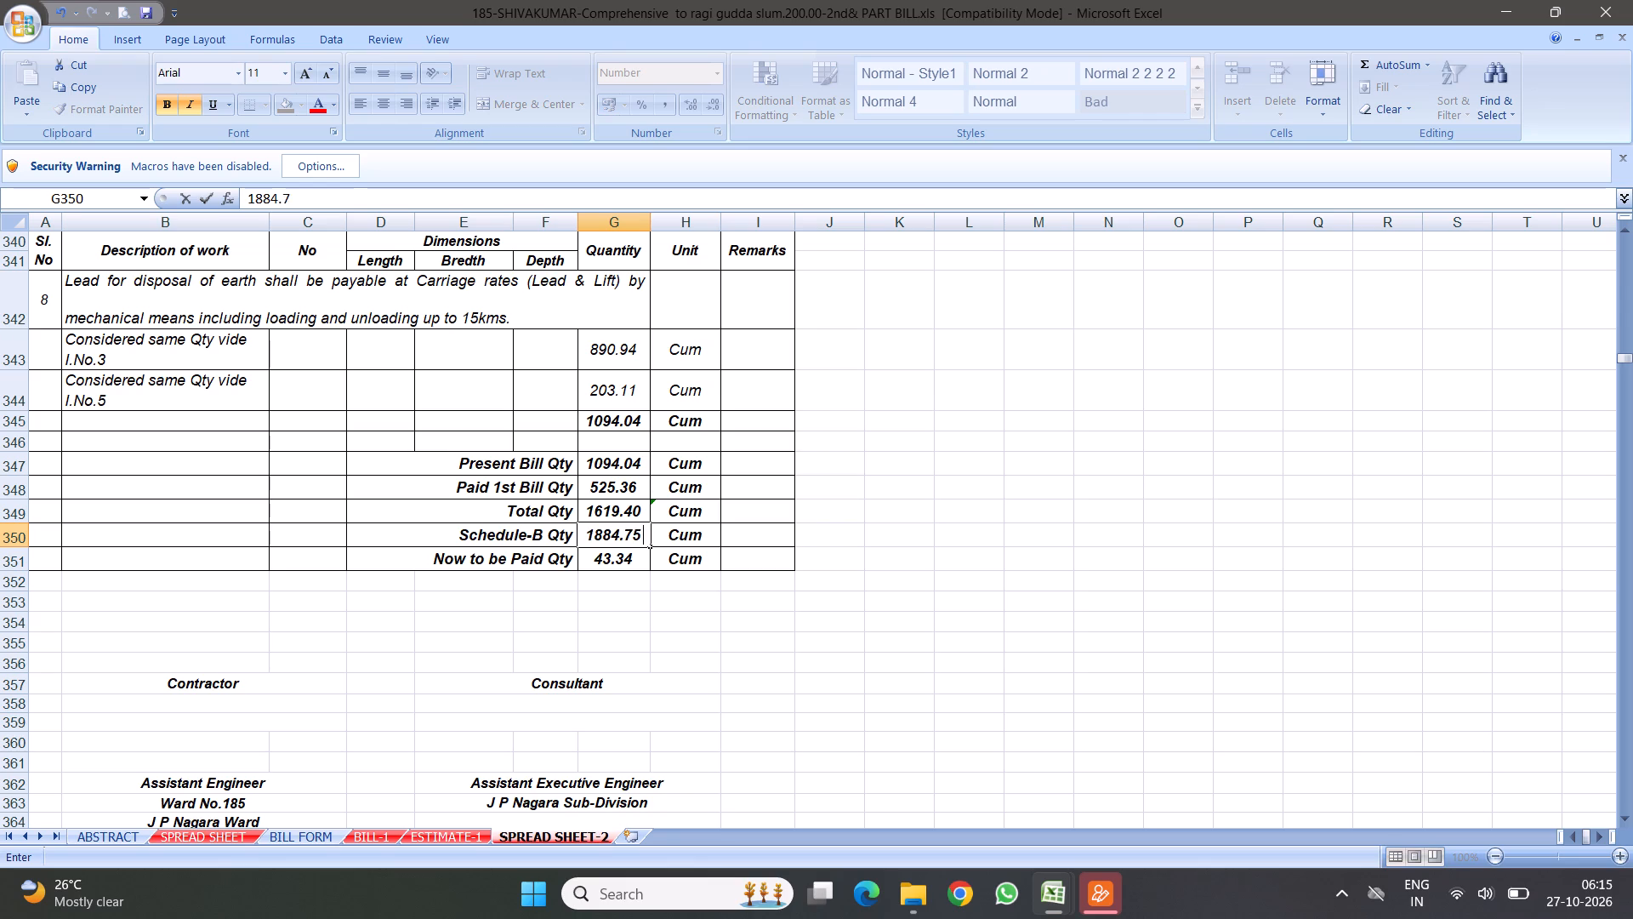
key("Return")
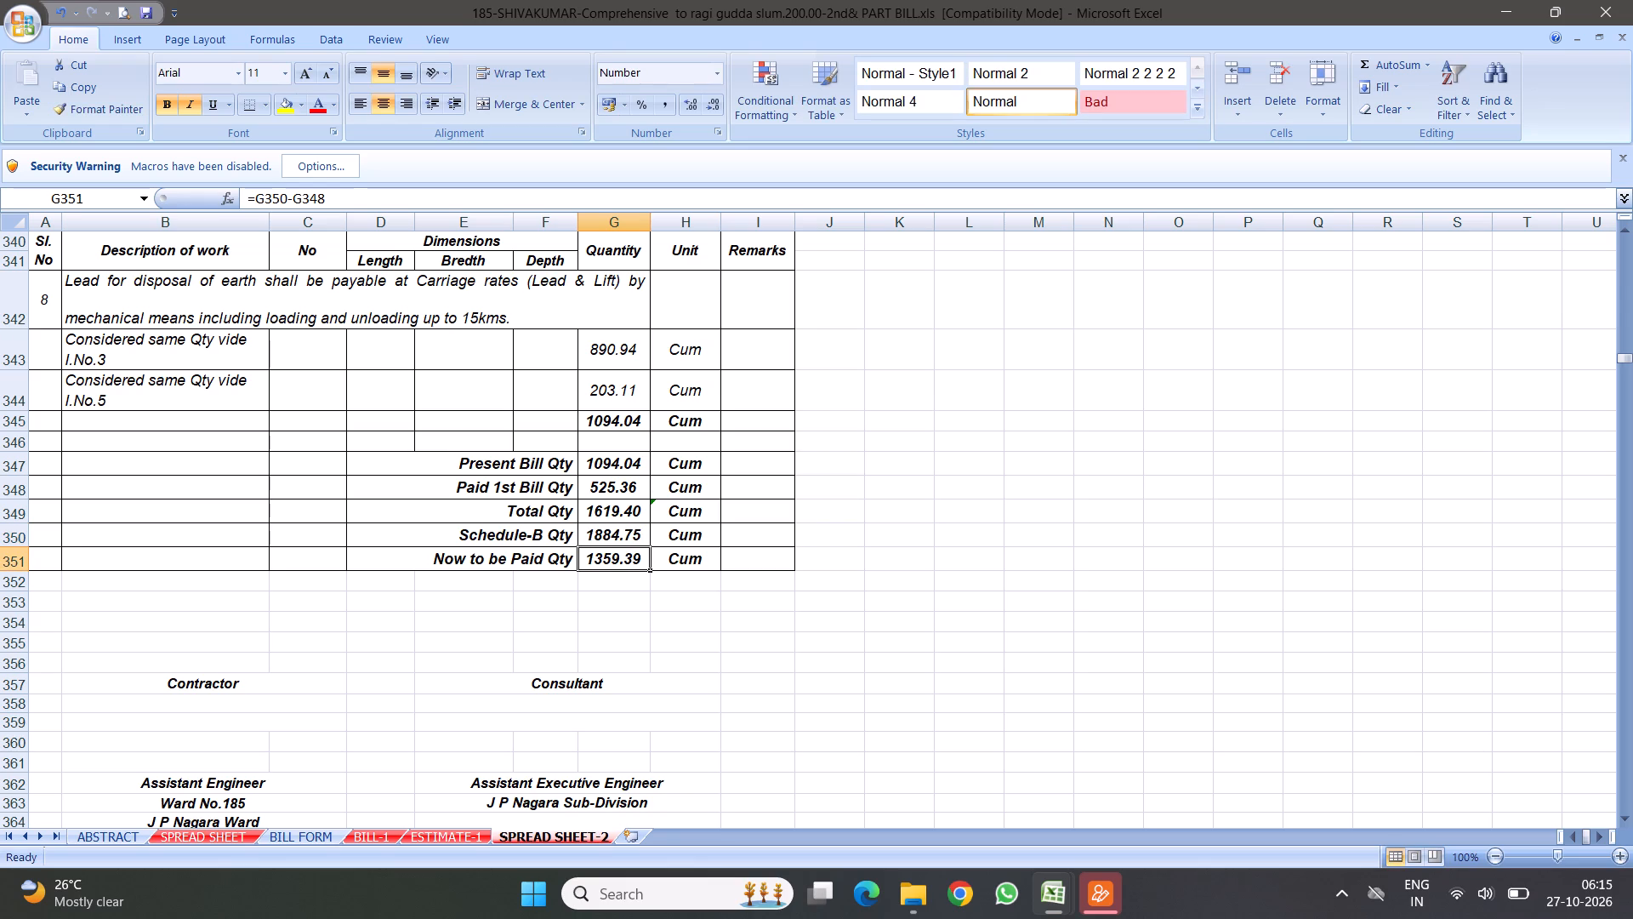
Sum item 8's Present Bill Qty and Paid 1st Bill Qty into its Total Qty cell, G349, with AutoSum.
left_click_drag(595, 469, 594, 488)
left_click(1359, 59)
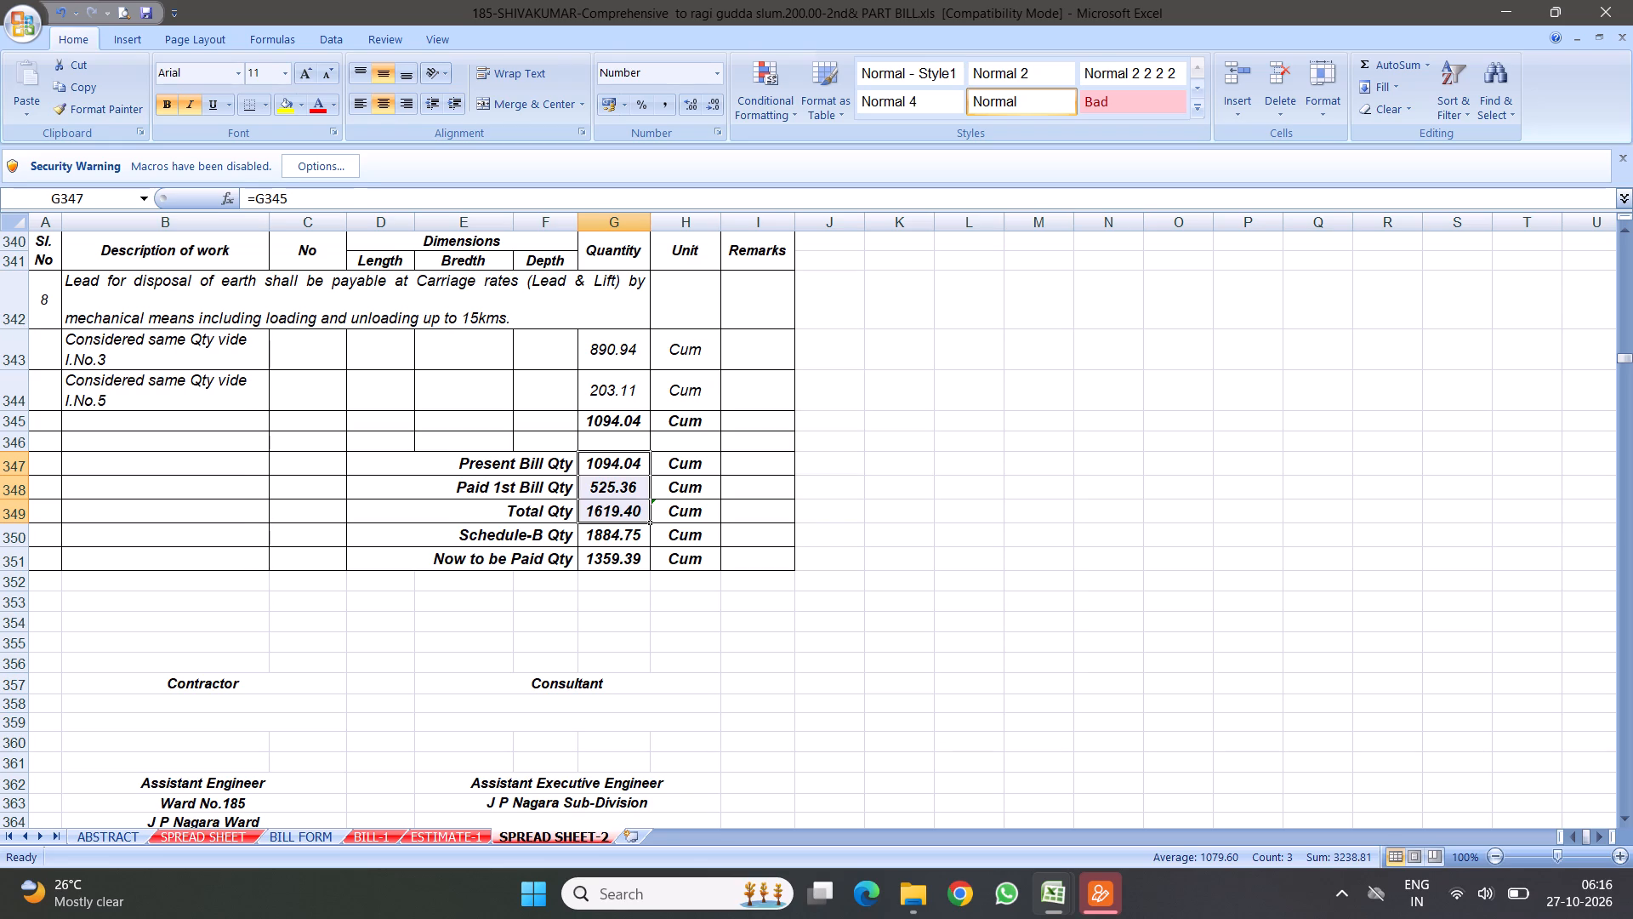
Copy item 8's bill quantity summary rows 346 to 351 and insert them below item 9's quantity rows, at row 380.
scroll(731, 536, "down", 2)
scroll(652, 441, "down", 4)
scroll(586, 484, "down", 3)
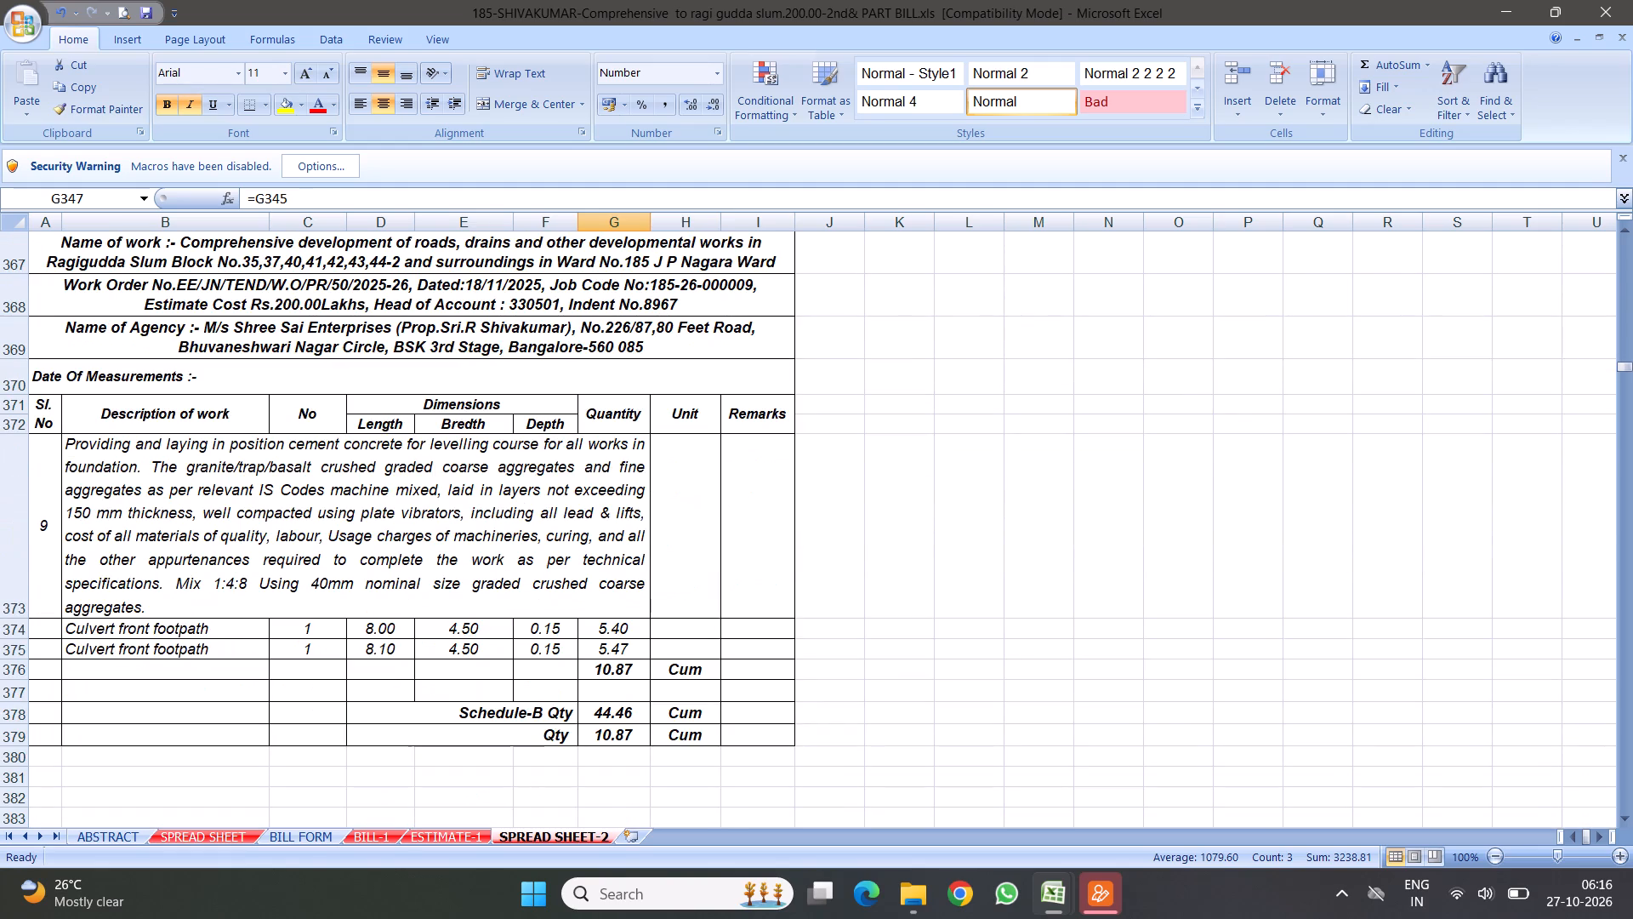
left_click(326, 482)
scroll(505, 517, "down", 2)
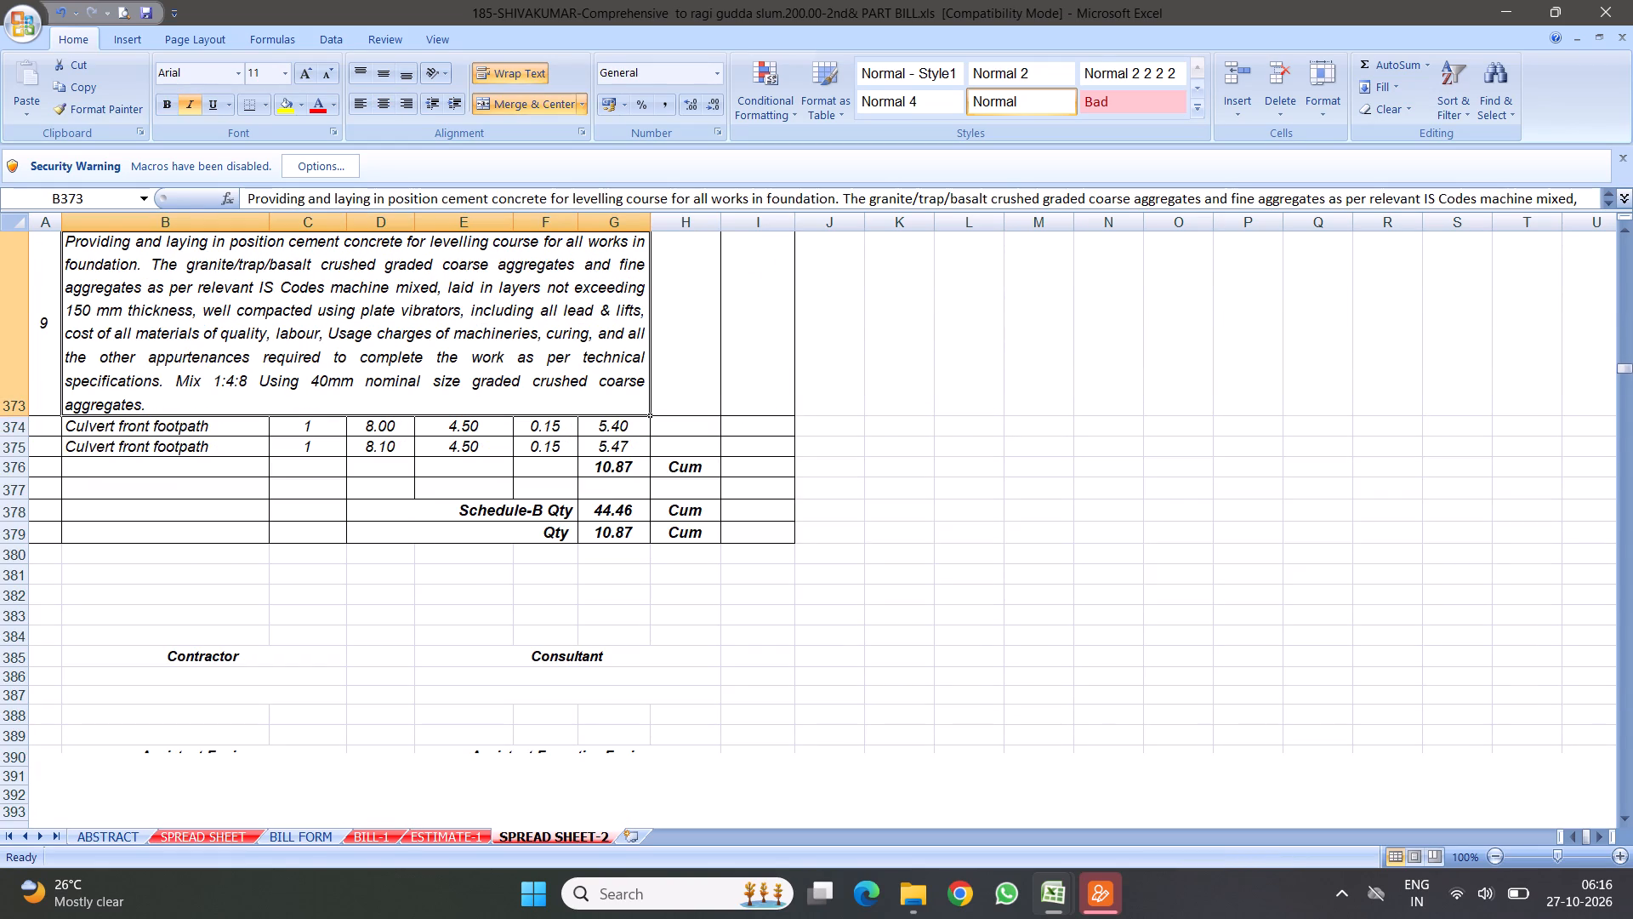
scroll(460, 449, "up", 2)
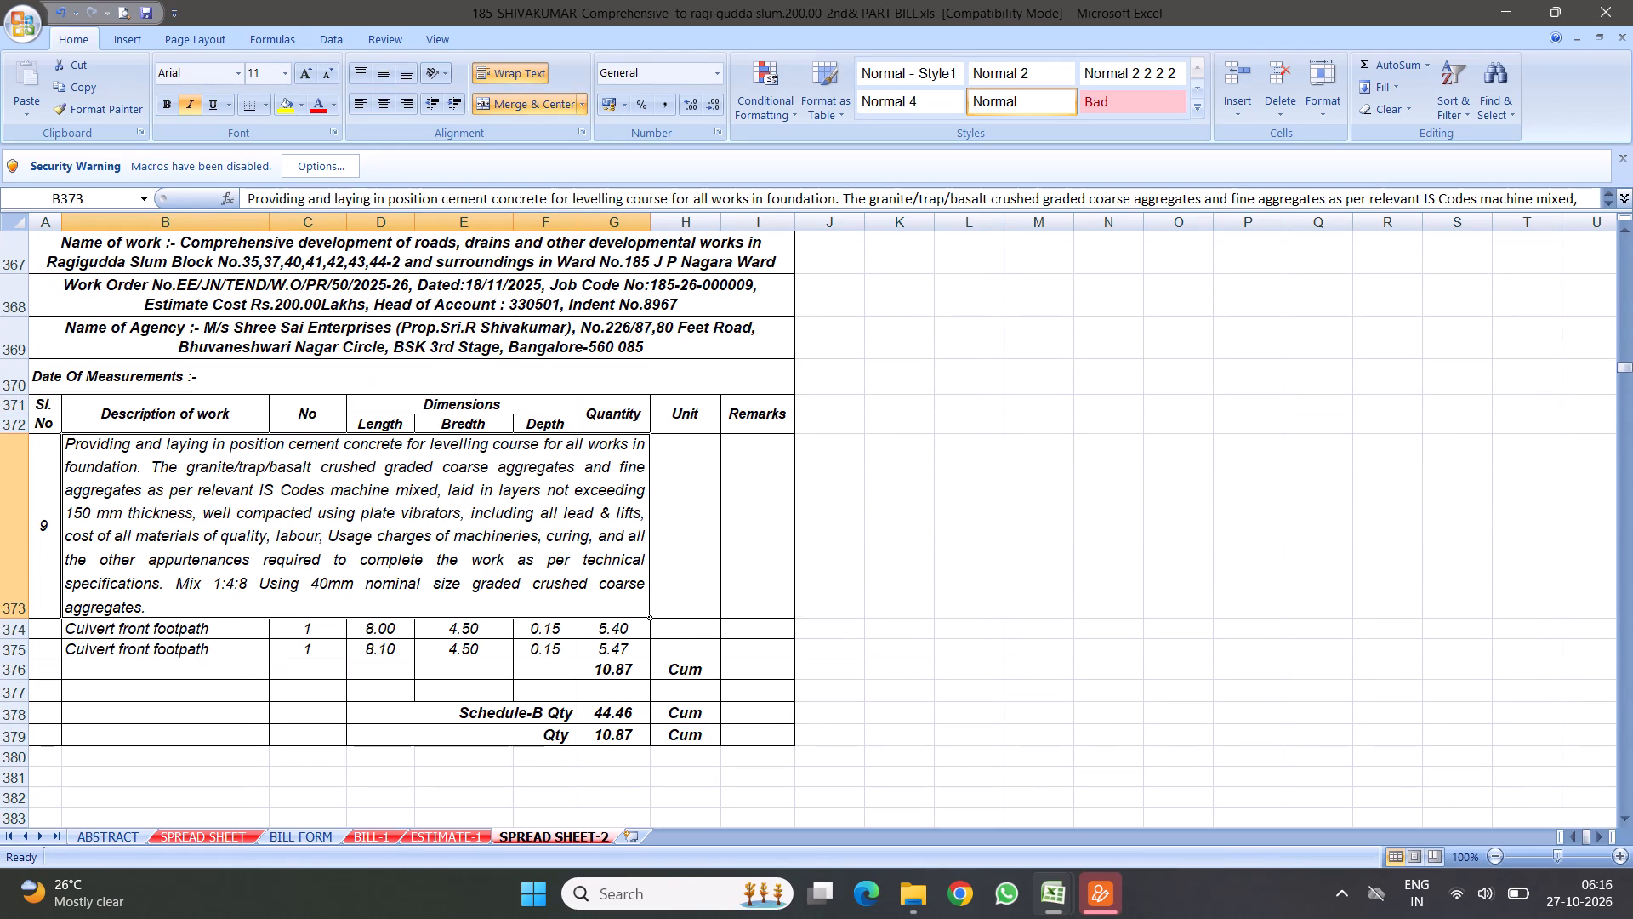
scroll(555, 426, "up", 13)
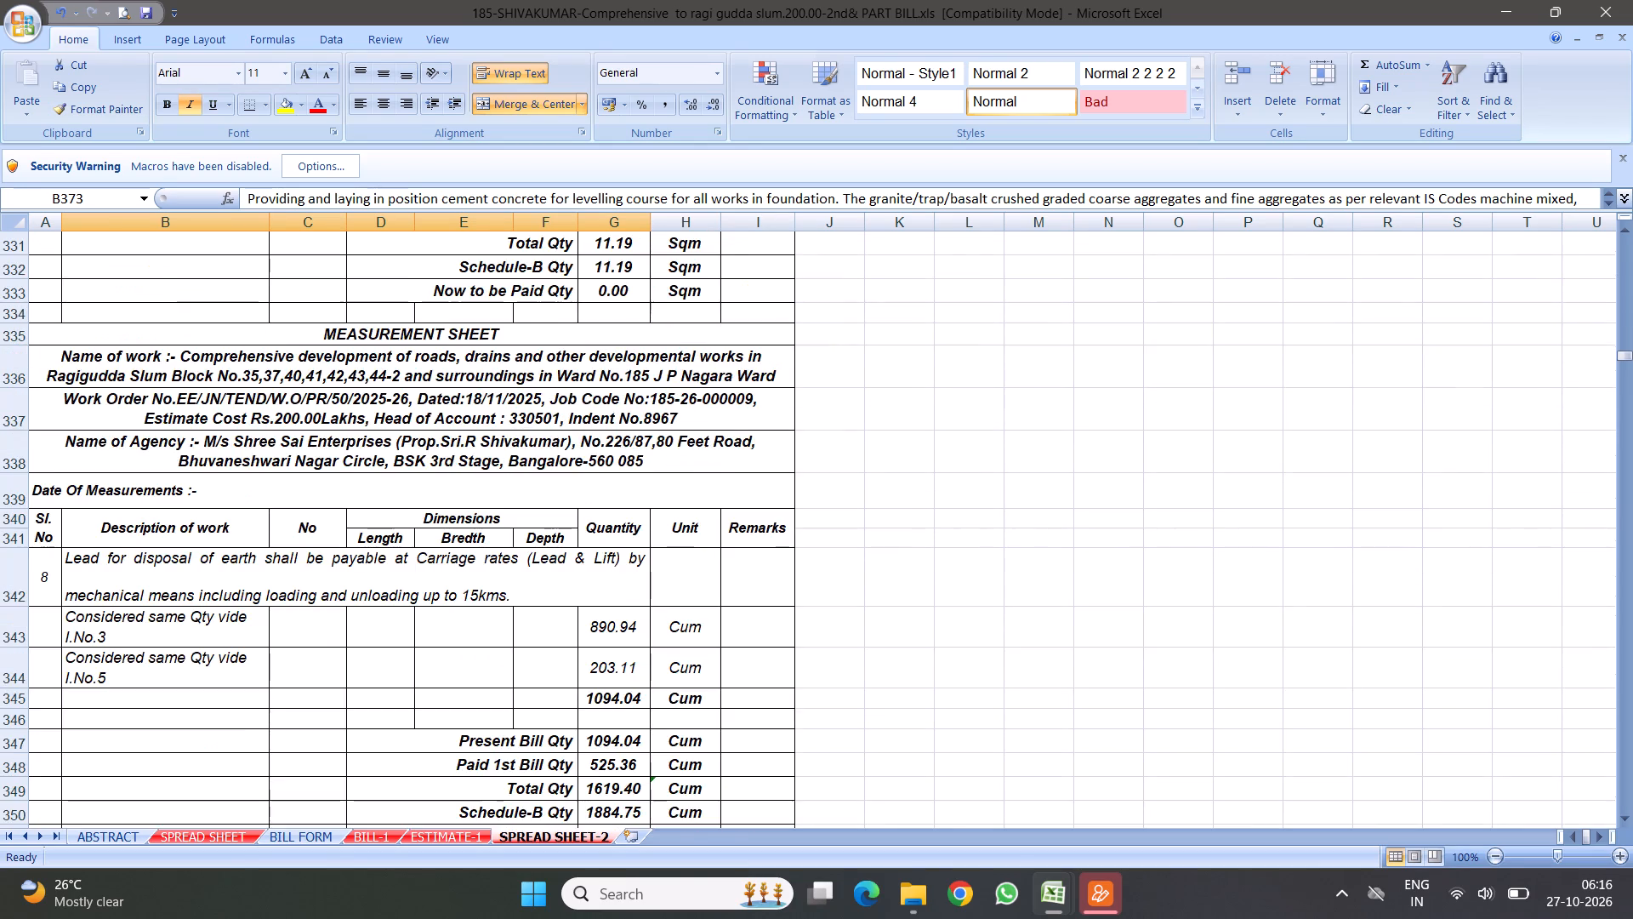
scroll(531, 558, "down", 5)
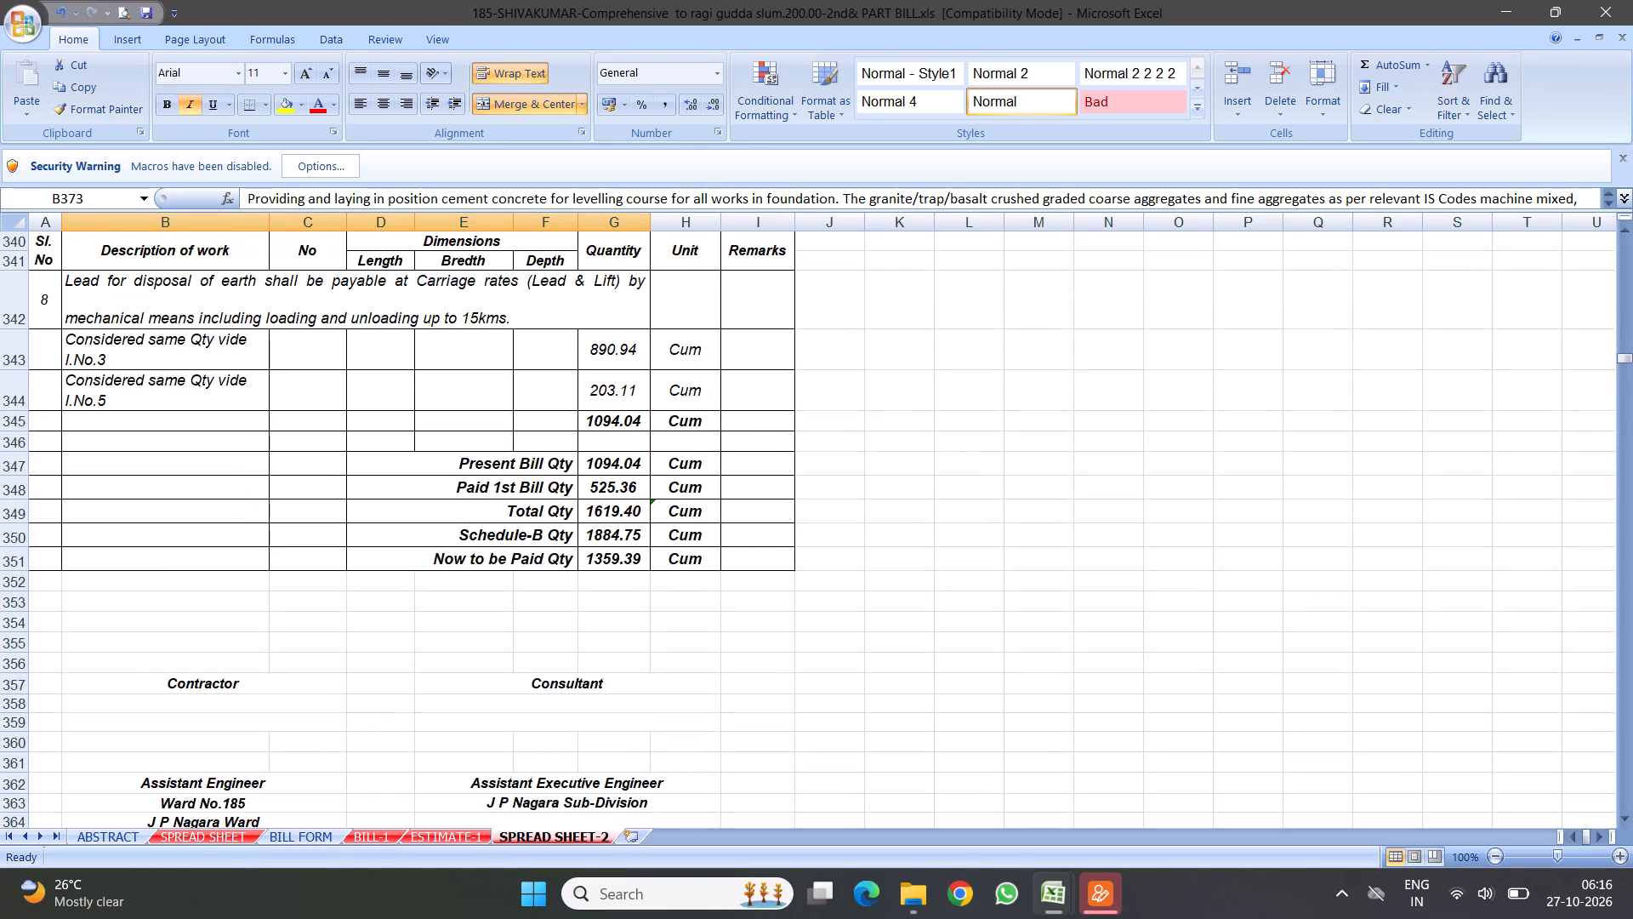
left_click_drag(20, 343, 43, 400)
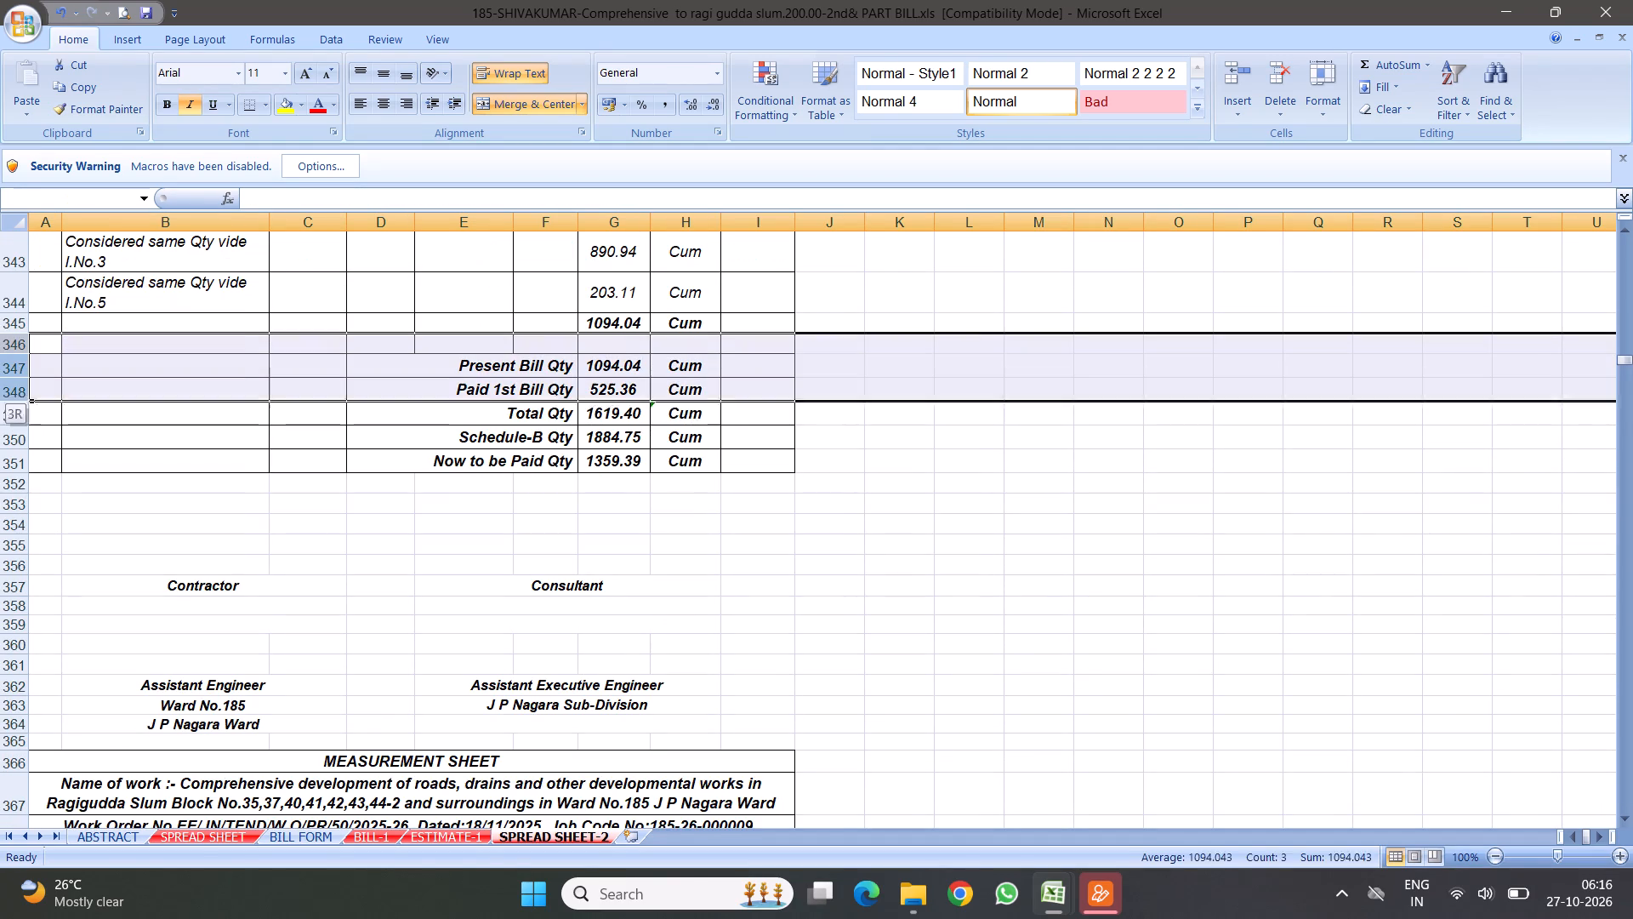
left_click_drag(43, 400, 160, 749)
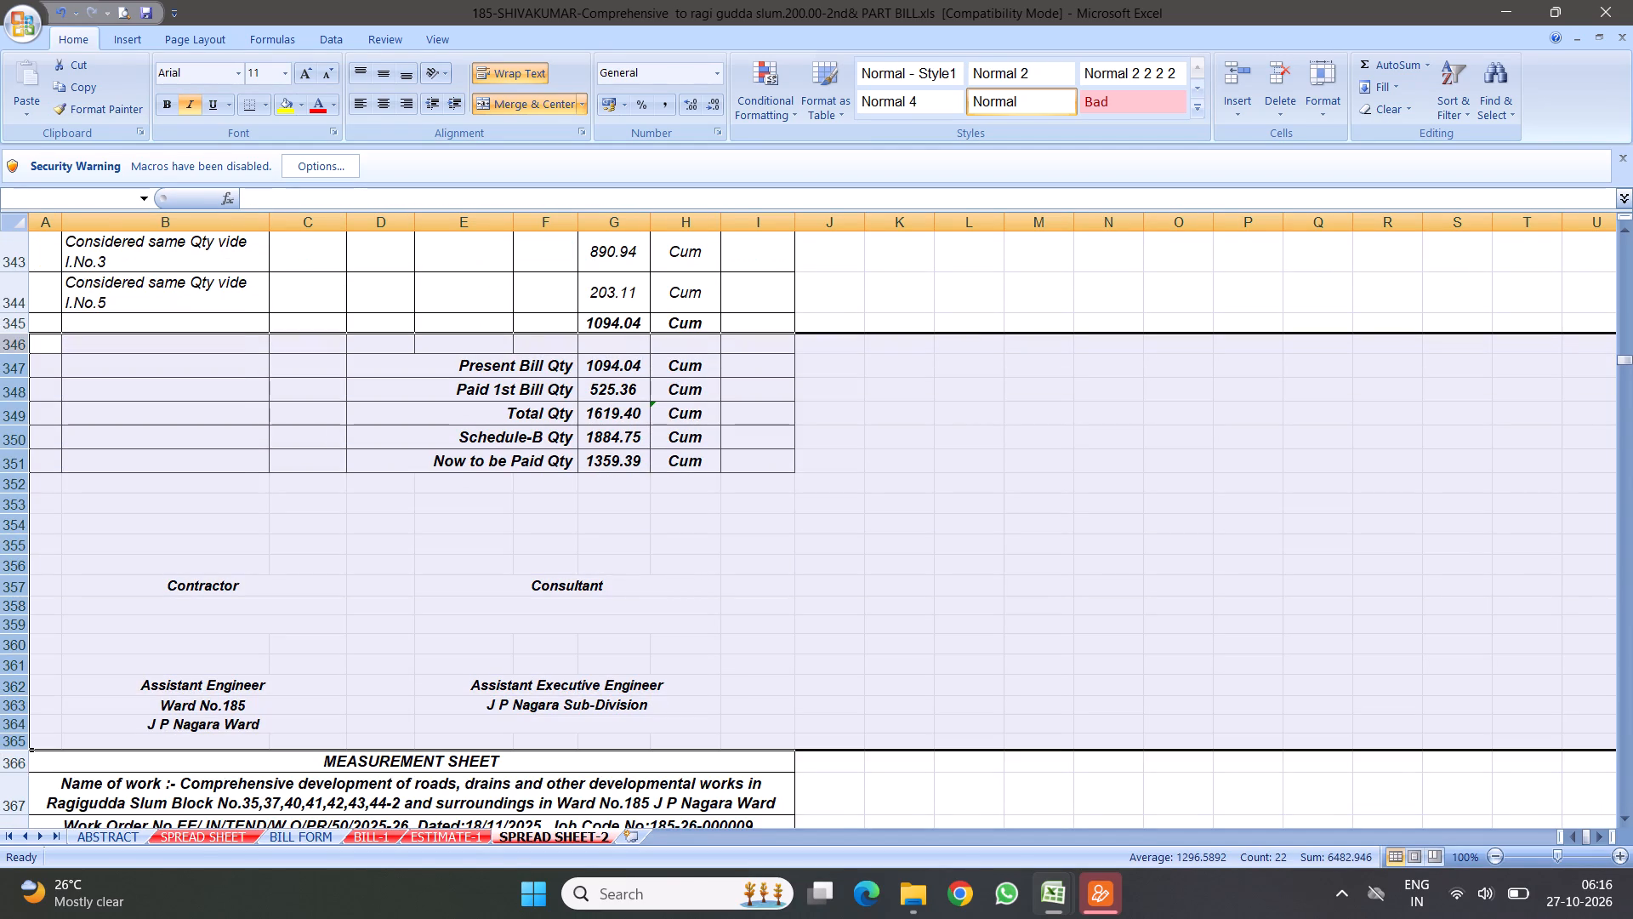
left_click_drag(17, 345, 17, 364)
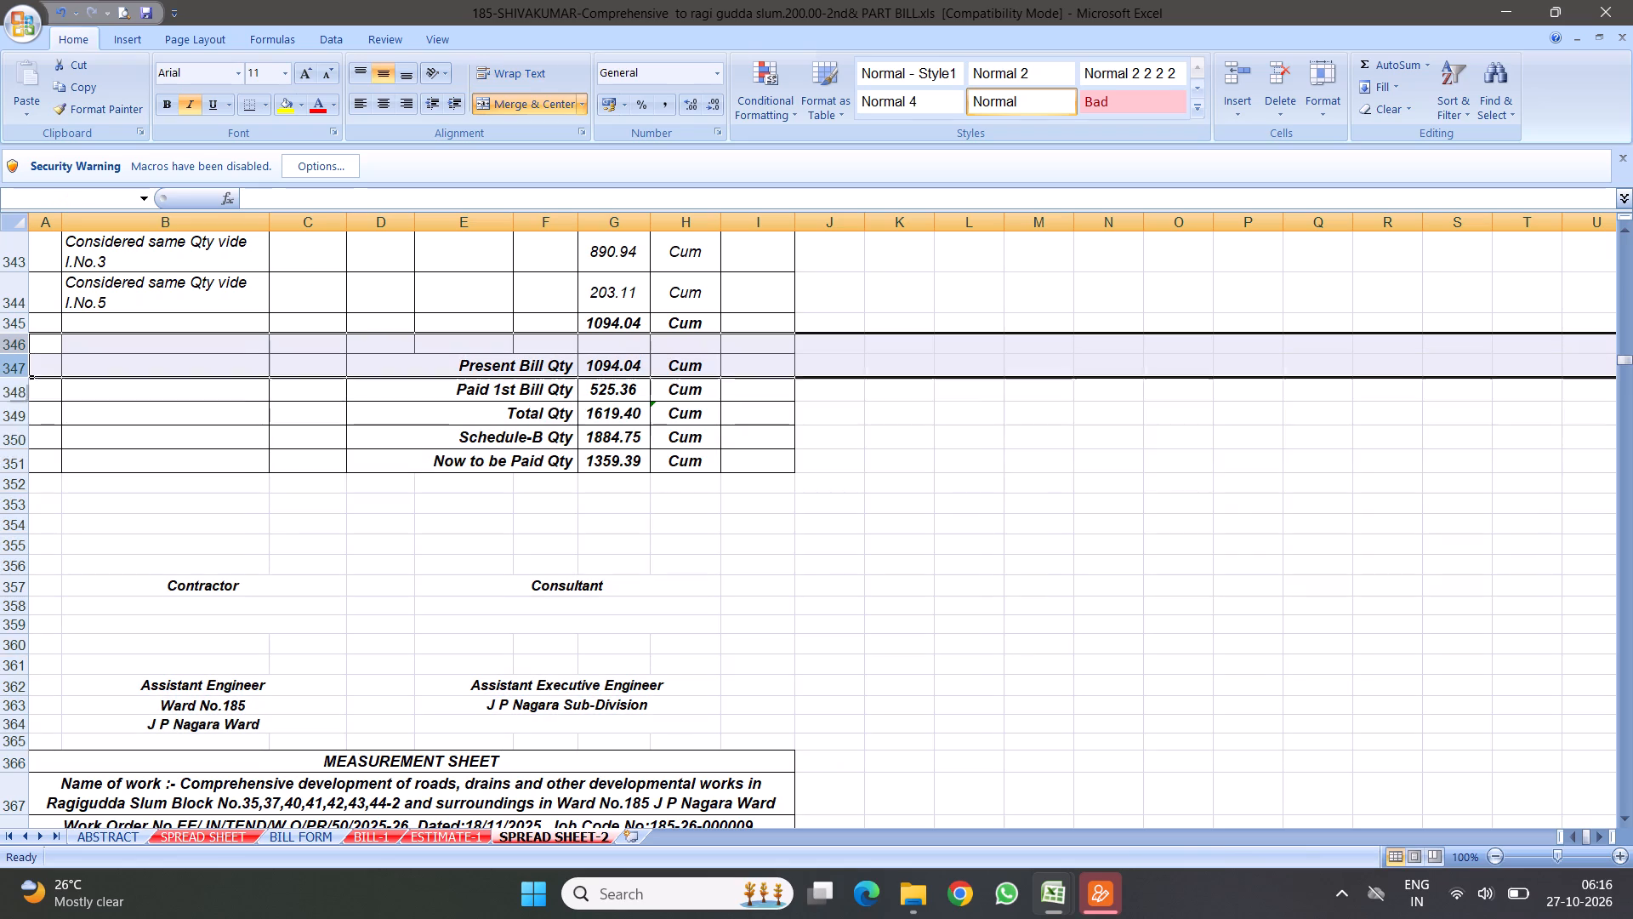
left_click_drag(17, 364, 13, 456)
right_click(157, 385)
left_click(203, 423)
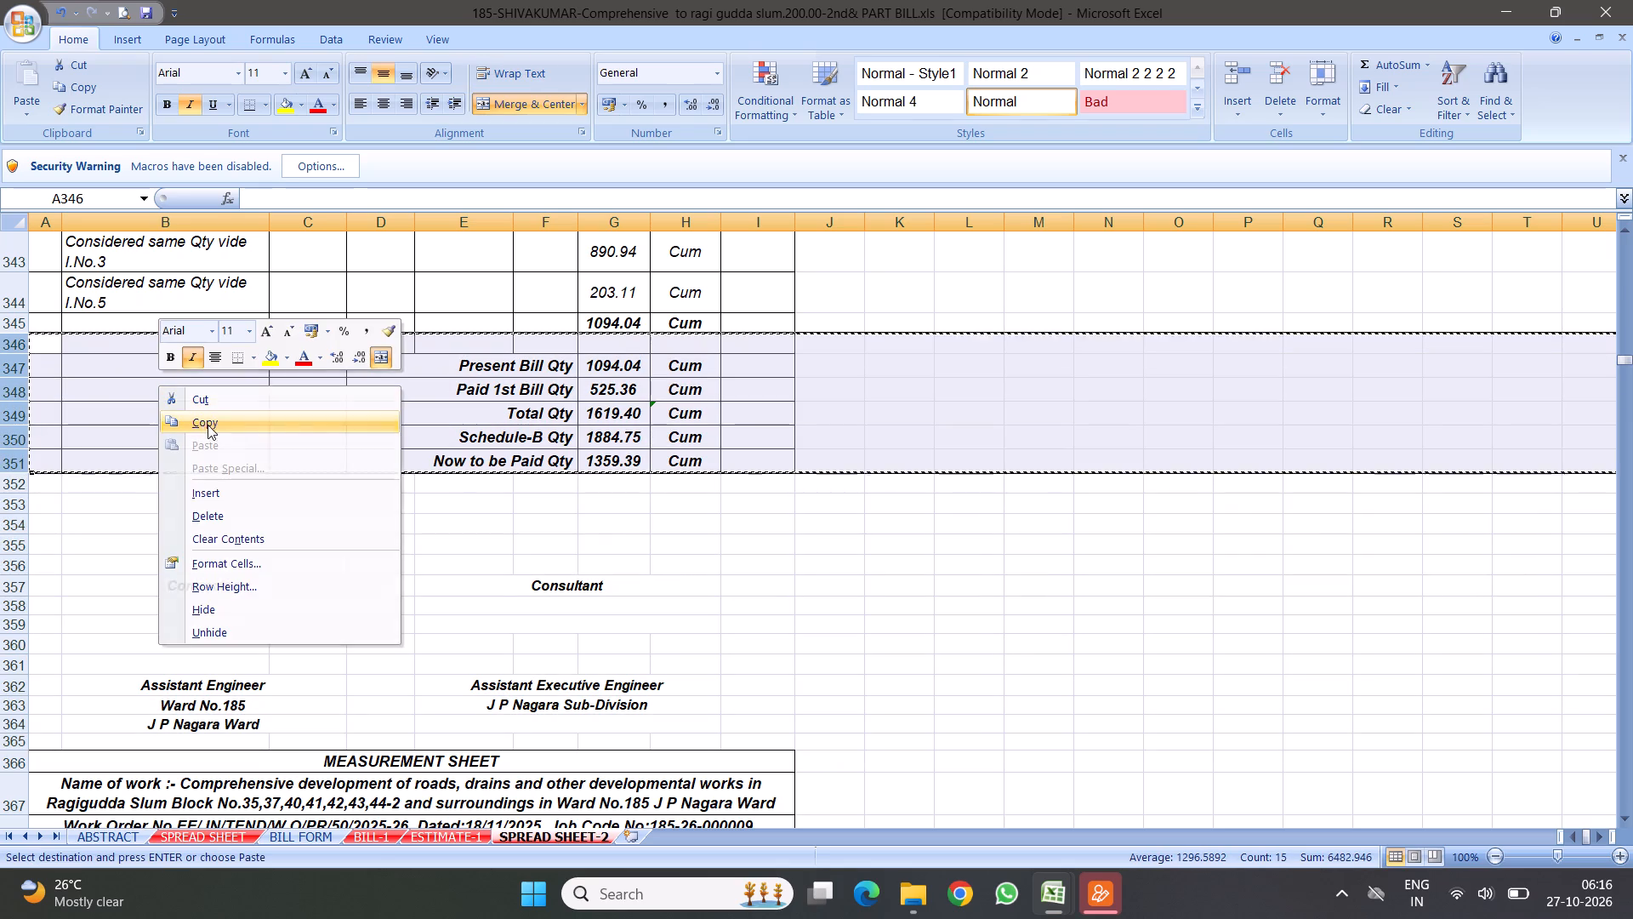
scroll(481, 522, "down", 11)
scroll(448, 445, "up", 2)
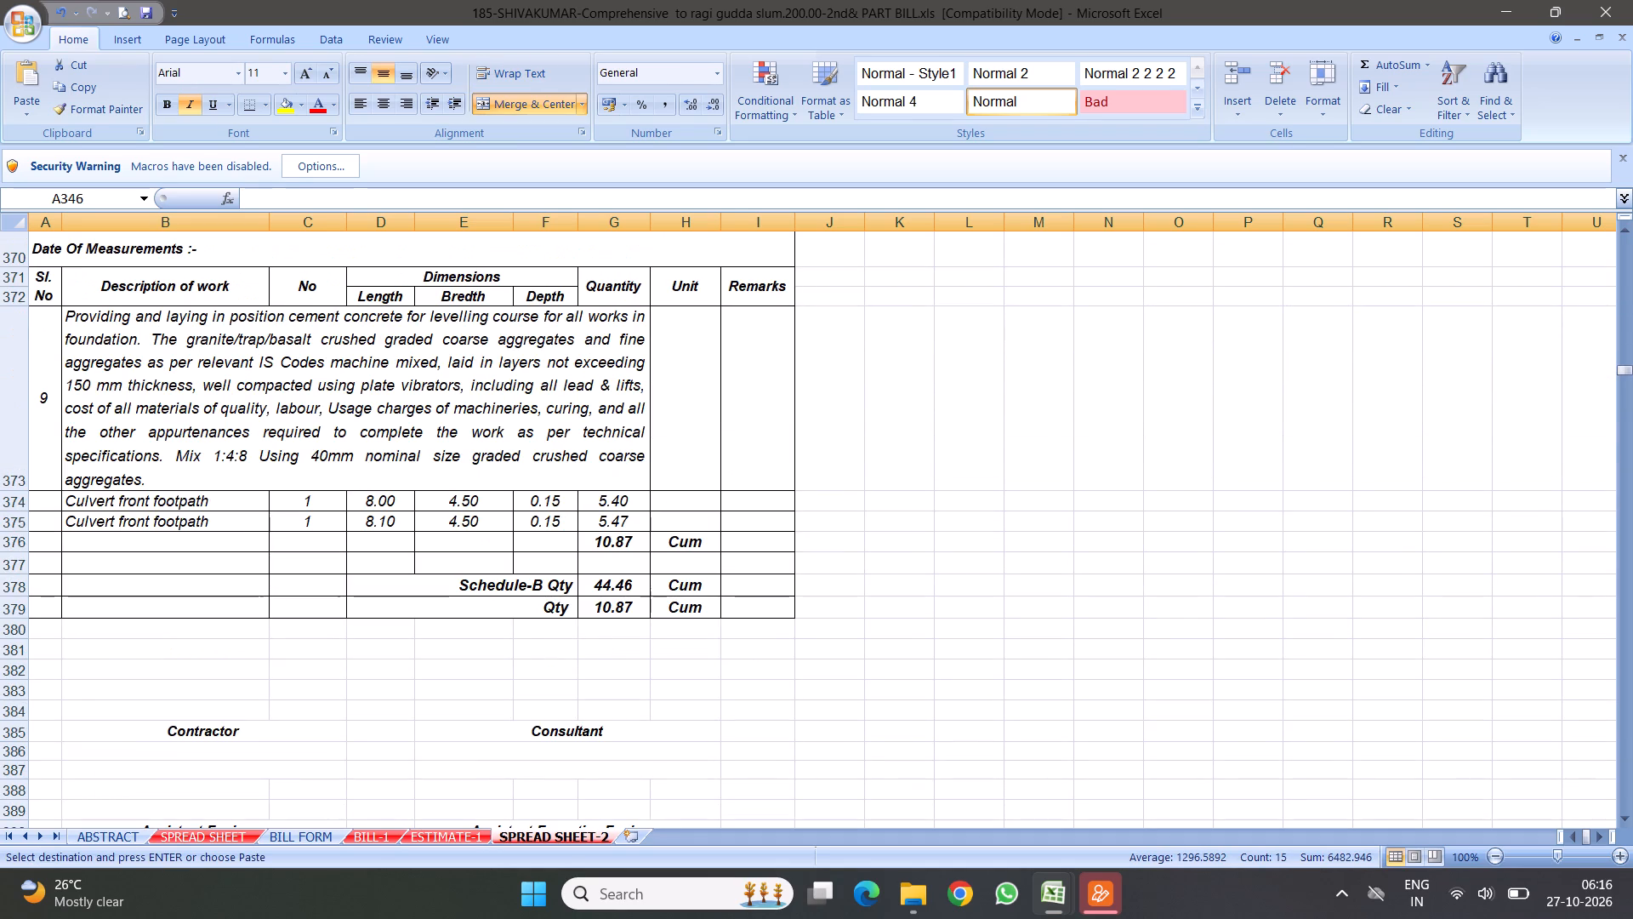
left_click(14, 627)
right_click(14, 627)
left_click(111, 479)
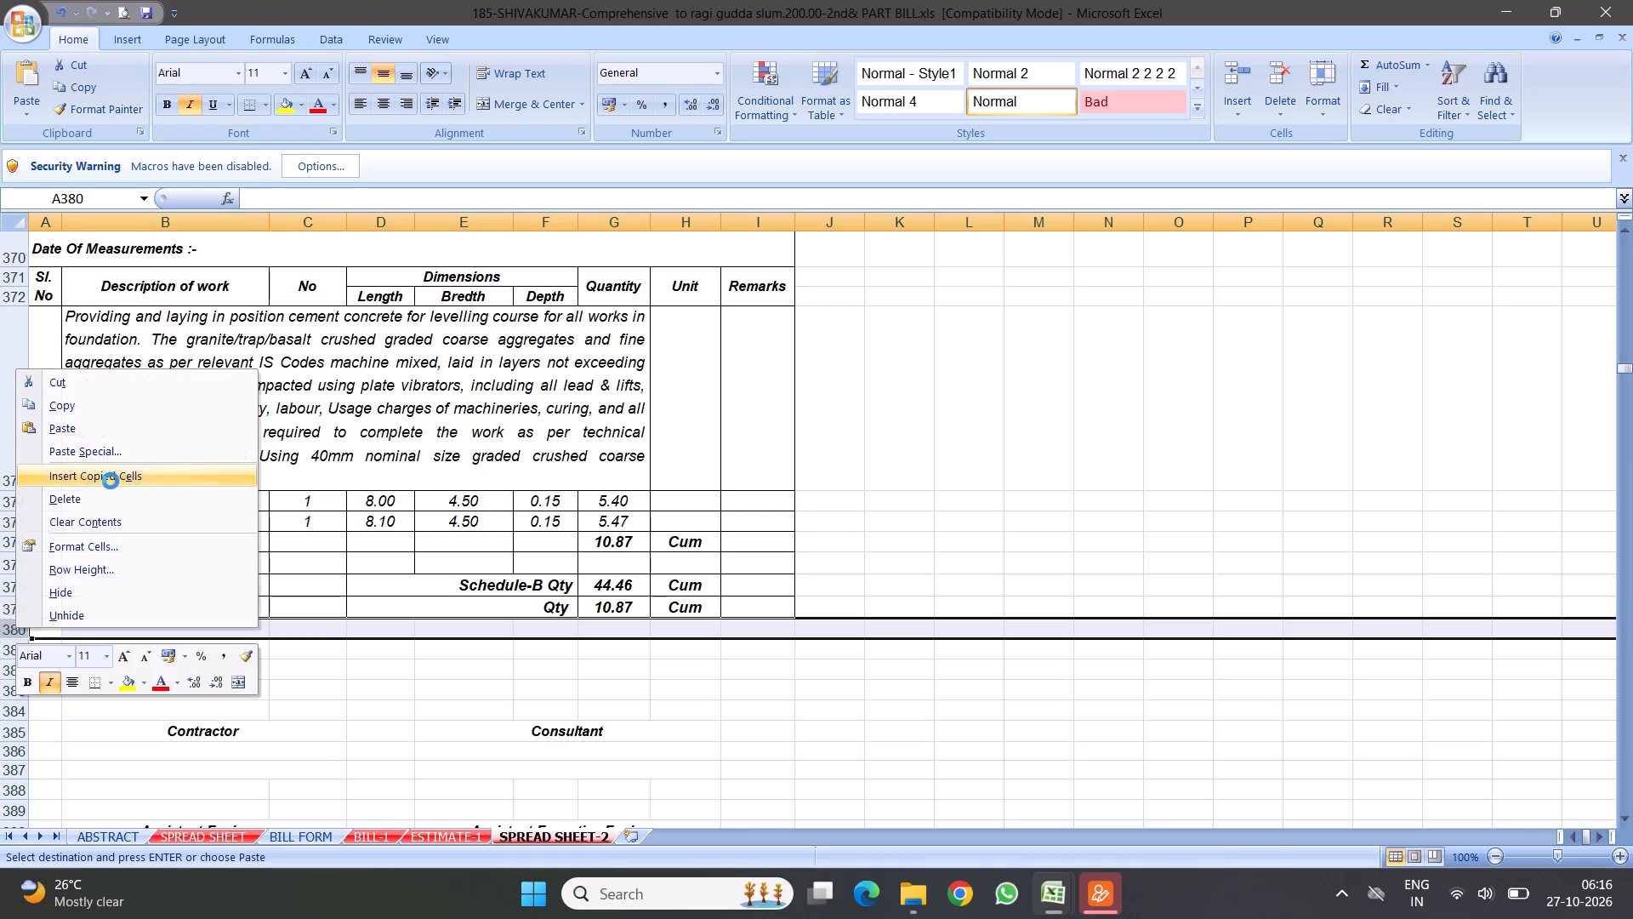
scroll(755, 463, "down", 2)
scroll(764, 404, "up", 2)
In item 9's inserted summary, set Paid 1st Bill Qty, G382, to 10.87 and Schedule-B Qty, G384, to 44.46.
left_click(609, 646)
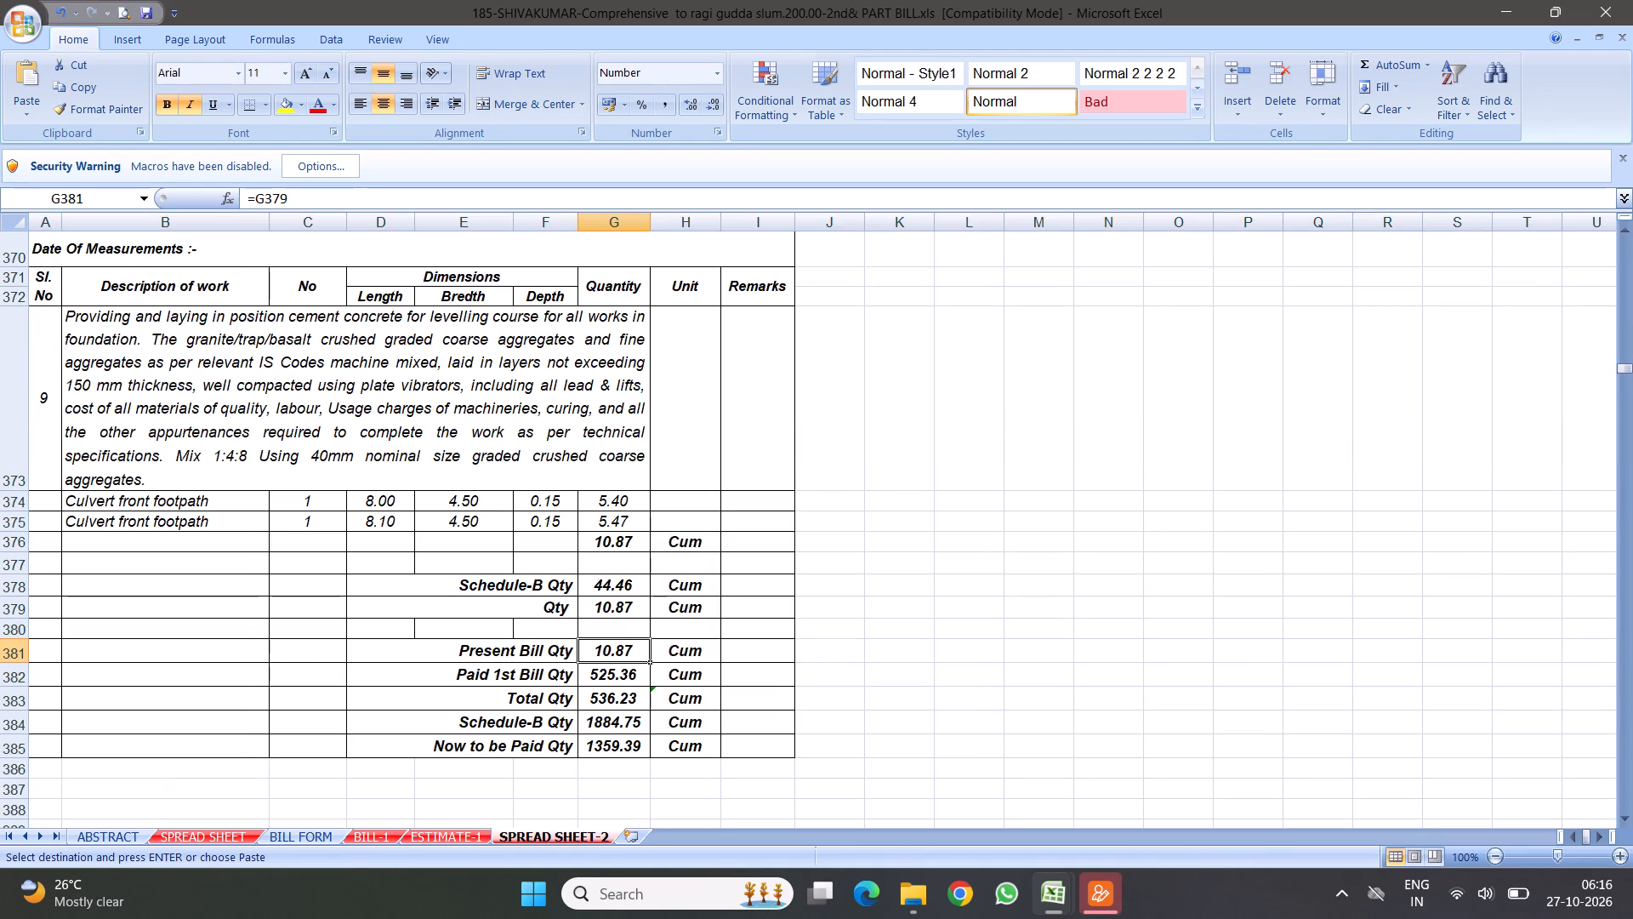
left_click(628, 677)
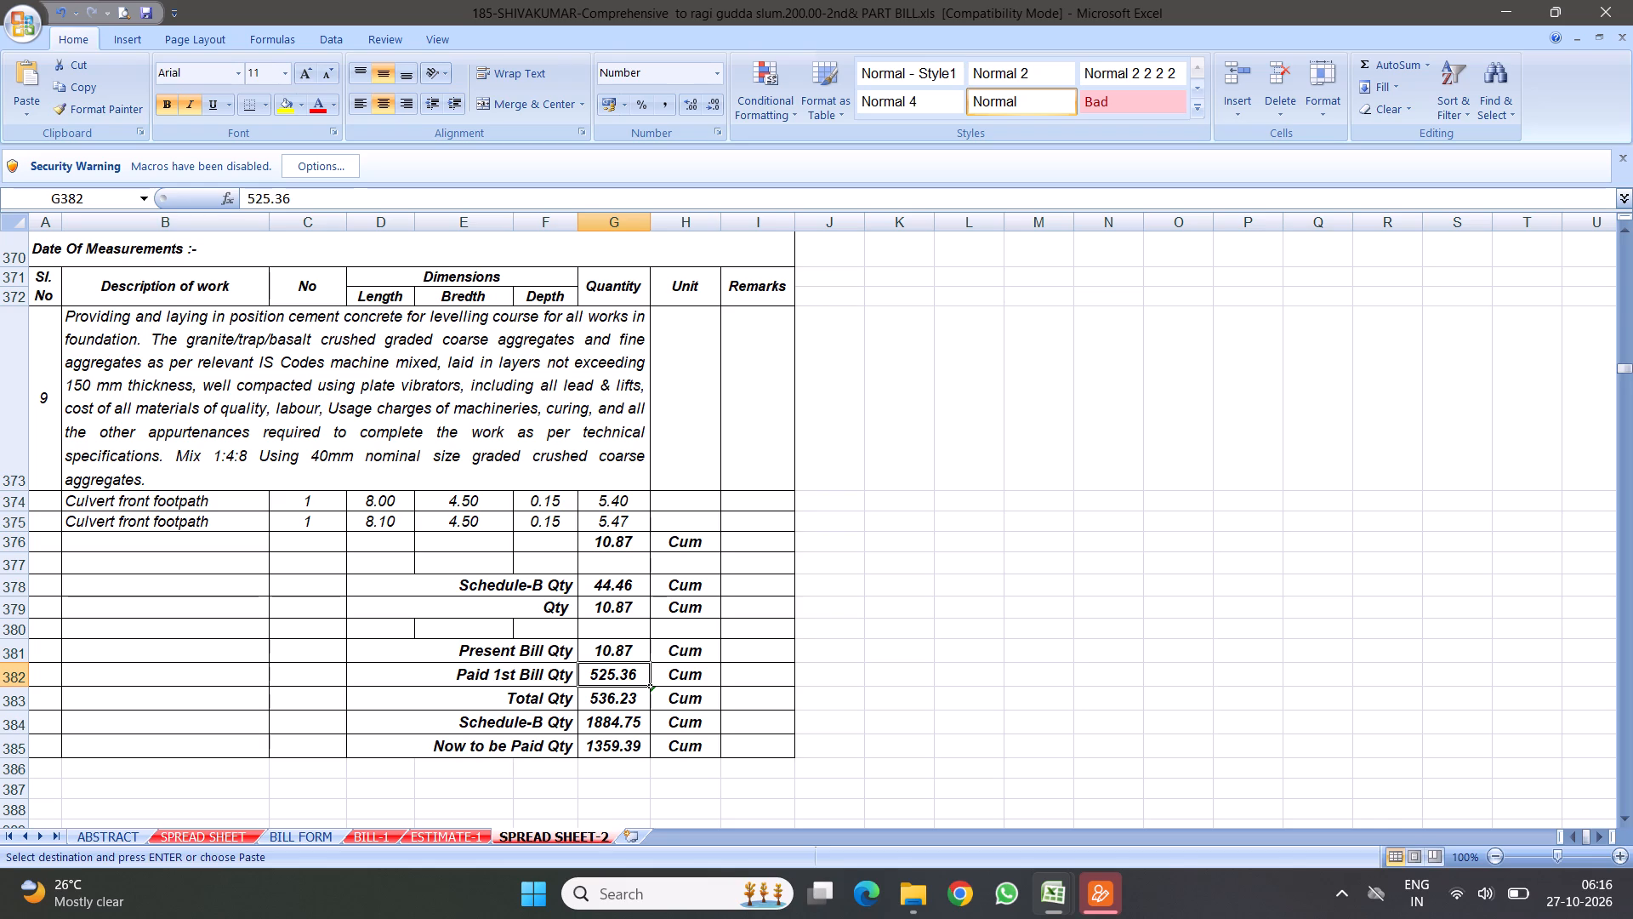
type("10.87")
key("Return")
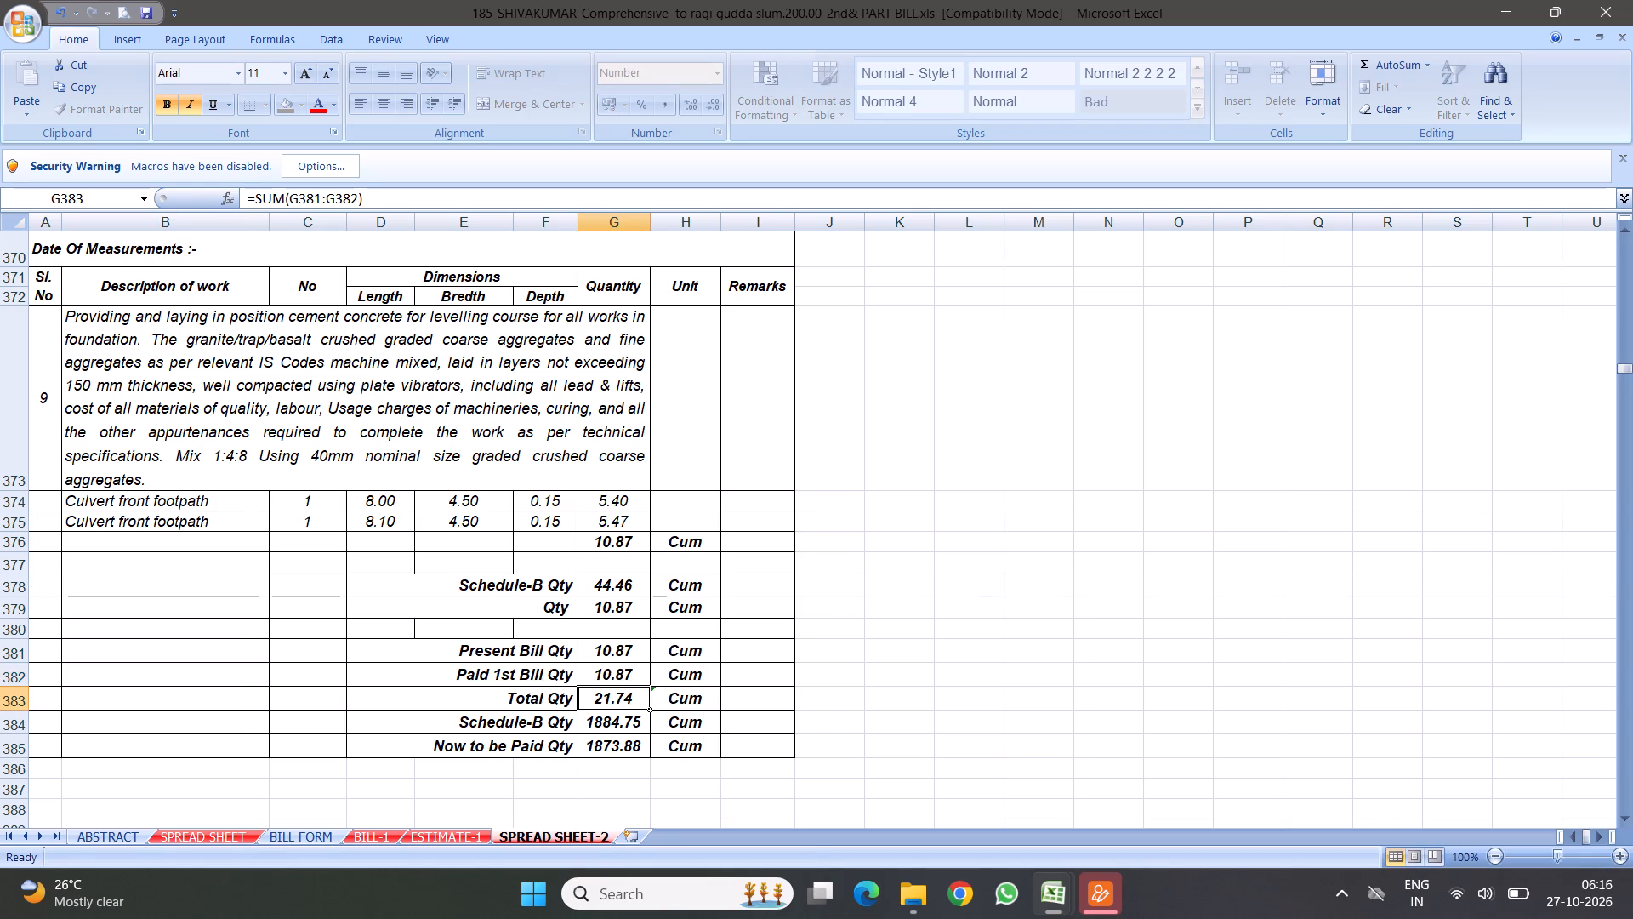
left_click(611, 723)
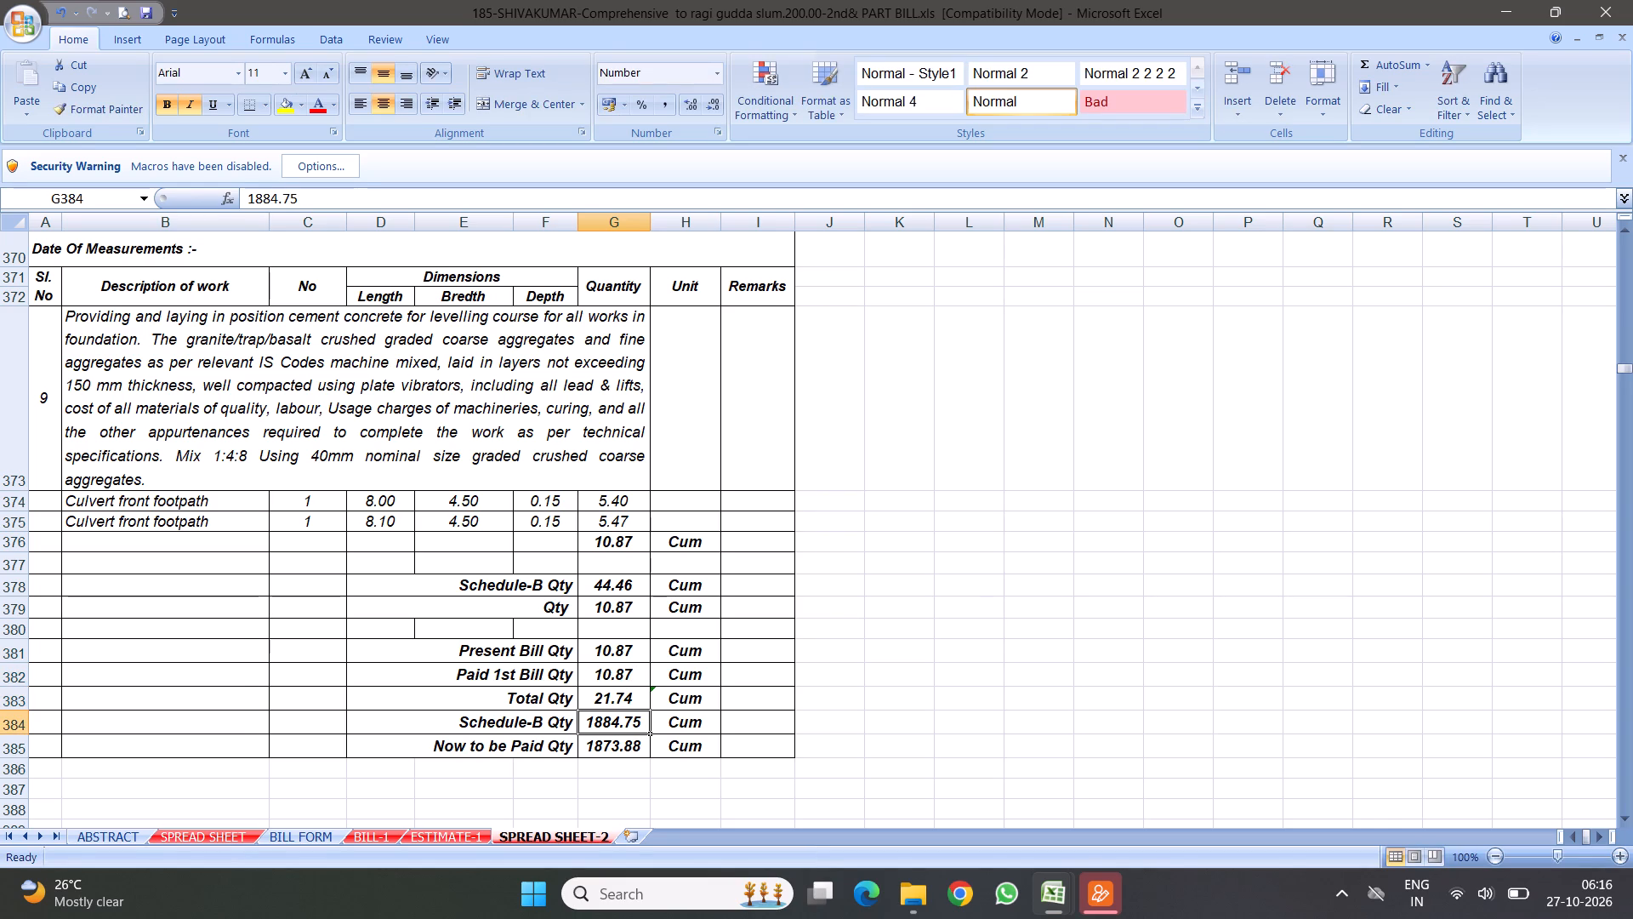
type("44.46")
key("Return")
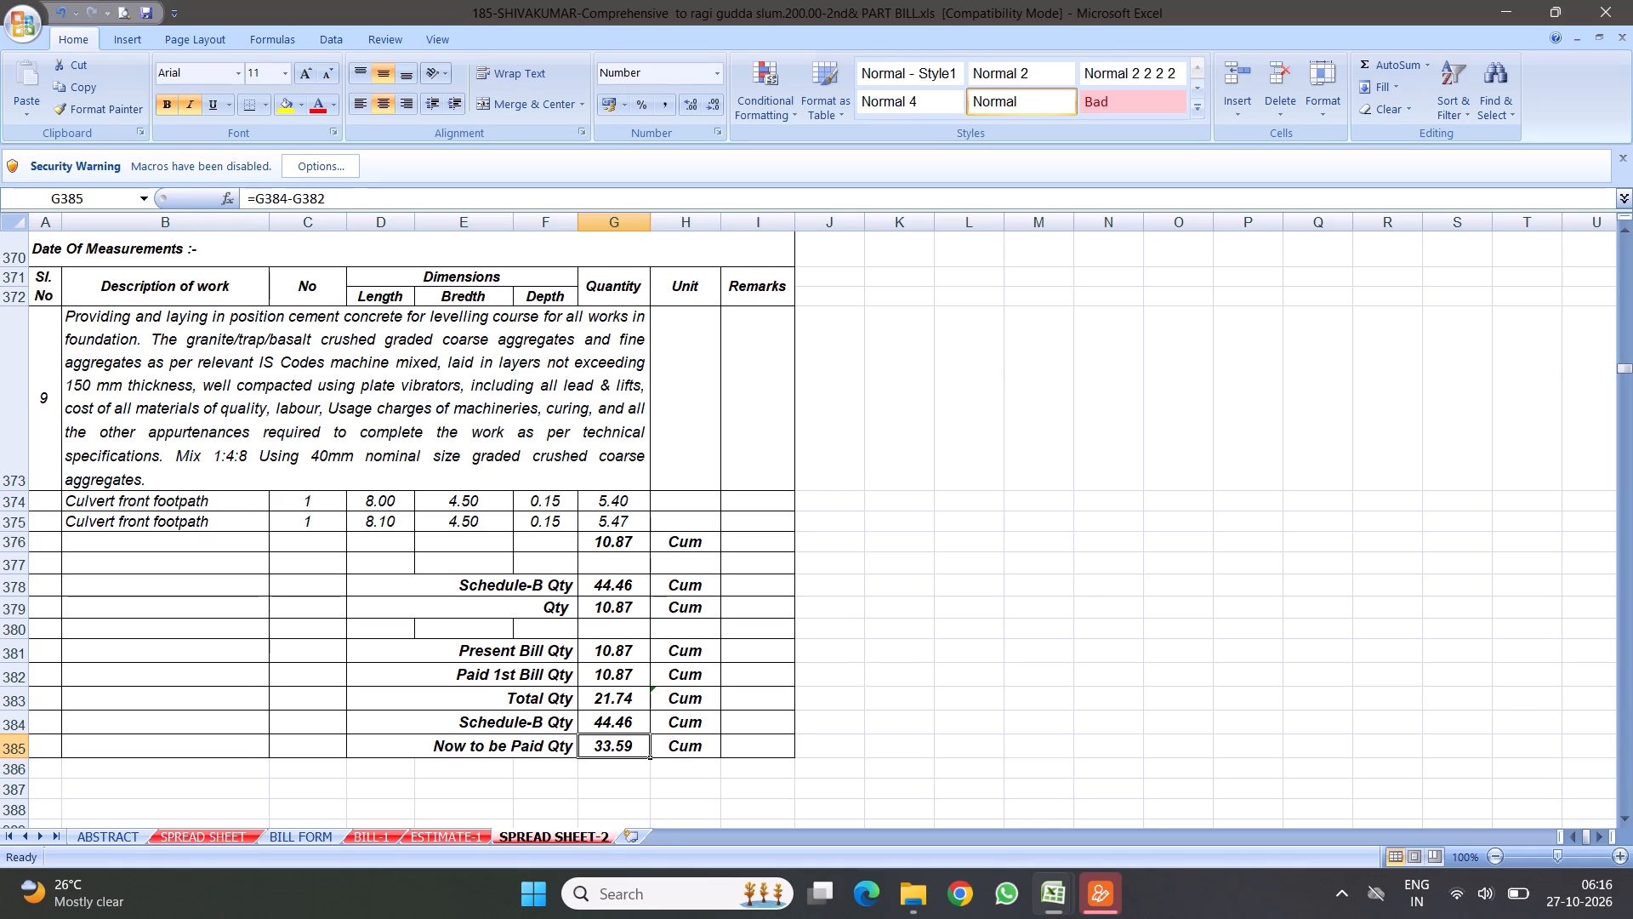
Delete item 9's culvert front footpath measurement rows together with their old Schedule-B Qty and Qty rows, 374 to 379.
left_click_drag(15, 499, 24, 554)
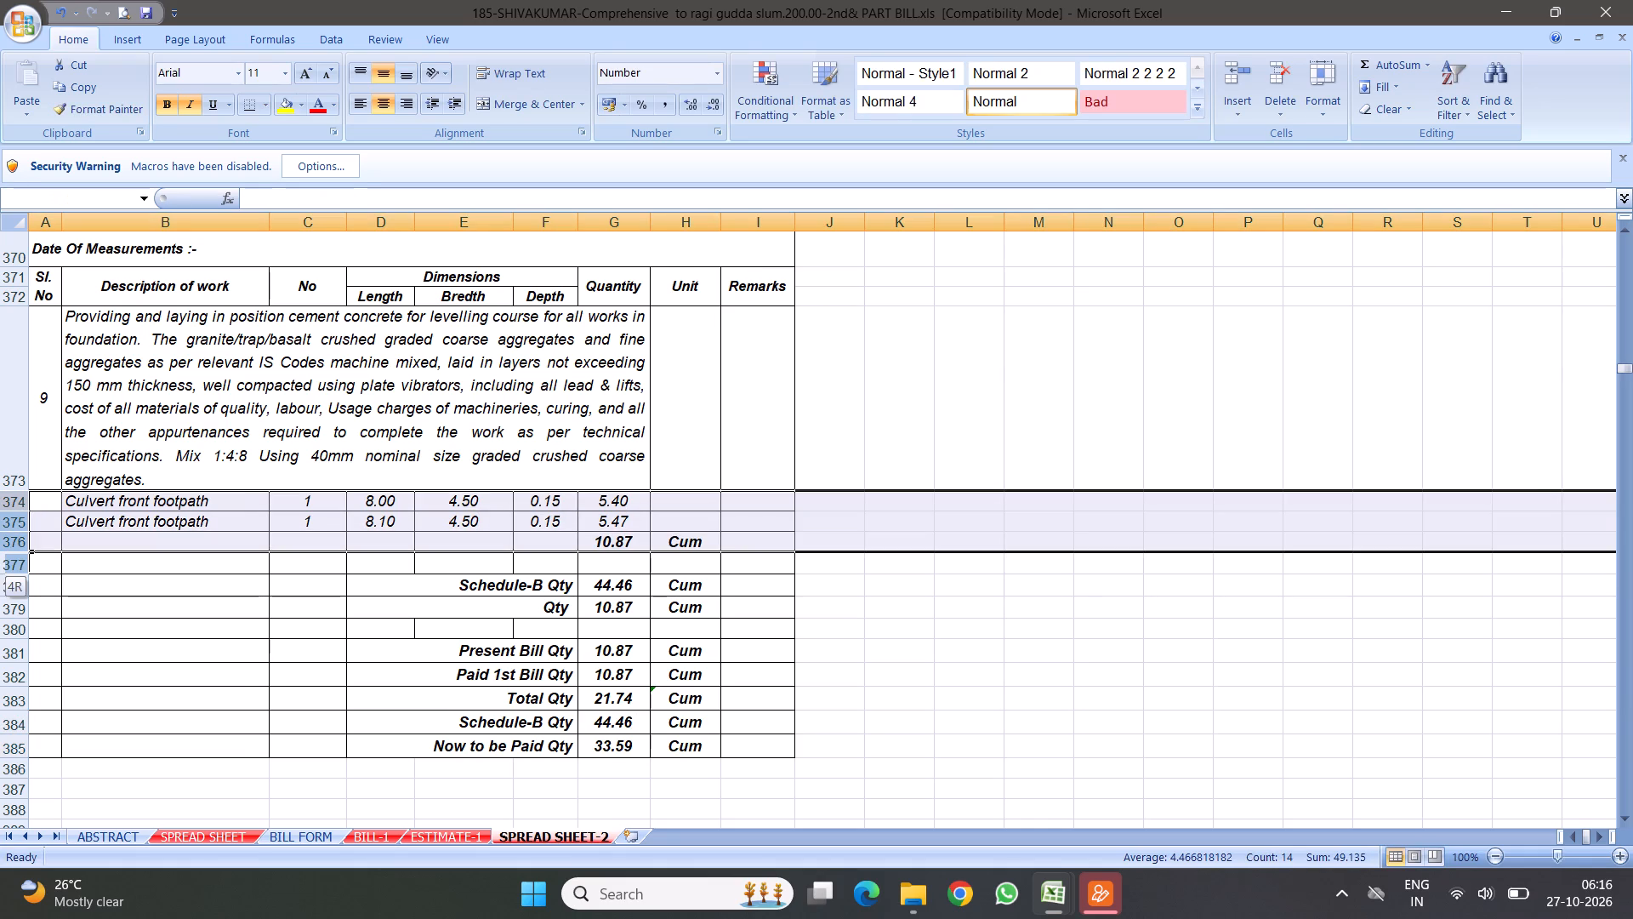
left_click_drag(24, 554, 21, 614)
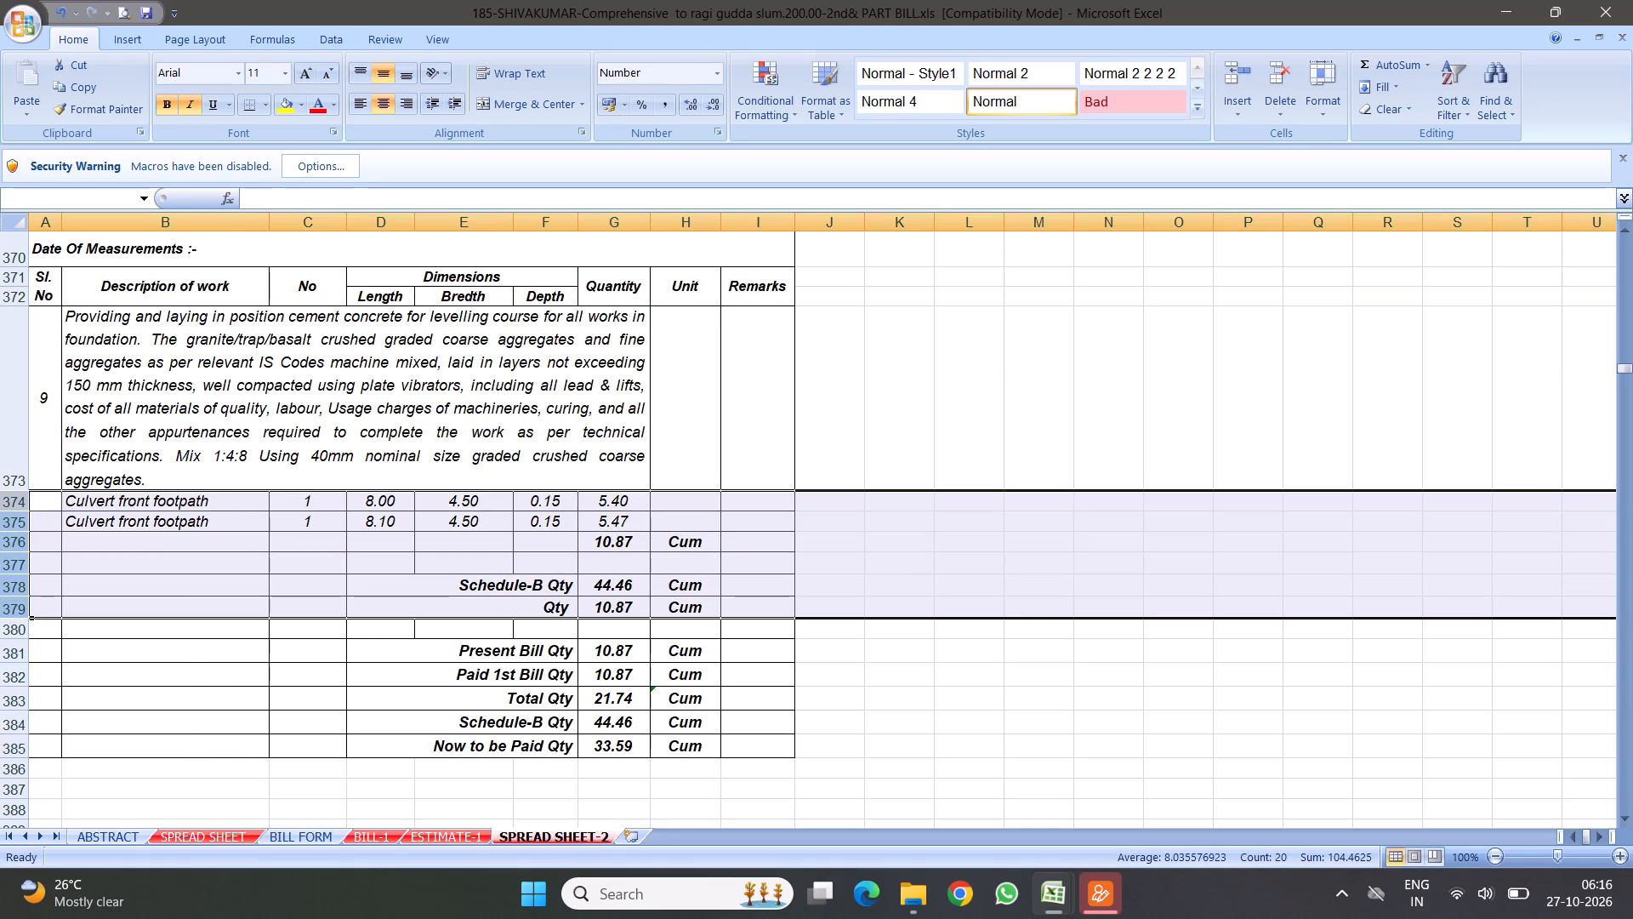
right_click(156, 524)
left_click(211, 658)
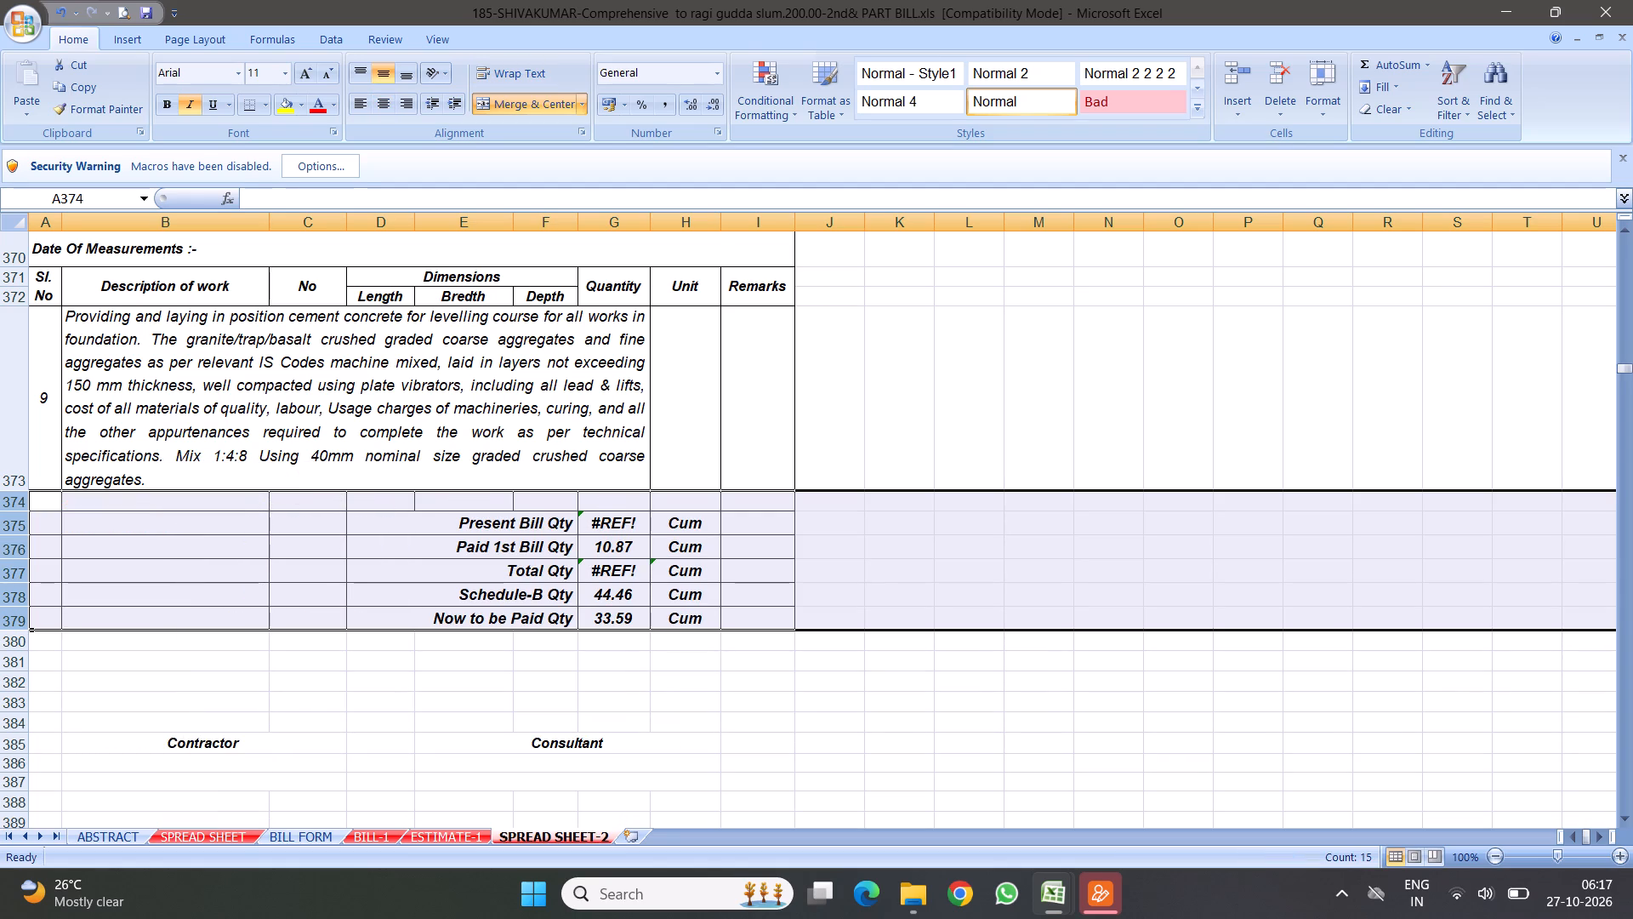
Copy item 3's RCC Drain measurement rows 72 to 84, including the total, and insert them at row 374 above item 9's summary.
scroll(482, 422, "up", 18)
scroll(526, 458, "up", 9)
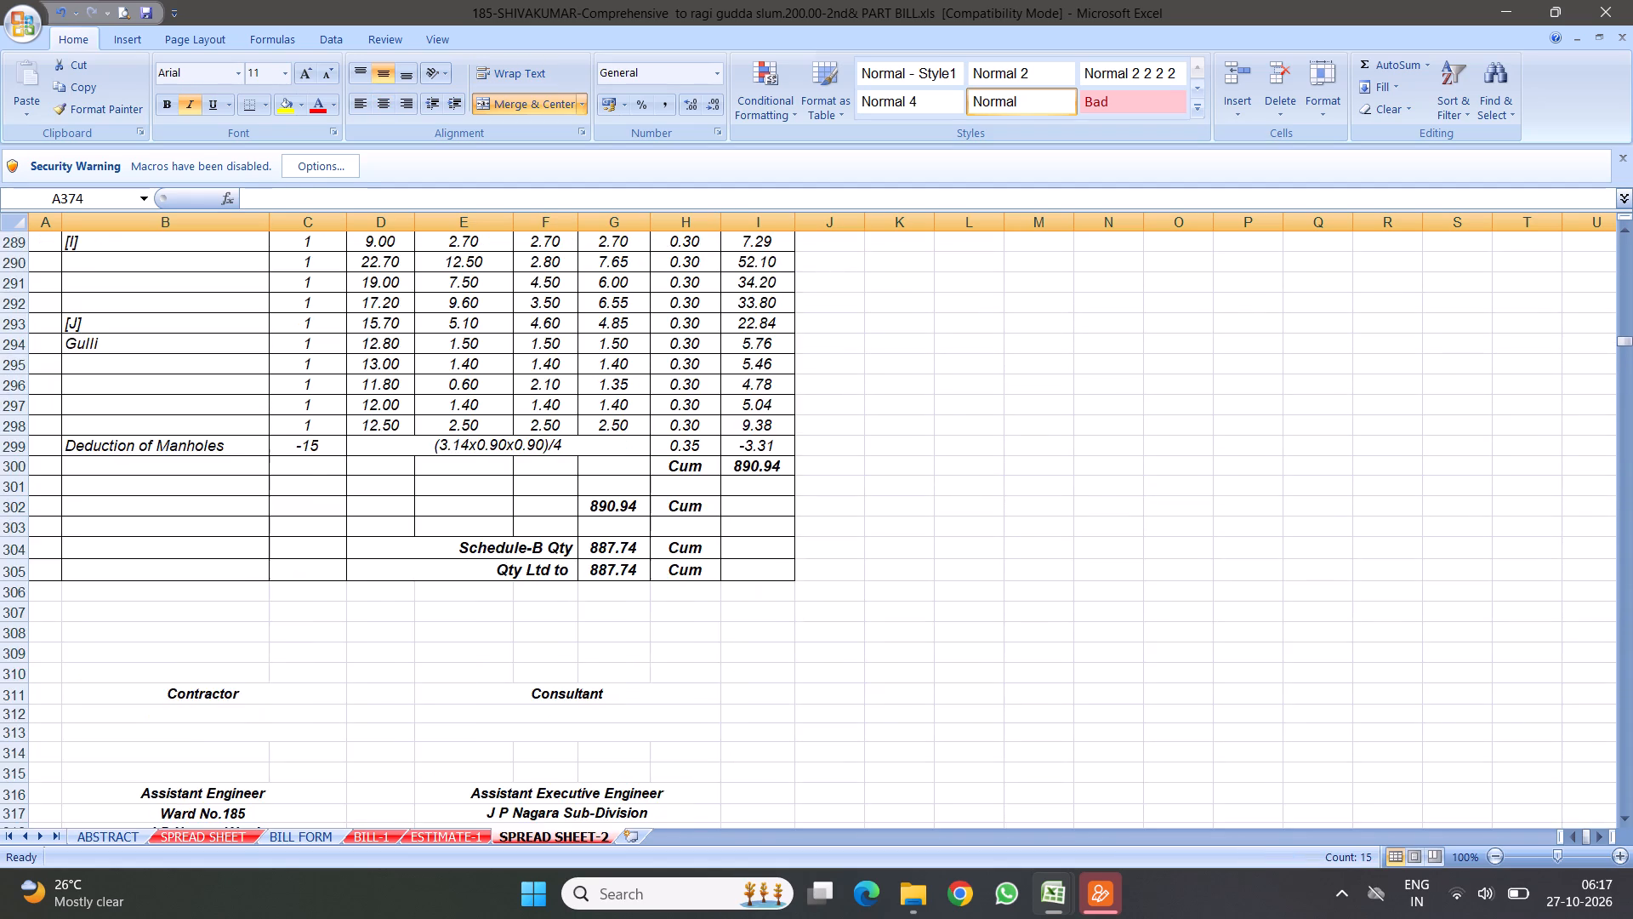
scroll(526, 458, "up", 5)
scroll(527, 436, "up", 20)
scroll(527, 436, "up", 7)
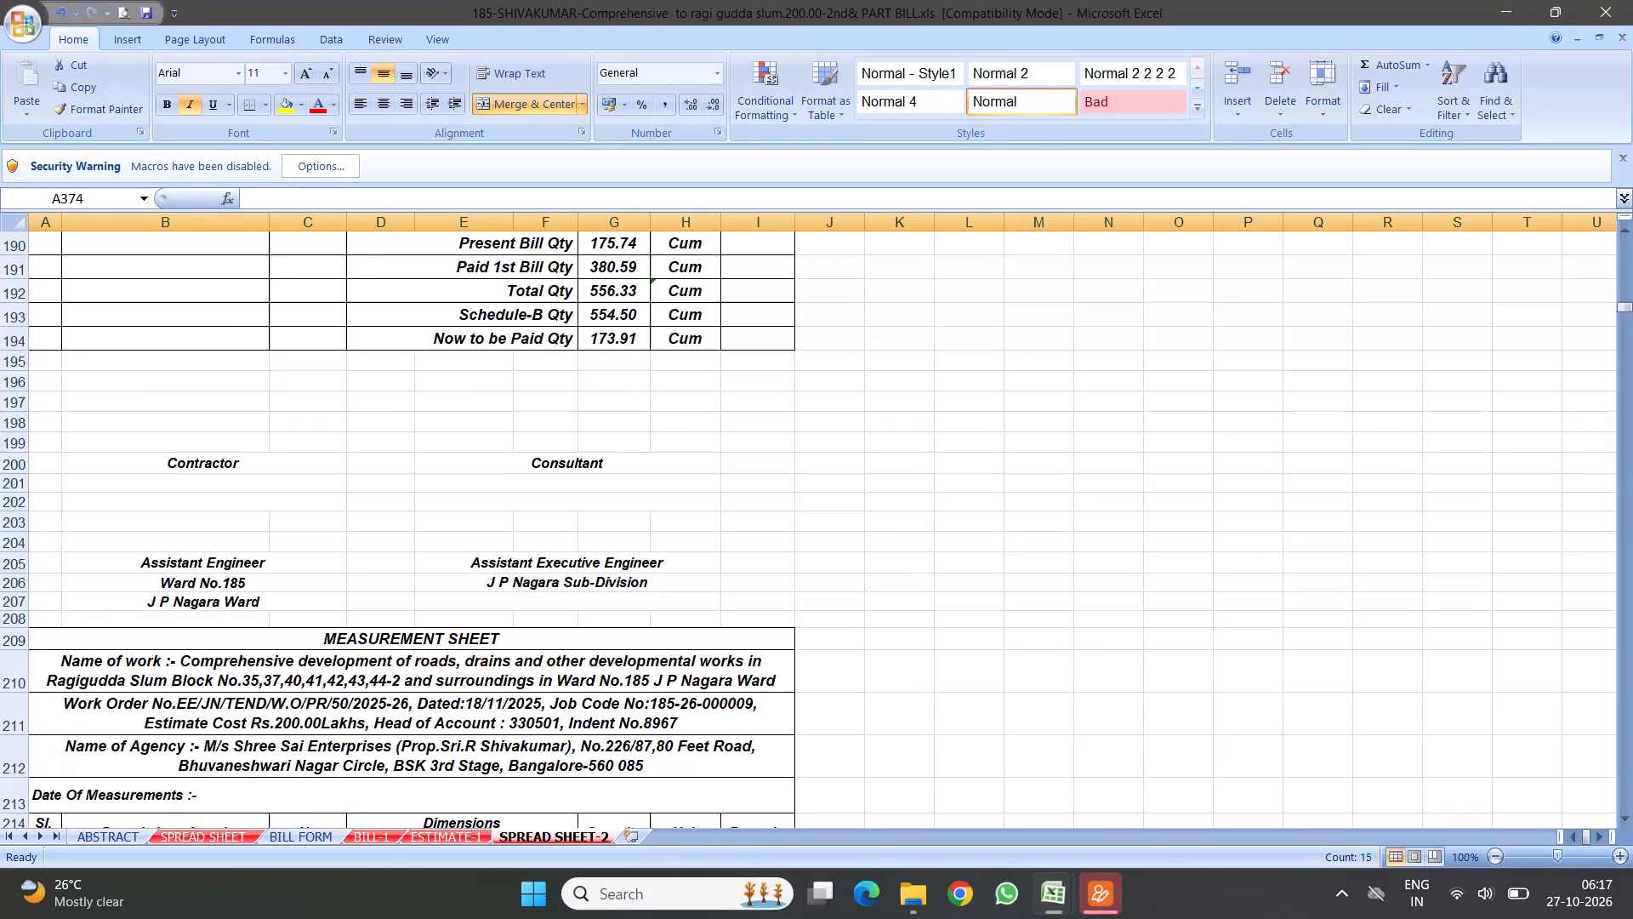
scroll(527, 436, "up", 9)
scroll(431, 445, "up", 6)
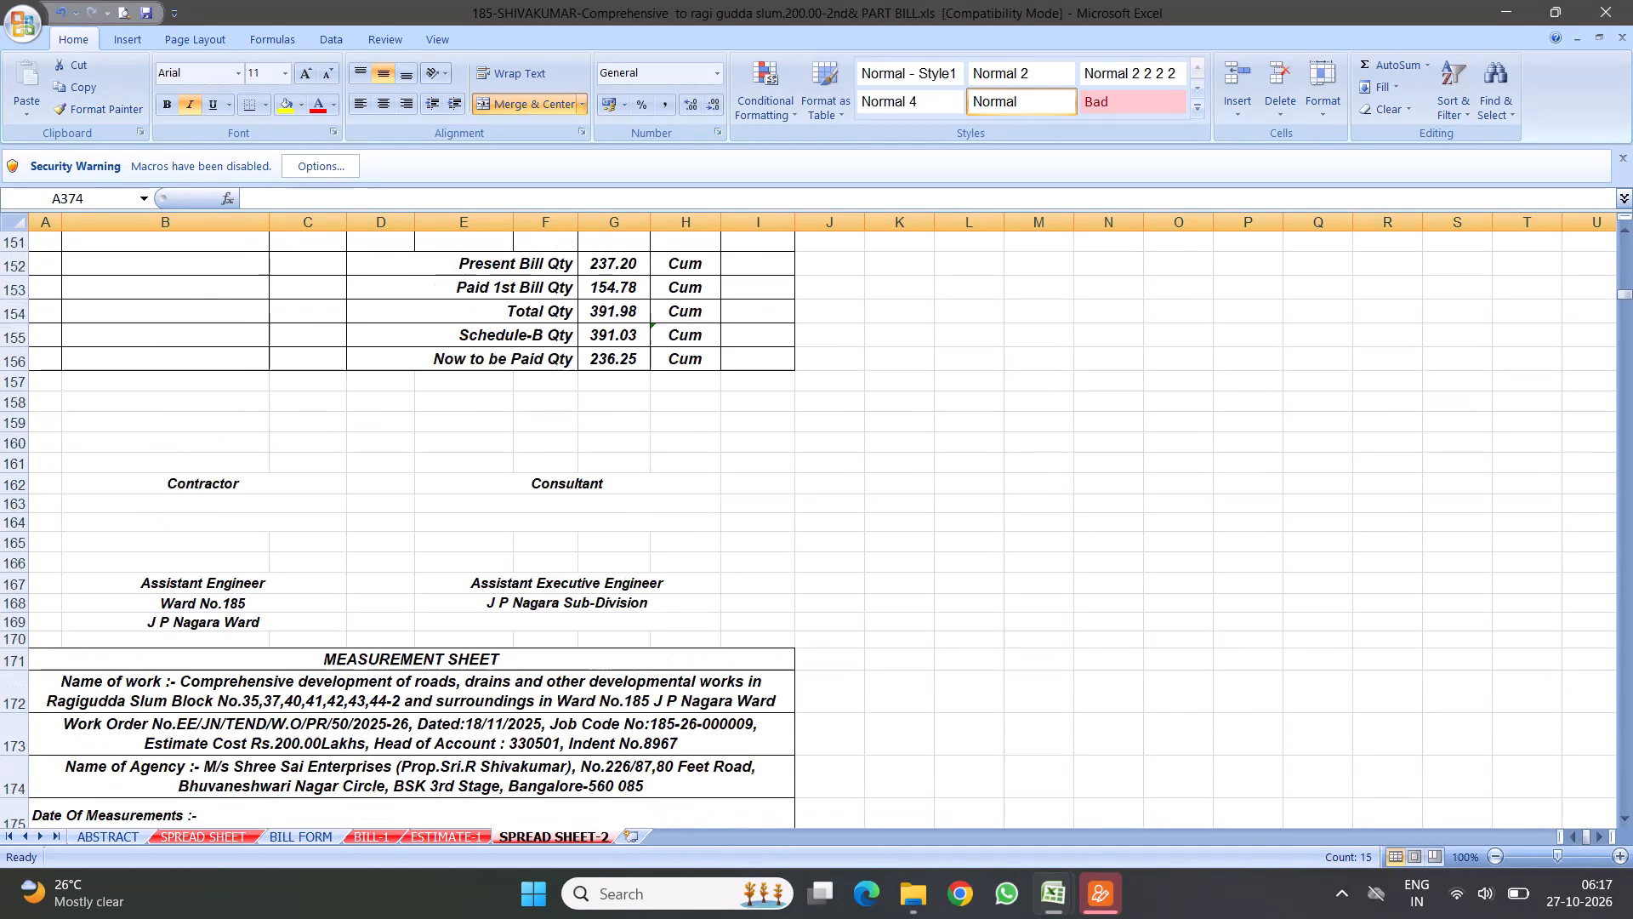
scroll(431, 445, "up", 18)
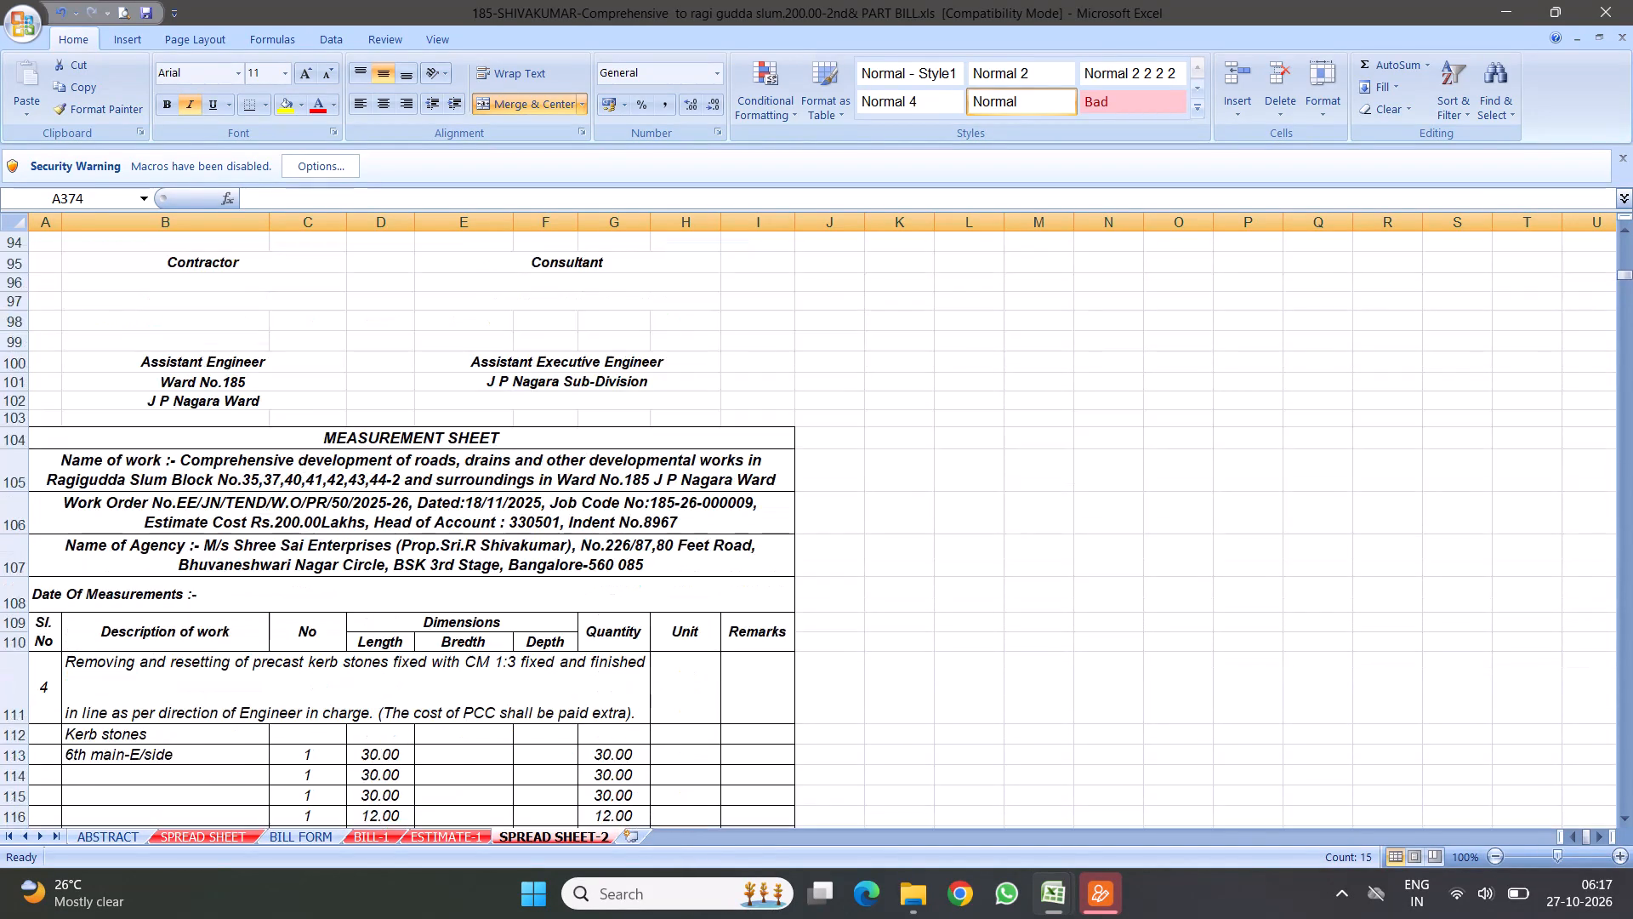
scroll(460, 472, "up", 10)
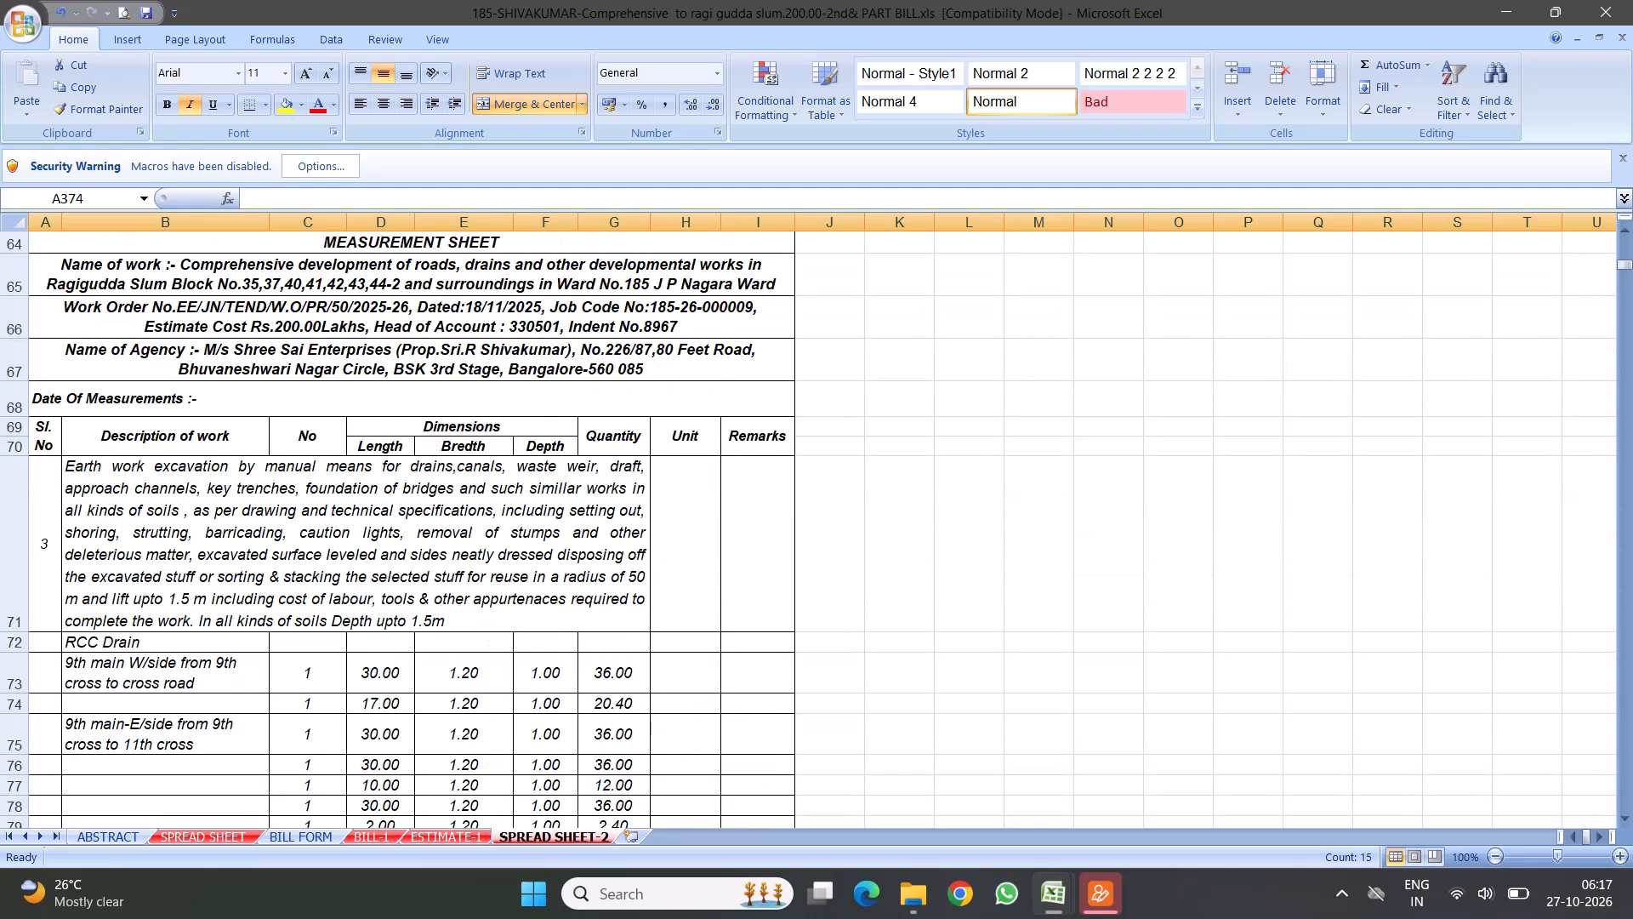
scroll(400, 522, "down", 1)
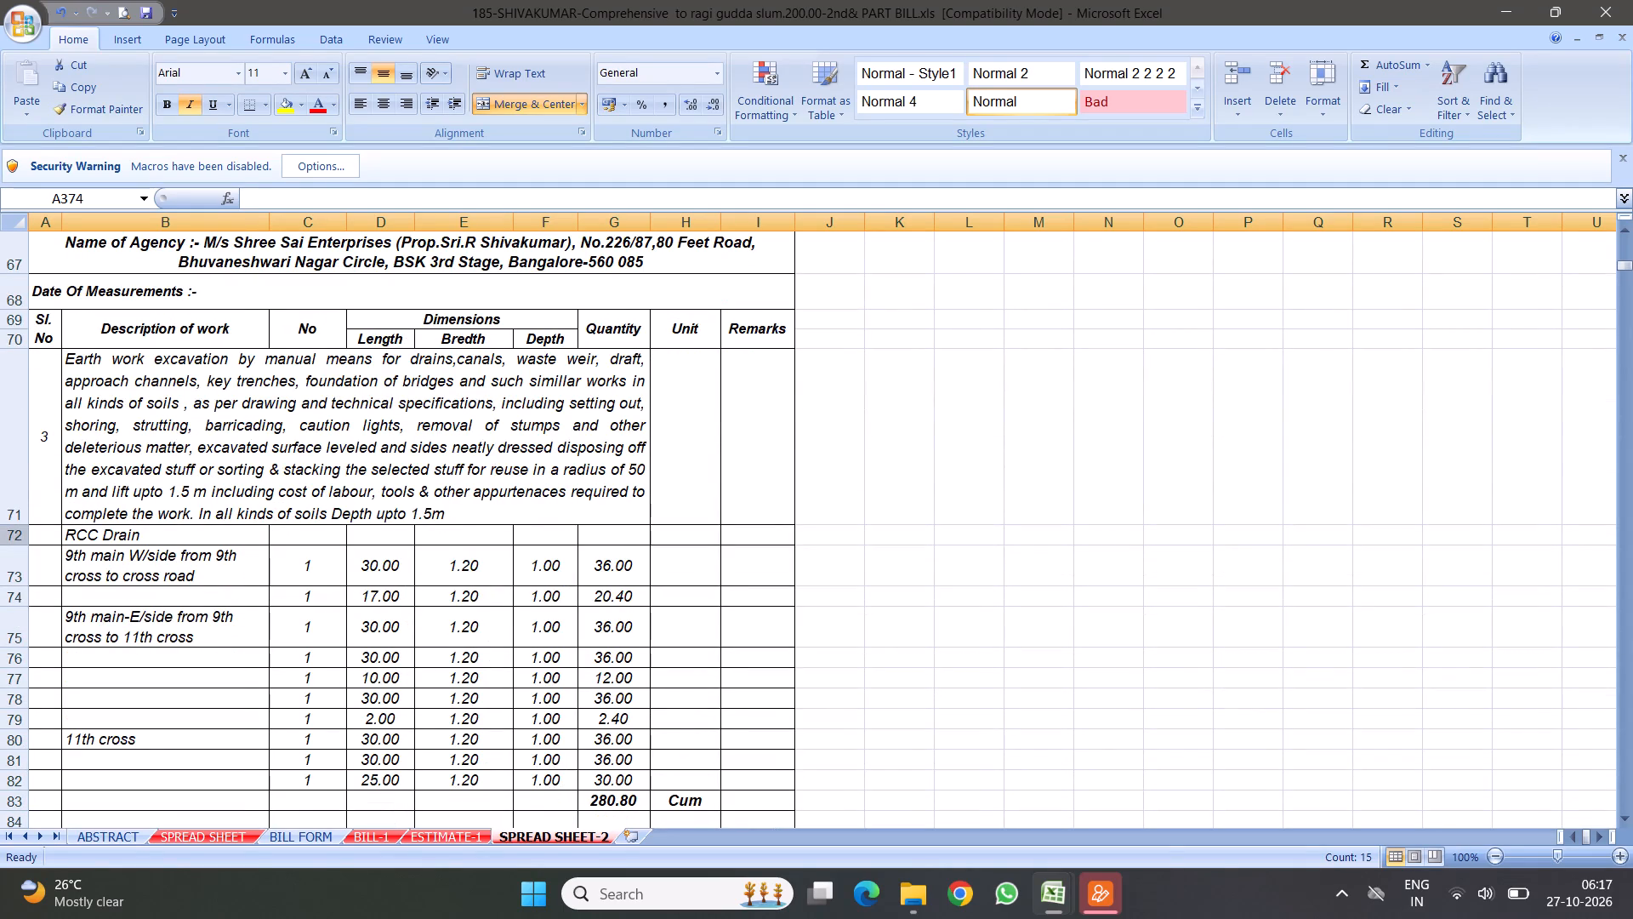
left_click_drag(14, 536, 179, 678)
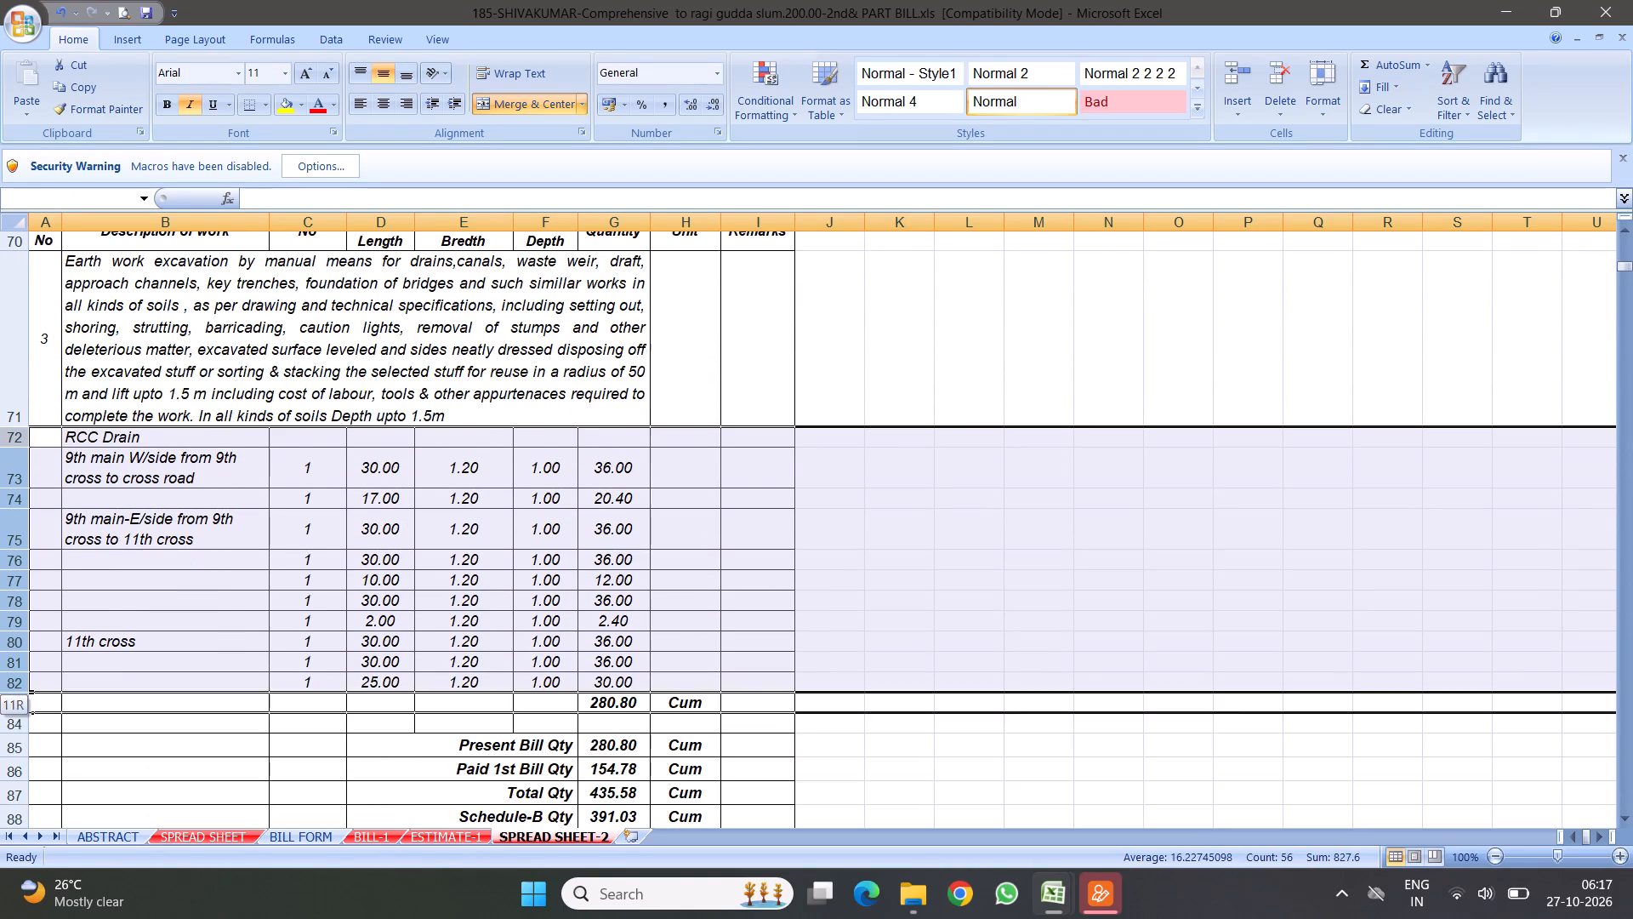
left_click_drag(179, 678, 163, 718)
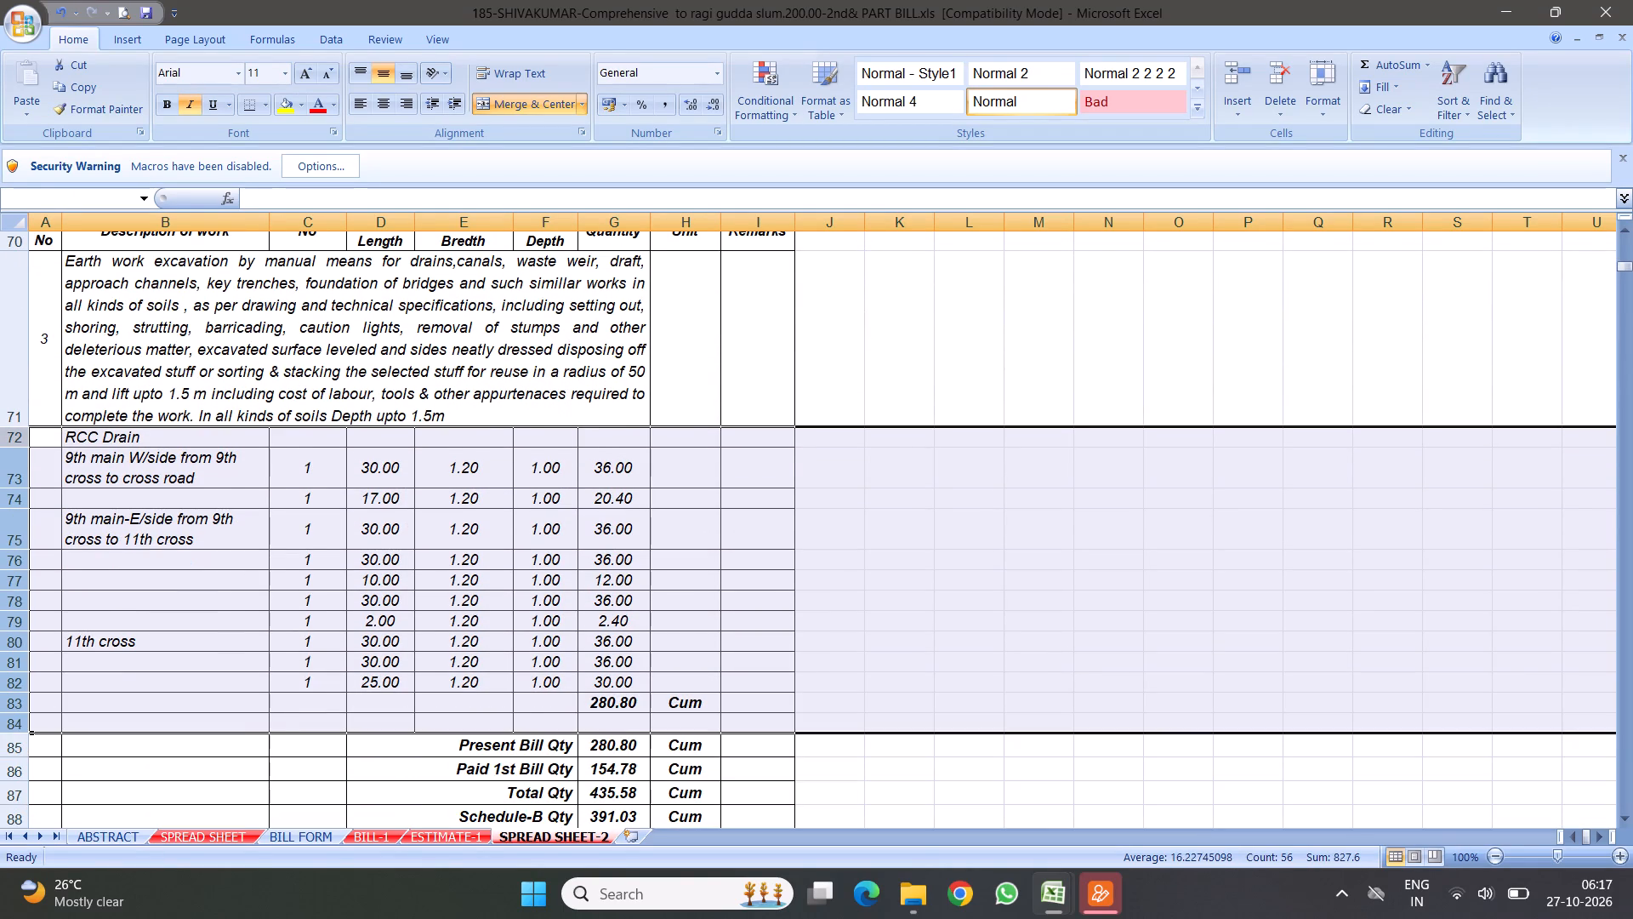
right_click(284, 475)
left_click(326, 513)
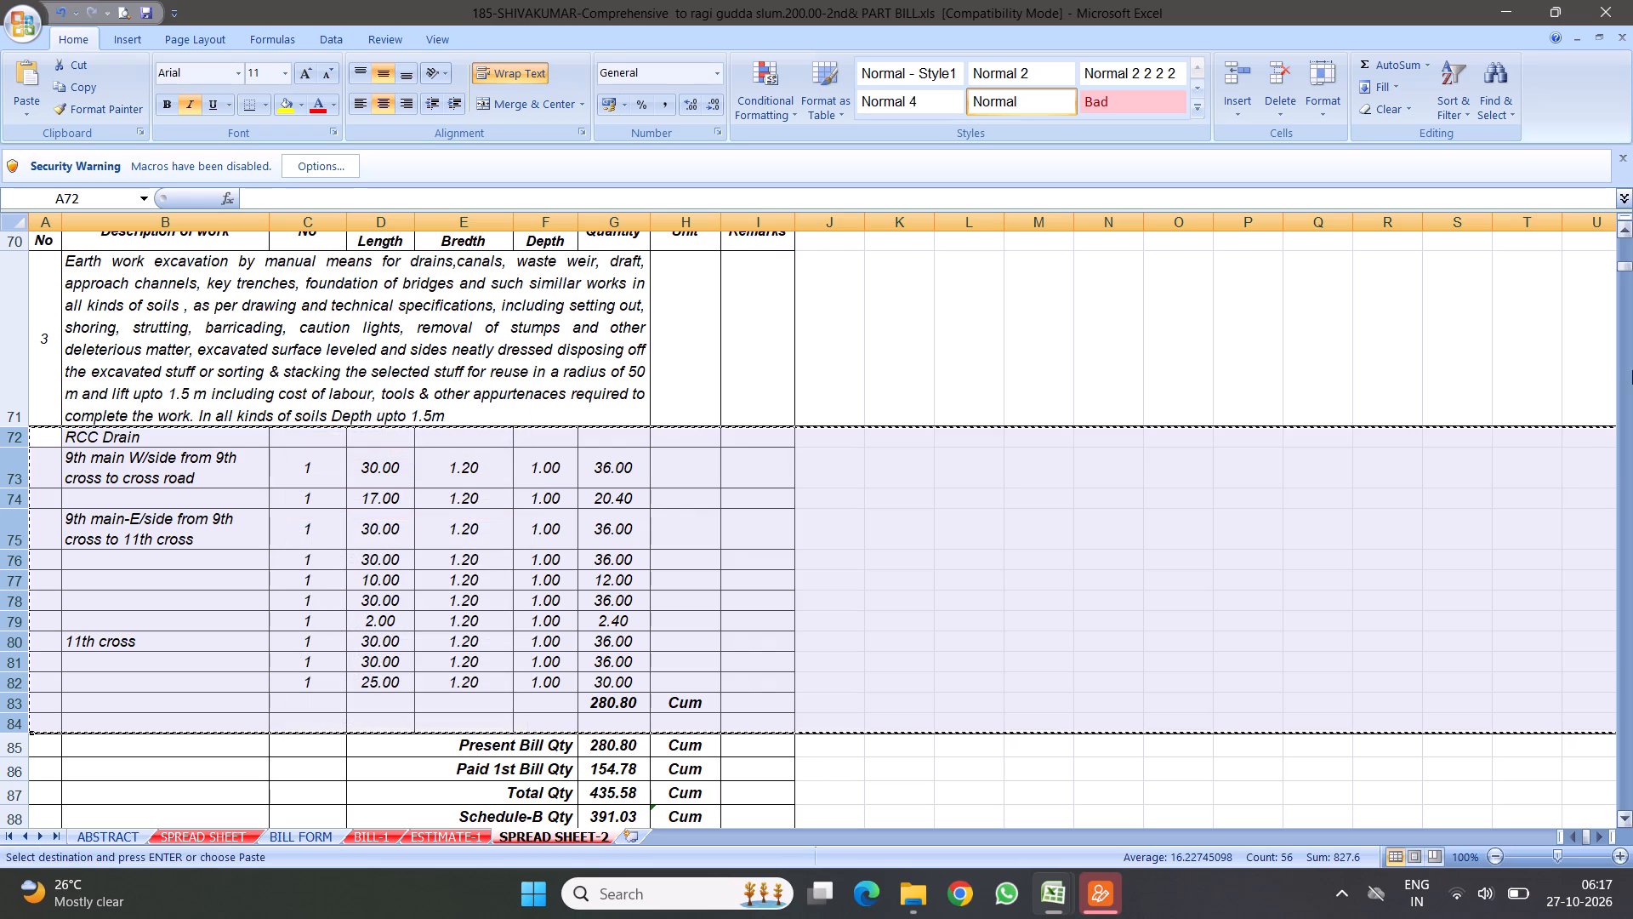
left_click_drag(1624, 268, 1624, 271)
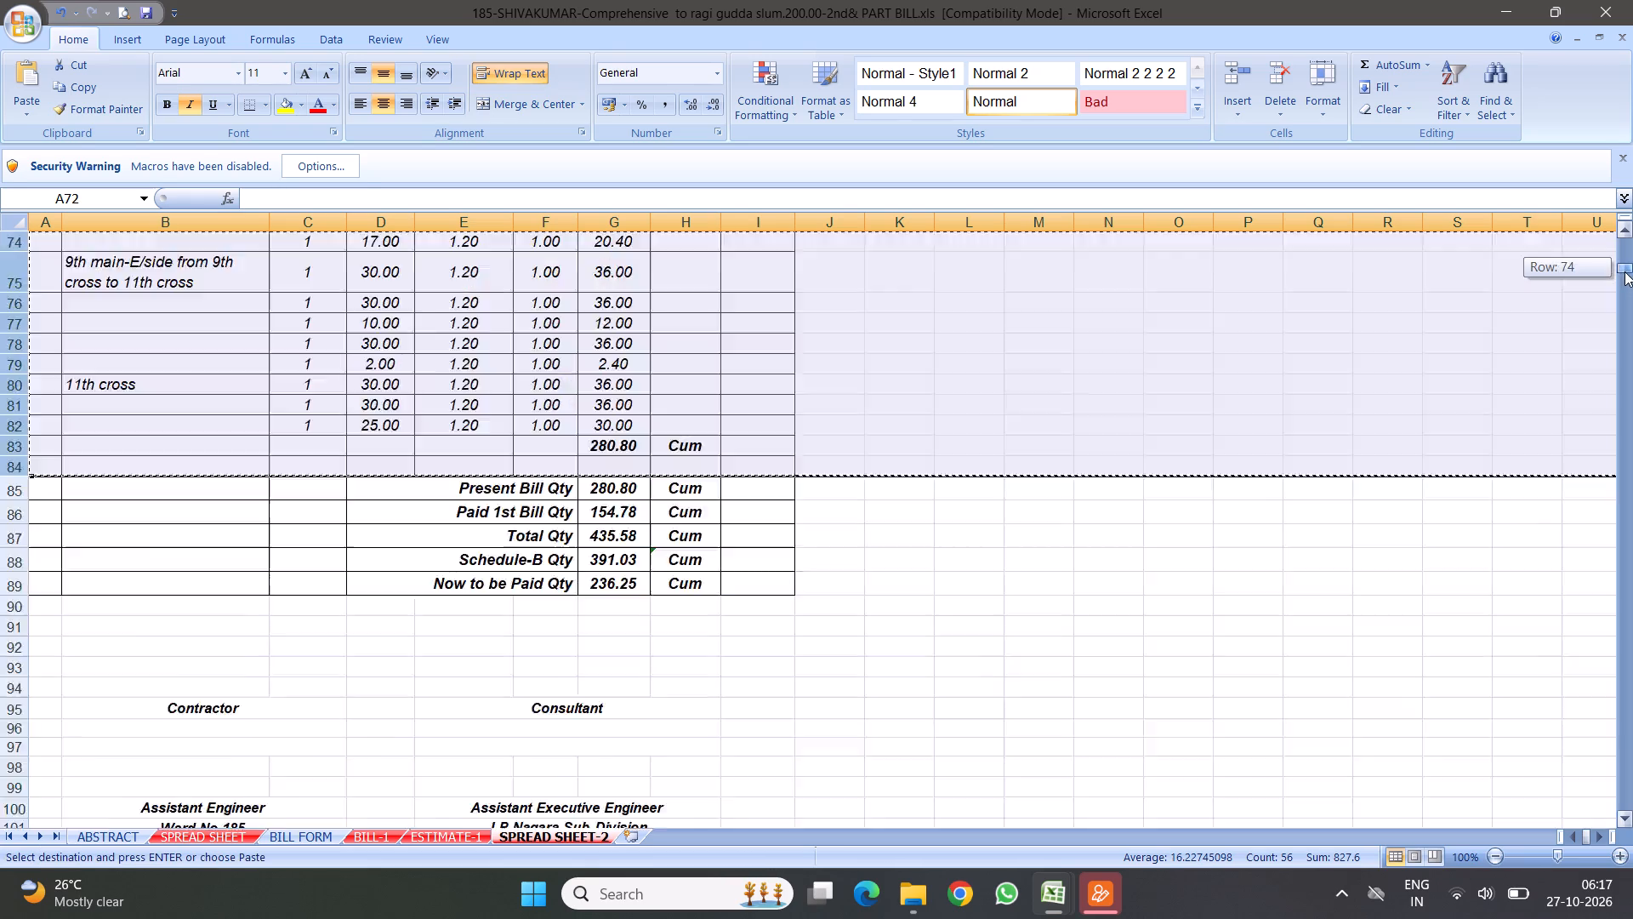
left_click_drag(1624, 271, 1624, 310)
scroll(557, 519, "down", 5)
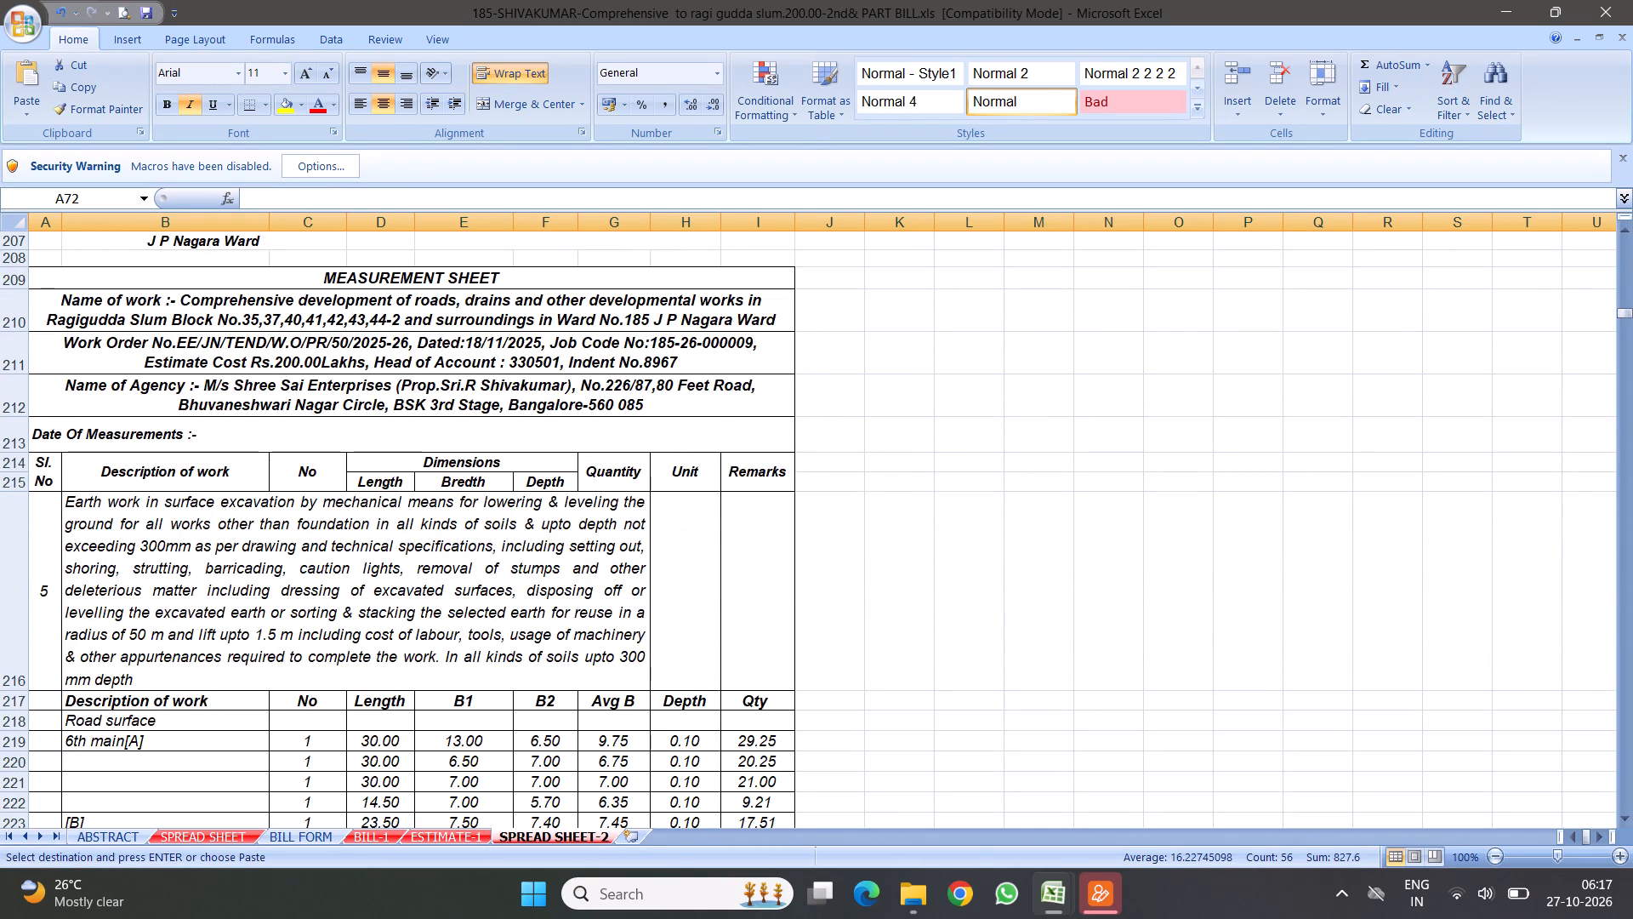
scroll(505, 511, "down", 20)
scroll(555, 510, "down", 16)
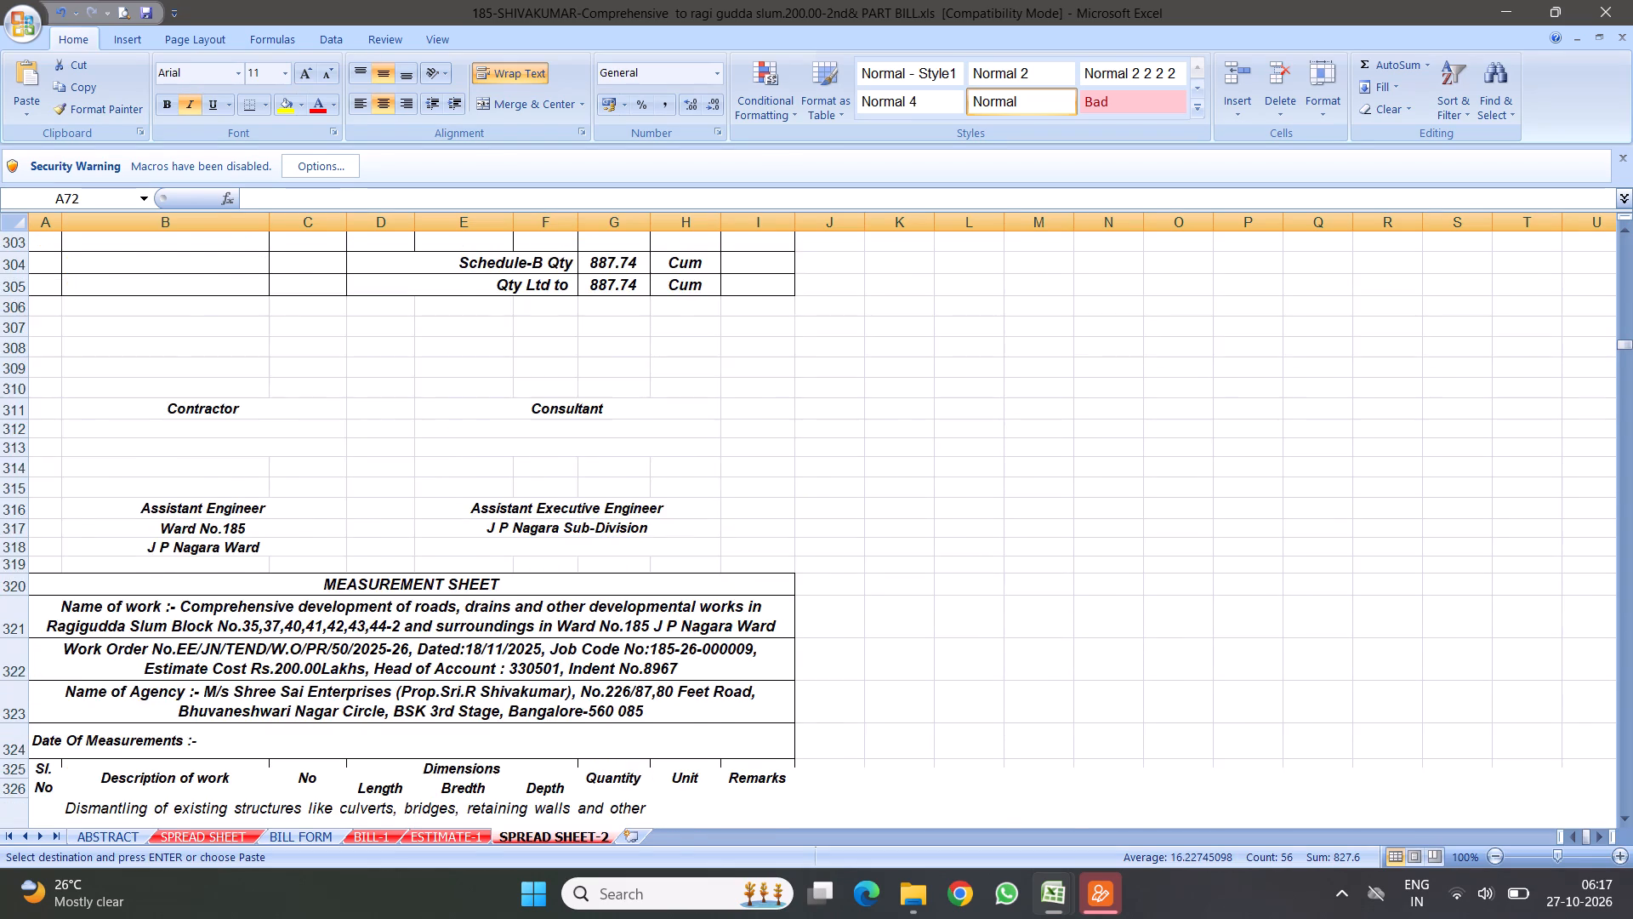
scroll(560, 465, "down", 11)
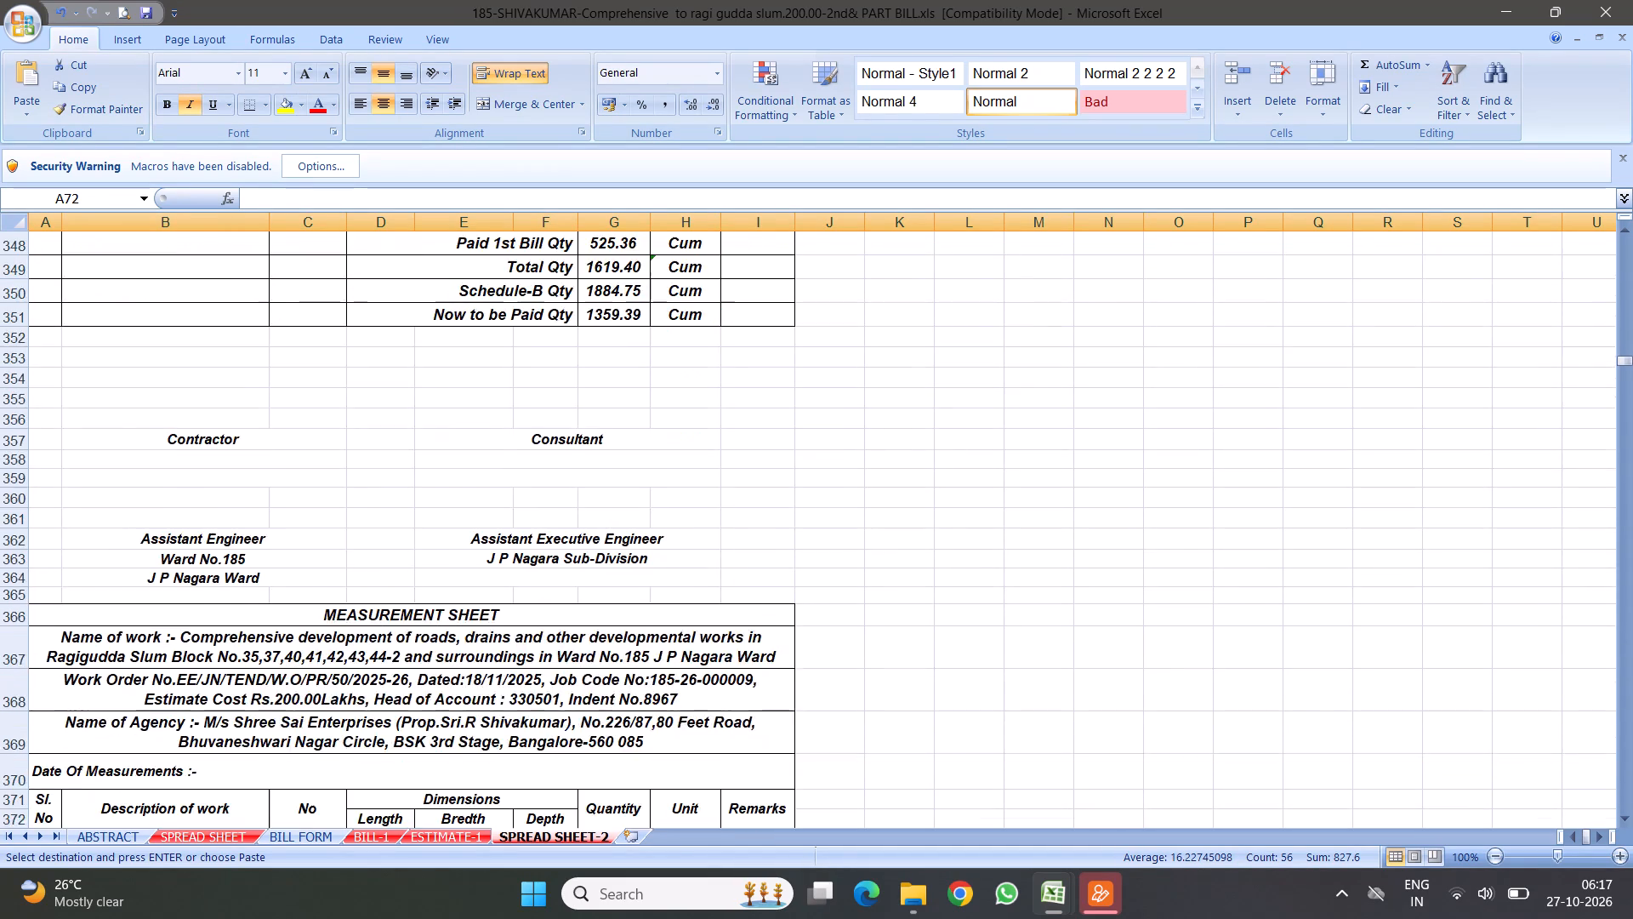
scroll(545, 455, "down", 7)
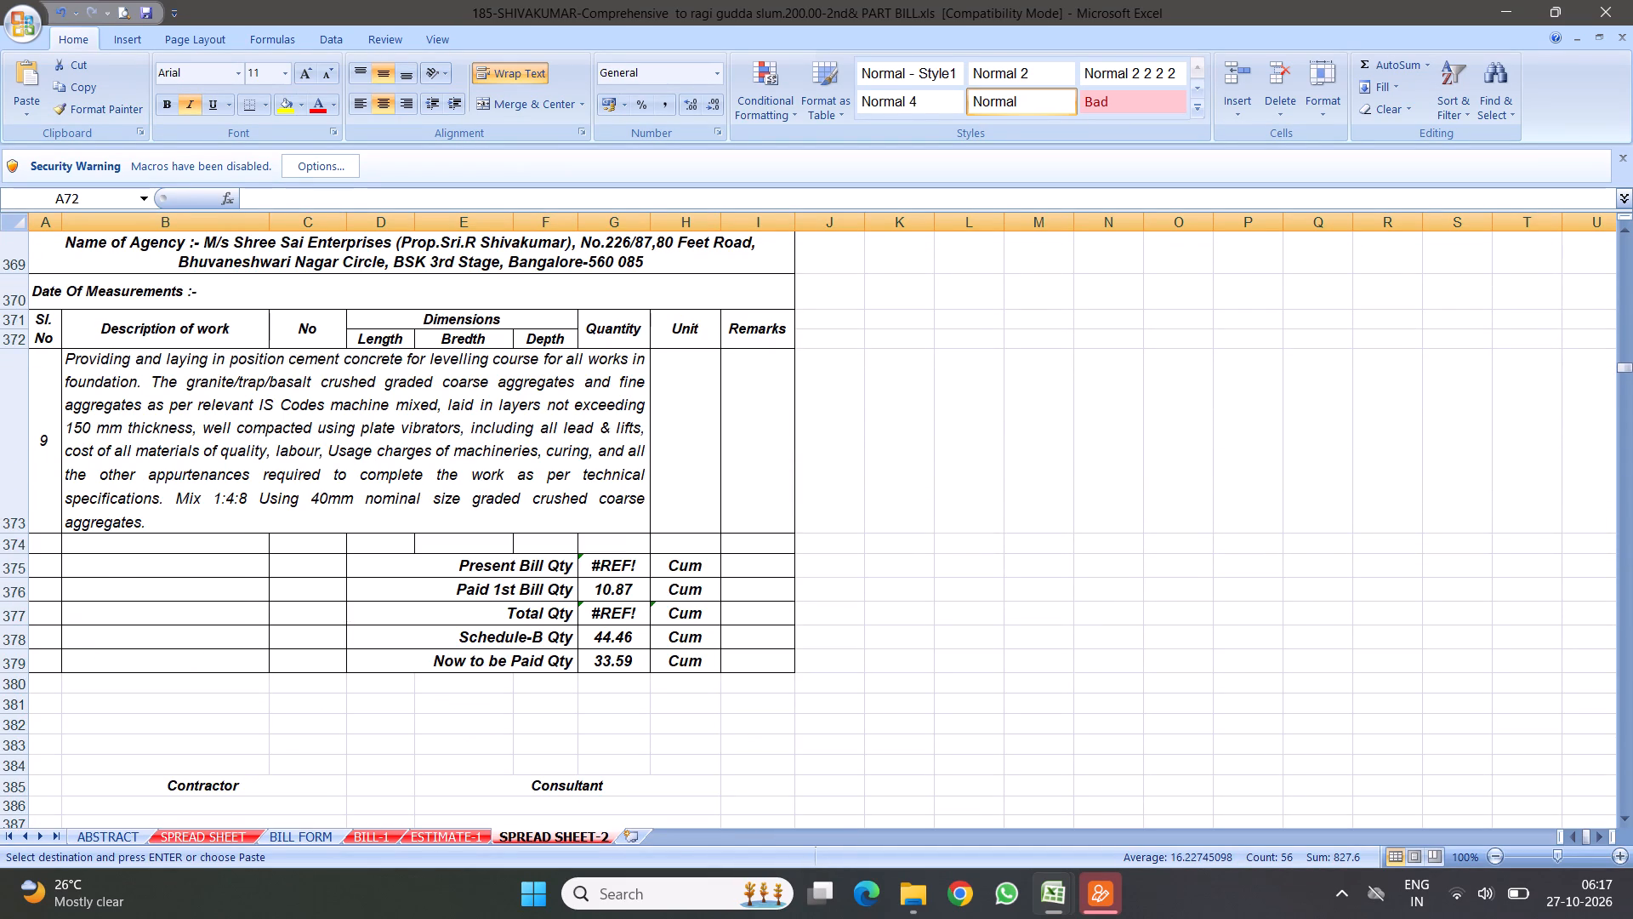
left_click(16, 543)
right_click(16, 543)
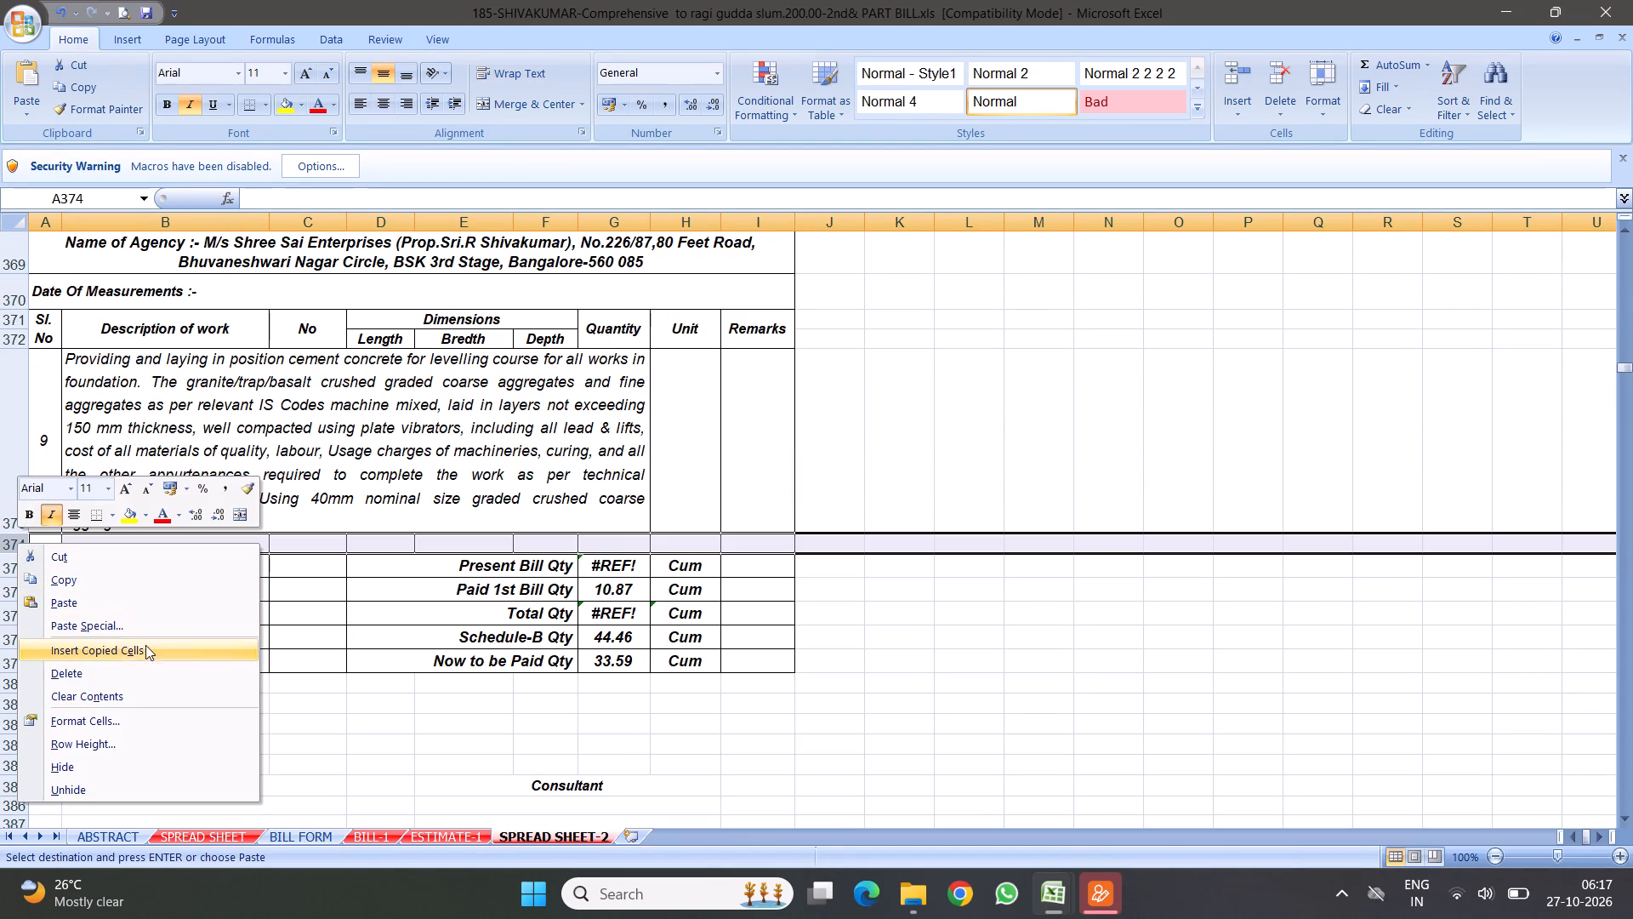
left_click(124, 646)
scroll(828, 484, "down", 3)
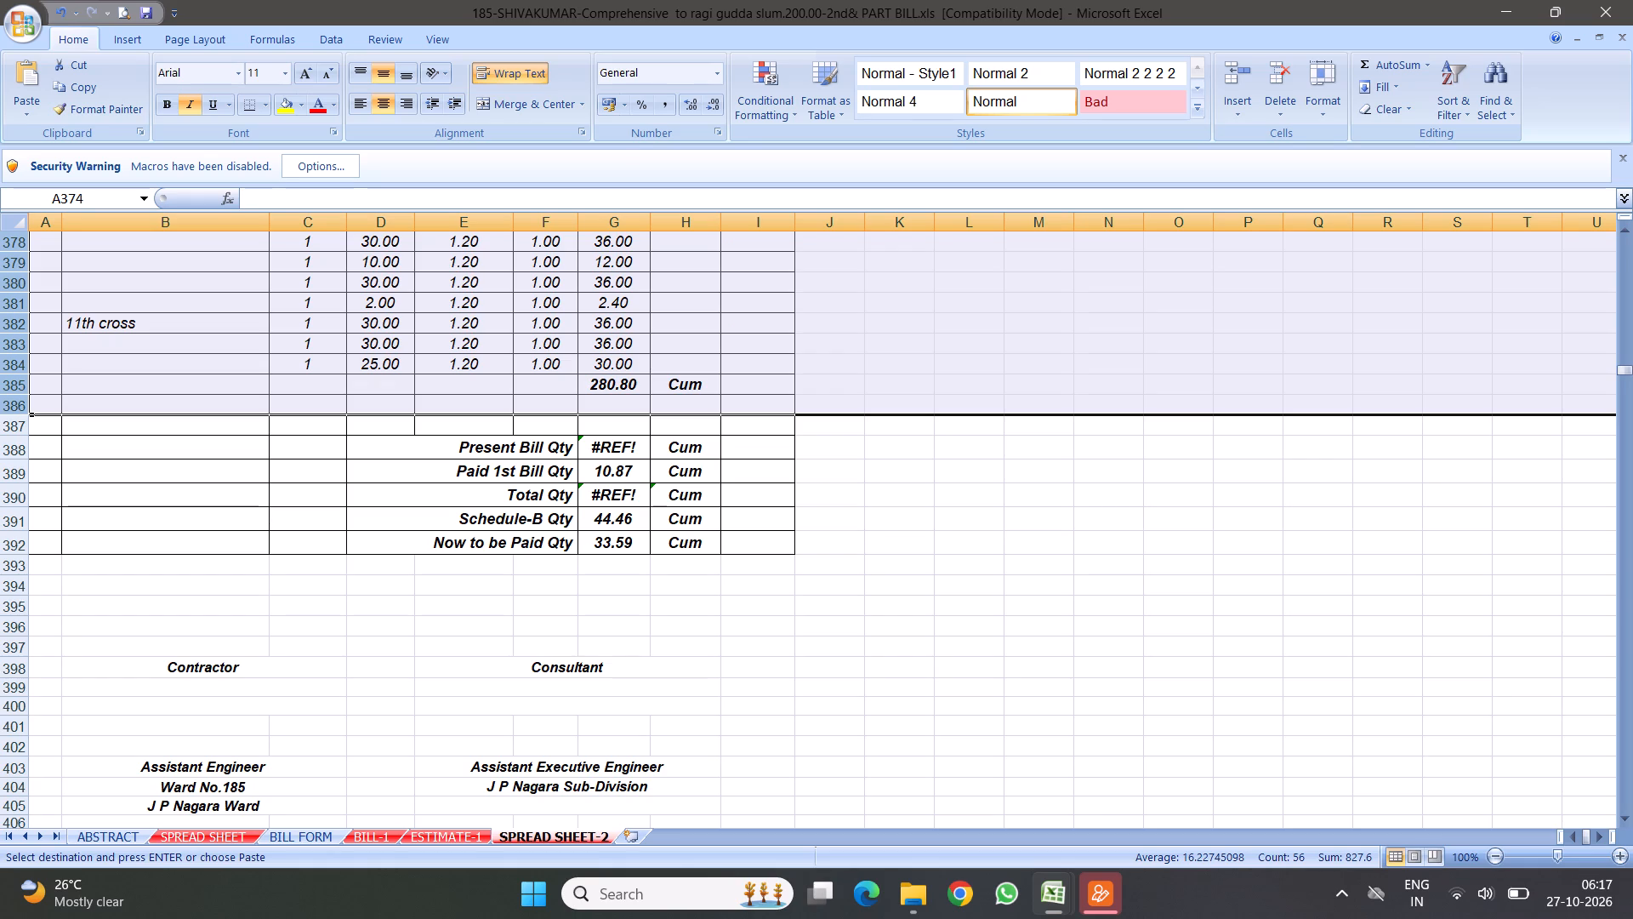
Delete the empty row 387 directly above item 9's bill quantity summary.
left_click(9, 426)
right_click(9, 426)
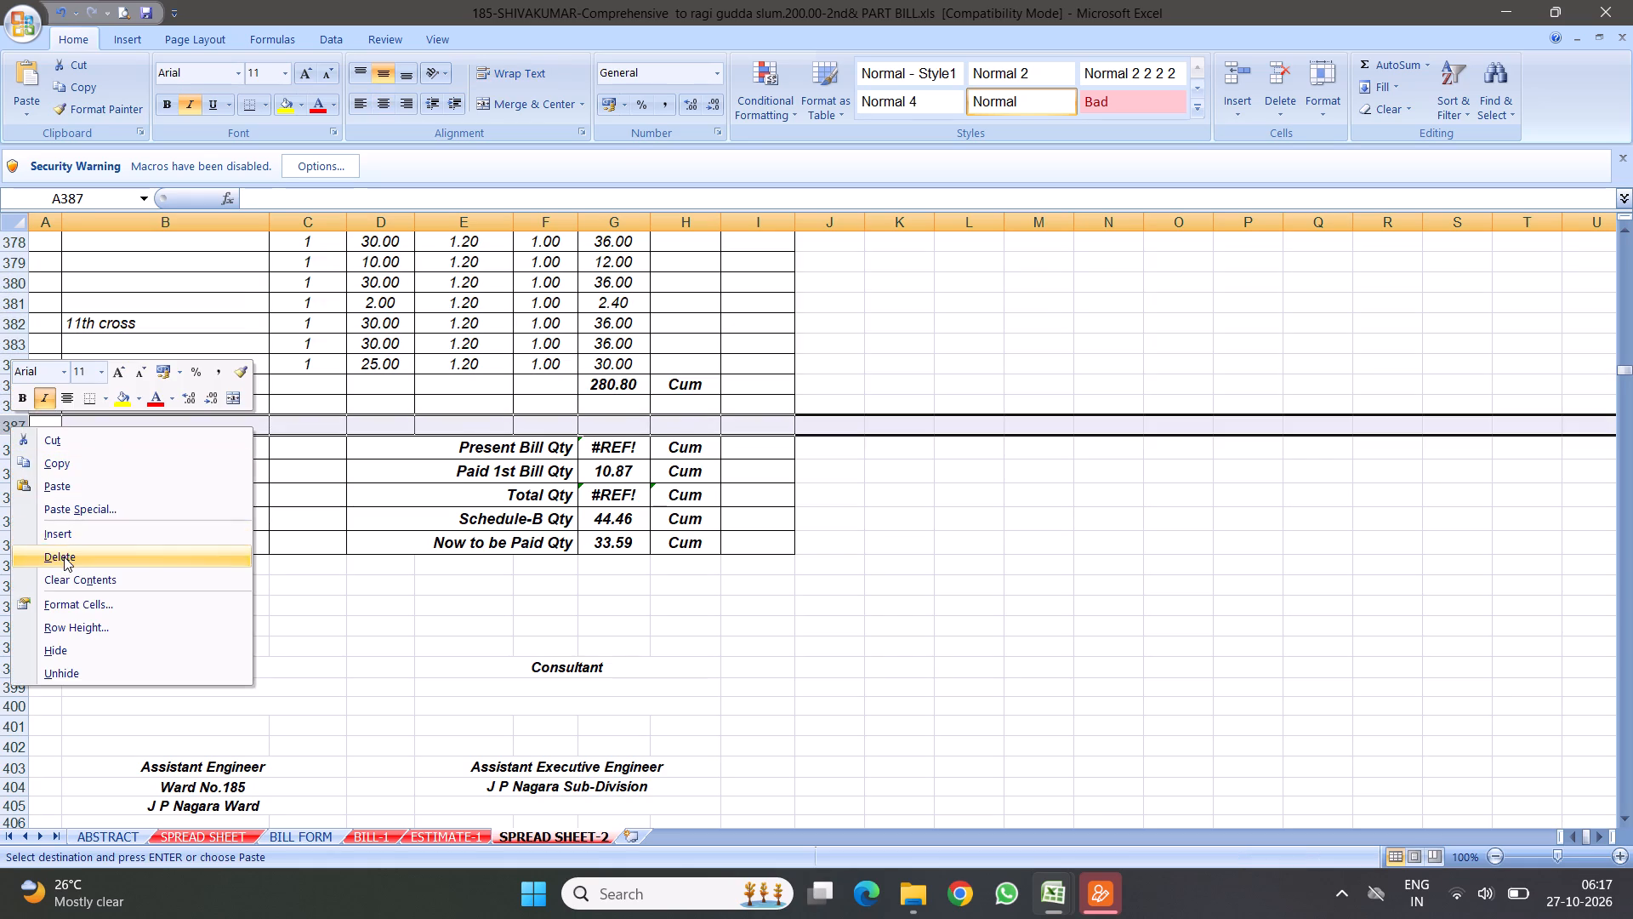
left_click(64, 557)
Link item 9's Present Bill Qty, G387, to the measurement total in G385.
left_click(603, 426)
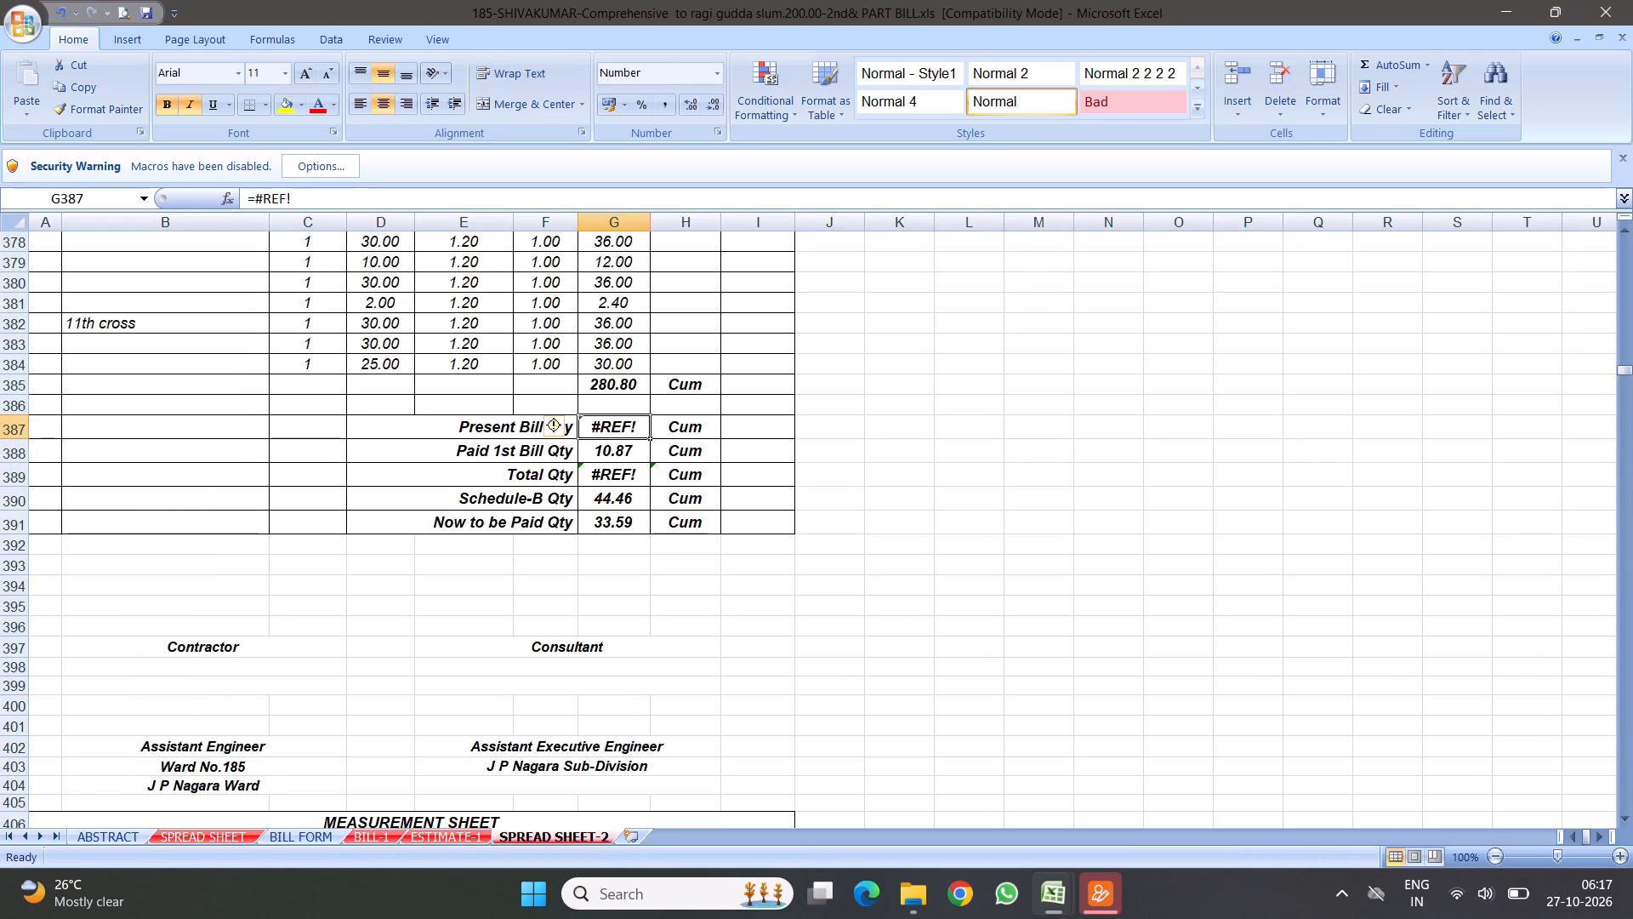
key("equal")
left_click(600, 380)
key("Return")
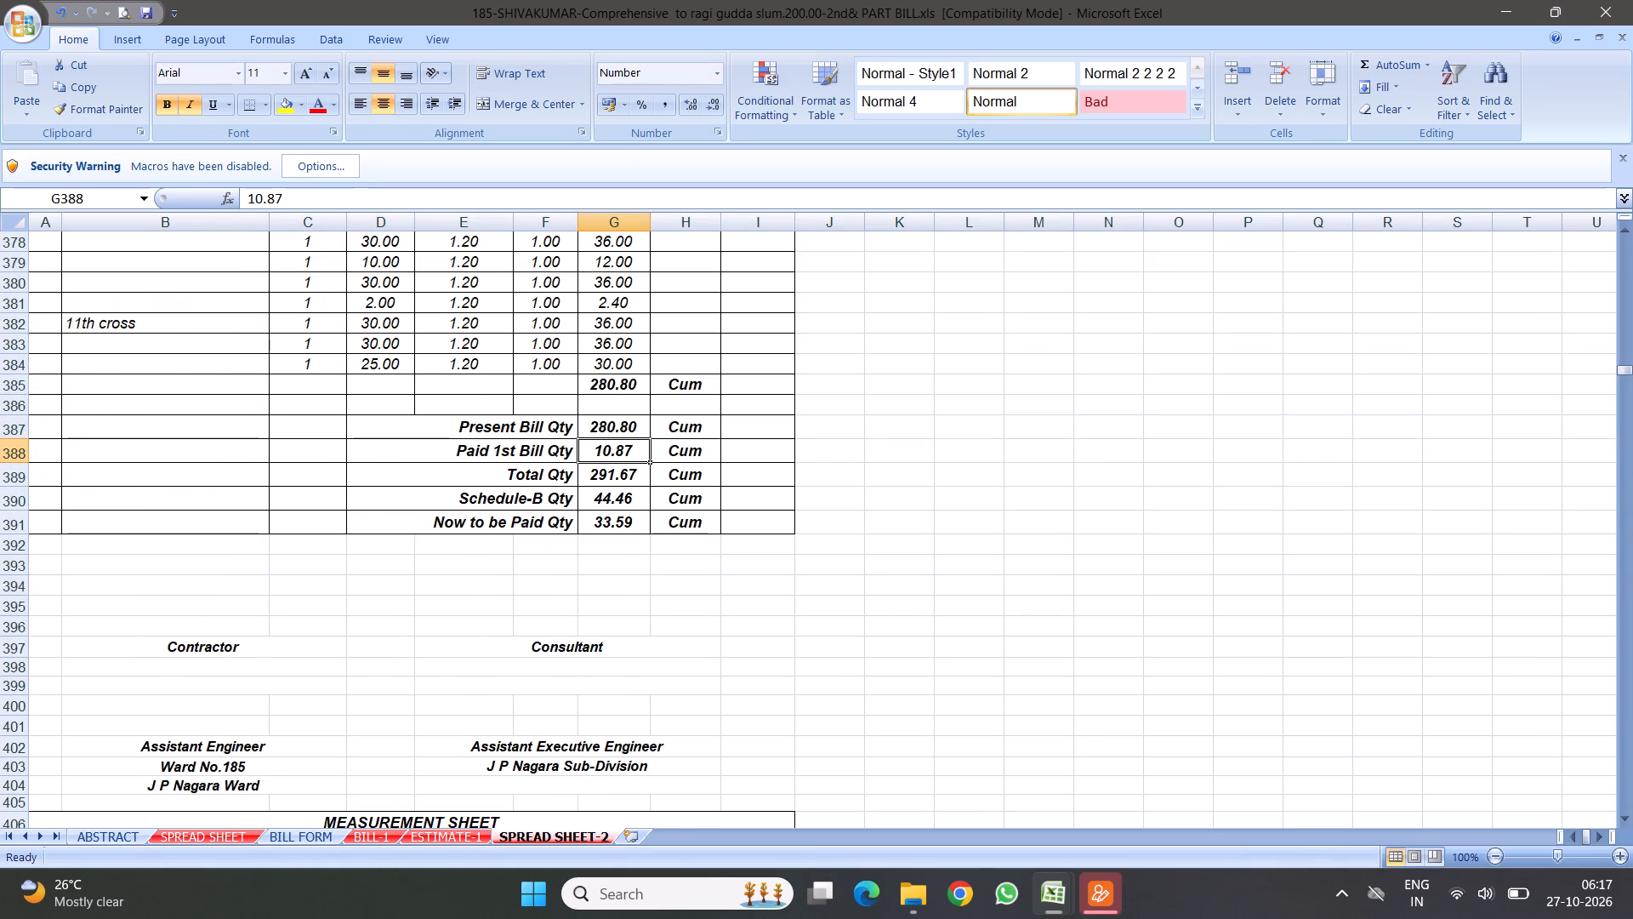
Set the depth of all item 9's RCC Drain measurements, F375 to F384, to 0.15.
scroll(500, 425, "up", 2)
left_click(553, 467)
type(".15")
key("Return")
left_click(547, 477)
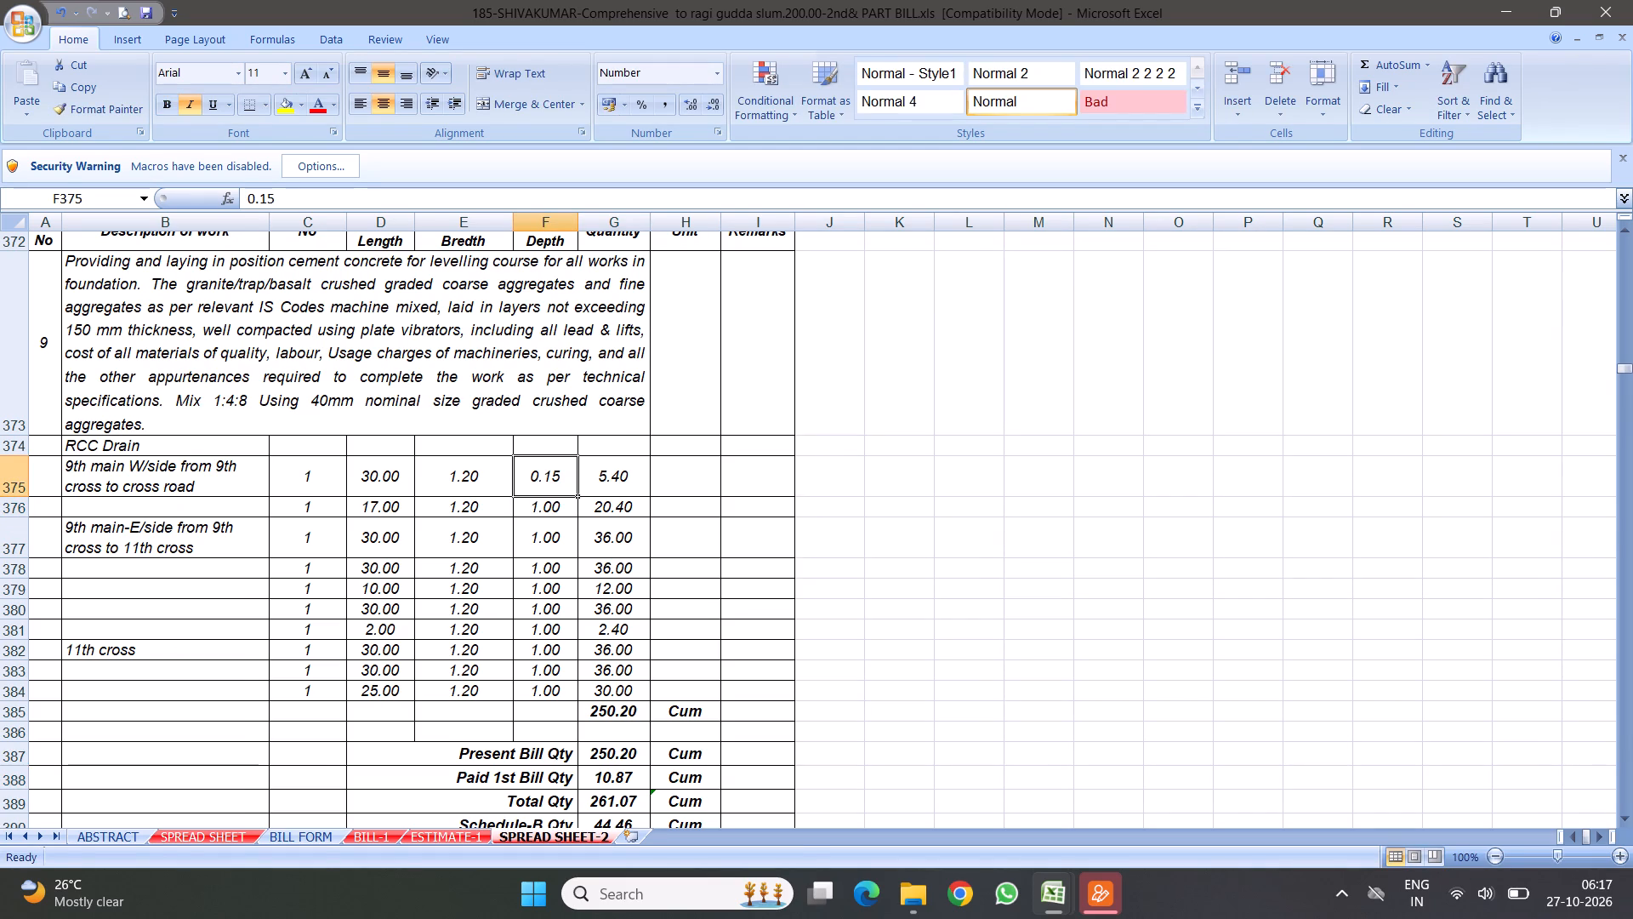
left_click_drag(577, 497, 551, 700)
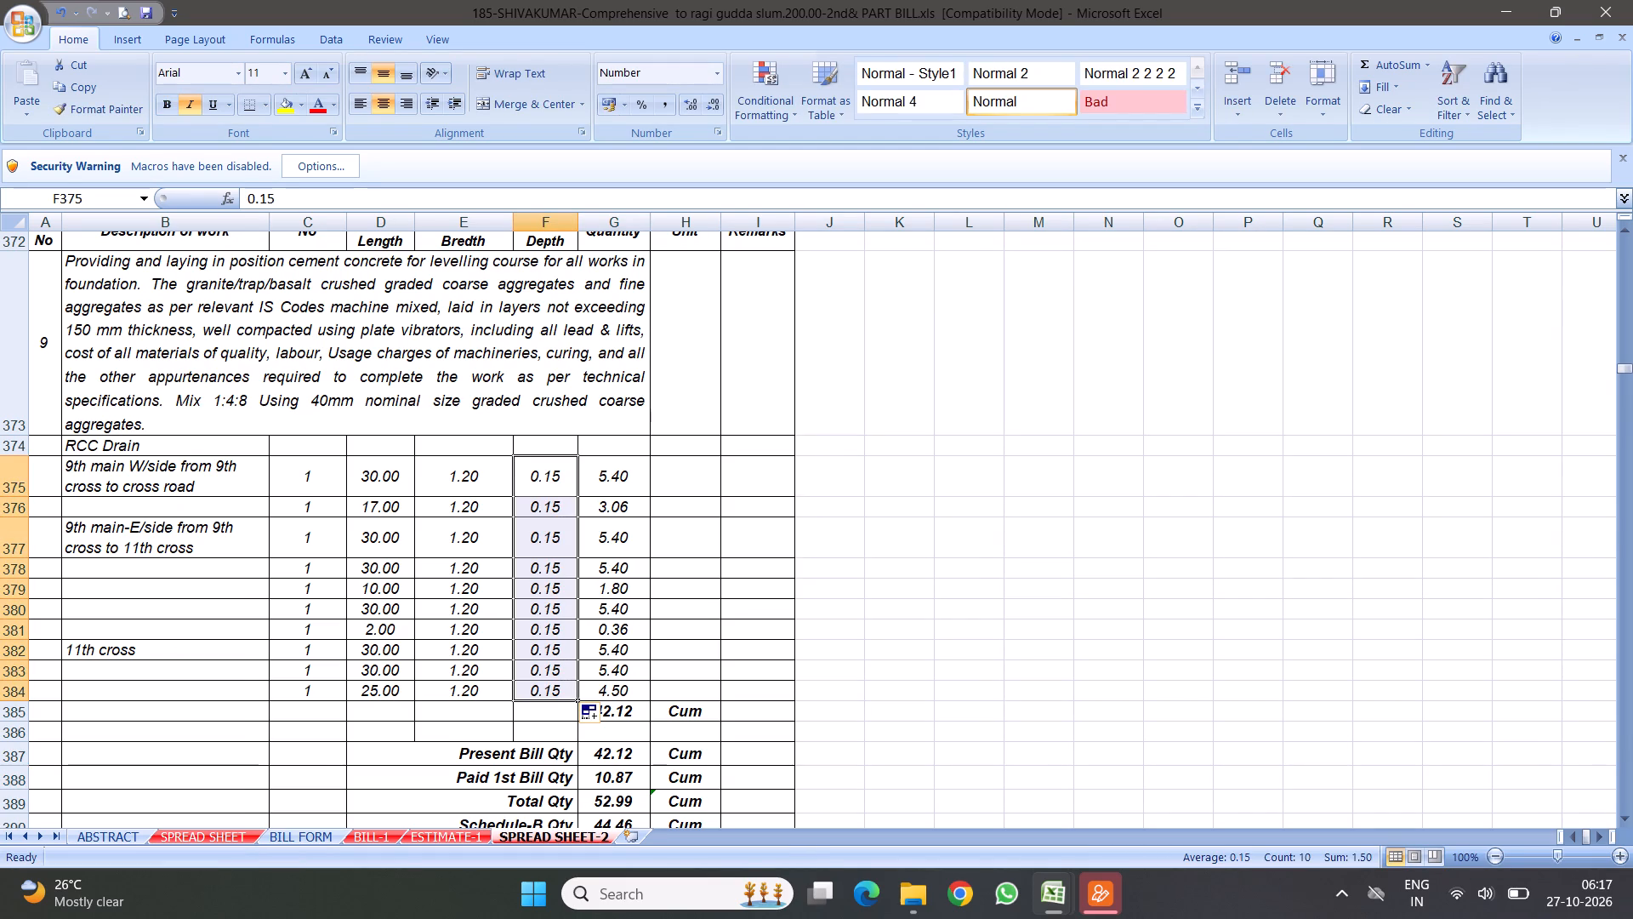
Change item 9's measurement heading in B374 to "RCC Drain bed concrete".
double_click(153, 445)
key("space")
type("bed concrete")
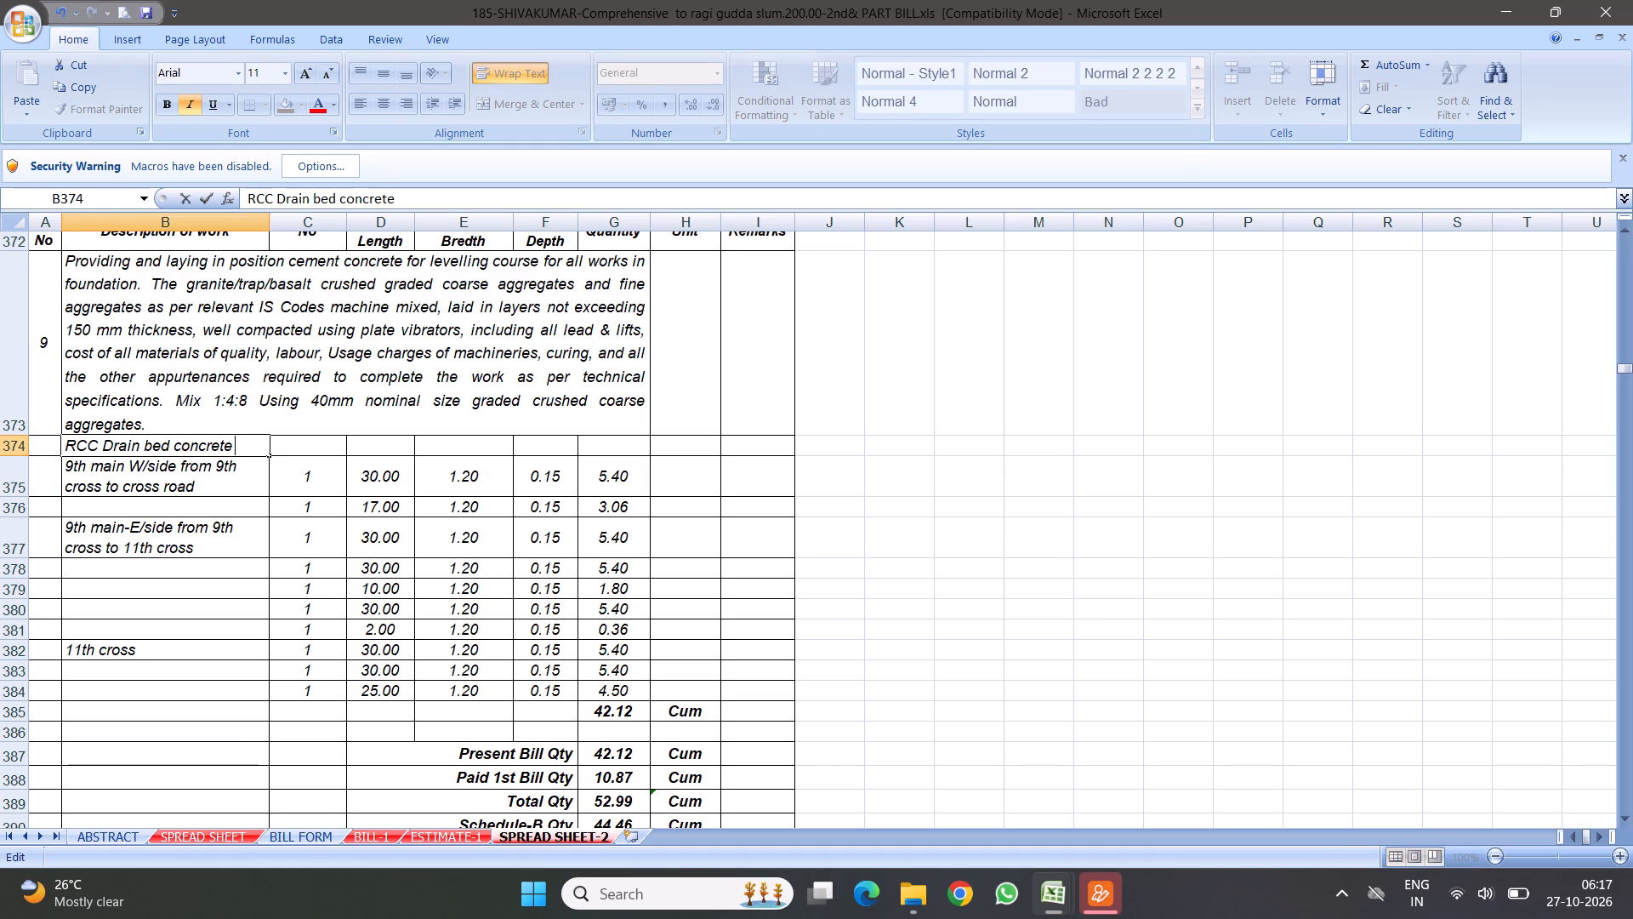
left_click(287, 548)
Check item 9's summary quantities and formulas, and look over item 14's stone masonry description and measurements.
scroll(413, 555, "down", 3)
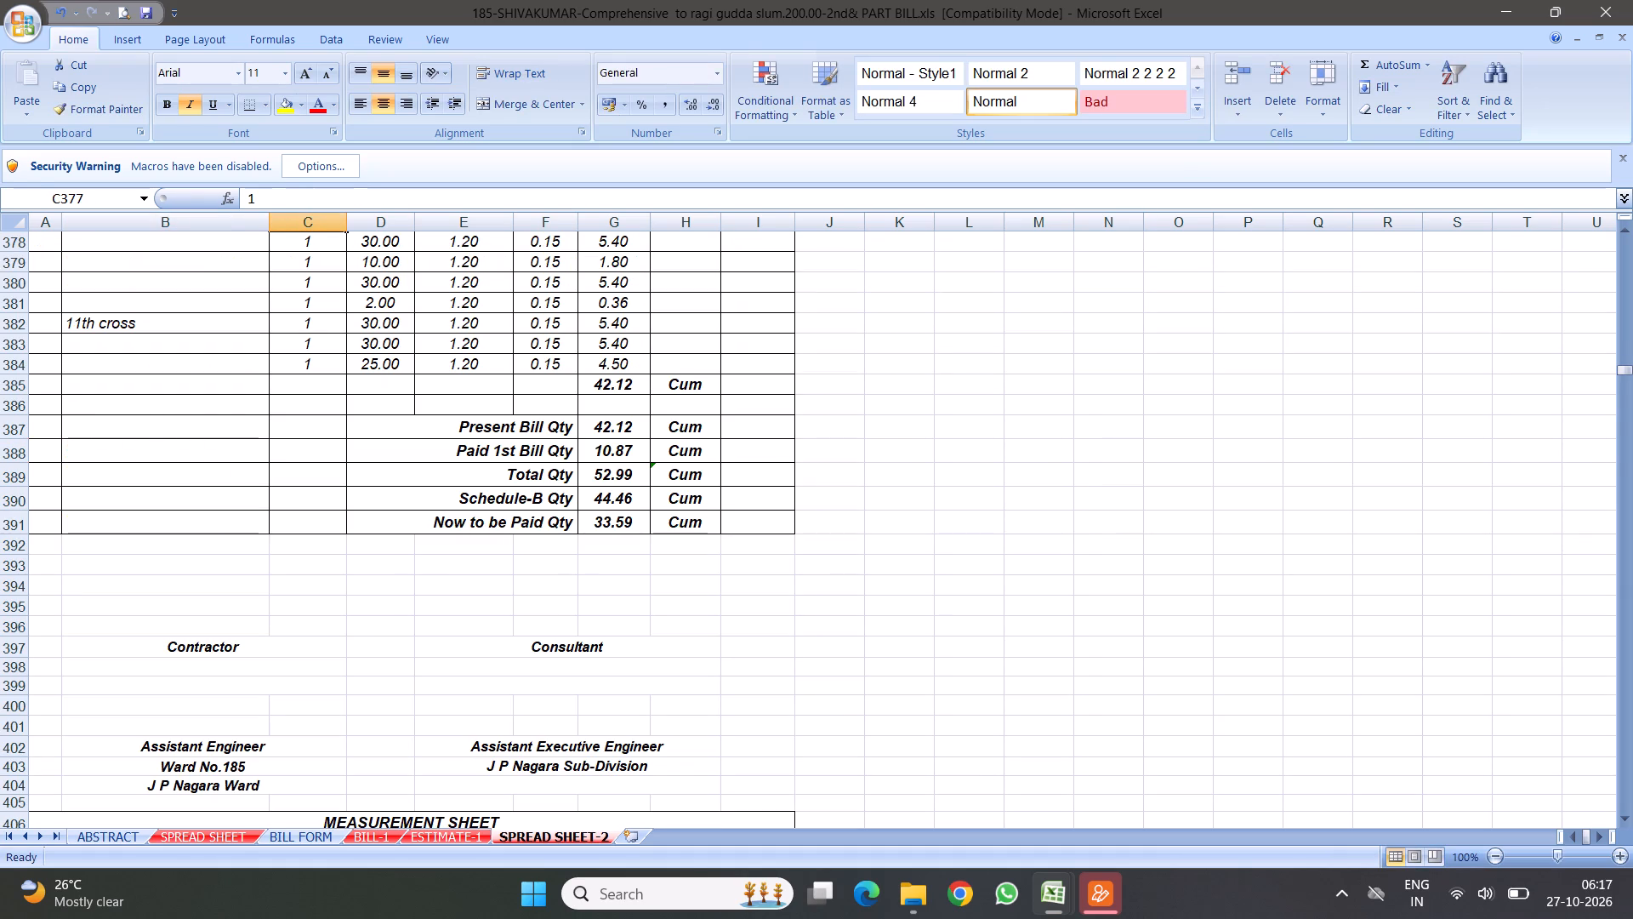
left_click(613, 419)
left_click(606, 437)
left_click(606, 466)
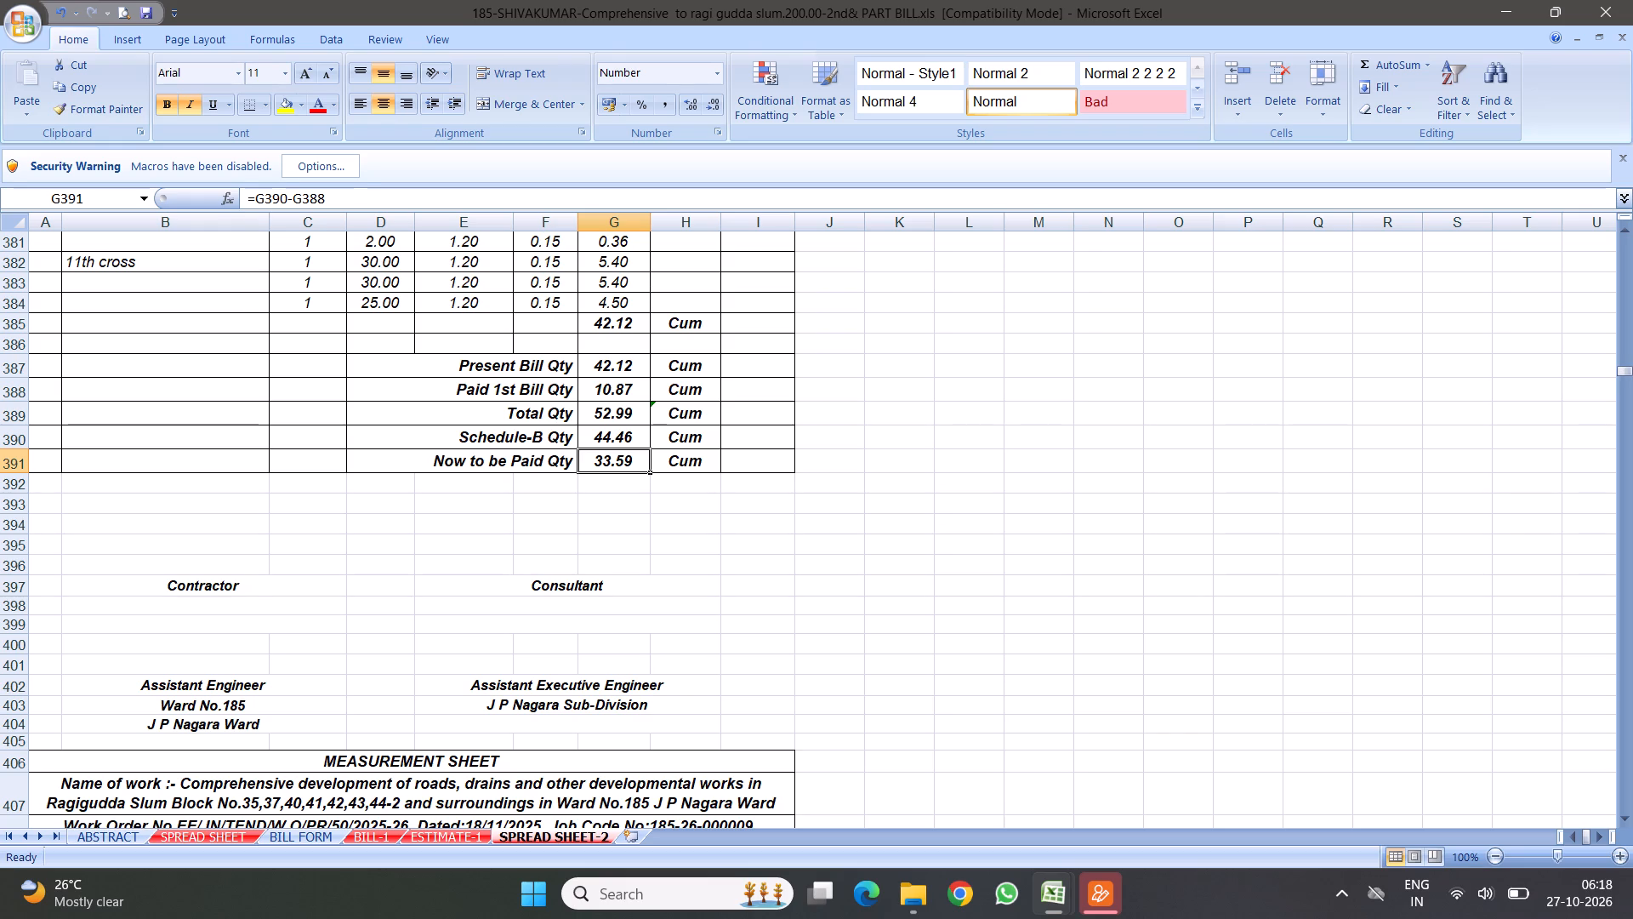
scroll(539, 466, "down", 7)
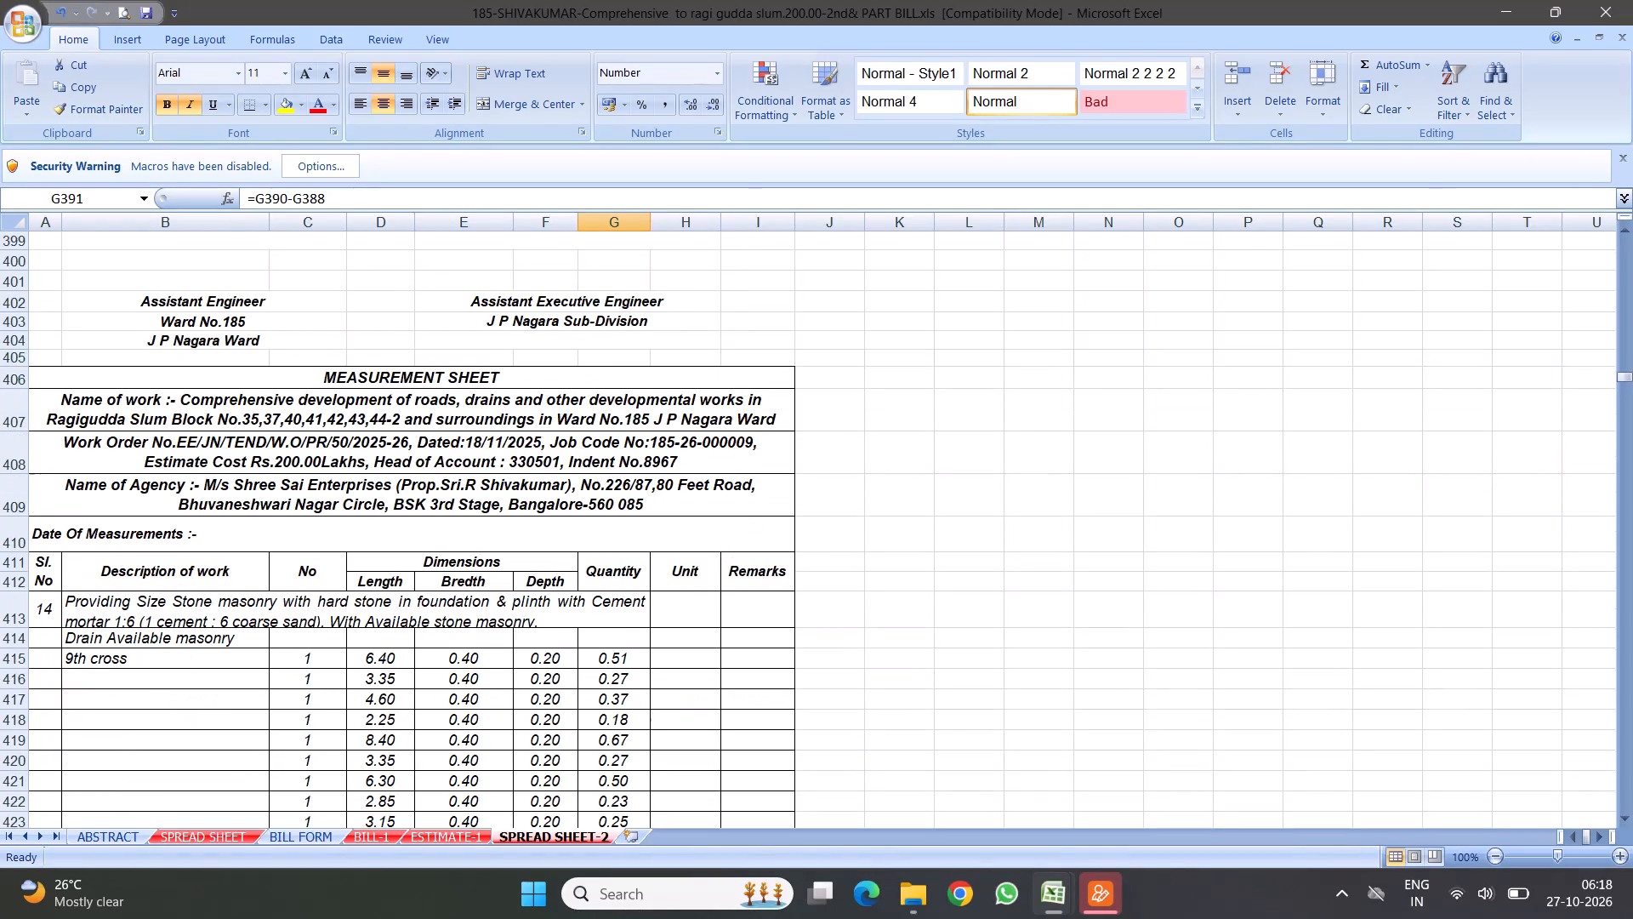
scroll(430, 460, "down", 2)
left_click(155, 407)
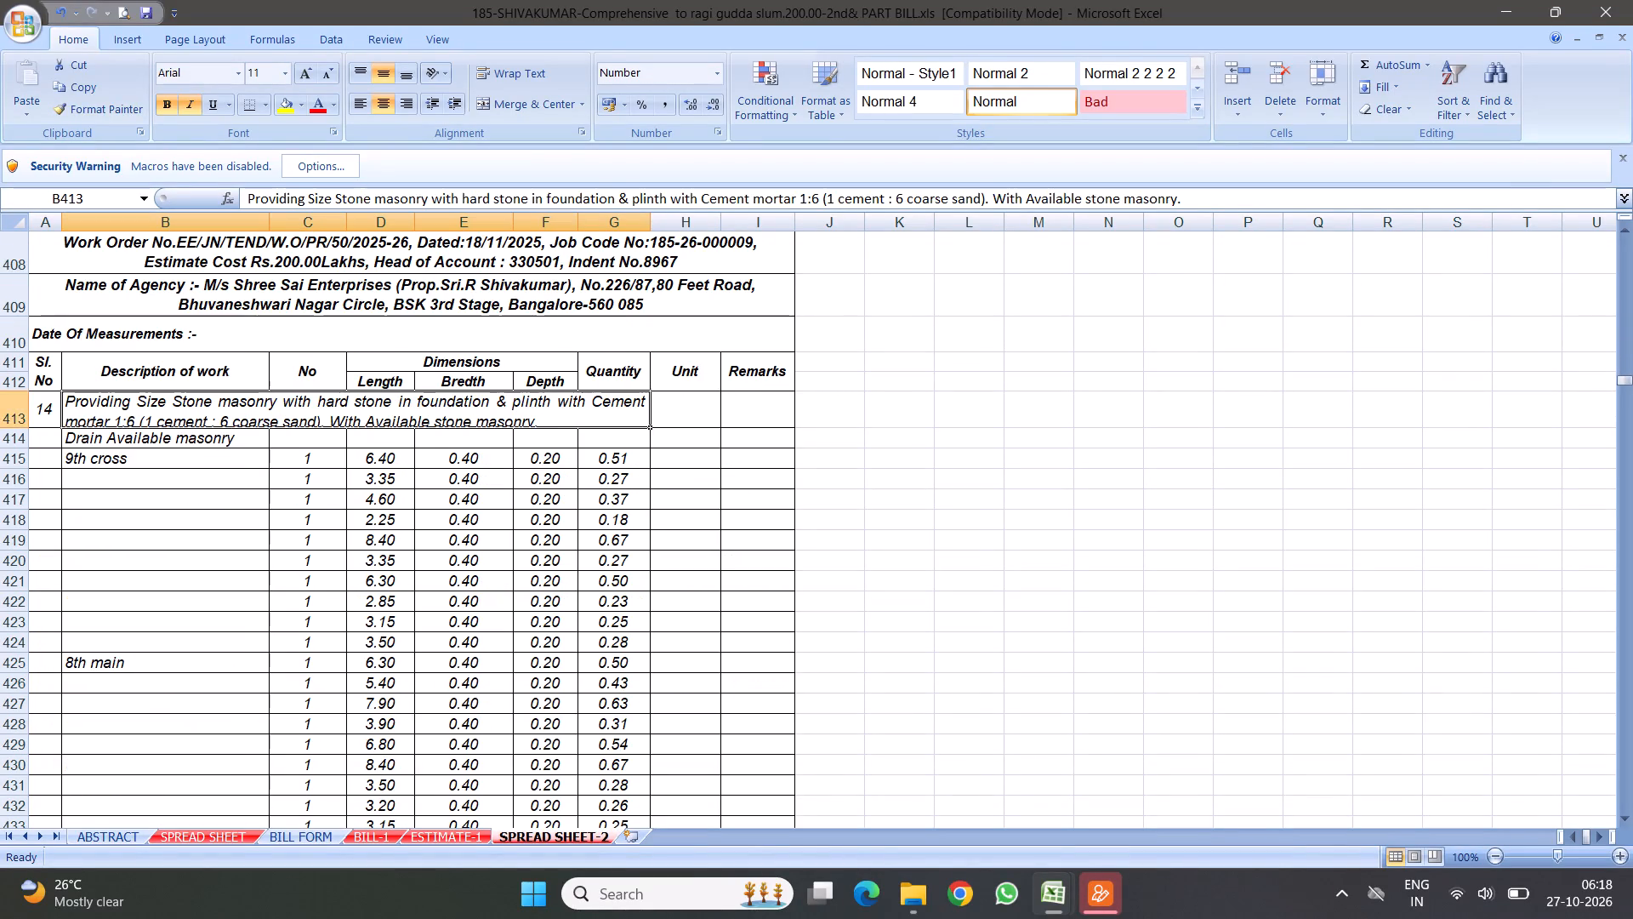
scroll(620, 478, "down", 4)
Copy item 7's bill quantity summary rows 328 to 334 and insert them at row 414, below item 14's description.
scroll(467, 332, "up", 8)
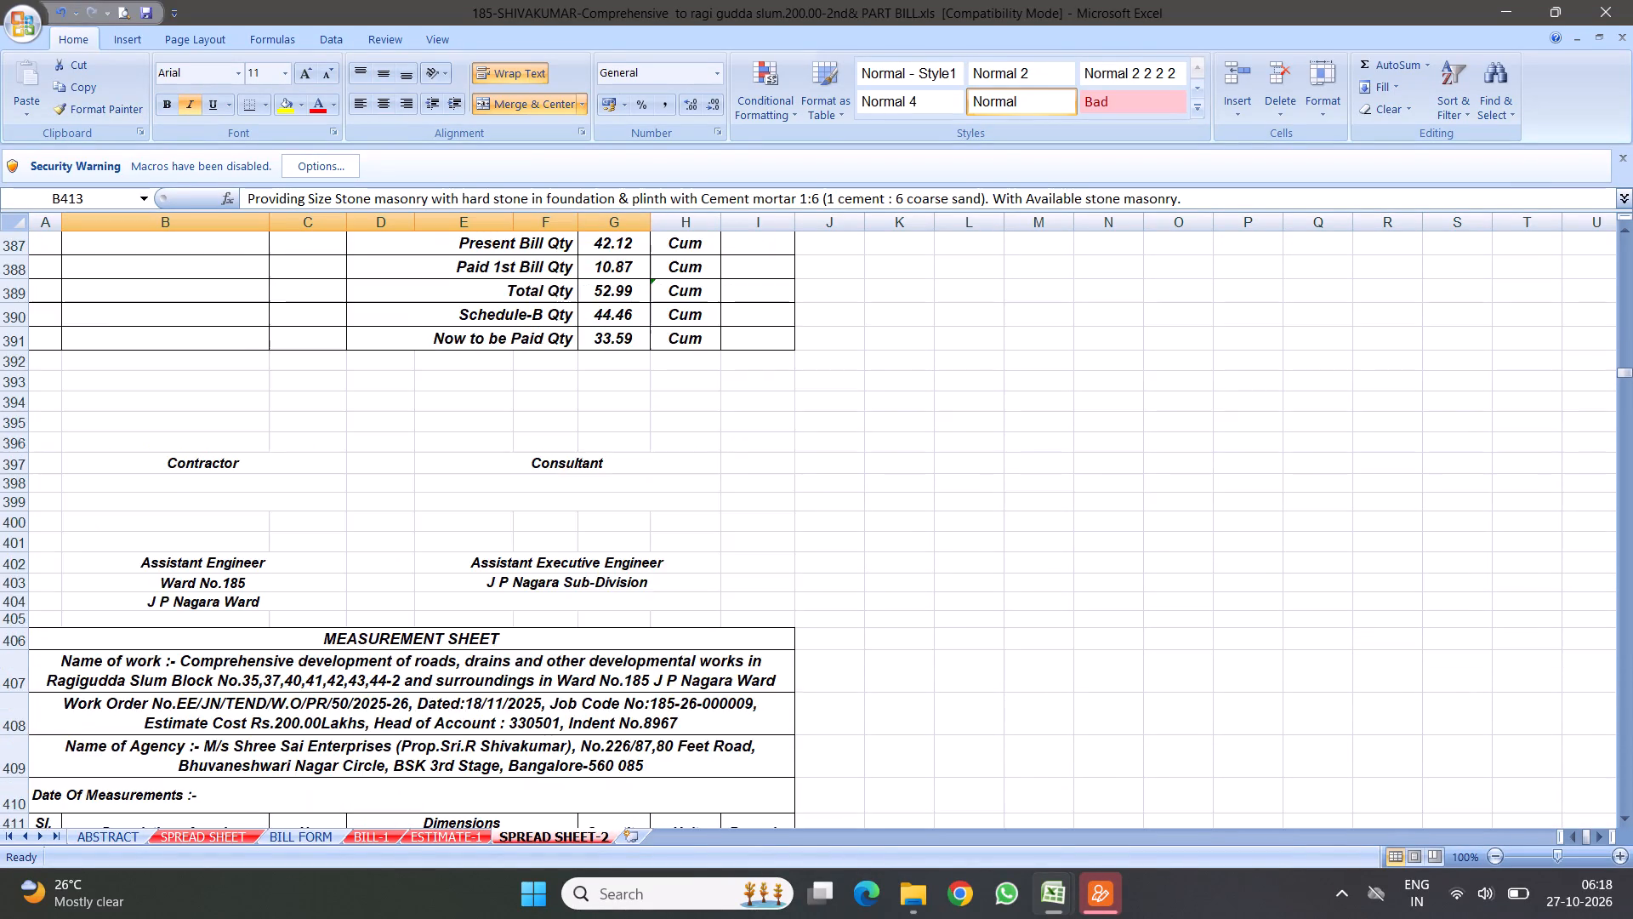
scroll(509, 364, "up", 20)
scroll(509, 364, "up", 5)
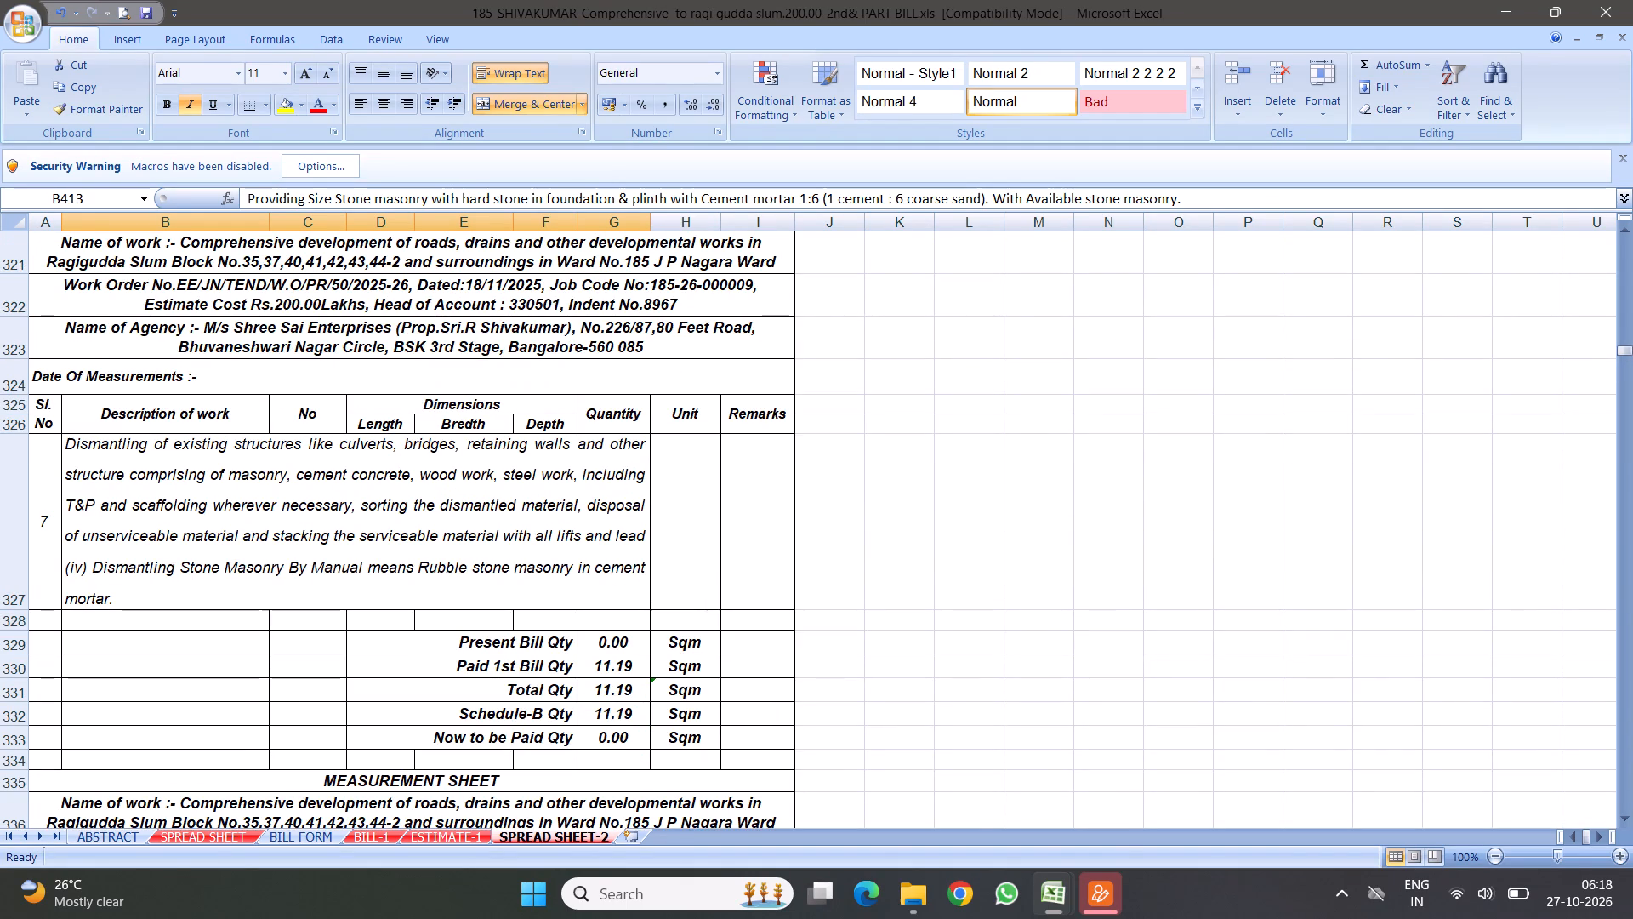
left_click_drag(16, 621, 15, 754)
right_click(141, 688)
left_click(189, 466)
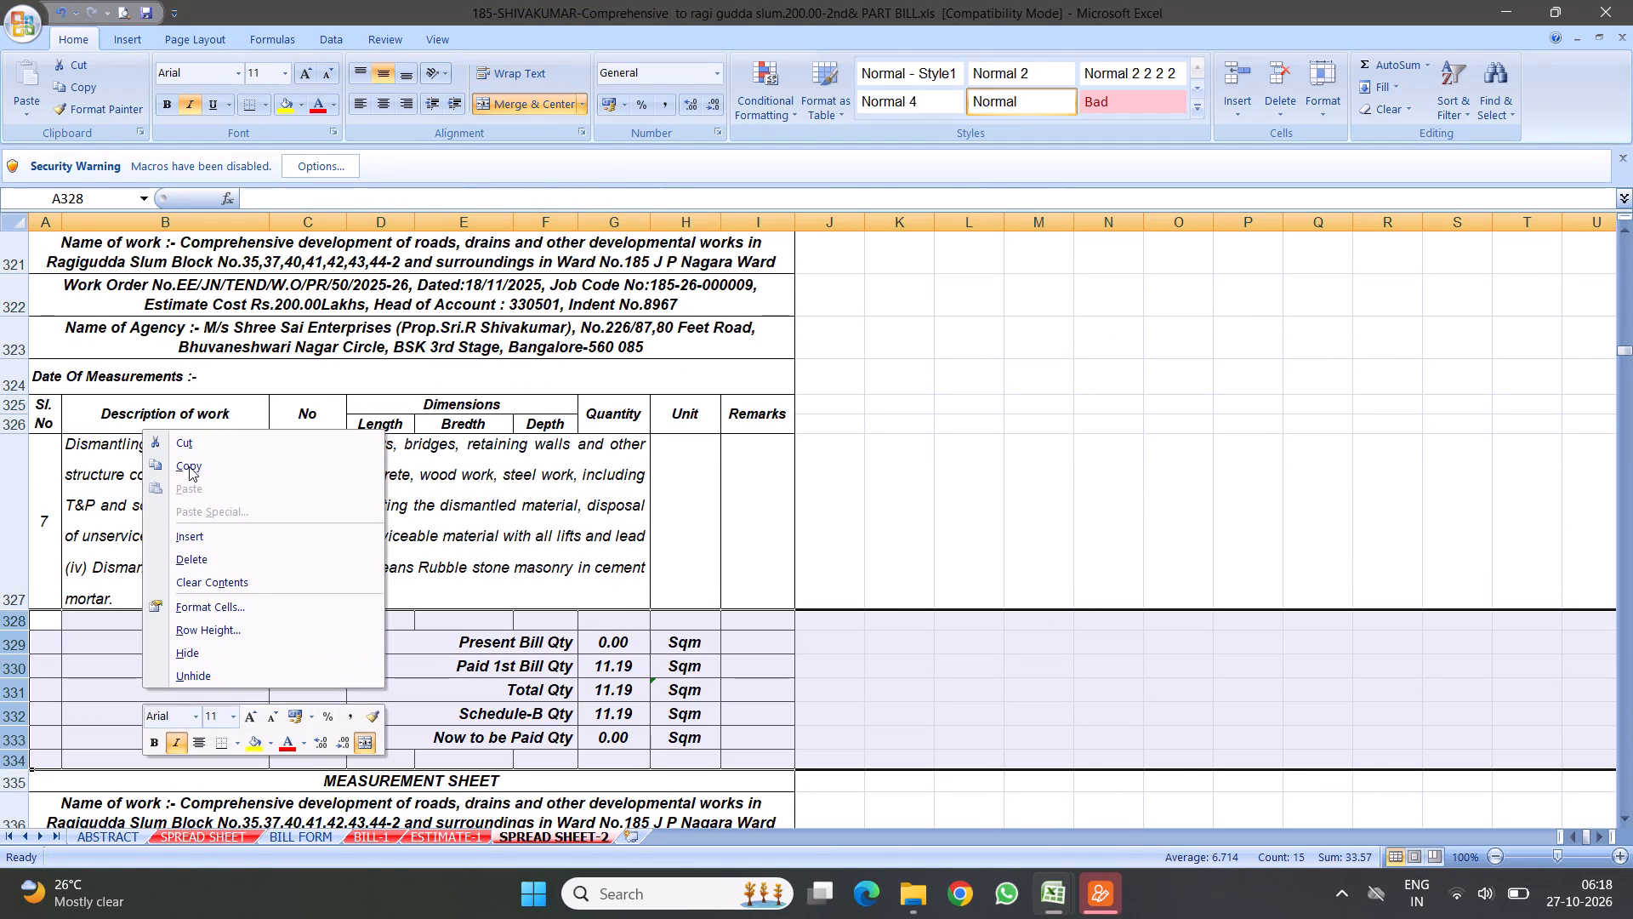
scroll(581, 596, "down", 12)
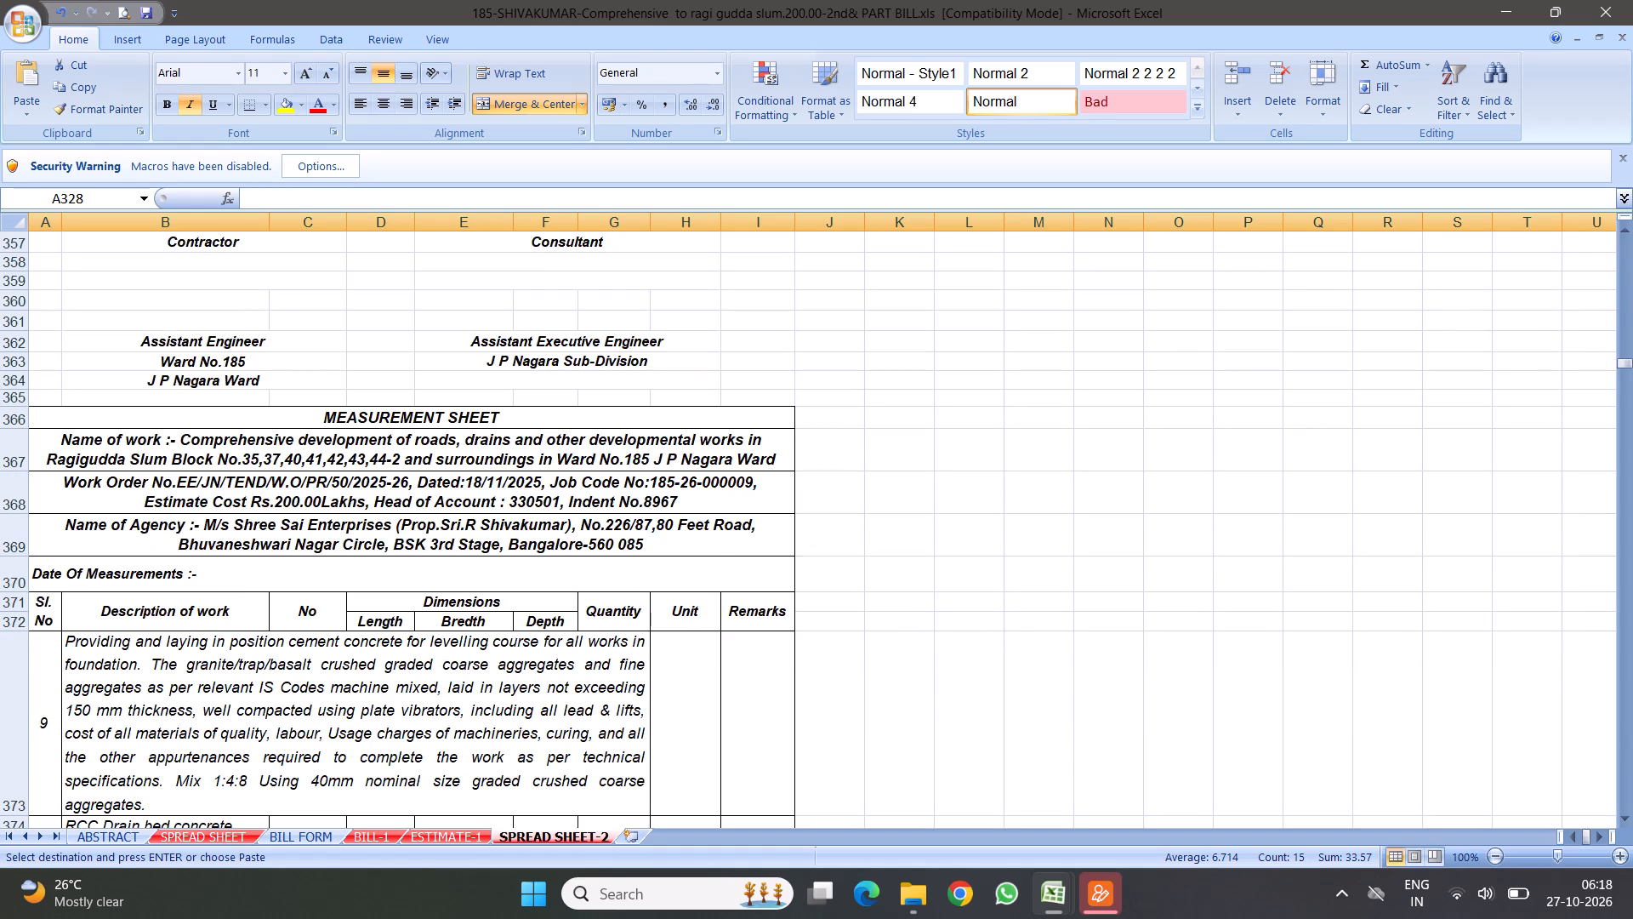
scroll(584, 584, "down", 7)
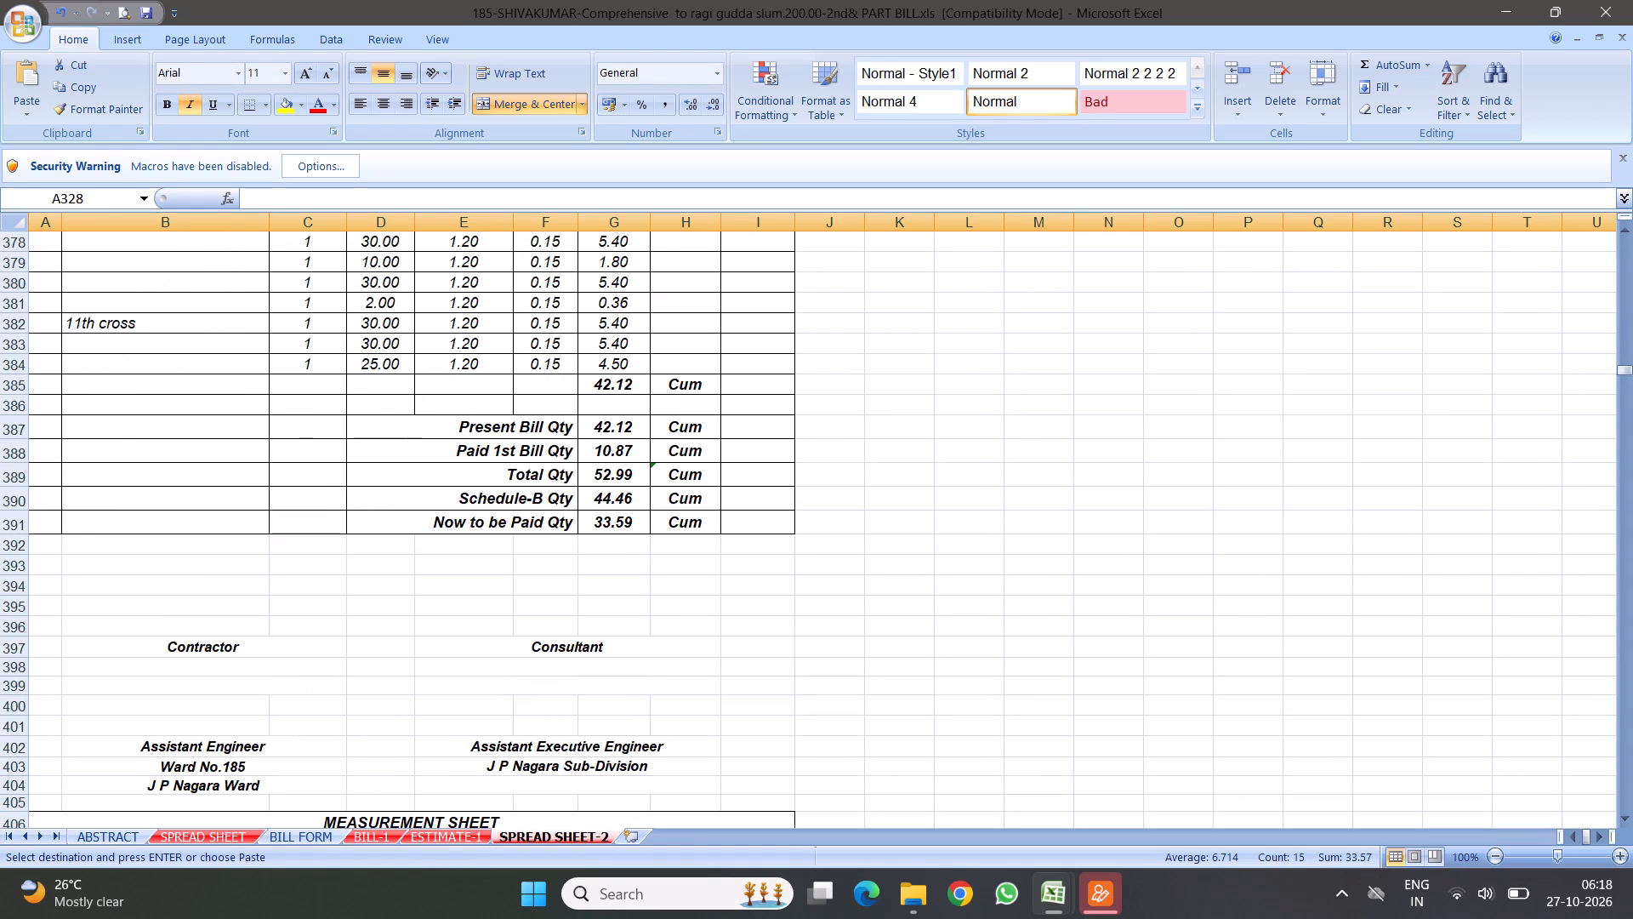
scroll(531, 531, "down", 10)
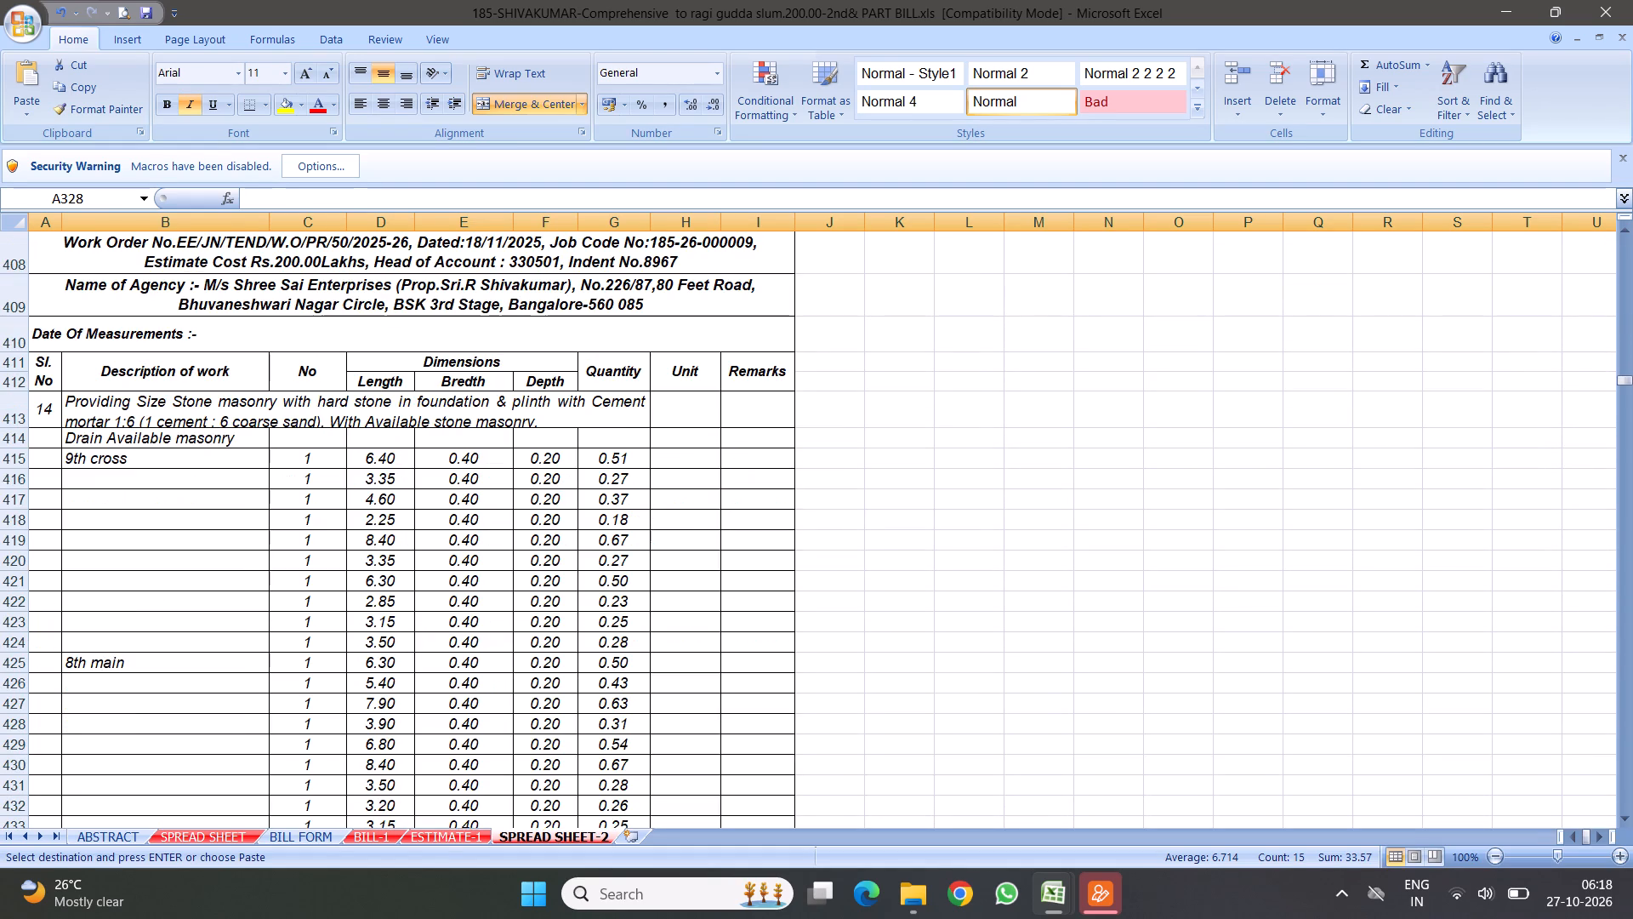
left_click(19, 442)
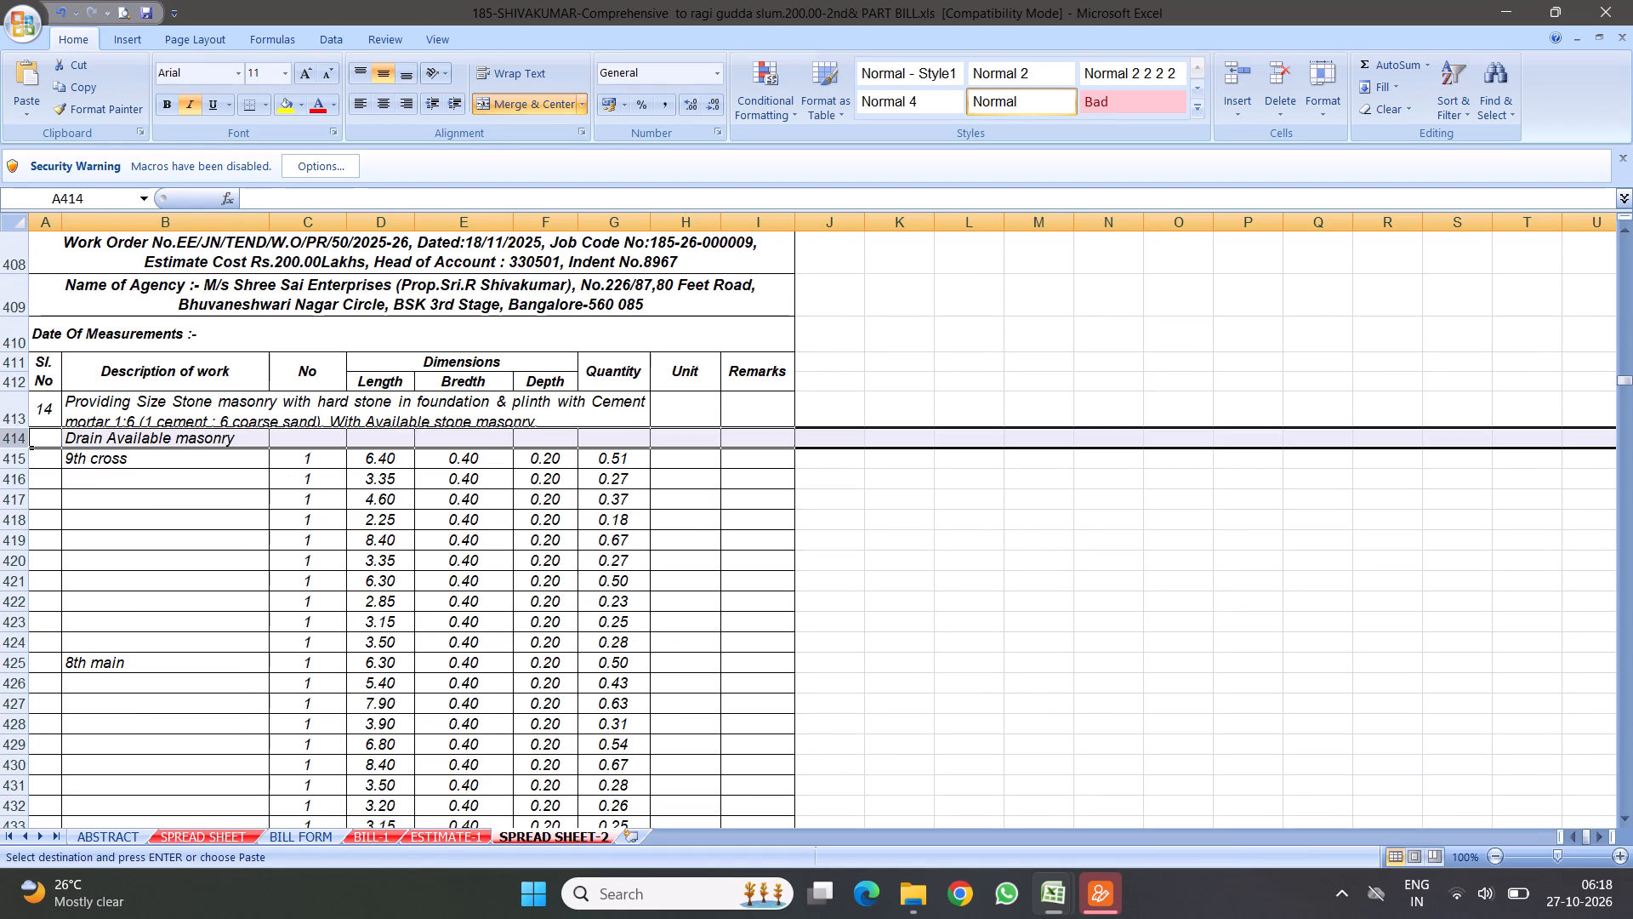
right_click(19, 442)
left_click(123, 545)
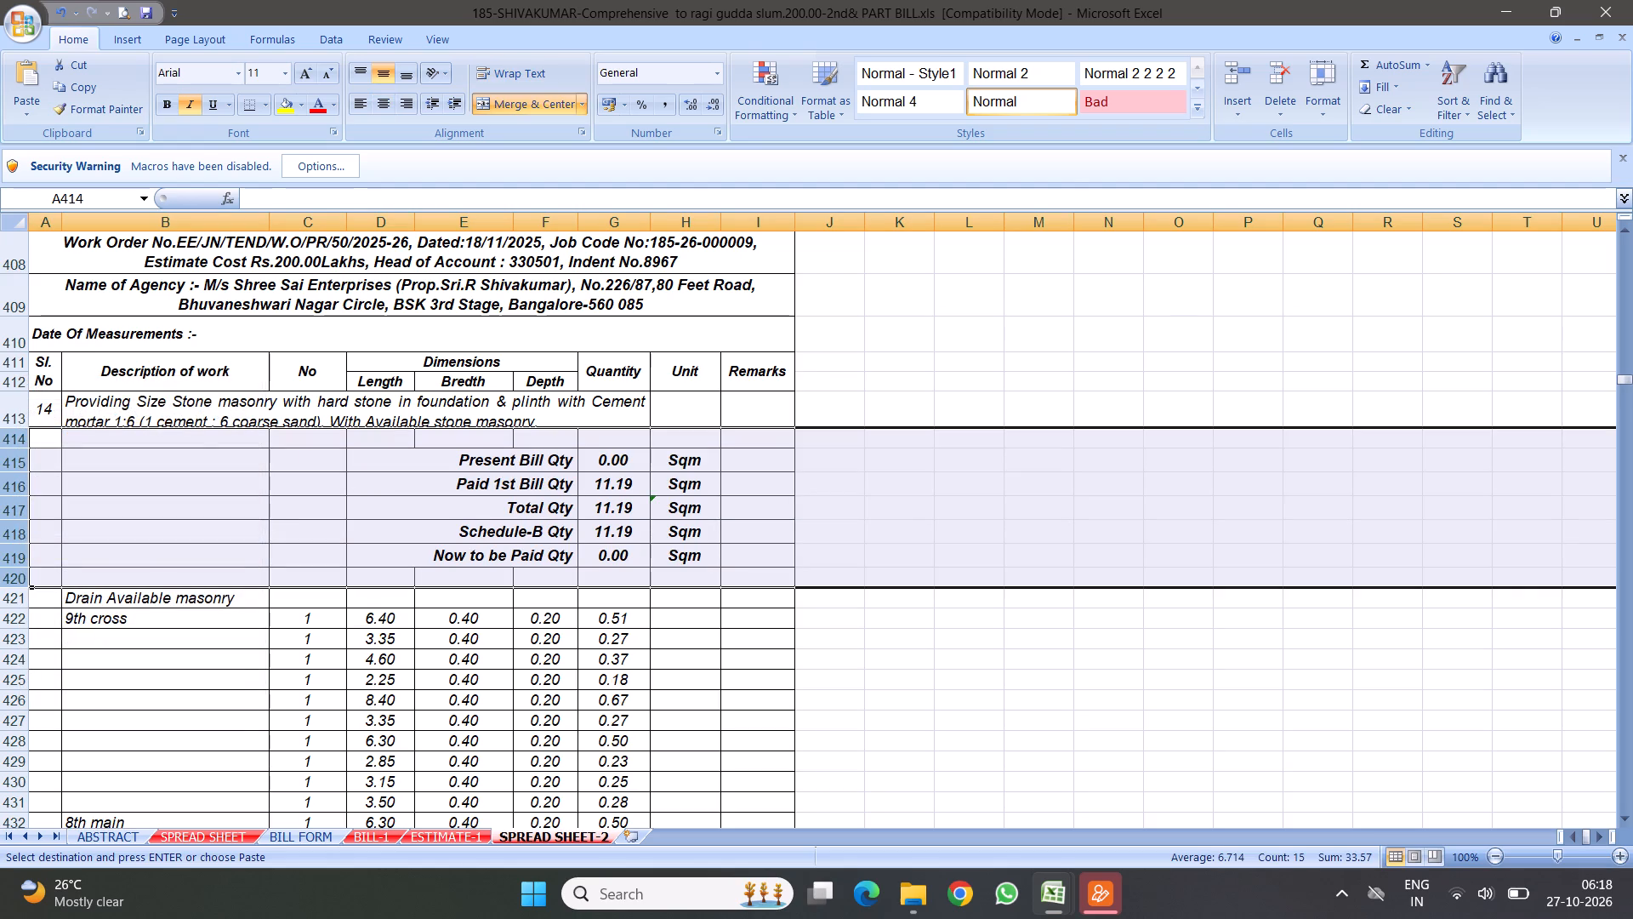
Increase the height of row 413 to fit item 14's full two-line description.
left_click(207, 408)
left_click_drag(22, 431, 21, 444)
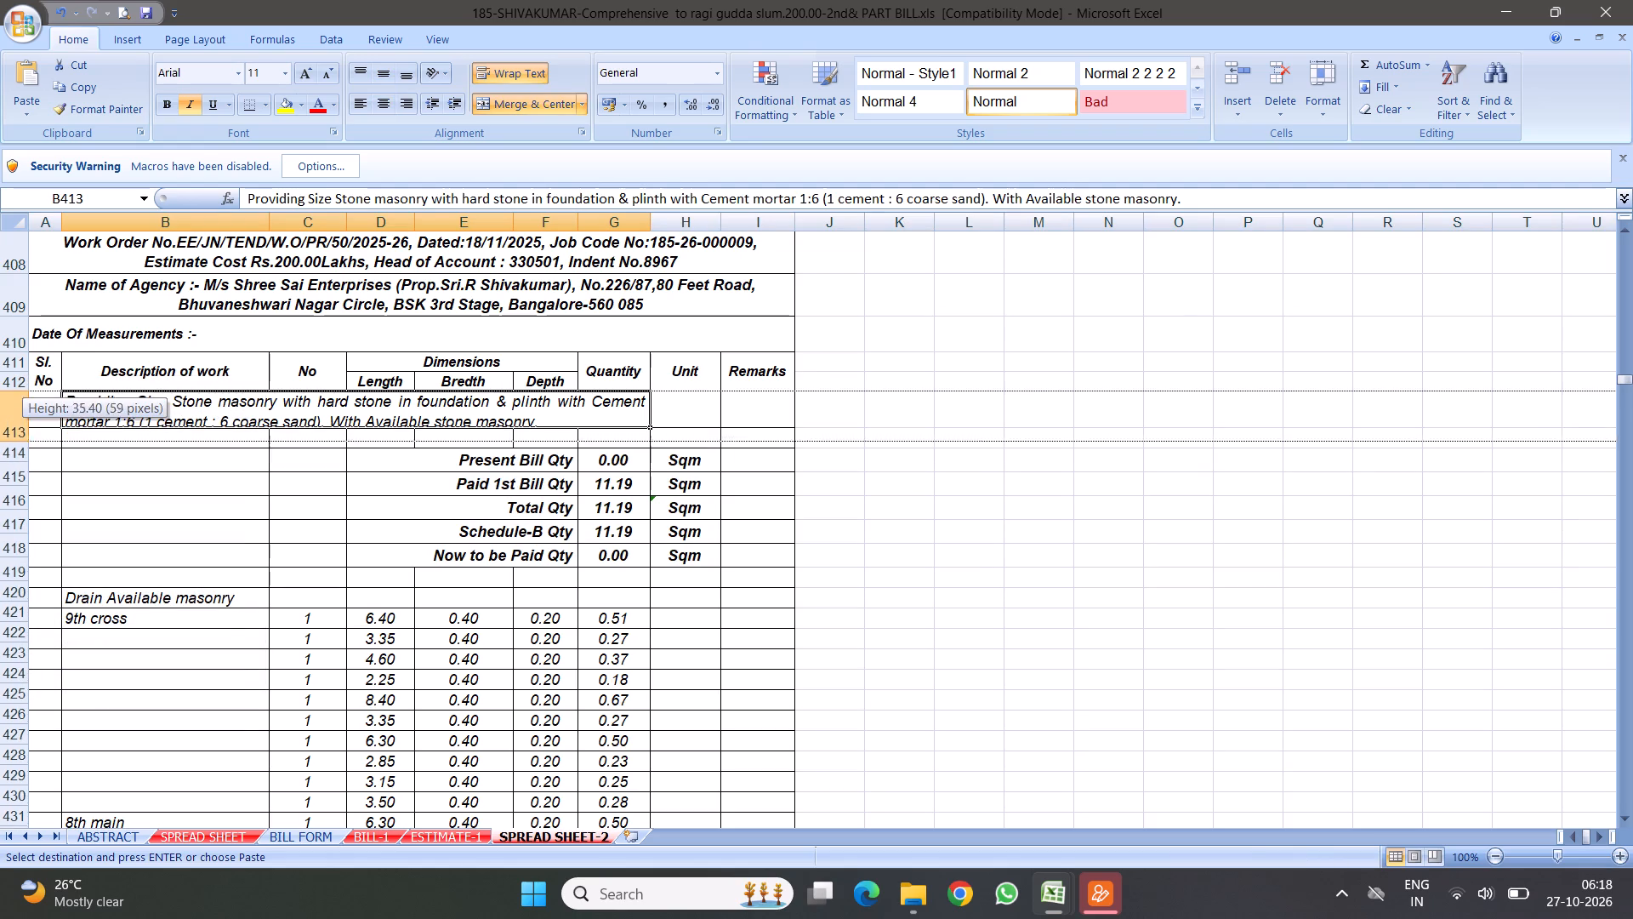
left_click_drag(21, 444, 21, 447)
Set item 14's Paid 1st Bill Qty, G416, to 7.83, matching its old Schedule-B Qty.
scroll(875, 631, "down", 4)
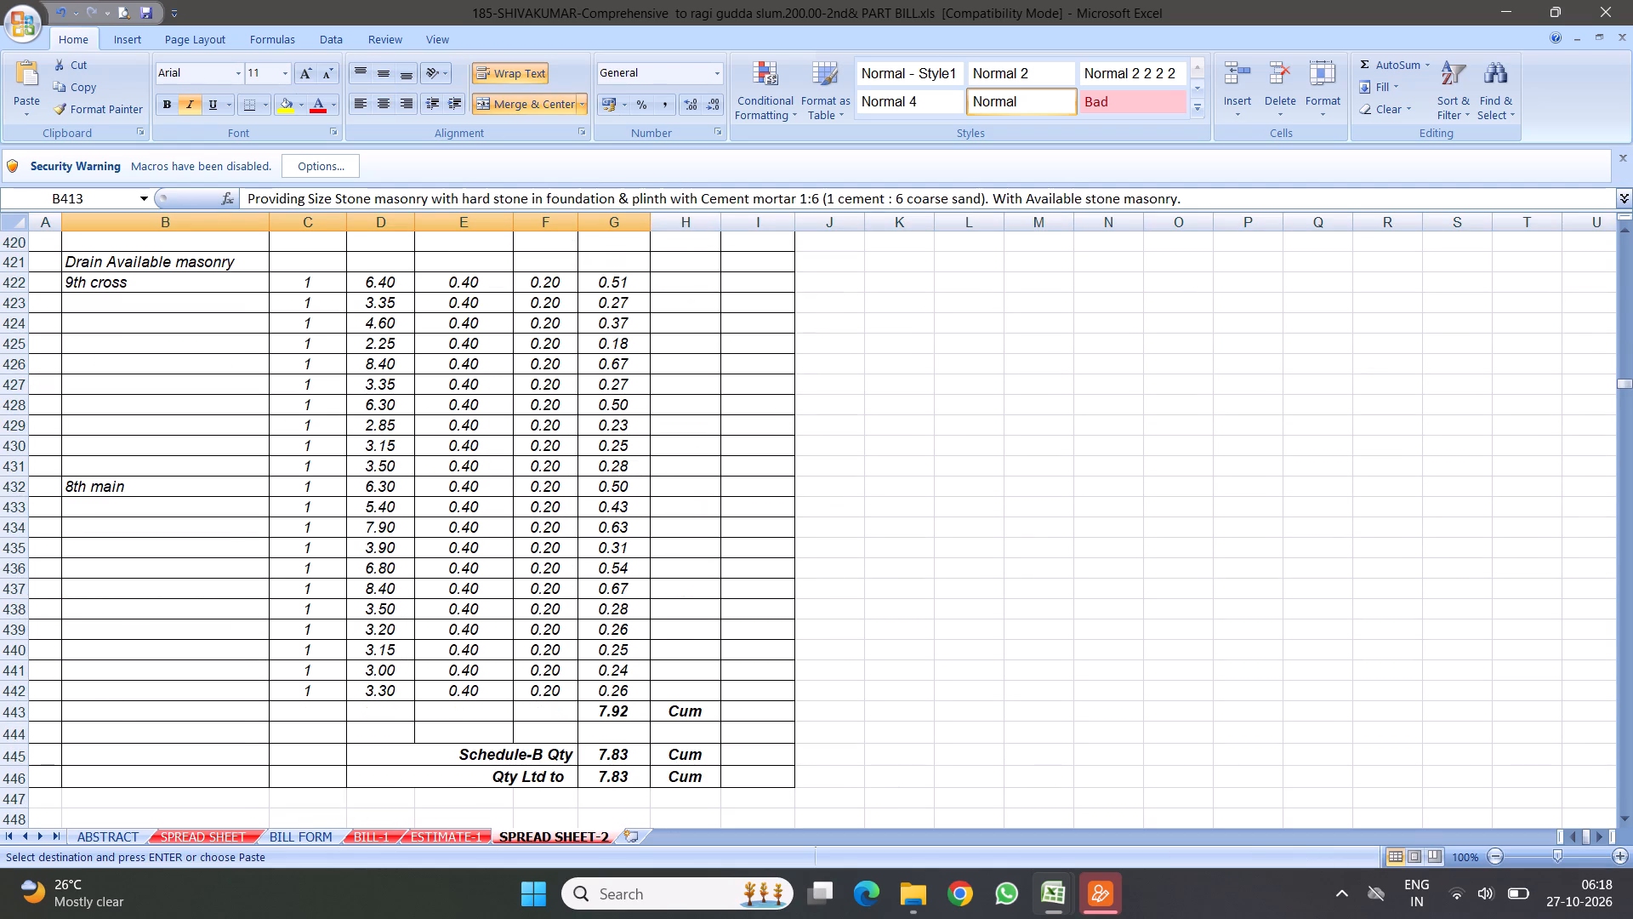
scroll(513, 530, "up", 4)
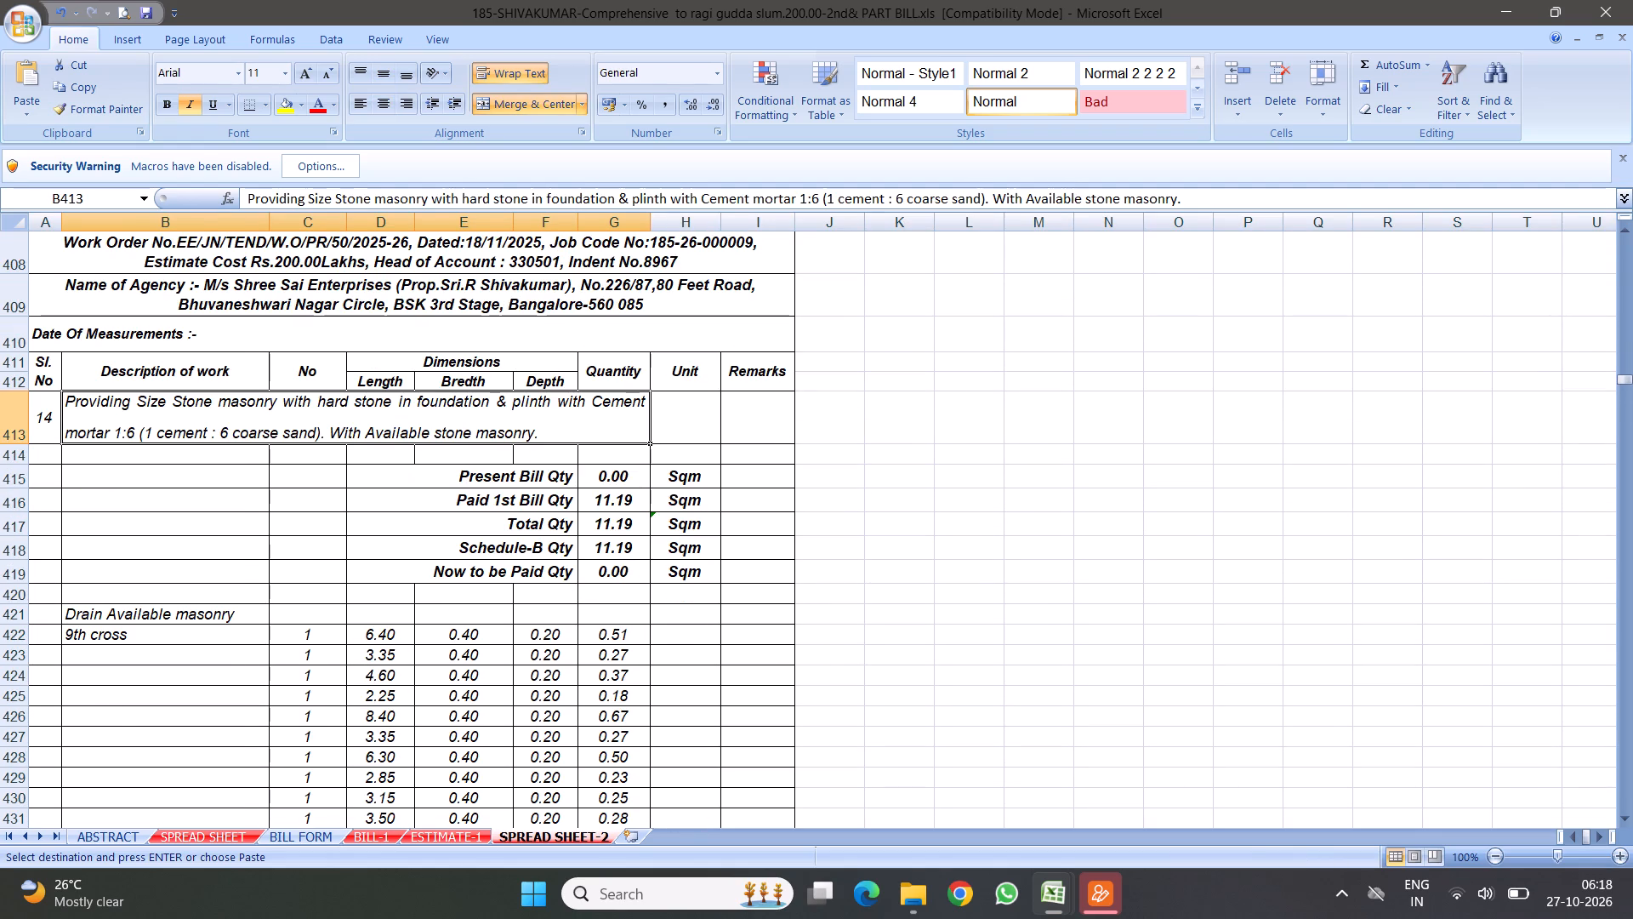
left_click(608, 501)
type("7.83")
key("Return")
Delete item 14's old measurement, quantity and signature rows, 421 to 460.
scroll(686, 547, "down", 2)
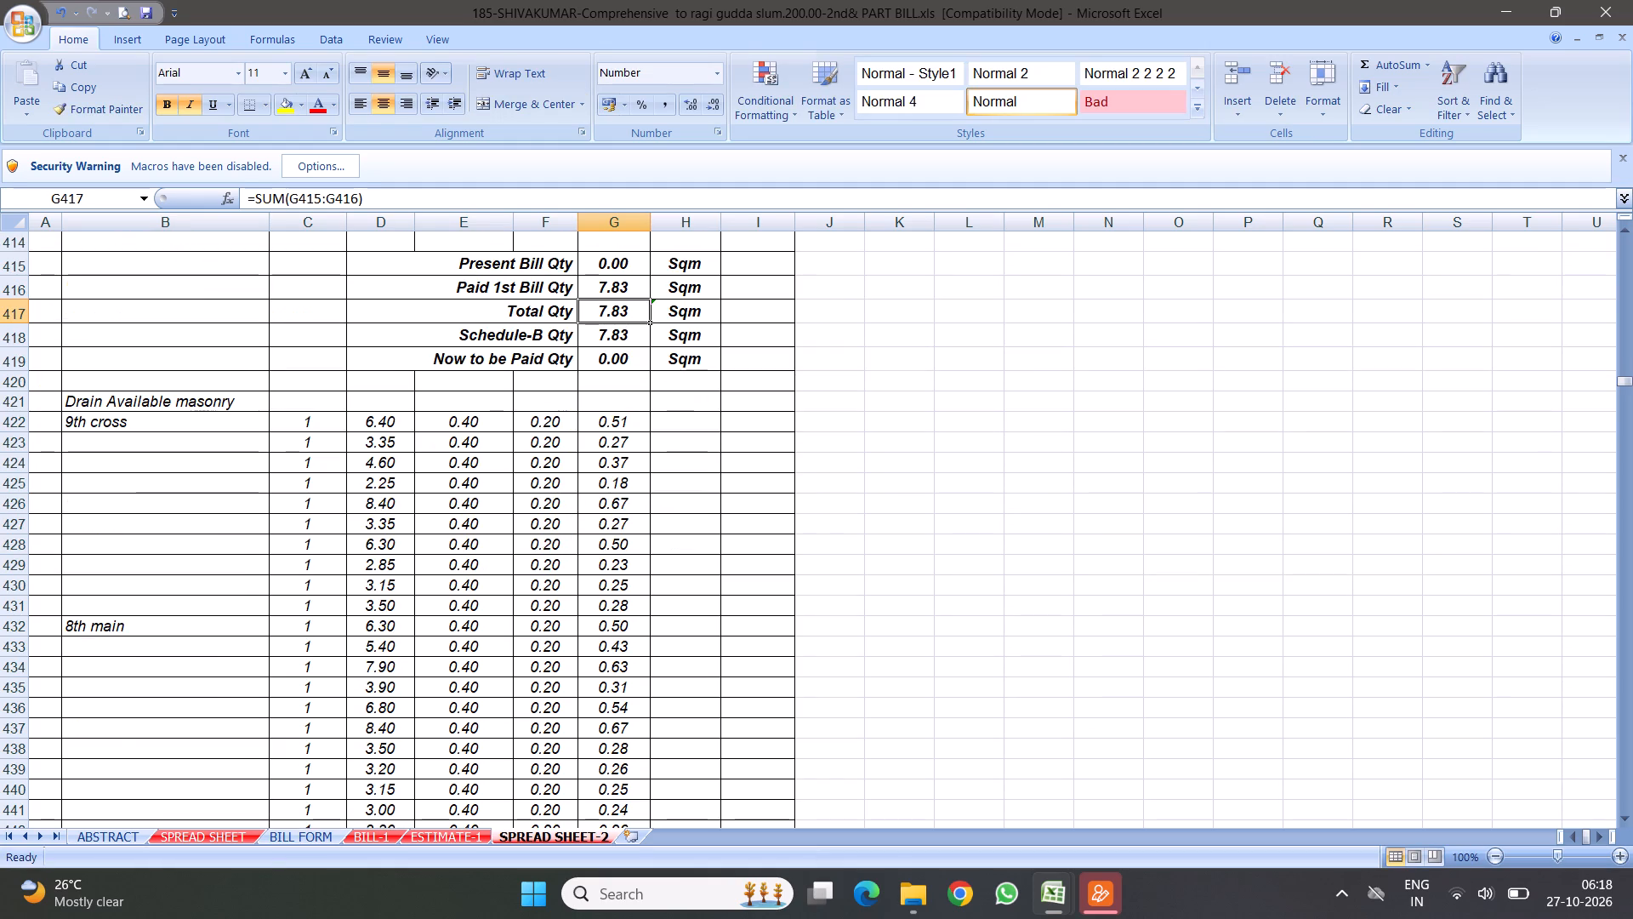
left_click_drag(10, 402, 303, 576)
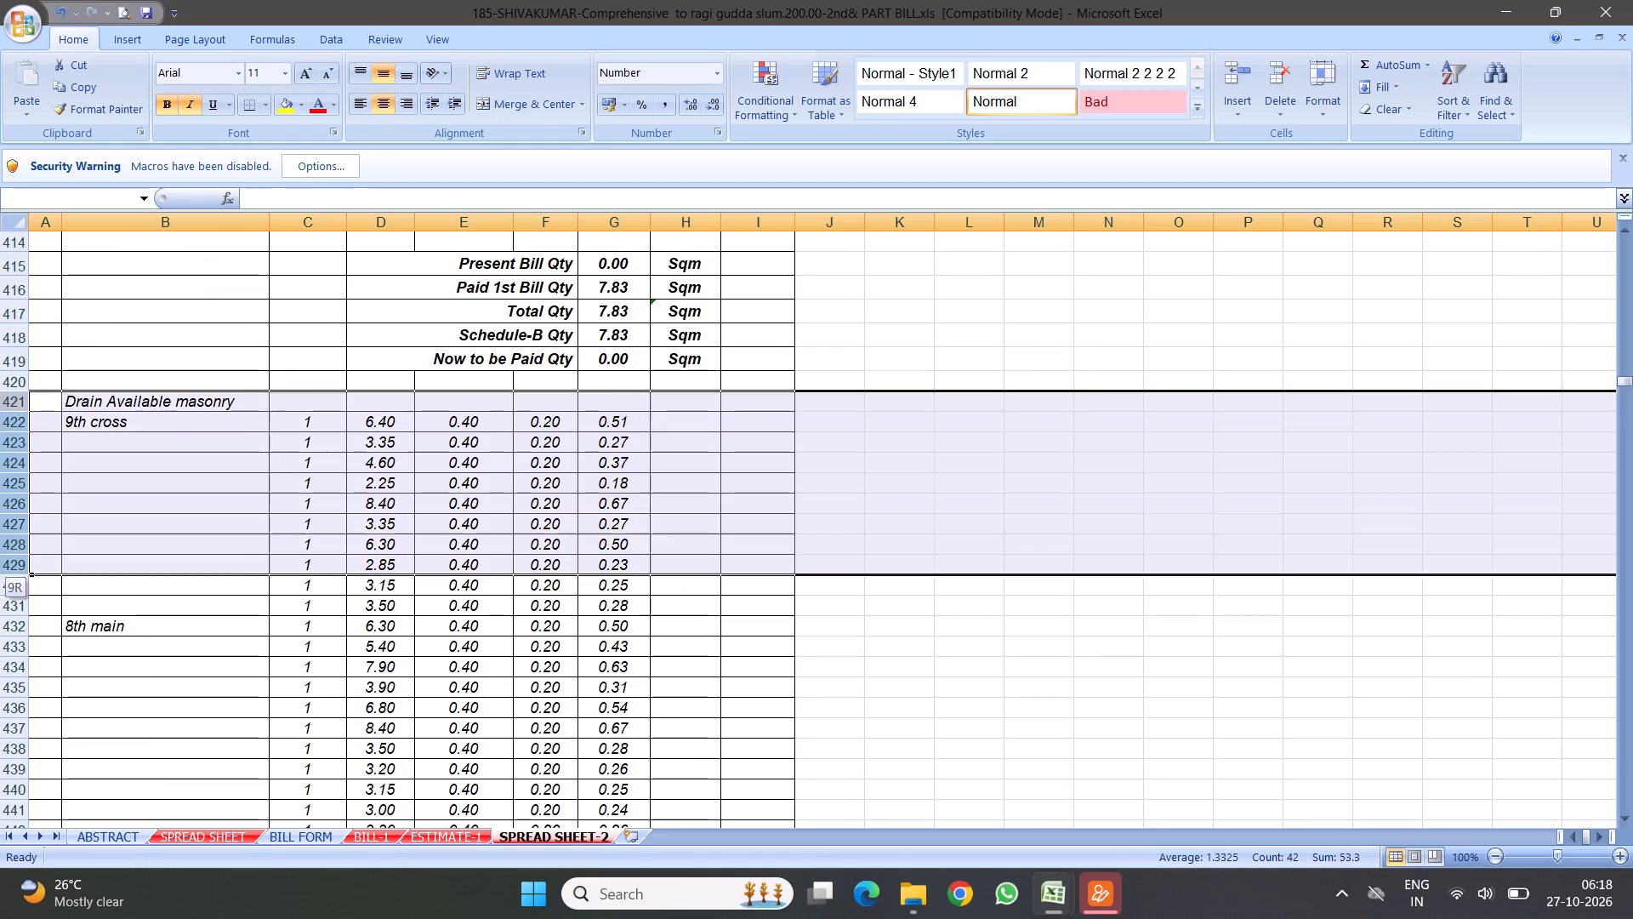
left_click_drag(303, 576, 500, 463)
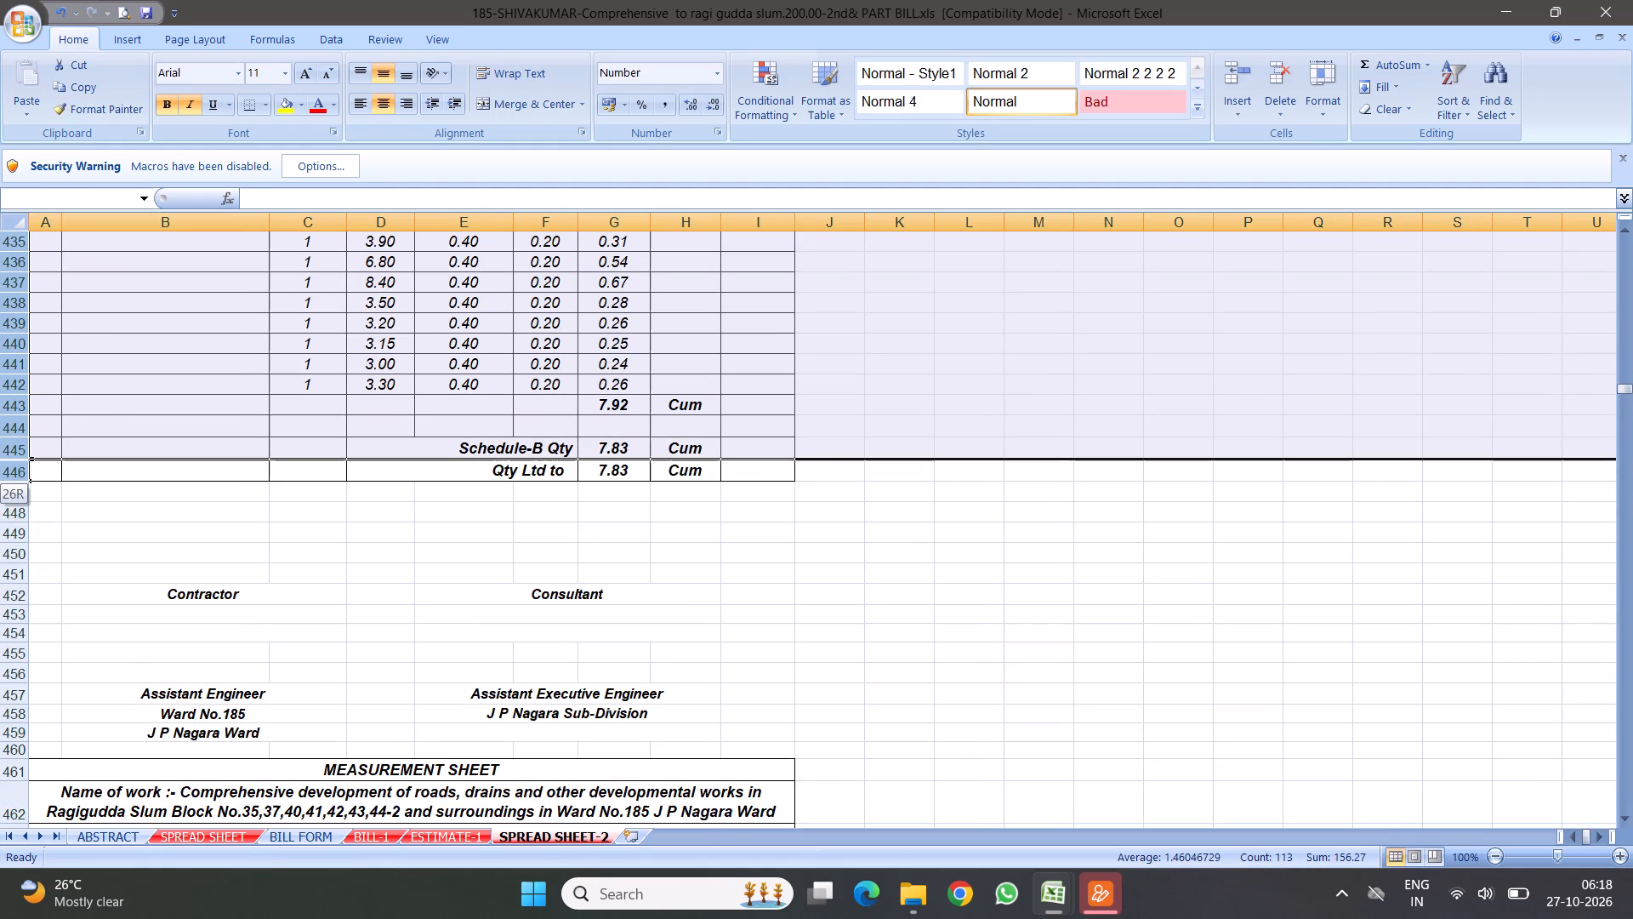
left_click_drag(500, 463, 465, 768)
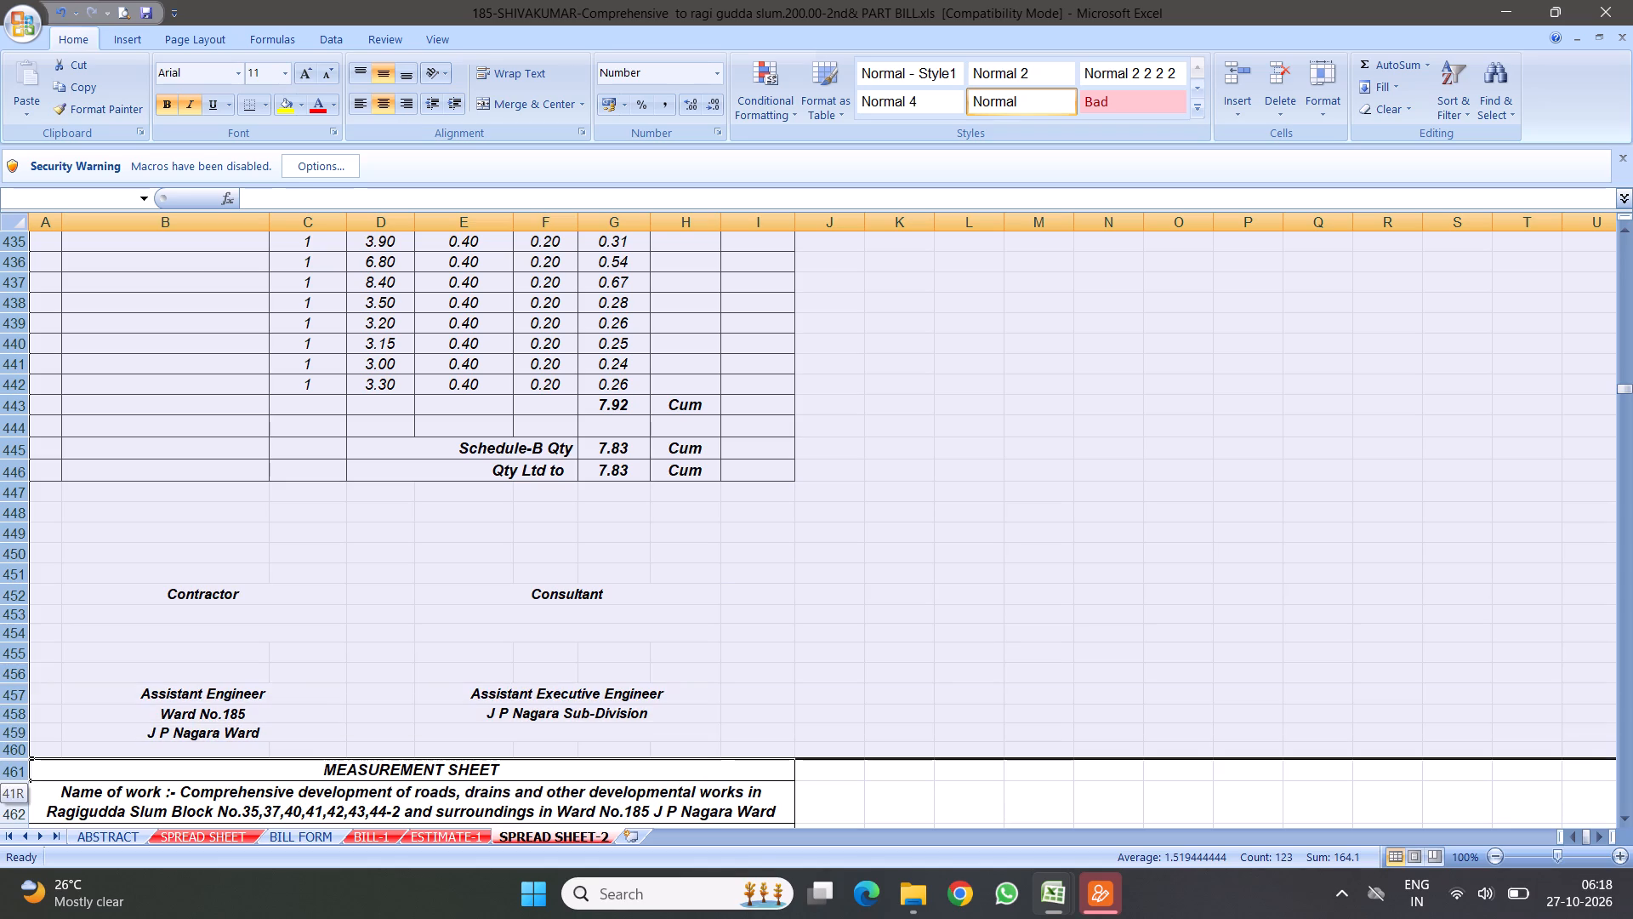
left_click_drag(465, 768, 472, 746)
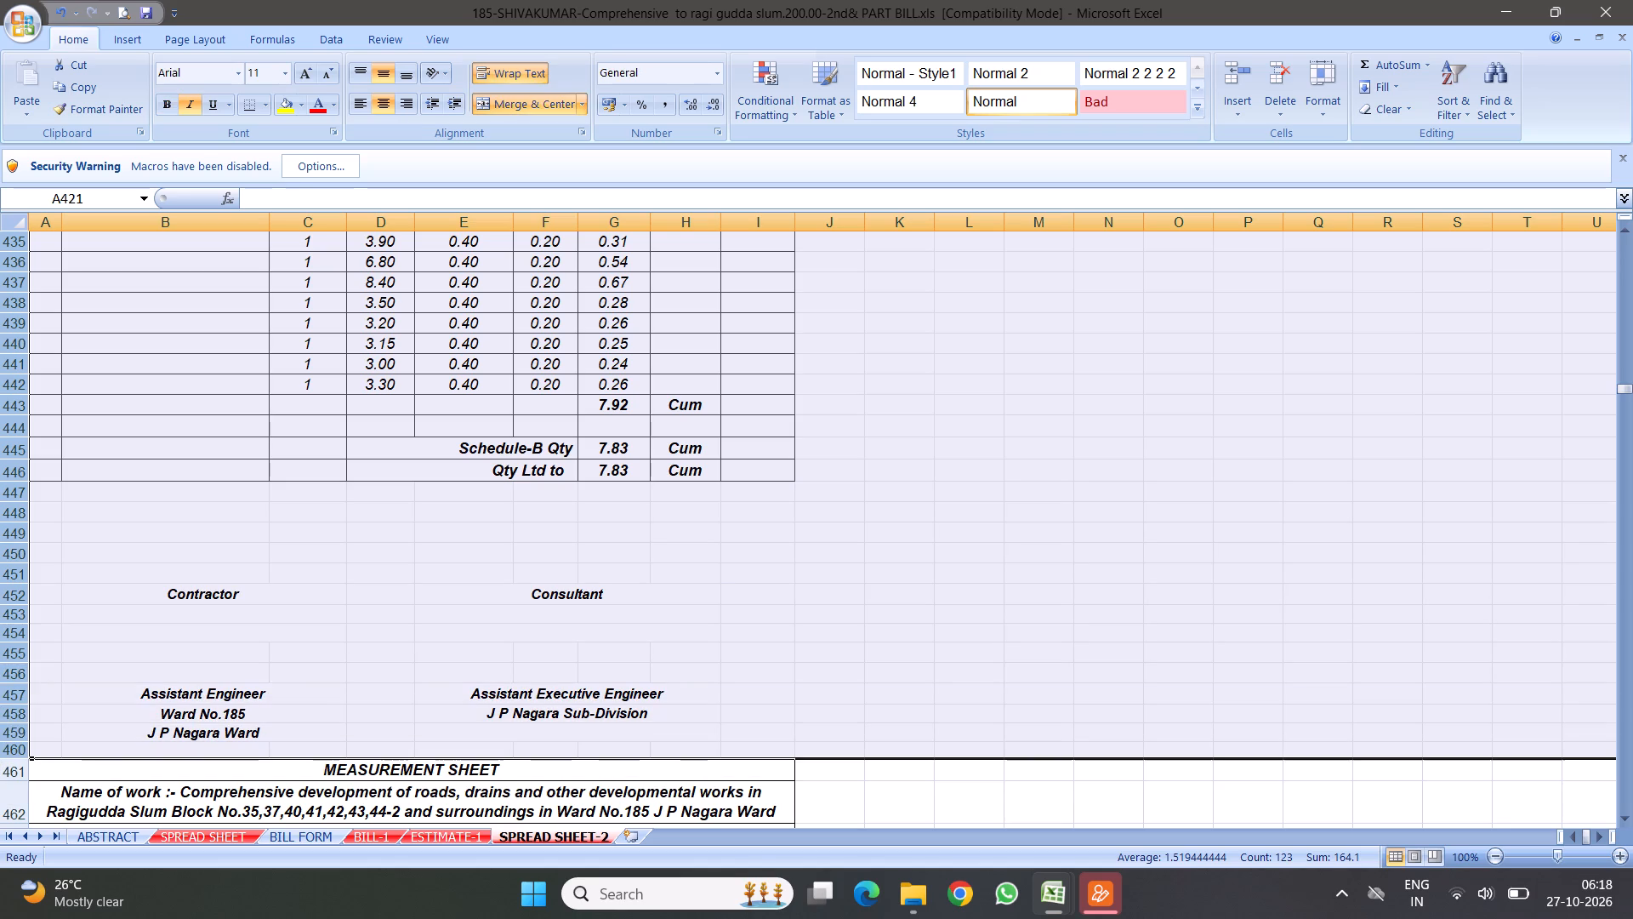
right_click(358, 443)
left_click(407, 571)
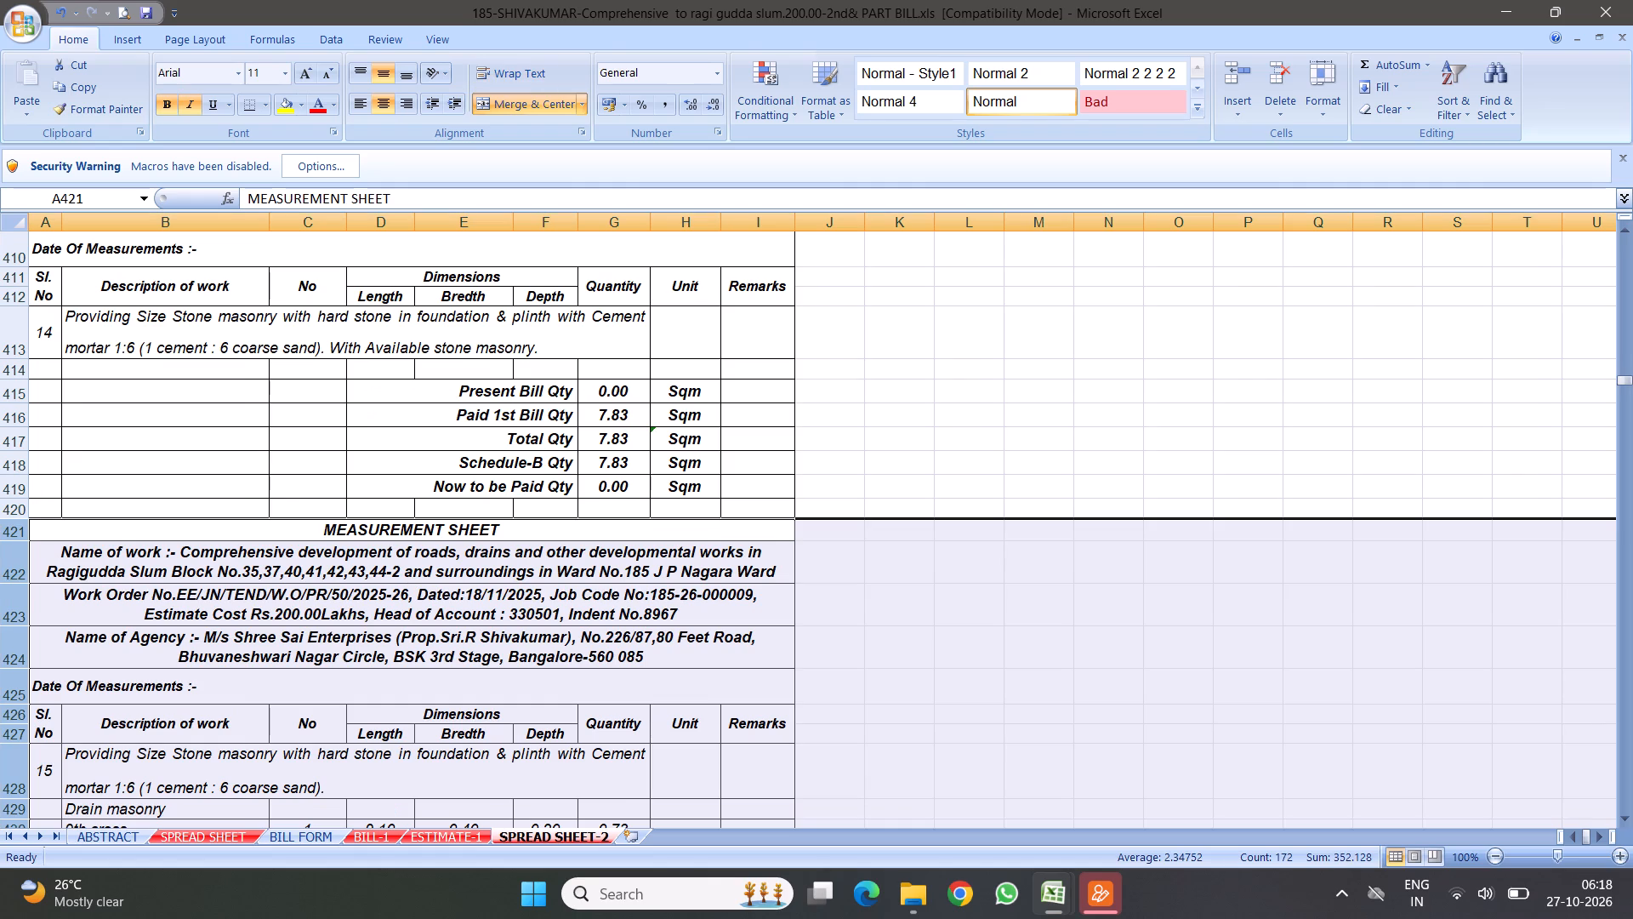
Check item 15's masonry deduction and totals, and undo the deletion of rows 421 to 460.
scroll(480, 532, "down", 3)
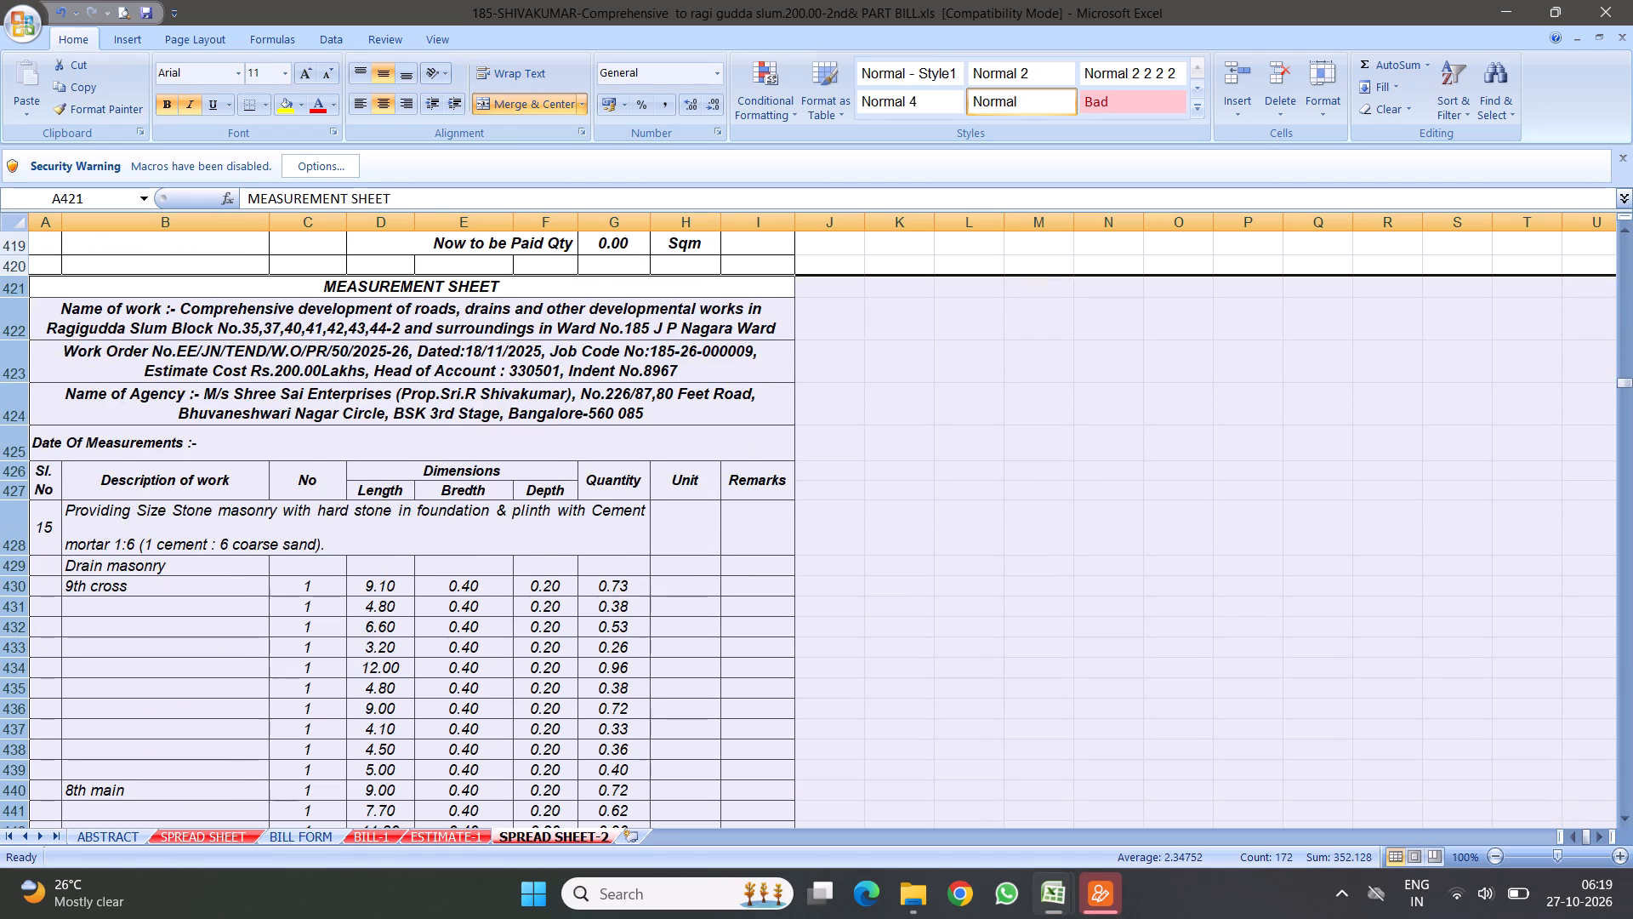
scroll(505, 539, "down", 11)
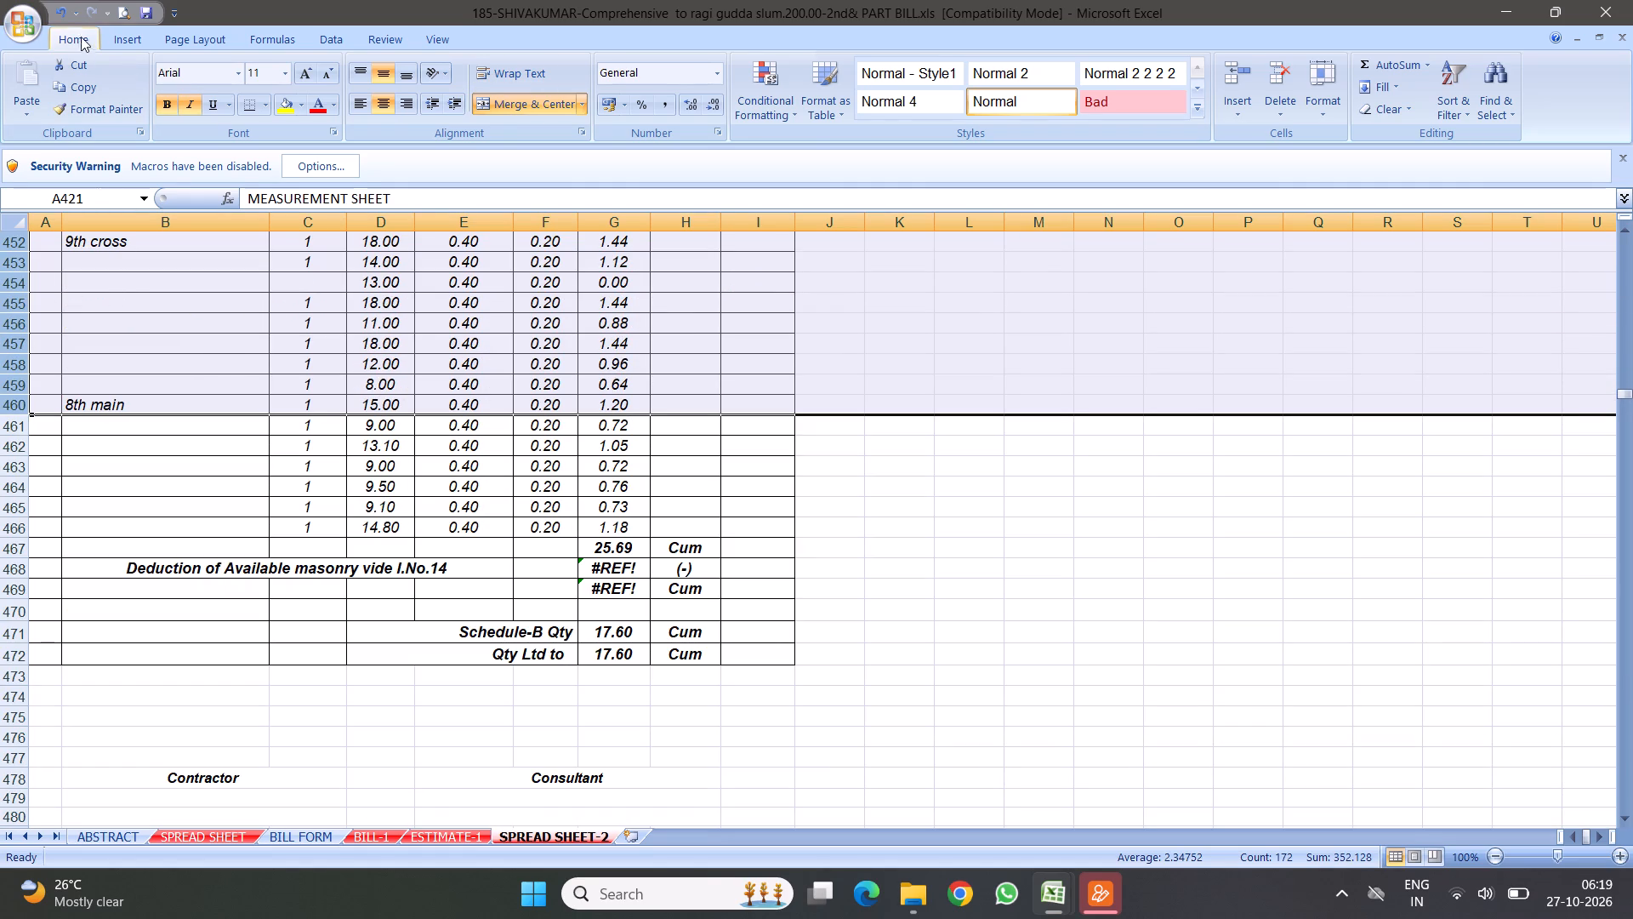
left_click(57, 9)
Examine item 15's measurements, its deduction of available masonry vide I.No.14, and its quantity rows.
scroll(730, 546, "down", 5)
scroll(635, 599, "down", 2)
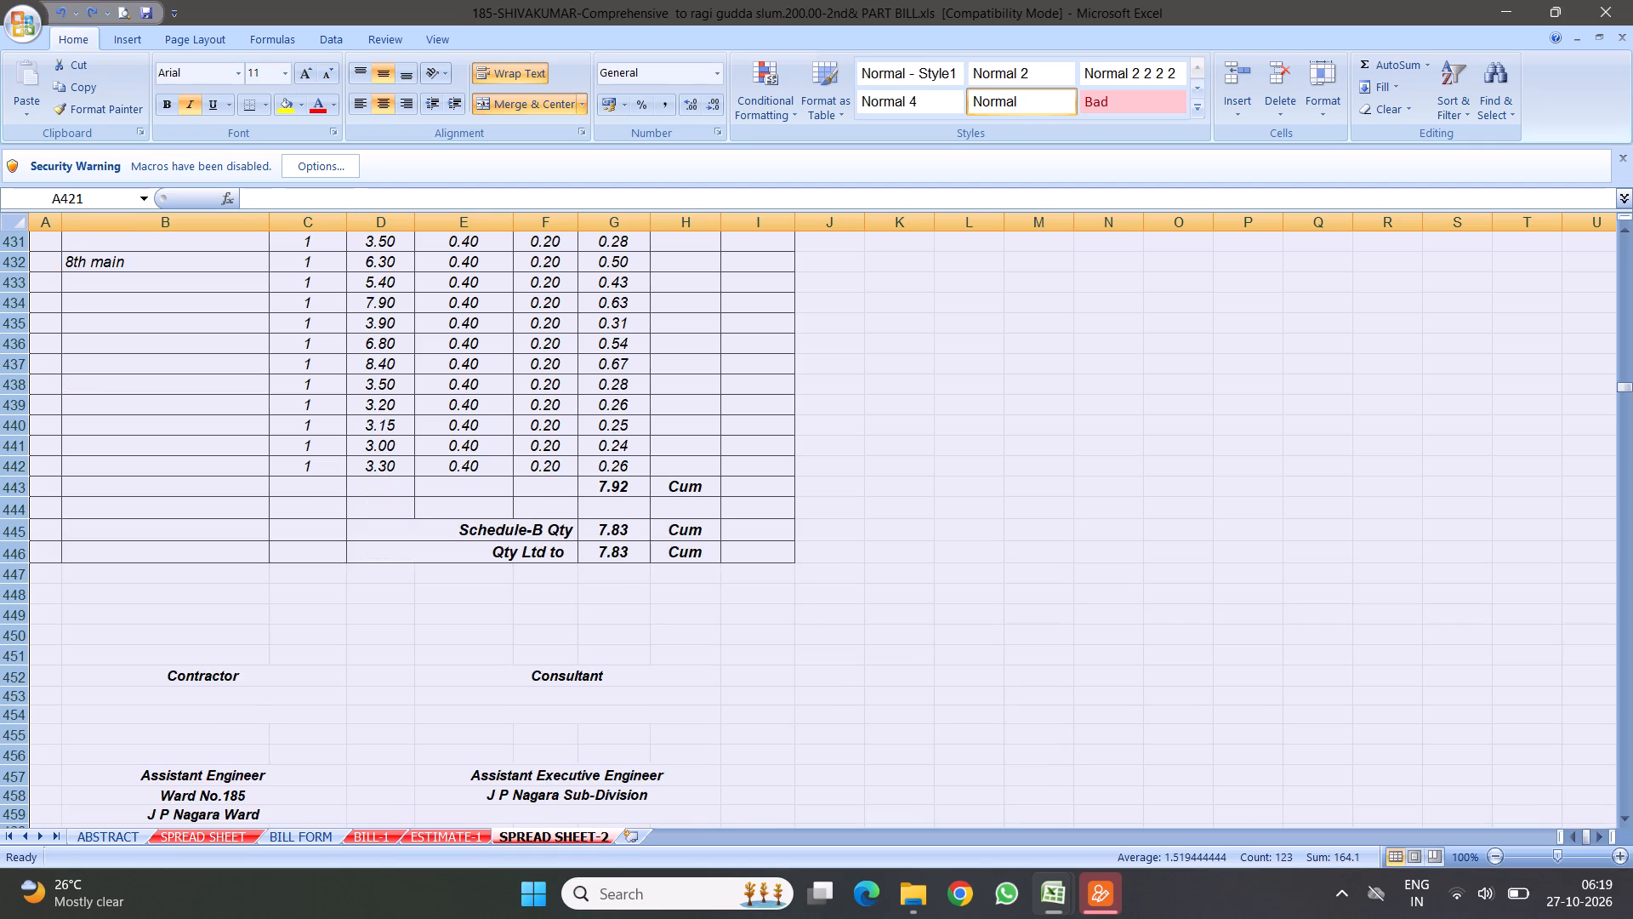
scroll(672, 580, "down", 10)
scroll(725, 533, "down", 6)
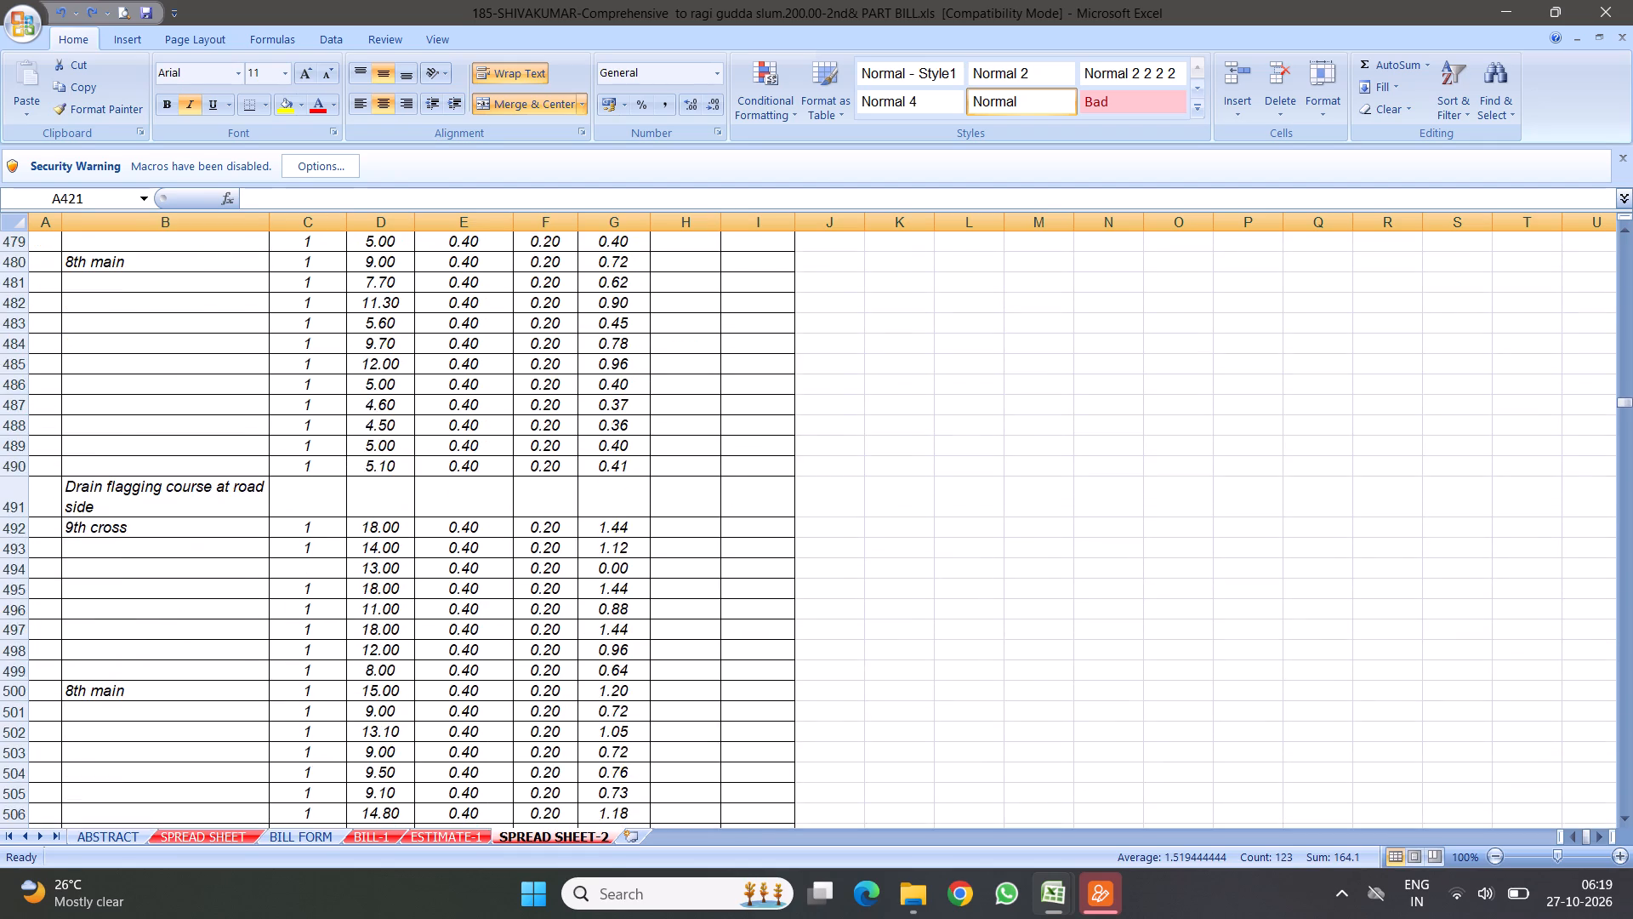
scroll(725, 526, "down", 7)
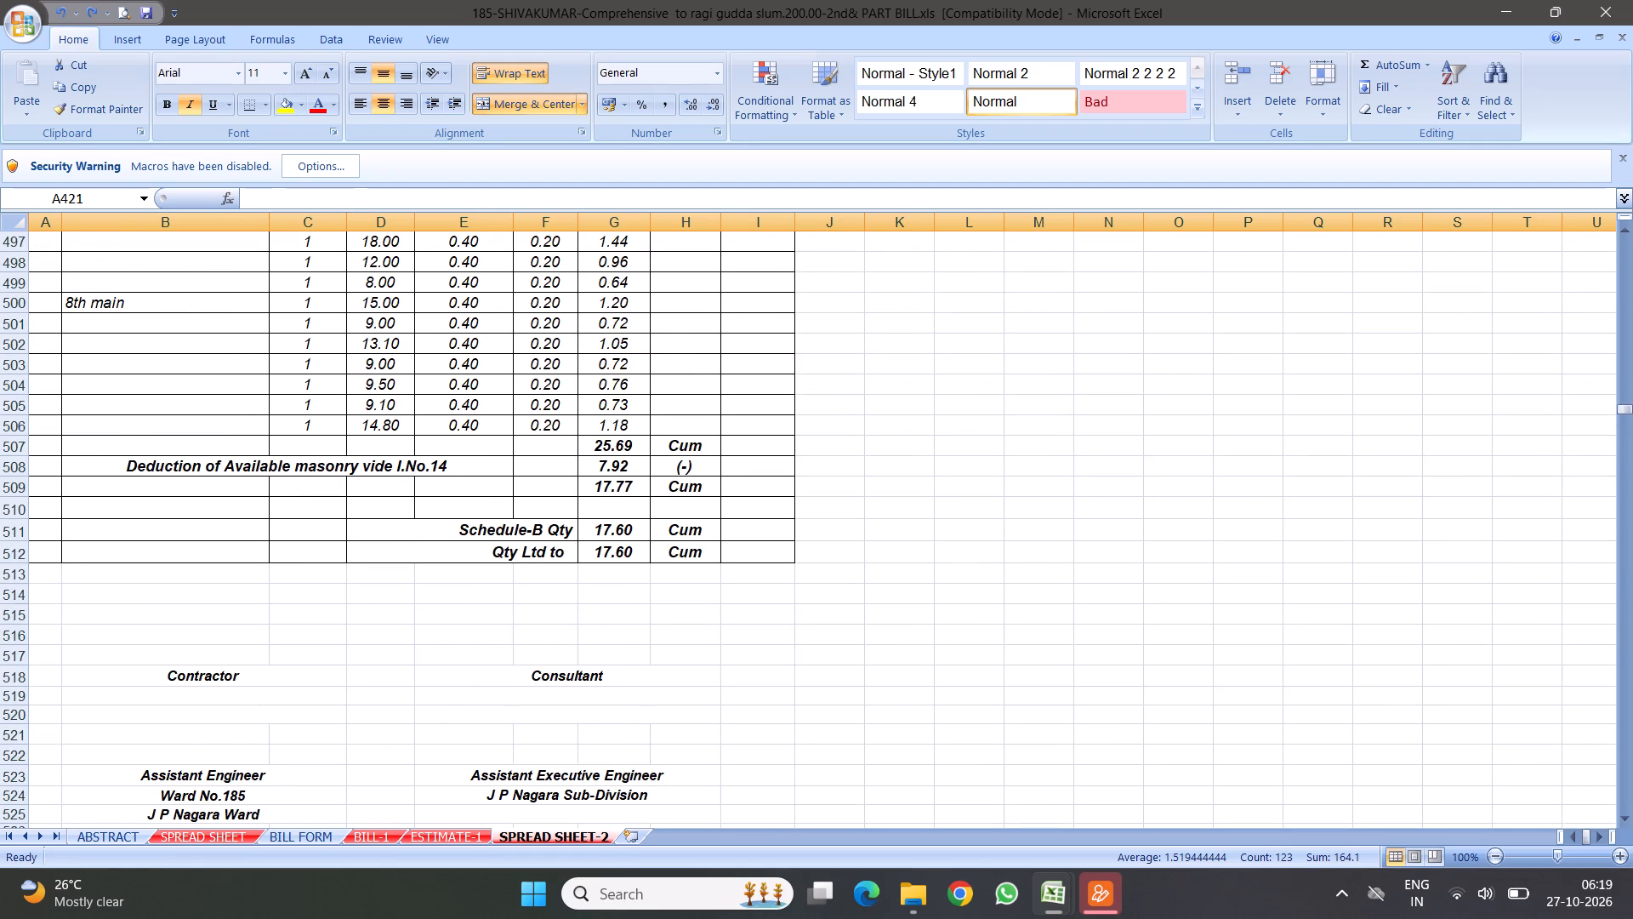
Delete the selected rows 421 to 460, holding item 14's old measurements, Schedule-B Qty, Qty Ltd to and signature block.
scroll(559, 437, "up", 18)
right_click(541, 395)
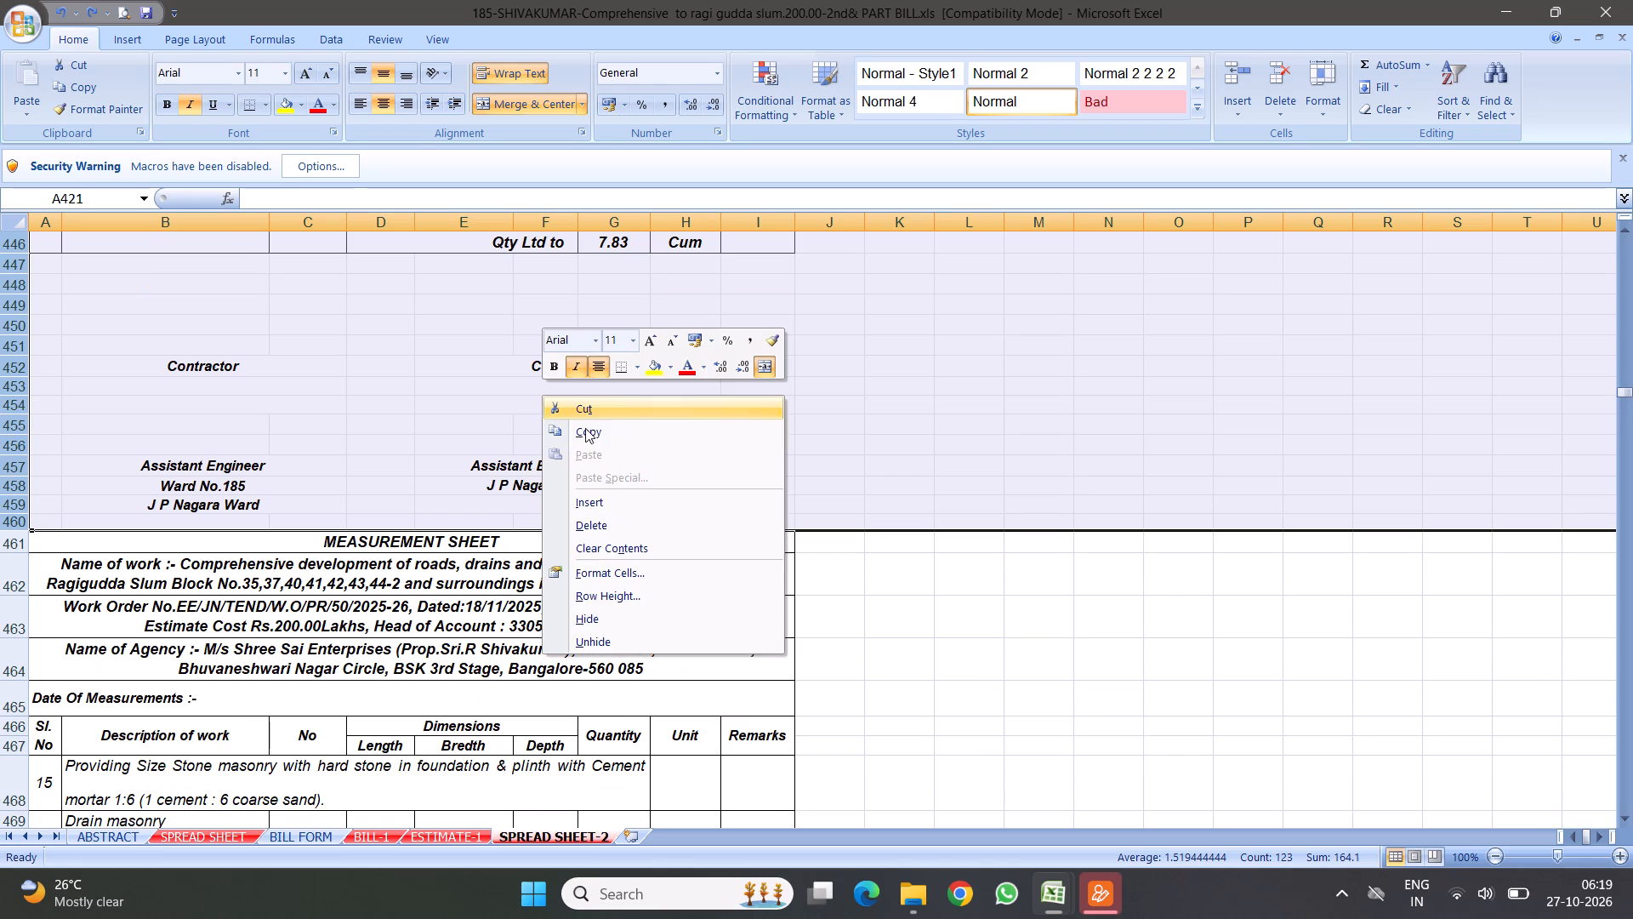
left_click(593, 521)
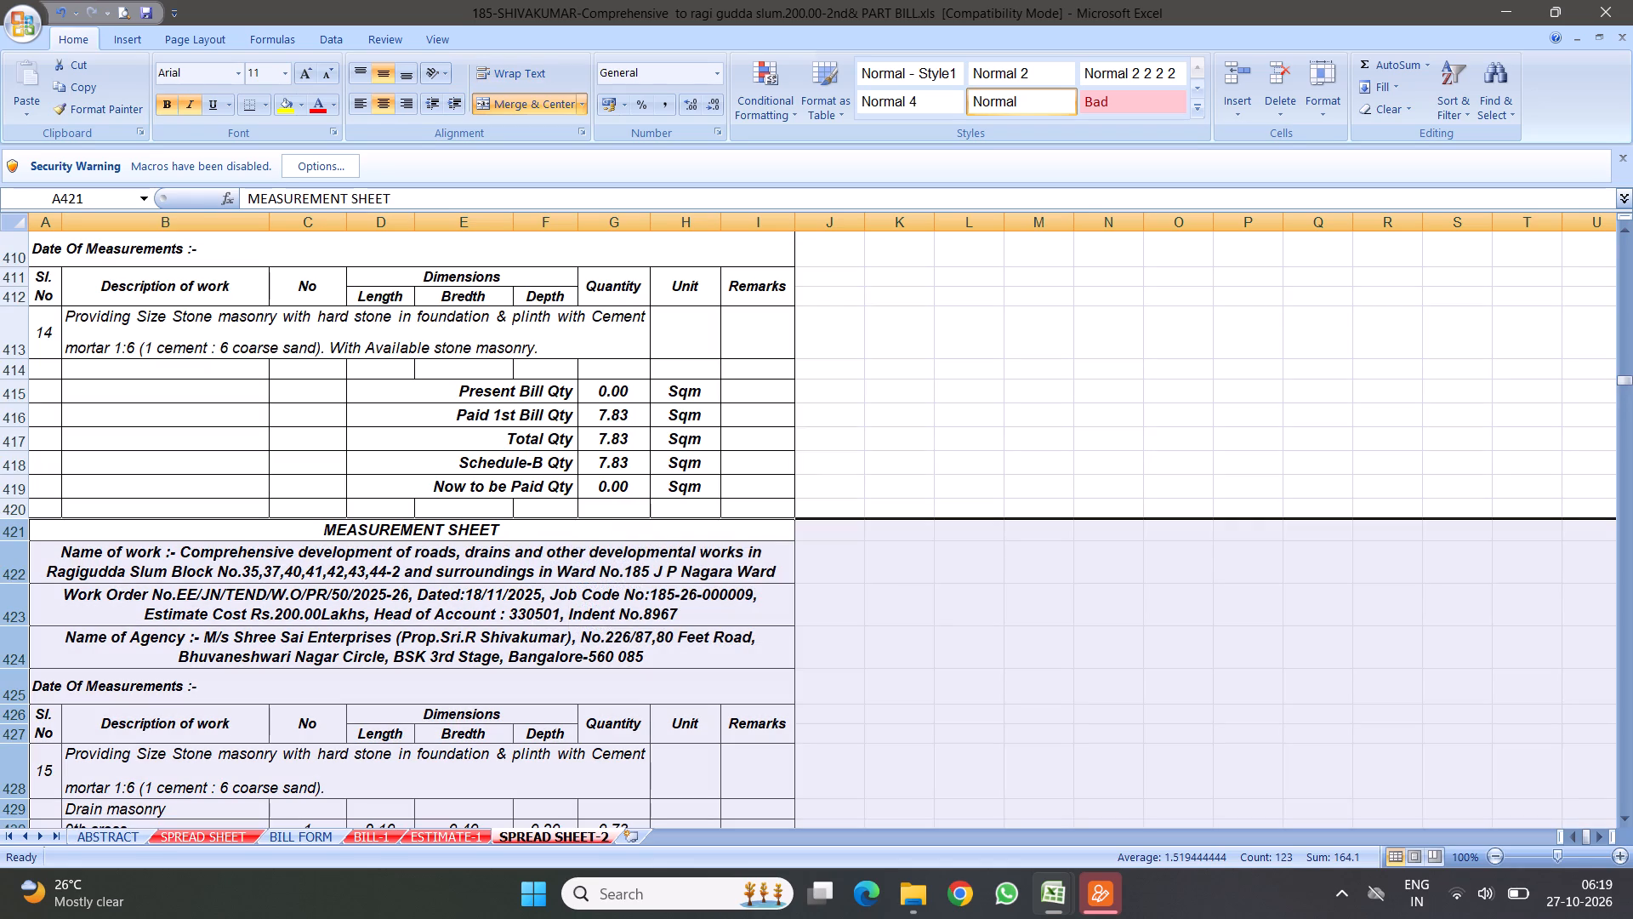
Change the unit of item 14's bill quantity summary to Cum.
left_click_drag(20, 368, 34, 463)
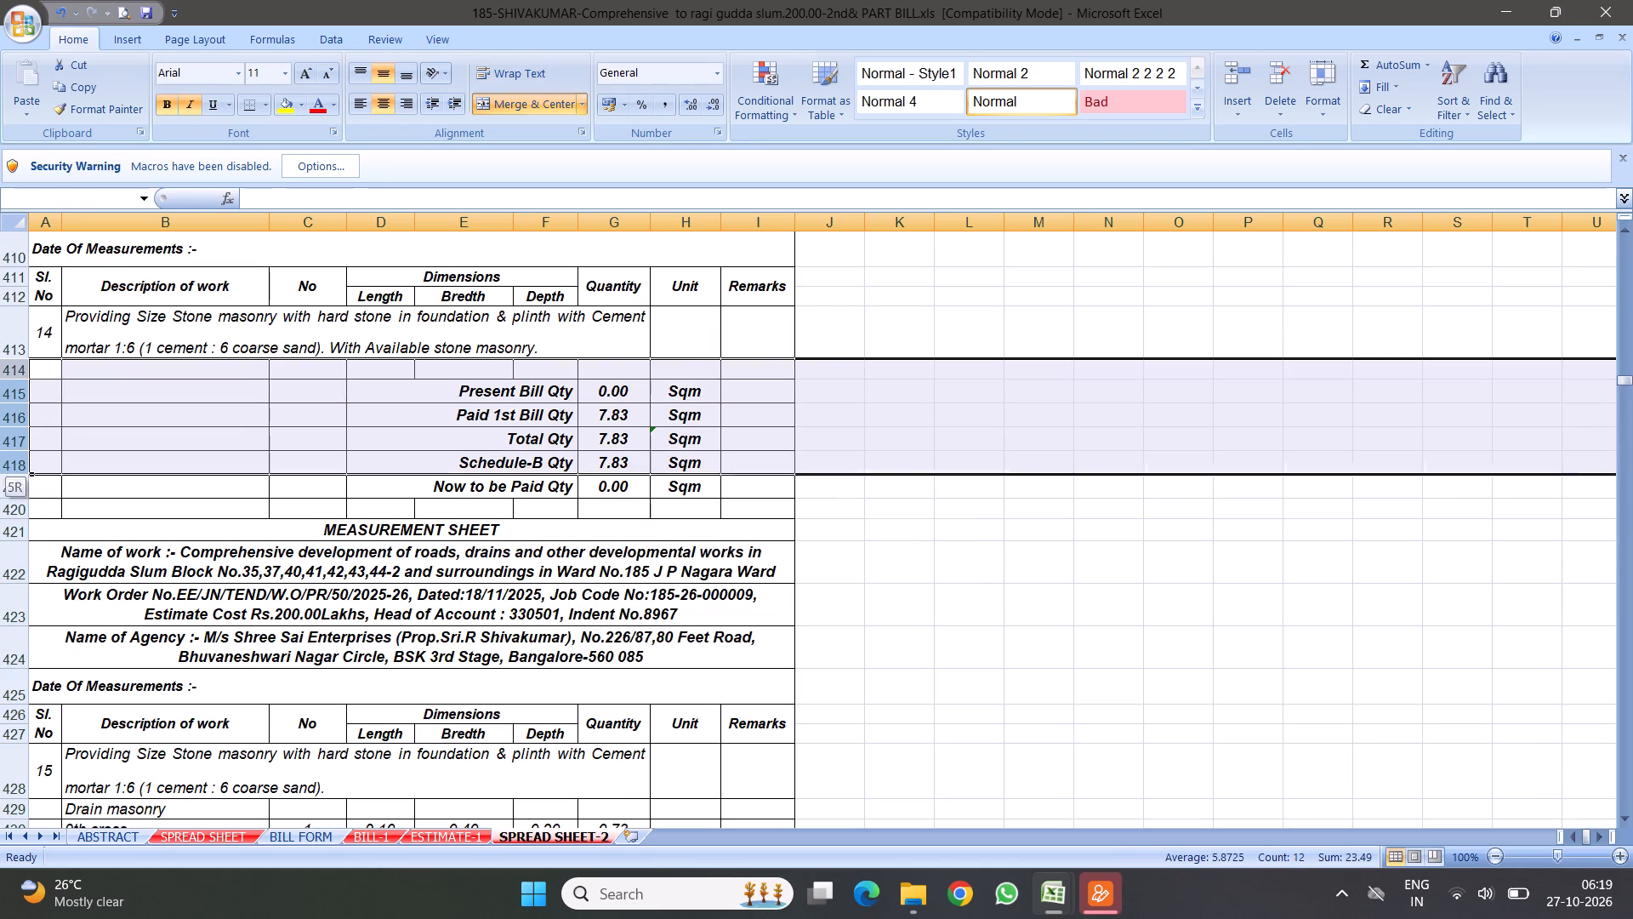
left_click_drag(34, 463, 33, 504)
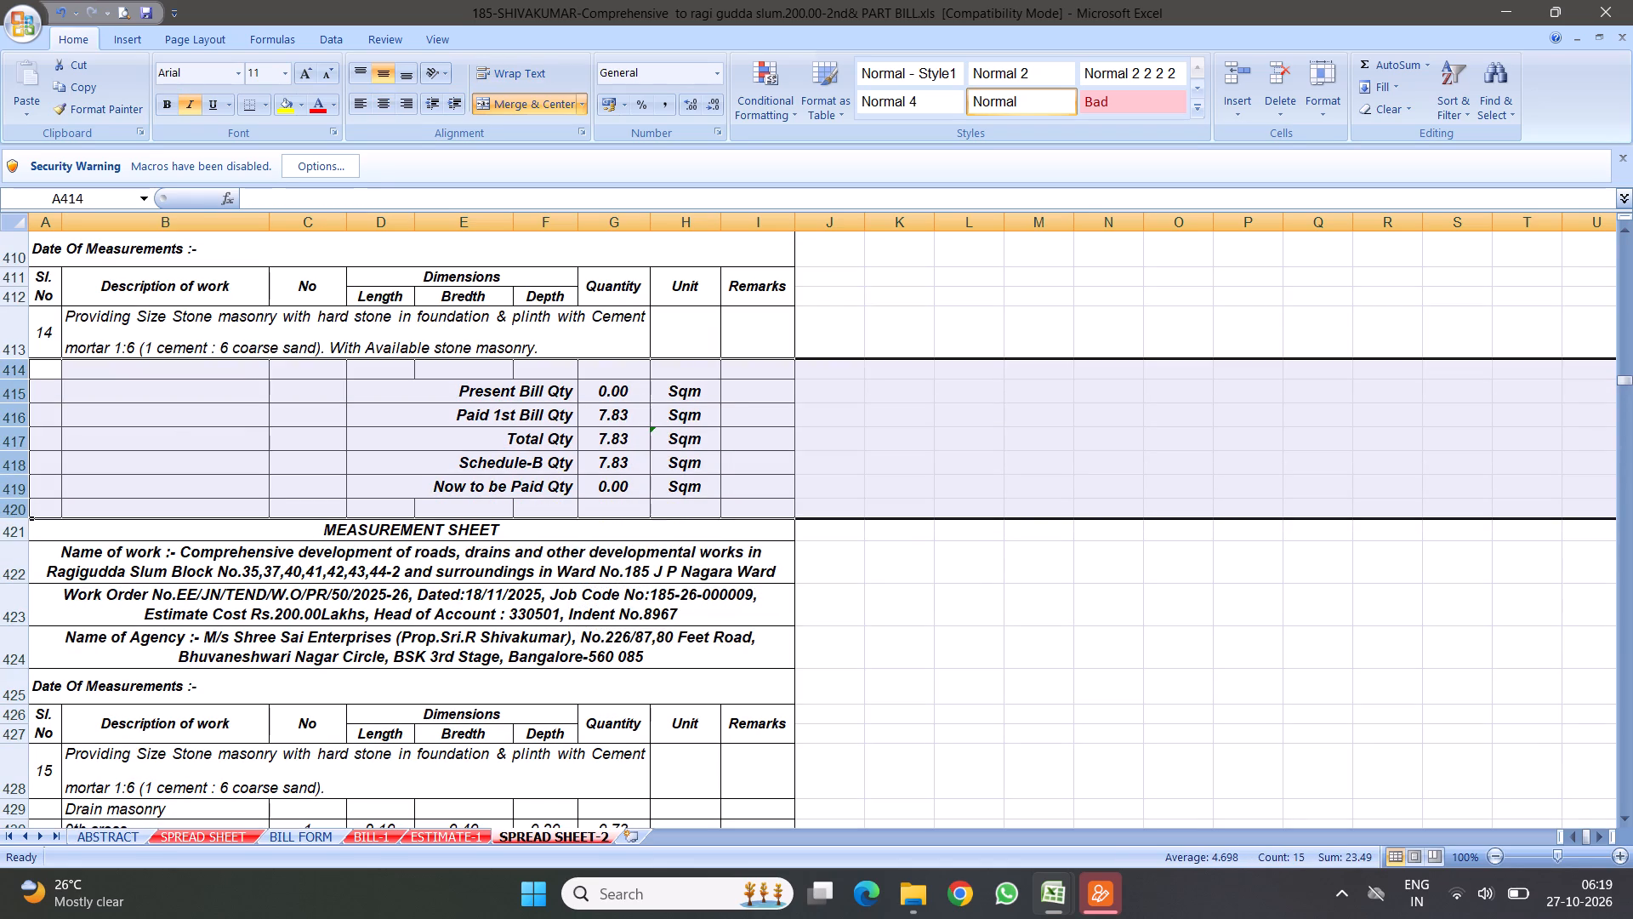
left_click(674, 396)
type("Cum")
left_click(845, 466)
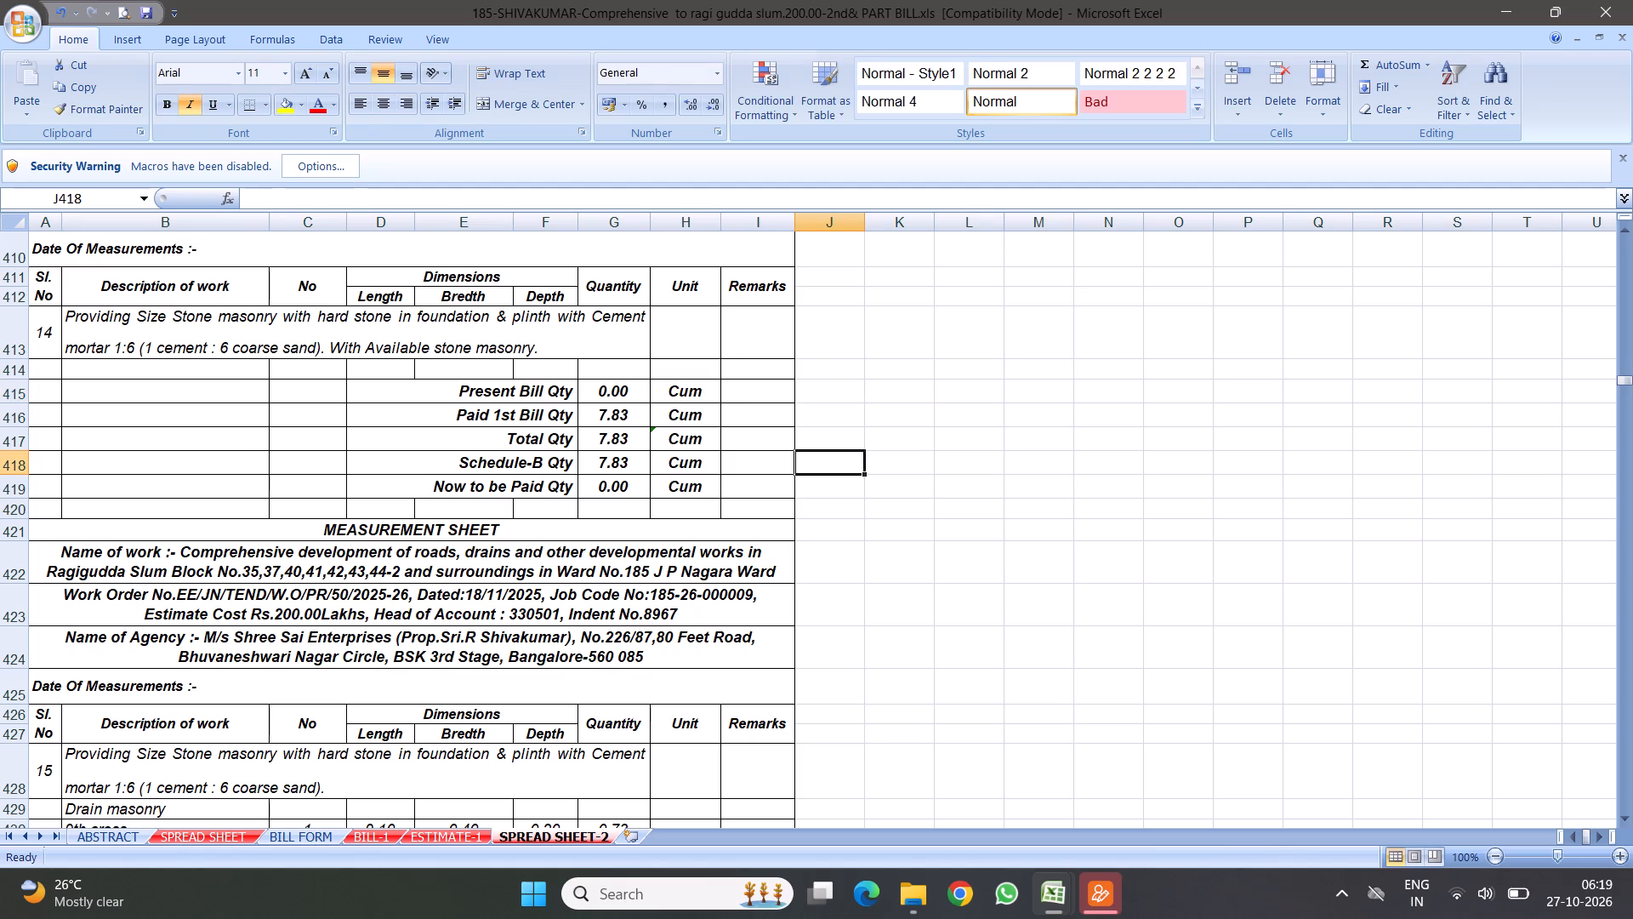
Copy item 14's quantity summary rows 414 to 420 and insert them above Drain masonry in item 15.
left_click_drag(14, 372, 30, 478)
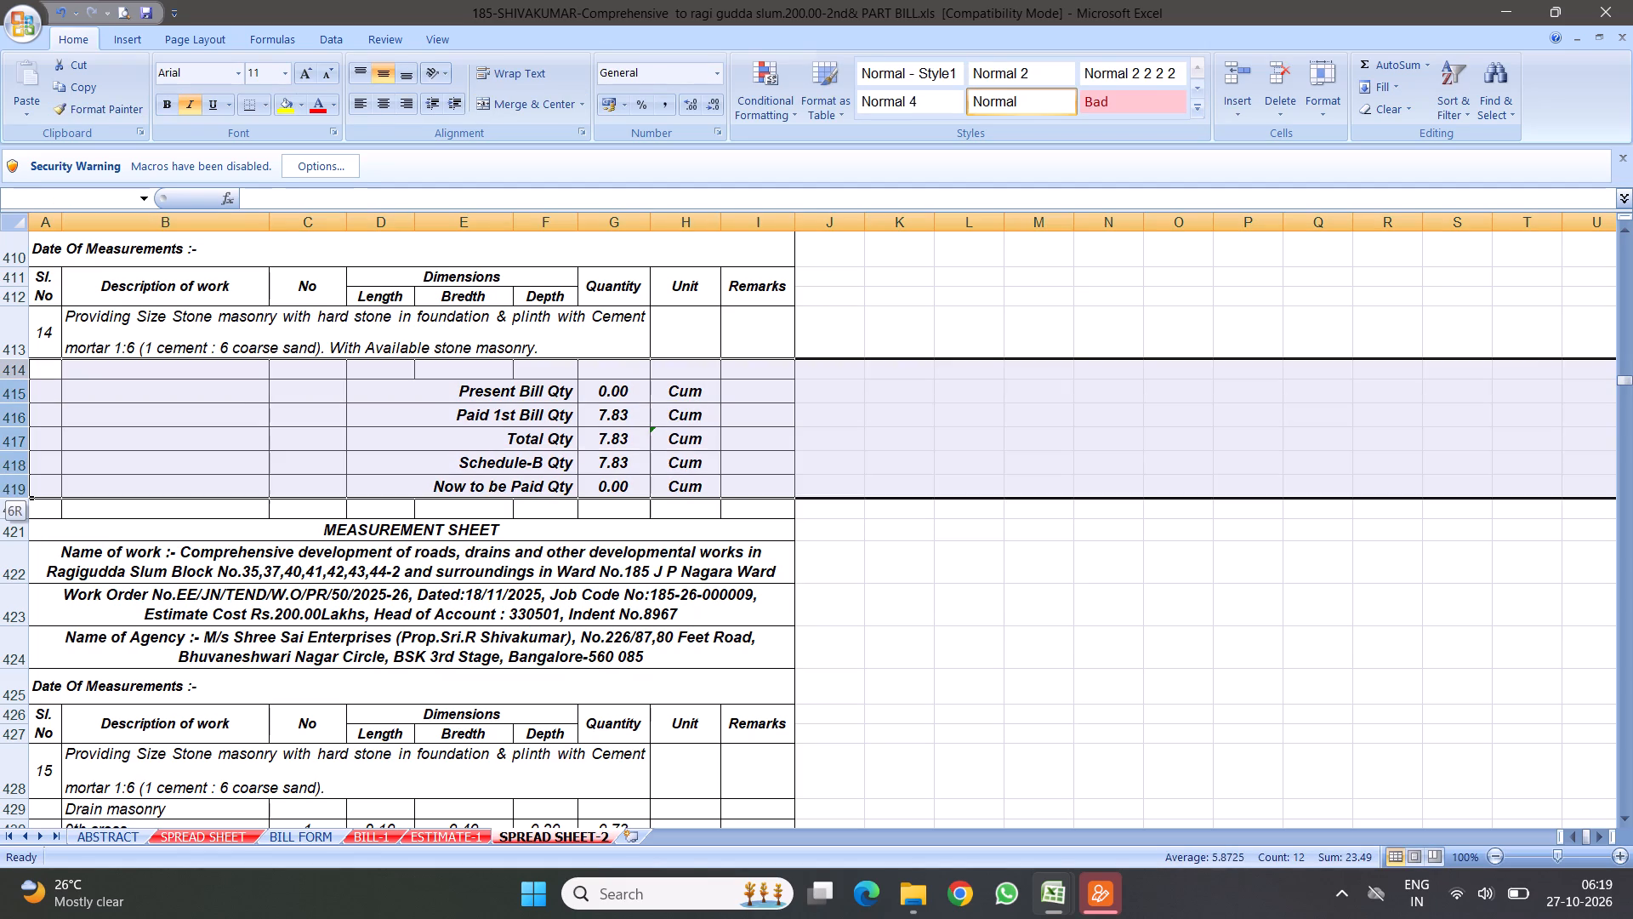
left_click_drag(30, 478, 31, 507)
right_click(143, 425)
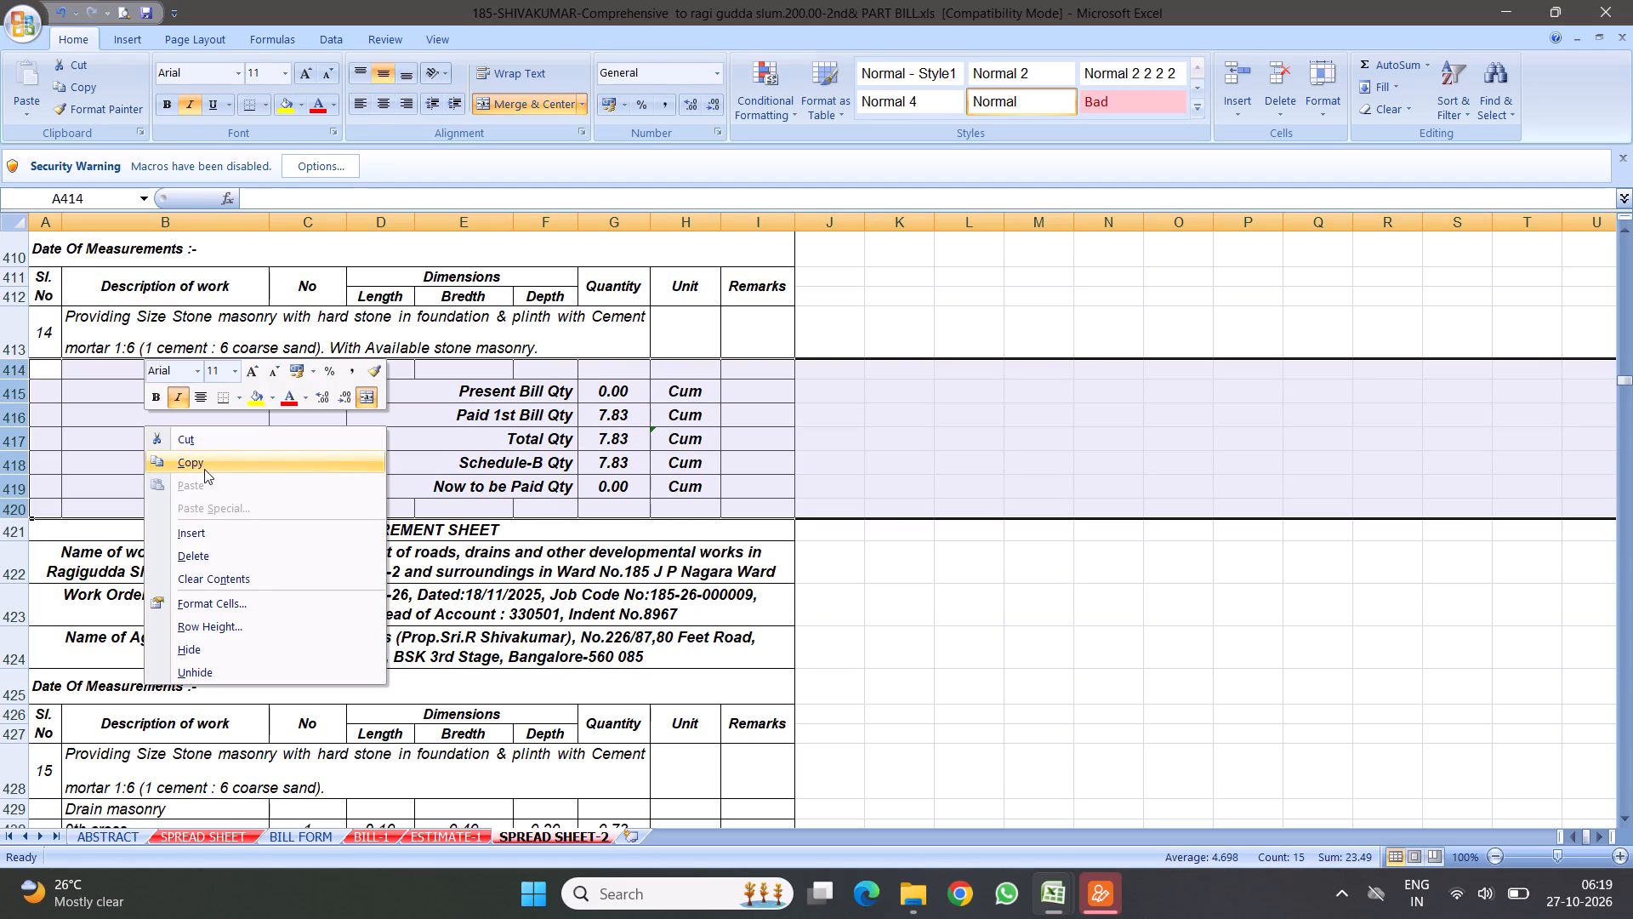
left_click(197, 462)
scroll(391, 497, "down", 6)
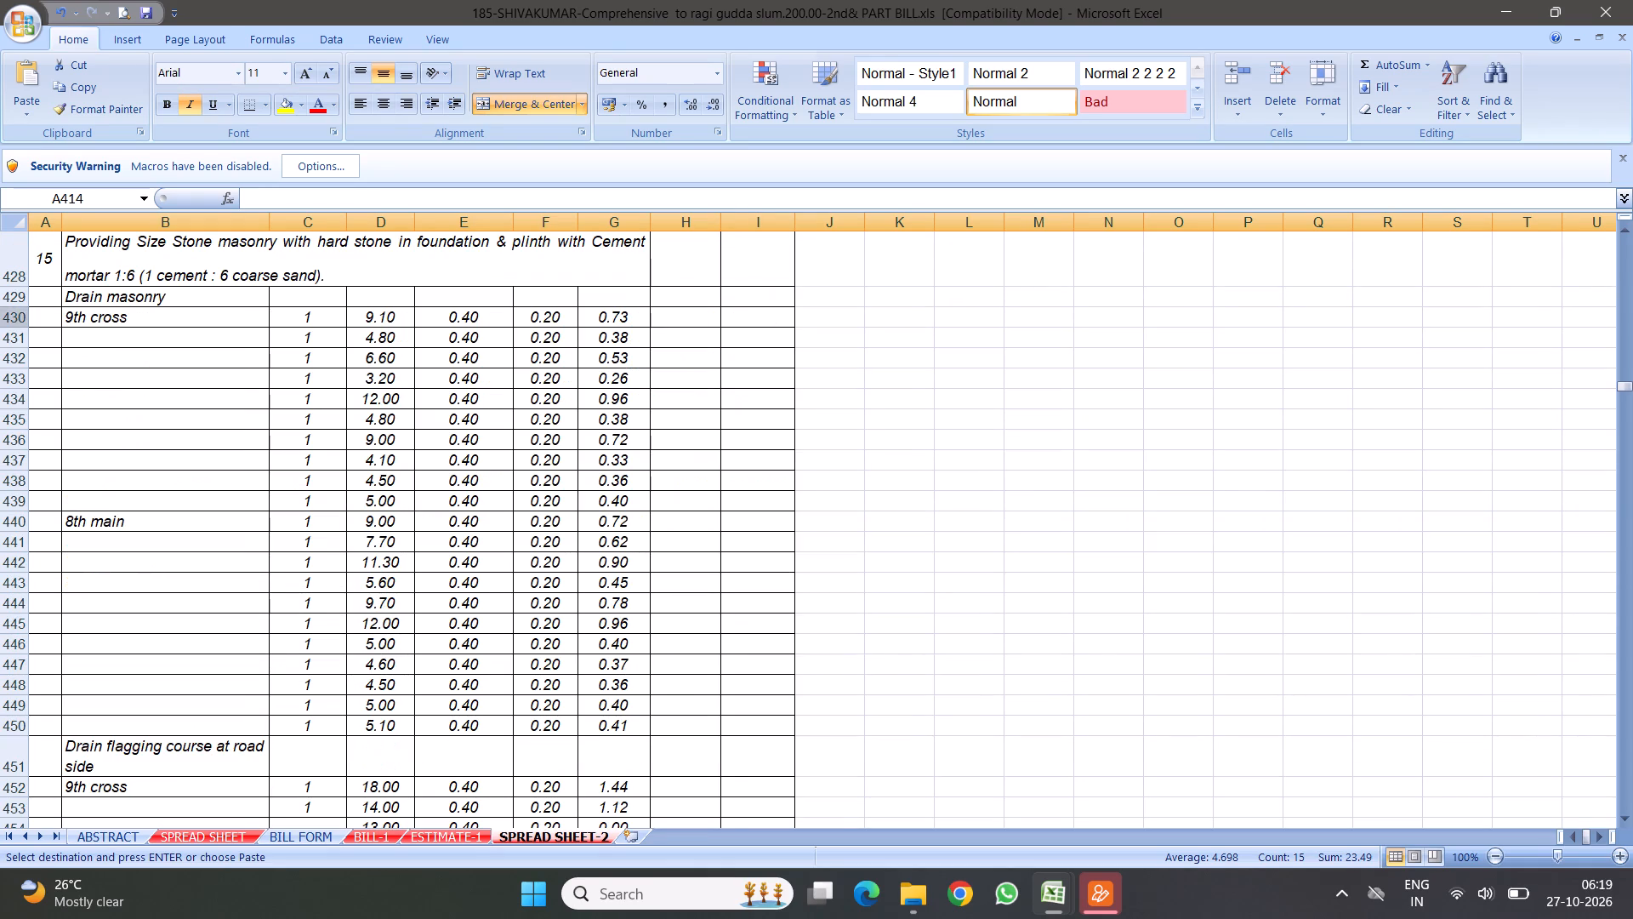
right_click(16, 300)
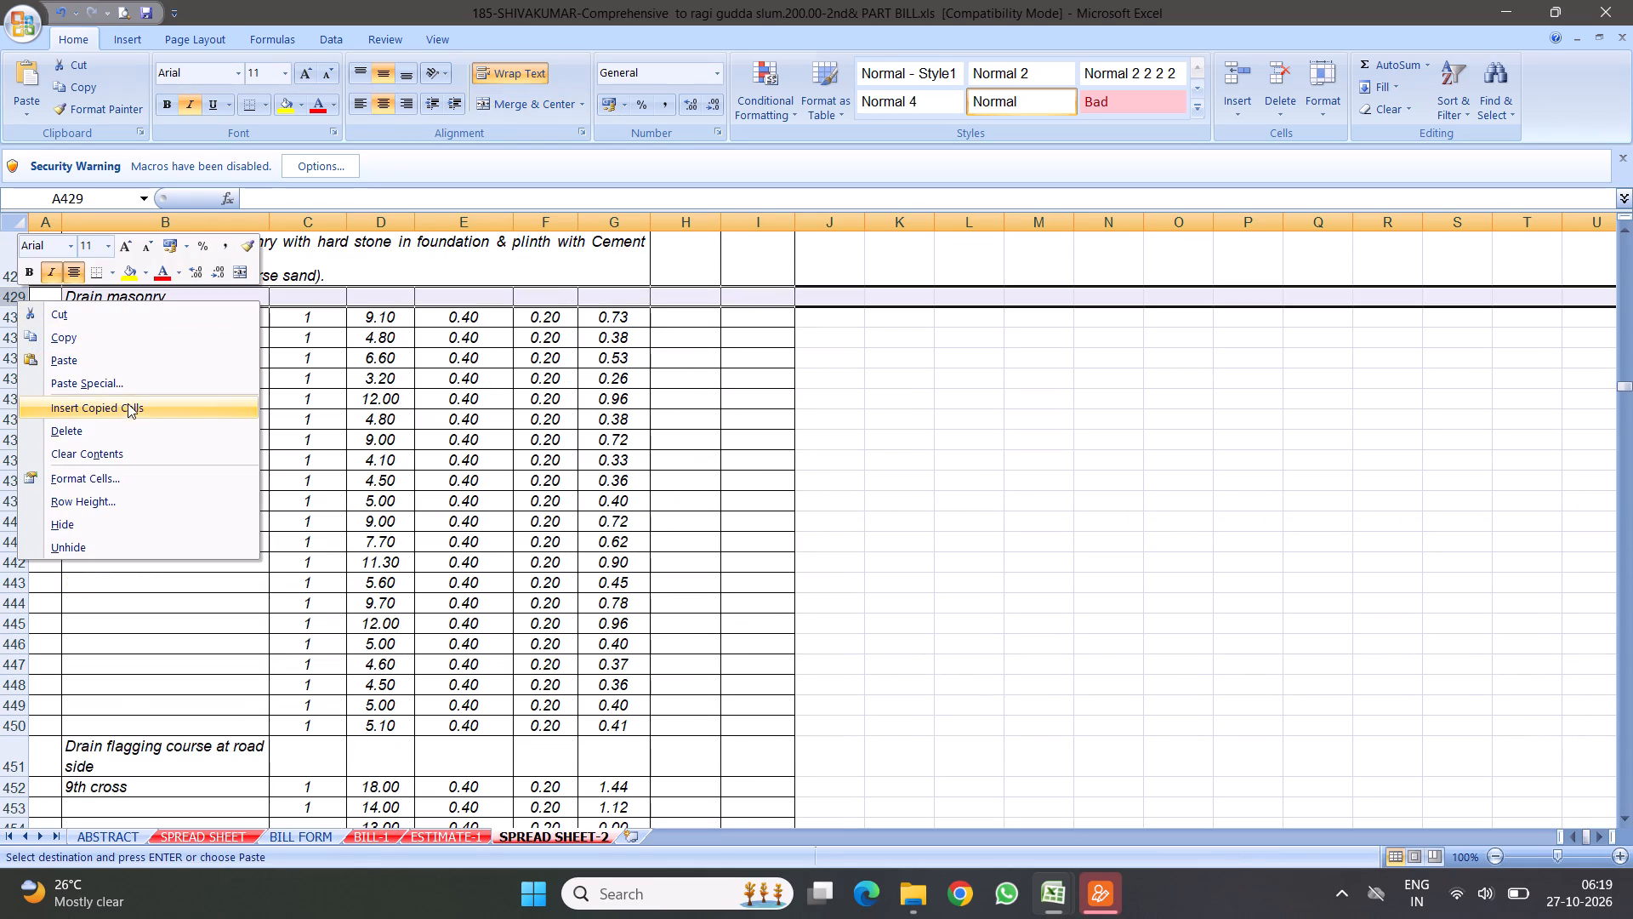
left_click(124, 407)
Set item 15's Paid 1st Bill Qty to 17.6.
left_click(603, 316)
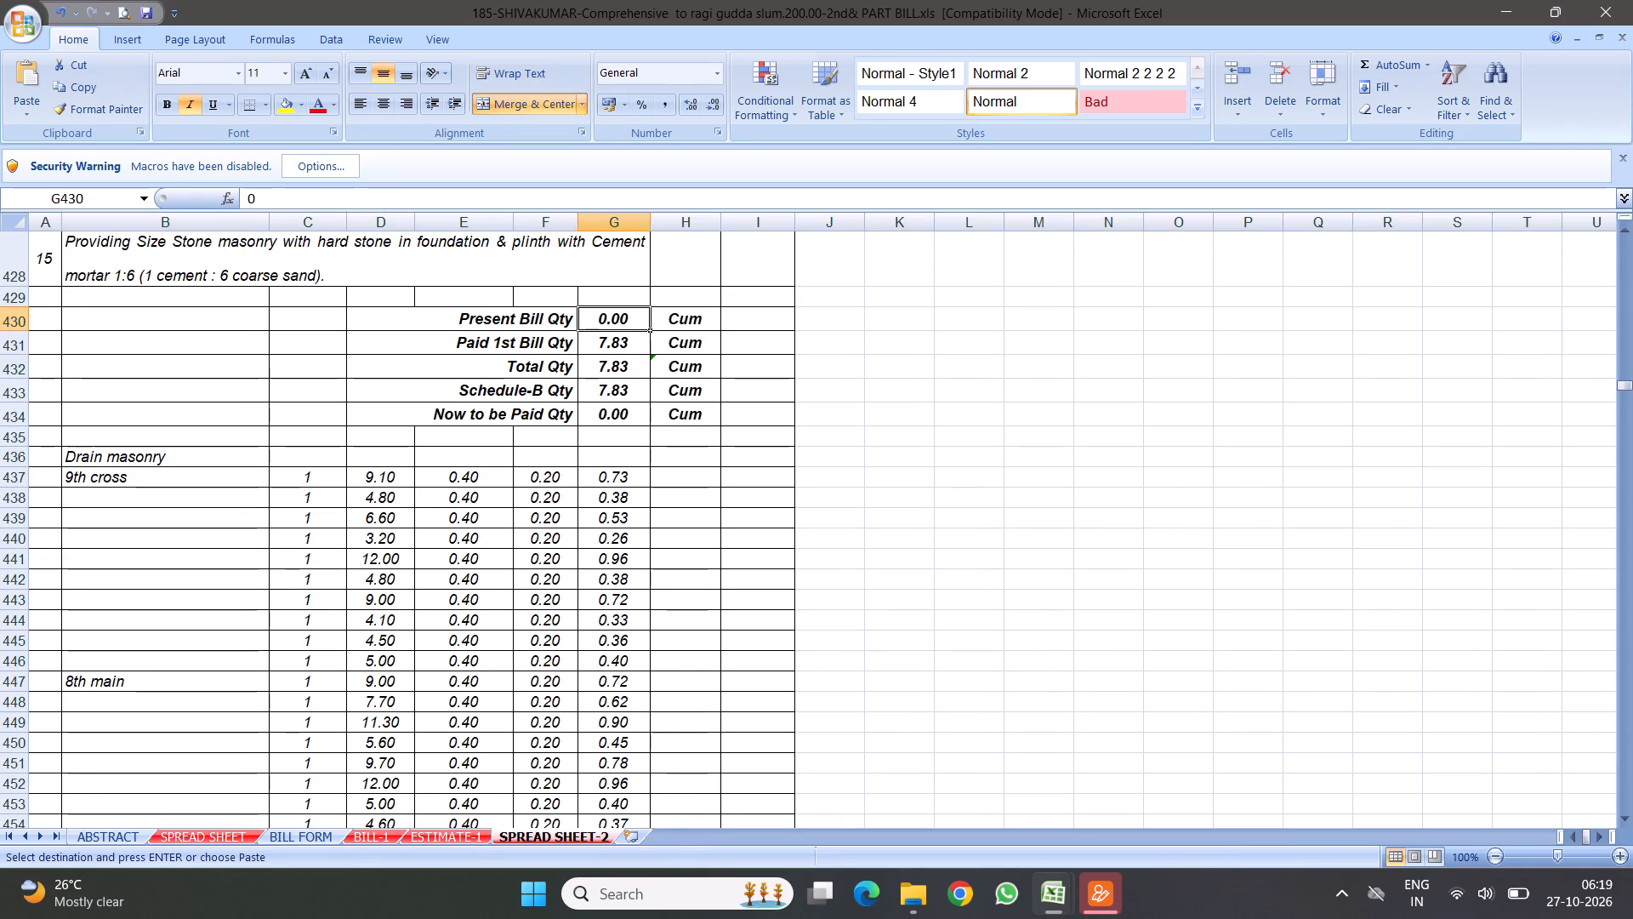
left_click(611, 336)
scroll(707, 541, "down", 12)
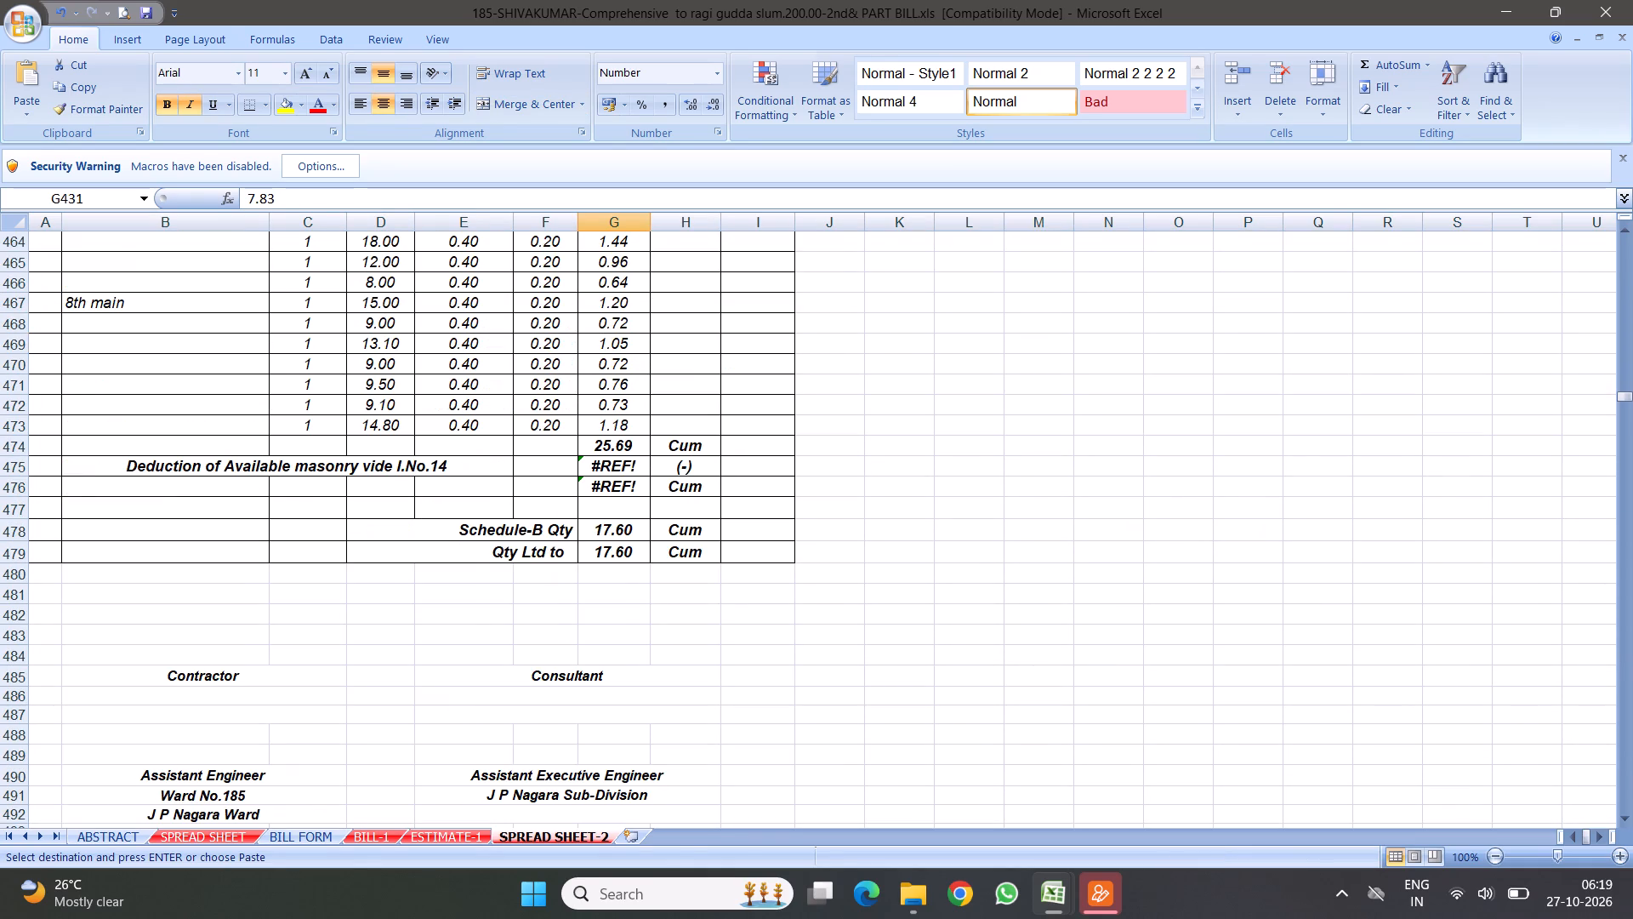
scroll(744, 387, "up", 14)
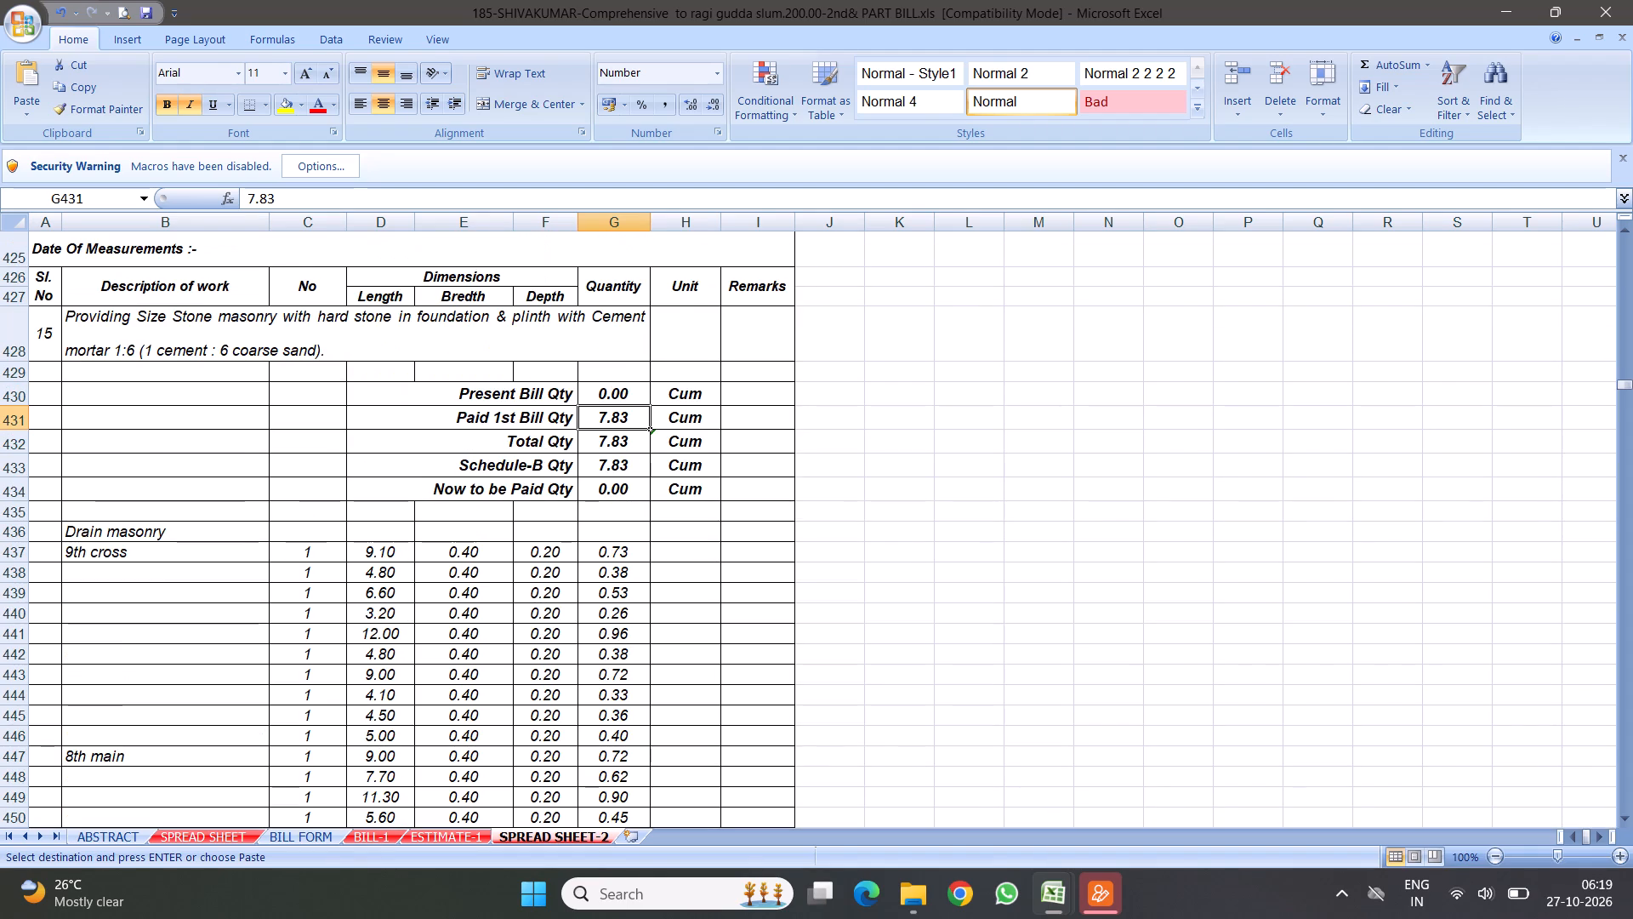
type("17.6")
key("Return")
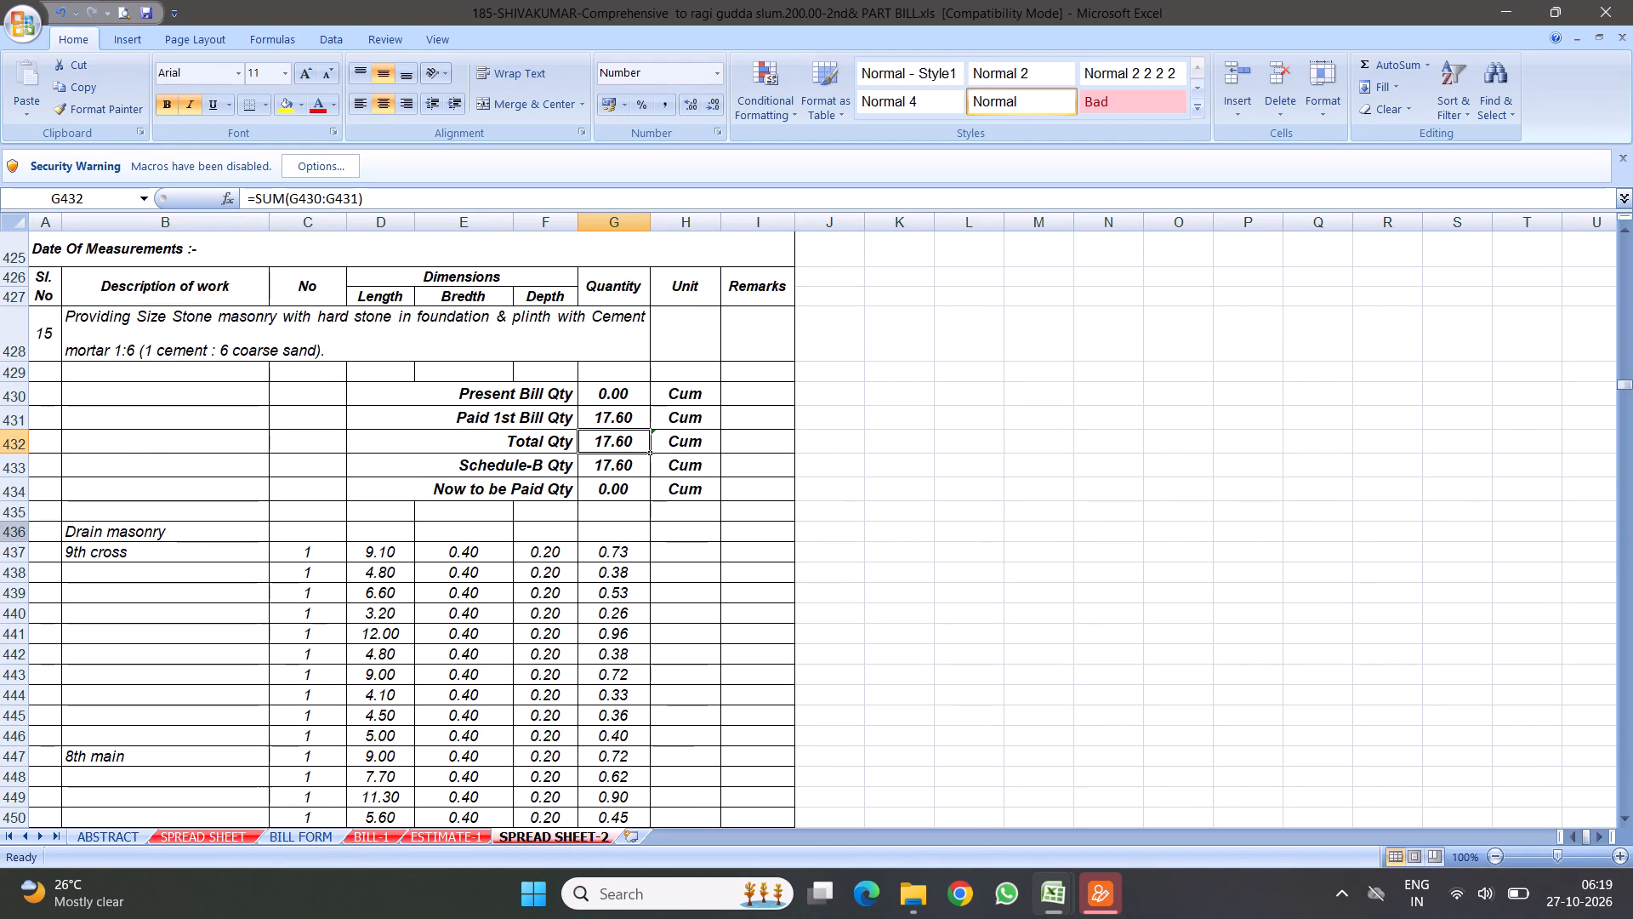
Delete item 15's old measurement, deduction, quantity and signature rows, 436 to 493.
left_click_drag(20, 533, 92, 880)
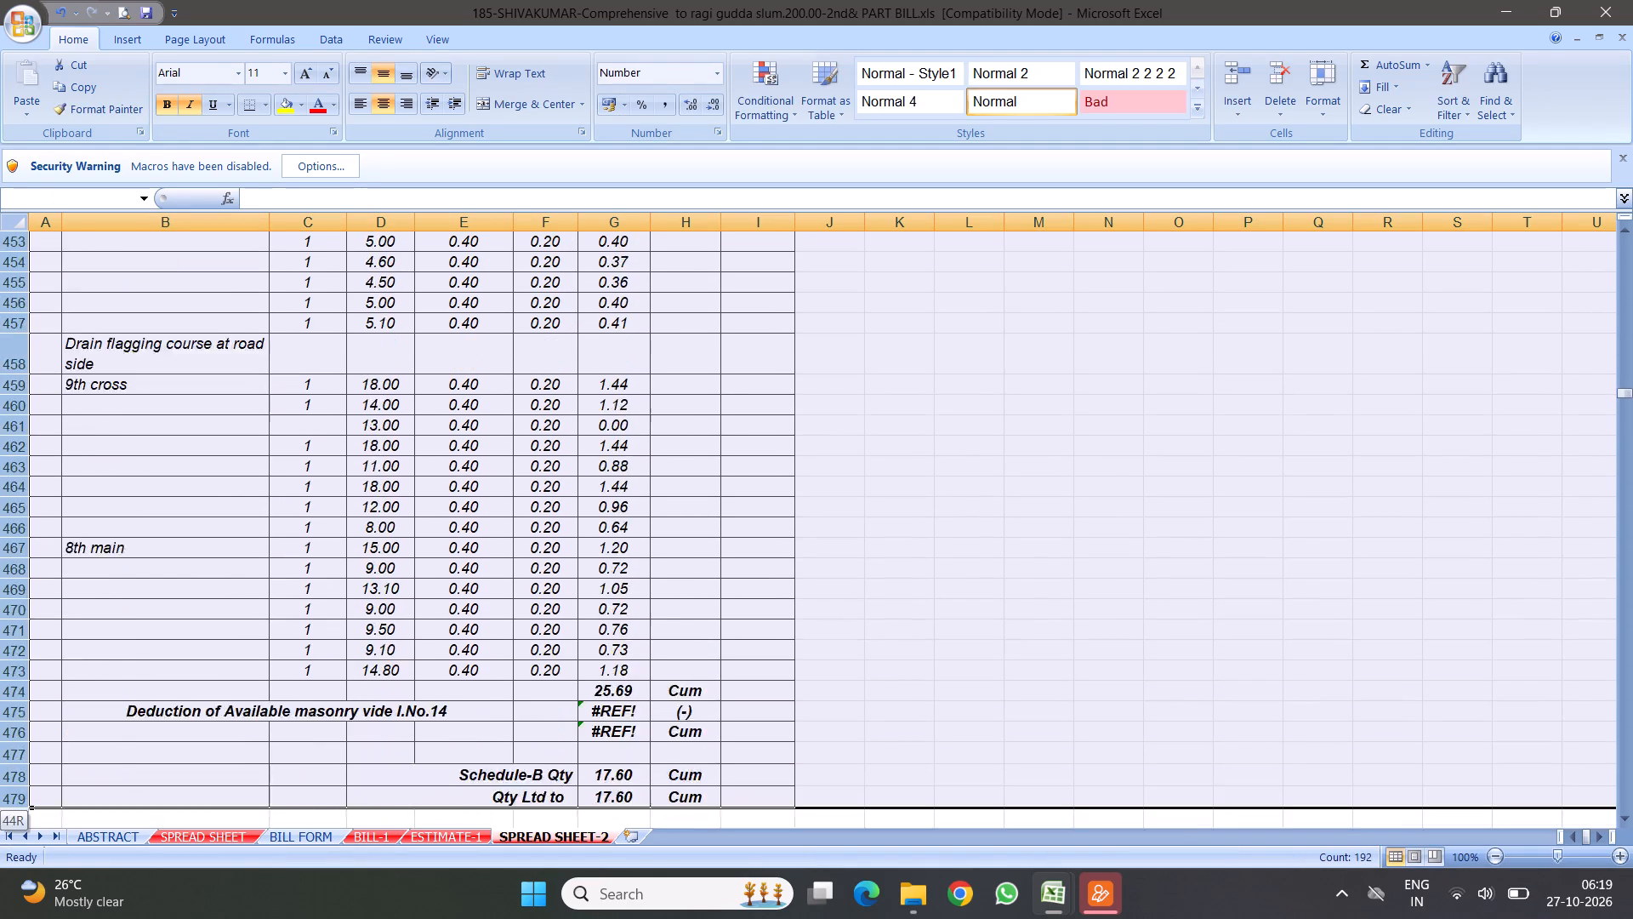
left_click_drag(92, 880, 283, 659)
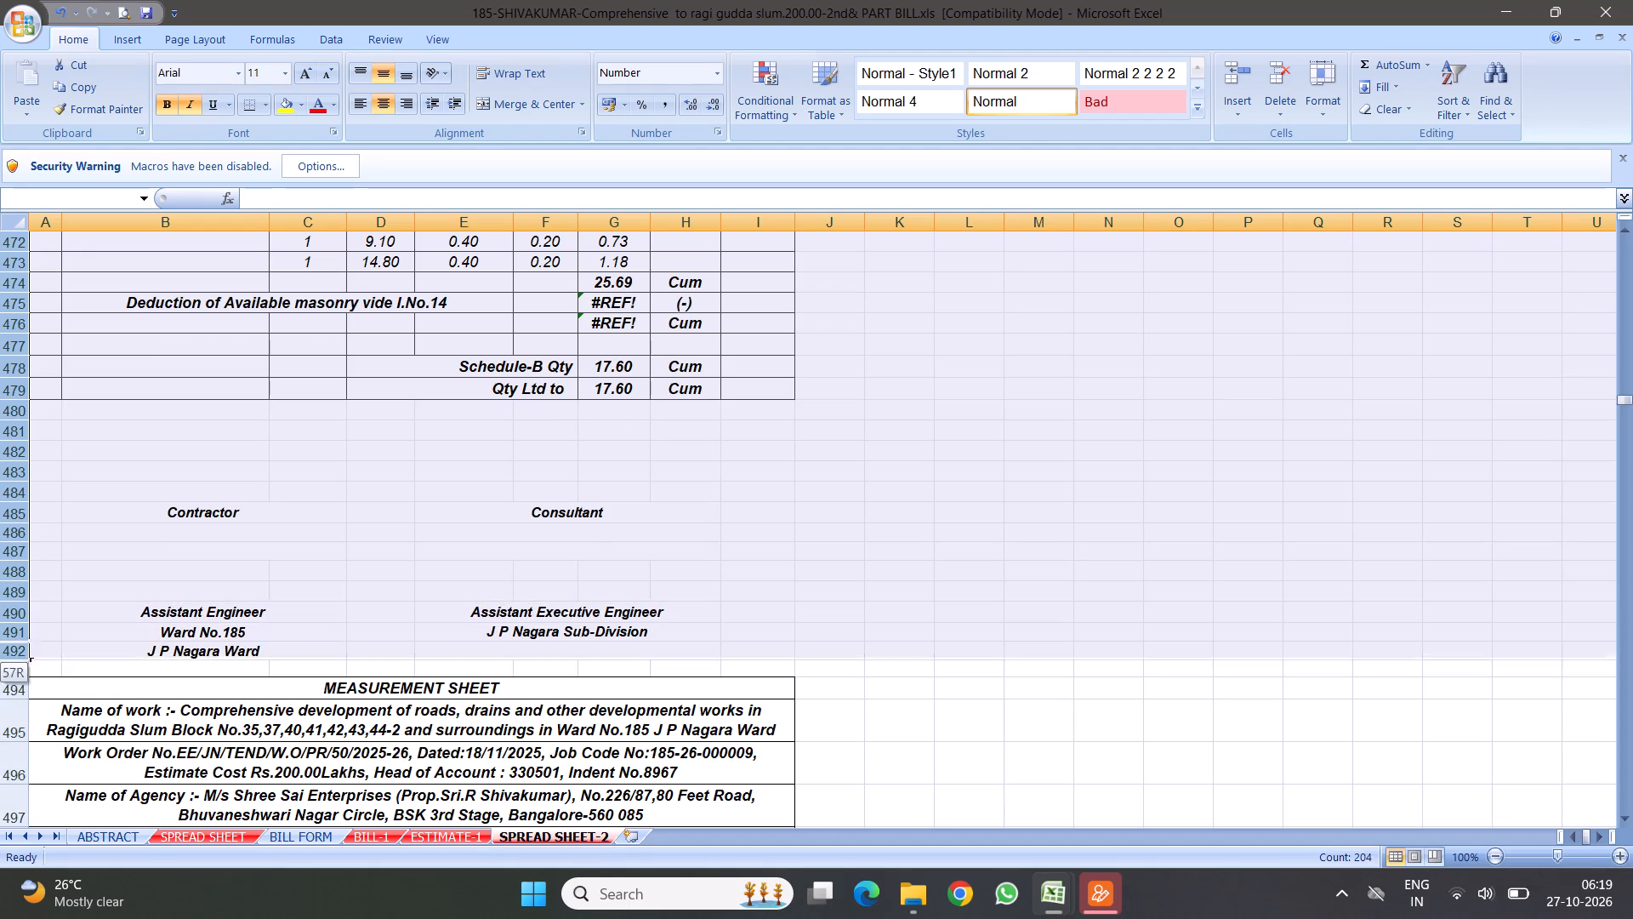
left_click_drag(283, 659, 278, 670)
right_click(304, 431)
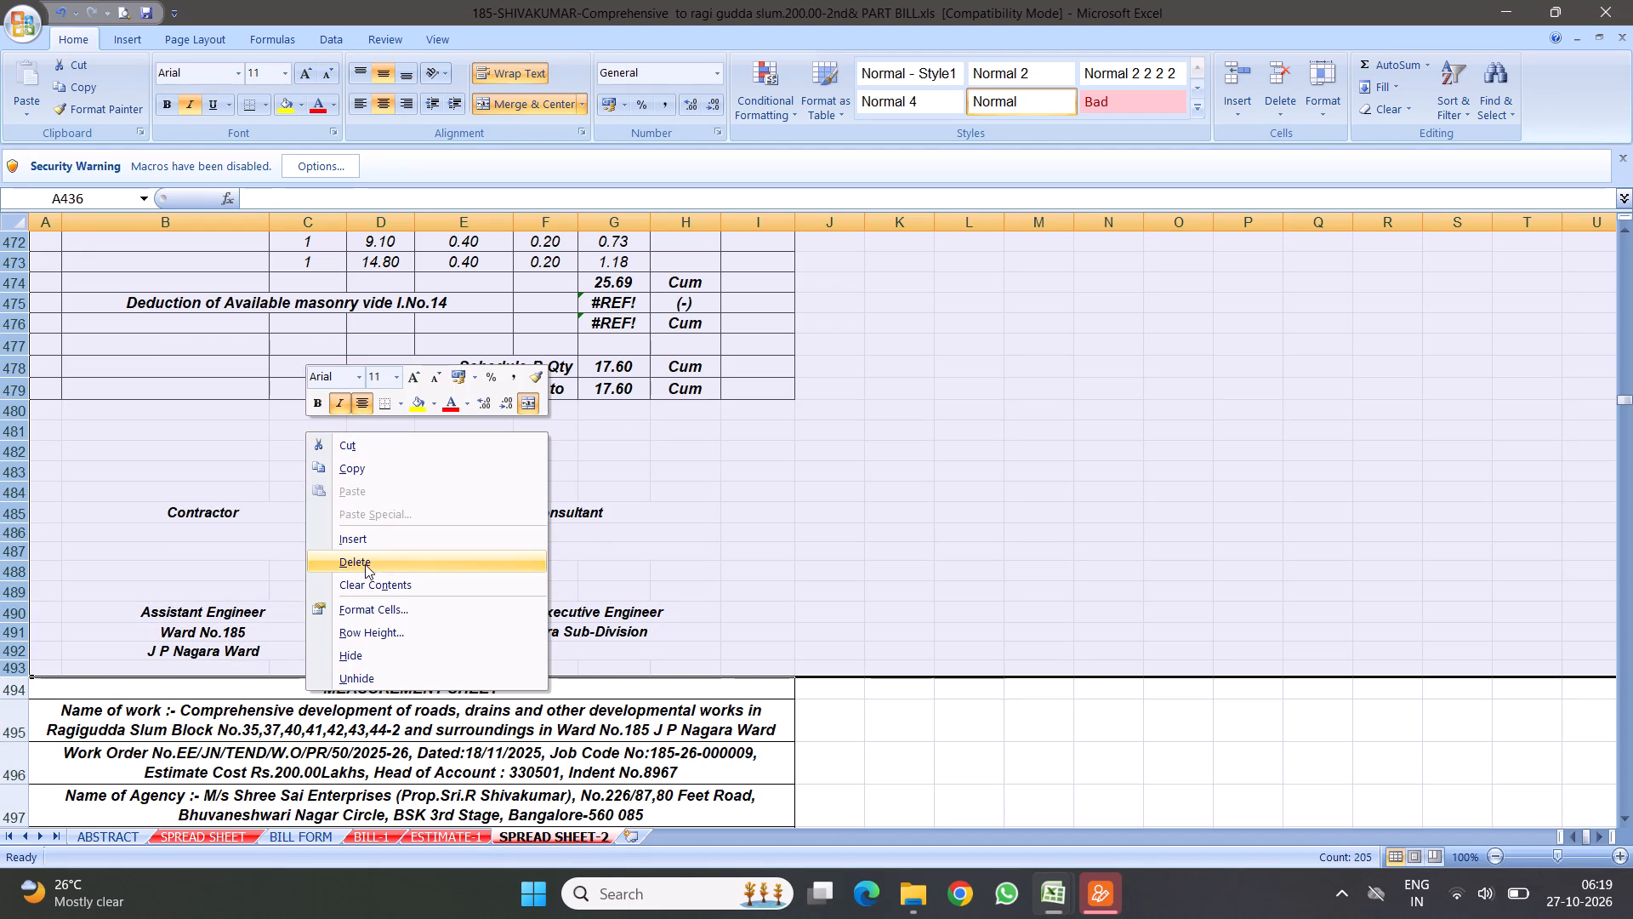
left_click(363, 562)
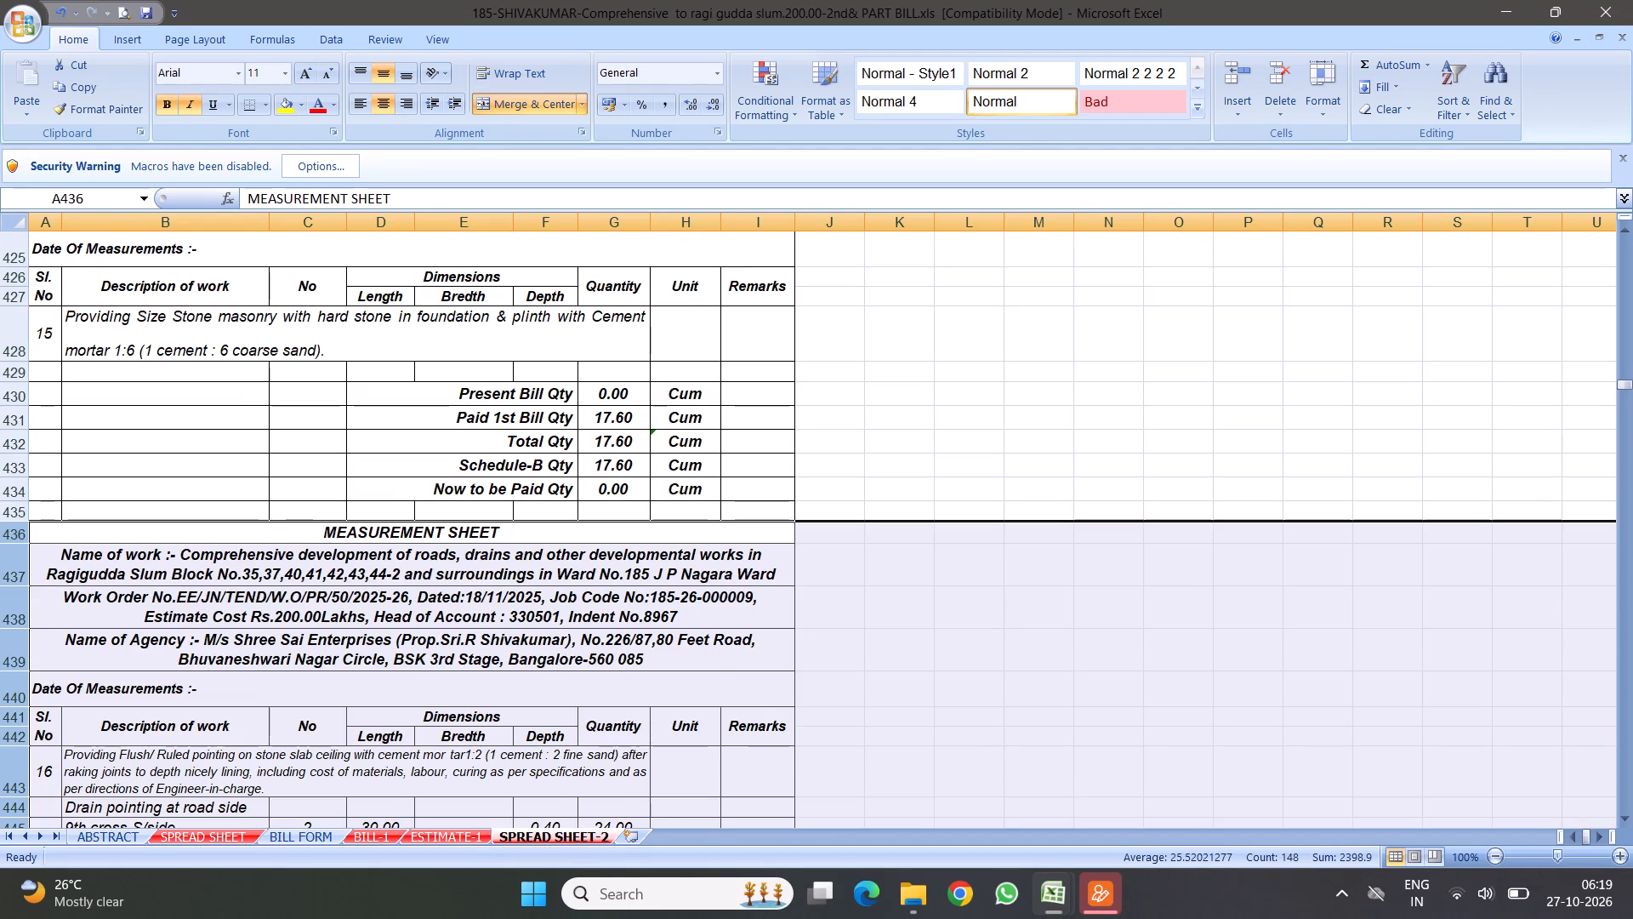
Apply item 15's description formatting to item 16's description with Format Painter, and heighten row 443 to fit the whole text.
scroll(484, 498, "down", 5)
left_click(313, 350)
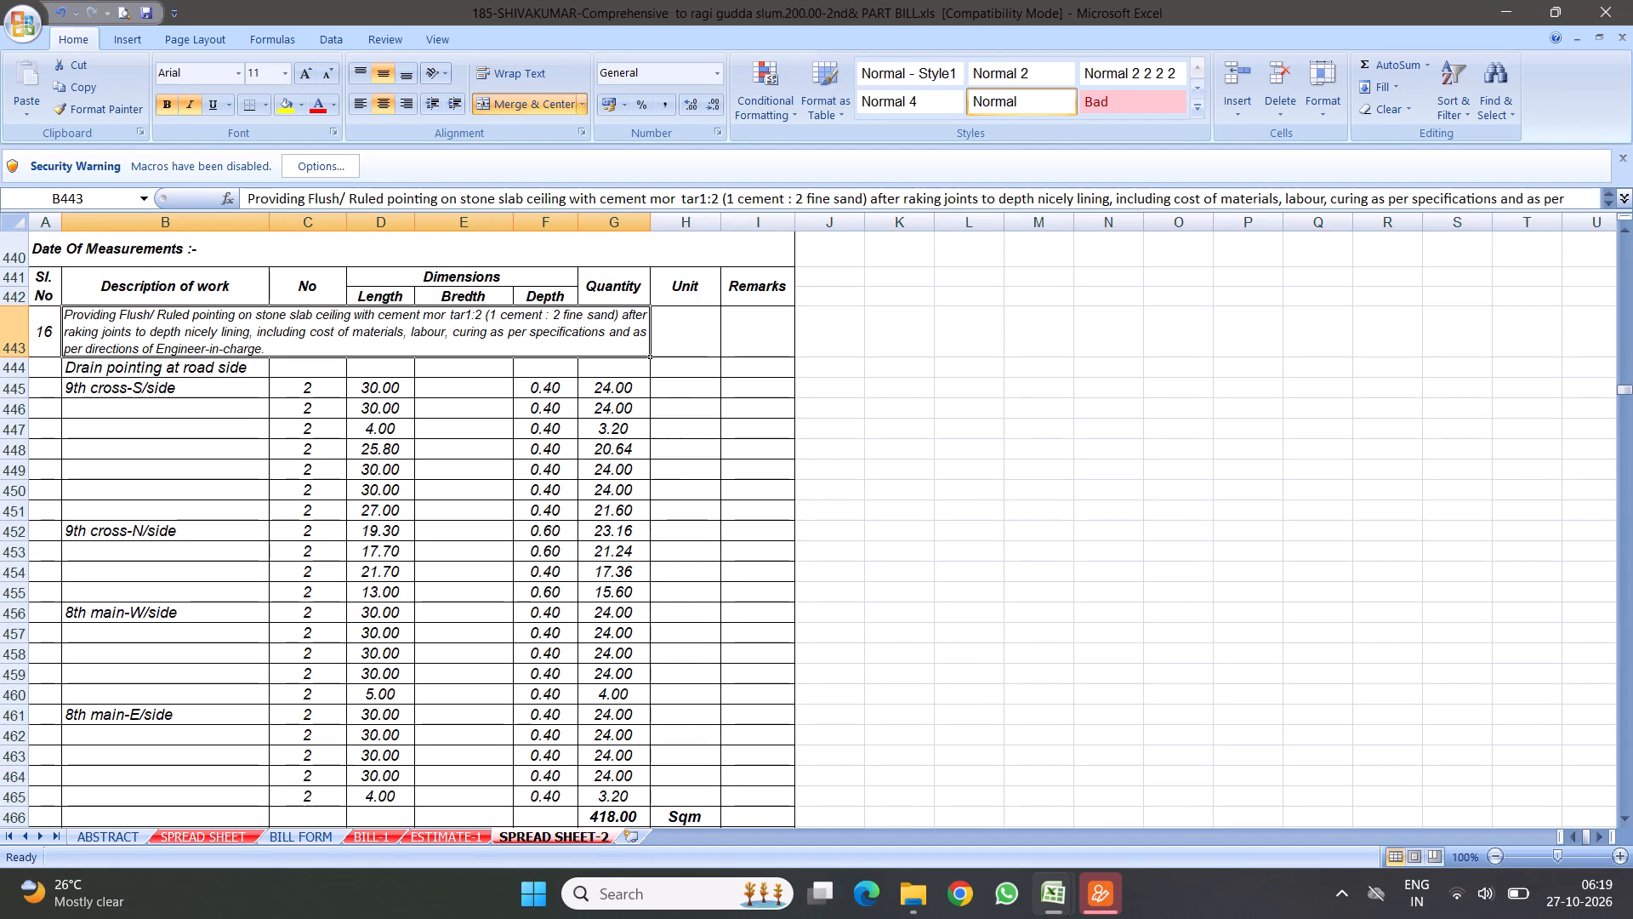
scroll(359, 468, "up", 8)
left_click(207, 597)
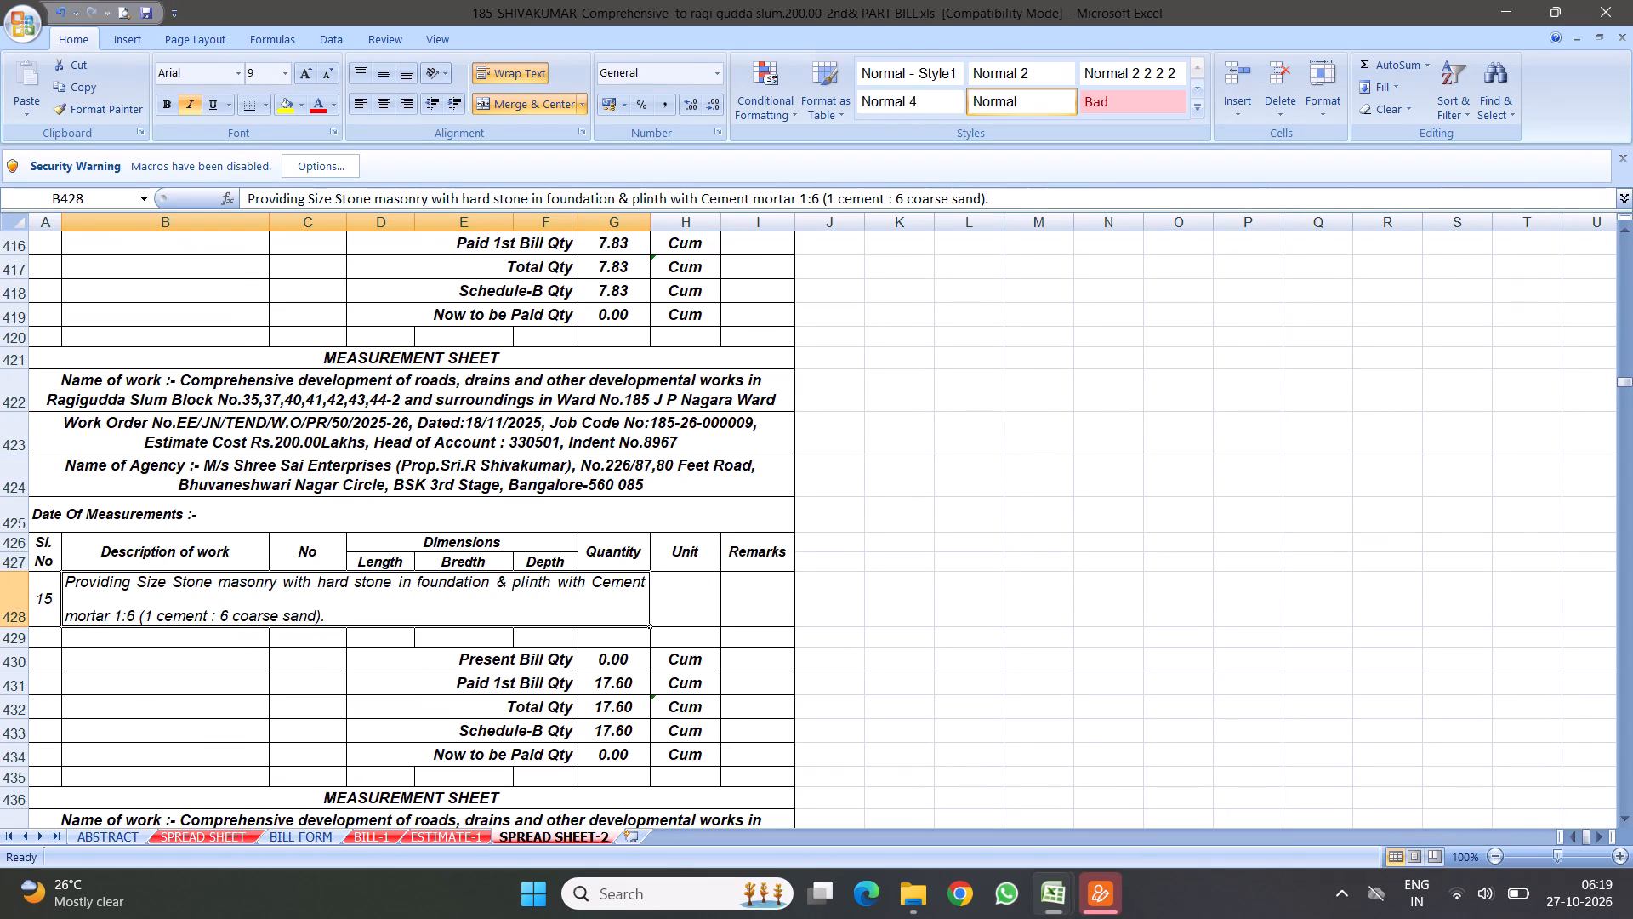
left_click(64, 108)
scroll(317, 452, "down", 6)
scroll(385, 473, "down", 2)
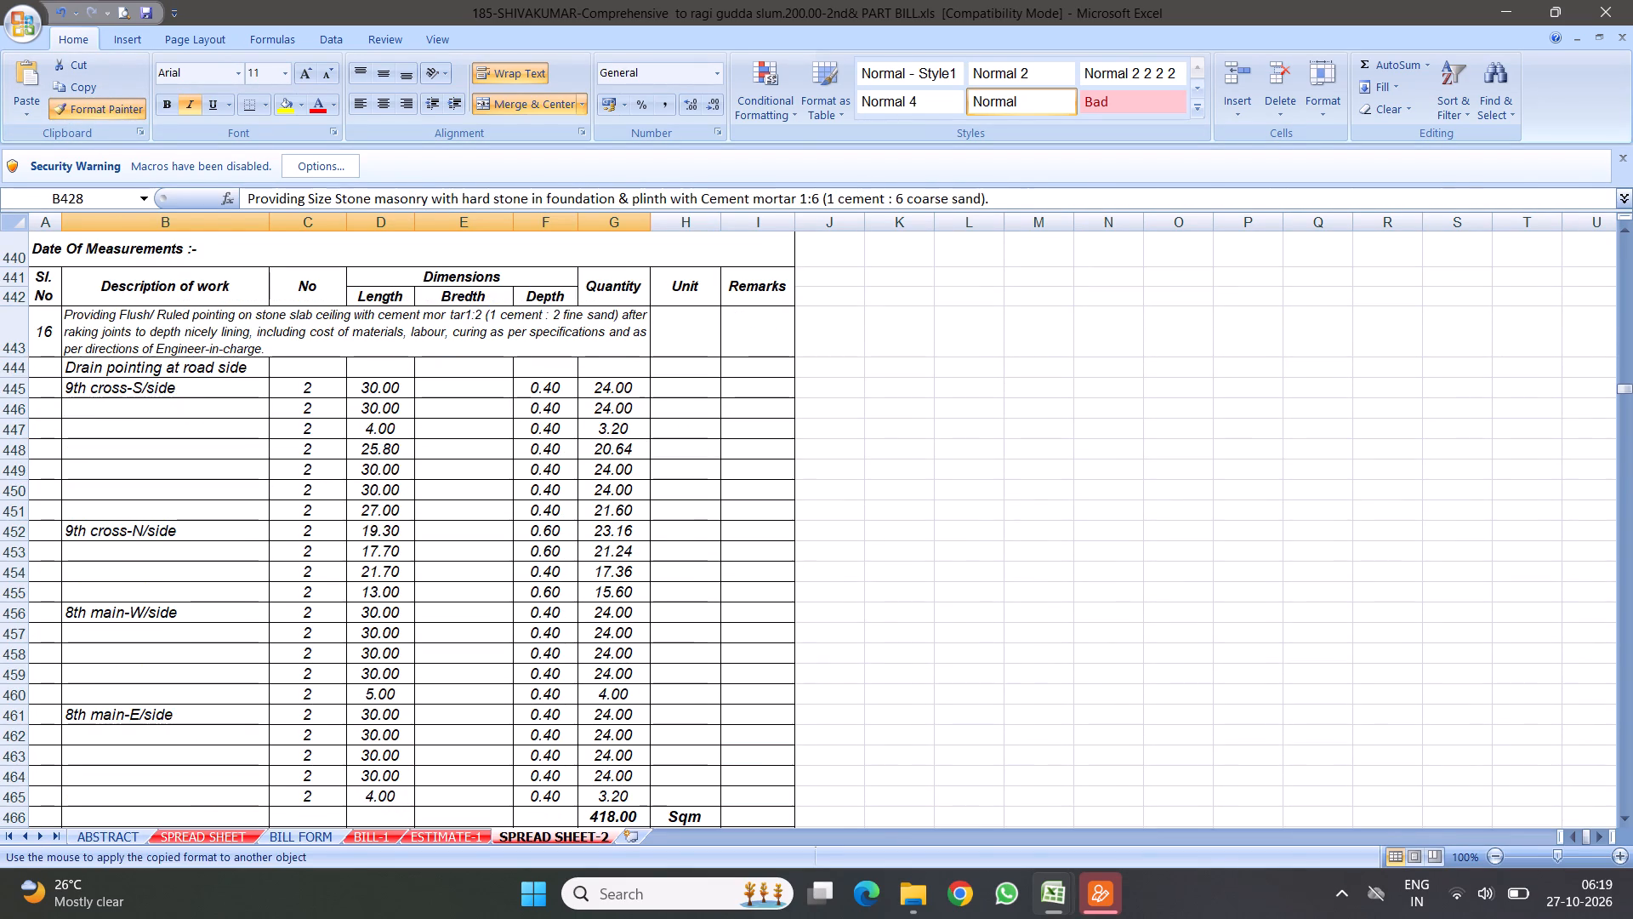
left_click(221, 339)
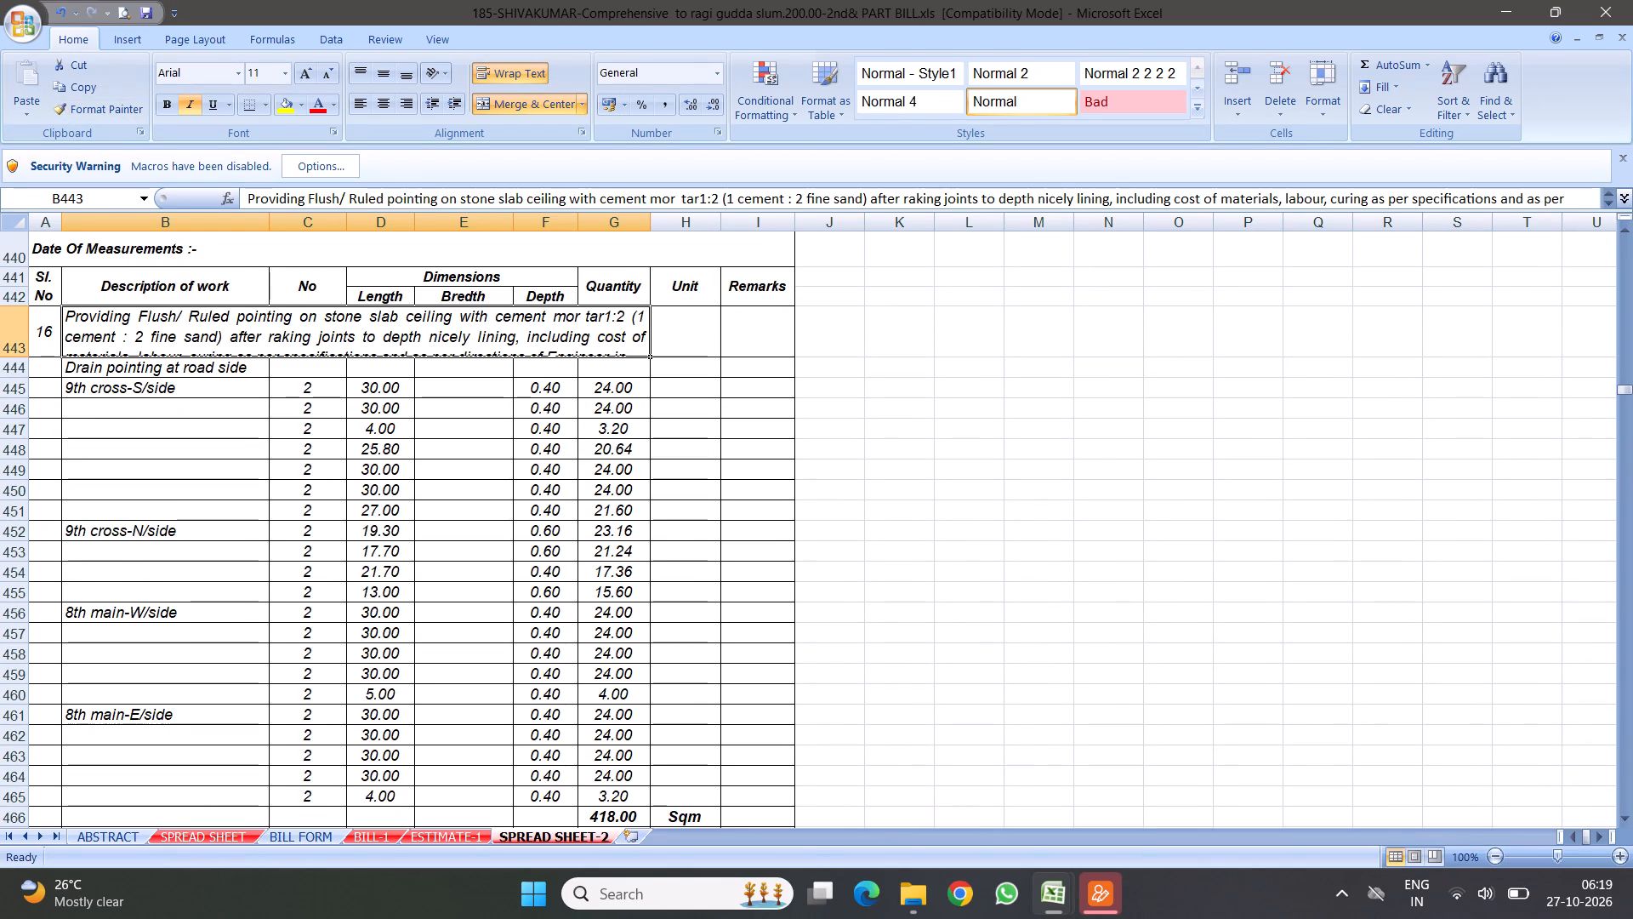
left_click_drag(16, 358, 16, 377)
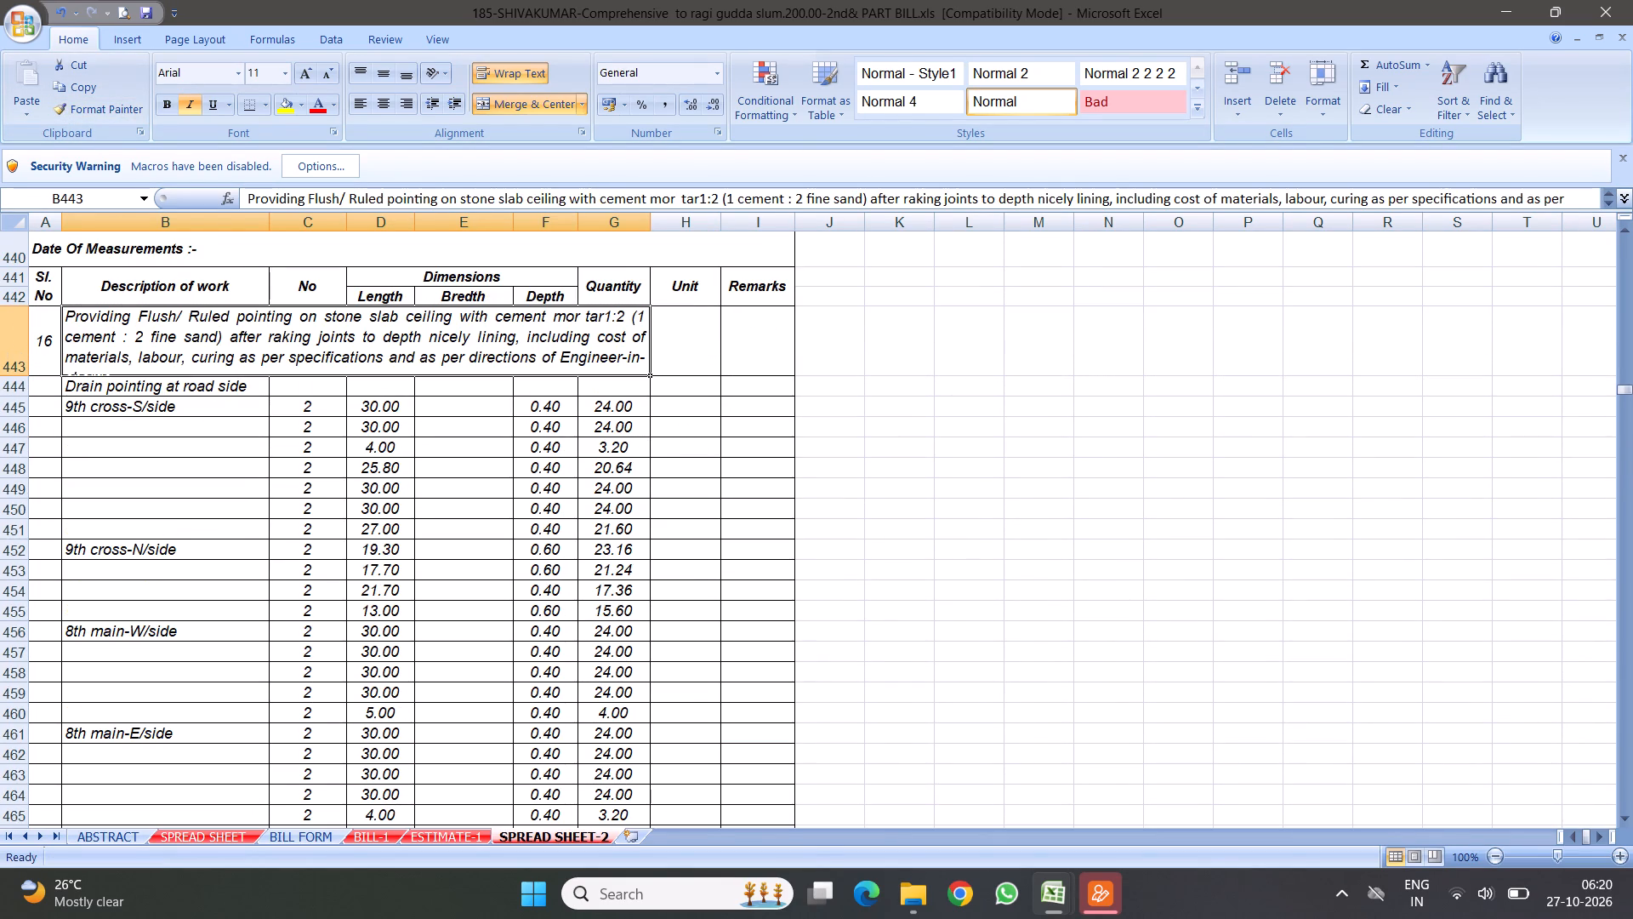
left_click_drag(17, 377, 17, 397)
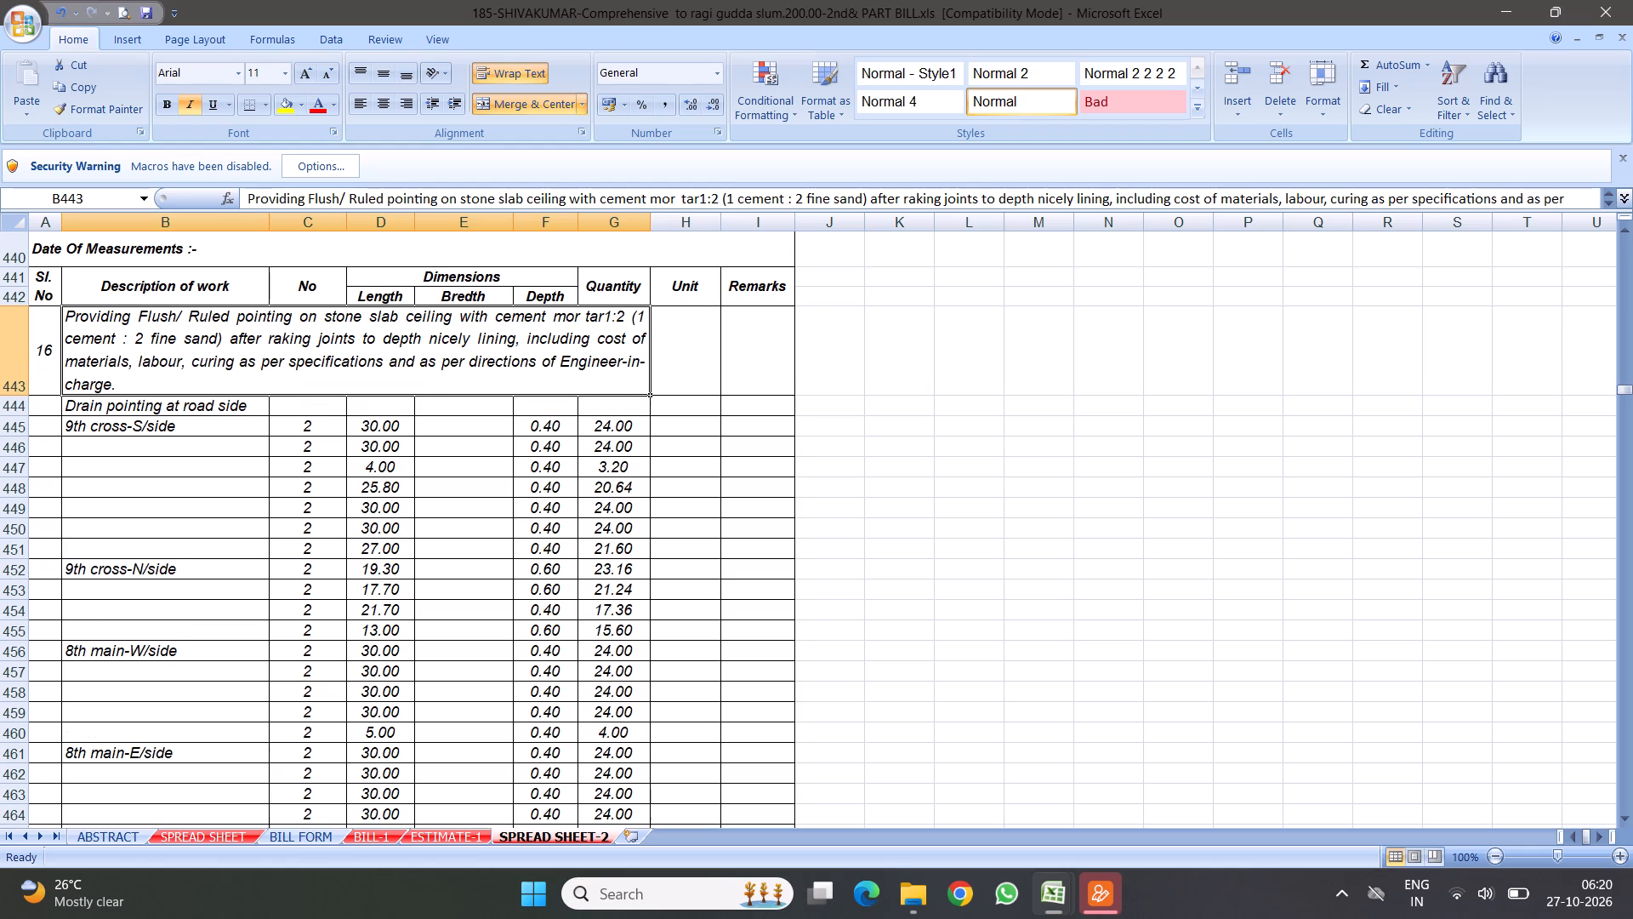
left_click(126, 351)
Copy item 15's quantity summary rows 429 to 435 and insert them above Drain pointing at road side in item 16.
scroll(703, 521, "down", 5)
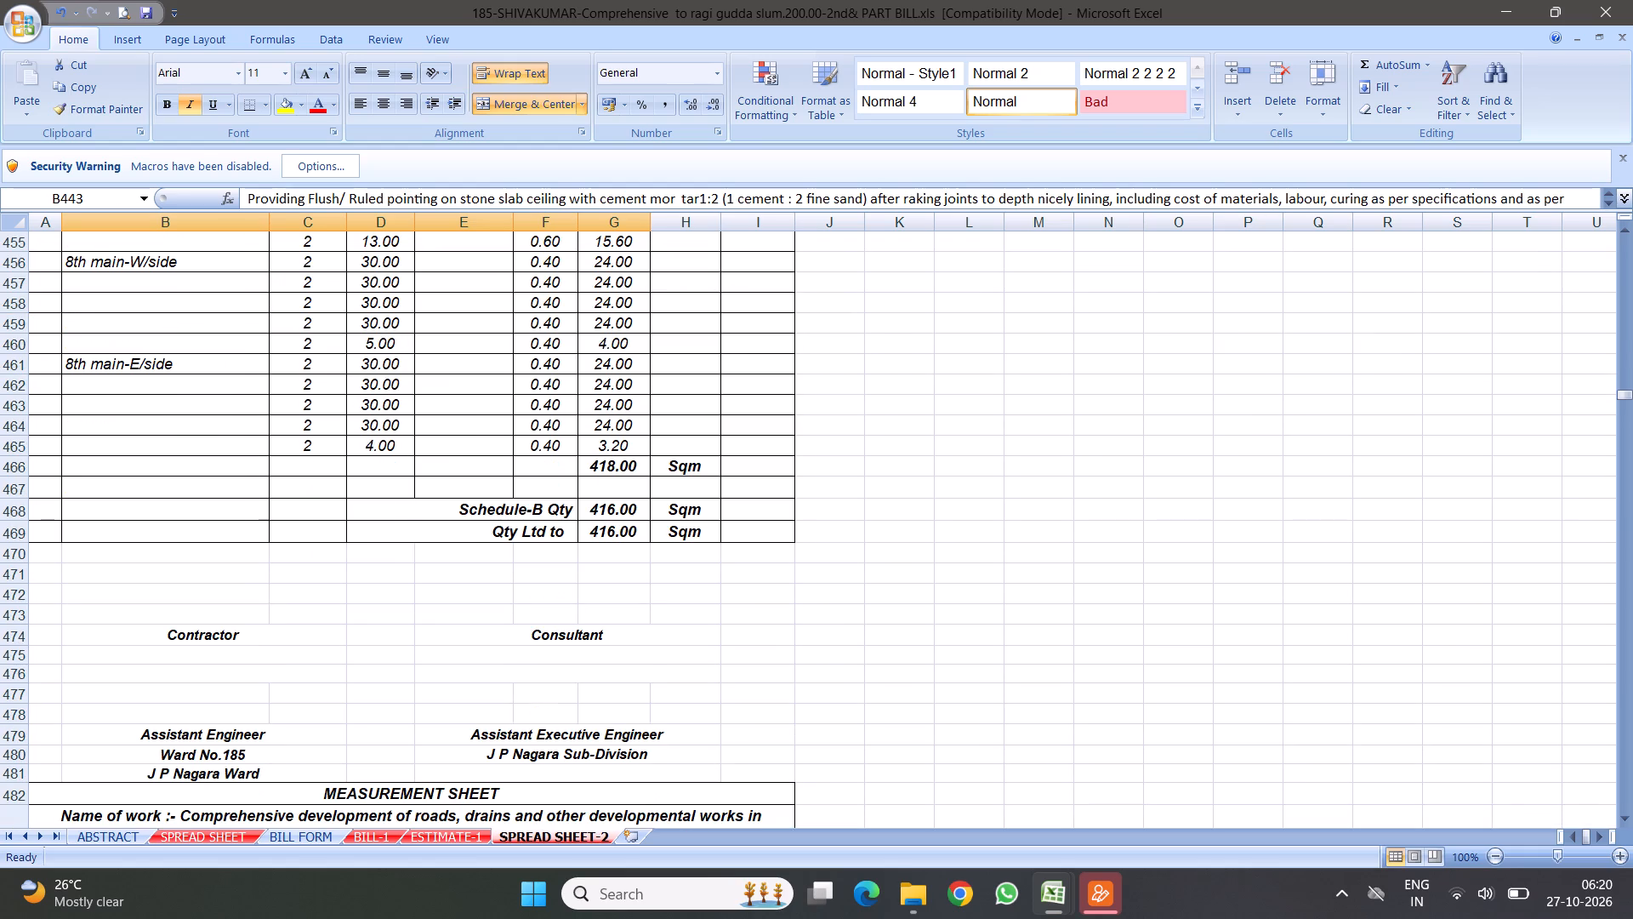
scroll(452, 490, "up", 9)
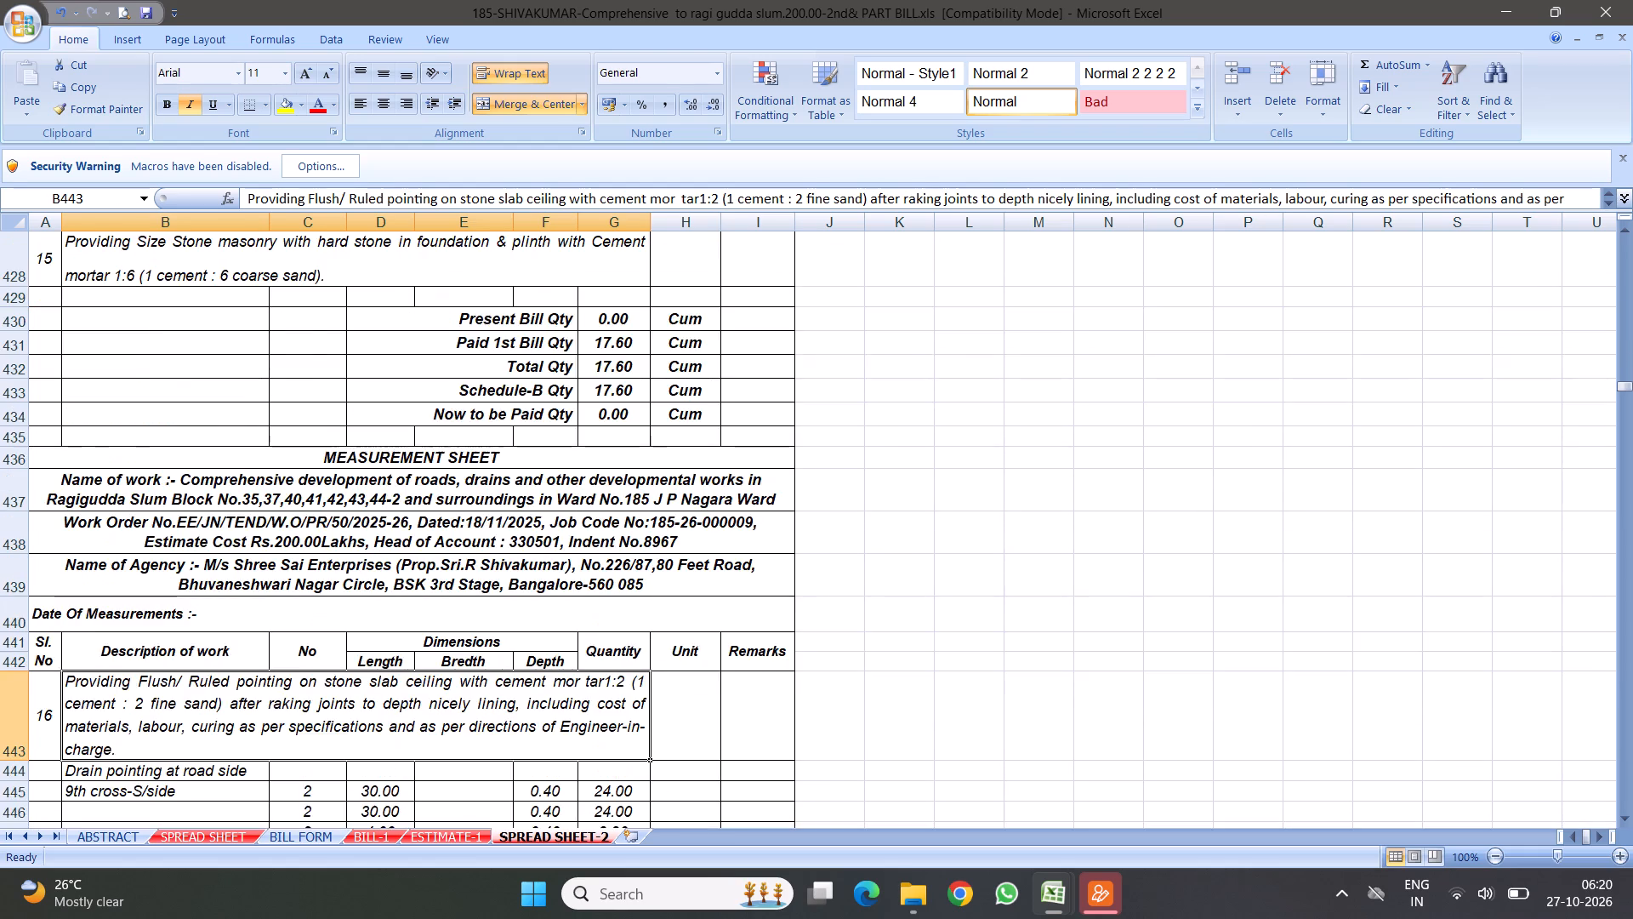
scroll(402, 468, "up", 2)
left_click_drag(21, 503, 20, 648)
right_click(102, 573)
left_click(154, 609)
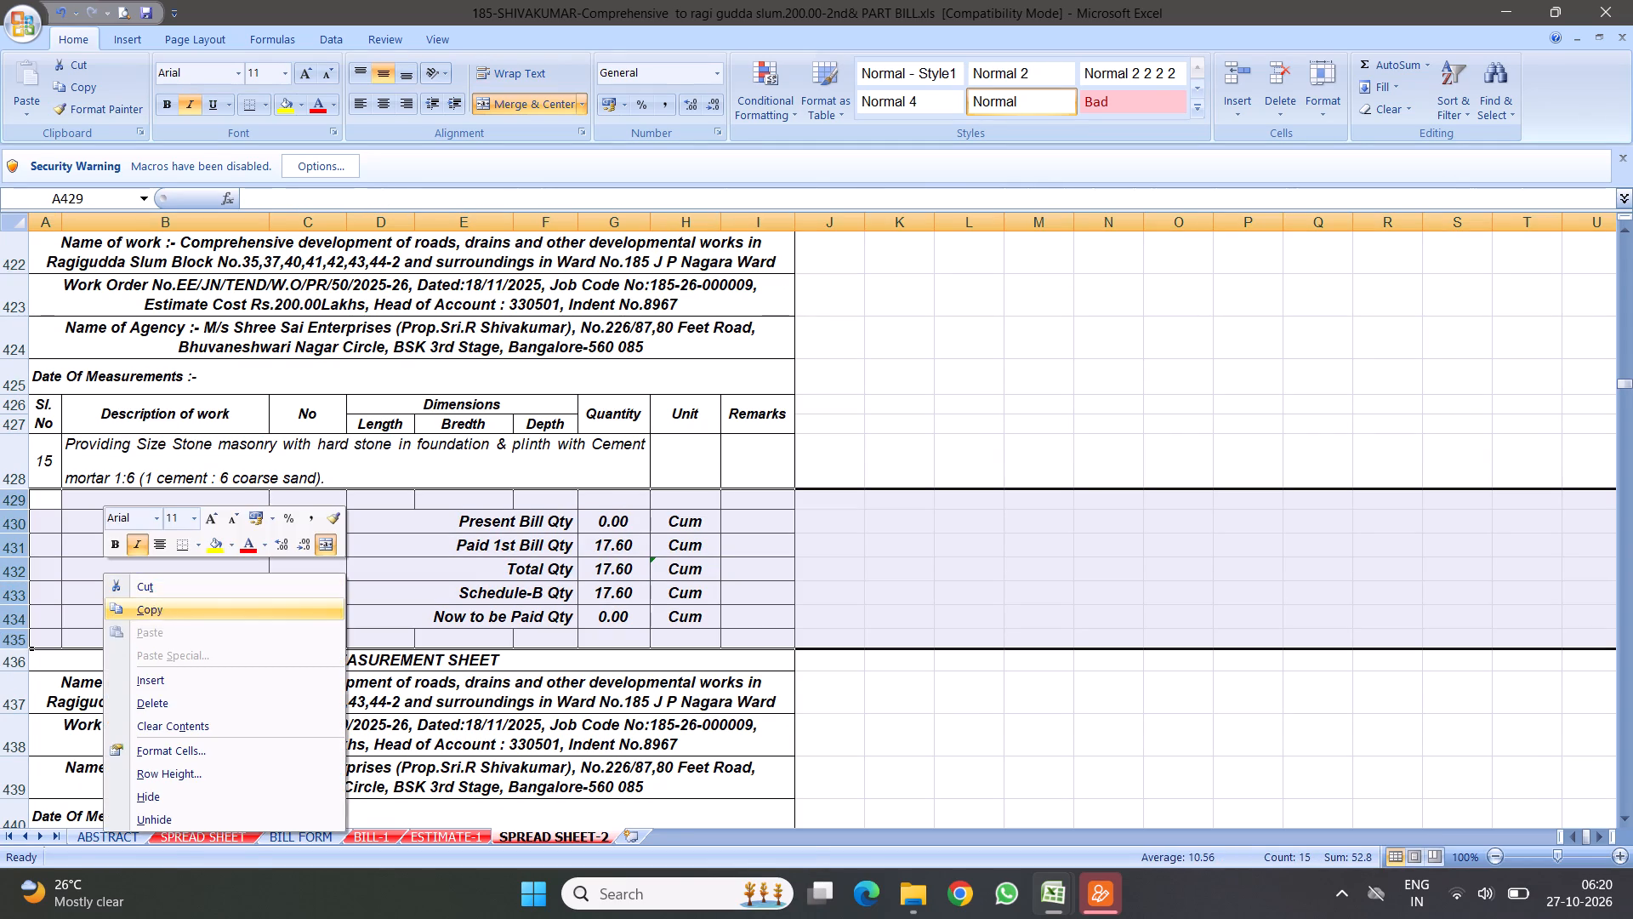
scroll(428, 596, "down", 7)
right_click(11, 332)
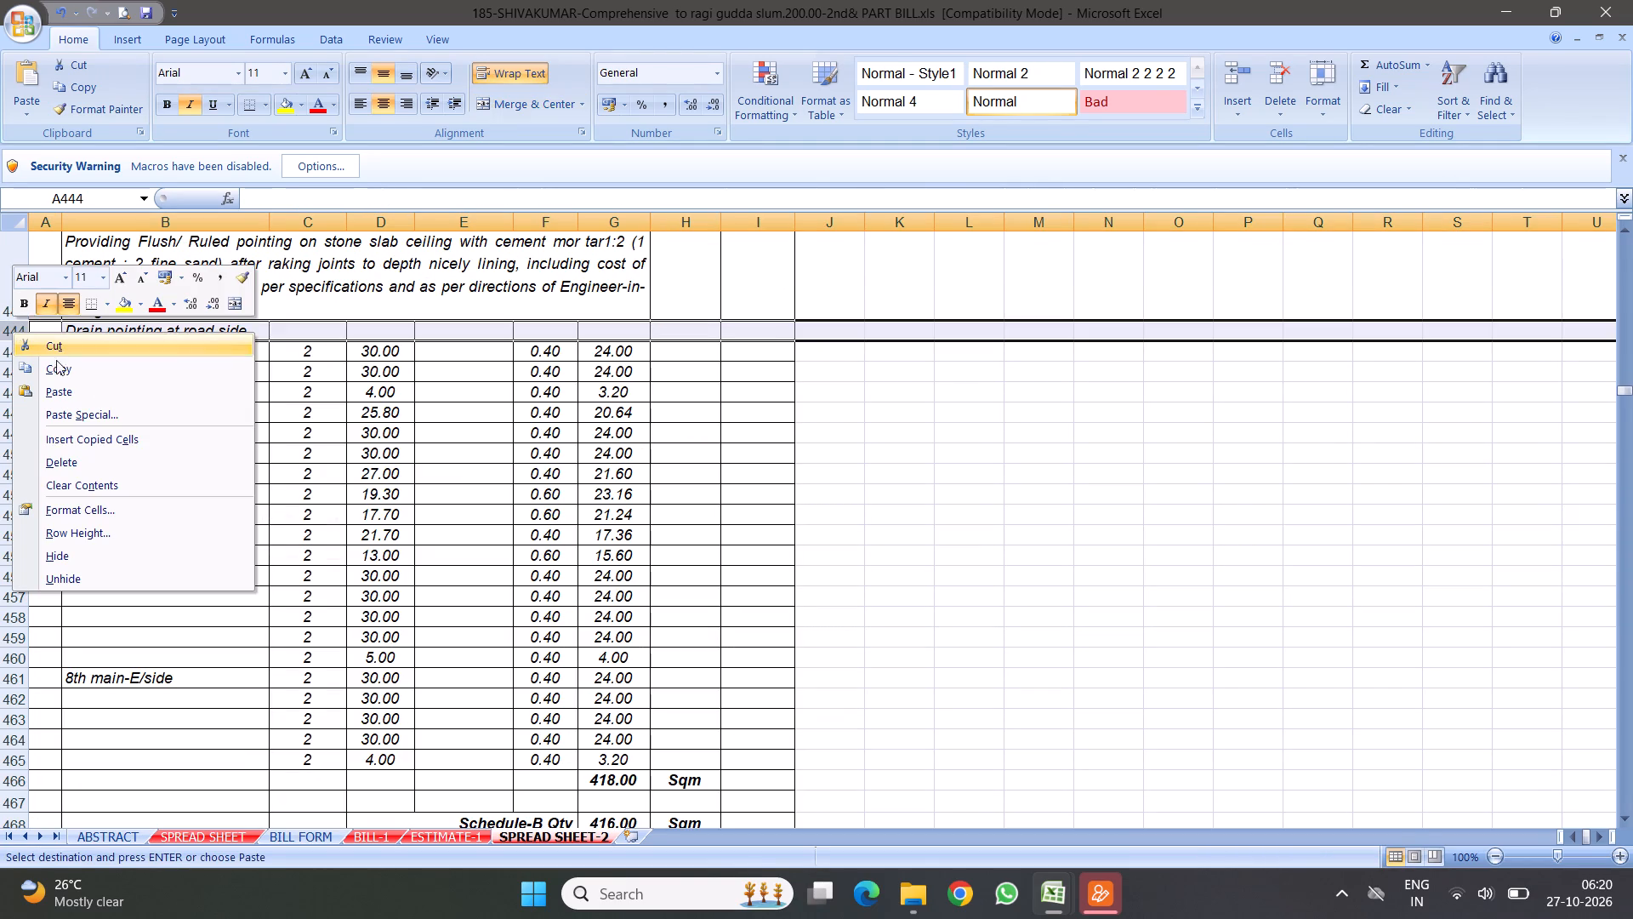
left_click(116, 442)
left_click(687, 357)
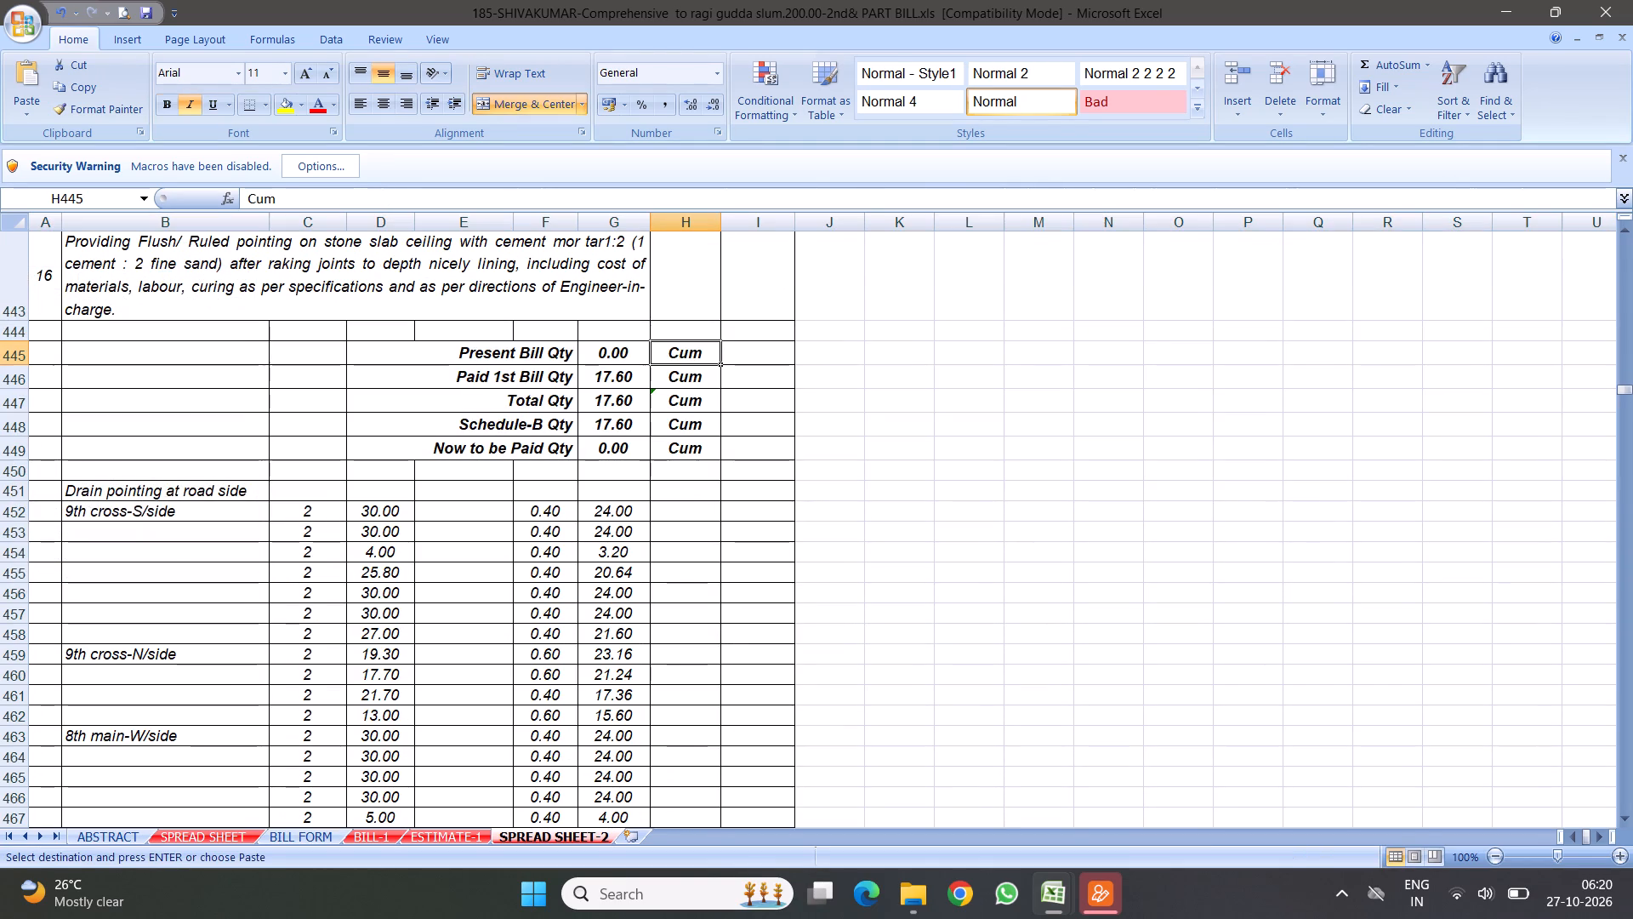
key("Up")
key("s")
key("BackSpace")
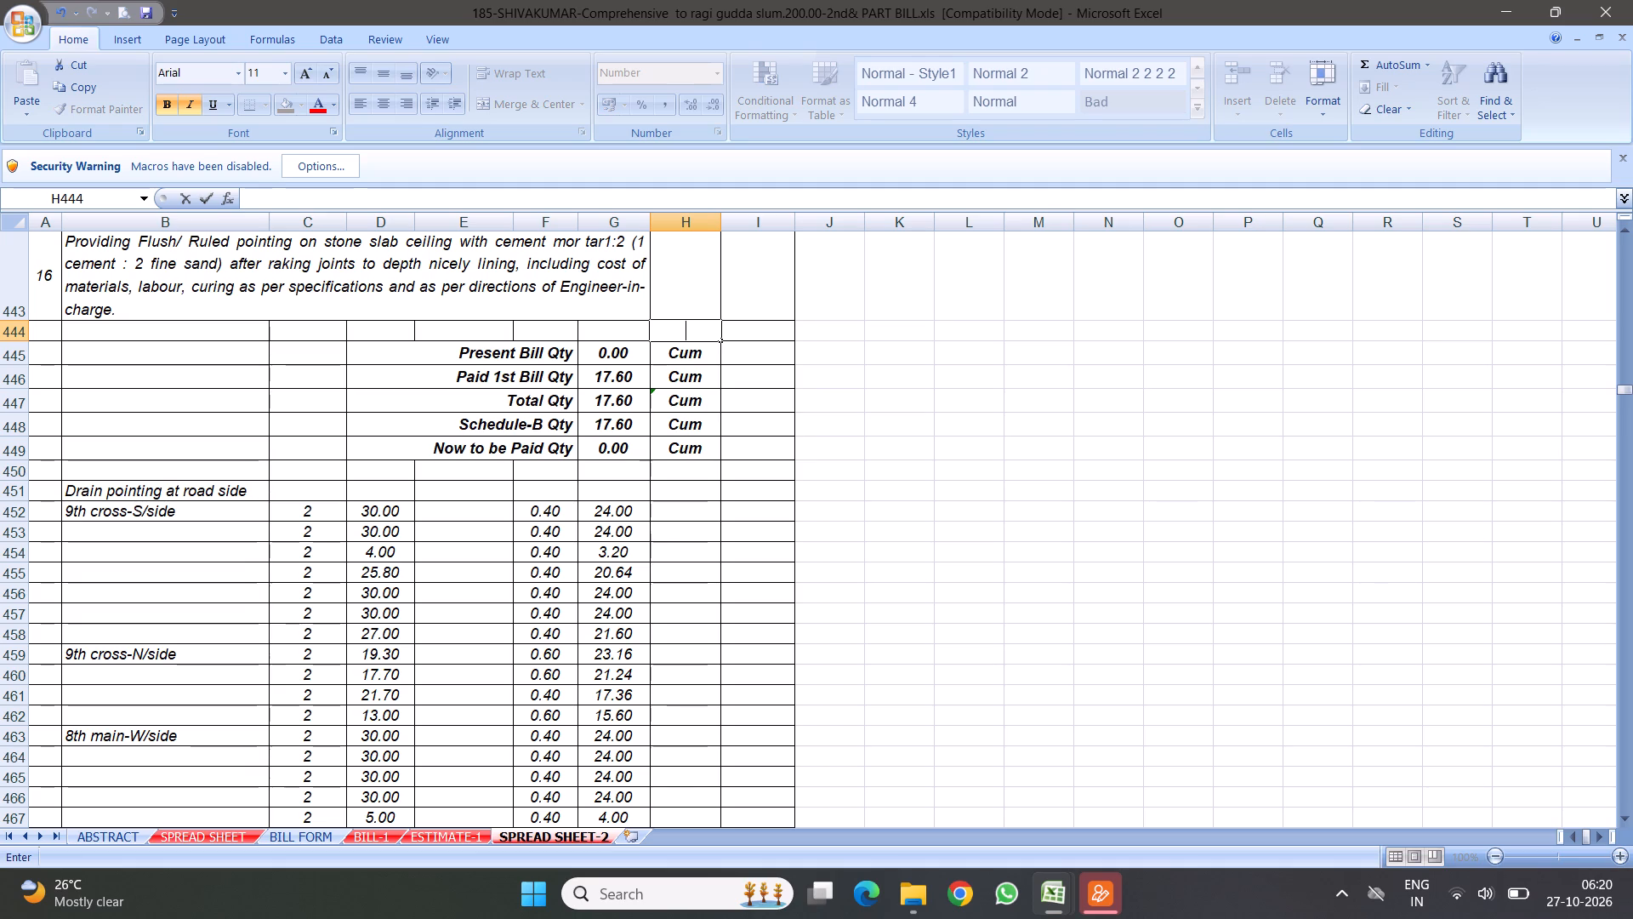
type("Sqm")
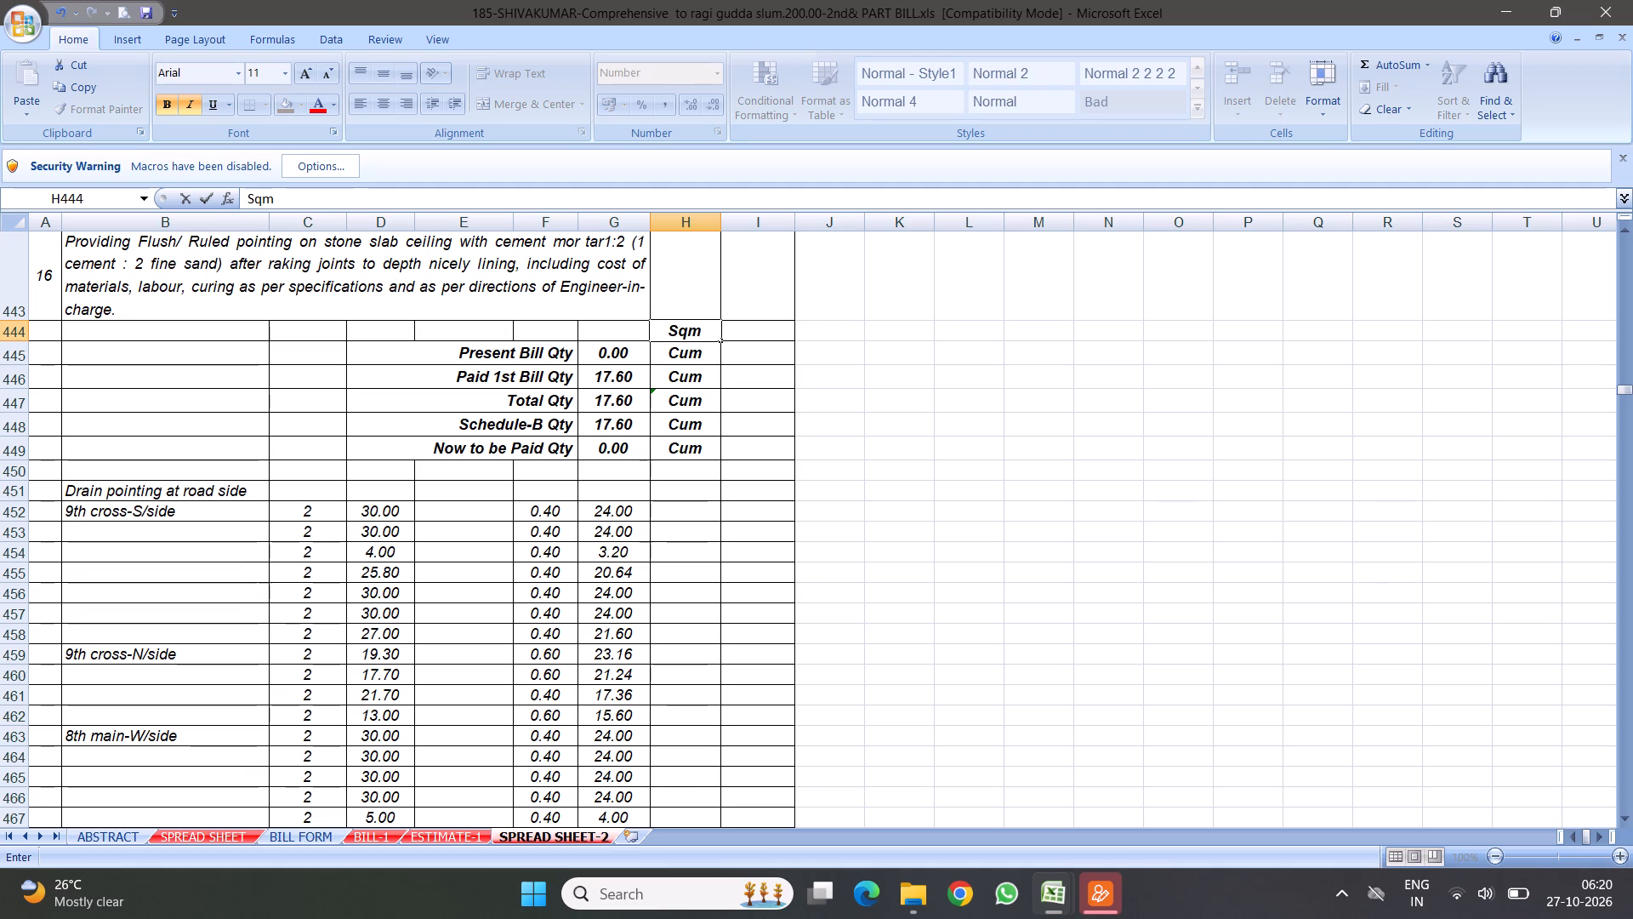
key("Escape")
Change the unit of item 16's bill quantity summary to Sqm.
left_click(673, 356)
type("Sqm")
left_click(743, 564)
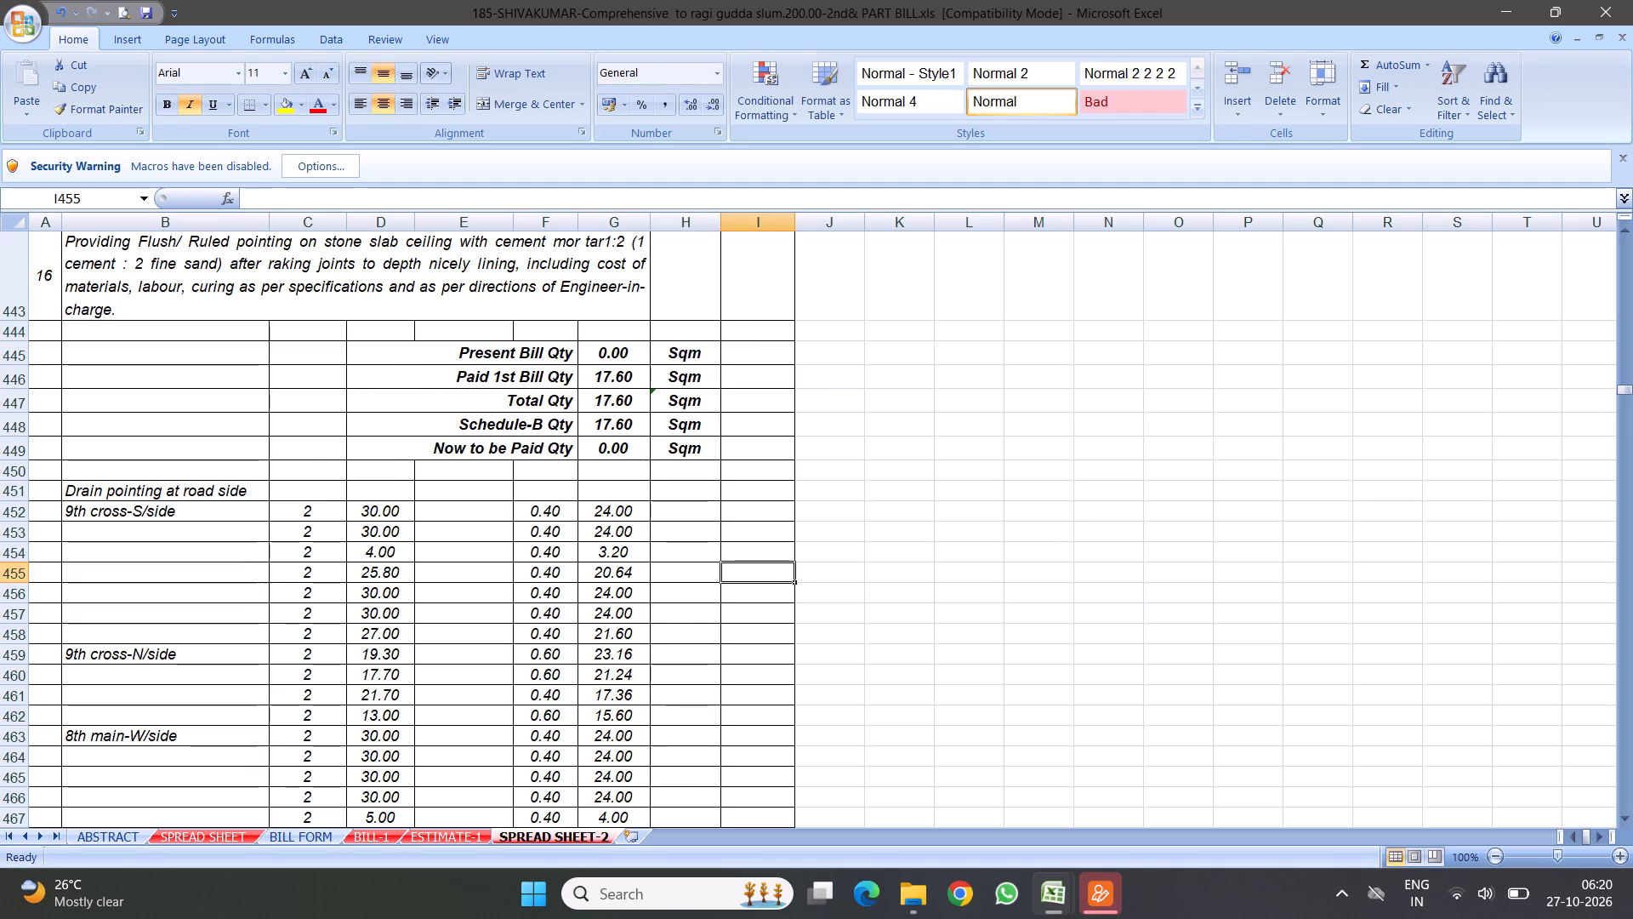
Set item 16's Paid 1st Bill Qty to 416.
scroll(714, 618, "down", 5)
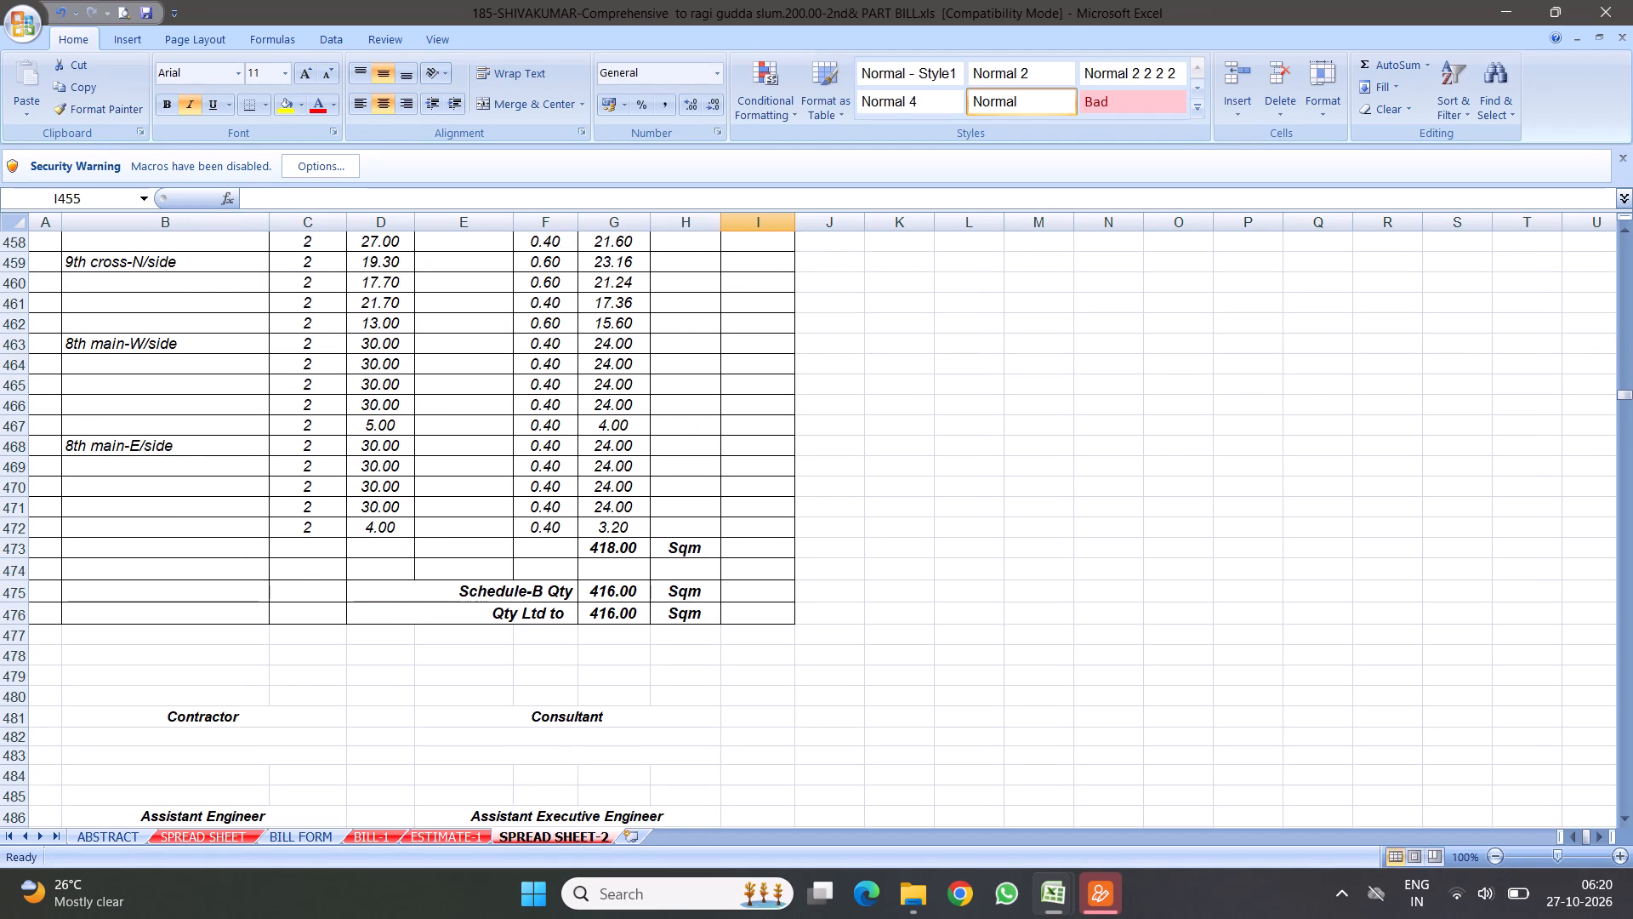
scroll(622, 497, "up", 4)
scroll(679, 340, "up", 2)
left_click(603, 450)
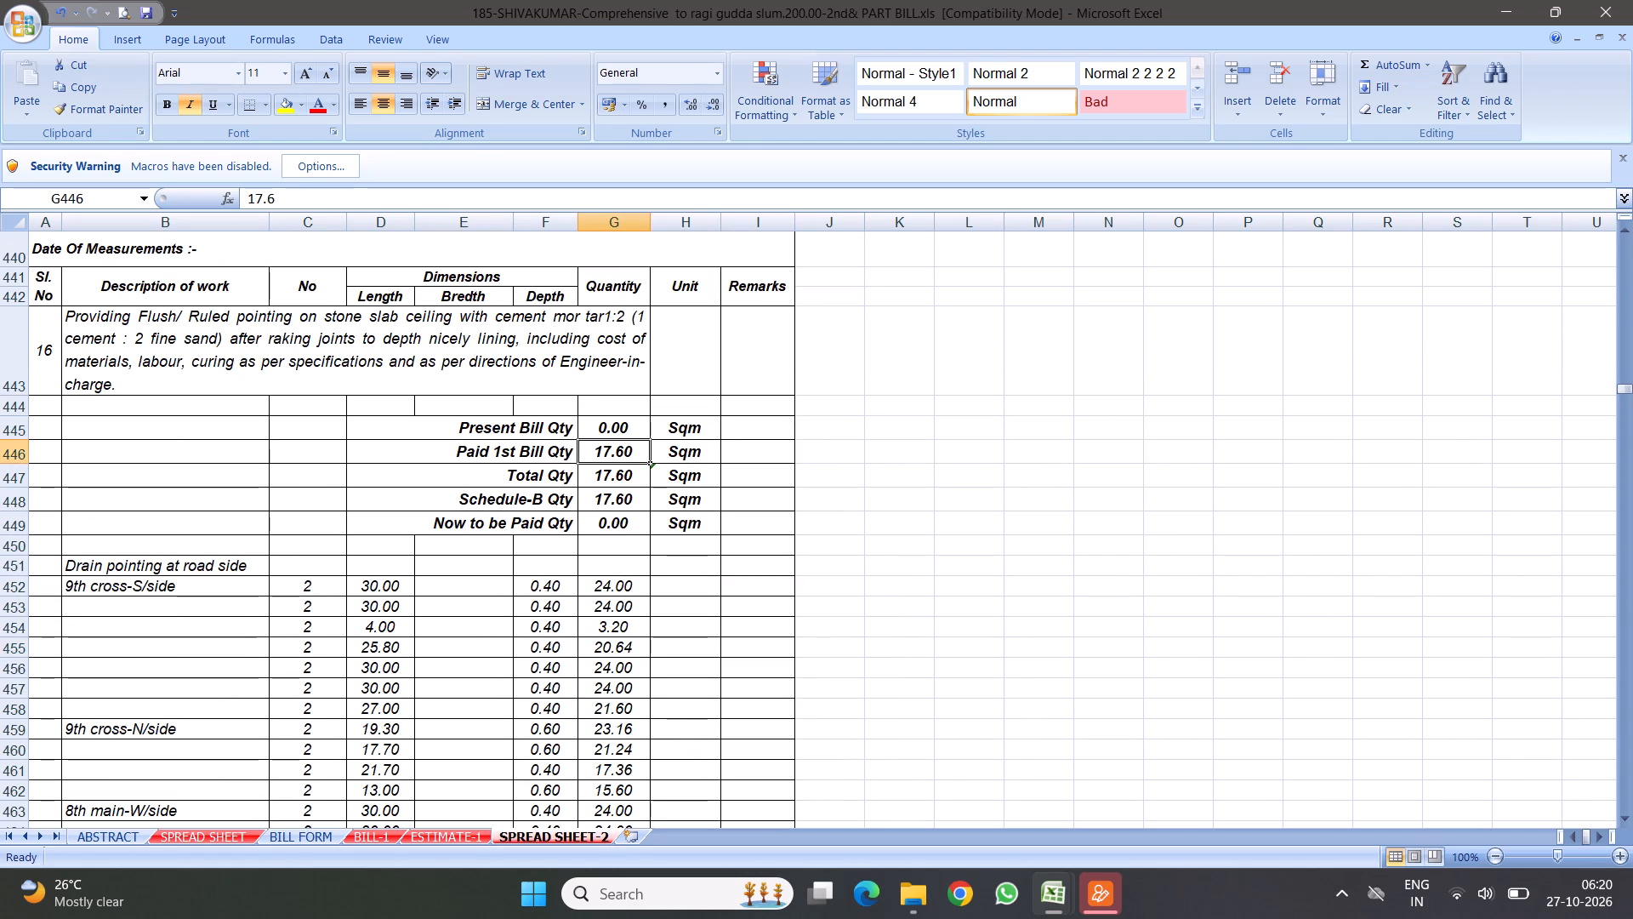
type("416")
left_click(915, 534)
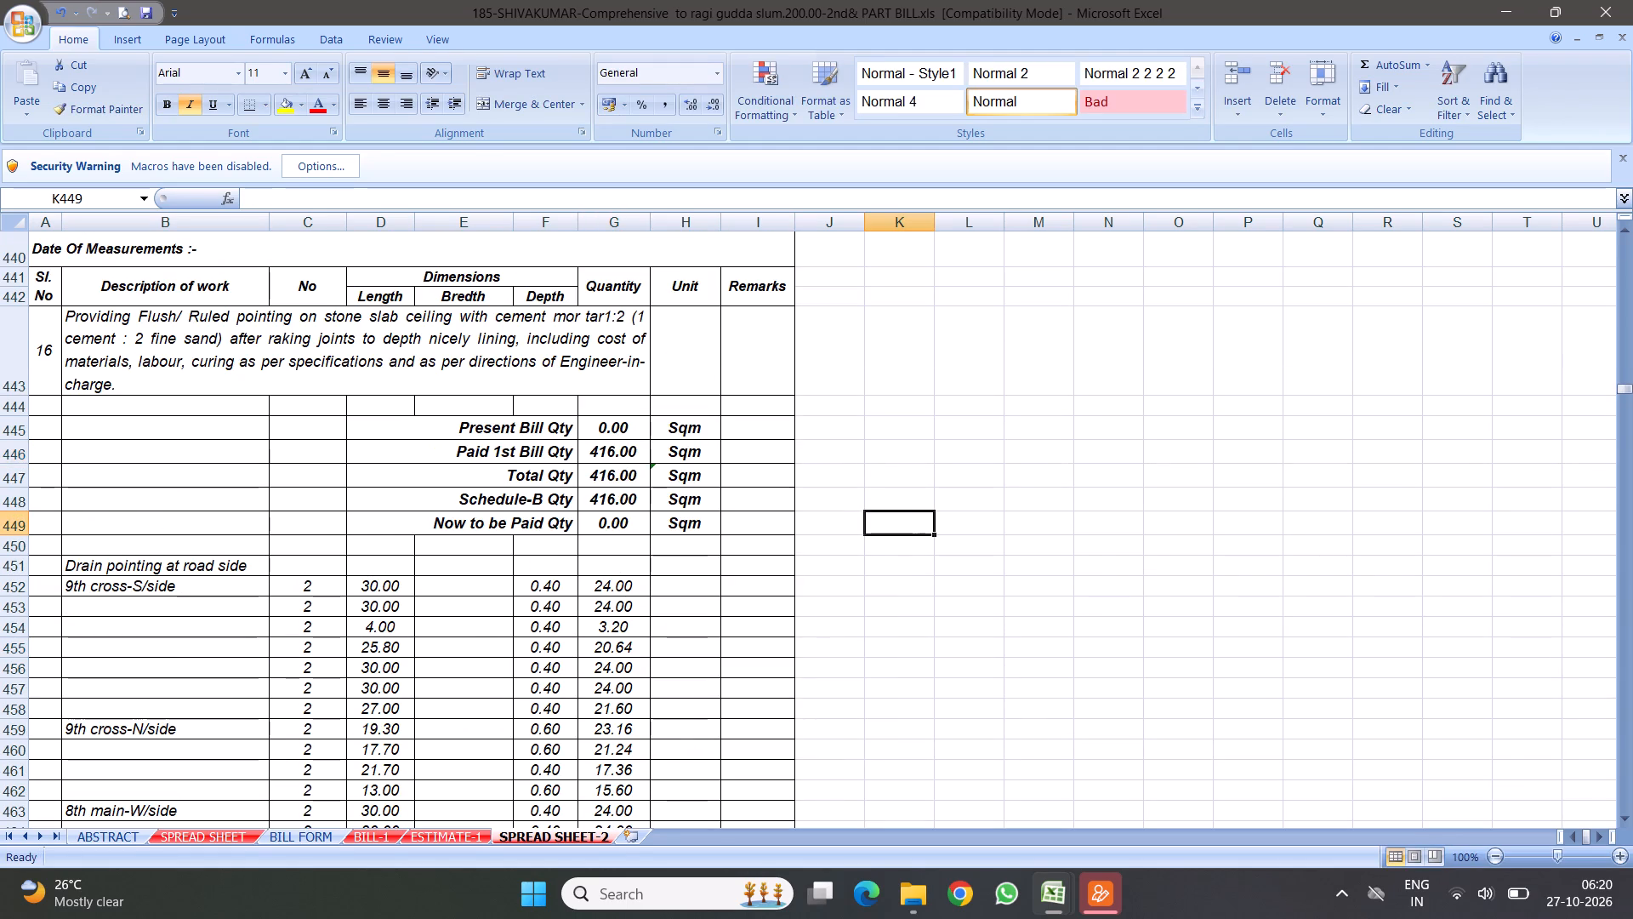
Delete item 16's rows 451 to 488, from Drain pointing at road side through the signature block, and save the workbook.
scroll(526, 551, "down", 3)
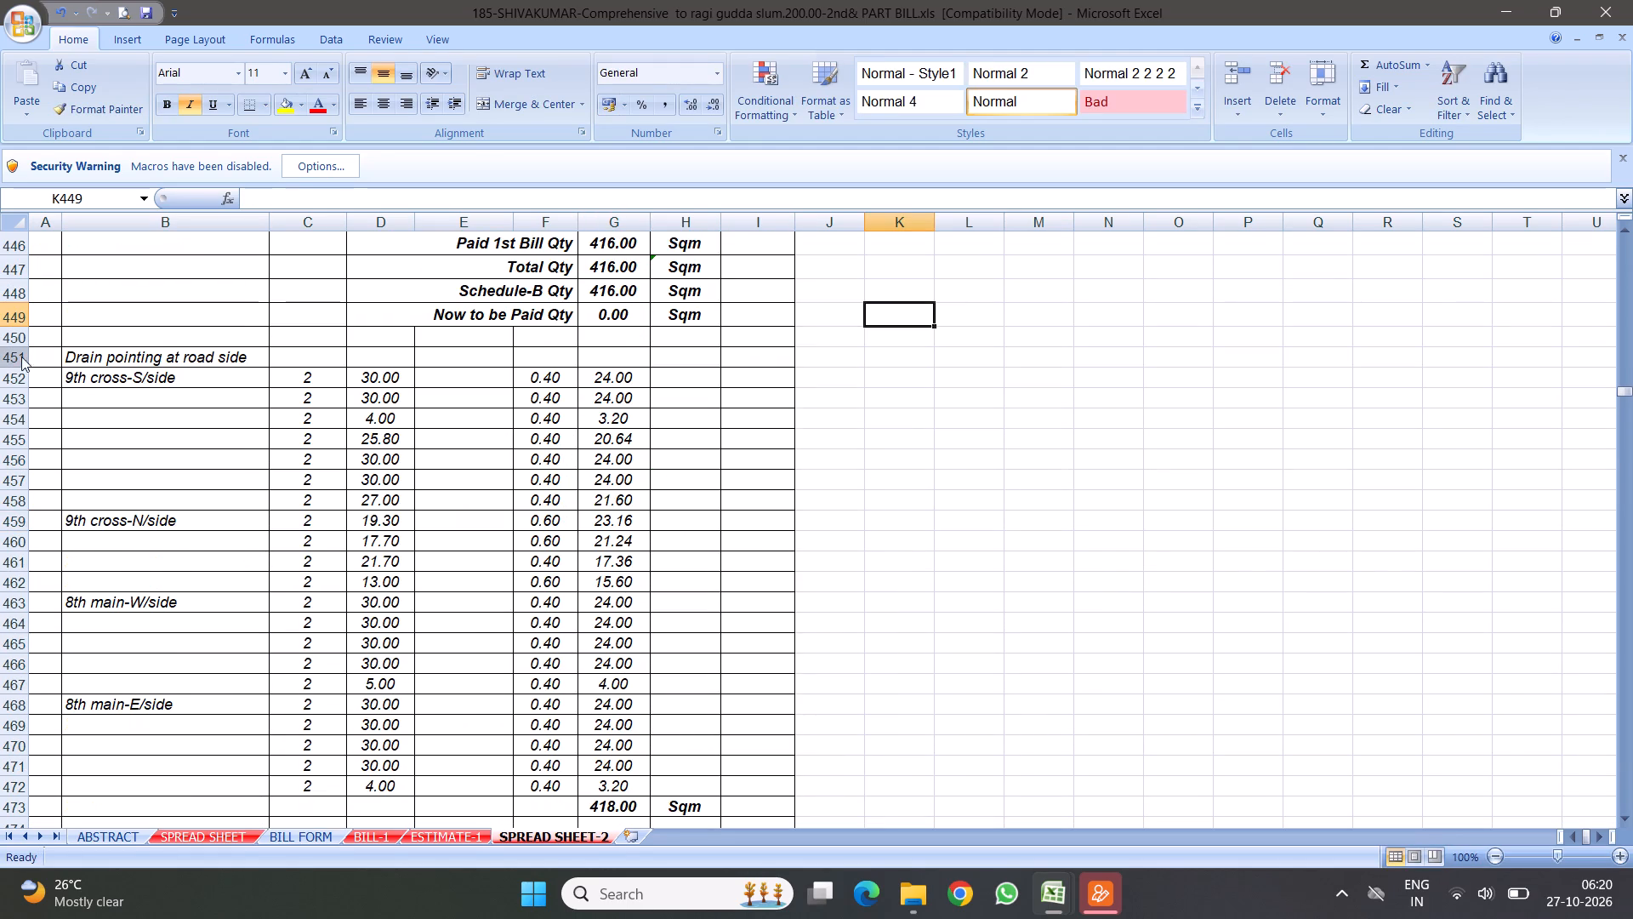
left_click_drag(19, 358, 77, 841)
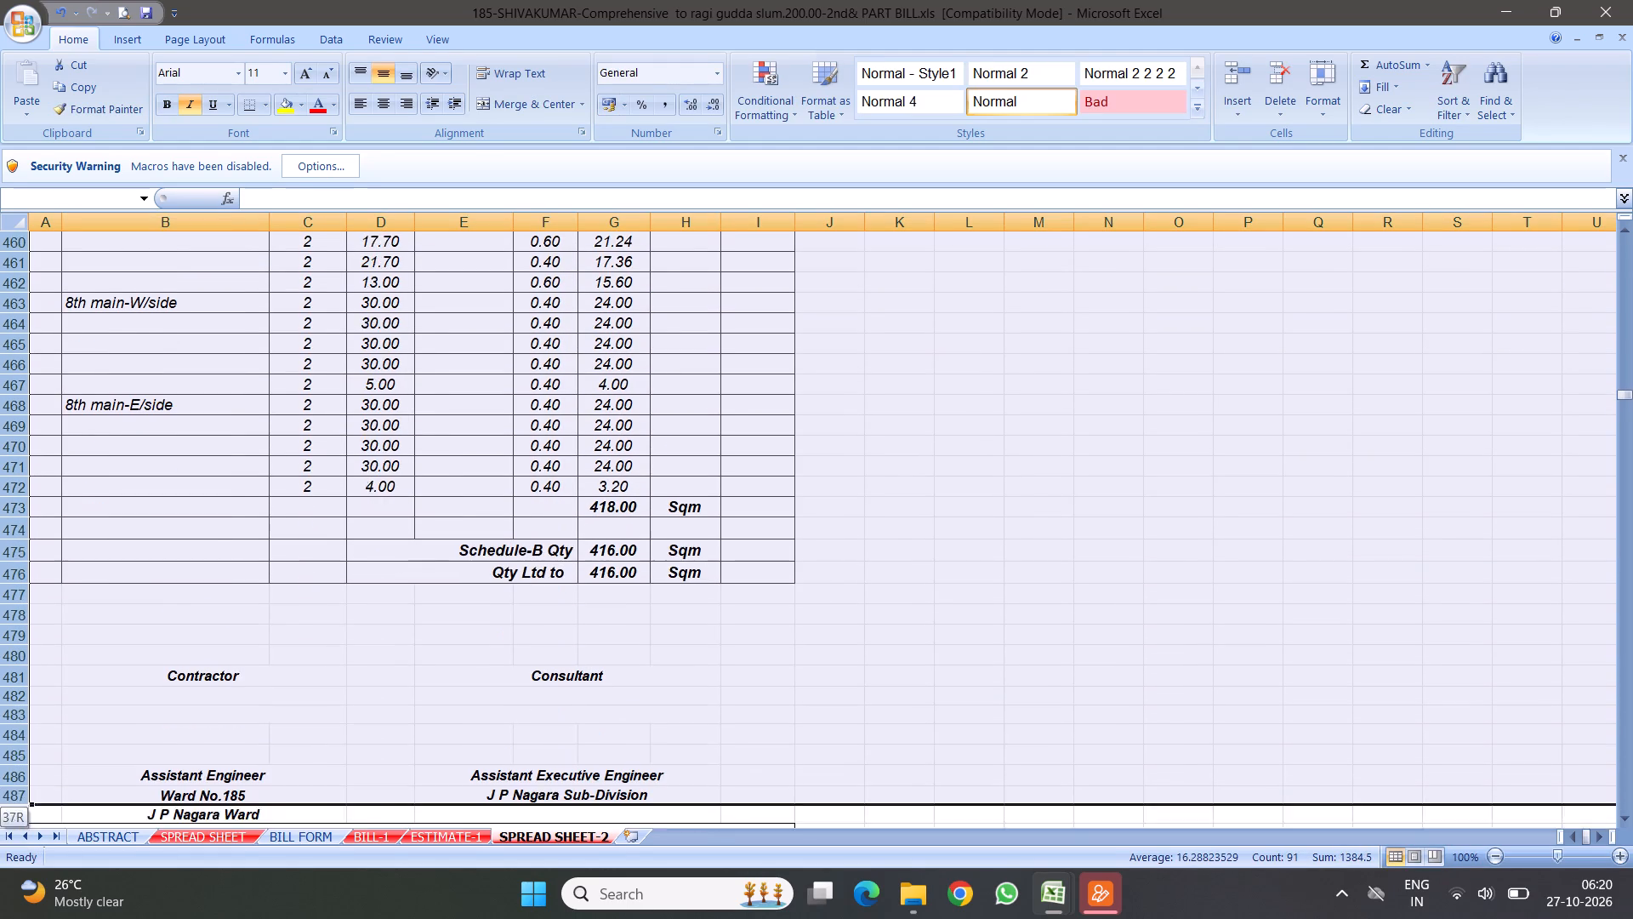
left_click_drag(77, 841, 154, 744)
right_click(191, 452)
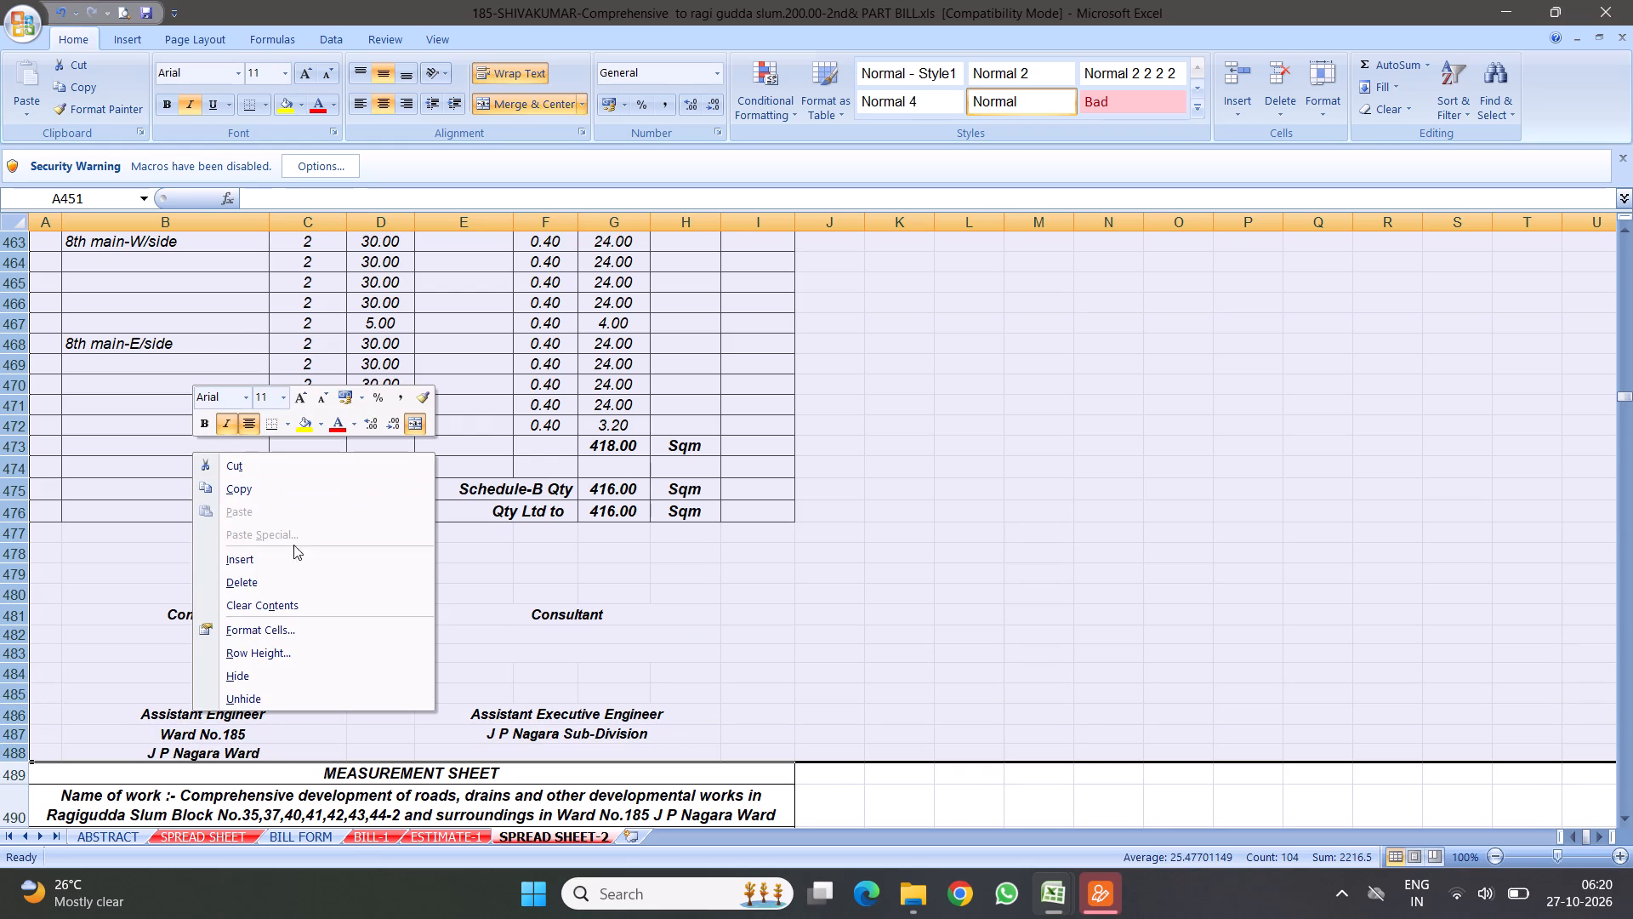
left_click(245, 580)
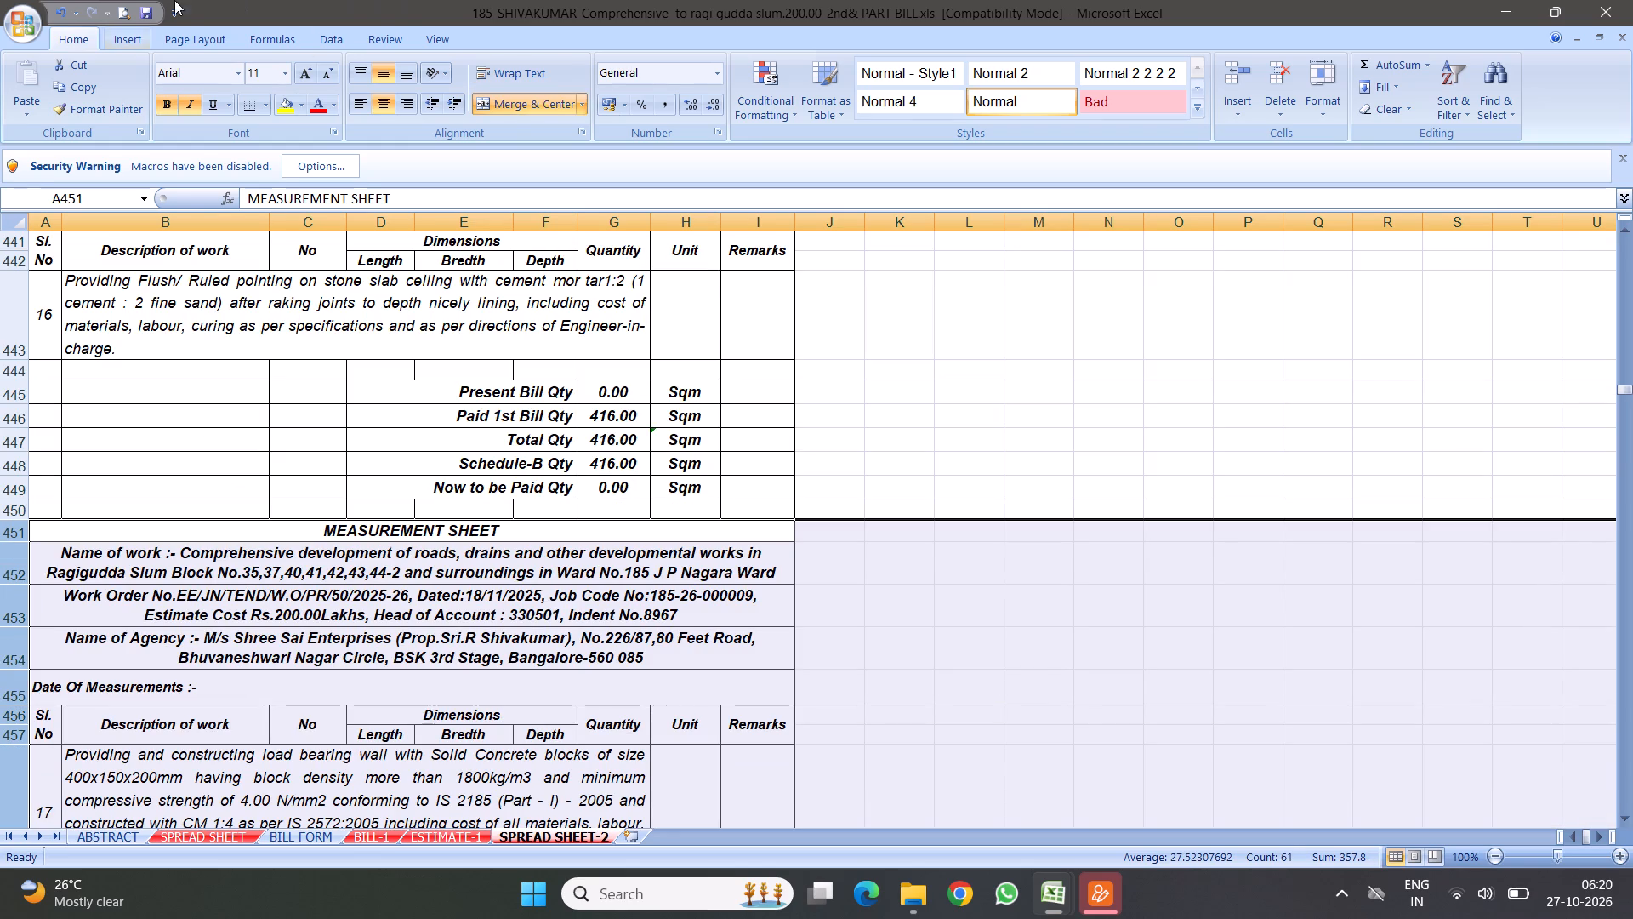
left_click(144, 11)
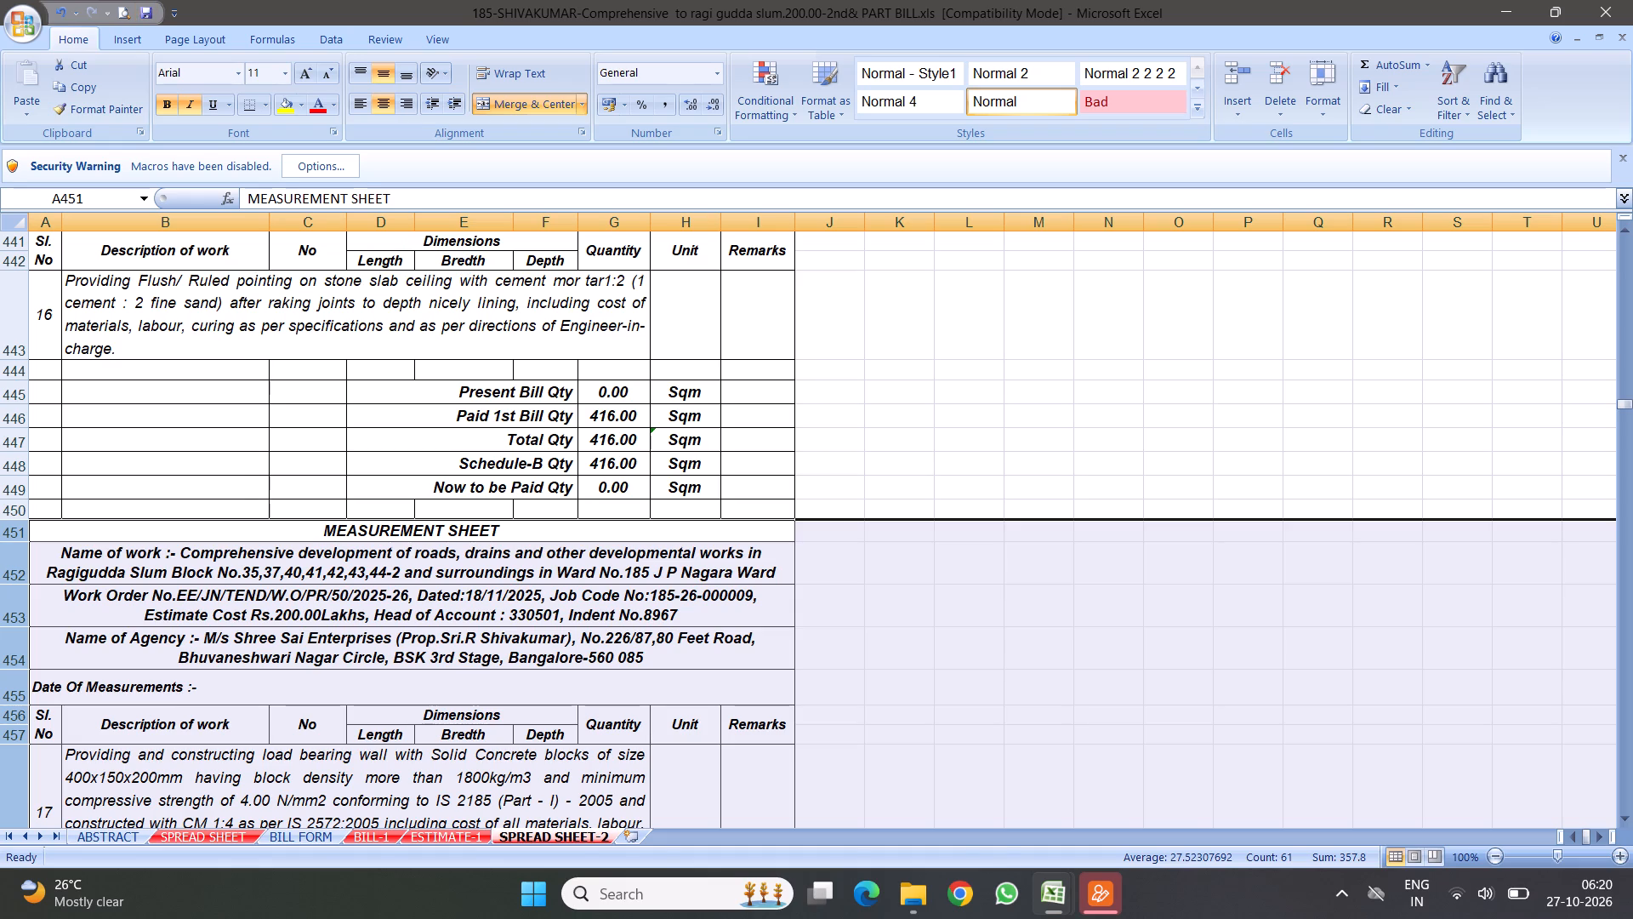
Copy item 16's quantity summary rows 444 to 450 and insert them above Shoulder drains in item 17.
scroll(430, 576, "down", 3)
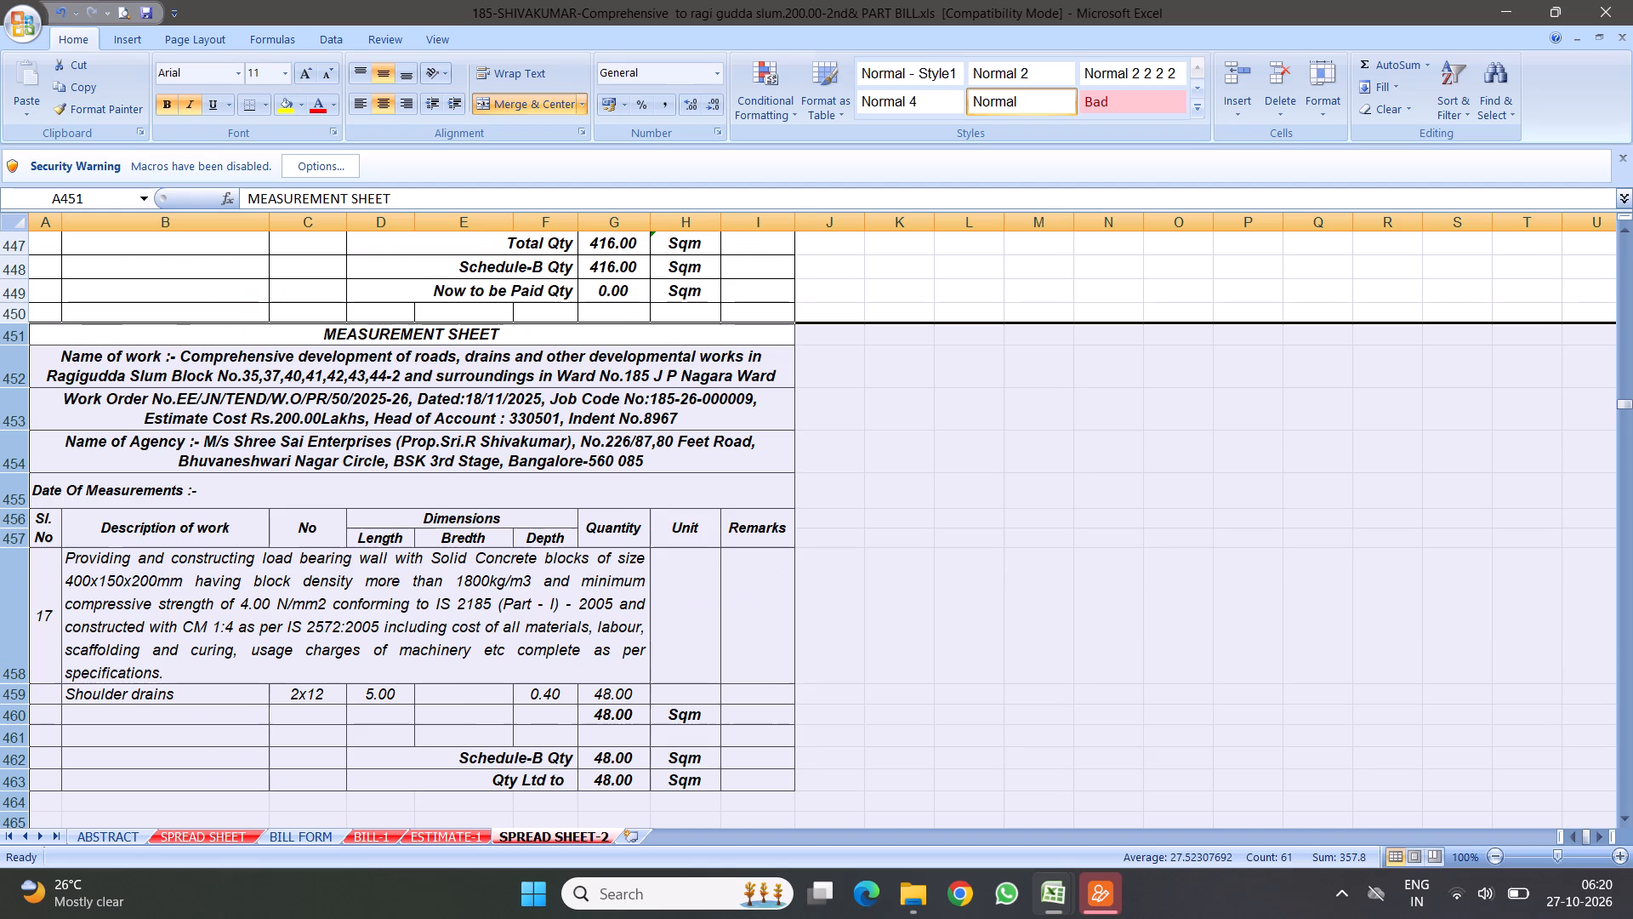
scroll(487, 663, "up", 3)
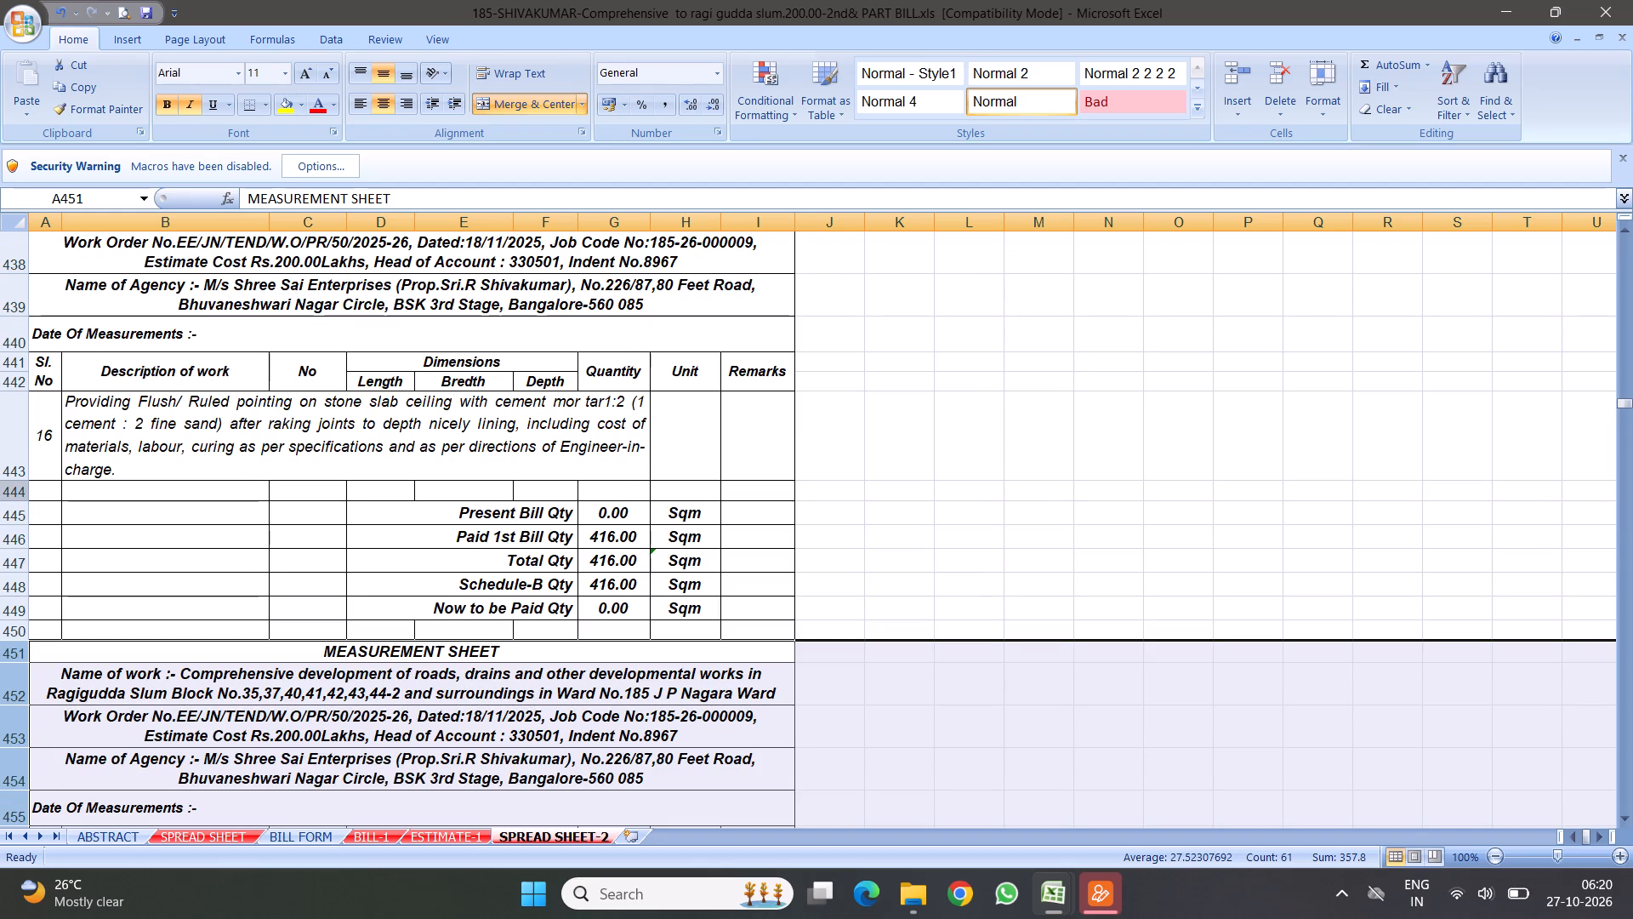
left_click_drag(21, 495, 39, 626)
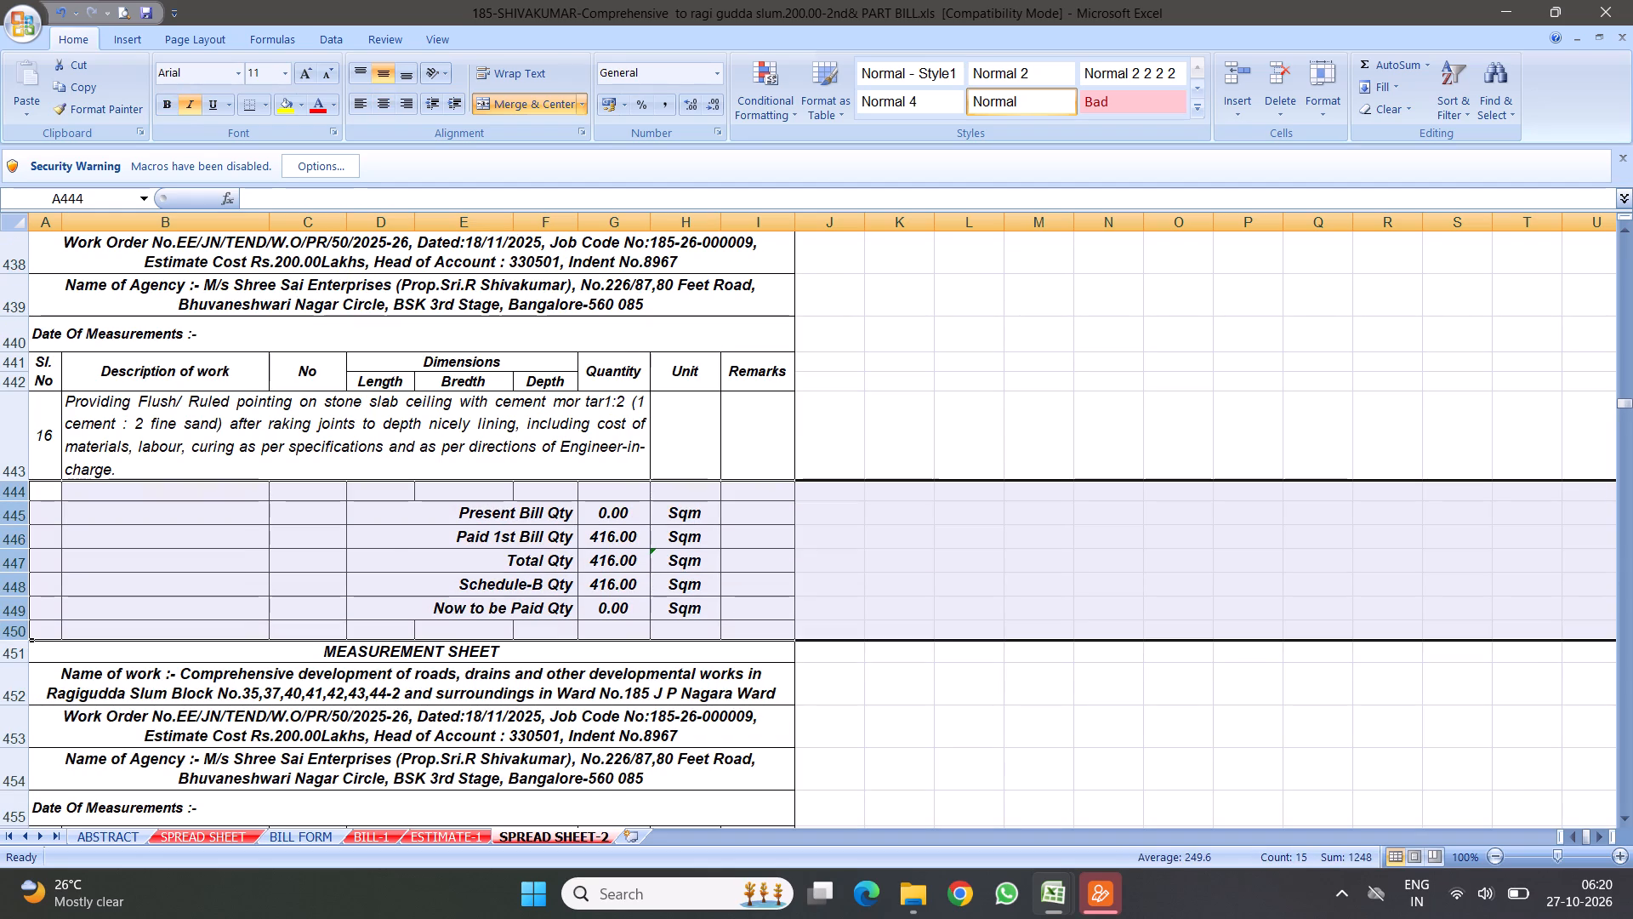
right_click(155, 564)
left_click(201, 599)
scroll(507, 533, "down", 5)
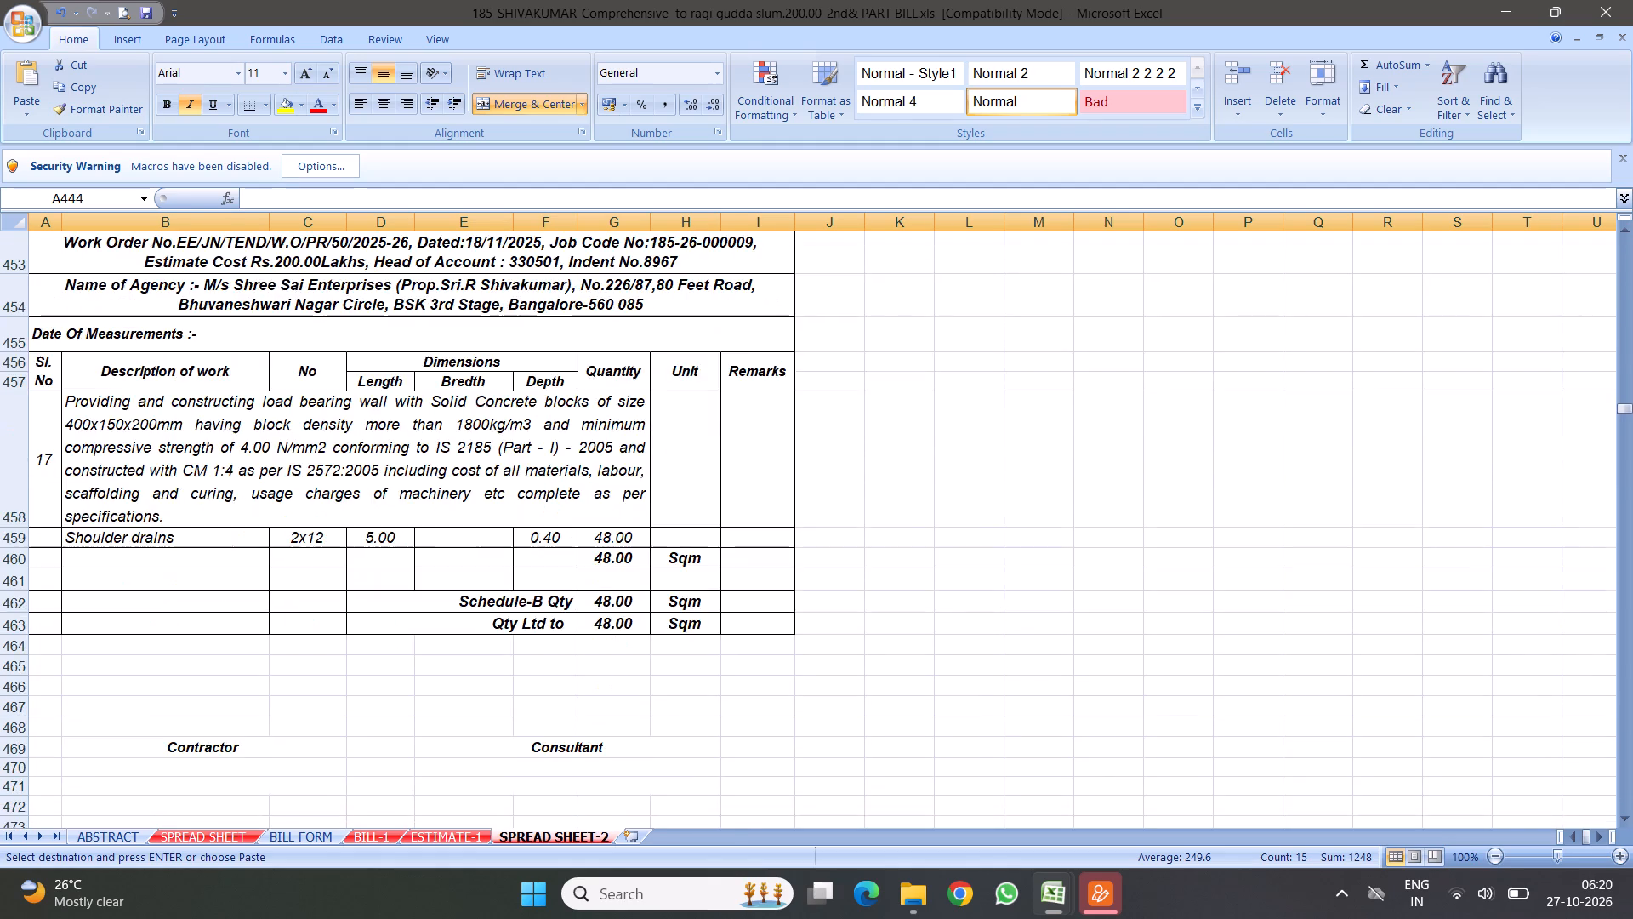
scroll(447, 467, "down", 1)
scroll(347, 498, "down", 2)
scroll(254, 373, "up", 2)
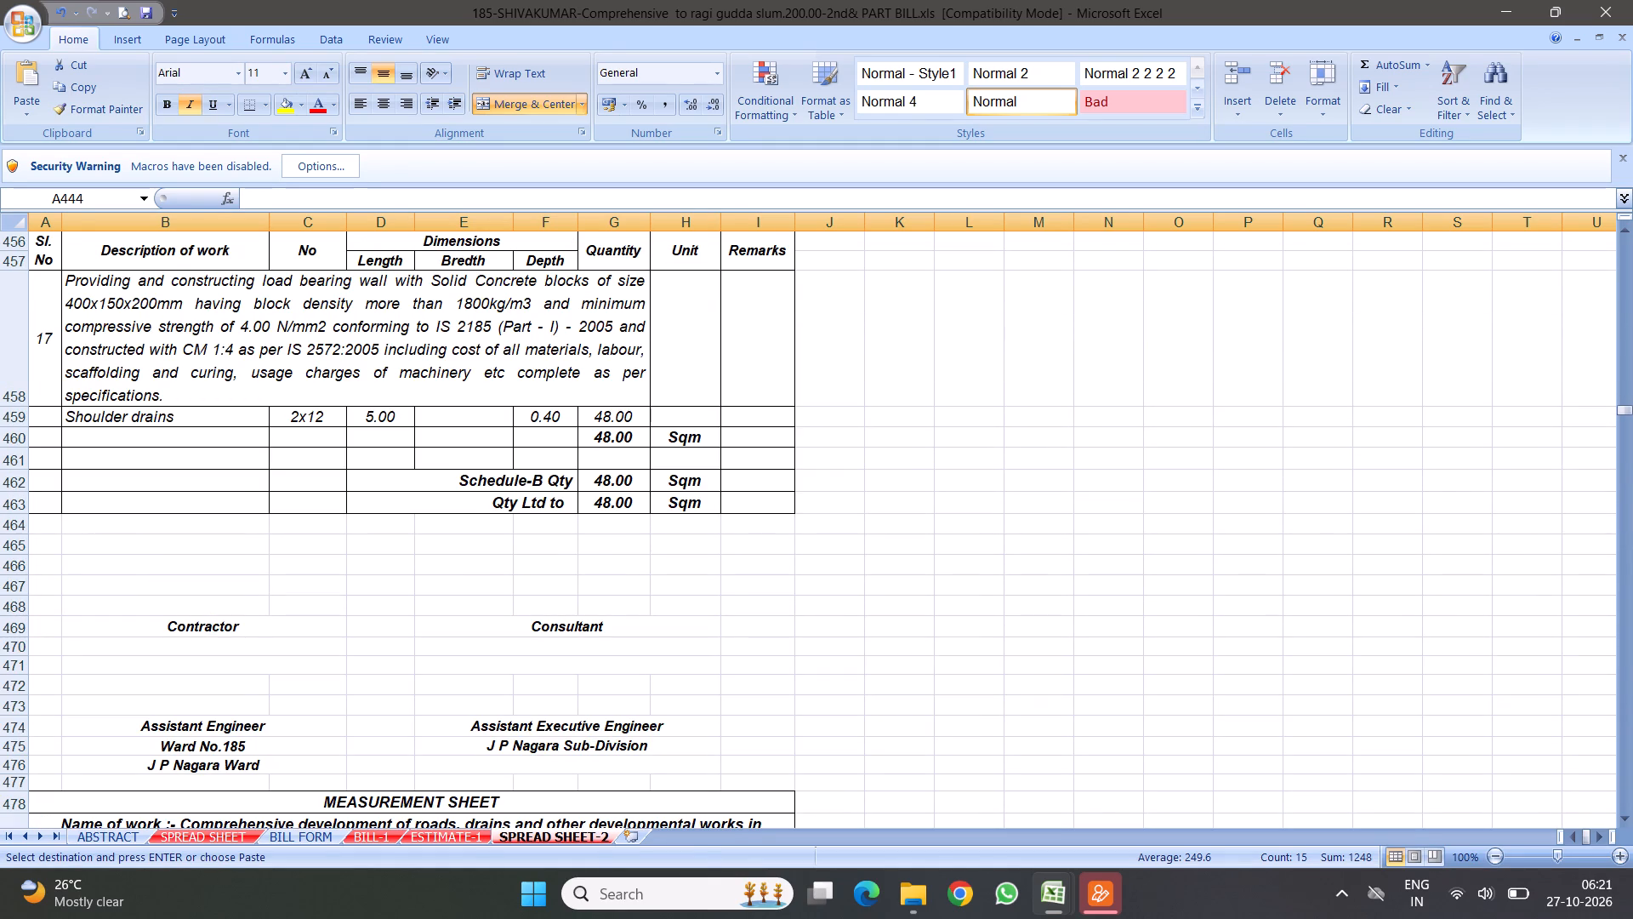
left_click(17, 420)
right_click(17, 420)
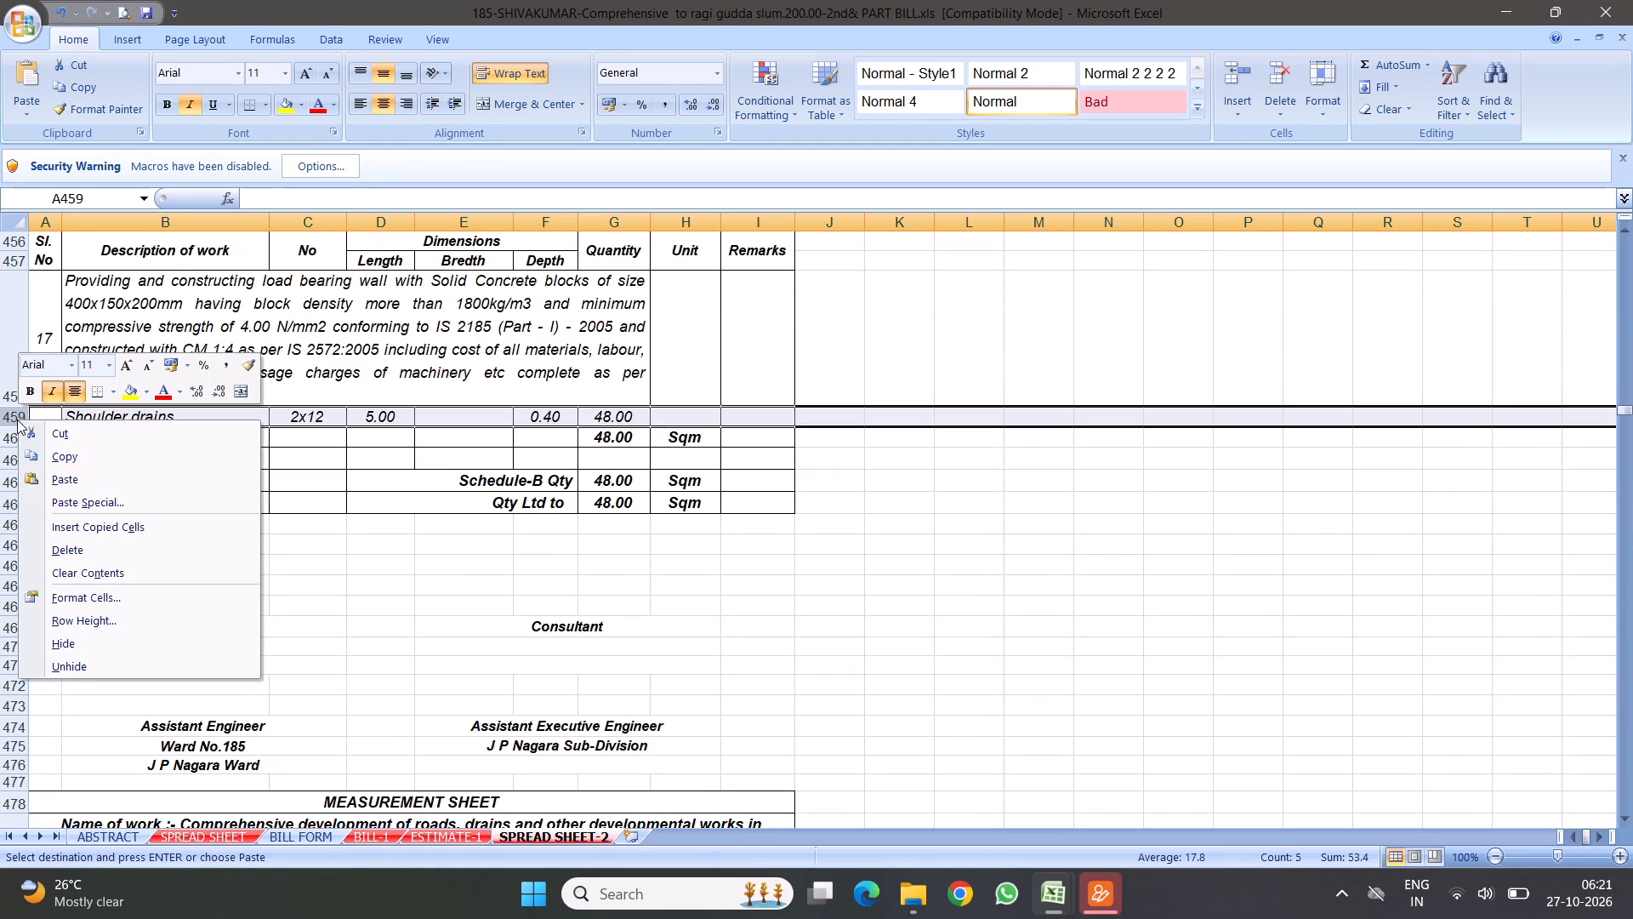
left_click(118, 528)
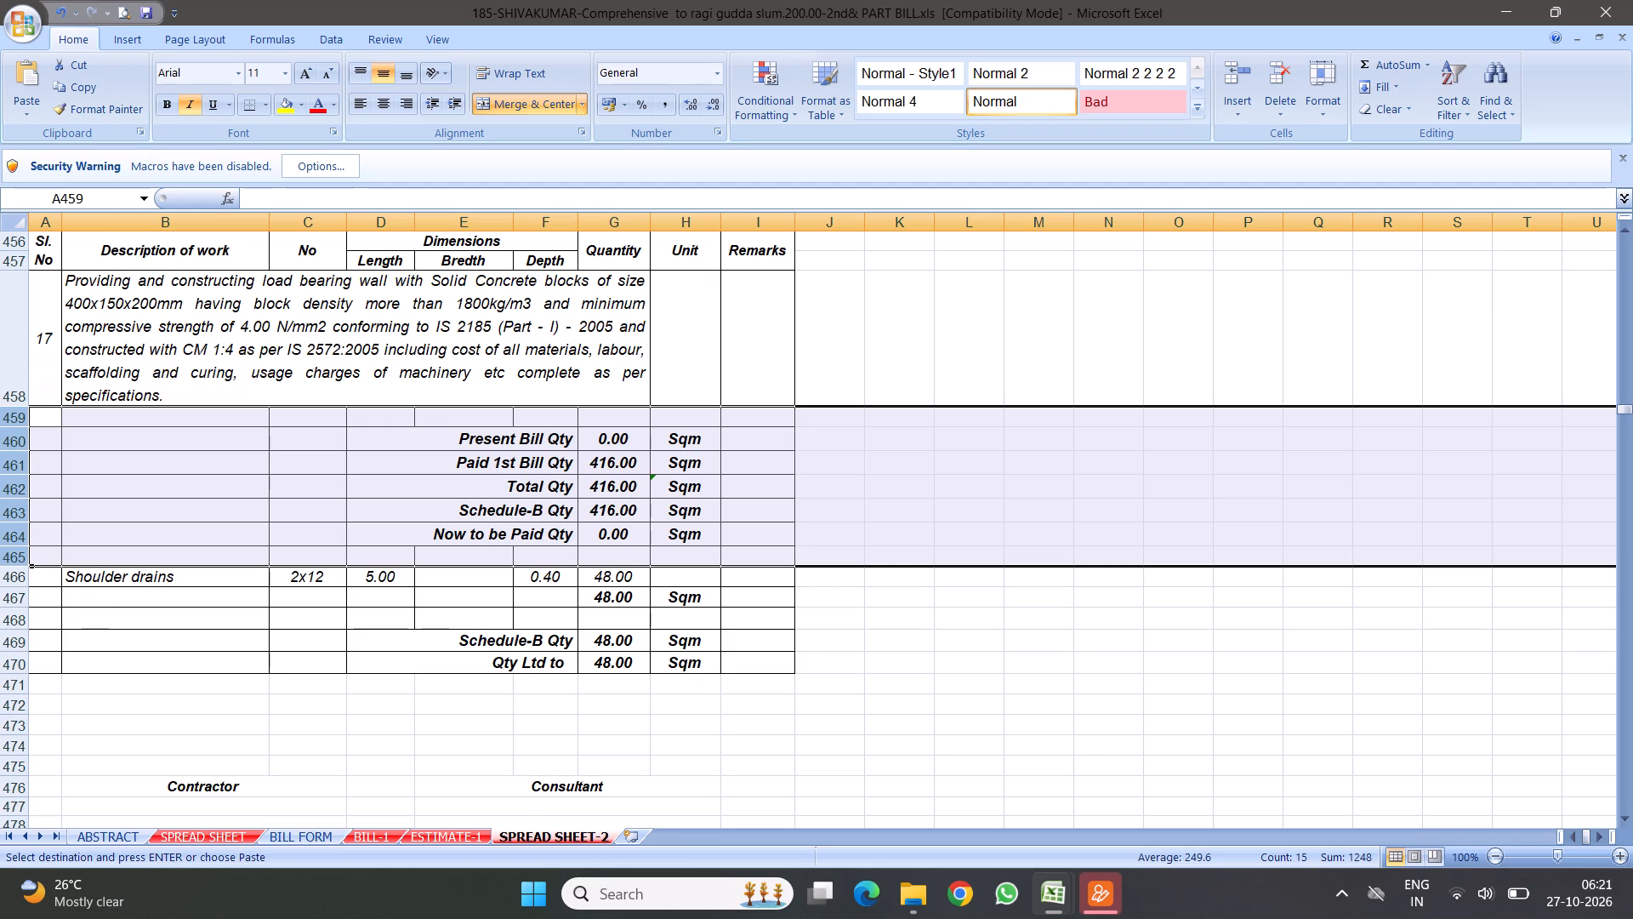
Set item 17's Paid 1st Bill Qty to 48.
left_click(611, 474)
type("48")
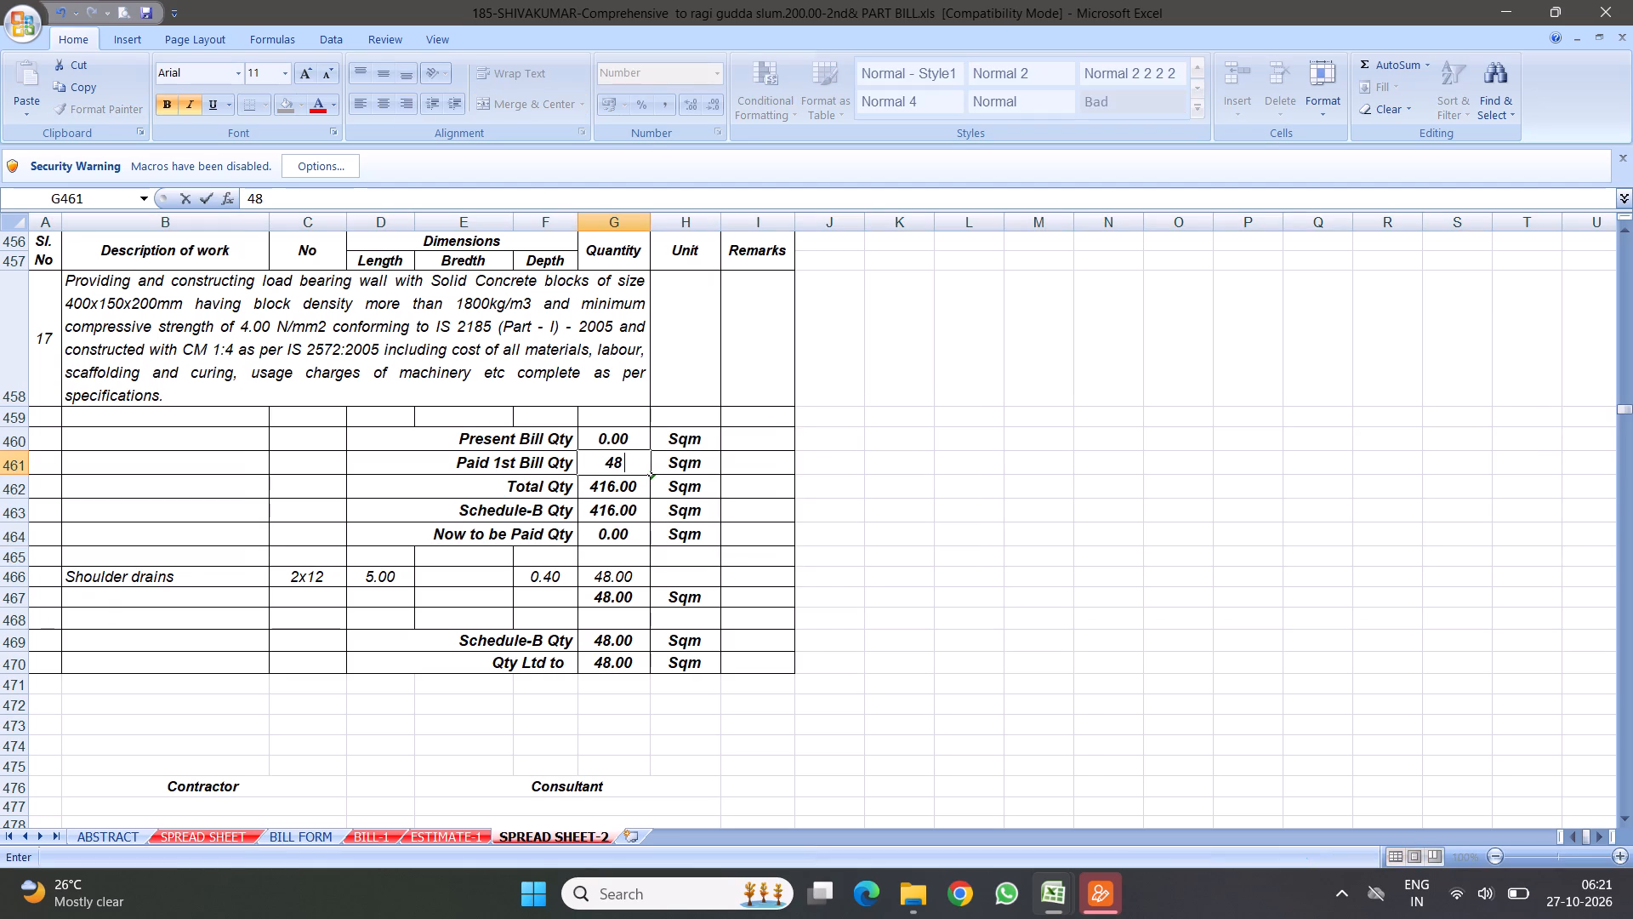
key("Return")
Delete item 17's rows 466 to 484, from Shoulder drains through the signature block.
scroll(578, 483, "down", 2)
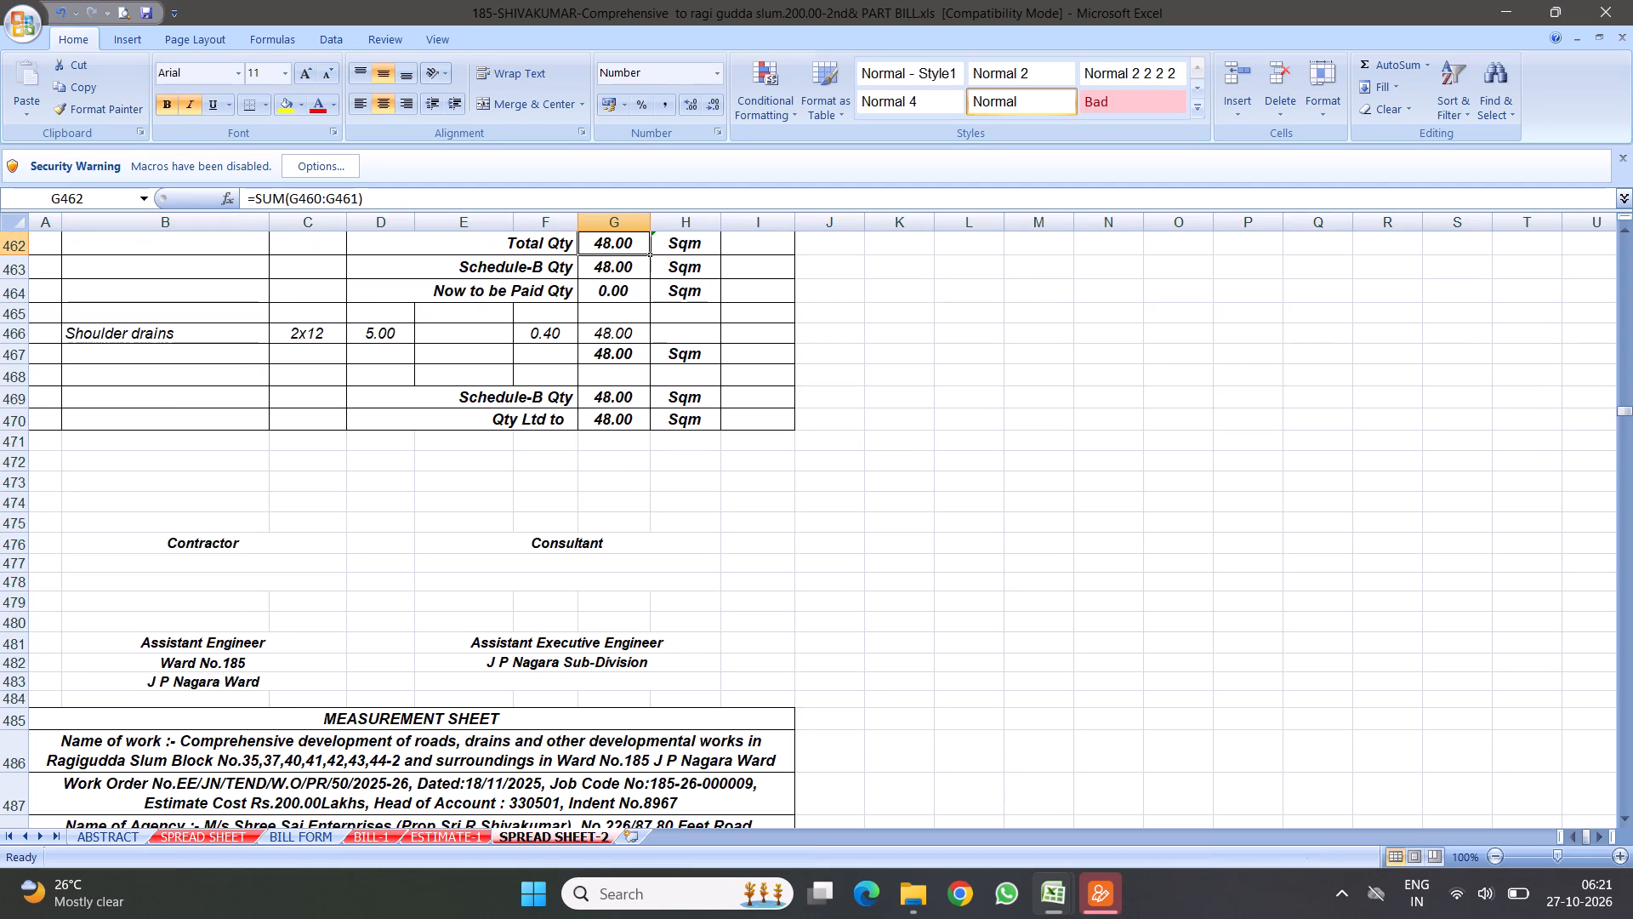
left_click_drag(22, 335, 52, 625)
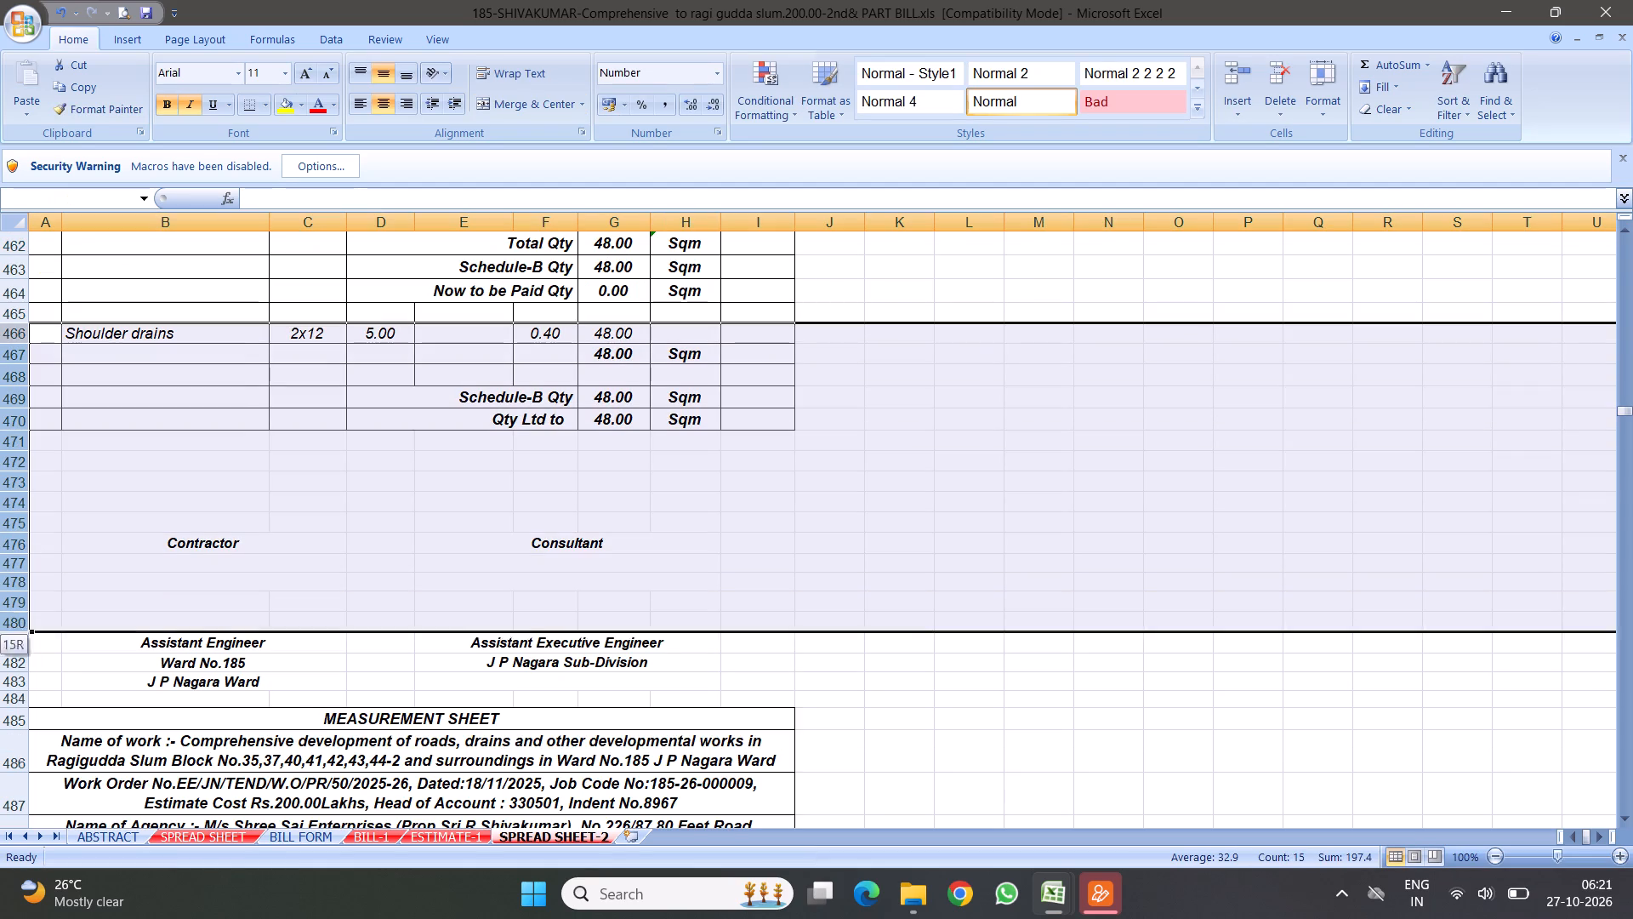
left_click_drag(52, 625, 61, 696)
right_click(201, 592)
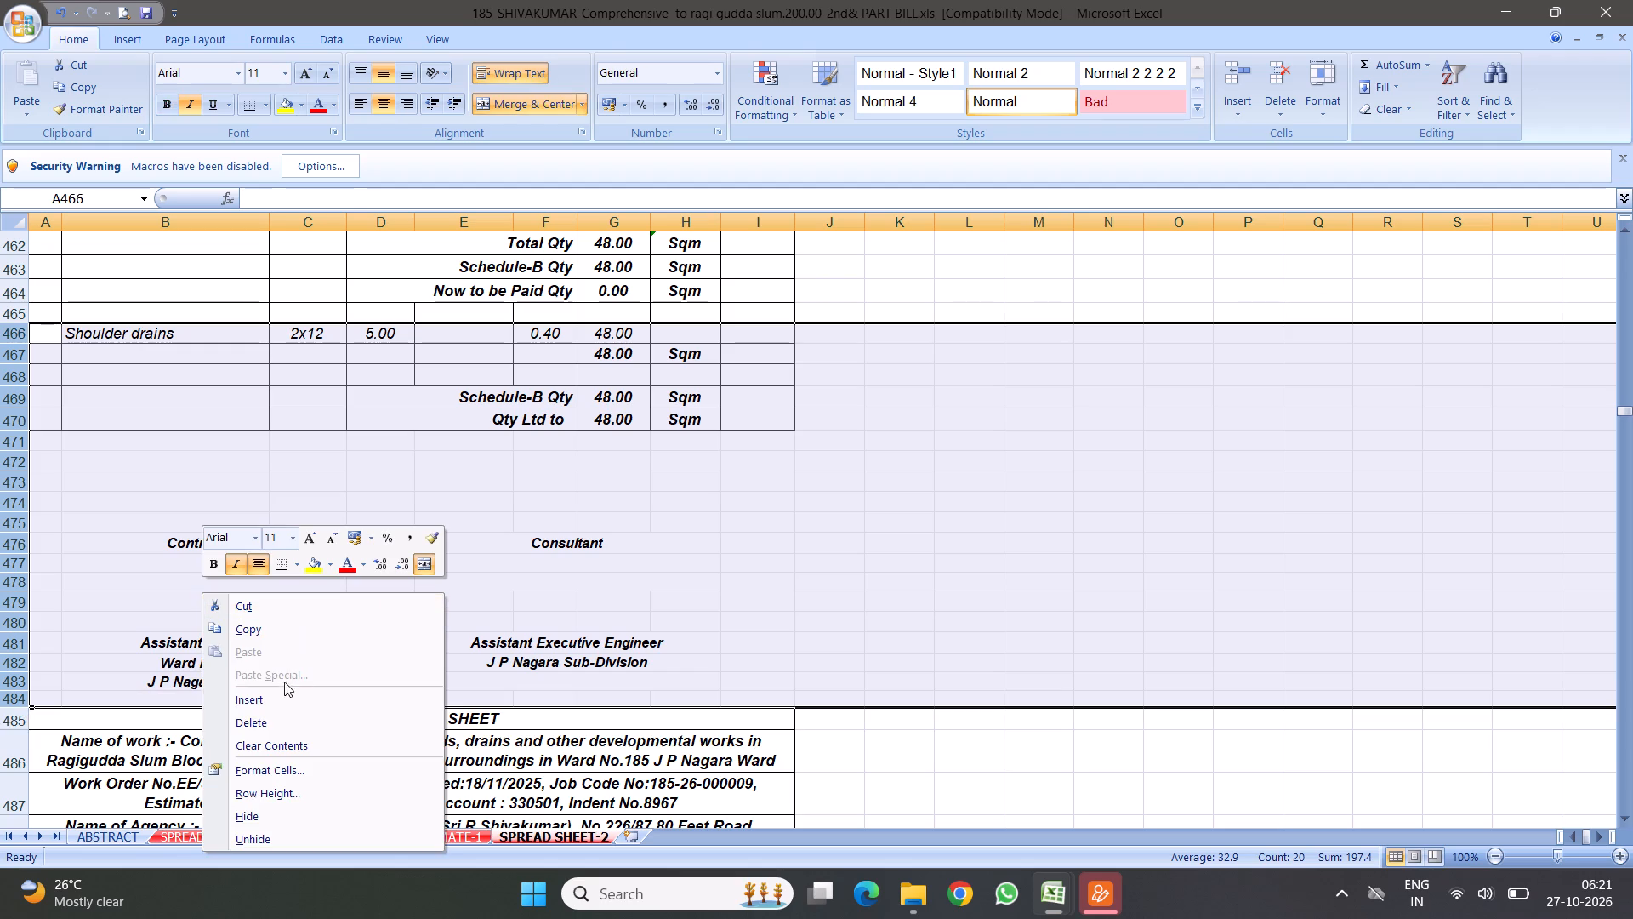
left_click(253, 716)
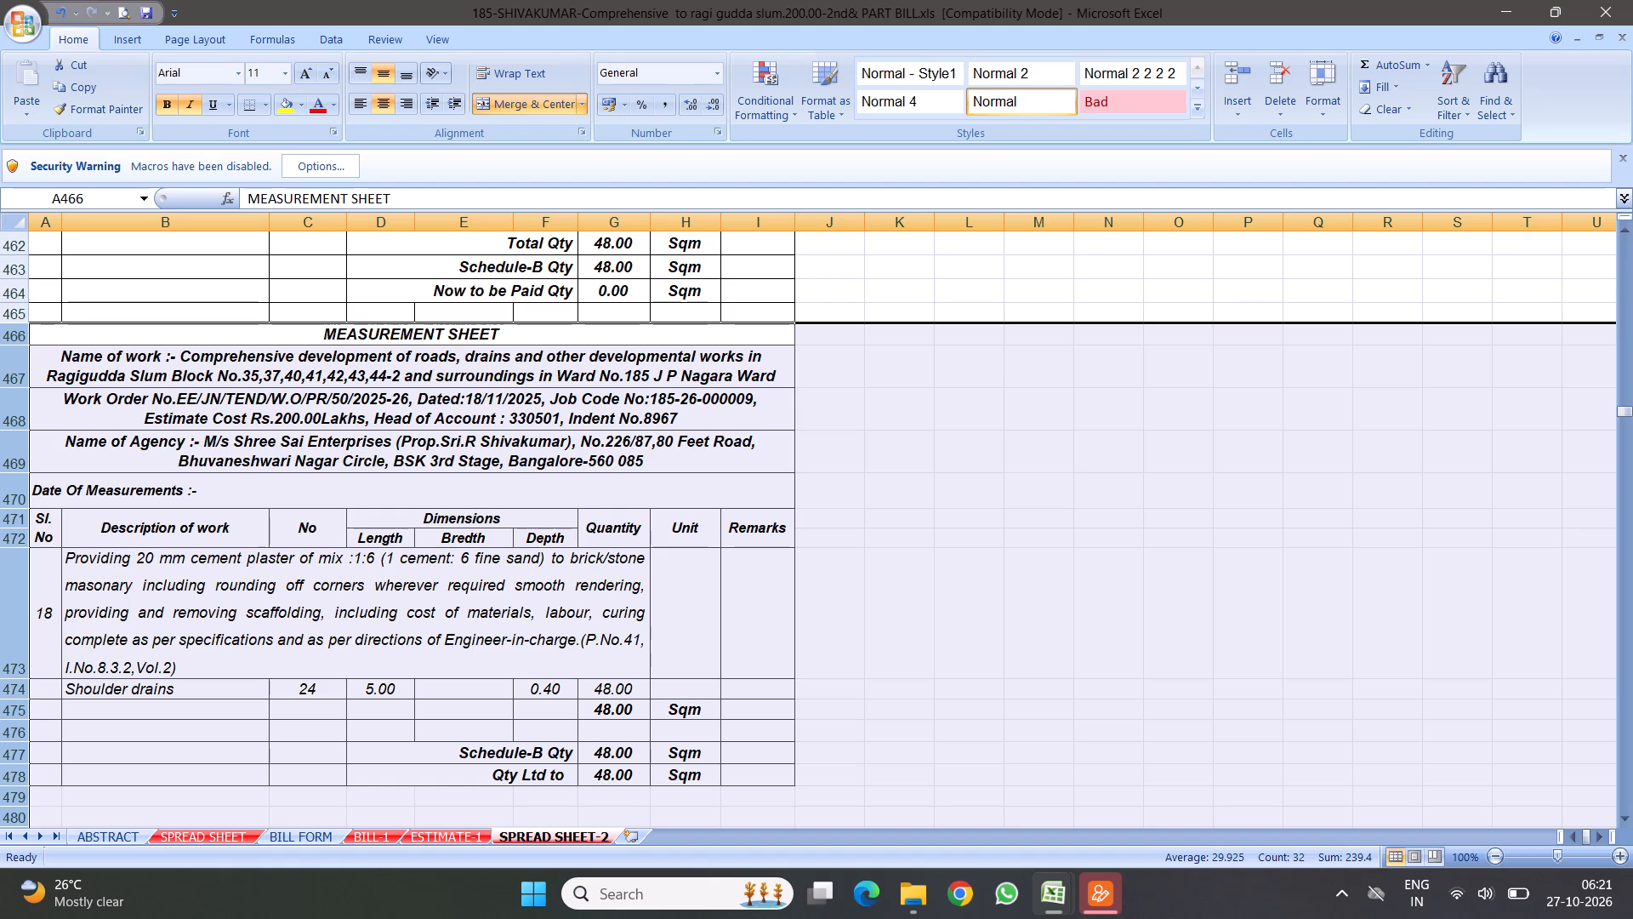
left_click(423, 454)
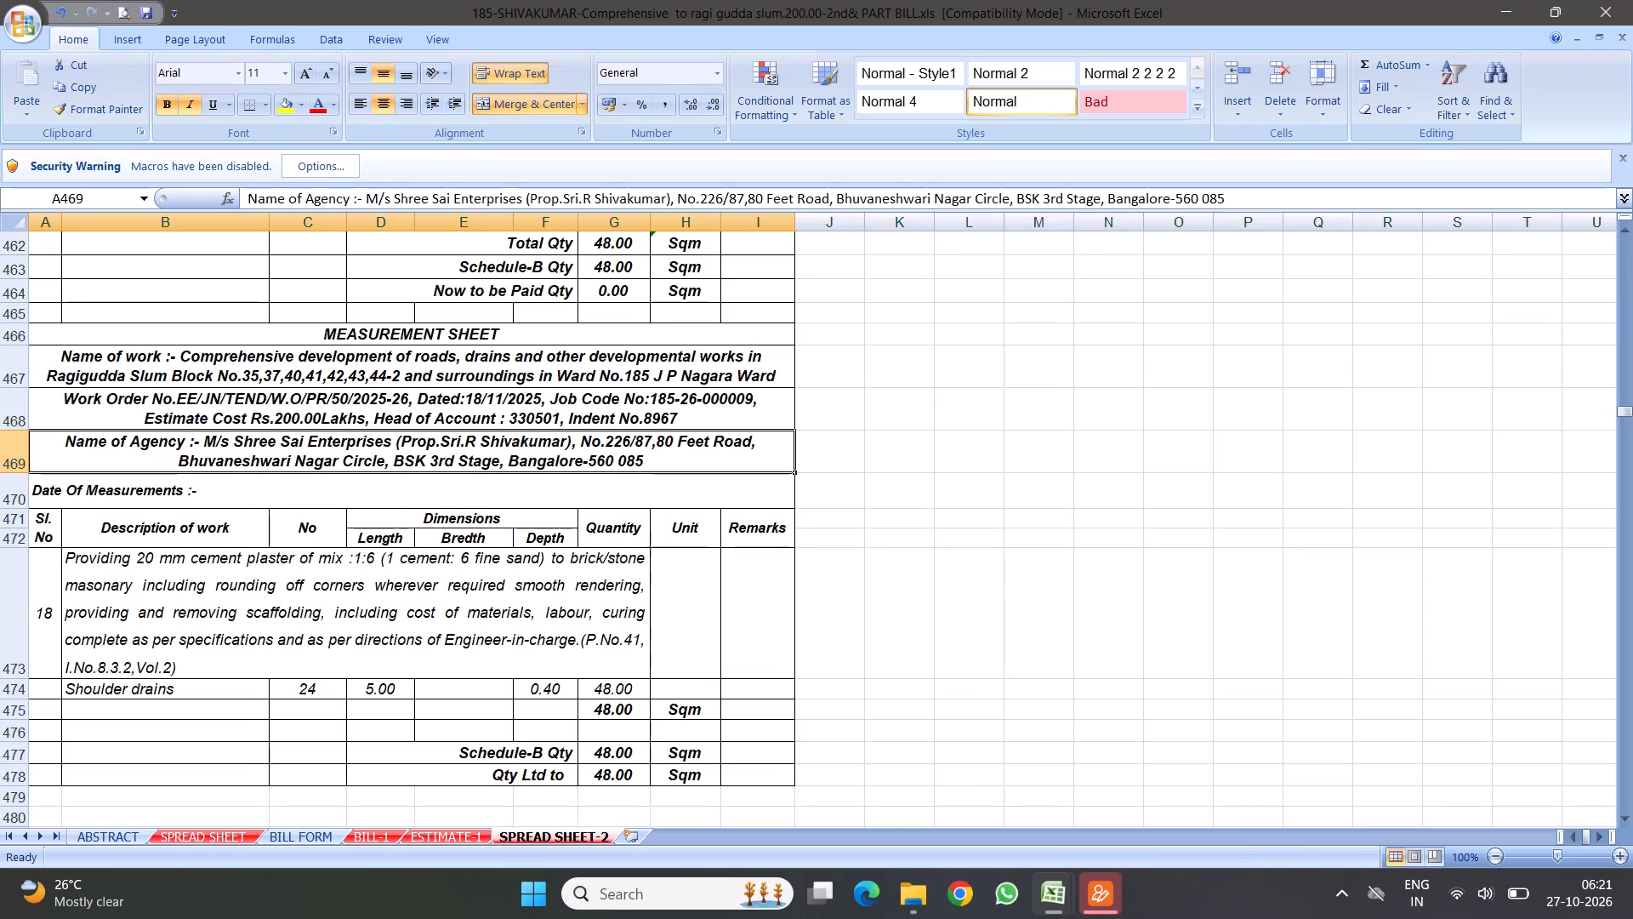
Copy item 17's quantity summary rows 459 to 465 and insert them above Shoulder drains in item 18.
scroll(477, 472, "up", 4)
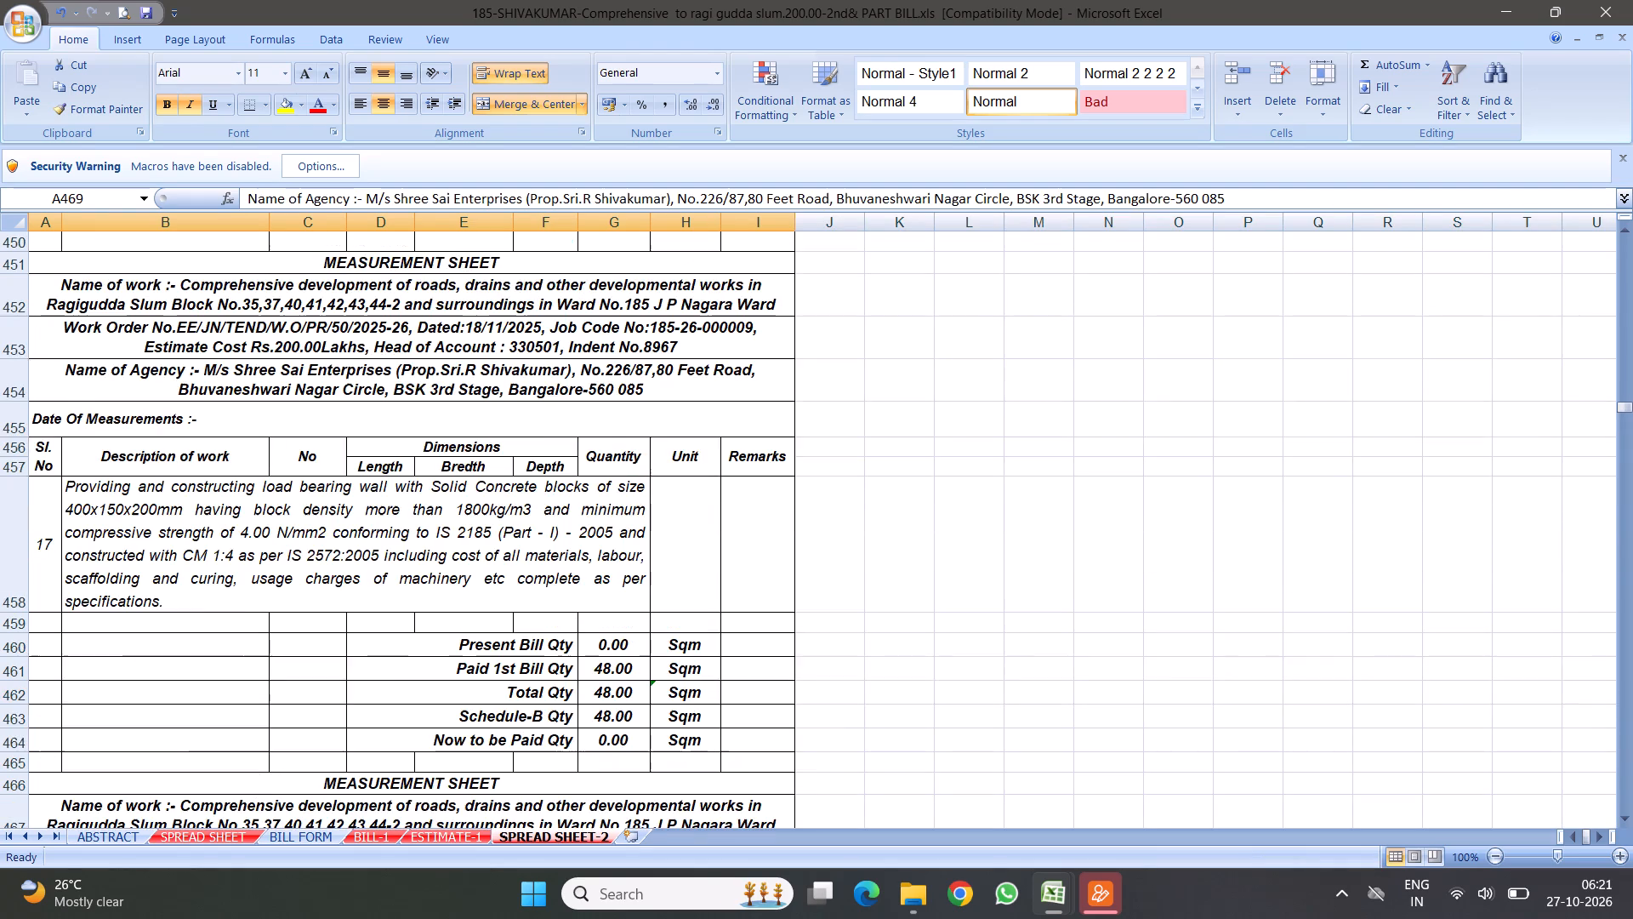
scroll(439, 566, "down", 2)
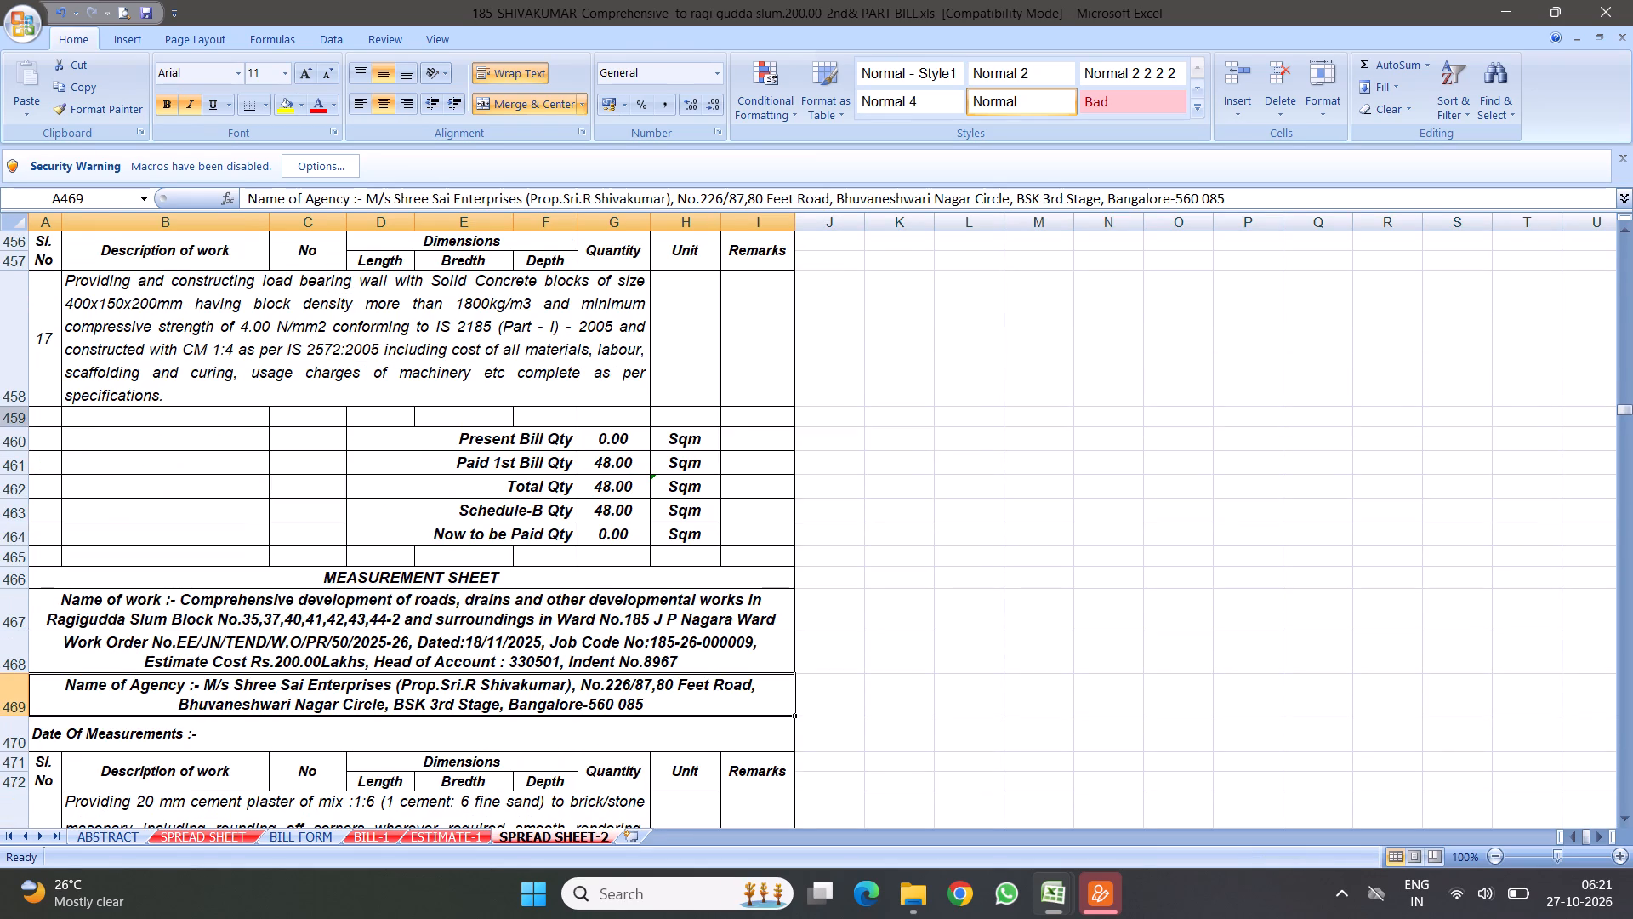
left_click_drag(19, 419, 26, 547)
right_click(204, 474)
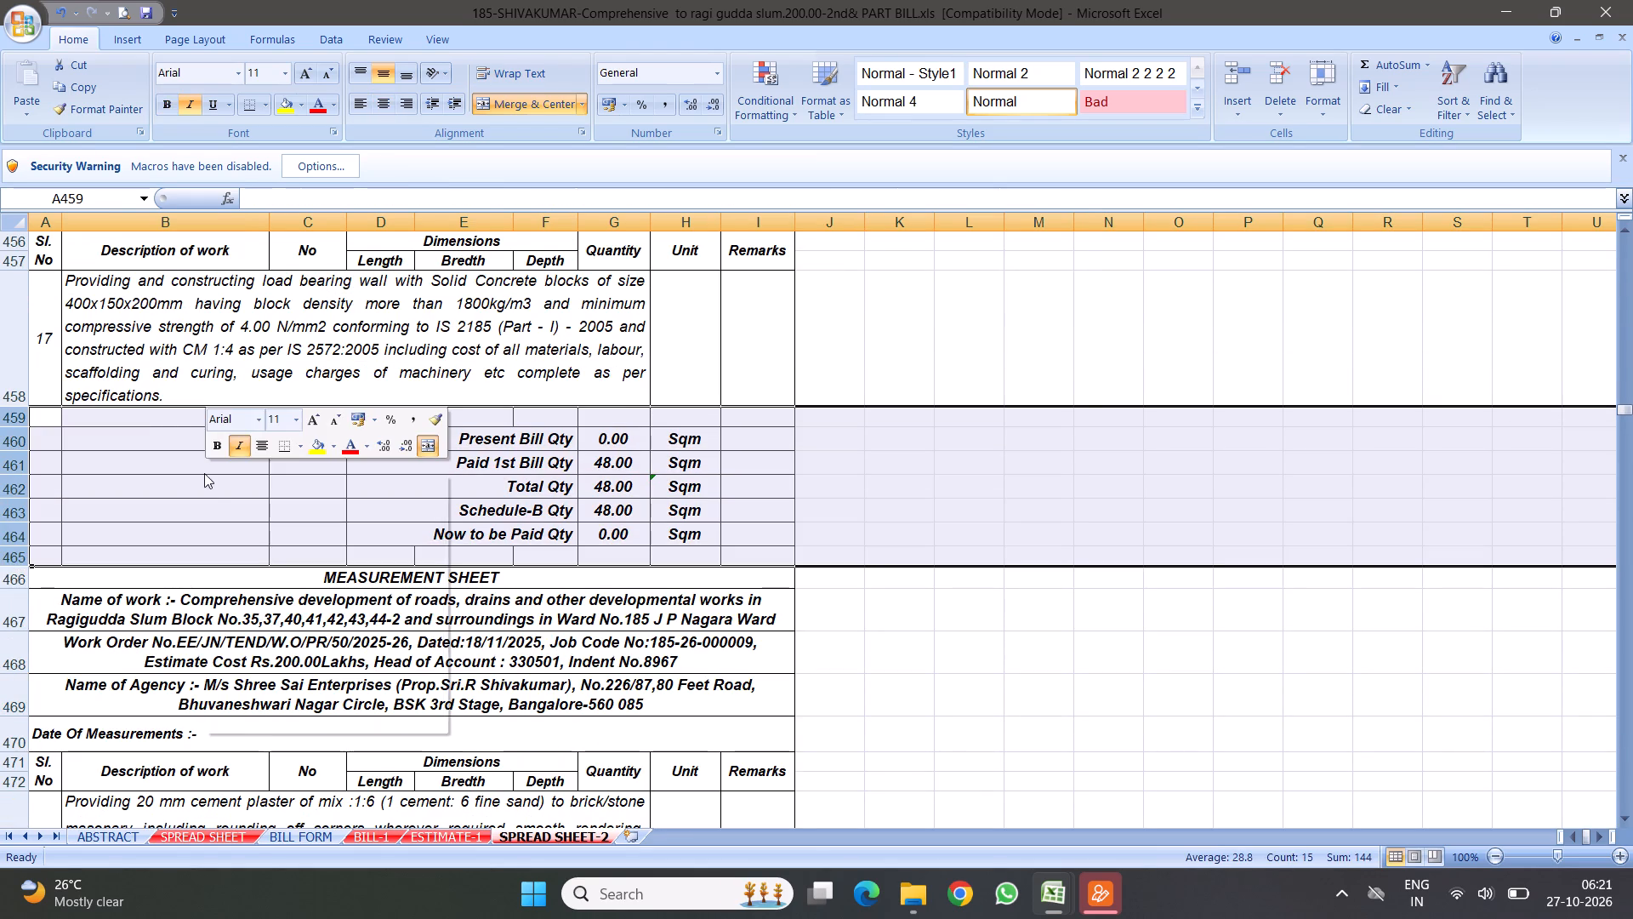
left_click(243, 508)
scroll(412, 512, "down", 4)
scroll(459, 453, "down", 2)
scroll(202, 371, "up", 2)
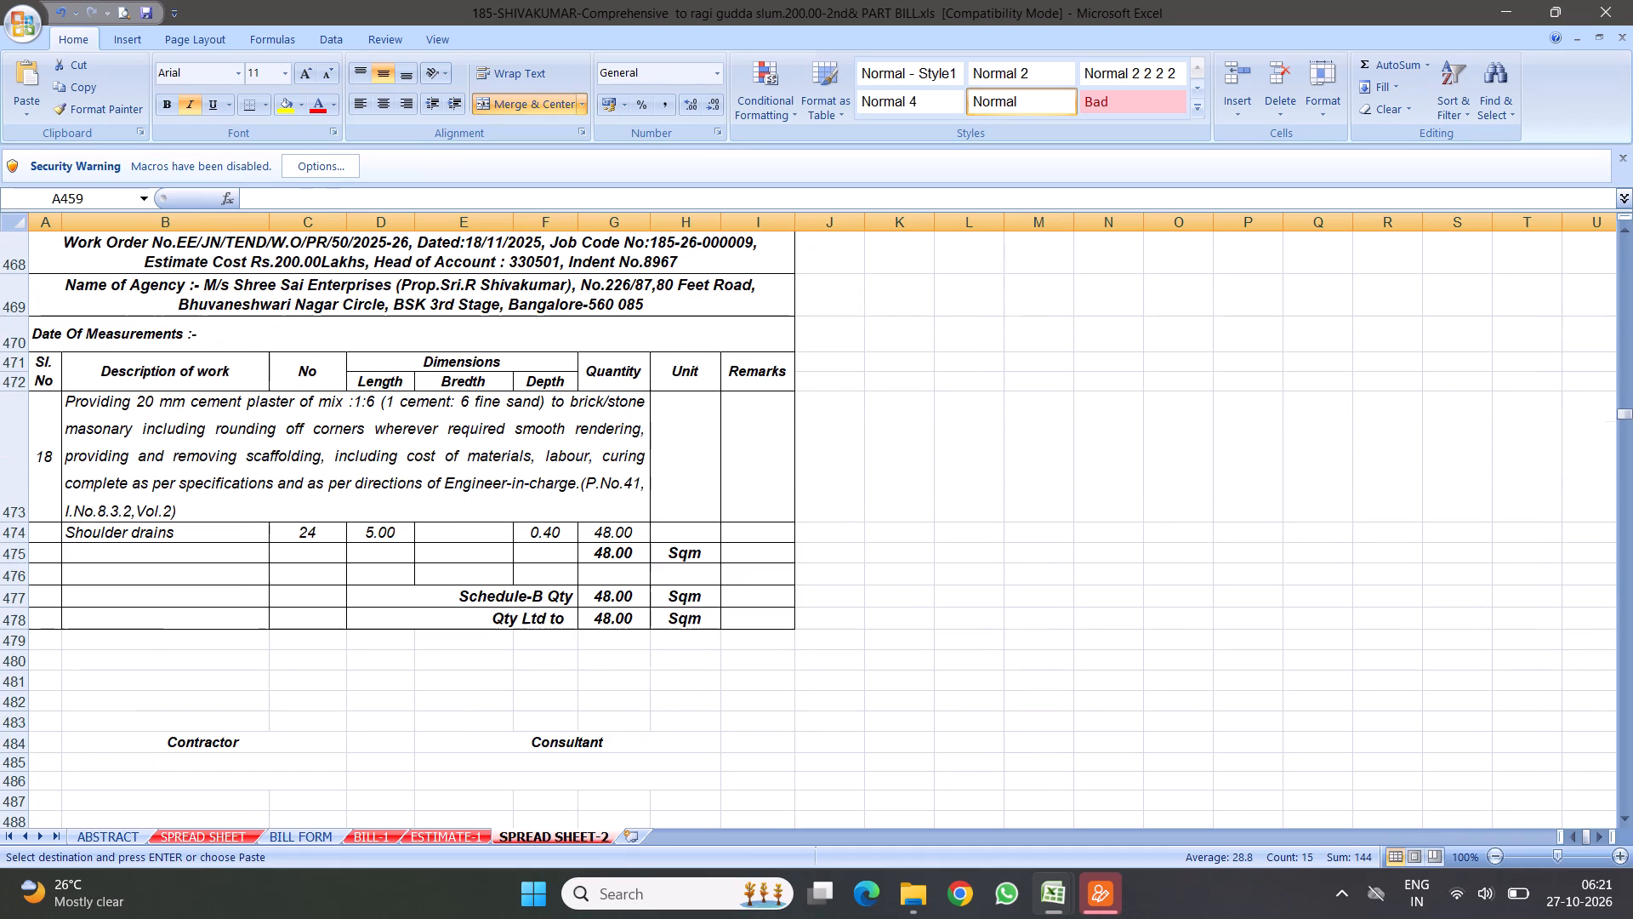
right_click(14, 533)
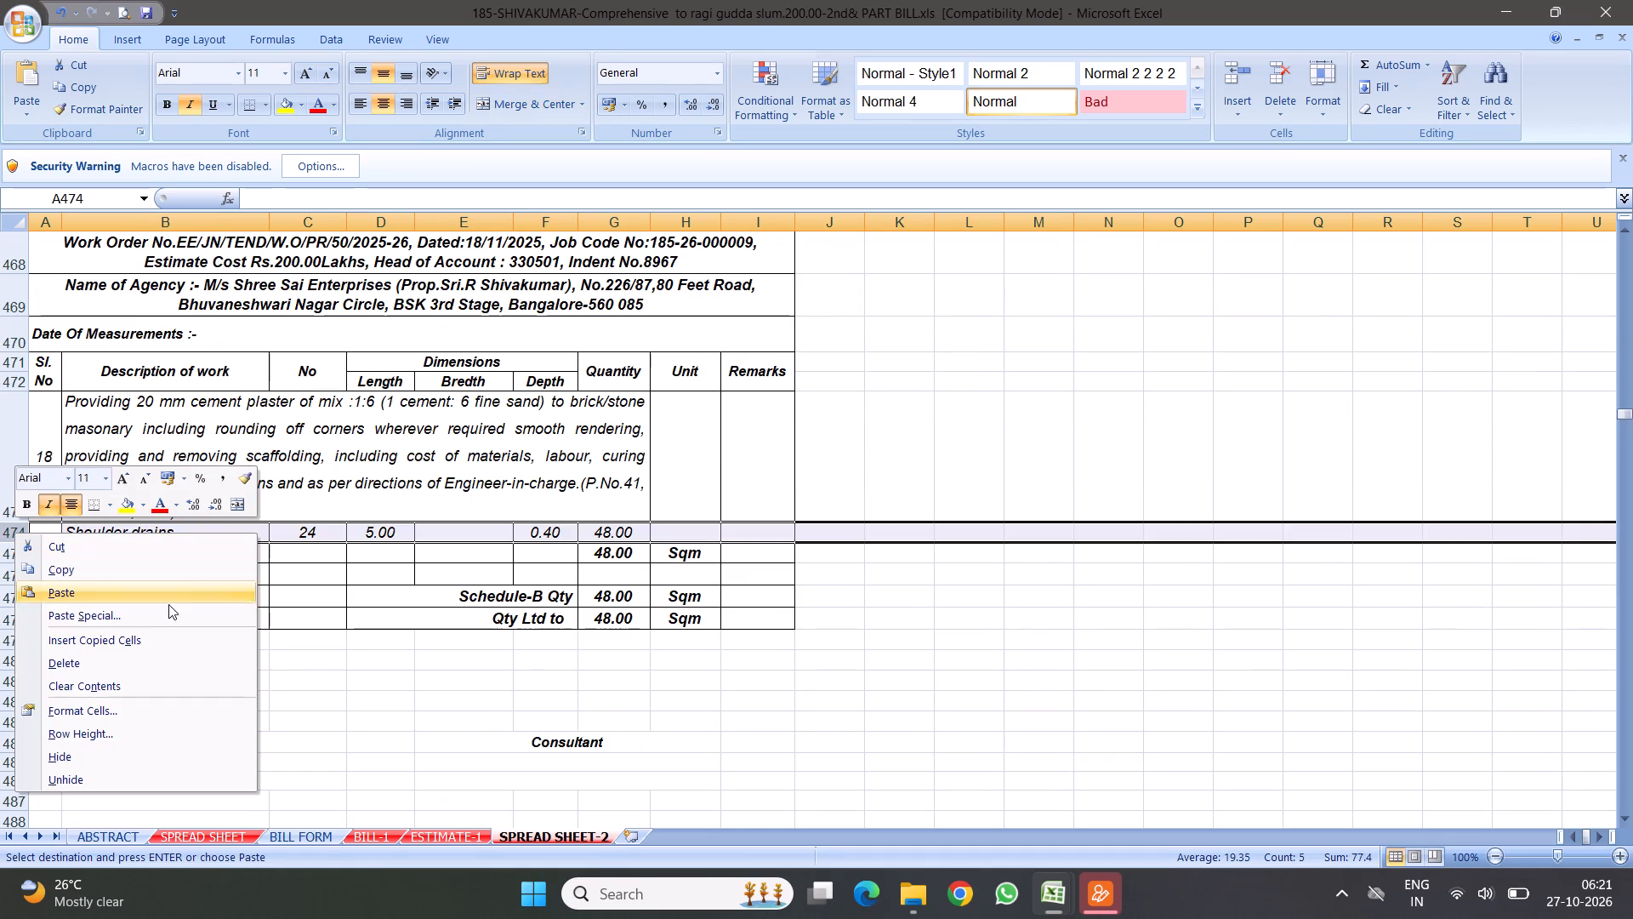
left_click(117, 637)
Delete item 18's rows 481 to 499, from Shoulder drains through the signature block.
scroll(488, 528, "down", 3)
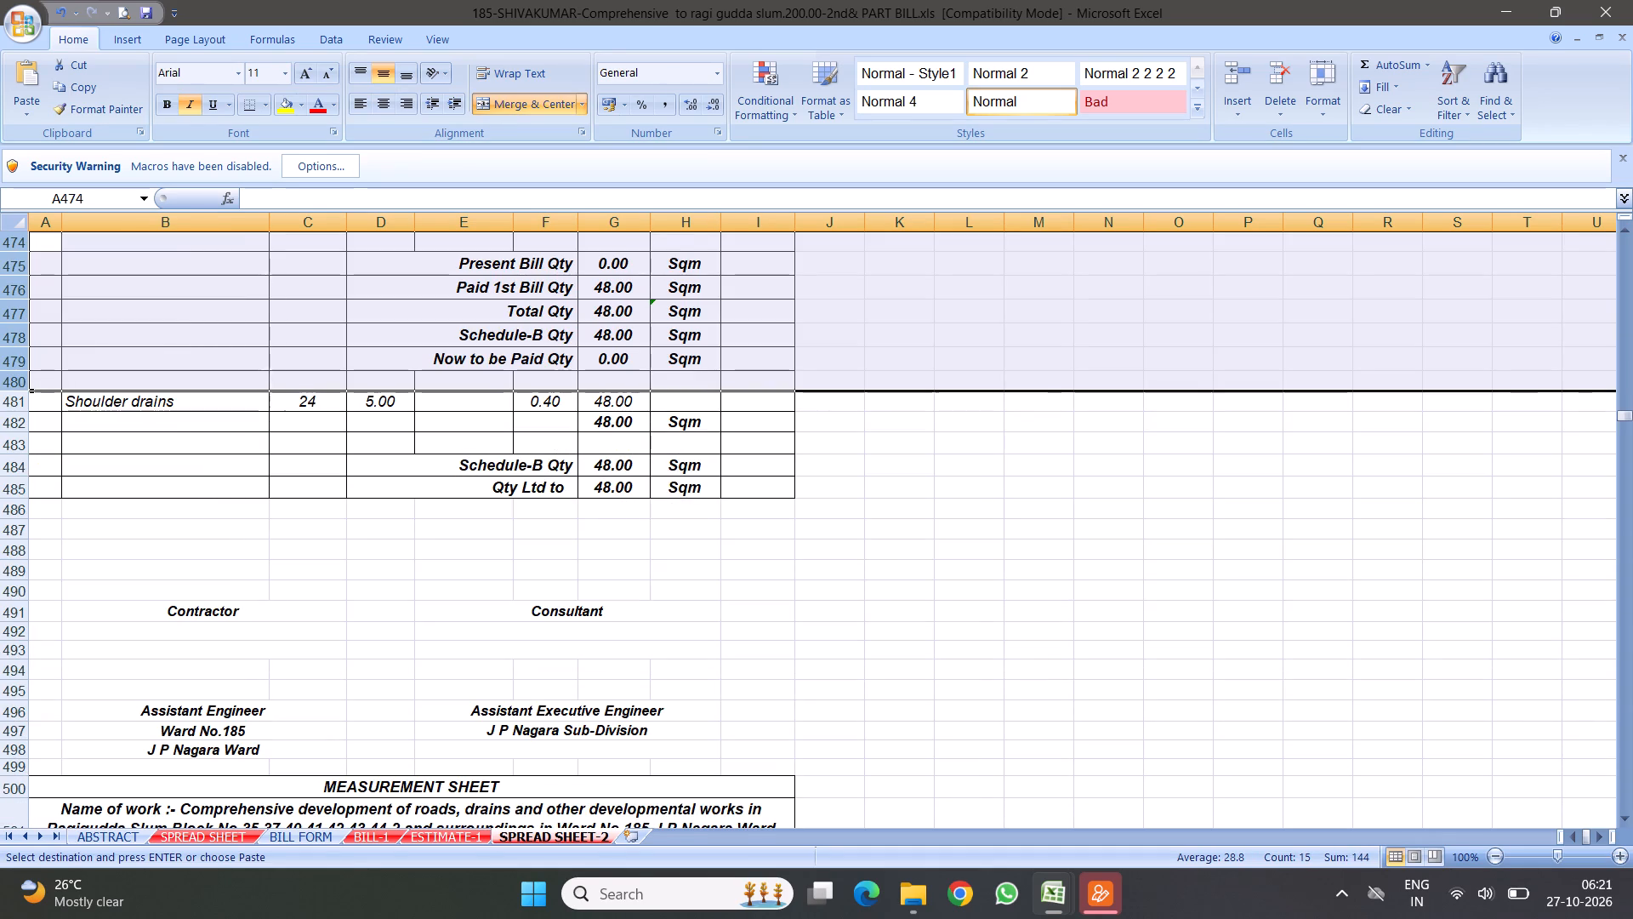
left_click_drag(19, 334, 85, 674)
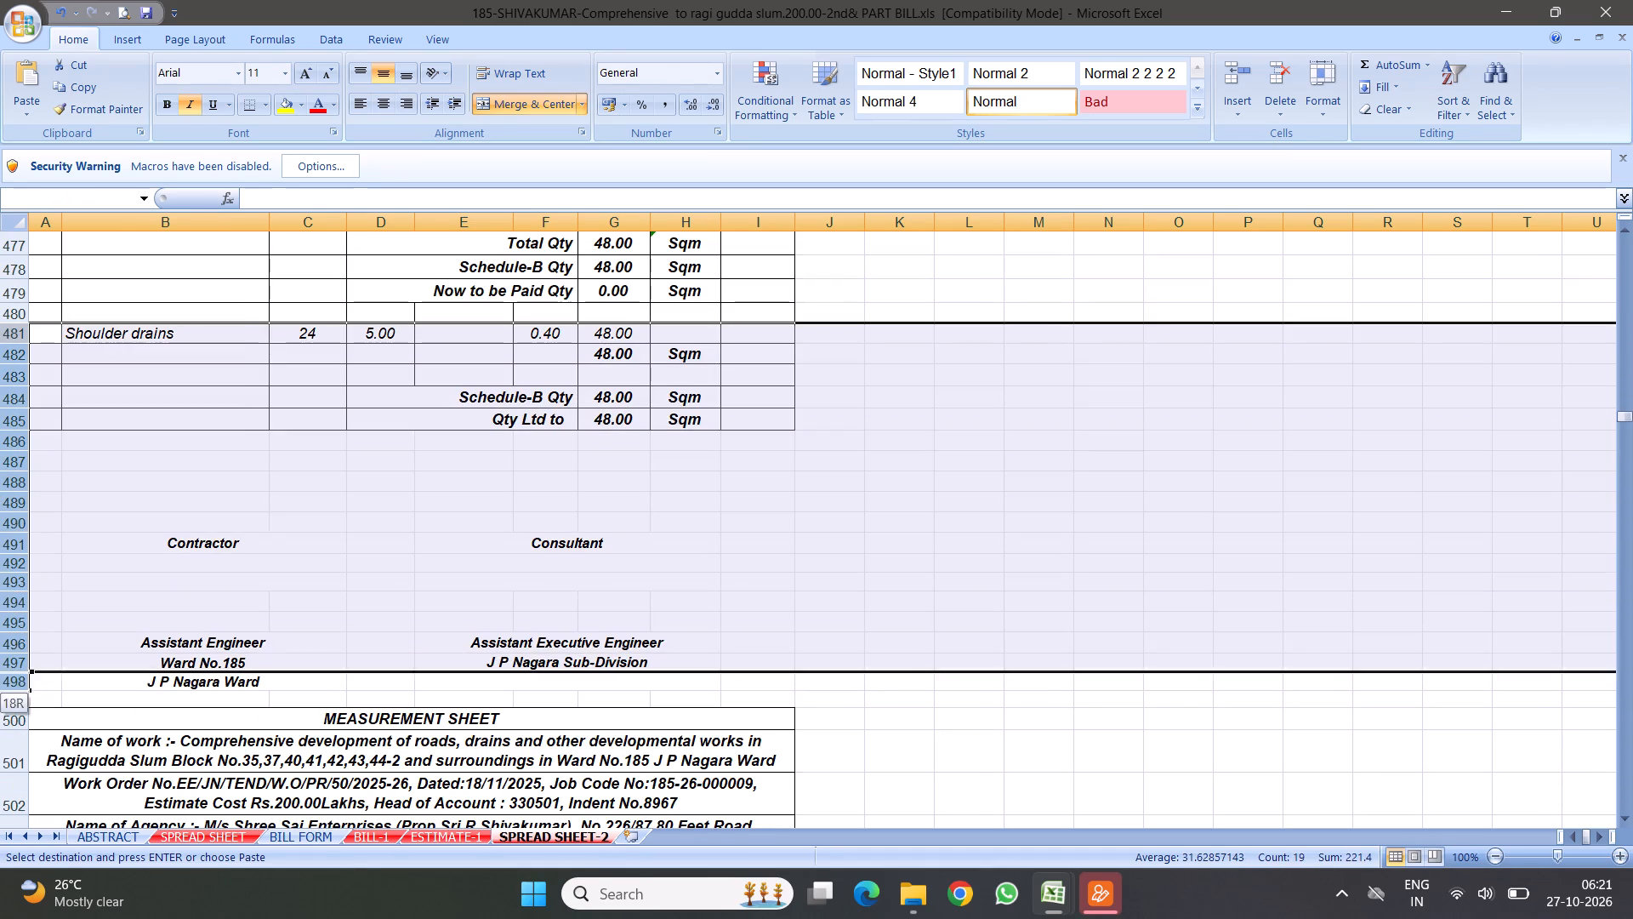
left_click_drag(85, 674, 78, 702)
right_click(254, 480)
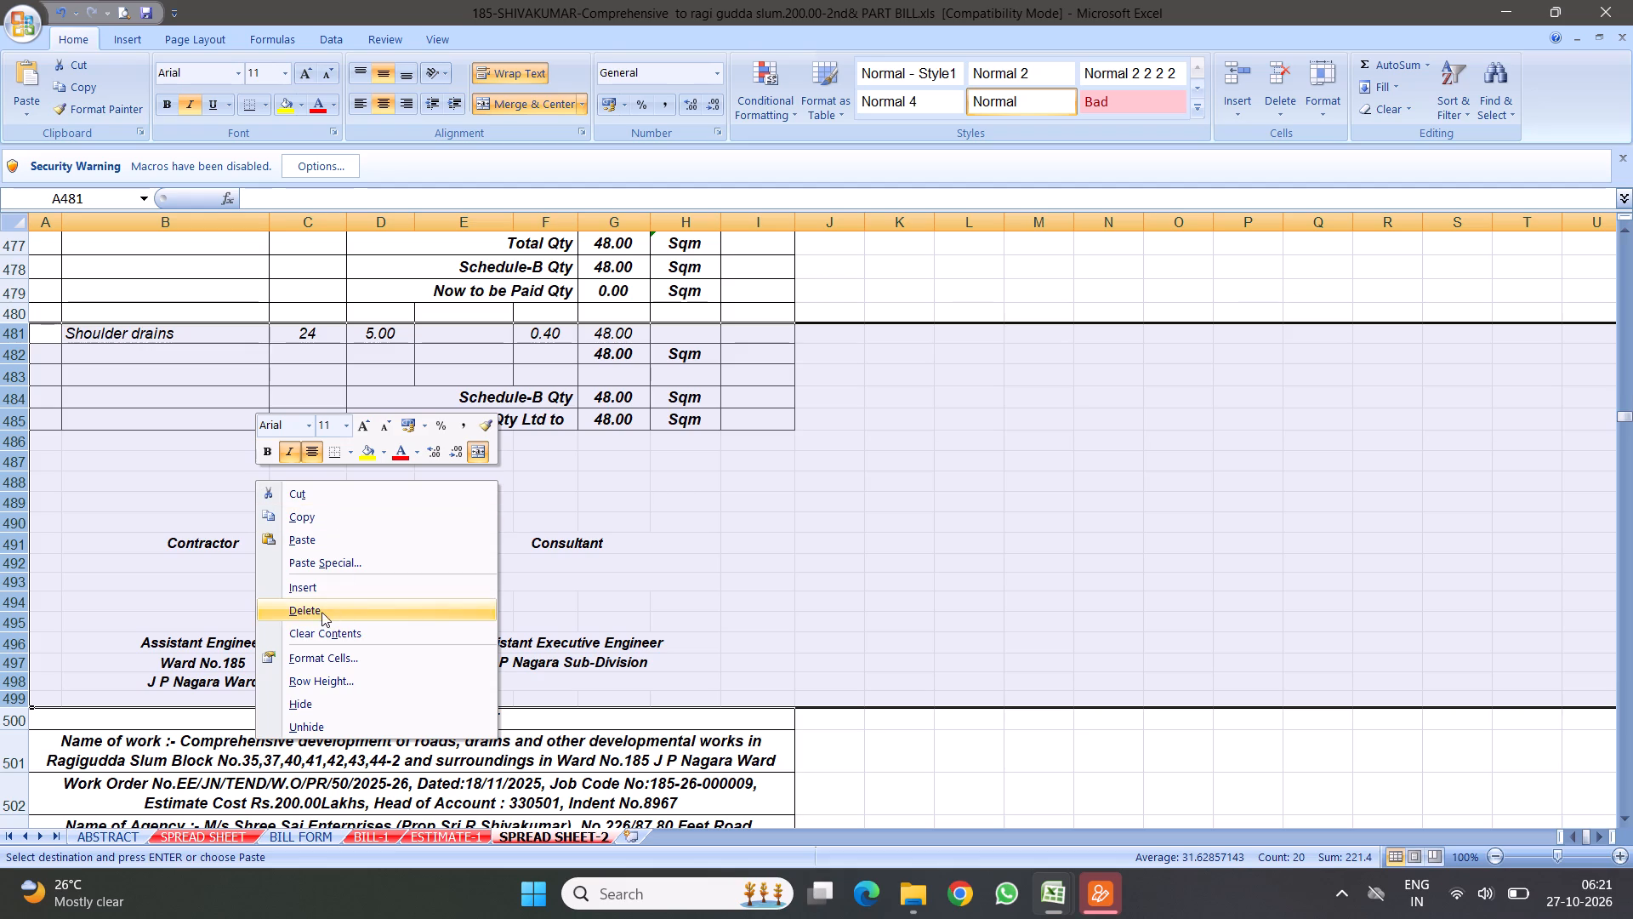
left_click(321, 612)
Copy item 18's quantity summary rows 474 to 480 for use in item 19.
scroll(381, 426, "up", 2)
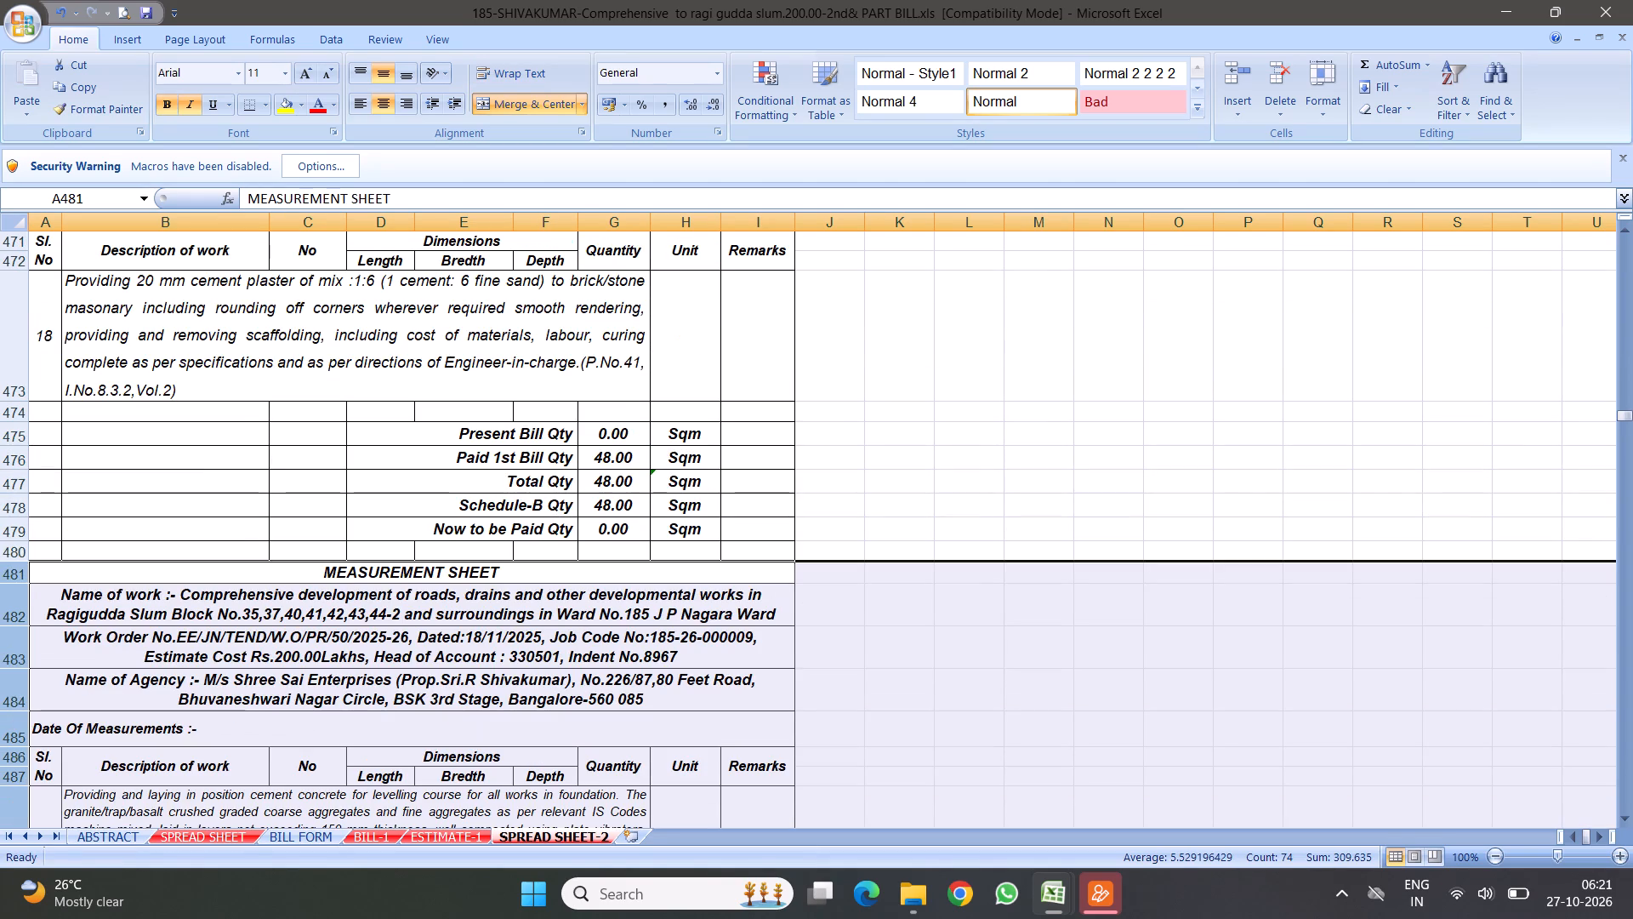
left_click_drag(16, 408, 23, 479)
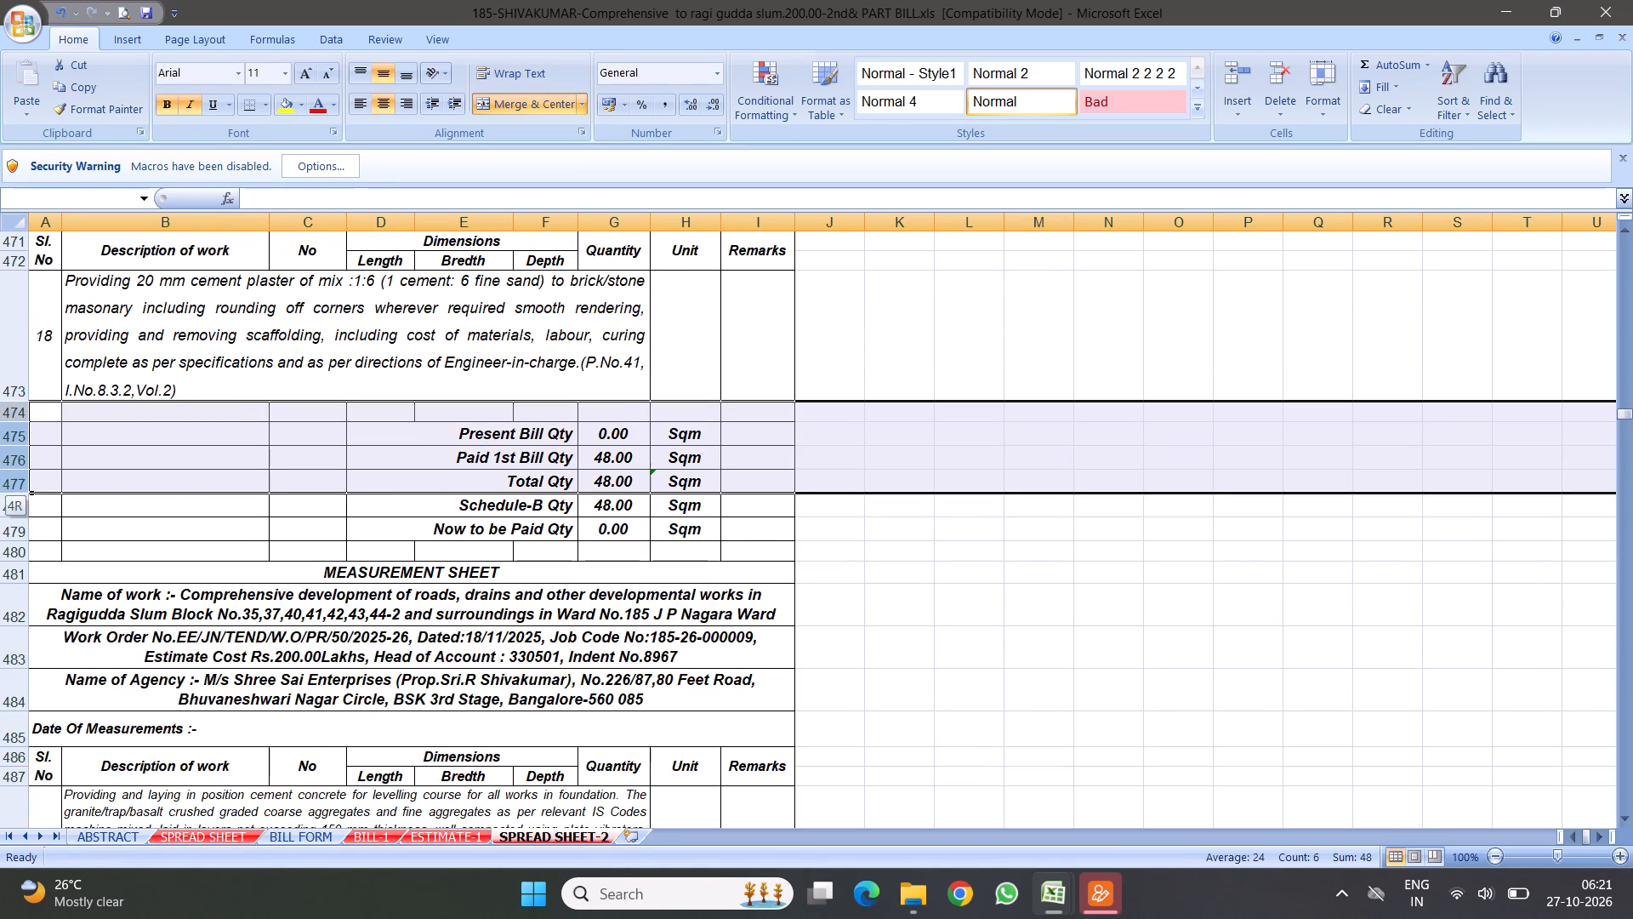
left_click_drag(23, 479, 19, 548)
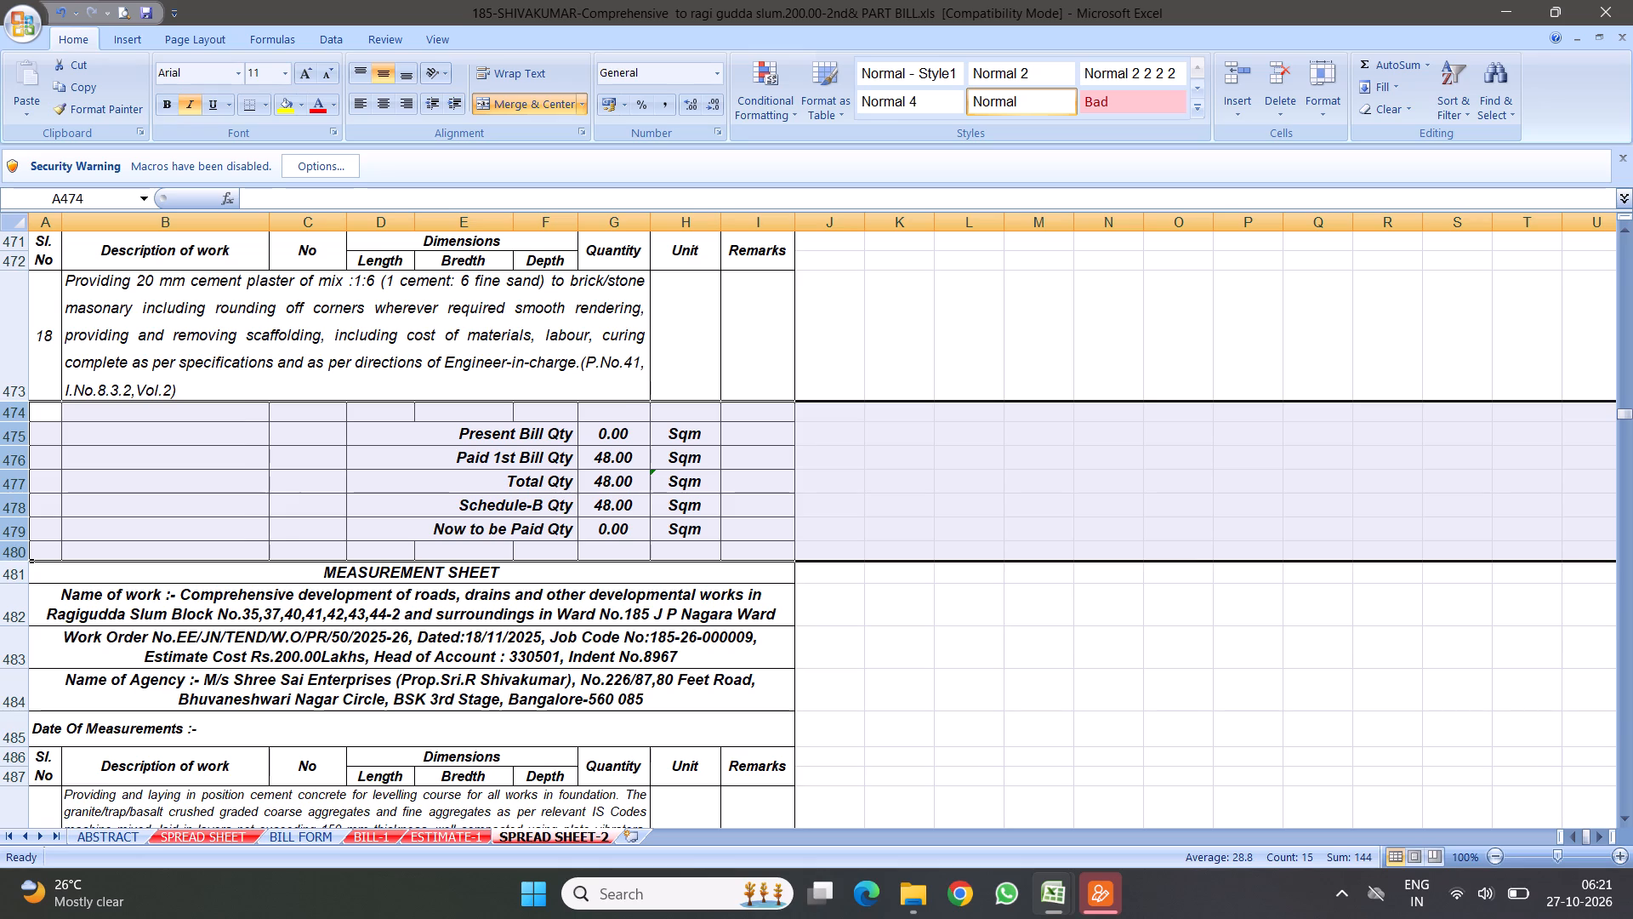
right_click(253, 431)
left_click(293, 464)
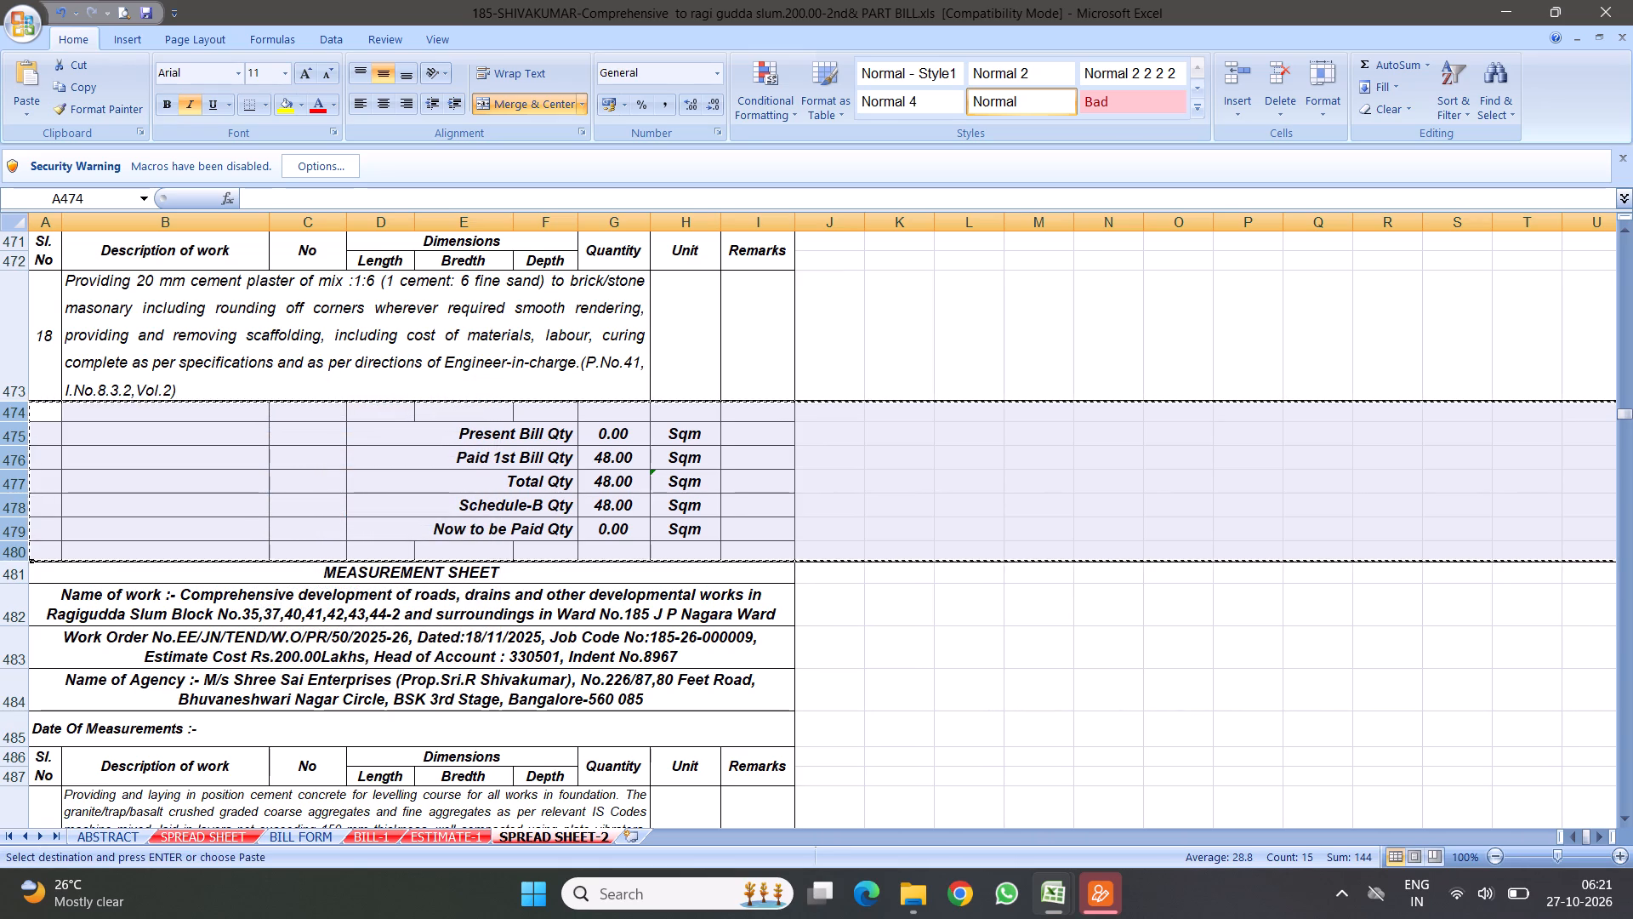
scroll(533, 584, "down", 5)
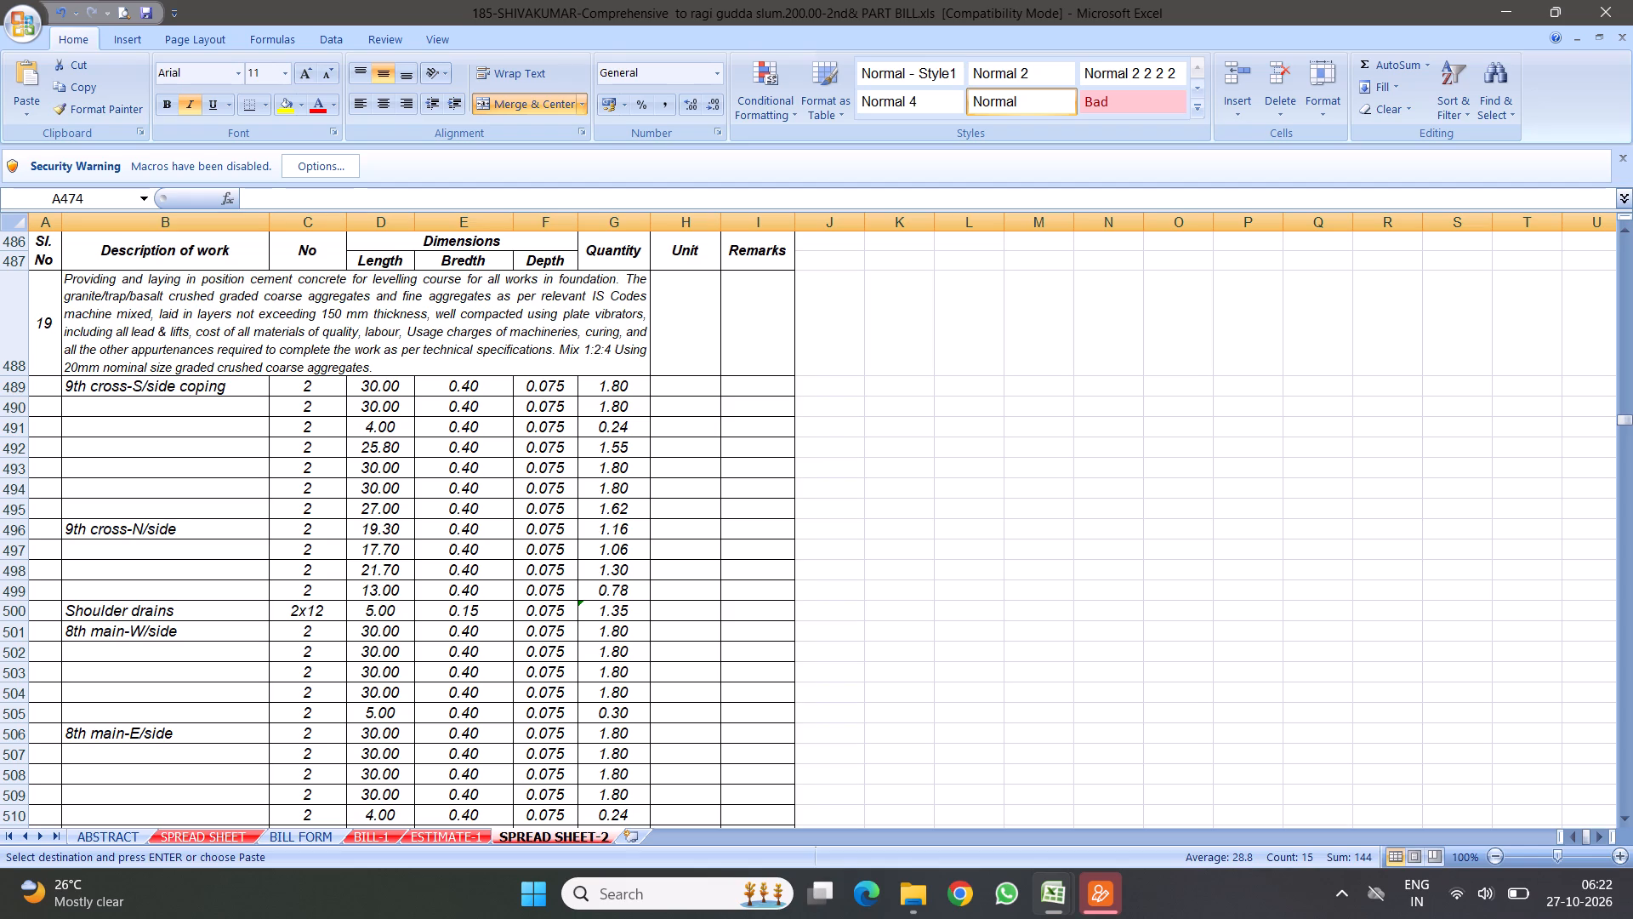
scroll(398, 620, "down", 6)
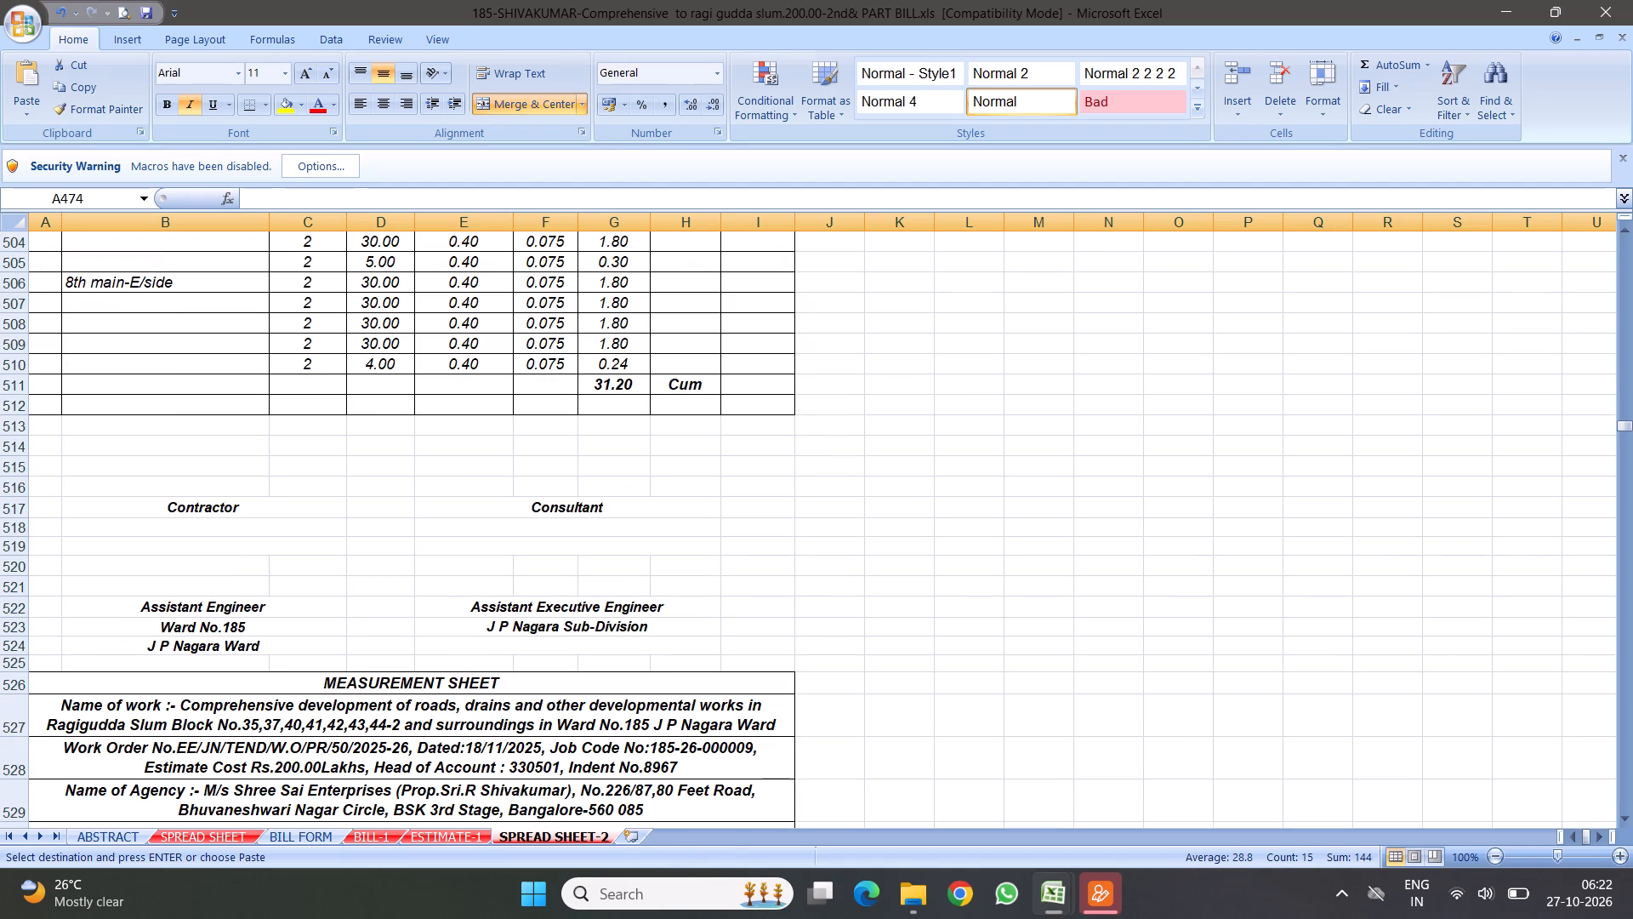
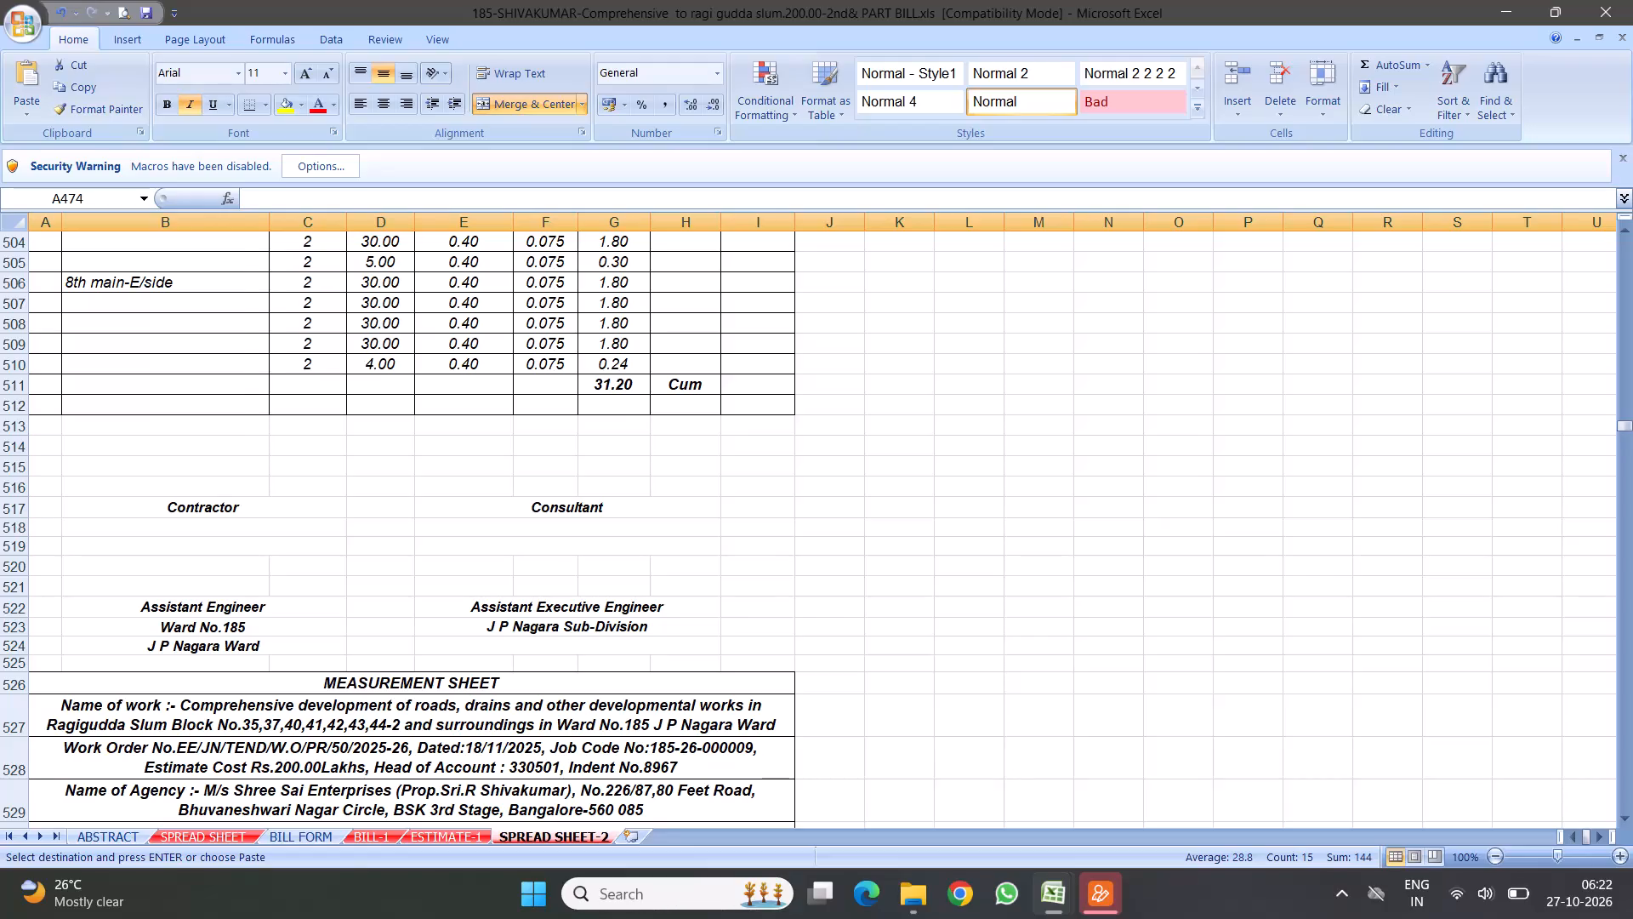
Insert the copied quantity summary rows at row 512, directly below item 19's Cum total row.
left_click(21, 404)
right_click(21, 404)
left_click(141, 510)
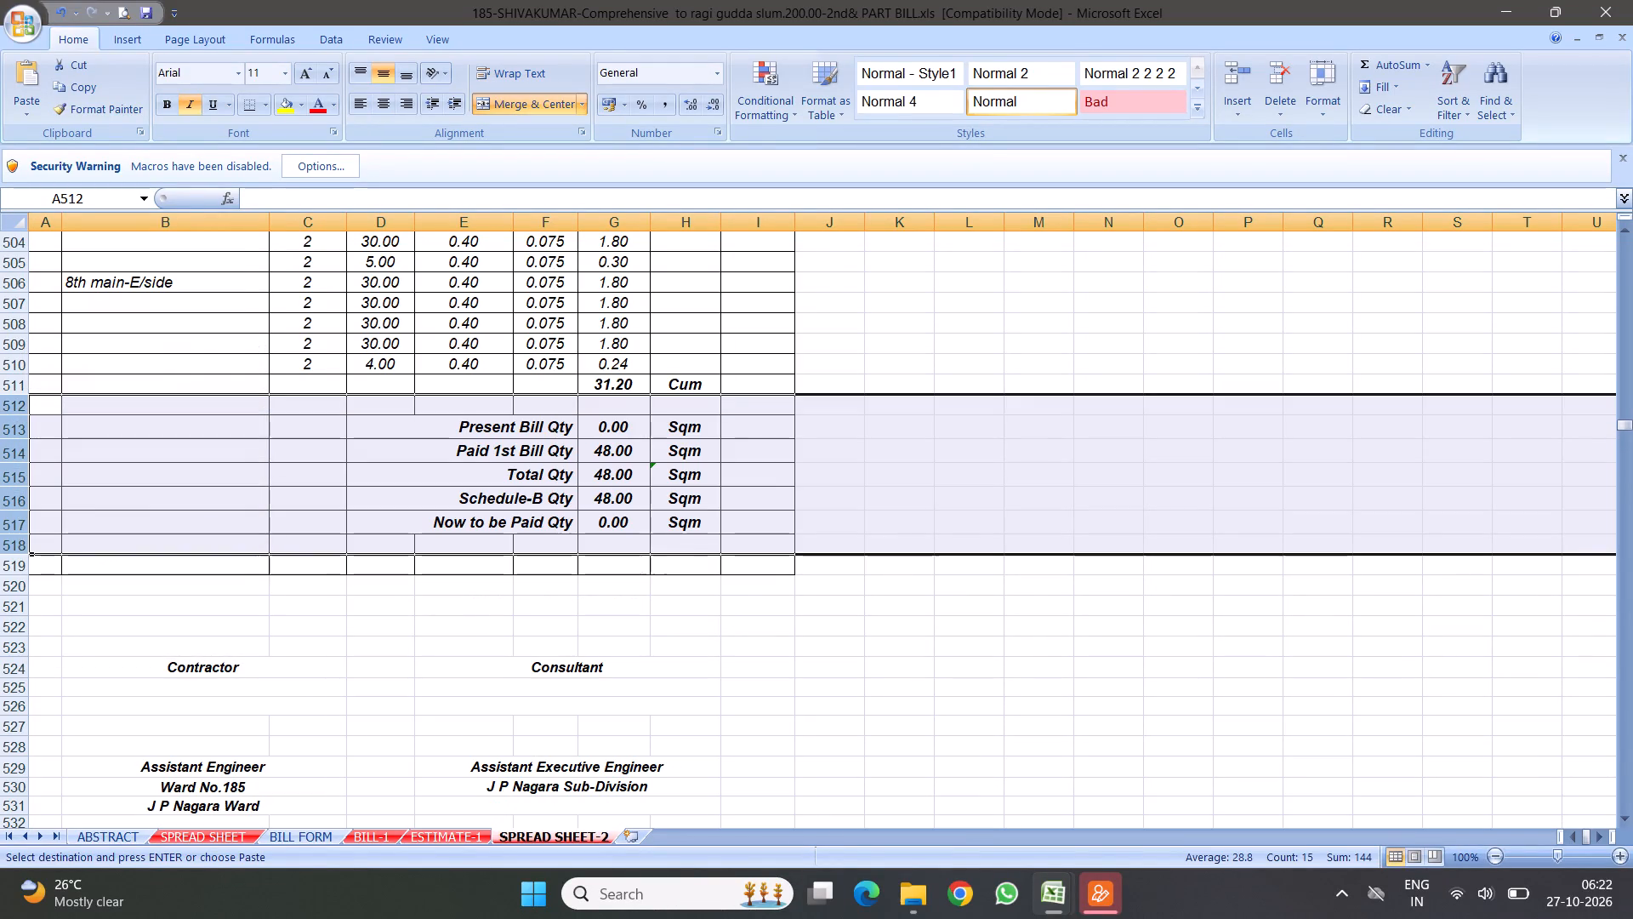
Delete the surplus blank bordered row 519 beneath item 19's quantity summary.
left_click(19, 566)
right_click(19, 566)
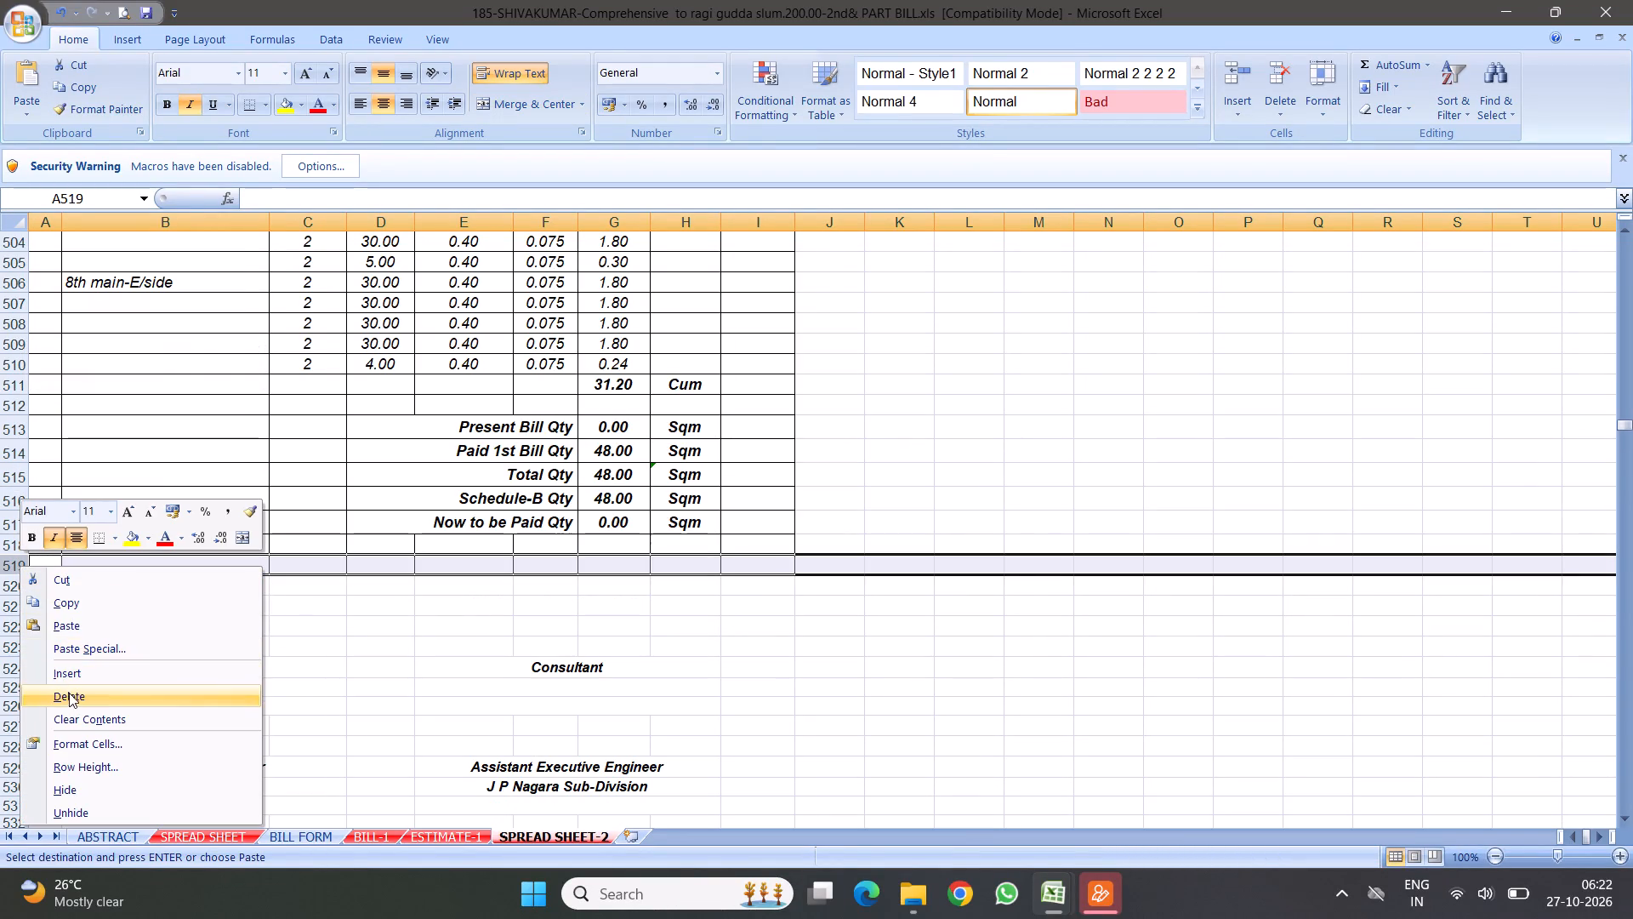
left_click(65, 694)
Copy the formatting of item 18's description cell B473 onto item 19's description cell B488 with Format Painter.
scroll(350, 465, "up", 2)
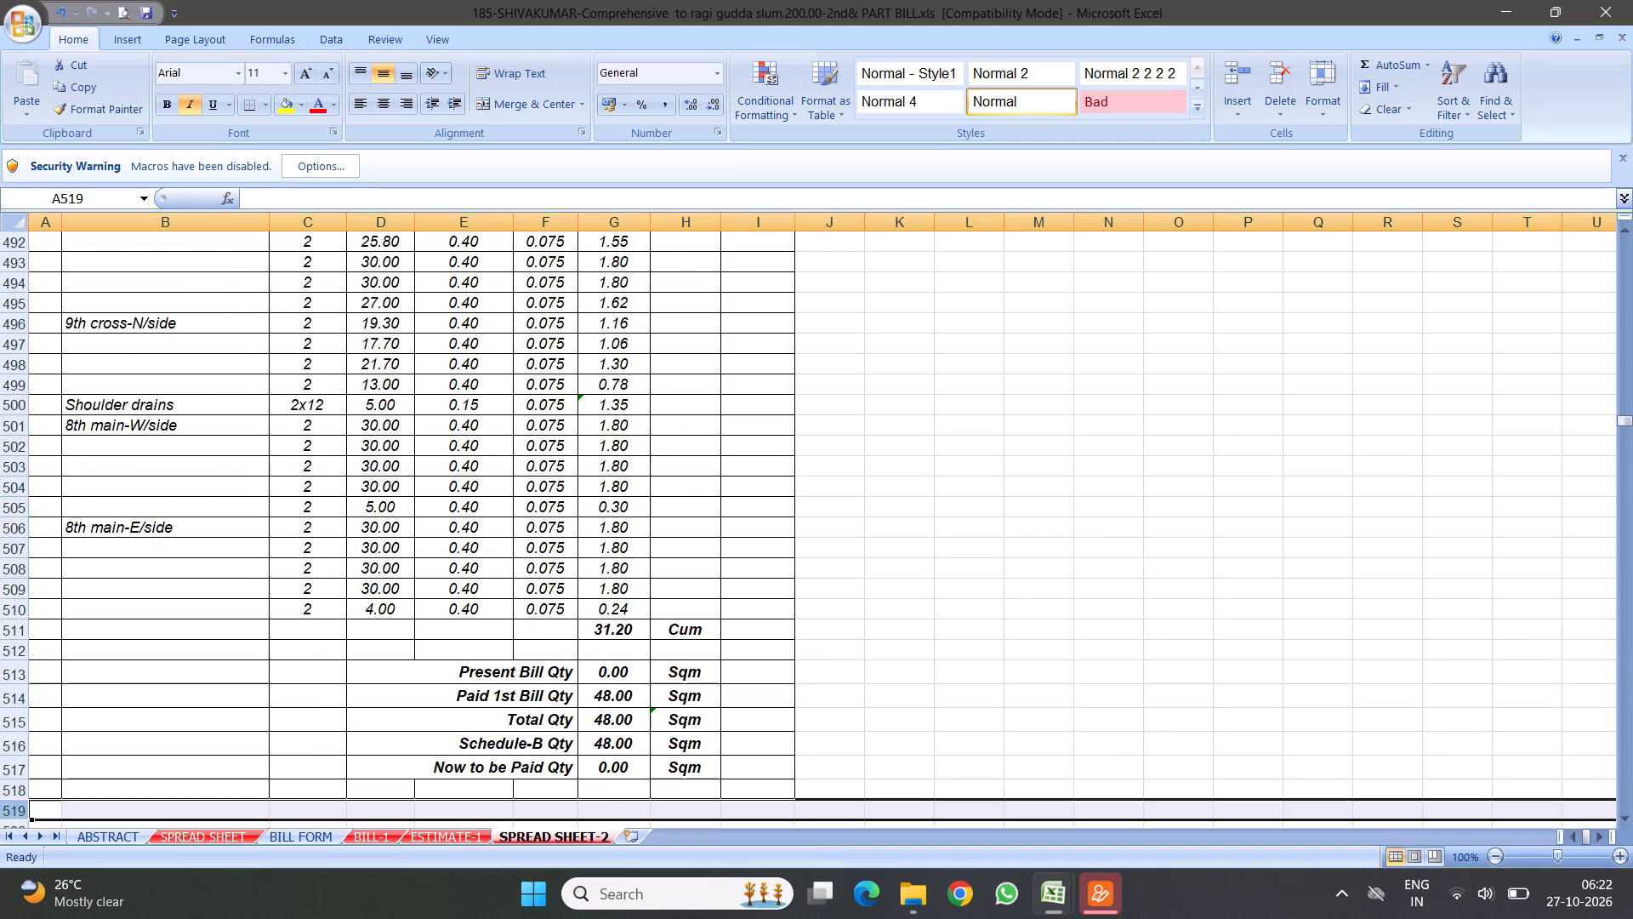
scroll(347, 465, "up", 5)
left_click(259, 455)
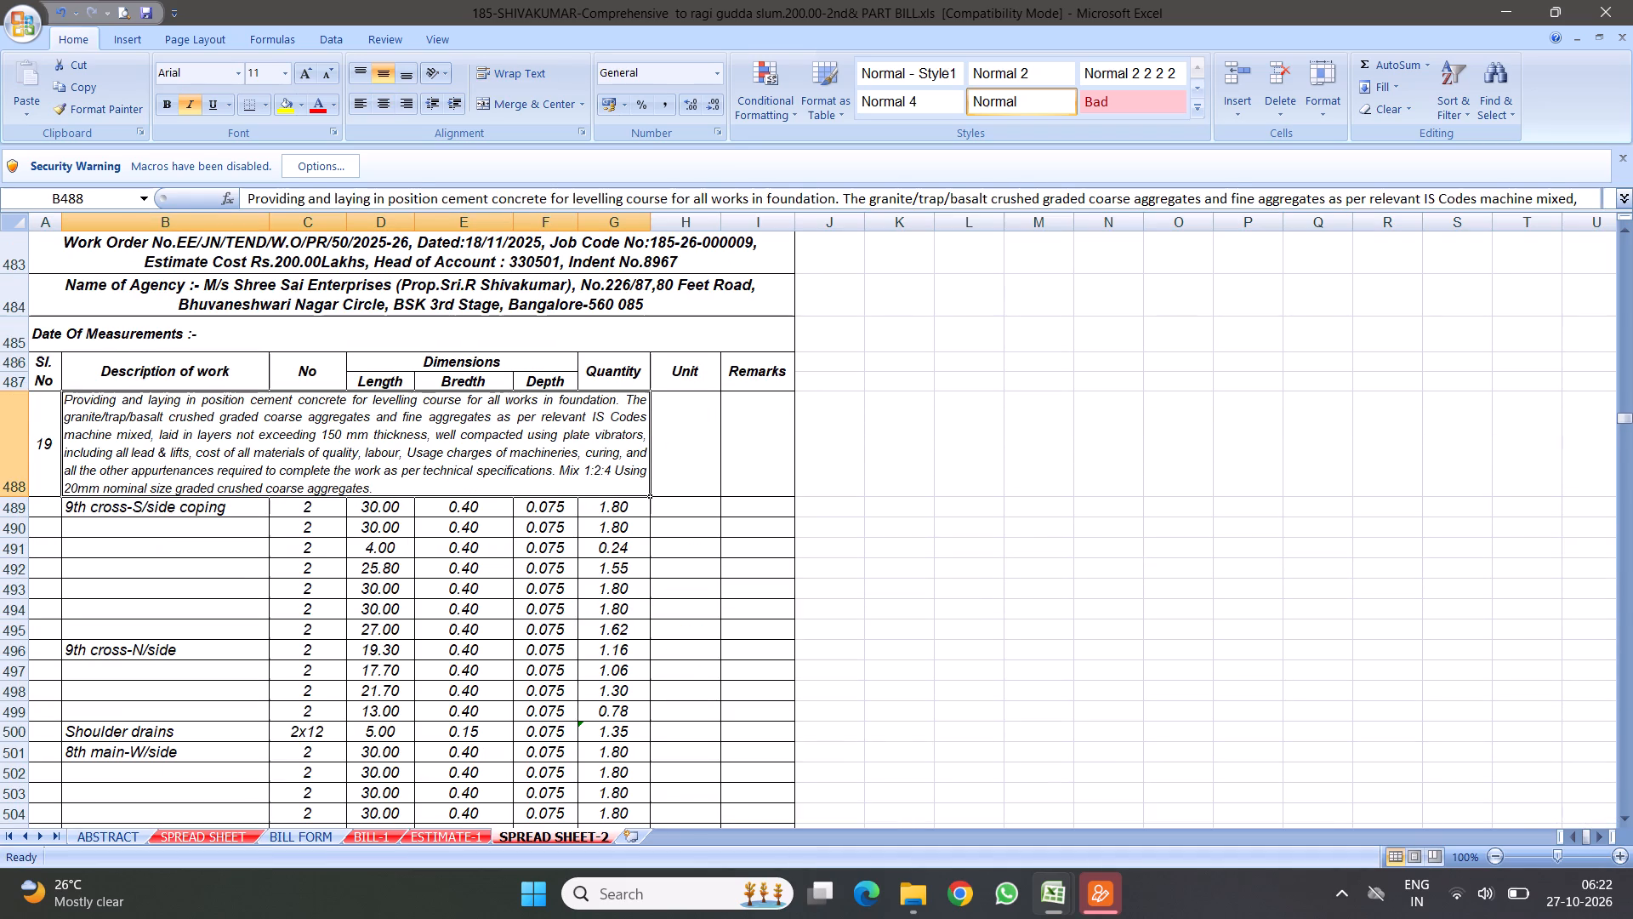
scroll(391, 399, "up", 5)
left_click(265, 451)
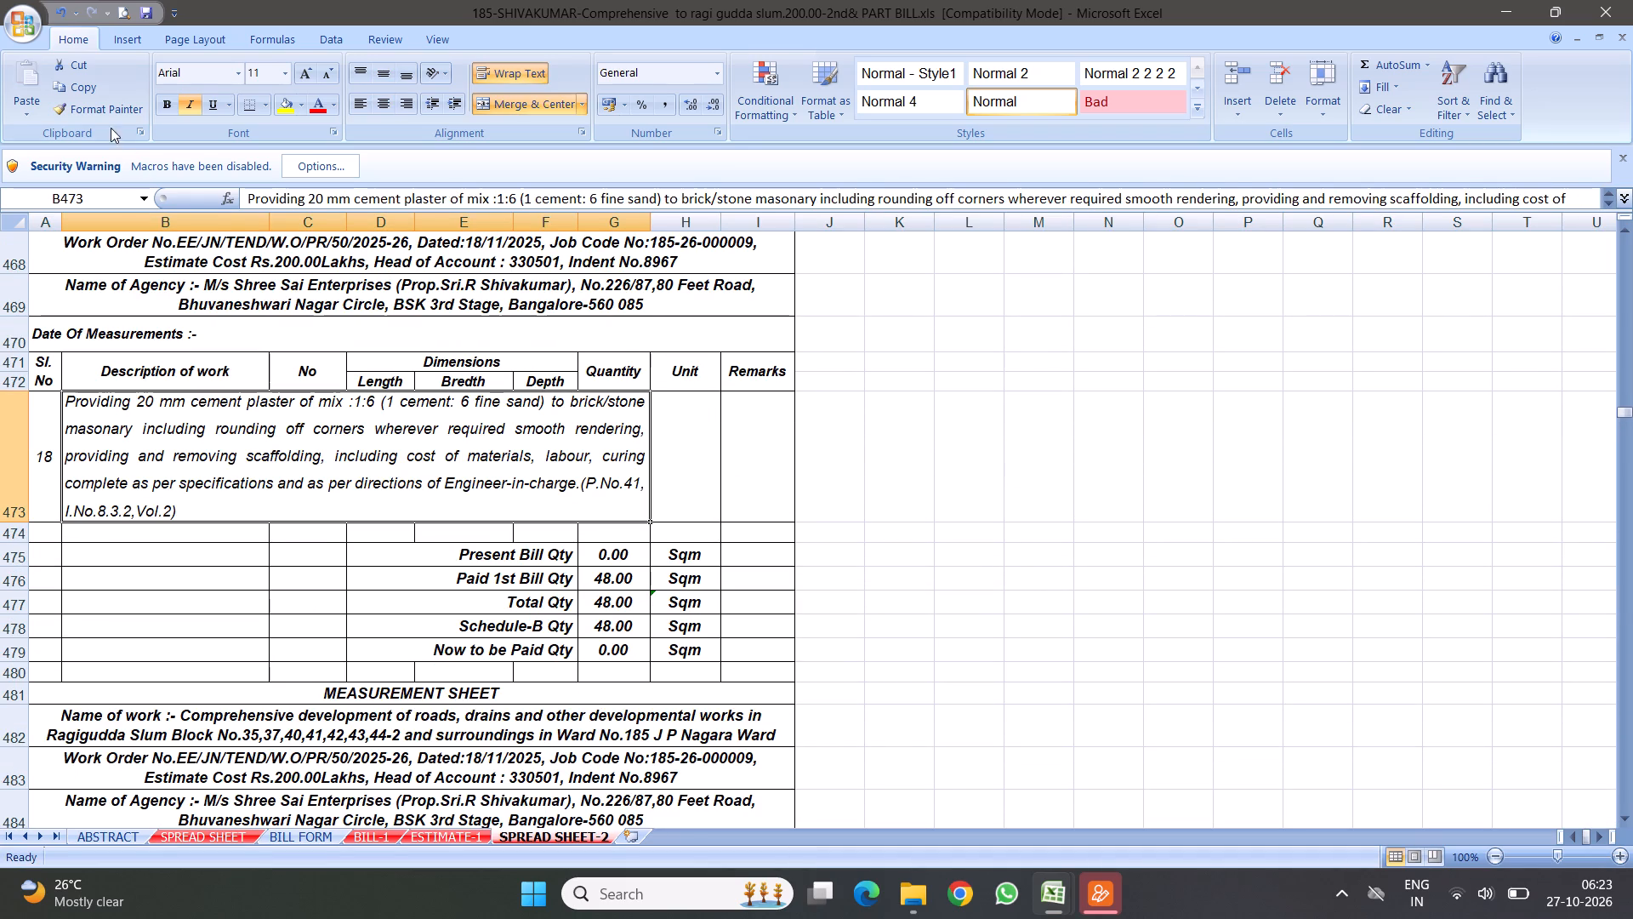
left_click(65, 110)
scroll(477, 555, "down", 3)
scroll(528, 494, "down", 1)
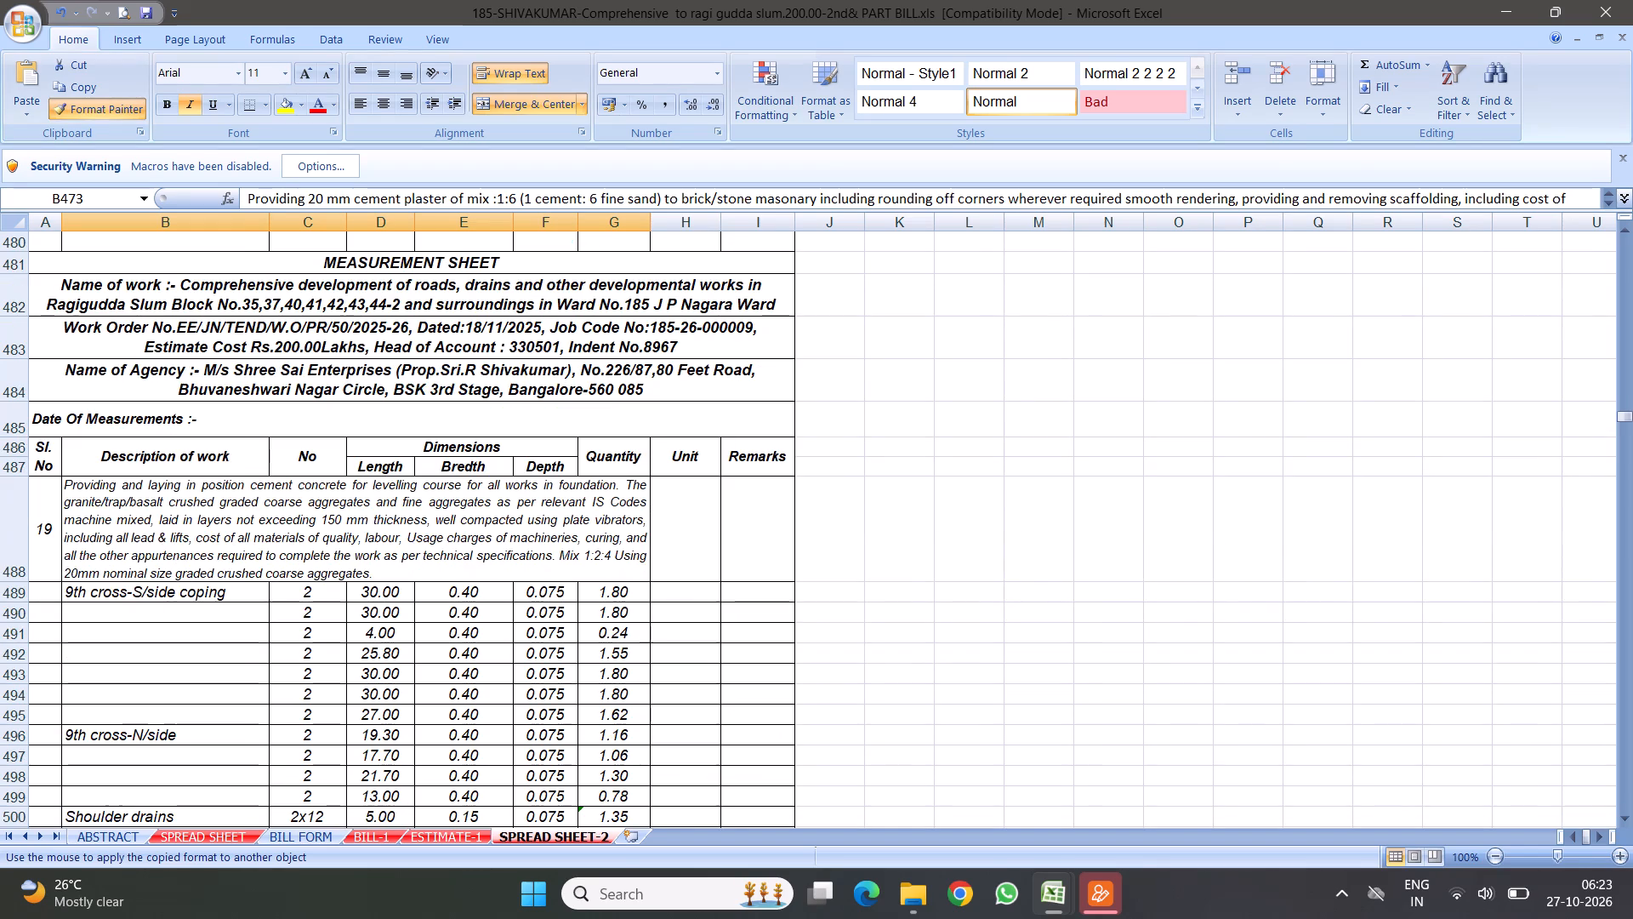
left_click(279, 517)
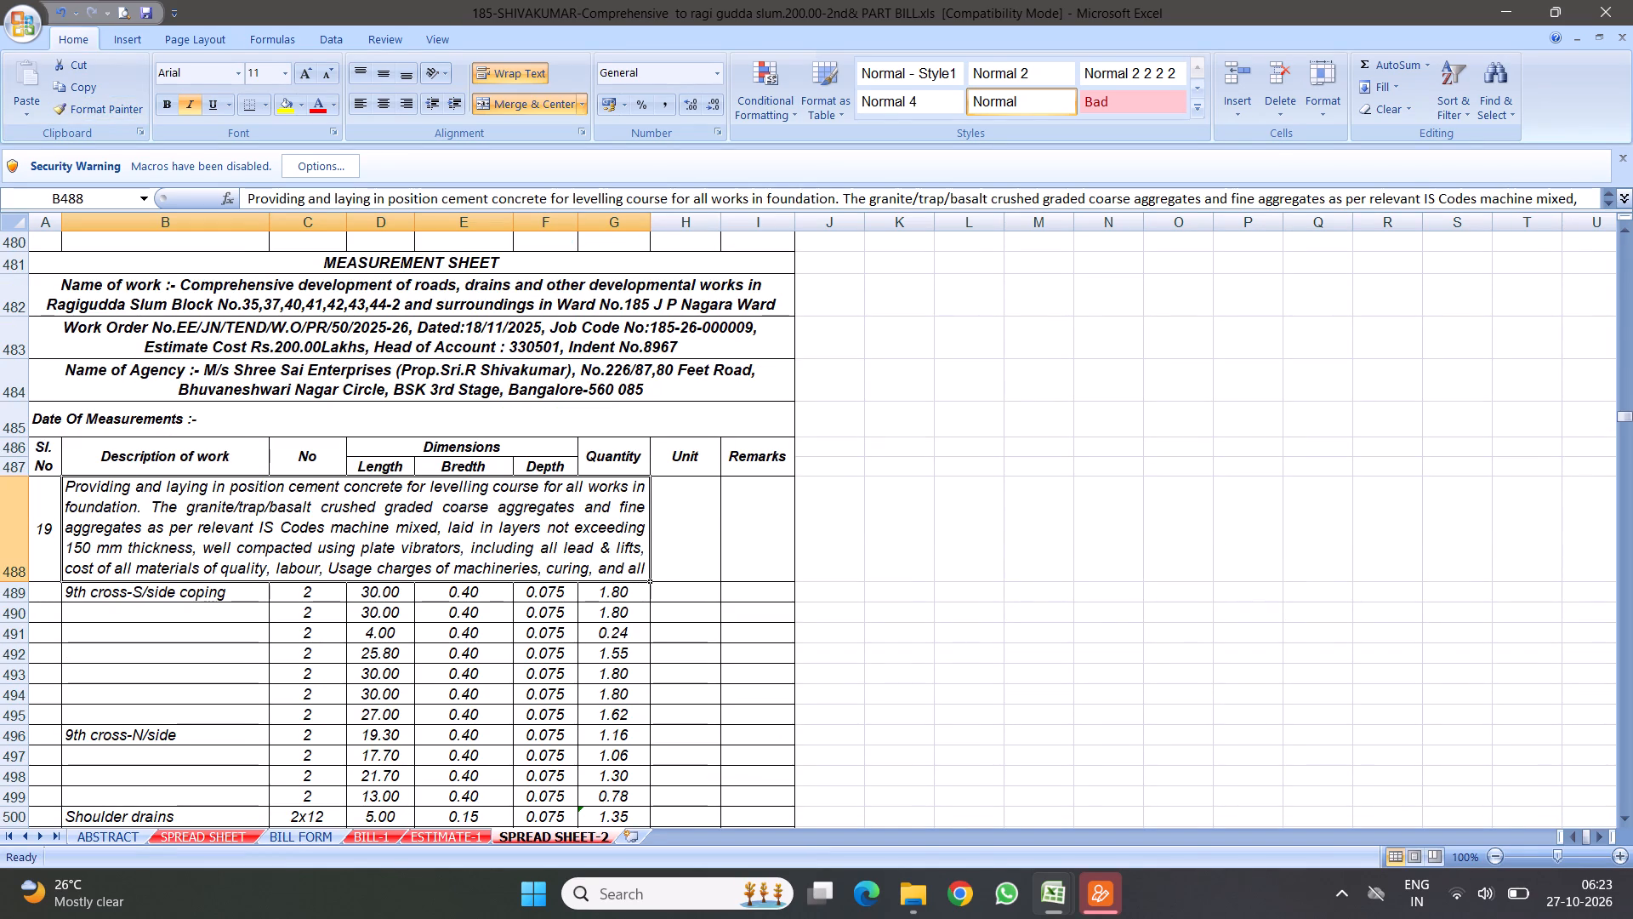
Increase the height of row 488 until item 19's entire description text fits in its cell.
left_click_drag(20, 582, 15, 618)
left_click(142, 575)
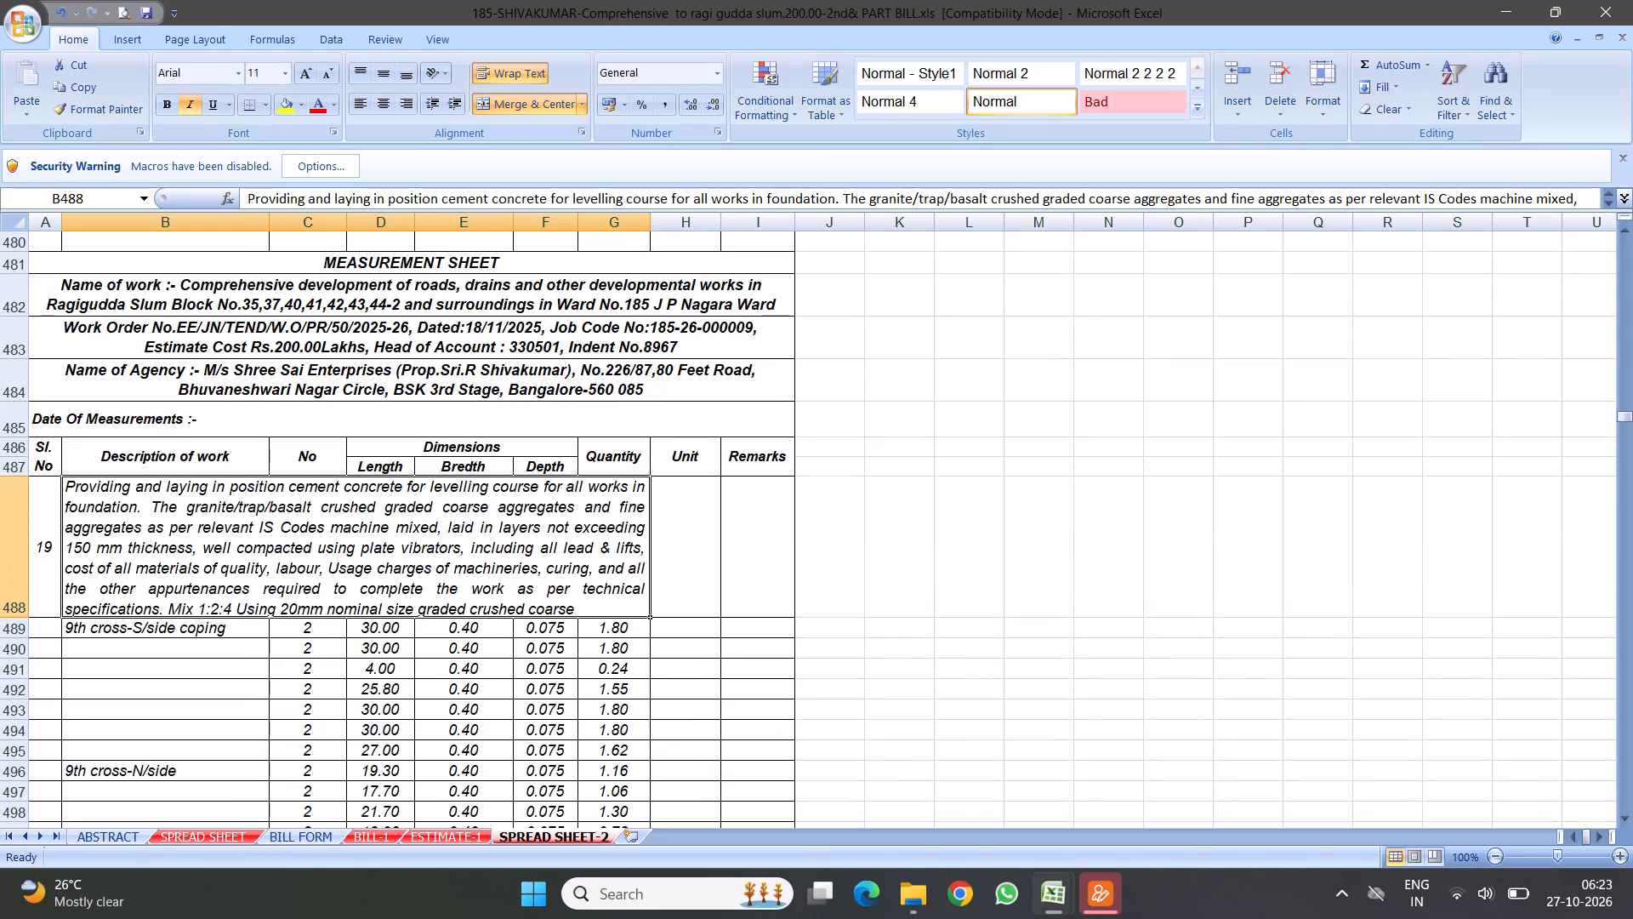
left_click_drag(23, 619, 22, 645)
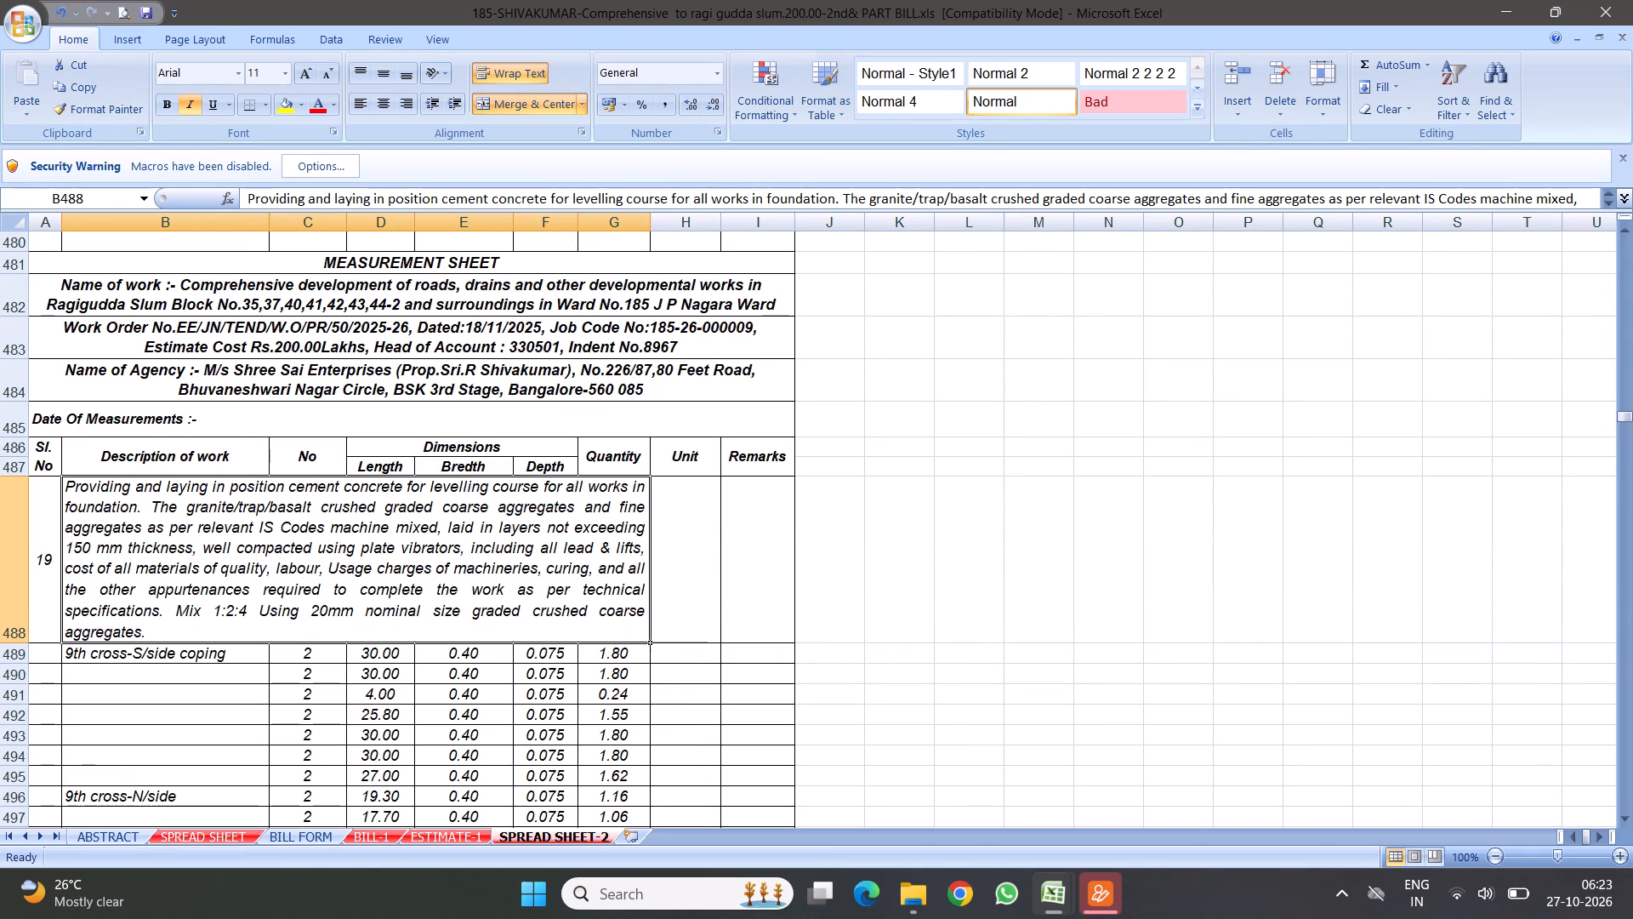
left_click(191, 569)
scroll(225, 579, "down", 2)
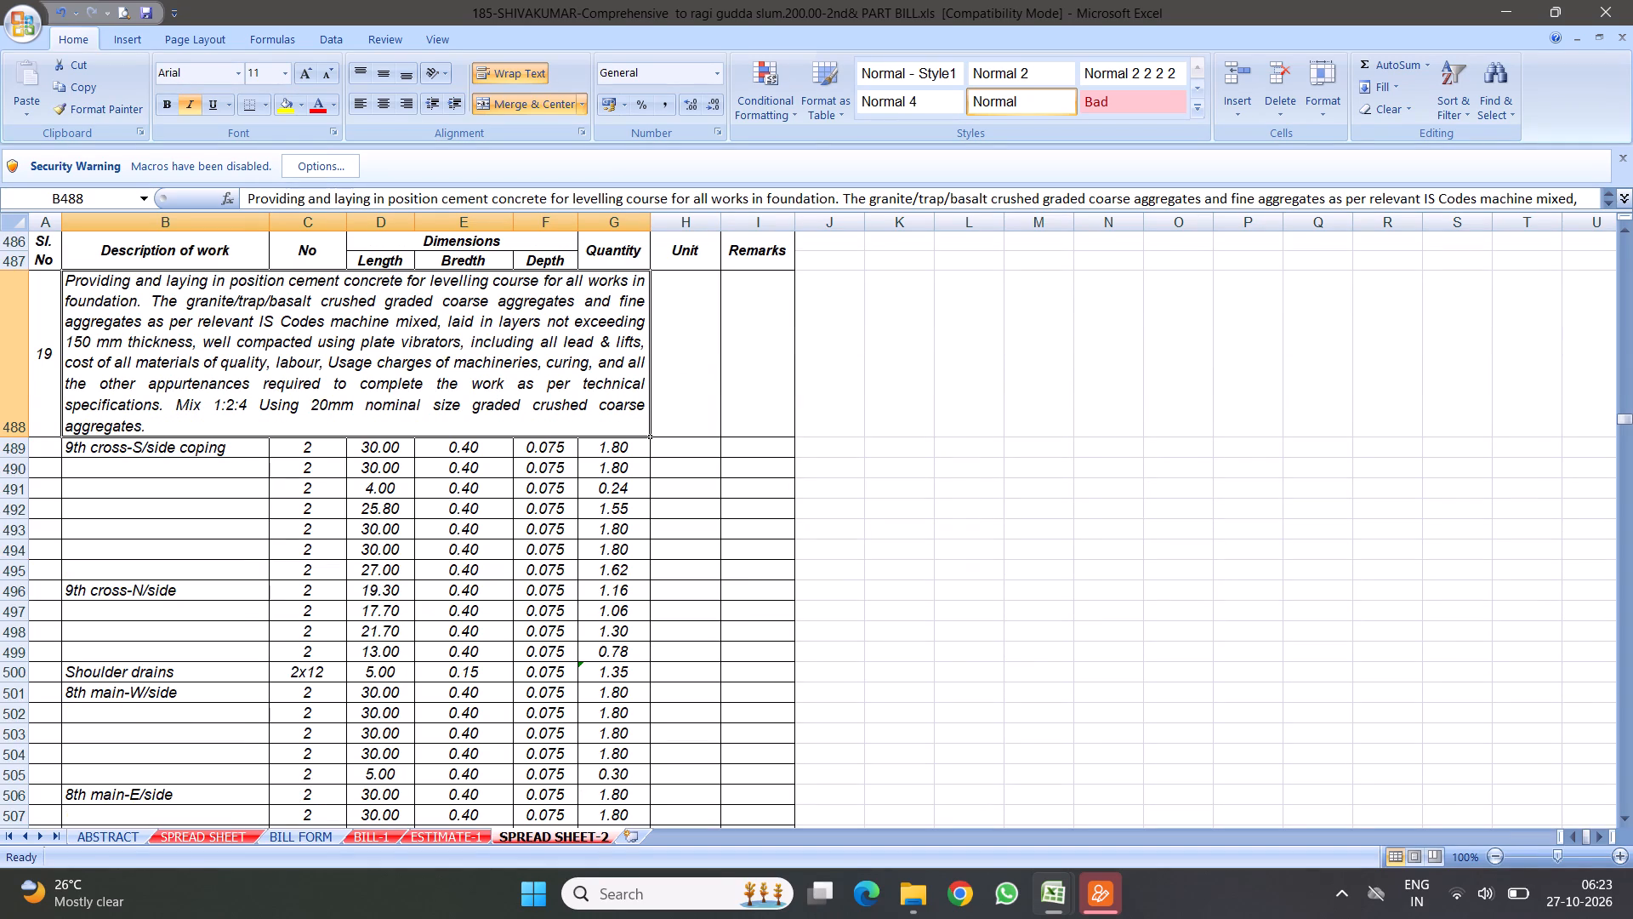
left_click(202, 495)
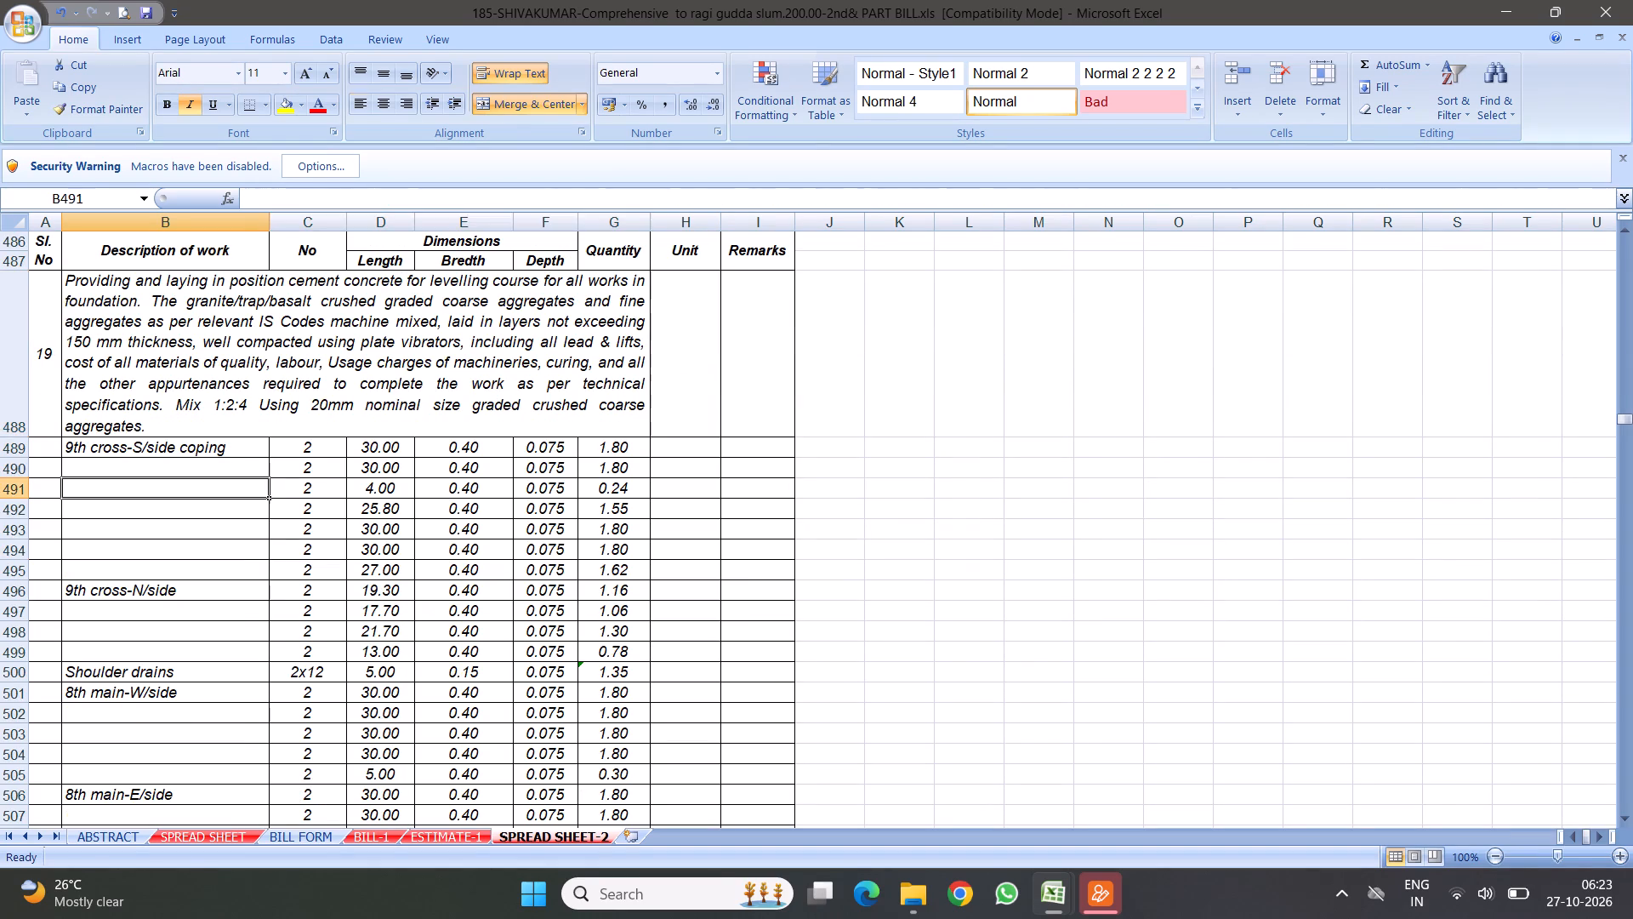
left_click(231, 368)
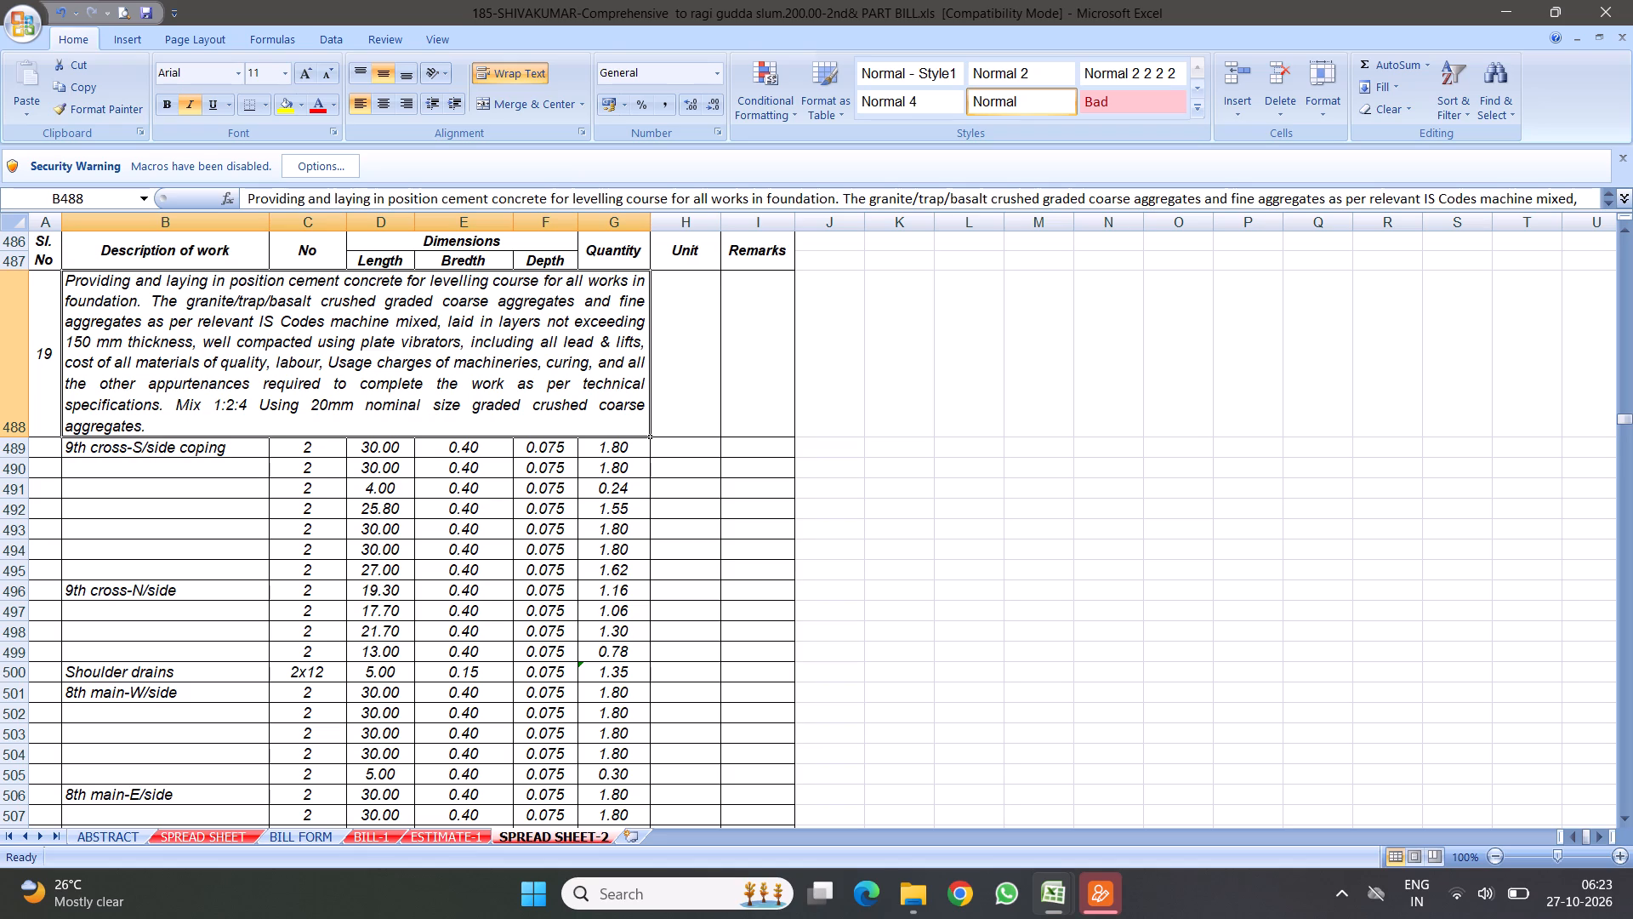
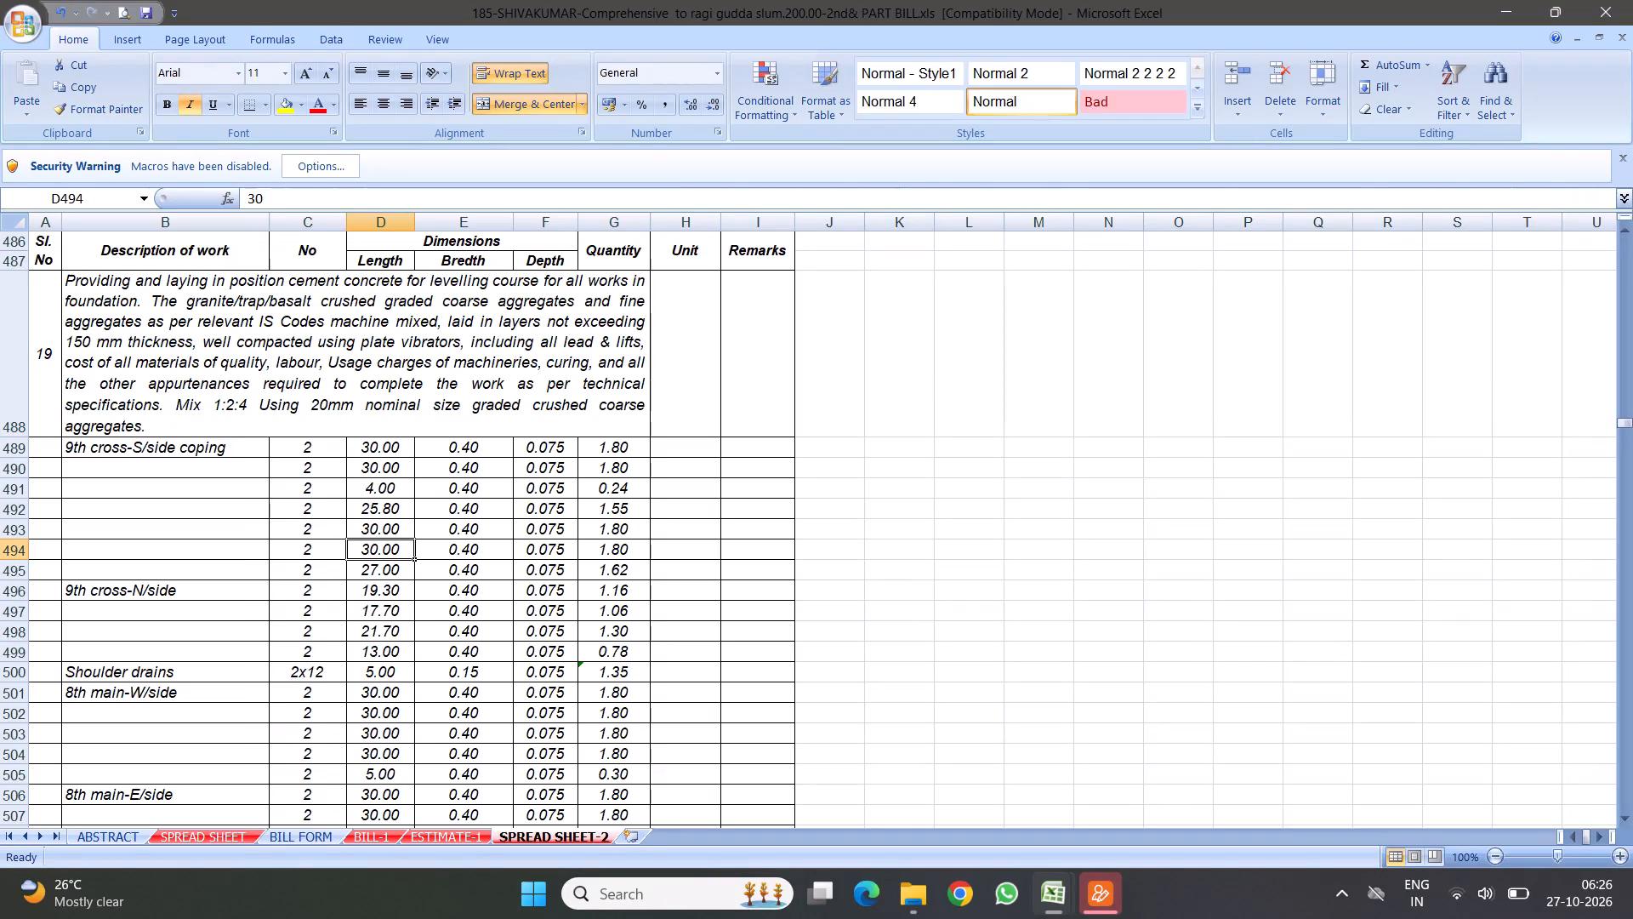
Review item 19's description, measurement rows and the quantity summary beneath them.
left_click_drag(321, 358, 310, 358)
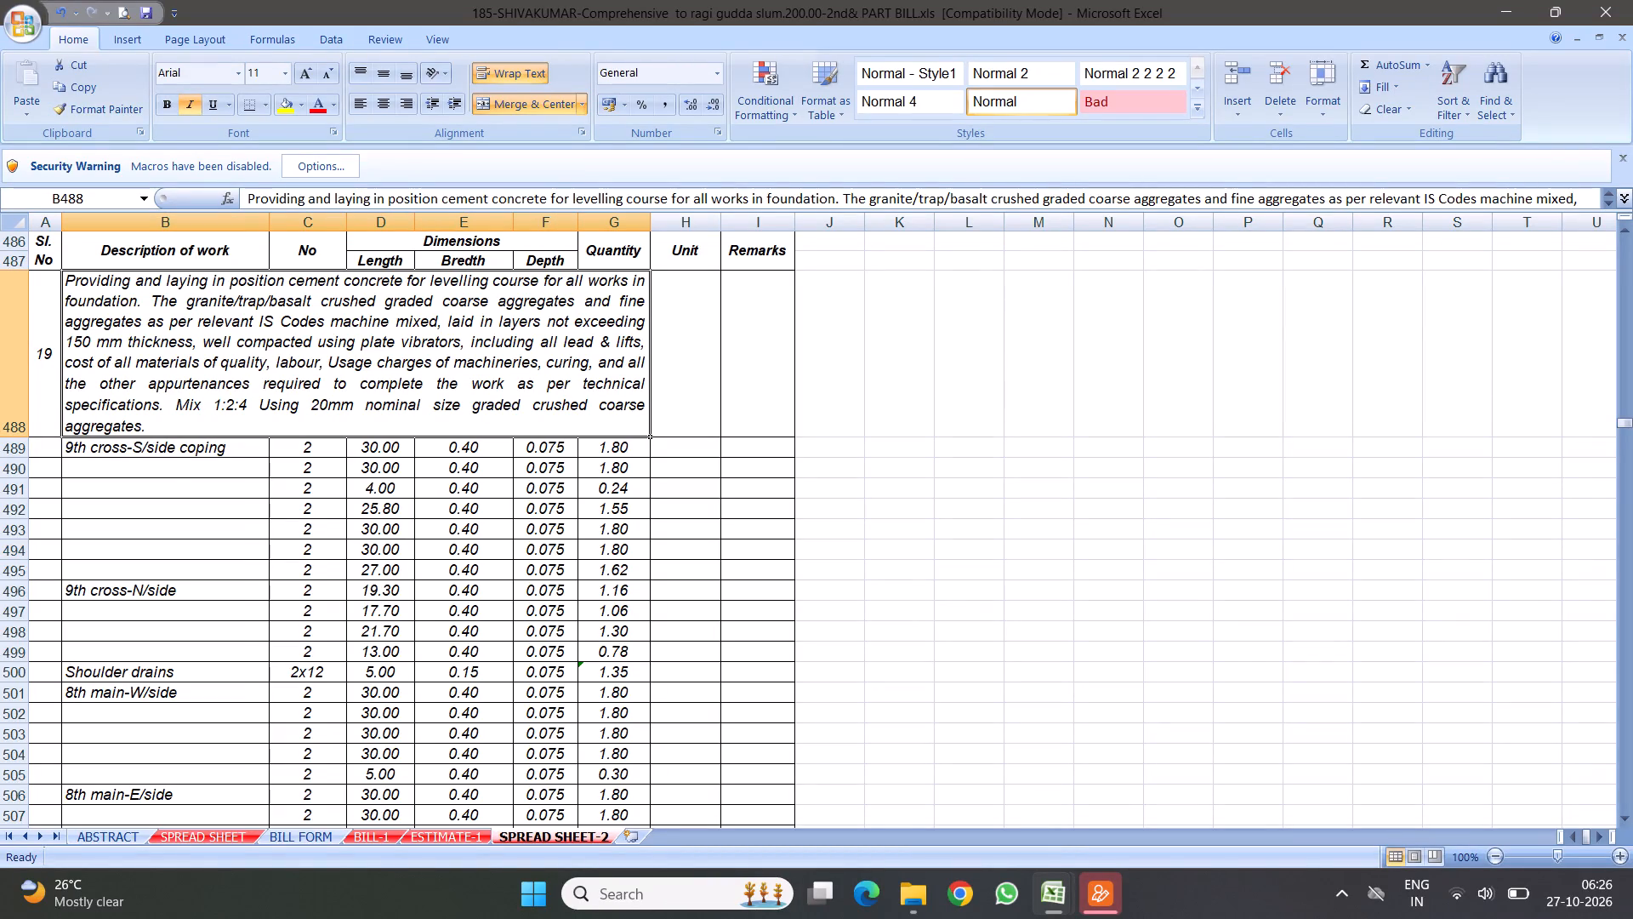
scroll(414, 586, "down", 4)
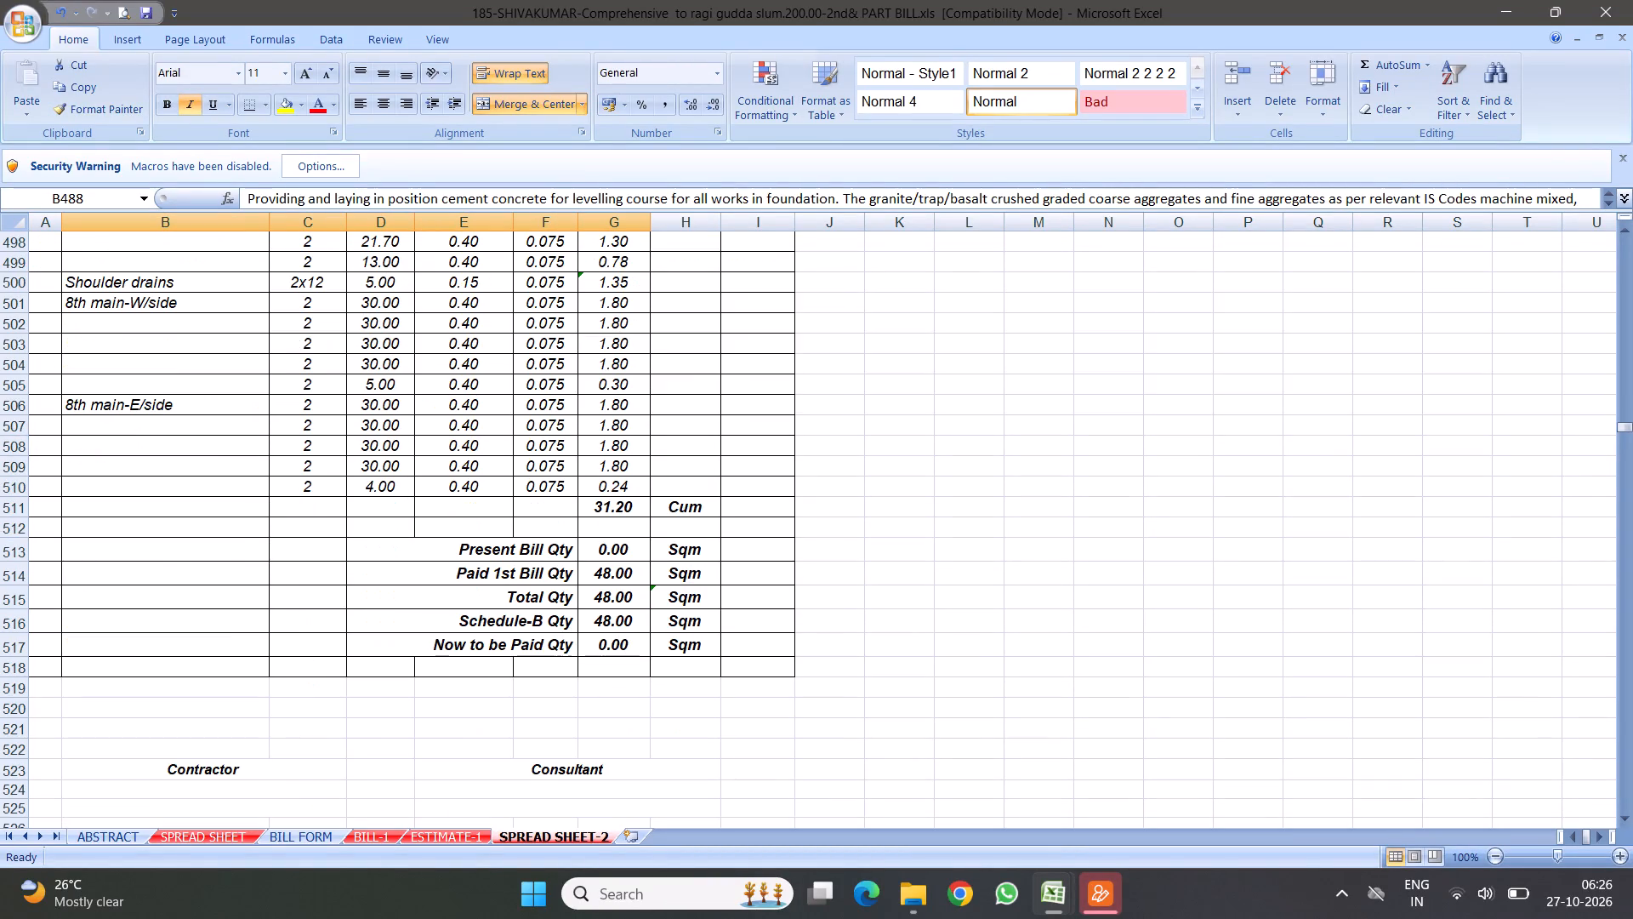
scroll(416, 426, "up", 6)
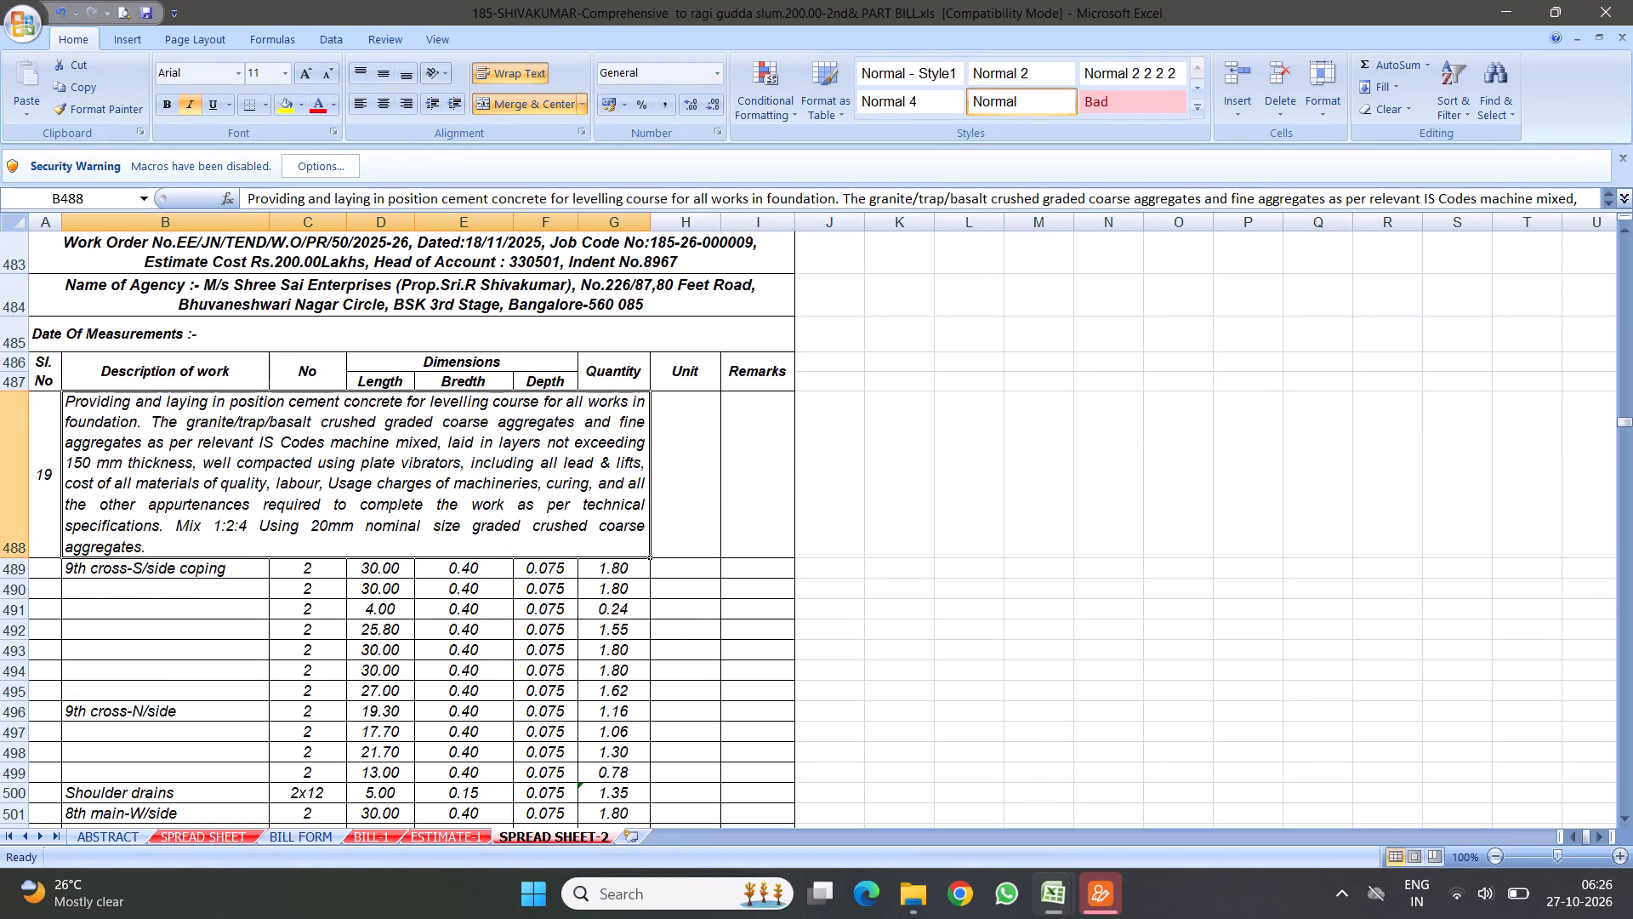
scroll(416, 469, "down", 3)
scroll(526, 500, "down", 3)
left_click(603, 552)
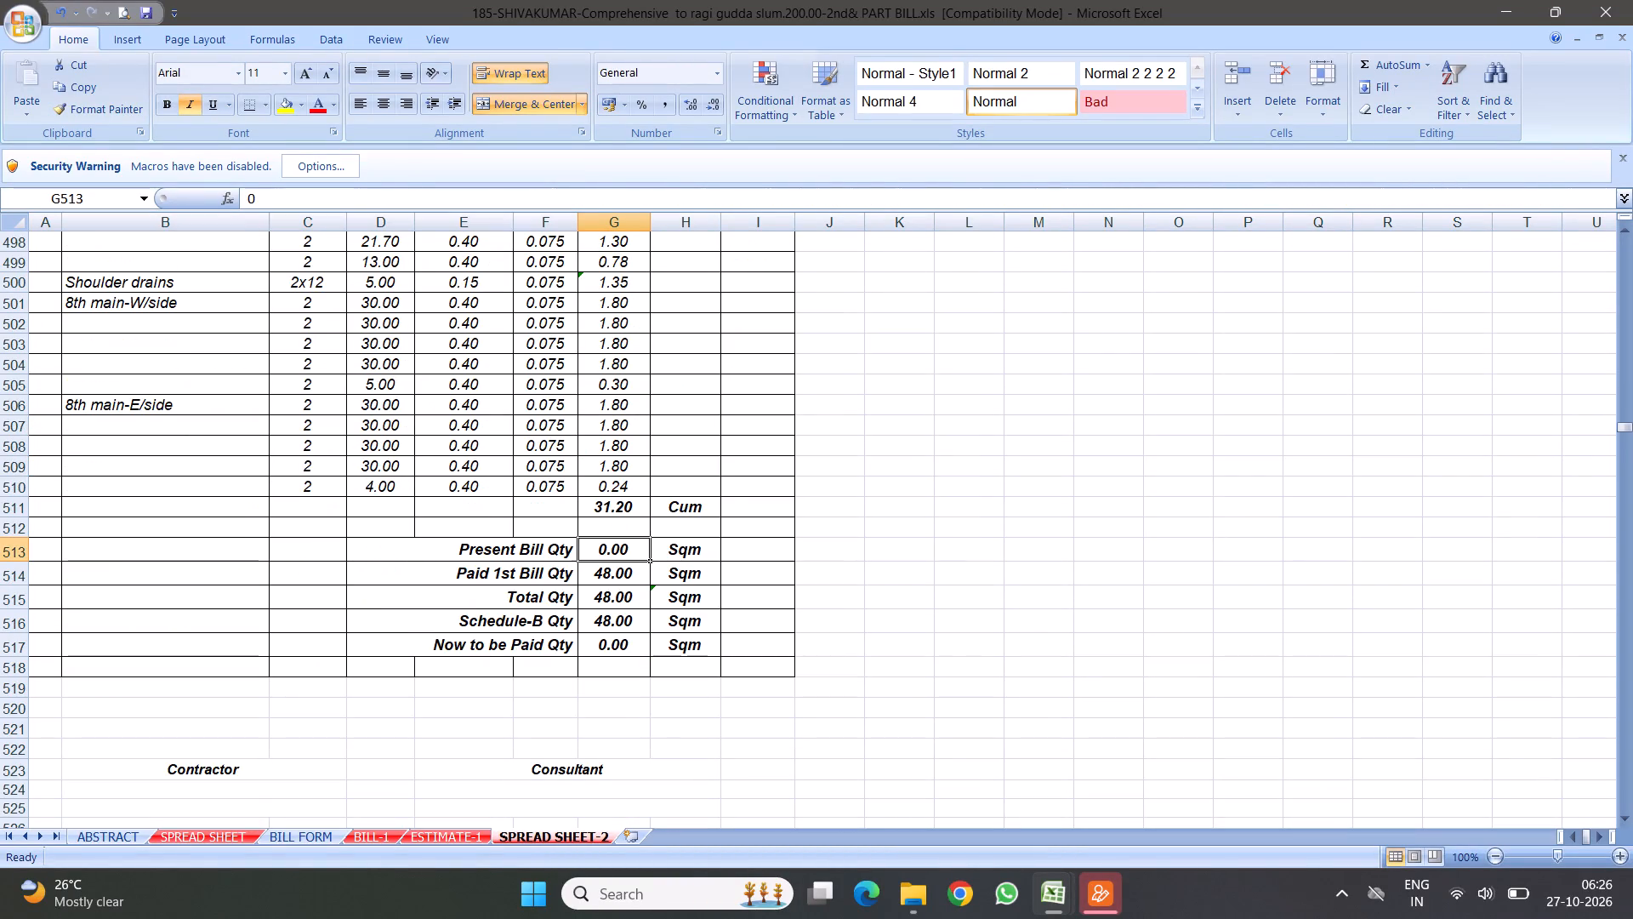
scroll(415, 528, "up", 4)
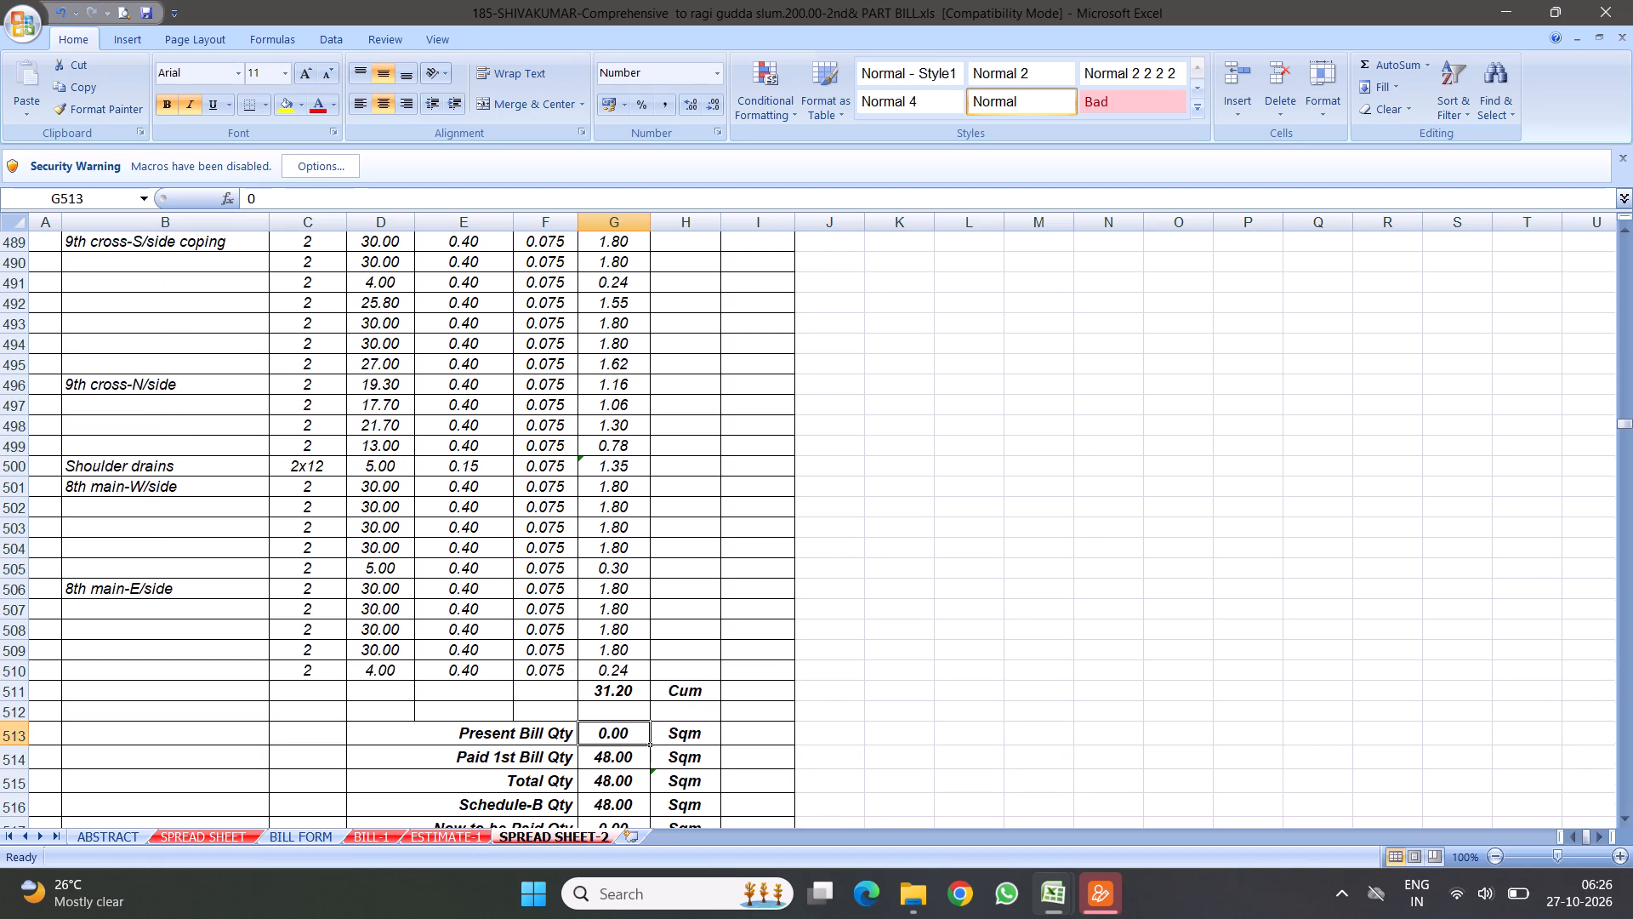
scroll(666, 547, "down", 6)
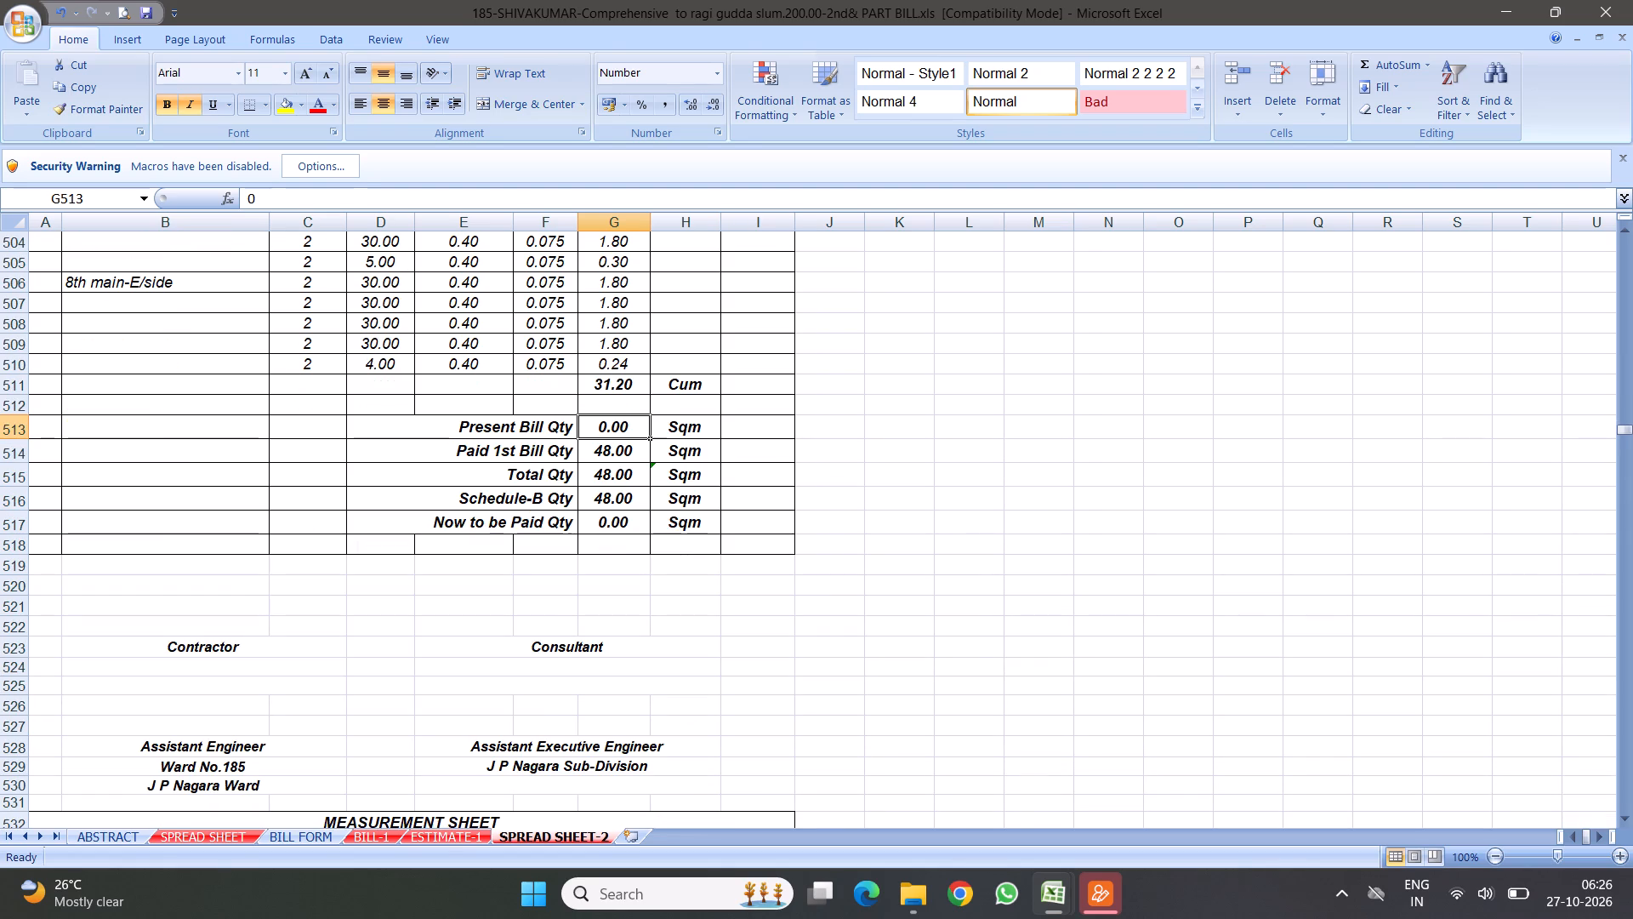
scroll(491, 528, "up", 2)
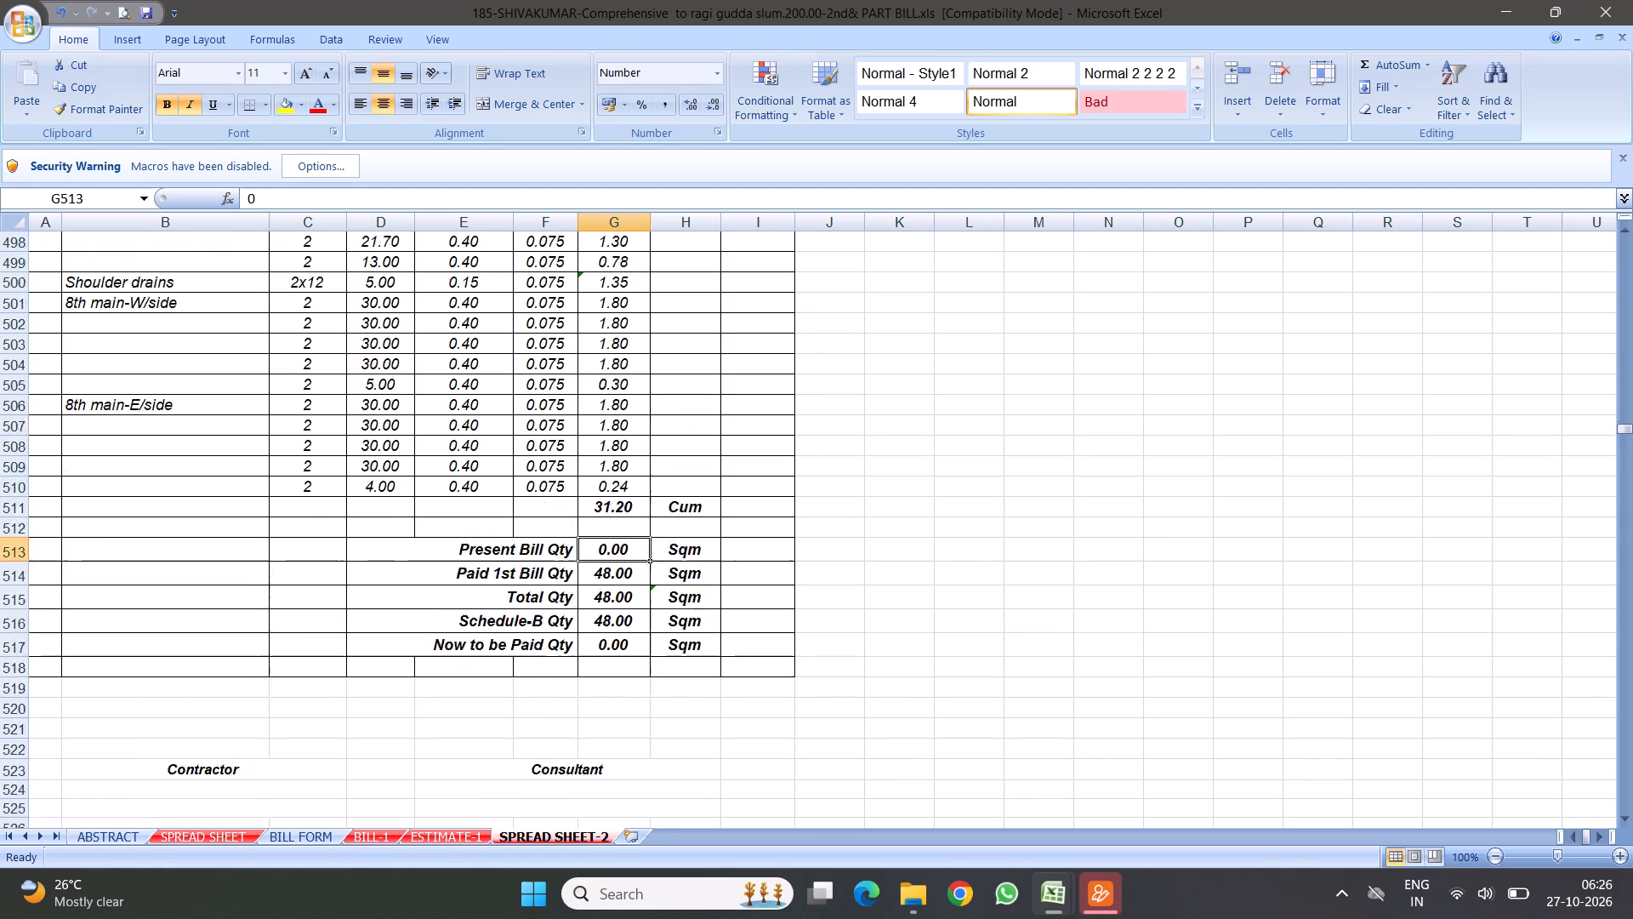
scroll(471, 528, "up", 5)
left_click(165, 423)
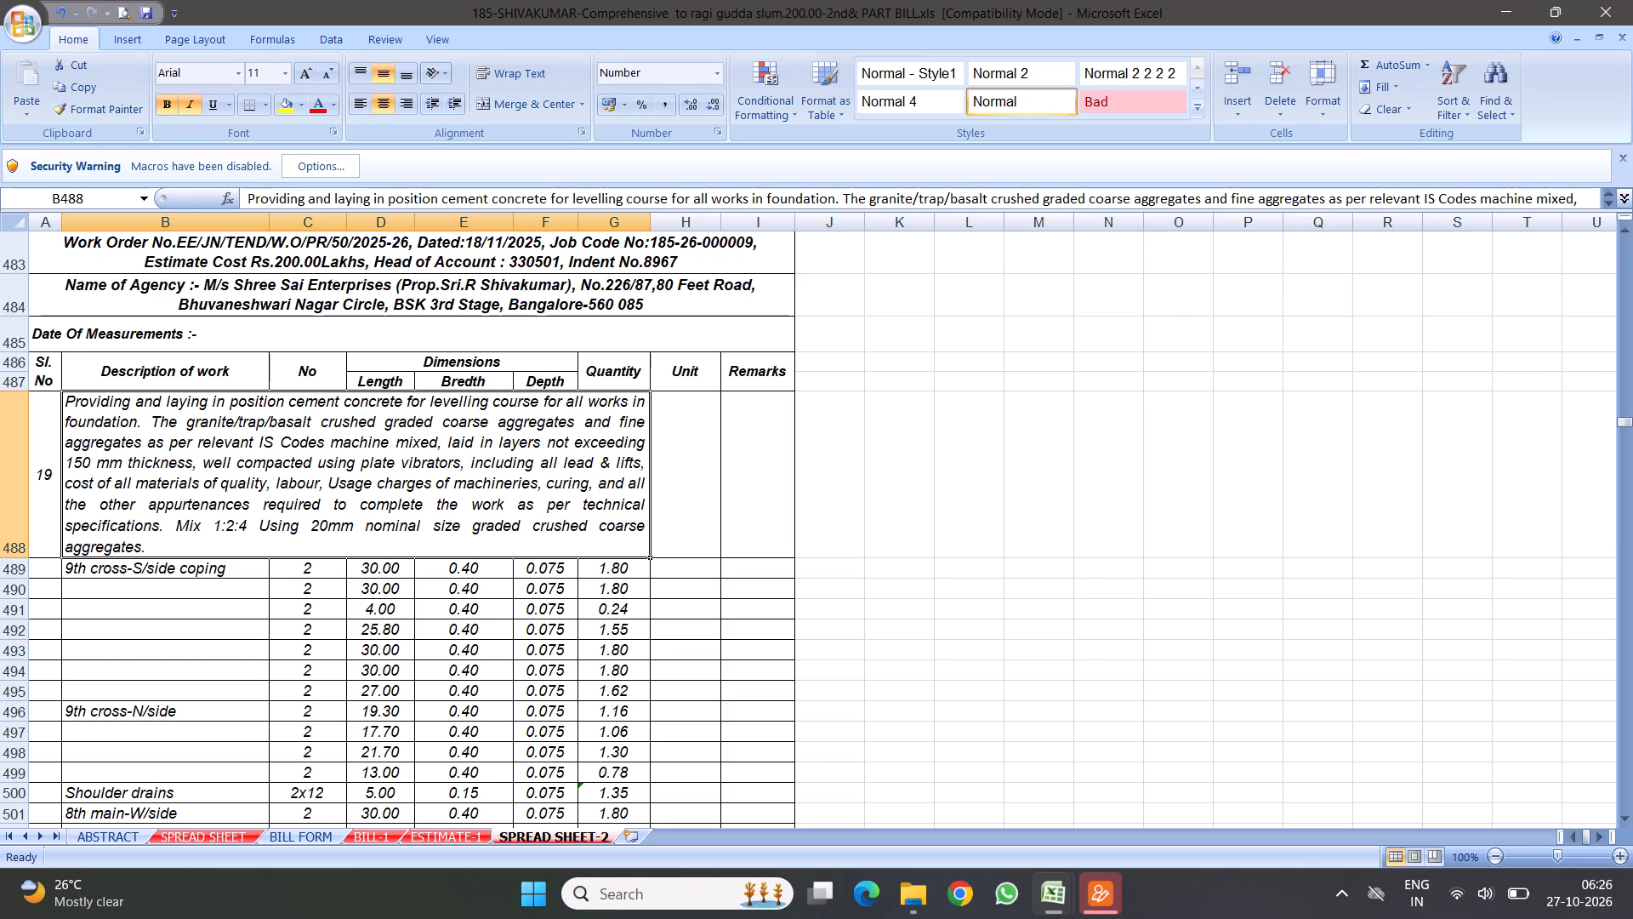
scroll(518, 630, "down", 5)
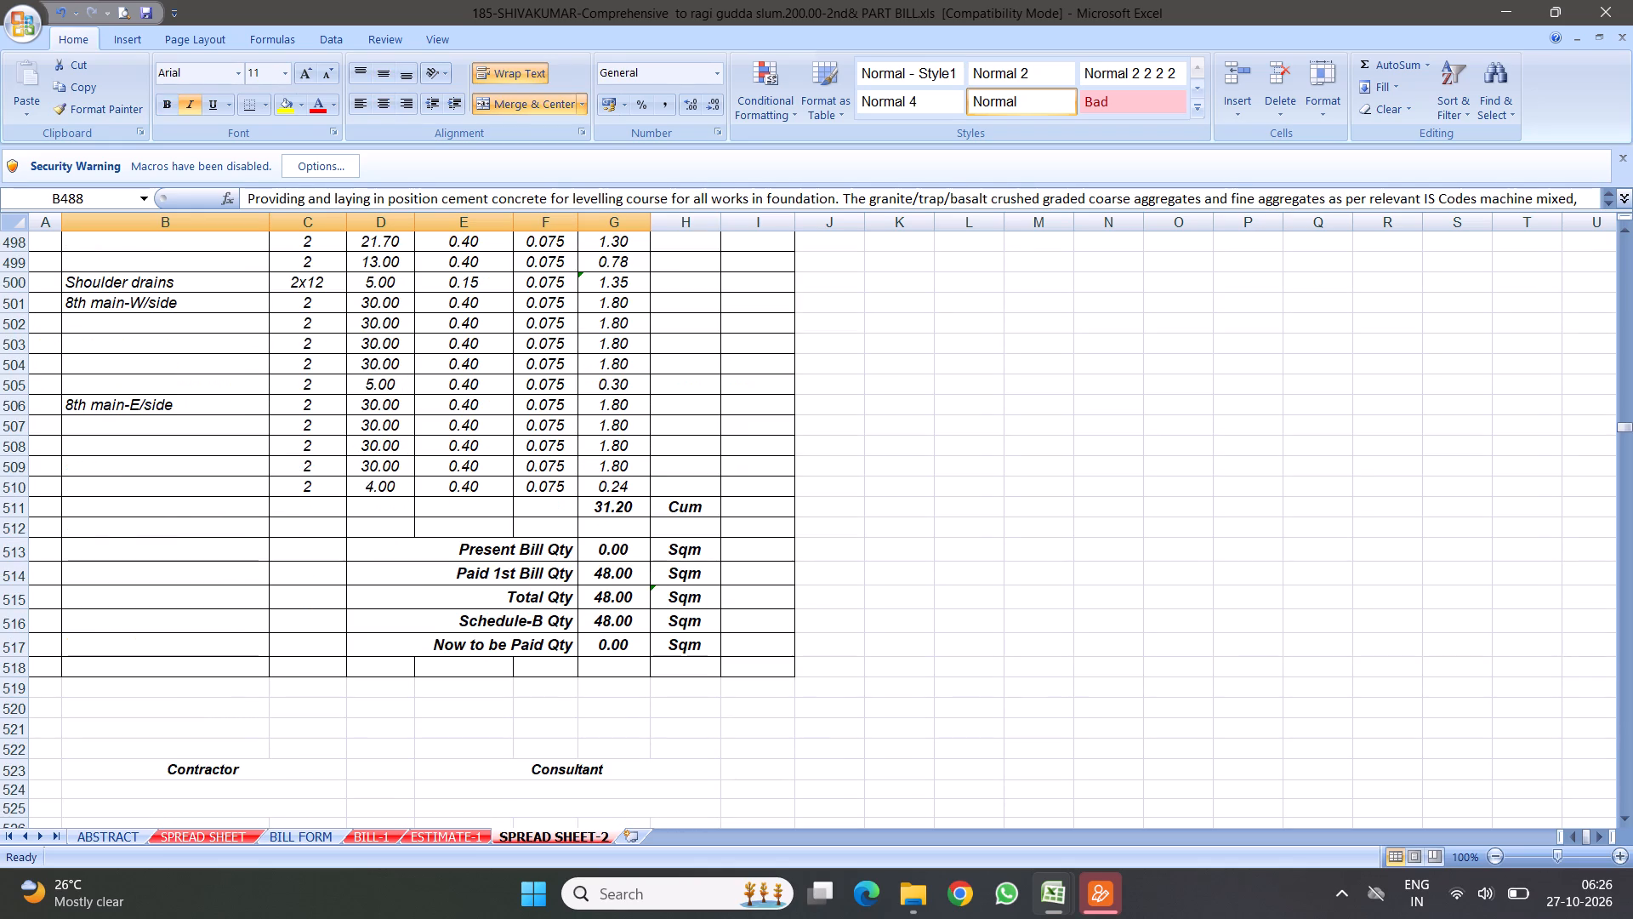
Look up item 19's first-bill quantity in BILL FORM and set its Paid 1st Bill Qty in G514 to 191.82.
left_click(611, 548)
left_click(615, 575)
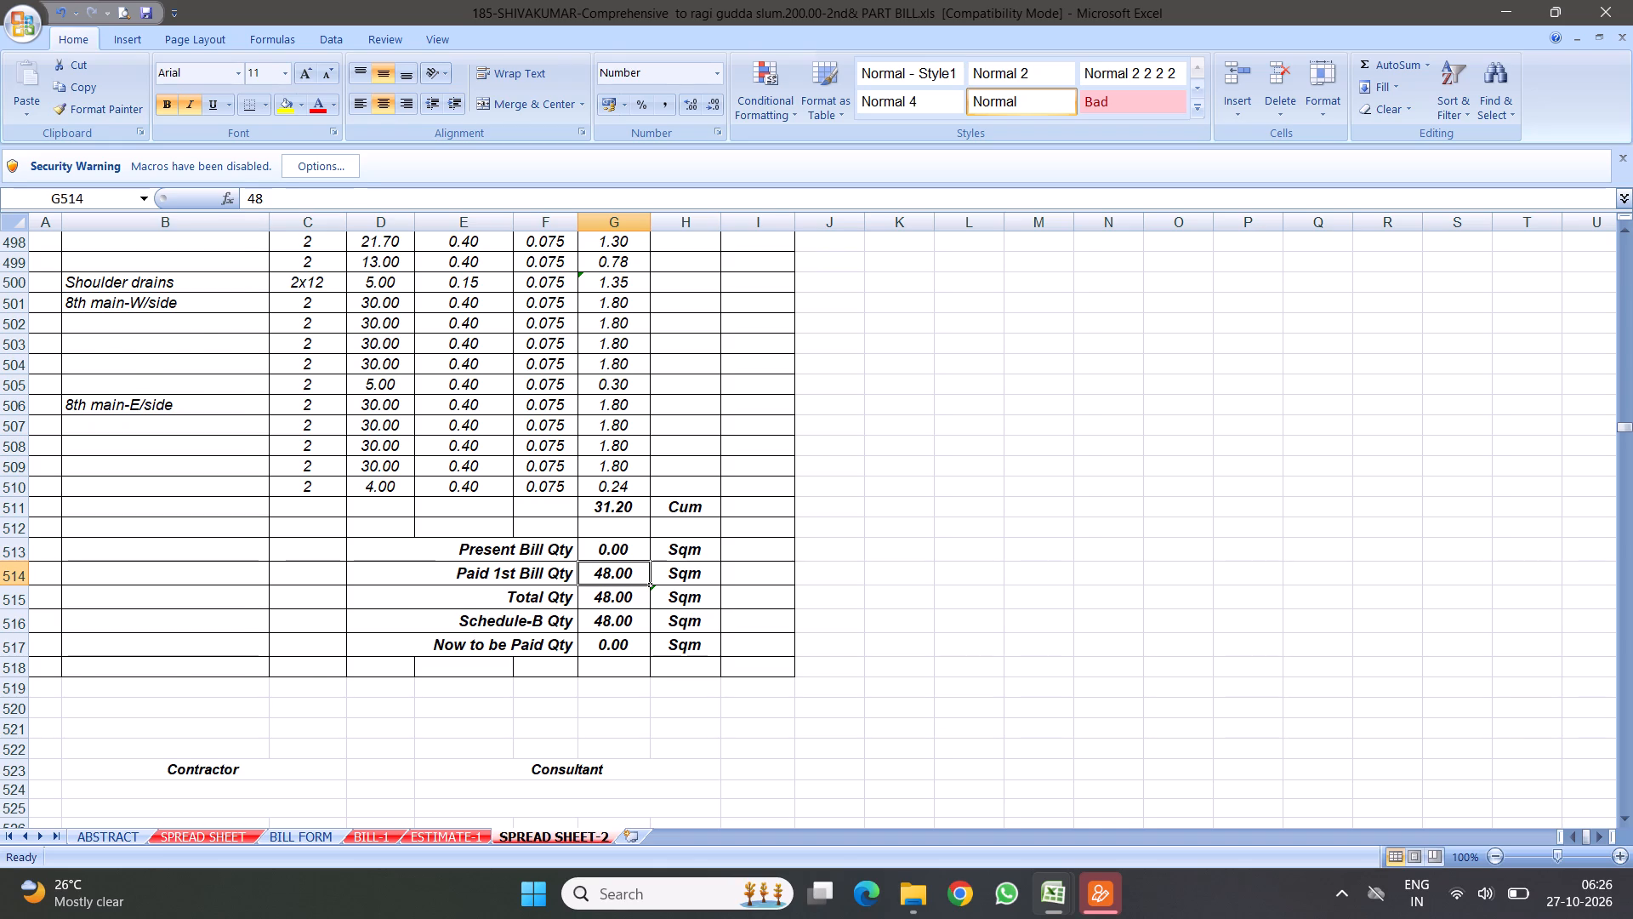
scroll(310, 552, "up", 4)
scroll(376, 568, "down", 5)
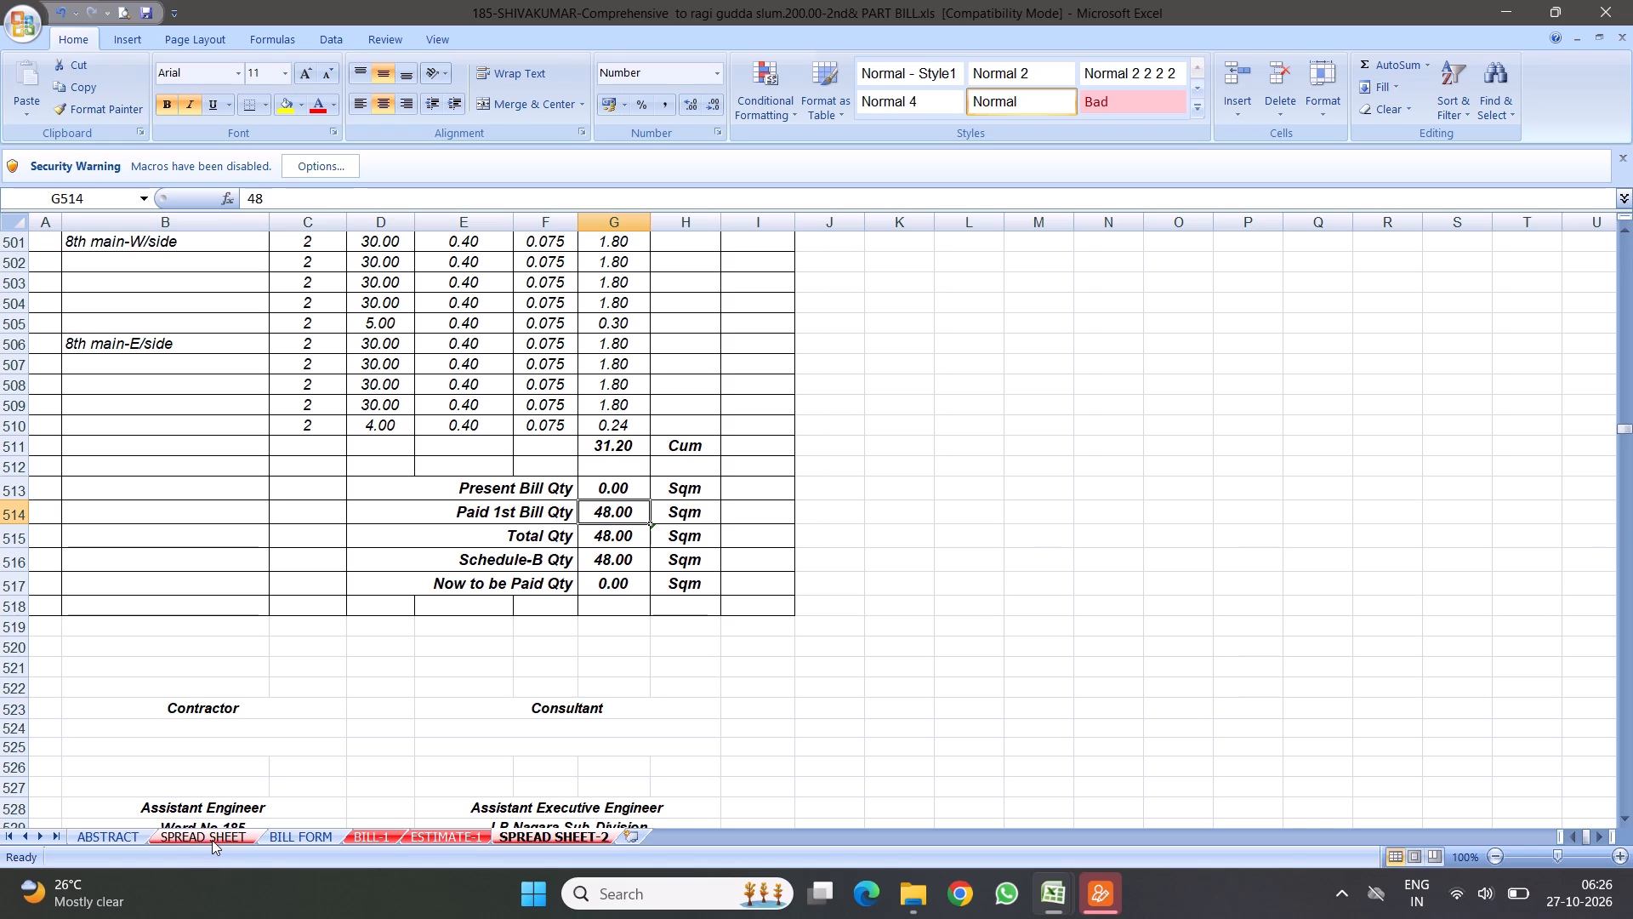
left_click(293, 836)
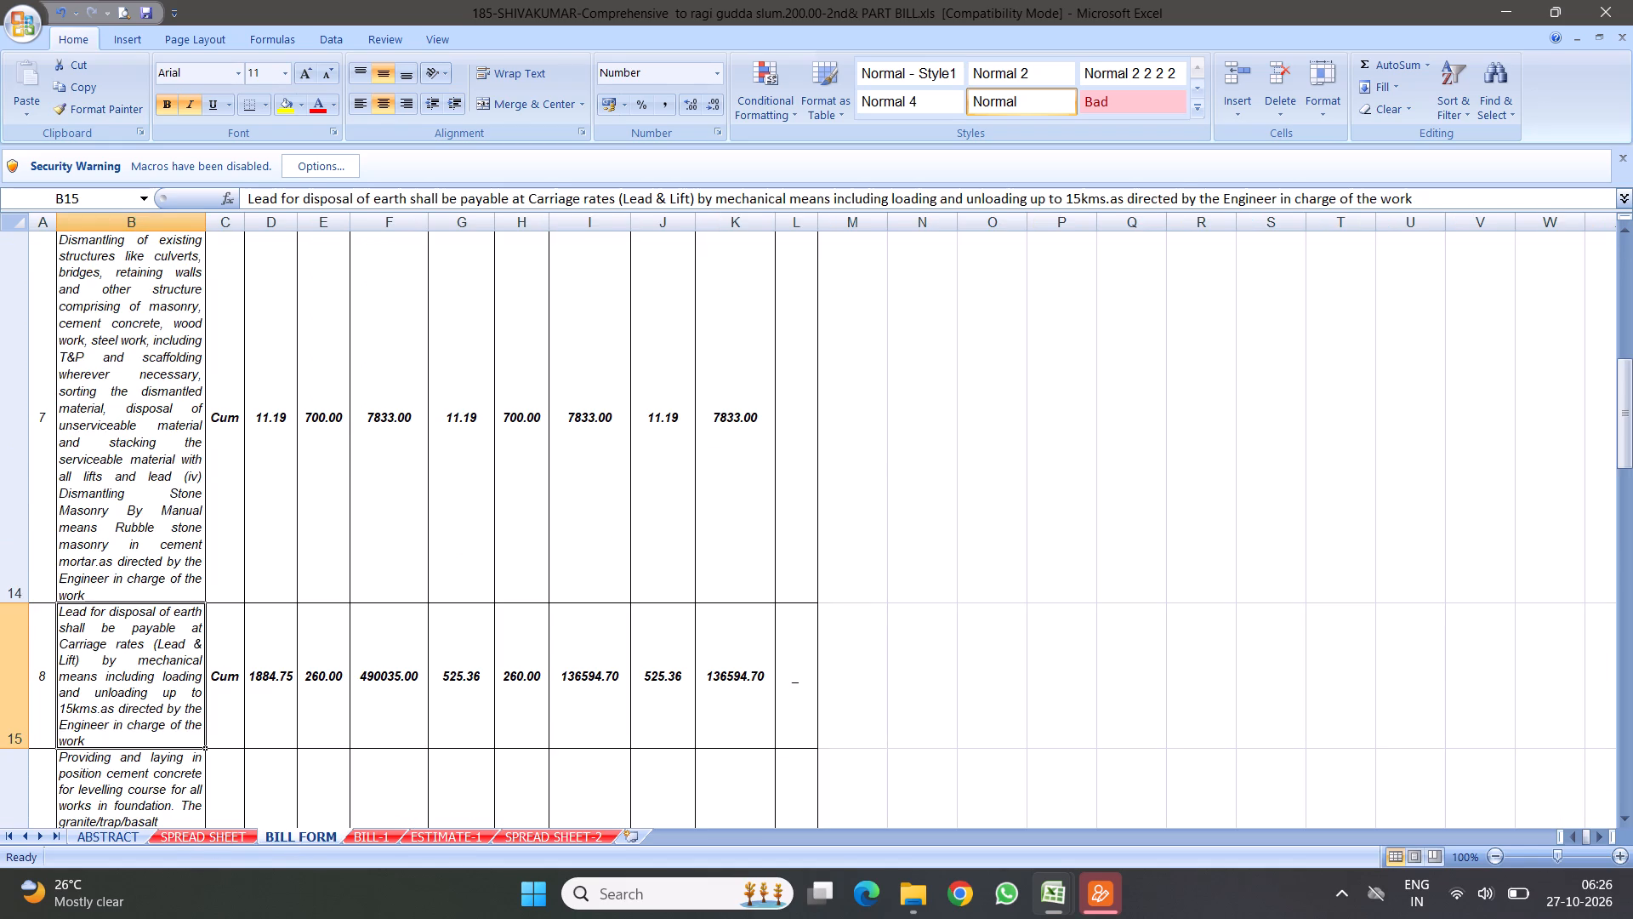
key("Return")
key("Return")
key("Return")
key("Return")
key("Return")
key("Return")
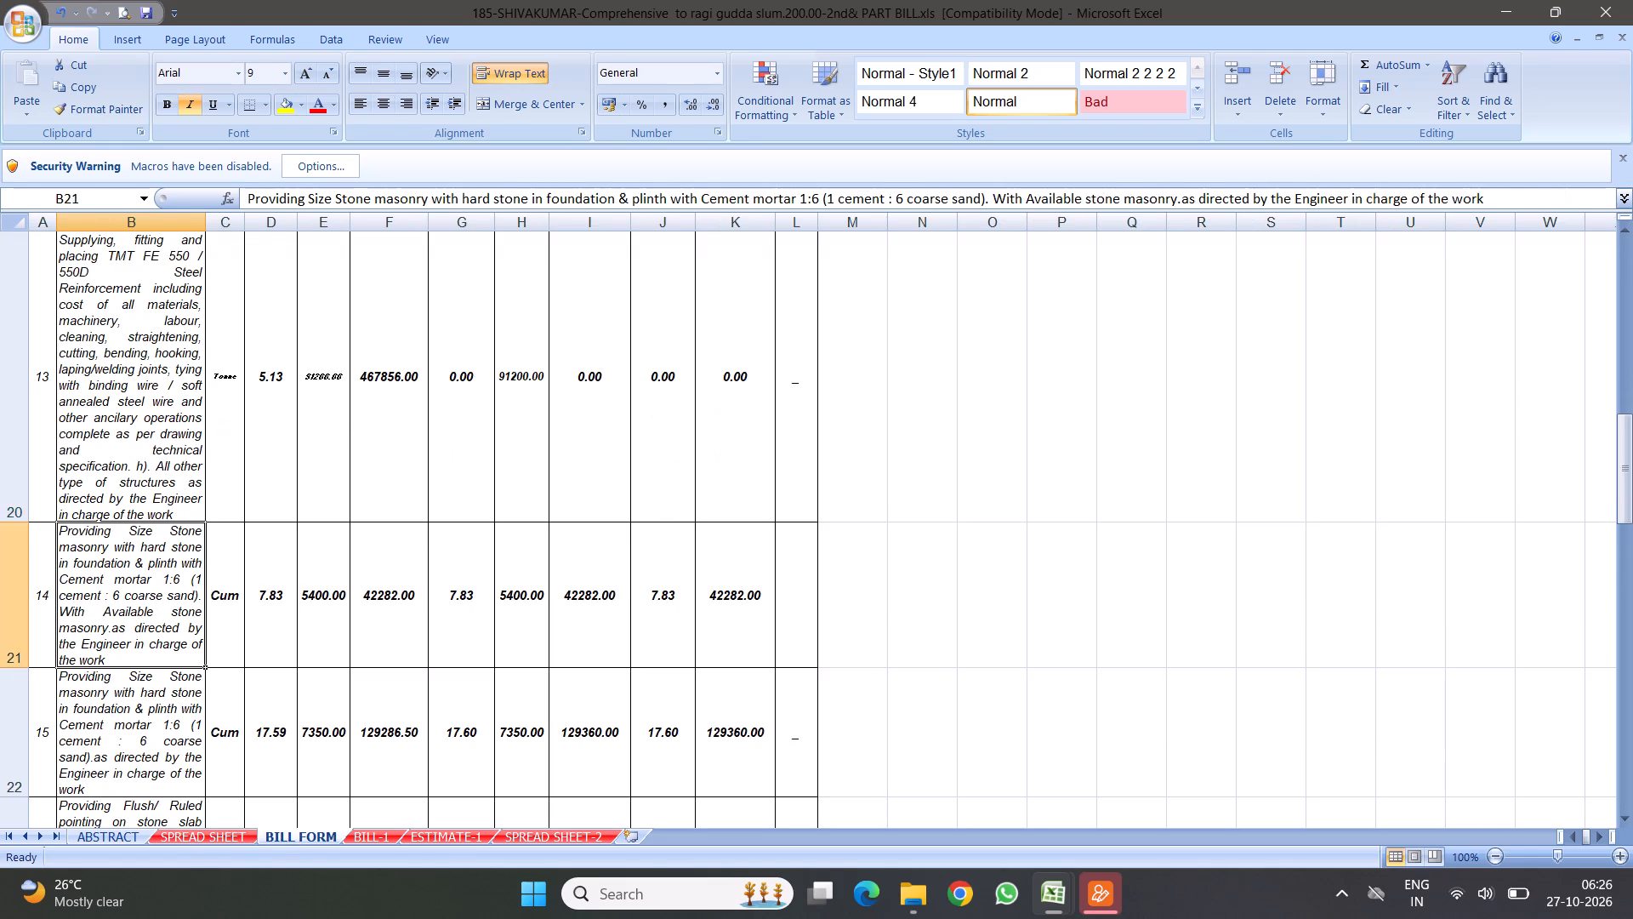
key("Return")
key("Return")
key("Return")
key("Return")
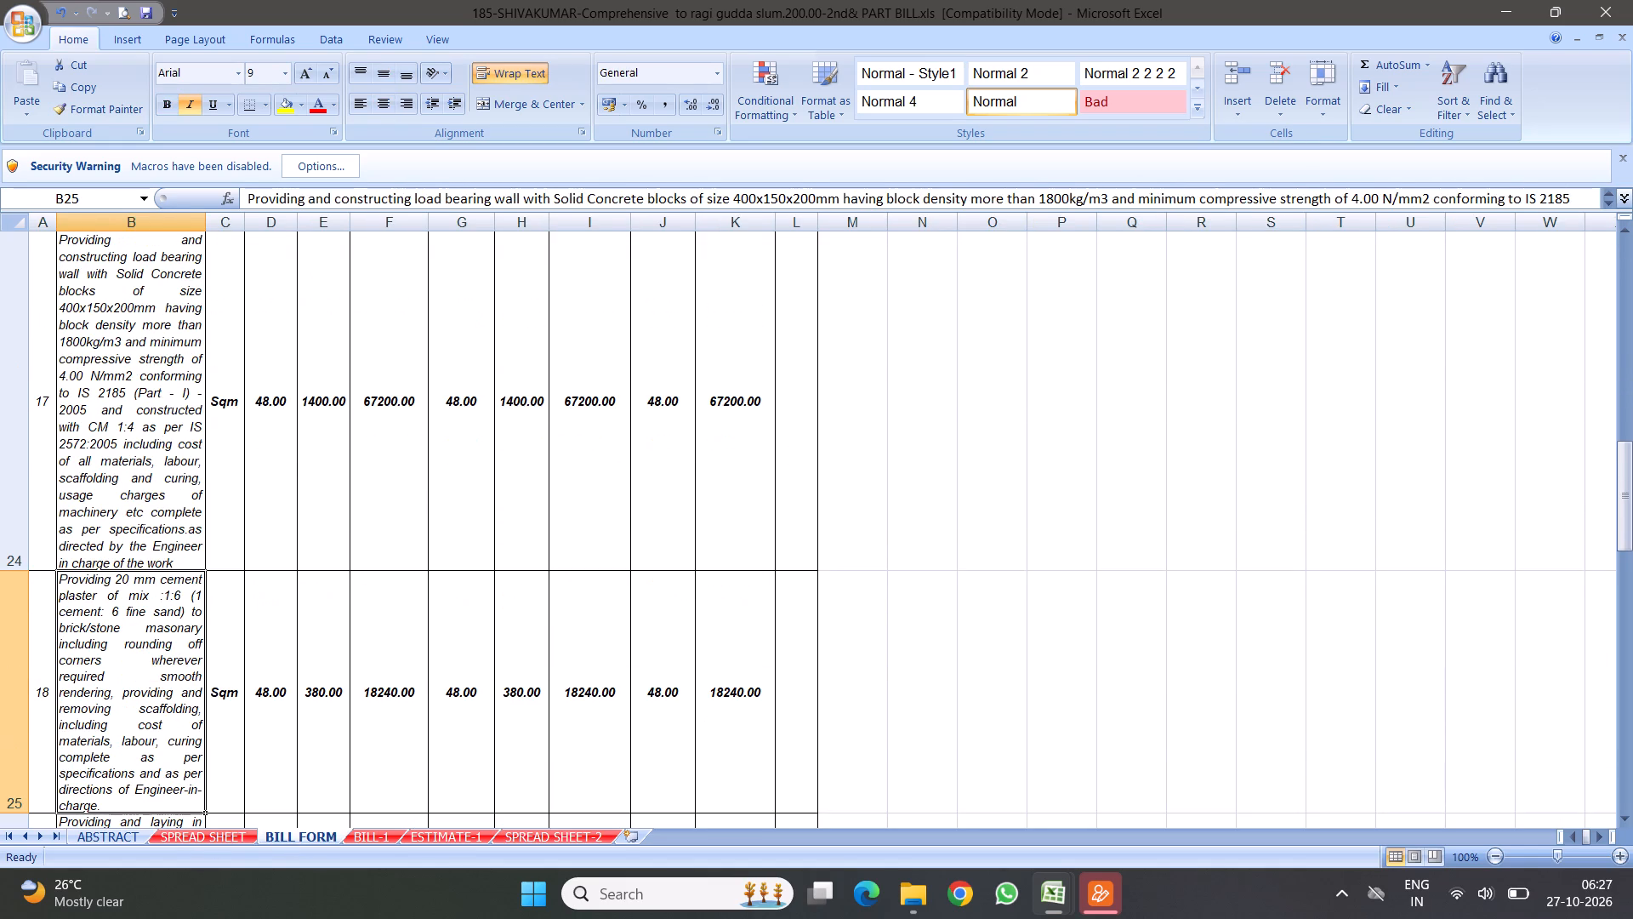
key("Return")
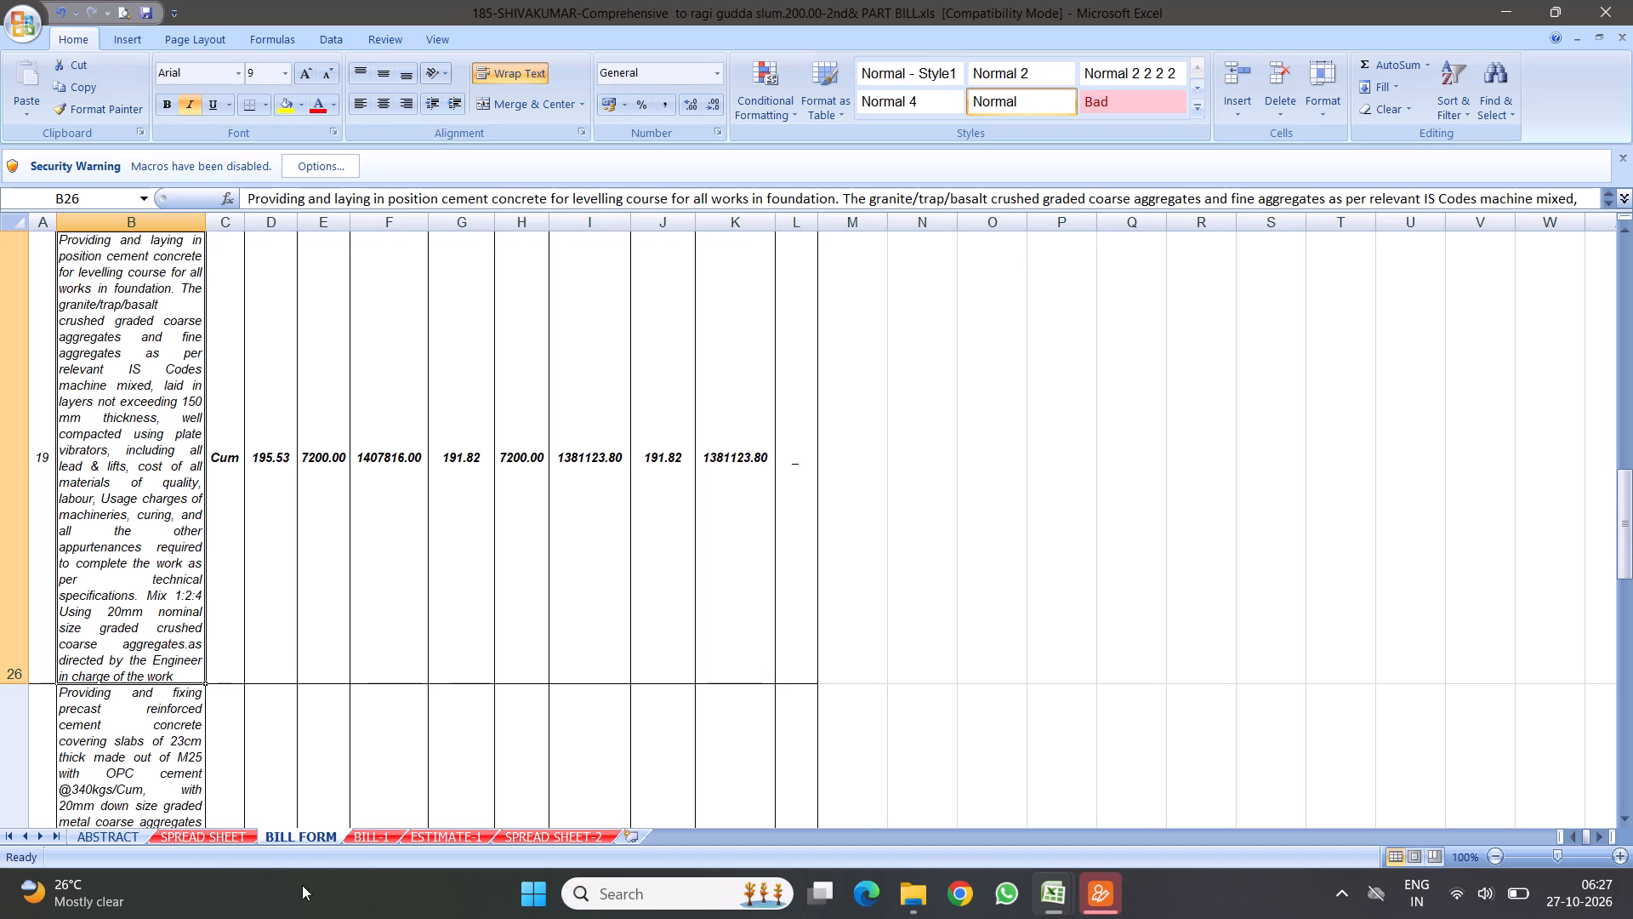
left_click(538, 838)
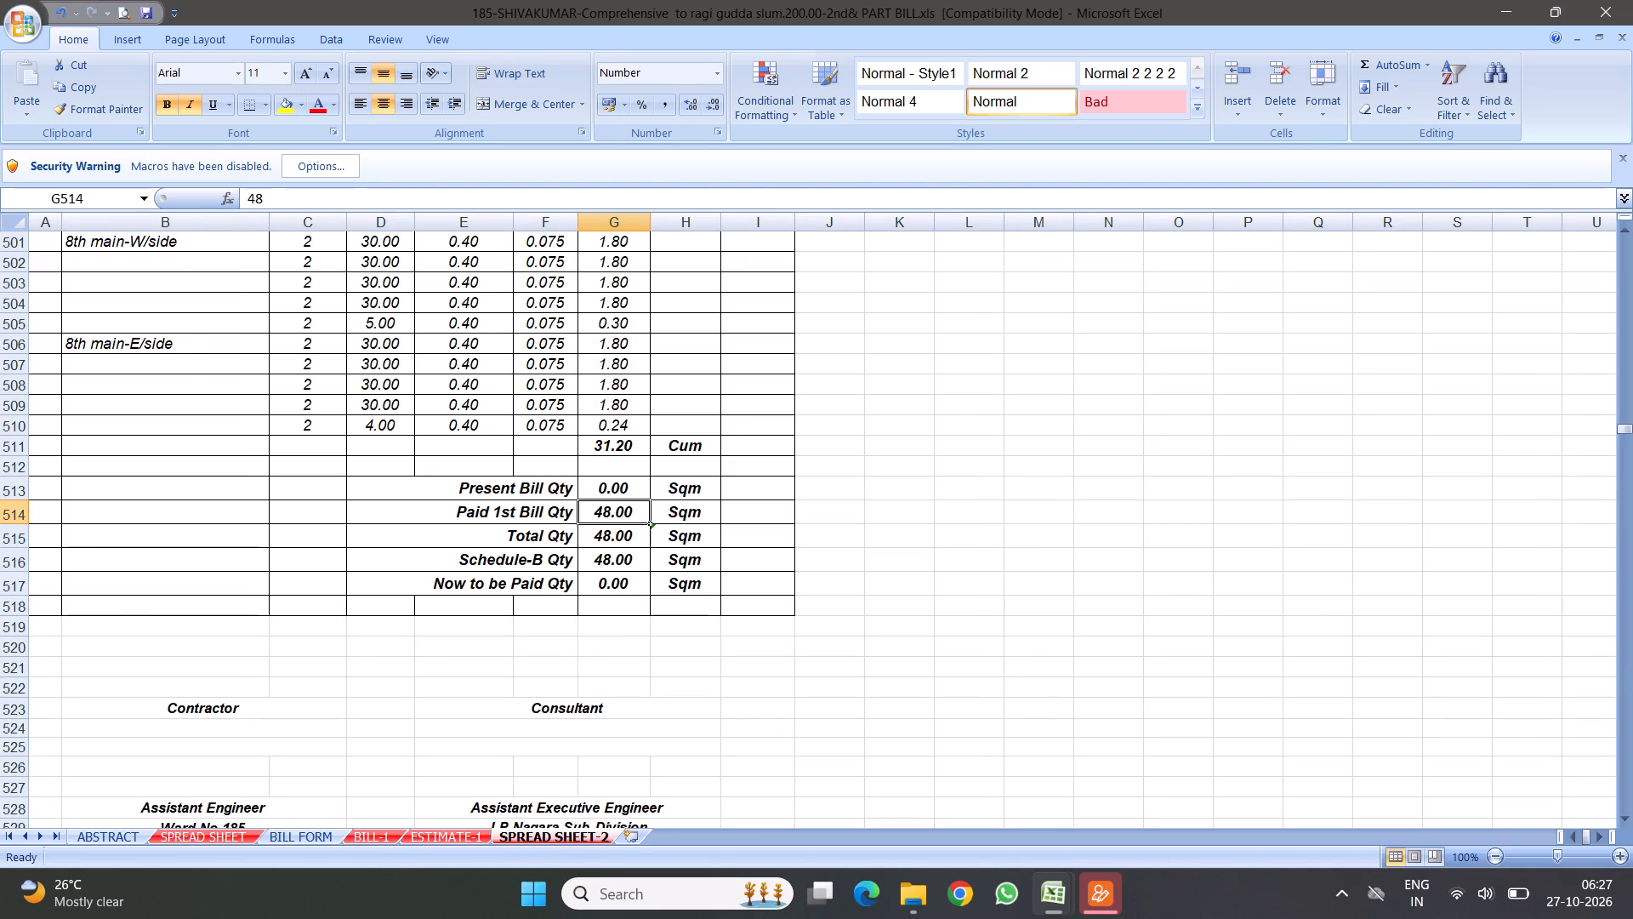
type("191.82")
key("Return")
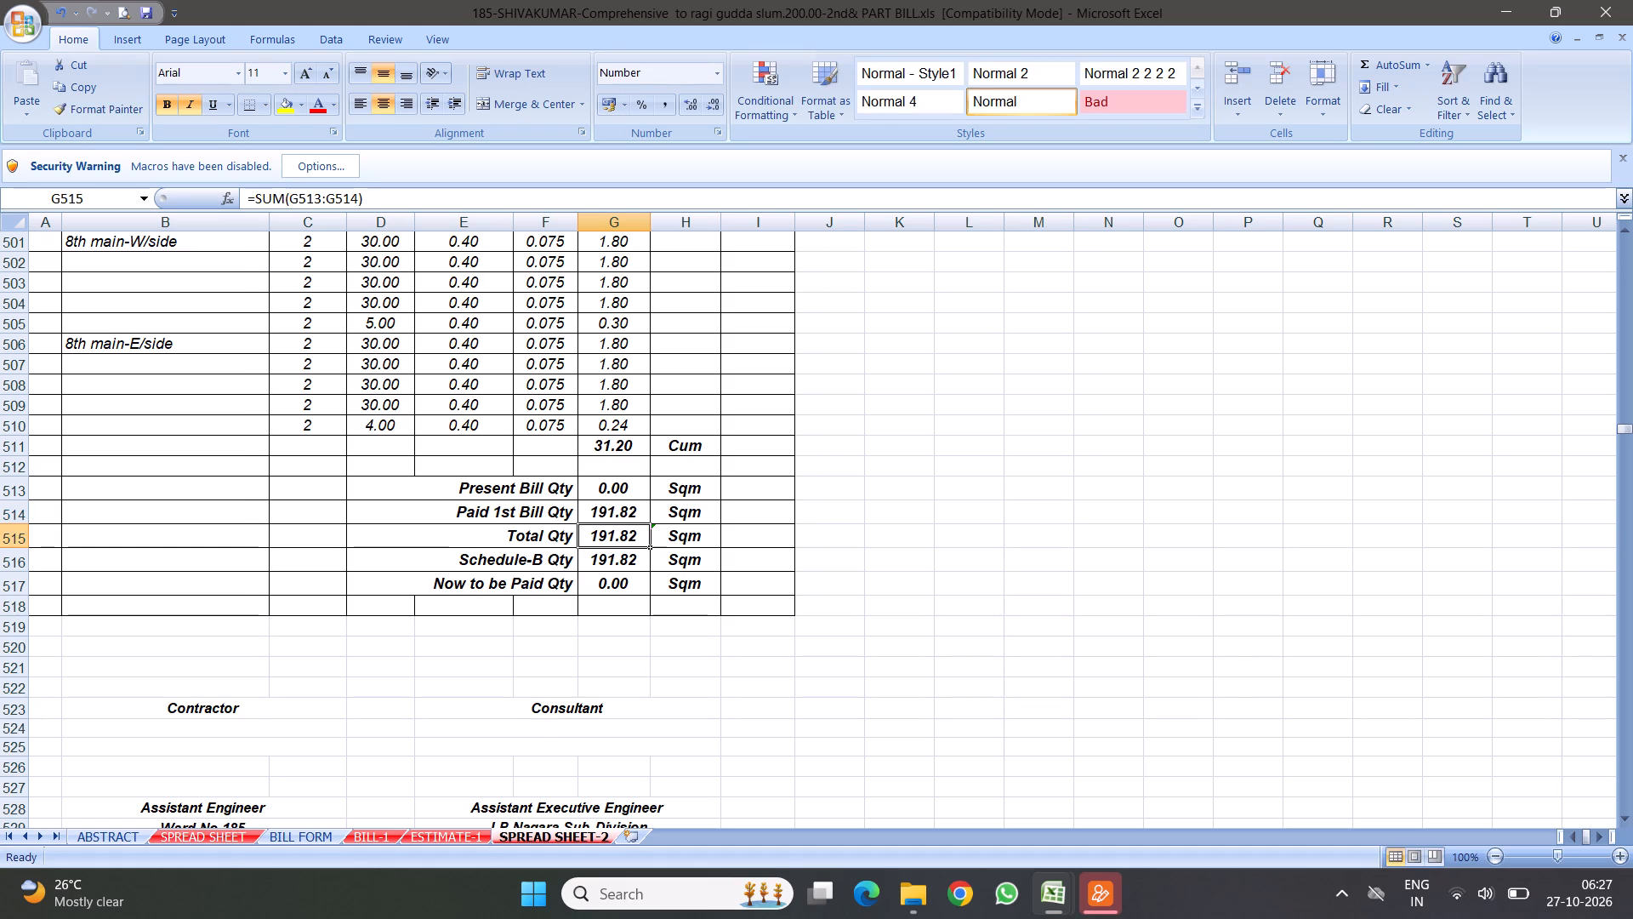
Check item 19's tendered quantity in BILL FORM and set its Schedule-B Qty in G516 to 195.53.
left_click(611, 538)
left_click(602, 562)
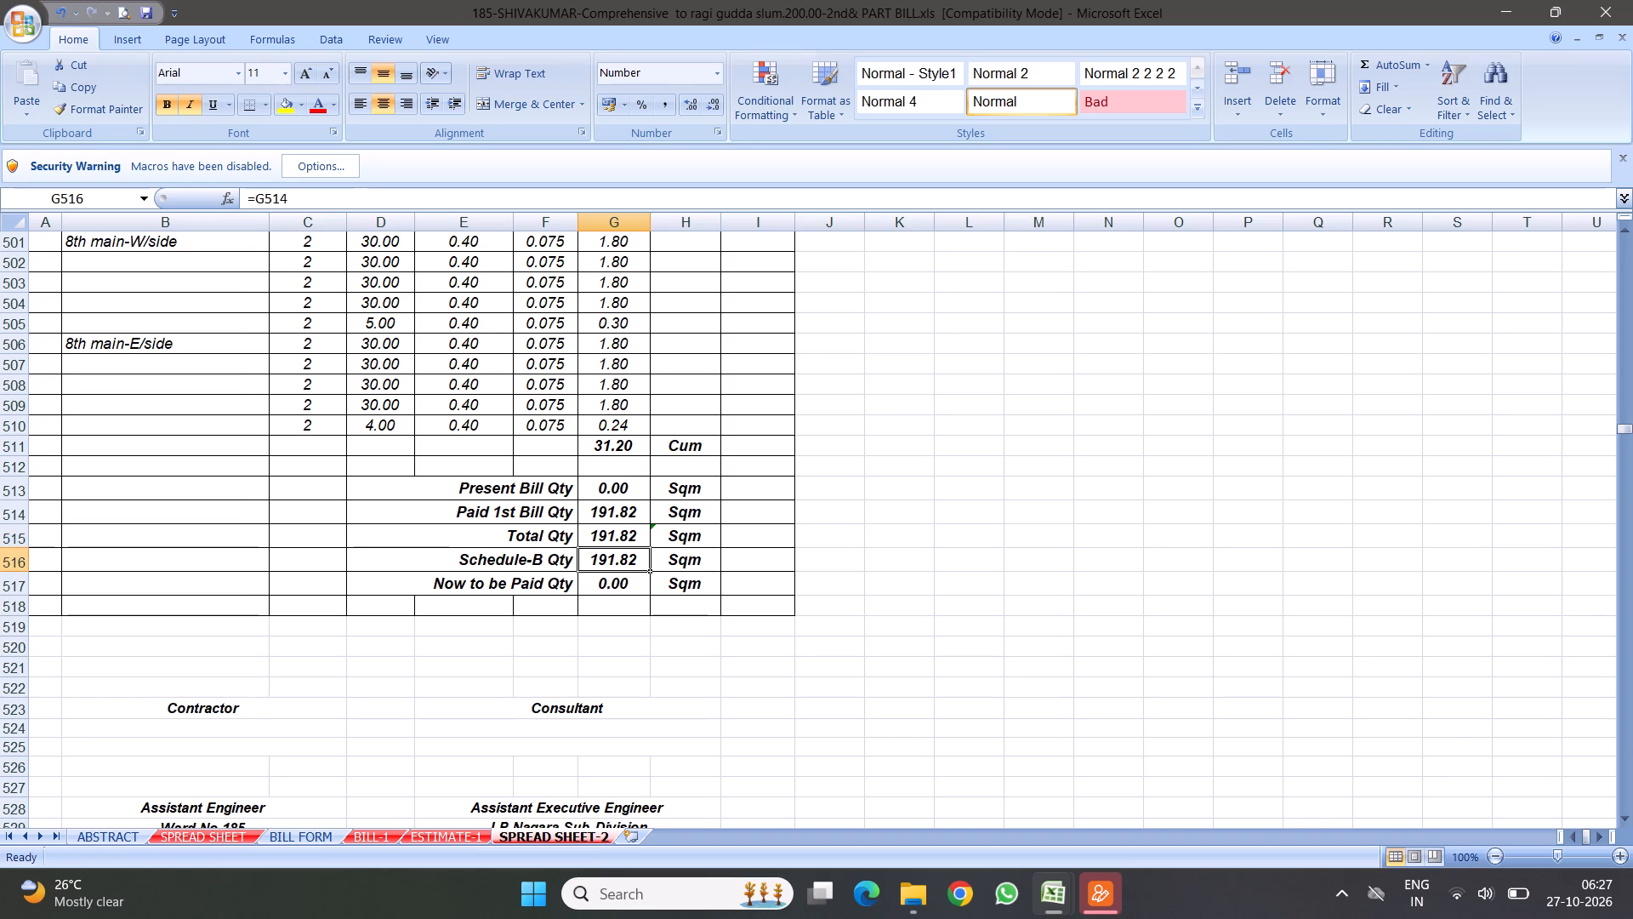
left_click(287, 832)
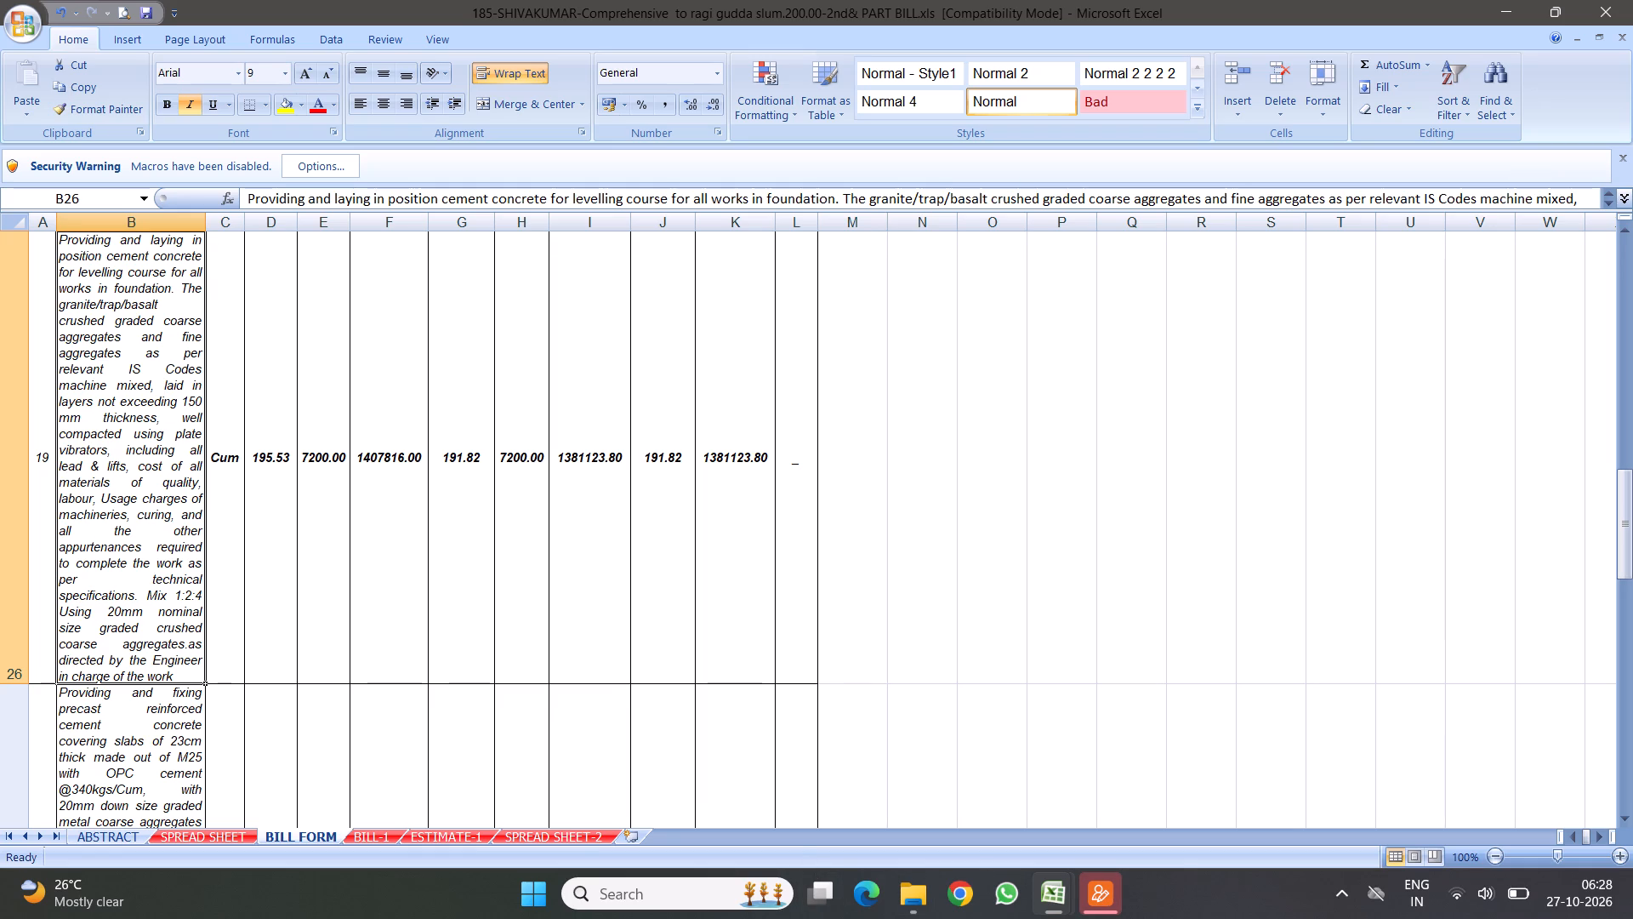
left_click(566, 834)
scroll(570, 502, "up", 5)
scroll(691, 523, "down", 5)
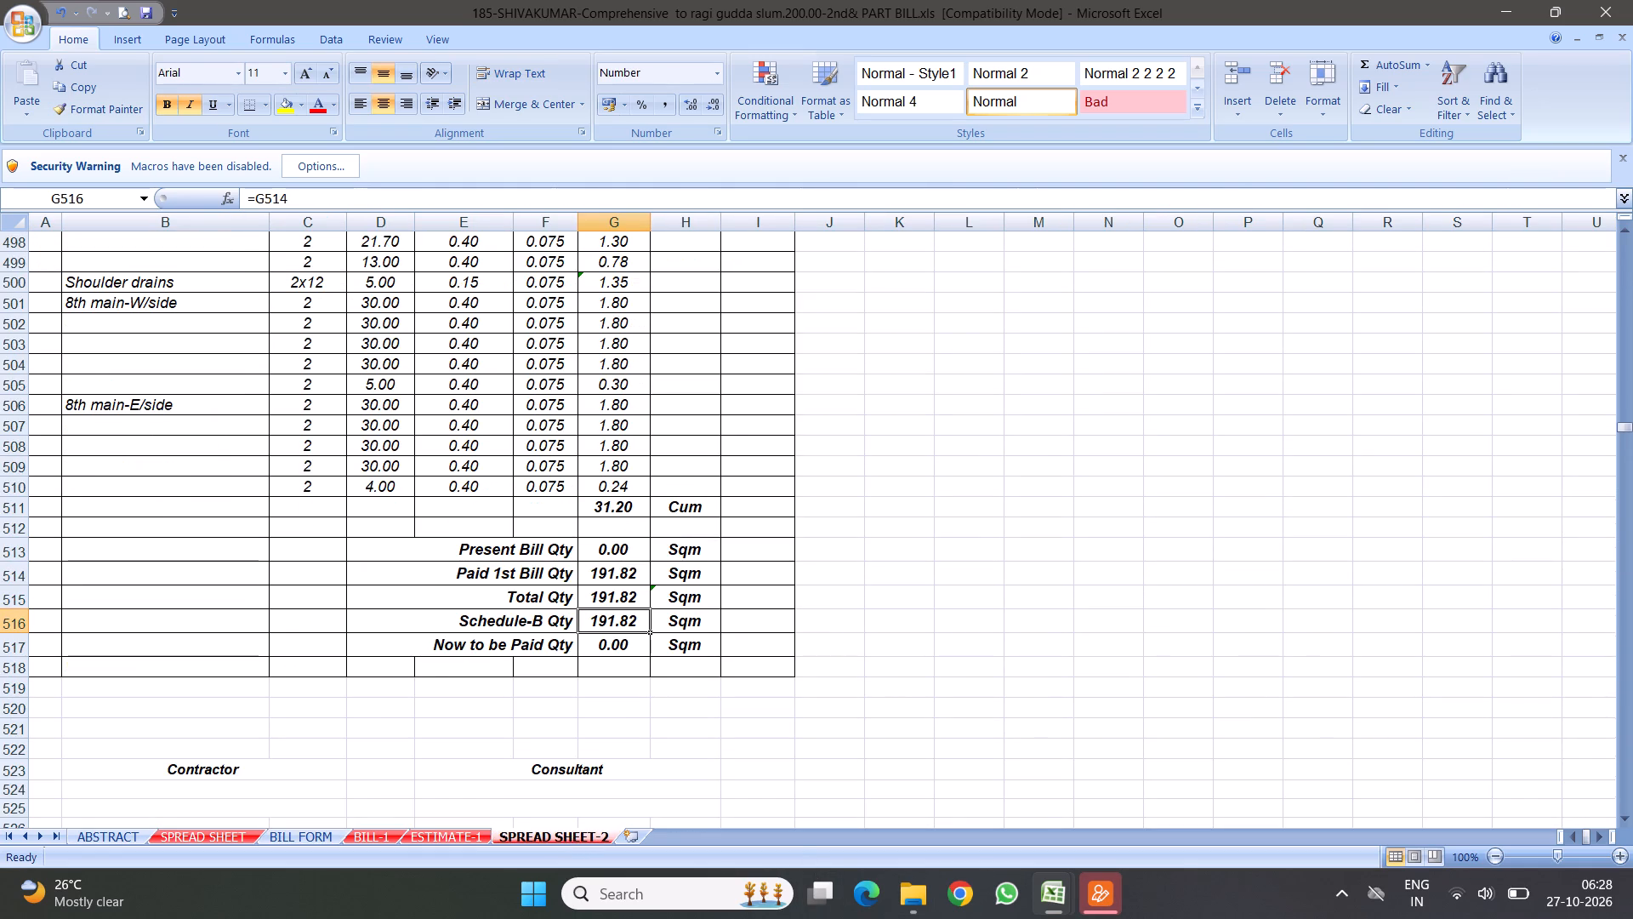
type("195.53")
key("Return")
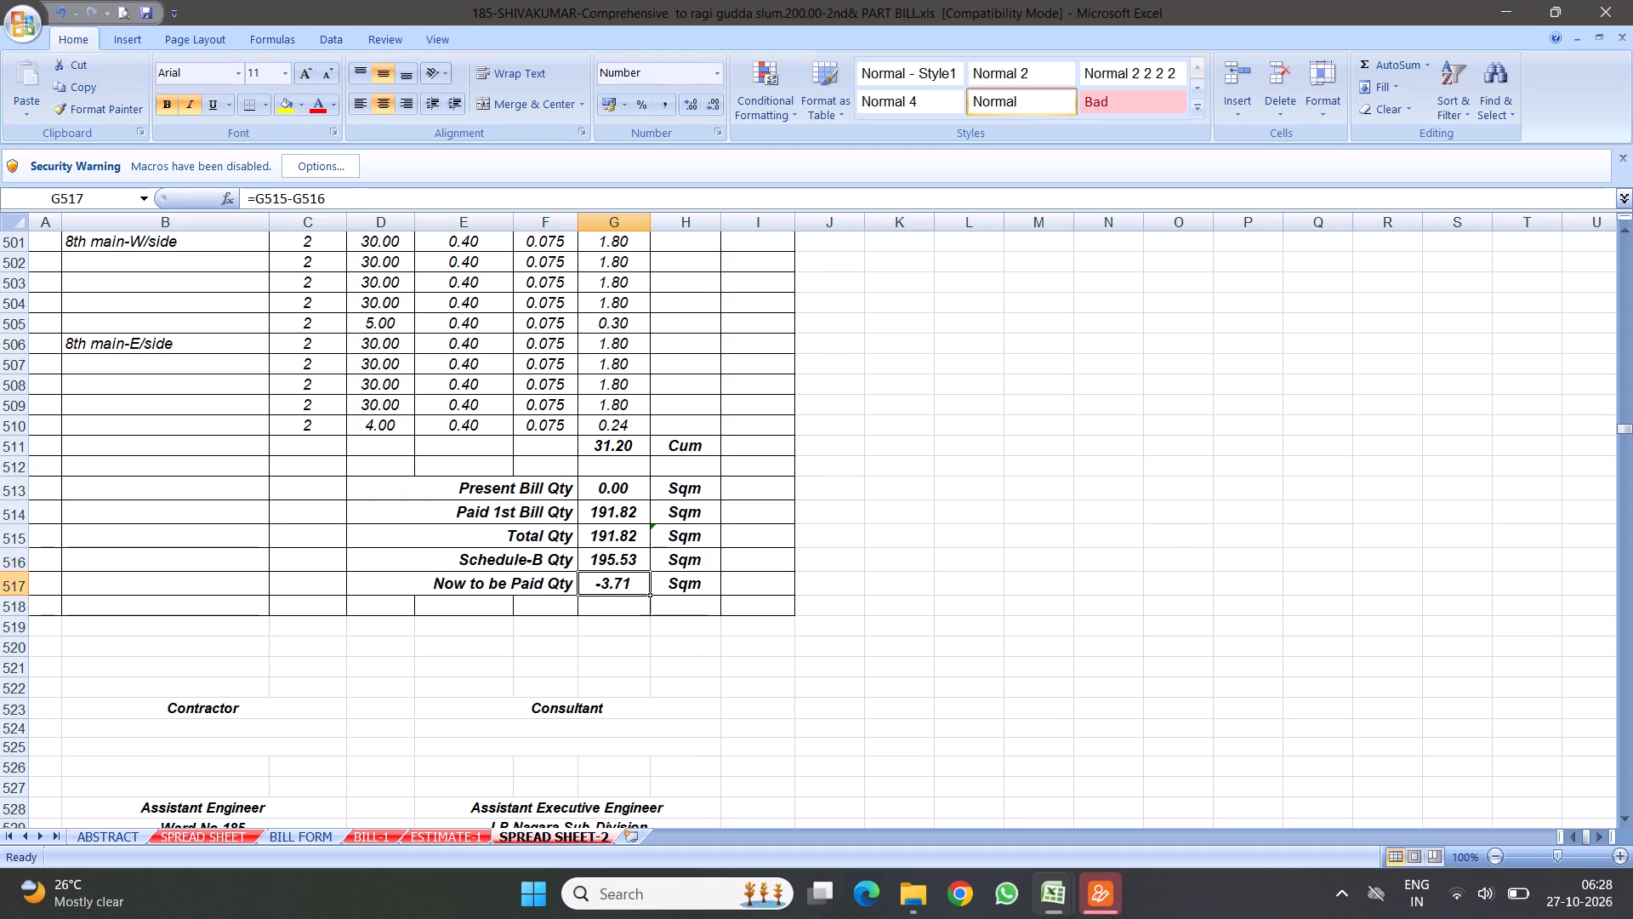
Ignore the inconsistent formula error on the Total Qty unit cell H515.
left_click(656, 530)
left_click(629, 537)
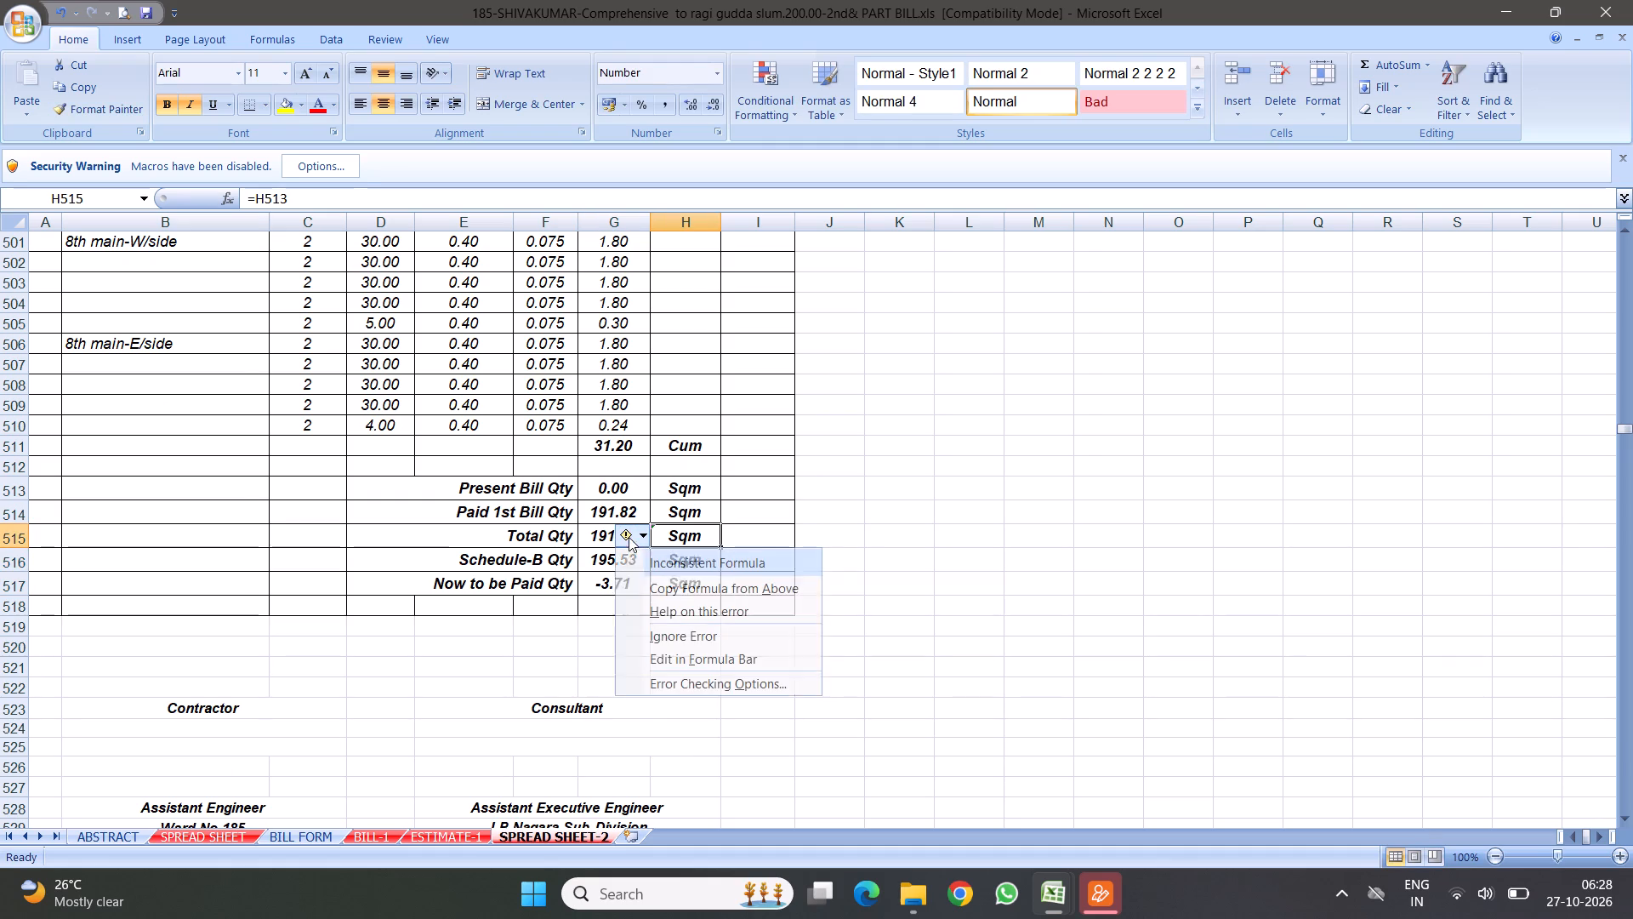
left_click(695, 633)
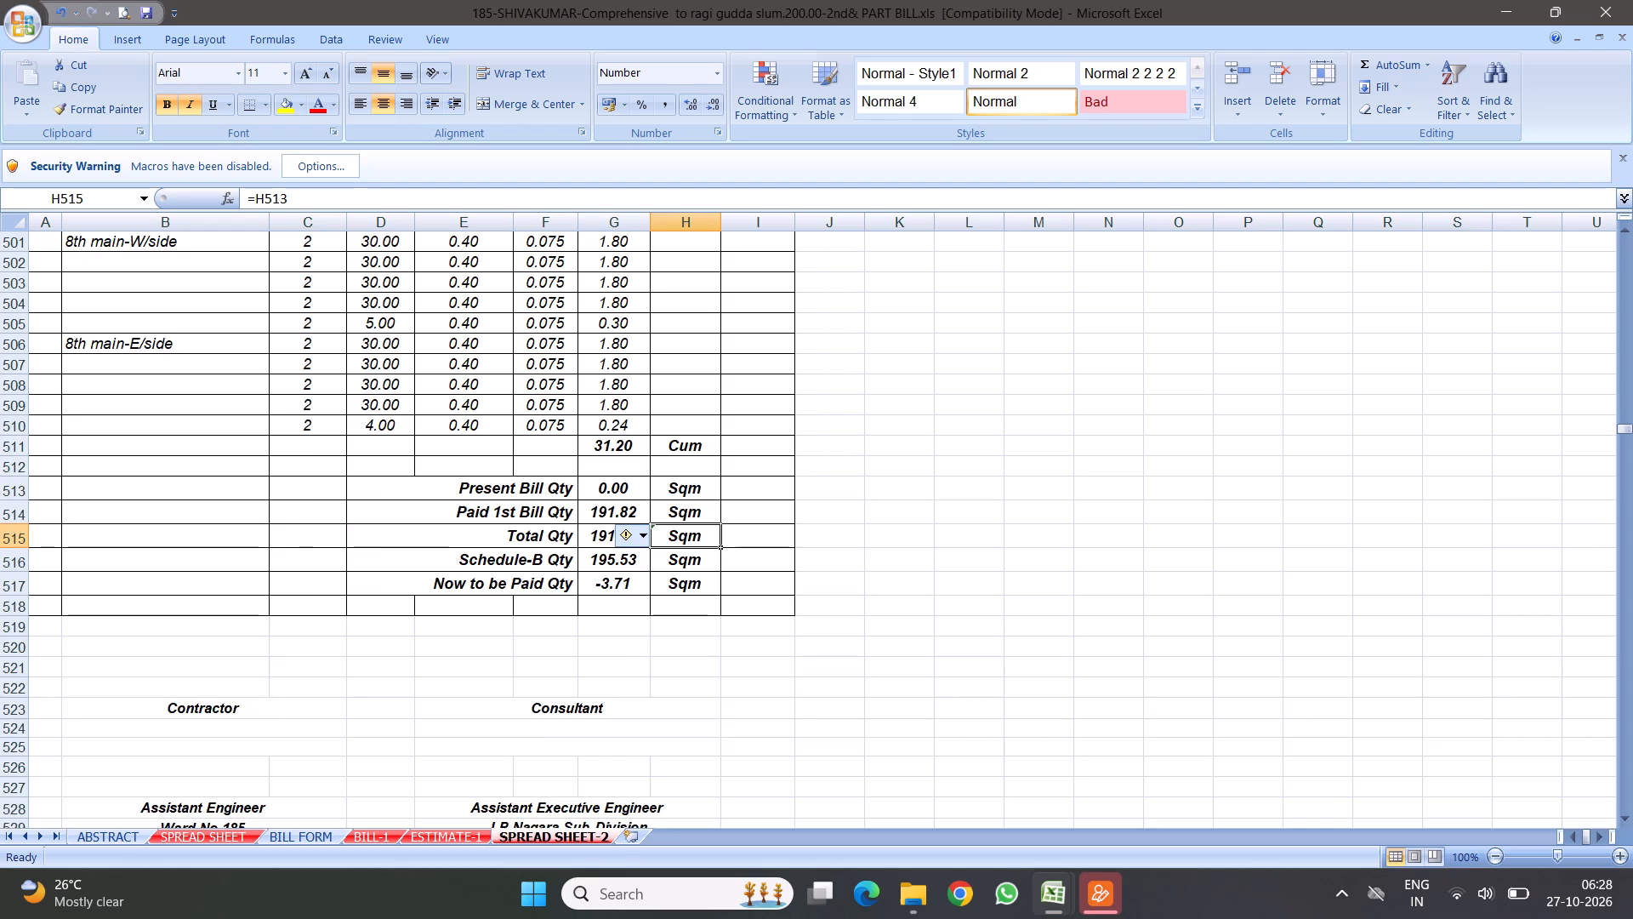
Fill the quantity formula from G493 down through G505 in item 19's measurement rows.
scroll(552, 425, "up", 6)
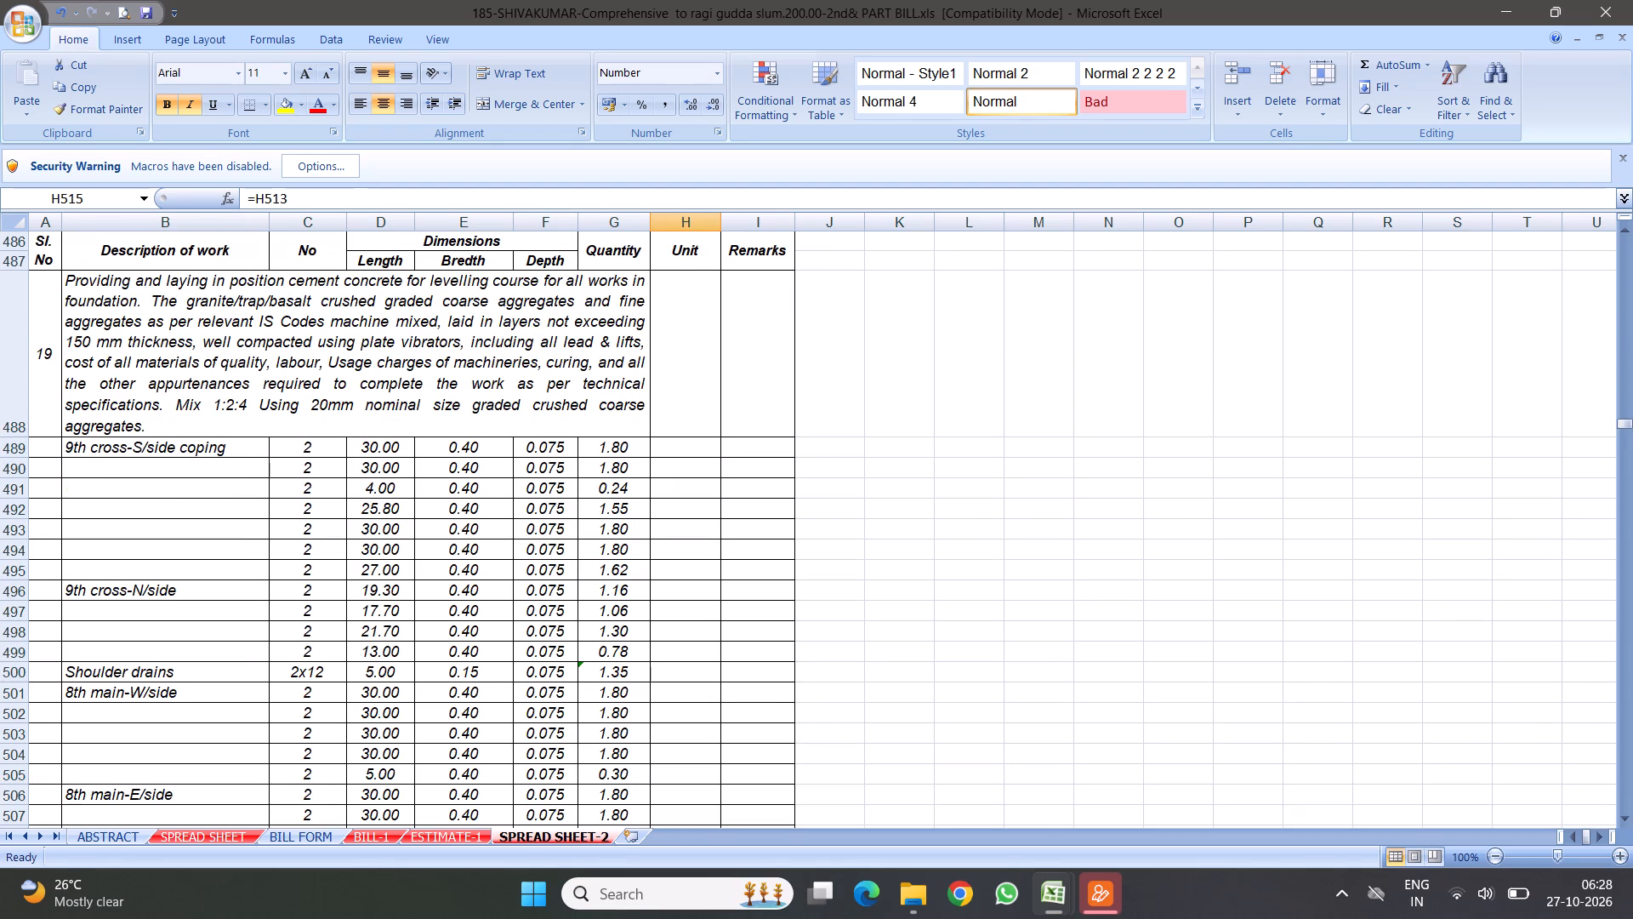
left_click(603, 648)
scroll(630, 620, "down", 2)
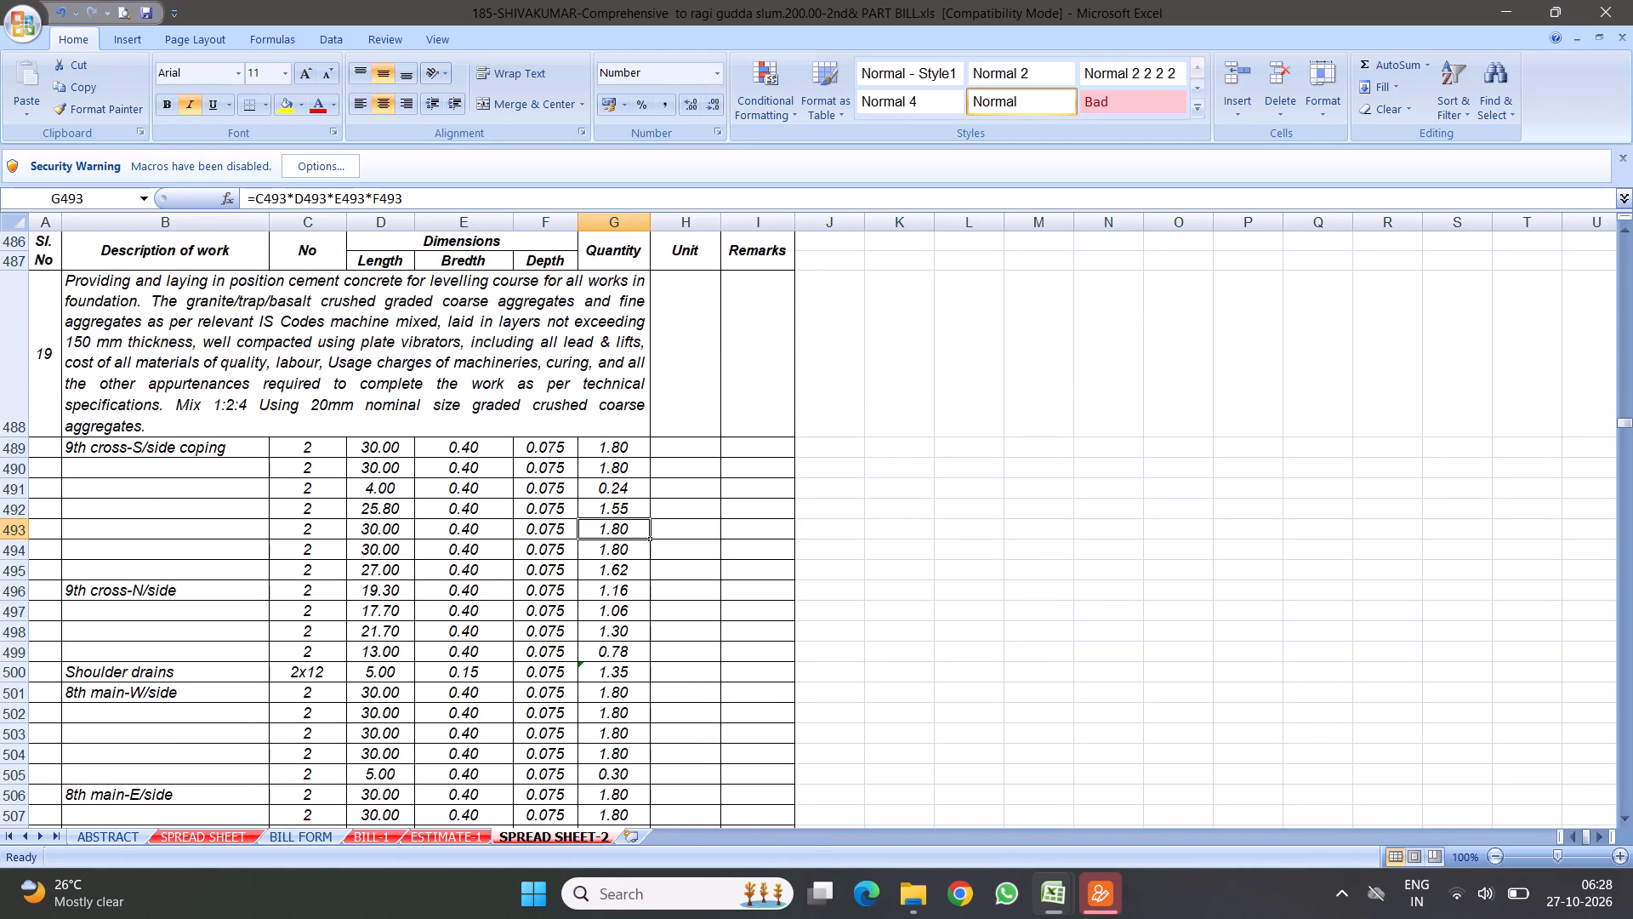
left_click_drag(652, 332, 623, 574)
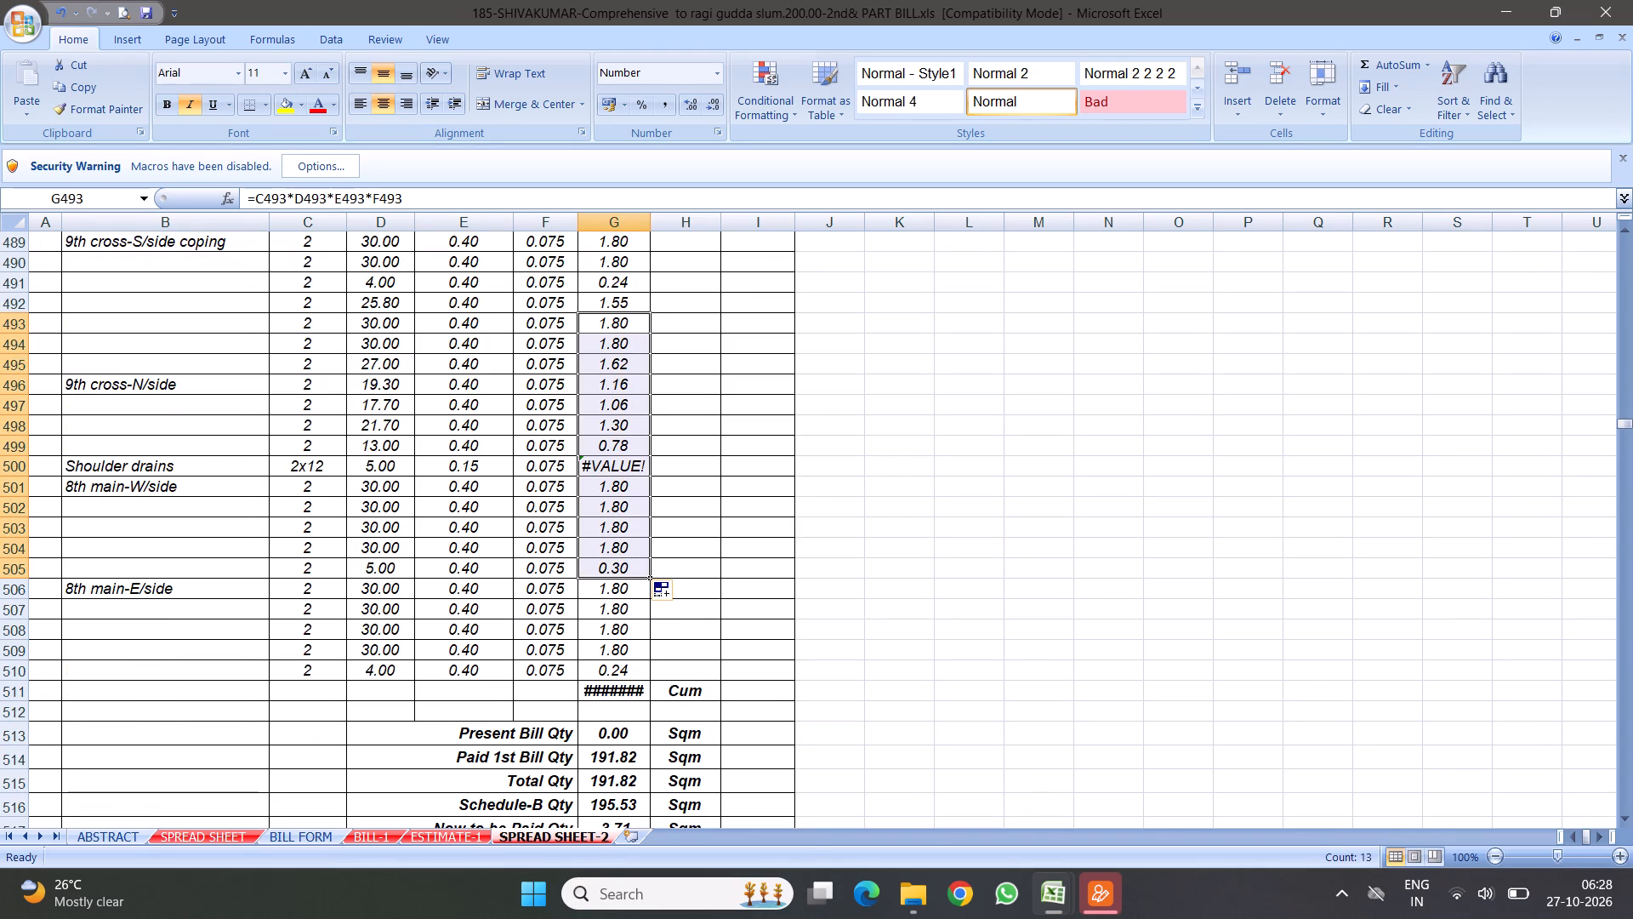
Delete the Shoulder drains measurement row 500 from item 19.
left_click(0, 466)
right_click(0, 466)
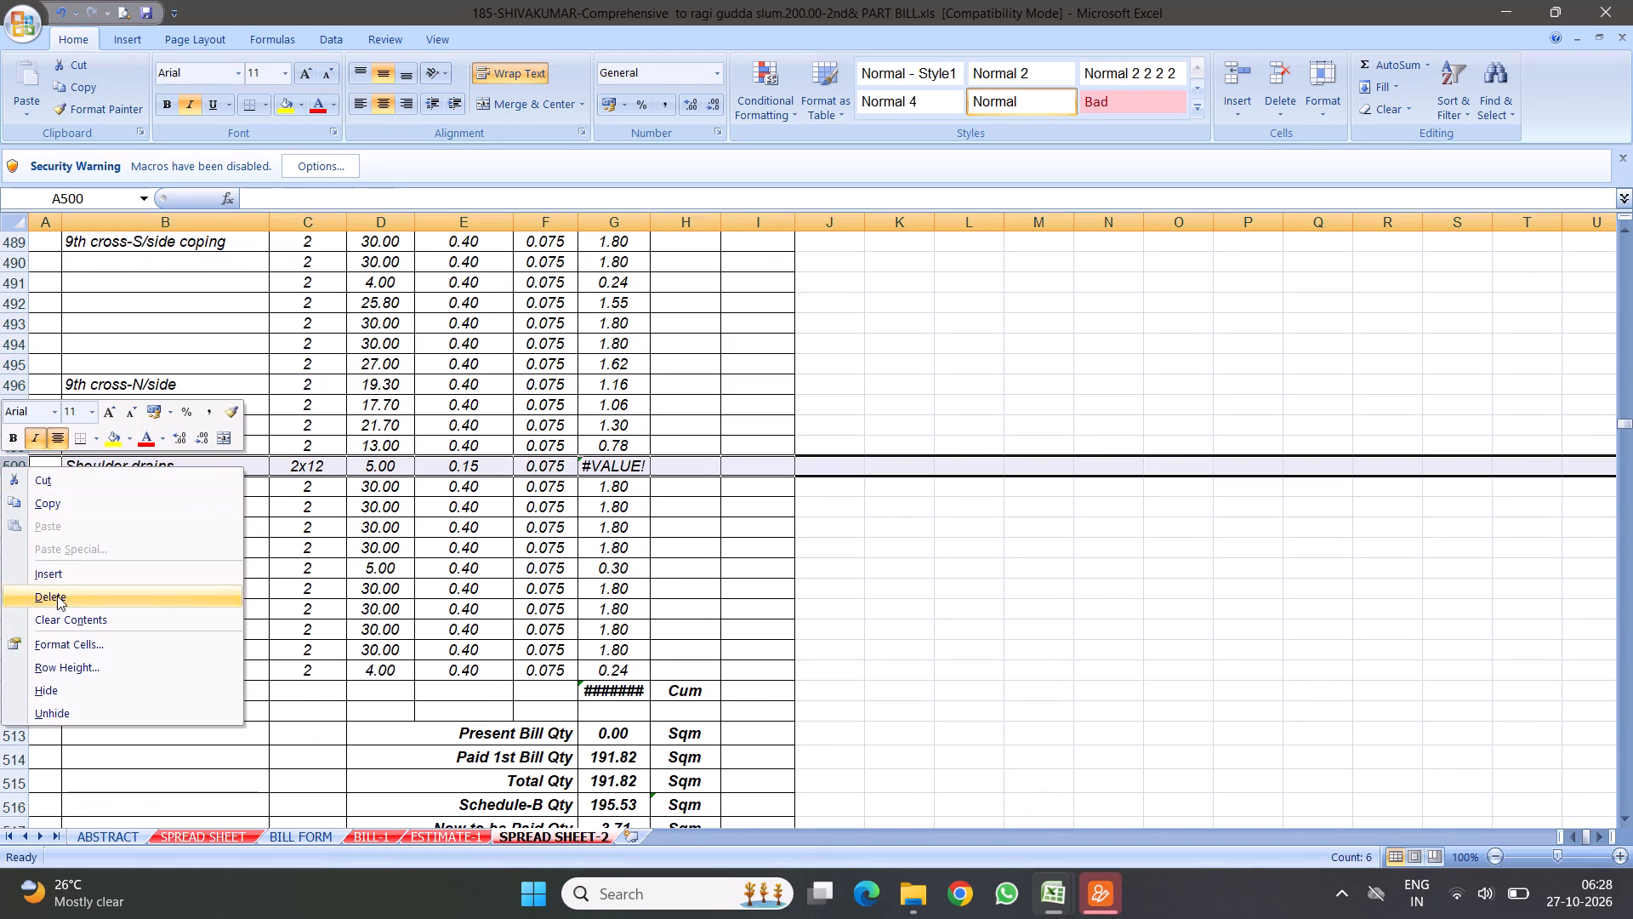
left_click(57, 596)
Copy item 9's descriptions, numbers and lengths in B375:D384 and paste them into item 19's measurement rows starting at B490.
scroll(309, 488, "up", 14)
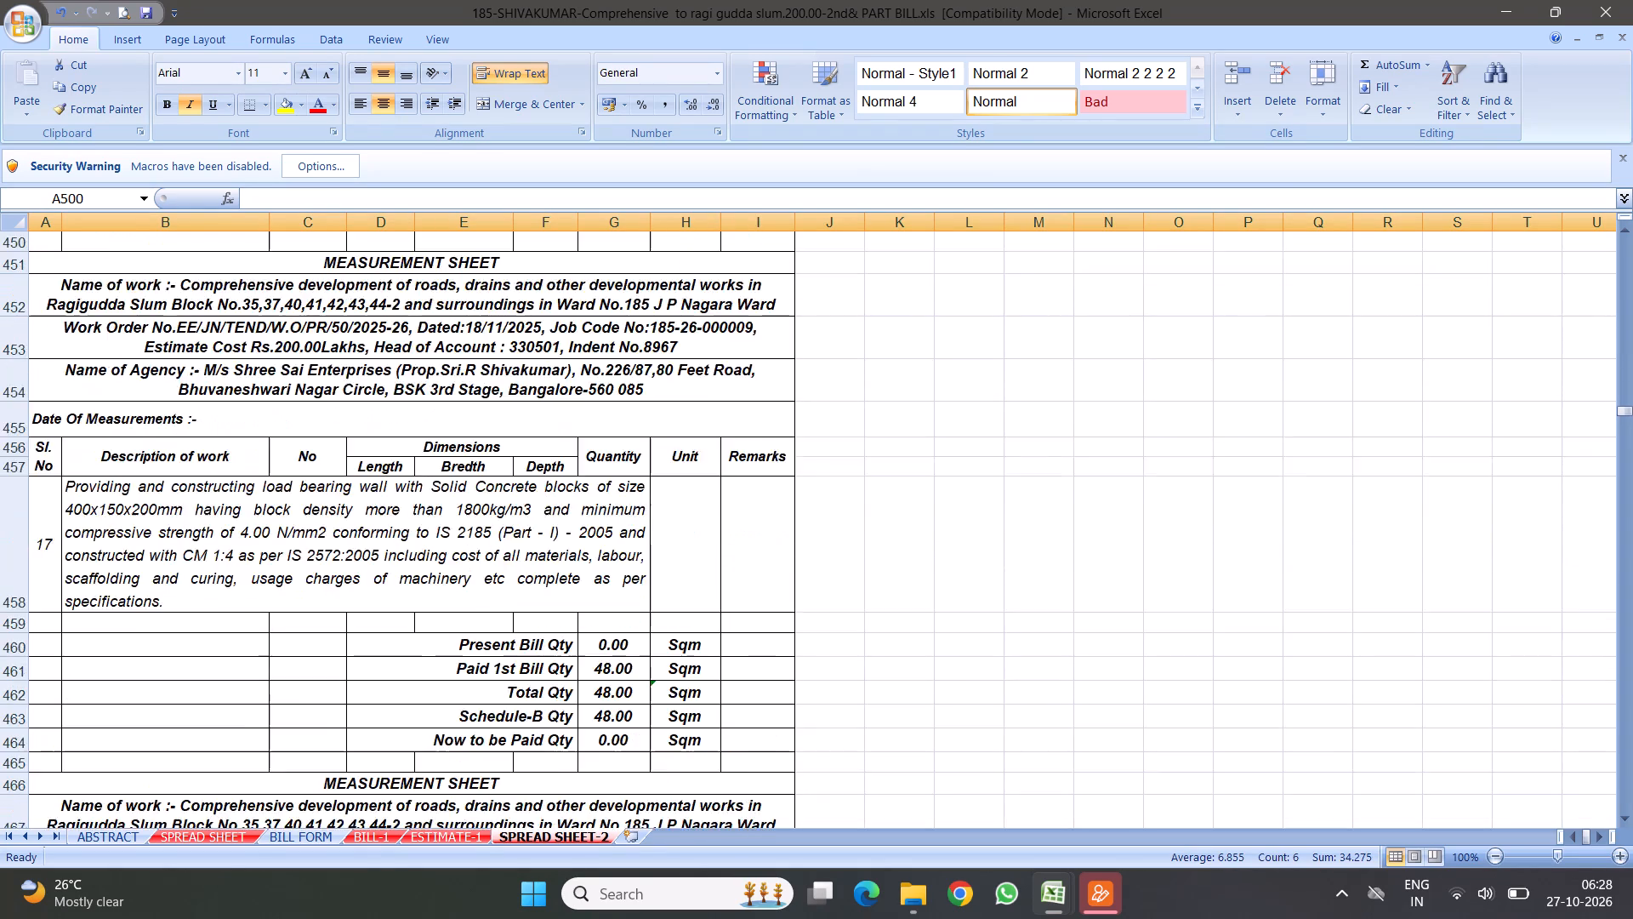
scroll(361, 465, "up", 8)
scroll(361, 465, "up", 18)
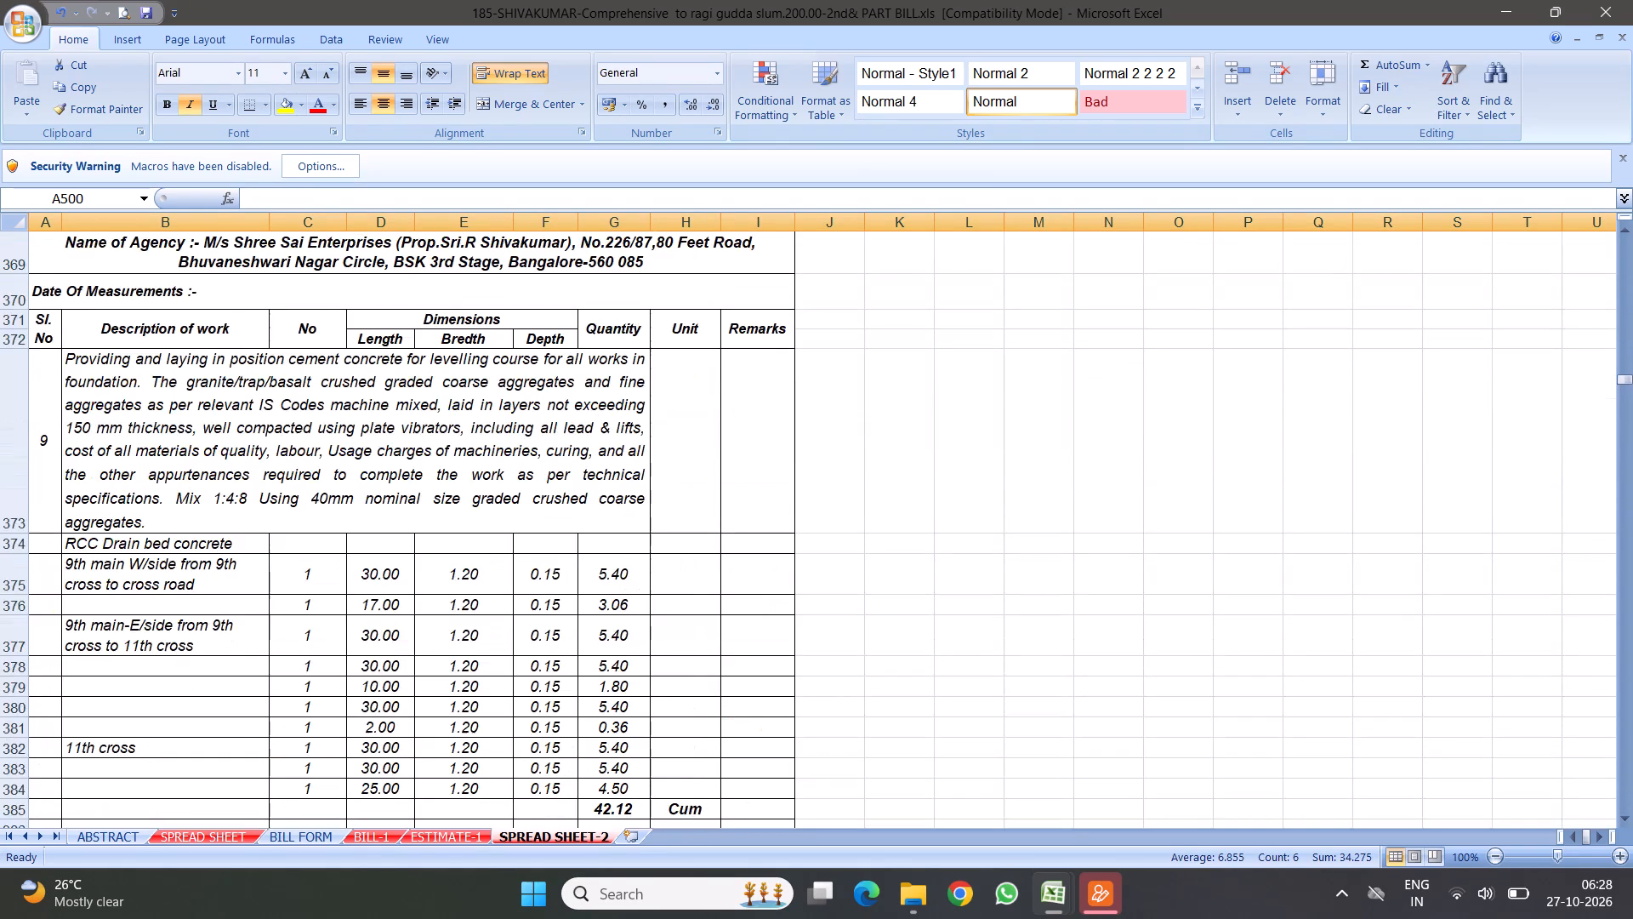
left_click_drag(179, 578, 371, 792)
right_click(377, 645)
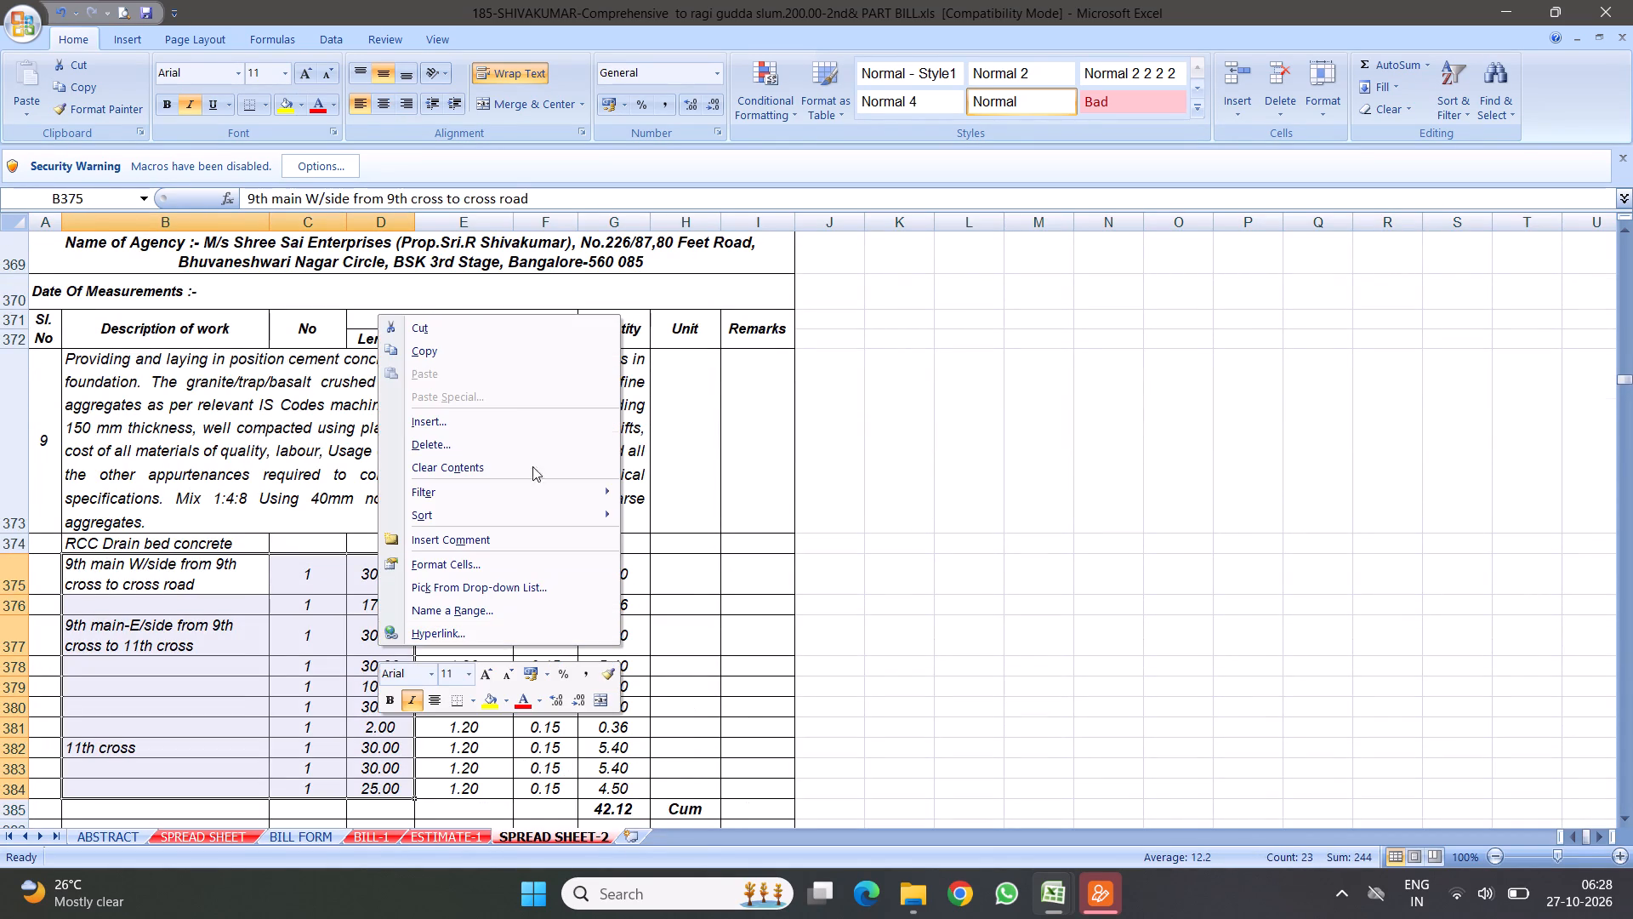
left_click(425, 354)
scroll(549, 548, "down", 14)
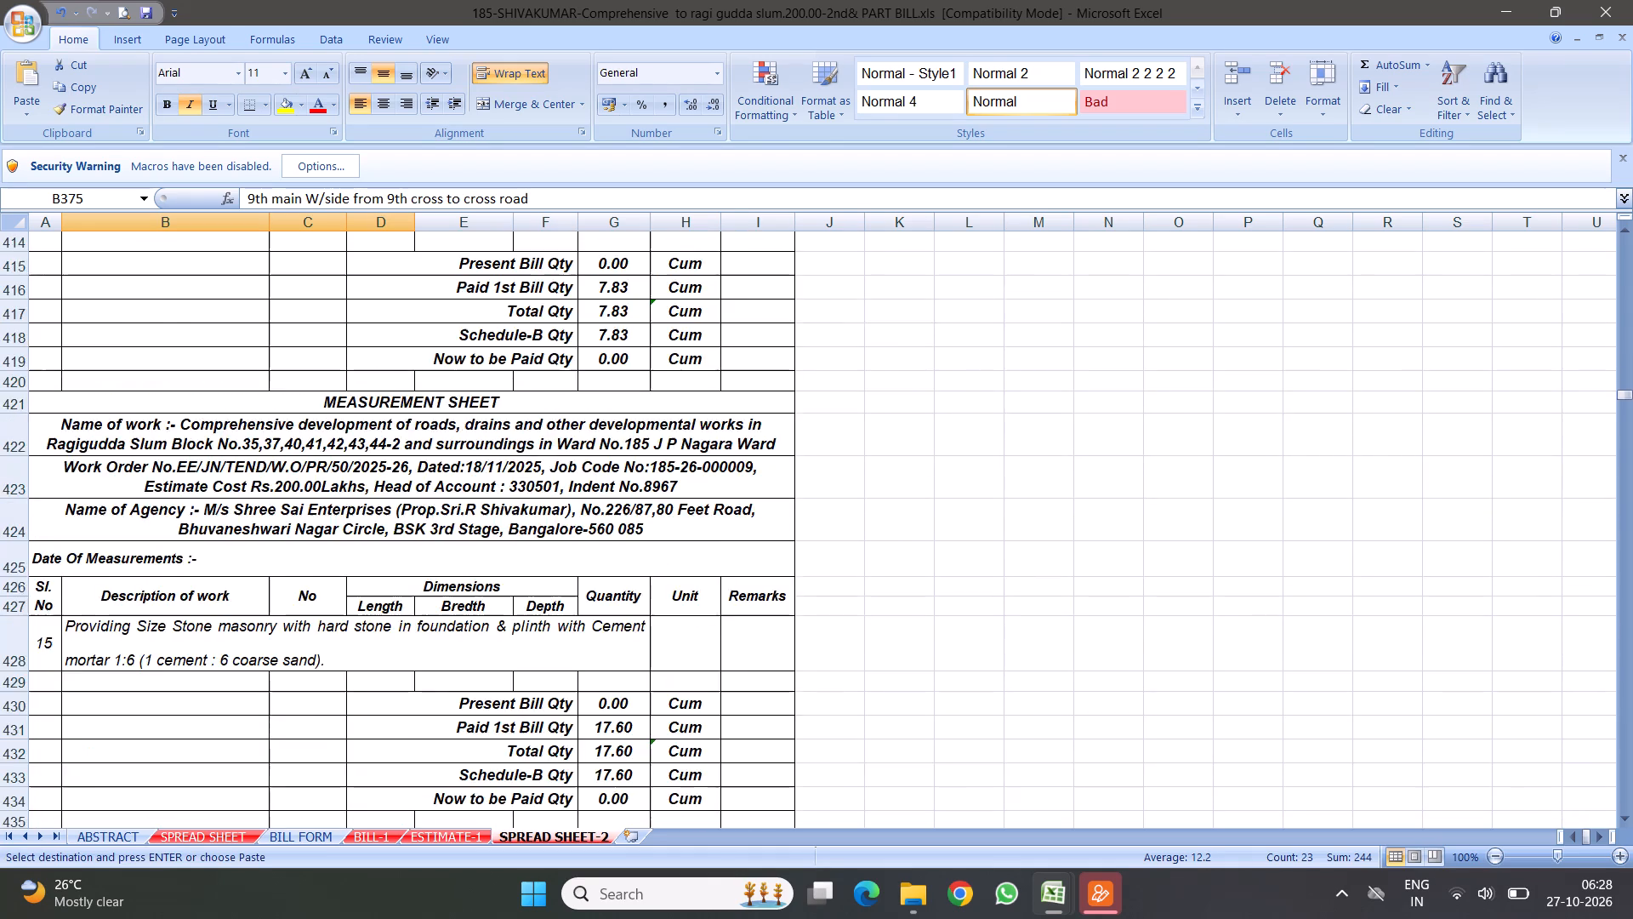
scroll(499, 522, "down", 19)
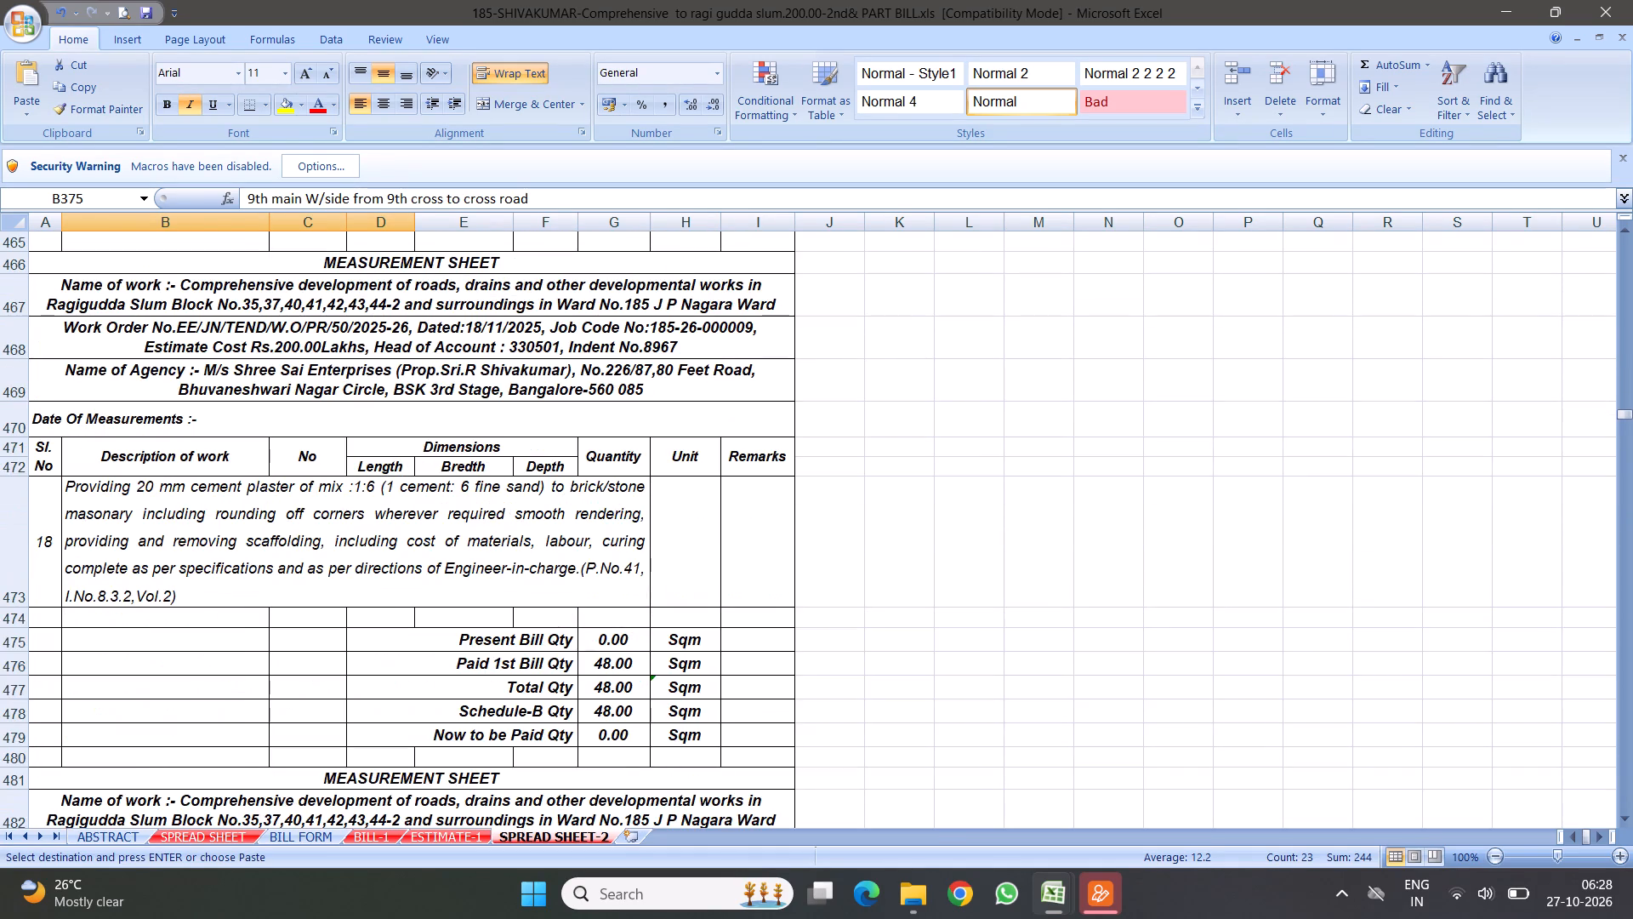
scroll(448, 500, "down", 6)
right_click(200, 457)
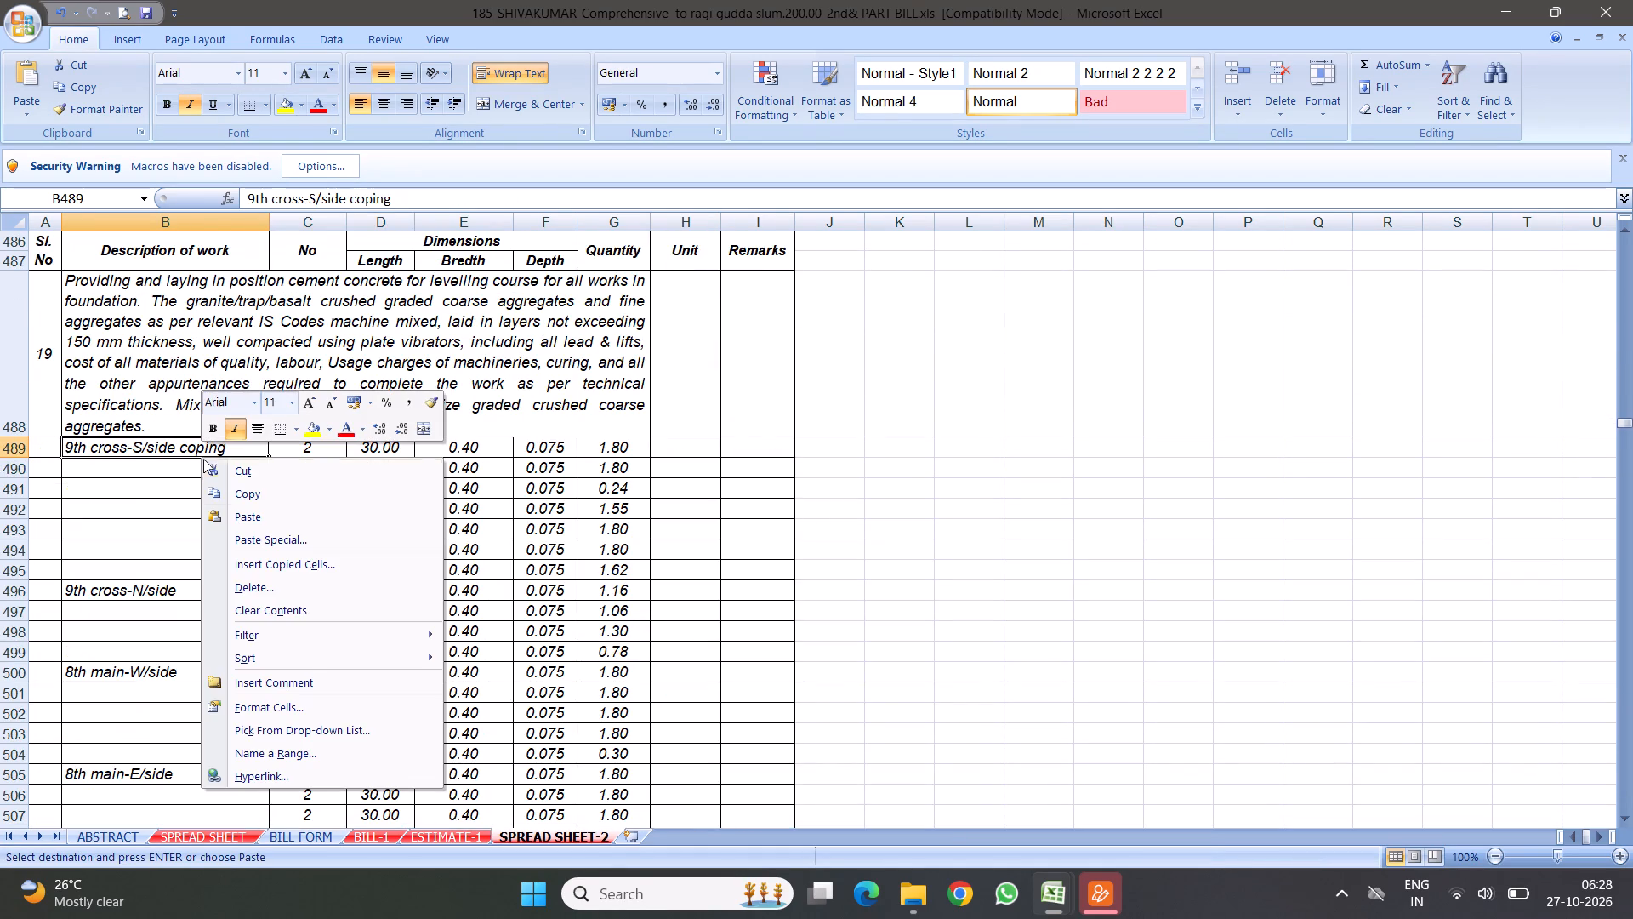
left_click(82, 524)
right_click(144, 473)
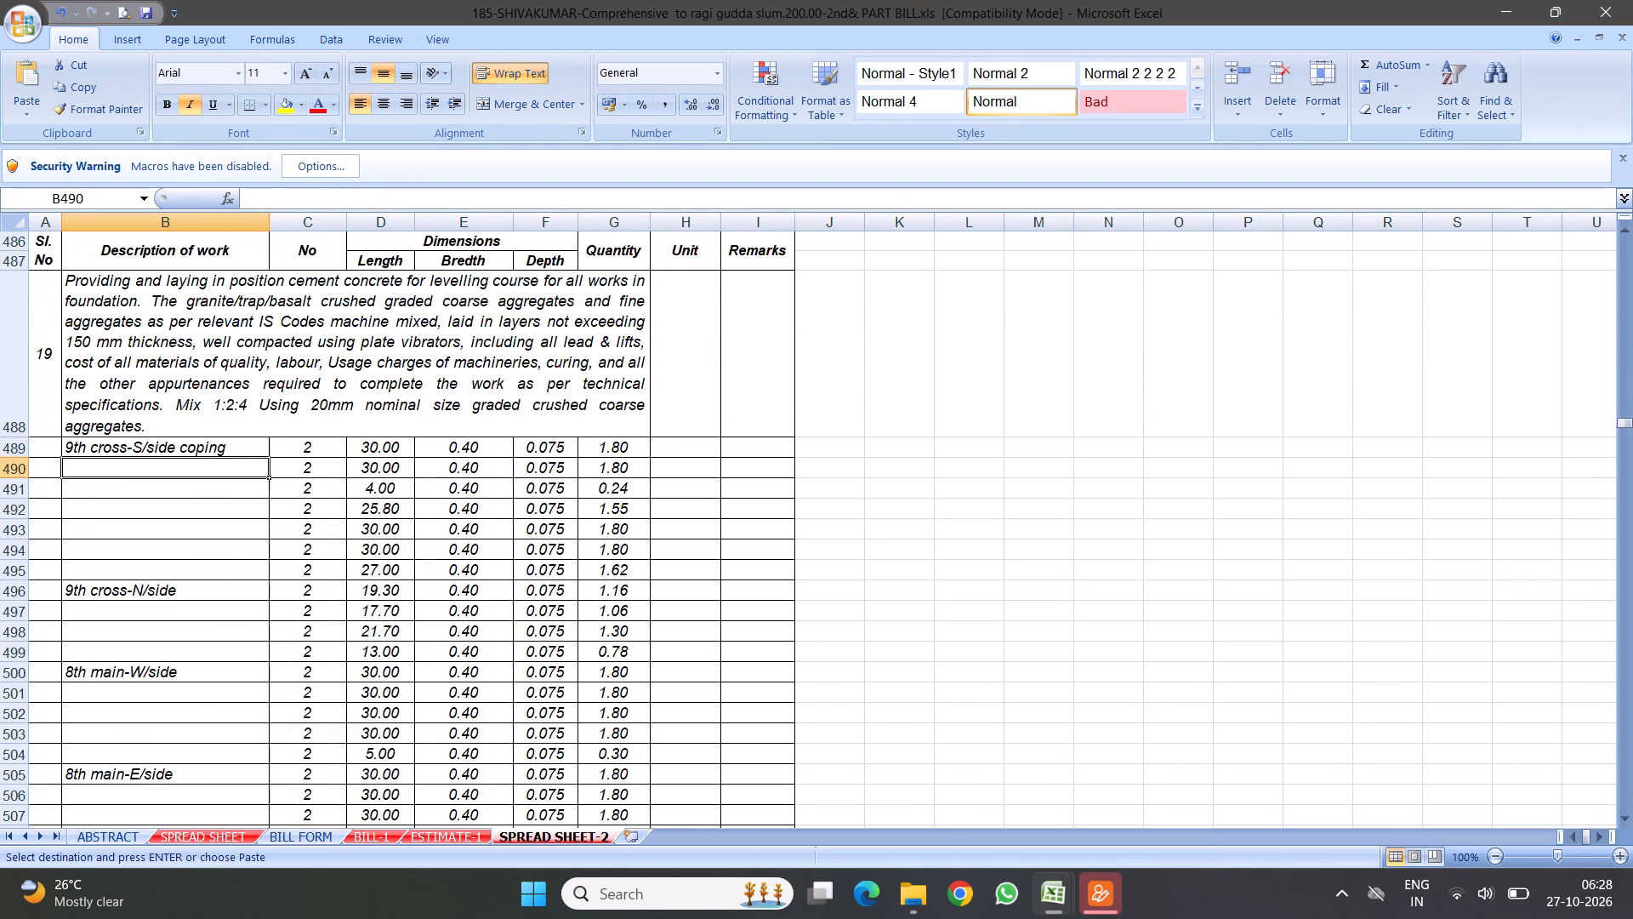
left_click(195, 529)
Delete the leftover 8th main-W/side and 8th main-E/side measurement rows 500 to 509 from item 19.
scroll(271, 547, "down", 3)
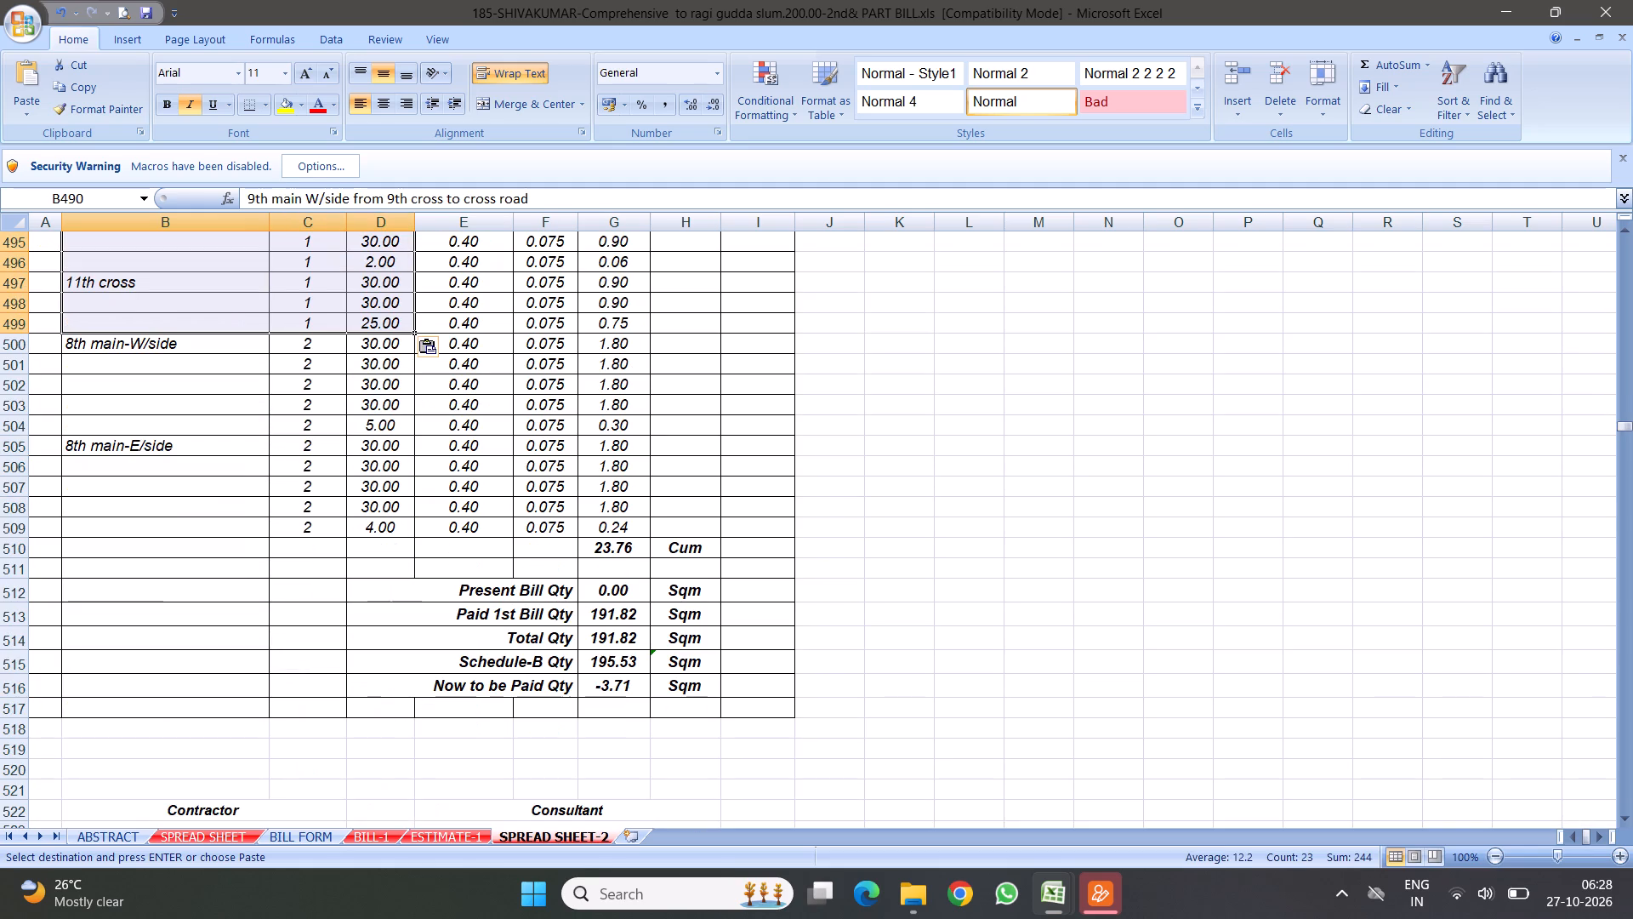
left_click_drag(22, 345, 21, 345)
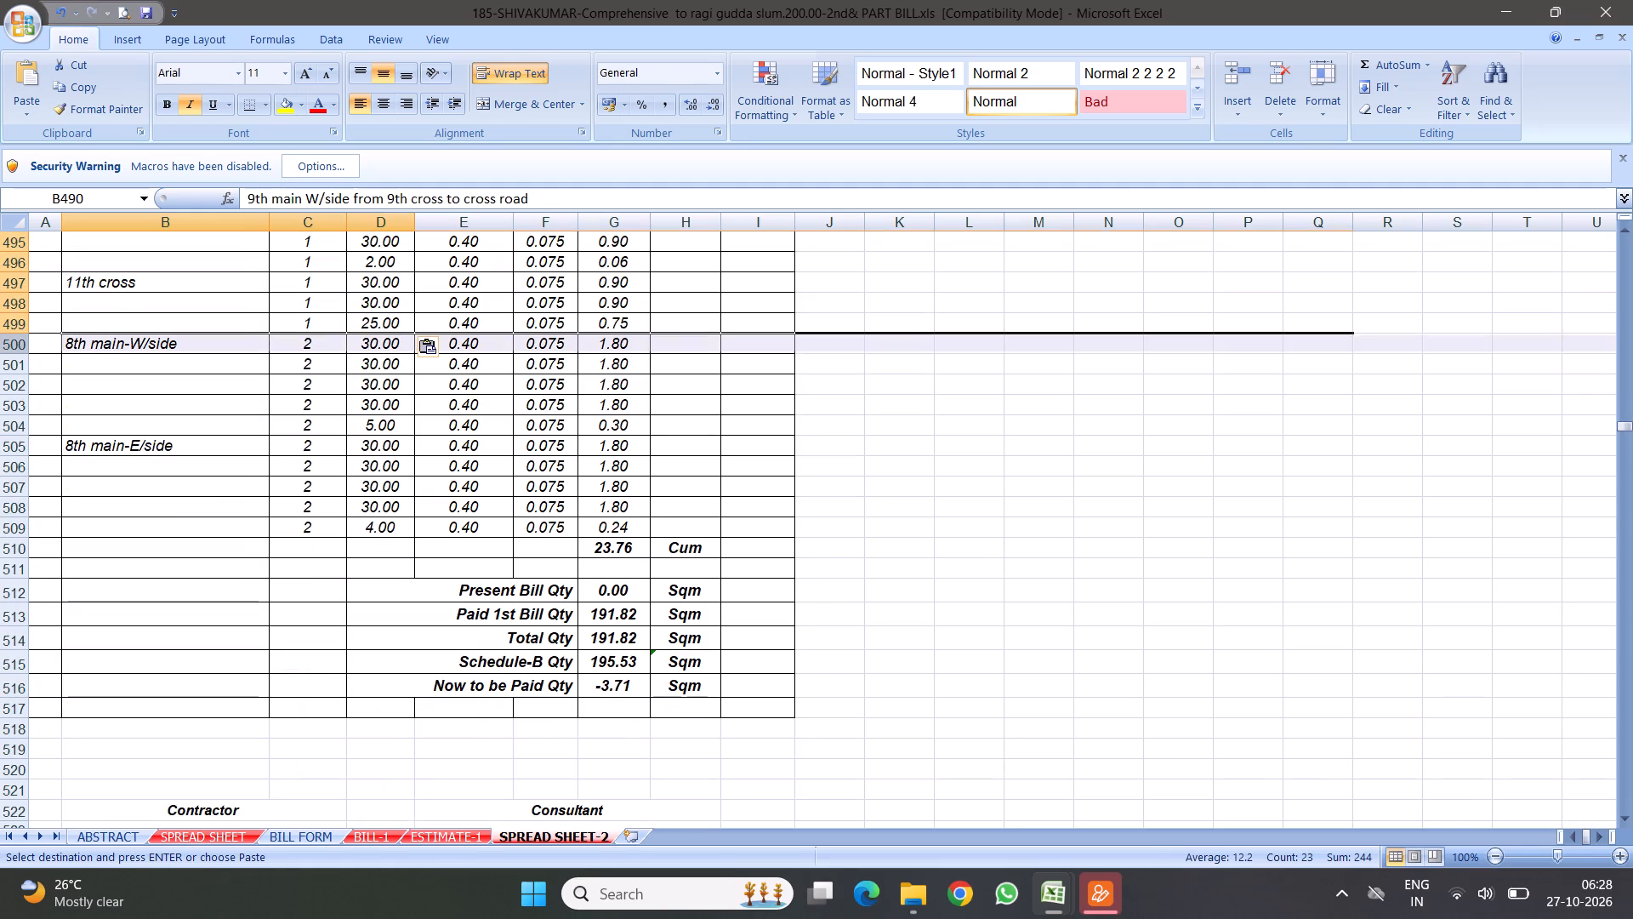
left_click_drag(21, 345, 14, 528)
right_click(84, 430)
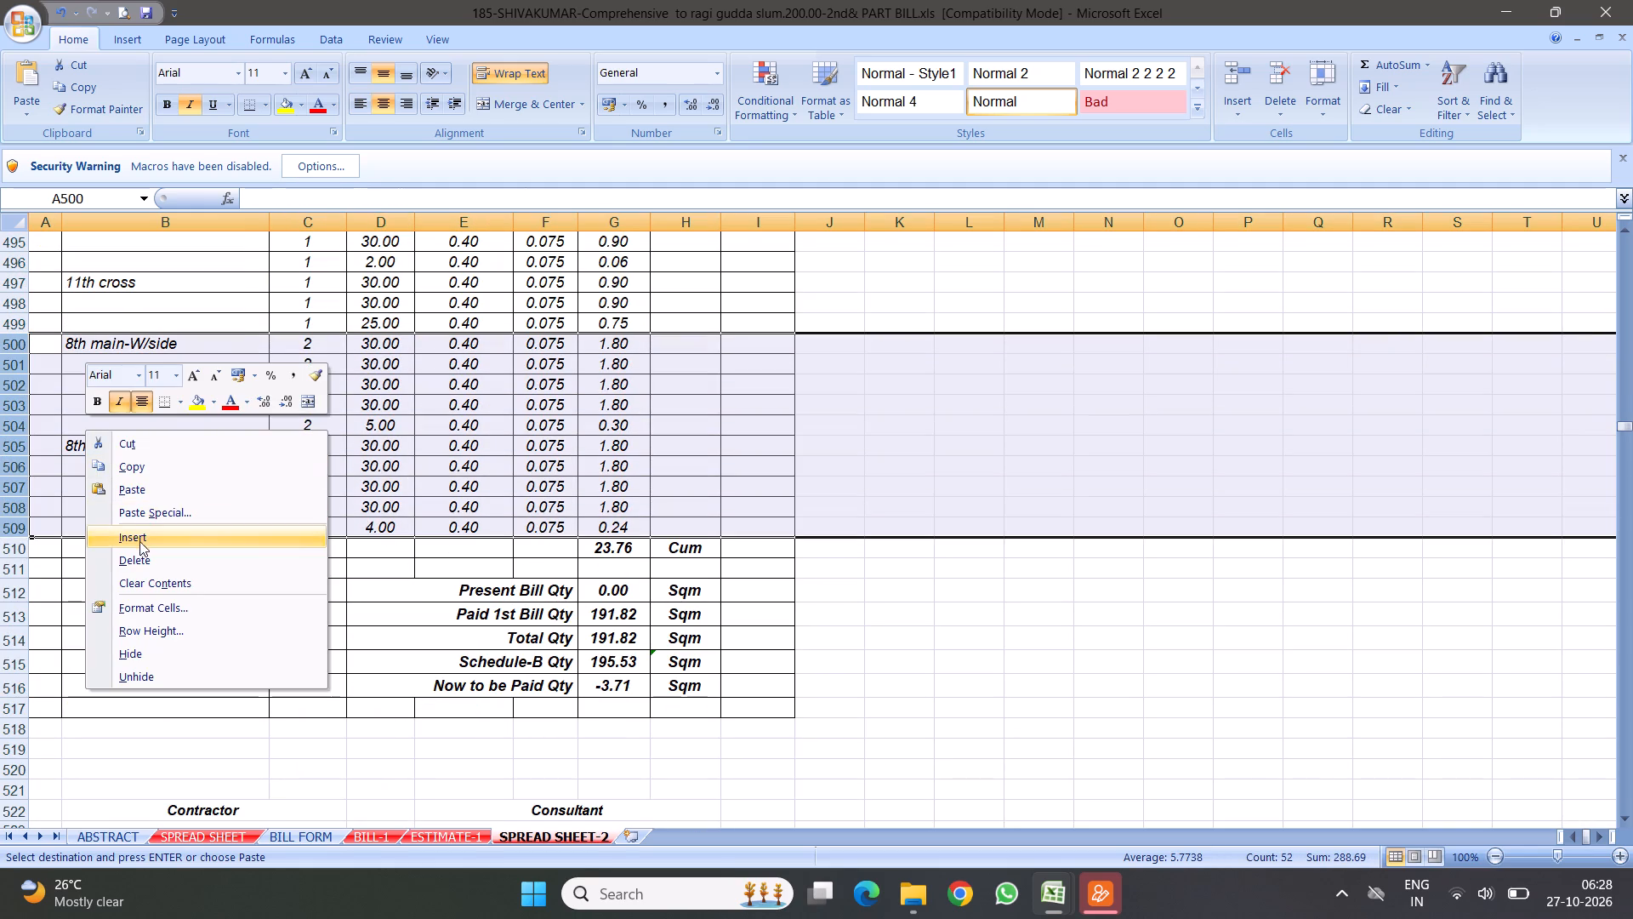
left_click(138, 560)
Clear the number, dimensions and quantity in C489:G489 and change the description in B489 to Drain side ramps.
scroll(469, 438, "up", 4)
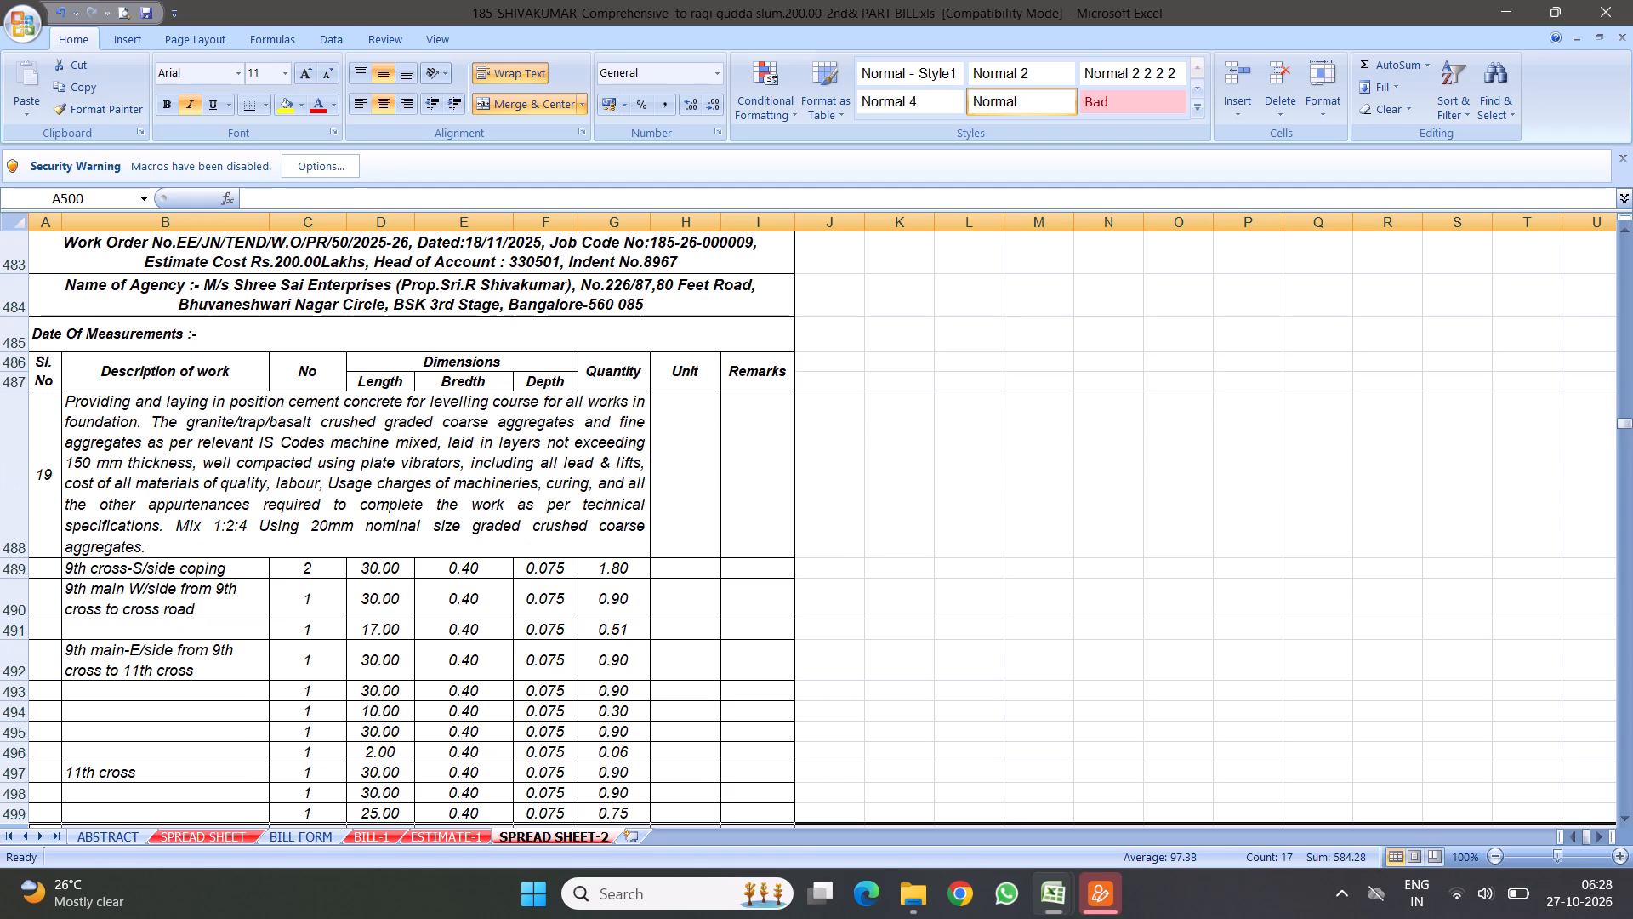
left_click_drag(316, 568, 637, 560)
key("Delete")
left_click(139, 572)
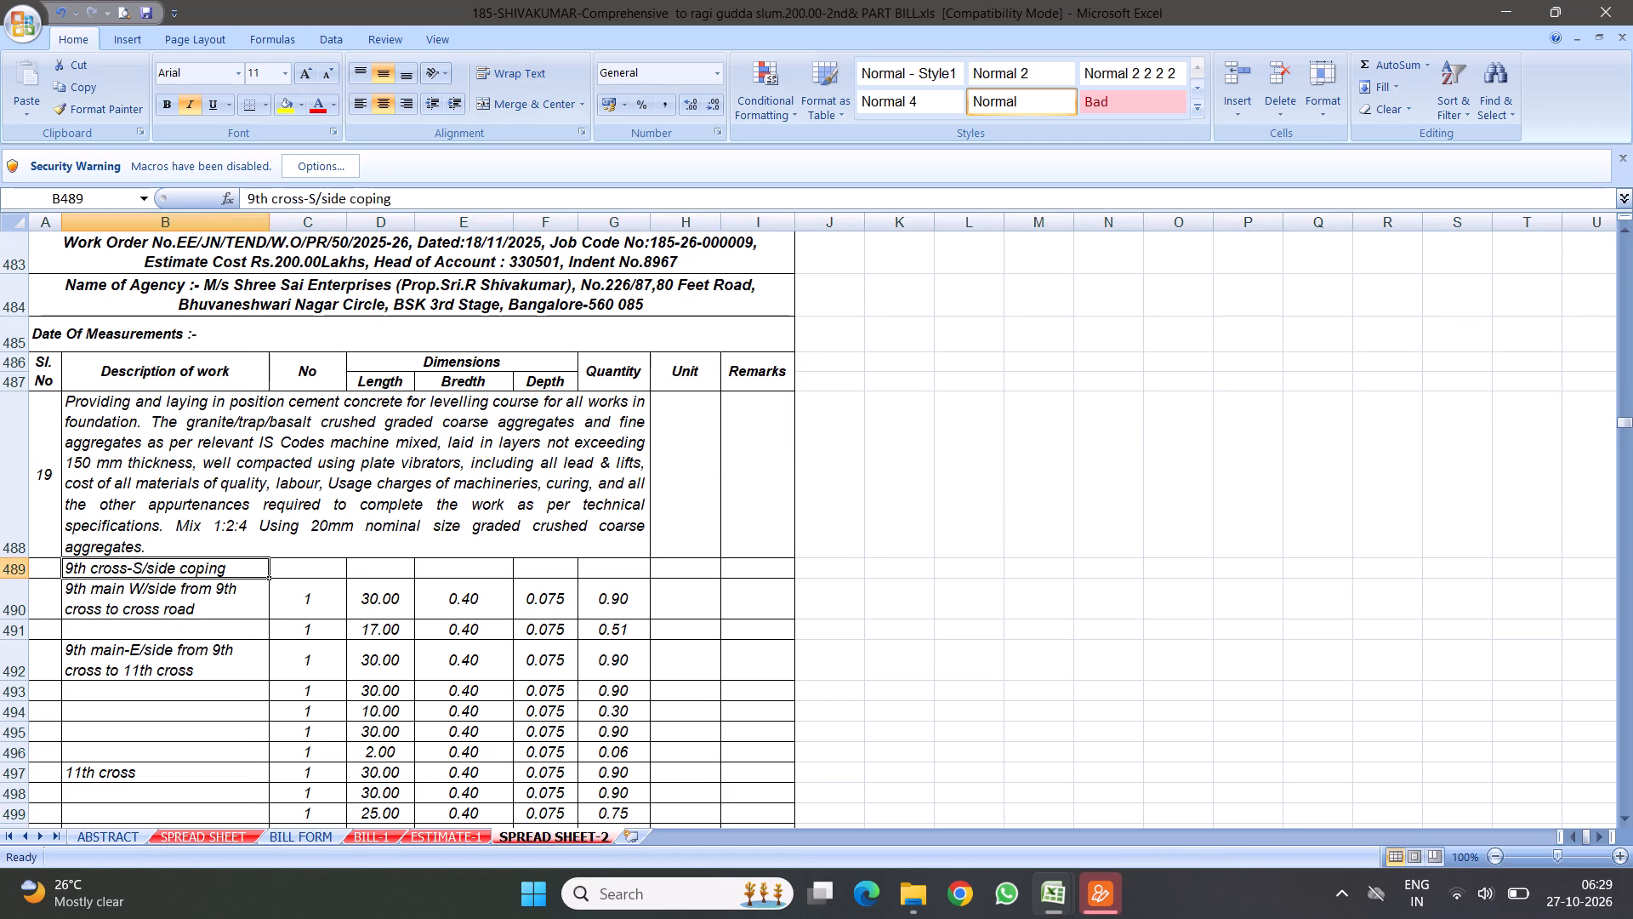
type("Drain side ramps")
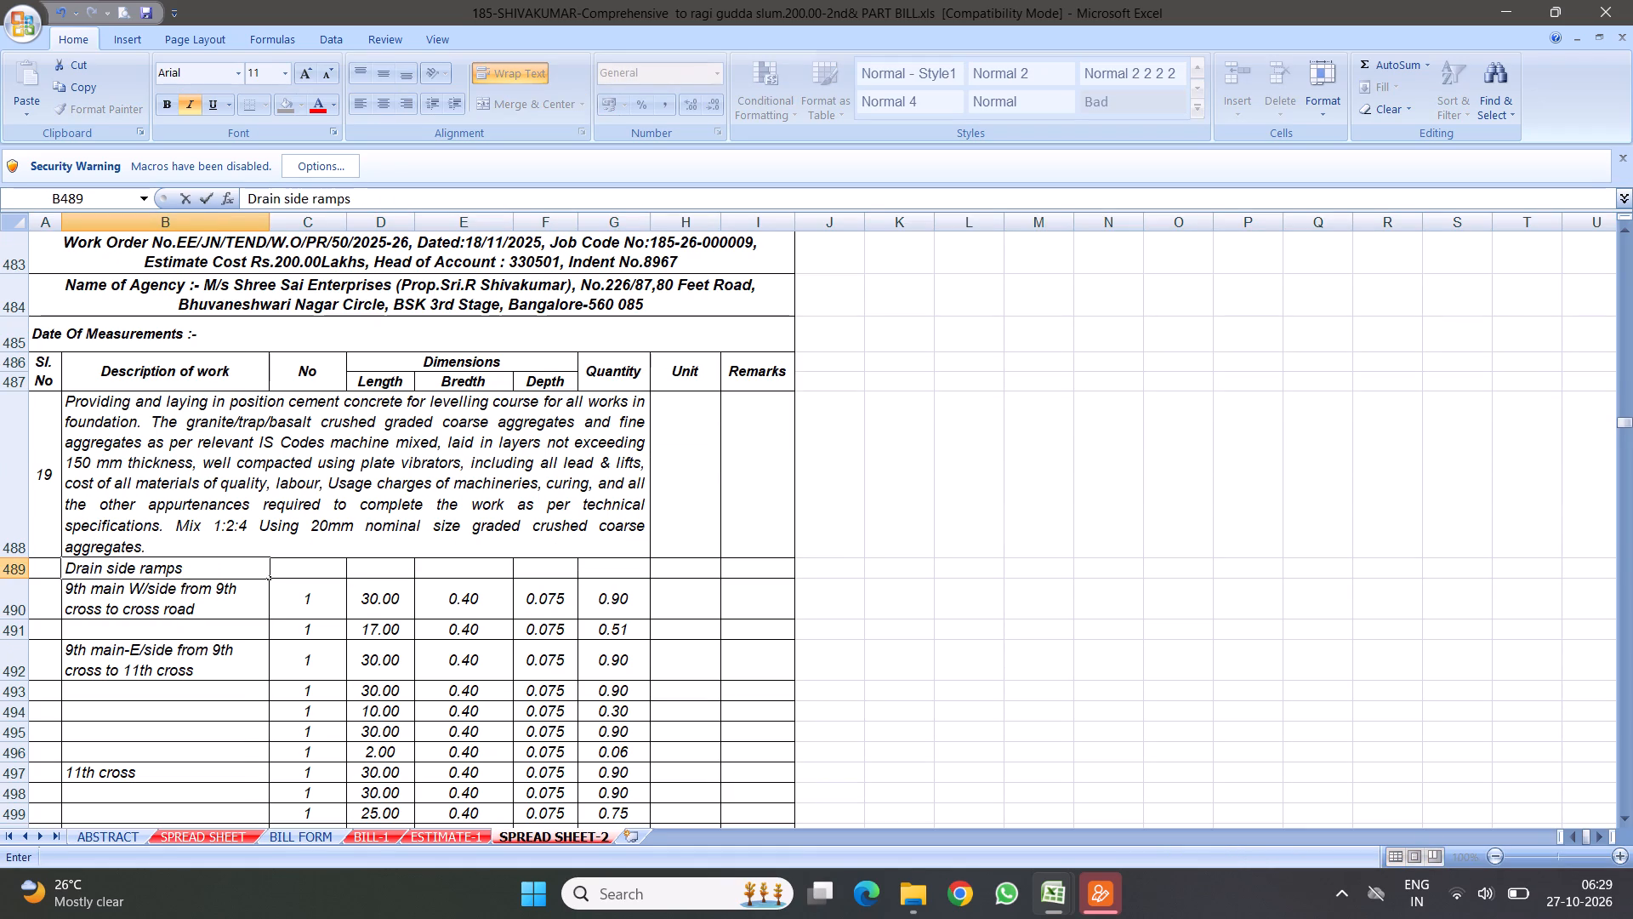
left_click(390, 624)
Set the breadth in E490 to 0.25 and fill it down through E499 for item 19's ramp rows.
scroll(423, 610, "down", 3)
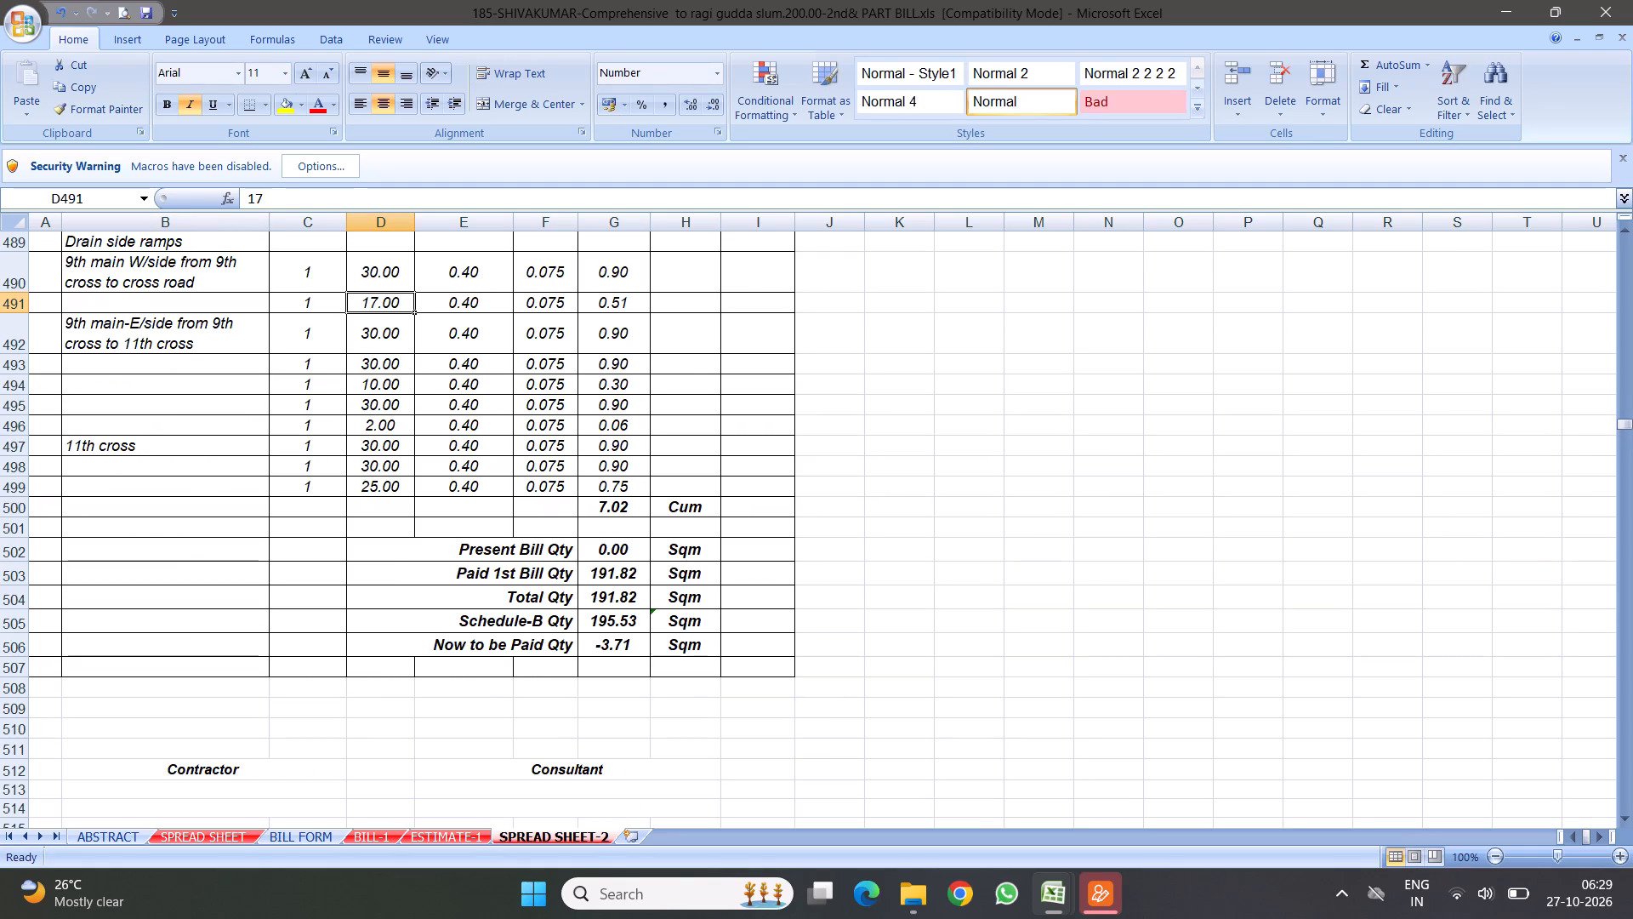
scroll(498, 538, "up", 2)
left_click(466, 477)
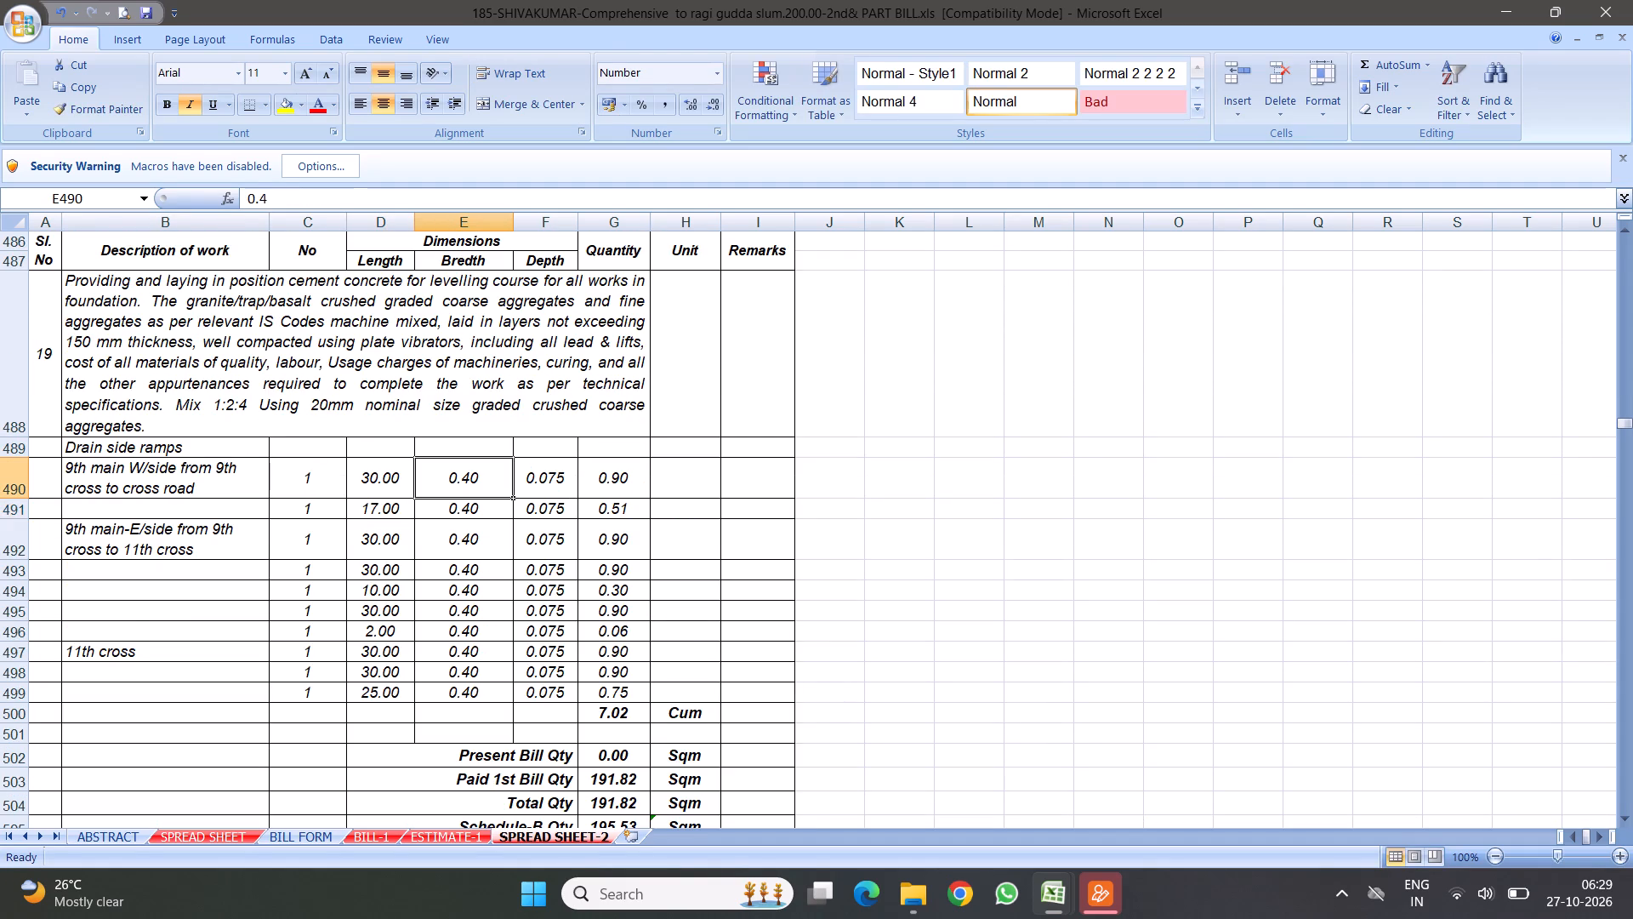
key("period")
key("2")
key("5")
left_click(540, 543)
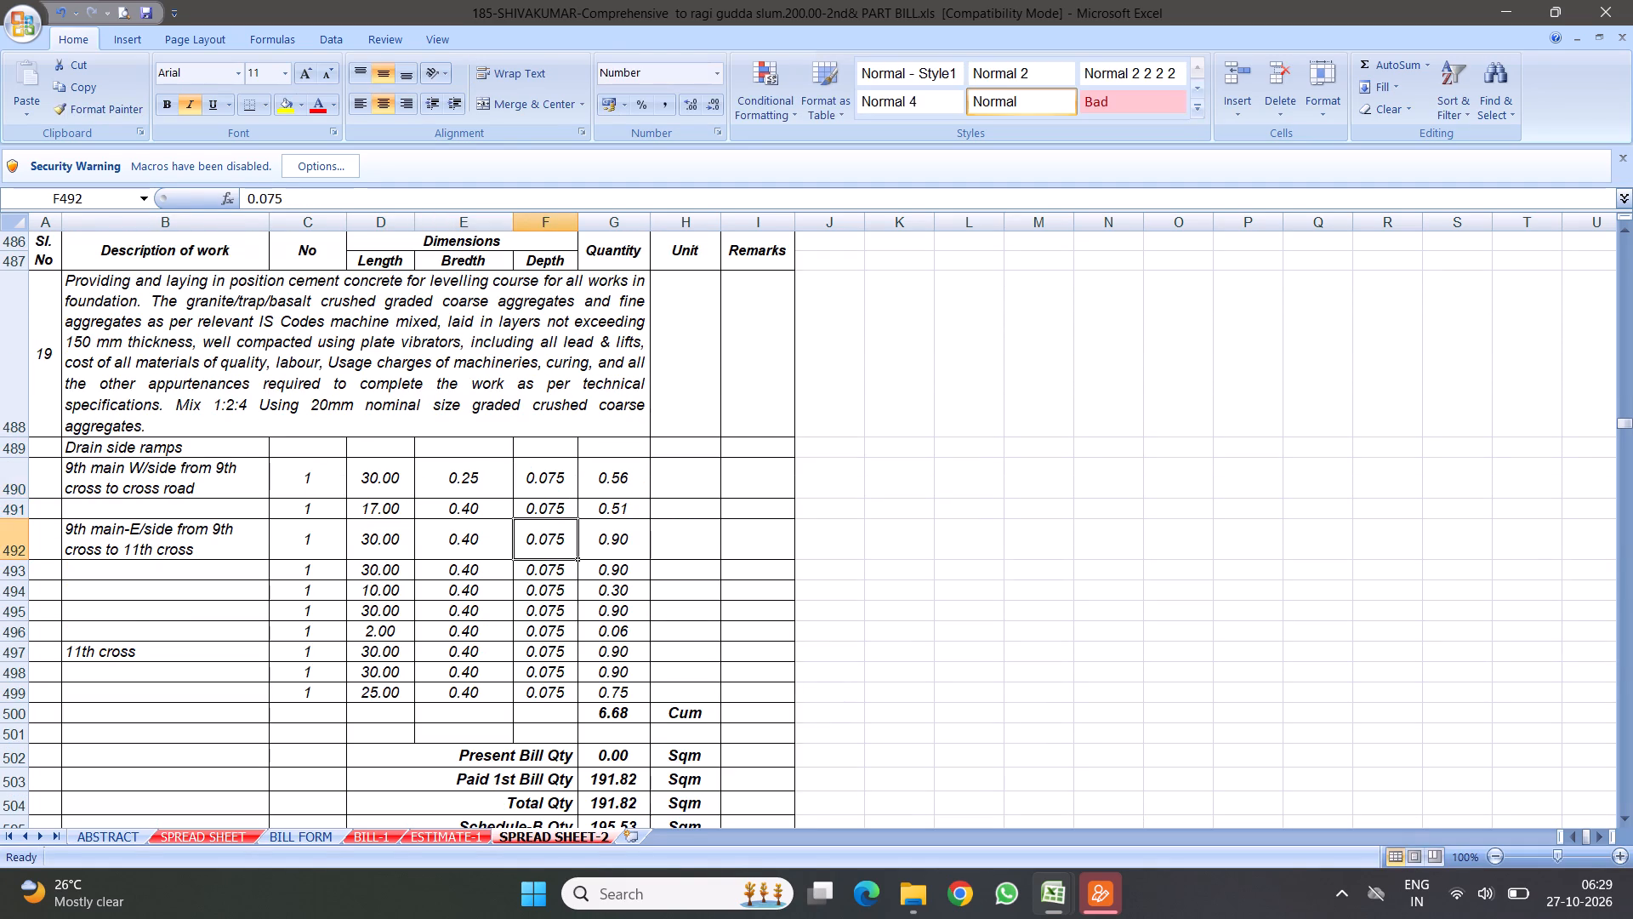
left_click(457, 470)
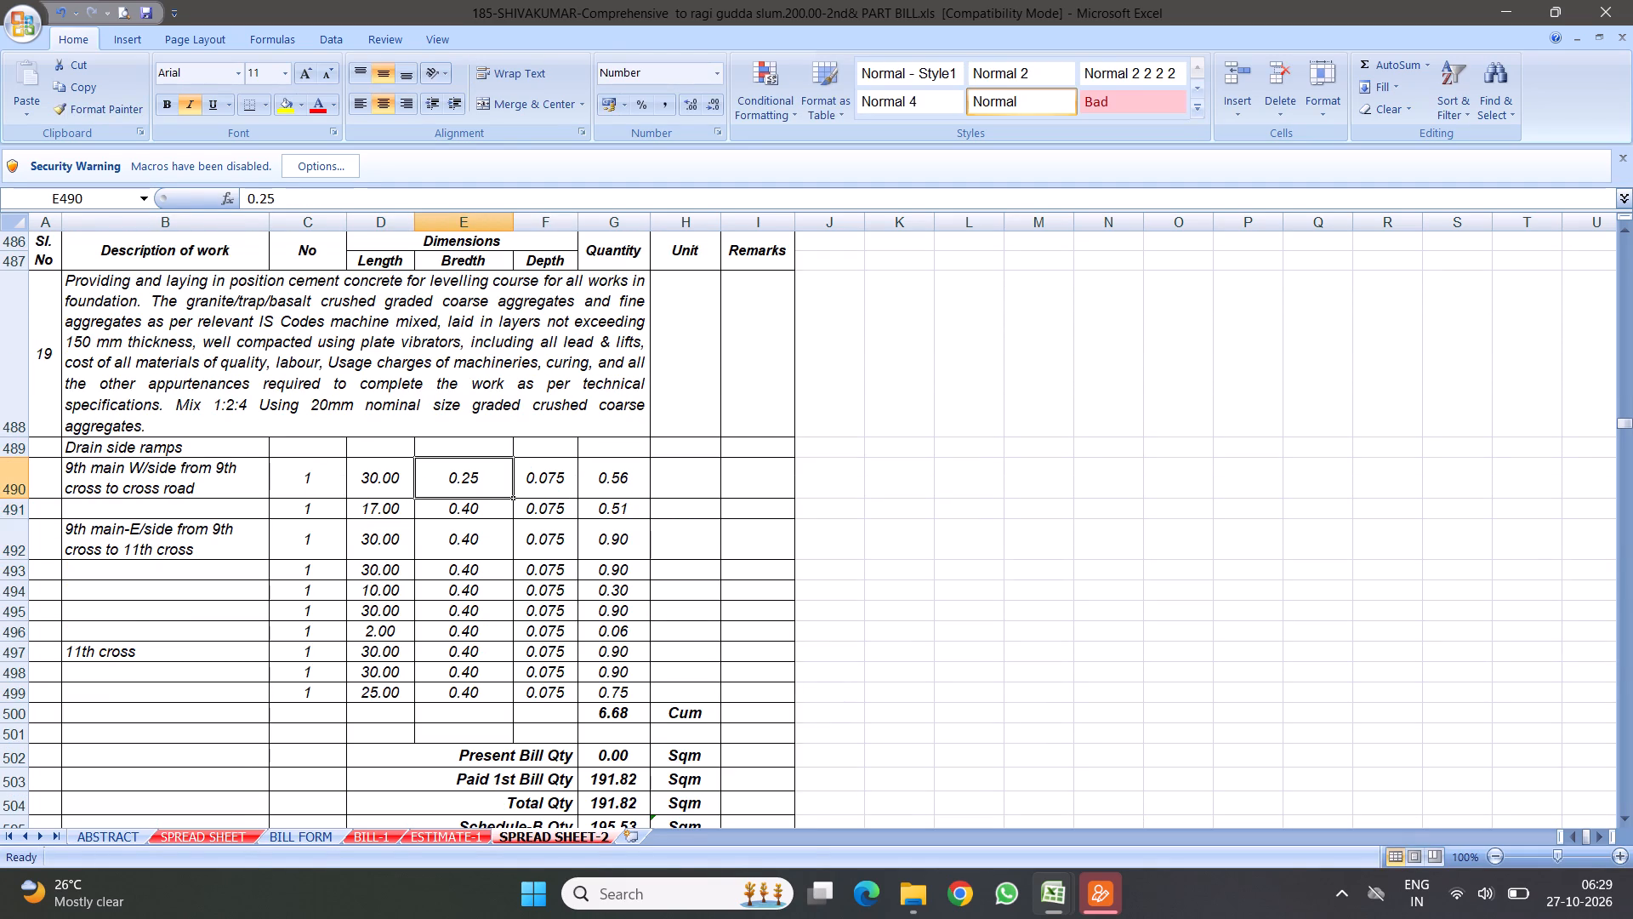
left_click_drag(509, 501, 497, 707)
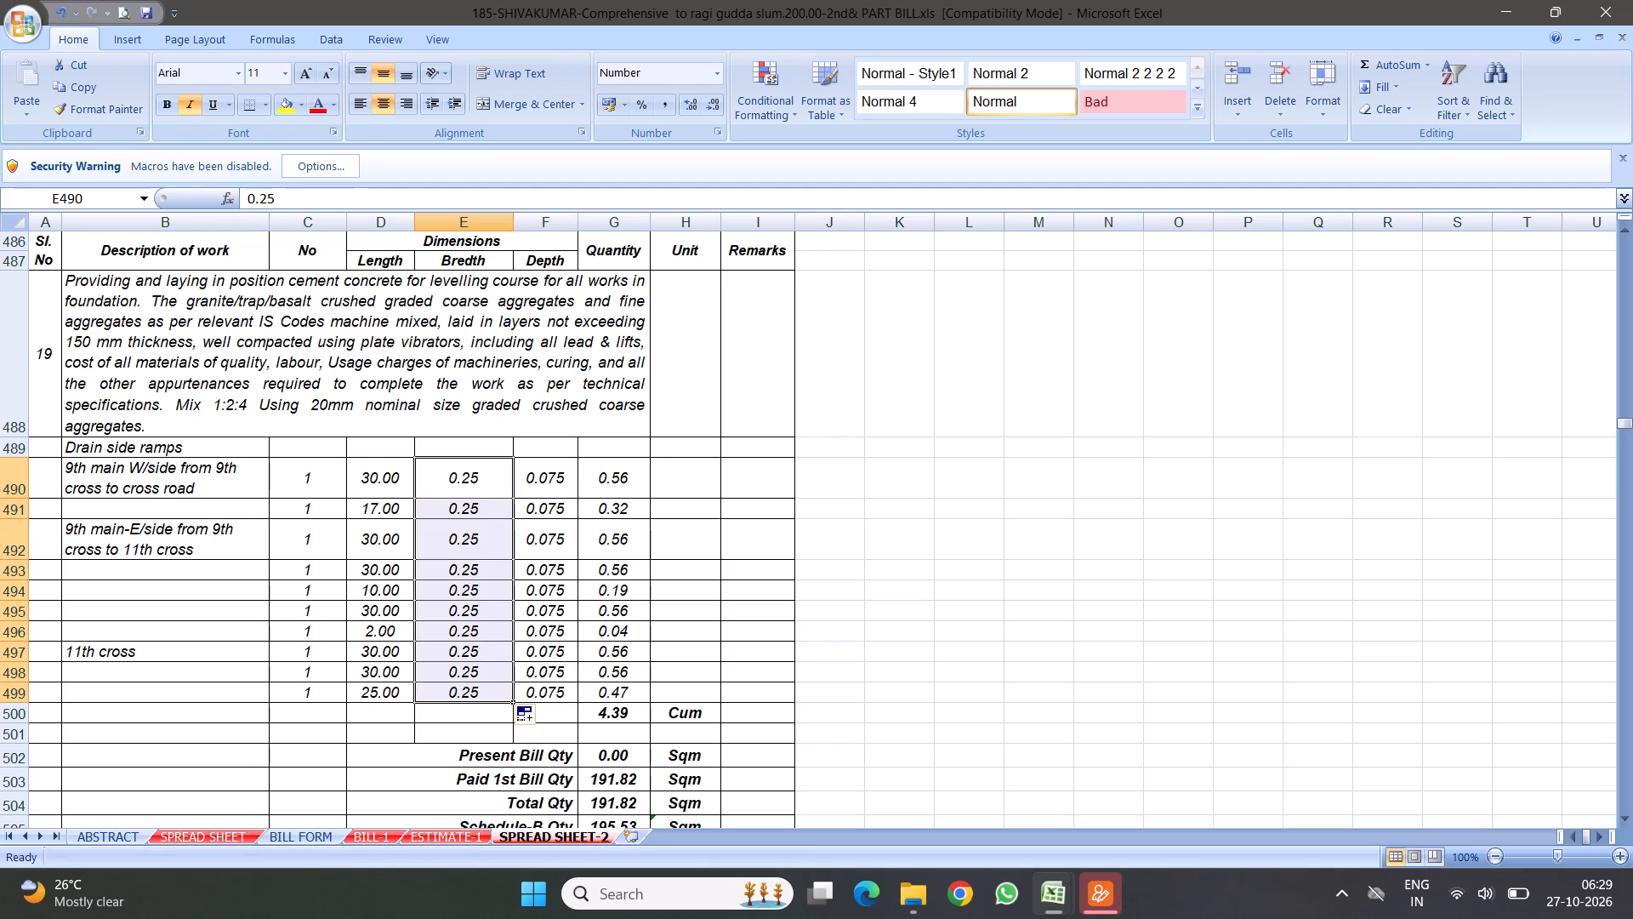
Set the depth in F490 to 0.1, show it with two decimals, and fill it down through F499.
left_click(536, 479)
key("period")
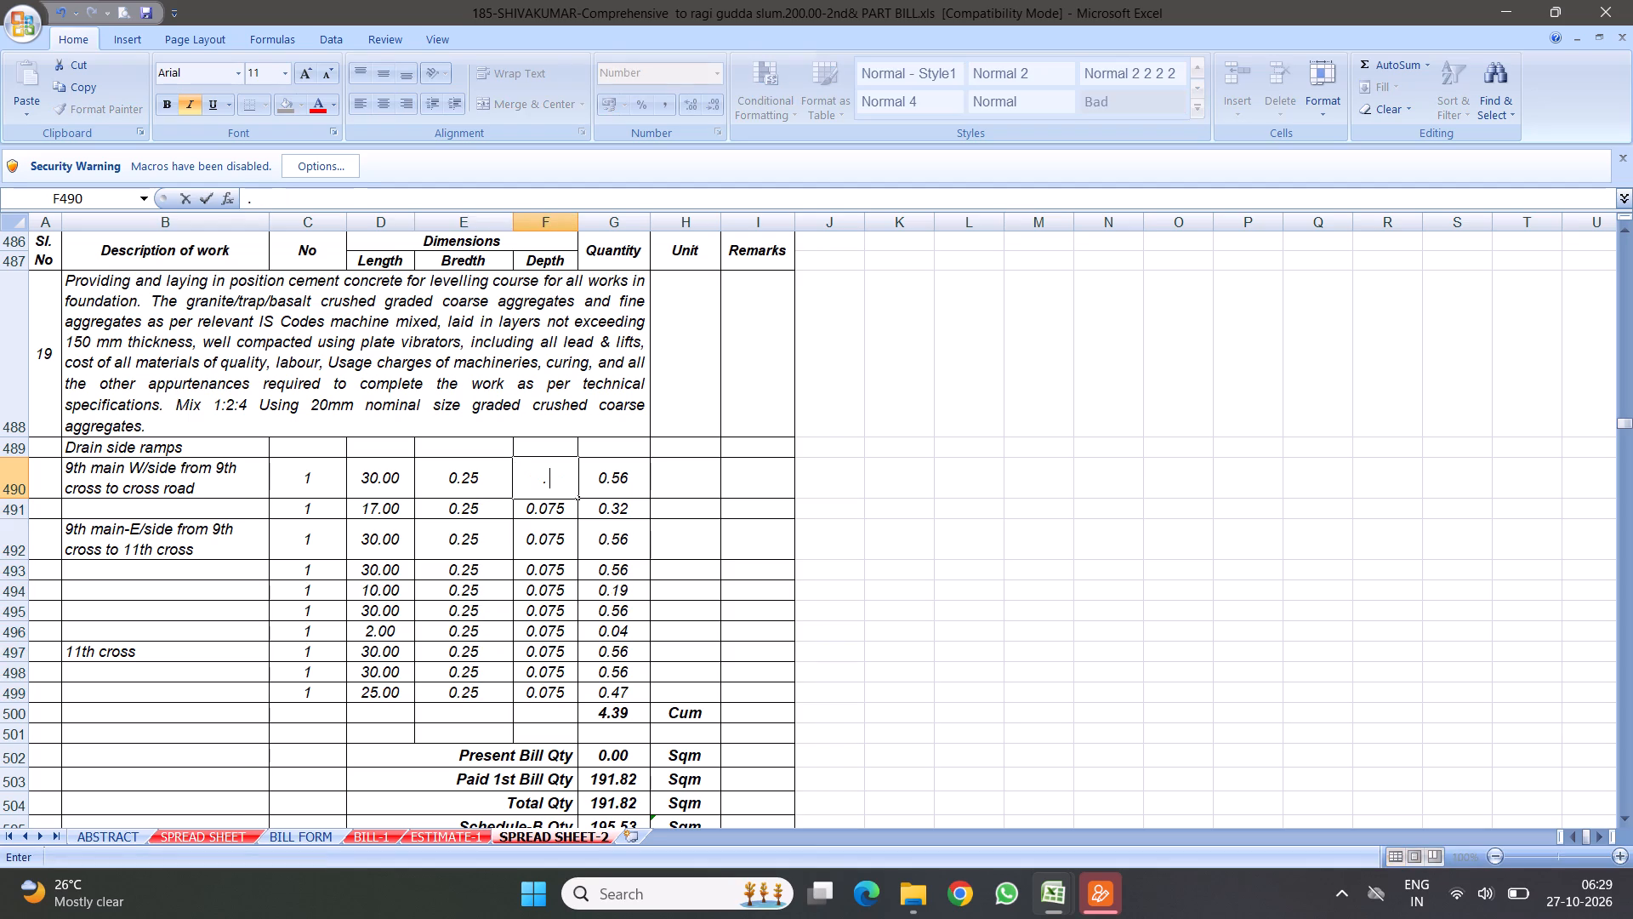
key("1")
left_click(828, 529)
left_click(550, 479)
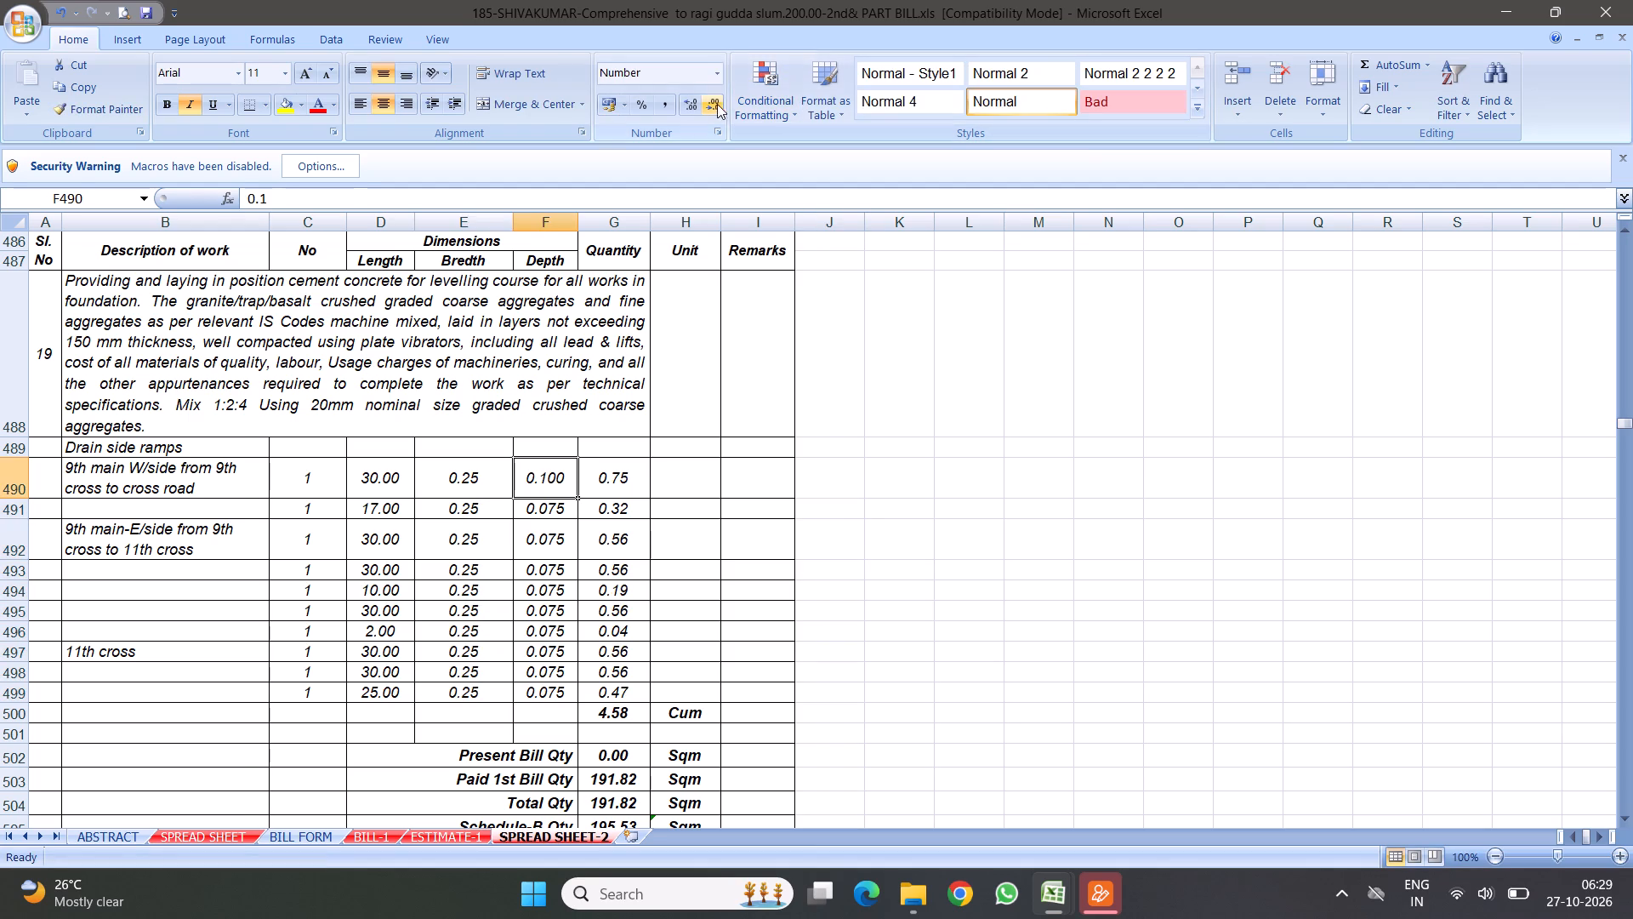
left_click(714, 102)
left_click_drag(574, 495, 568, 672)
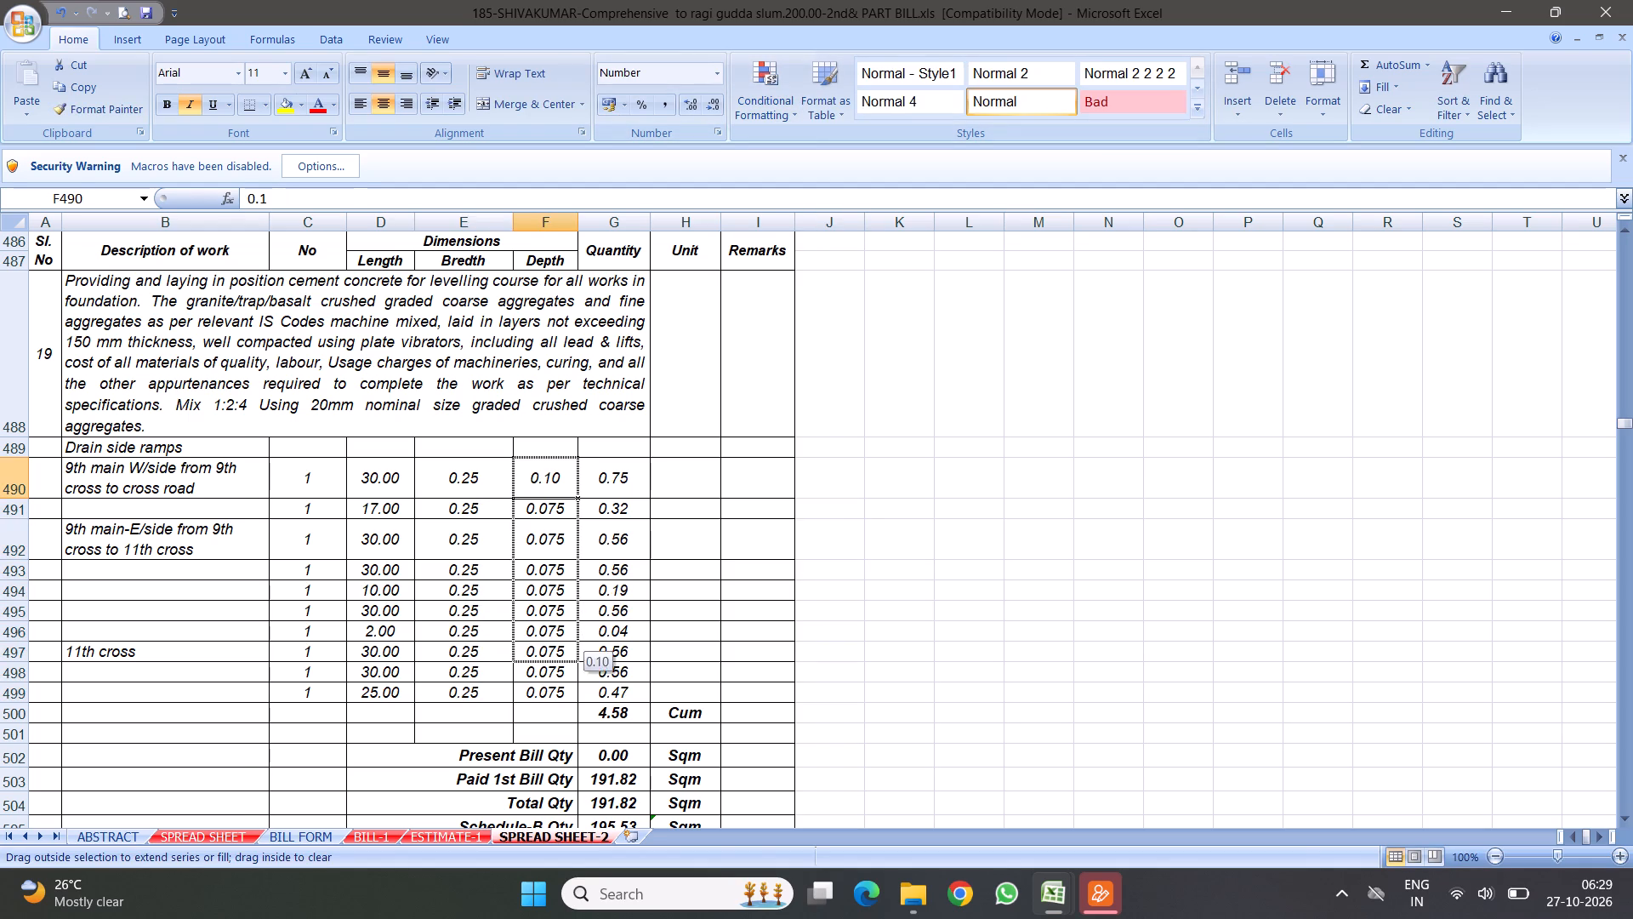
left_click_drag(568, 672, 560, 705)
AutoSum item 19's ramp quantities in G490:G499.
left_click_drag(611, 471, 618, 547)
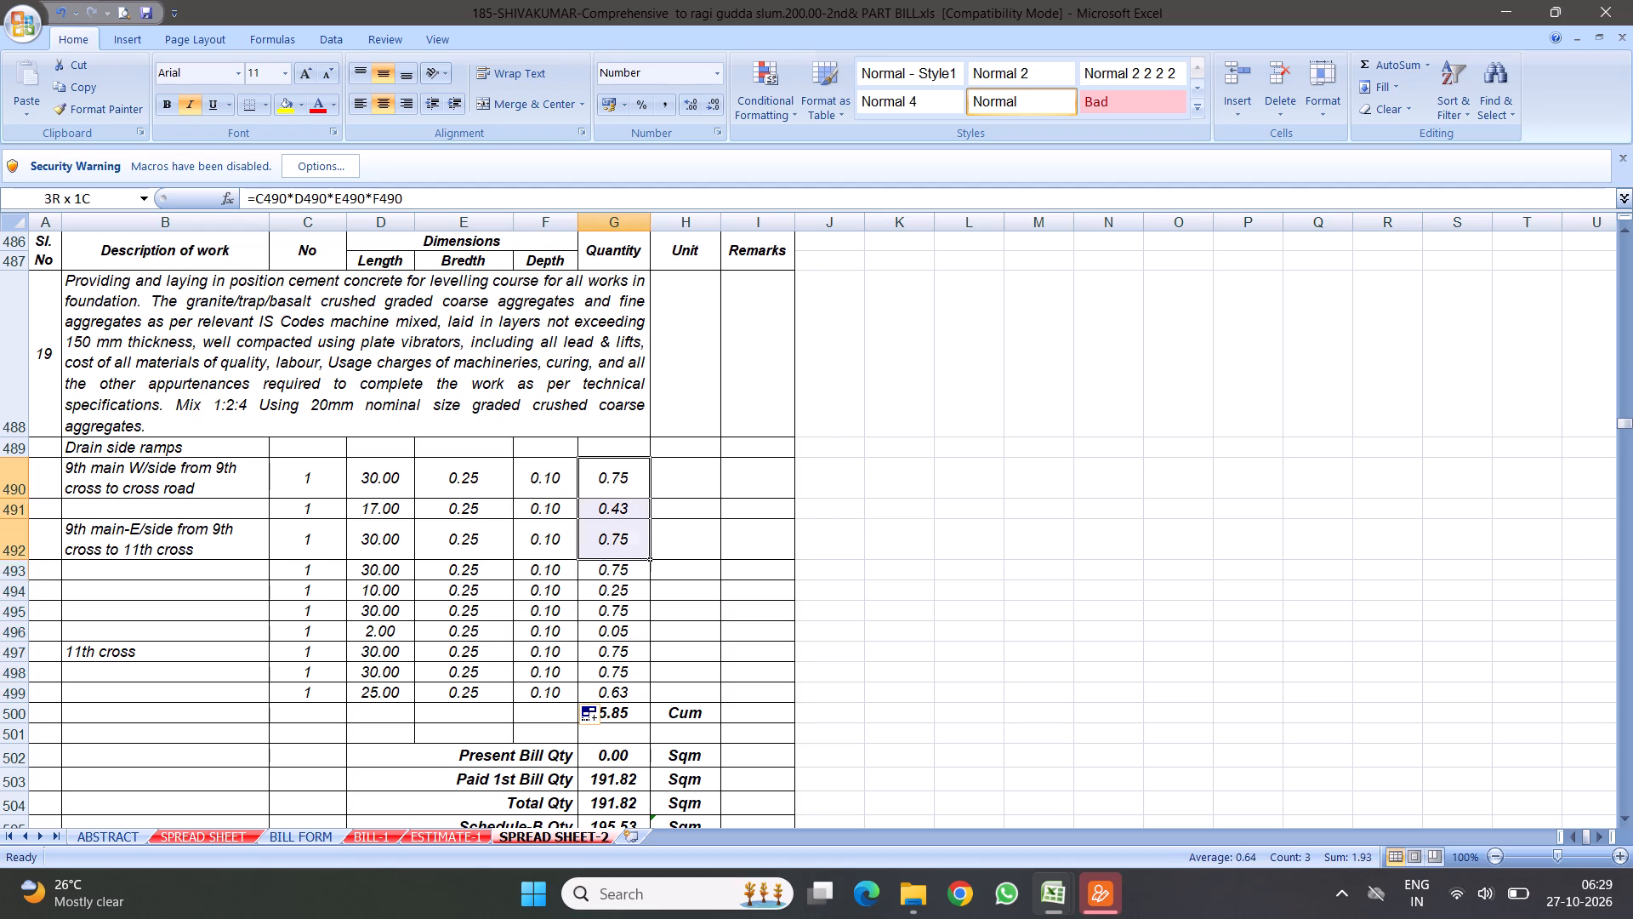
left_click_drag(618, 547, 627, 689)
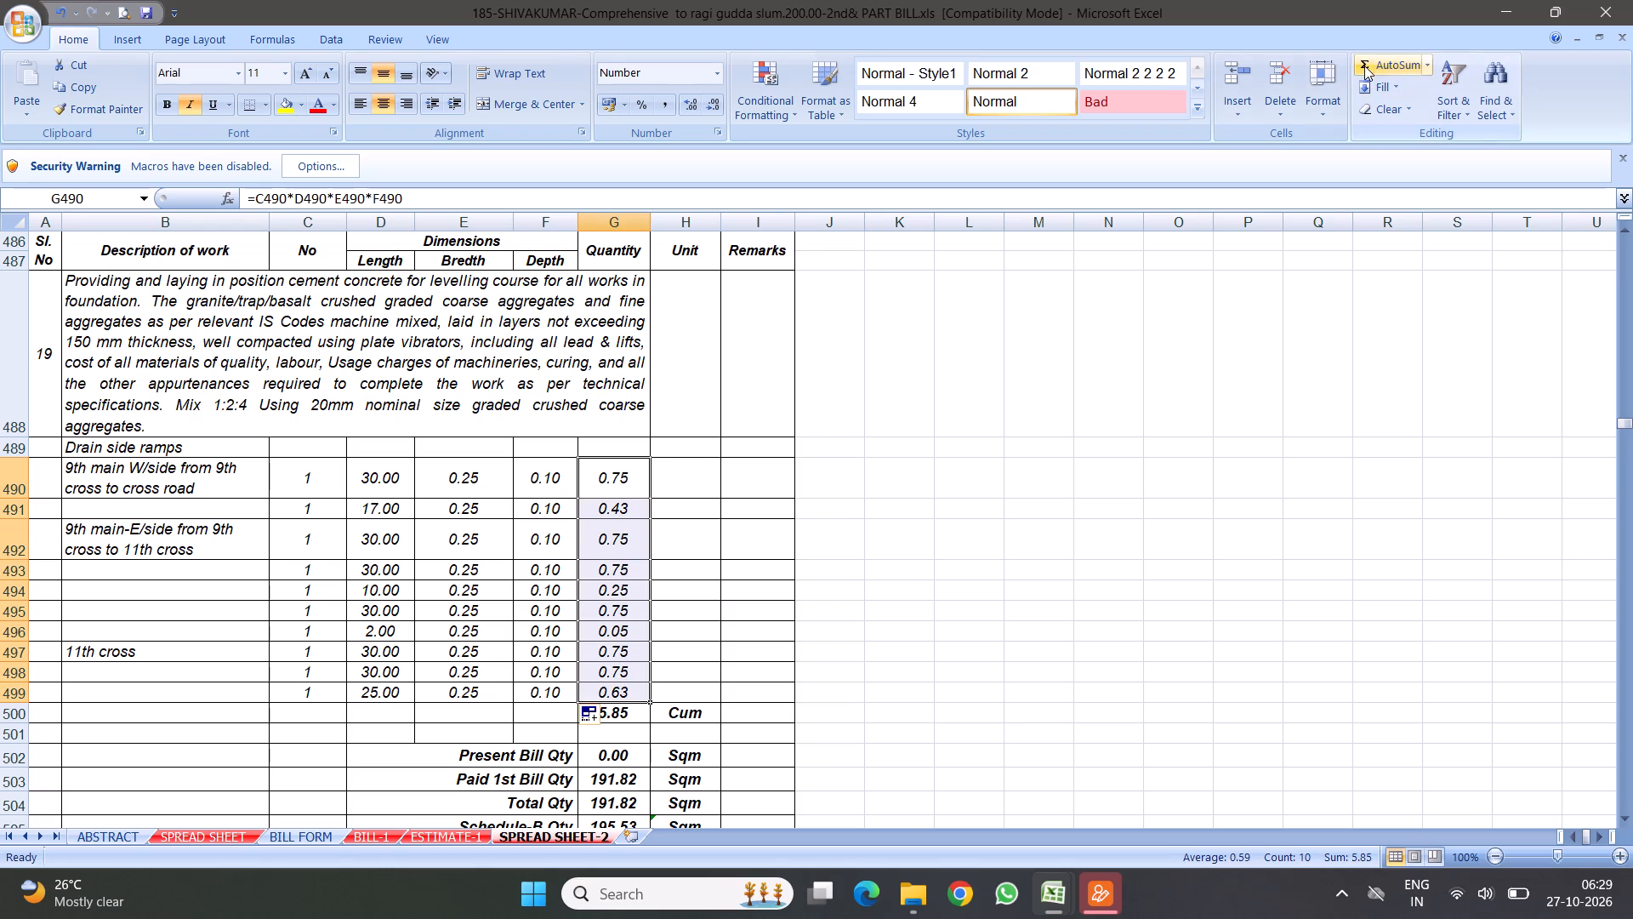
left_click(1368, 61)
Link item 19's Present Bill Qty in G502 to the measured total with the formula =G500.
scroll(613, 573, "down", 4)
left_click(604, 325)
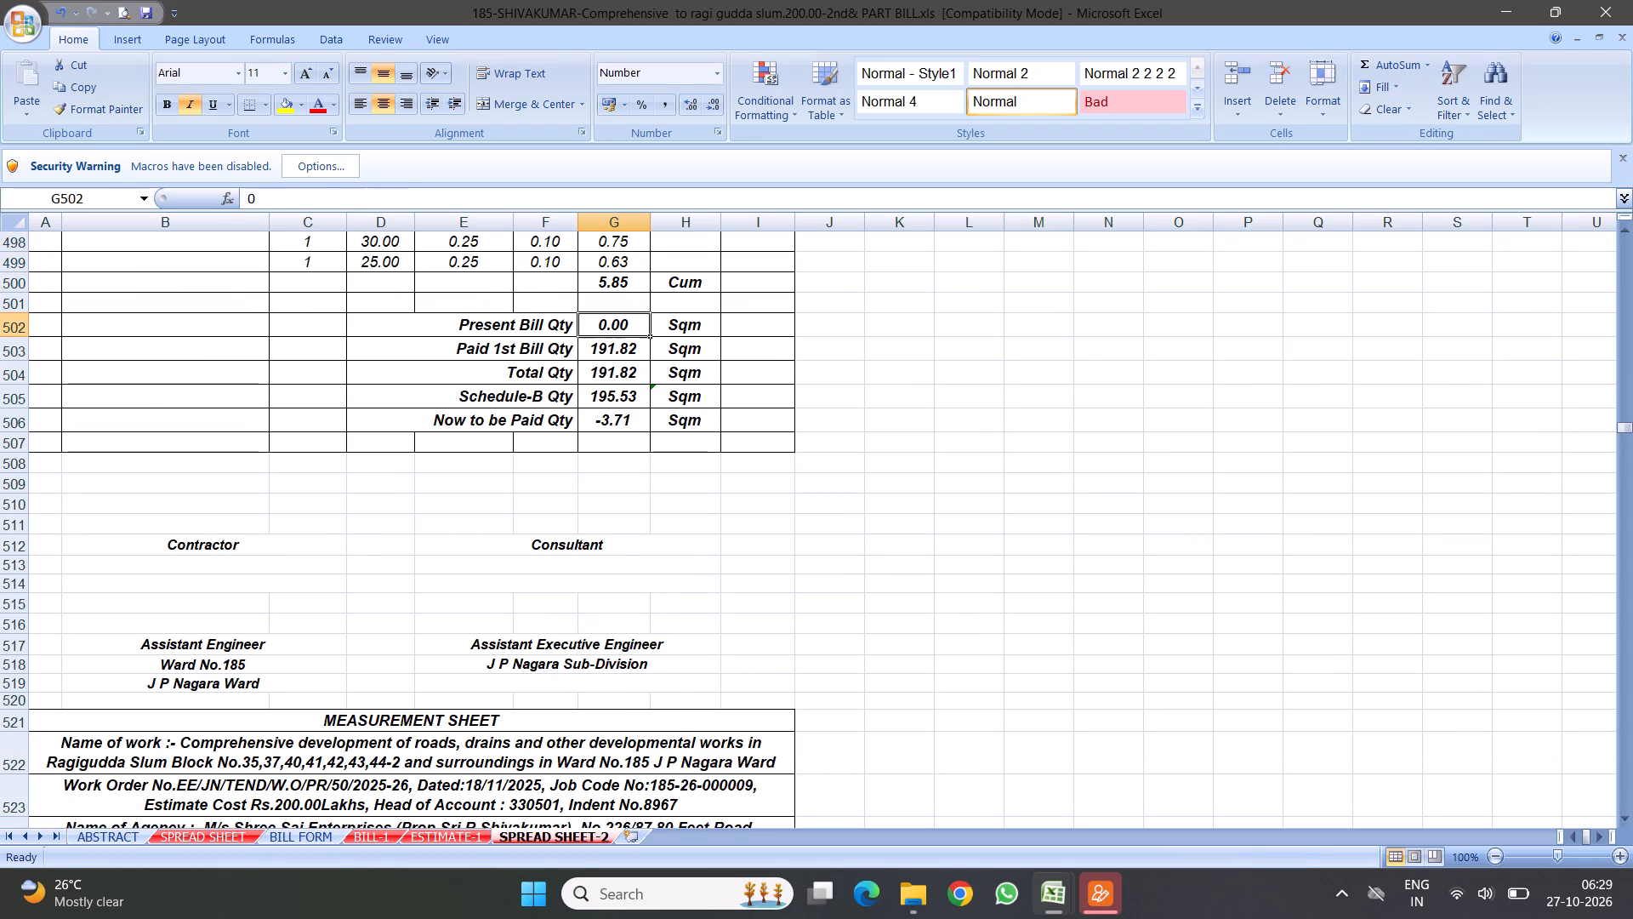
key("equal")
left_click(606, 281)
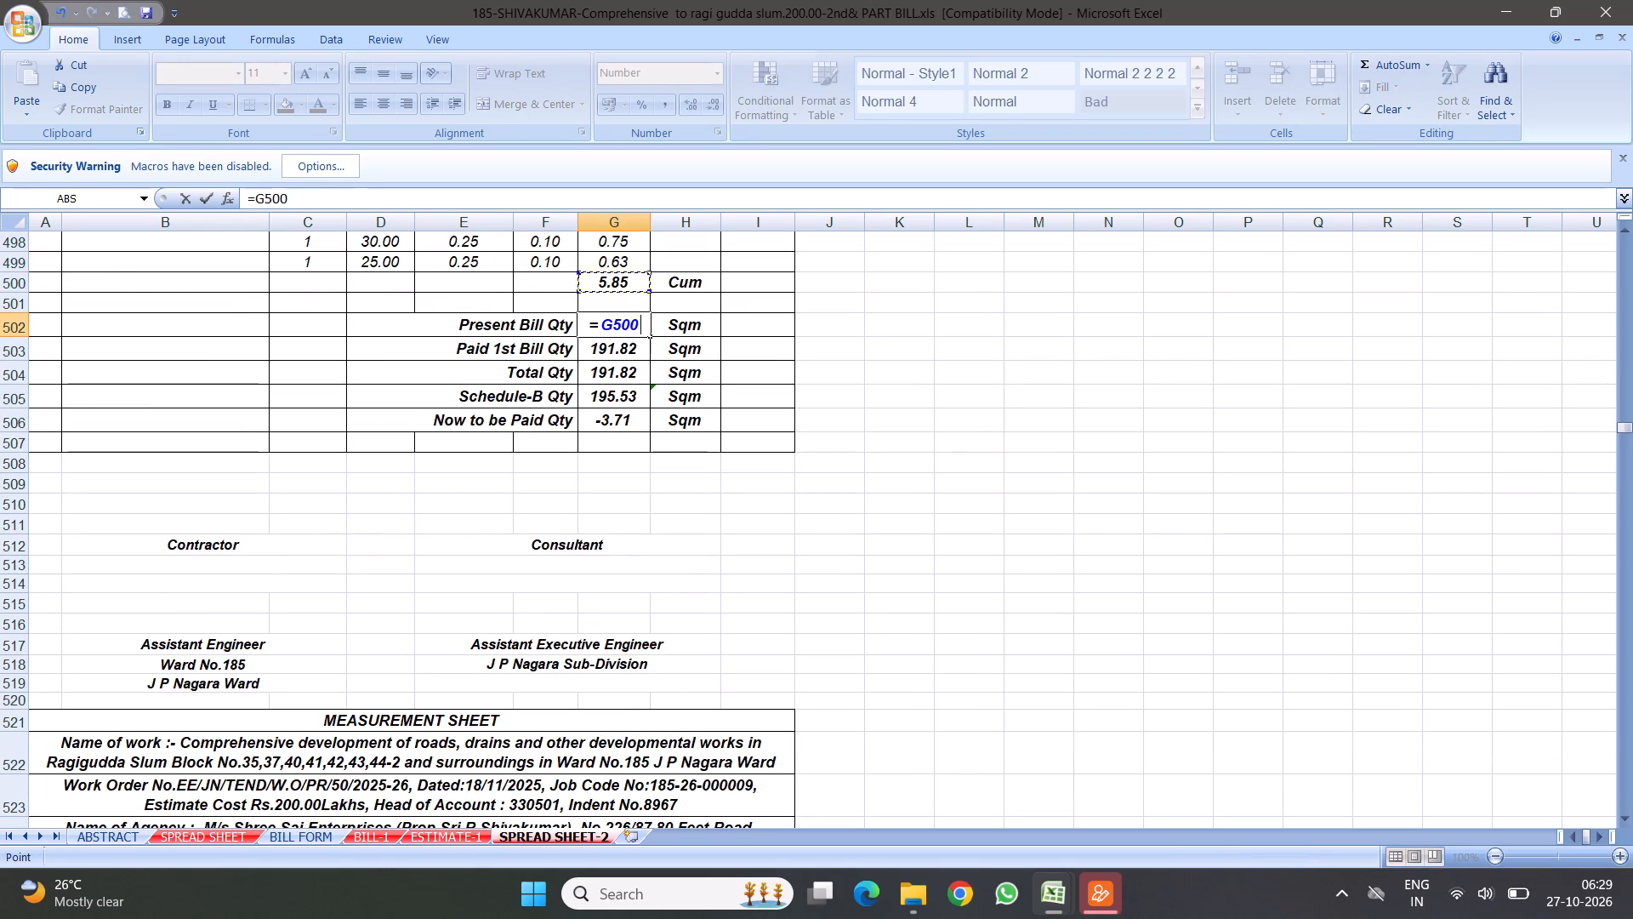
key("Return")
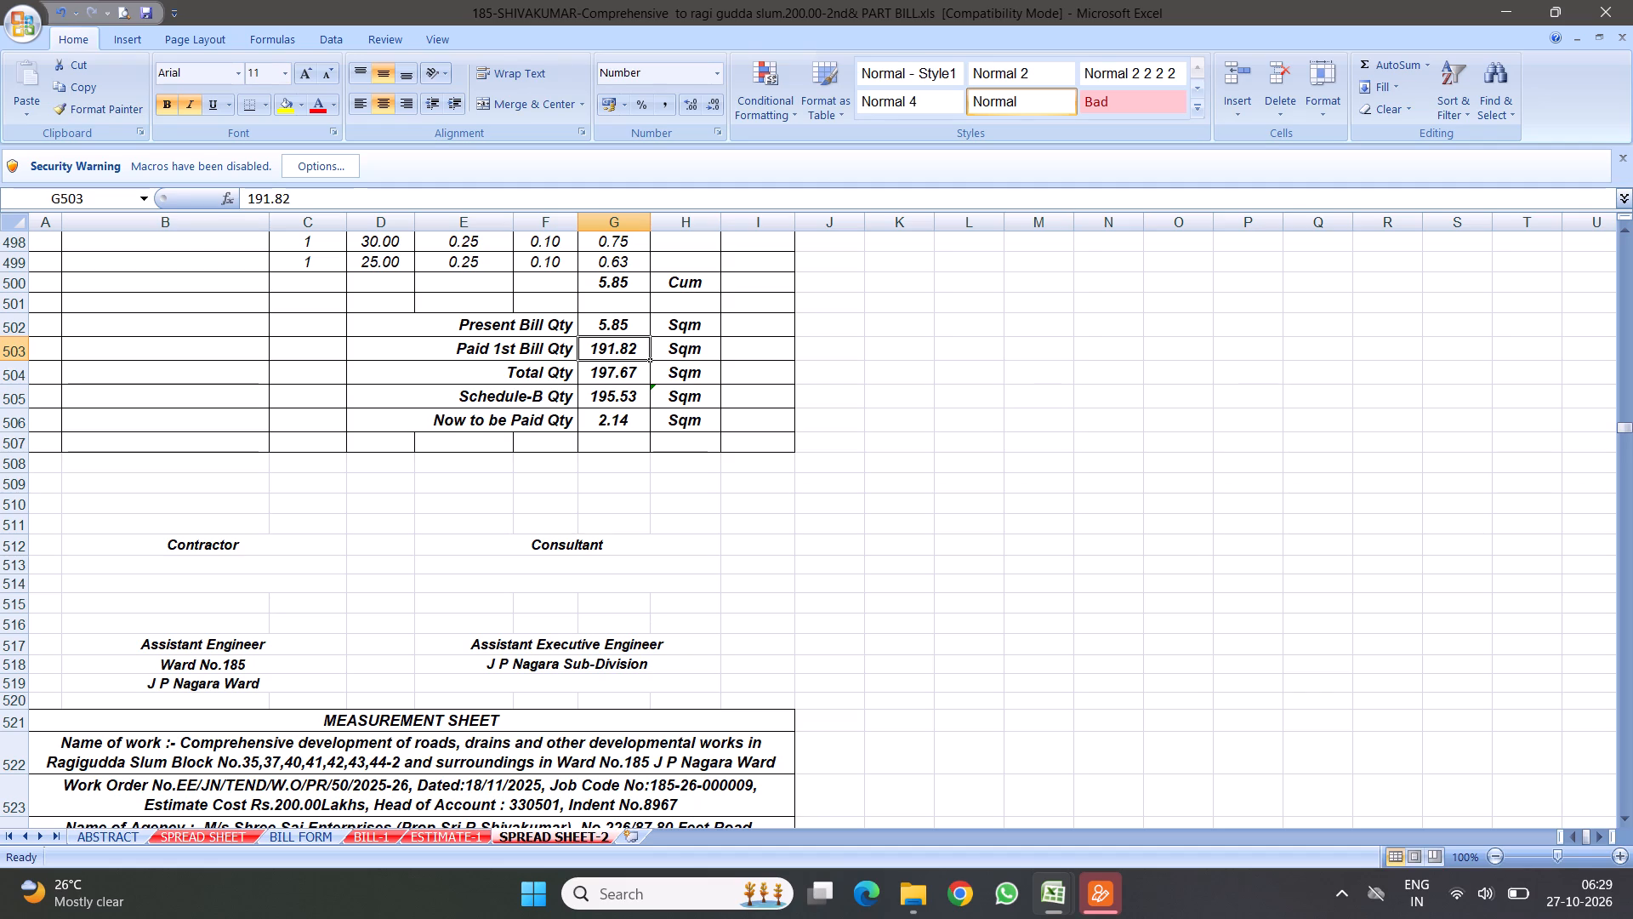
Set the breadth in E490 to 0.2 and fill it down through E499 for item 19's ramp rows.
scroll(414, 514, "up", 3)
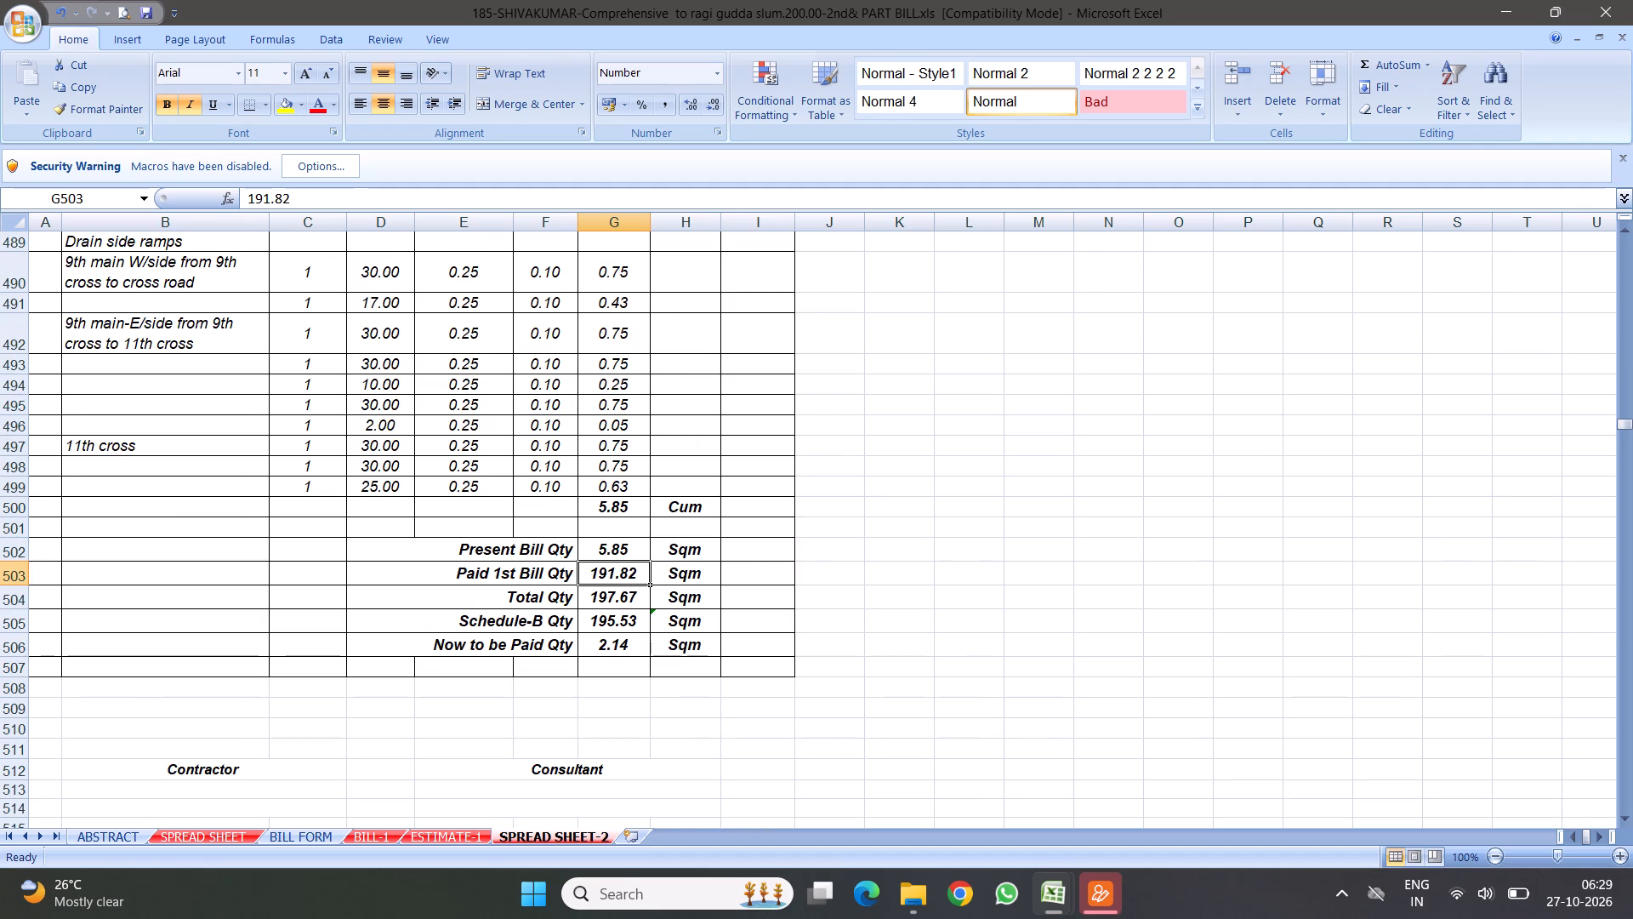
left_click(458, 275)
key("period")
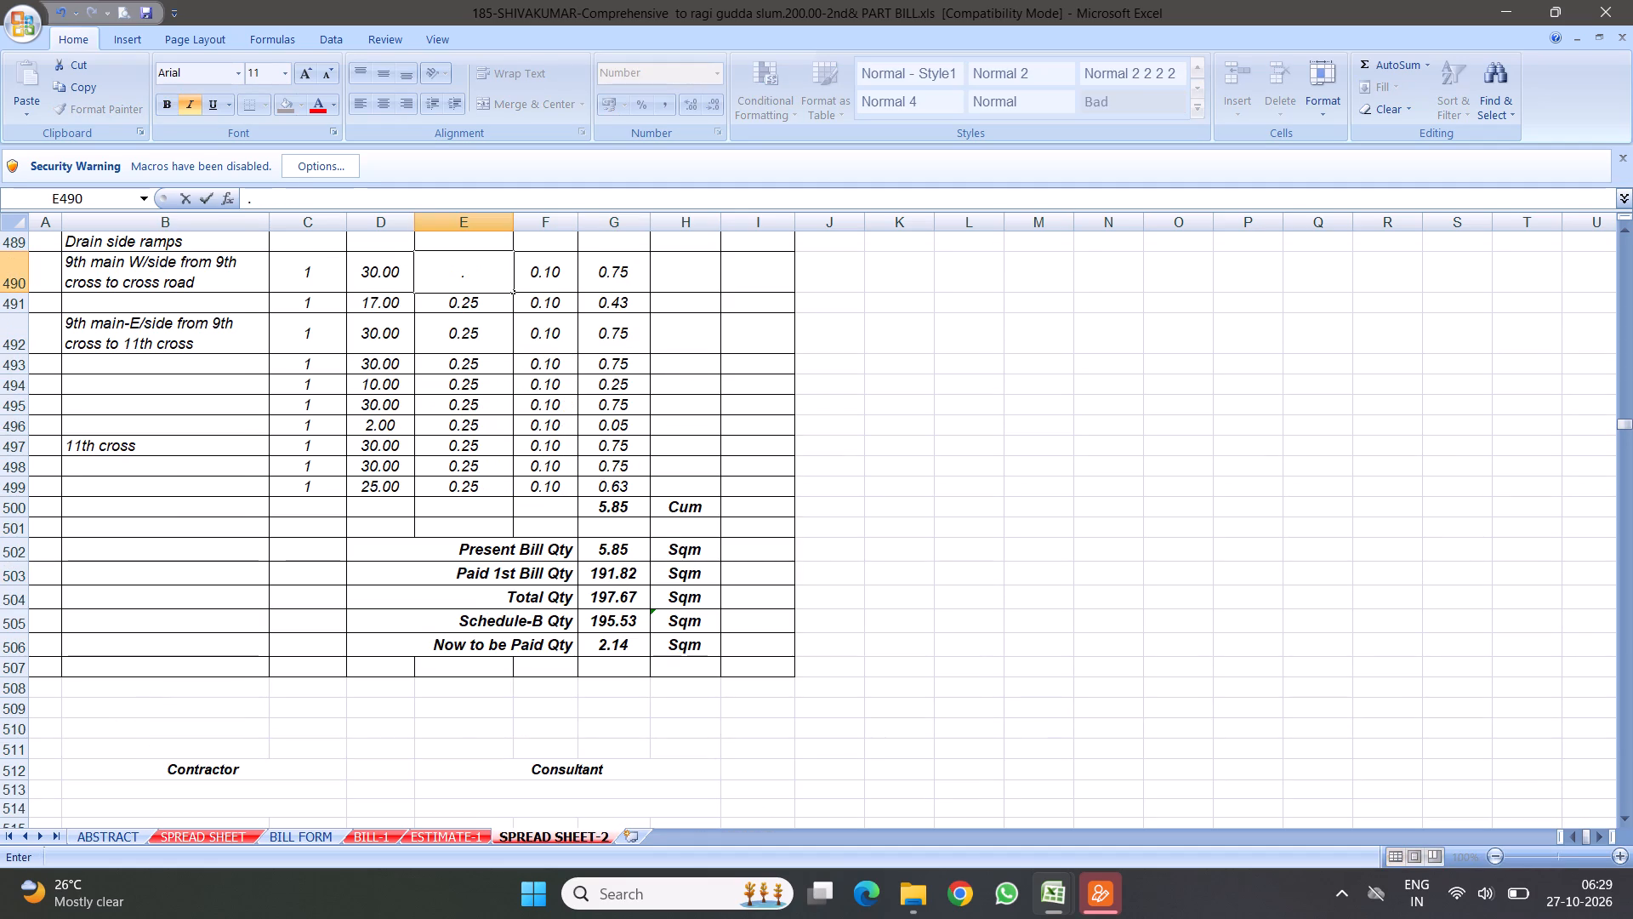
key("2")
left_click(646, 363)
left_click(466, 274)
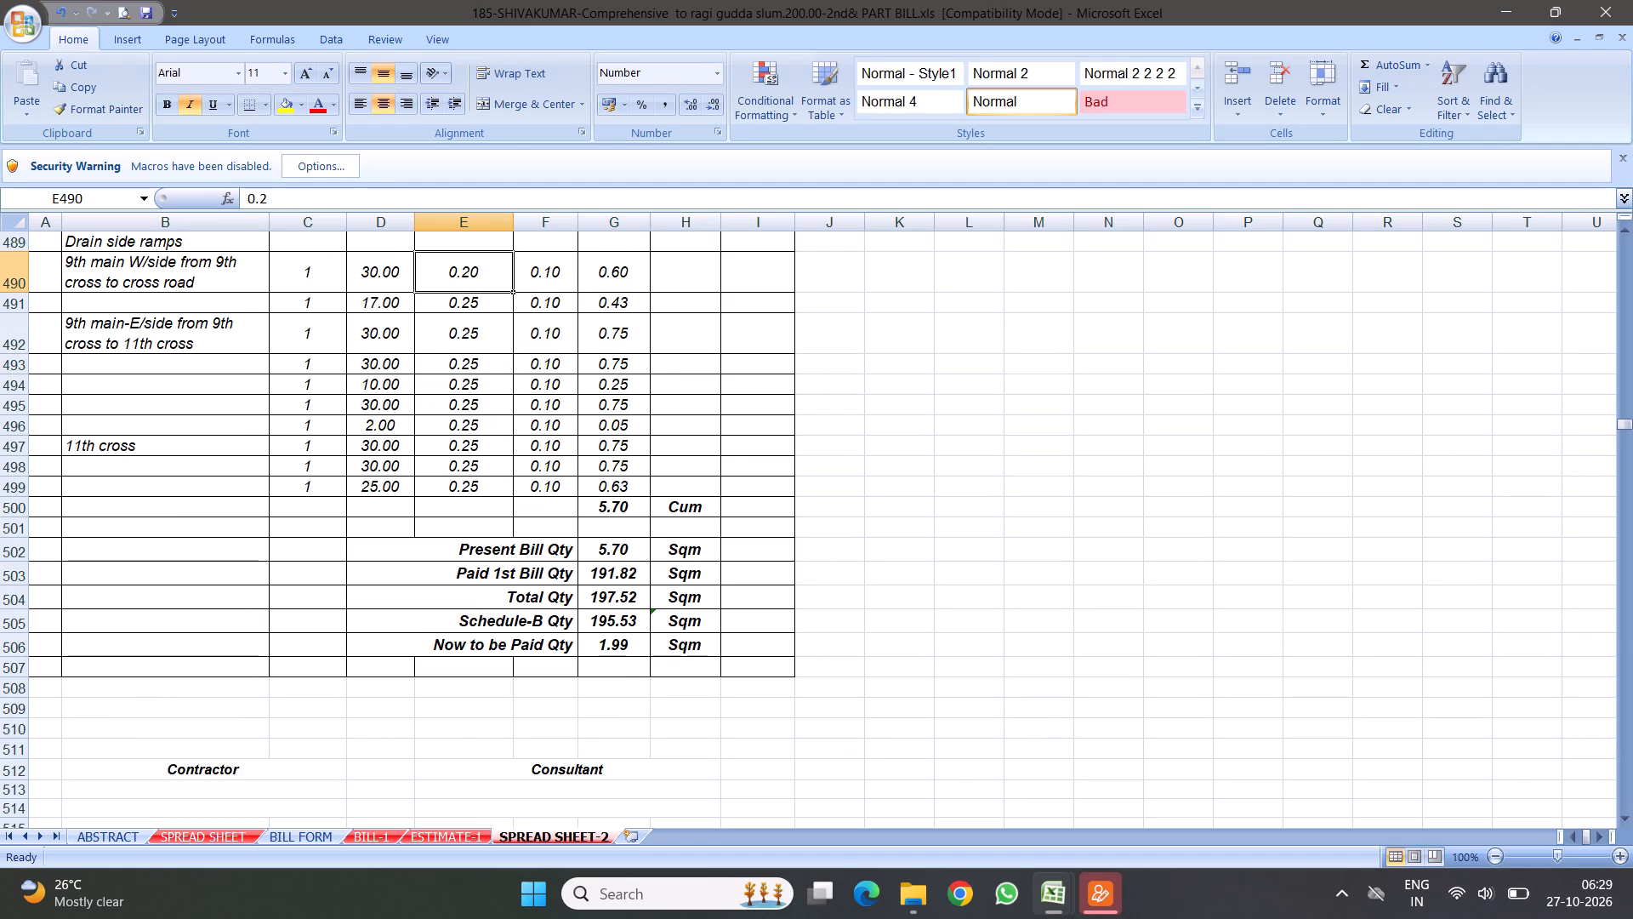
left_click_drag(512, 293, 486, 499)
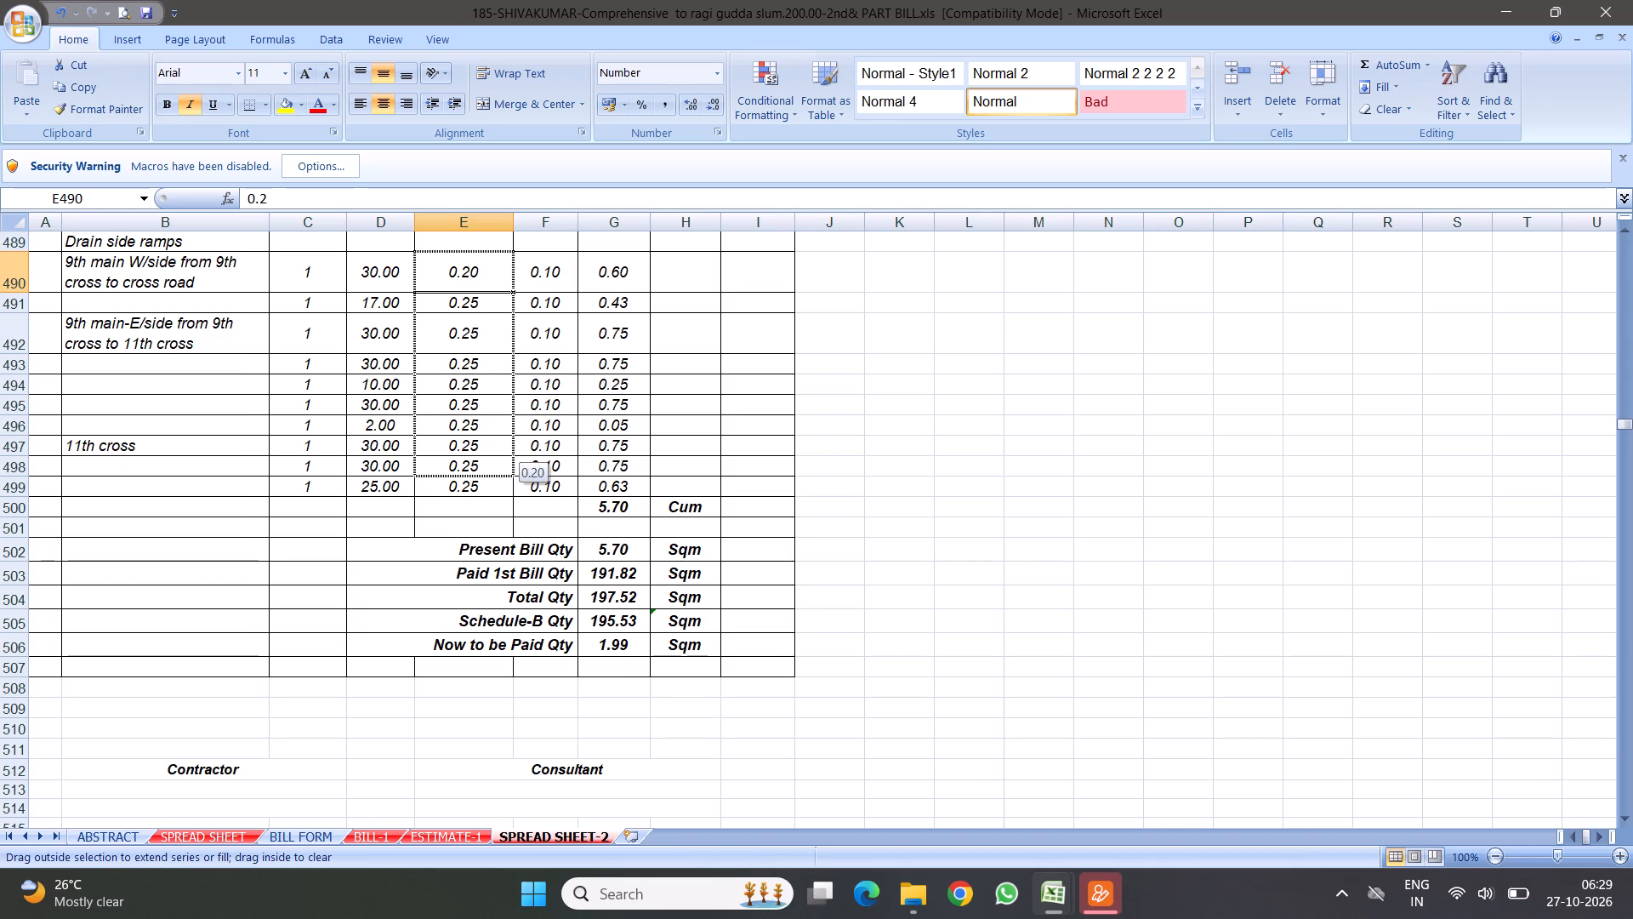
left_click_drag(486, 499, 485, 501)
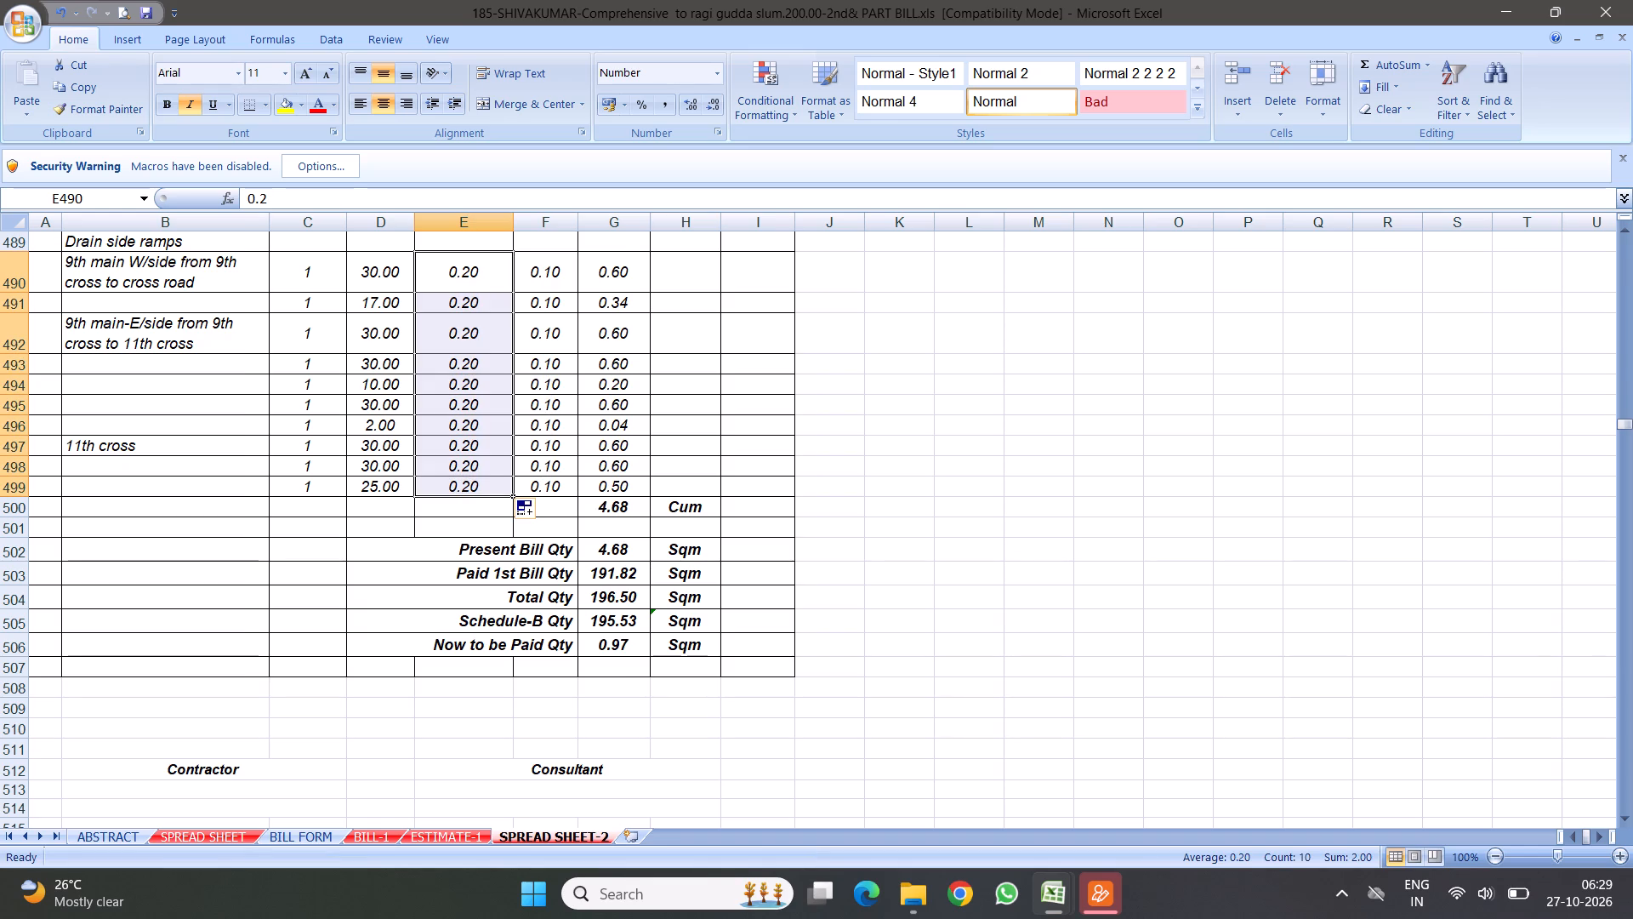
Set the breadth in E490 to 0.15 and fill it down through E499 for item 19's ramp rows.
left_click(612, 645)
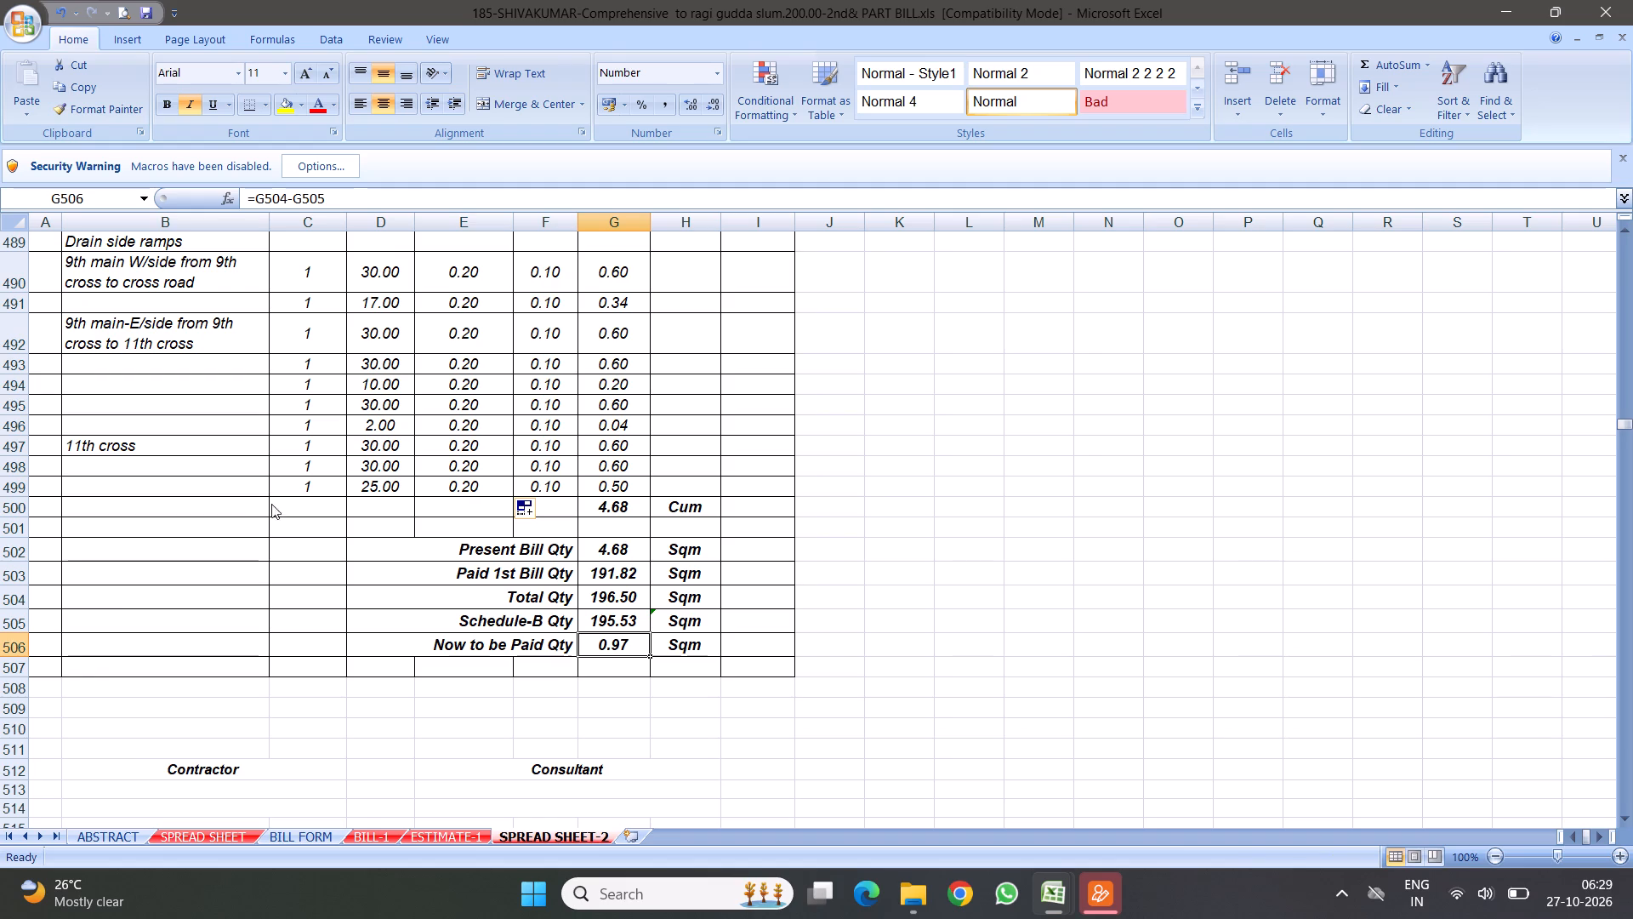
scroll(335, 506, "up", 2)
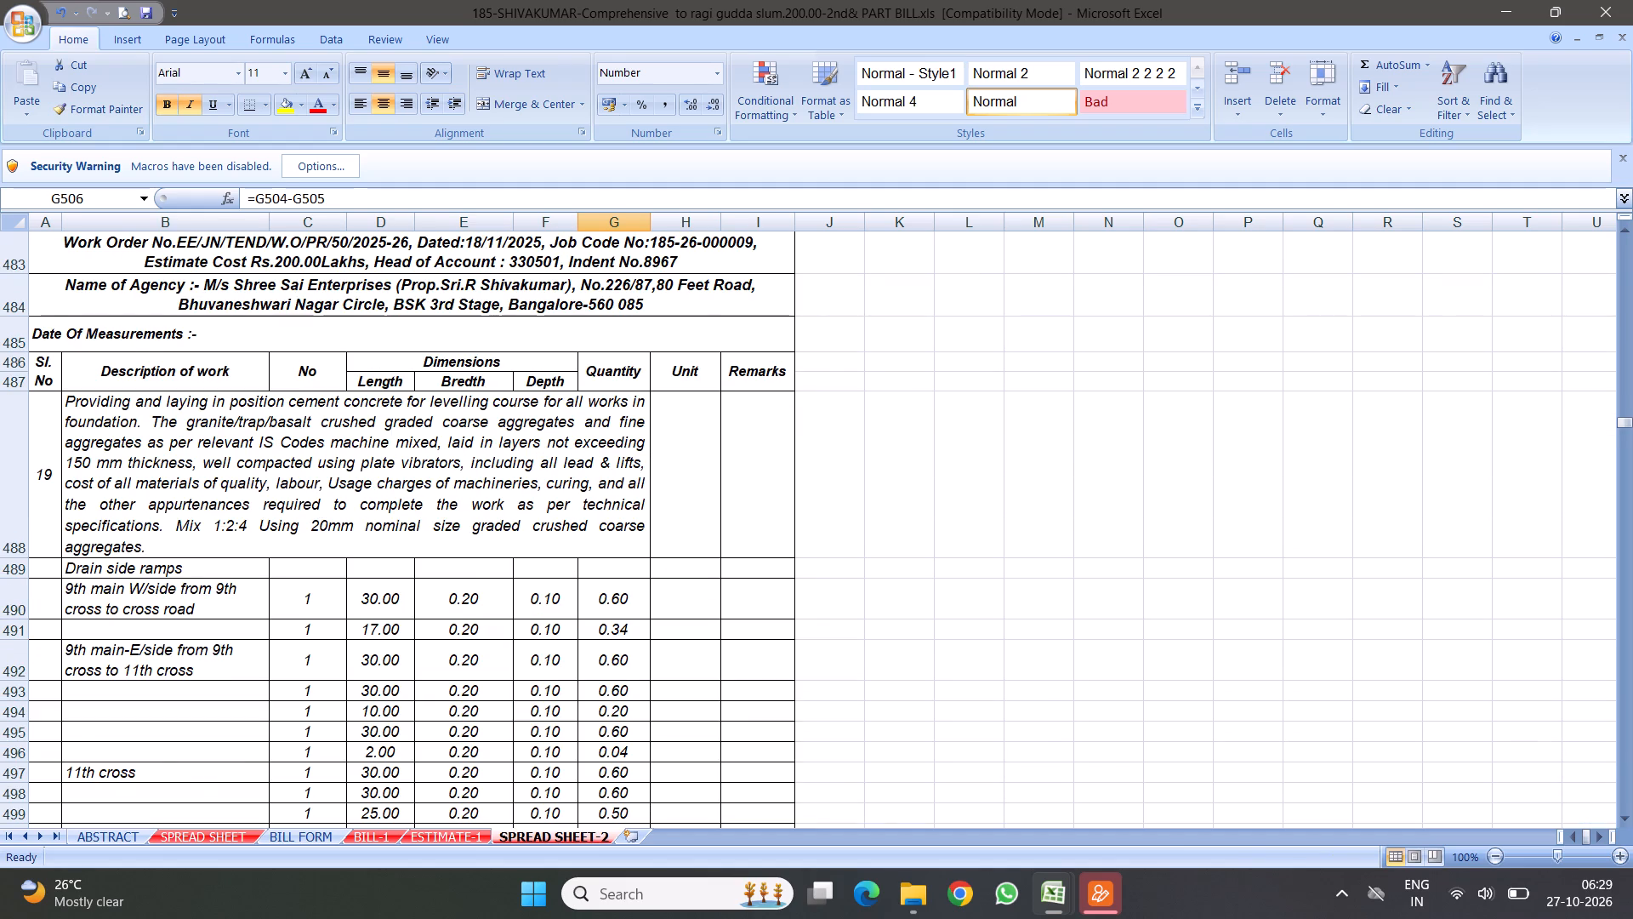
scroll(424, 613, "down", 2)
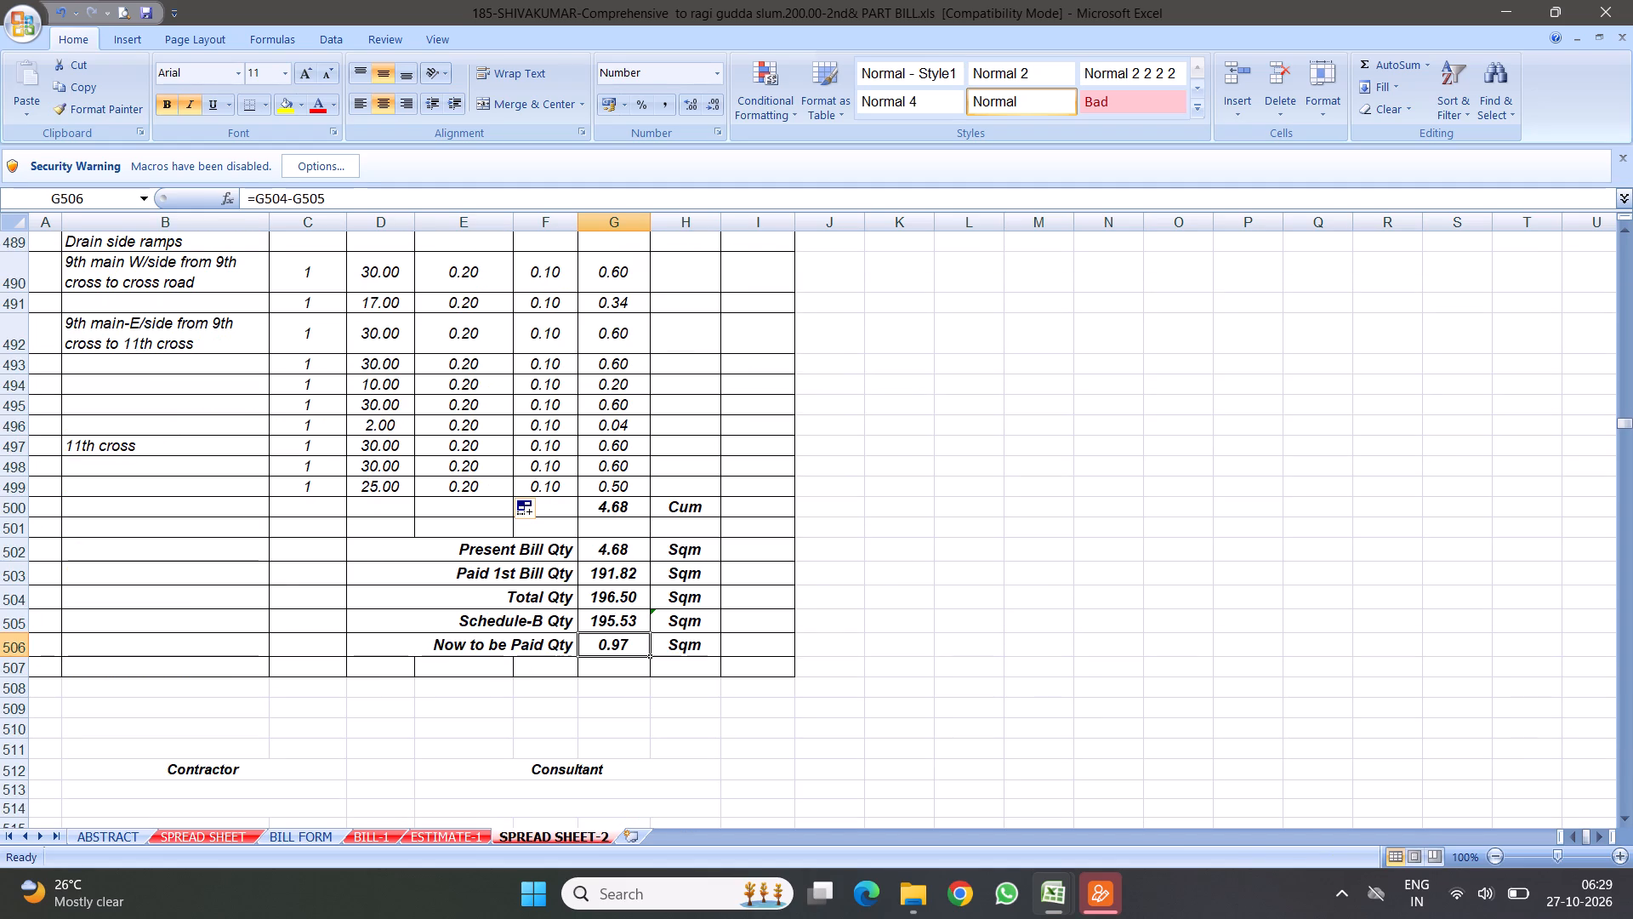
left_click(468, 274)
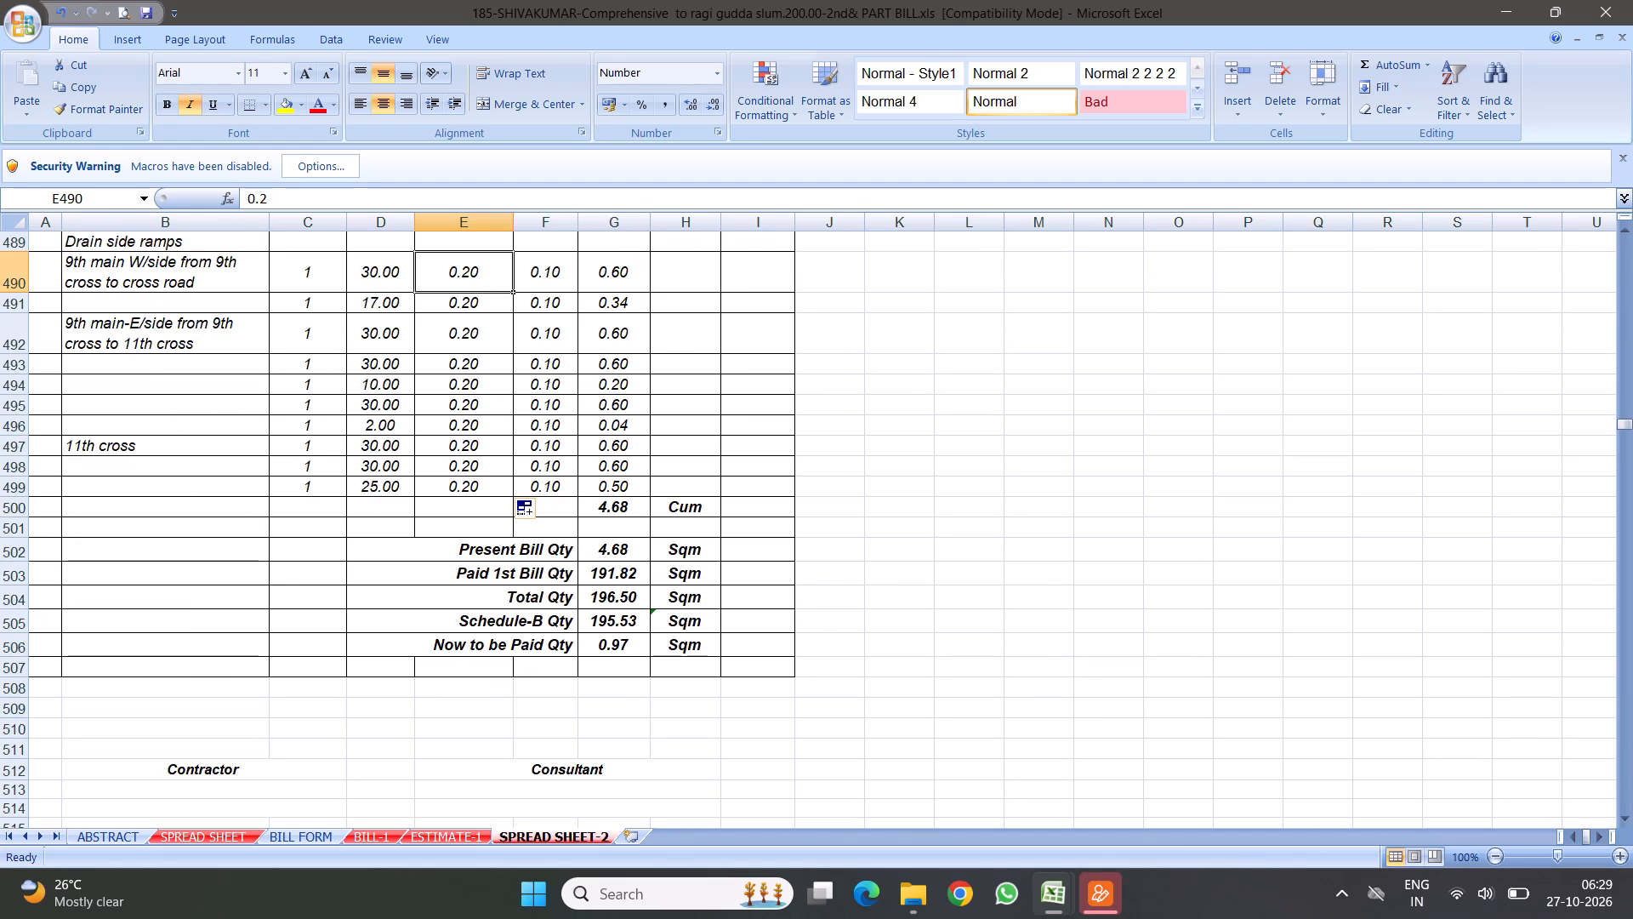
type(".1")
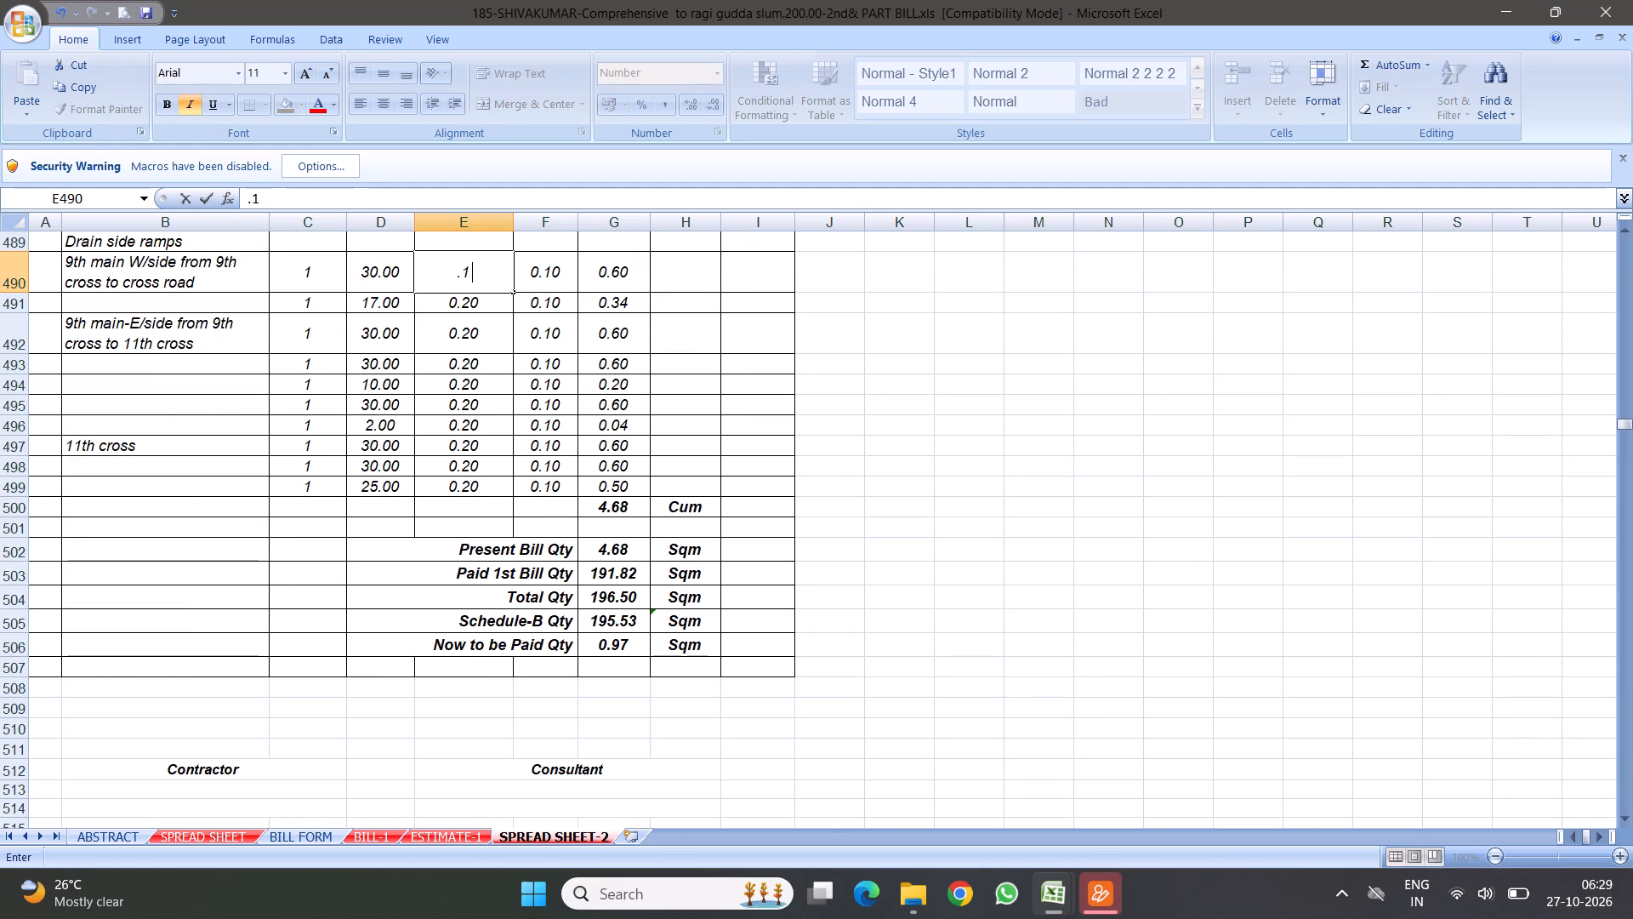
key("5")
left_click(604, 349)
left_click(450, 268)
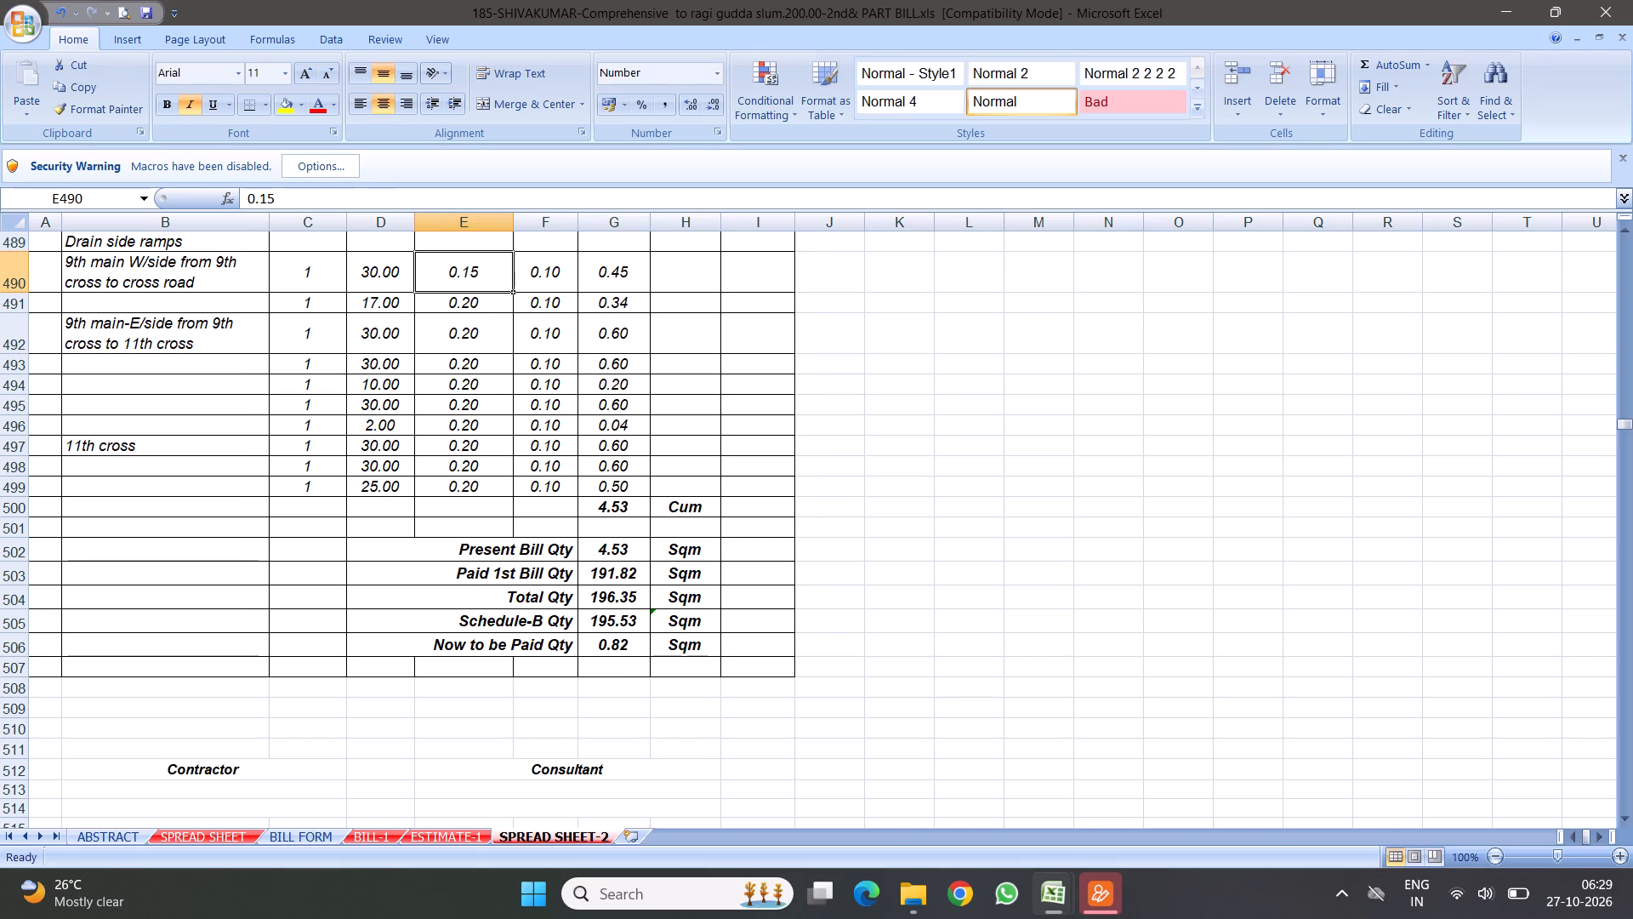
left_click_drag(514, 293, 492, 499)
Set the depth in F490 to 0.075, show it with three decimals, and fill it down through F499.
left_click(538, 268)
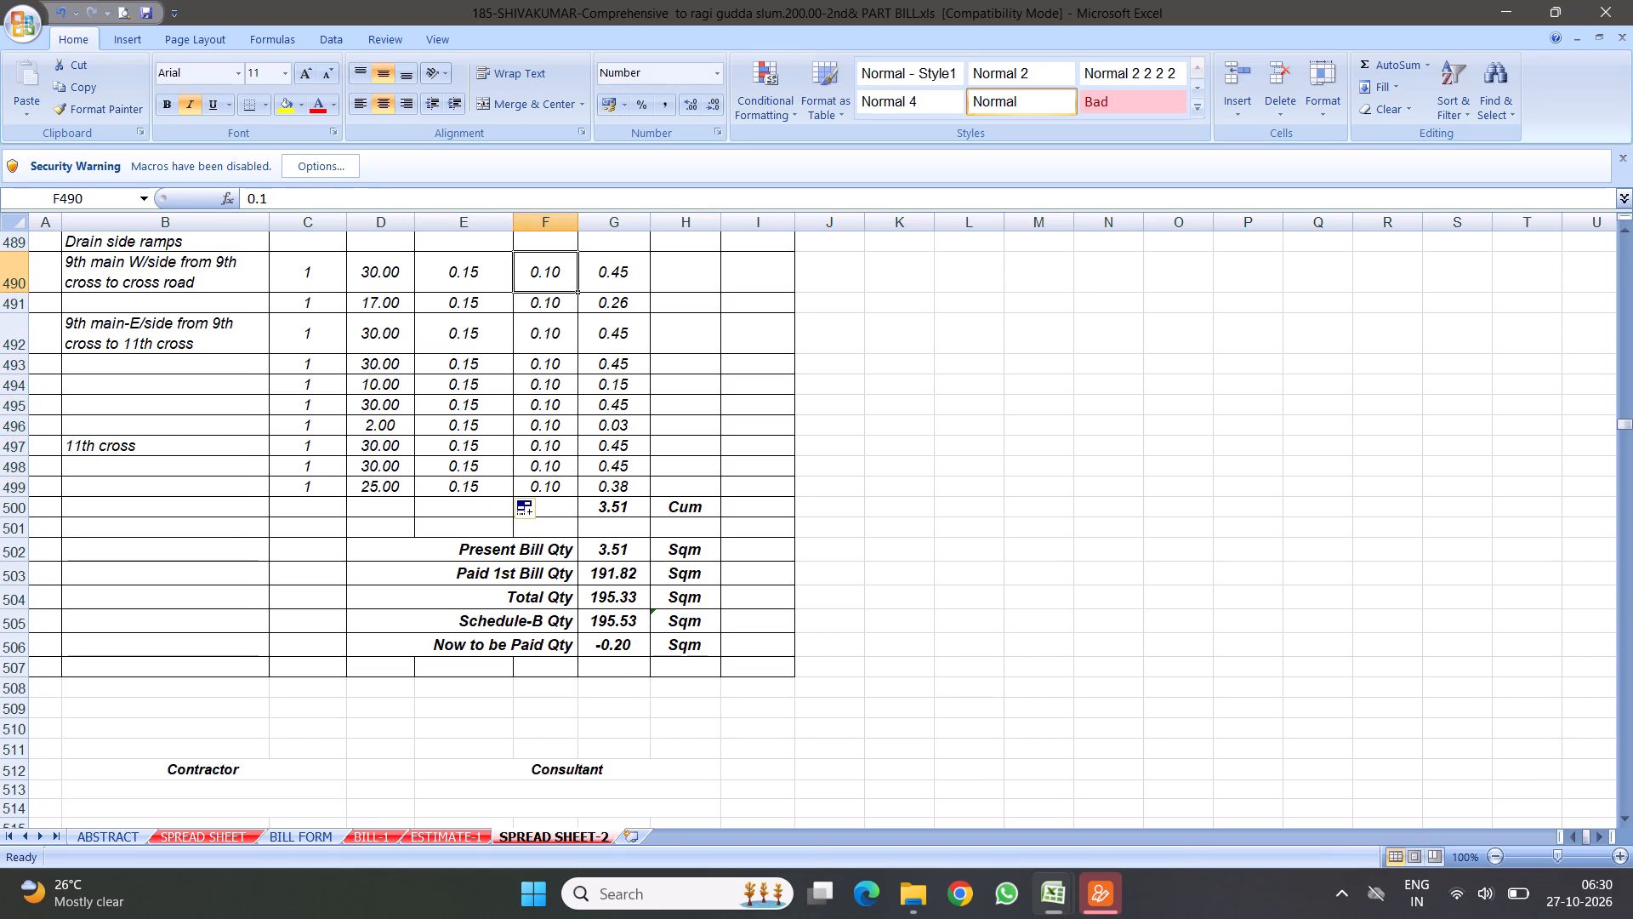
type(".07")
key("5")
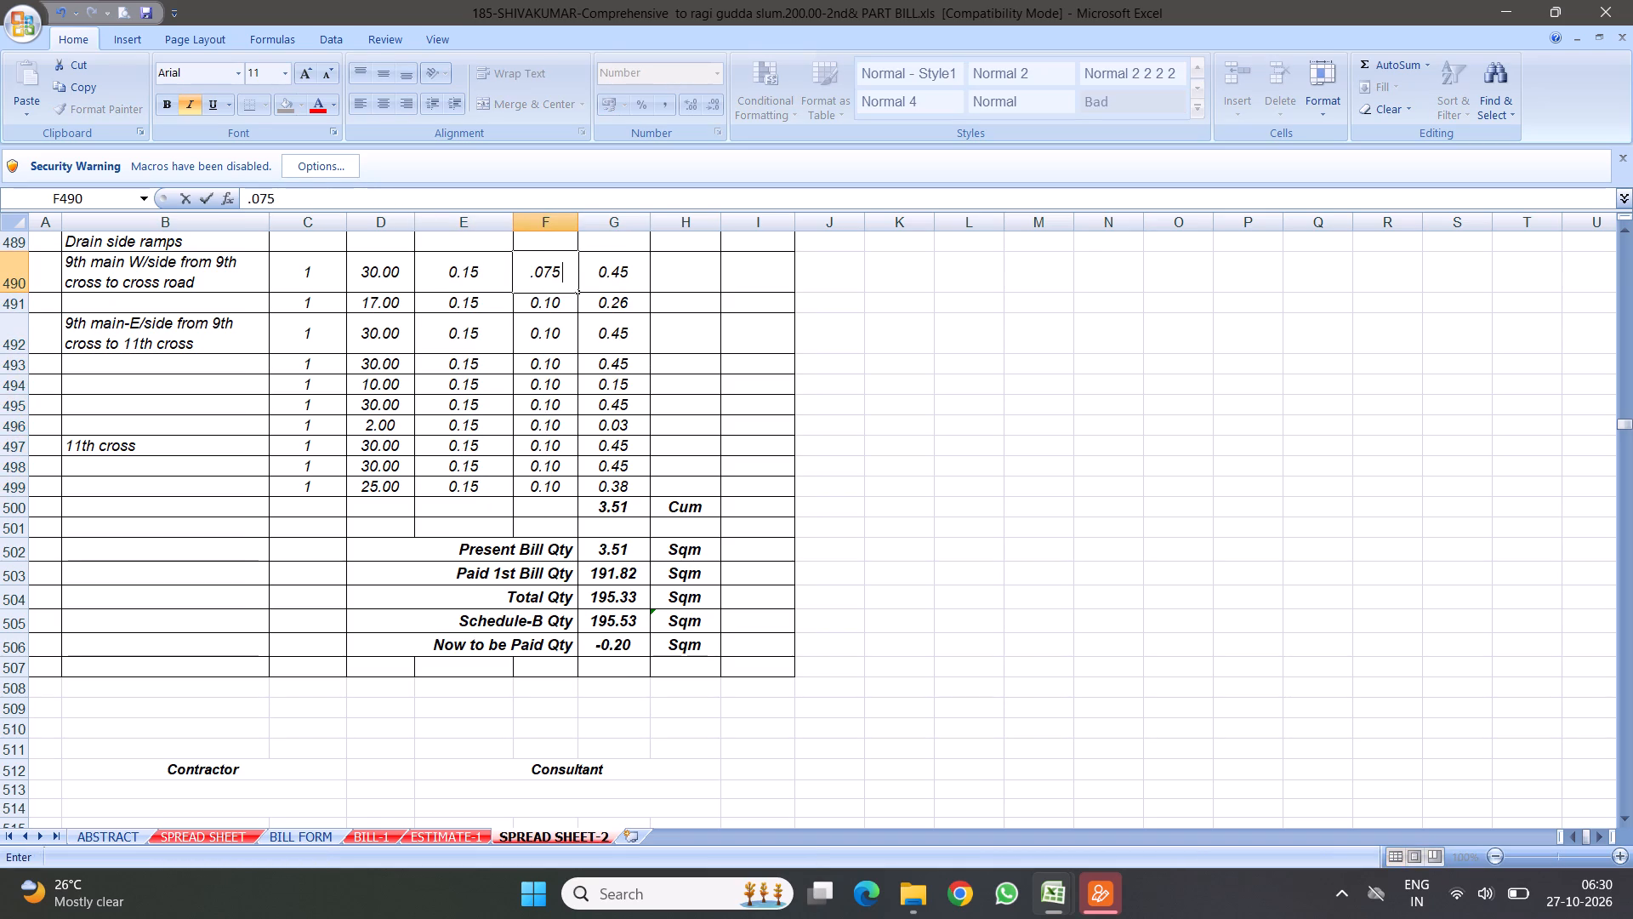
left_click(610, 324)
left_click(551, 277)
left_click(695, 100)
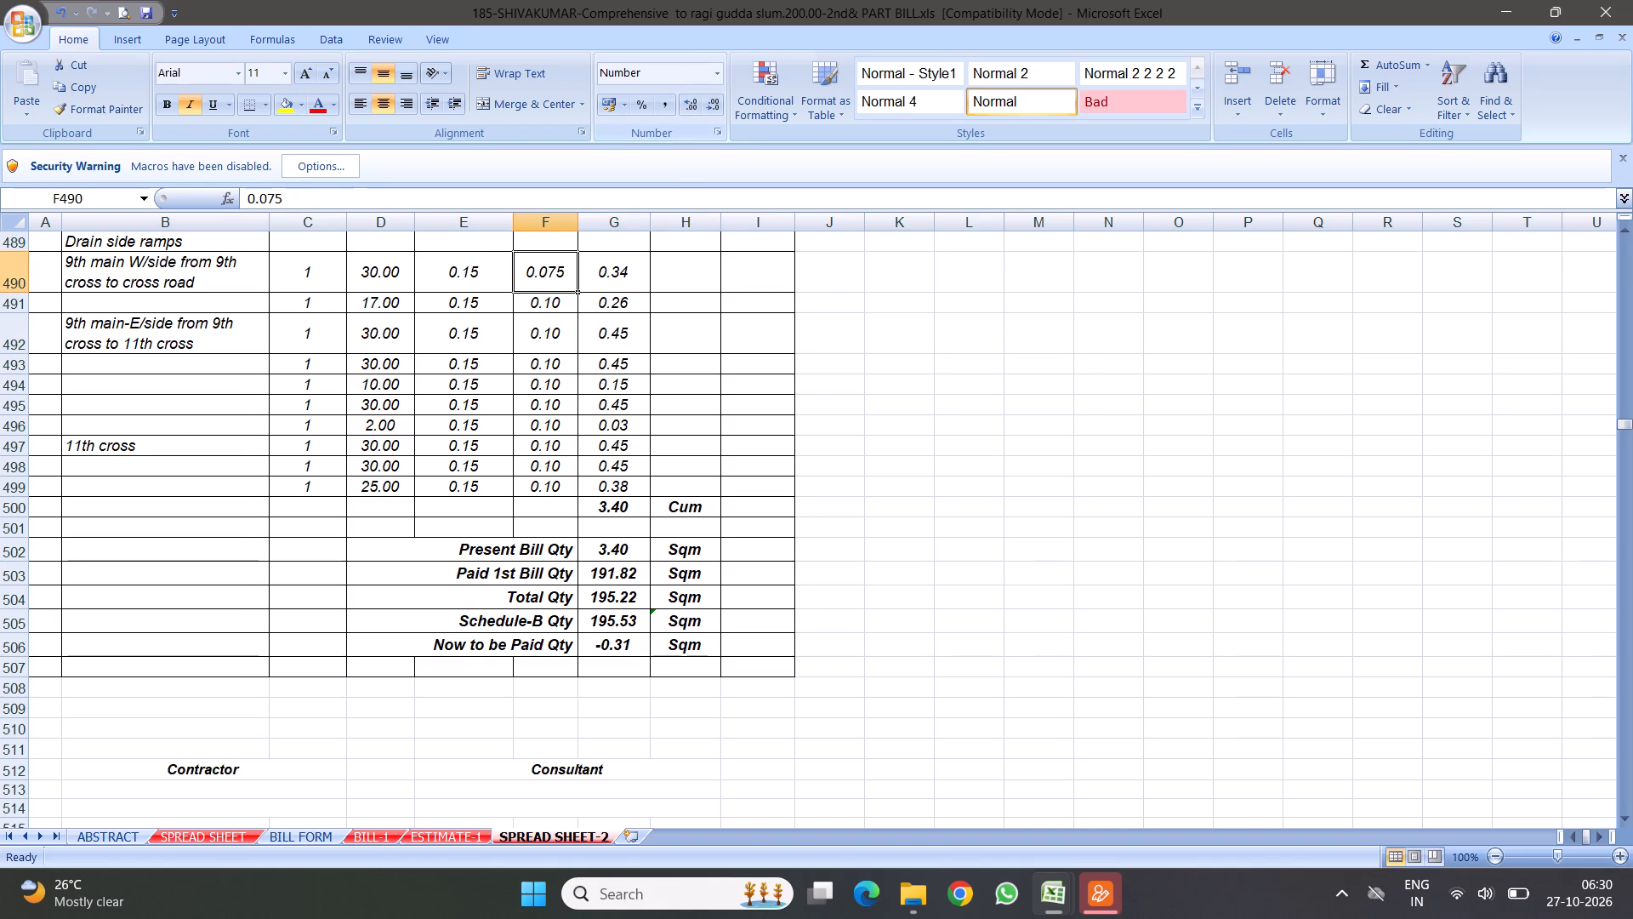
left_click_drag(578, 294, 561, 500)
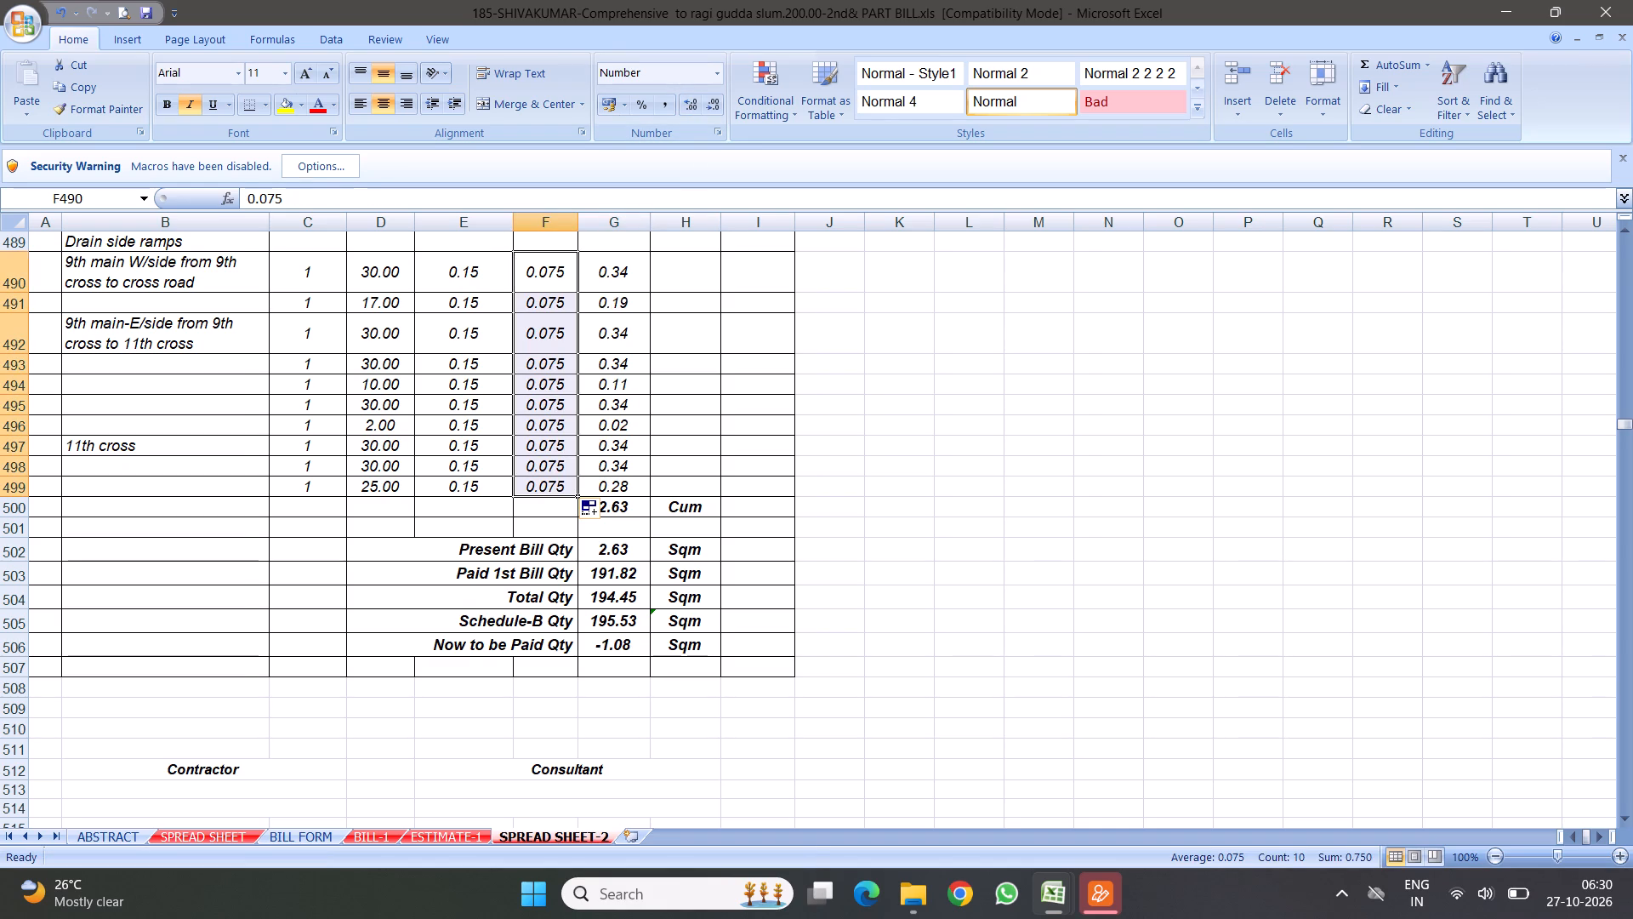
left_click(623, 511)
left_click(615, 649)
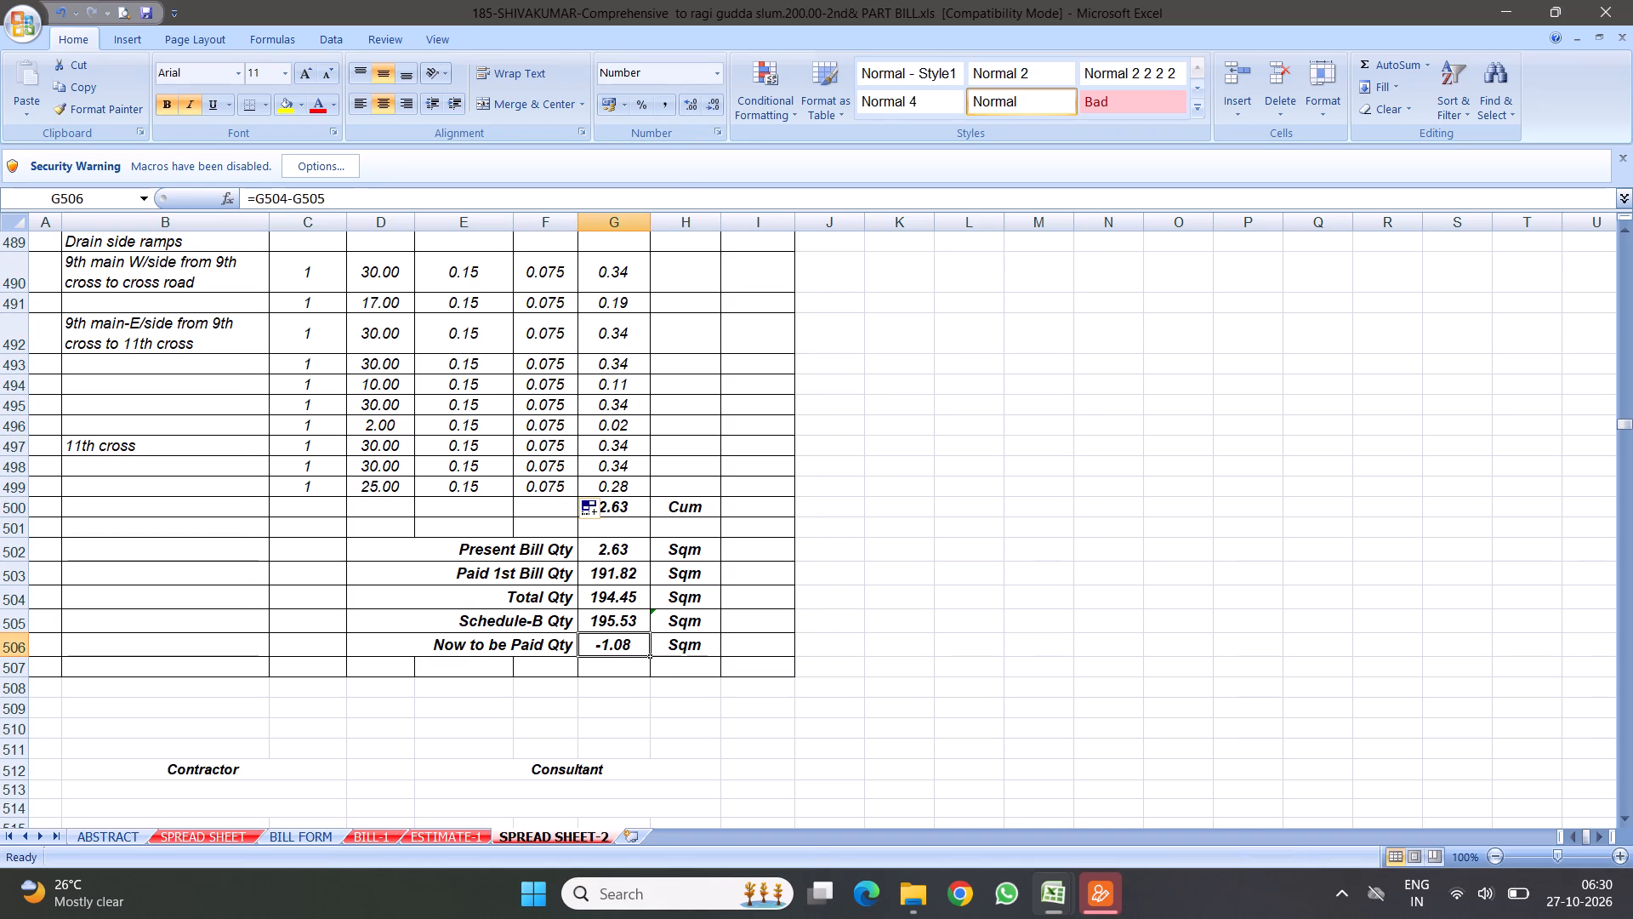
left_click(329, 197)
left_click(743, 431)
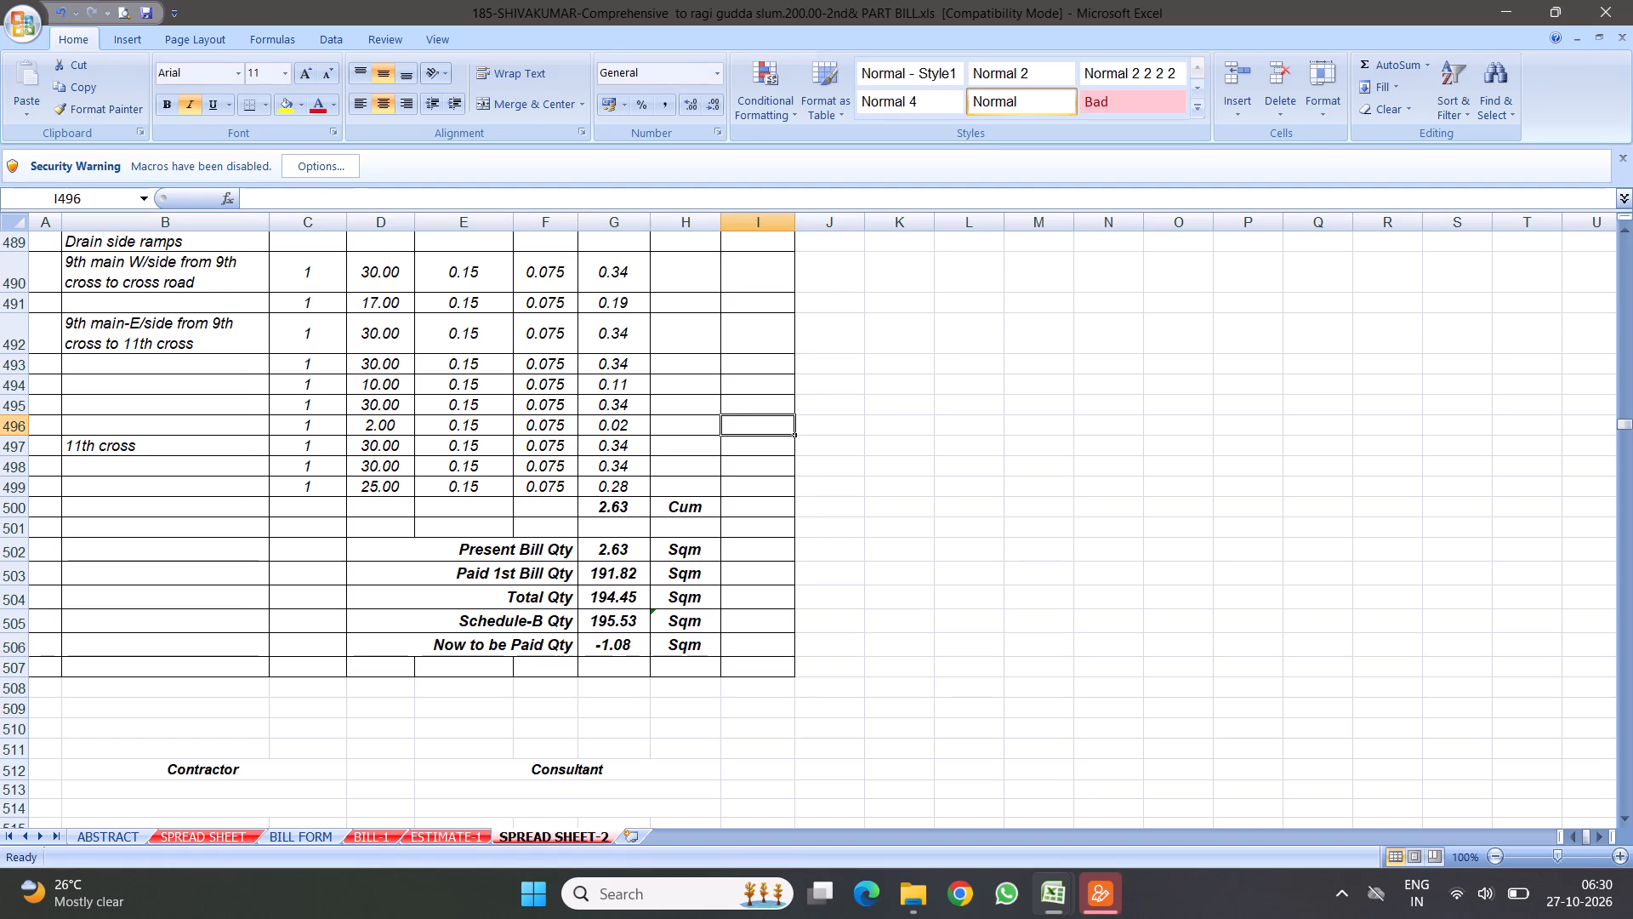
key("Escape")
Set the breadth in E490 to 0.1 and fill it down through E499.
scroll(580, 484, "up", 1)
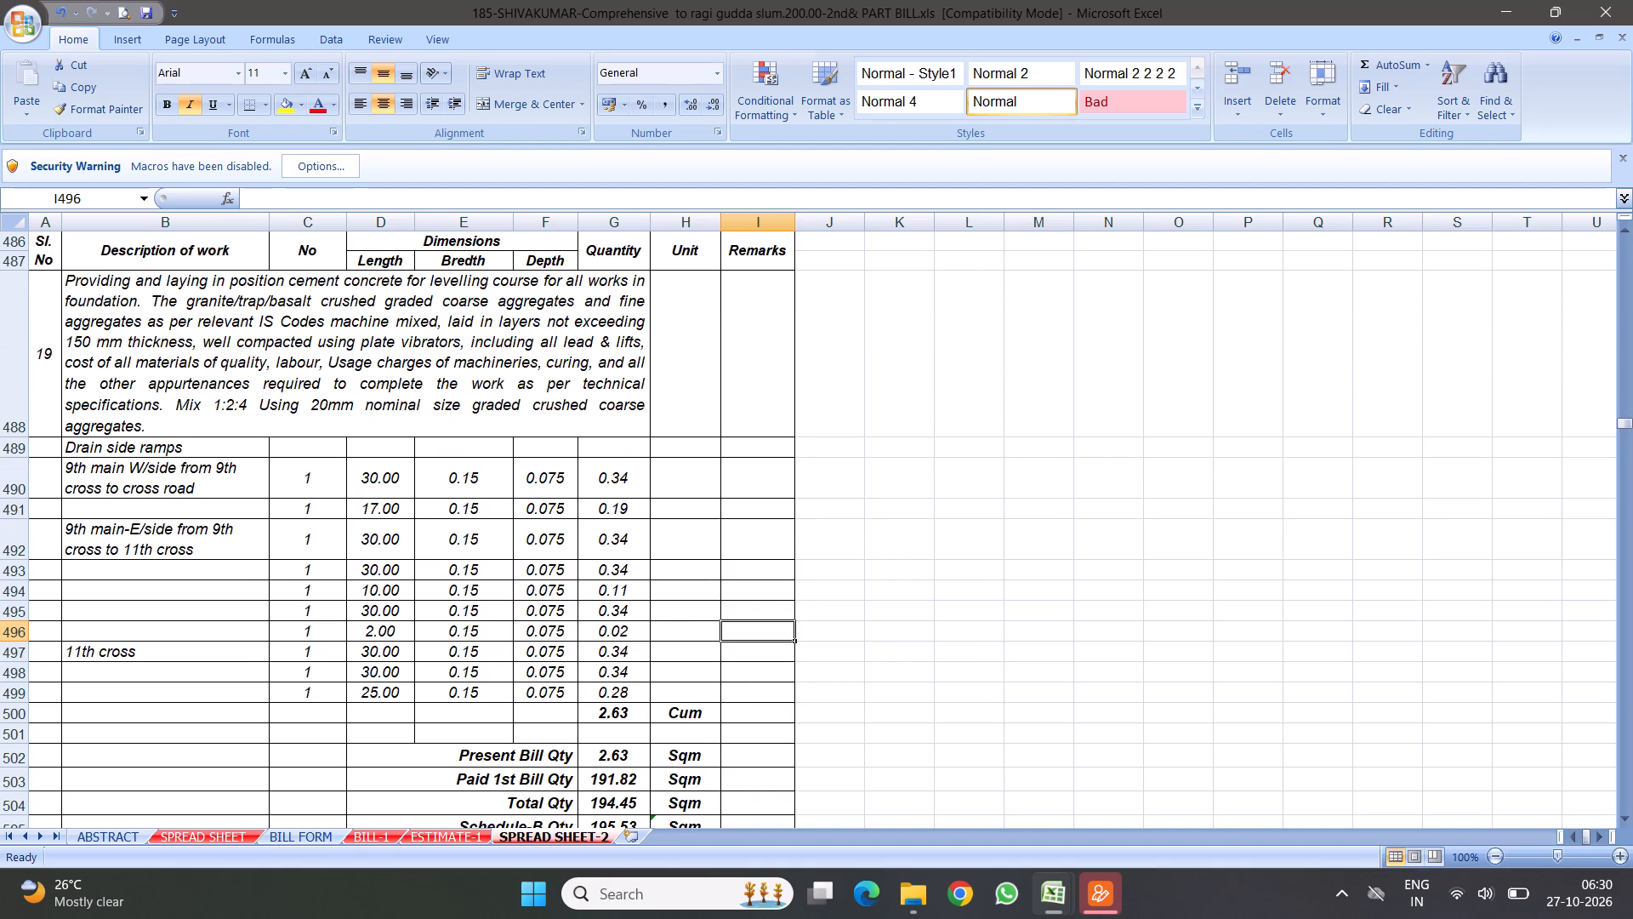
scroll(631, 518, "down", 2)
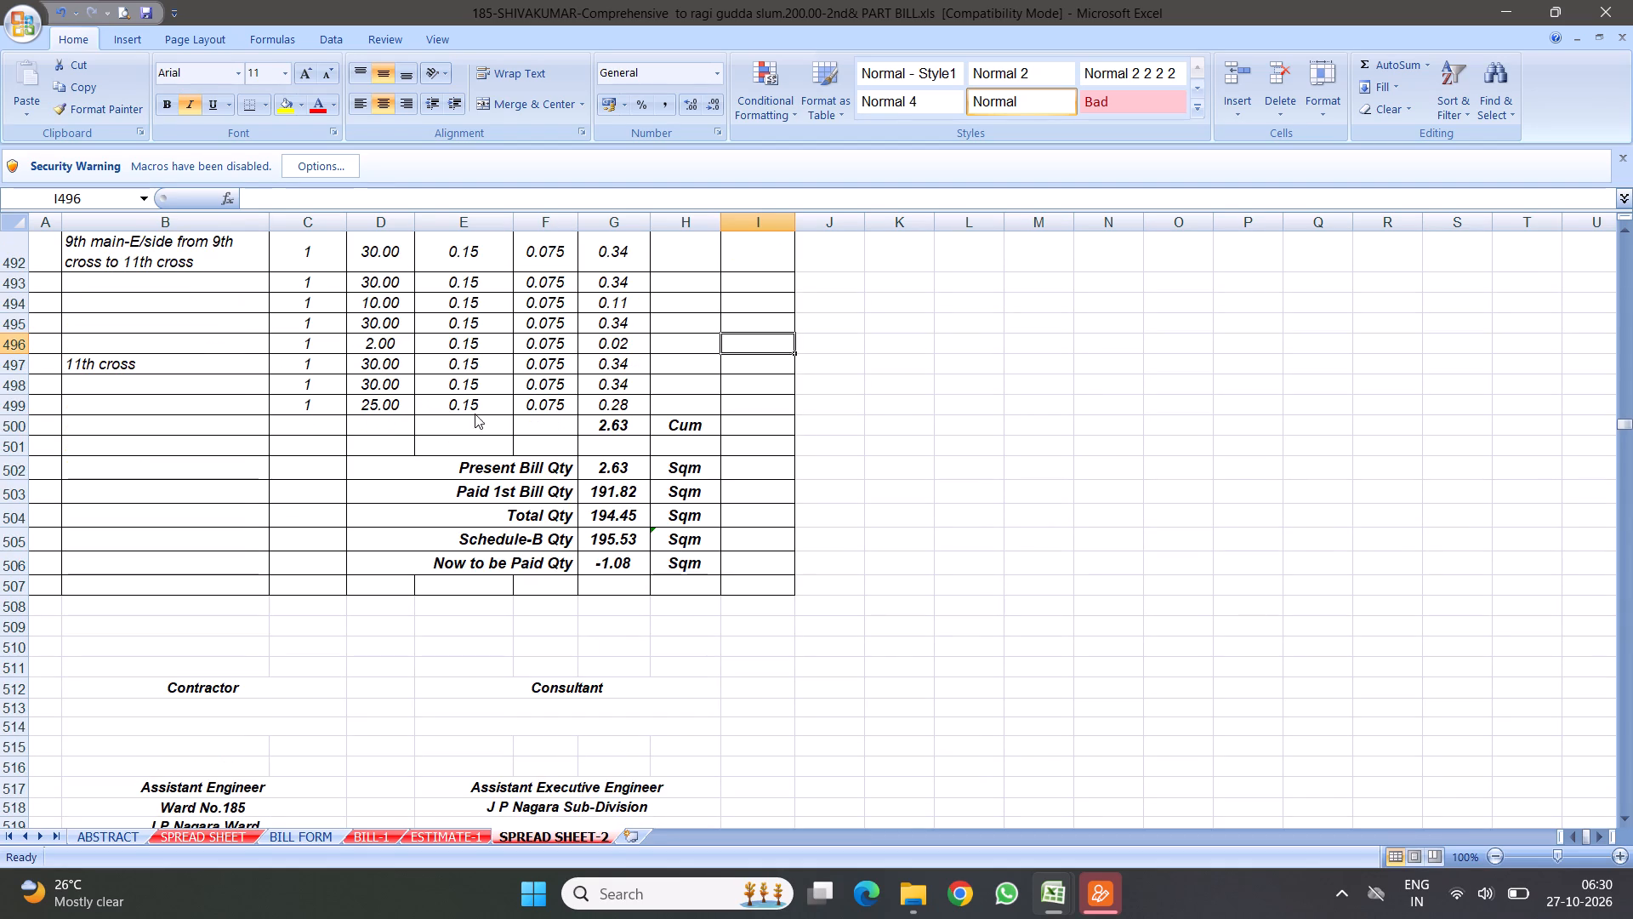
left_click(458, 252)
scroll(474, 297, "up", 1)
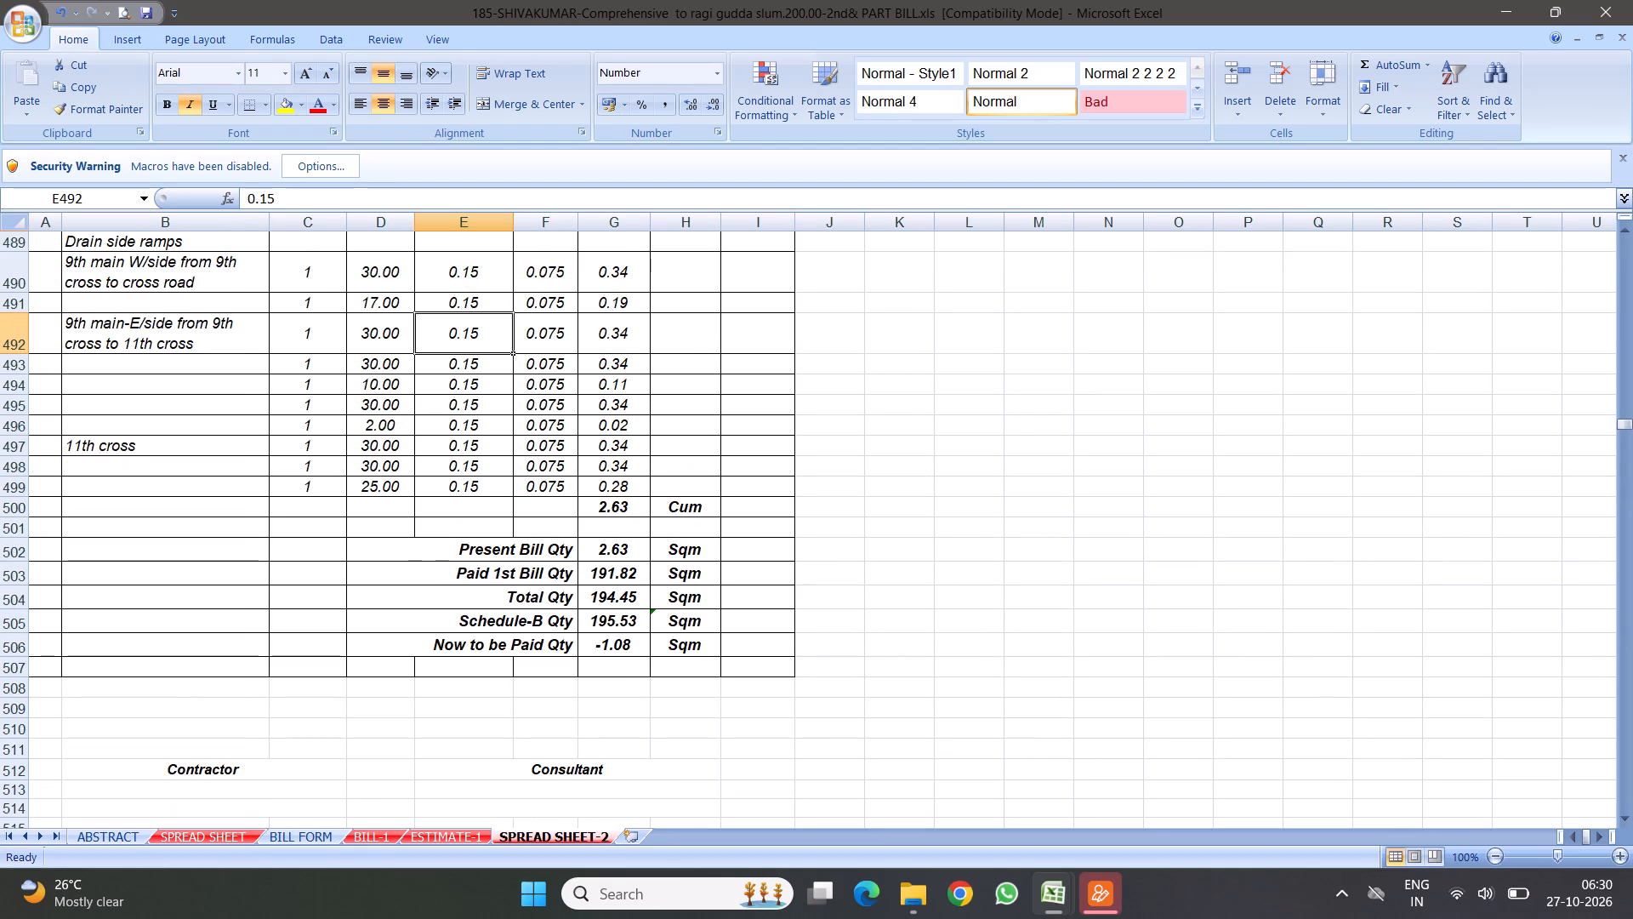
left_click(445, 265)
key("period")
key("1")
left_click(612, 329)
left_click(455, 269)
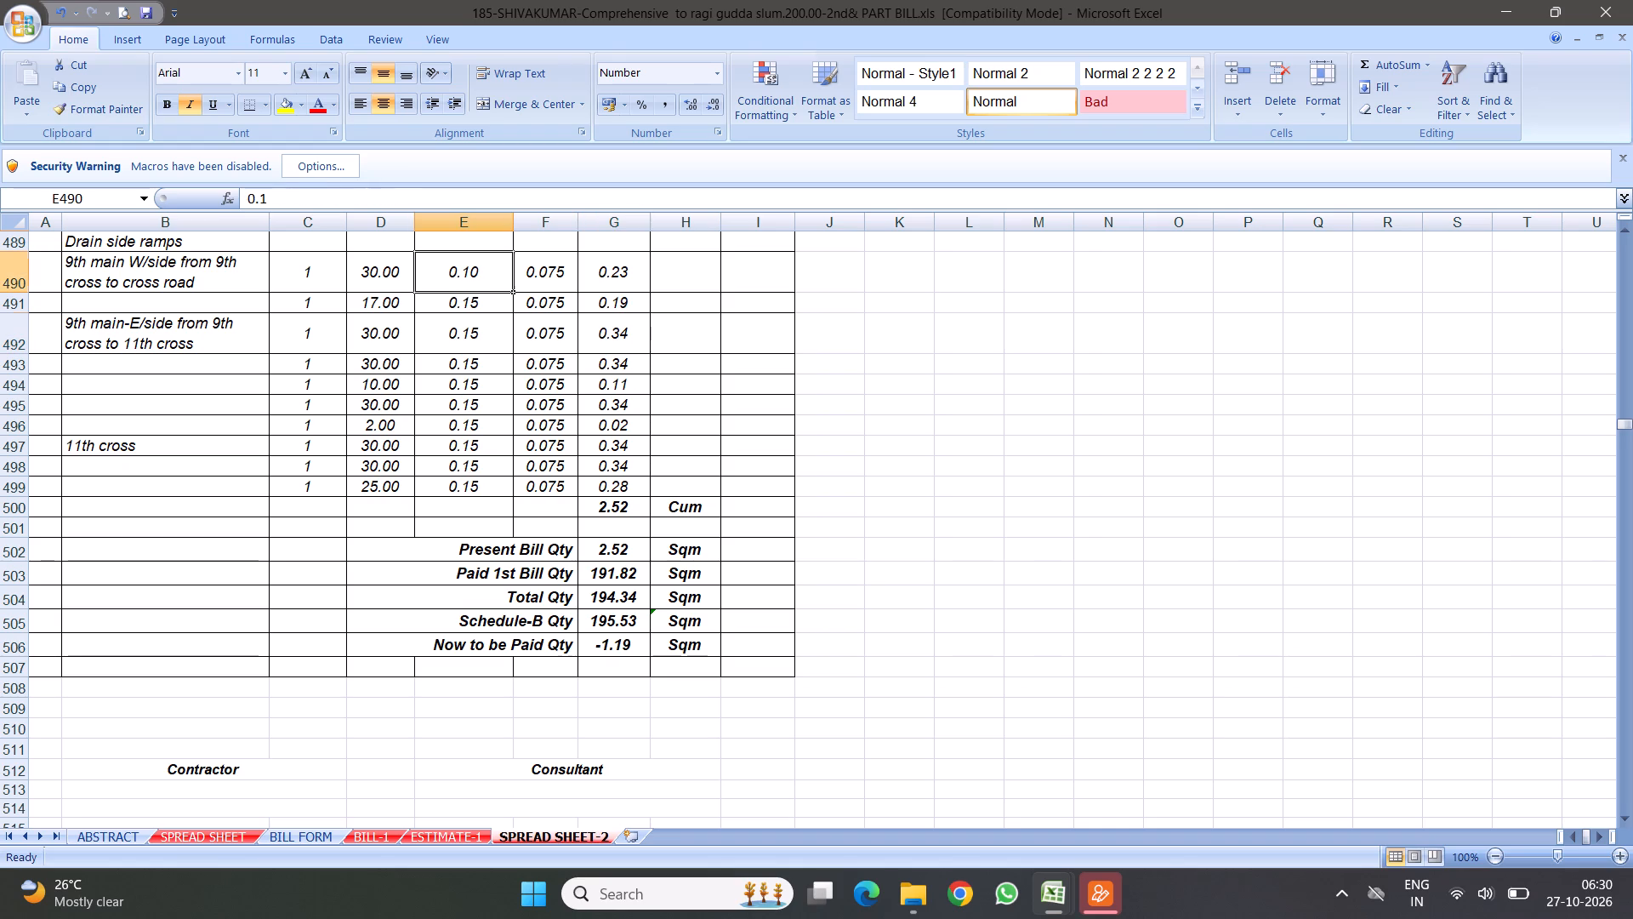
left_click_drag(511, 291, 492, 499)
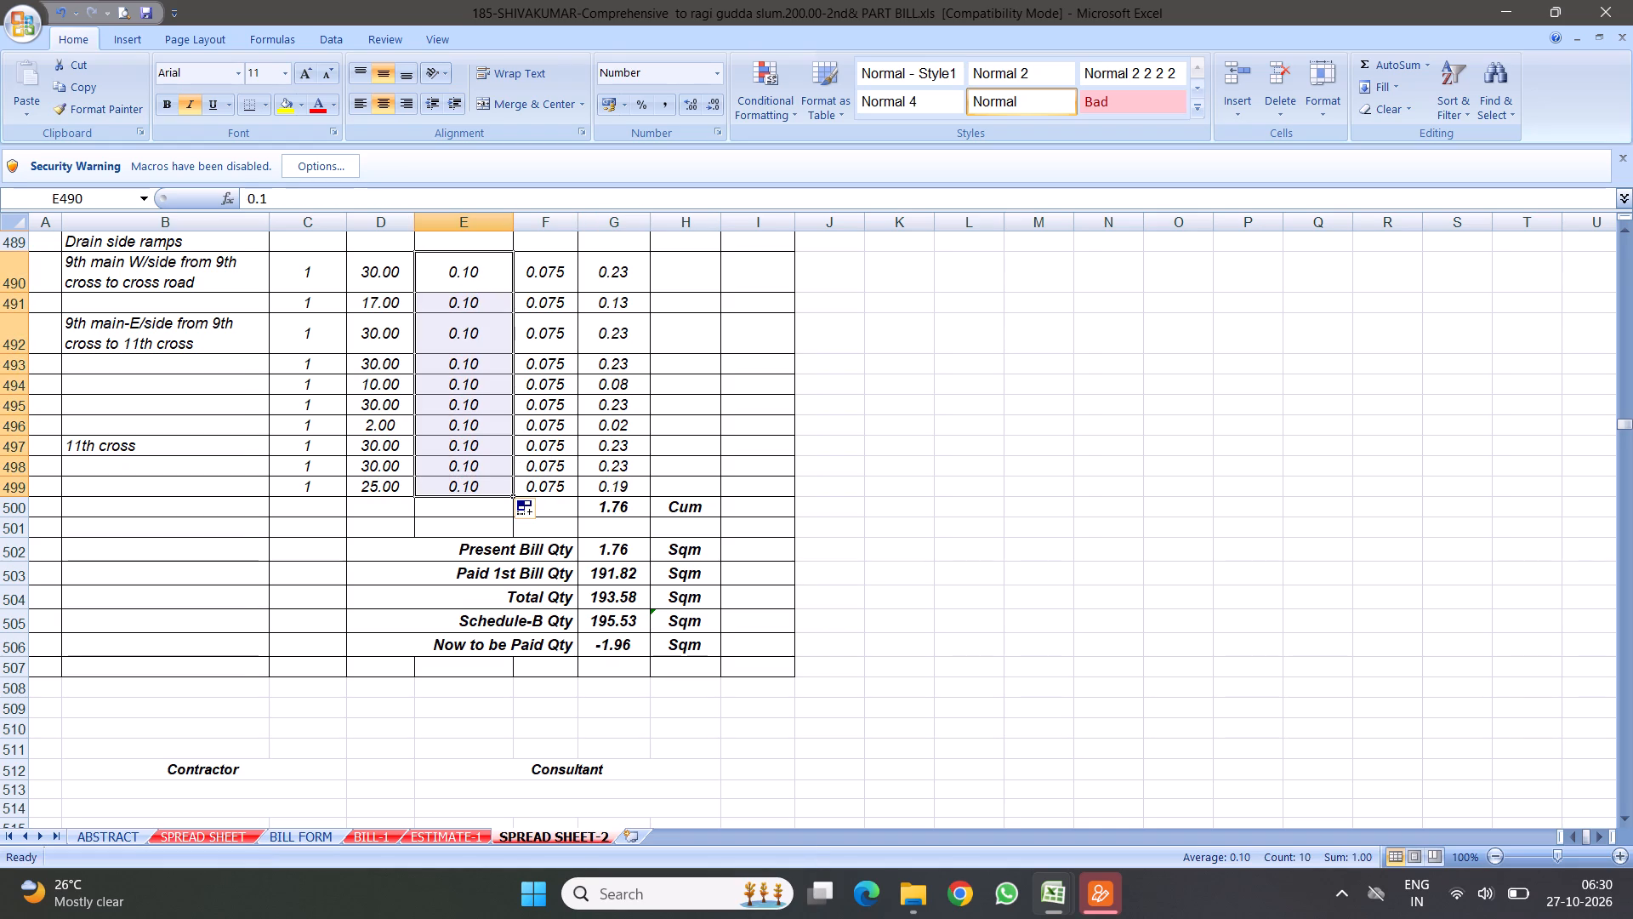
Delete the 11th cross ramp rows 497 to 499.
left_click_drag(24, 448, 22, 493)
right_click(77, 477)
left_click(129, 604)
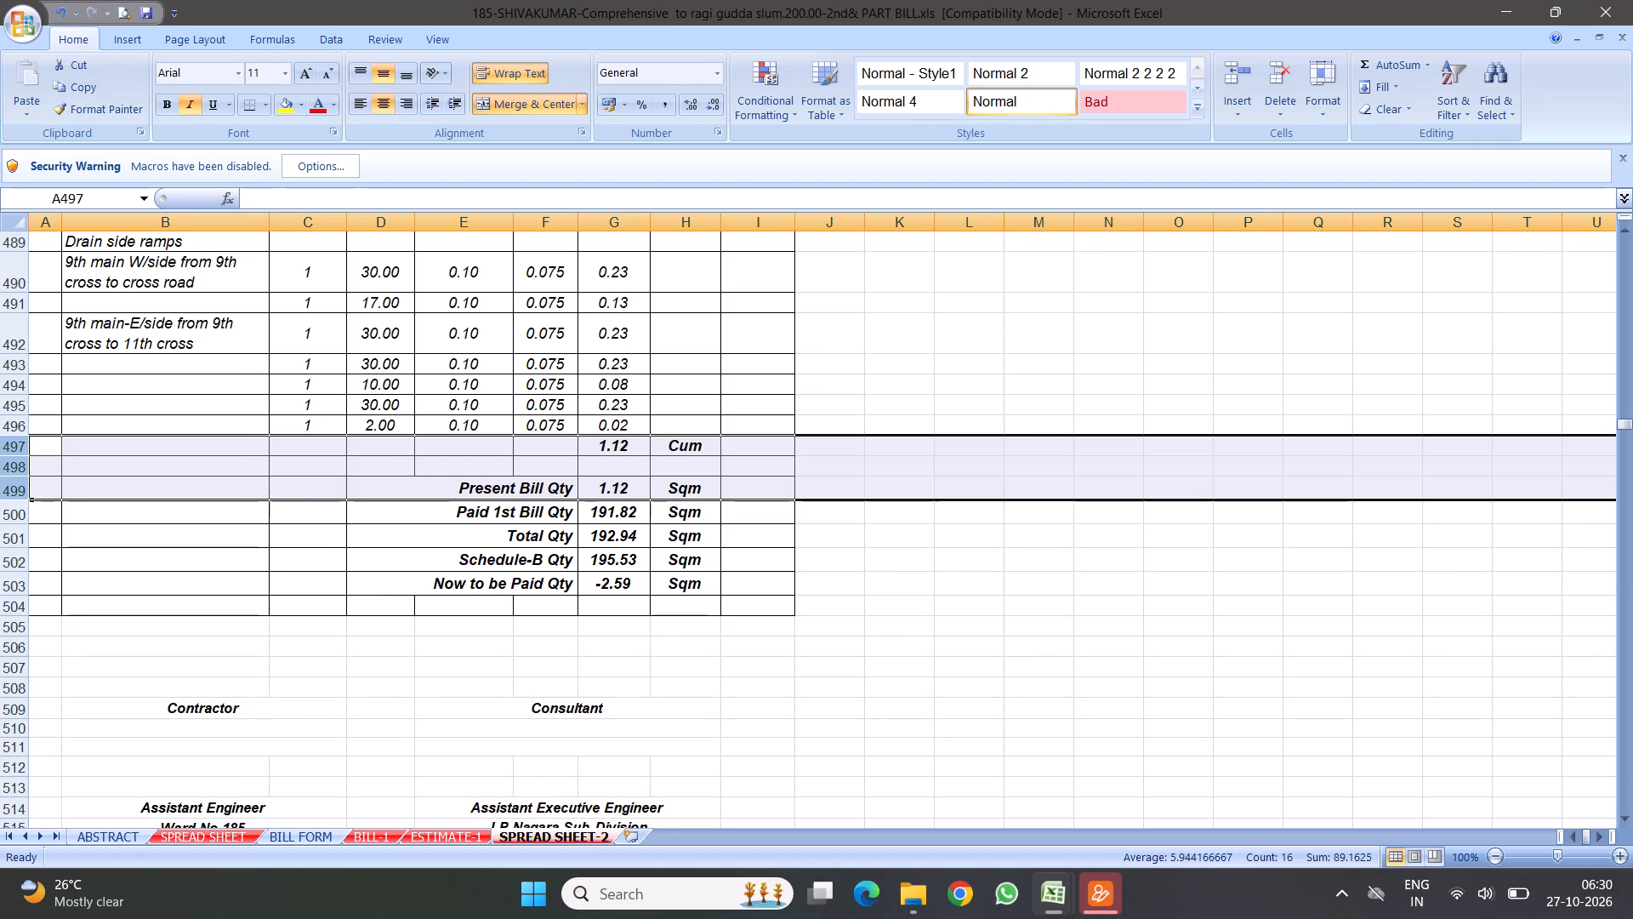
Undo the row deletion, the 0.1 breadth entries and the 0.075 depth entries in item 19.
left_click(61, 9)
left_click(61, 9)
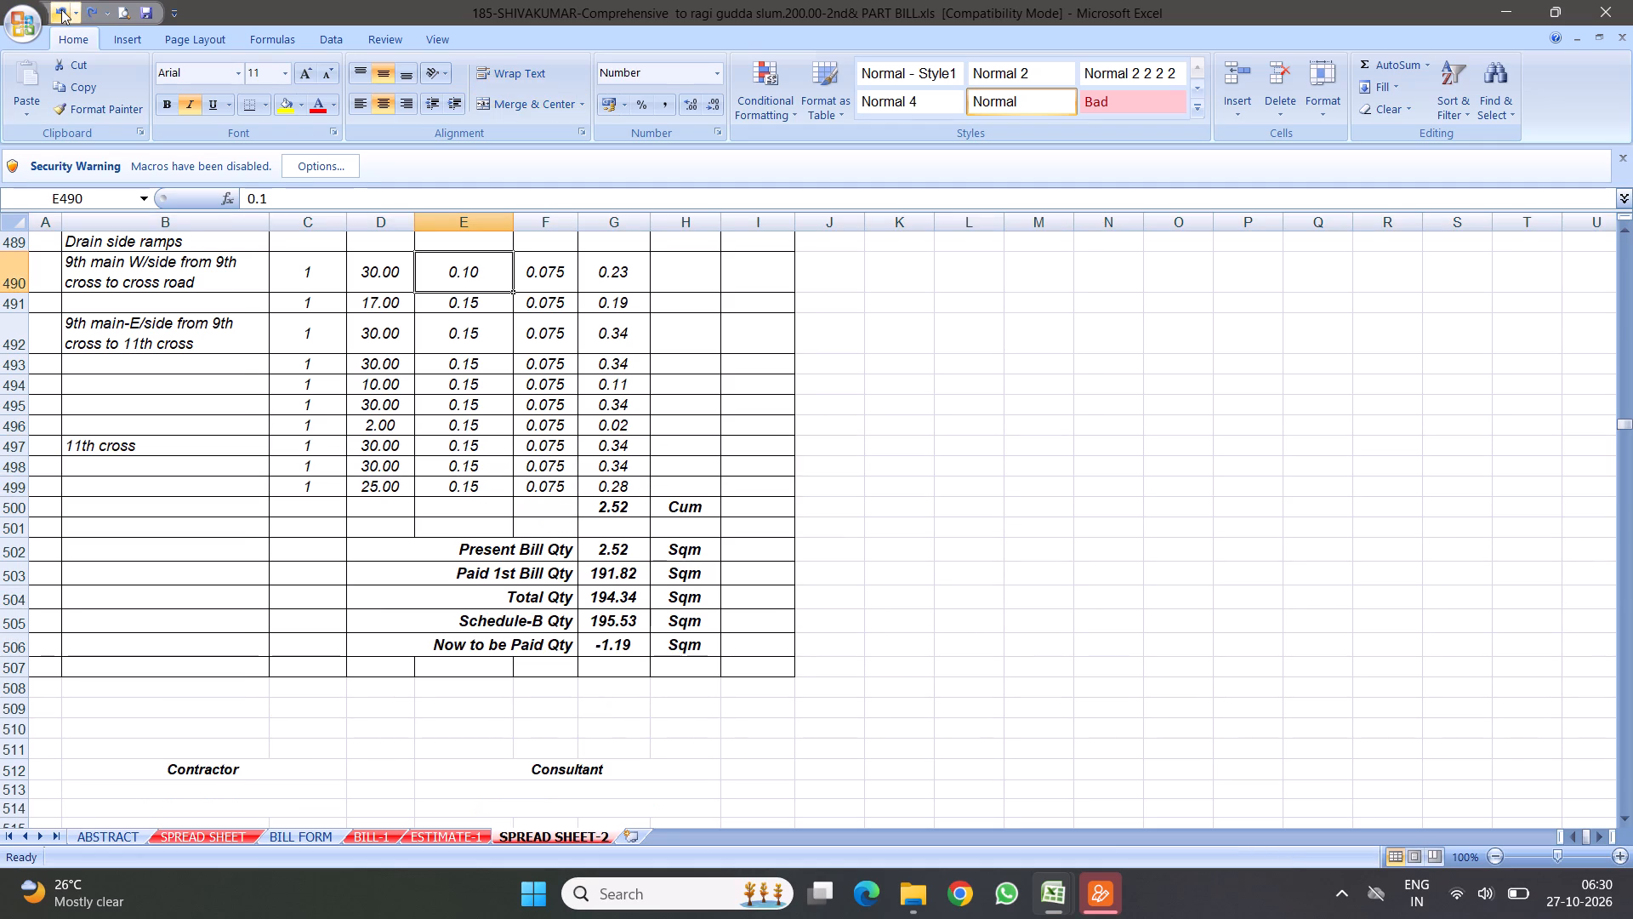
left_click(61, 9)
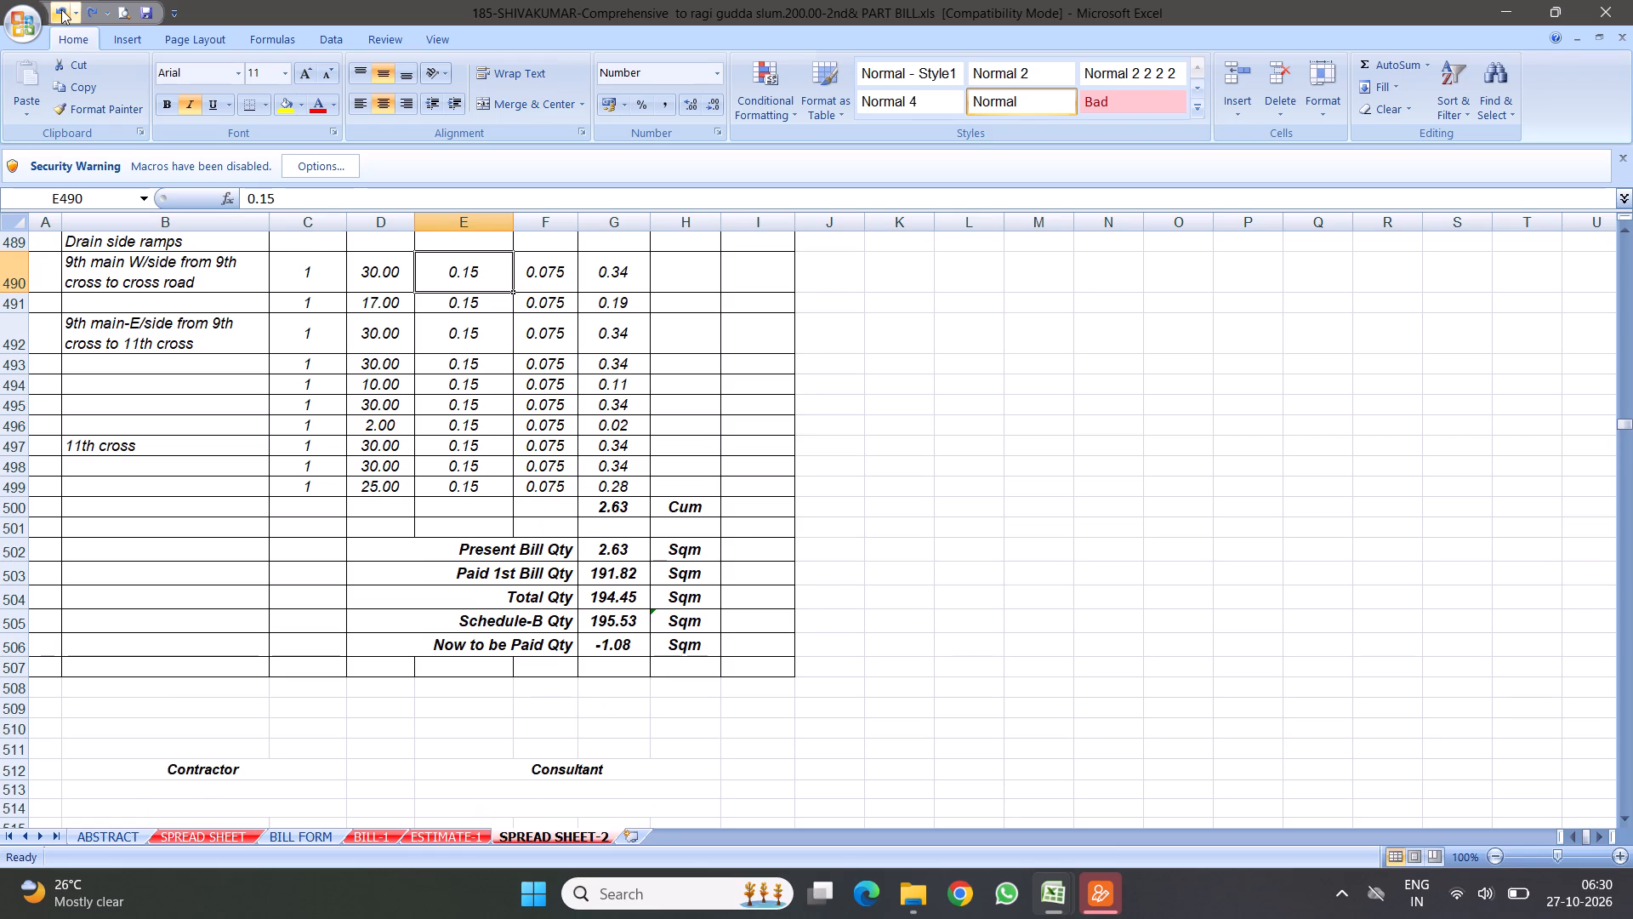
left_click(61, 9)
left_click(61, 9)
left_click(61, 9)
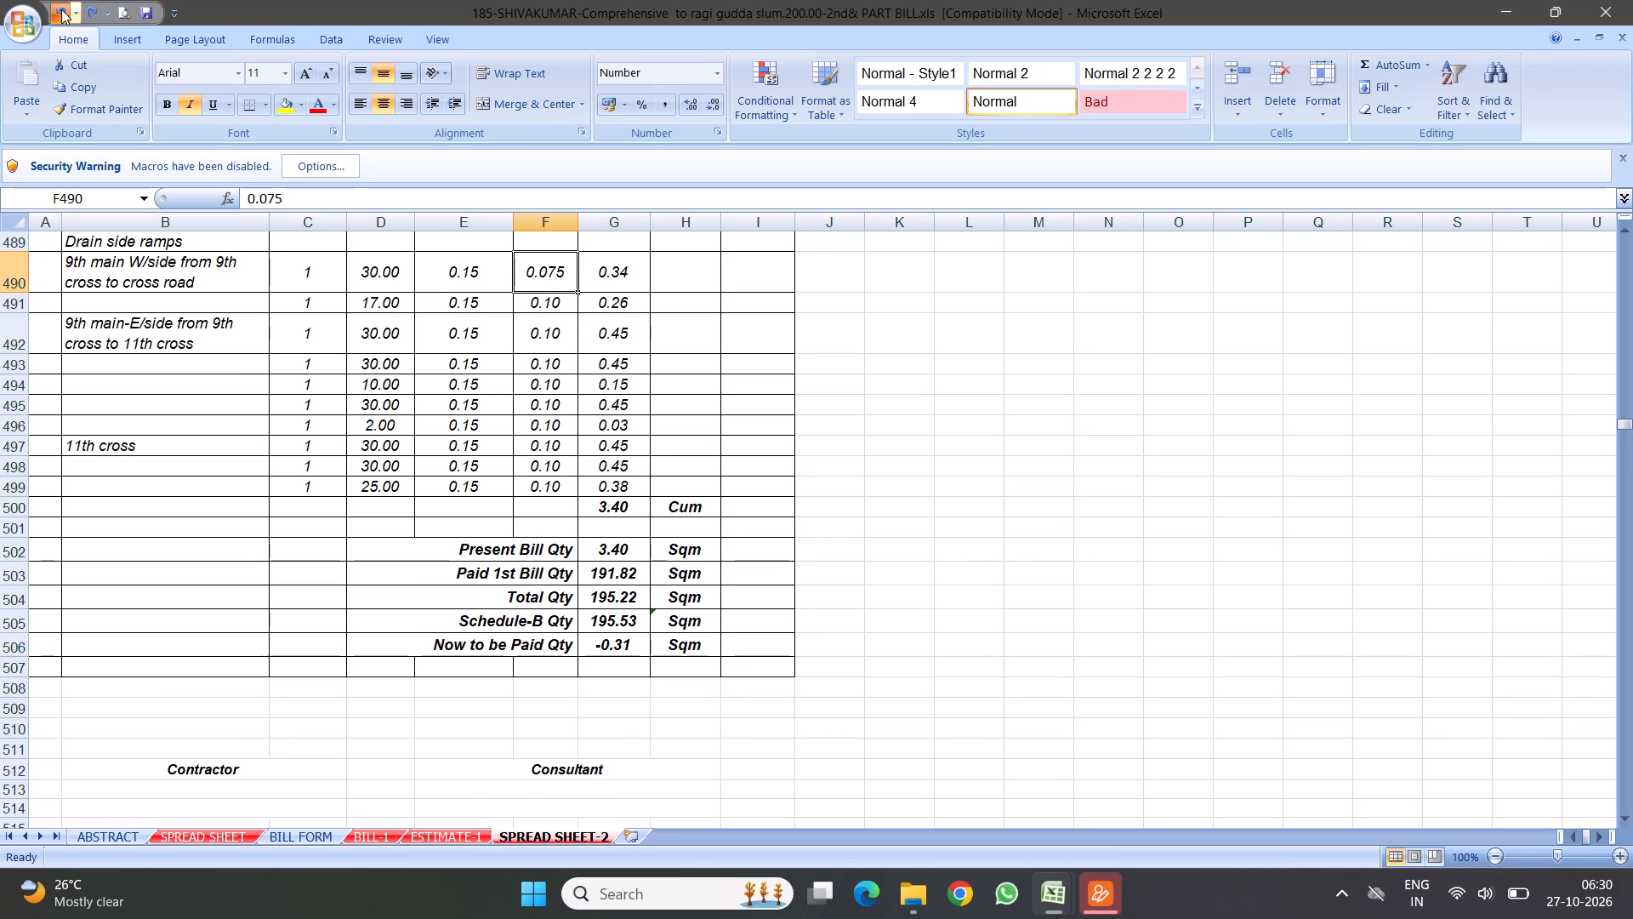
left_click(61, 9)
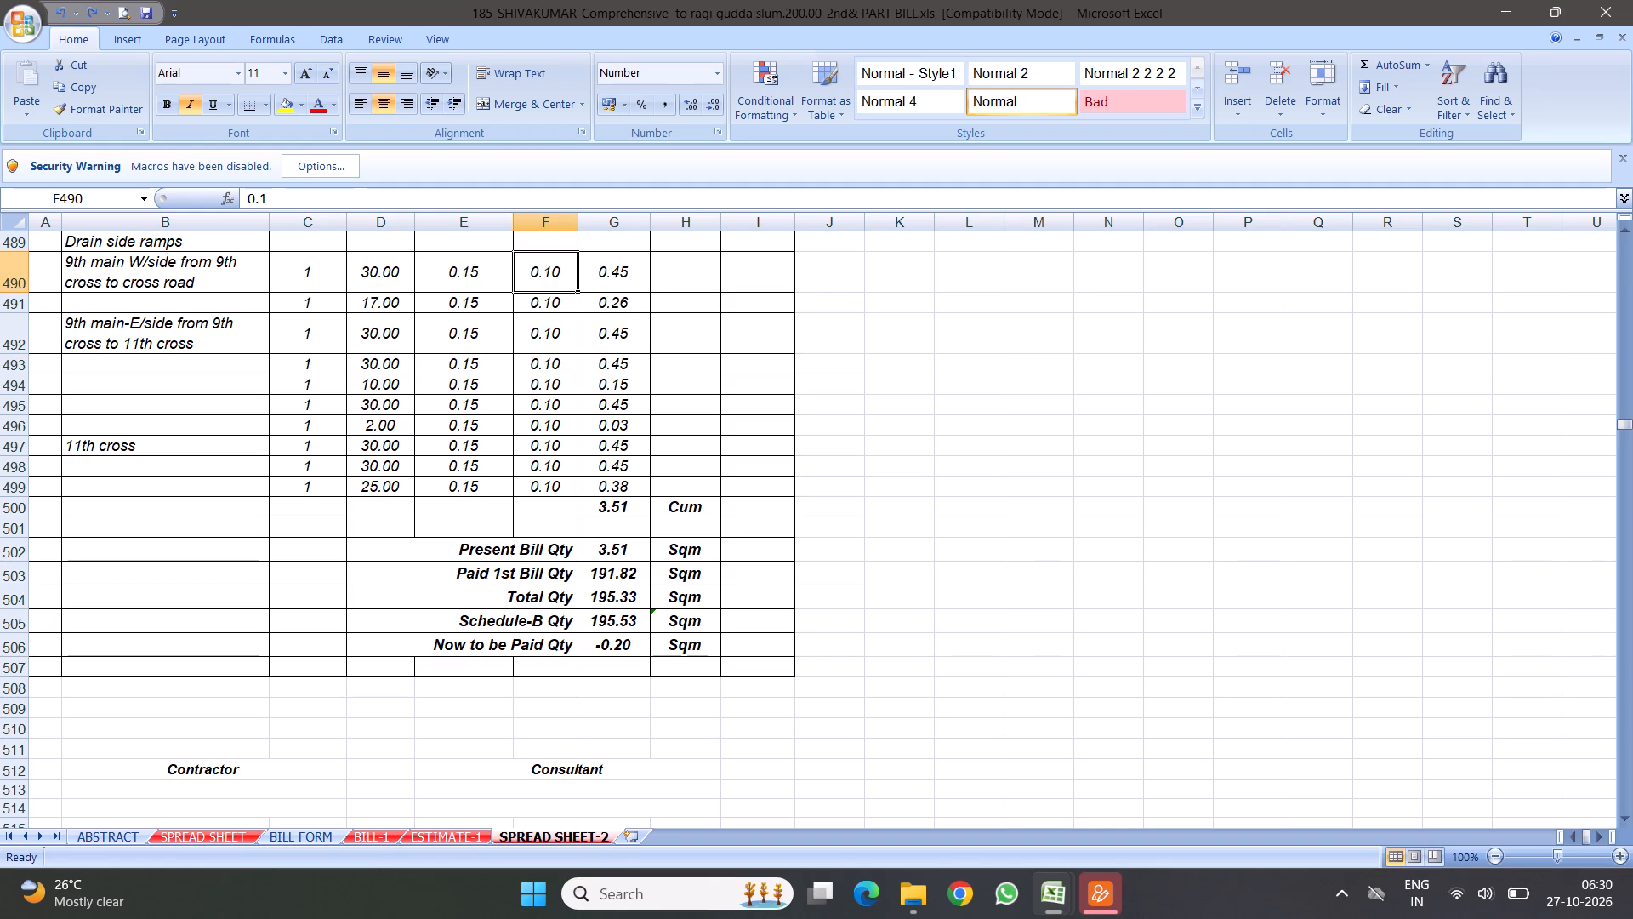
Set the breadth in E490 to 0.2 and fill it down only through E496, above the 11th cross rows.
left_click(472, 275)
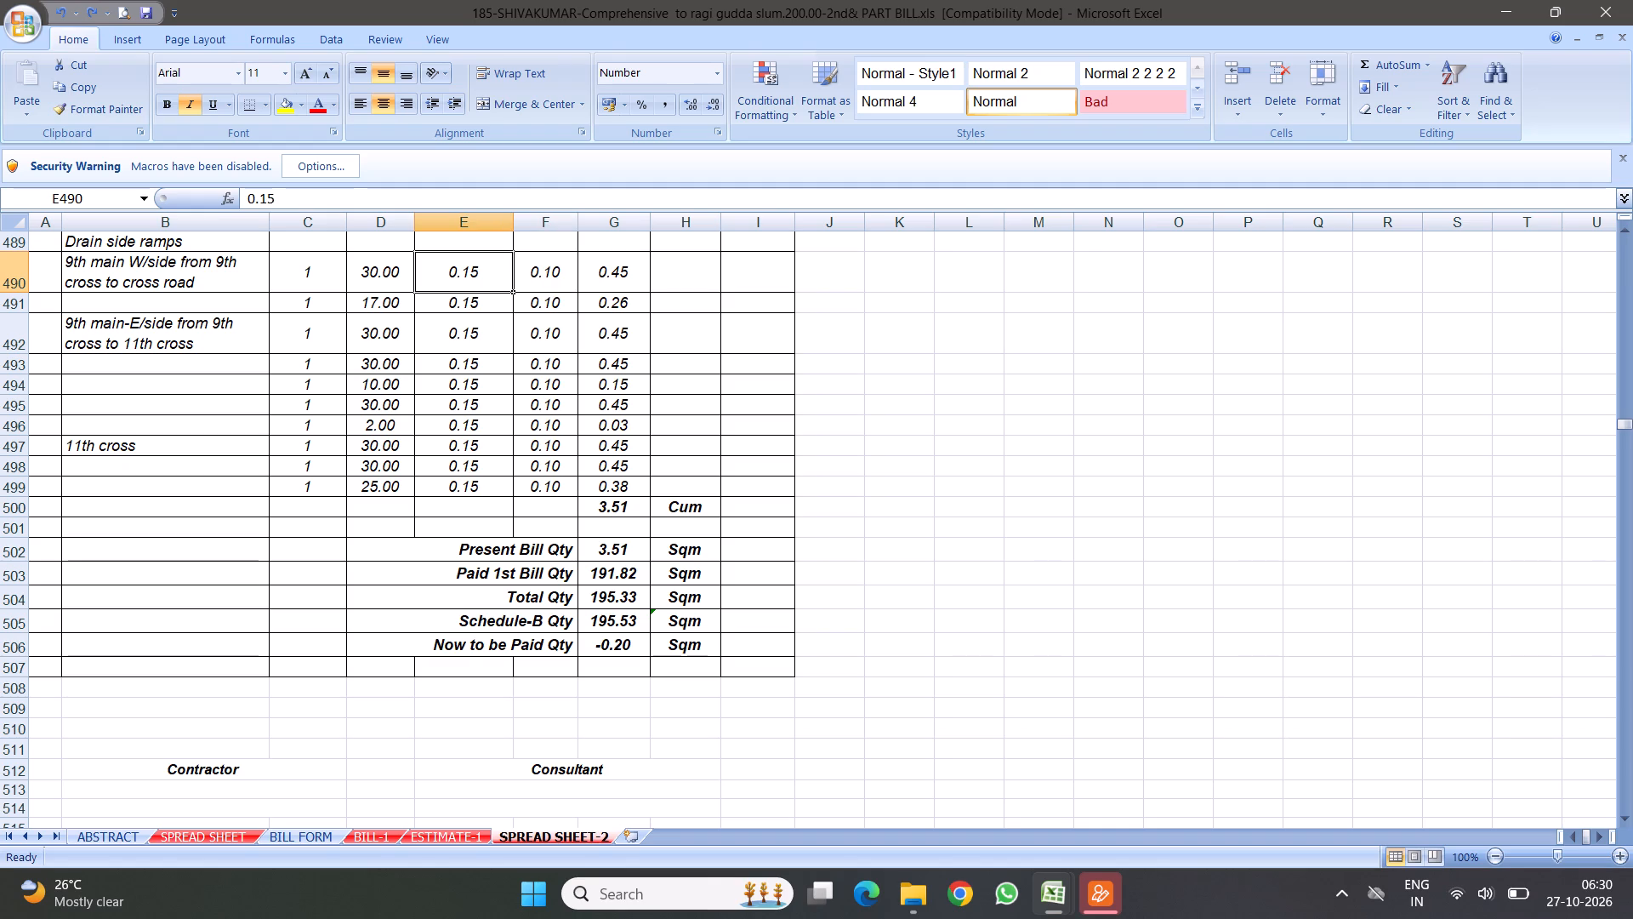
key("period")
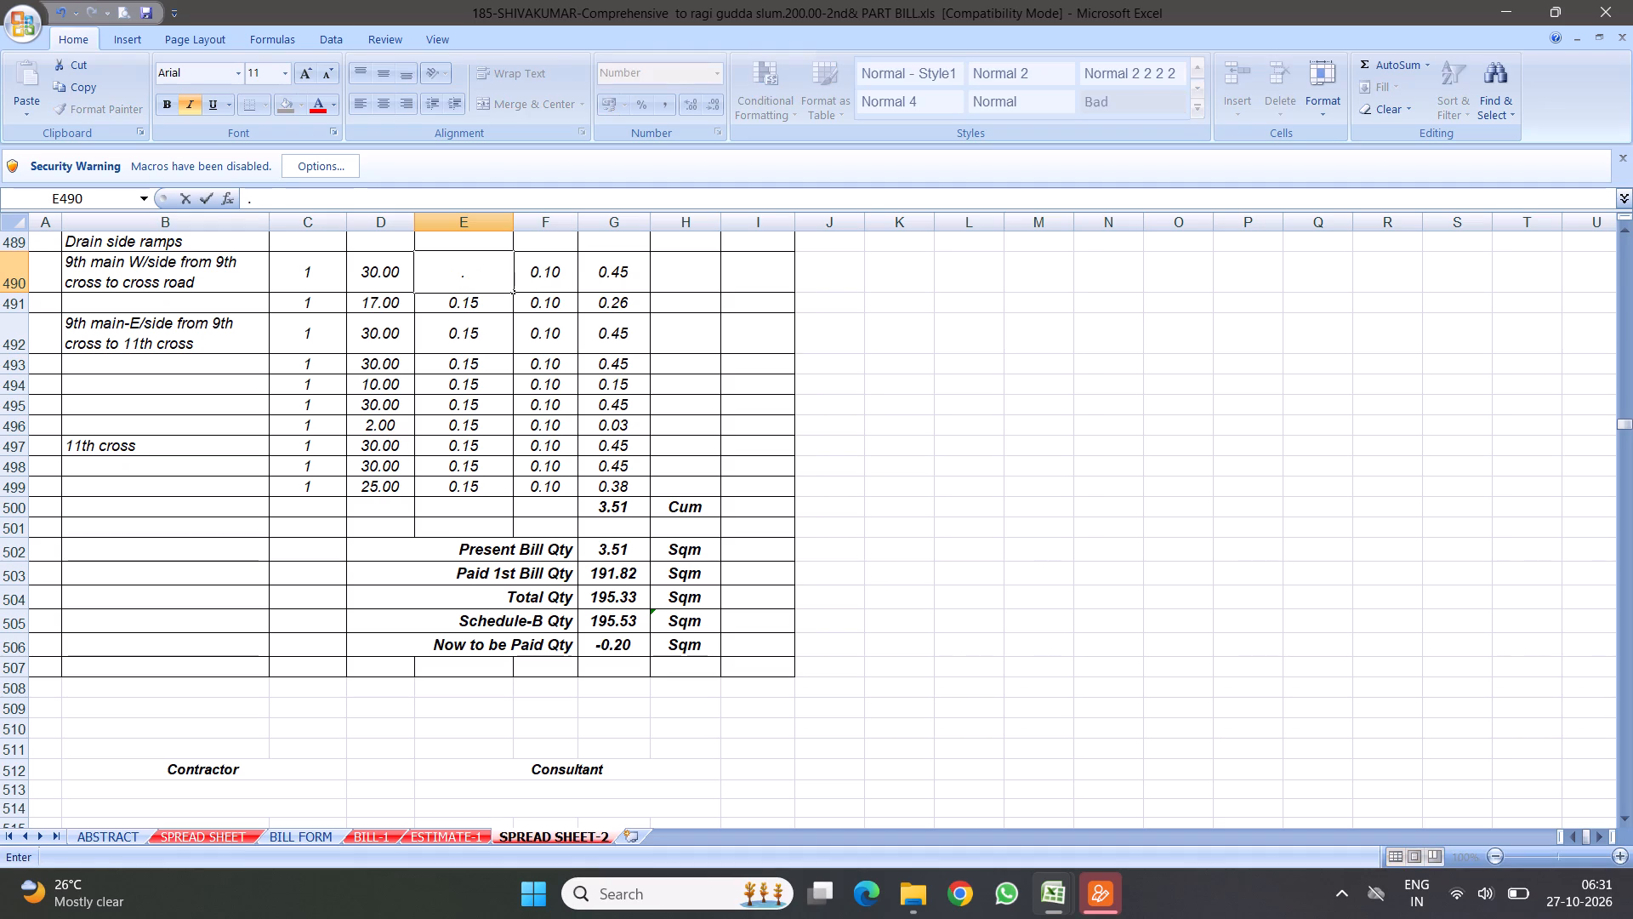
key("2")
left_click(714, 443)
left_click(474, 277)
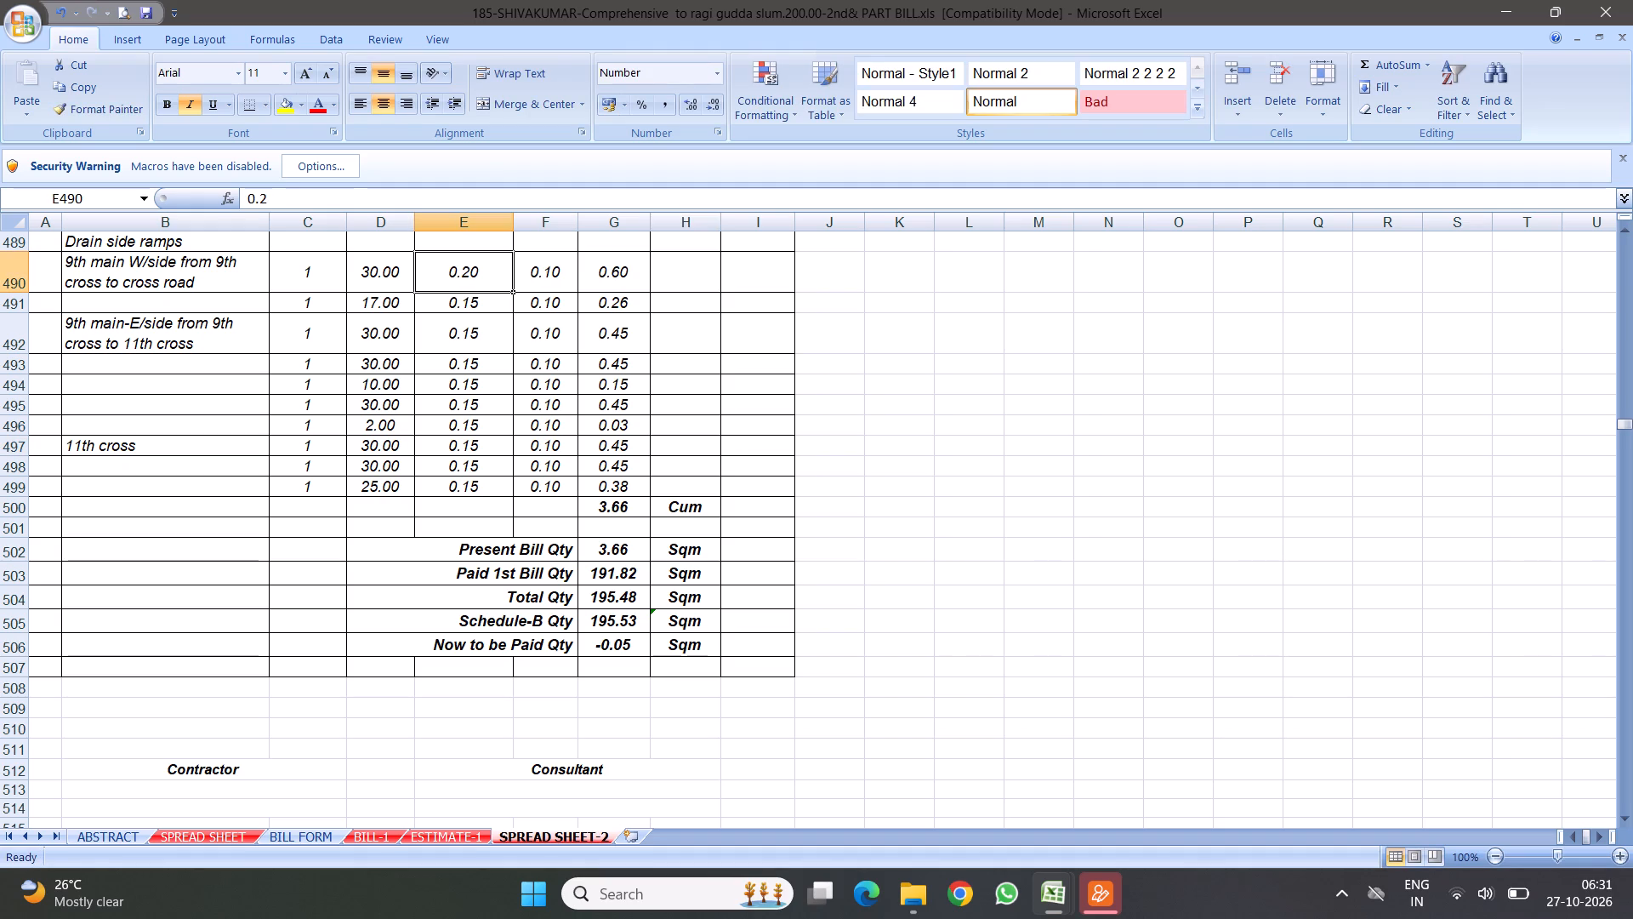
left_click_drag(511, 292, 484, 432)
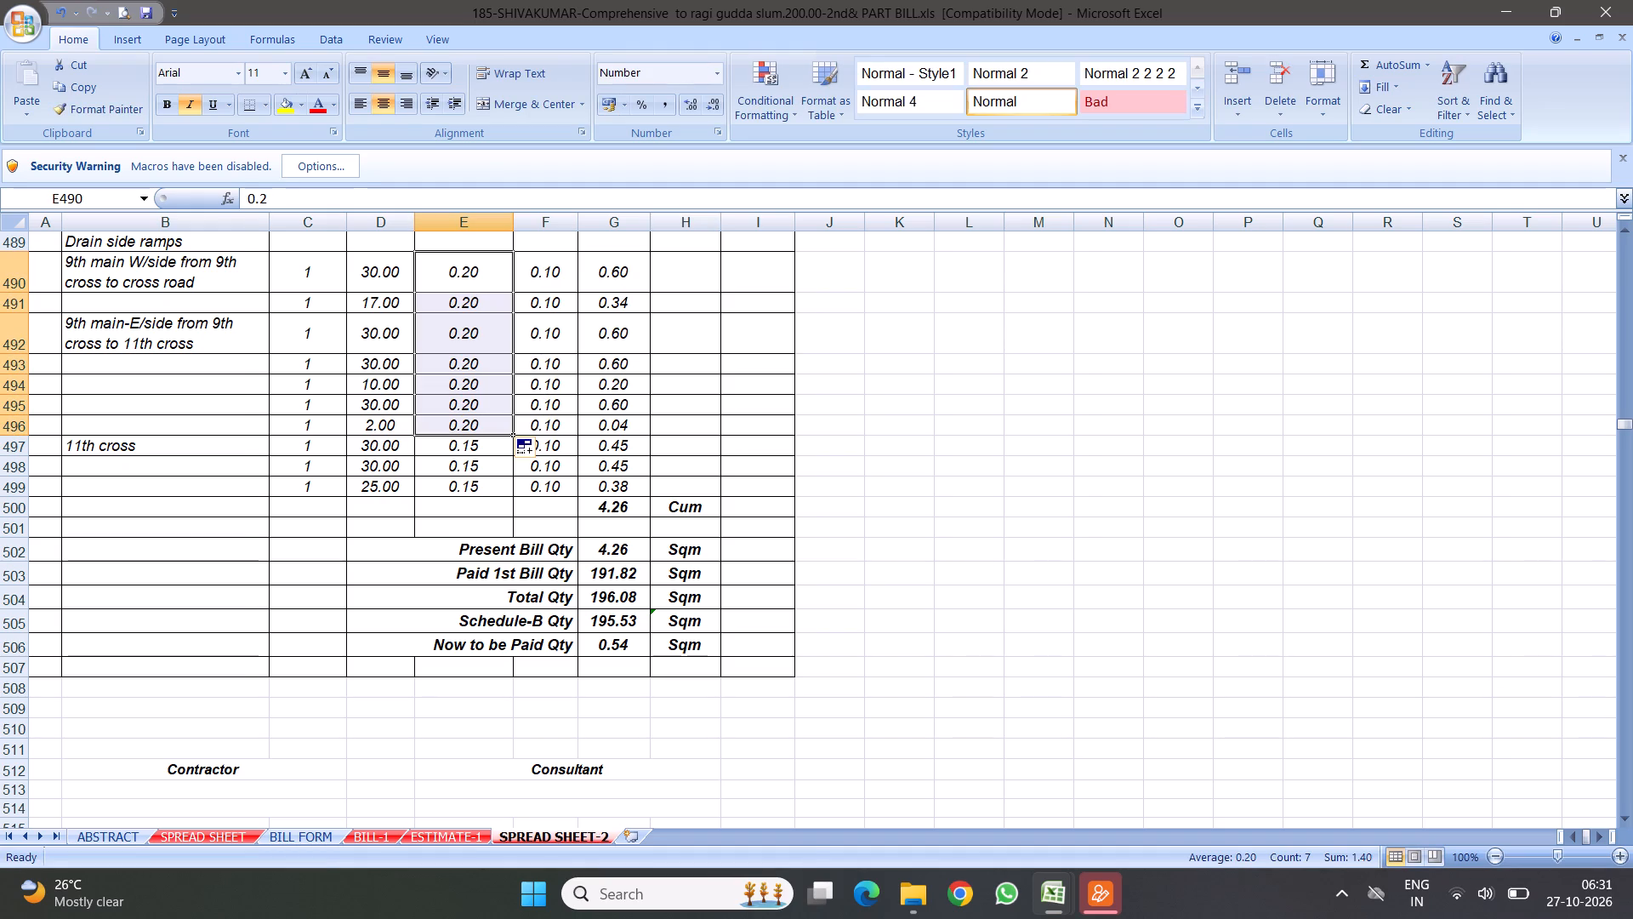
Replace item 19's Now to be Paid Qty formula in G506 with Schedule-B Qty minus Paid 1st Bill Qty, =G505-G503.
left_click(614, 507)
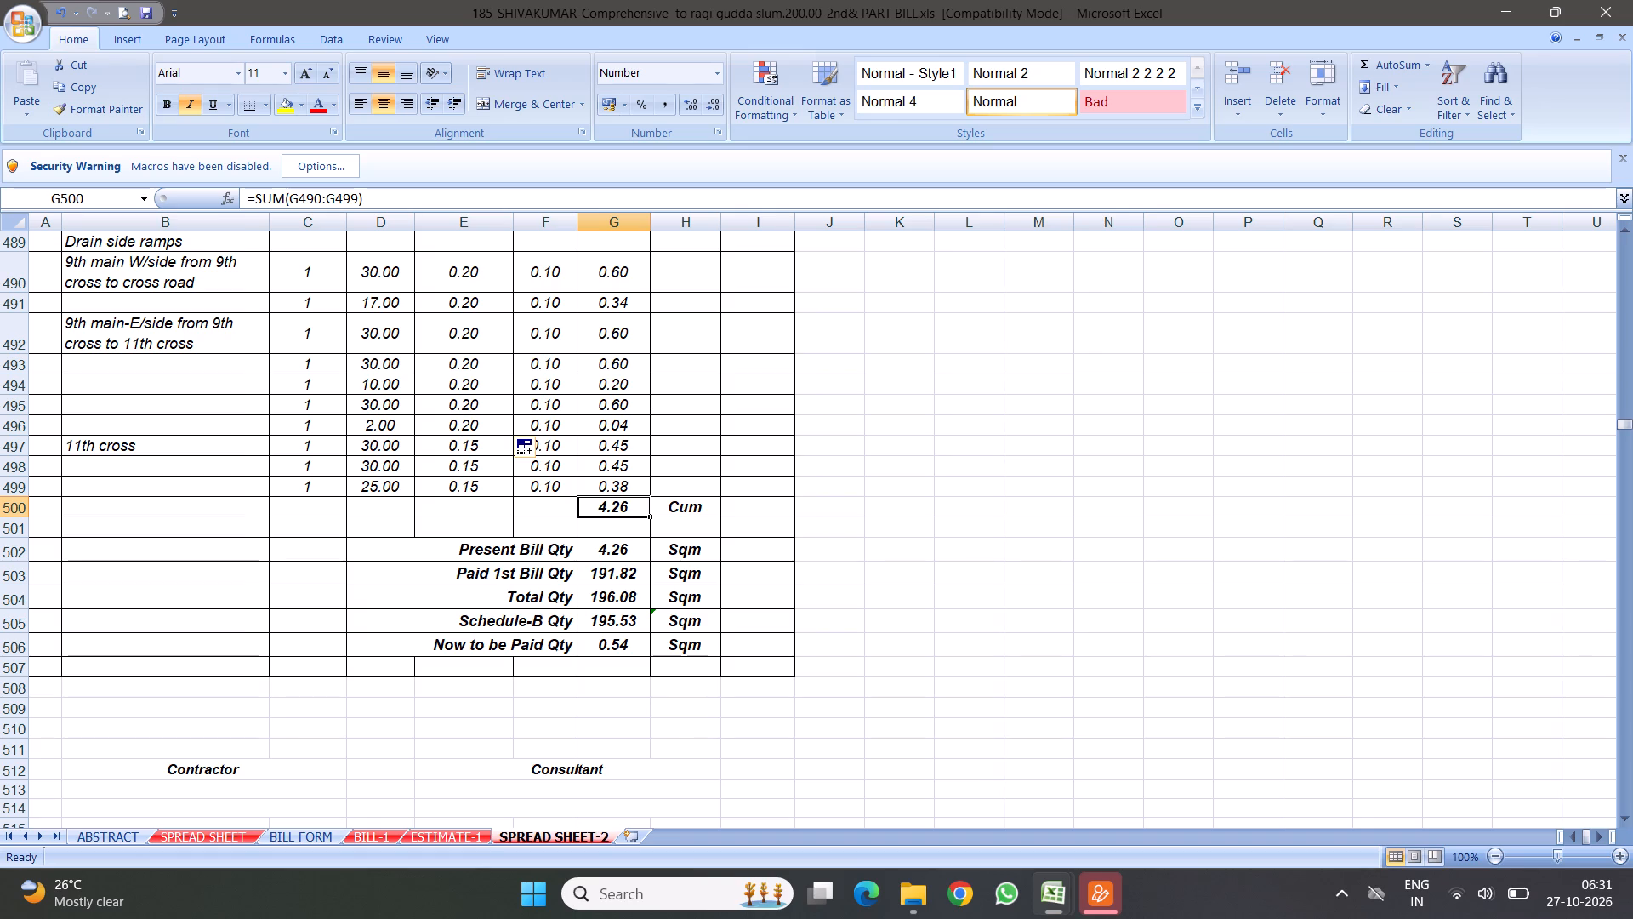
left_click(617, 604)
left_click(610, 644)
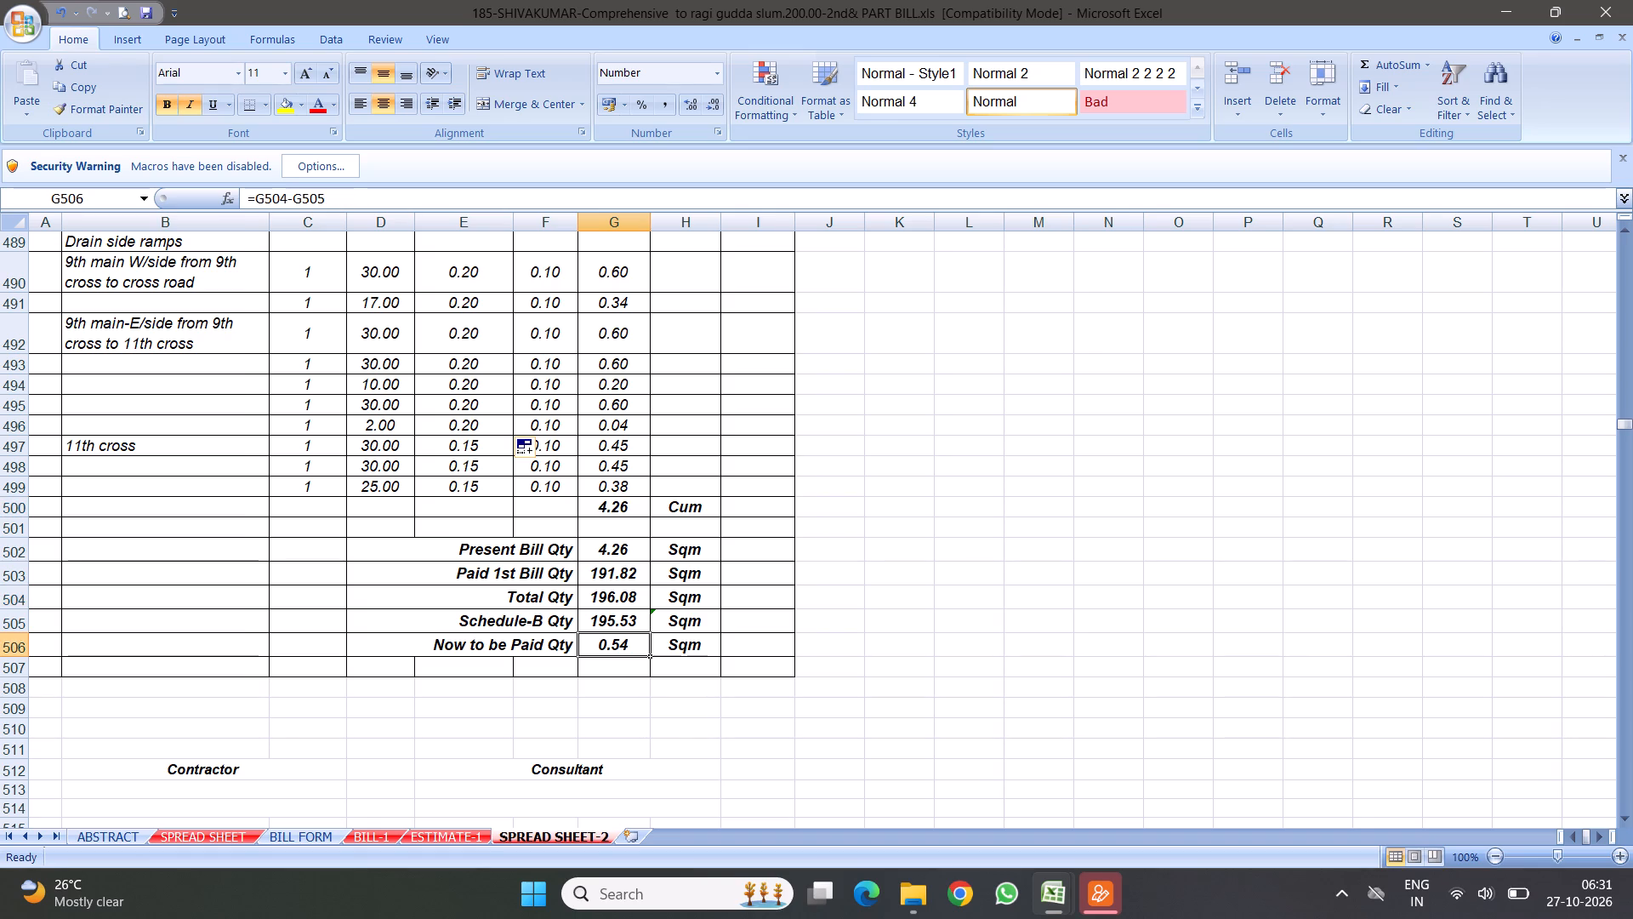
key("equal")
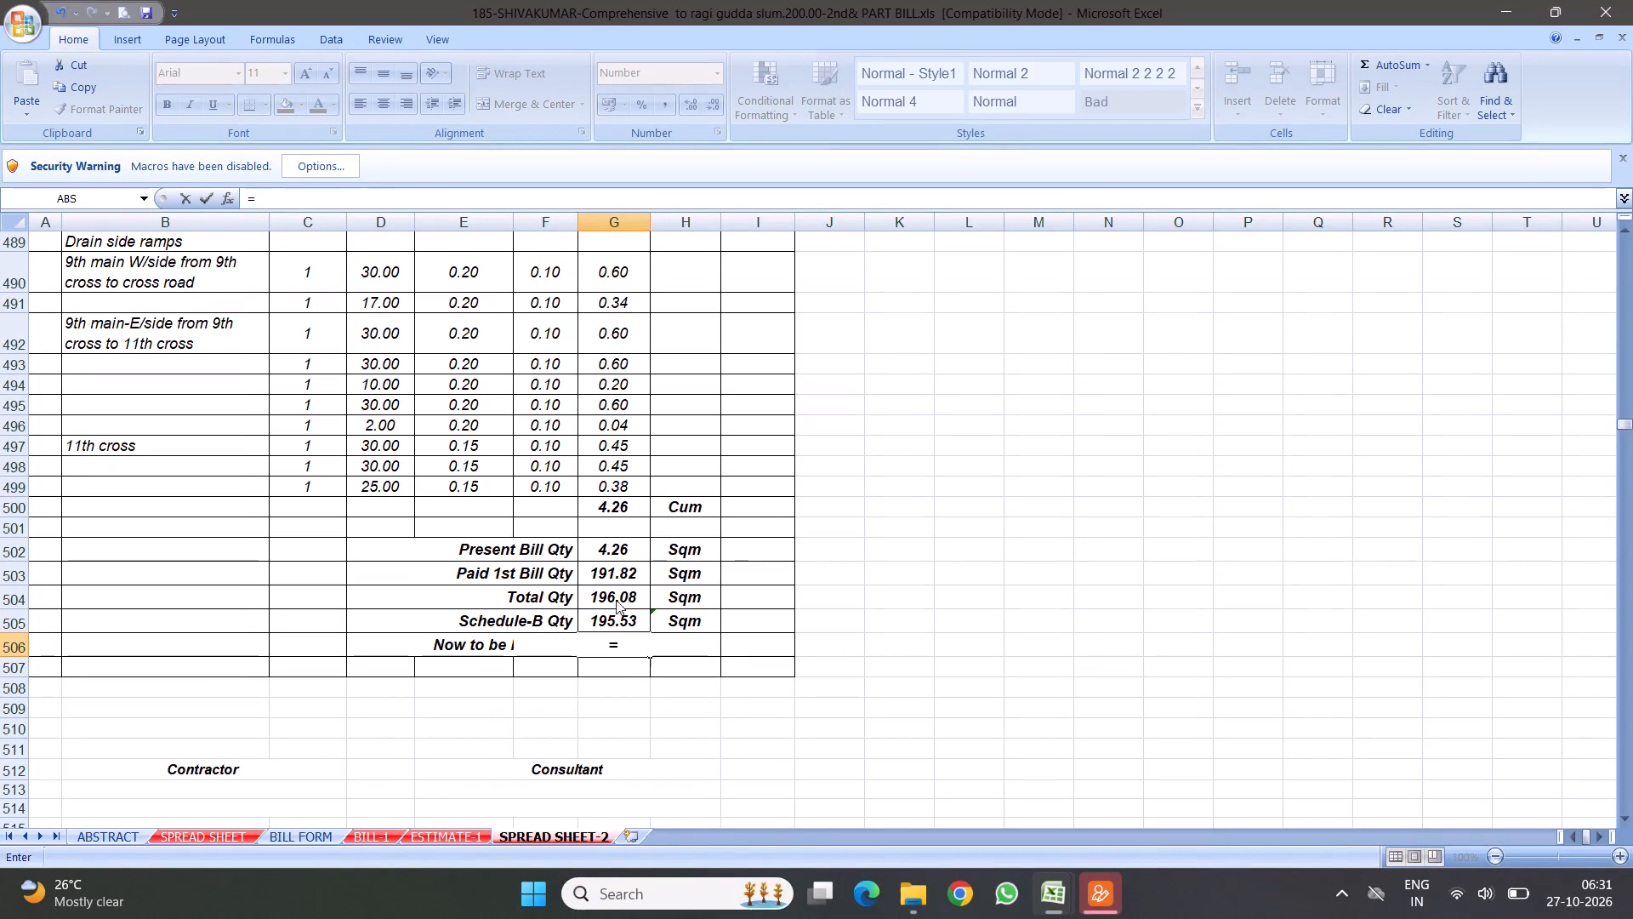
left_click(599, 621)
key("minus")
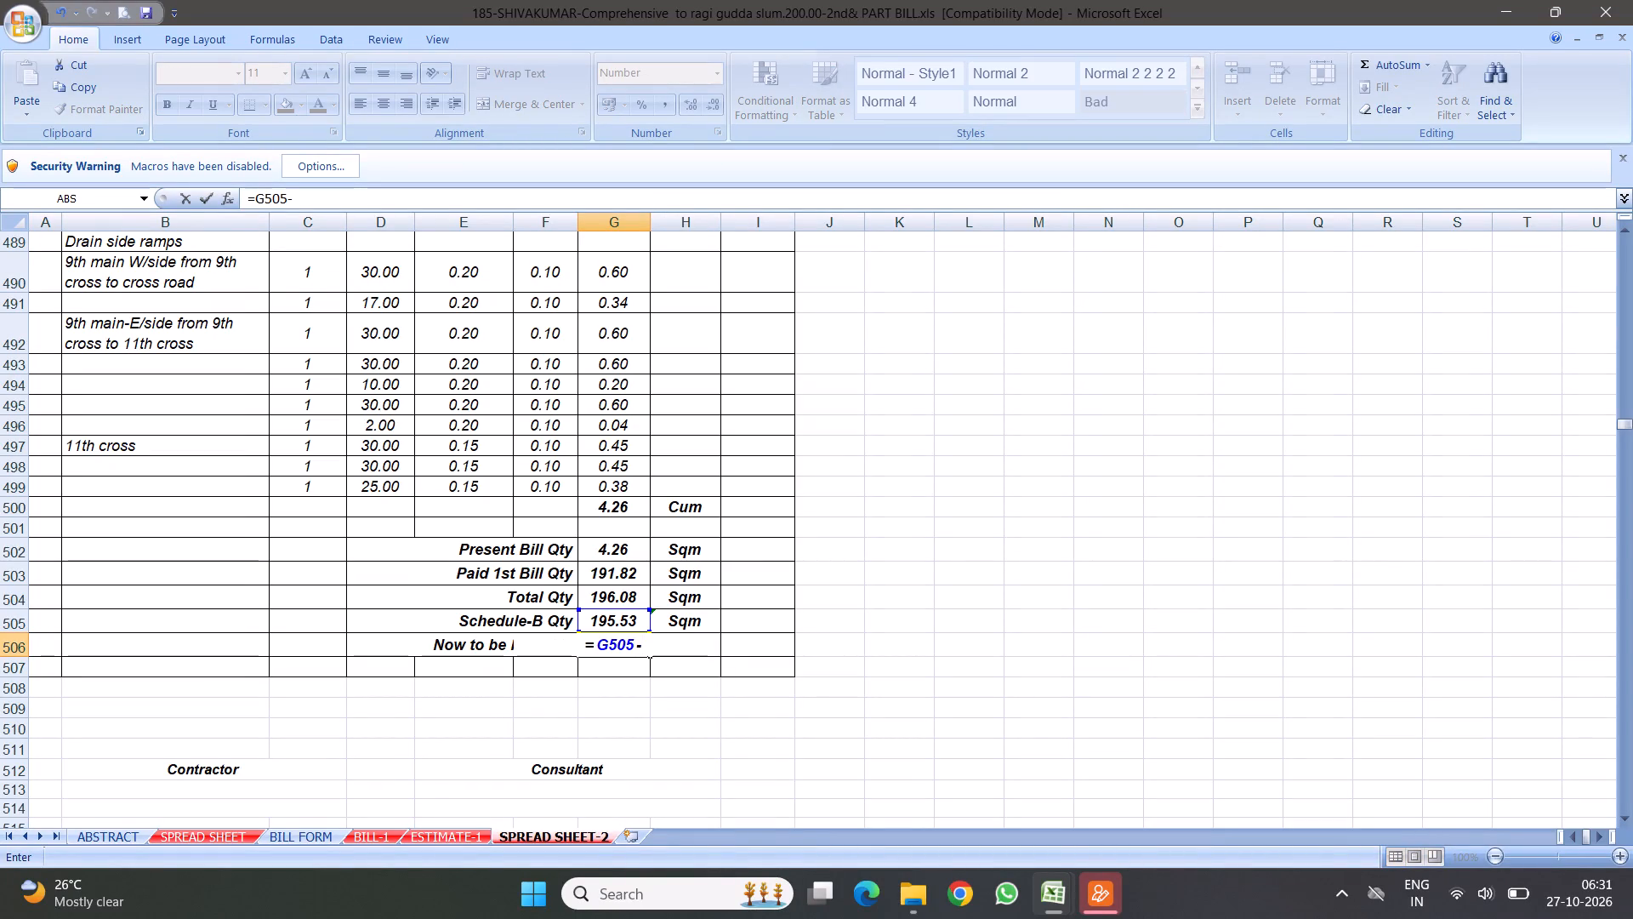
left_click(600, 574)
key("Return")
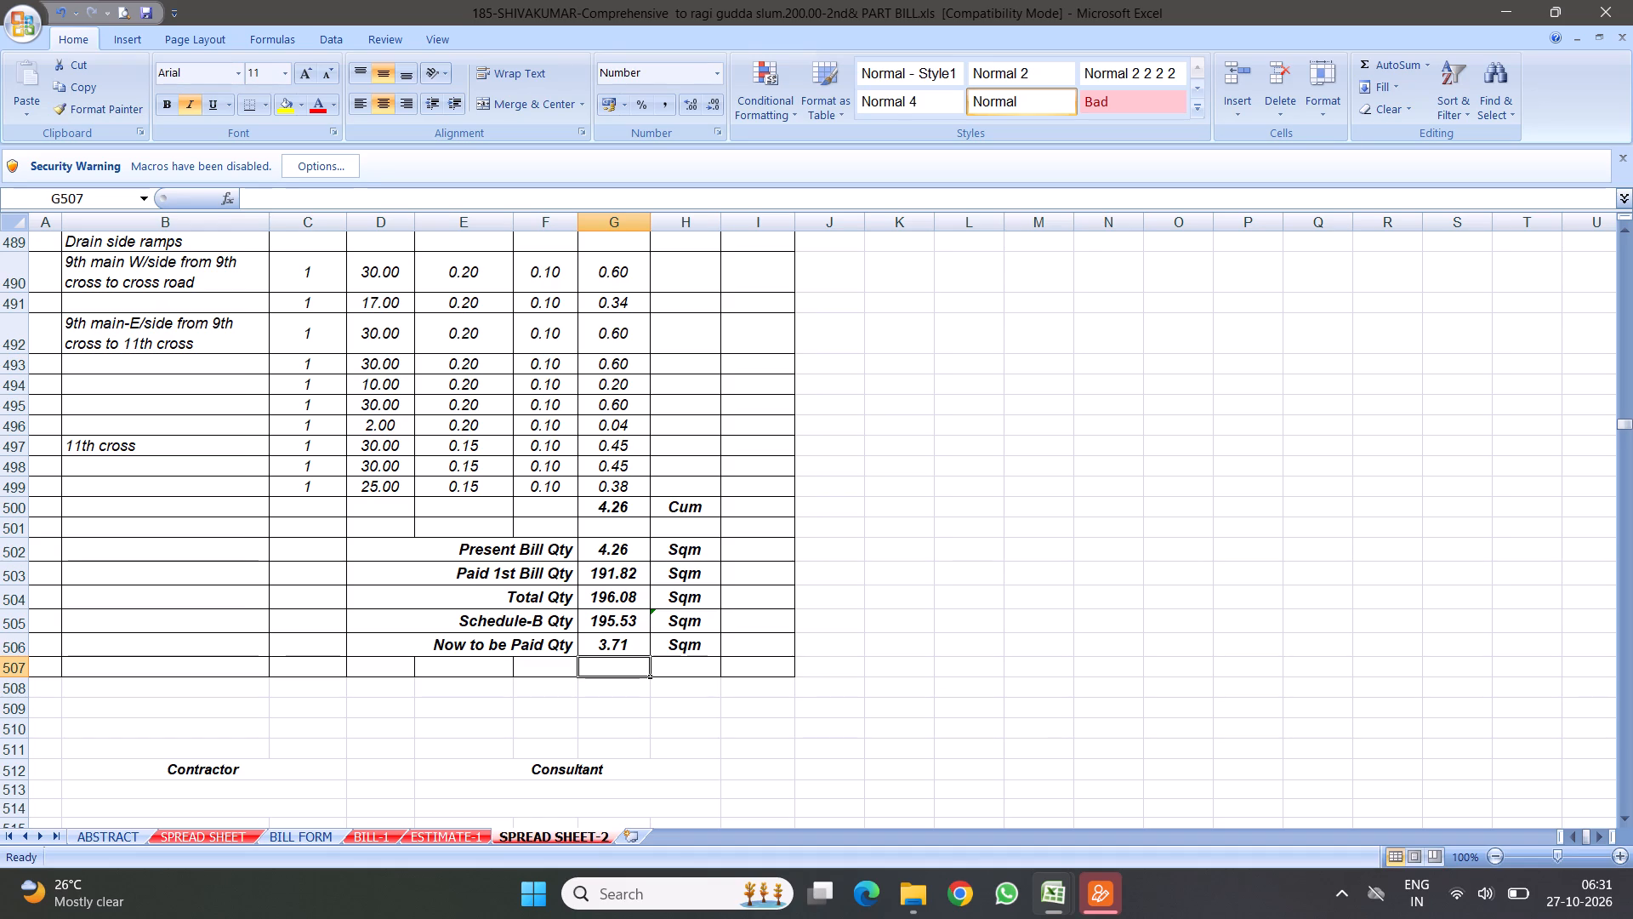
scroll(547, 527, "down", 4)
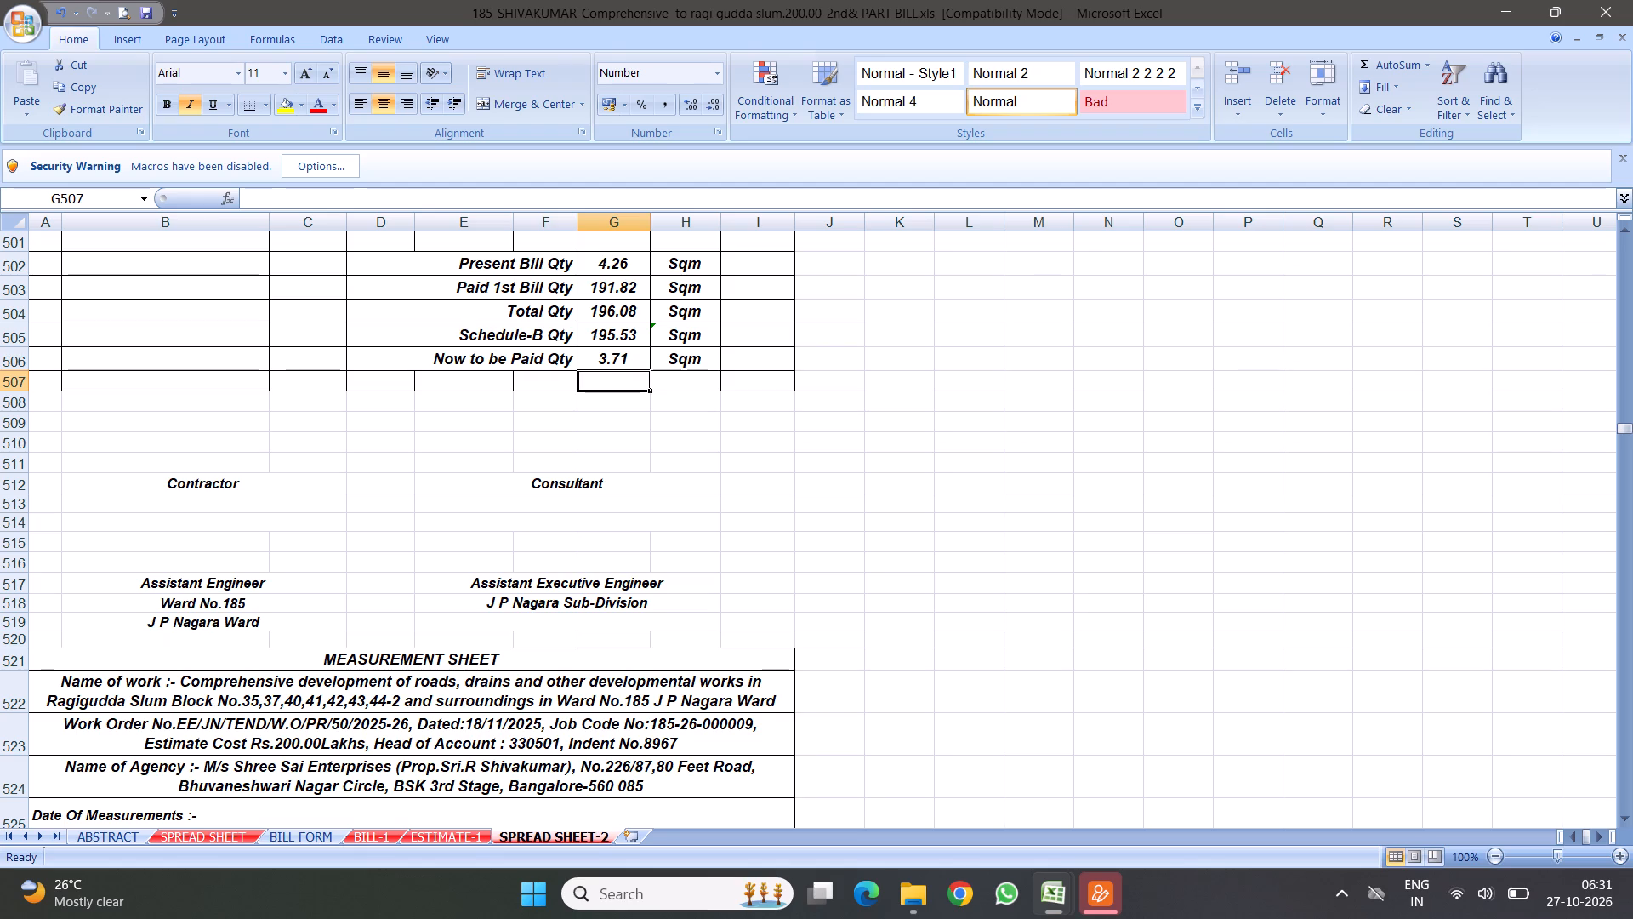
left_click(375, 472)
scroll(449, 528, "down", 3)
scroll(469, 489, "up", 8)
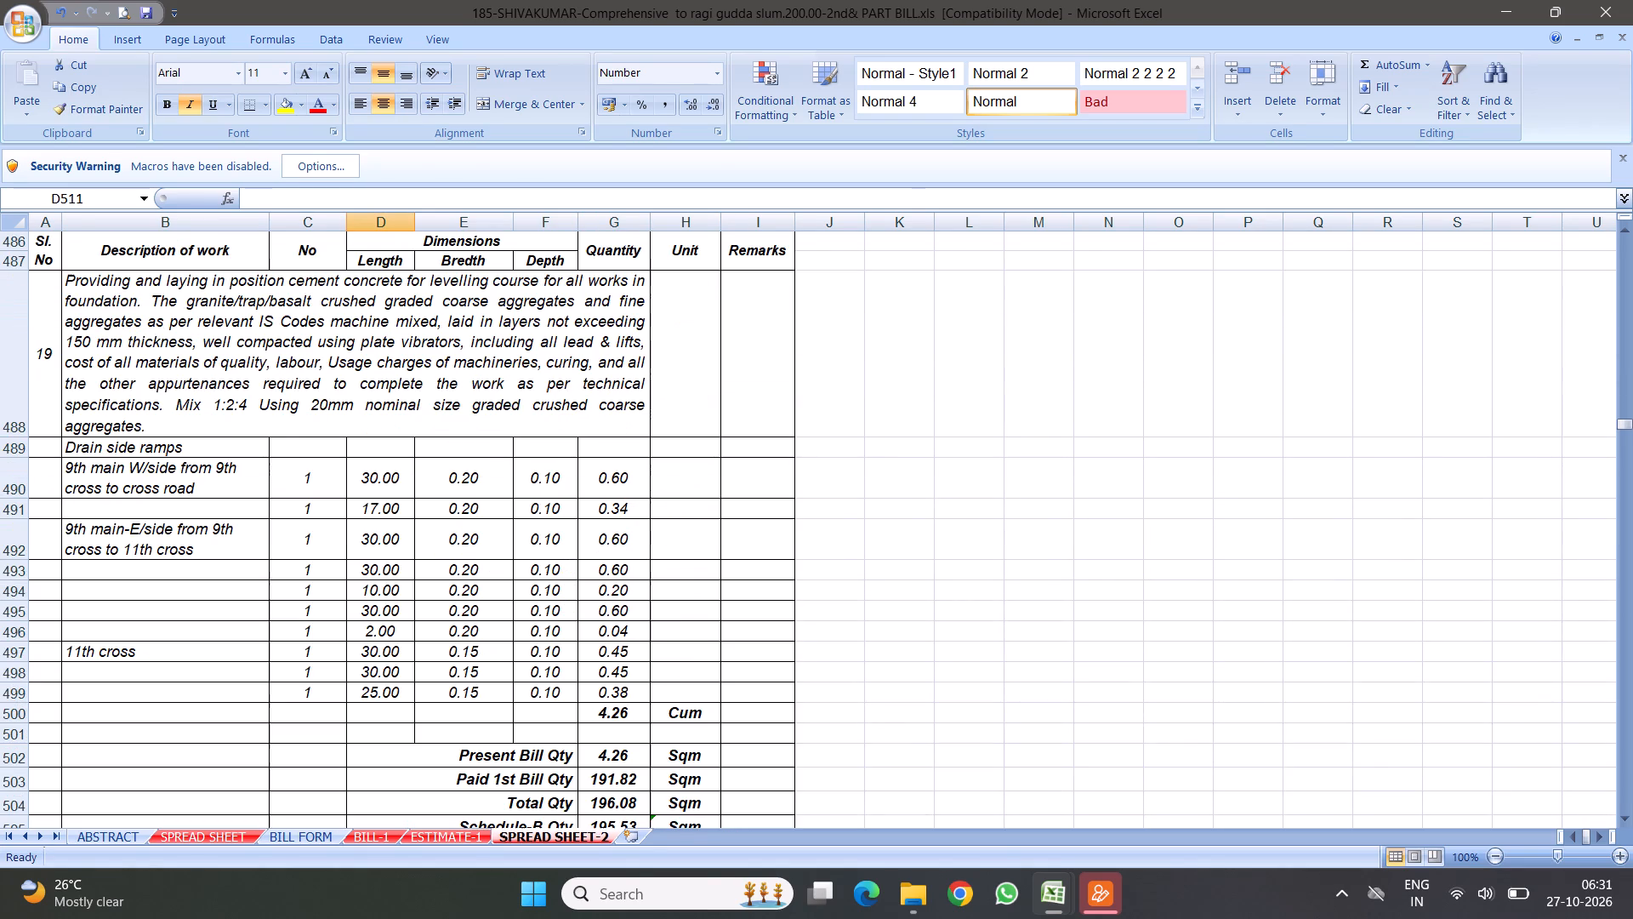
Examine item 26's wet mix macadam measurement rows, deductions and Schedule-B quantity summary.
scroll(452, 499, "down", 6)
scroll(520, 482, "down", 5)
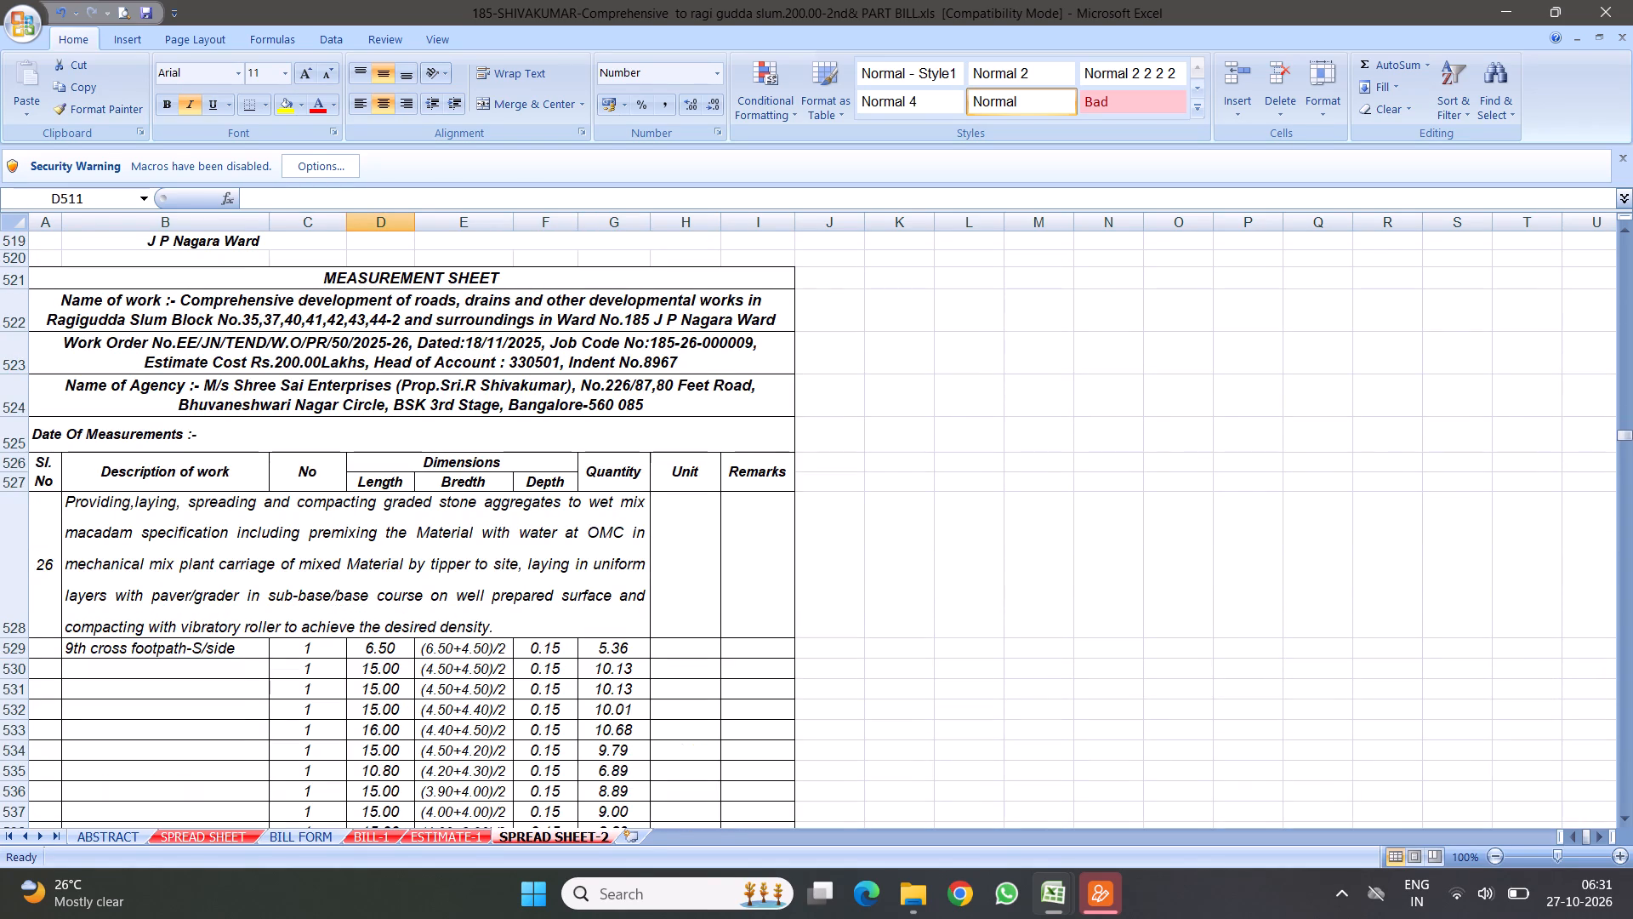
left_click(311, 559)
scroll(494, 550, "down", 3)
scroll(524, 454, "down", 4)
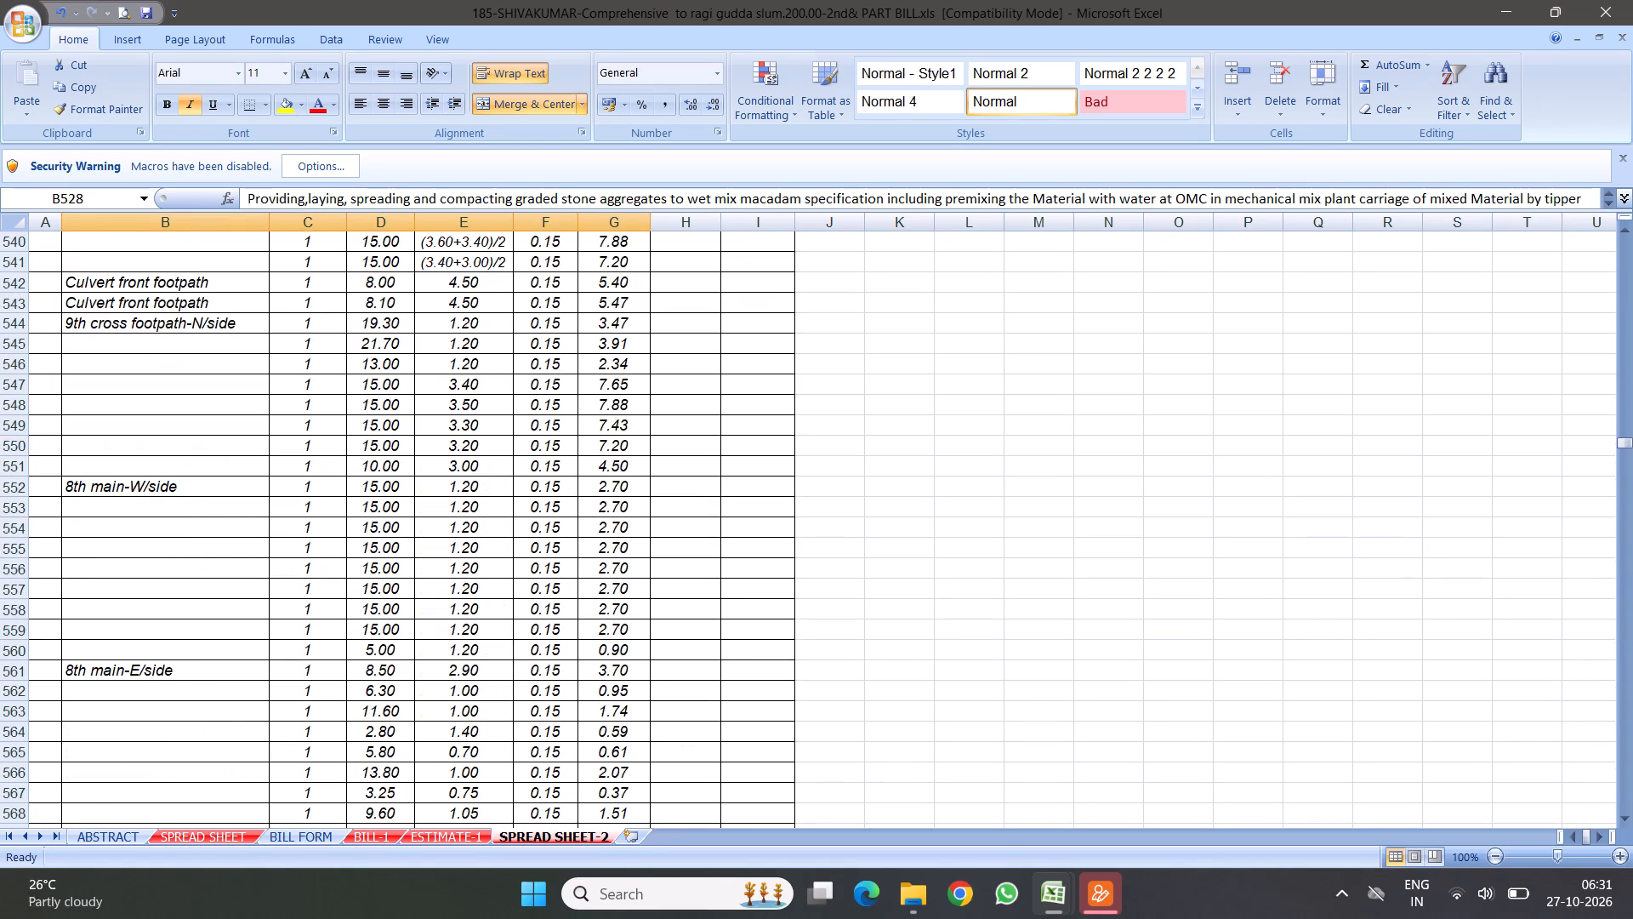
scroll(555, 497, "down", 11)
scroll(453, 454, "up", 2)
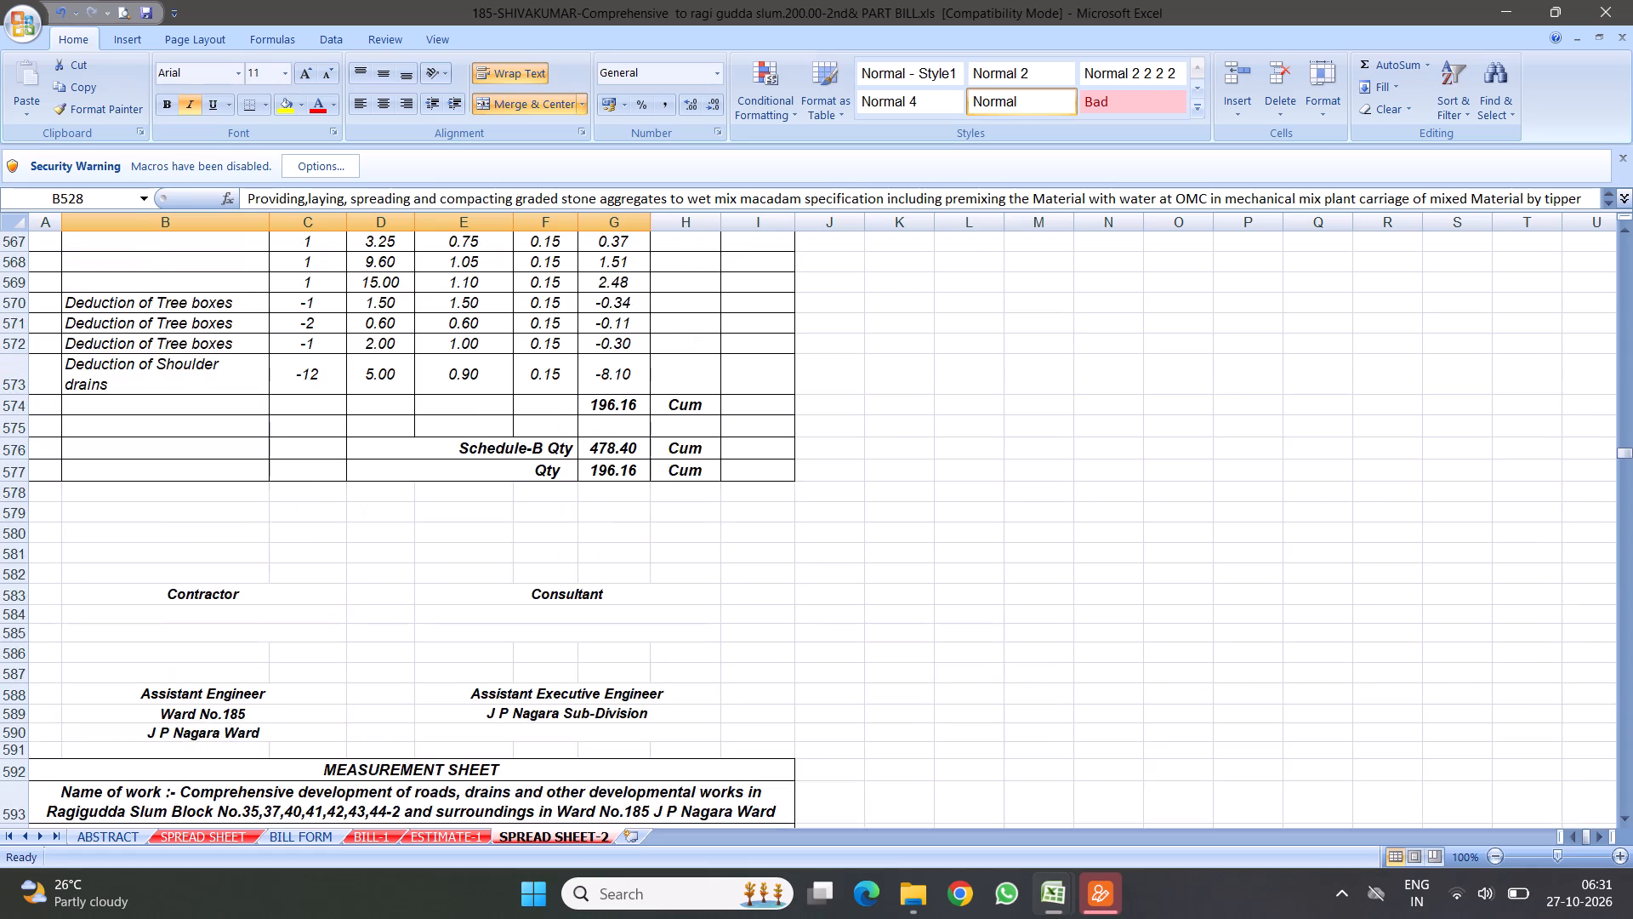
scroll(481, 517, "up", 9)
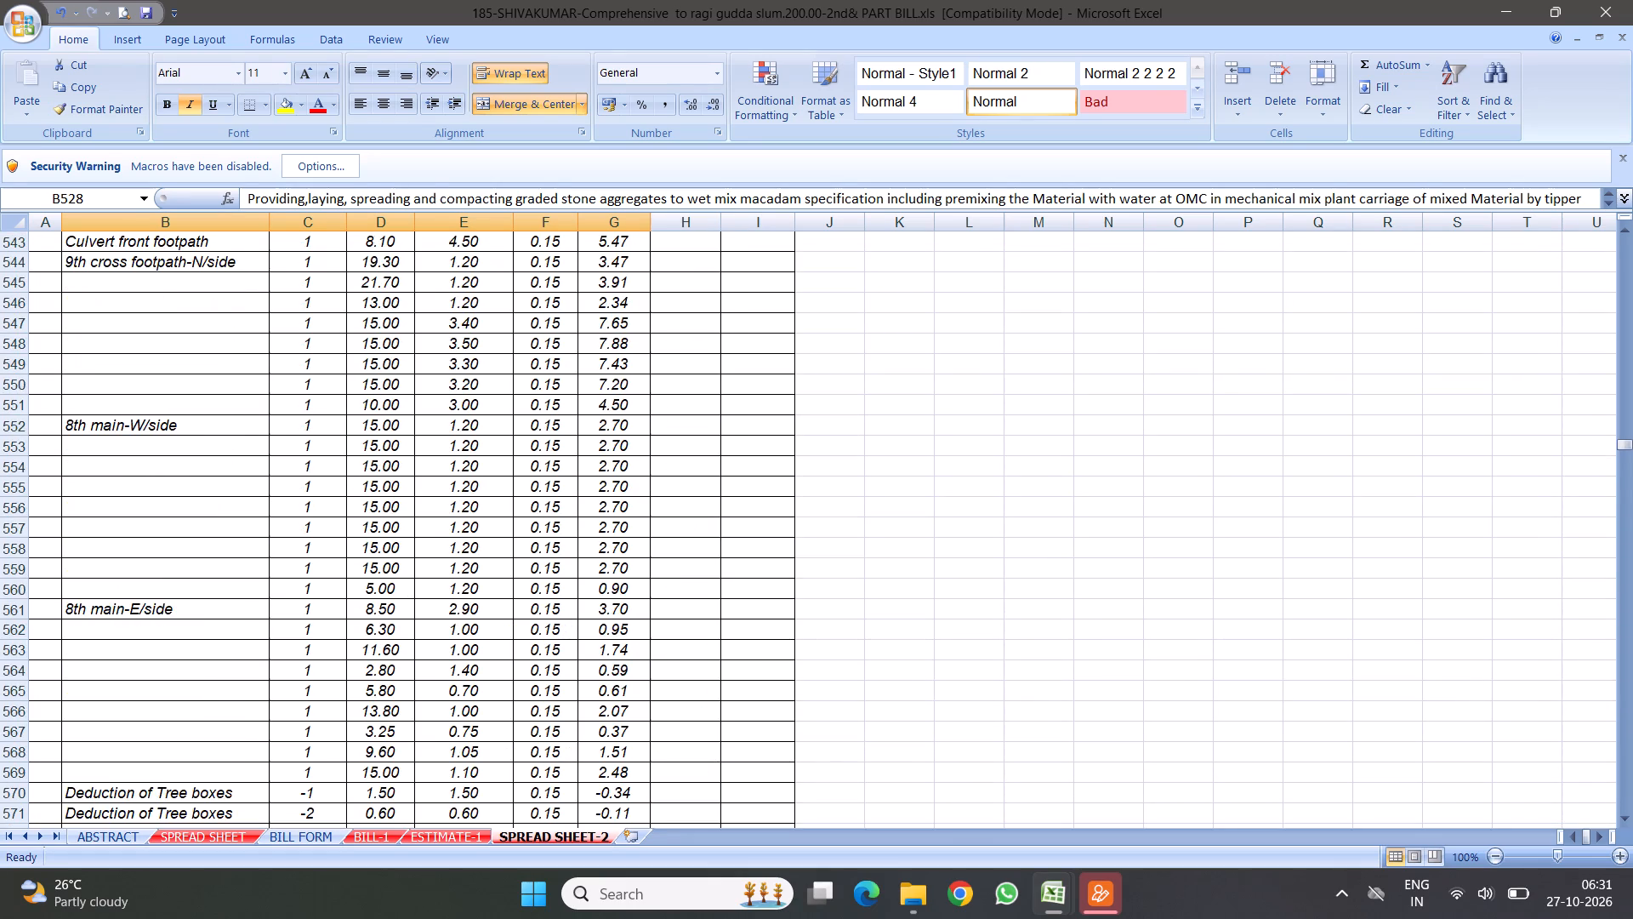
scroll(480, 531, "up", 4)
left_click(409, 336)
scroll(700, 534, "down", 12)
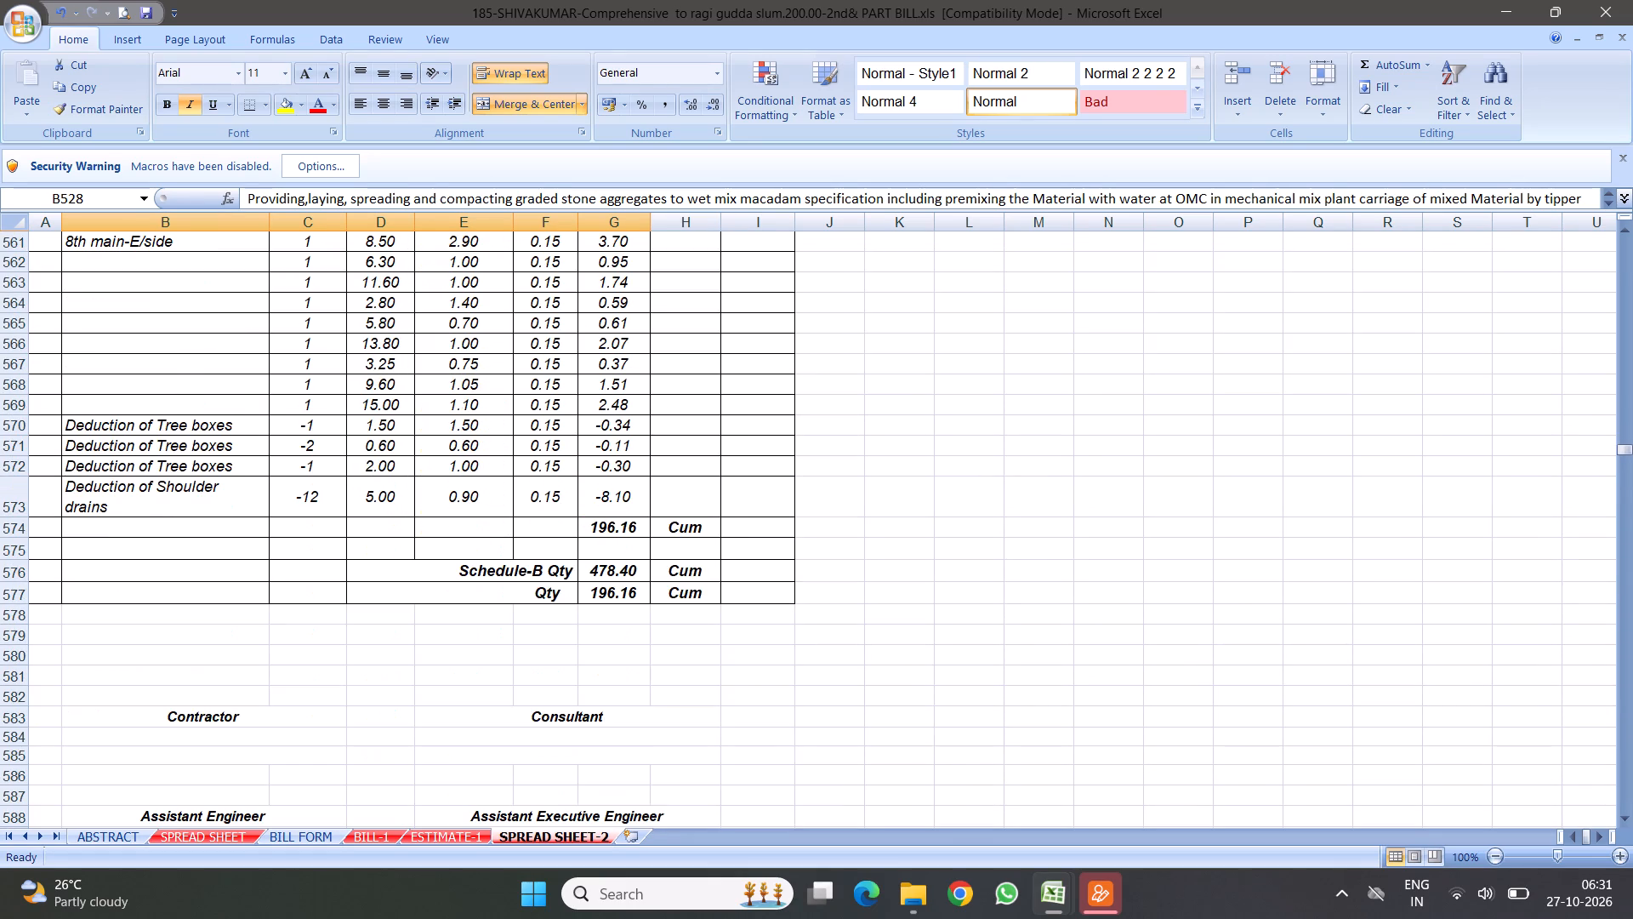
scroll(335, 511, "up", 8)
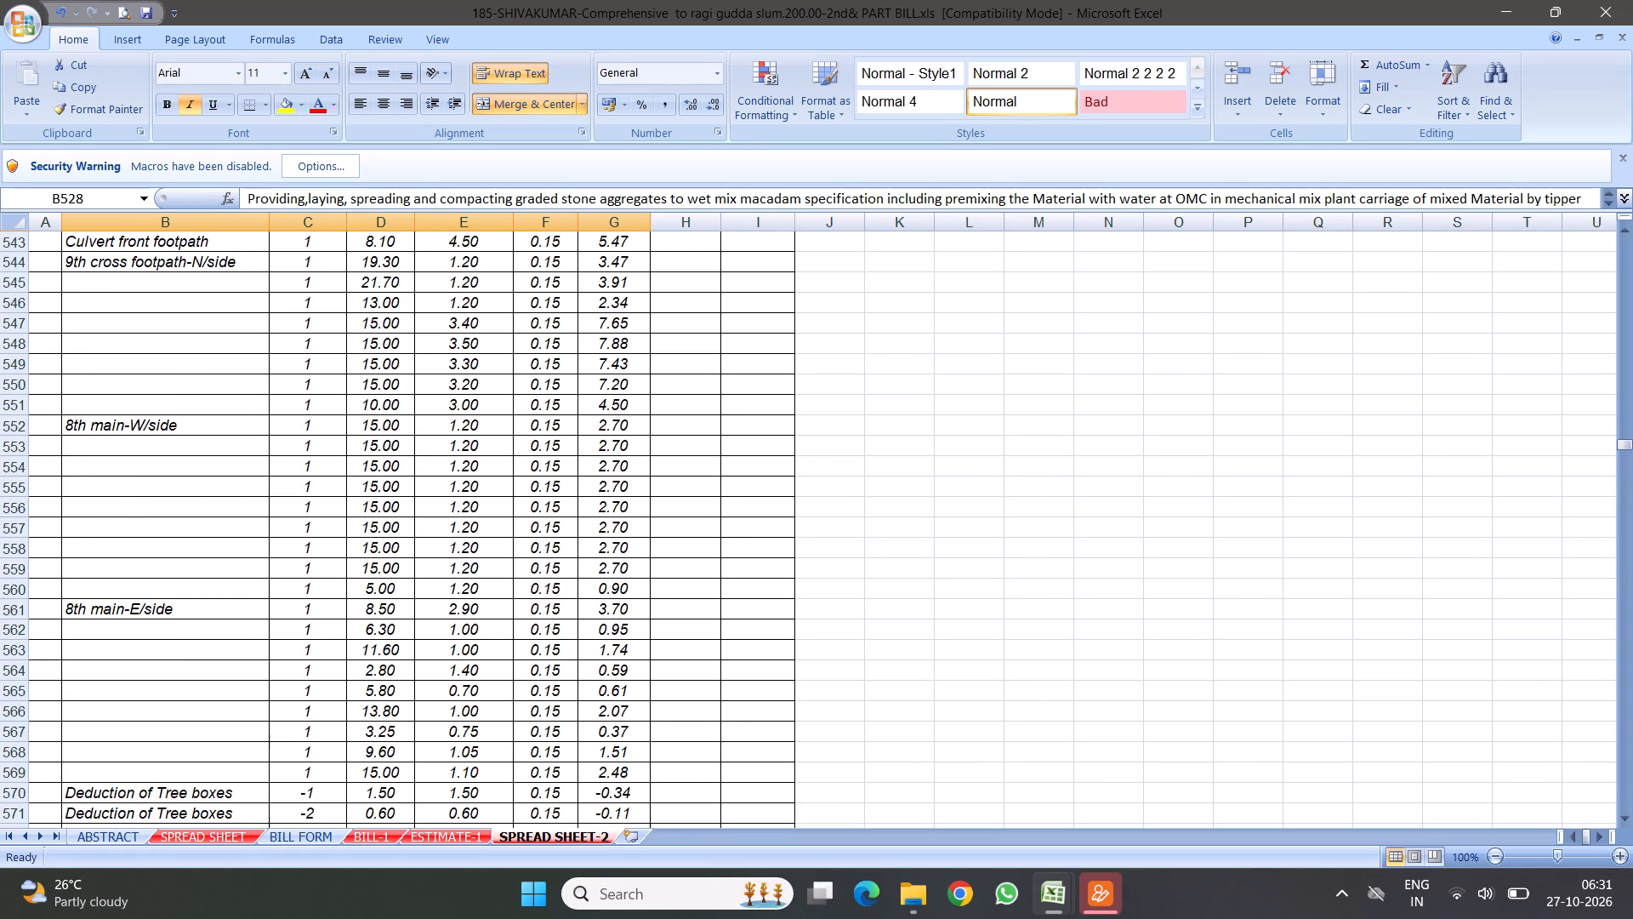
scroll(323, 524, "up", 4)
left_click(348, 297)
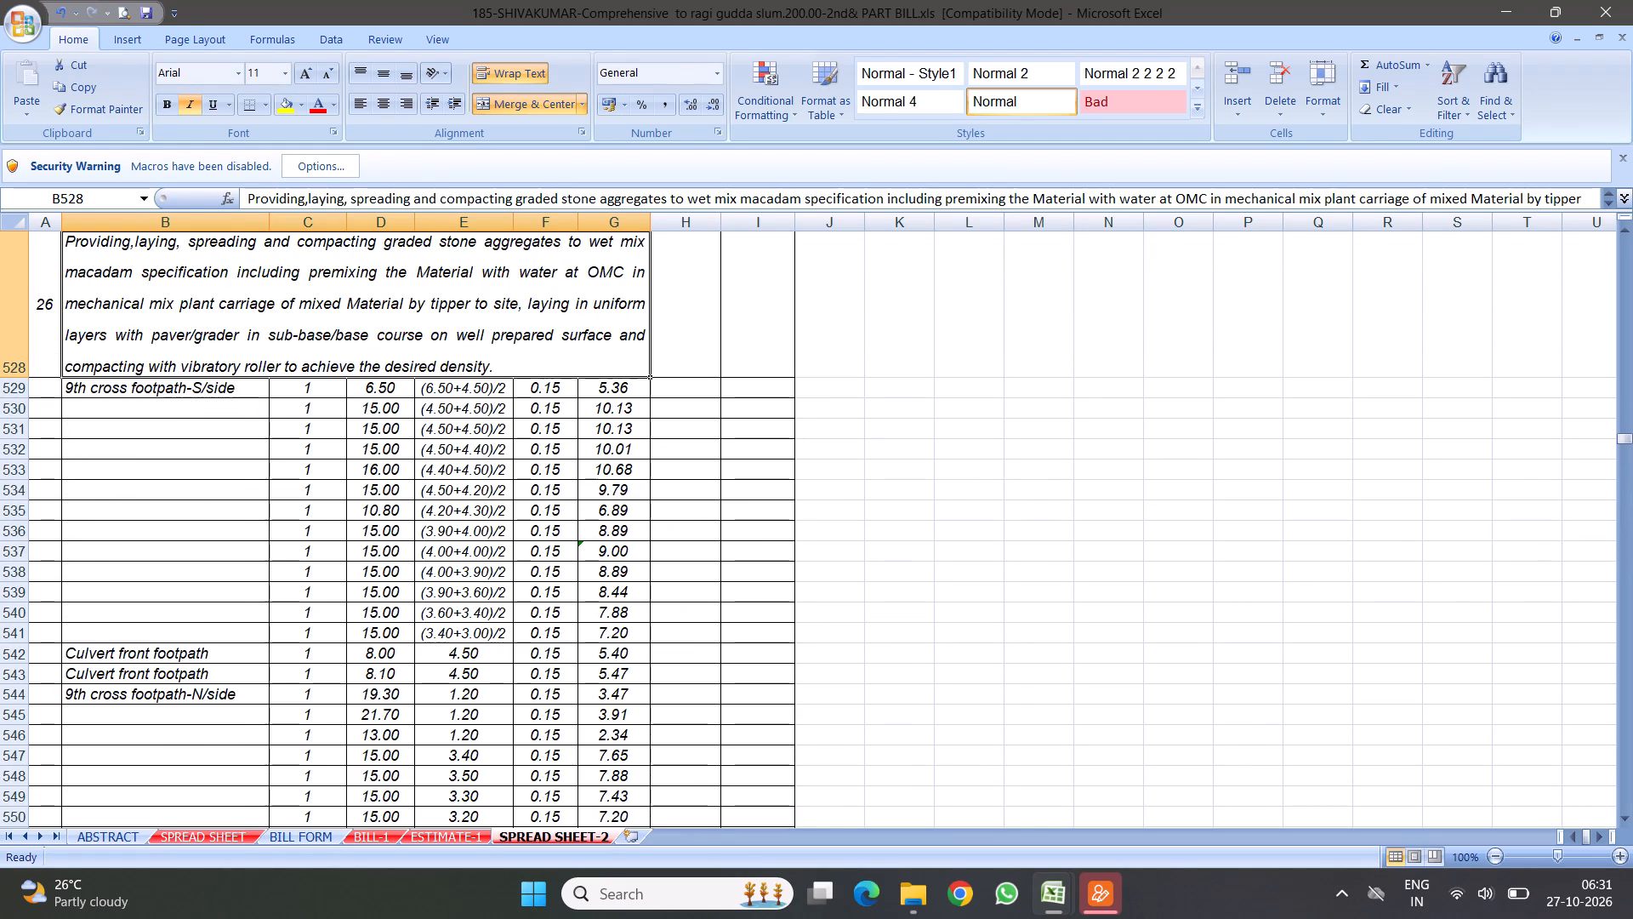
Look back through the earlier items to item 6 and examine its cement concrete pavement dismantling measurements.
scroll(534, 408, "up", 20)
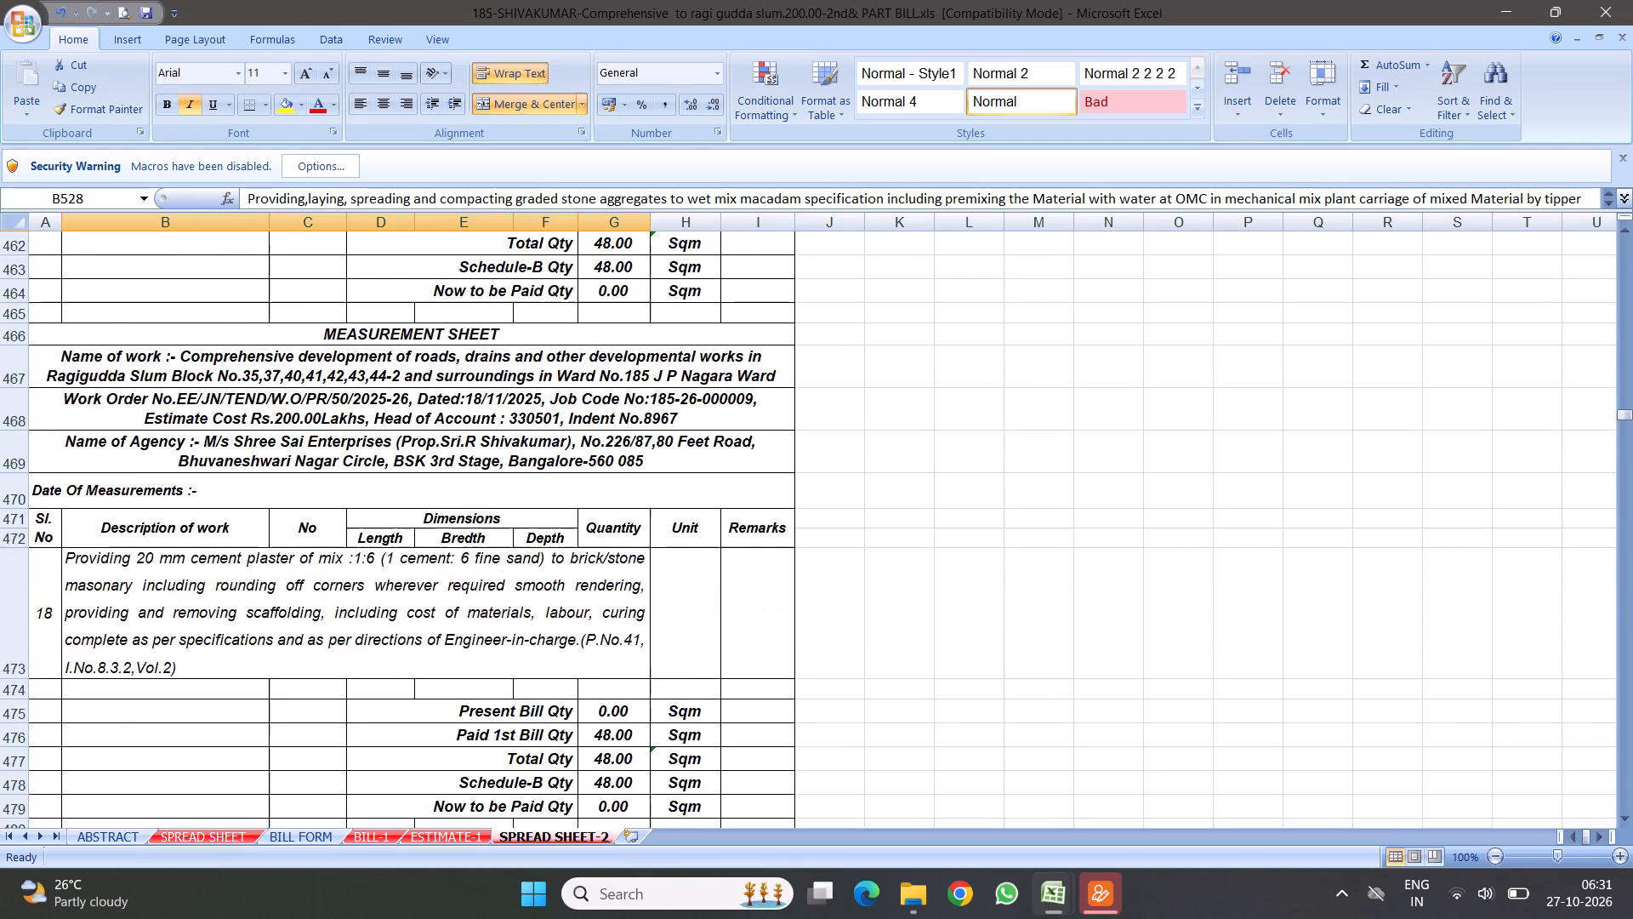
scroll(532, 408, "up", 20)
scroll(506, 446, "up", 6)
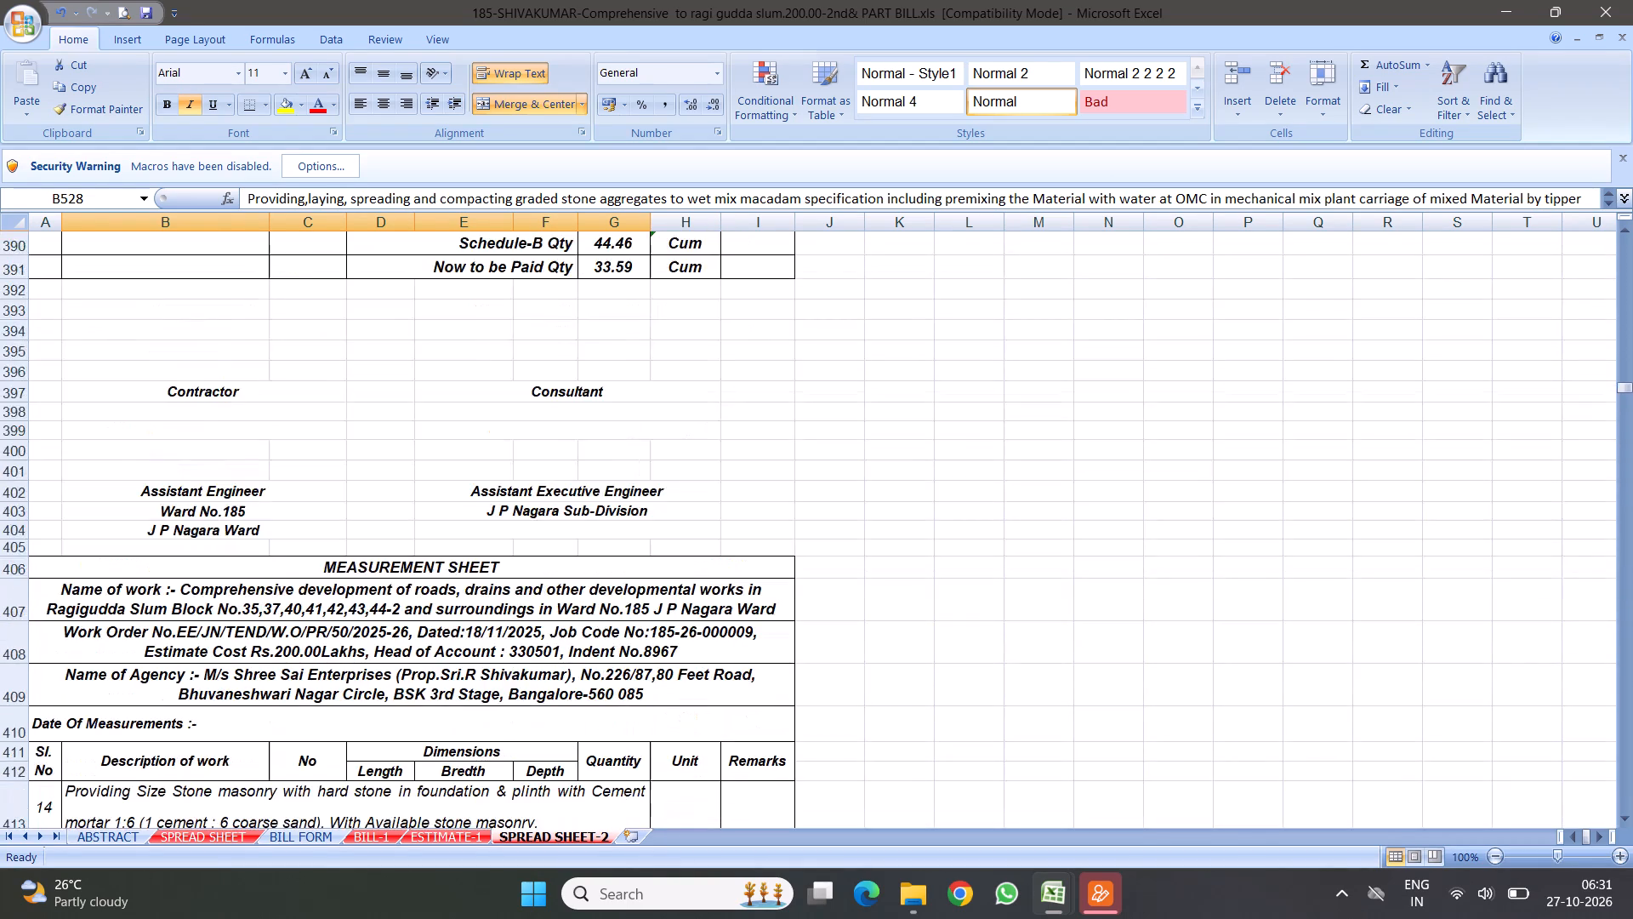
scroll(506, 446, "up", 9)
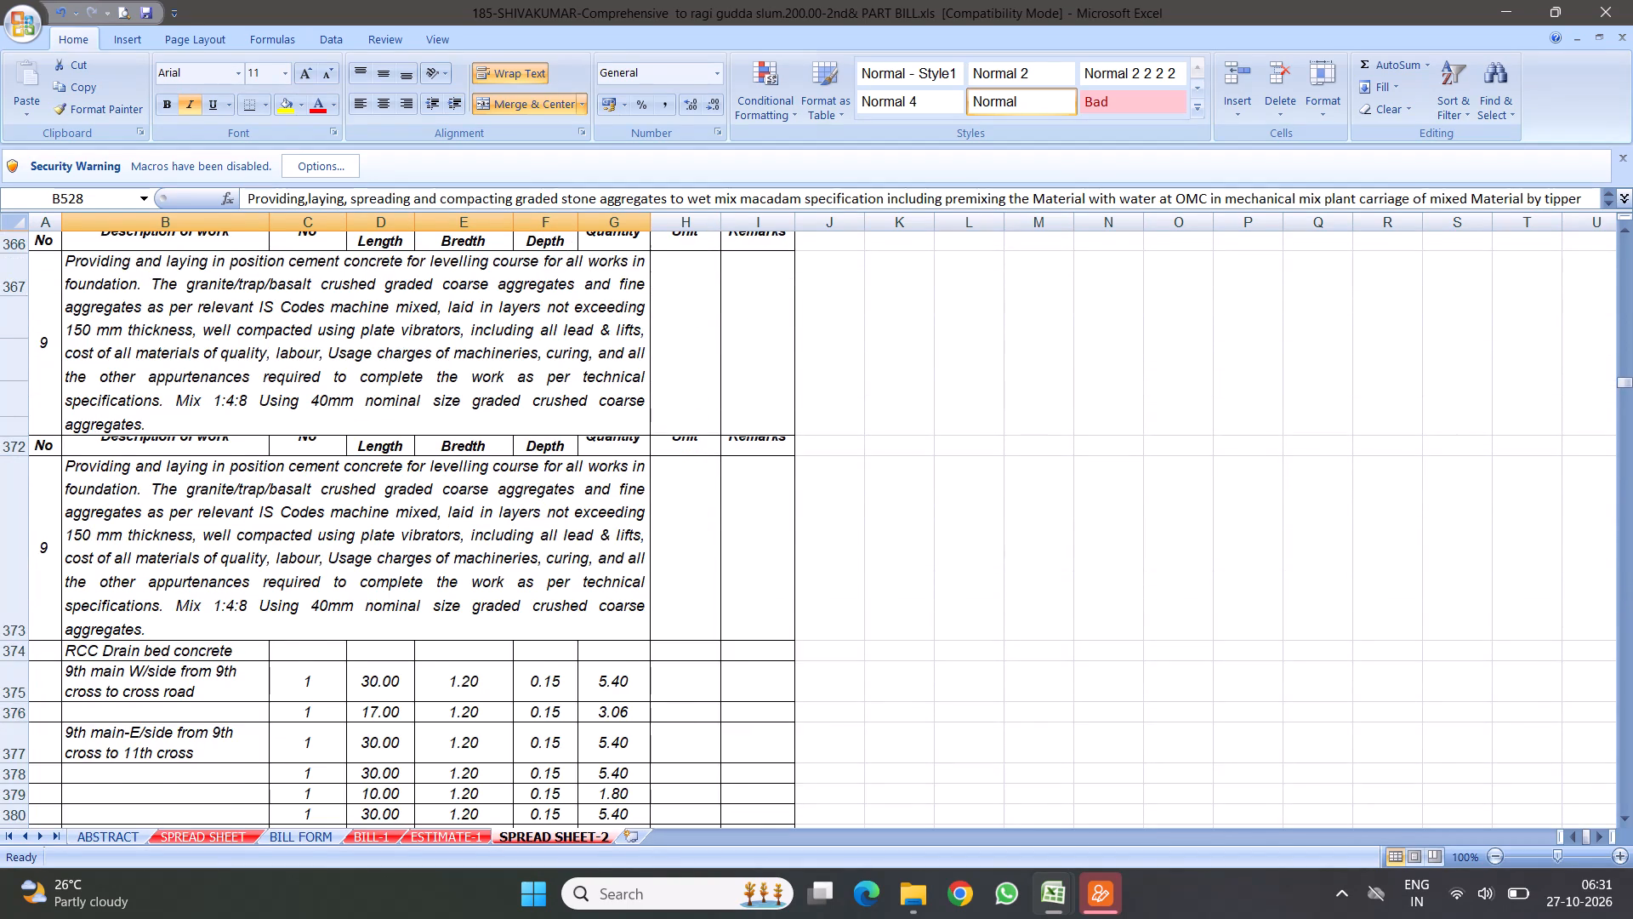
scroll(481, 407, "up", 7)
scroll(466, 474, "up", 10)
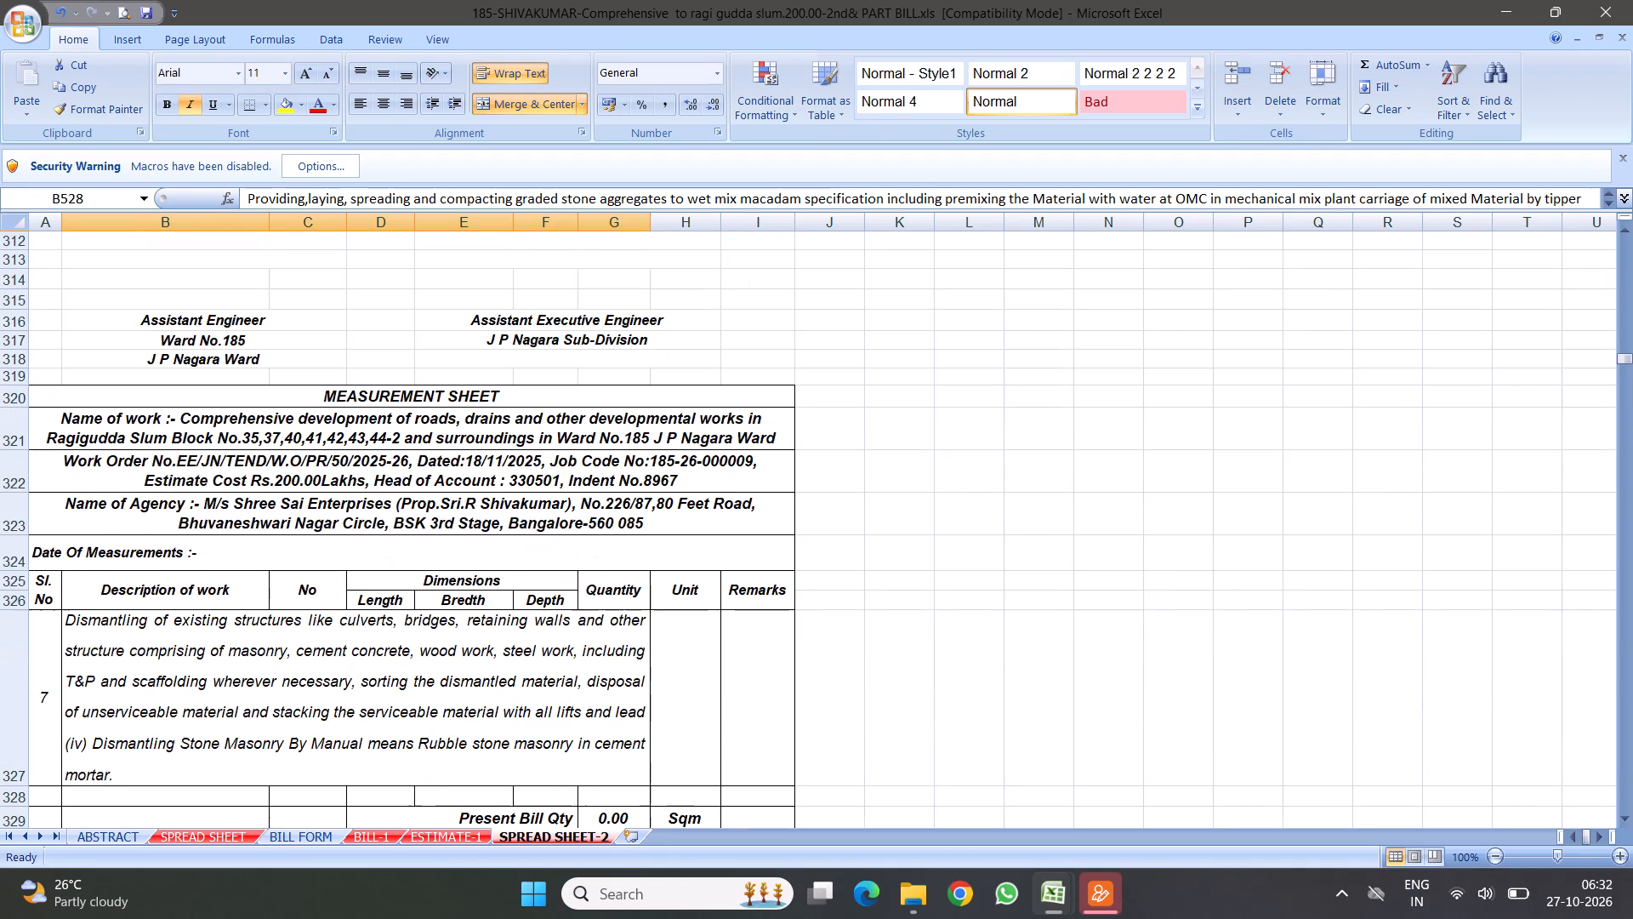
scroll(489, 453, "up", 7)
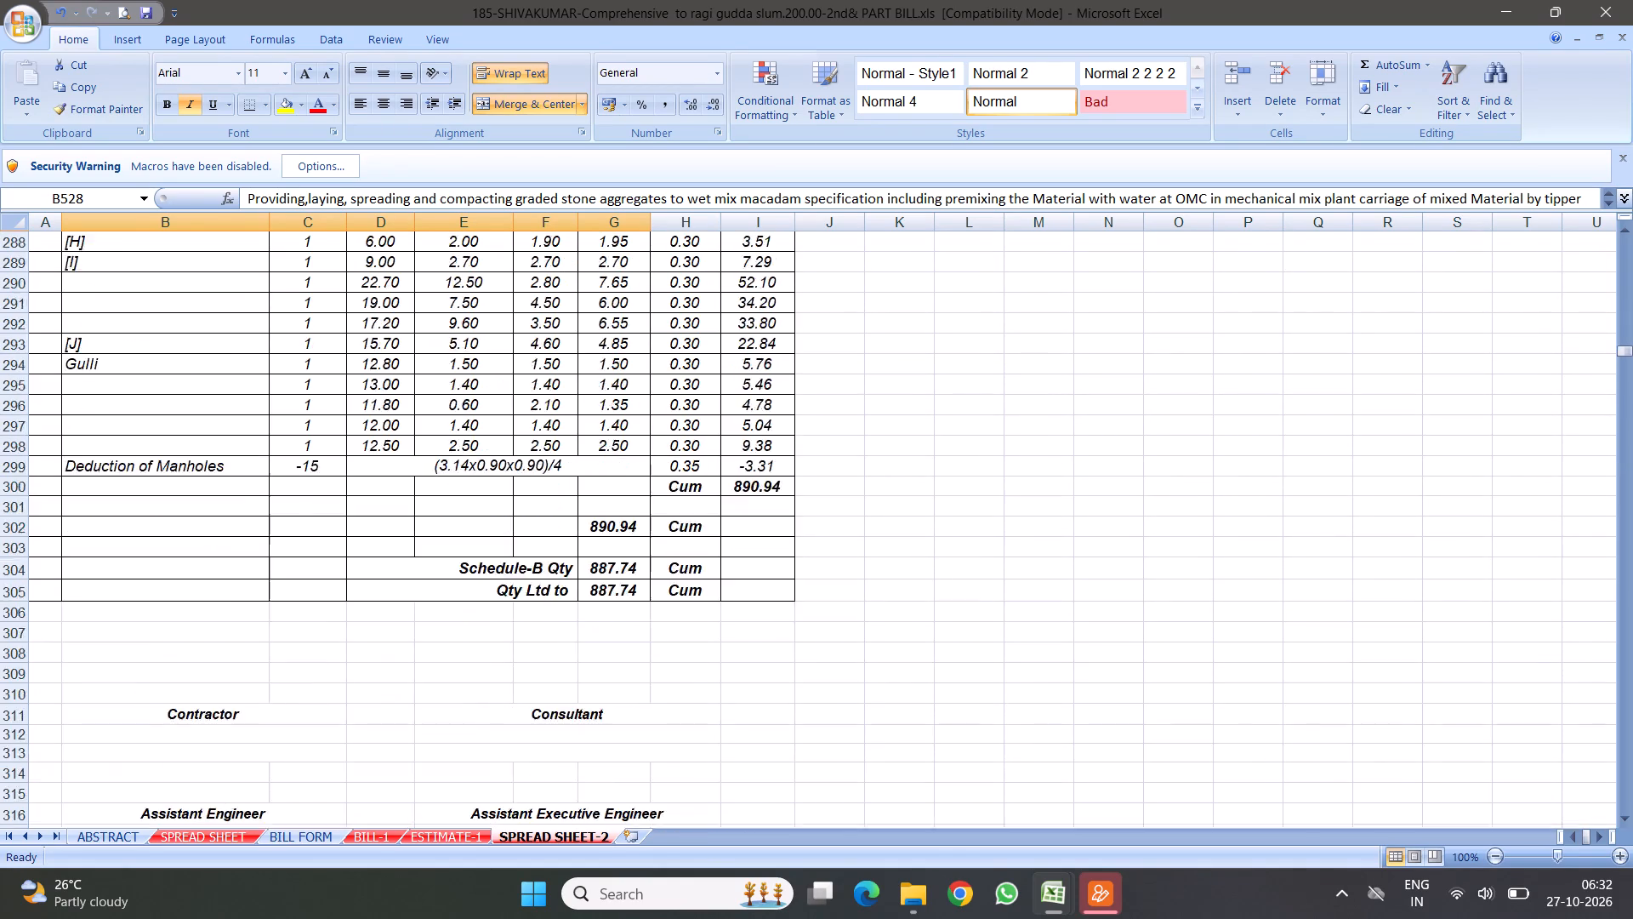
scroll(484, 508, "up", 9)
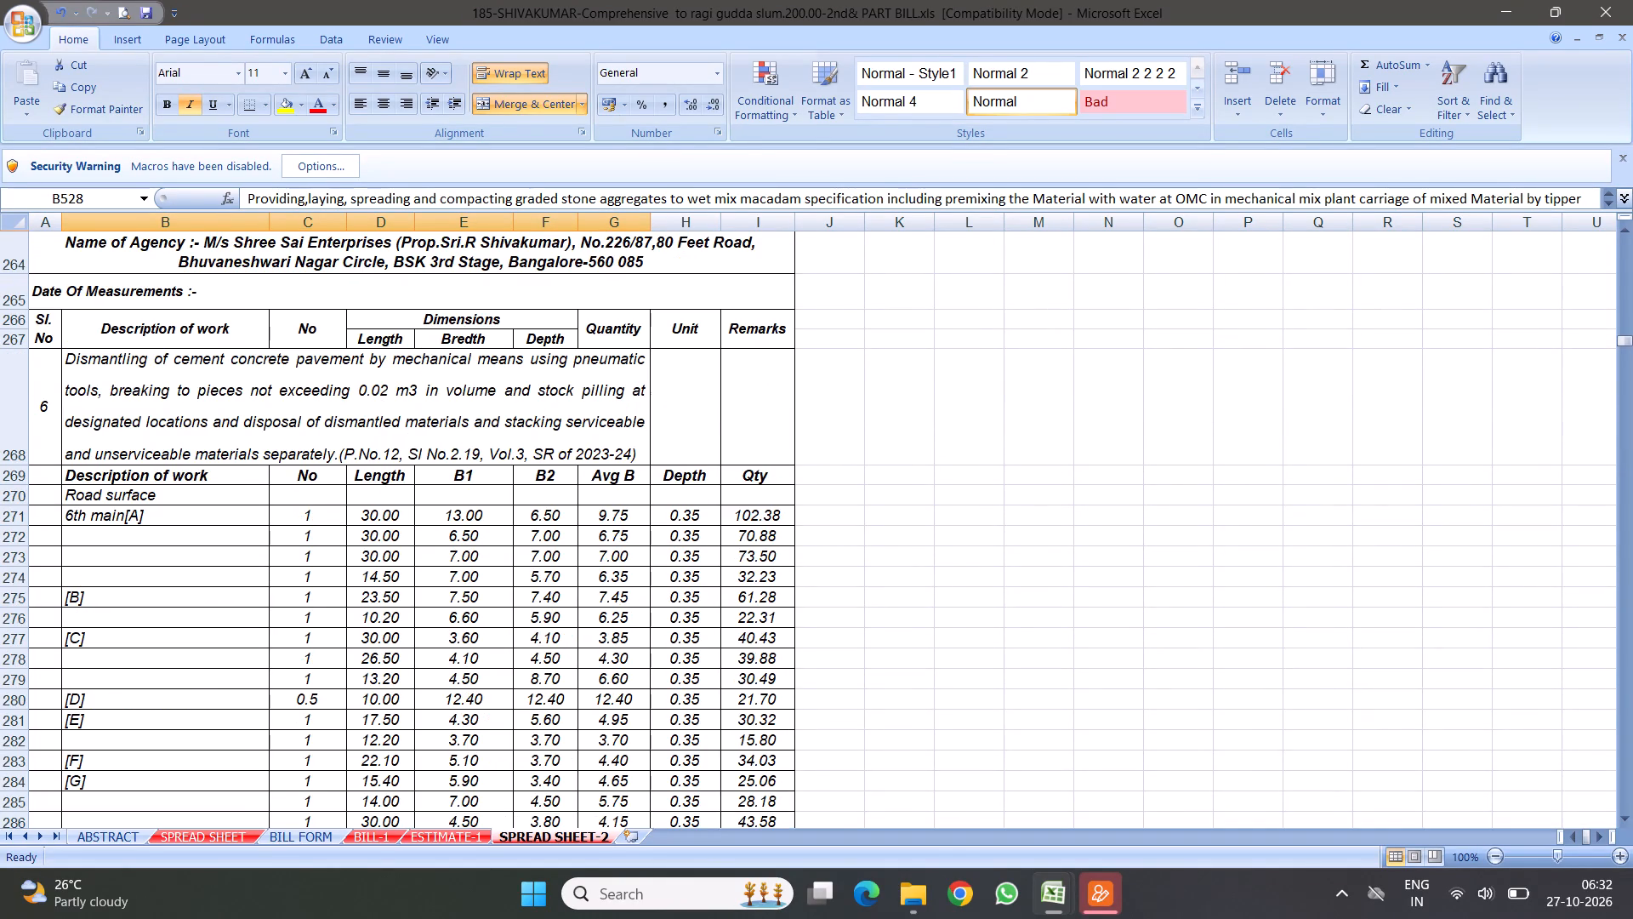
scroll(395, 554, "down", 6)
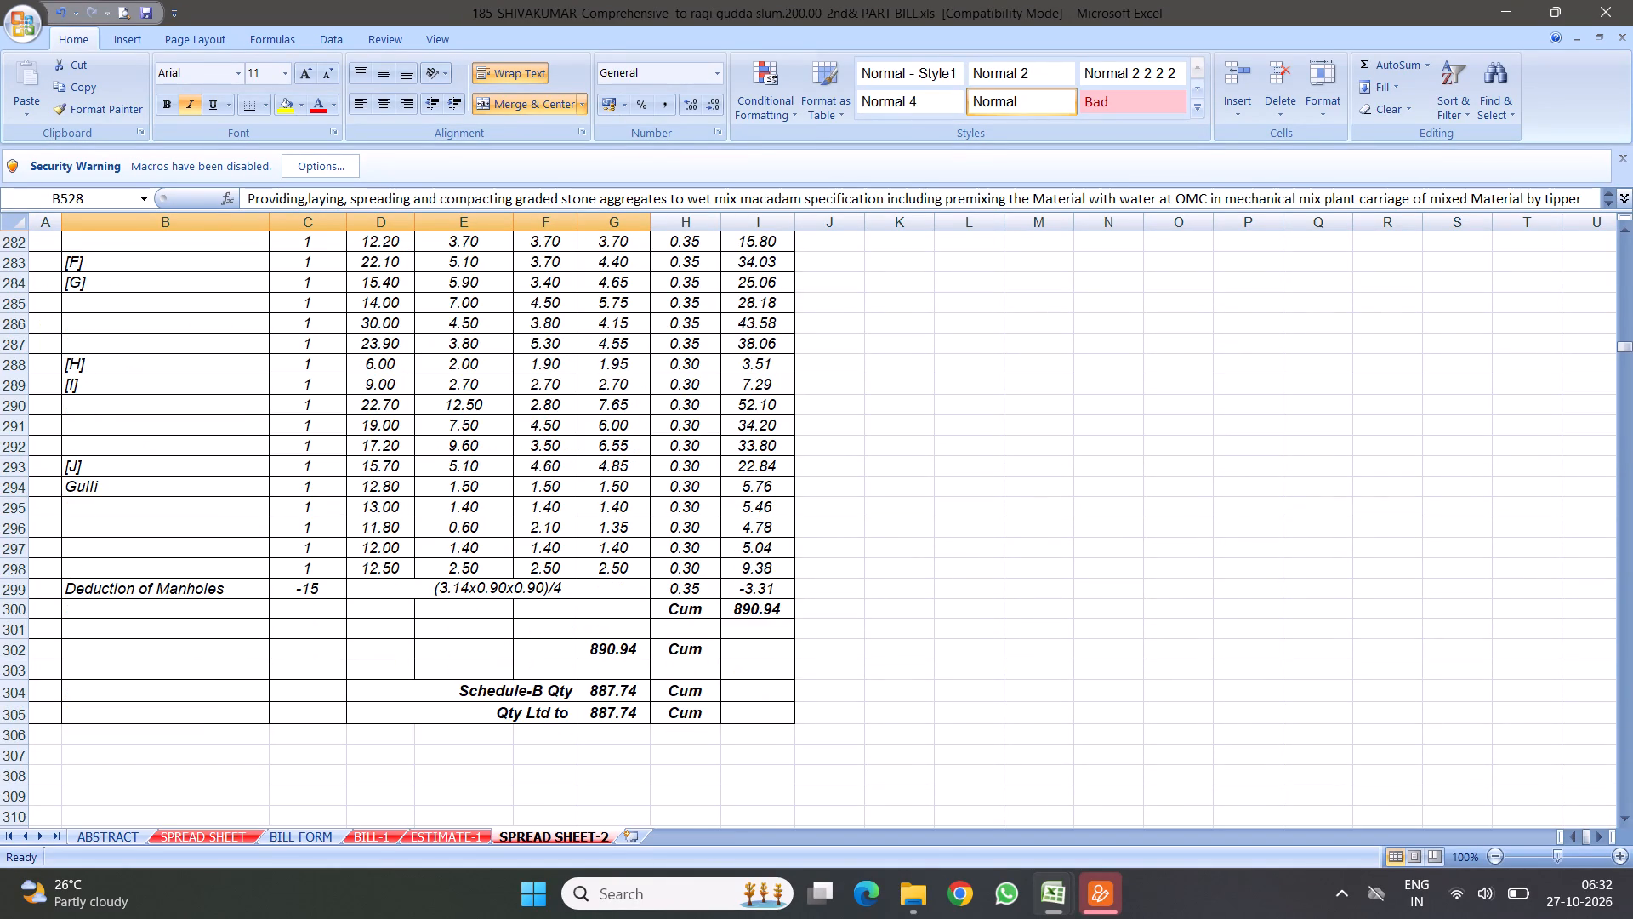
scroll(282, 480, "up", 7)
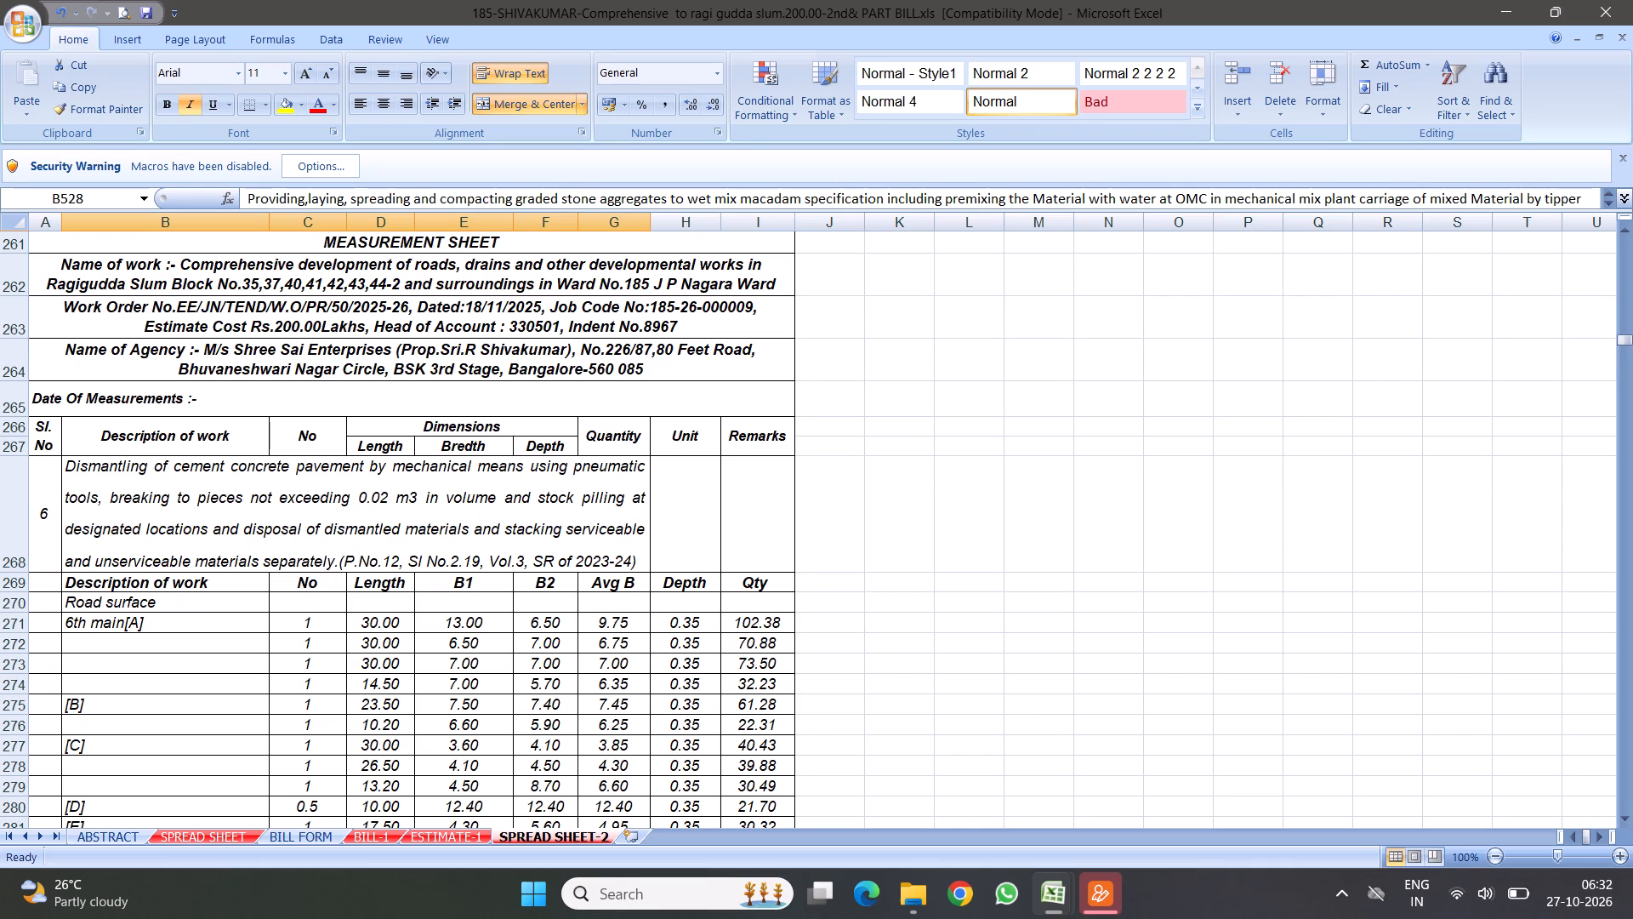
left_click(194, 538)
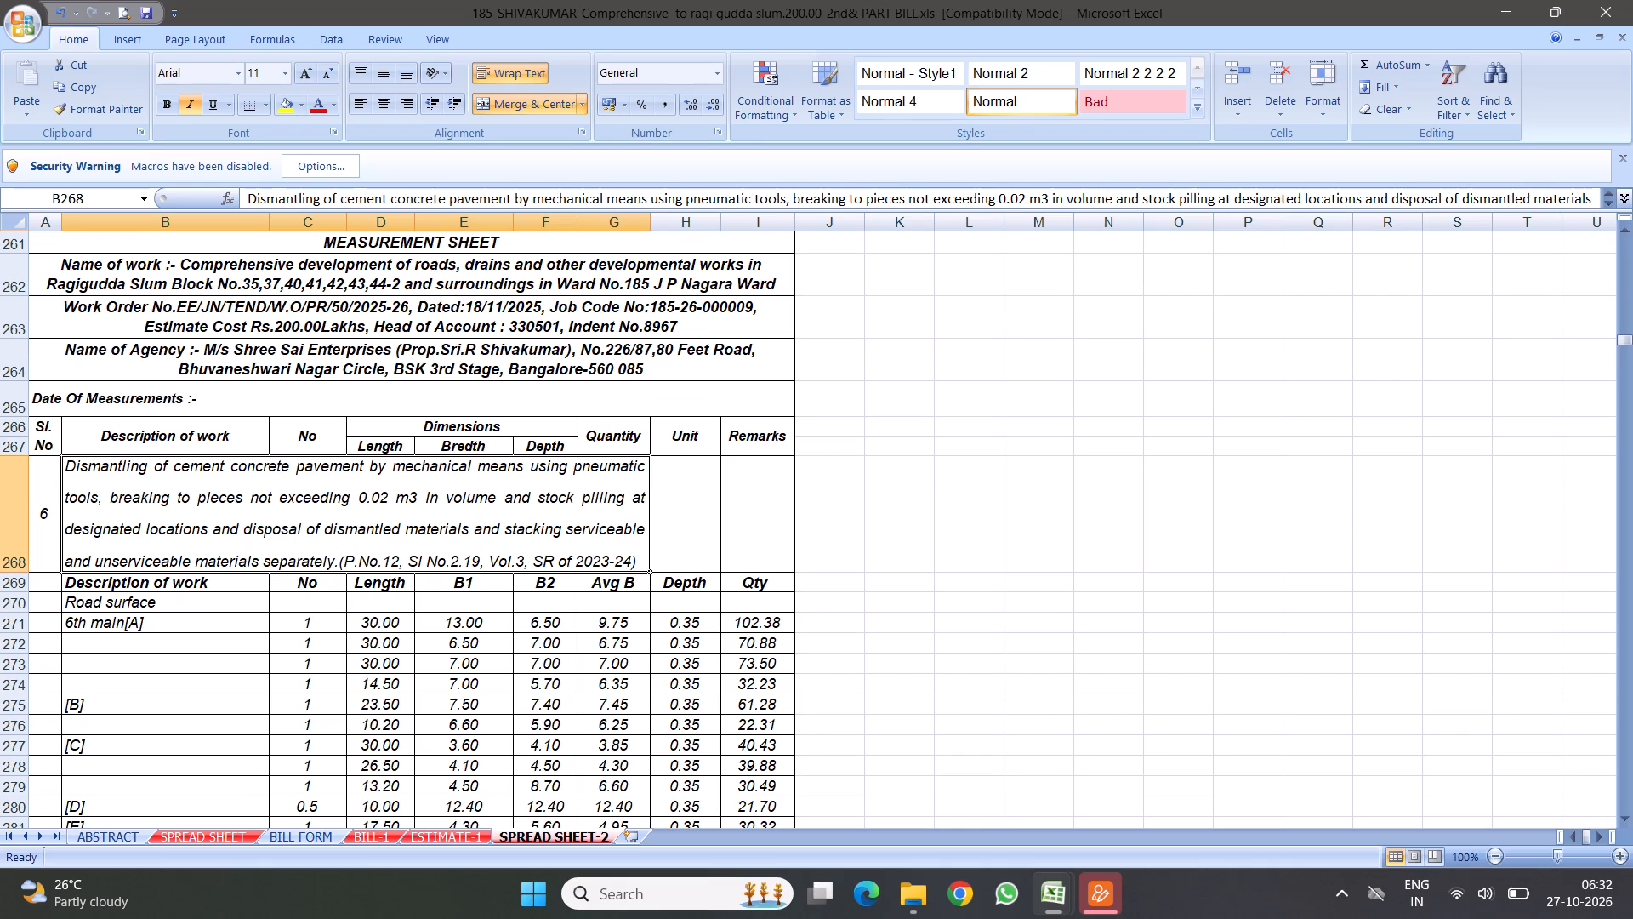
left_click(432, 677)
left_click(302, 527)
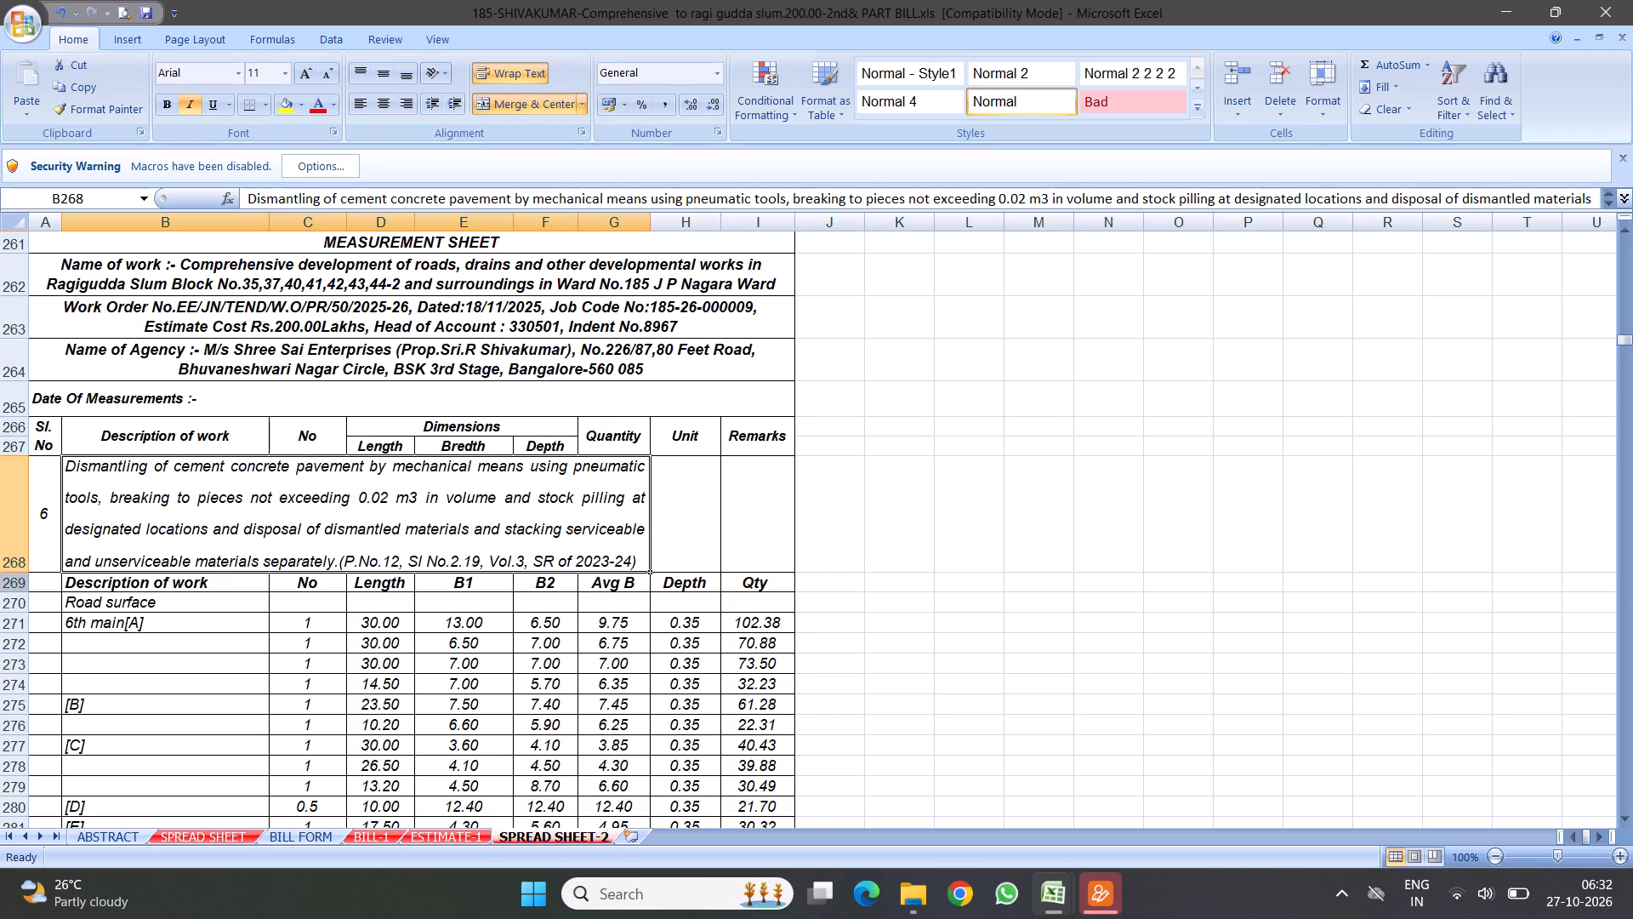
Copy item 6's measurement rows 269 to 303 and insert them at row 529, above item 26's 9th cross footpath-S/side row.
left_click_drag(15, 585, 406, 345)
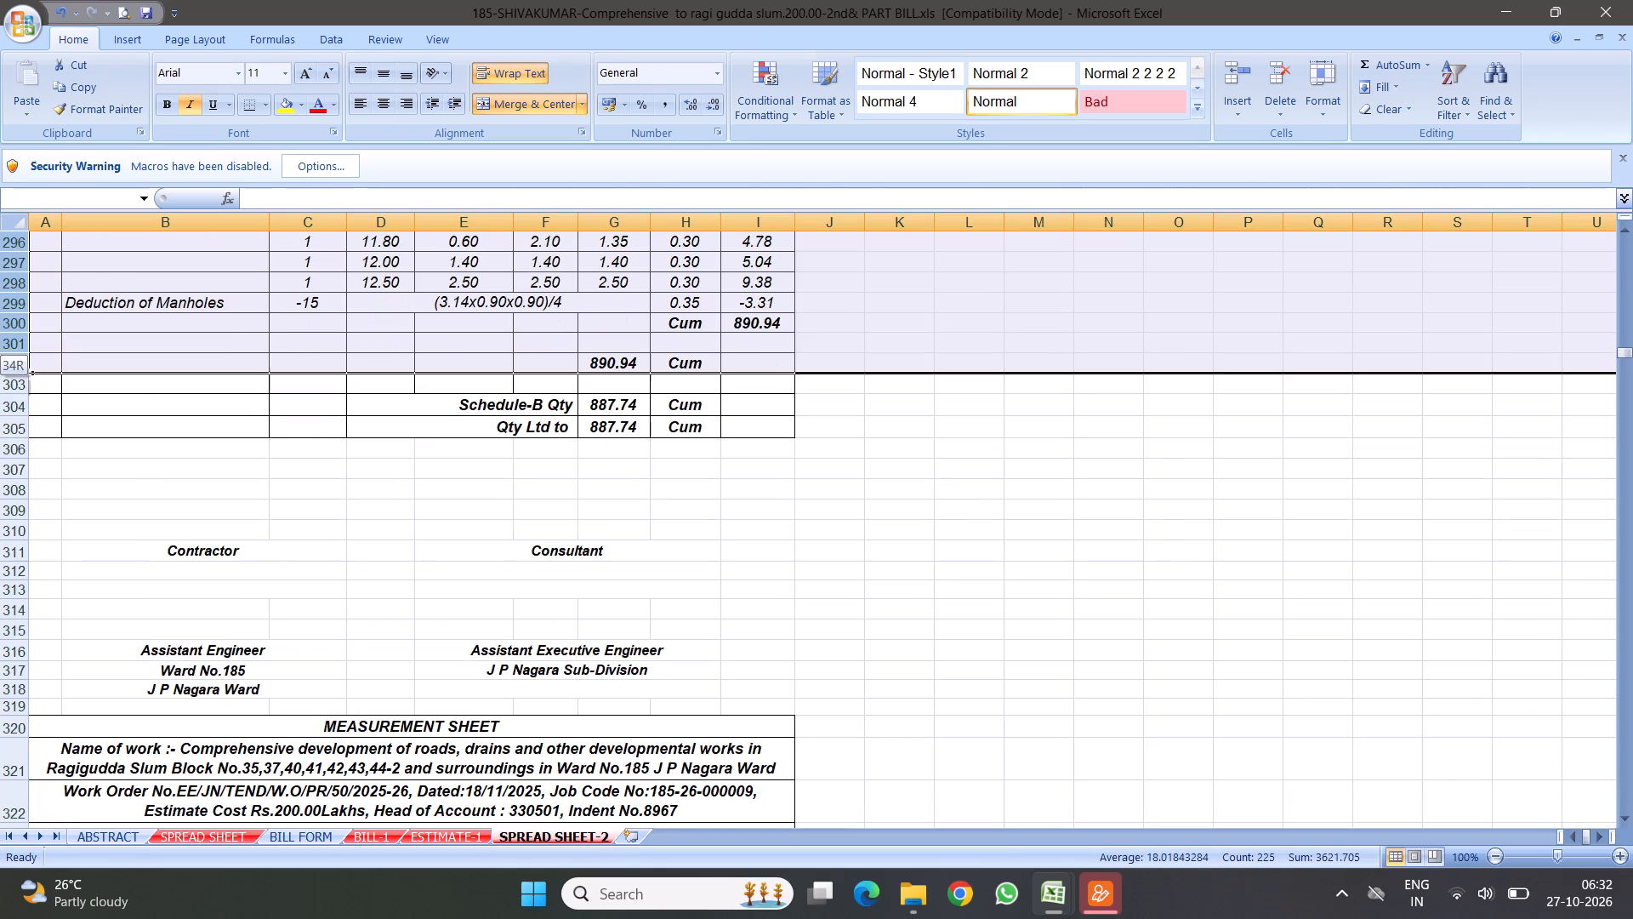
left_click_drag(406, 345, 399, 386)
right_click(308, 323)
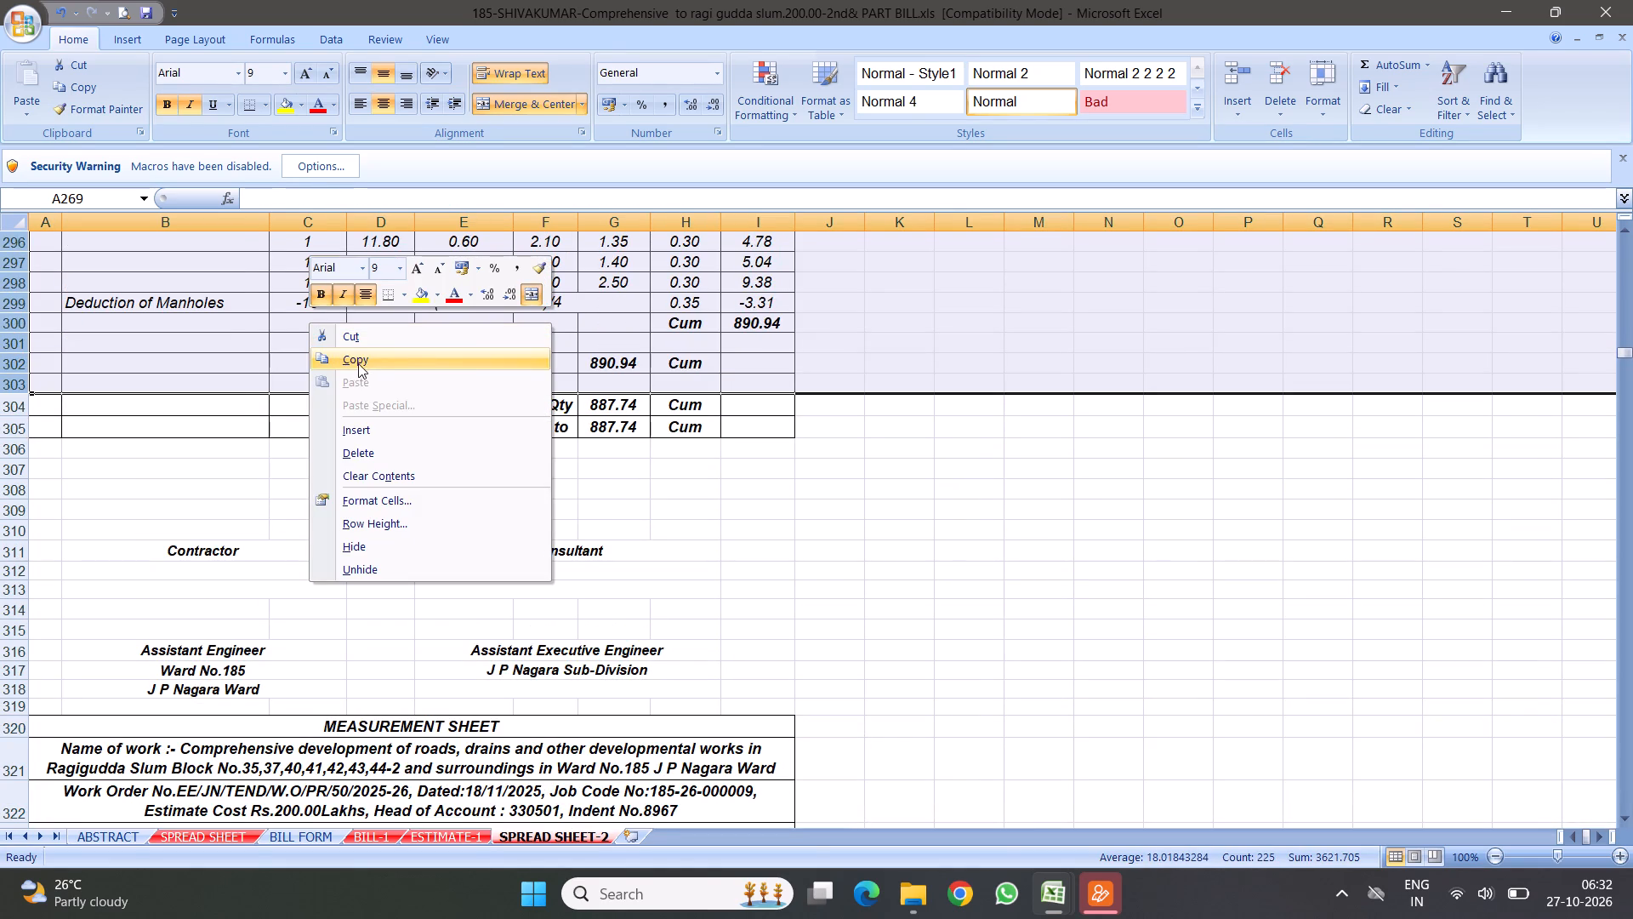
left_click(357, 360)
scroll(454, 505, "down", 14)
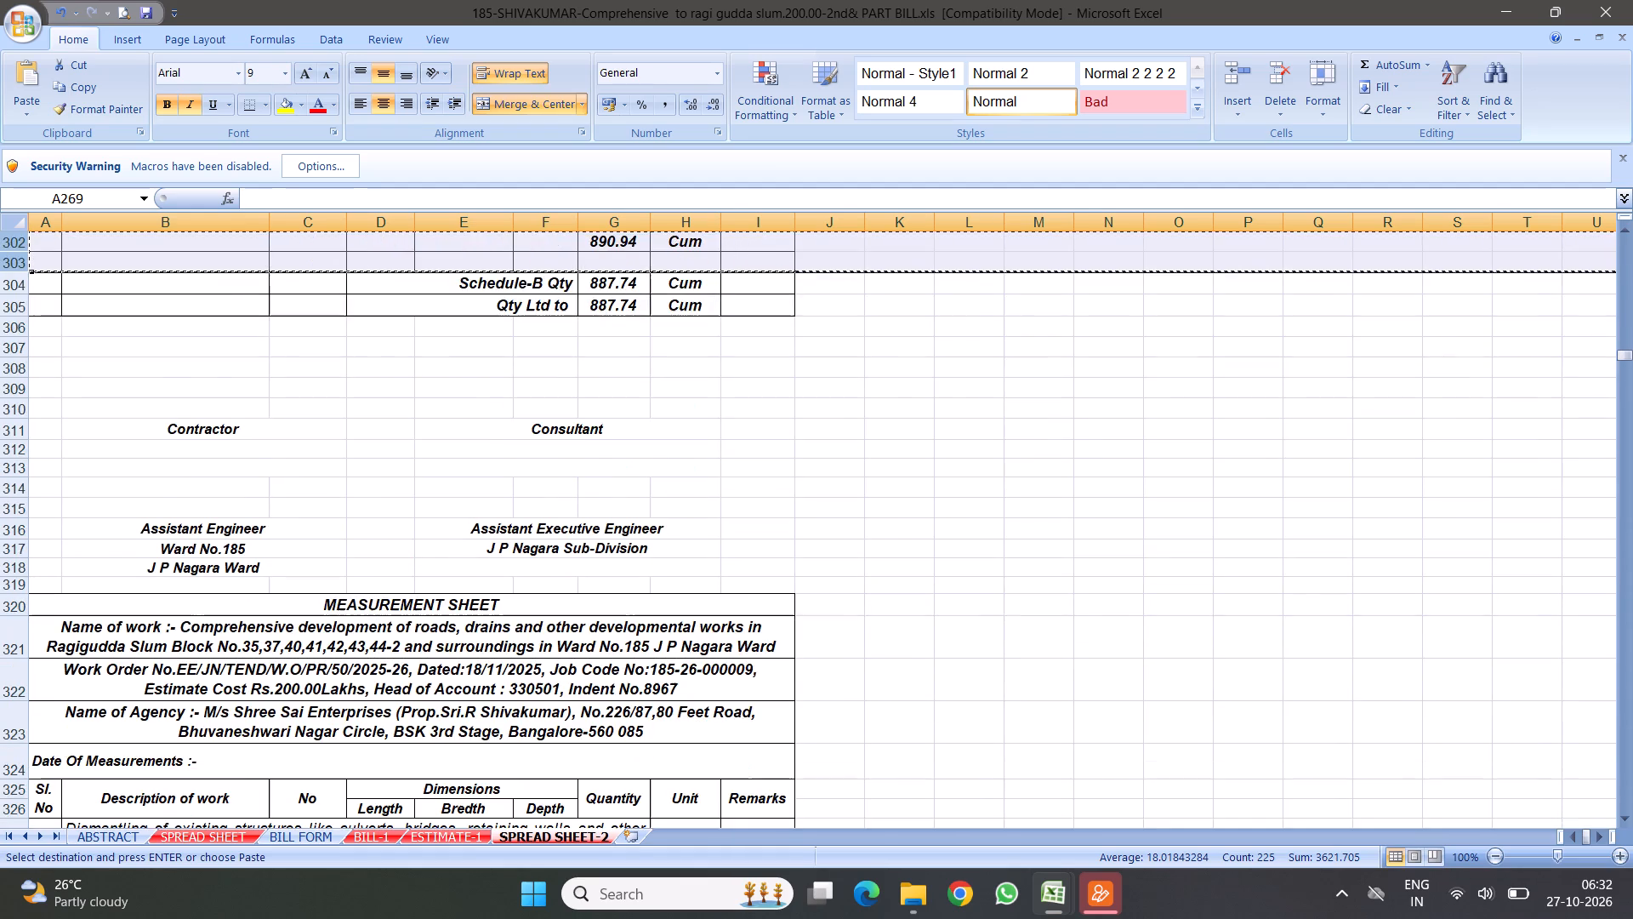
scroll(413, 545, "down", 19)
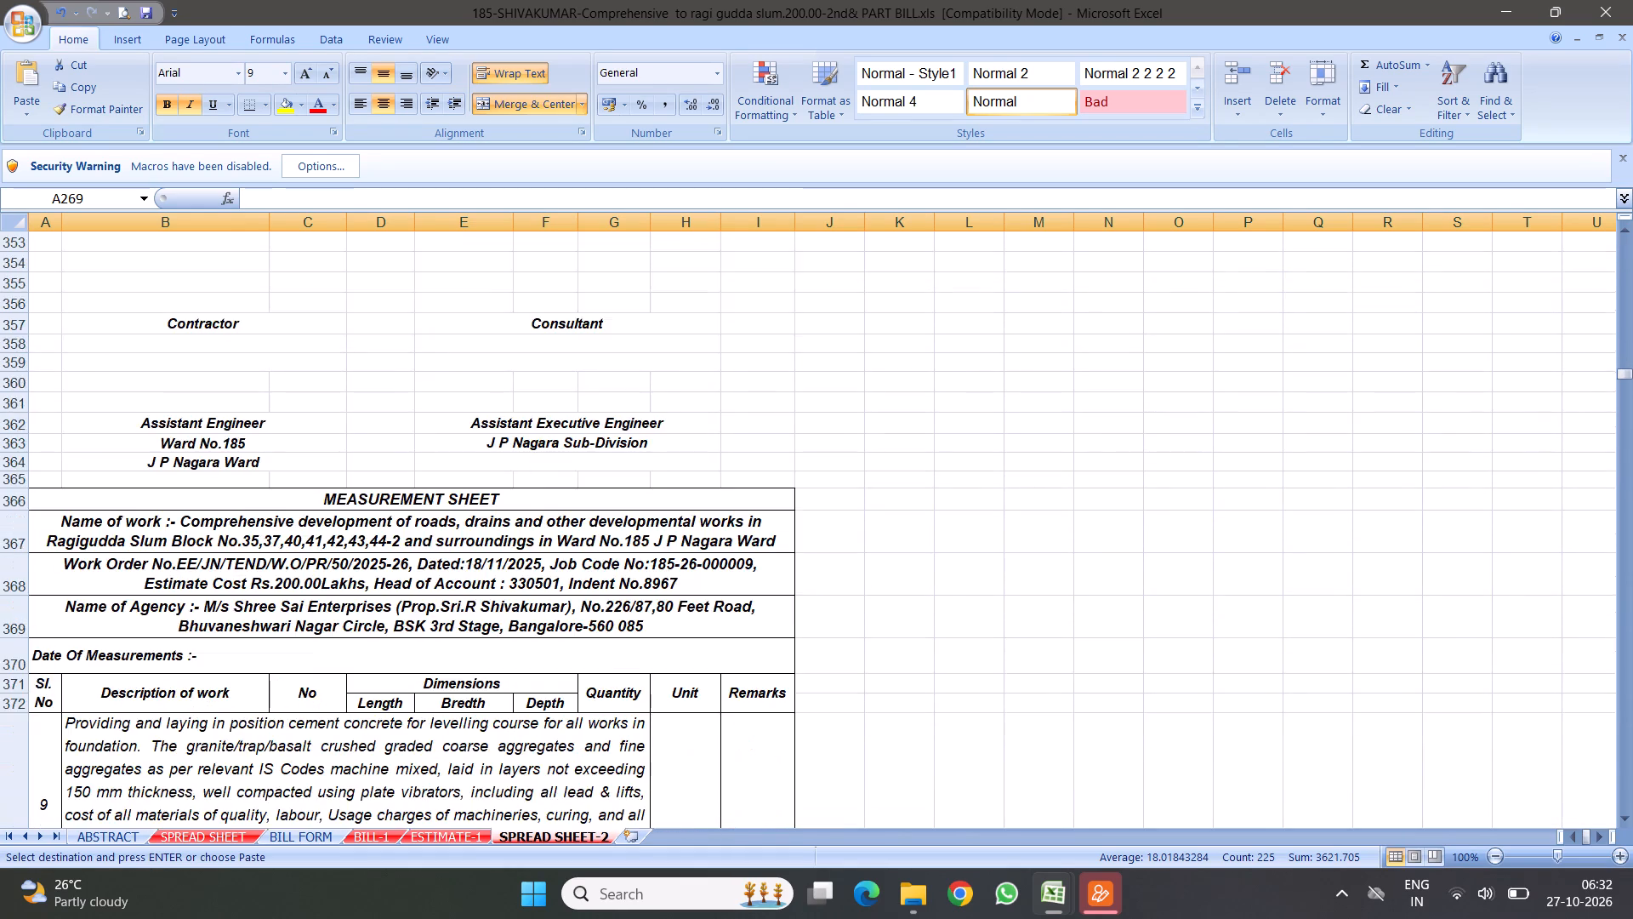
scroll(423, 557, "down", 7)
scroll(516, 453, "up", 3)
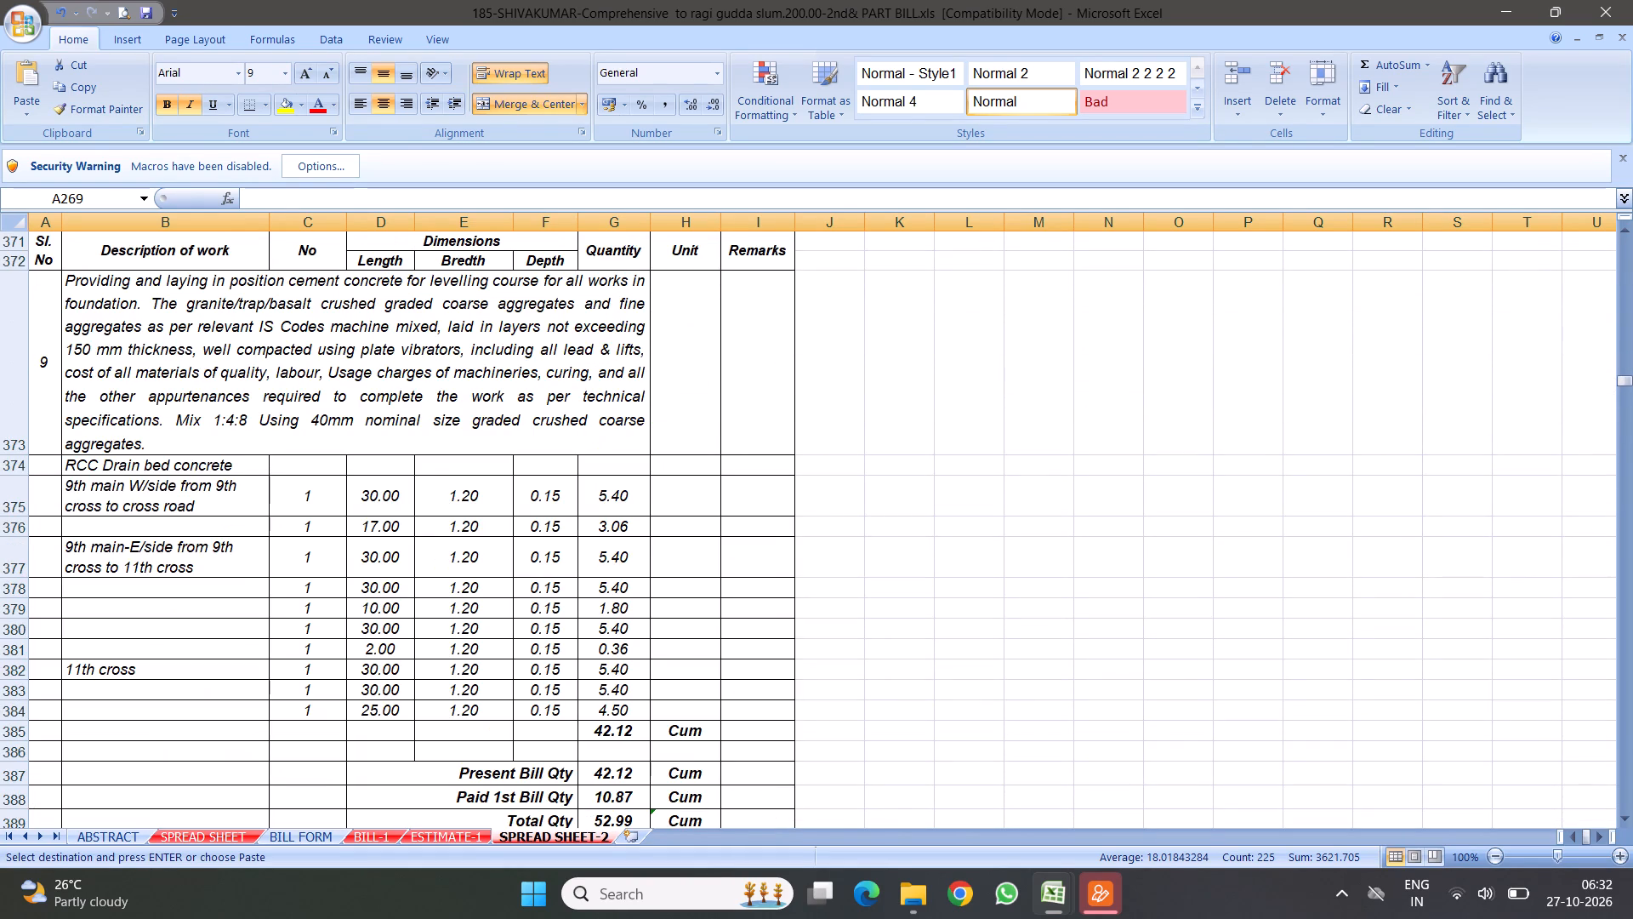
scroll(469, 597, "down", 11)
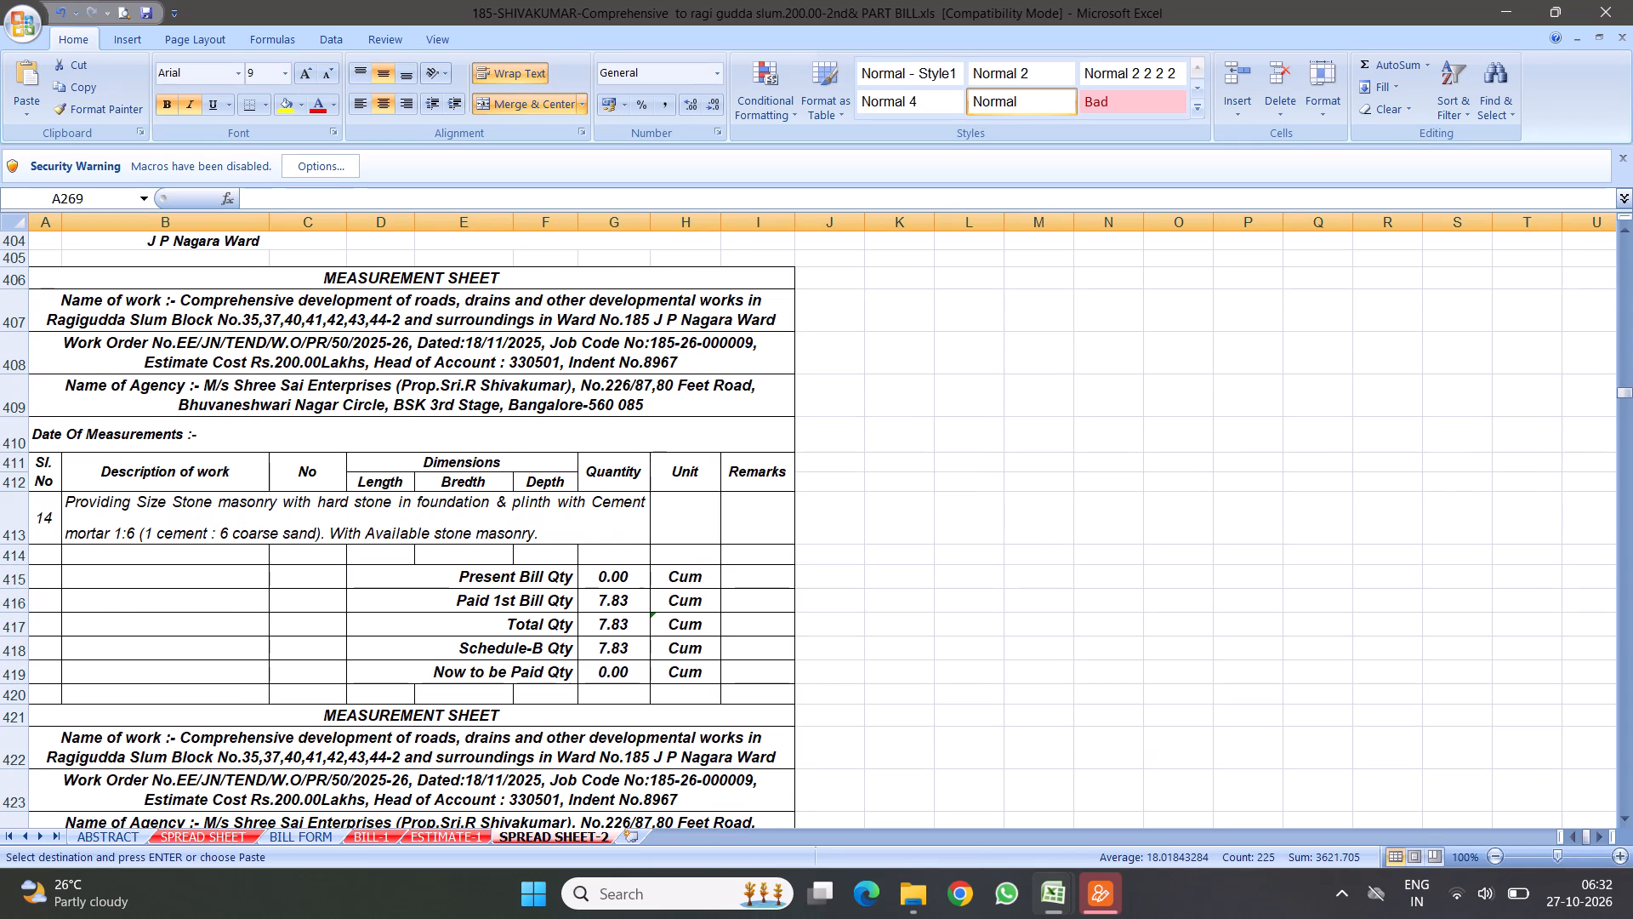
scroll(506, 487, "down", 17)
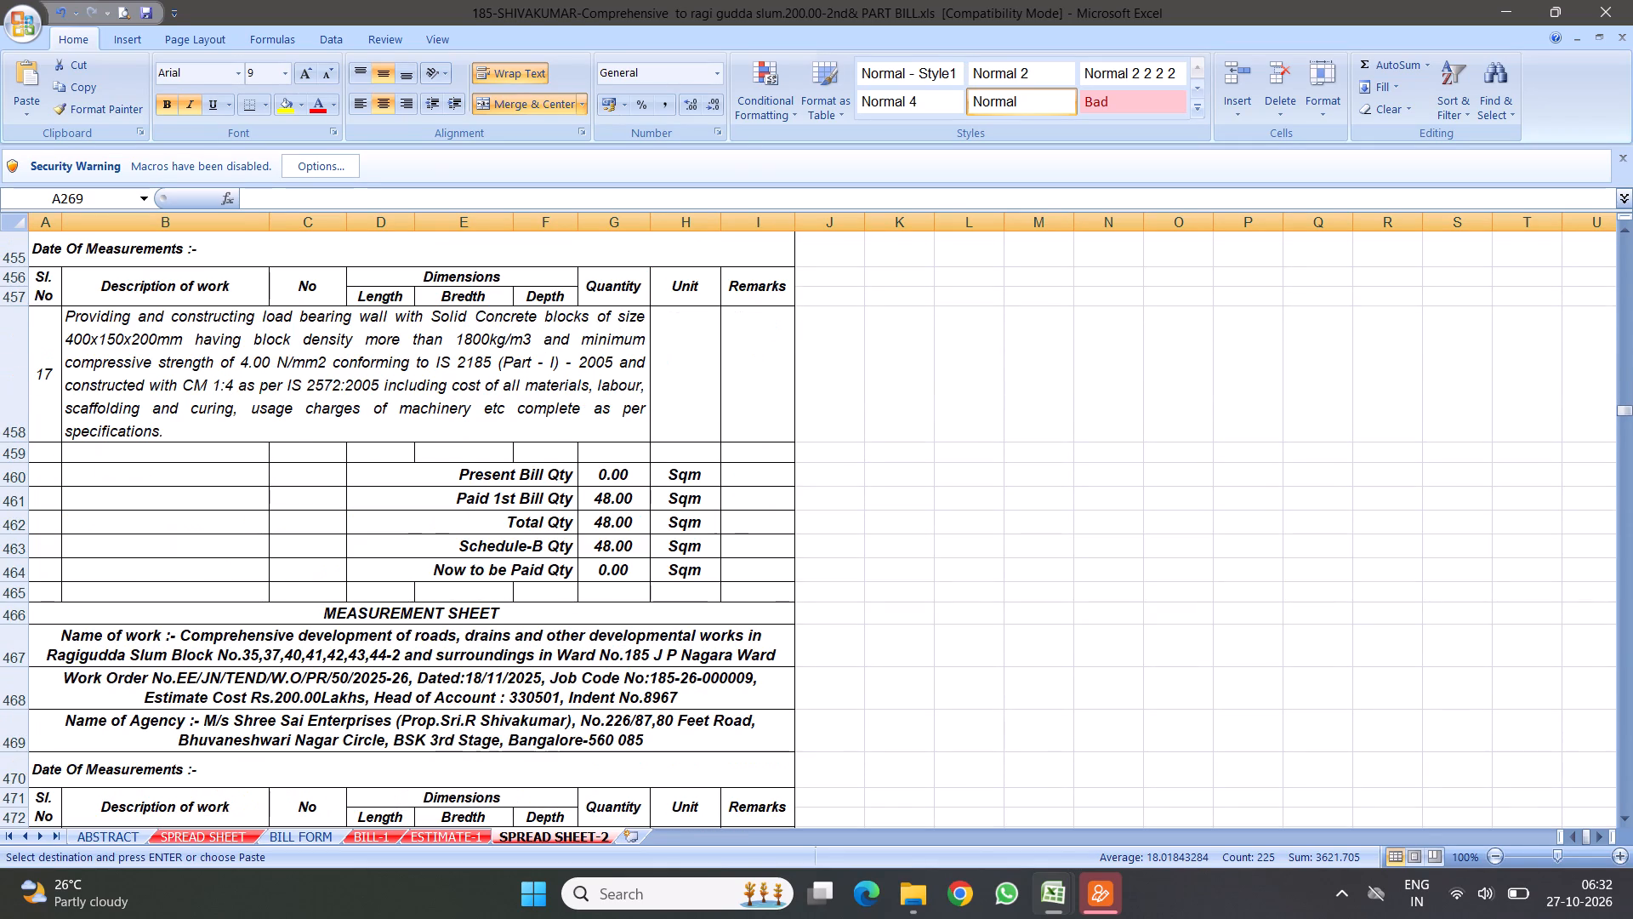
scroll(448, 533, "down", 5)
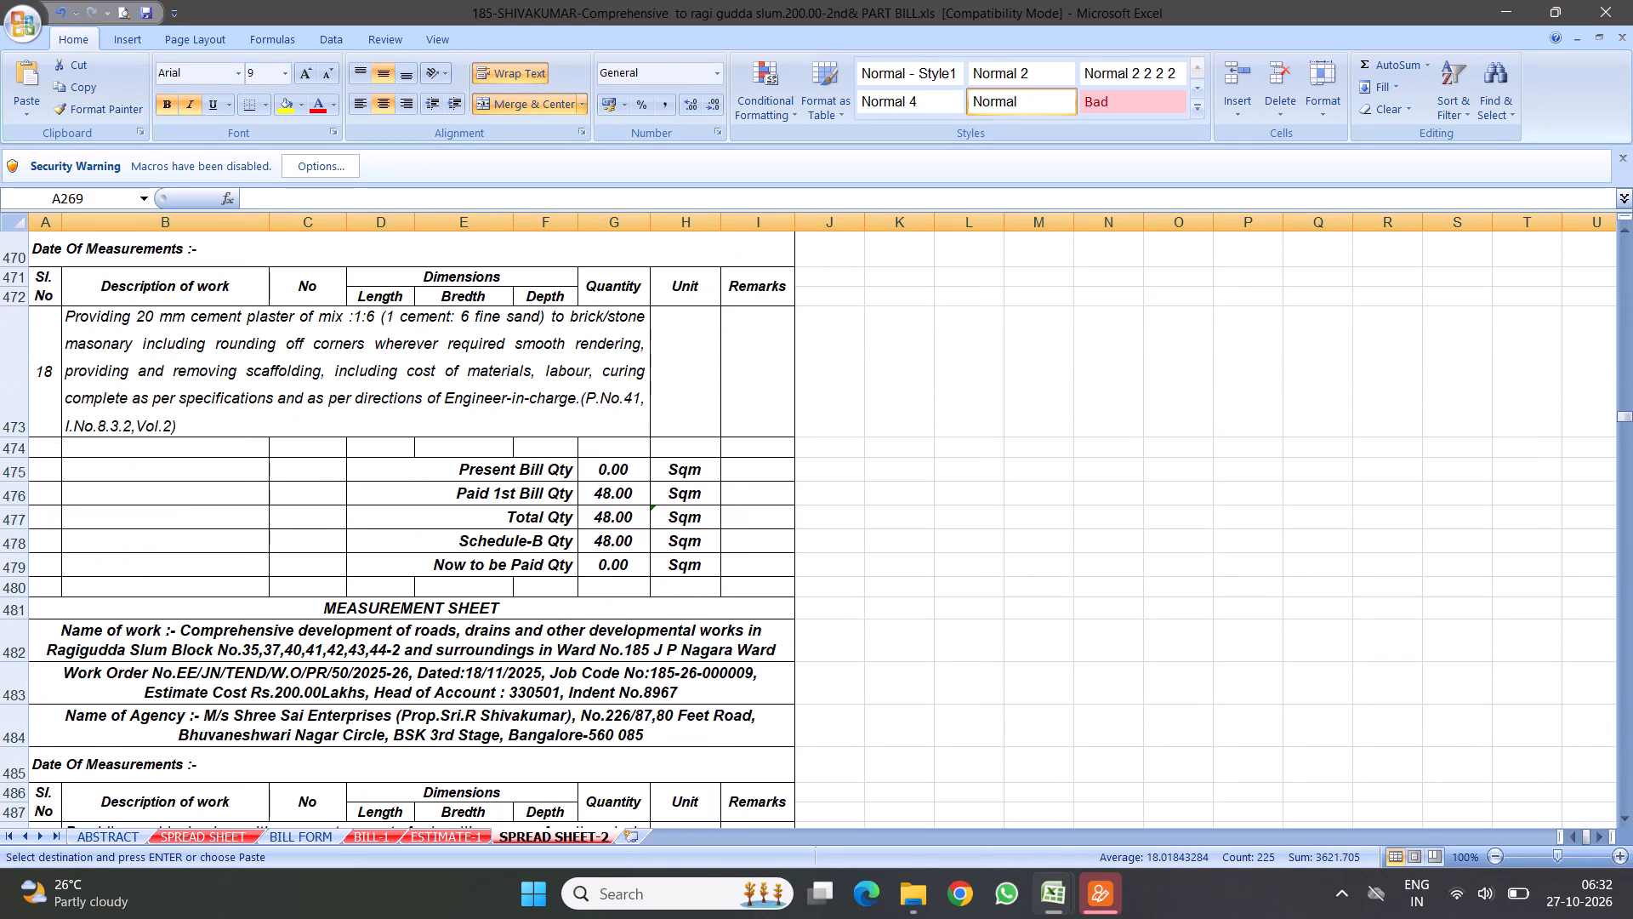
scroll(468, 495, "down", 4)
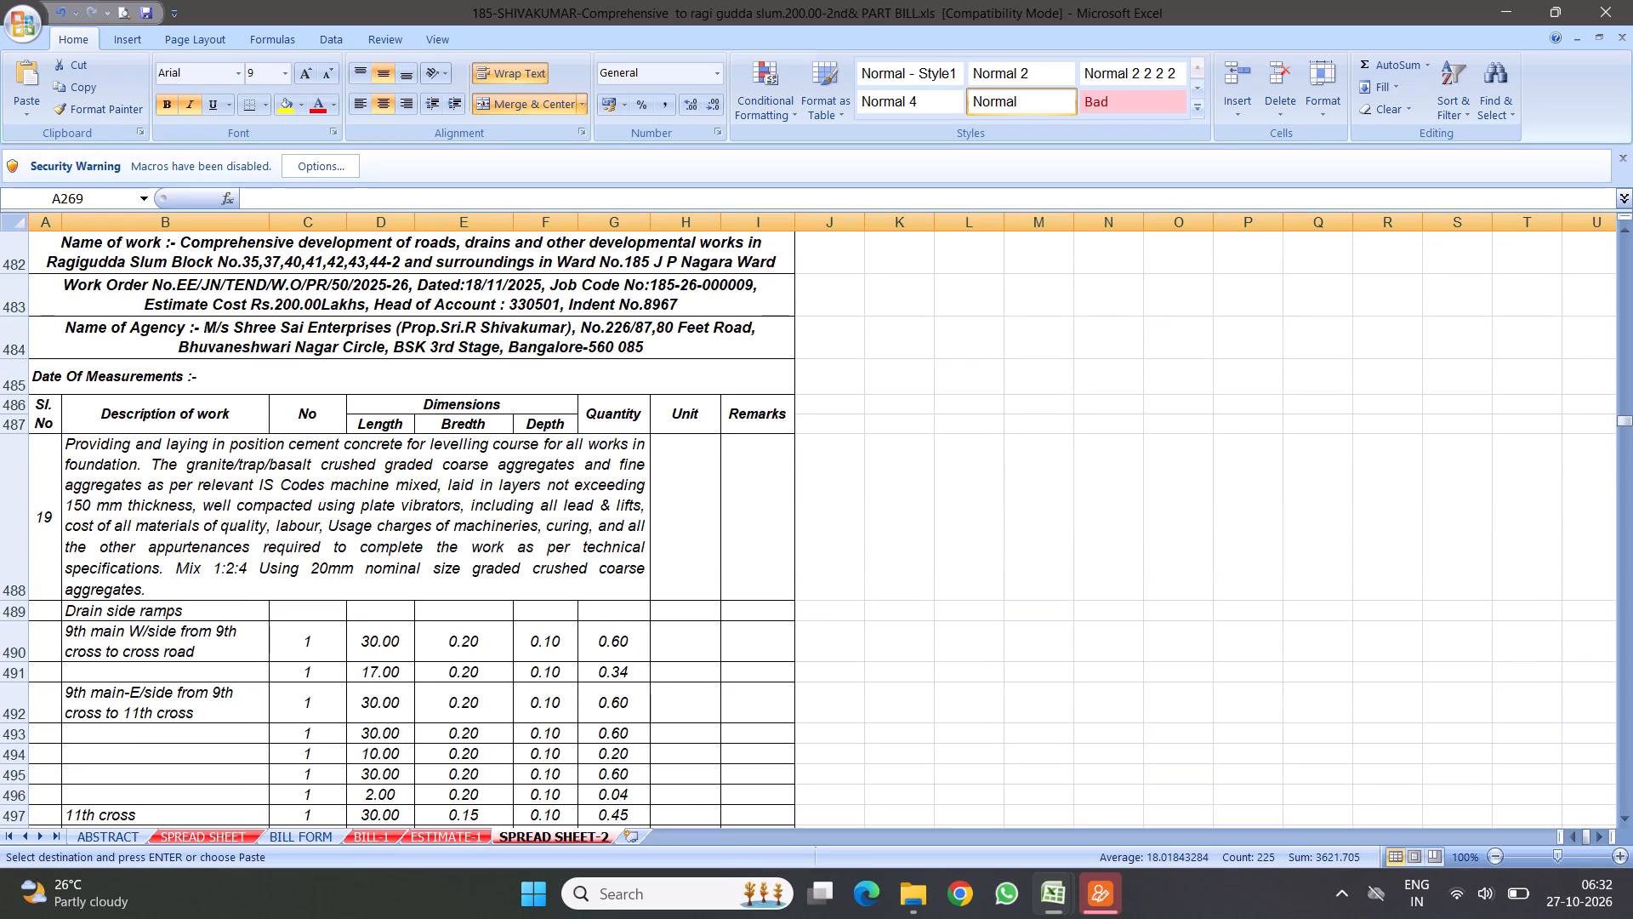
scroll(427, 566, "down", 6)
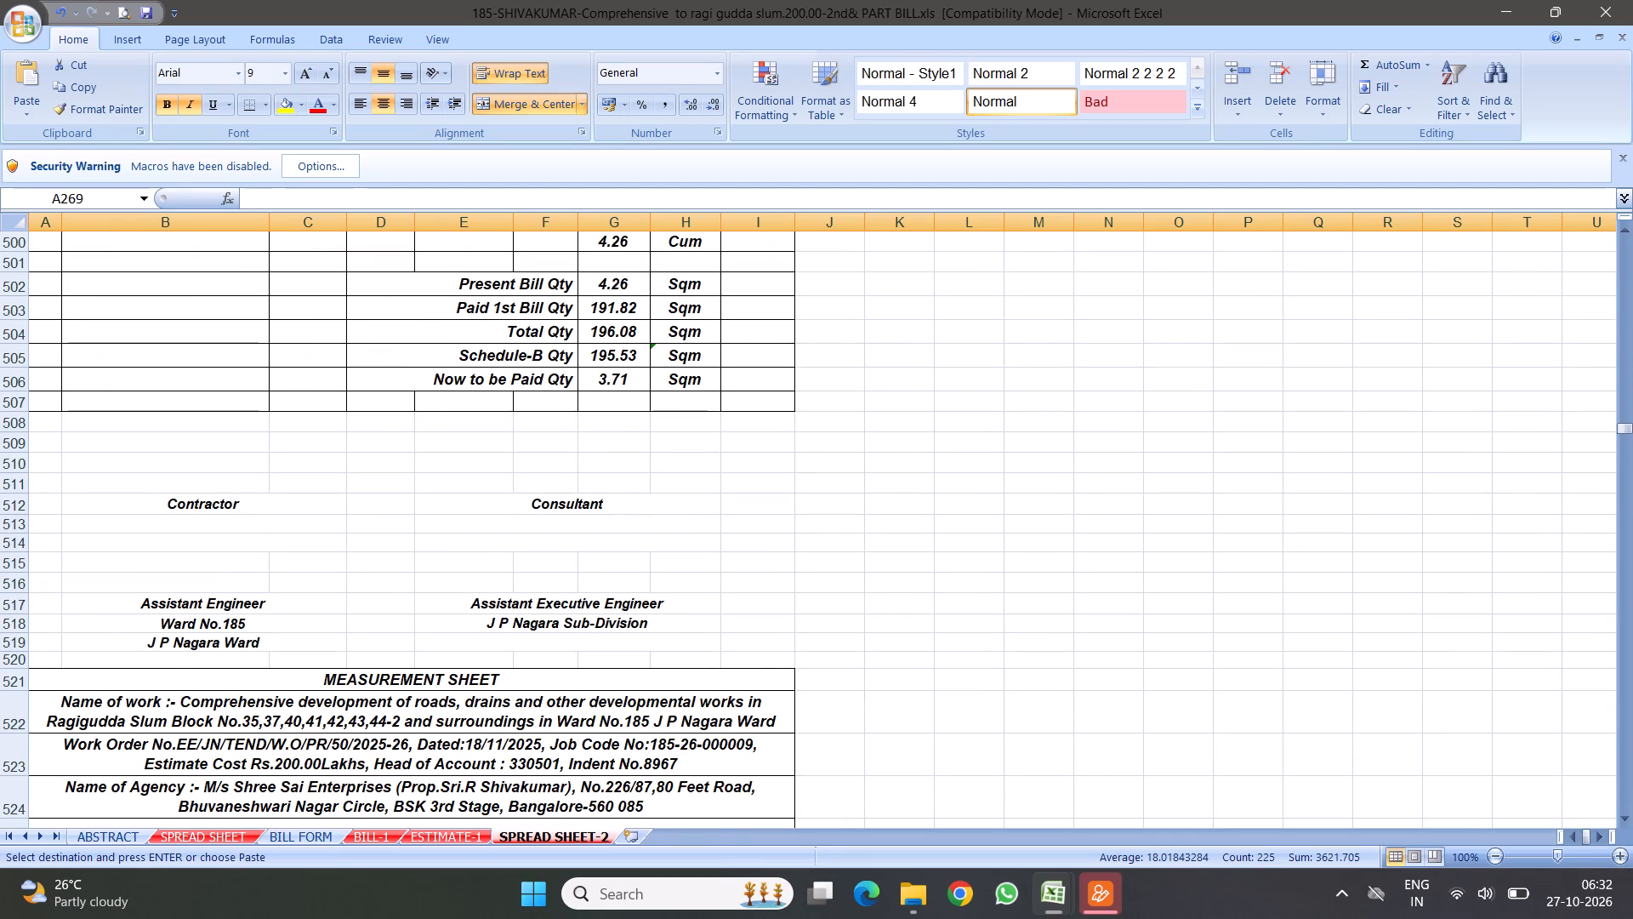
scroll(447, 525, "down", 8)
scroll(361, 539, "down", 1)
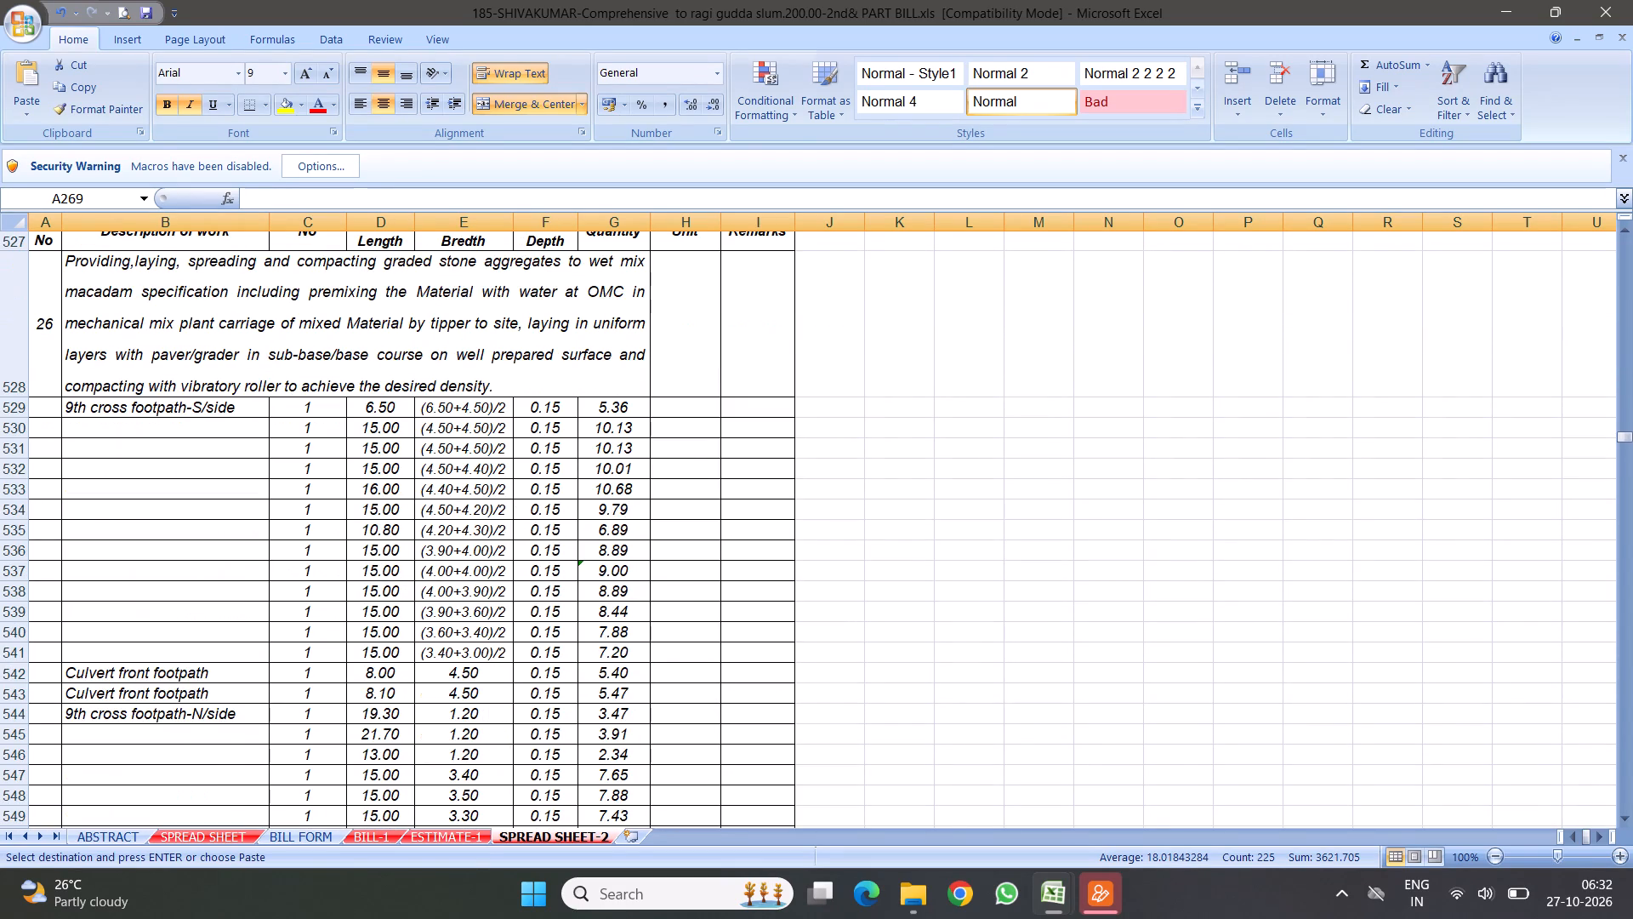
left_click(14, 409)
right_click(14, 409)
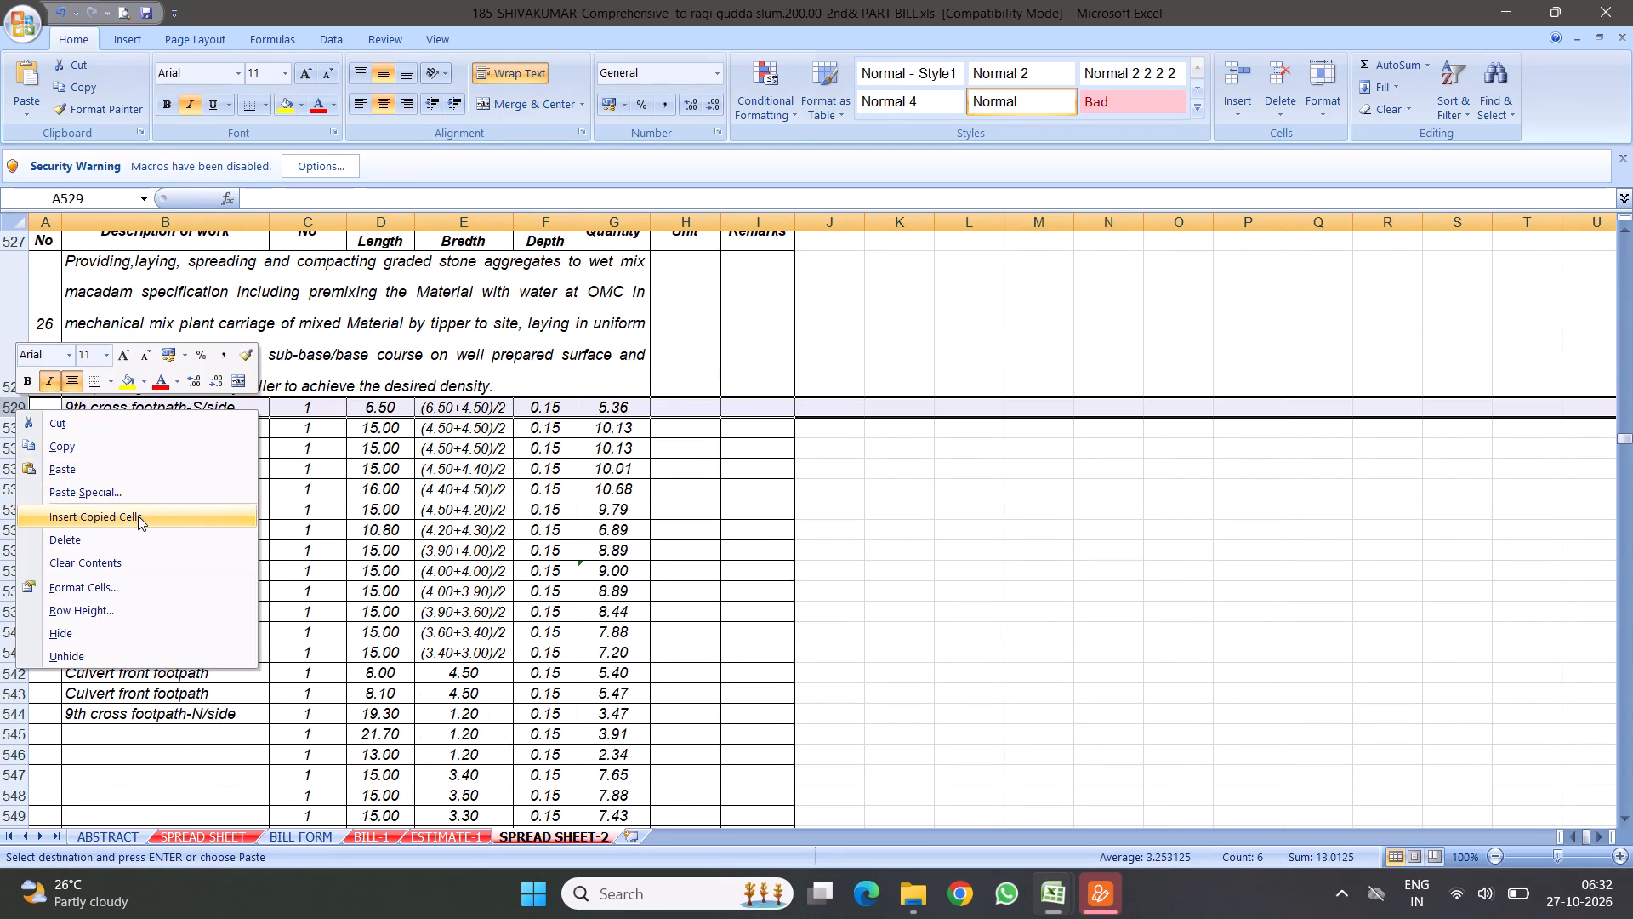
left_click(138, 516)
Copy item 19's quantity summary rows 501 to 507 and insert them at row 563, below item 26's copied road-surface total.
scroll(539, 540, "down", 4)
scroll(493, 469, "down", 6)
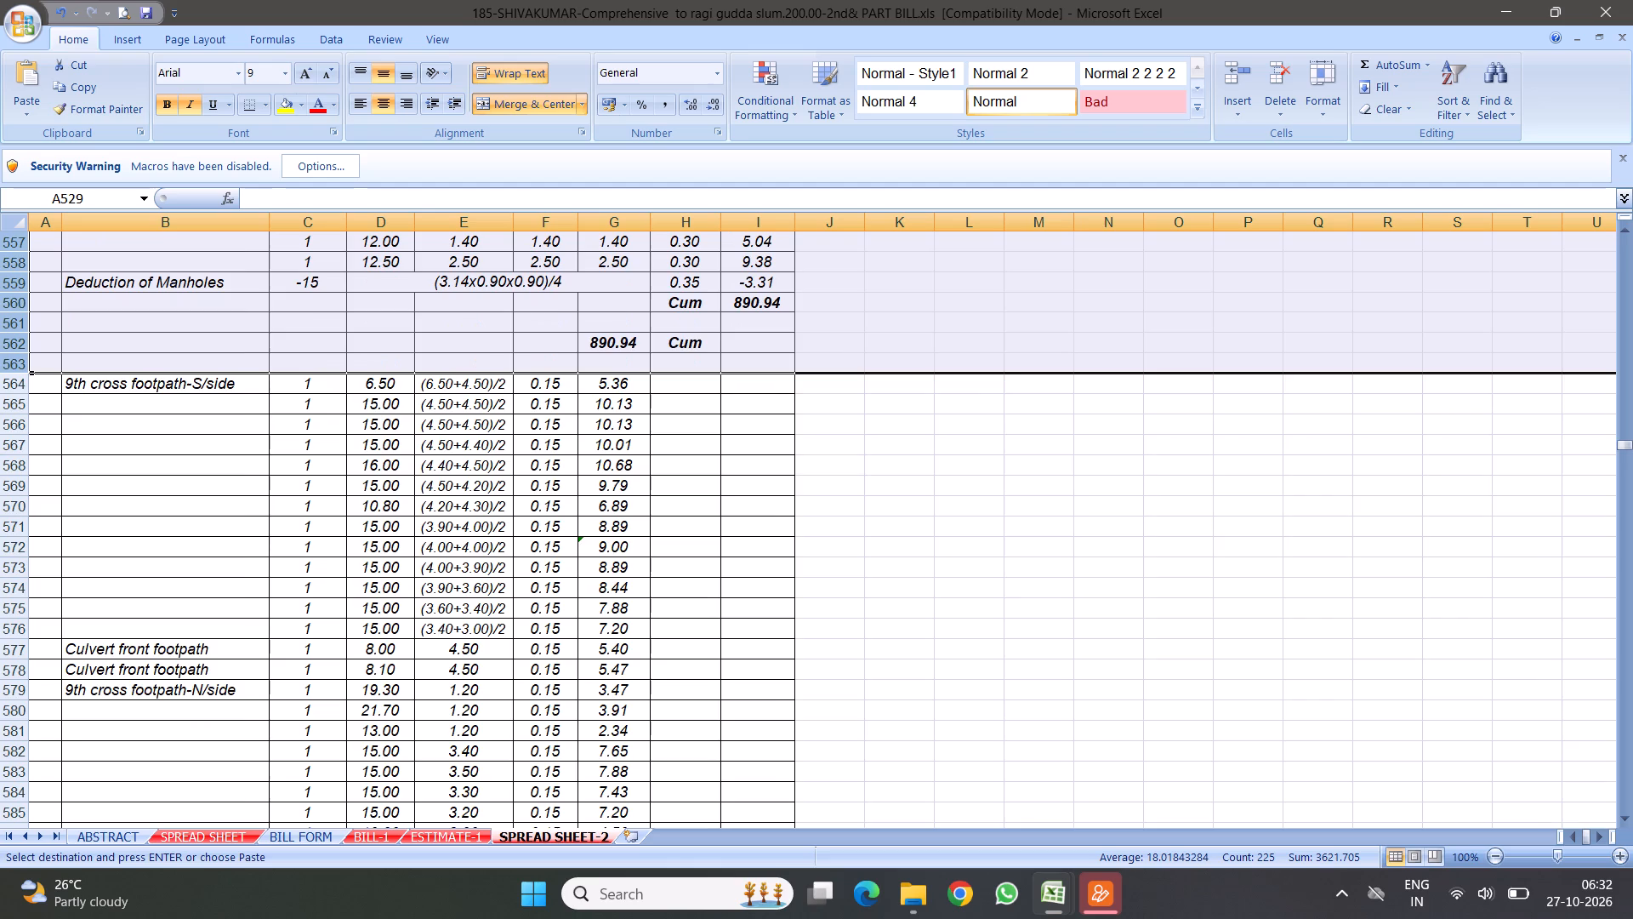
scroll(570, 421, "up", 14)
scroll(442, 425, "up", 4)
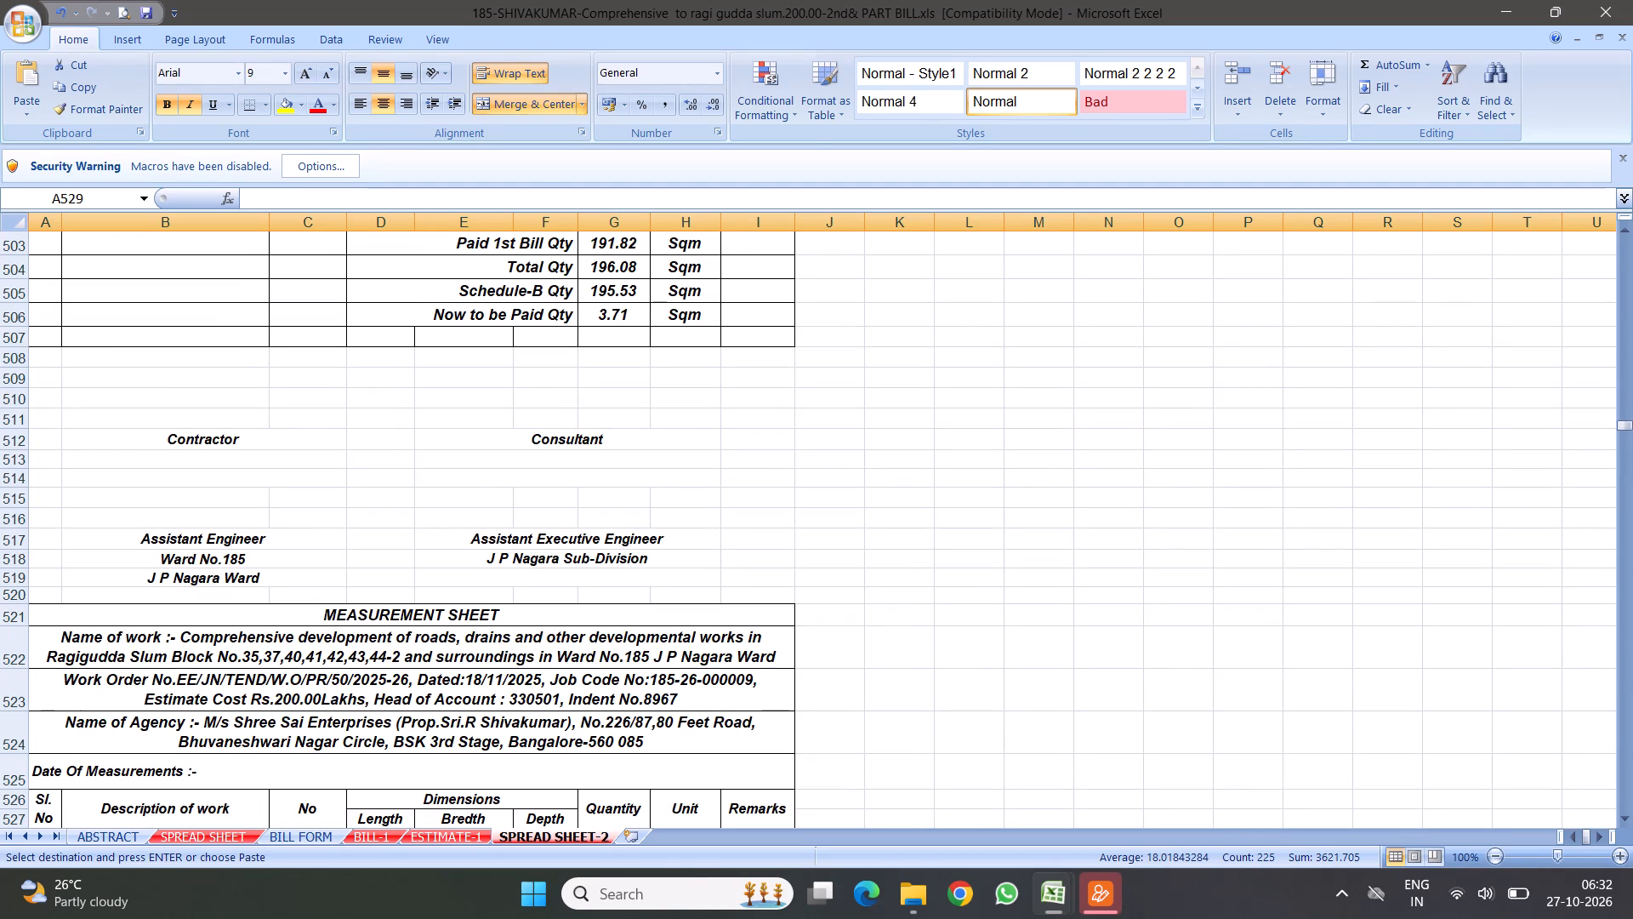
scroll(481, 437, "up", 2)
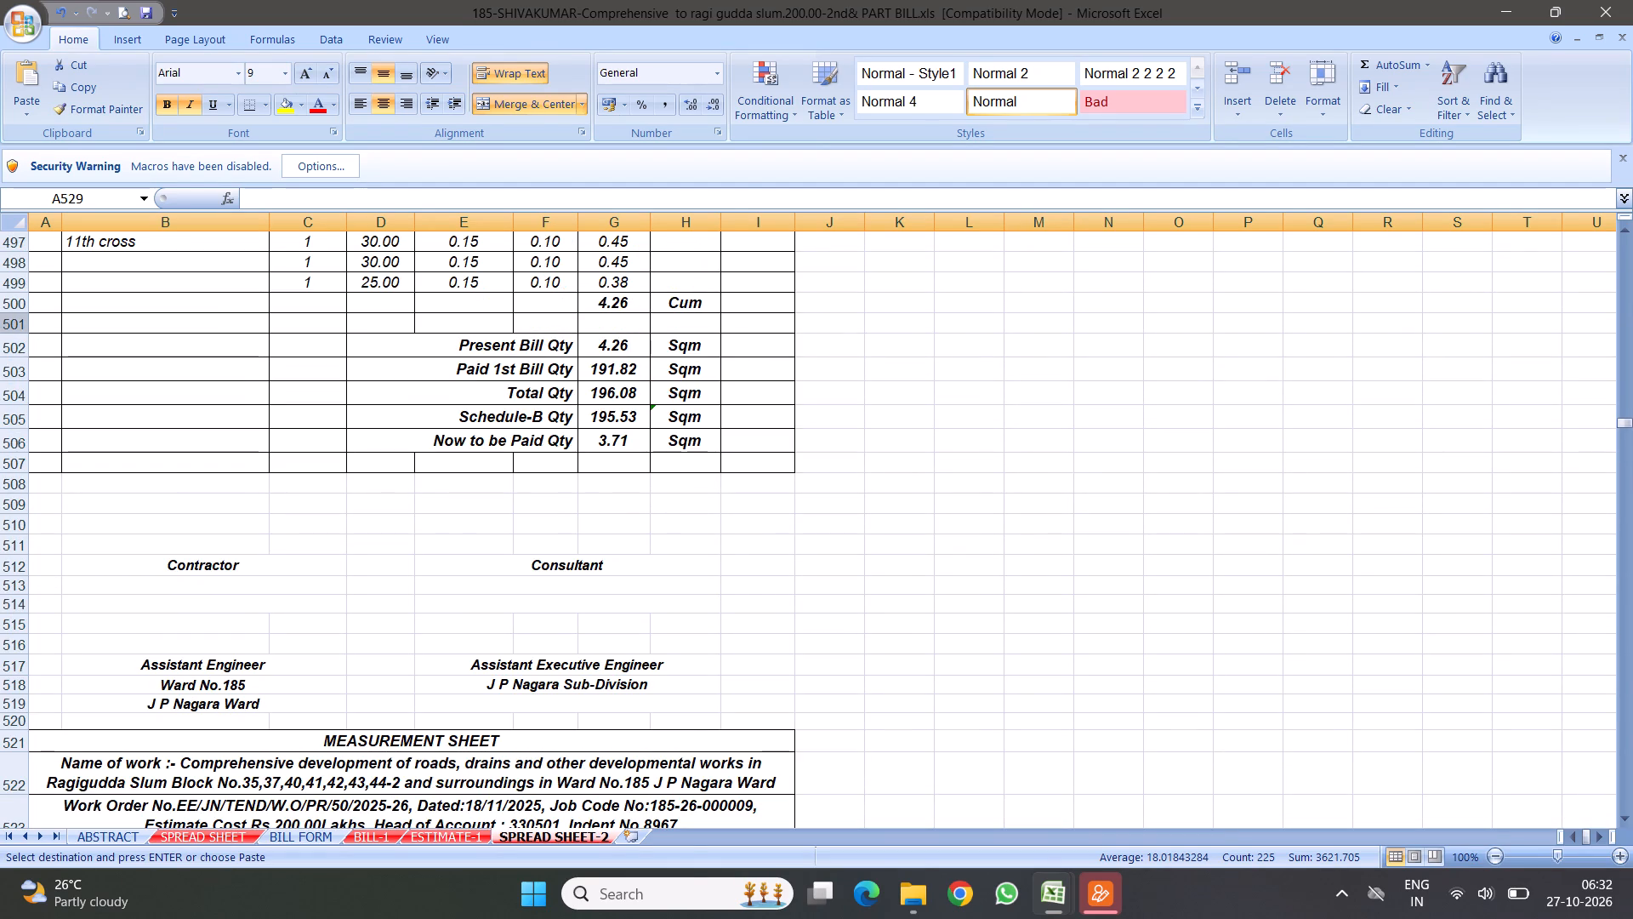
left_click_drag(12, 324, 29, 462)
right_click(230, 357)
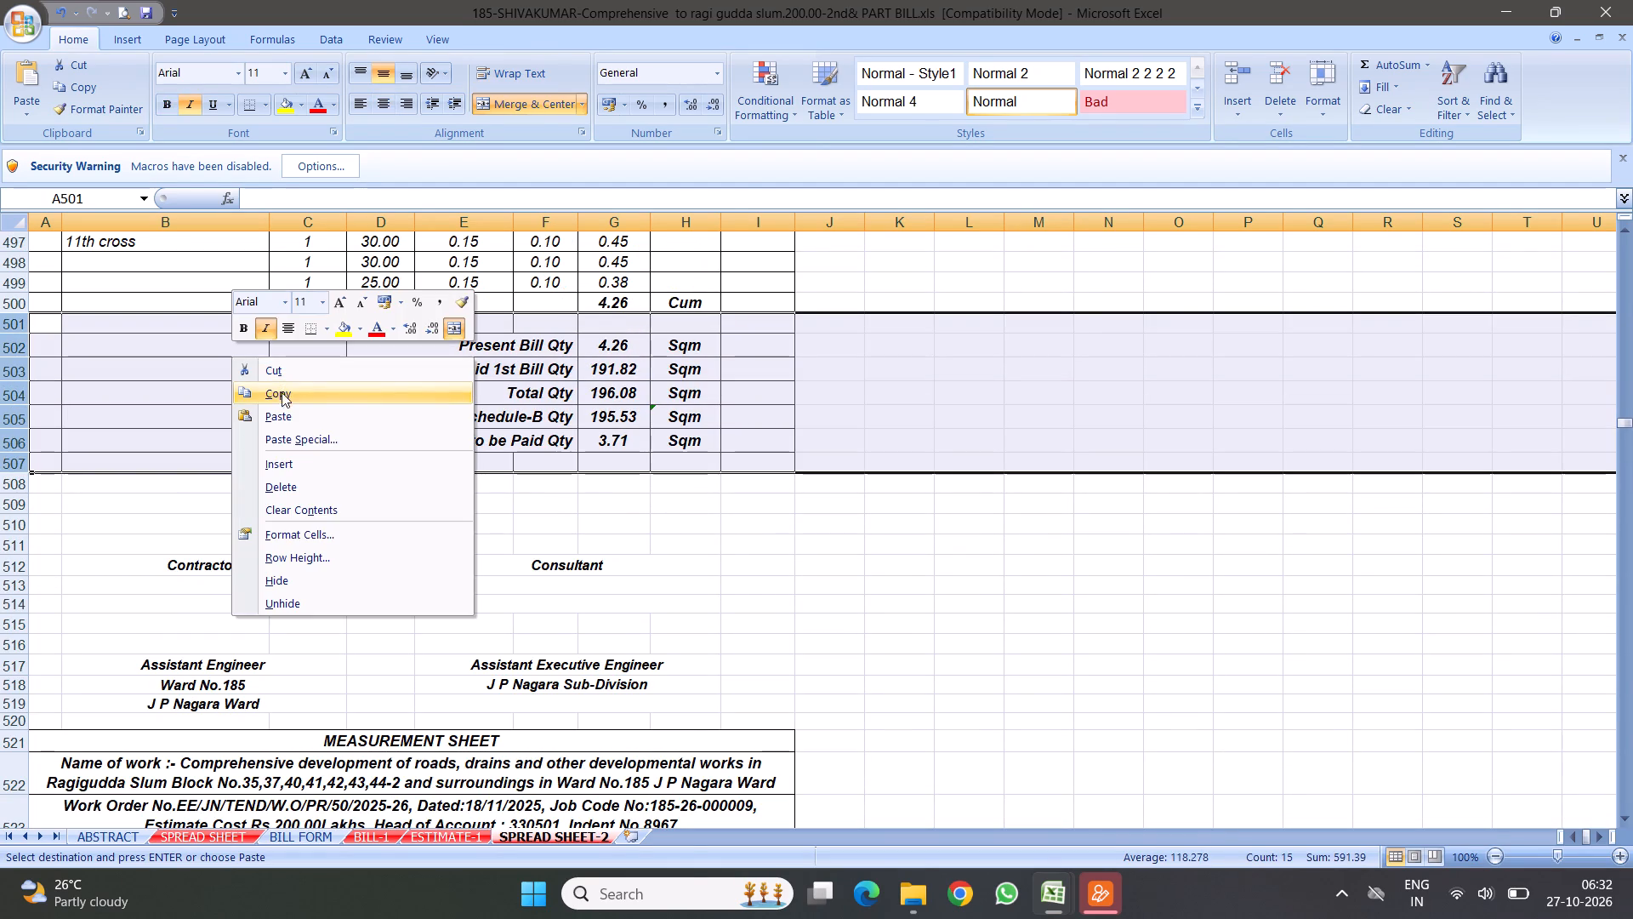
left_click(282, 396)
scroll(572, 517, "down", 6)
scroll(446, 519, "down", 12)
scroll(572, 443, "down", 3)
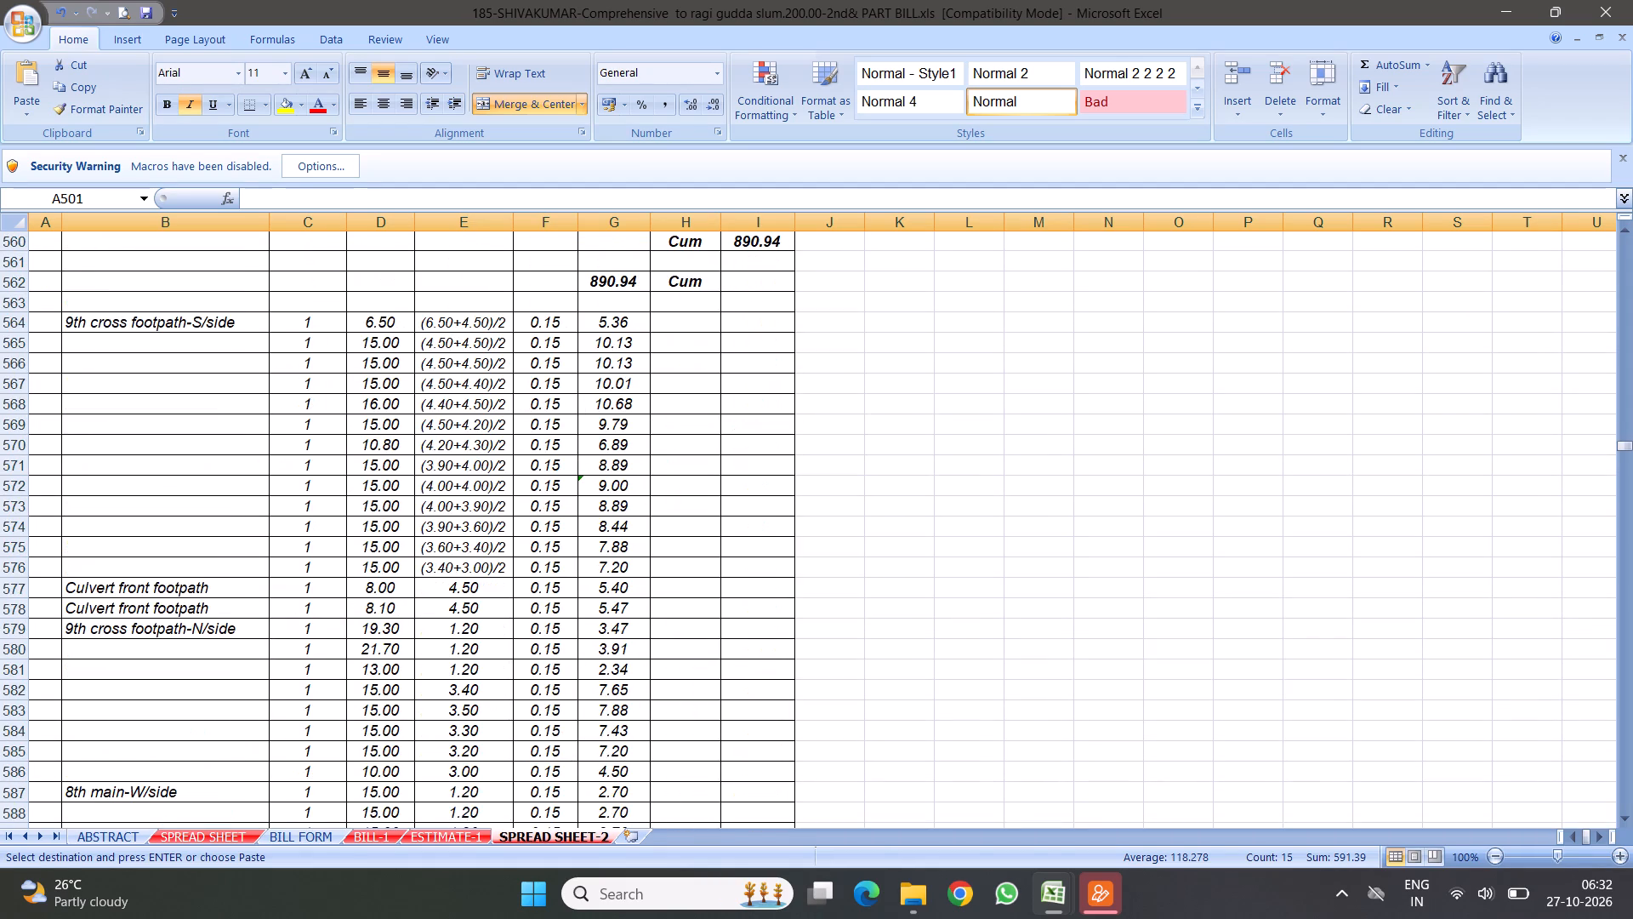
left_click(12, 305)
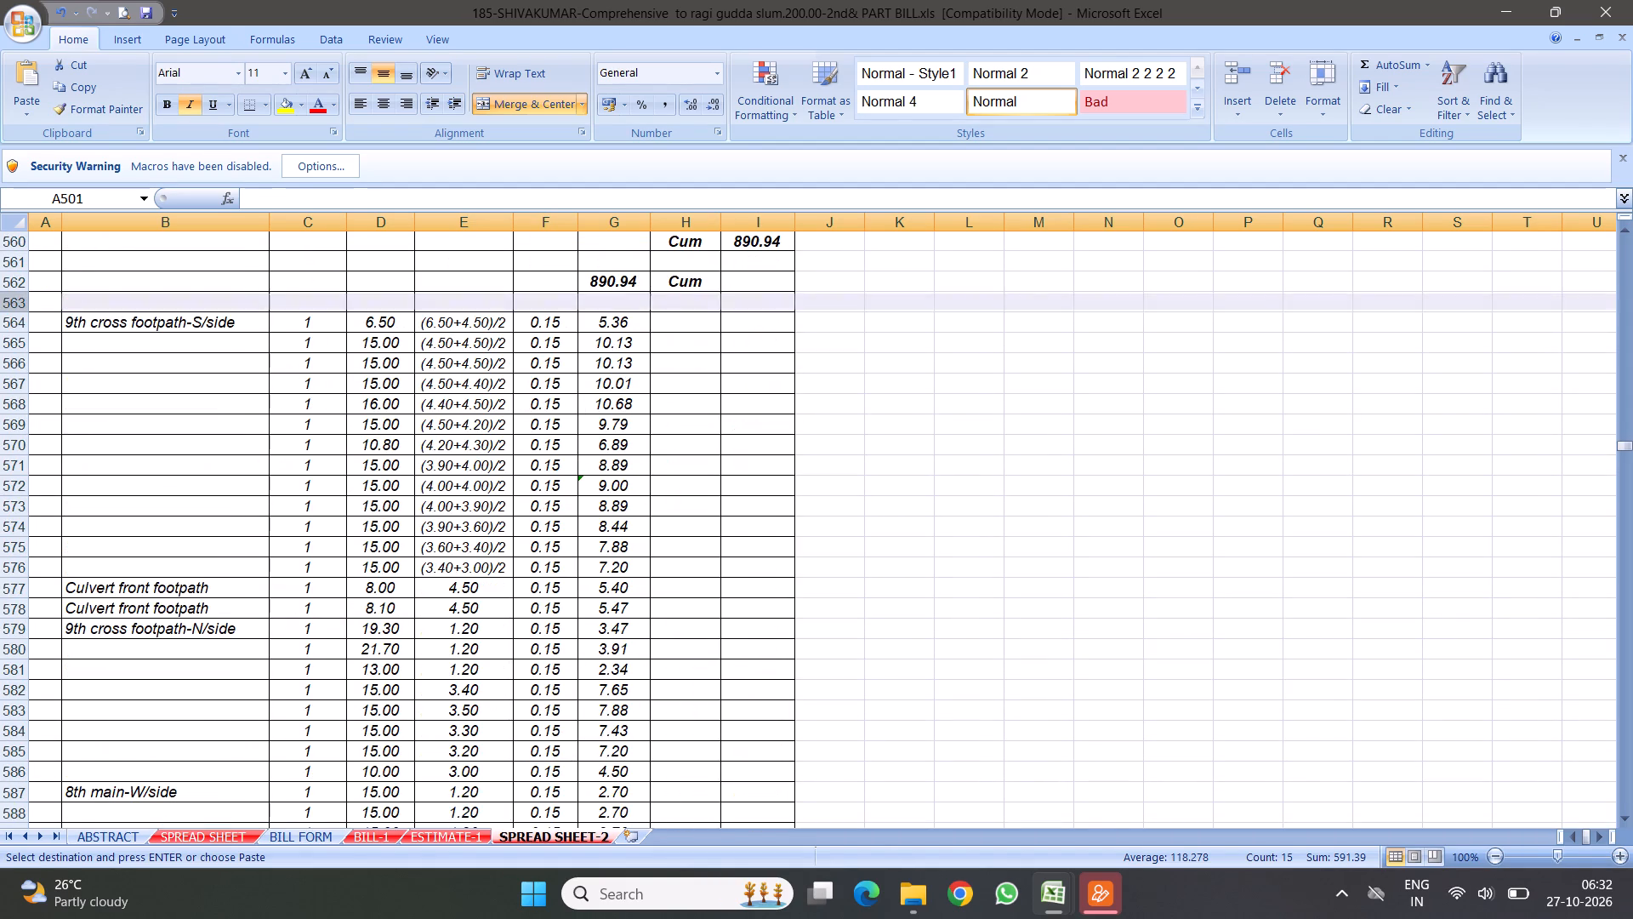
right_click(12, 305)
left_click(123, 408)
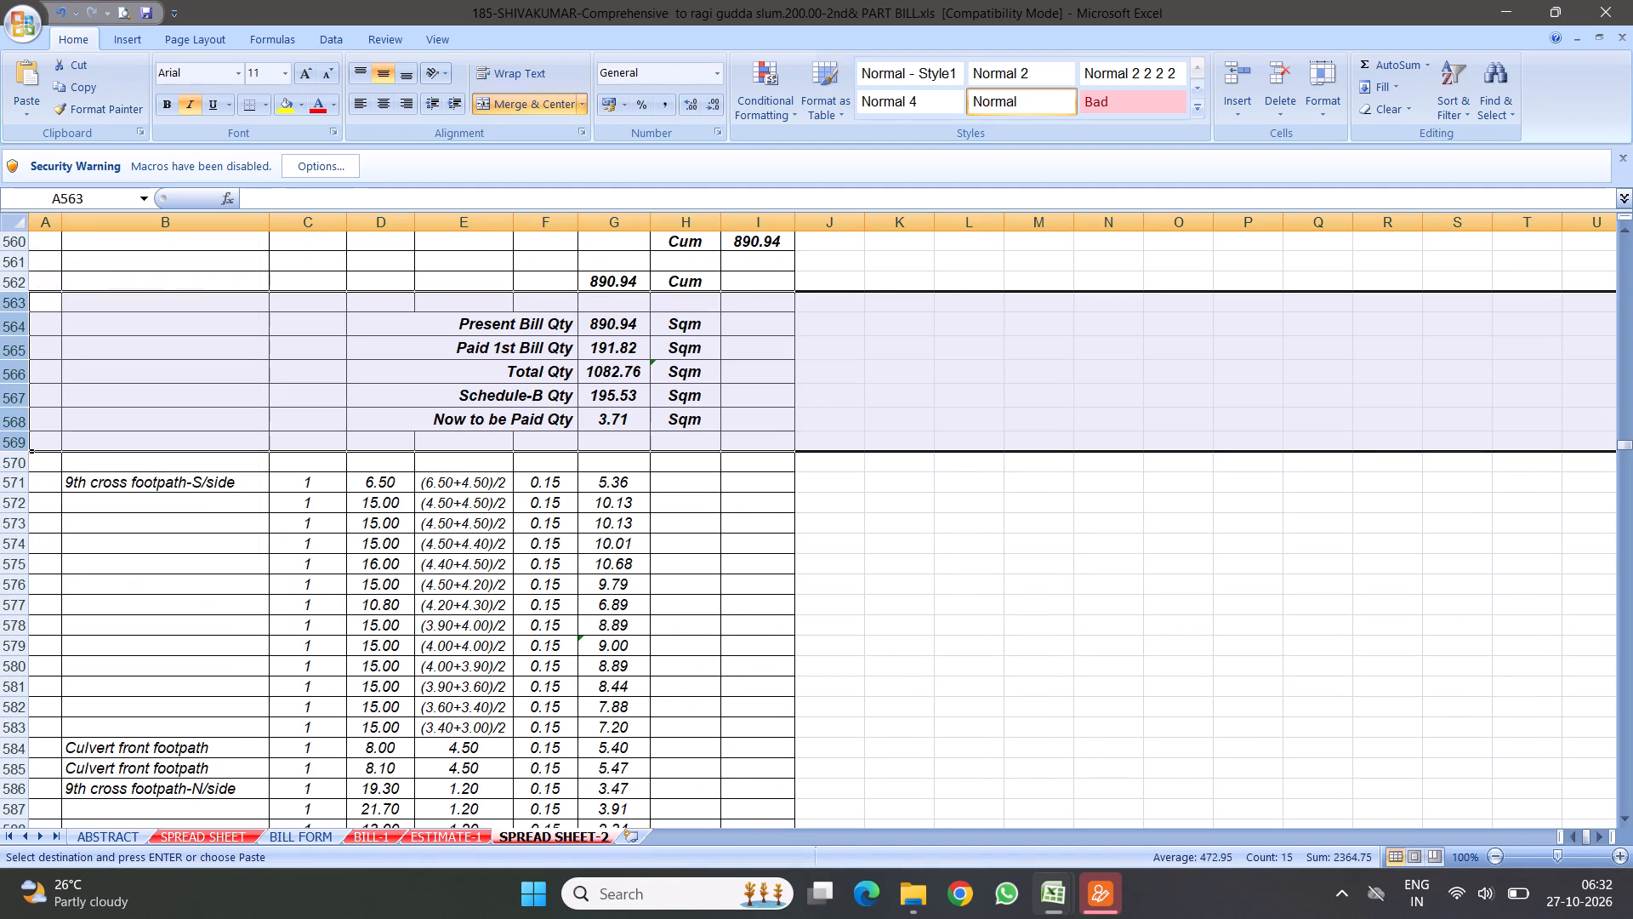
Set item 26's Paid 1st Bill Qty in G565 to 196.16, taken from the existing footpath measurement total.
left_click(608, 354)
scroll(637, 546, "down", 6)
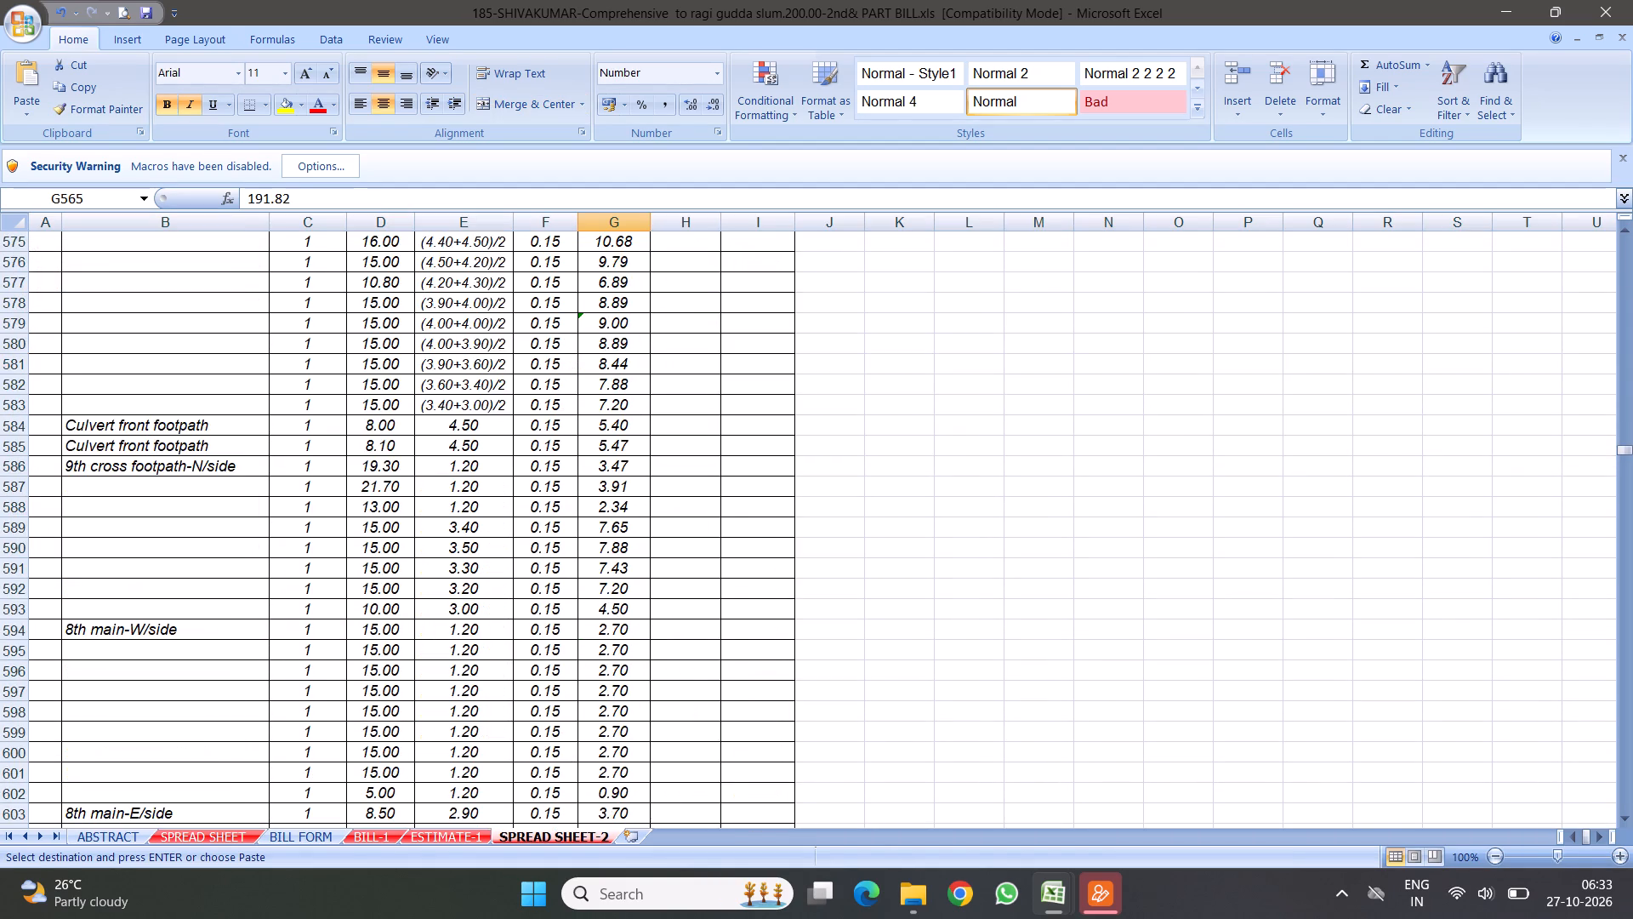
scroll(640, 528, "down", 6)
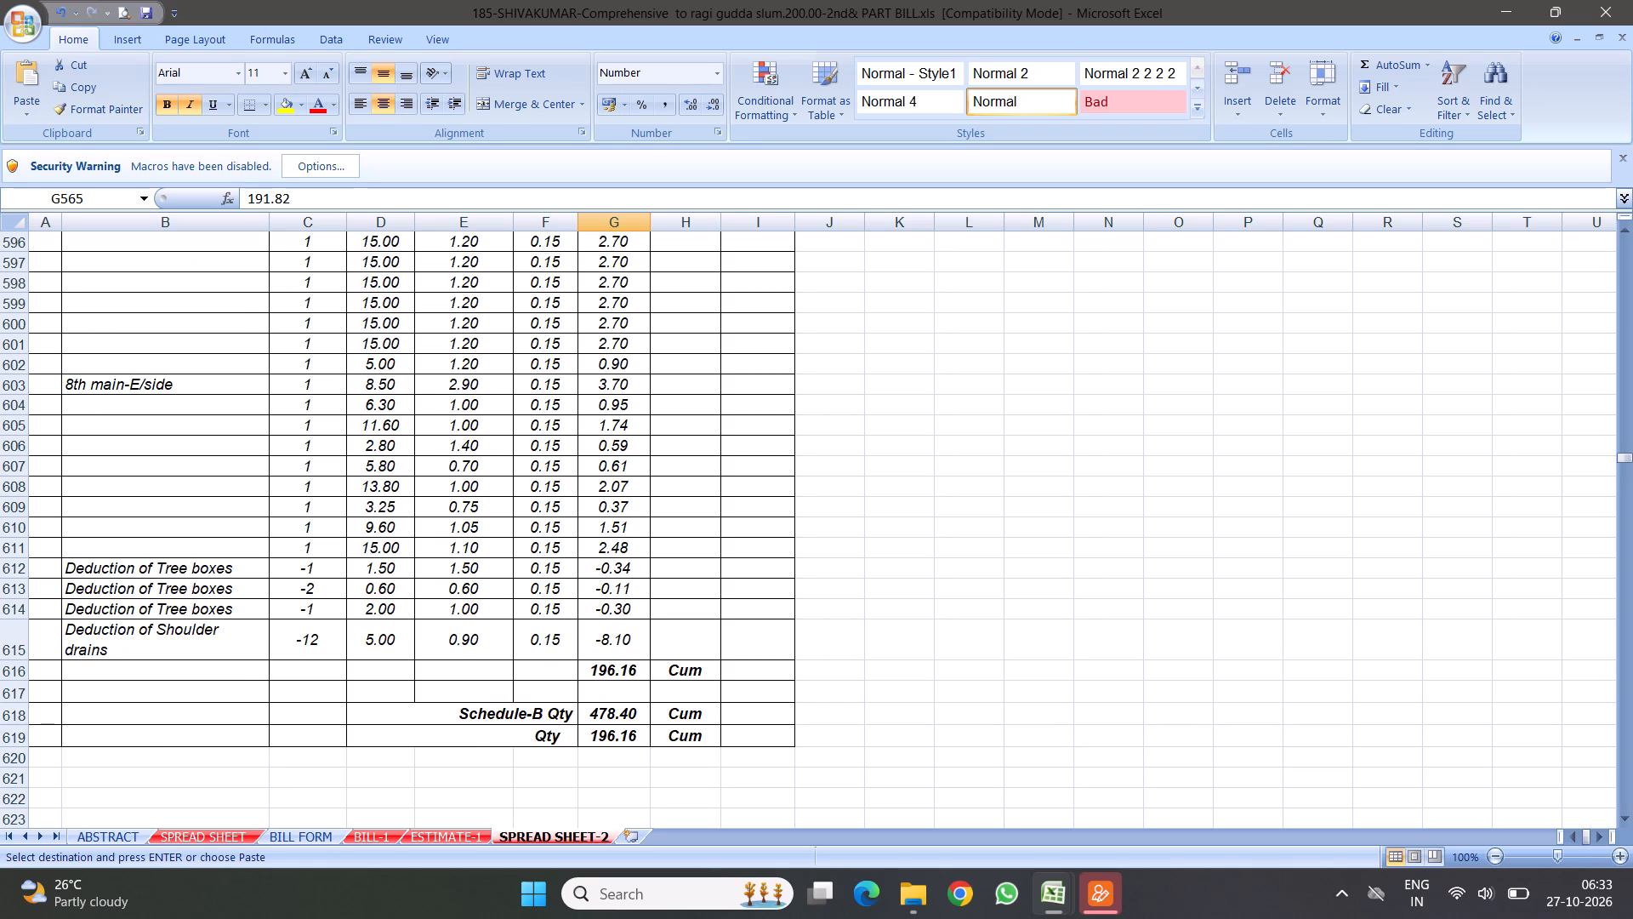
scroll(590, 438, "up", 13)
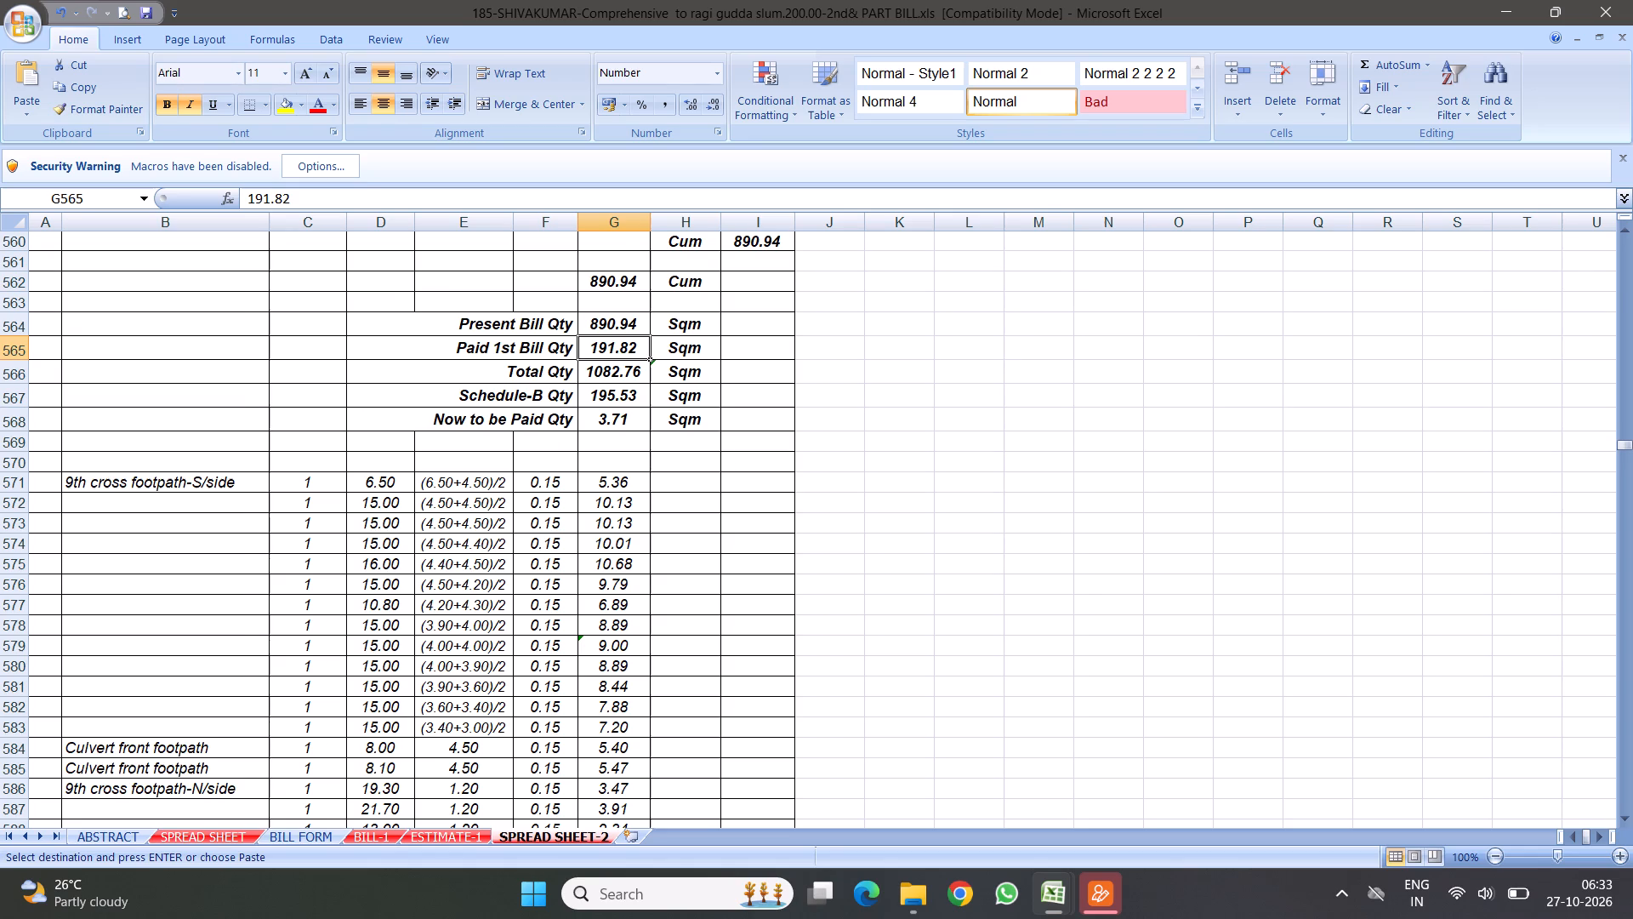
type("196.16")
key("Return")
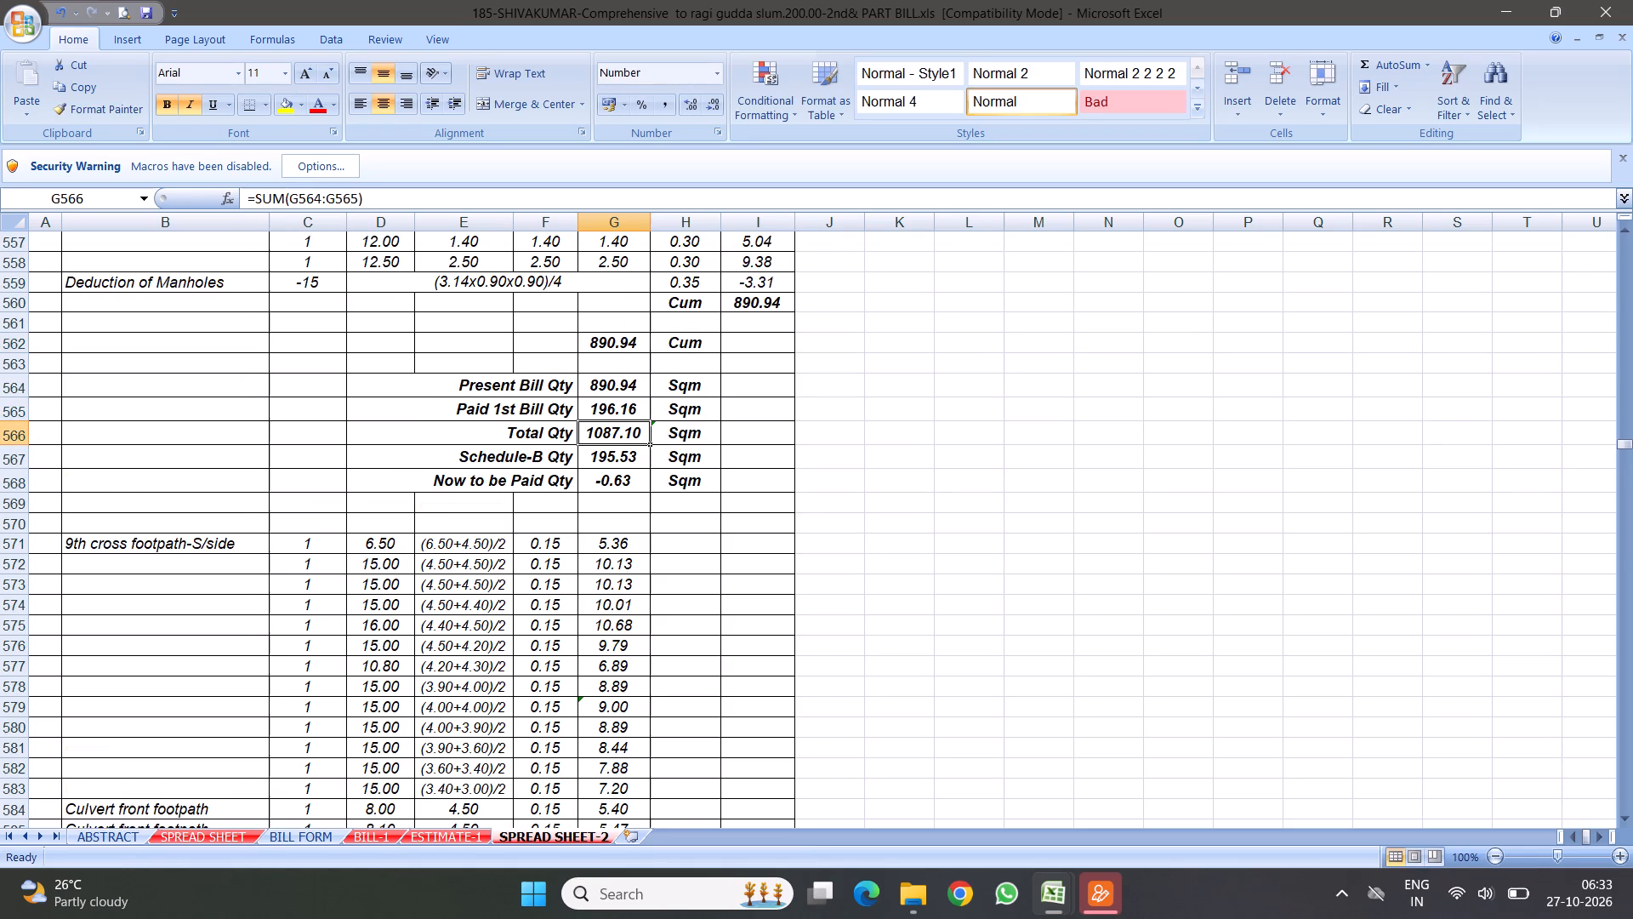
Set item 26's Schedule-B Qty in G567 to 478.4, matching the old summary at the end of the footpath measurements.
left_click(609, 458)
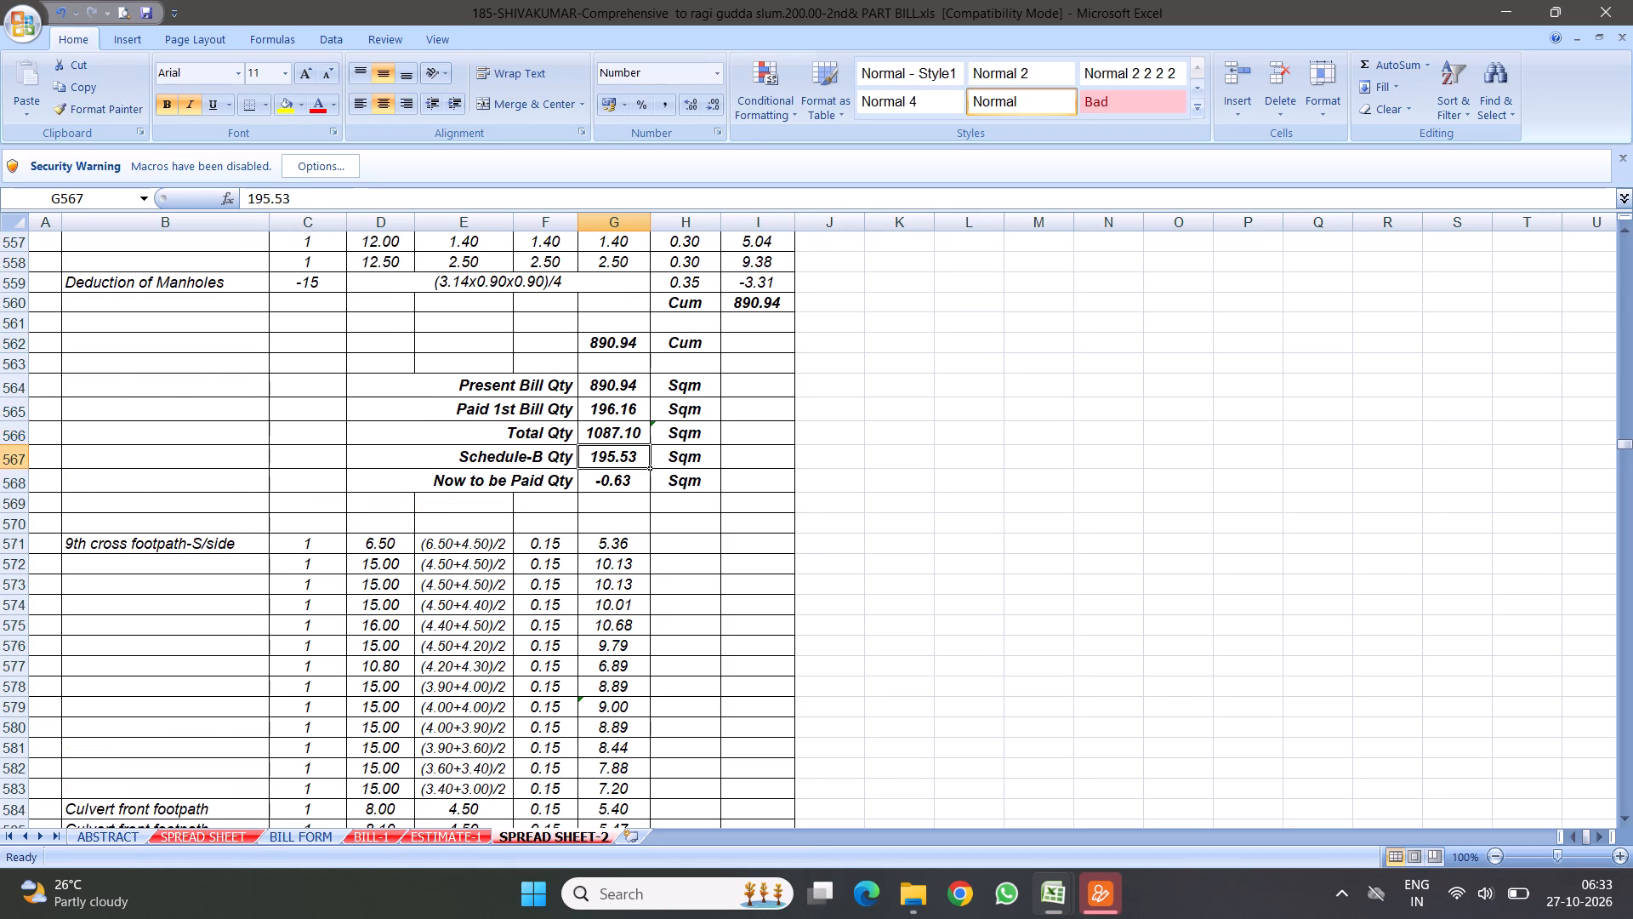
scroll(669, 547, "down", 14)
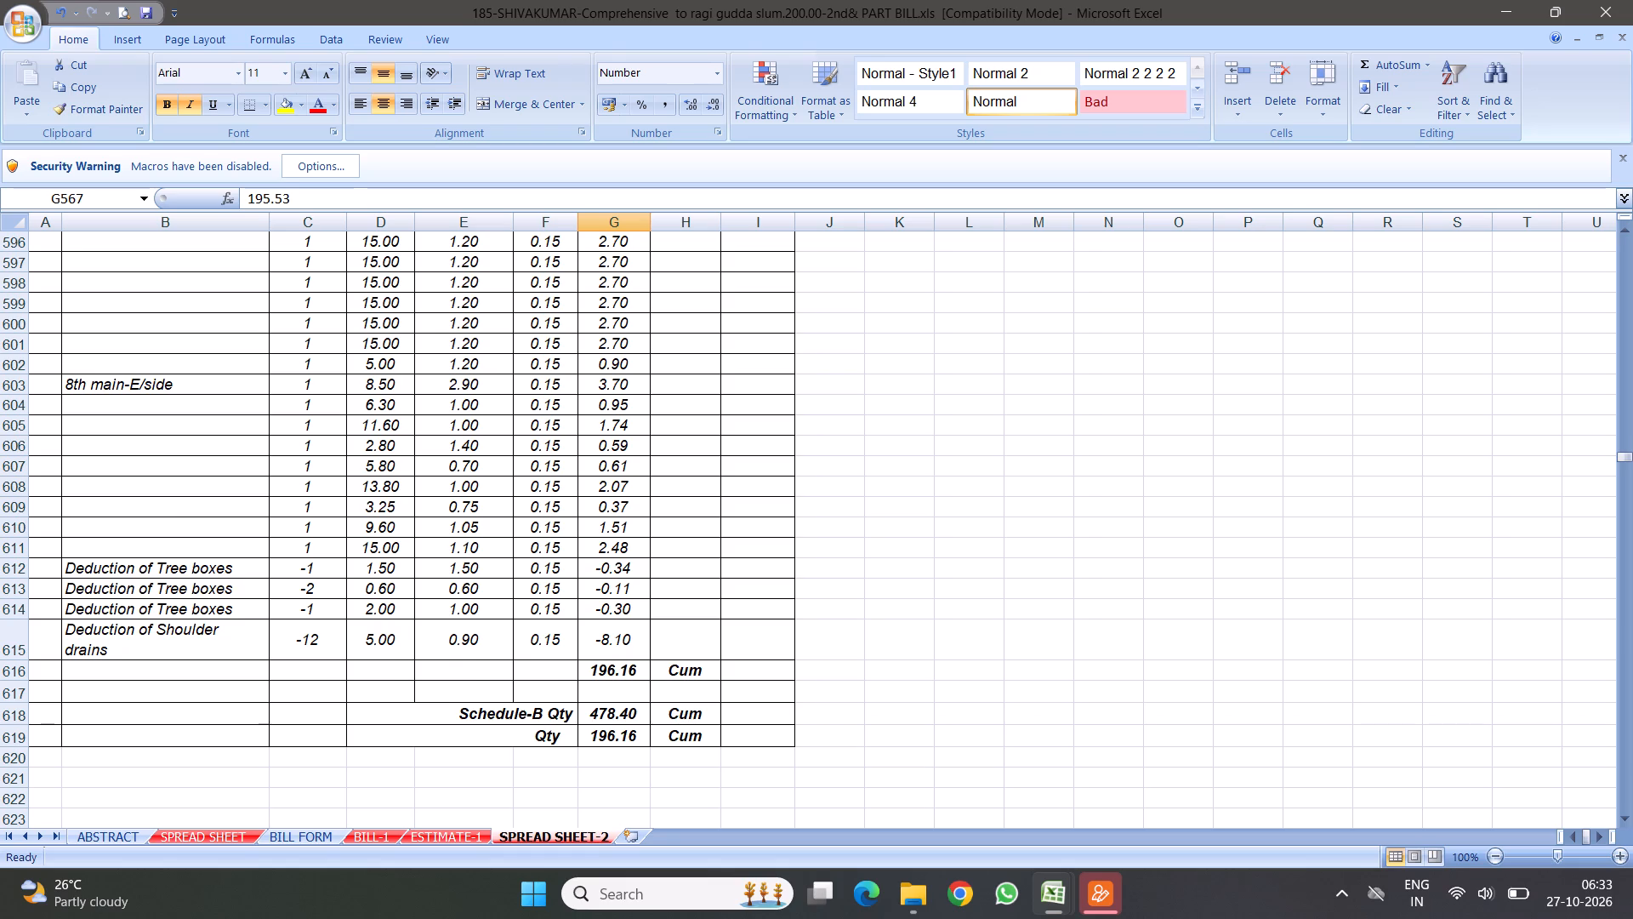
scroll(725, 492, "up", 14)
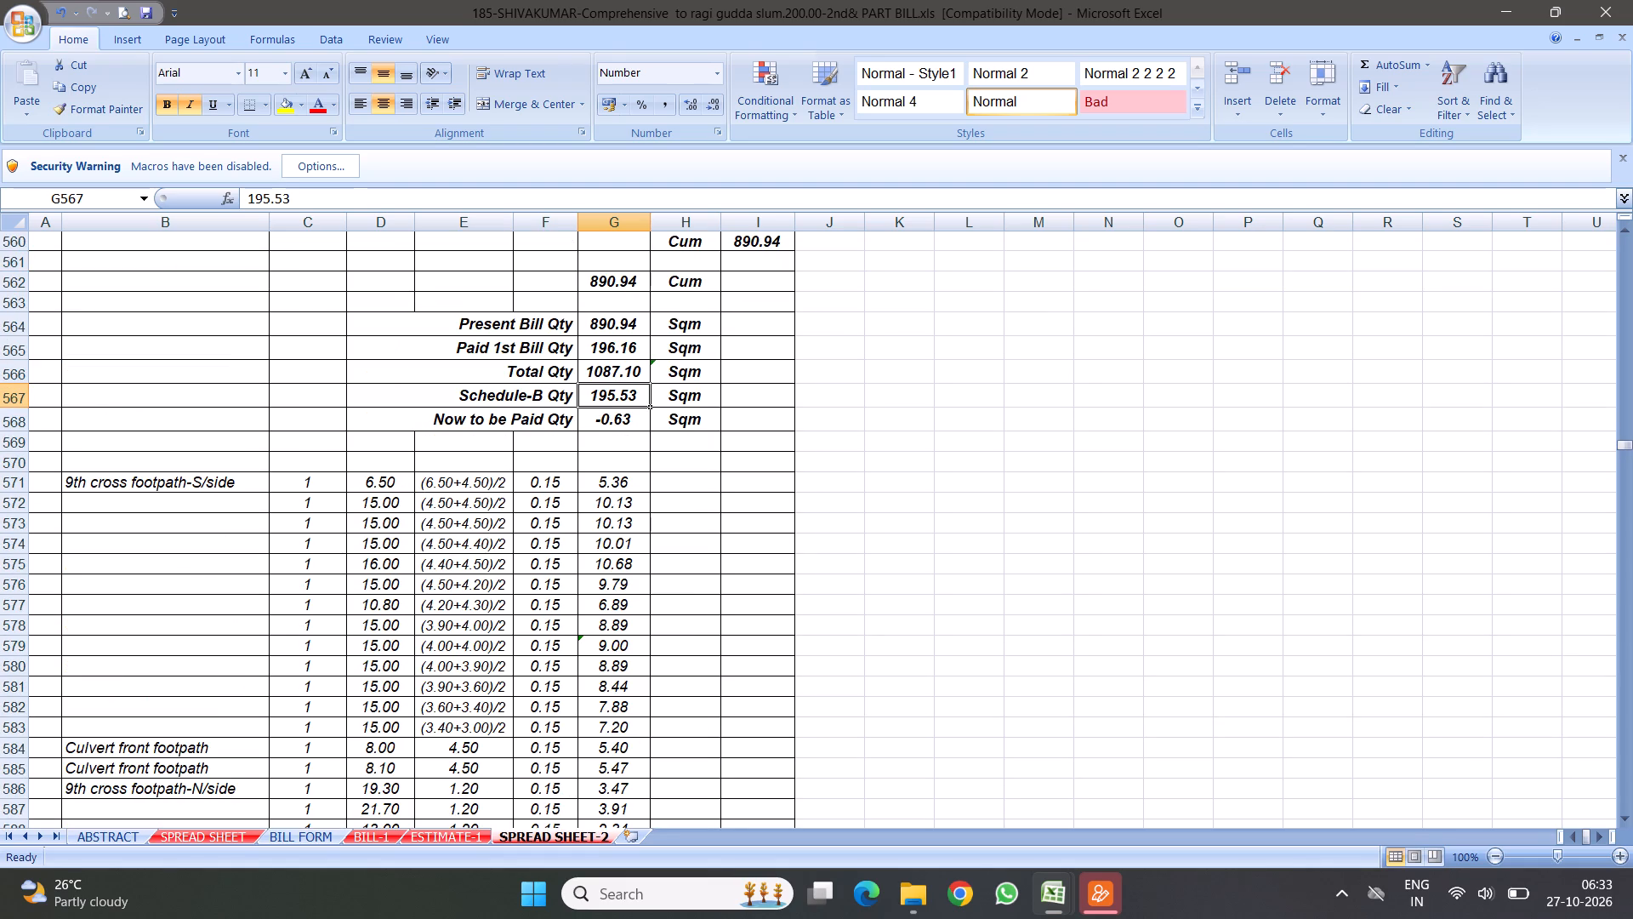
type("478.4")
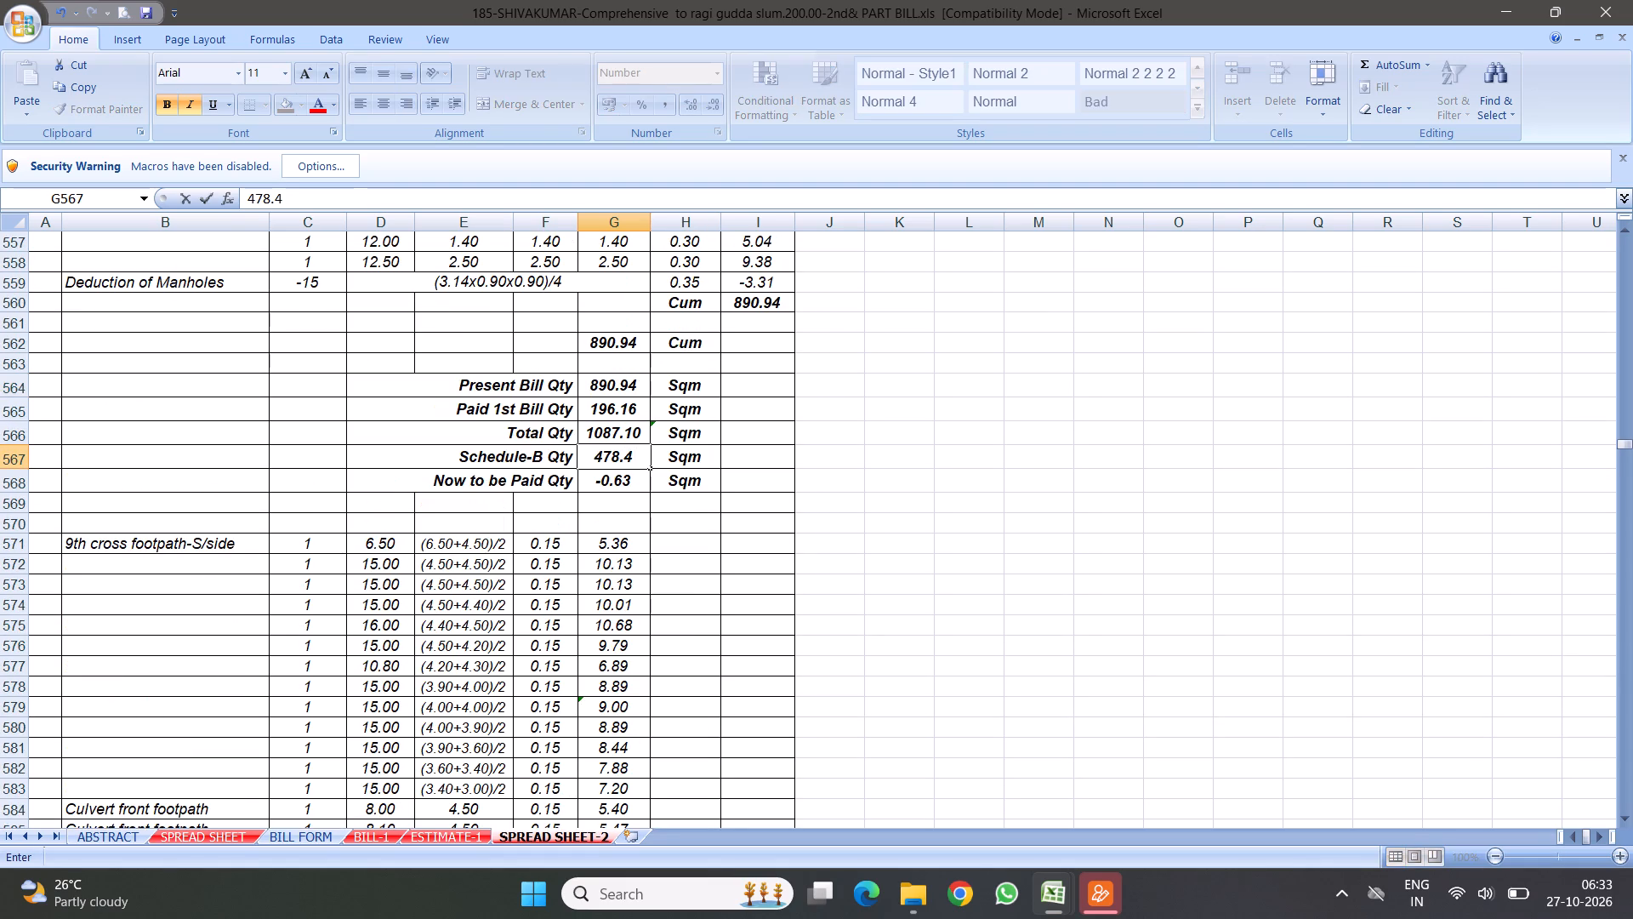
key("Return")
Set the depth to 0.15 for all of item 26's road-surface rows, H531 through the manhole deduction in H559.
scroll(626, 477, "up", 8)
scroll(674, 528, "up", 4)
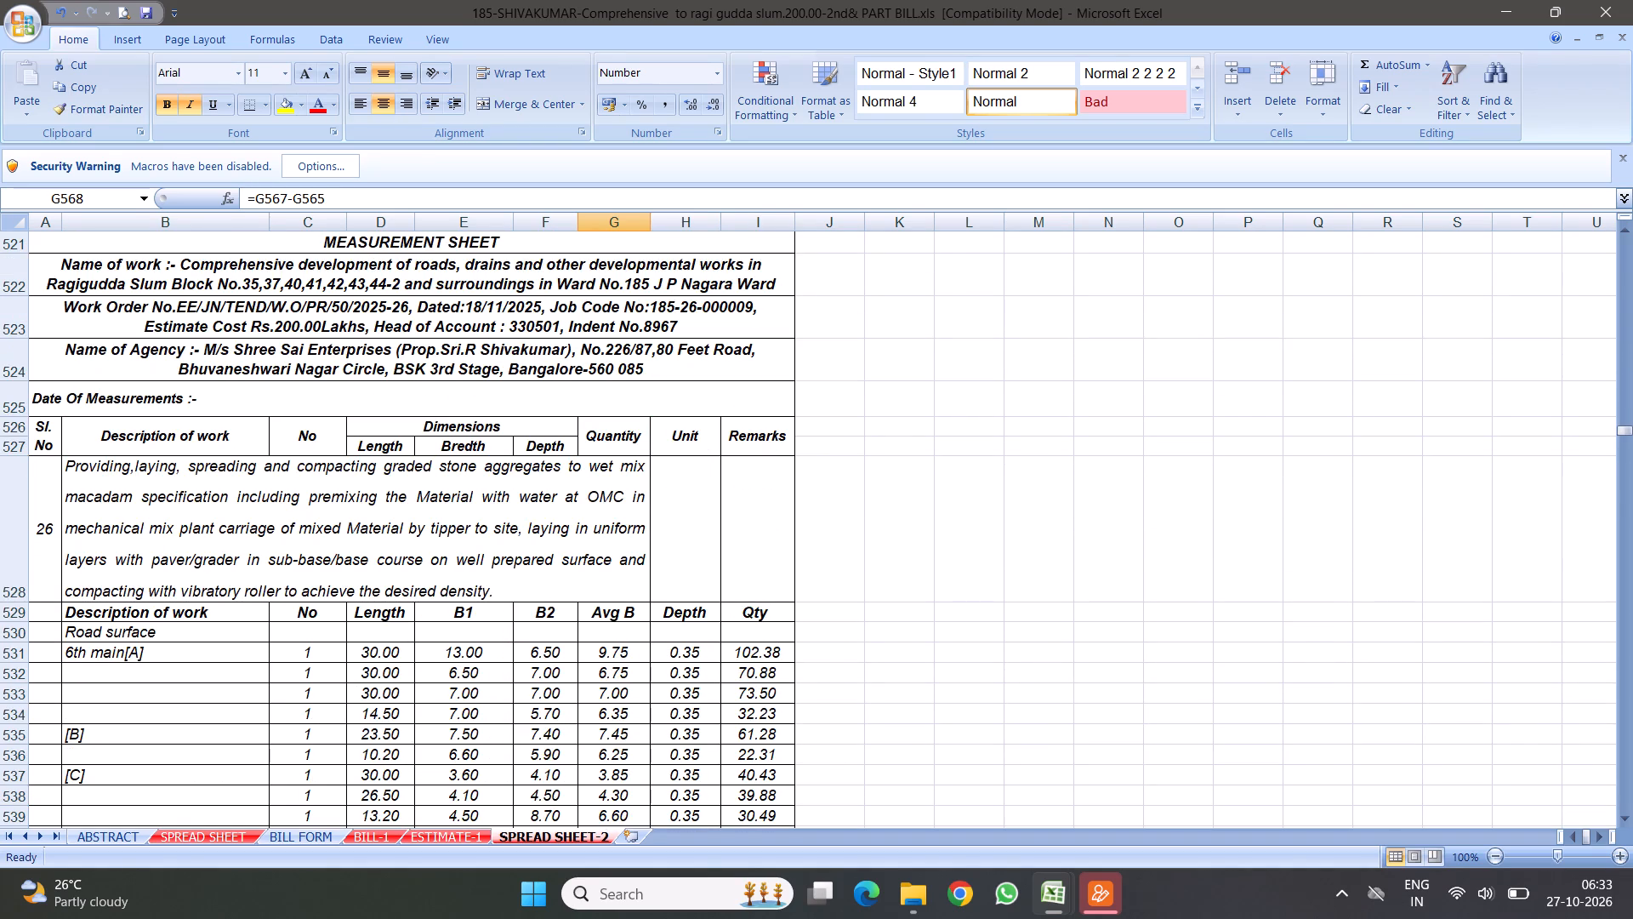
left_click(687, 654)
type(".15")
key("Return")
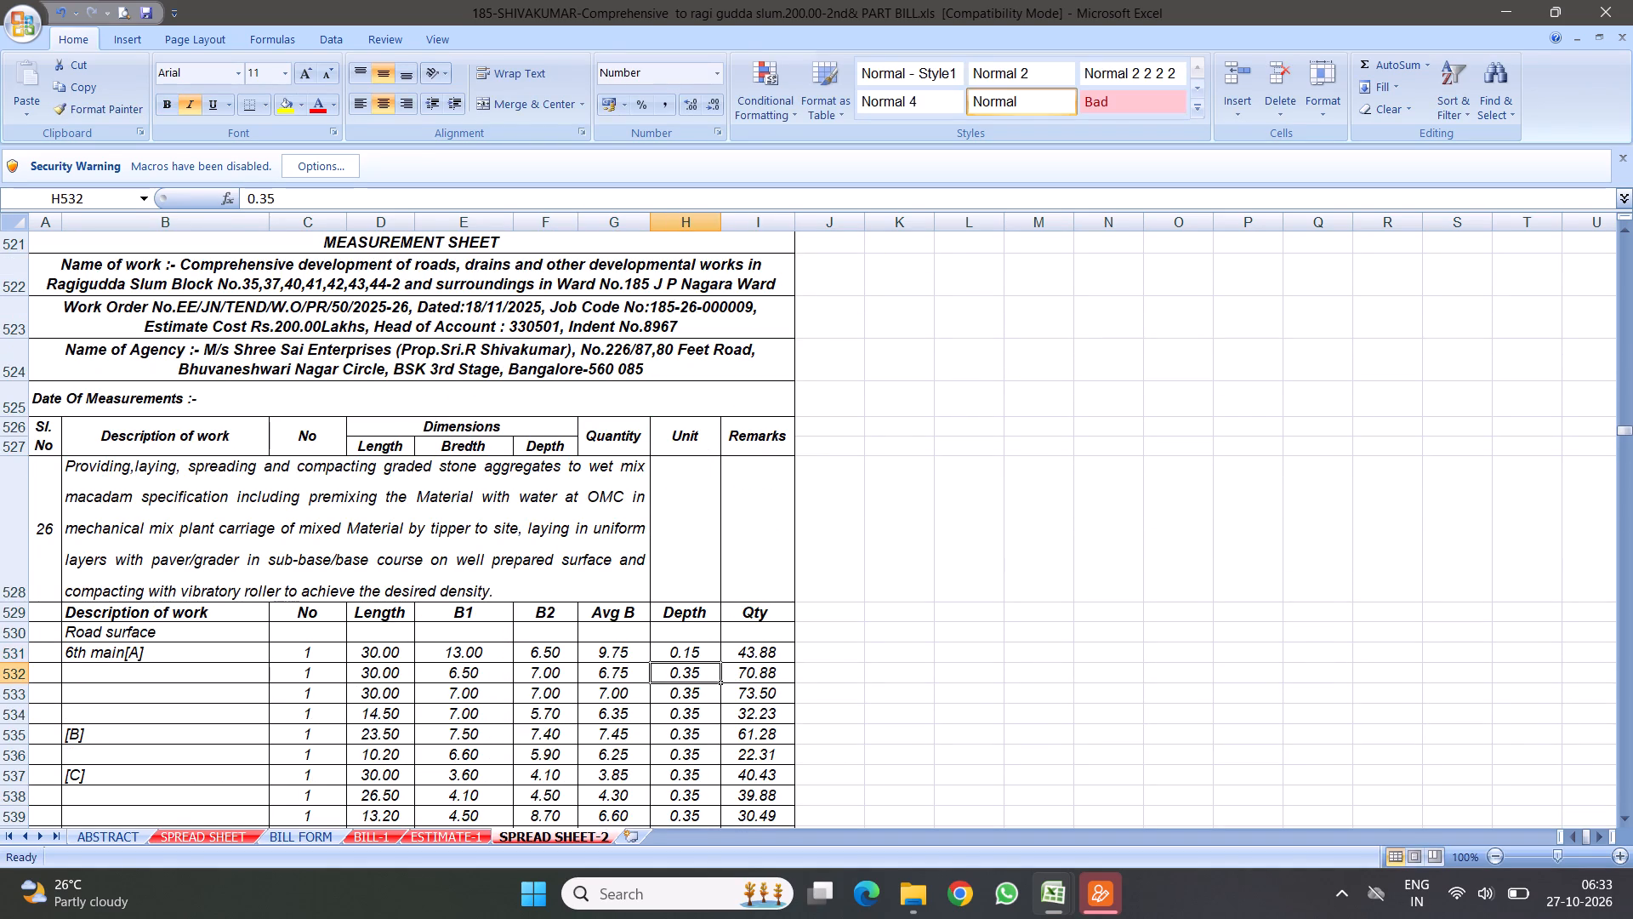
left_click(687, 654)
scroll(715, 636, "down", 3)
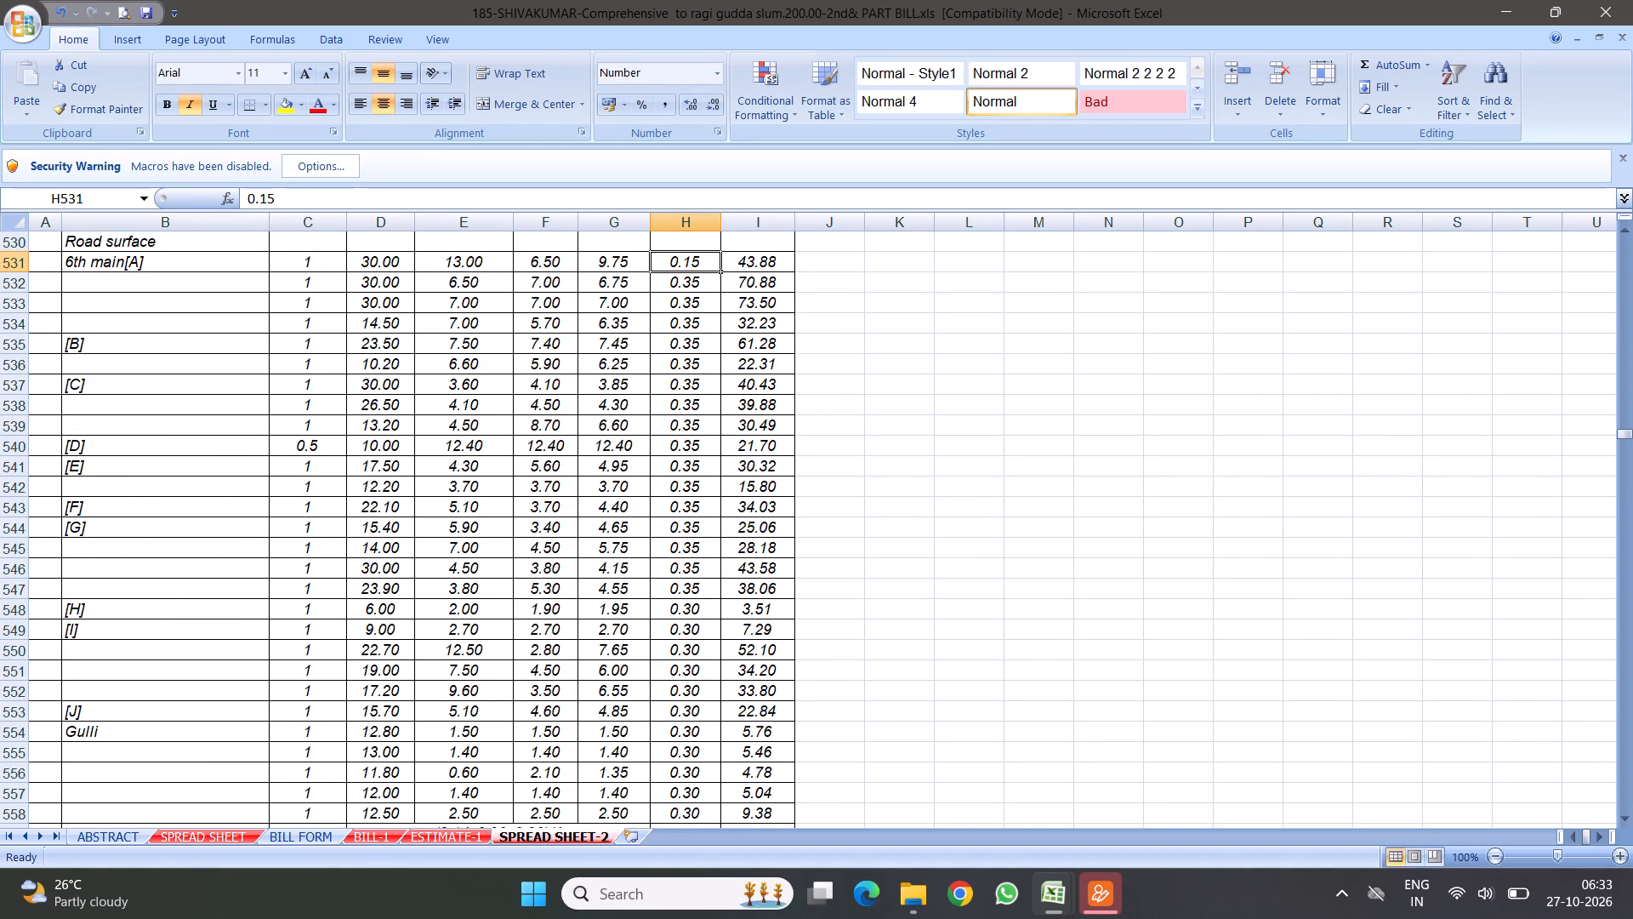
left_click_drag(720, 273, 687, 870)
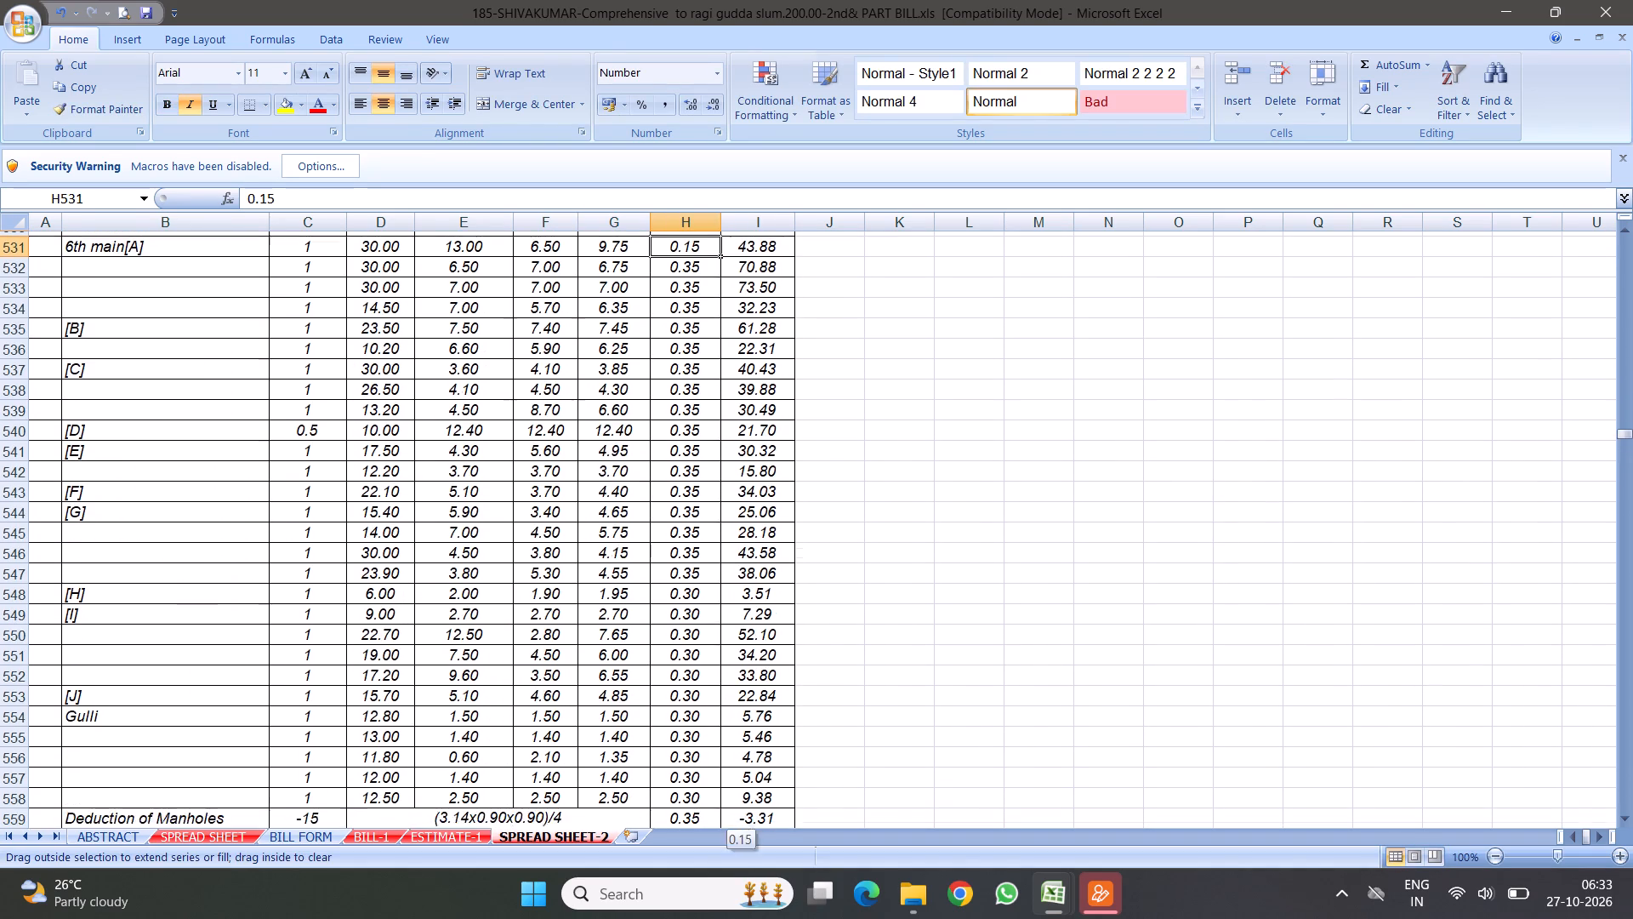
left_click_drag(687, 870, 697, 779)
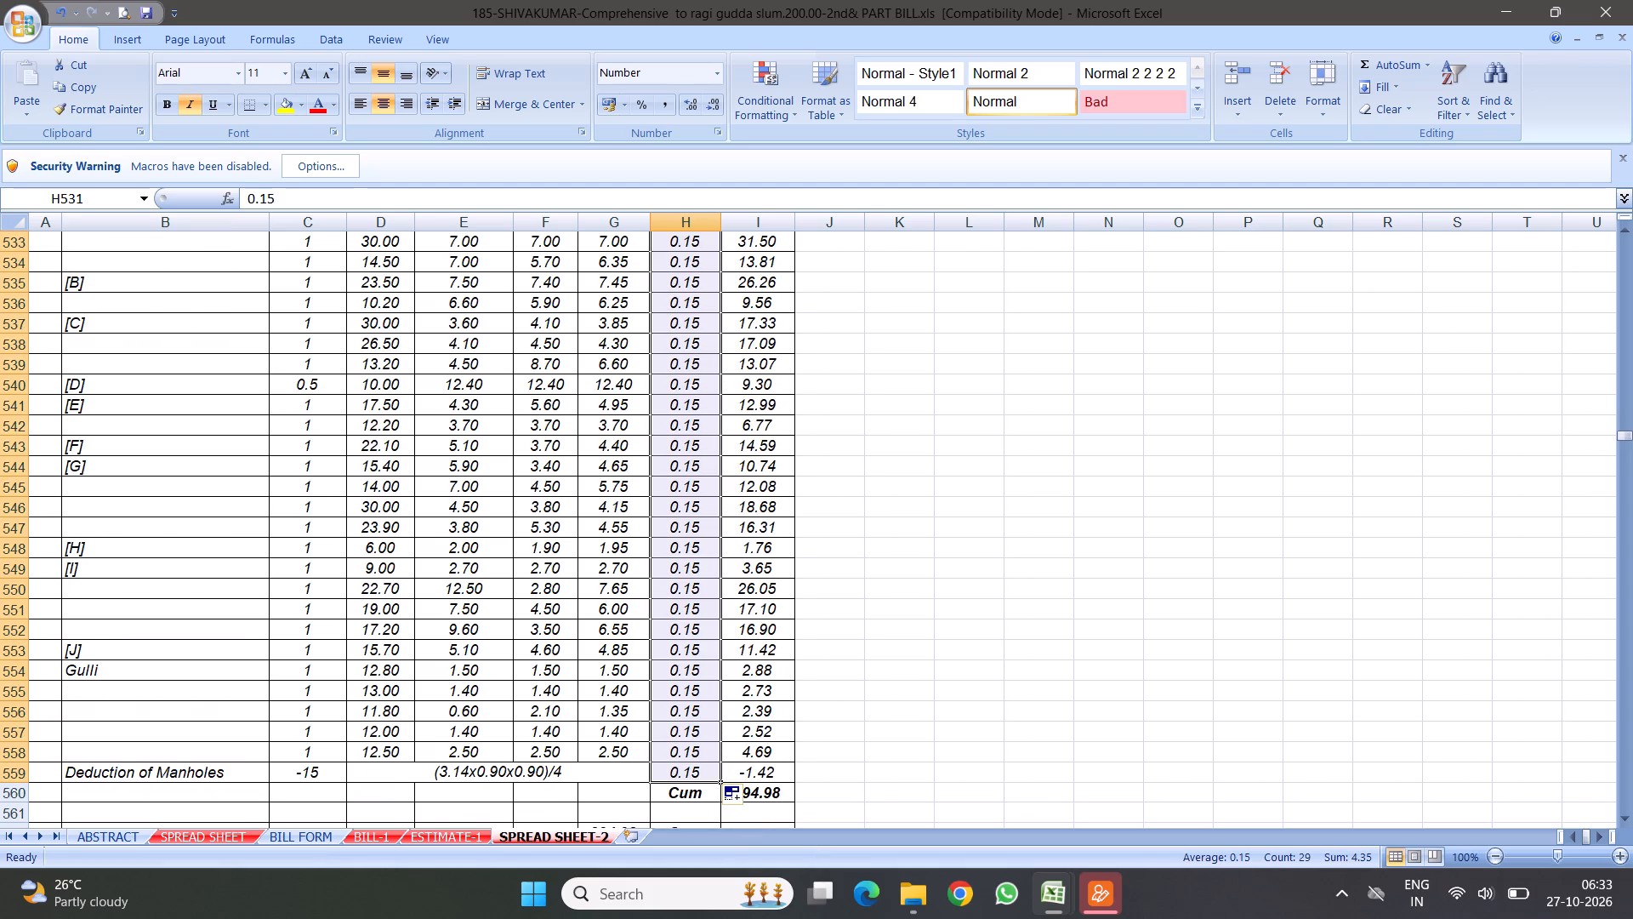
Delete item 26's old footpath measurement and summary rows 571 to 619, plus the spare blank row 570 below the new summary.
scroll(702, 728, "down", 4)
scroll(509, 646, "down", 4)
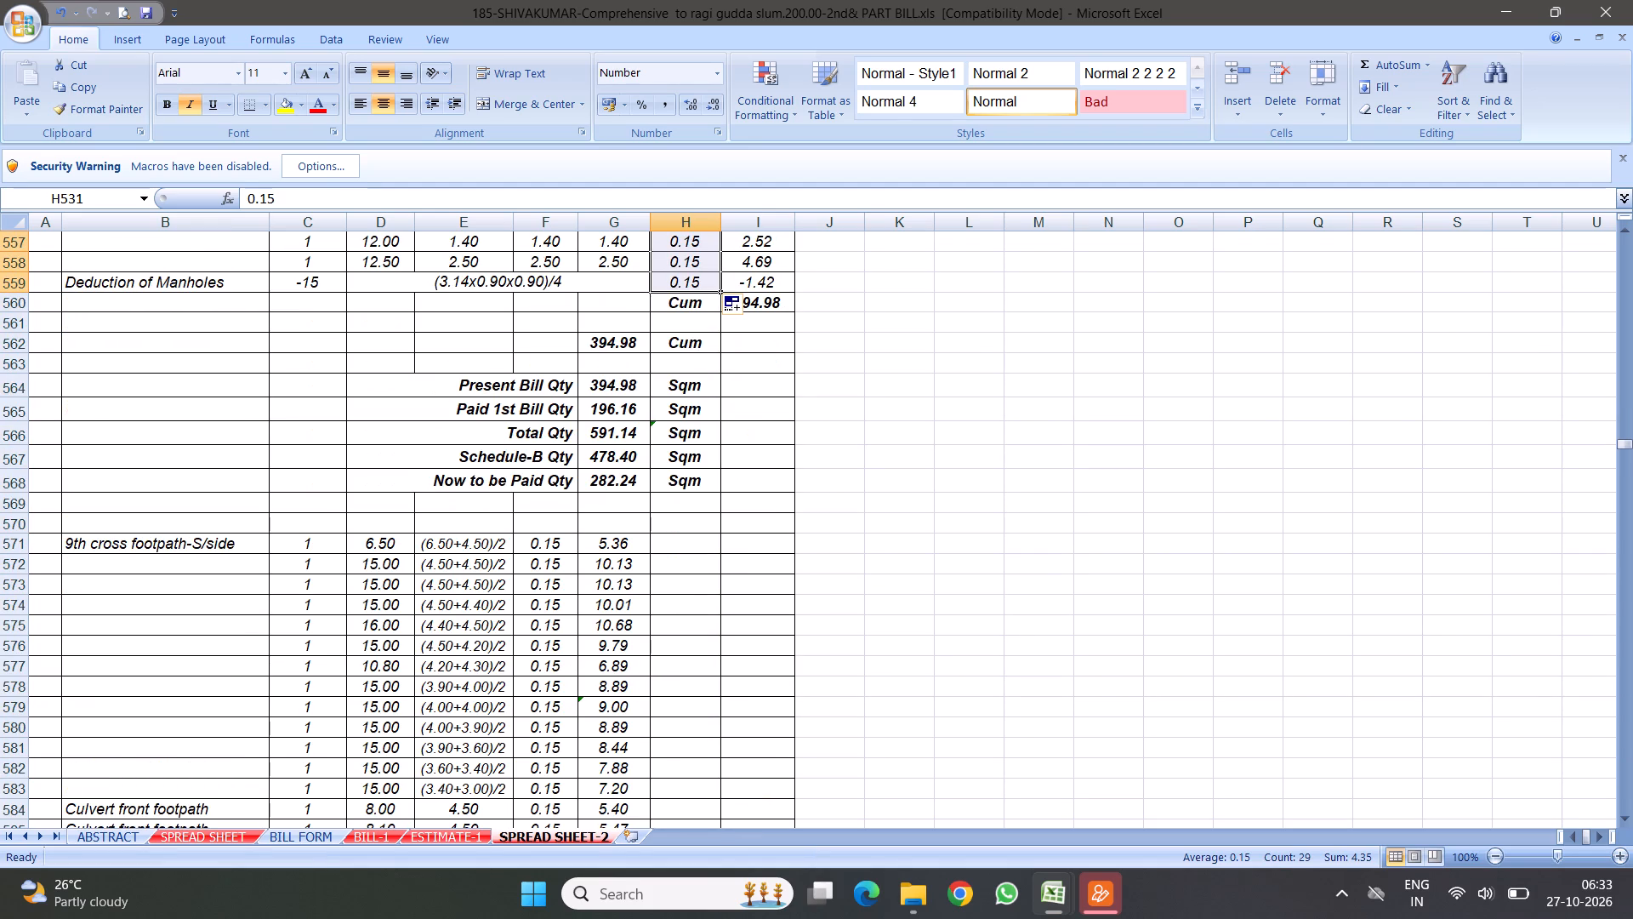
left_click(610, 437)
scroll(491, 521, "down", 2)
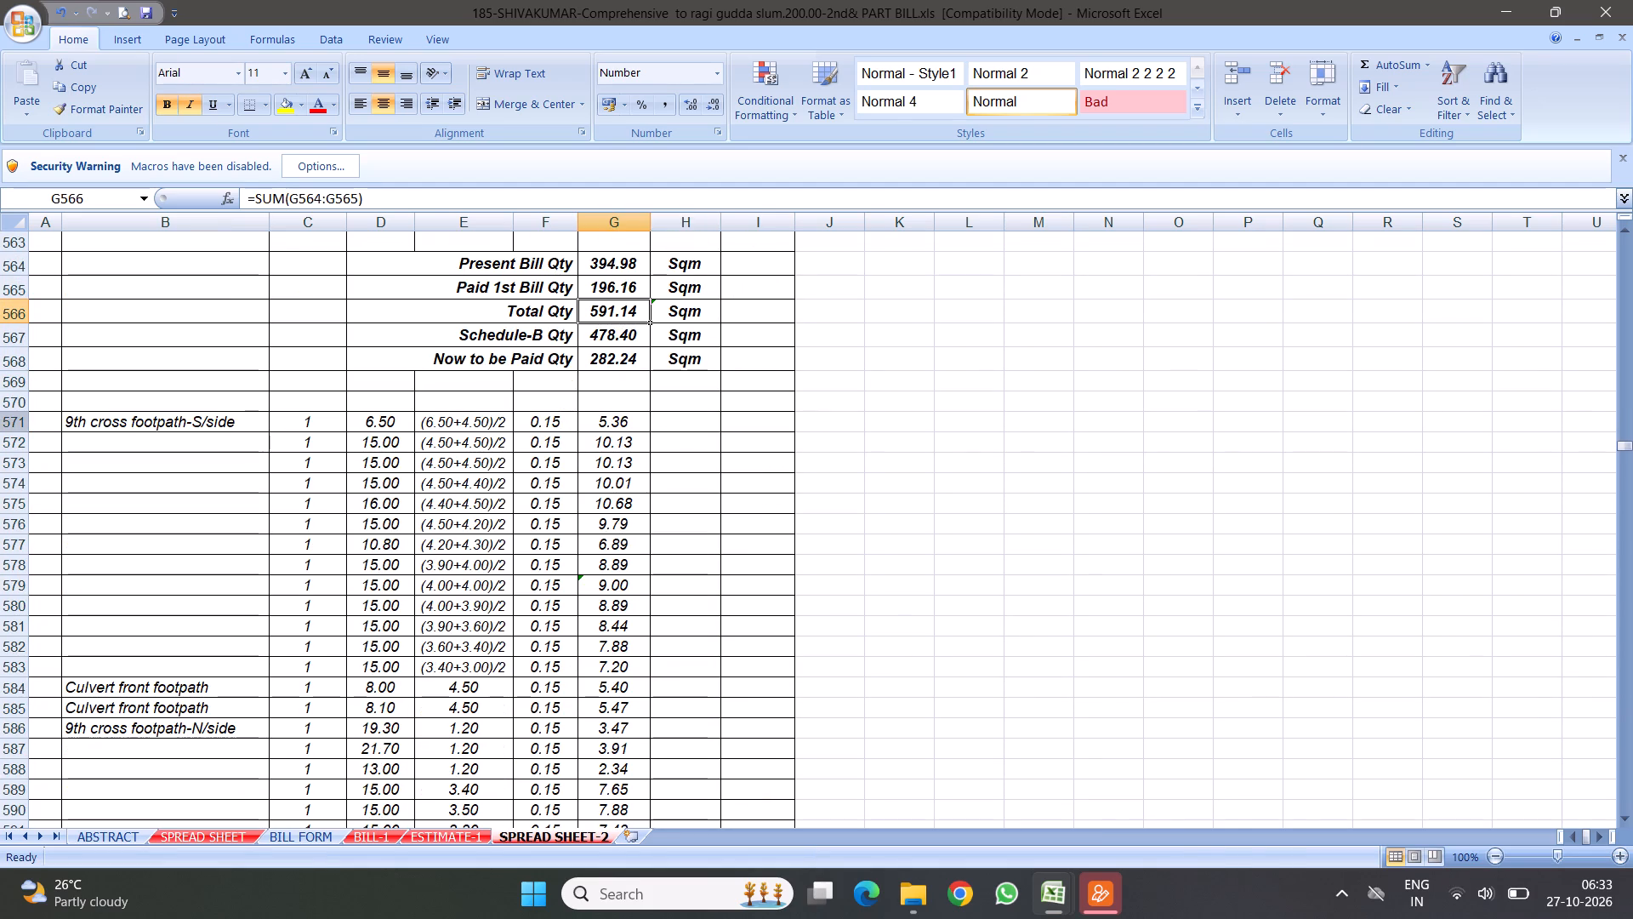
left_click_drag(10, 423, 321, 642)
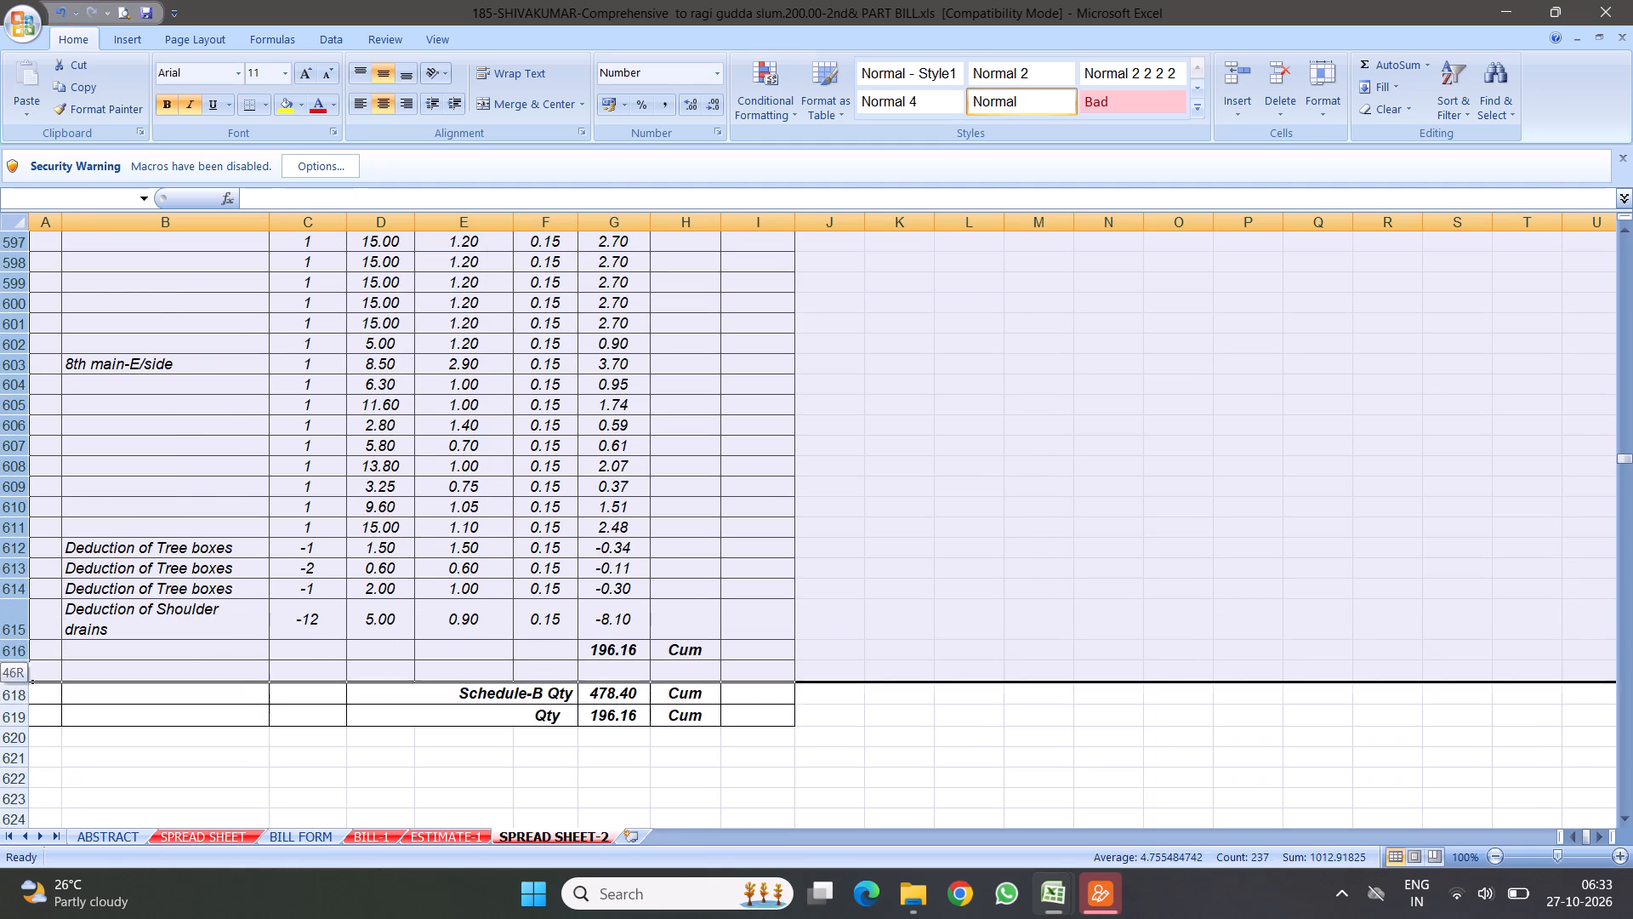
left_click_drag(321, 642, 323, 716)
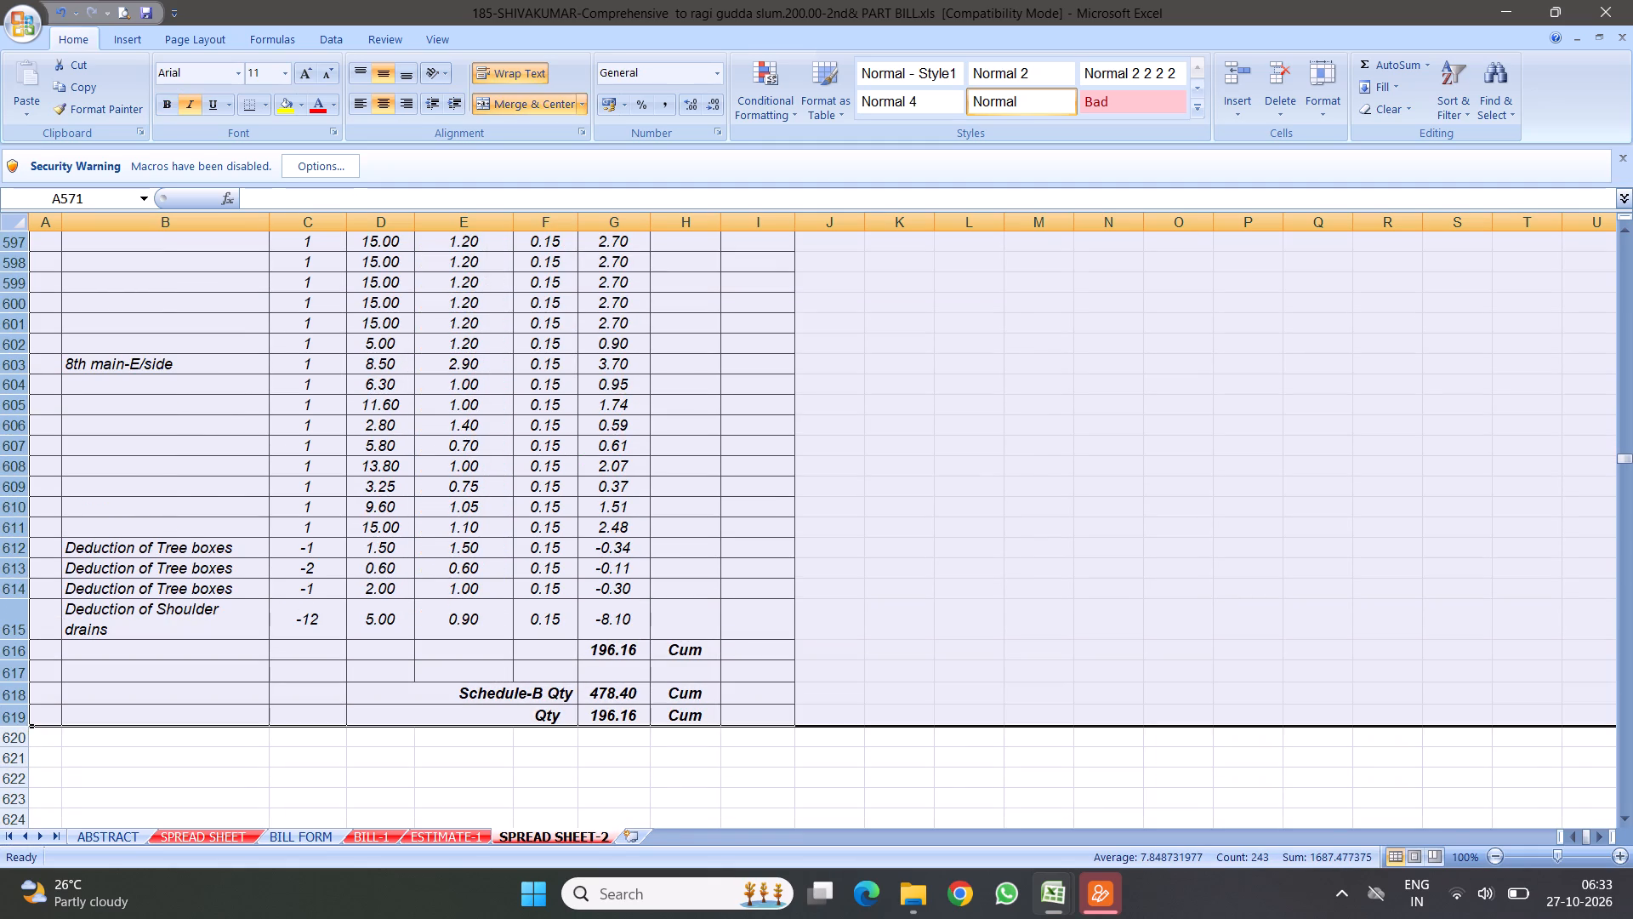
right_click(401, 409)
left_click(449, 532)
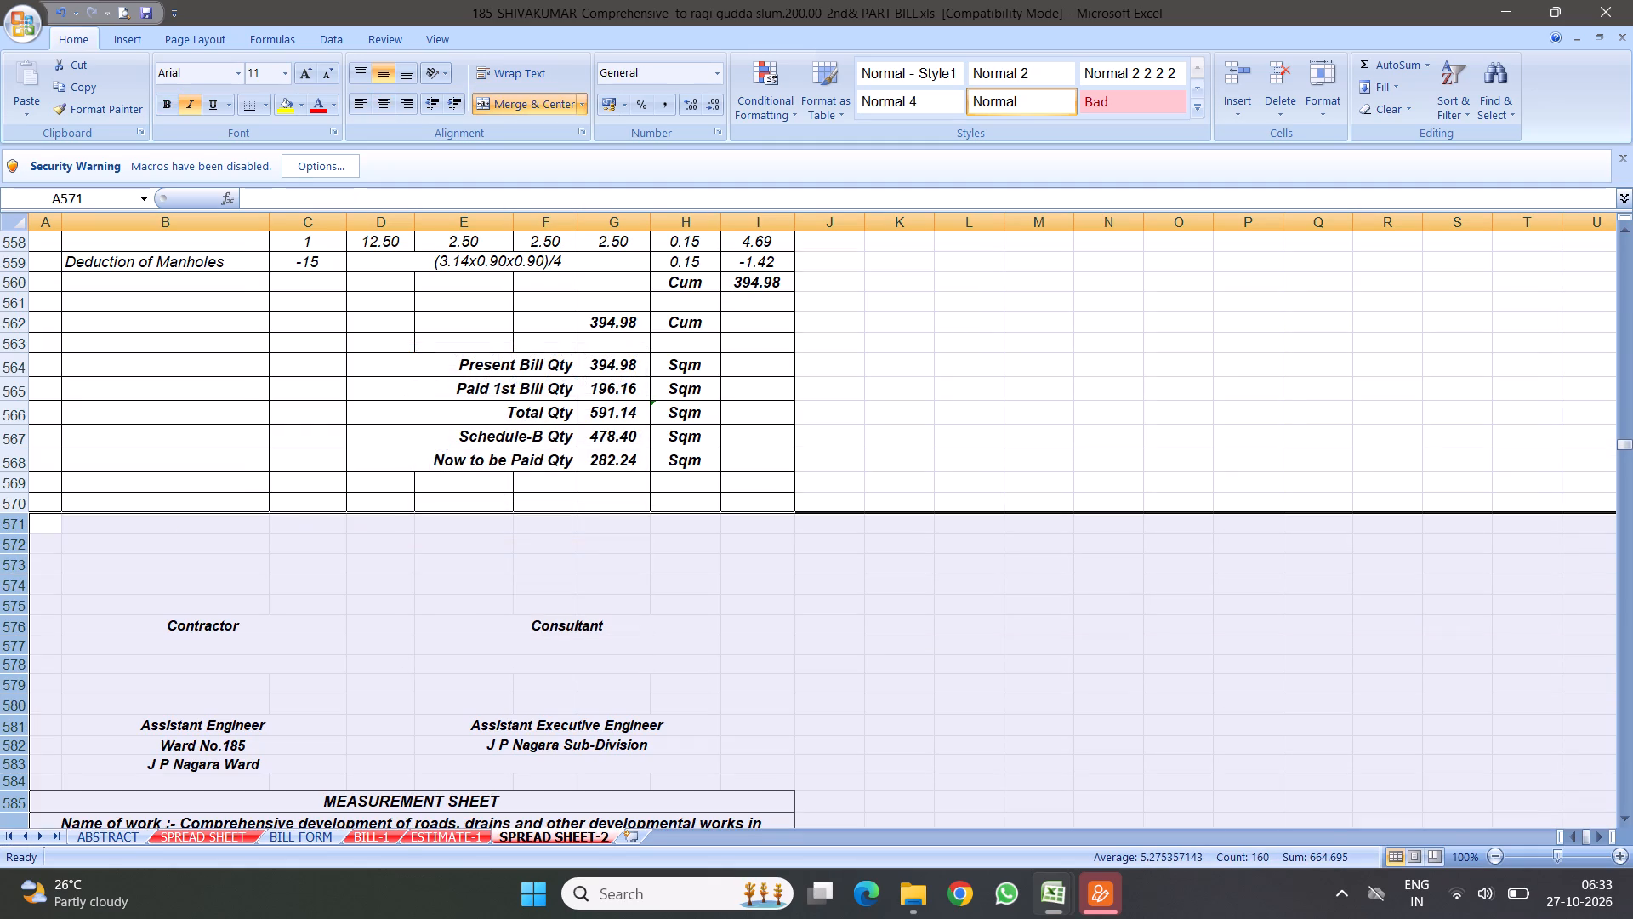
left_click(627, 430)
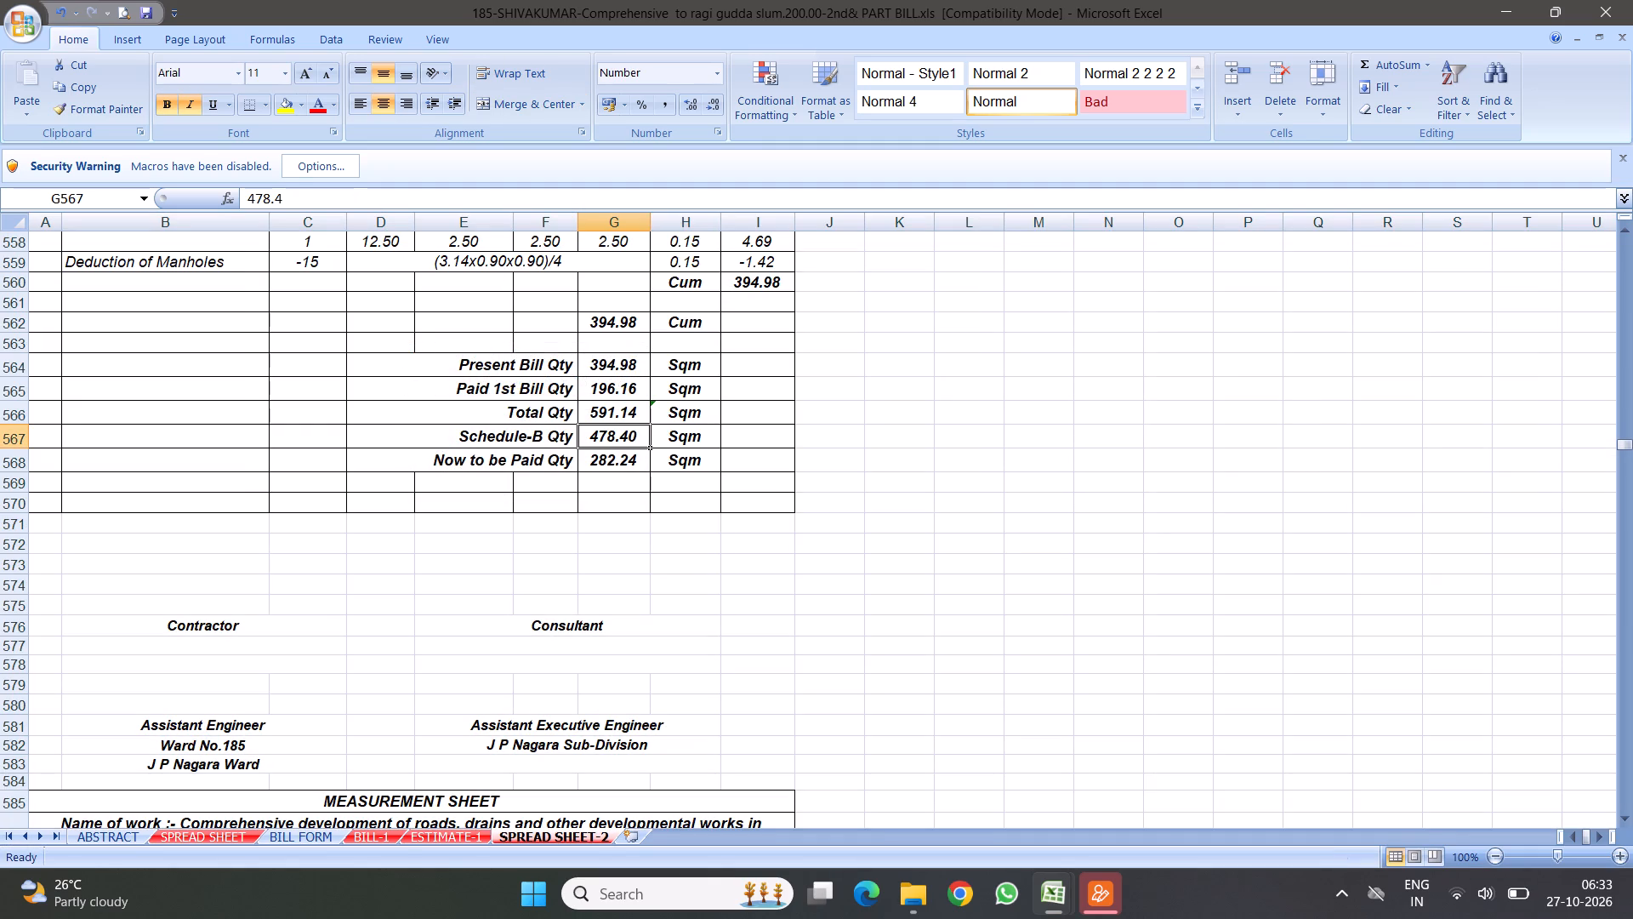
left_click(14, 504)
right_click(14, 504)
left_click(66, 637)
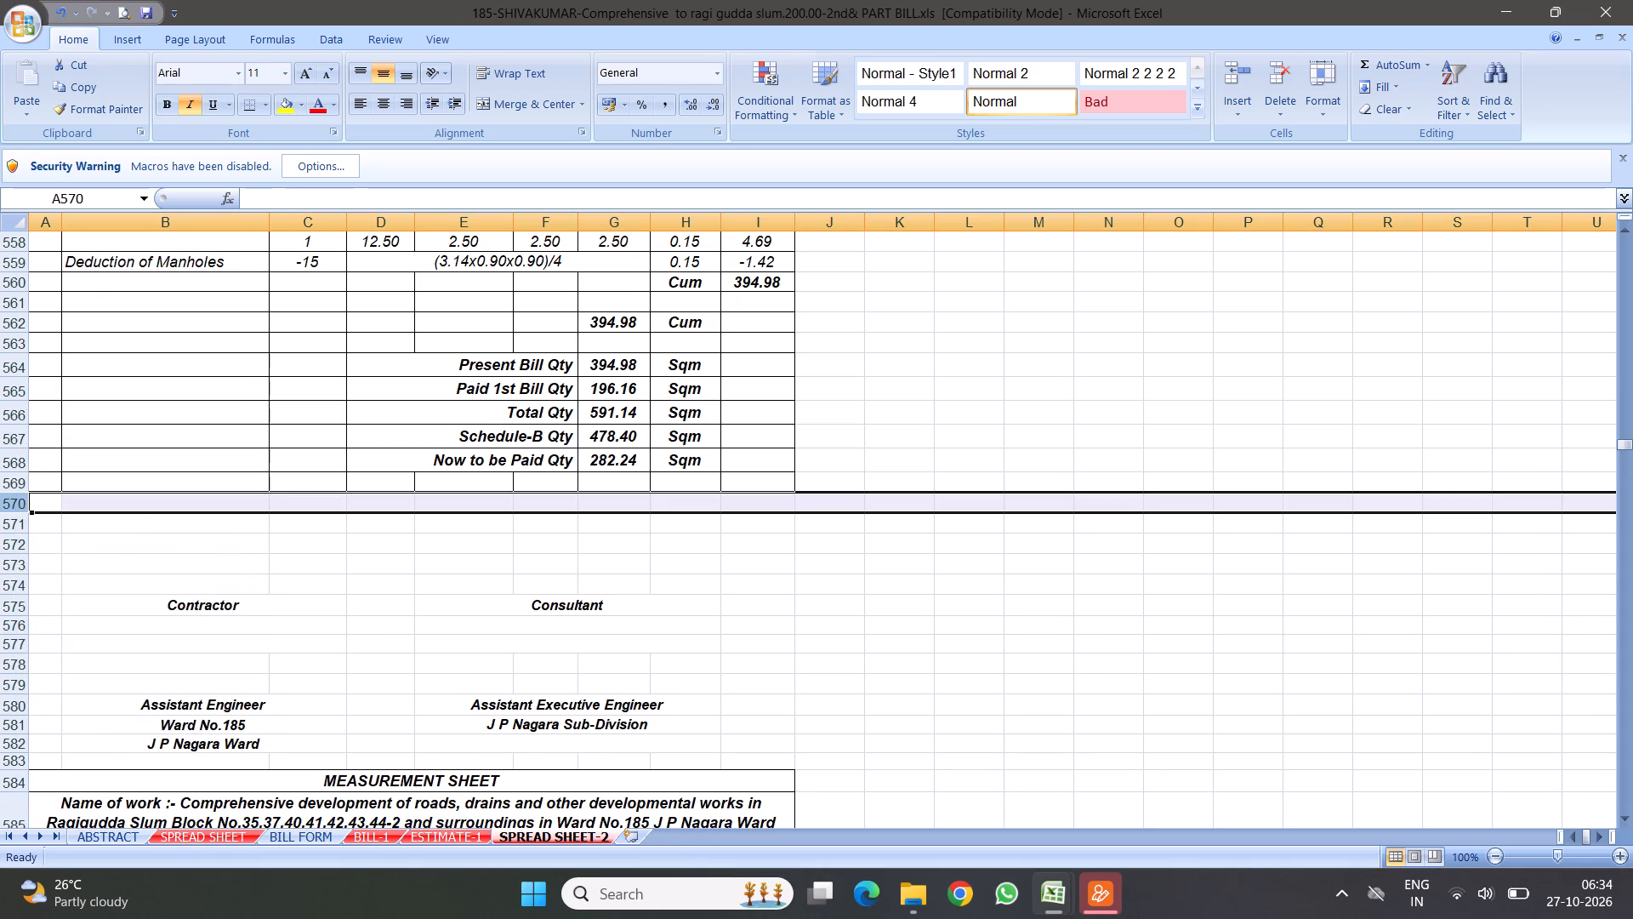
Ignore the inconsistent formula error on the Total Qty unit cell H566.
left_click(657, 414)
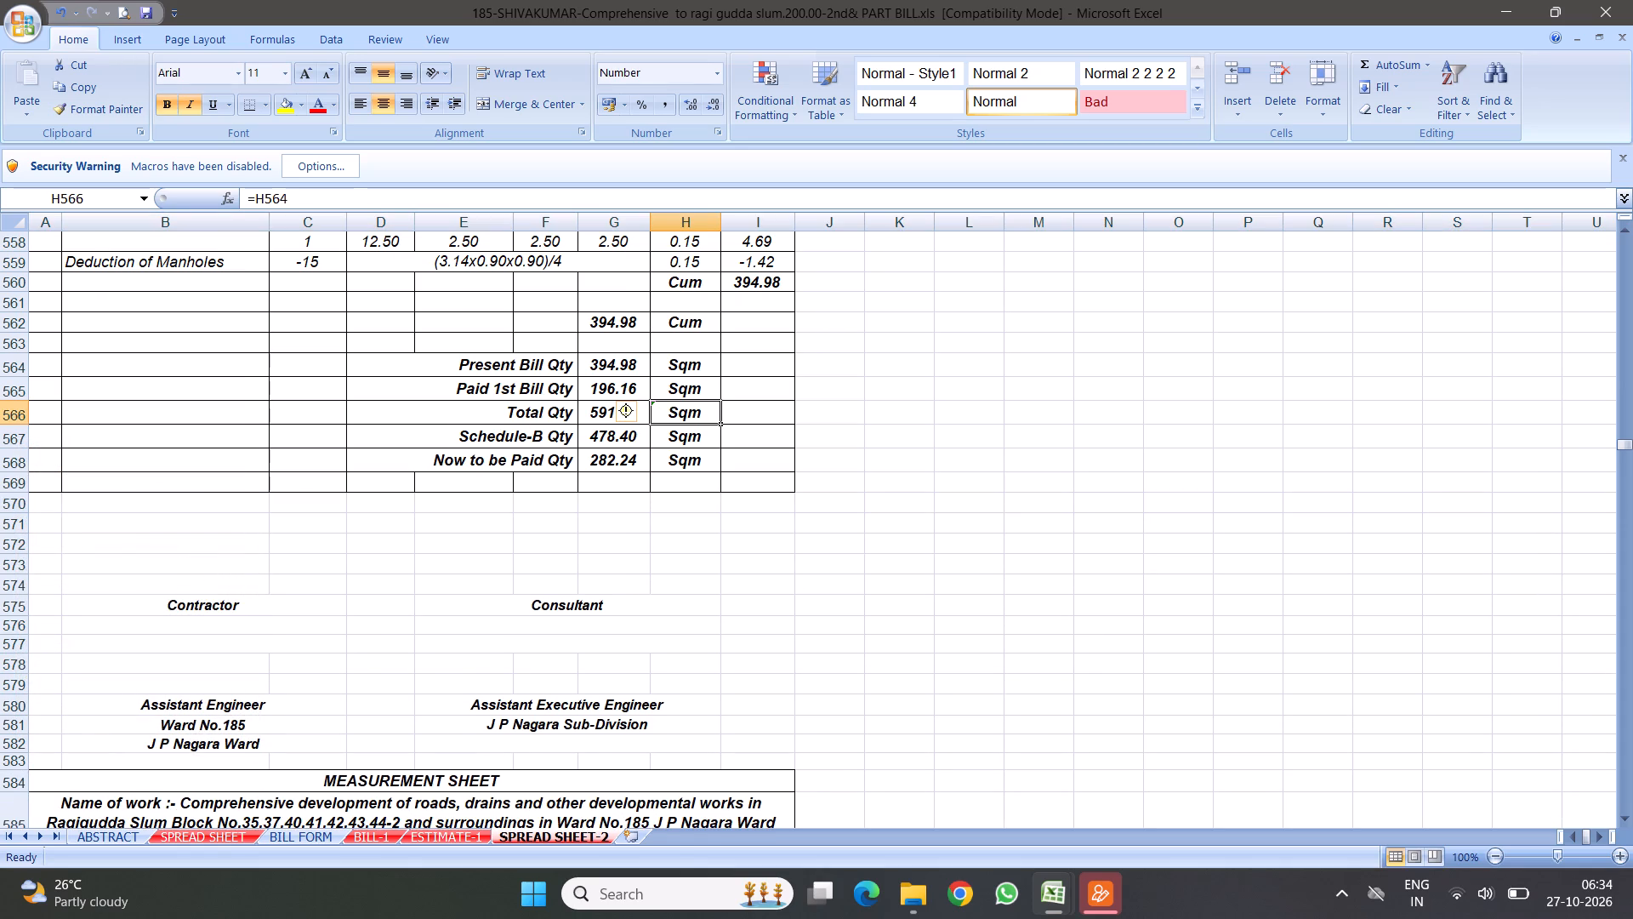
left_click(631, 410)
left_click(700, 513)
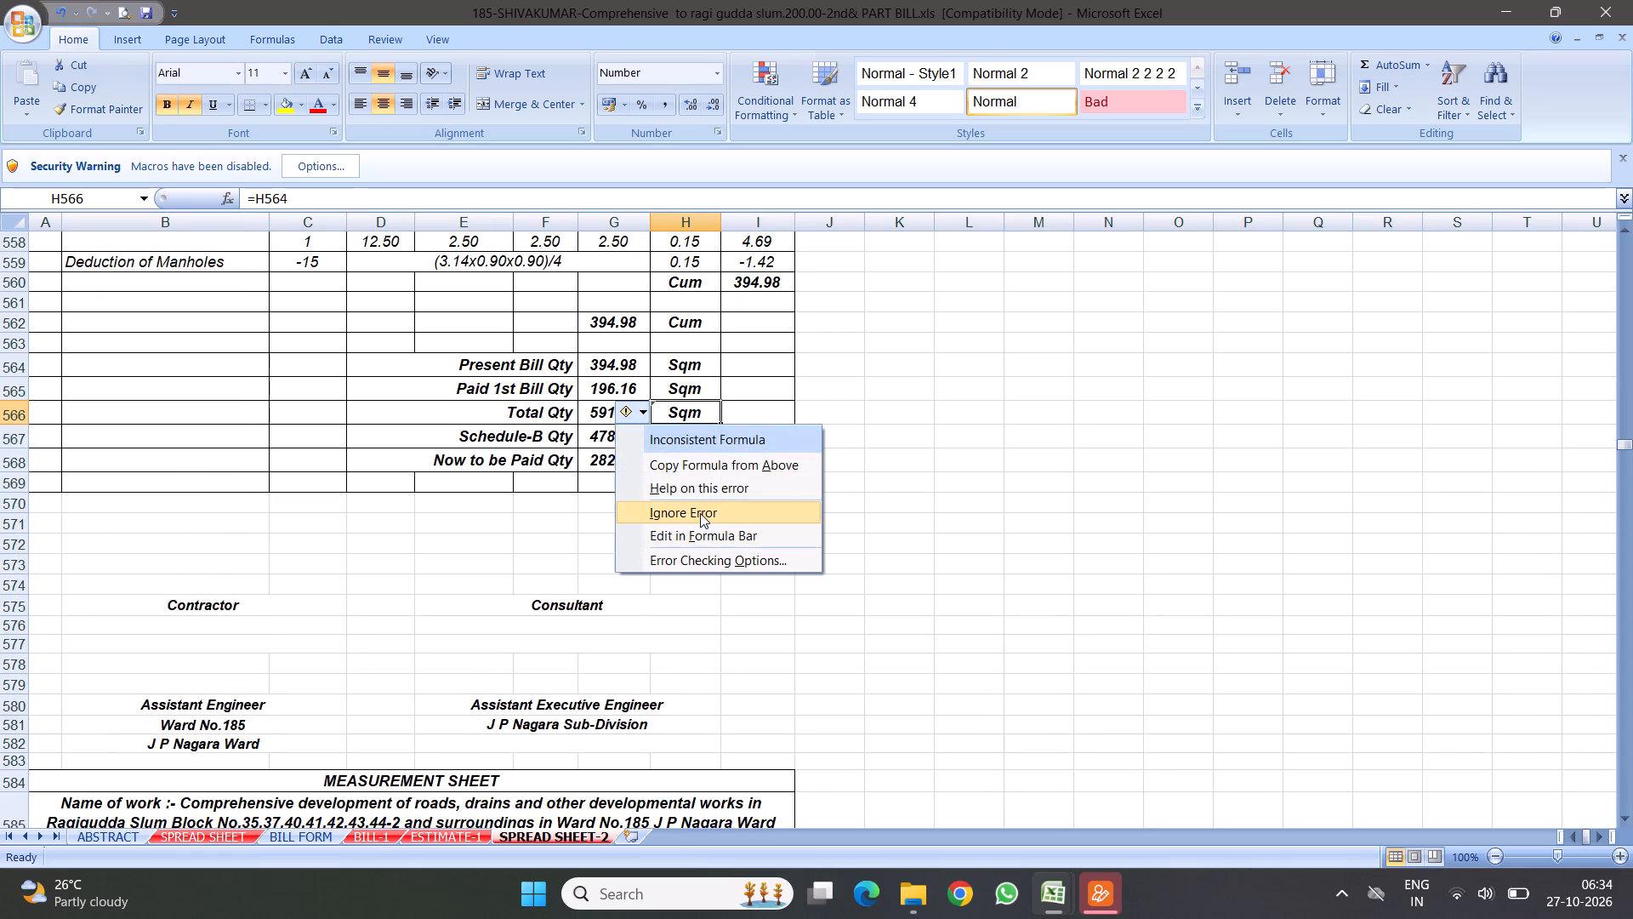
Examine item 26's revised road-surface measurements, manhole deduction and quantity summary.
left_click(372, 374)
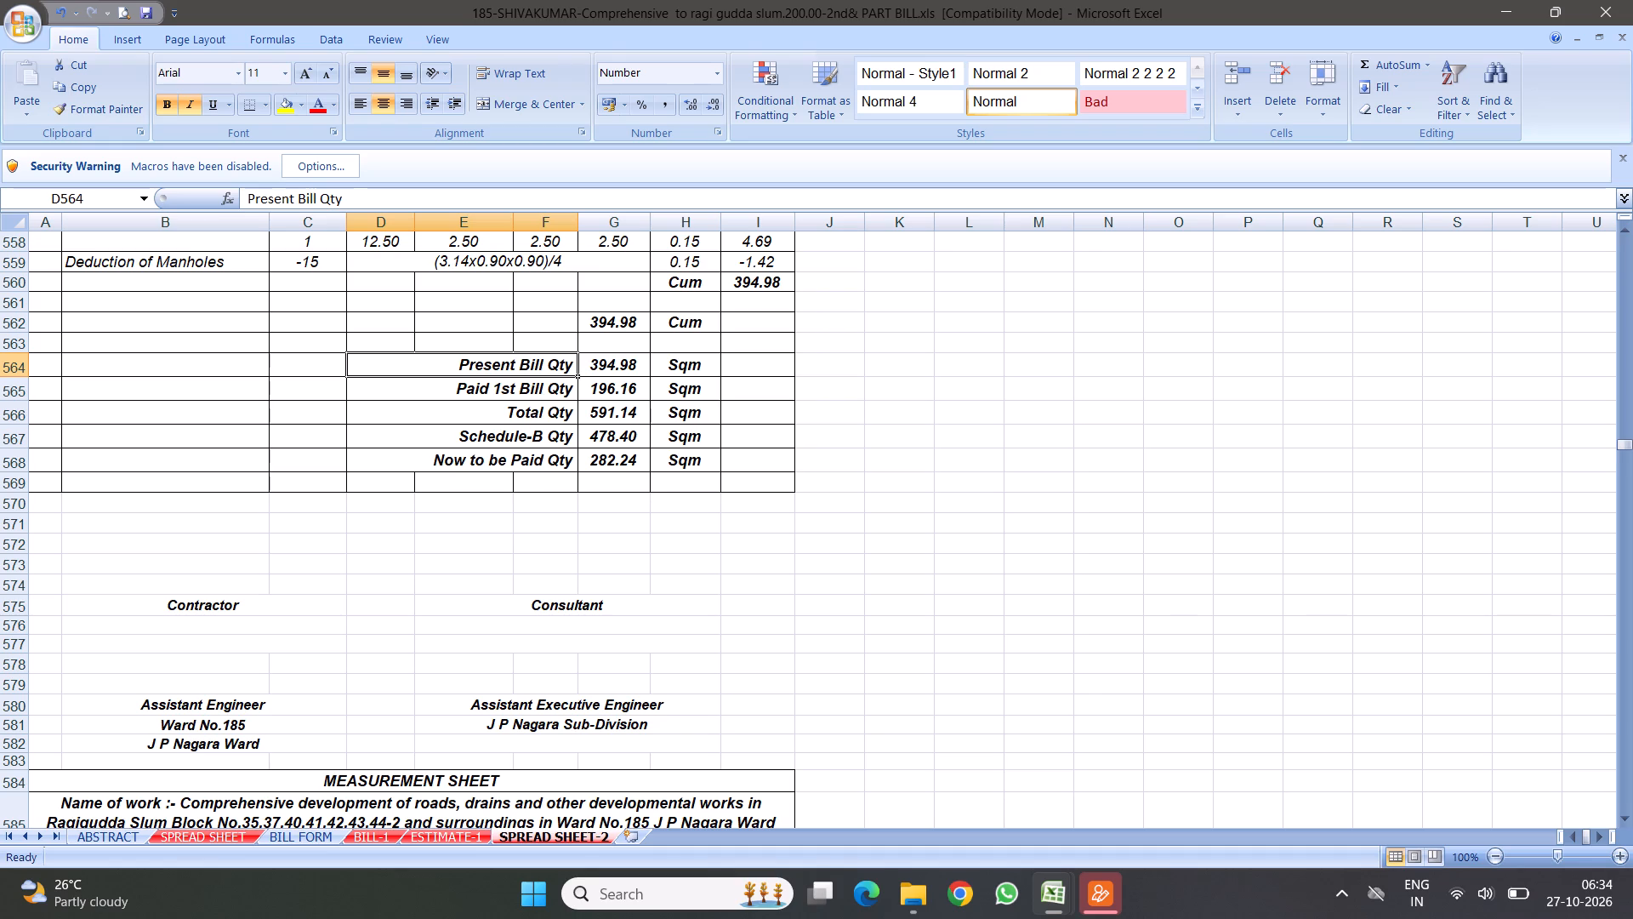
left_click(433, 547)
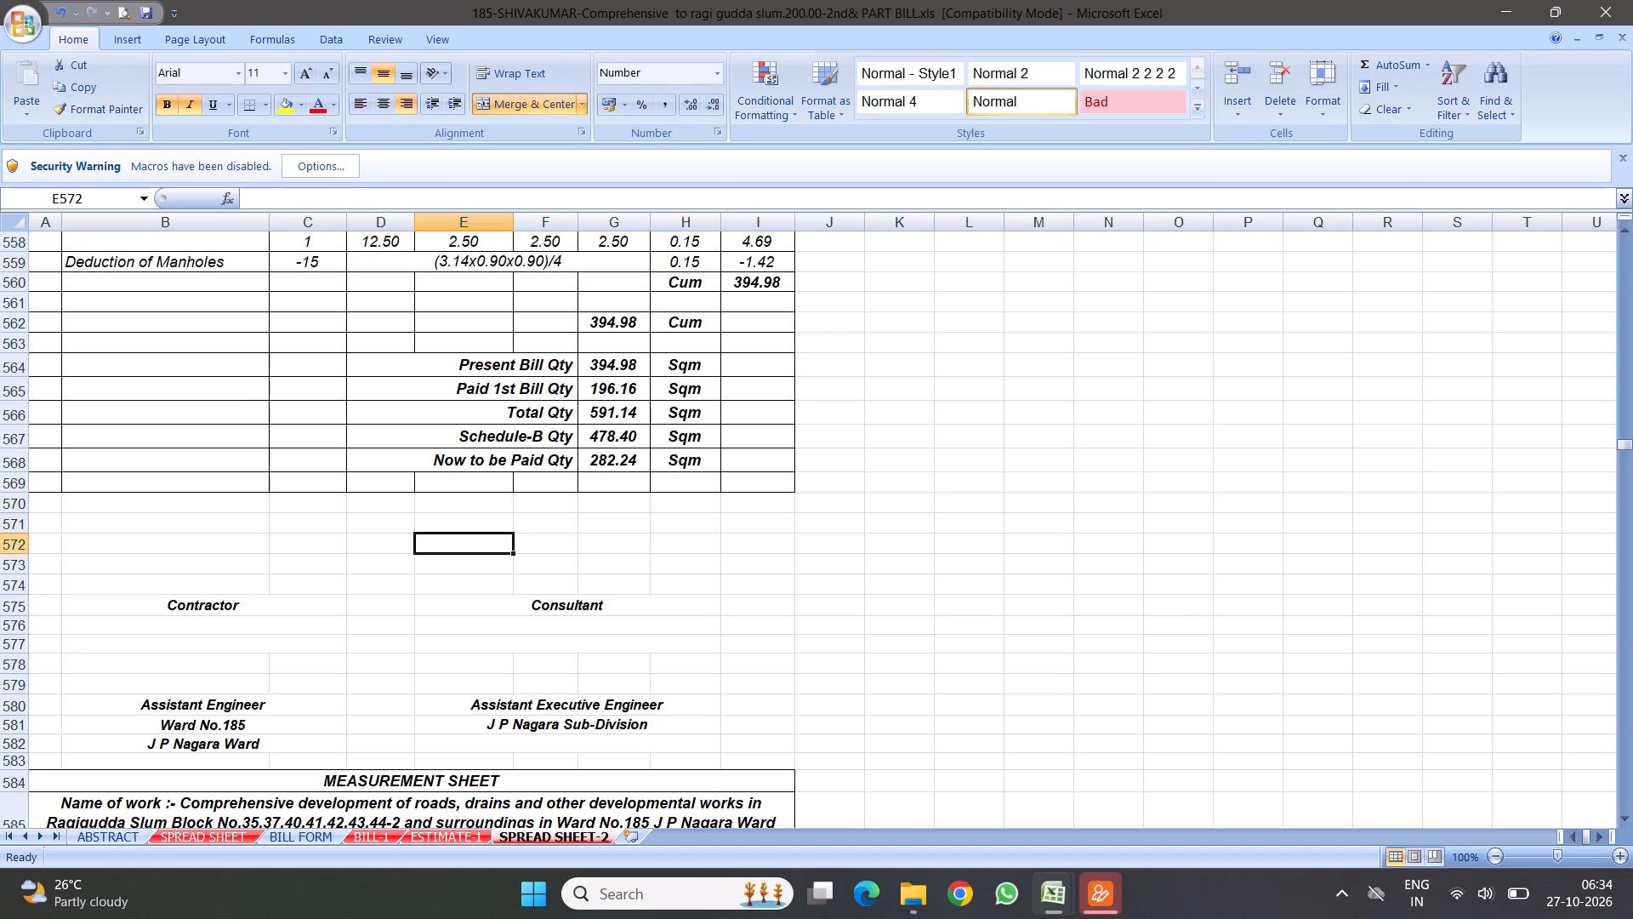
scroll(435, 507, "up", 5)
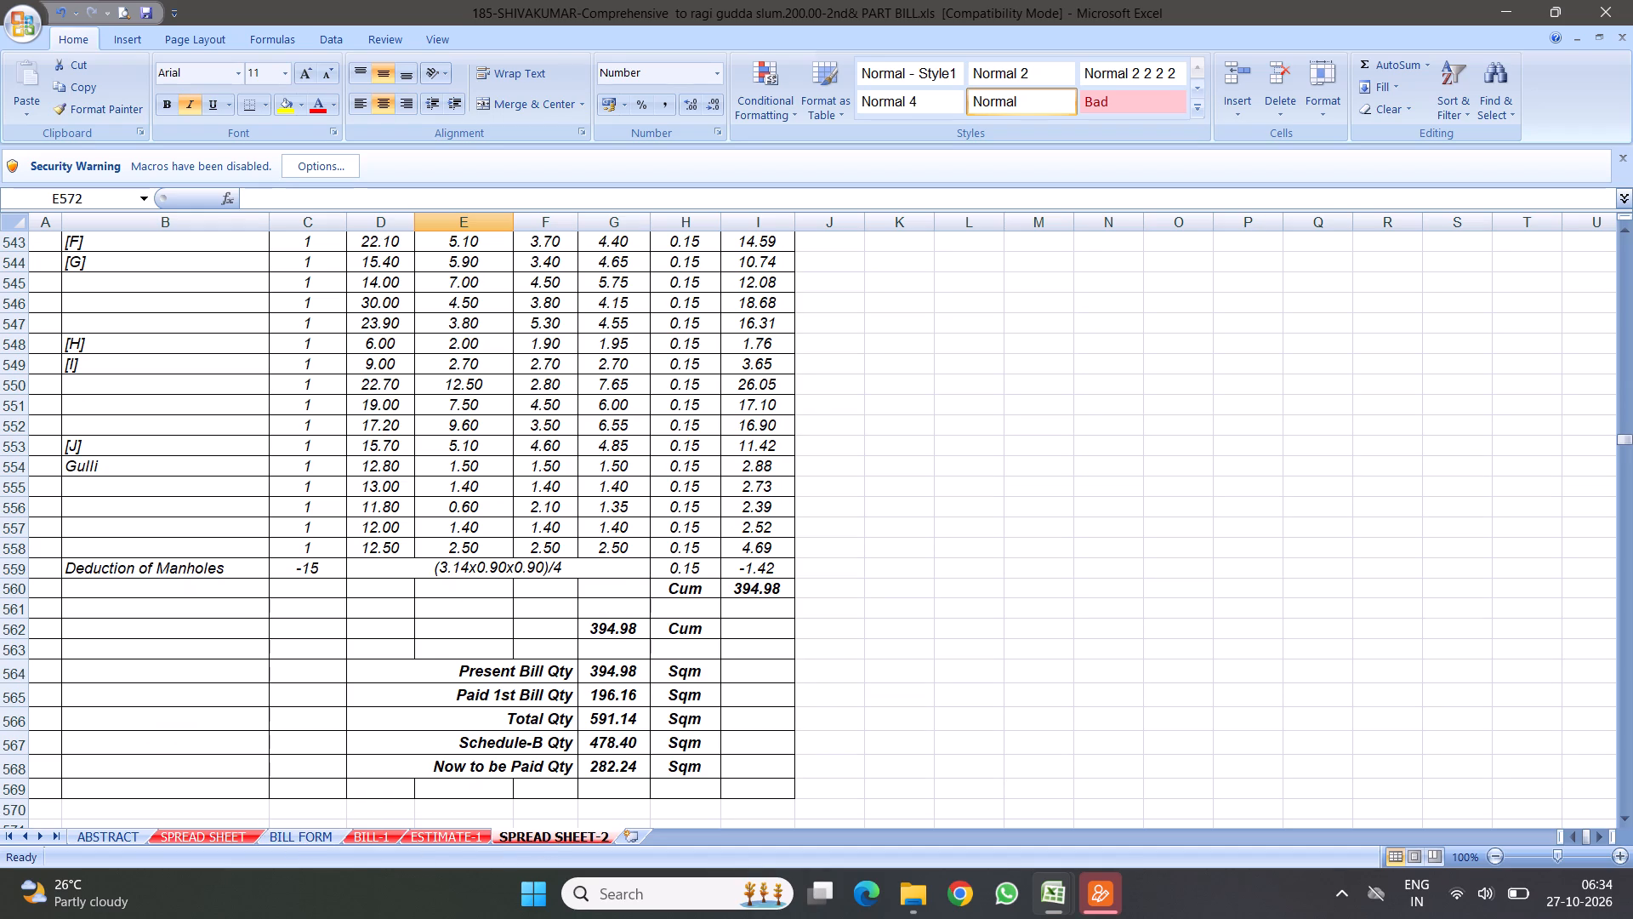
scroll(428, 433, "up", 8)
scroll(378, 537, "down", 5)
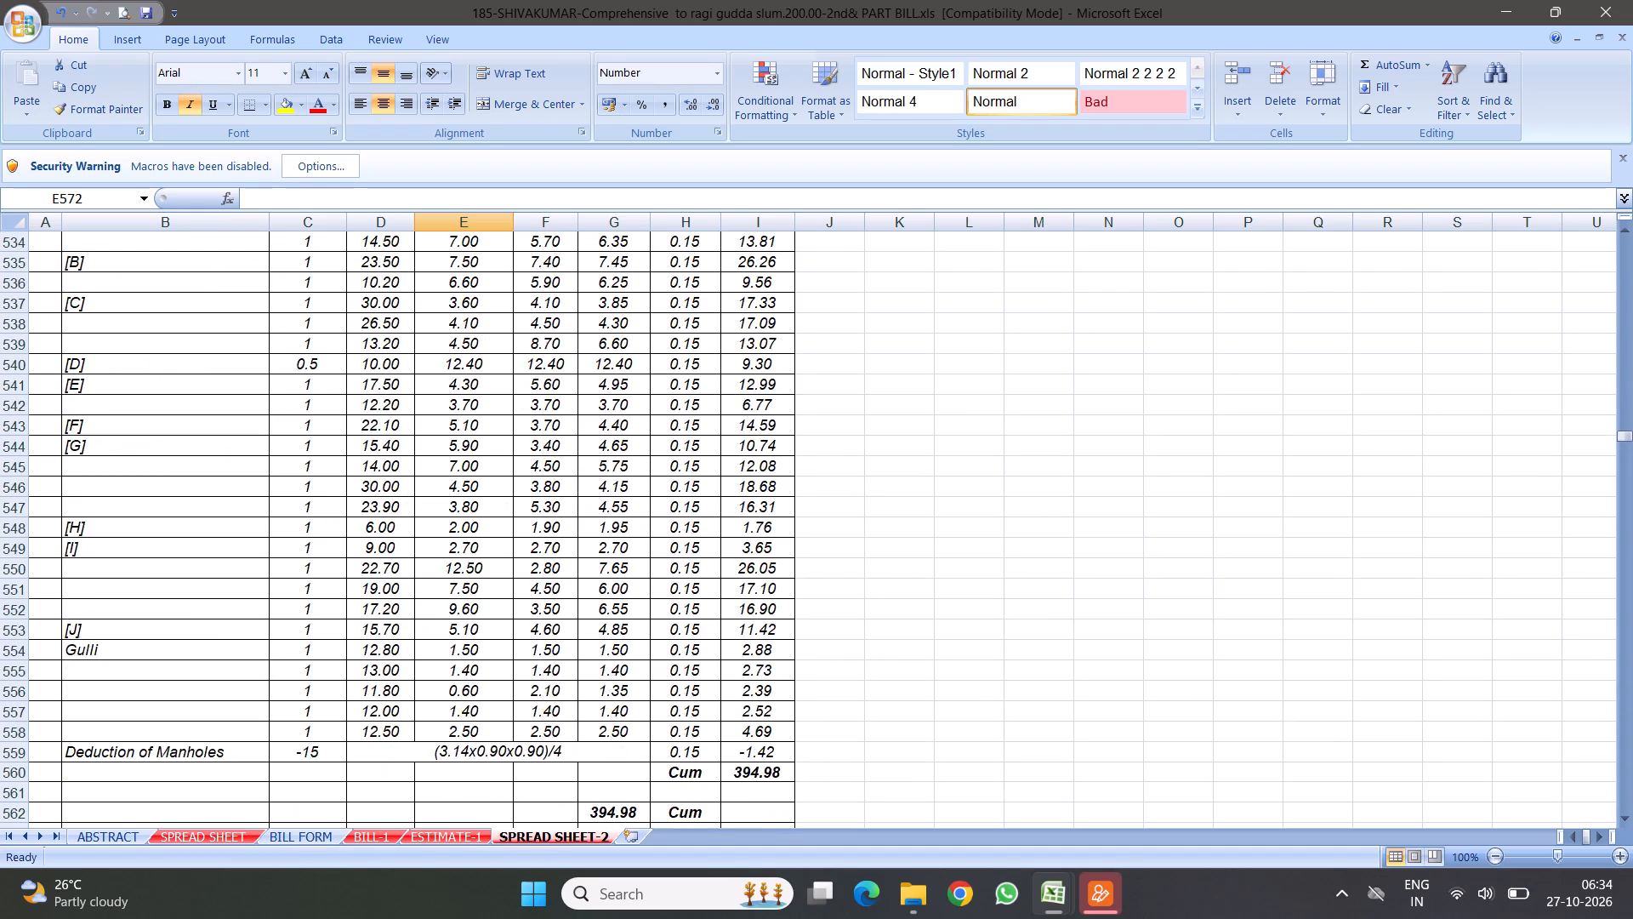
scroll(366, 555, "down", 5)
Examine items 19 to 26 on the BILL FORM sheet, comparing item 26's quantity with its SPREAD SHEET-2 summary.
left_click(292, 835)
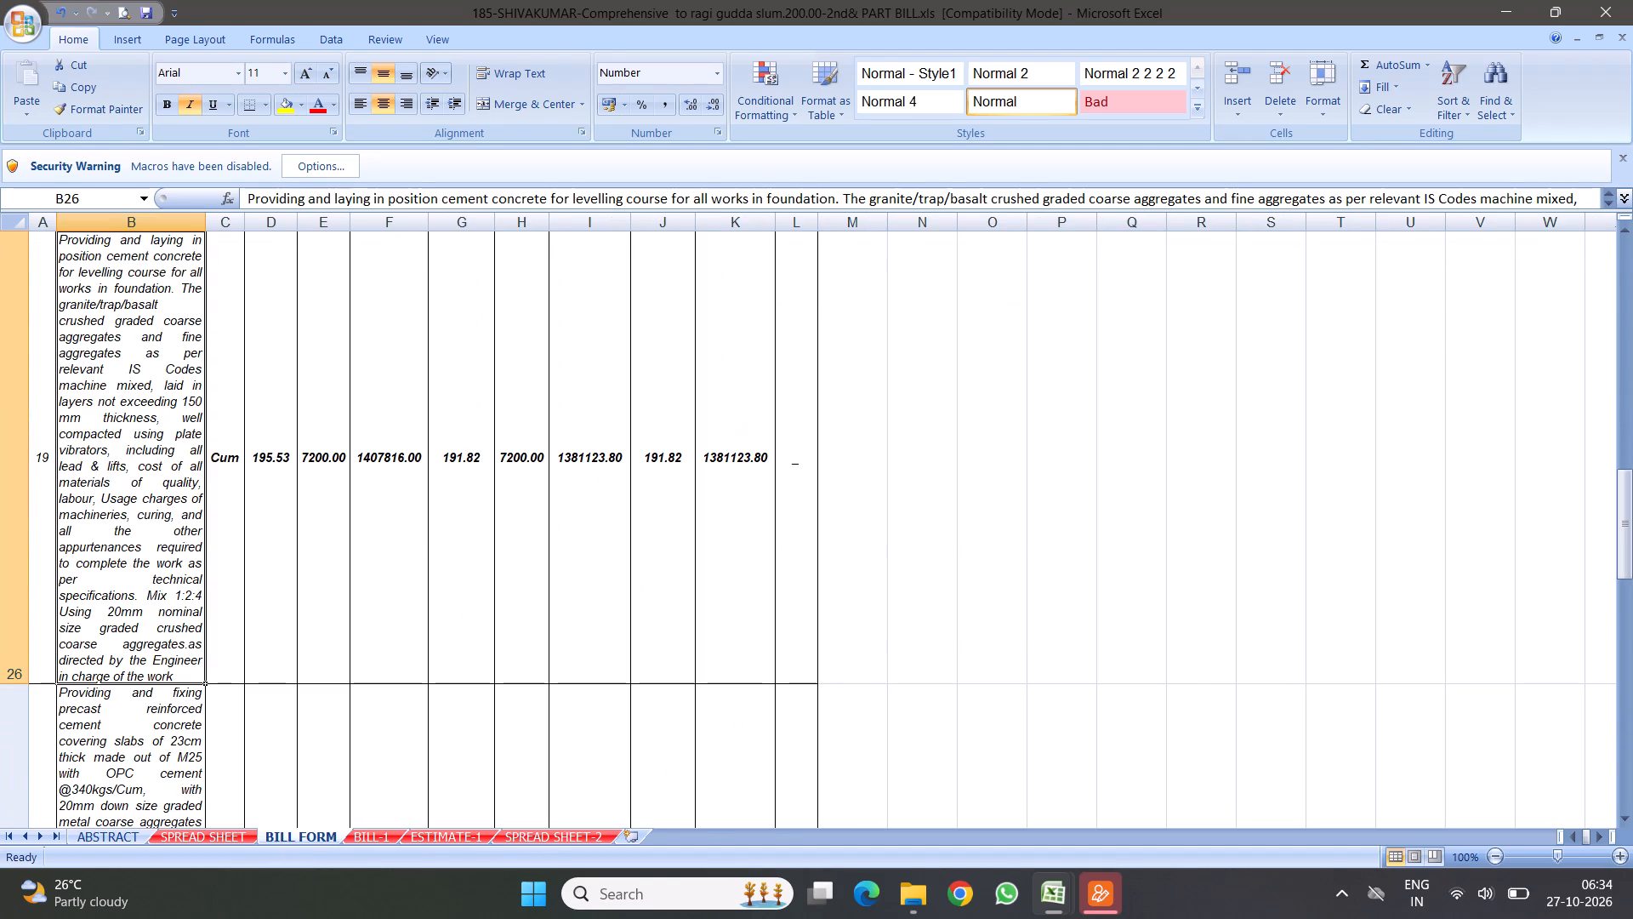
key("Return")
key("Return")
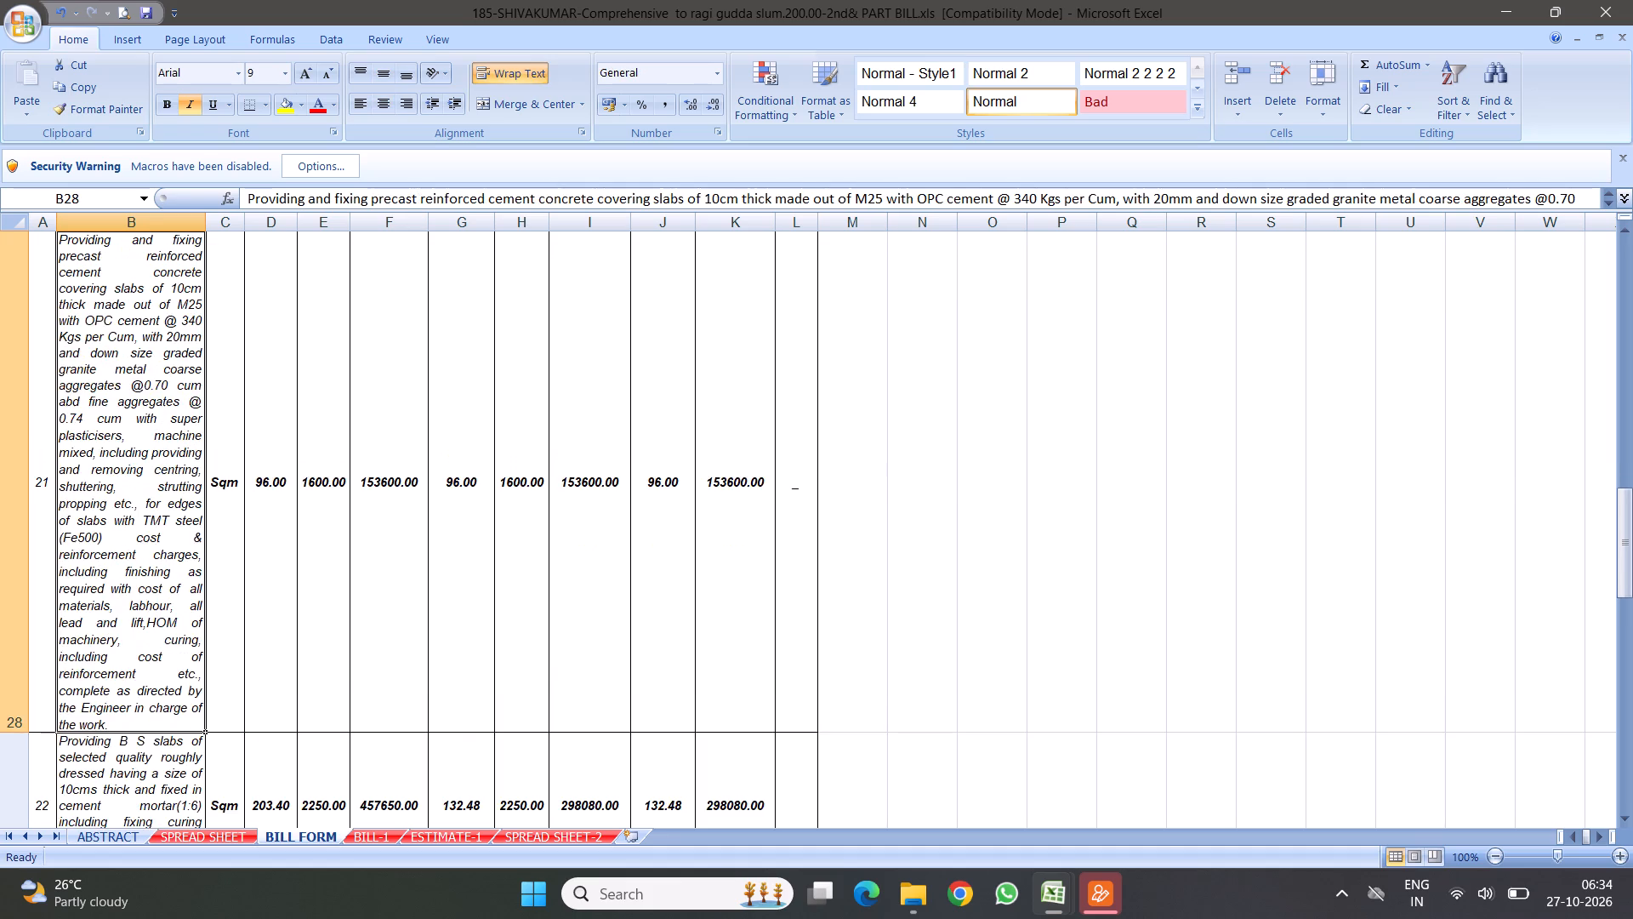
key("Return")
key("Return")
key("Return")
key("Return")
key("Return")
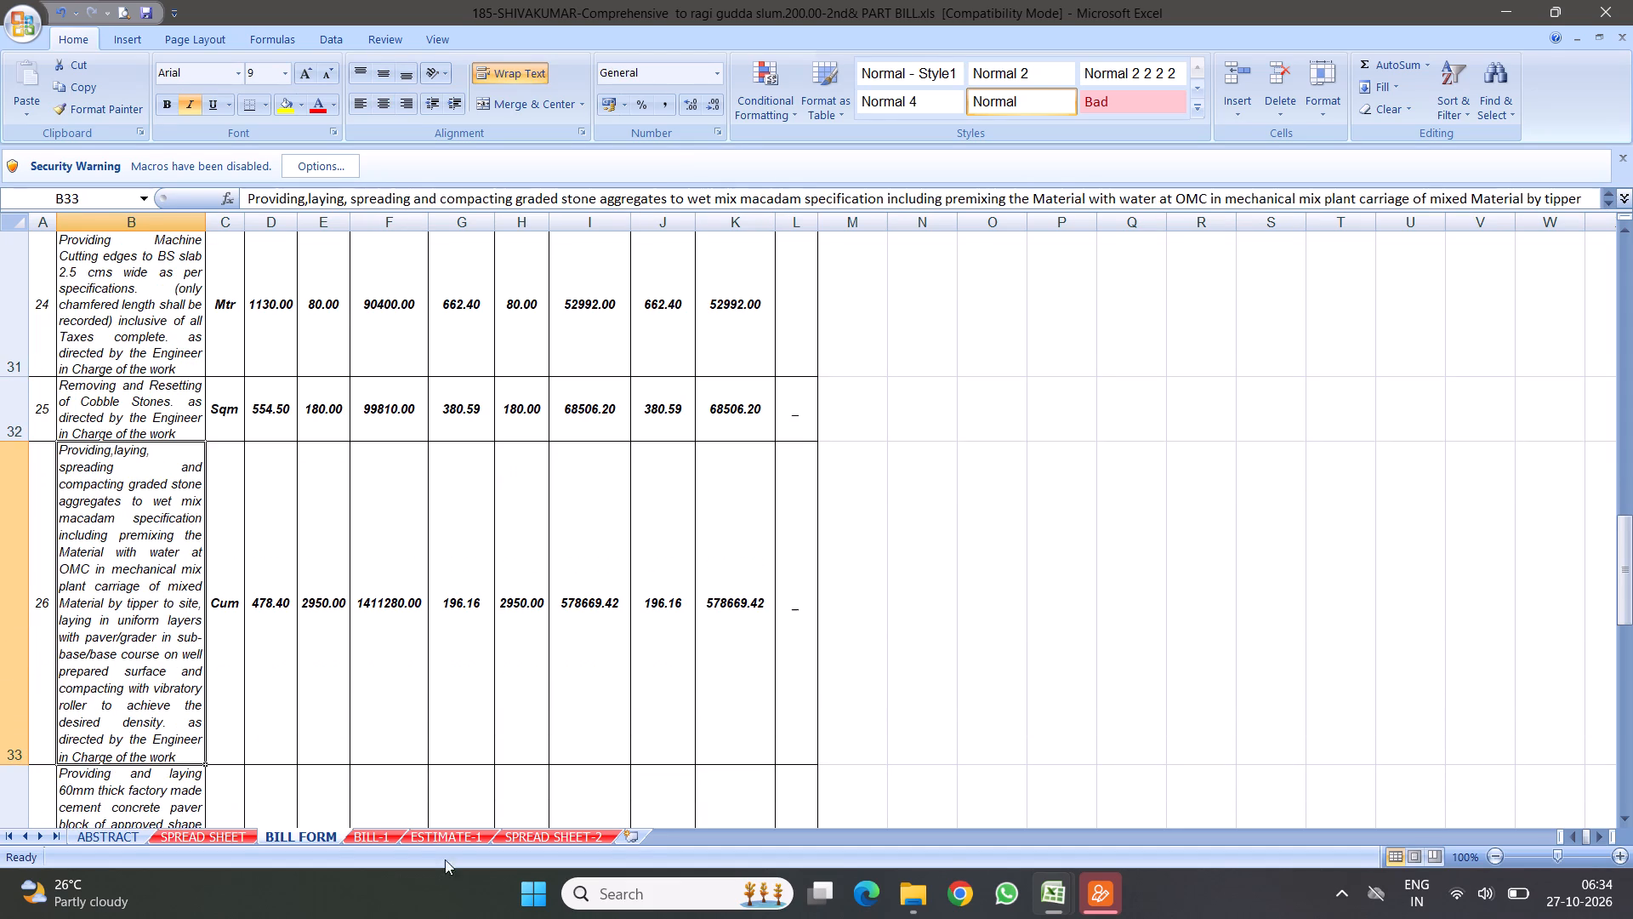
left_click(542, 839)
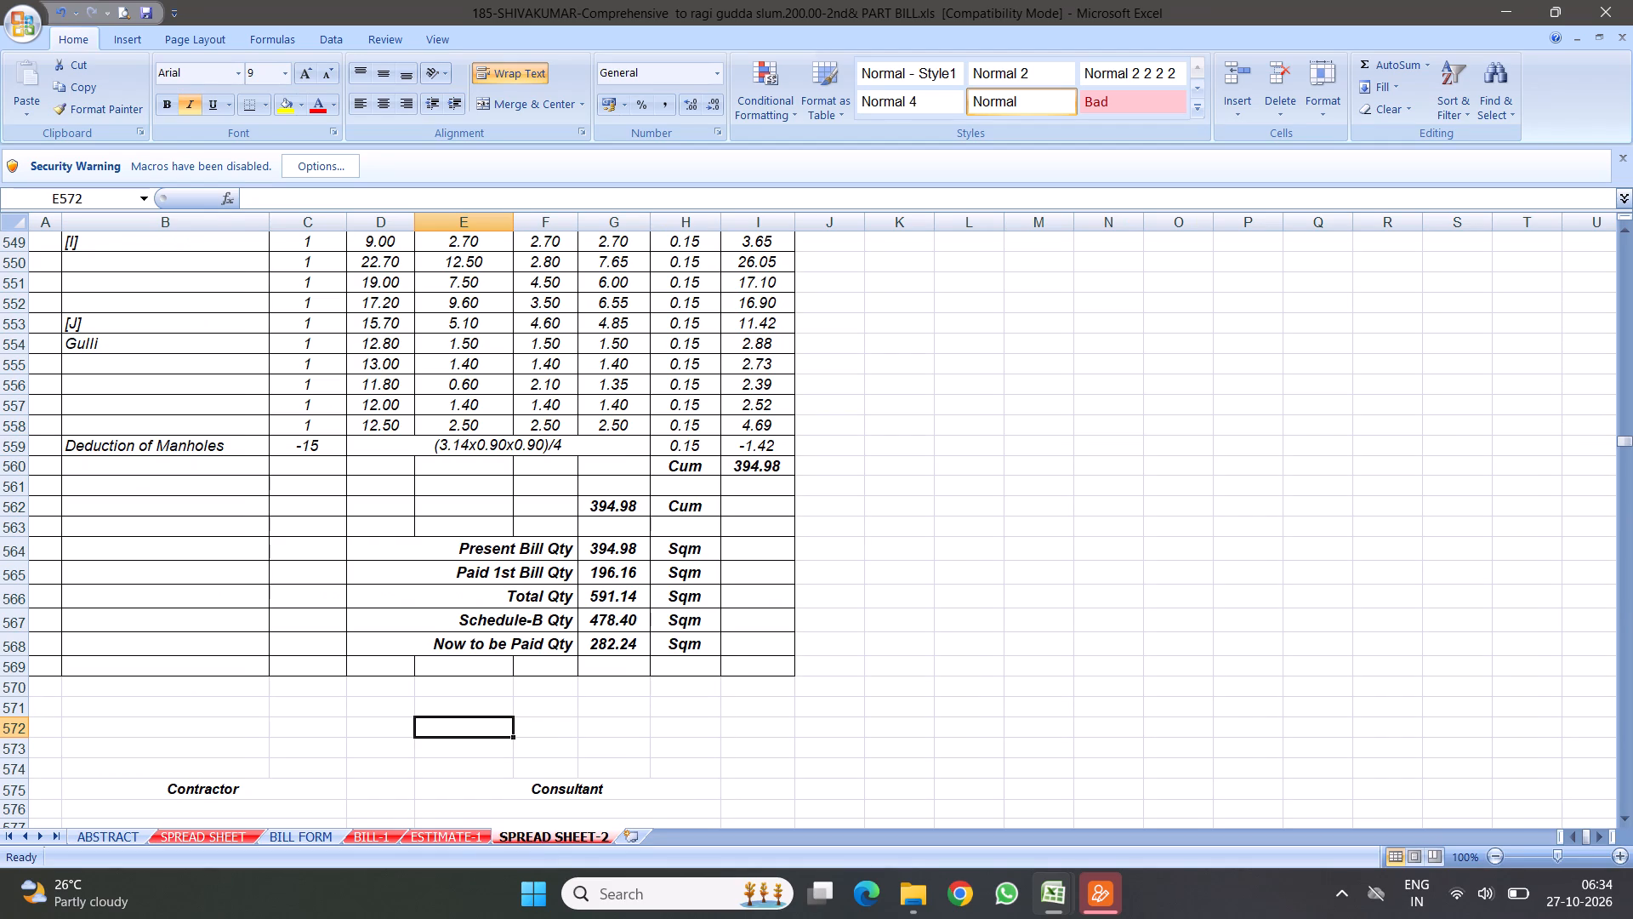
left_click(314, 837)
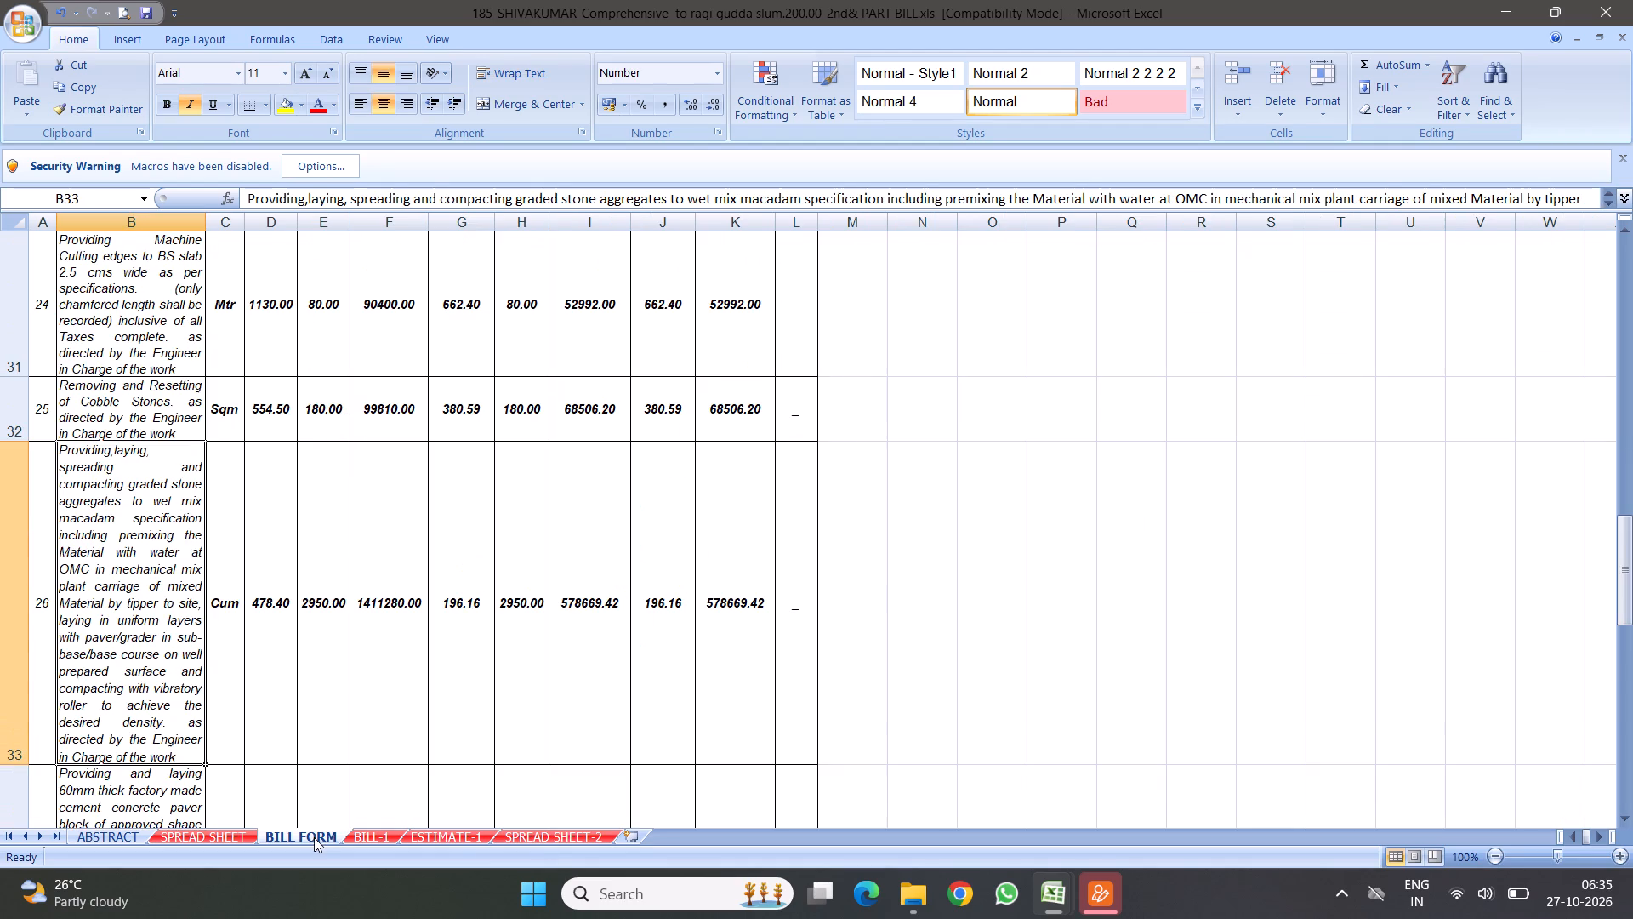
left_click(657, 634)
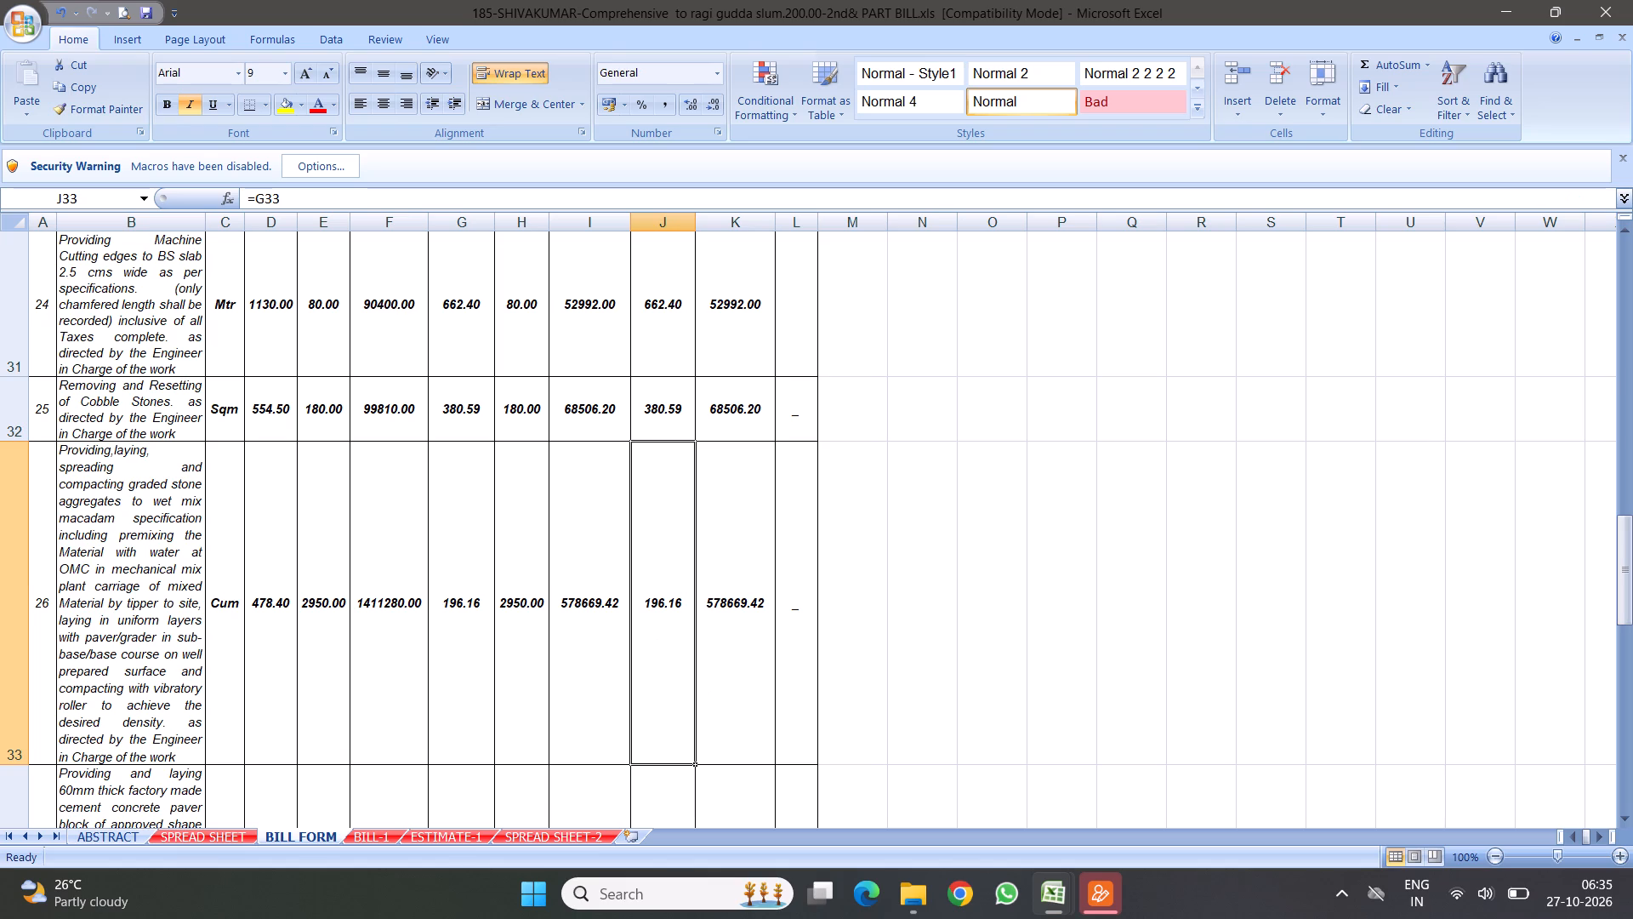
Review item 26's road-surface measurement rows and description heading on SPREAD SHEET-2.
left_click(549, 838)
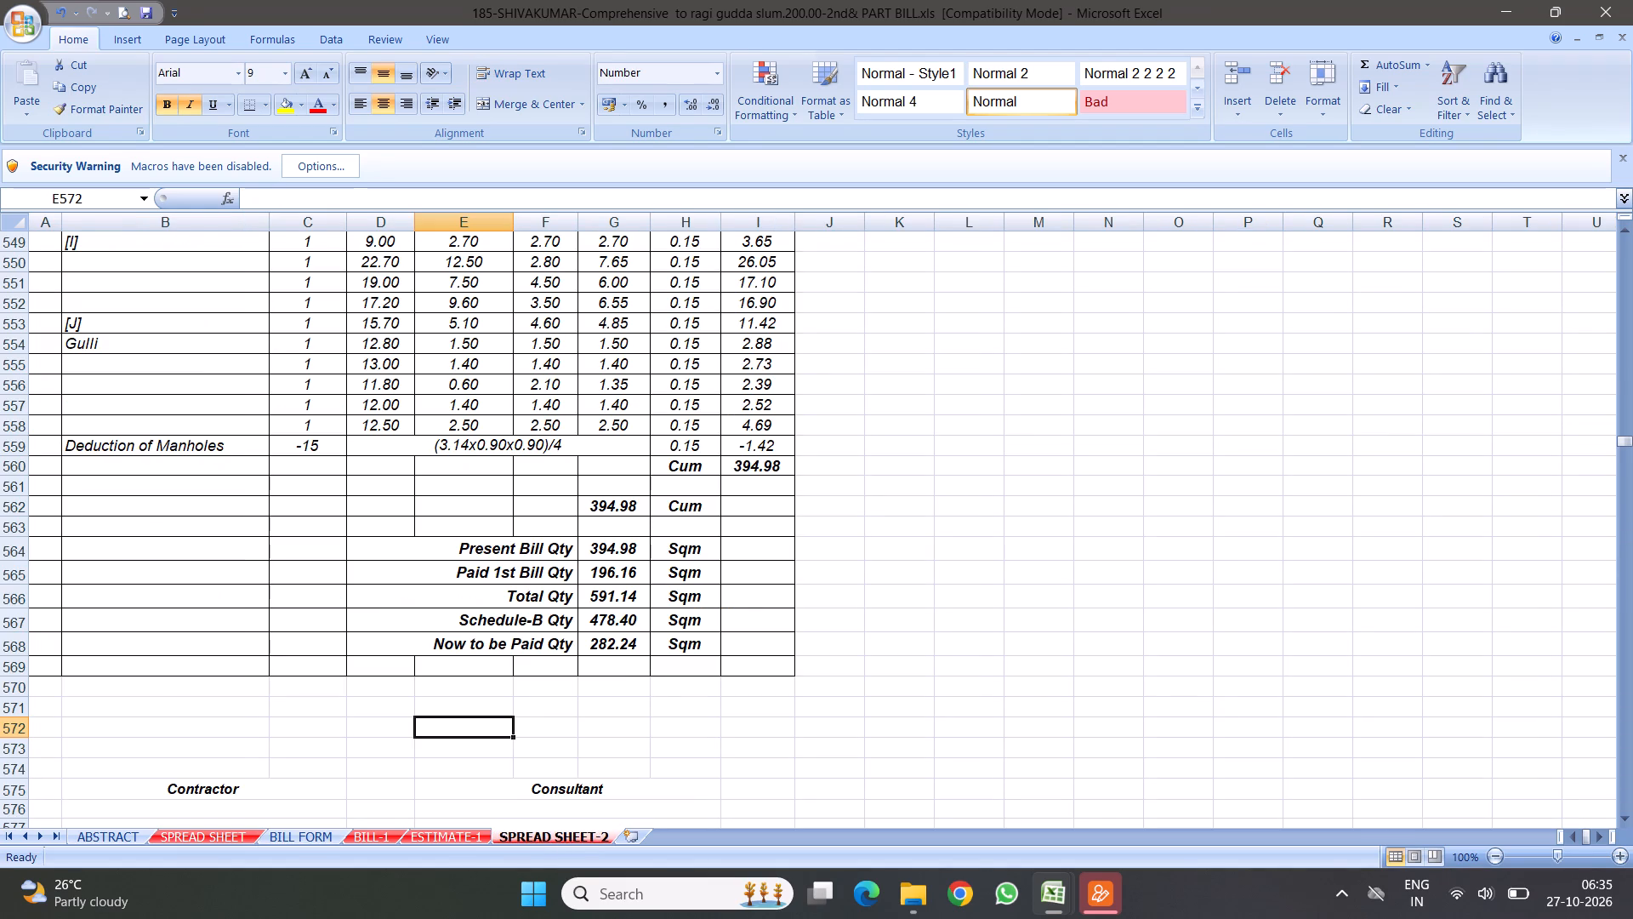
scroll(382, 583, "up", 2)
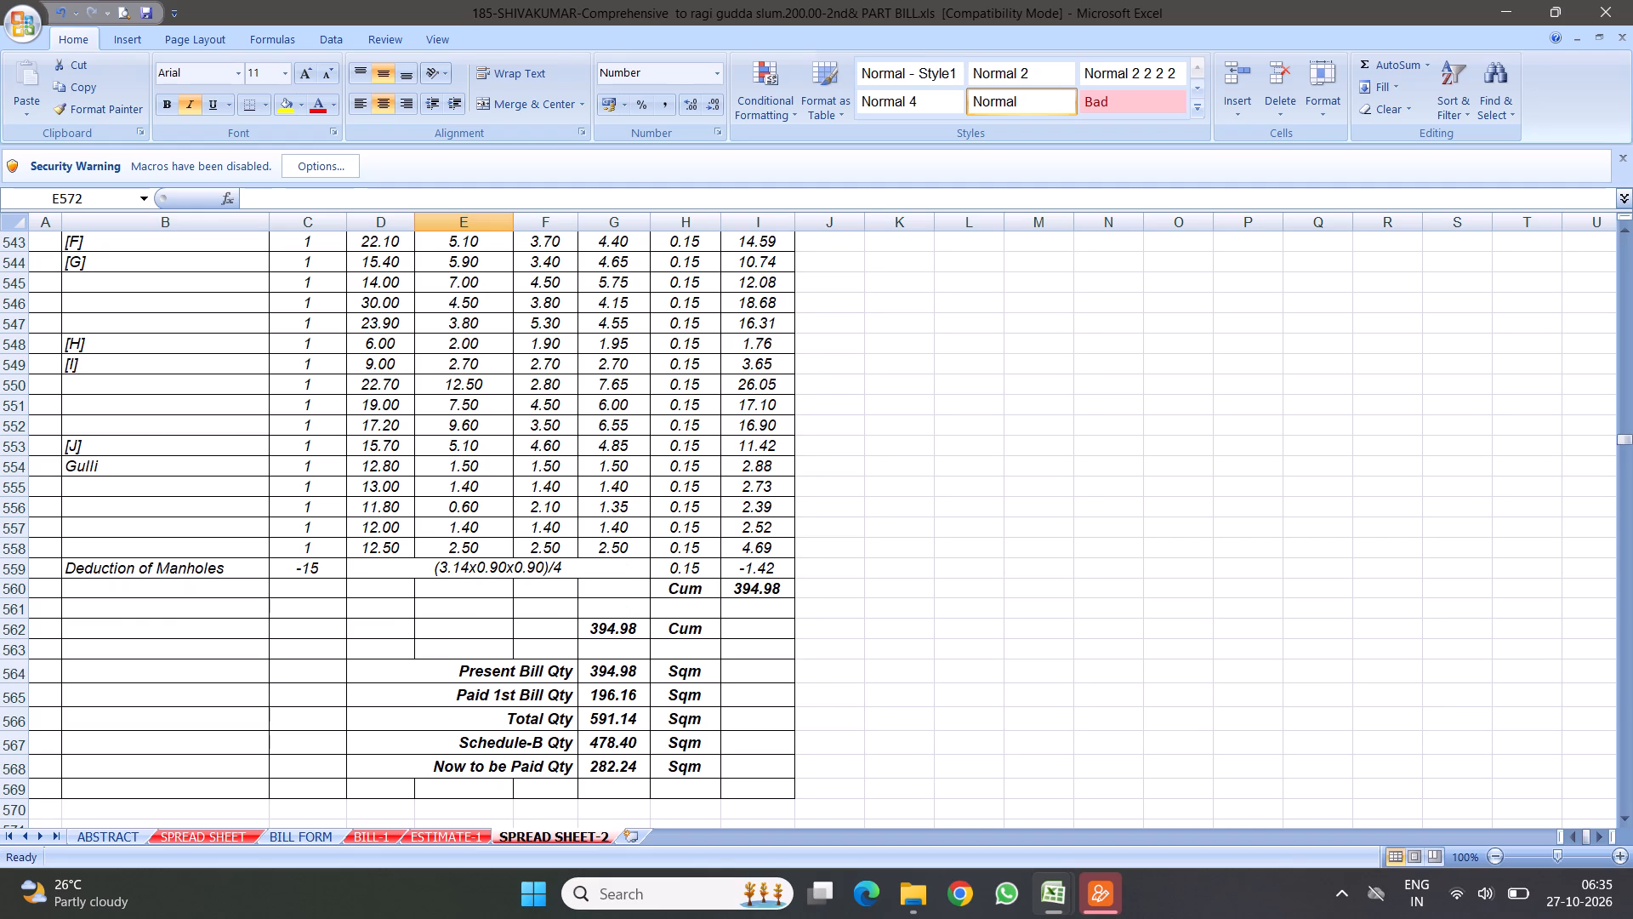
scroll(187, 666, "up", 2)
scroll(335, 604, "up", 3)
scroll(331, 629, "down", 4)
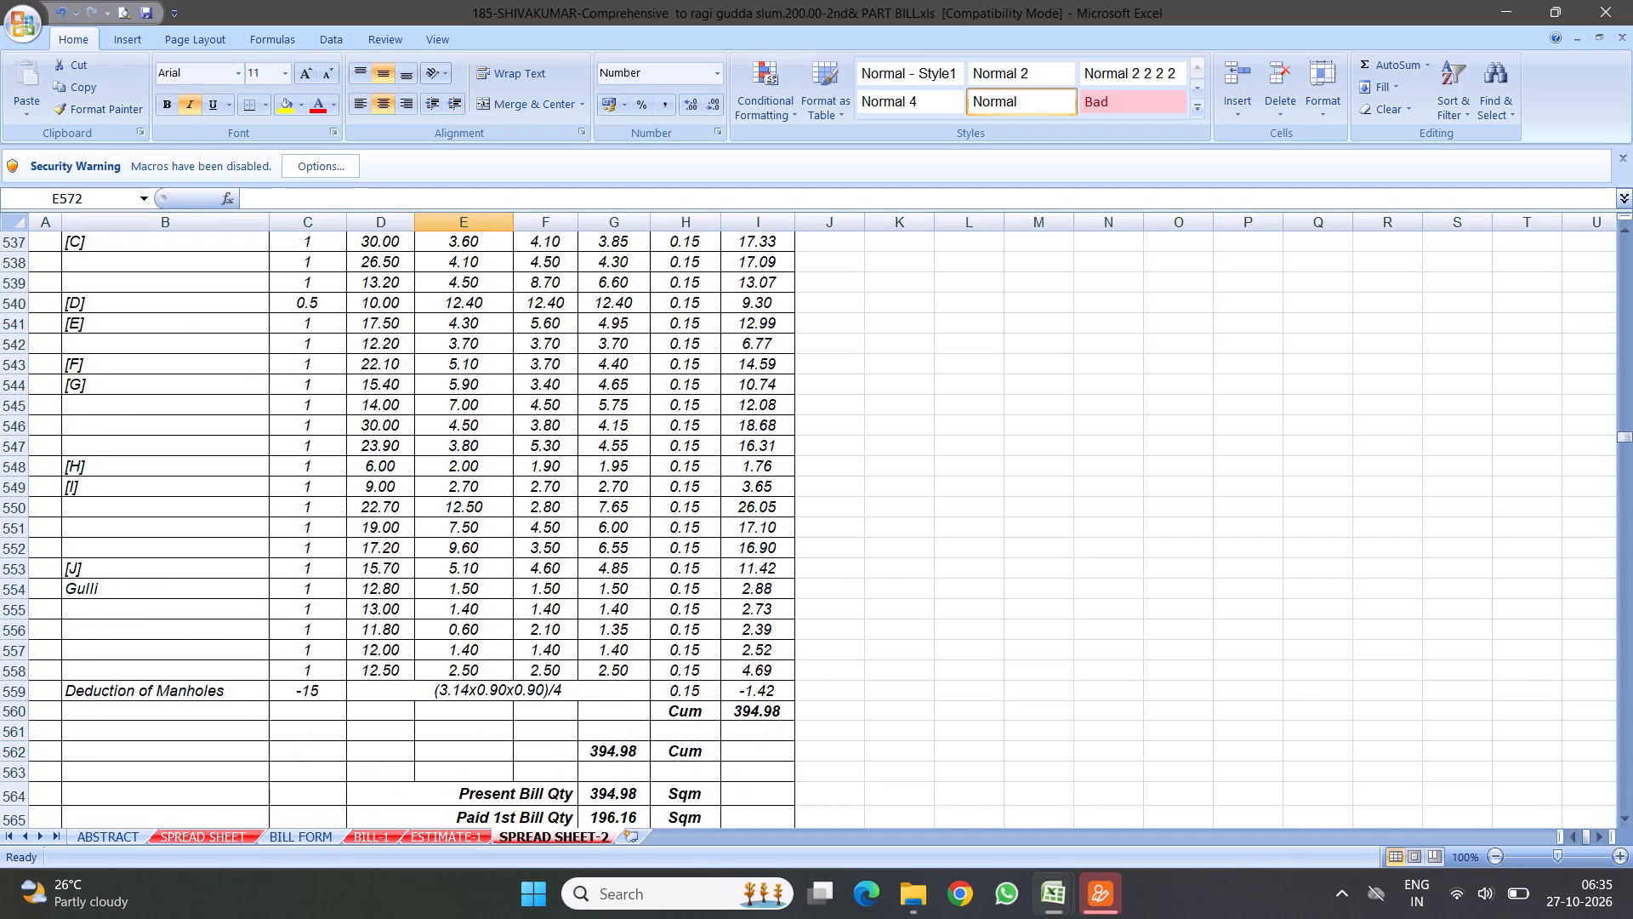
scroll(337, 619, "up", 3)
scroll(415, 694, "up", 3)
scroll(430, 667, "down", 3)
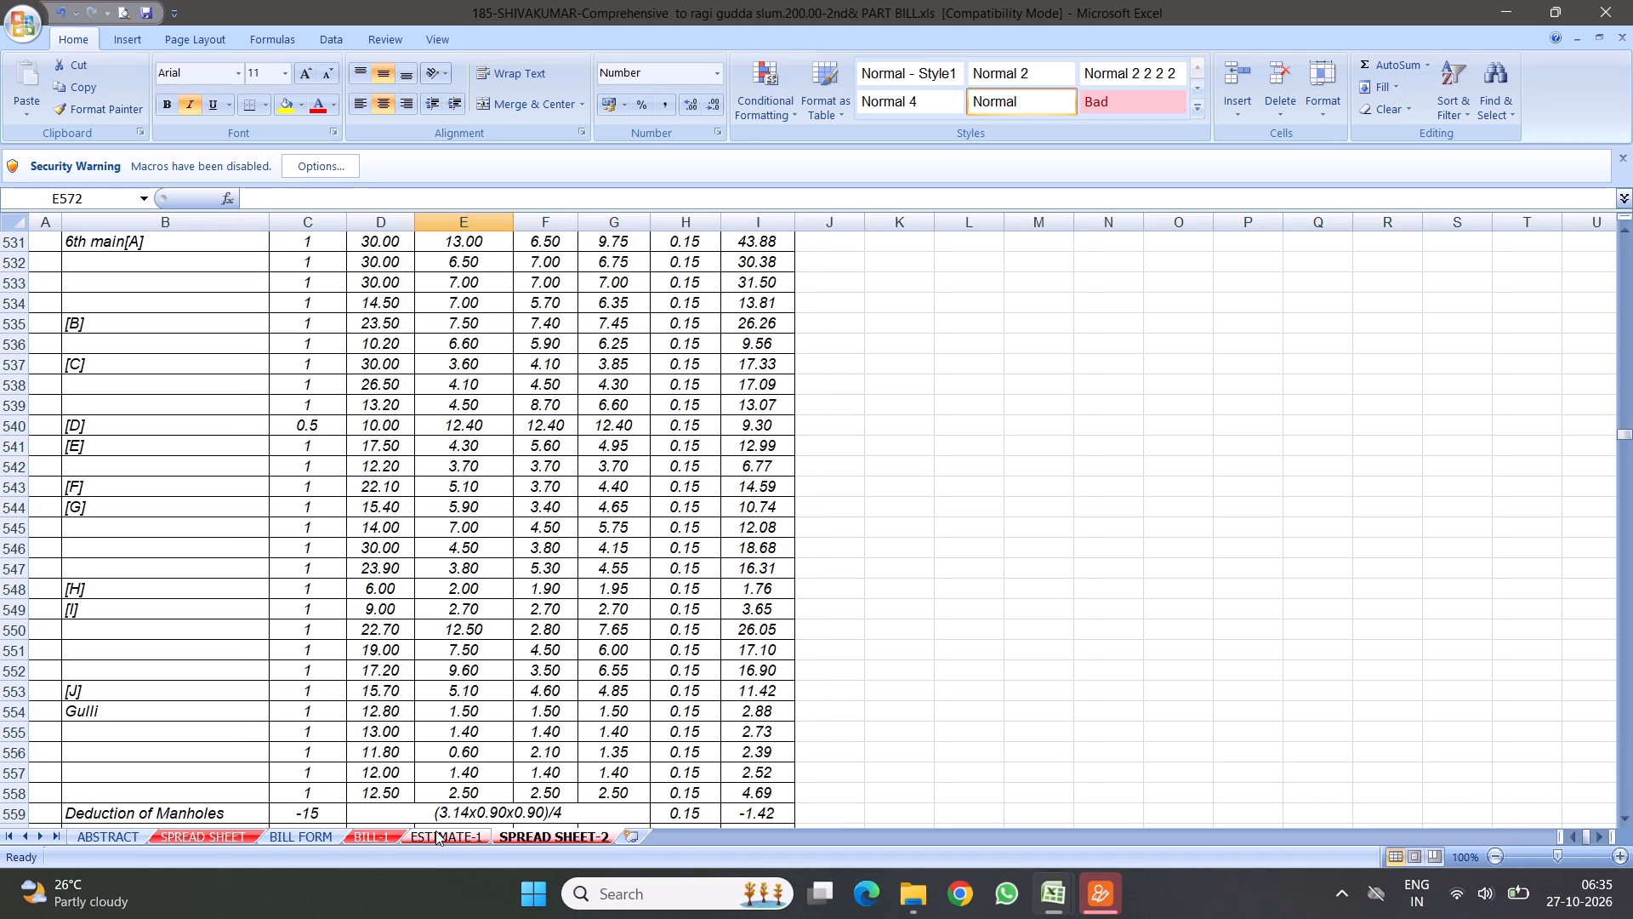
scroll(451, 502, "up", 4)
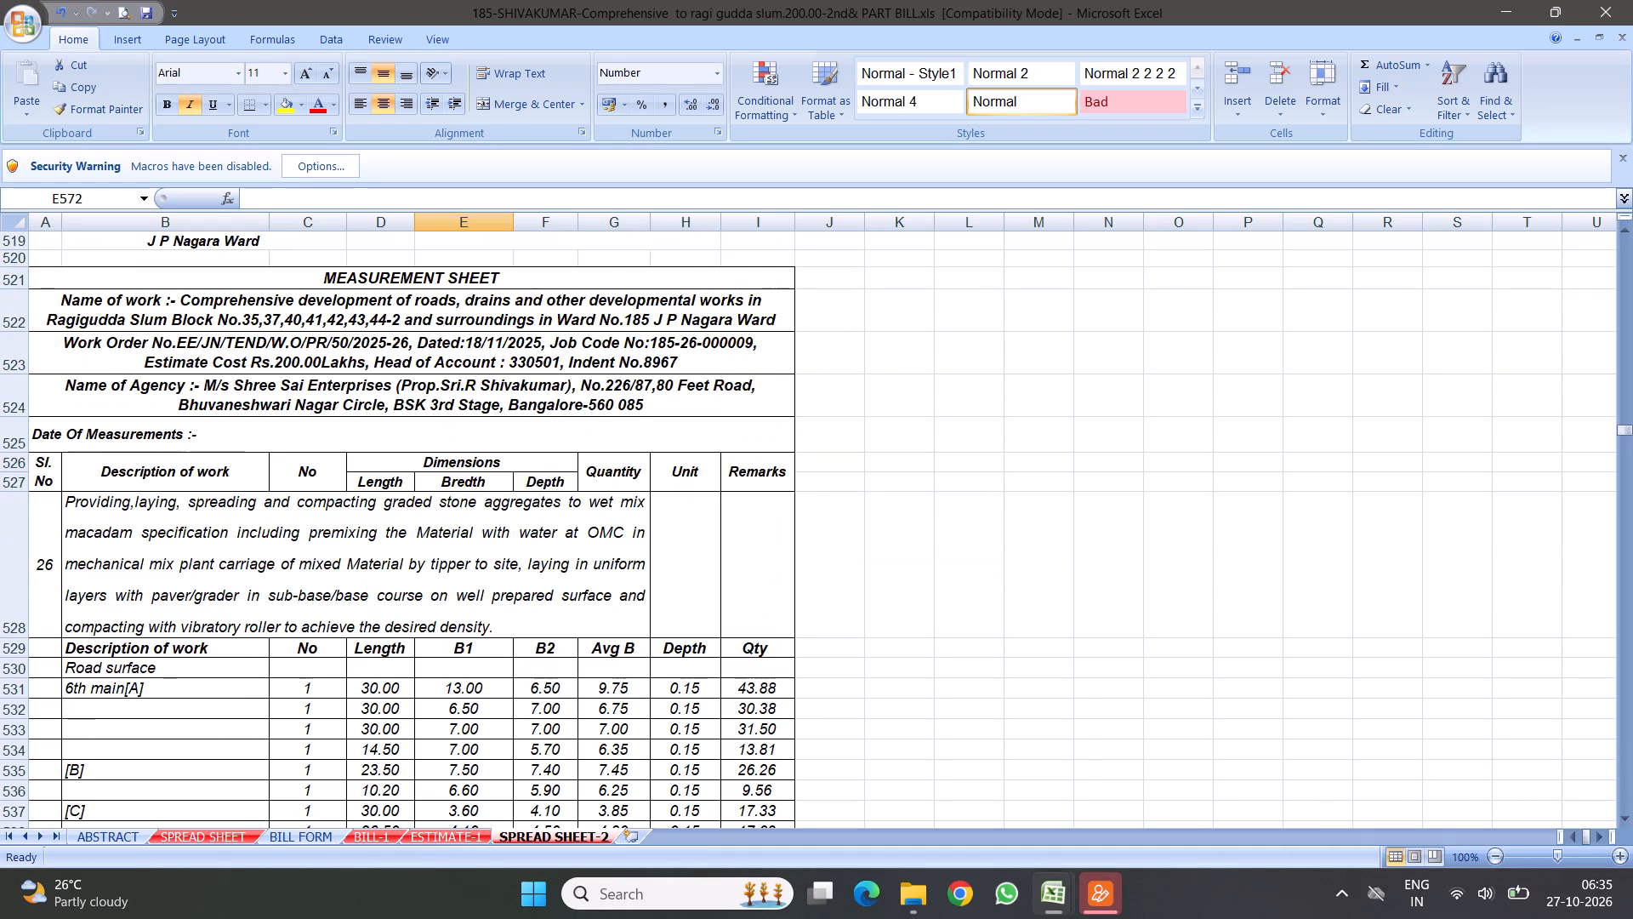
scroll(424, 544, "down", 1)
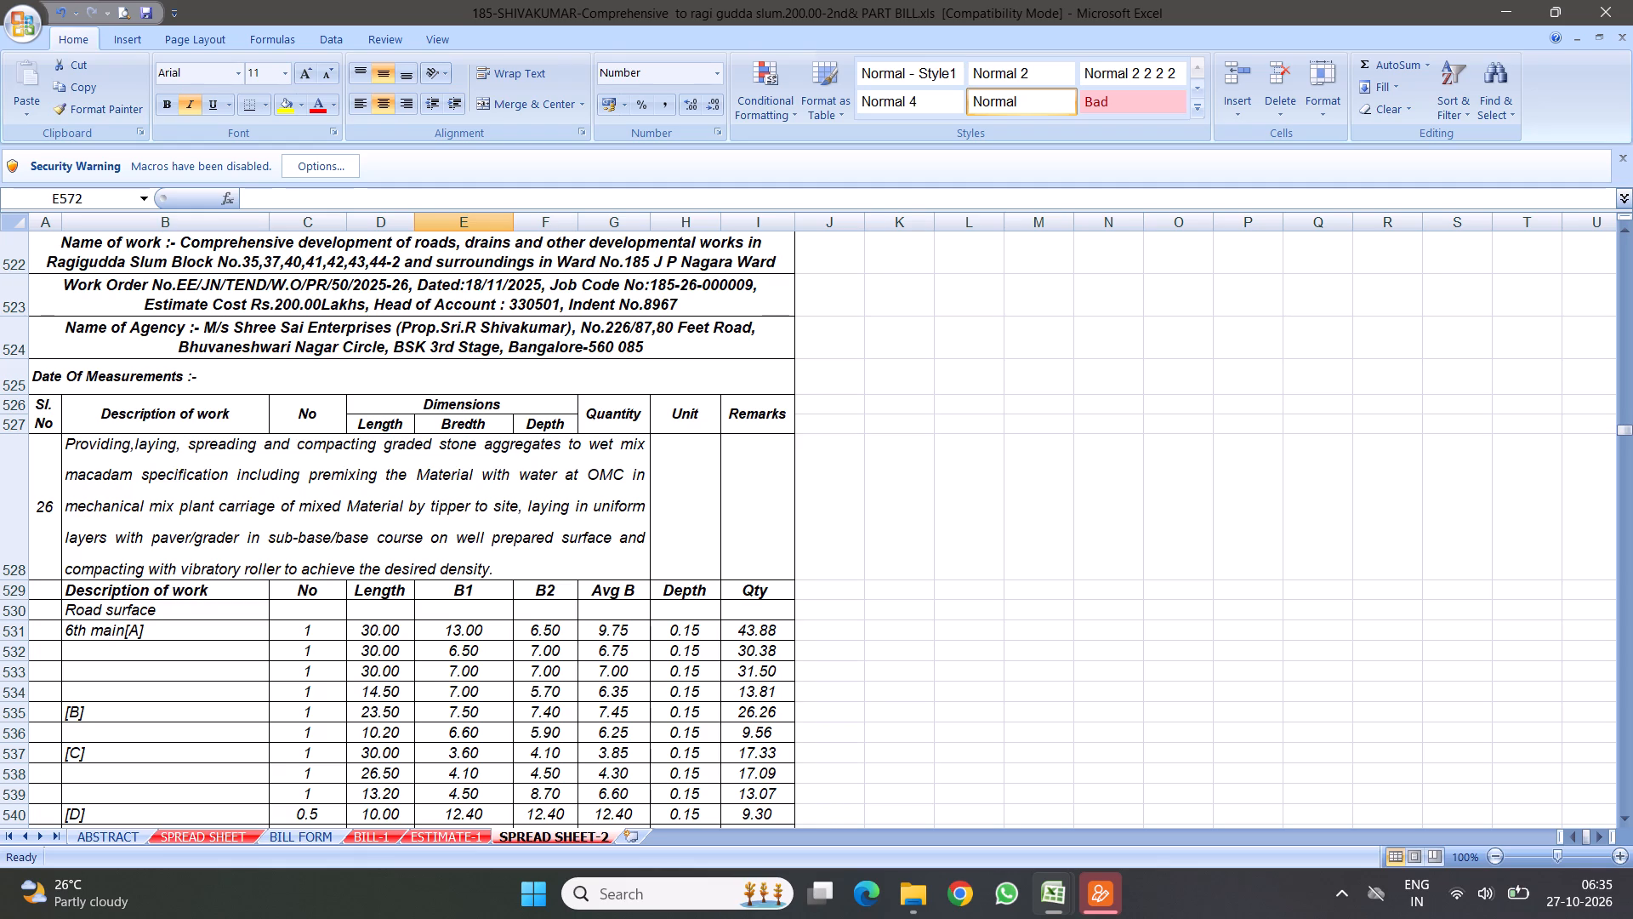
Reduce the height of item 26's description row 528 on SPREAD SHEET-2 so it fits the text more closely.
left_click(276, 499)
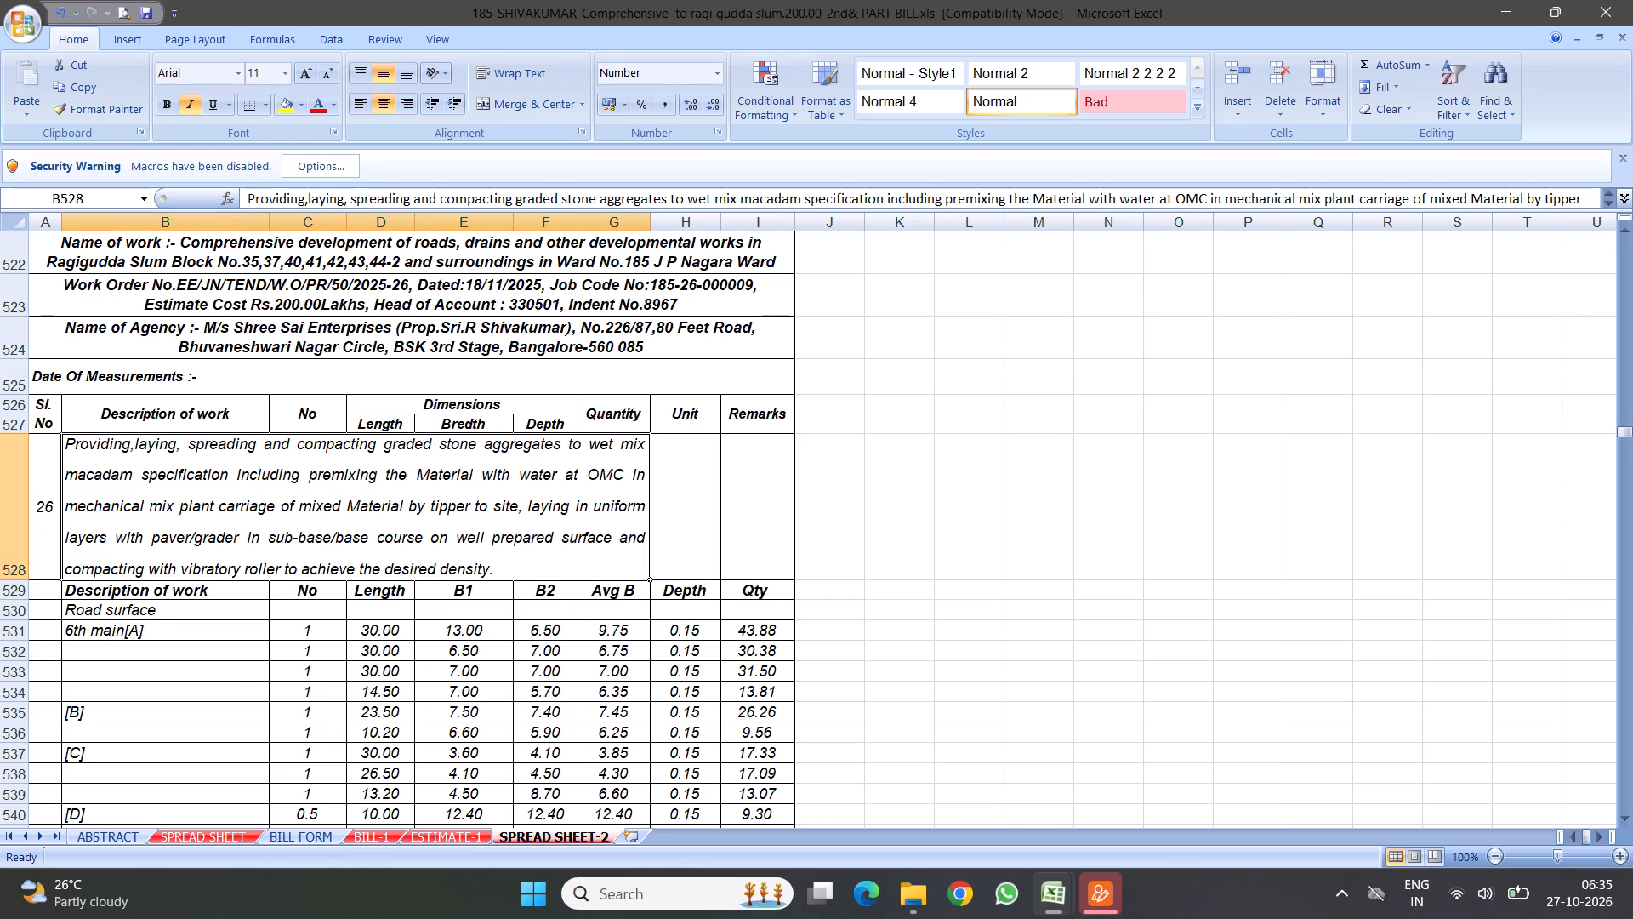
scroll(486, 542, "down", 1)
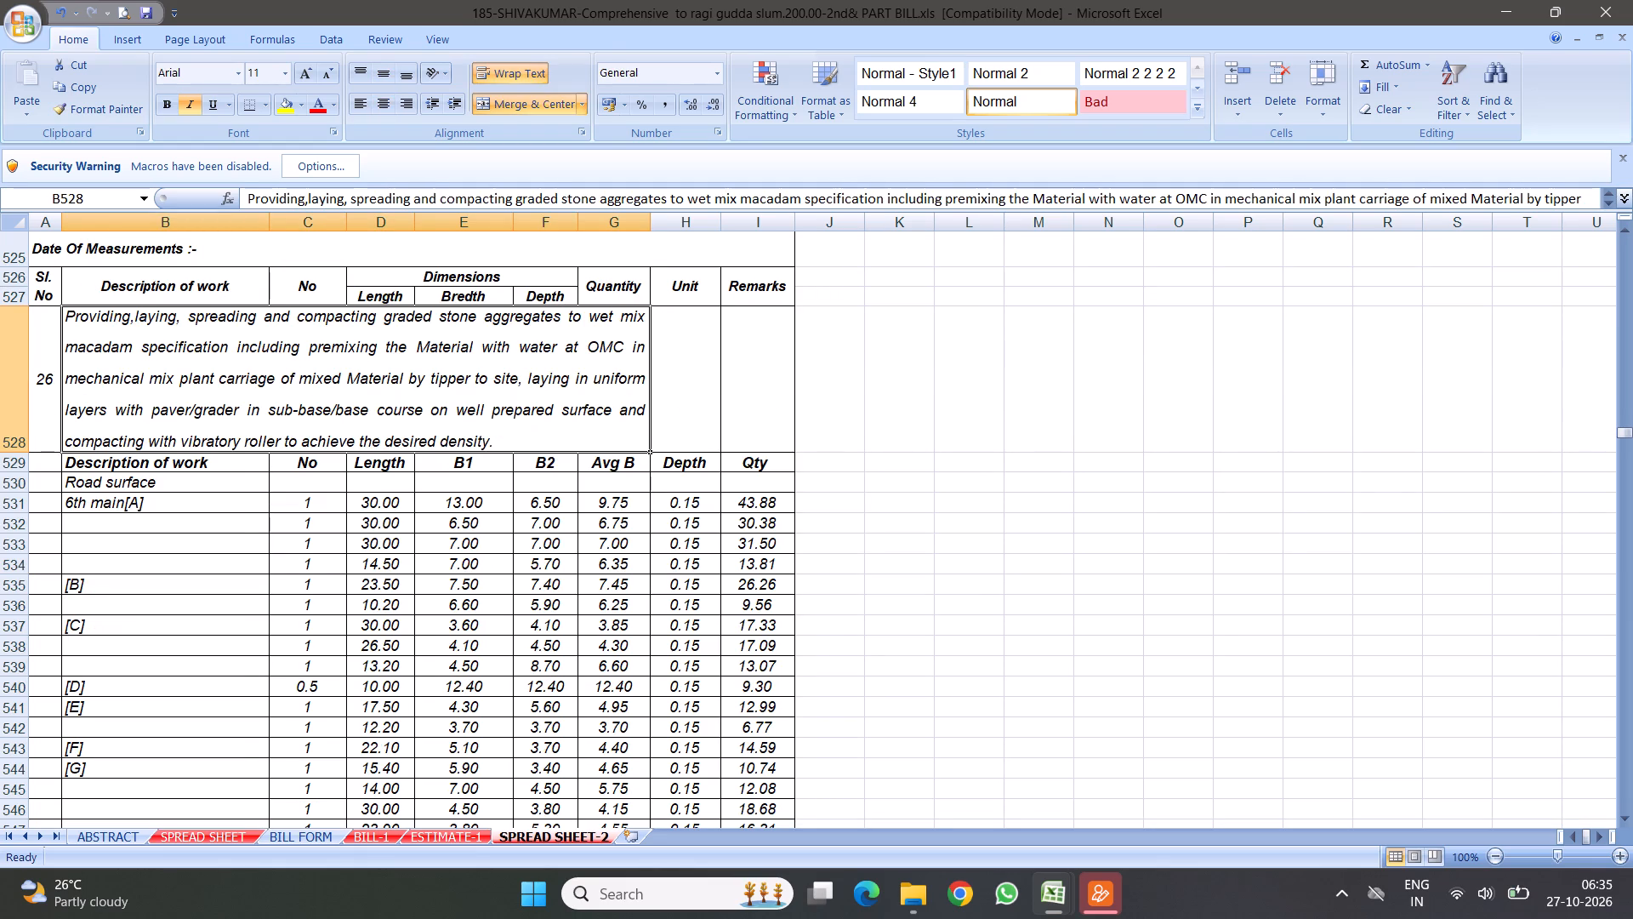
left_click_drag(17, 451, 40, 425)
left_click(228, 385)
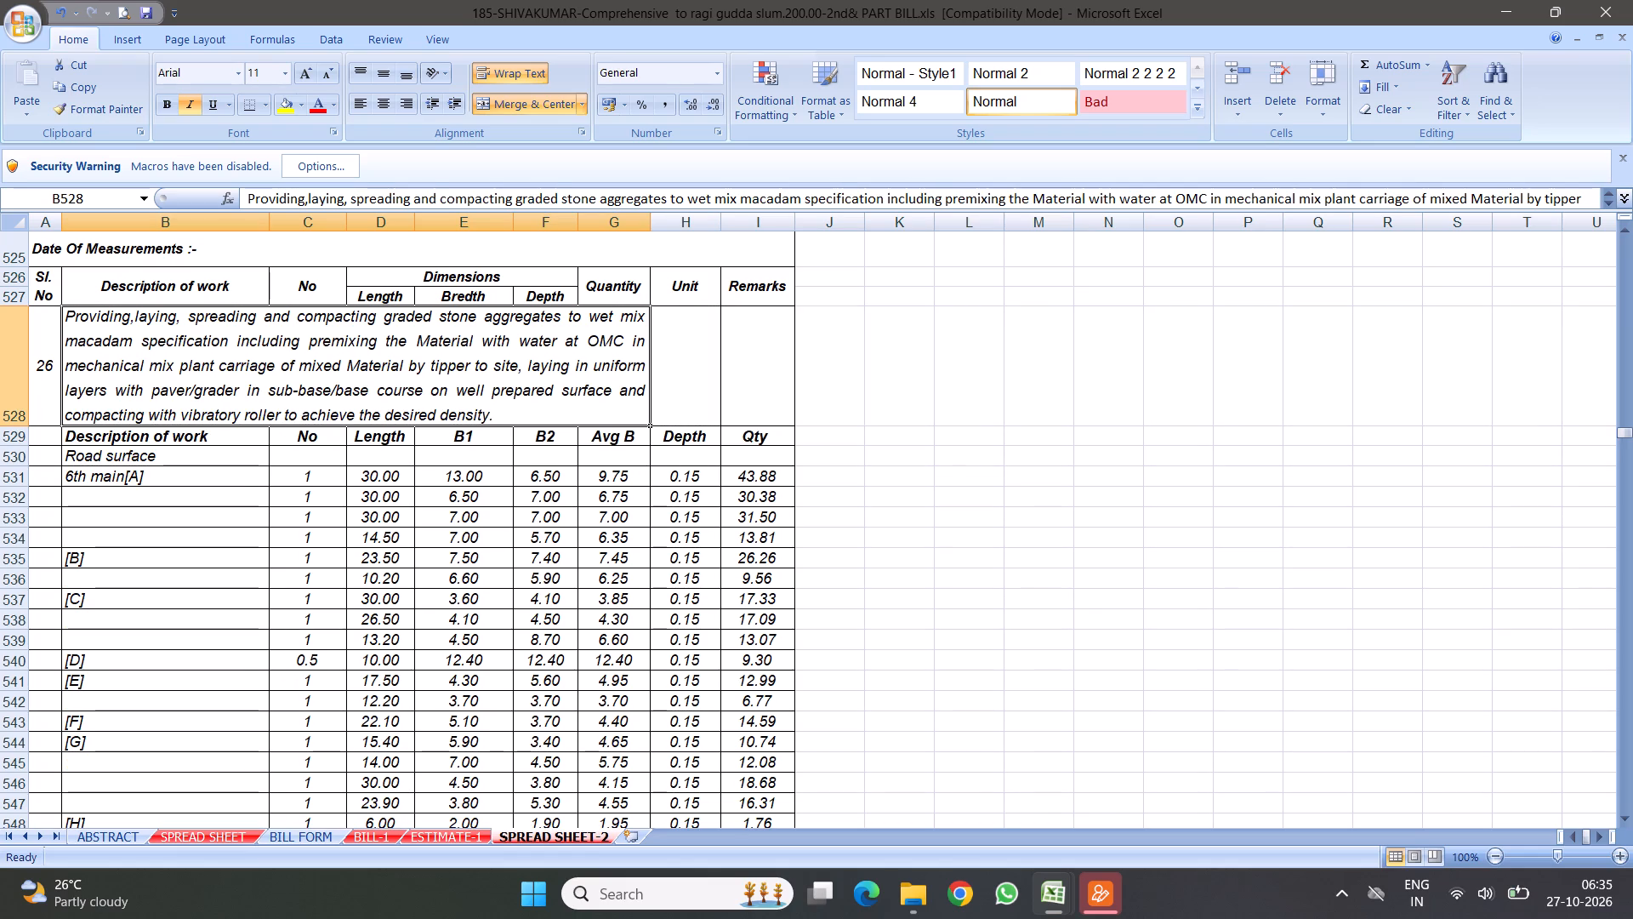
left_click(292, 519)
left_click(258, 349)
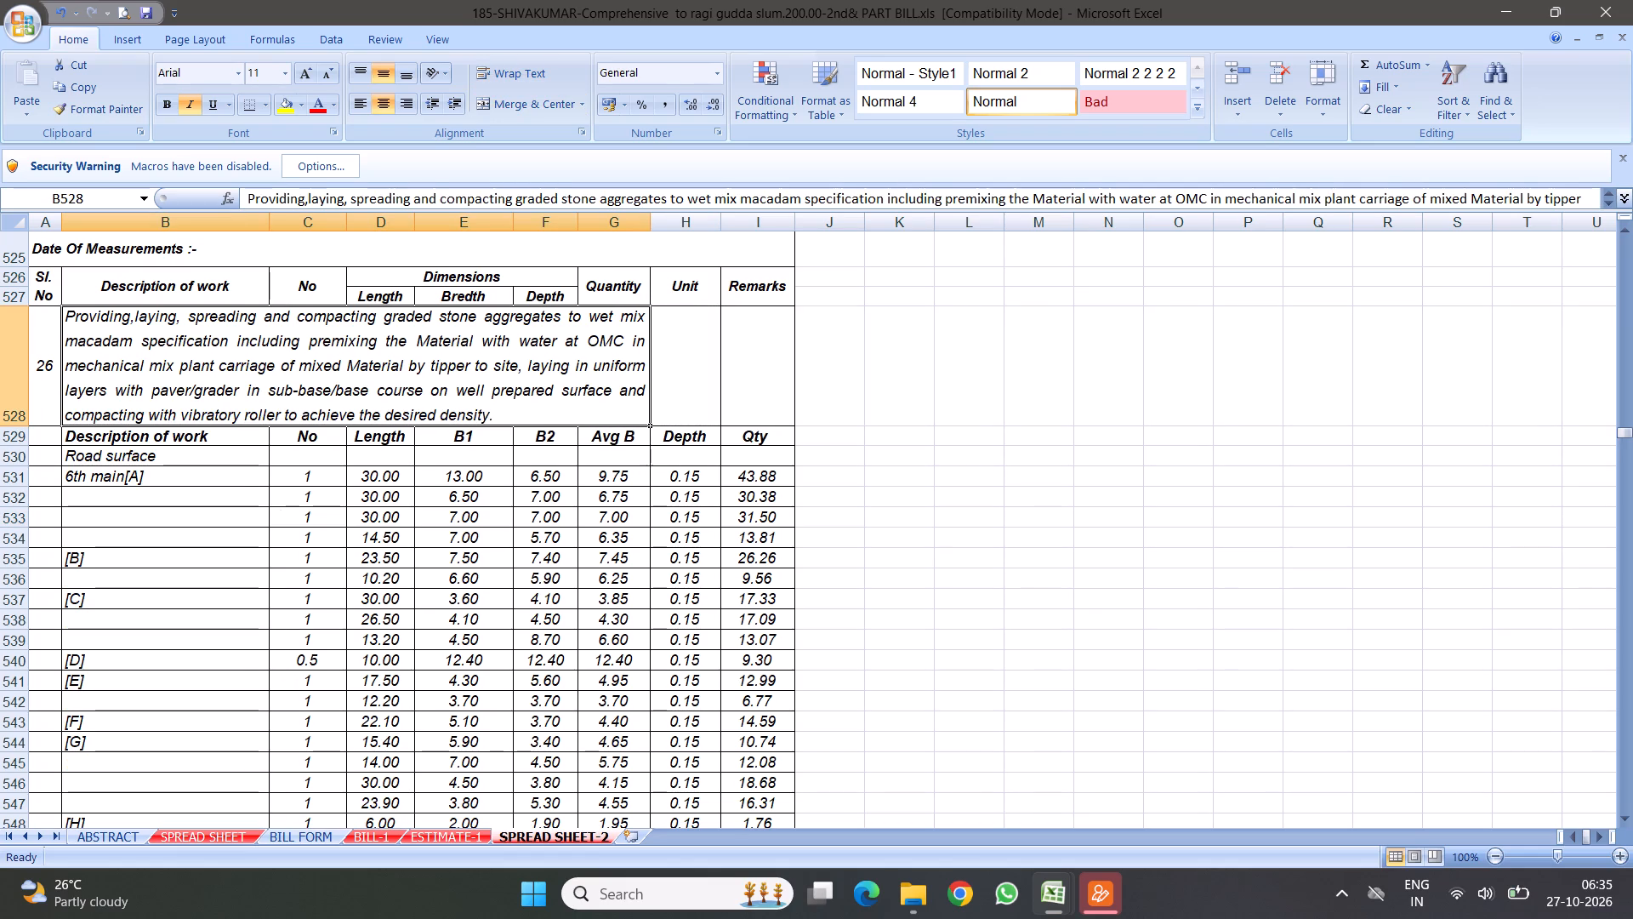
Check item 26's measurements, present bill and total quantity formulas on SPREAD SHEET-2 against its BILL FORM row.
scroll(458, 579, "down", 9)
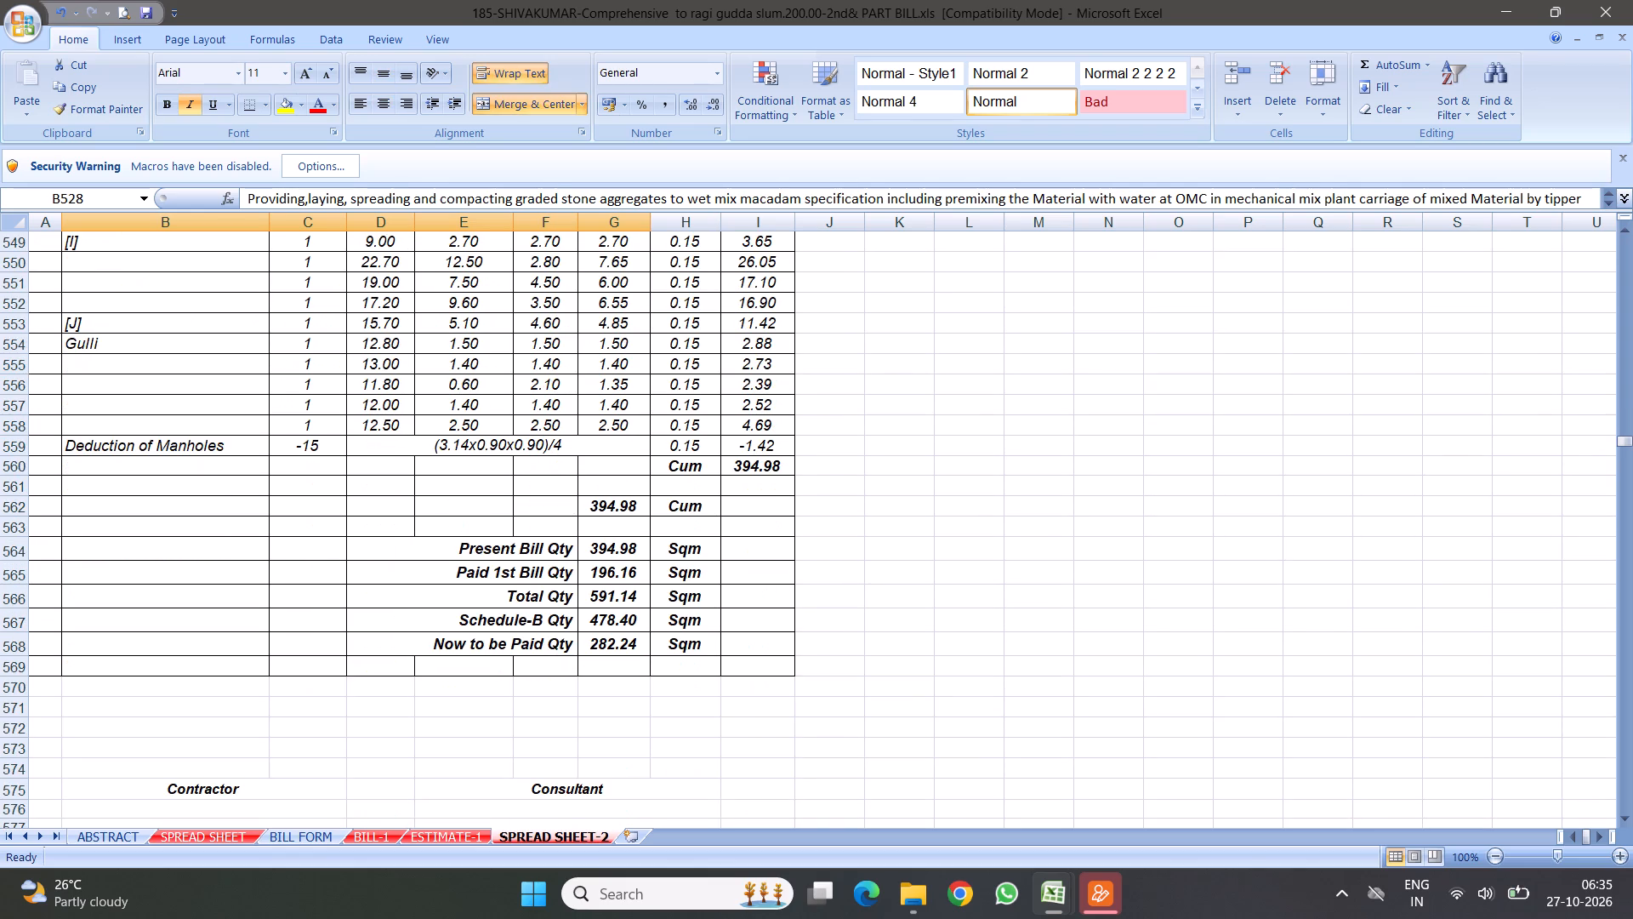
scroll(396, 438, "up", 5)
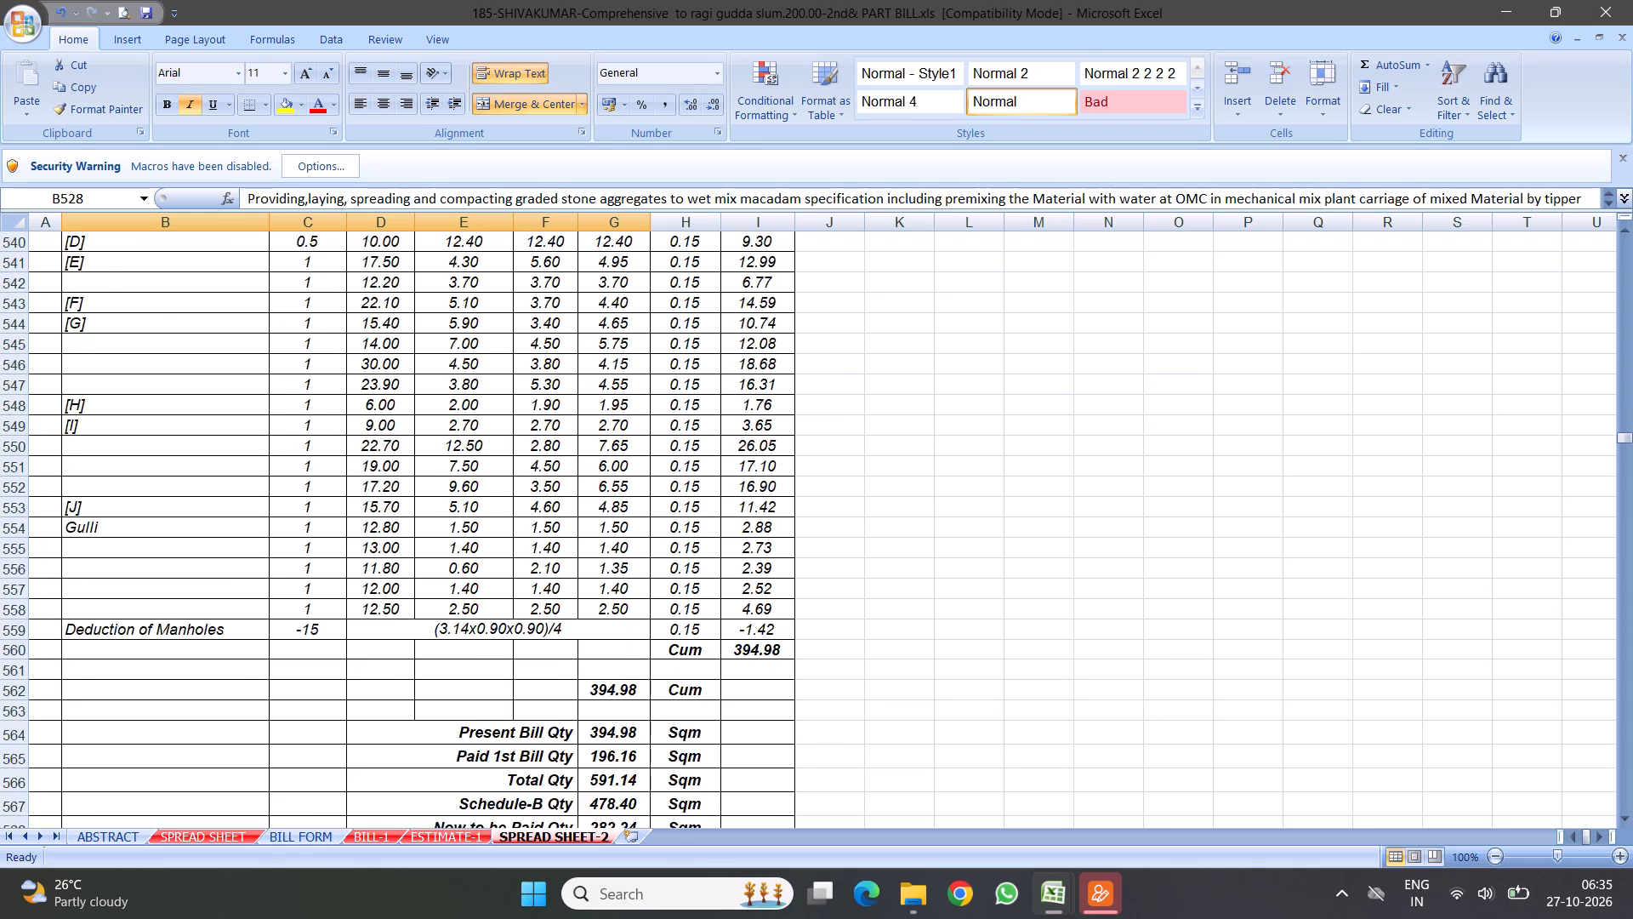
scroll(320, 500, "up", 3)
scroll(452, 591, "down", 6)
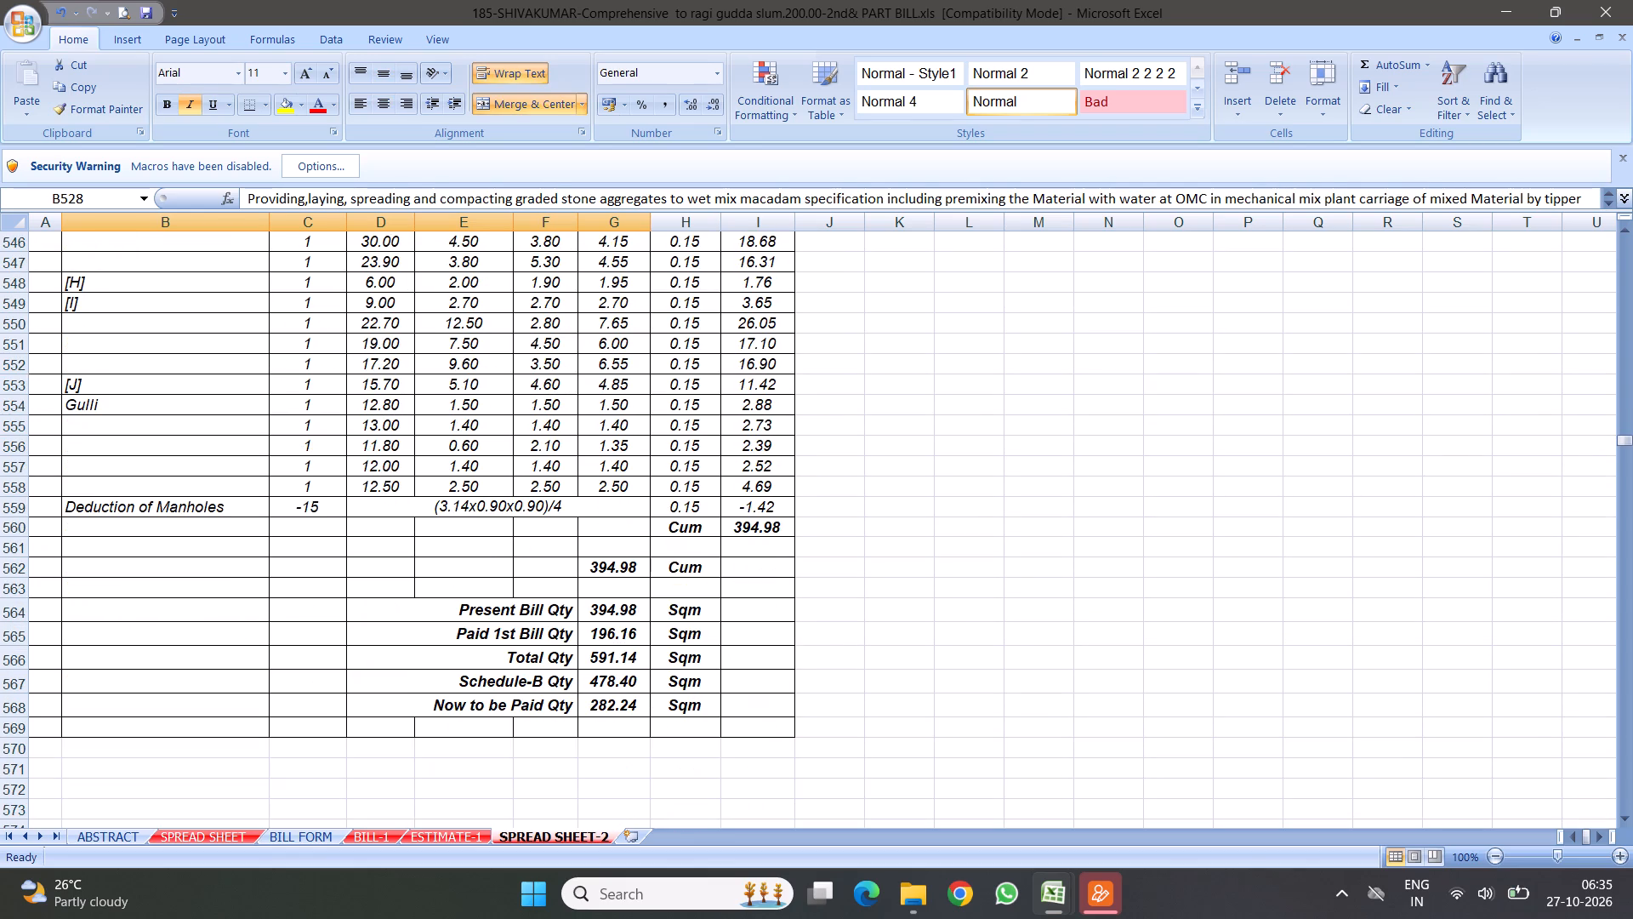
left_click(607, 611)
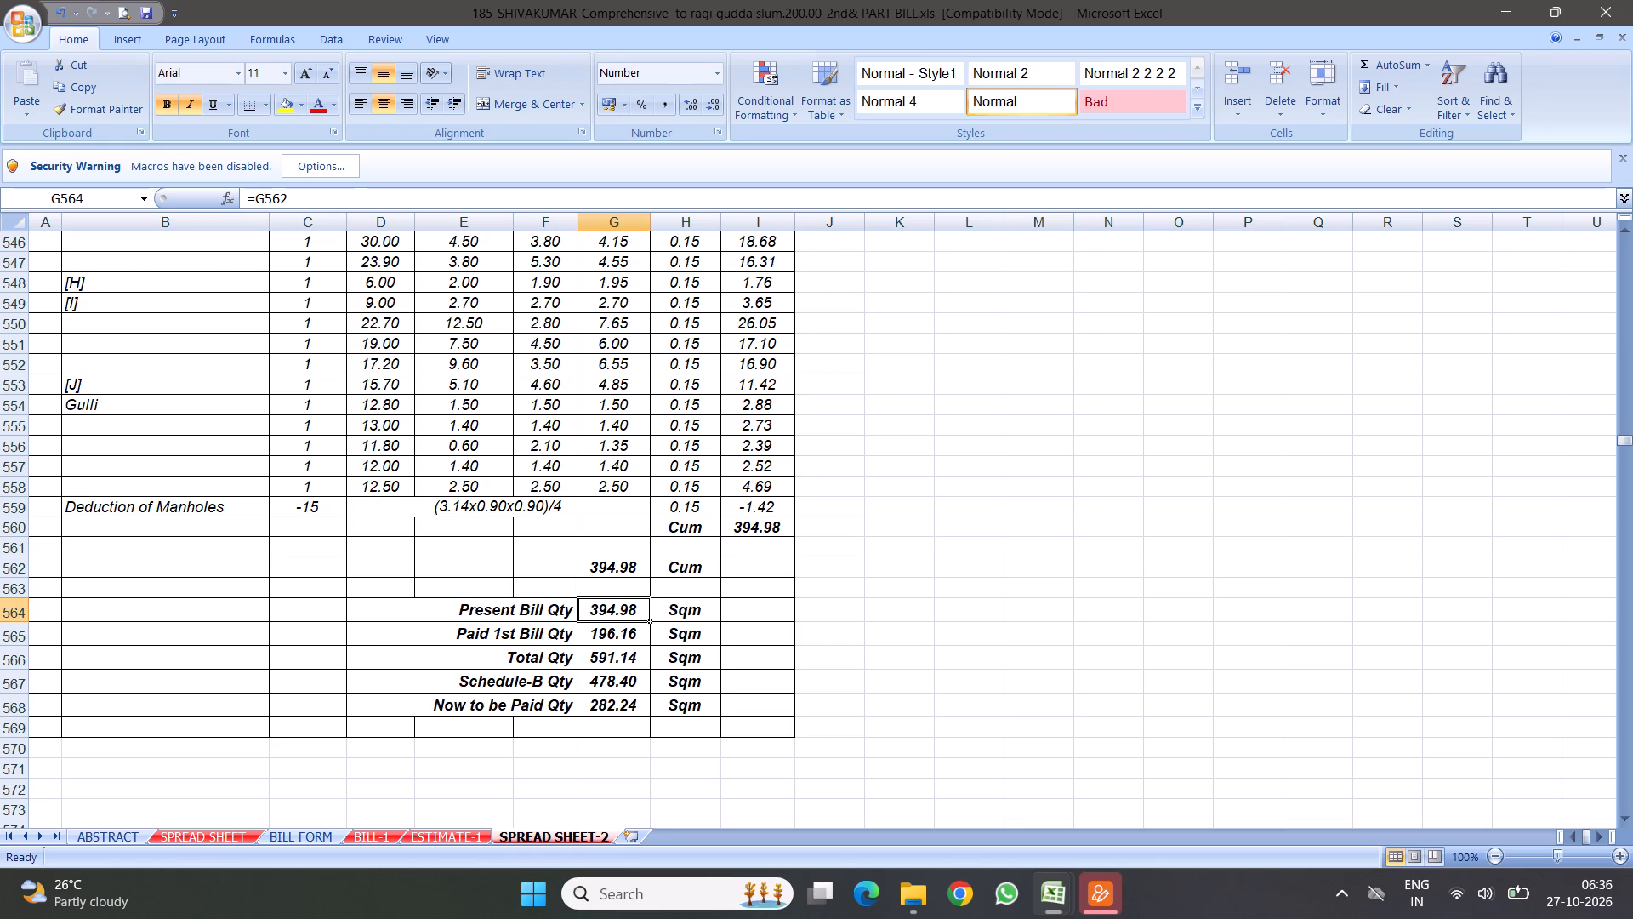
scroll(299, 551, "up", 3)
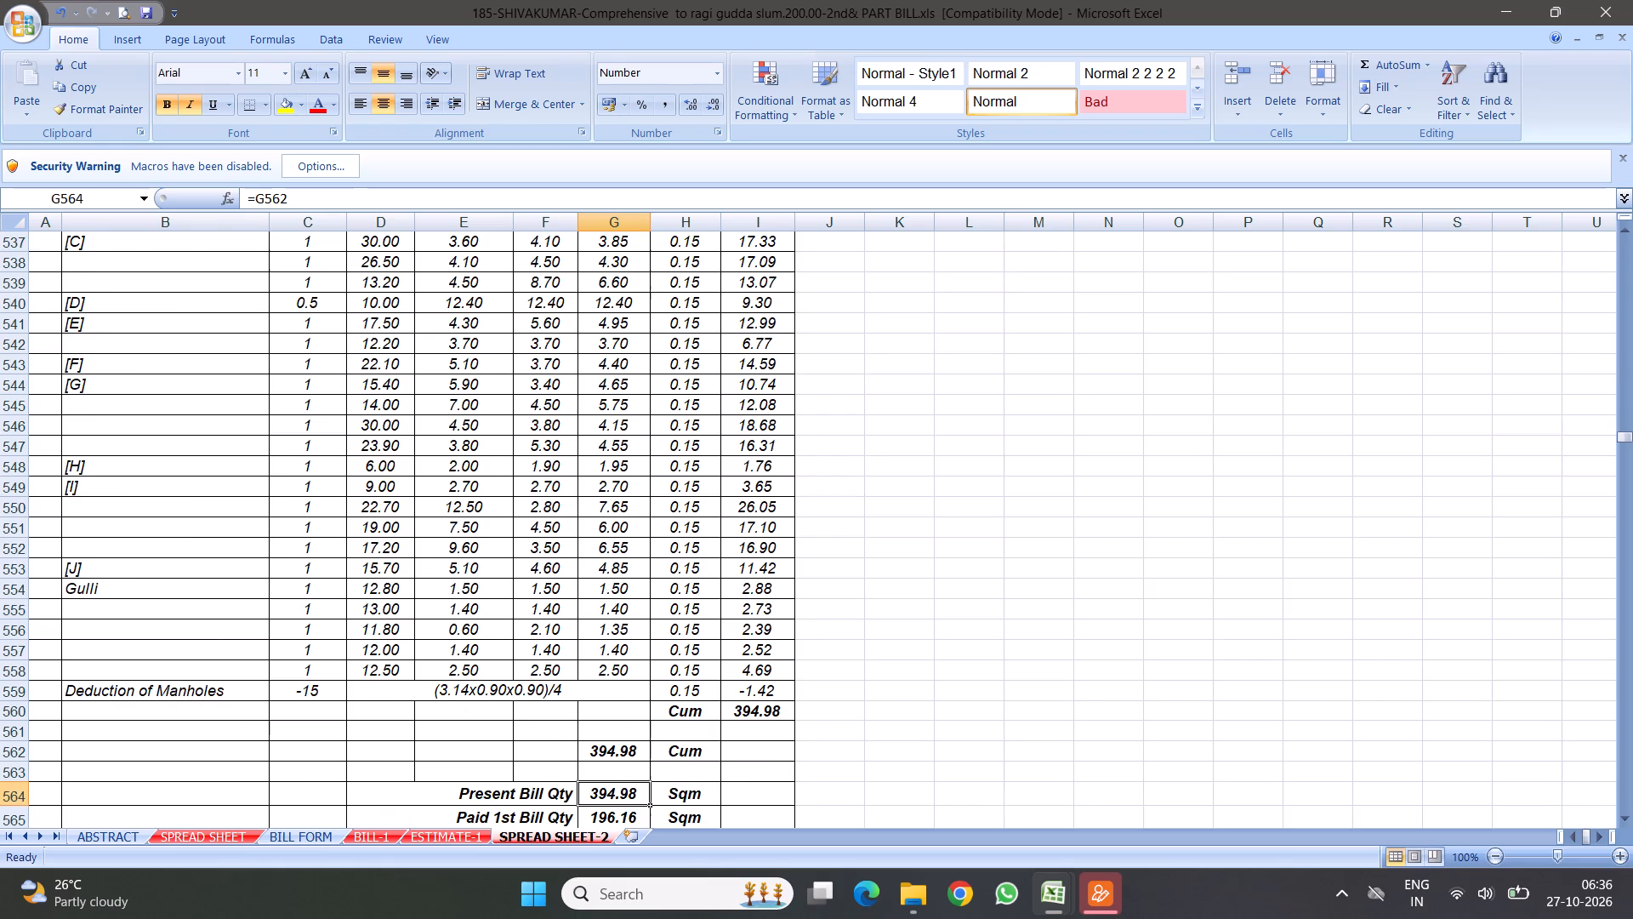
scroll(296, 551, "up", 5)
left_click(250, 482)
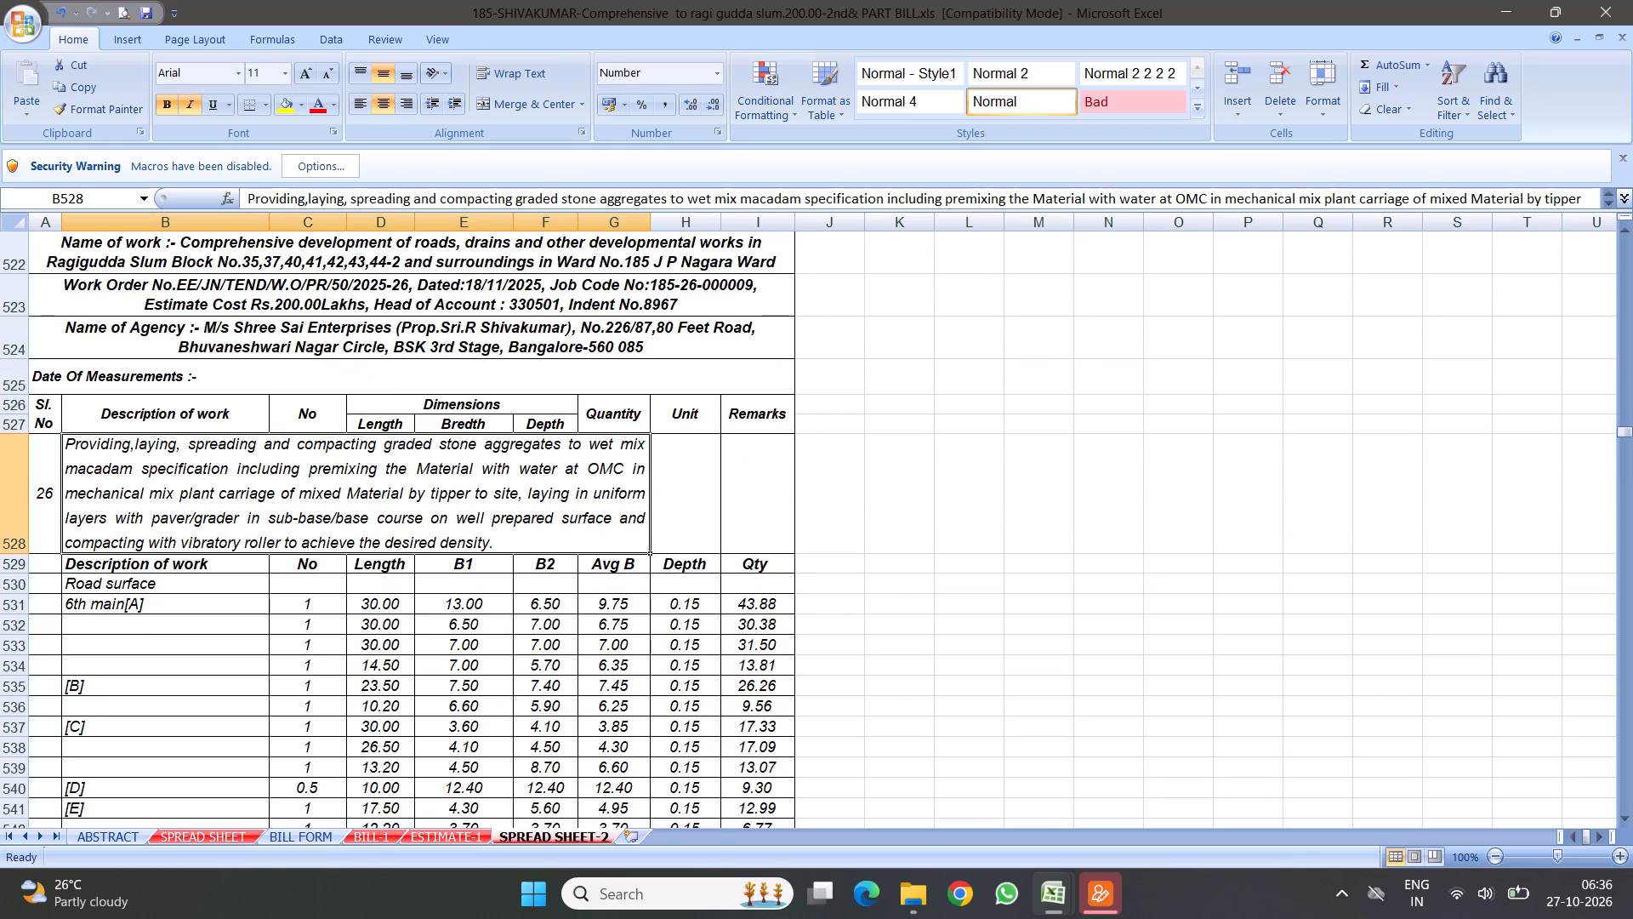
scroll(625, 635, "down", 3)
scroll(570, 541, "down", 7)
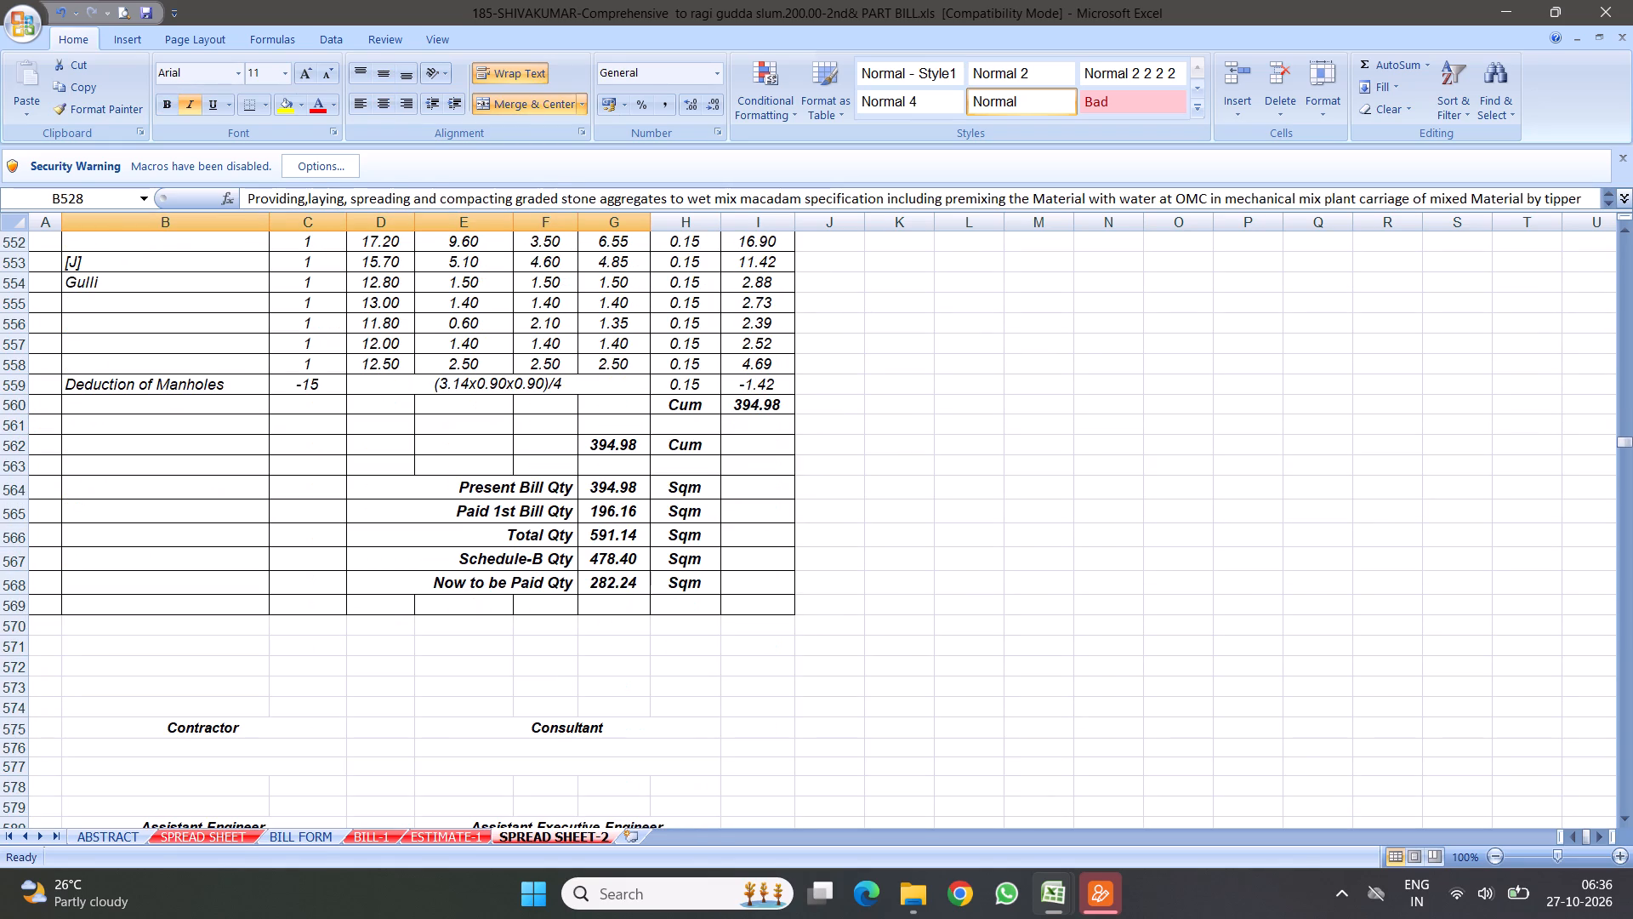
left_click(314, 835)
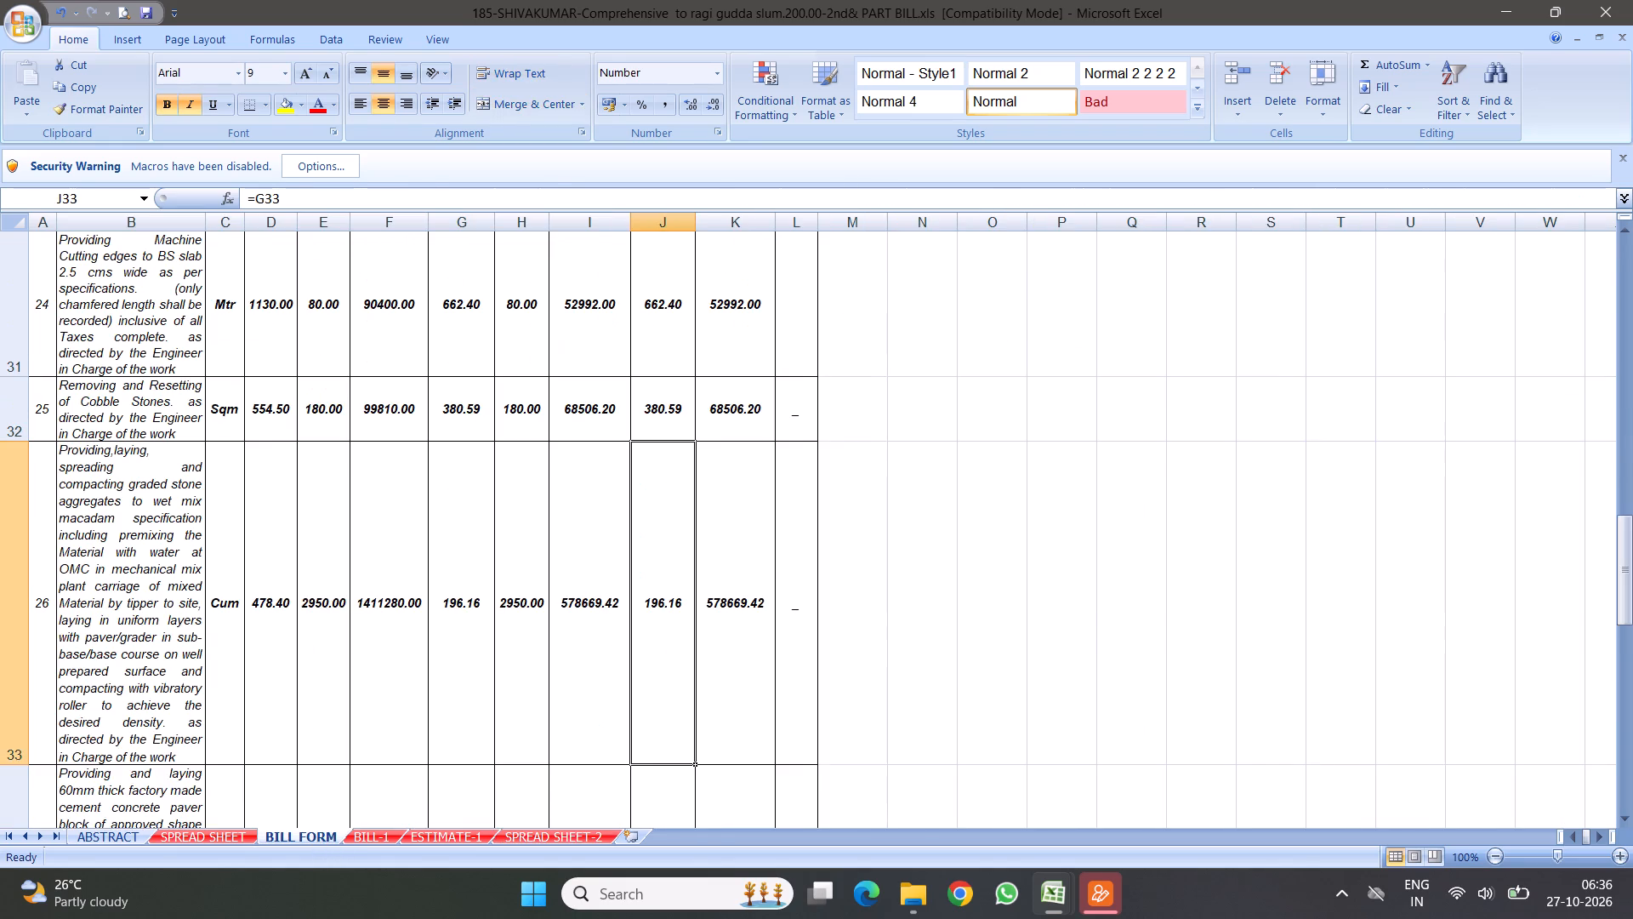
left_click(551, 836)
left_click(607, 535)
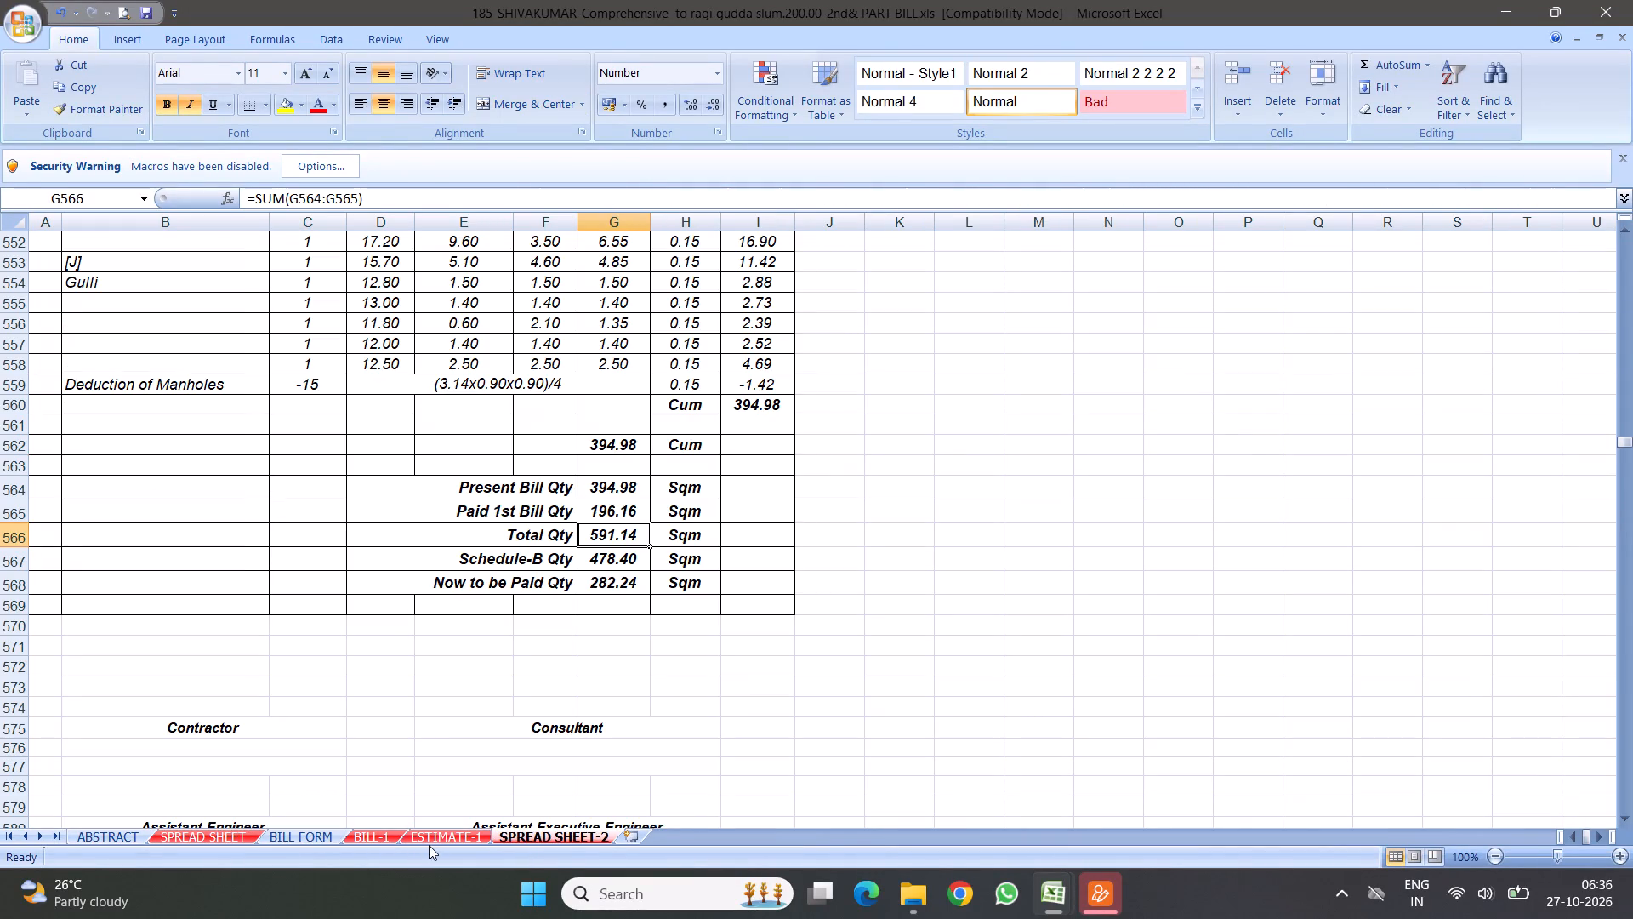
left_click(310, 839)
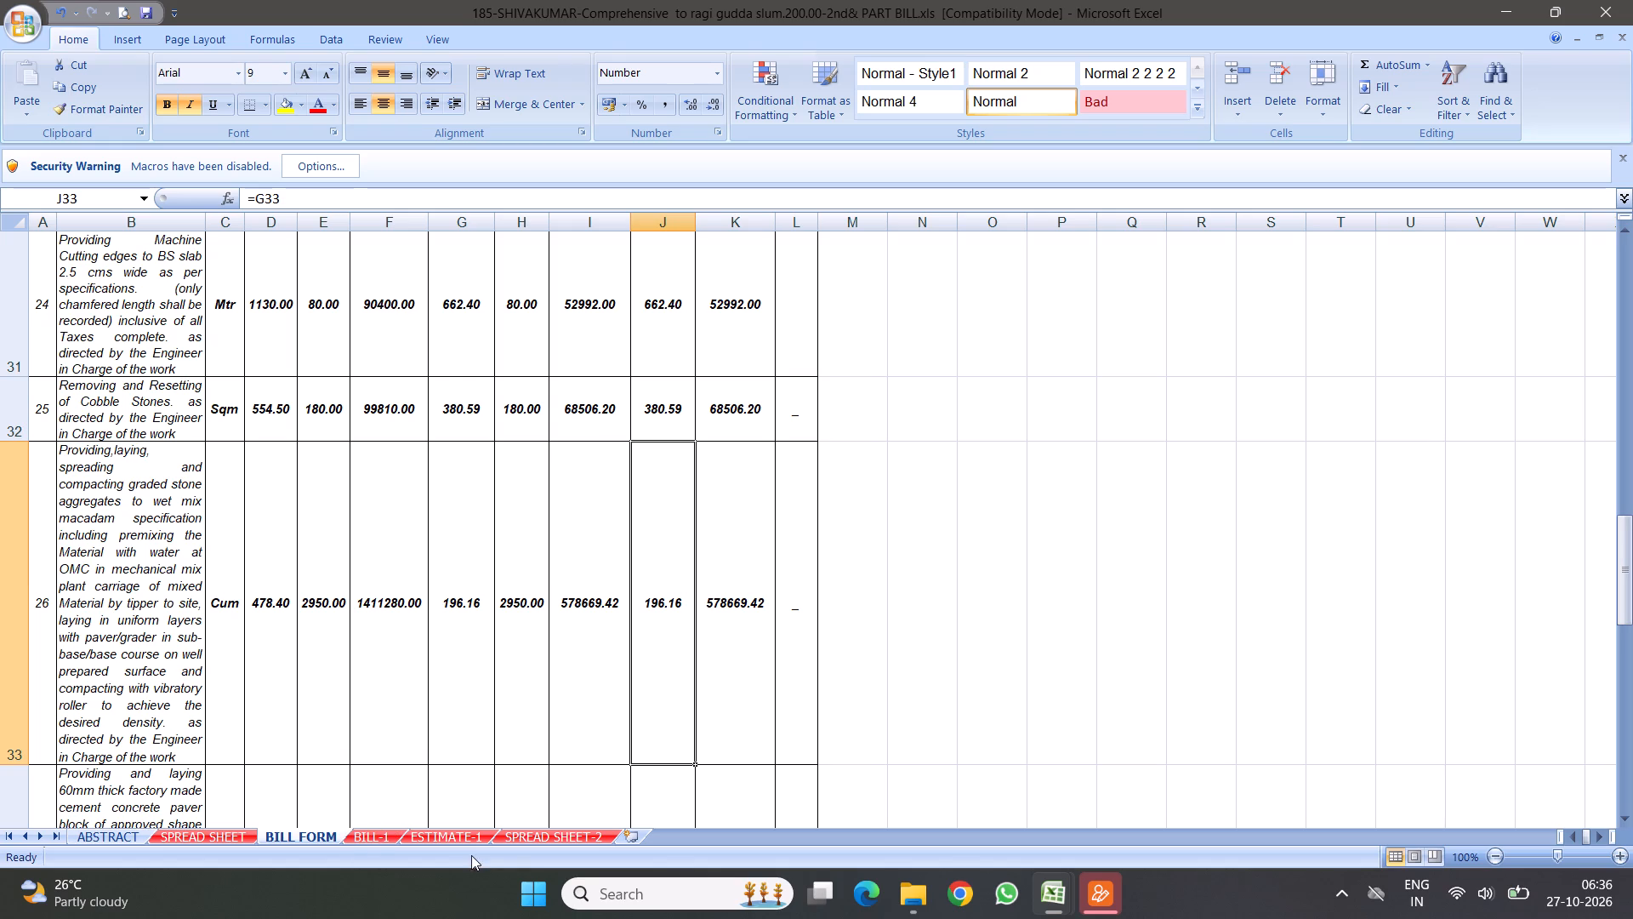
On the ESTIMATE-1 sheet, copy the formatting of item 21's description in B275 onto item 22's description in B279.
left_click(452, 835)
scroll(477, 614, "down", 8)
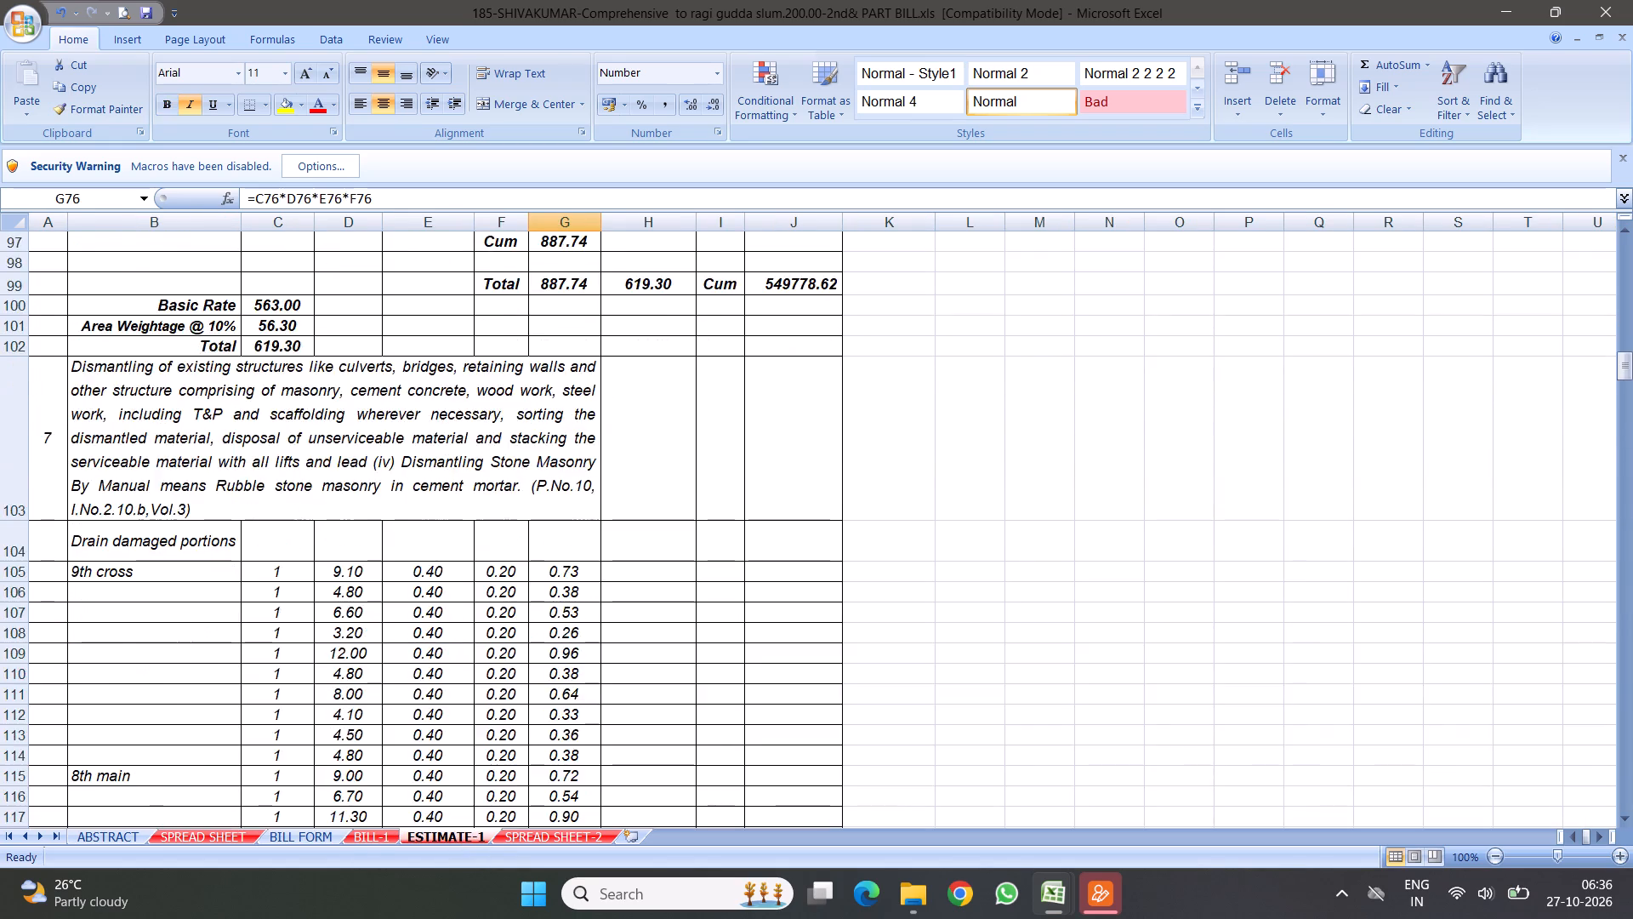
scroll(473, 499, "down", 19)
scroll(526, 569, "down", 5)
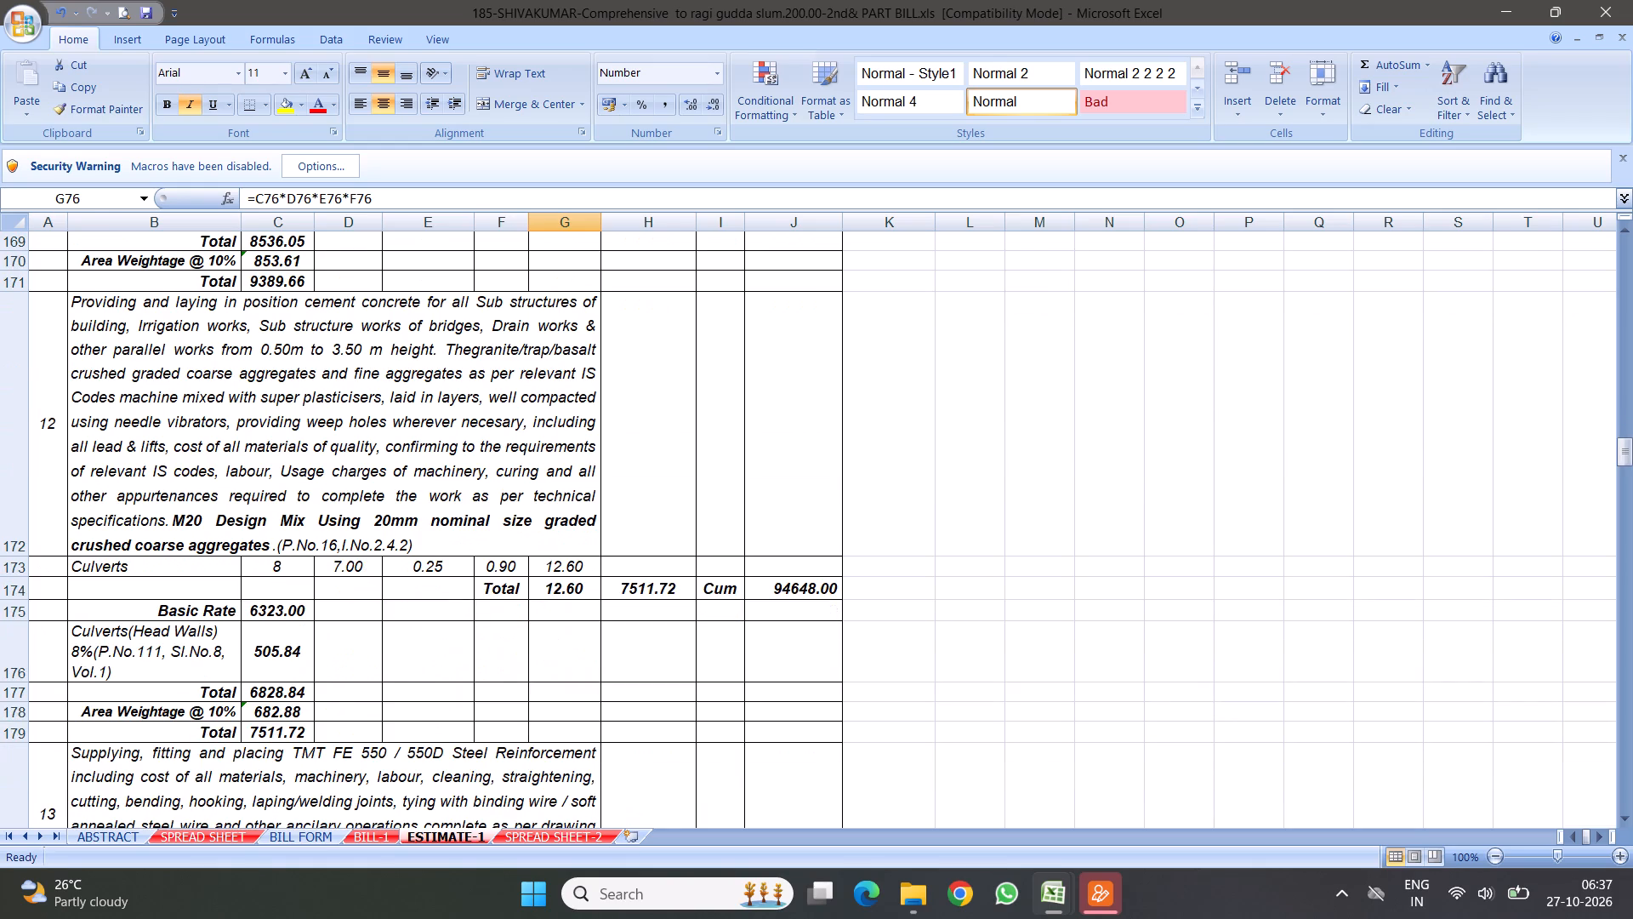
scroll(499, 612, "down", 20)
scroll(499, 612, "down", 15)
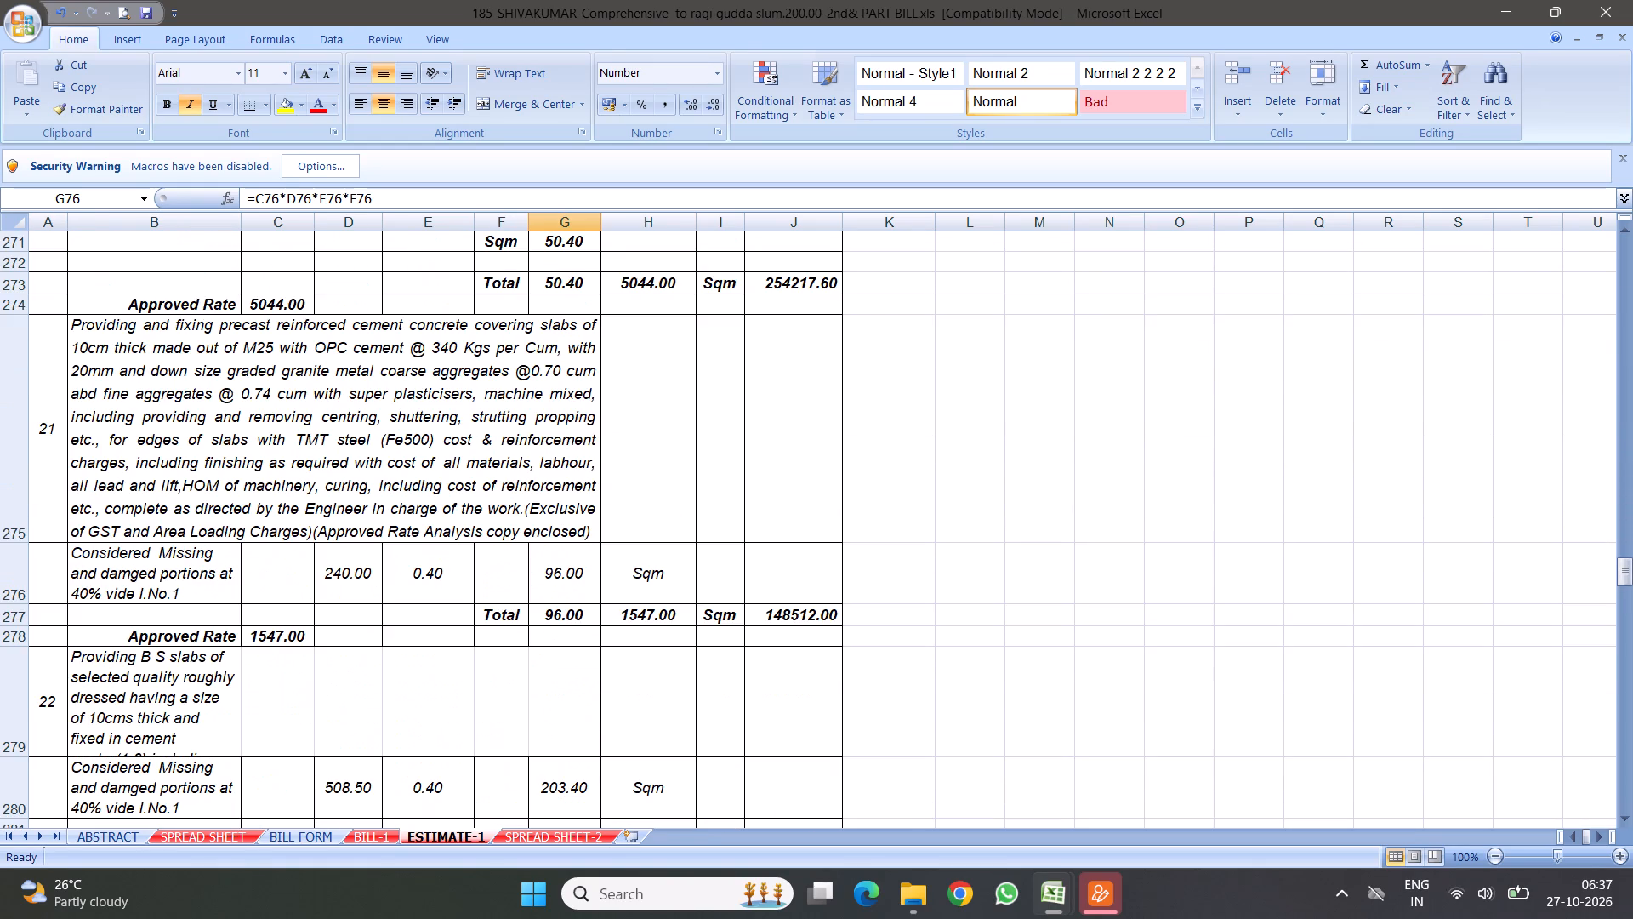
left_click(321, 420)
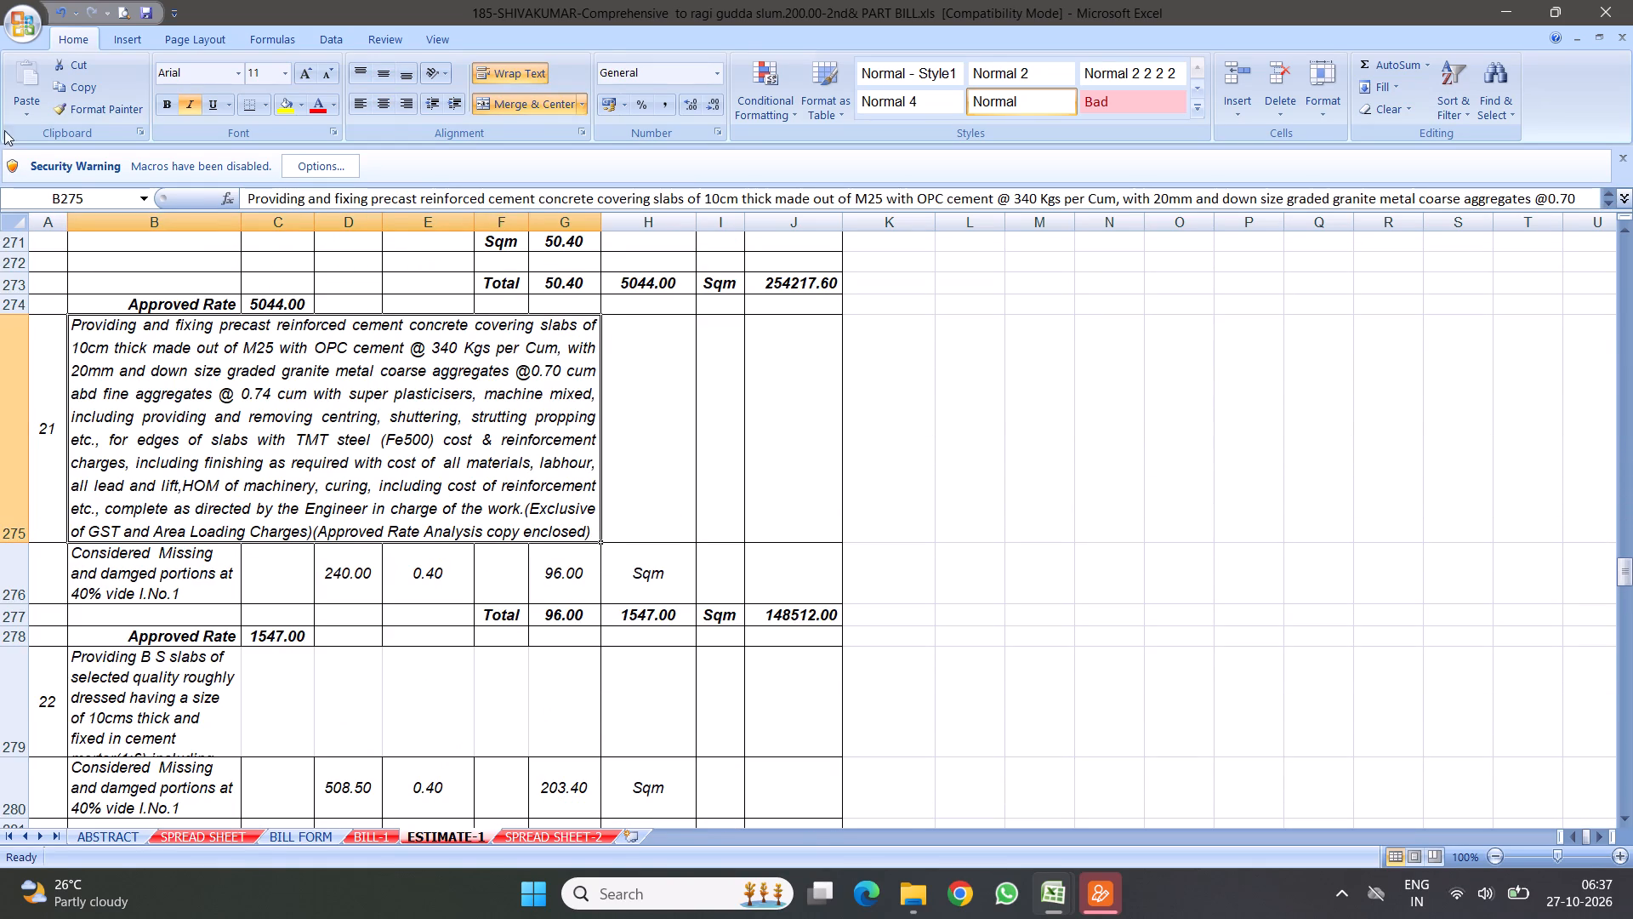
left_click(60, 105)
left_click(142, 669)
Copy the formatting of item 21's description in B275 onto item 23's description in B284.
scroll(387, 534, "down", 2)
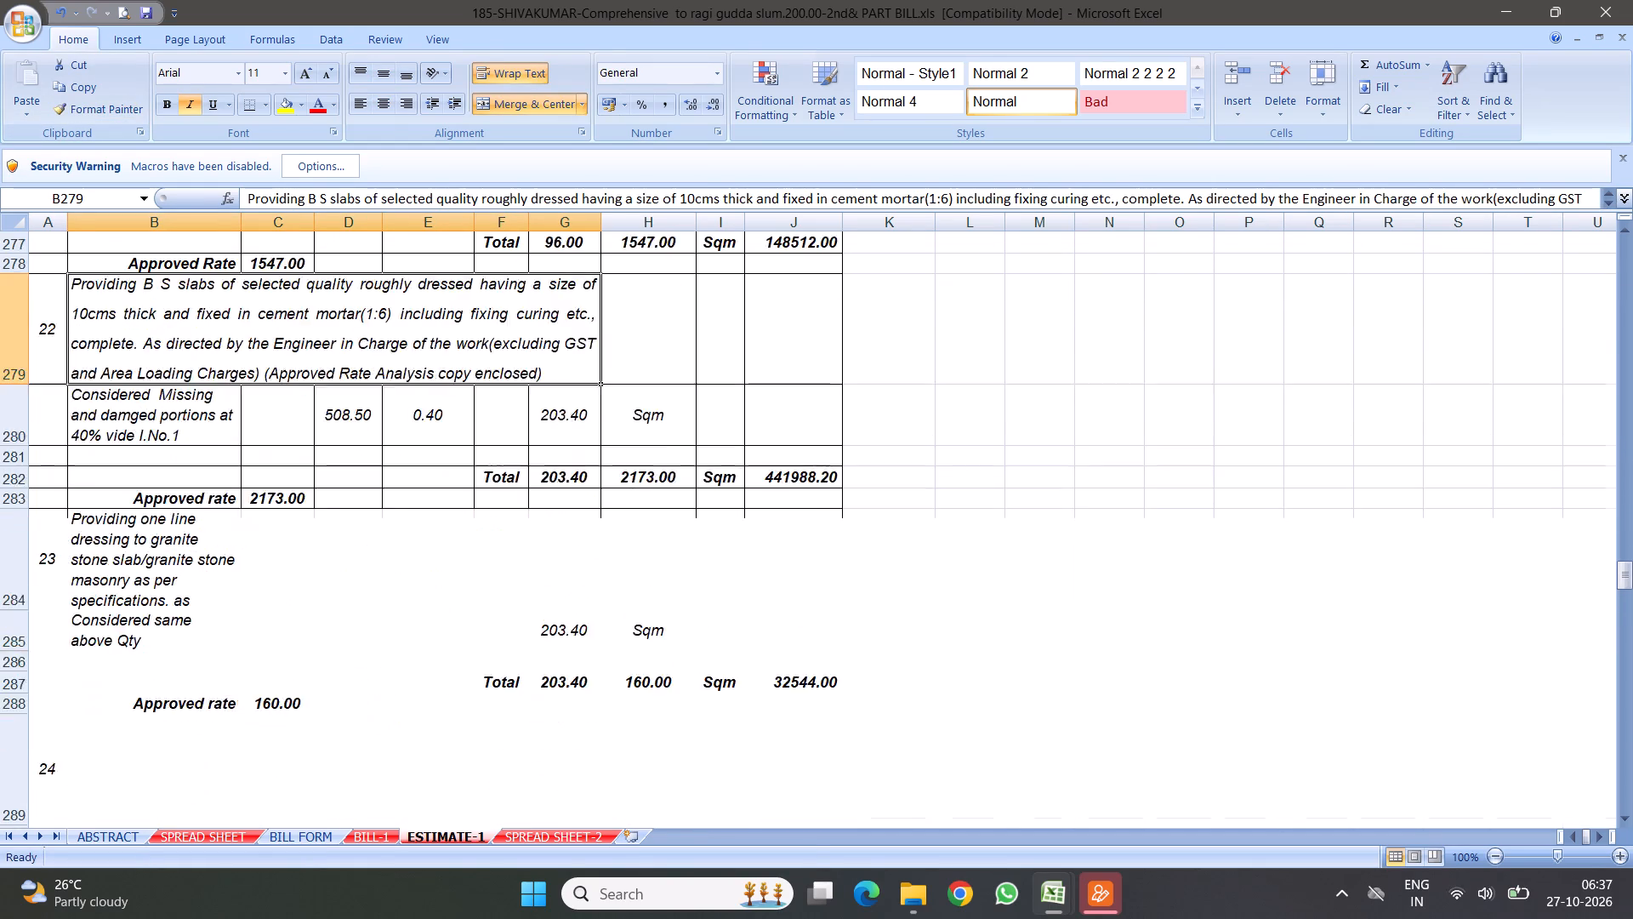
scroll(397, 539, "down", 6)
scroll(370, 482, "up", 5)
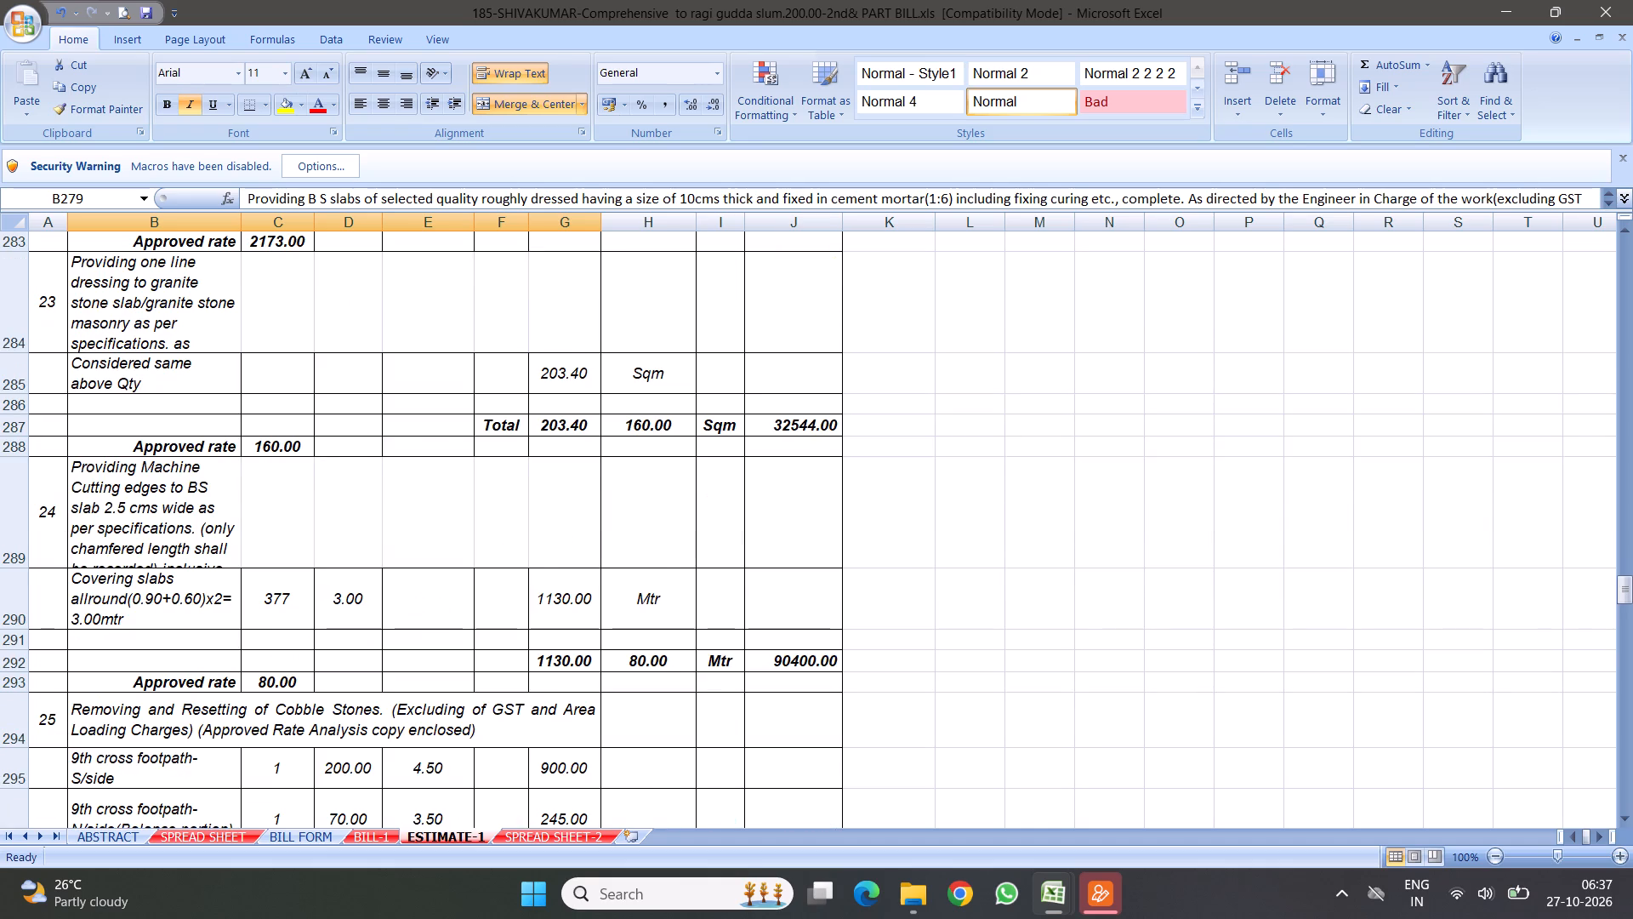
scroll(373, 476, "up", 3)
left_click(252, 457)
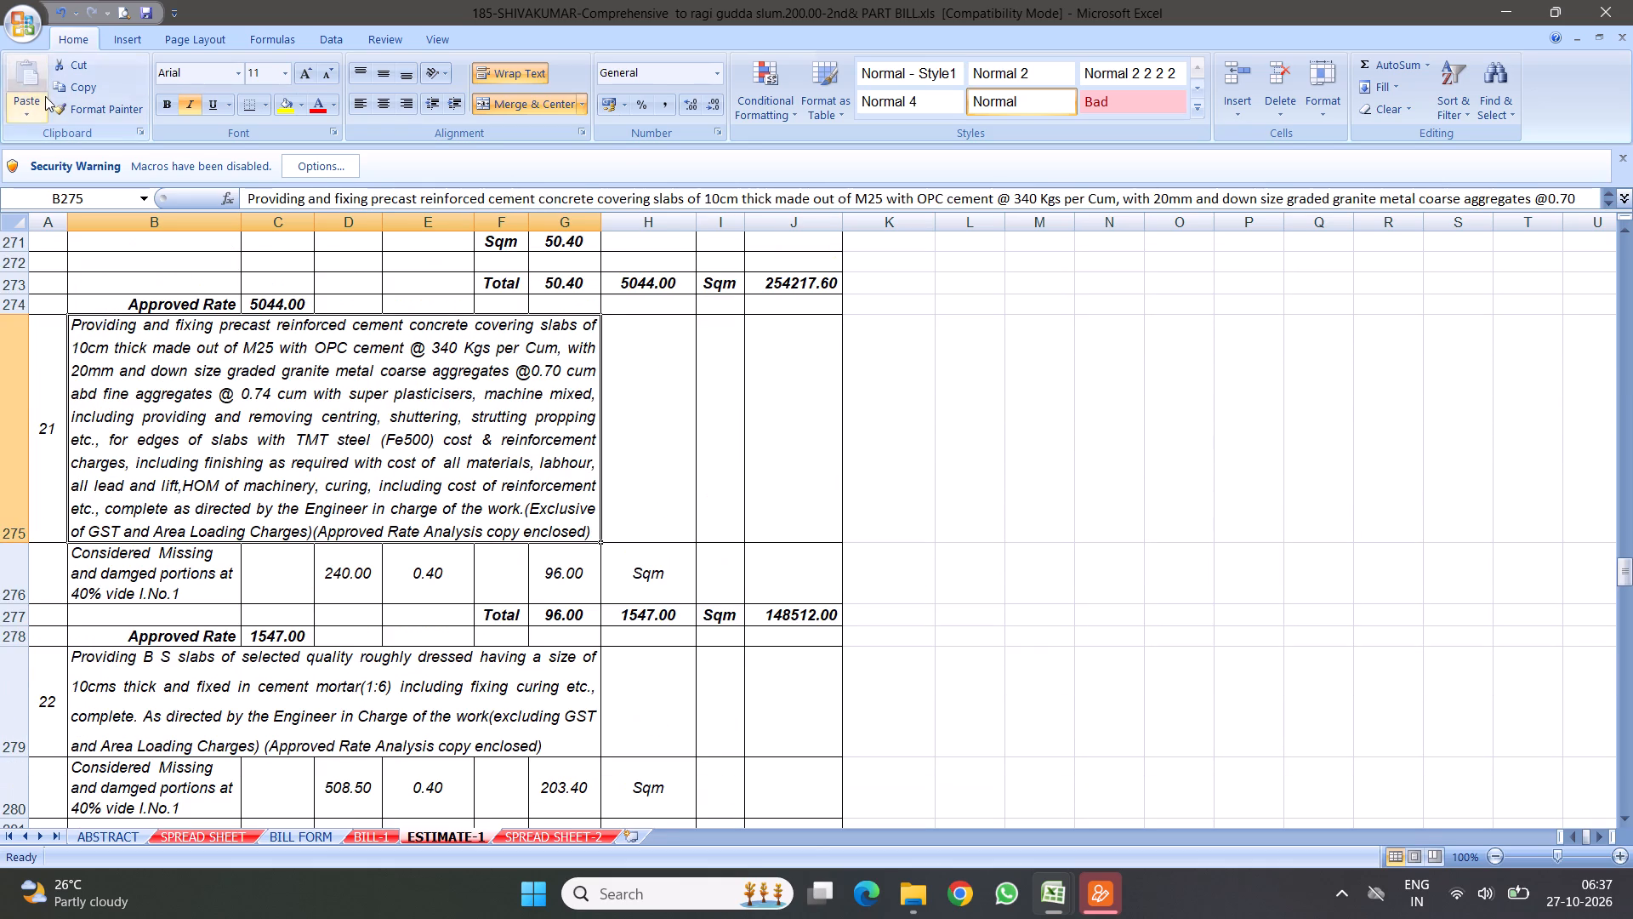
left_click(60, 106)
scroll(378, 551, "down", 4)
left_click(135, 293)
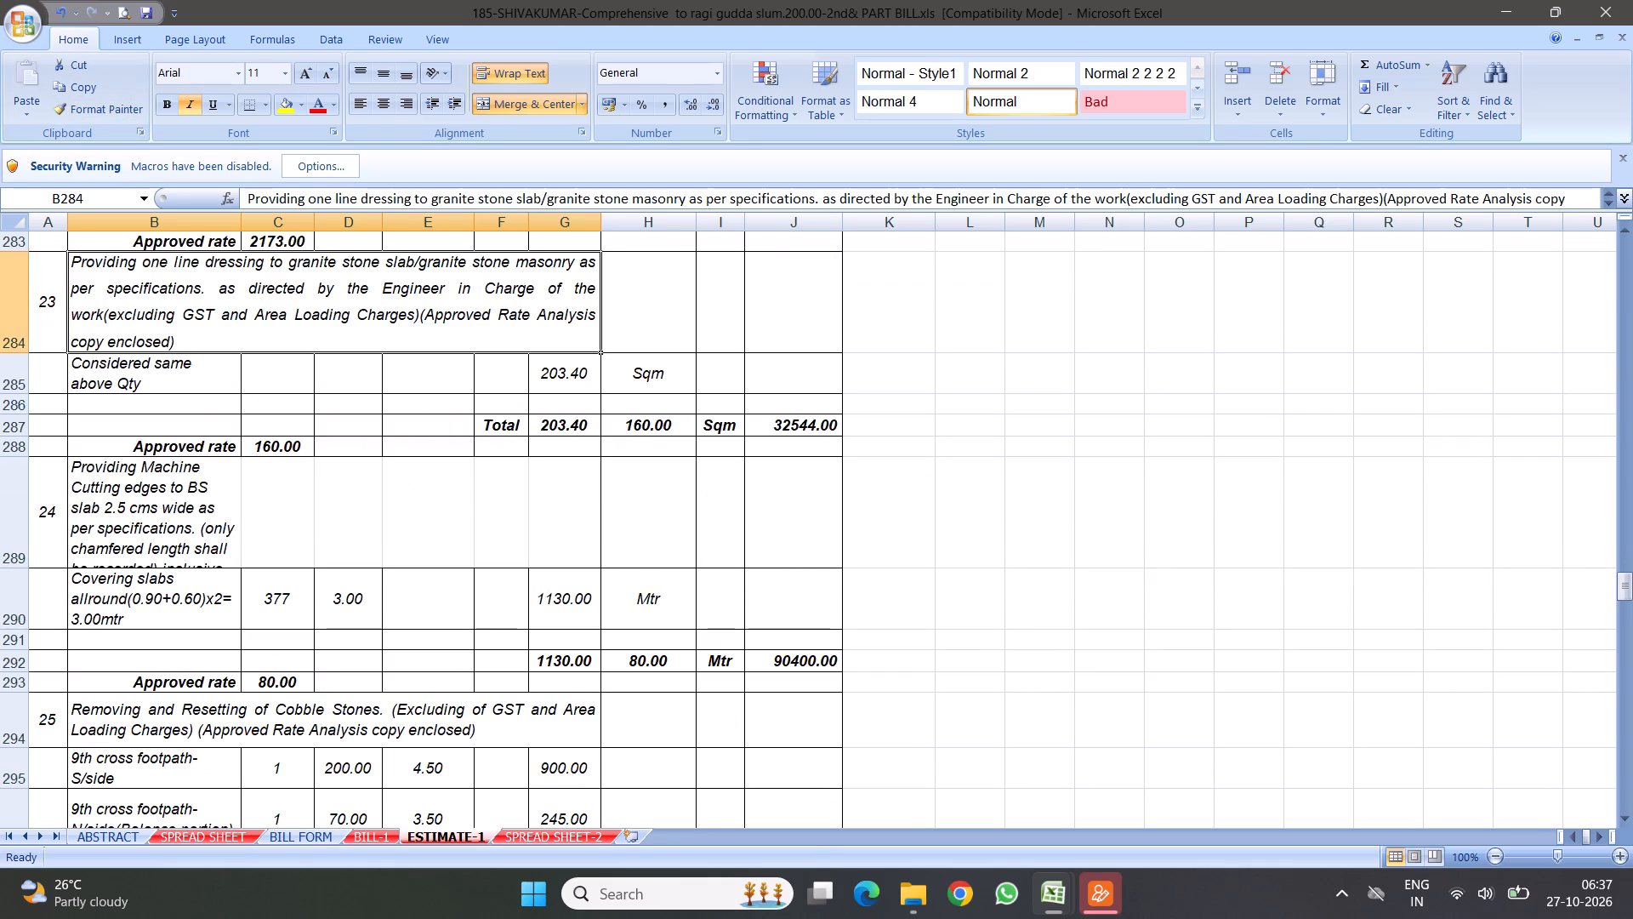
Copy the formatting of item 23's description in B284 onto item 24's description in B289.
left_click(63, 110)
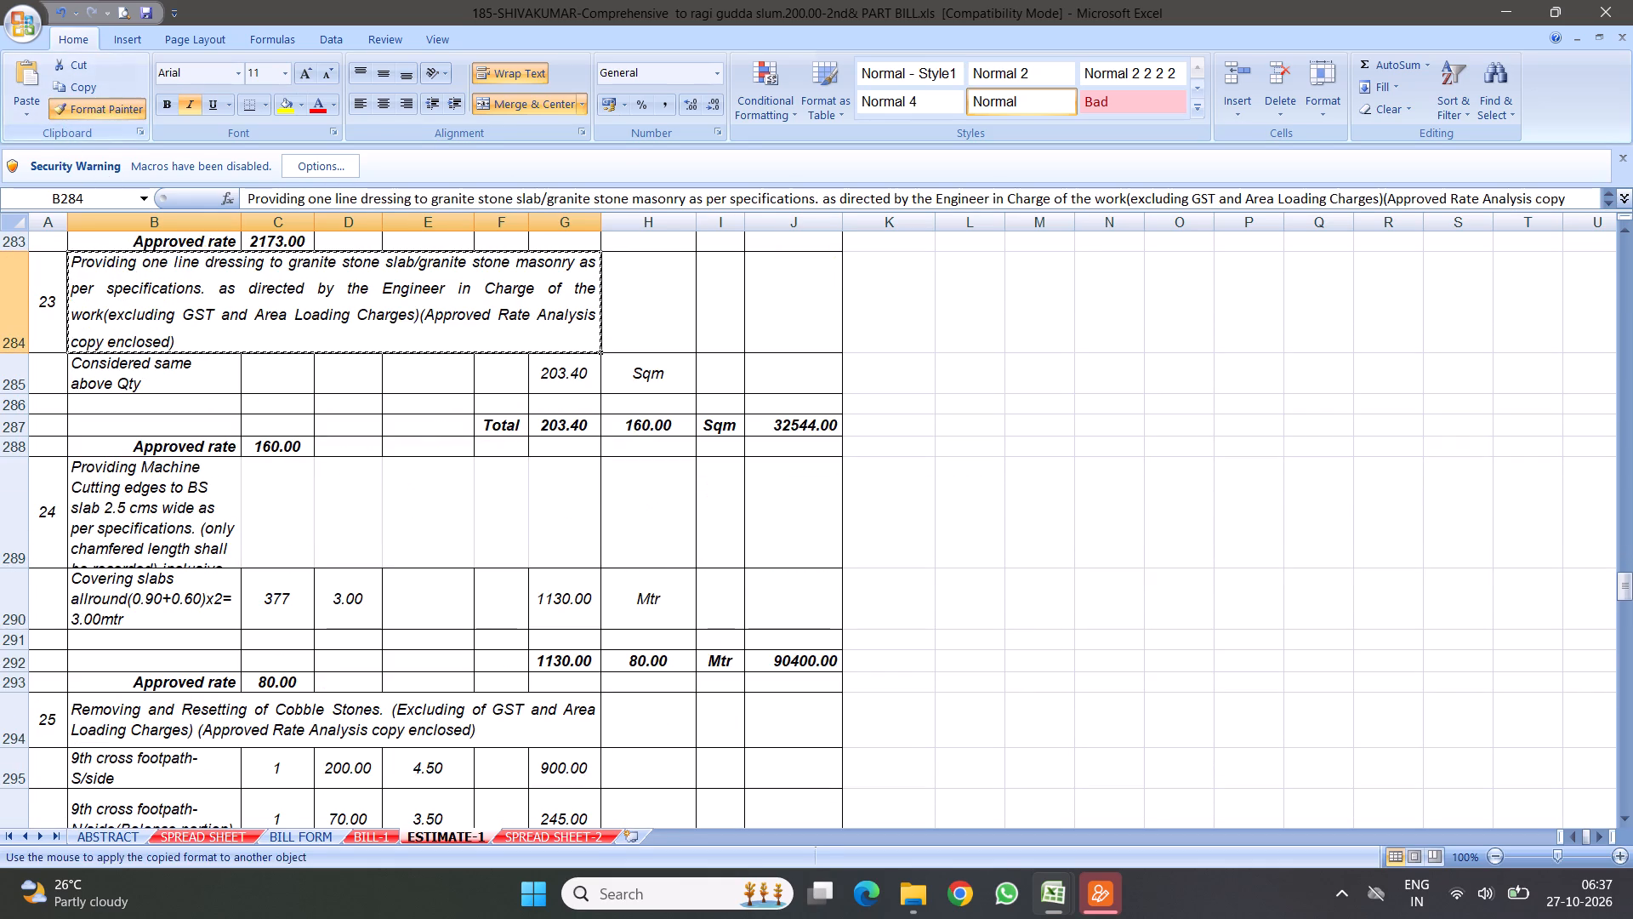
left_click(143, 501)
Examine item 26's description and measurement rows on ESTIMATE-1, including the cross road and Building Staircase Passages entries.
scroll(427, 579, "down", 3)
scroll(297, 557, "down", 3)
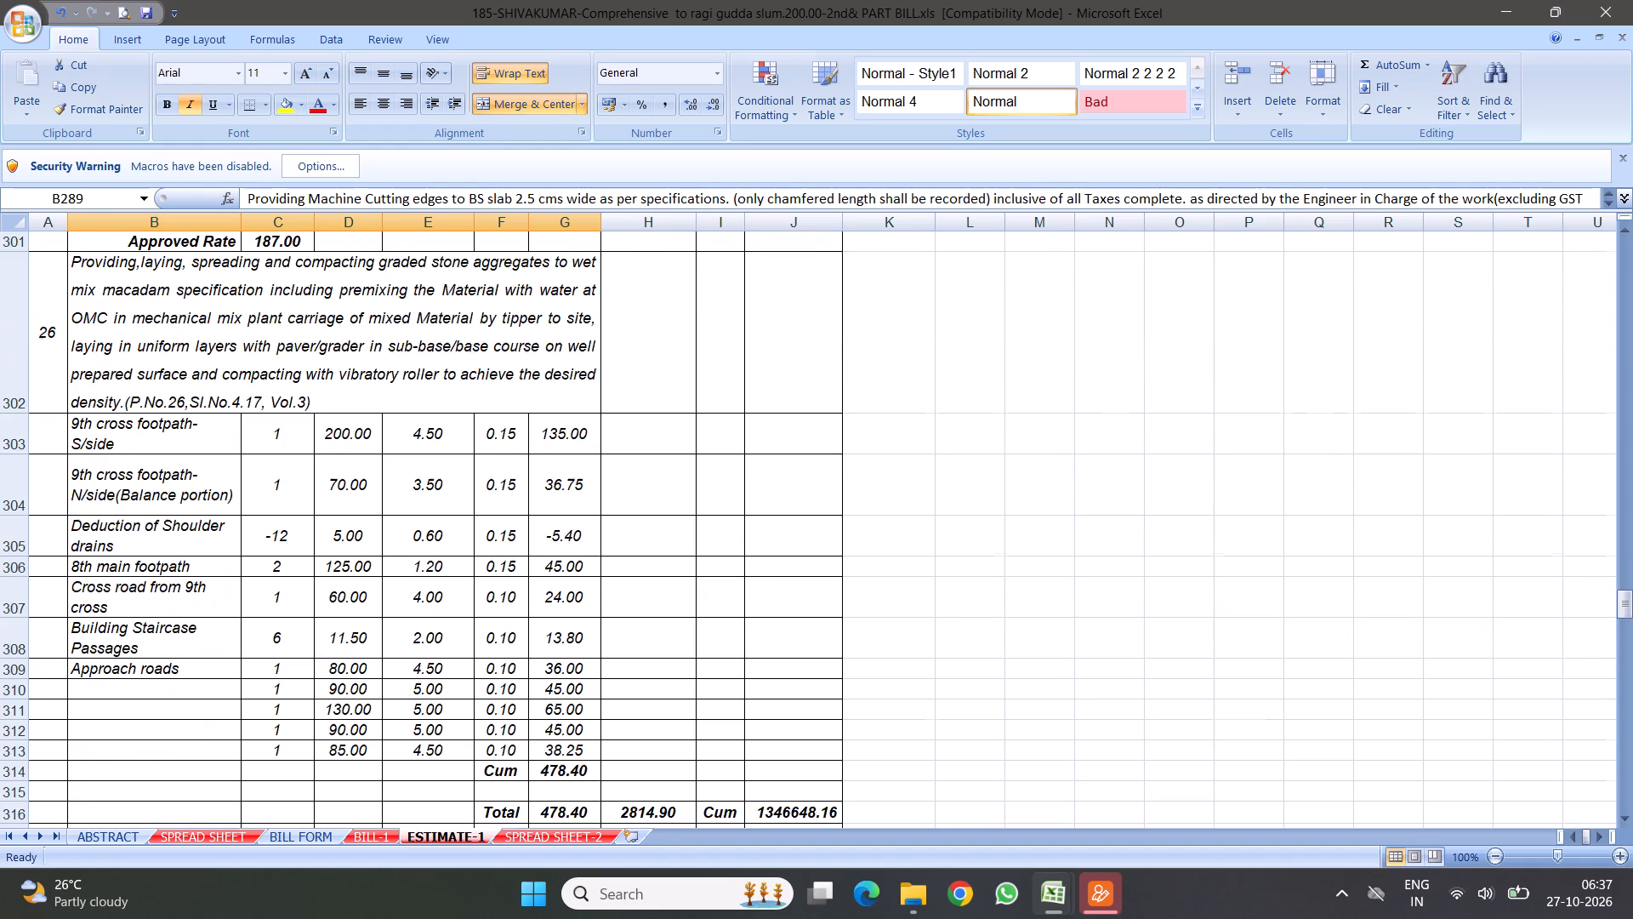
left_click(255, 318)
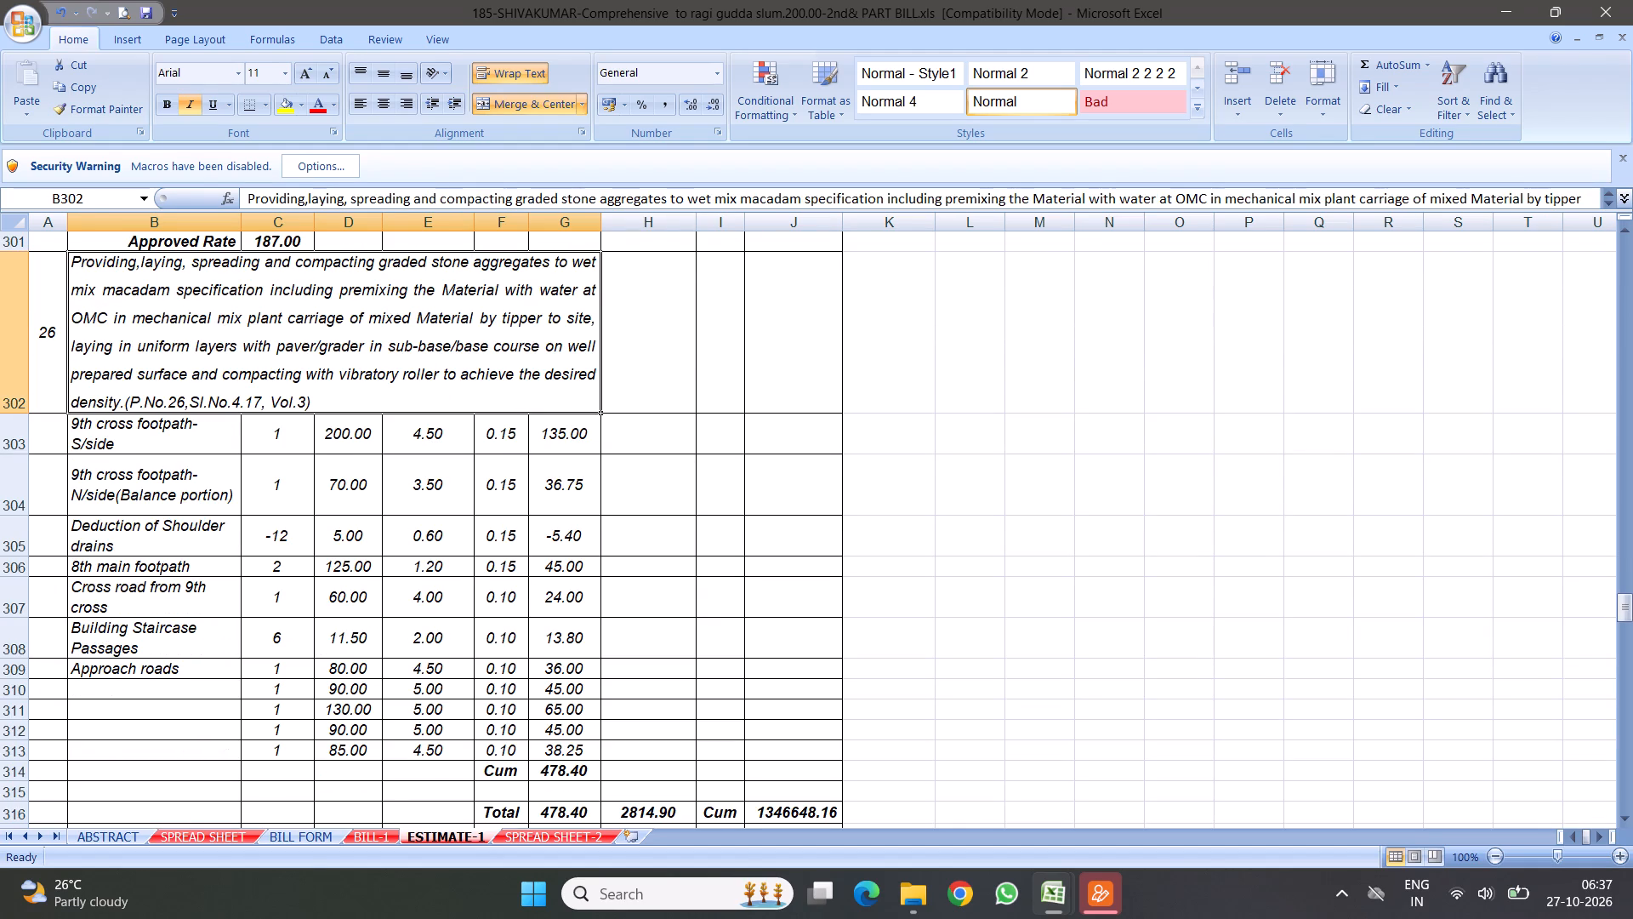
scroll(390, 482, "down", 2)
scroll(462, 402, "up", 2)
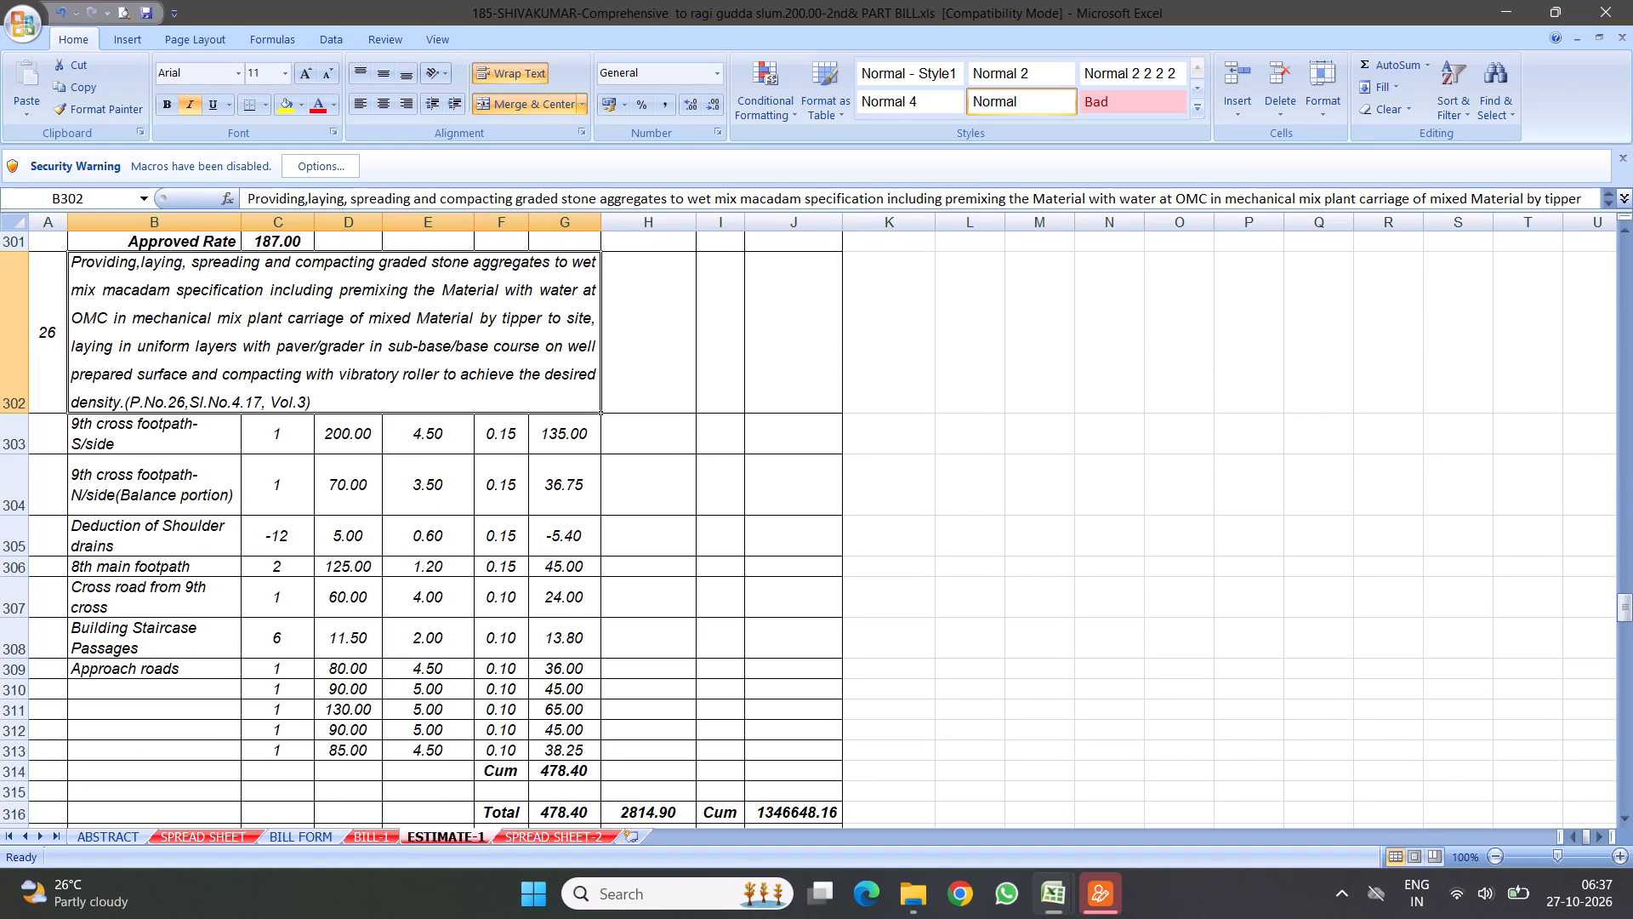
left_click(125, 635)
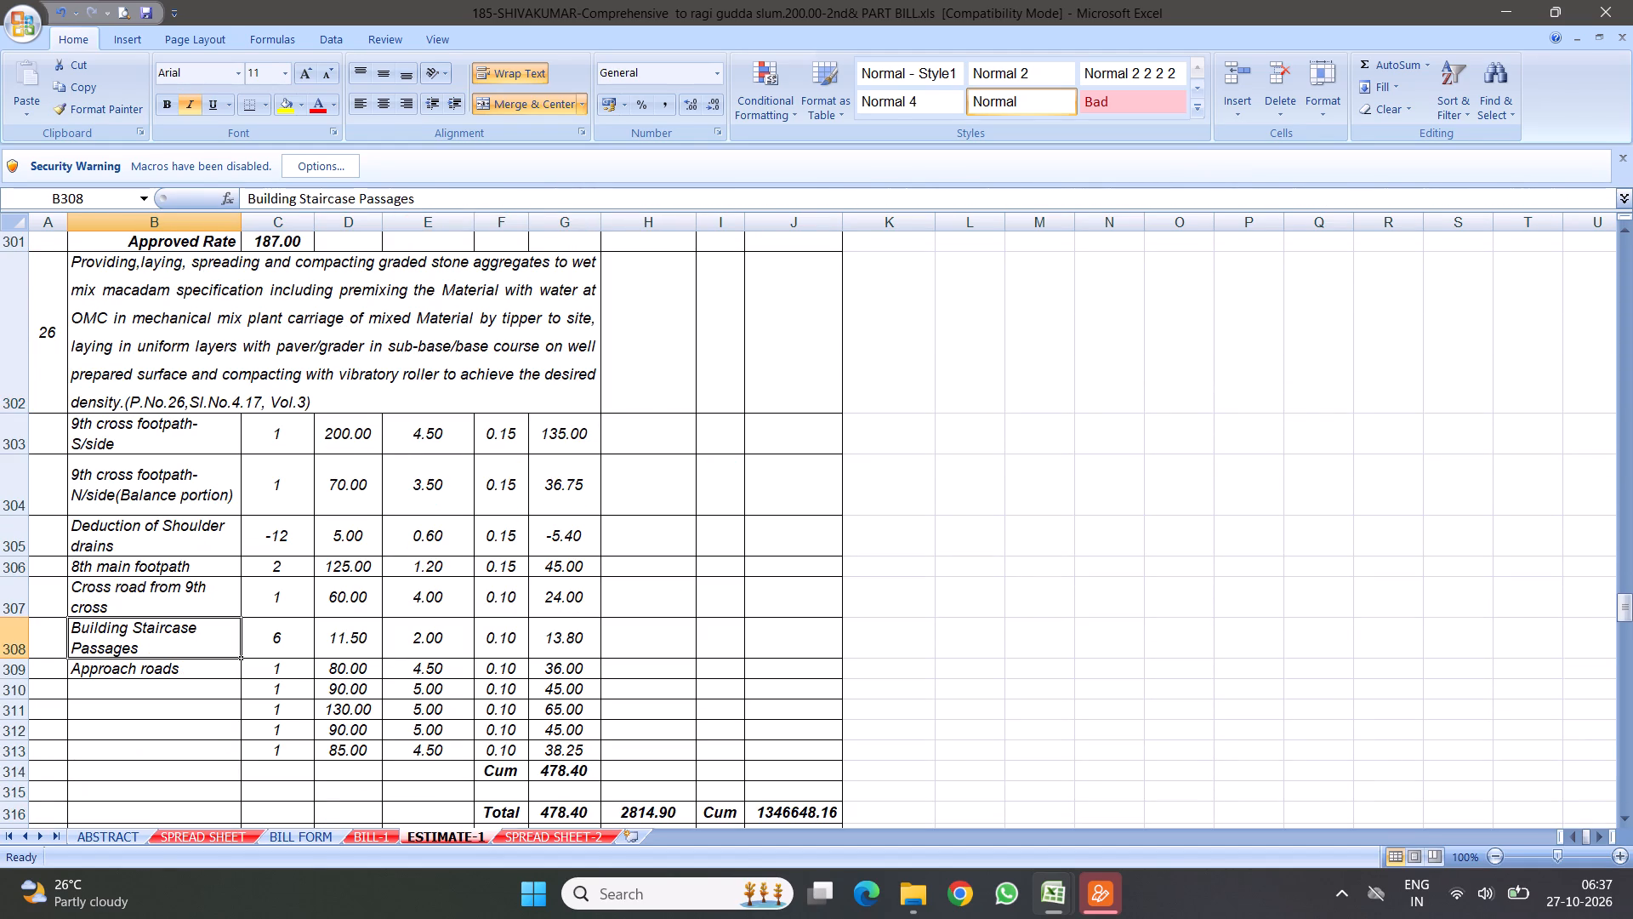
left_click(136, 596)
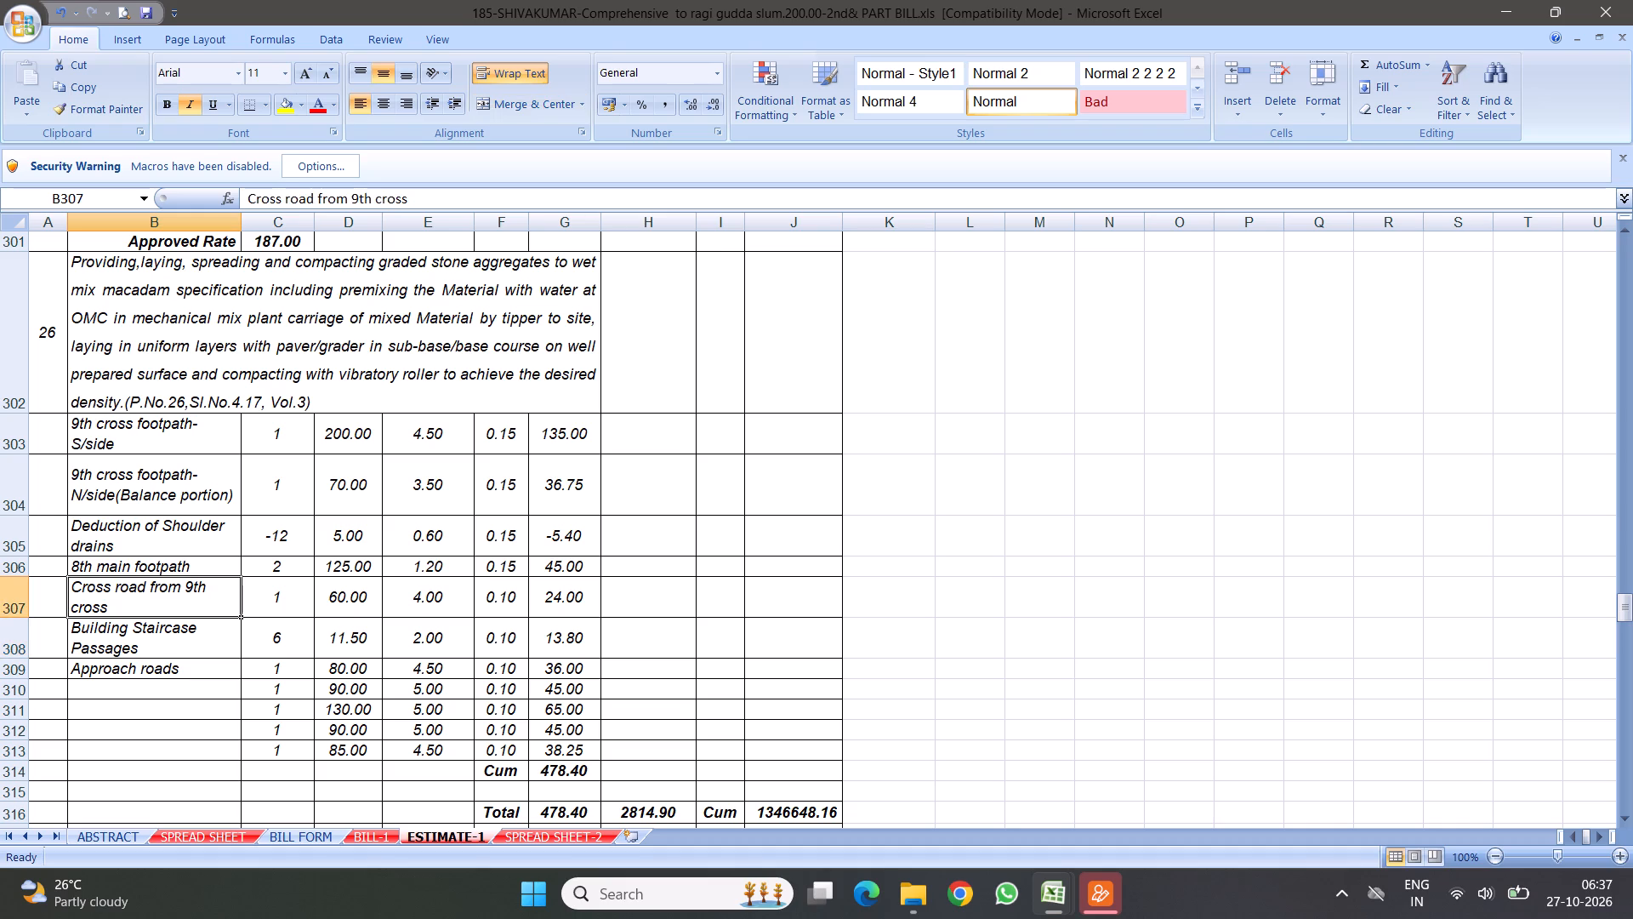
left_click(139, 645)
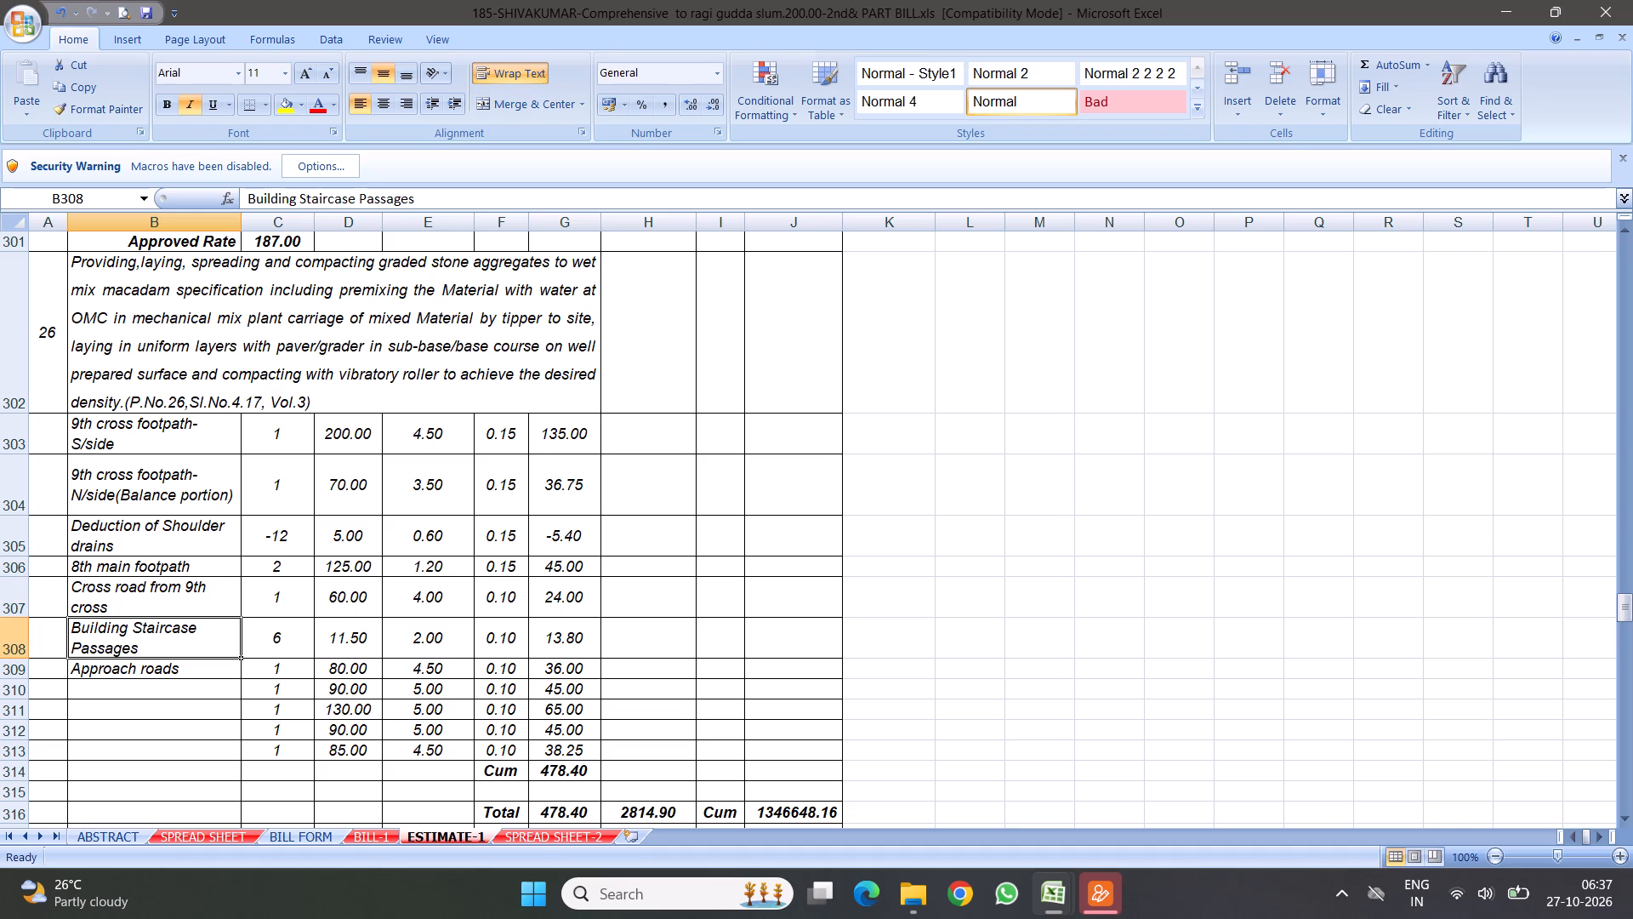
On SPREAD SHEET-2, set item 26's manhole deduction depth in H559 to 0.1 and fill it upward through H542.
left_click(537, 836)
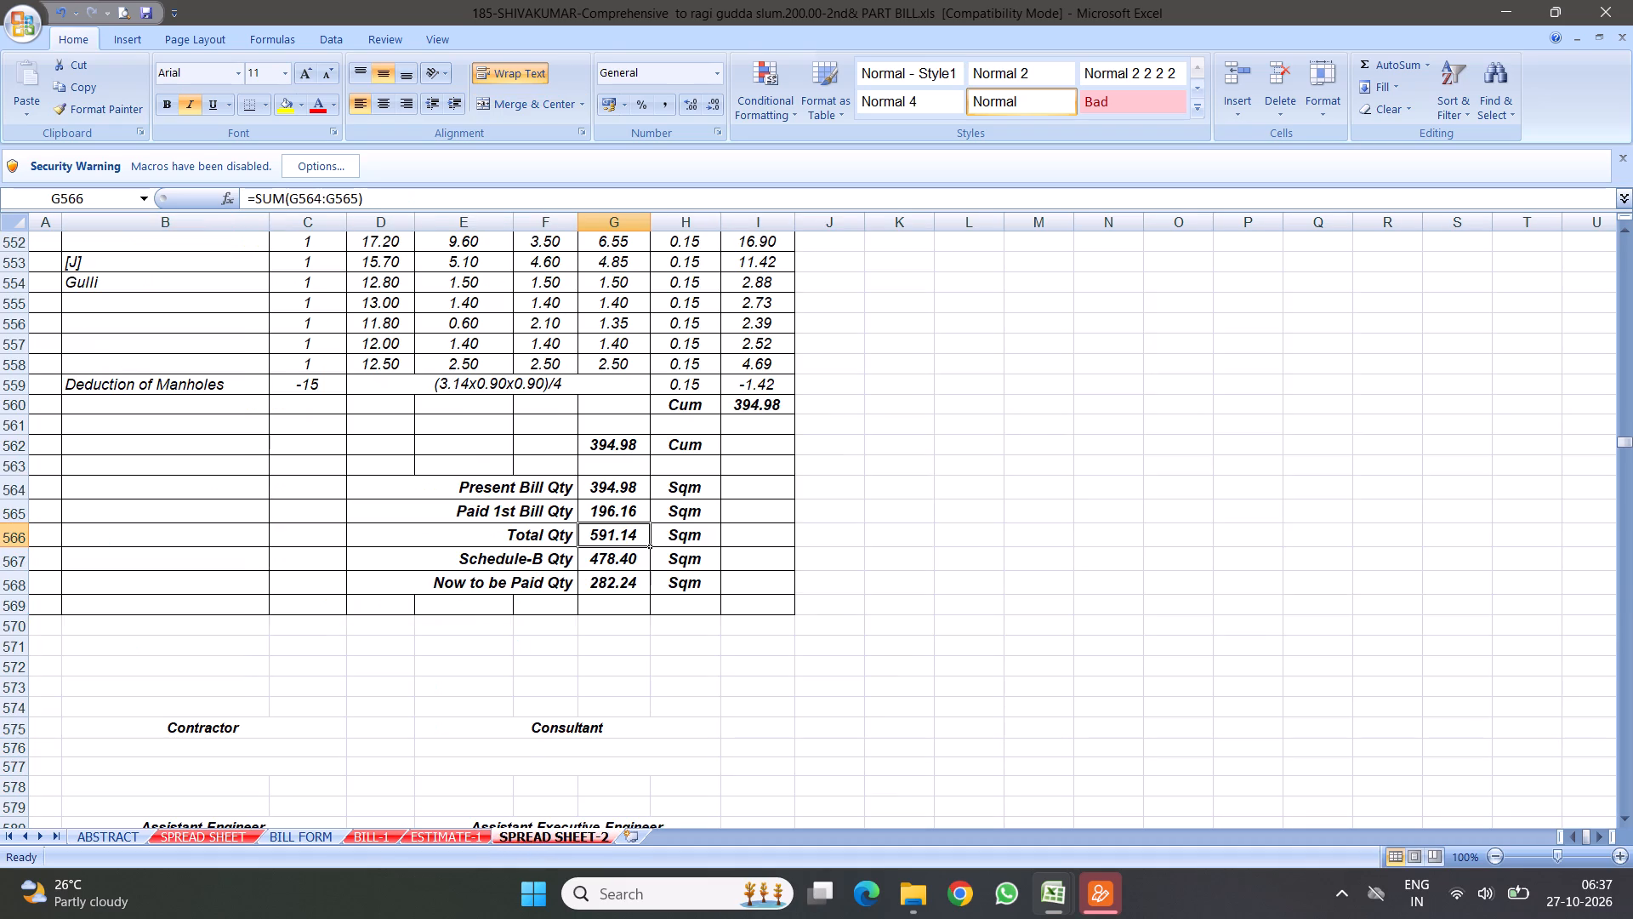
scroll(583, 579, "up", 4)
scroll(720, 469, "up", 6)
scroll(748, 475, "down", 5)
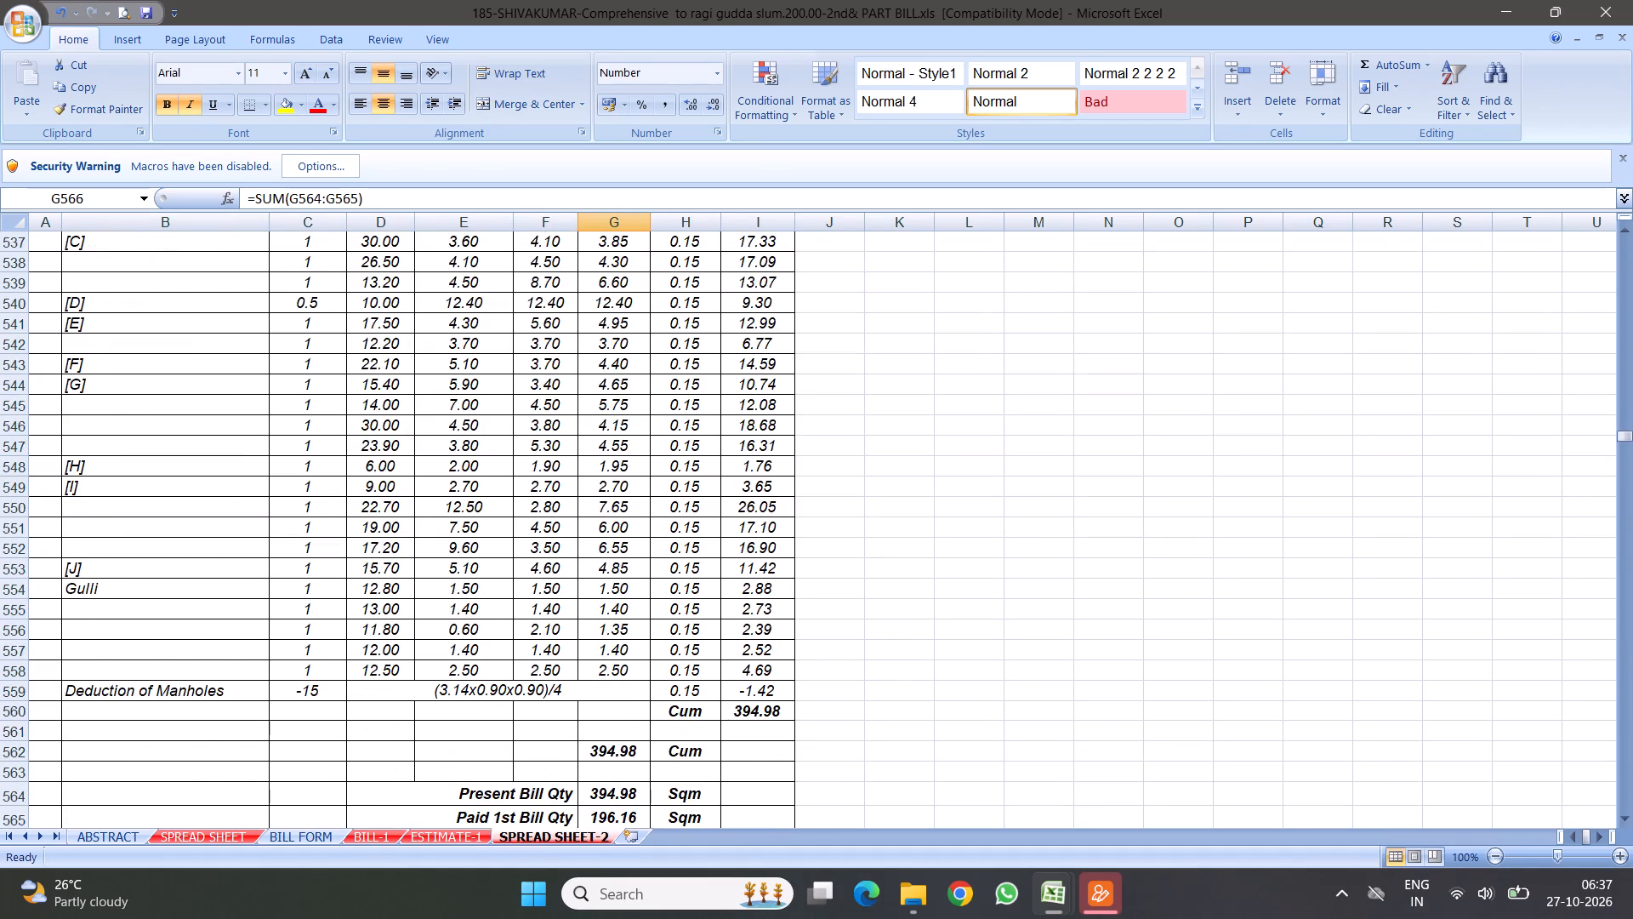
scroll(731, 449, "up", 3)
scroll(729, 670, "down", 4)
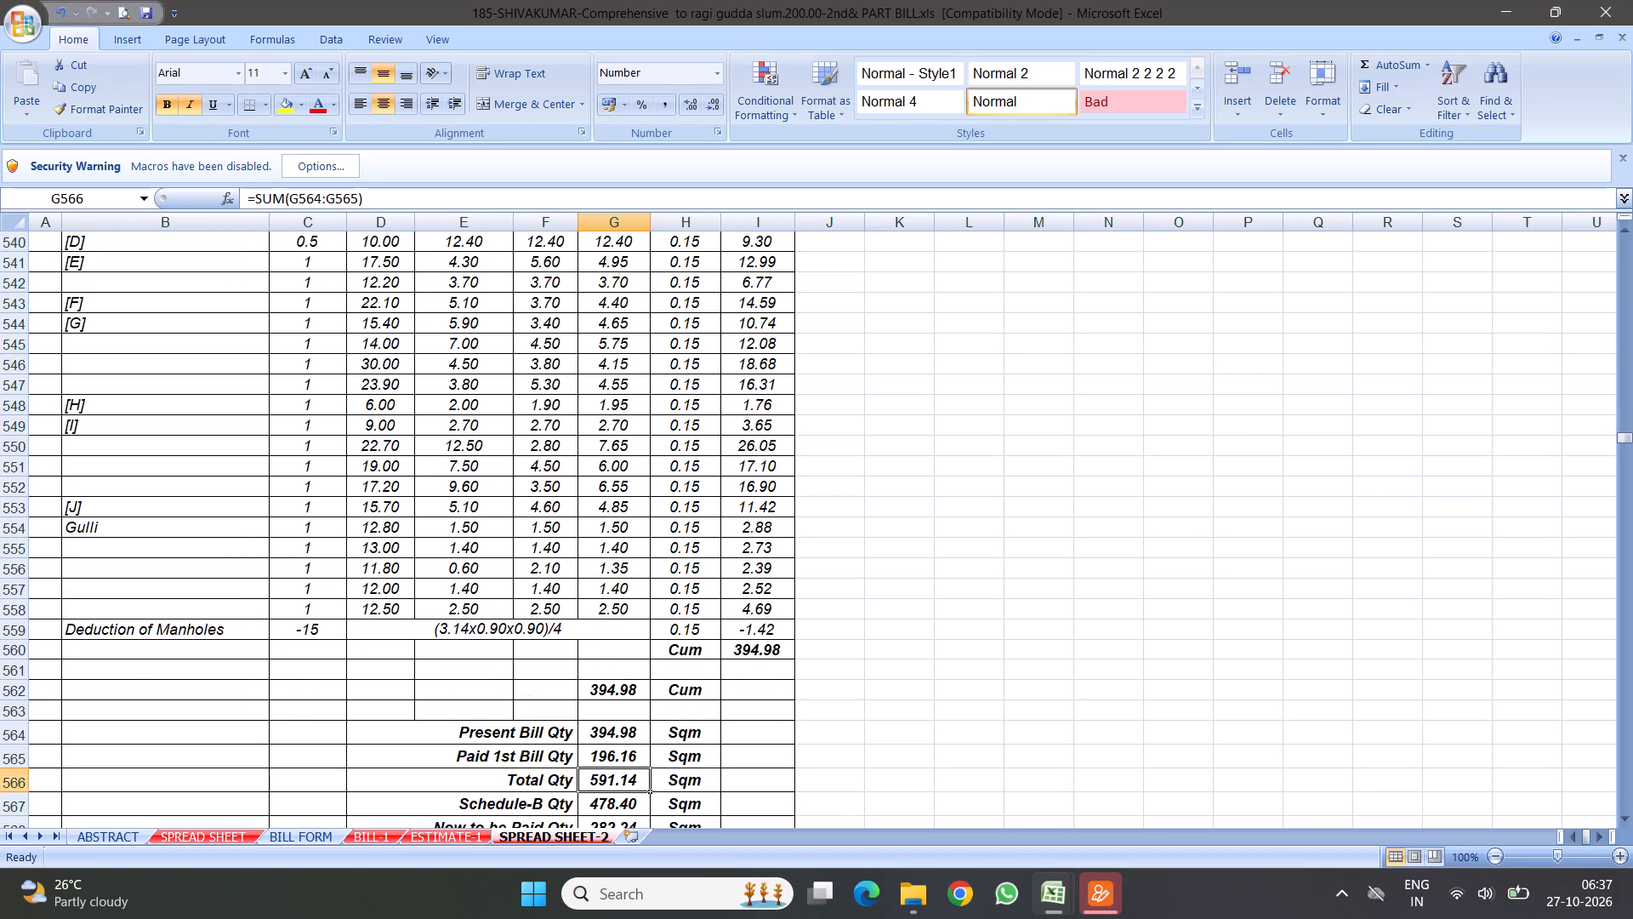
left_click(686, 631)
type(".1")
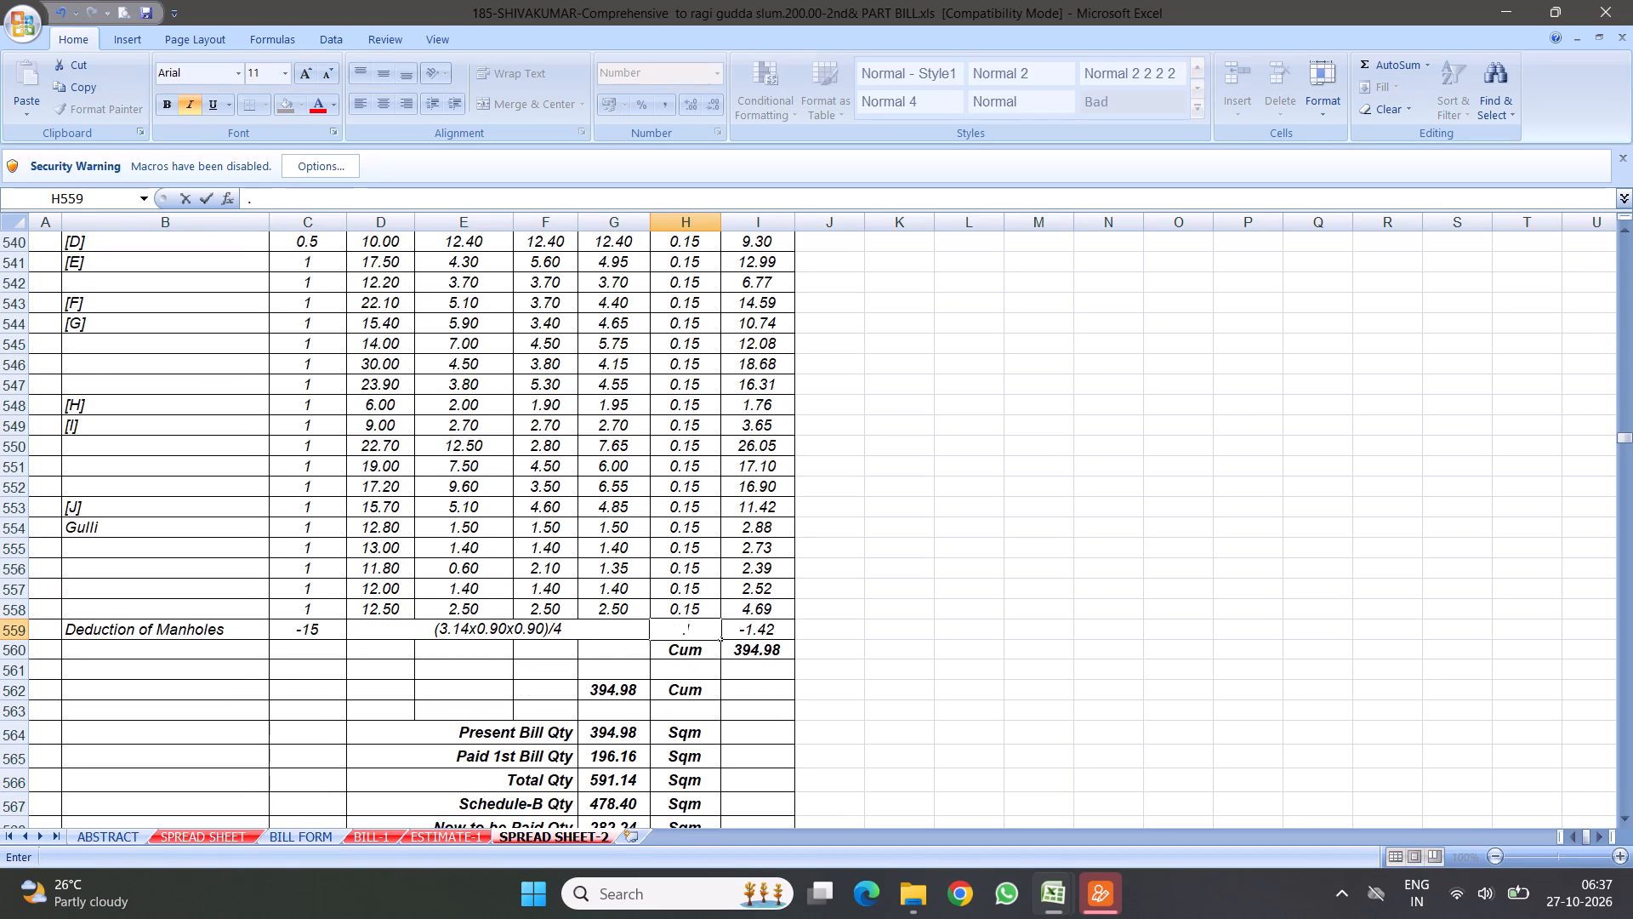
key("Return")
left_click(679, 630)
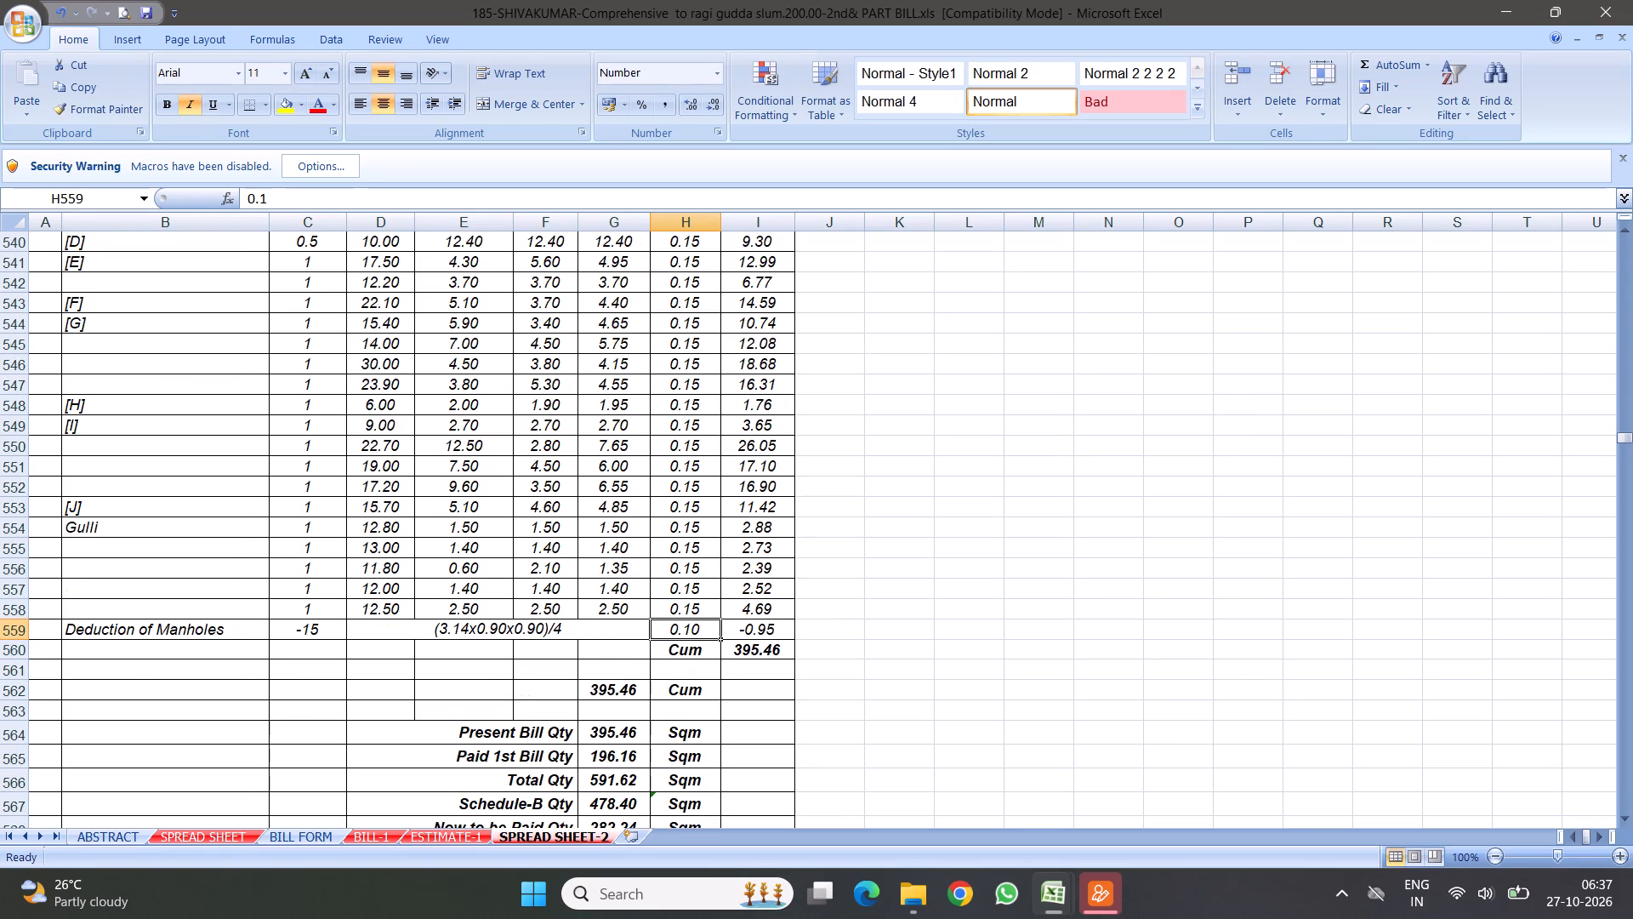
left_click_drag(720, 639, 712, 381)
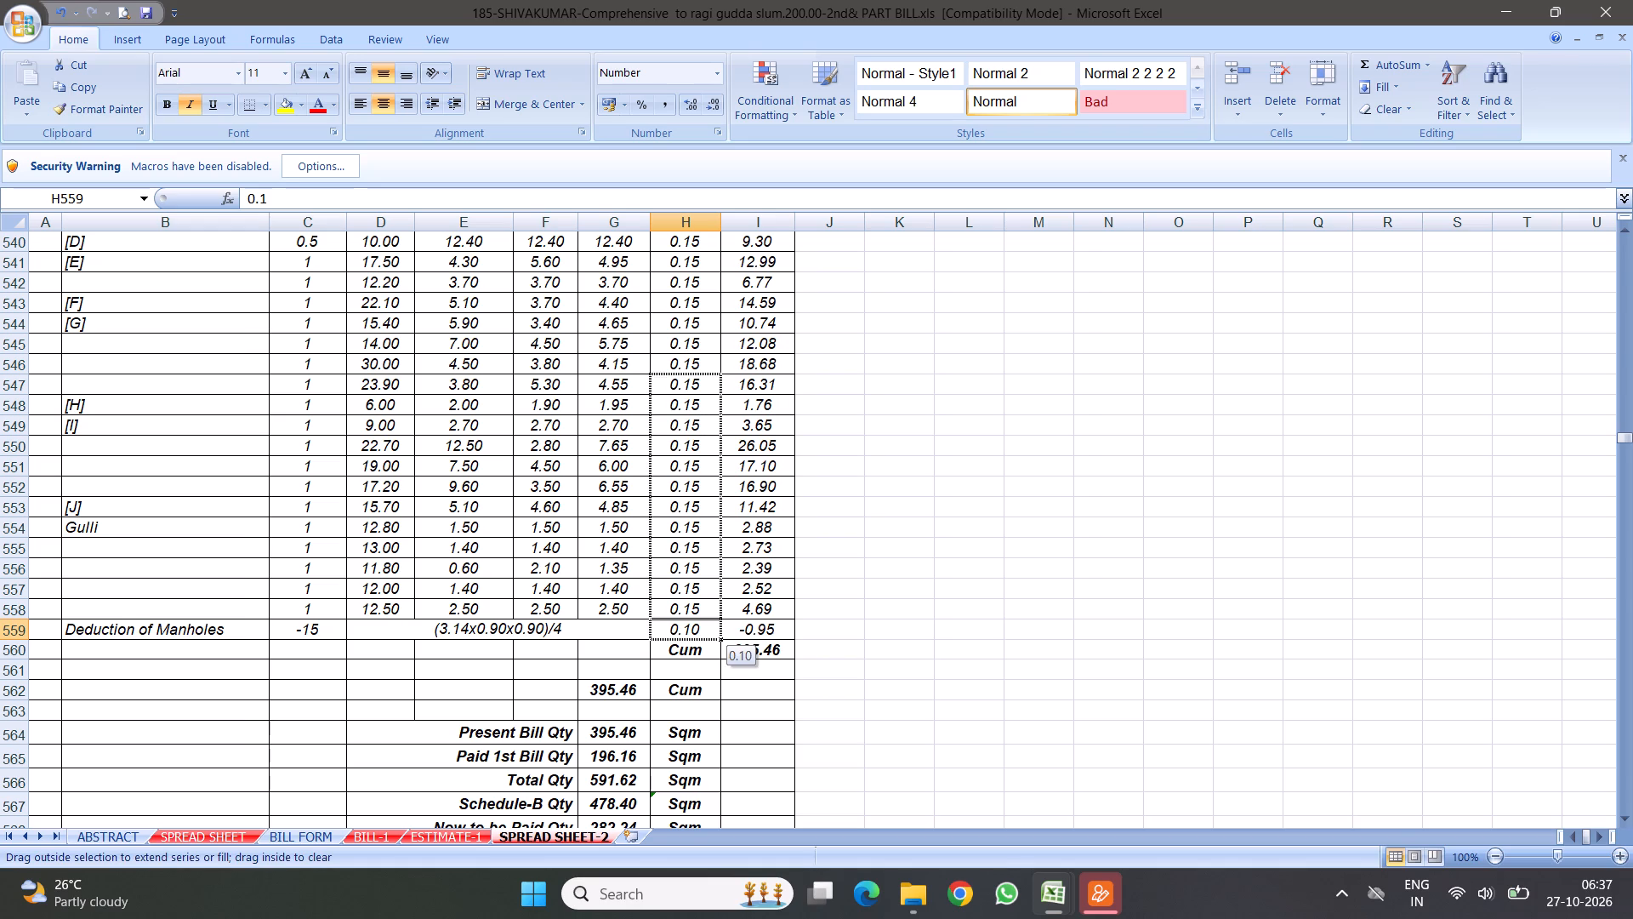
left_click_drag(712, 381, 715, 282)
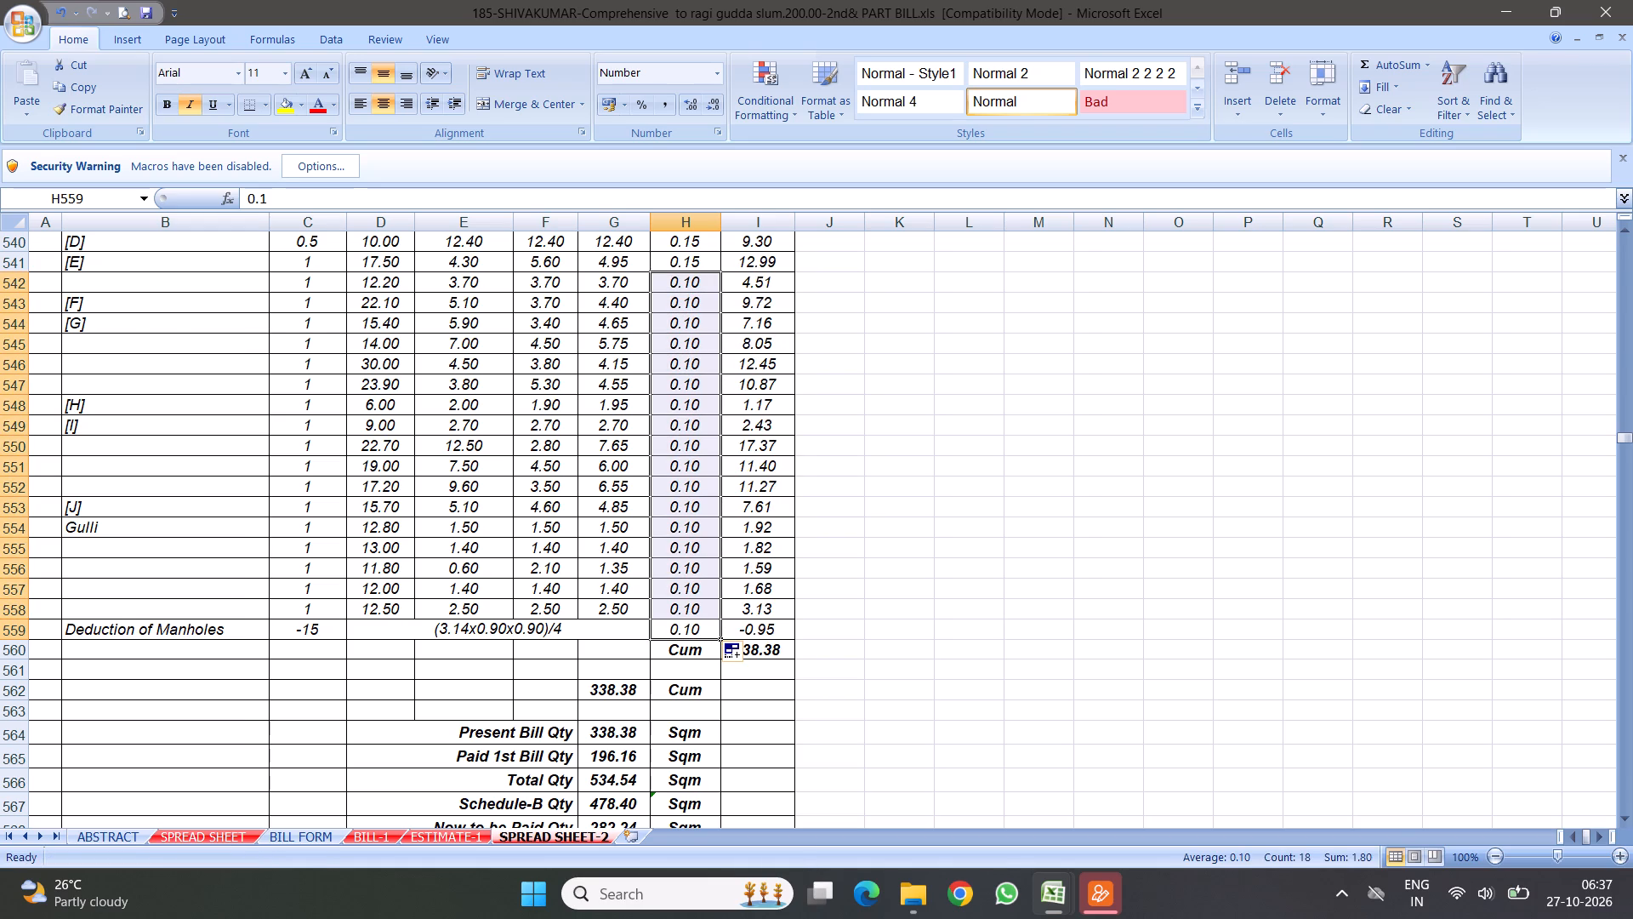
Fill the 0.10 depth from H542 upward through H531, the first 6th main[A] row, and check item 26's quantity summary.
scroll(573, 611, "down", 5)
scroll(598, 605, "up", 7)
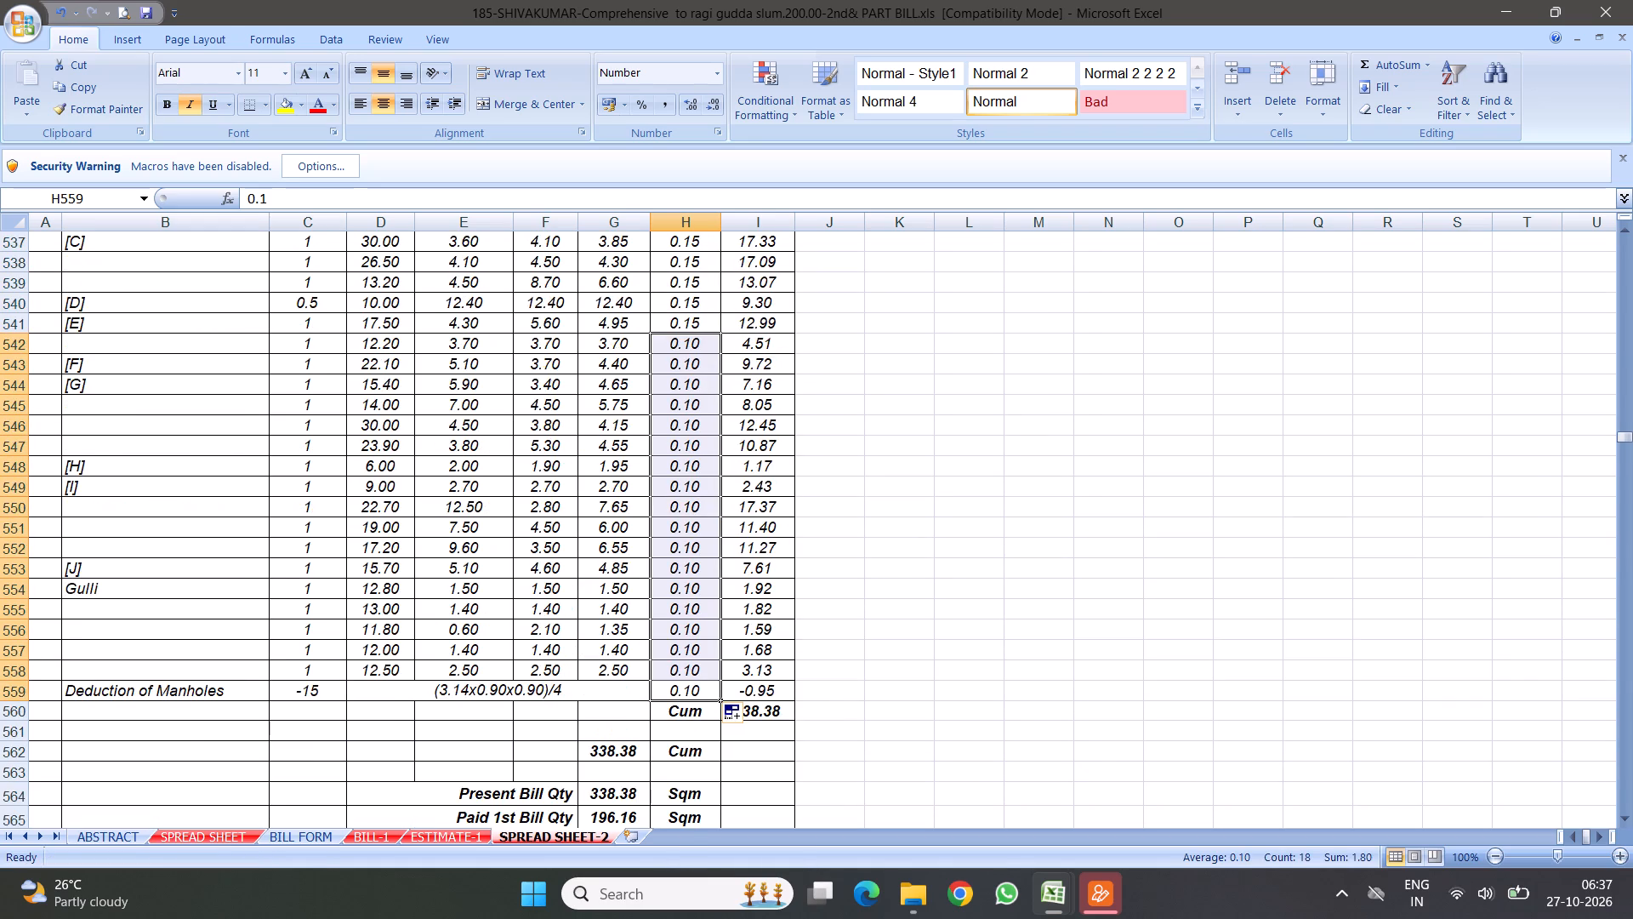
scroll(731, 522, "up", 1)
left_click(680, 408)
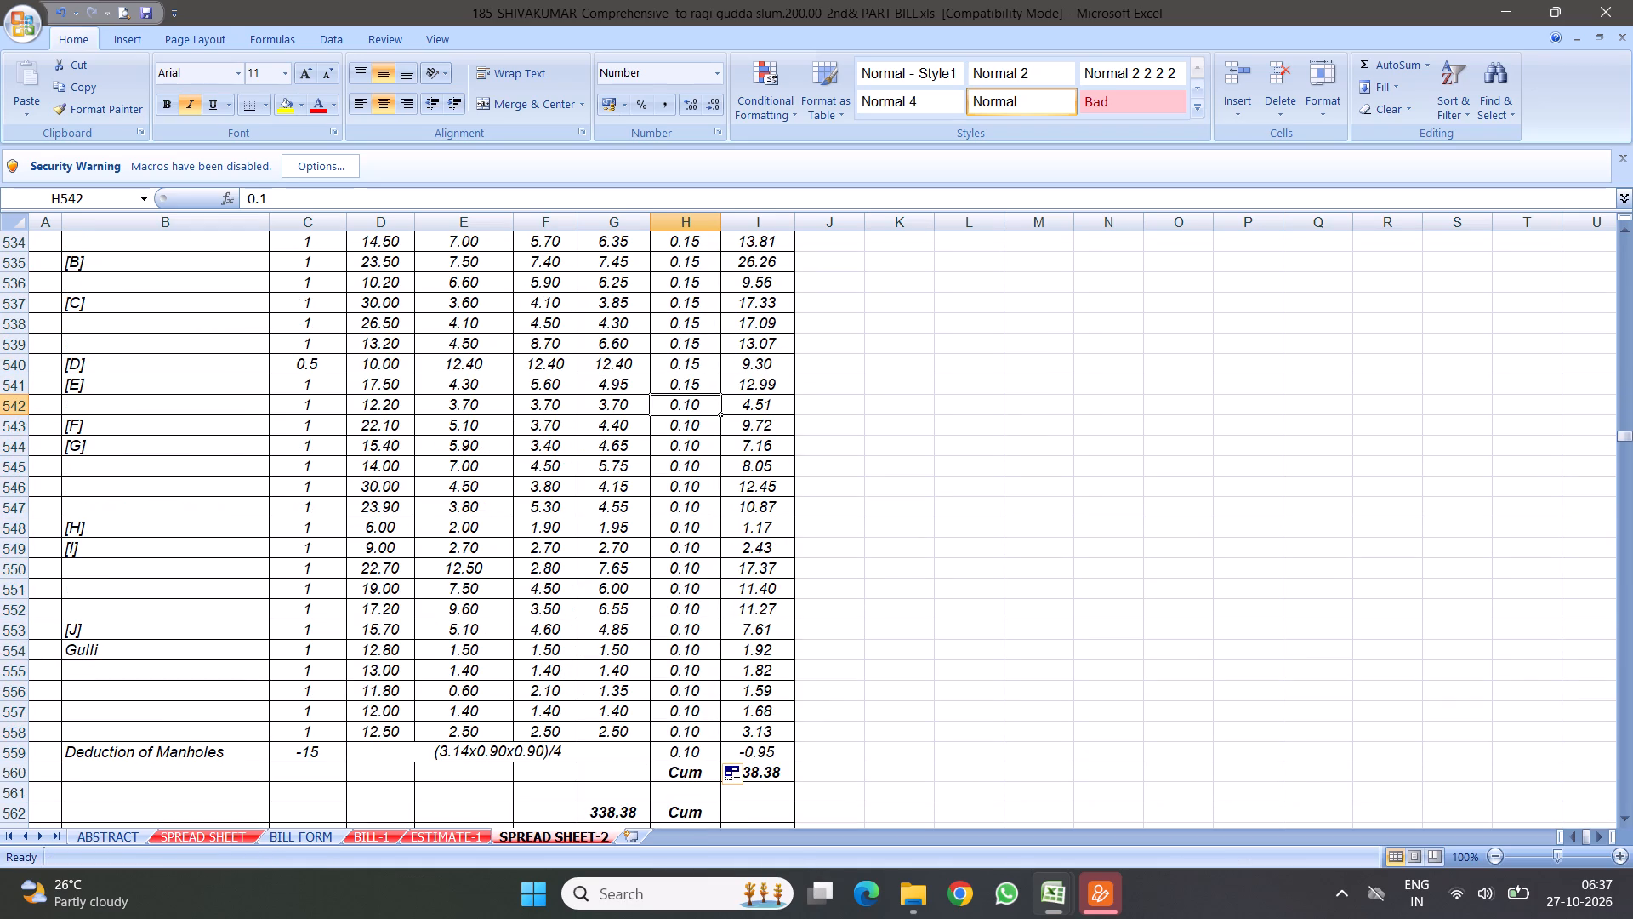
left_click_drag(720, 417, 700, 258)
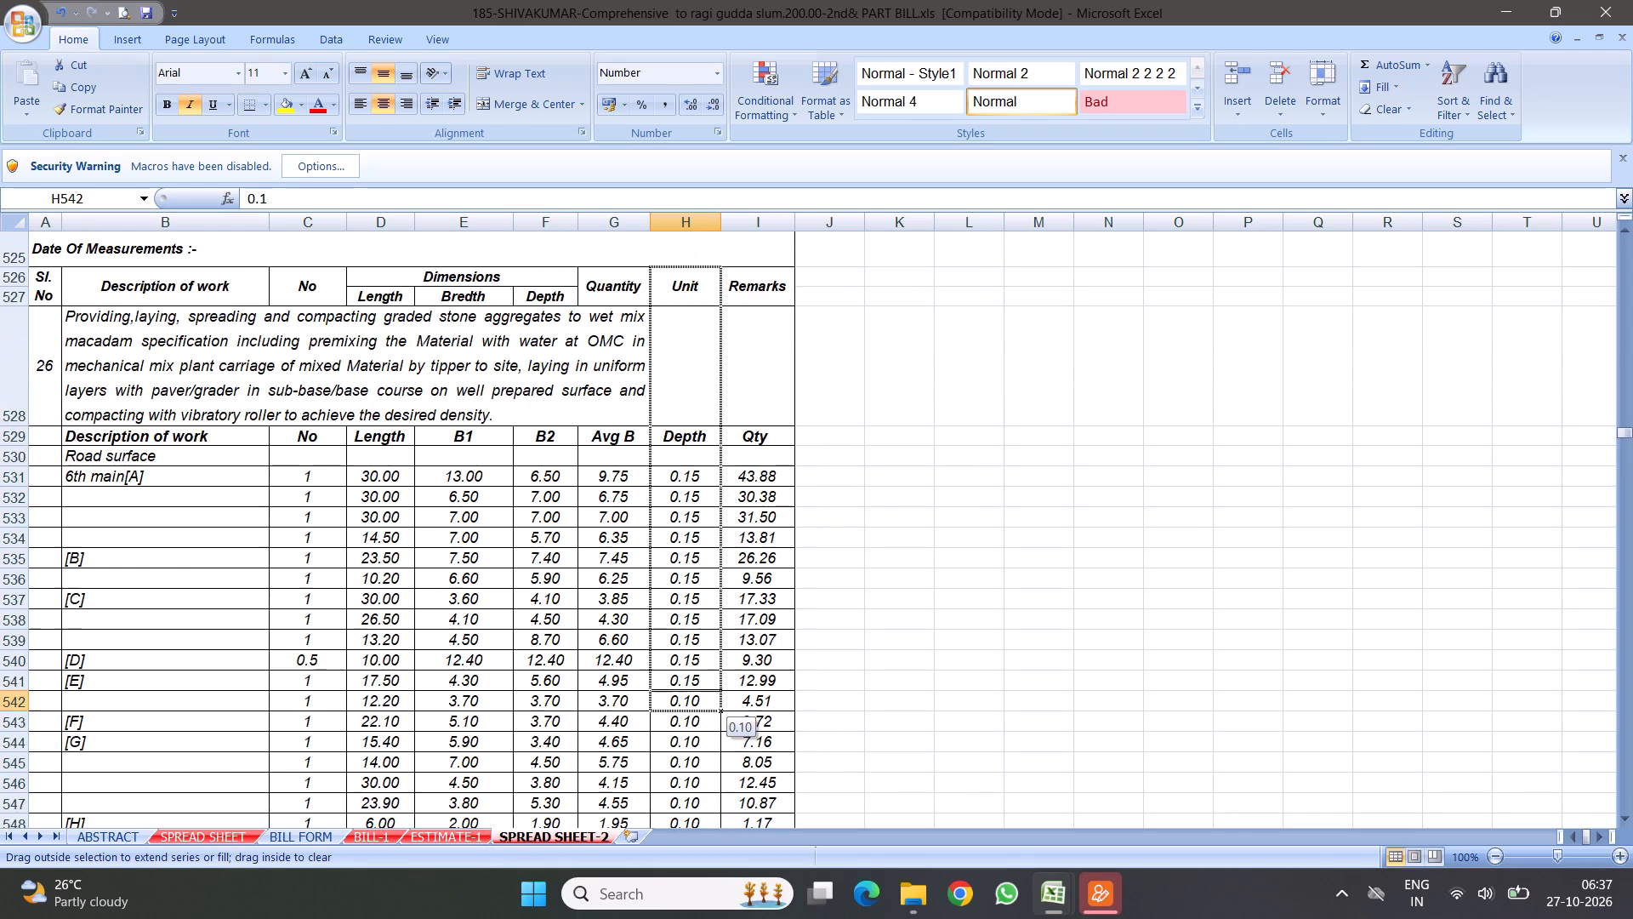
left_click_drag(700, 258, 673, 471)
scroll(667, 553, "down", 9)
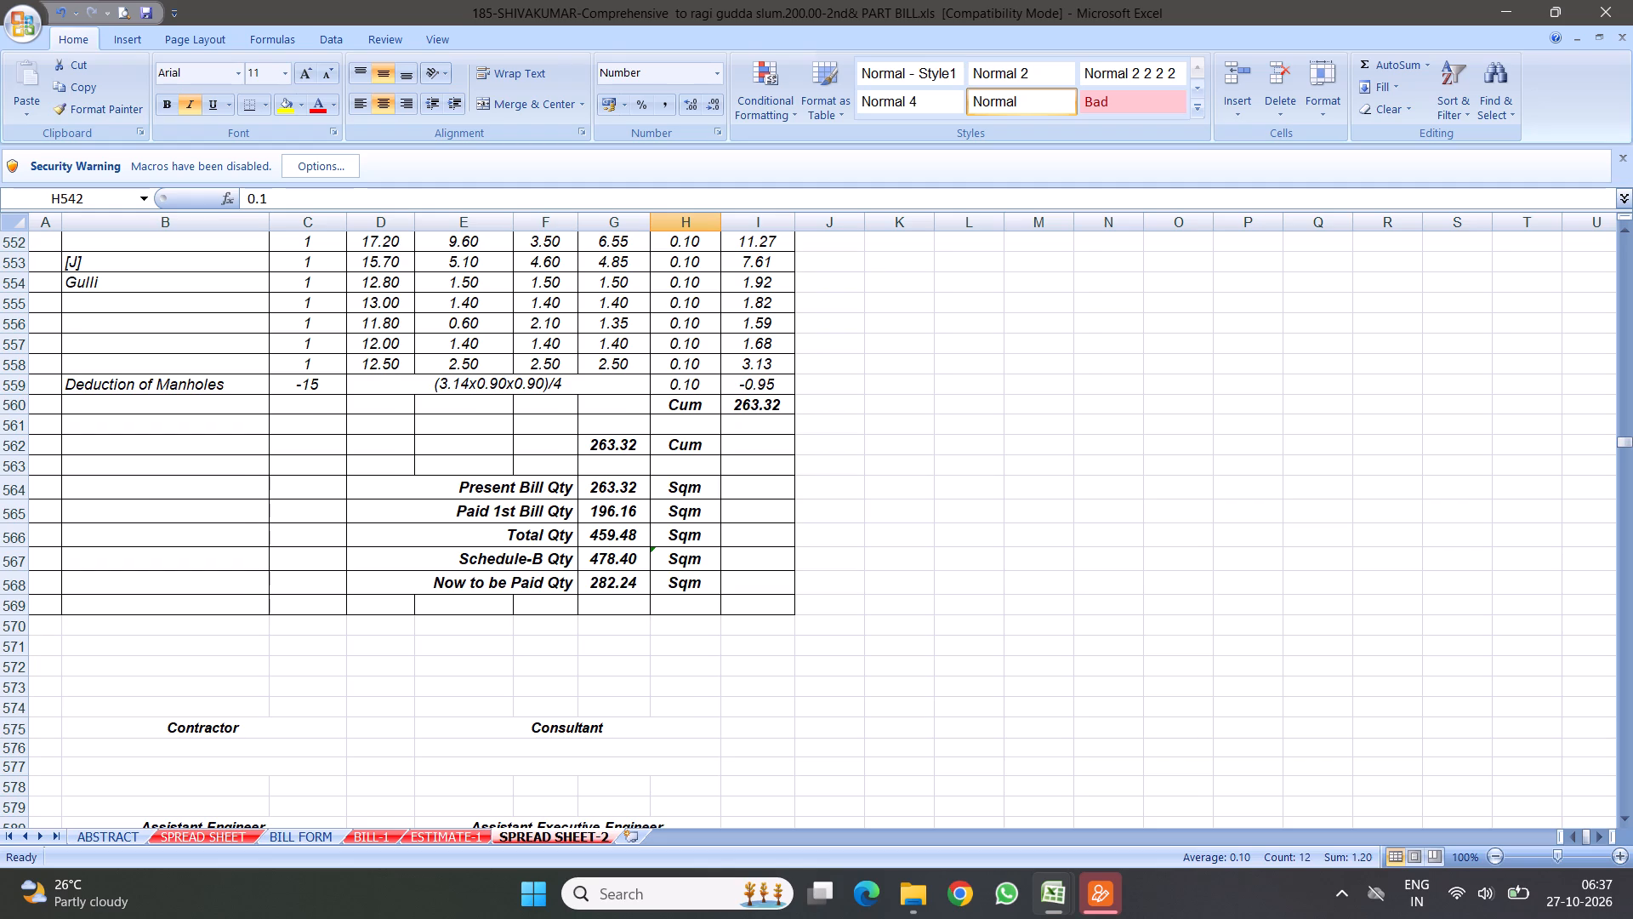
Set the first 6th main[A] depth in H531 to 0.15, fill it down through H536, and recheck the quantity summary.
scroll(641, 478, "up", 7)
scroll(691, 426, "up", 2)
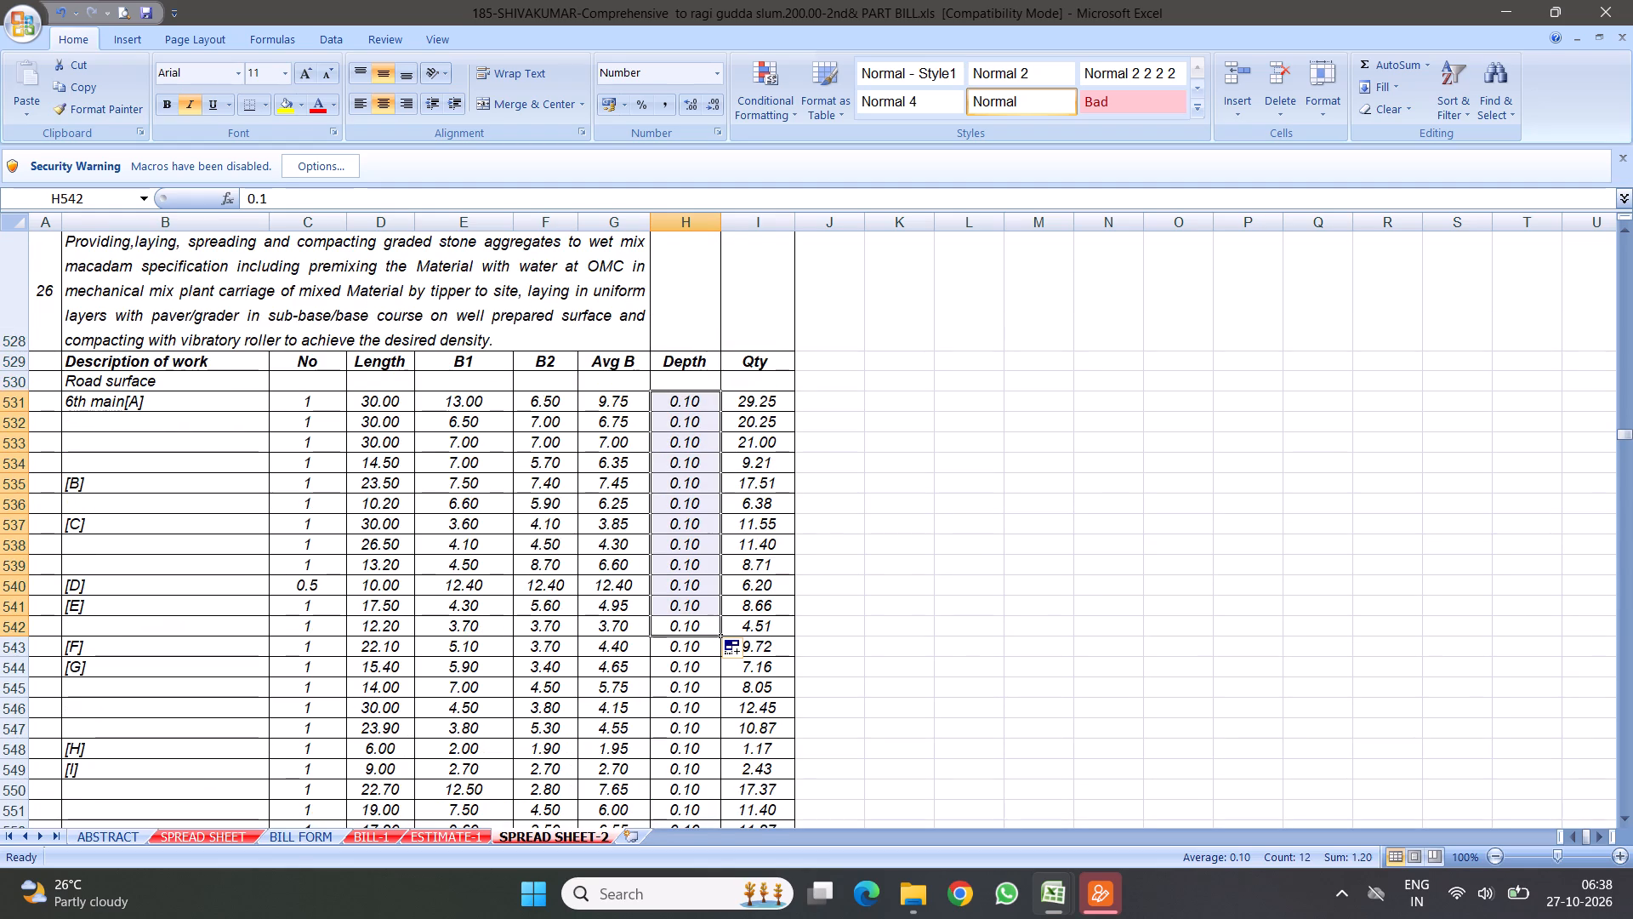
left_click(690, 482)
type(".15")
key("Return")
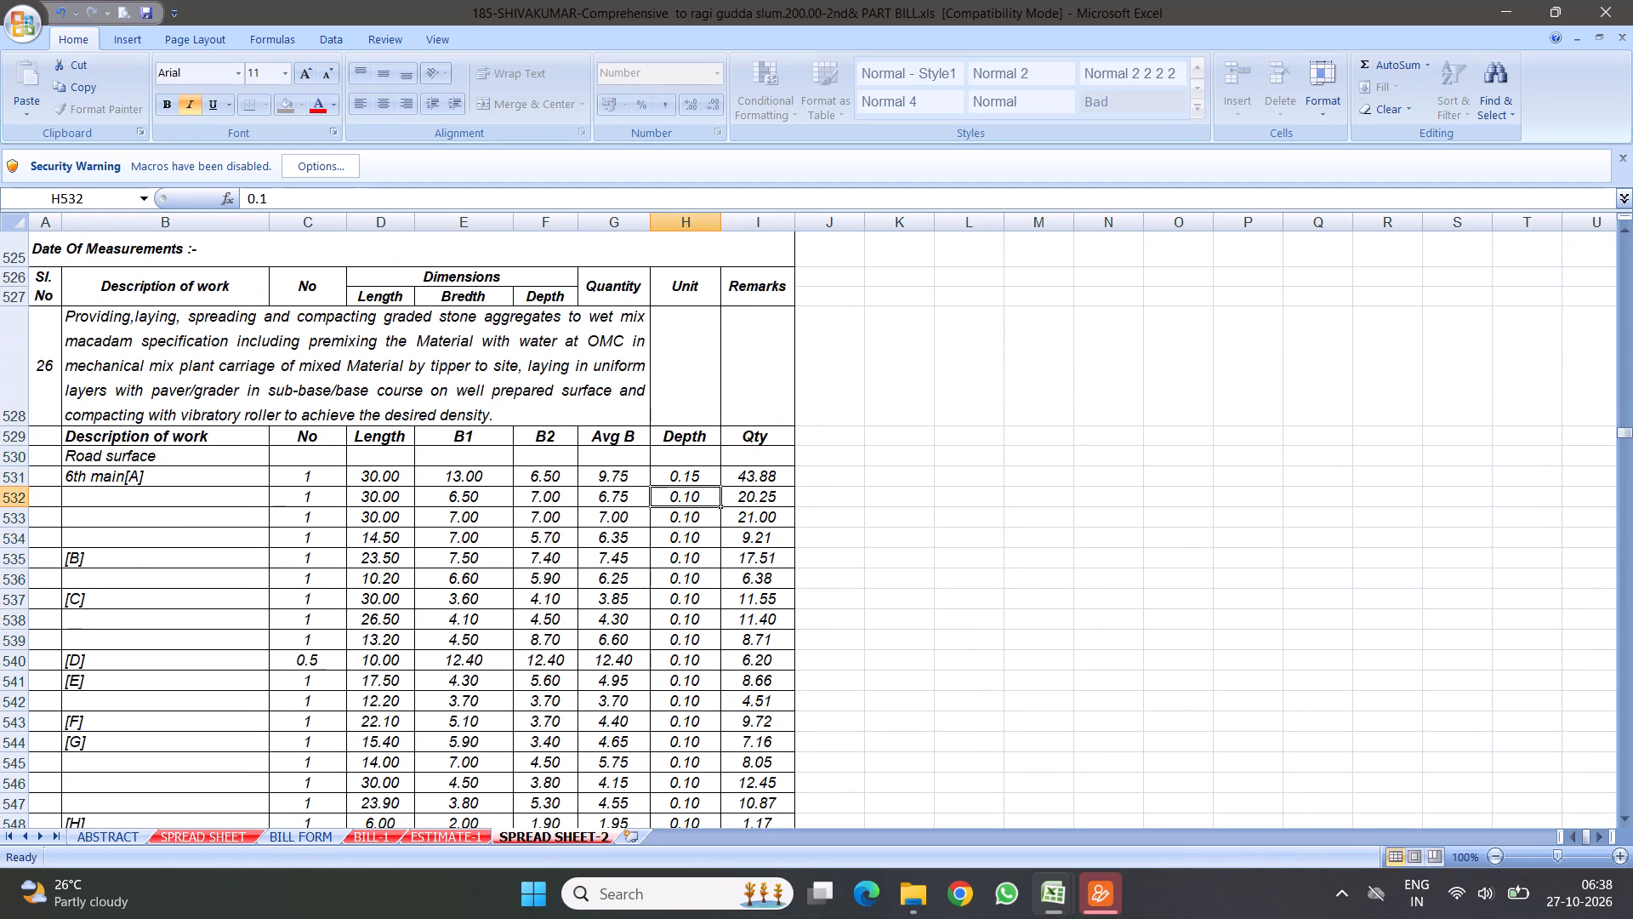
left_click(668, 470)
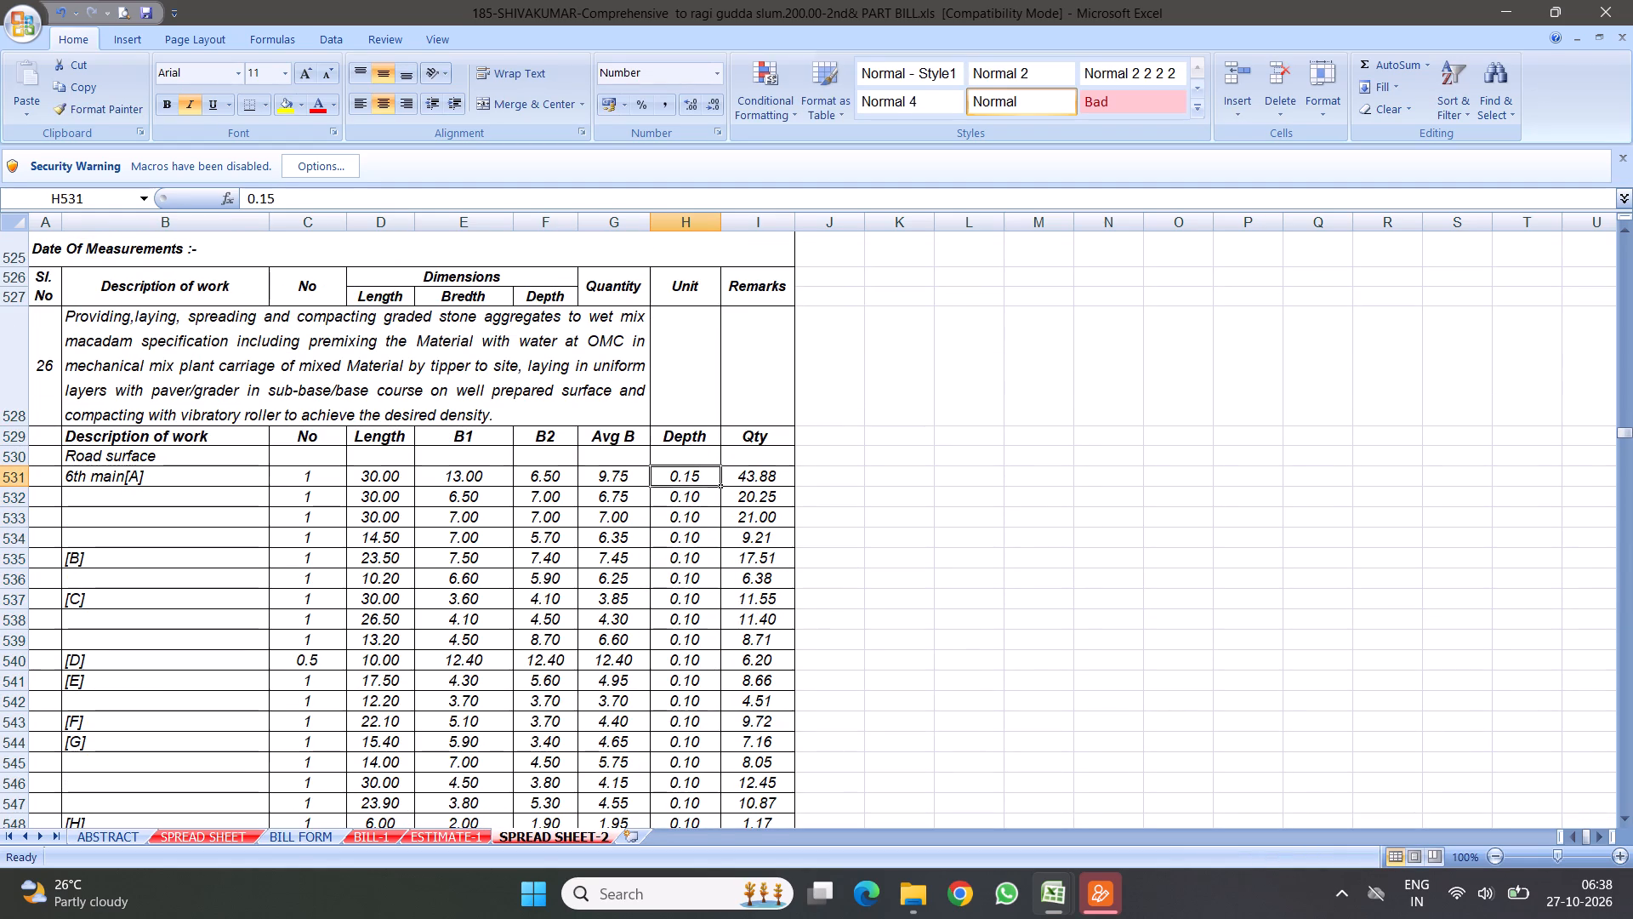
left_click_drag(719, 488, 703, 596)
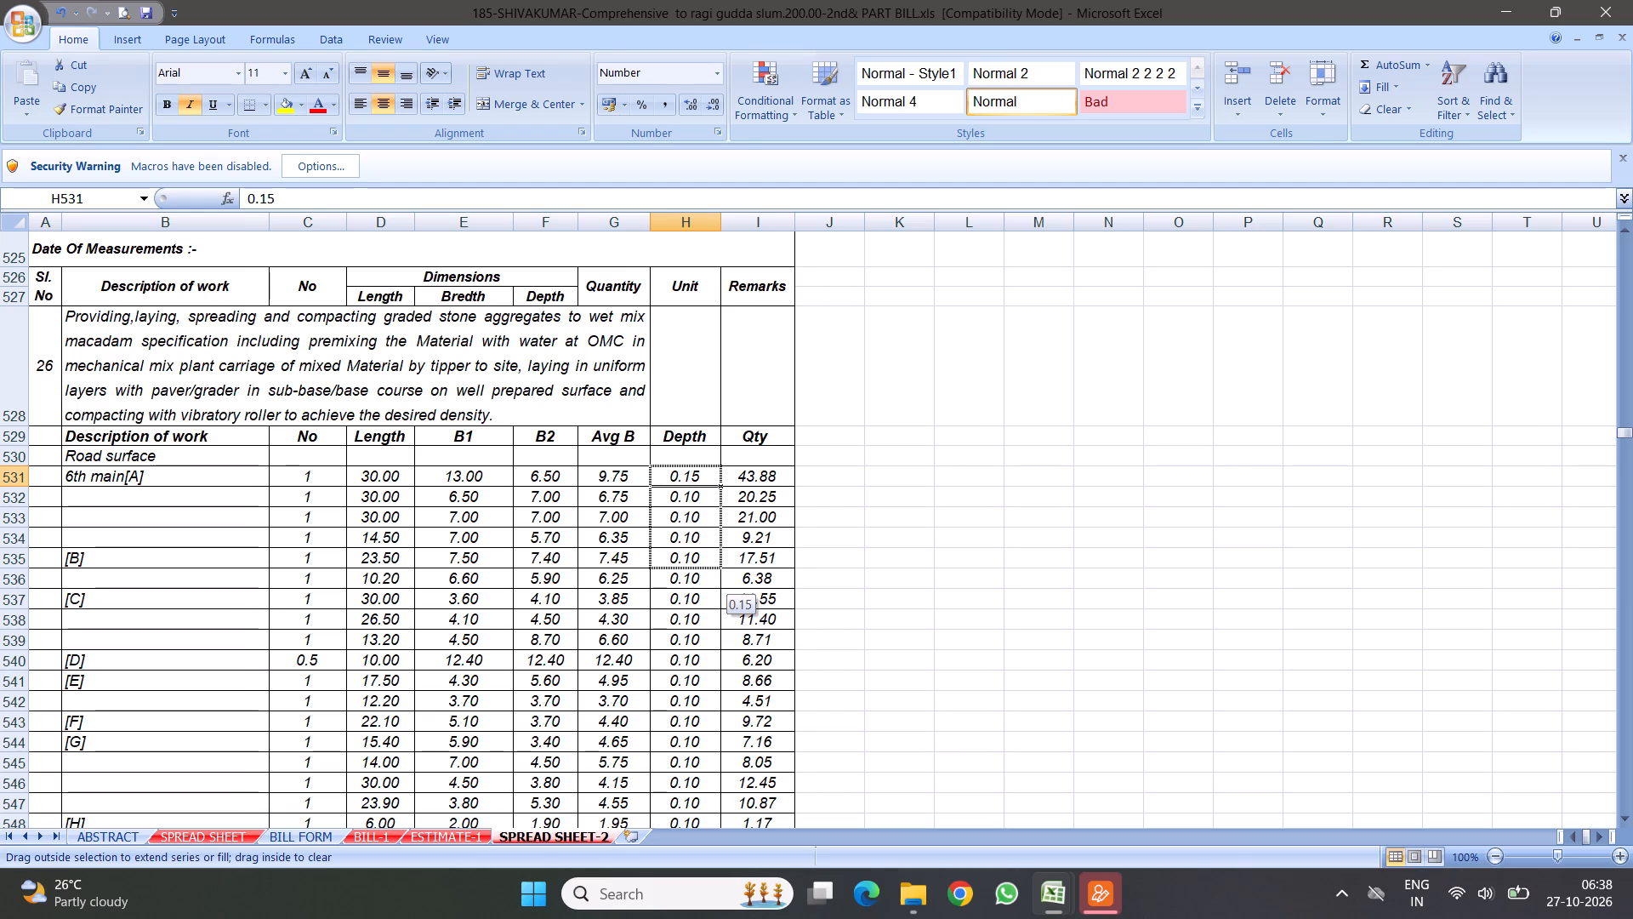
left_click_drag(703, 596, 703, 598)
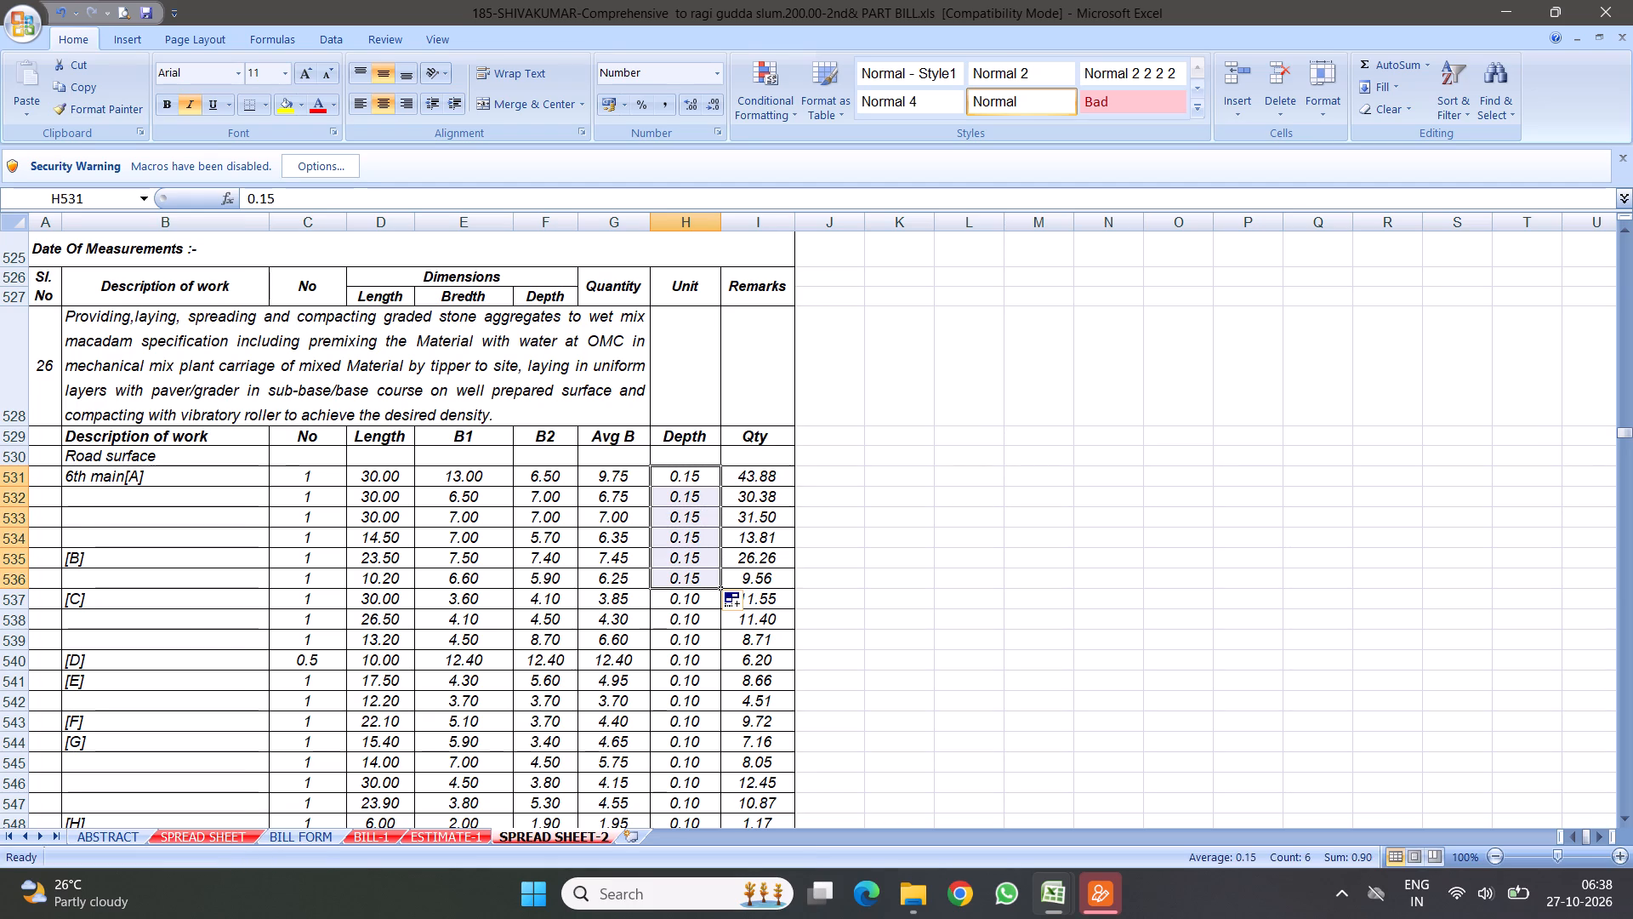
scroll(803, 691, "down", 5)
scroll(830, 597, "down", 4)
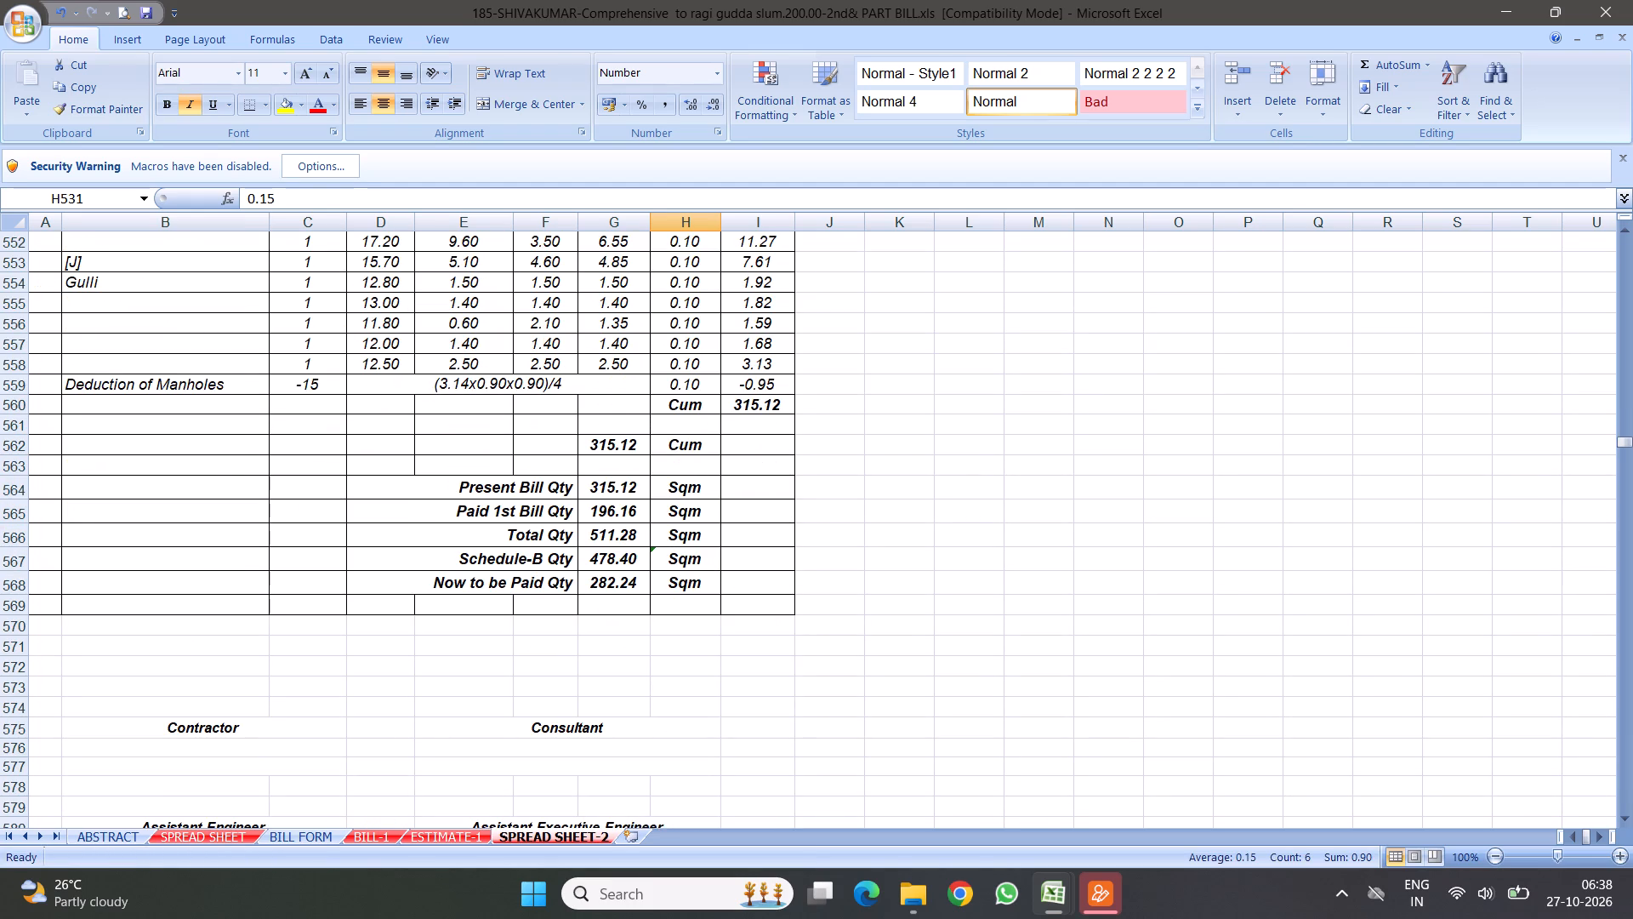
Fill the 0.10 depth from section [C] in H537 upward over section [B]'s rows, through H535.
scroll(629, 465, "up", 8)
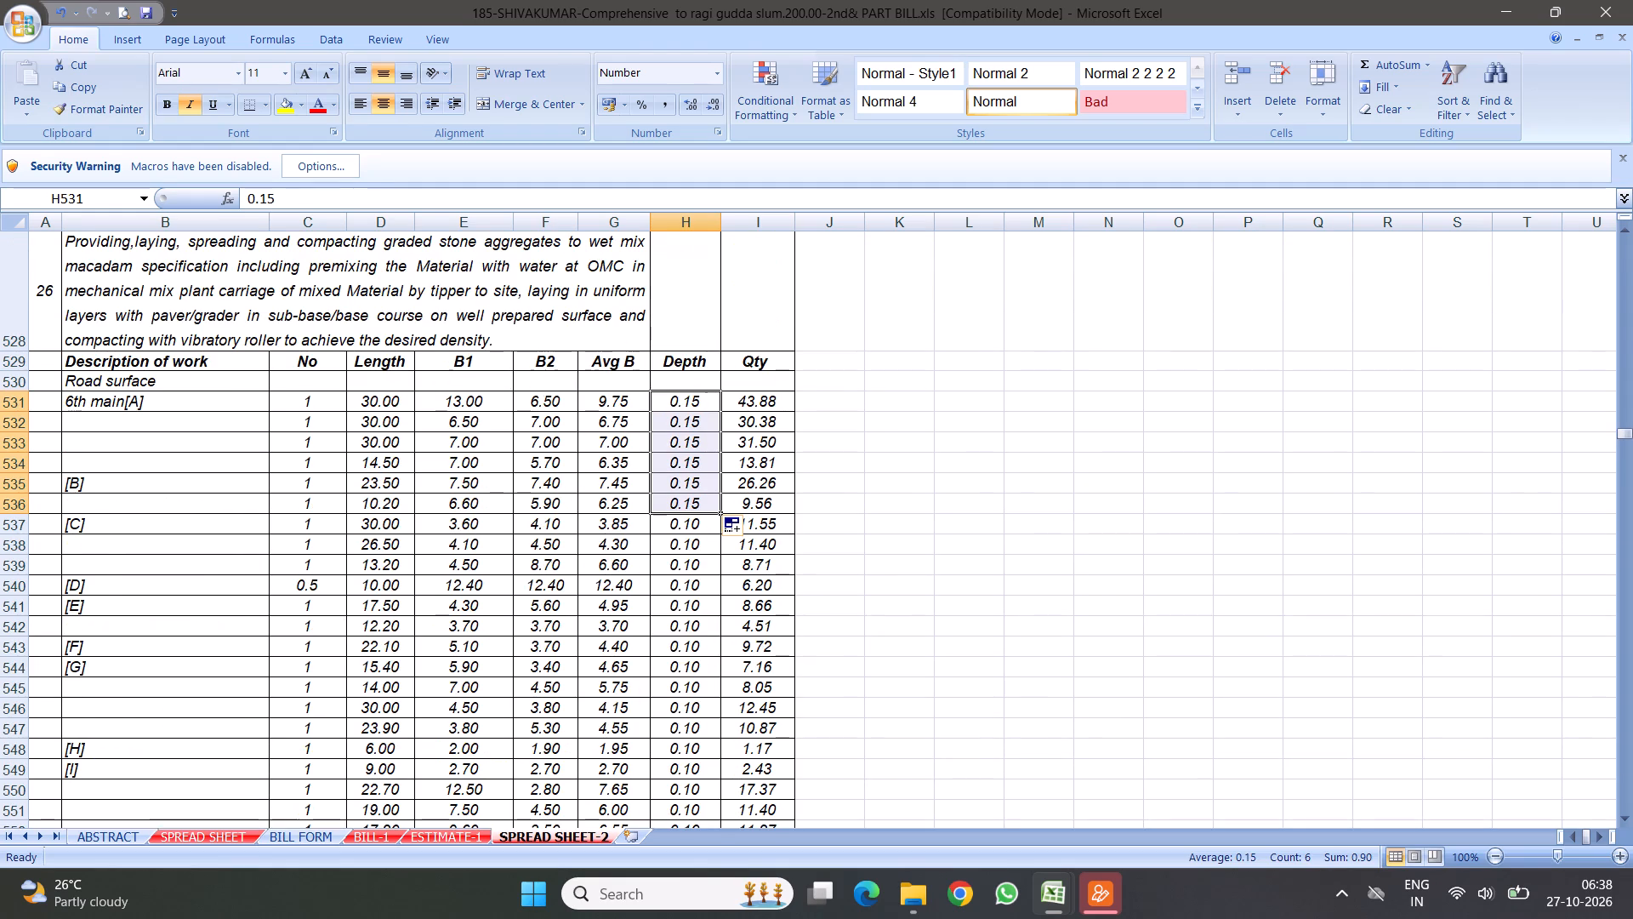
left_click(680, 527)
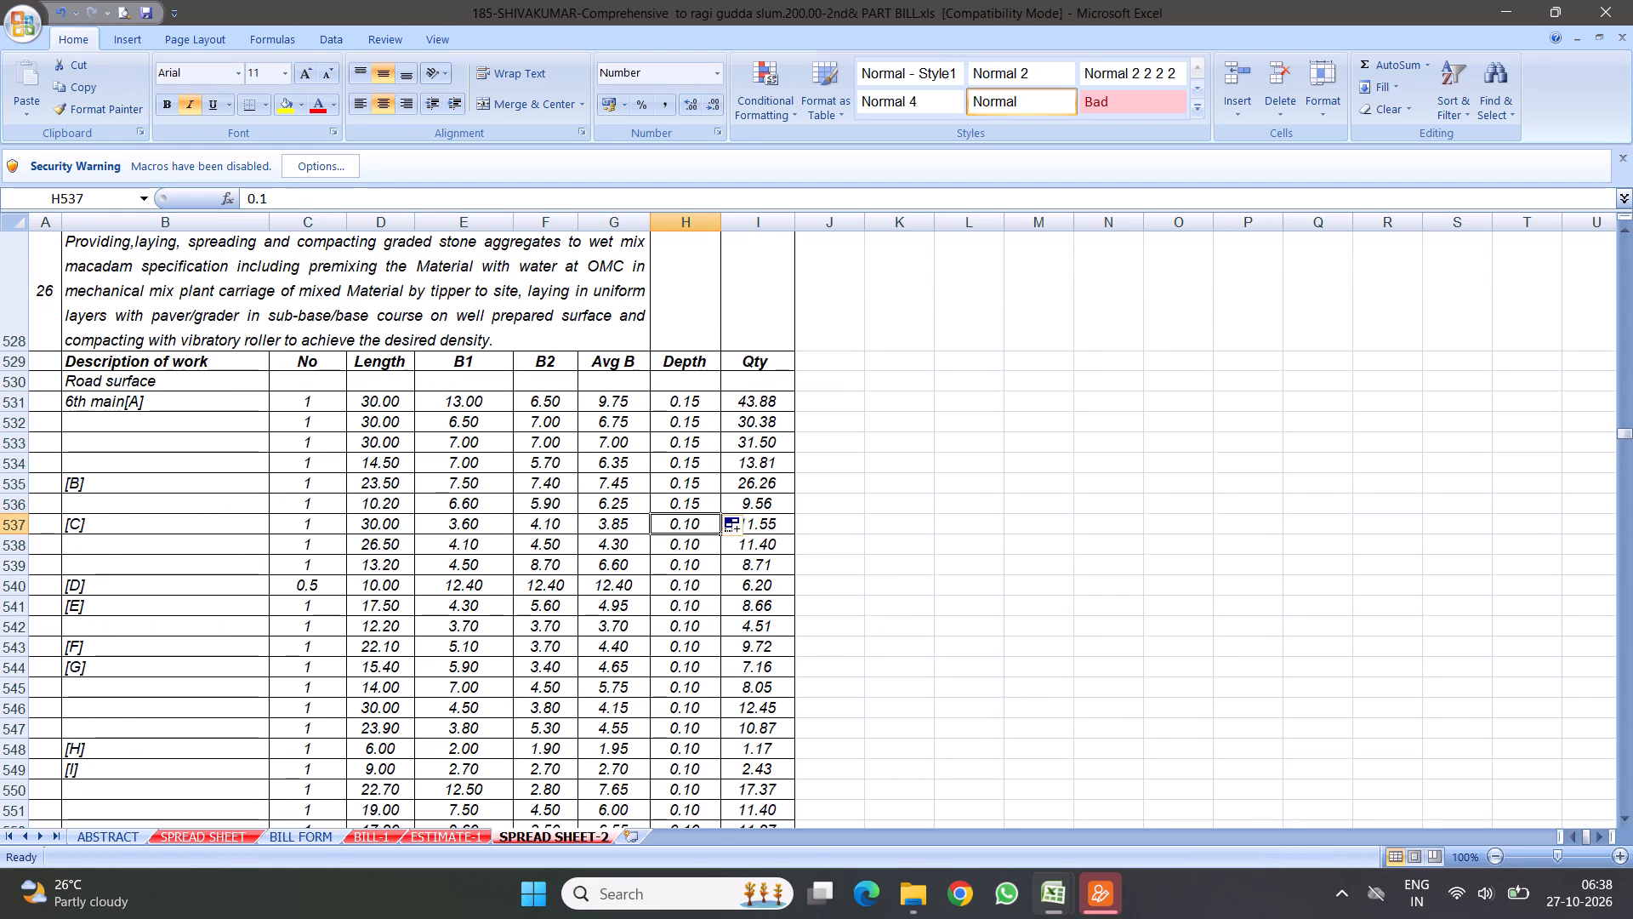
left_click_drag(720, 534, 712, 474)
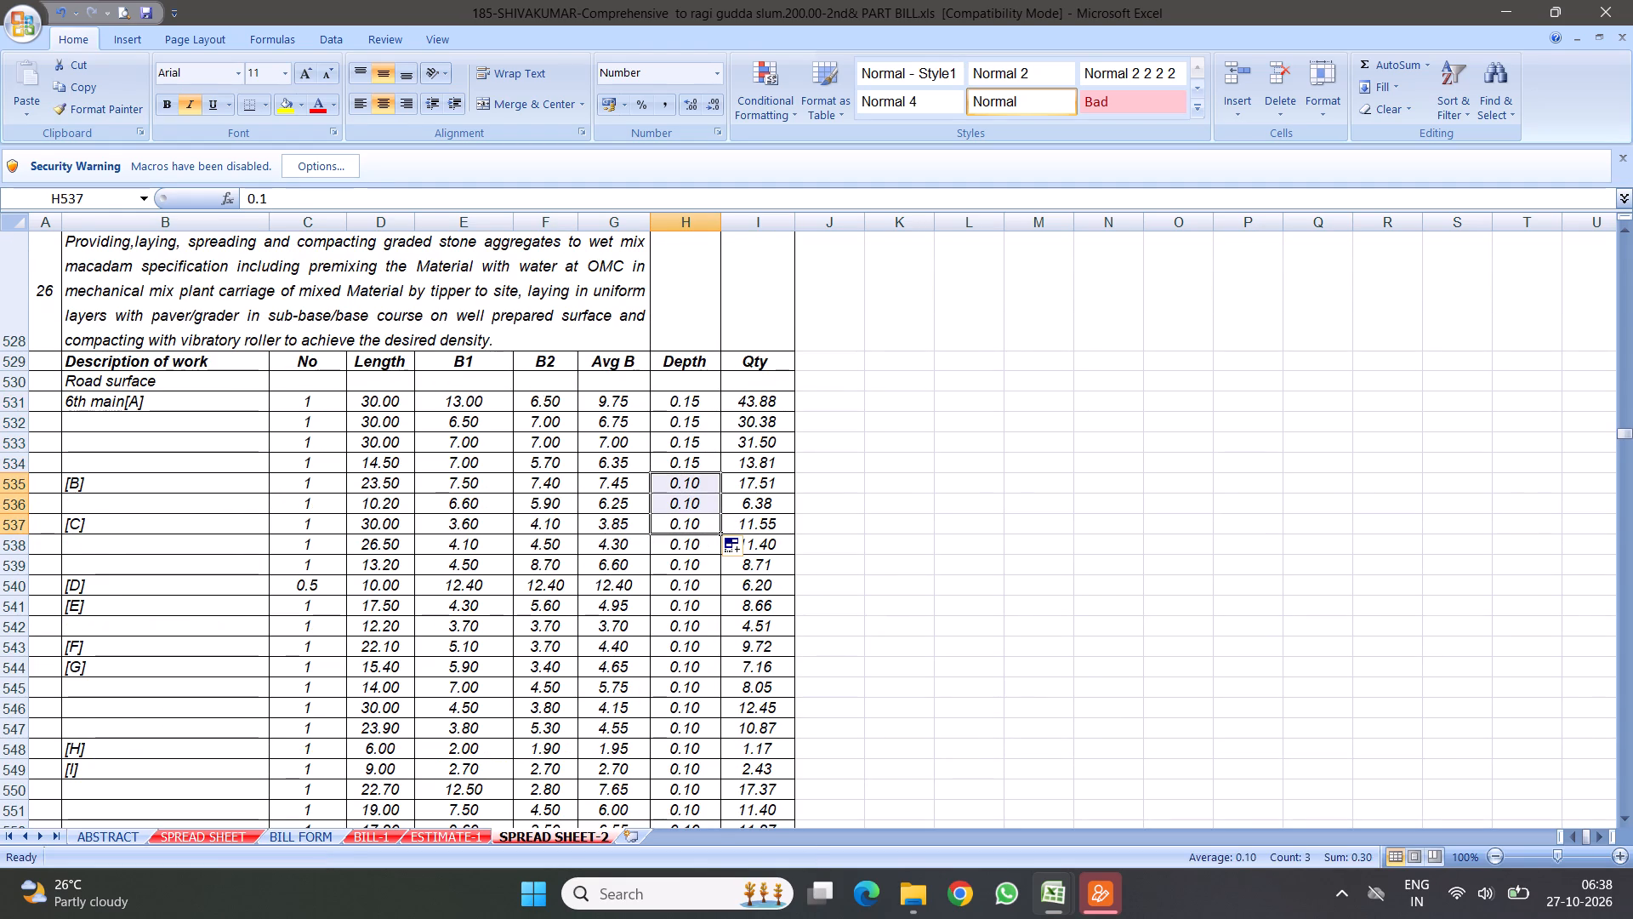
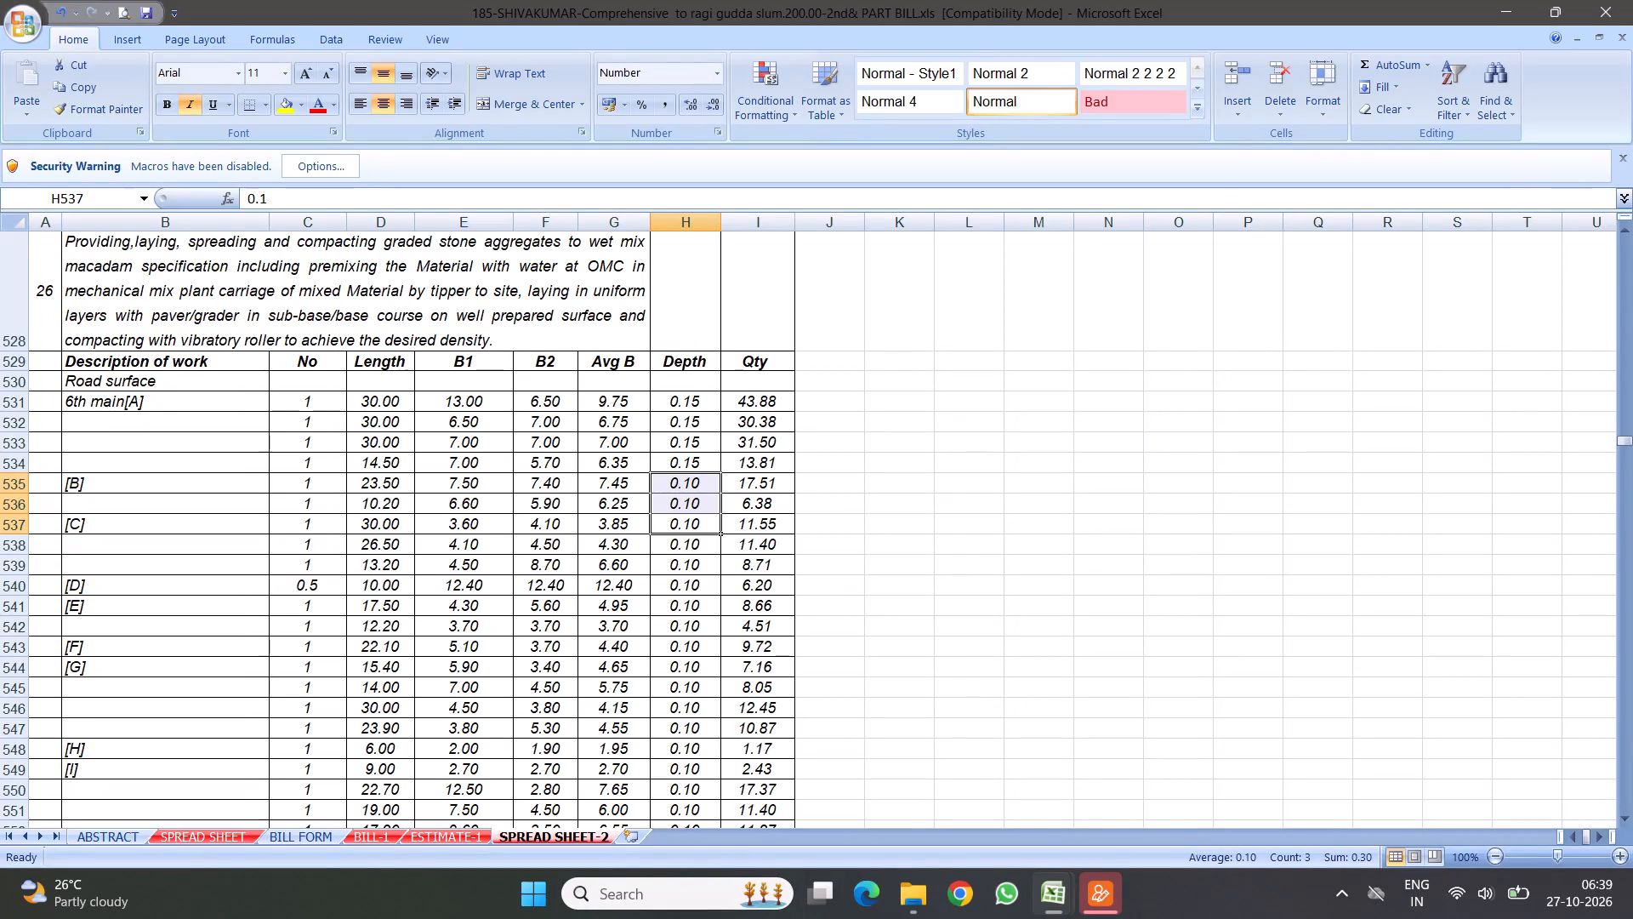
Examine item 26's depth rows, including section [B]'s depth, against its Total Qty formula in the quantity summary.
scroll(796, 738, "down", 5)
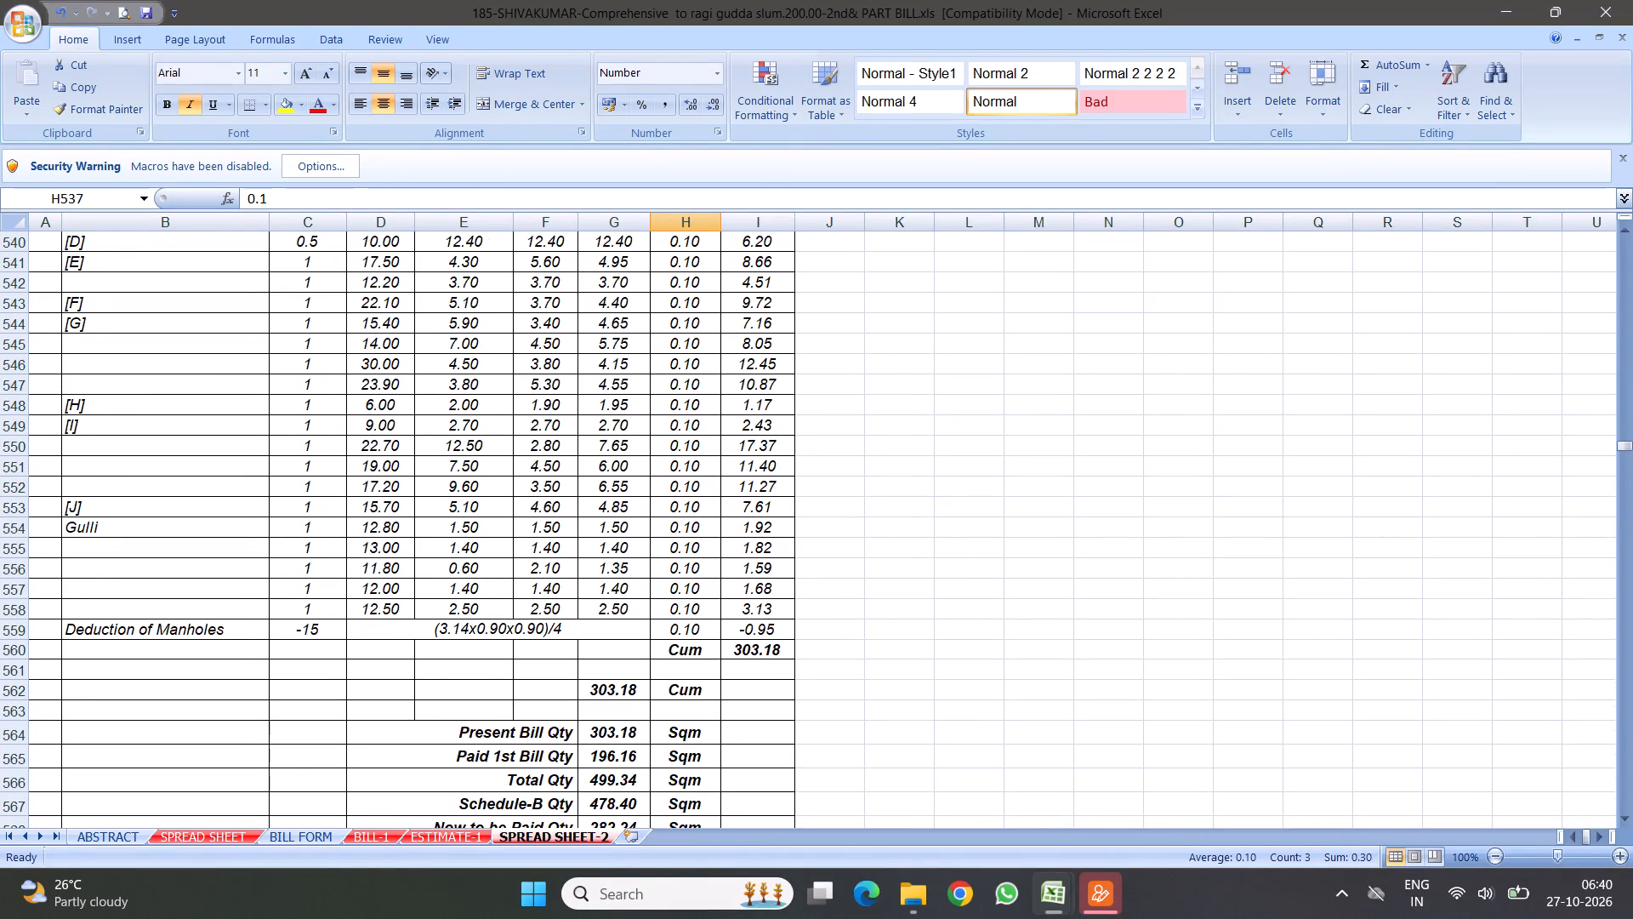
left_click(608, 716)
scroll(689, 600, "up", 4)
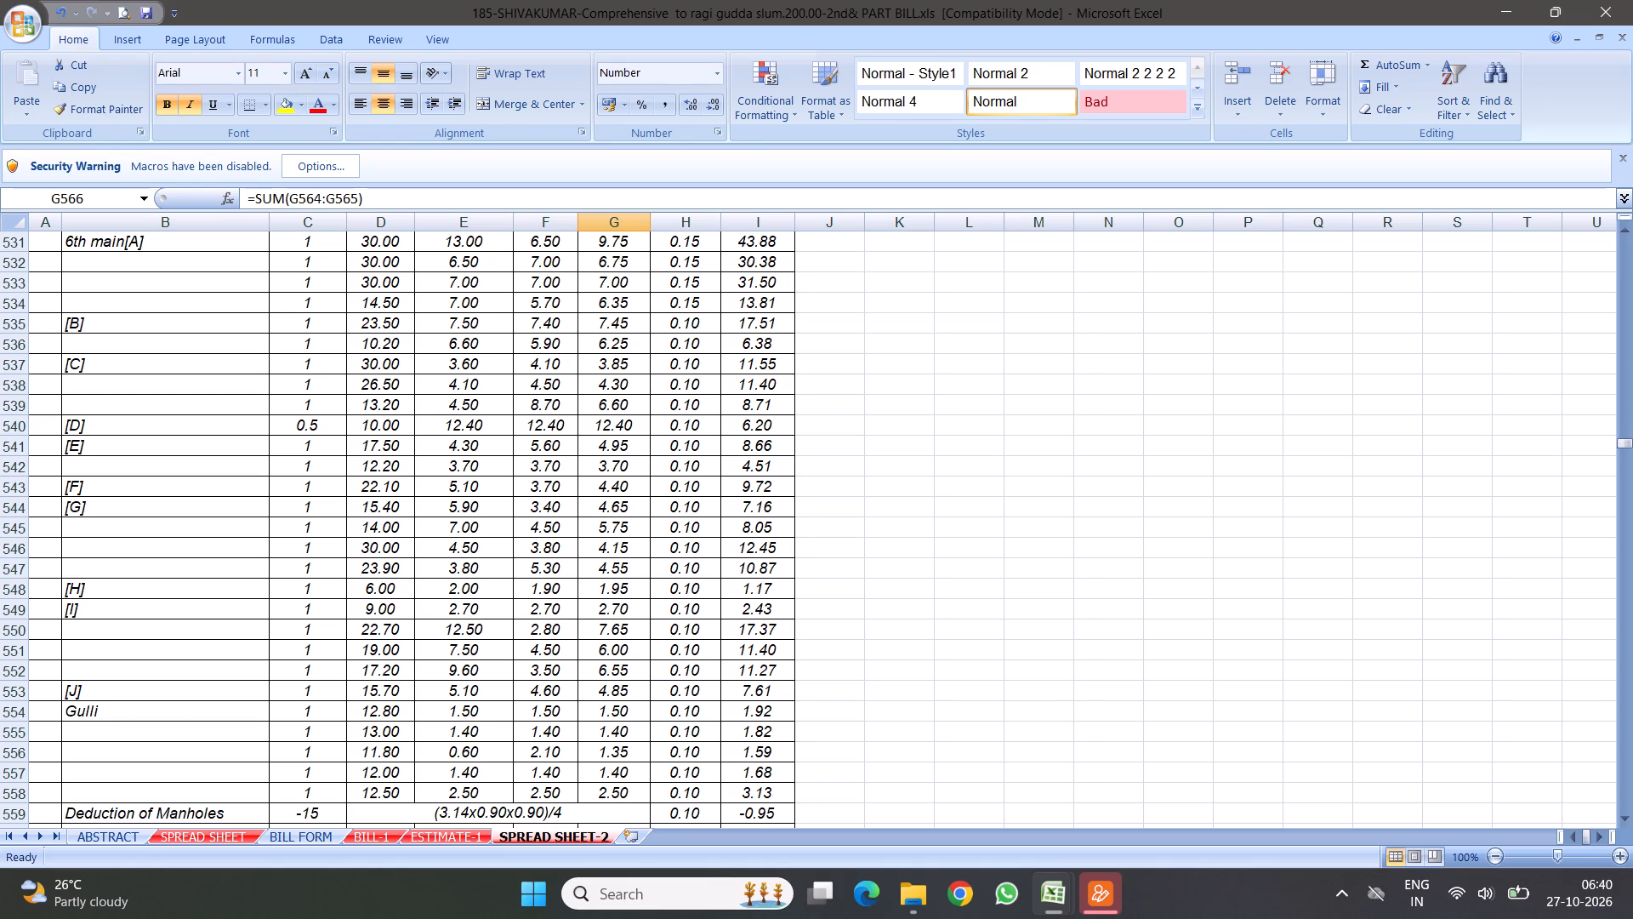
scroll(690, 431, "down", 4)
scroll(669, 399, "up", 4)
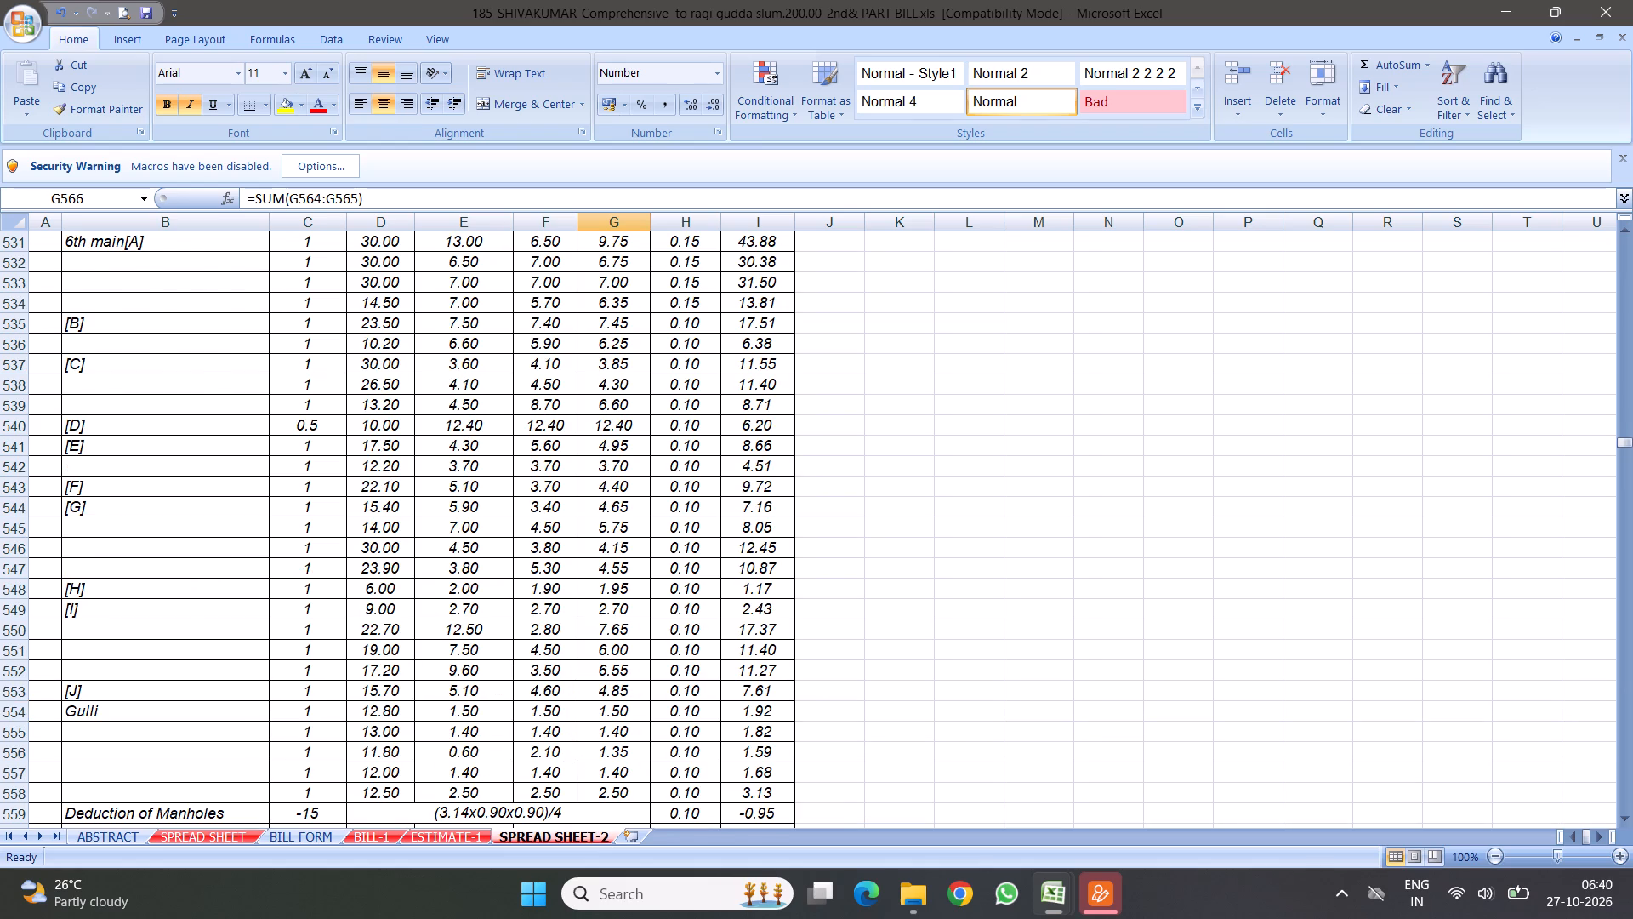
scroll(703, 362, "up", 1)
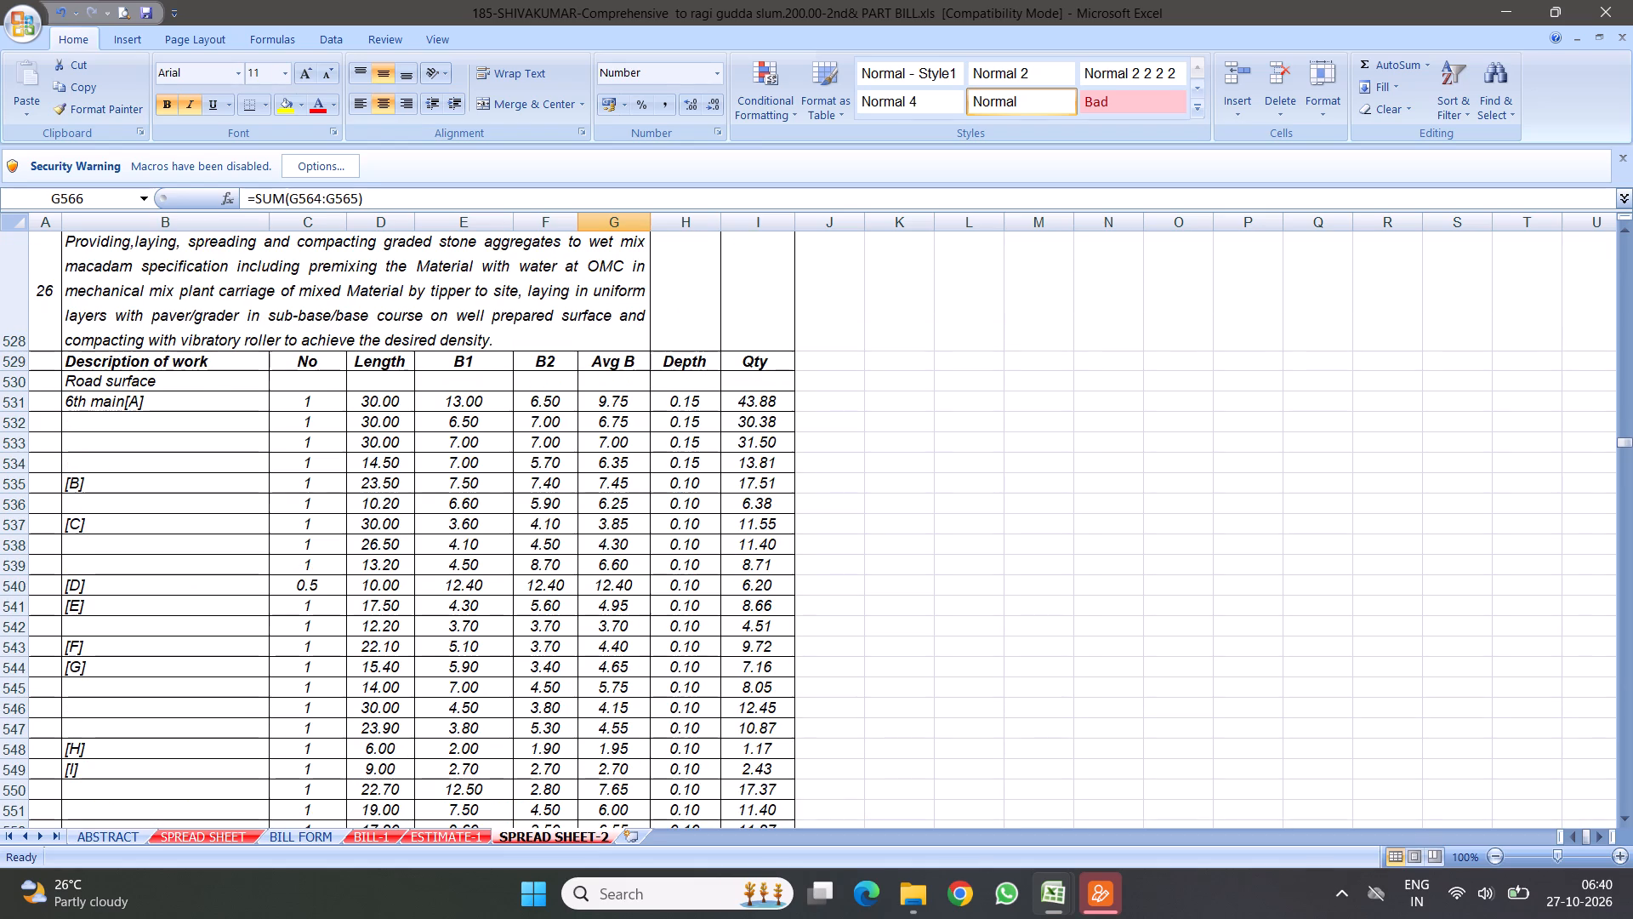
left_click(689, 480)
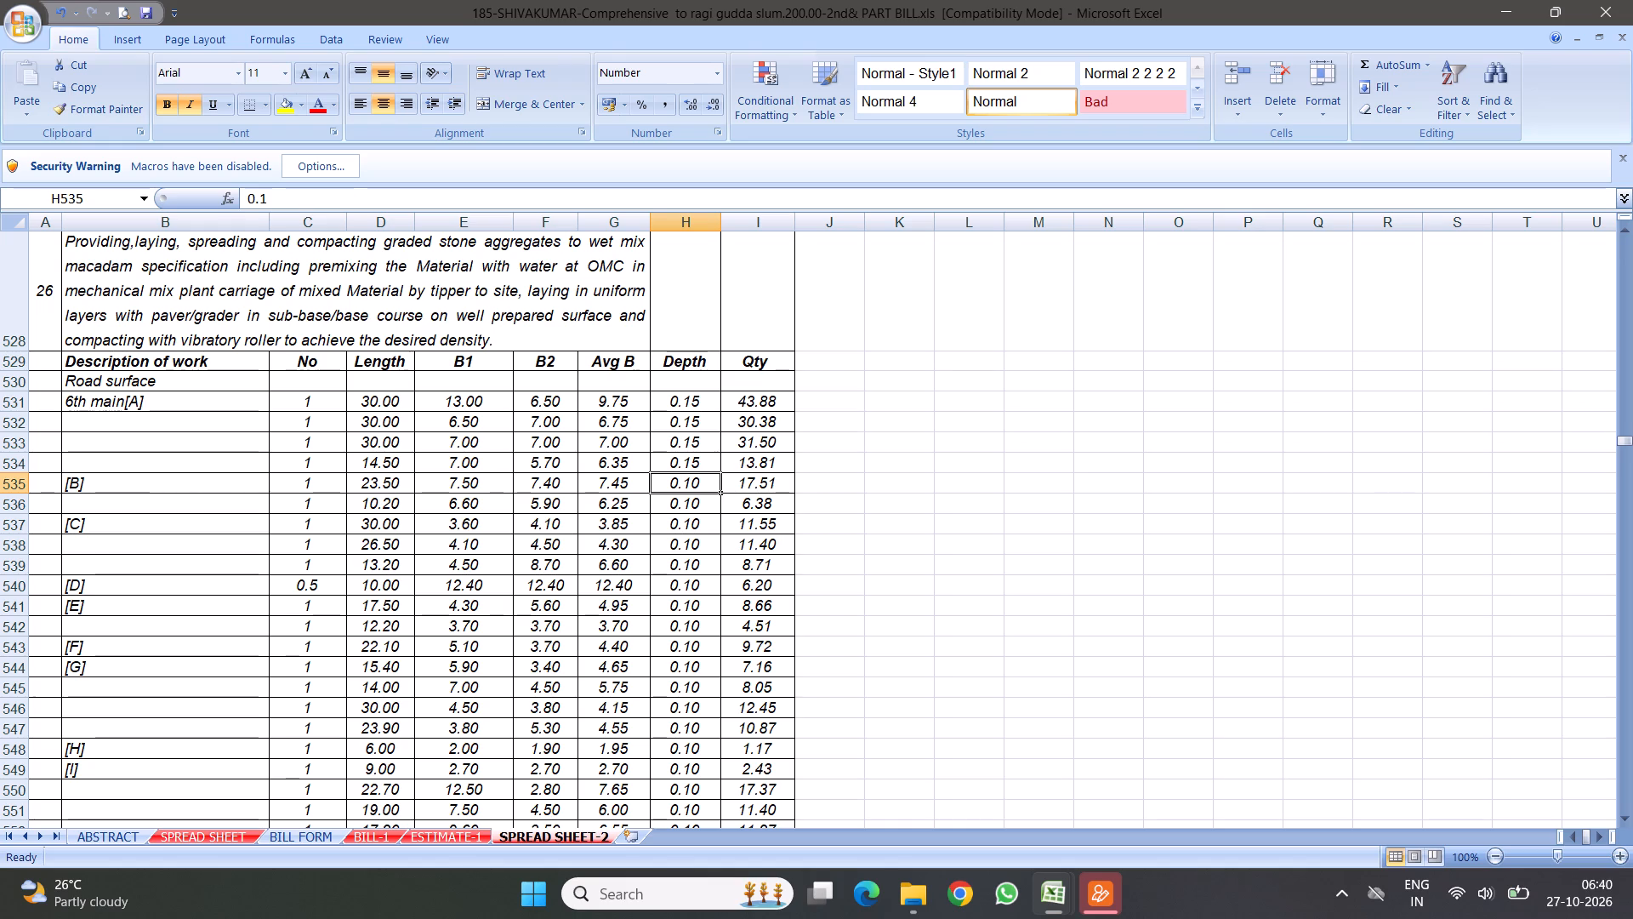
Delete the five Gulli rows 554 to 558 from item 26's measurements and check the Total Qty in the summary.
scroll(713, 658, "down", 3)
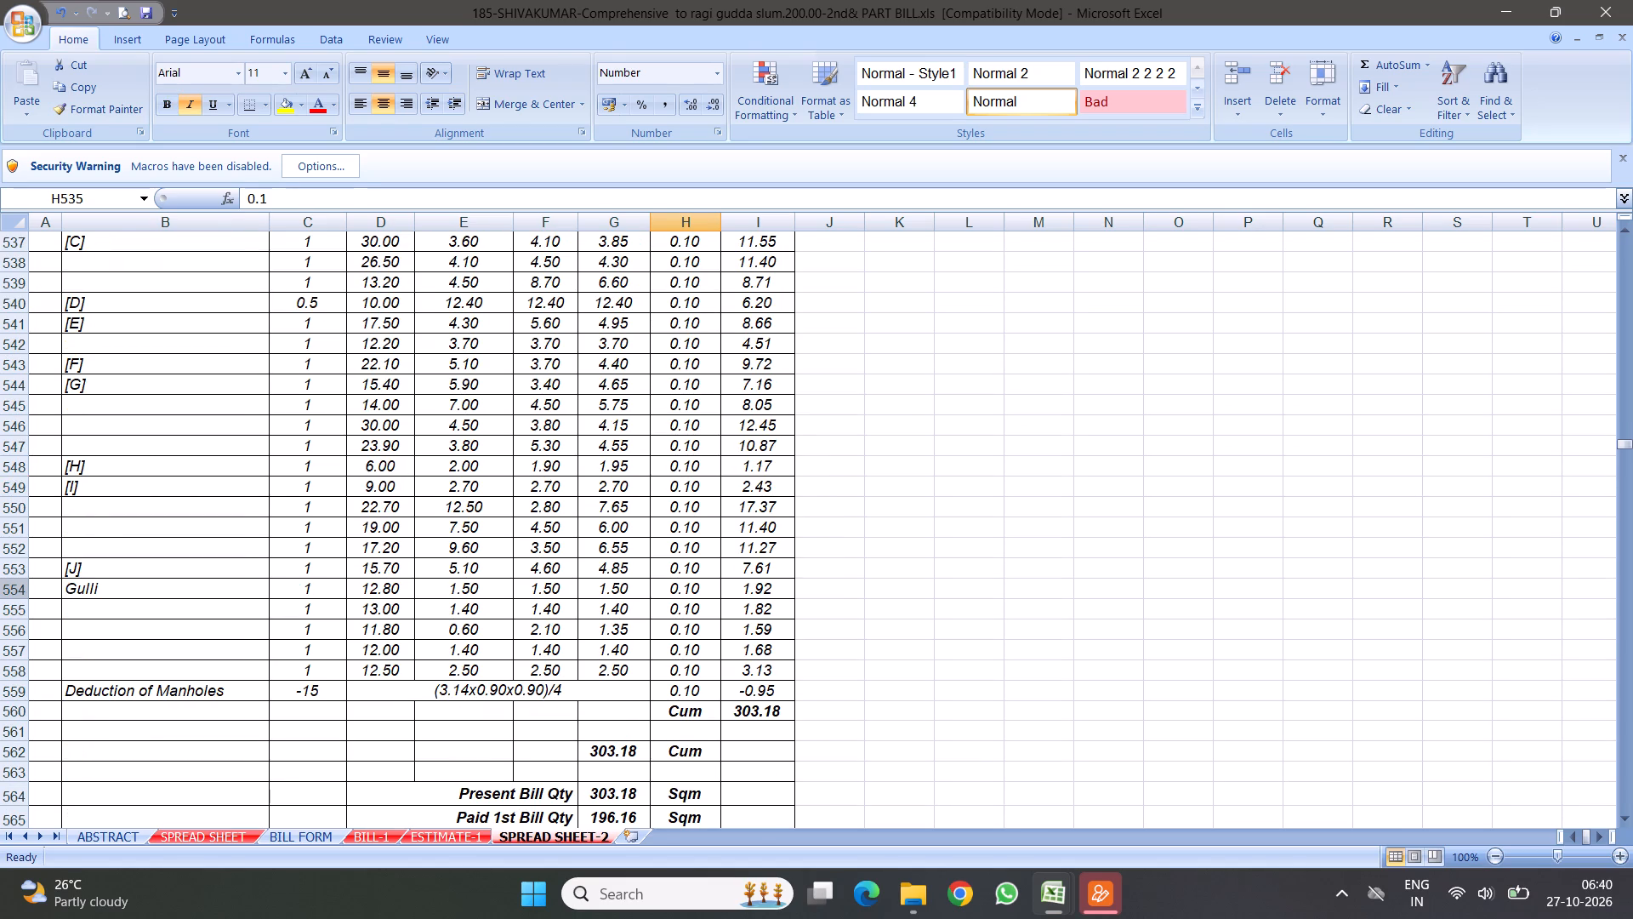
left_click_drag(17, 590, 13, 668)
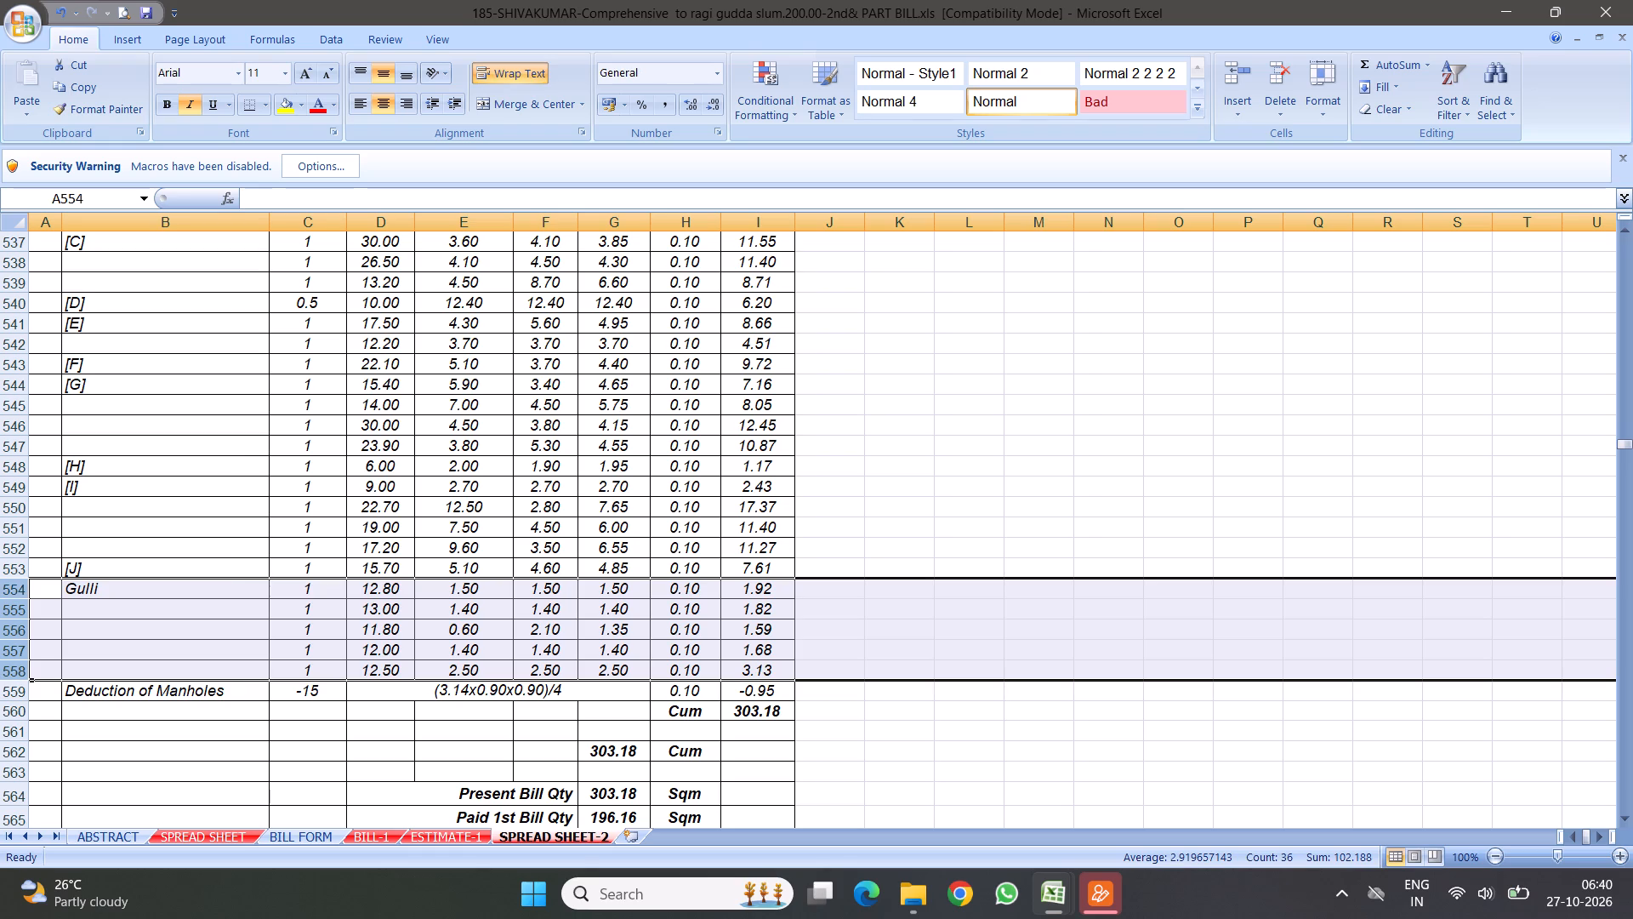
right_click(197, 613)
left_click(241, 481)
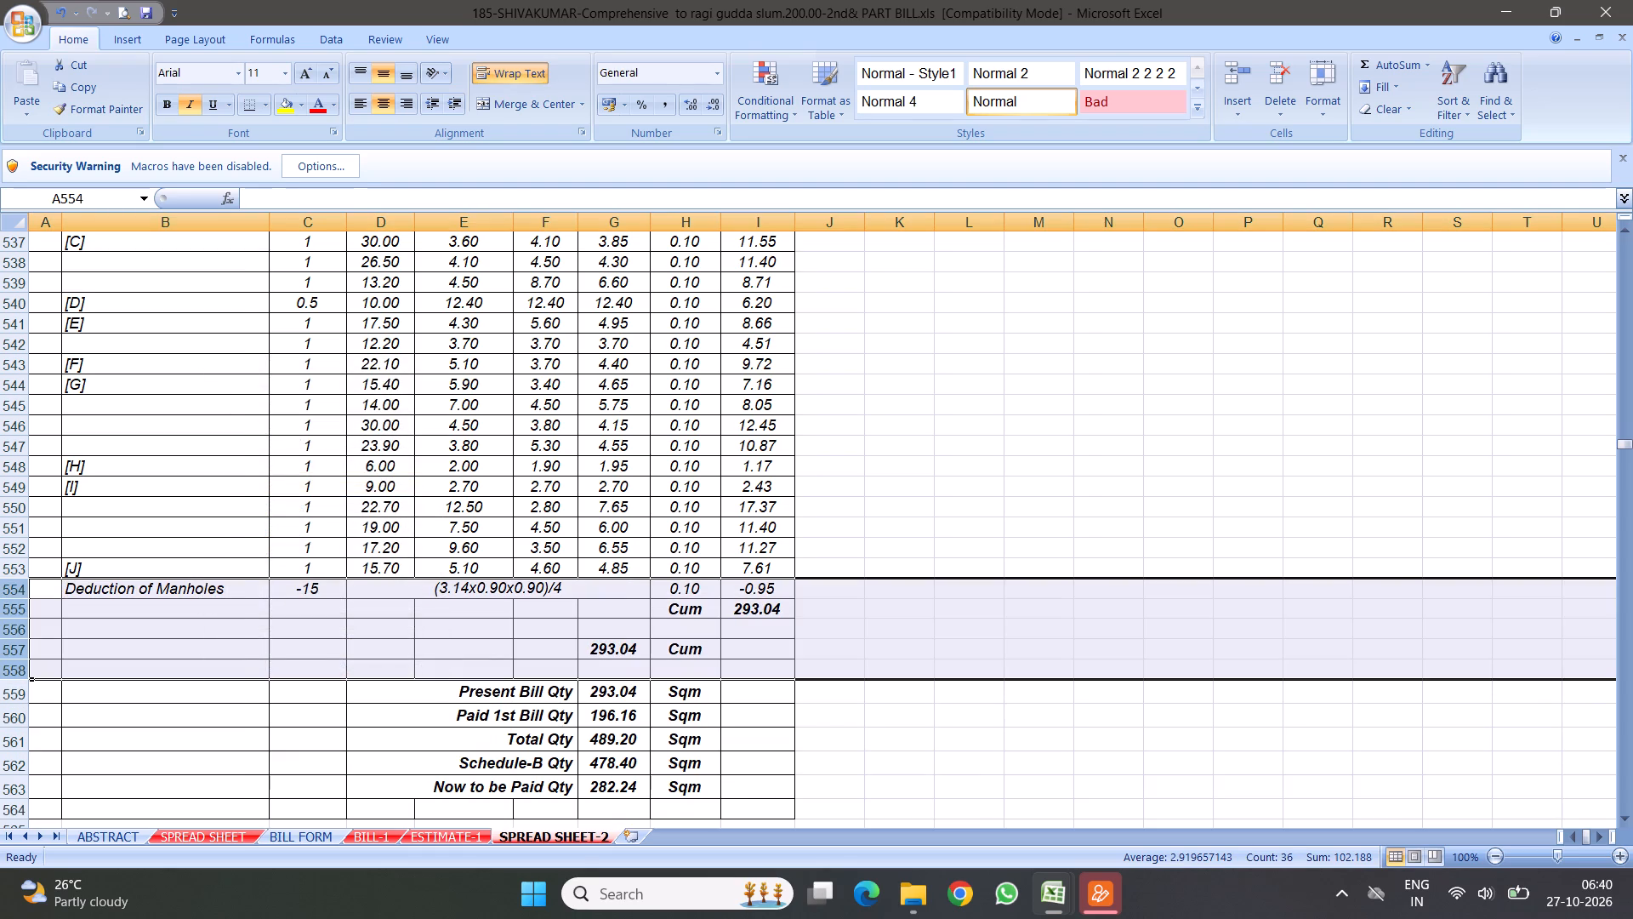
scroll(592, 545, "down", 4)
scroll(478, 379, "up", 2)
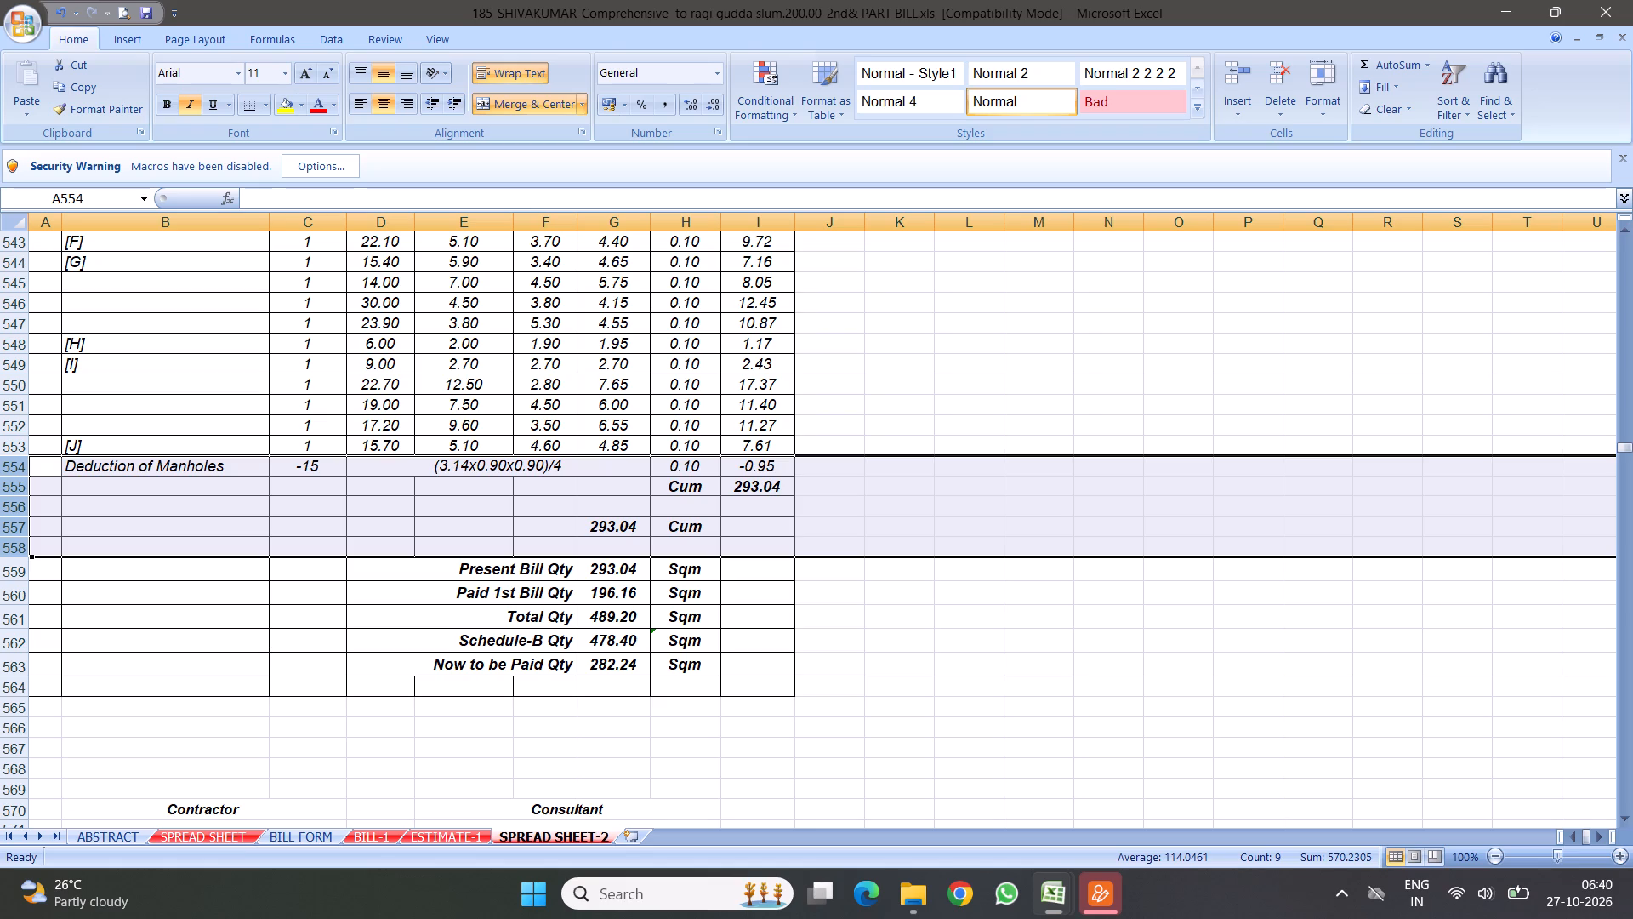
left_click(324, 428)
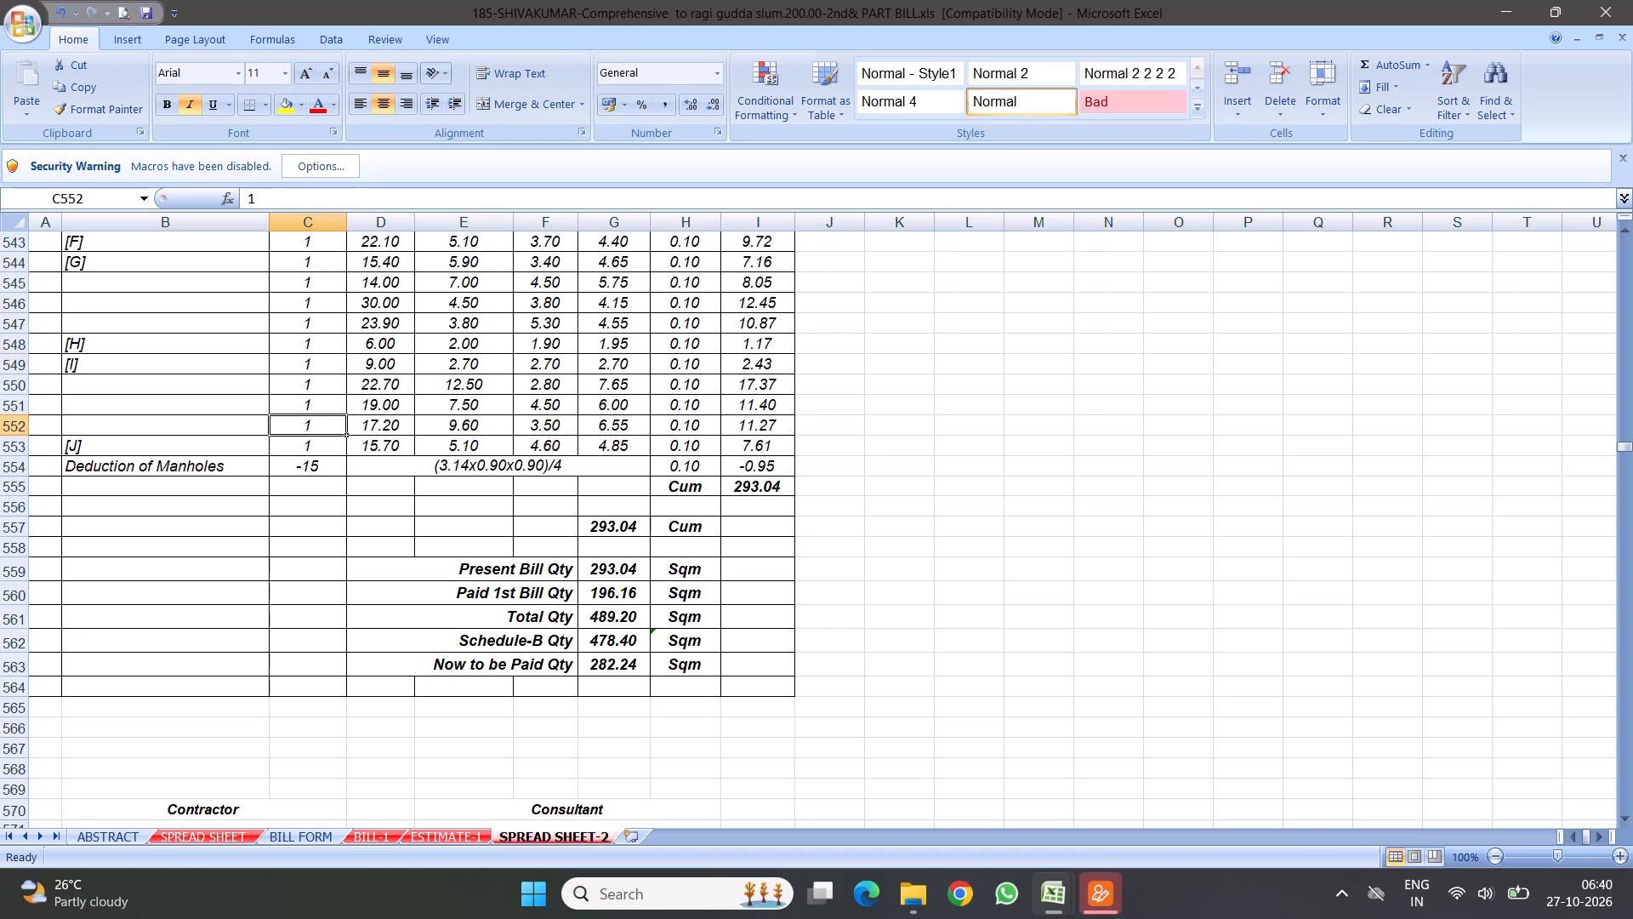
left_click(600, 615)
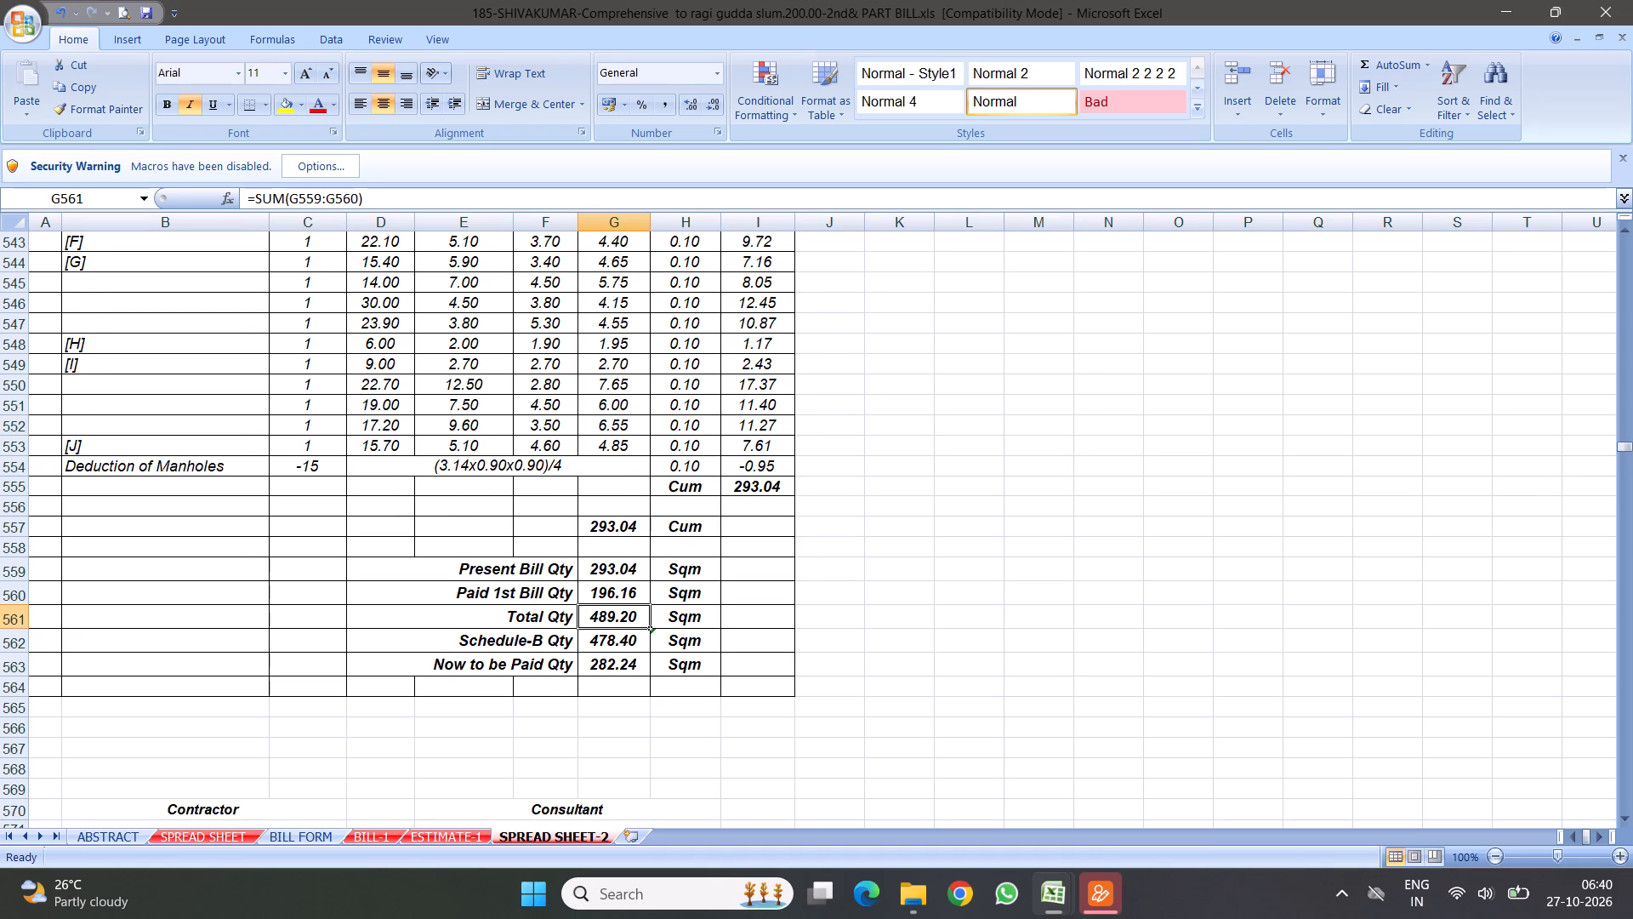
Delete section [J]'s measurement row 553 from item 26, directly above the manhole deduction.
scroll(483, 517, "up", 2)
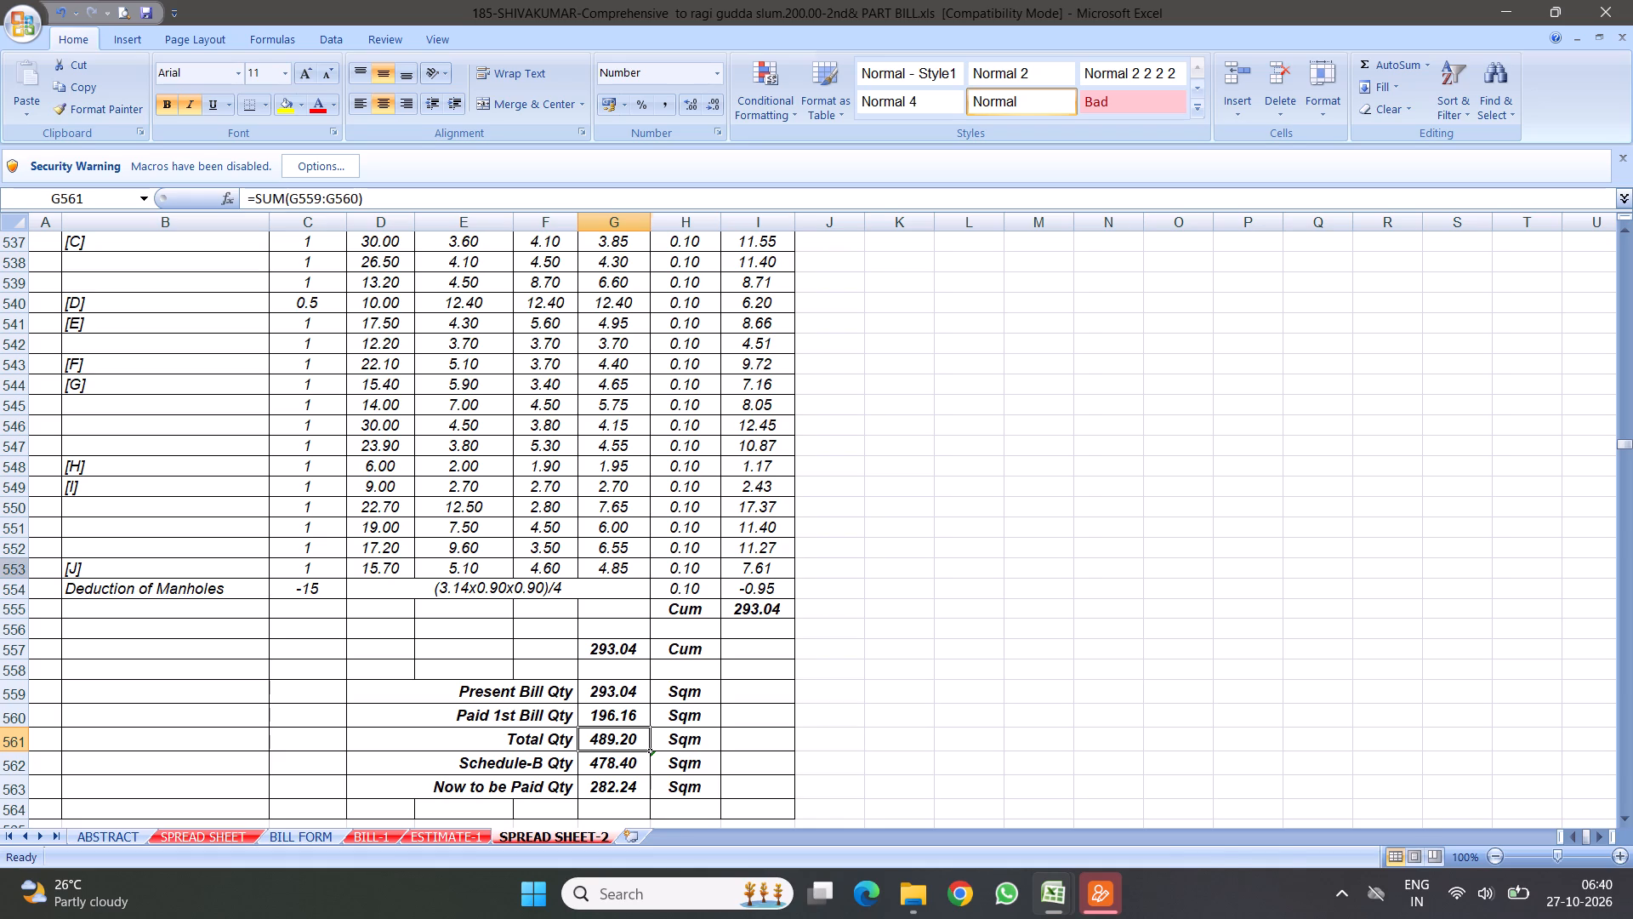
left_click(6, 568)
right_click(6, 568)
left_click(54, 699)
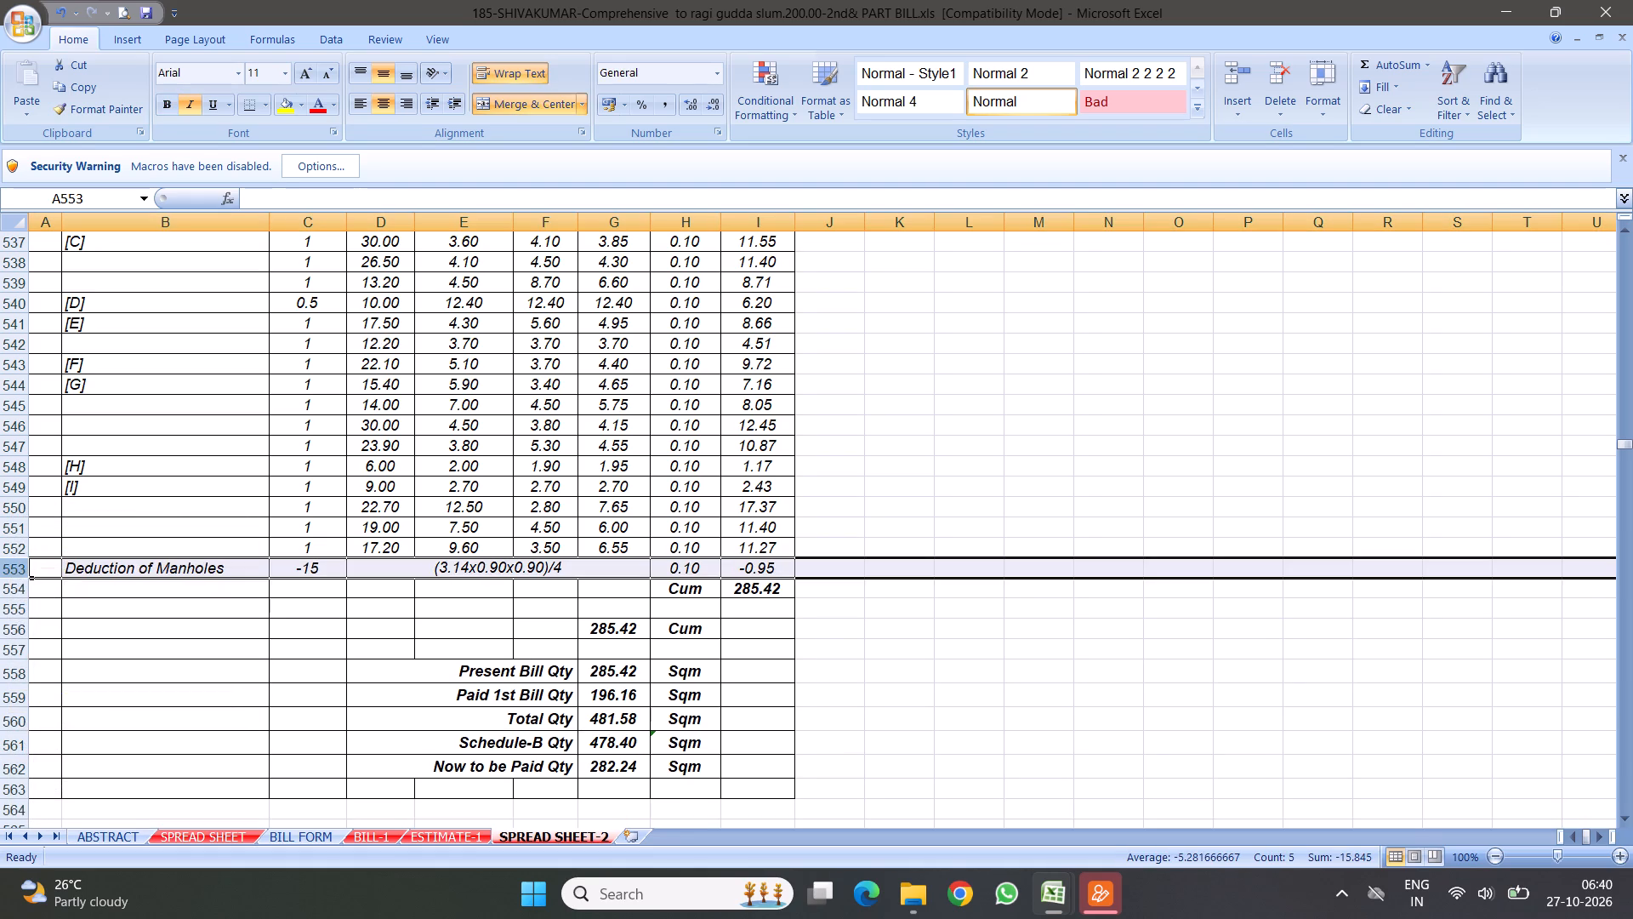
Examine item 26's manhole deduction, remaining measurement rows, and the Total Qty and Present Bill Qty entries in its summary.
left_click(316, 568)
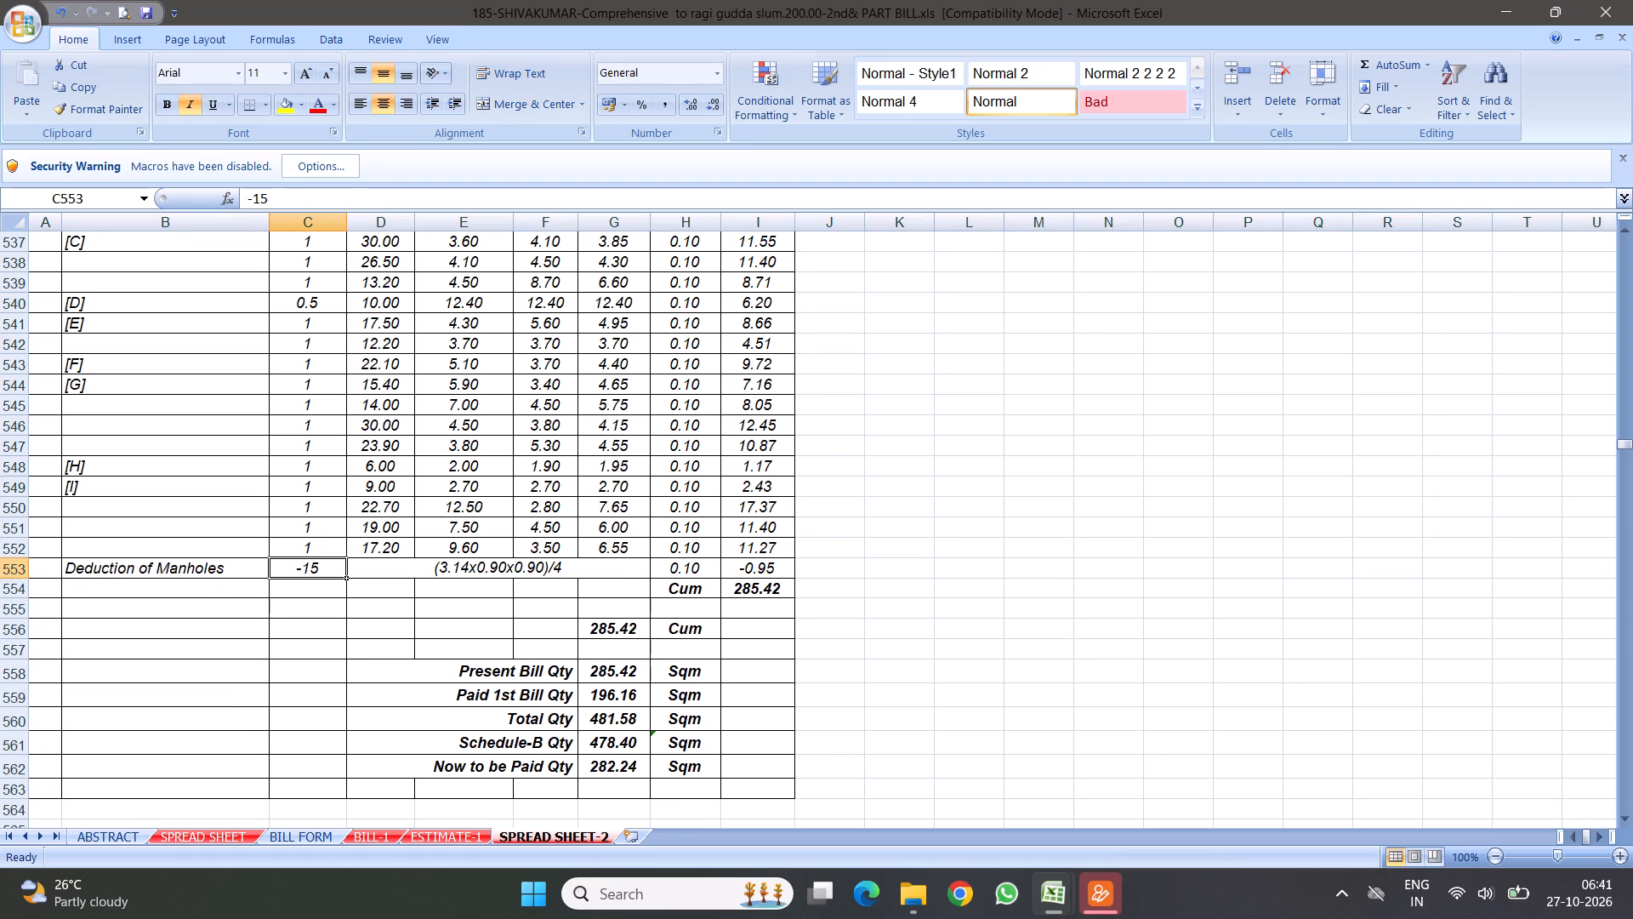
left_click(596, 718)
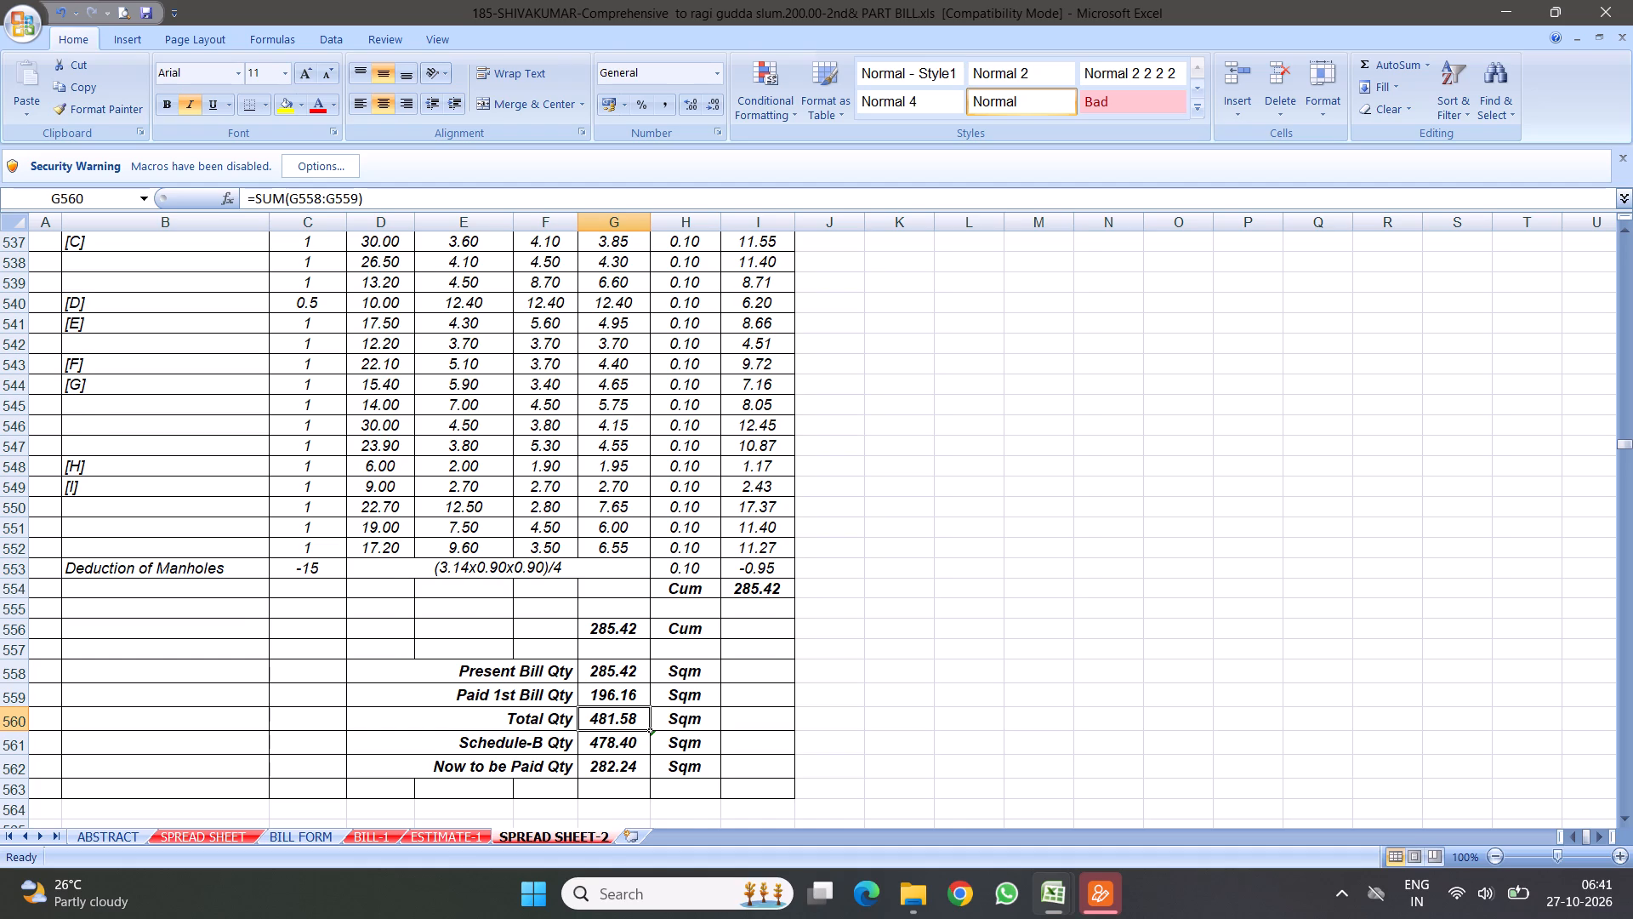
scroll(703, 487, "up", 3)
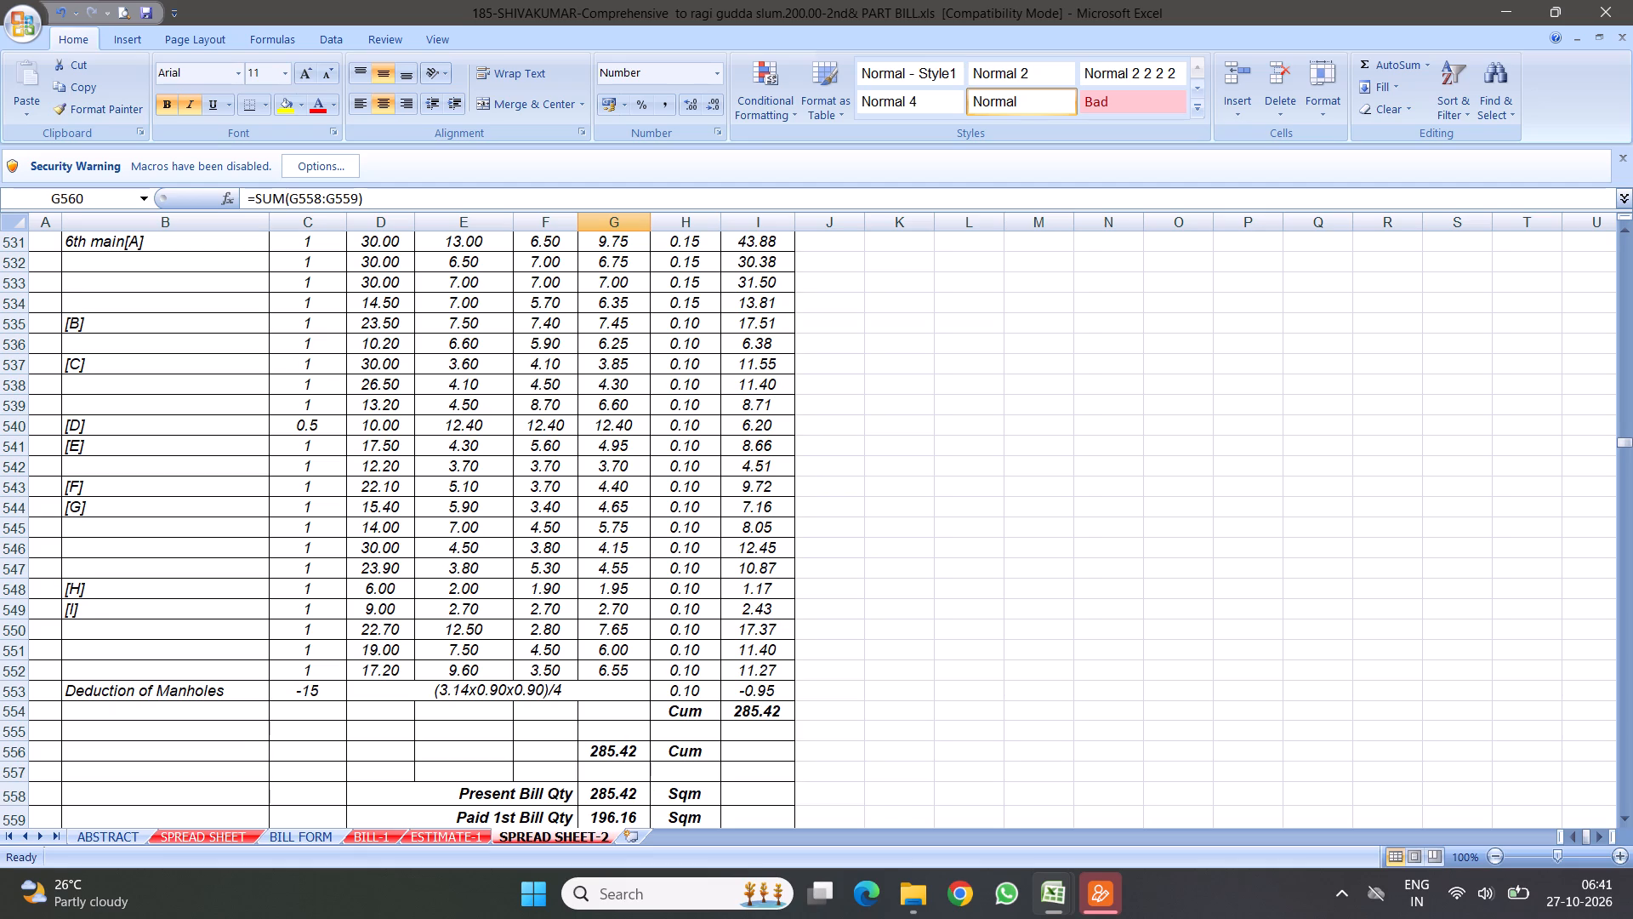
scroll(877, 513, "down", 2)
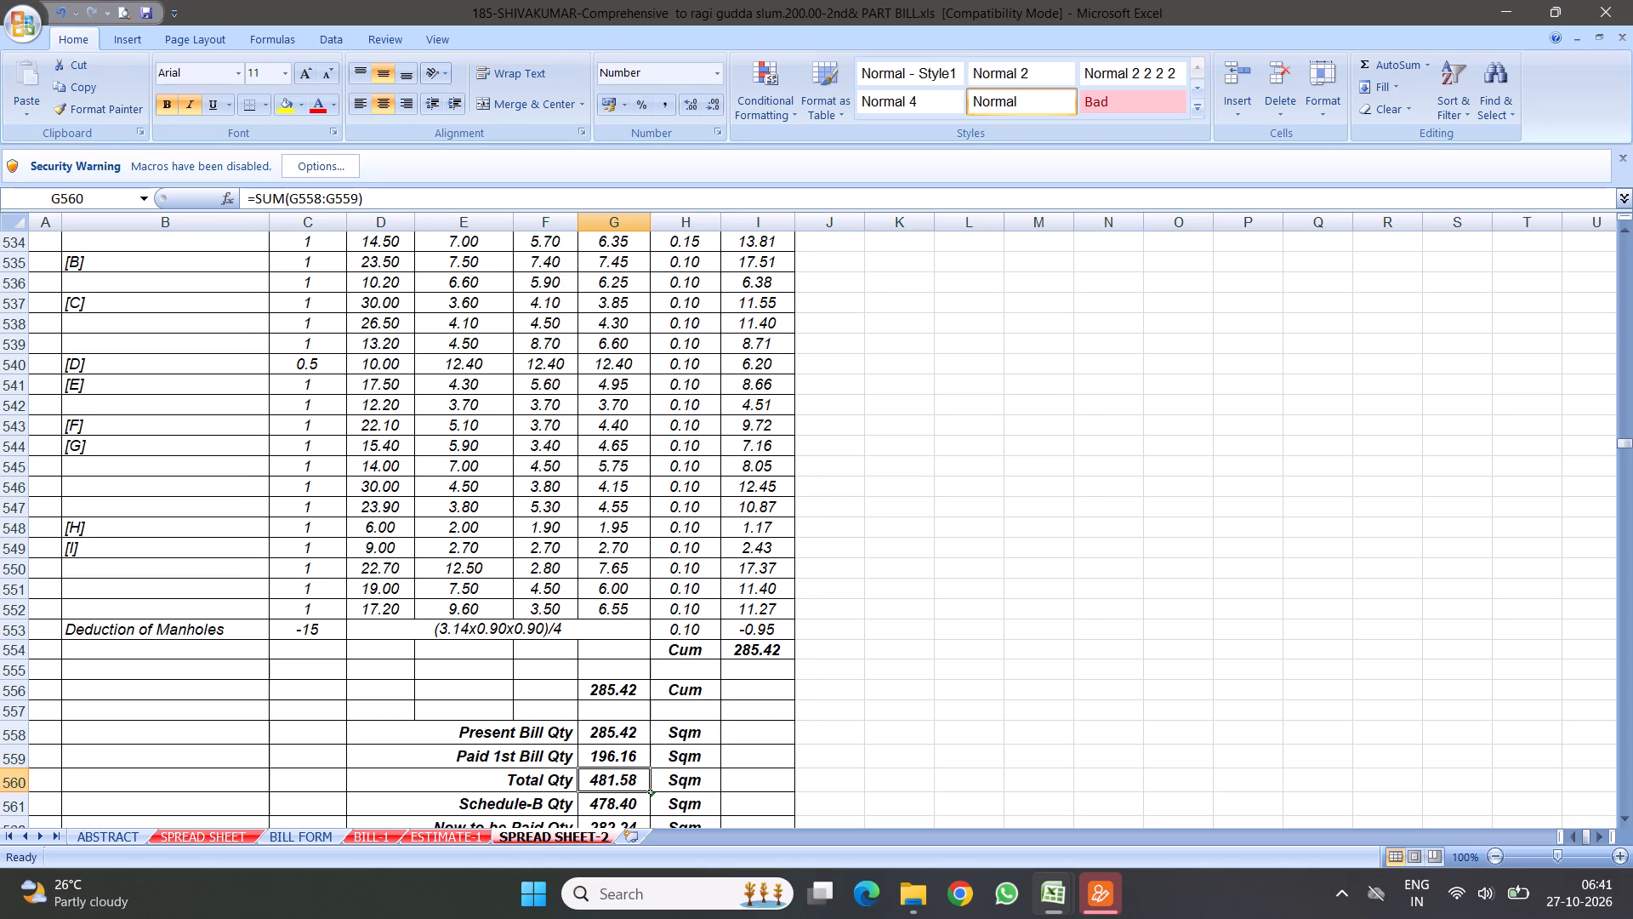
left_click(602, 690)
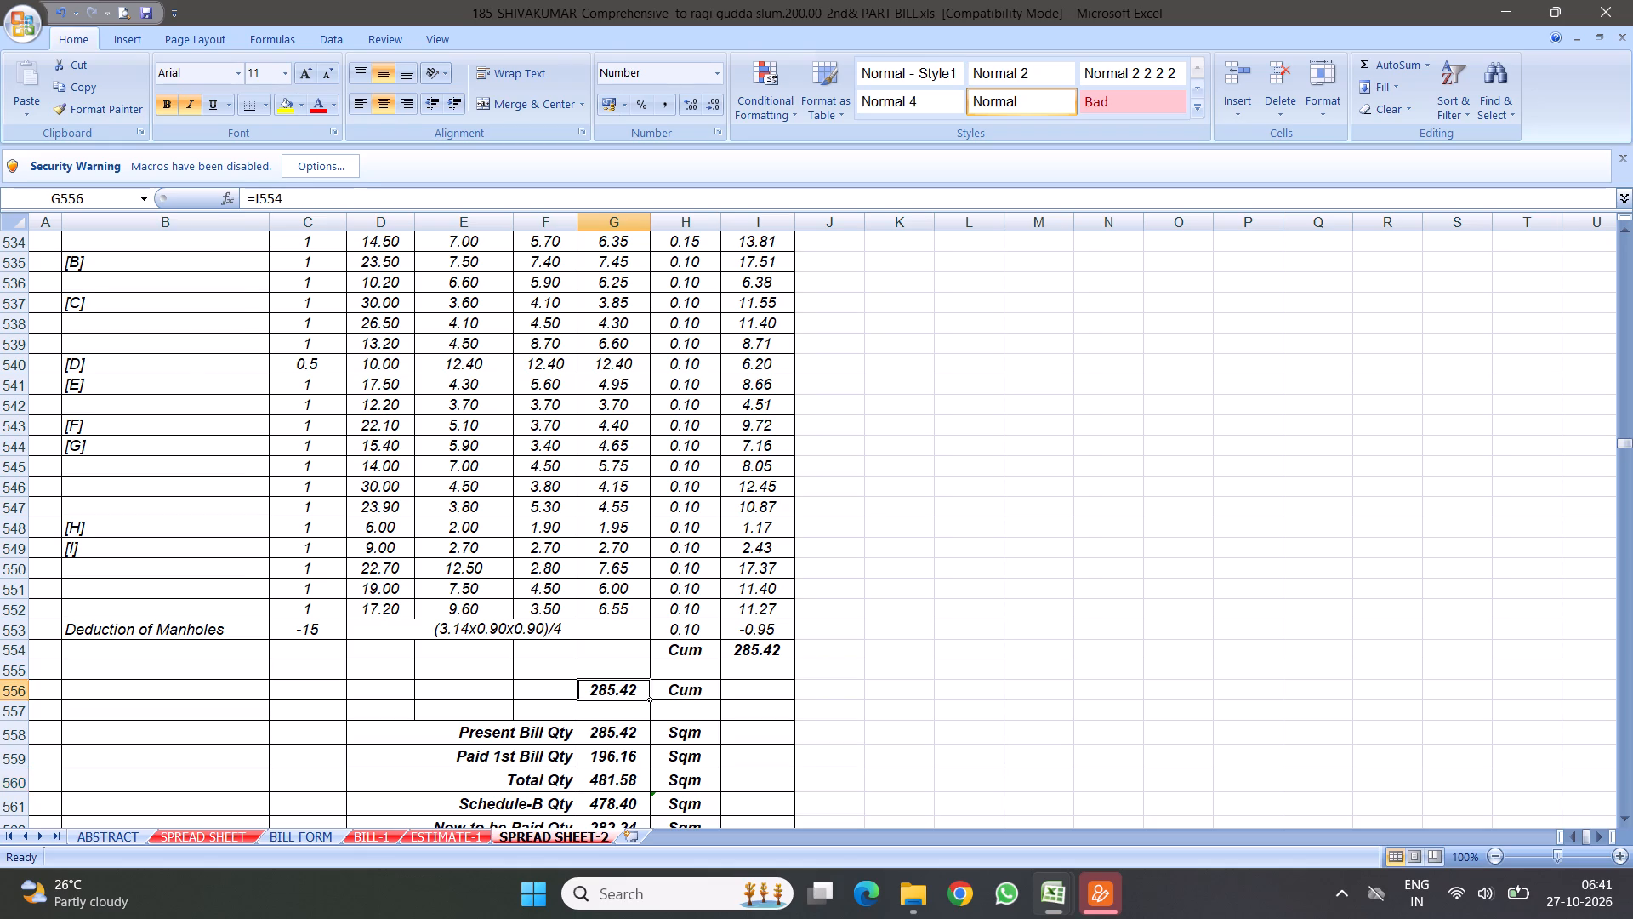
scroll(682, 584, "down", 4)
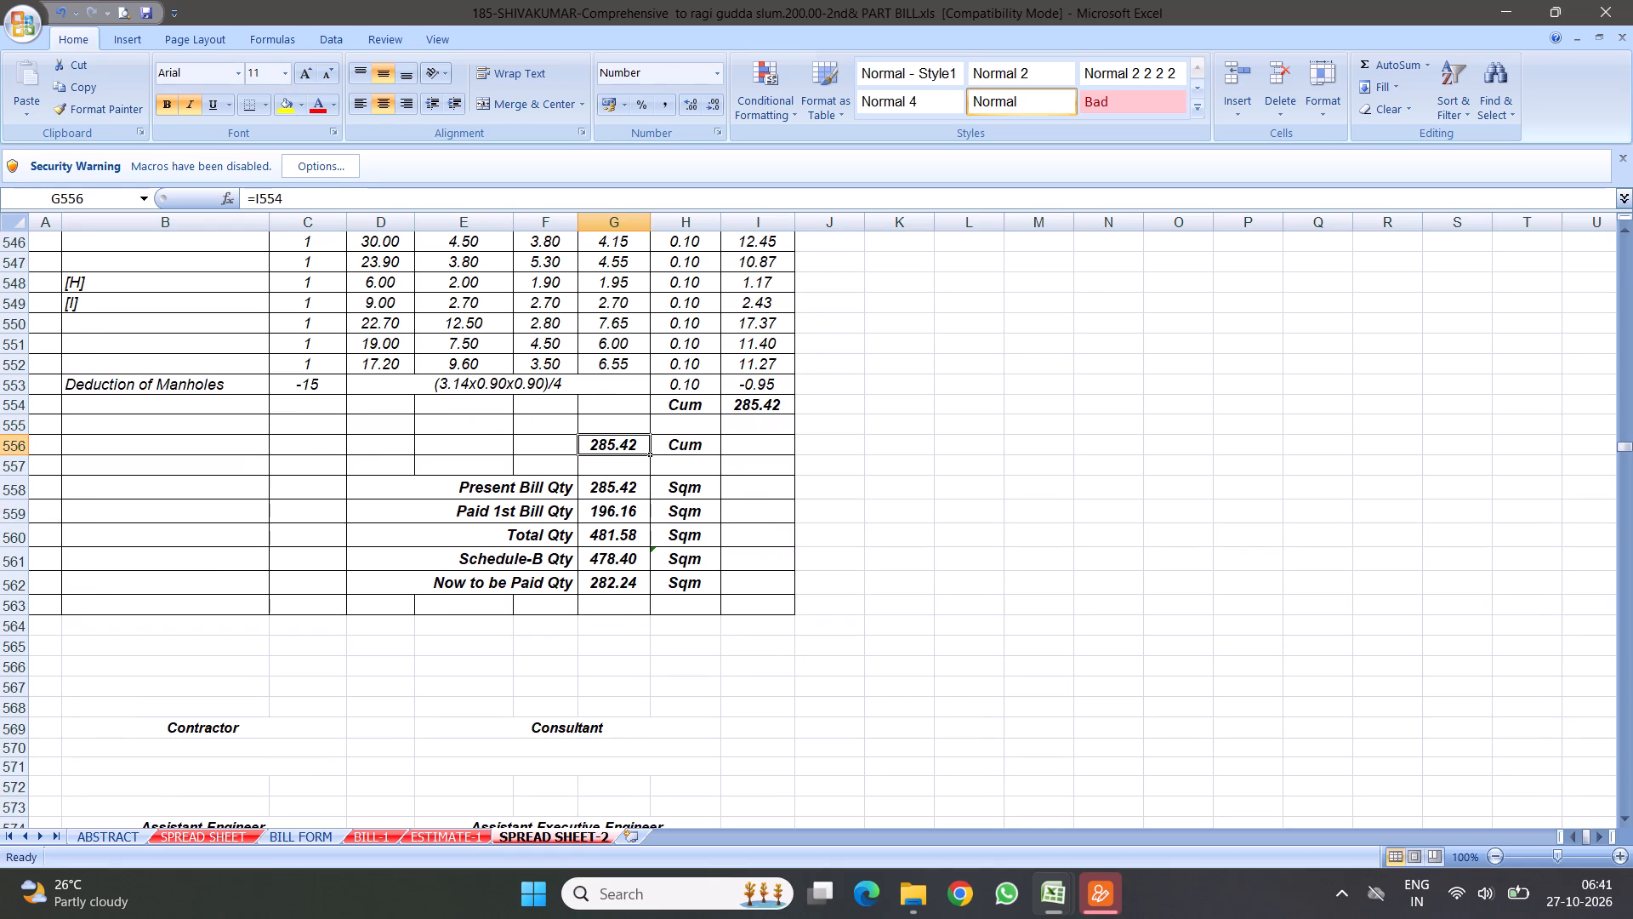
left_click(705, 511)
left_click(617, 484)
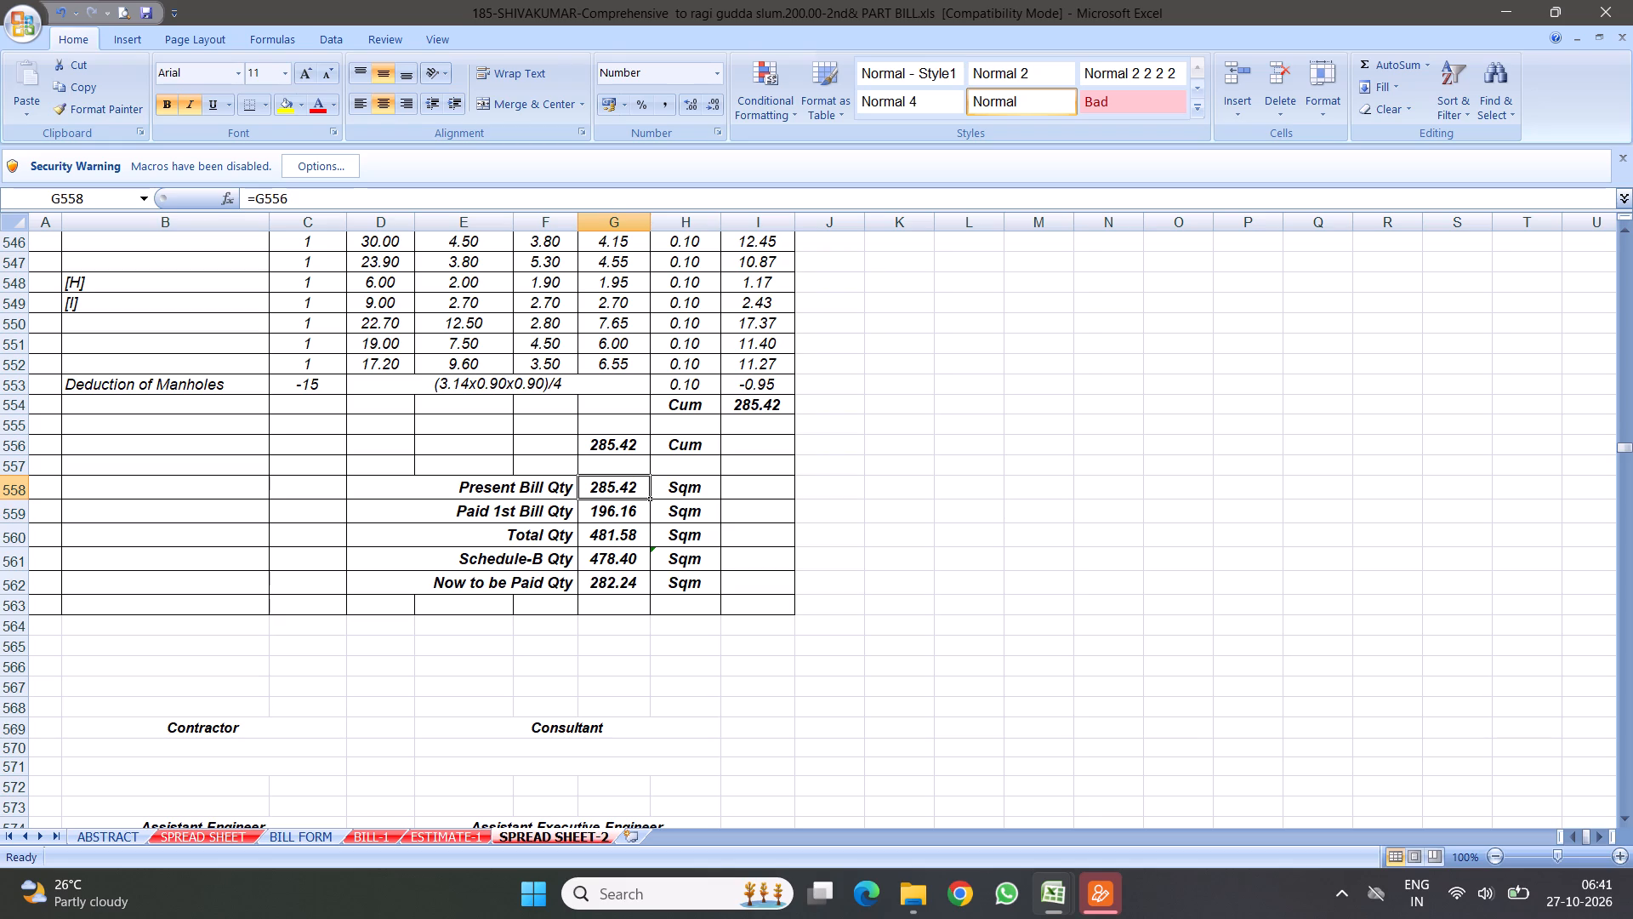
left_click(521, 479)
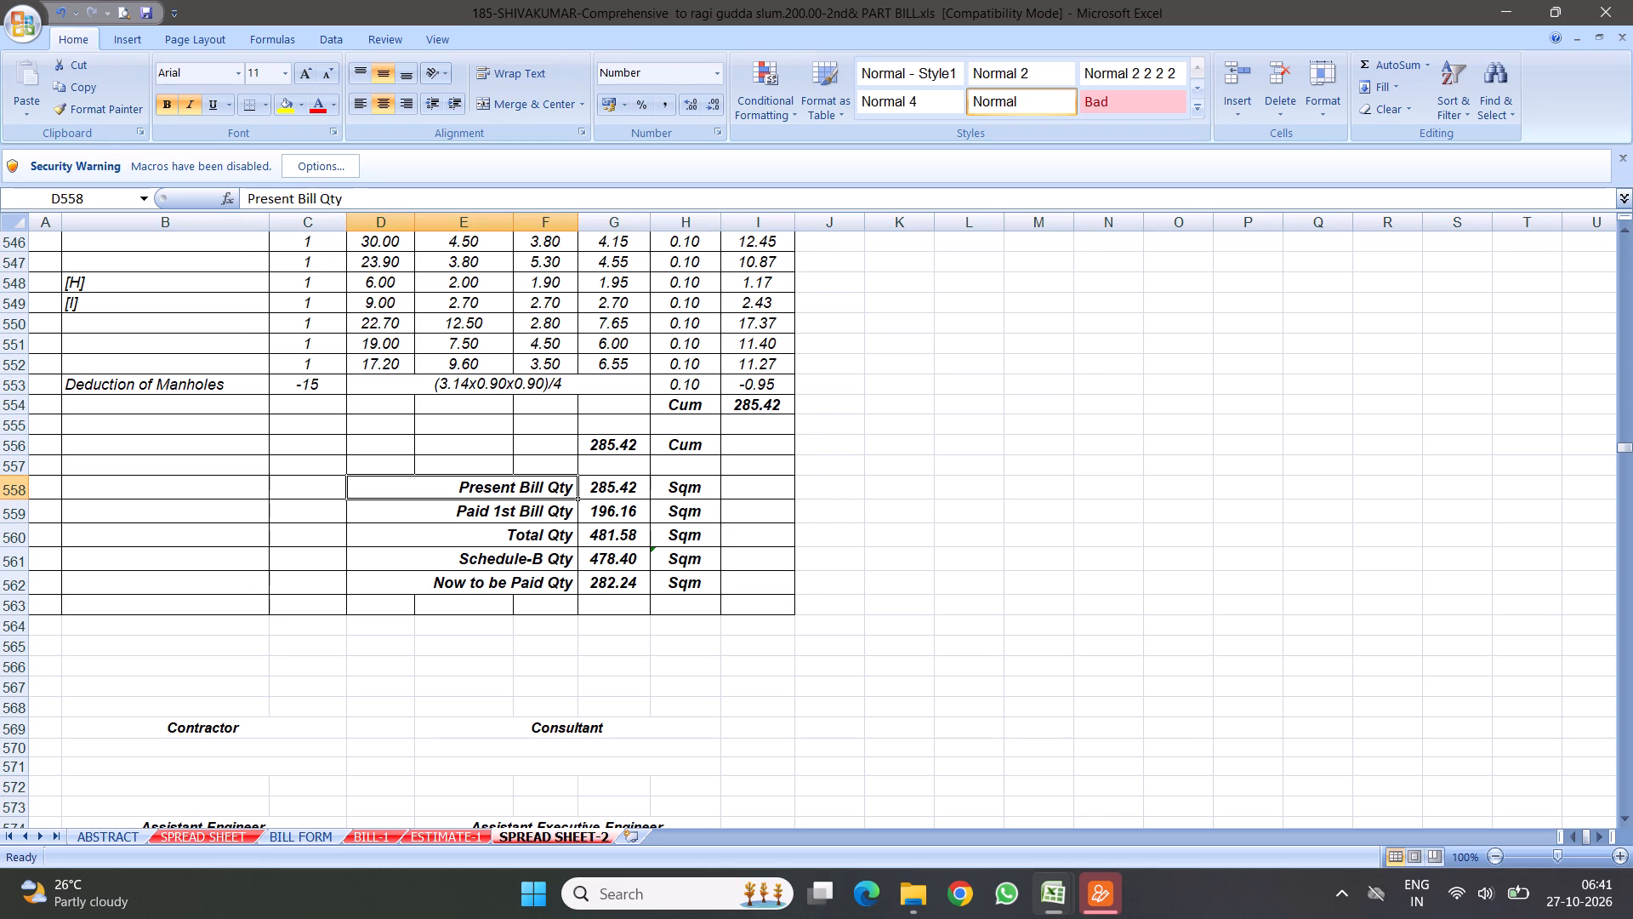
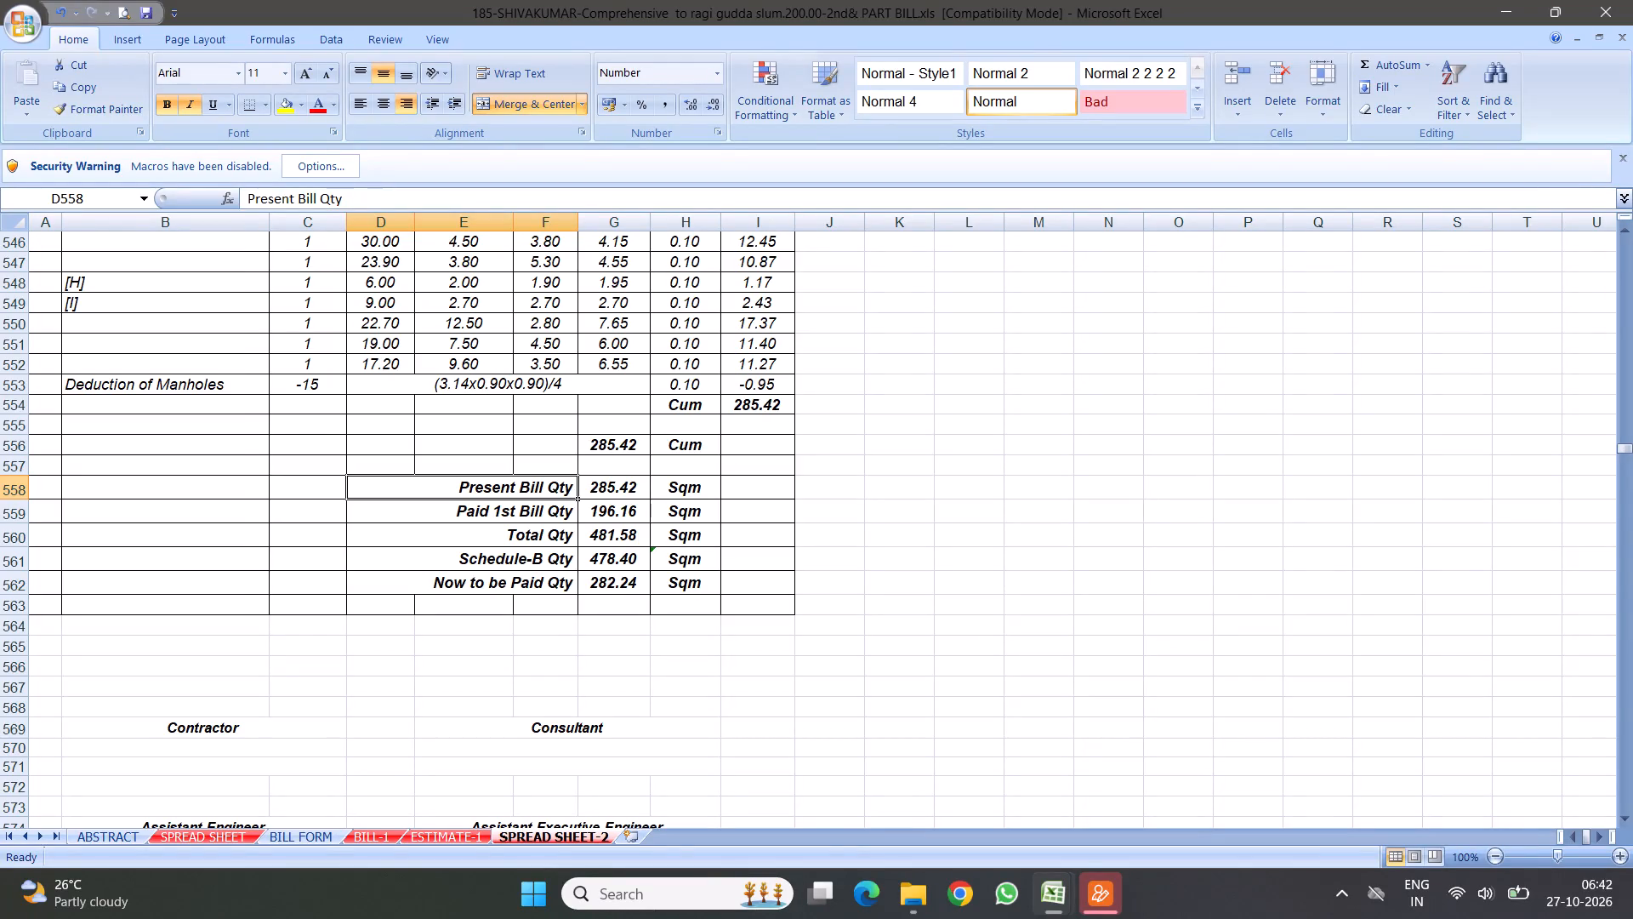
Review item 26's measurement rows and quantity summary against the measurement sheet that follows on SPREAD SHEET-2.
left_click(724, 465)
scroll(681, 528, "down", 5)
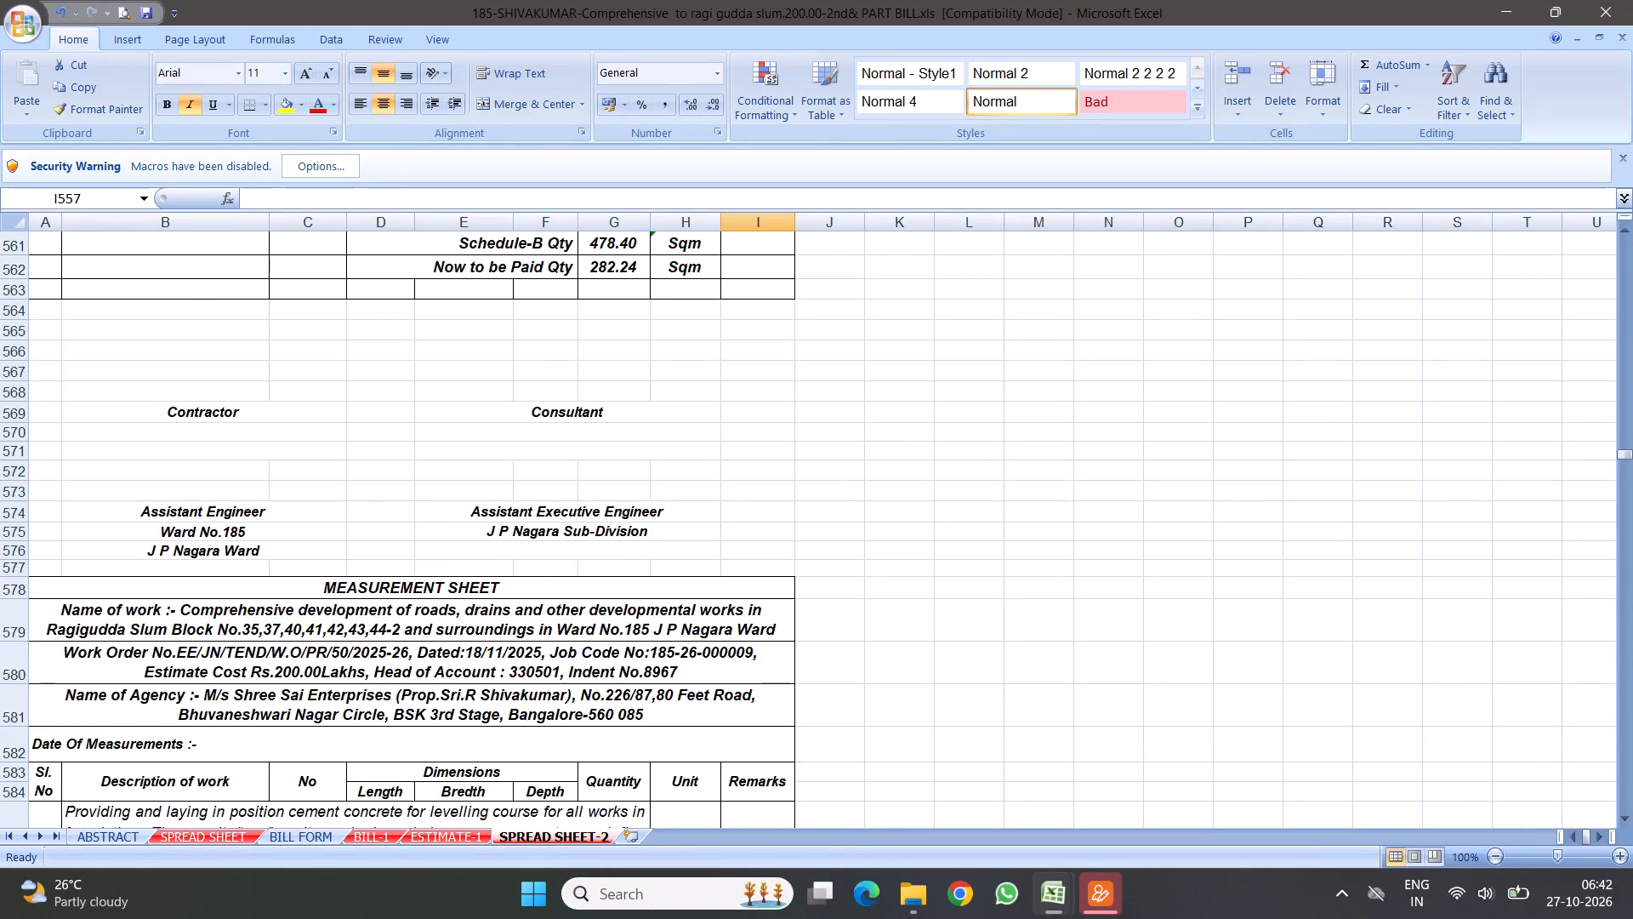
scroll(596, 495, "down", 5)
scroll(531, 462, "up", 15)
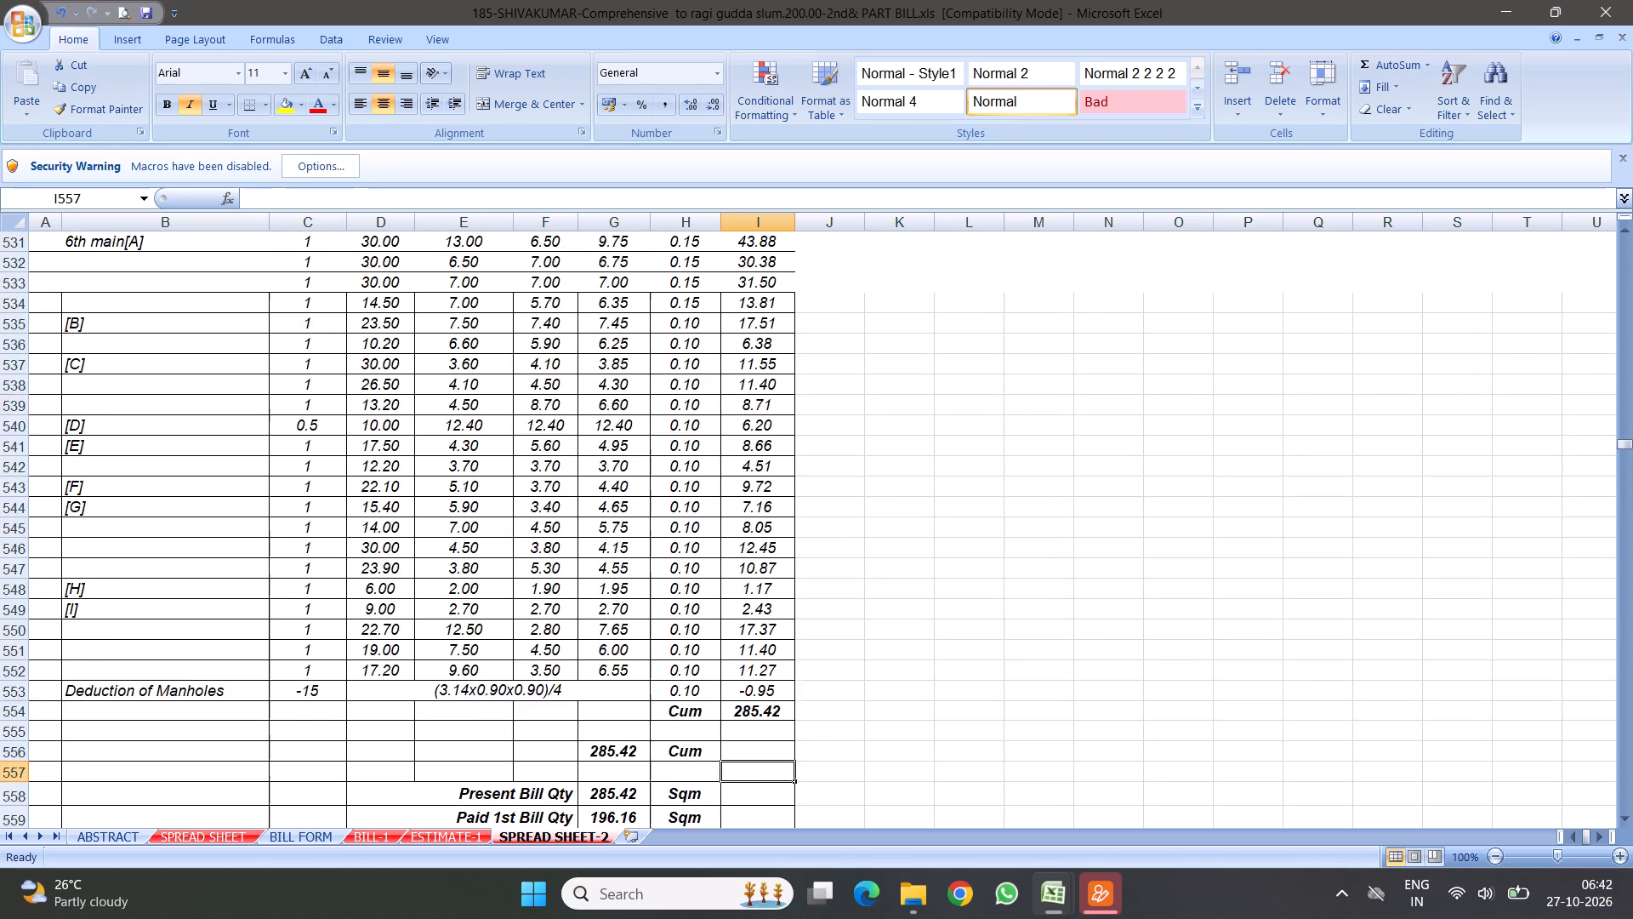
scroll(340, 472, "up", 6)
scroll(498, 505, "down", 2)
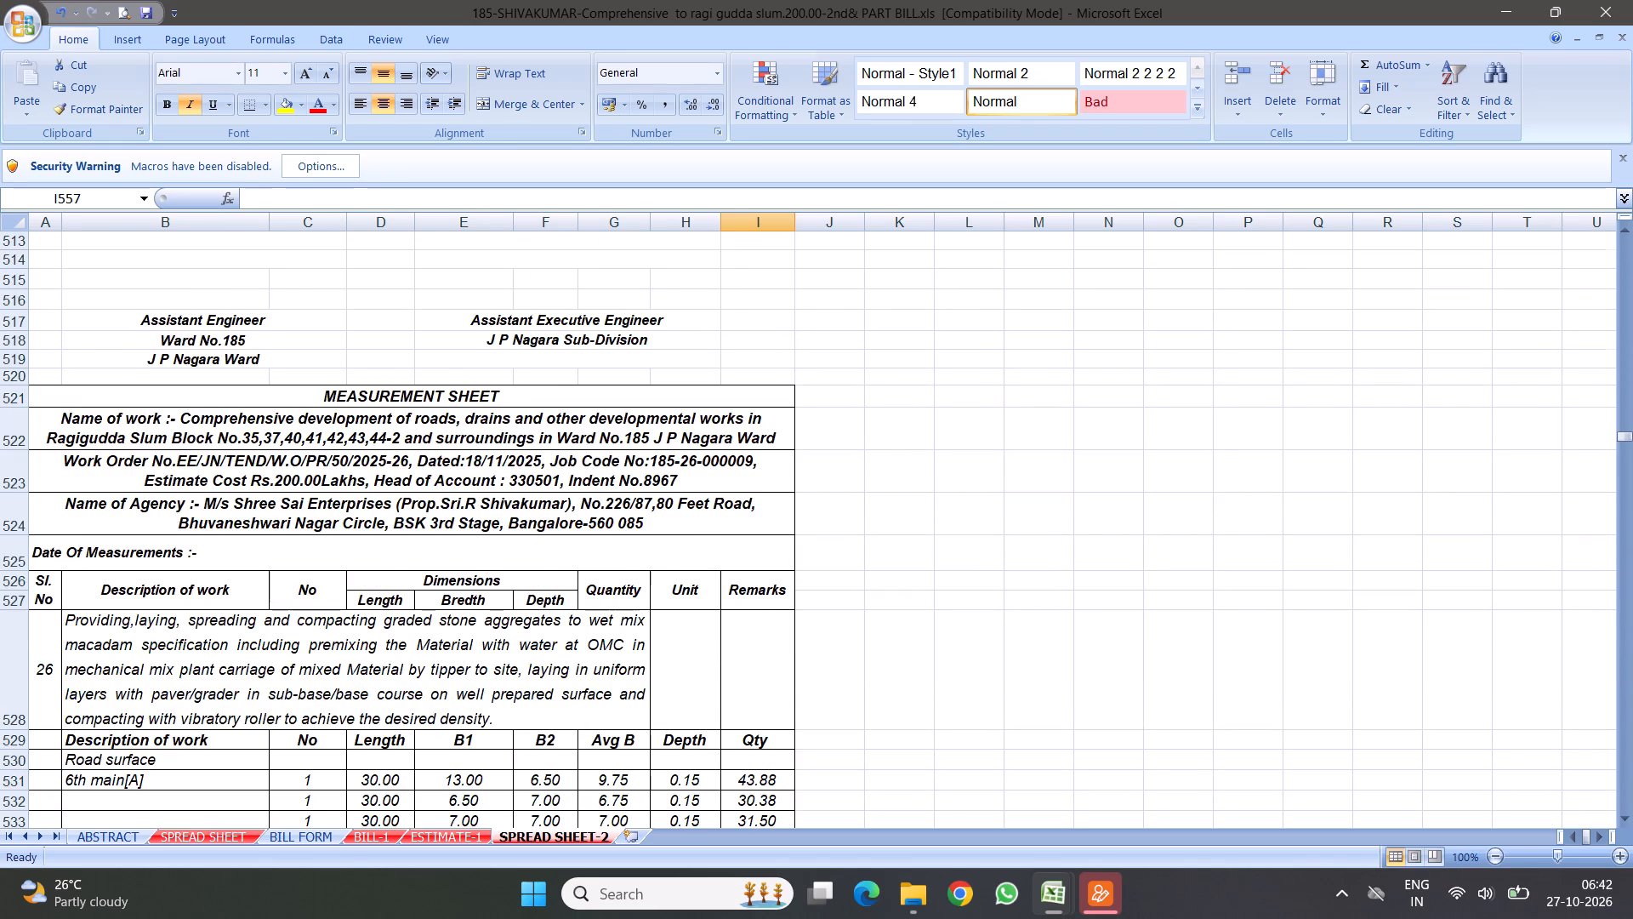
scroll(500, 507, "down", 3)
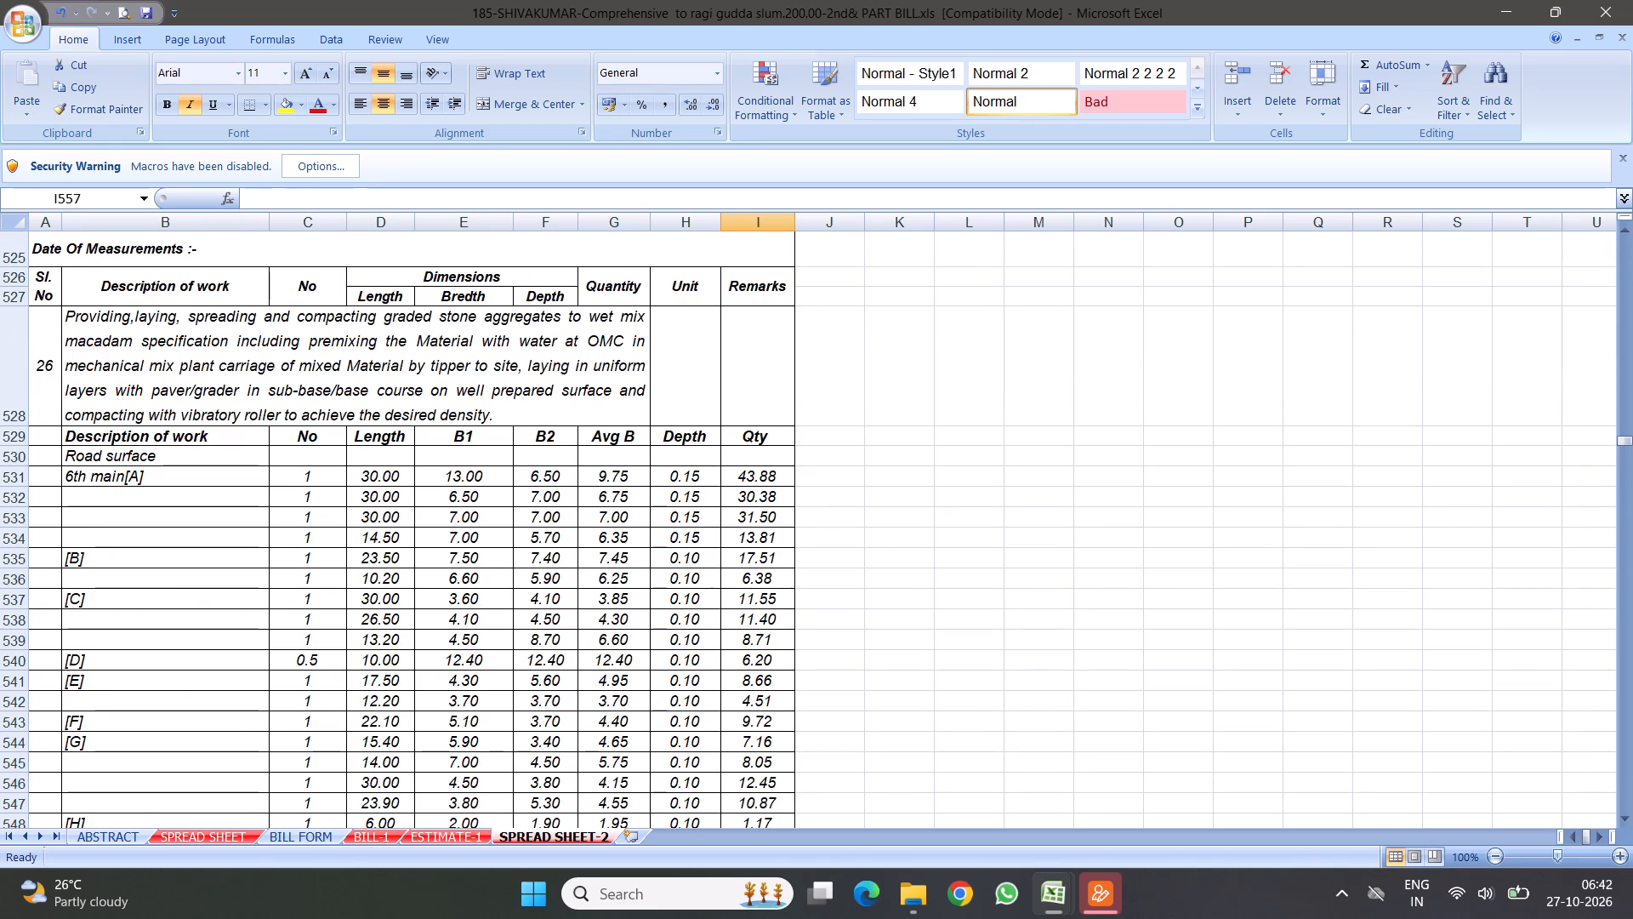
Examine the ESTIMATE-1 items following item 26, through to item 29's dry lean cement concrete sub-base description and measurements.
left_click(458, 839)
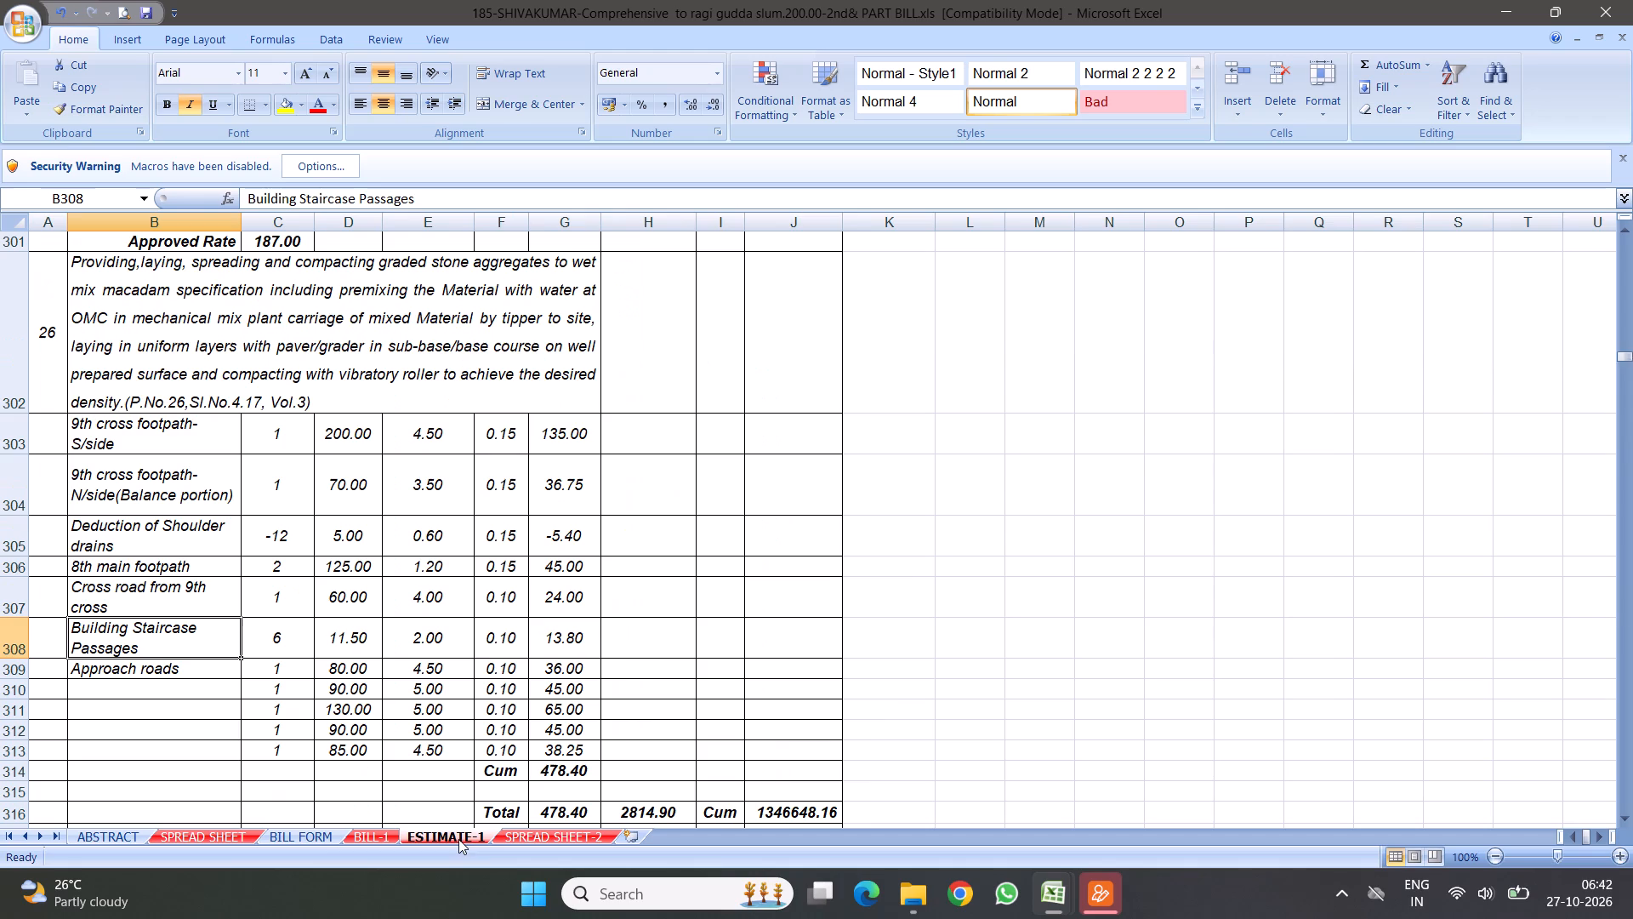
scroll(513, 567, "down", 6)
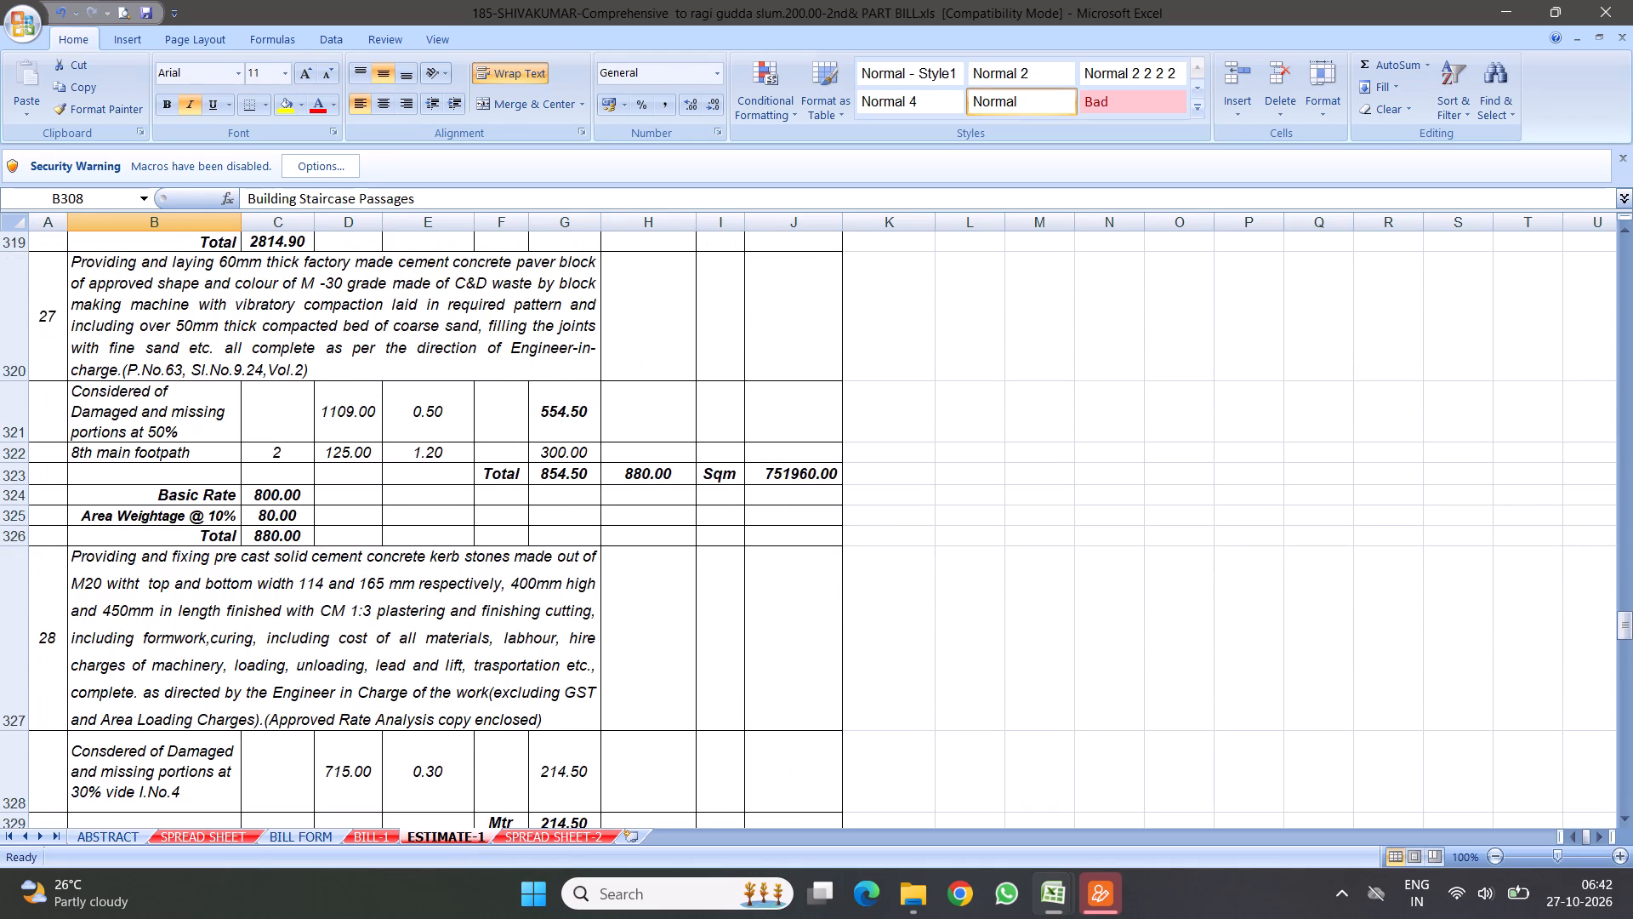
scroll(537, 499, "down", 5)
left_click(364, 389)
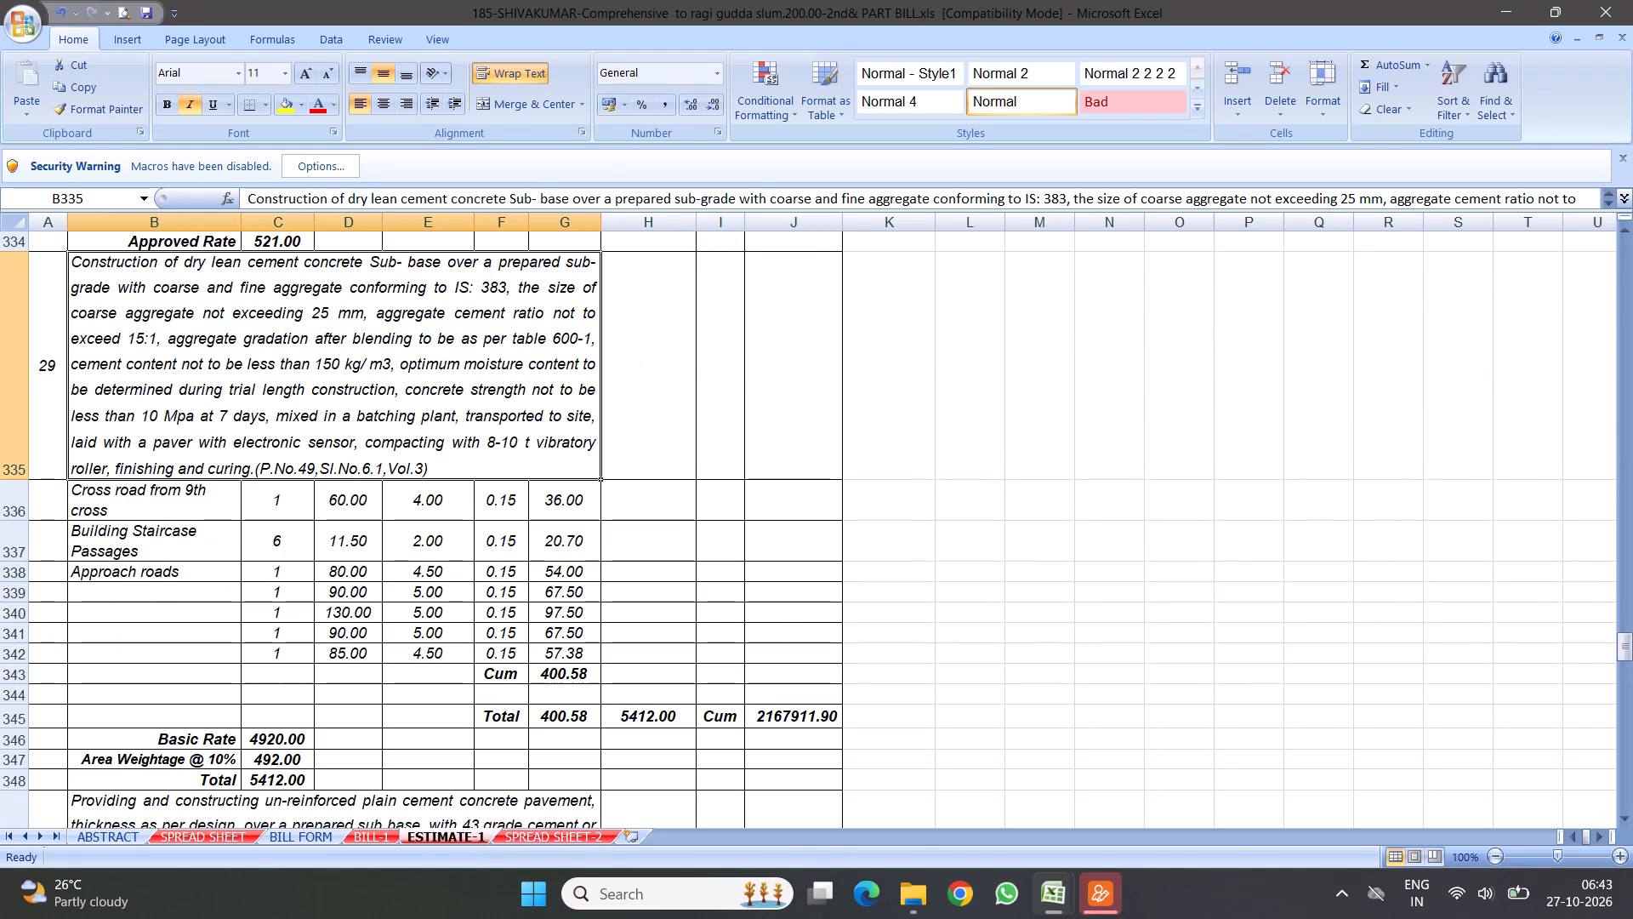
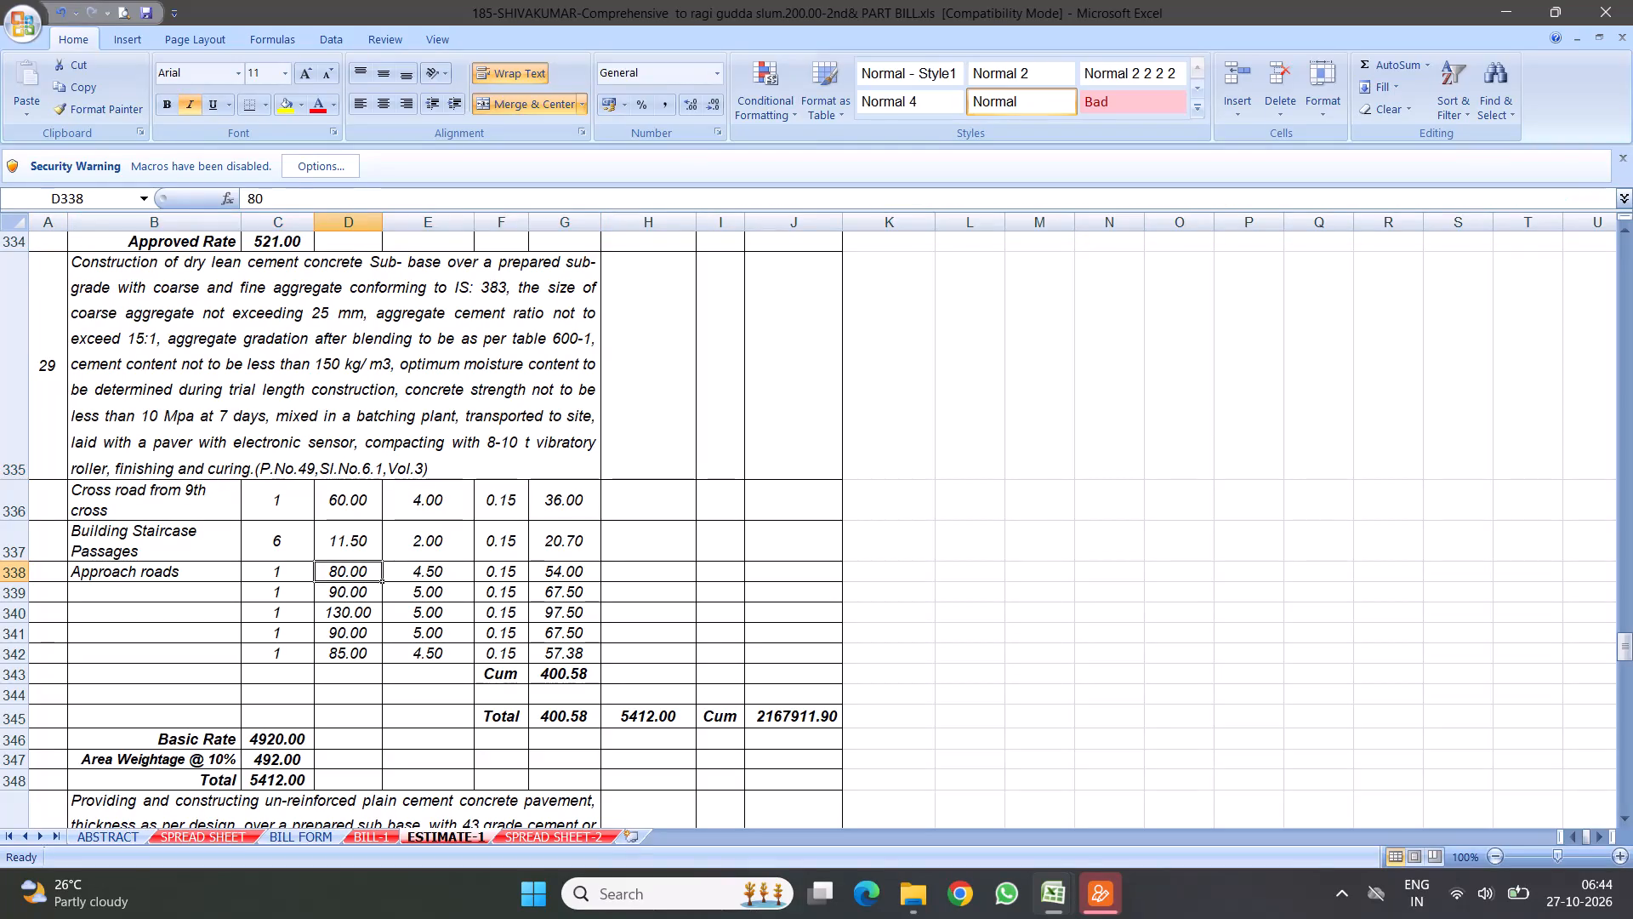
Slightly reduce the height of item 29's description row on ESTIMATE-1.
left_click(240, 379)
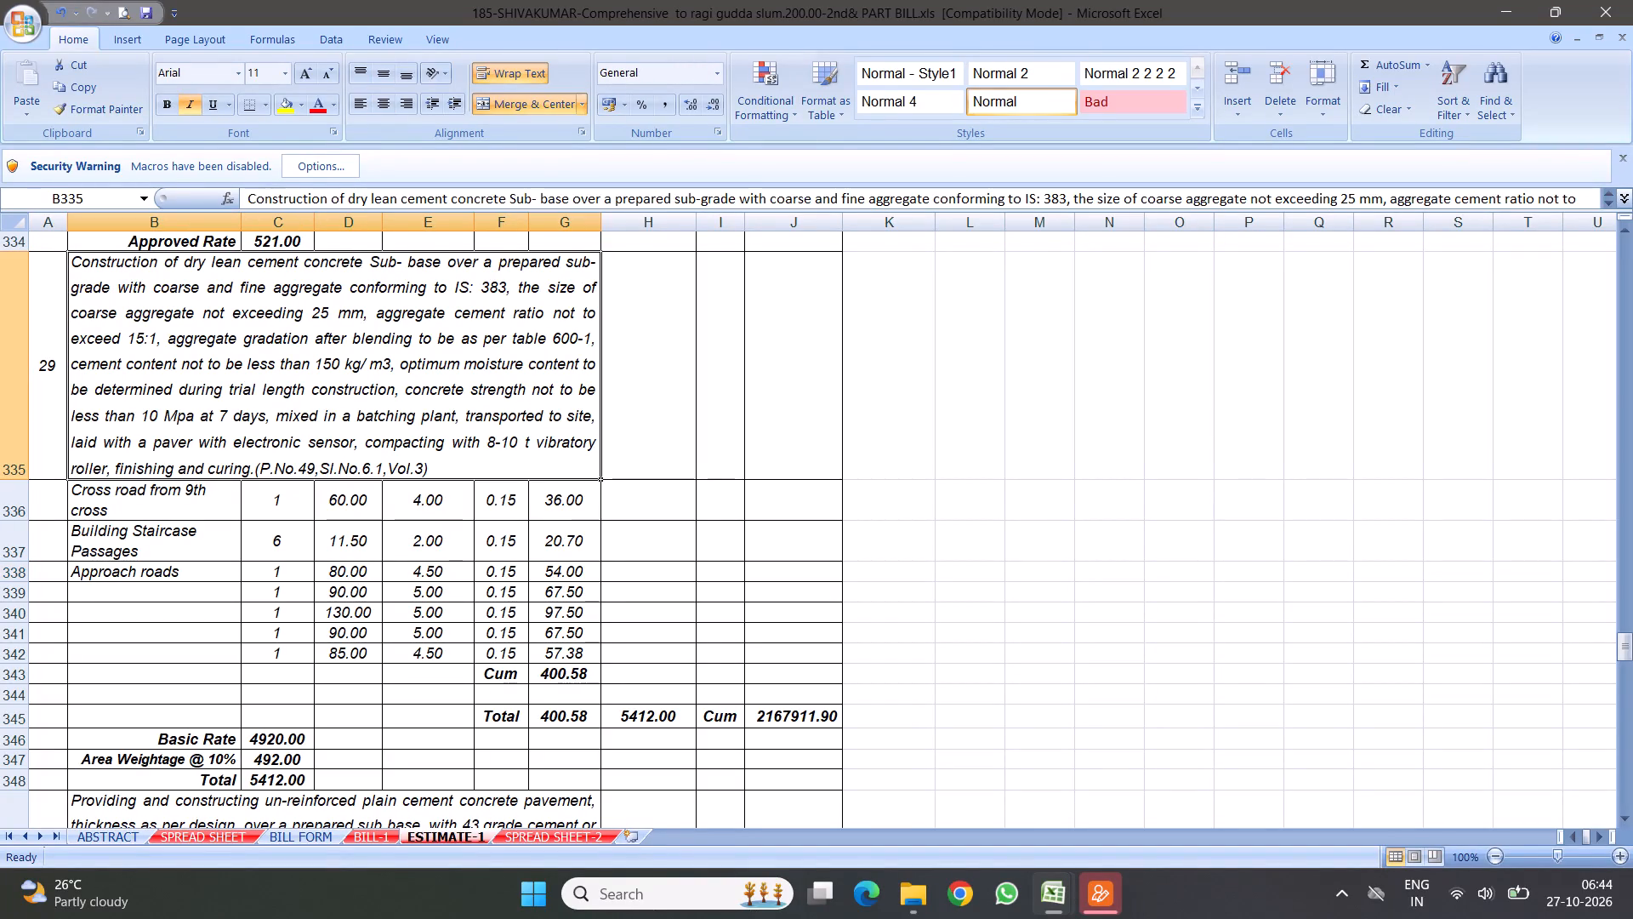
left_click_drag(17, 478, 26, 471)
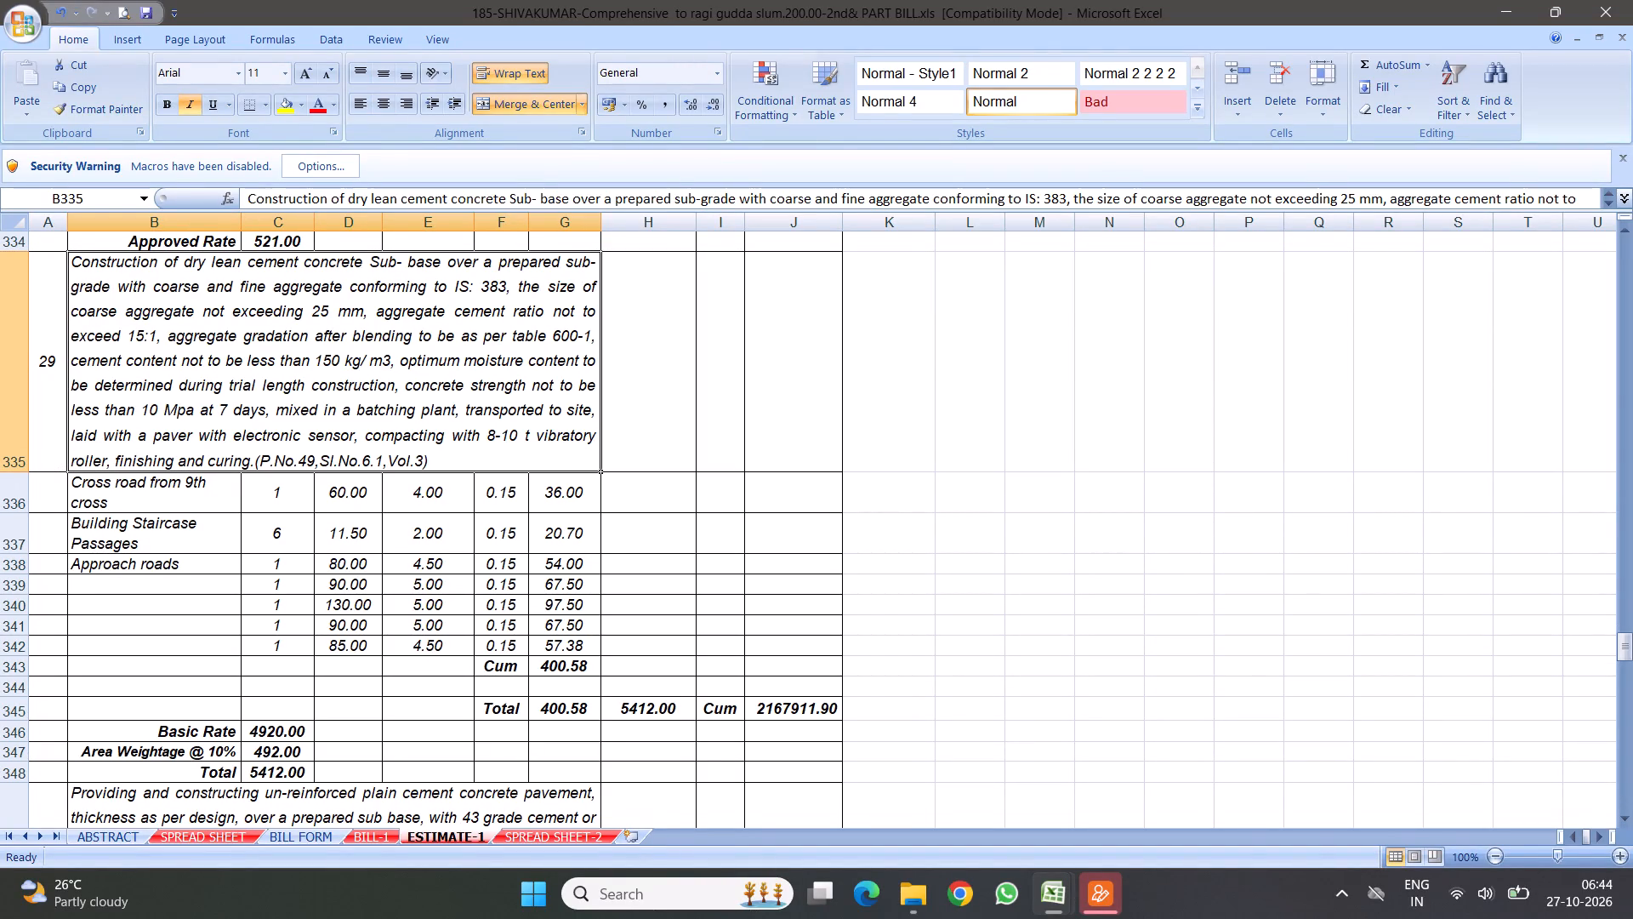
left_click(251, 370)
Examine item 30's plain cement concrete pavement description and measurements on ESTIMATE-1, returning to item 29.
scroll(527, 681, "down", 3)
scroll(580, 575, "down", 3)
scroll(532, 537, "up", 1)
left_click(330, 446)
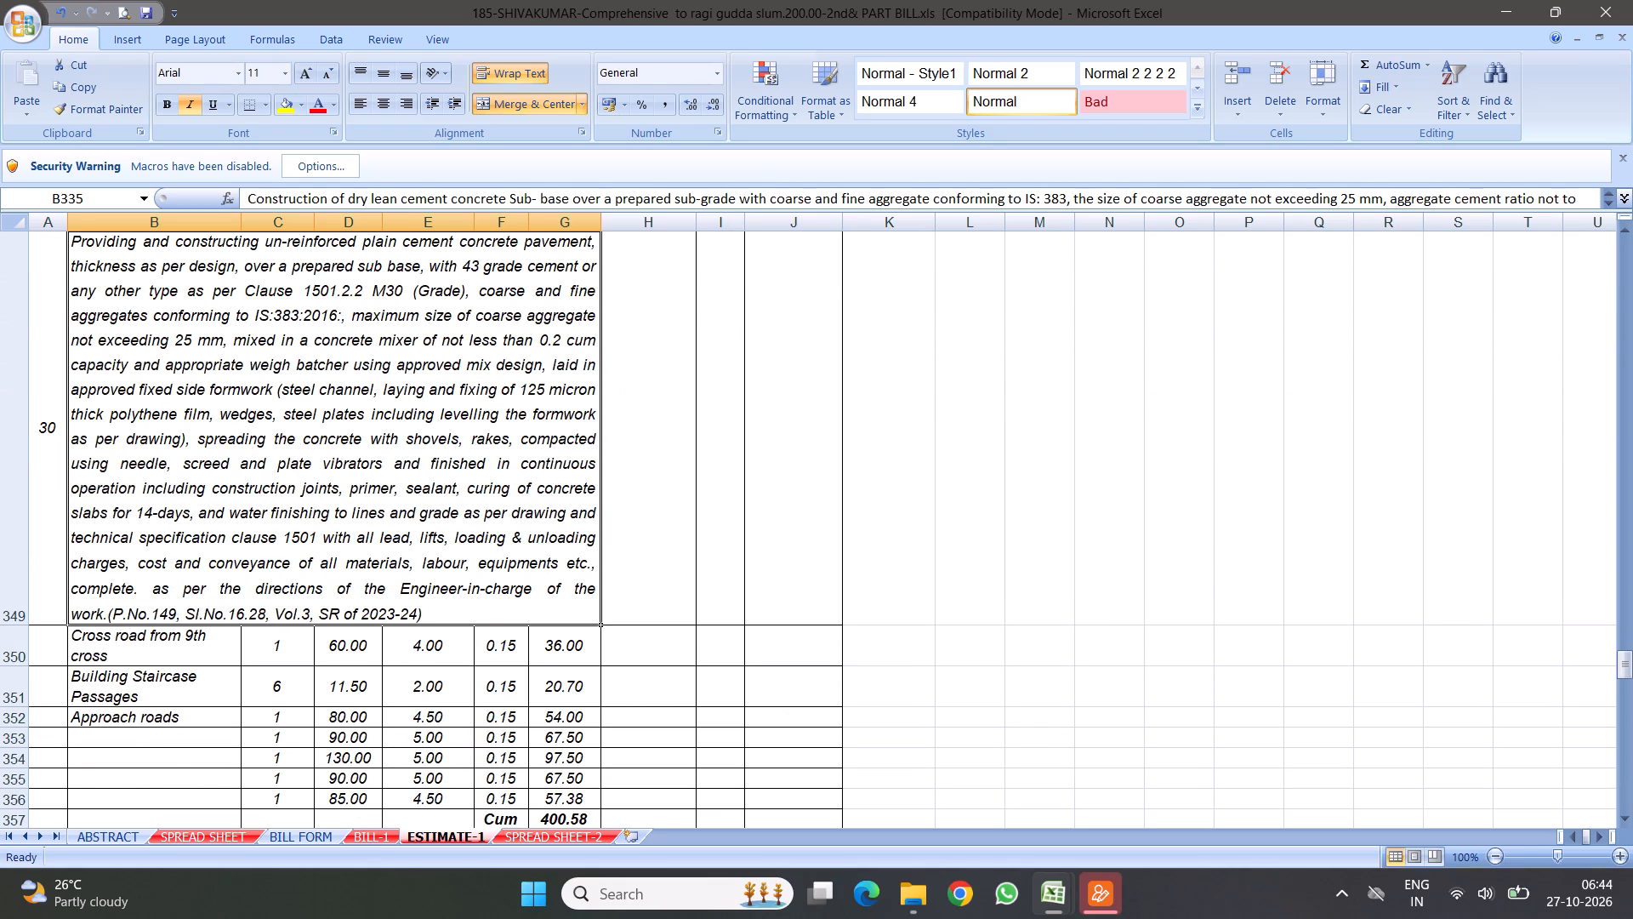
scroll(330, 446, "up", 5)
left_click(248, 363)
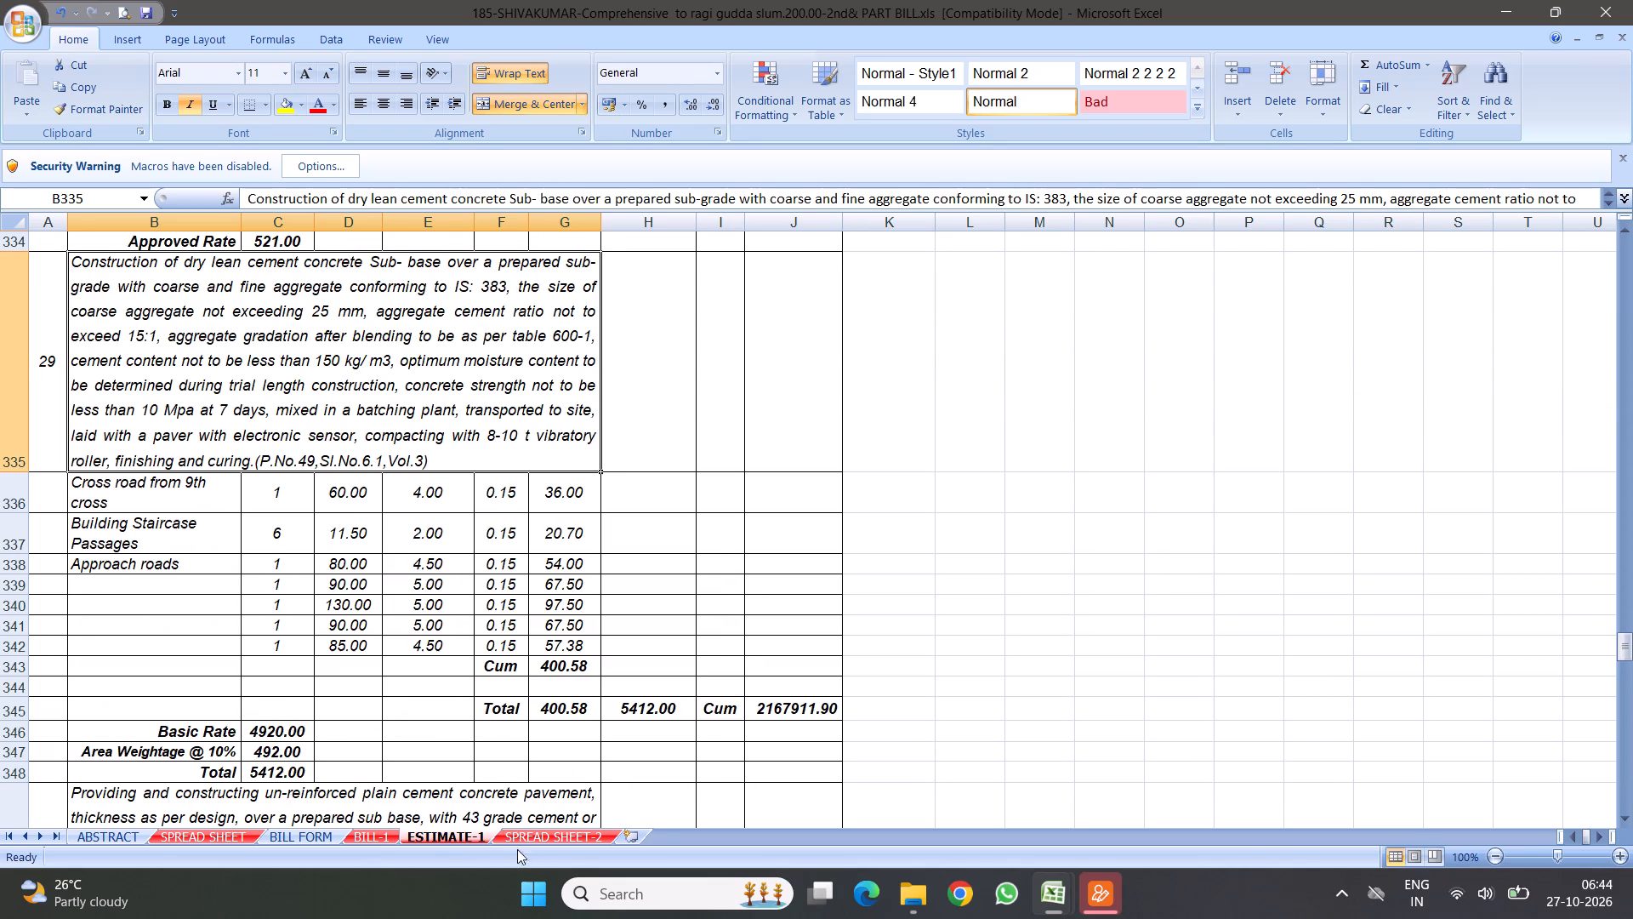
Copy item 7's complete measurement sheet, rows 364 to 411 including the signature block, from SPREAD SHEET.
left_click(295, 835)
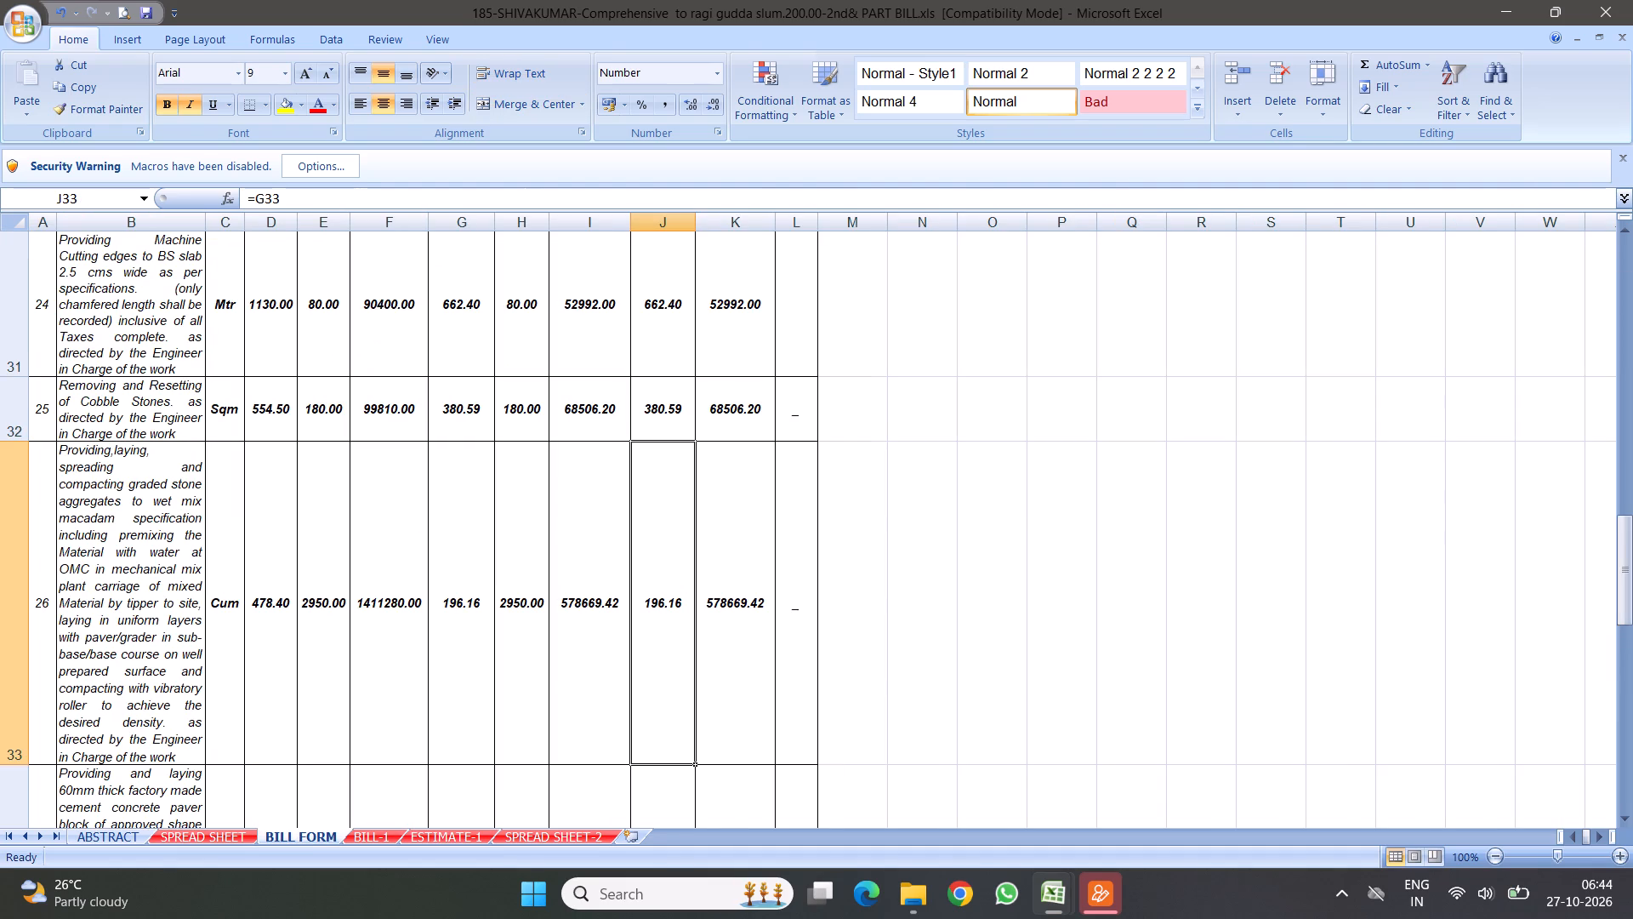
left_click(206, 833)
scroll(398, 508, "up", 3)
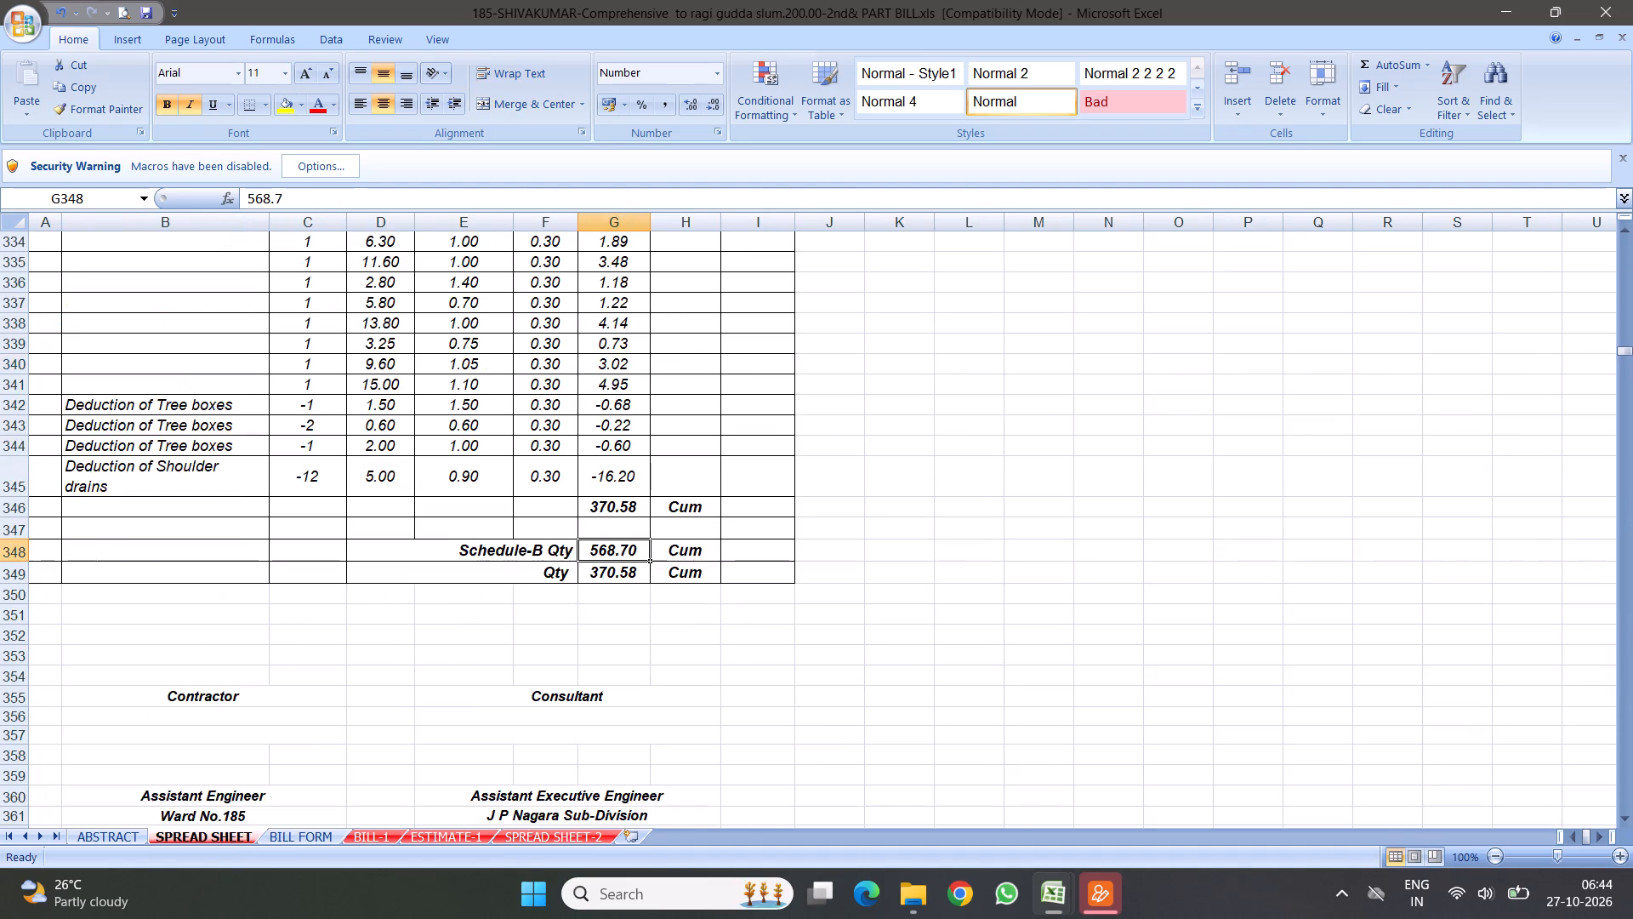
scroll(395, 520, "up", 8)
scroll(507, 555, "down", 19)
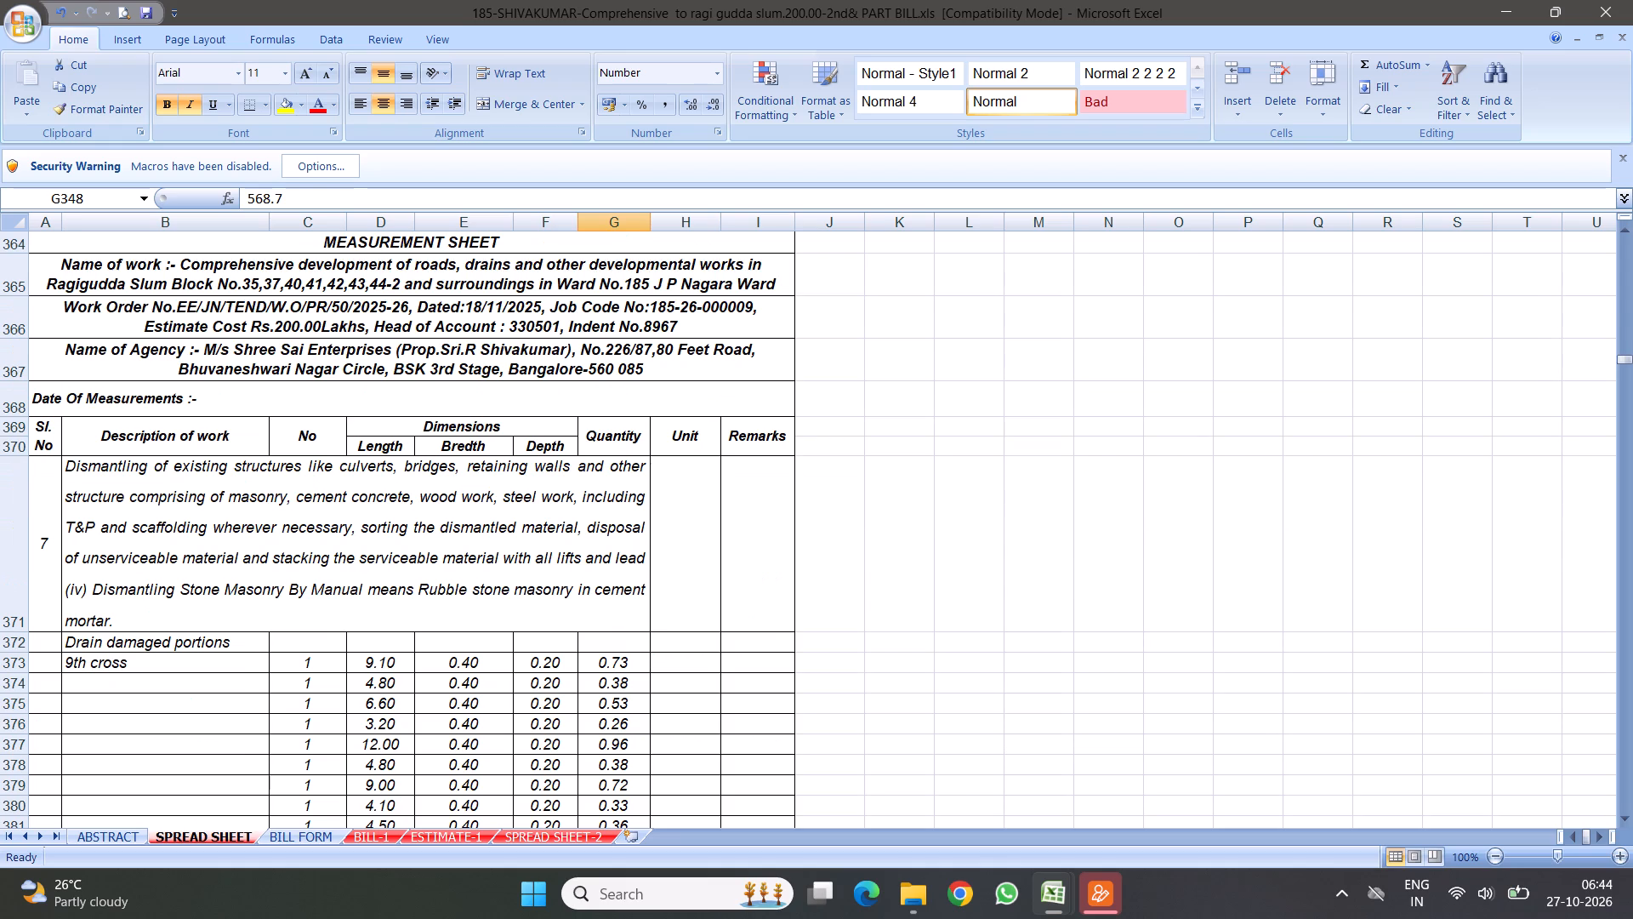
scroll(515, 515, "down", 11)
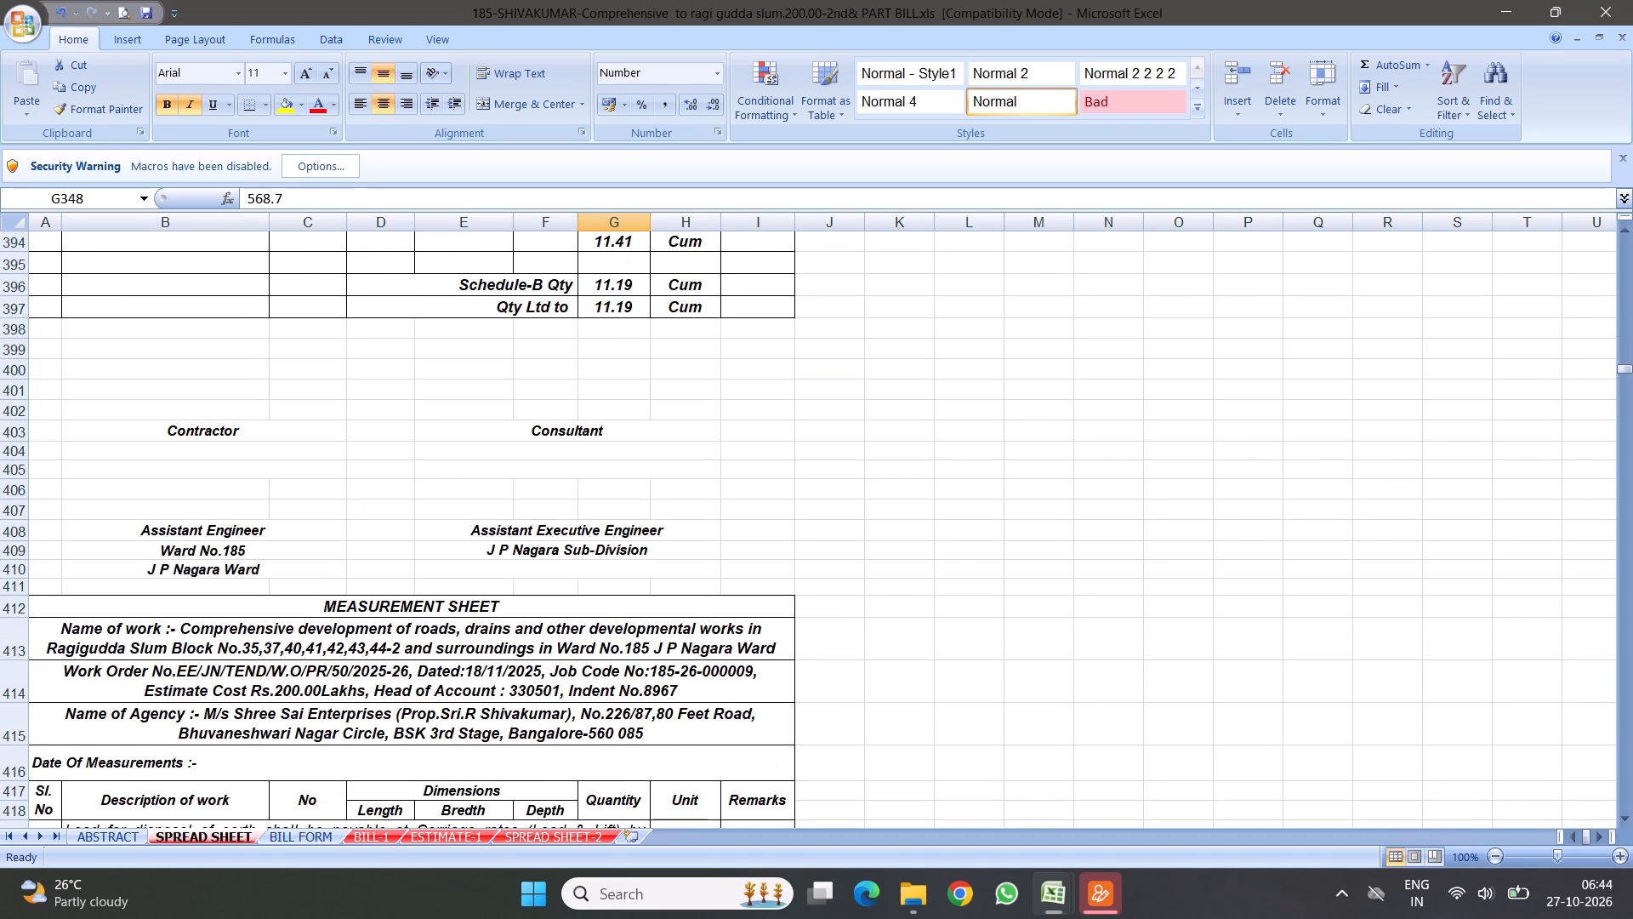
scroll(526, 446, "up", 2)
scroll(455, 435, "up", 11)
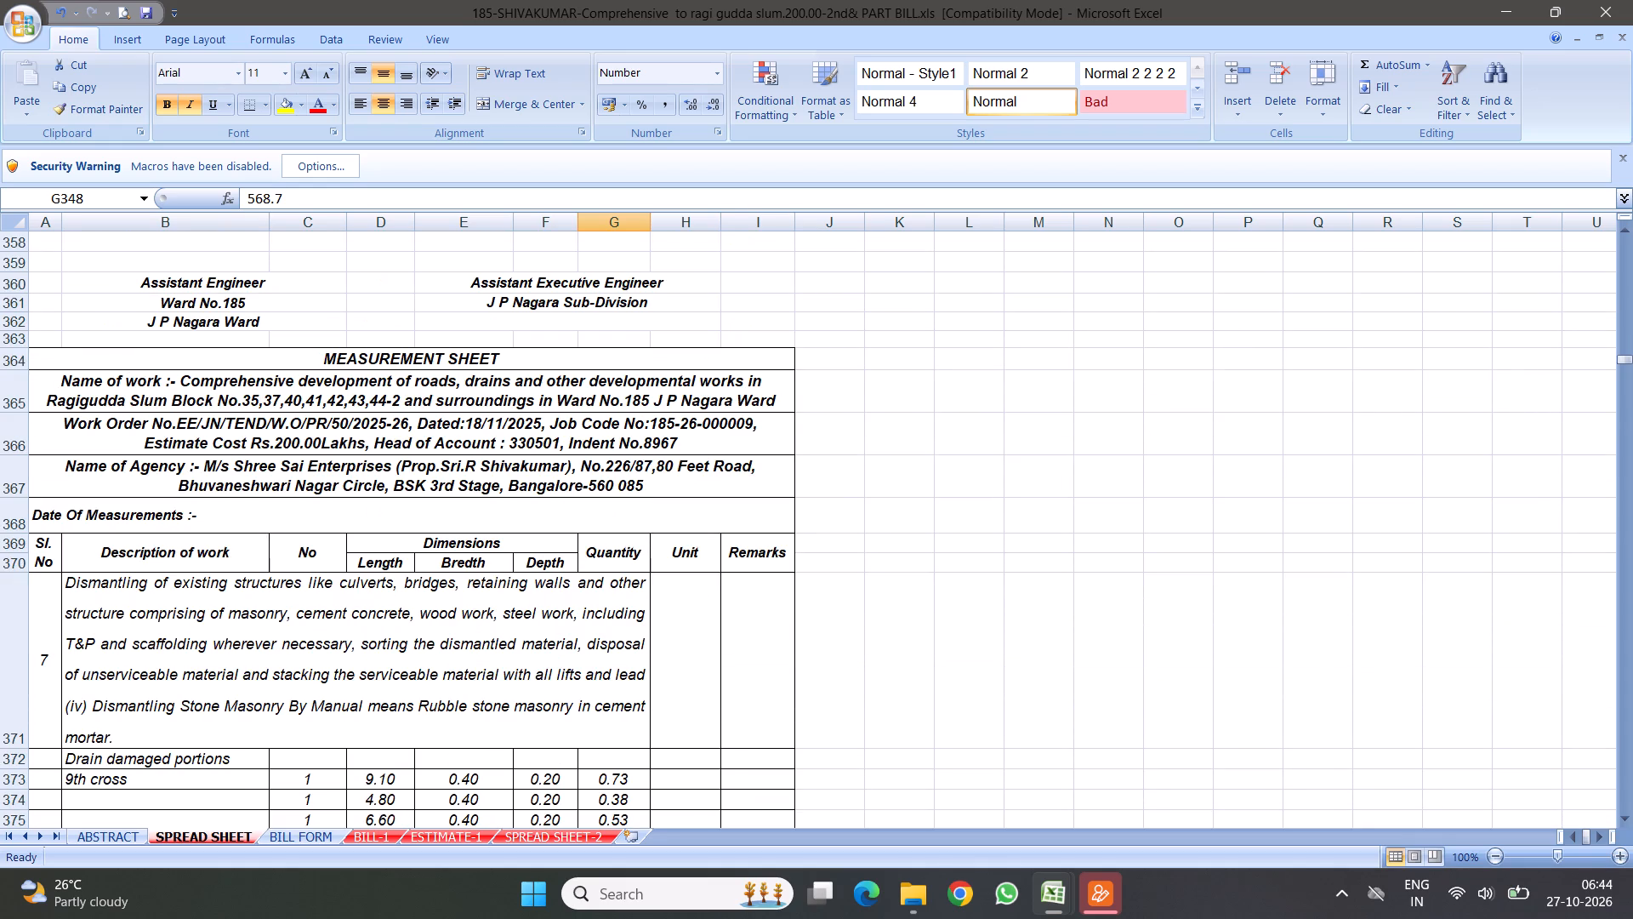
left_click_drag(15, 357, 160, 864)
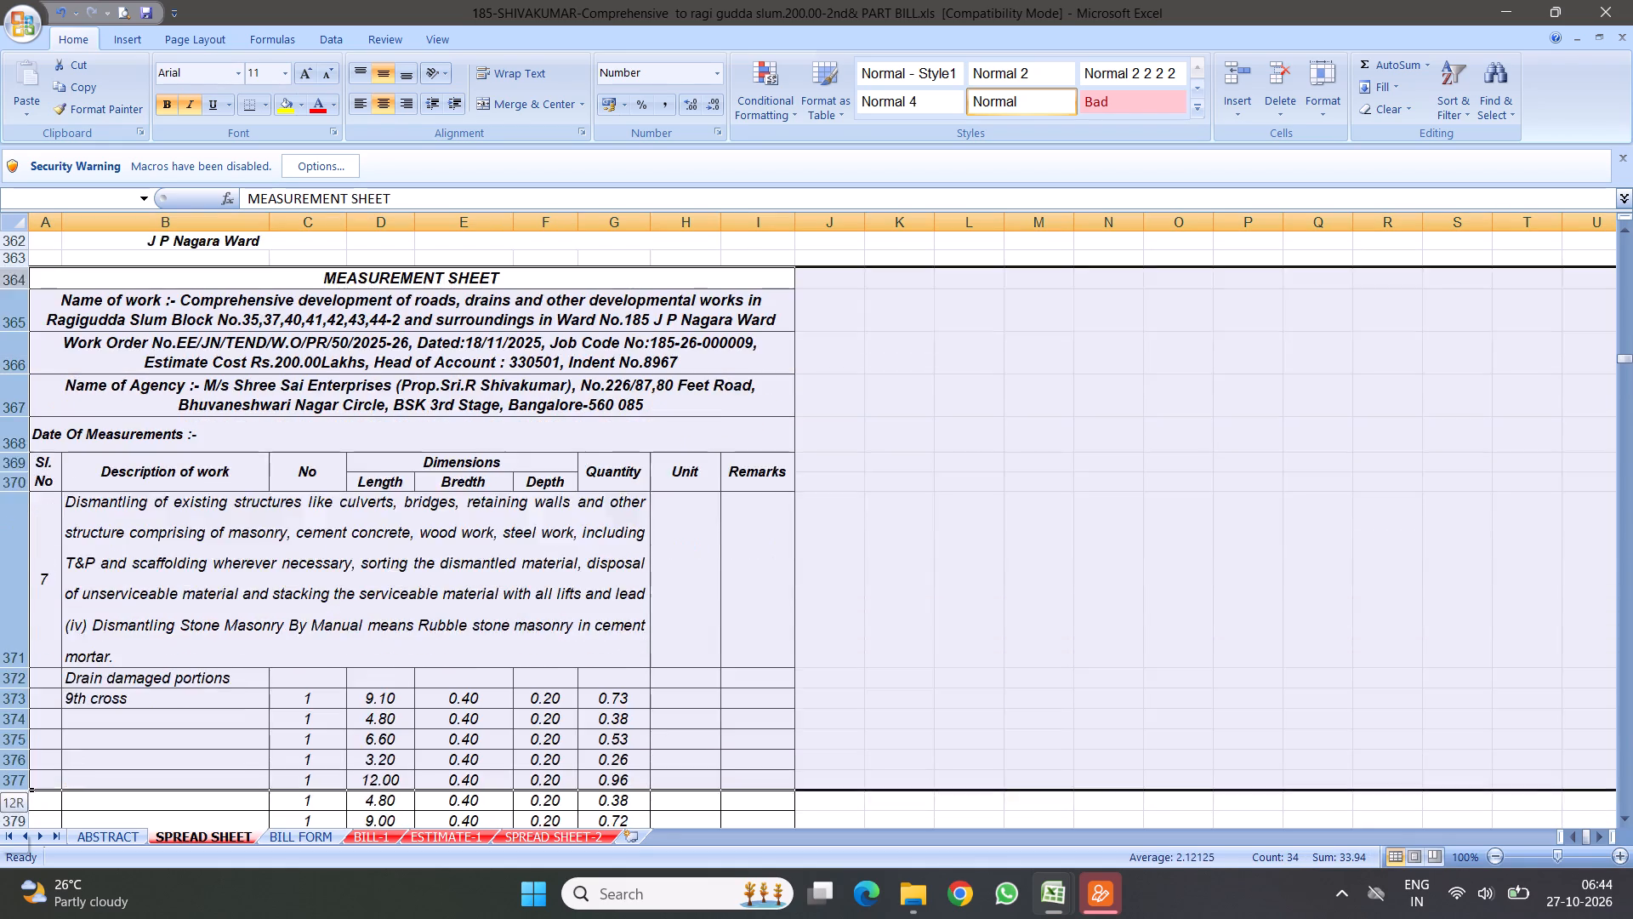
left_click_drag(160, 864, 216, 843)
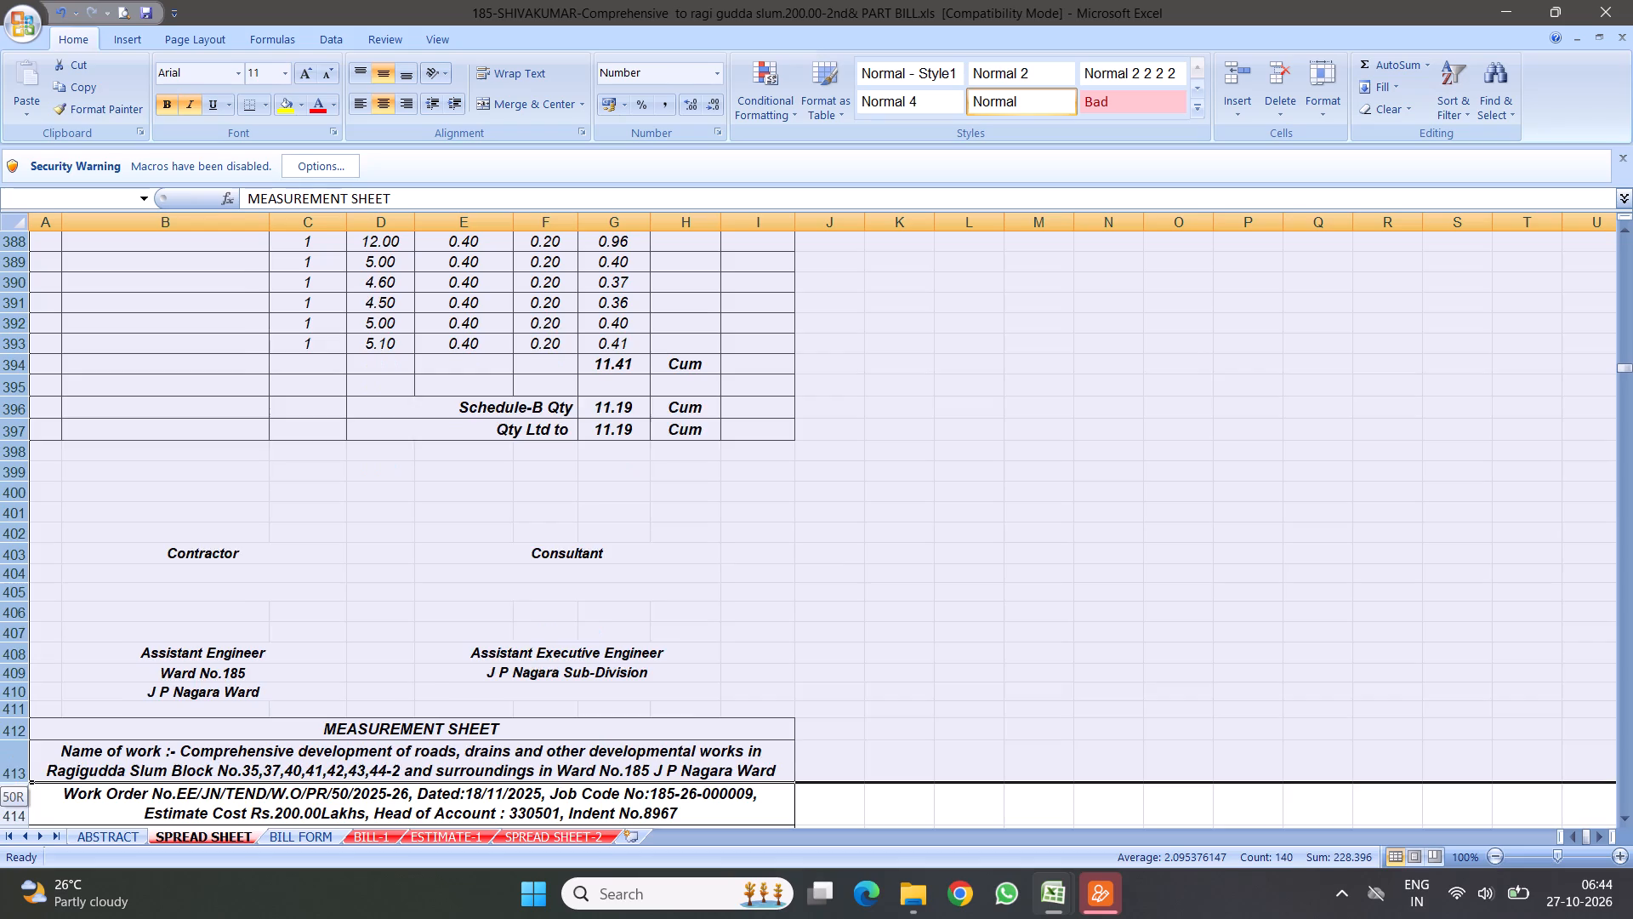
left_click_drag(216, 843, 287, 661)
right_click(247, 408)
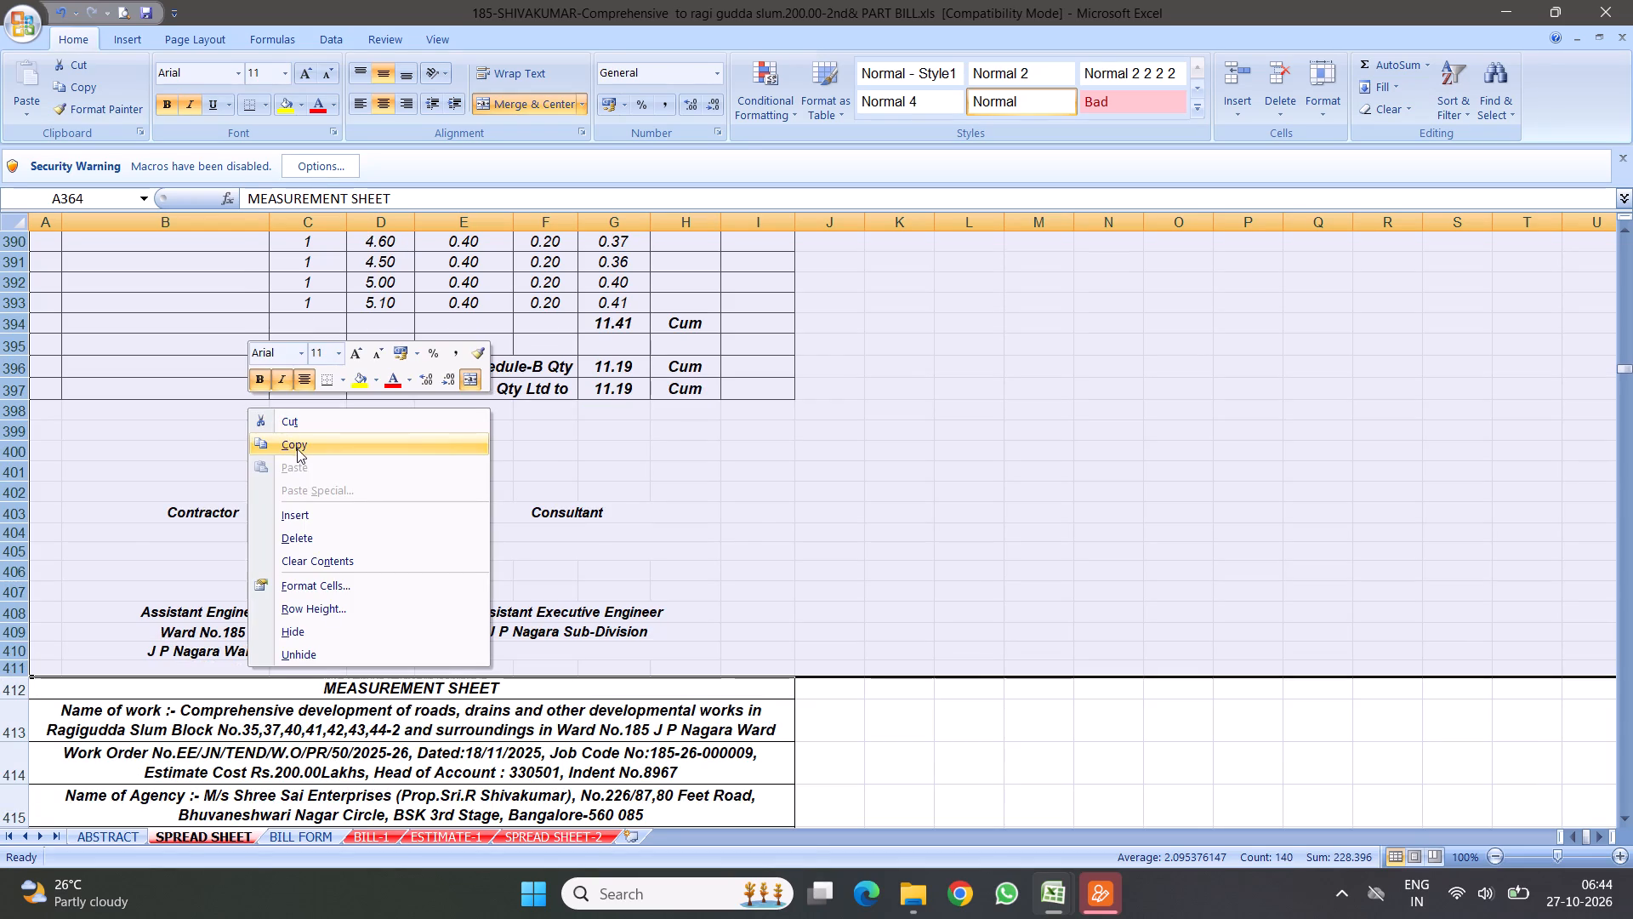
left_click(298, 446)
Insert the copied measurement sheet rows on SPREAD SHEET-2 at row 578, between item 26's signature block and item 19's sheet.
left_click(530, 834)
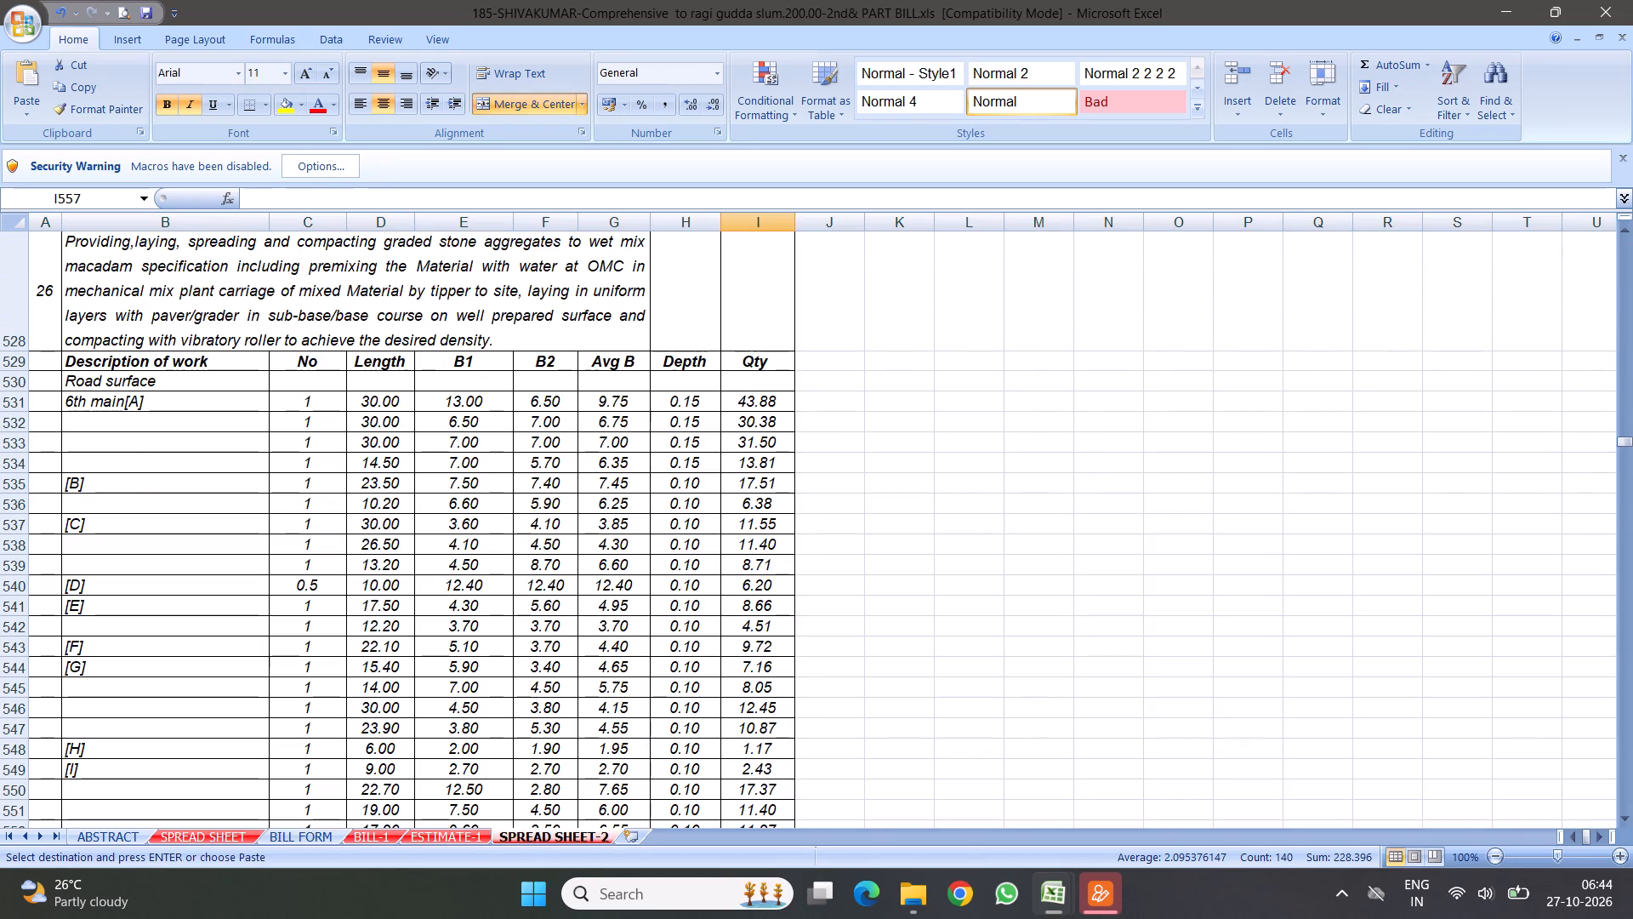
scroll(500, 590, "down", 7)
scroll(549, 523, "down", 6)
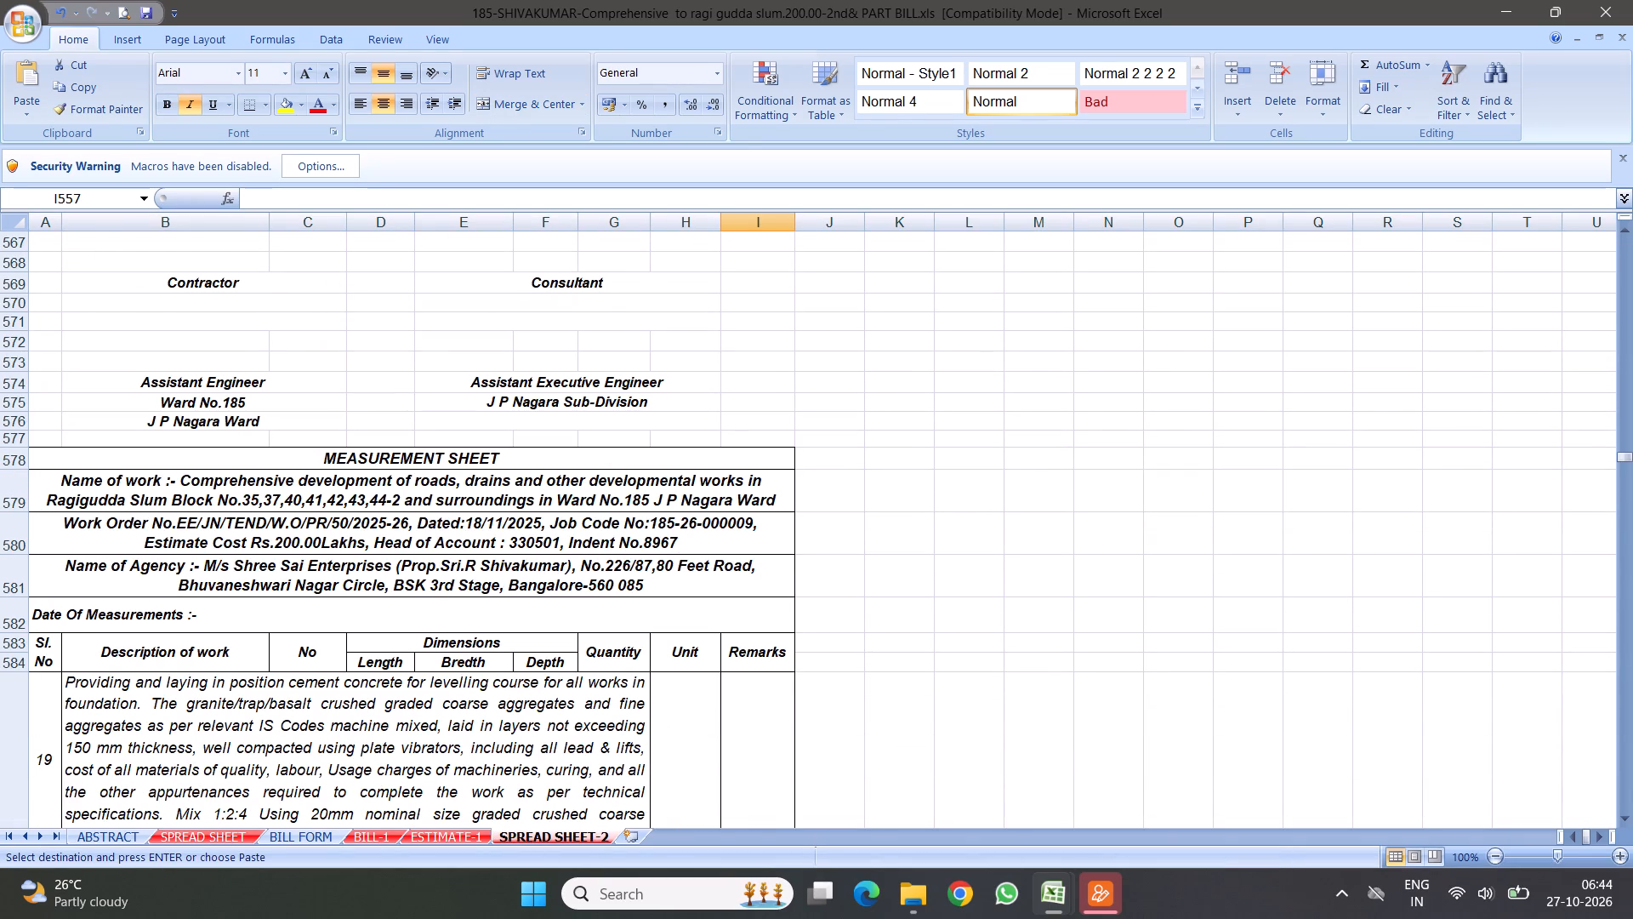
scroll(368, 436, "up", 16)
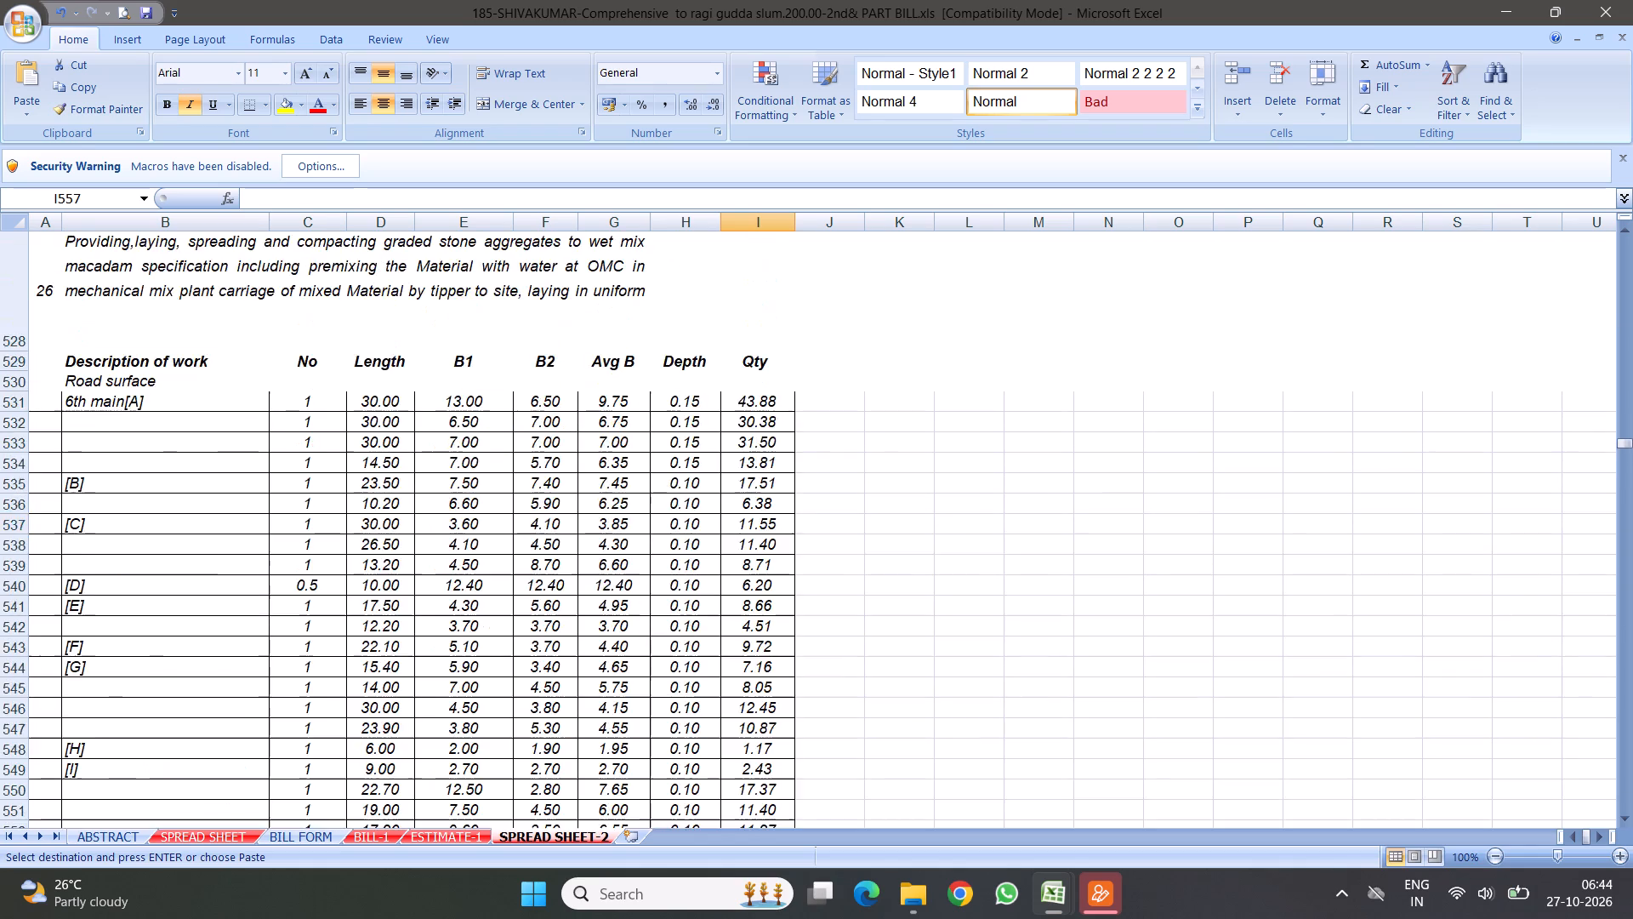
scroll(324, 428, "up", 3)
scroll(420, 511, "down", 5)
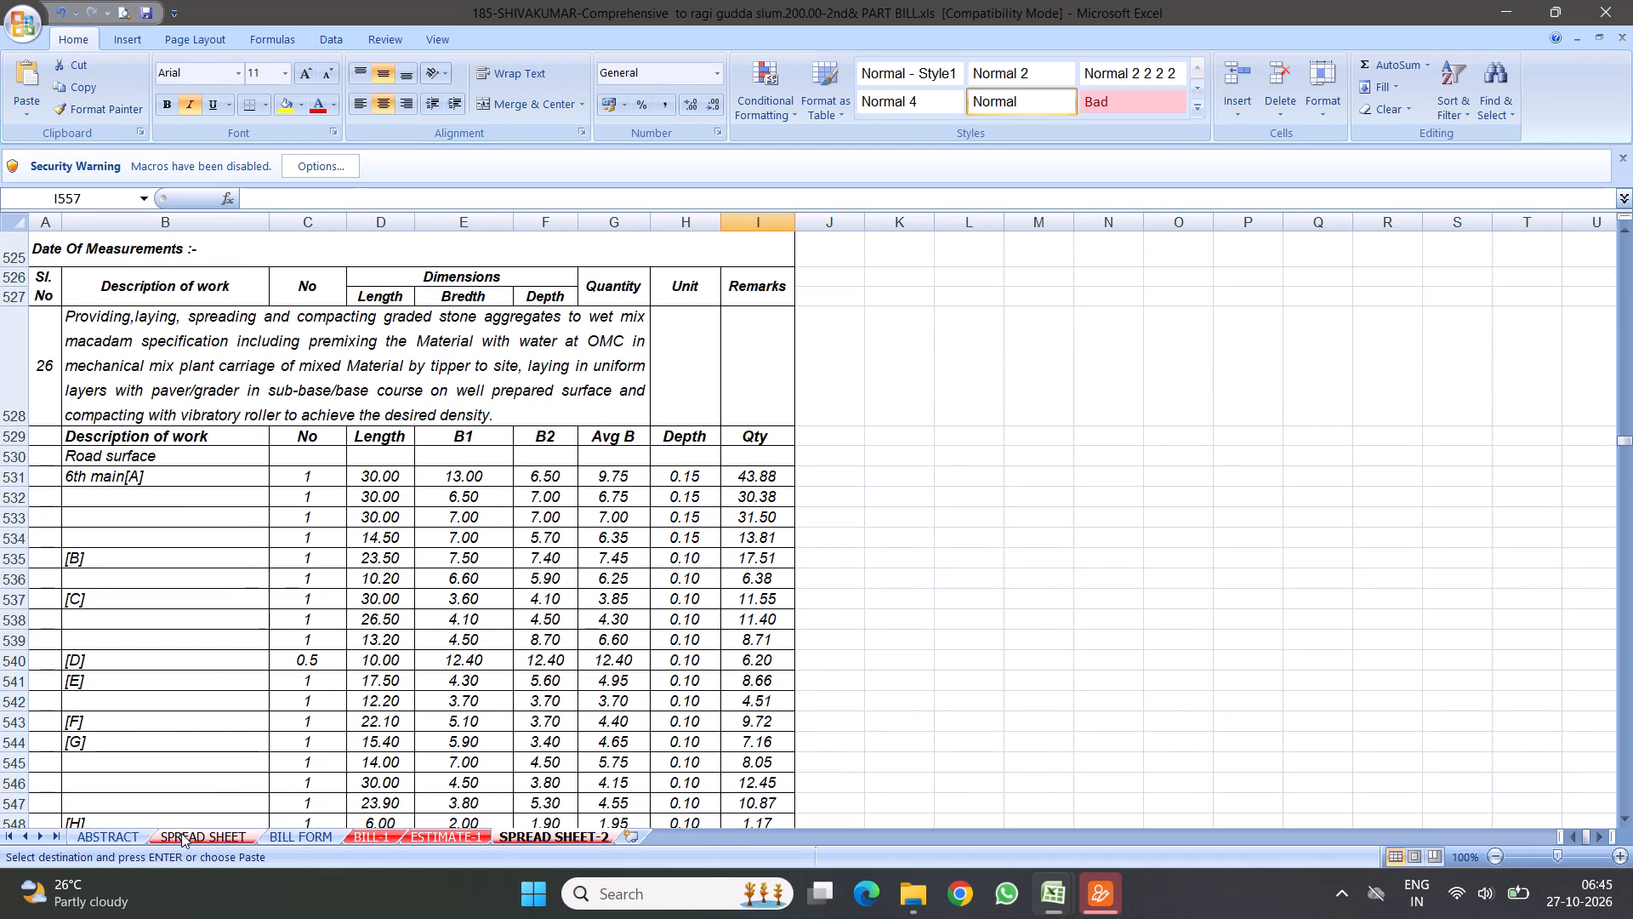
left_click(461, 838)
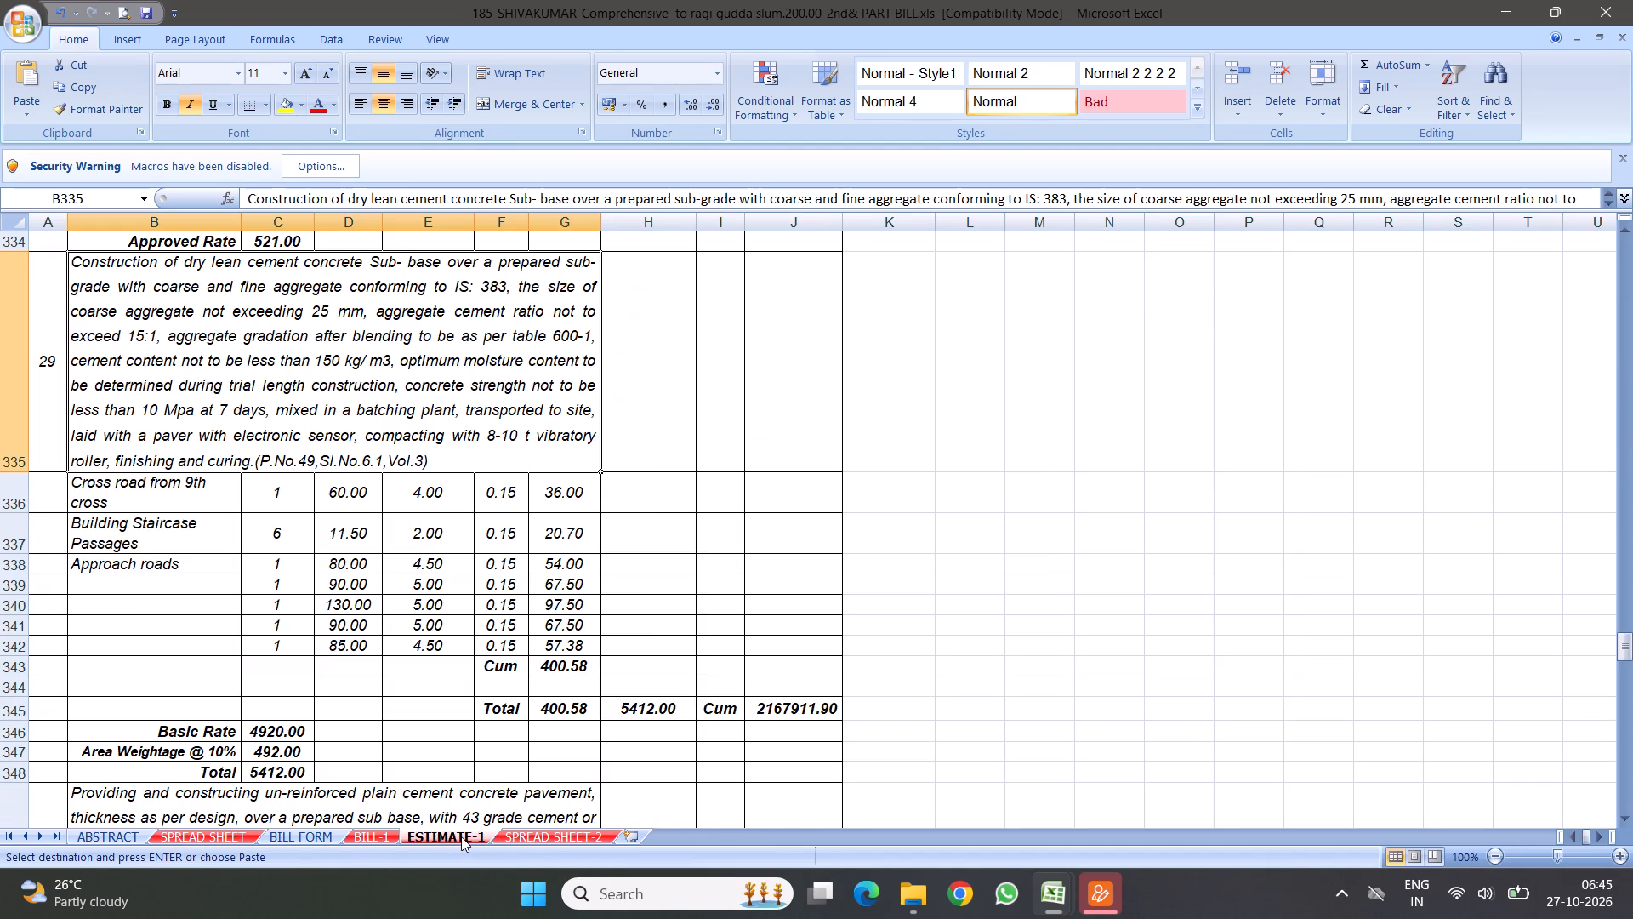
left_click(551, 832)
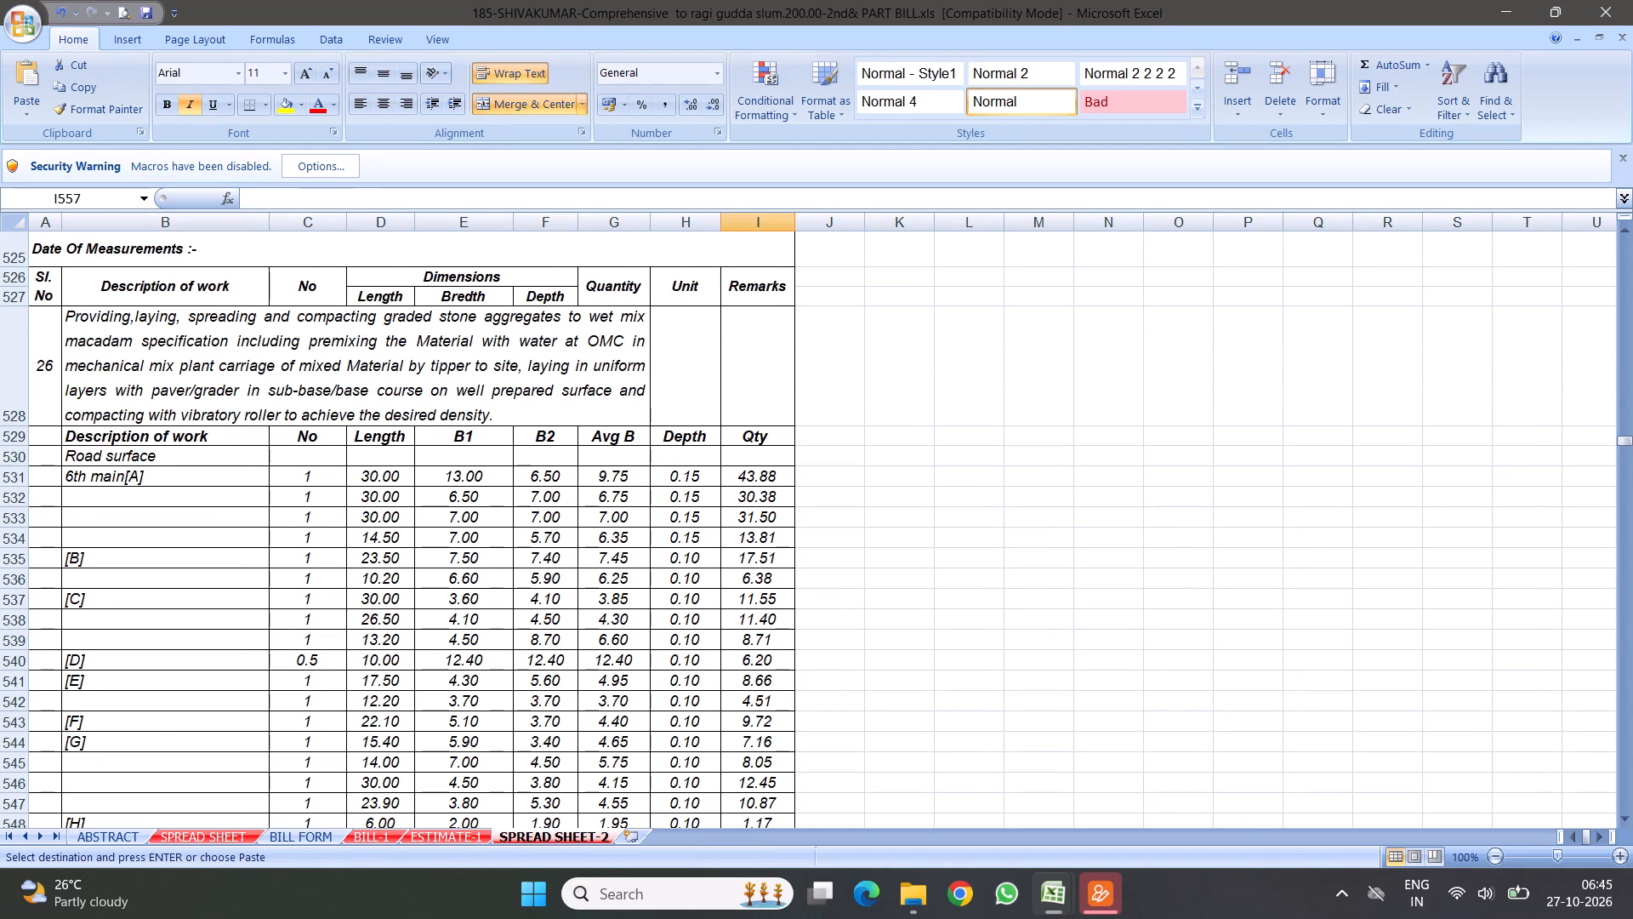
scroll(446, 493, "down", 6)
scroll(371, 466, "down", 10)
scroll(352, 401, "down", 1)
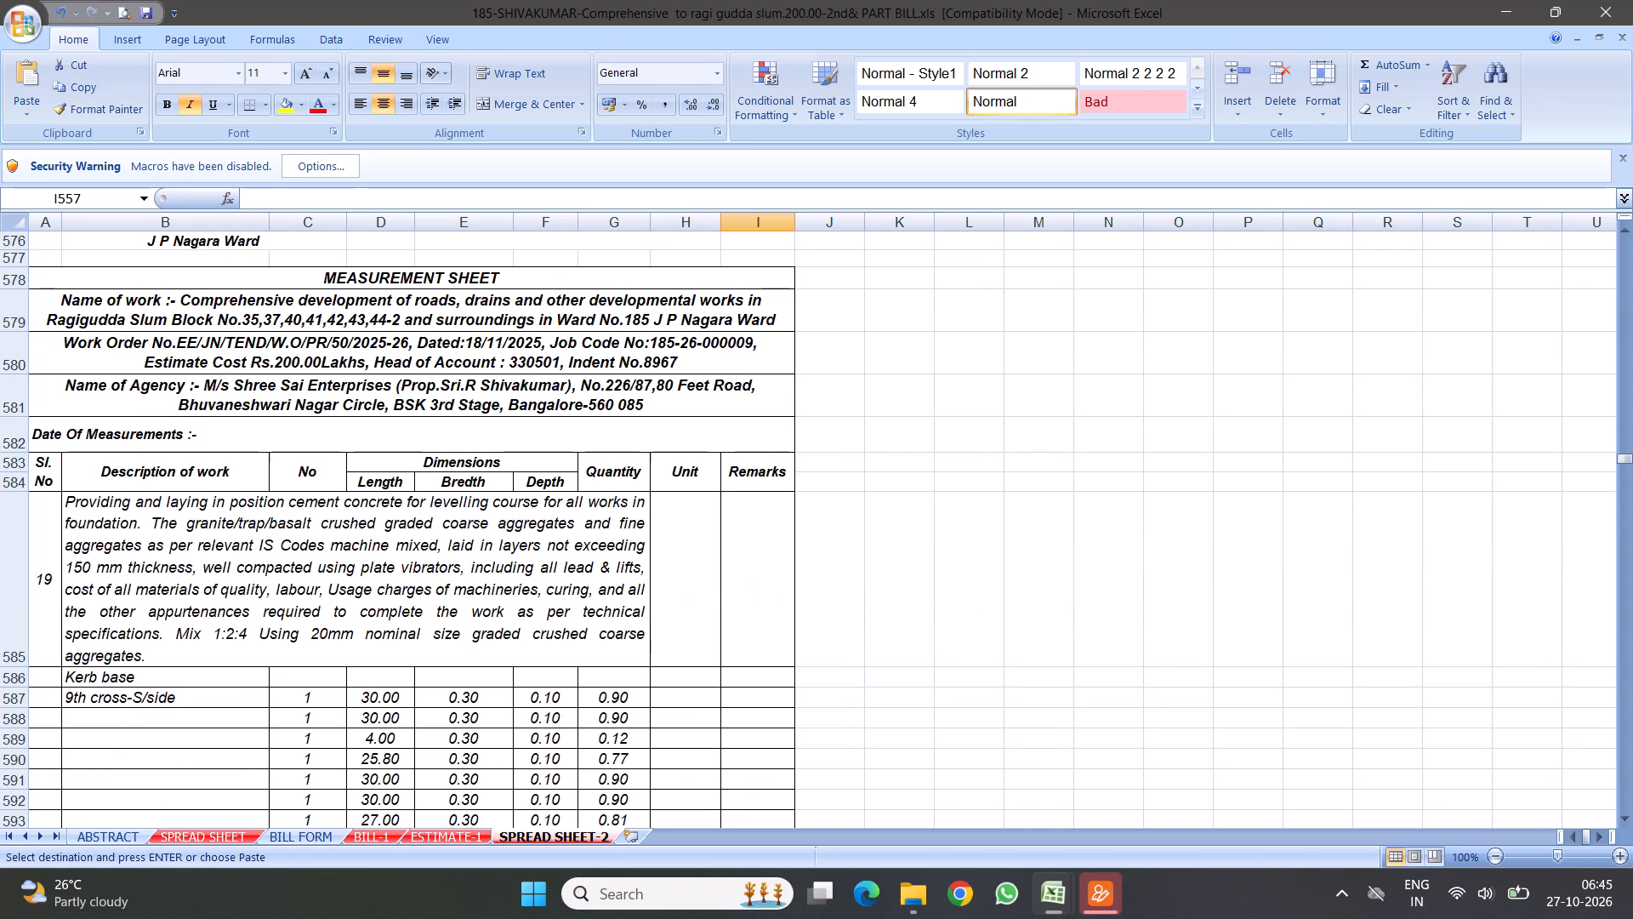
left_click(13, 279)
right_click(13, 279)
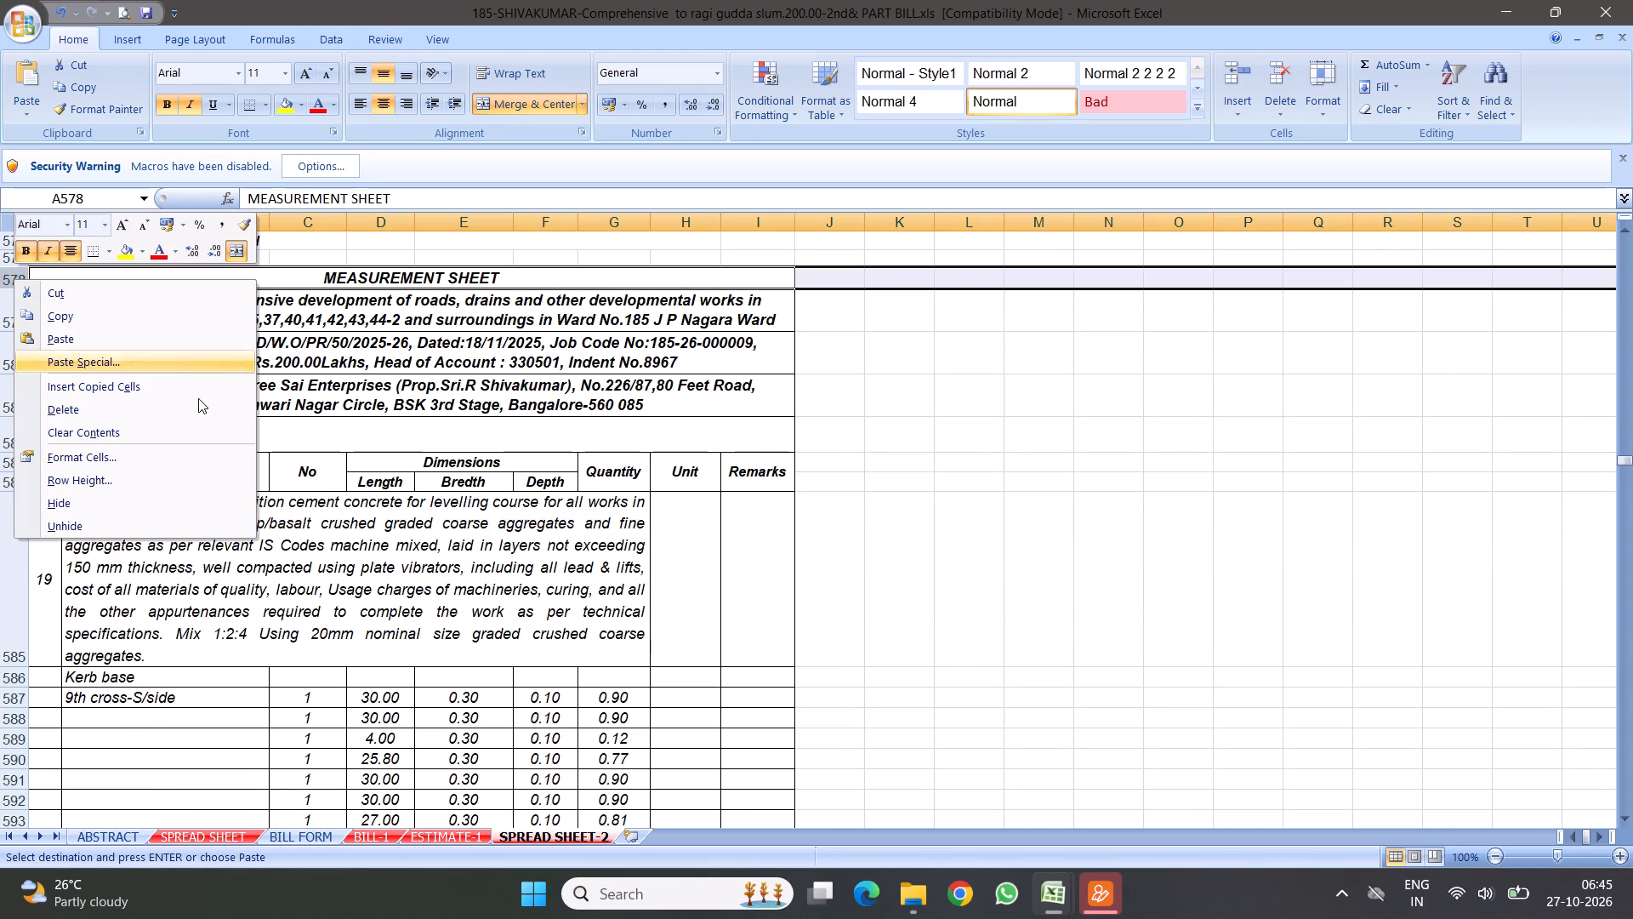
left_click(119, 390)
scroll(360, 531, "down", 5)
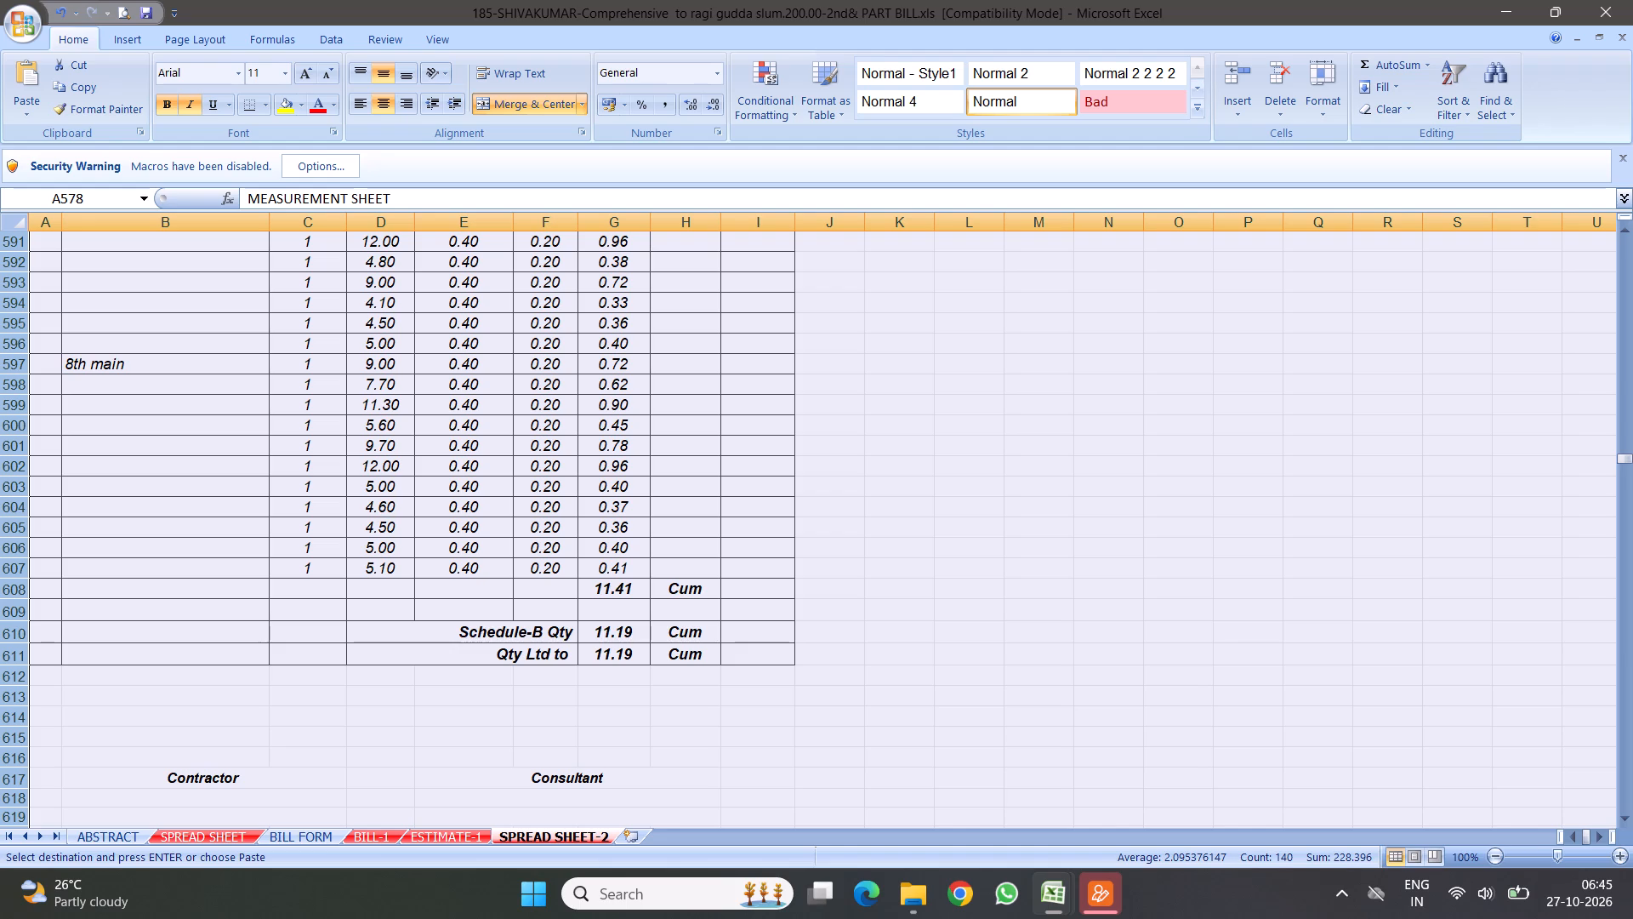
scroll(320, 515, "up", 4)
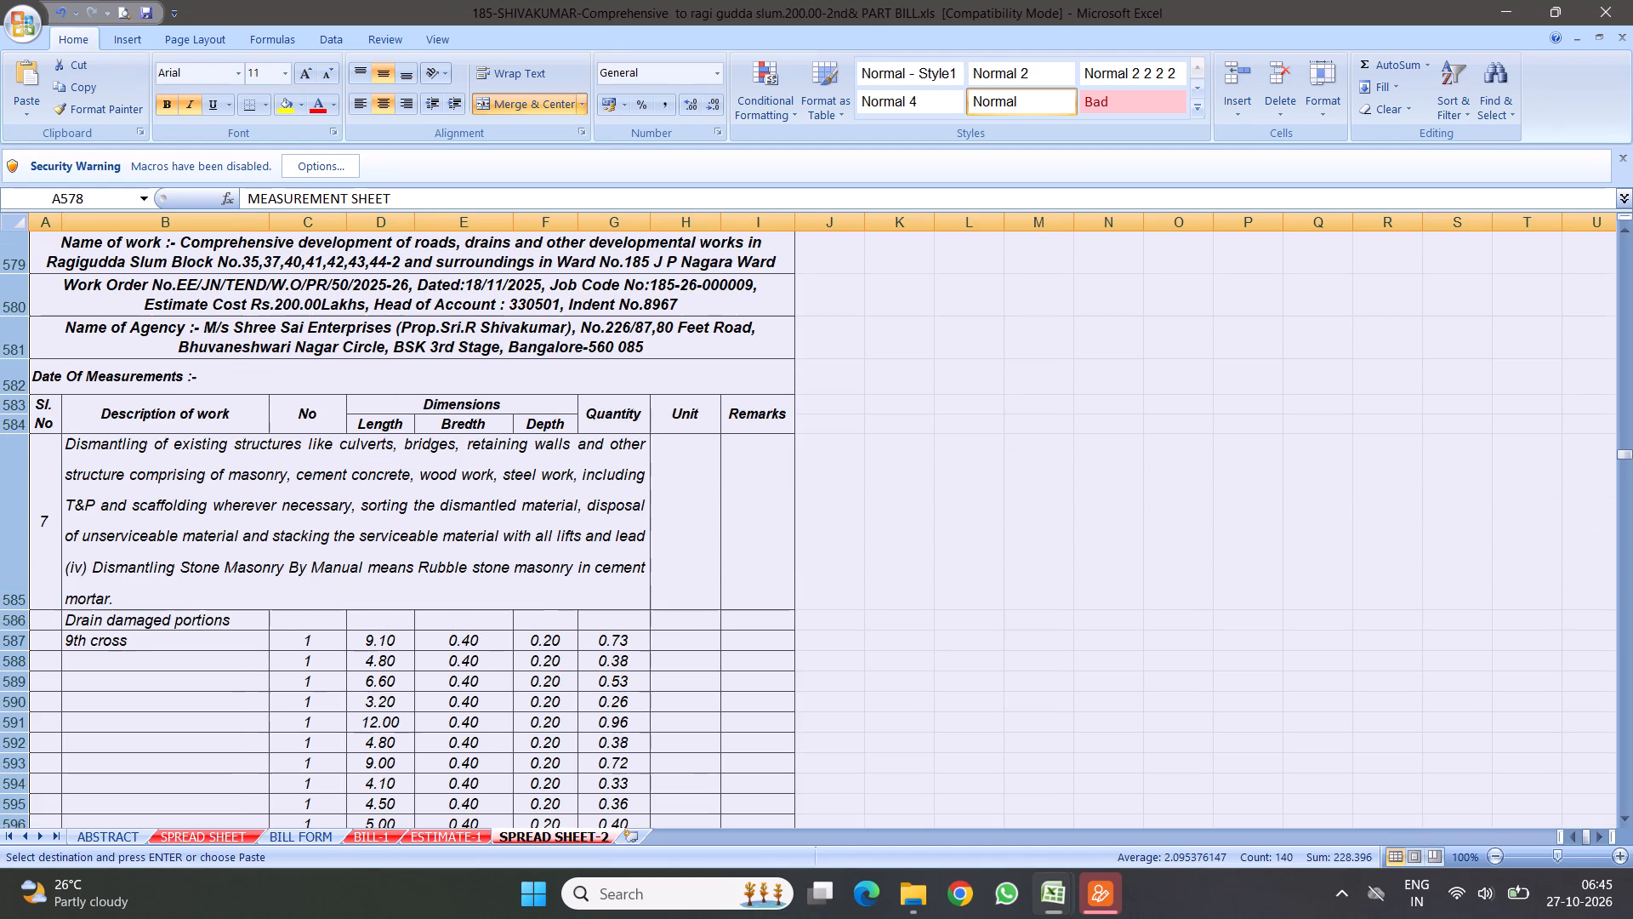
scroll(361, 502, "up", 3)
scroll(466, 532, "down", 2)
Replace the inserted sheet's dismantling description with item 29's dry lean cement concrete sub-base description copied from ESTIMATE-1.
left_click(280, 590)
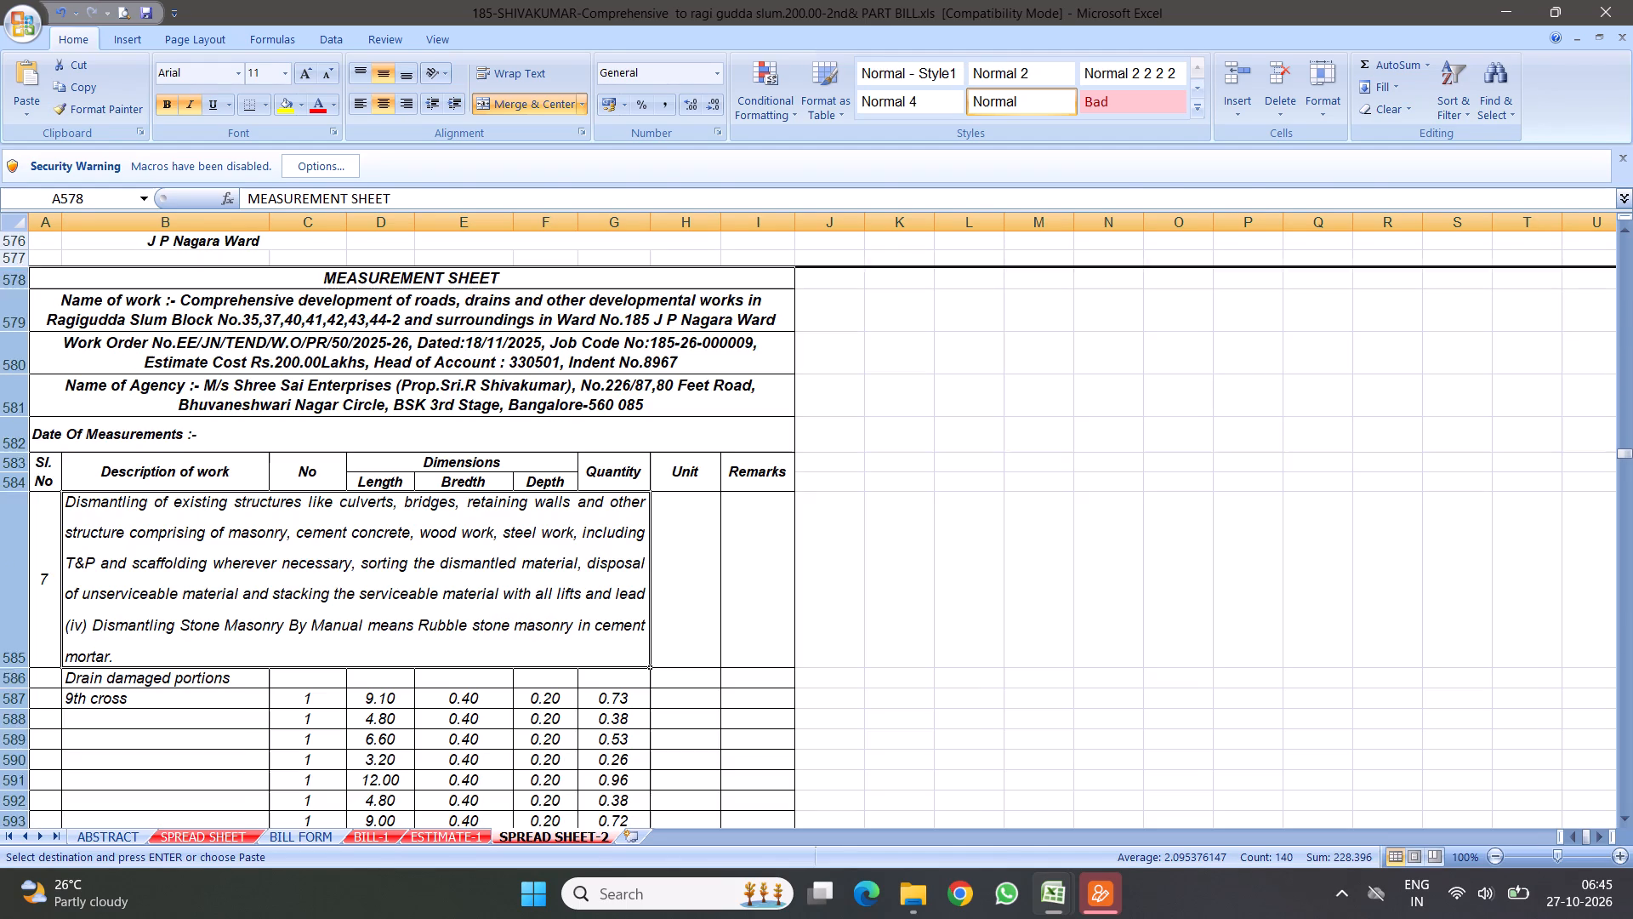
key("Delete")
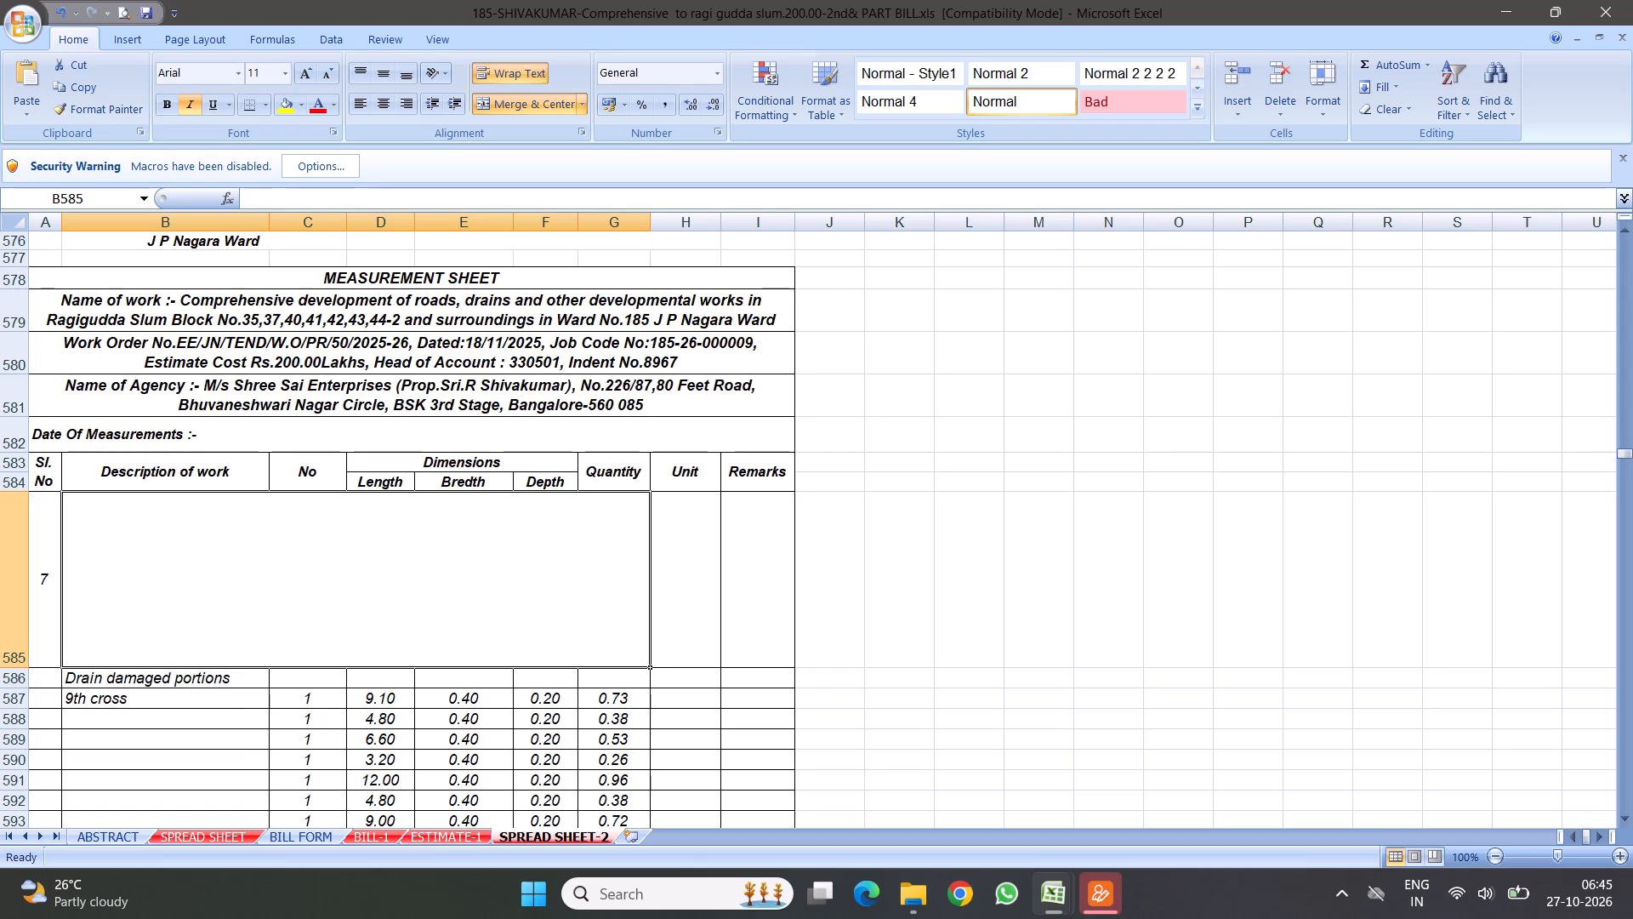
left_click(428, 839)
right_click(310, 331)
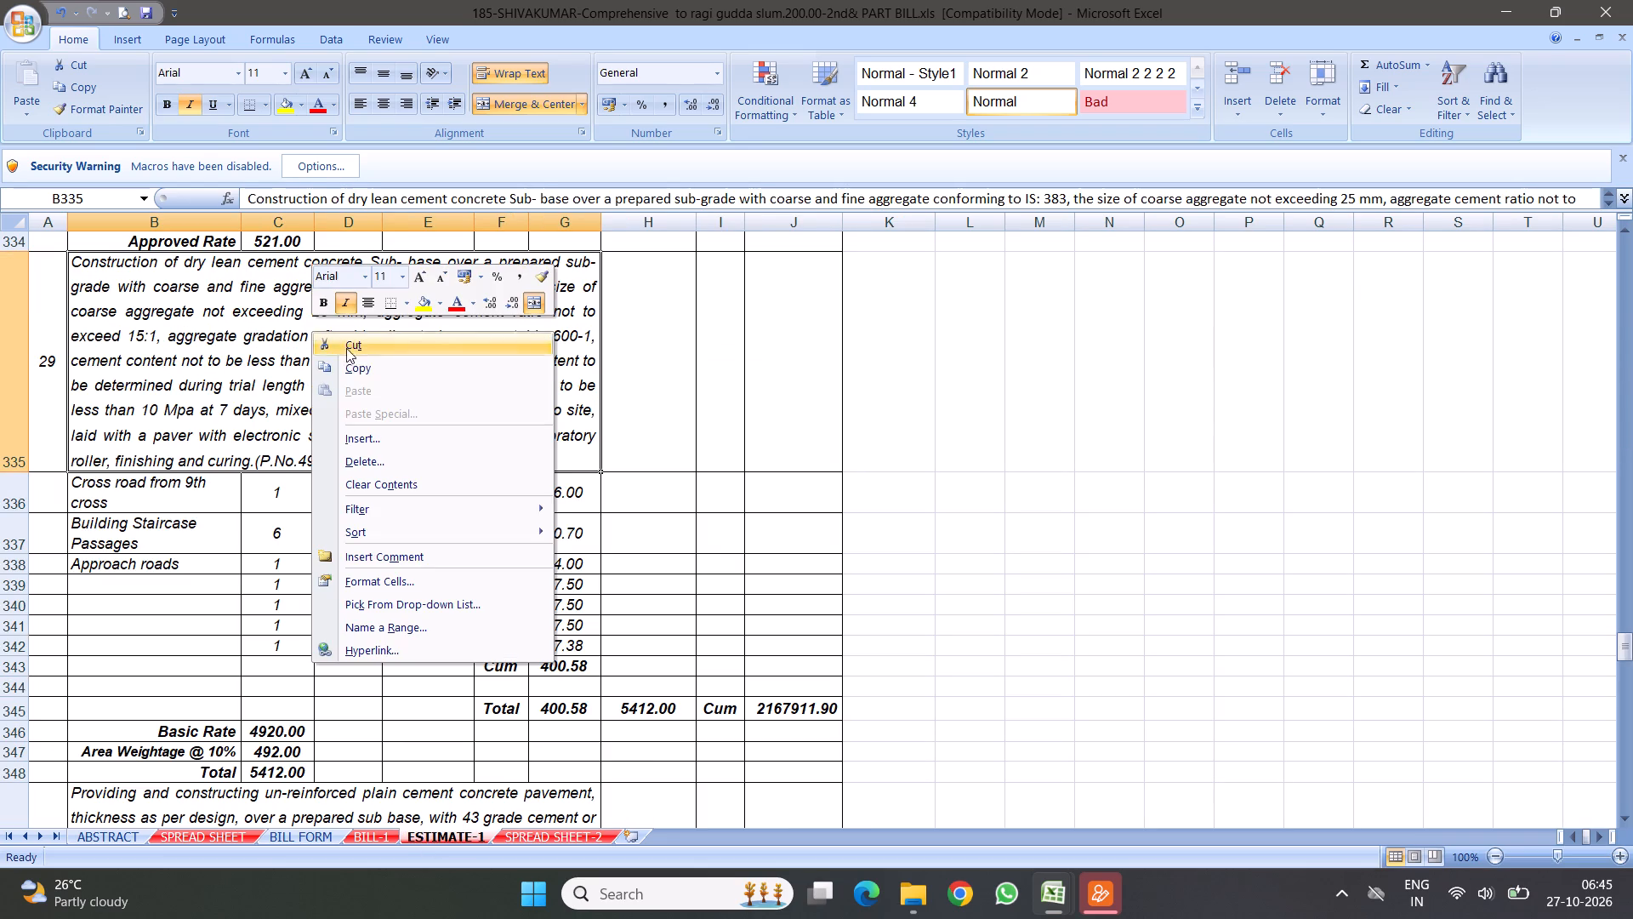
left_click(357, 369)
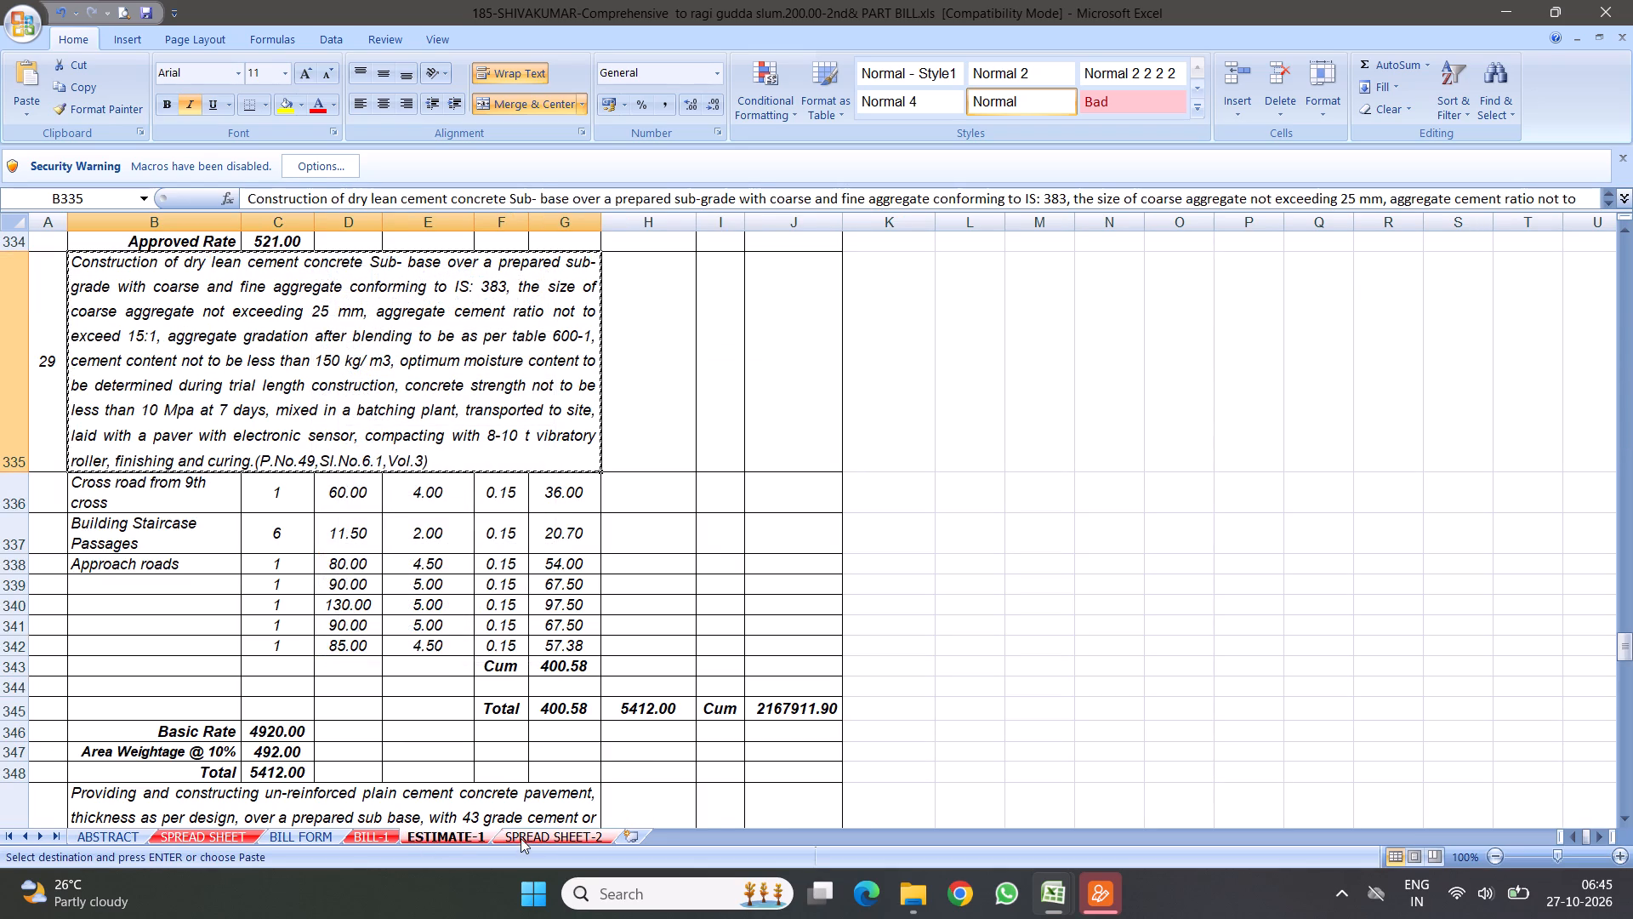
left_click(522, 842)
right_click(298, 551)
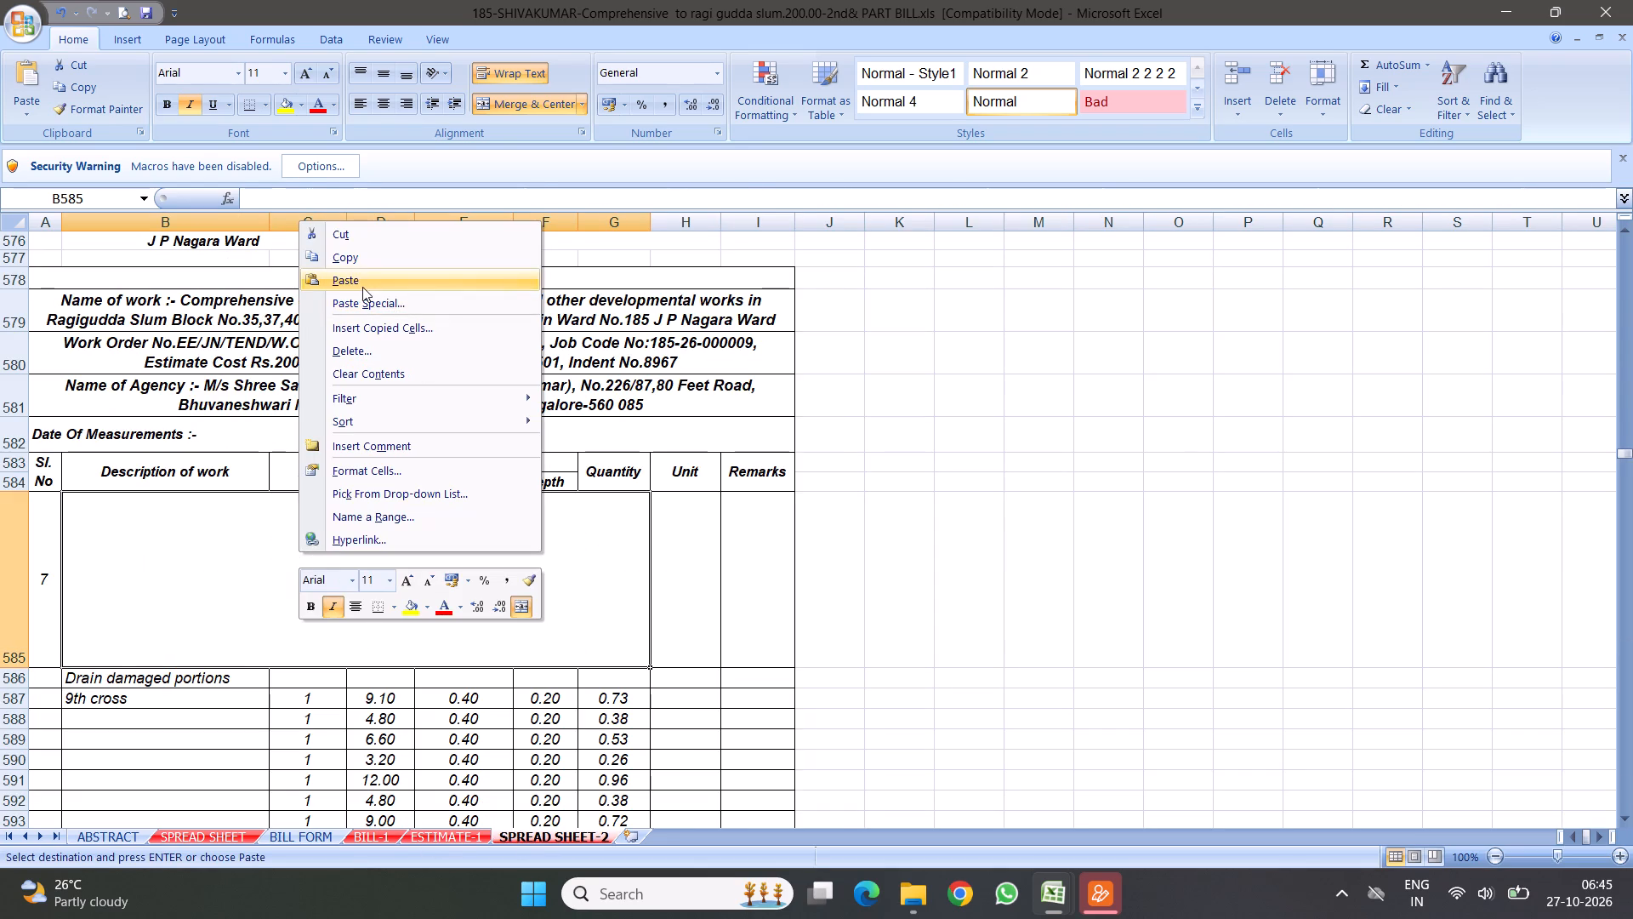
left_click(355, 279)
Set the inserted sheet's serial number to 29.
left_click(44, 593)
key("2")
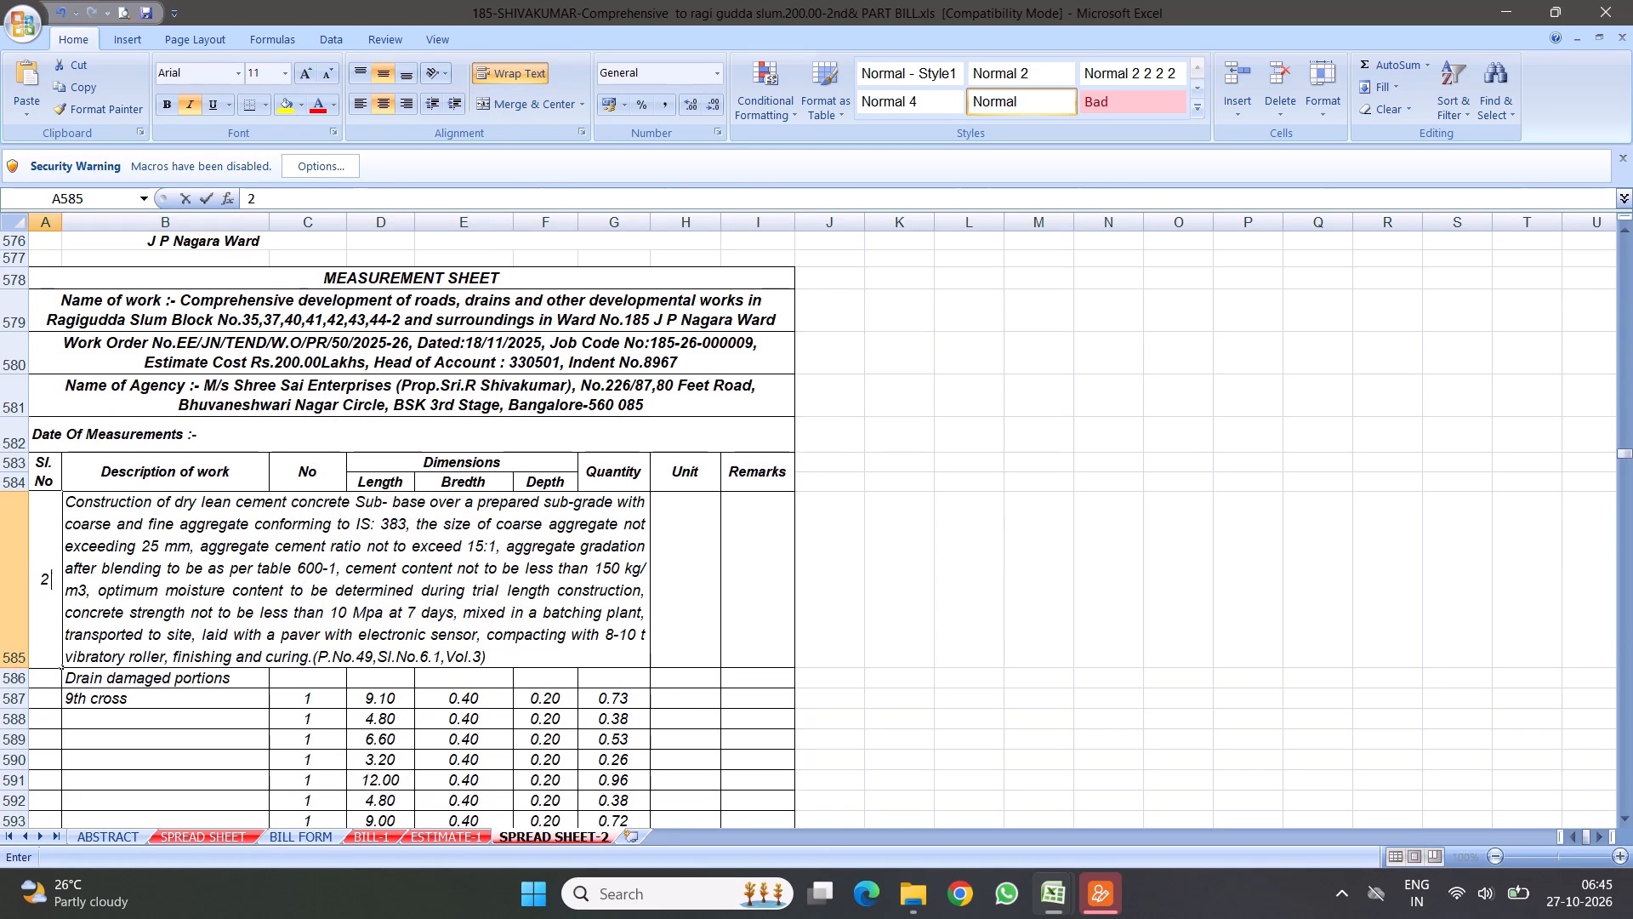
key("9")
left_click(208, 614)
Check item 29's estimate on ESTIMATE-1 and set the new sheet's Schedule-B Qty to 400.58 Cum.
scroll(433, 588, "down", 3)
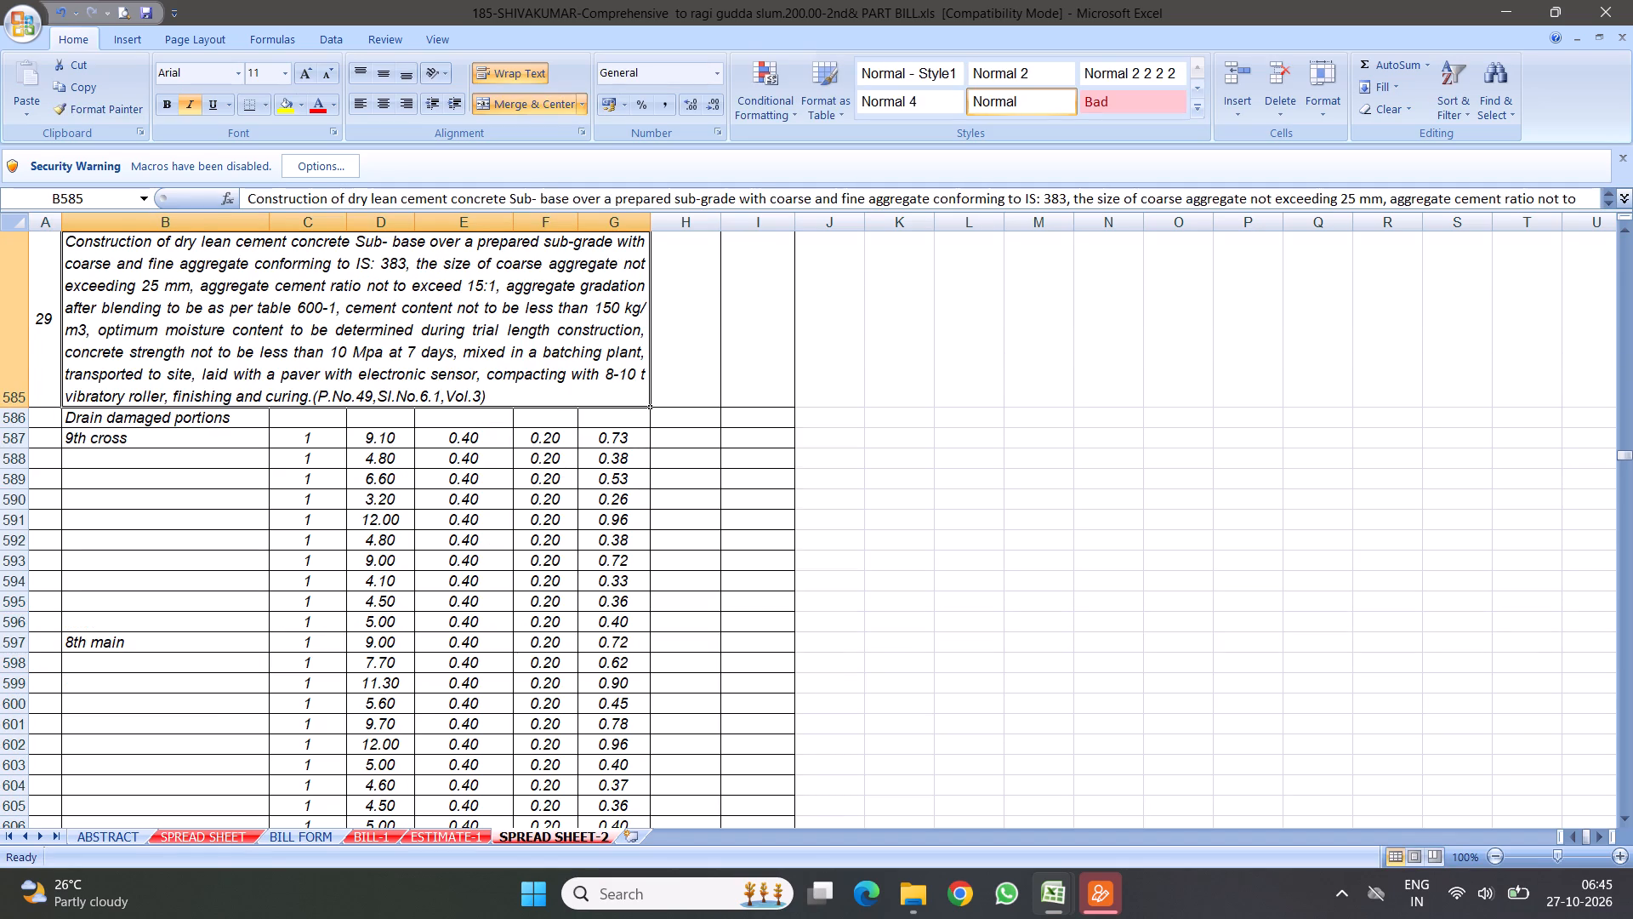
scroll(360, 488, "down", 4)
scroll(411, 412, "up", 4)
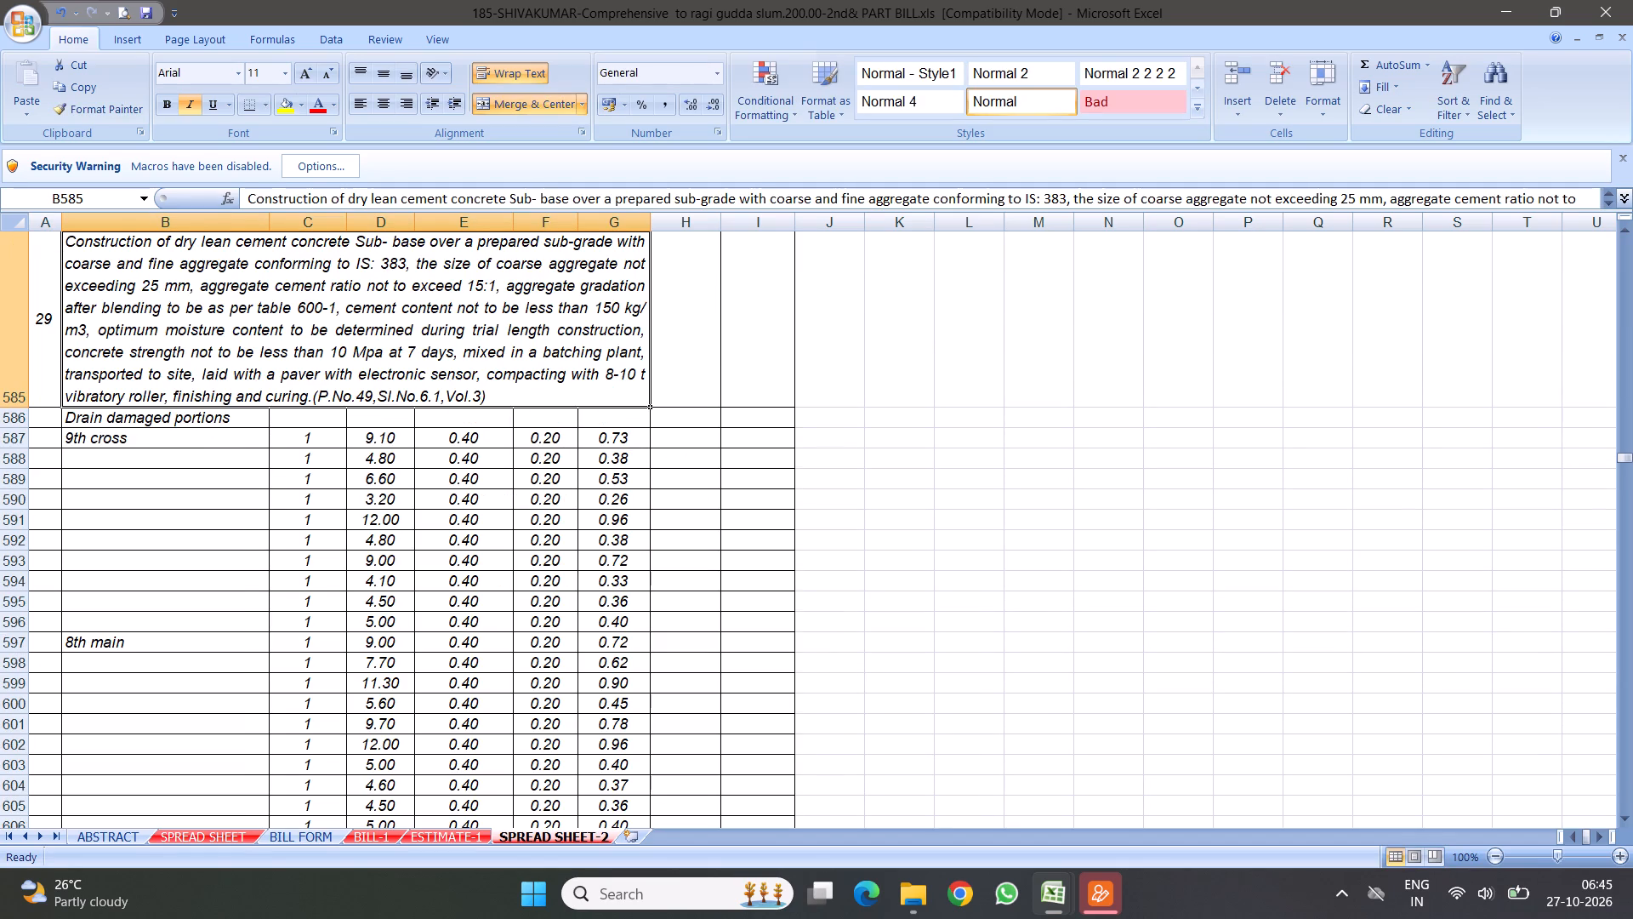
left_click(448, 836)
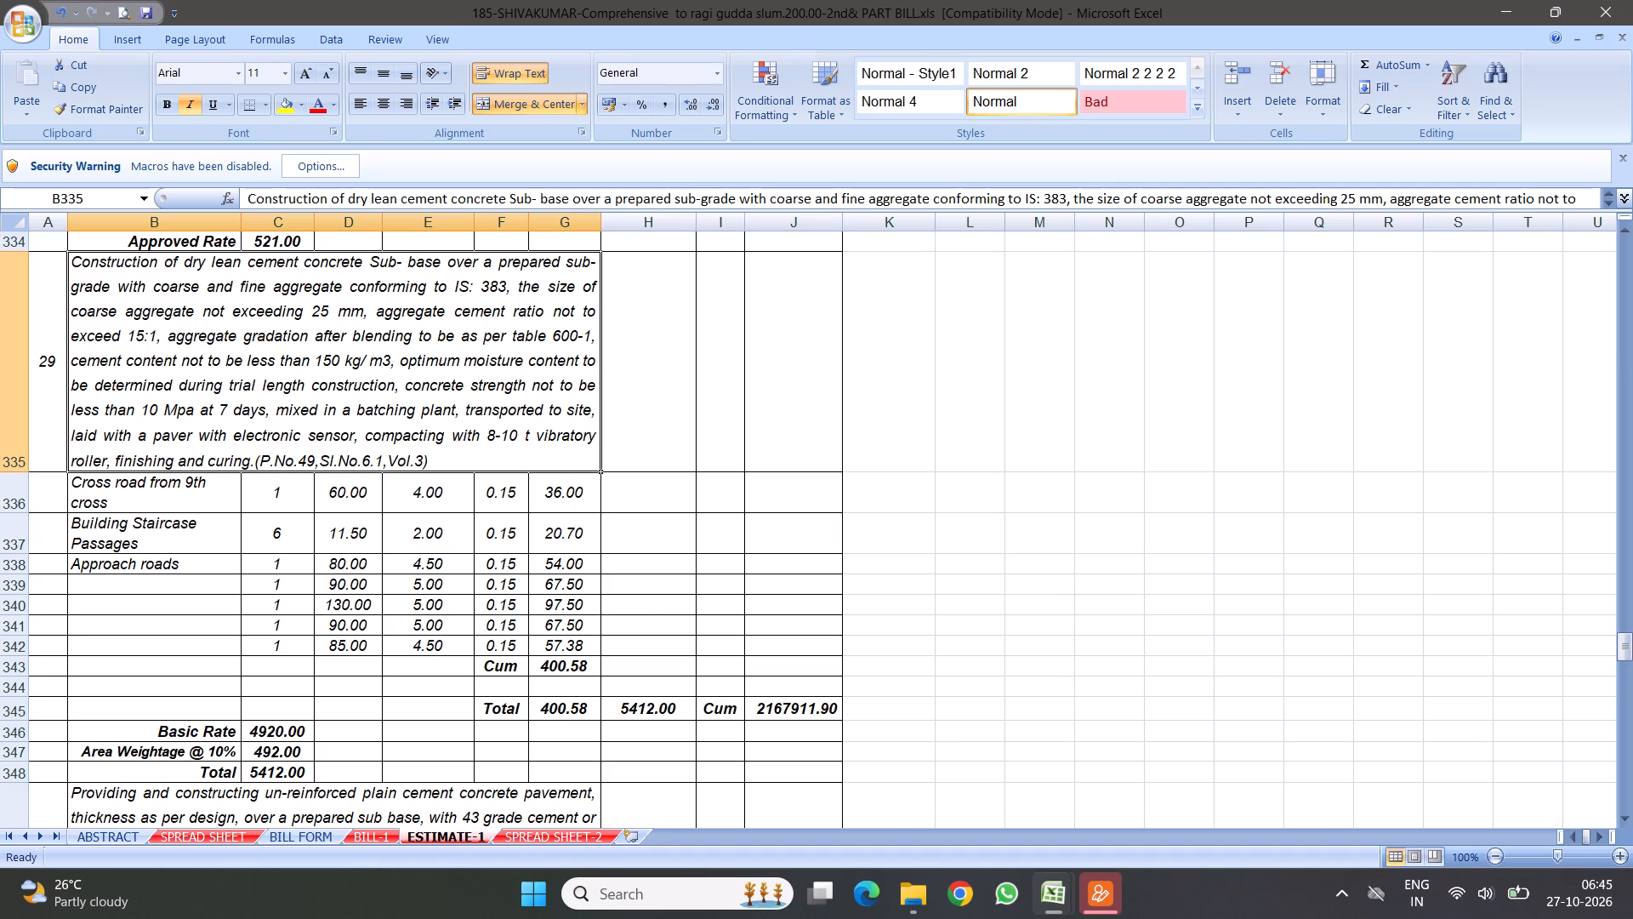
left_click(561, 836)
scroll(954, 623, "down", 6)
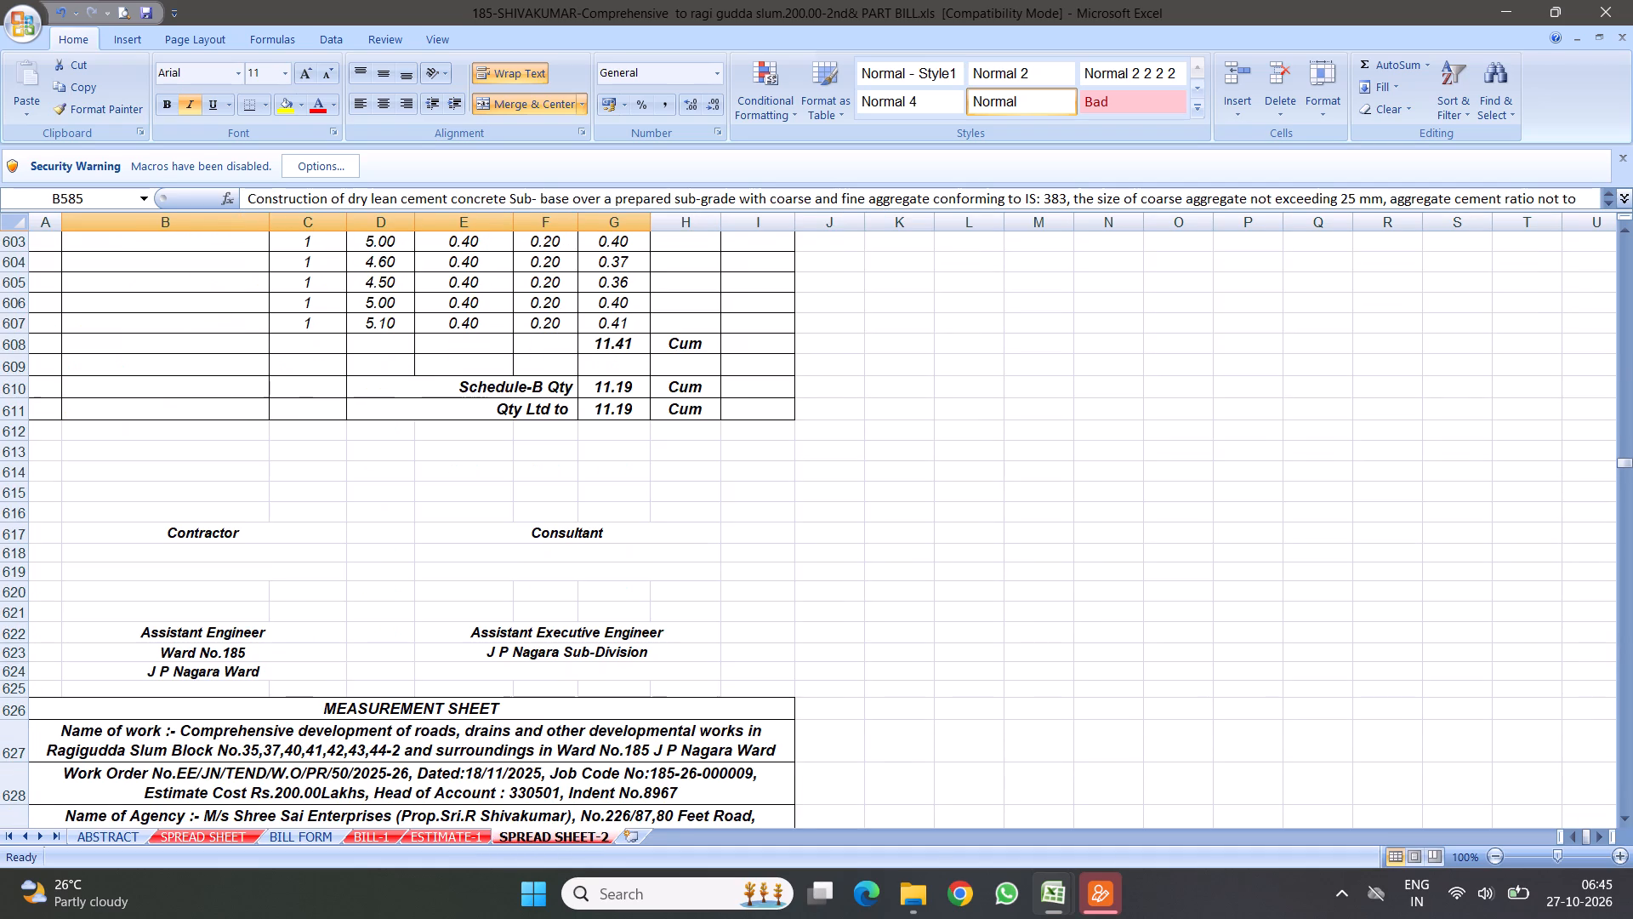
left_click(613, 388)
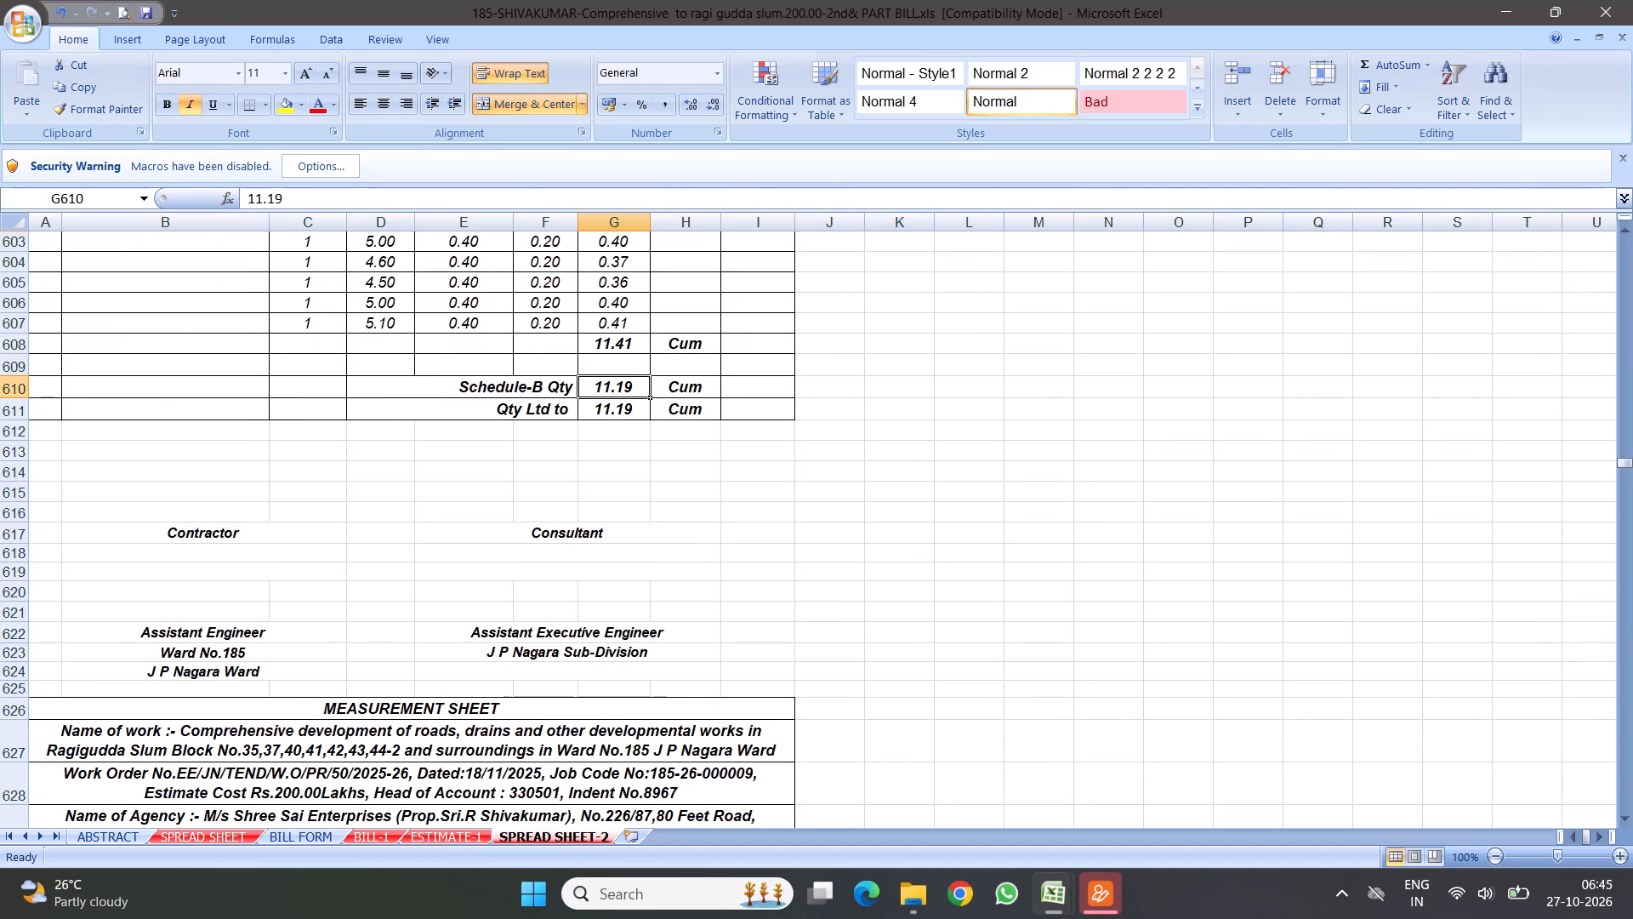
type("400.58")
key("Return")
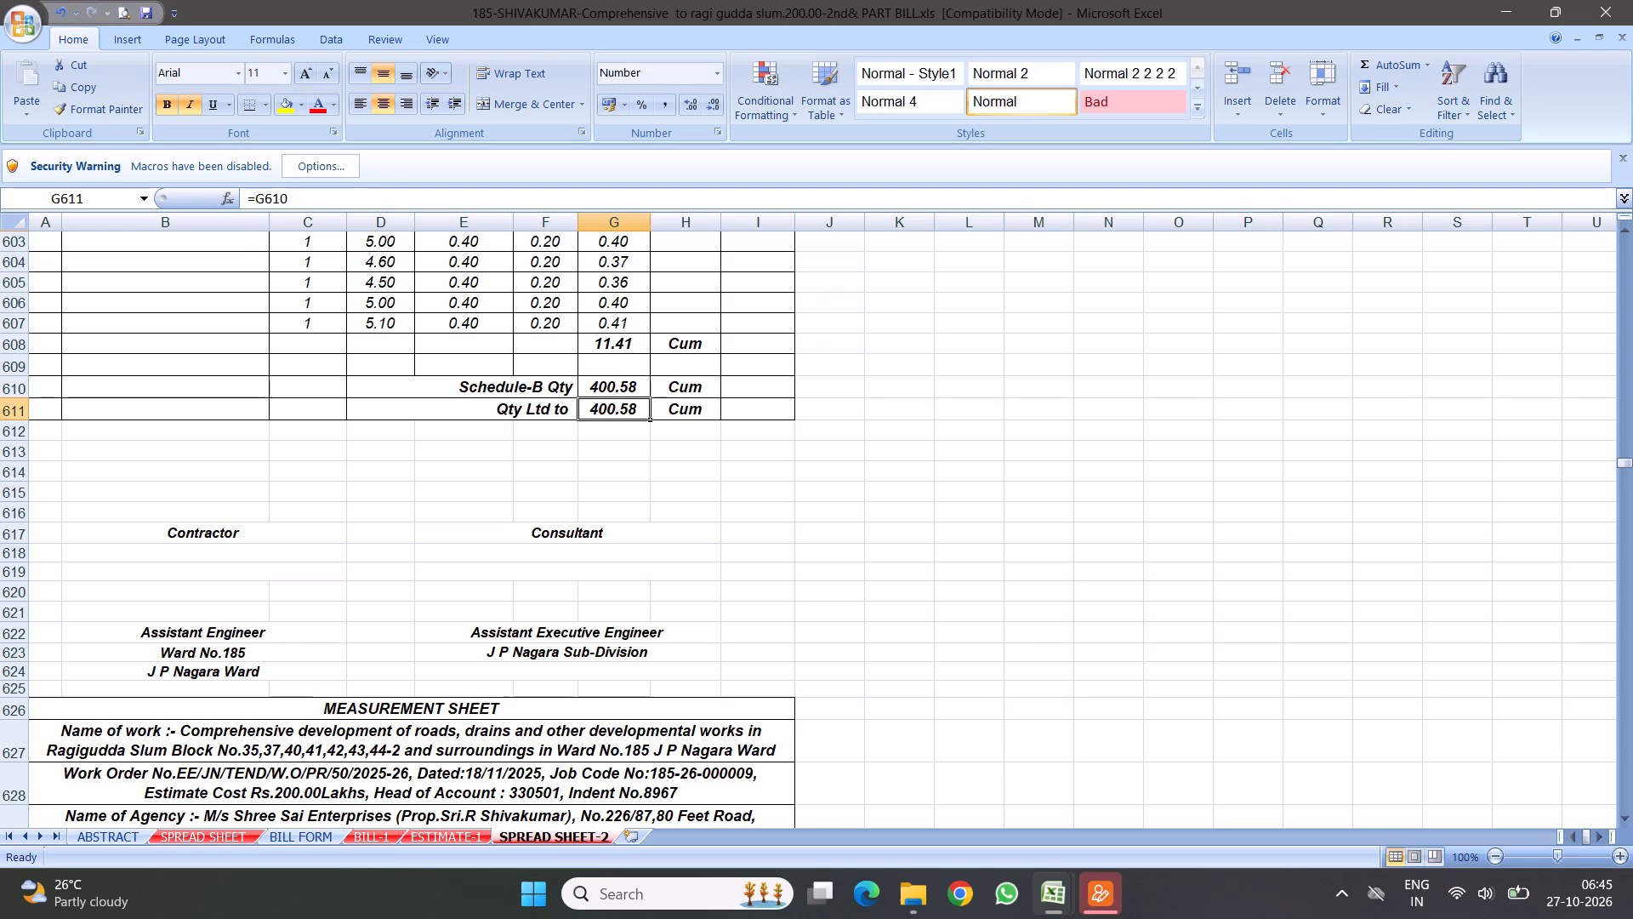
Copy item 6's road surface measurement rows on SPREAD SHEET-2, from the B1/B2 column headings through its signature block (rows 269 to 319).
scroll(490, 514, "up", 13)
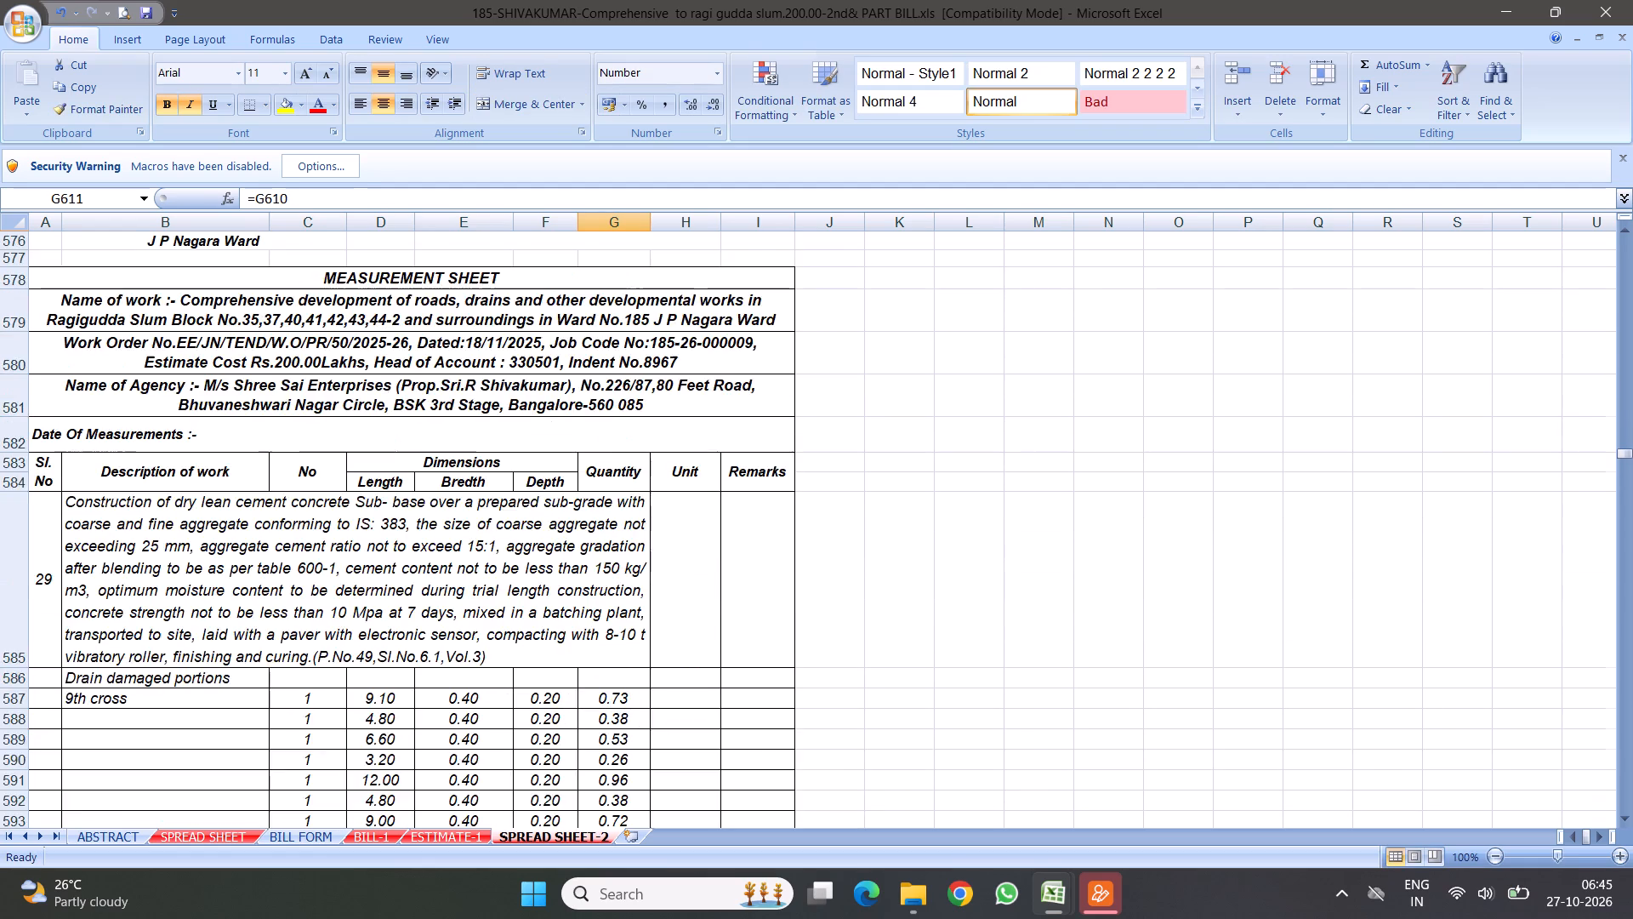
scroll(469, 523, "up", 17)
scroll(577, 478, "up", 11)
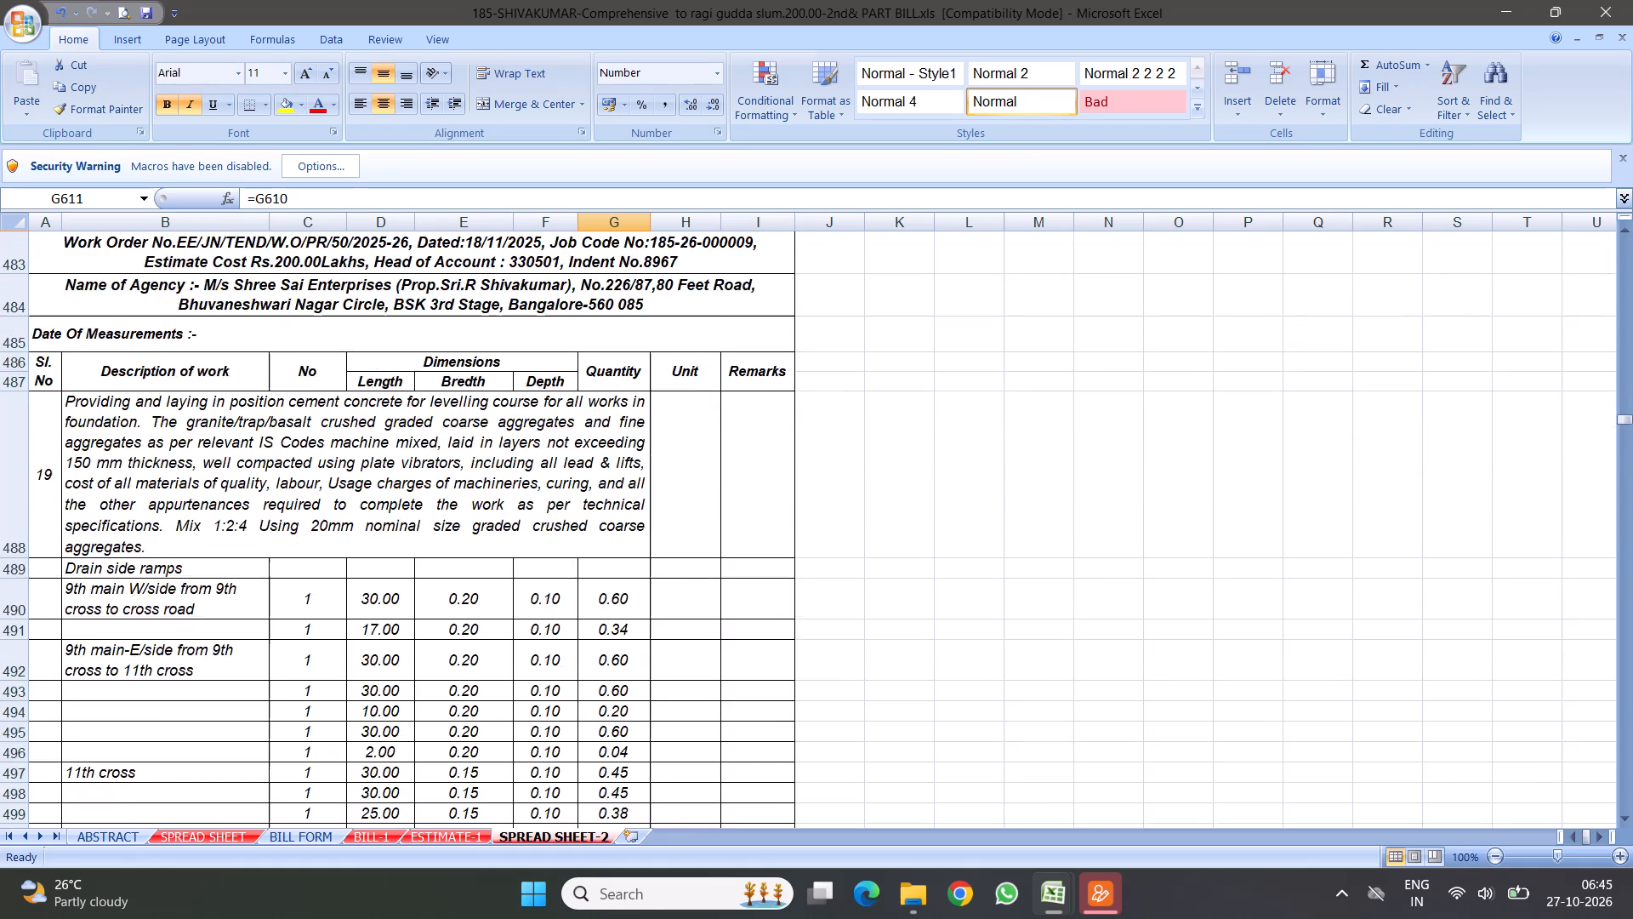
scroll(560, 470, "up", 6)
scroll(534, 501, "down", 9)
scroll(457, 430, "up", 2)
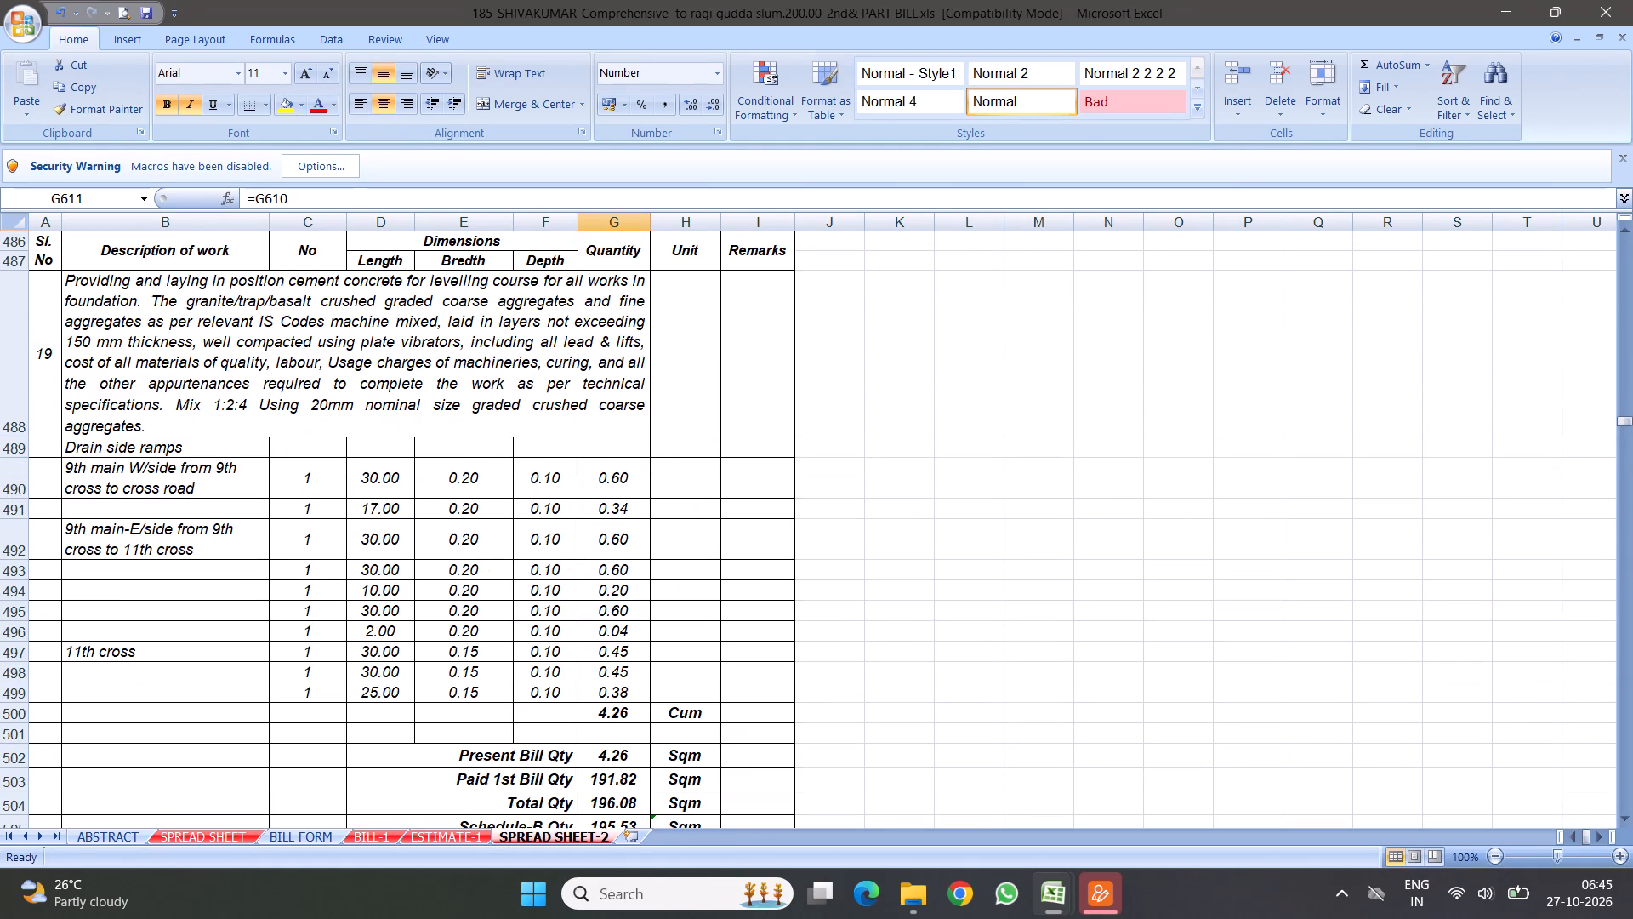
left_click(275, 486)
scroll(452, 460, "up", 2)
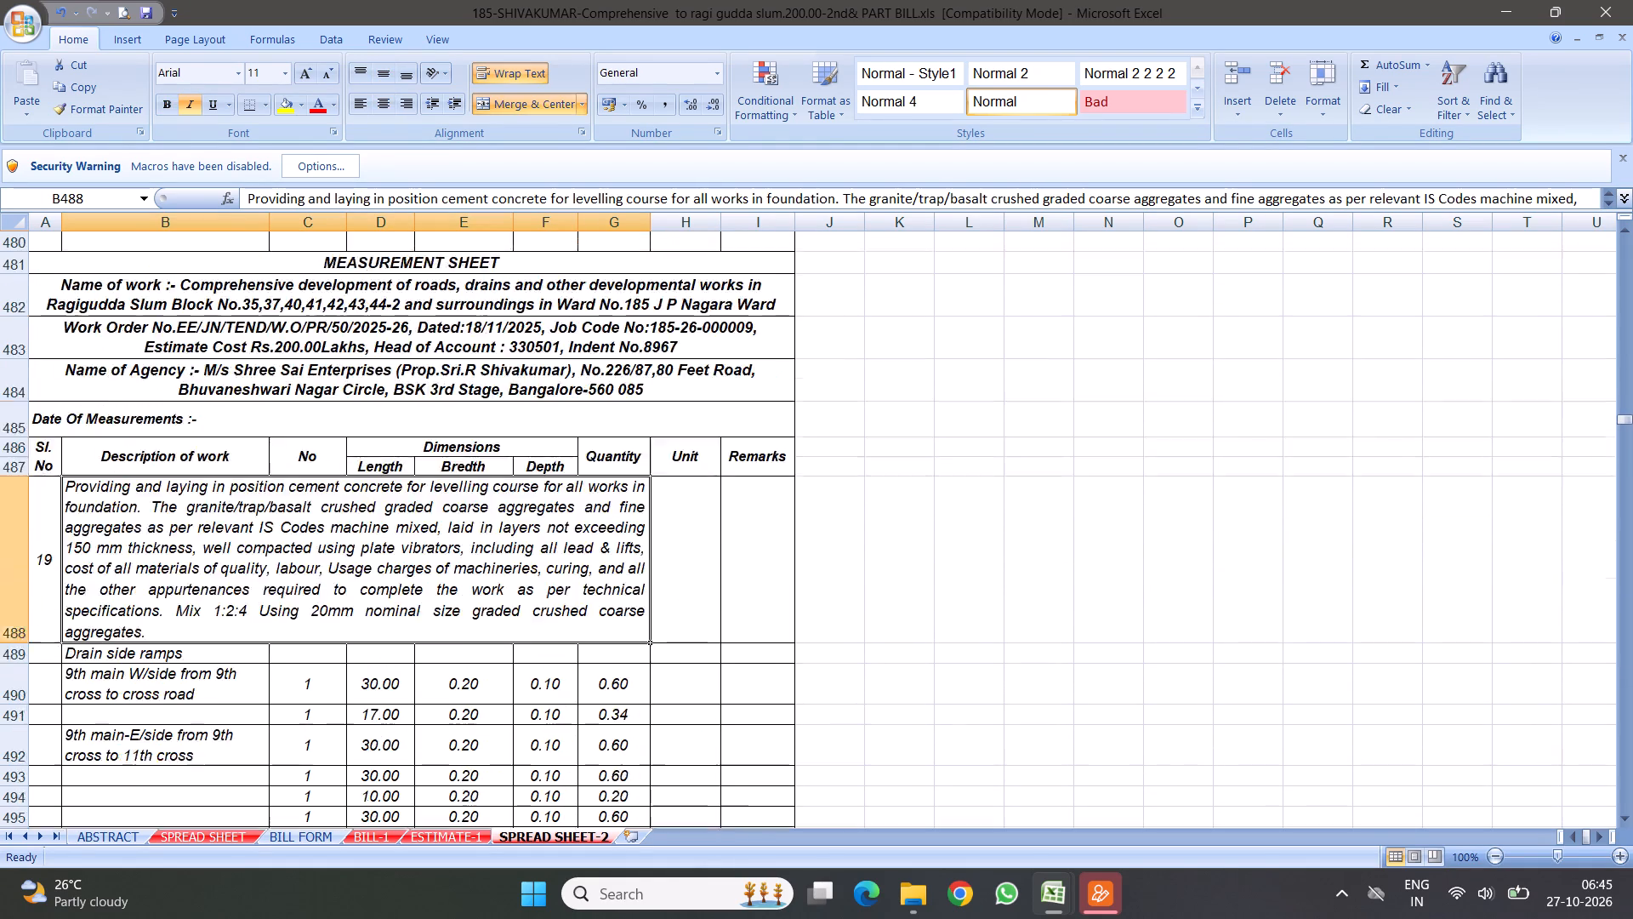
scroll(449, 460, "up", 20)
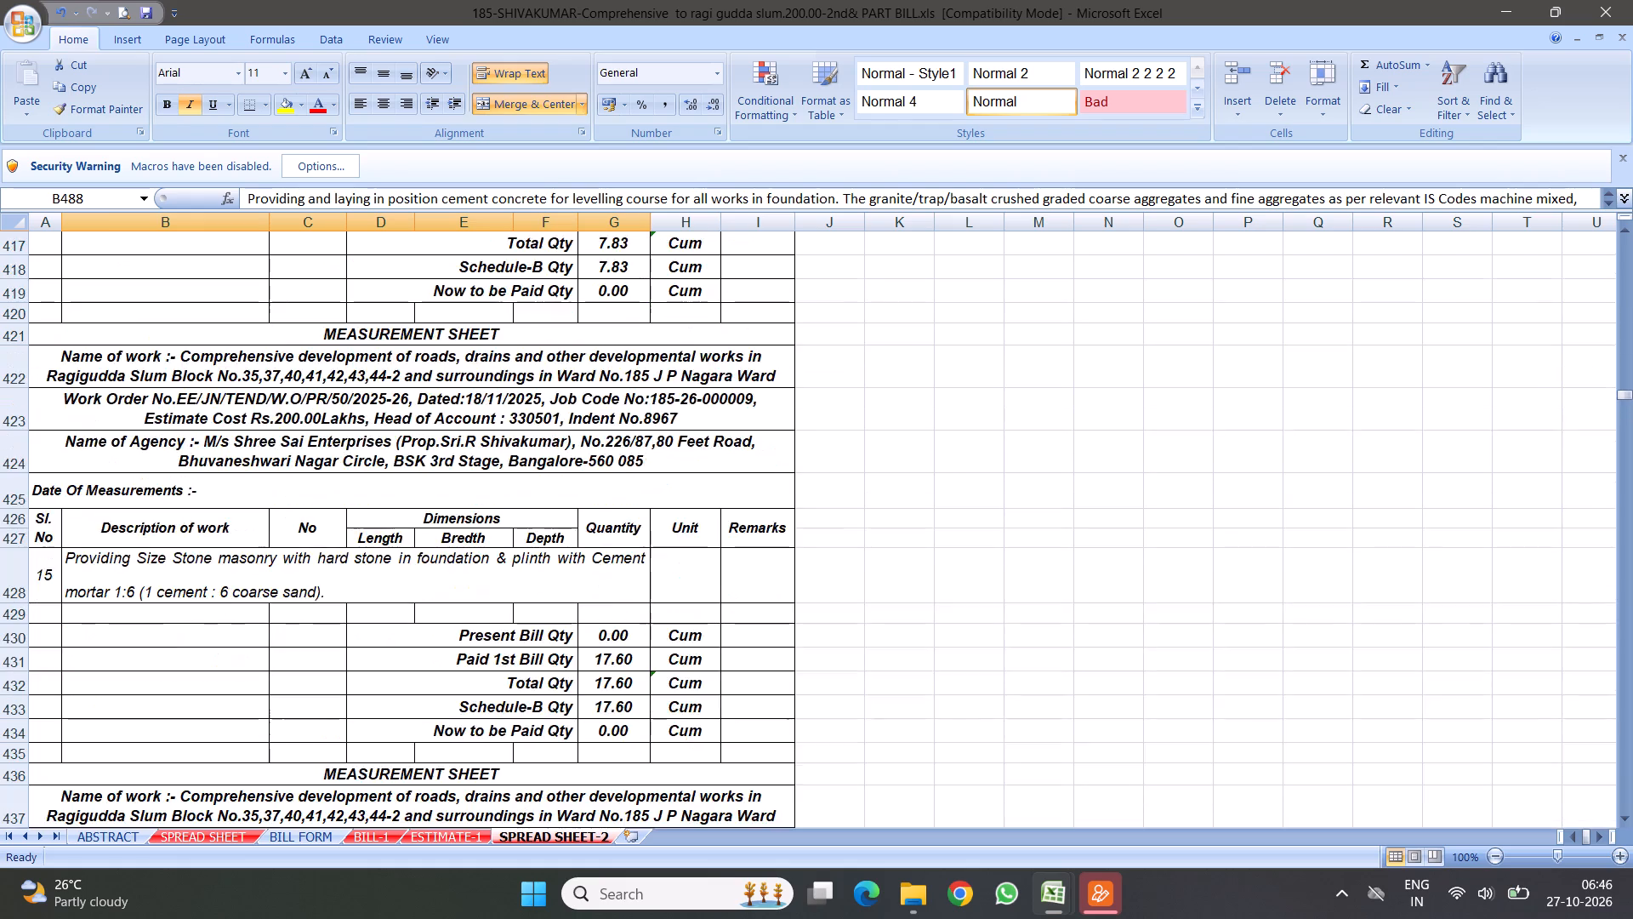
scroll(370, 498, "up", 20)
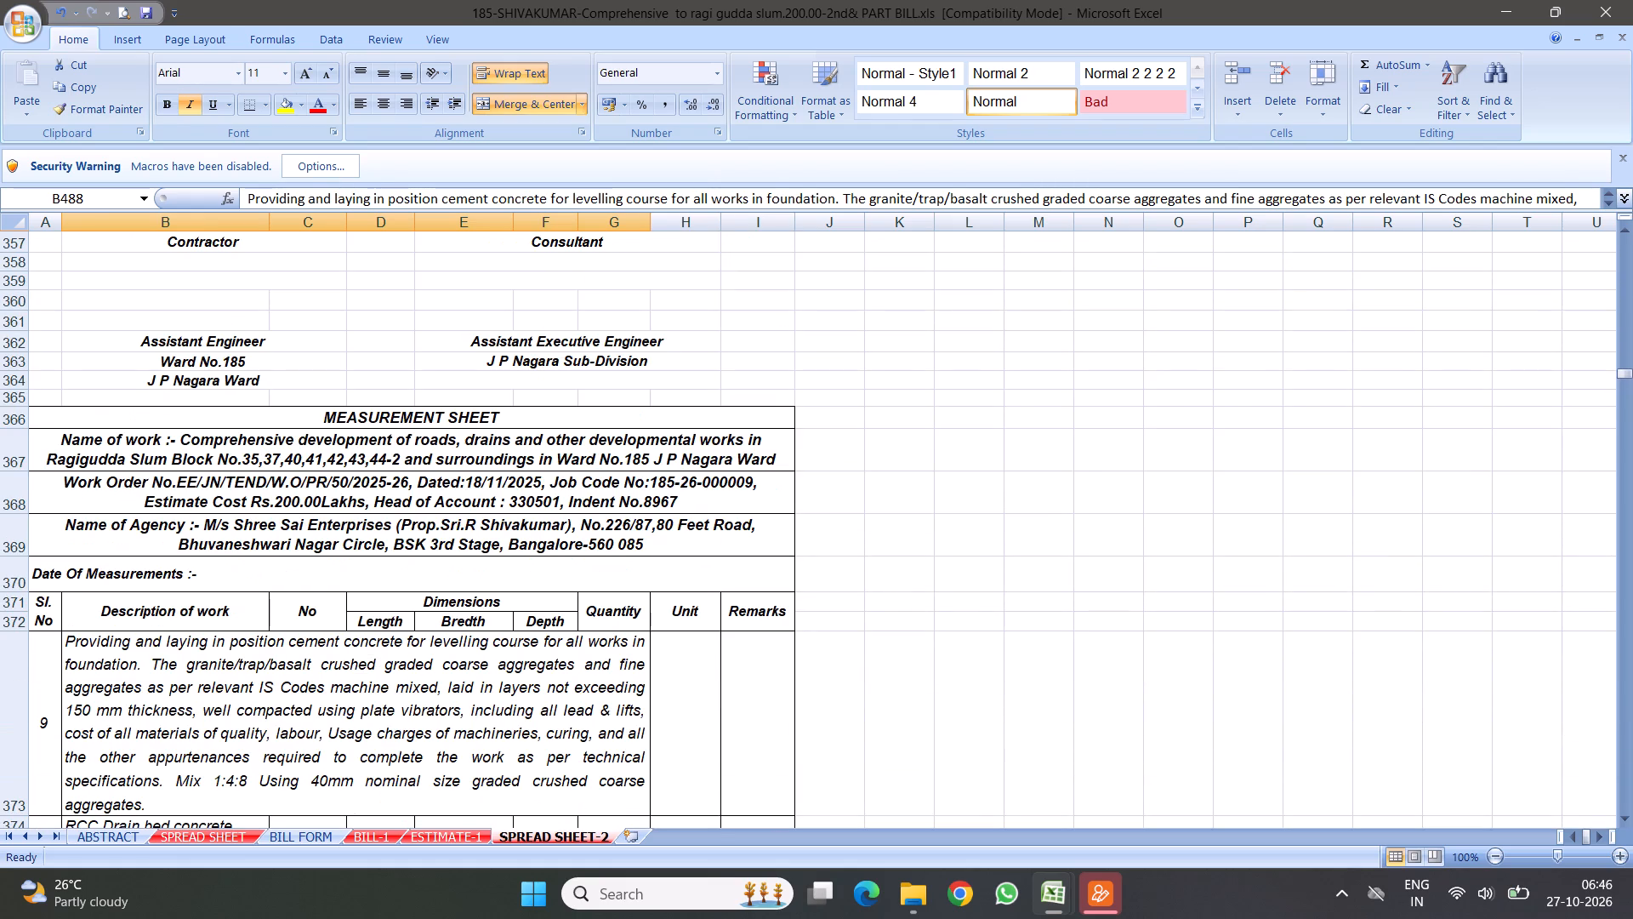
scroll(556, 453, "up", 17)
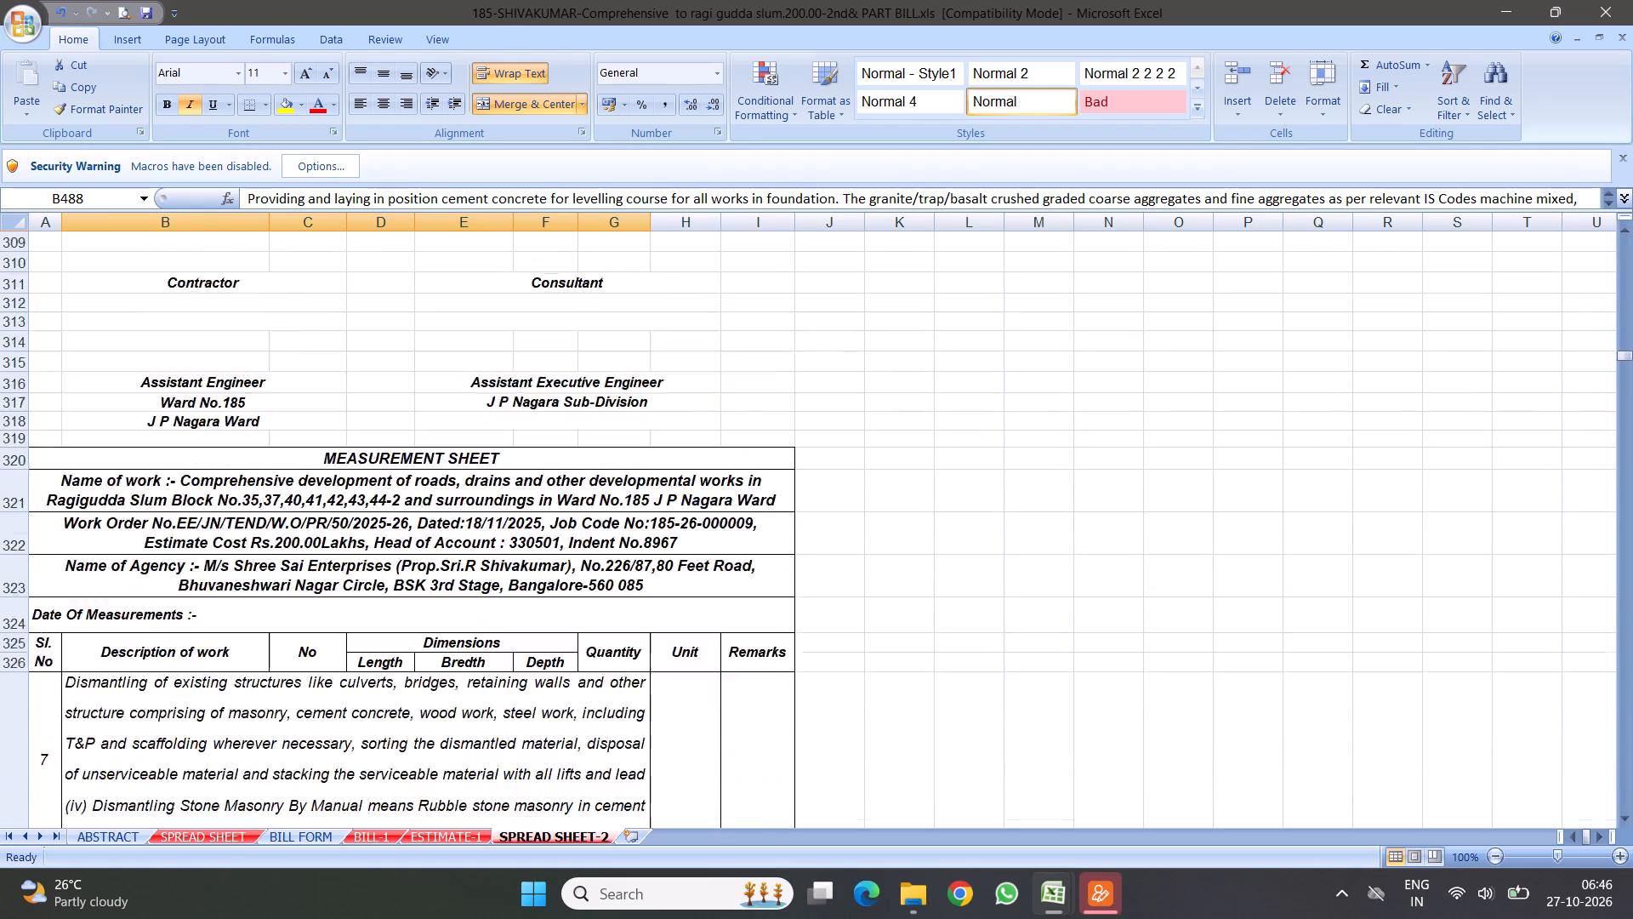
scroll(521, 434, "up", 14)
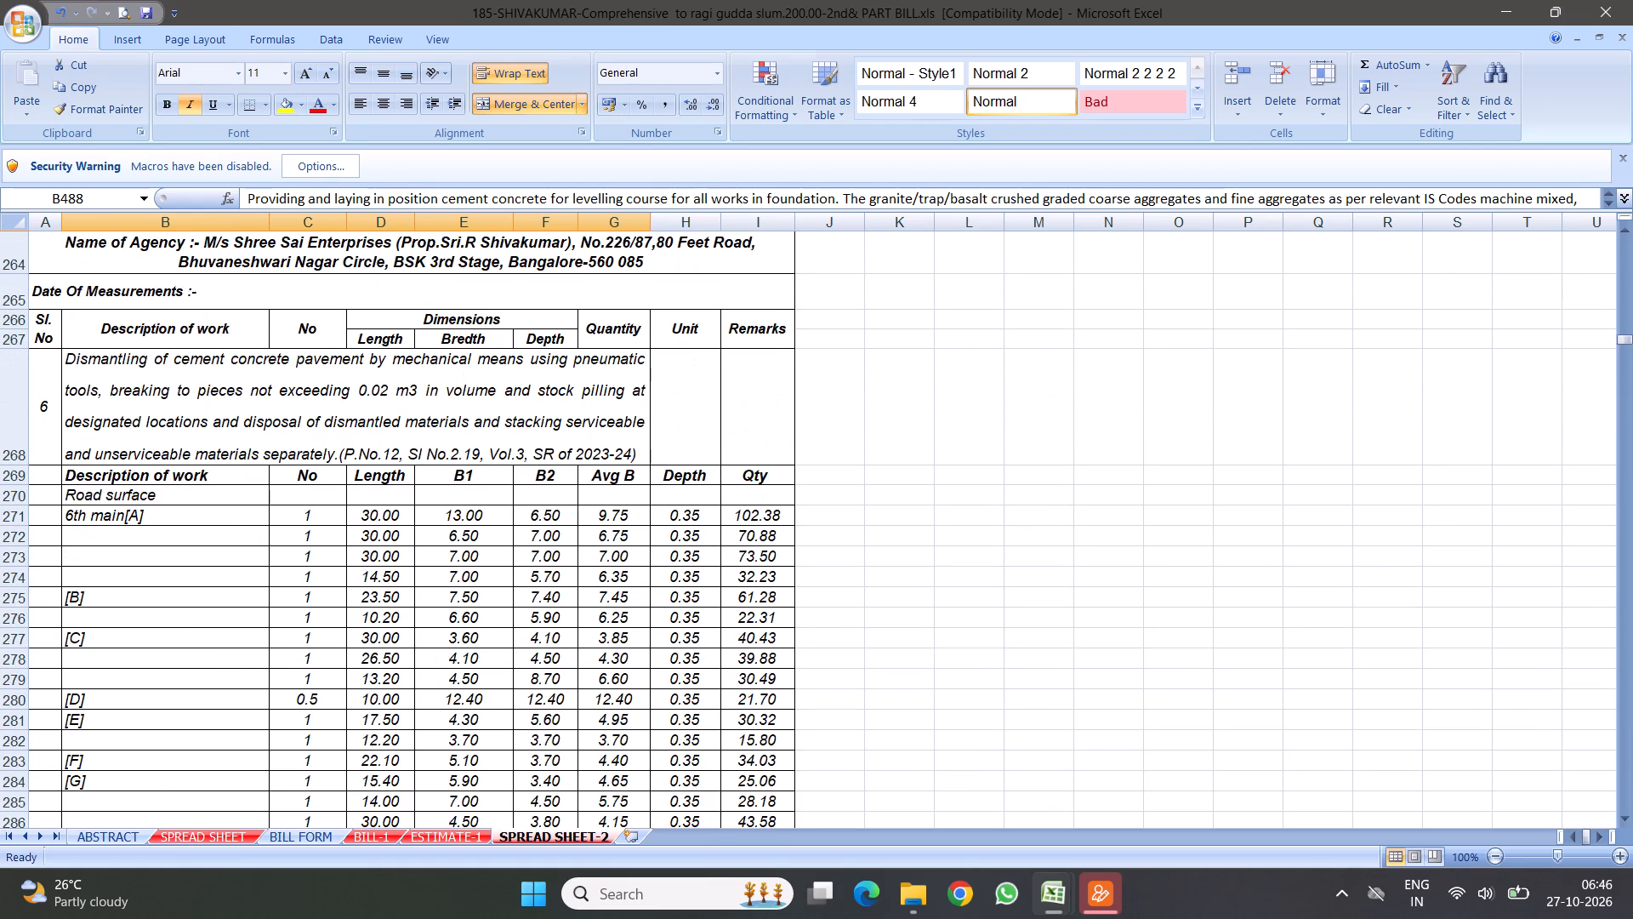
scroll(356, 508, "down", 6)
scroll(419, 426, "up", 4)
scroll(344, 465, "up", 2)
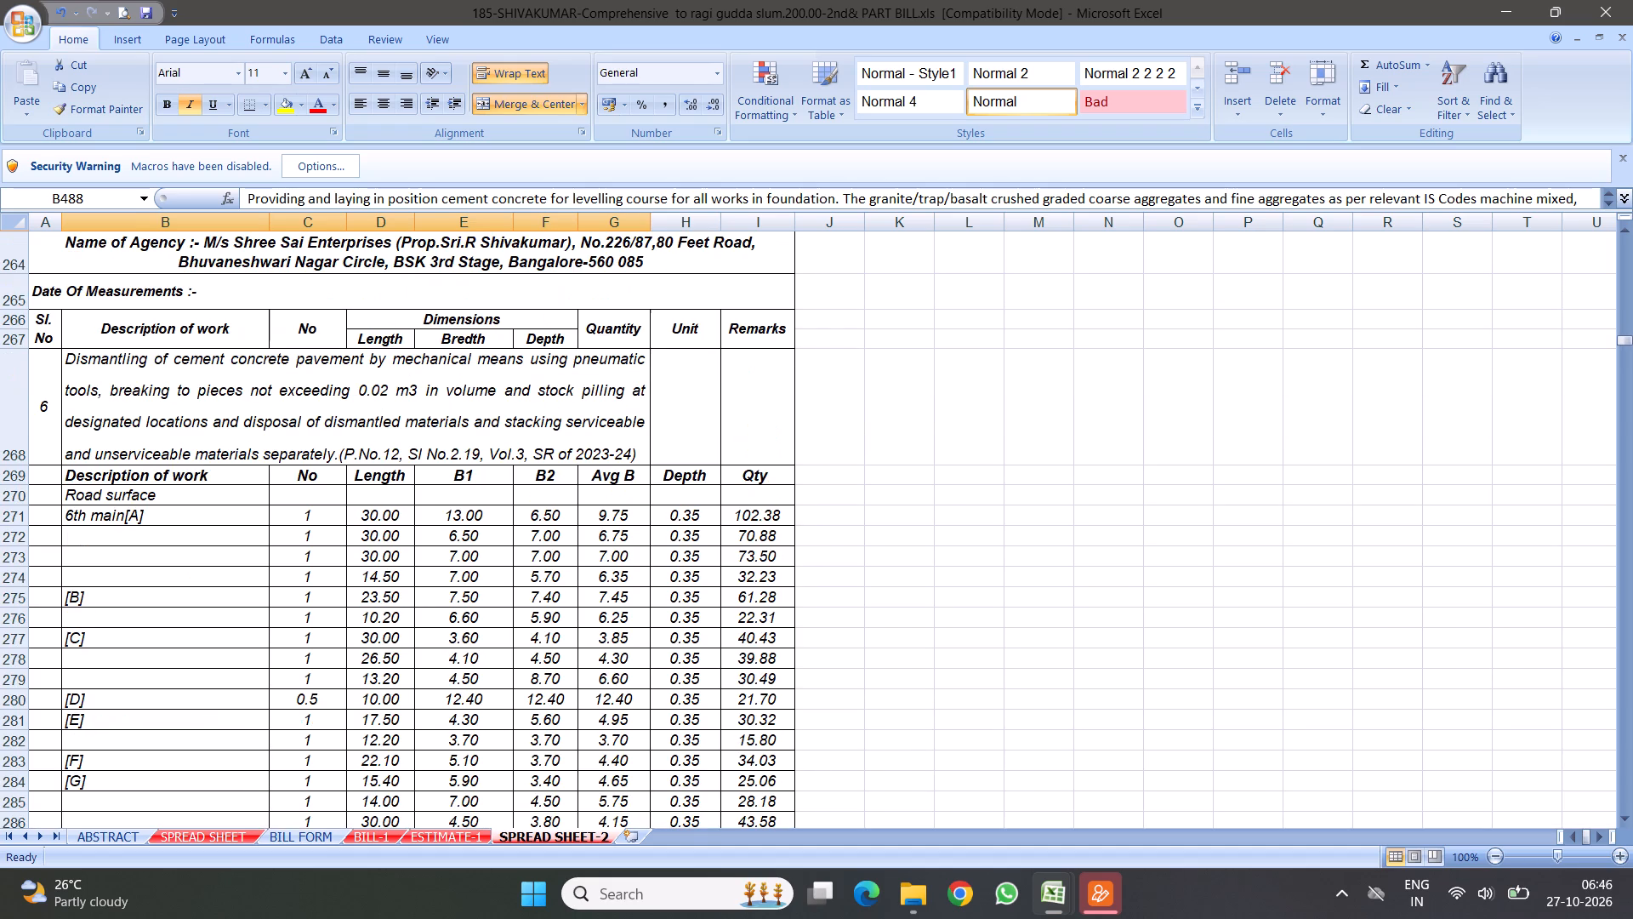
left_click_drag(14, 477, 92, 709)
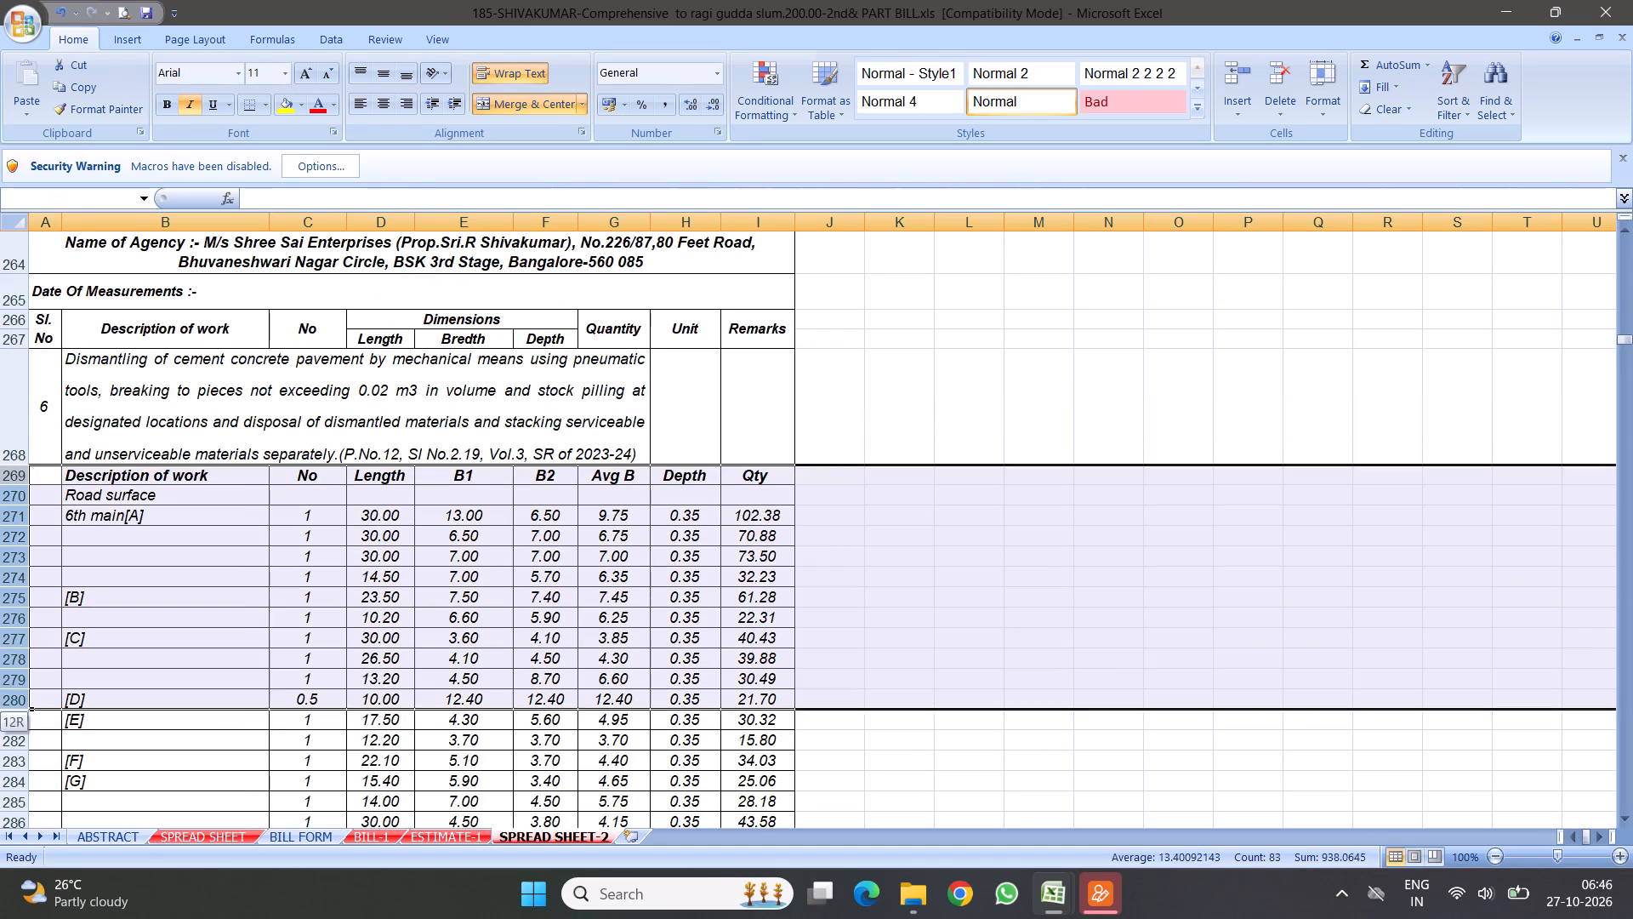
left_click_drag(92, 709, 257, 824)
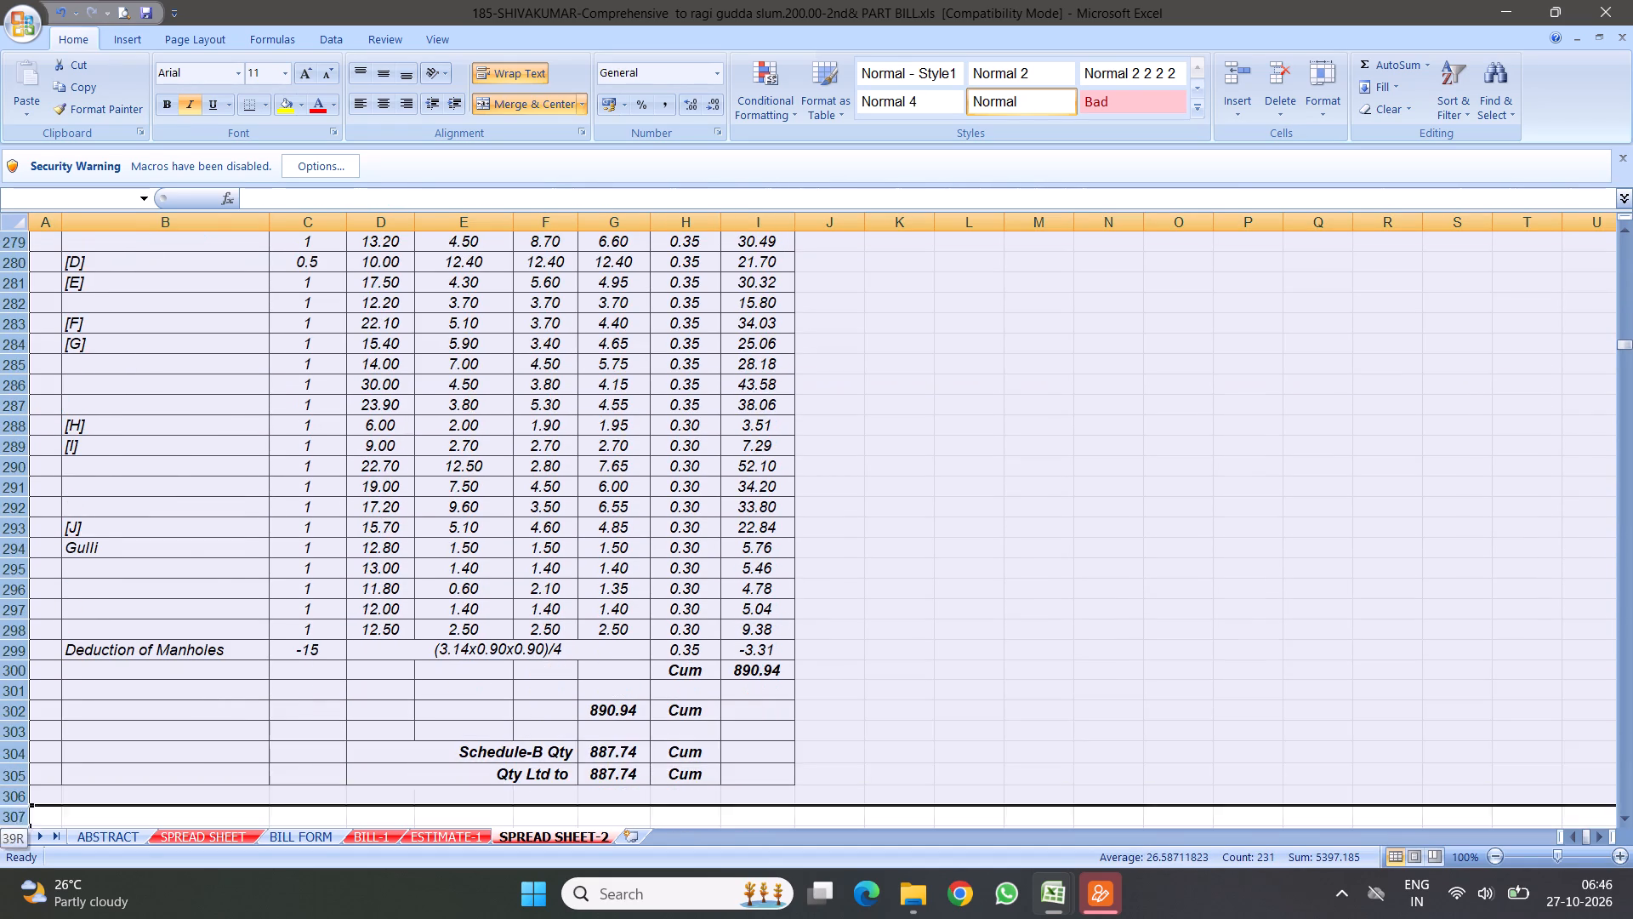
left_click_drag(257, 824, 328, 845)
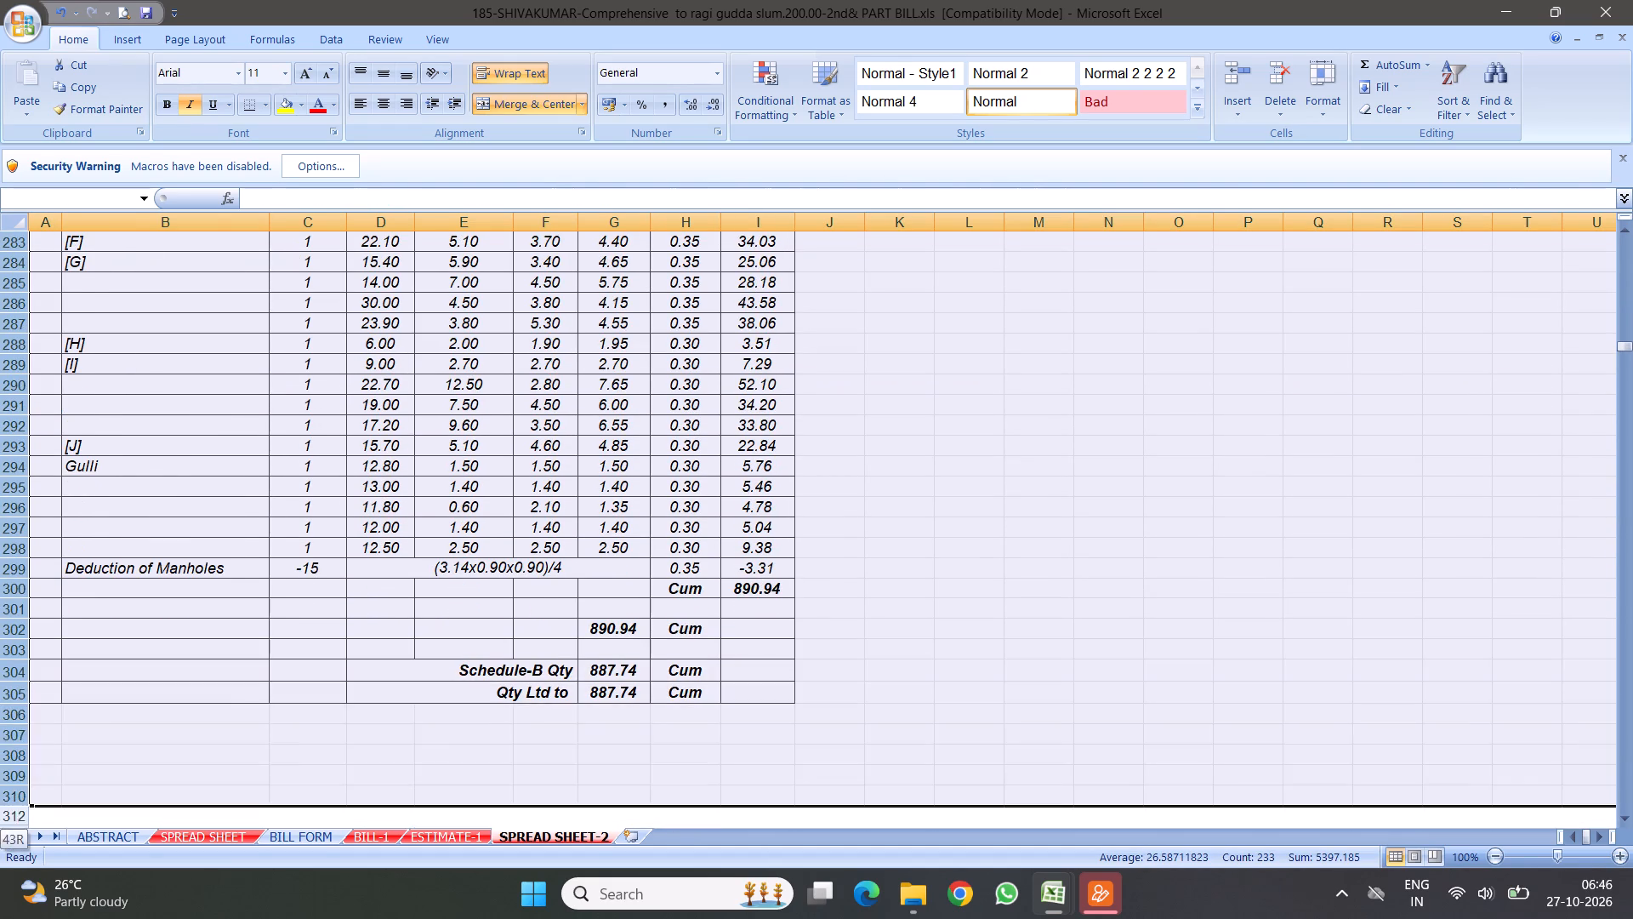
left_click_drag(328, 845, 369, 622)
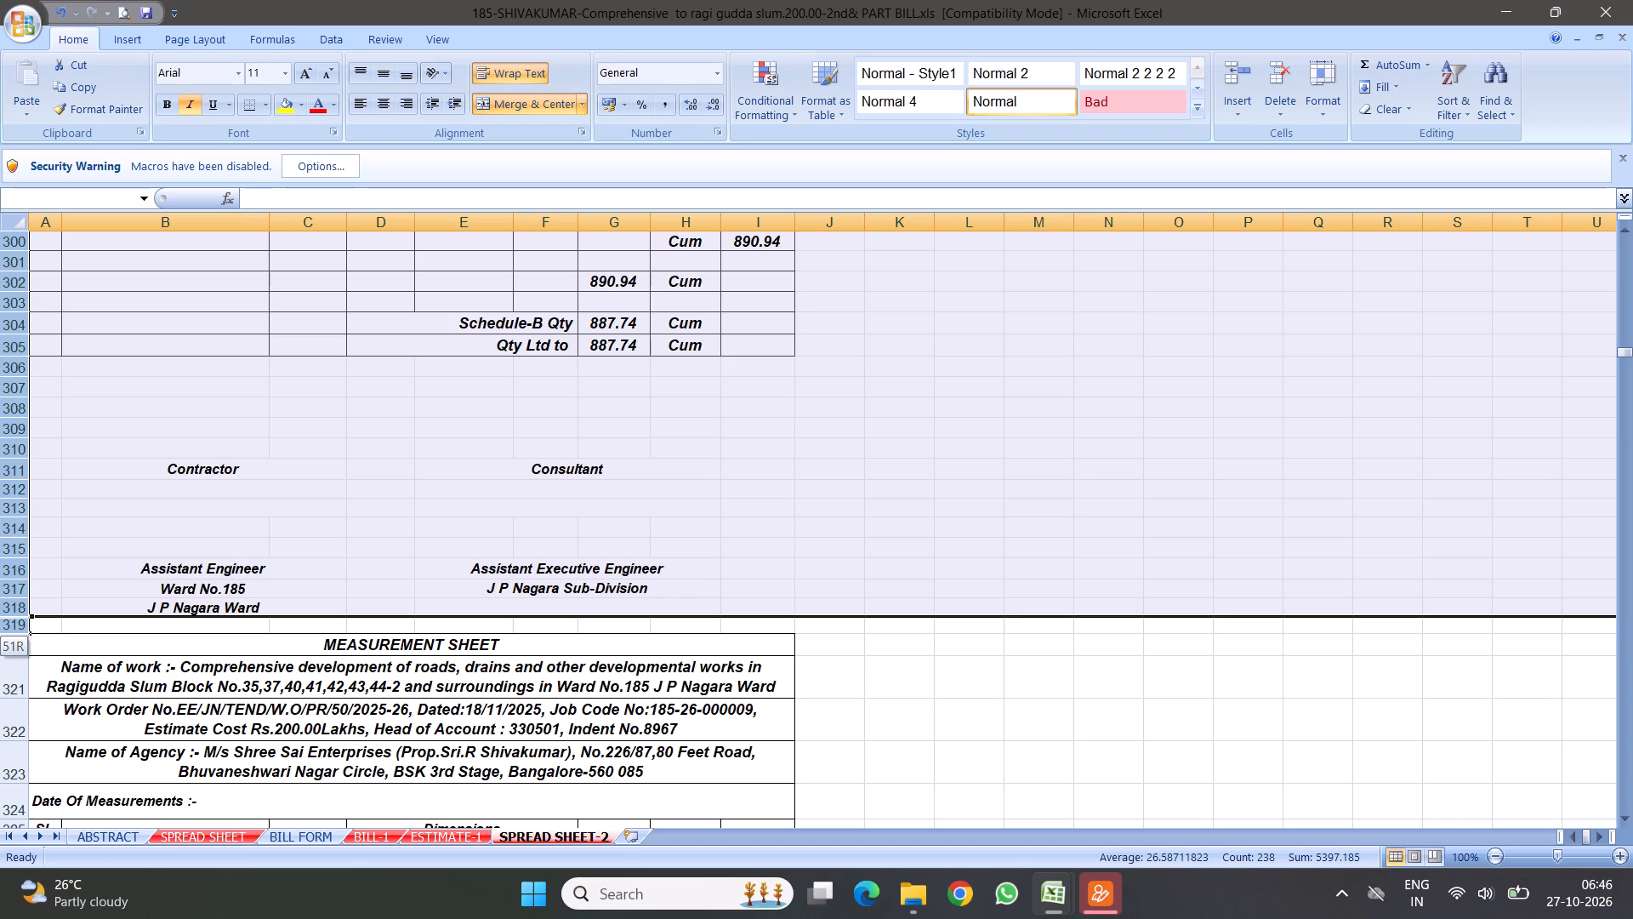
left_click_drag(369, 622, 367, 622)
right_click(304, 396)
left_click(351, 435)
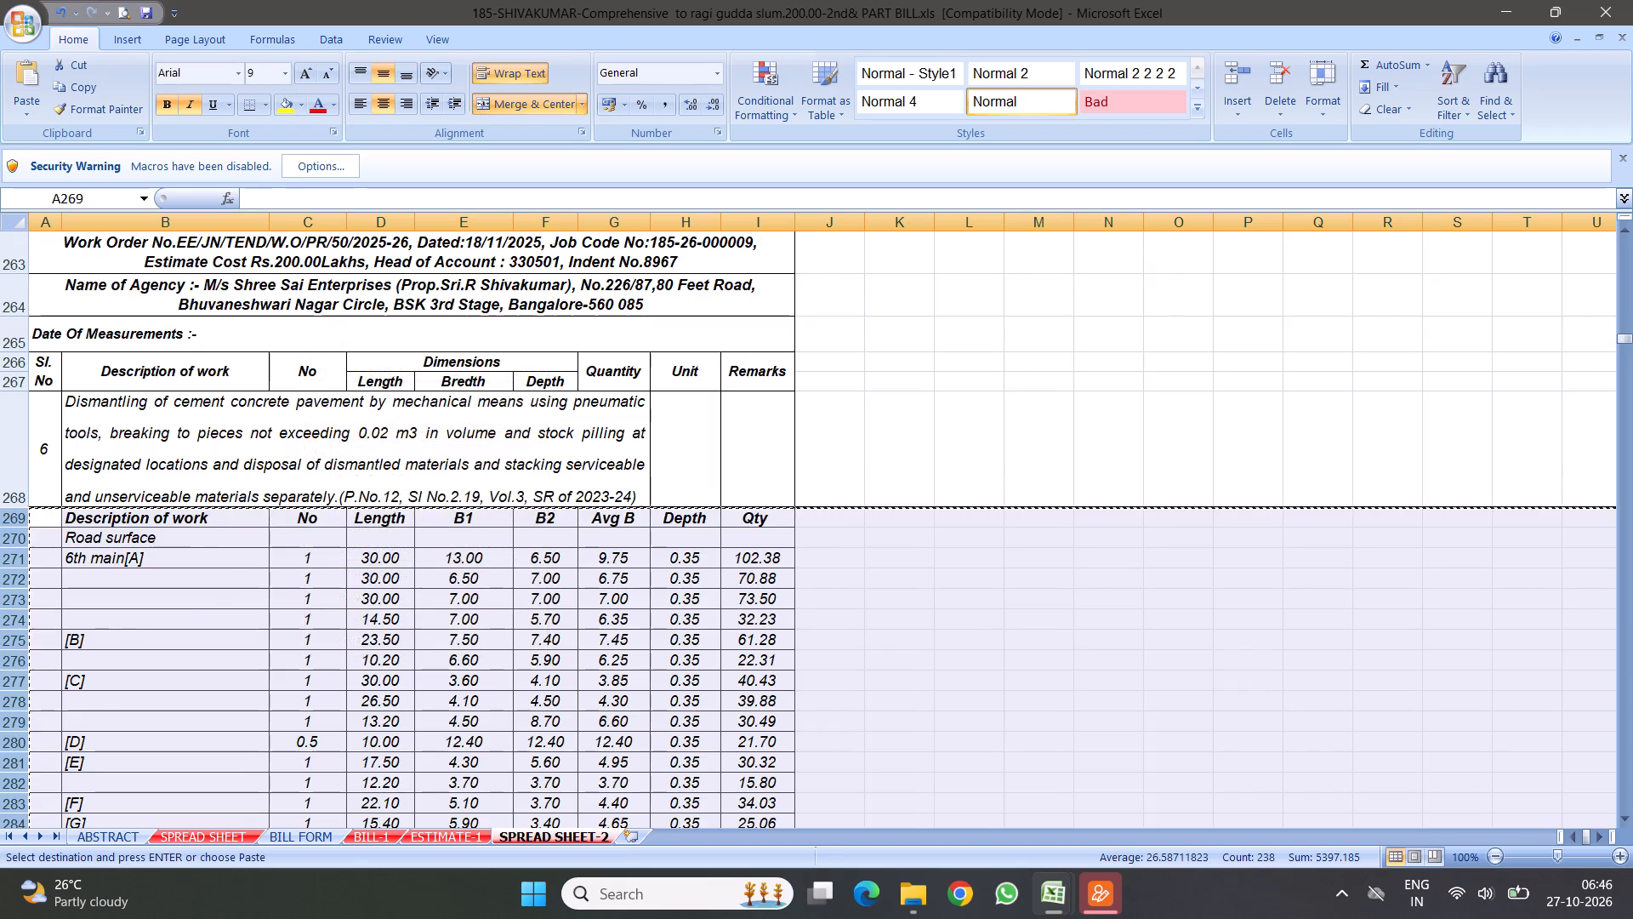
Insert the copied road surface rows at row 586, directly below item 29's dry lean concrete description.
scroll(441, 489, "down", 12)
scroll(347, 465, "down", 11)
scroll(285, 534, "down", 8)
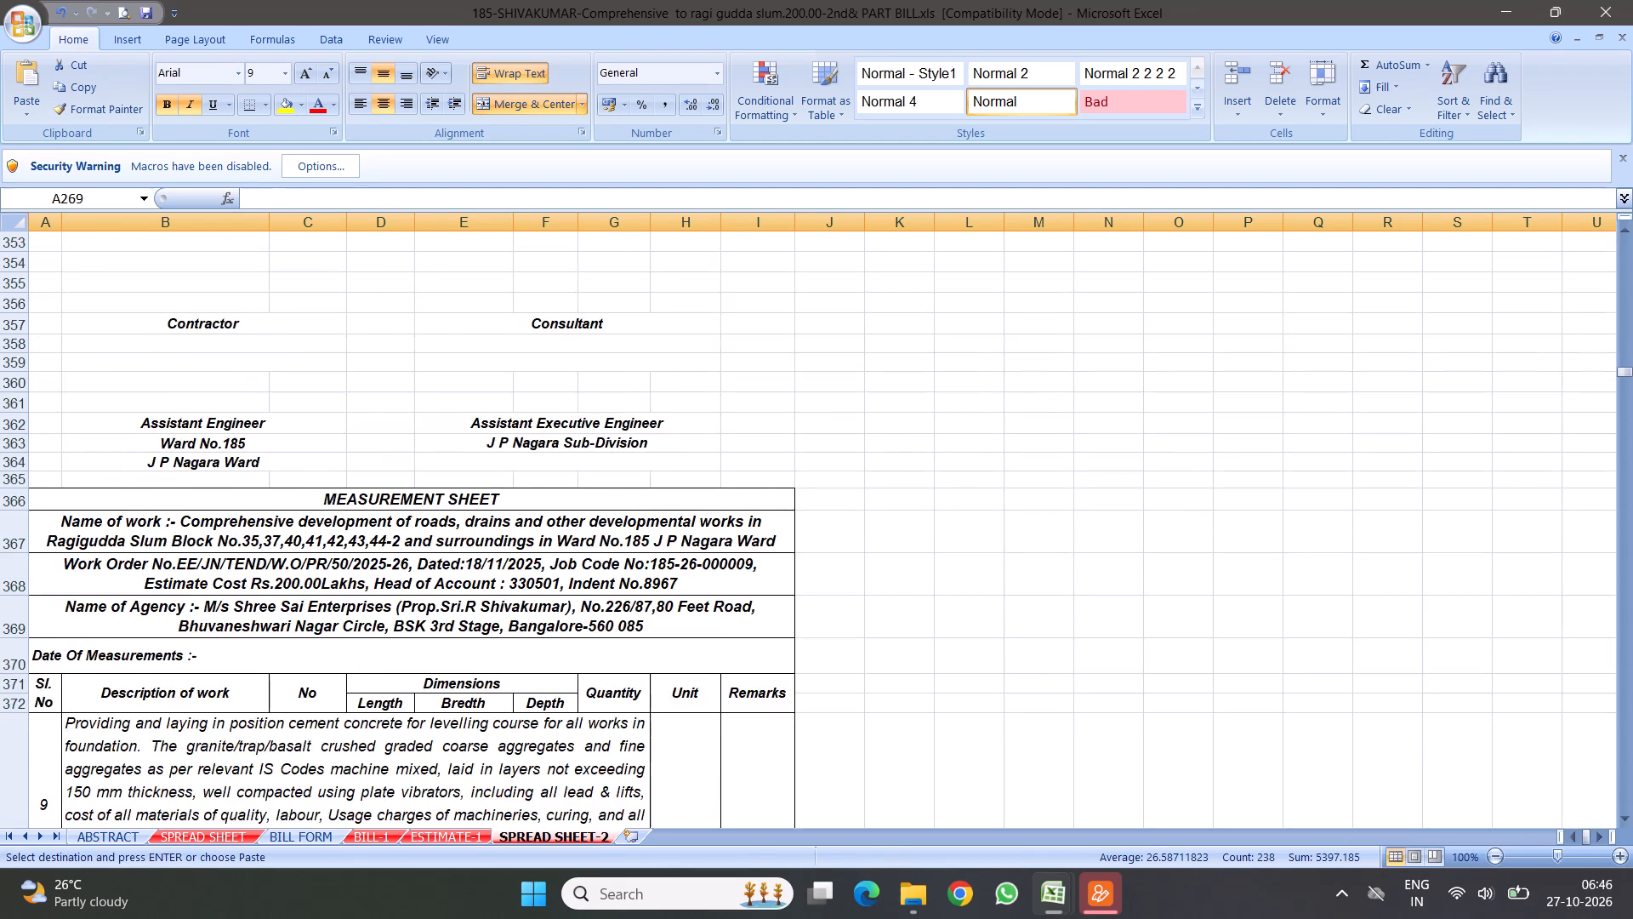
scroll(282, 464, "down", 7)
scroll(321, 443, "up", 3)
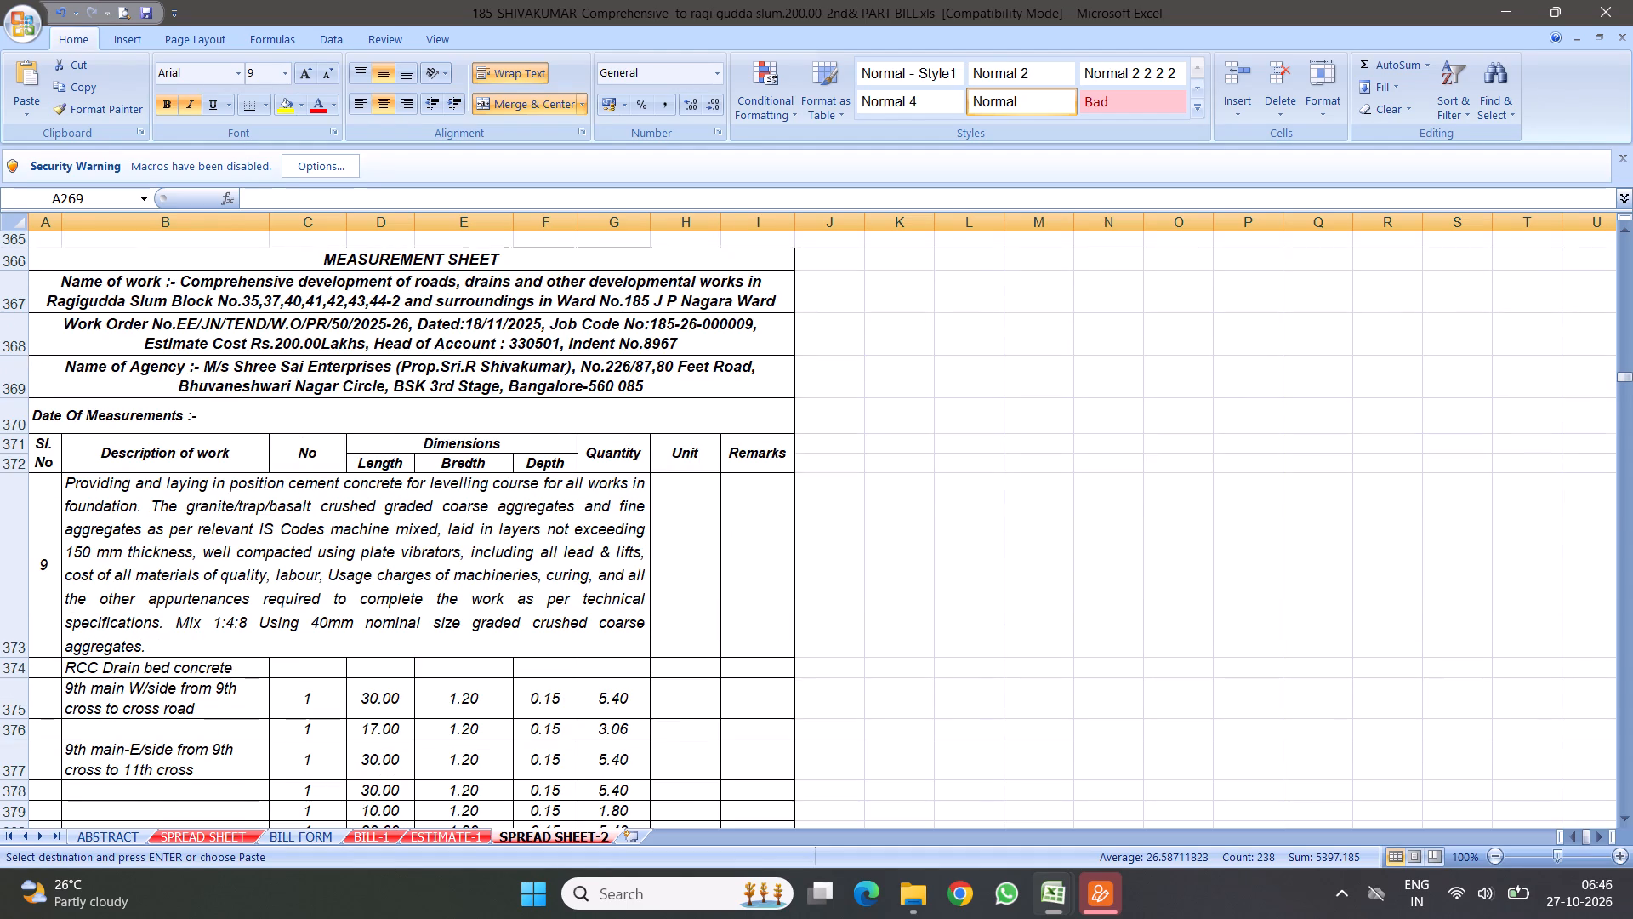
scroll(507, 615, "down", 5)
scroll(475, 533, "down", 7)
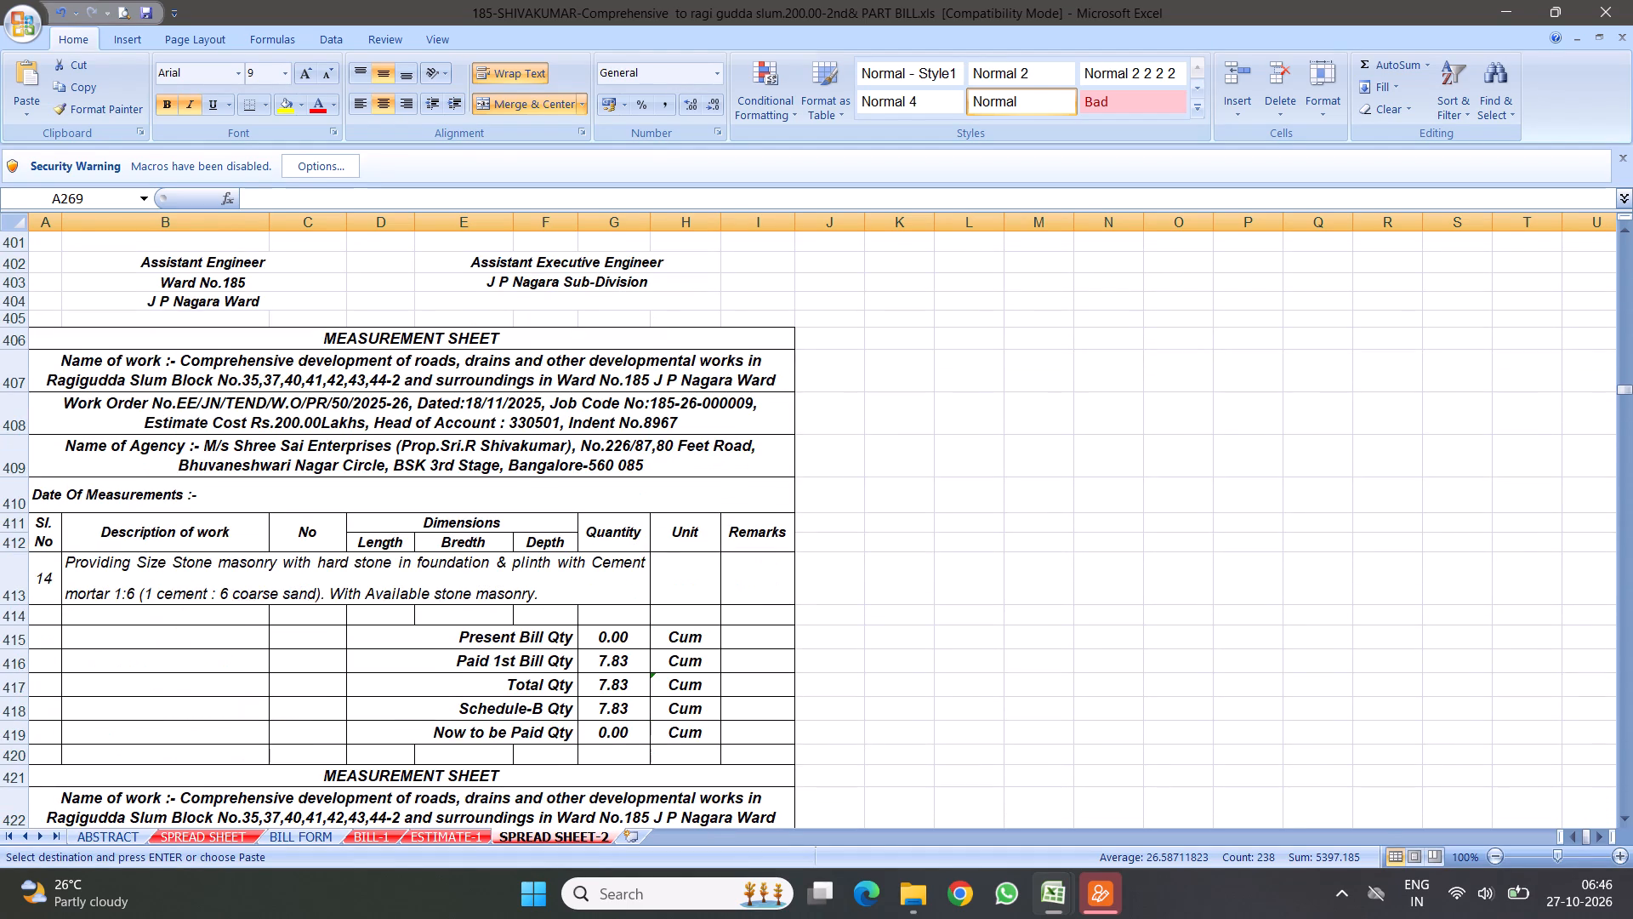
scroll(407, 552, "down", 10)
scroll(369, 475, "down", 10)
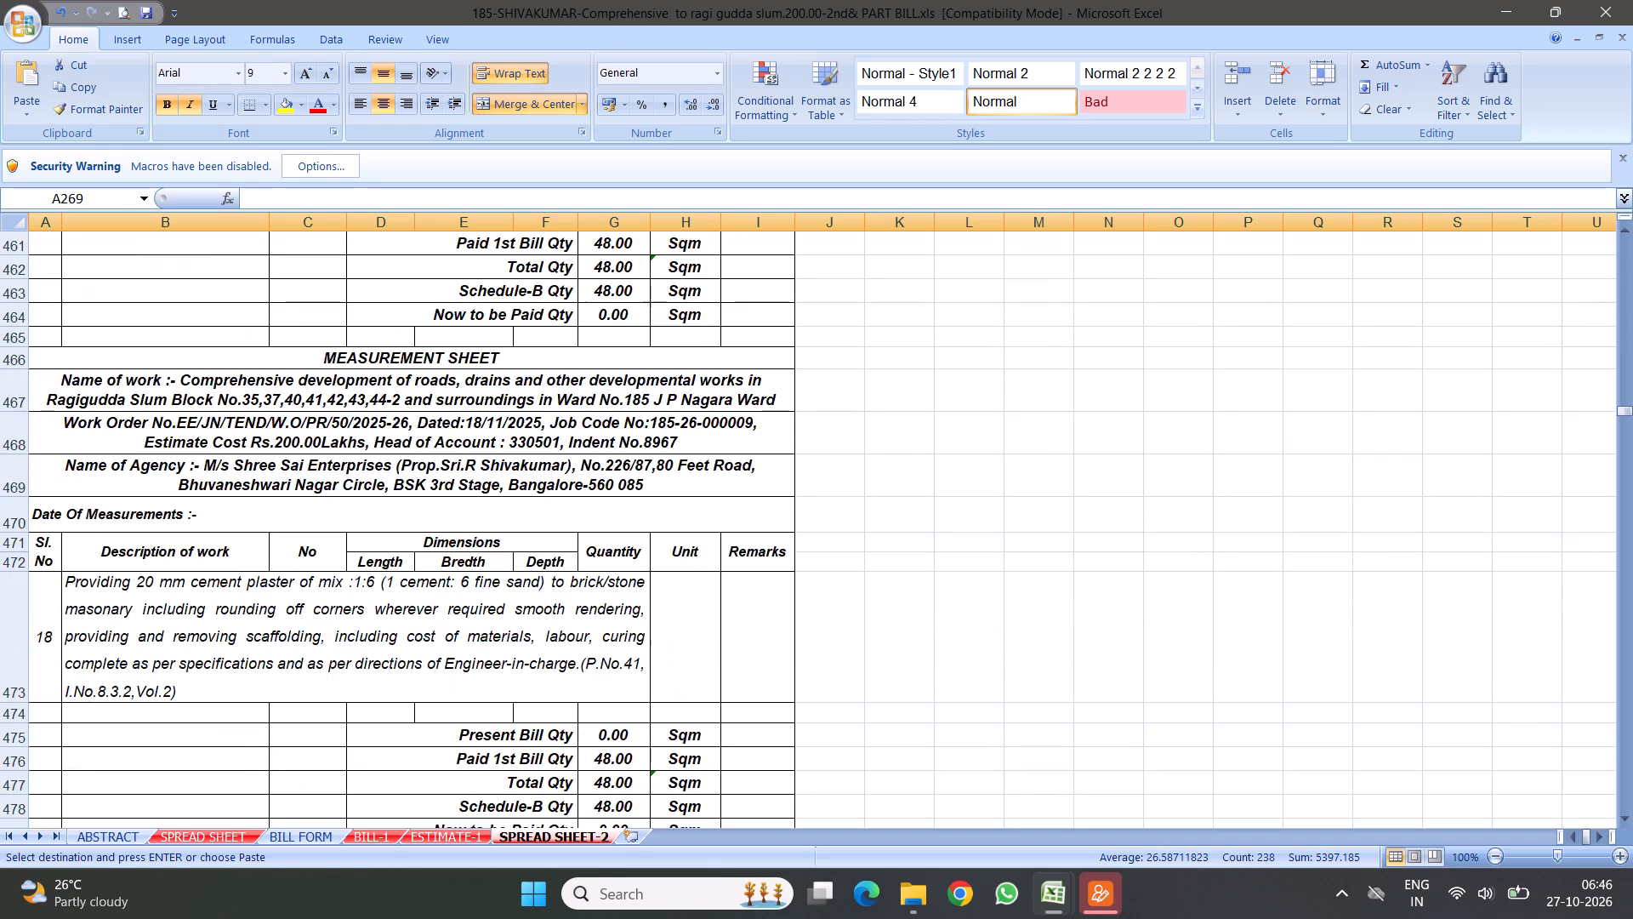
scroll(380, 490, "down", 7)
scroll(441, 585, "down", 3)
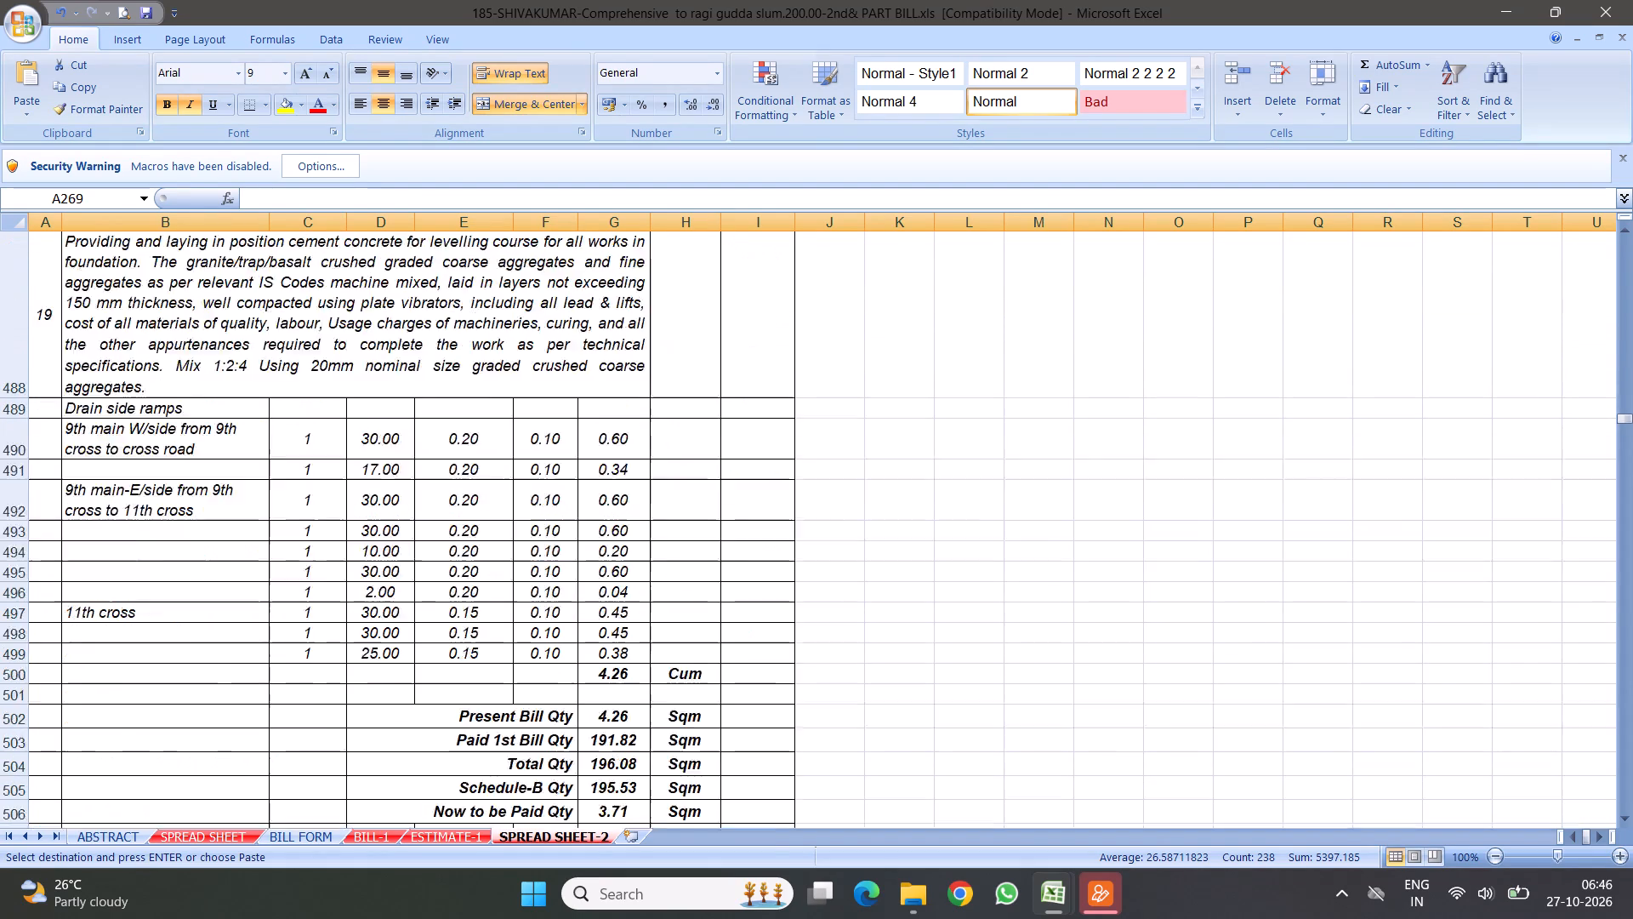
scroll(401, 603, "down", 11)
scroll(340, 524, "down", 9)
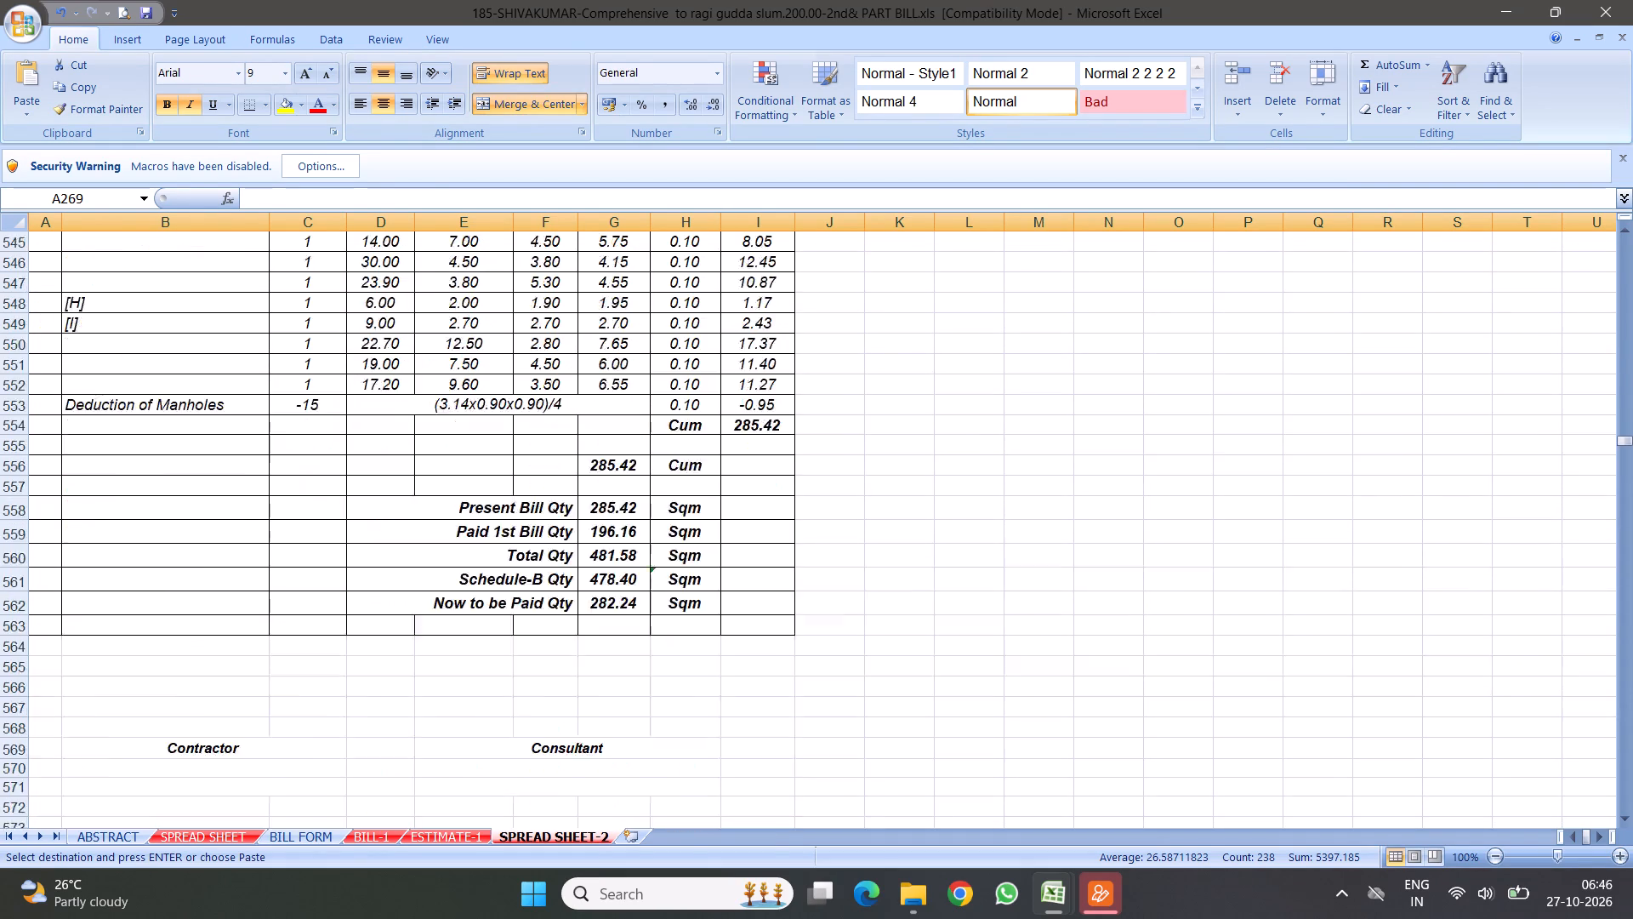
scroll(353, 511, "down", 13)
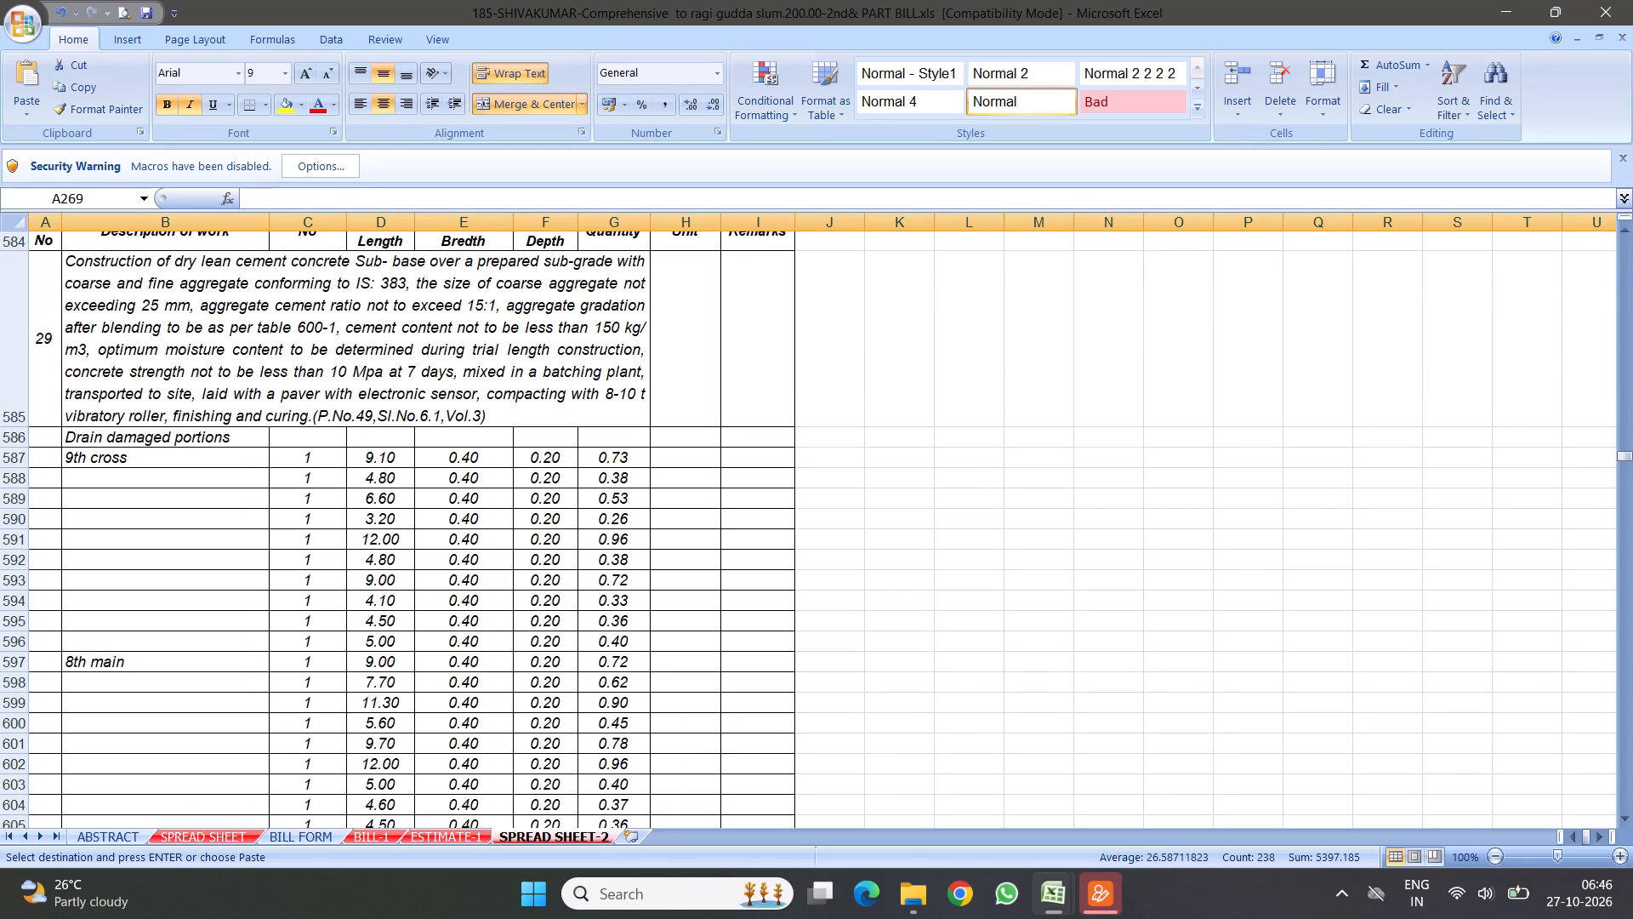
left_click(20, 437)
right_click(20, 437)
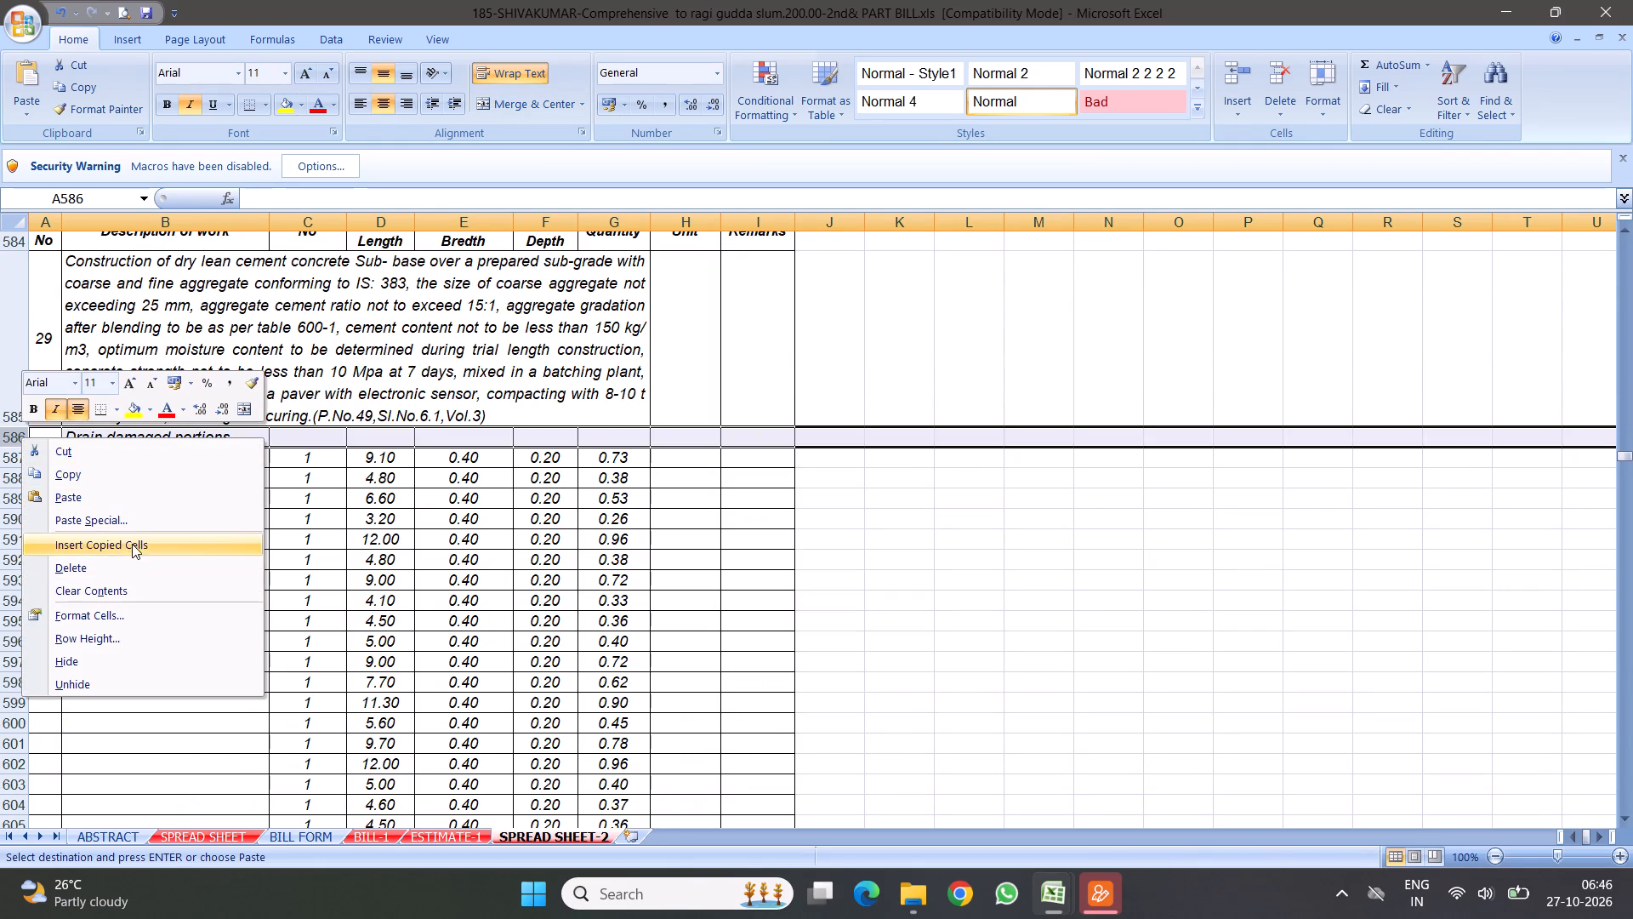
left_click(132, 542)
Delete item 29's old drain damaged portions measurements and their signature block, rows 637 to 676.
scroll(389, 574, "down", 7)
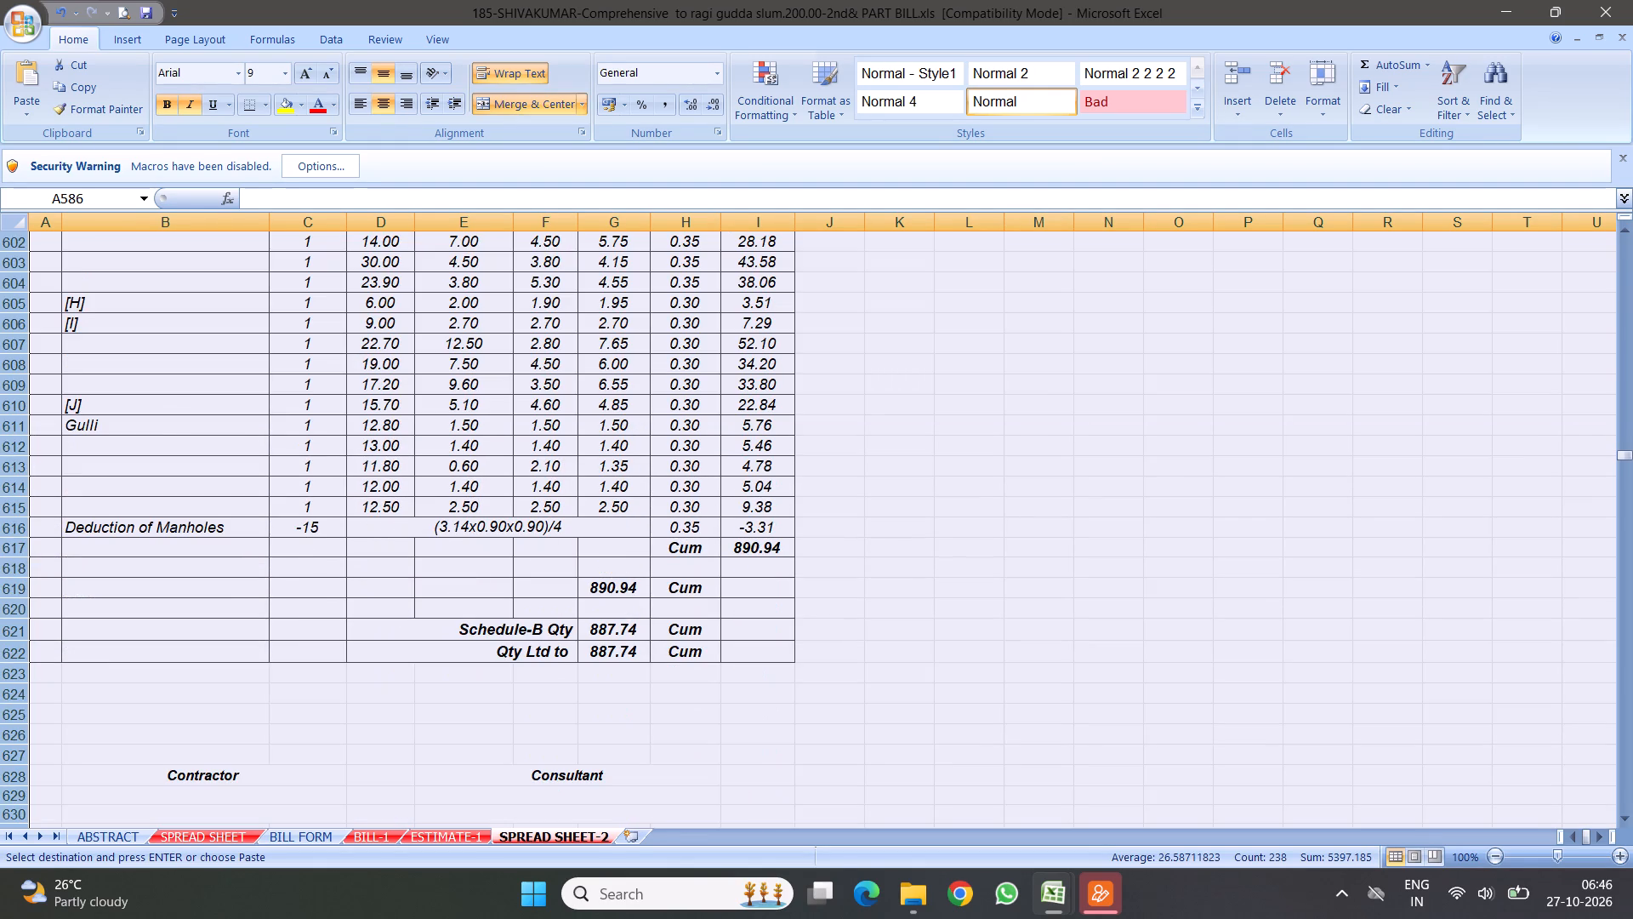
scroll(470, 501, "down", 8)
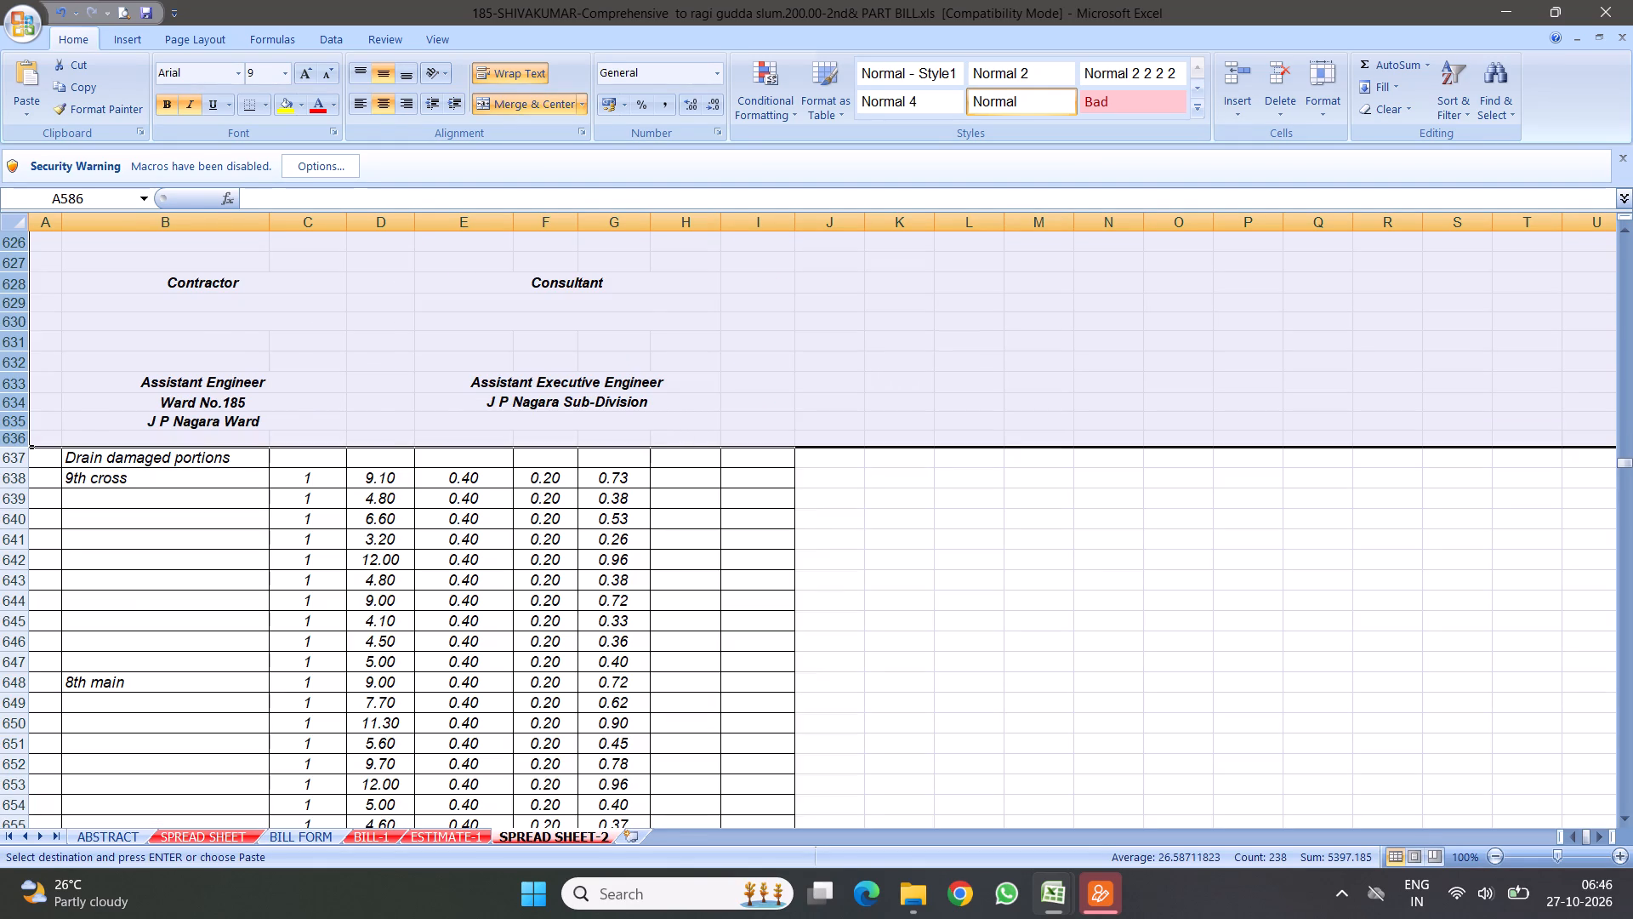
left_click_drag(14, 395, 142, 849)
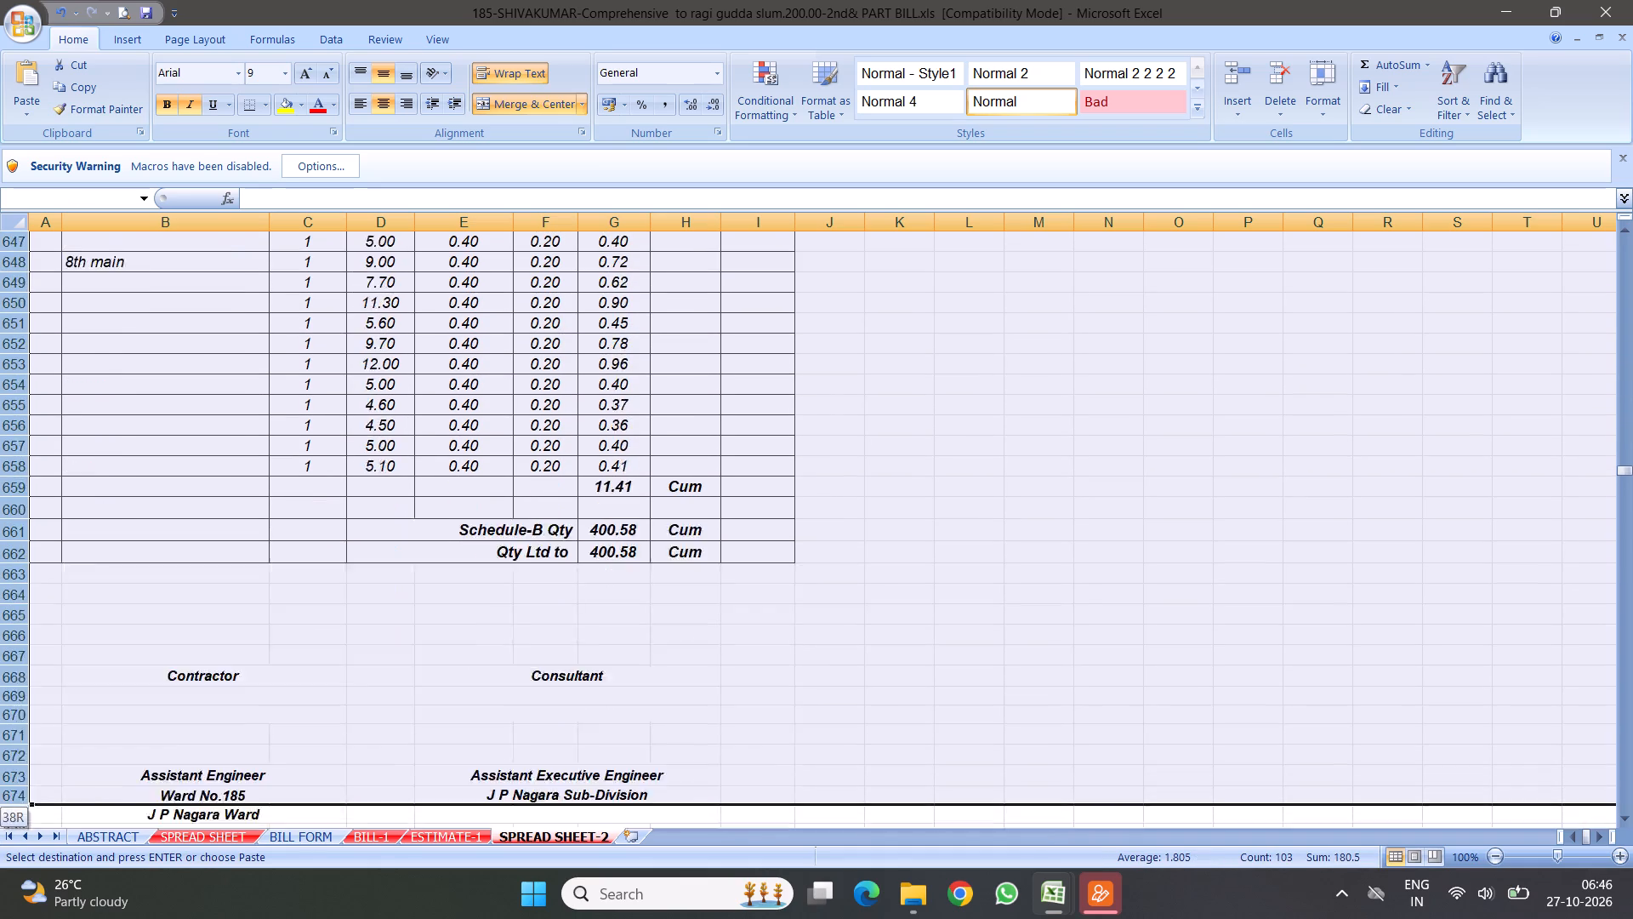
left_click_drag(142, 849, 270, 654)
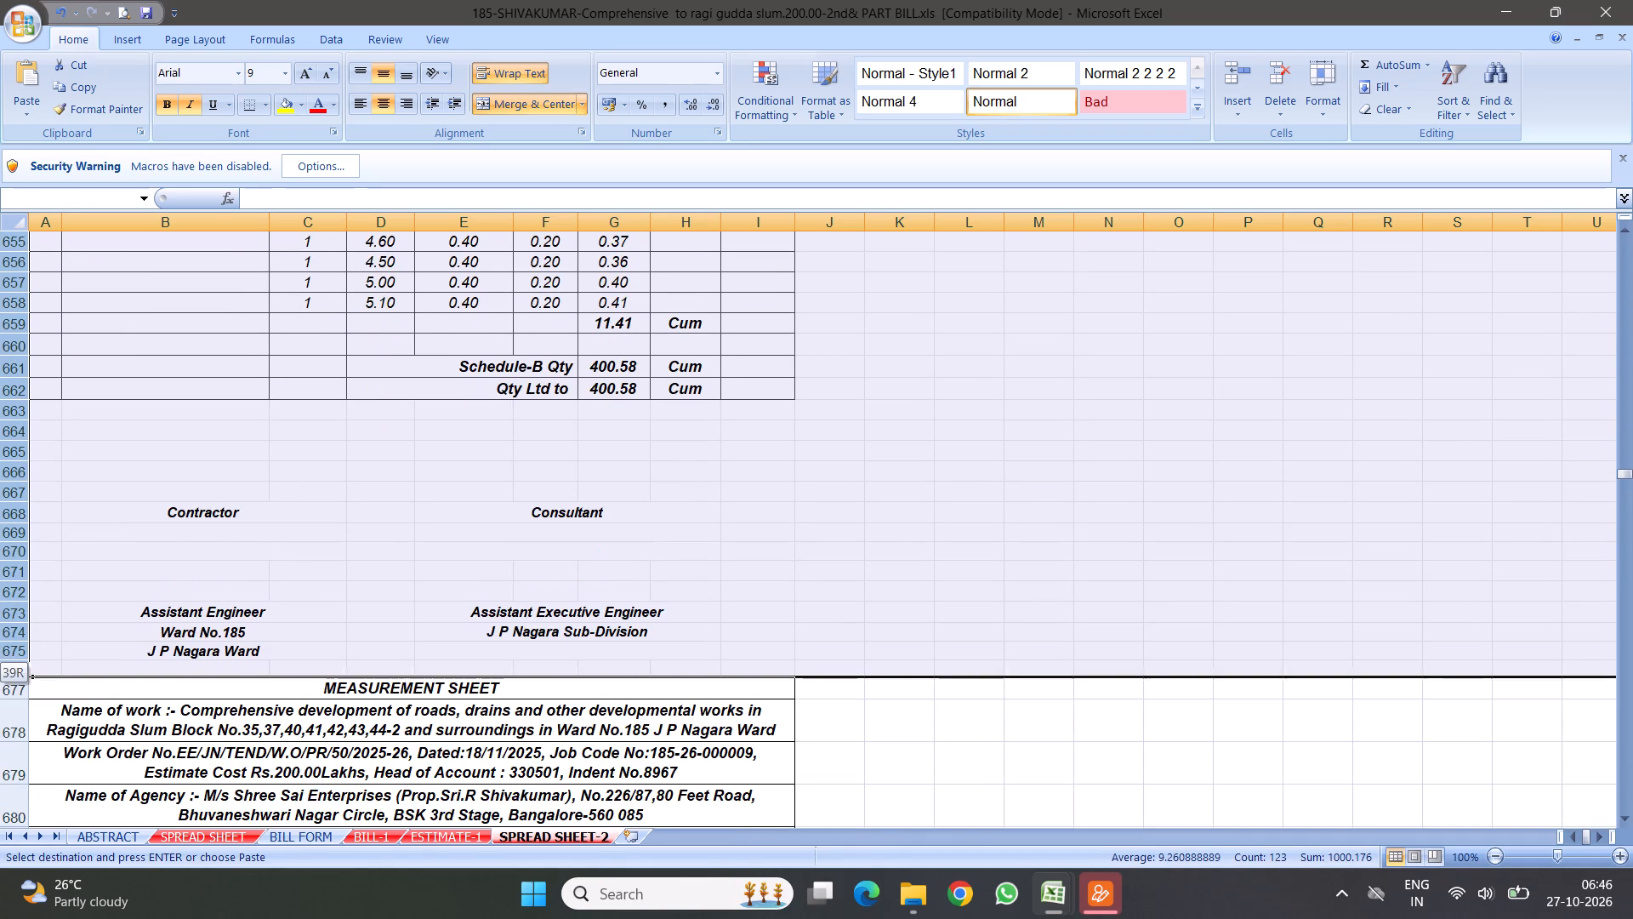
left_click_drag(270, 654, 269, 670)
right_click(297, 399)
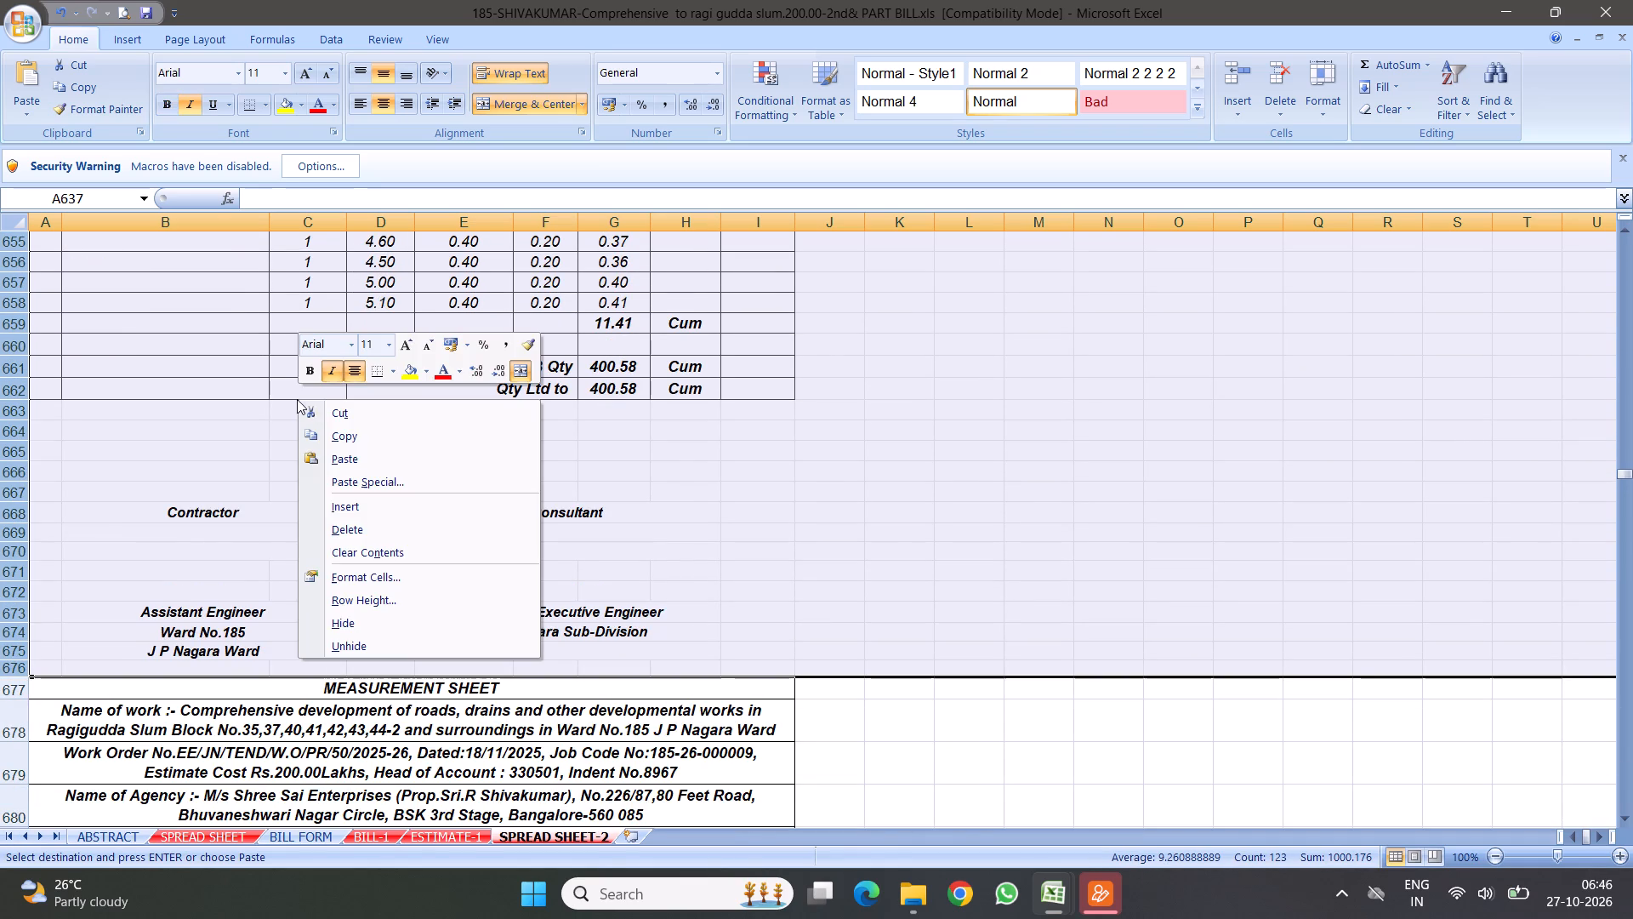
left_click(351, 528)
Set the Schedule-B Qty below item 29's inserted road surface measurements to 400.58 Cum.
scroll(736, 431, "up", 5)
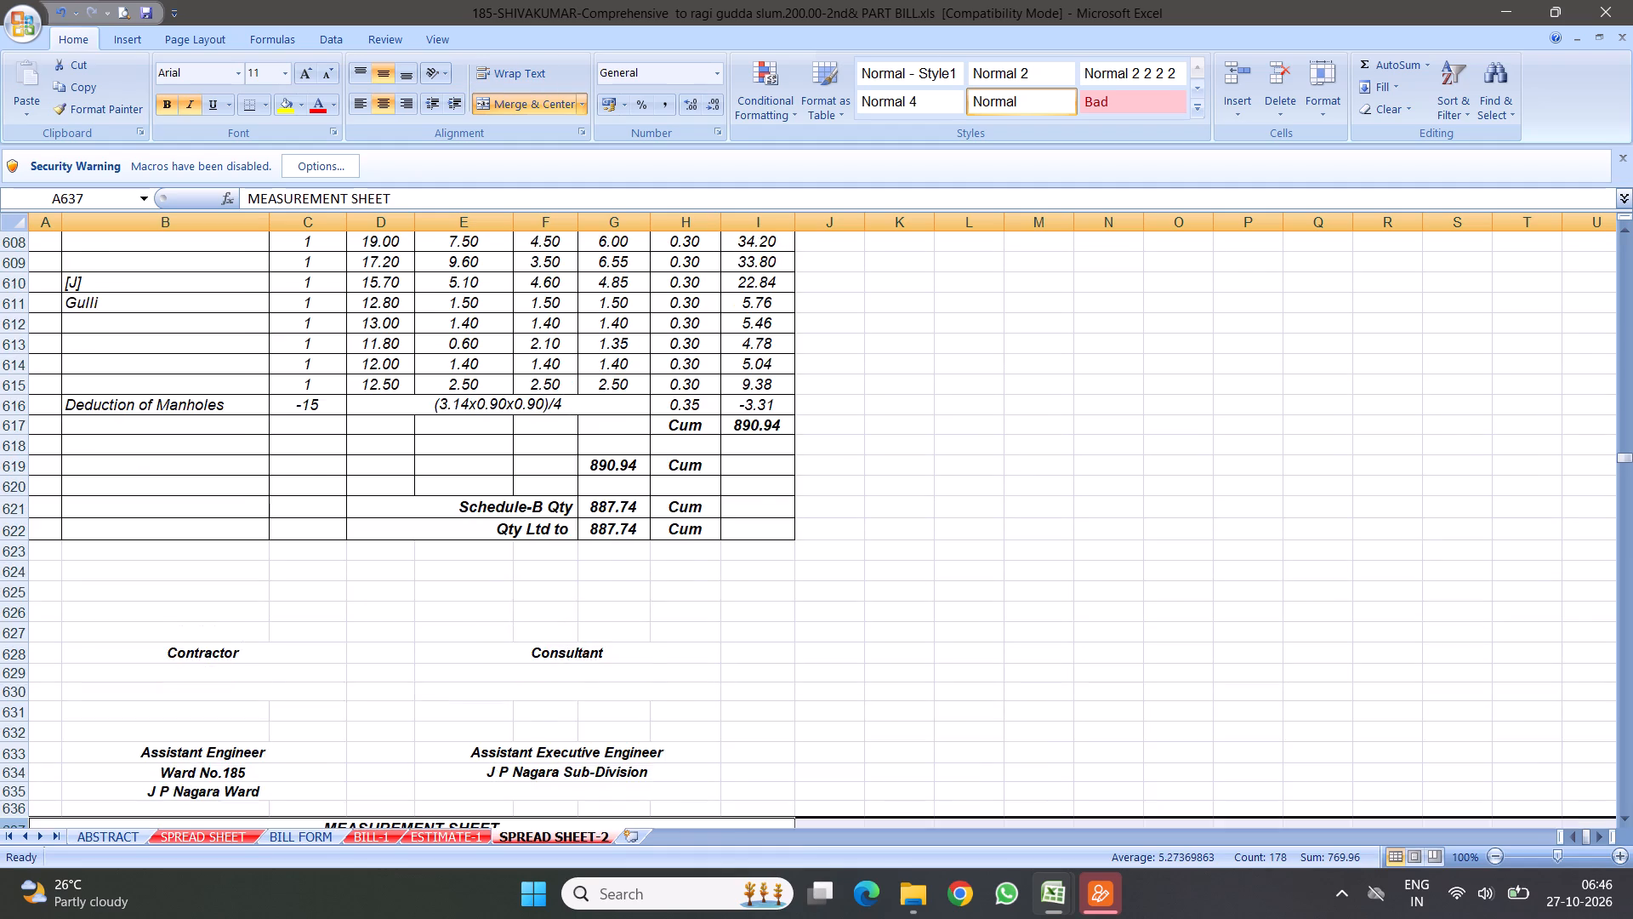
scroll(691, 468, "up", 2)
left_click(593, 631)
type("400.58")
key("Return")
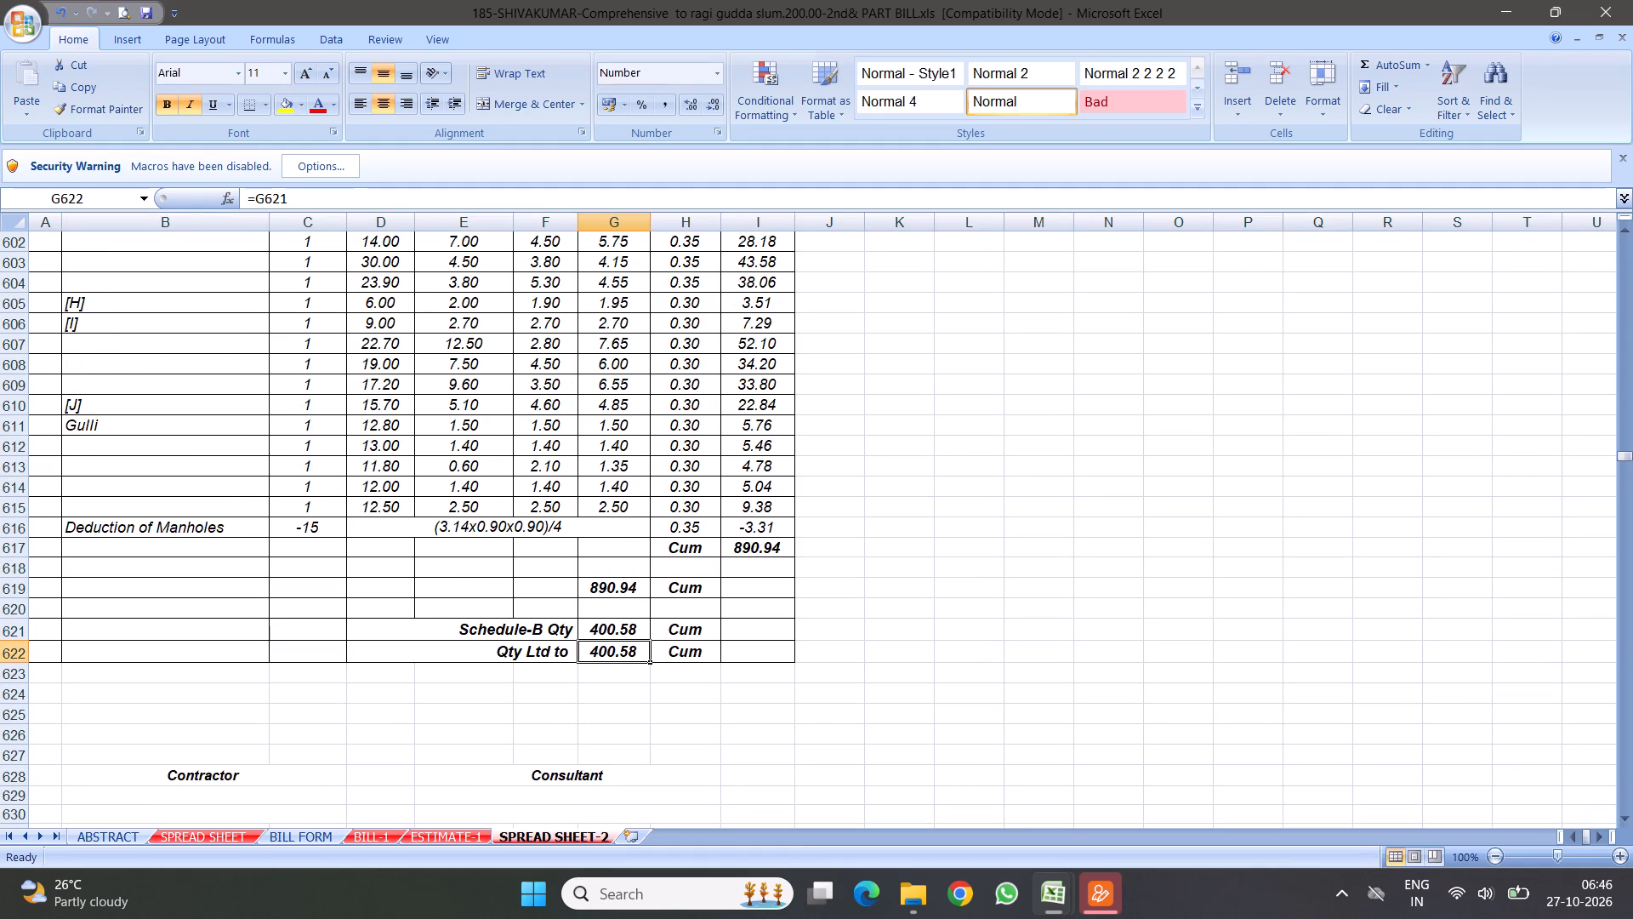
Set the depth to 0.15 for all of item 29's road surface measurements, from 6th main[A] through Deduction of Manholes.
scroll(577, 540, "up", 5)
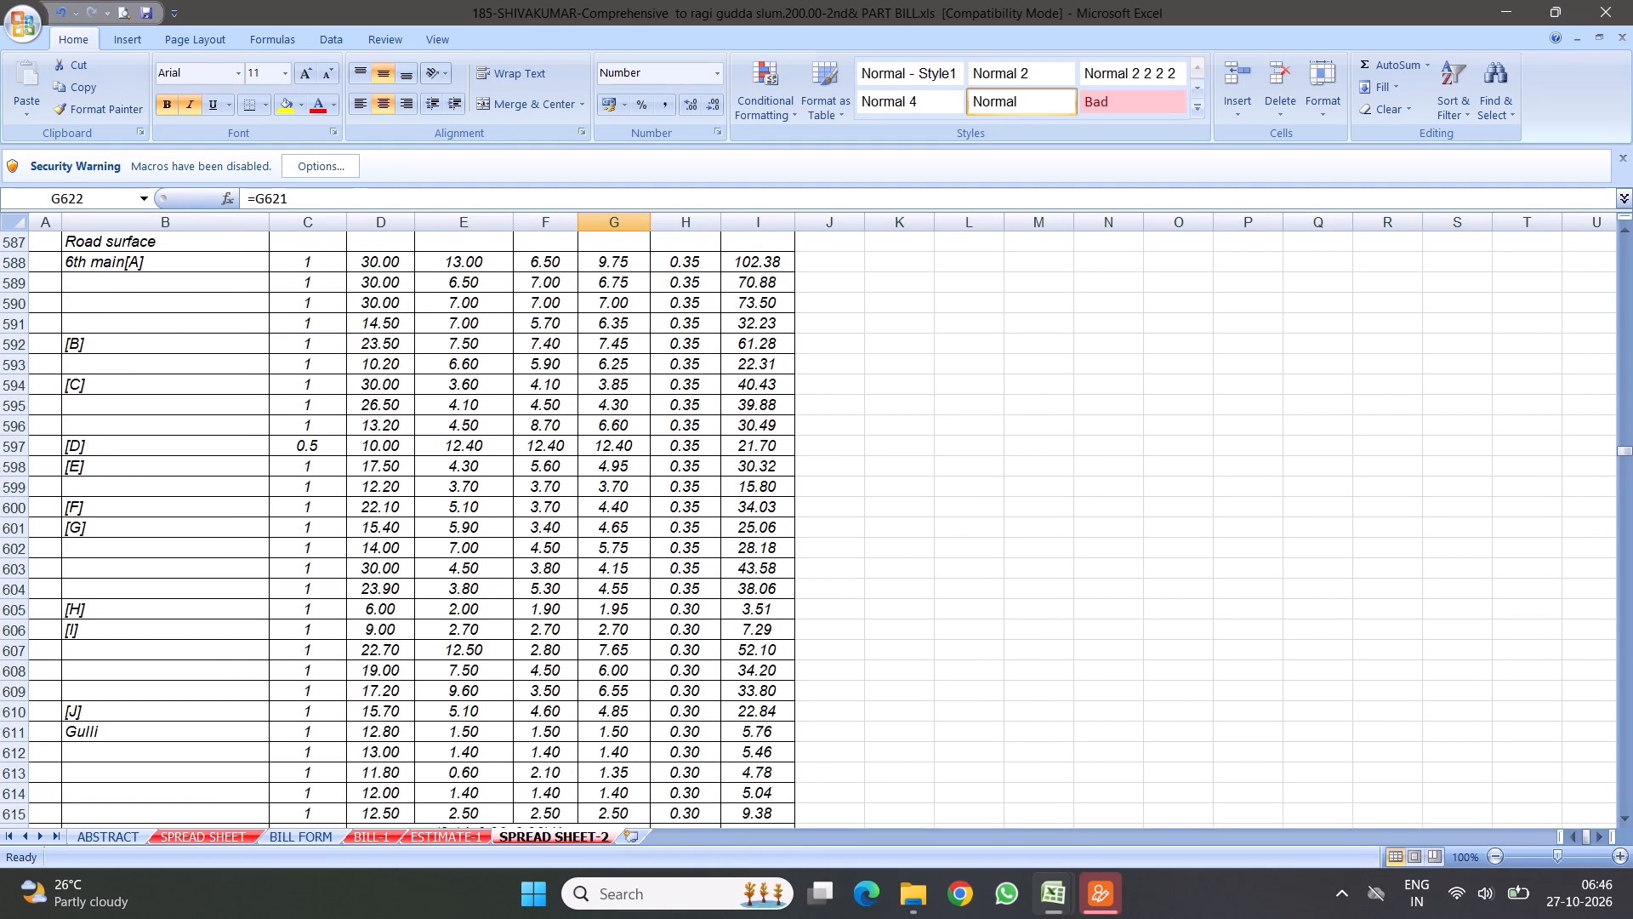
scroll(714, 449, "up", 3)
left_click(684, 688)
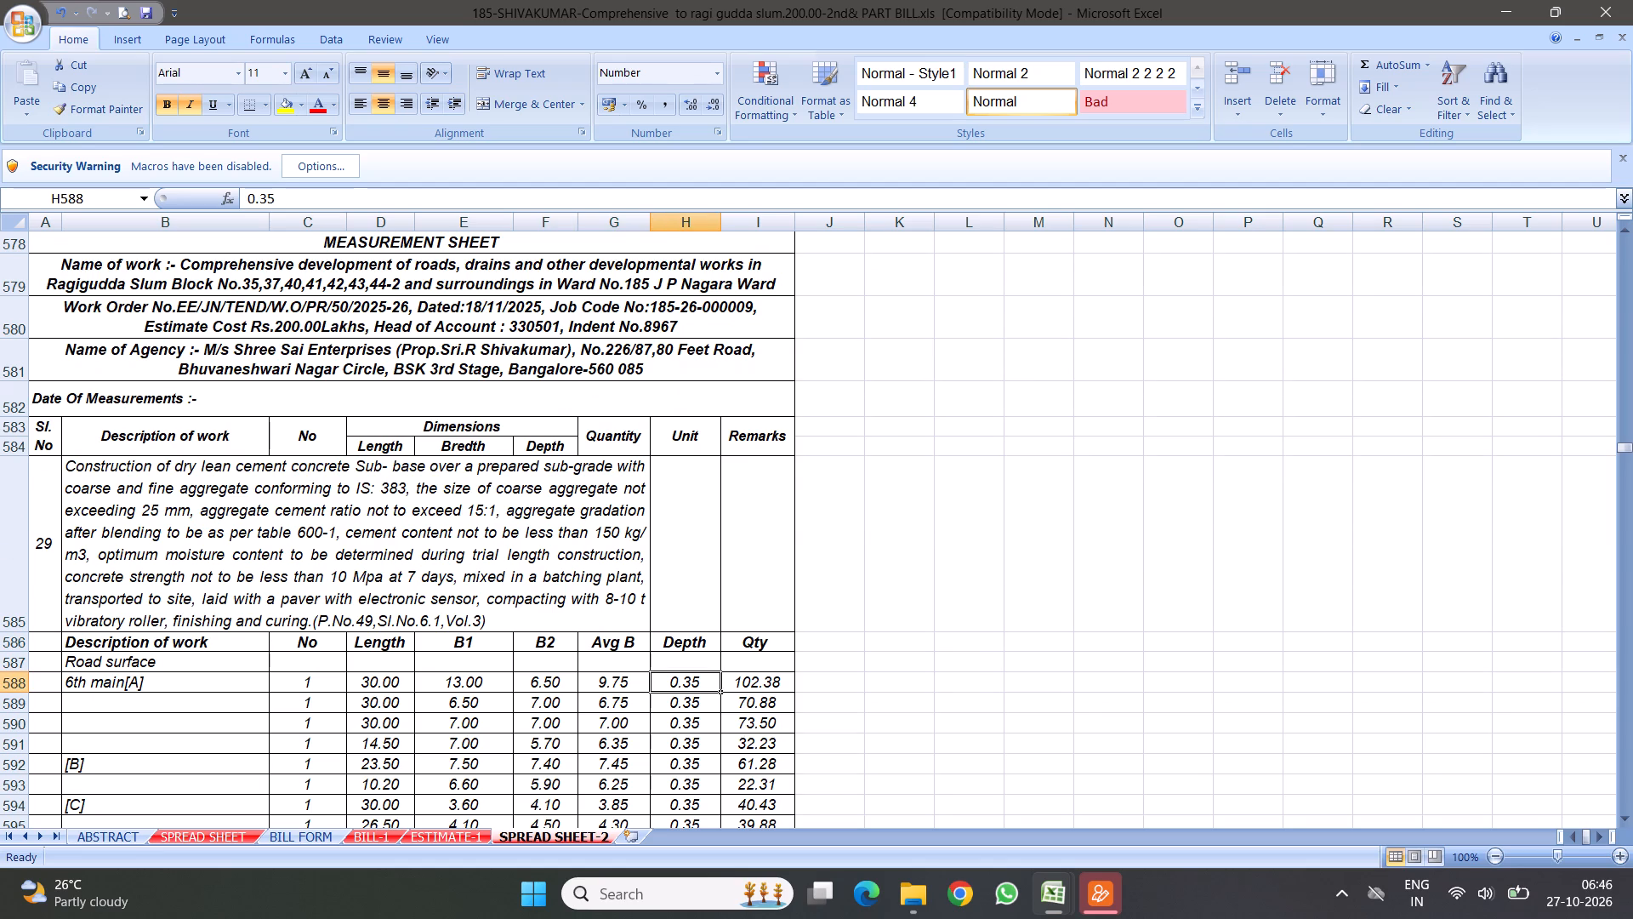
type(".15")
key("Return")
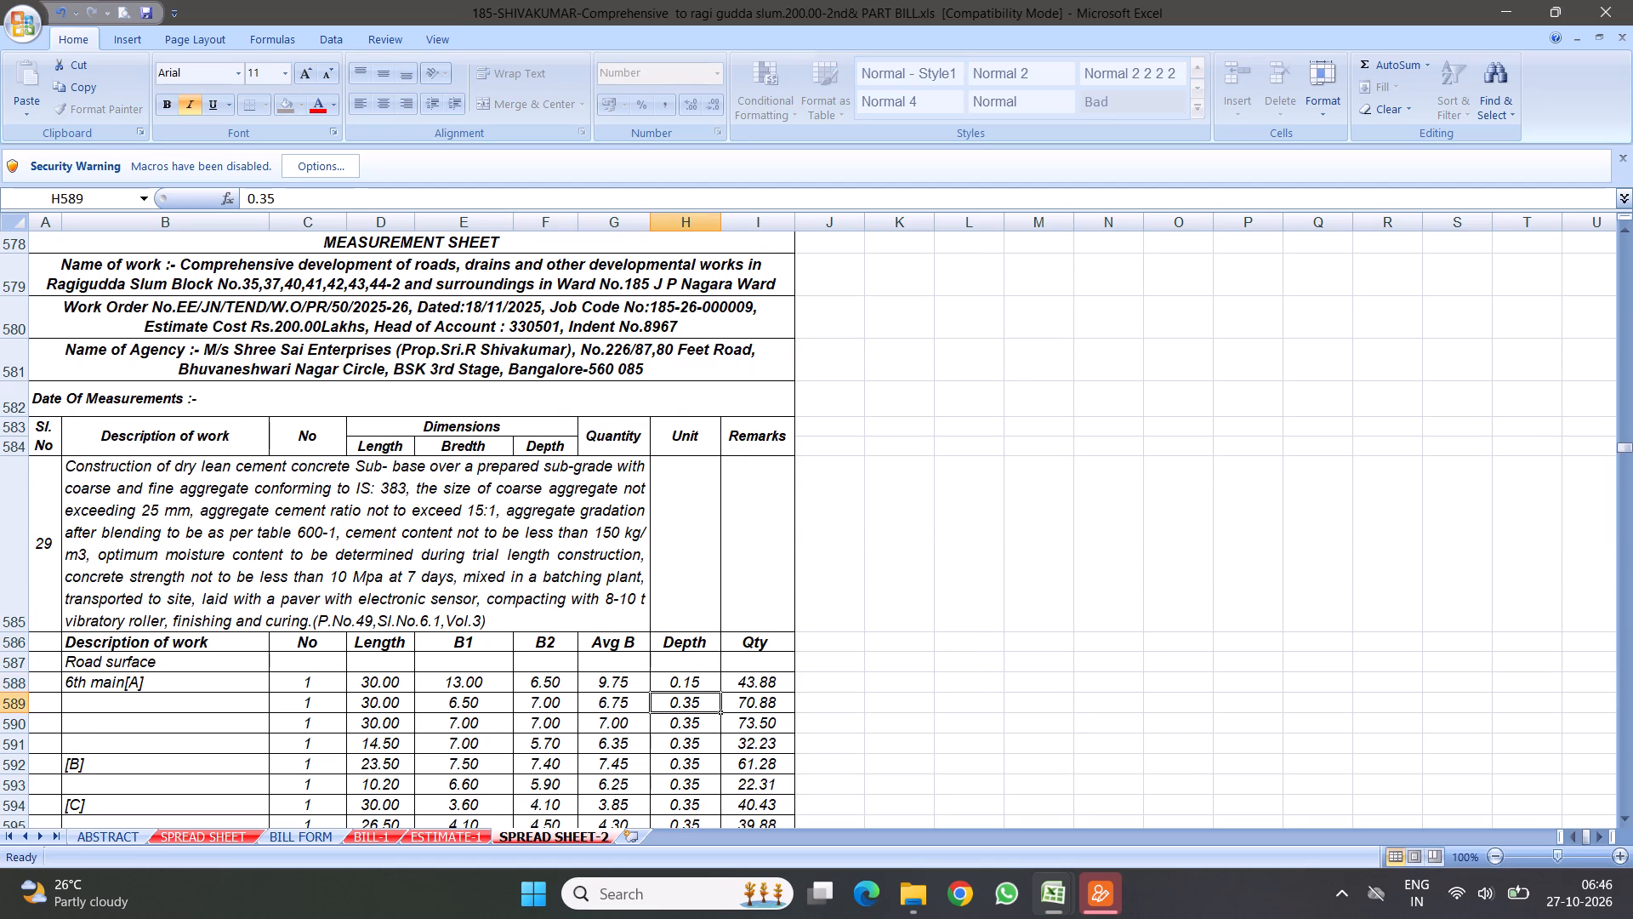
scroll(674, 676, "down", 2)
left_click(680, 471)
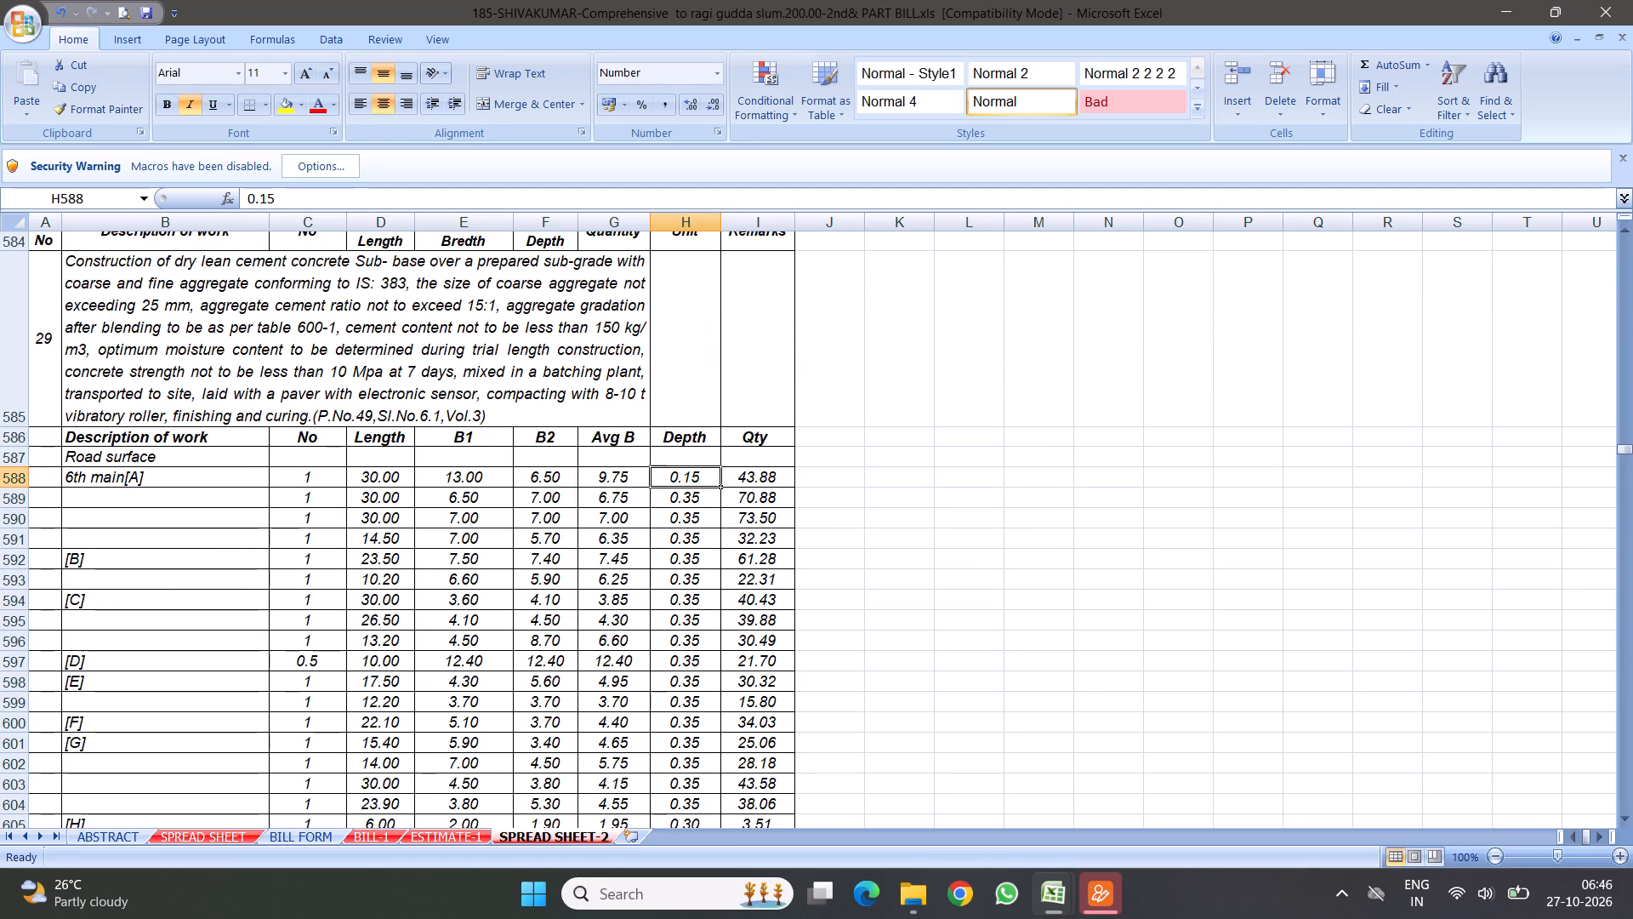
left_click_drag(720, 487, 691, 912)
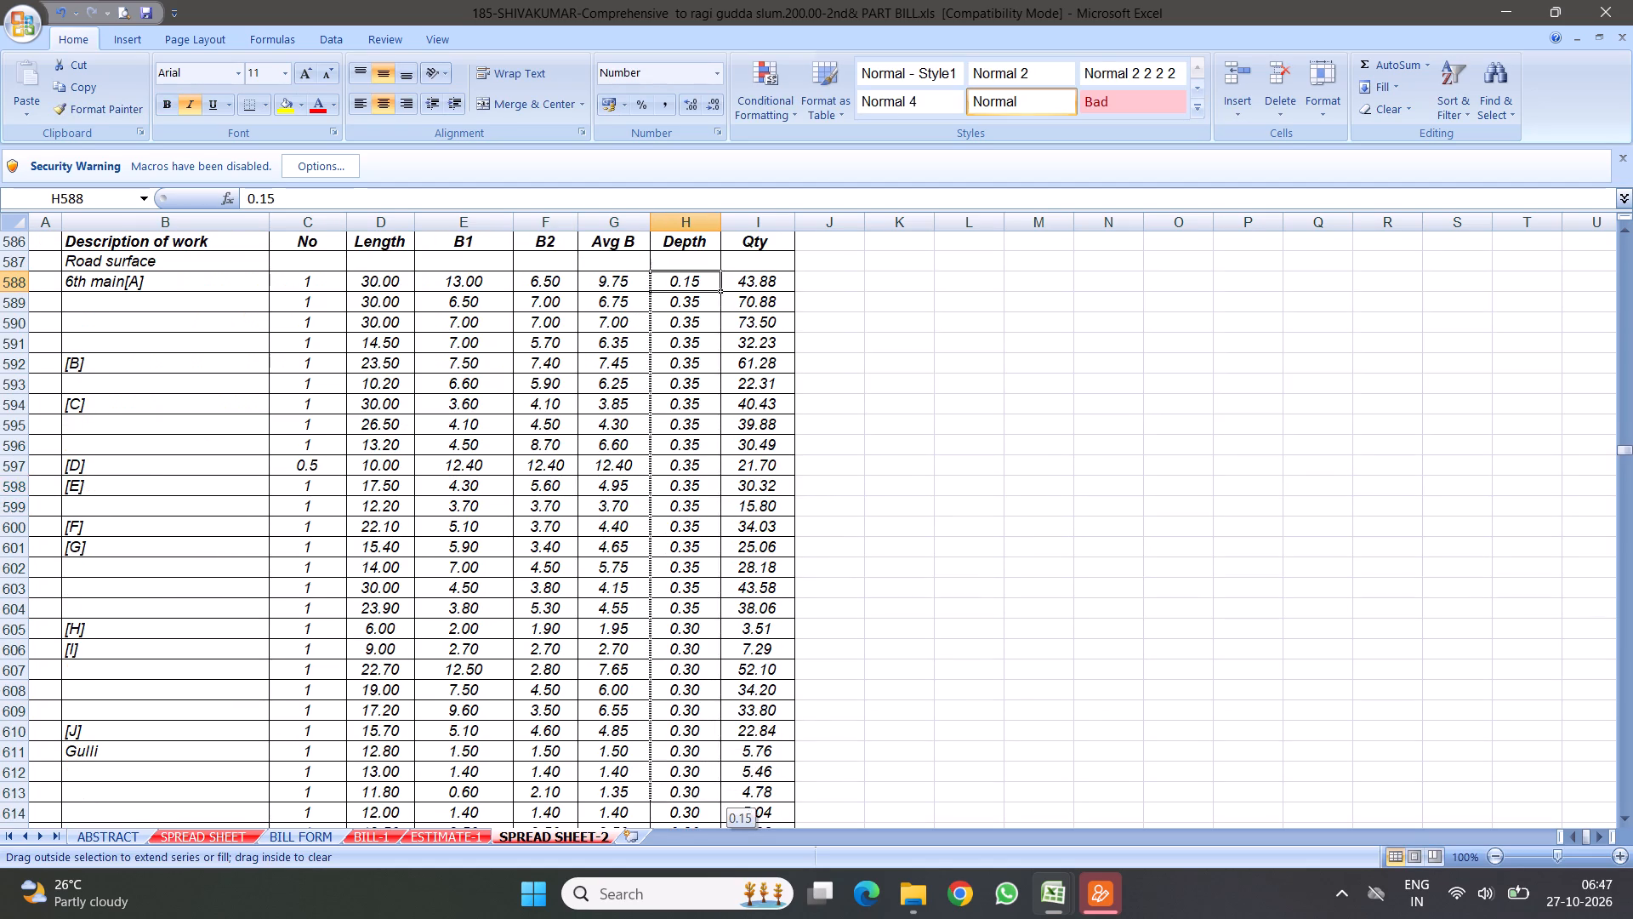
left_click_drag(691, 912, 708, 780)
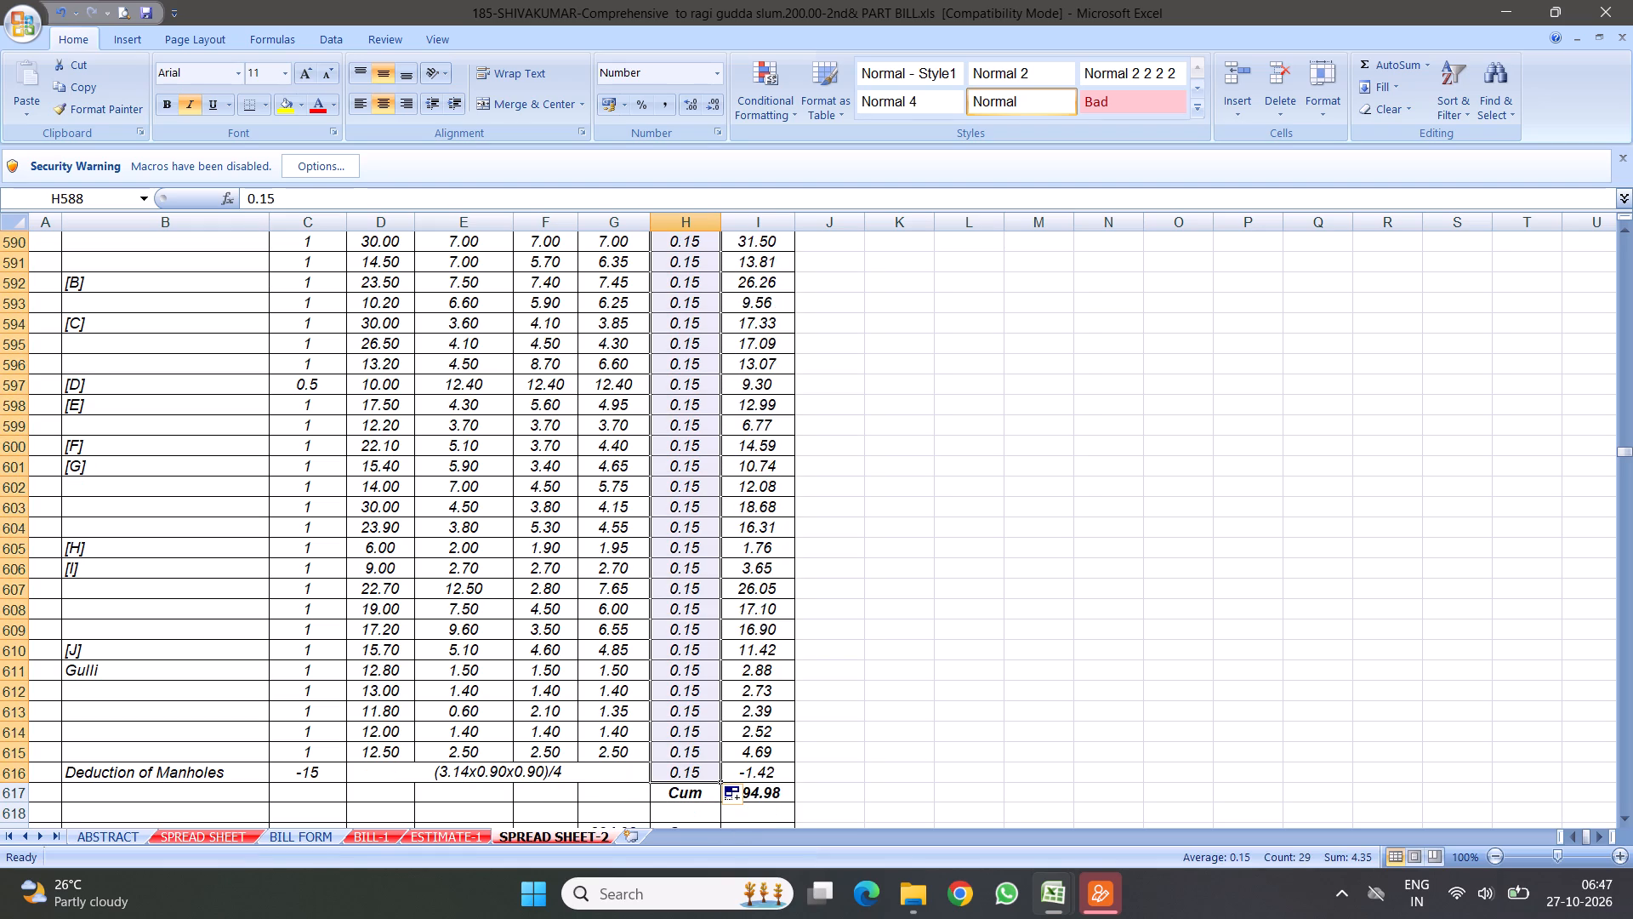
Insert a row above item 29's Deduction of Manholes and give it the formatting of the Gulli measurement row 615.
scroll(547, 545, "down", 5)
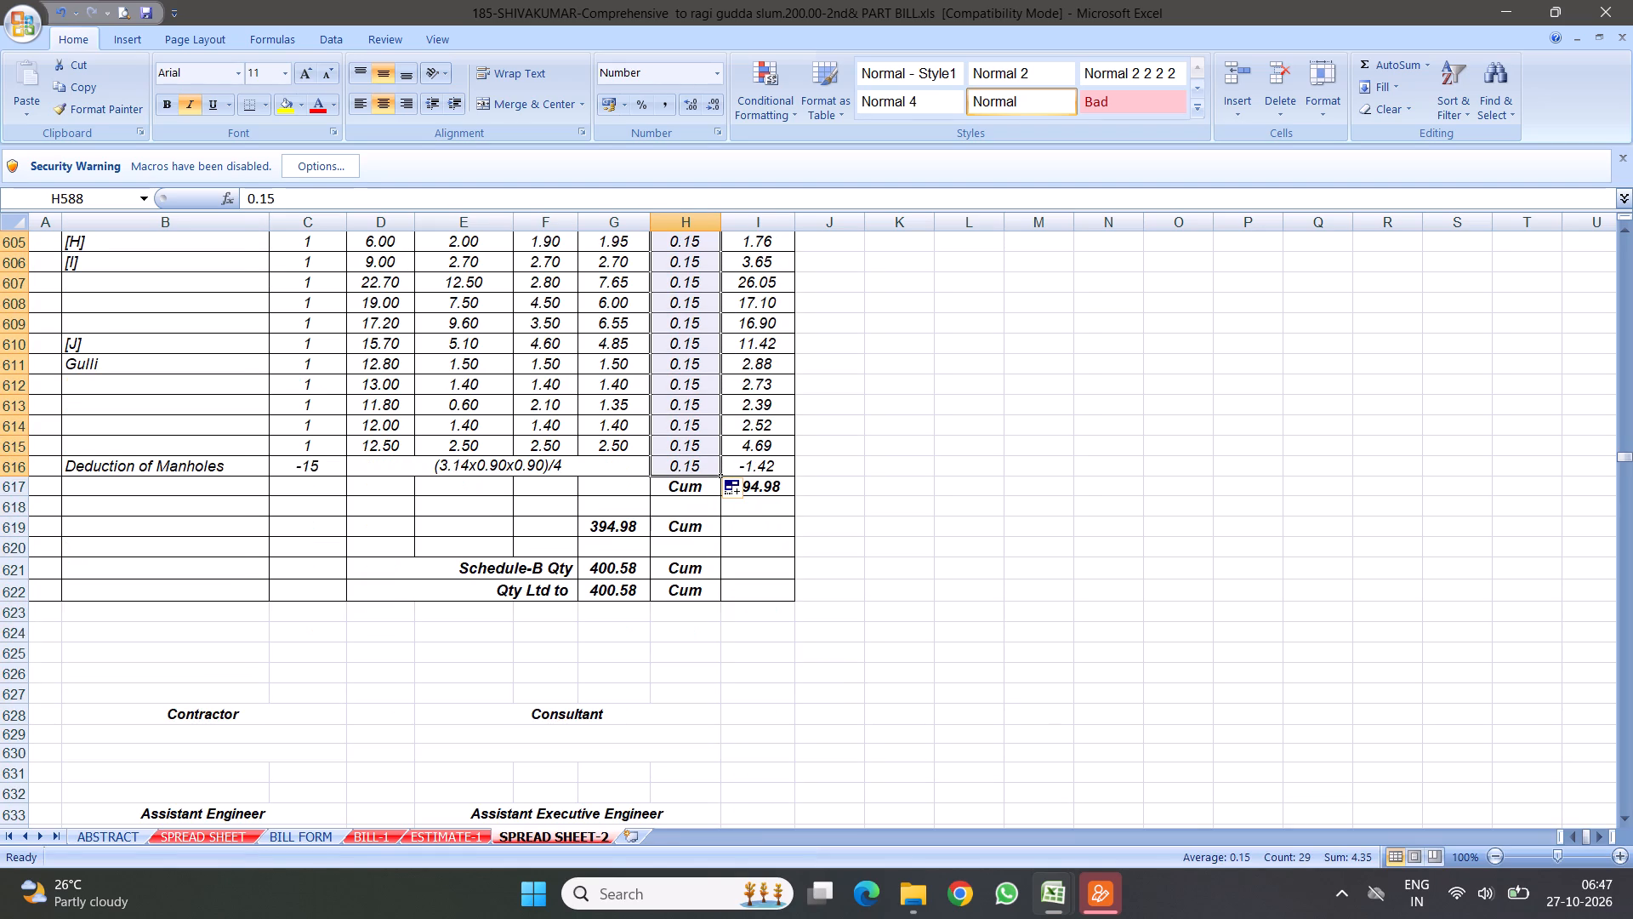
left_click(762, 493)
left_click(358, 199)
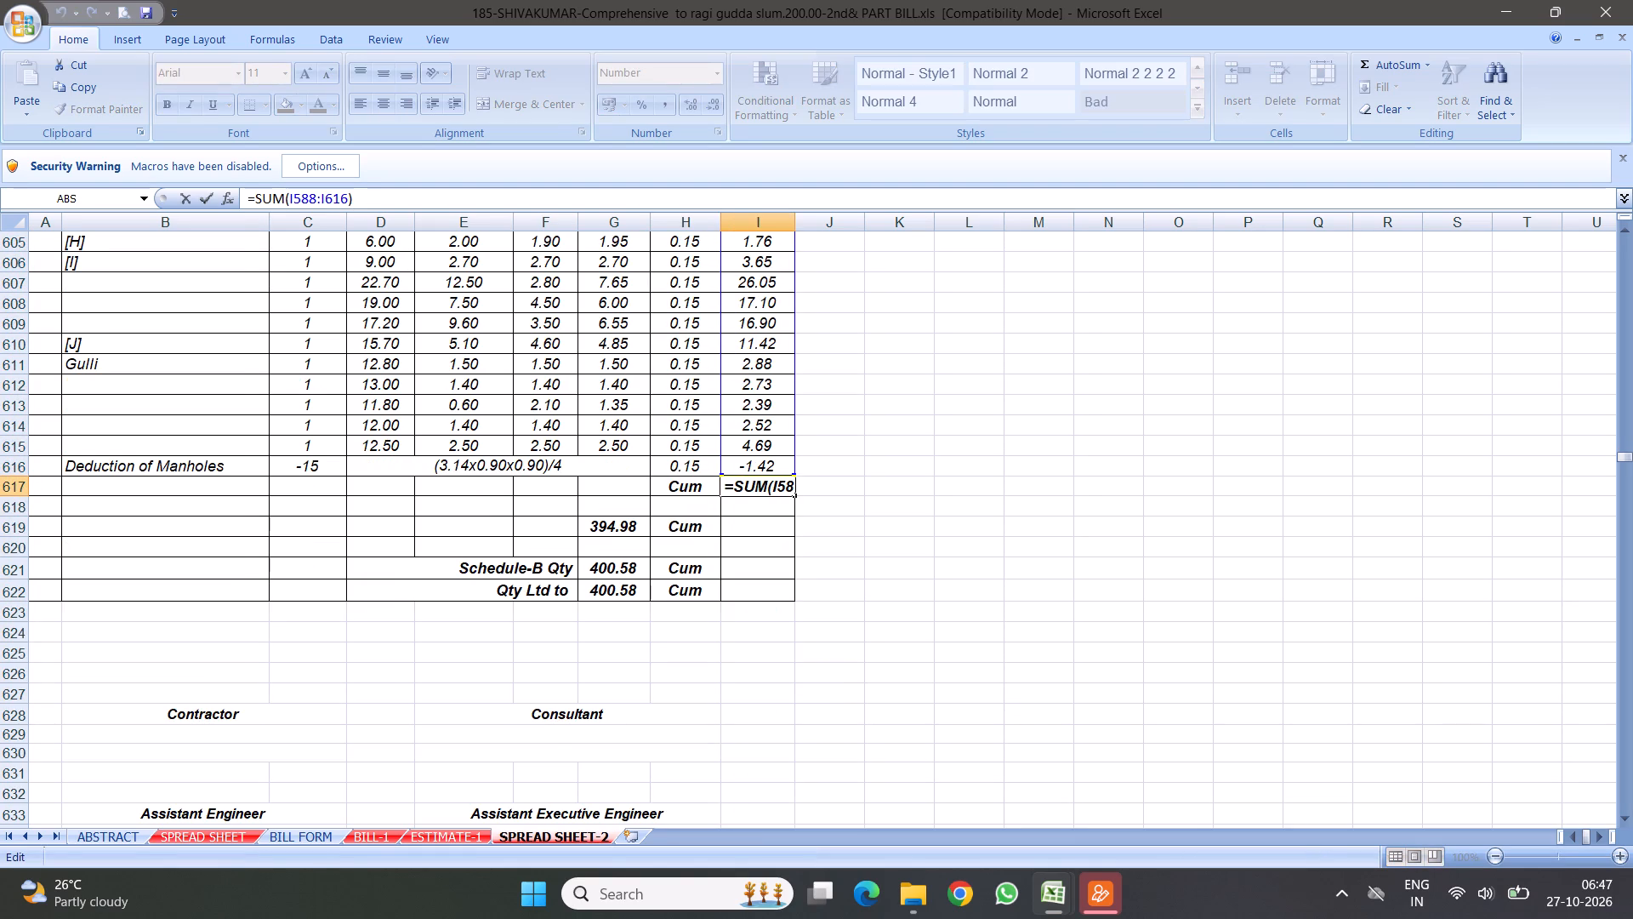
left_click(944, 537)
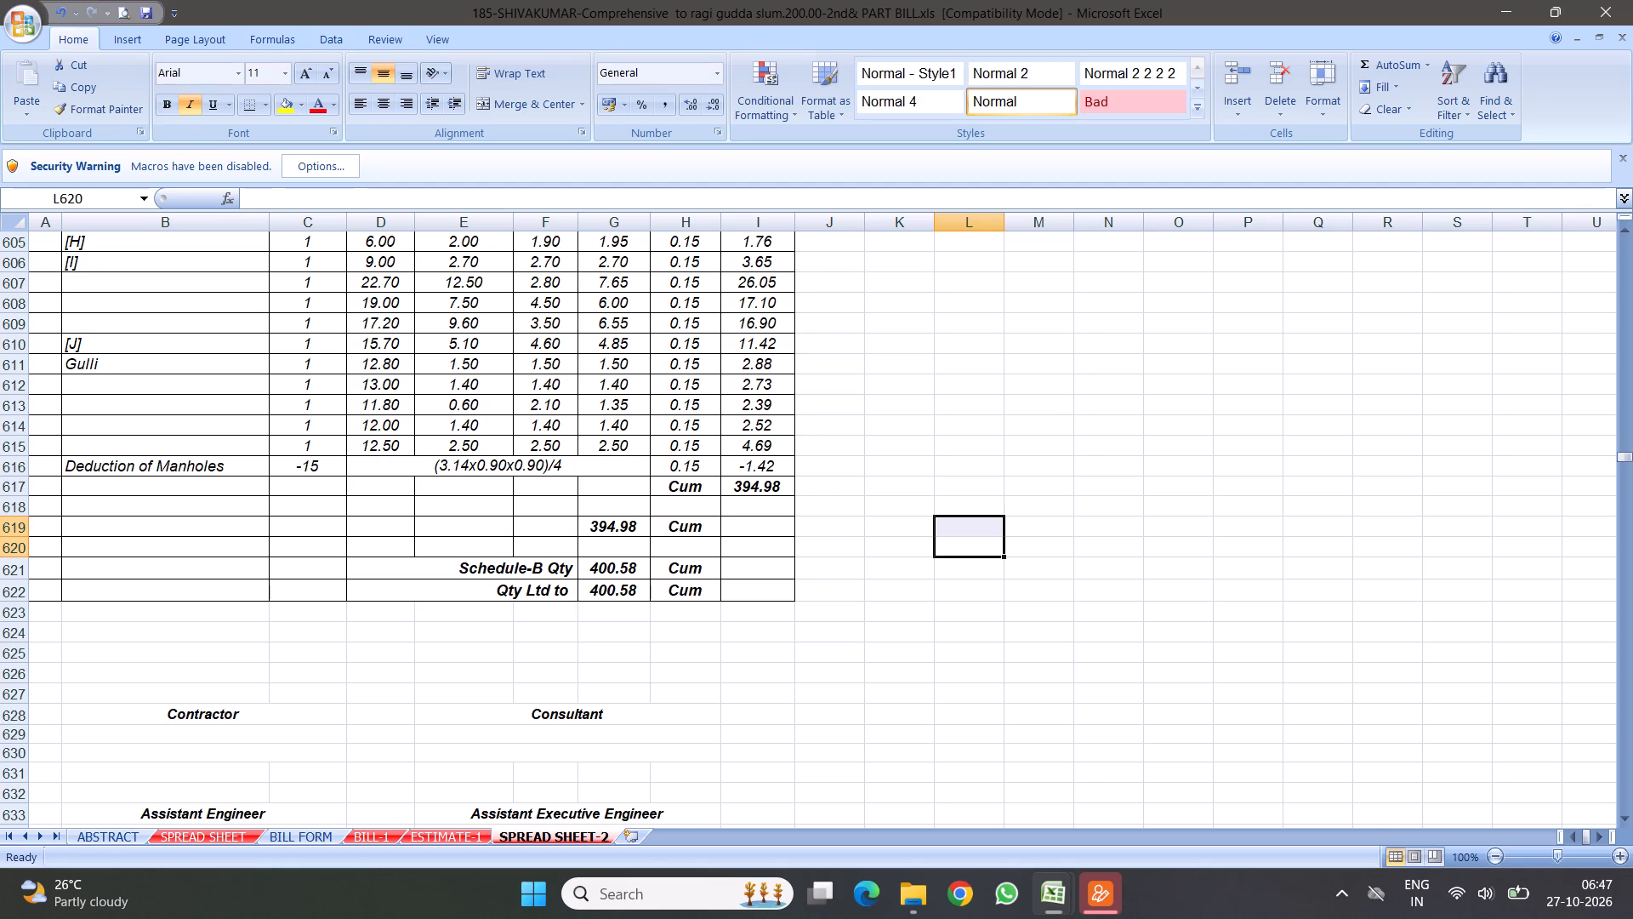
left_click(18, 466)
right_click(18, 466)
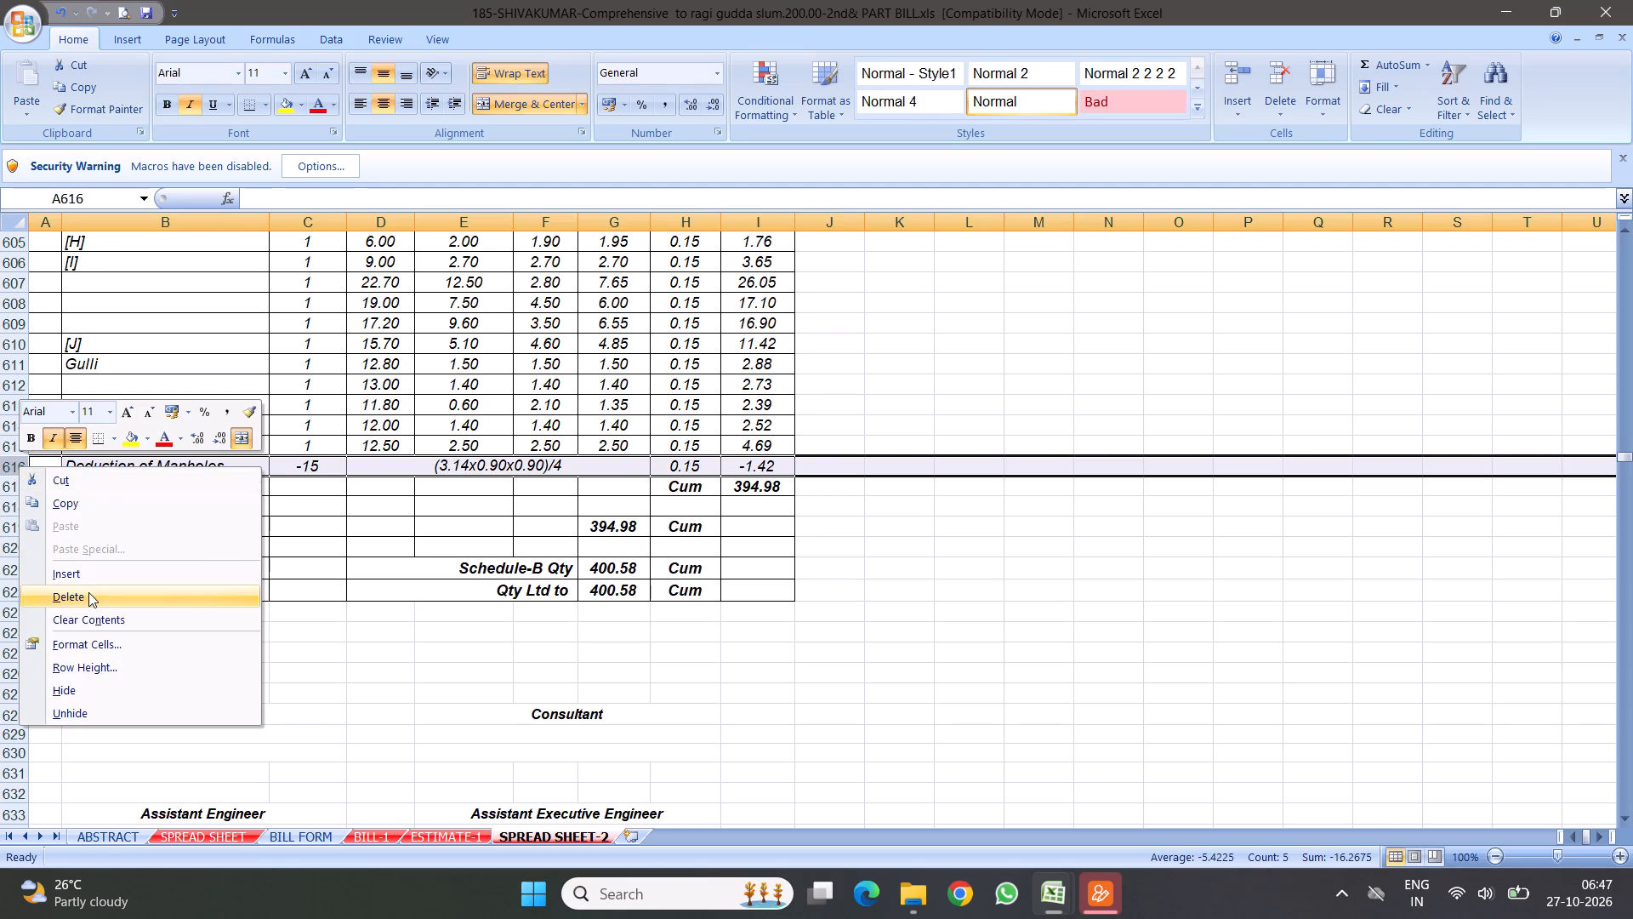
left_click(64, 575)
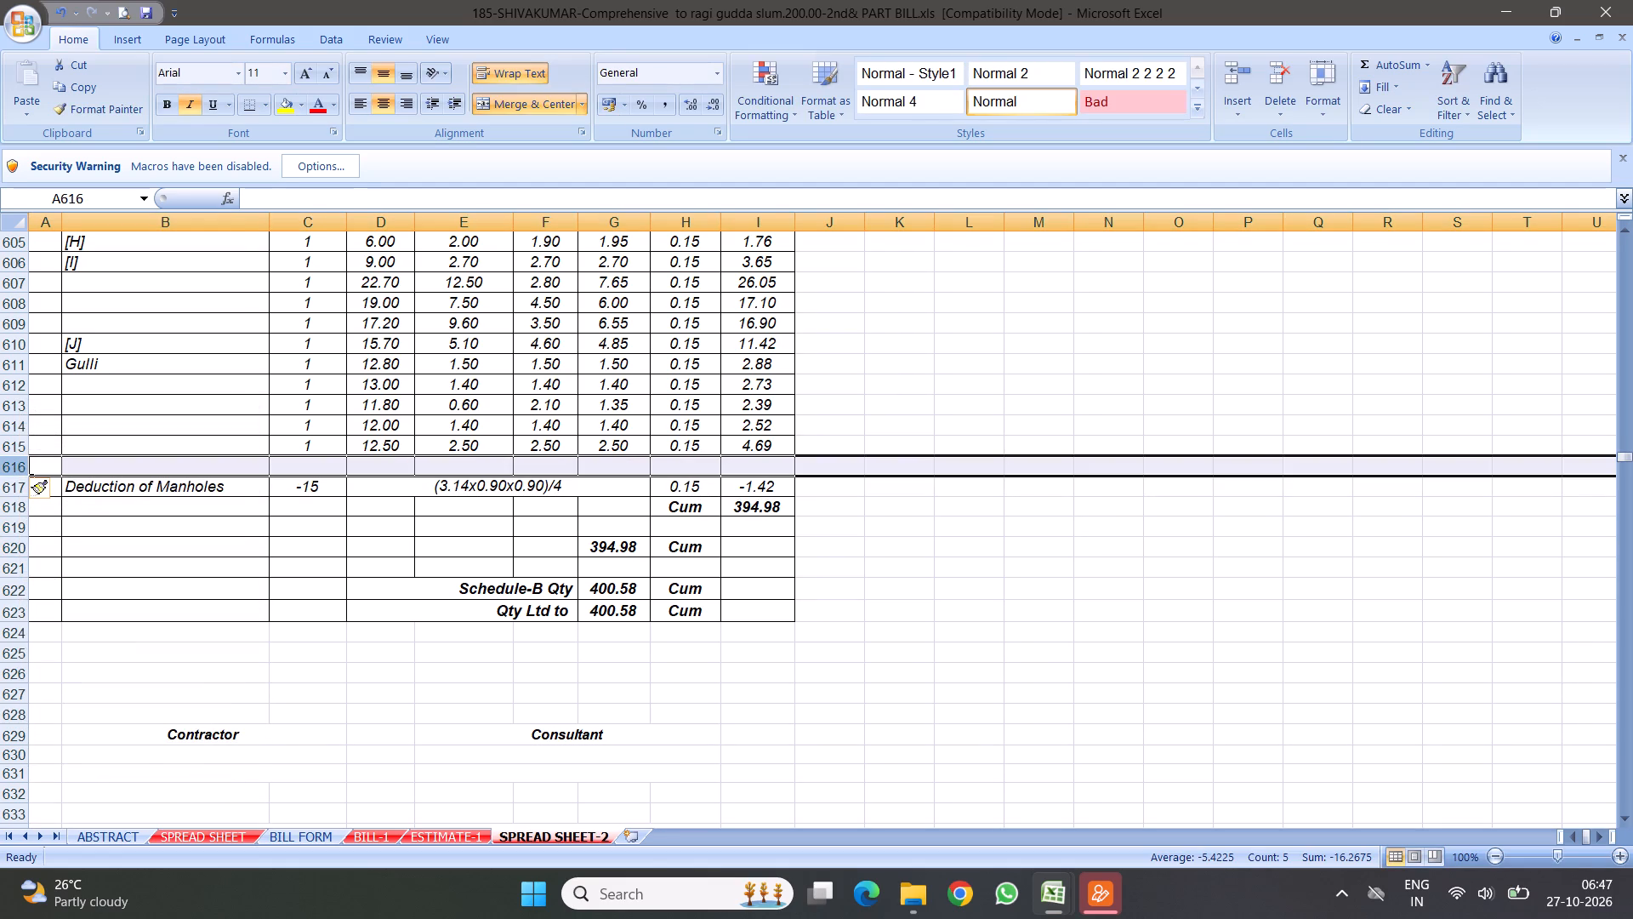
left_click(10, 446)
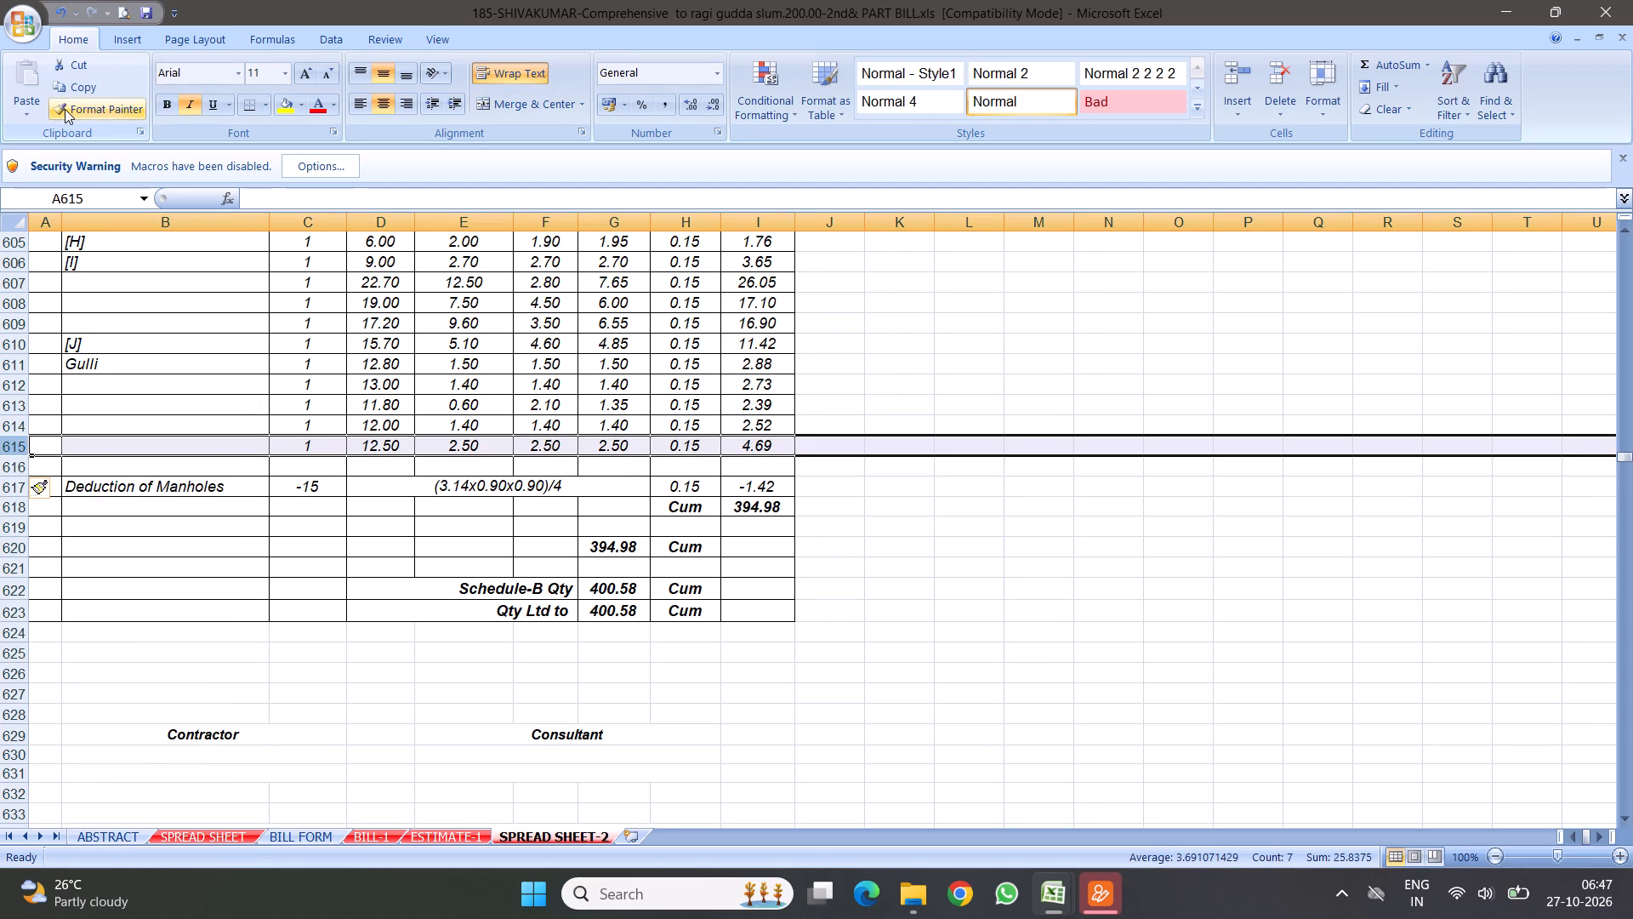
left_click(60, 108)
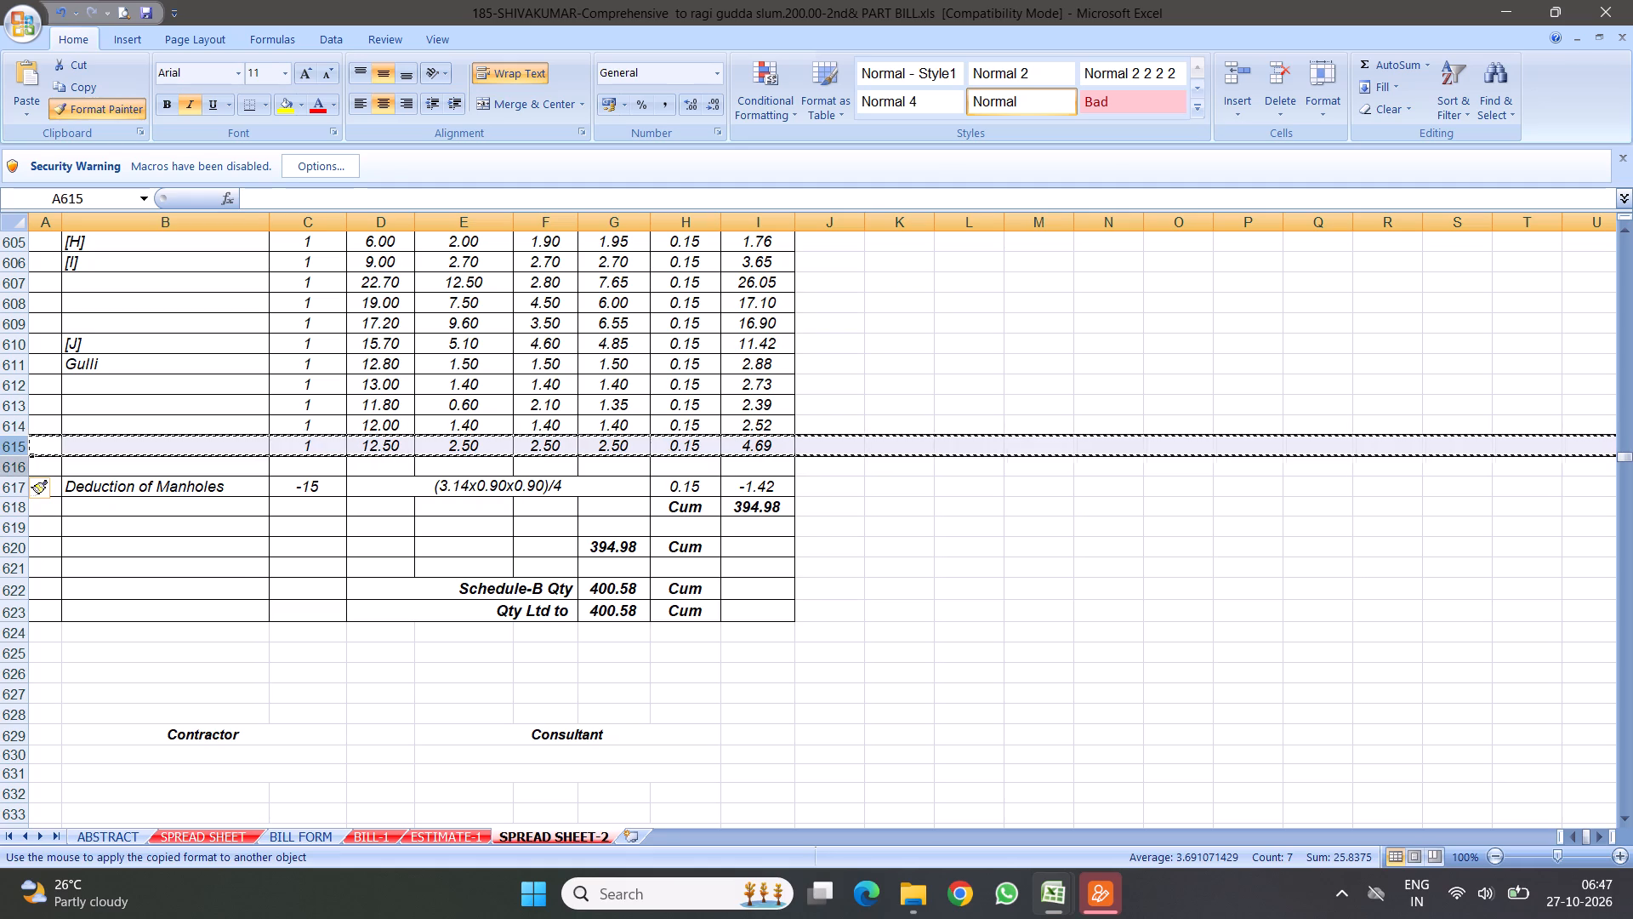
left_click(14, 467)
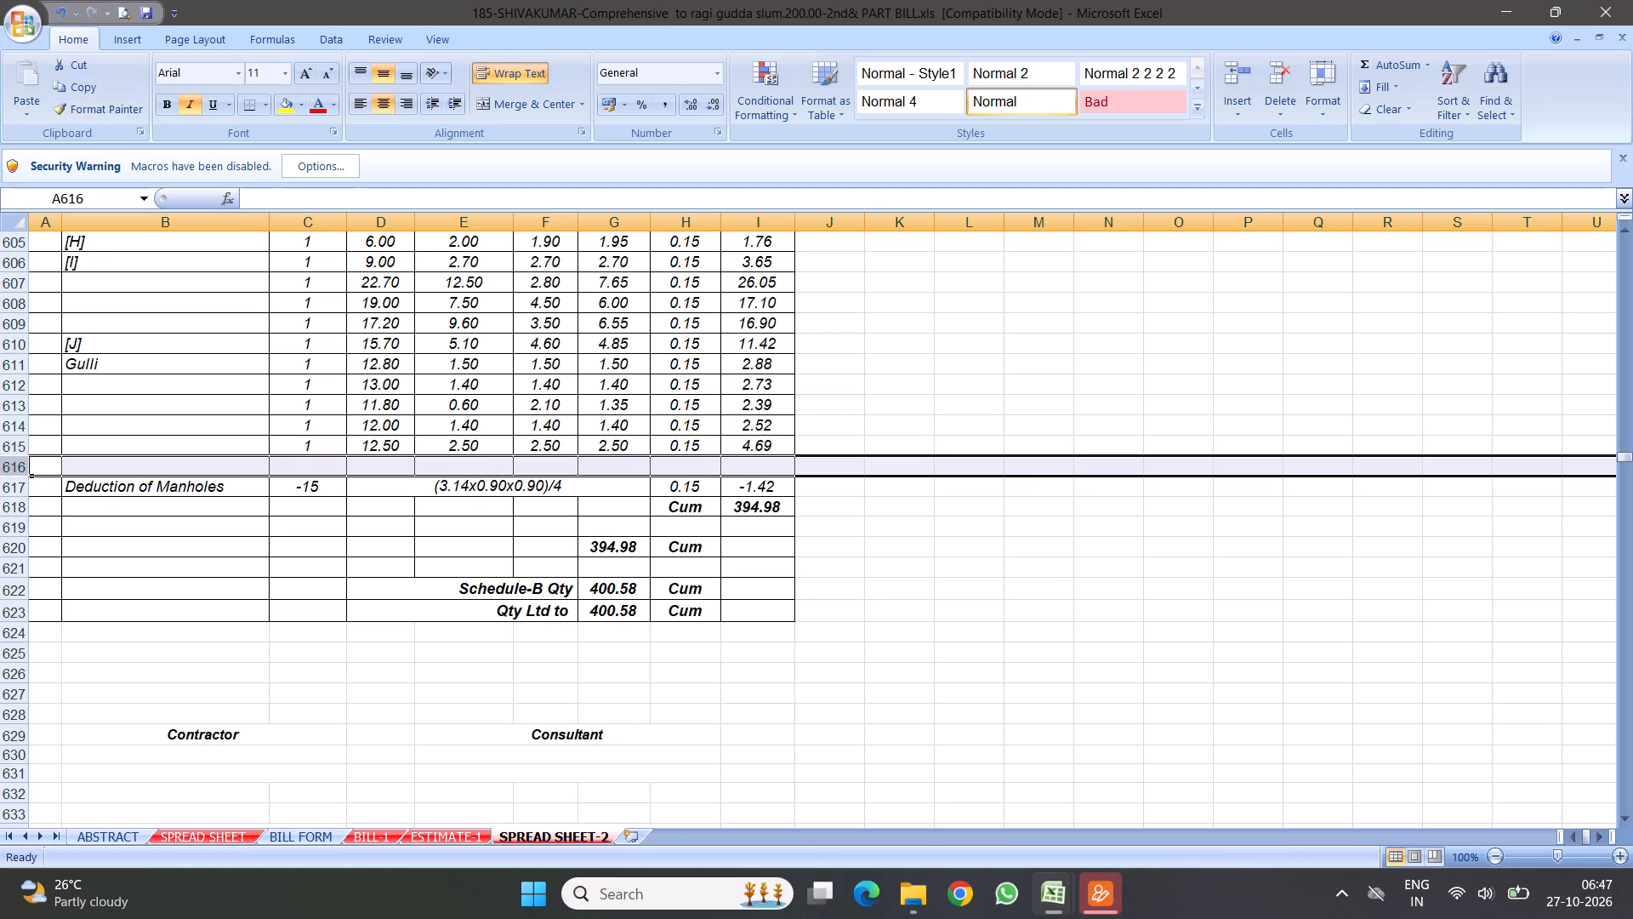
Enter a new Gulli measurement in row 616 with No 1, Length 13, B1 2.2 and B2 2.3.
left_click(321, 463)
key("1")
left_click(369, 465)
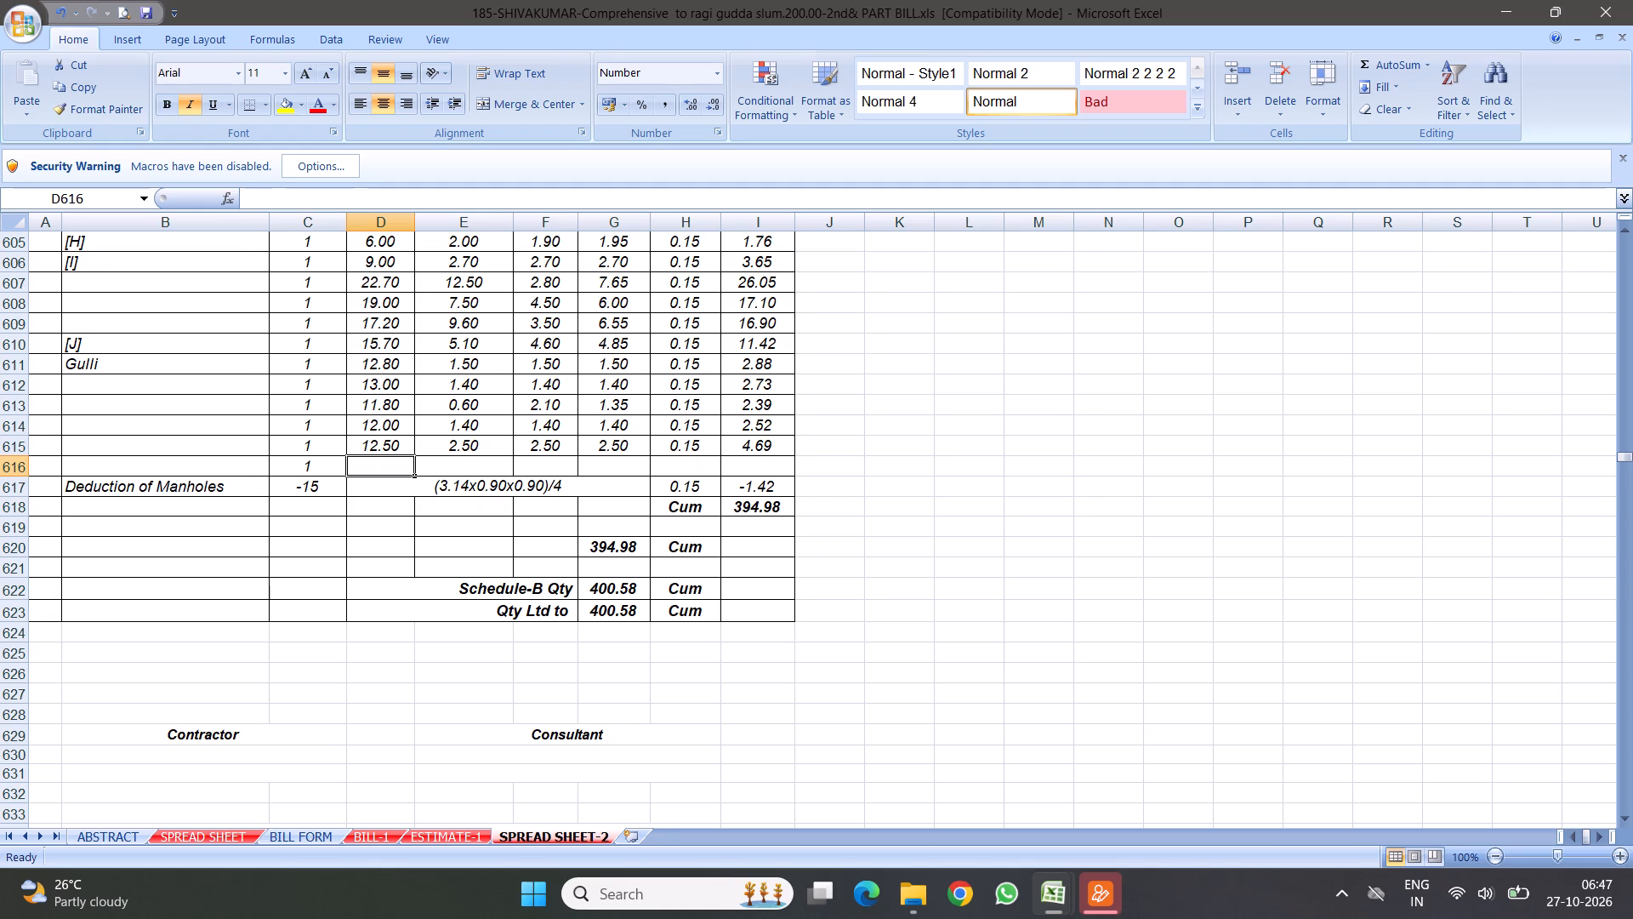
key("1")
key("3")
left_click(609, 508)
left_click(478, 464)
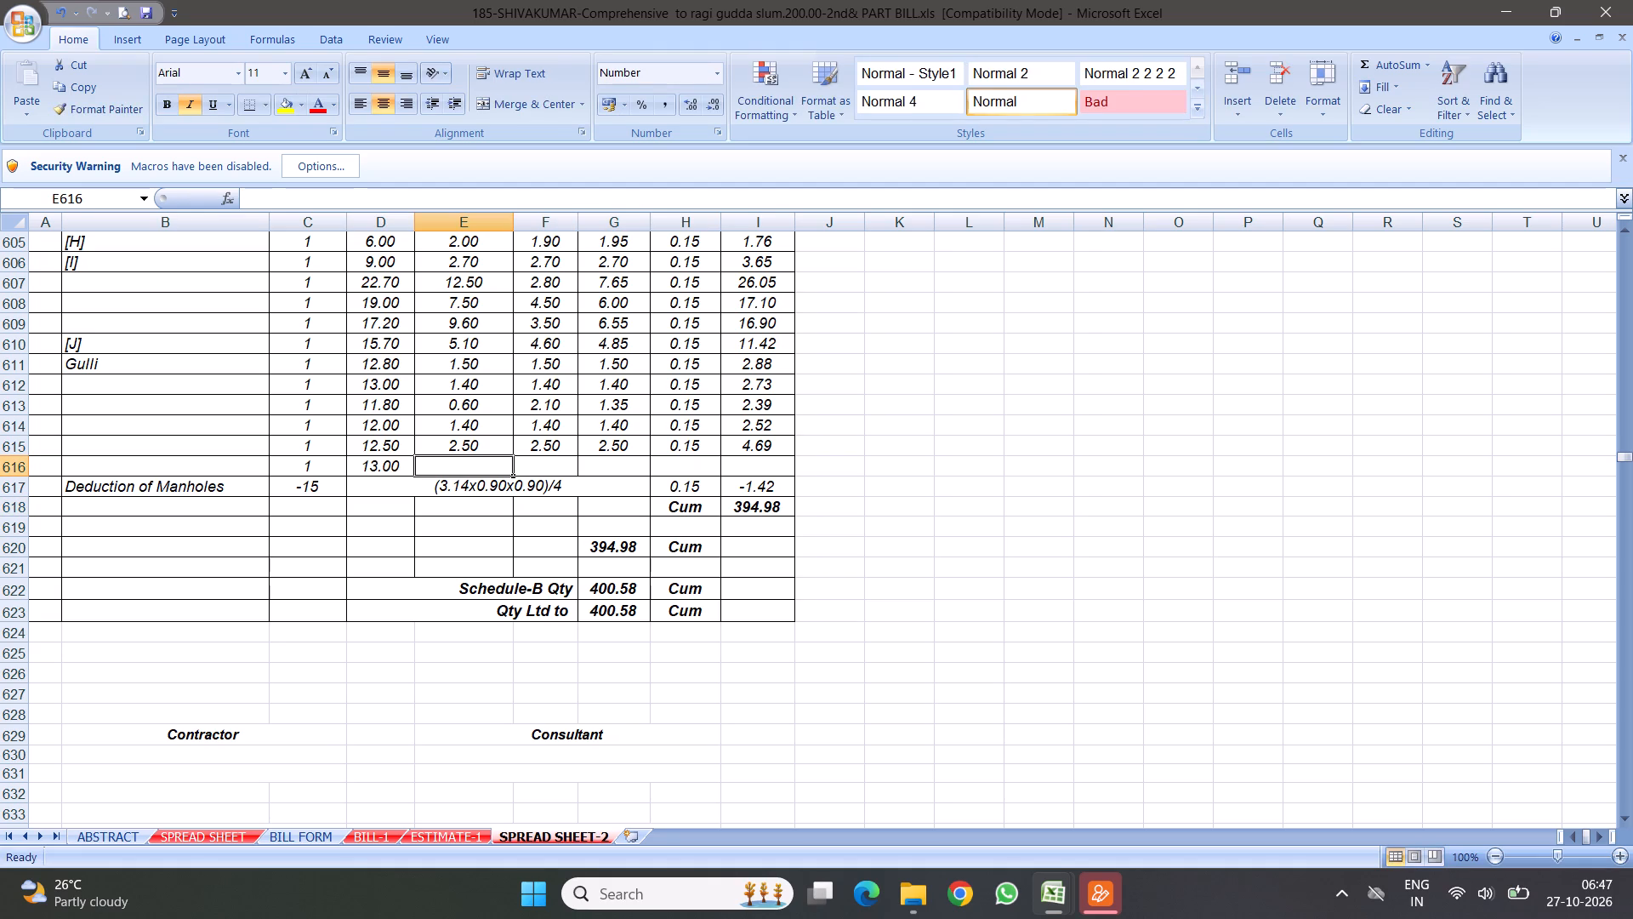
key("2")
key("period")
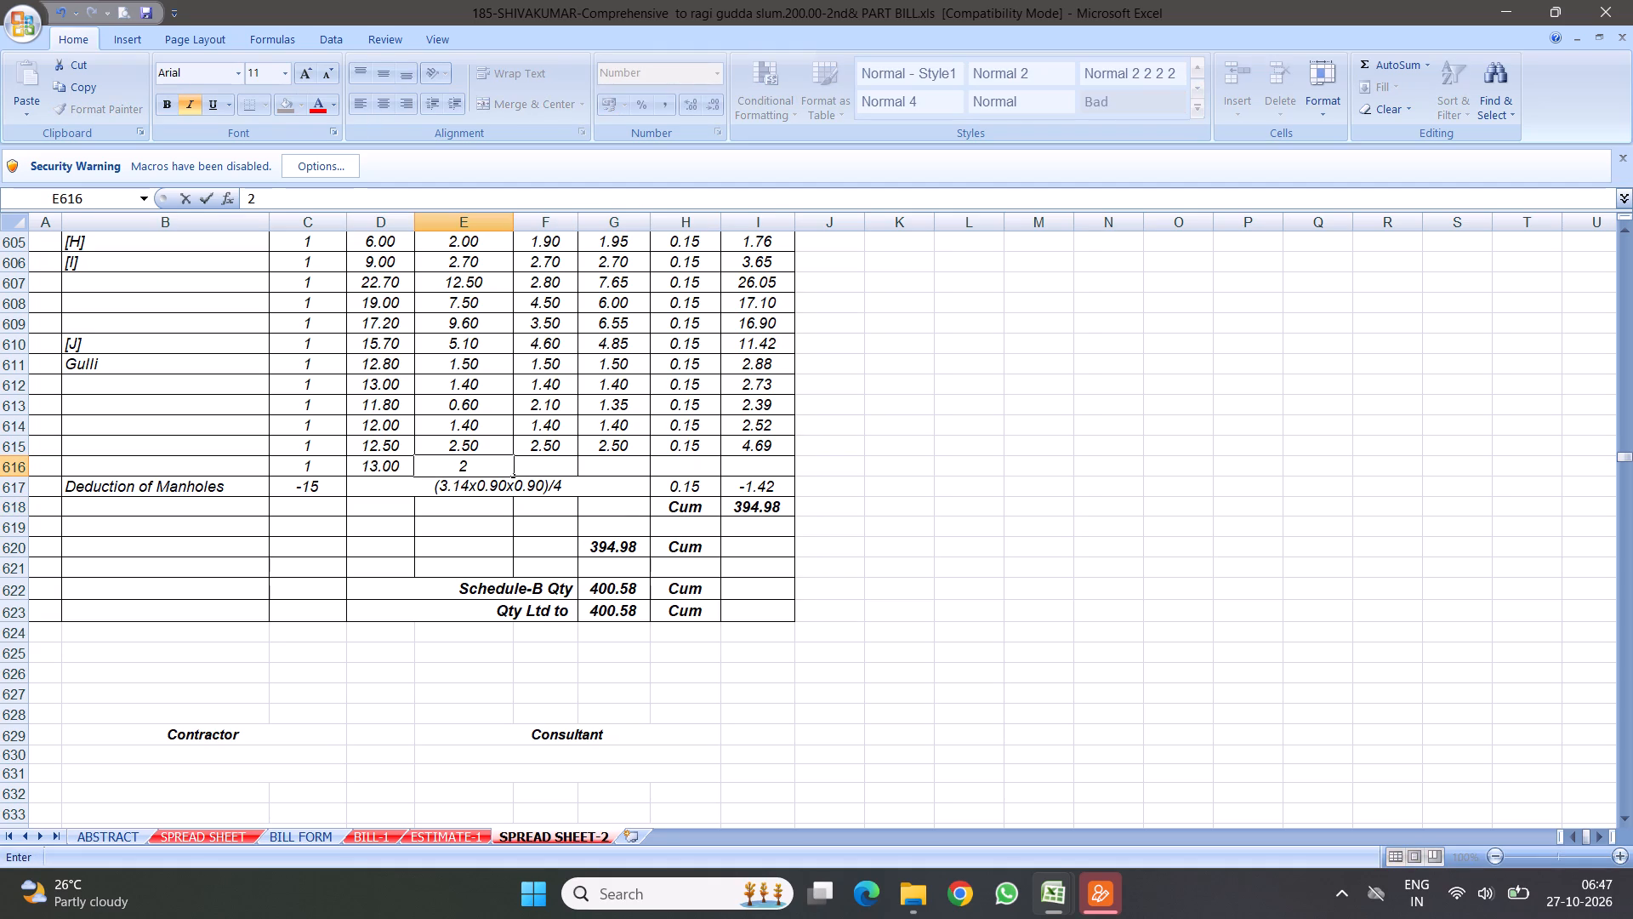
key("2")
left_click(628, 481)
left_click(554, 461)
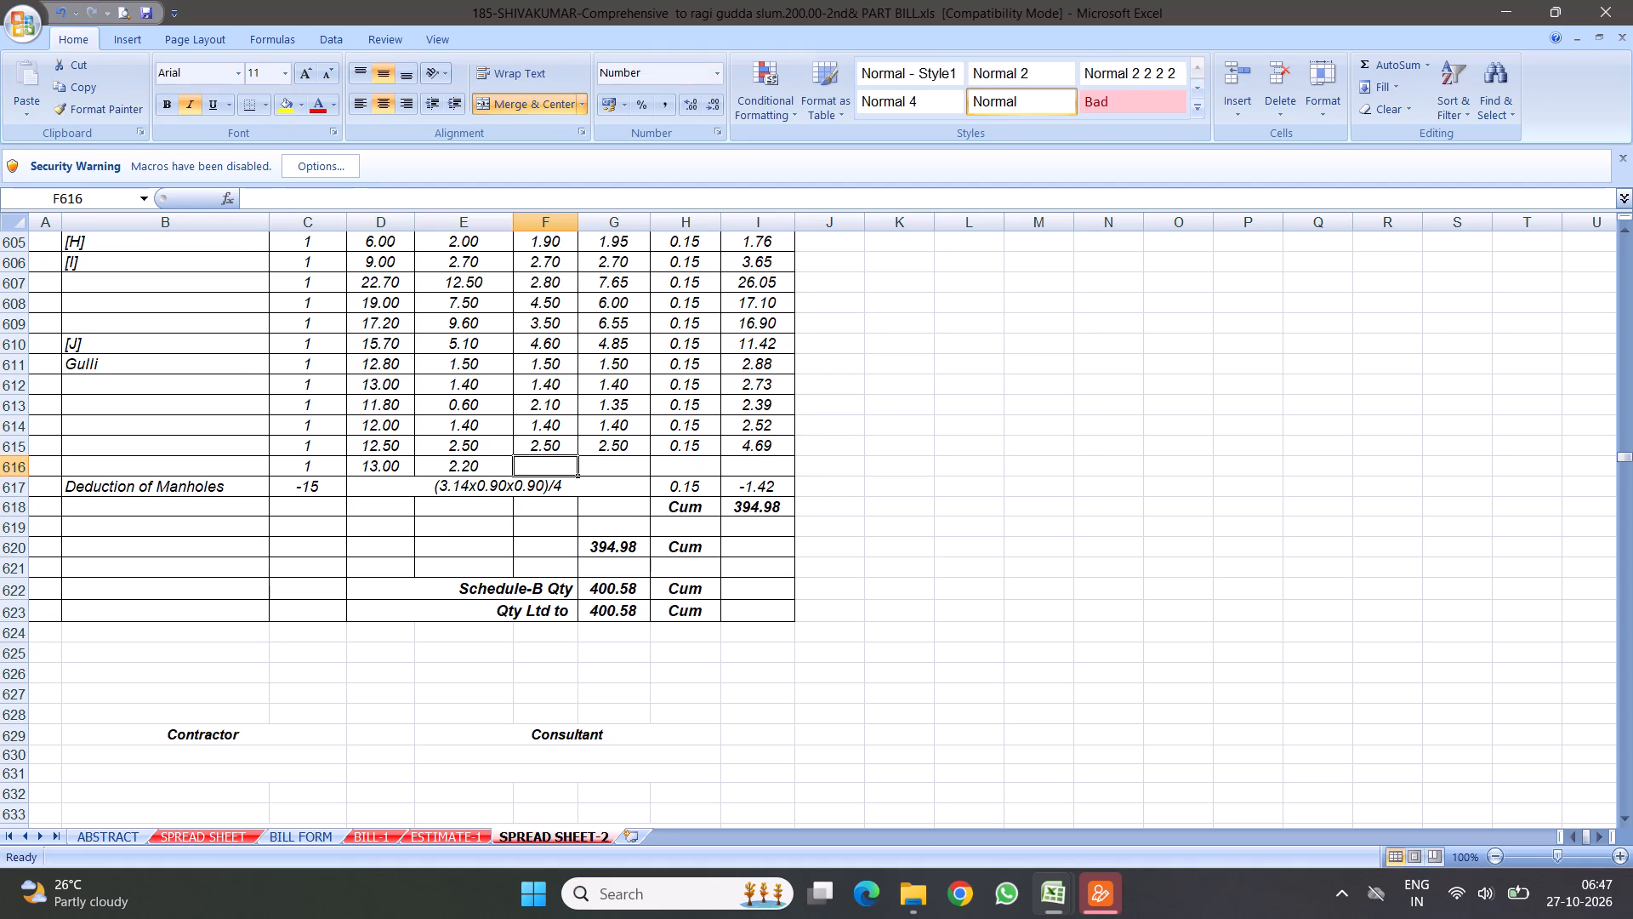
key("2")
key("period")
key("3")
left_click(727, 479)
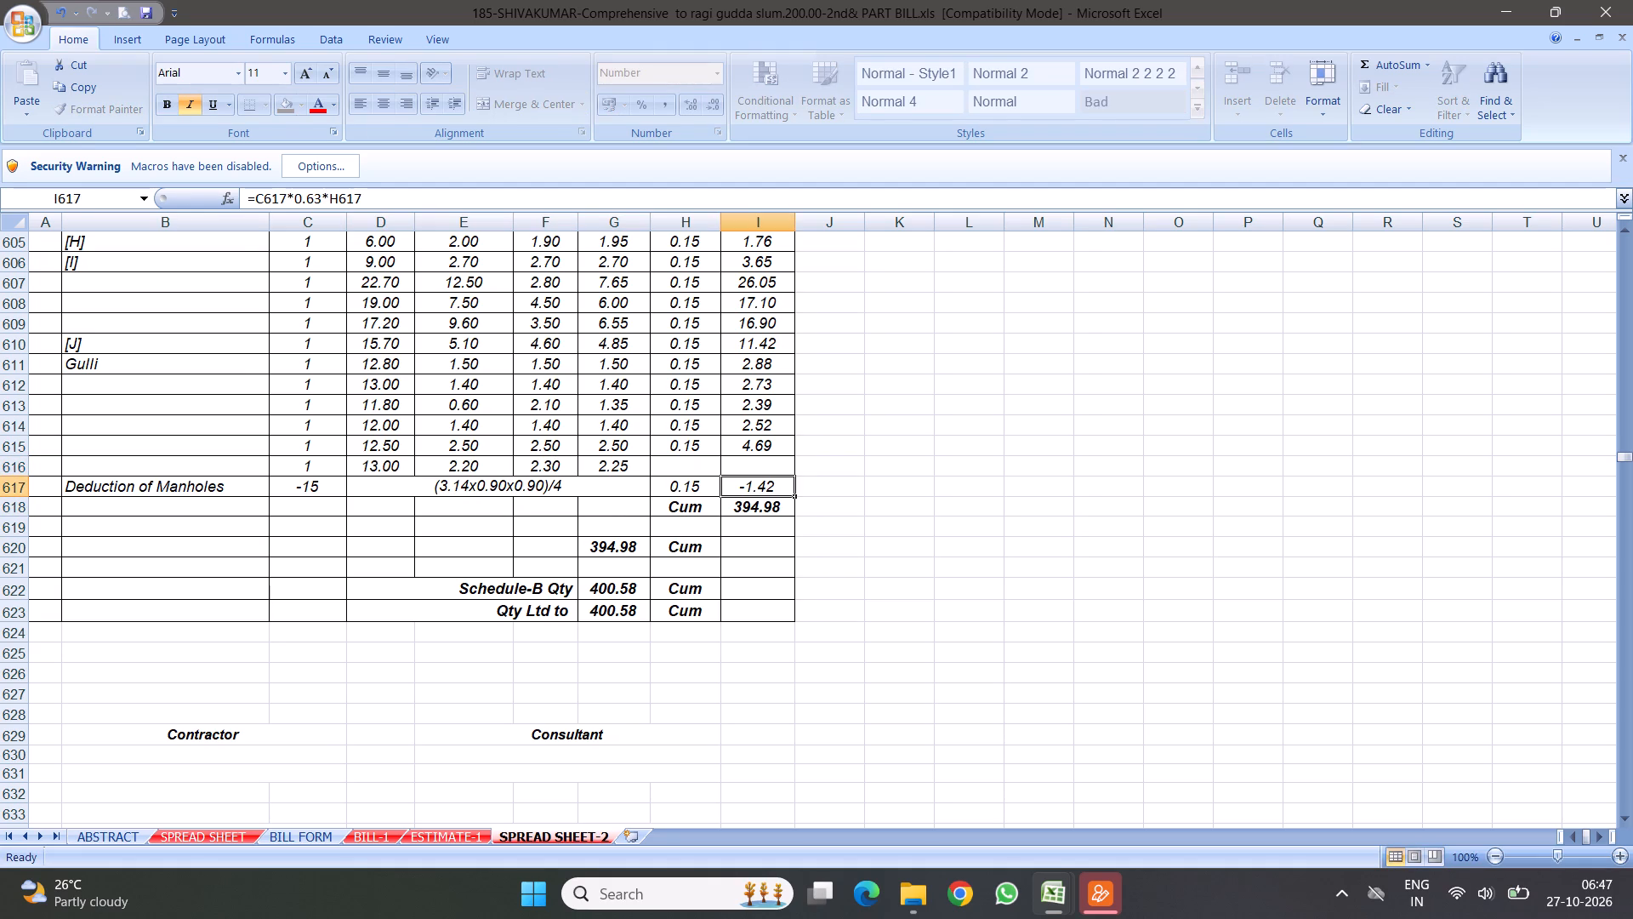
Set row 616's depth to 0.15, fill row 615's quantity formula into it and check the Cum total's sum range.
left_click(672, 471)
key("period")
key("1")
key("5")
left_click(844, 485)
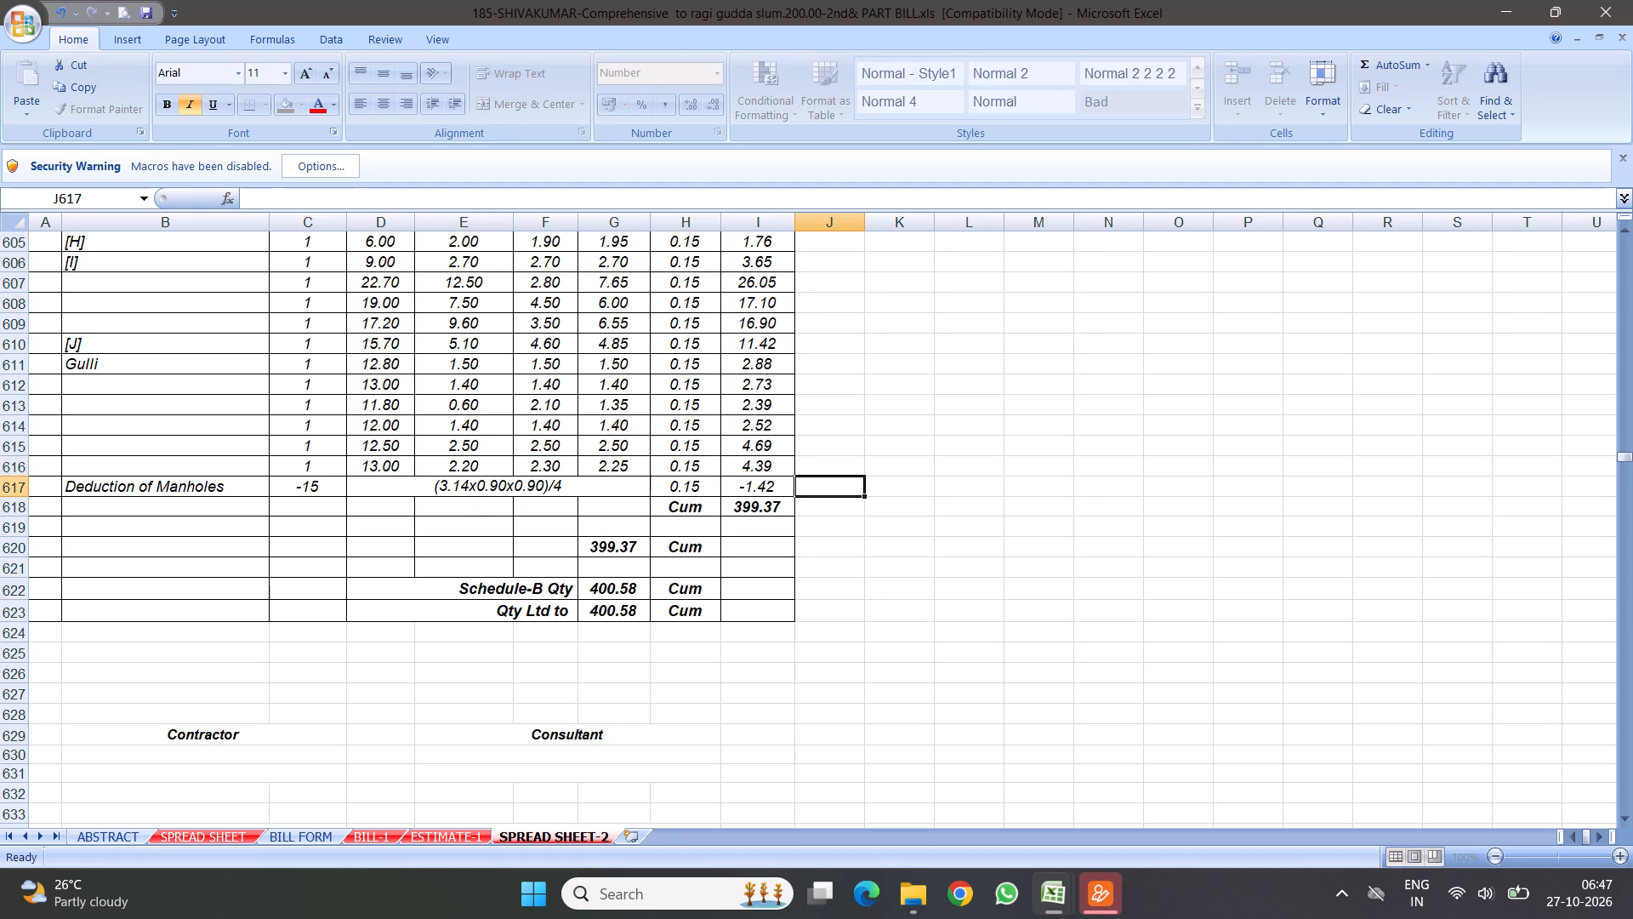
left_click(745, 448)
left_click_drag(791, 454, 783, 475)
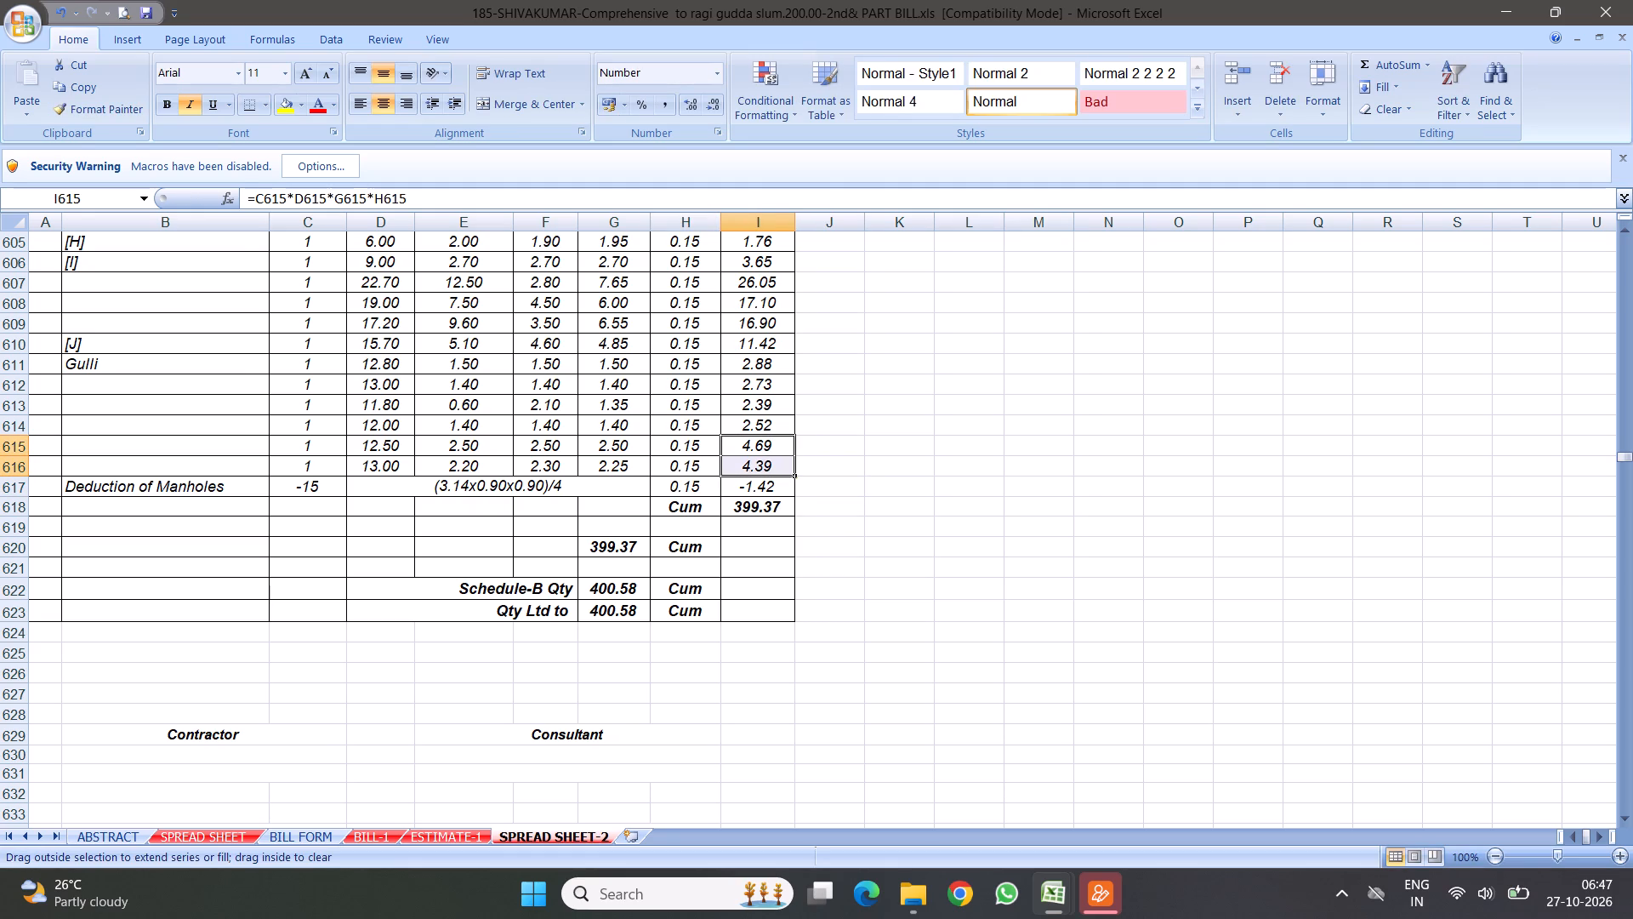
left_click(751, 509)
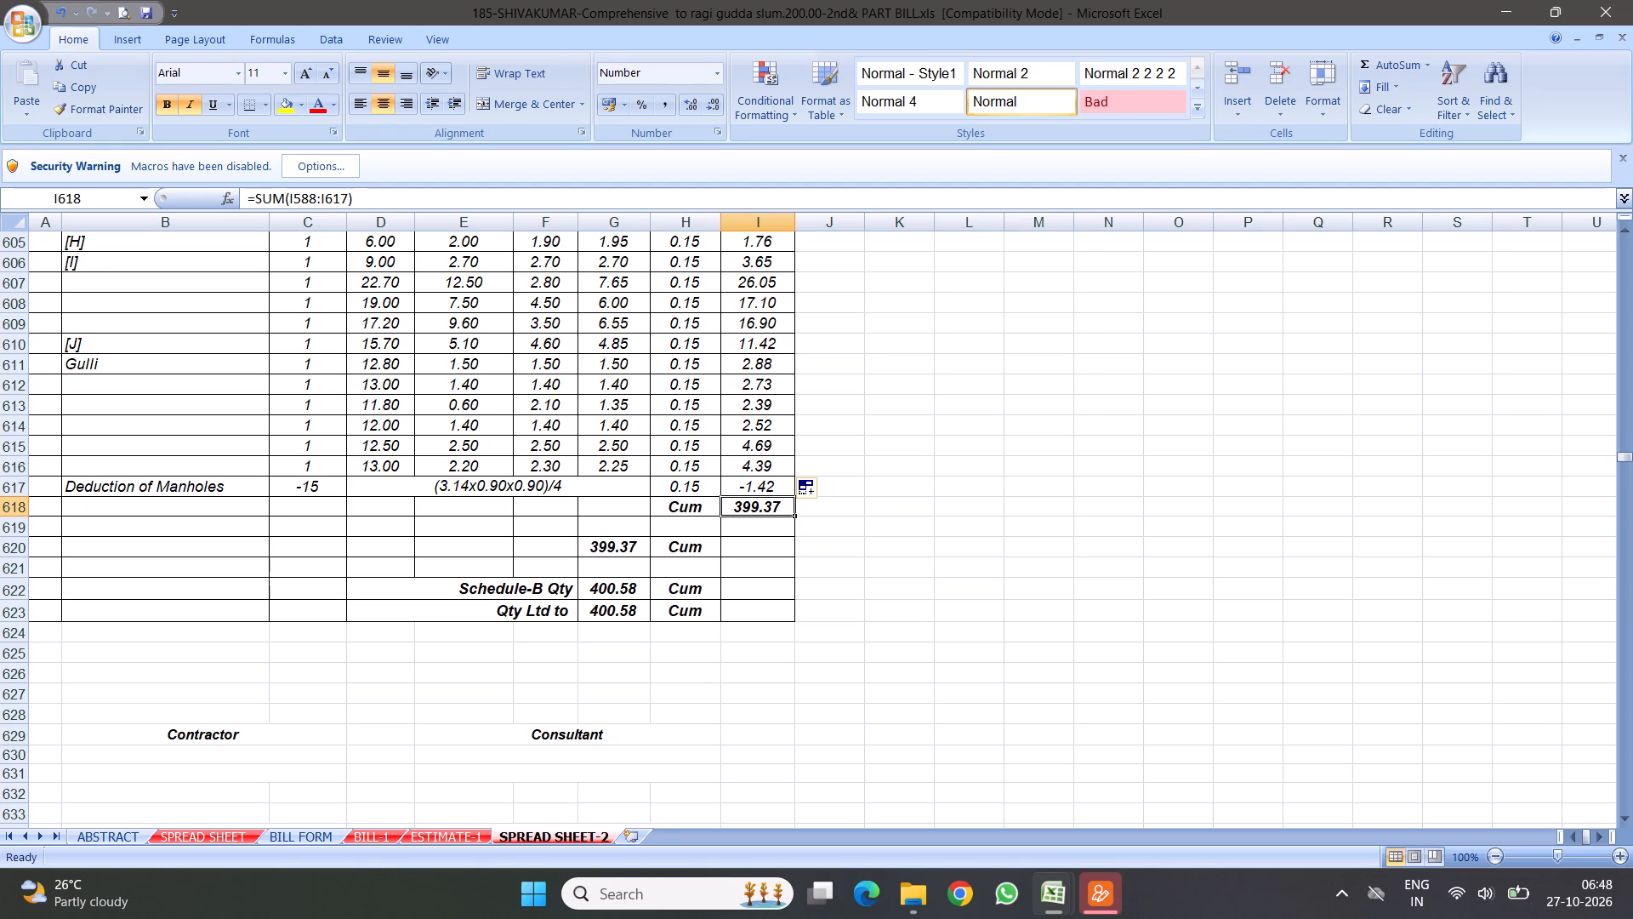
left_click(367, 197)
left_click(936, 540)
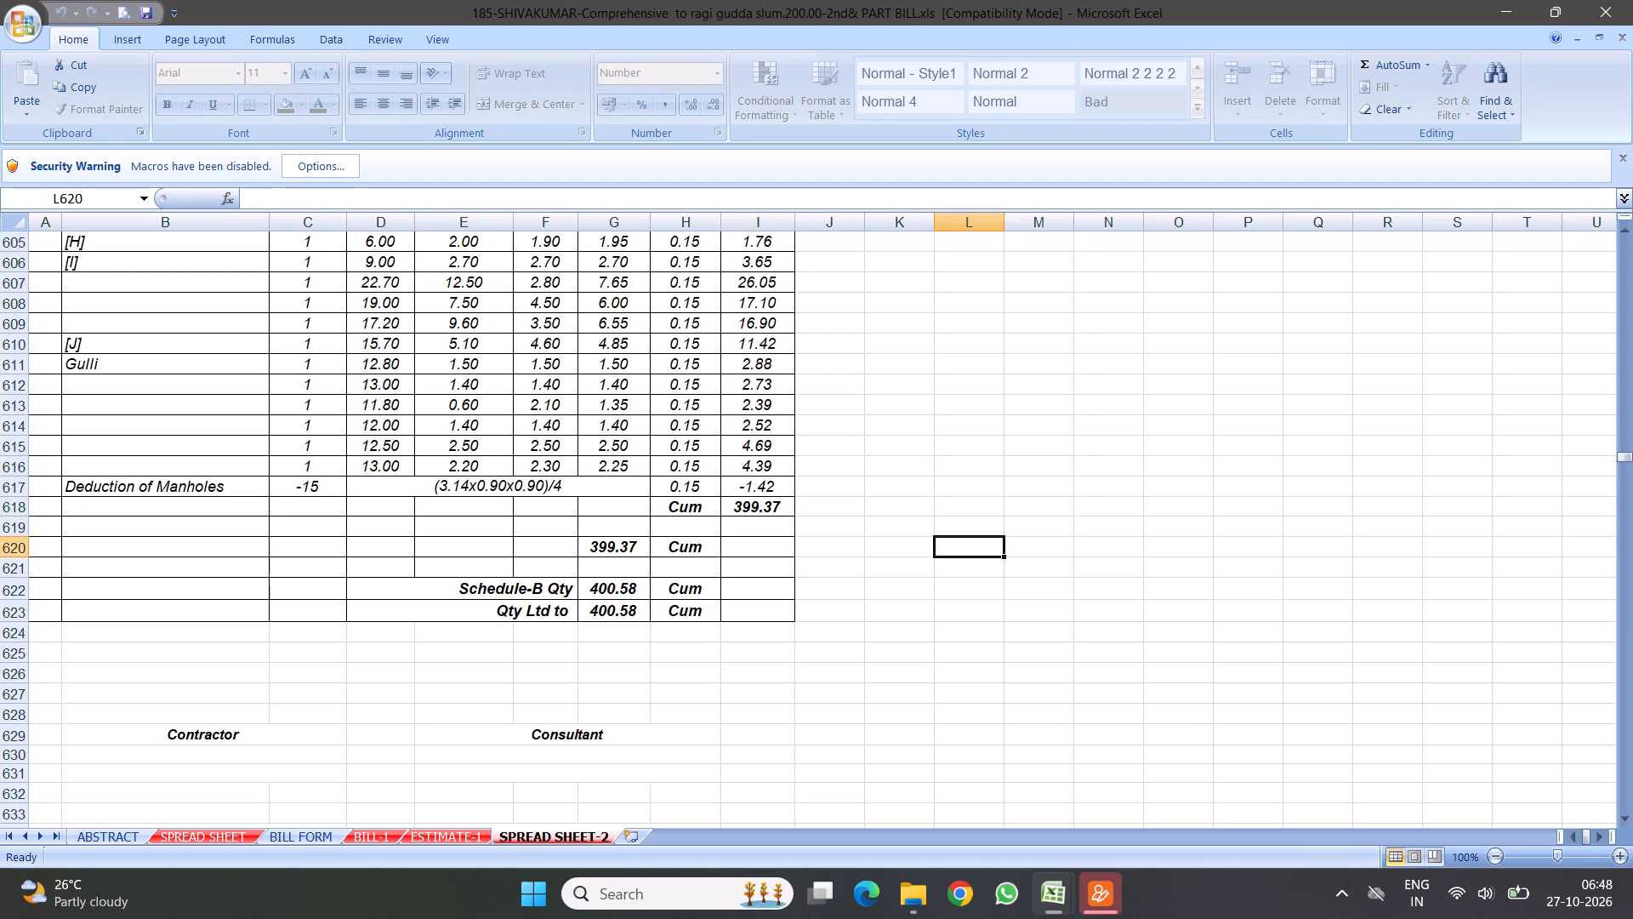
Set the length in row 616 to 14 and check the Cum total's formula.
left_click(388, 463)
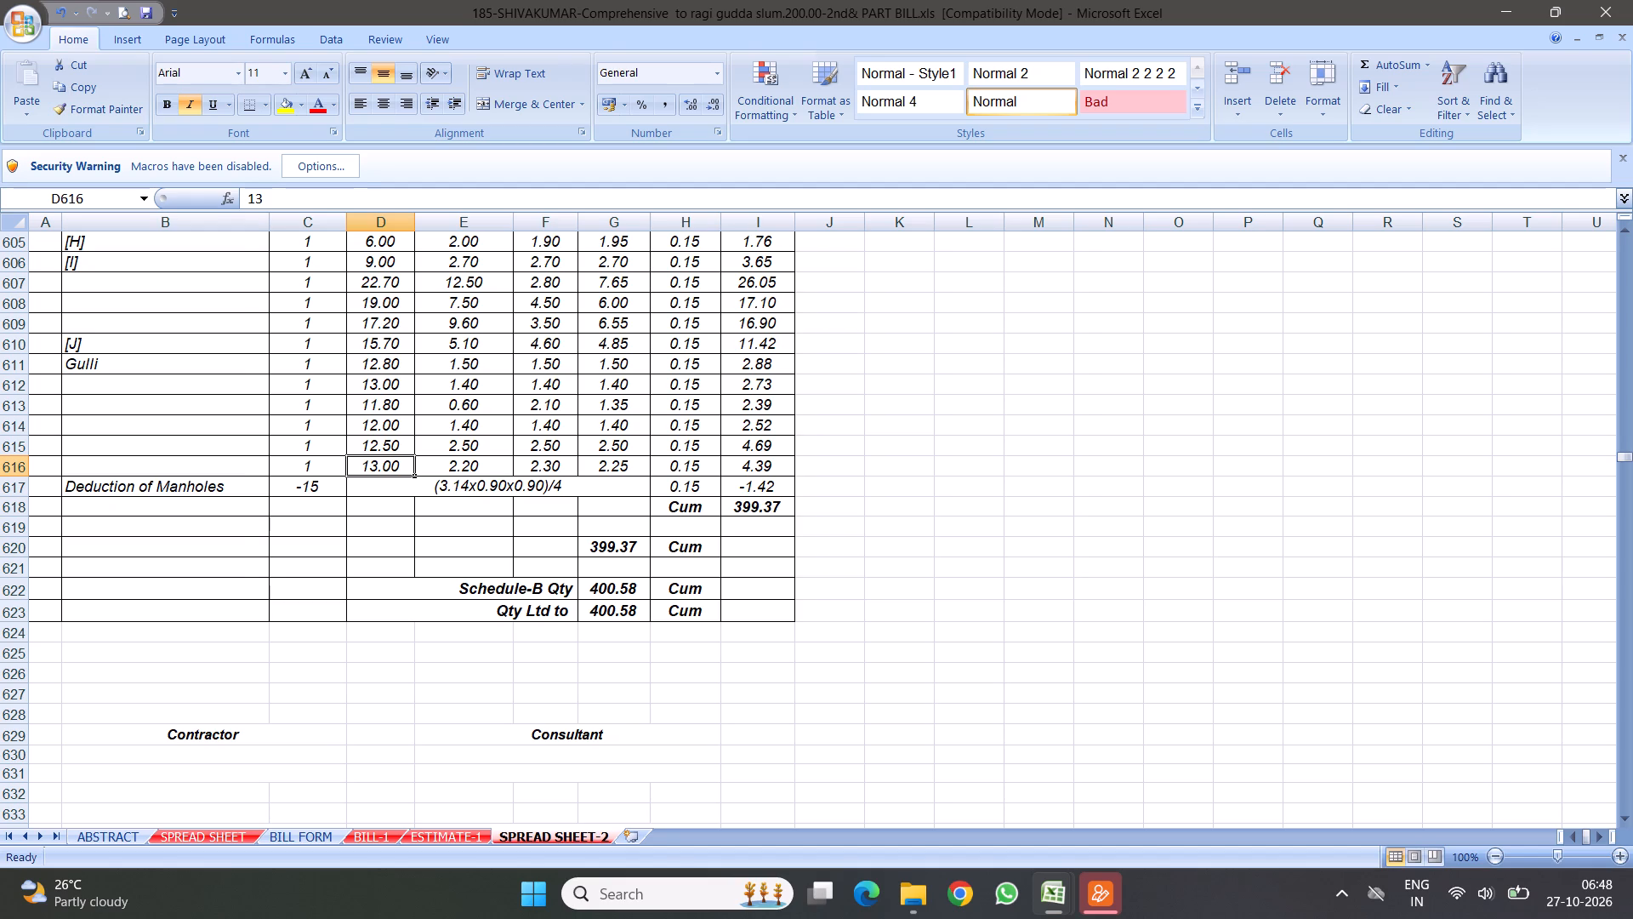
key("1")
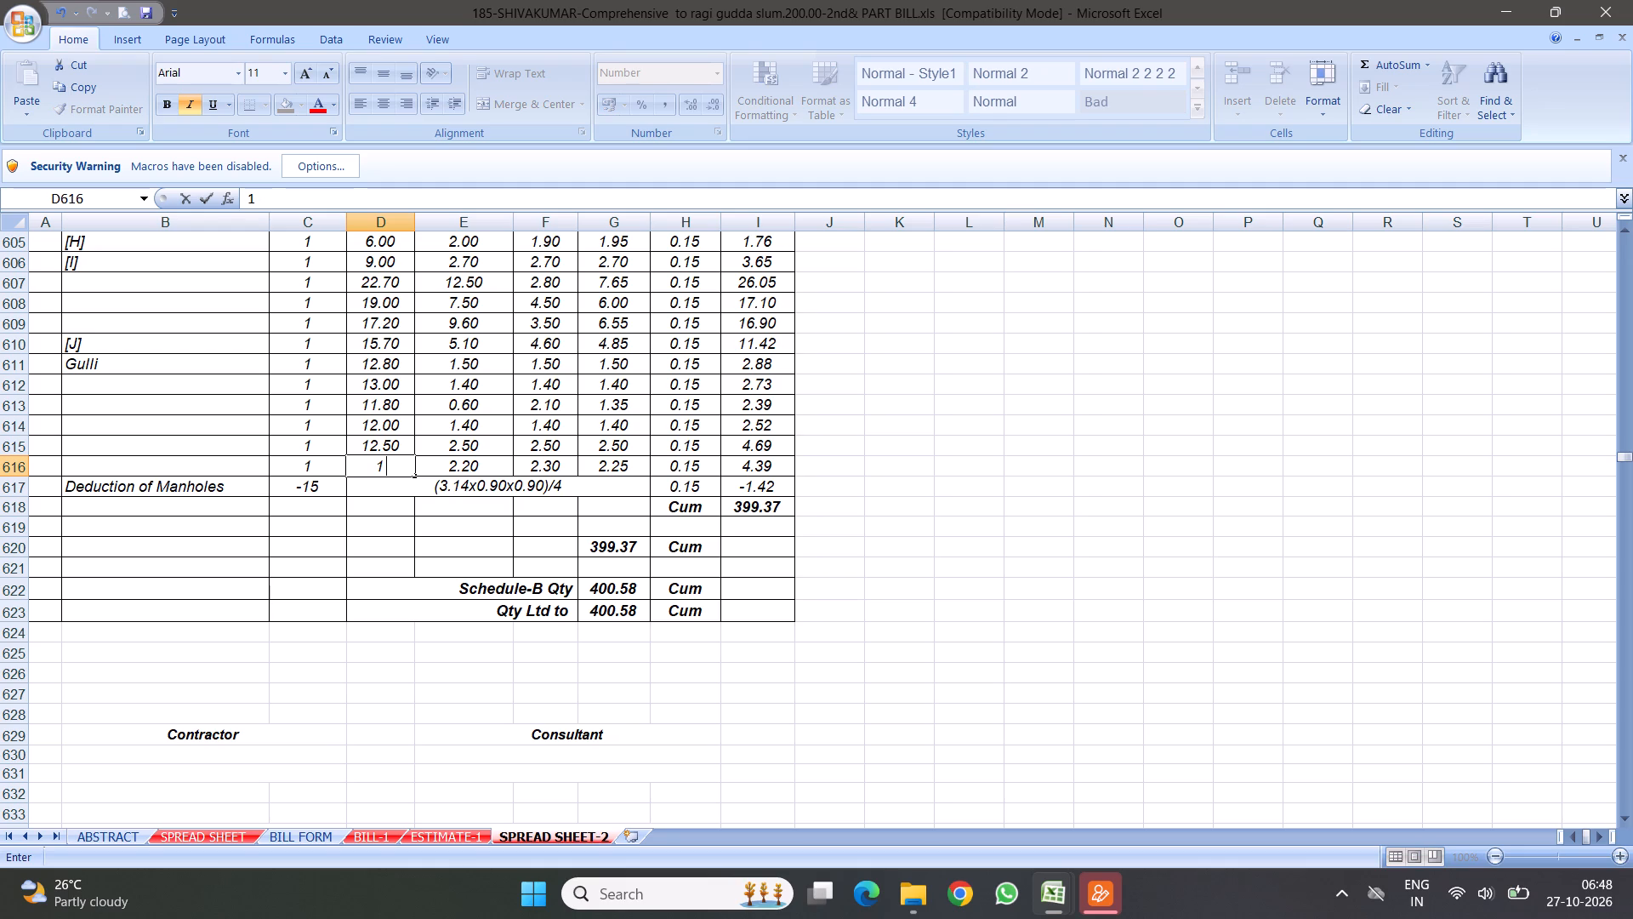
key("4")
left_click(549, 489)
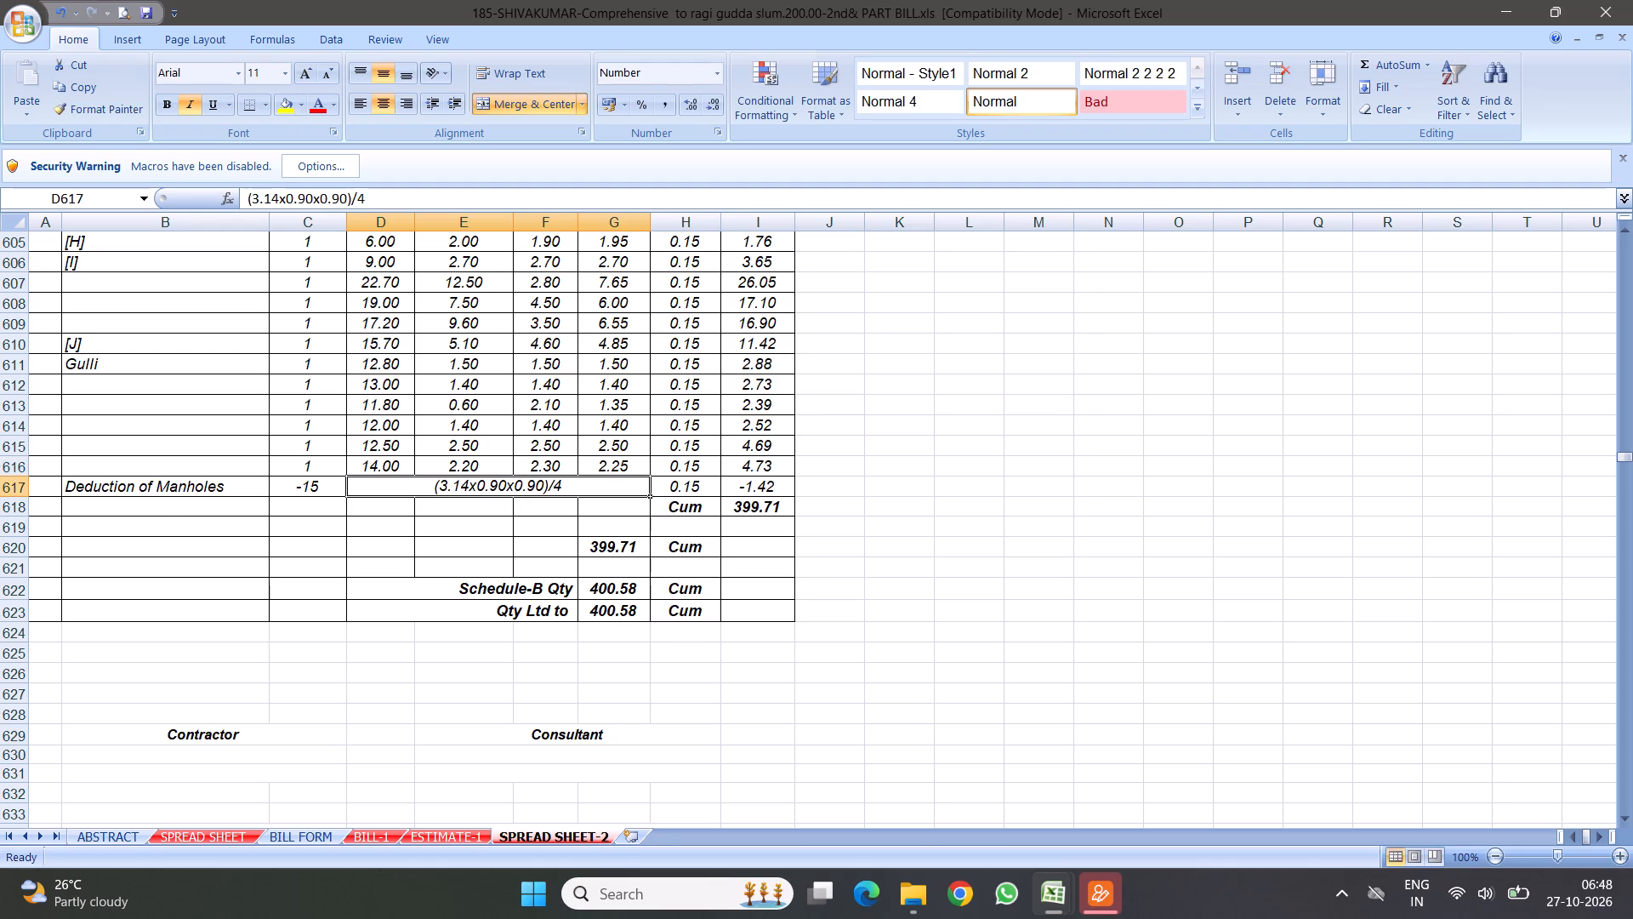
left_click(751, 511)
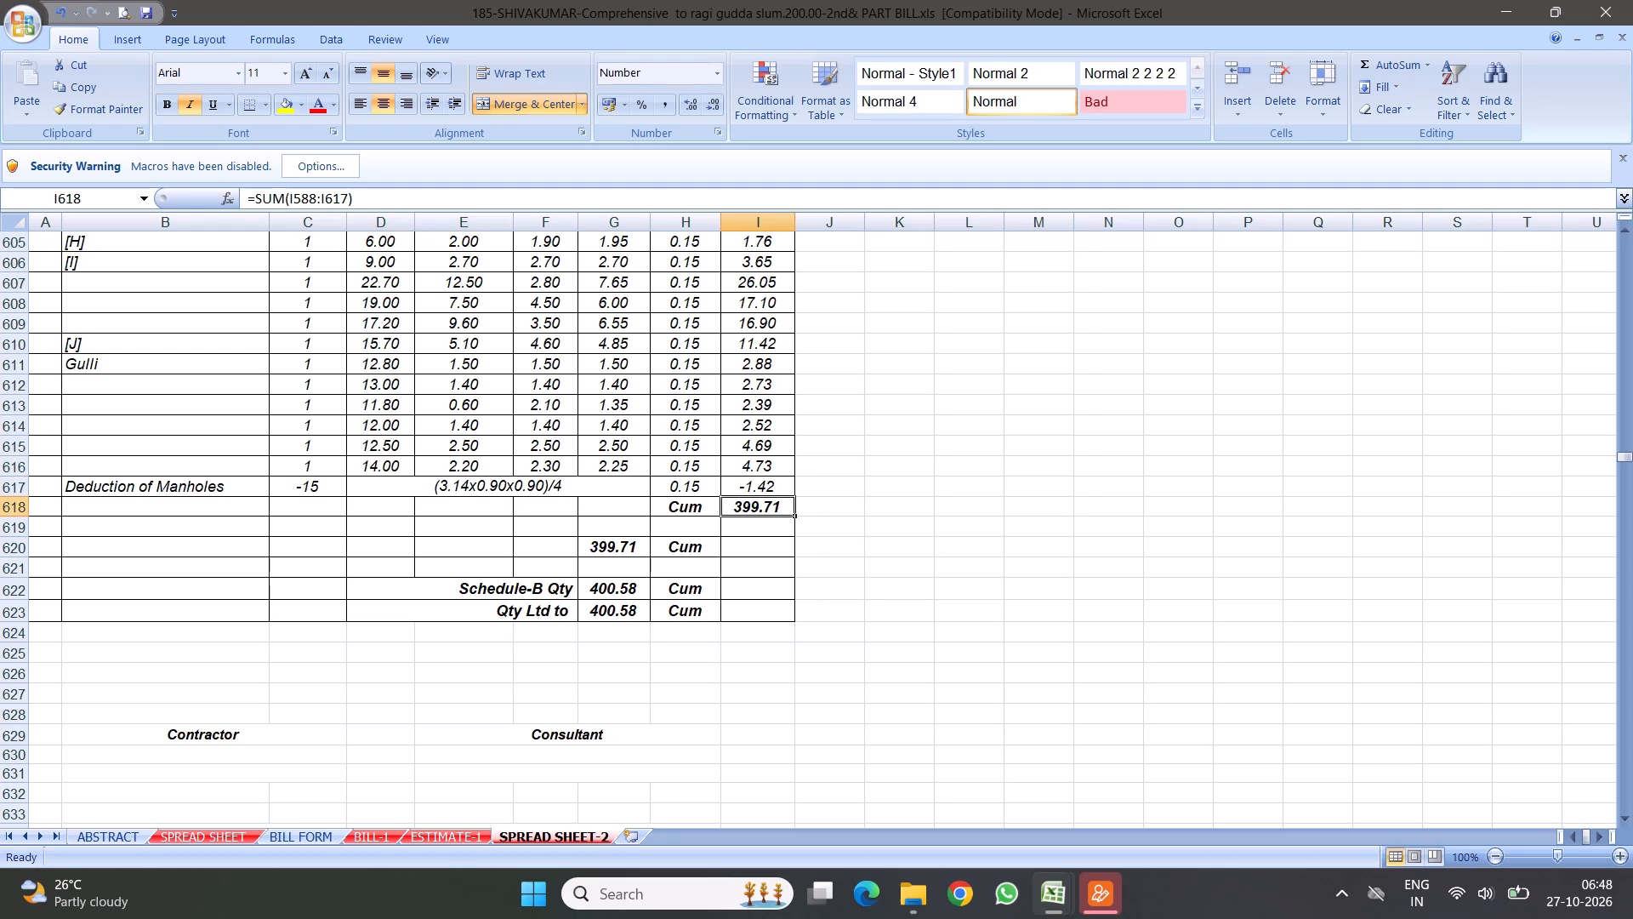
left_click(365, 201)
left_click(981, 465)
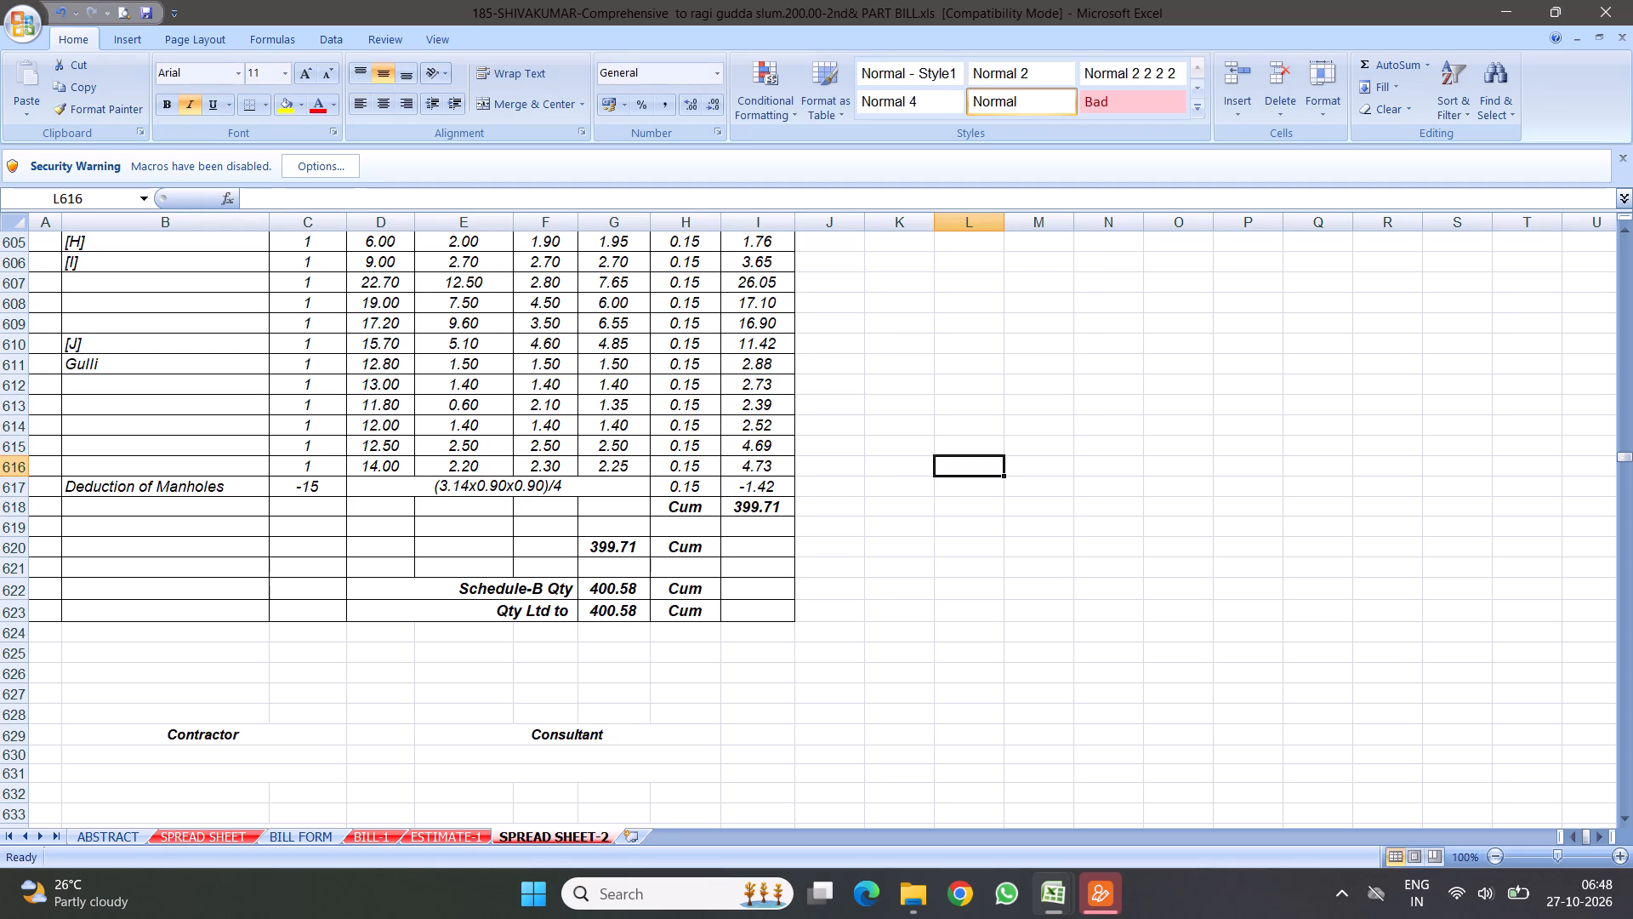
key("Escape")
Set row 616's B1 to 2.5 and B2 to 2.6.
left_click(365, 465)
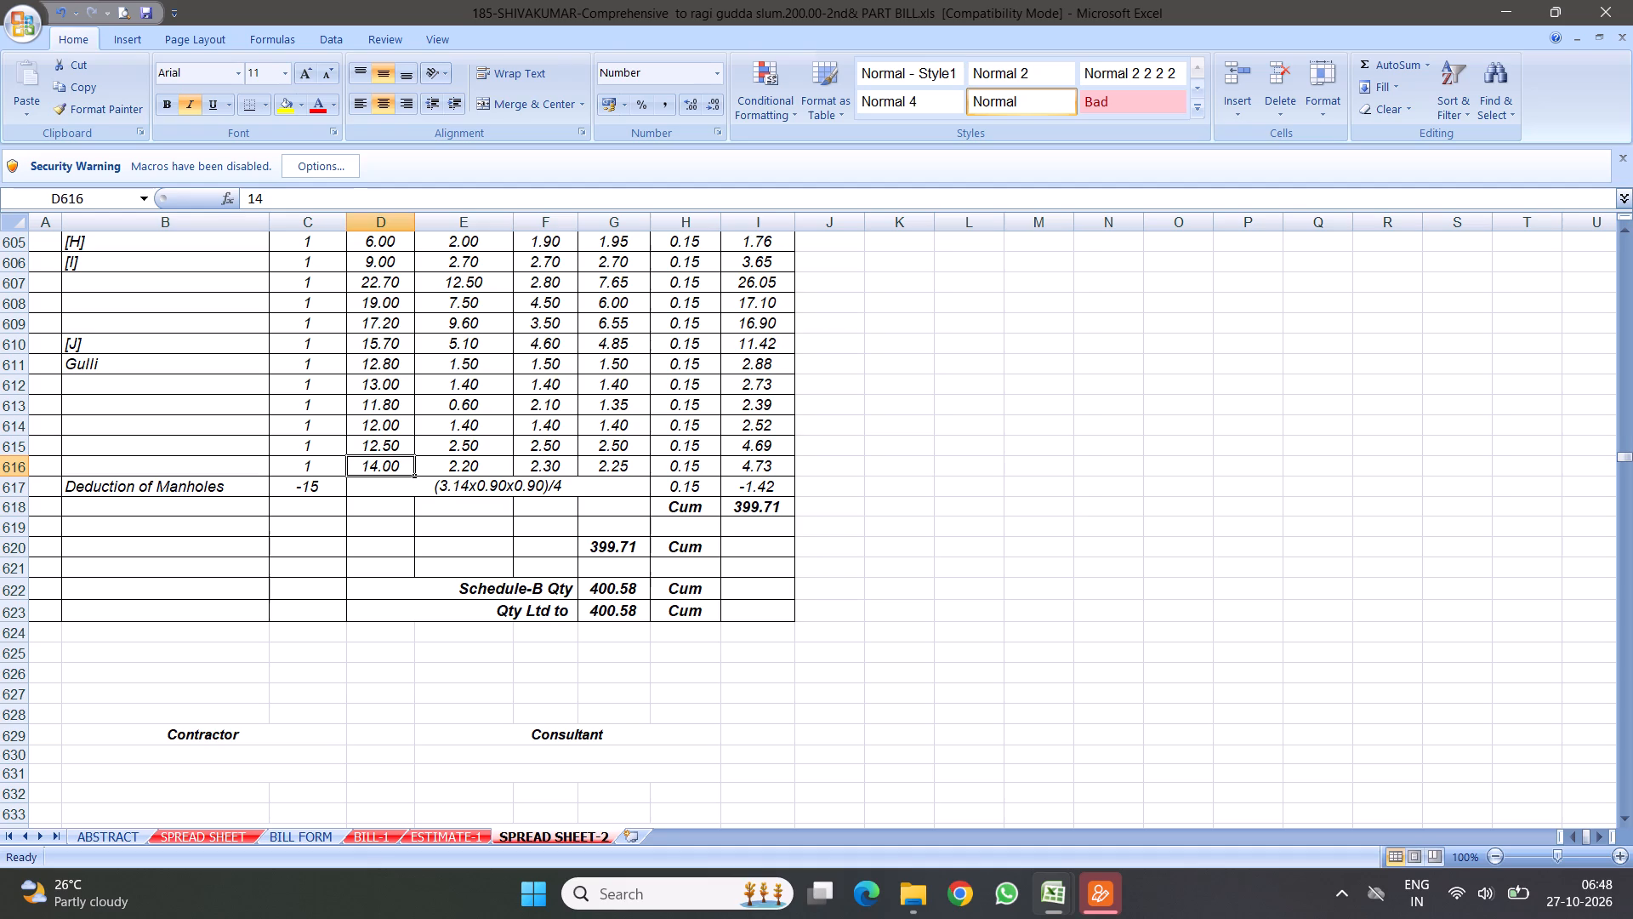
left_click(465, 466)
key("2")
key("period")
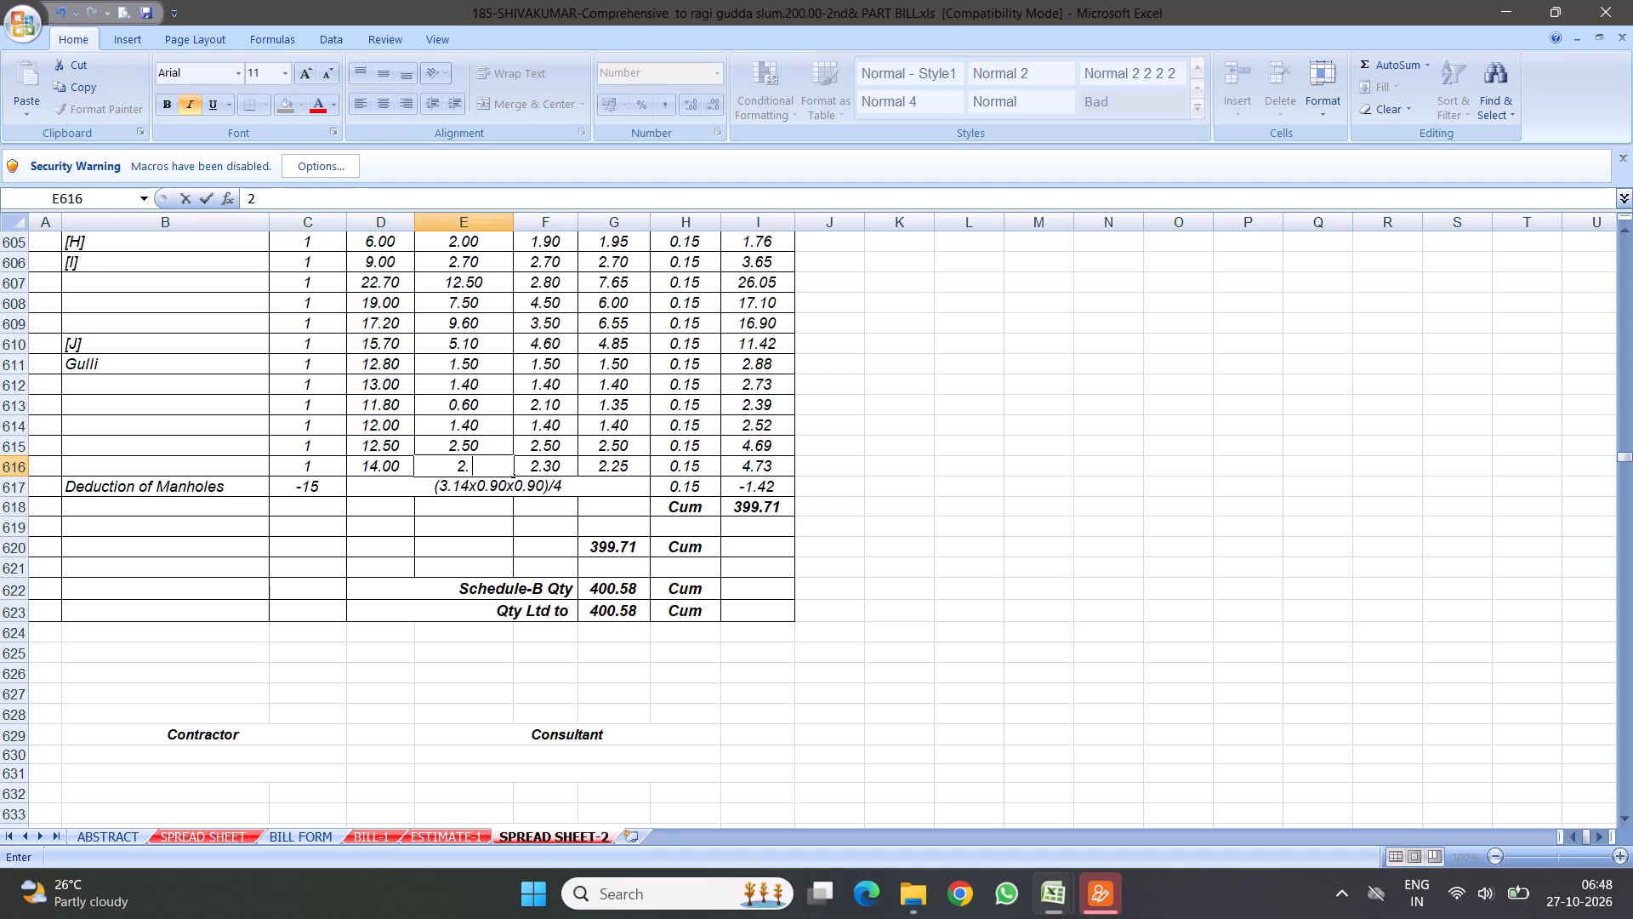
key("5")
left_click(624, 461)
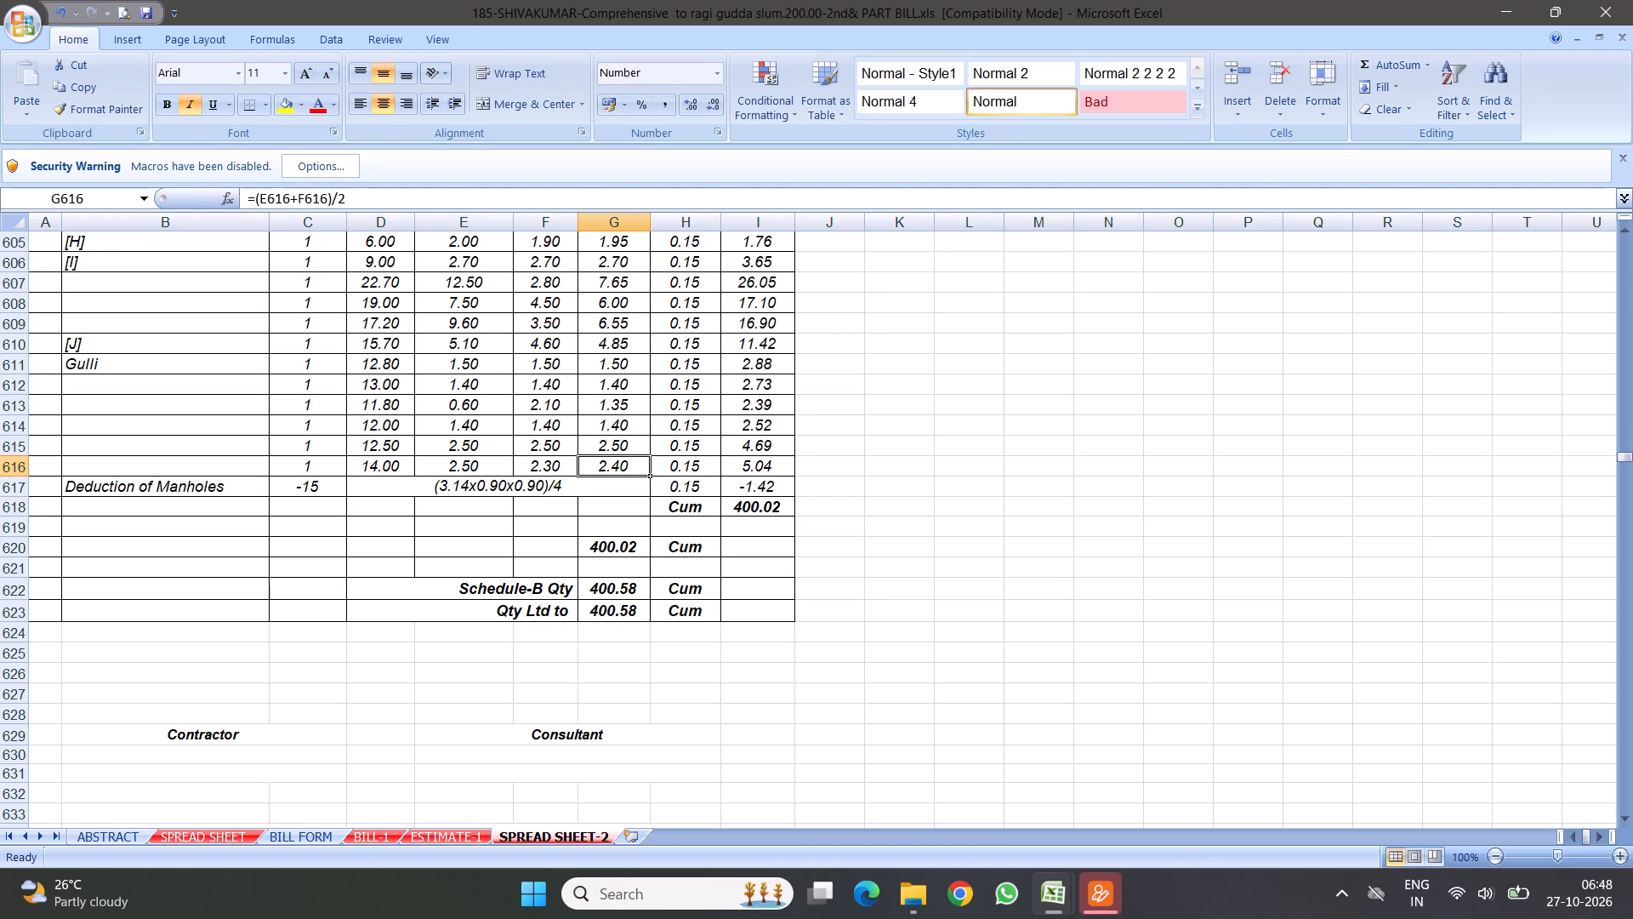
left_click(543, 466)
type("2.")
key("6")
left_click(814, 477)
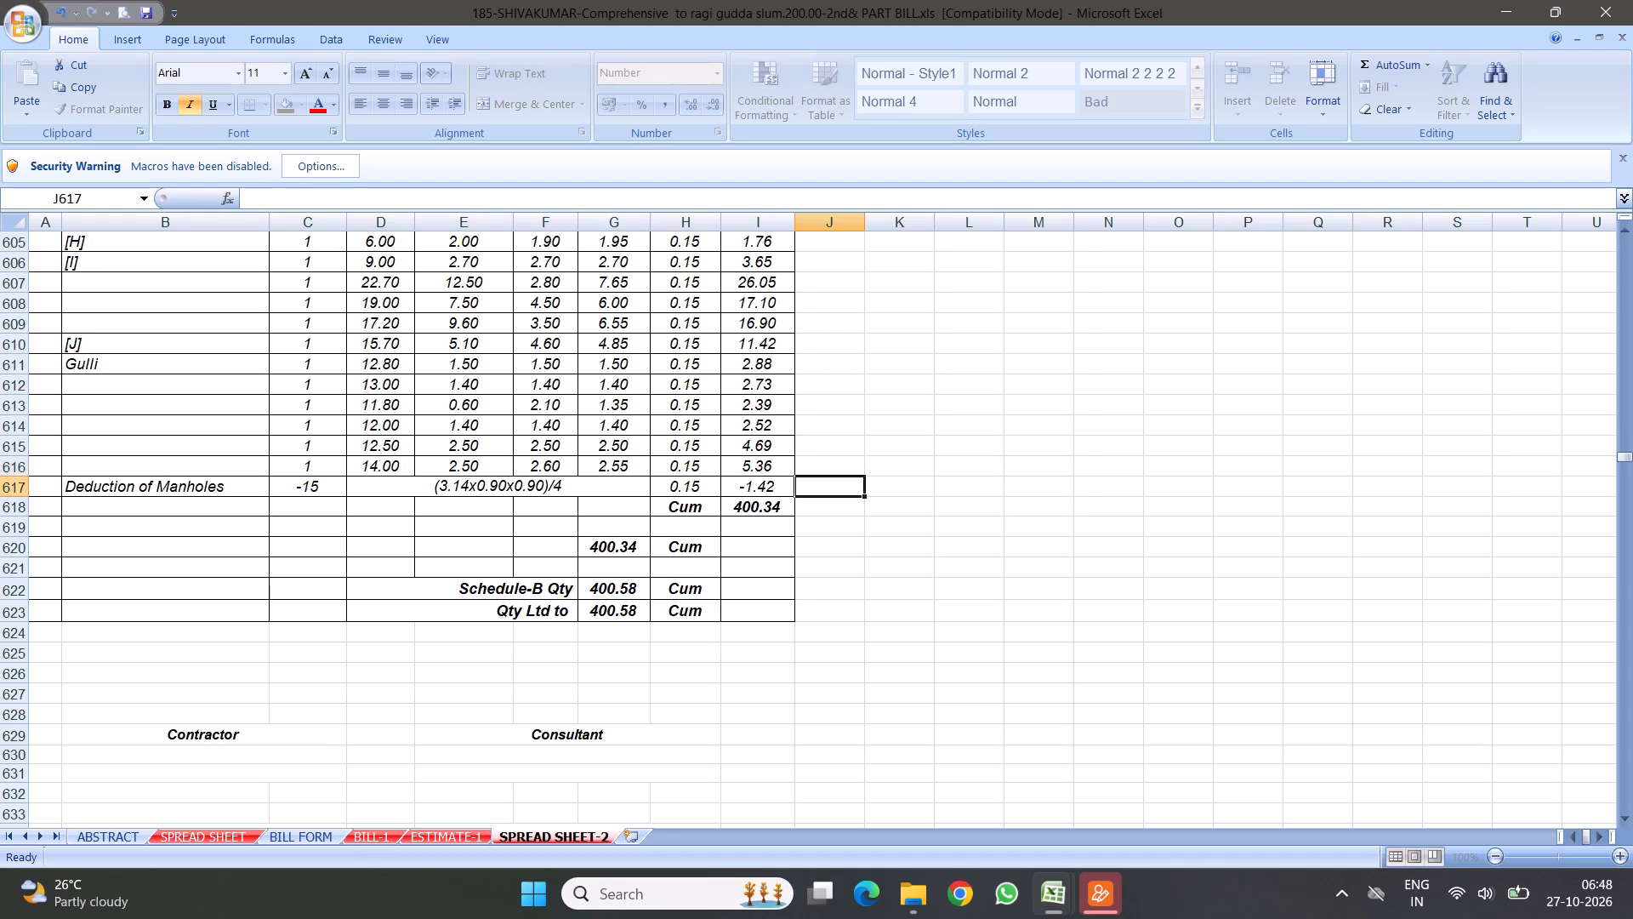
Set row 616's B1 to 2.7 and its length to 14.5.
left_click(457, 468)
type("2.")
key("7")
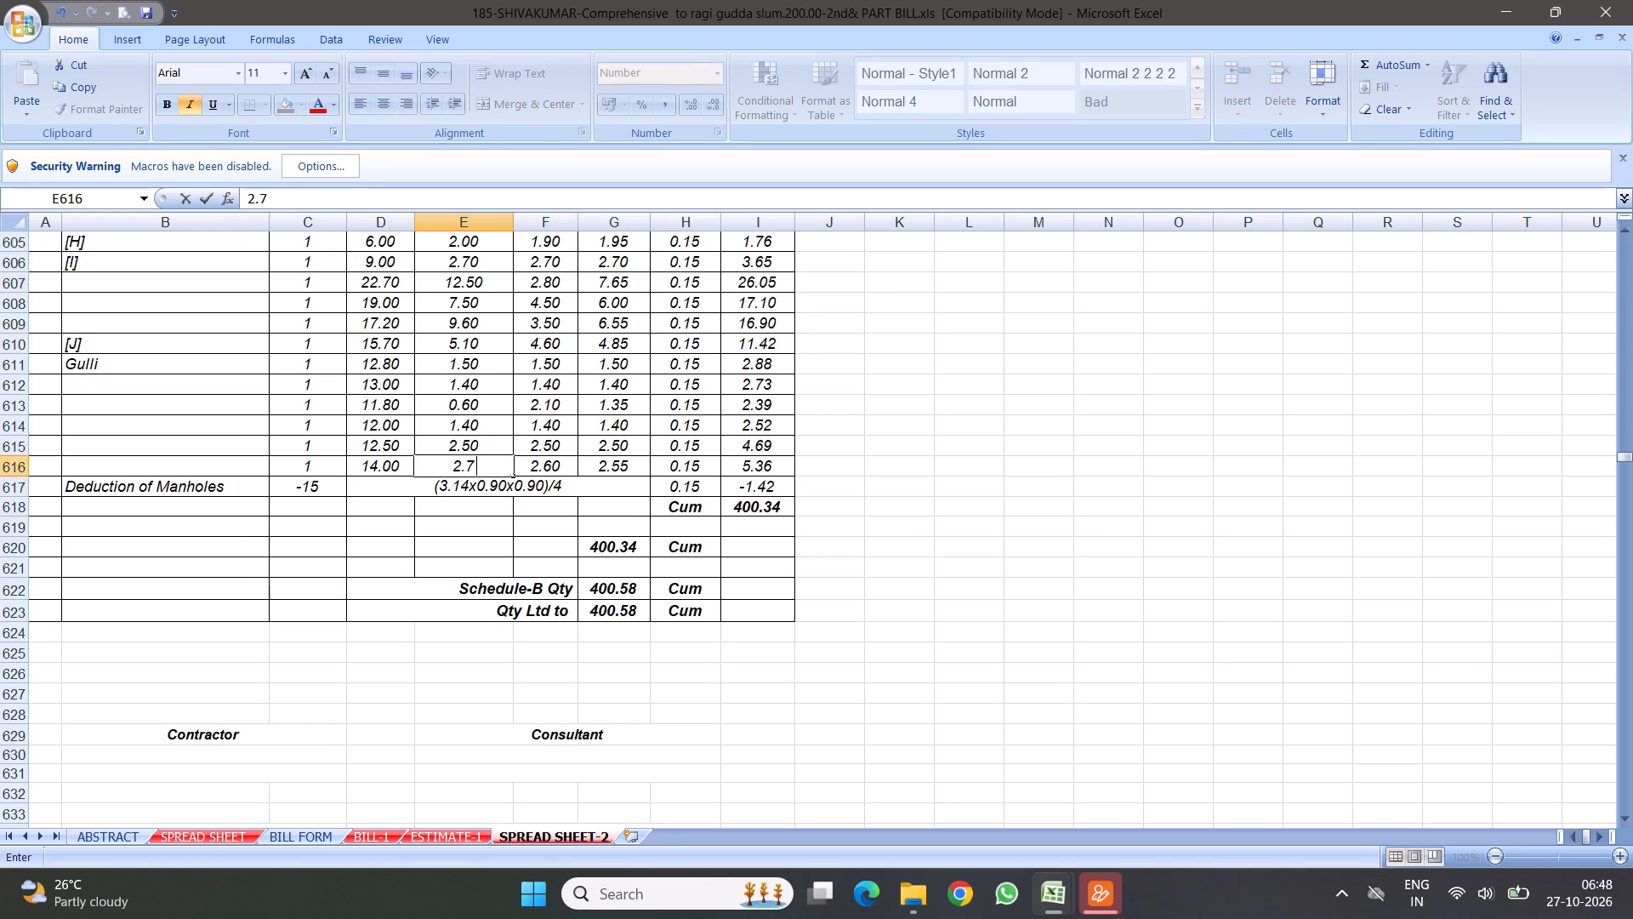
left_click(725, 425)
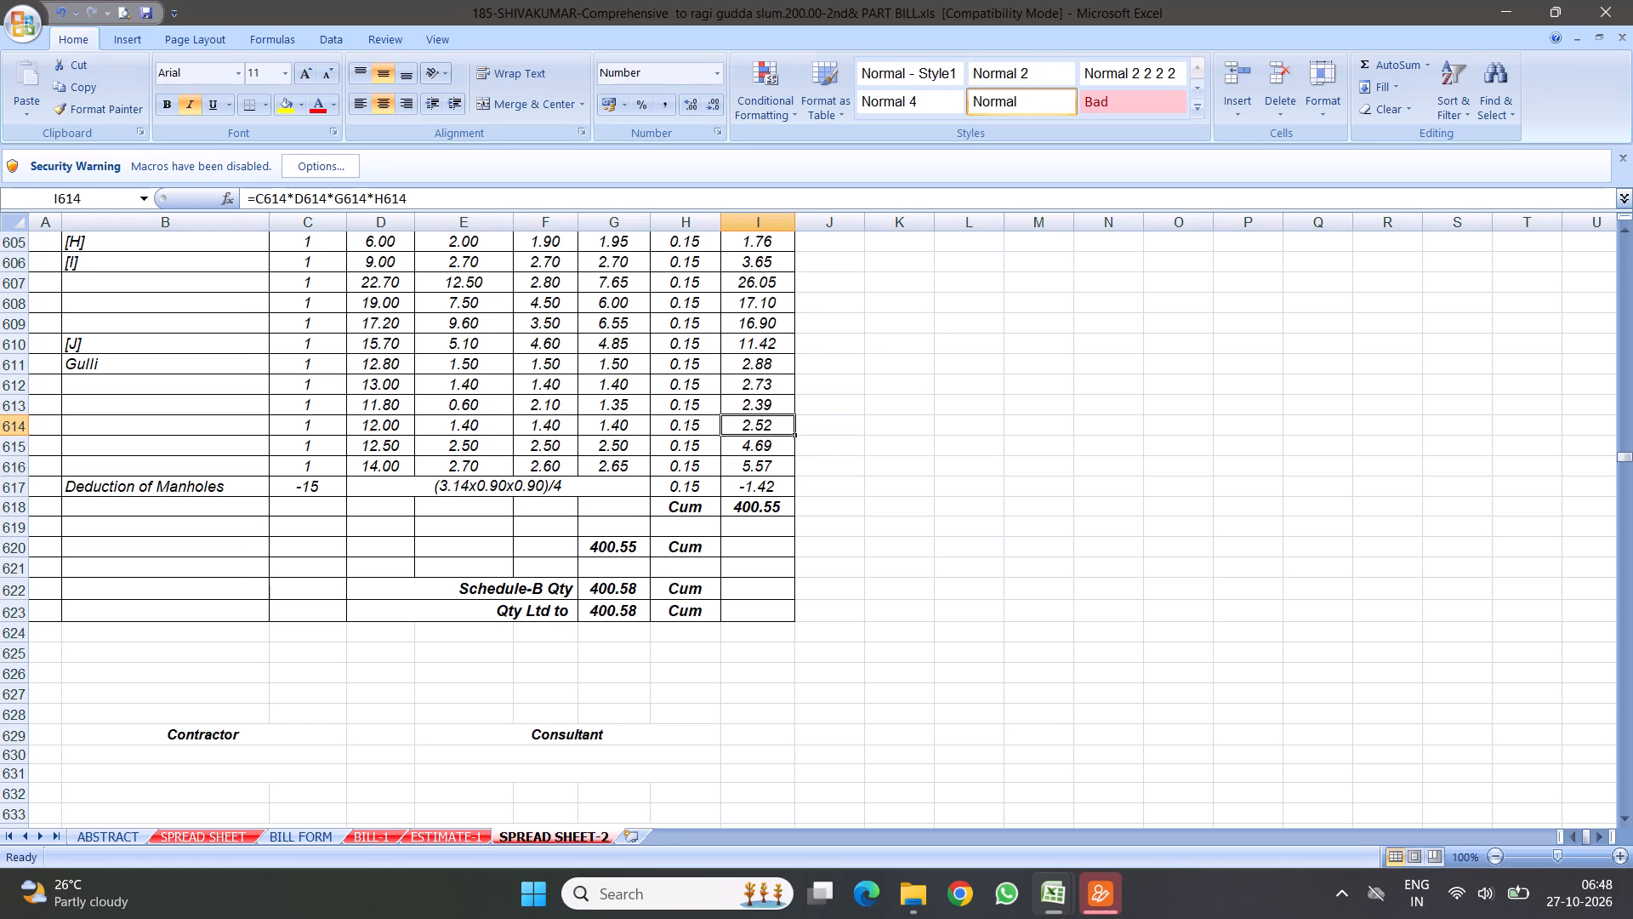
left_click(367, 459)
type("14")
key("period")
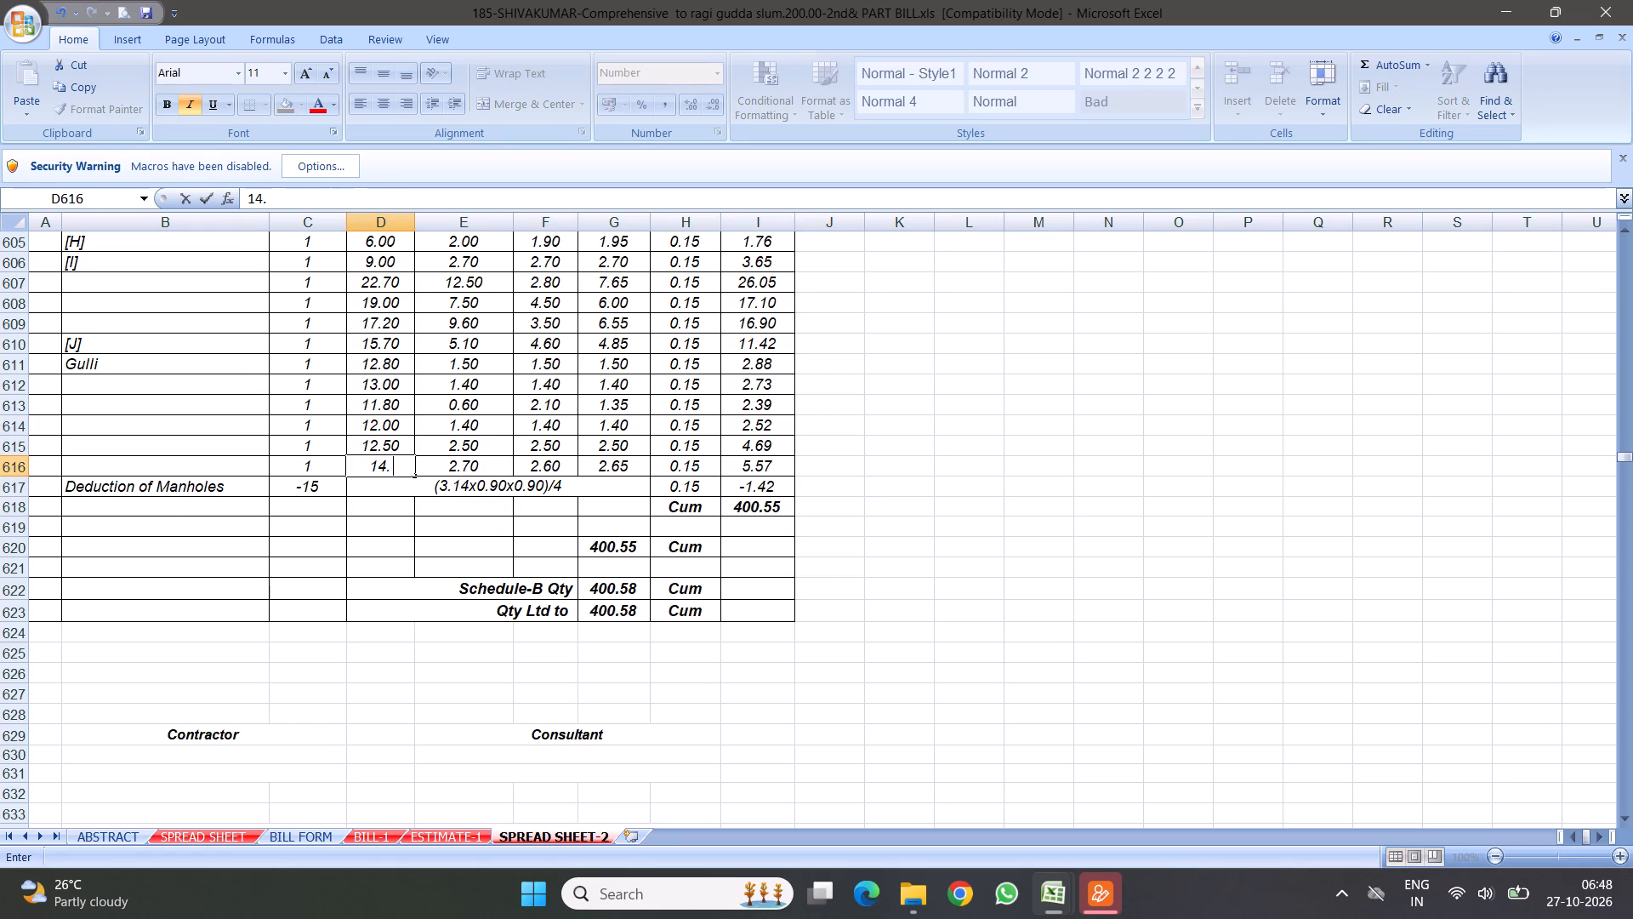
key("5")
left_click(958, 464)
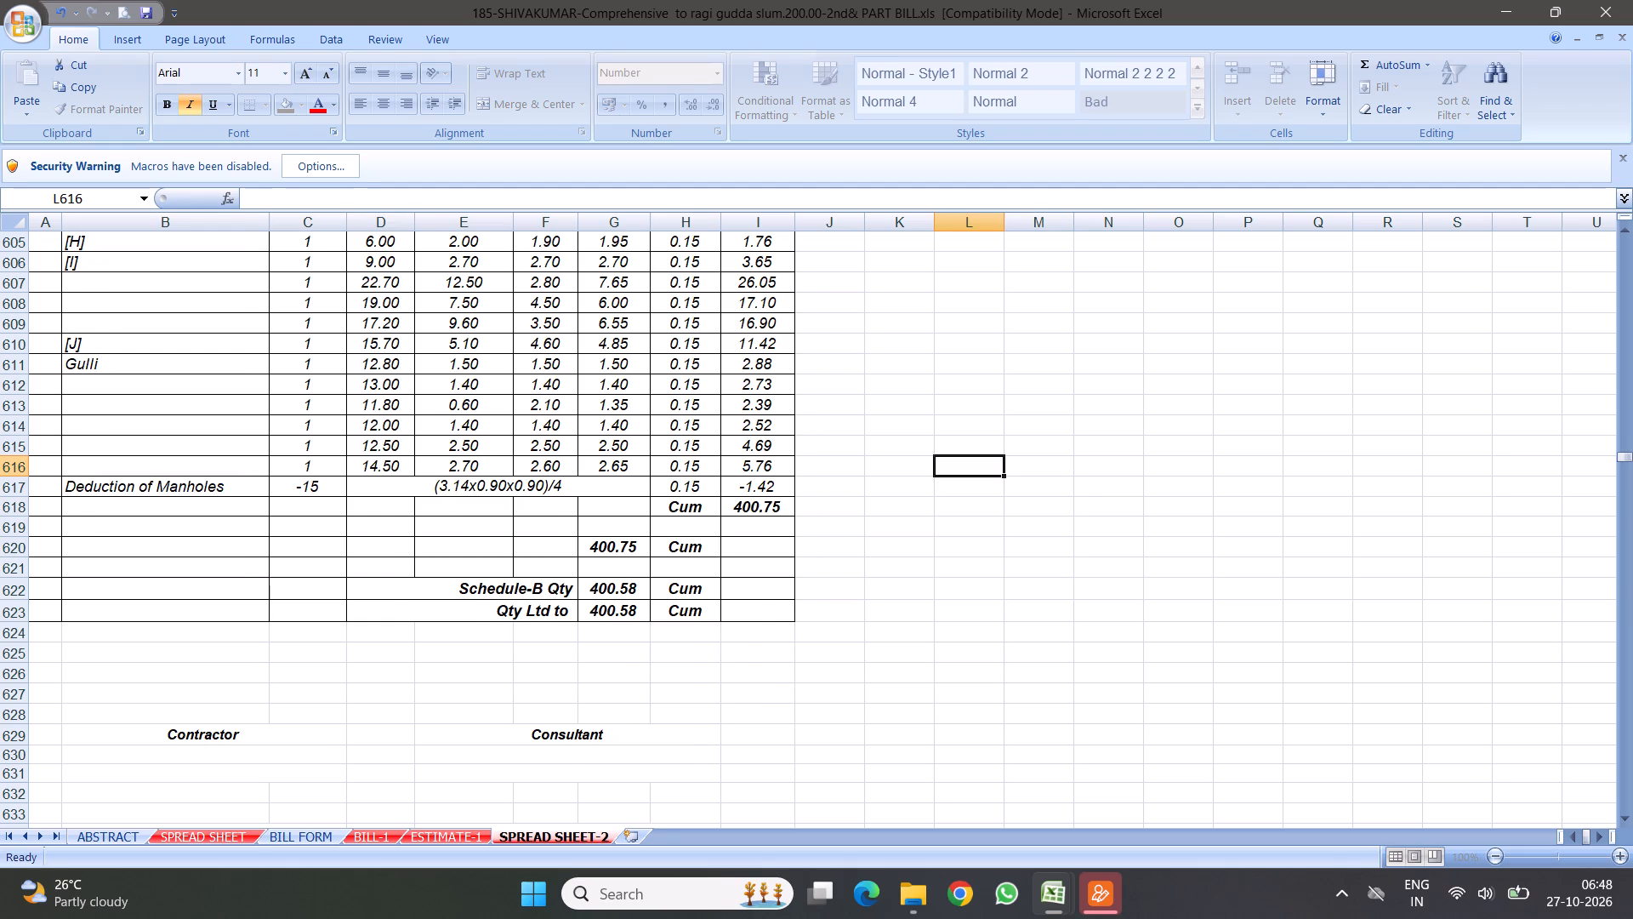
Re-sum item 29's Qty column from 6th main[A] through Deduction of Manholes, I588 to I617, with AutoSum.
scroll(624, 628, "up", 3)
scroll(818, 499, "up", 3)
scroll(714, 553, "up", 3)
scroll(741, 602, "down", 1)
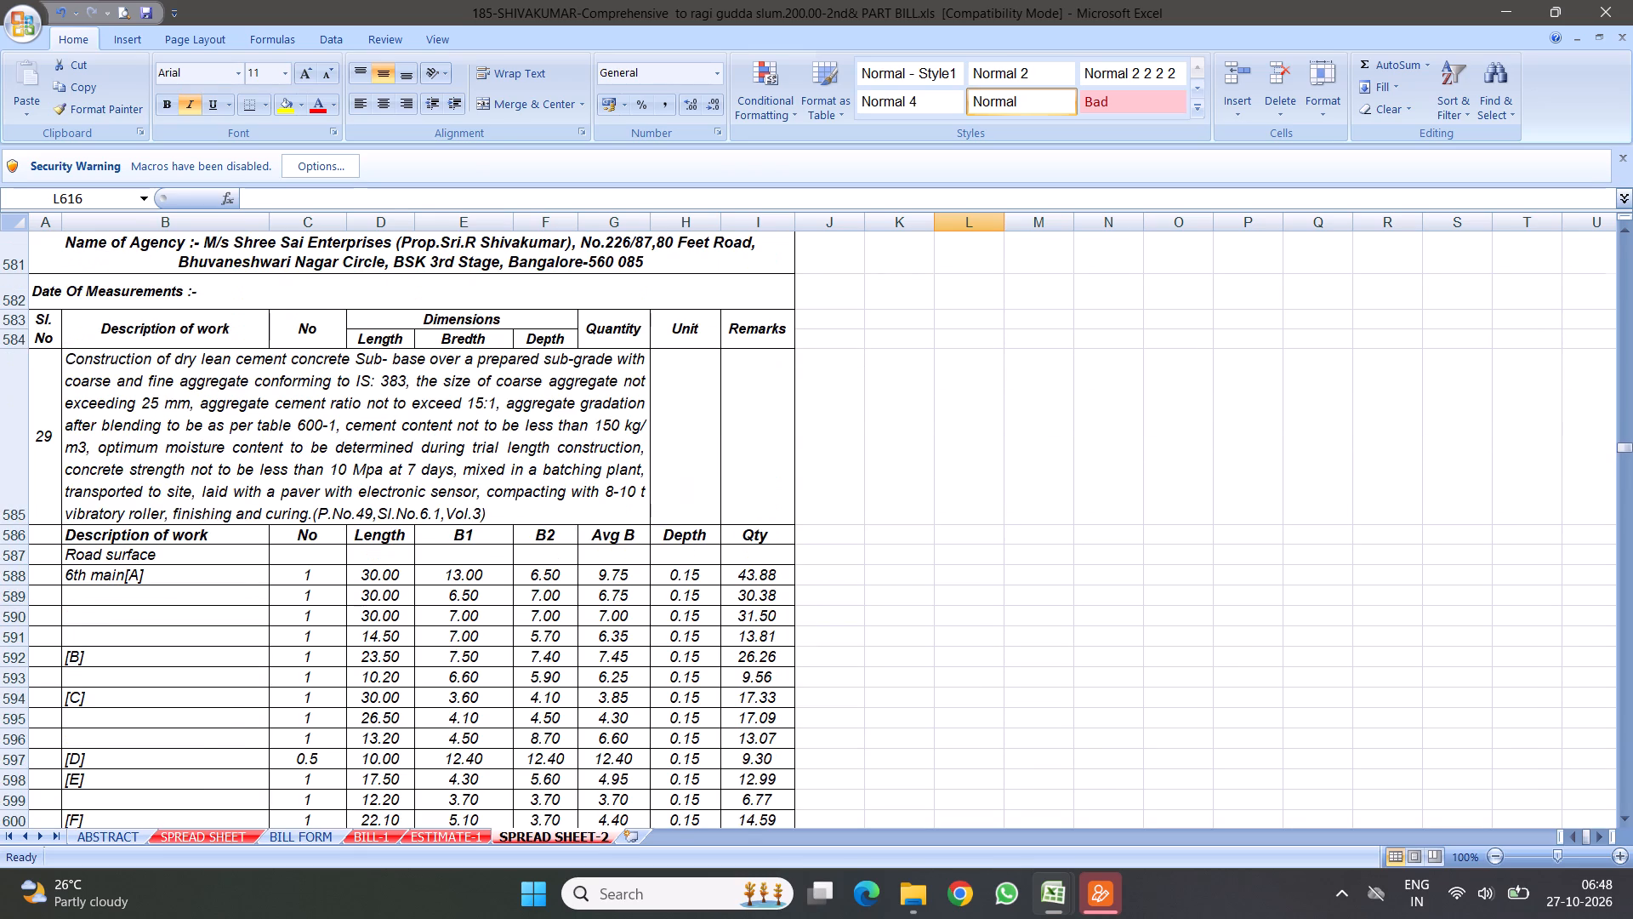
scroll(743, 604, "down", 1)
left_click_drag(752, 476, 735, 896)
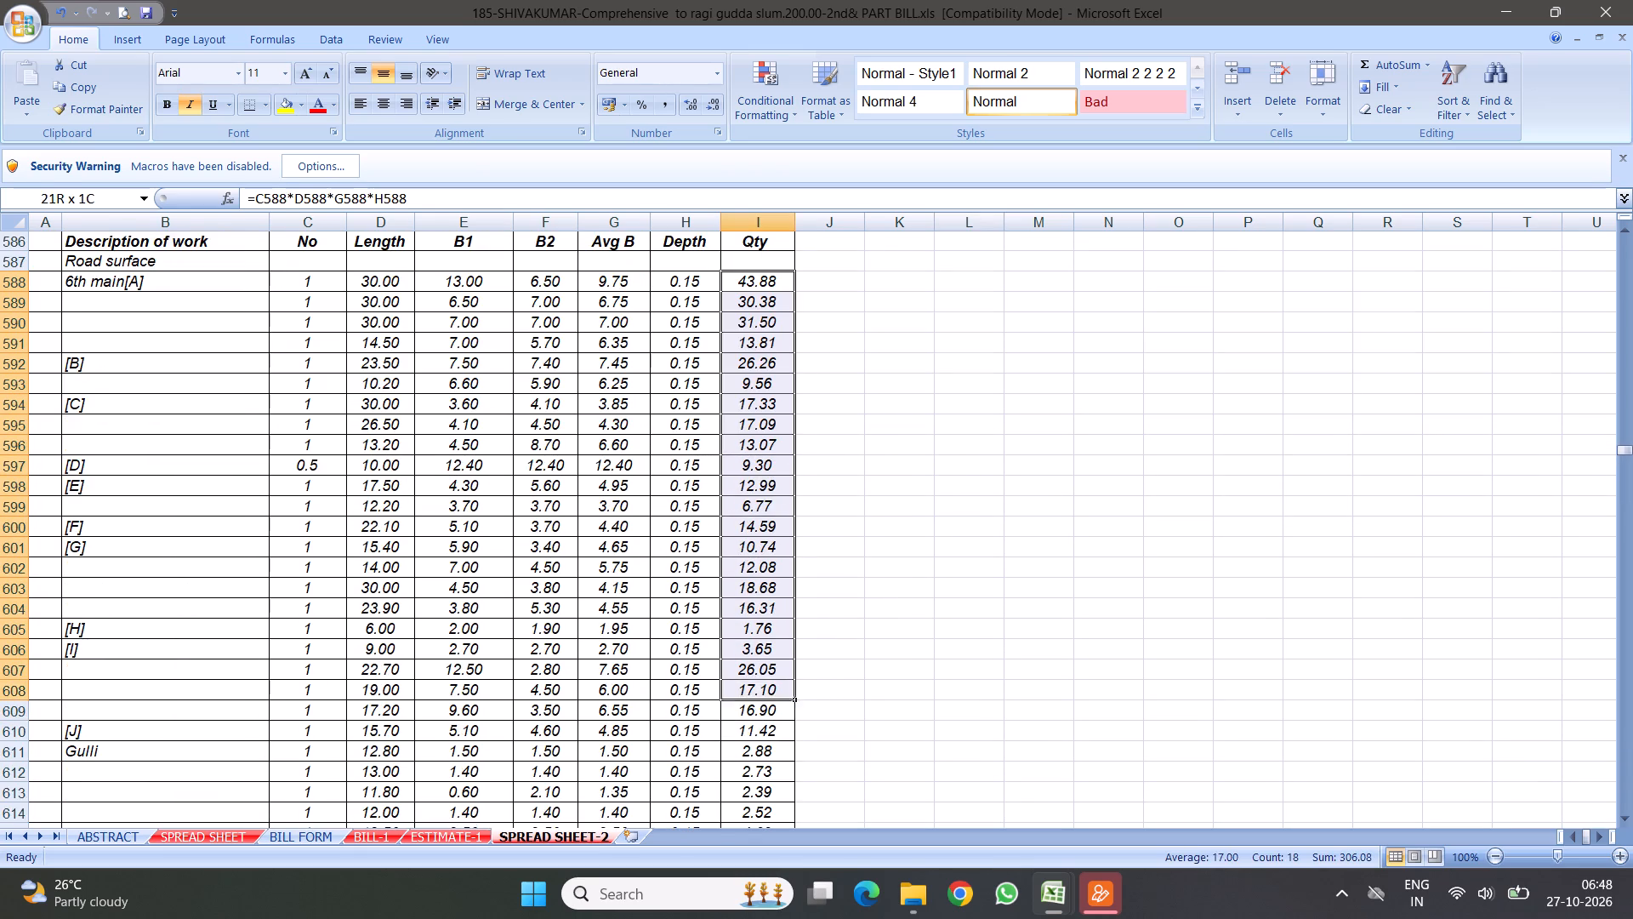
left_click_drag(735, 896, 760, 762)
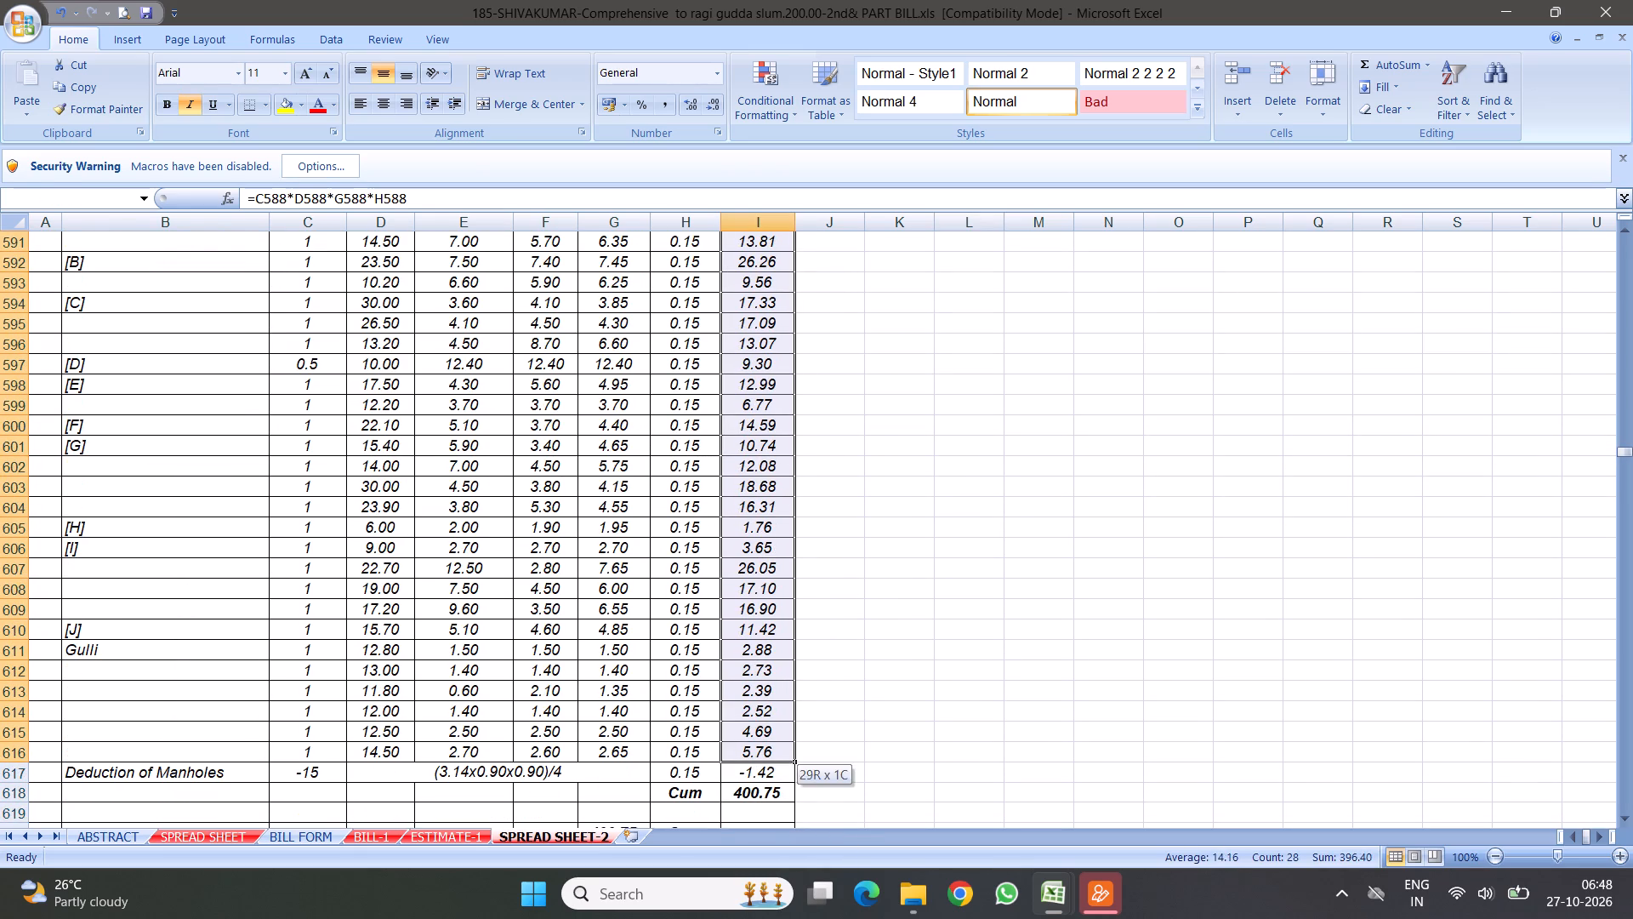
left_click_drag(760, 762, 757, 771)
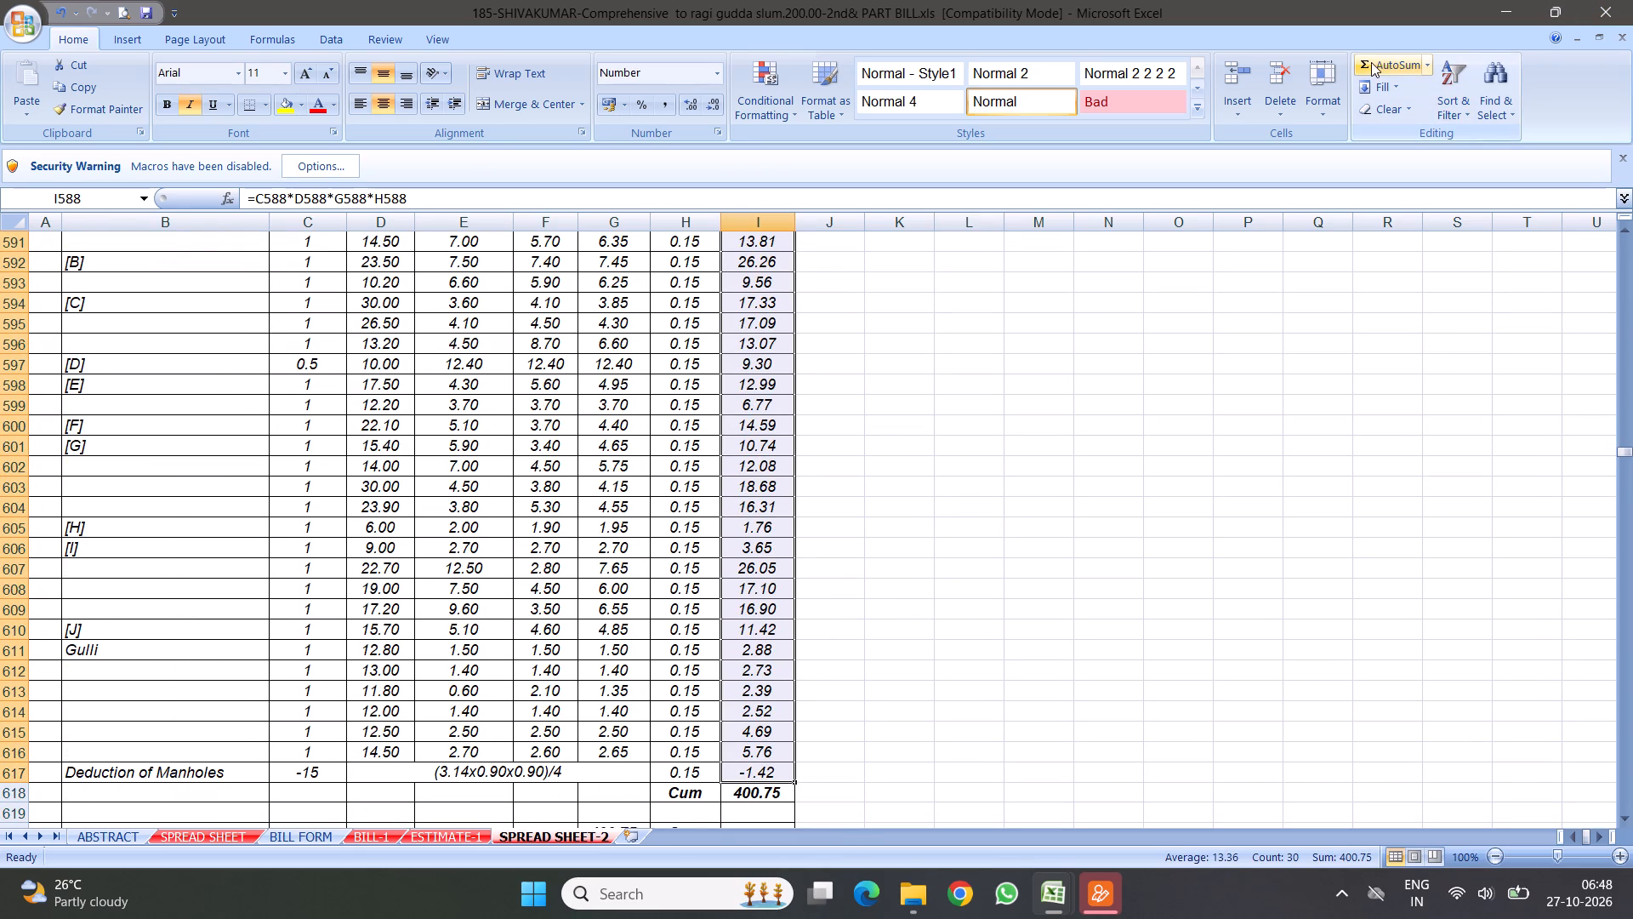
left_click(1367, 60)
scroll(646, 498, "down", 6)
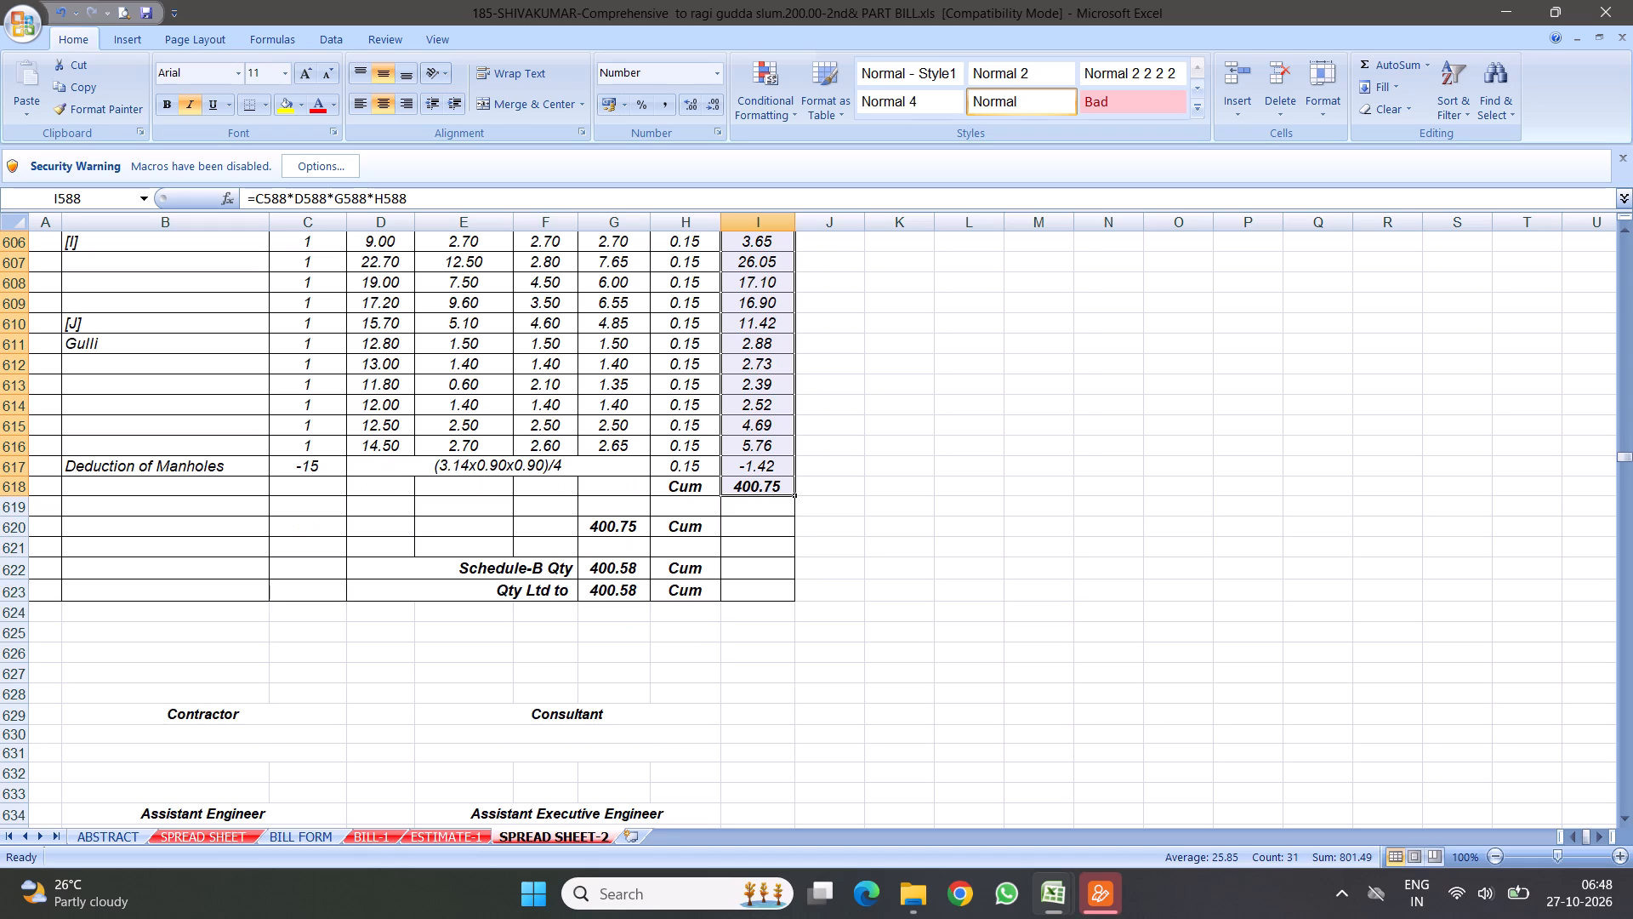
Copy item 29's entire measurement sheet including its signature block, rows 577 to 637.
scroll(634, 499, "down", 4)
scroll(532, 496, "down", 4)
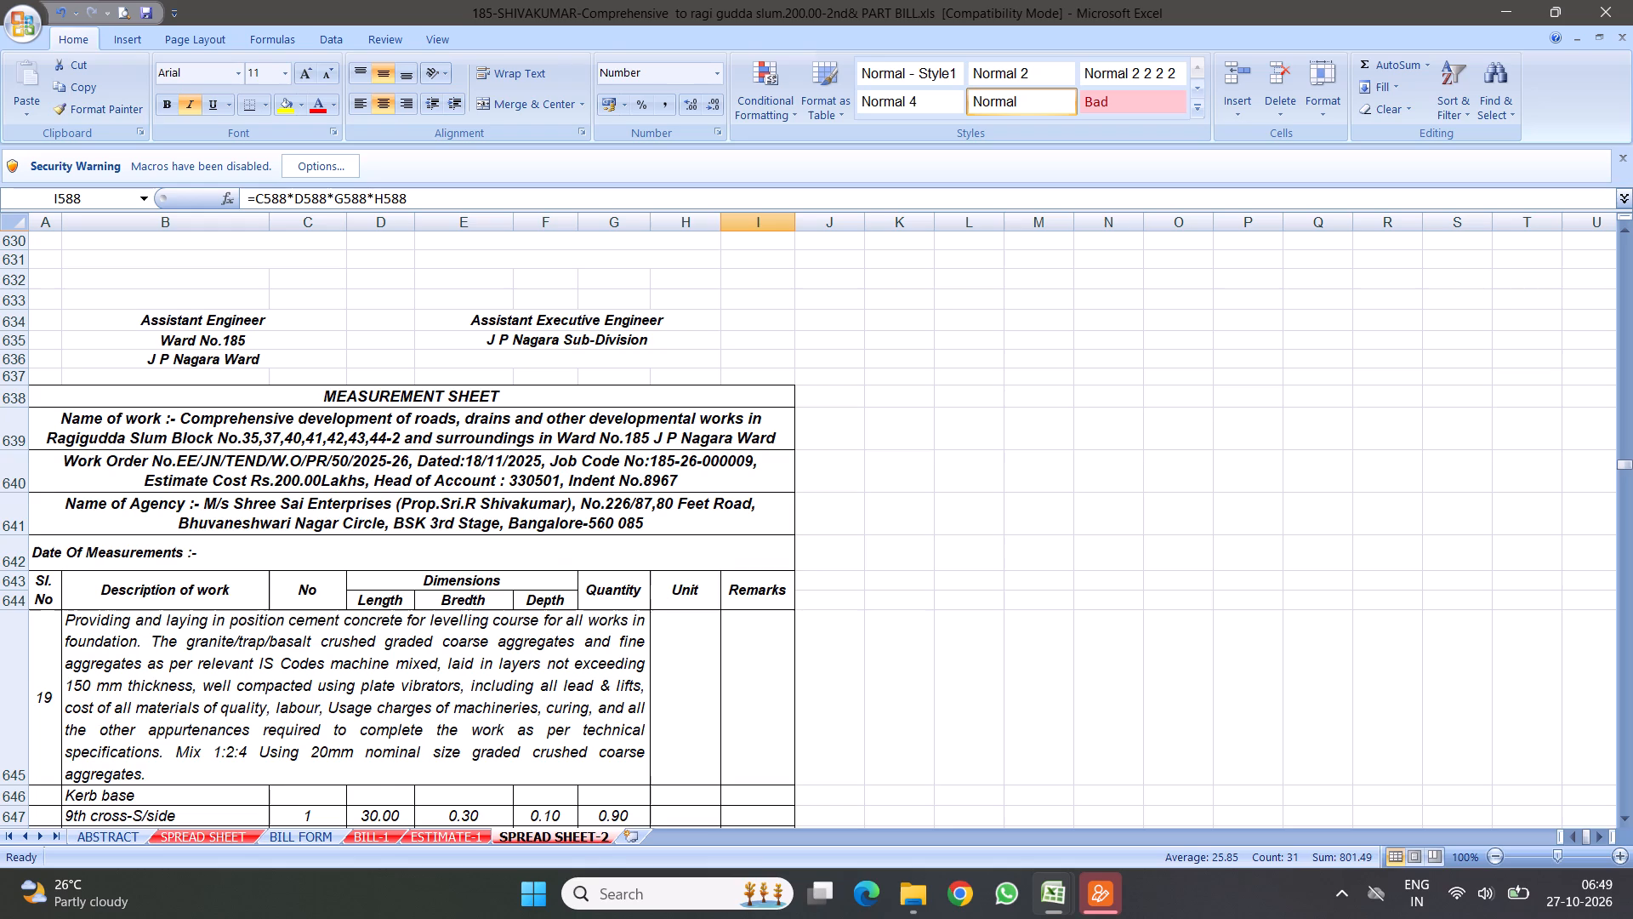
scroll(452, 345, "up", 11)
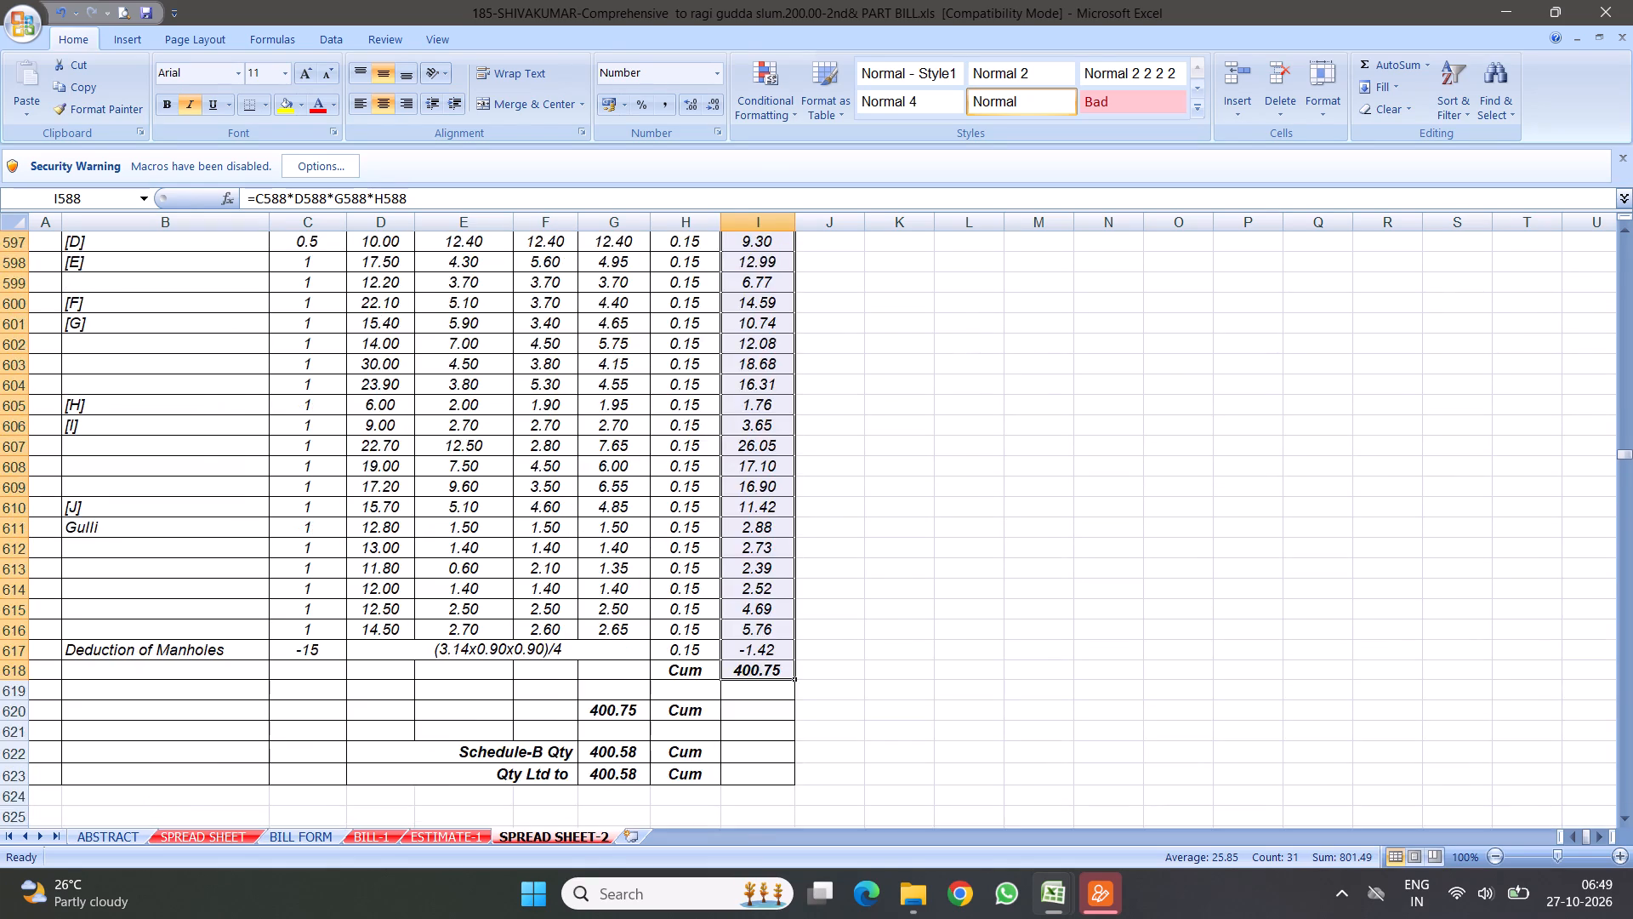
scroll(430, 557, "up", 8)
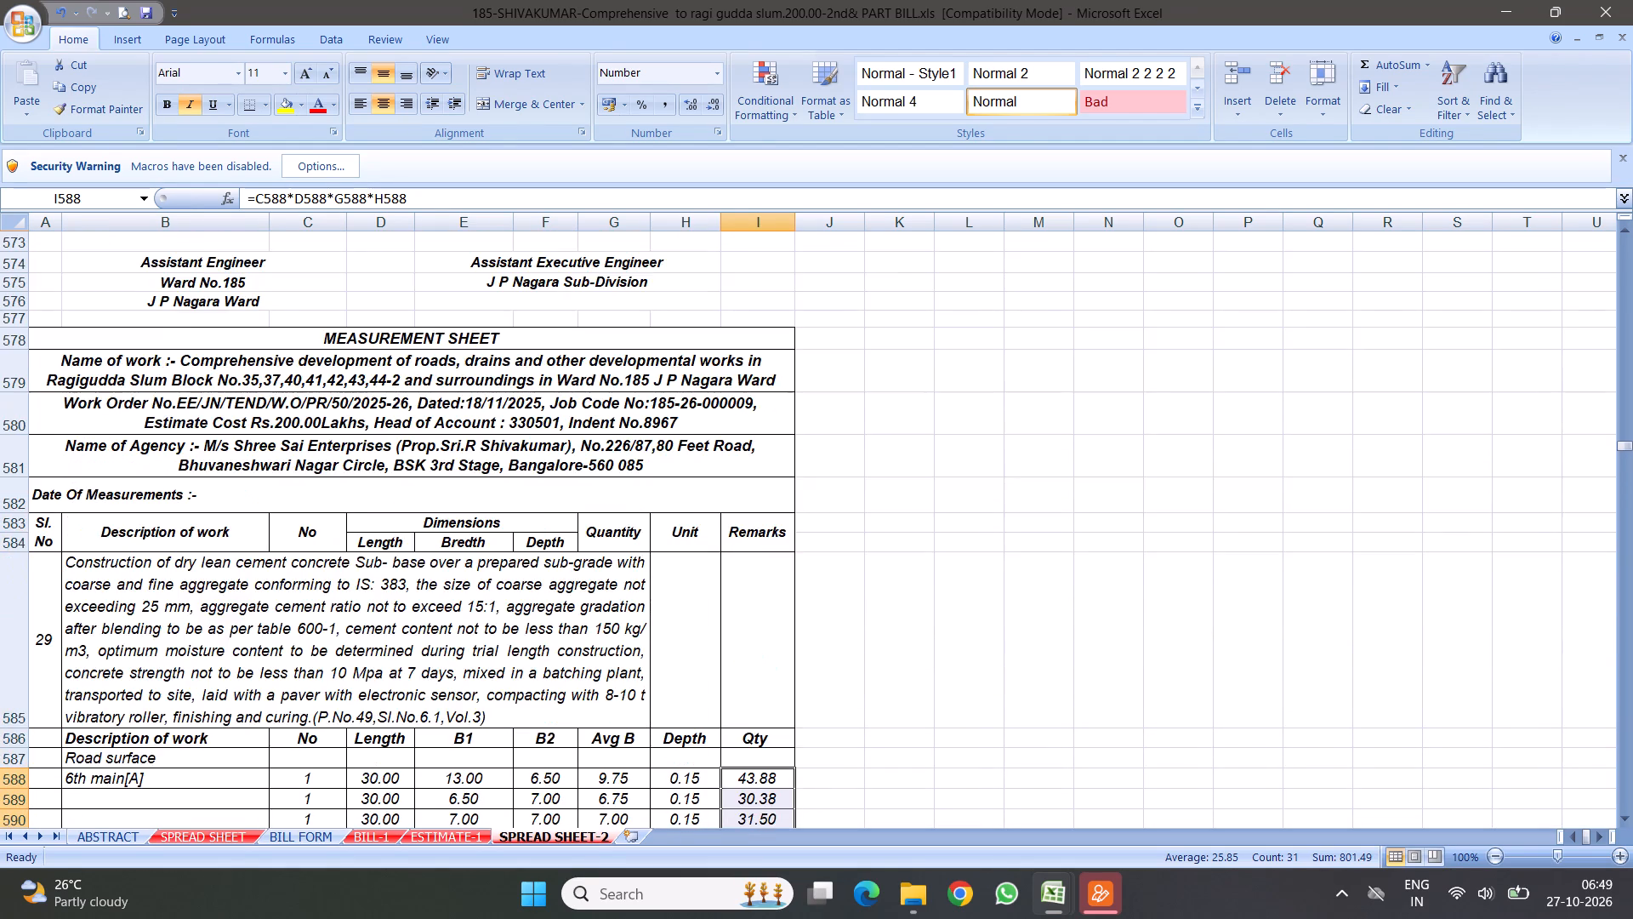
scroll(406, 533, "up", 2)
scroll(360, 555, "down", 2)
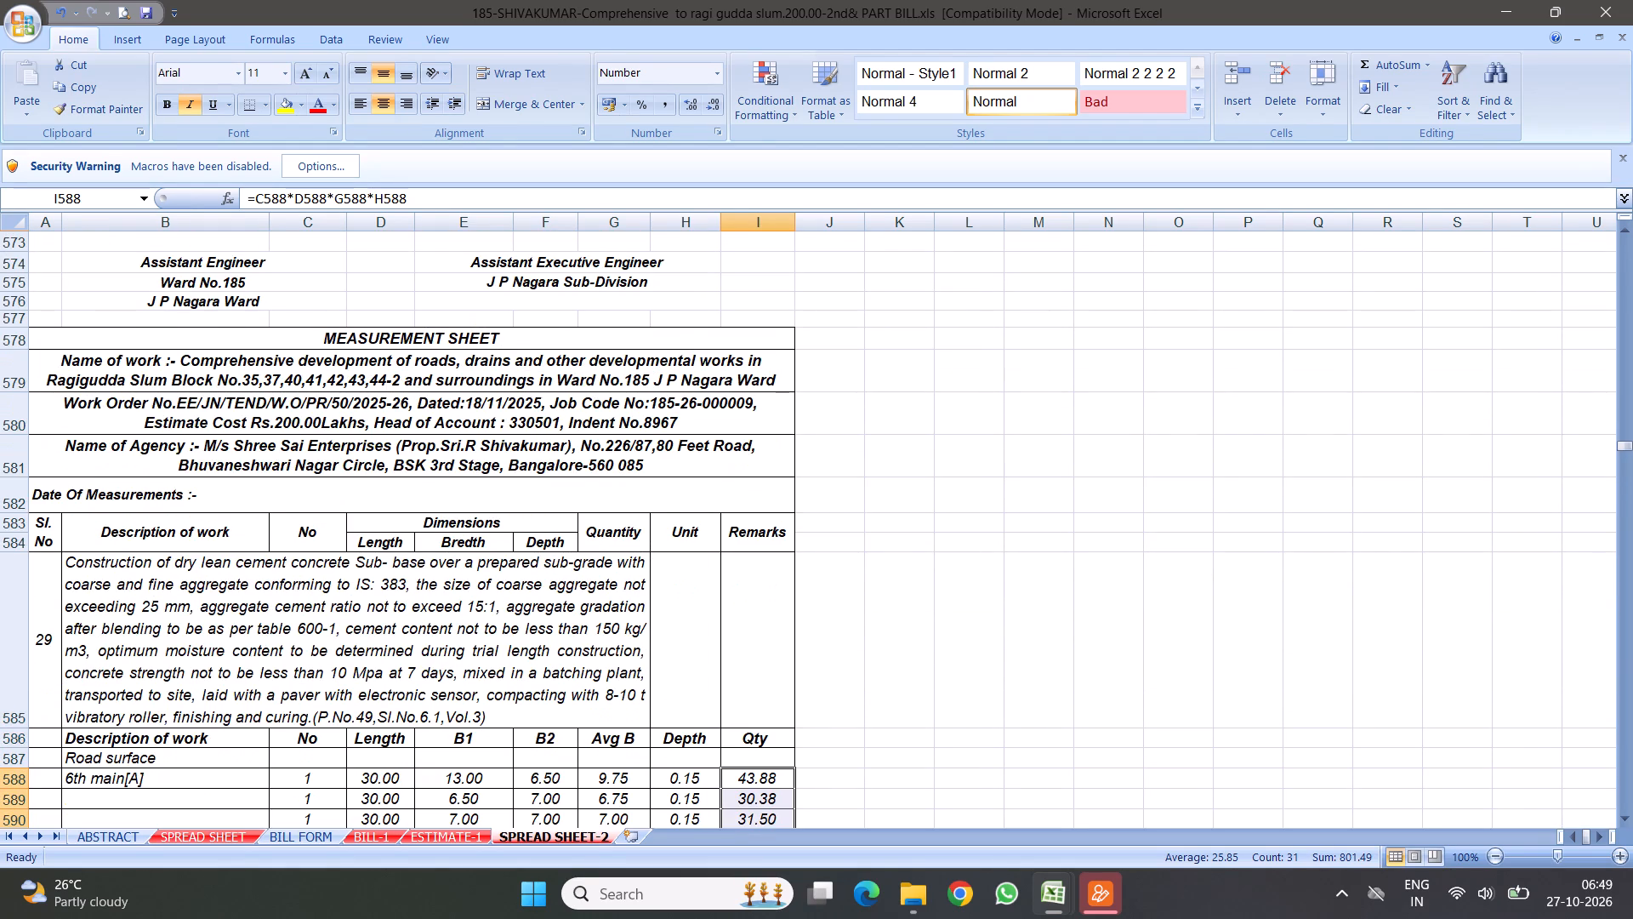
left_click_drag(12, 341, 157, 482)
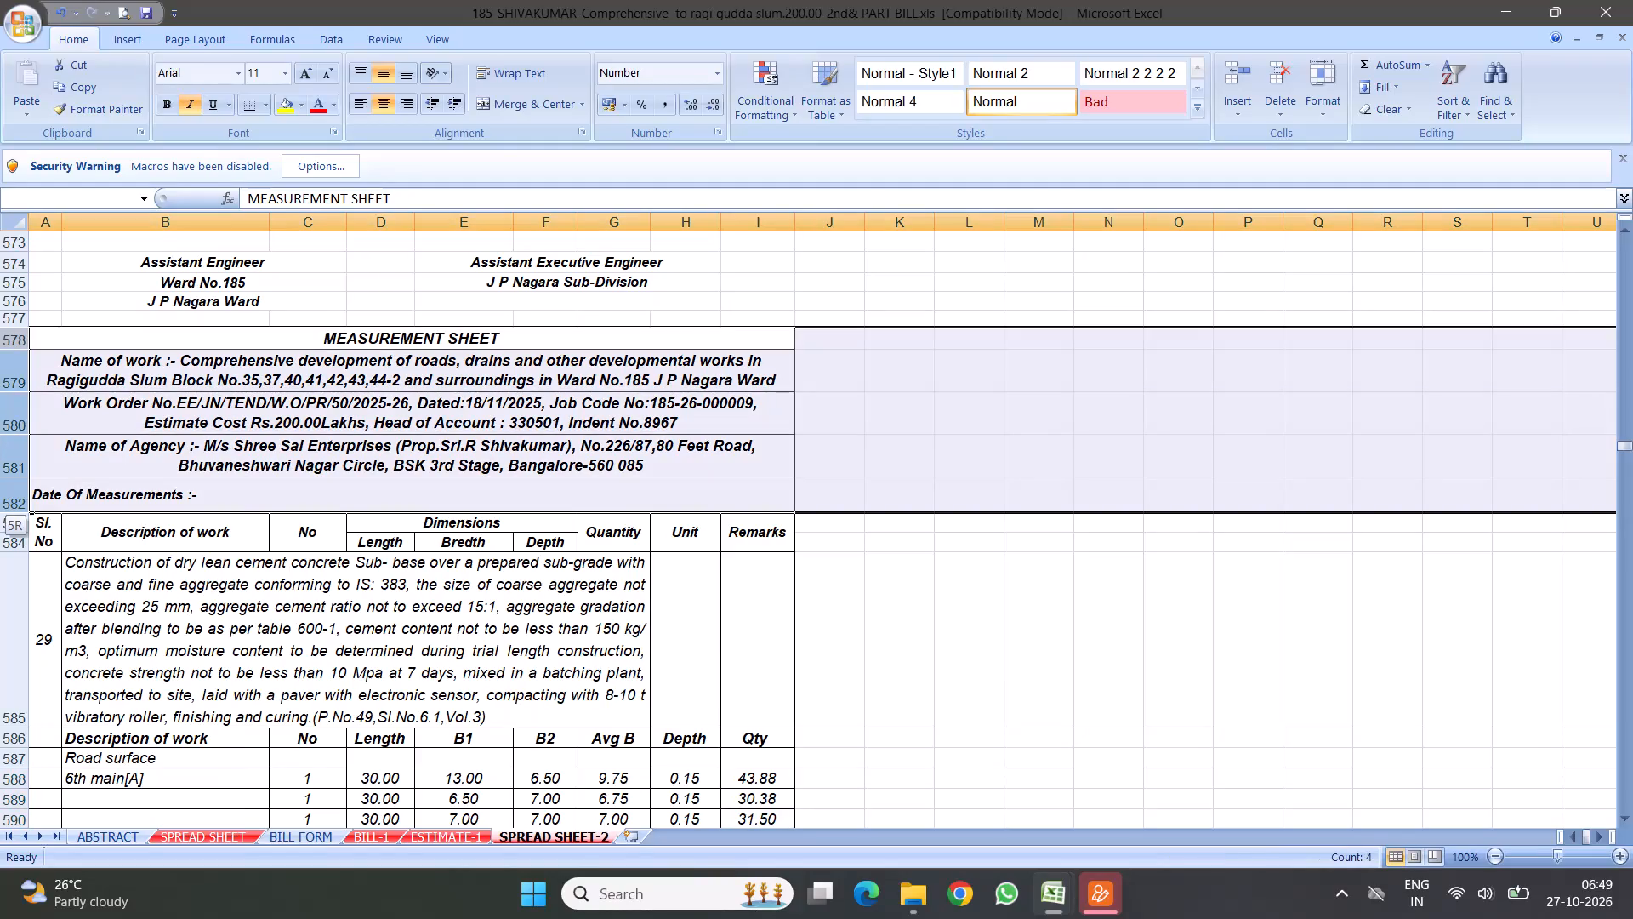
left_click_drag(157, 482, 185, 556)
left_click_drag(16, 321, 167, 867)
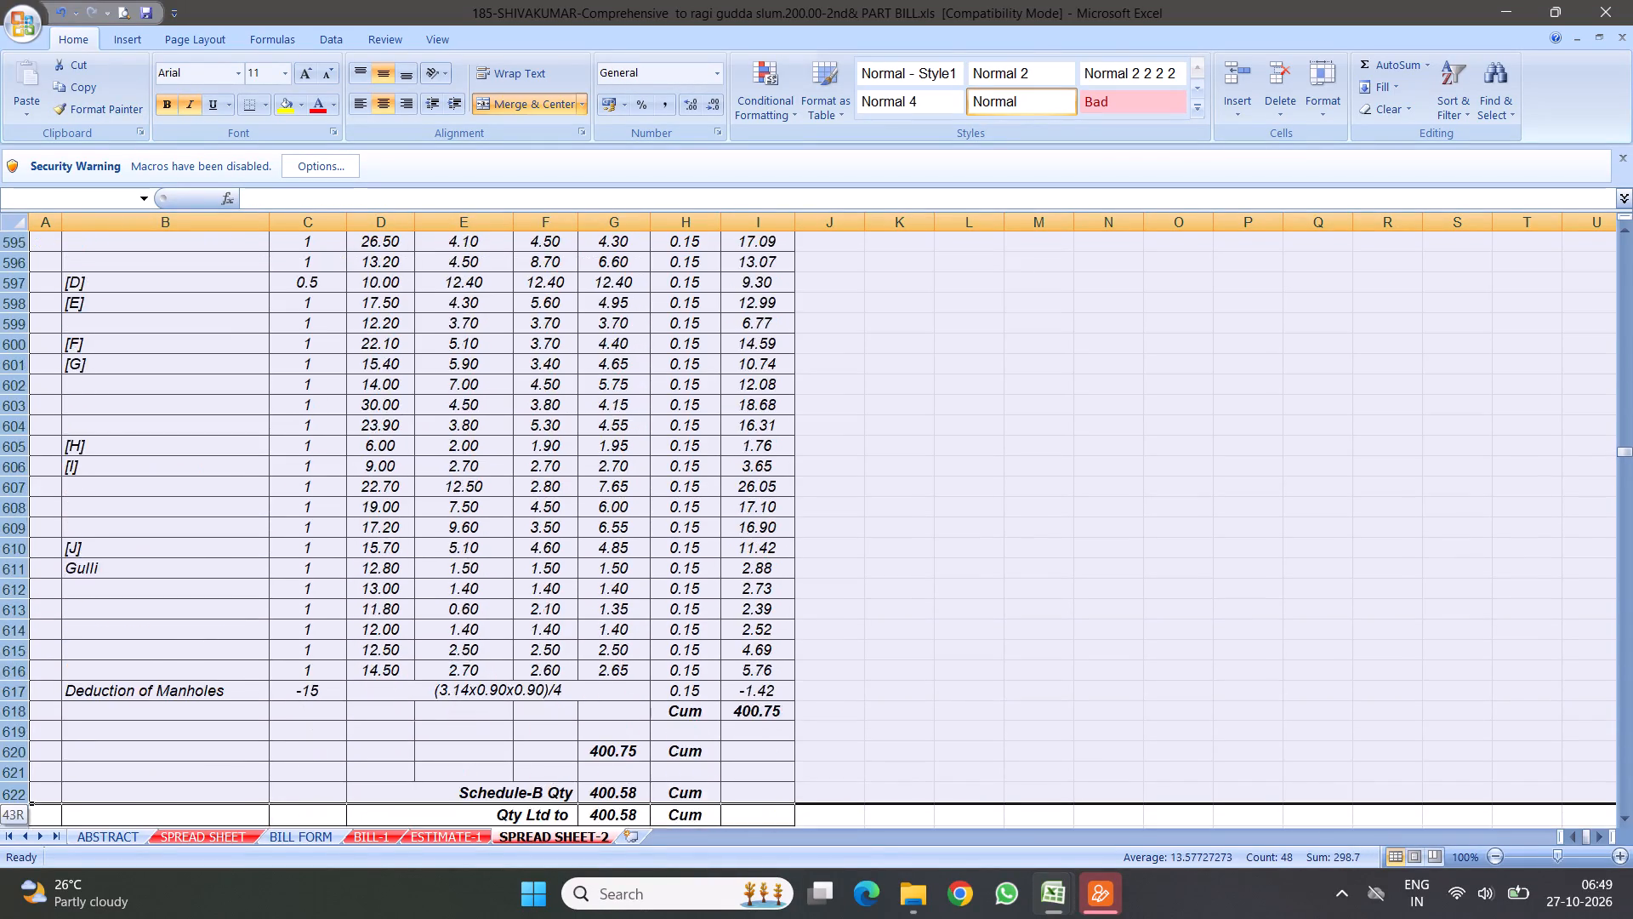
left_click_drag(167, 867, 263, 739)
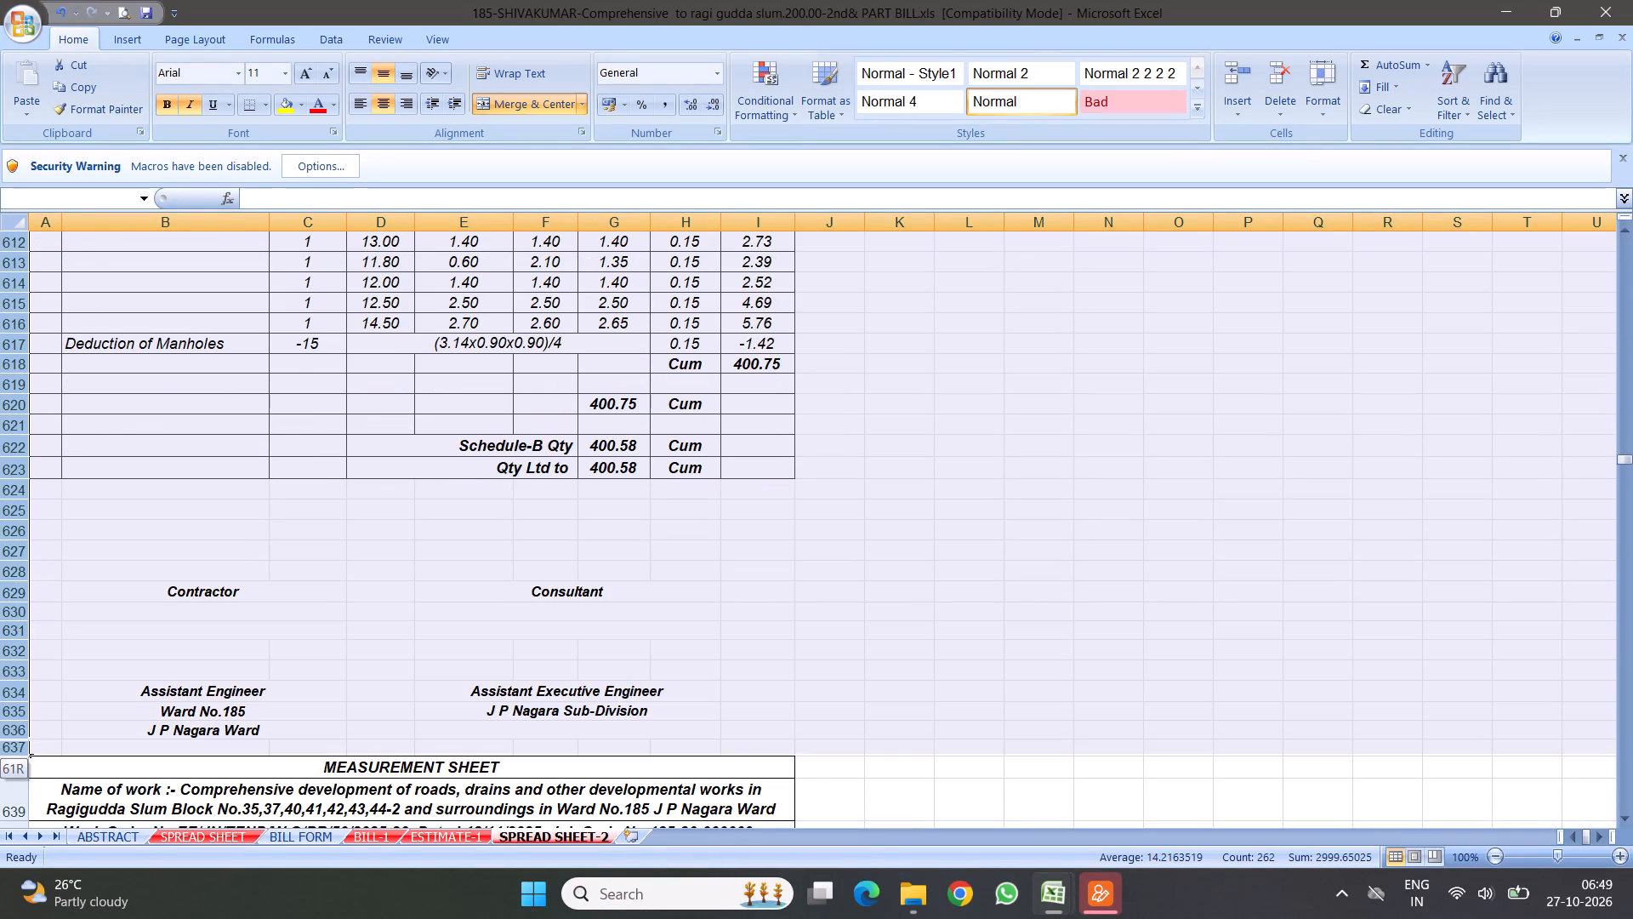
left_click_drag(263, 739, 262, 742)
right_click(301, 360)
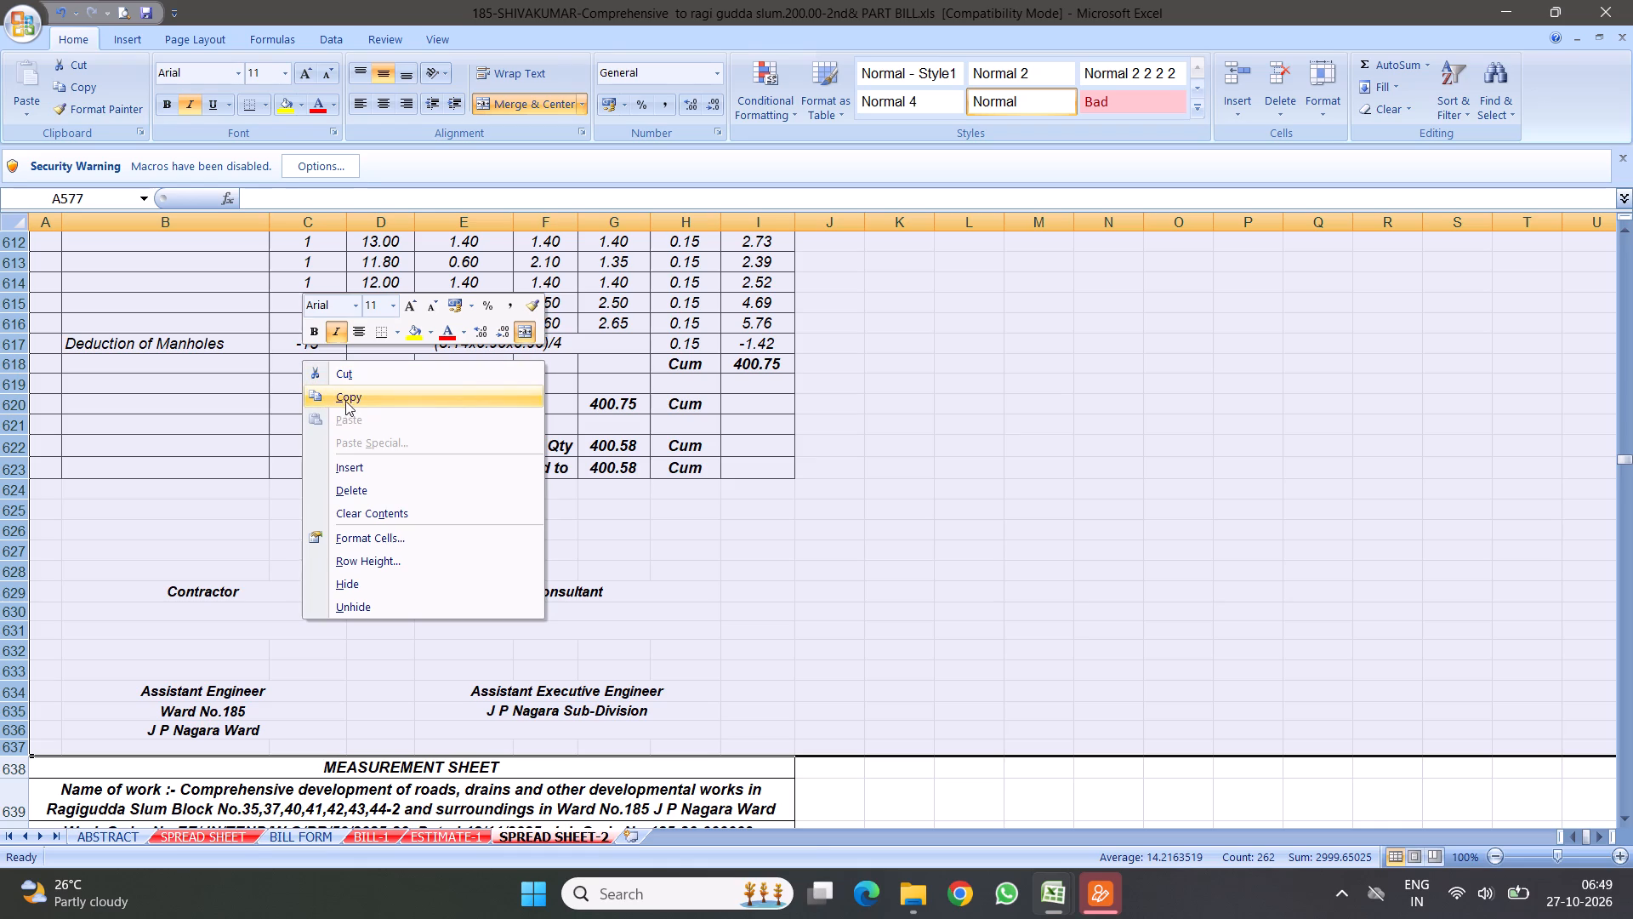
left_click(345, 394)
Insert the copied rows at row 638, above item 19's measurement sheet.
scroll(603, 479, "down", 5)
scroll(526, 469, "down", 6)
scroll(458, 456, "down", 2)
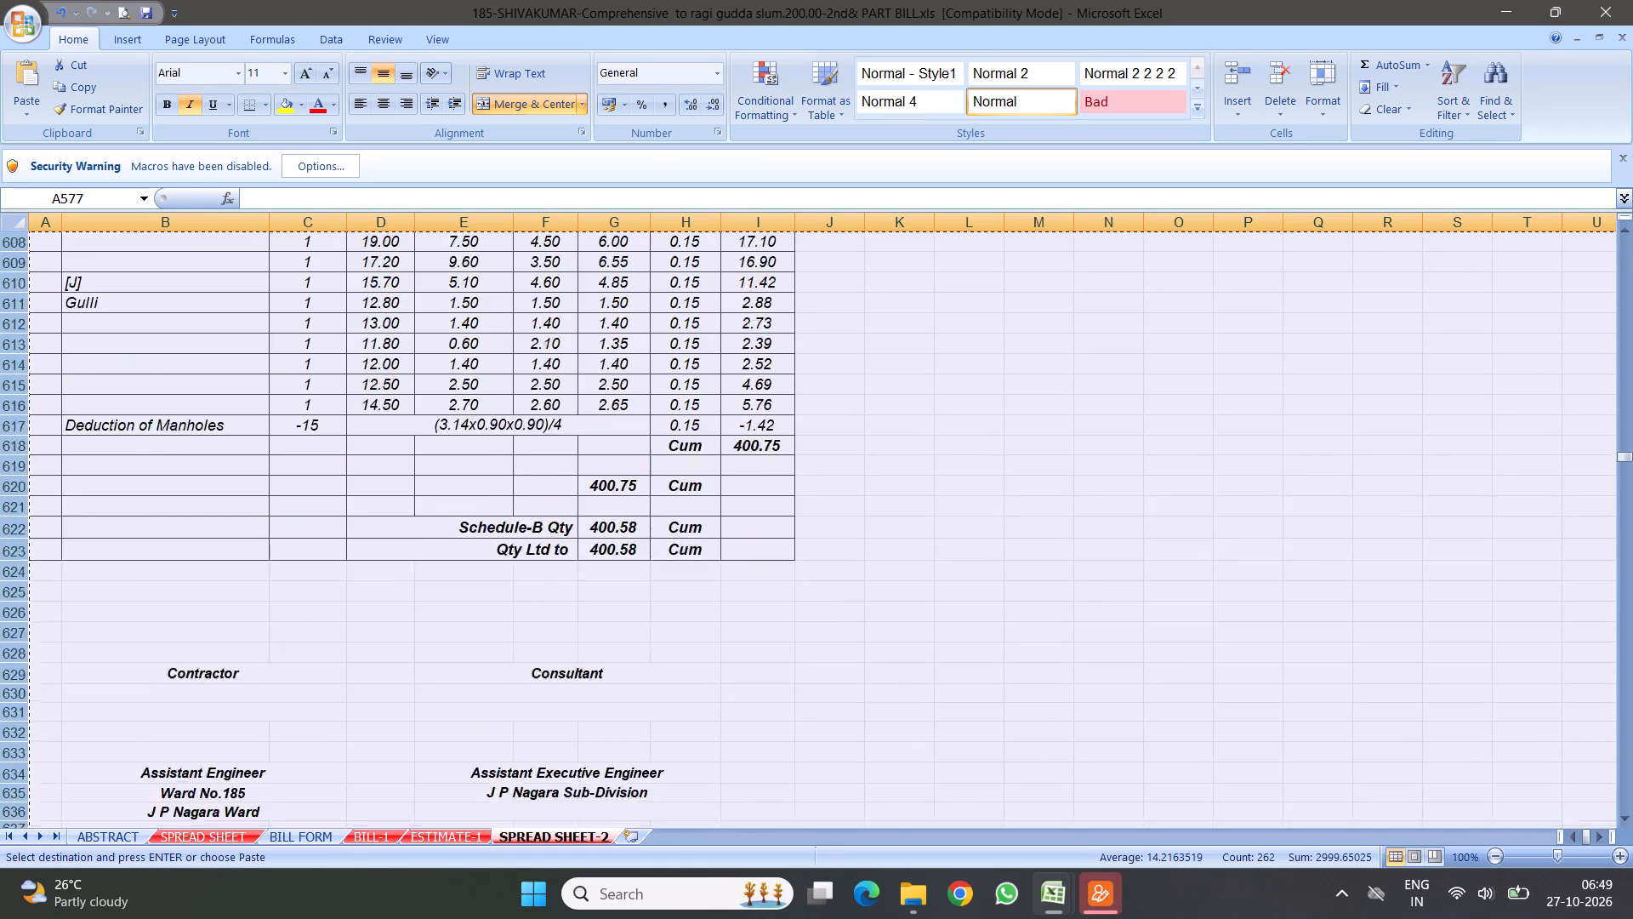
scroll(458, 458, "down", 20)
scroll(479, 482, "down", 7)
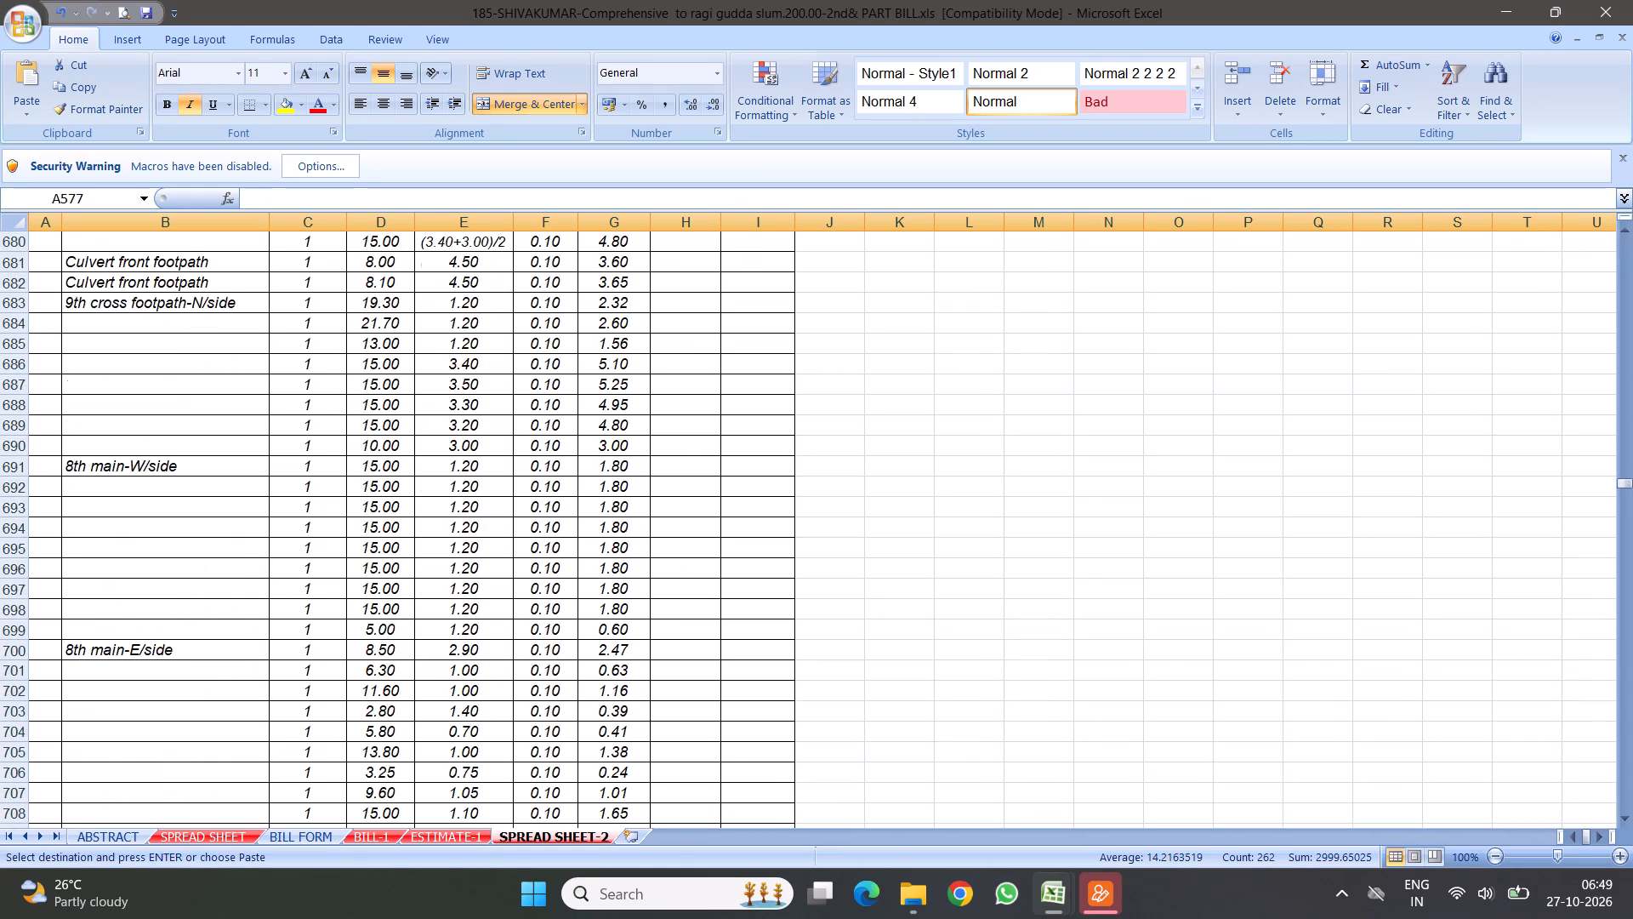
scroll(462, 421, "up", 16)
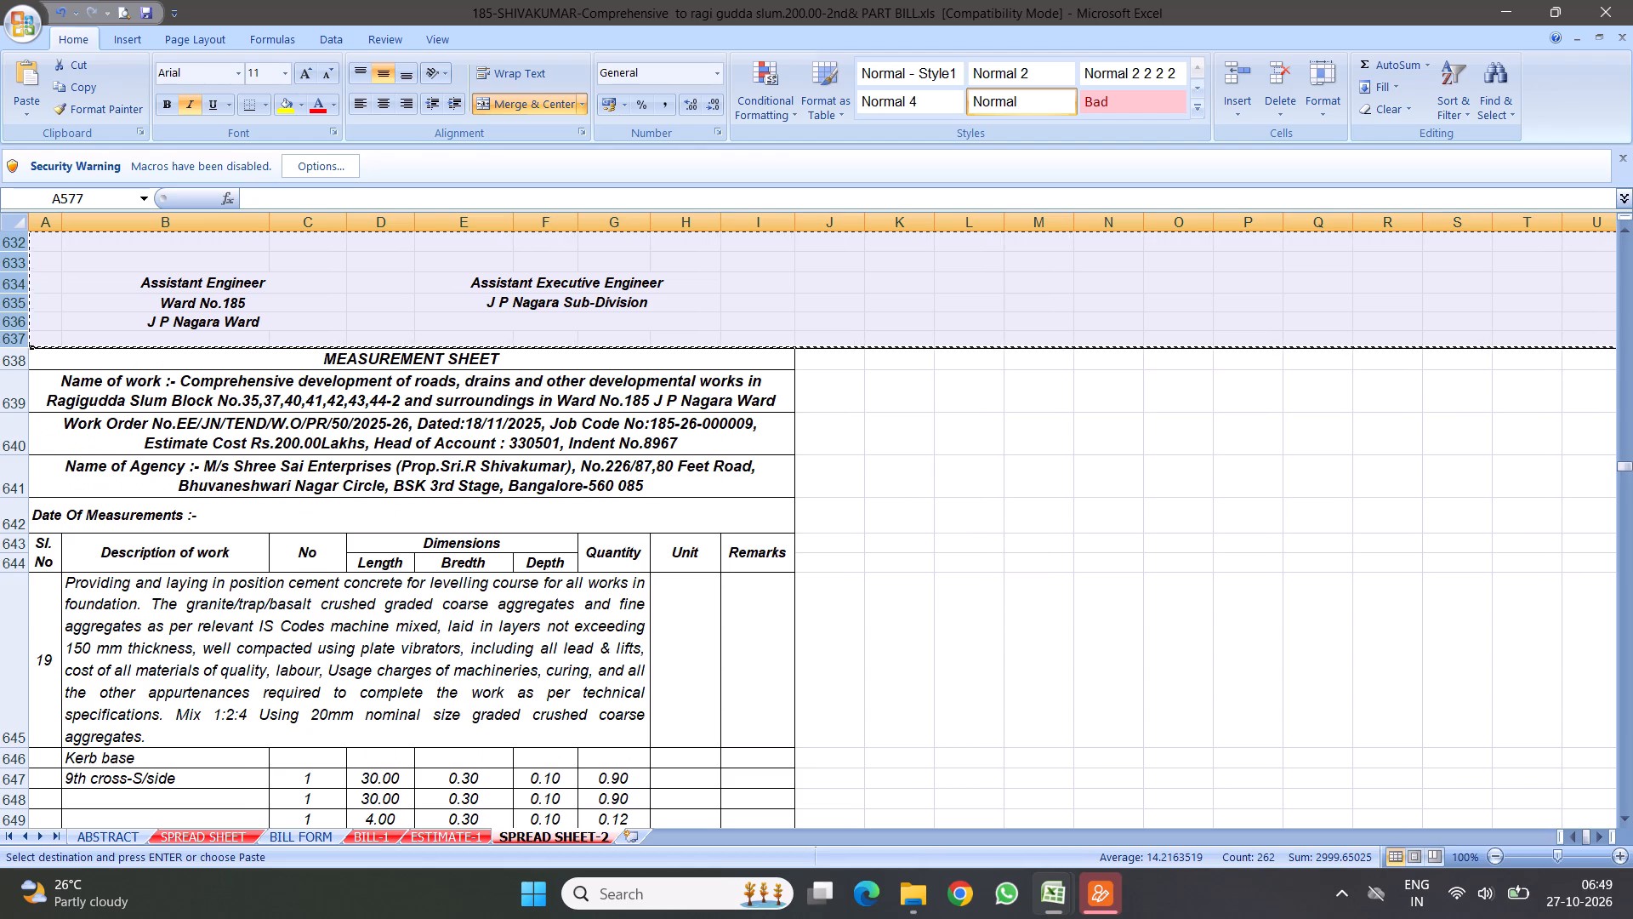
left_click(19, 359)
right_click(19, 359)
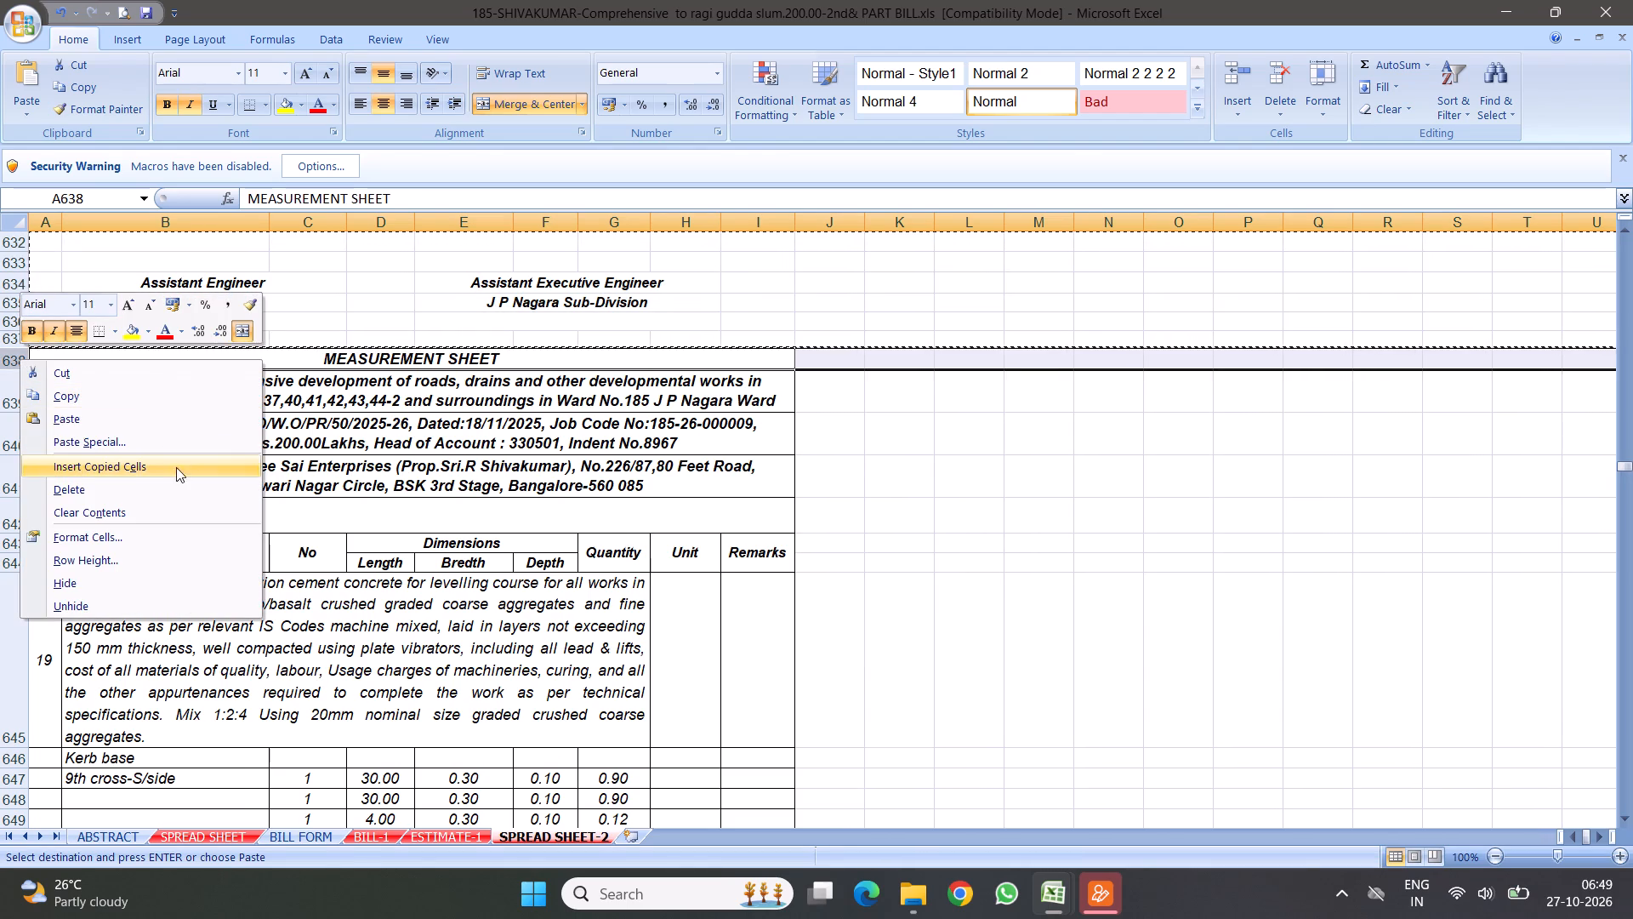
left_click(136, 470)
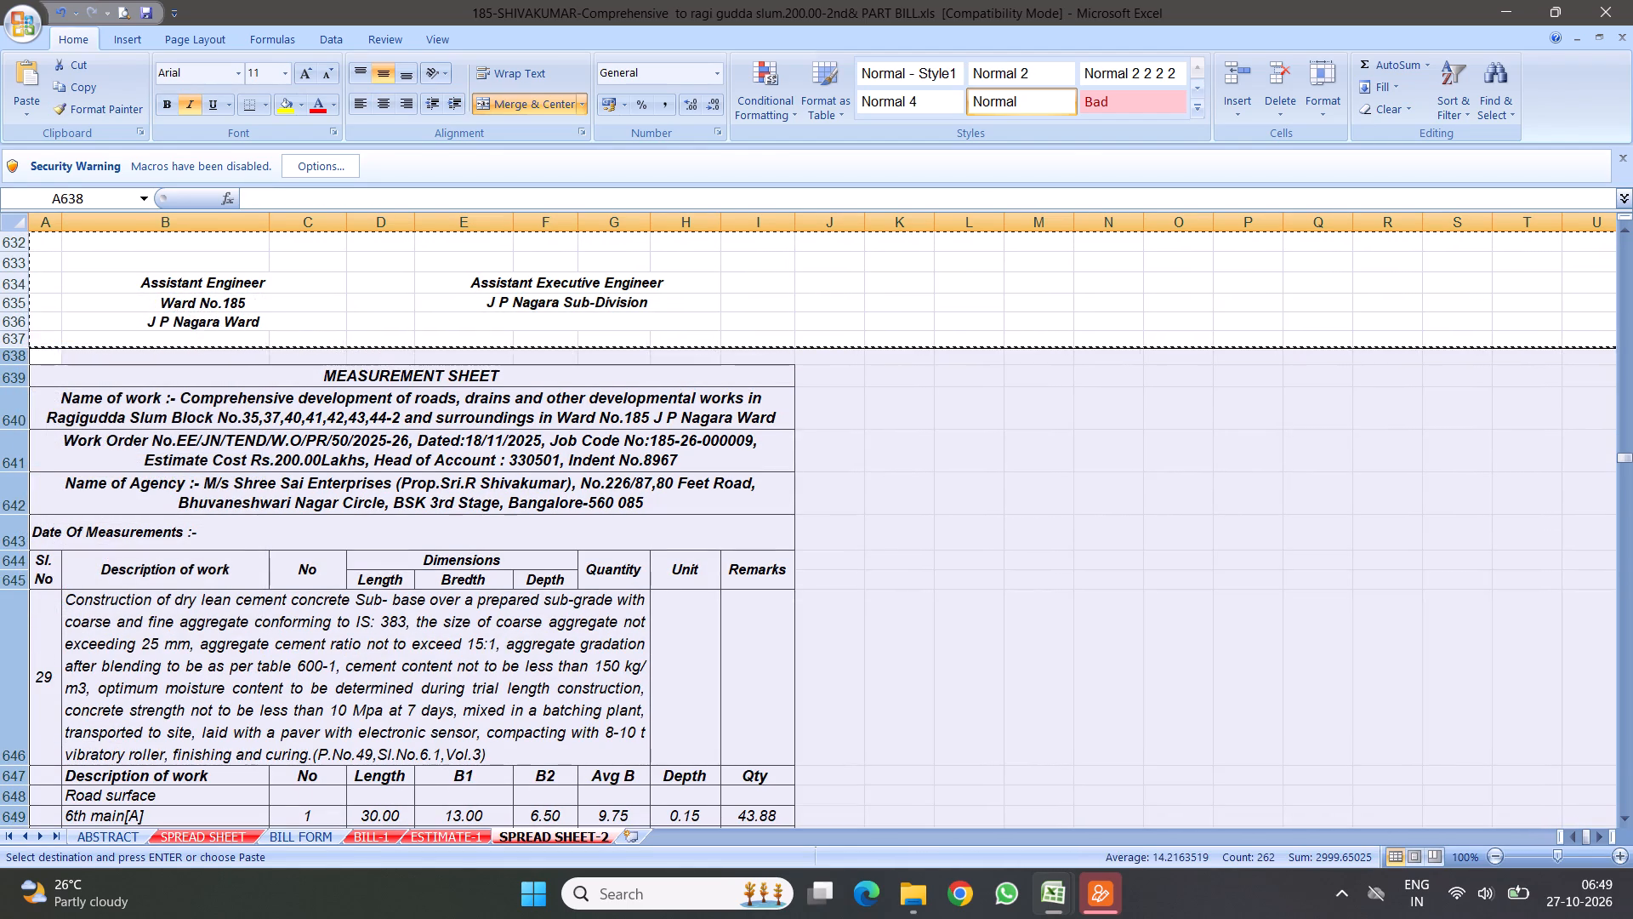
Renumber the duplicated sheet's item as 30 and clear its dry lean concrete description in B646.
left_click(46, 688)
key("3")
key("0")
left_click(175, 669)
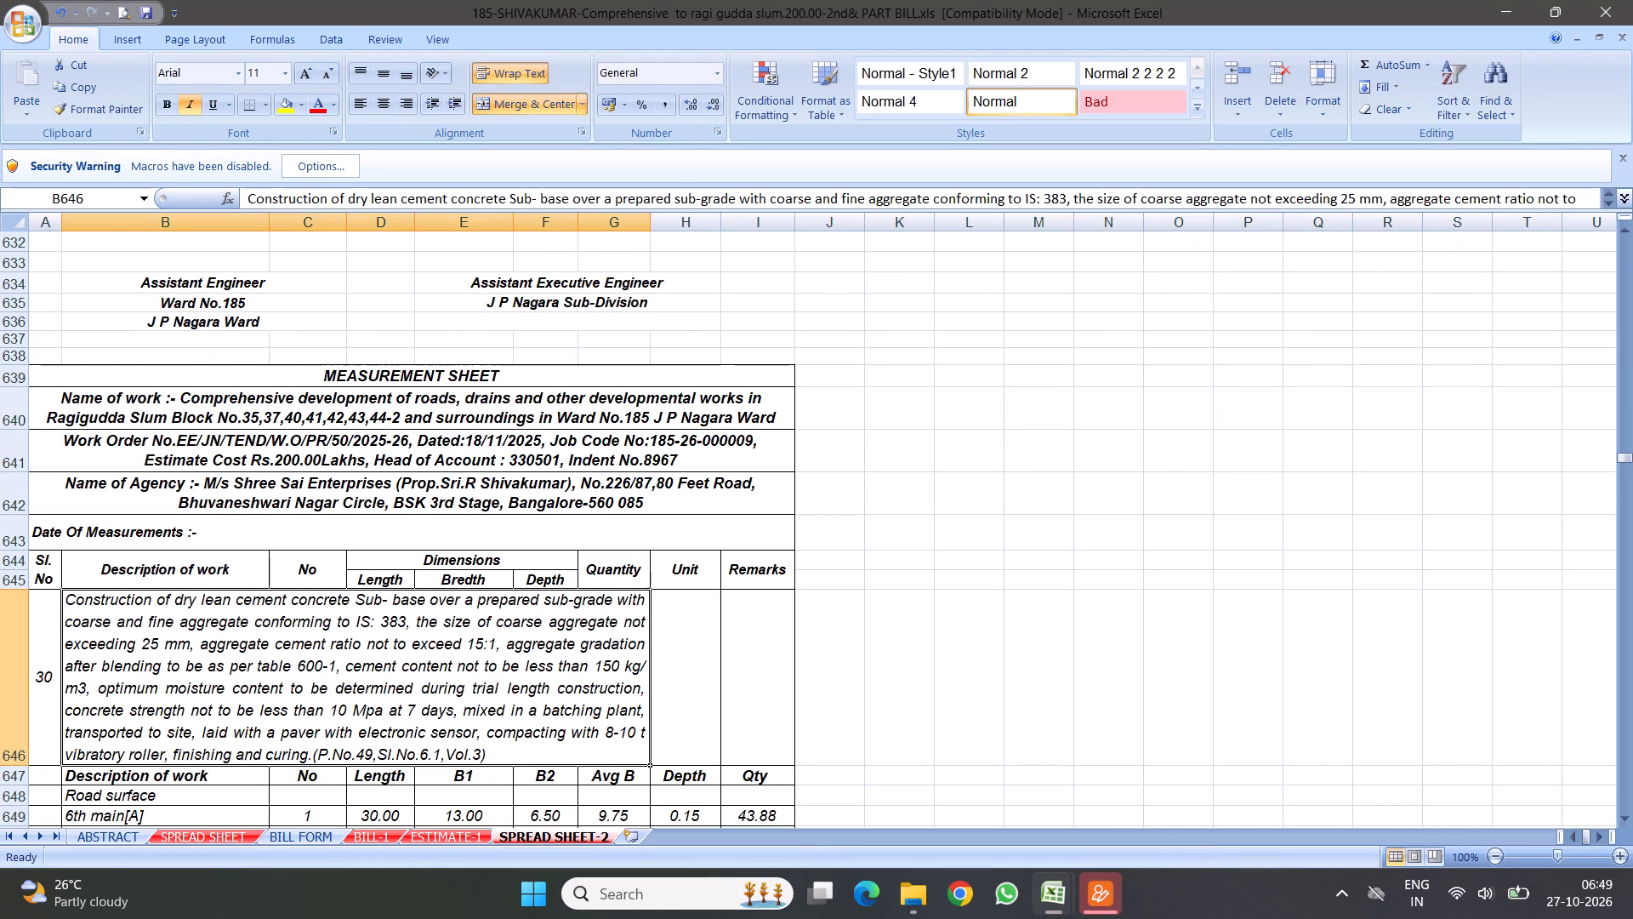
key("Delete")
Copy item 30's un-reinforced plain cement concrete pavement description from ESTIMATE-1 into B646 on SPREAD SHEET-2.
scroll(317, 583, "down", 5)
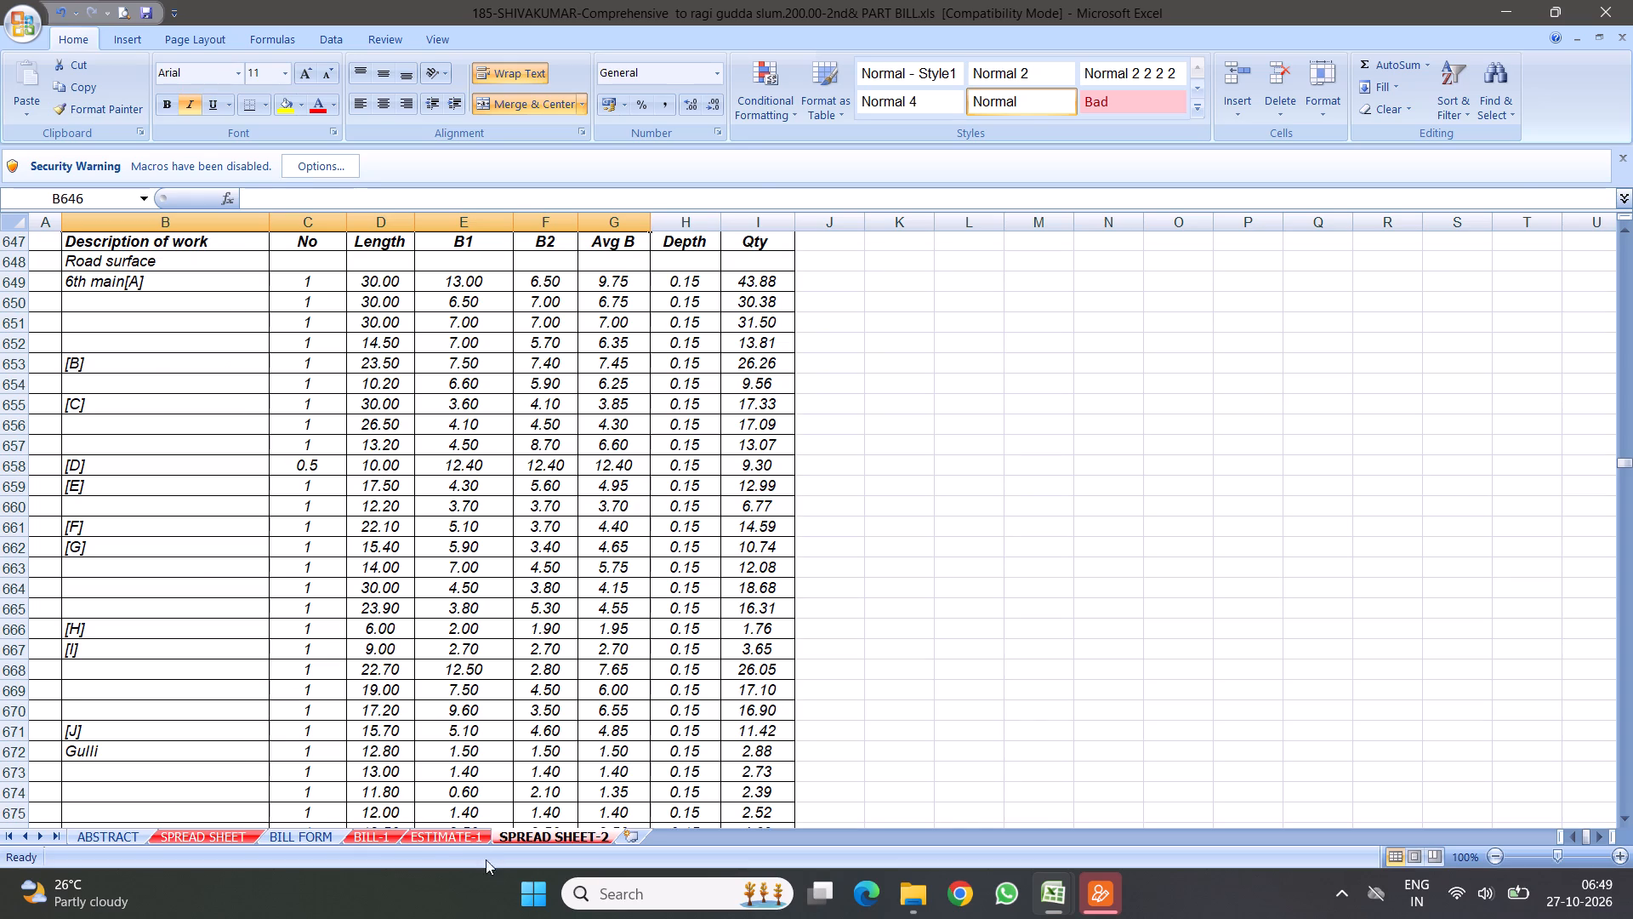
left_click(449, 834)
scroll(432, 597, "down", 3)
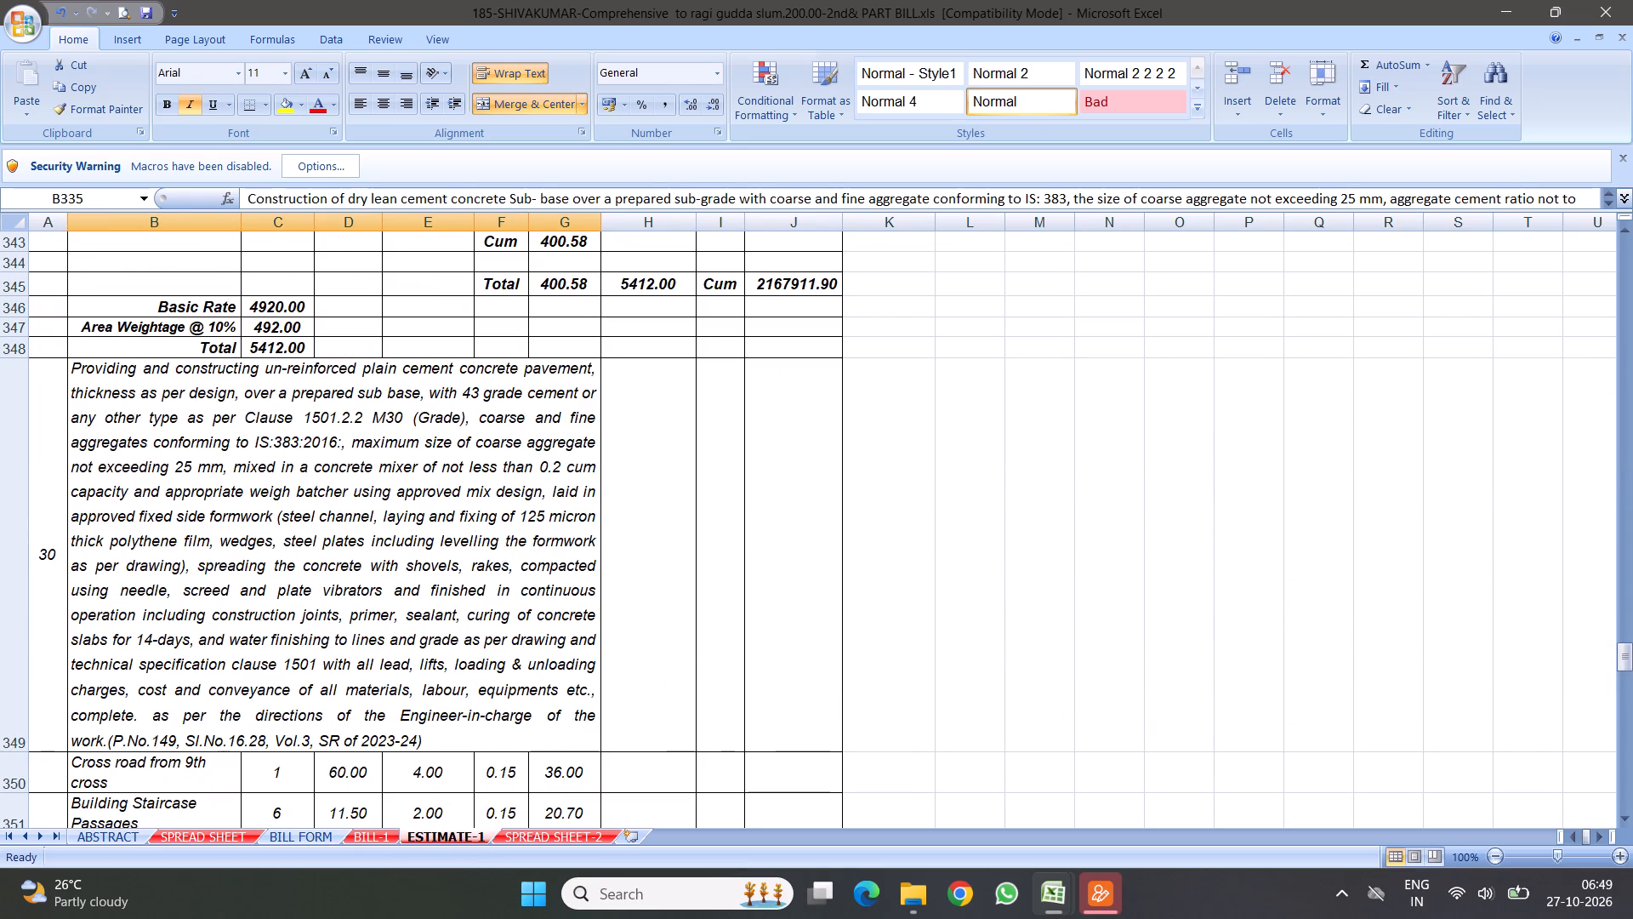
left_click(278, 488)
right_click(278, 488)
left_click(323, 521)
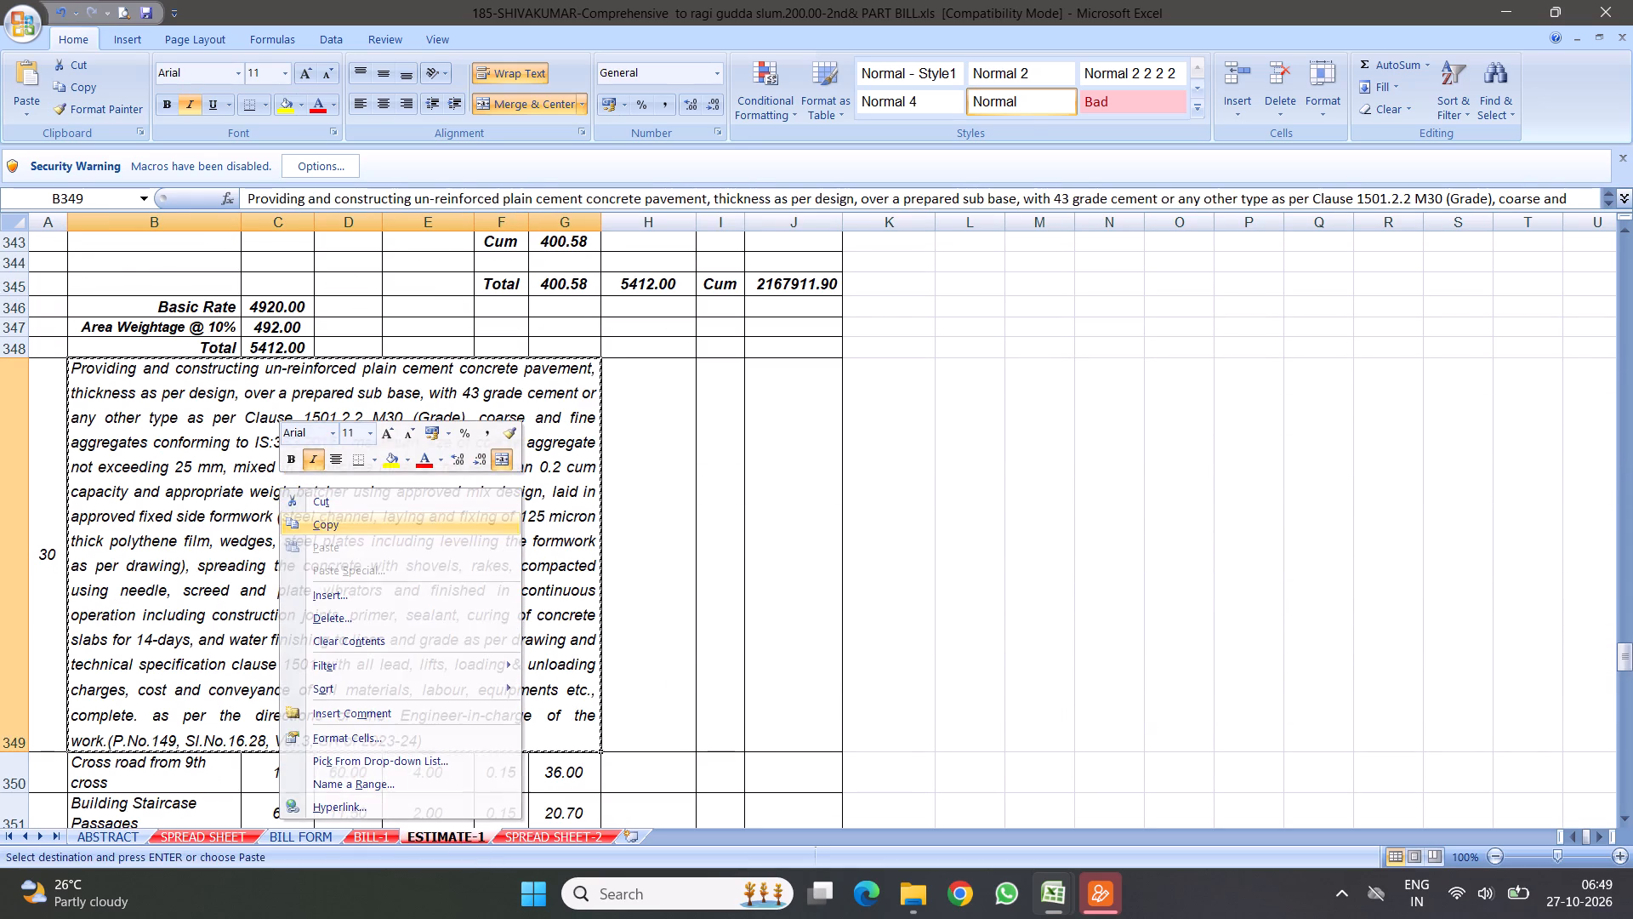
left_click(543, 838)
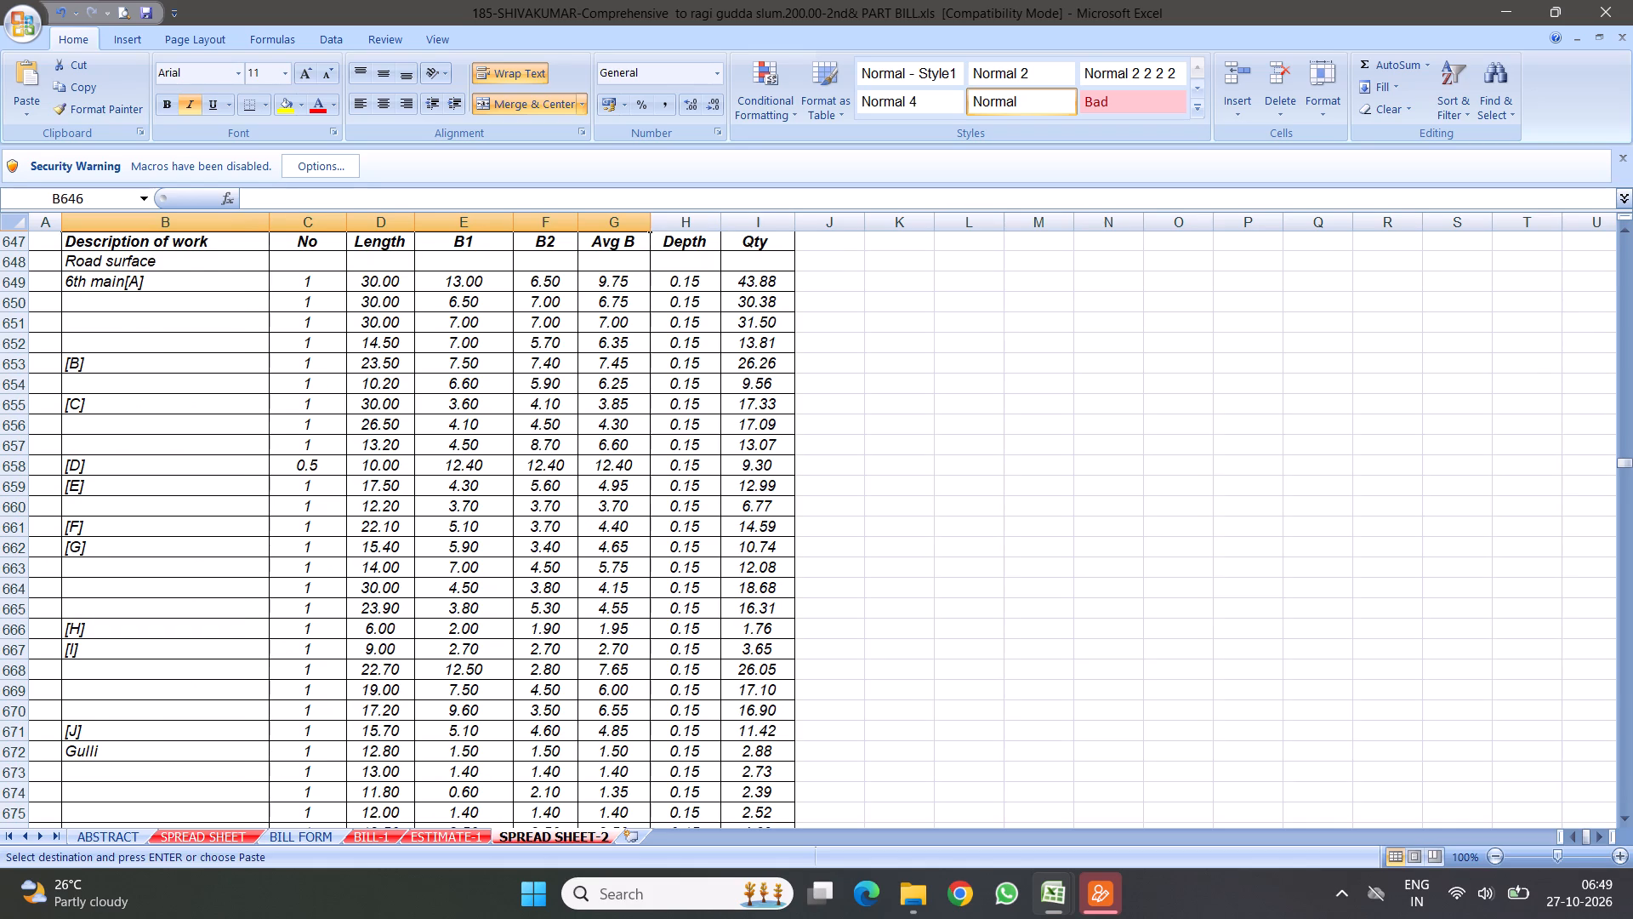
scroll(452, 529, "up", 4)
right_click(214, 580)
left_click(266, 306)
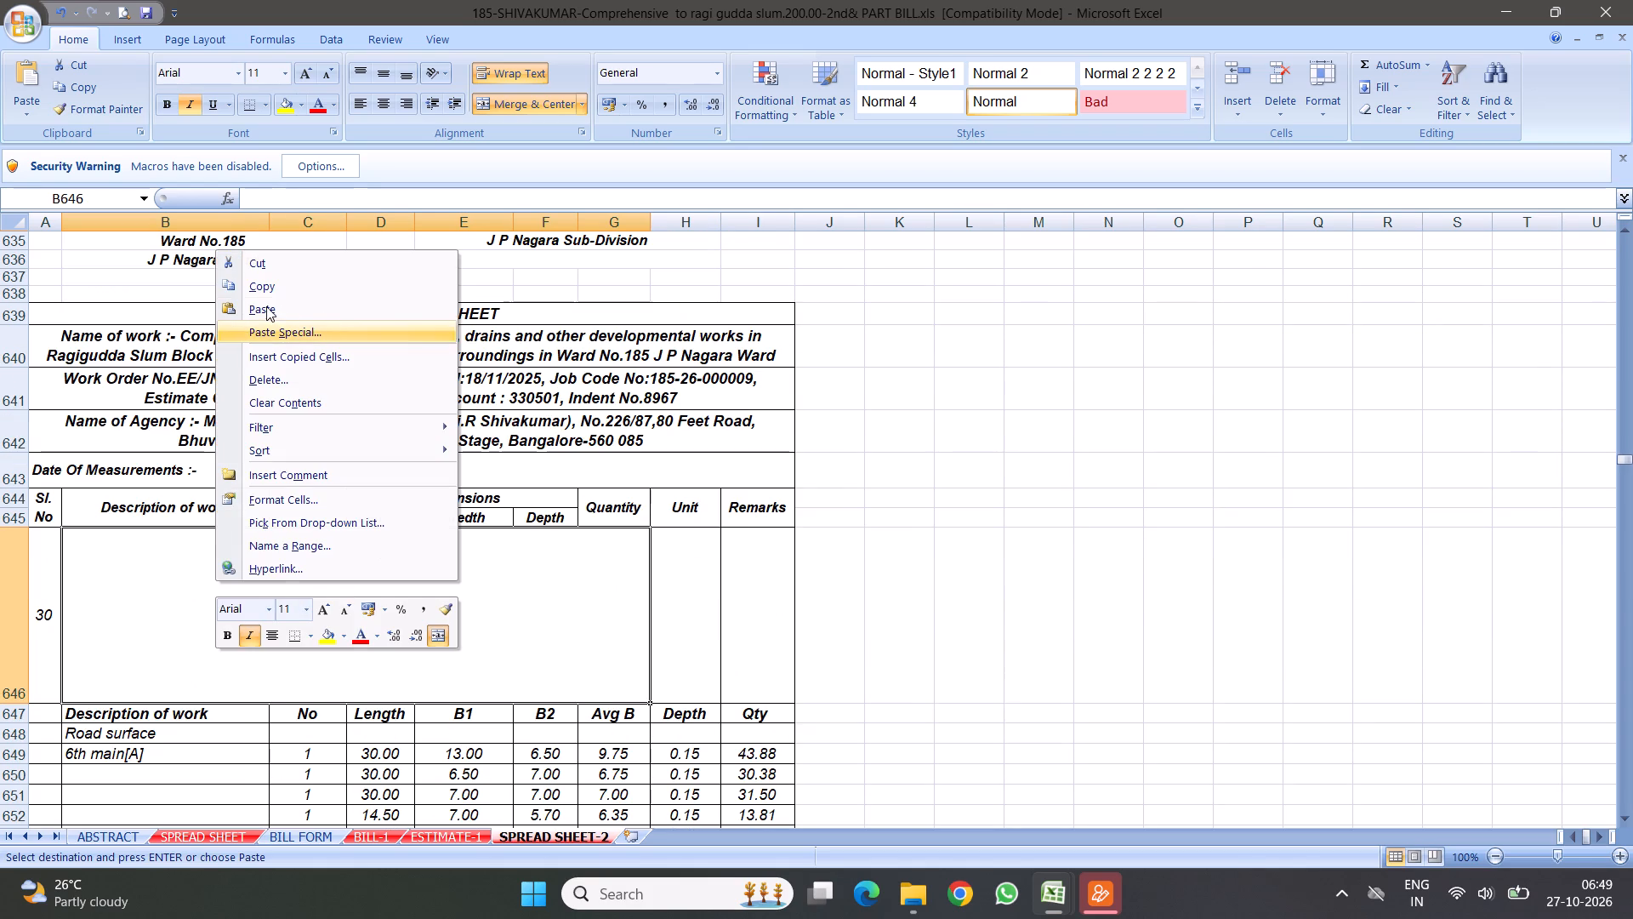
Adjust row 646's height so that item 30's full description just fits.
scroll(318, 551, "down", 3)
left_click(156, 367)
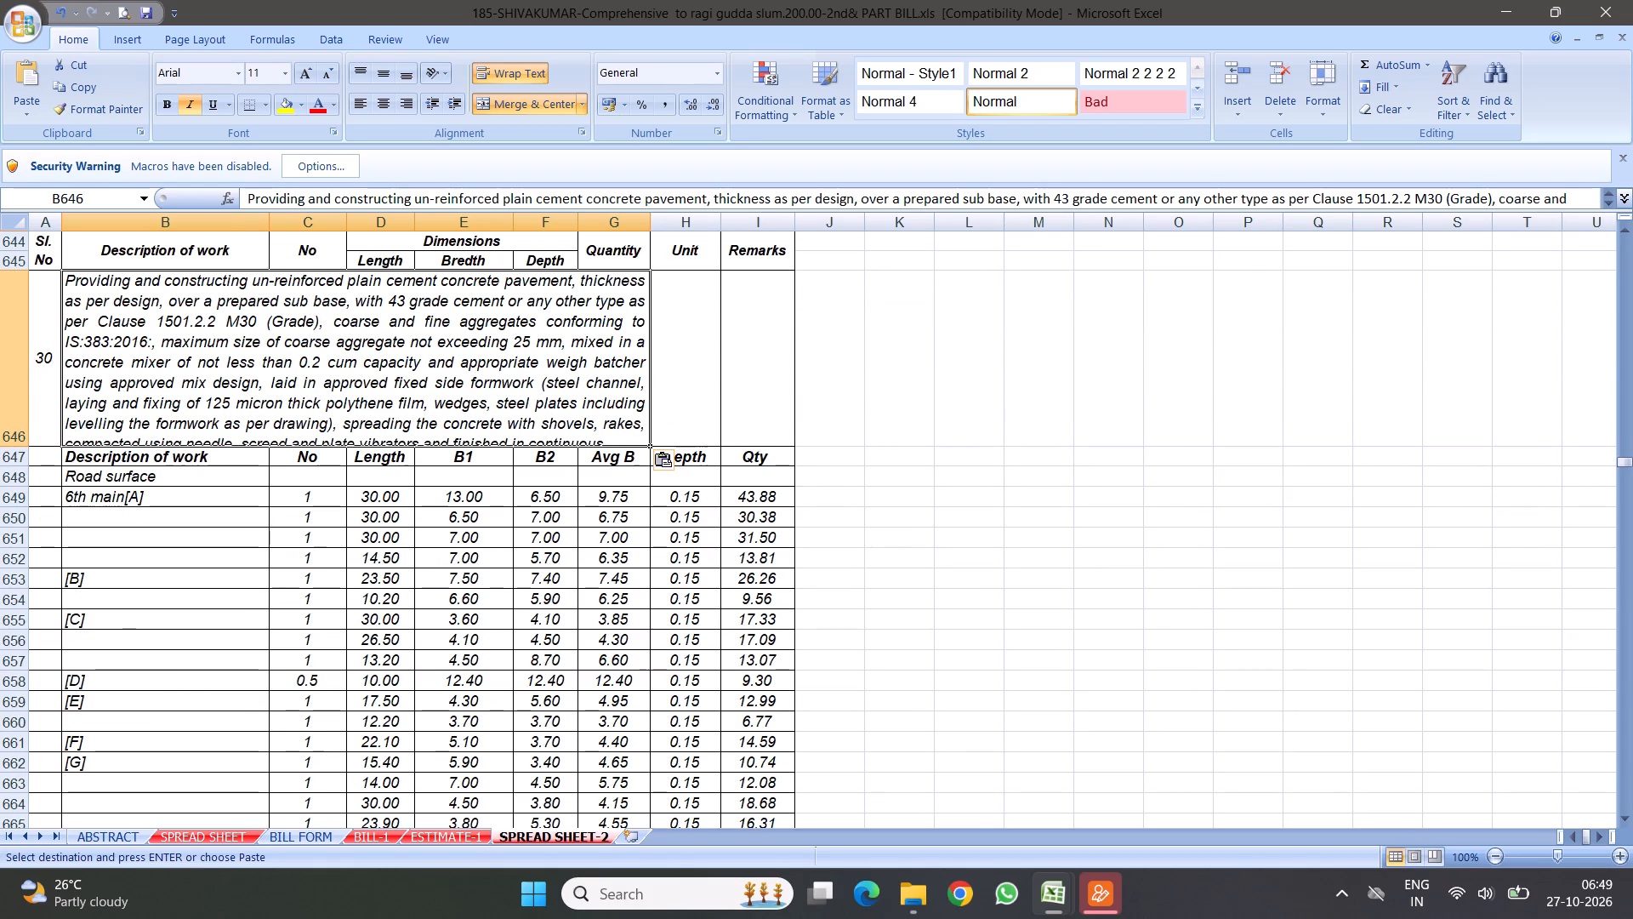
left_click_drag(22, 447, 20, 512)
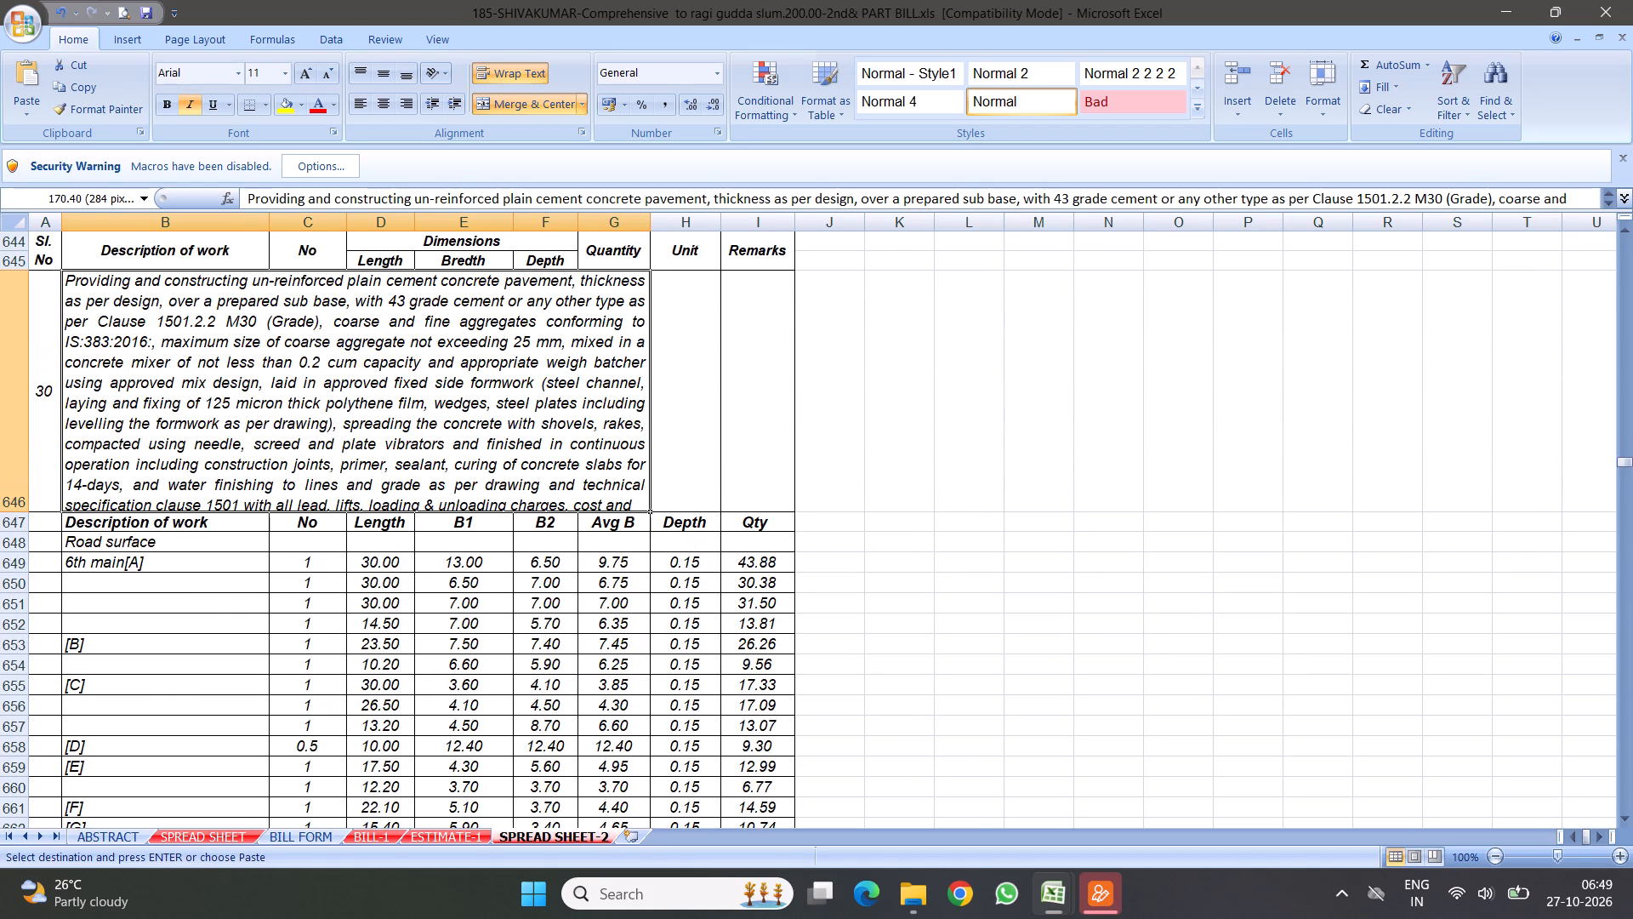
left_click_drag(15, 517, 14, 581)
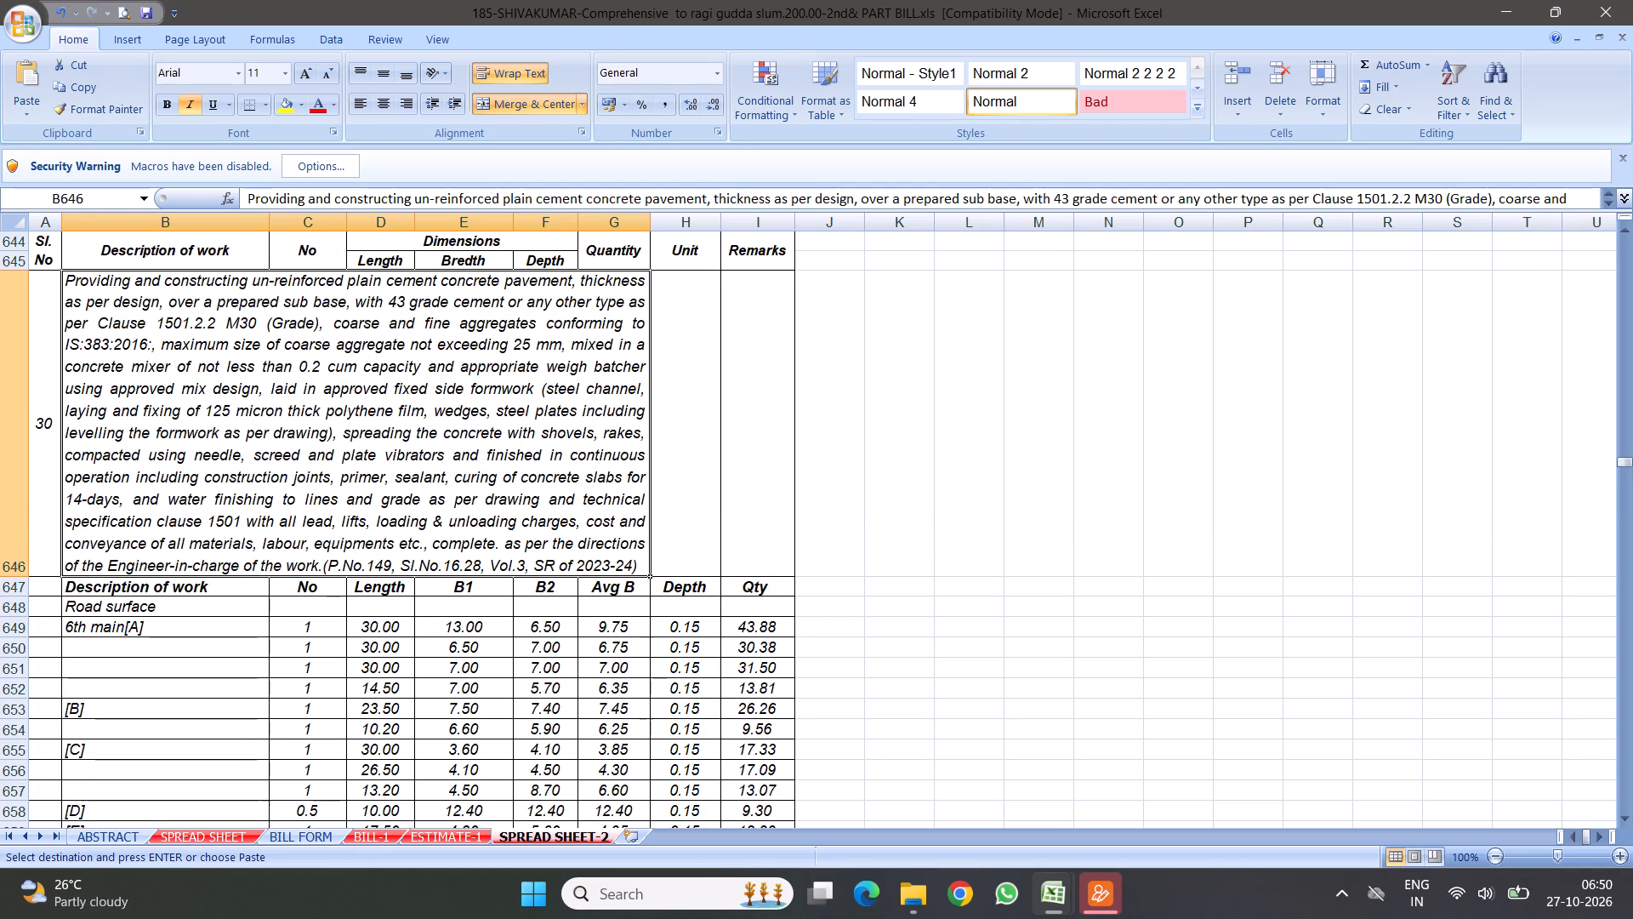
left_click(367, 453)
left_click_drag(20, 576, 26, 571)
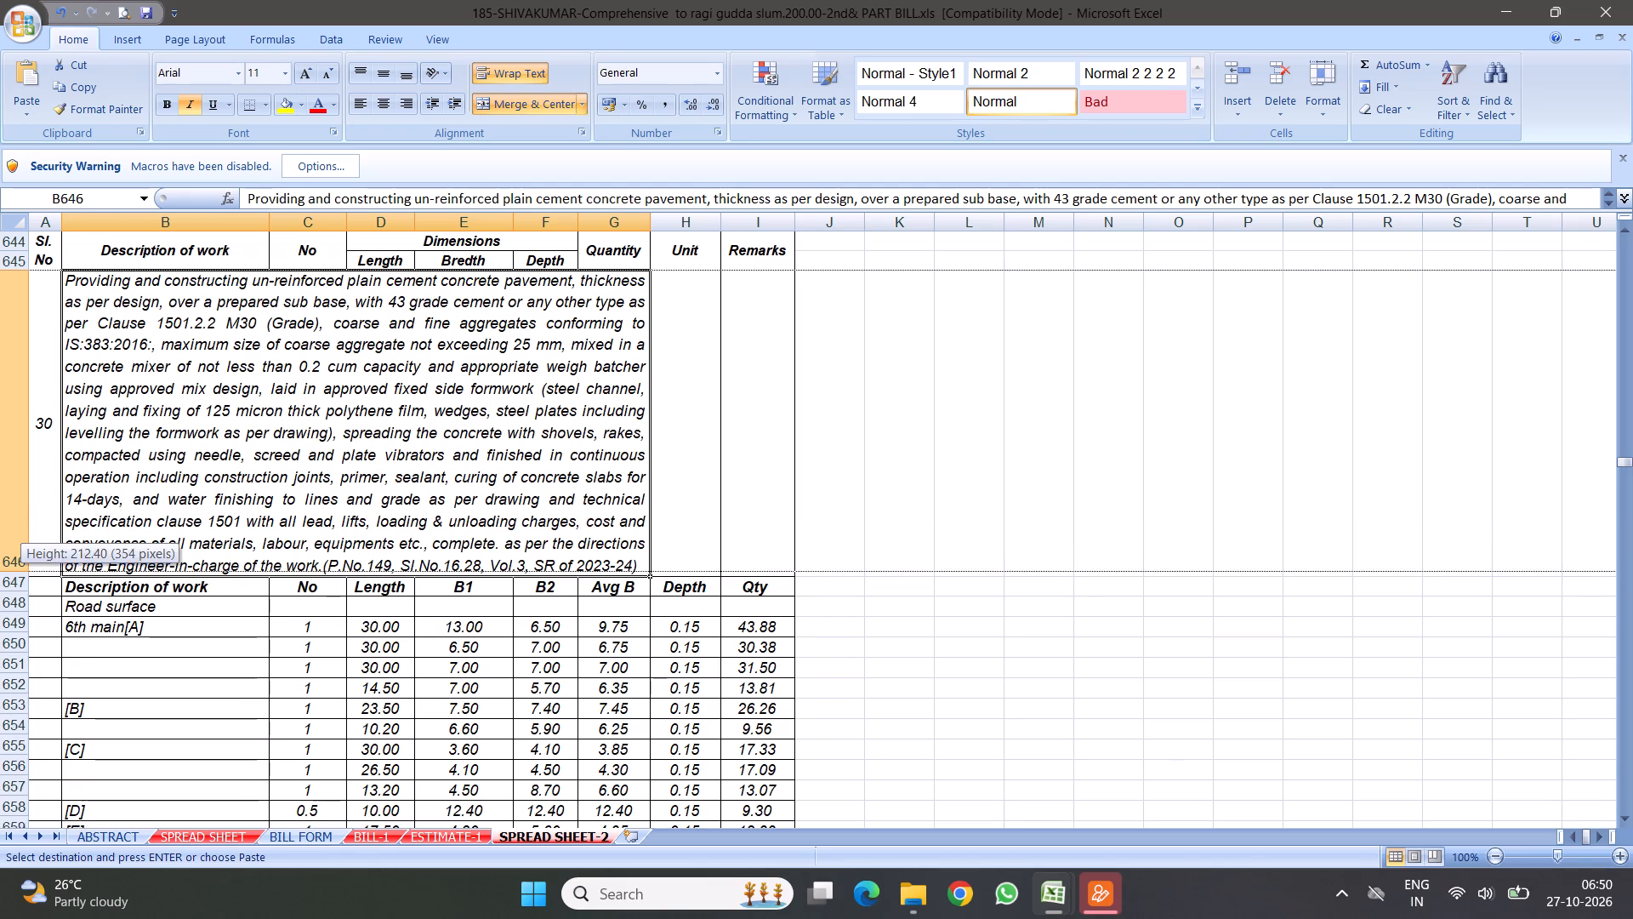
left_click_drag(26, 571, 27, 562)
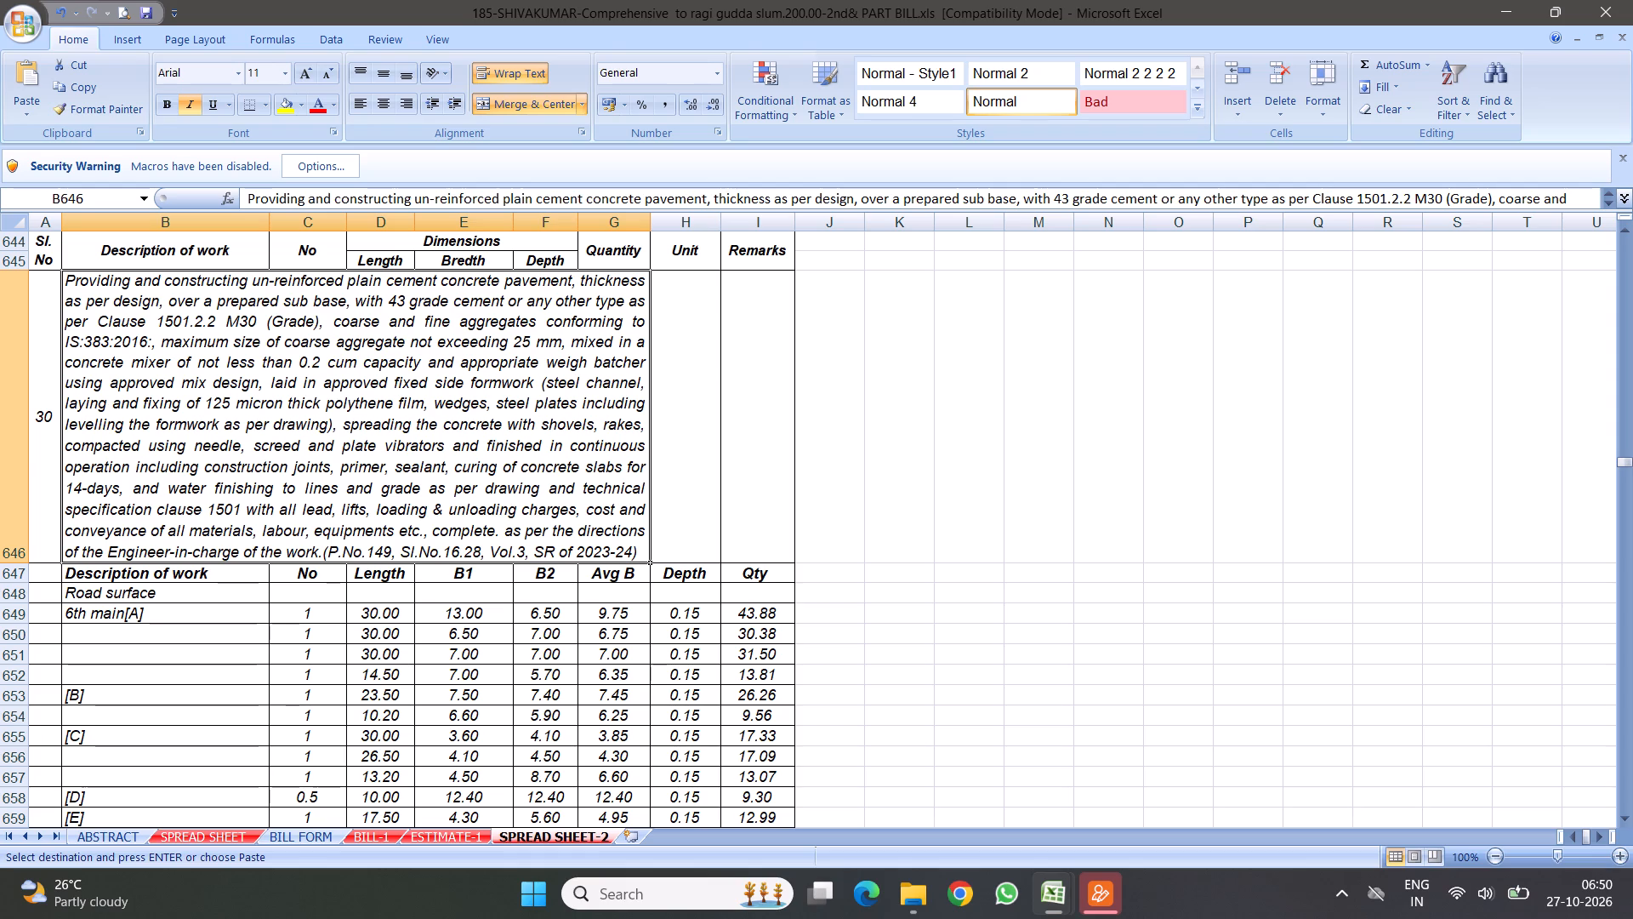
left_click(375, 676)
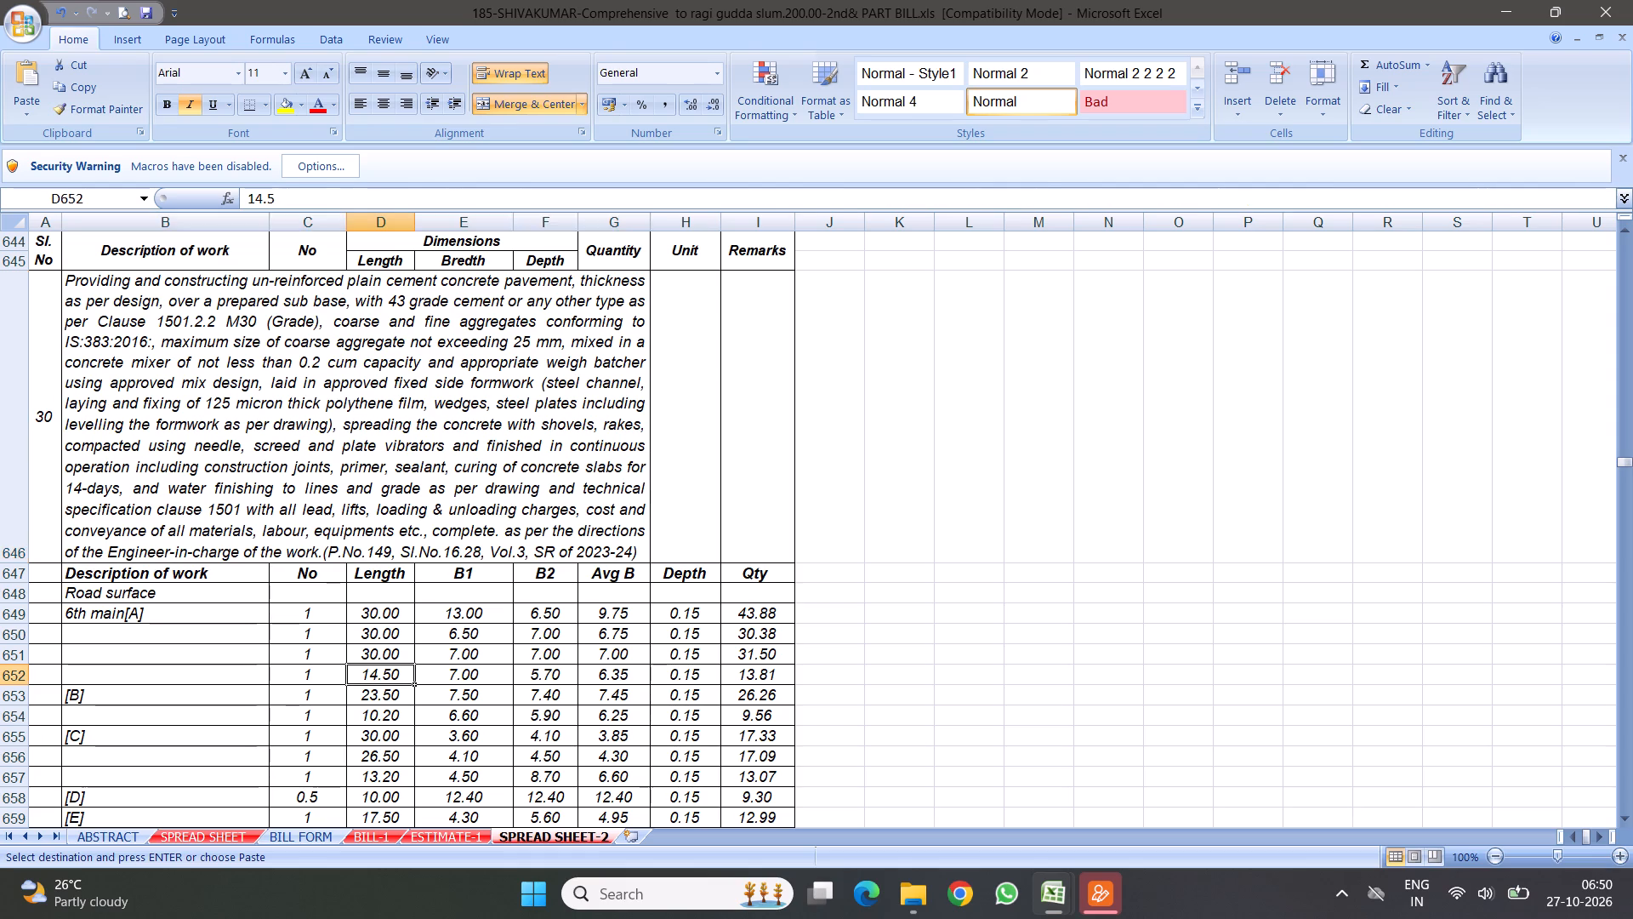
left_click(278, 518)
Compare item 30's Schedule-B quantity in G683 with its estimated total on ESTIMATE-1.
scroll(668, 598, "down", 9)
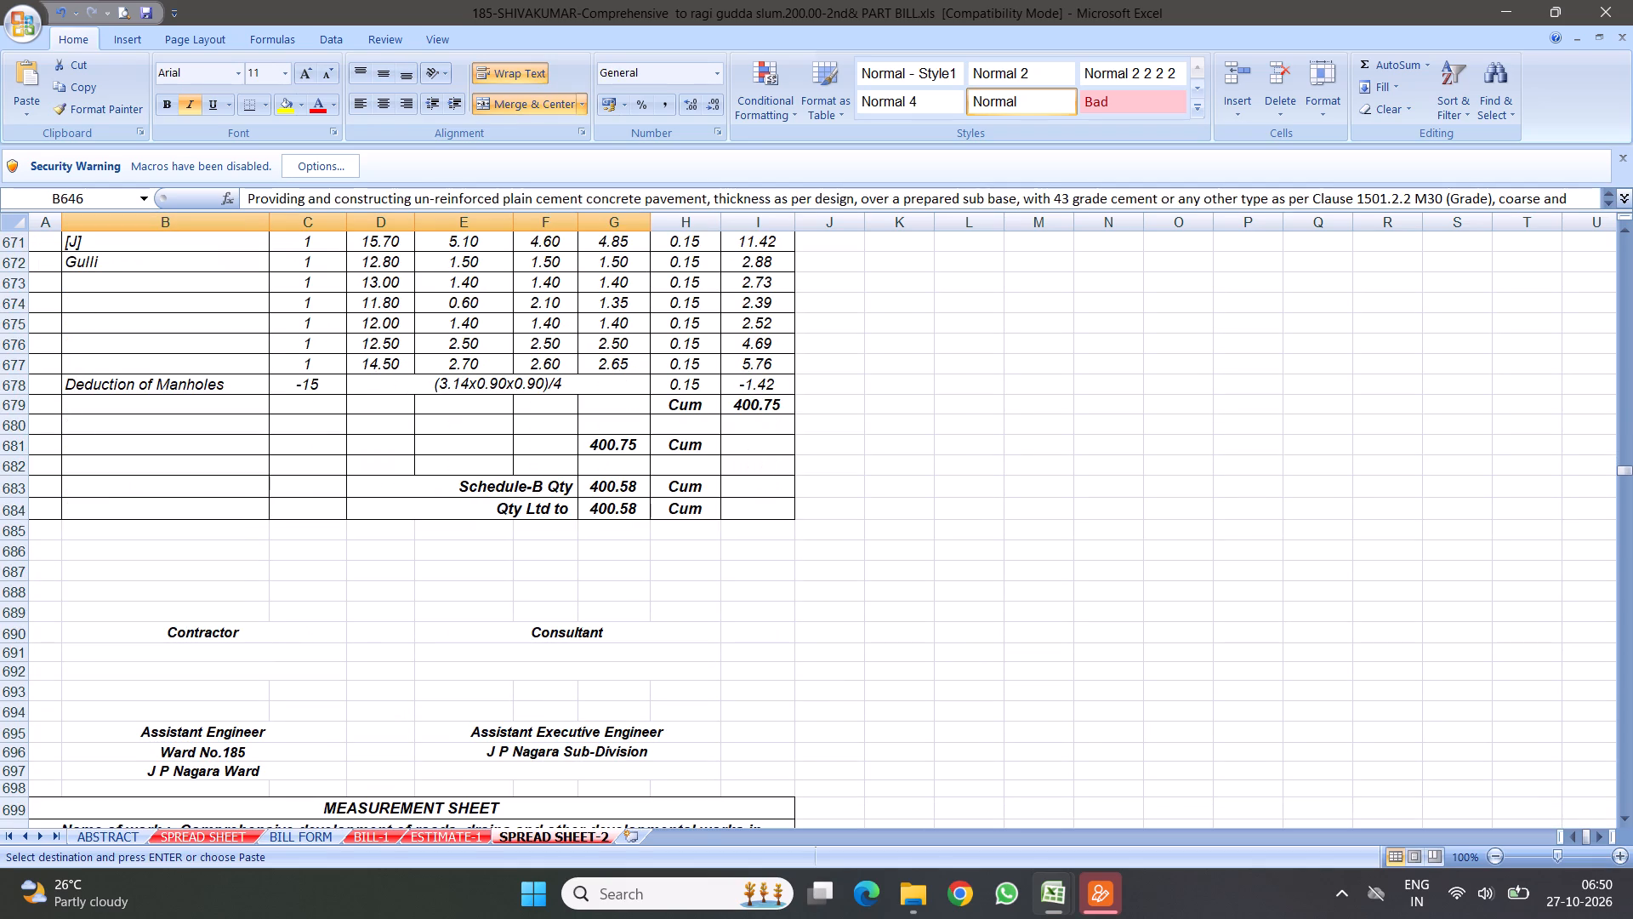
left_click(438, 836)
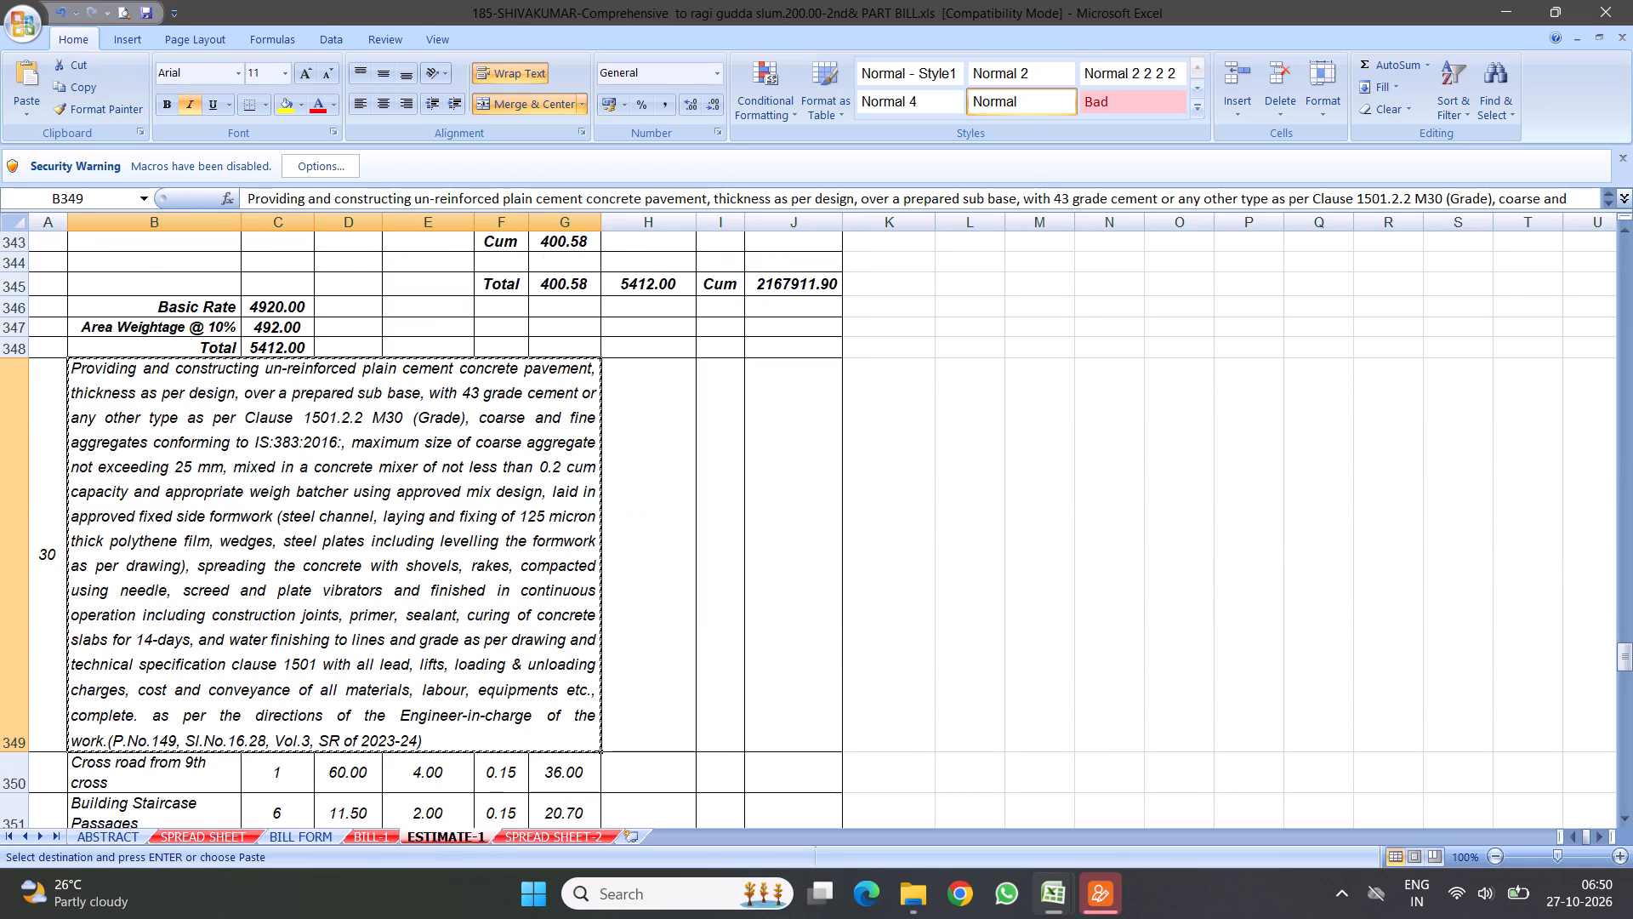
scroll(547, 629, "down", 4)
left_click(471, 470)
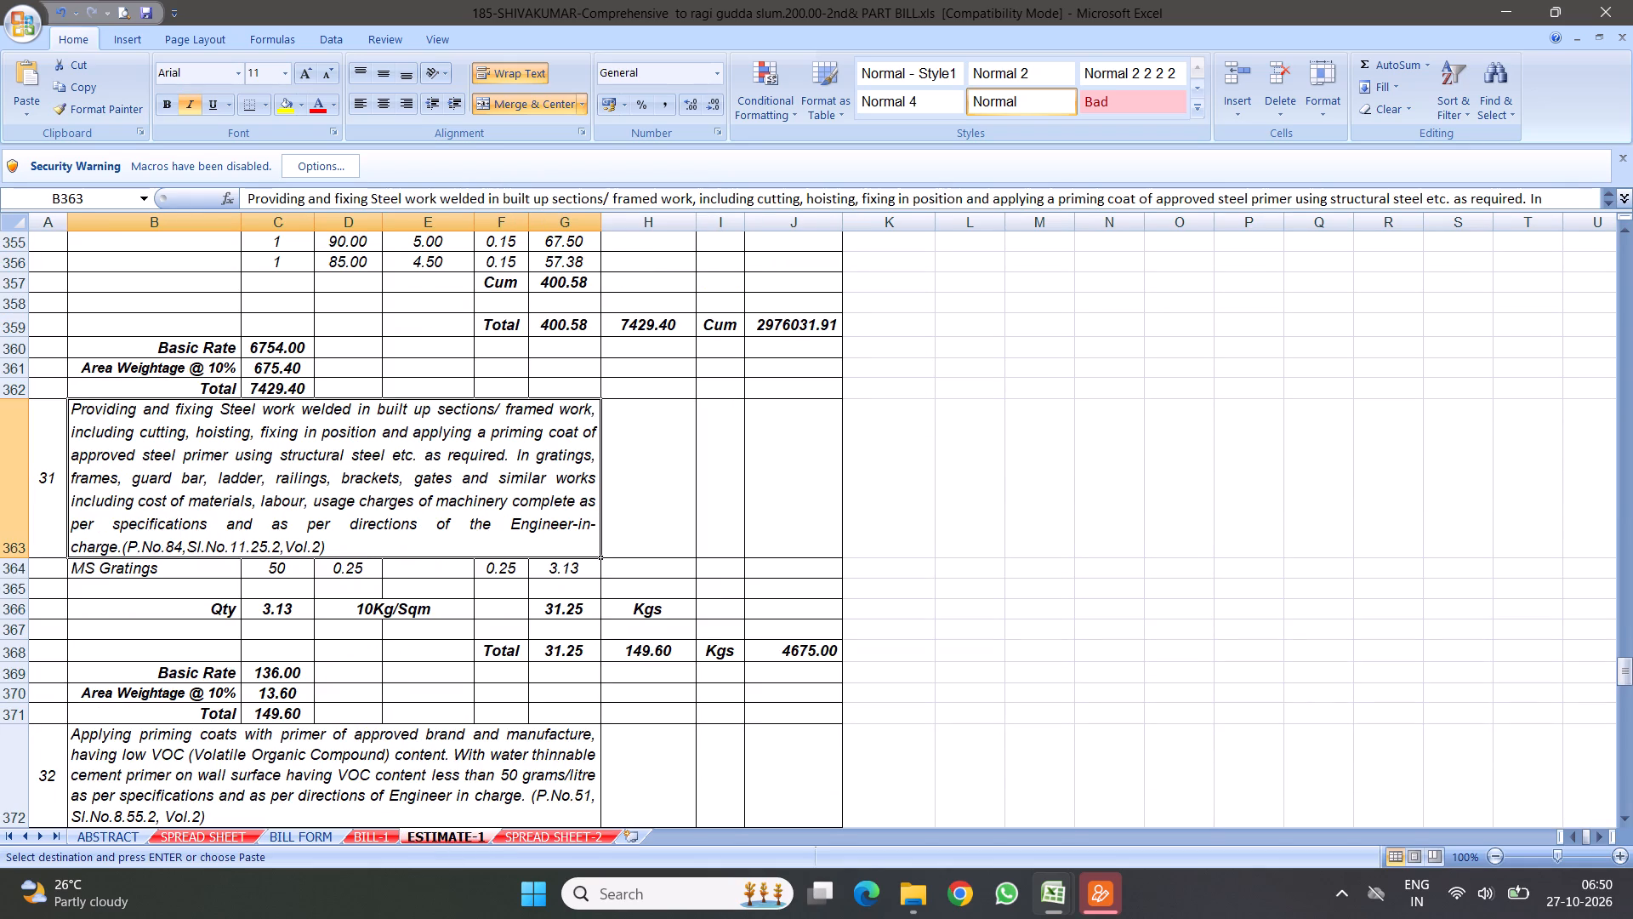
left_click(515, 828)
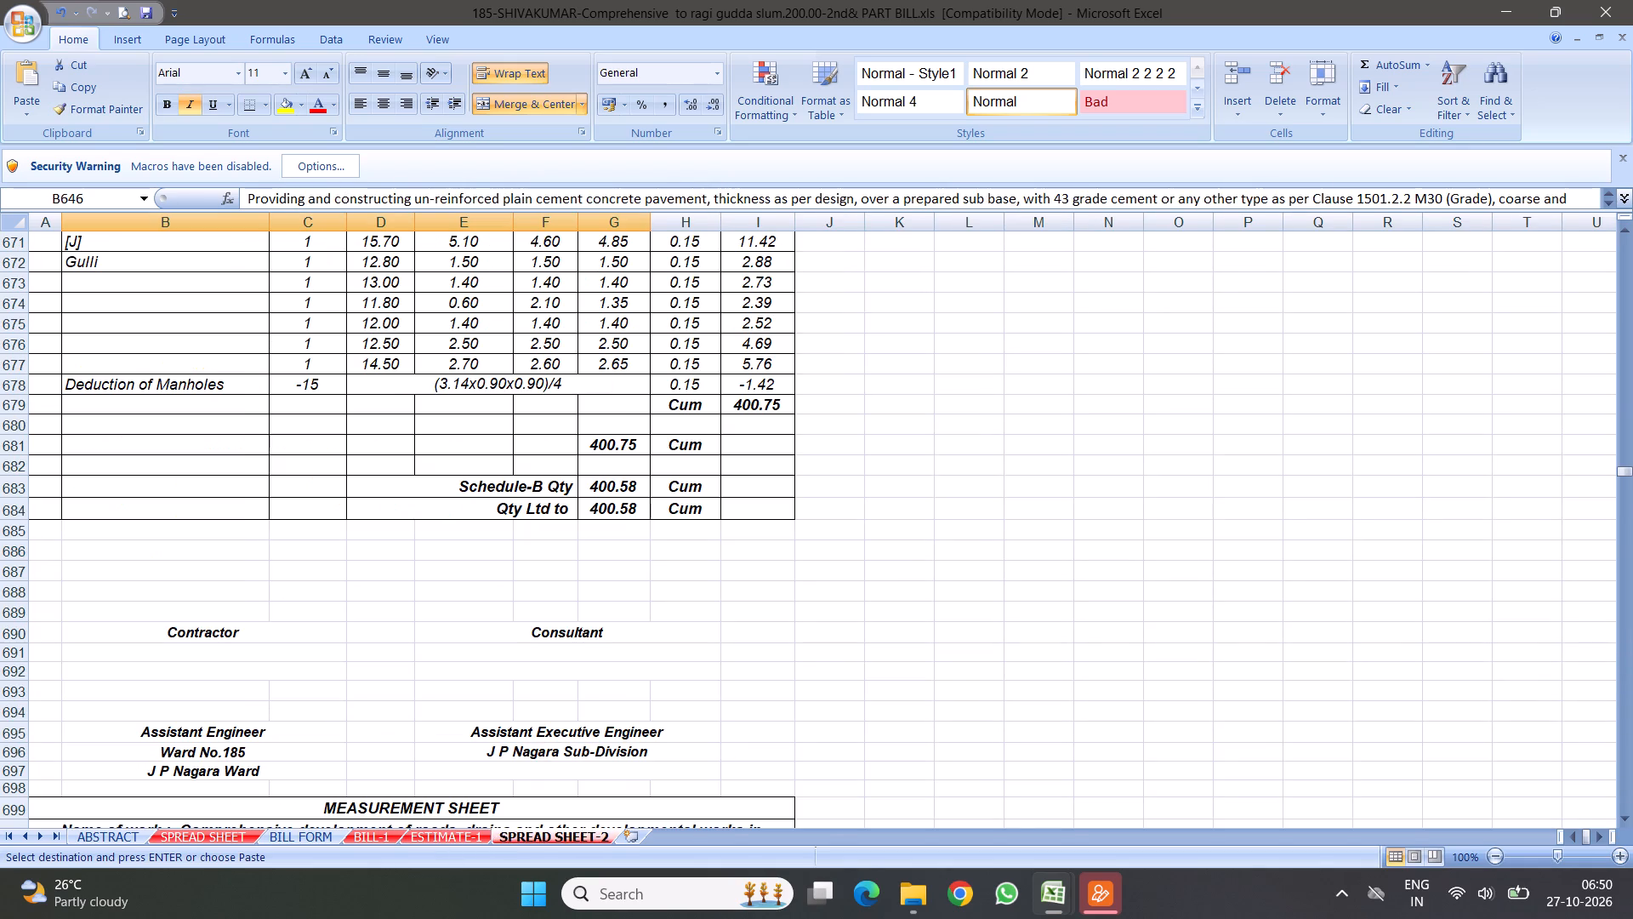
left_click(602, 487)
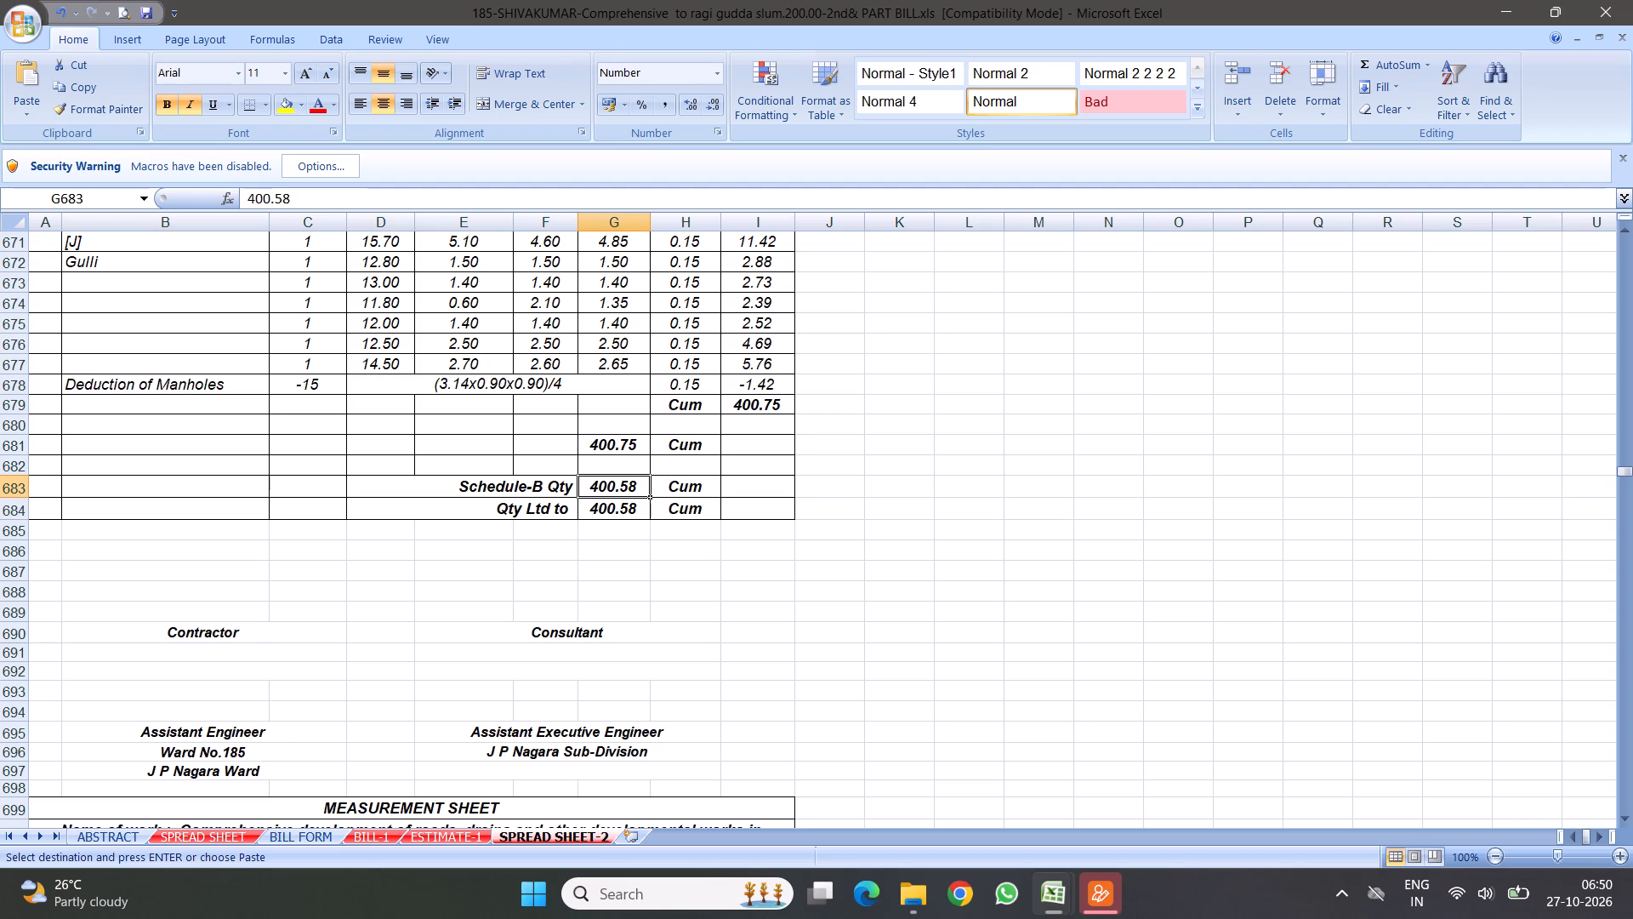
Review item 19's levelling-course measurement sheet below item 30, from its heading through the deductions and Cum total.
scroll(516, 563, "down", 6)
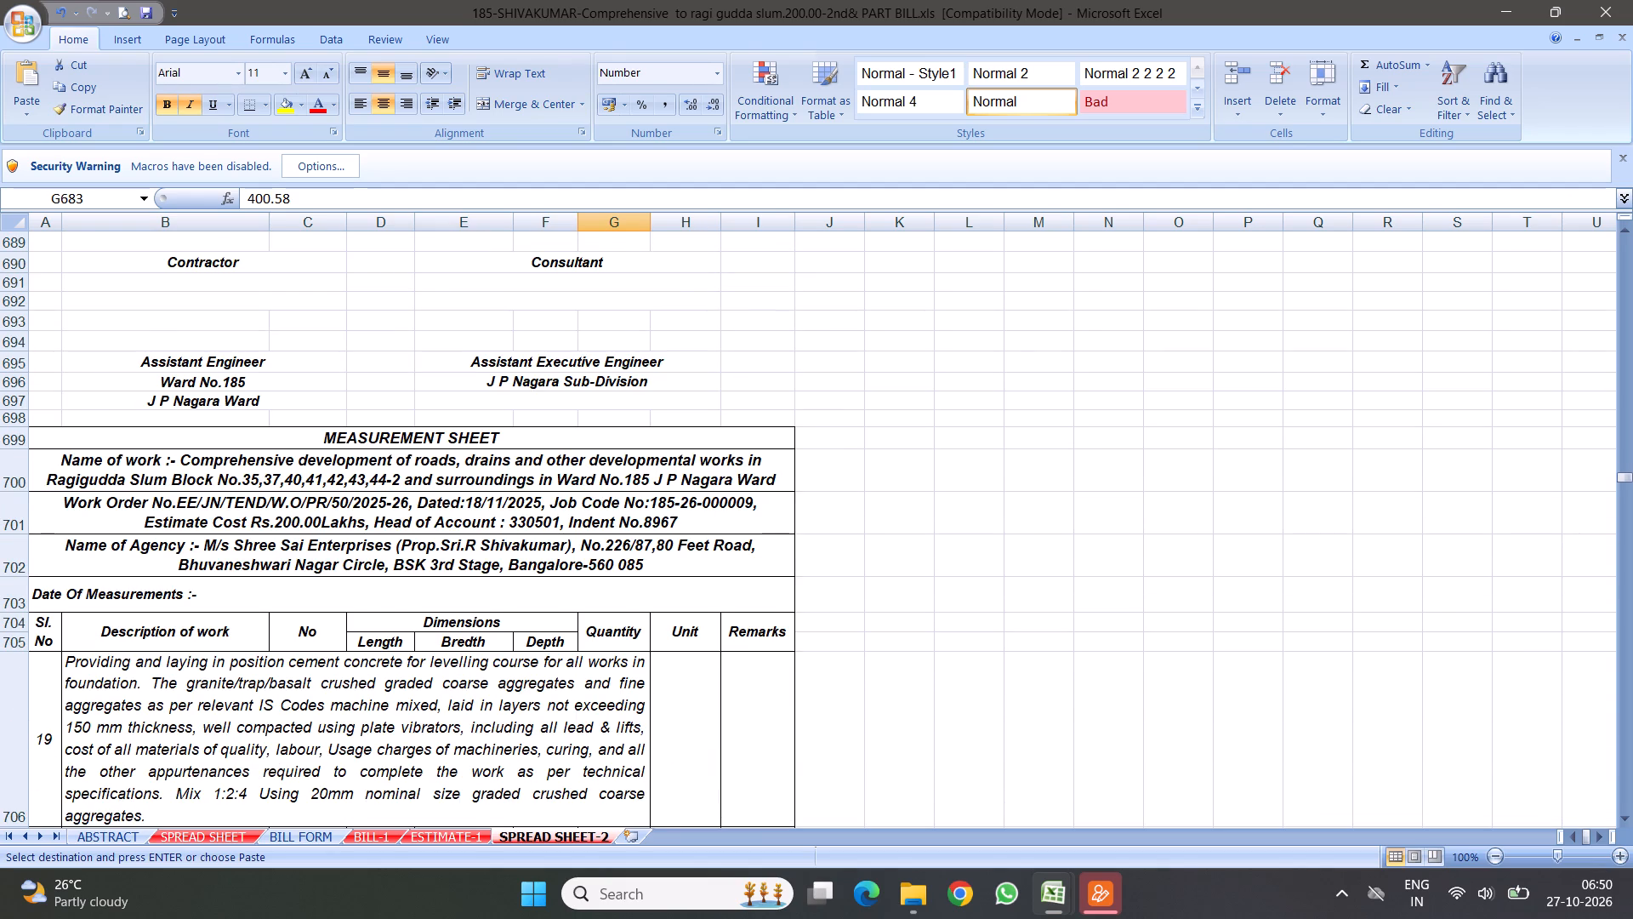
scroll(513, 542, "down", 5)
left_click(321, 349)
scroll(643, 528, "down", 12)
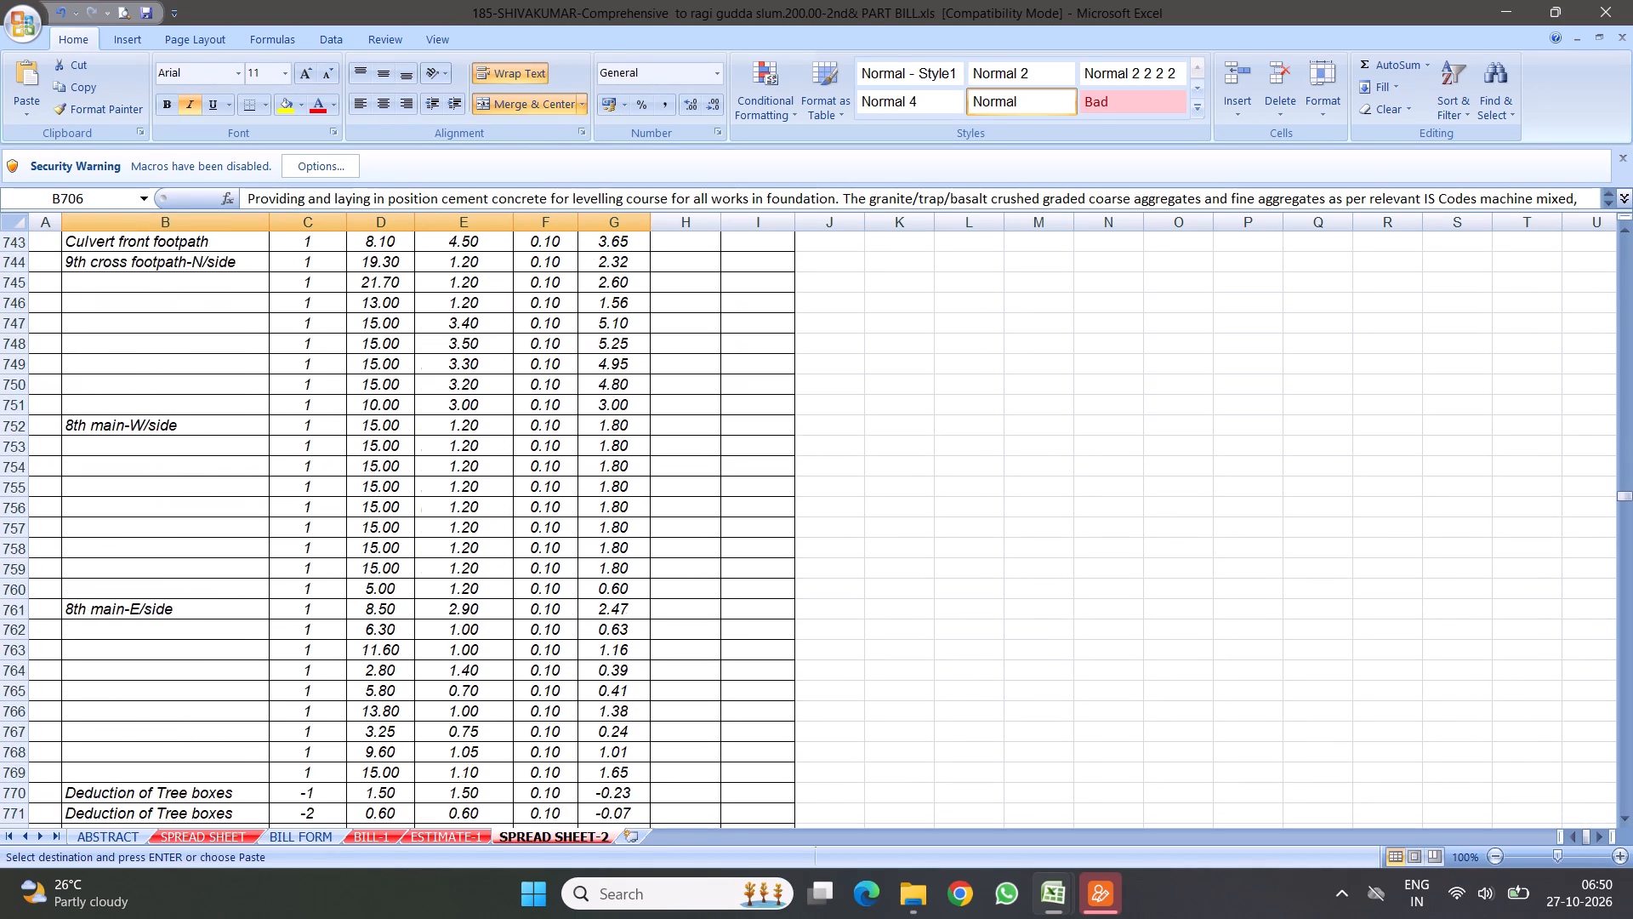
scroll(623, 573, "down", 9)
scroll(483, 523, "up", 3)
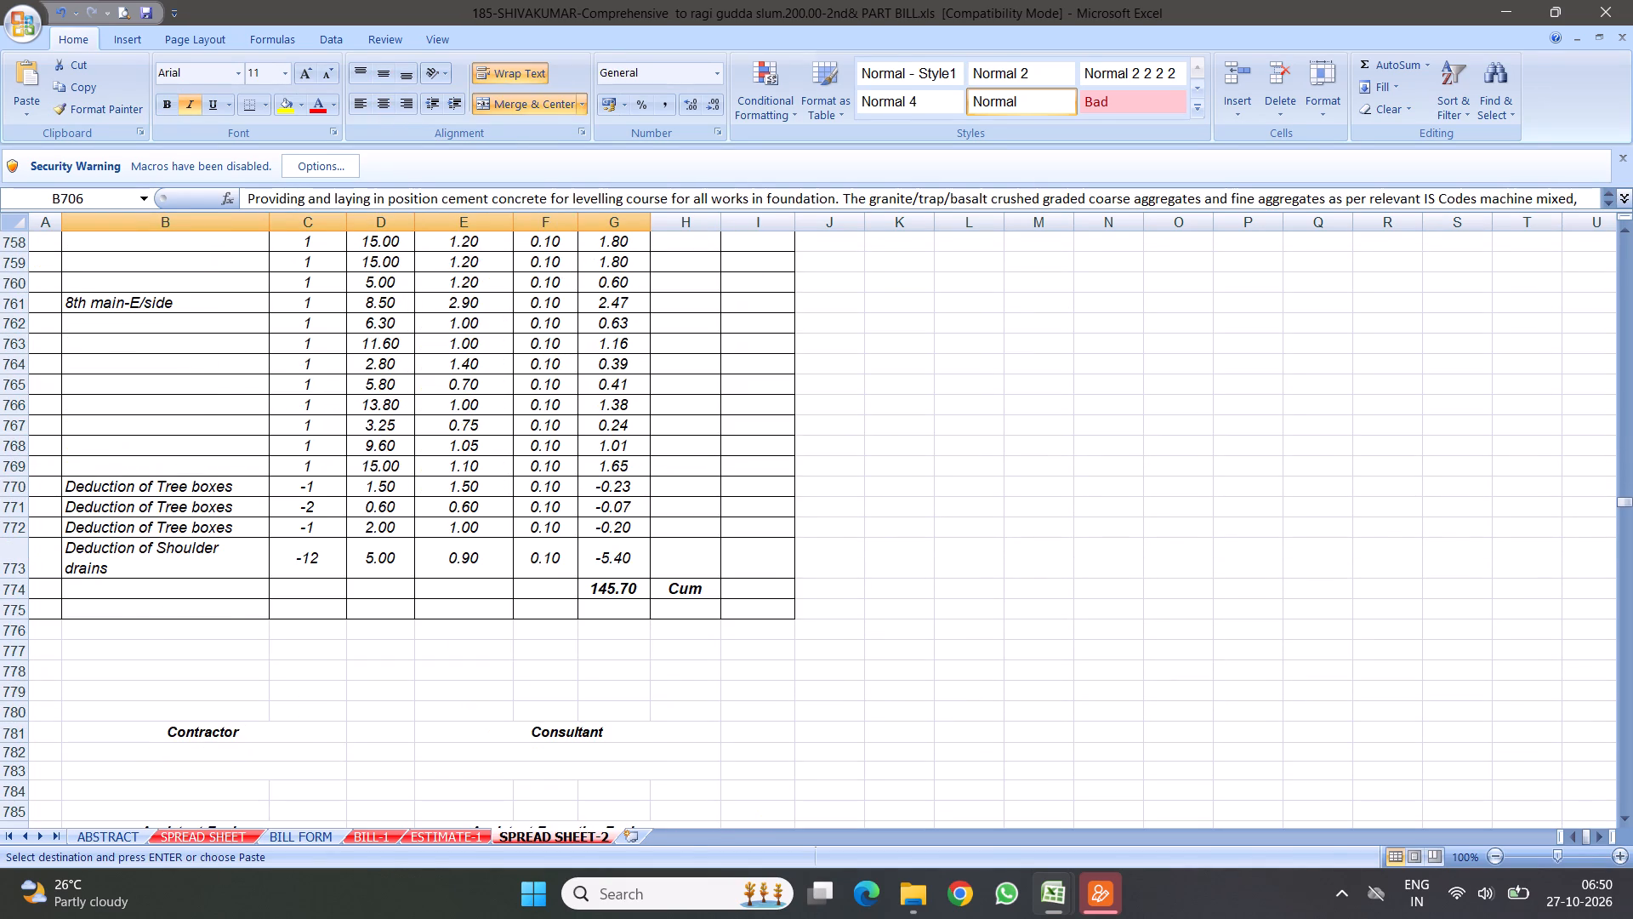
scroll(474, 543, "up", 12)
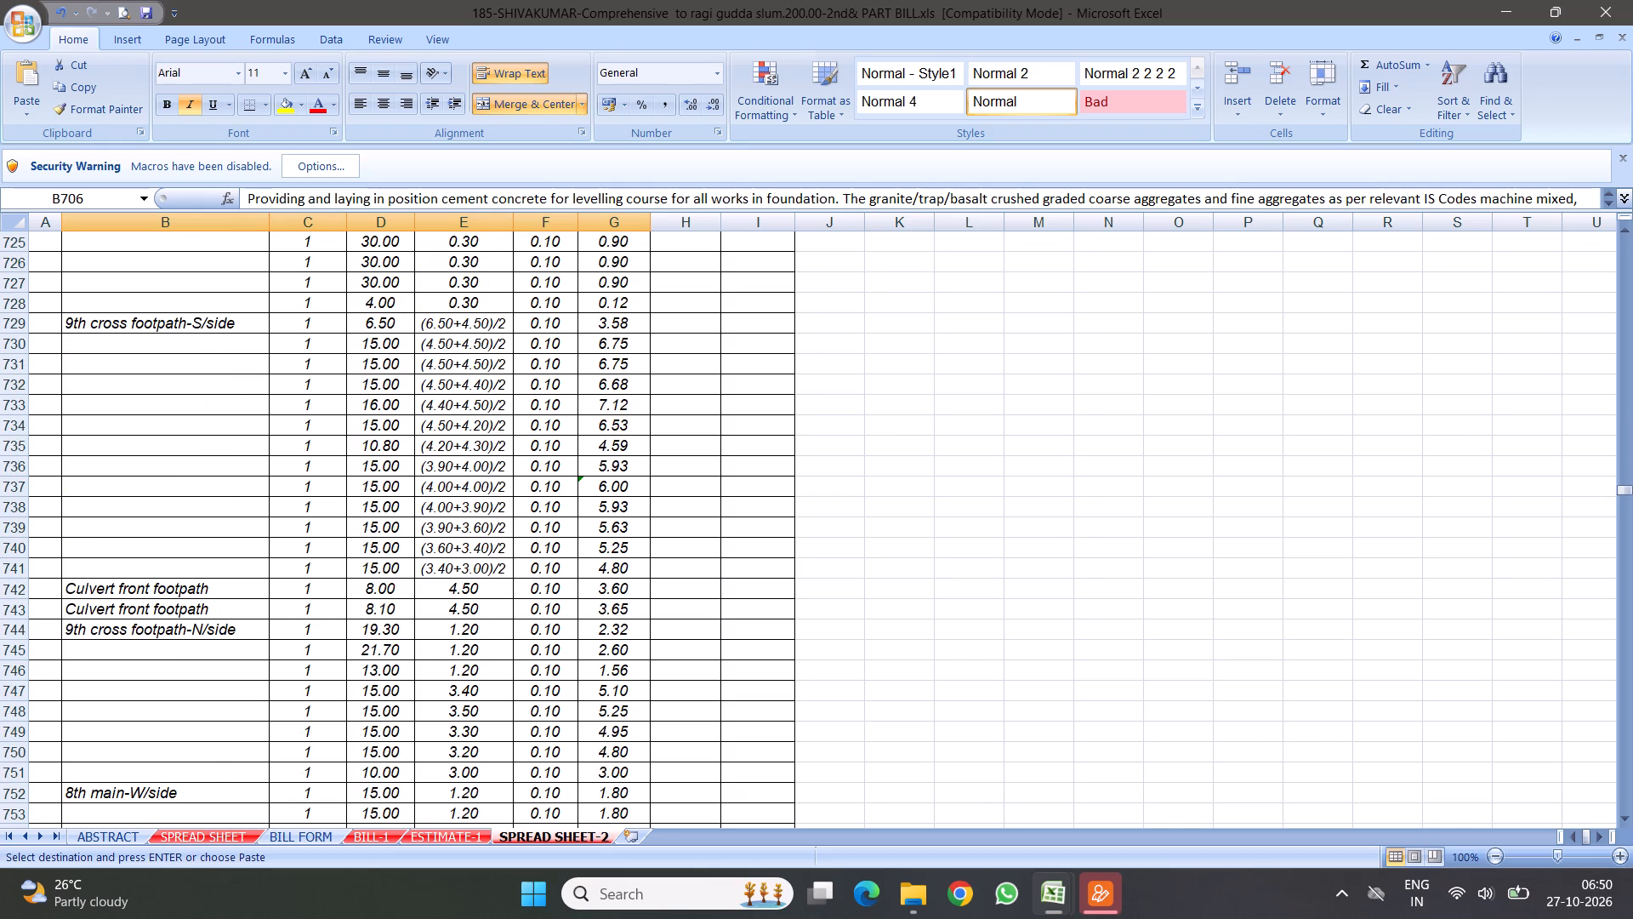
scroll(392, 534, "up", 9)
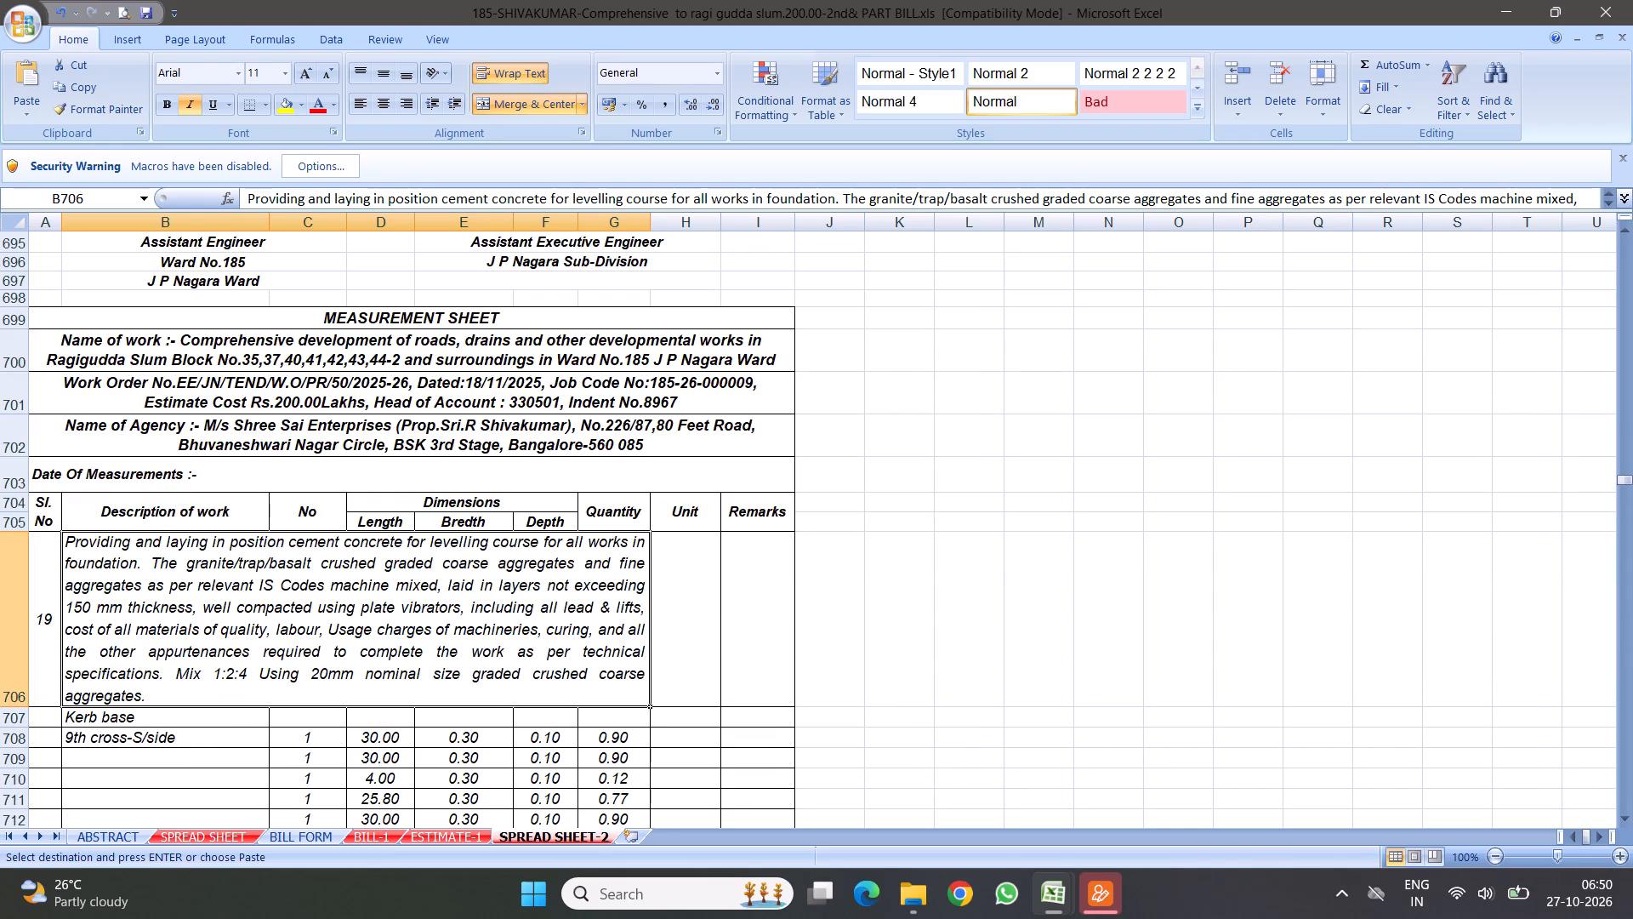
Delete item 19's entire levelling-course measurement sheet, rows 699 to 789, including its signature block.
left_click_drag(14, 319, 127, 880)
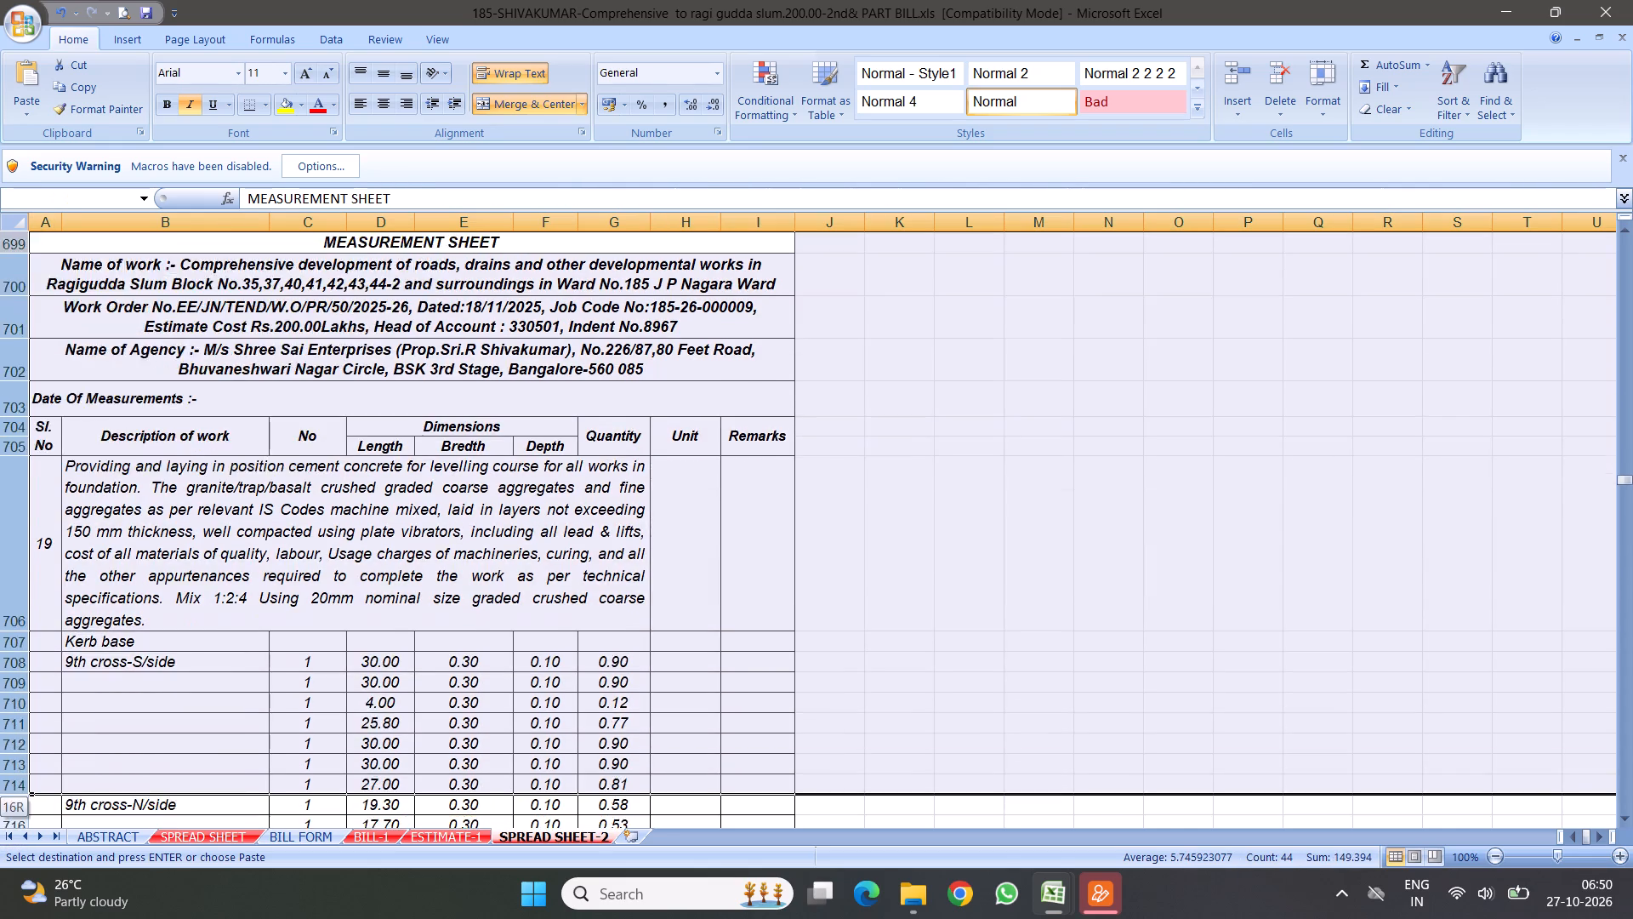
left_click_drag(127, 880, 302, 168)
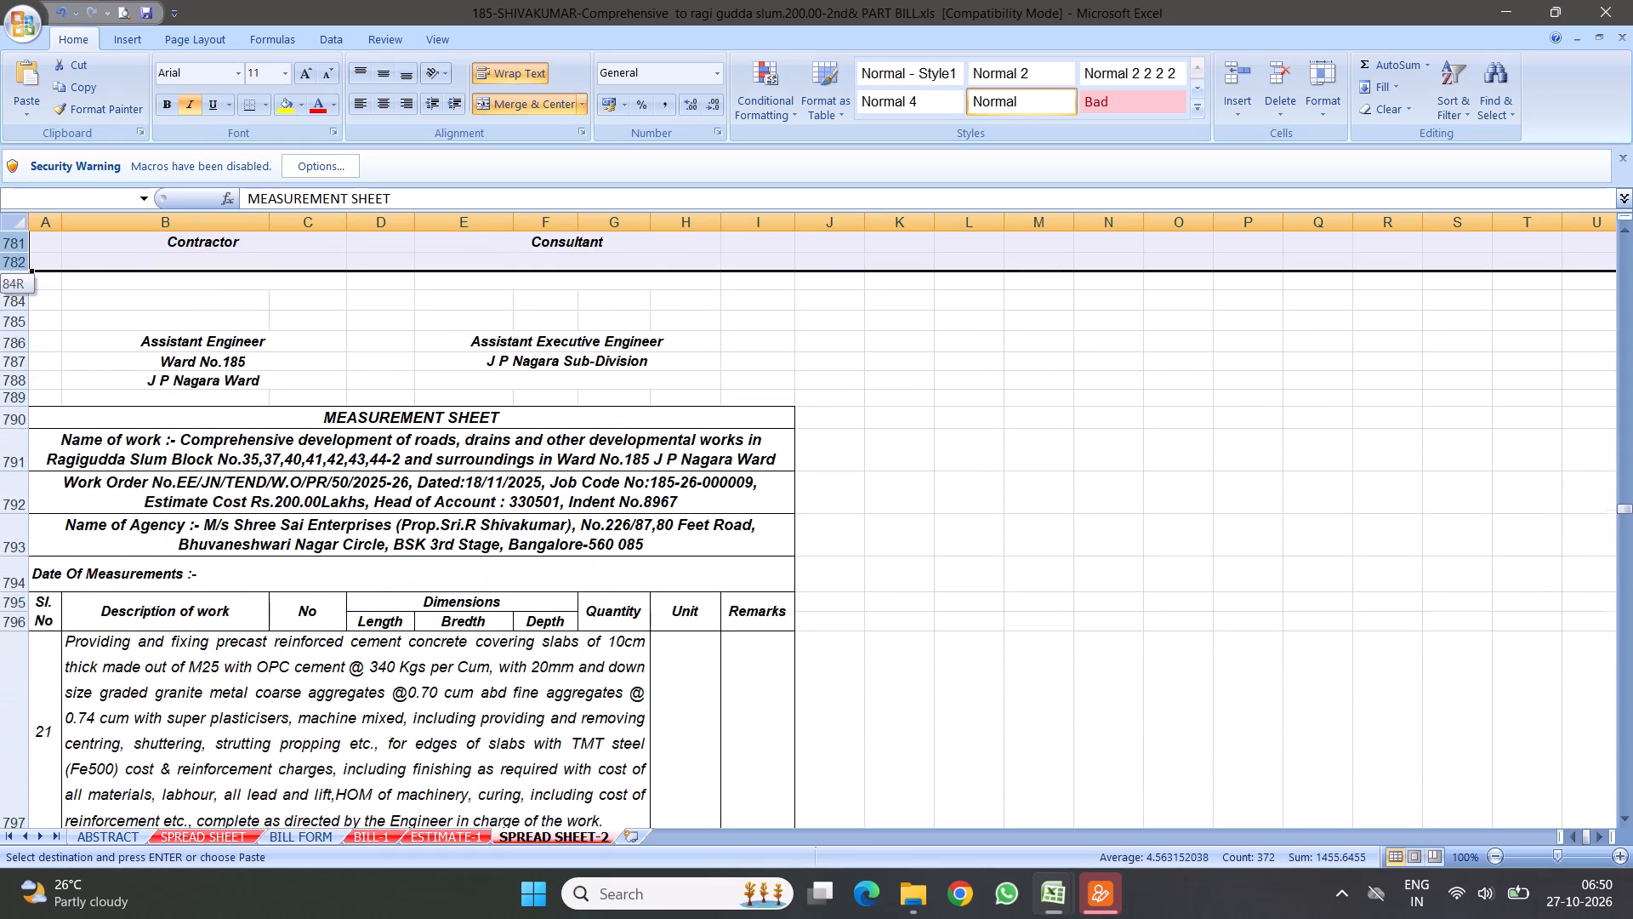
left_click_drag(302, 168, 233, 576)
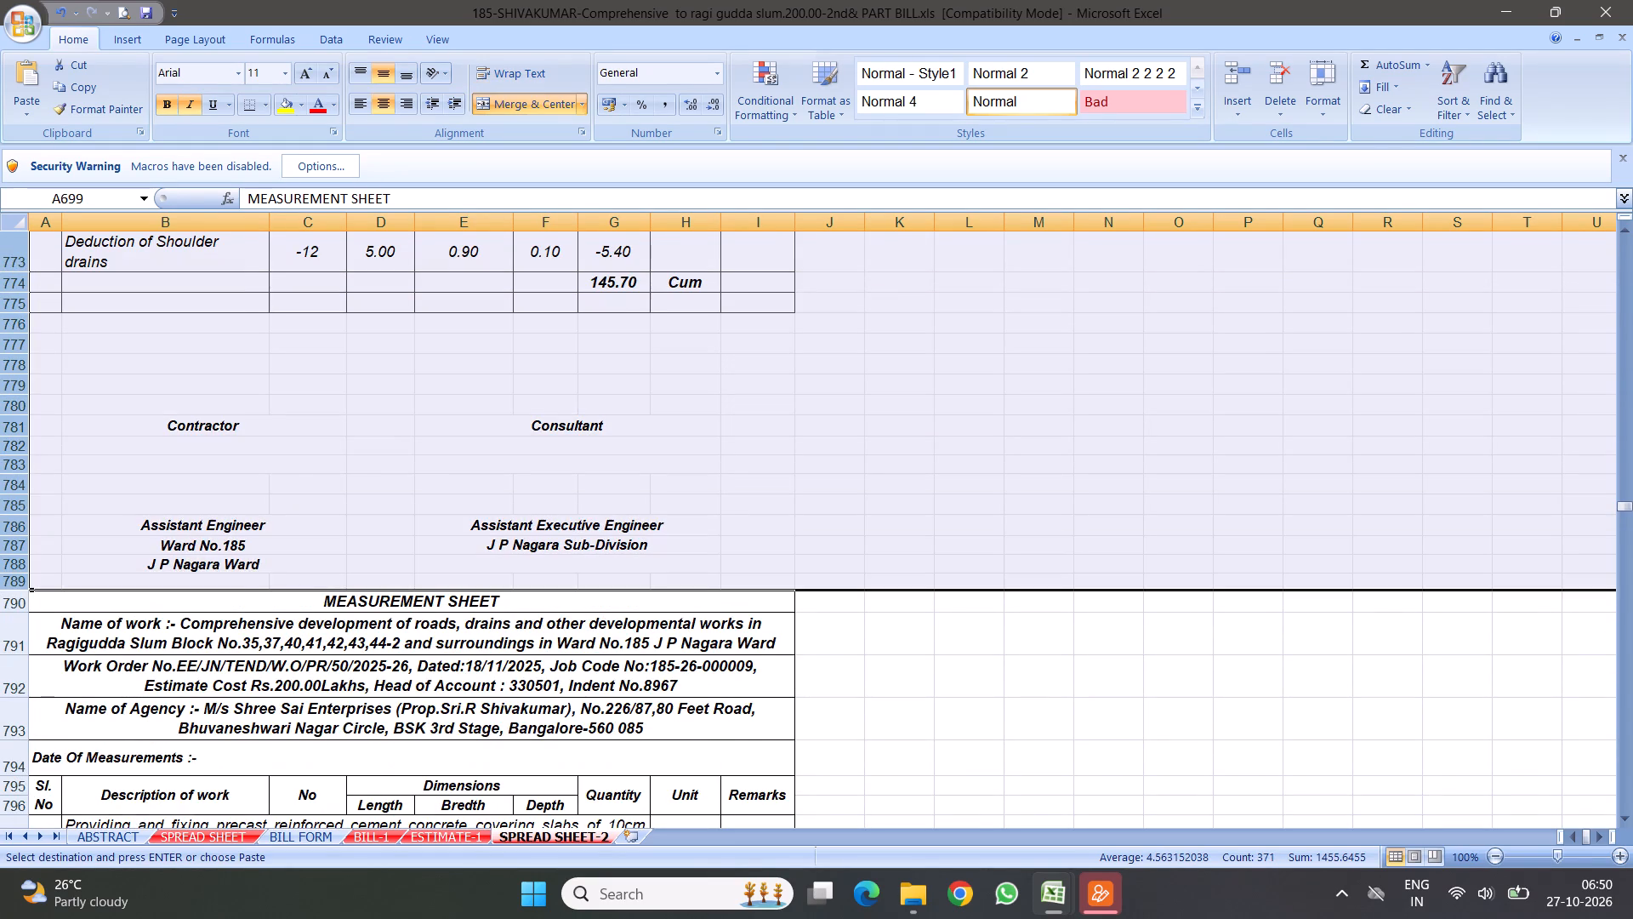
right_click(248, 408)
left_click(301, 540)
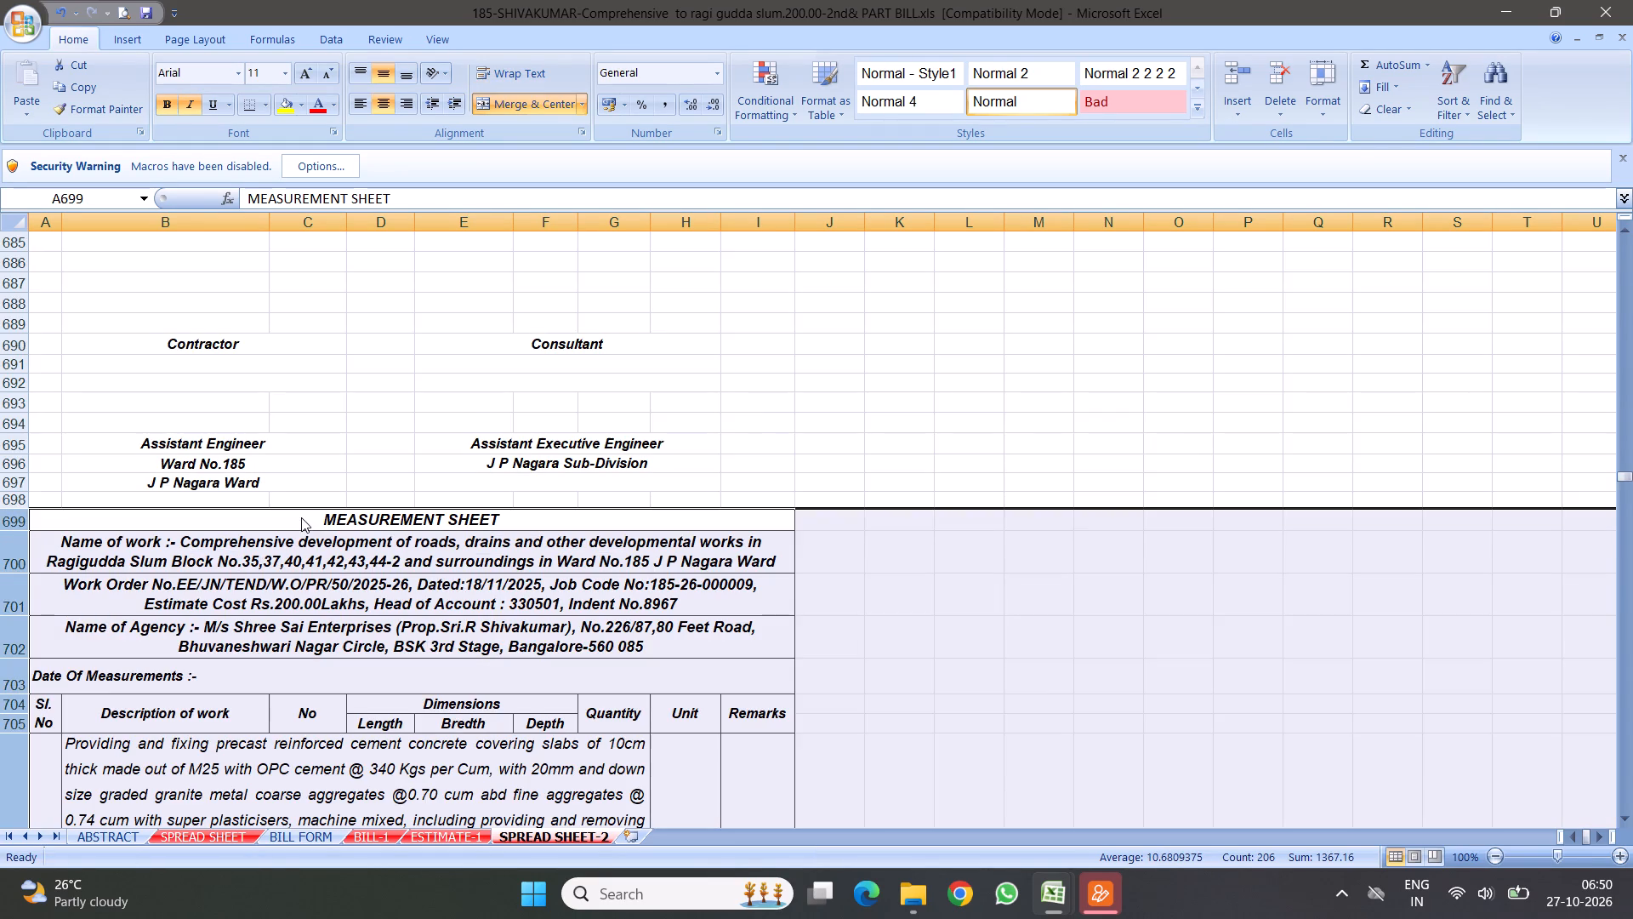
Insert a copy of item 18's bill quantity summary, rows 474 to 480, directly beneath item 21's description, starting at row 707.
scroll(441, 465, "down", 3)
scroll(396, 522, "down", 1)
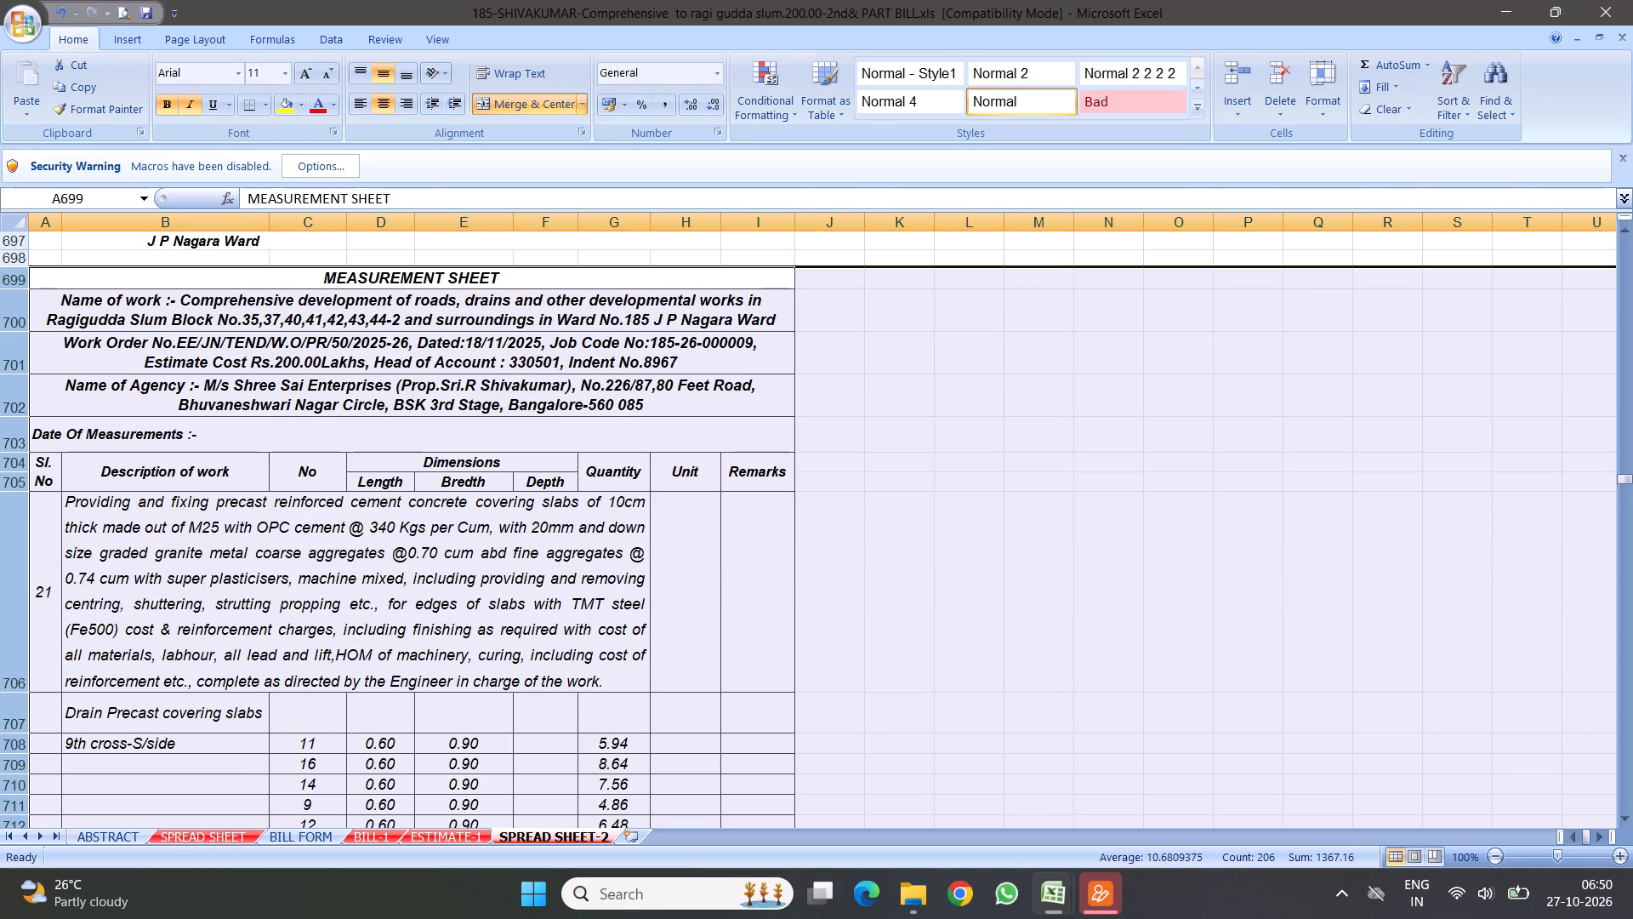
left_click(310, 576)
scroll(588, 570, "down", 5)
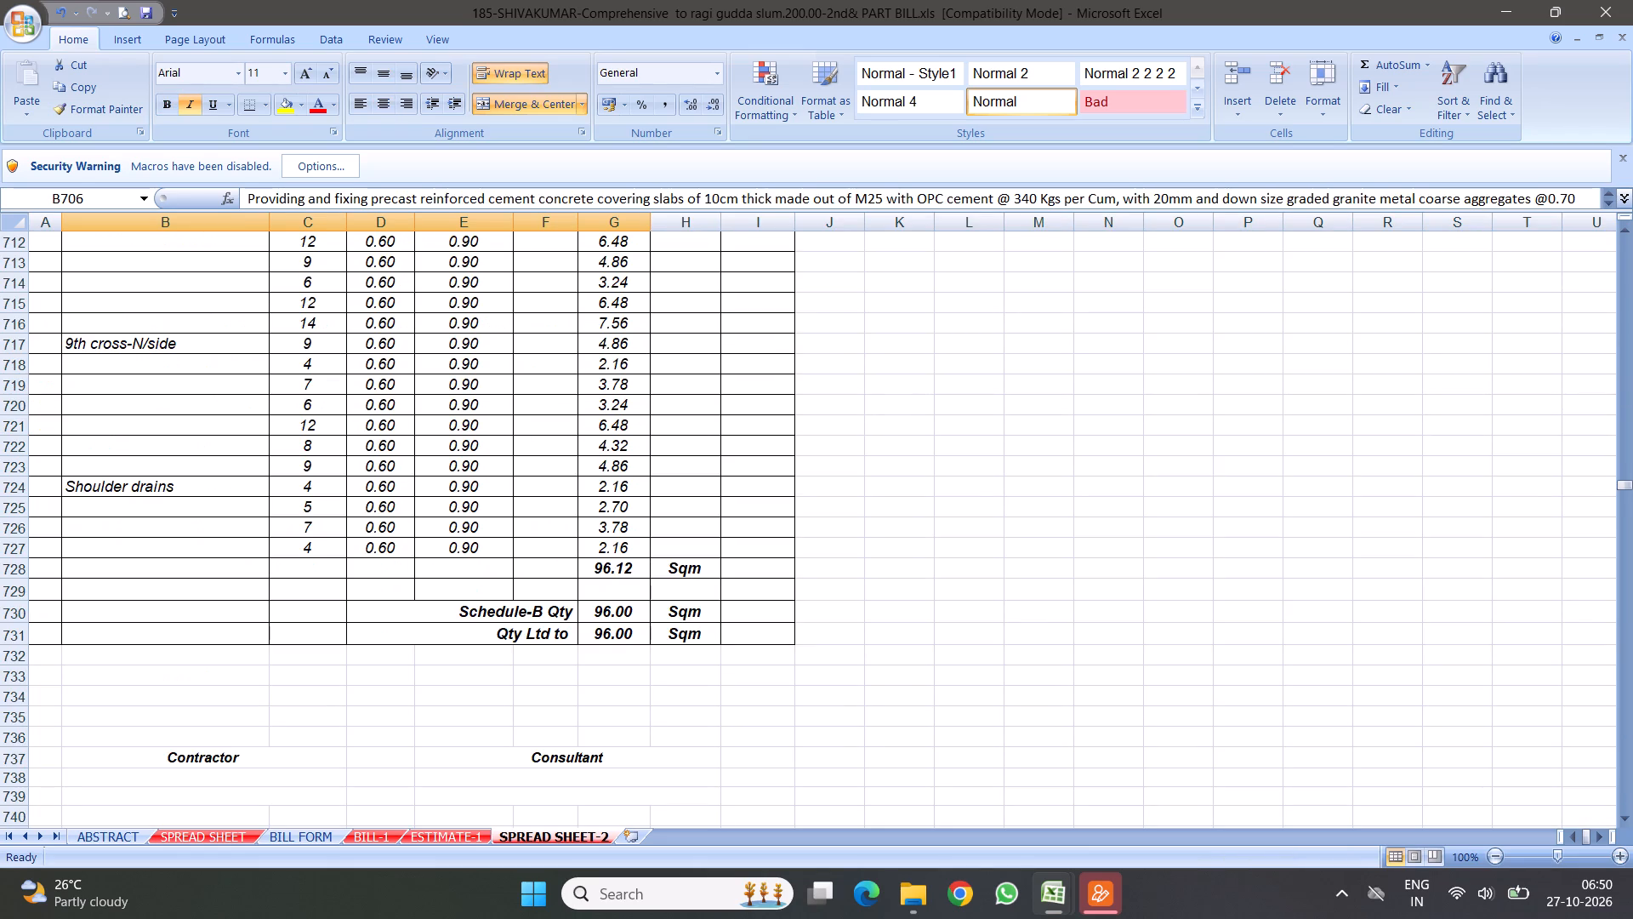
scroll(524, 484, "up", 10)
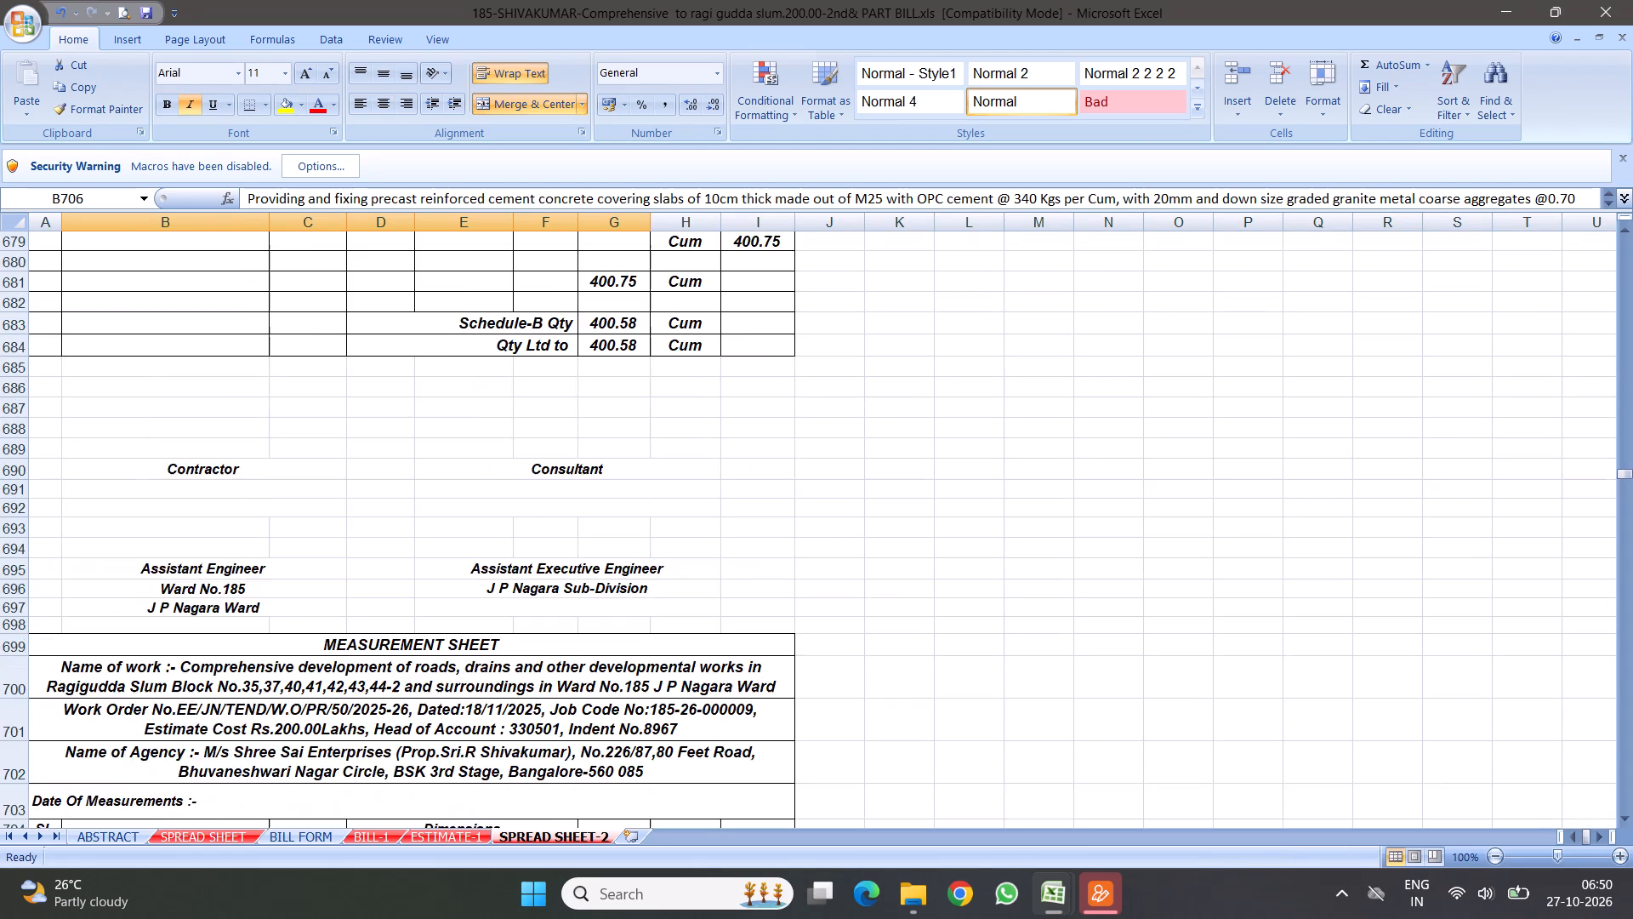
scroll(547, 453, "up", 7)
scroll(463, 512, "up", 13)
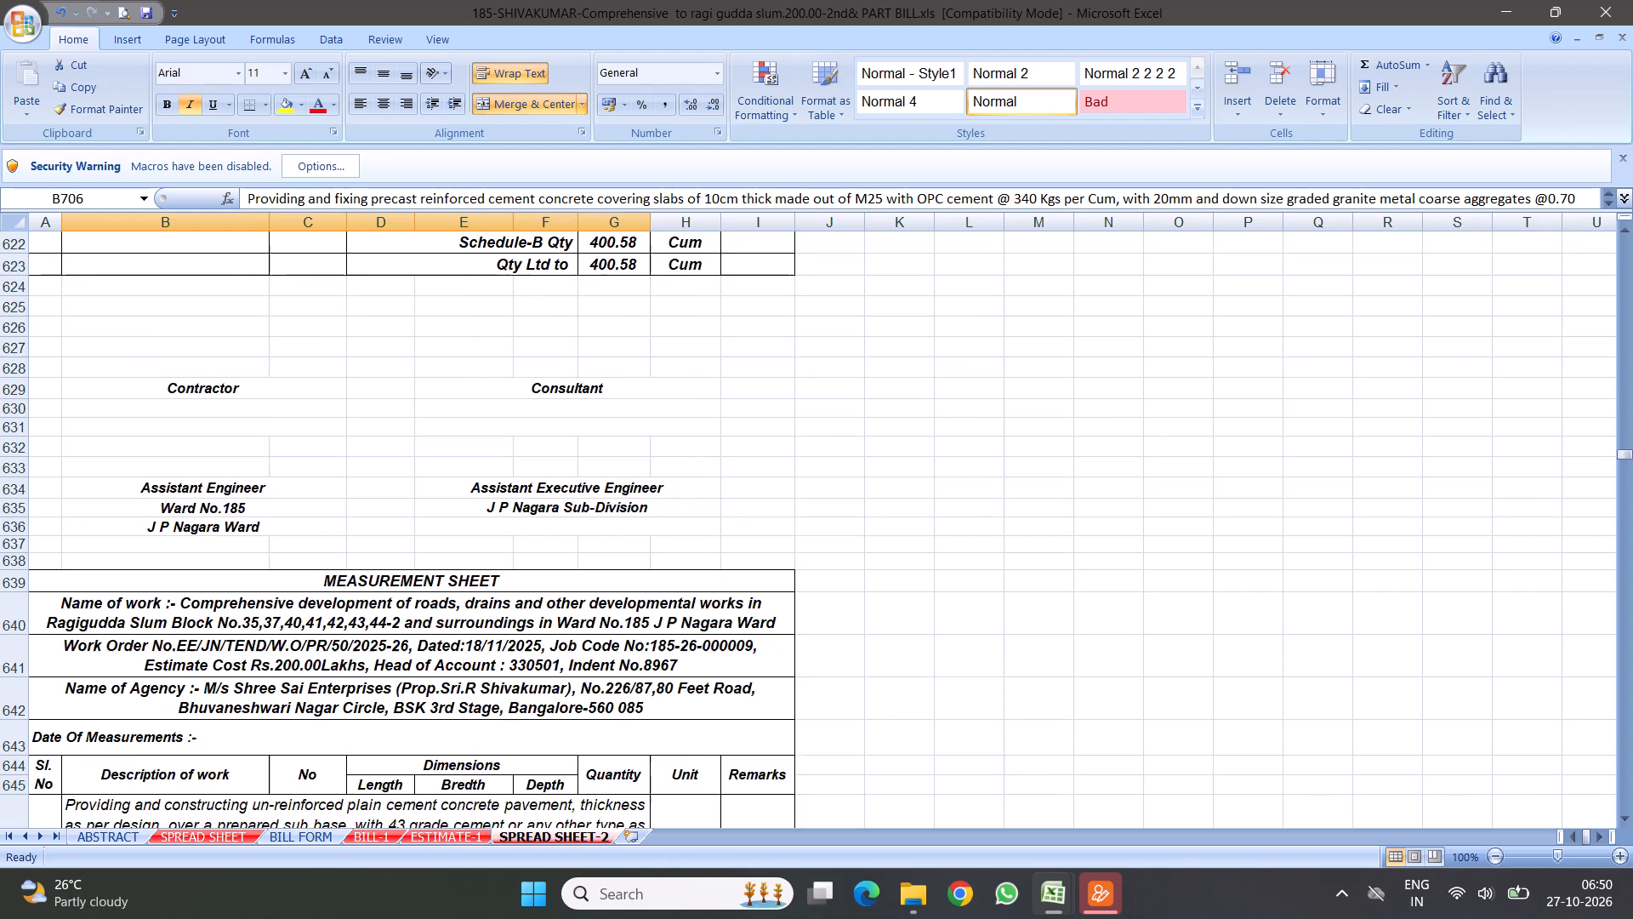
scroll(477, 507, "up", 7)
scroll(477, 507, "up", 16)
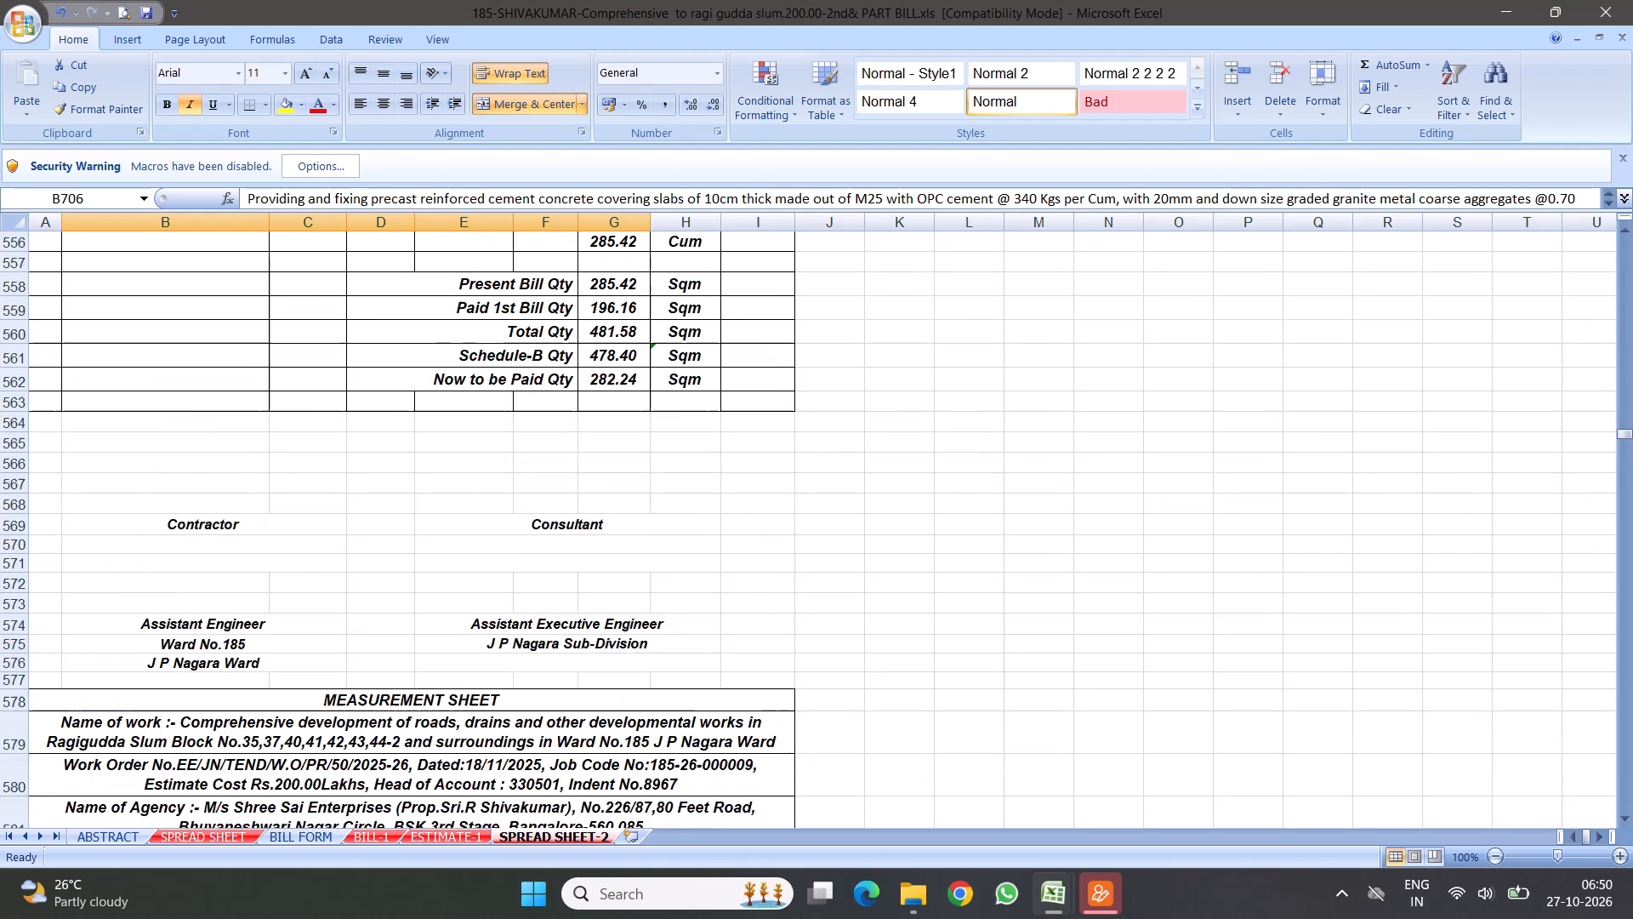
scroll(477, 507, "up", 19)
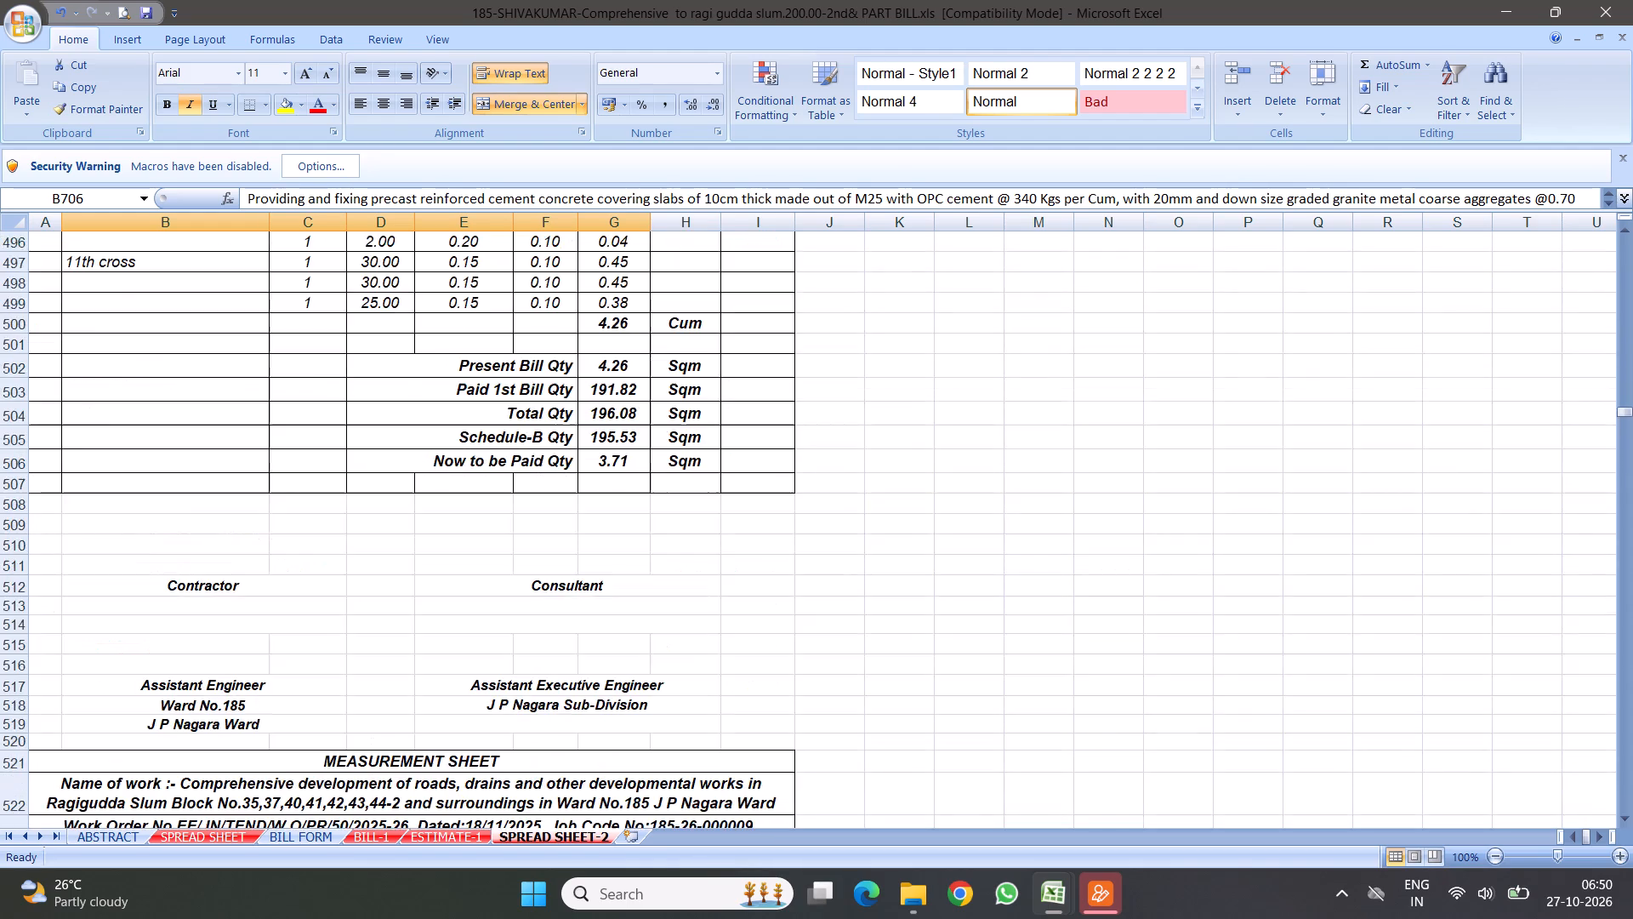
scroll(477, 507, "up", 11)
scroll(478, 515, "down", 2)
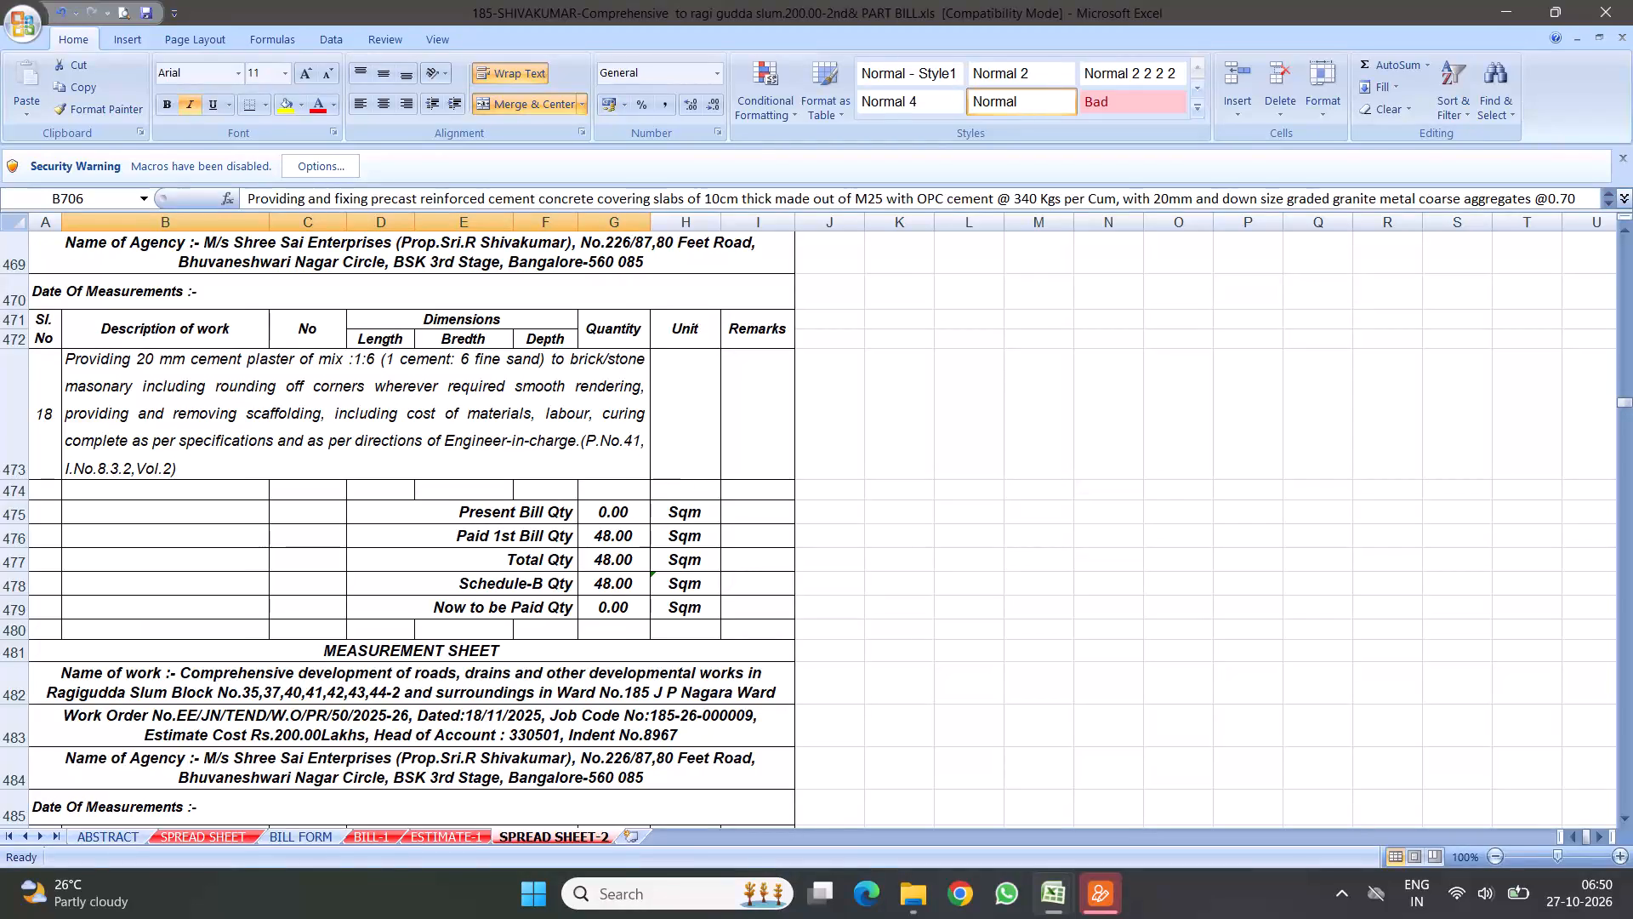
left_click_drag(18, 489, 41, 625)
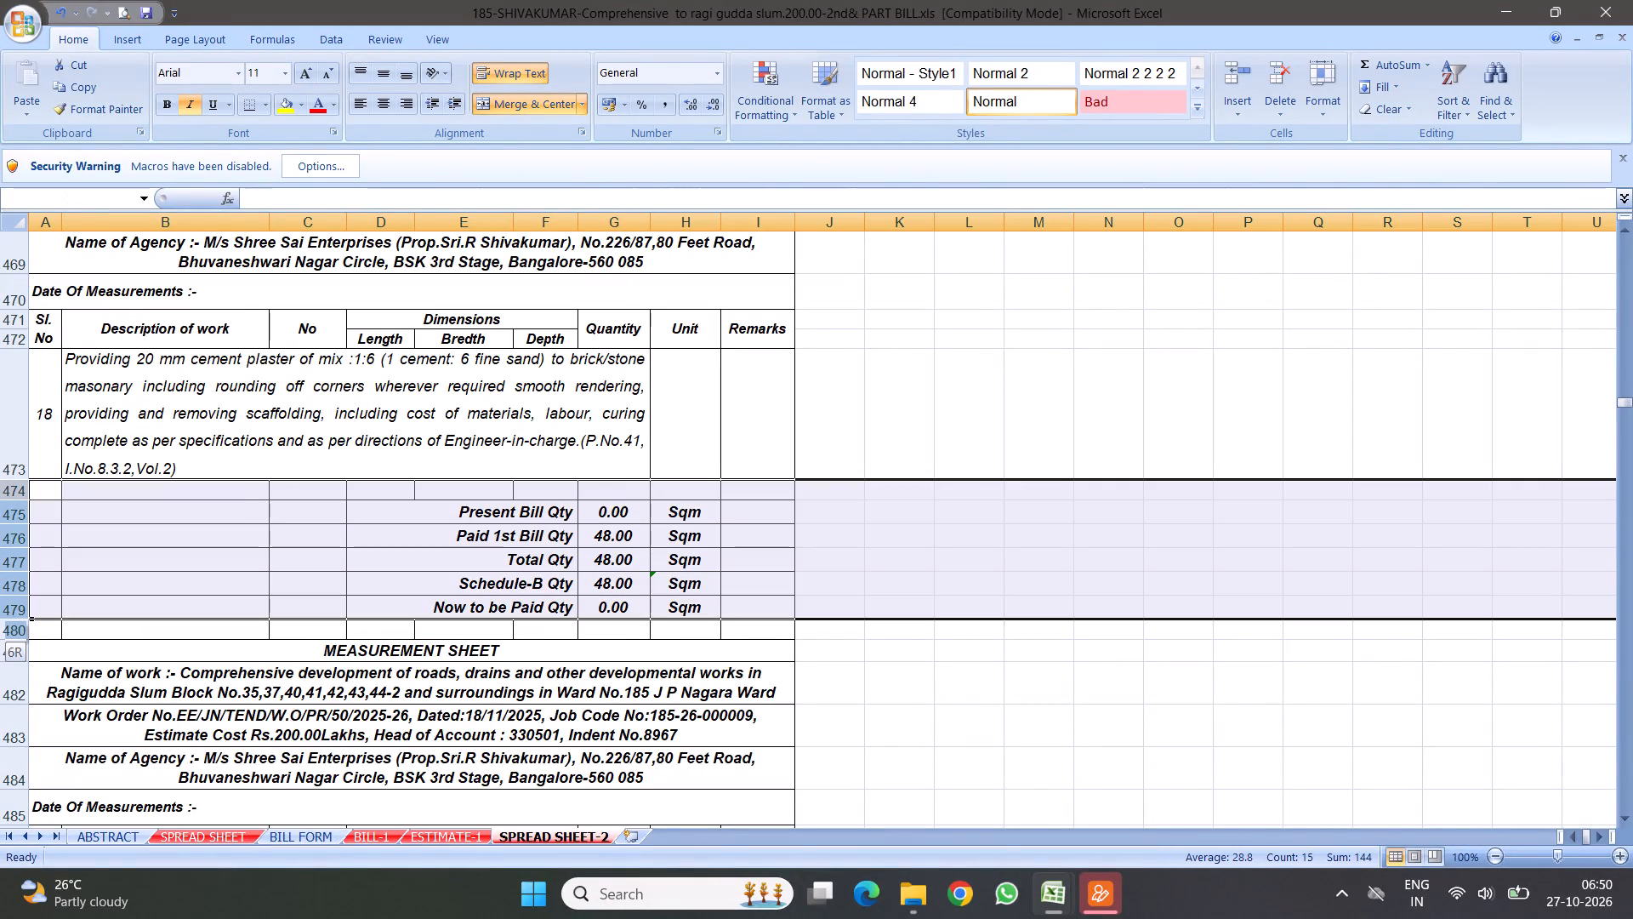
left_click_drag(41, 625, 41, 625)
right_click(157, 506)
left_click(207, 540)
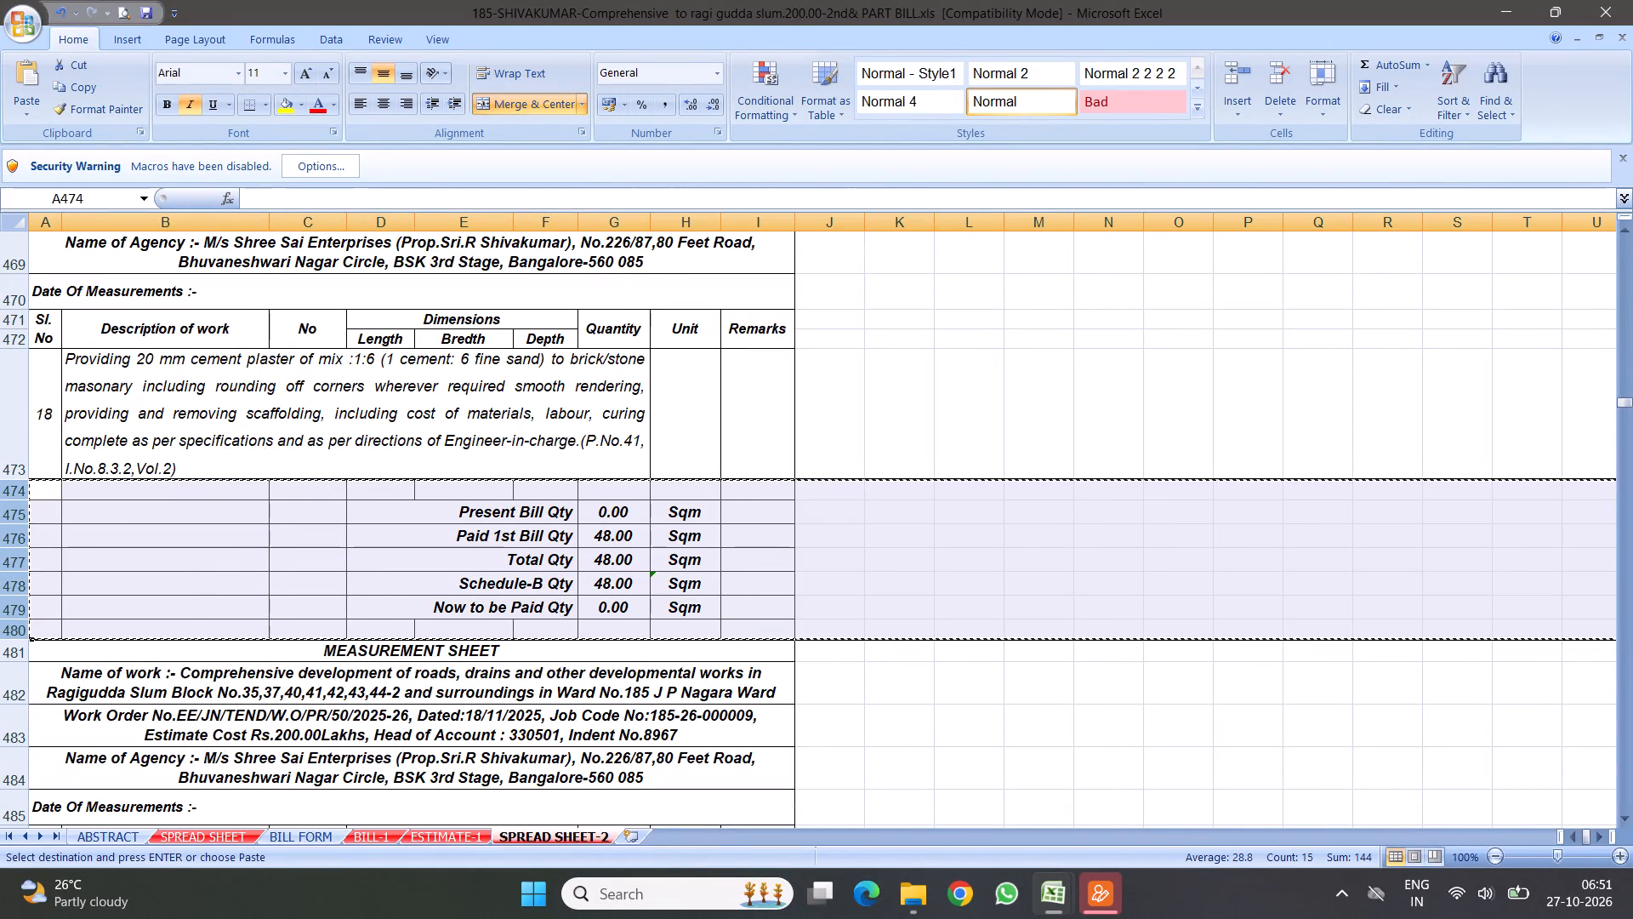
scroll(510, 660, "down", 8)
scroll(495, 592, "down", 4)
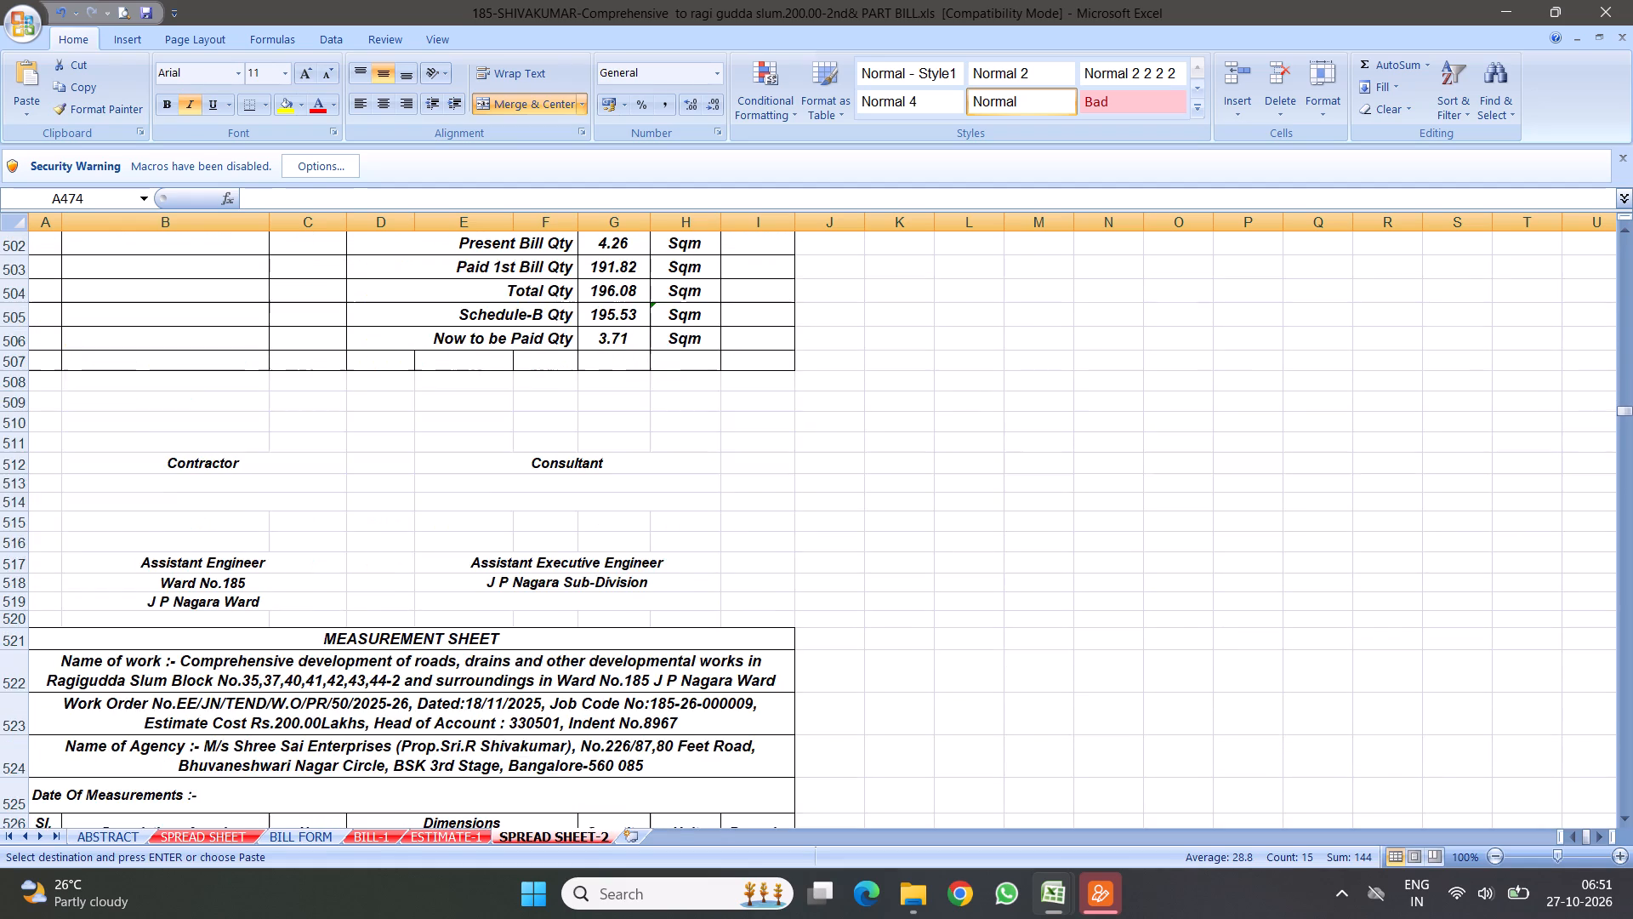
scroll(522, 645, "down", 6)
scroll(552, 630, "down", 20)
scroll(552, 630, "down", 4)
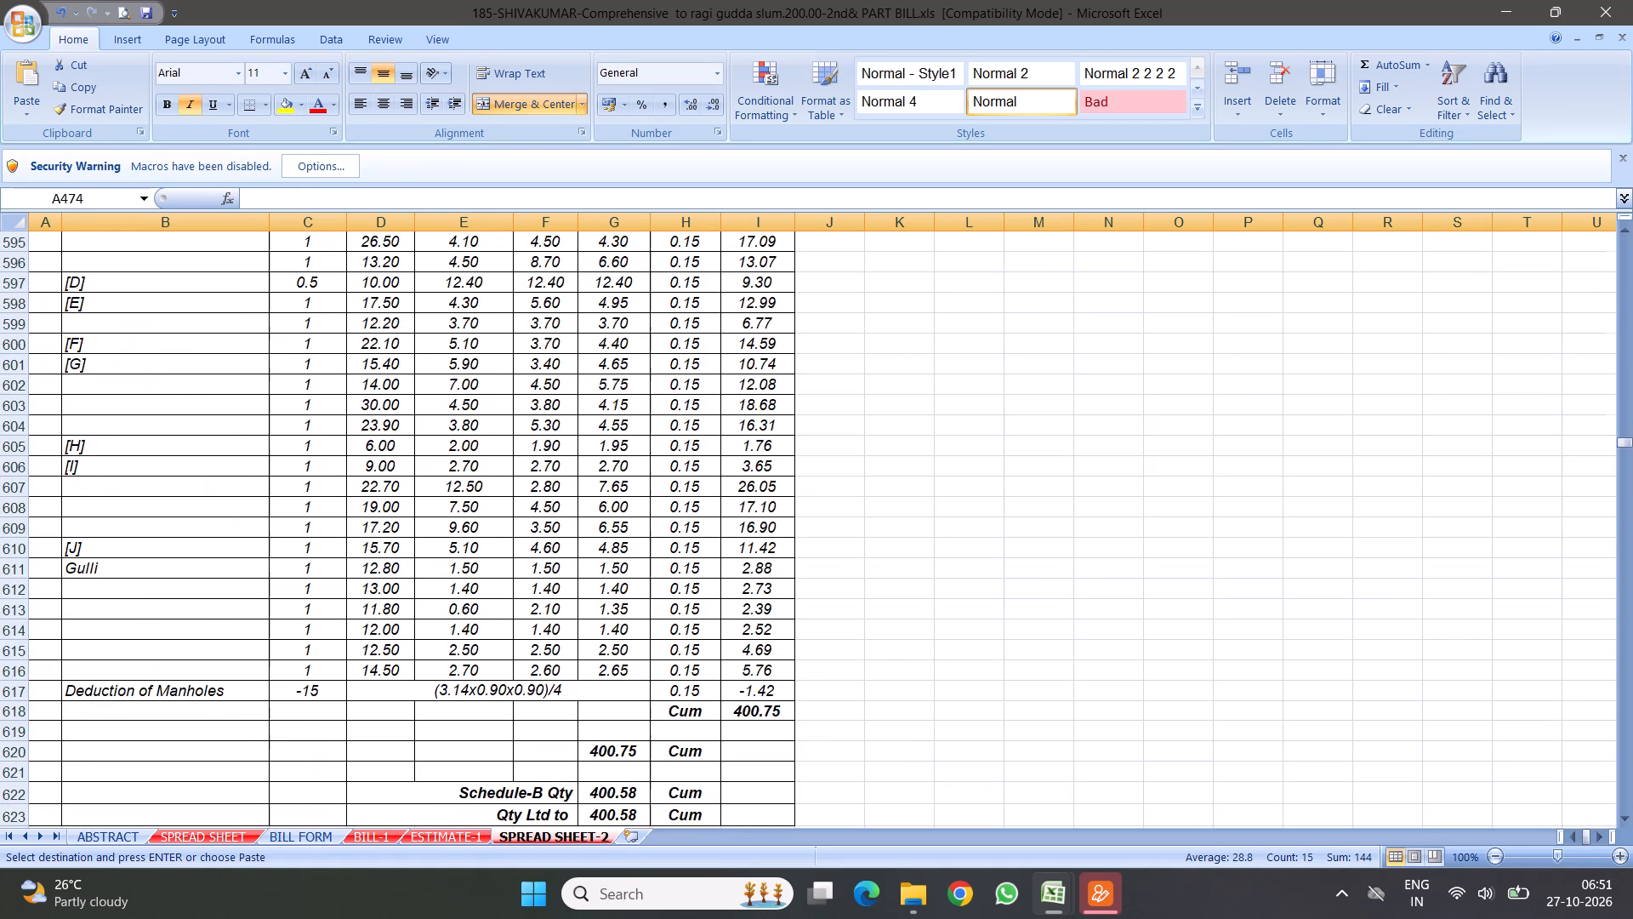
scroll(535, 568, "down", 7)
scroll(455, 574, "down", 10)
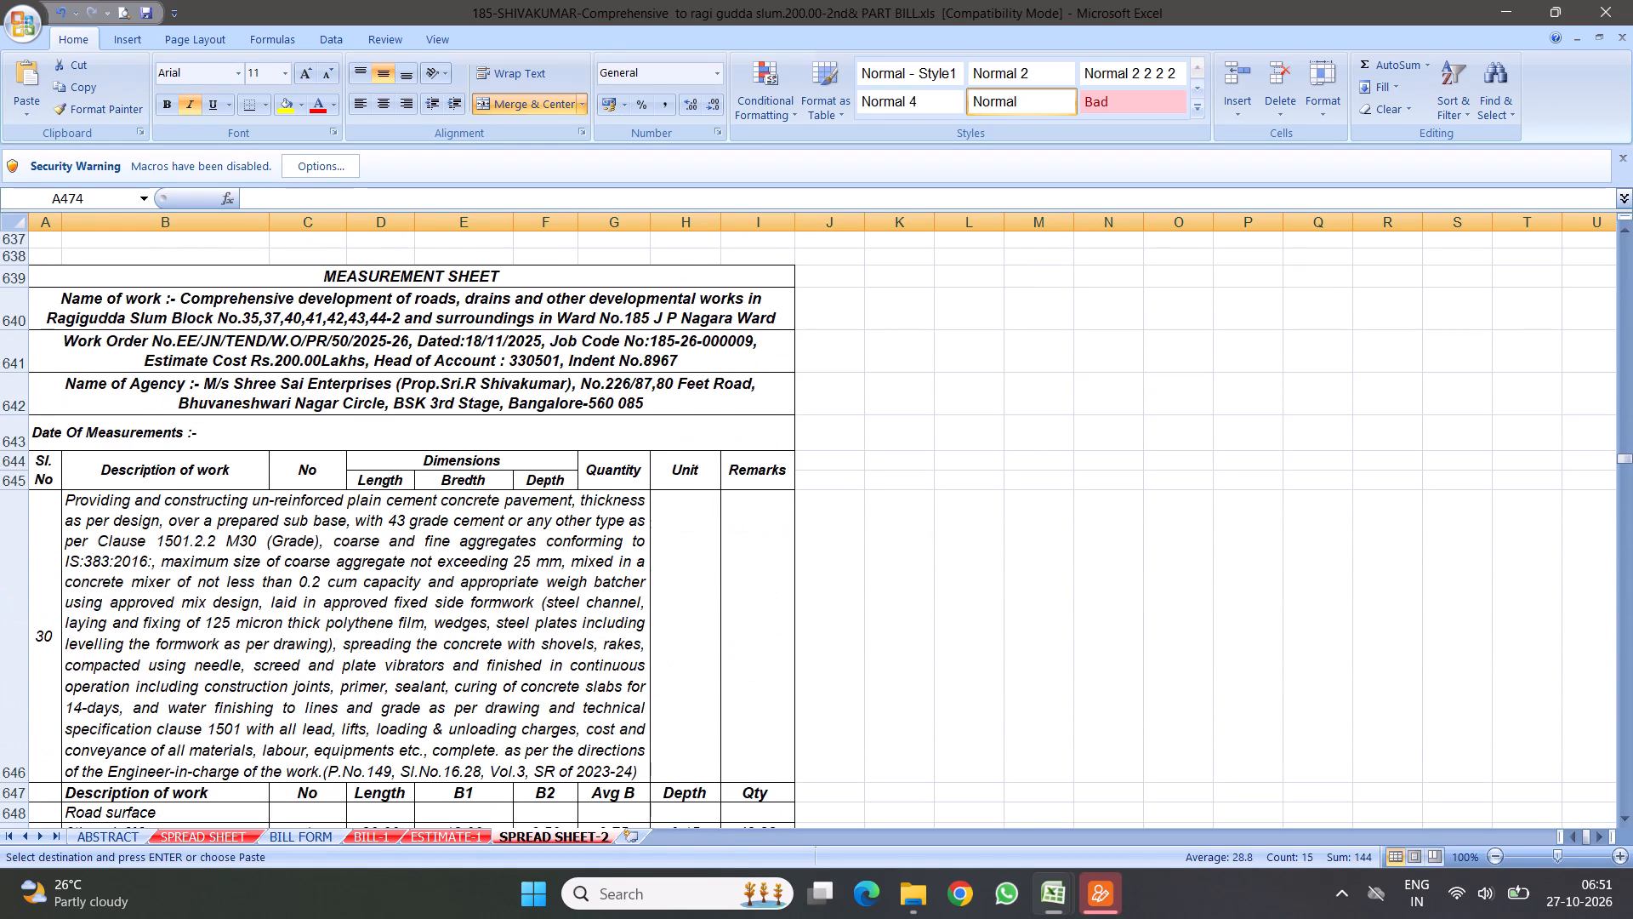
scroll(516, 620, "down", 9)
scroll(553, 545, "down", 11)
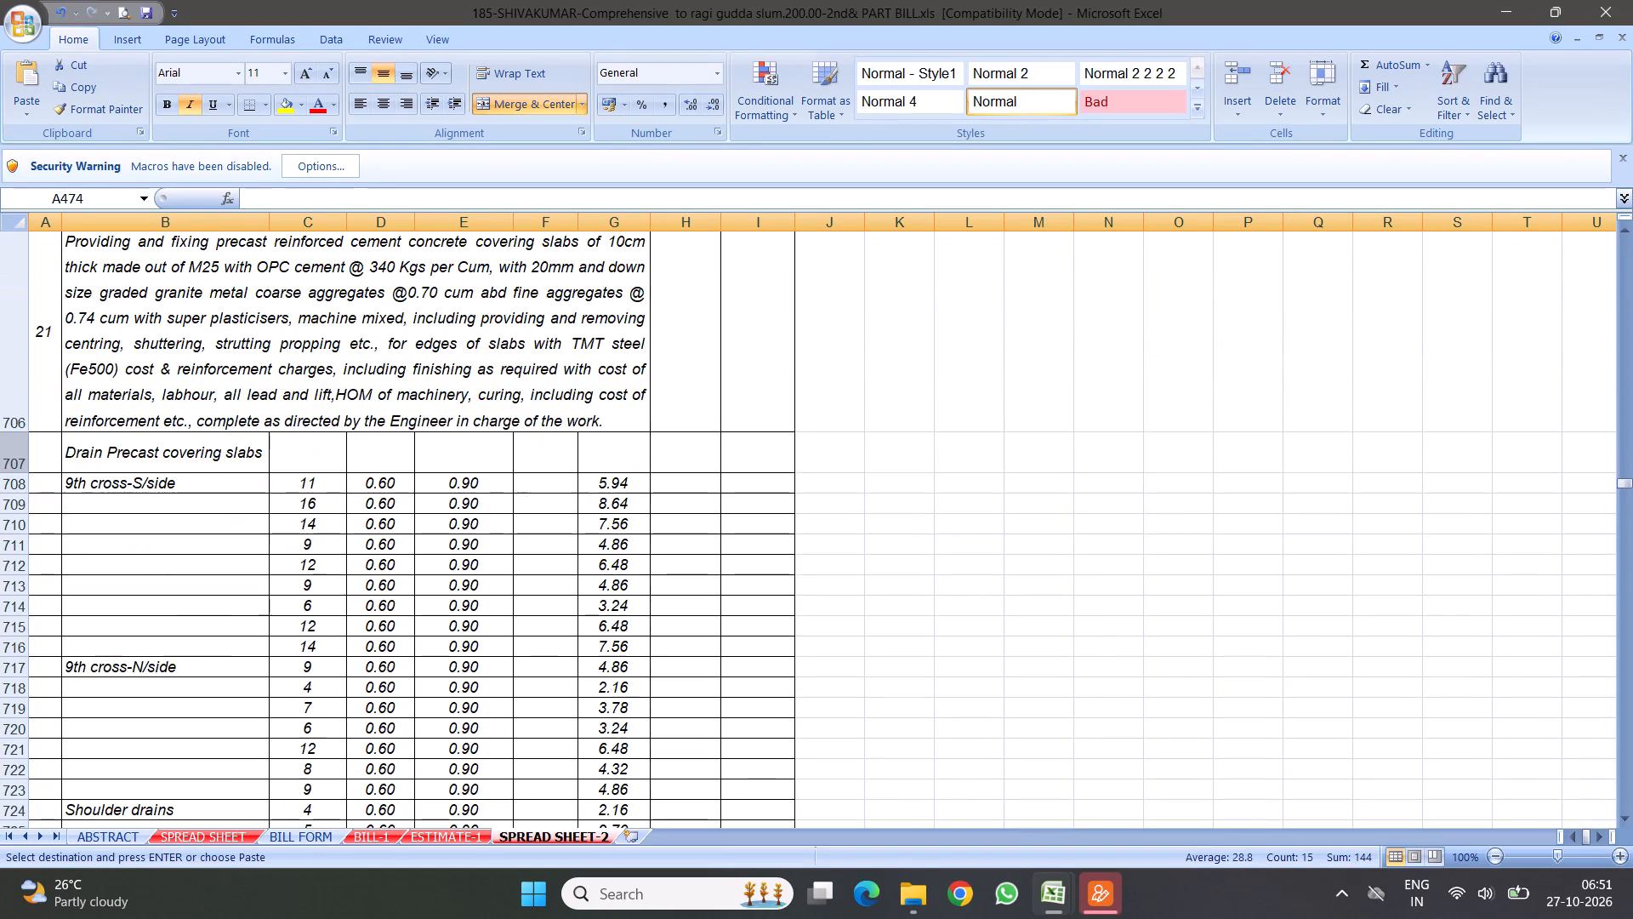
left_click(9, 453)
right_click(9, 453)
left_click(127, 559)
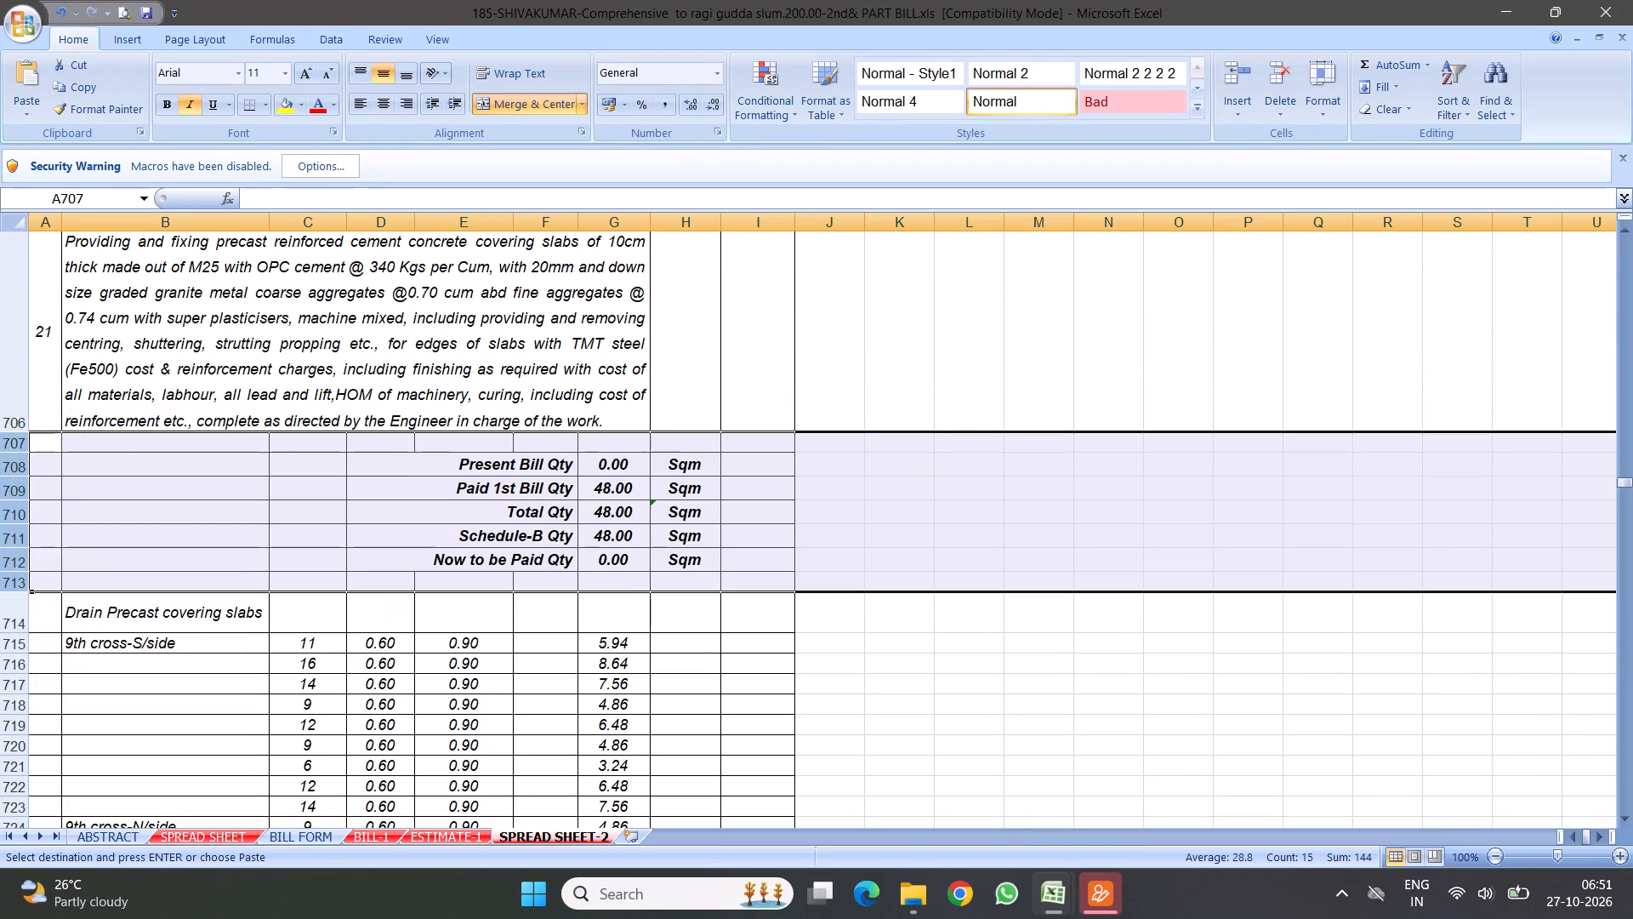
Set item 21's Paid 1st Bill Qty in G709 to 96.
left_click(609, 488)
scroll(650, 685, "down", 4)
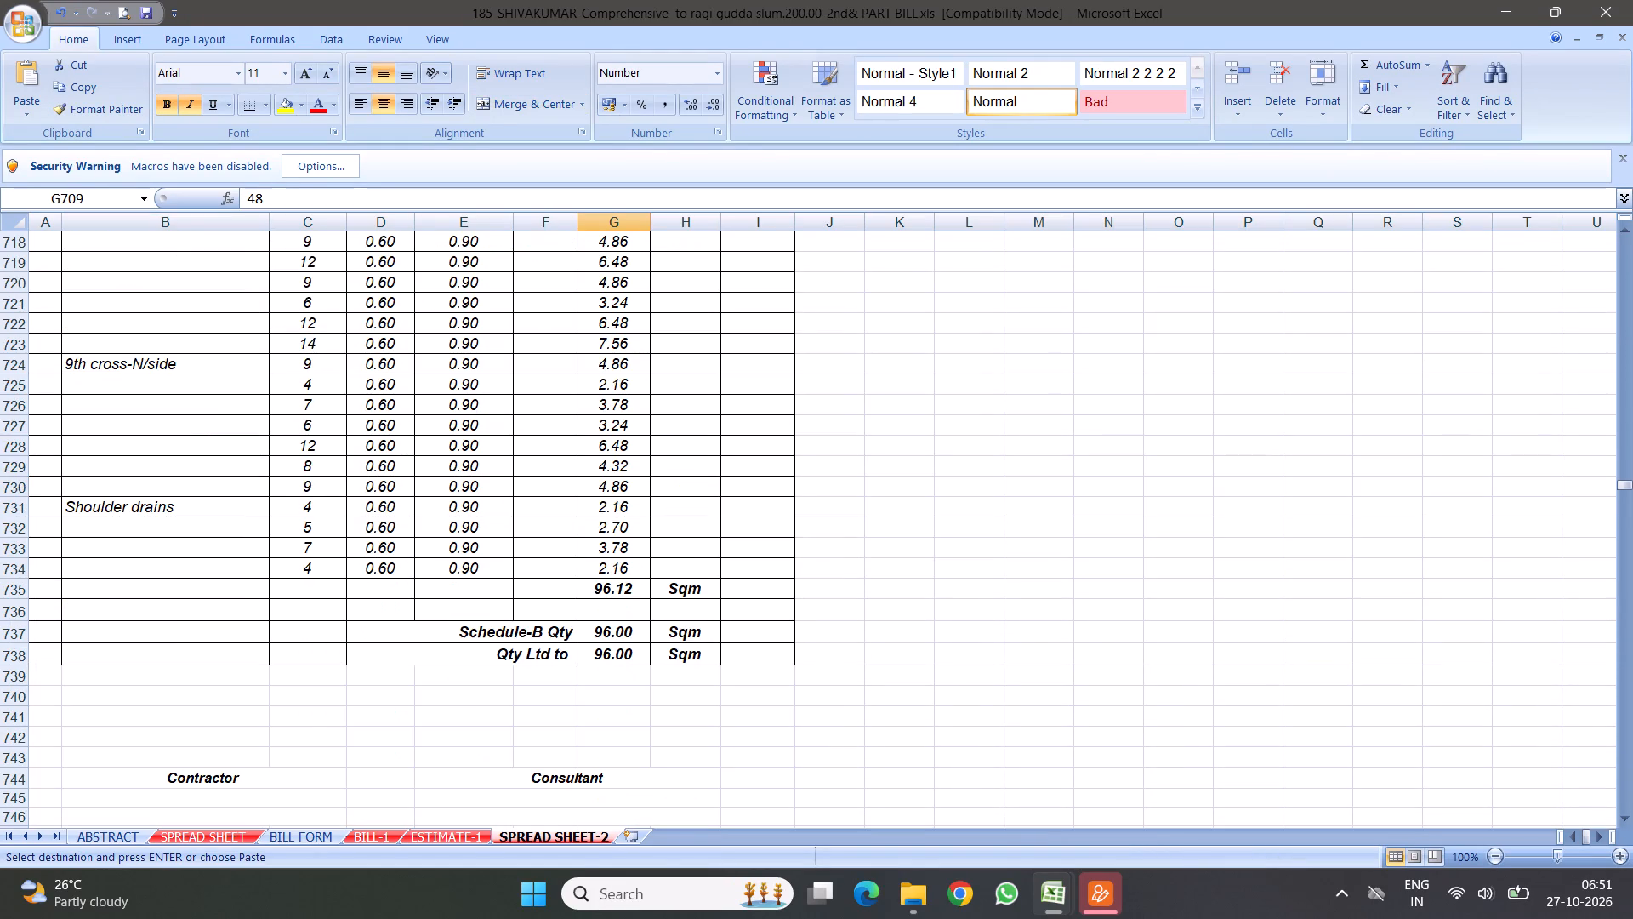
scroll(614, 581, "up", 4)
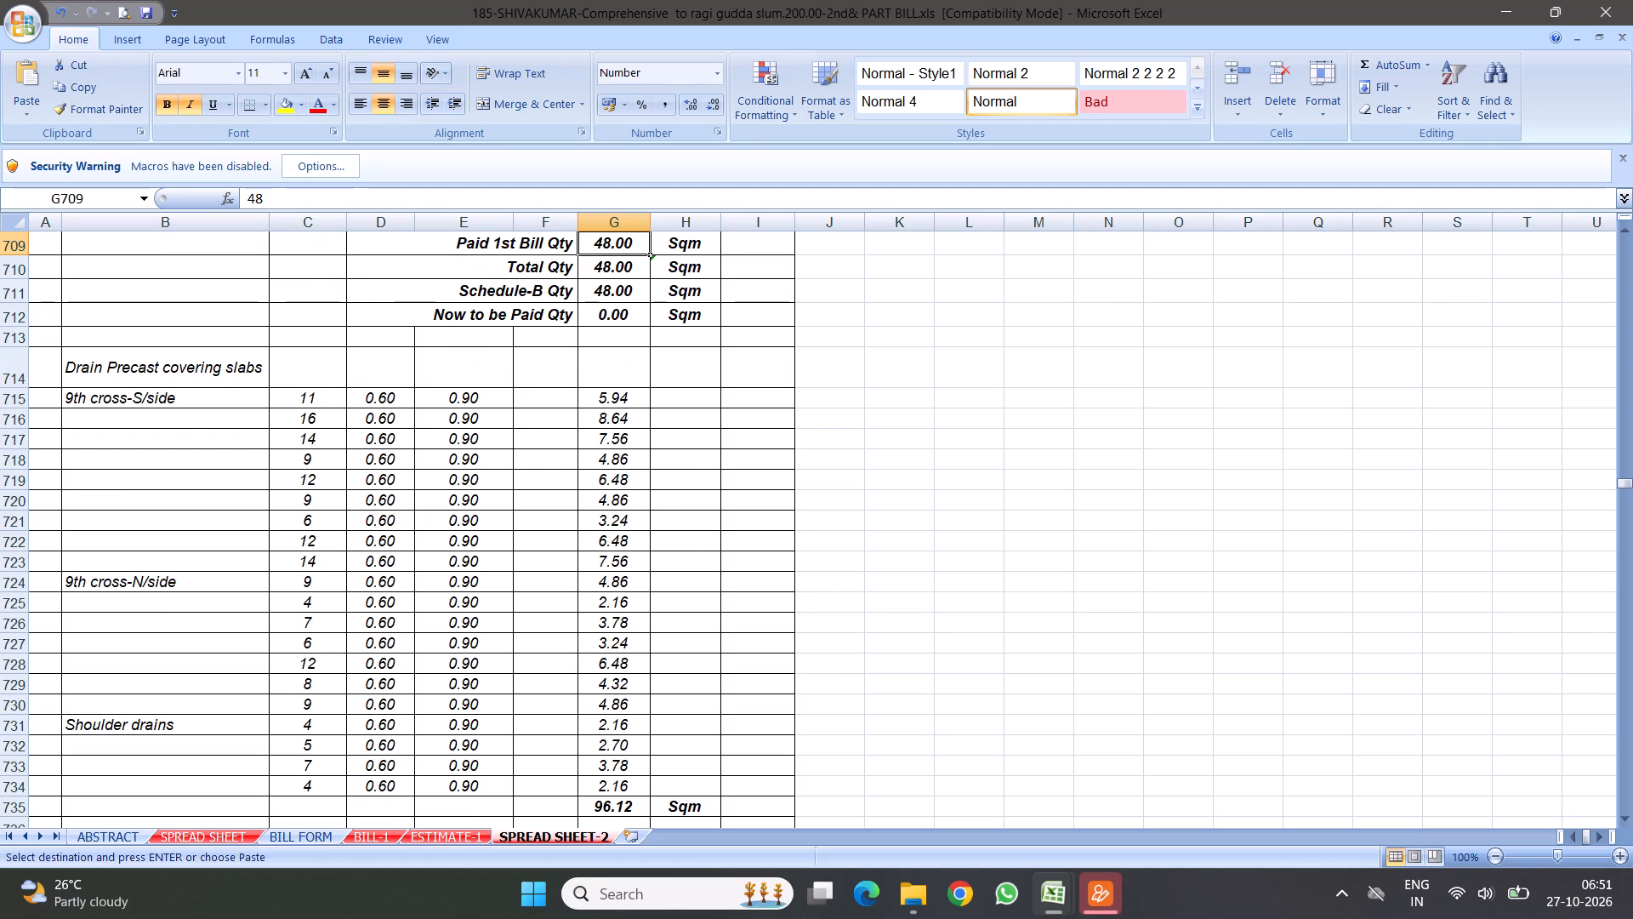
key("9")
key("6")
left_click(794, 501)
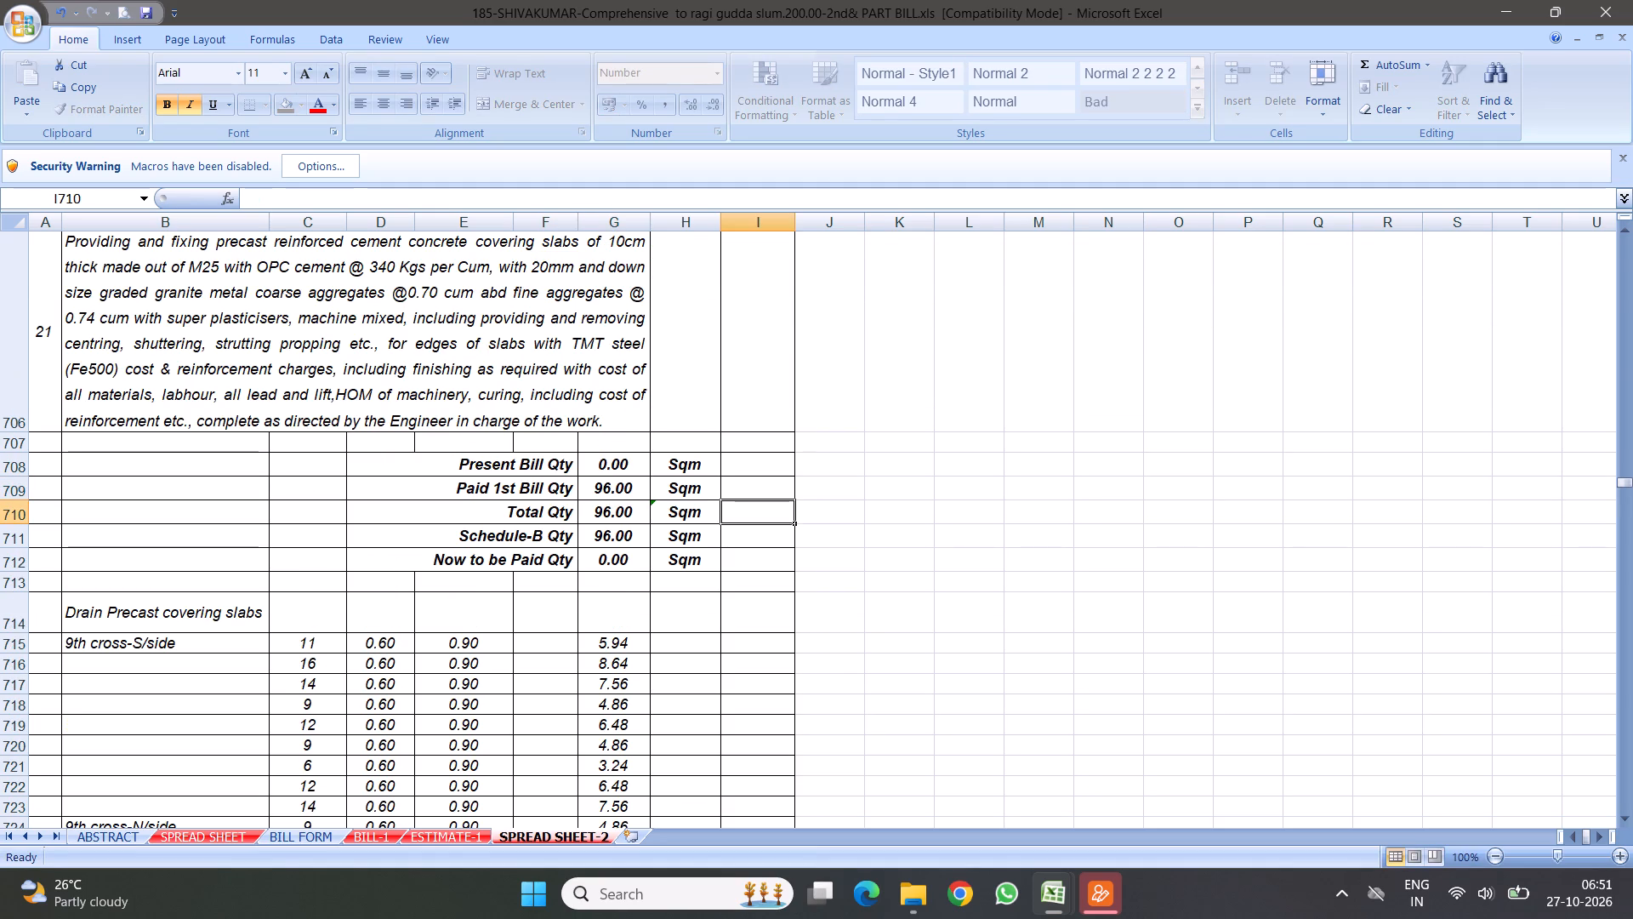
Delete item 21's old precast covering slab measurements and signature block, rows 714 to 752.
scroll(386, 570, "down", 2)
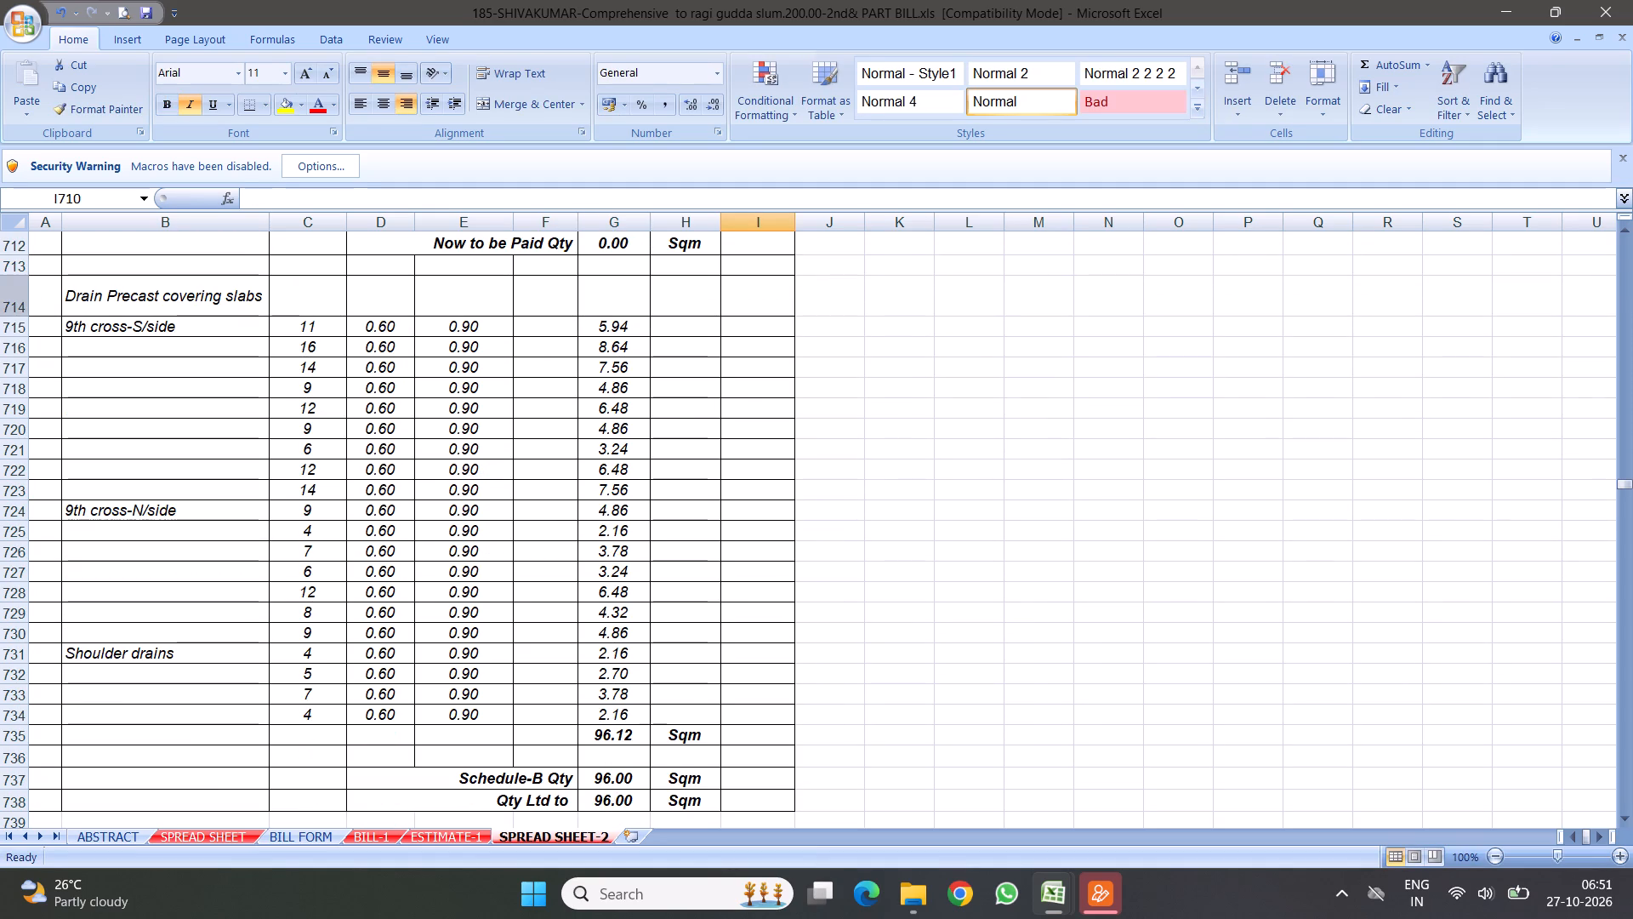
left_click_drag(5, 302, 224, 665)
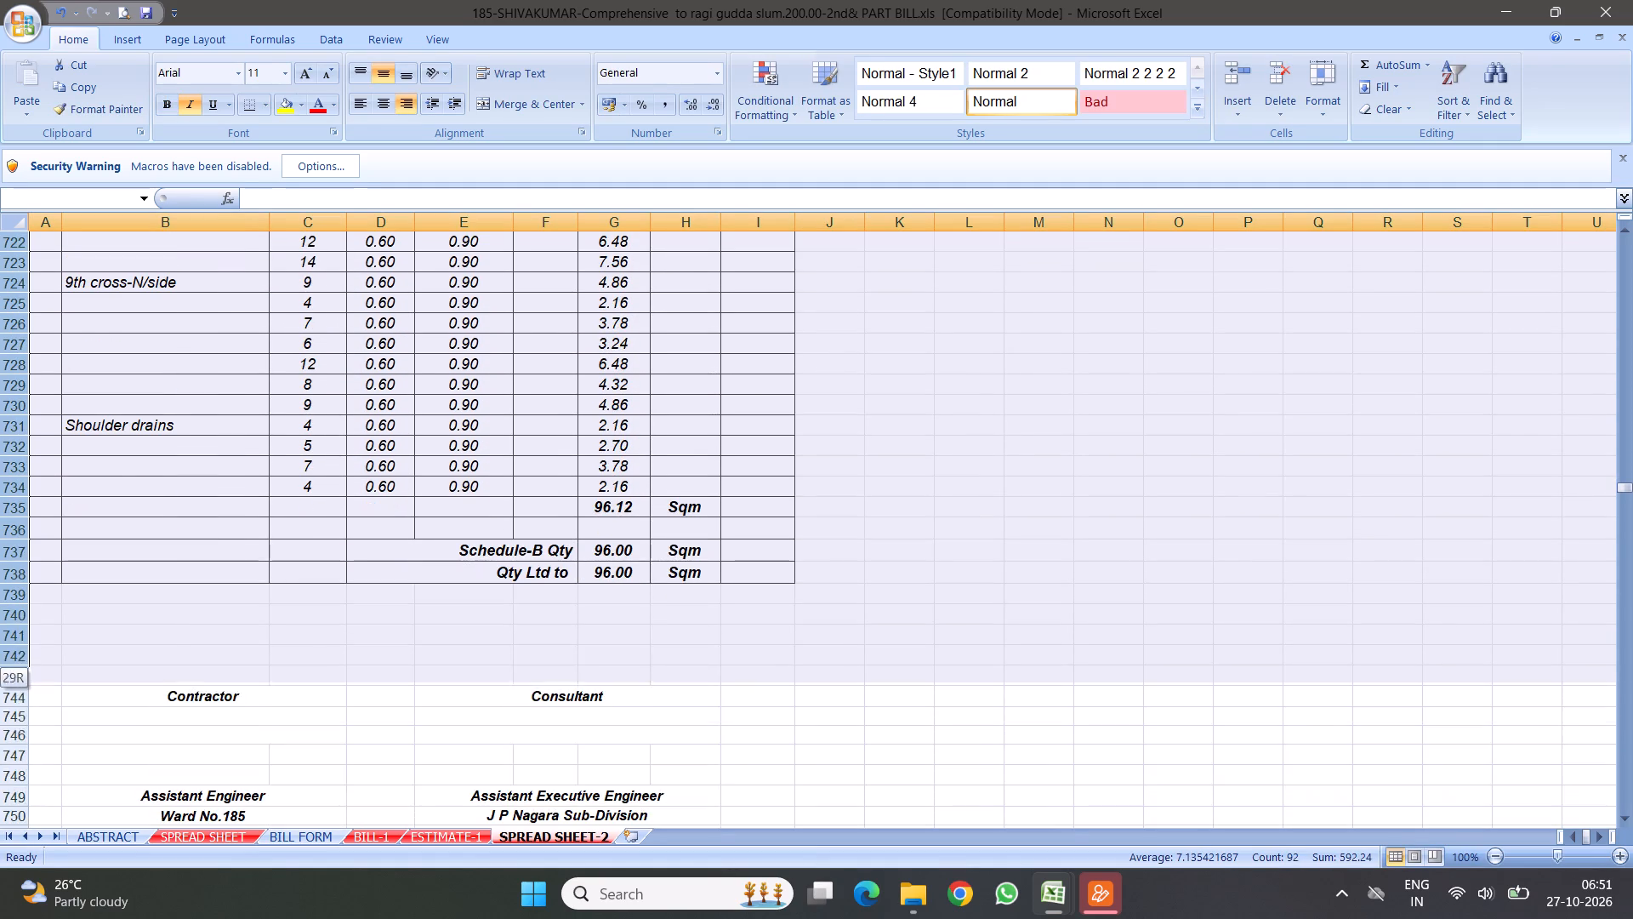
left_click_drag(224, 665, 279, 710)
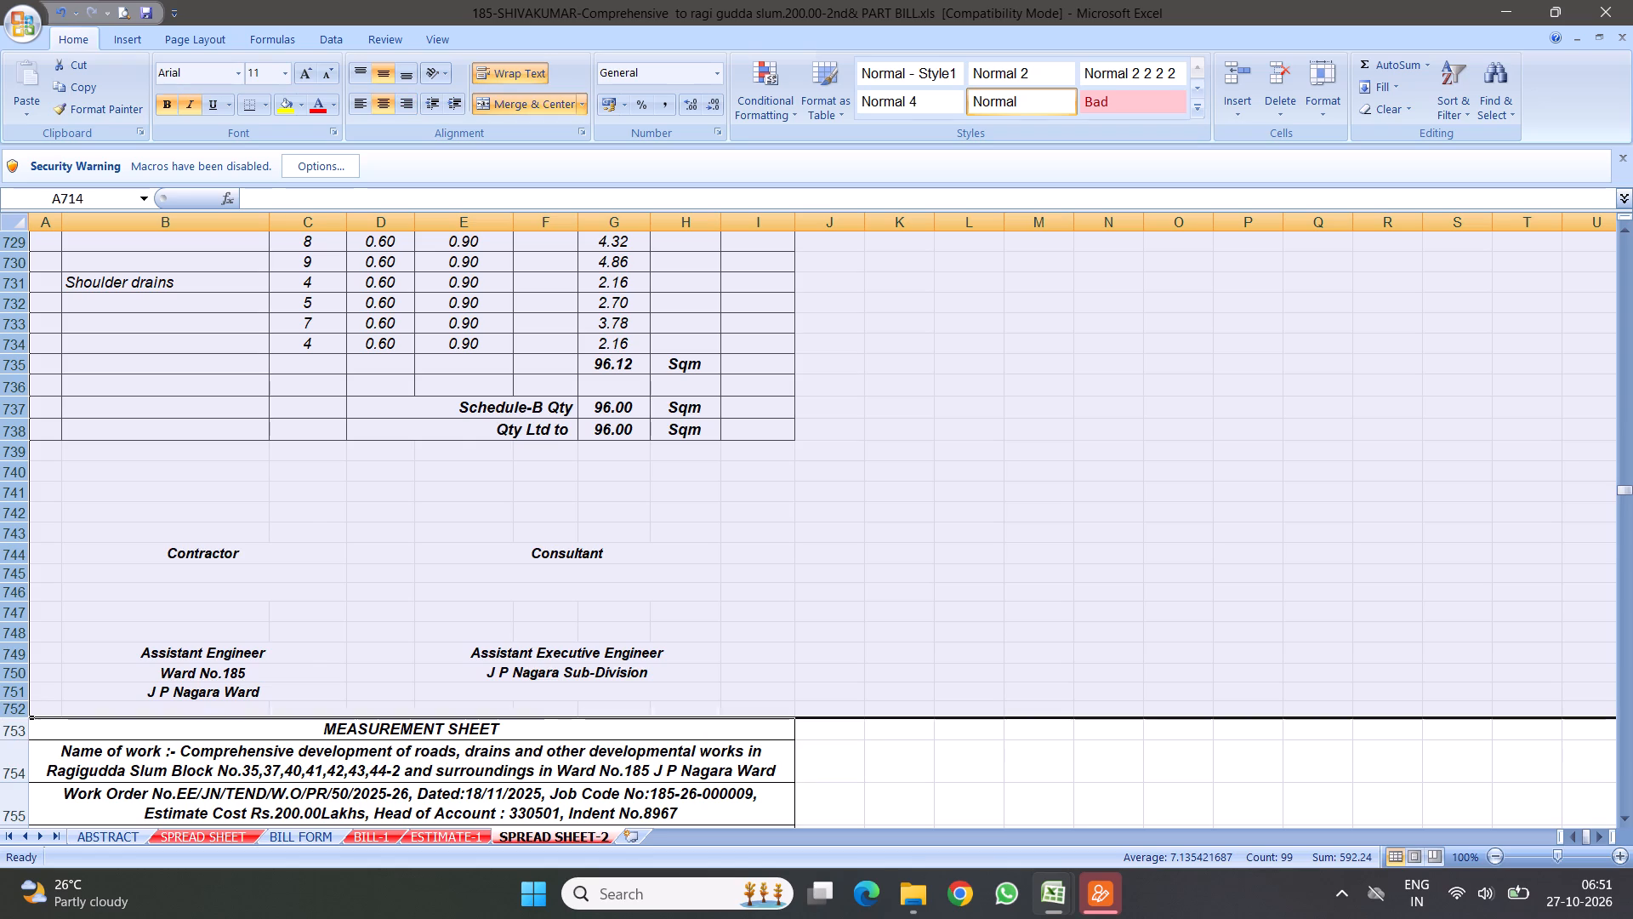
right_click(310, 477)
left_click(367, 602)
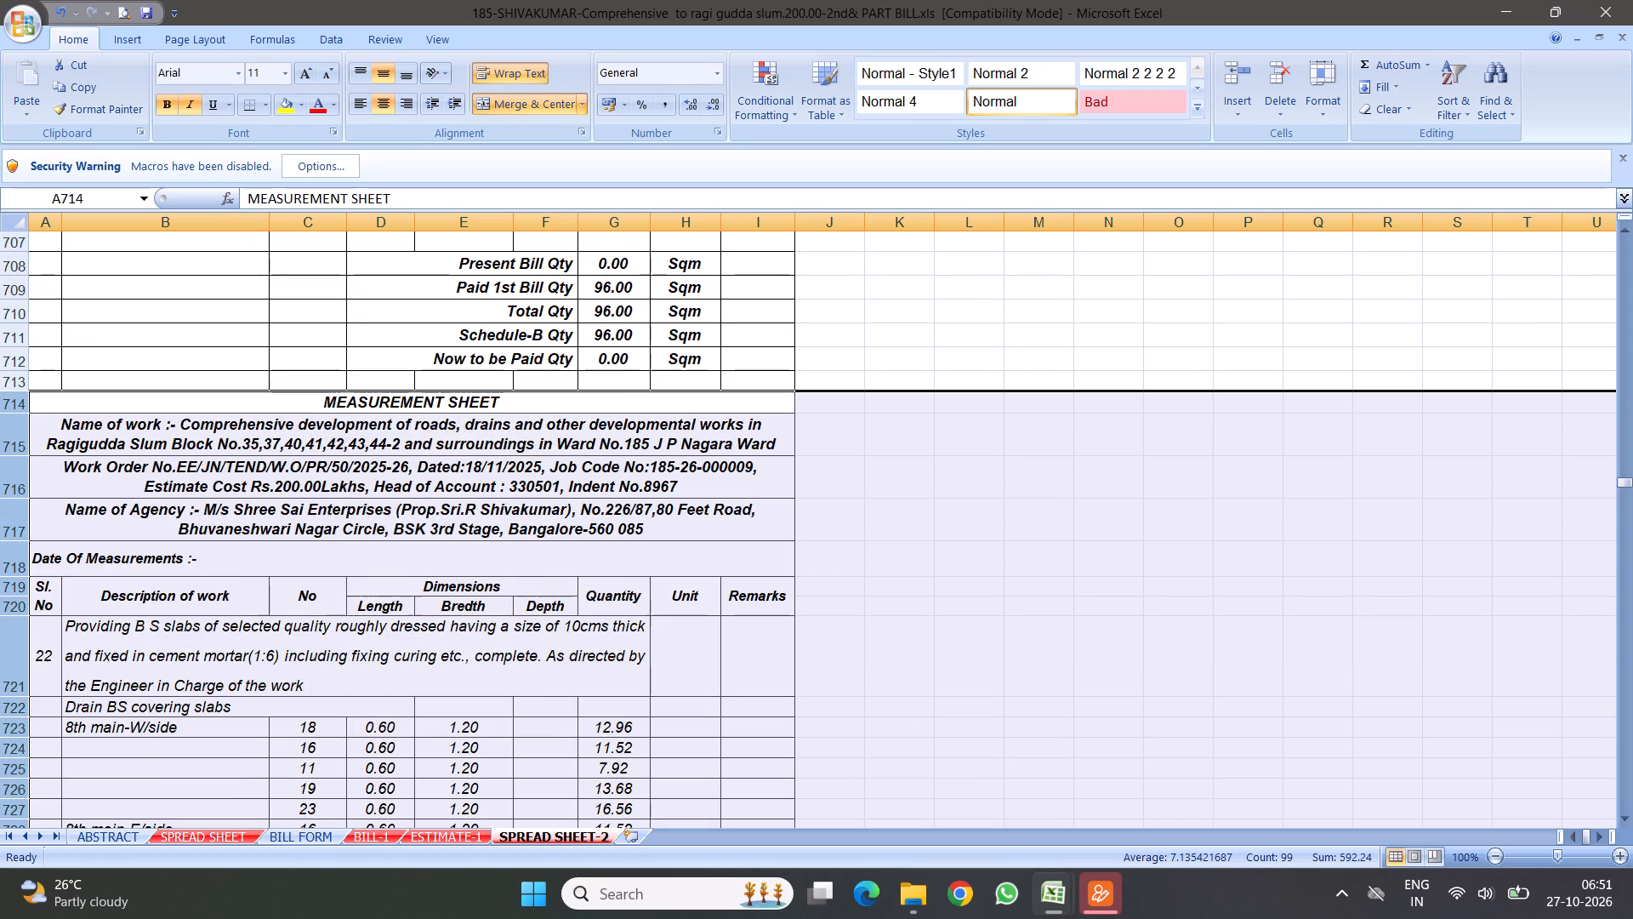
Insert a copy of item 21's bill quantity summary, rows 707 to 713, directly beneath item 22's description, starting at row 722.
left_click(589, 479)
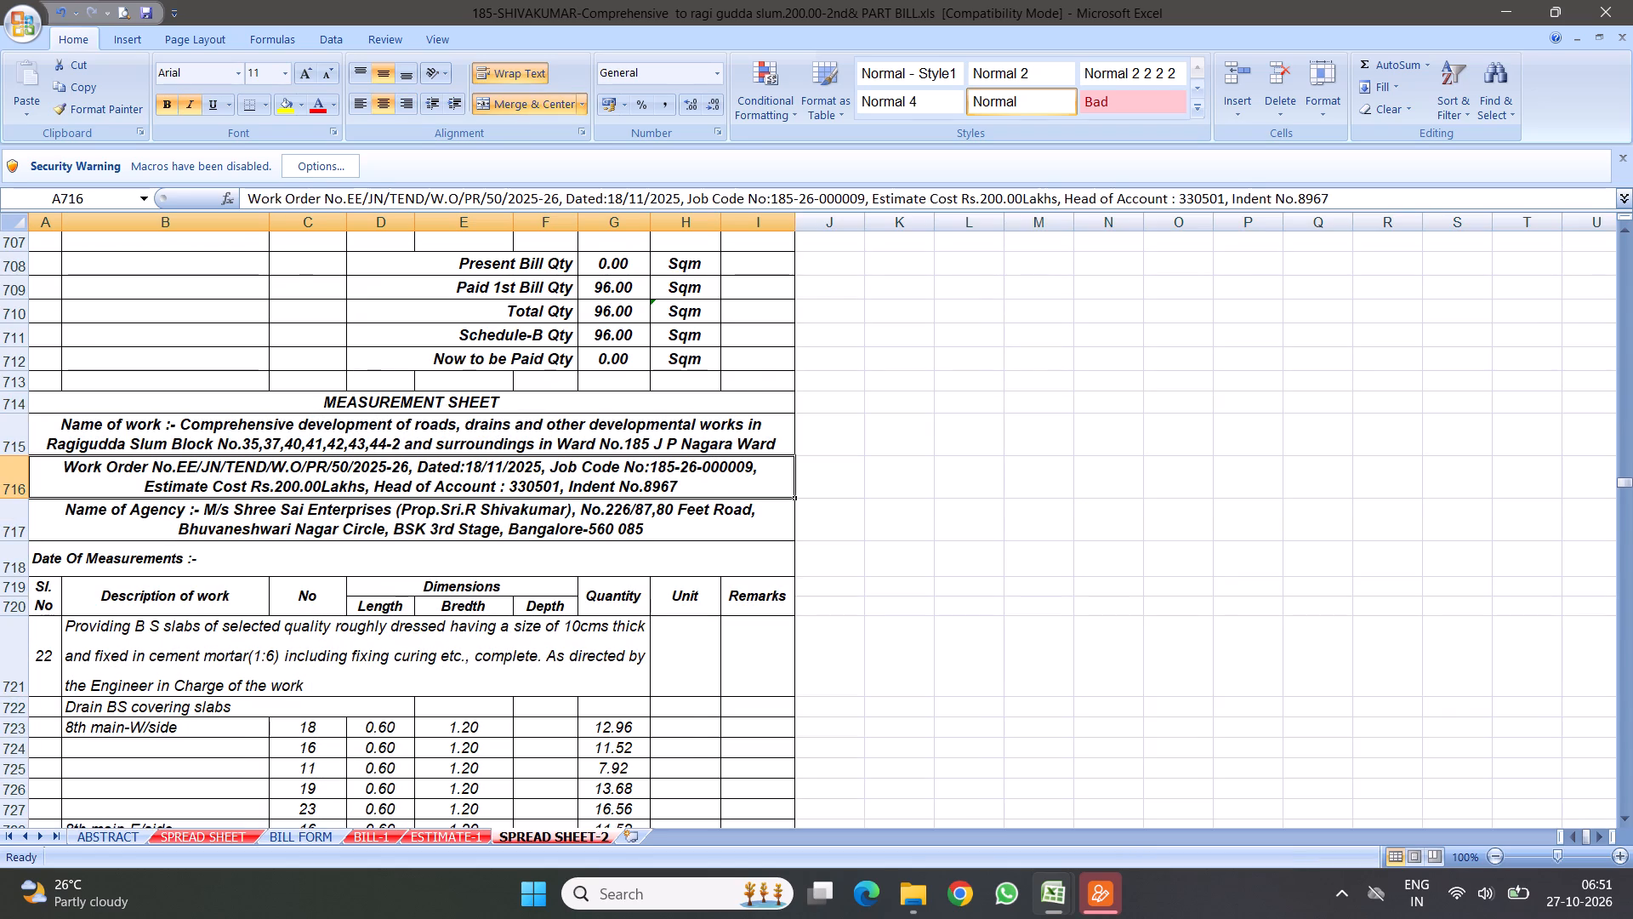
scroll(491, 517, "down", 5)
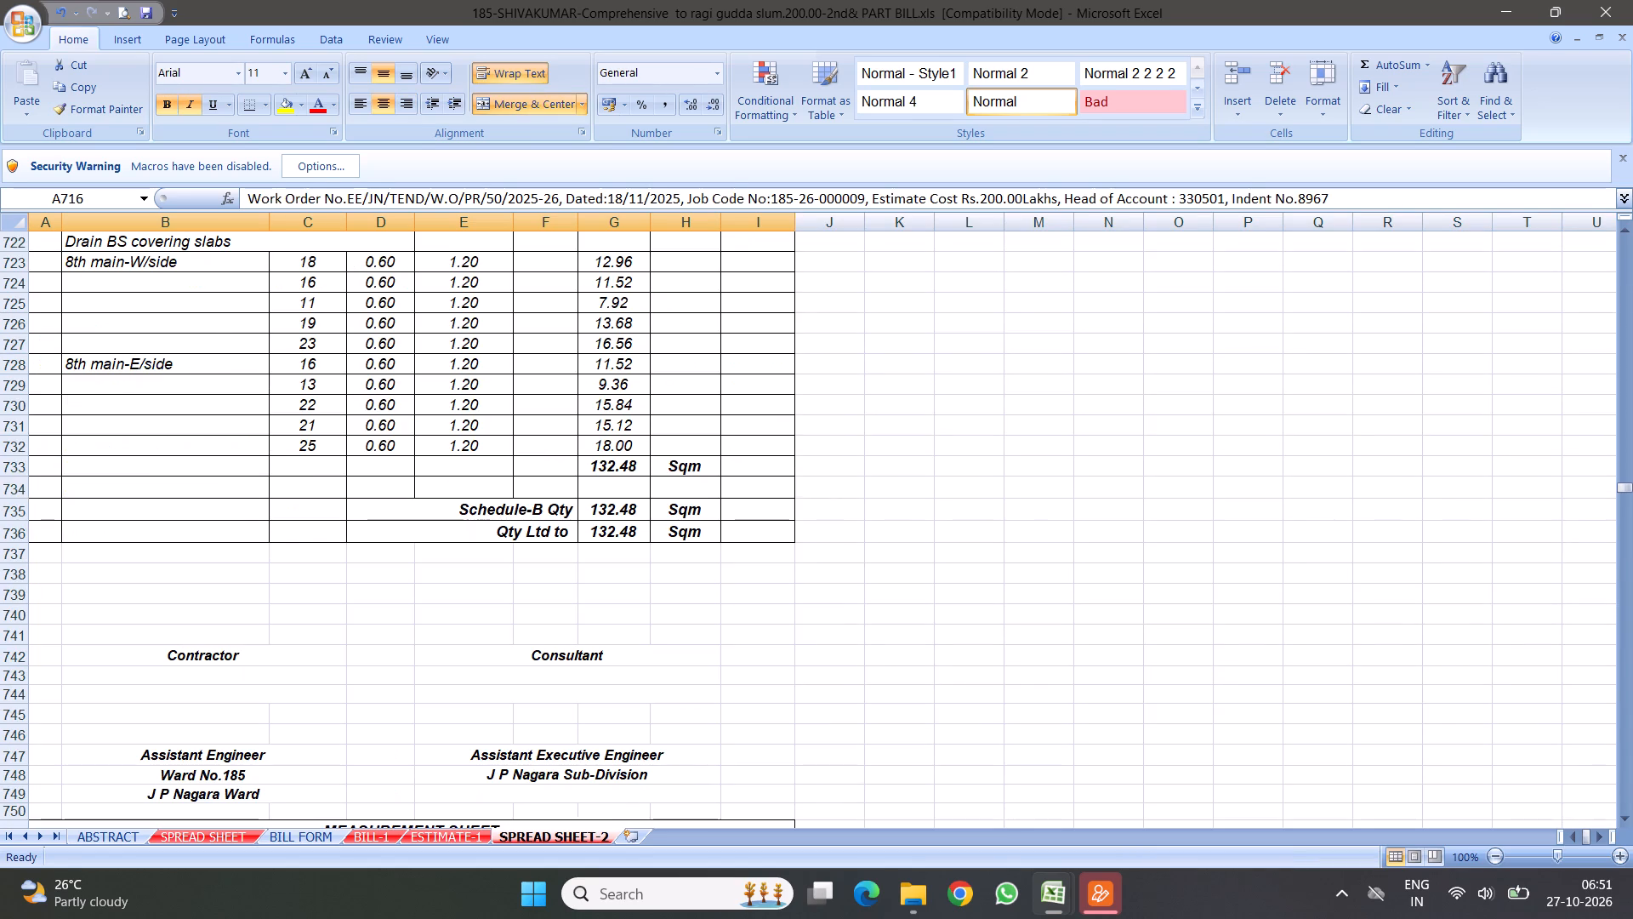
scroll(458, 416, "up", 7)
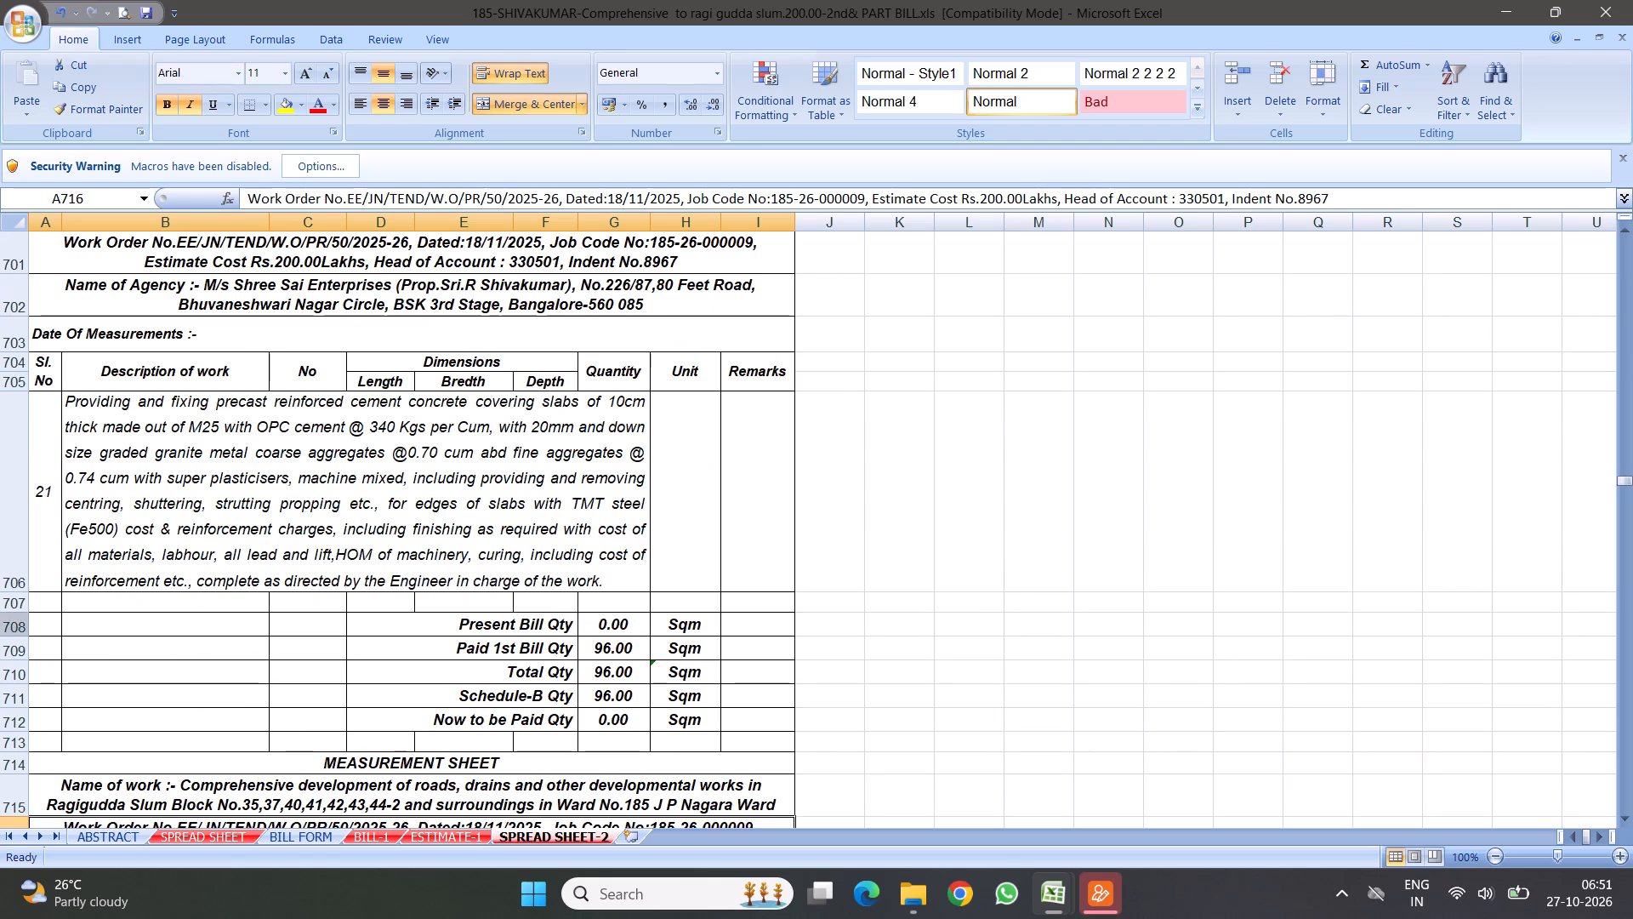
left_click_drag(13, 603, 51, 732)
right_click(182, 657)
left_click(233, 437)
scroll(666, 534, "down", 5)
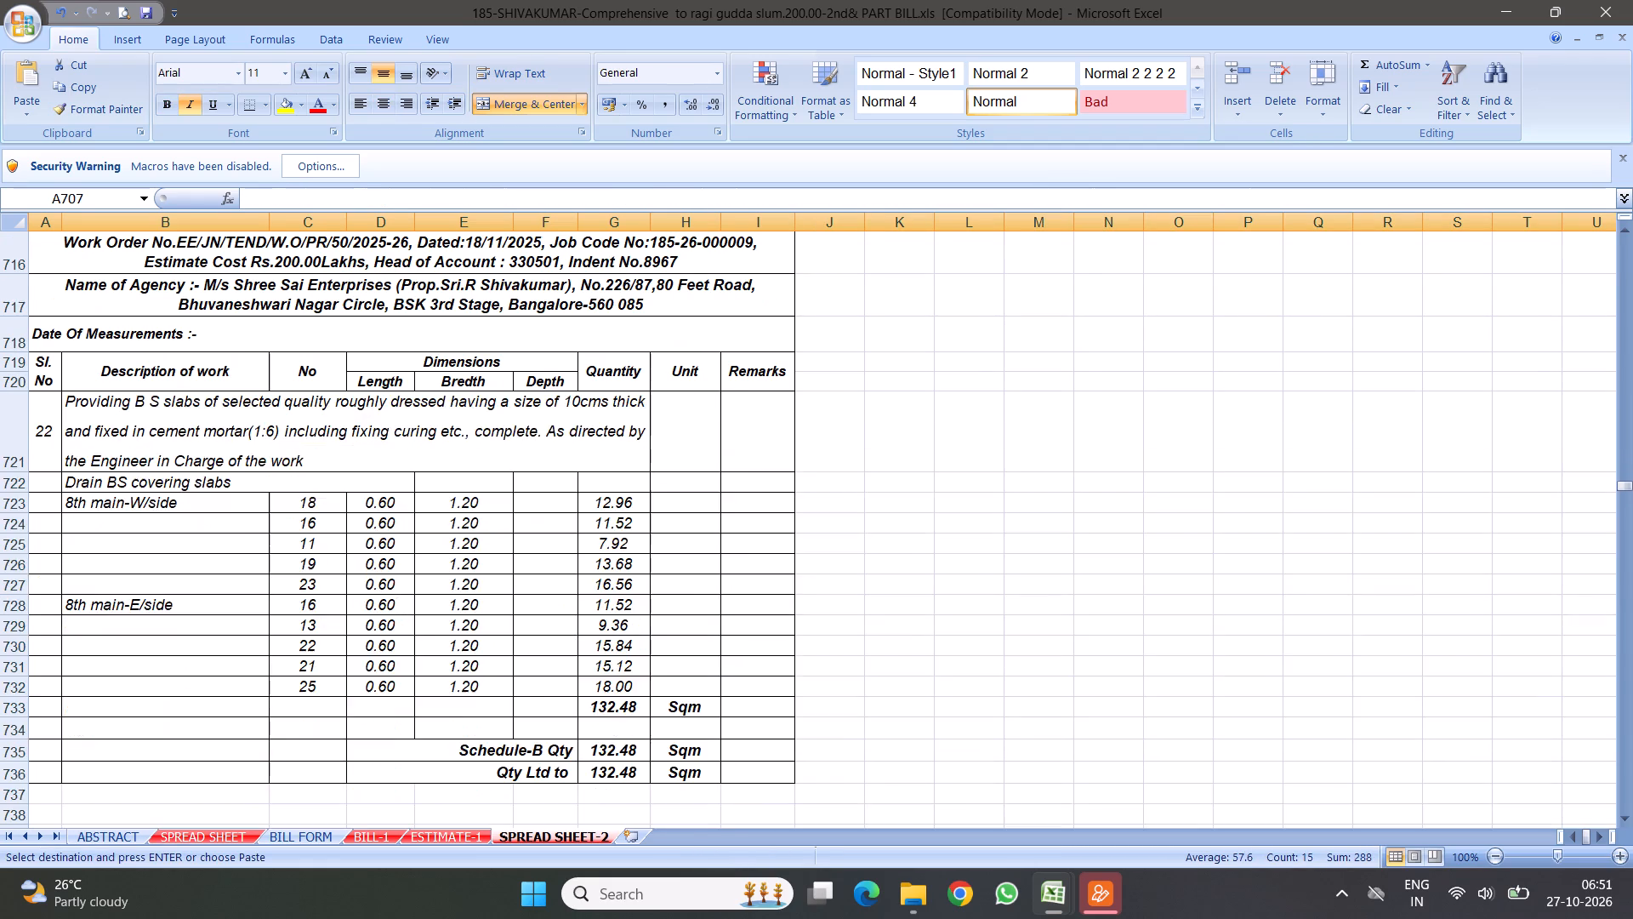
scroll(570, 505, "down", 3)
scroll(418, 443, "up", 2)
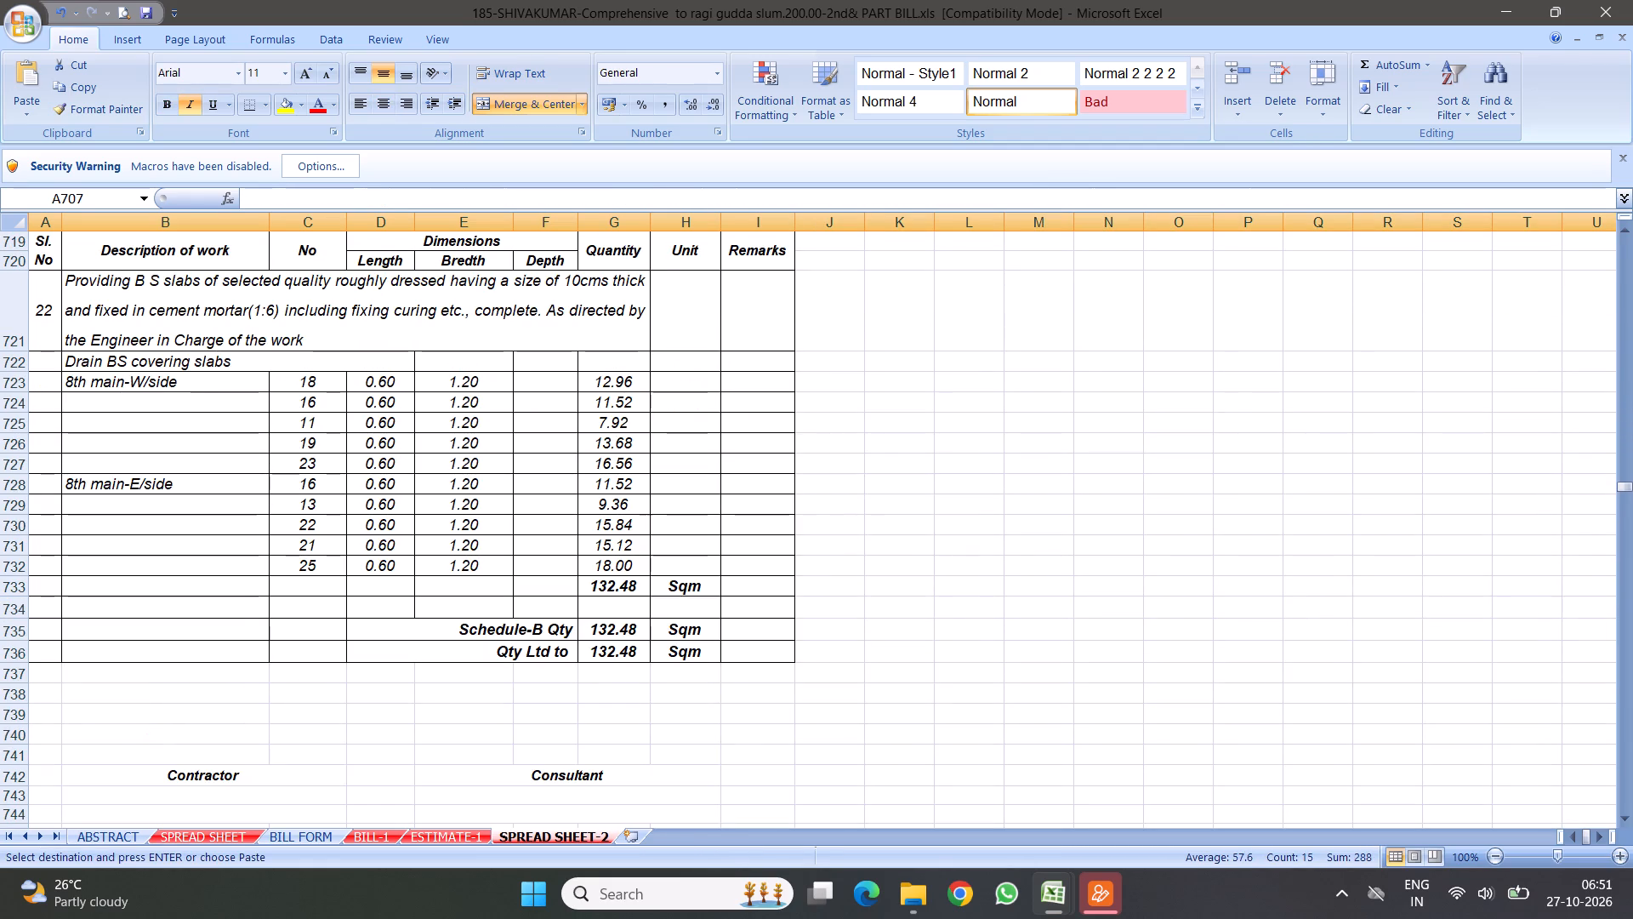
right_click(13, 364)
left_click(128, 471)
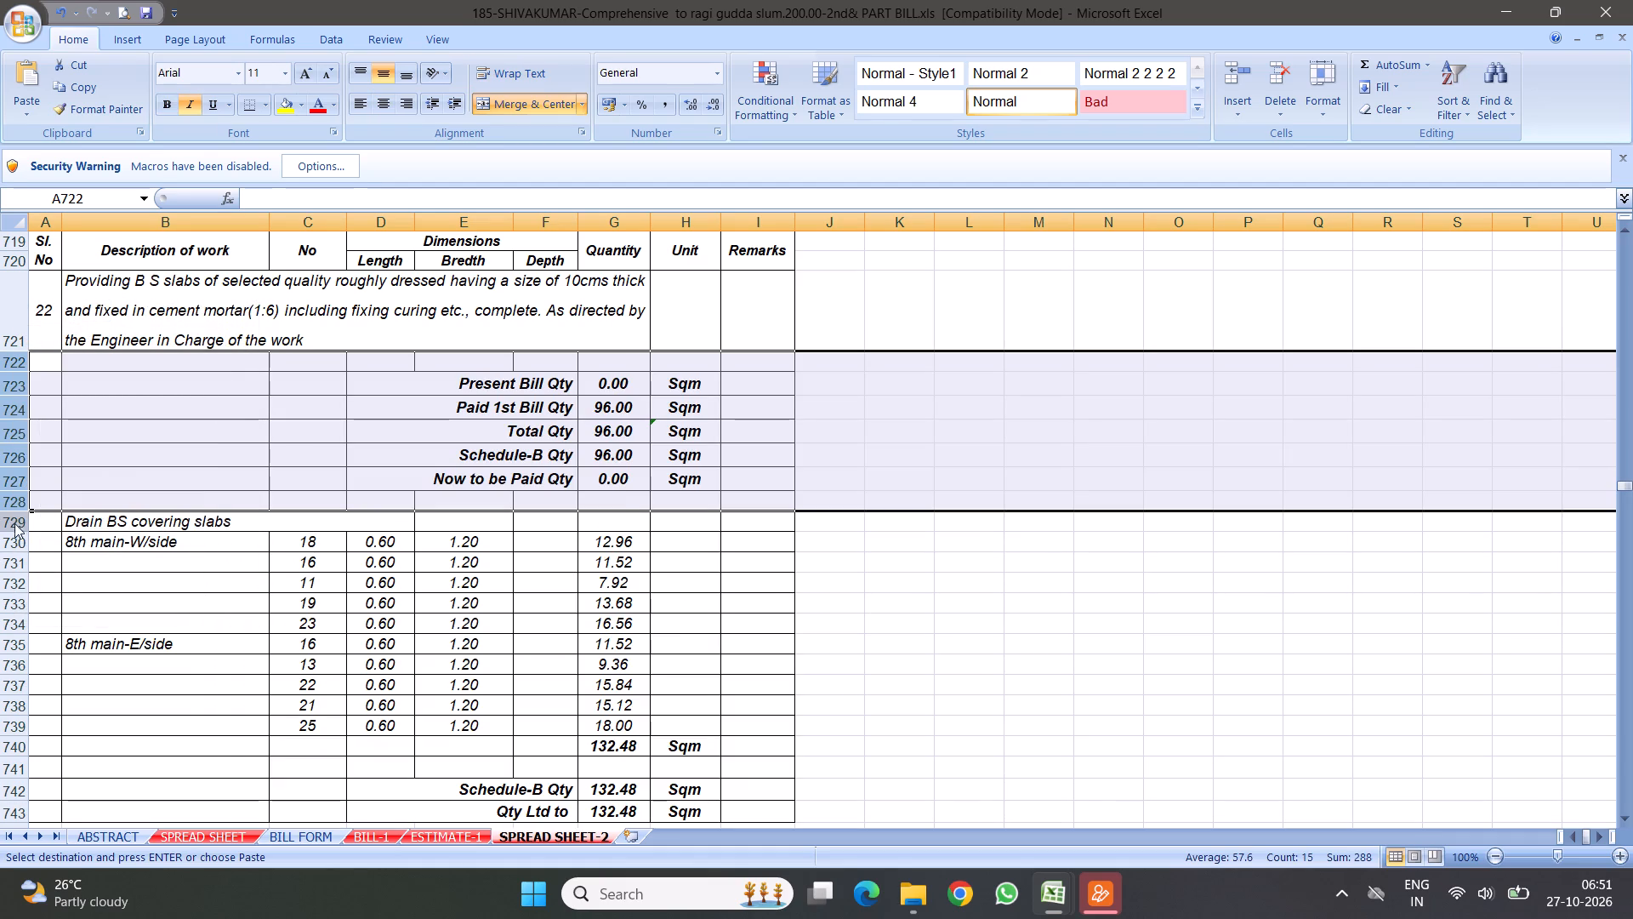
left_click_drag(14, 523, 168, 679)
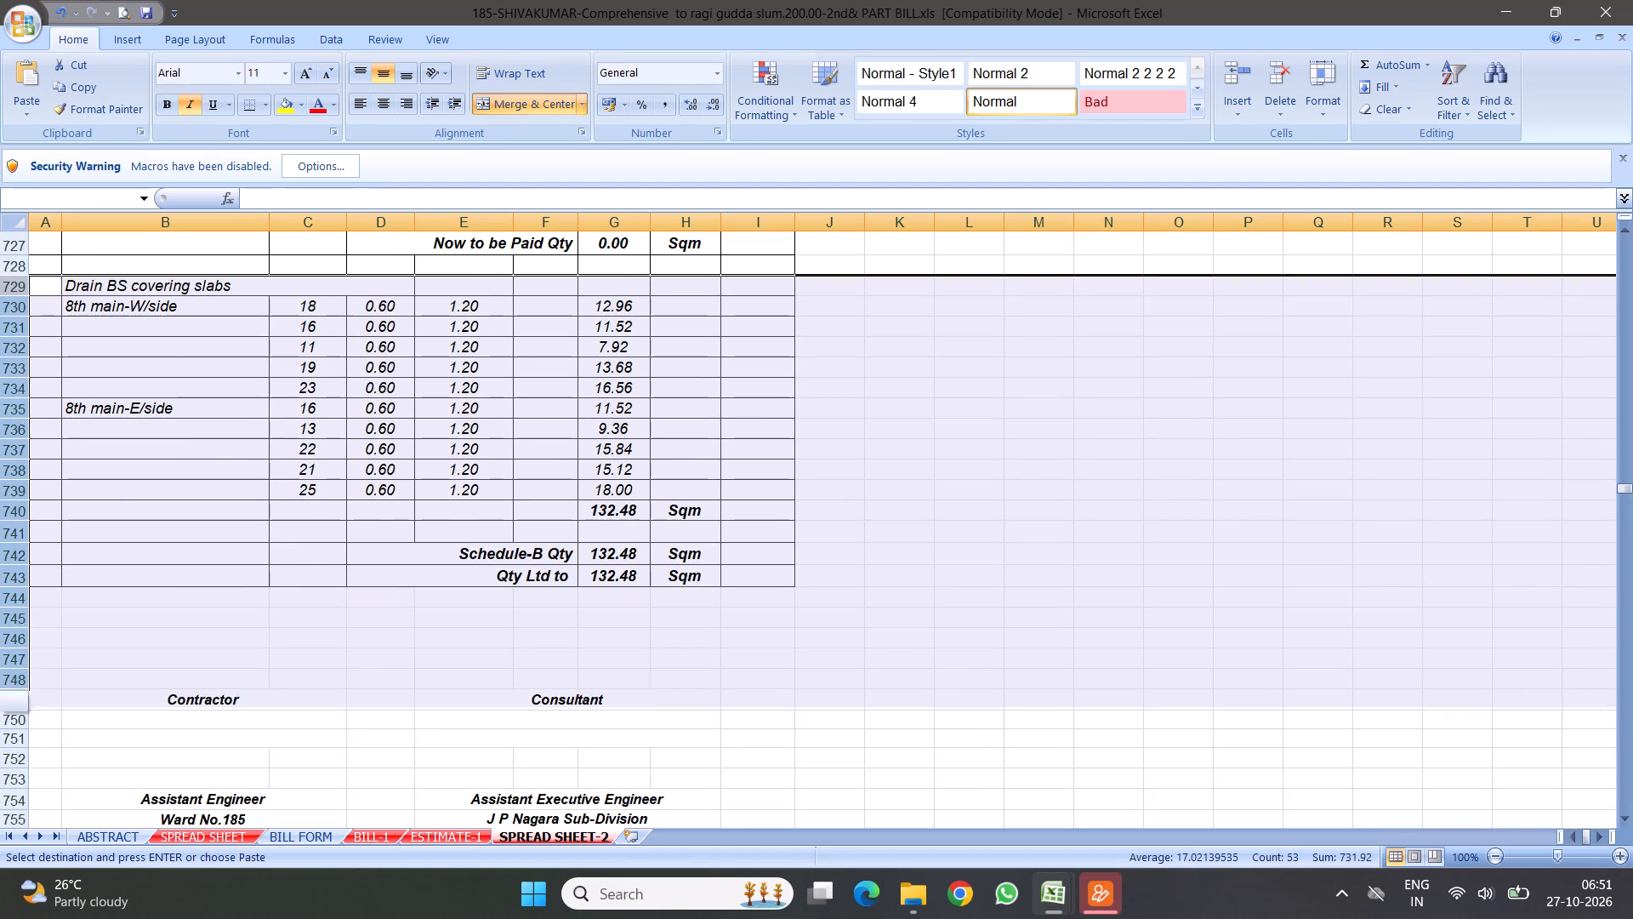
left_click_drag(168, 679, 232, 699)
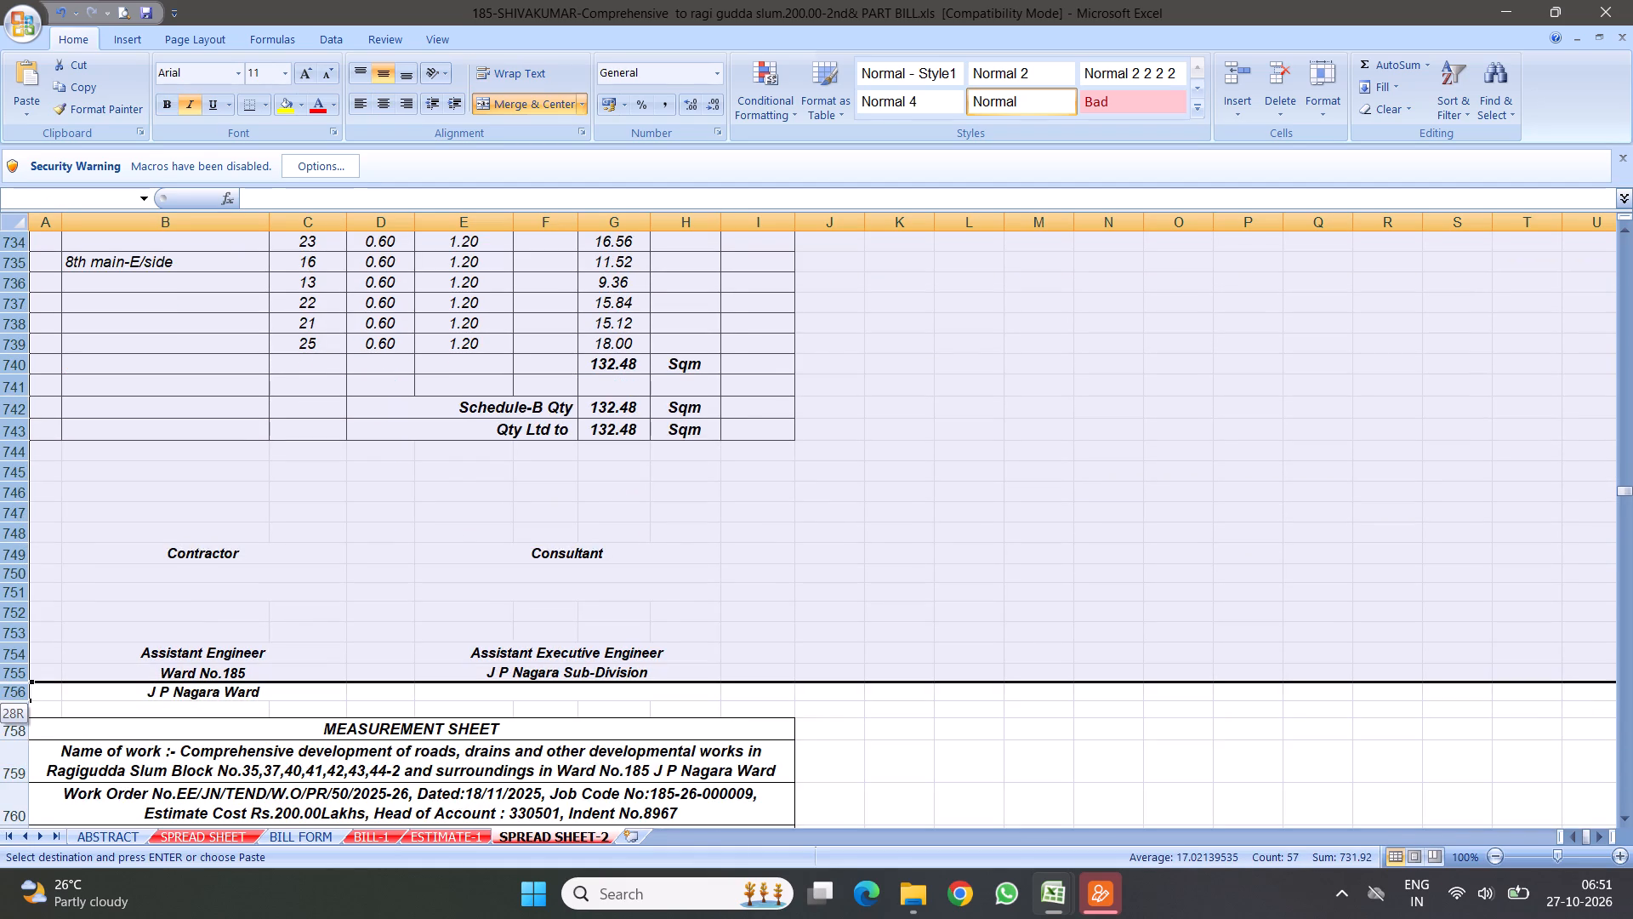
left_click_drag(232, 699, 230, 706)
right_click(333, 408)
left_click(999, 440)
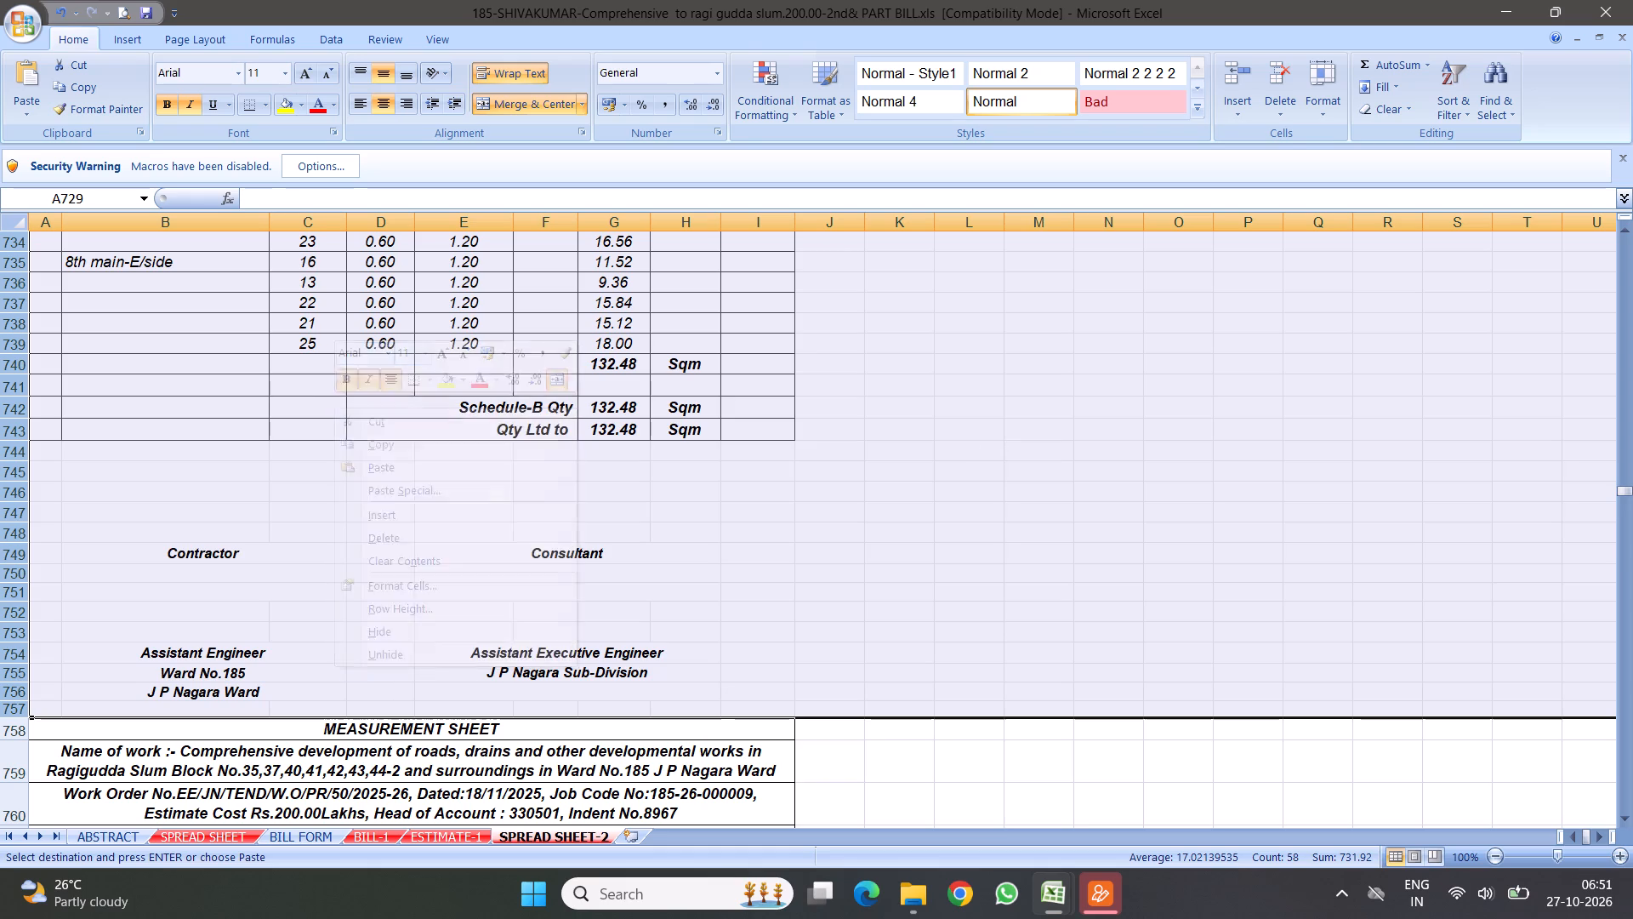
Set item 22's Paid 1st Bill Qty in G724 to 132.48.
scroll(772, 459, "up", 5)
left_click(609, 408)
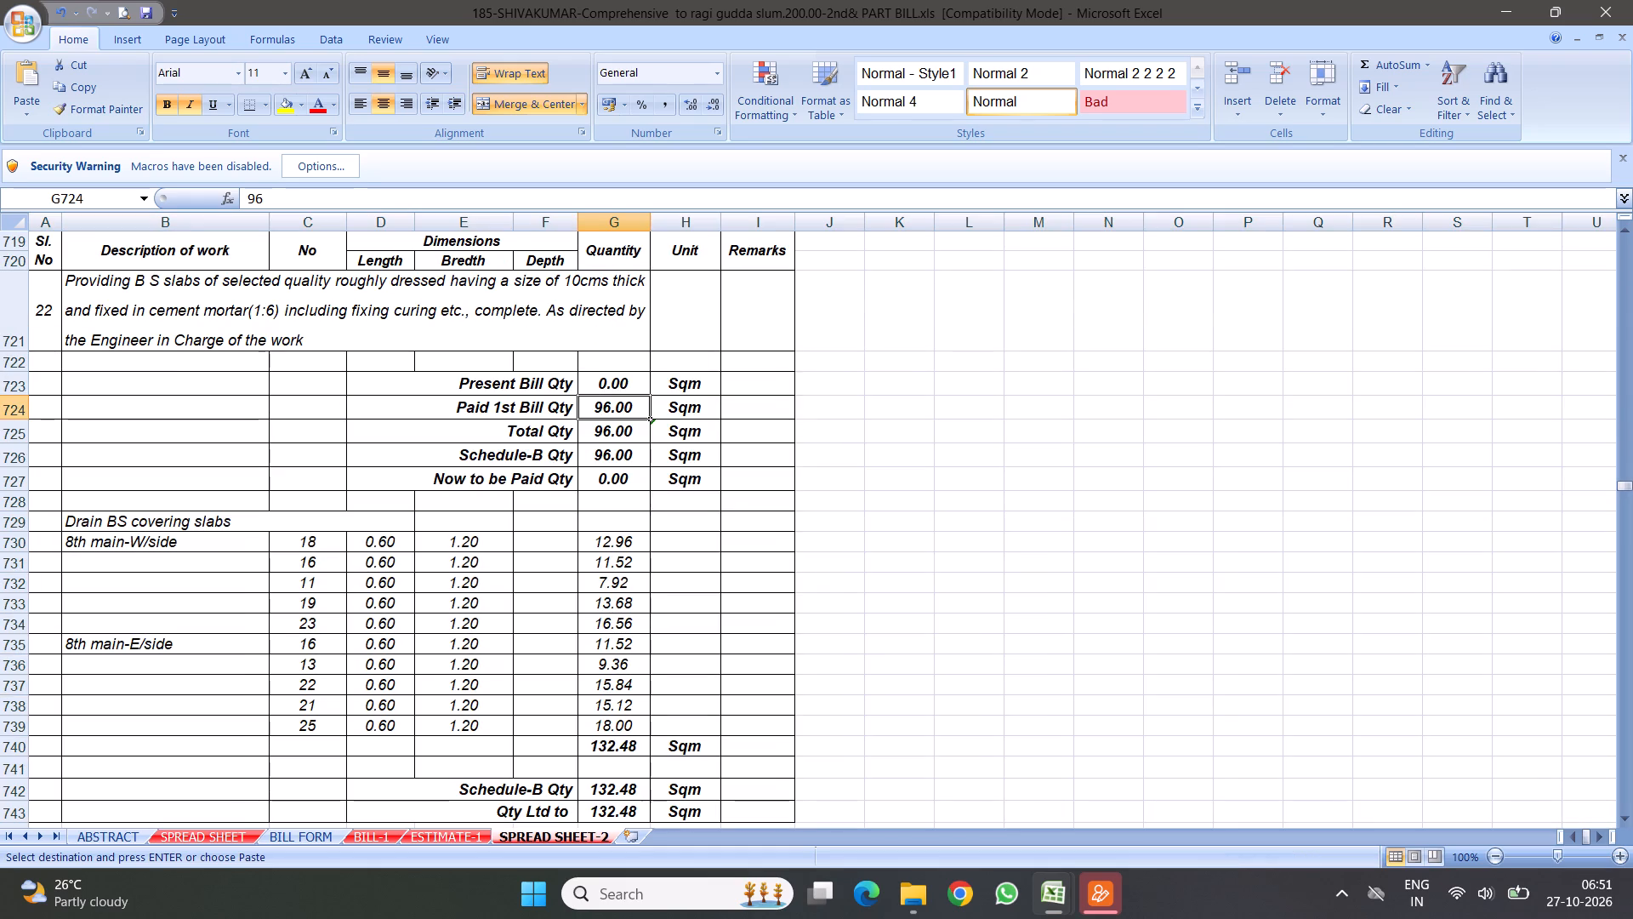
type("132.48")
key("Return")
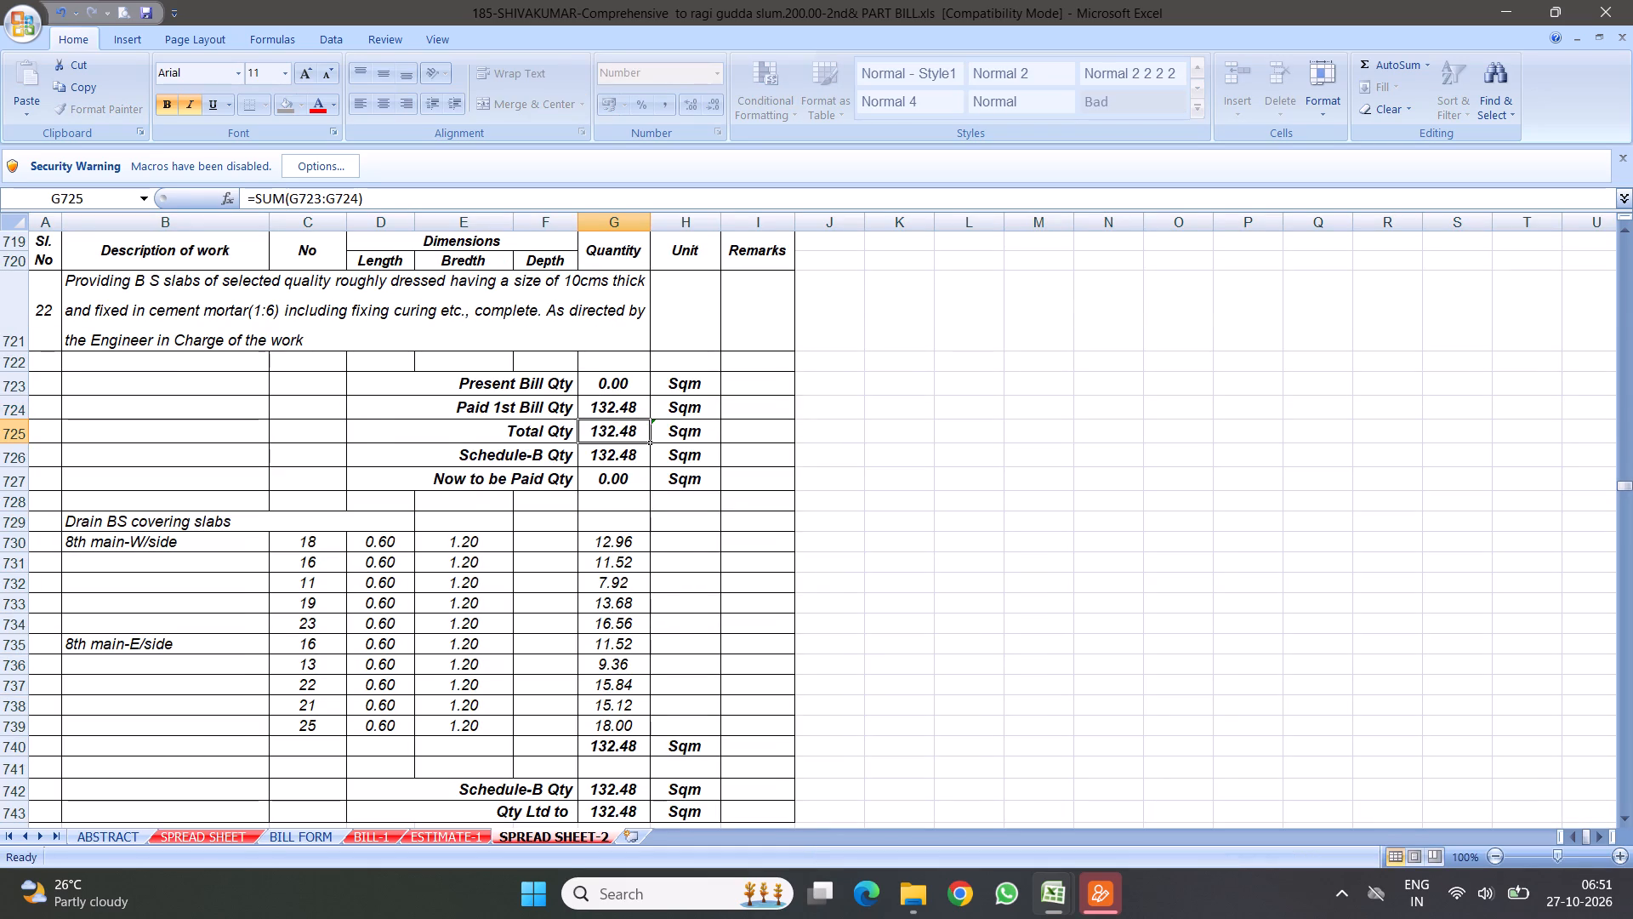
Delete item 22's old drain BS covering slab measurements and signature block, rows 729 to 757.
scroll(592, 494, "down", 2)
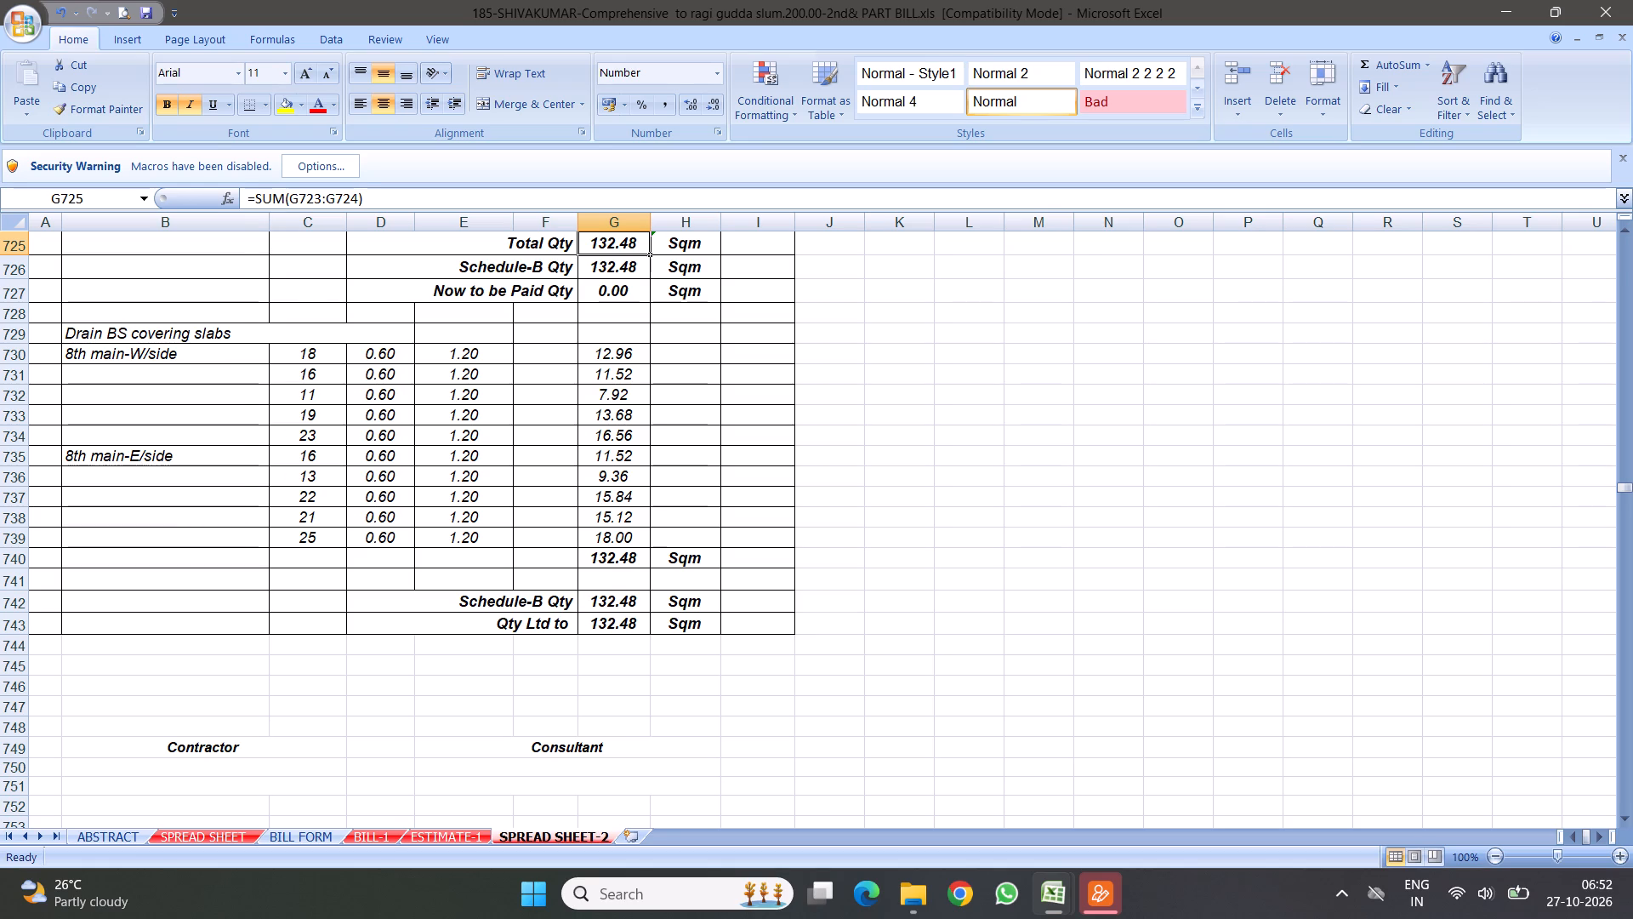
left_click_drag(19, 332, 99, 878)
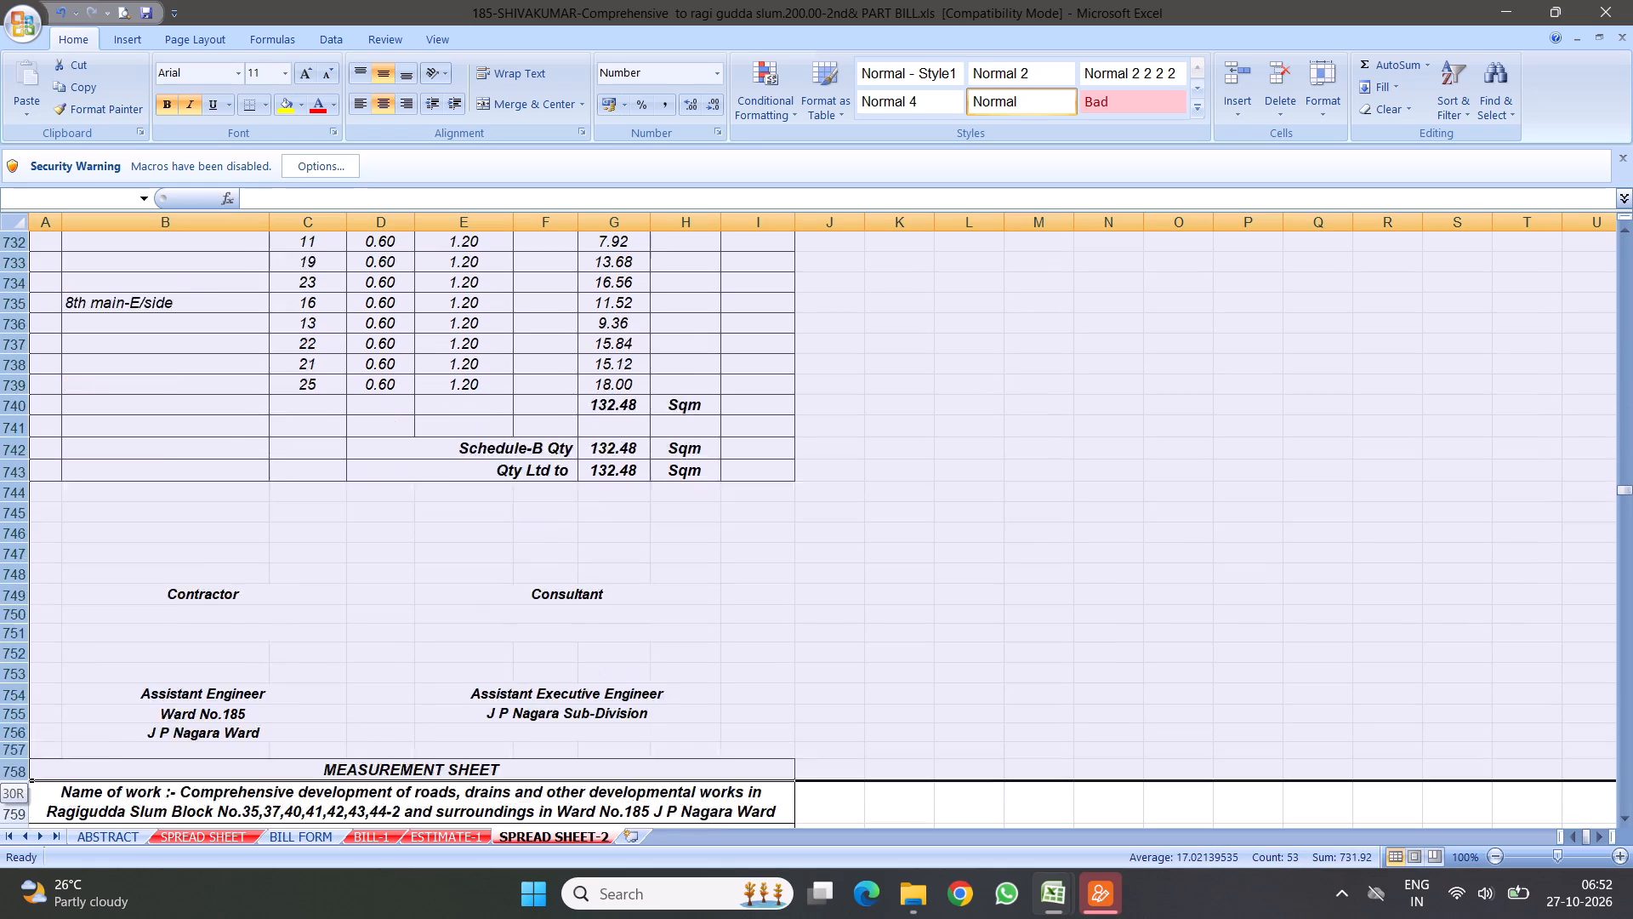
left_click_drag(99, 878, 281, 609)
right_click(300, 408)
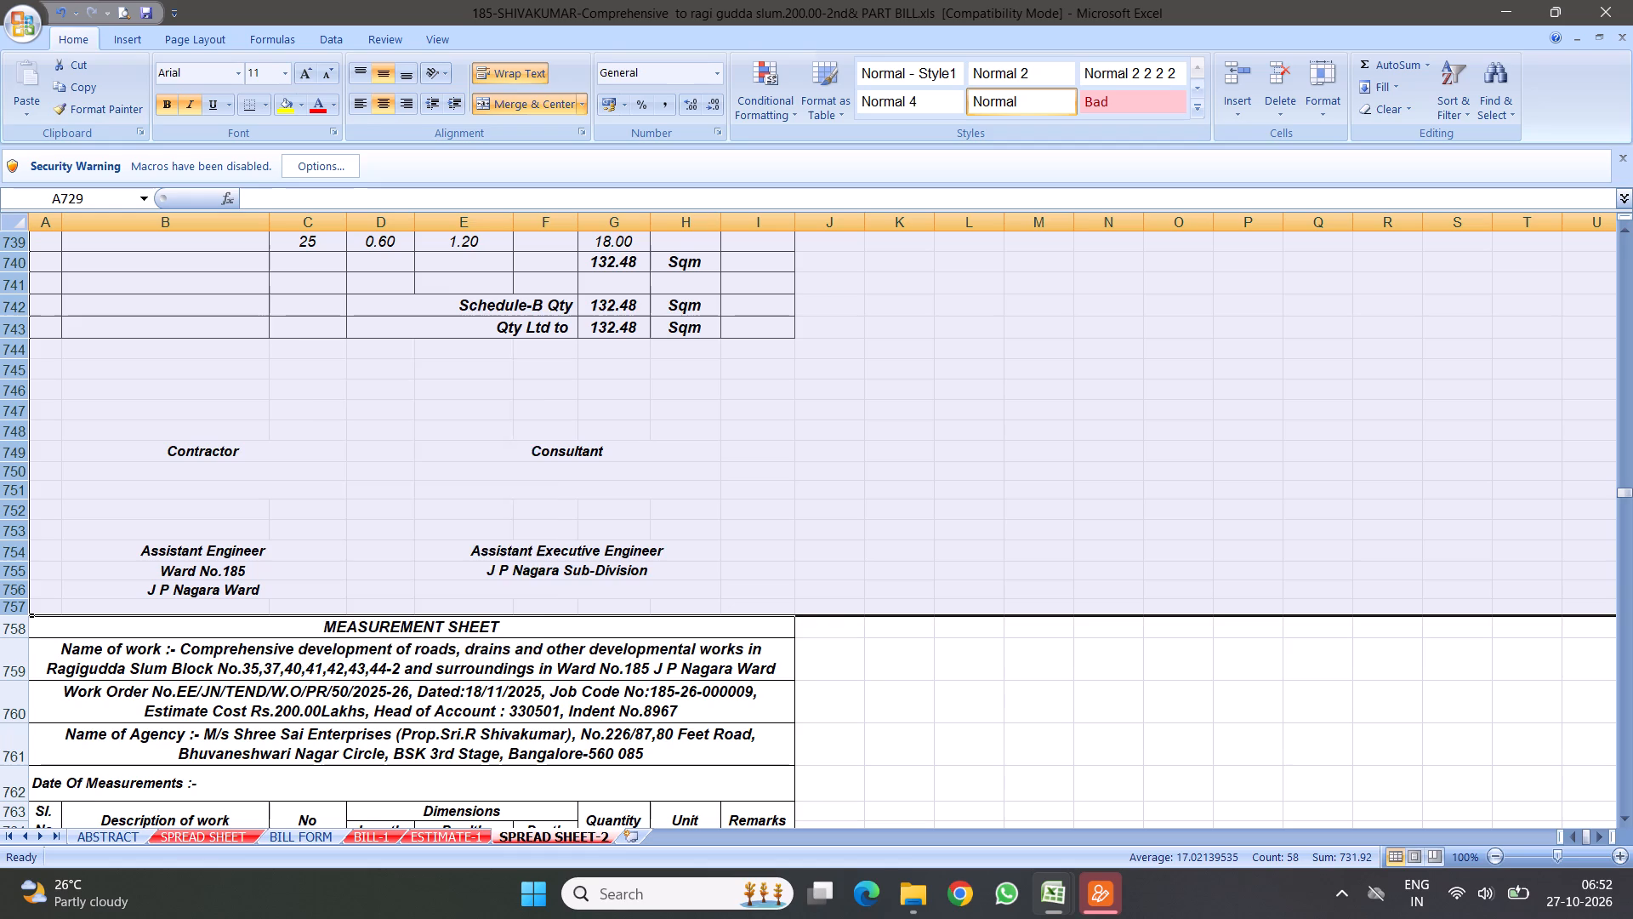
left_click(362, 535)
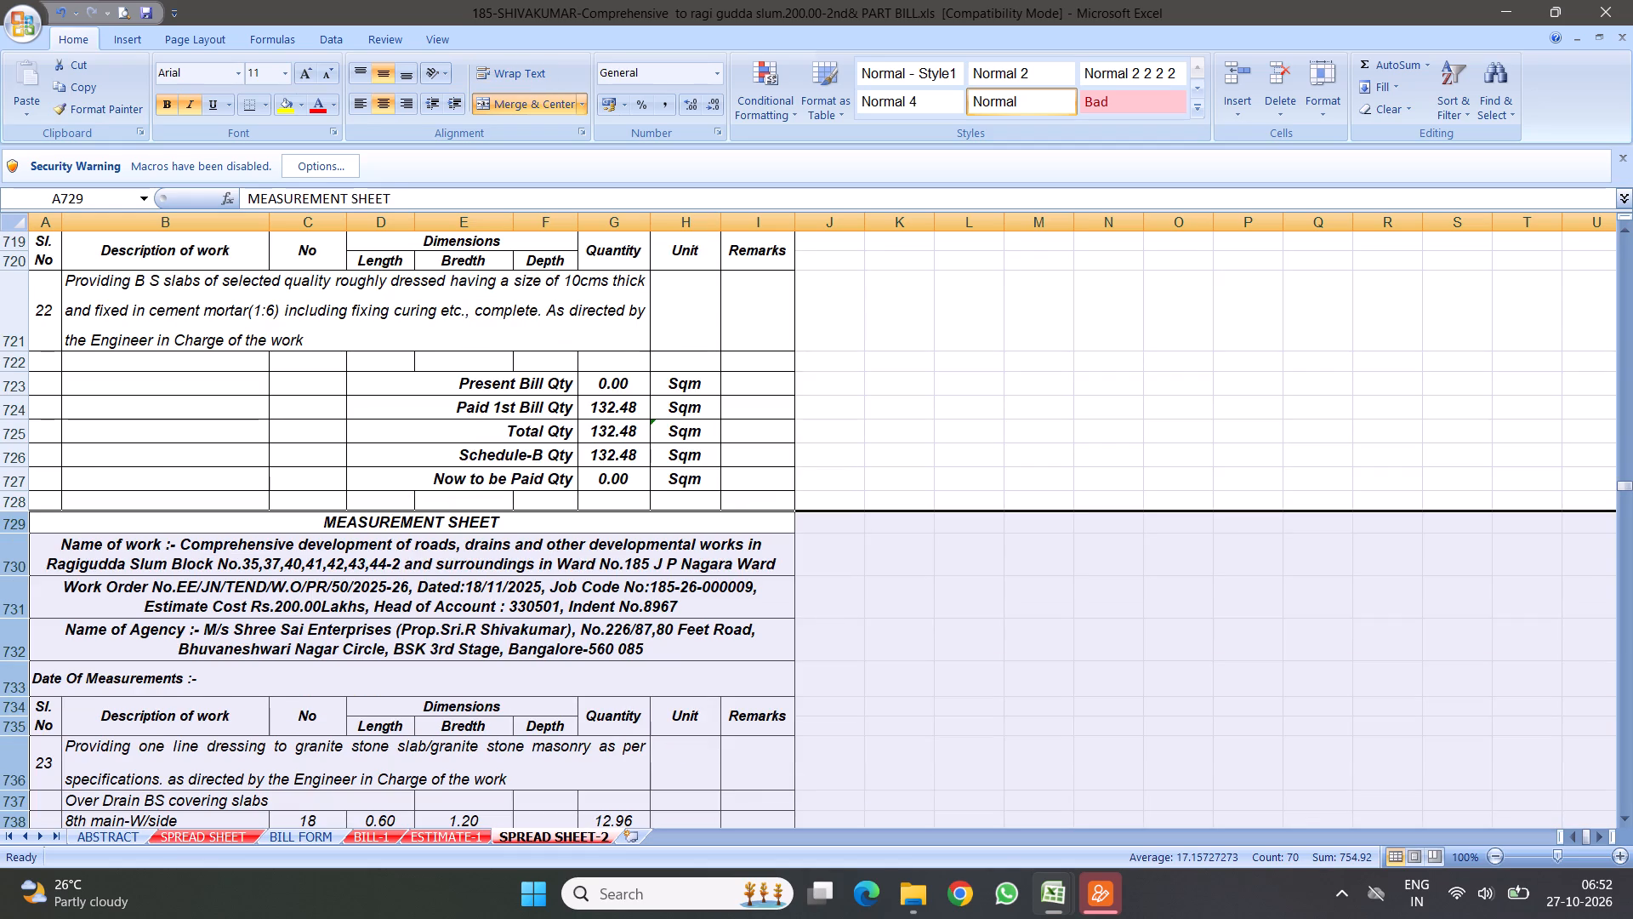
Insert a copy of item 22's bill quantity summary, rows 722 to 728, directly beneath item 23's description, starting at row 737.
left_click(484, 416)
scroll(504, 448, "down", 4)
scroll(525, 419, "up", 3)
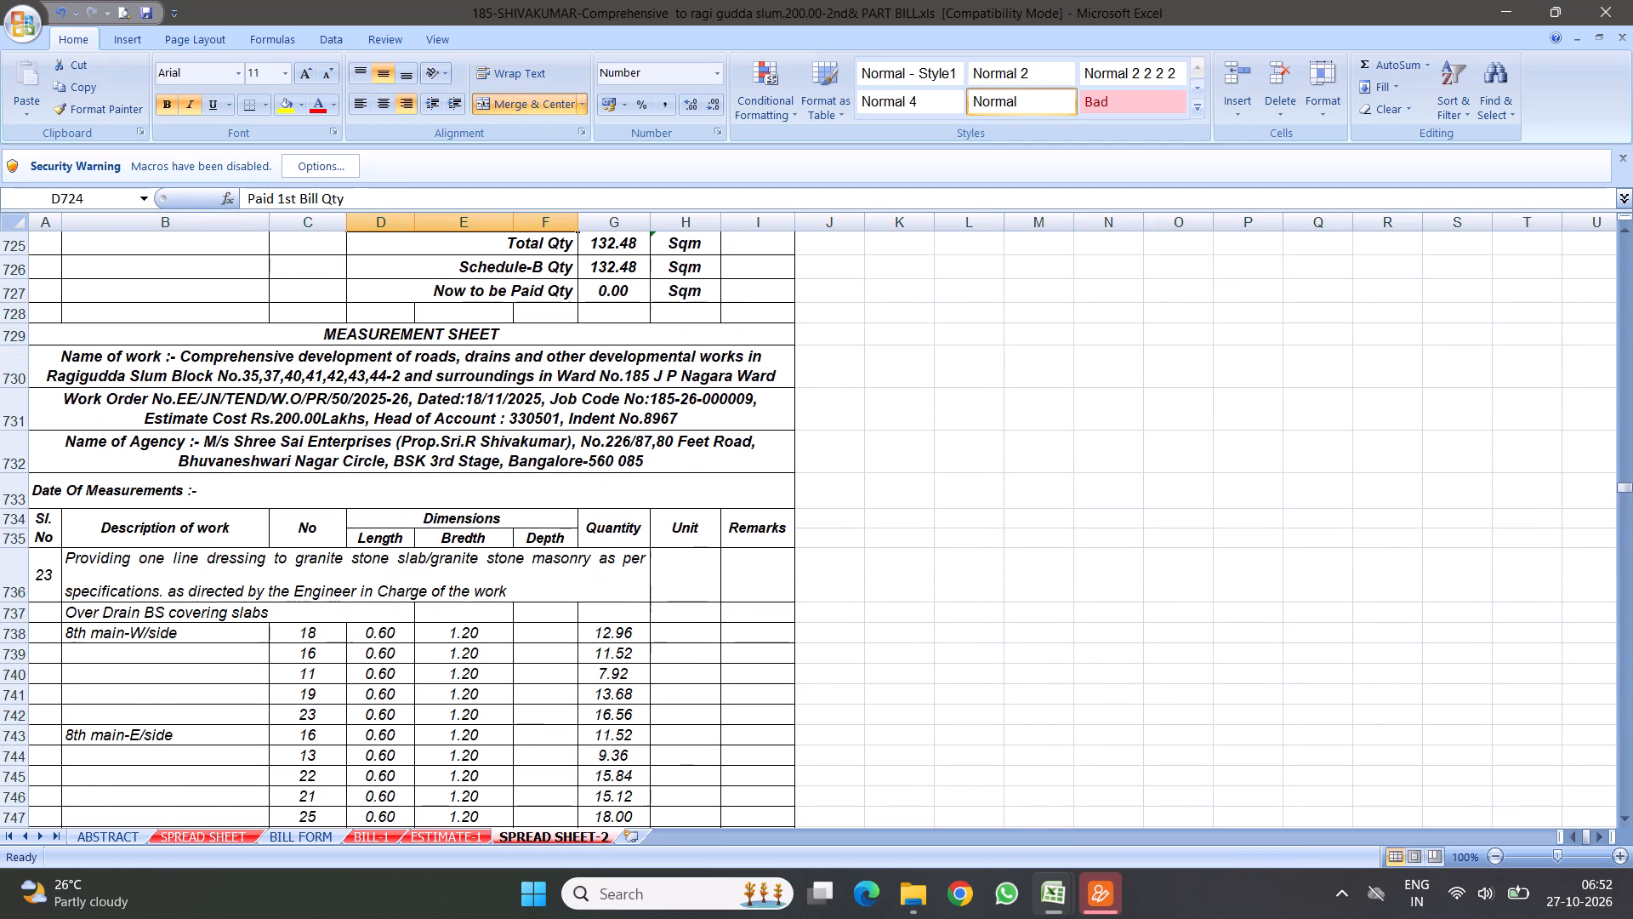
scroll(488, 415, "up", 1)
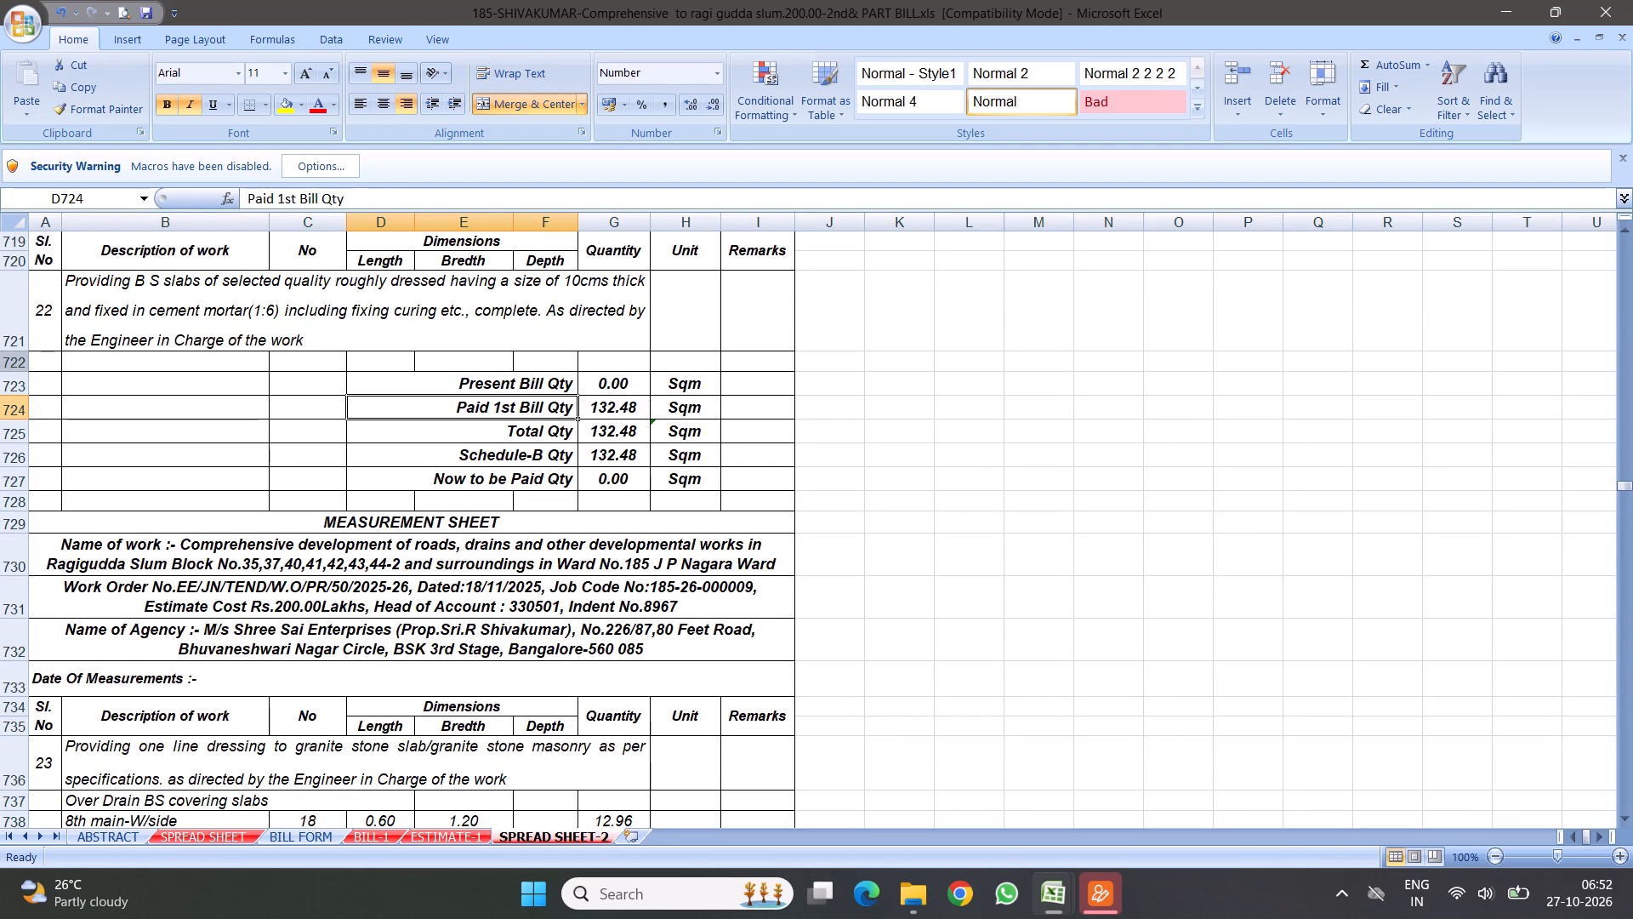
left_click_drag(21, 362, 49, 511)
right_click(139, 423)
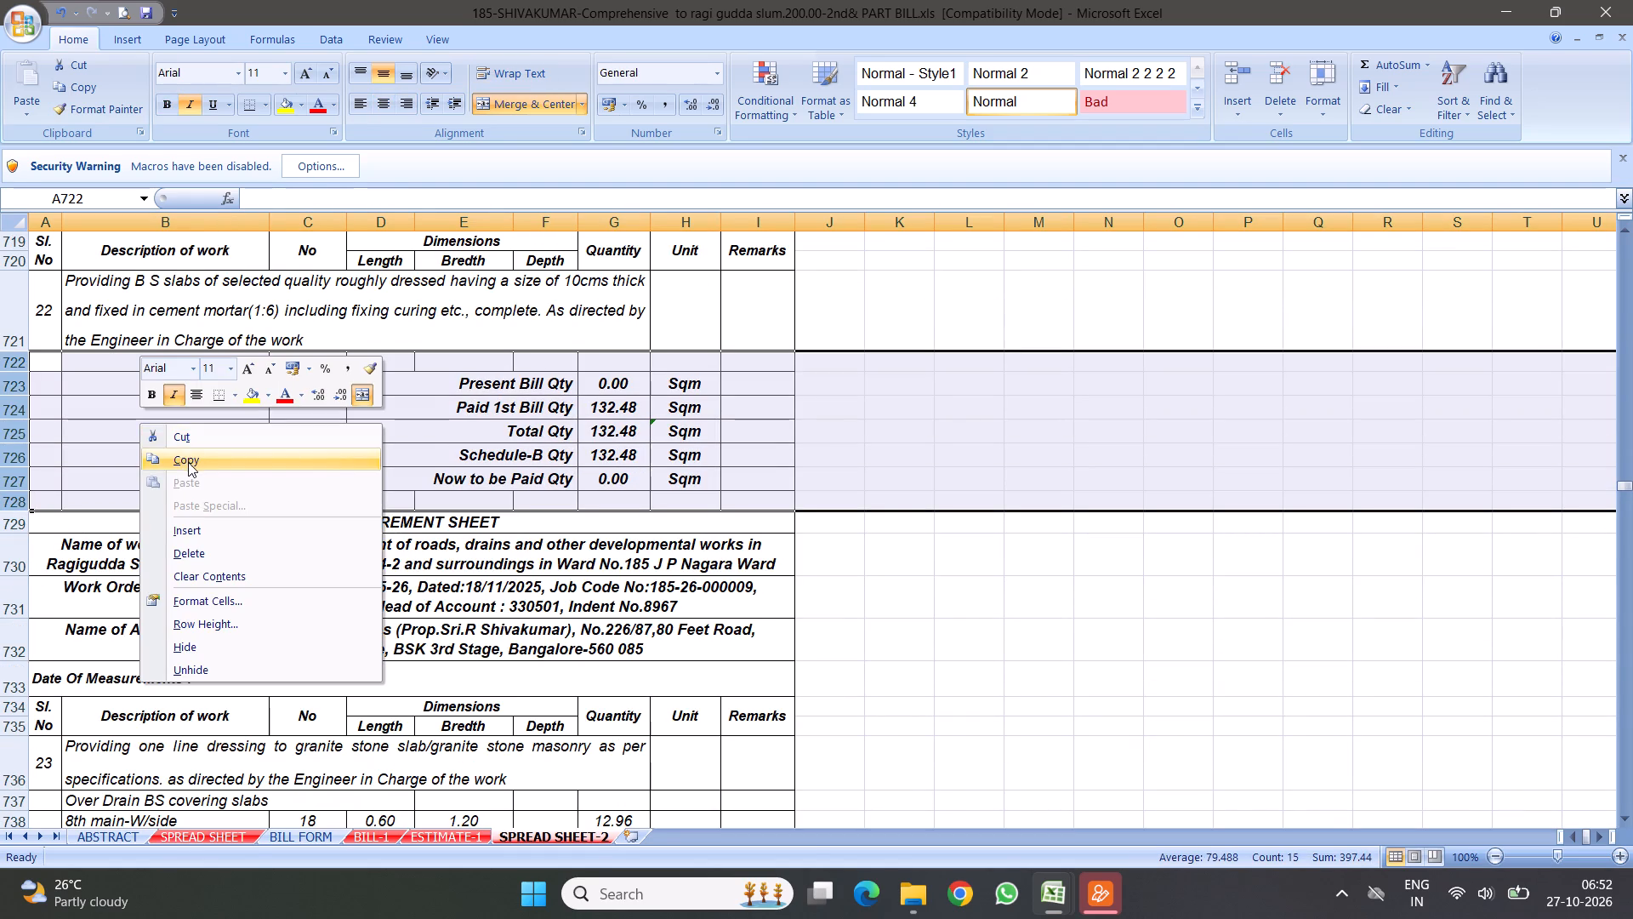
left_click(187, 462)
scroll(456, 511, "down", 5)
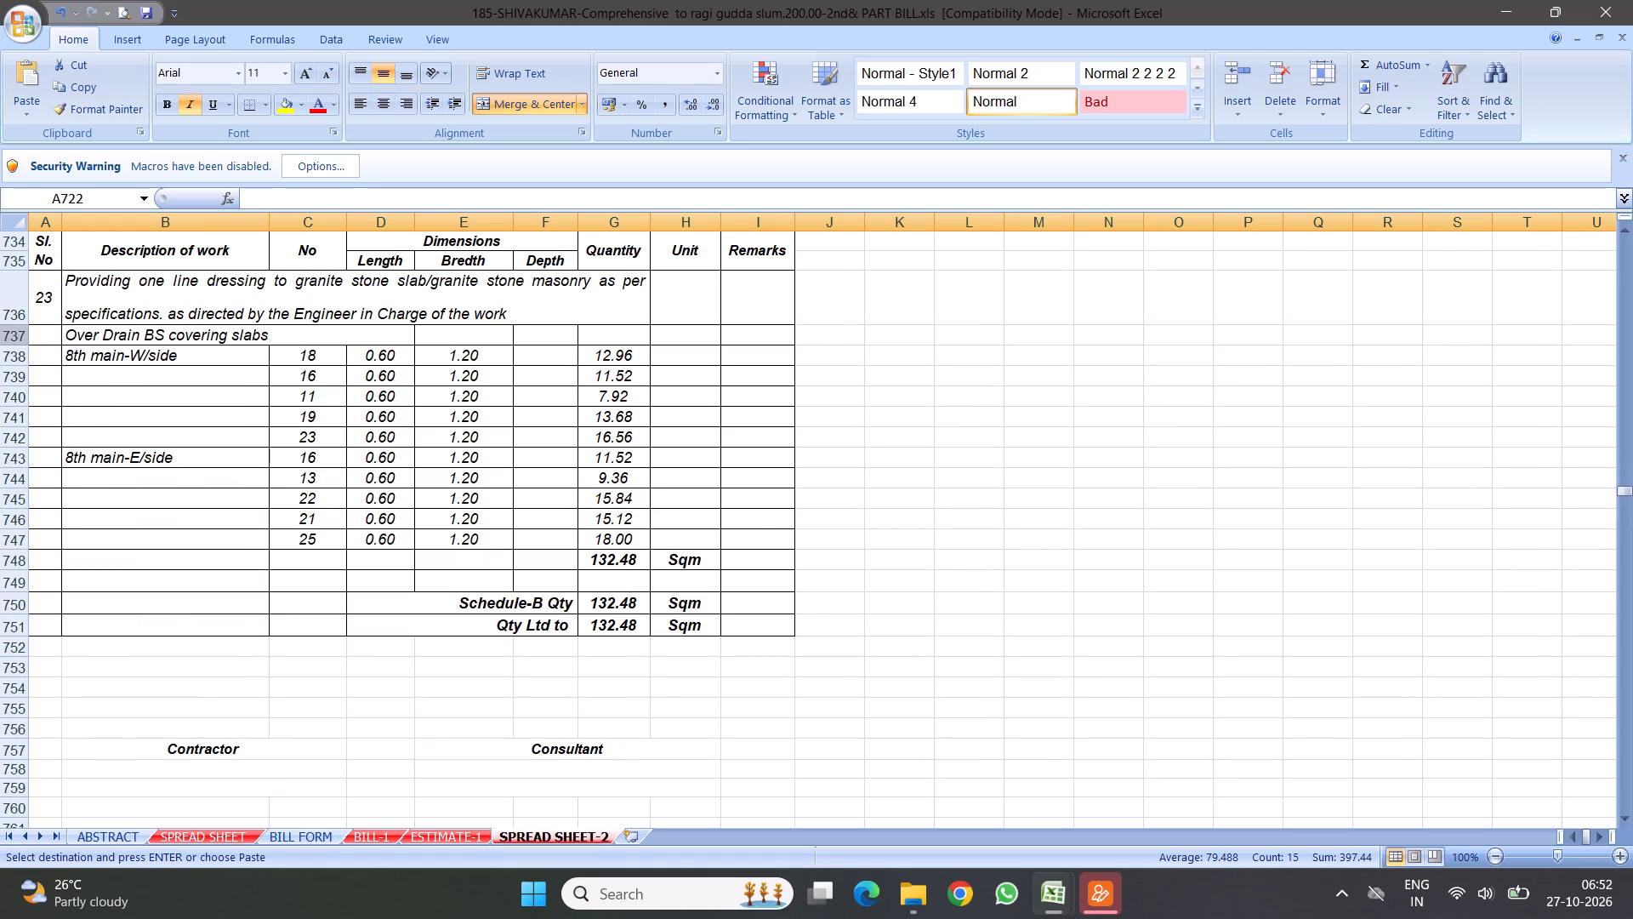
right_click(14, 338)
left_click(120, 443)
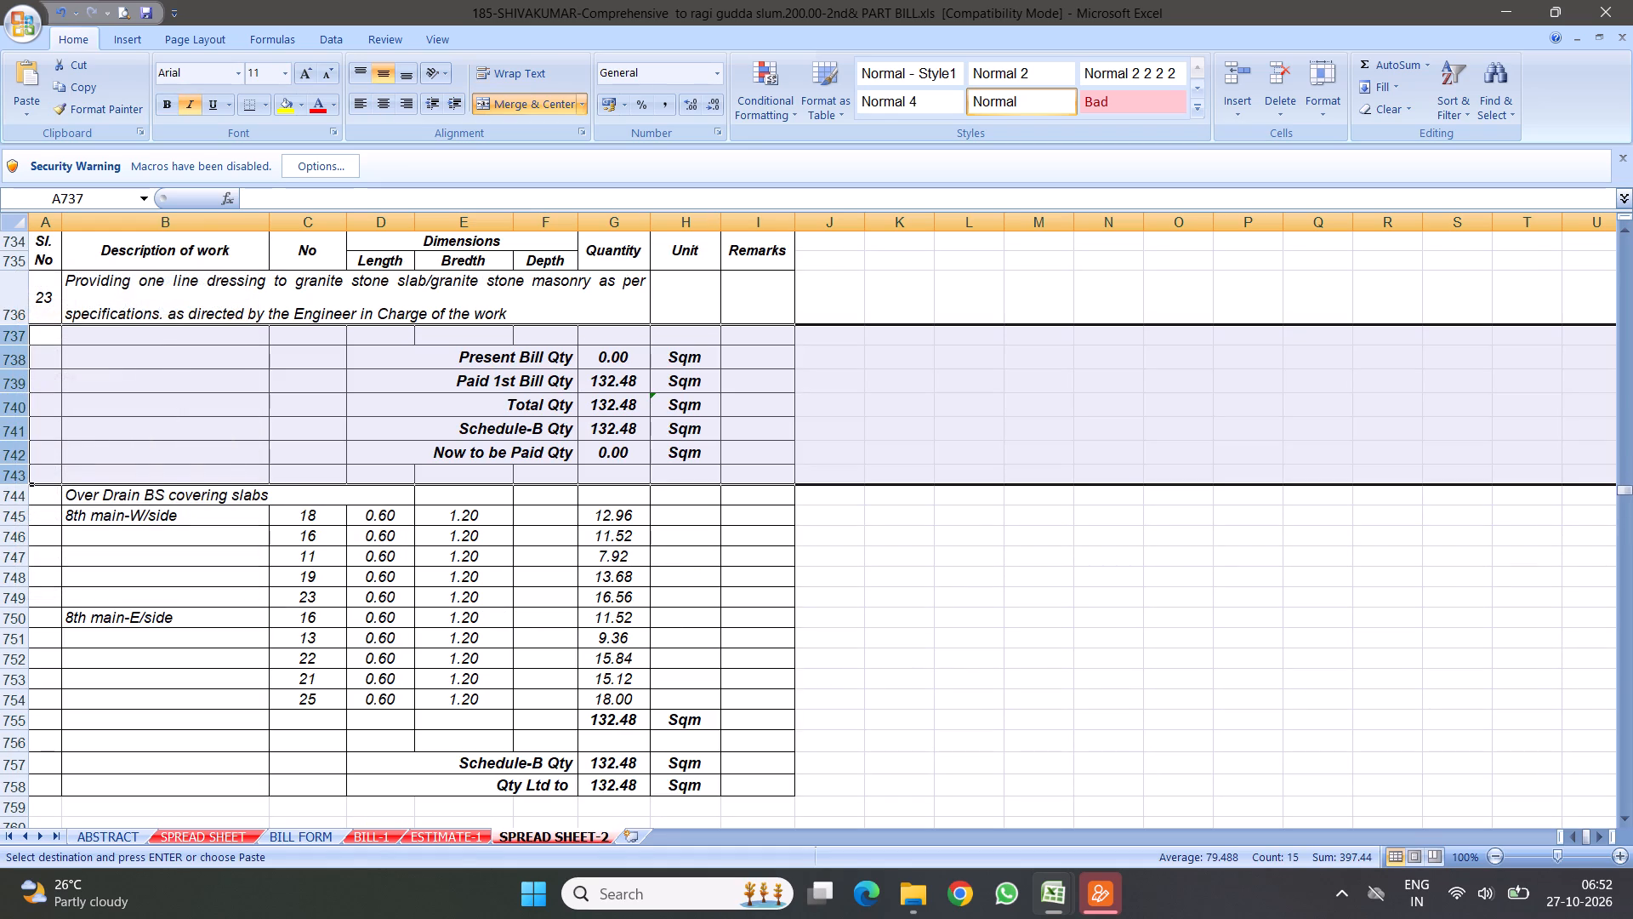
Delete item 23's old covering slab measurements and signature block, rows 744 to 772.
scroll(335, 470, "down", 3)
scroll(211, 398, "up", 1)
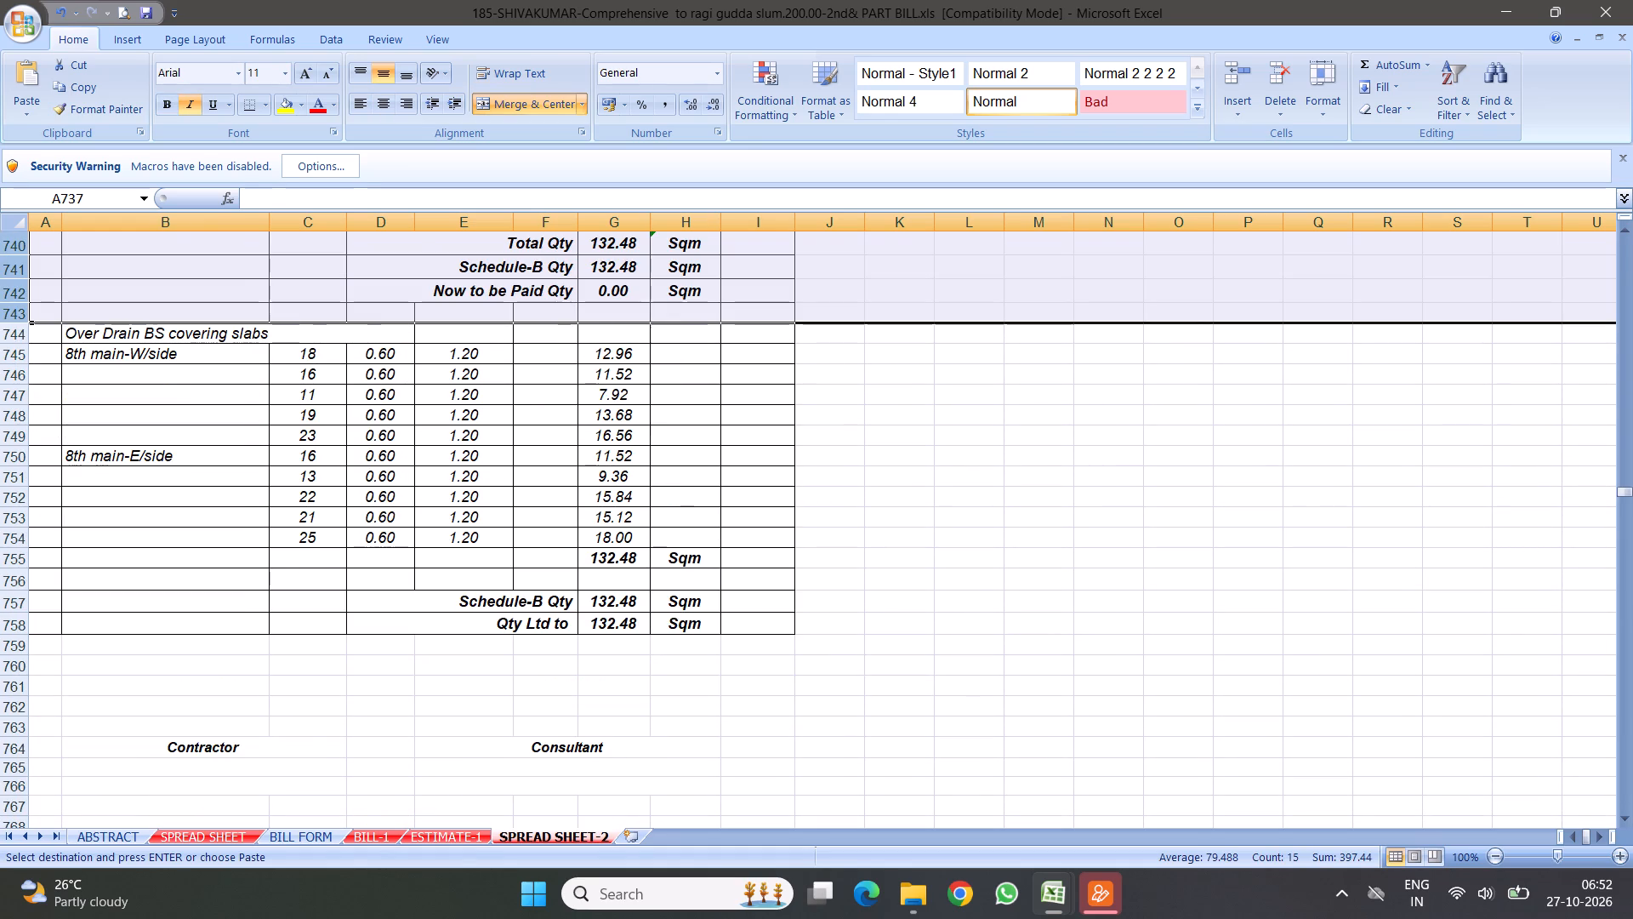
left_click_drag(10, 335, 156, 734)
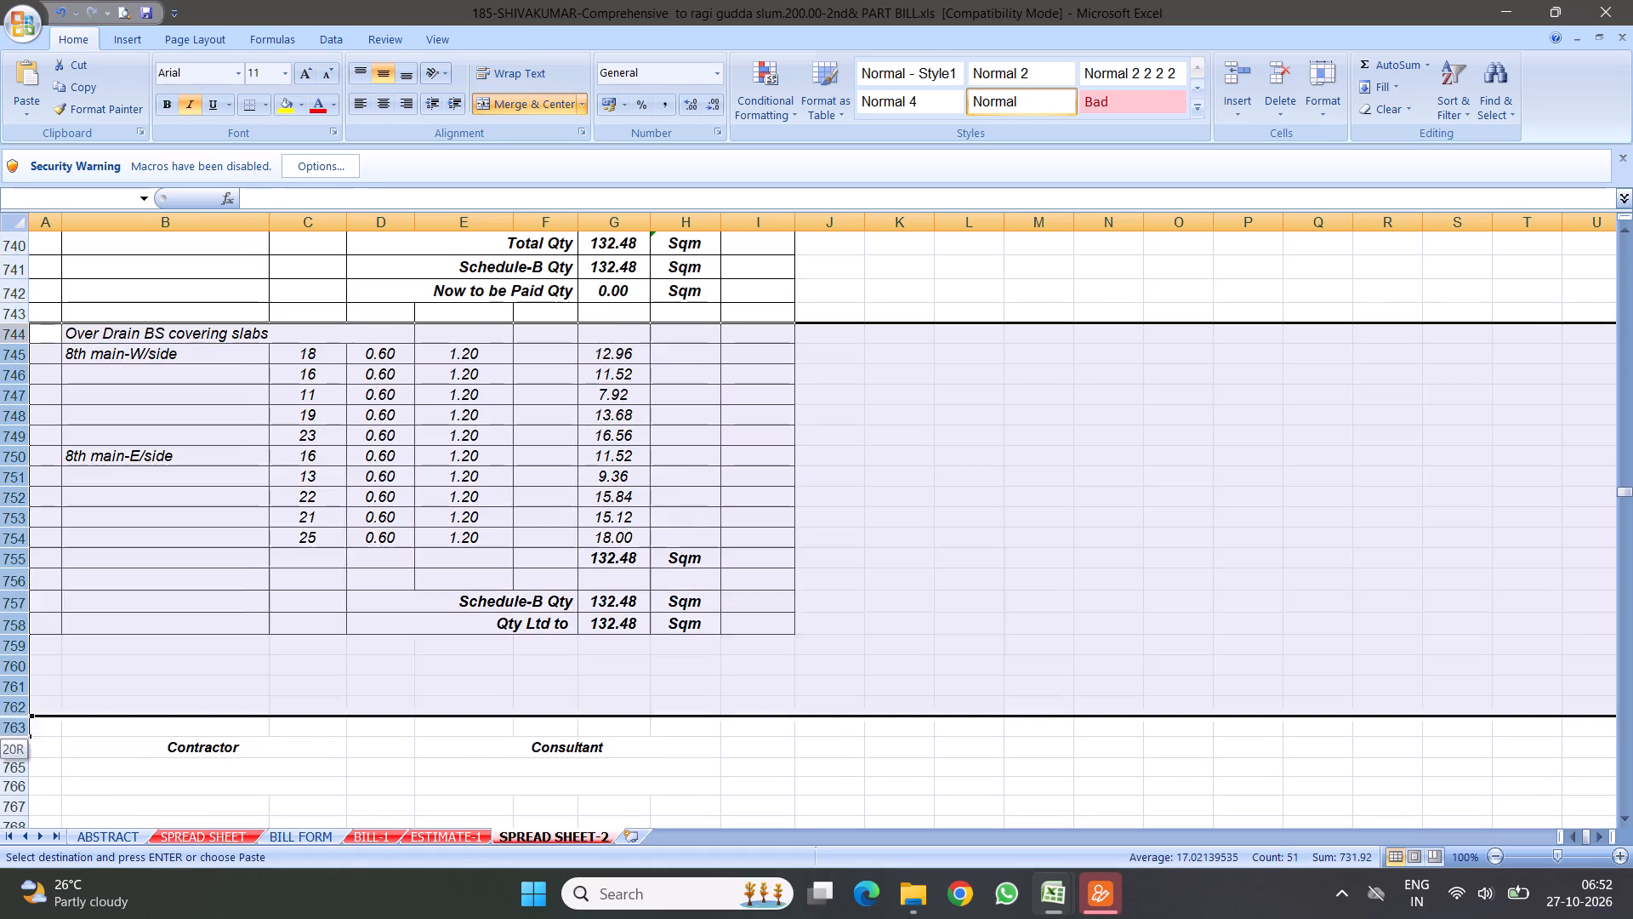
left_click_drag(156, 734, 198, 711)
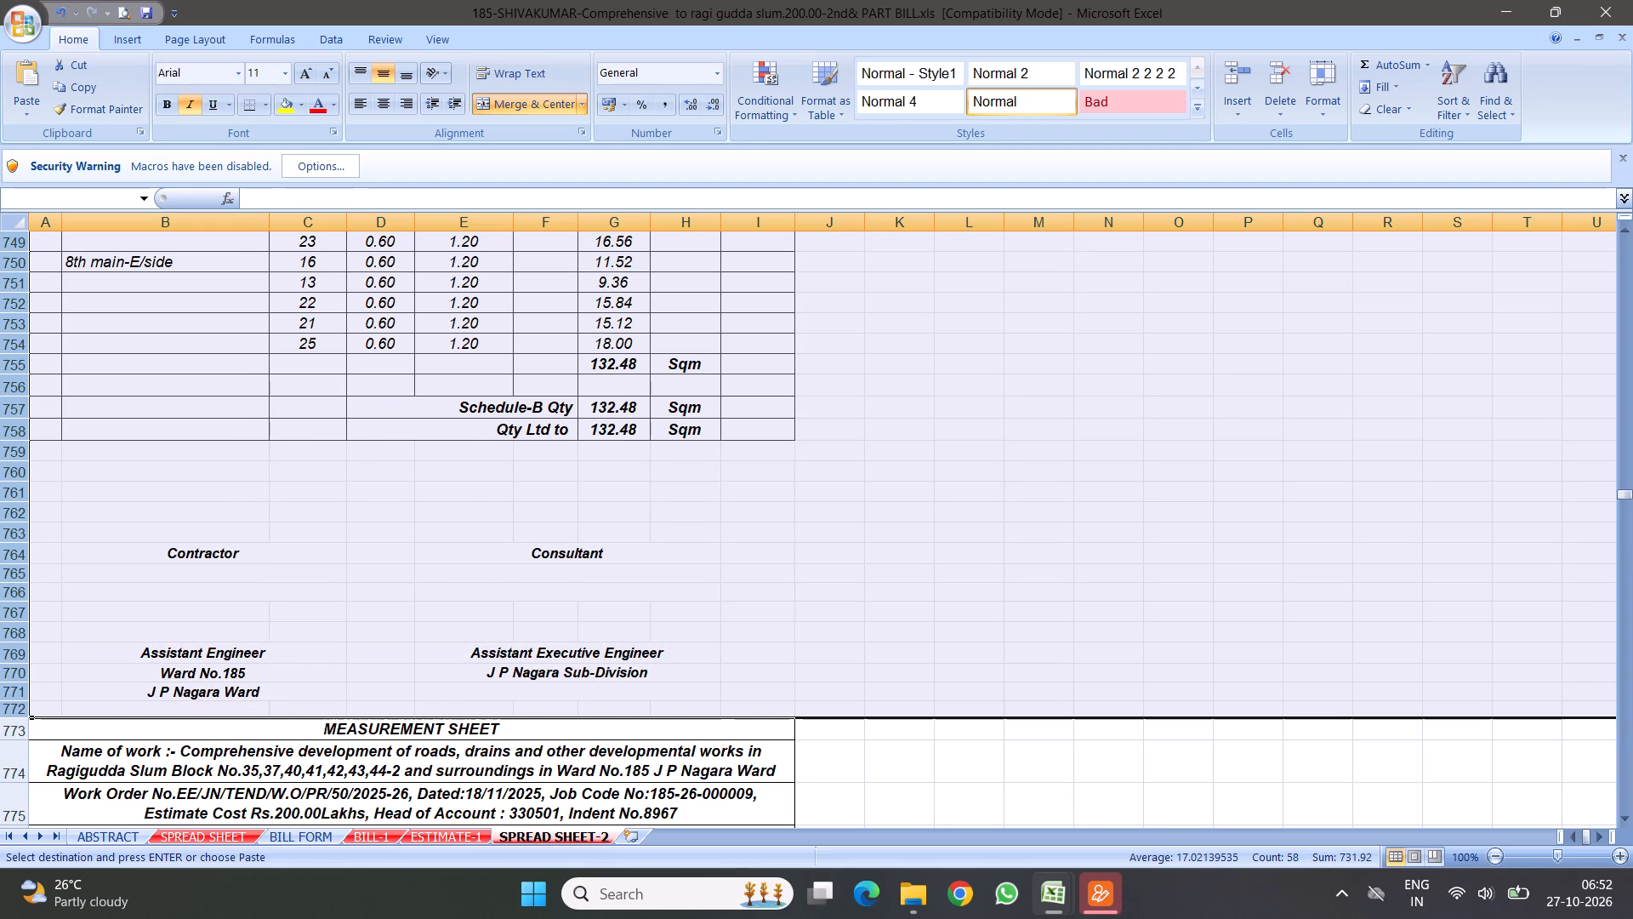
right_click(231, 502)
left_click(288, 631)
Insert a copy of item 23's bill quantity summary, rows 737 to 743, below item 24's measurements and quantity rows, starting at row 767.
scroll(384, 645, "down", 2)
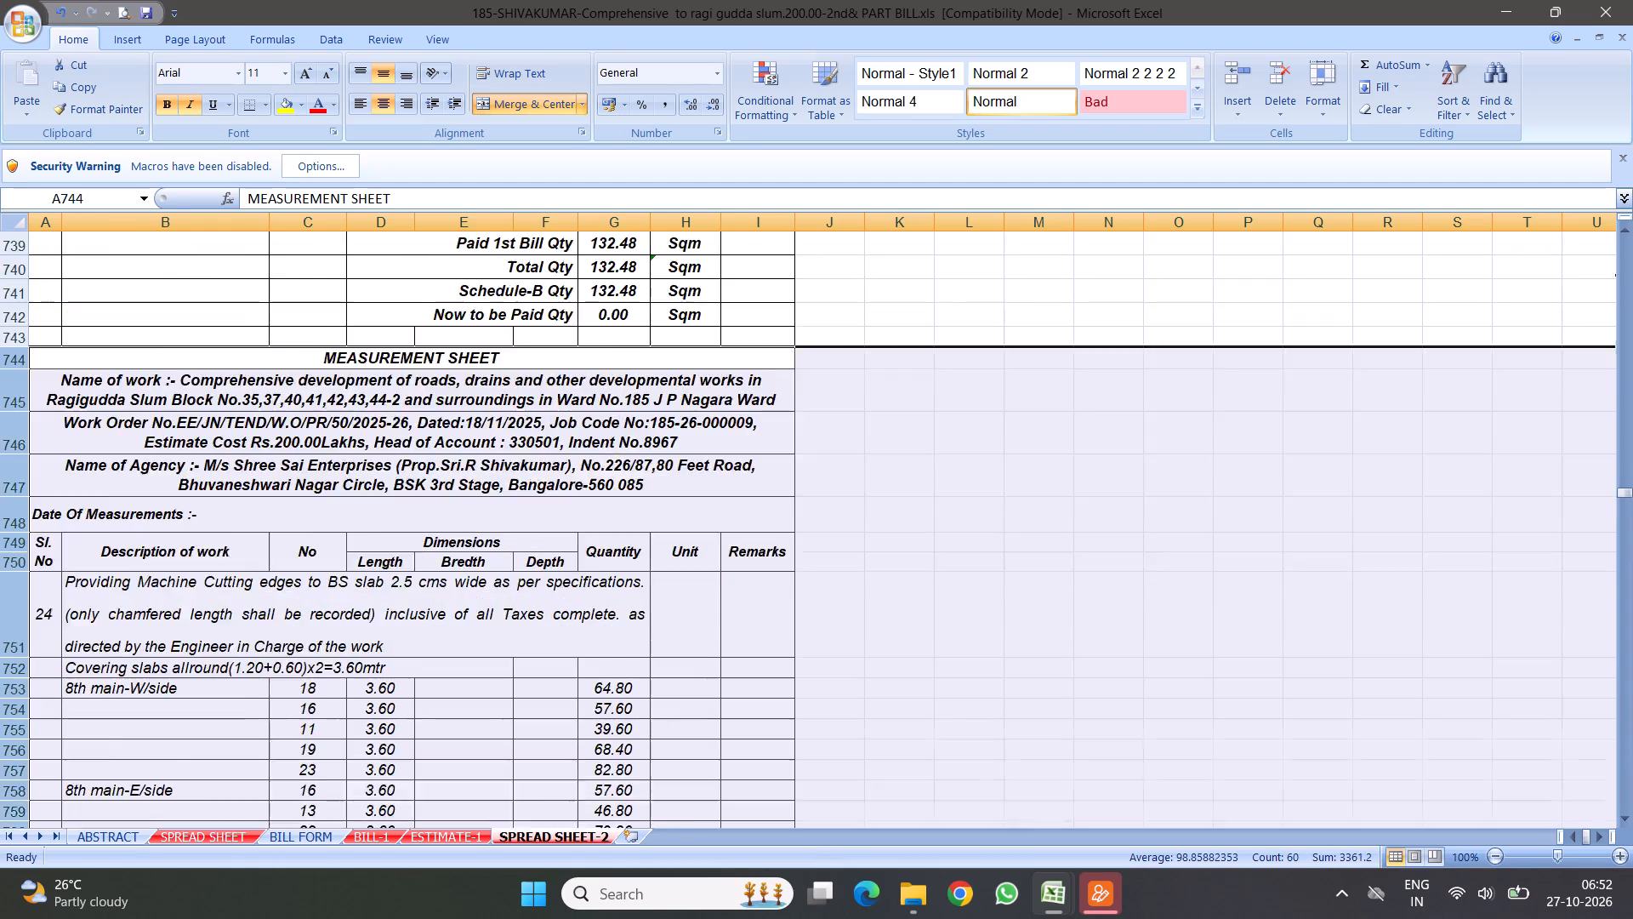
scroll(413, 651, "down", 2)
scroll(429, 551, "down", 1)
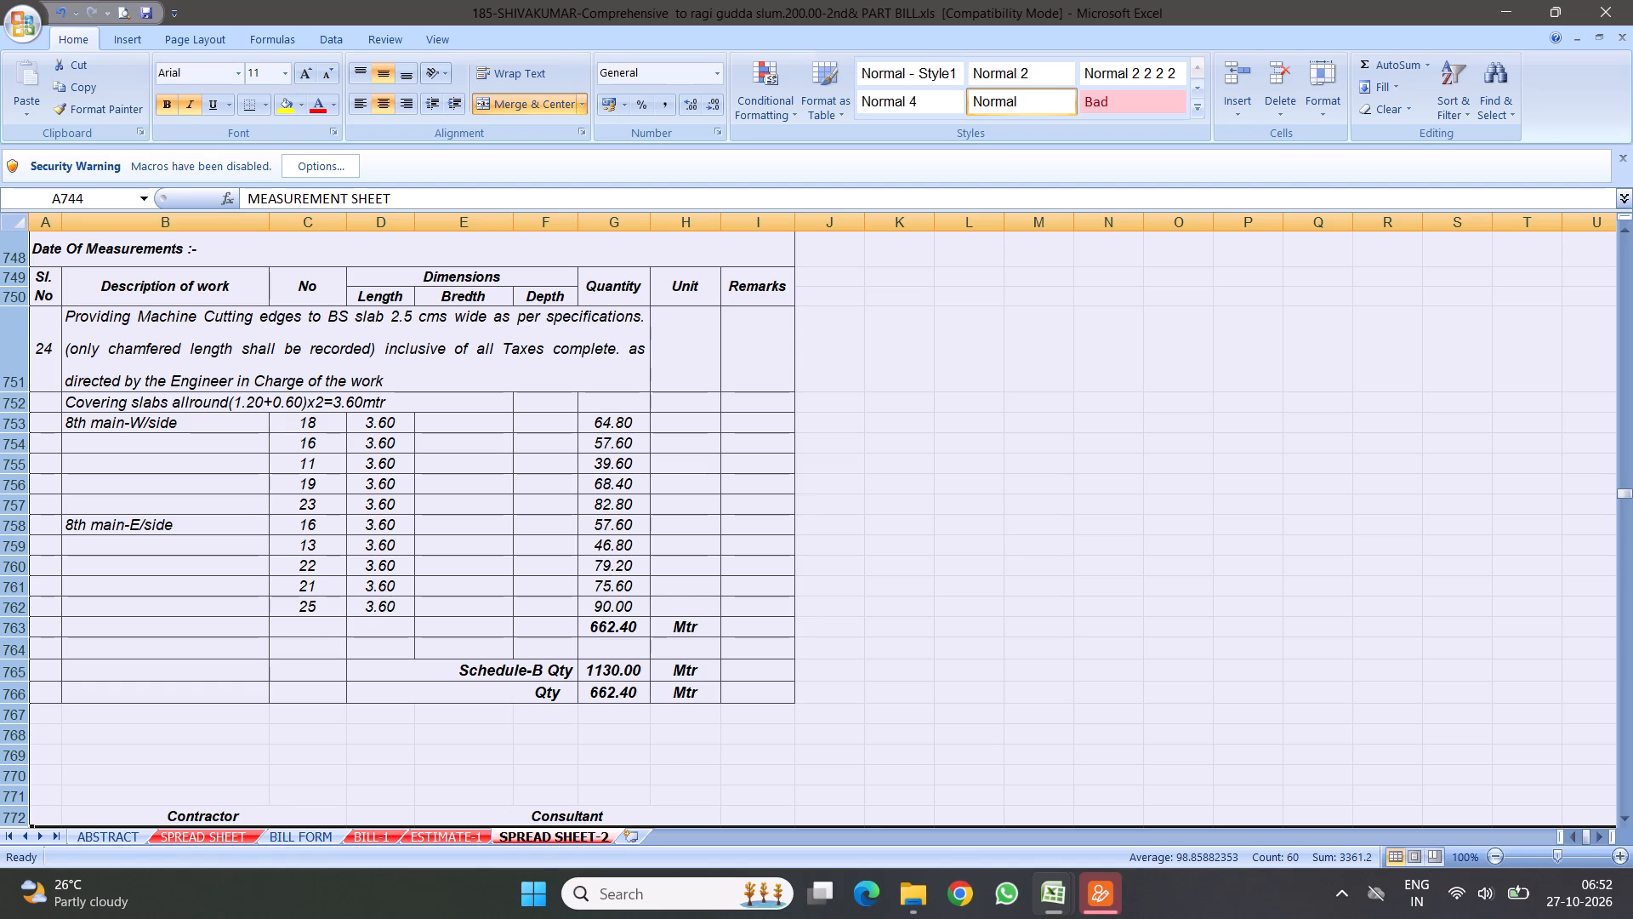
scroll(389, 500, "down", 1)
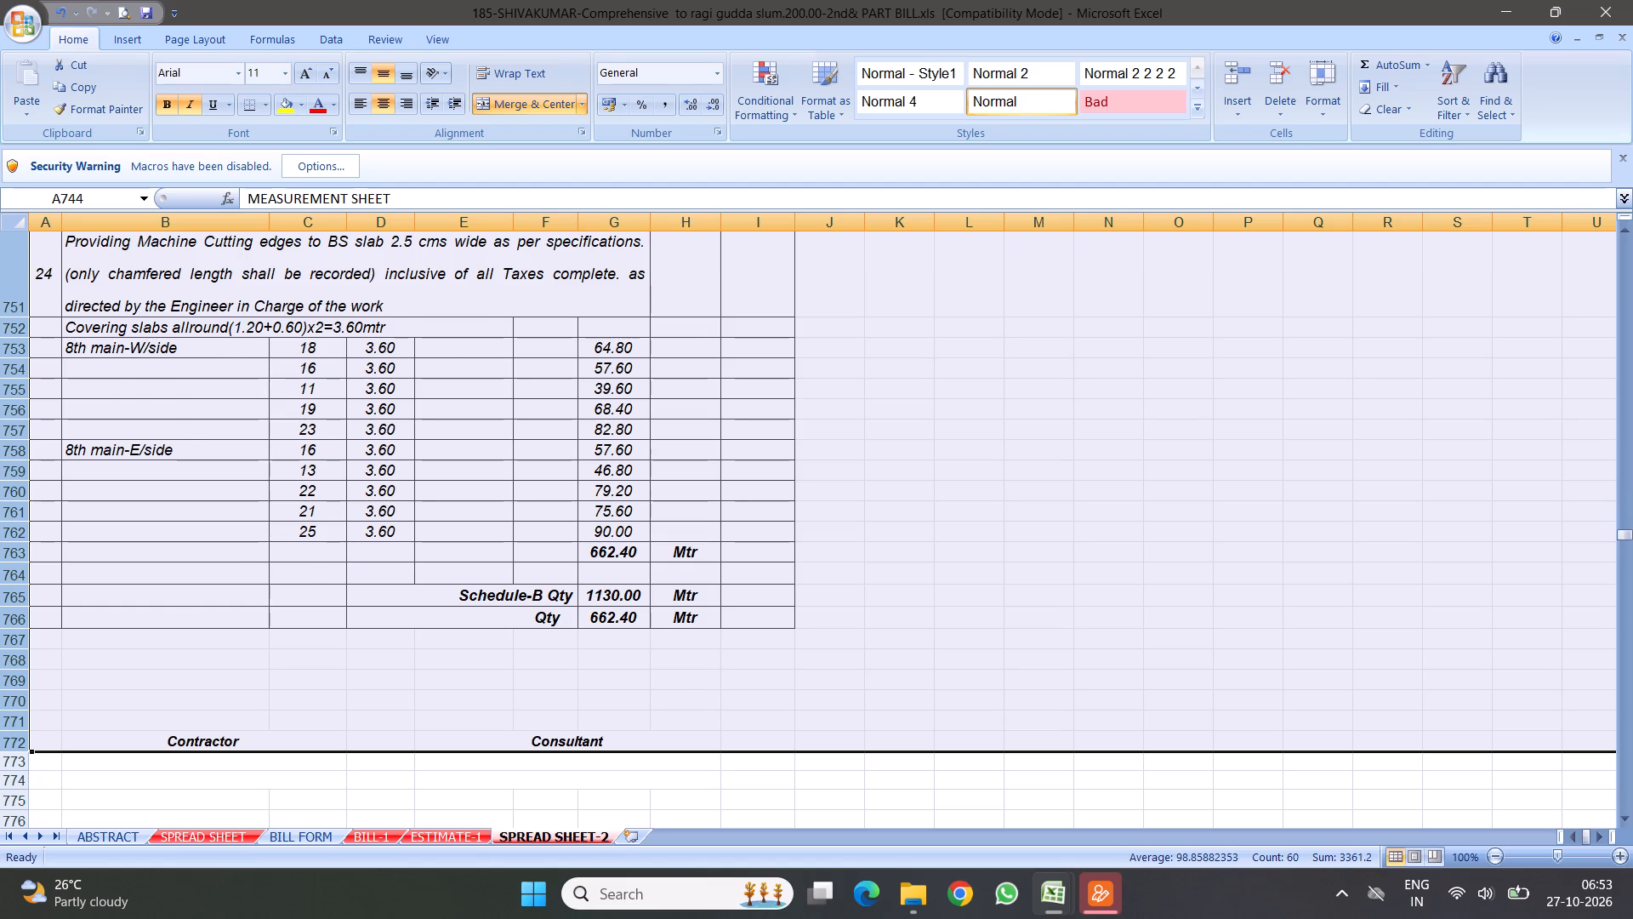
scroll(402, 514, "up", 5)
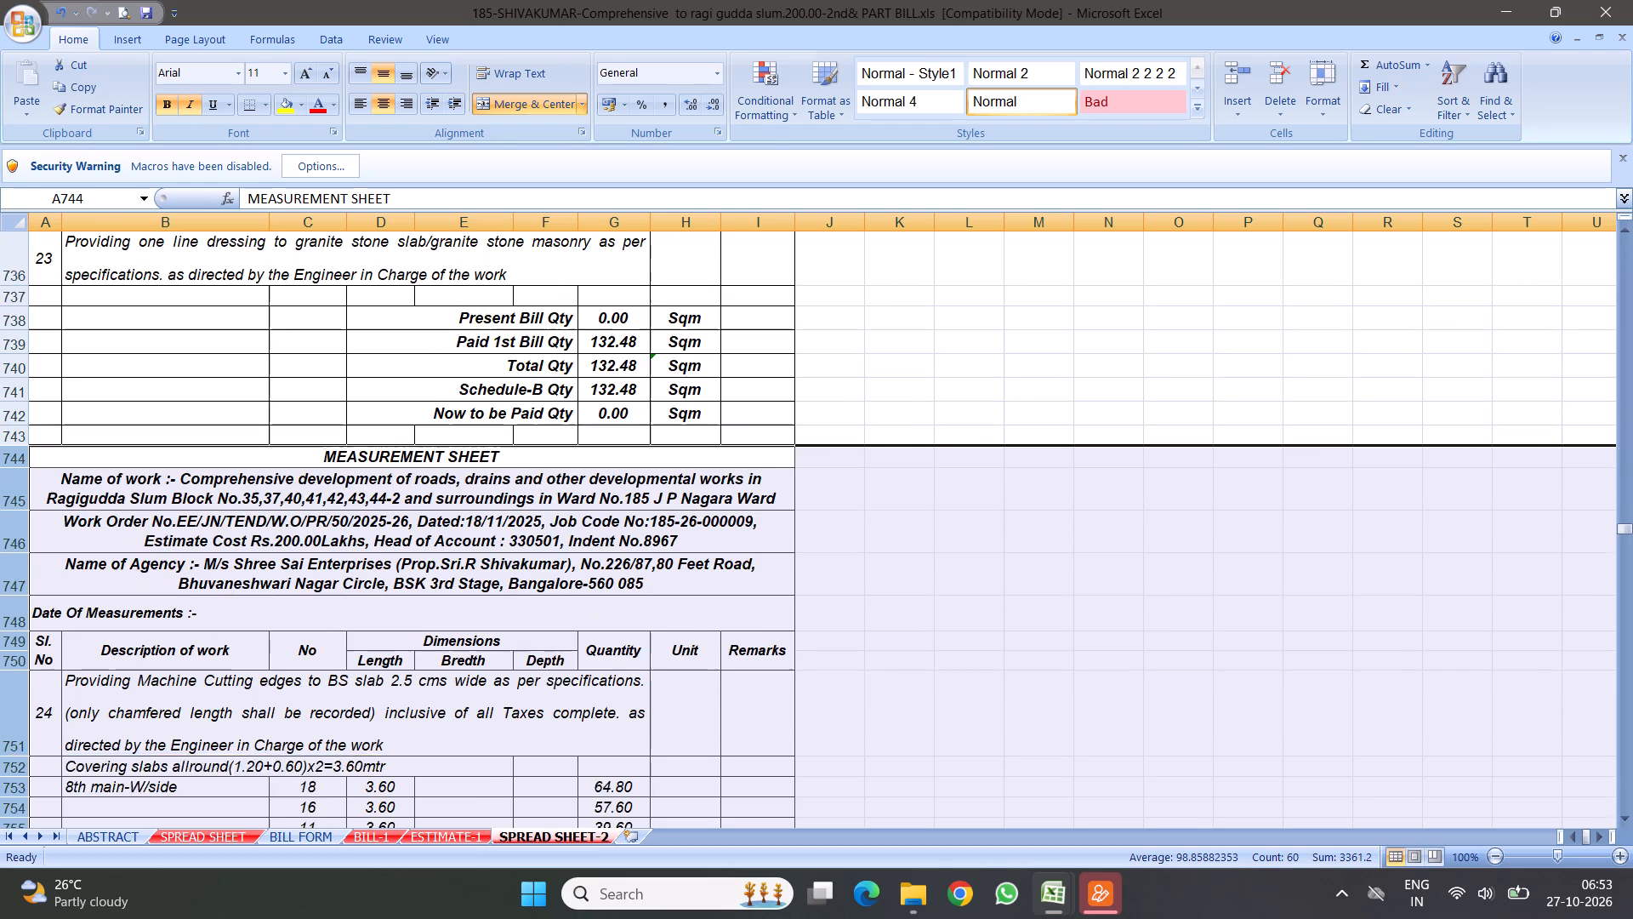
scroll(394, 500, "up", 1)
left_click(437, 416)
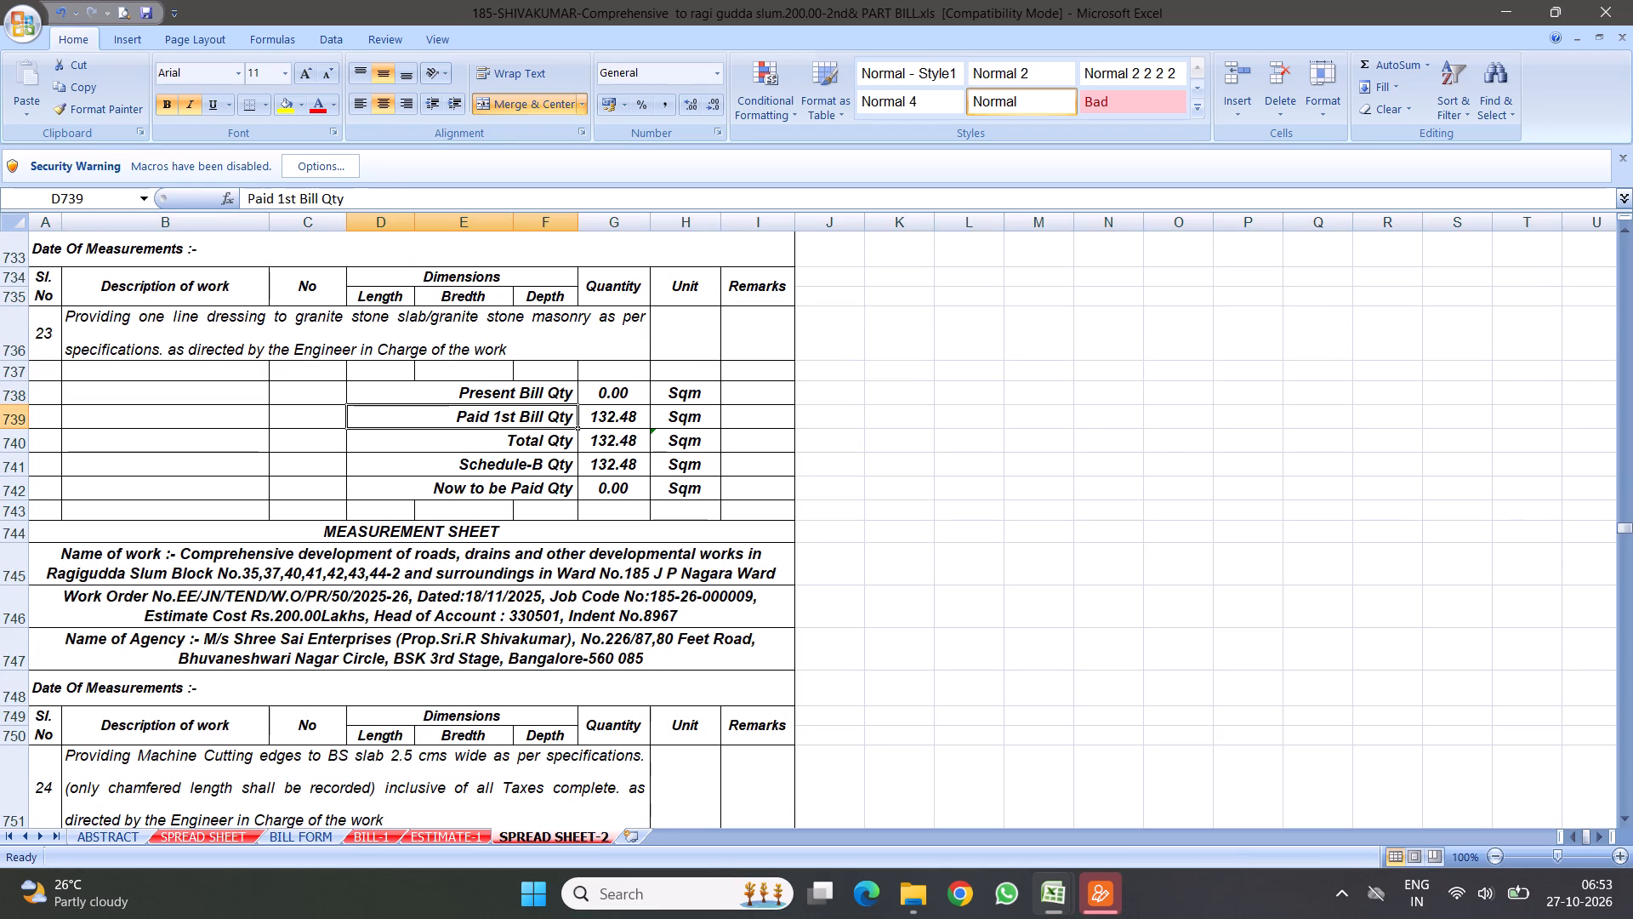
left_click_drag(19, 370, 46, 505)
right_click(214, 395)
left_click(264, 437)
scroll(418, 539, "down", 4)
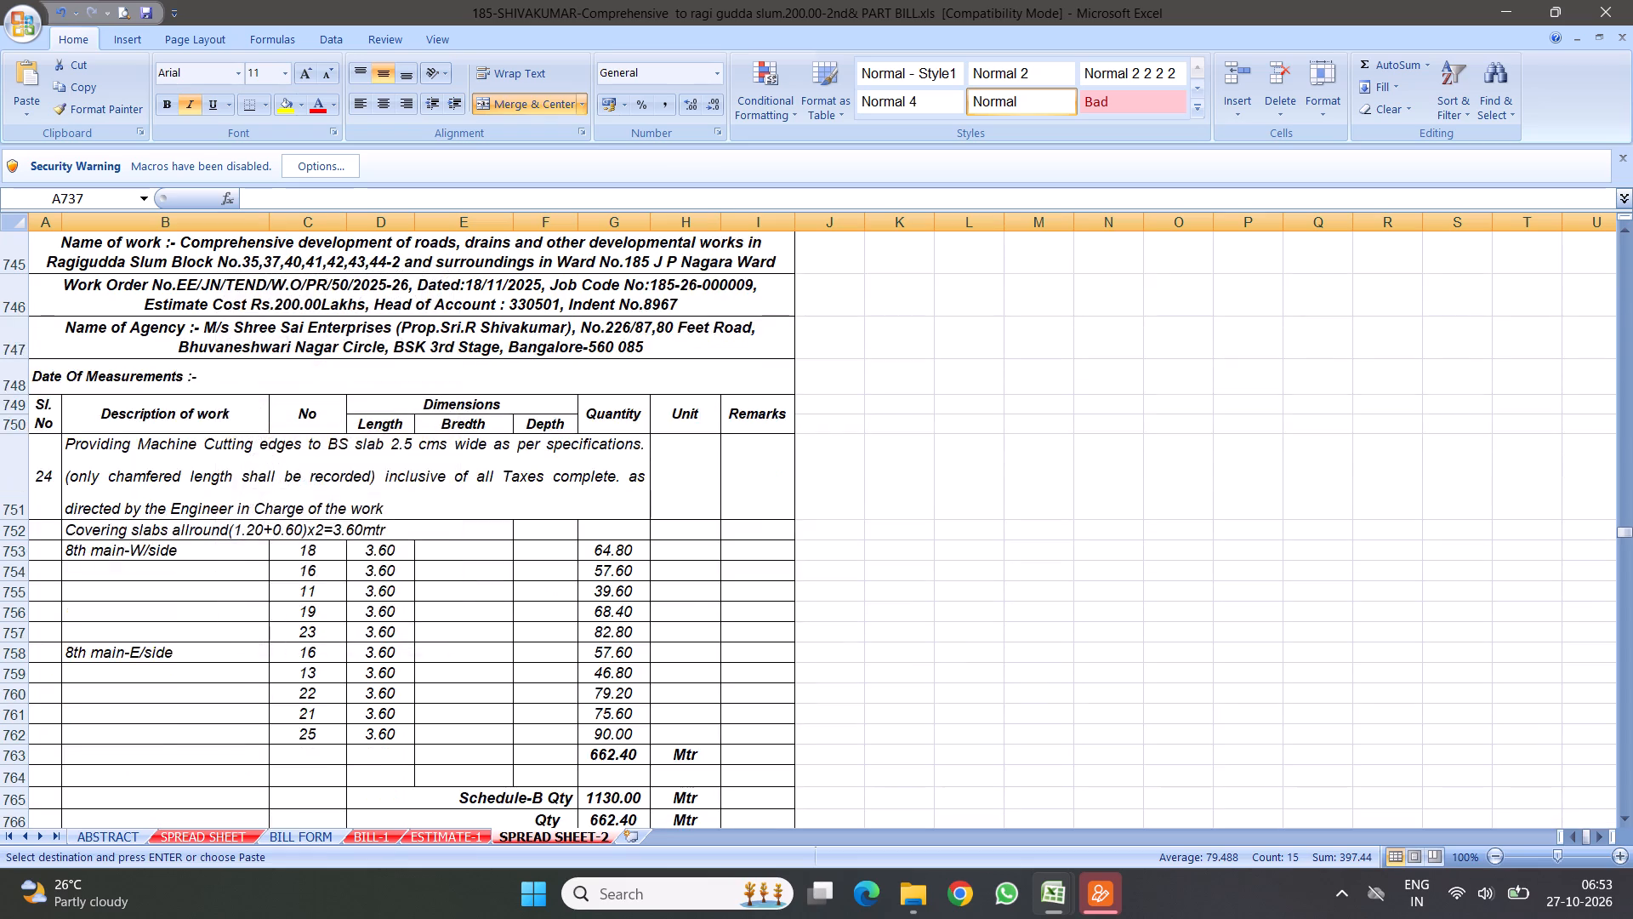
scroll(401, 501, "down", 3)
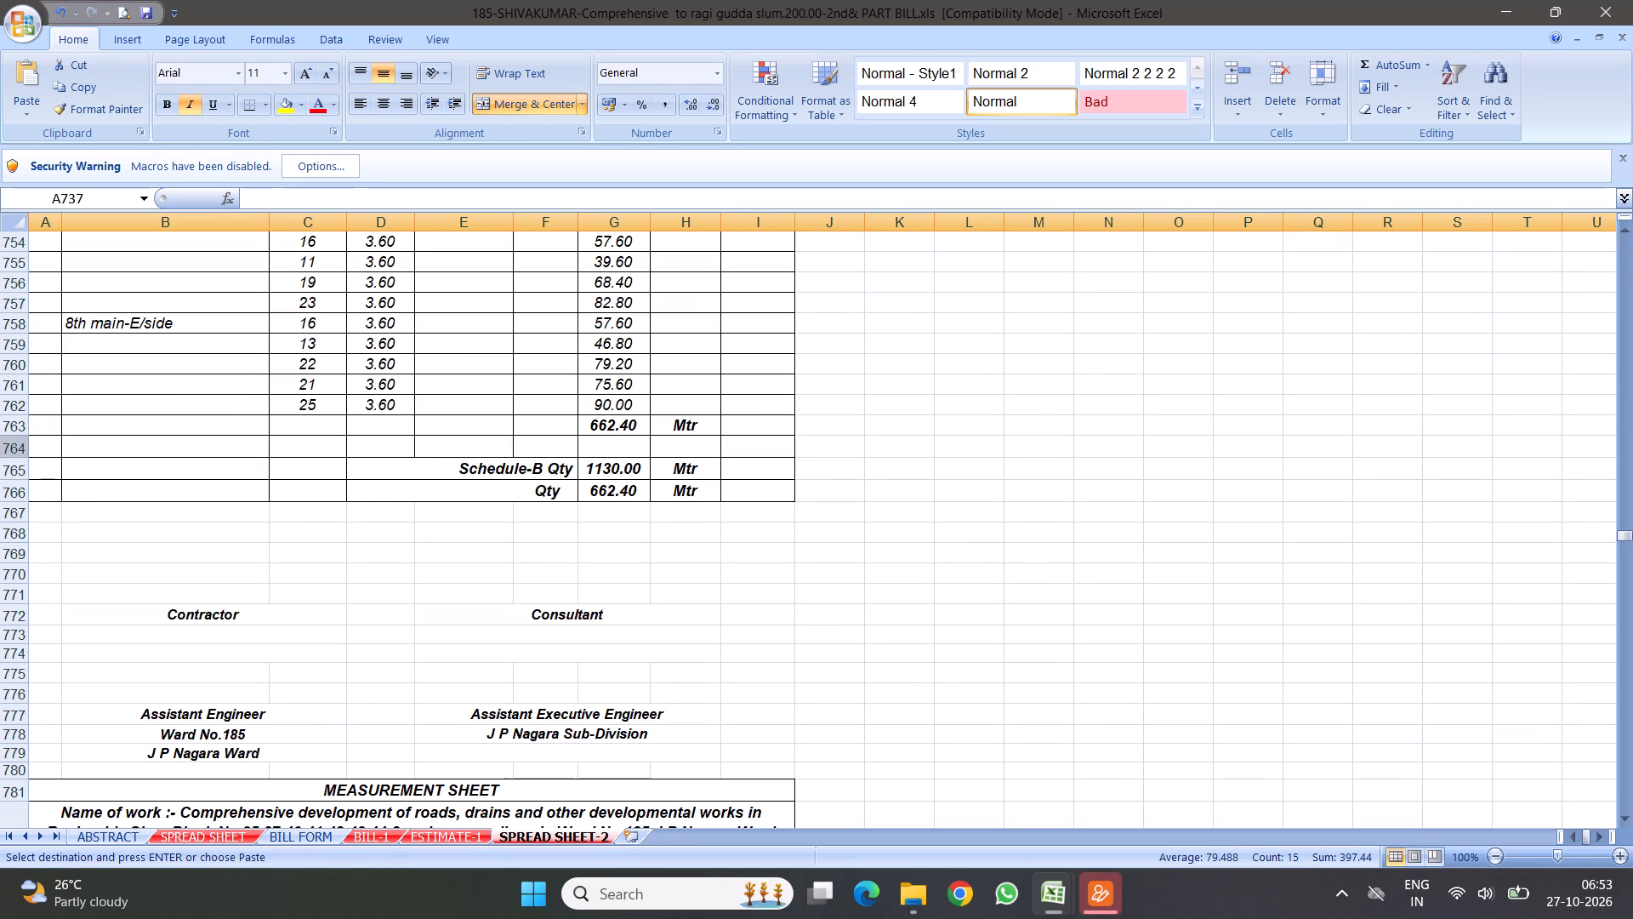
left_click(19, 514)
right_click(19, 514)
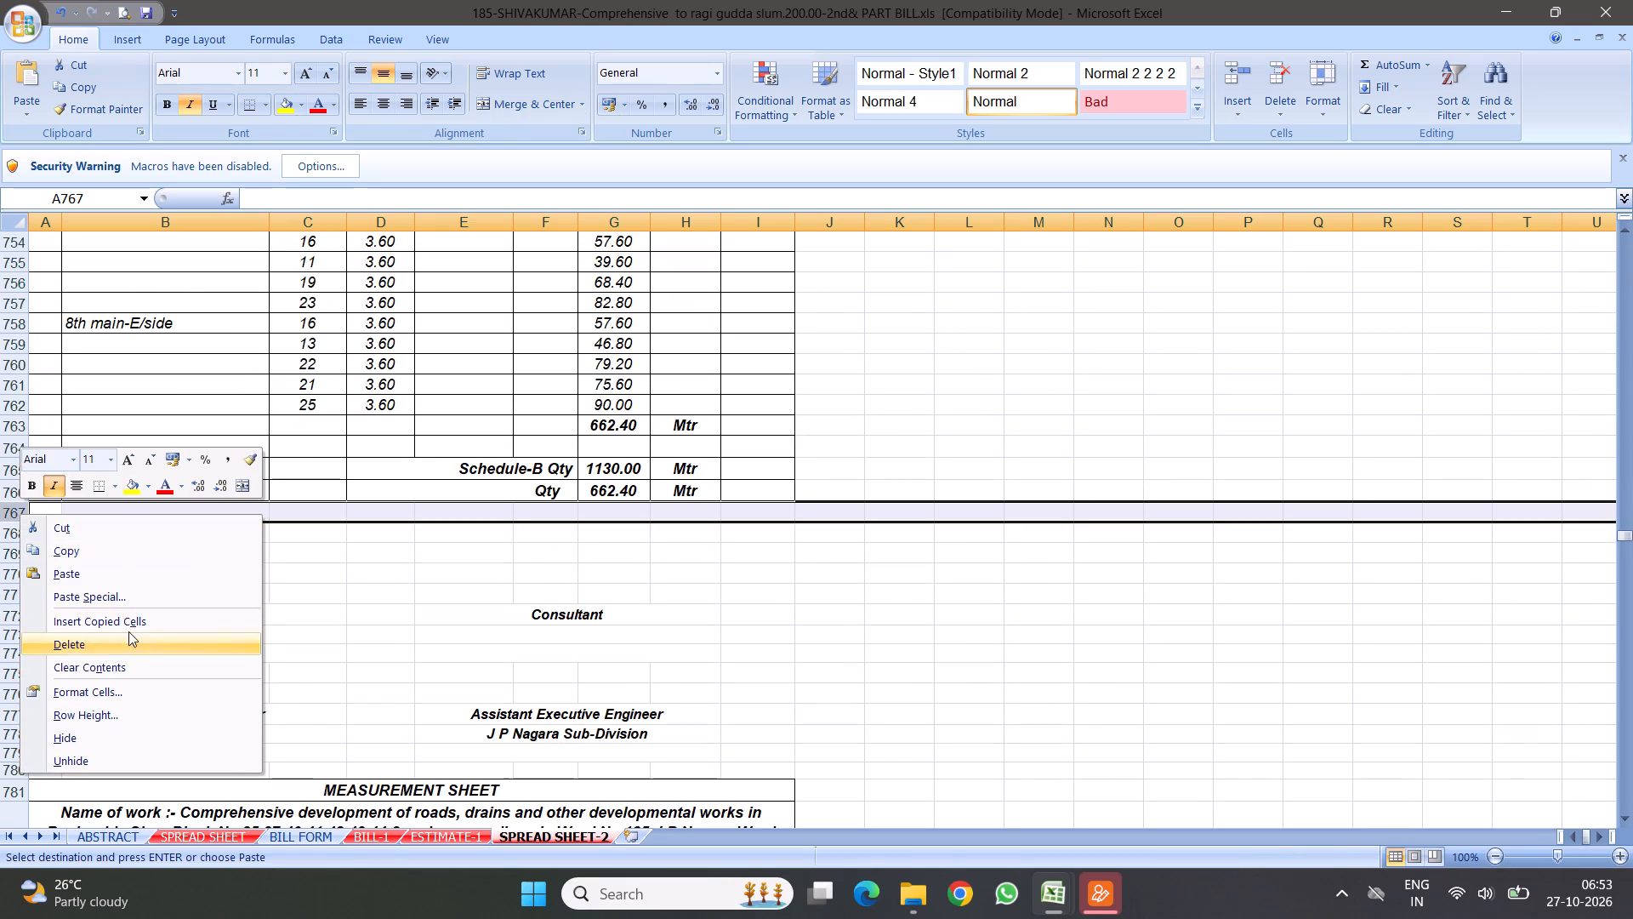
left_click(126, 617)
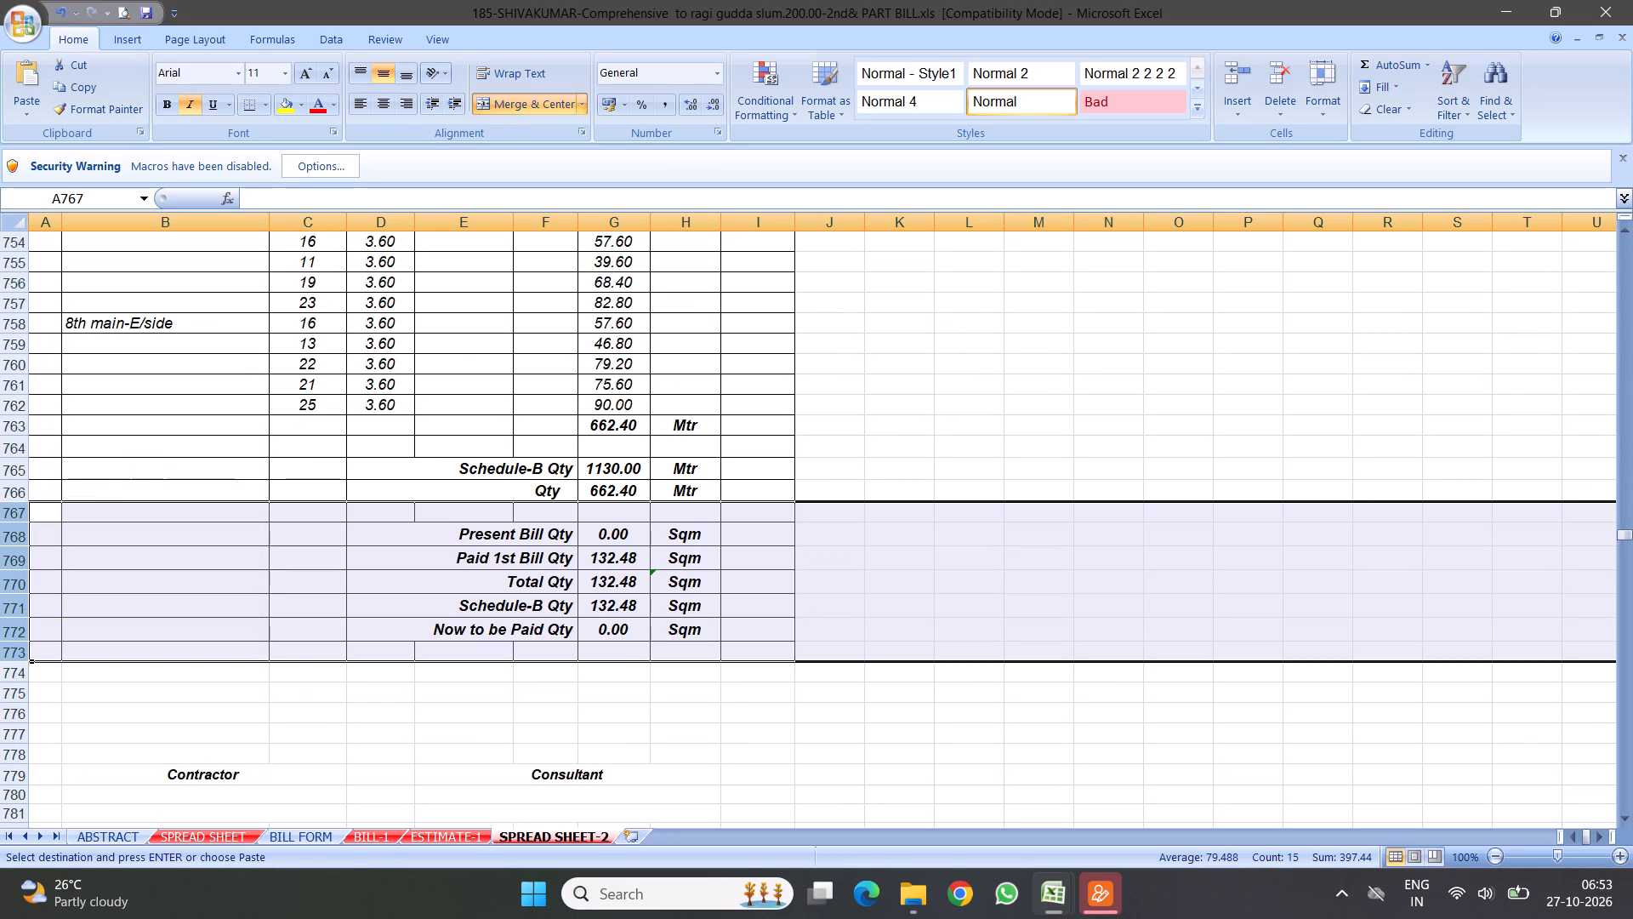
In item 24's summary, set the Paid 1st Bill Qty in G769 to 662.4 and the Schedule-B Qty in G771 to 1130.
left_click(610, 561)
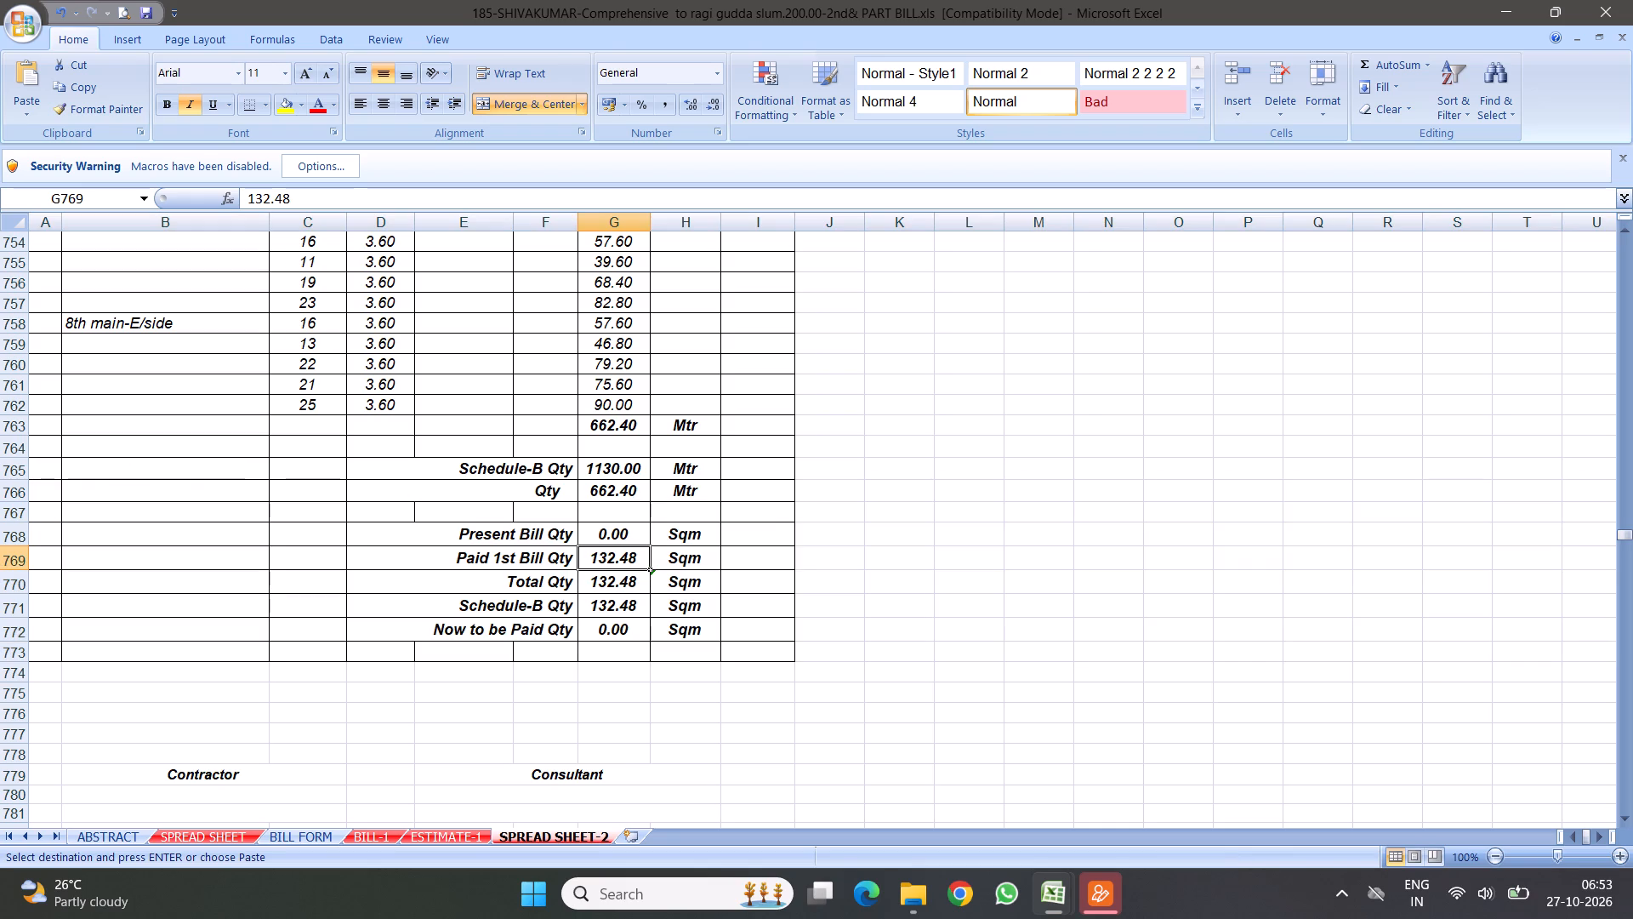
type("662.4")
key("Return")
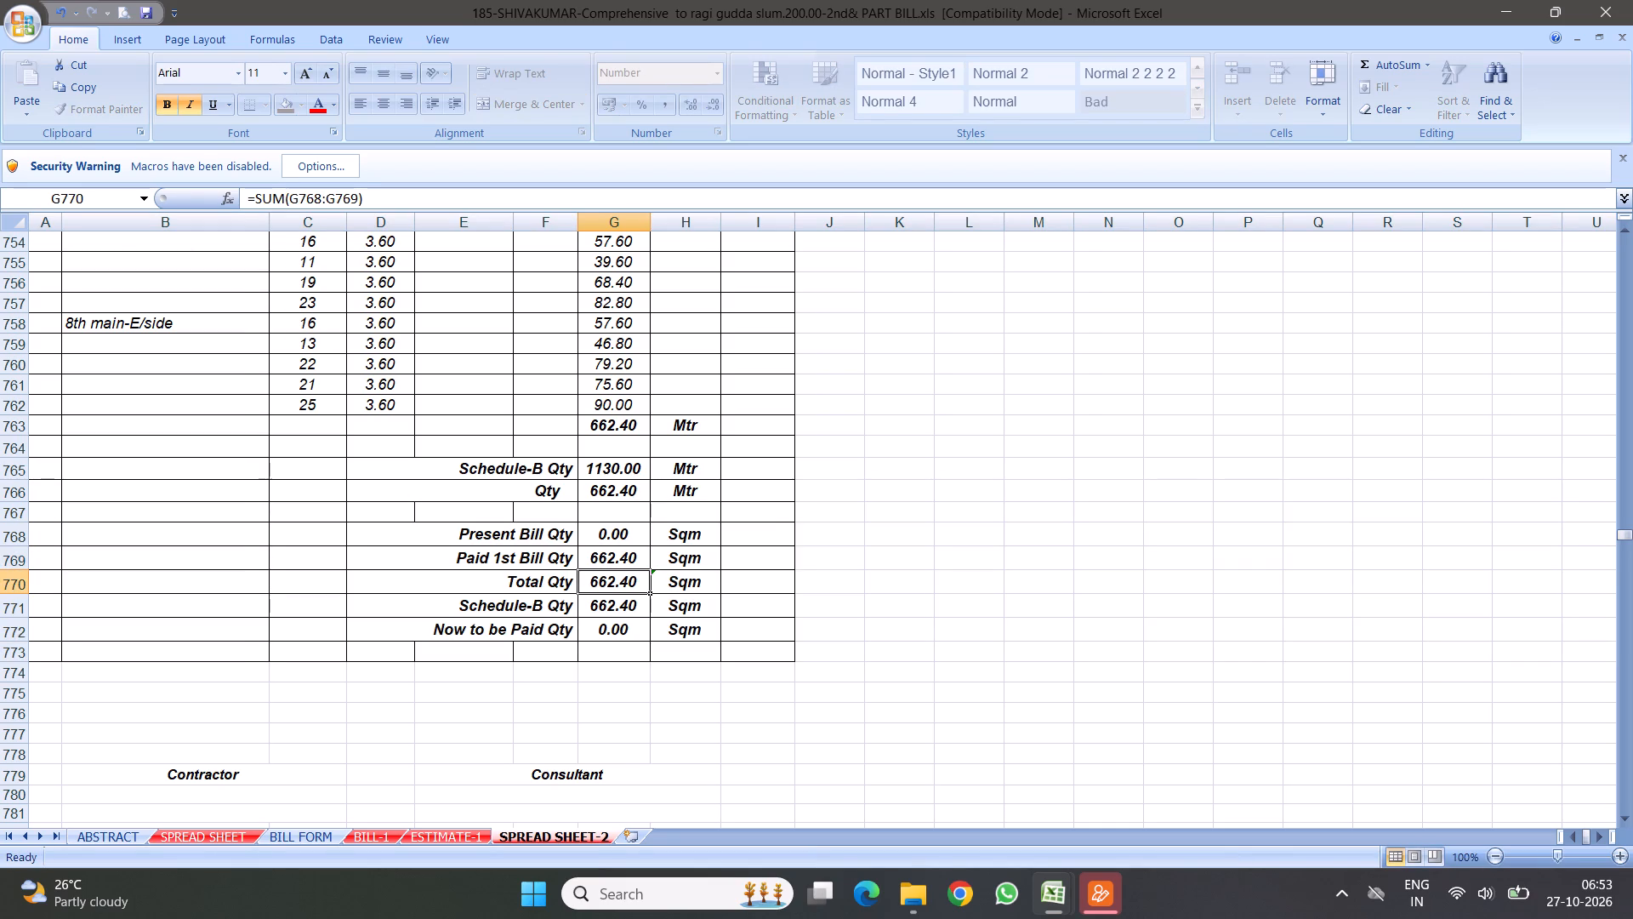
left_click(612, 612)
type("1130")
key("Return")
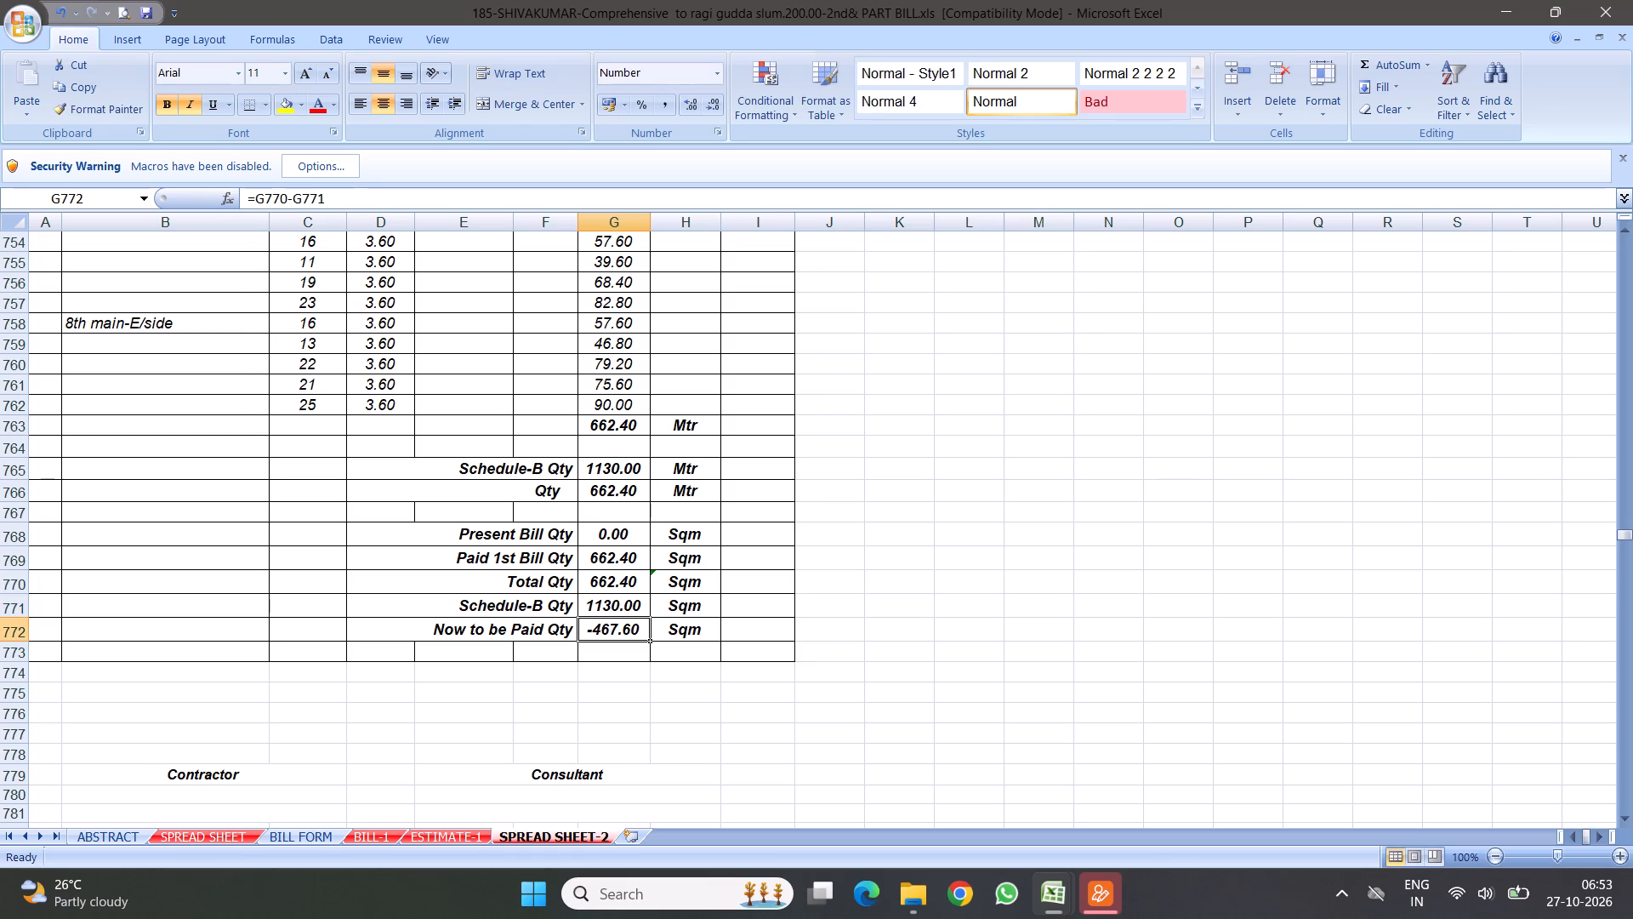
Change the unit of item 24's Present Bill Qty in H768 to Mtr.
left_click(692, 531)
type("Mtr")
left_click(834, 527)
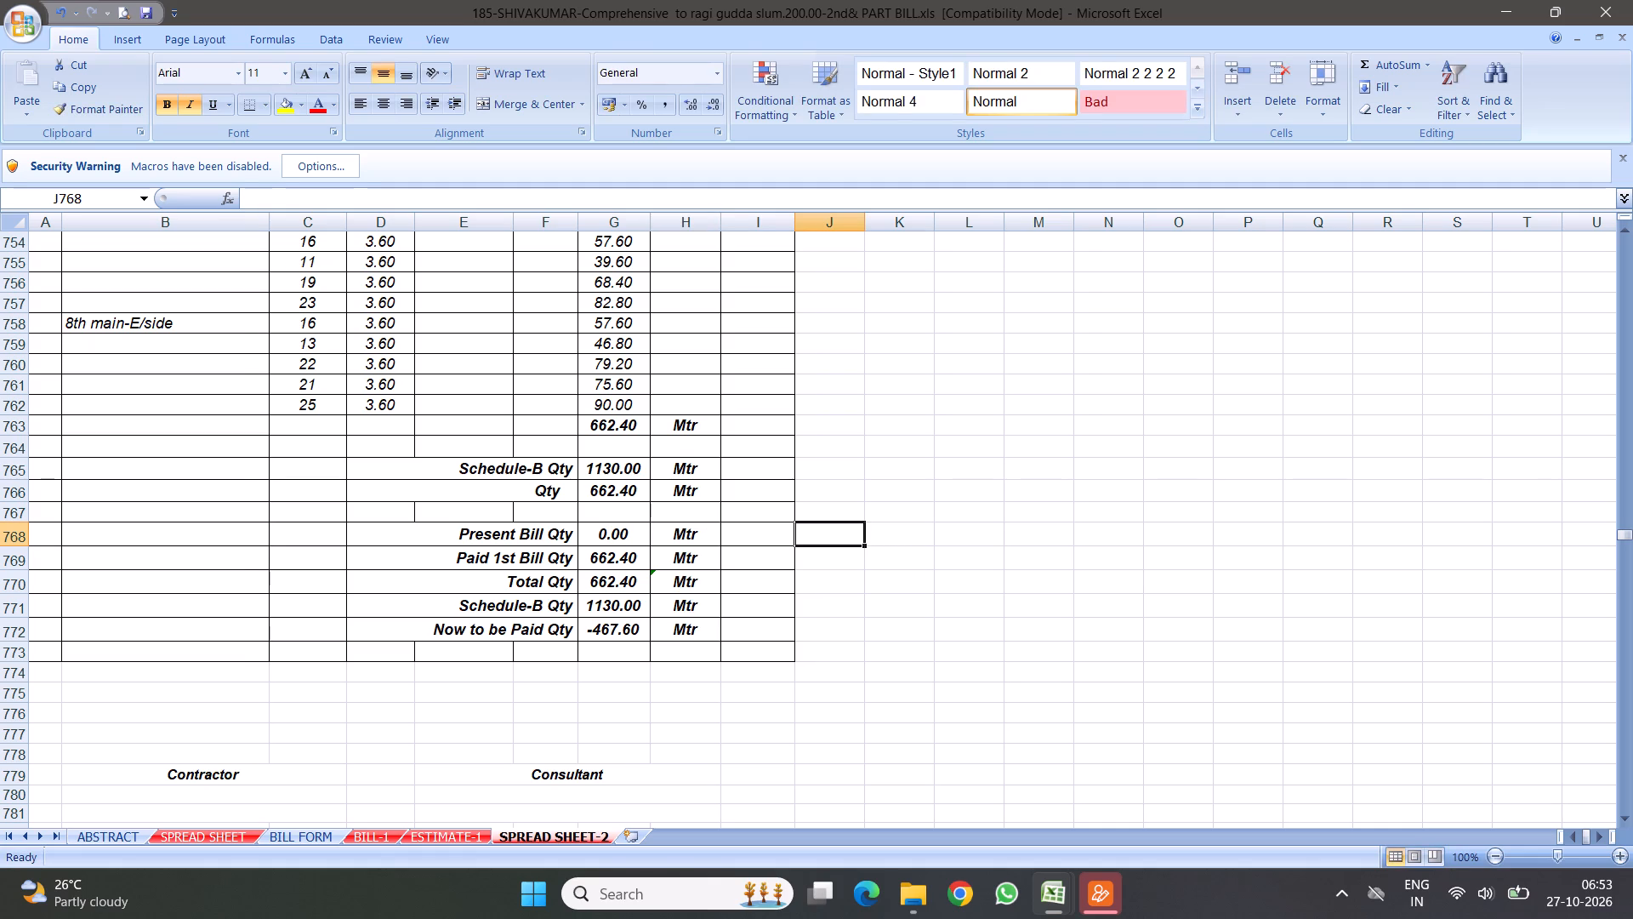
Delete item 24's old Schedule-B Qty and Qty rows and the blank row beneath them, rows 765 to 767.
scroll(345, 530, "up", 2)
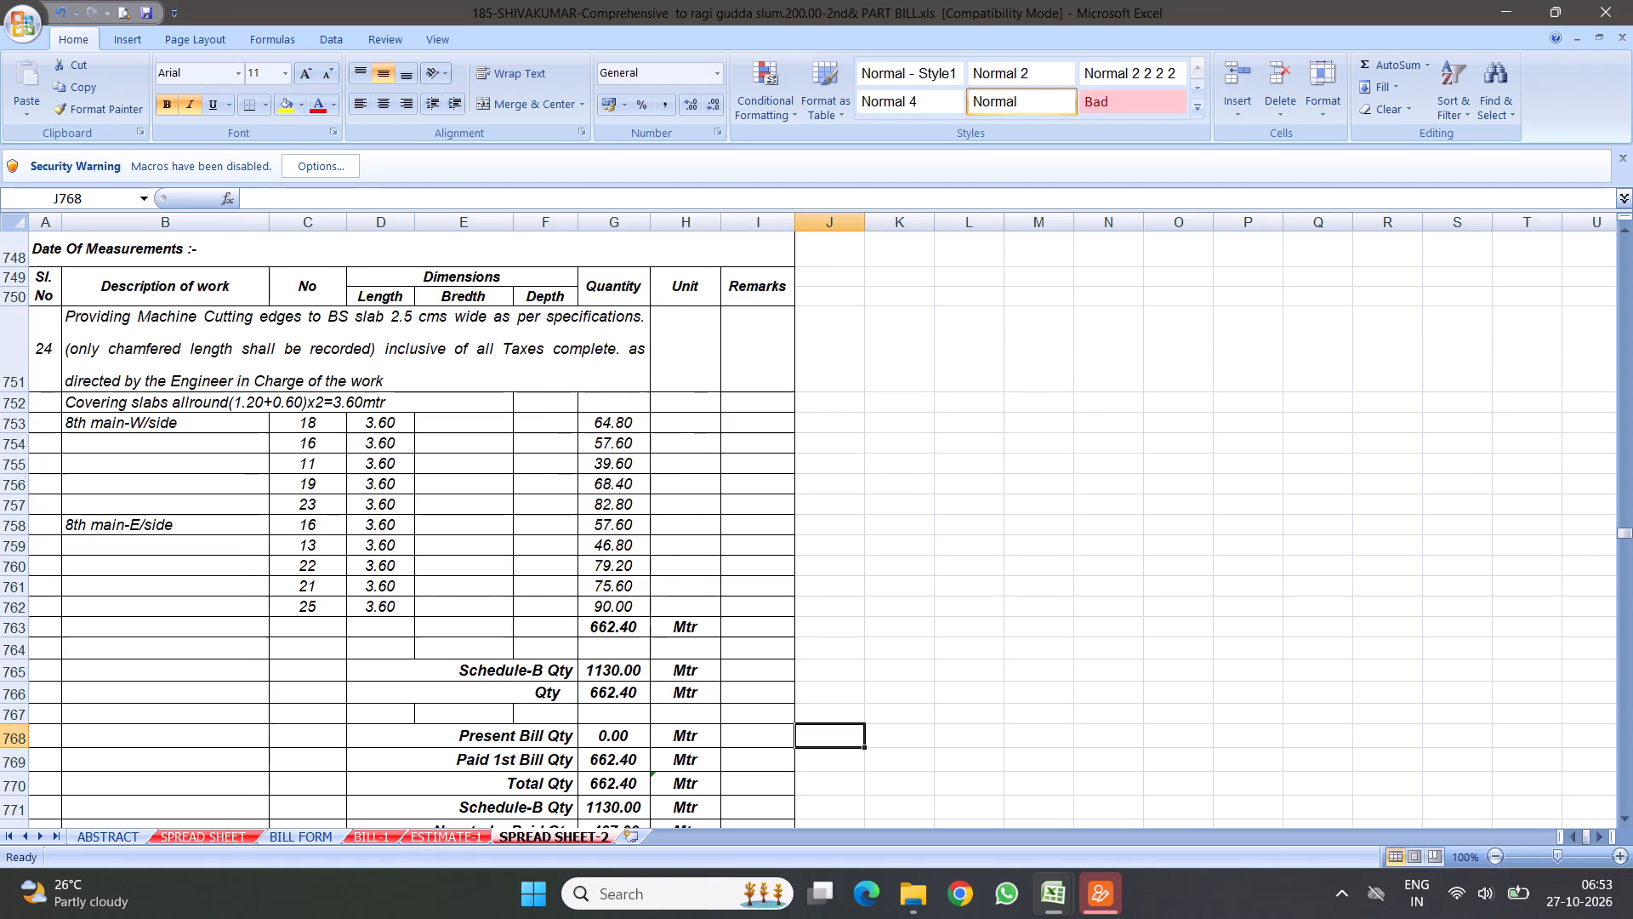
scroll(371, 551, "down", 1)
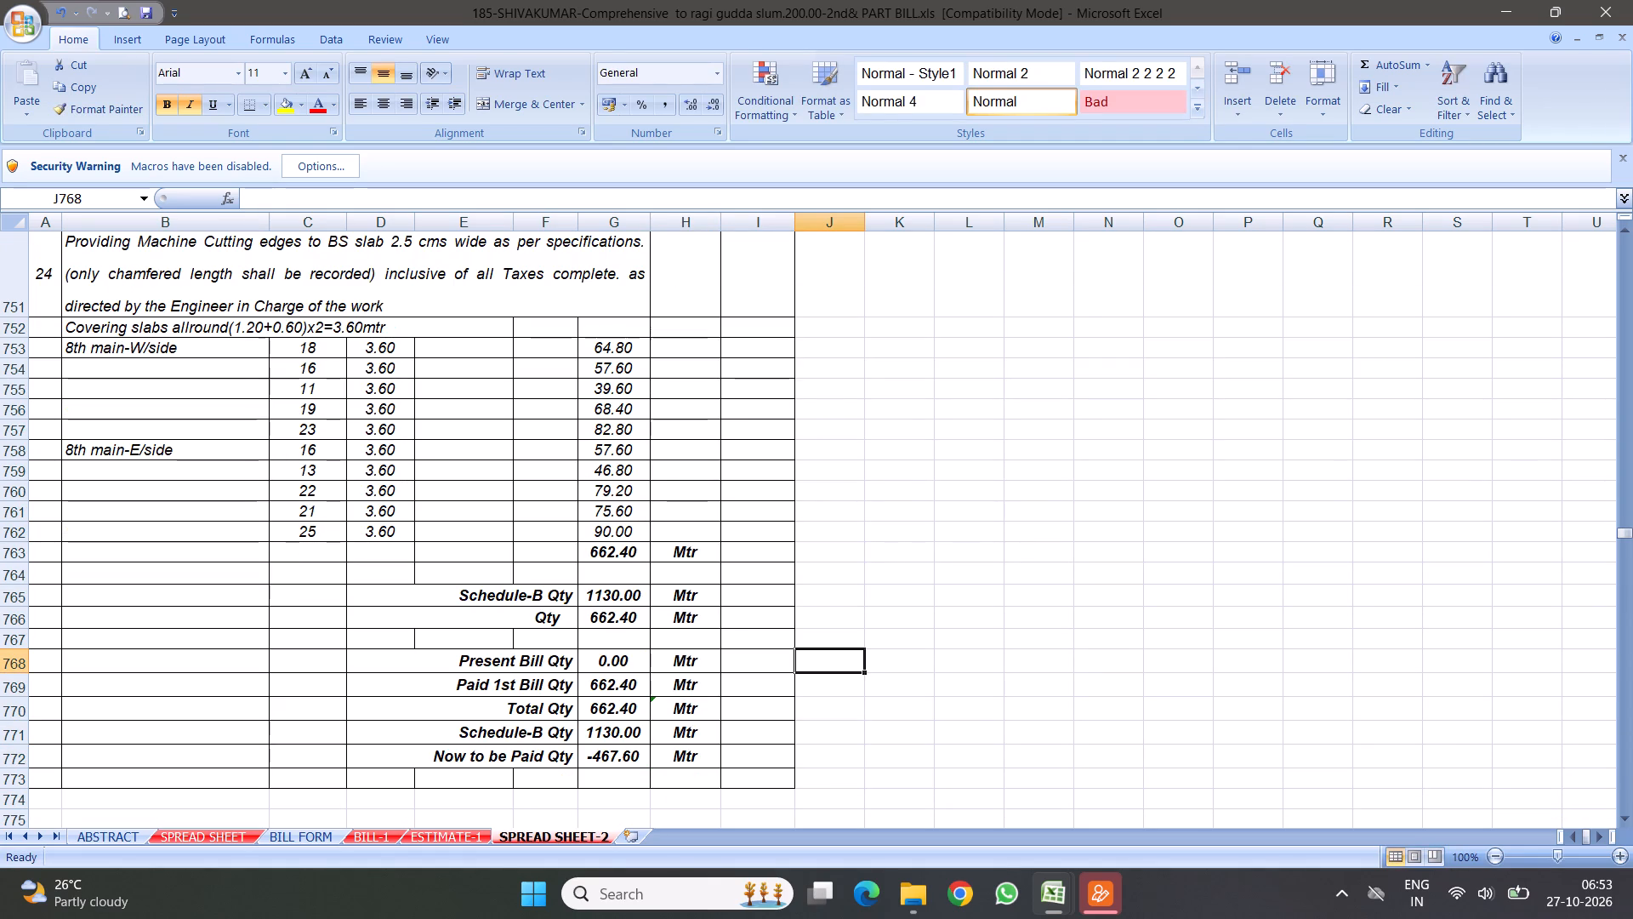
left_click_drag(18, 596, 18, 647)
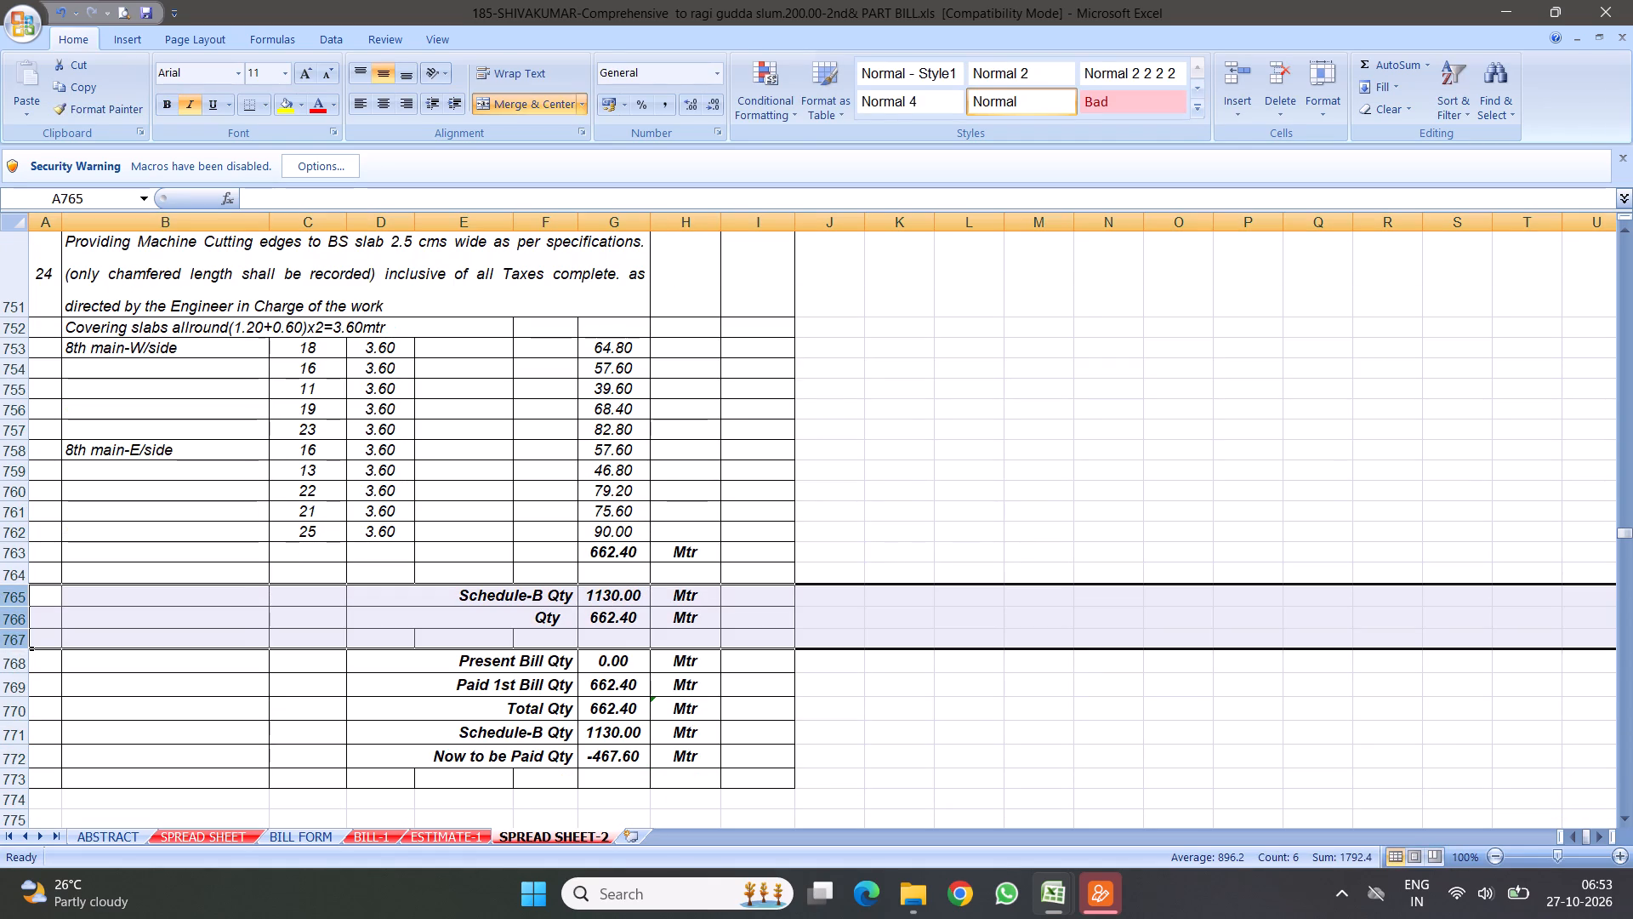
right_click(265, 602)
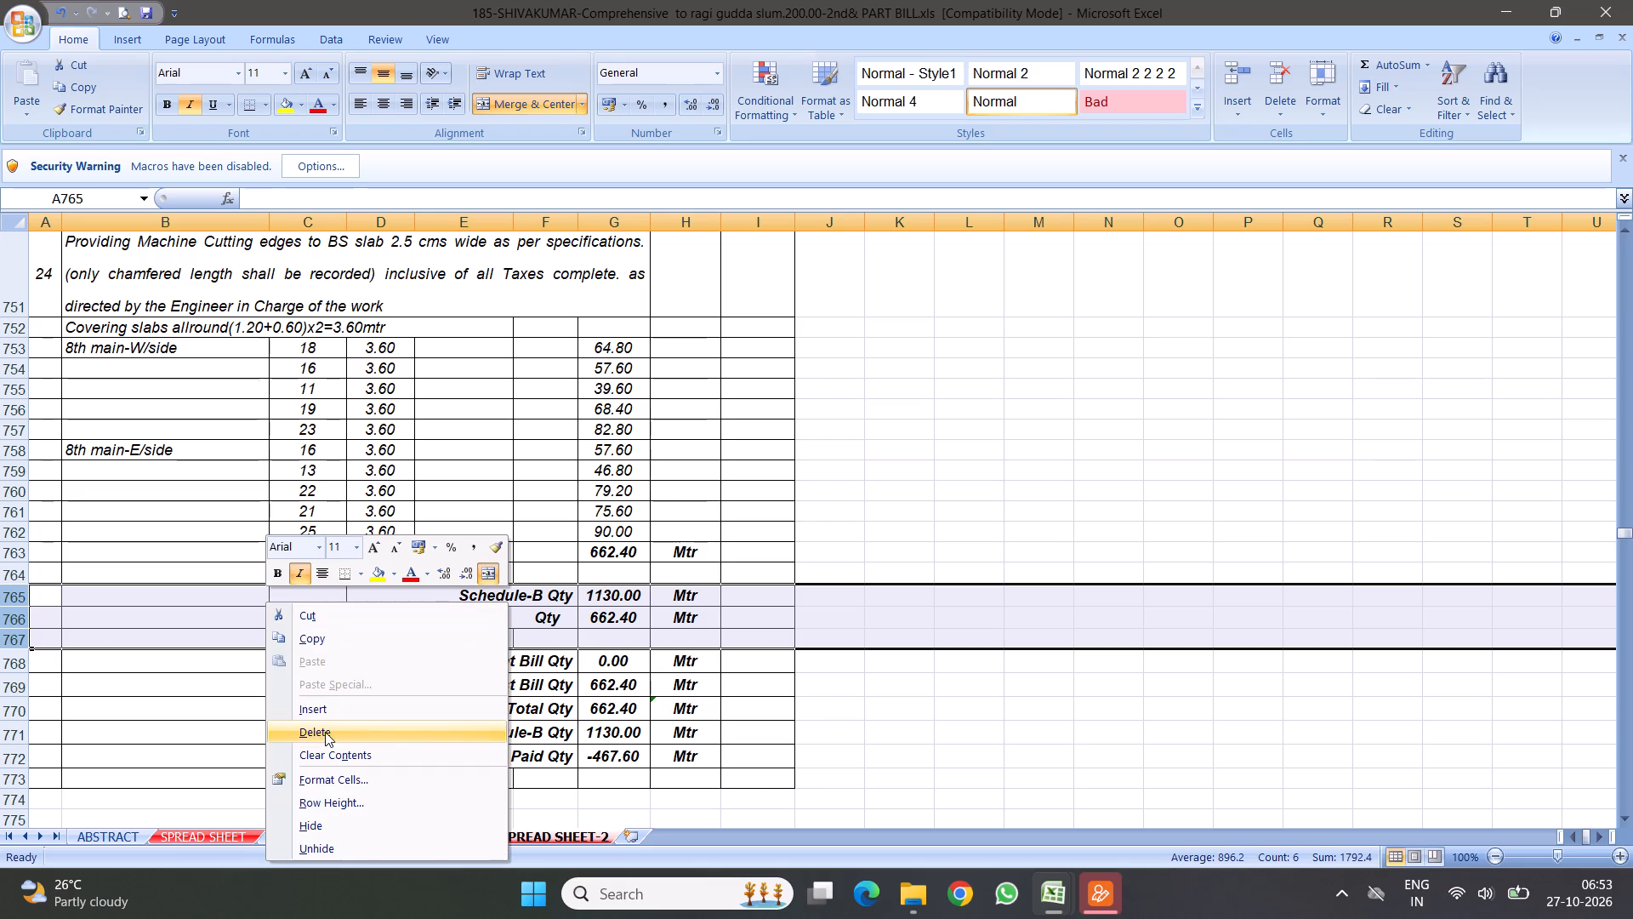
left_click(309, 725)
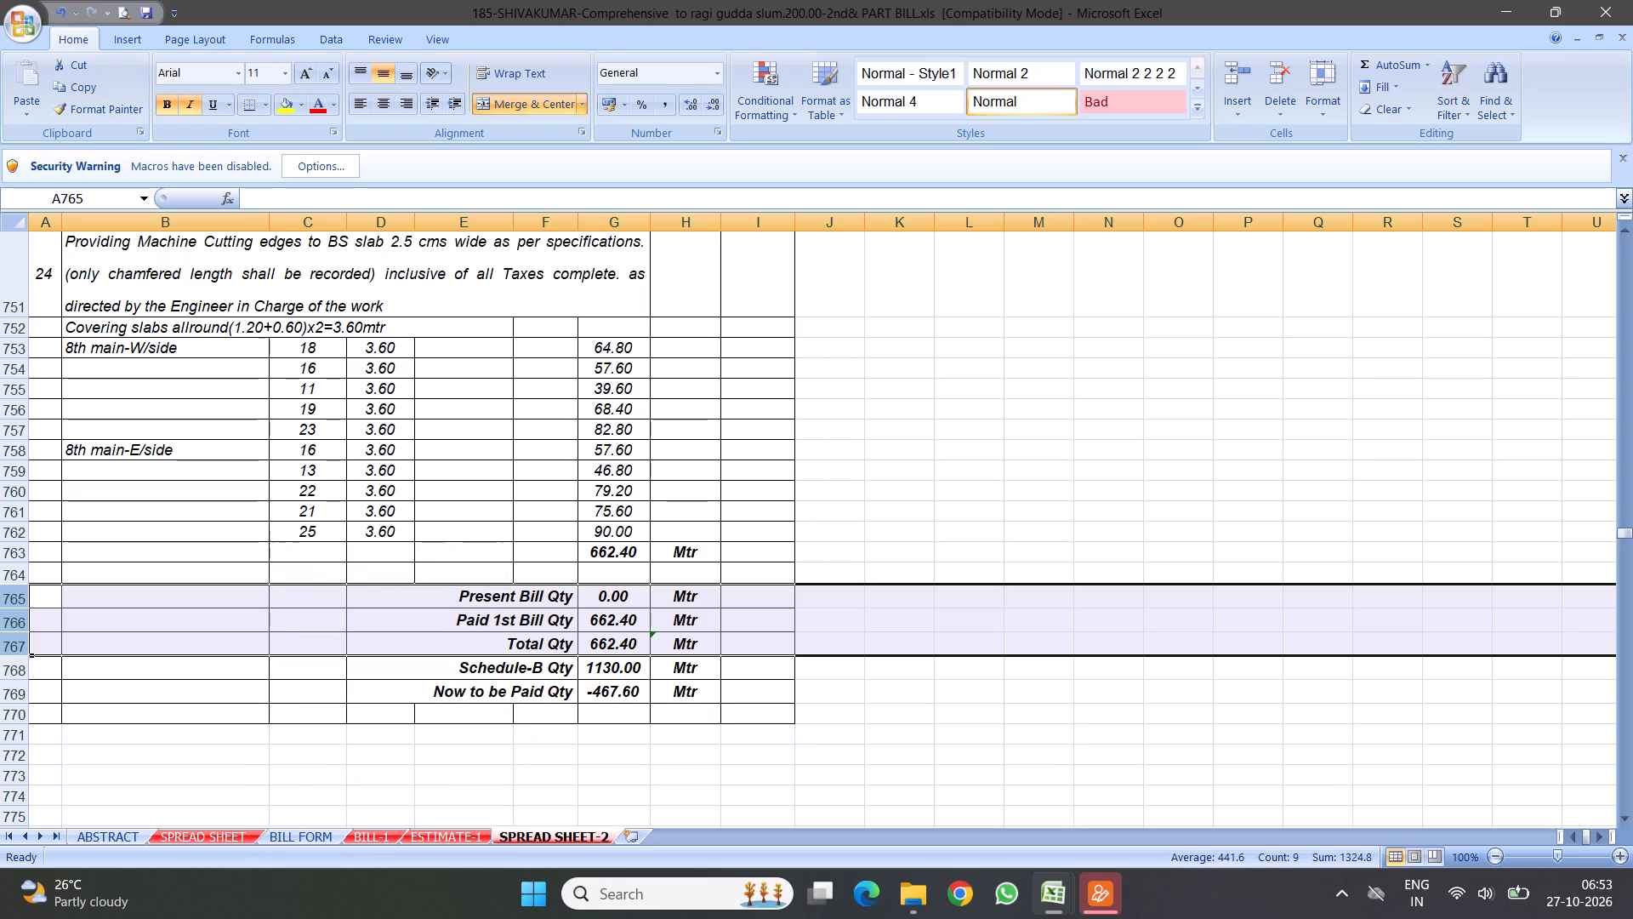
Link item 24's Present Bill Qty in G765 to the measurement total in G763.
left_click(625, 593)
key("equal")
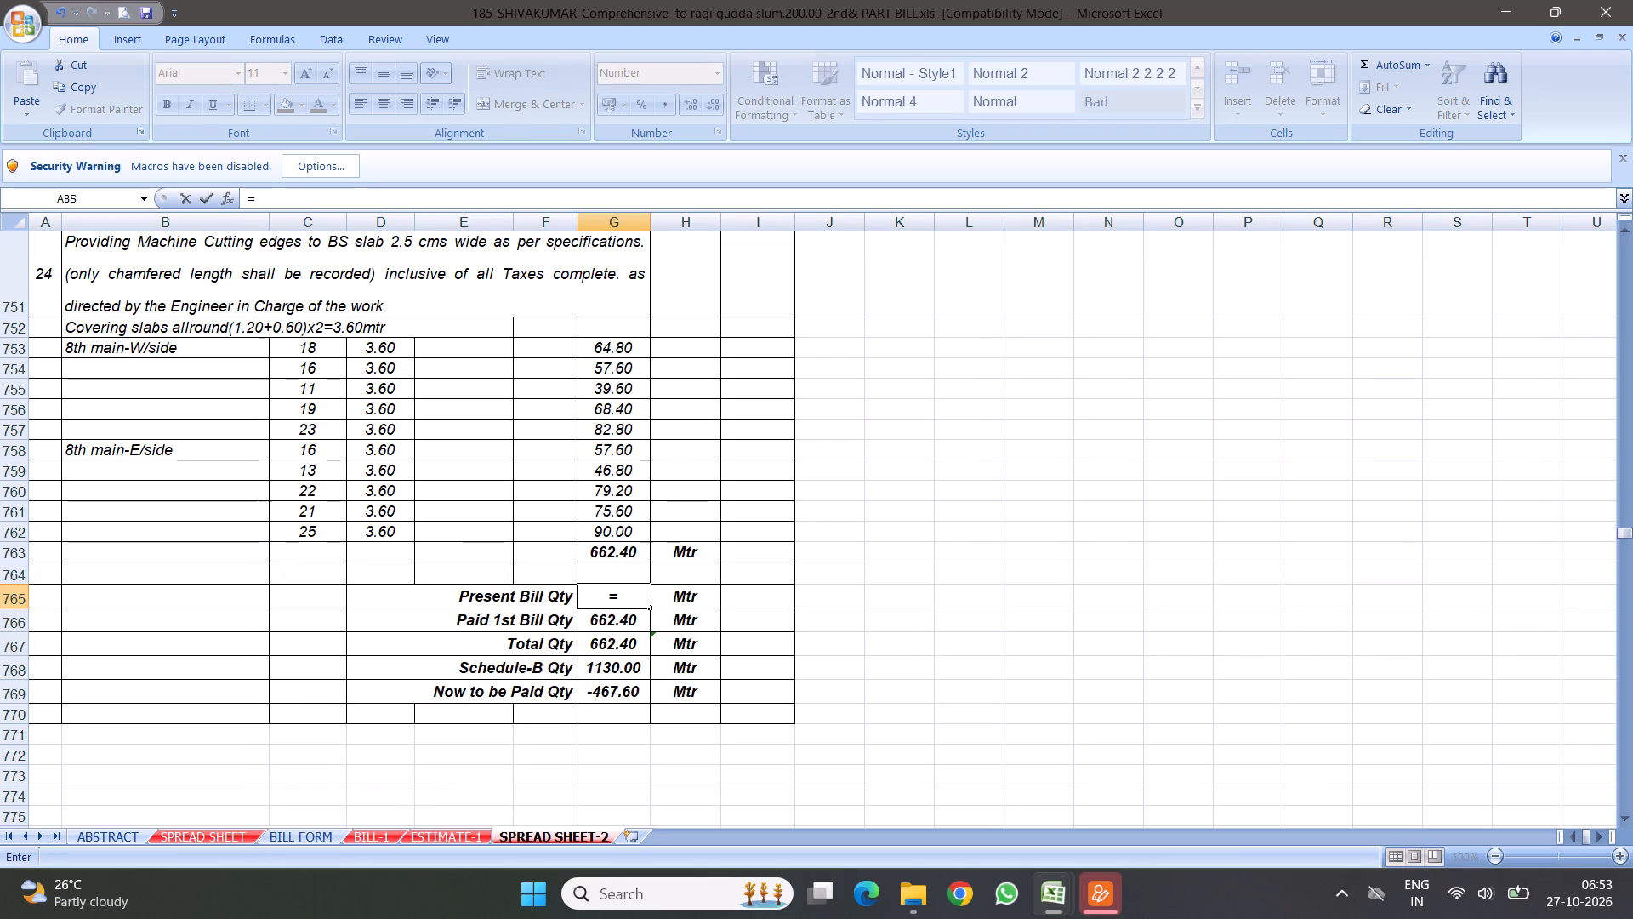
left_click(603, 556)
key("Return")
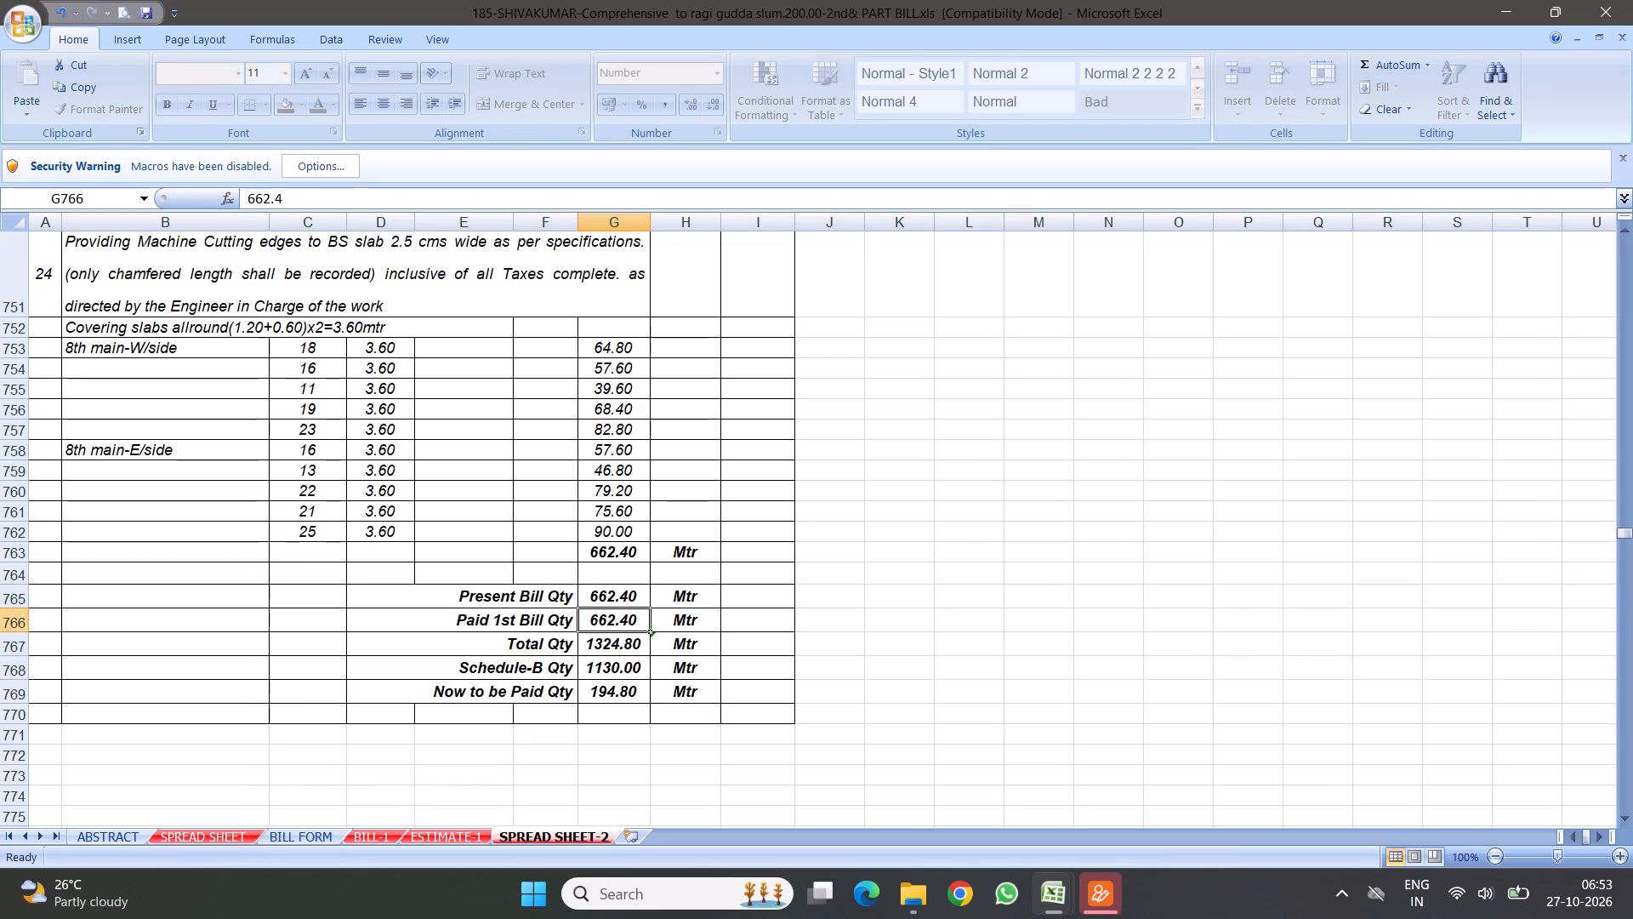
Change item 24's location labels to 9th main-W/side in B753 and 11th cross in B758.
double_click(81, 349)
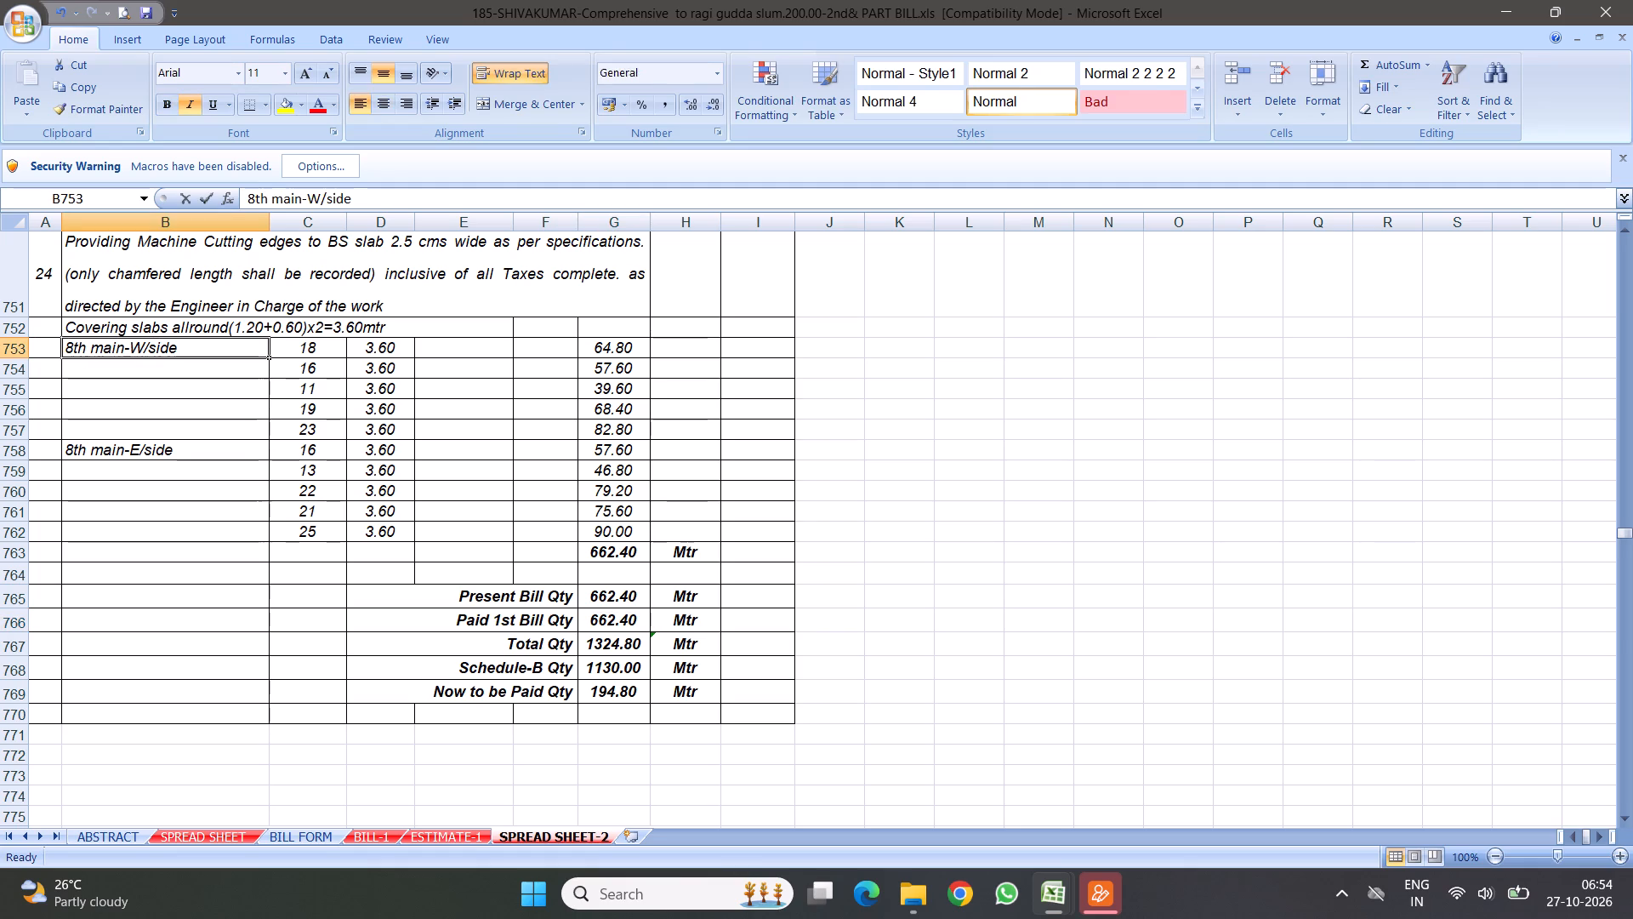
key("BackSpace")
key("BackSpace")
key("BackSpace")
key("BackSpace")
type("9tg")
key("BackSpace")
key("h")
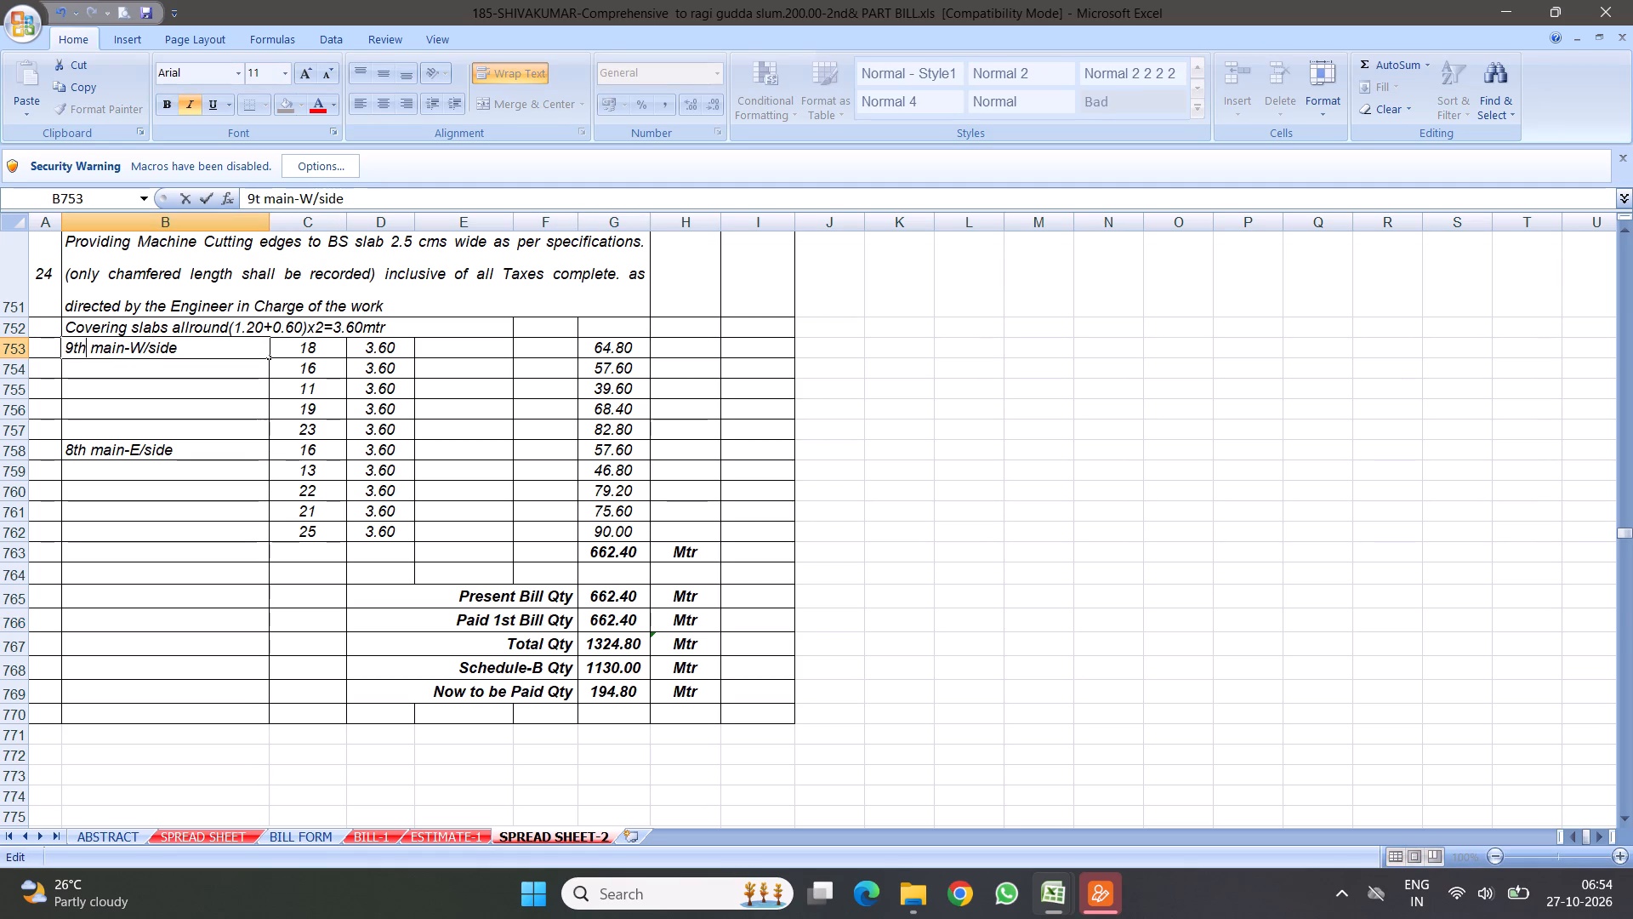
left_click(199, 477)
left_click(94, 451)
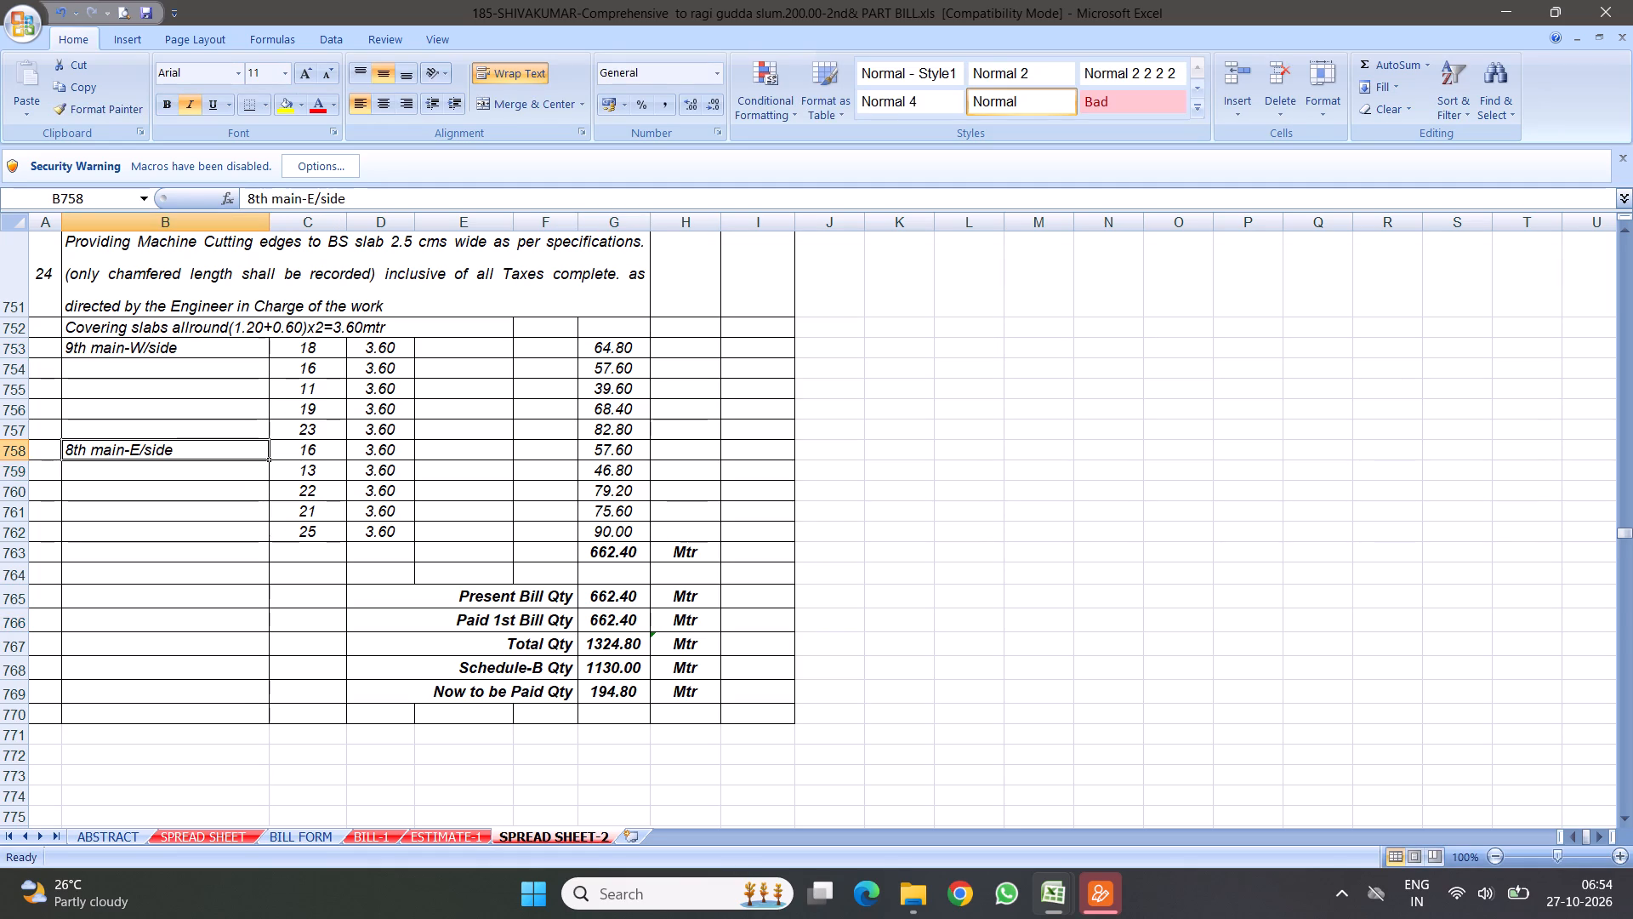
type("11th cross")
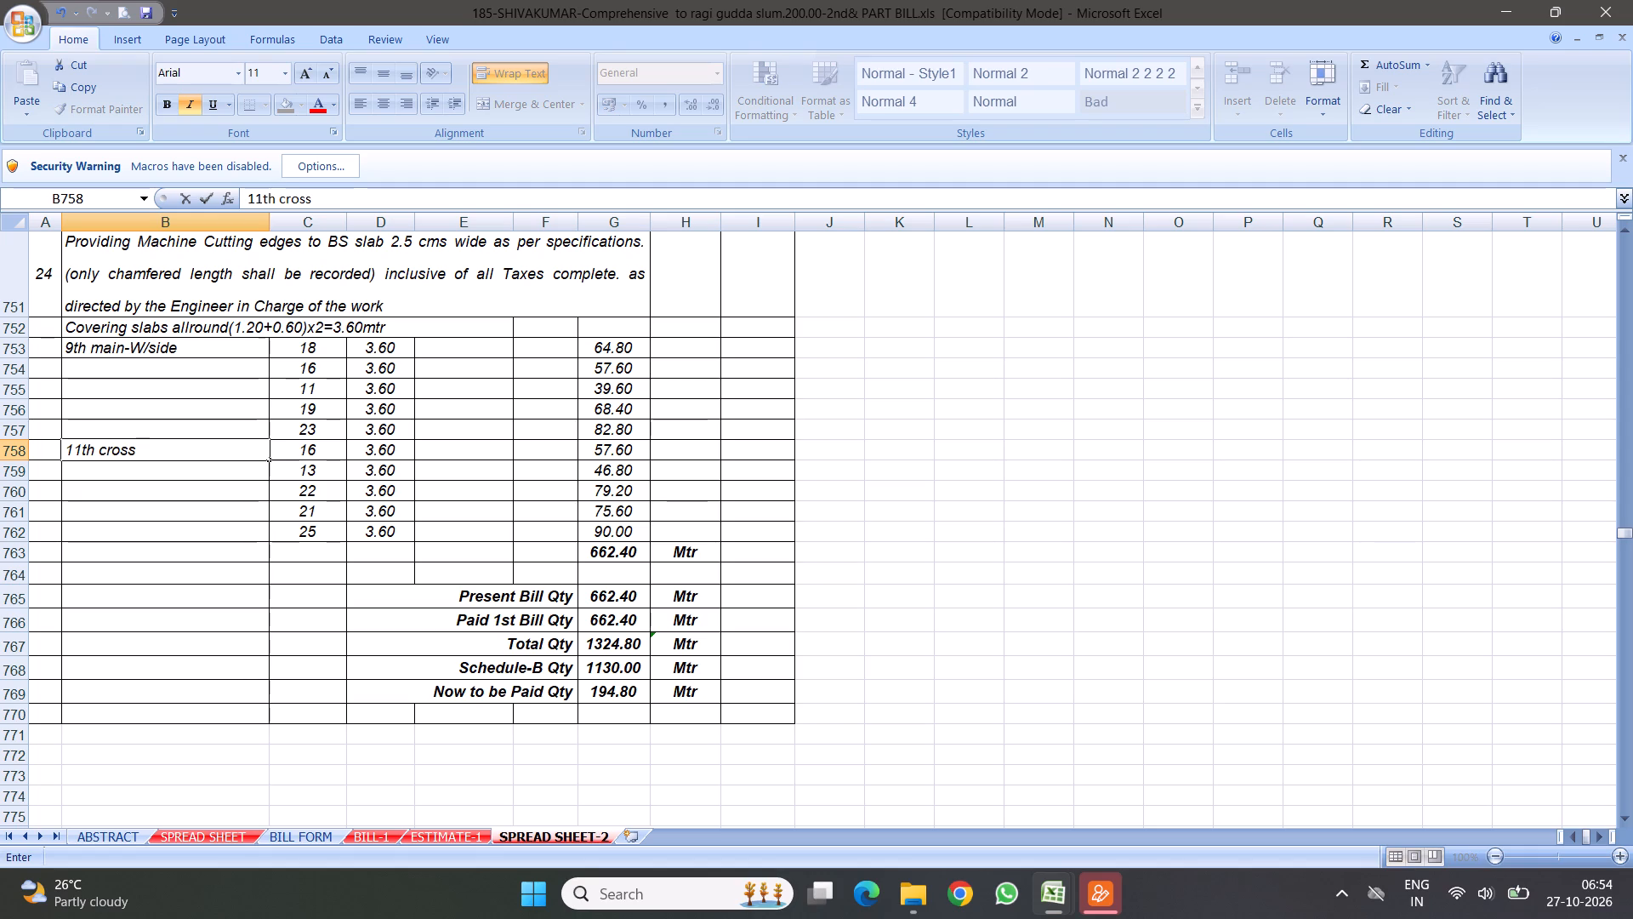
left_click(264, 530)
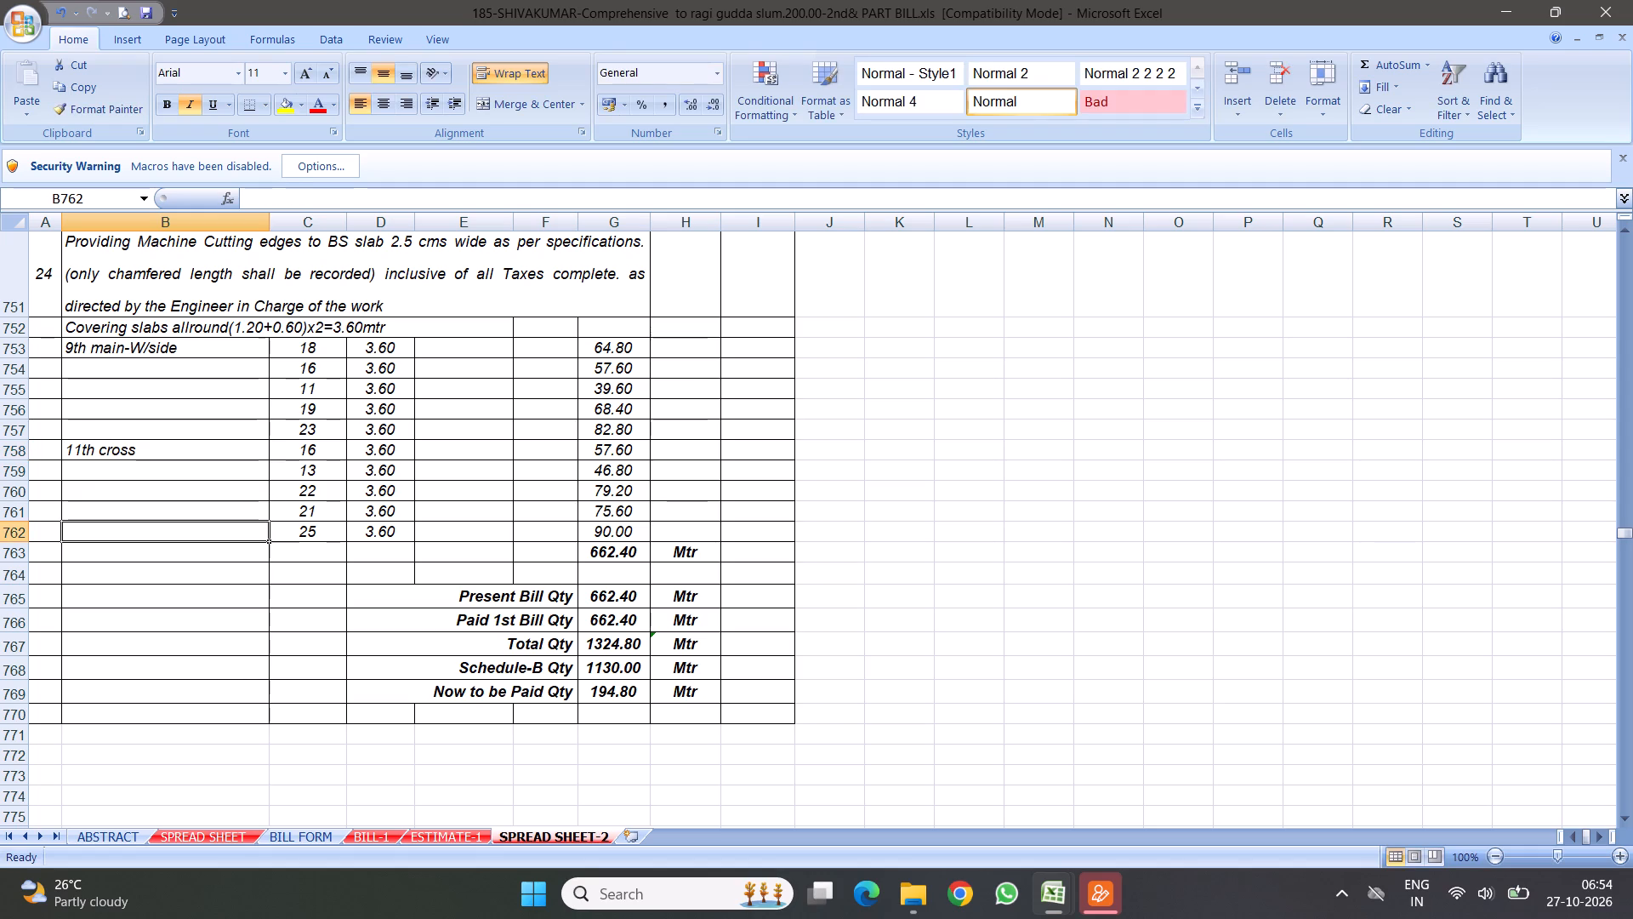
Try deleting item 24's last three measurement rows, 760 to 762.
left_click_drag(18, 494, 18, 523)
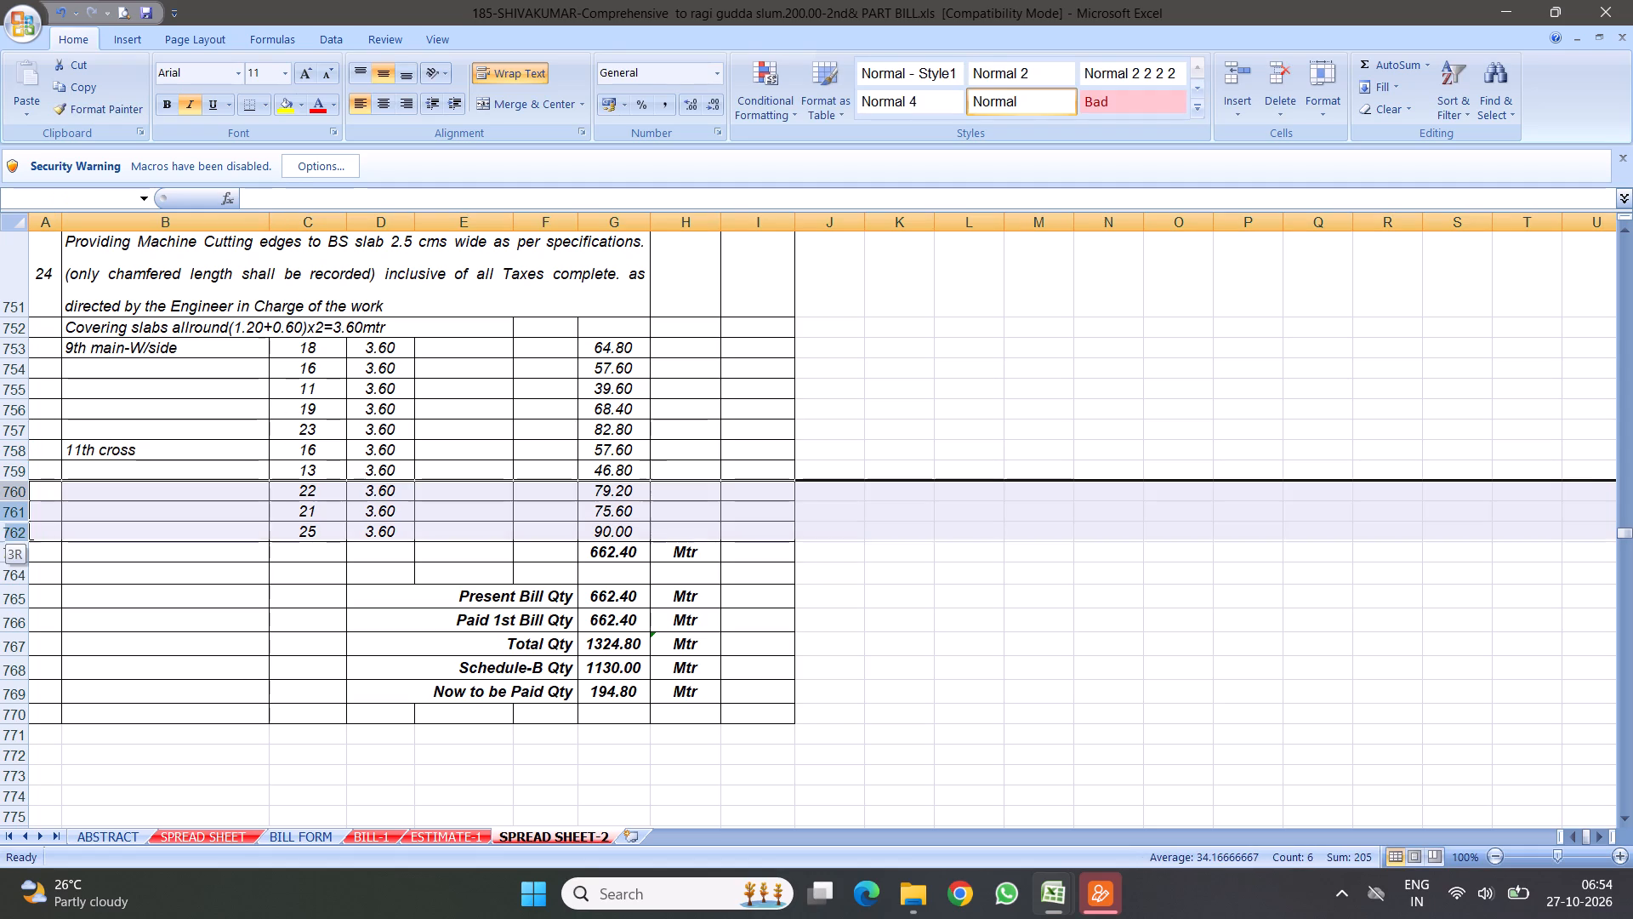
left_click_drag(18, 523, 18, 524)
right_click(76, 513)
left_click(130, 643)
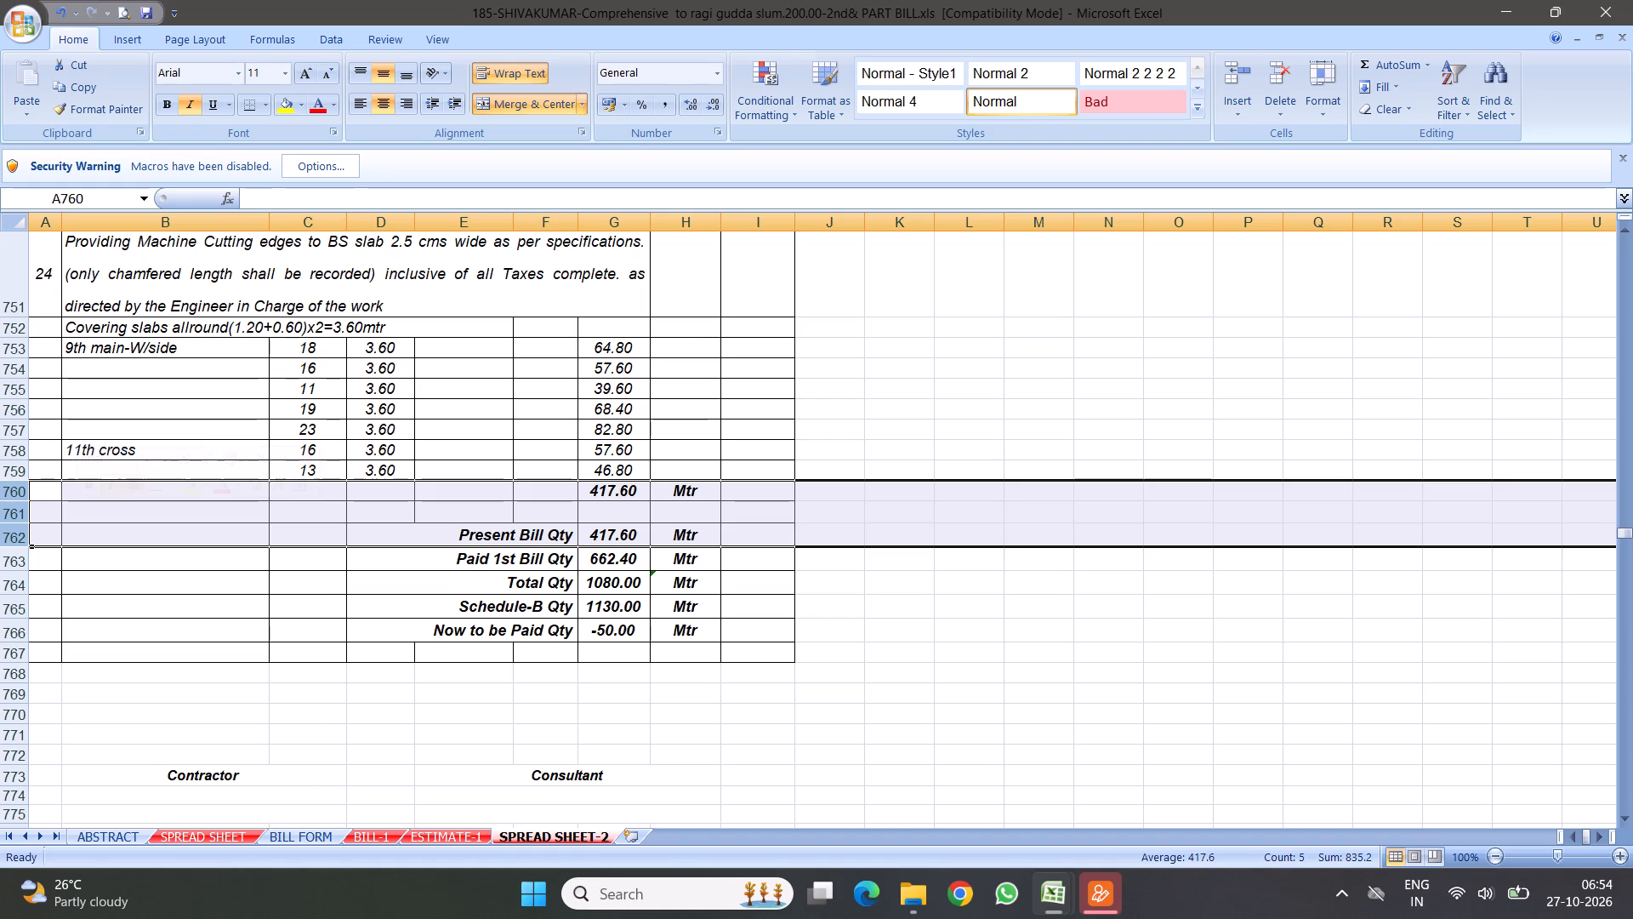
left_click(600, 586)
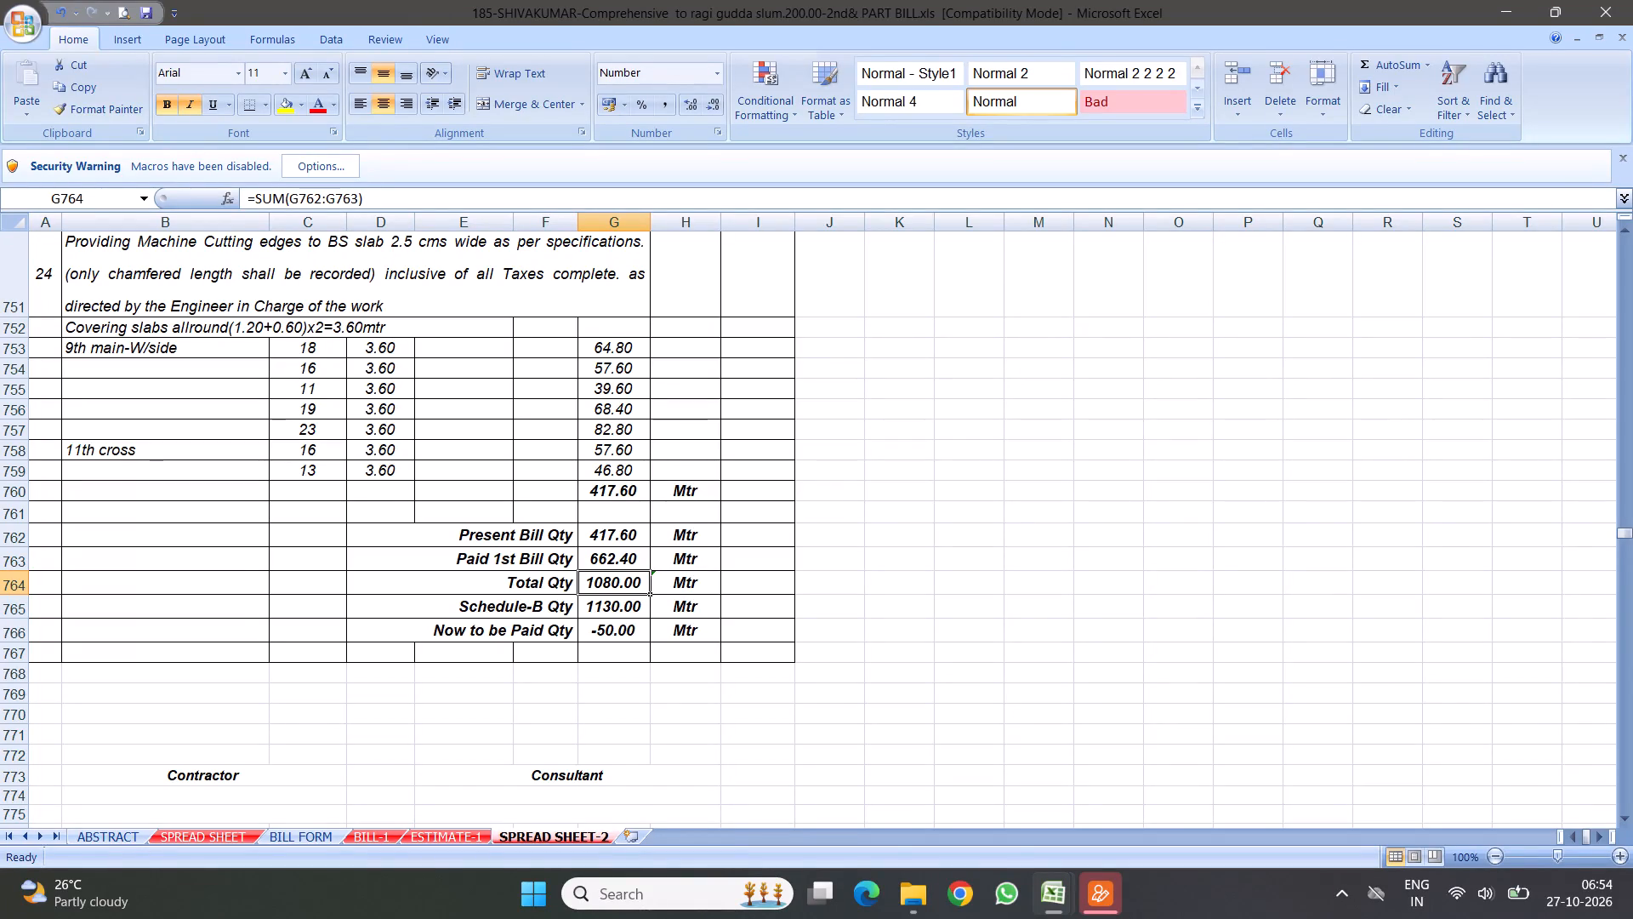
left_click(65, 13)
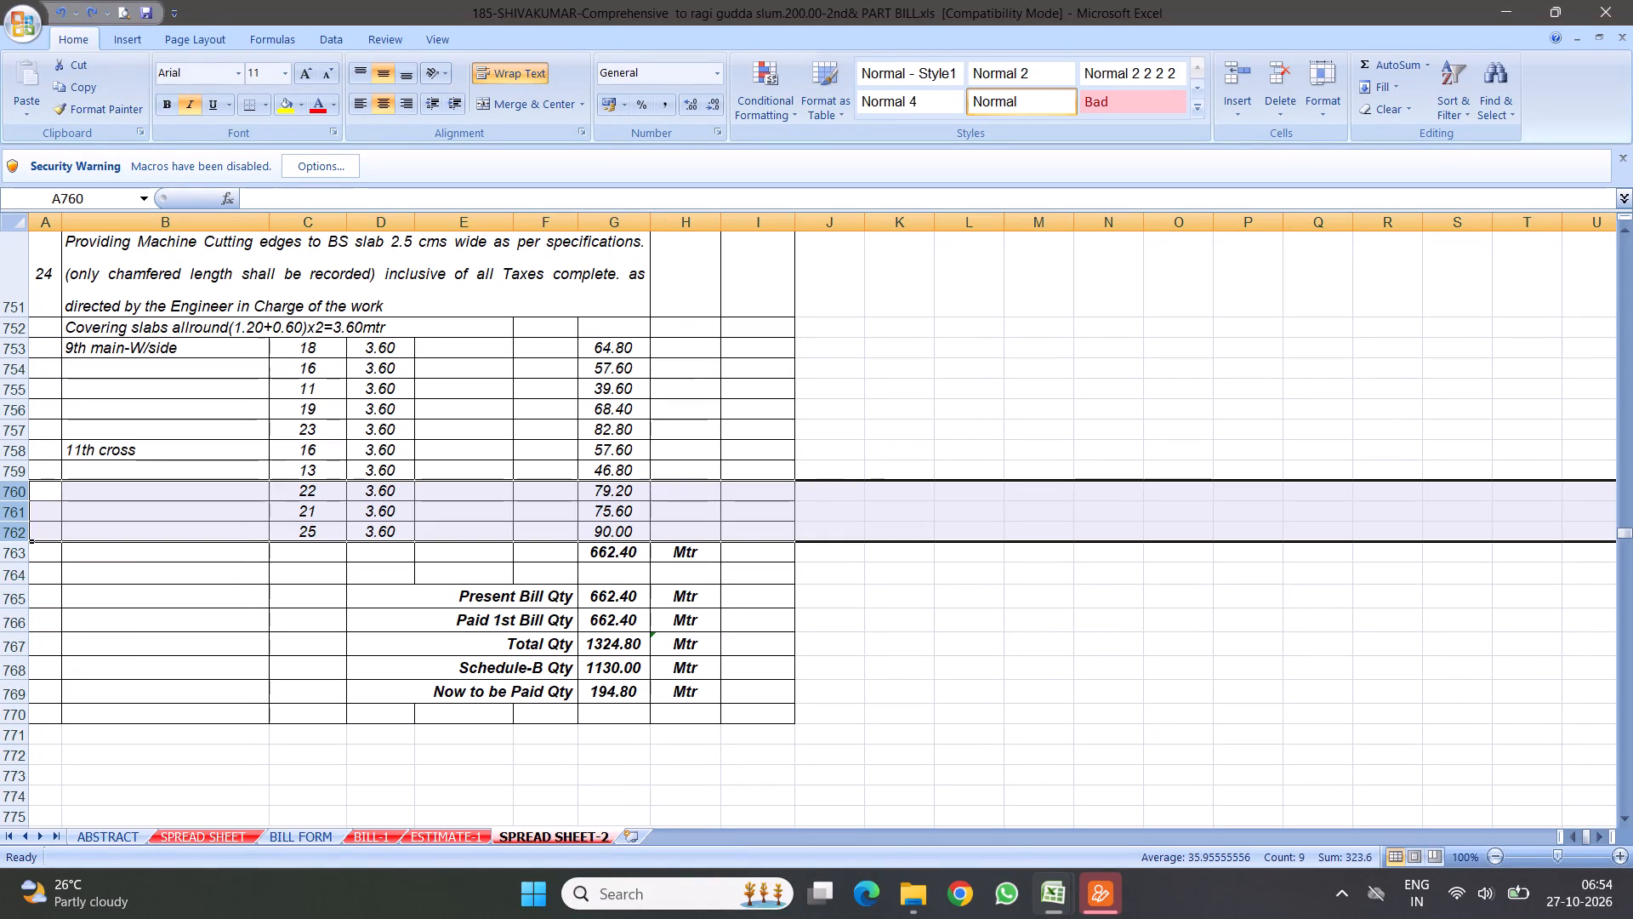
Delete item 24's last two measurement rows, 761 and 762.
left_click_drag(24, 513, 24, 528)
right_click(90, 522)
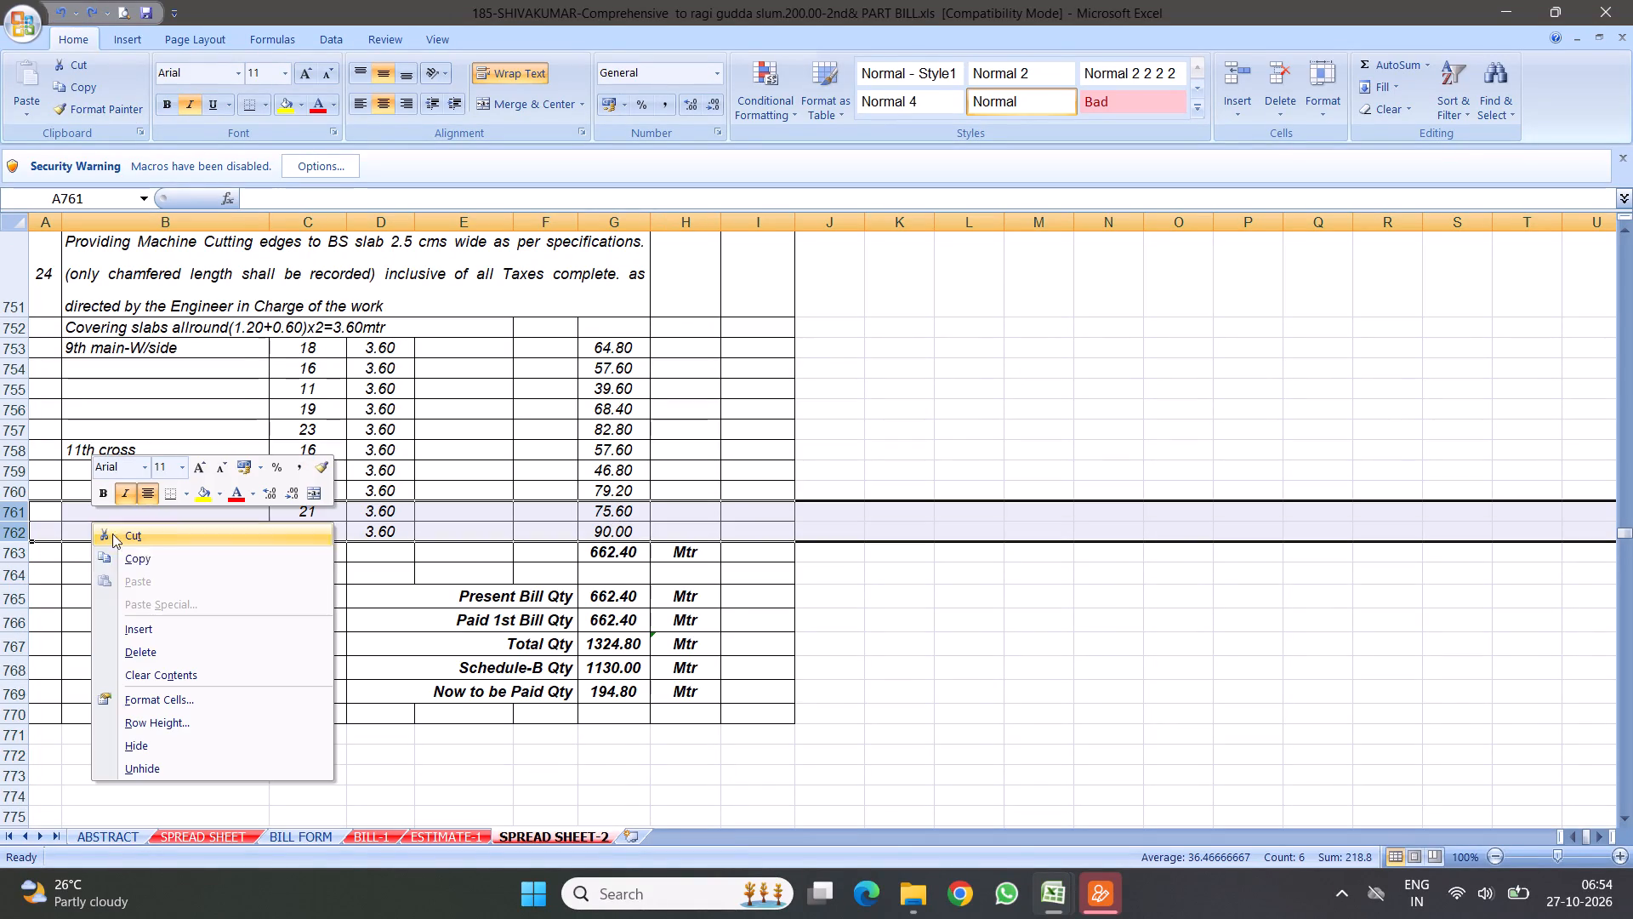
left_click(150, 649)
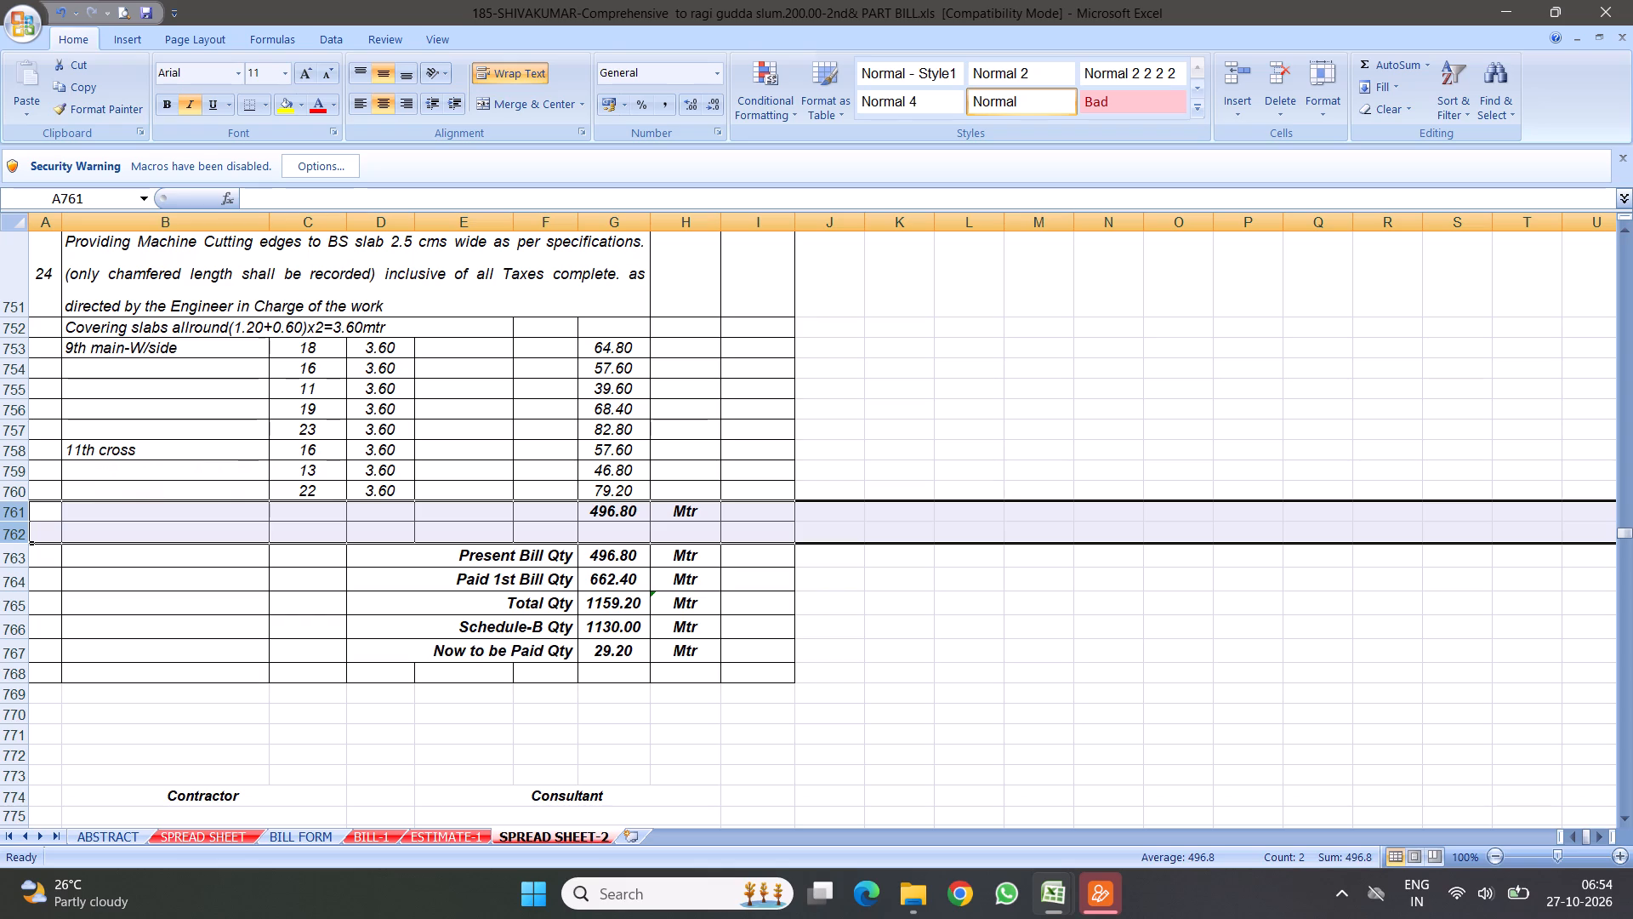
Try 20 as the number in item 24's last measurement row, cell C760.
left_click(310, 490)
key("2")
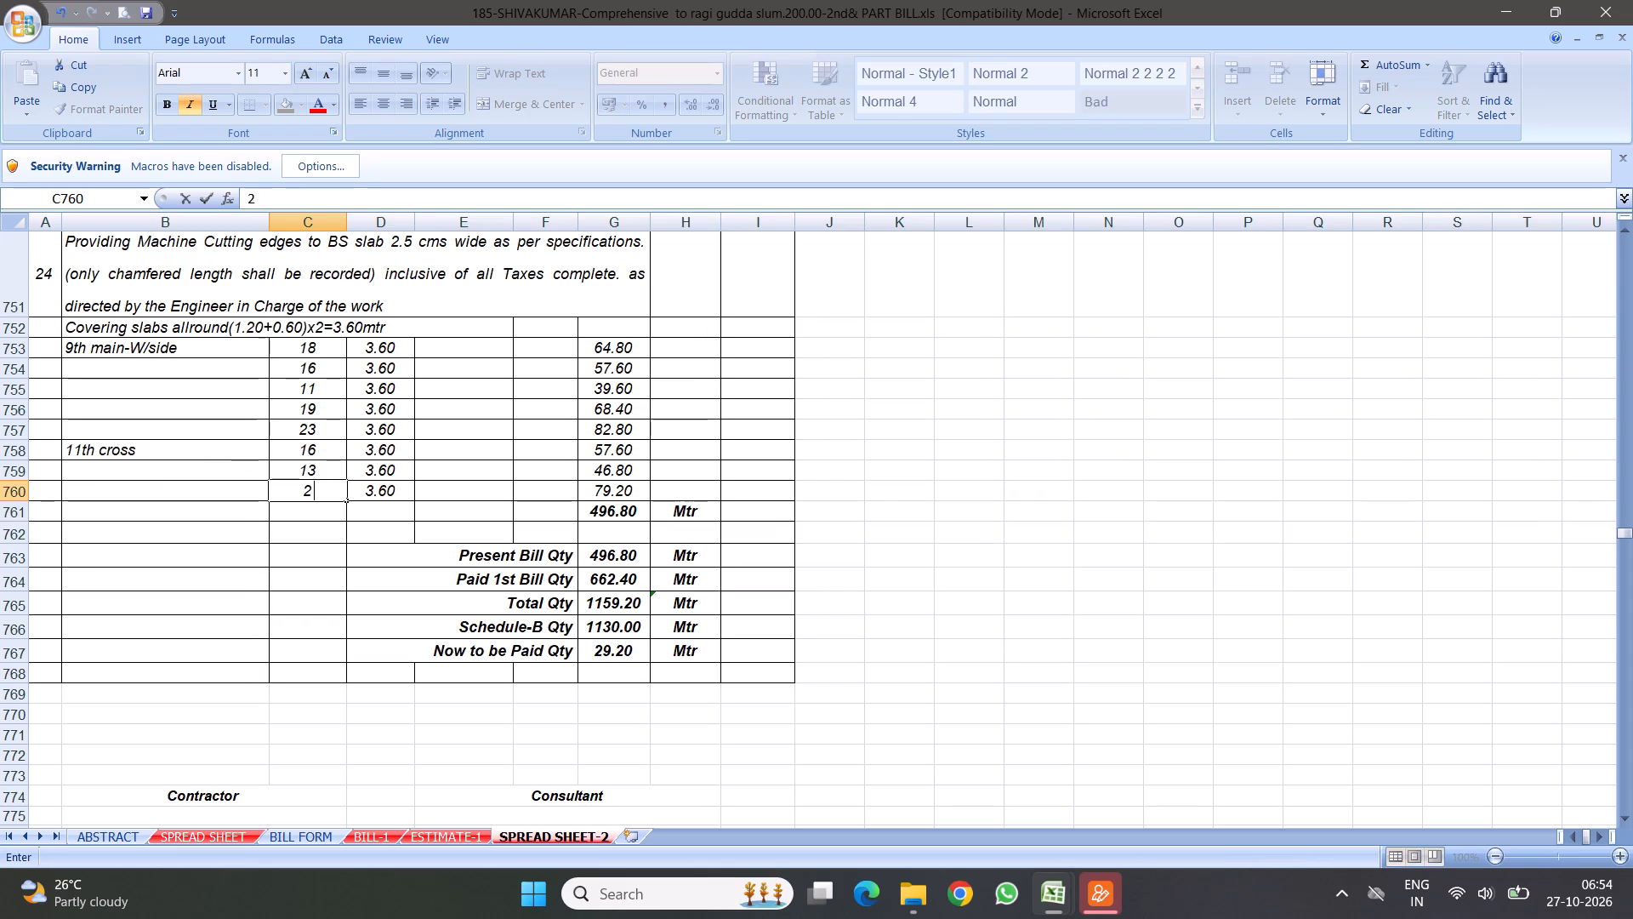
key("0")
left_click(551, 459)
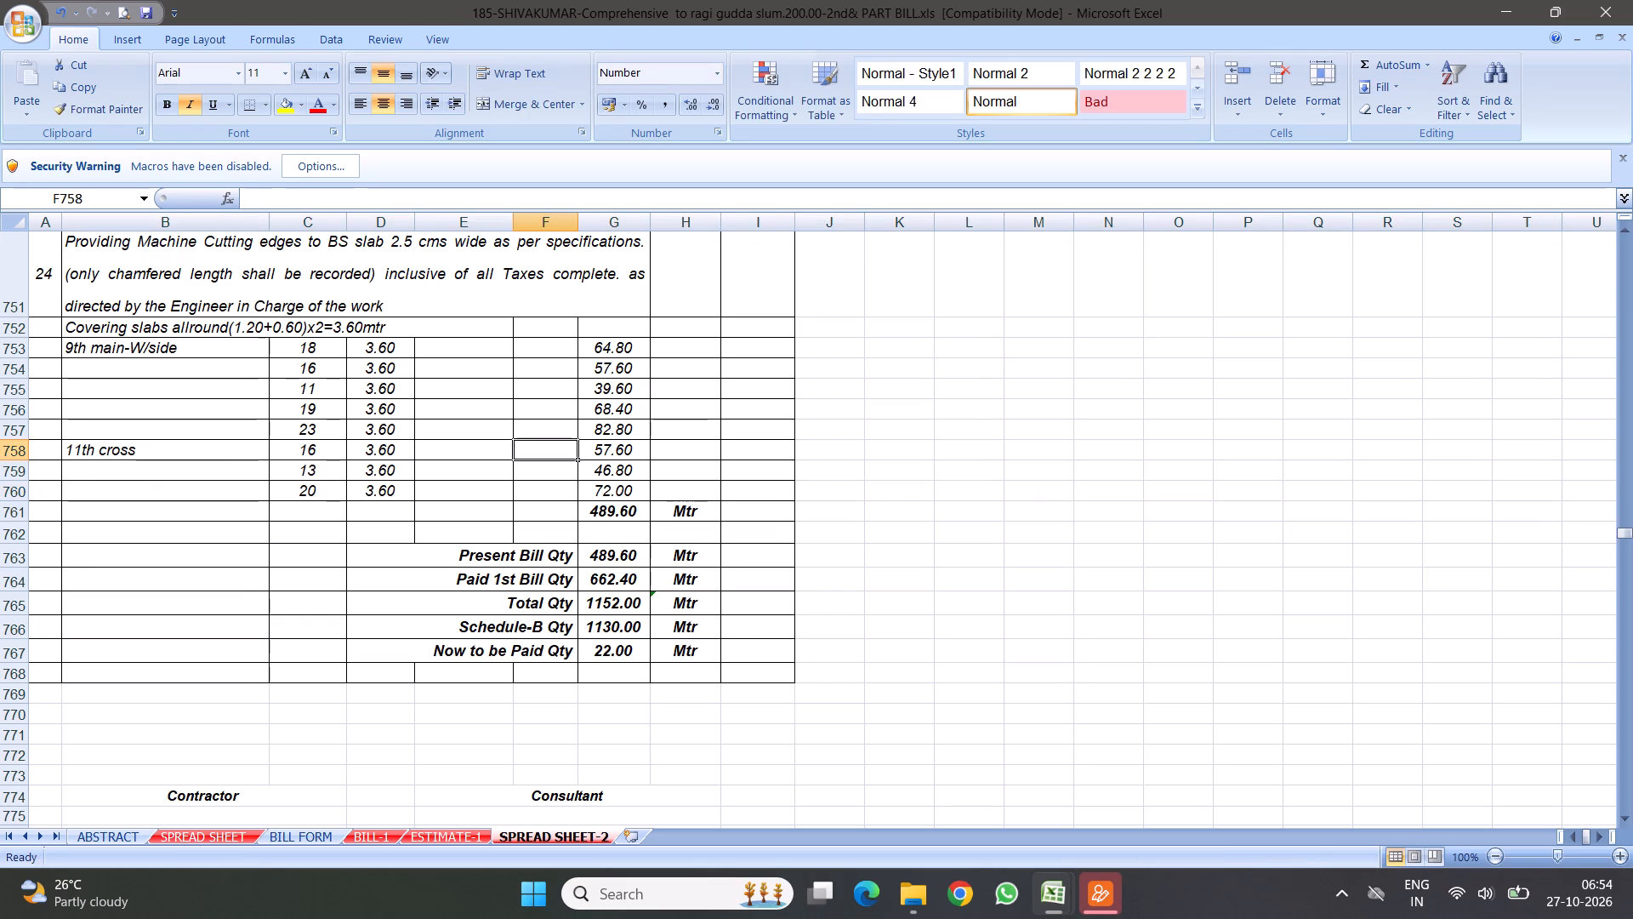
Set the number in item 24's last measurement row, cell C760, to 18.
left_click(304, 494)
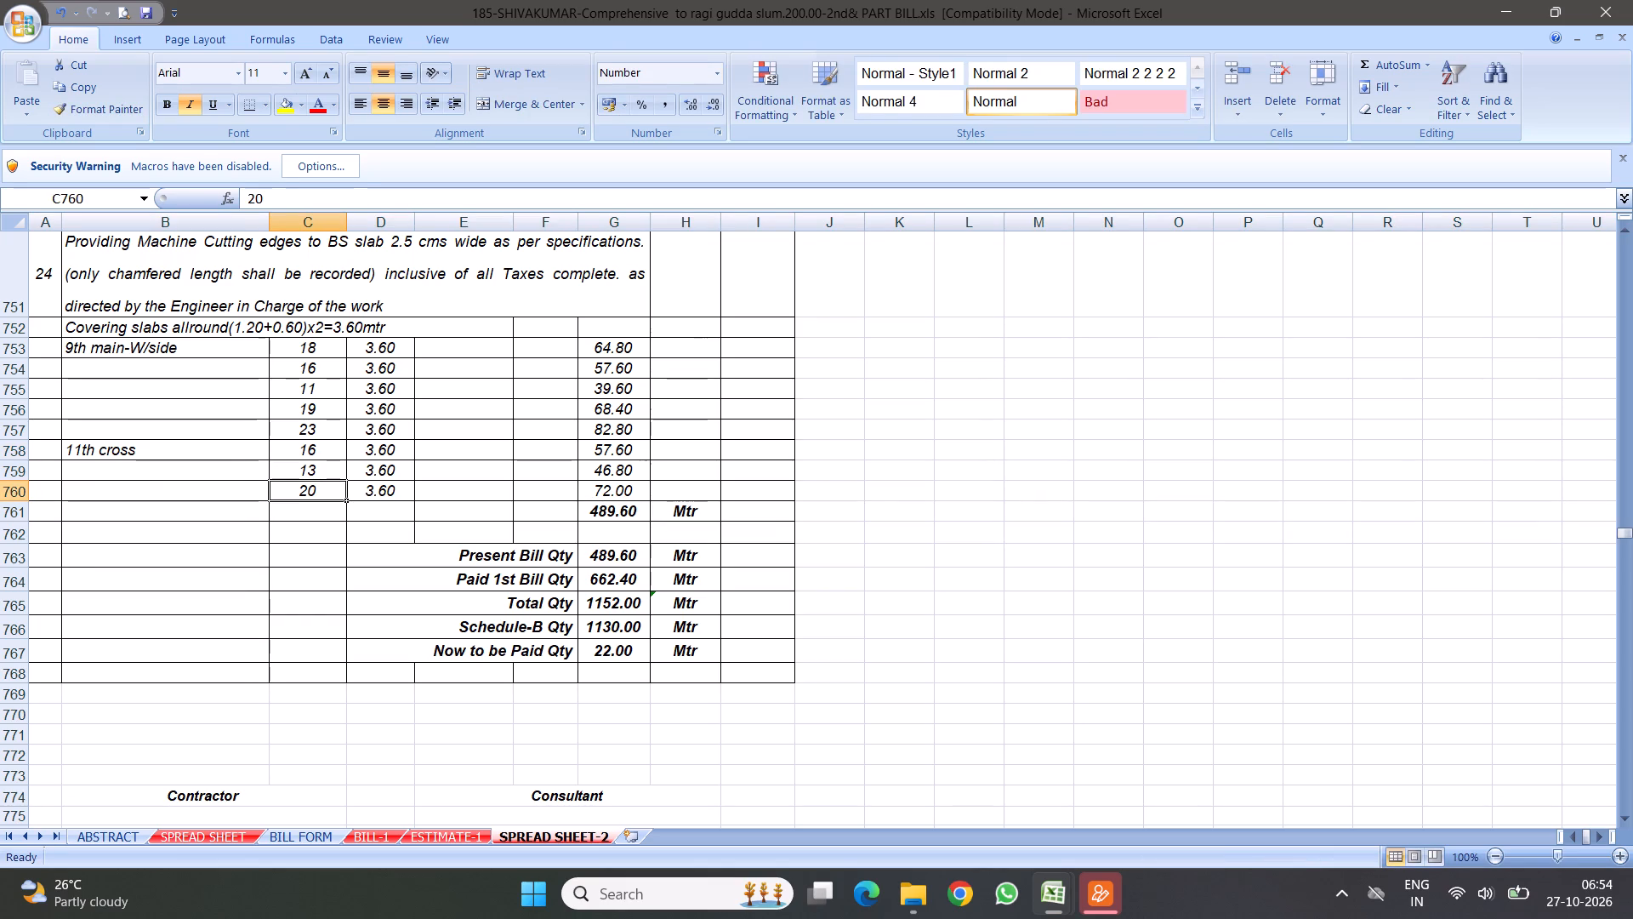
key("1")
key("8")
left_click(490, 449)
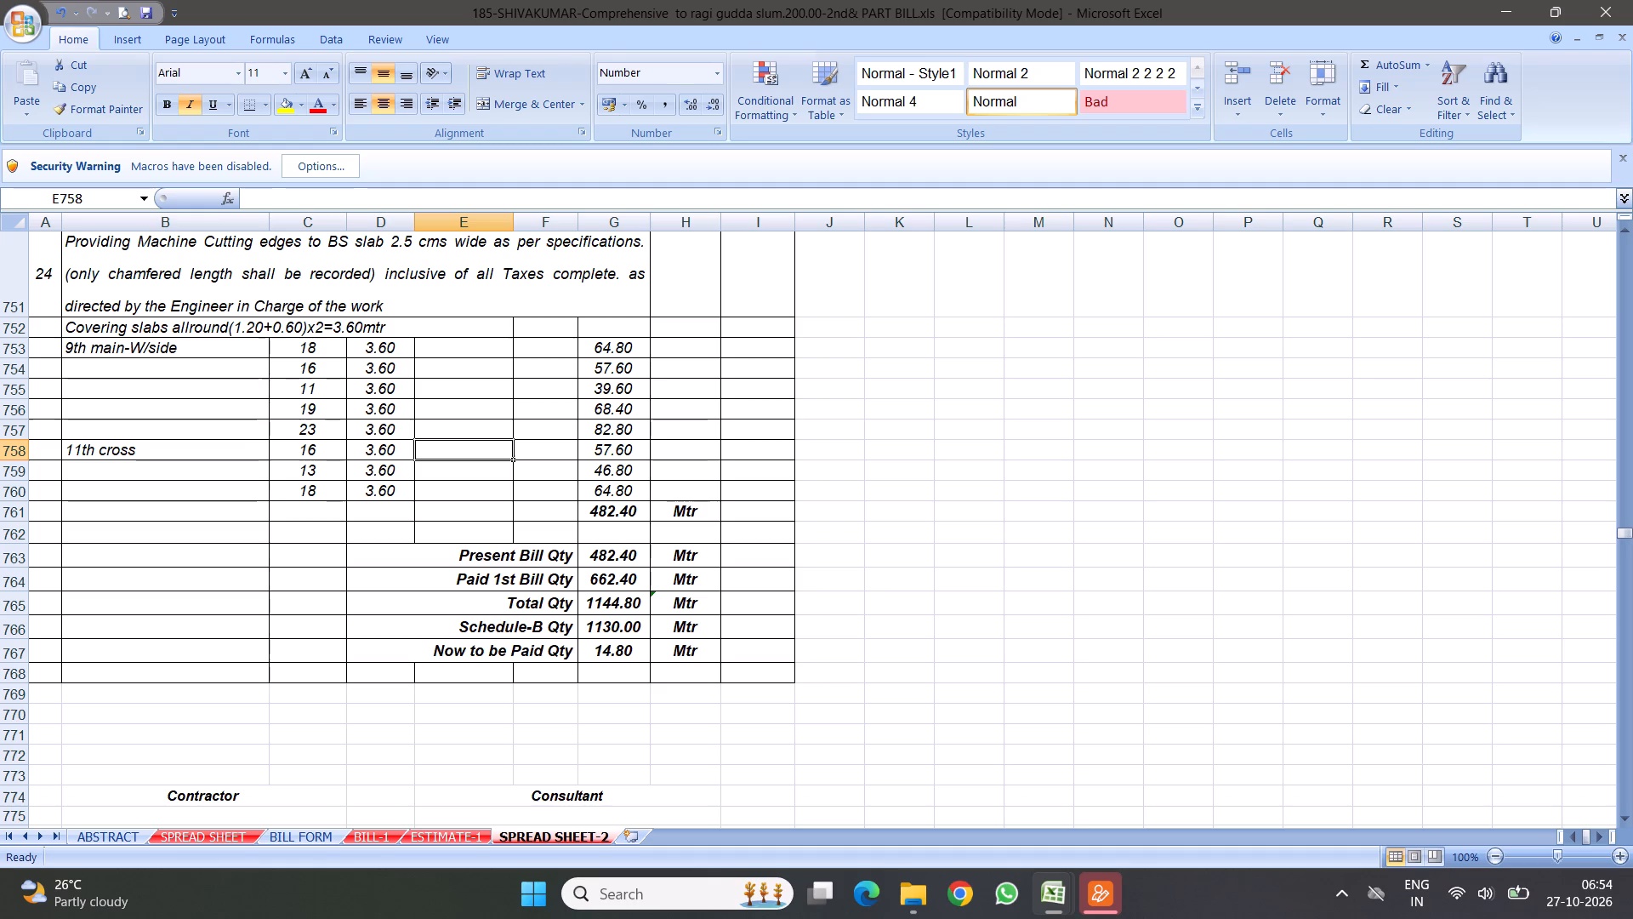
Recalculate item 24's Now to be Paid Qty in G767 as Schedule-B Qty minus Paid 1st Bill Qty, =G766-G764.
left_click(612, 654)
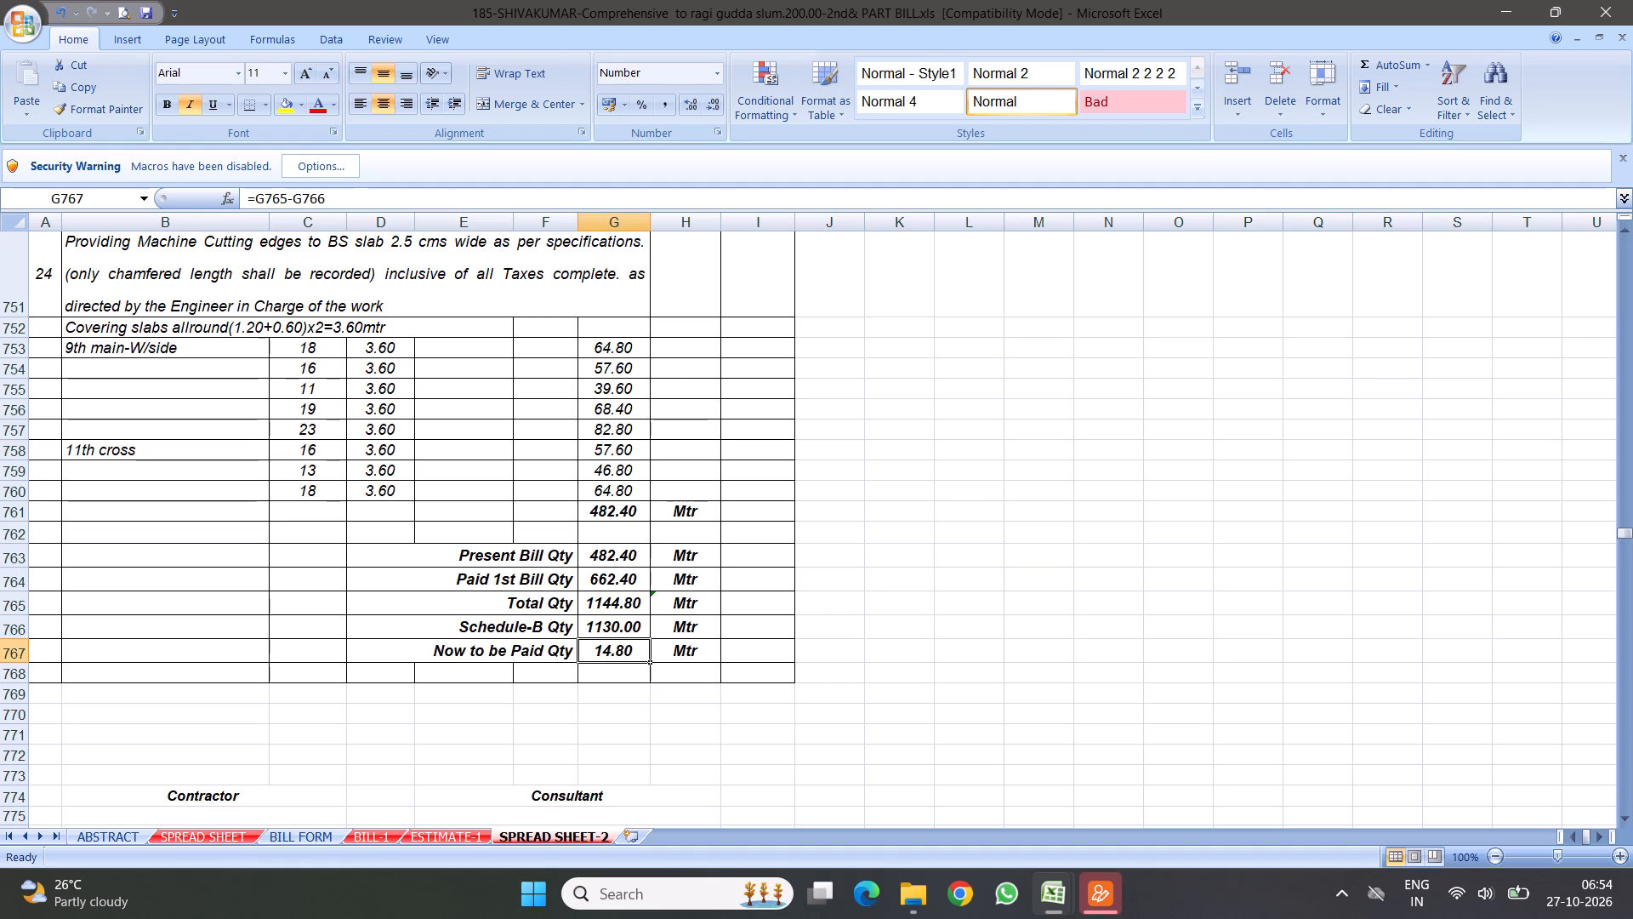
key("equal")
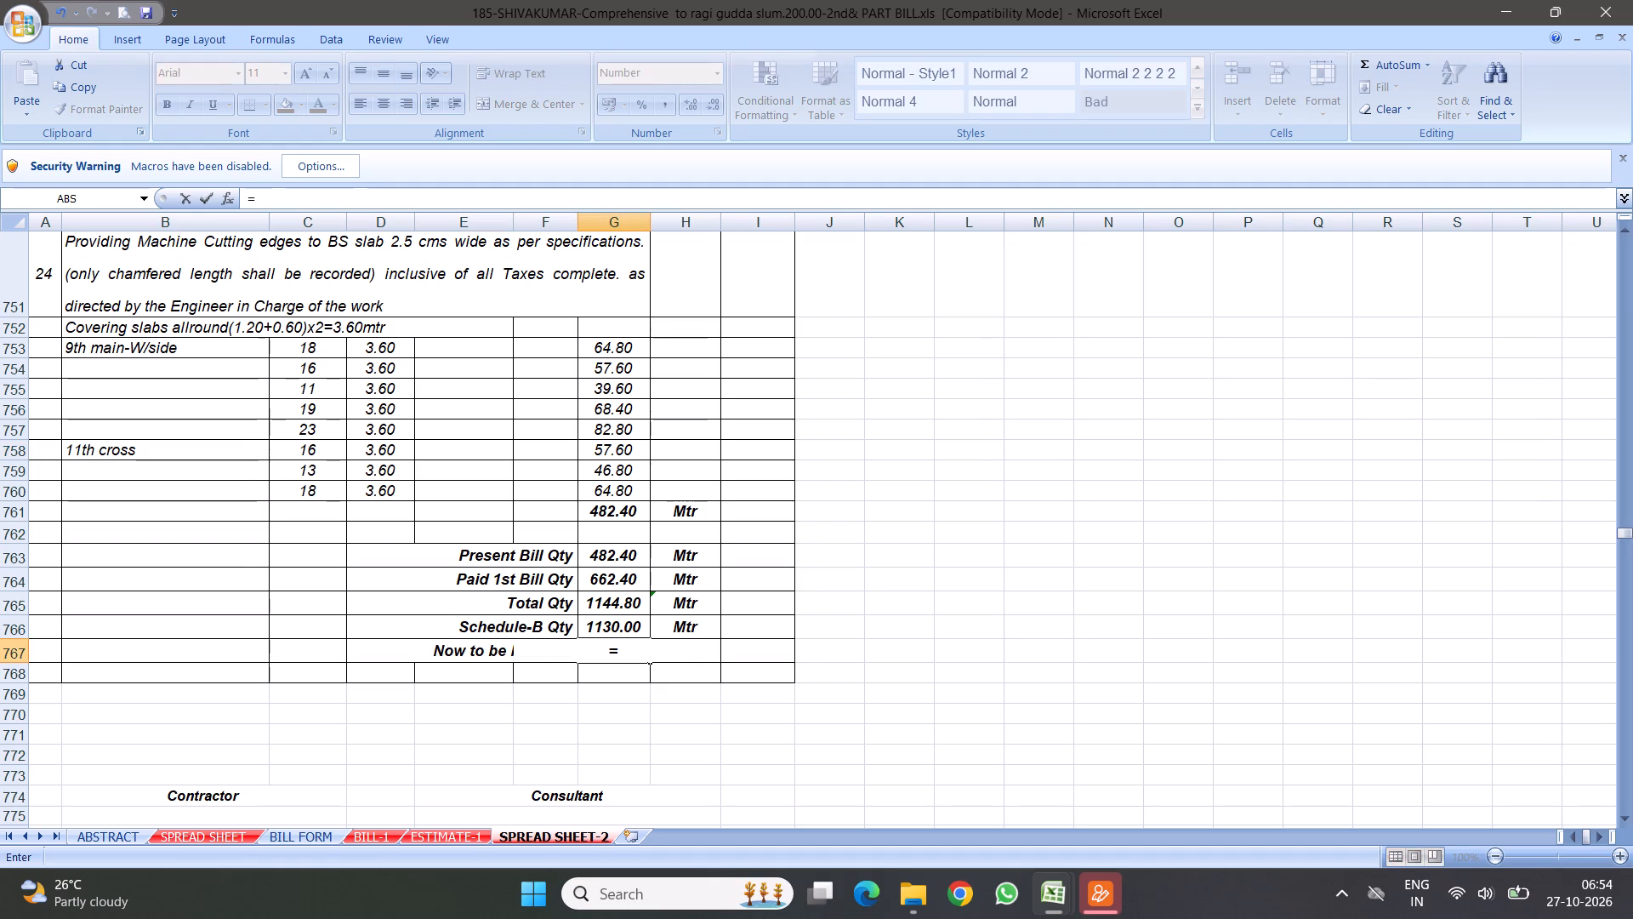
left_click(606, 627)
key("minus")
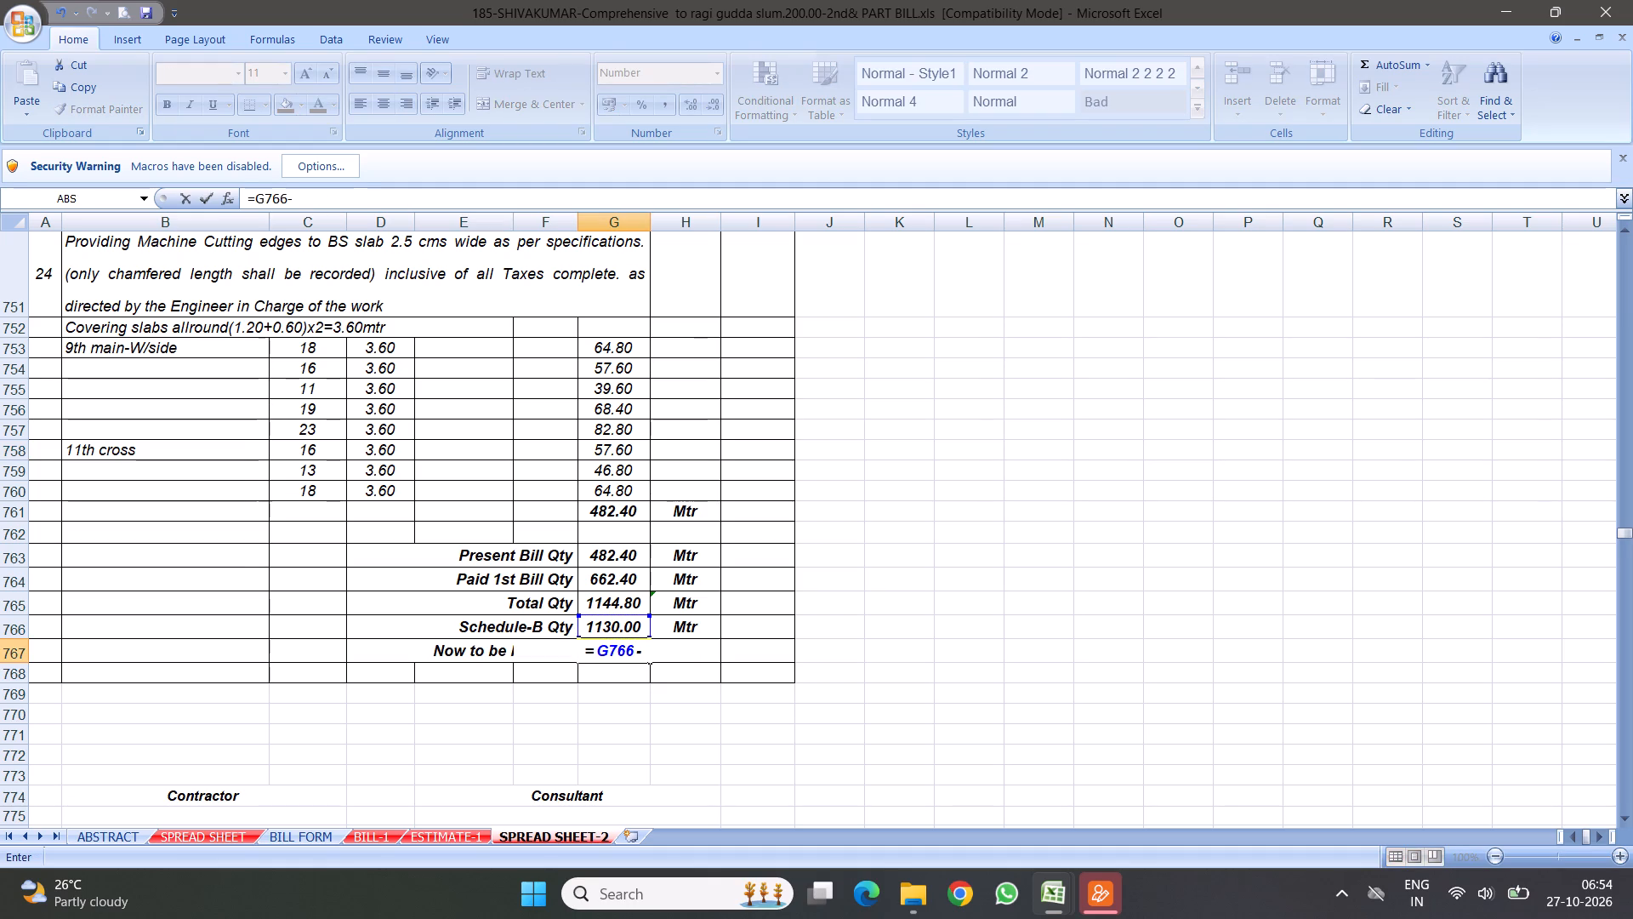
left_click(599, 579)
key("Return")
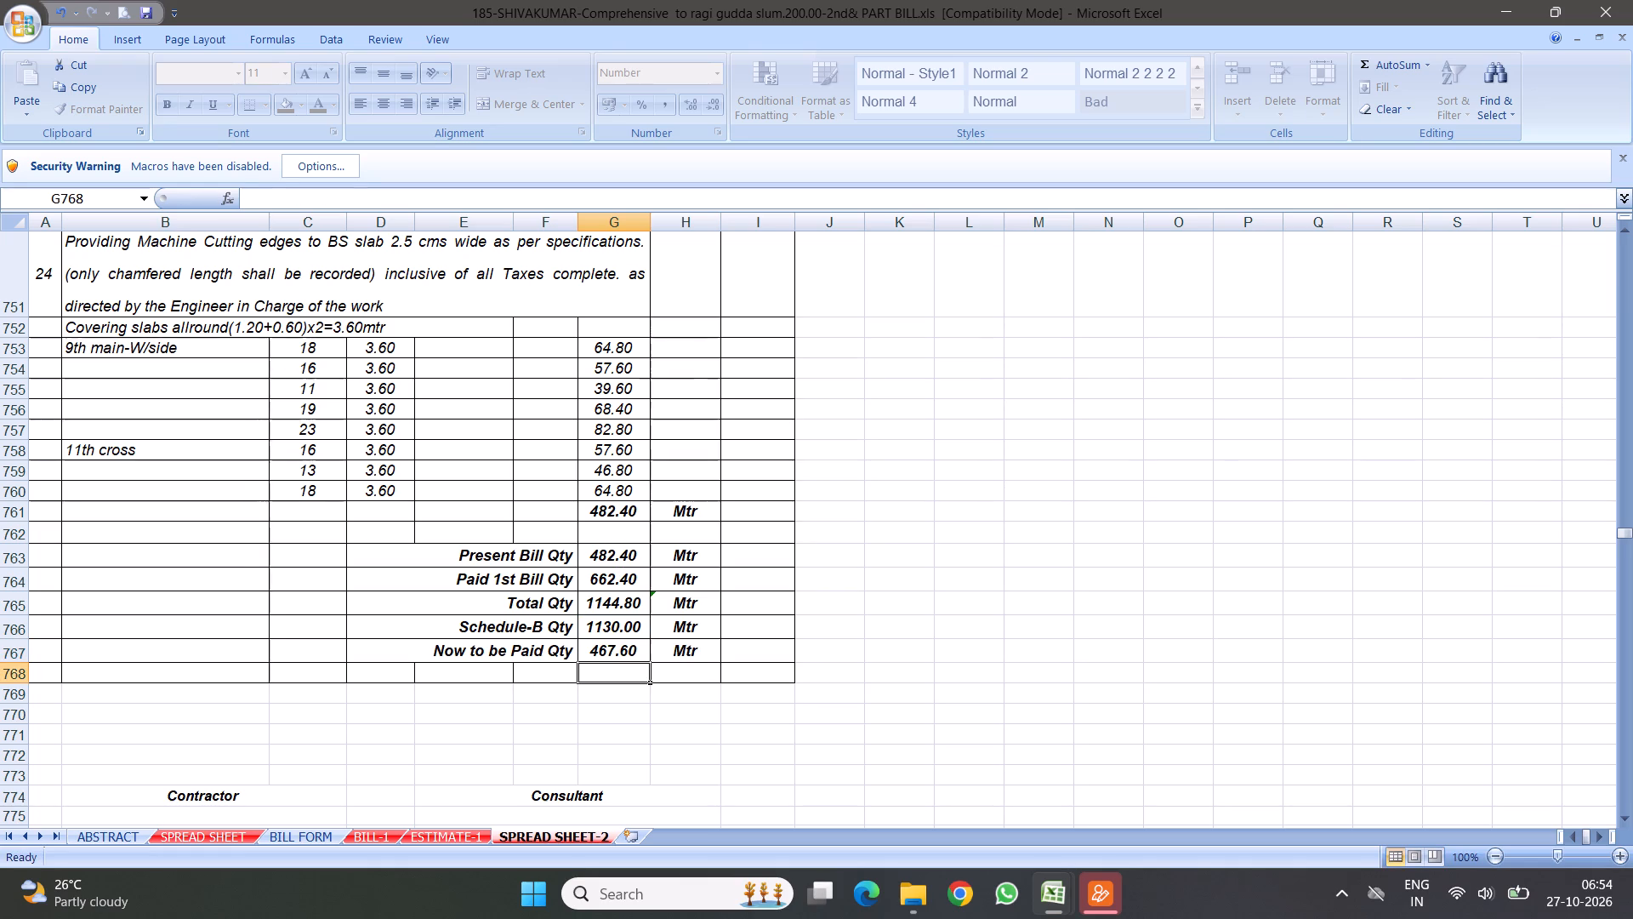
Delete the entire item 19 levelling-course measurement sheet below item 28, including its signature block, rows 829 to 880.
scroll(445, 557, "down", 5)
scroll(521, 568, "down", 5)
left_click(368, 545)
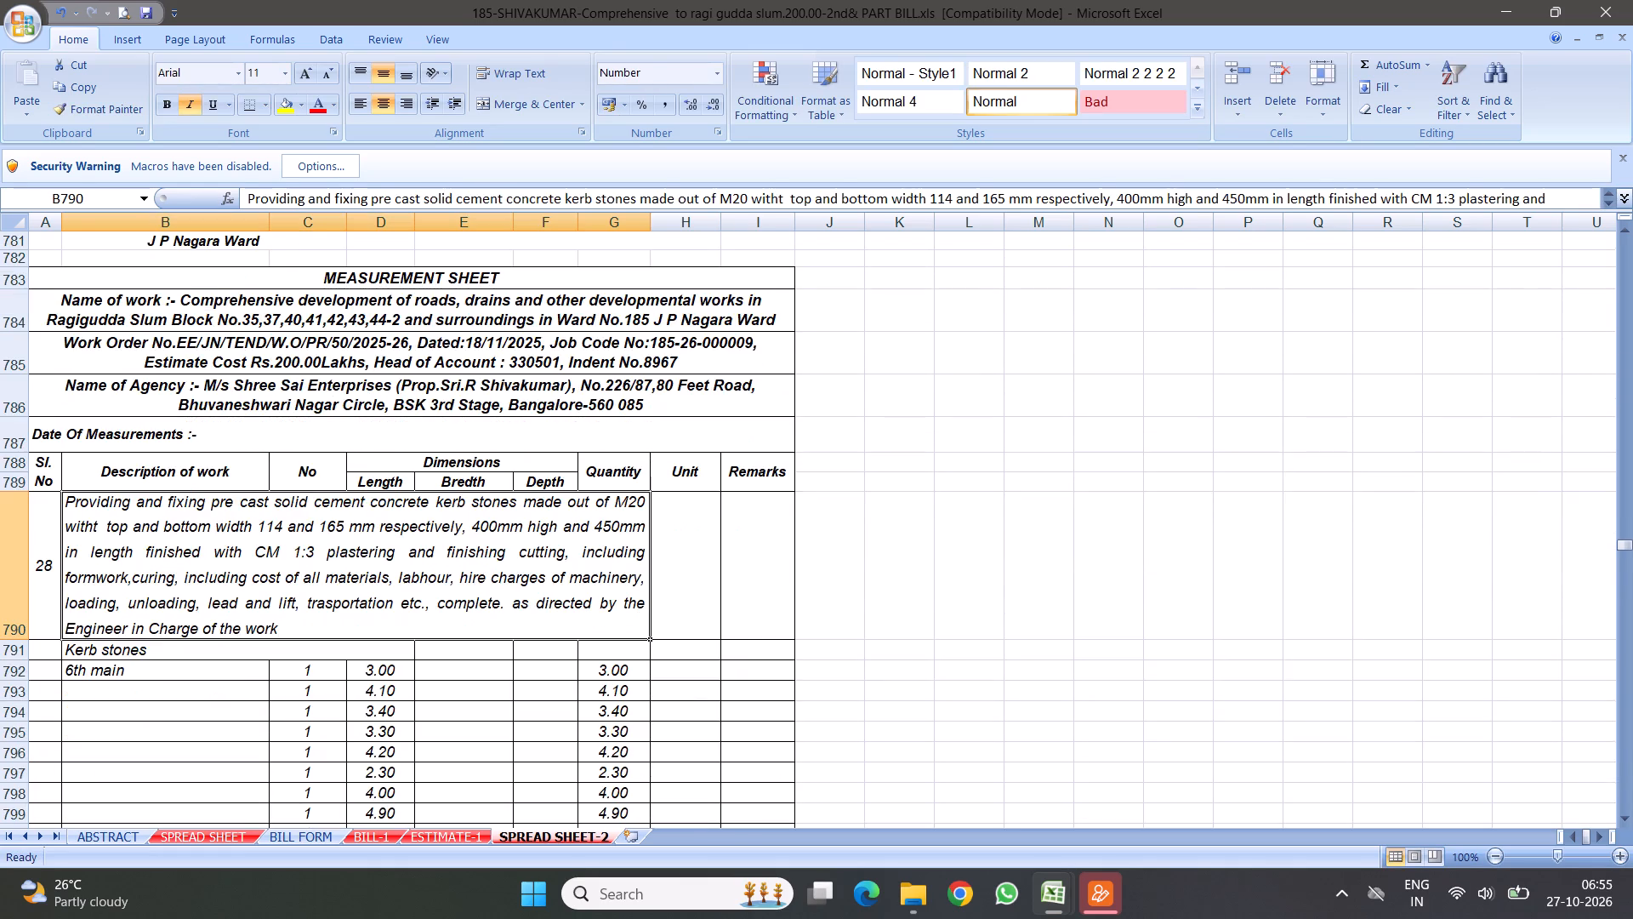
scroll(585, 578, "down", 7)
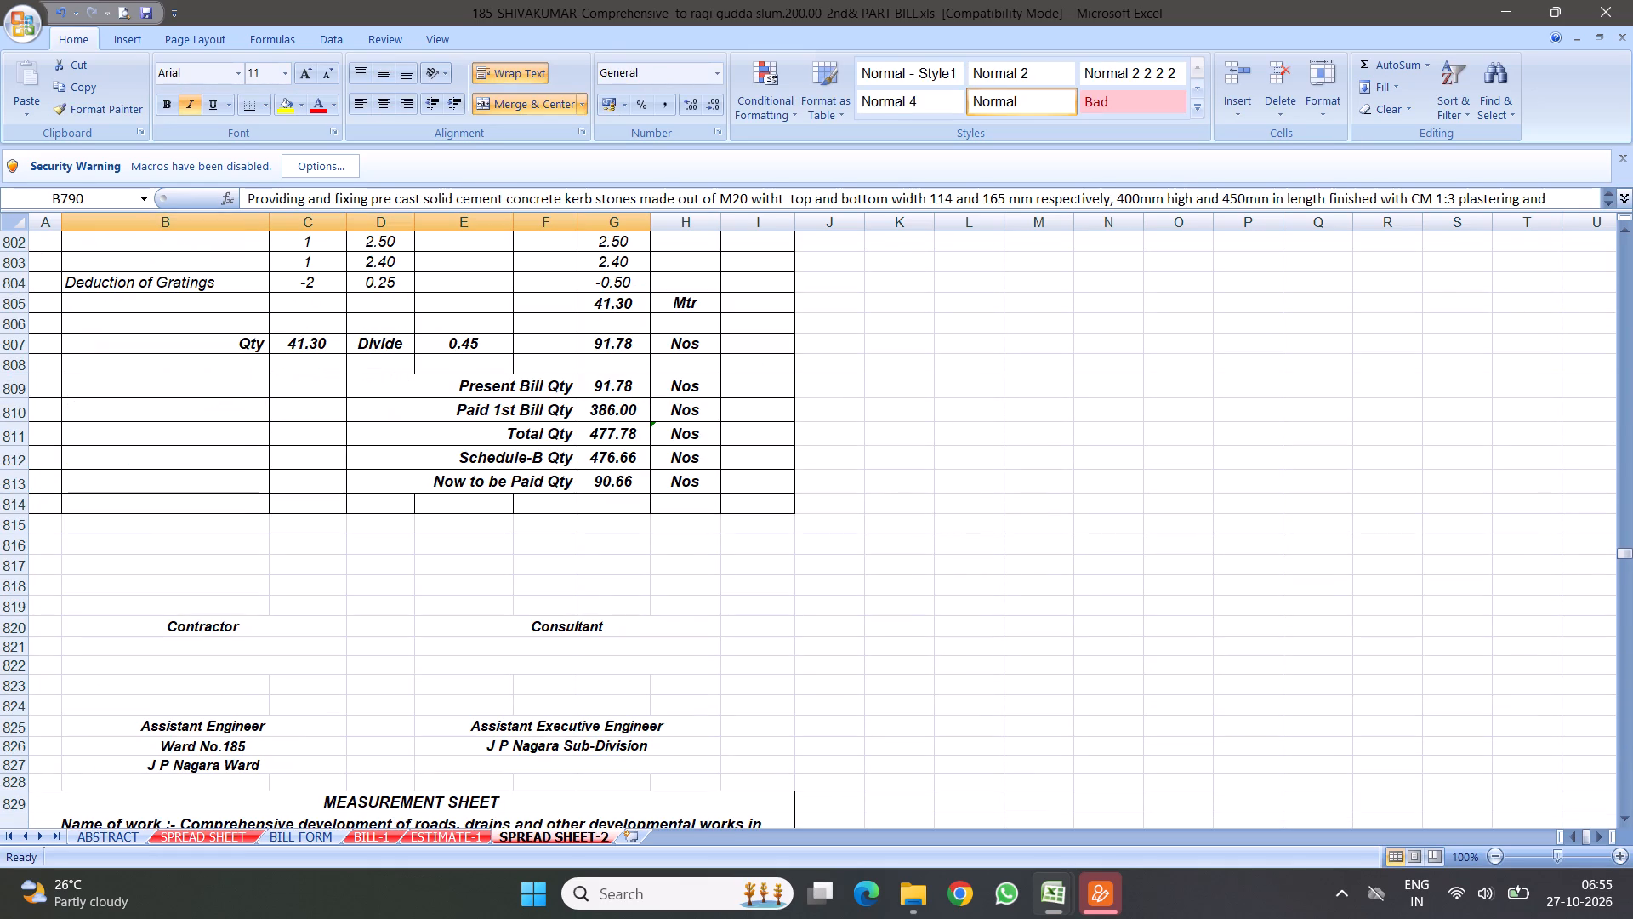
scroll(587, 557, "down", 9)
left_click(363, 536)
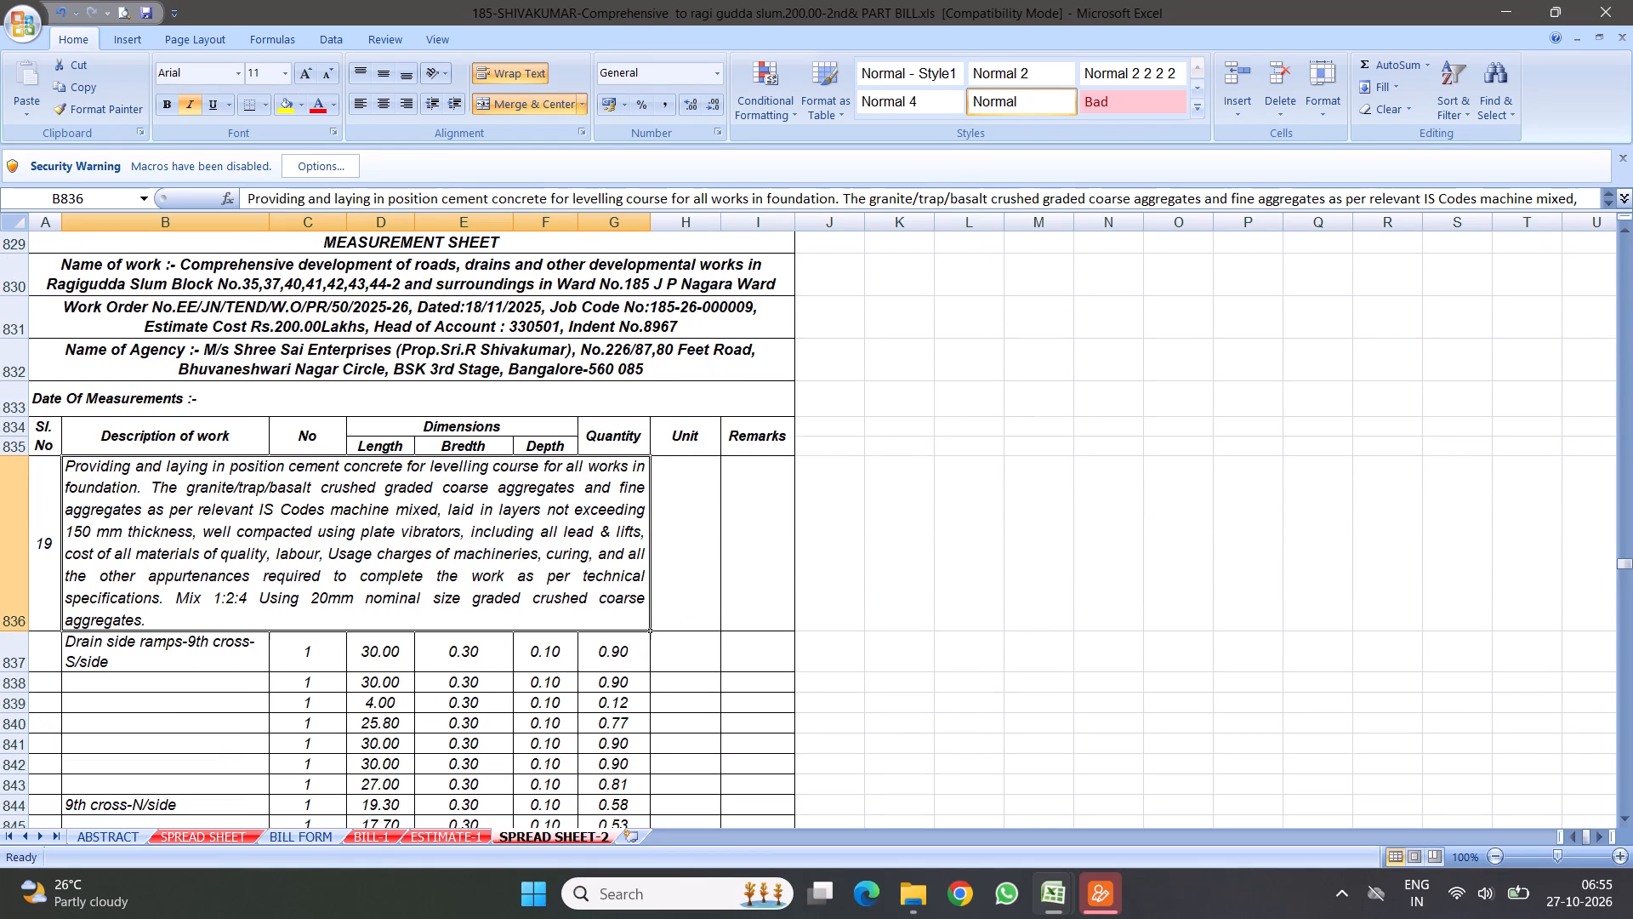
scroll(407, 579, "down", 6)
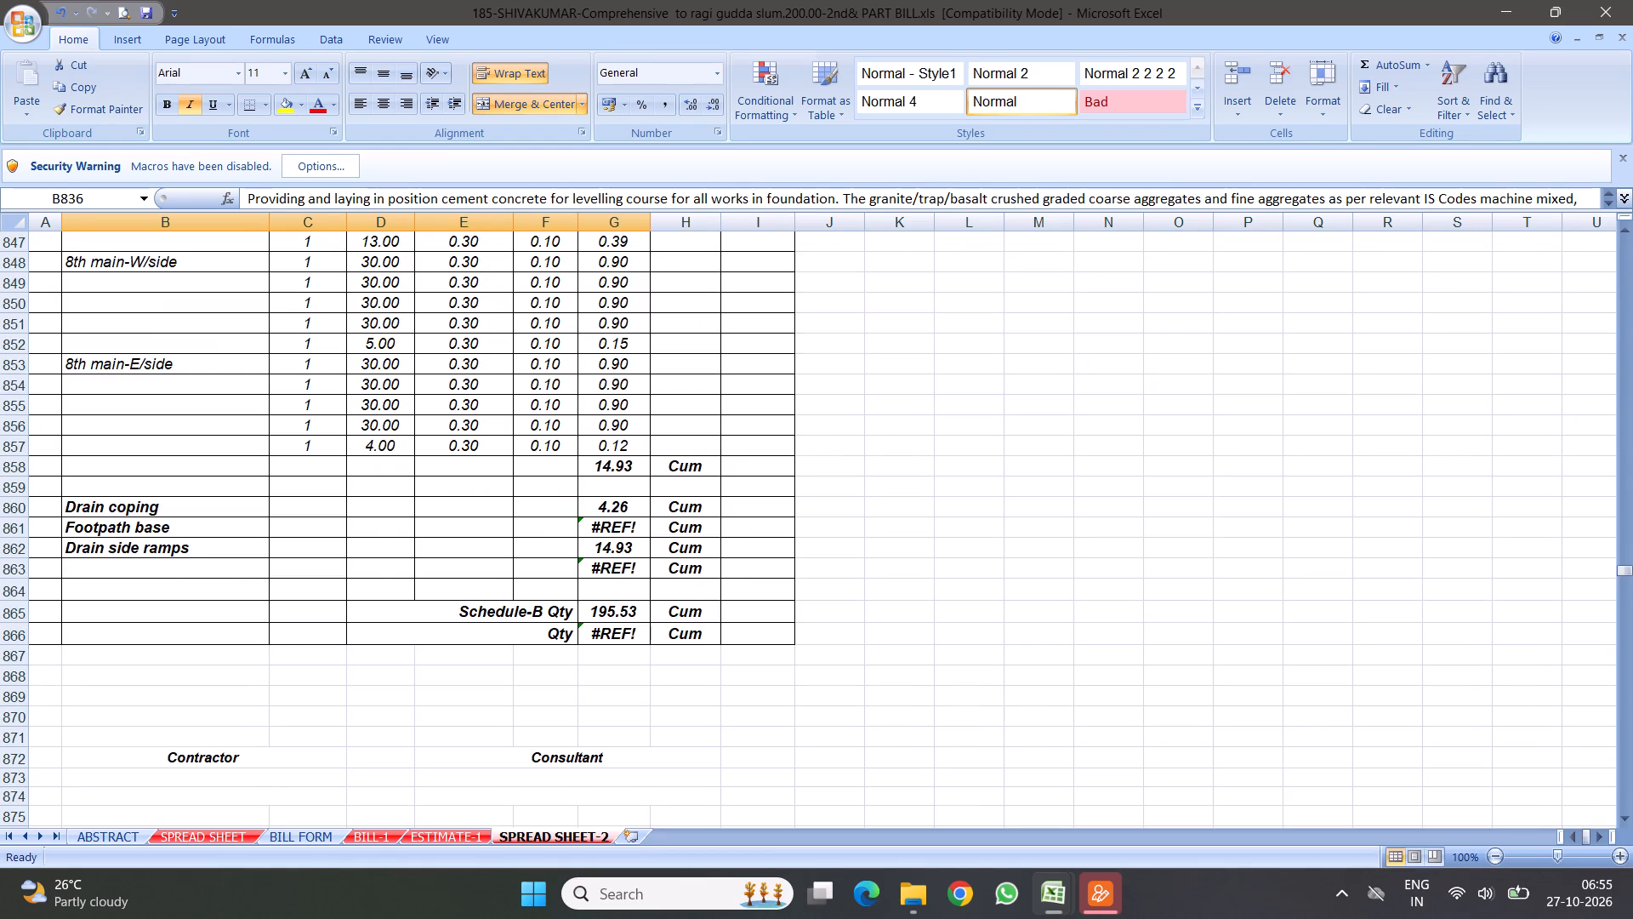
scroll(501, 493, "up", 5)
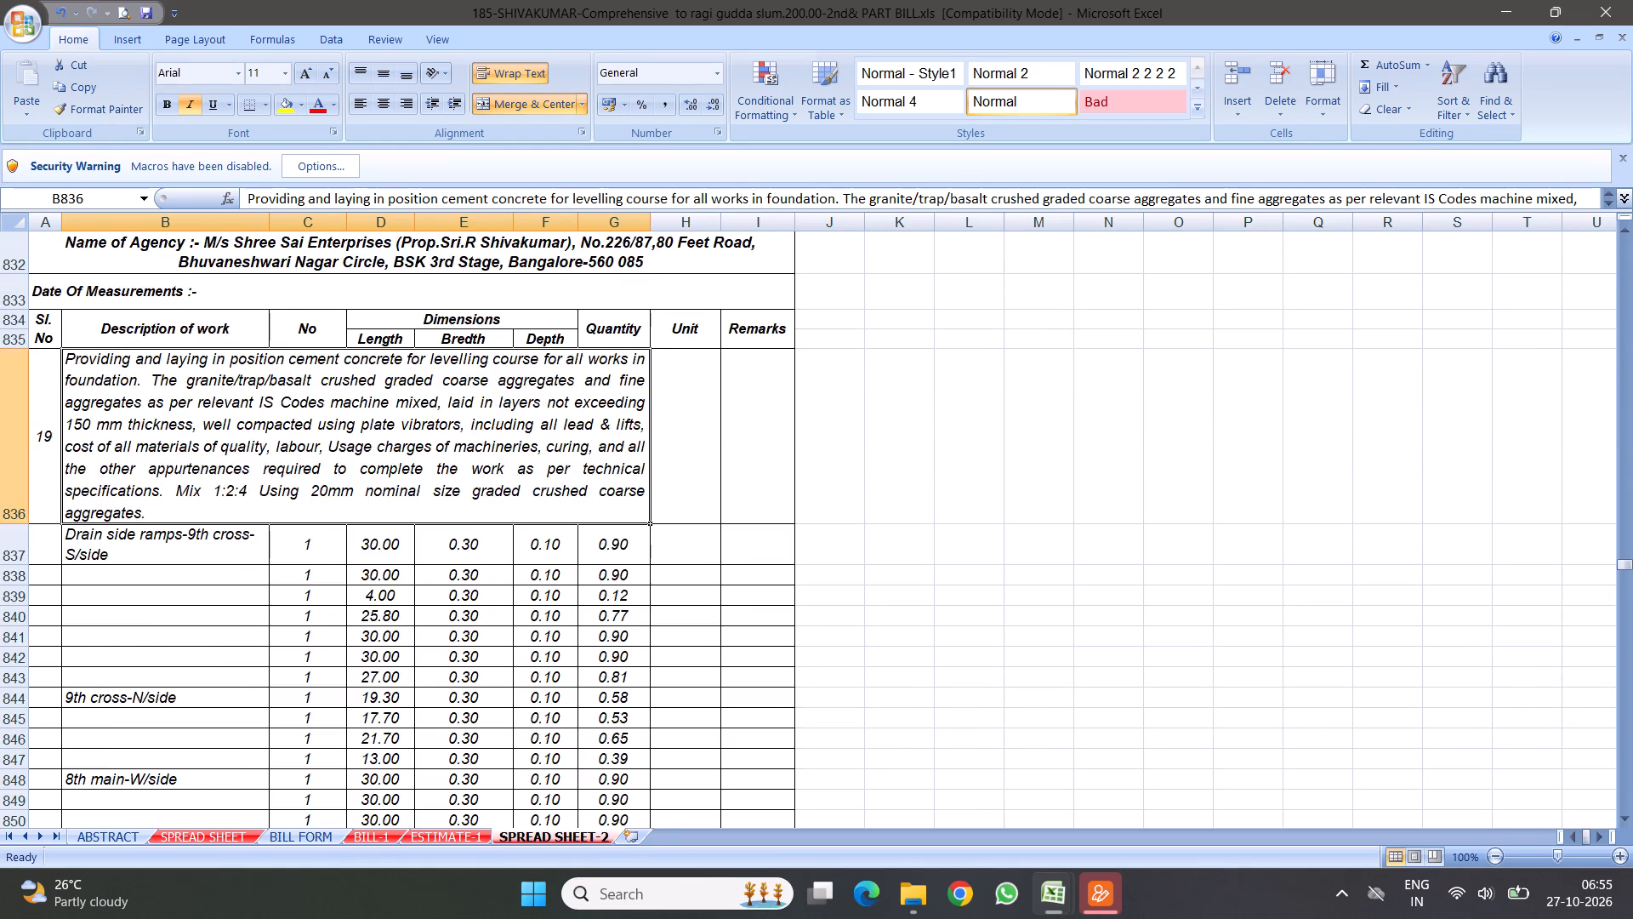
scroll(471, 506, "up", 3)
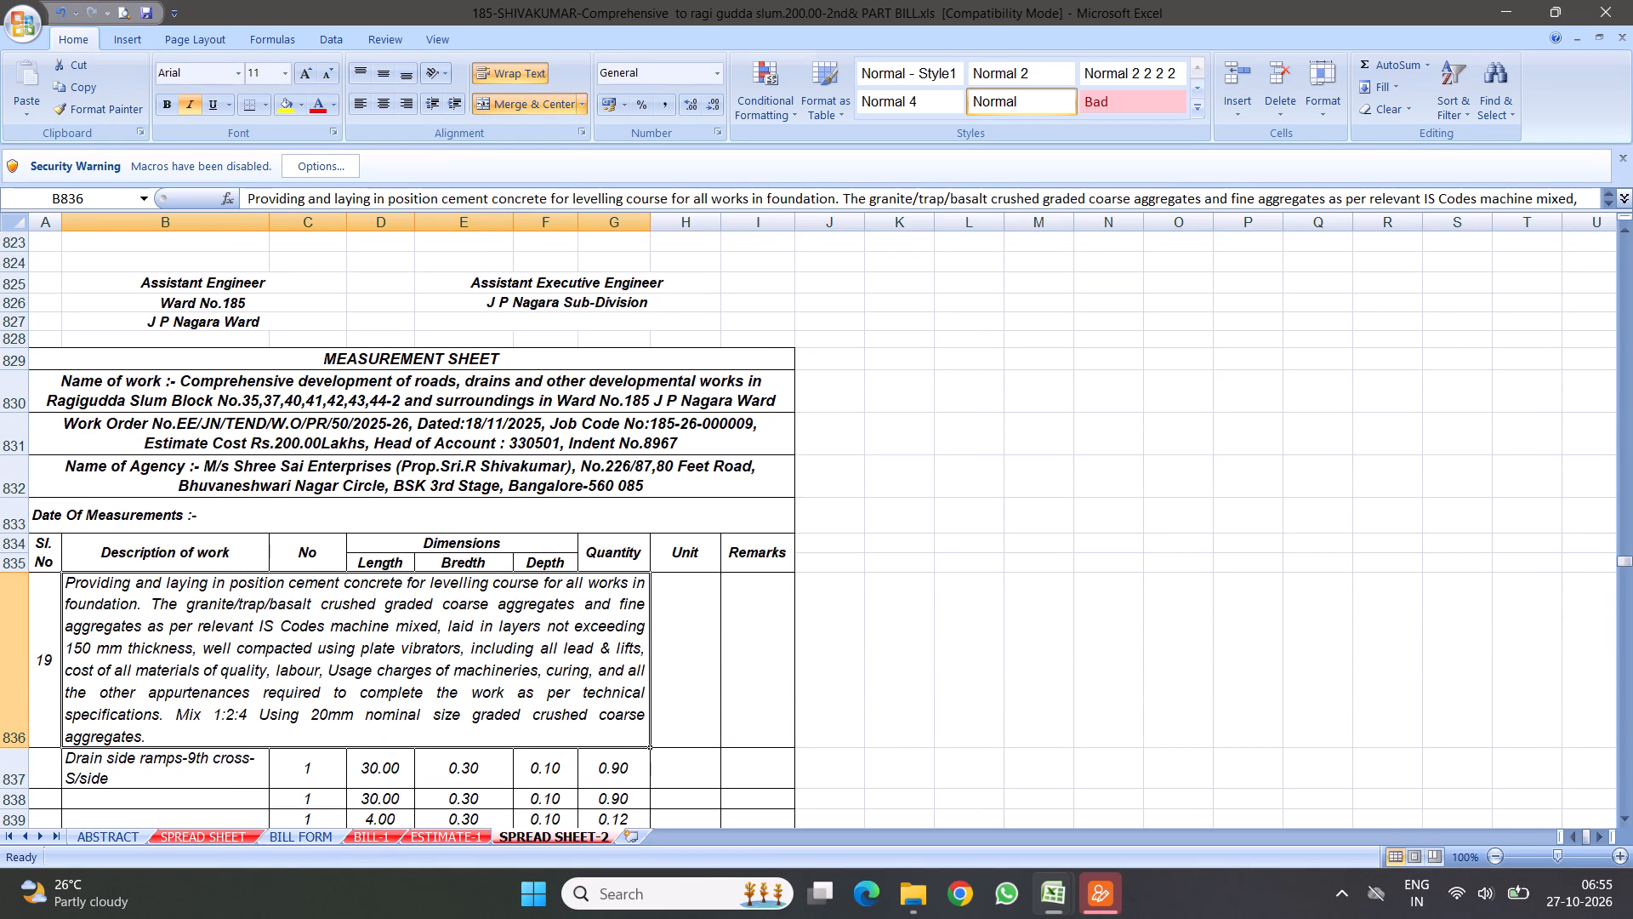
left_click_drag(12, 361, 113, 839)
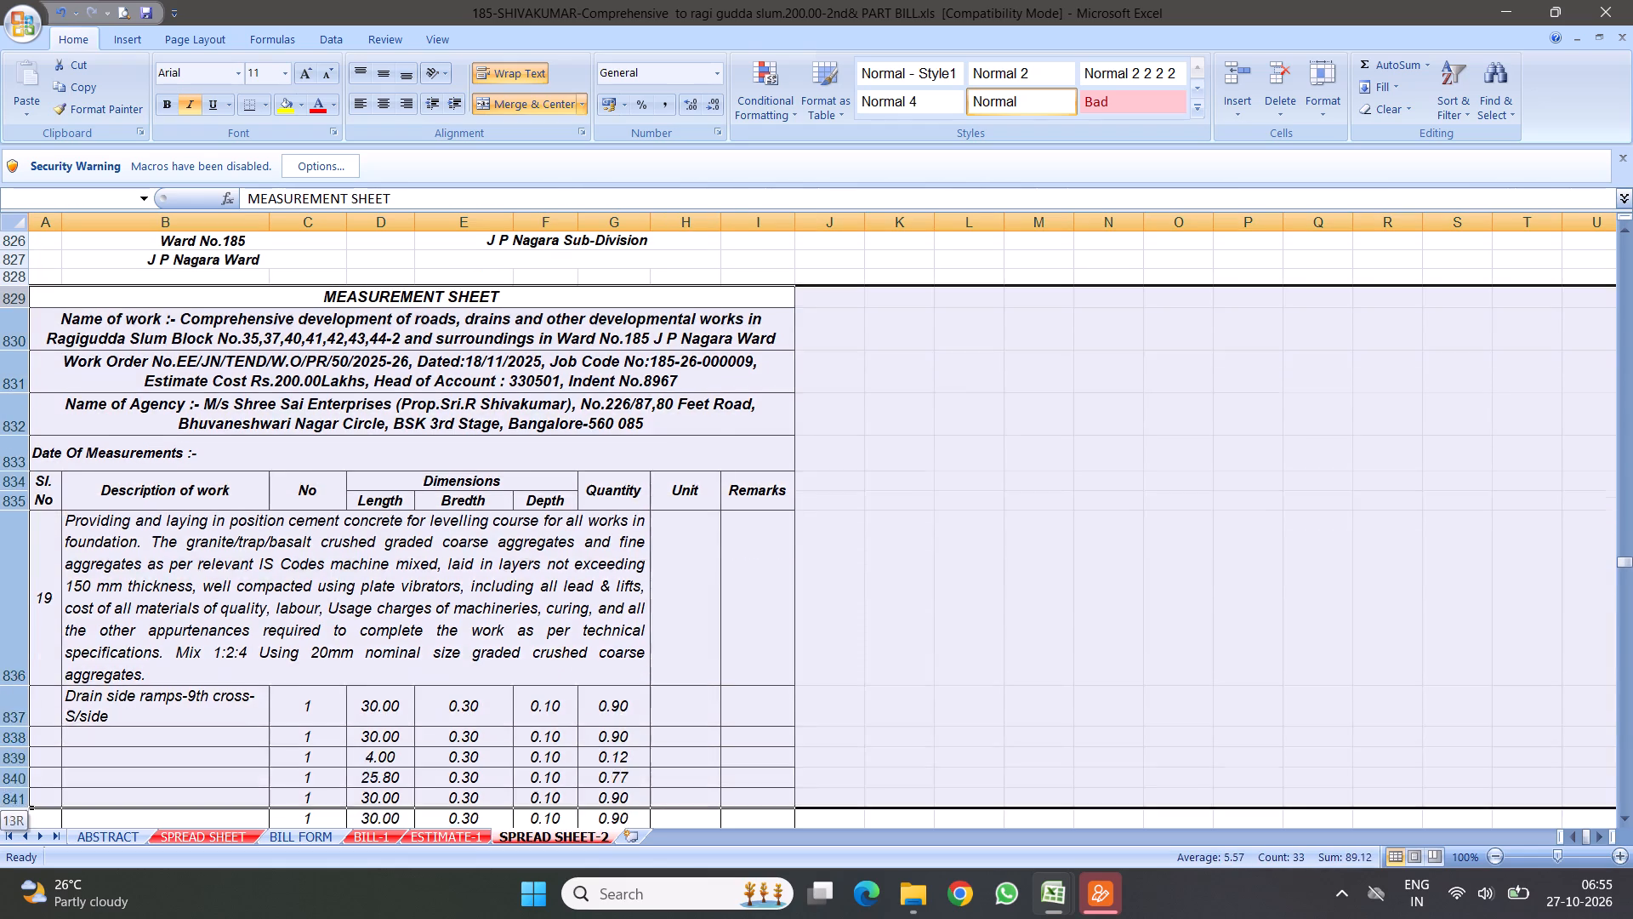
left_click_drag(113, 839, 259, 388)
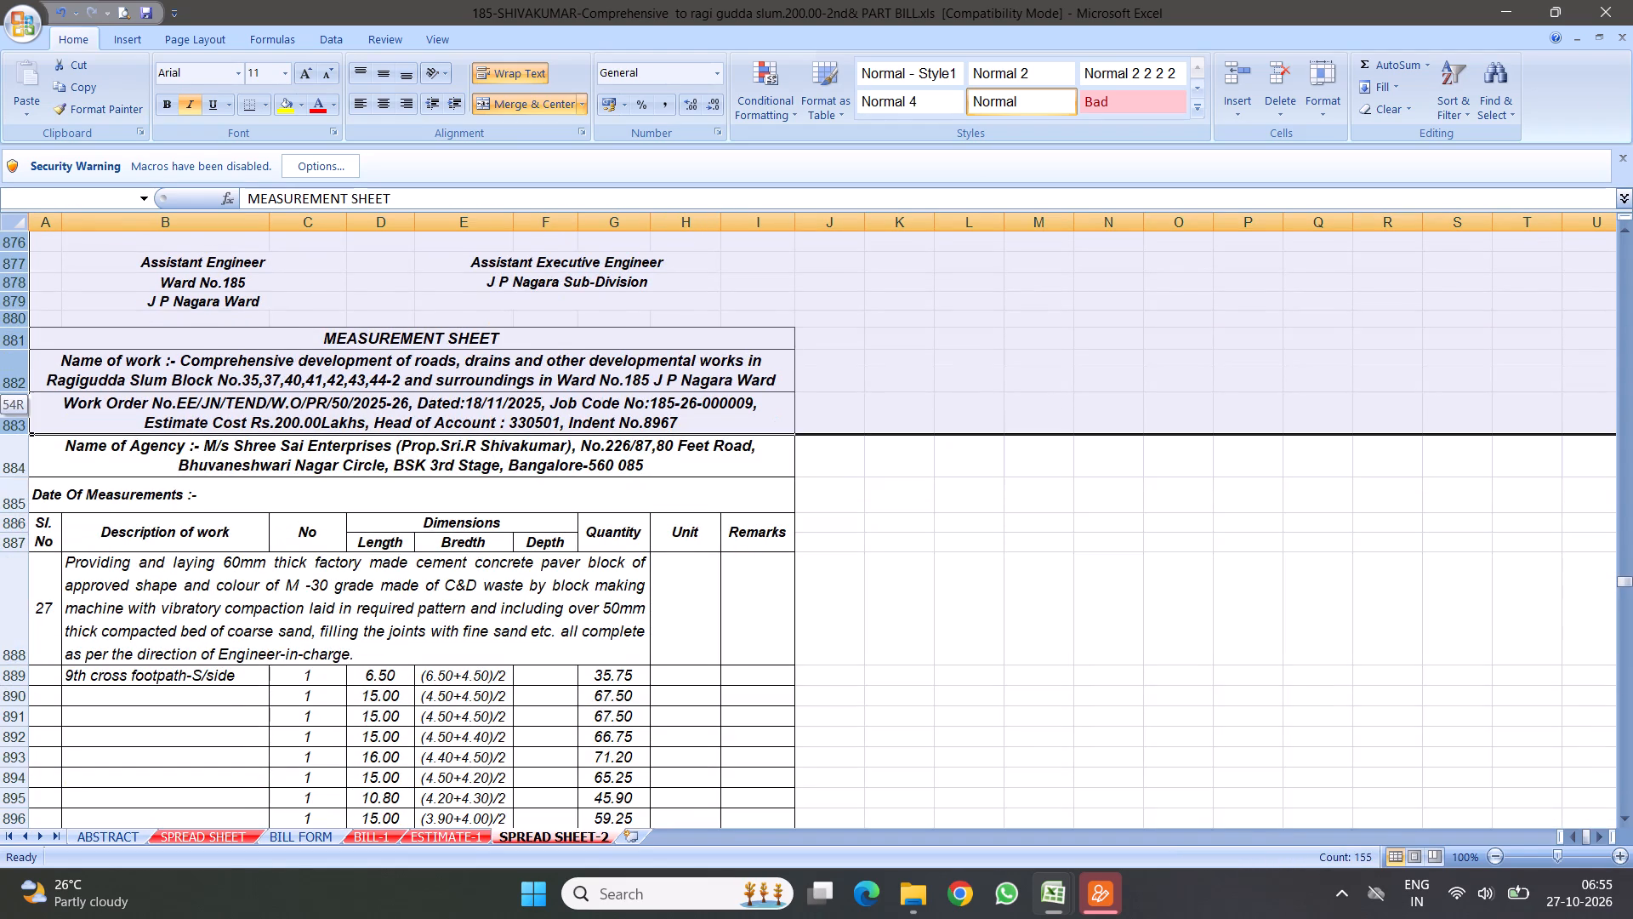
left_click_drag(259, 388, 293, 312)
right_click(272, 292)
left_click(320, 425)
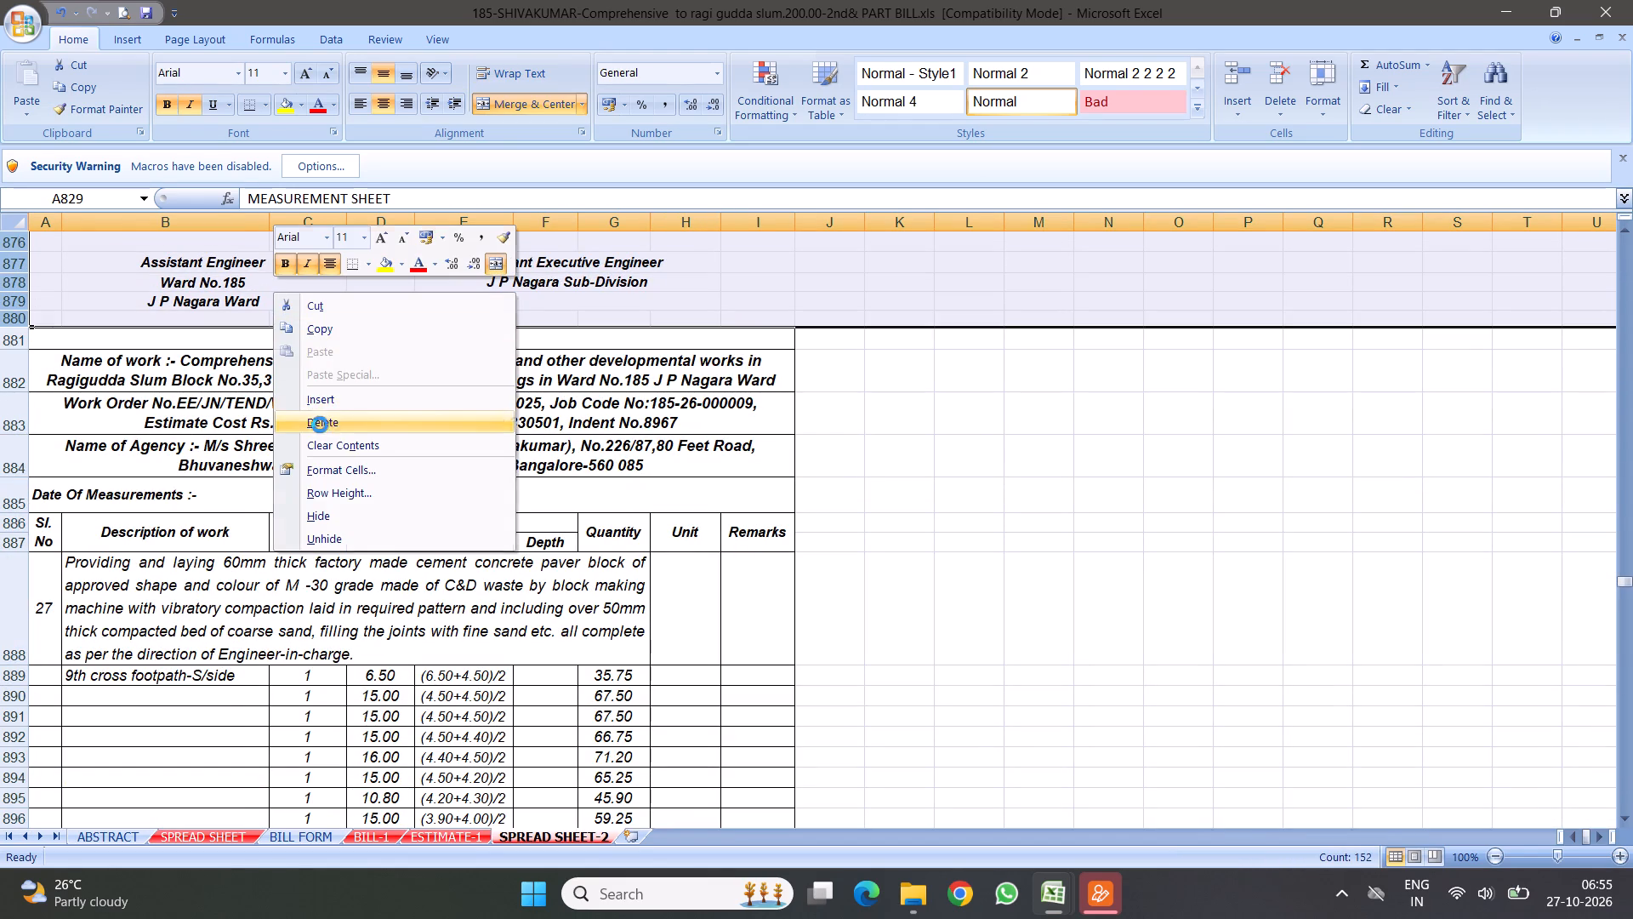
Copy item 23's quantity summary rows 737 to 743 and insert them above item 27's first measurement row, at row 837.
scroll(373, 489, "down", 9)
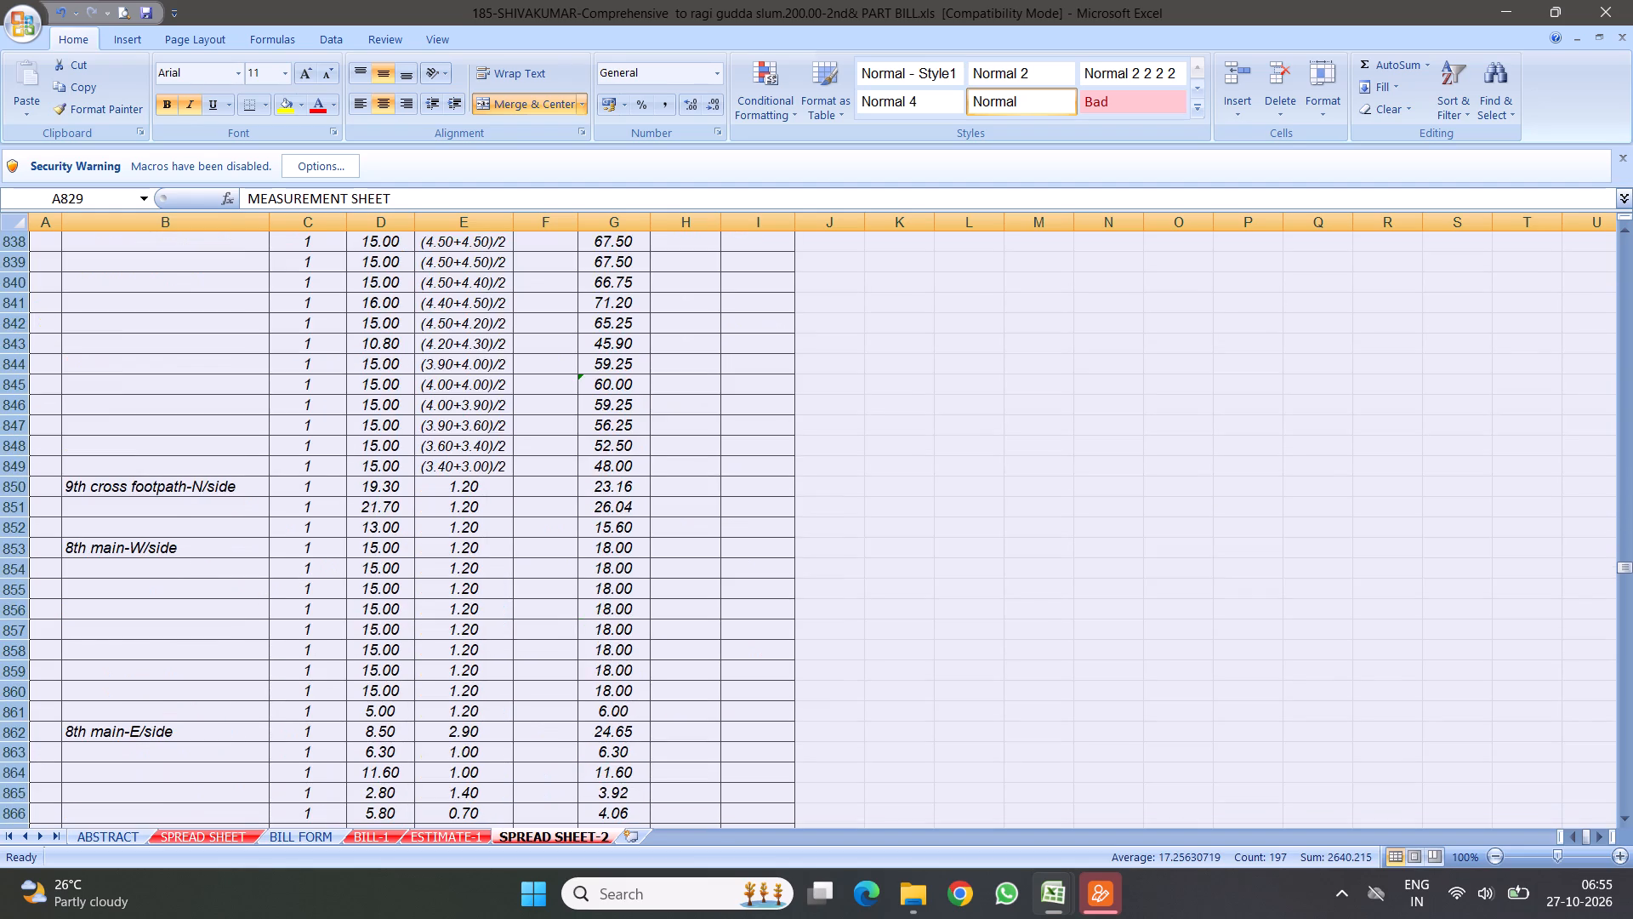
scroll(506, 573, "down", 12)
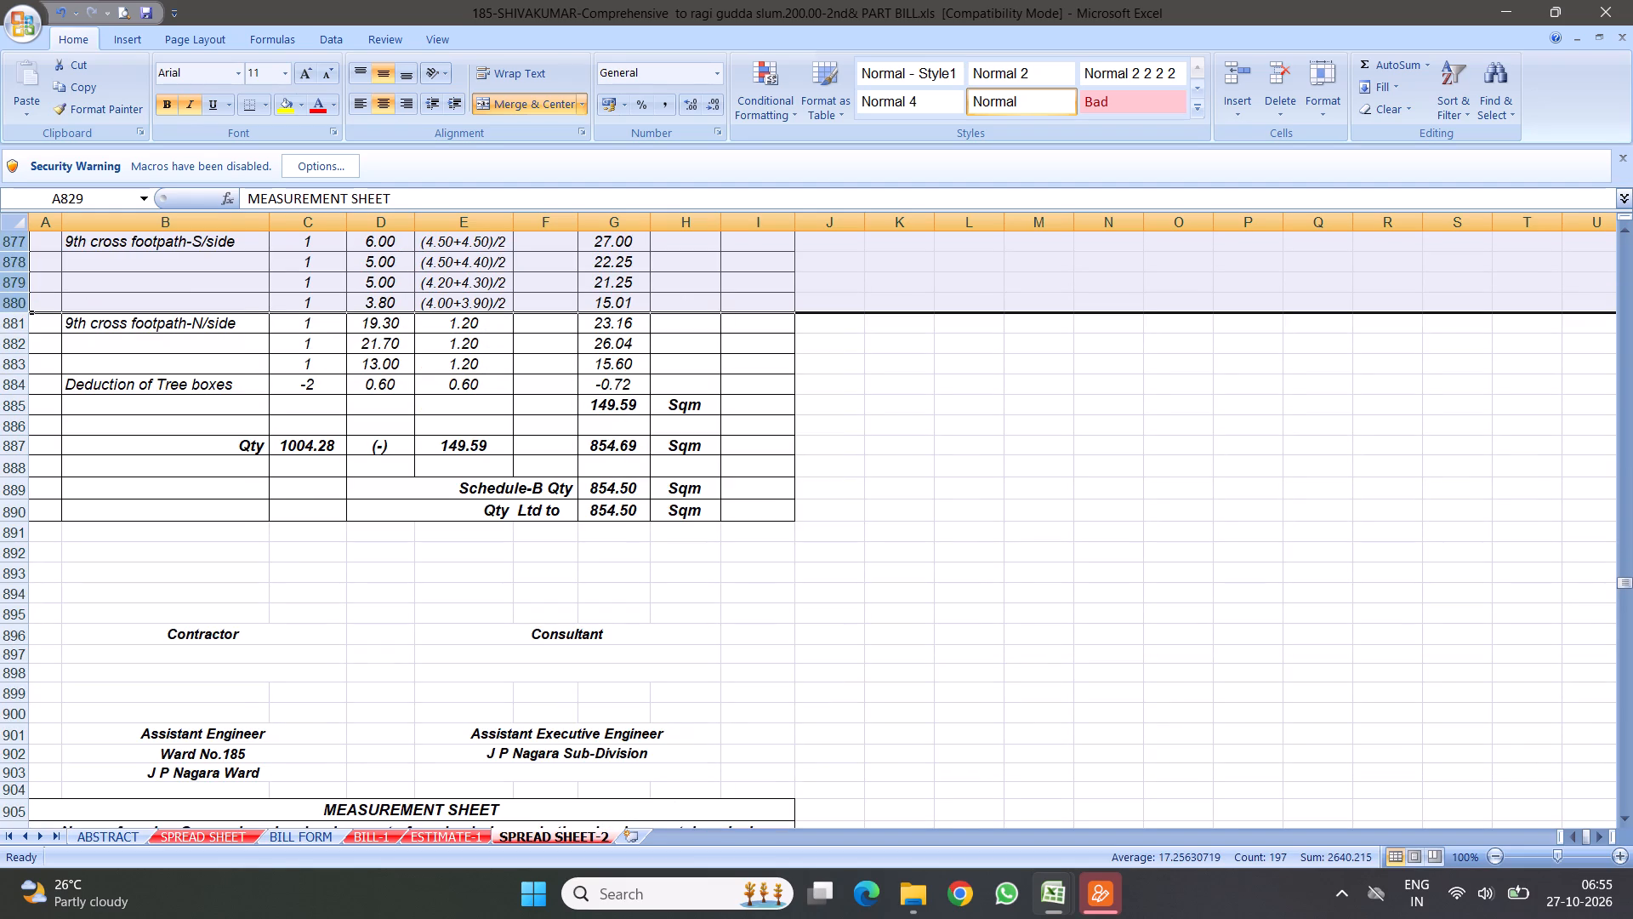
scroll(473, 516, "up", 20)
scroll(473, 516, "up", 5)
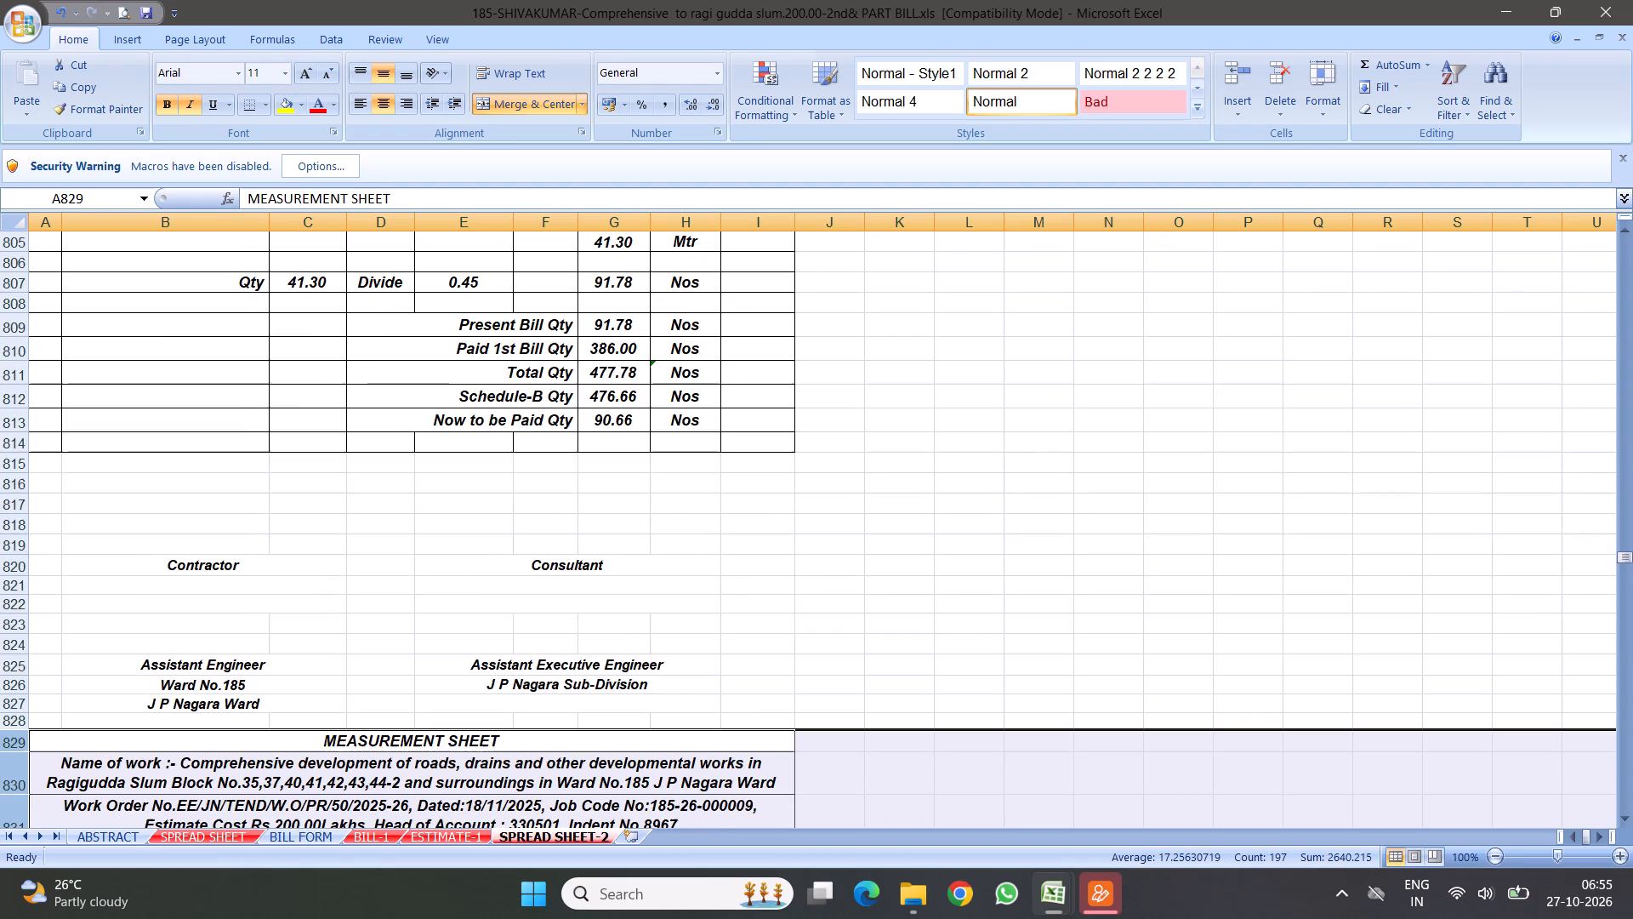
scroll(464, 484, "up", 17)
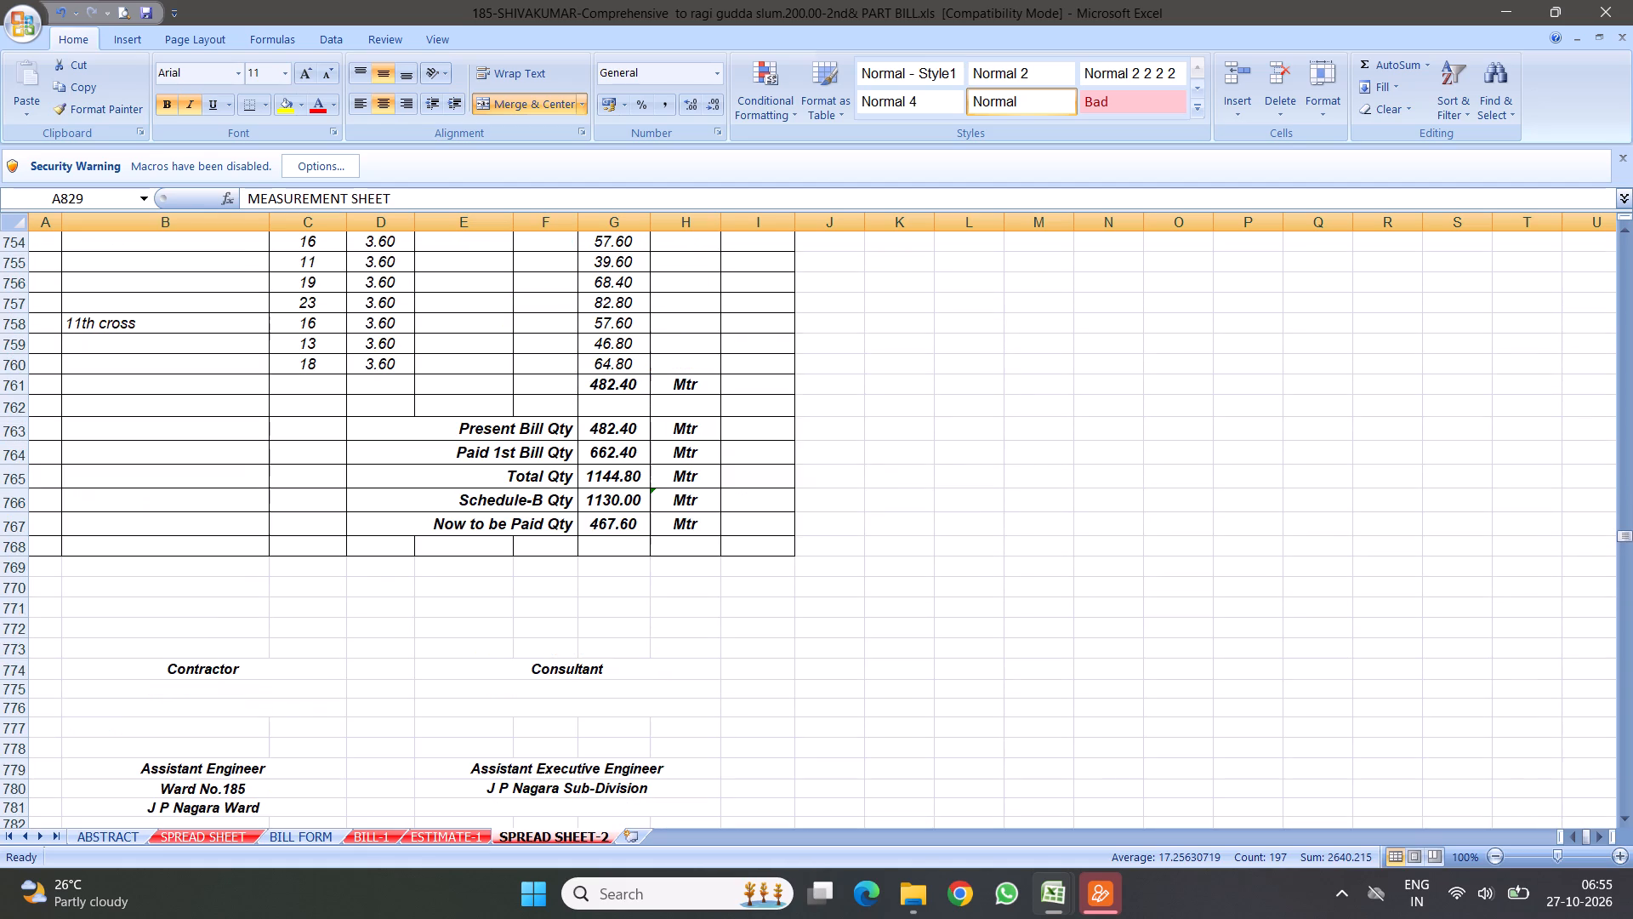
scroll(532, 491, "up", 10)
scroll(562, 469, "down", 3)
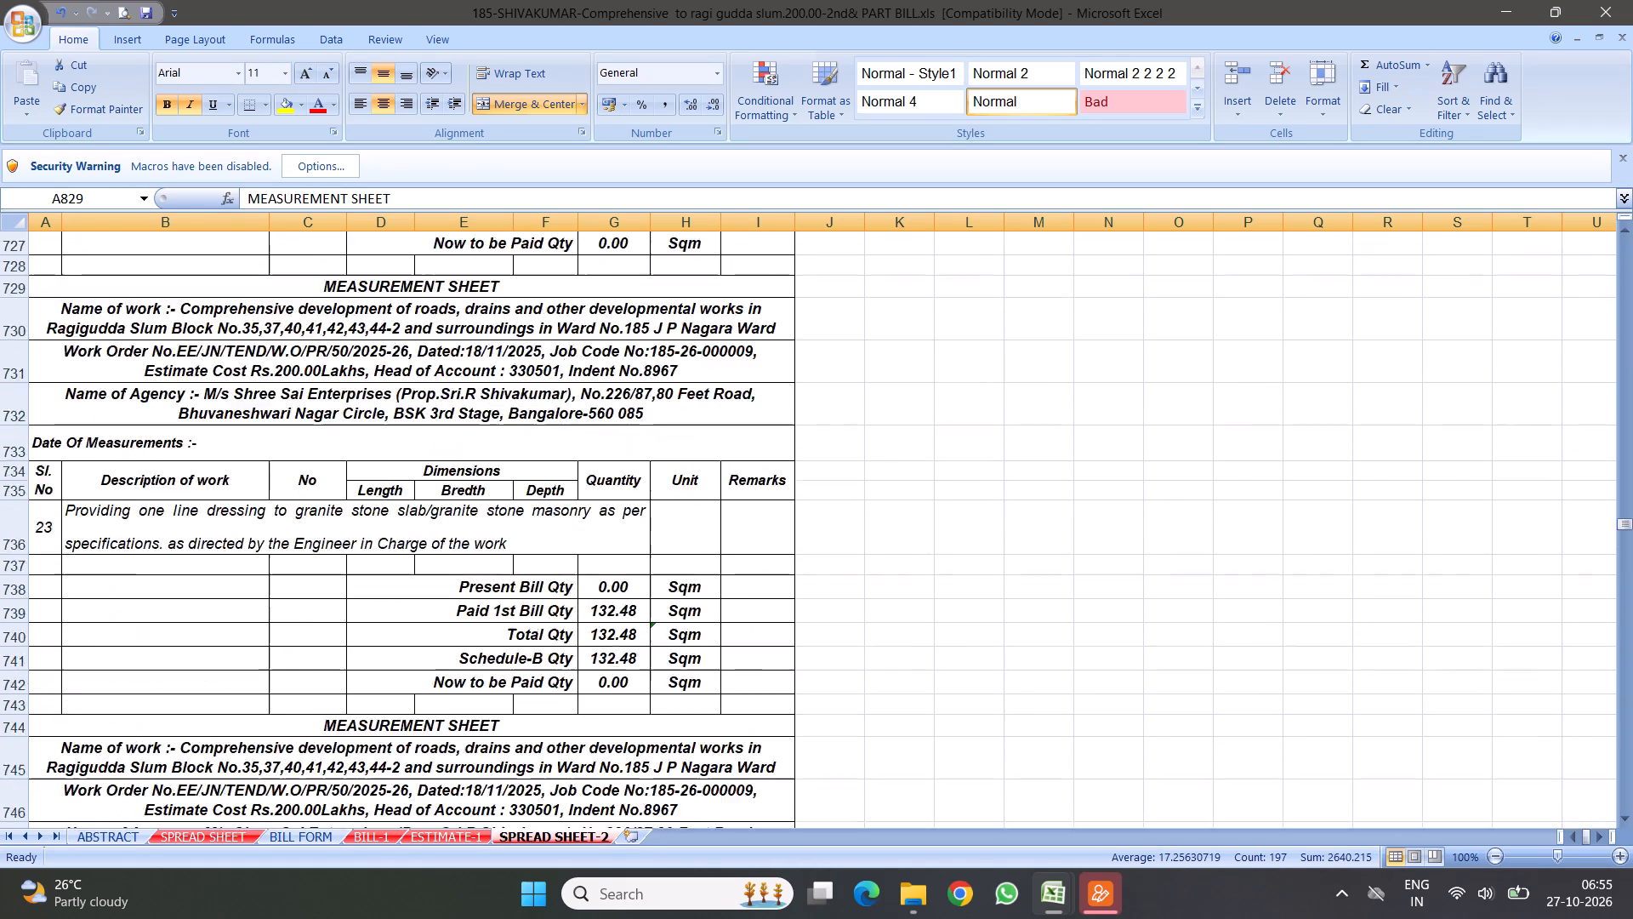
scroll(562, 470, "down", 1)
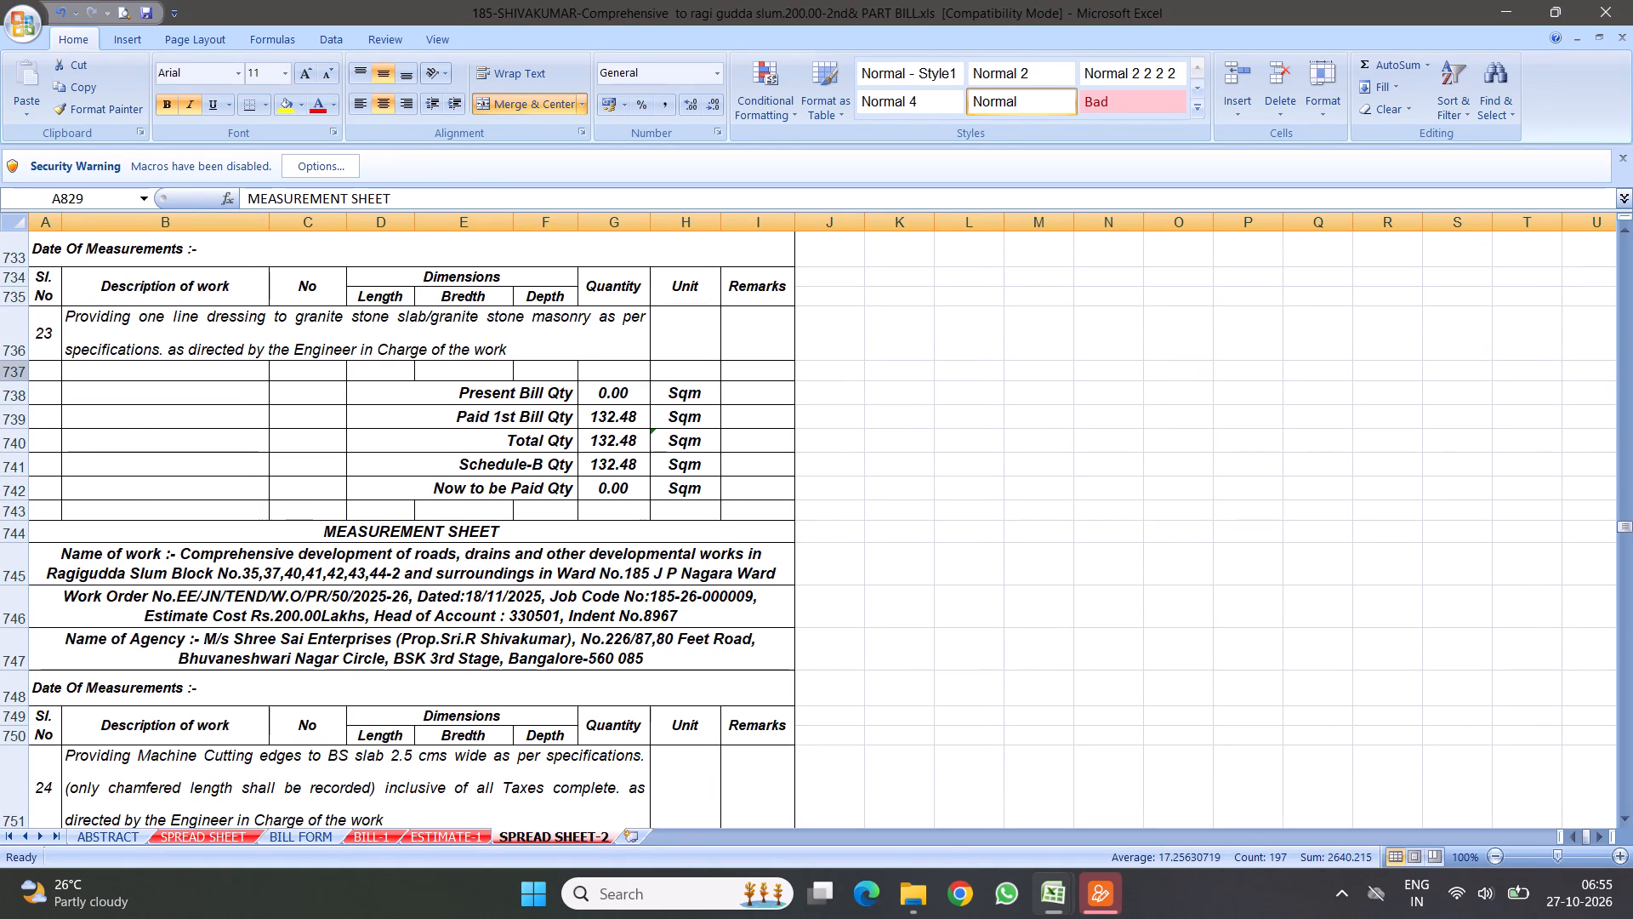
left_click_drag(17, 372, 46, 500)
right_click(169, 434)
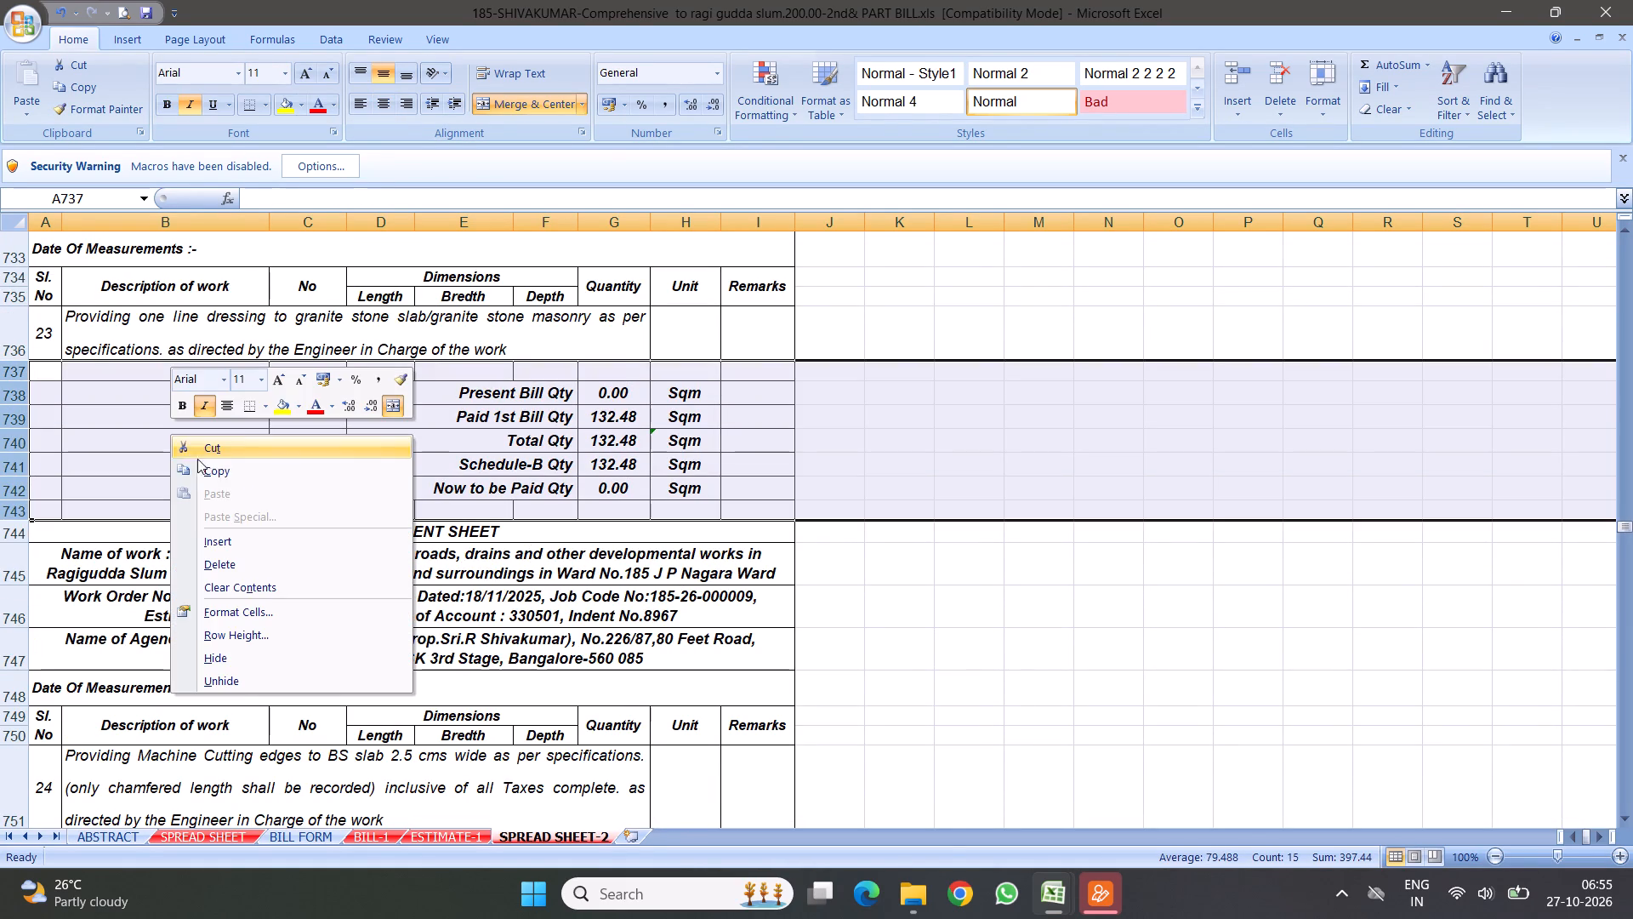
left_click(225, 469)
scroll(583, 559, "down", 12)
scroll(440, 536, "down", 3)
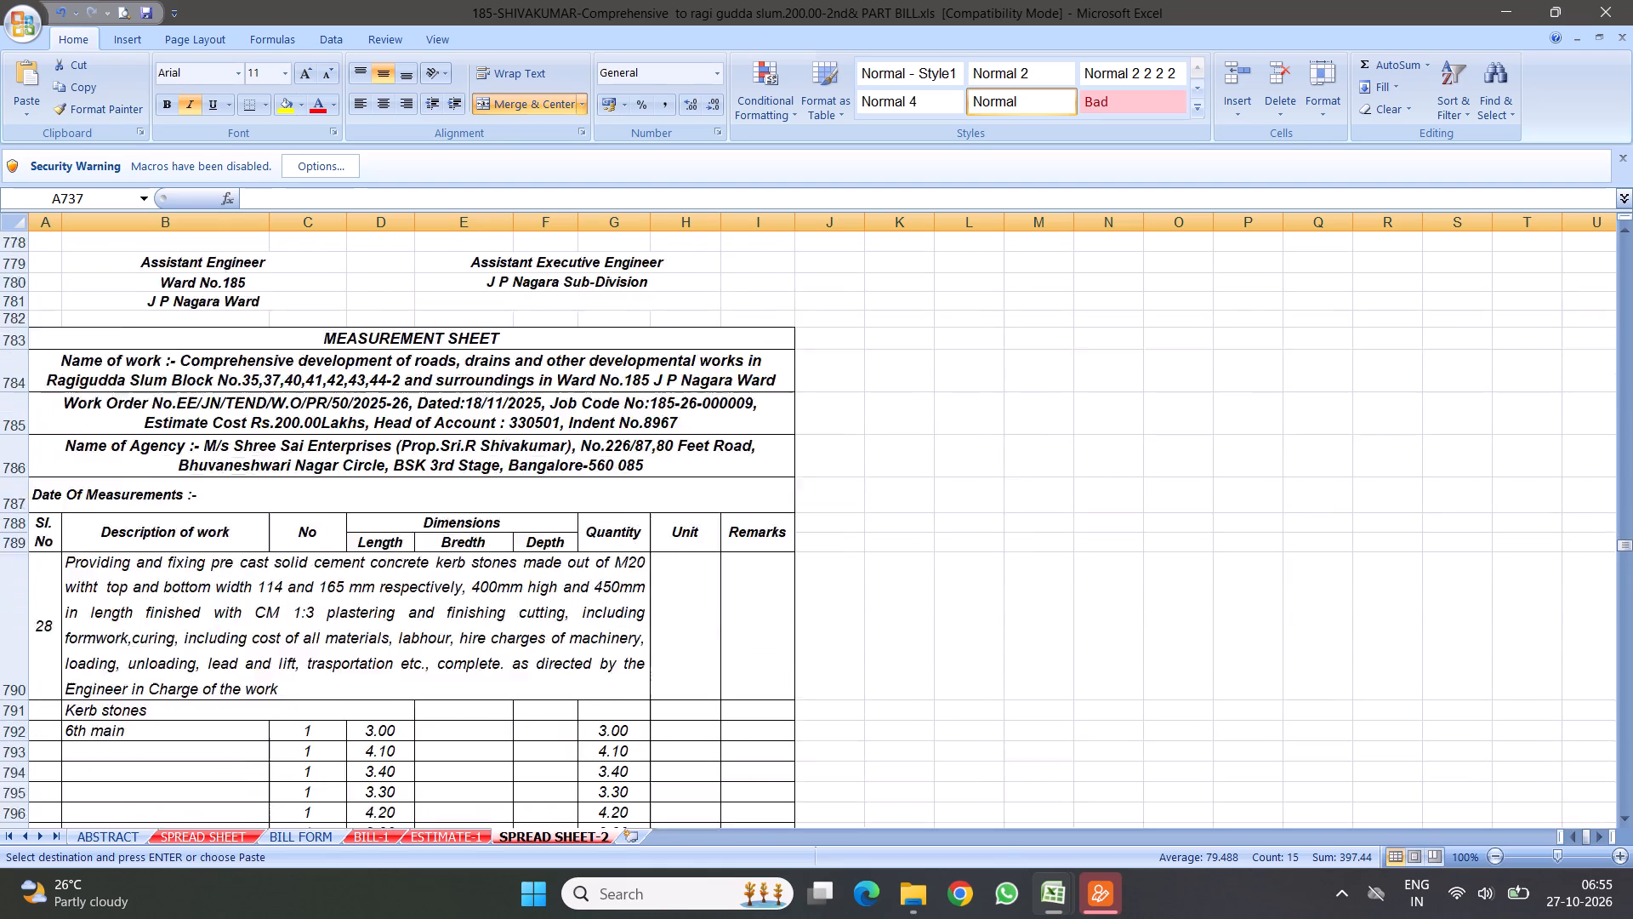
scroll(440, 548, "down", 16)
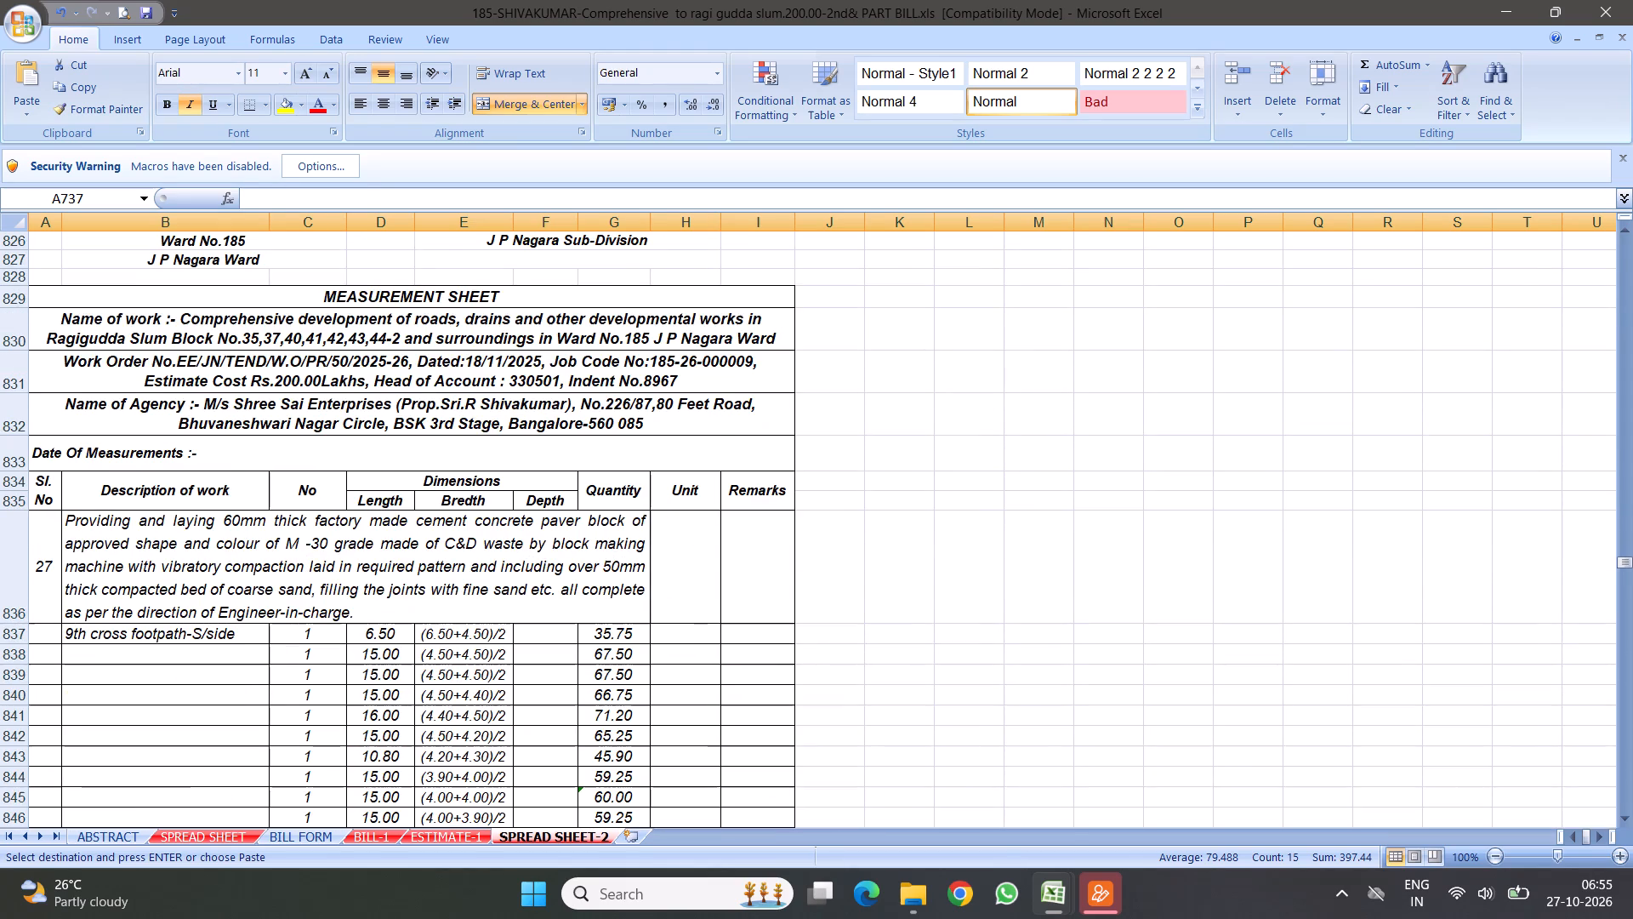
scroll(418, 528, "down", 4)
scroll(317, 481, "up", 2)
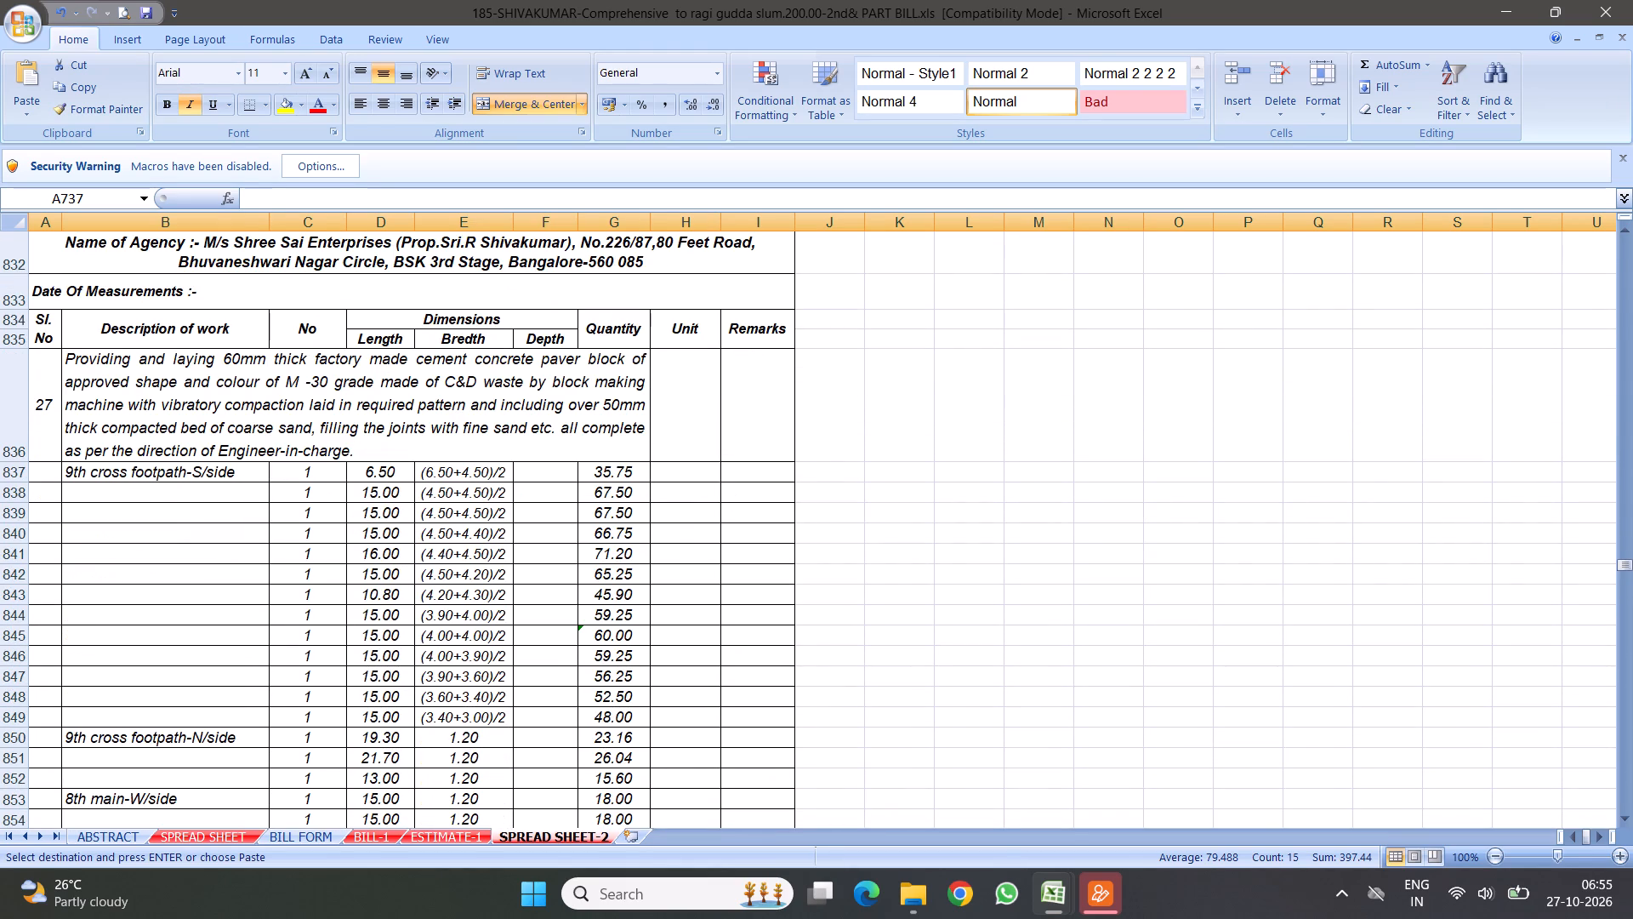
right_click(8, 471)
left_click(116, 577)
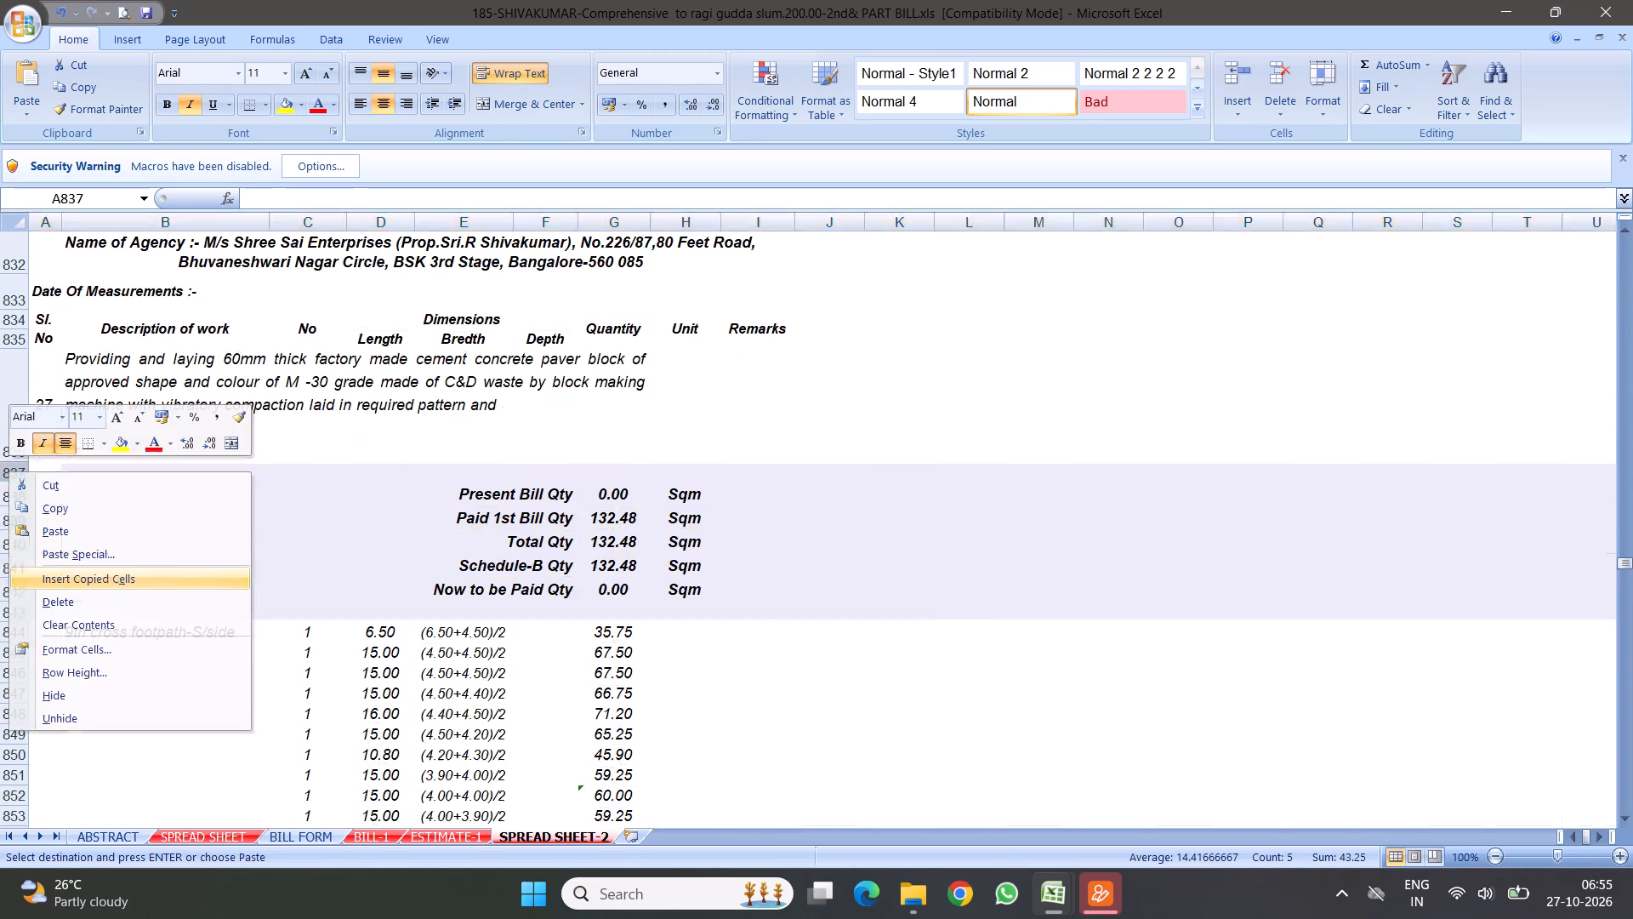
Set item 27's Paid 1st Bill Qty in G839 to 854.5.
scroll(820, 632, "down", 2)
scroll(708, 534, "down", 13)
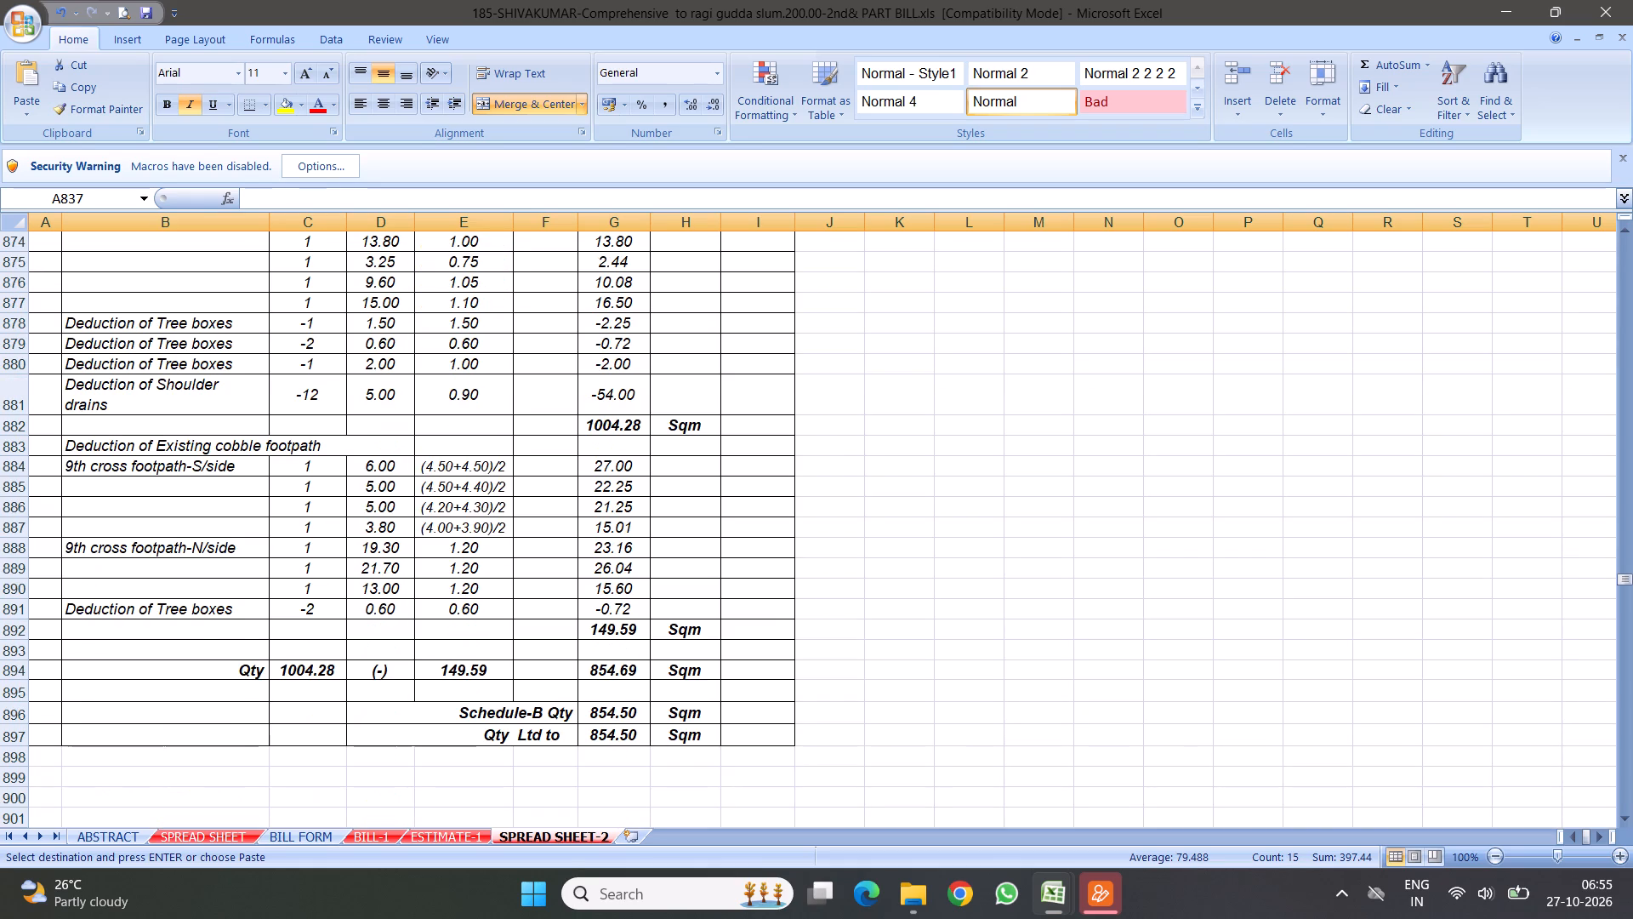
scroll(583, 423, "up", 5)
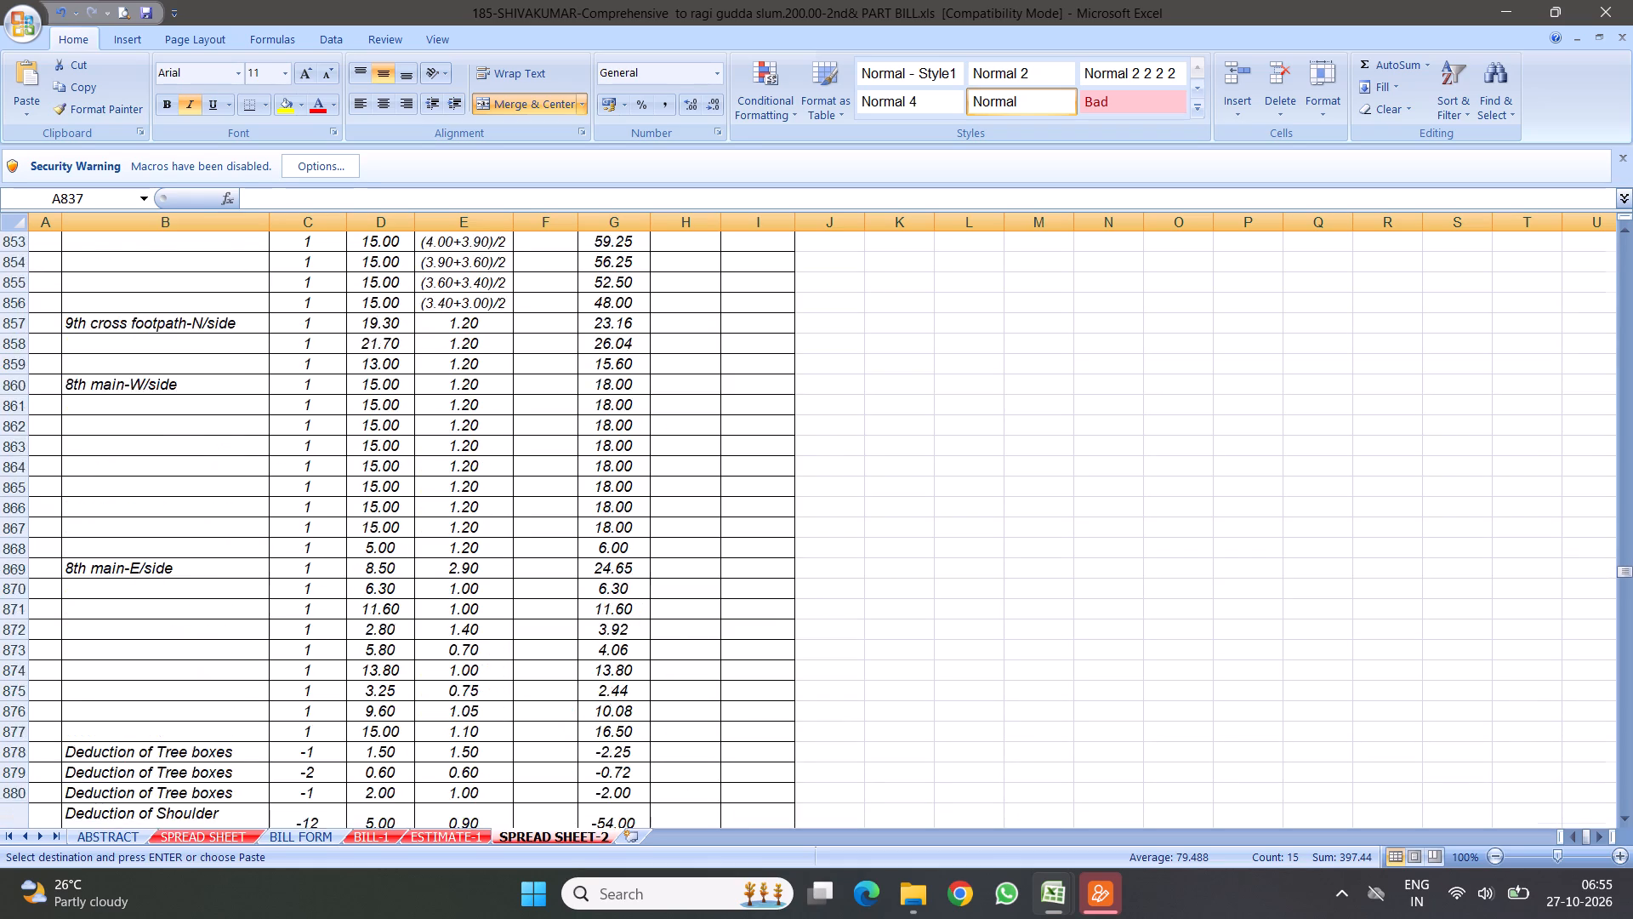
scroll(571, 437, "up", 10)
left_click(617, 622)
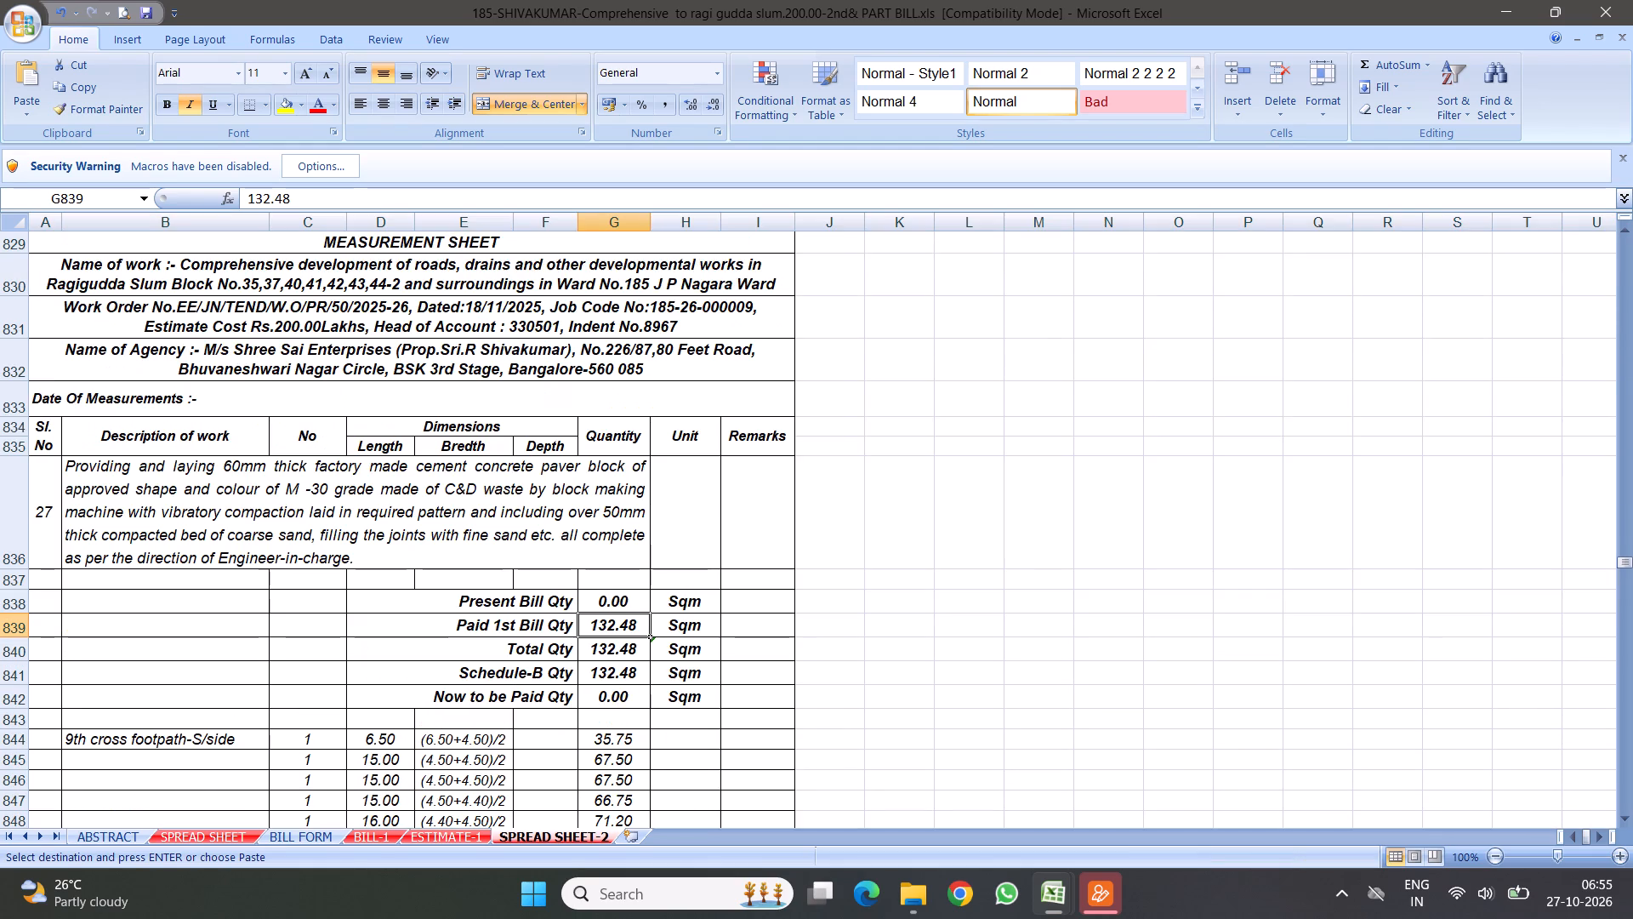
type("854.5")
key("Return")
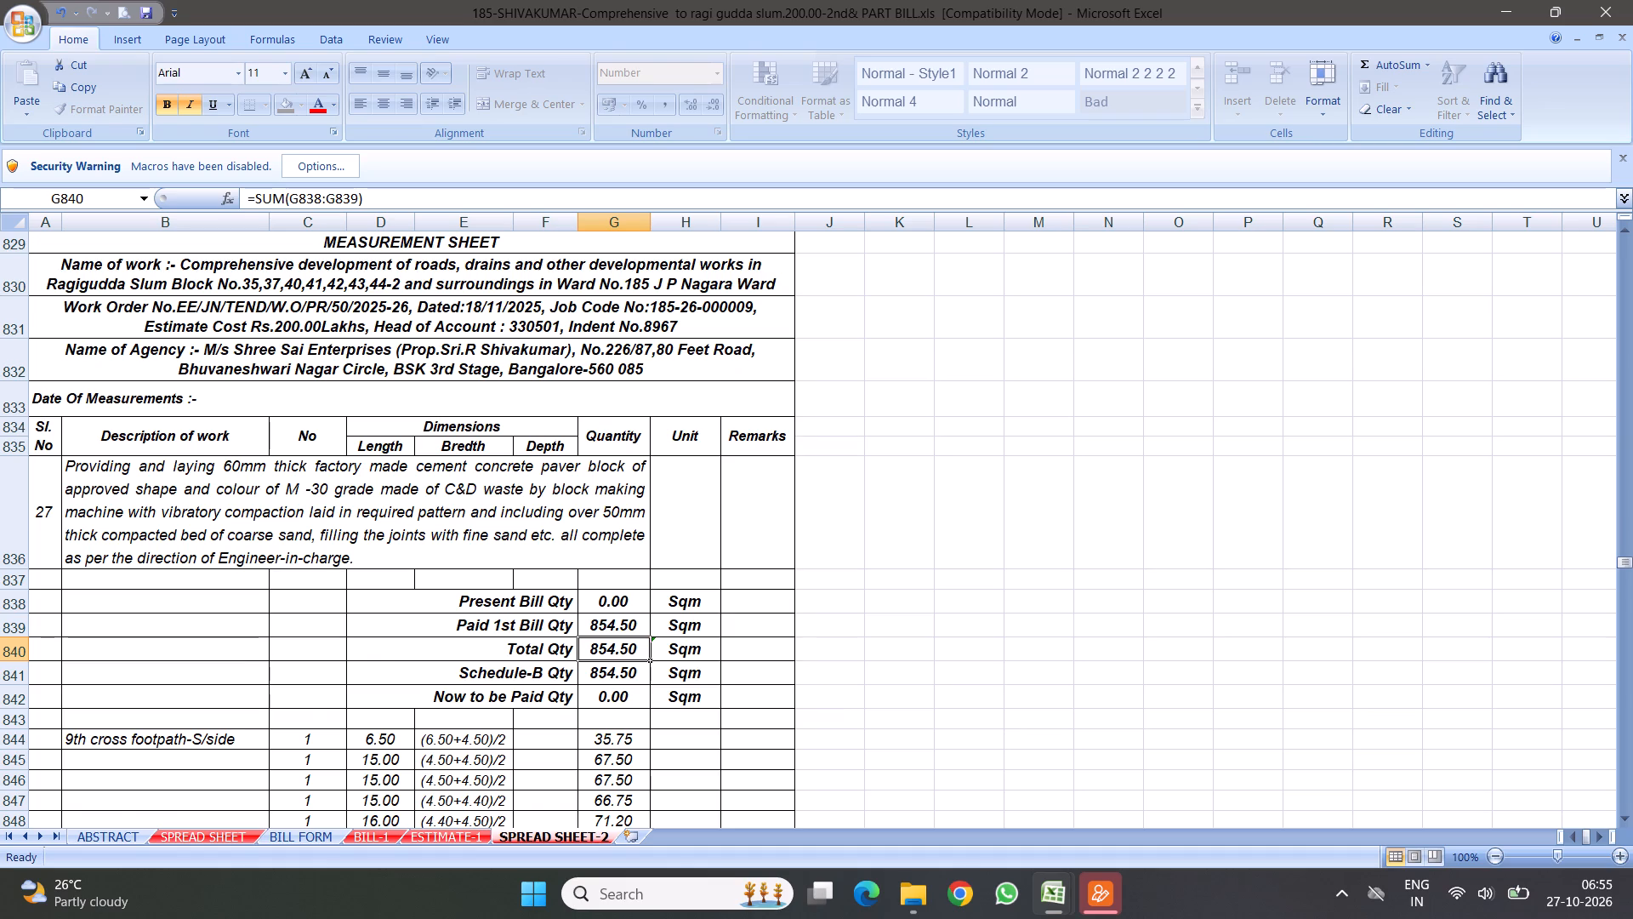
Delete item 27's measurement rows, old quantity rows and signature block below the new summary, rows 844 to 911.
scroll(445, 590, "down", 3)
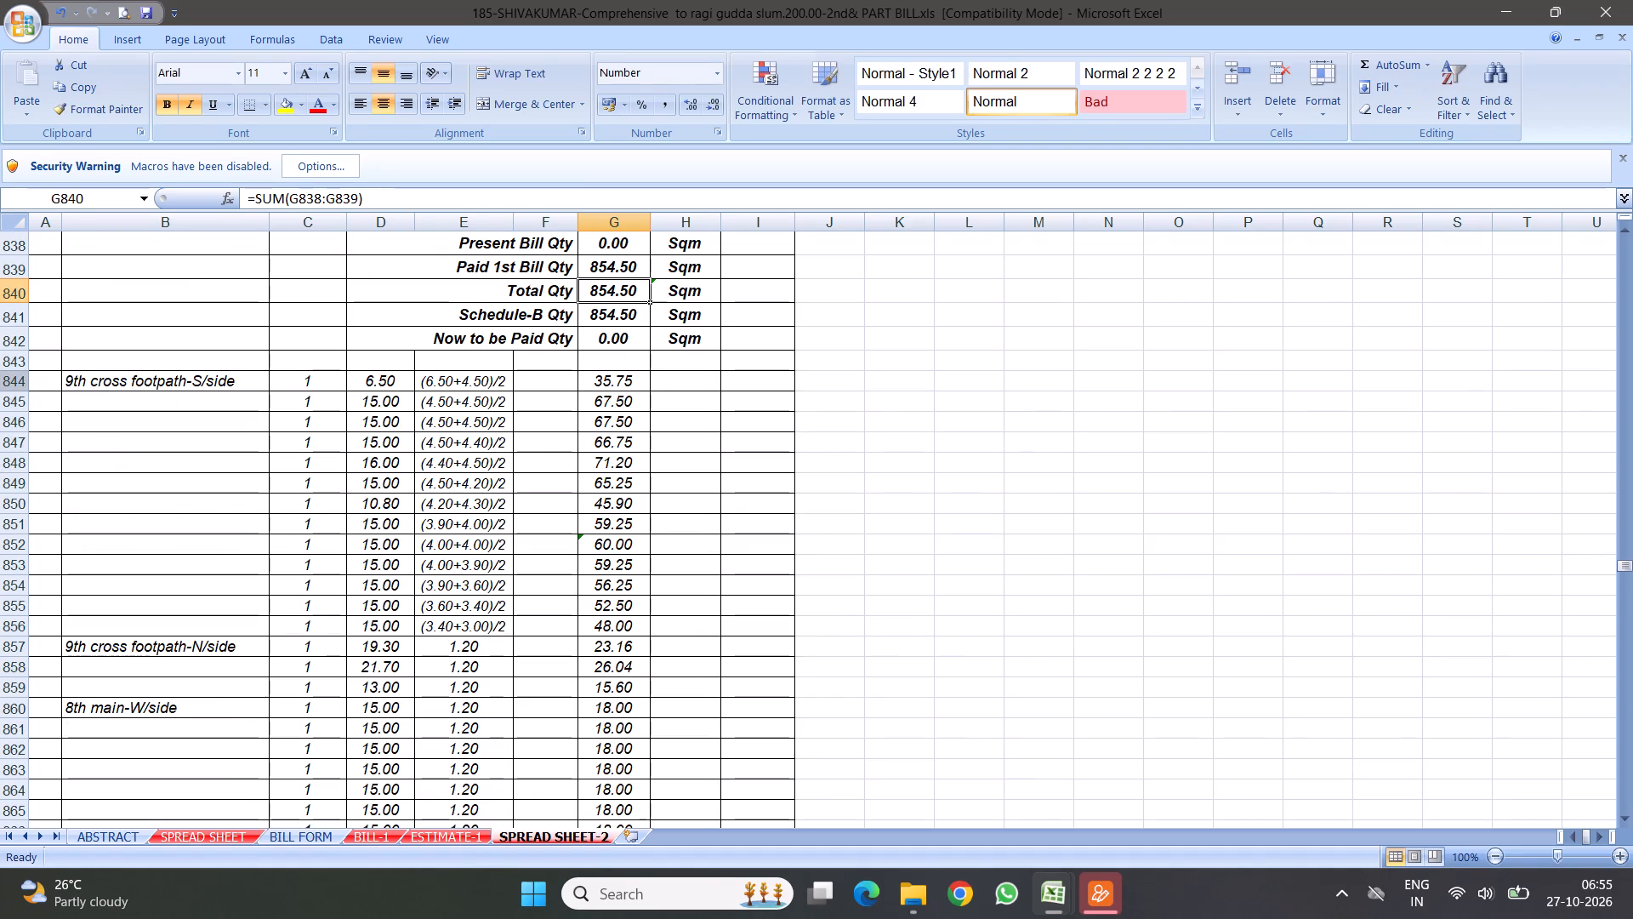
left_click_drag(15, 380, 116, 891)
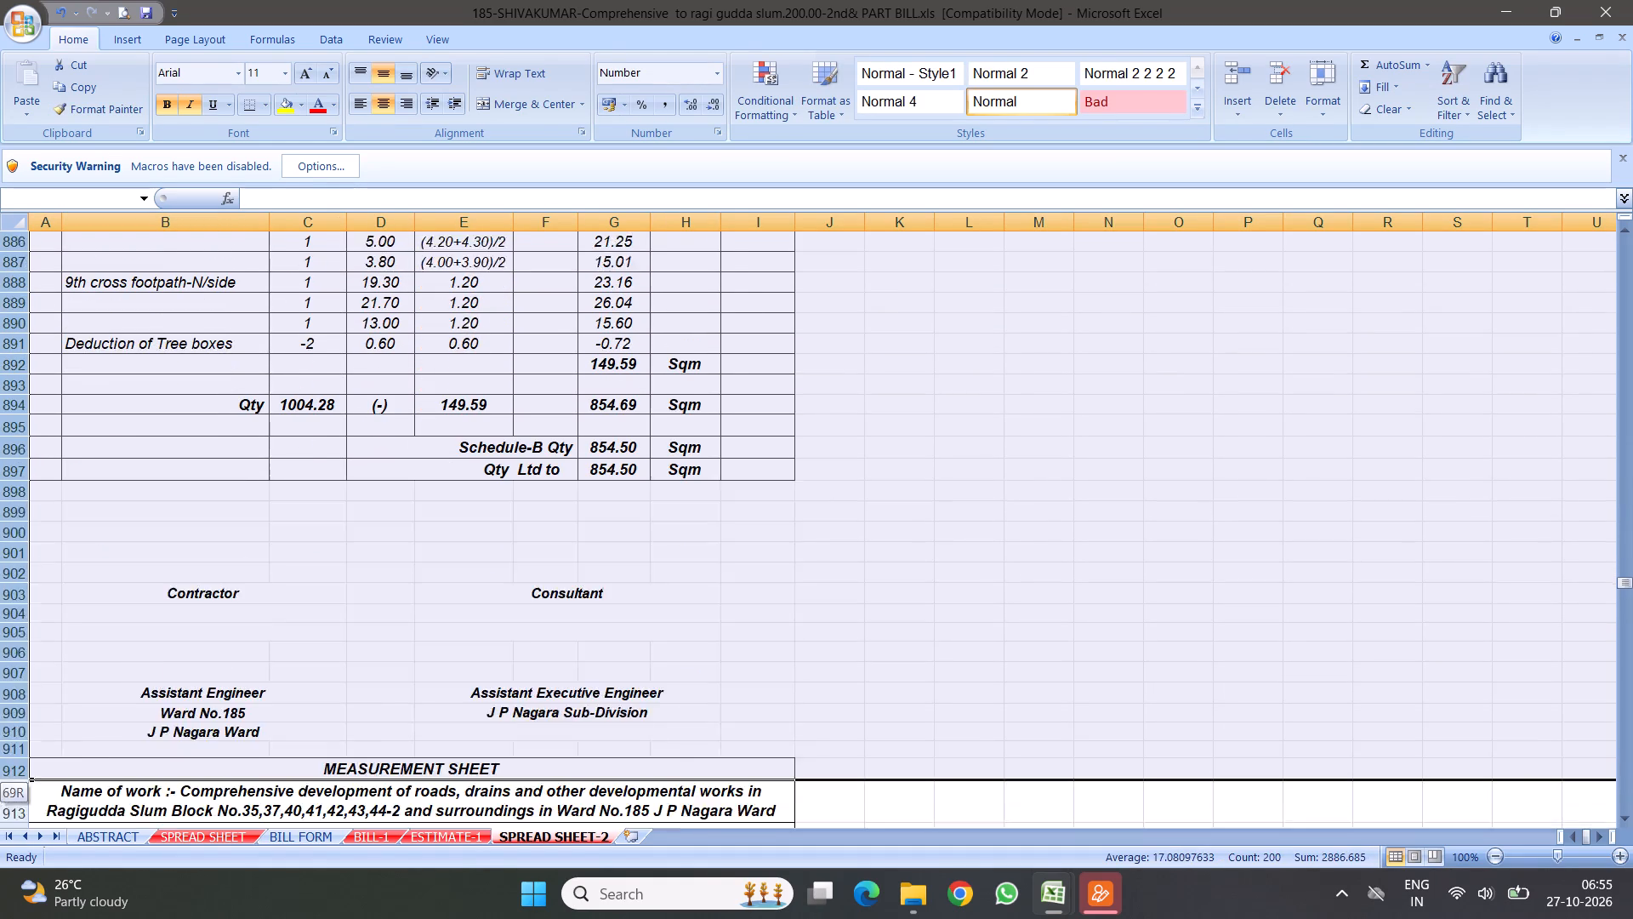
left_click_drag(116, 891, 416, 706)
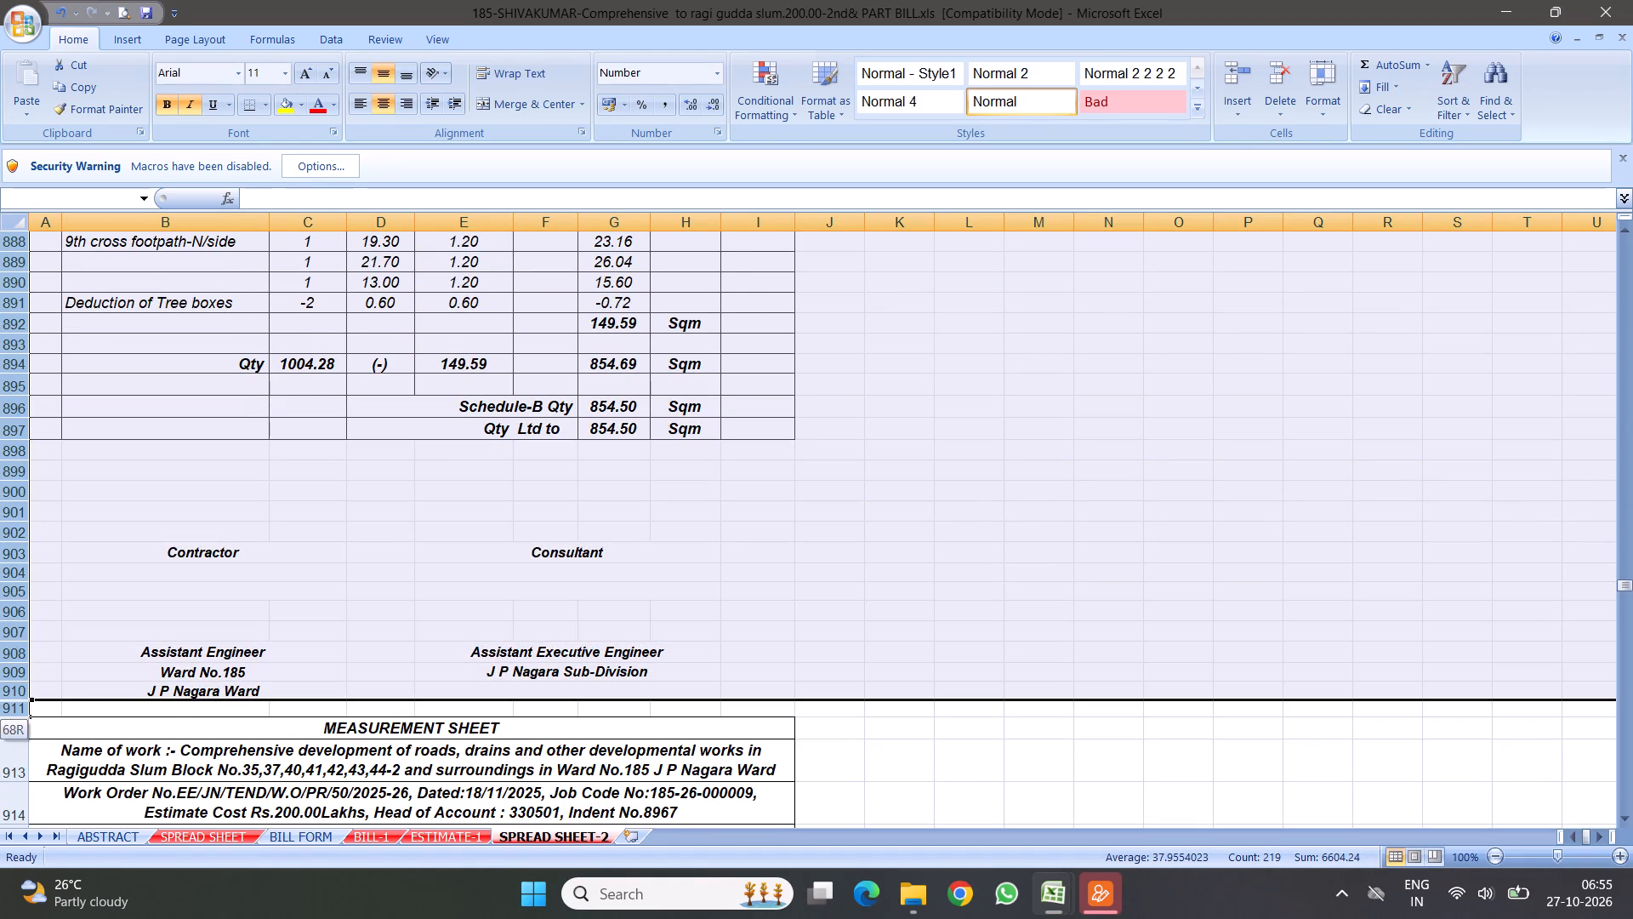
left_click_drag(416, 706, 418, 706)
right_click(360, 401)
left_click(429, 537)
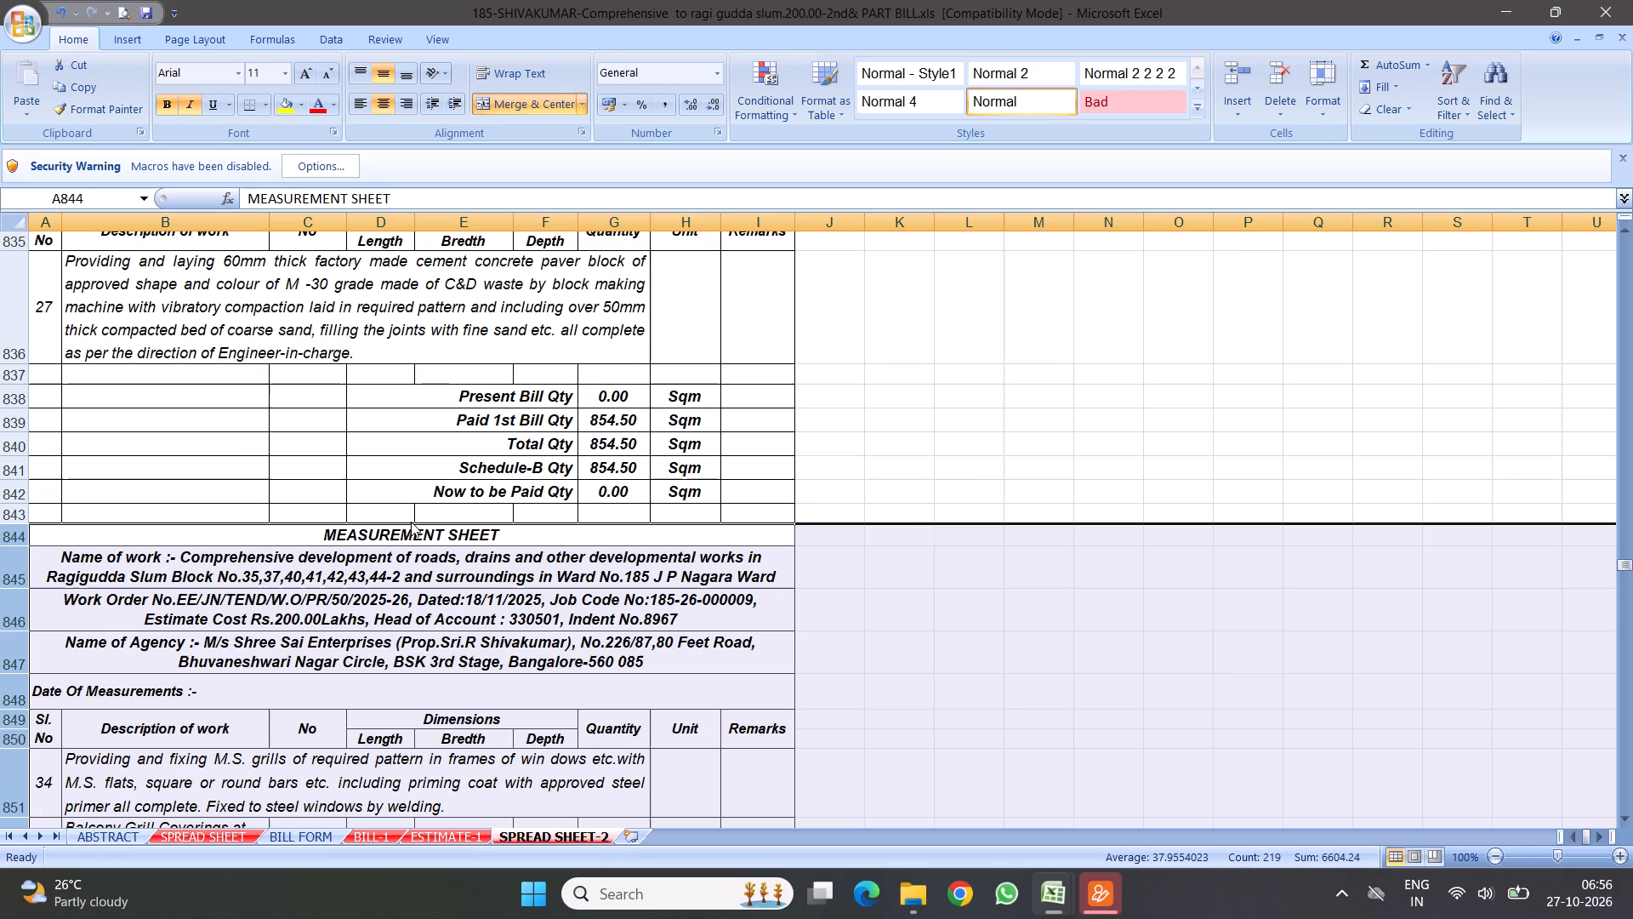
Copy item 27's quantity summary rows 837 to 843 and insert them above item 34's first measurement row, at row 852.
scroll(361, 562, "down", 4)
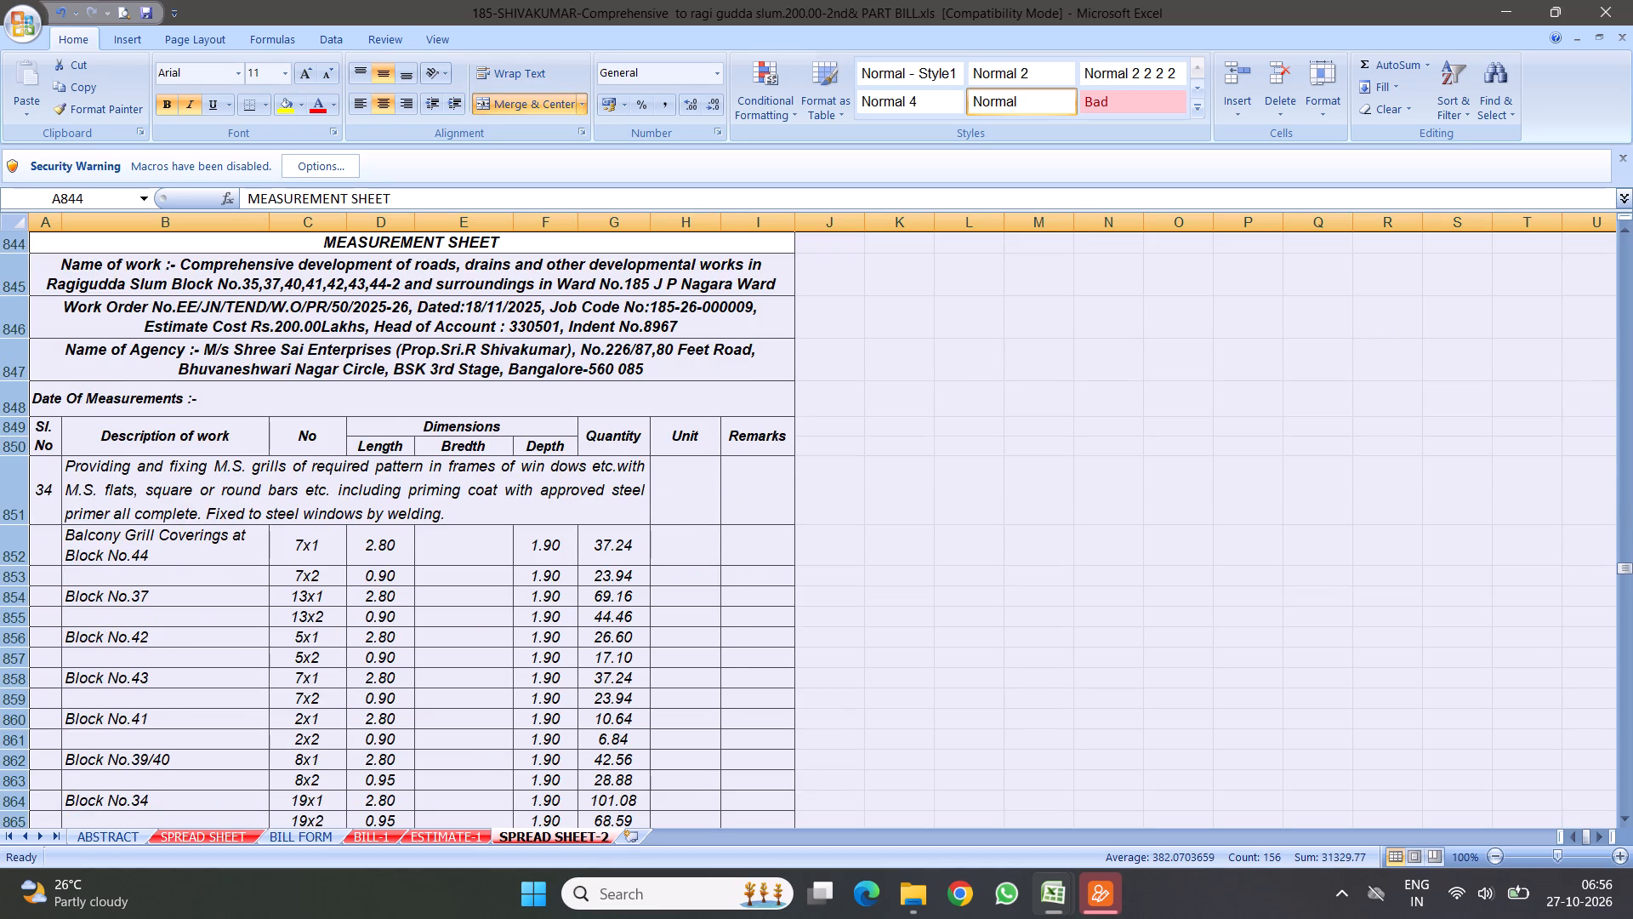
scroll(445, 596, "down", 3)
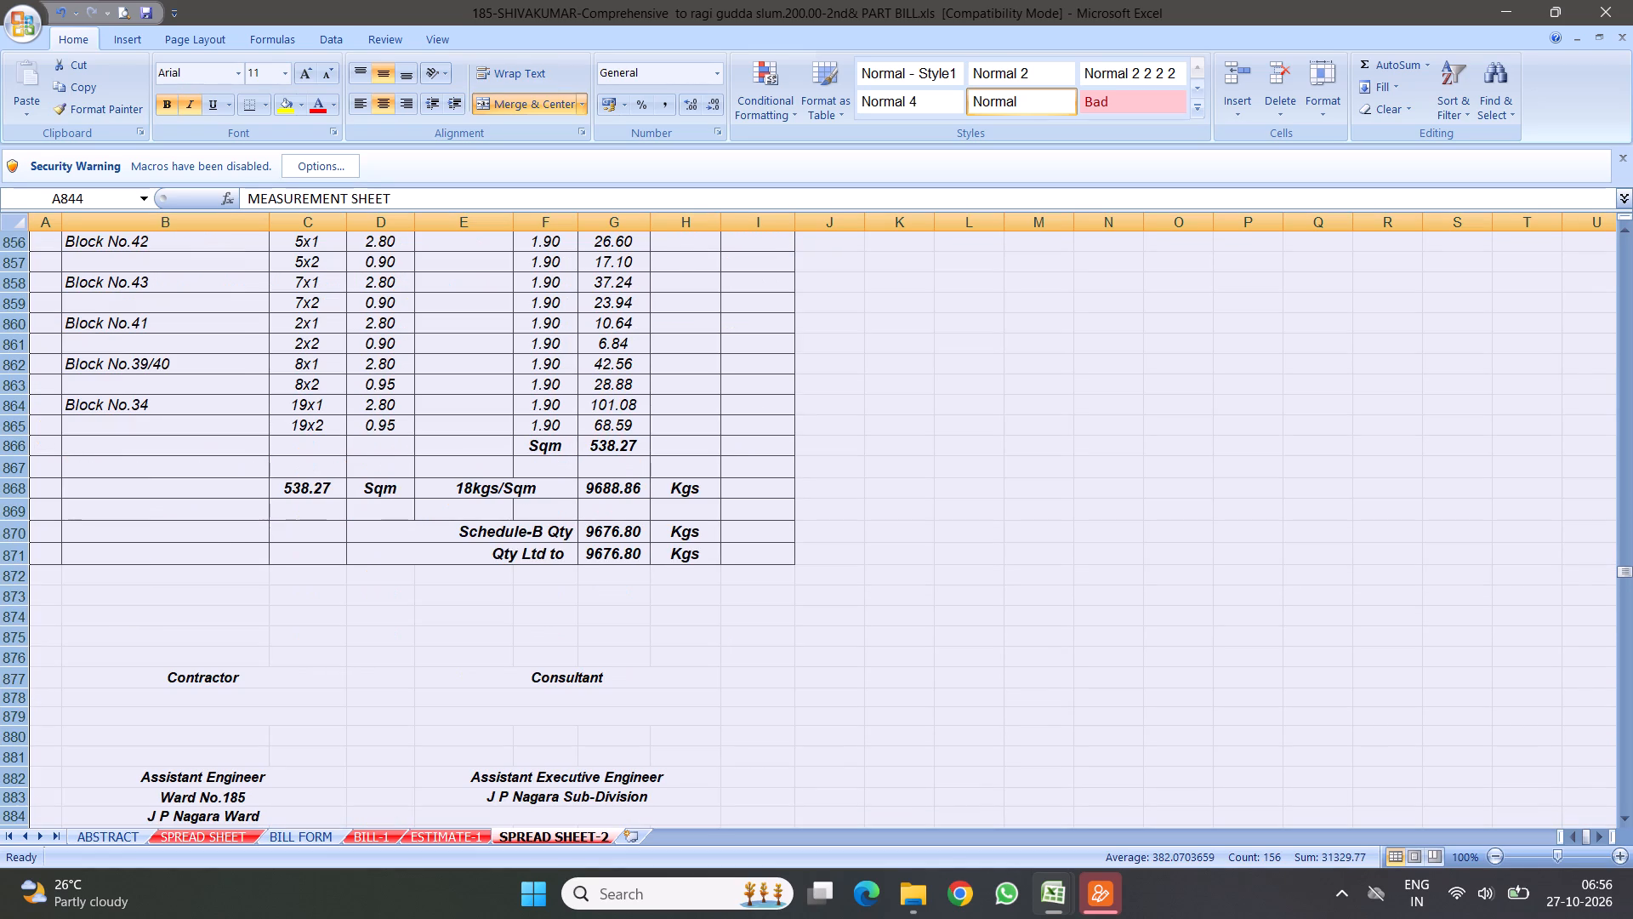
scroll(397, 562, "up", 8)
left_click(710, 518)
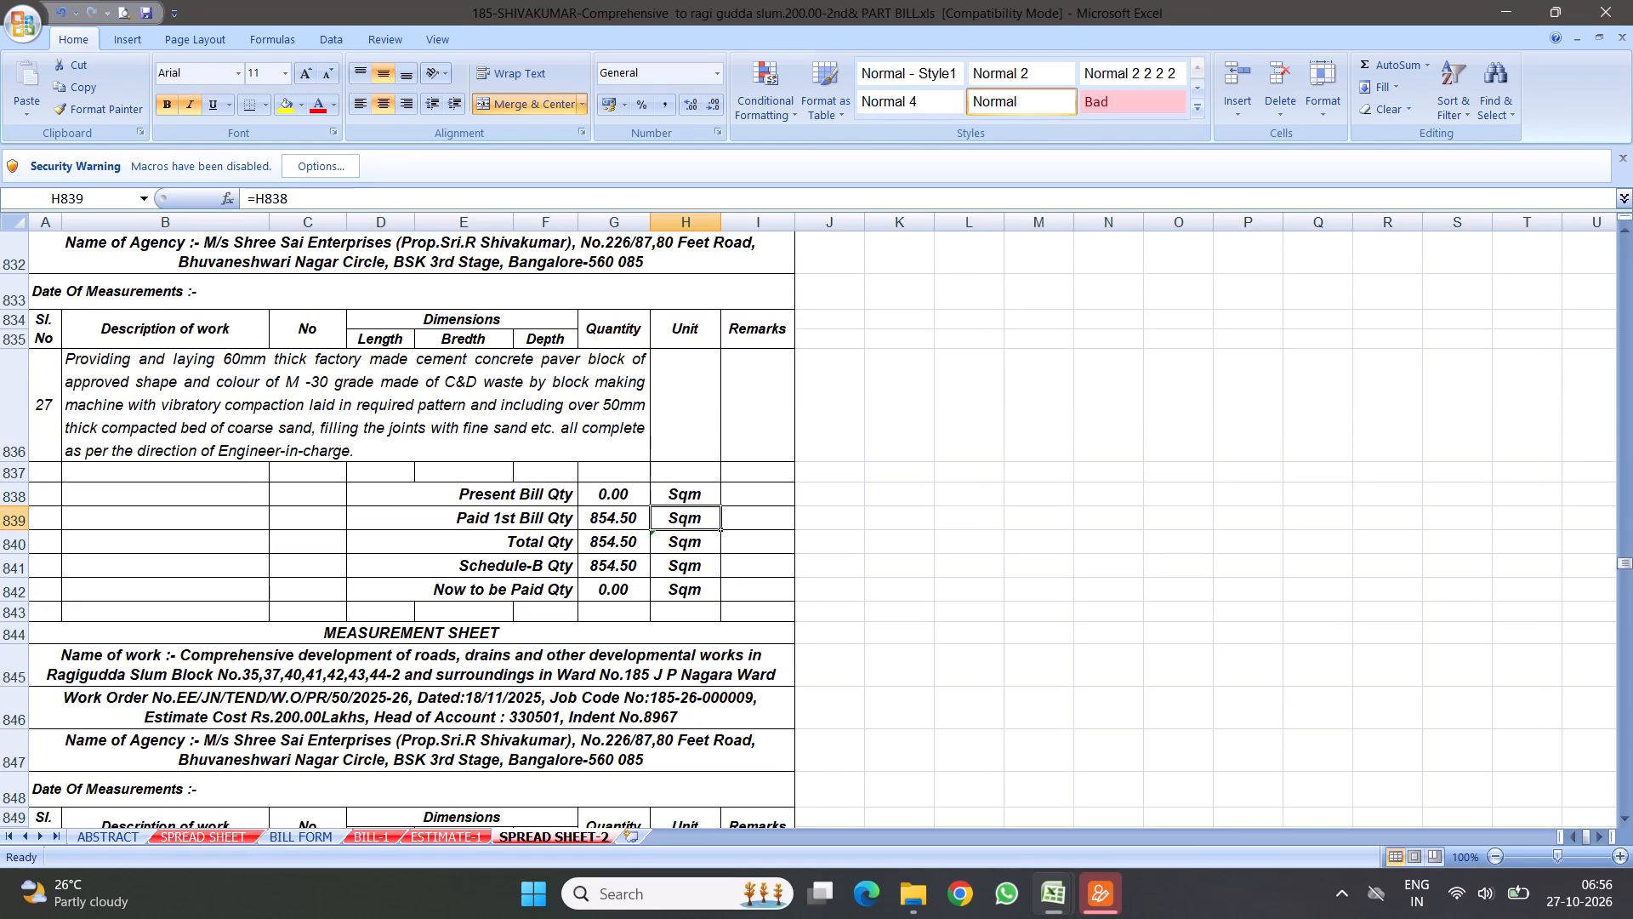
left_click_drag(20, 476, 38, 591)
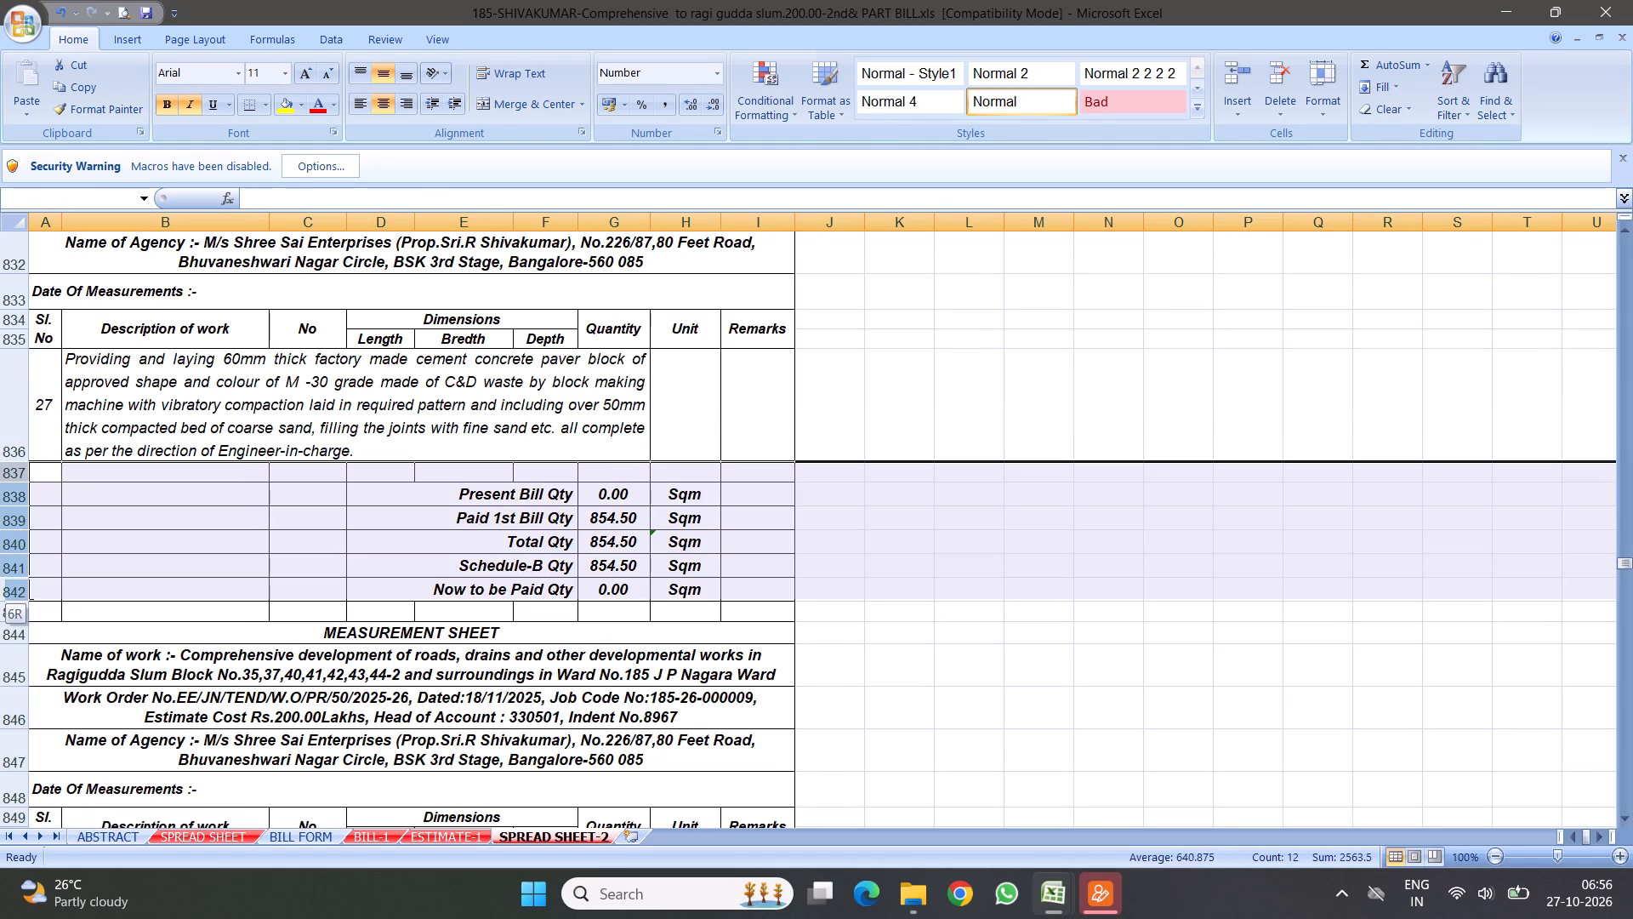
left_click_drag(38, 591, 37, 609)
right_click(147, 522)
left_click(198, 556)
scroll(417, 579, "down", 4)
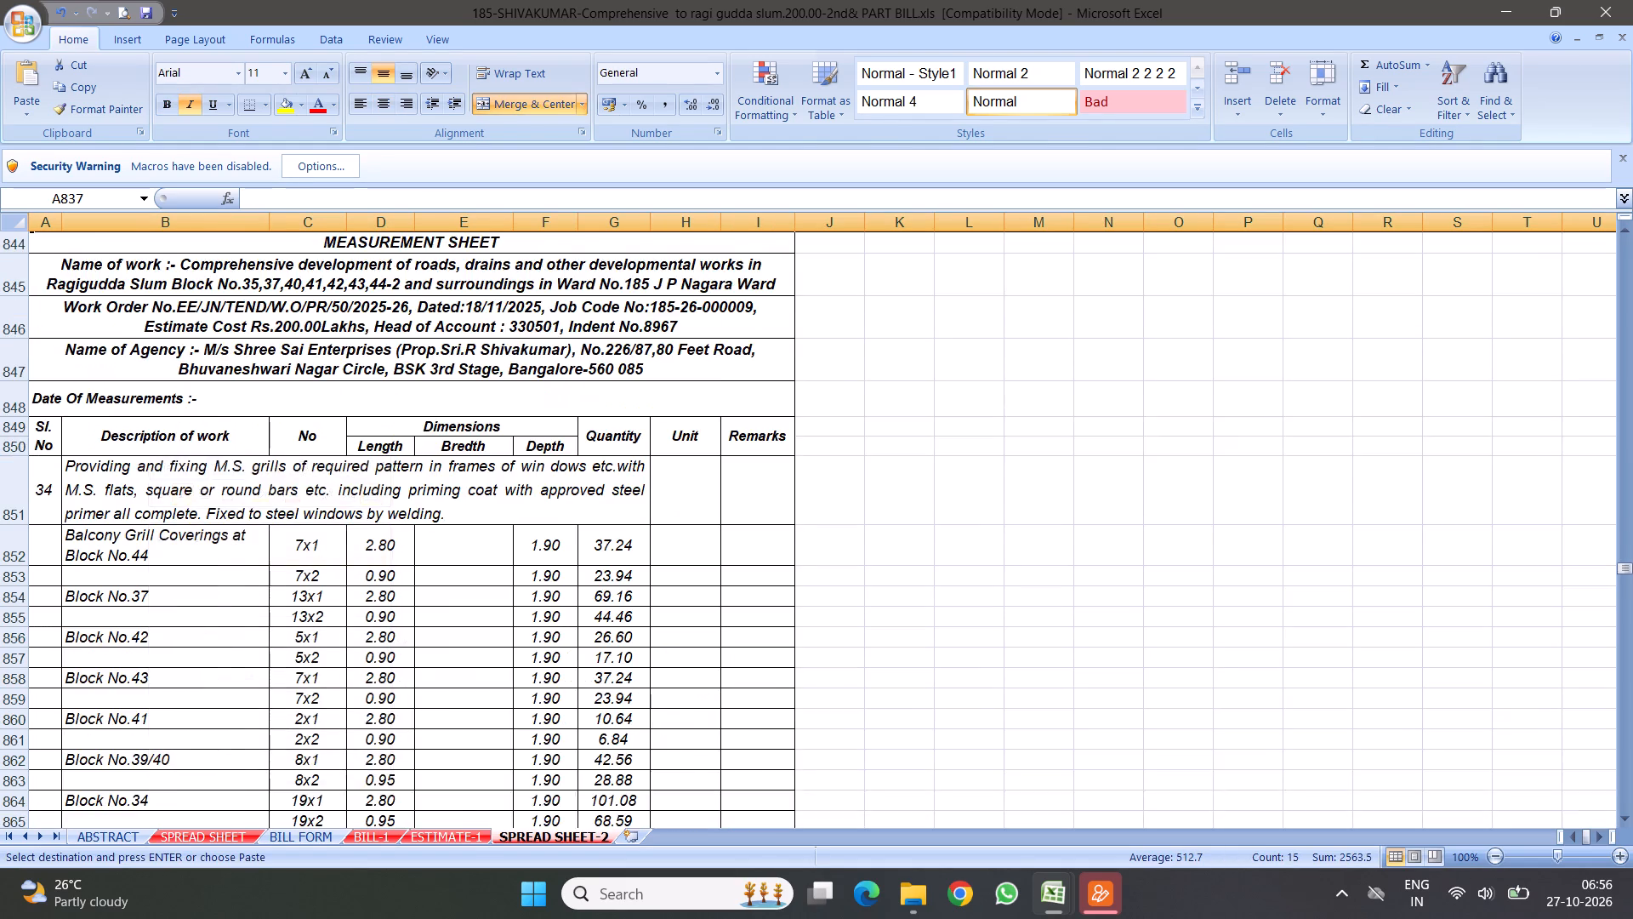
scroll(435, 514, "down", 2)
right_click(0, 345)
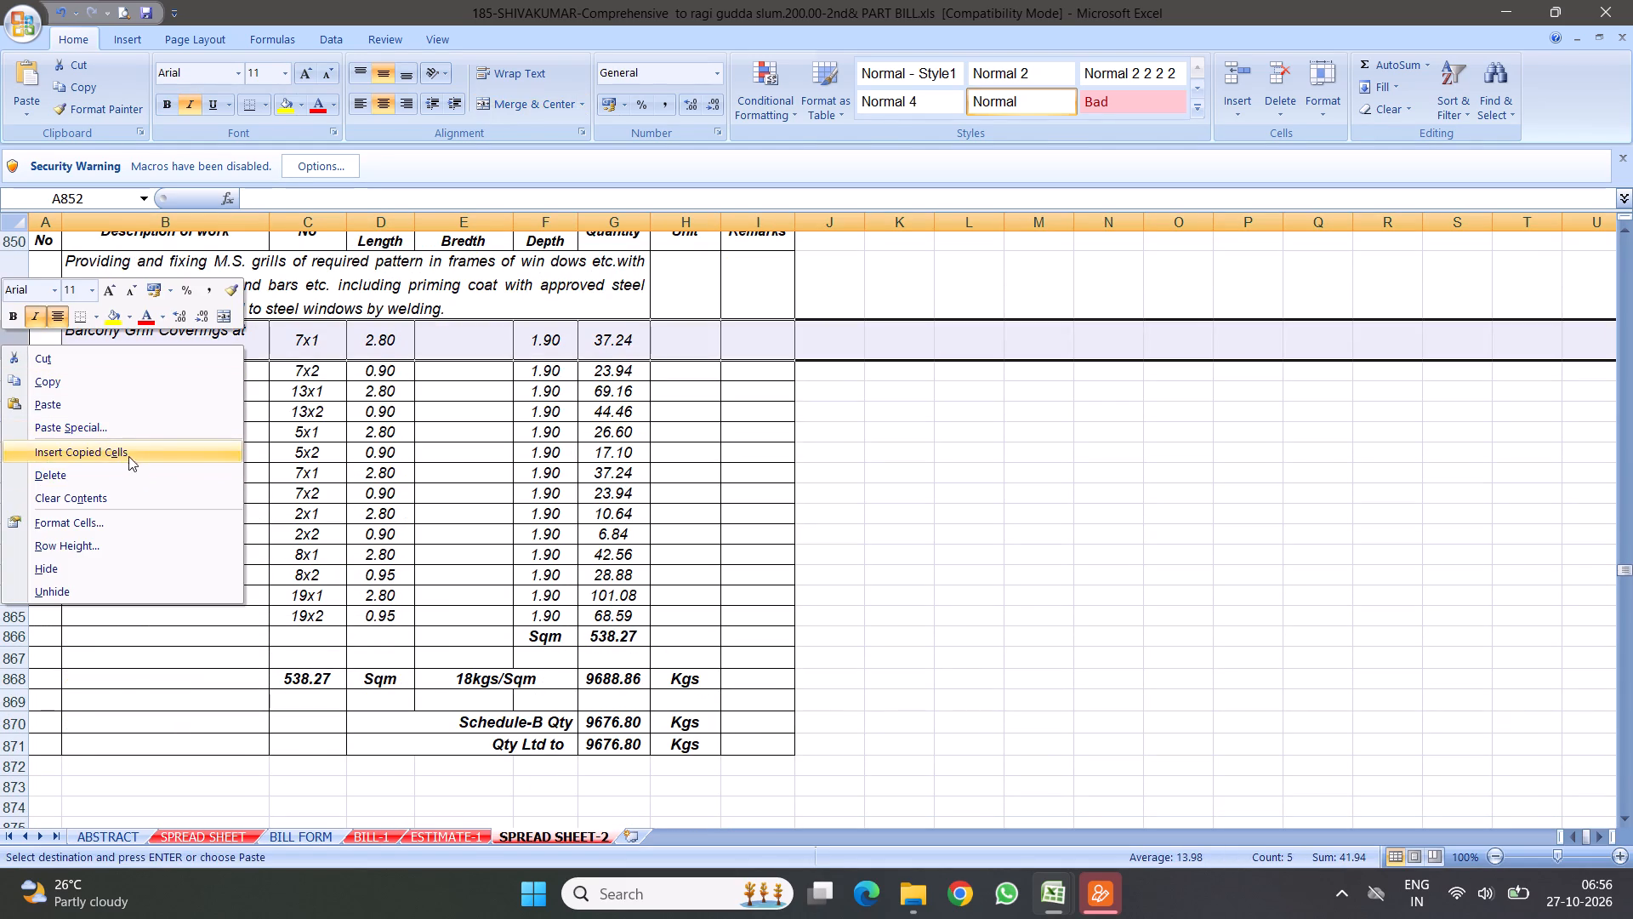
left_click(125, 454)
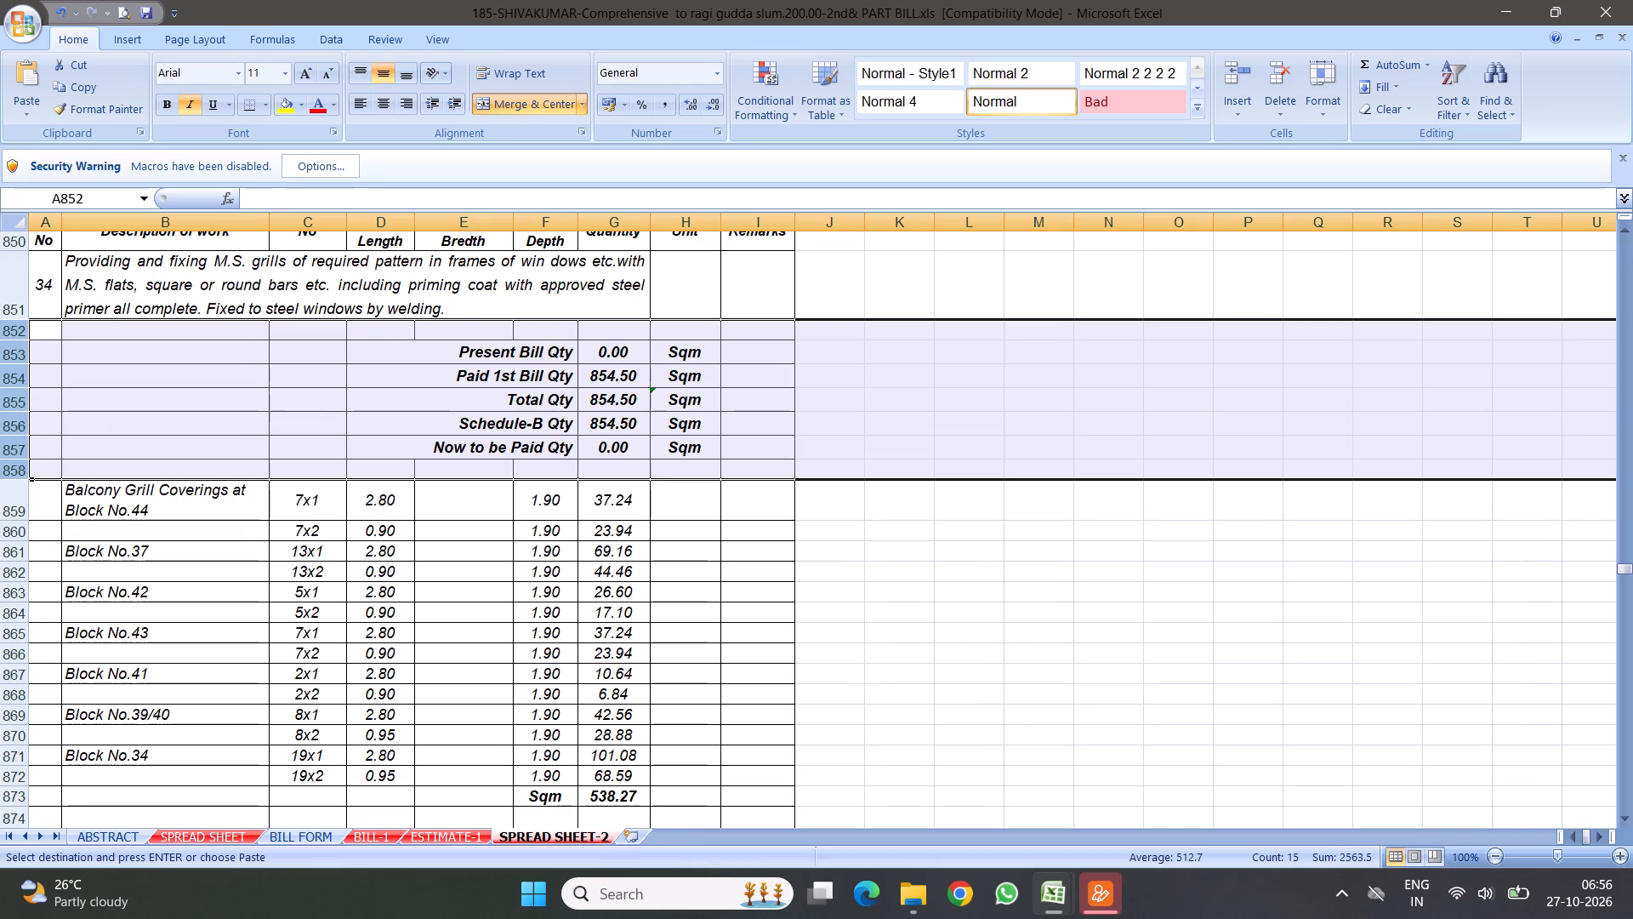
Change the unit of item 34's Present Bill Qty in H853 to Kgs.
left_click(682, 347)
type("Kgs")
left_click(704, 384)
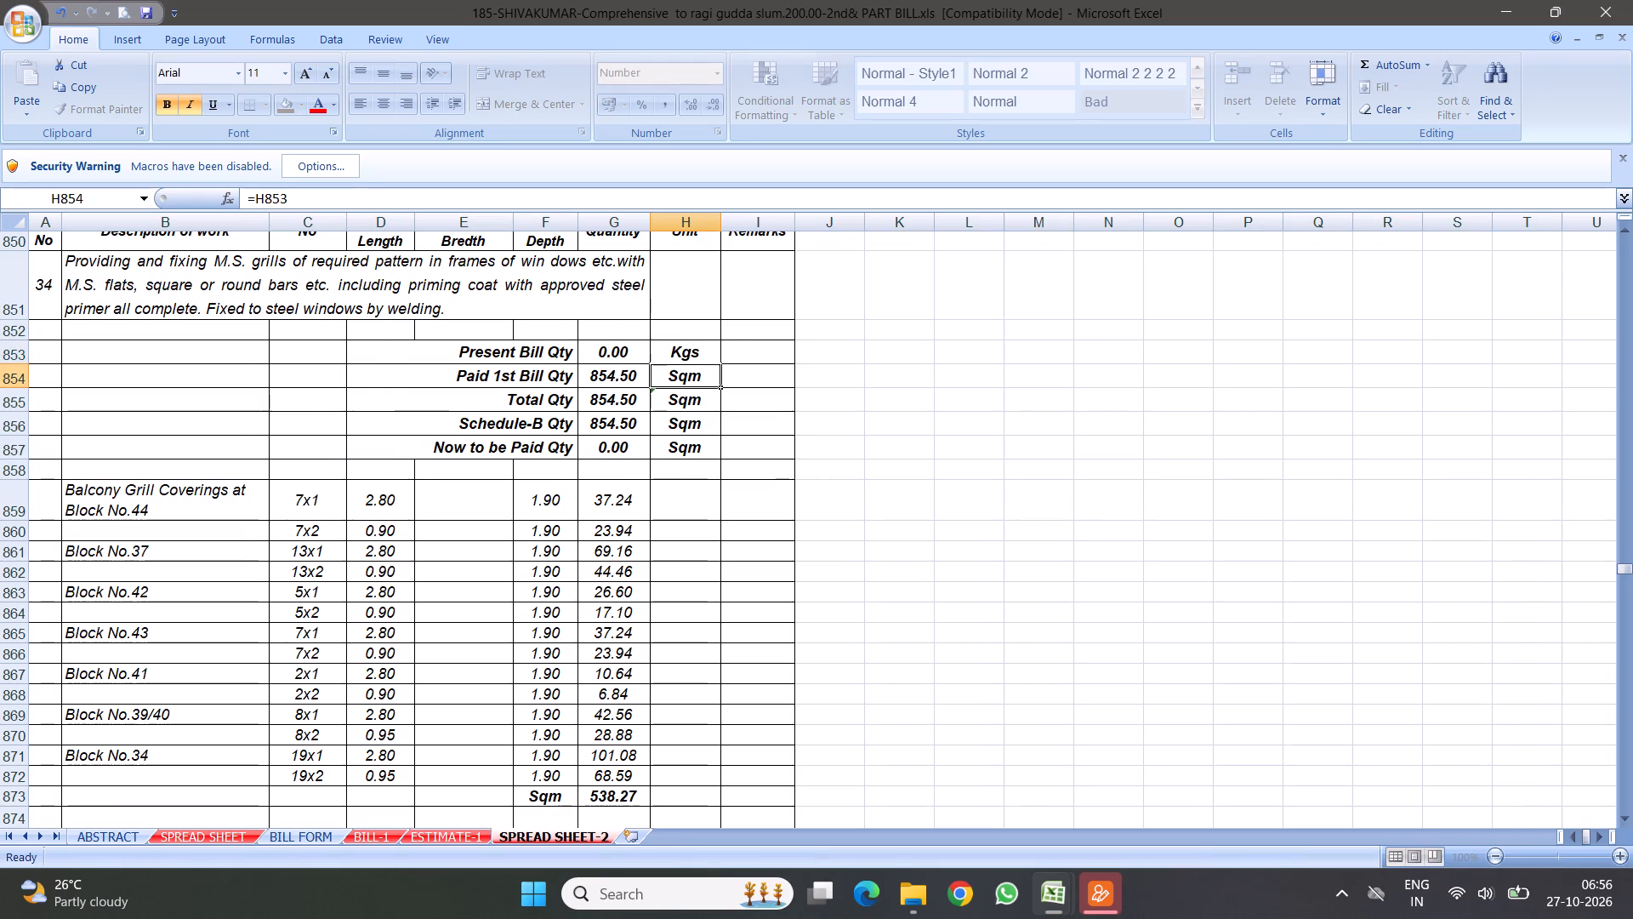
Set item 34's Paid 1st Bill Qty in G854 to 9676.8.
scroll(603, 465, "down", 3)
scroll(612, 390, "up", 1)
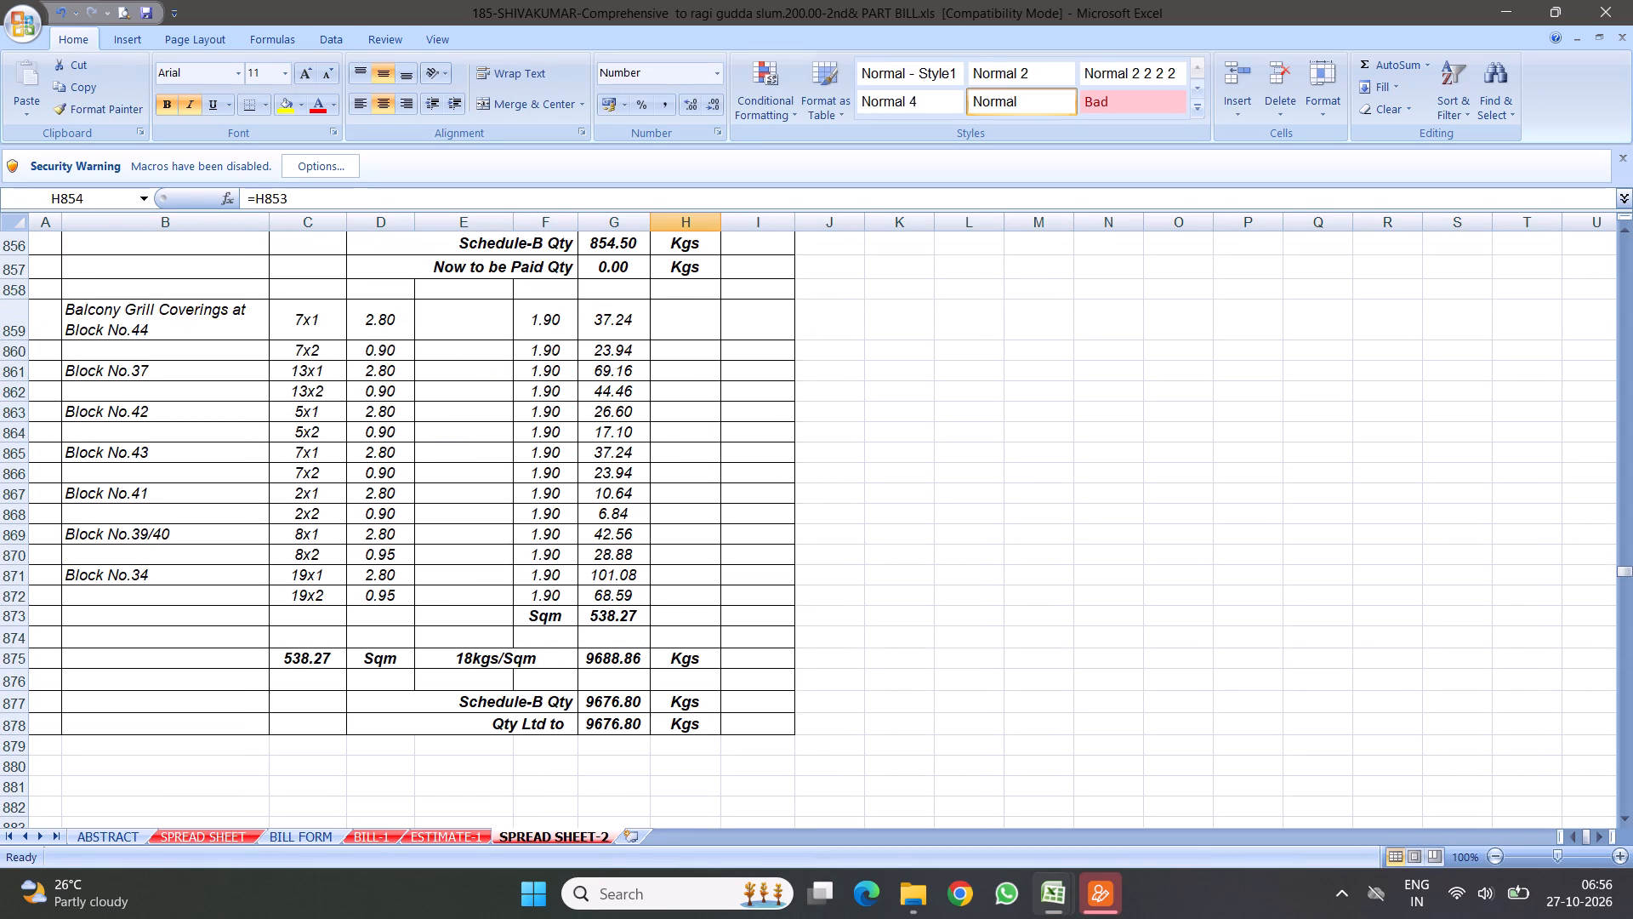
scroll(650, 328, "up", 1)
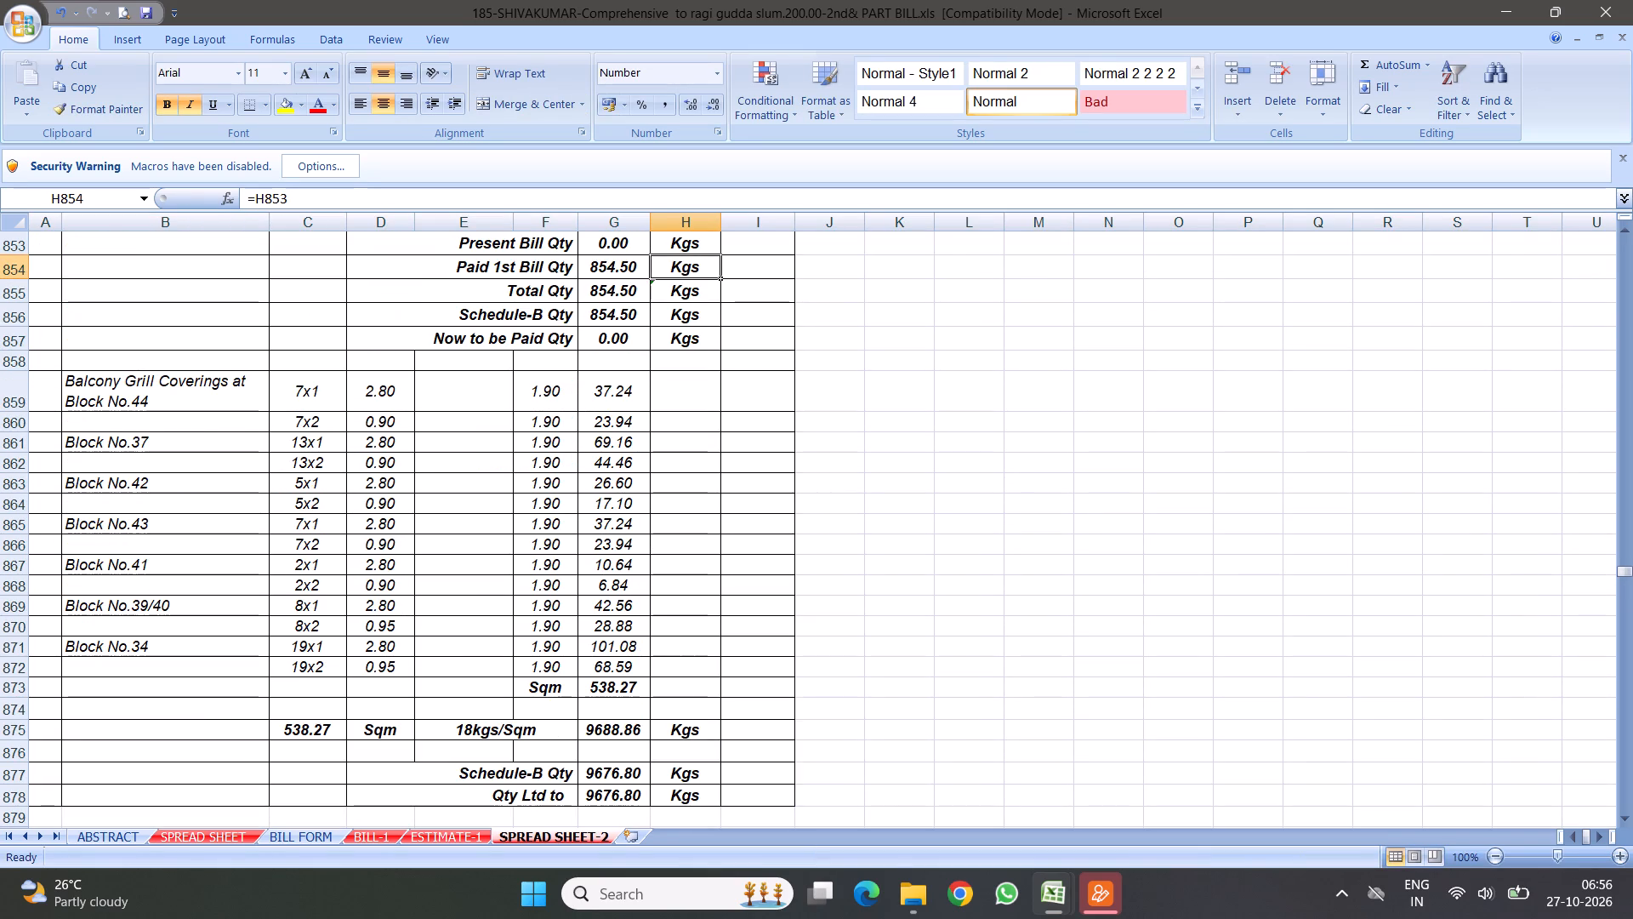
left_click(617, 268)
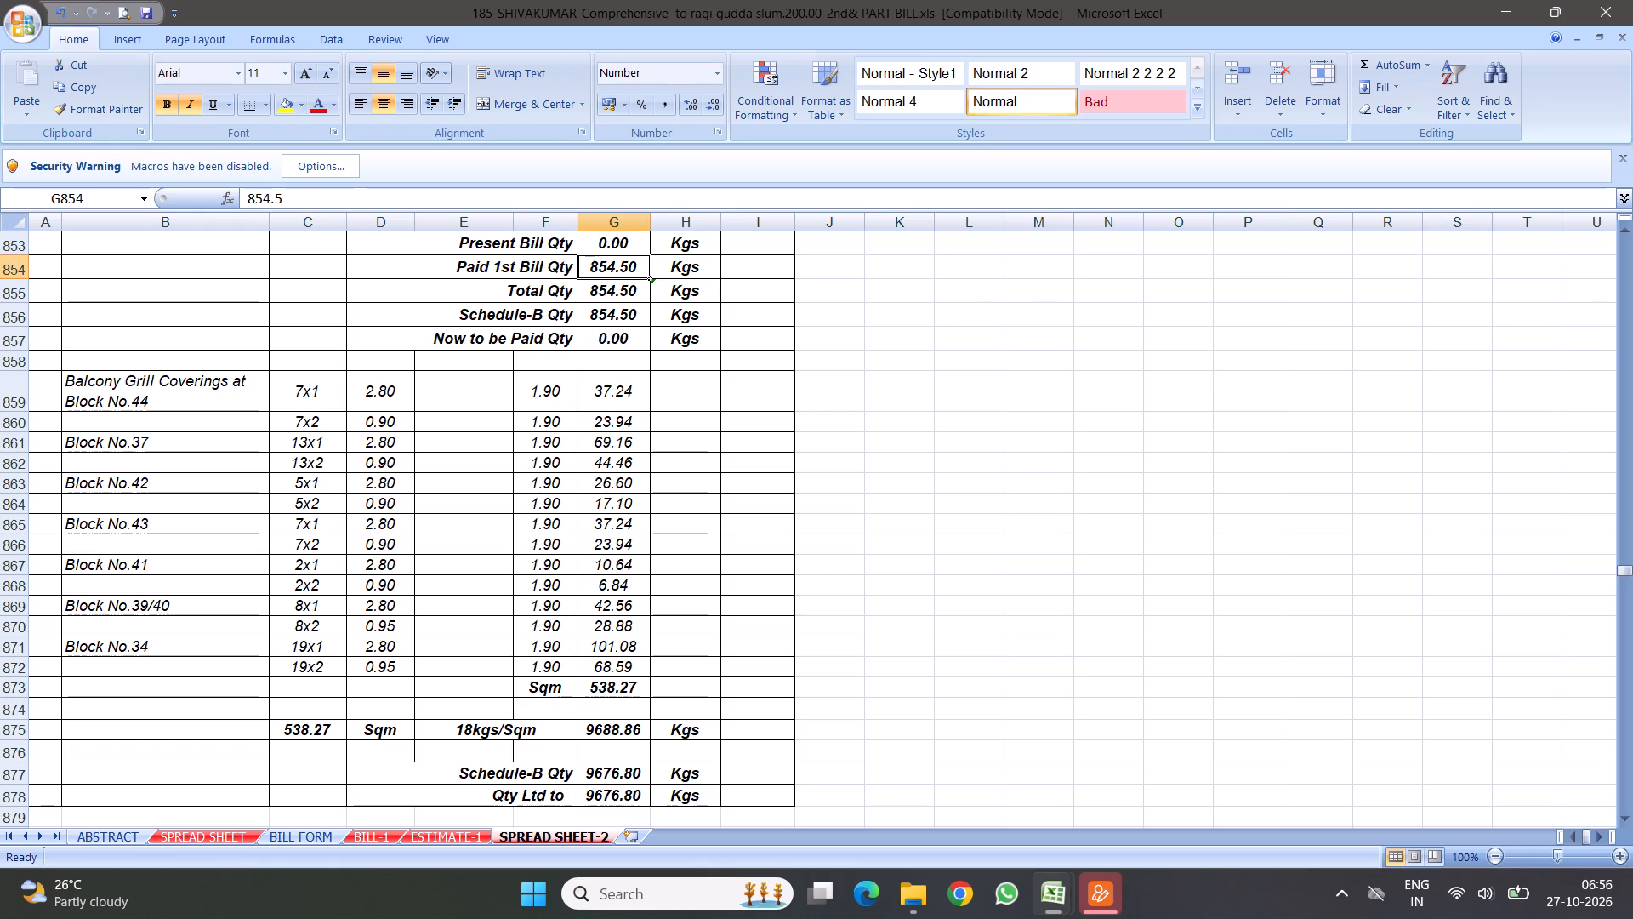
type("9676.8")
key("Return")
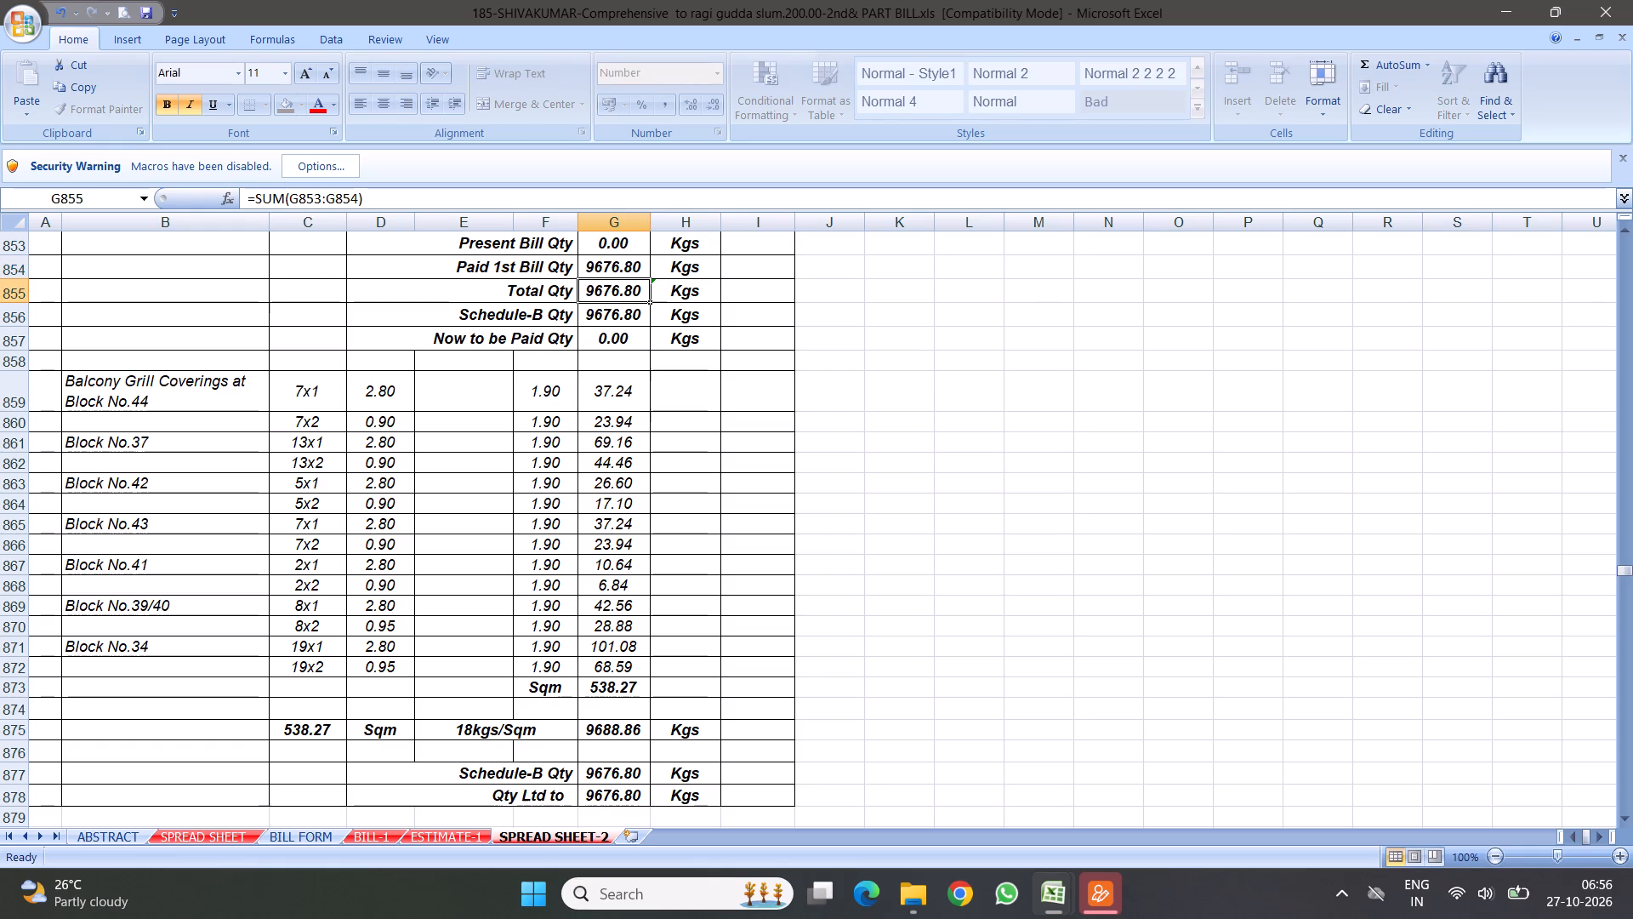
Delete item 34's grill measurement rows, old quantity rows and signature block below the new summary, rows 859 to 892.
left_click_drag(9, 400, 225, 611)
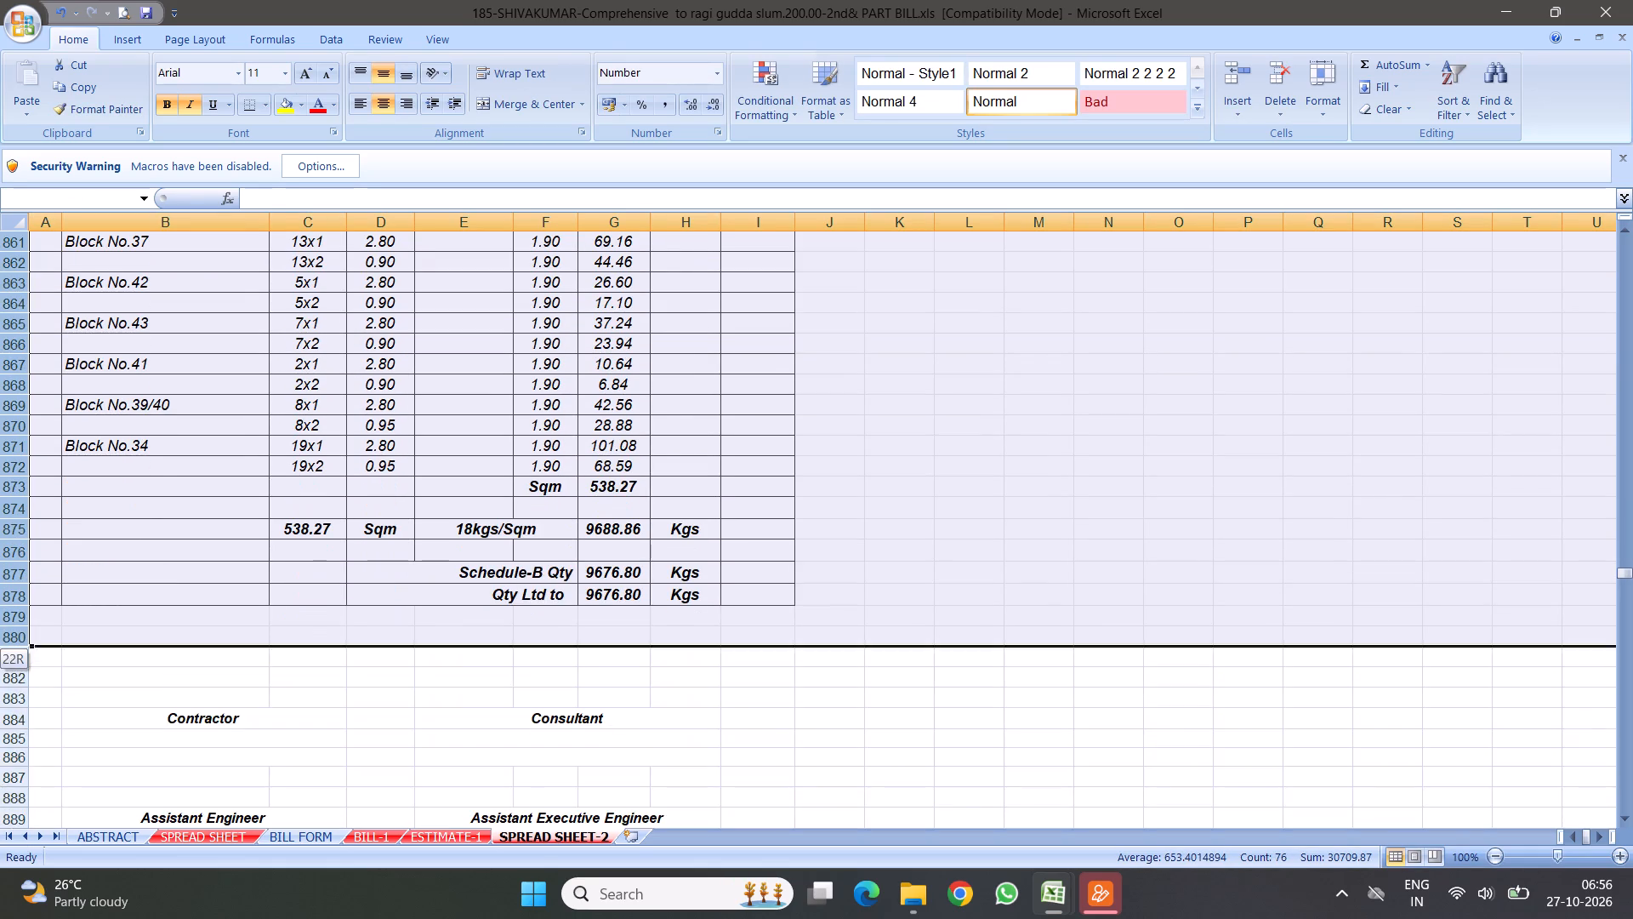
left_click_drag(225, 611, 339, 414)
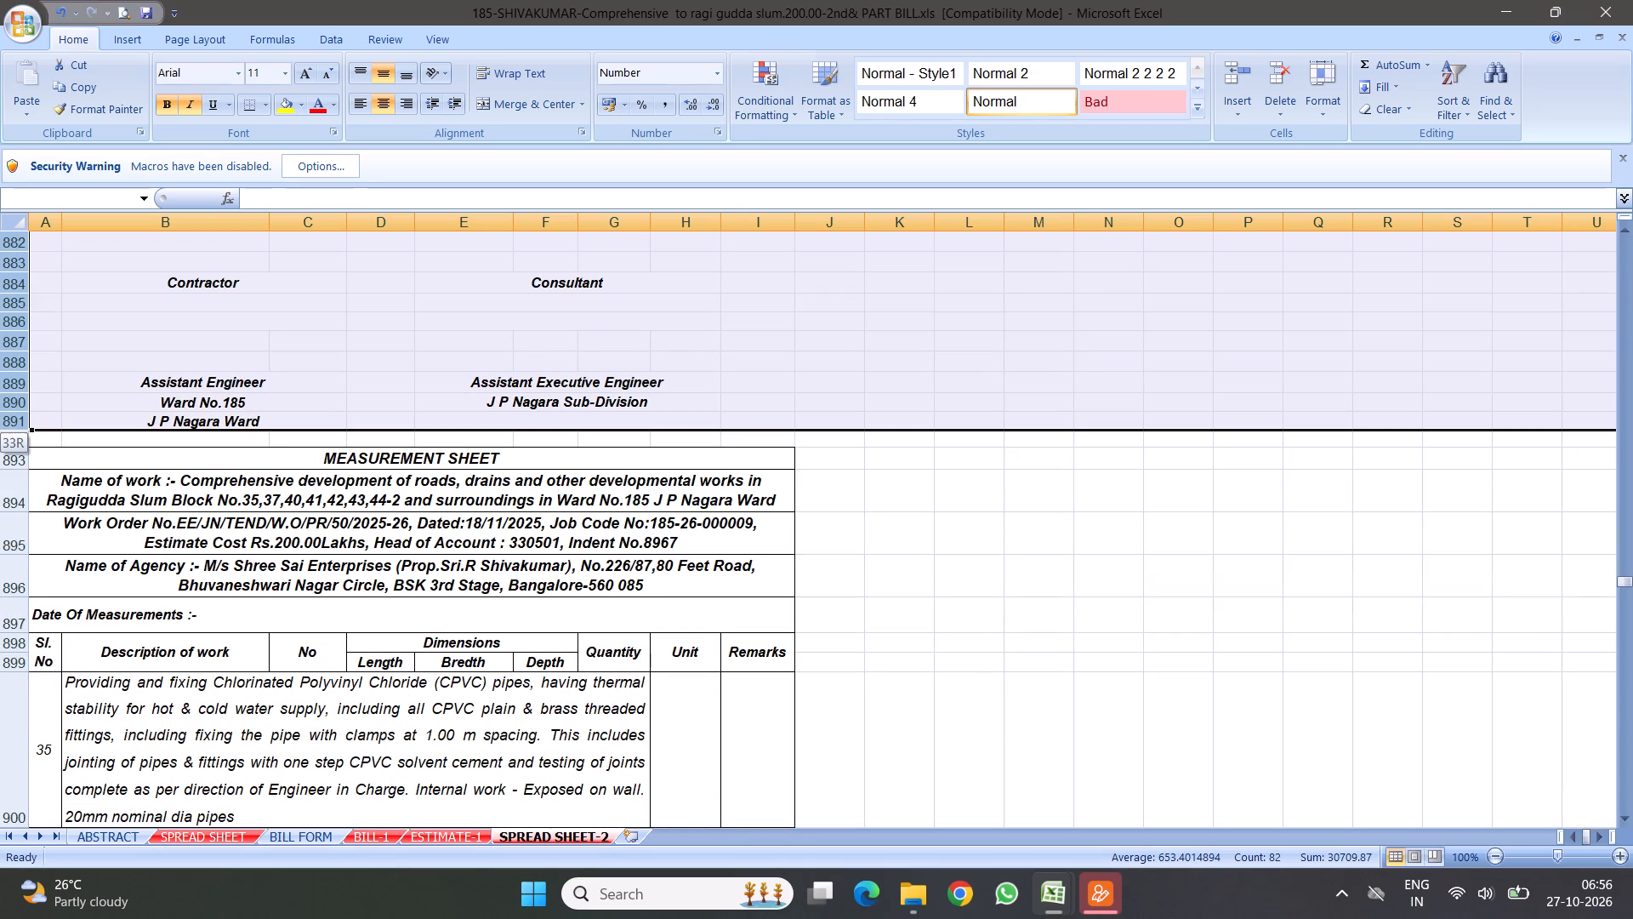
left_click_drag(339, 414, 333, 434)
right_click(323, 330)
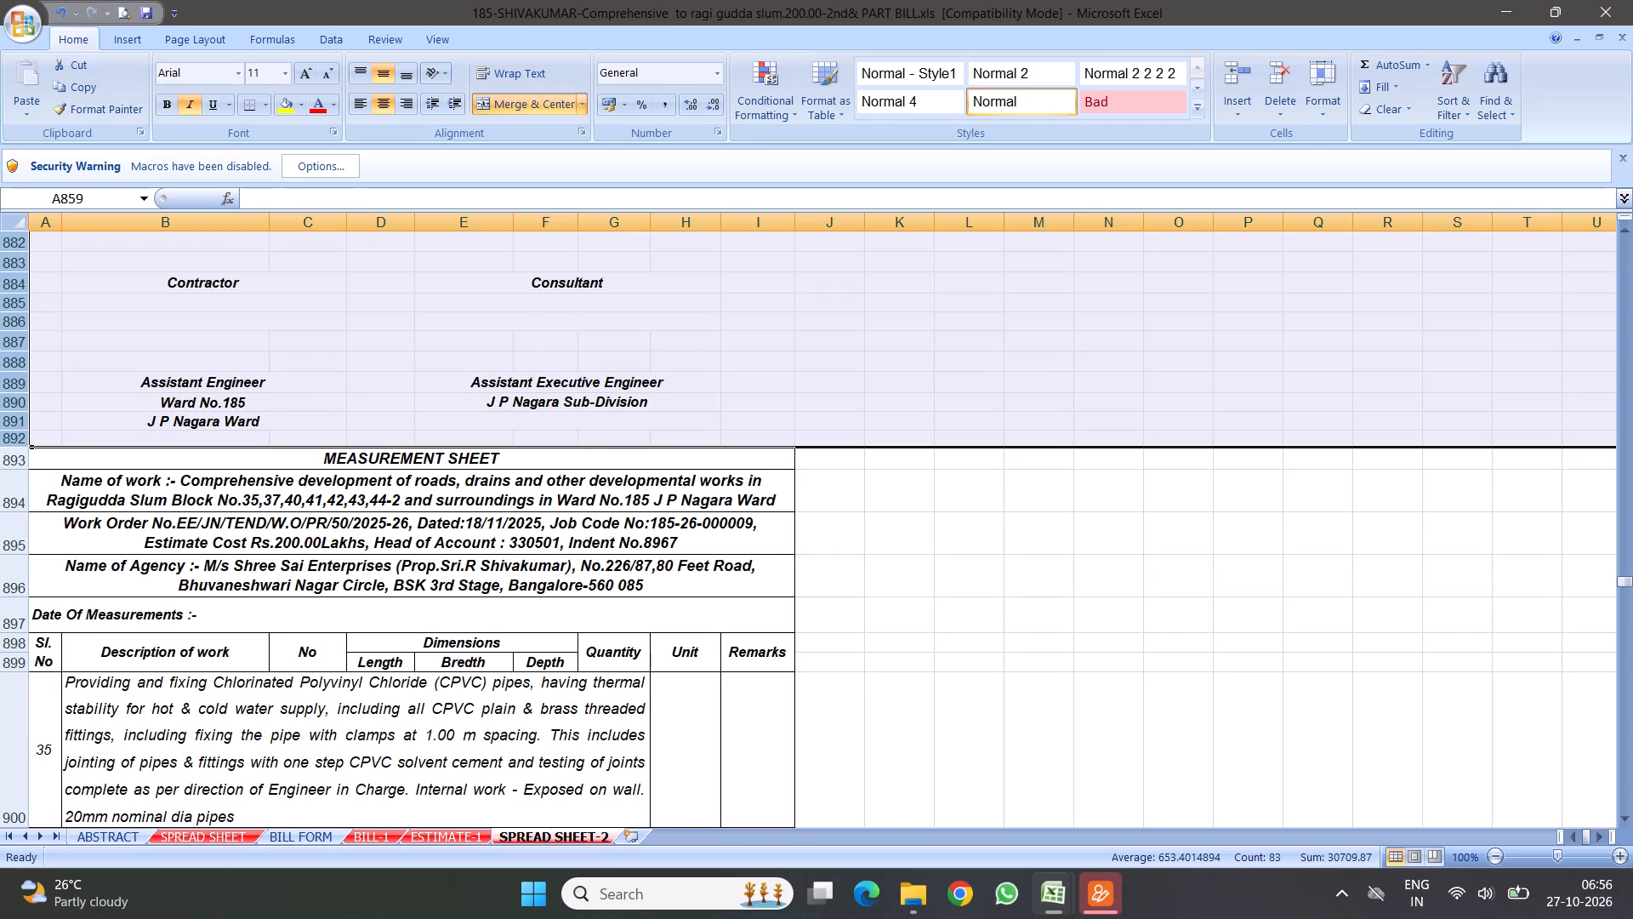
left_click(374, 463)
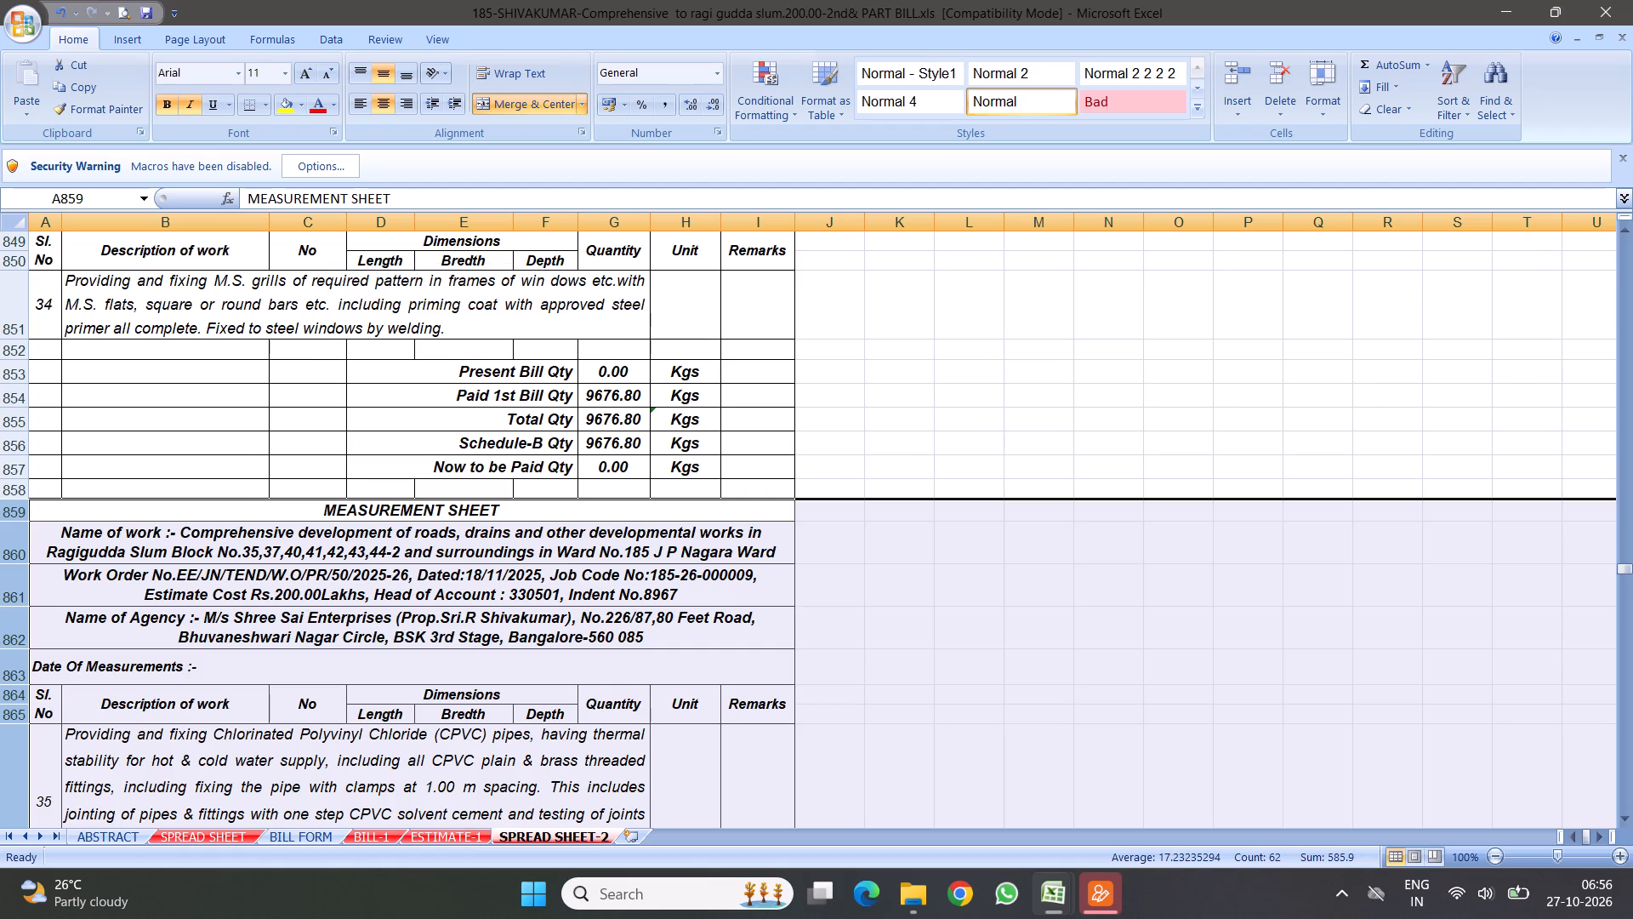
Copy item 34's quantity summary rows 852 to 858 and insert them above item 35's first measurement row, at row 867.
scroll(401, 548, "down", 3)
left_click(248, 554)
scroll(475, 567, "down", 3)
scroll(456, 476, "down", 6)
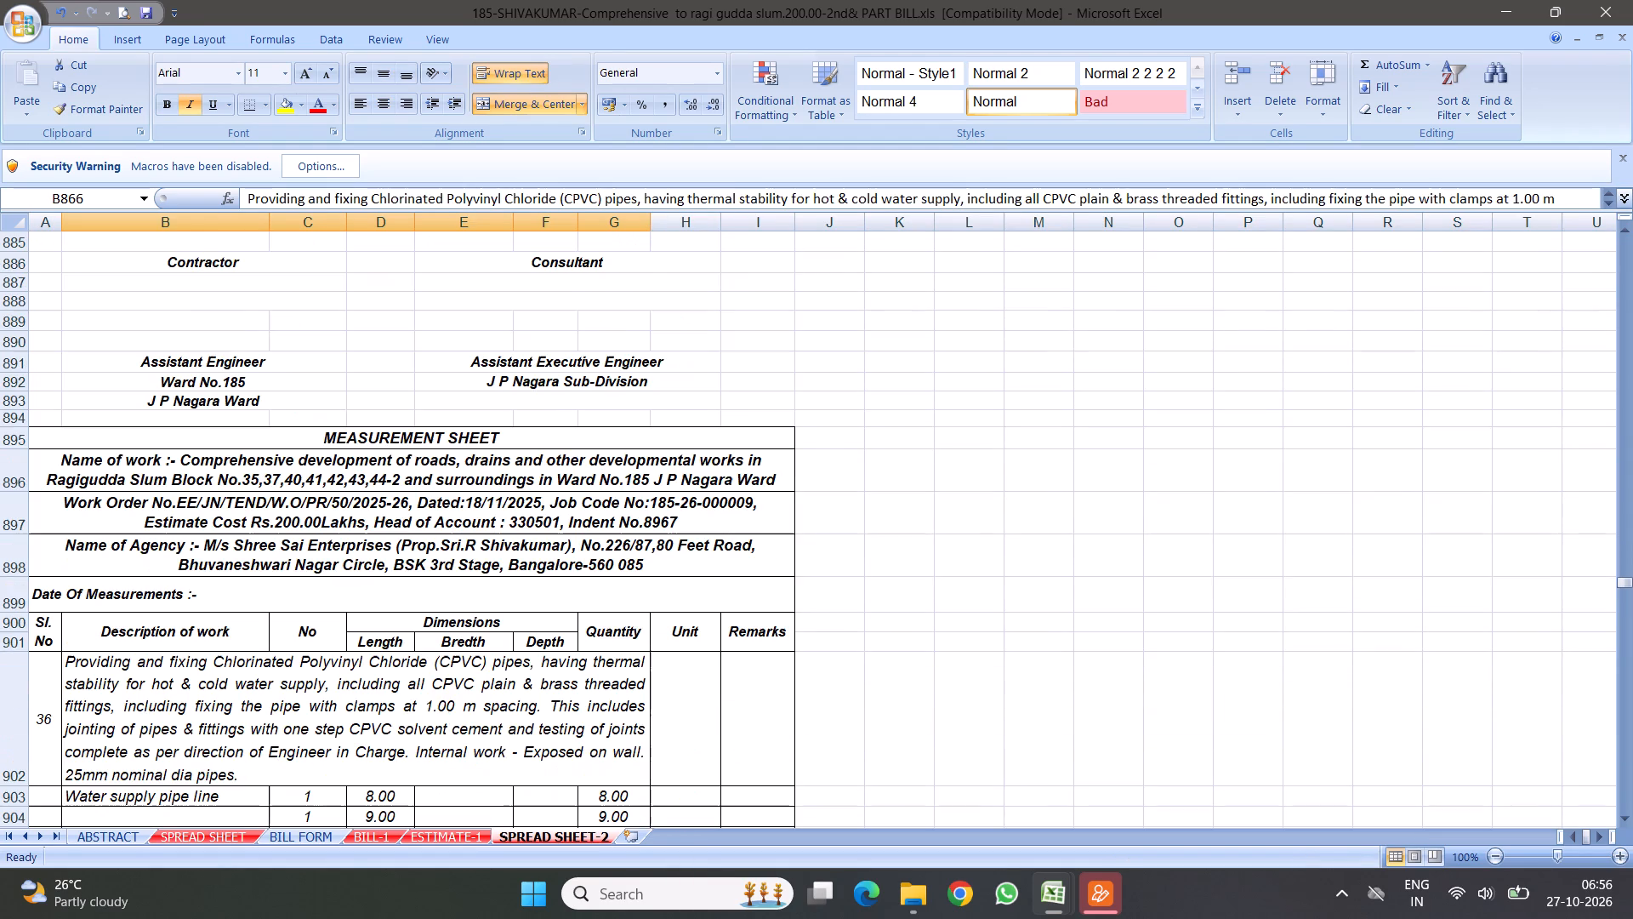
scroll(411, 415, "up", 12)
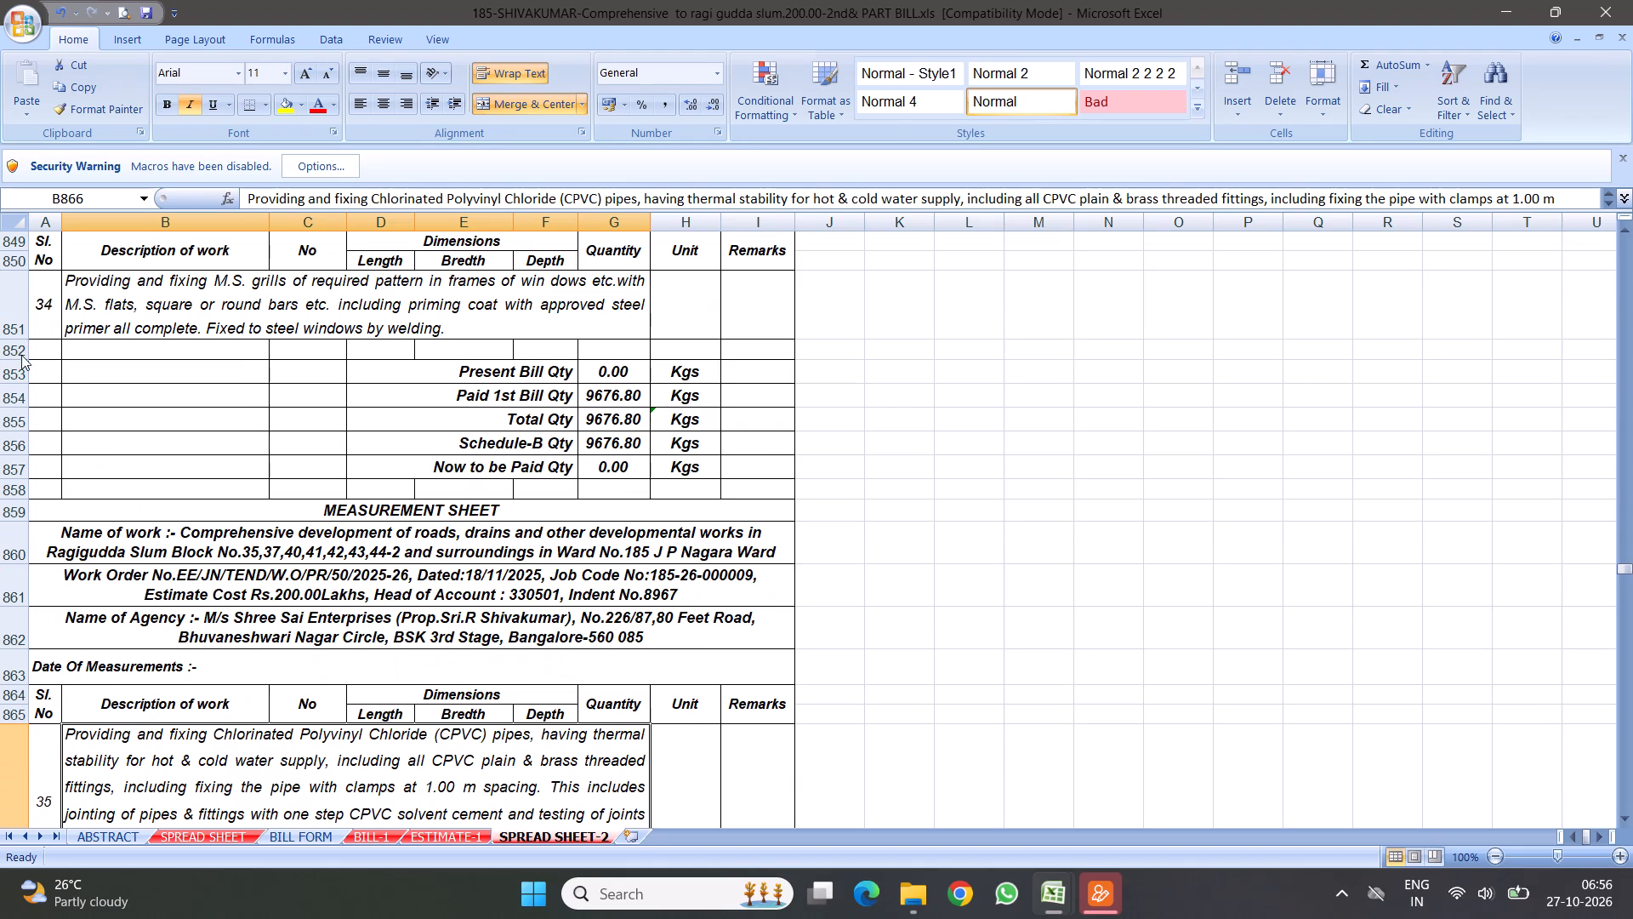
left_click_drag(17, 353, 39, 486)
right_click_drag(168, 392, 177, 399)
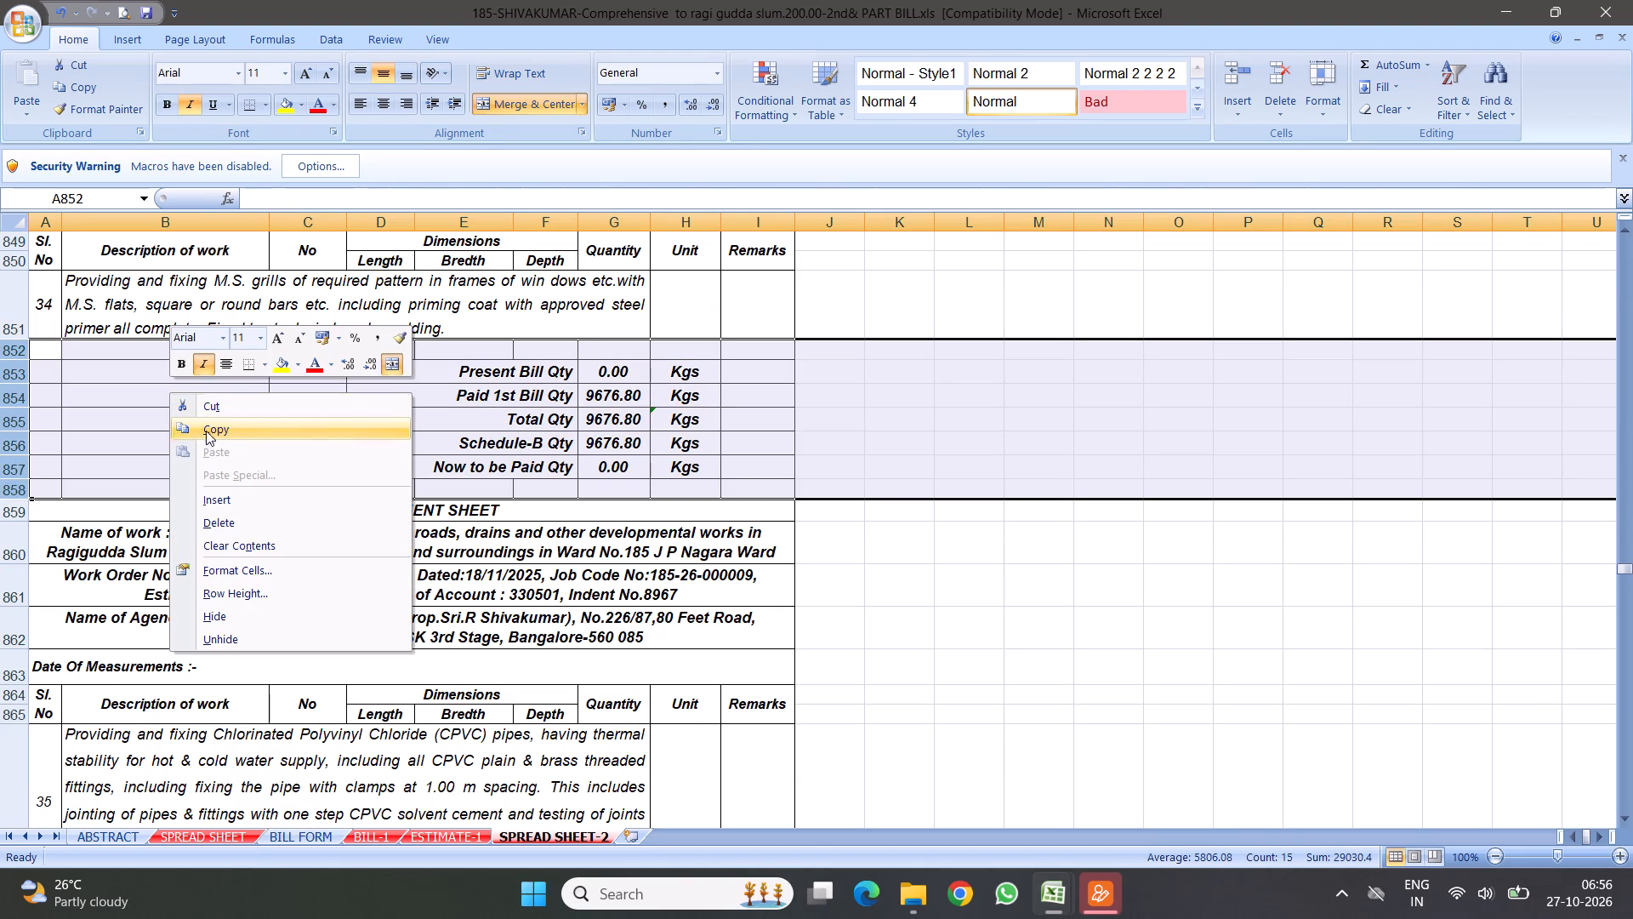
left_click(223, 431)
scroll(560, 497, "down", 2)
scroll(485, 405, "up", 3)
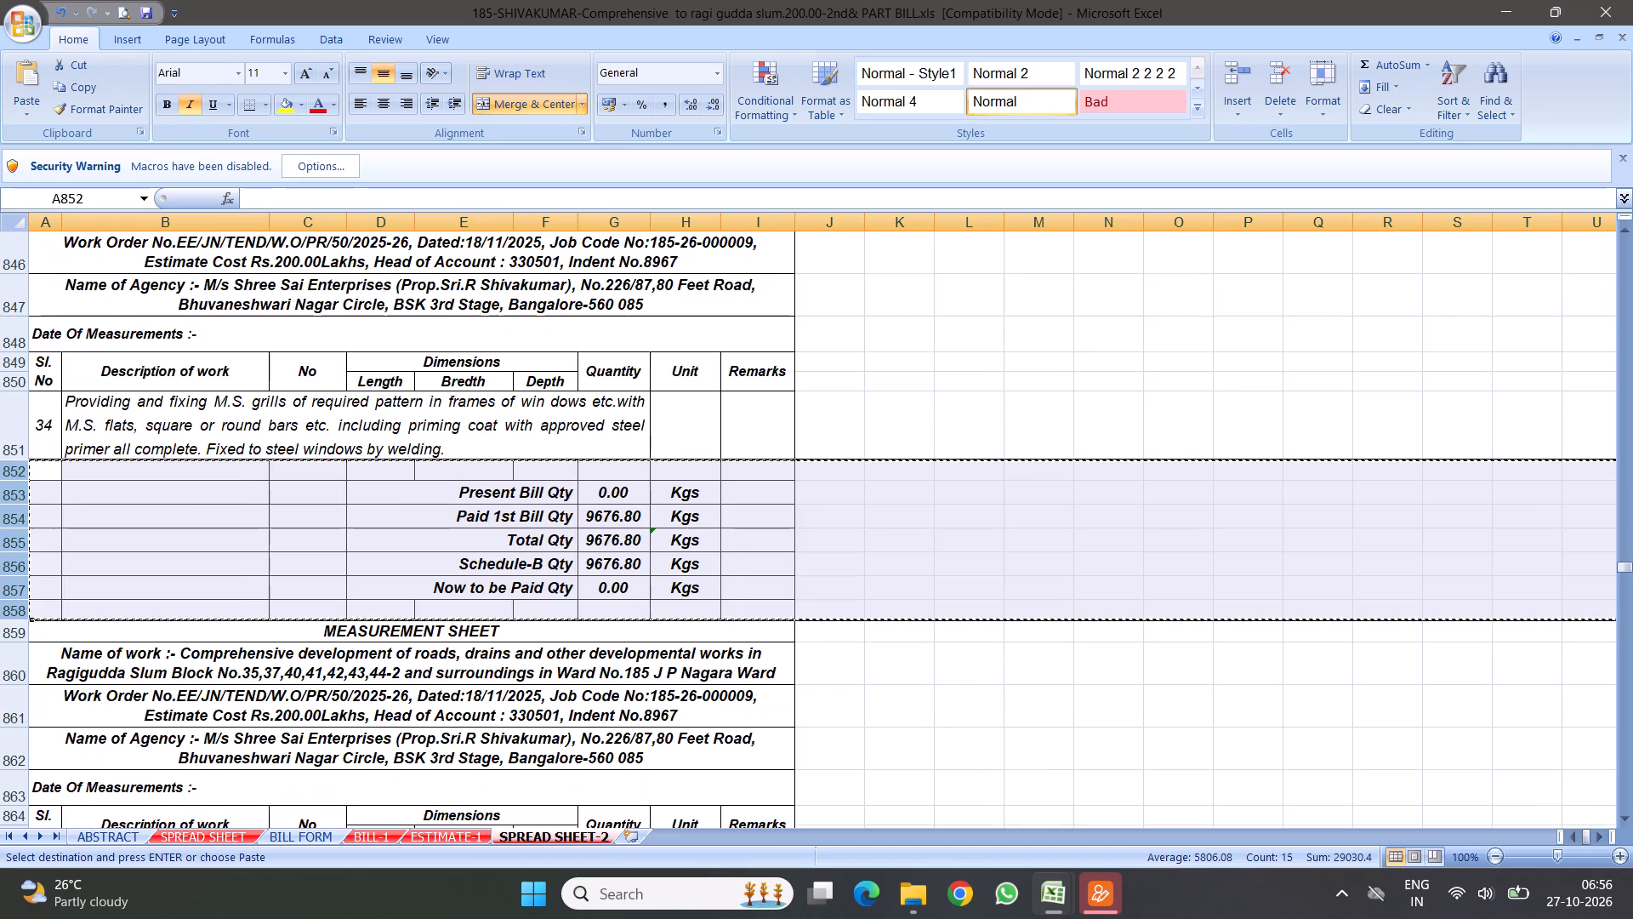
scroll(612, 468, "down", 6)
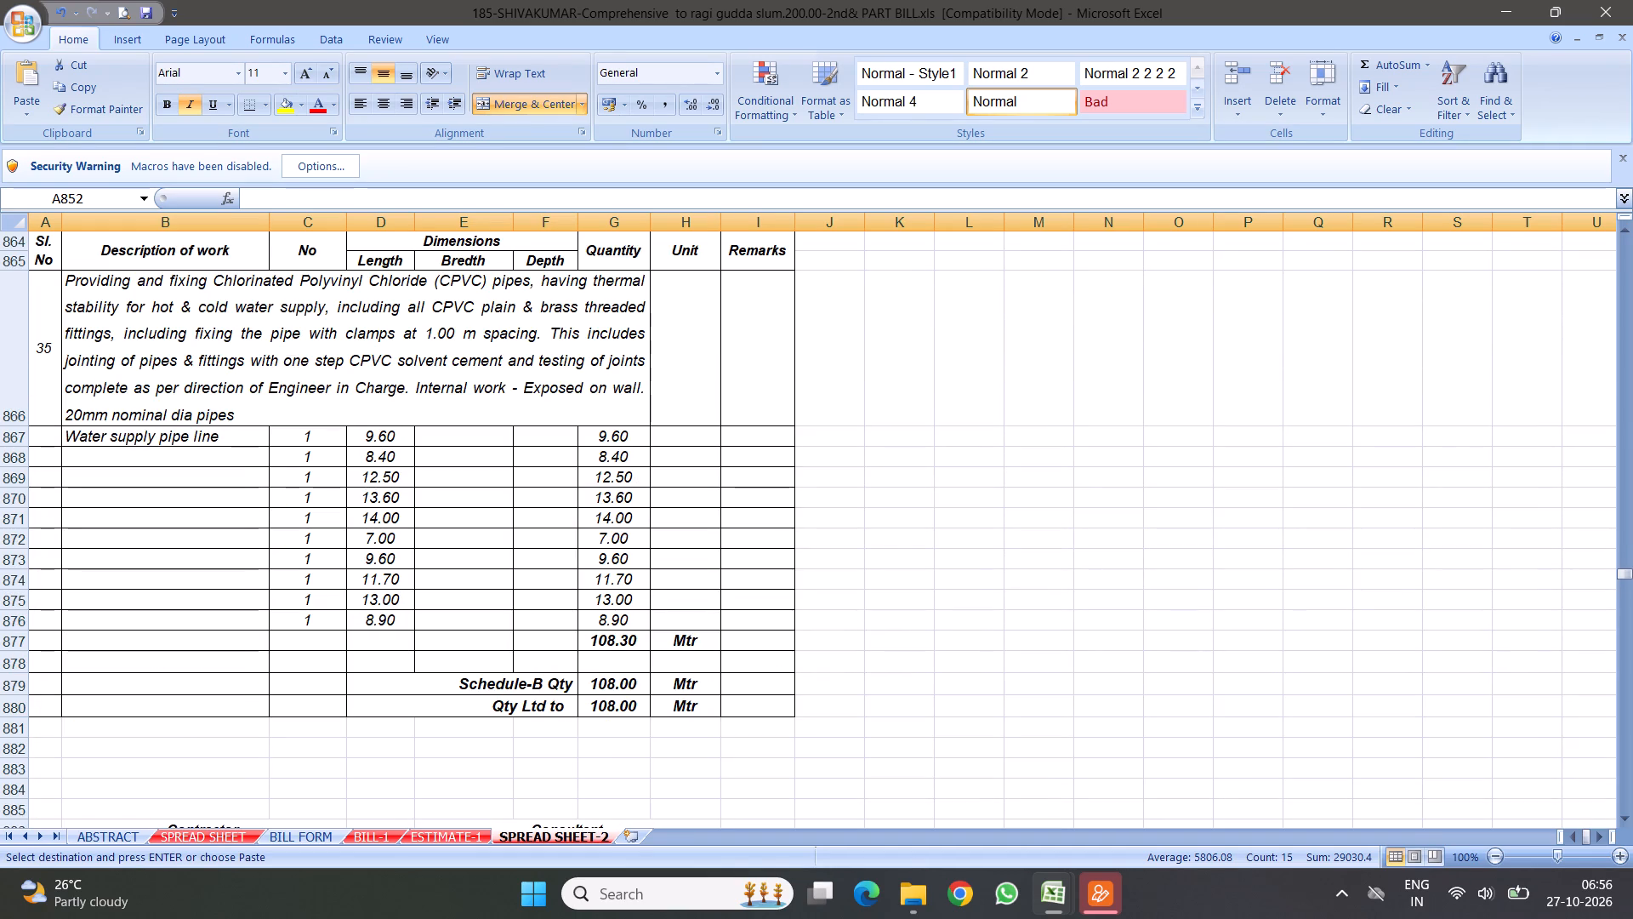
left_click(14, 437)
right_click(14, 437)
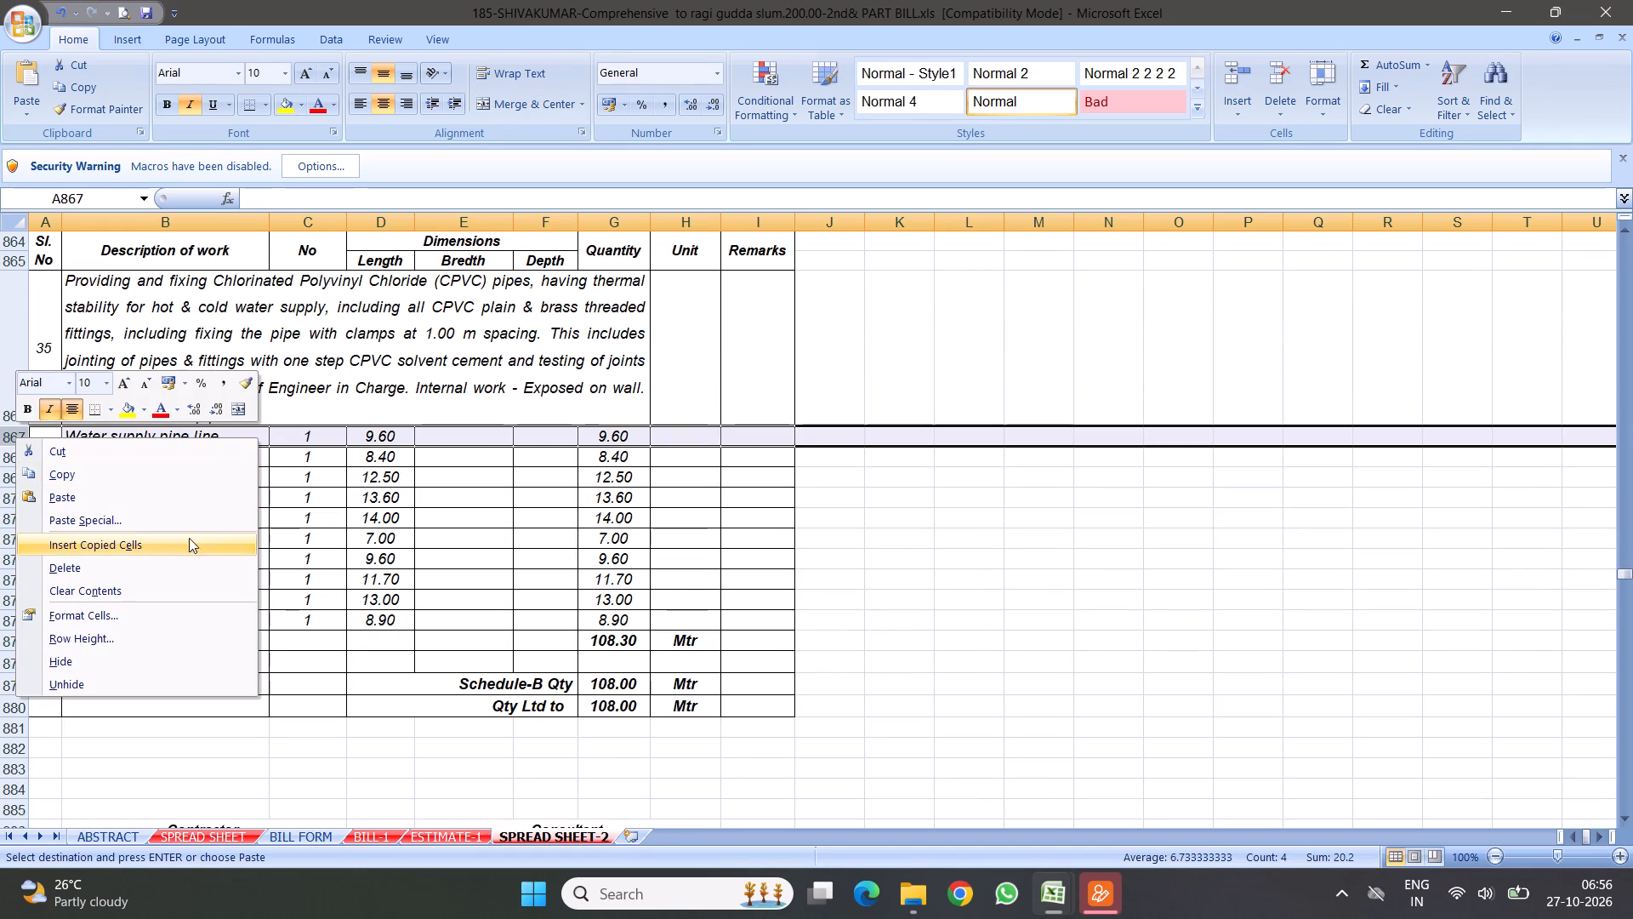
left_click(124, 538)
Set item 35's Paid 1st Bill Qty in G869 to 108 and its Present Bill Qty unit in H868 to Mtr.
left_click(622, 482)
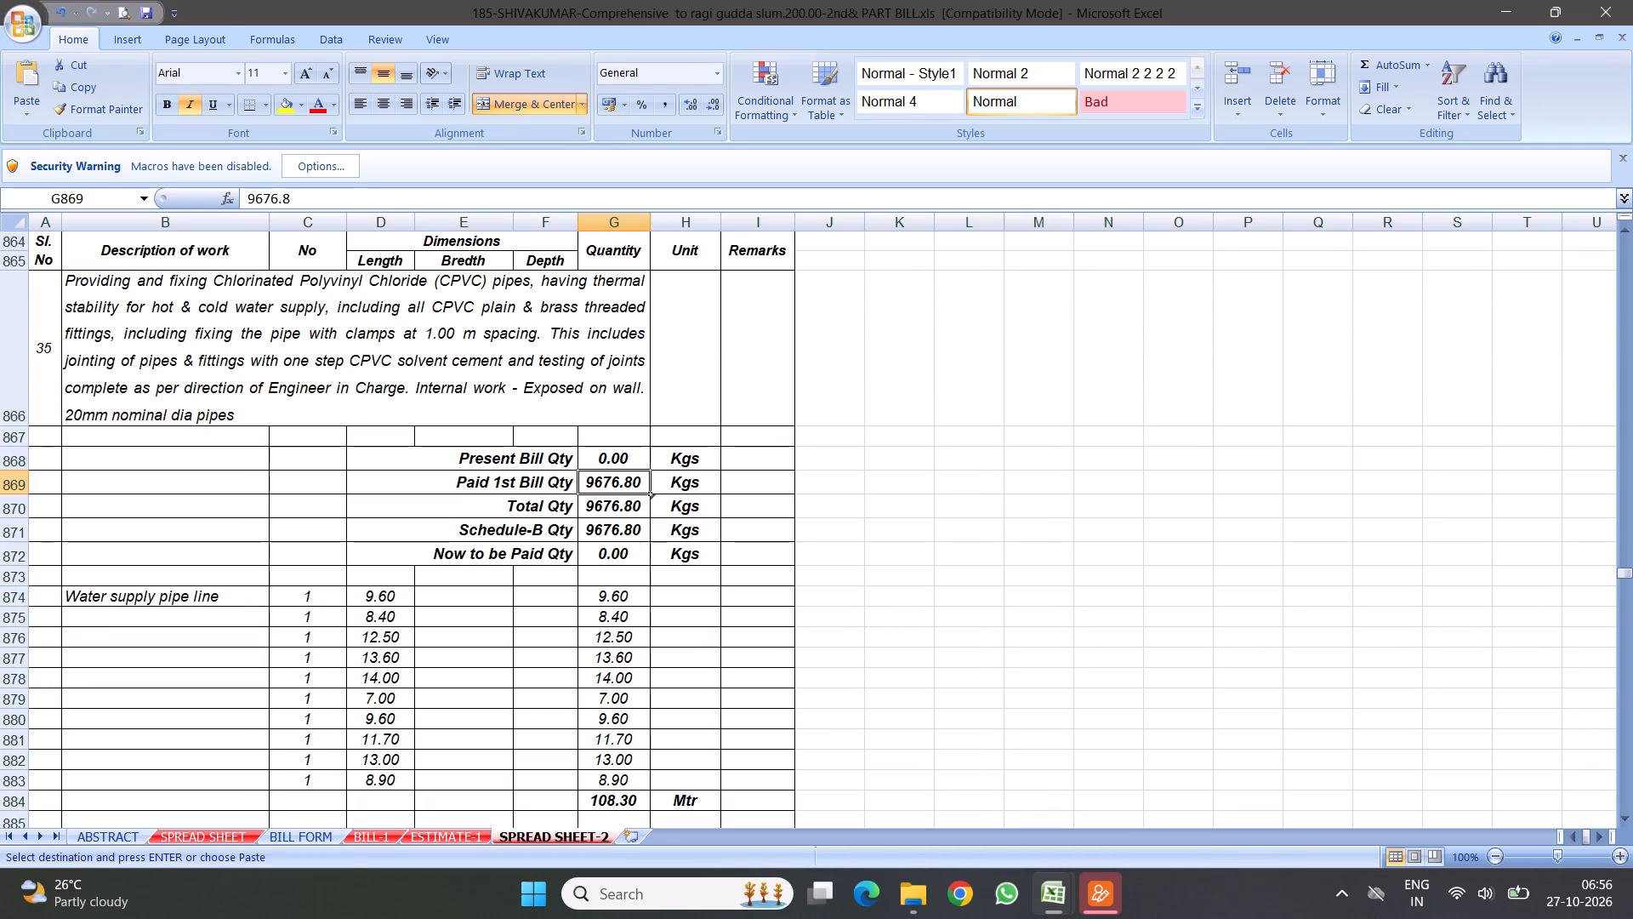
type("108")
key("Return")
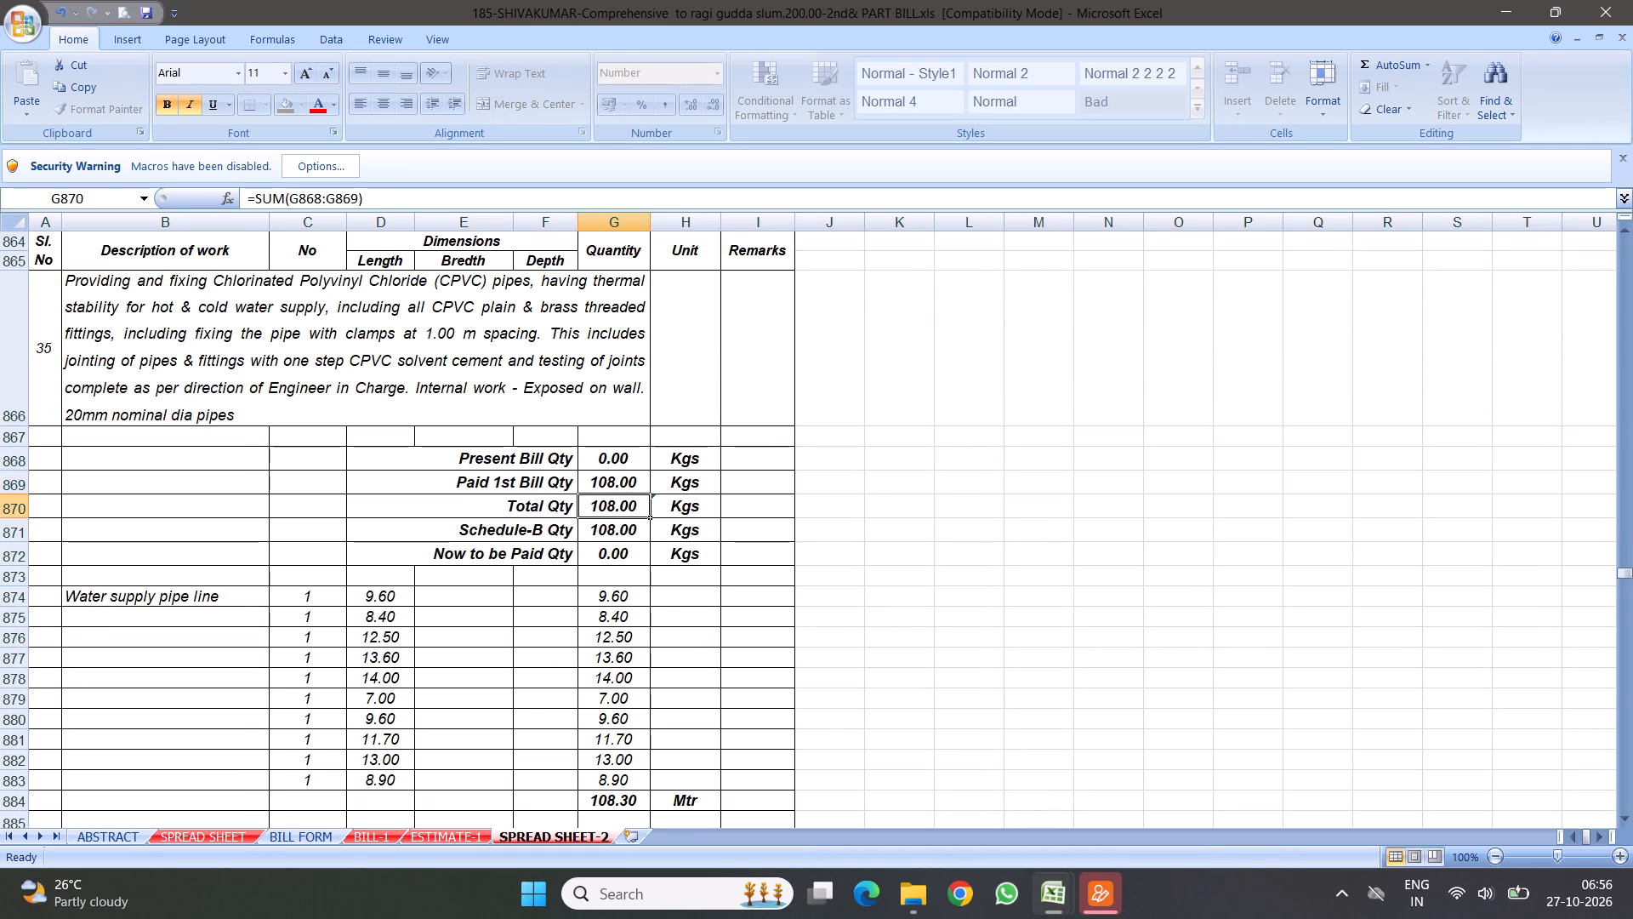
left_click(690, 464)
type("Mtr")
left_click(960, 572)
Delete item 35's pipe measurement rows, old quantity rows and signature block below the new summary, rows 874 to 901.
scroll(397, 598, "down", 1)
scroll(61, 436, "down", 3)
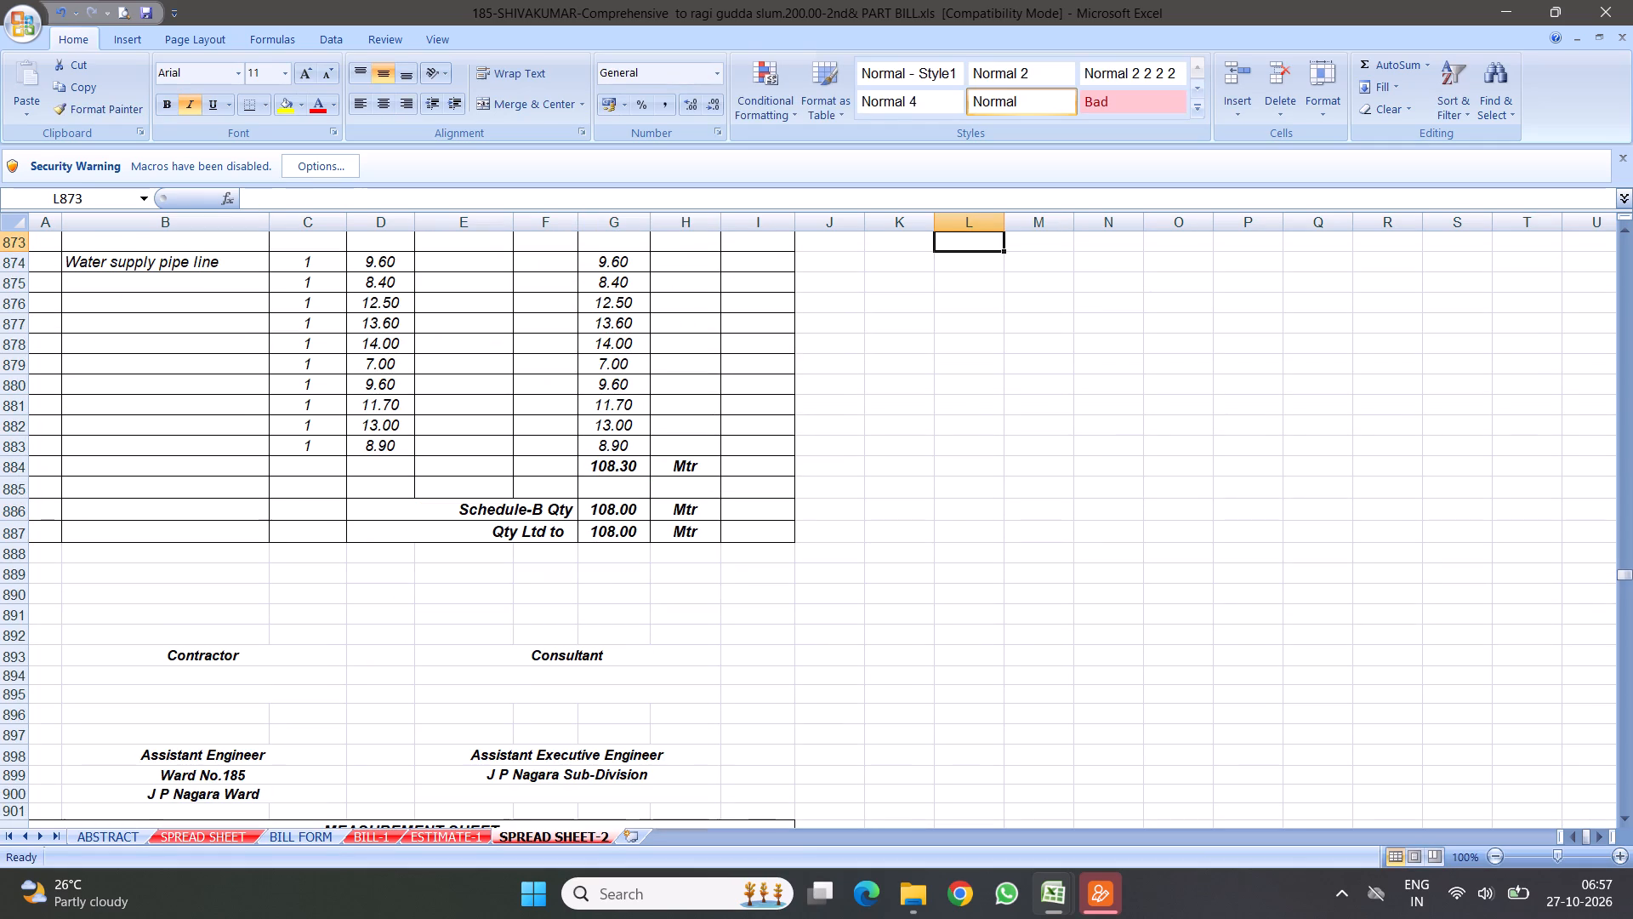
scroll(34, 365, "up", 1)
scroll(265, 358, "up", 1)
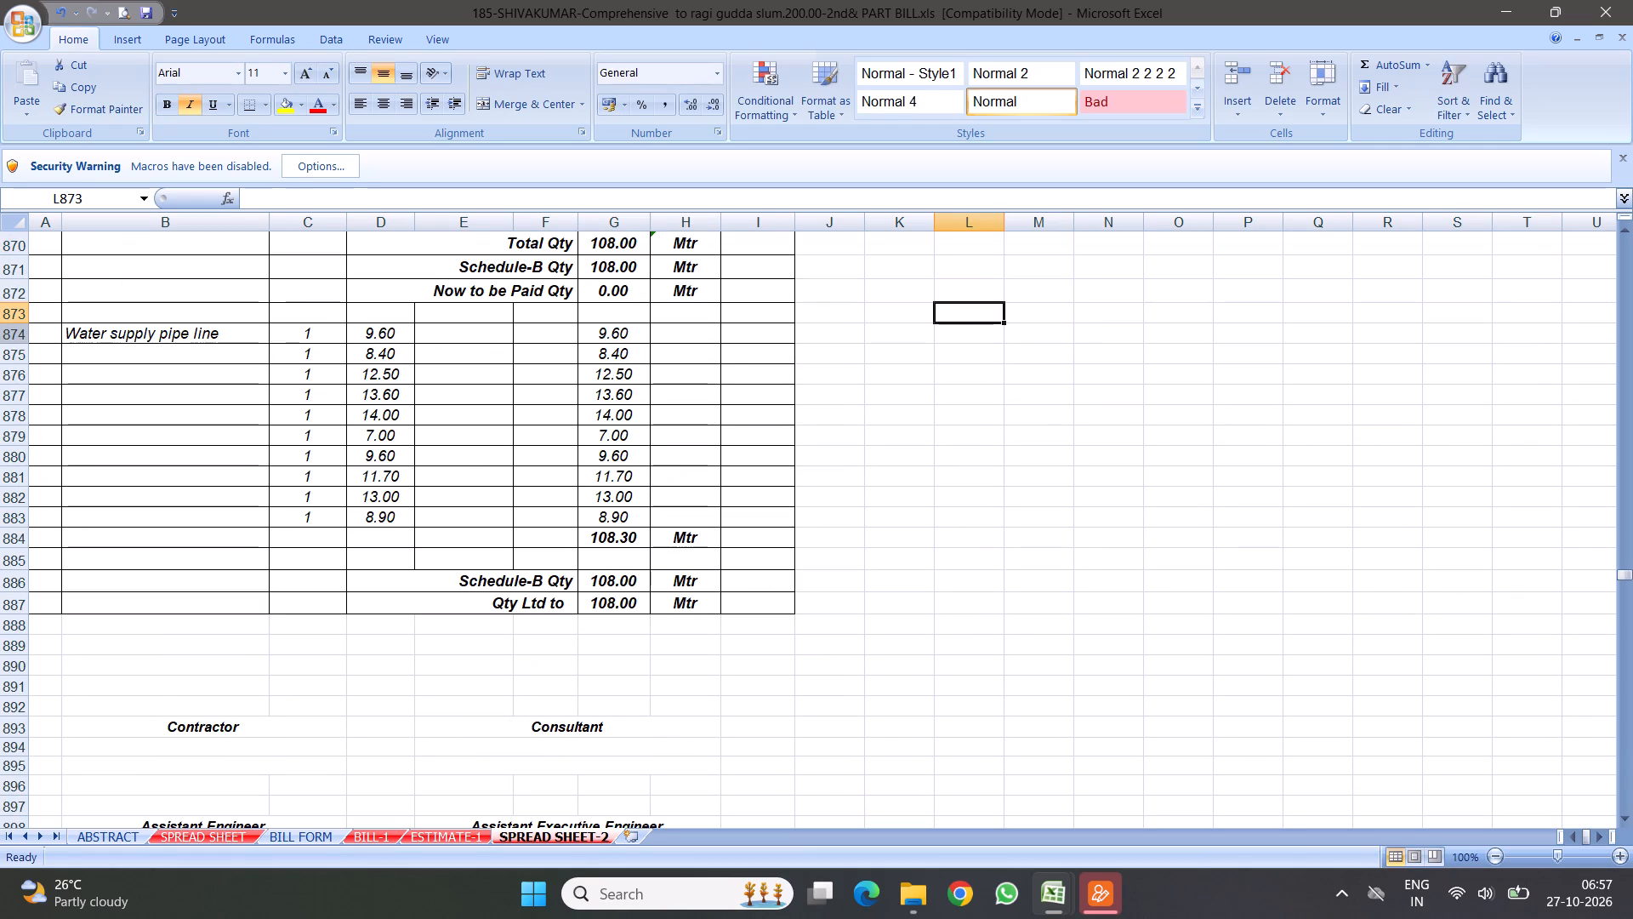
left_click_drag(16, 334, 291, 593)
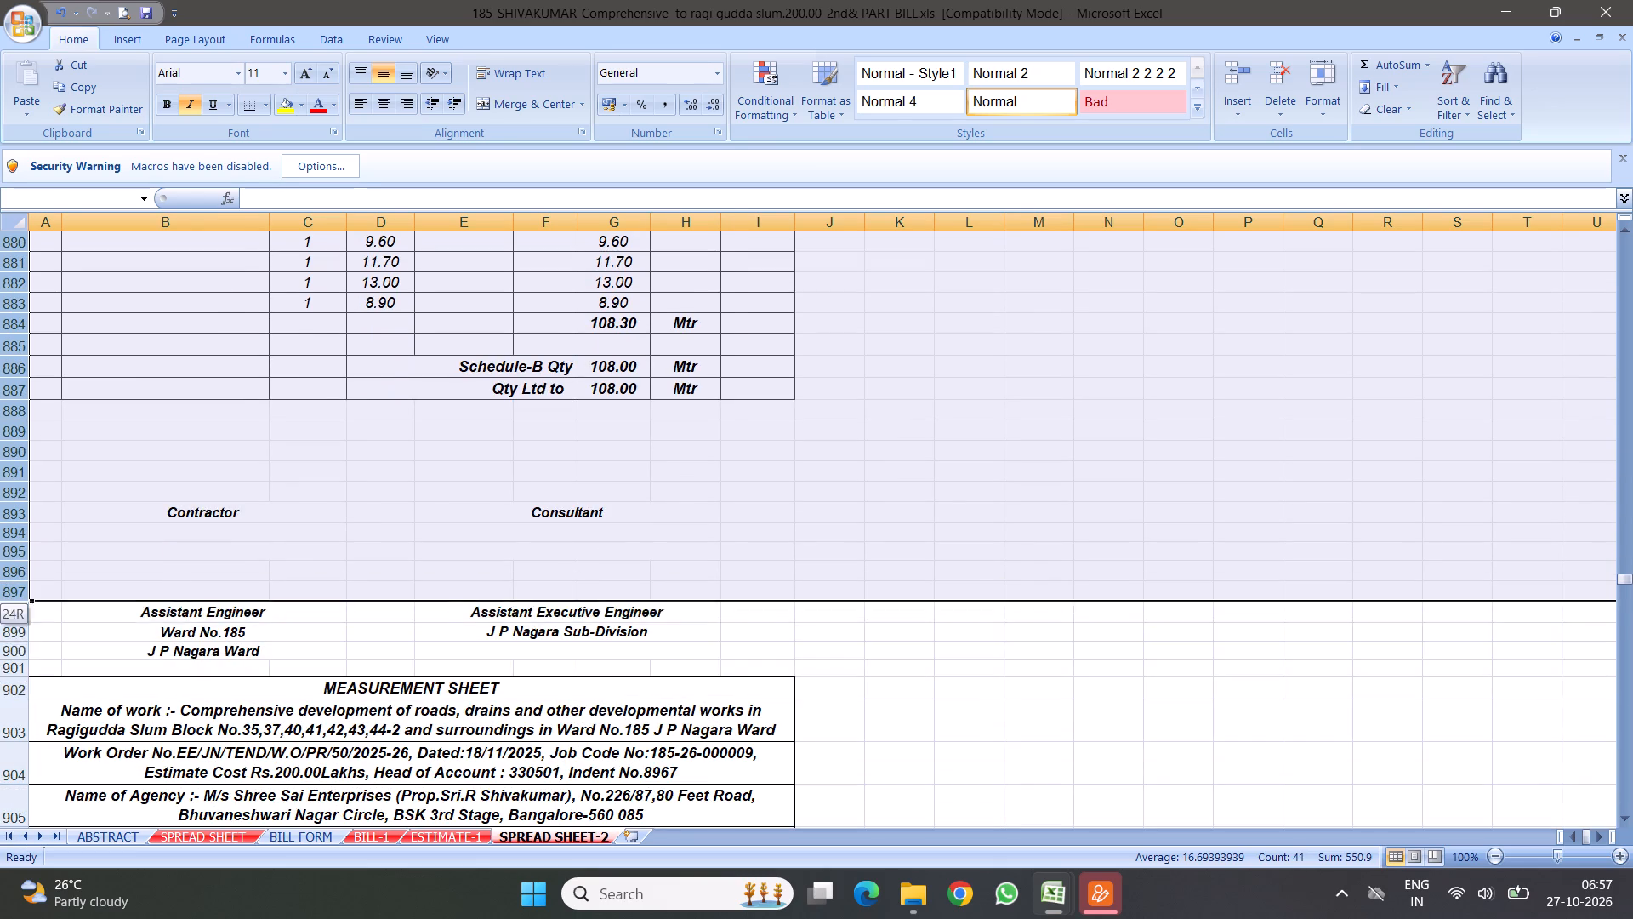
left_click_drag(291, 593, 285, 674)
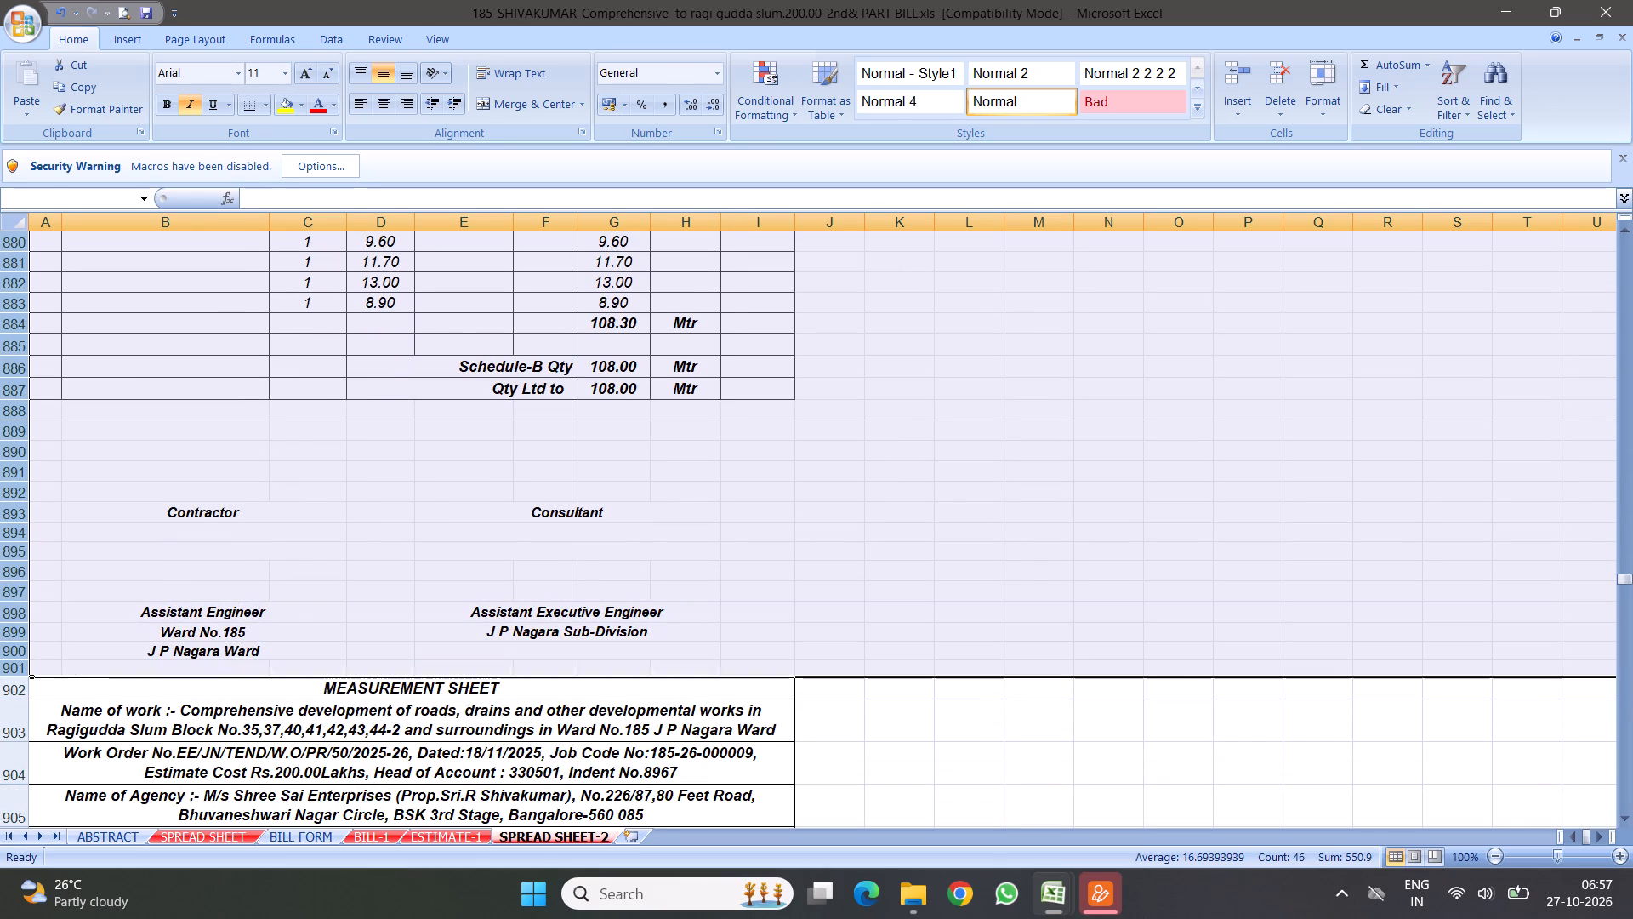
right_click_drag(266, 362, 274, 367)
left_click(310, 488)
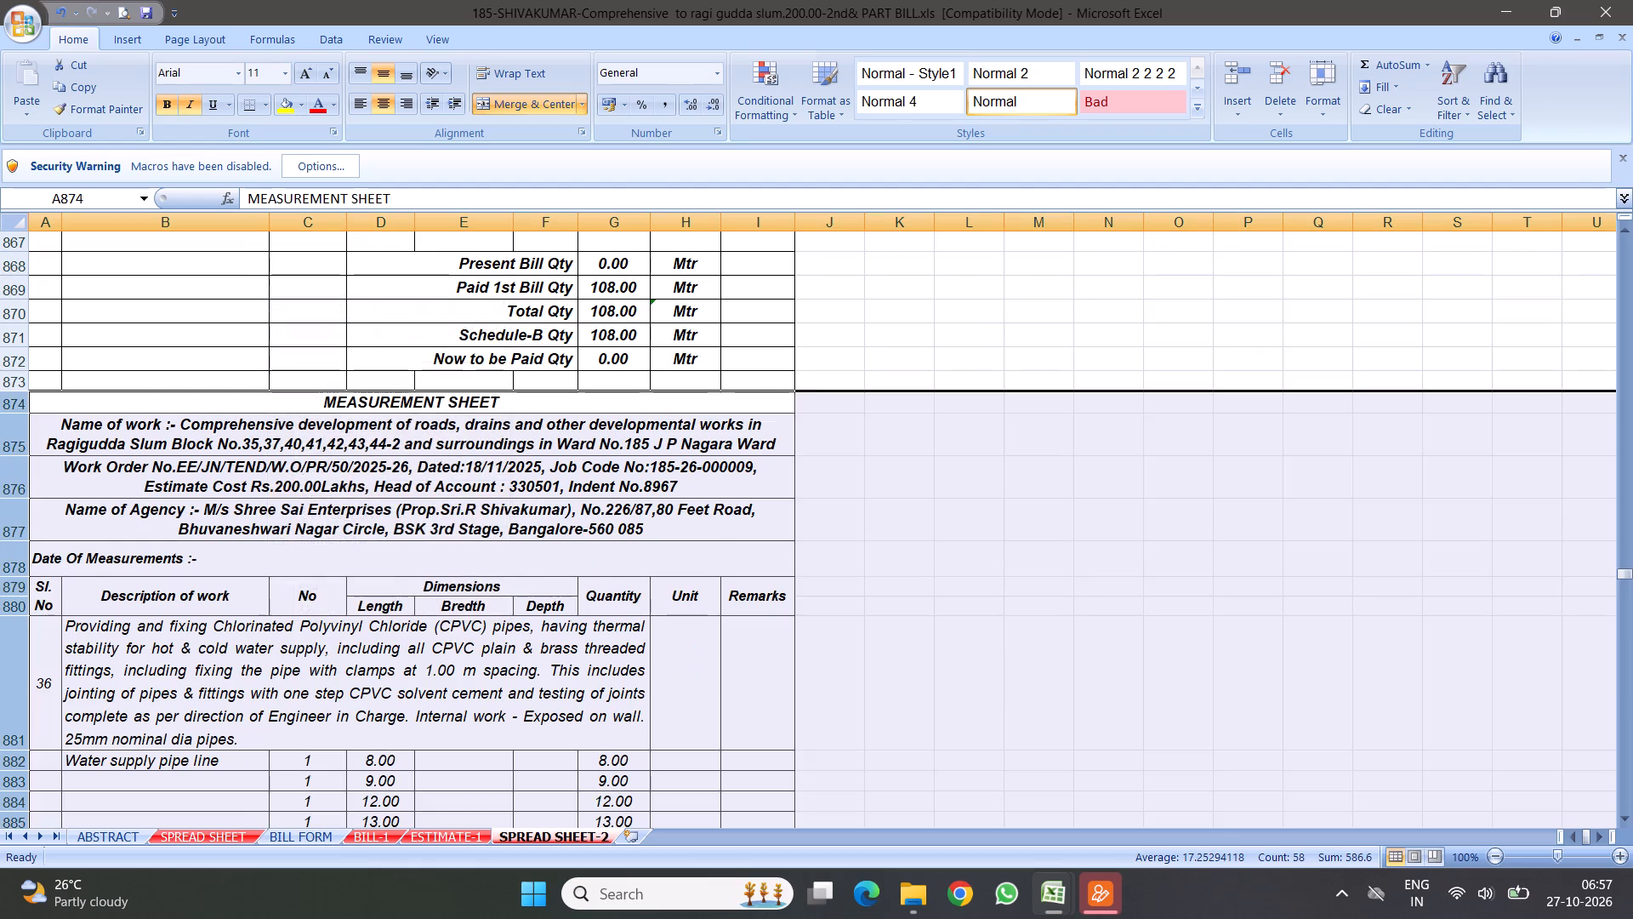
Delete the repeated measurement sheet heading and column header rows above item 36, rows 874 to 880.
scroll(419, 536, "down", 4)
scroll(427, 446, "up", 3)
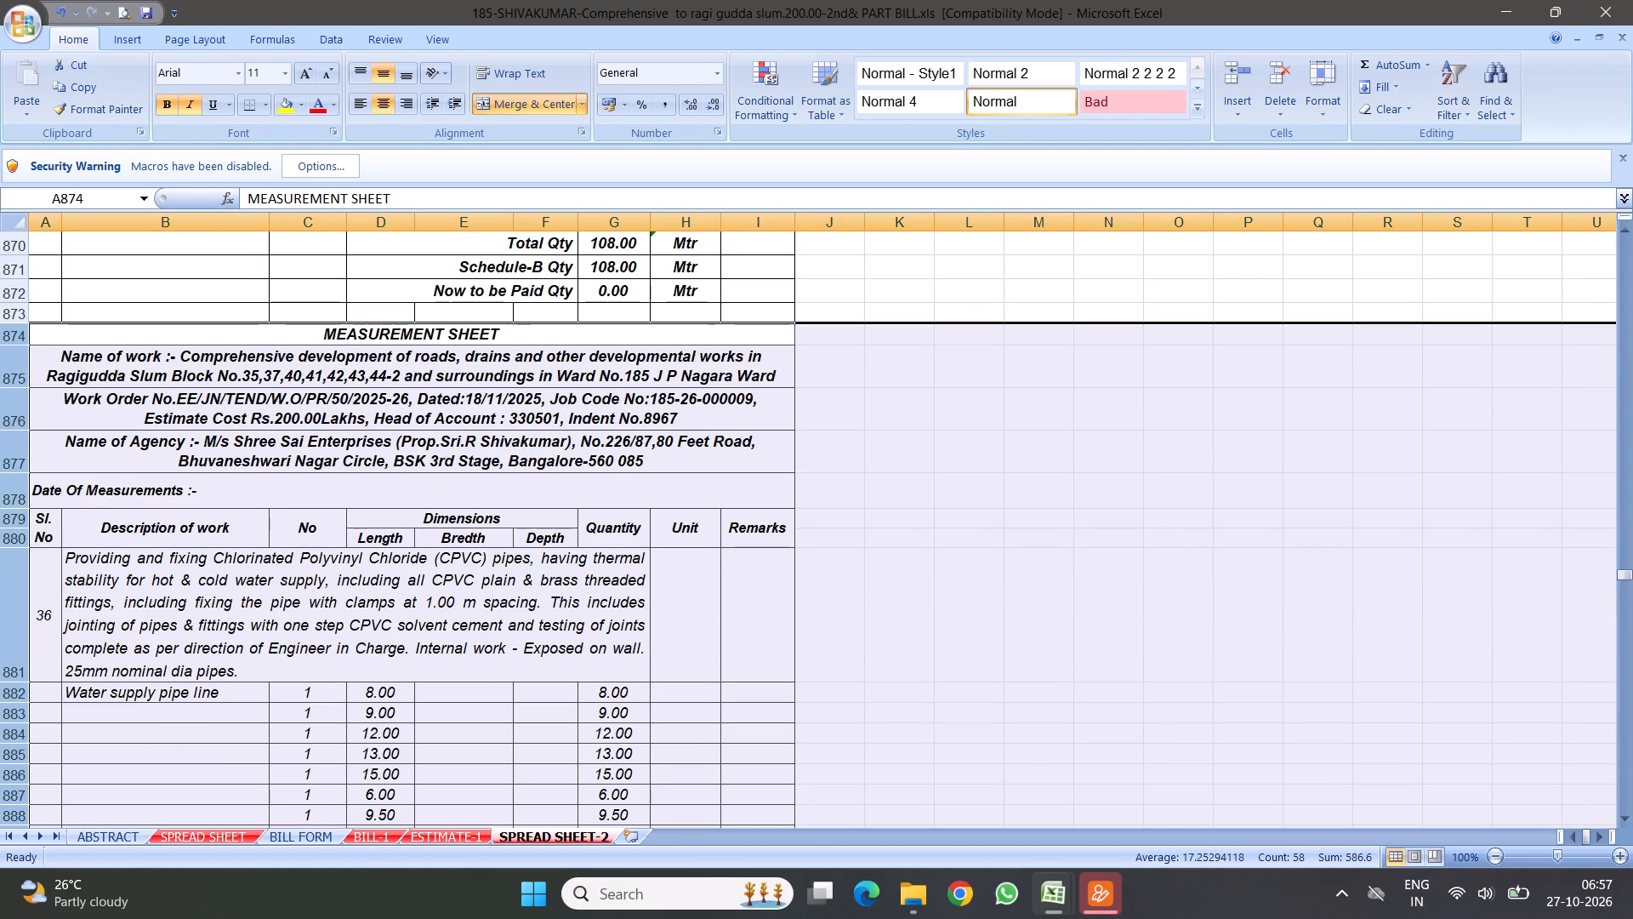
scroll(371, 404, "up", 1)
scroll(184, 314, "up", 1)
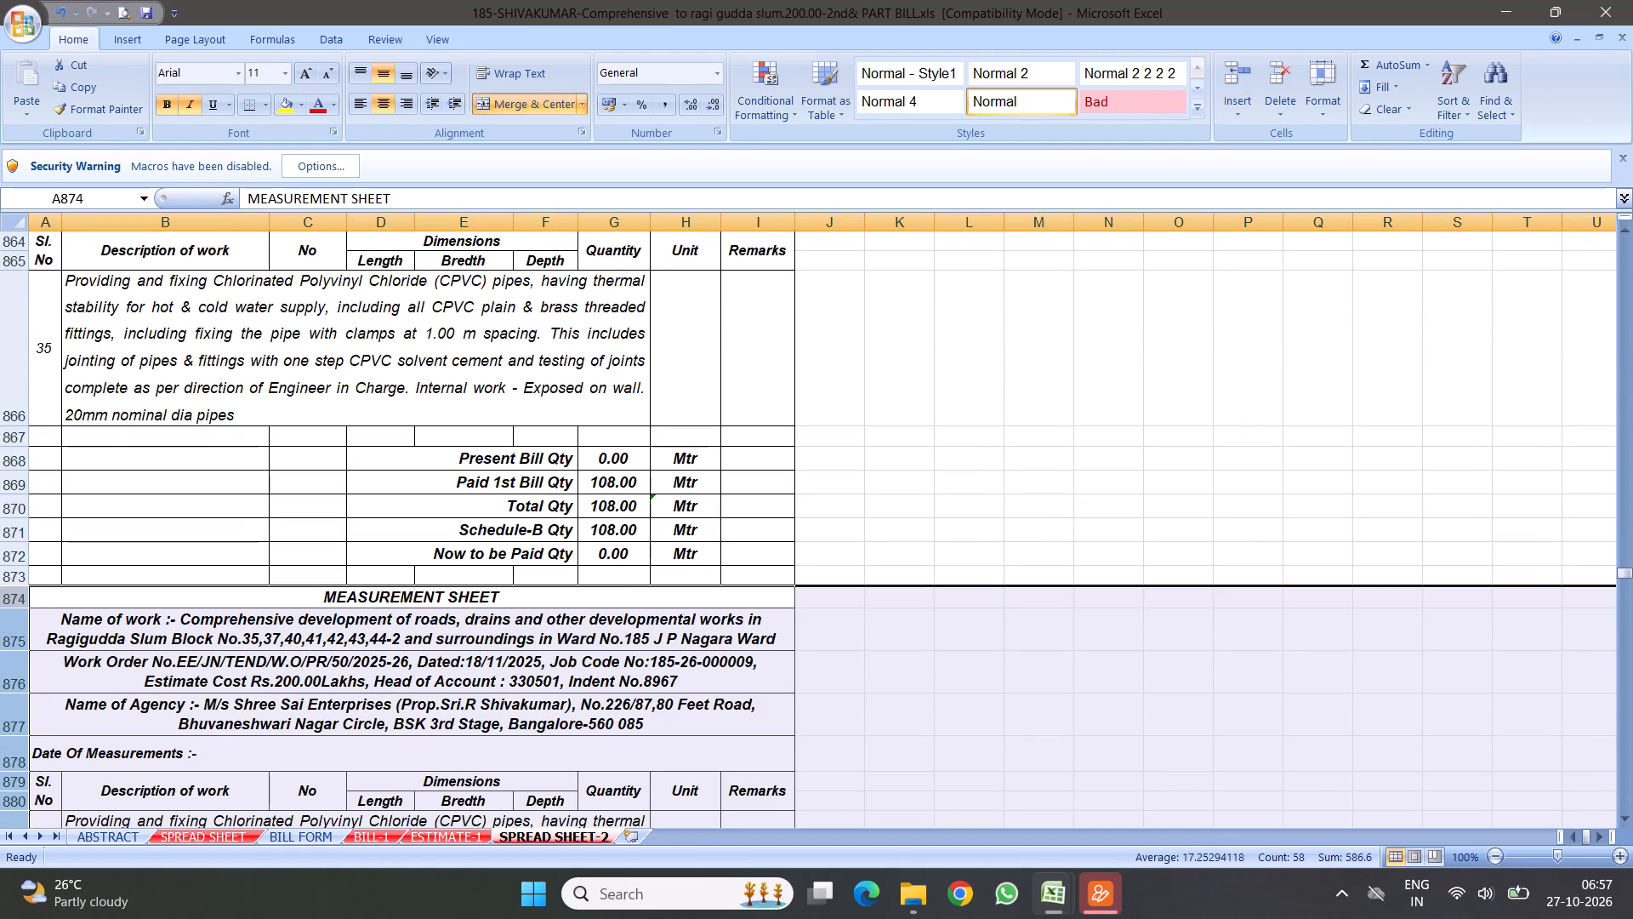
left_click_drag(26, 598, 112, 668)
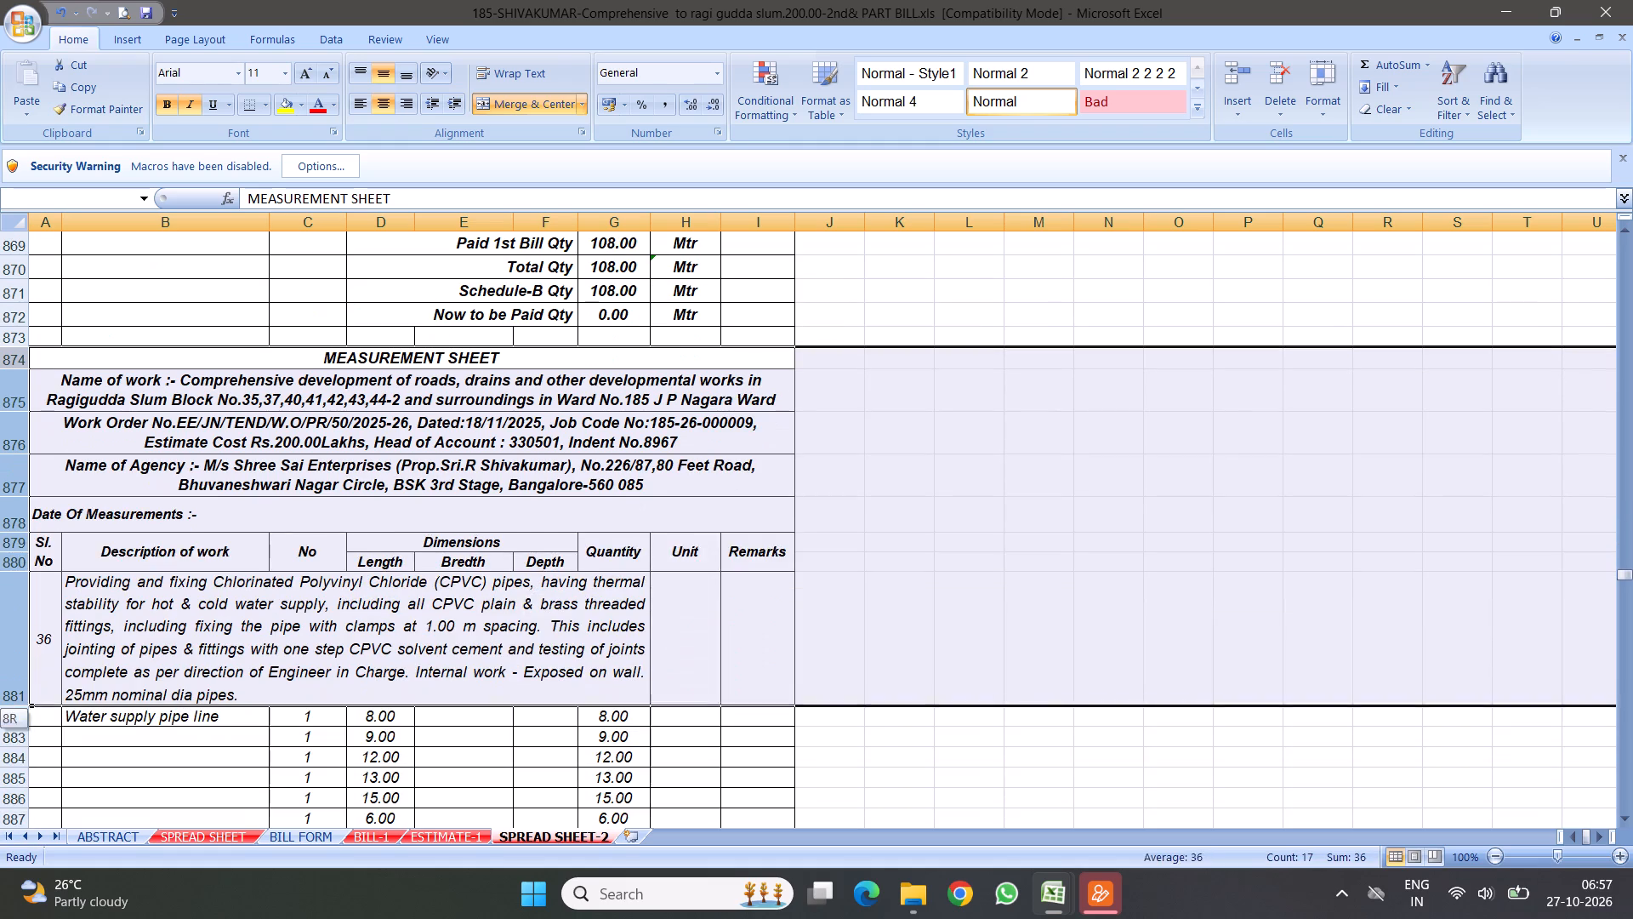
left_click_drag(112, 668, 185, 559)
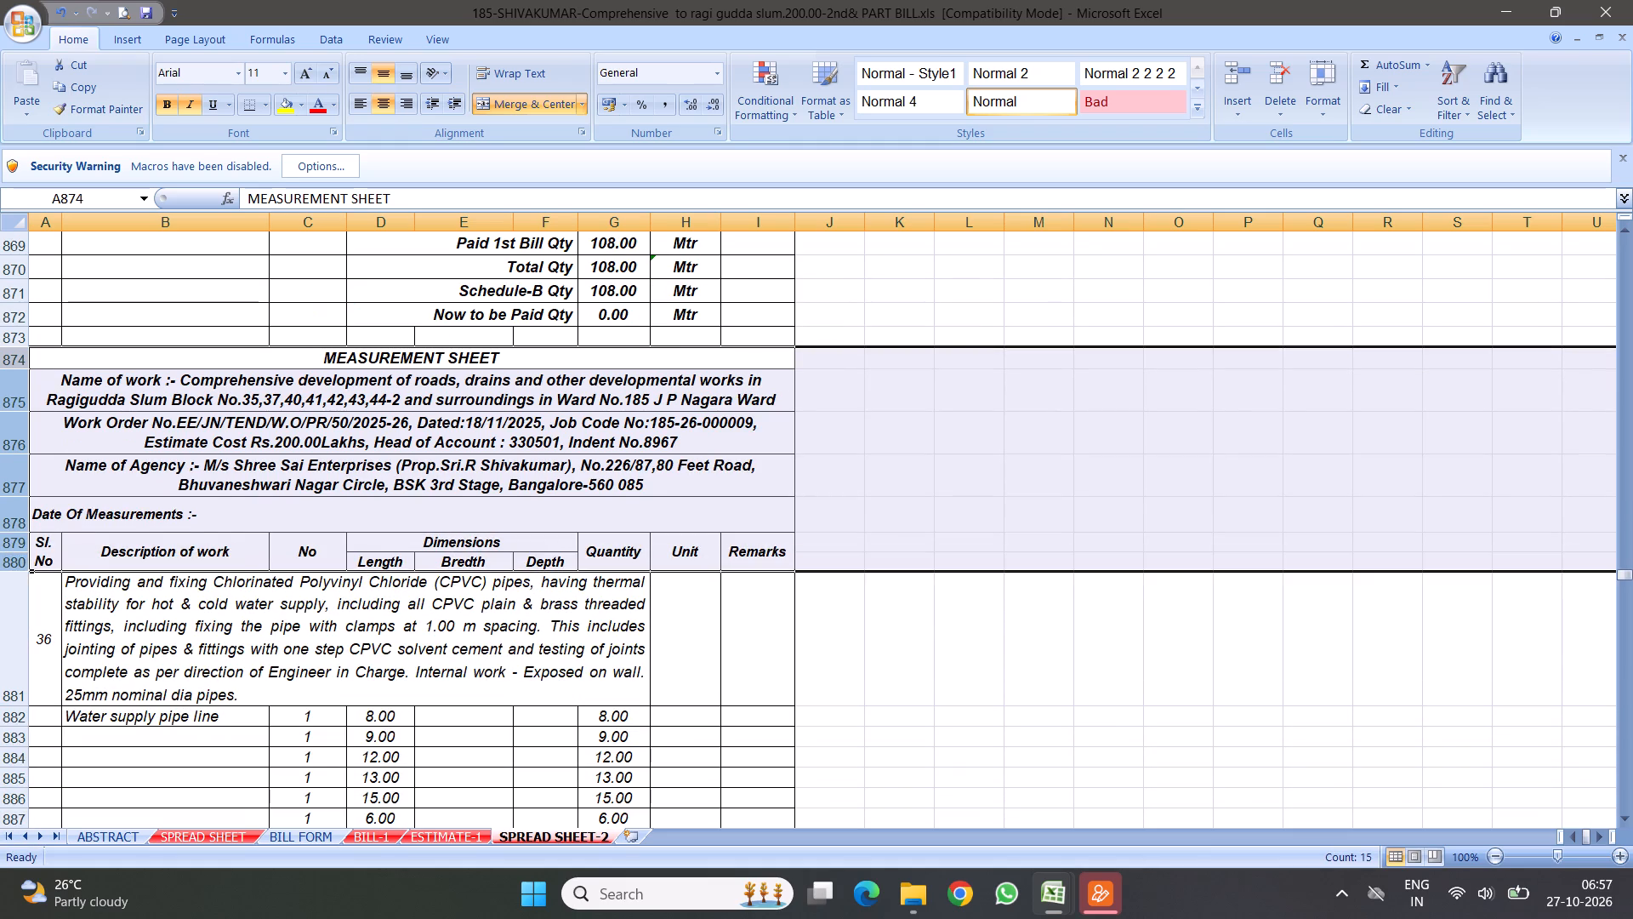
right_click(225, 435)
left_click(284, 567)
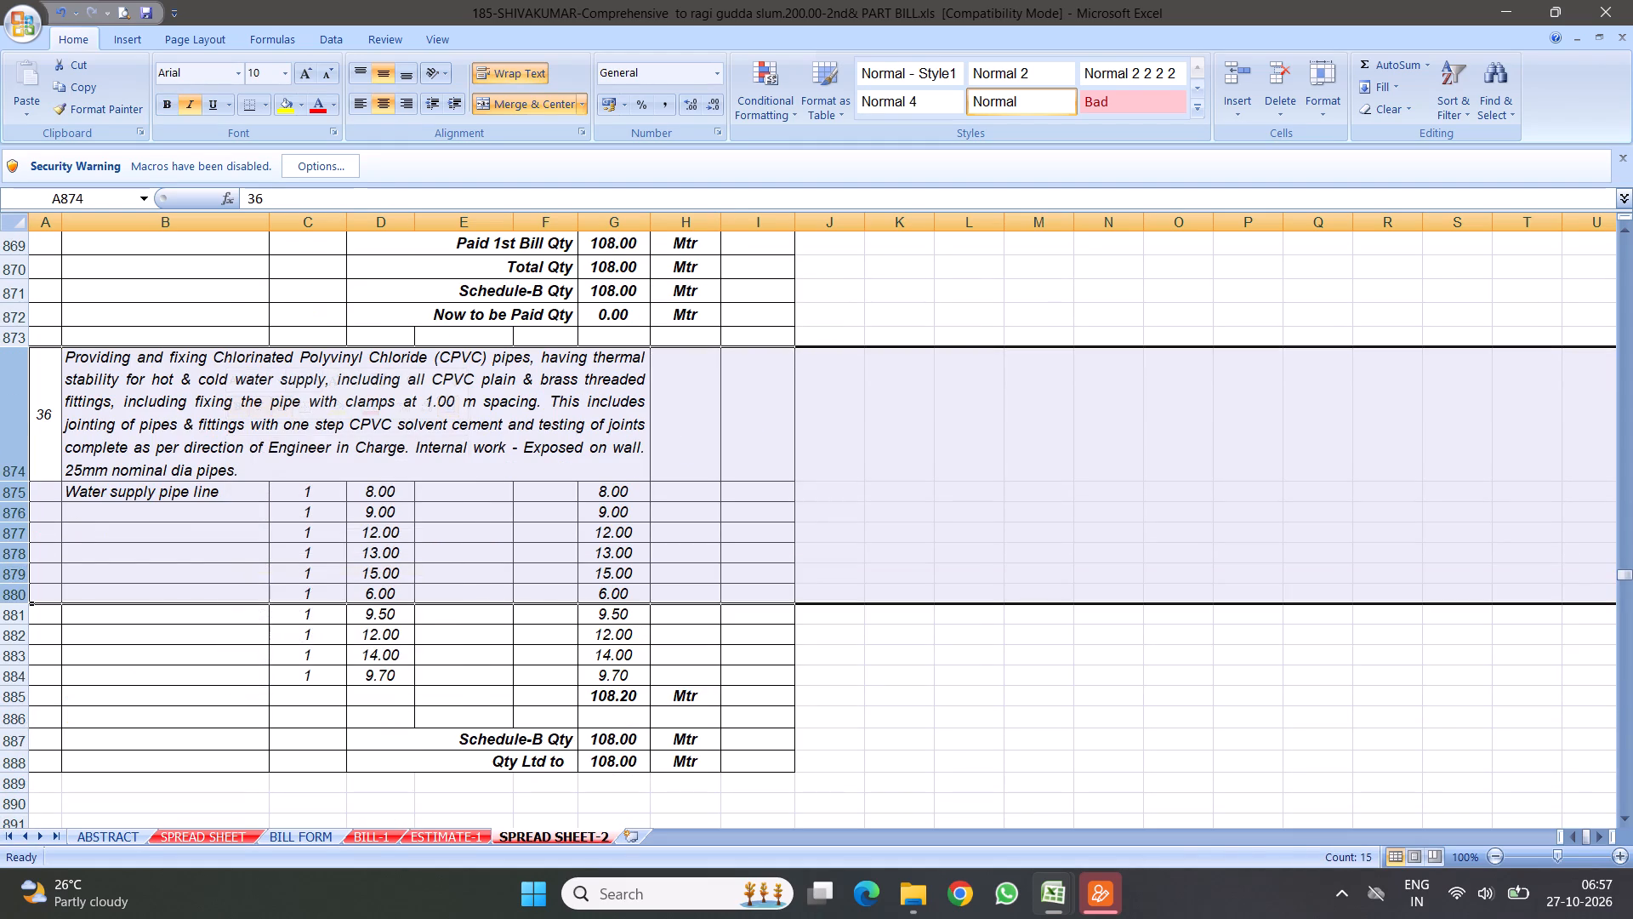
Copy item 35's quantity summary rows 867 to 873 and insert them above item 36's first measurement row, at row 875.
scroll(542, 443, "up", 2)
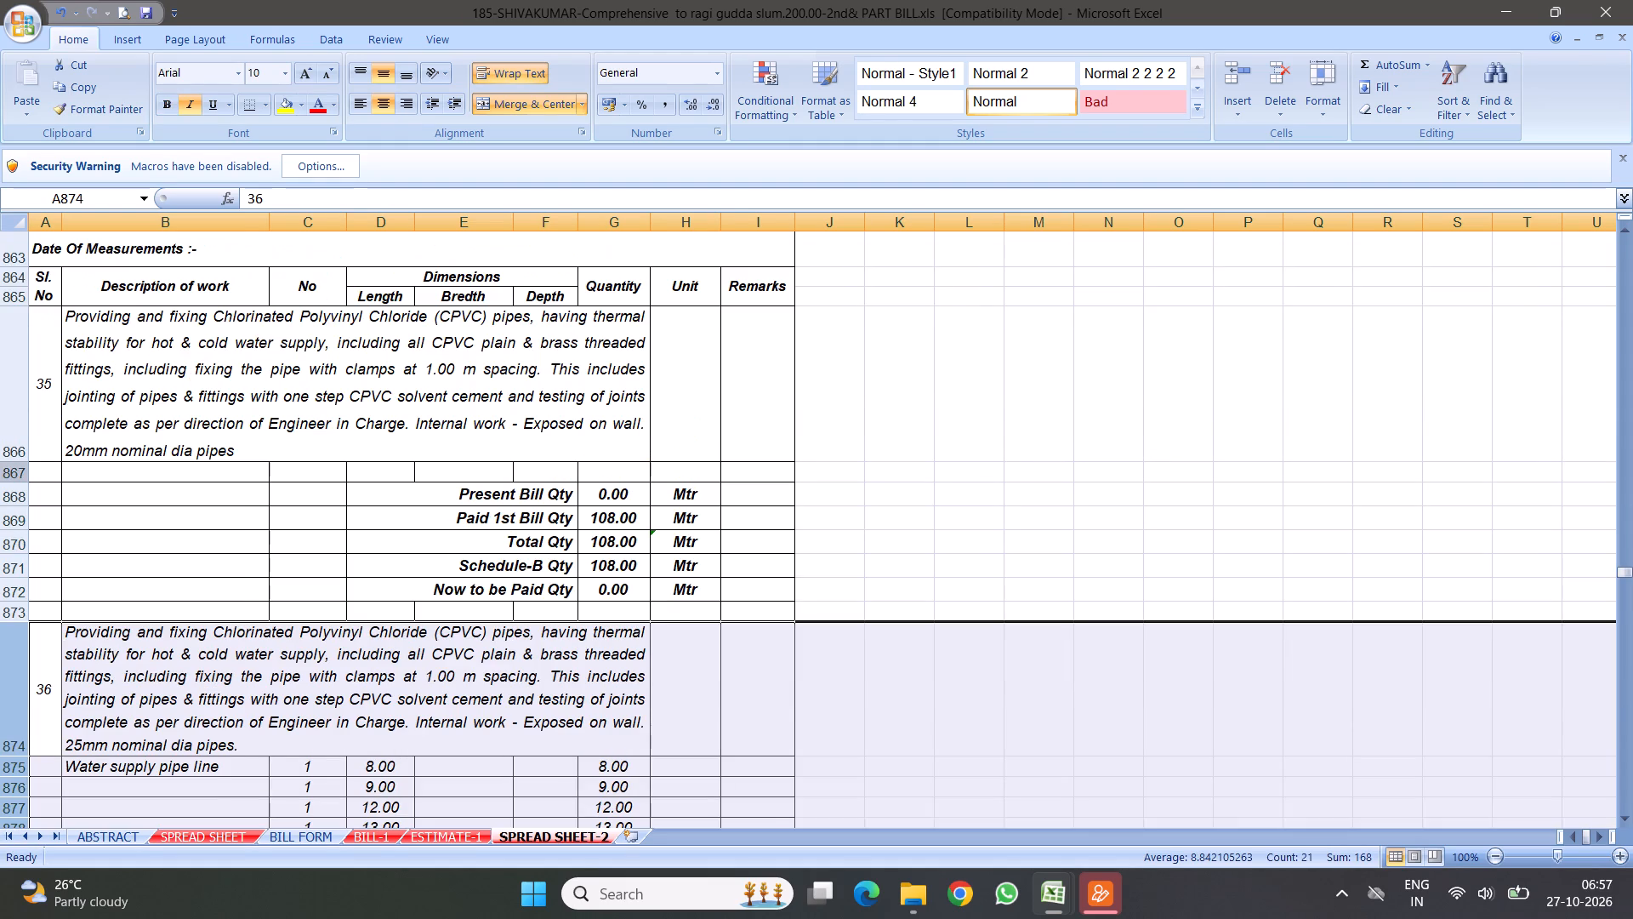
left_click_drag(18, 475, 65, 608)
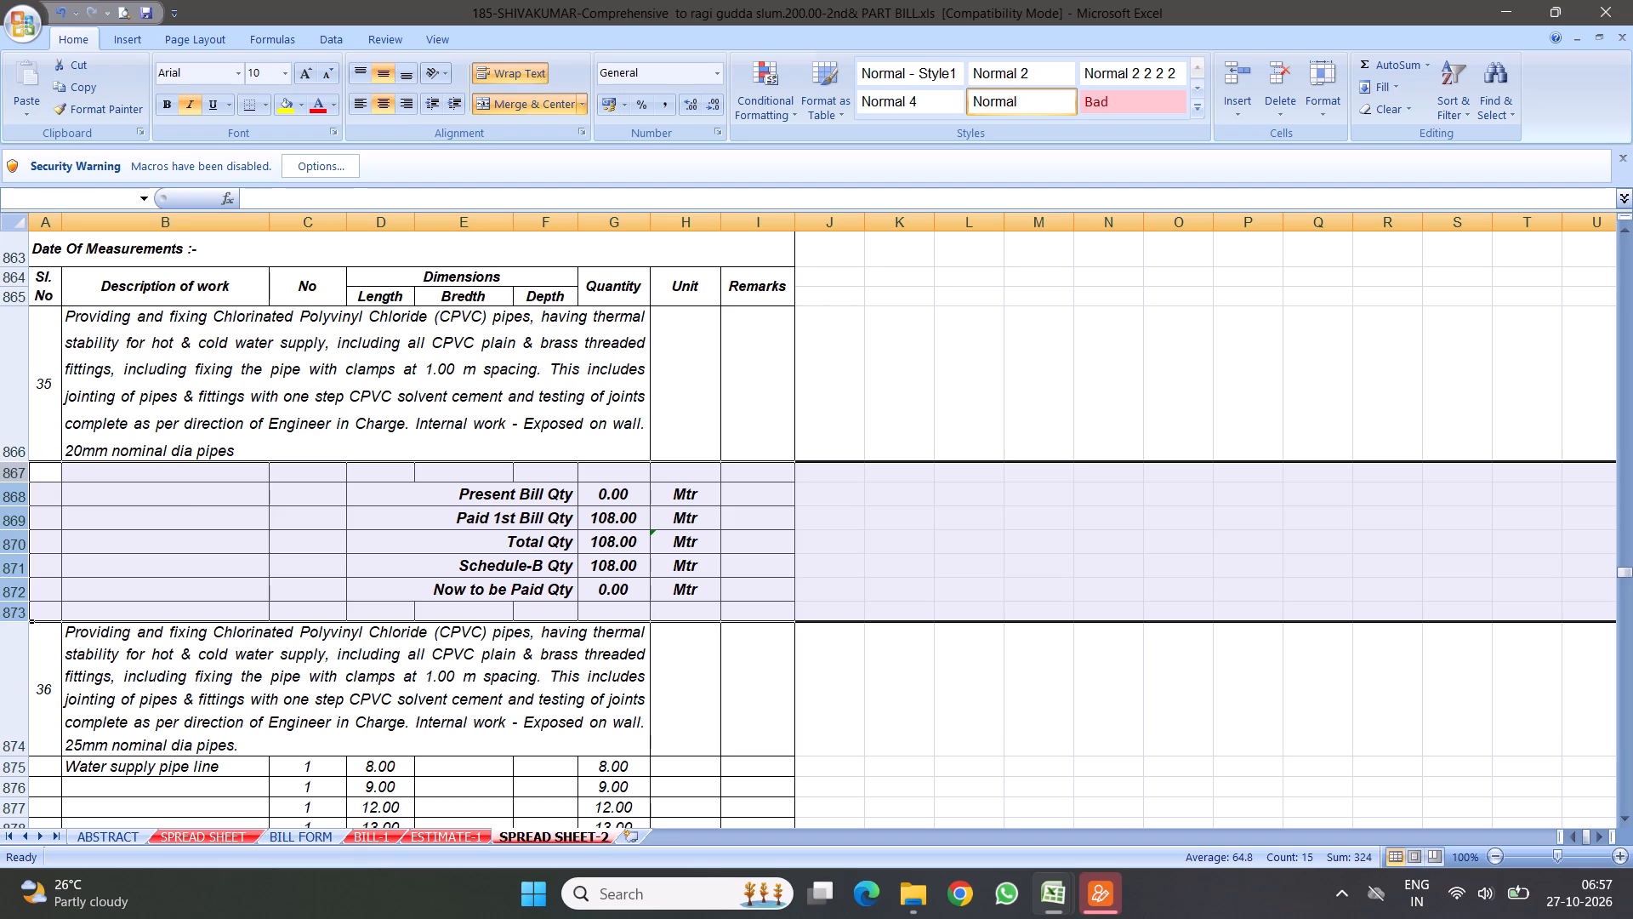
right_click(181, 494)
left_click(225, 528)
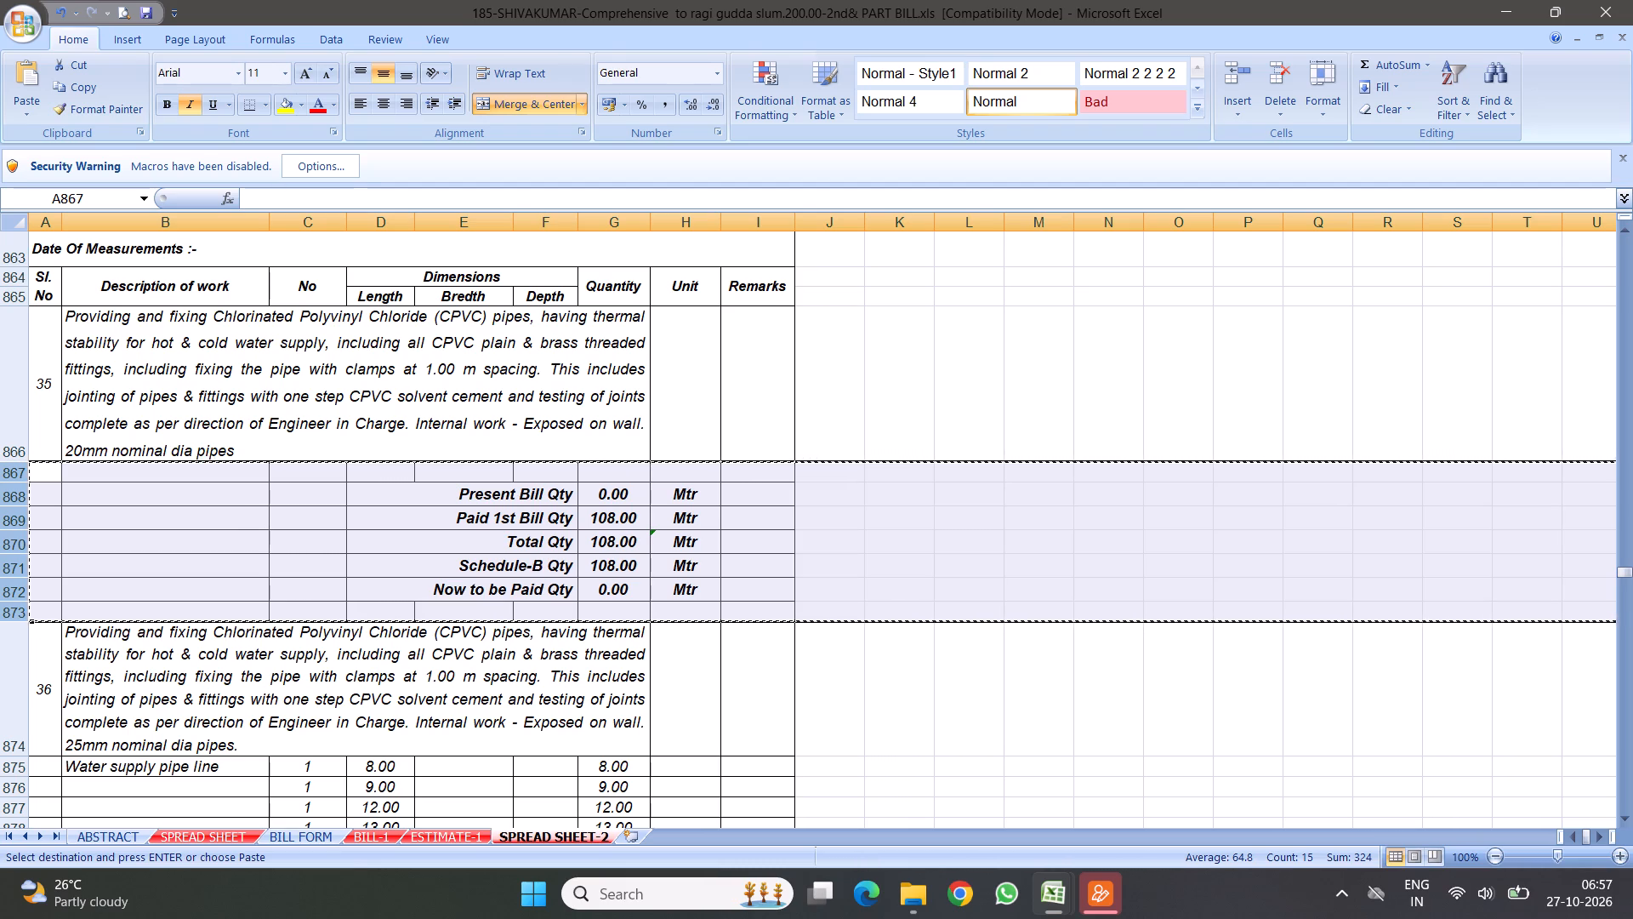
scroll(253, 555, "down", 3)
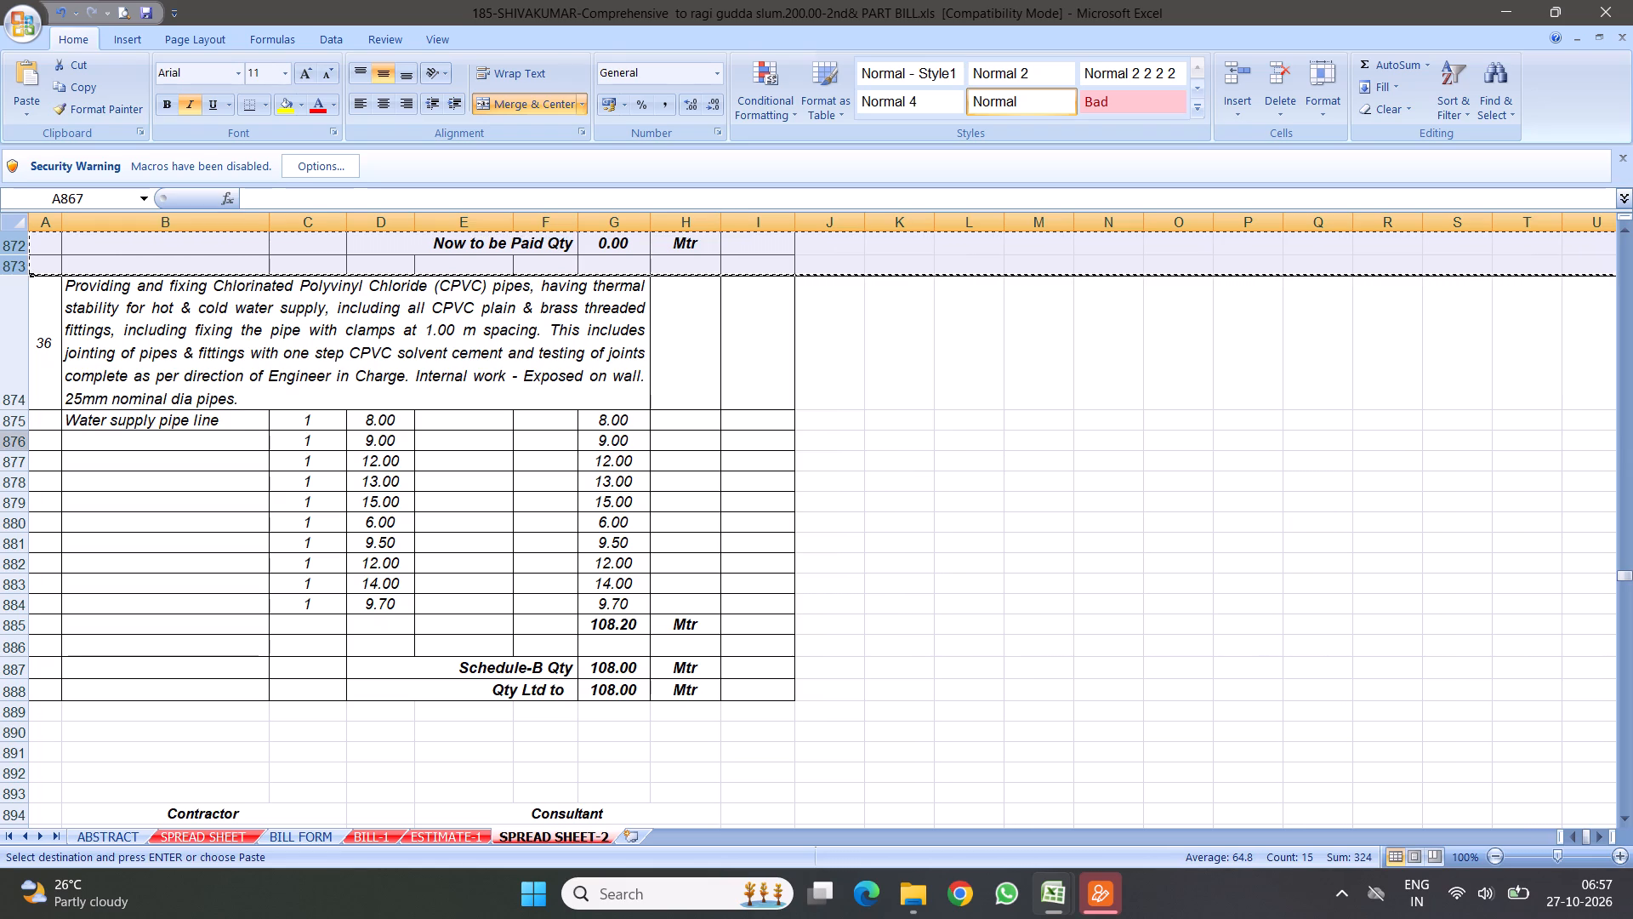
left_click(18, 422)
right_click(18, 422)
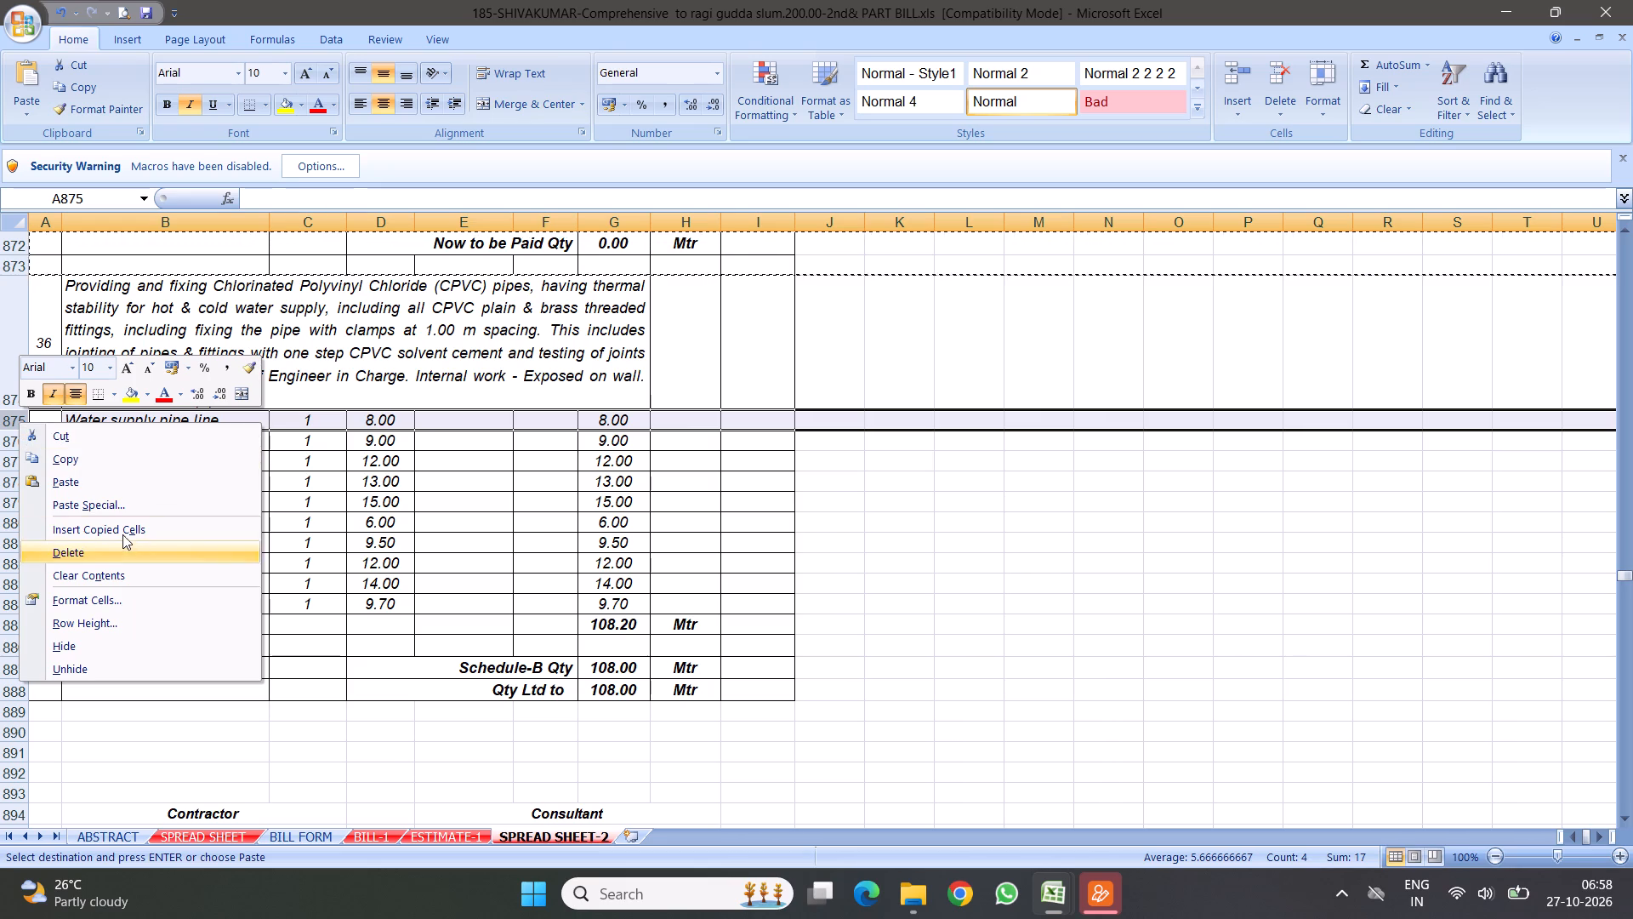
left_click(122, 529)
Delete item 36's measurement rows, old quantity rows, signature block and the sheet heading above item 37, rows 882 to 916.
scroll(713, 448, "down", 1)
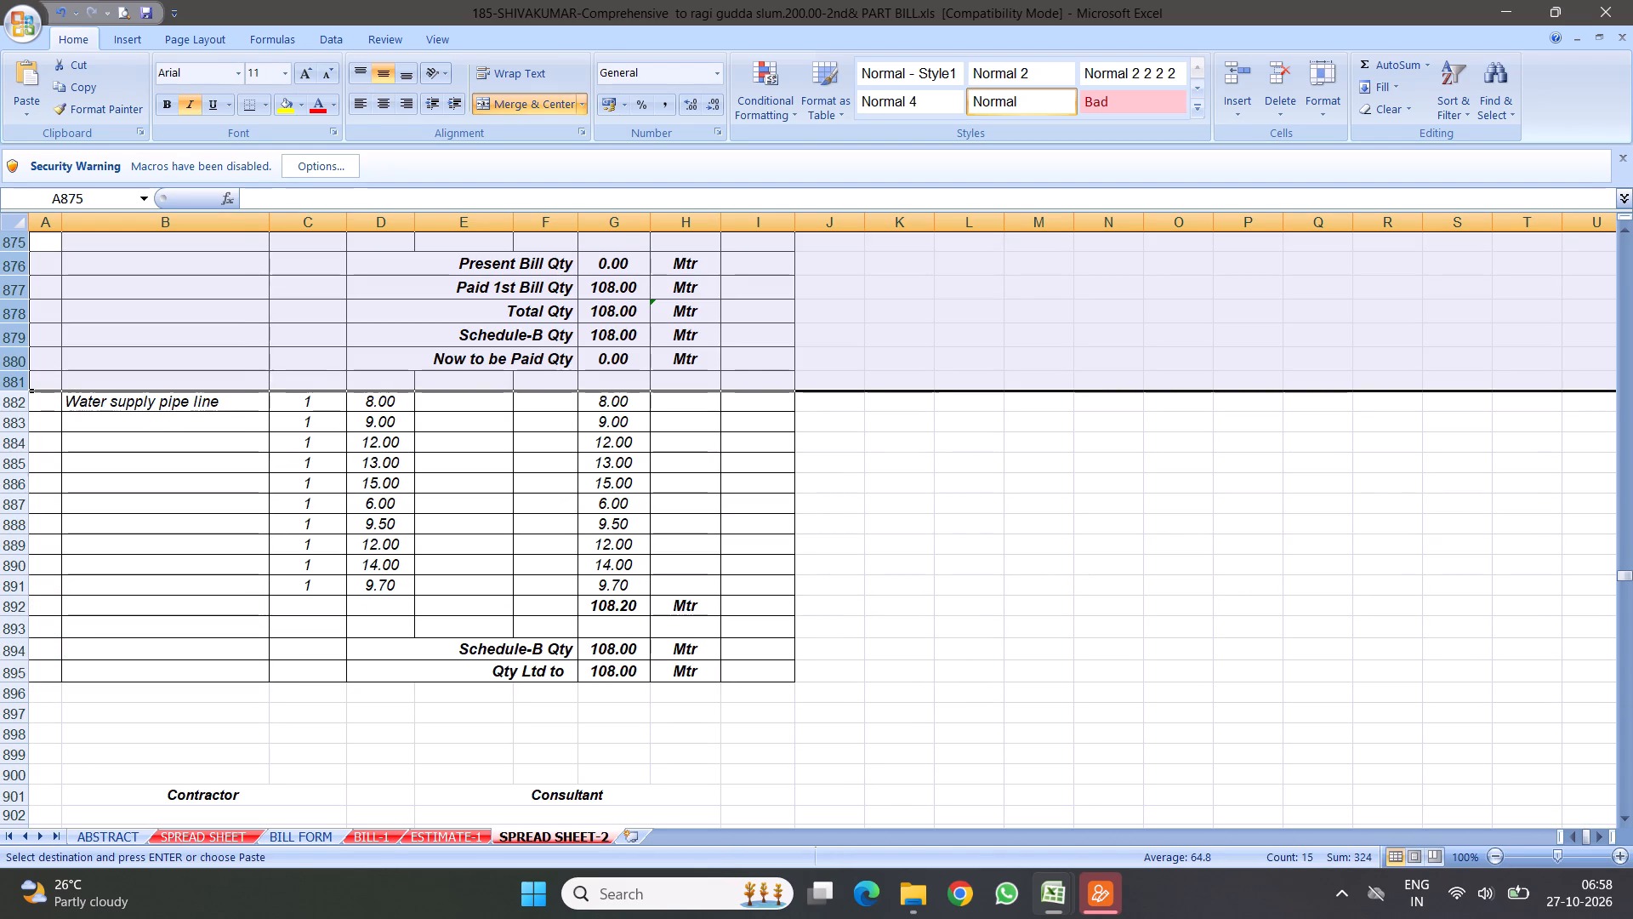
left_click_drag(14, 402, 159, 874)
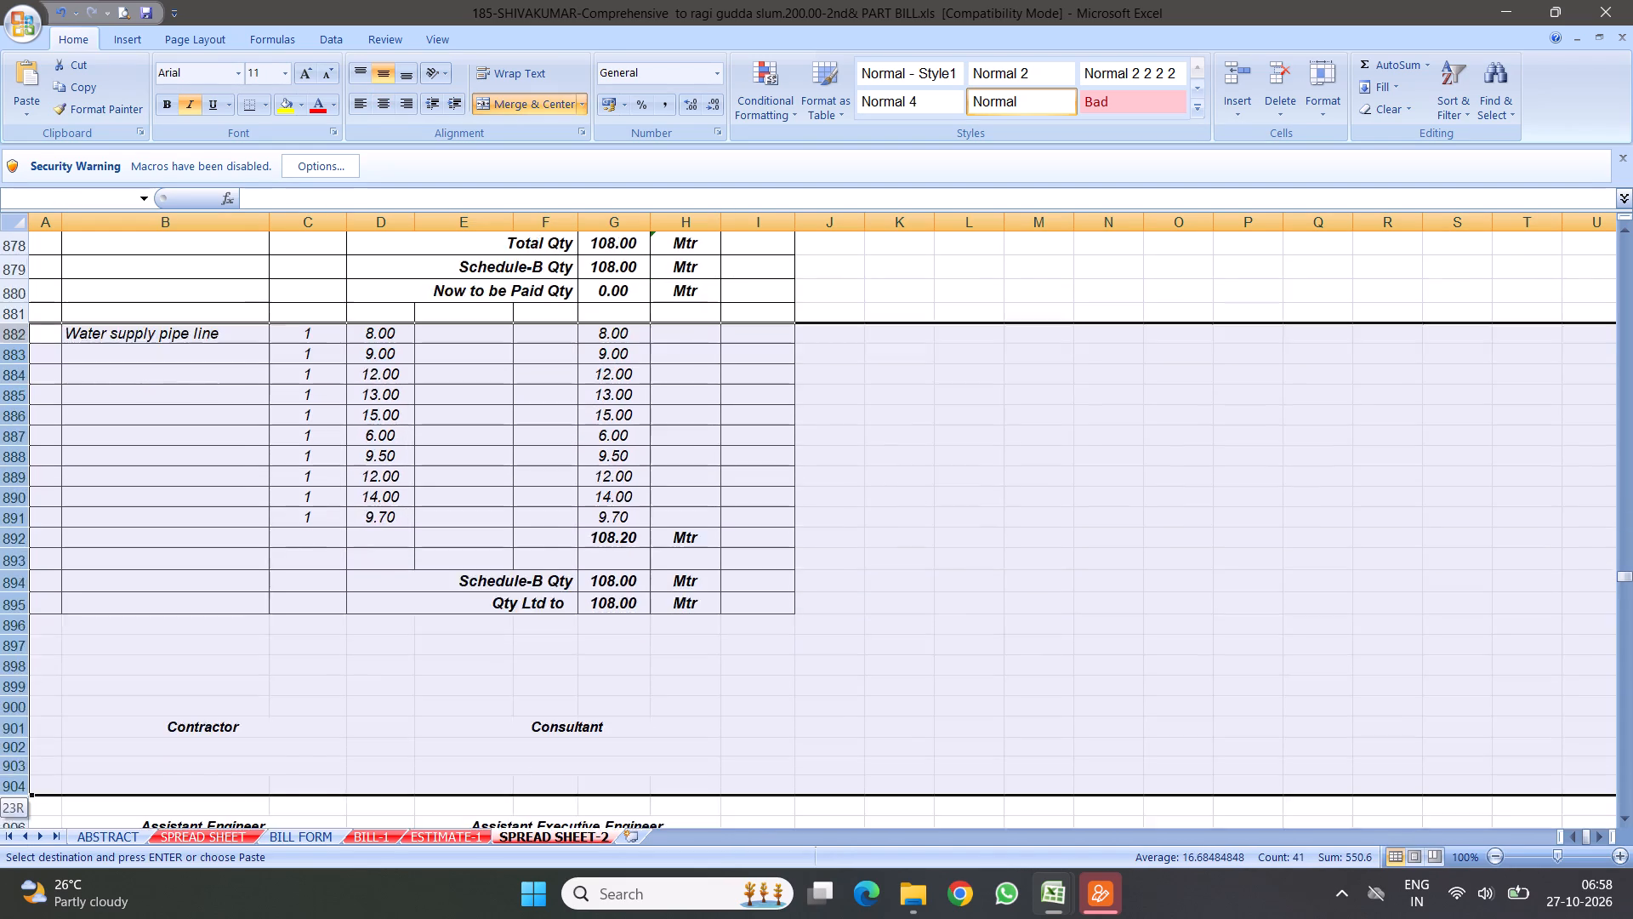
left_click_drag(159, 874, 265, 340)
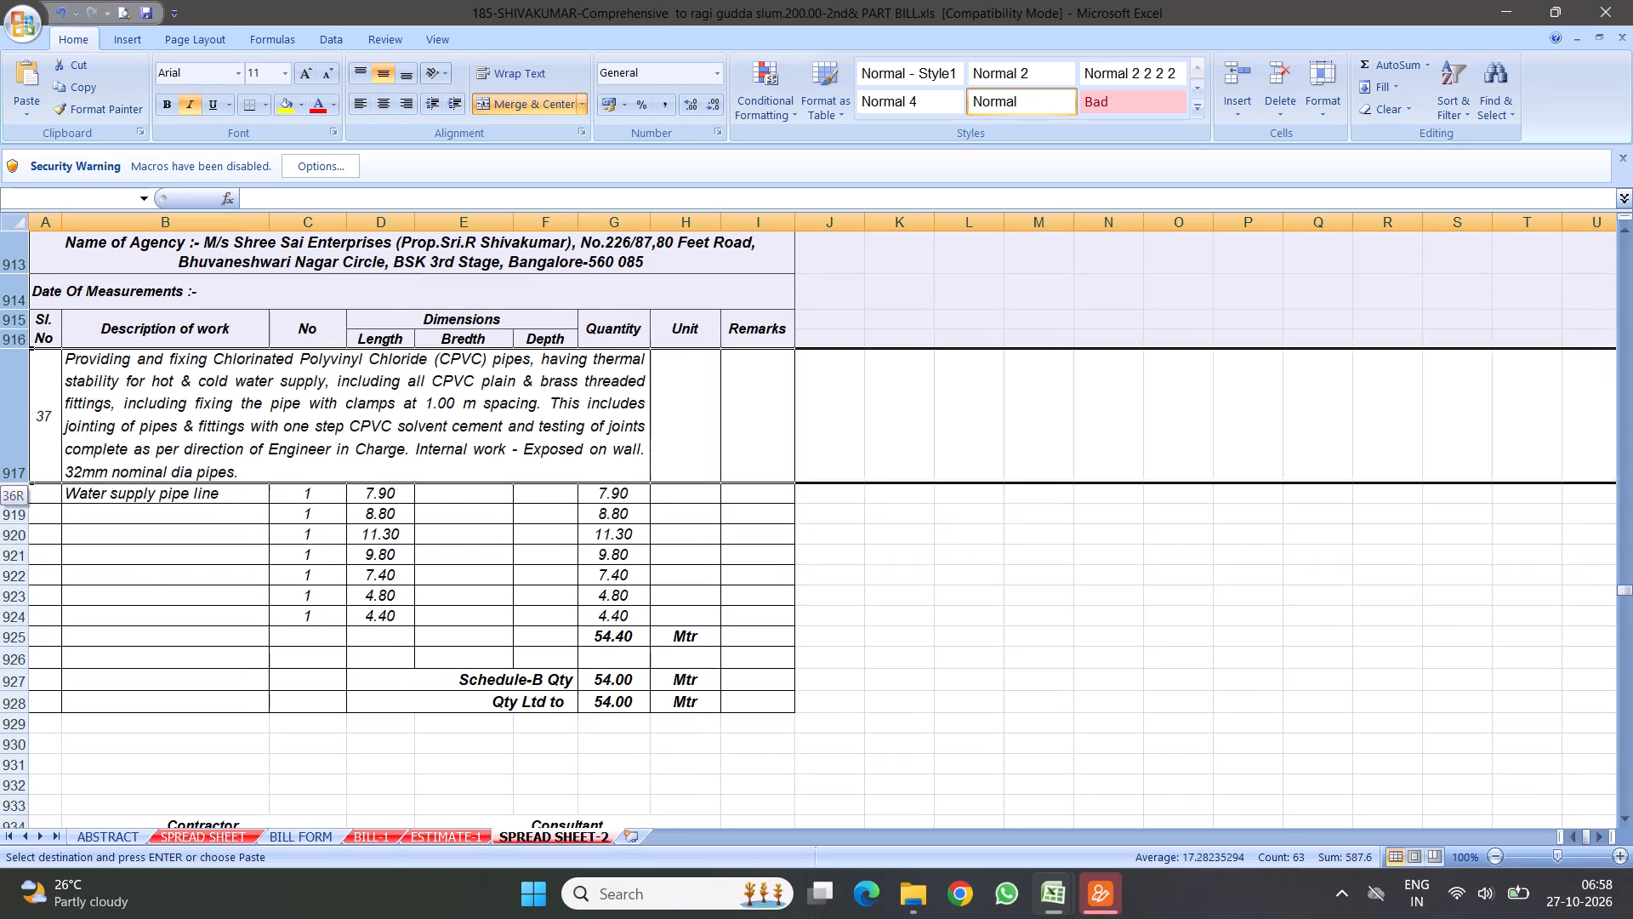
left_click_drag(265, 340, 300, 685)
right_click(292, 451)
left_click(346, 583)
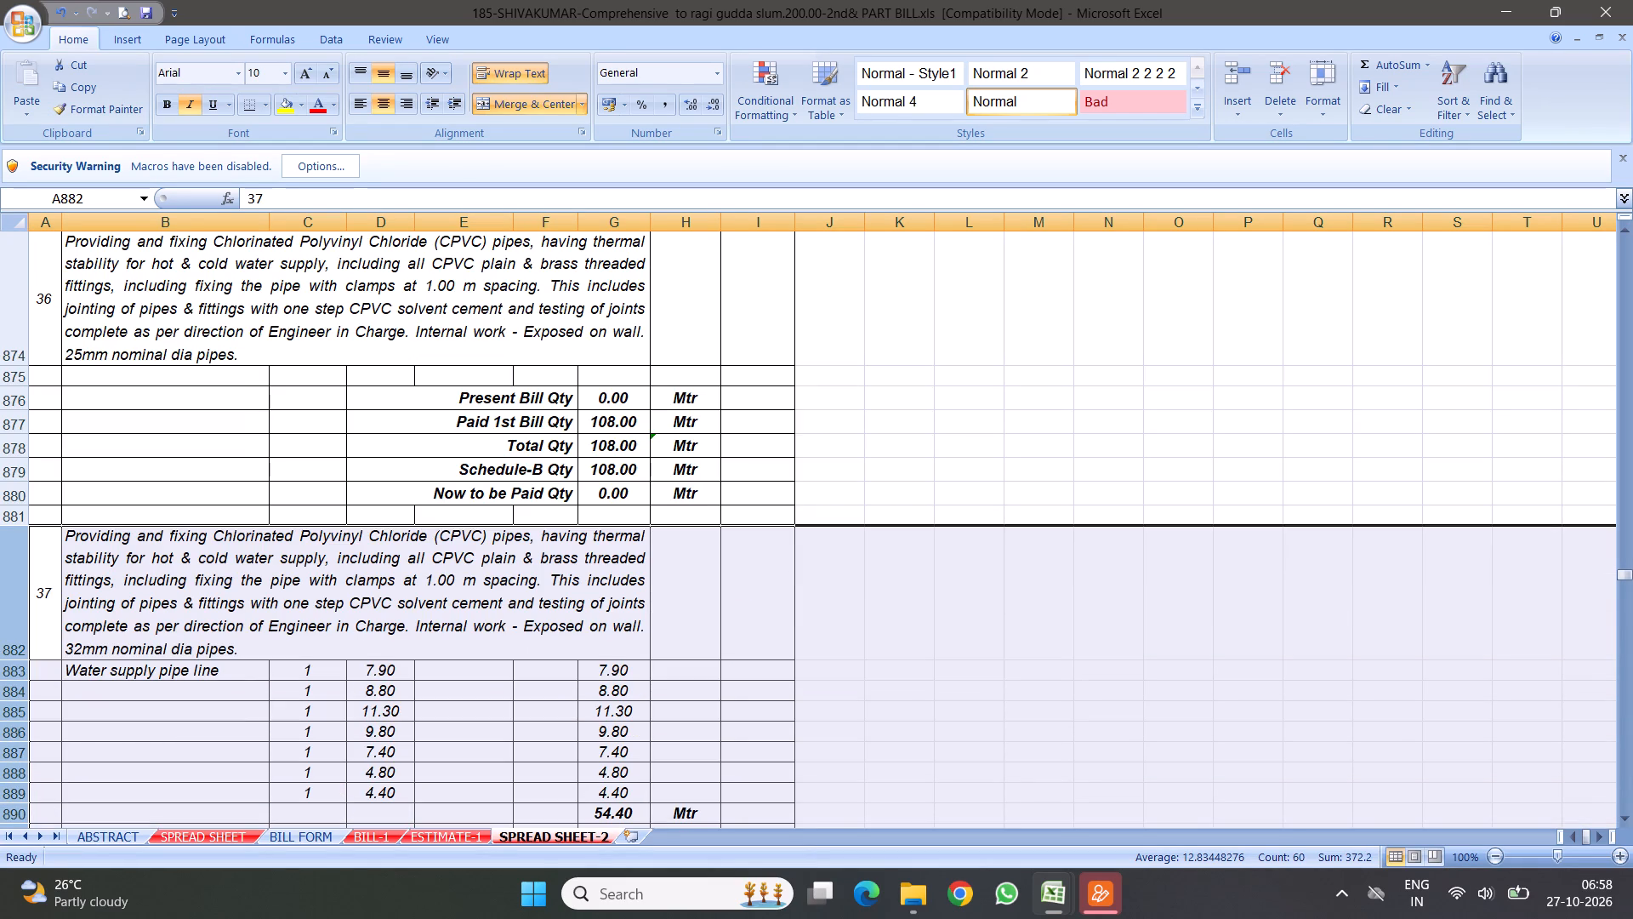
Copy item 36's quantity summary rows 875 to 881 and insert them above item 37's first measurement row, at row 883.
left_click_drag(21, 380, 30, 511)
right_click_drag(137, 423, 149, 431)
left_click(178, 458)
scroll(307, 514, "down", 2)
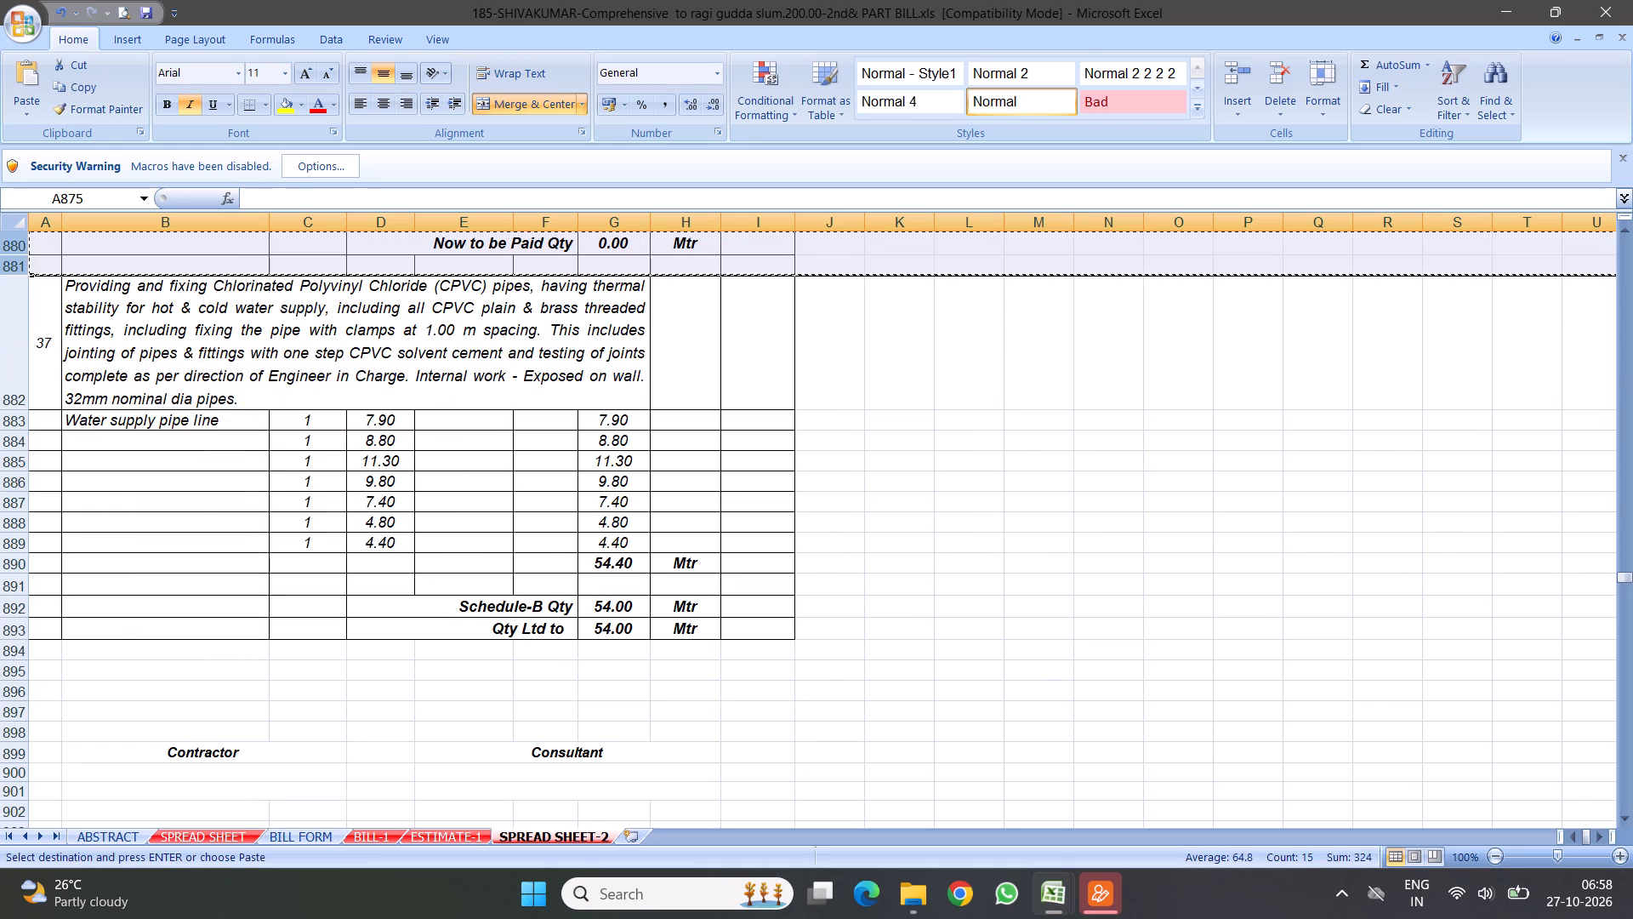
right_click(9, 422)
left_click(106, 528)
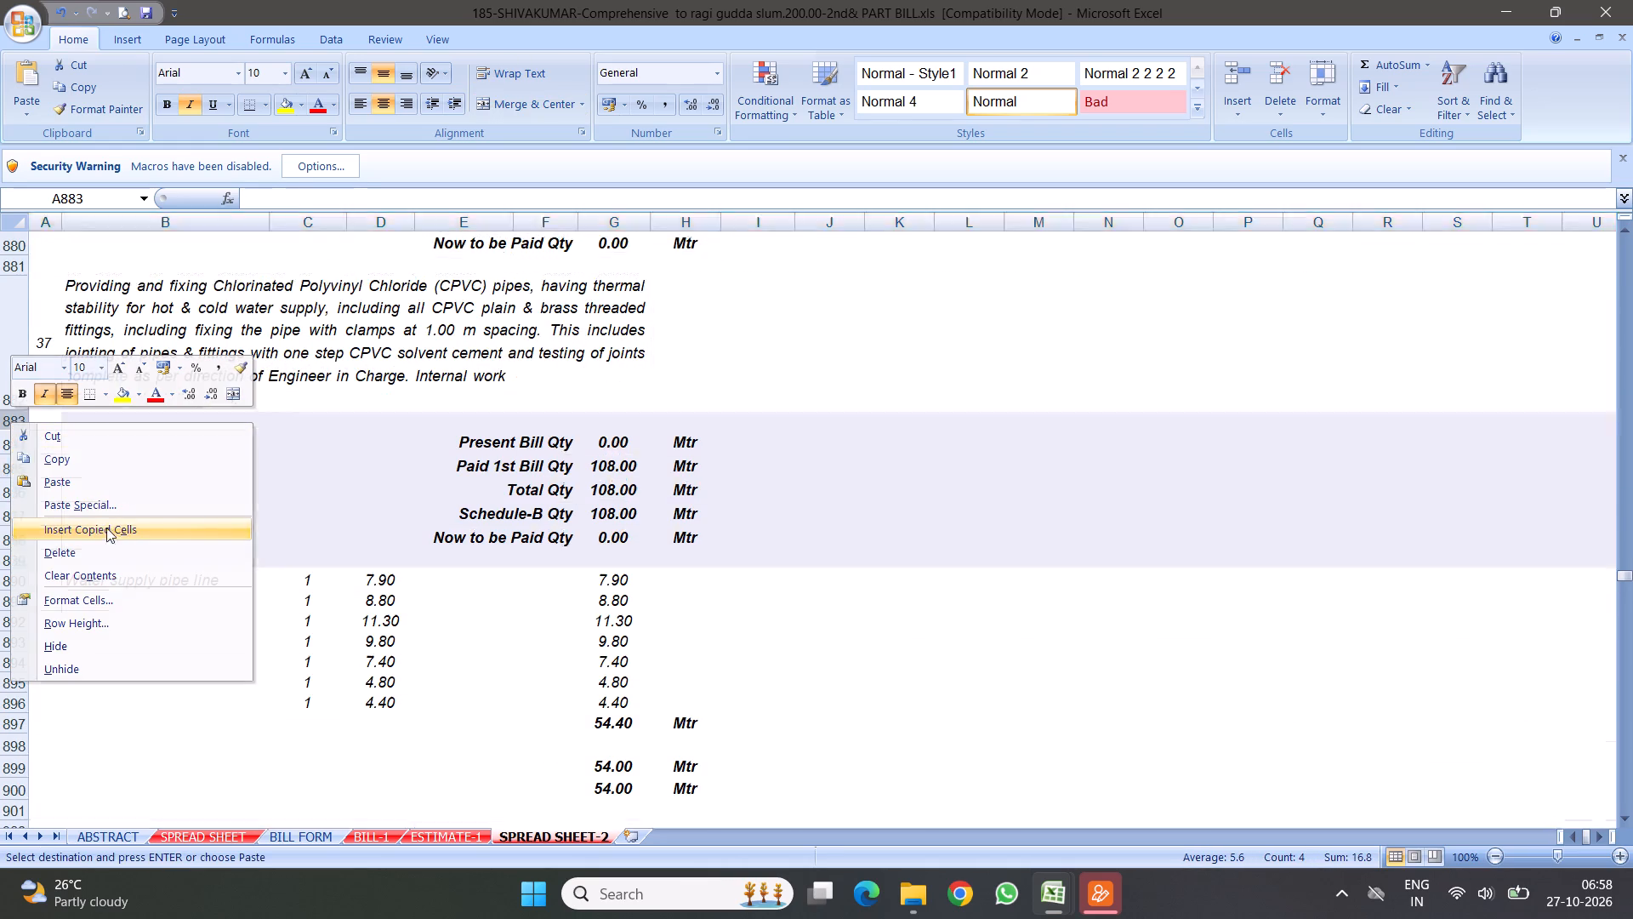
Set item 37's Paid 1st Bill Qty in G885 to 54.
scroll(735, 480, "down", 2)
scroll(702, 300, "up", 1)
middle_click(702, 300)
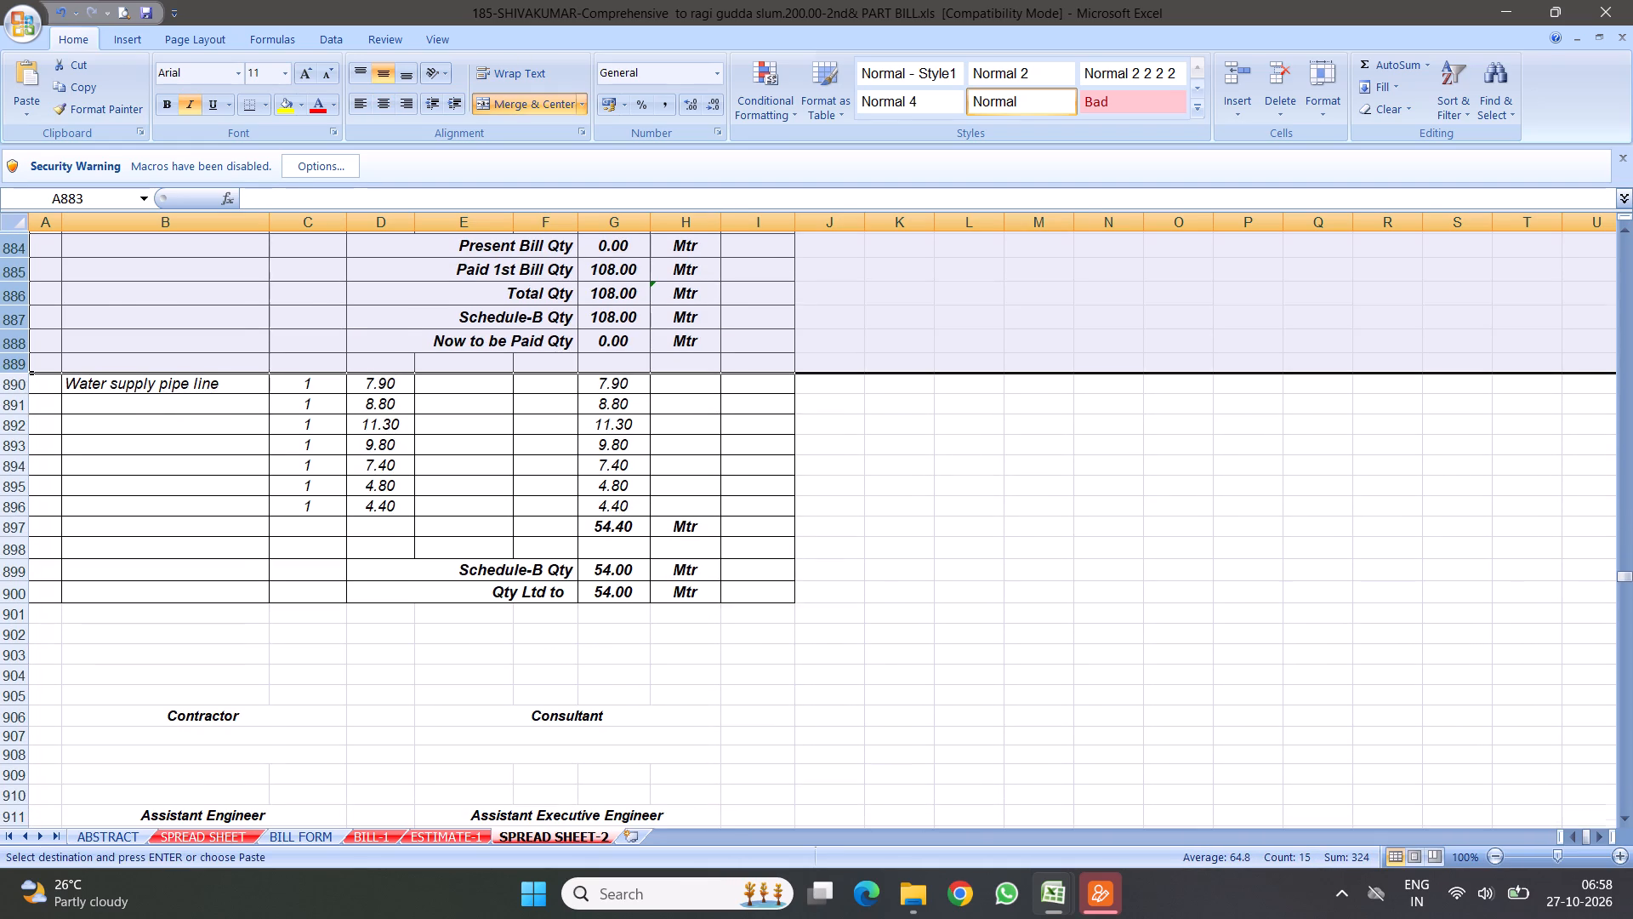
scroll(690, 336, "up", 1)
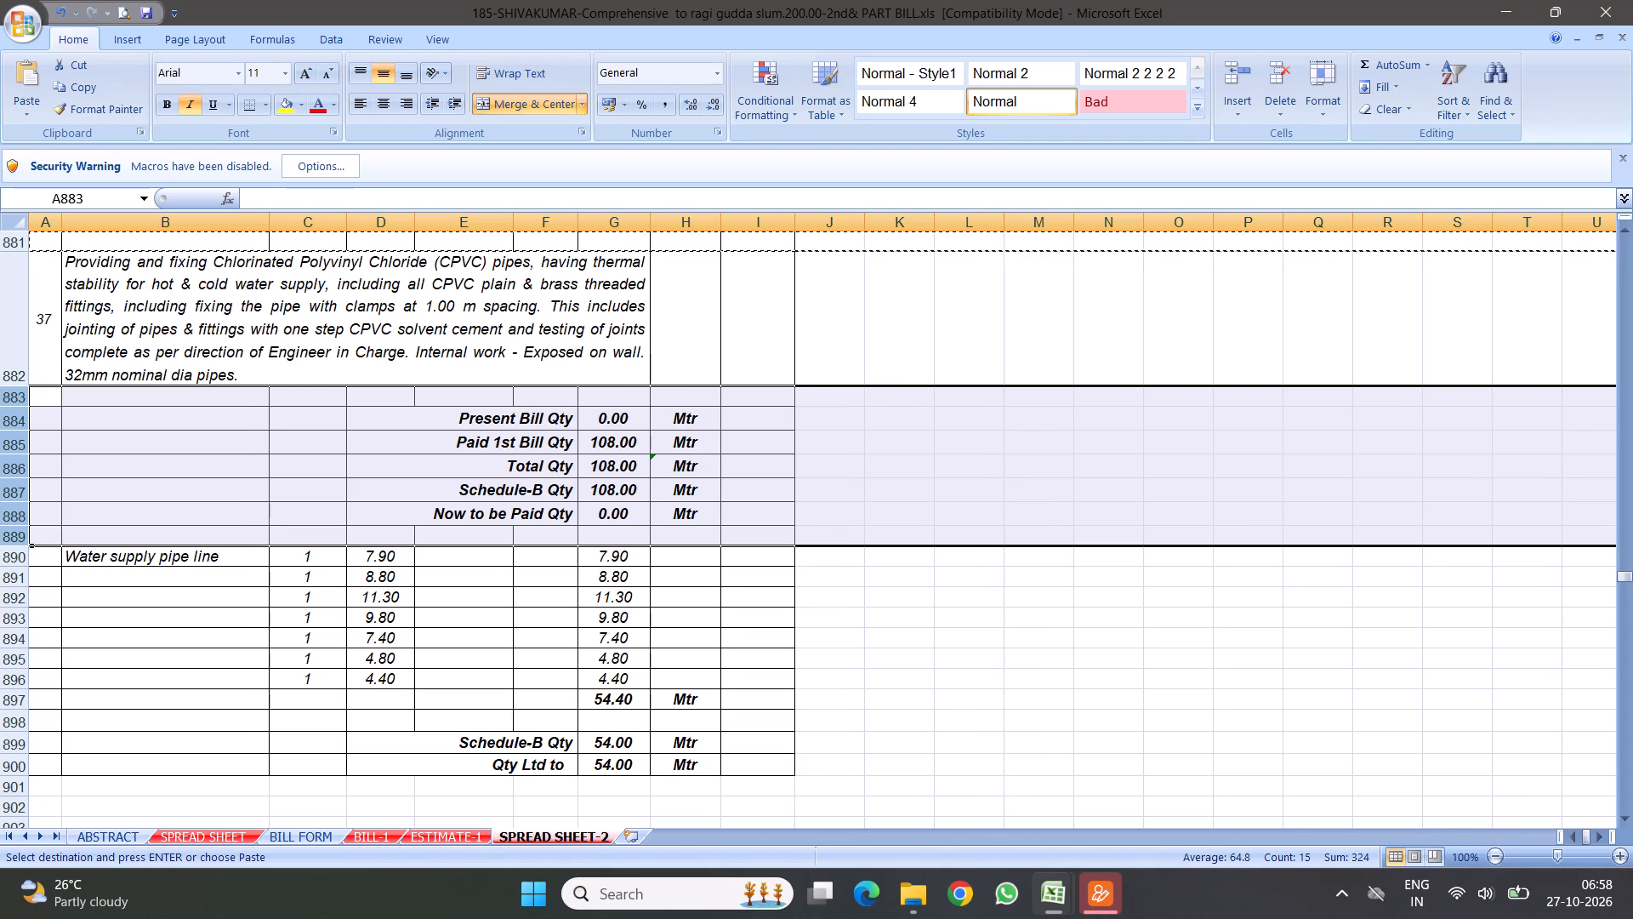
left_click(606, 447)
type("54")
key("Return")
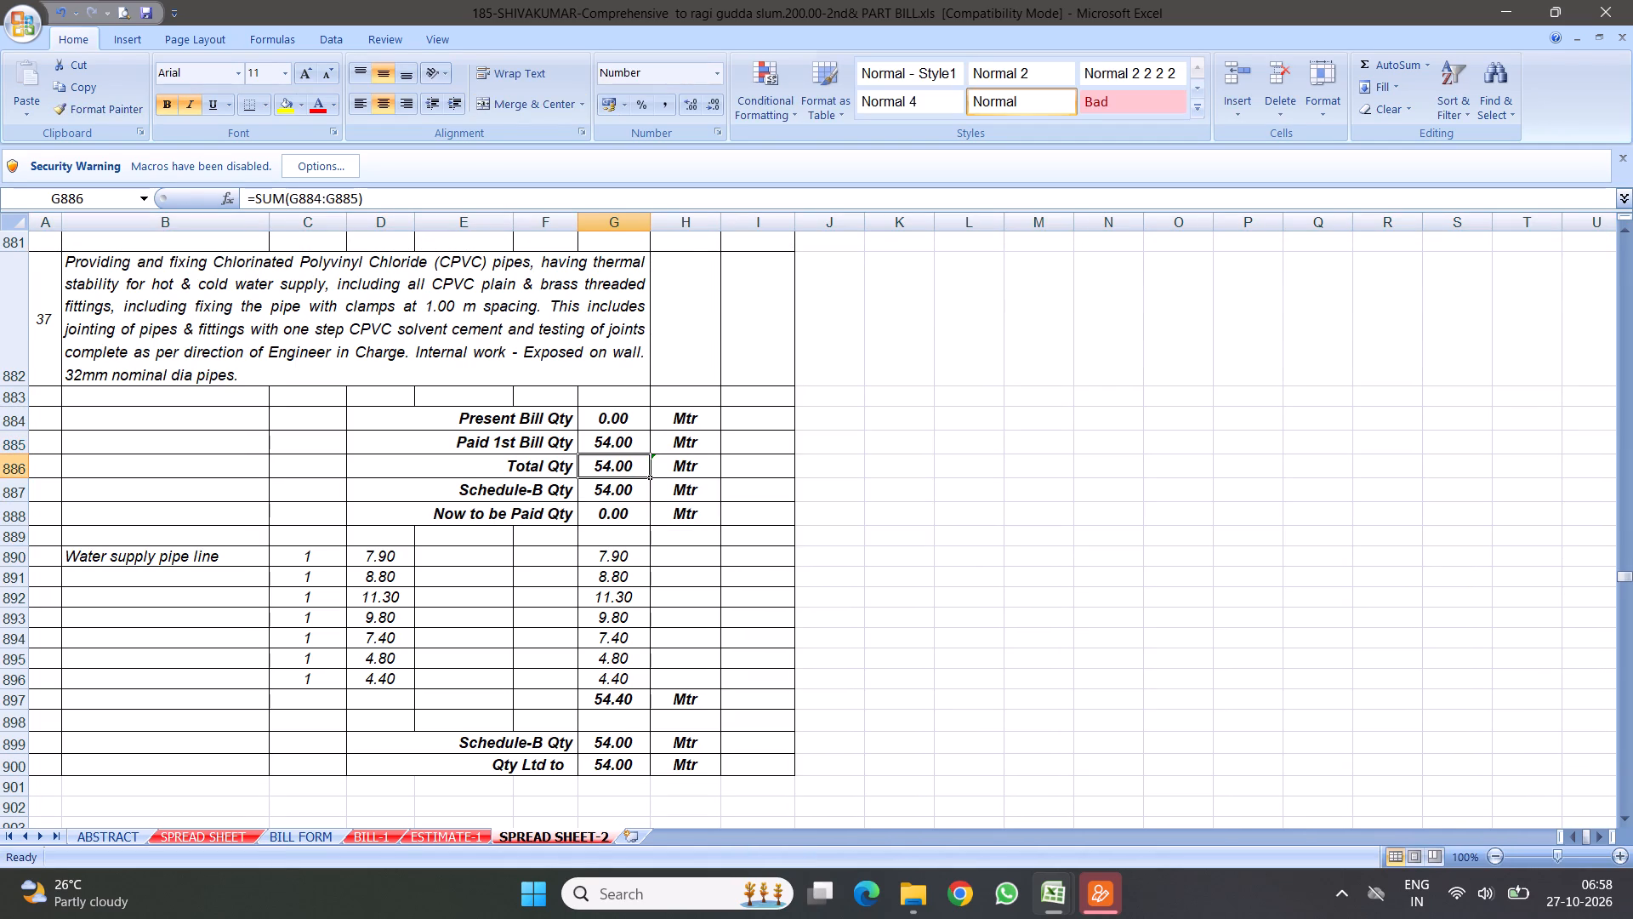
Delete item 37's measurement rows, old quantity rows and signature block, rows 890 to 914.
scroll(509, 469, "down", 2)
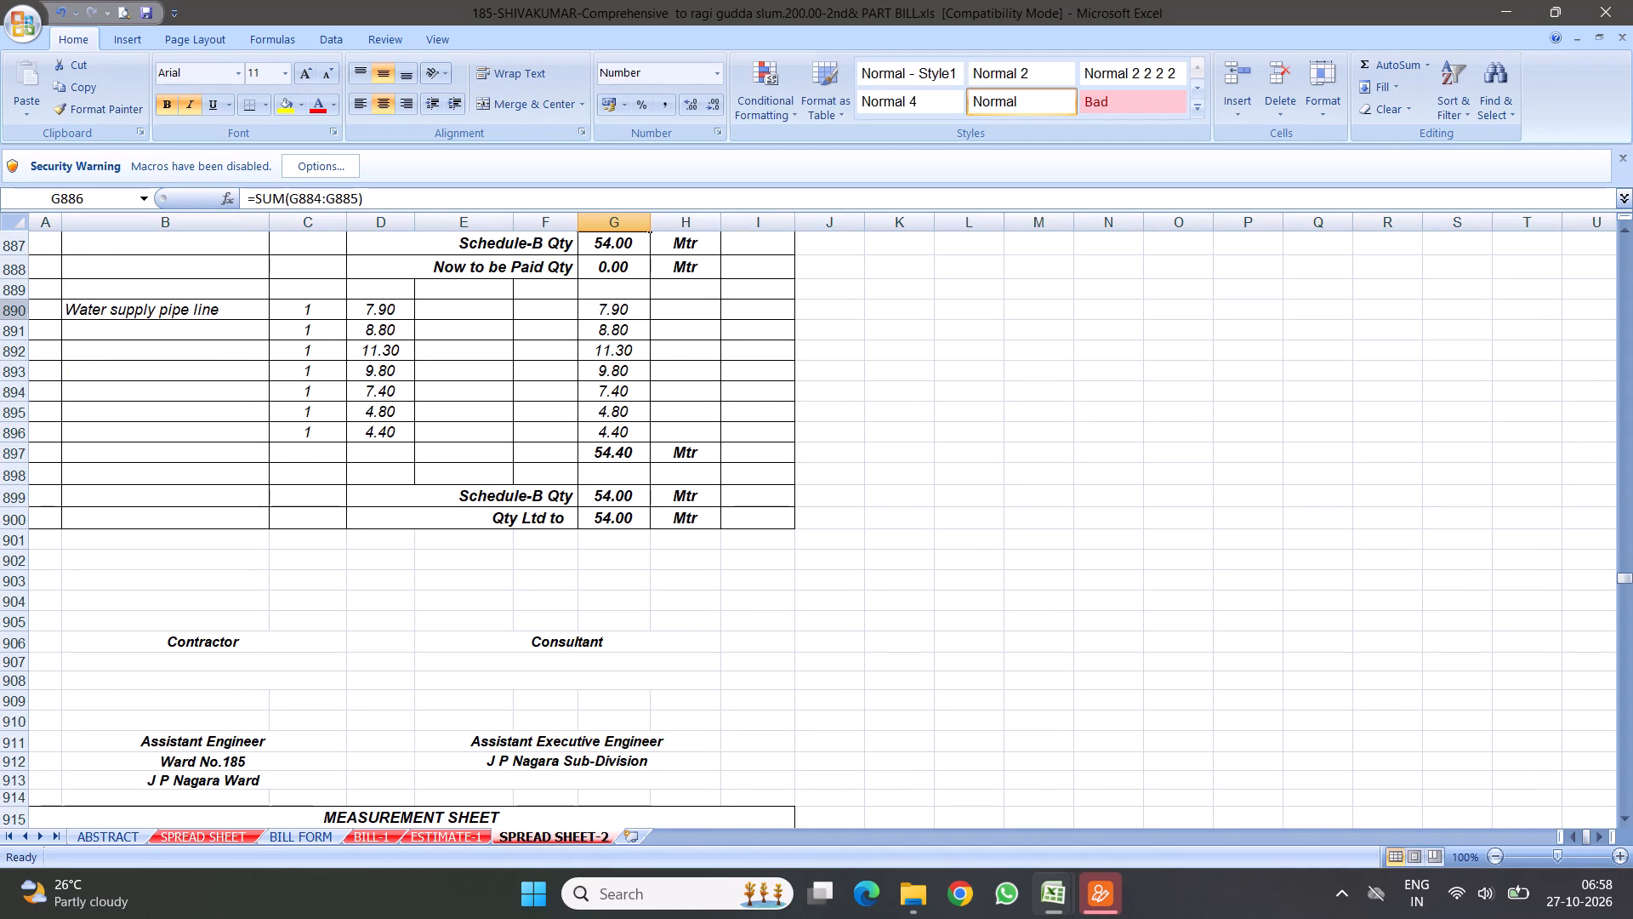
left_click_drag(17, 311, 183, 637)
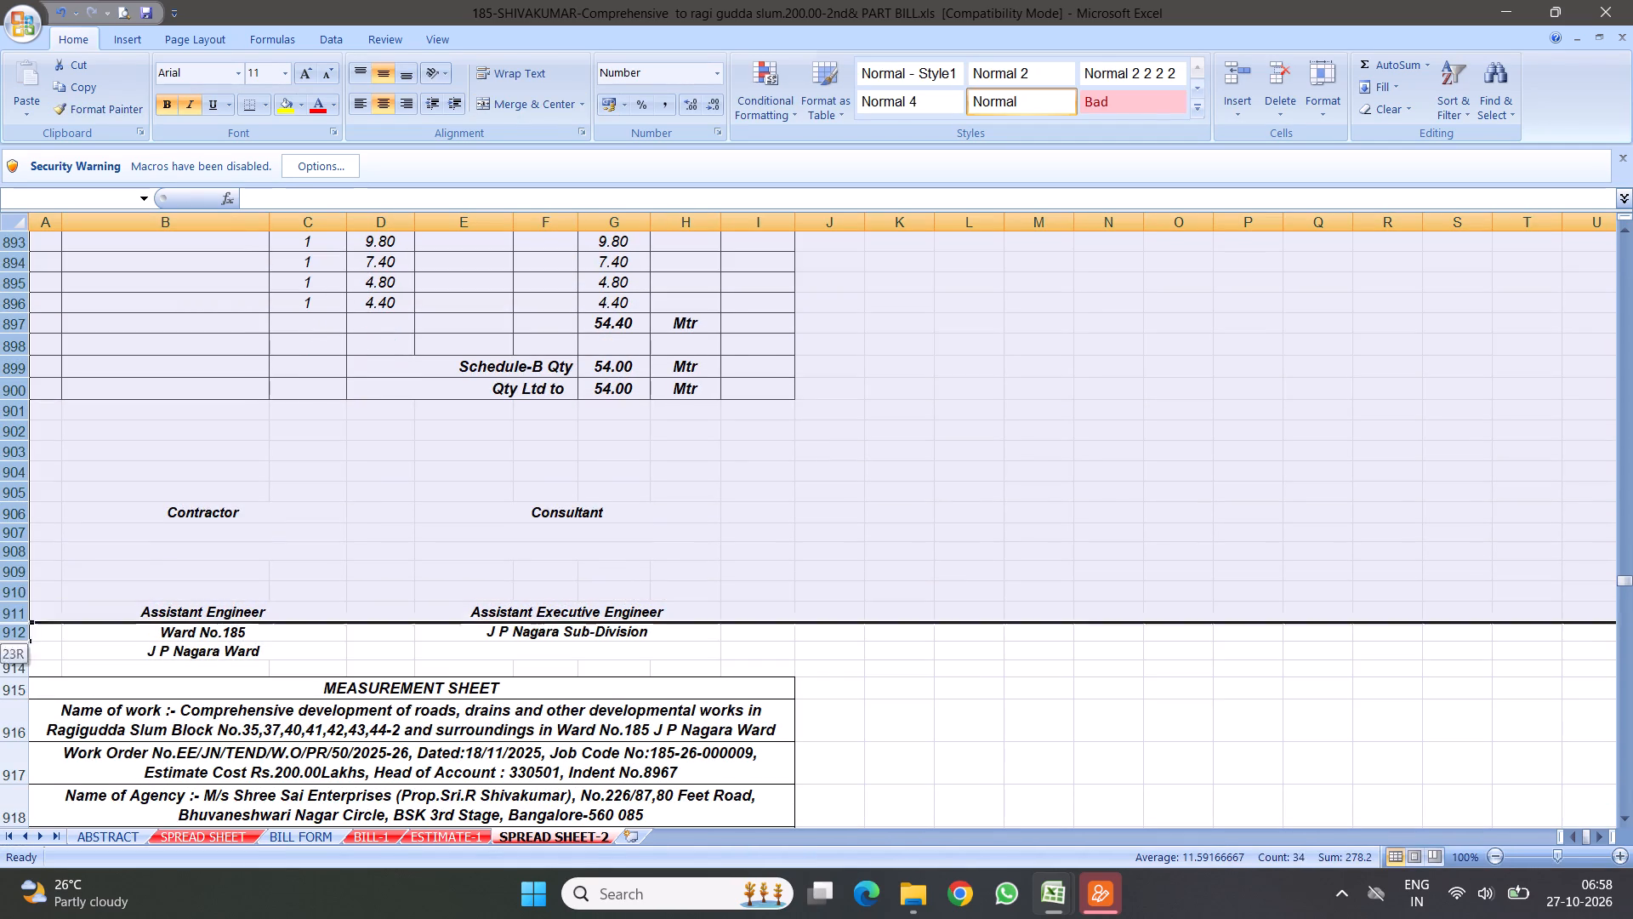
left_click_drag(183, 637, 175, 662)
right_click(228, 432)
left_click(295, 562)
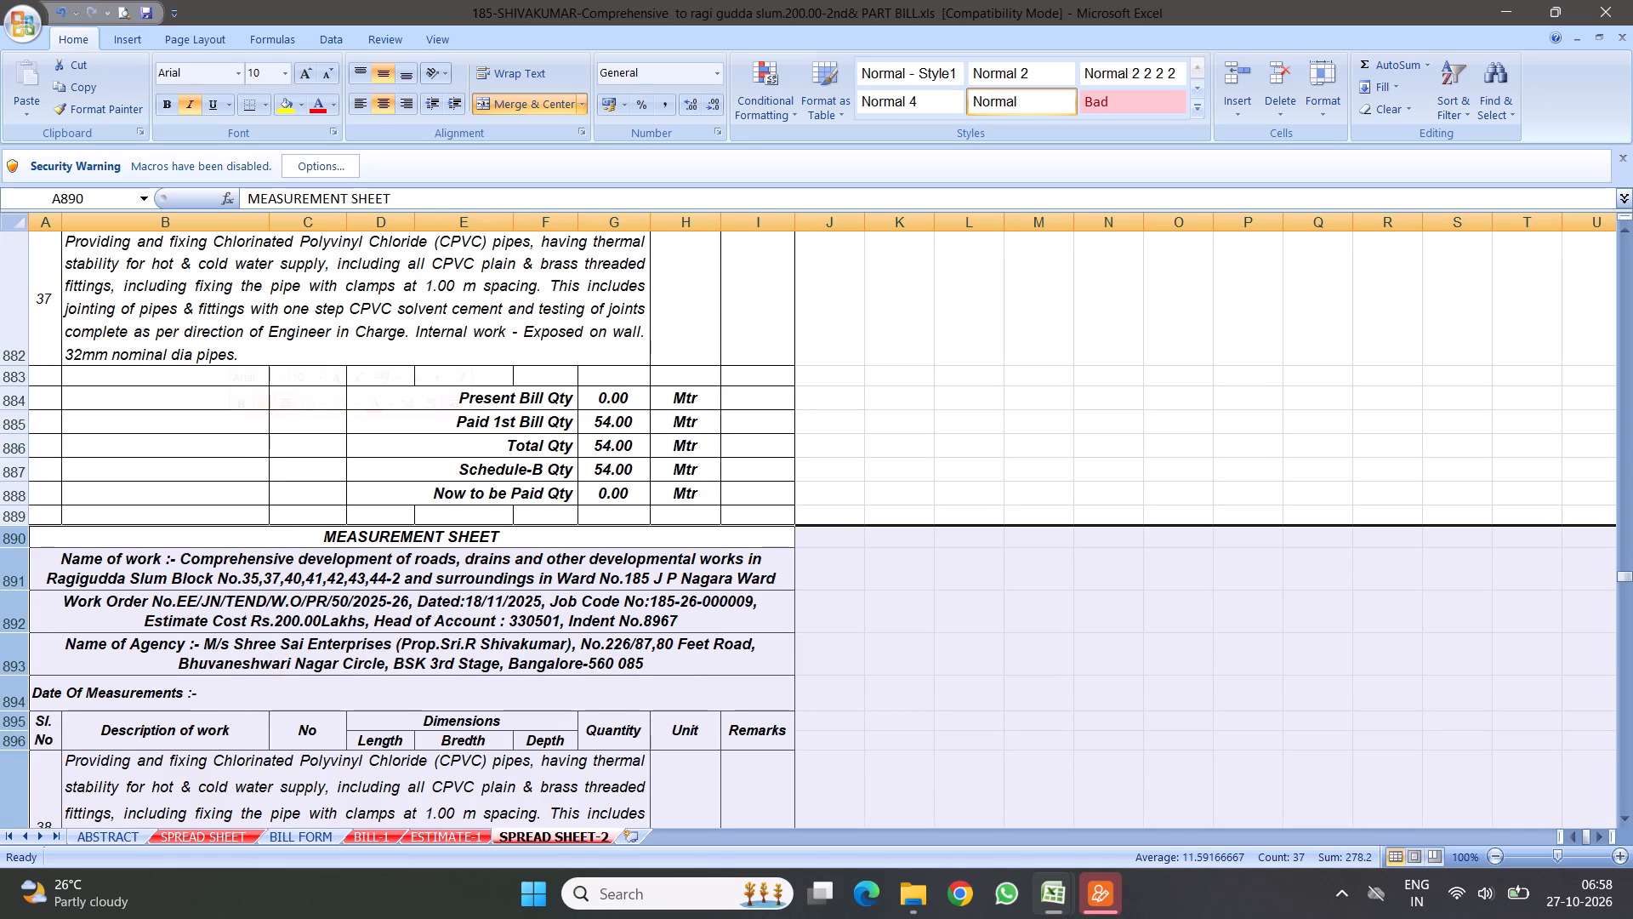
Copy item 37's quantity summary rows 883 to 889 and insert them above item 38's first measurement row, at row 898.
scroll(300, 572, "down", 5)
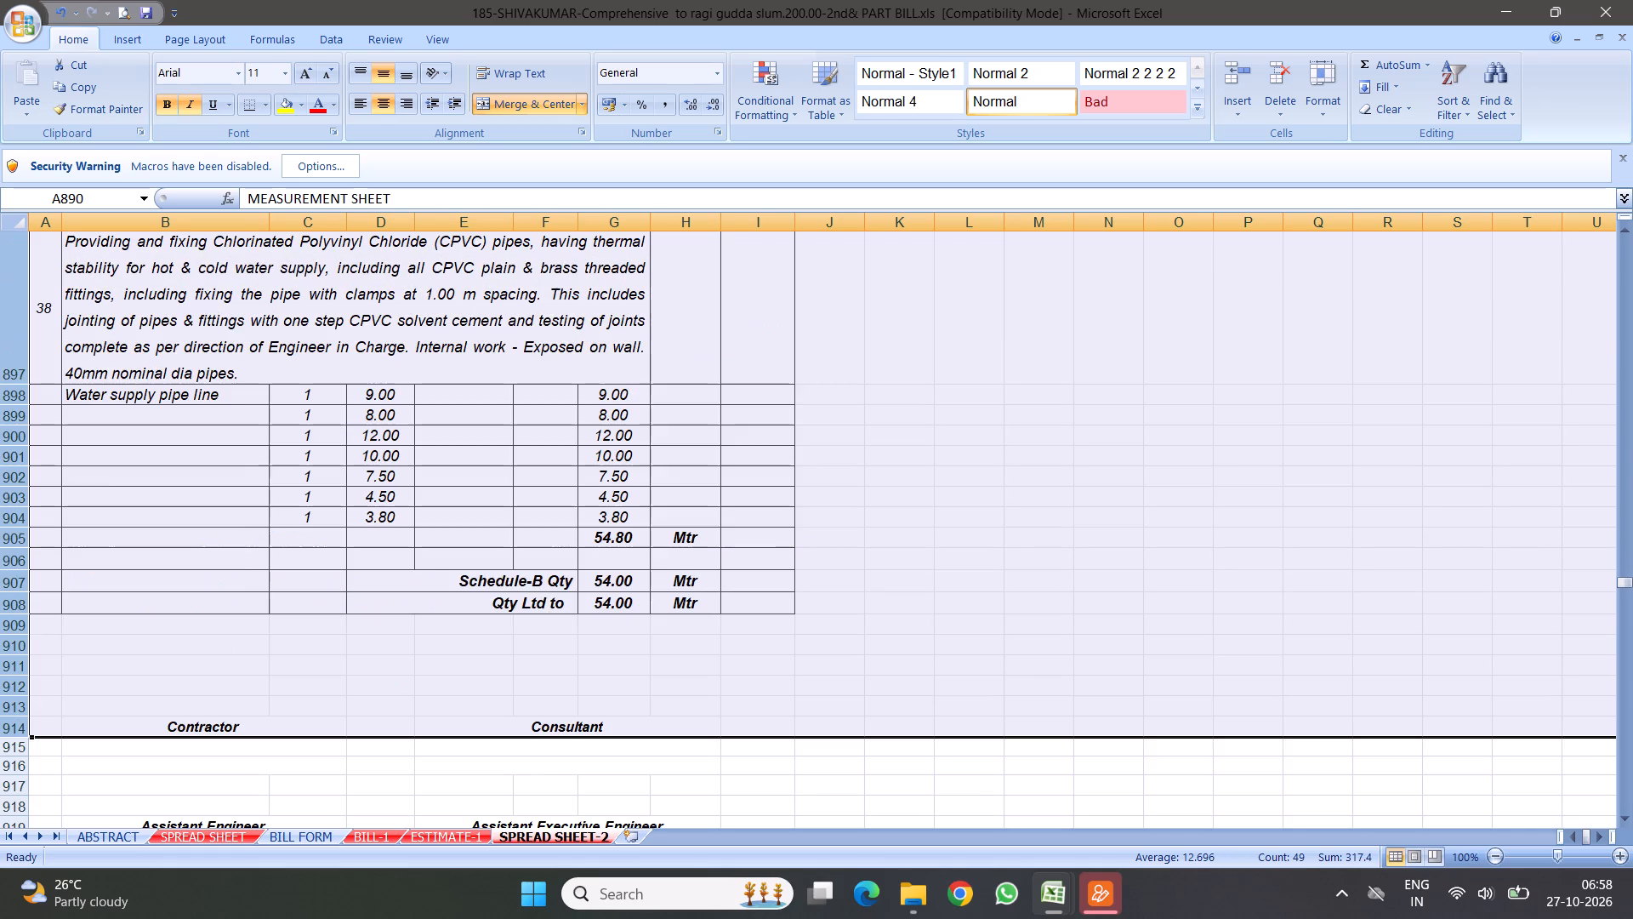
scroll(313, 487, "up", 5)
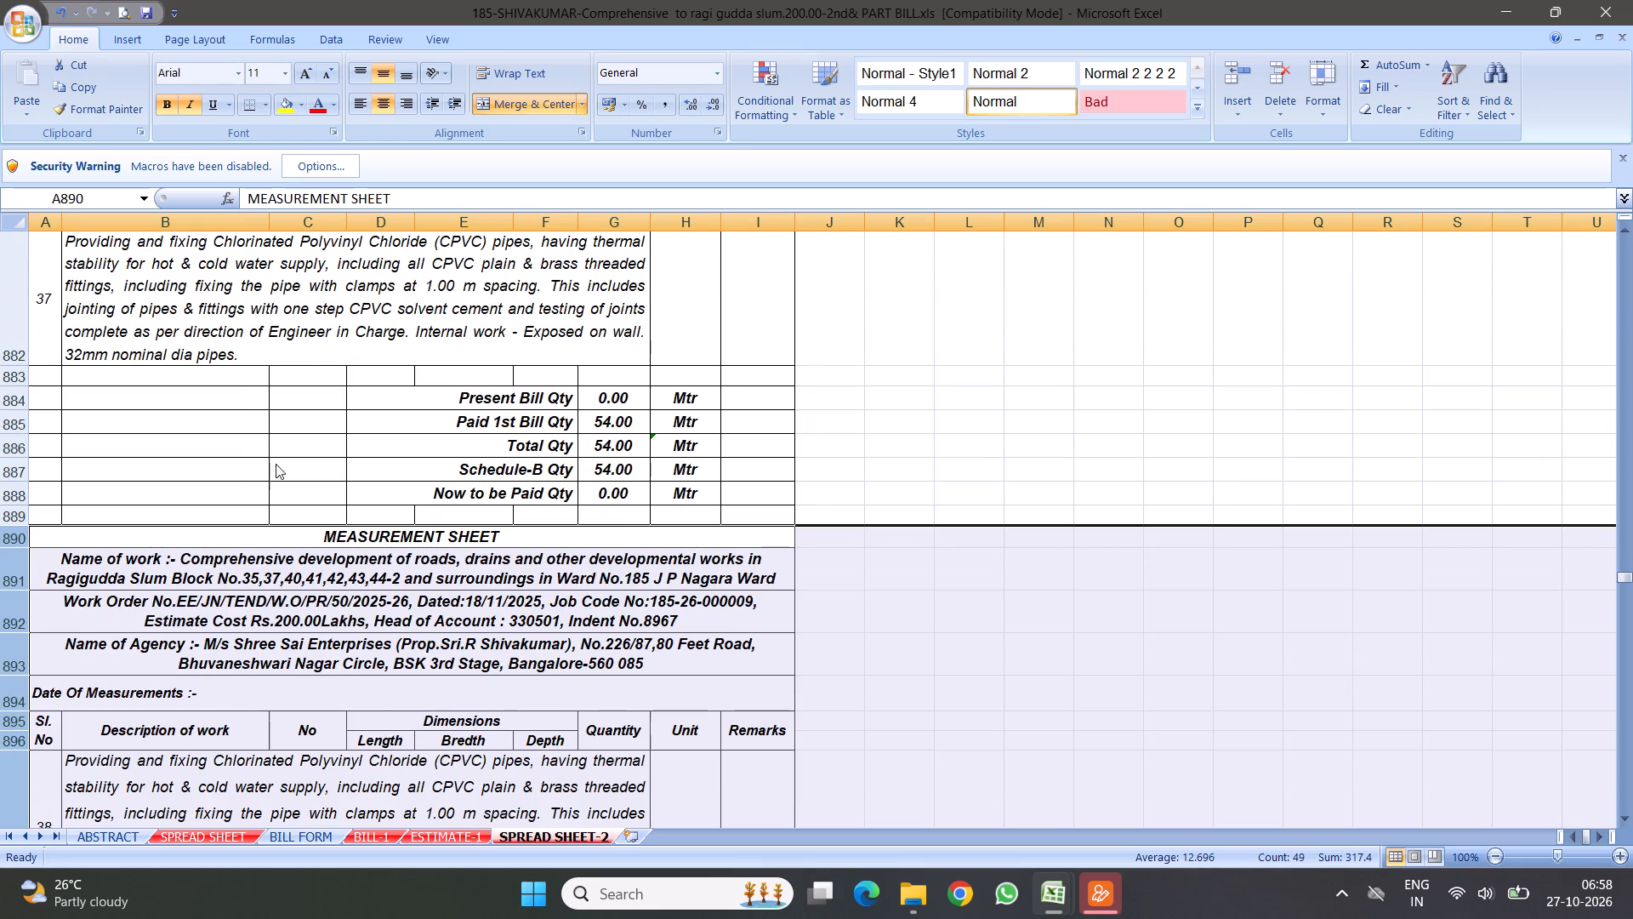
left_click_drag(23, 378, 36, 499)
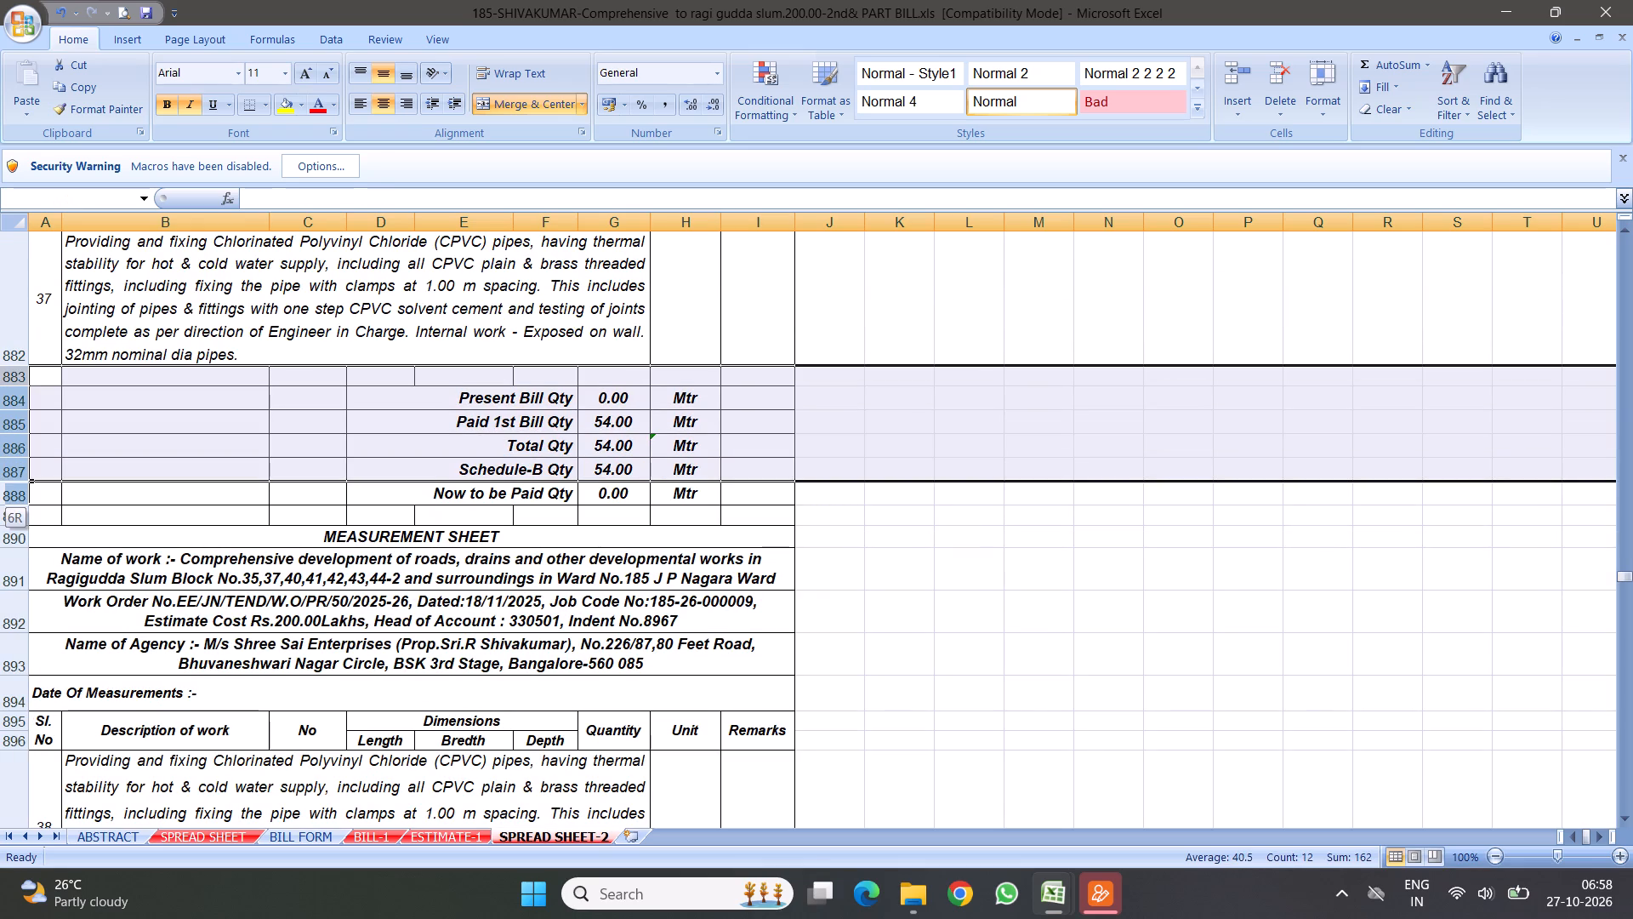
left_click_drag(36, 499, 34, 511)
right_click_drag(186, 419, 196, 429)
left_click(230, 454)
scroll(519, 530, "down", 4)
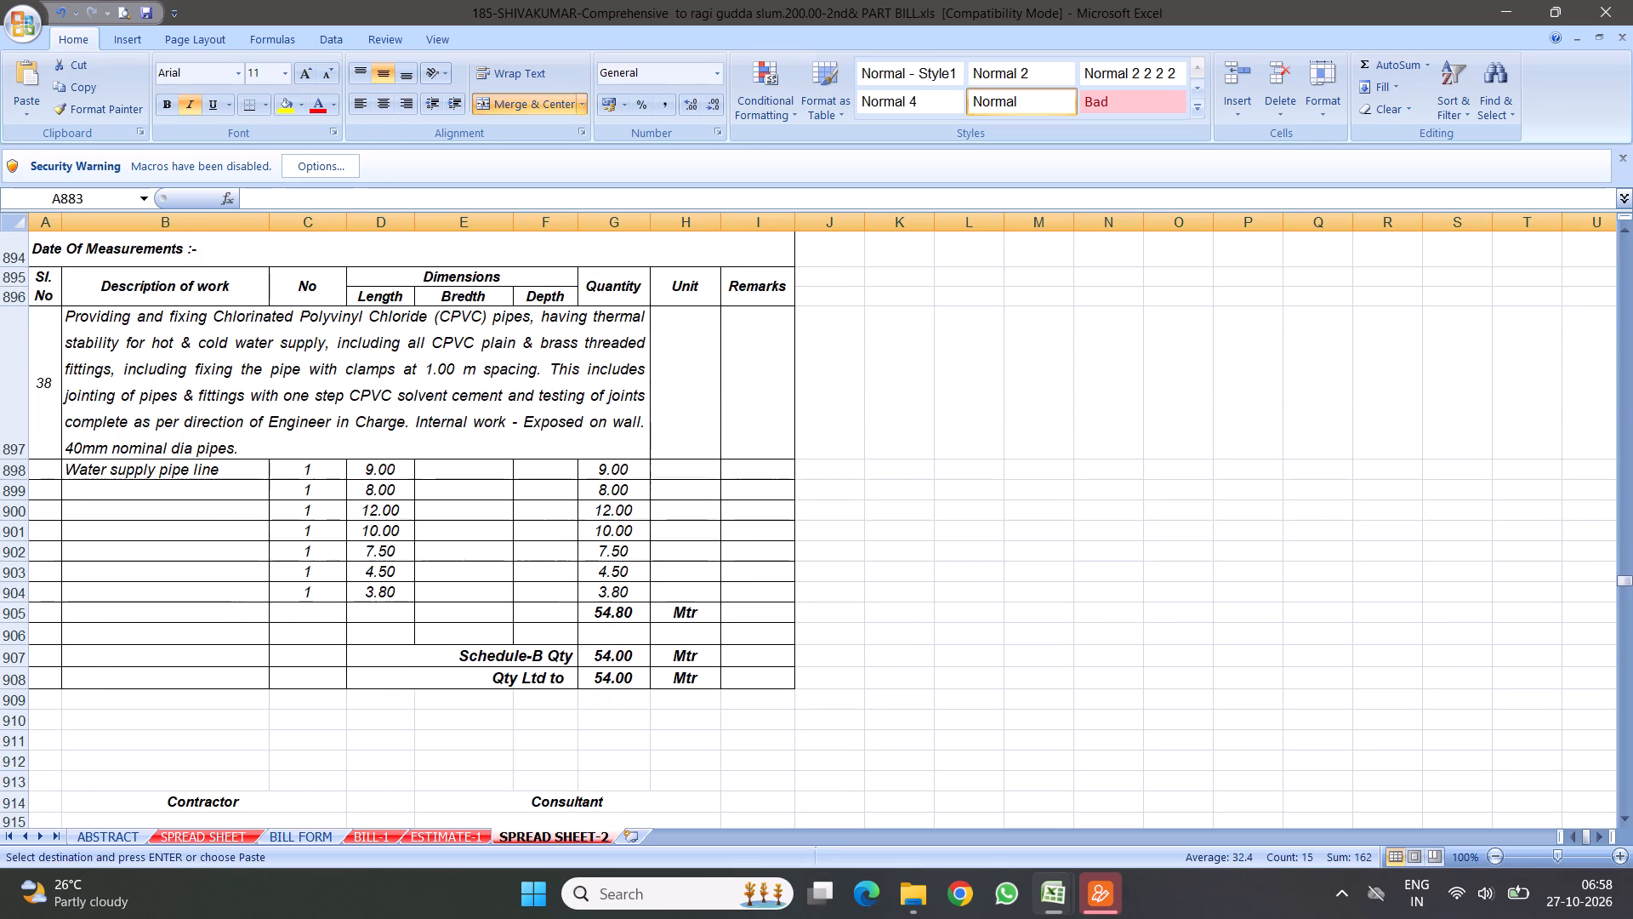
right_click(19, 470)
left_click(118, 579)
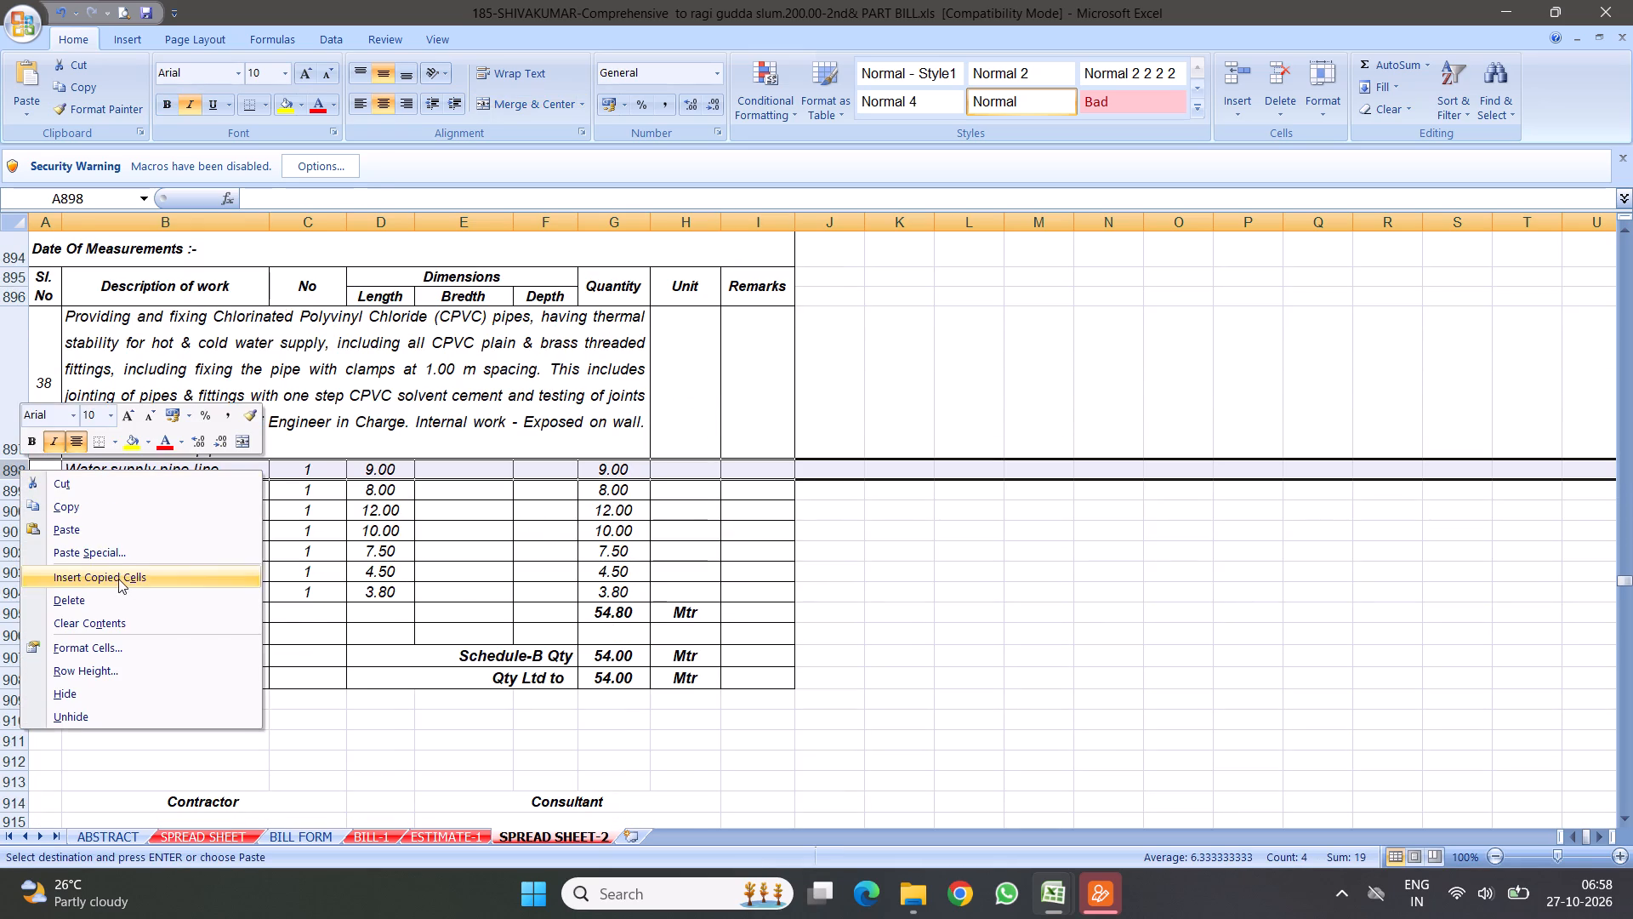
Delete item 38's measurement rows, old quantity rows and signature block, rows 905 to 929.
scroll(472, 512, "down", 3)
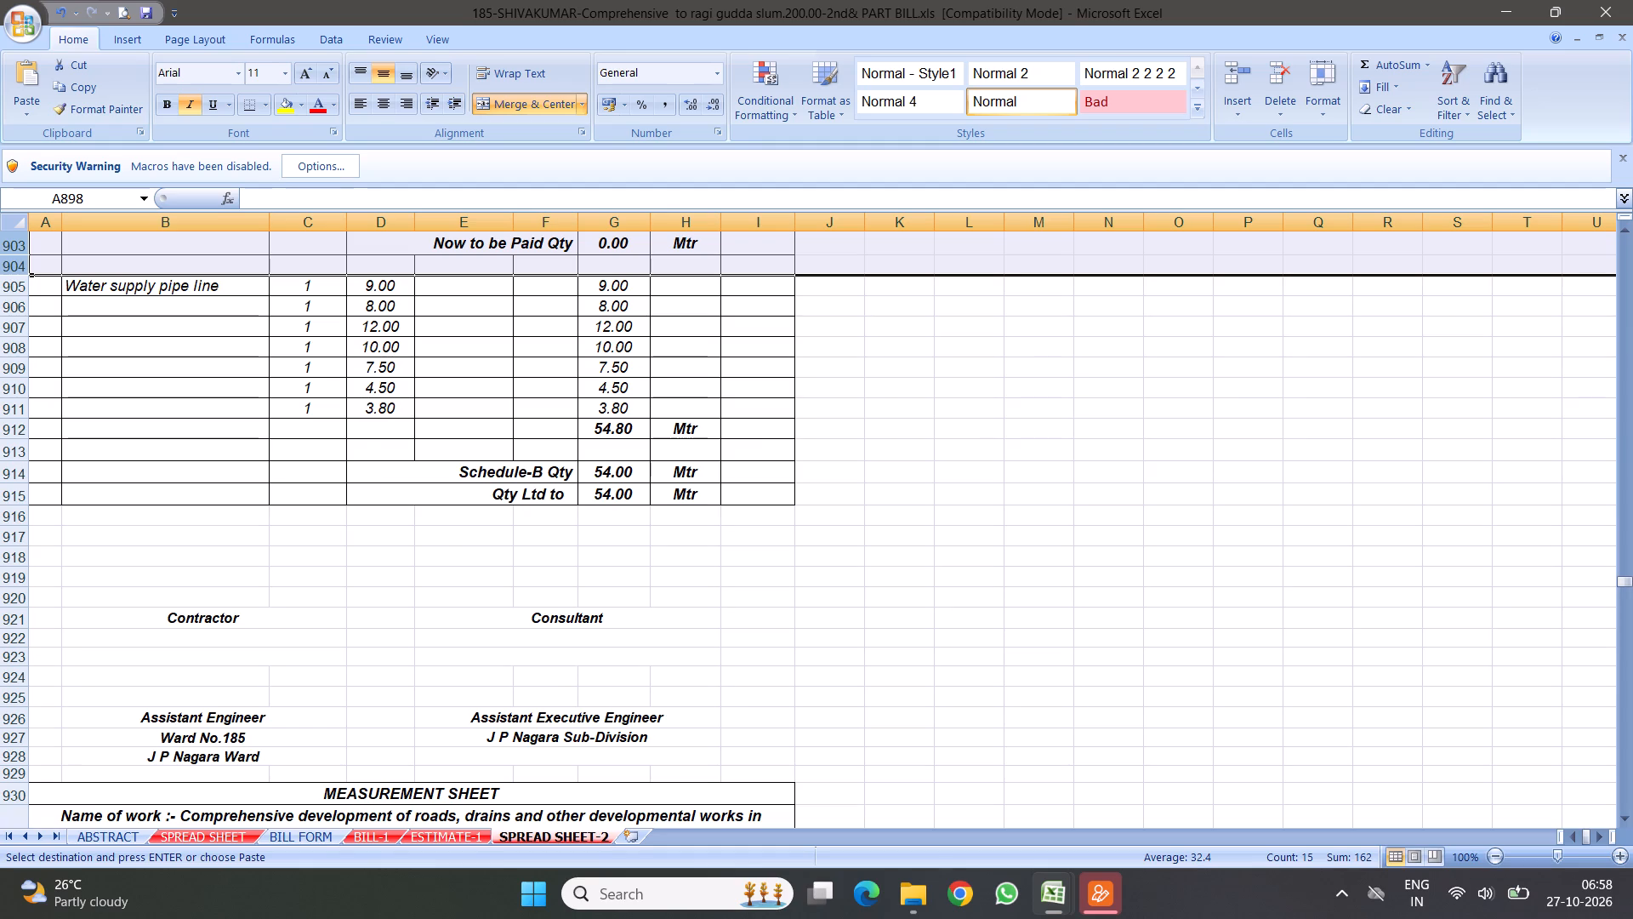
left_click_drag(19, 288, 93, 780)
right_click(191, 485)
left_click(225, 620)
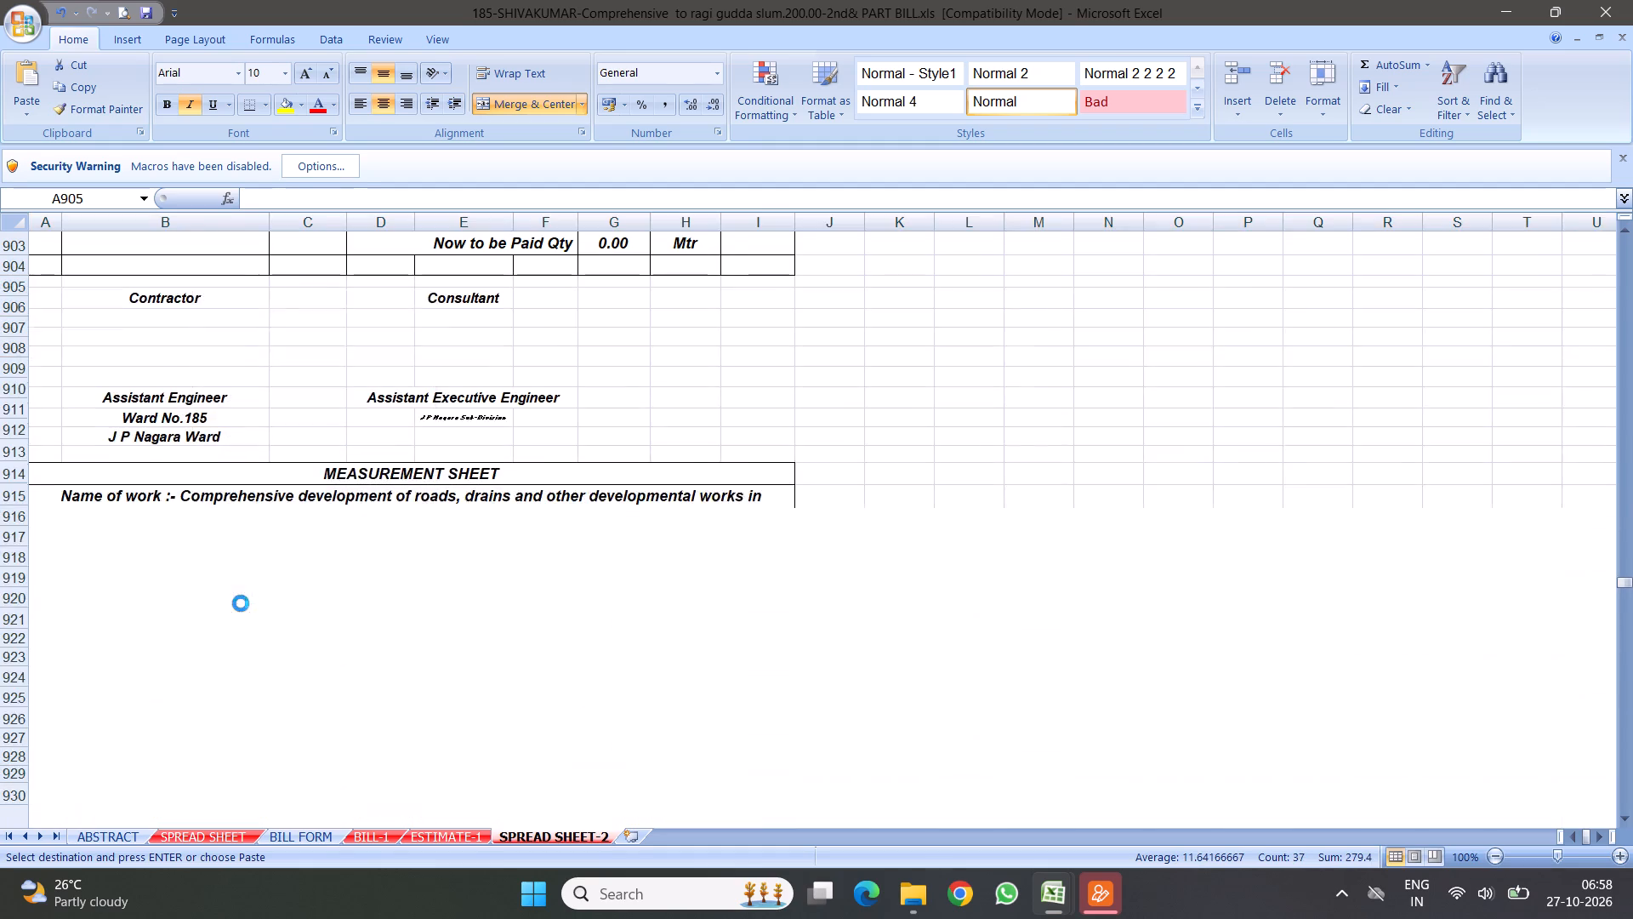
Copy item 38's quantity summary rows 898 to 904 and insert them above item 39's first measurement row, at row 913.
scroll(377, 609, "down", 5)
scroll(373, 367, "up", 2)
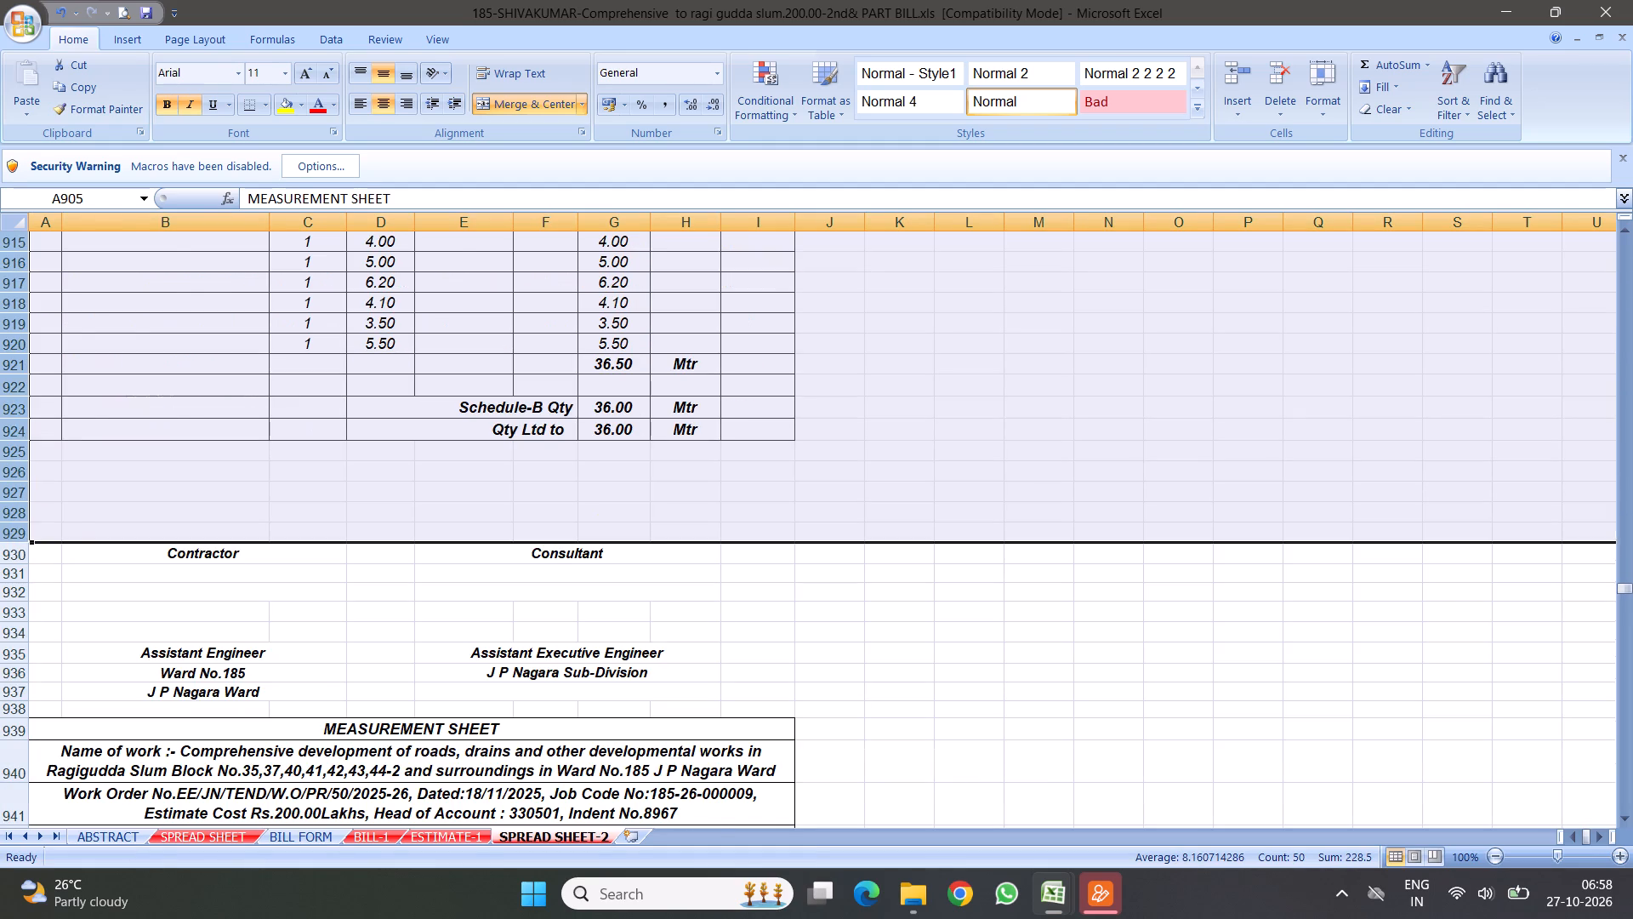
scroll(373, 366, "up", 6)
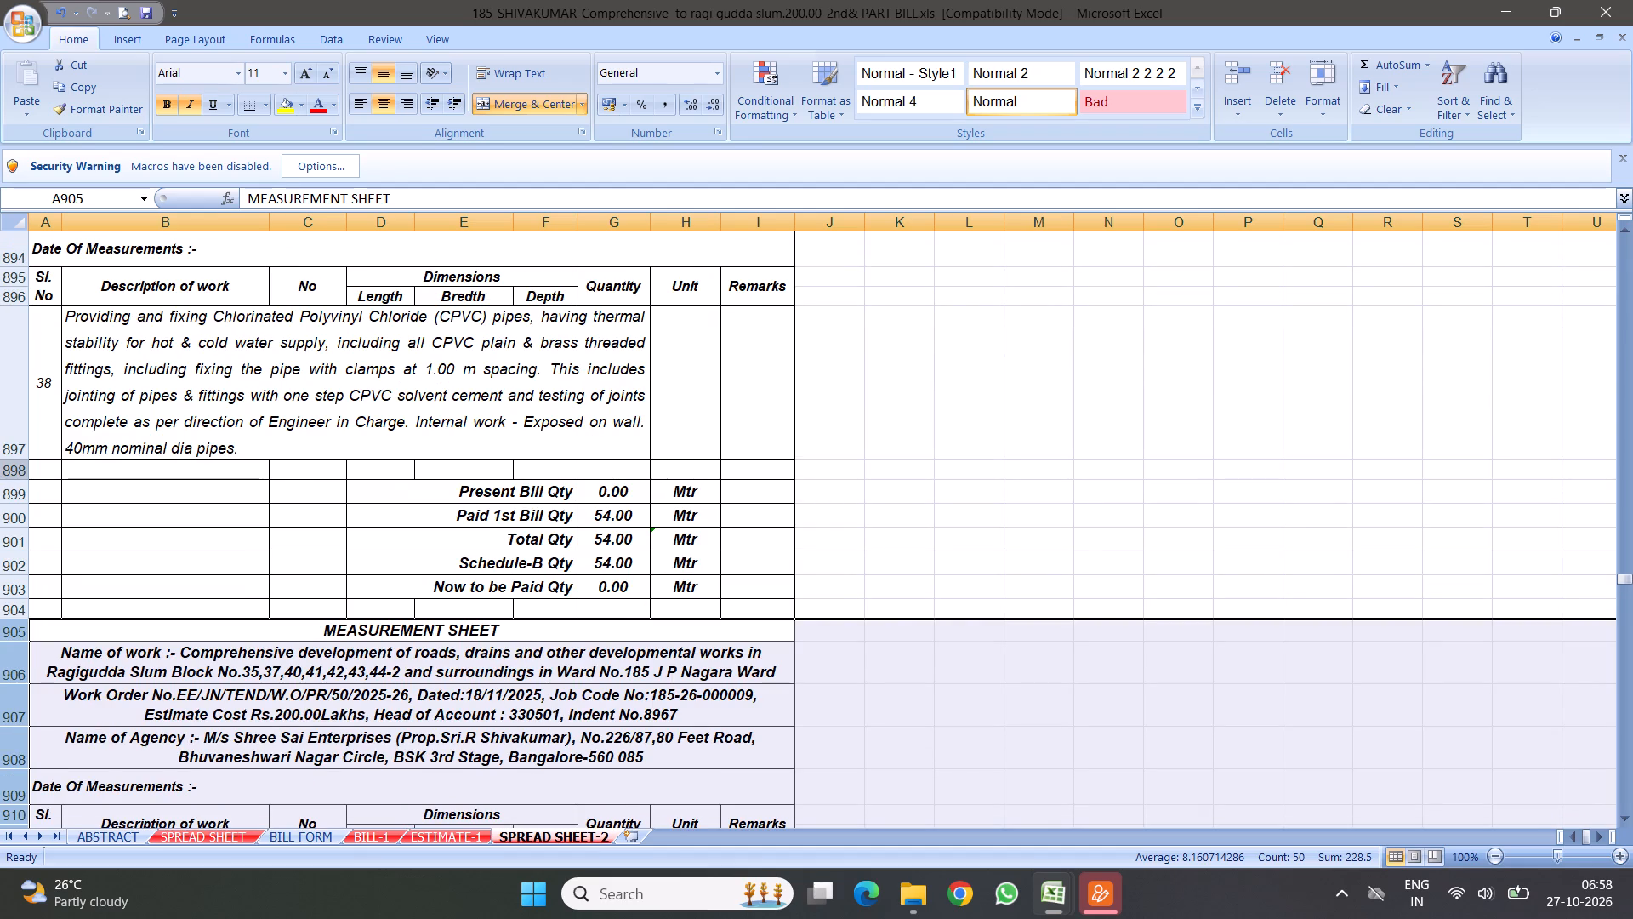
left_click_drag(15, 470, 51, 607)
right_click_drag(145, 523, 152, 530)
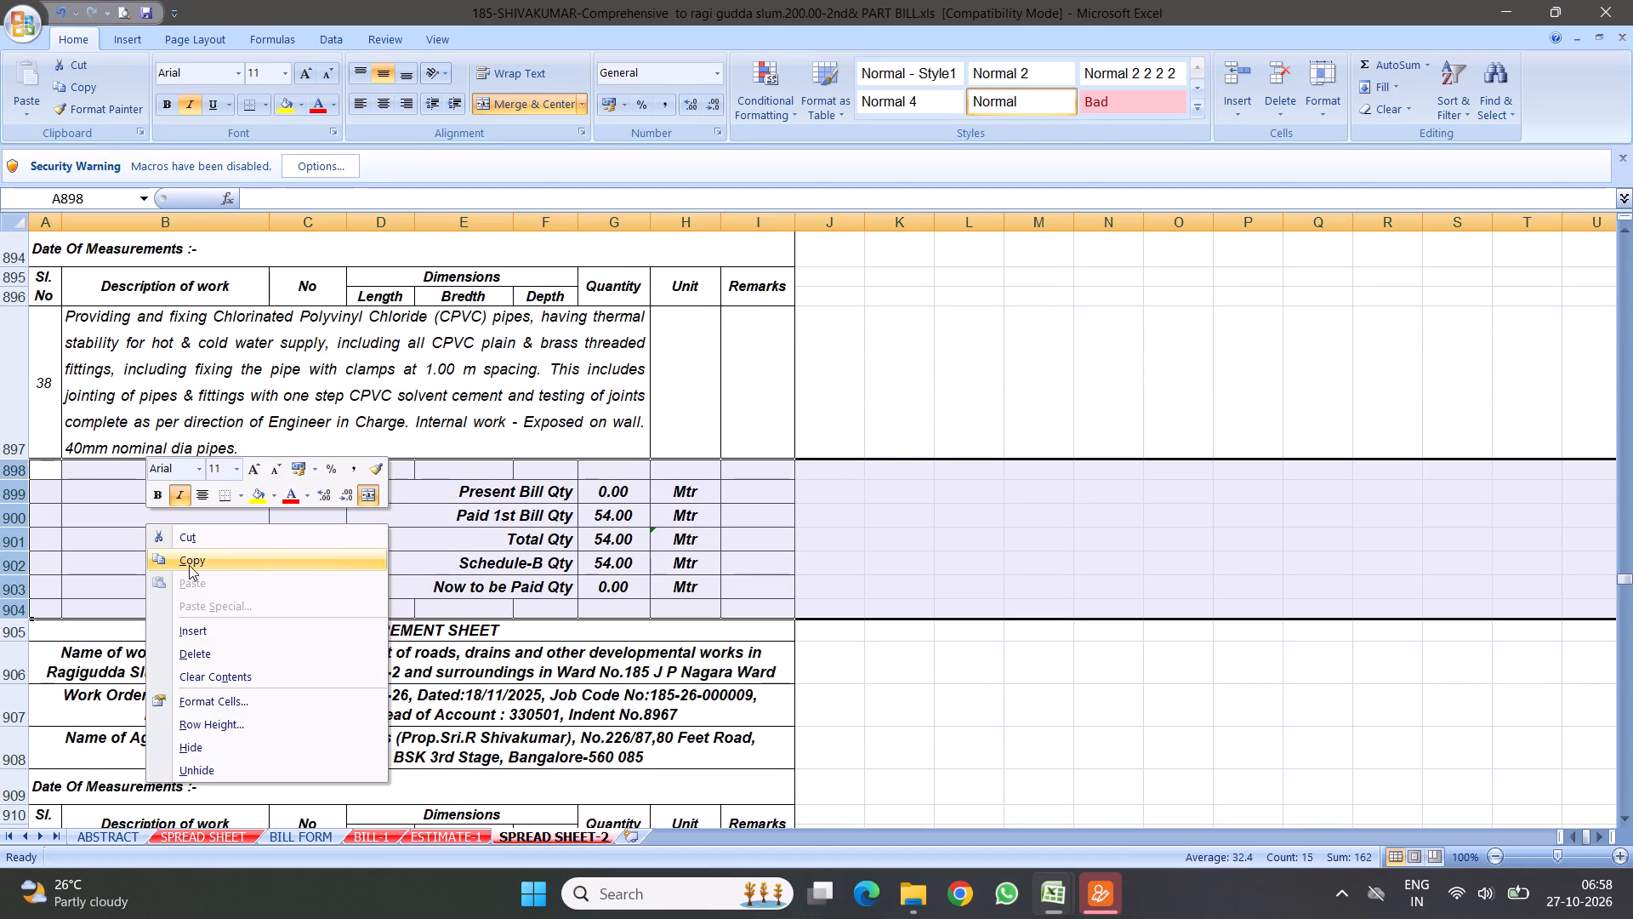
left_click(192, 561)
scroll(343, 579, "down", 4)
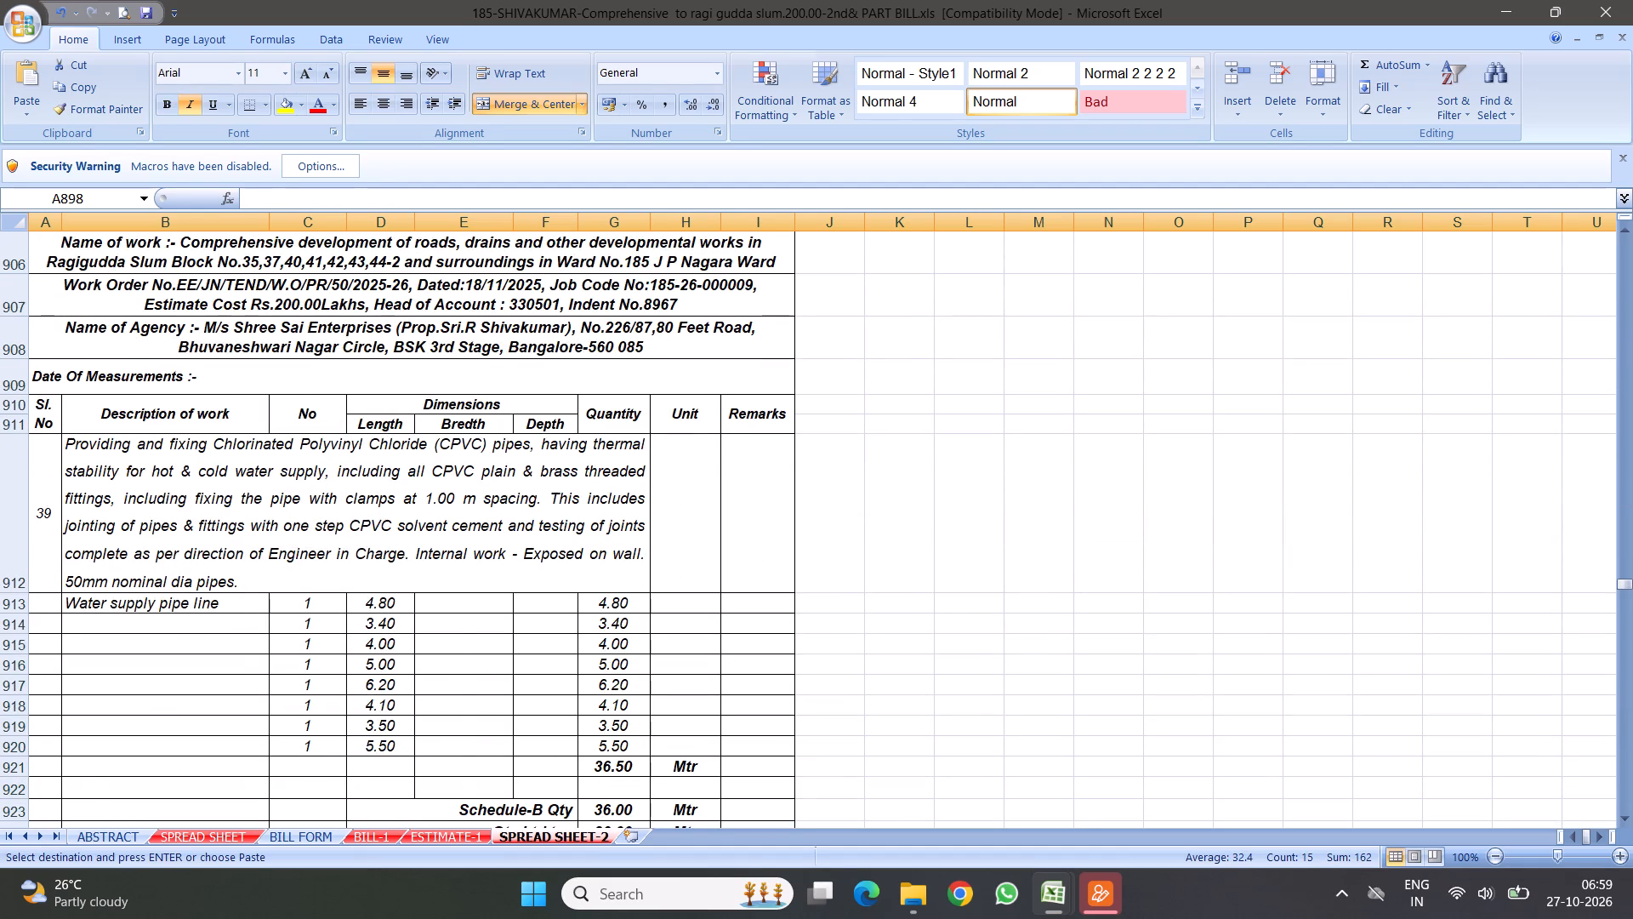
scroll(267, 417, "up", 2)
scroll(364, 539, "down", 3)
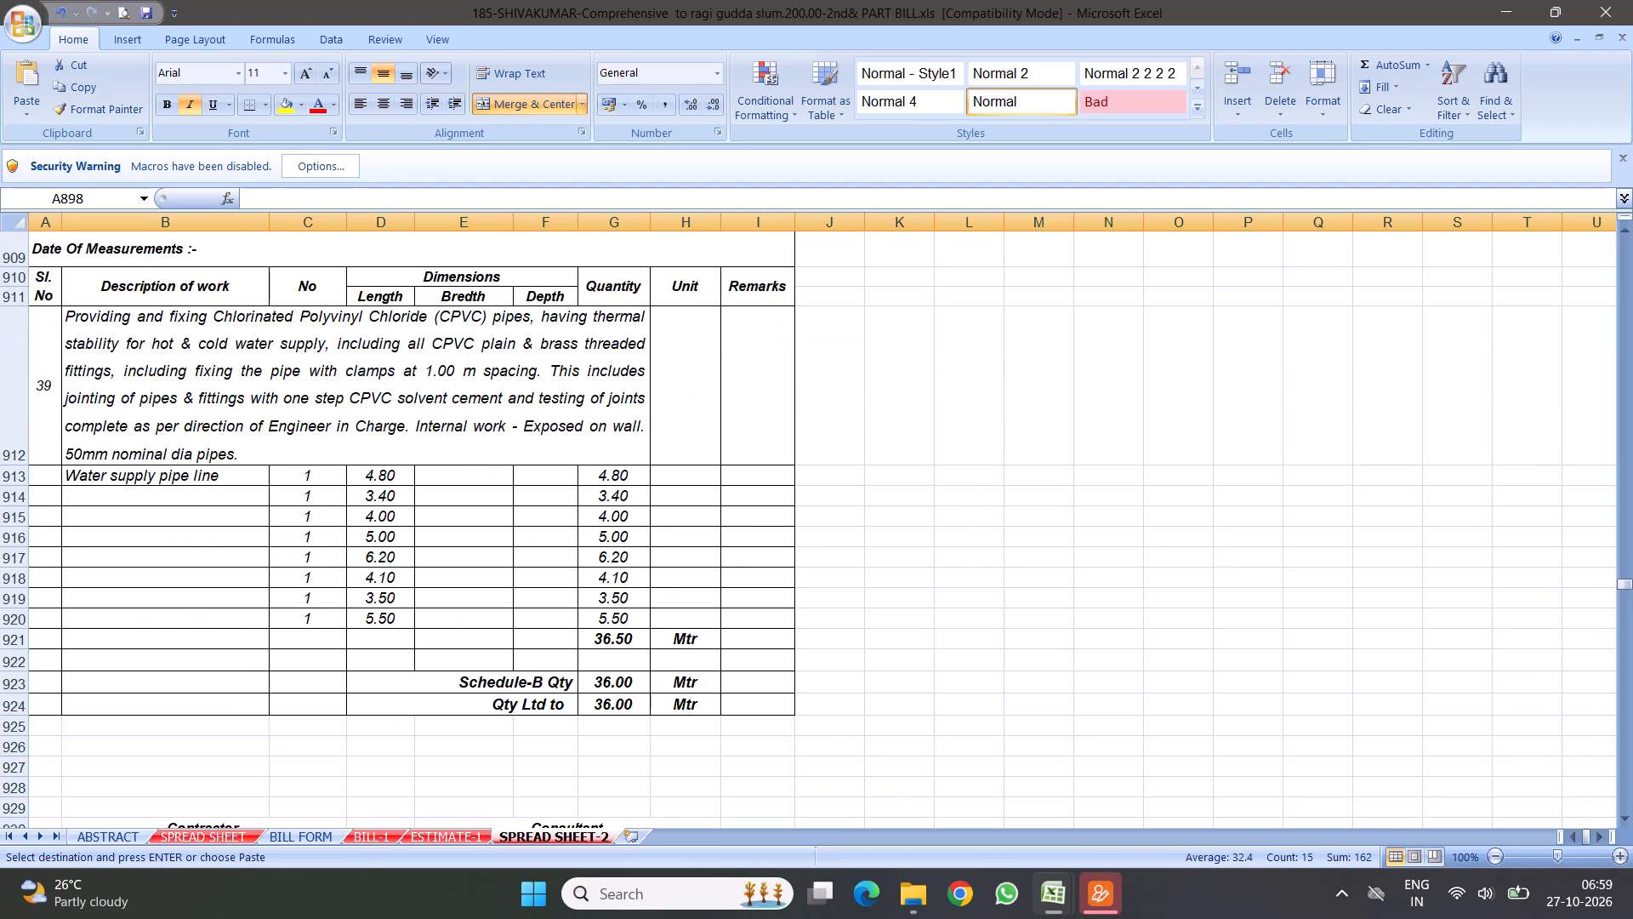
right_click(10, 477)
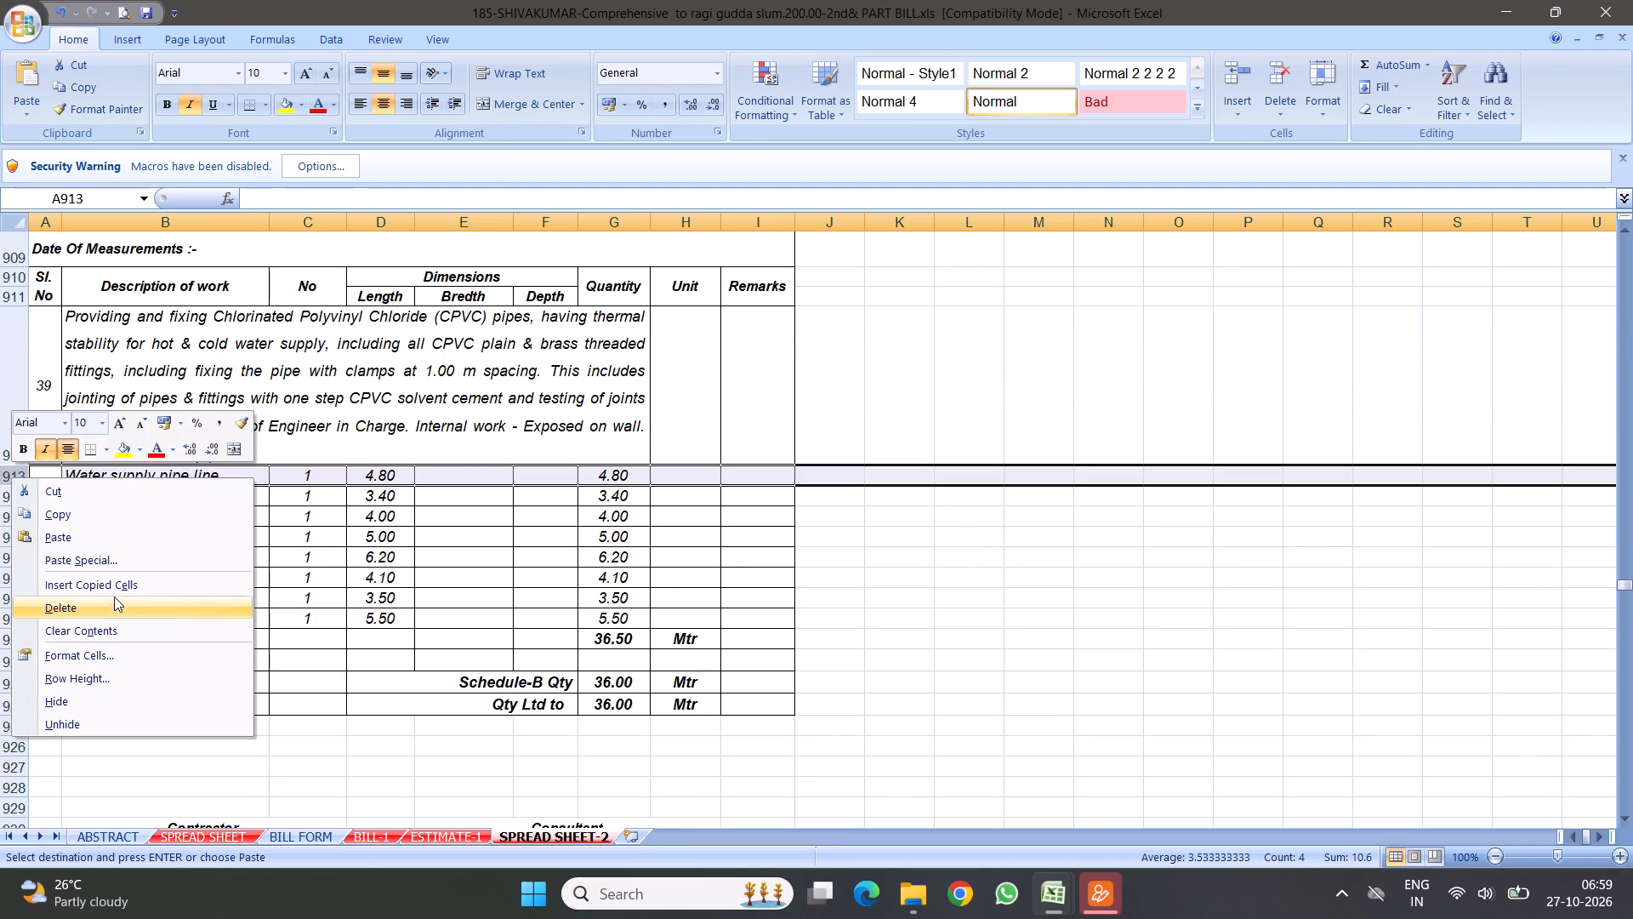
left_click(111, 582)
Set item 39's Paid 1st Bill Qty in G915 to 36.
scroll(686, 533, "down", 2)
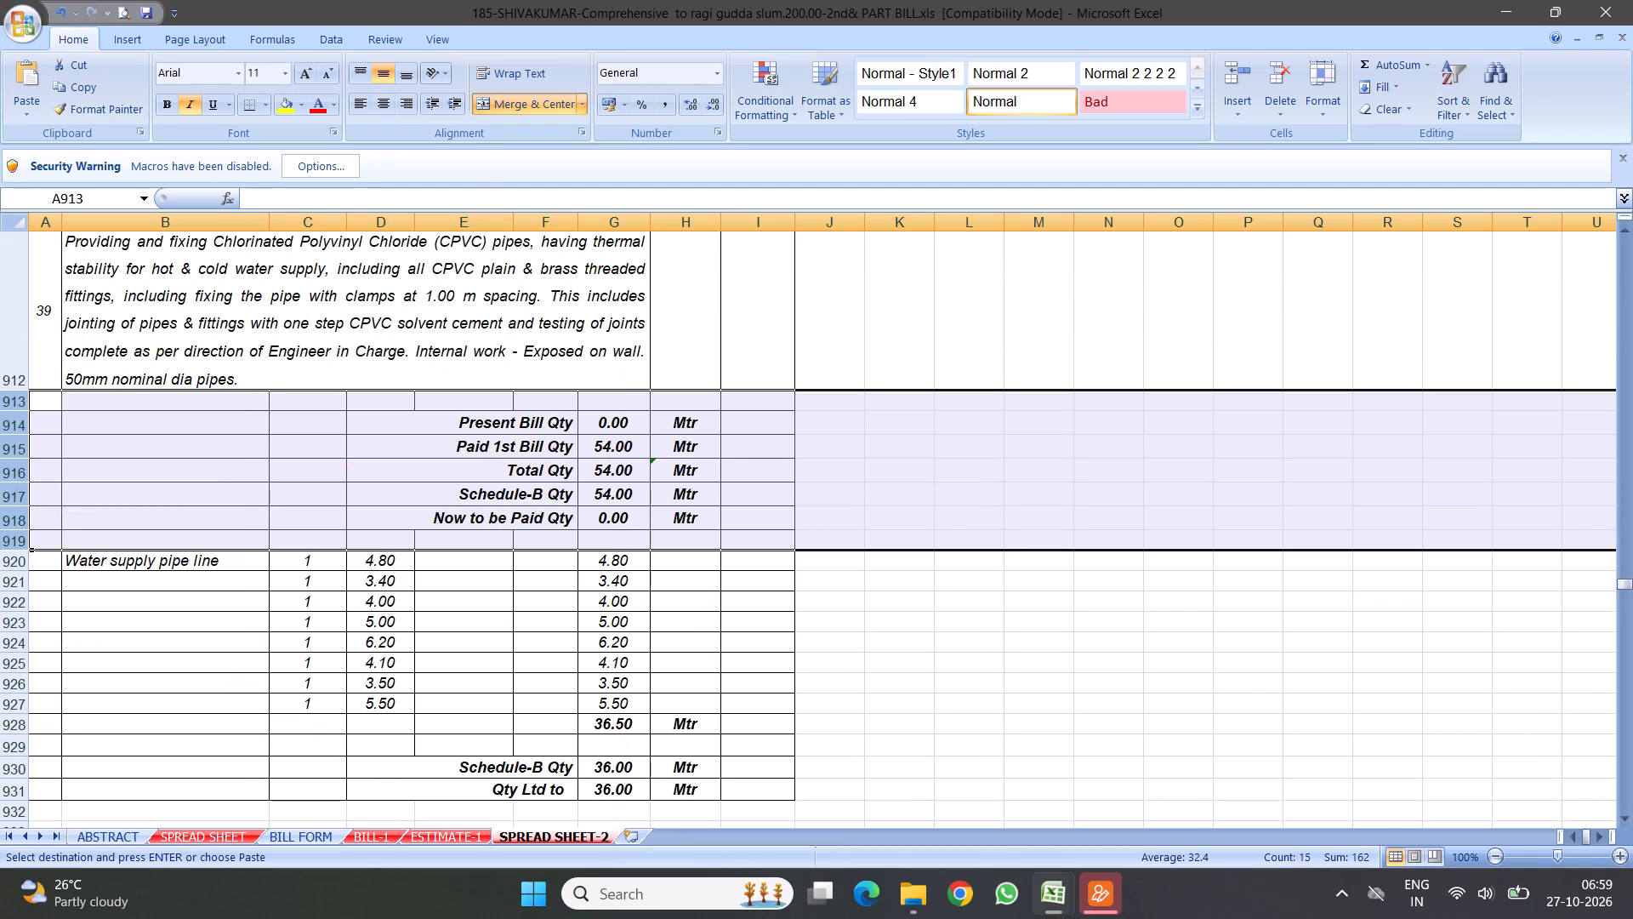
scroll(643, 254, "up", 1)
left_click(622, 455)
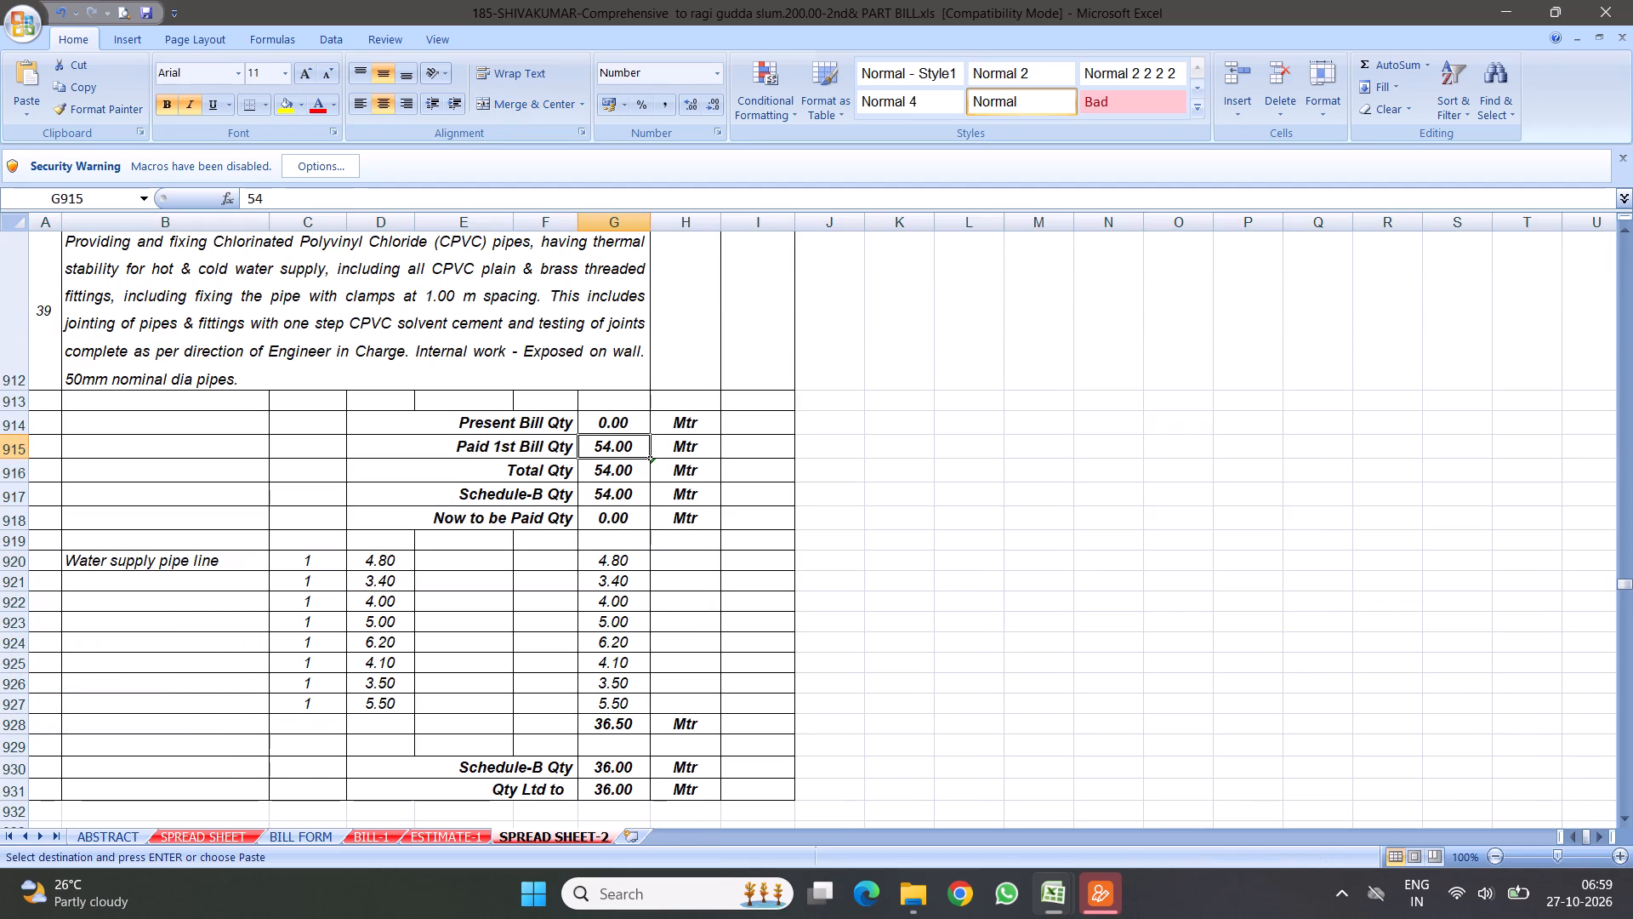
type("36")
key("Return")
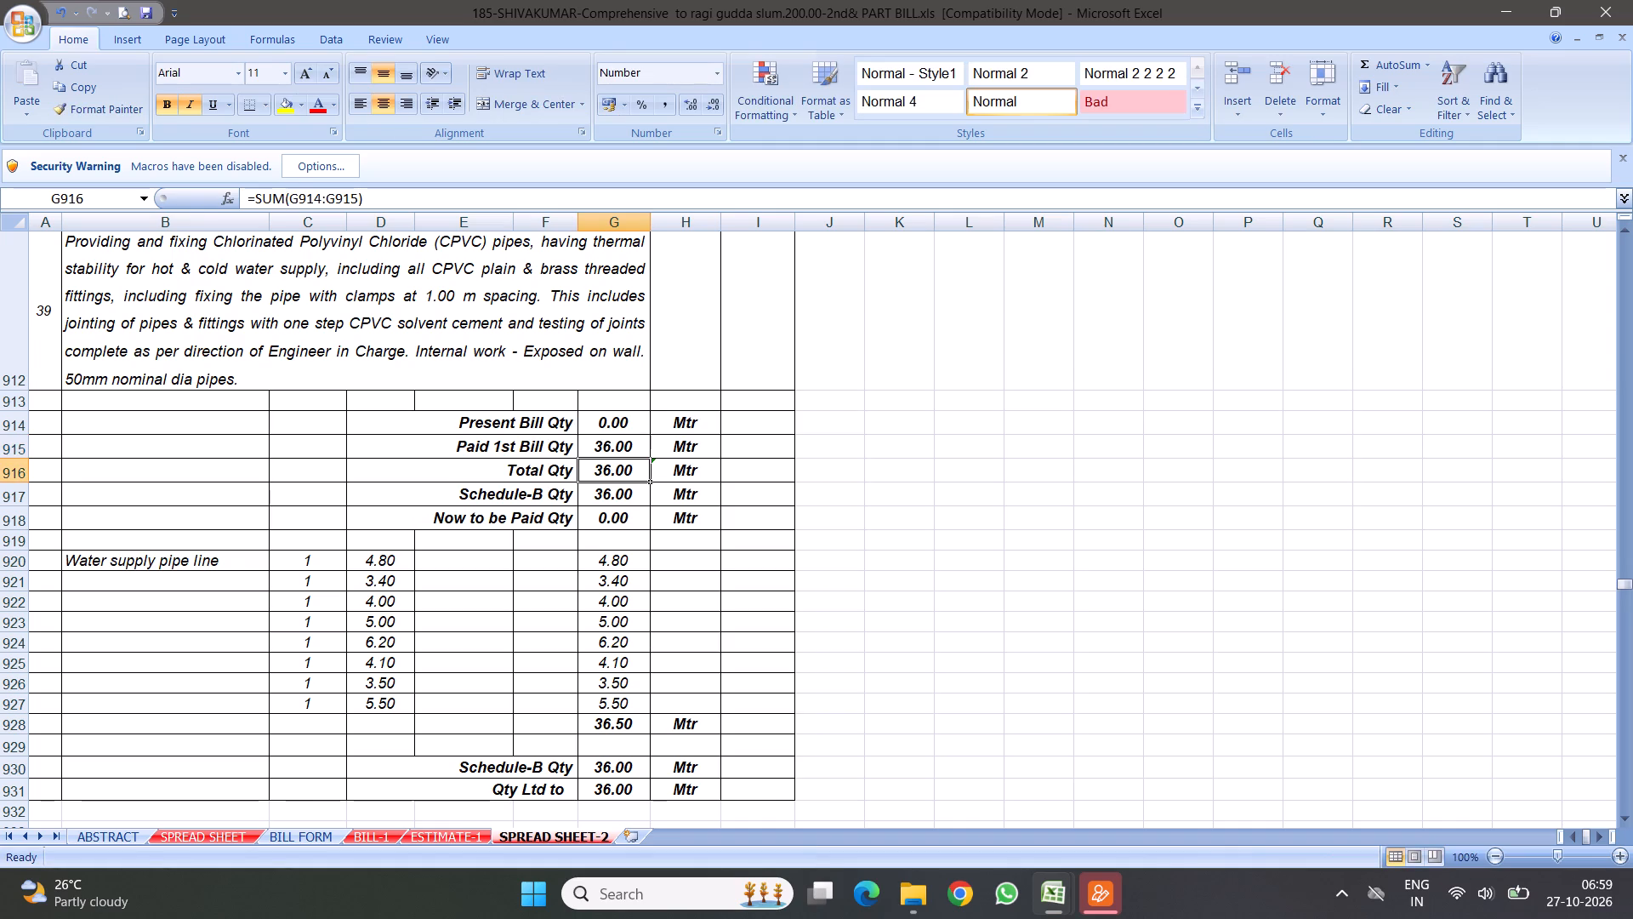
Delete item 39's measurement rows, old quantity rows and signature block, rows 920 to 945.
scroll(518, 494, "down", 3)
scroll(458, 414, "up", 1)
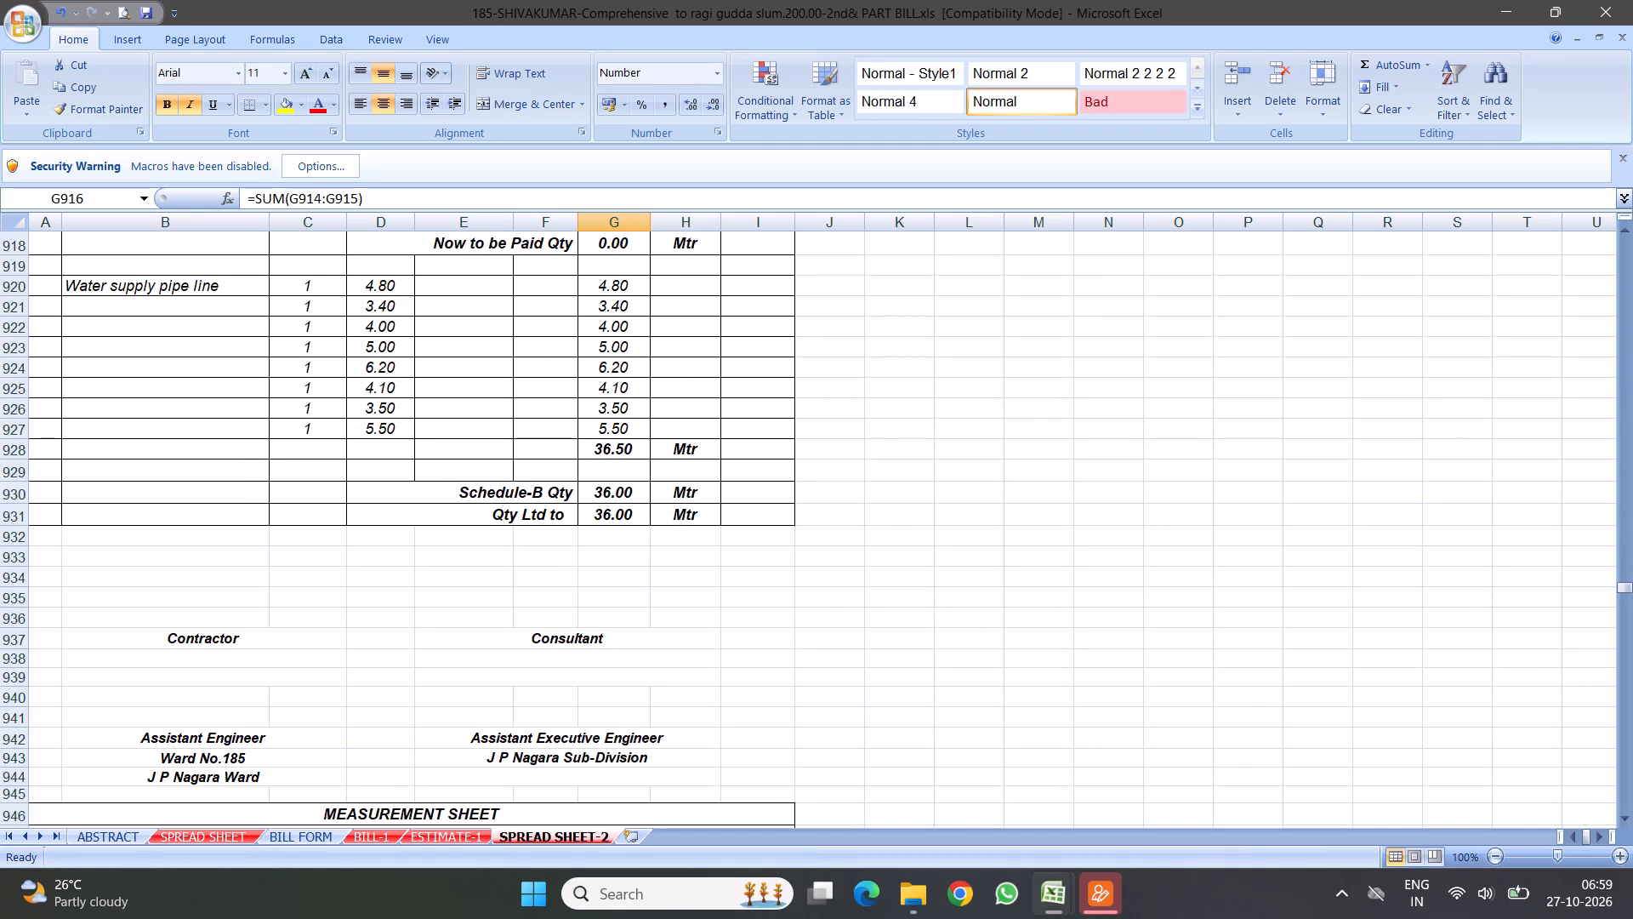
left_click_drag(13, 288, 202, 665)
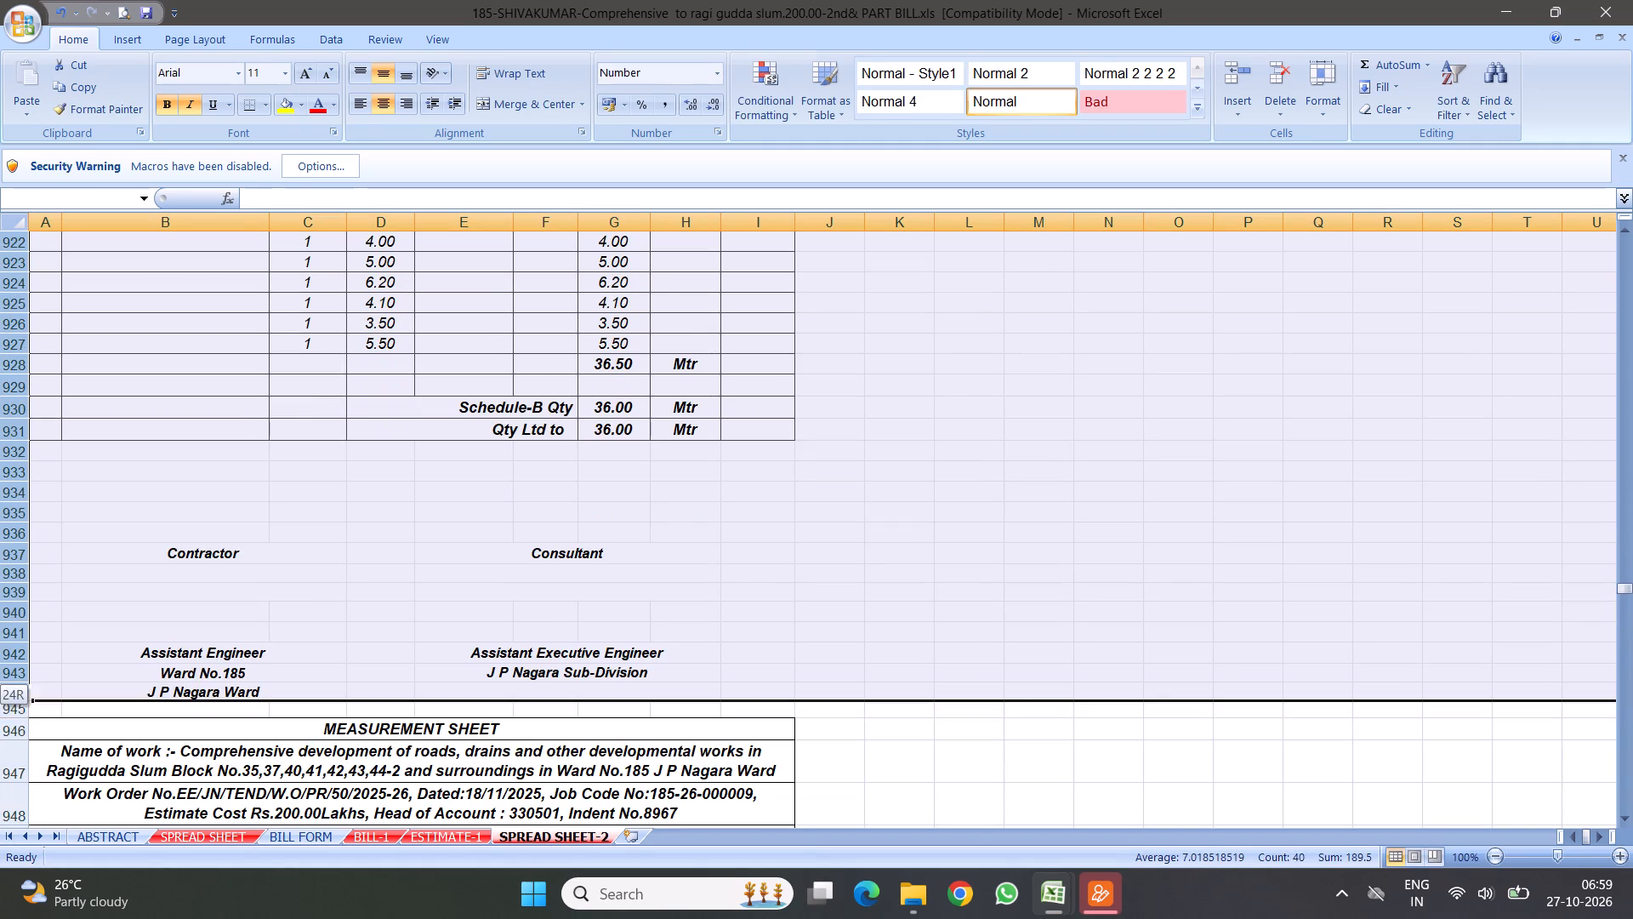
left_click_drag(202, 665, 196, 714)
right_click(336, 332)
left_click(401, 459)
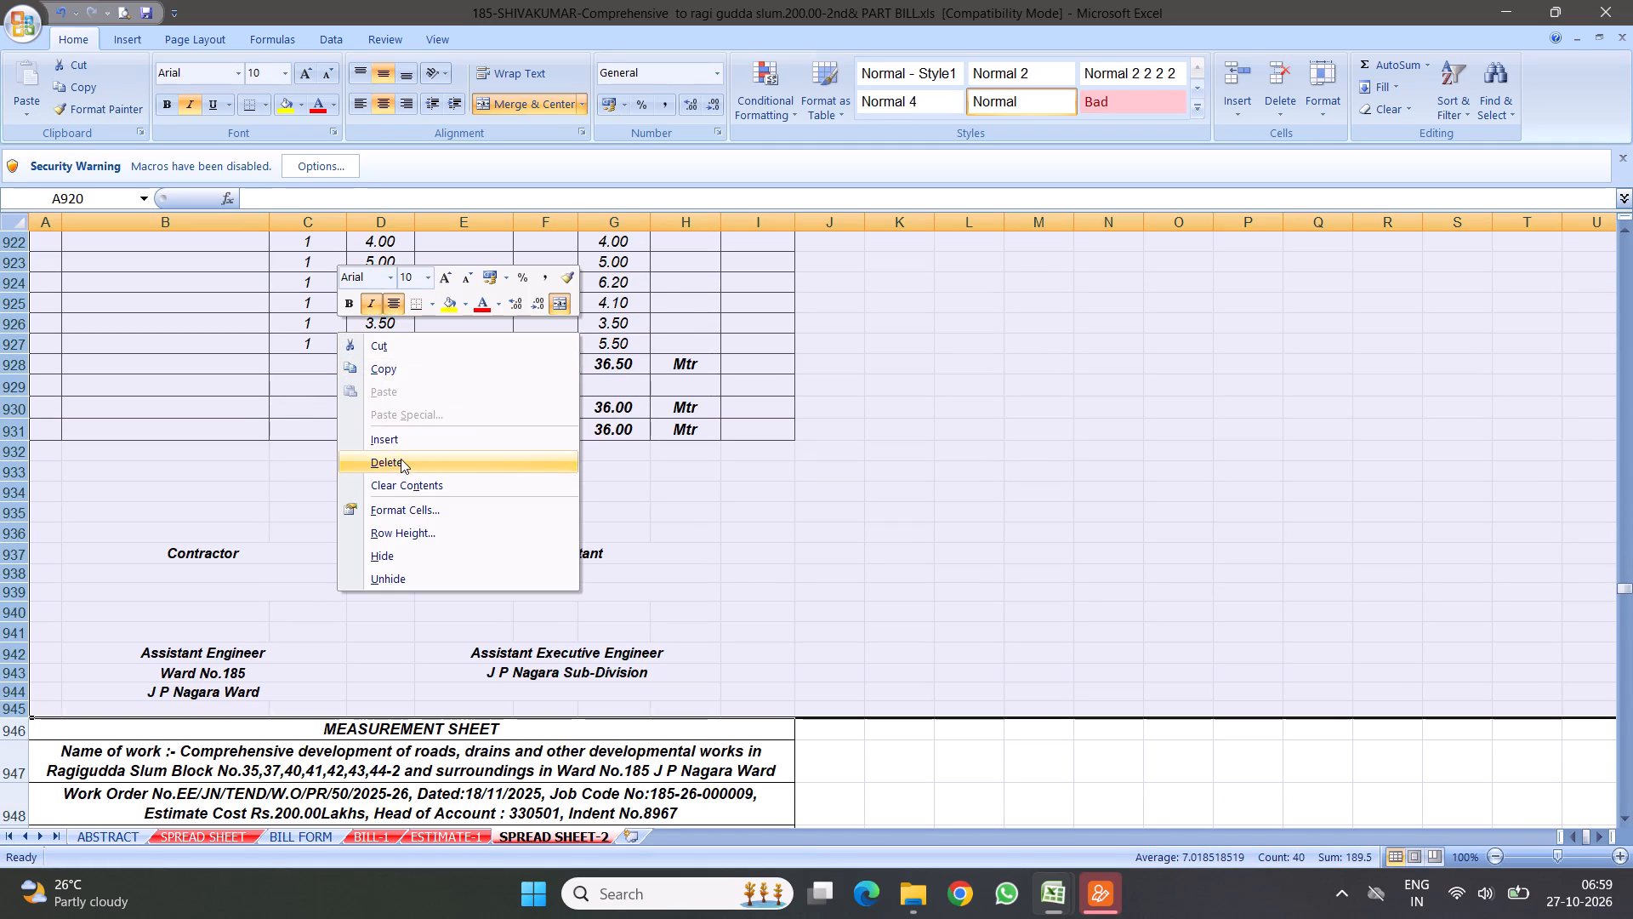
Delete the measurement sheet heading above item 39, rows 905 to 911.
scroll(330, 463, "up", 5)
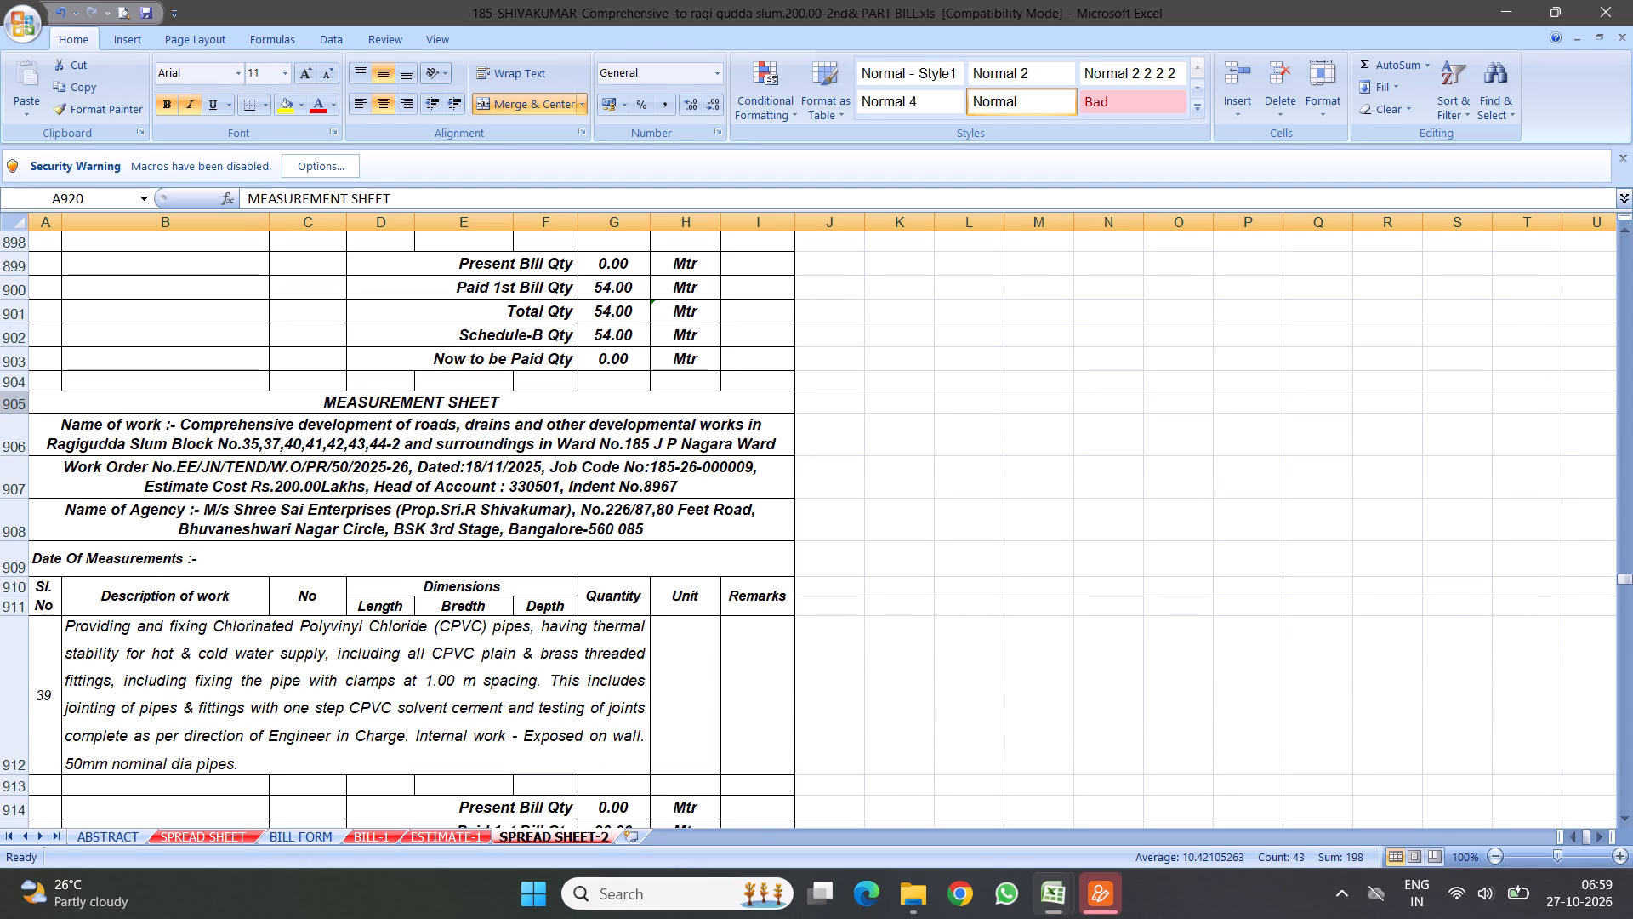
left_click_drag(9, 404, 36, 608)
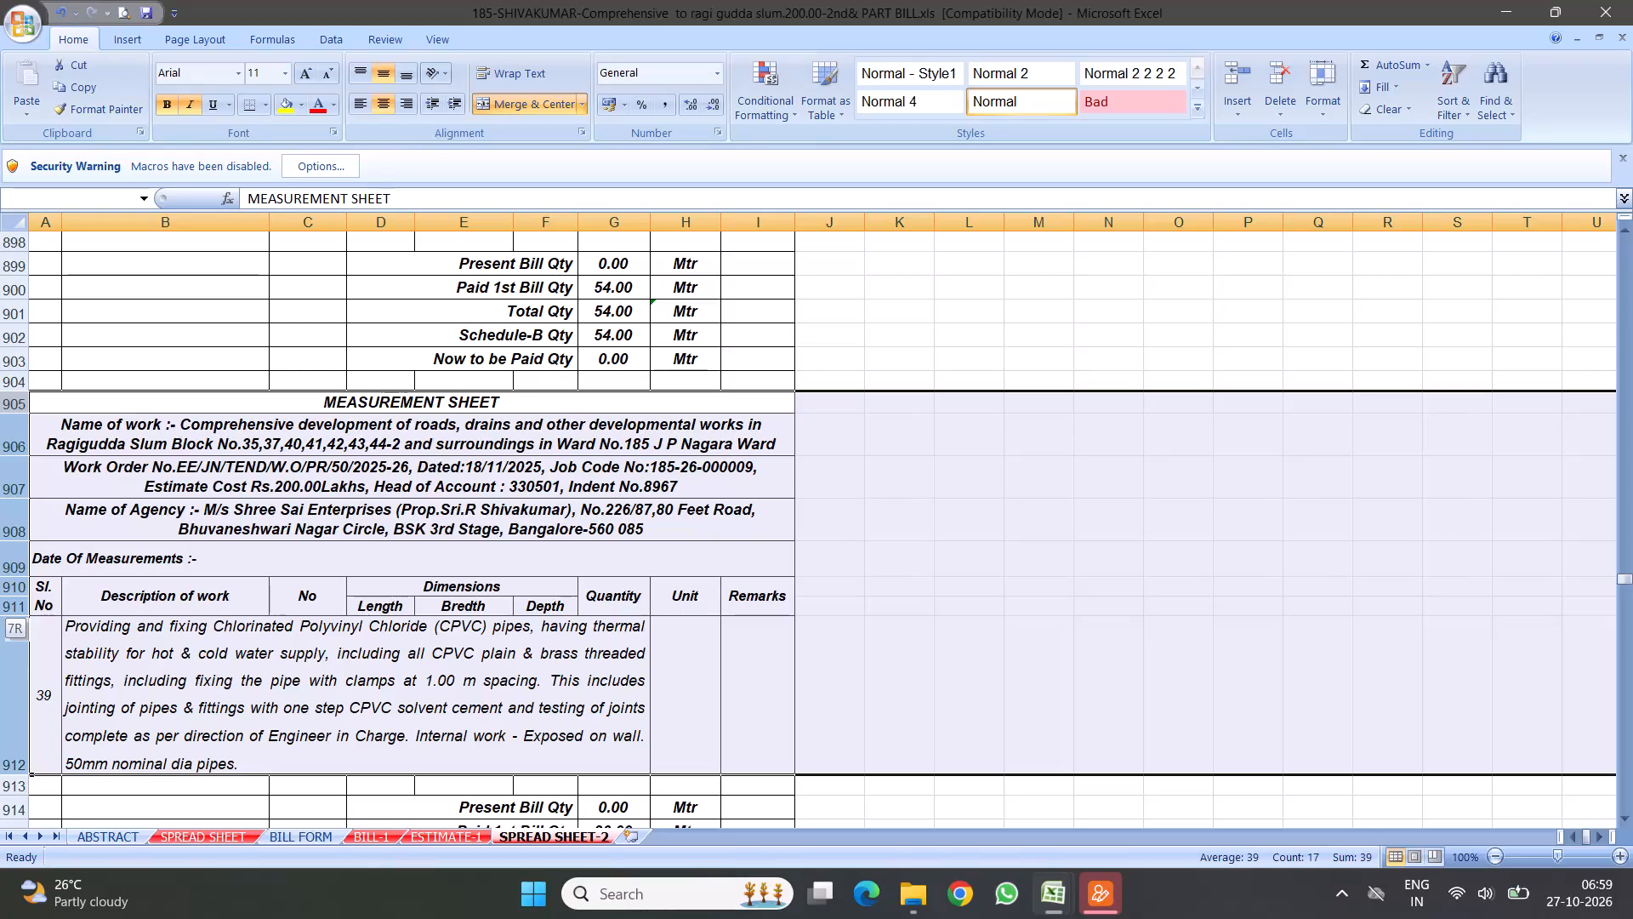
left_click_drag(36, 608, 38, 605)
right_click(196, 469)
left_click(242, 592)
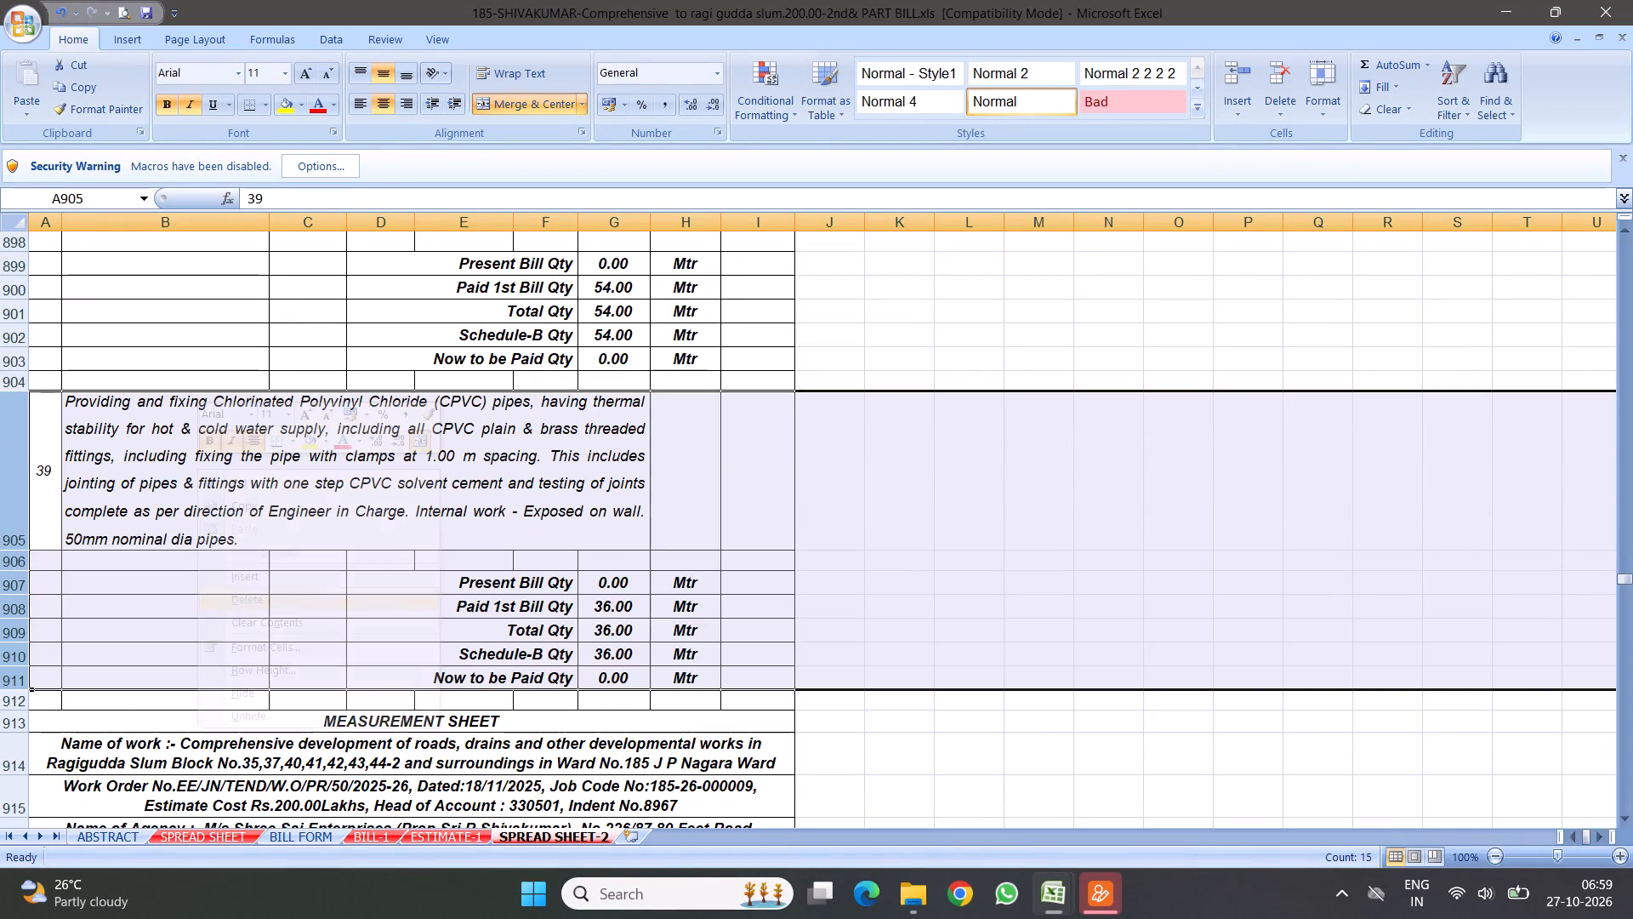
Copy item 39's quantity summary rows 906 to 912 and insert them above item 40's first measurement row, at row 921.
scroll(385, 558, "down", 2)
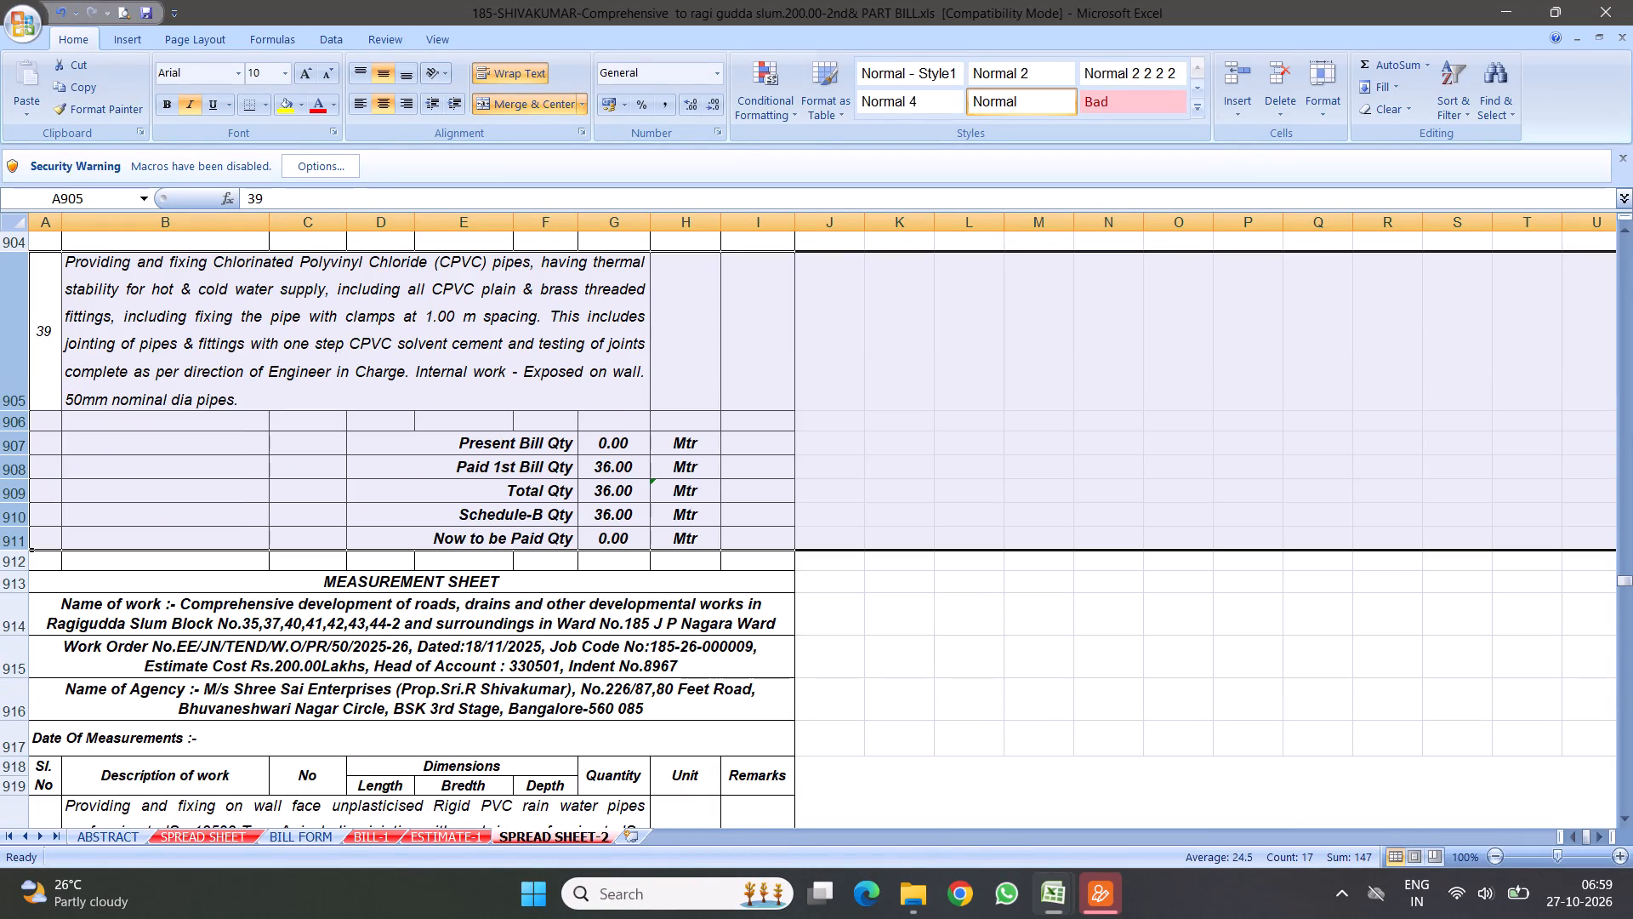
left_click_drag(17, 422, 39, 547)
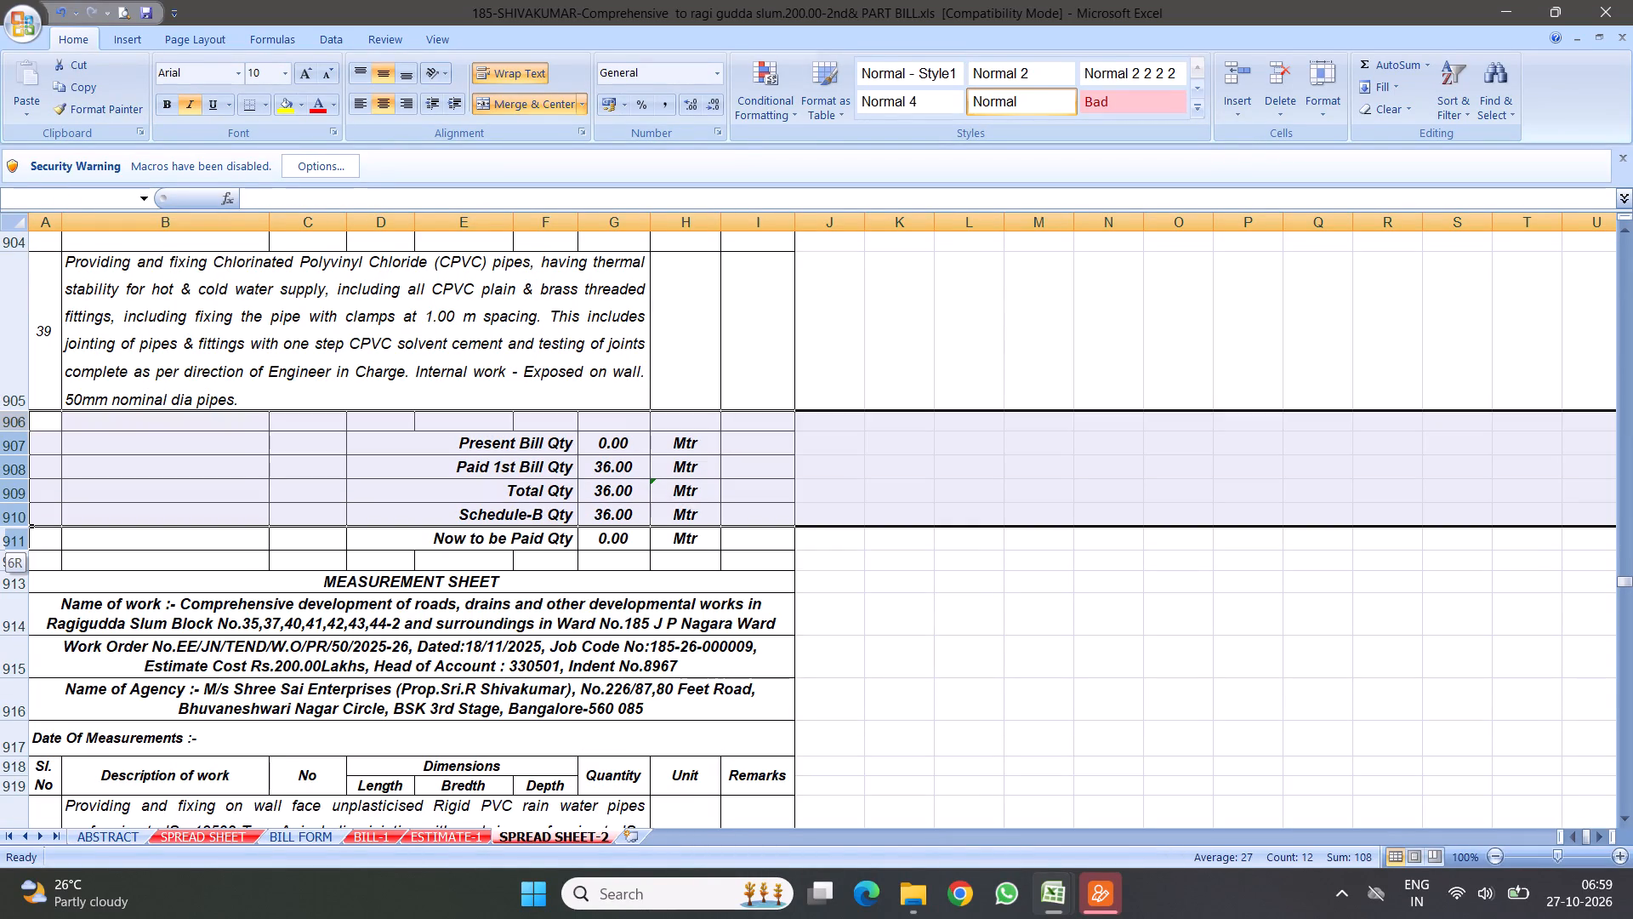
left_click_drag(39, 547, 39, 552)
right_click(180, 456)
left_click(238, 496)
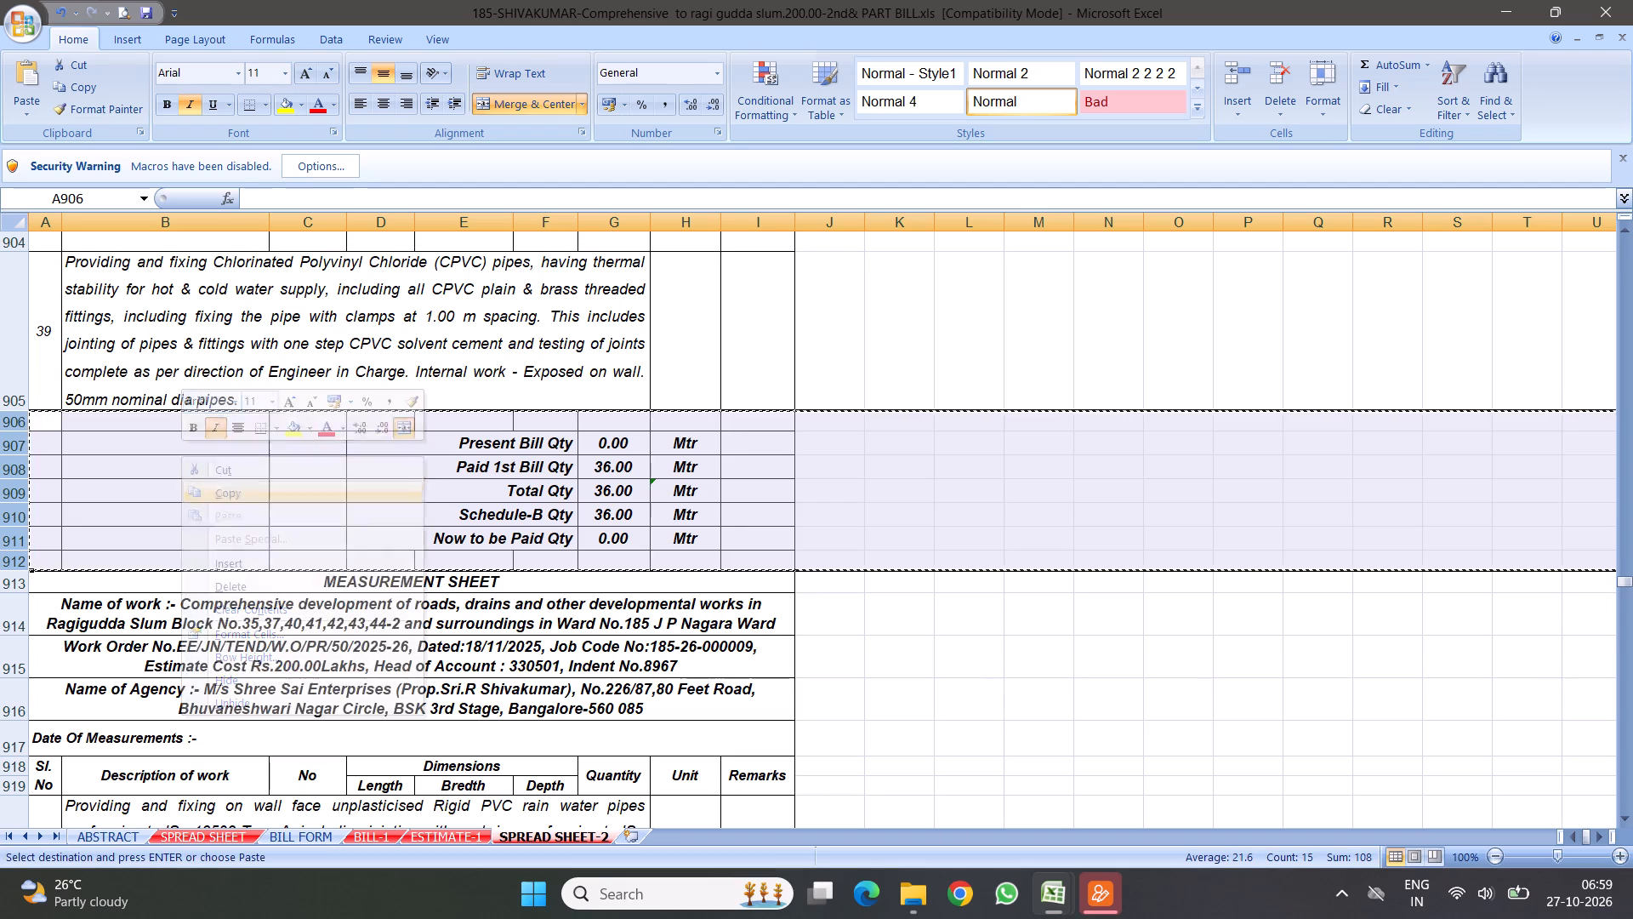
scroll(556, 543, "down", 3)
scroll(455, 437, "down", 2)
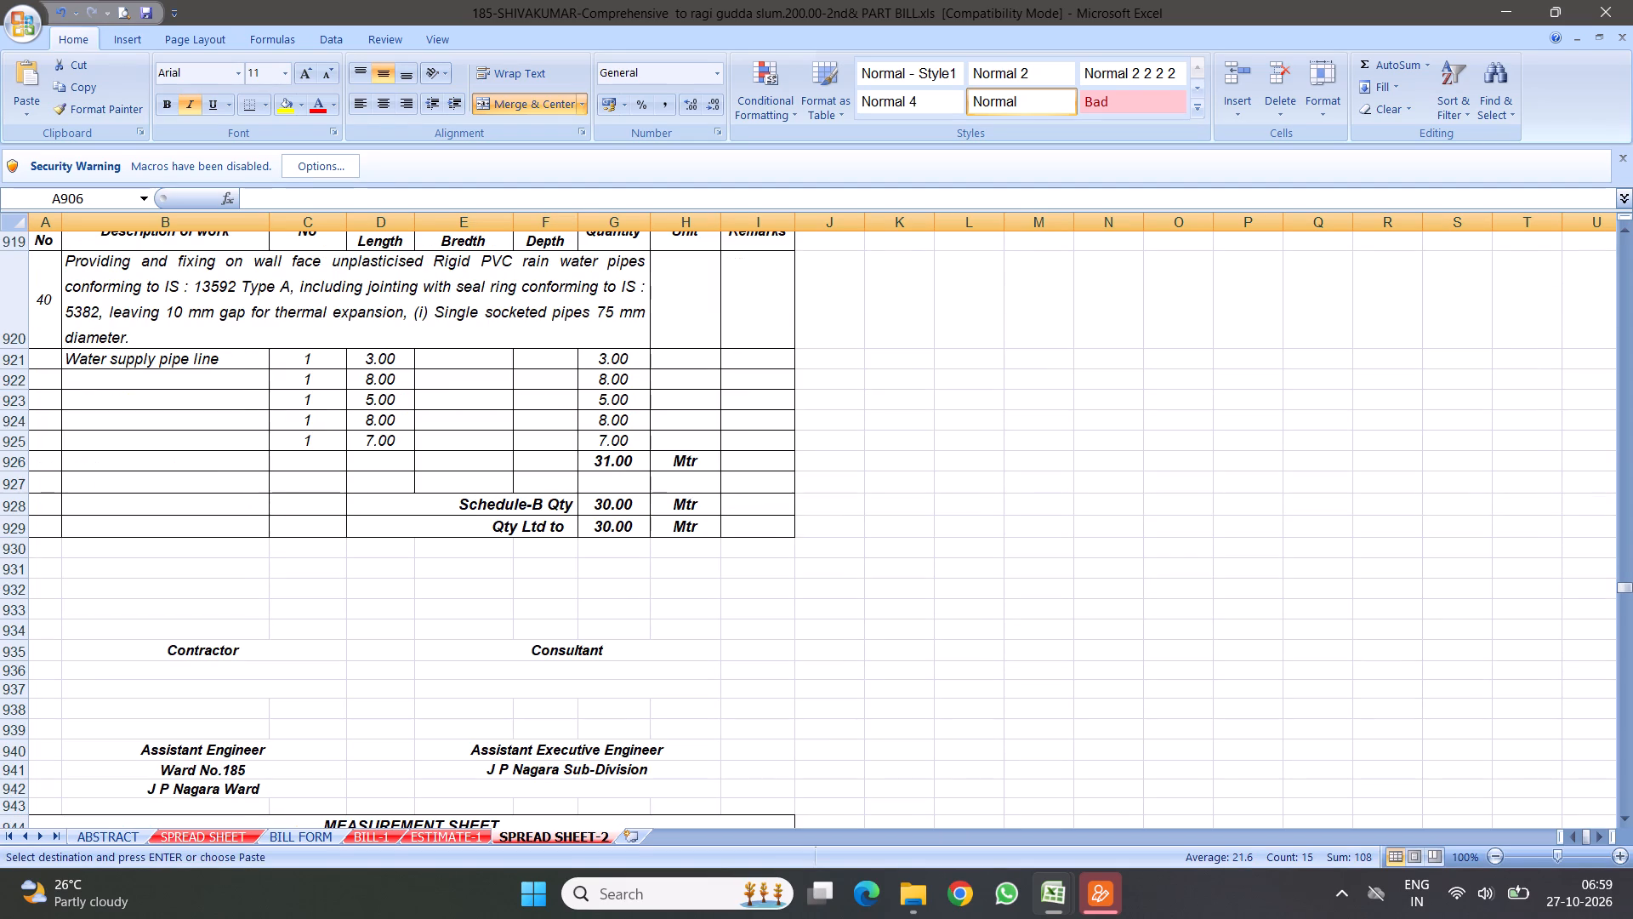
left_click(16, 359)
right_click(16, 359)
left_click(119, 465)
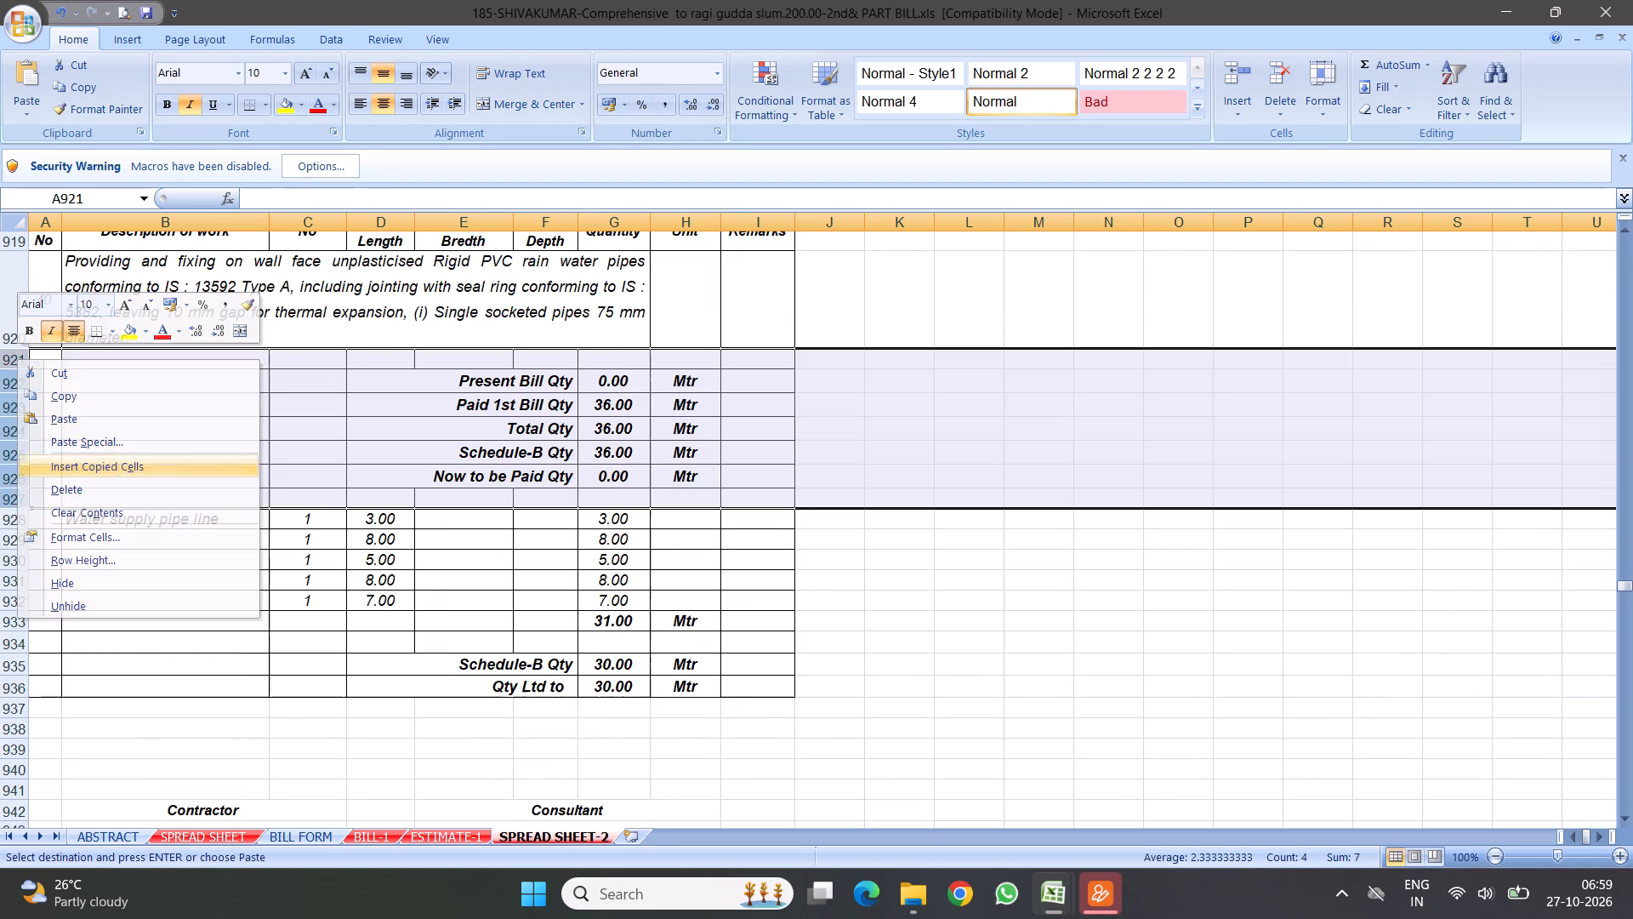
Set item 40's Paid 1st Bill Qty in G923 to 30.
left_click(628, 404)
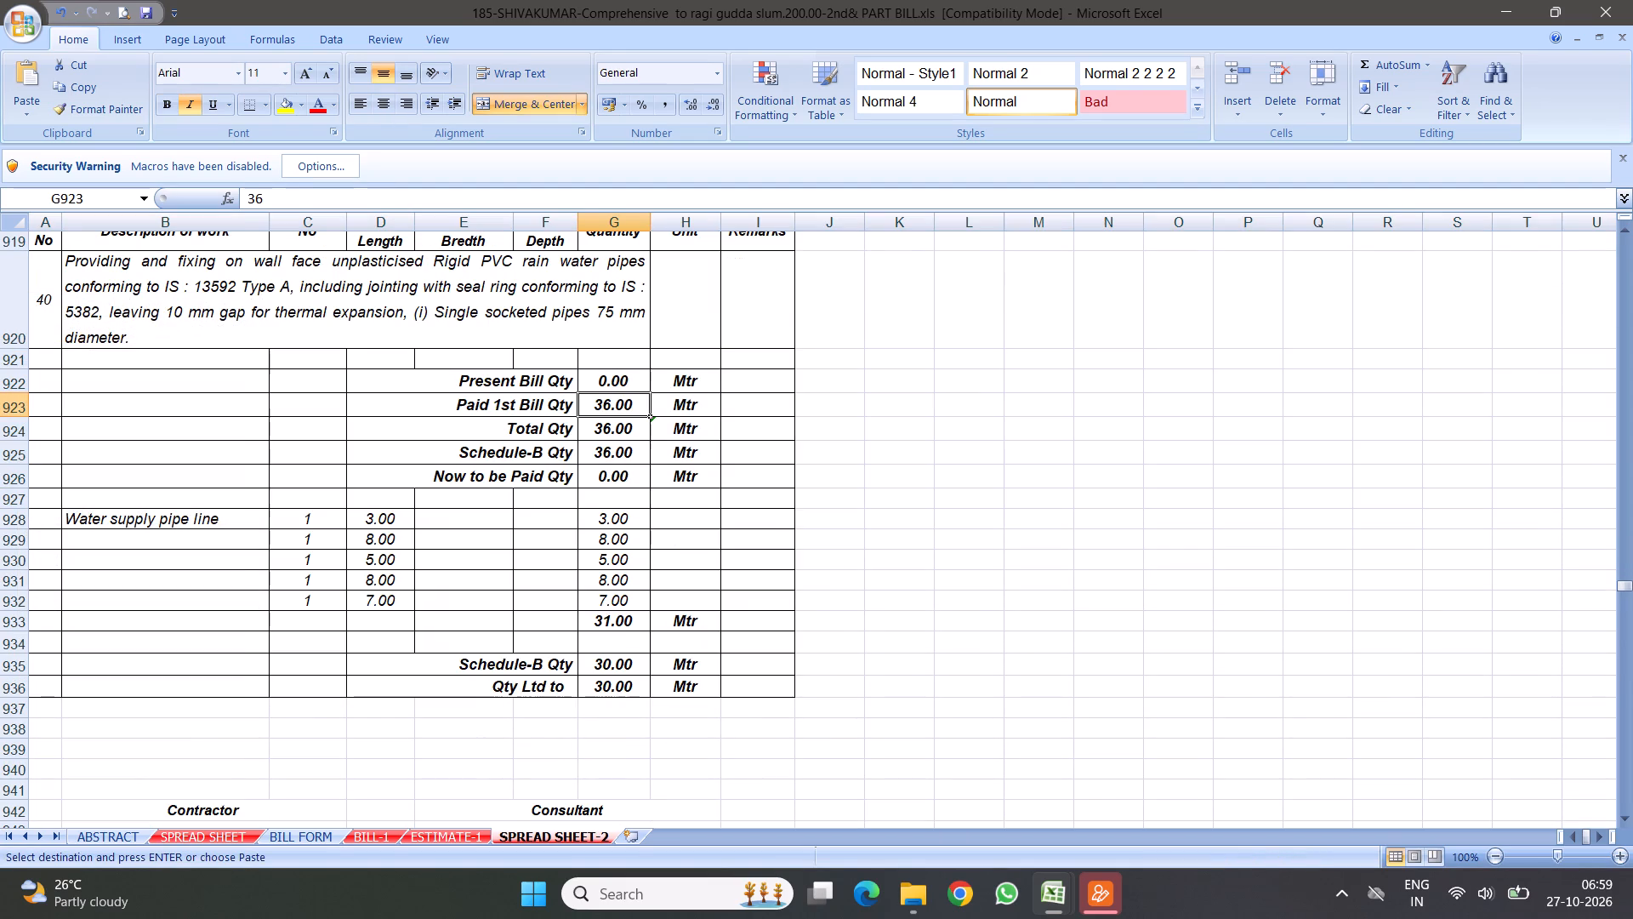
type("30")
key("Return")
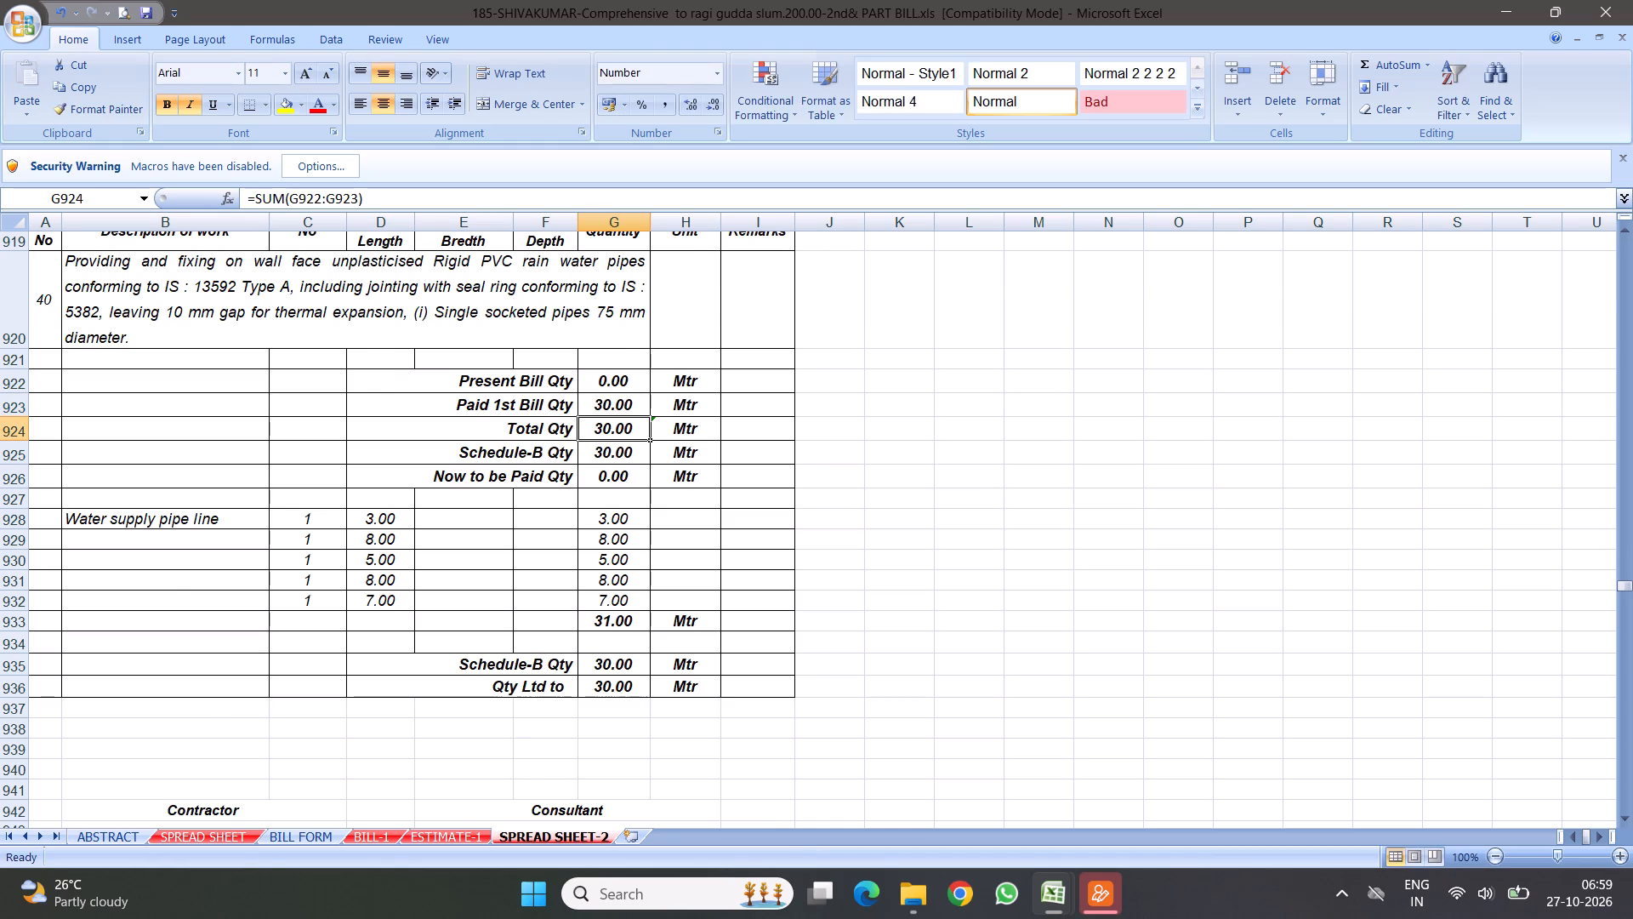
Delete item 40's measurement rows, old quantity rows and signature block, rows 928 to 950.
scroll(446, 478, "down", 2)
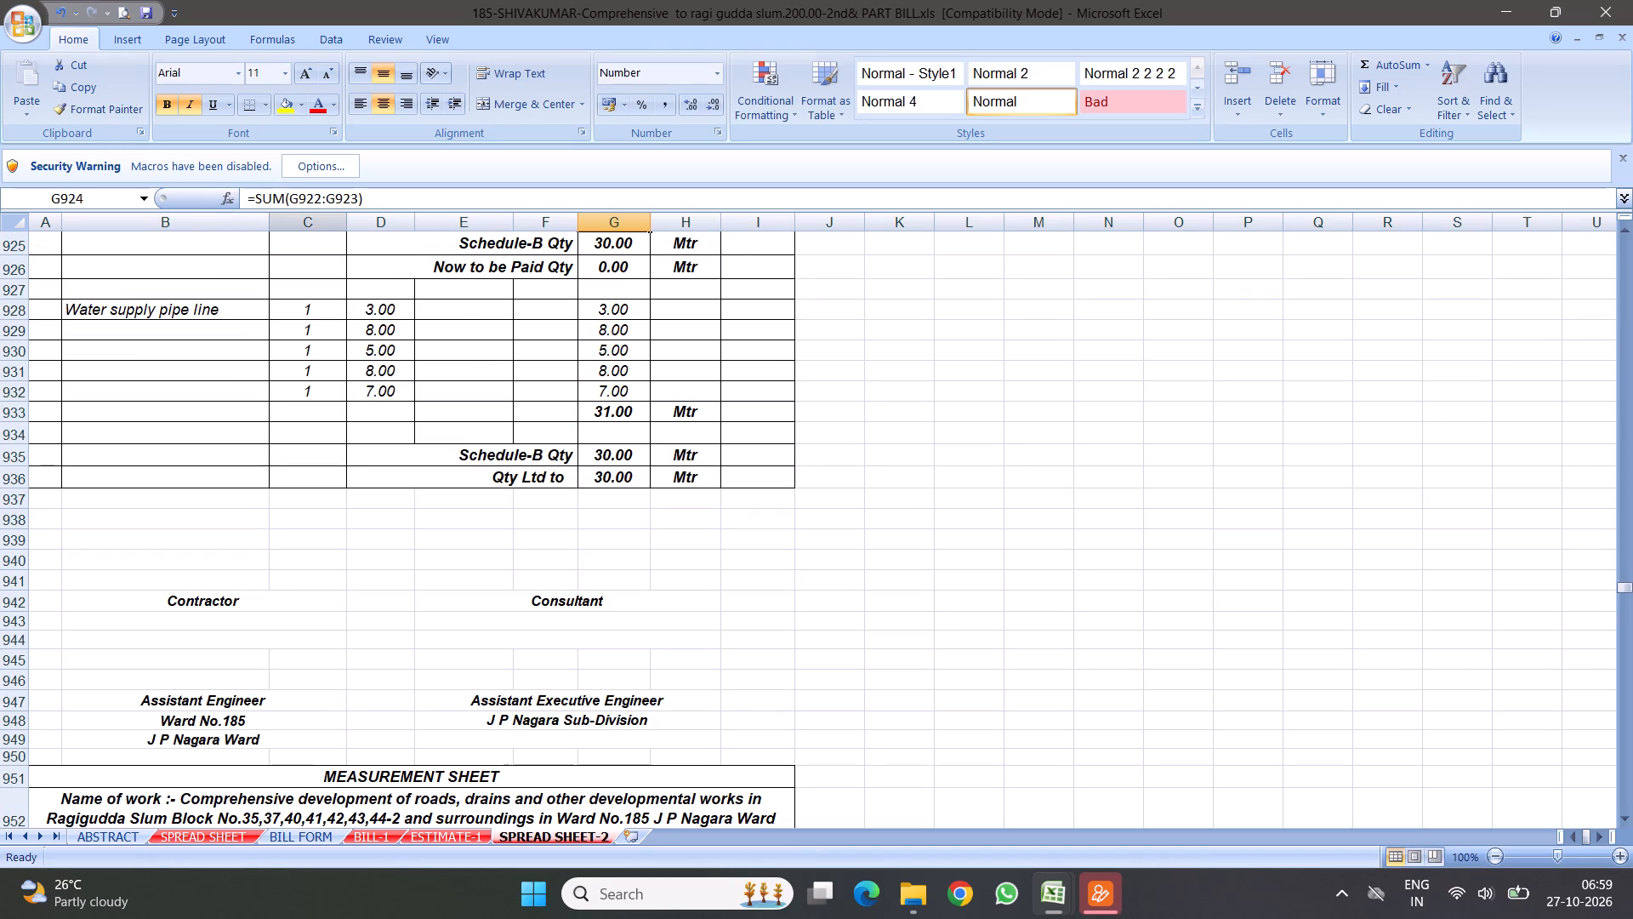
left_click_drag(20, 312, 129, 753)
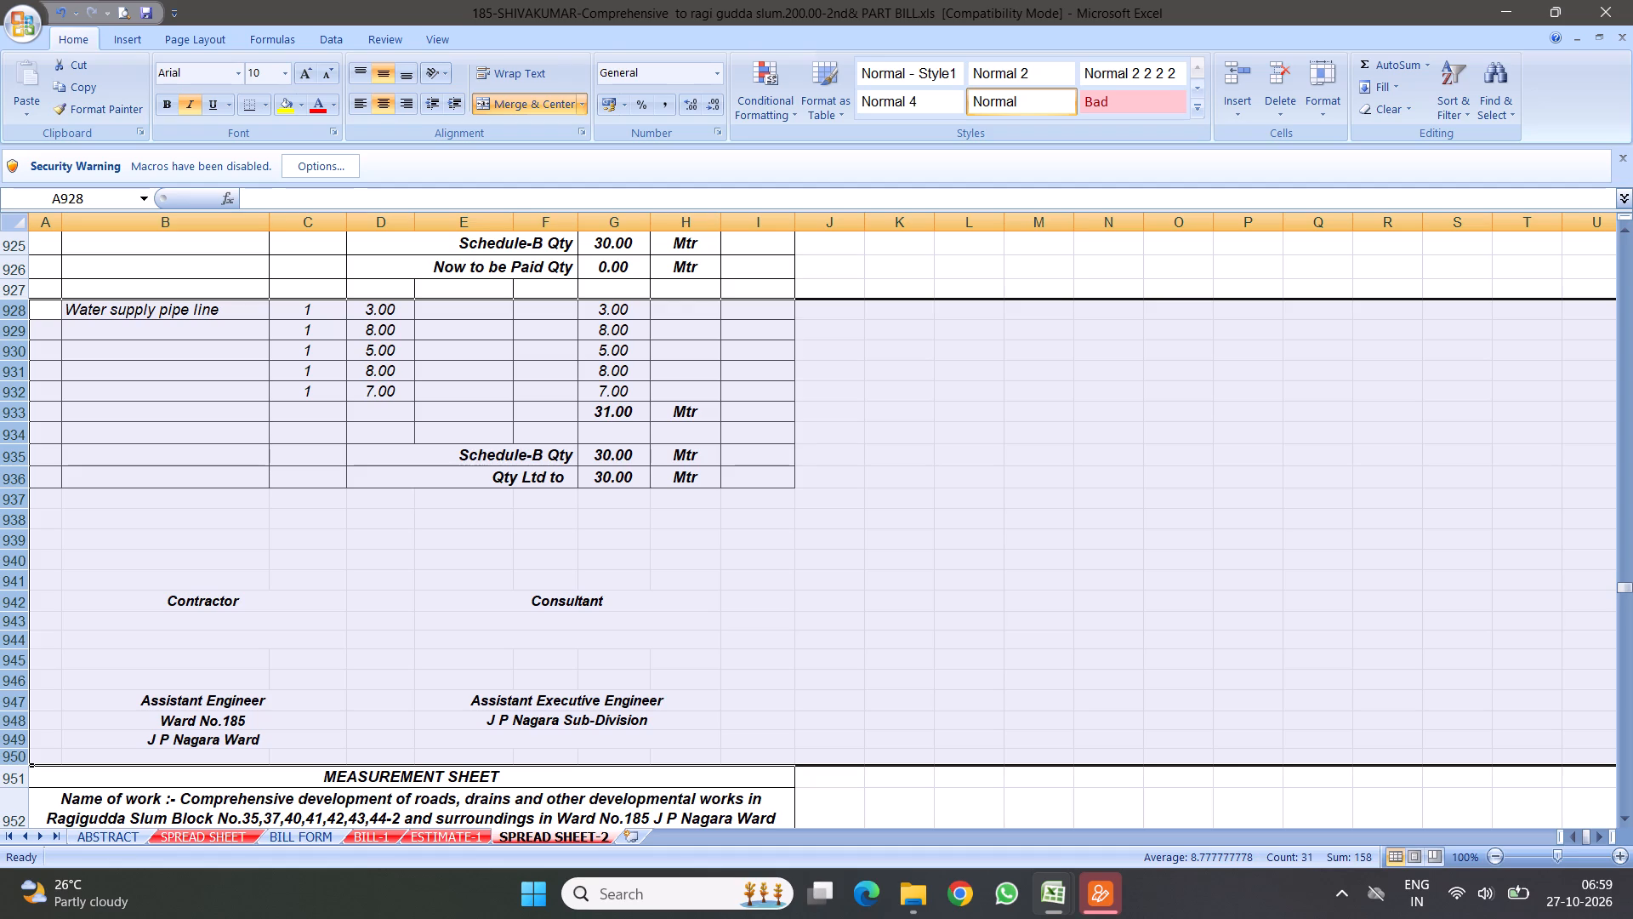
right_click(339, 371)
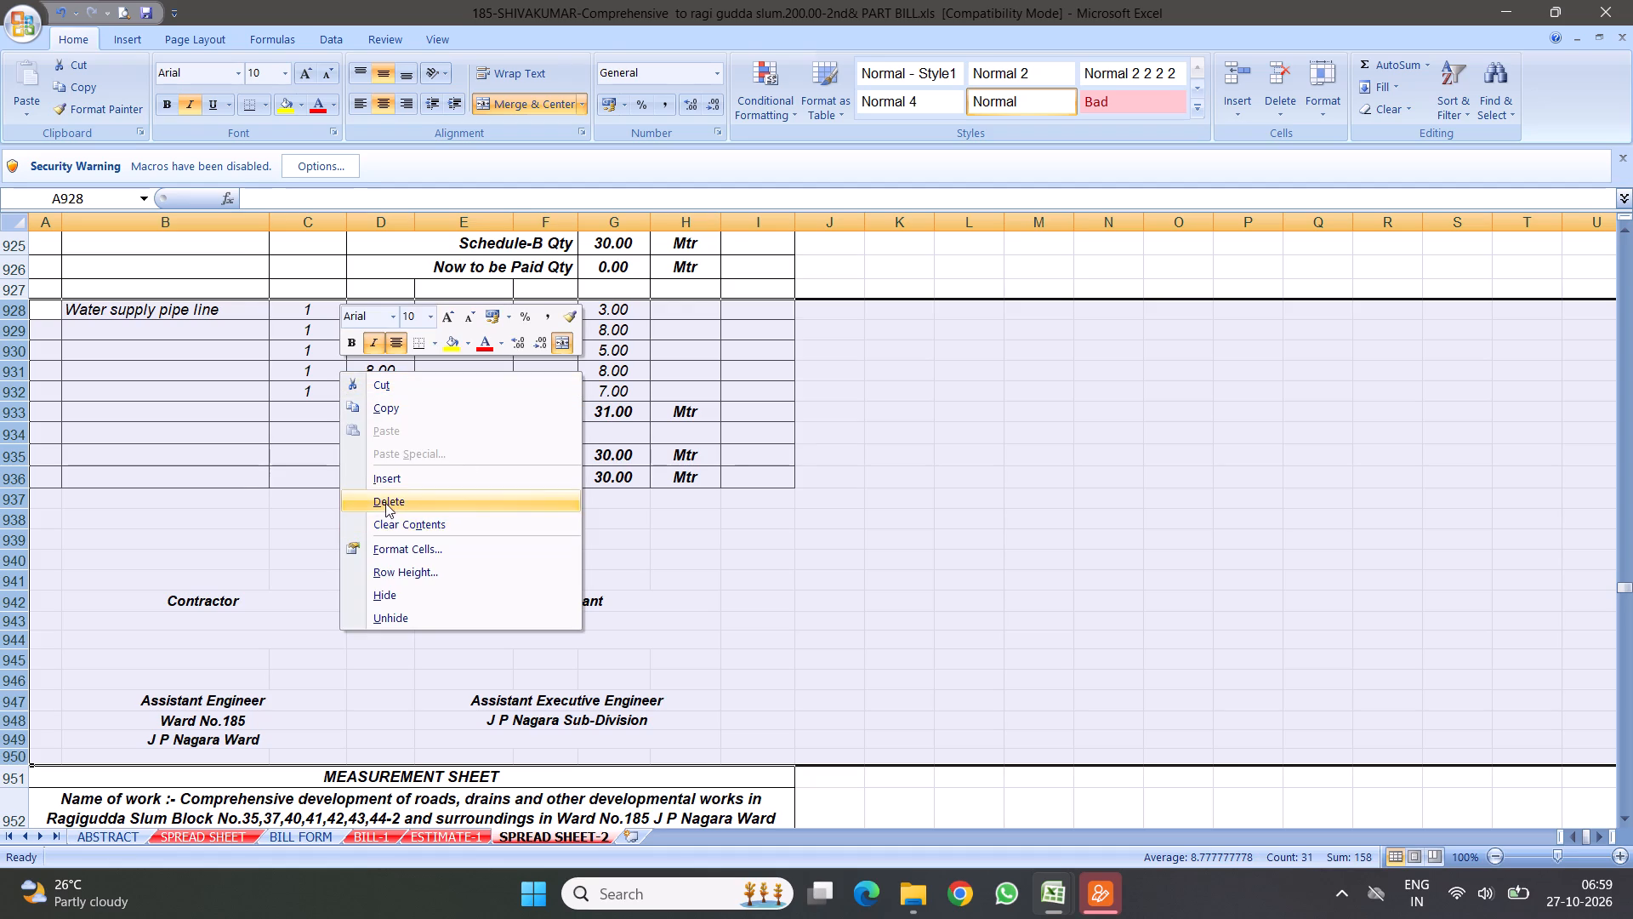
left_click(384, 499)
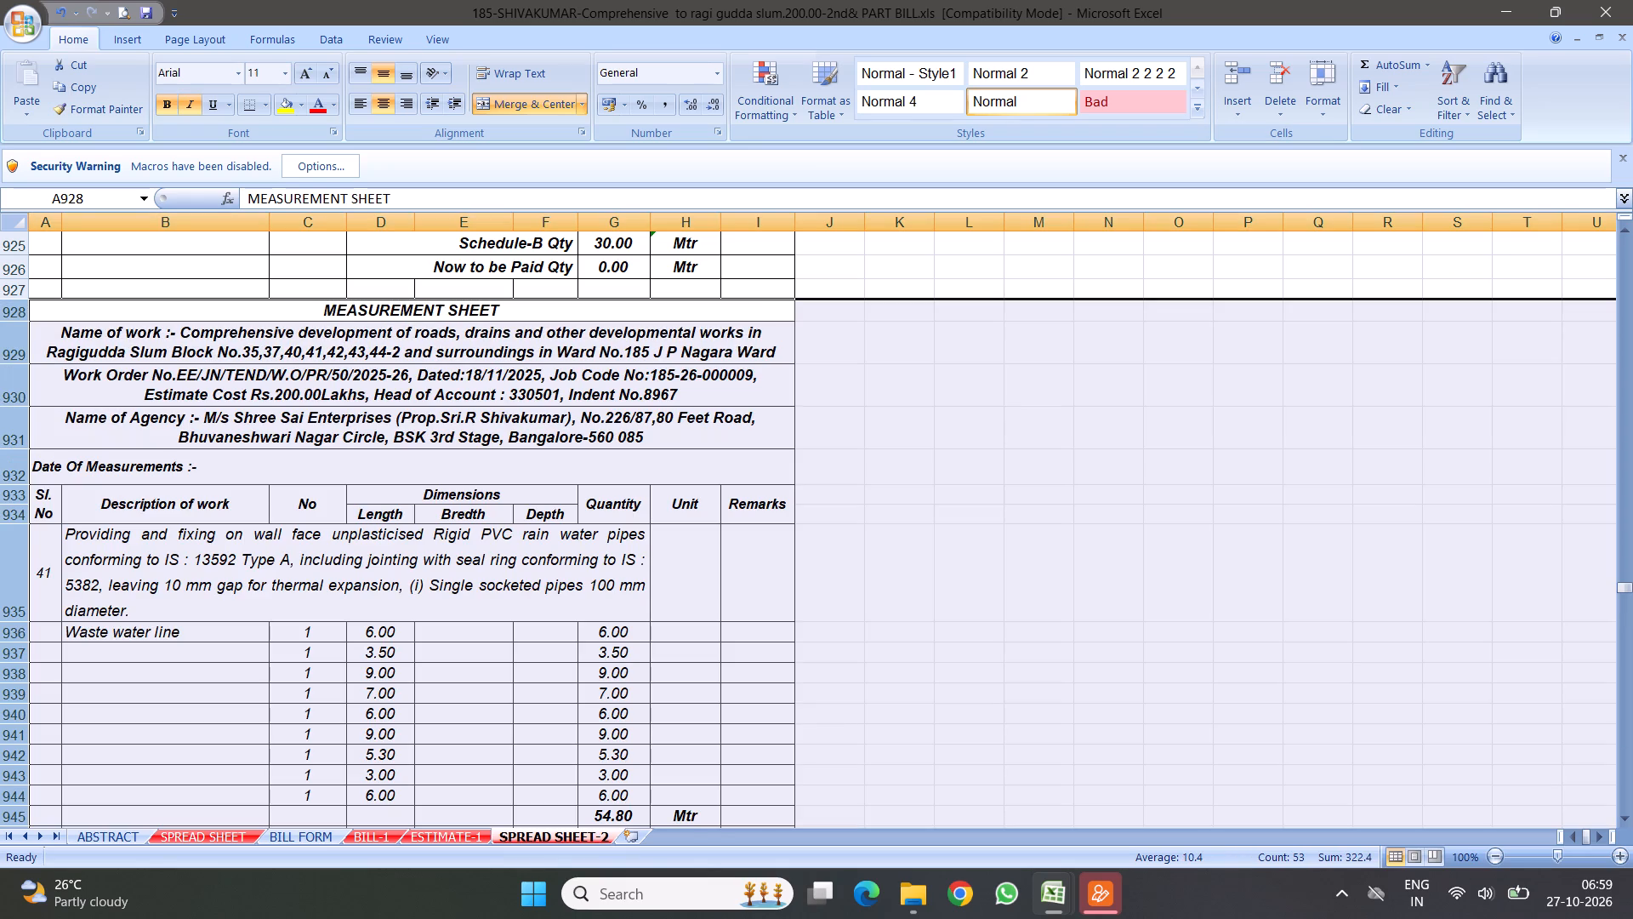
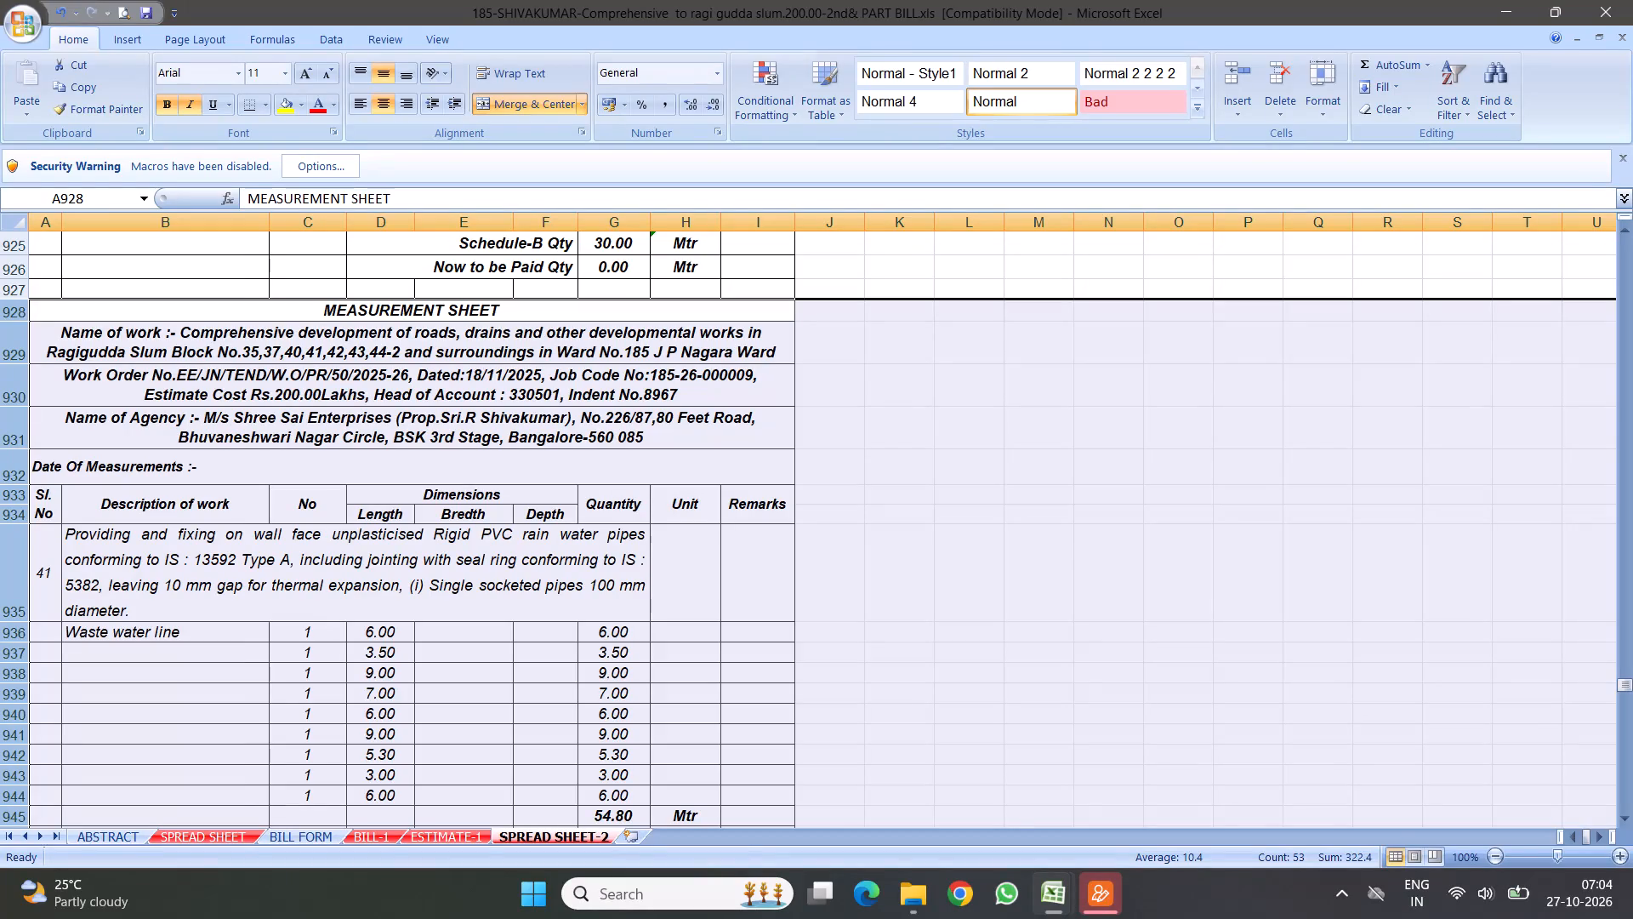
Delete the repeated measurement sheet header, rows 928 to 934, above item 41.
left_click(435, 469)
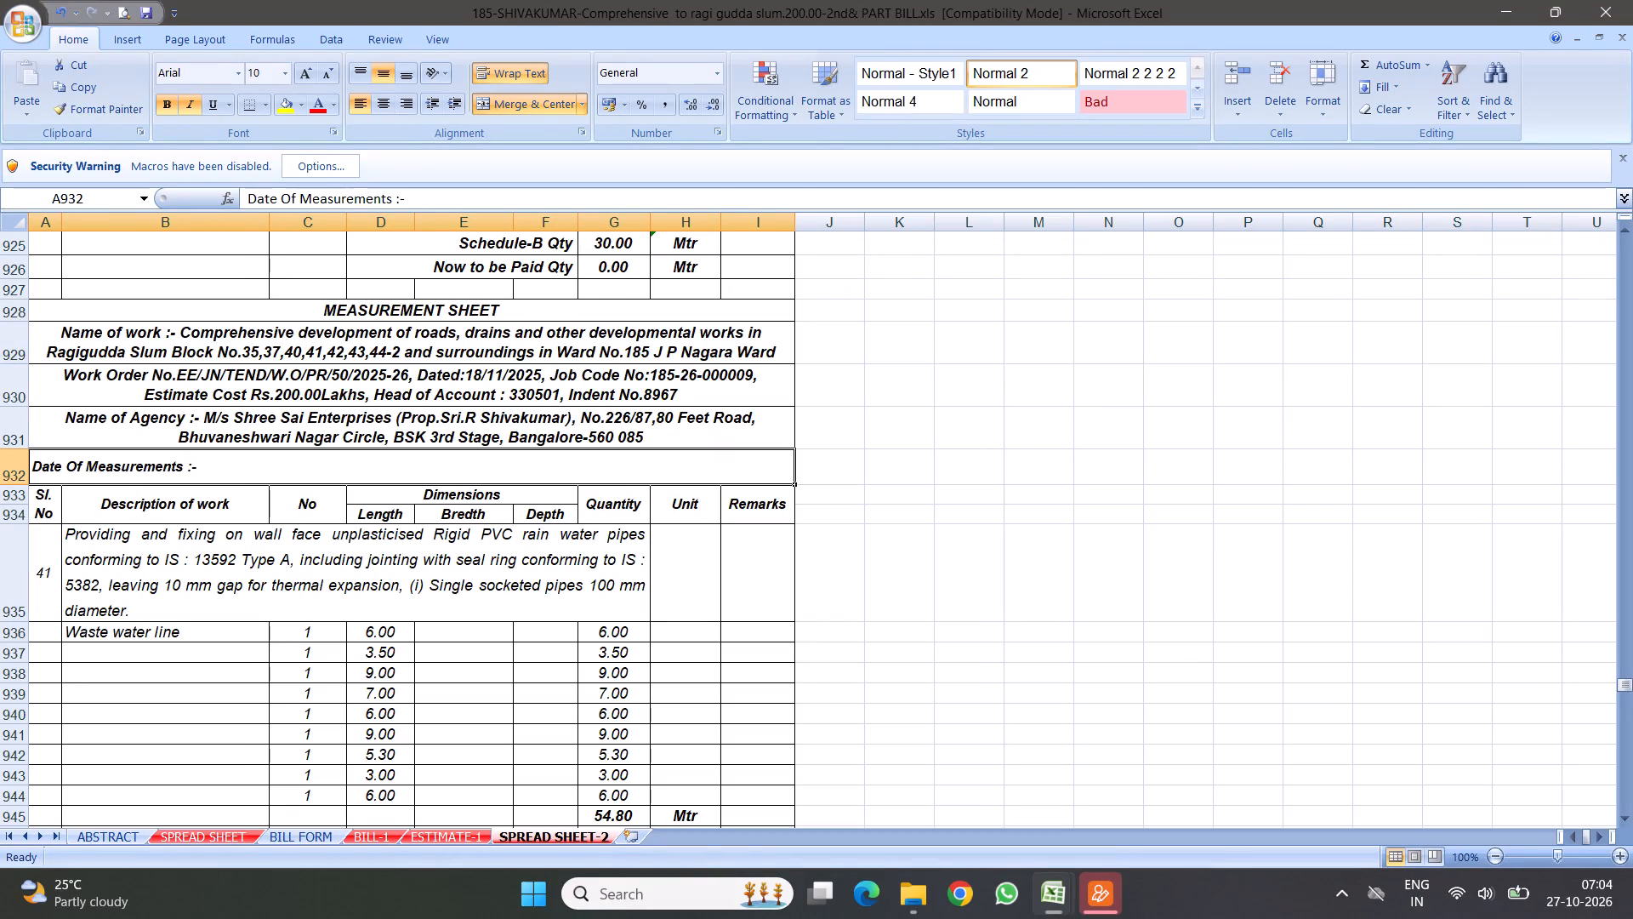
left_click_drag(14, 311, 18, 513)
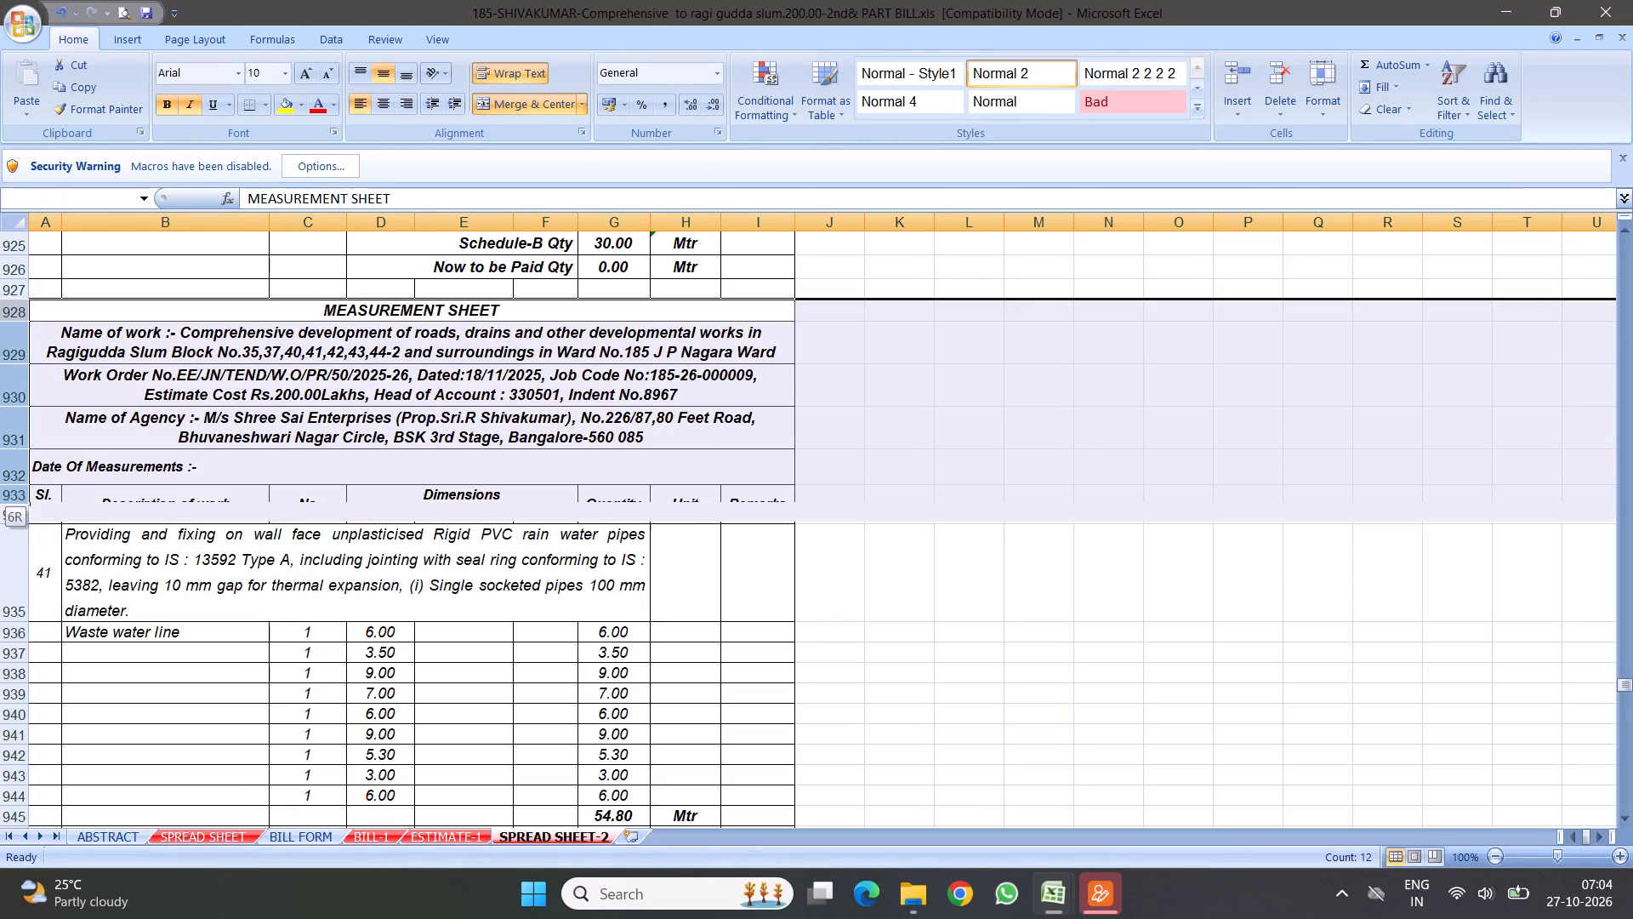
left_click_drag(18, 513, 18, 515)
right_click(122, 414)
left_click(179, 548)
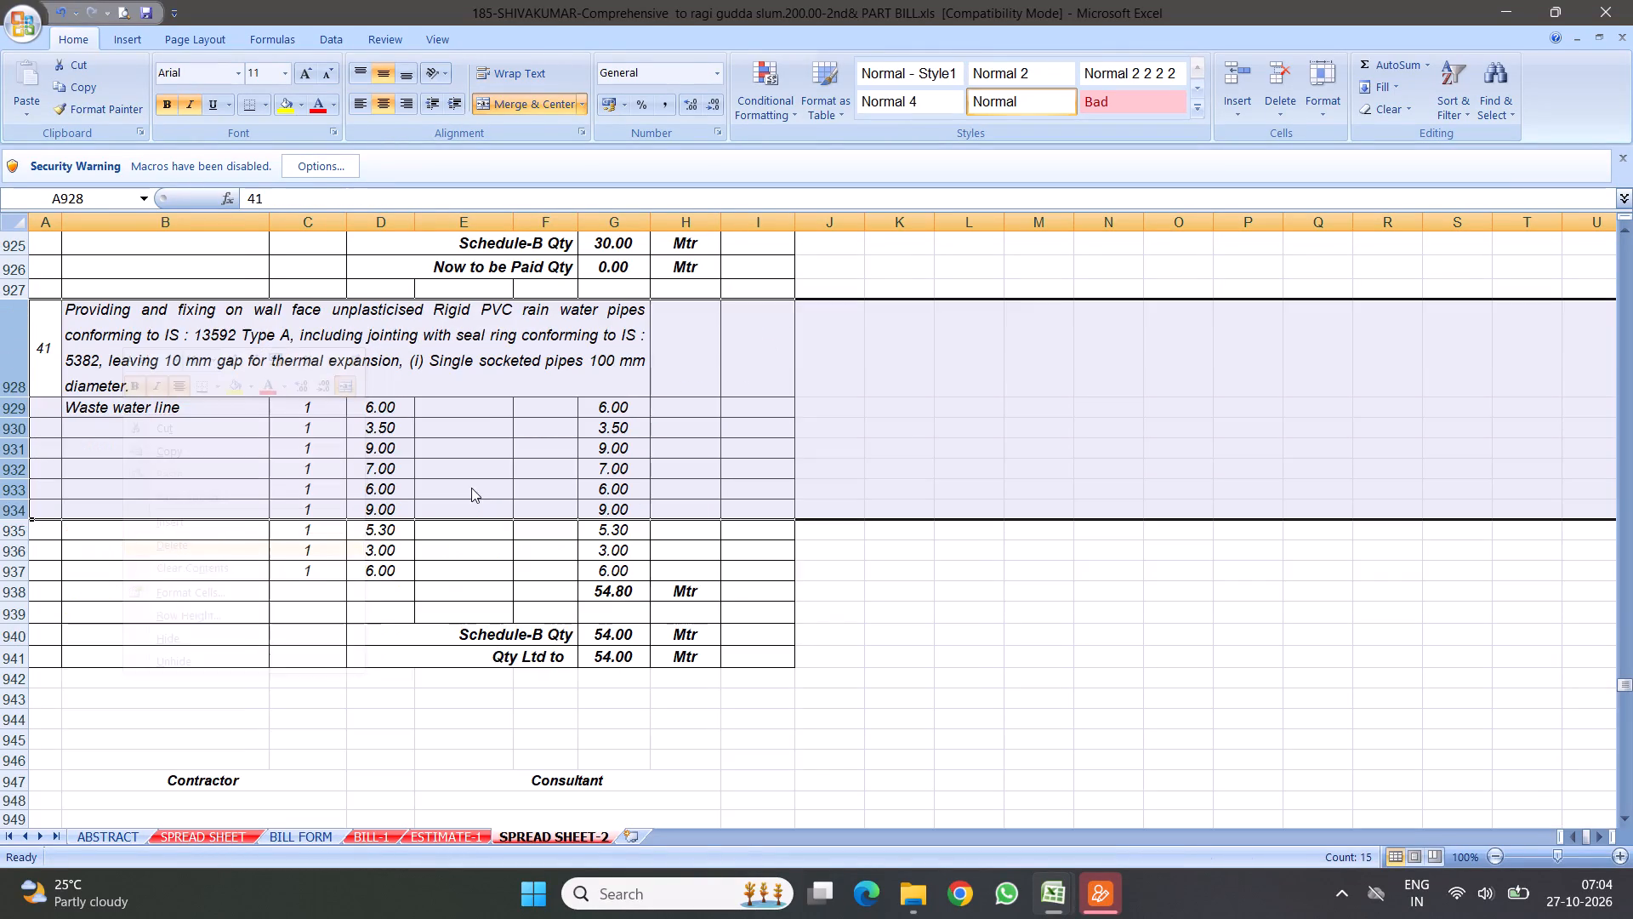
Copy item 40's quantity summary, rows 921 to 927, and insert the copied rows directly below item 41's description.
scroll(534, 465, "up", 2)
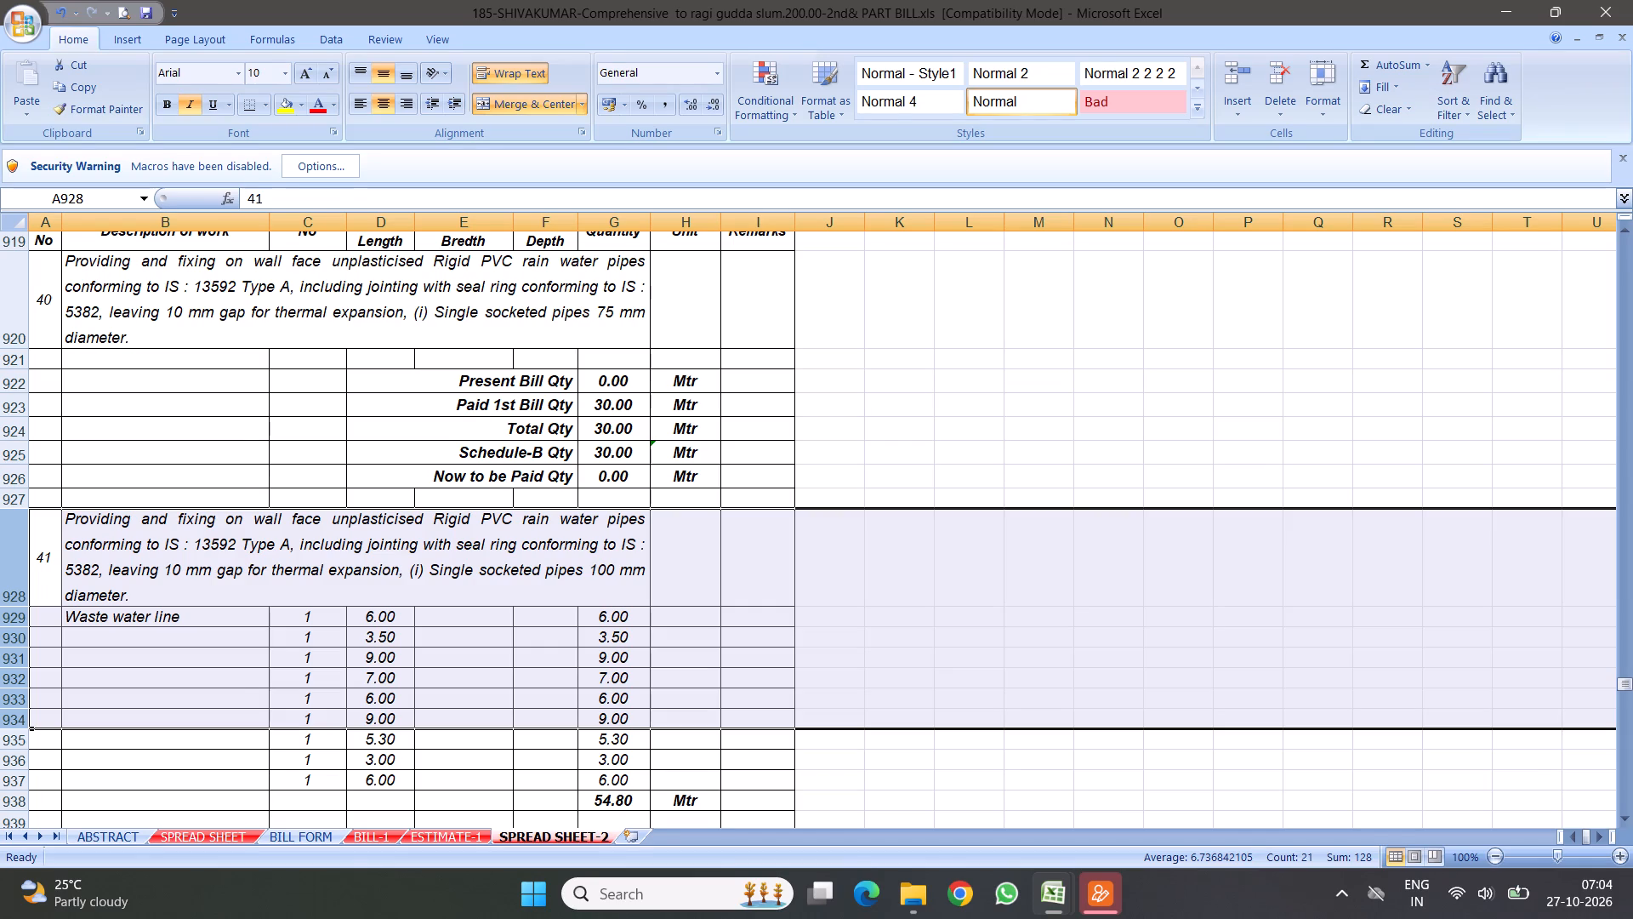
left_click_drag(11, 362, 28, 499)
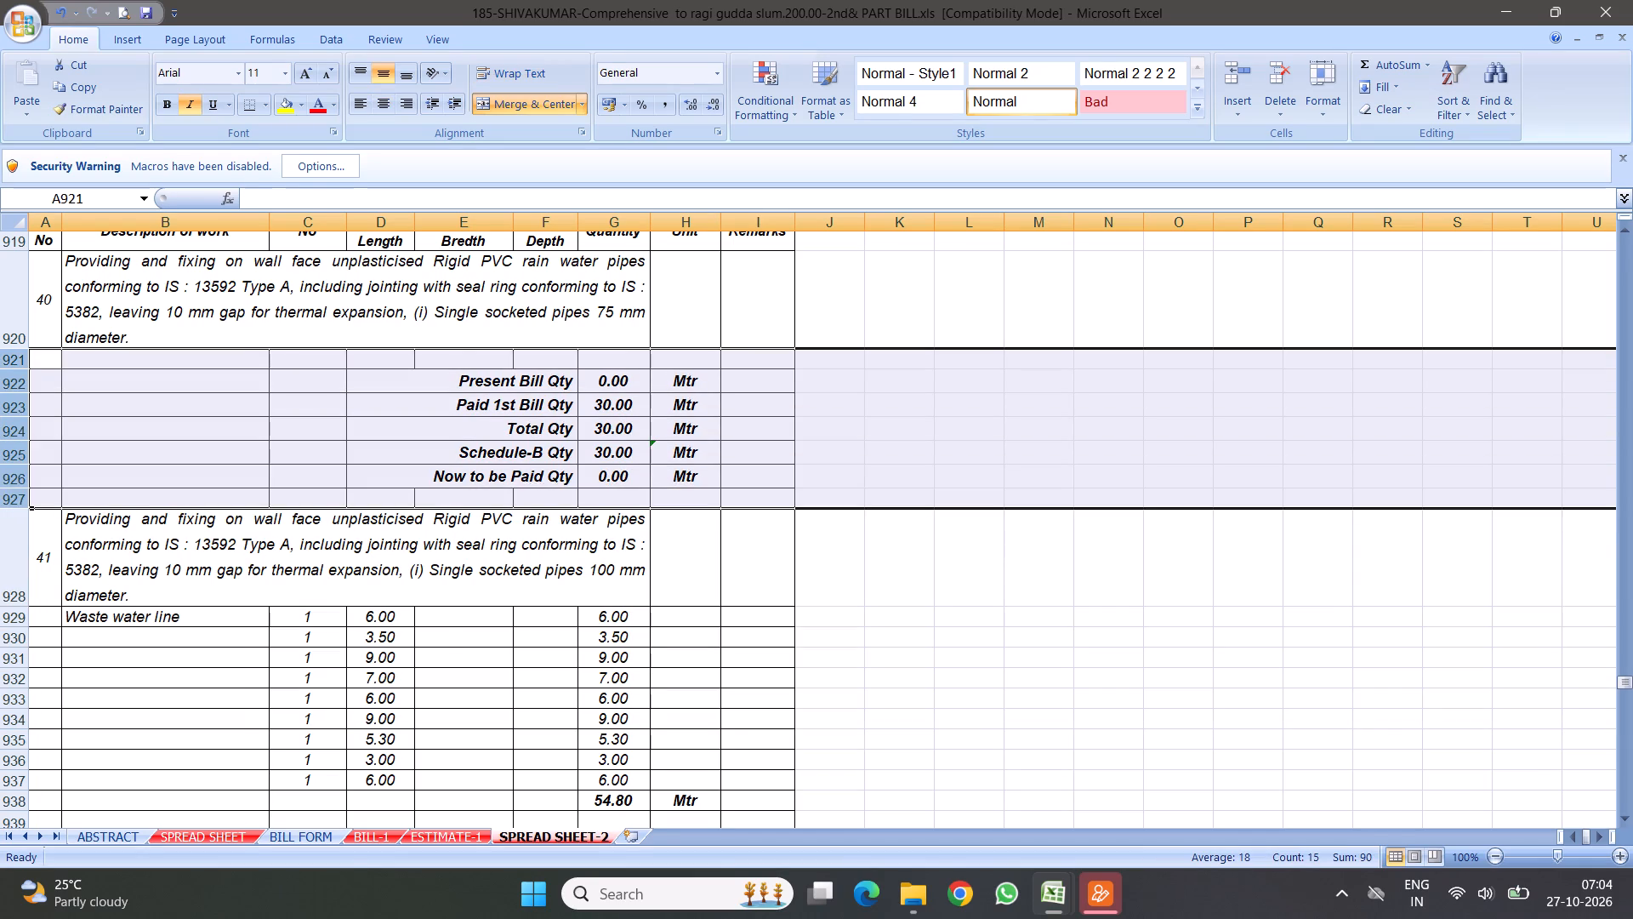
right_click(206, 401)
left_click(249, 435)
scroll(552, 520, "down", 2)
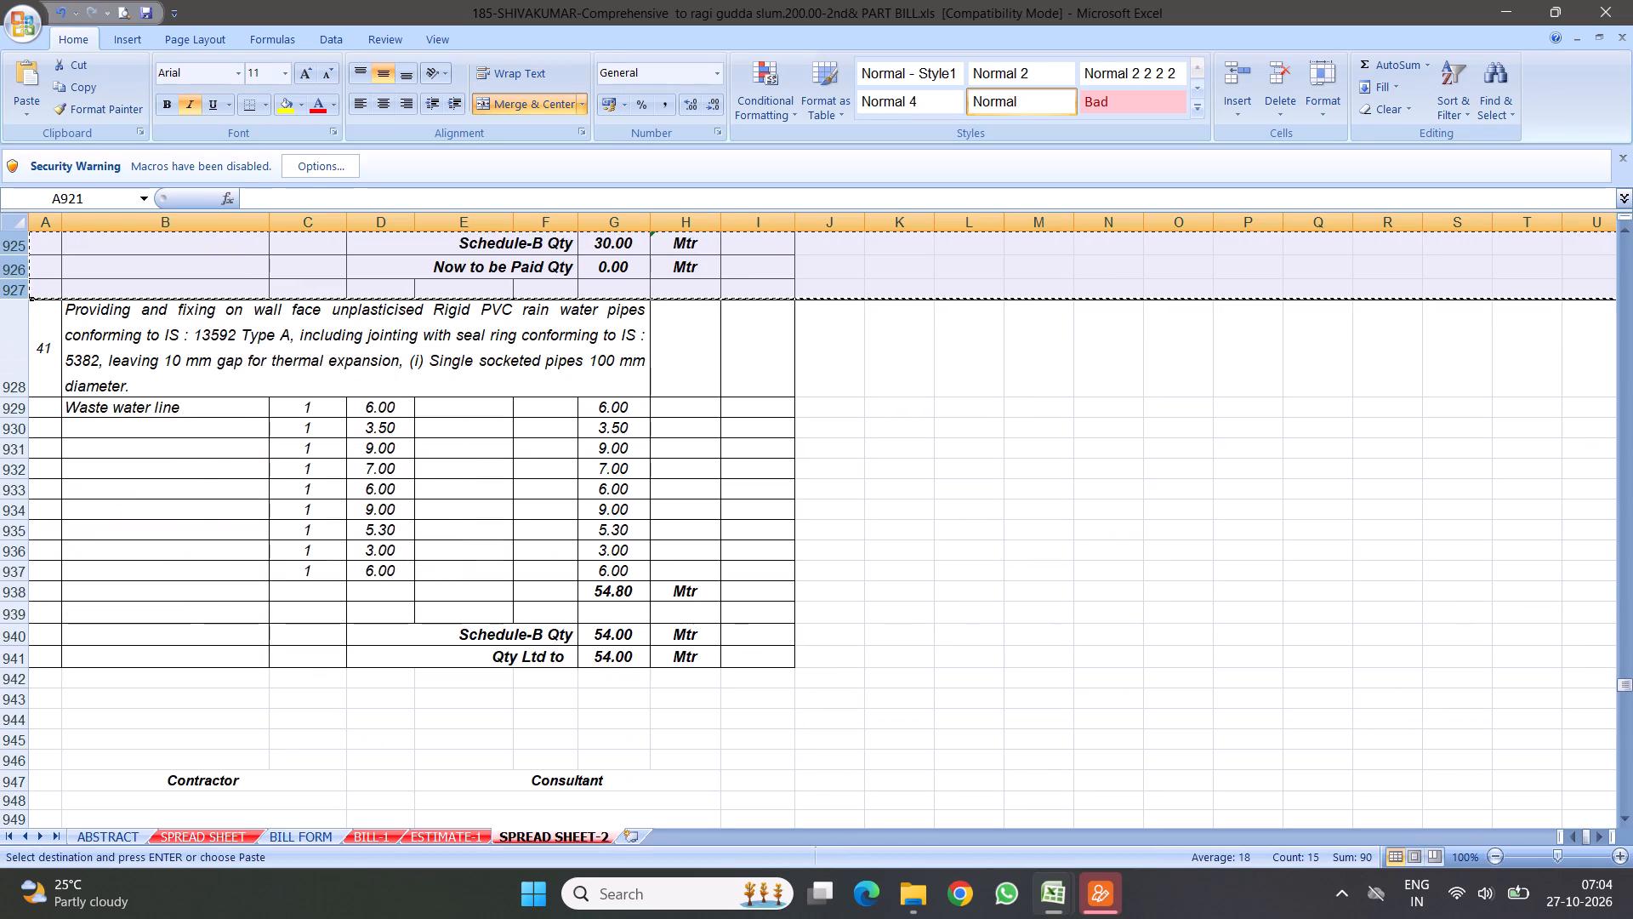
left_click(18, 408)
right_click(18, 408)
left_click(134, 517)
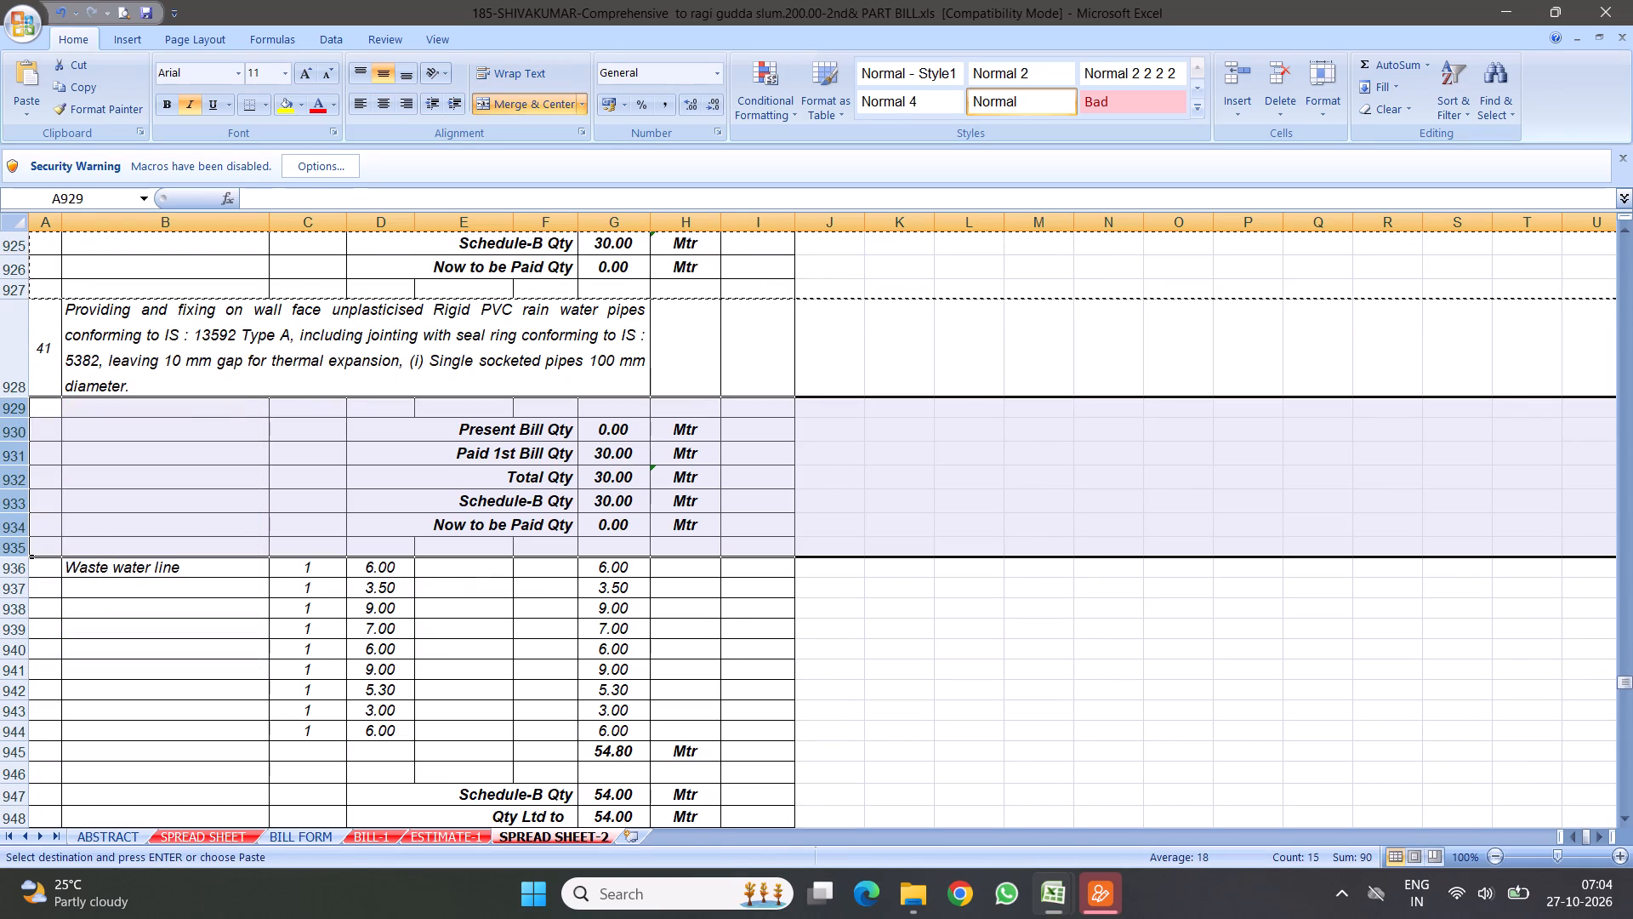
Set the Paid 1st Bill Qty in item 41's summary to 54.
left_click(606, 448)
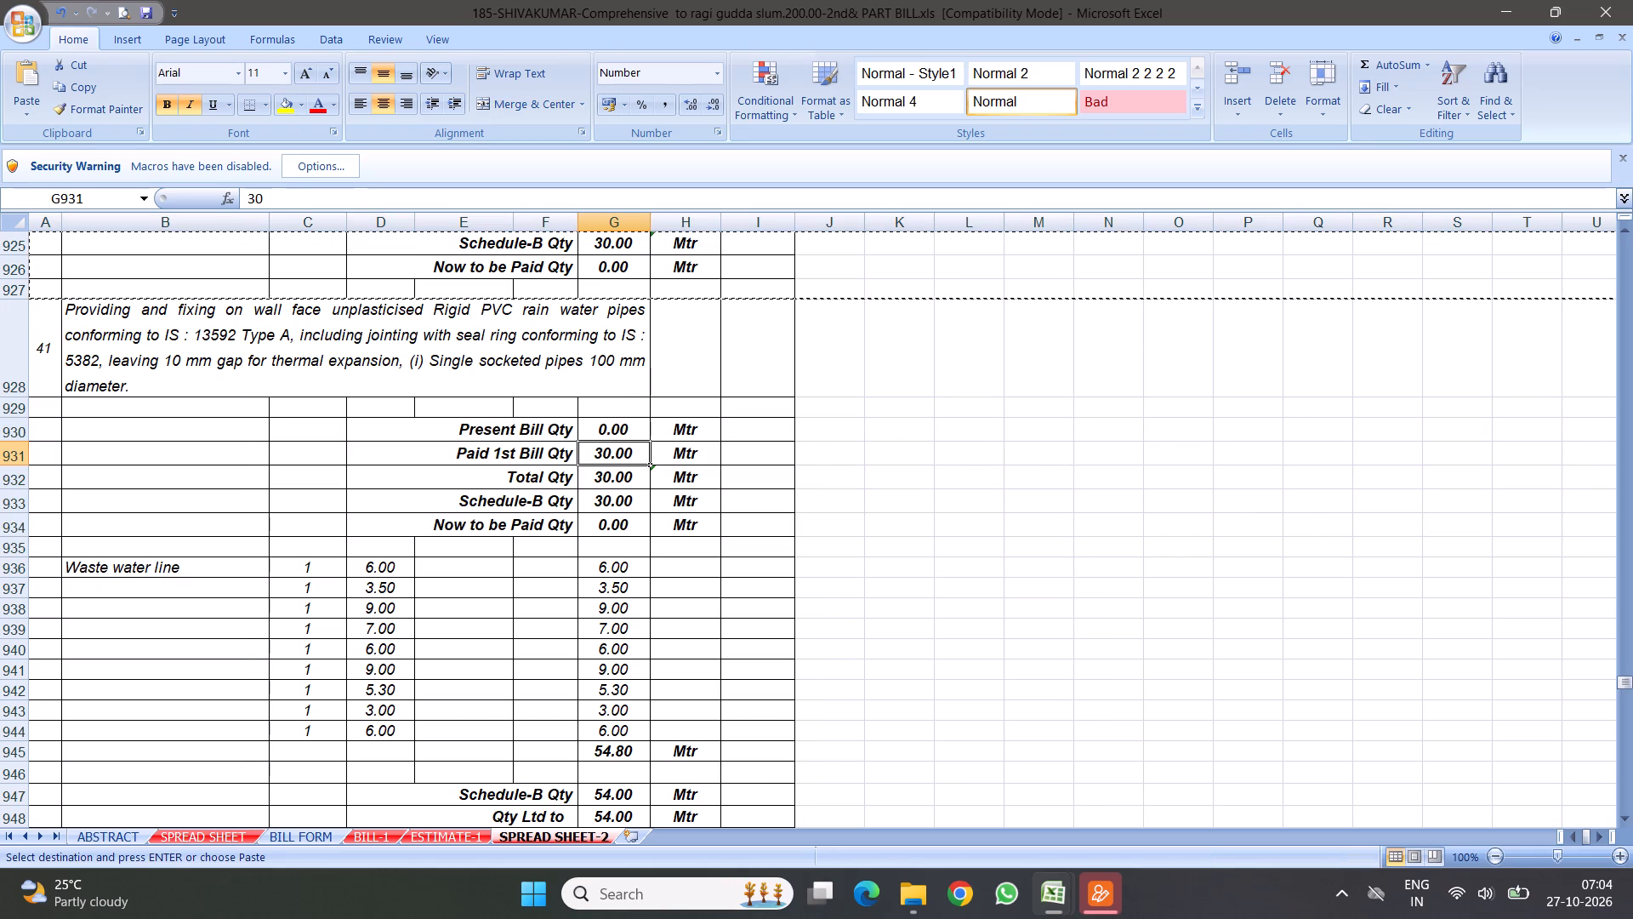
key("5")
key("4")
left_click(849, 512)
Delete item 41's old waste water line measurements and the signature block below them, rows 936 to 962.
scroll(395, 492, "down", 2)
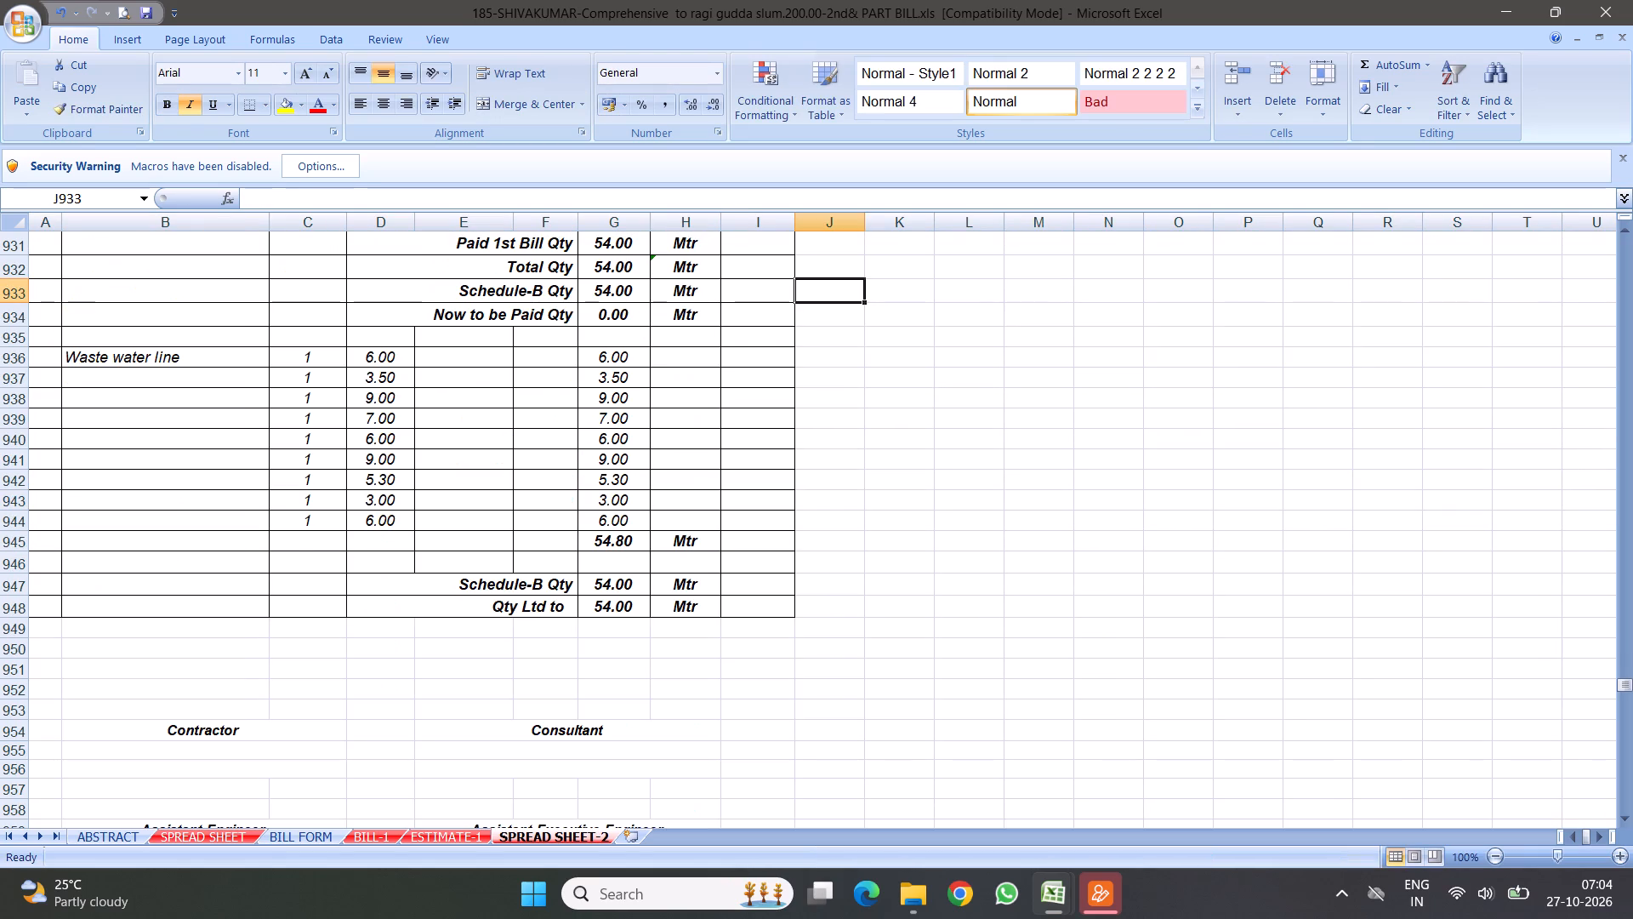
left_click_drag(13, 357, 202, 432)
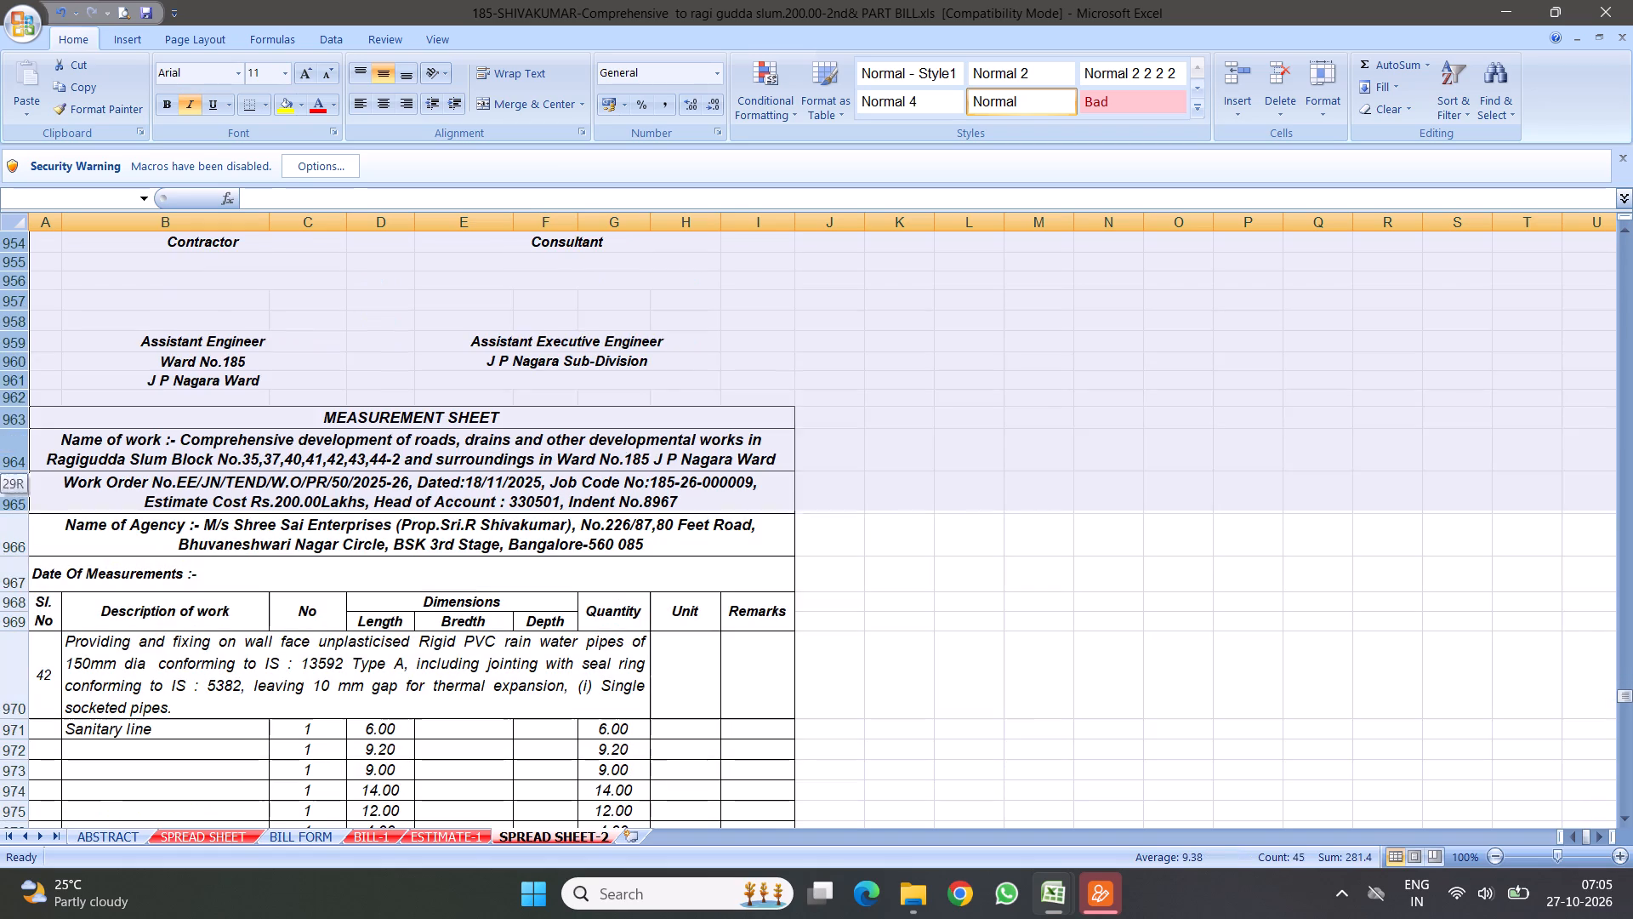
left_click_drag(202, 432, 228, 403)
right_click(220, 355)
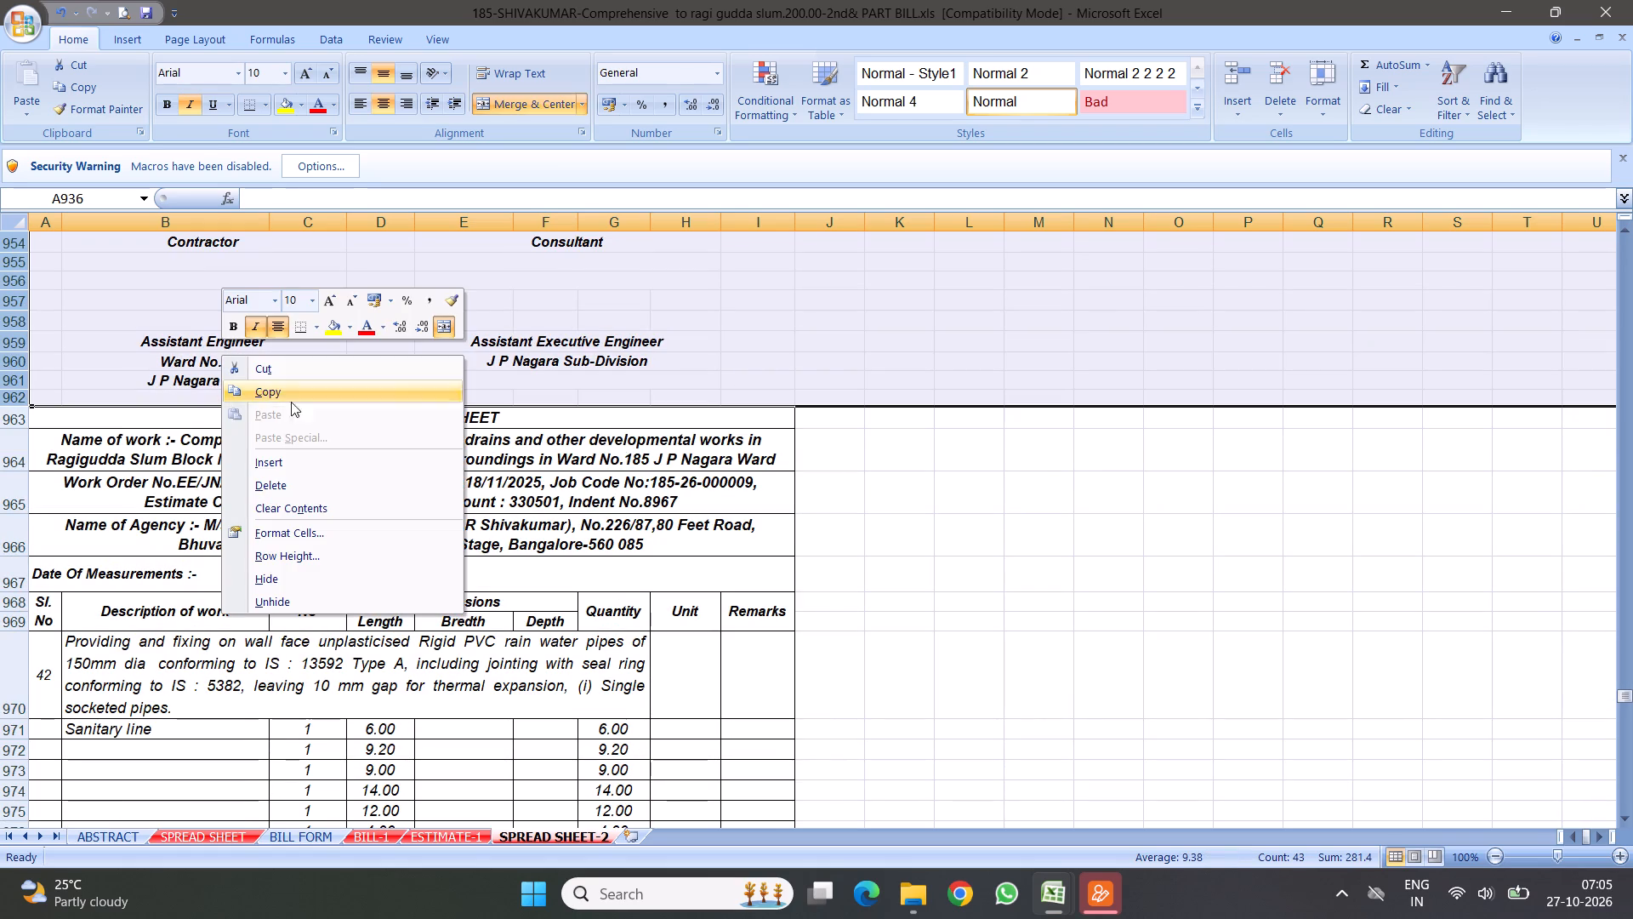
left_click(276, 481)
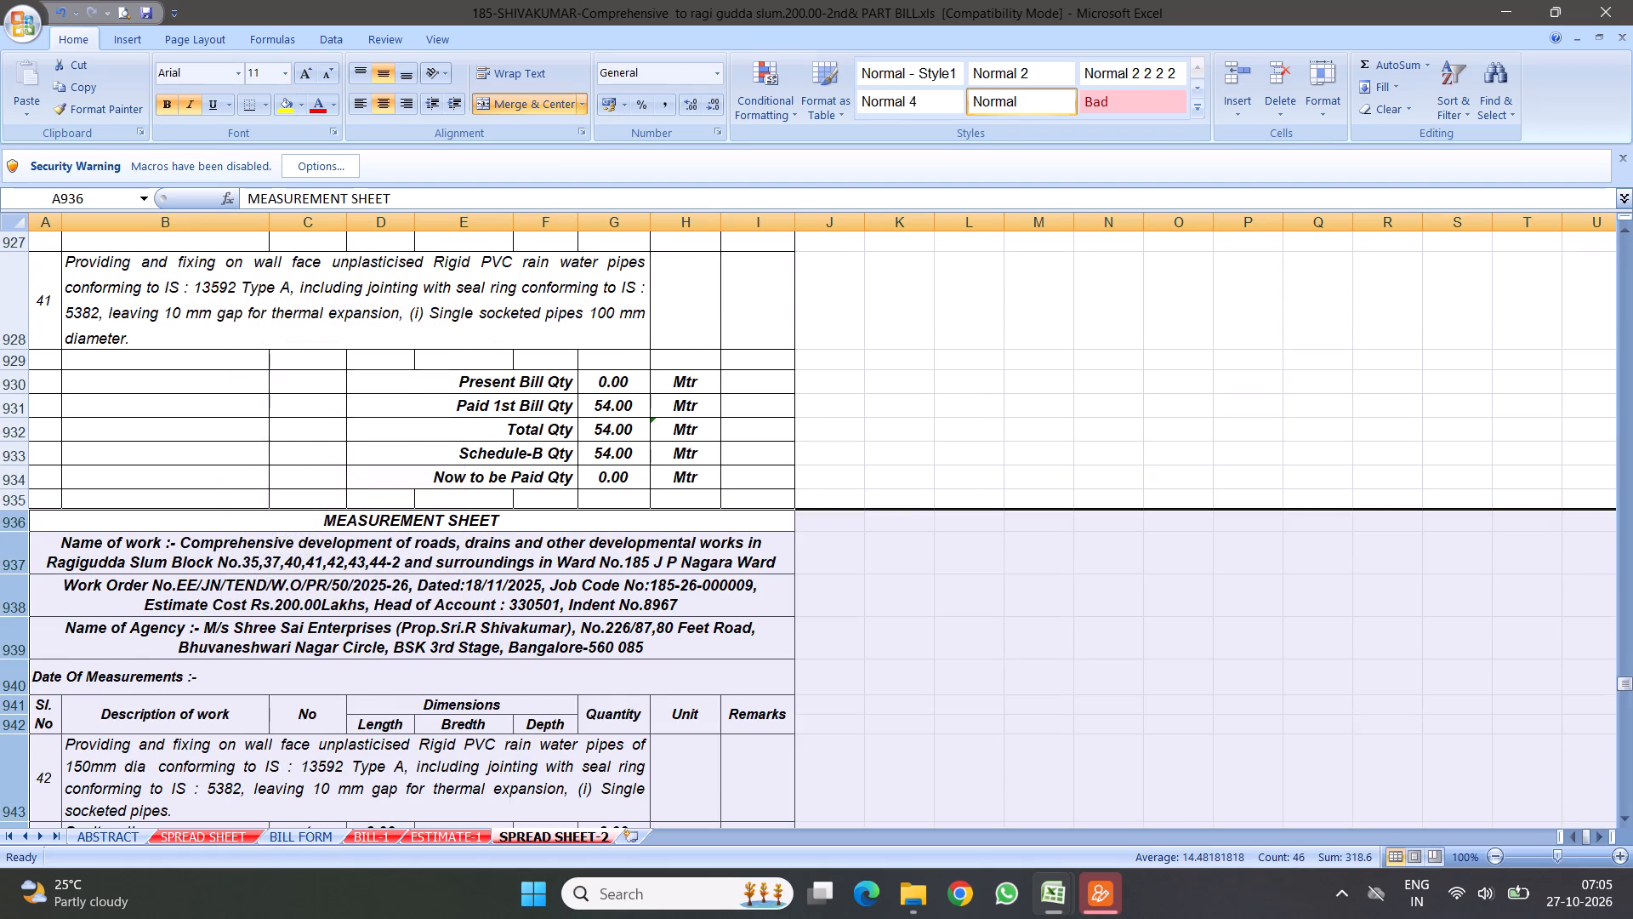
Delete the repeated measurement sheet header, rows 936 to 942, above item 42.
scroll(347, 543, "down", 2)
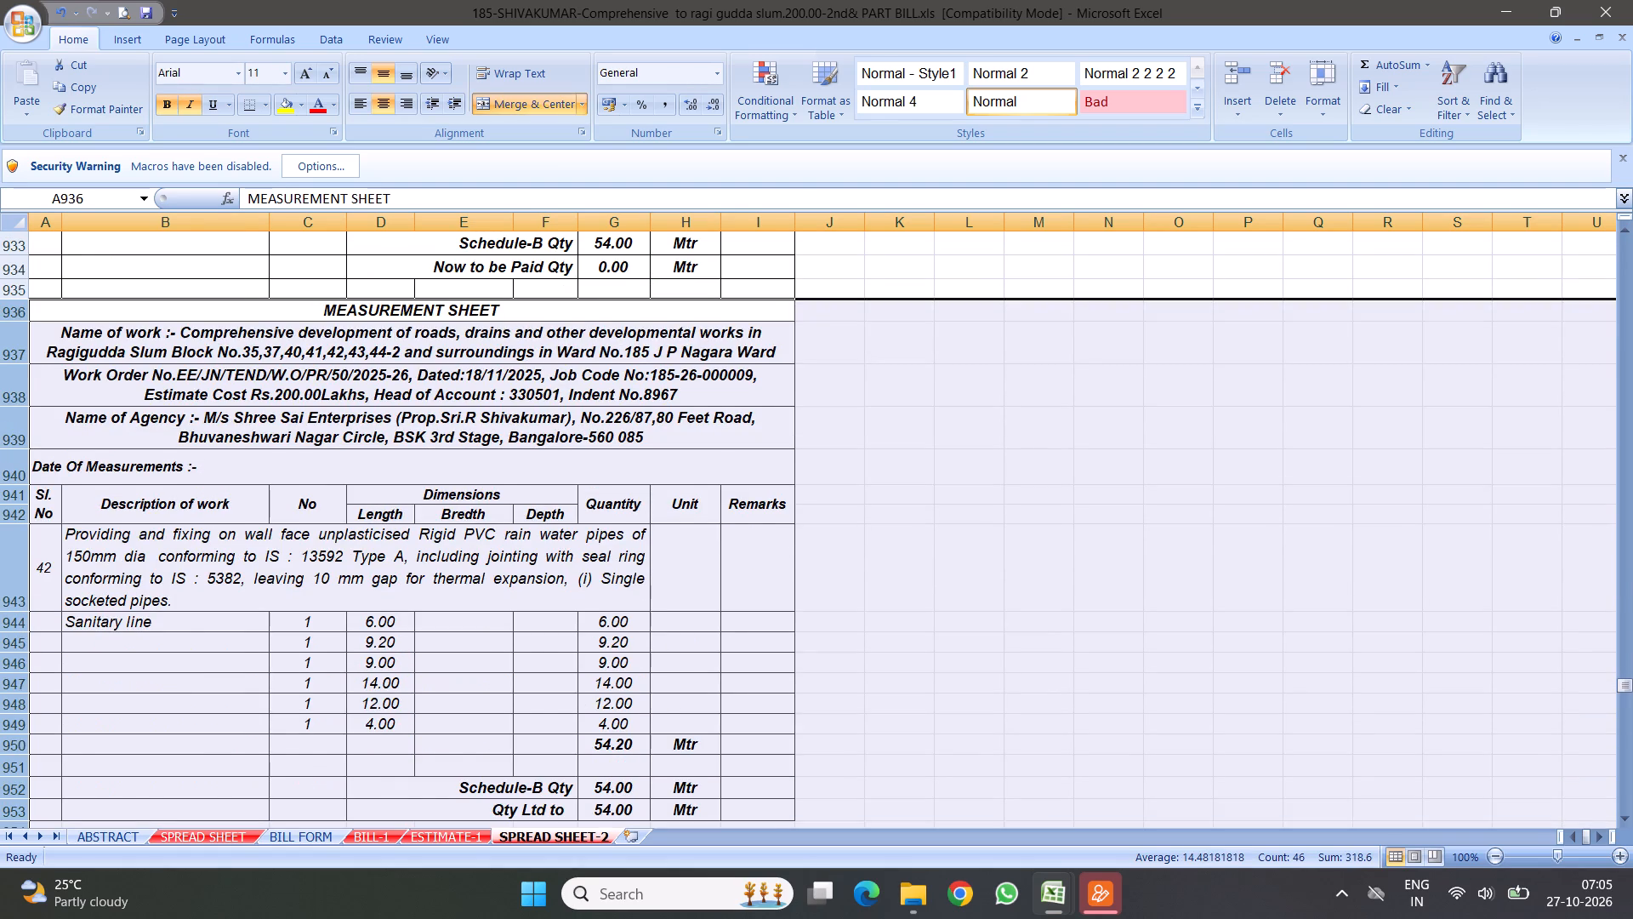
scroll(451, 407, "up", 2)
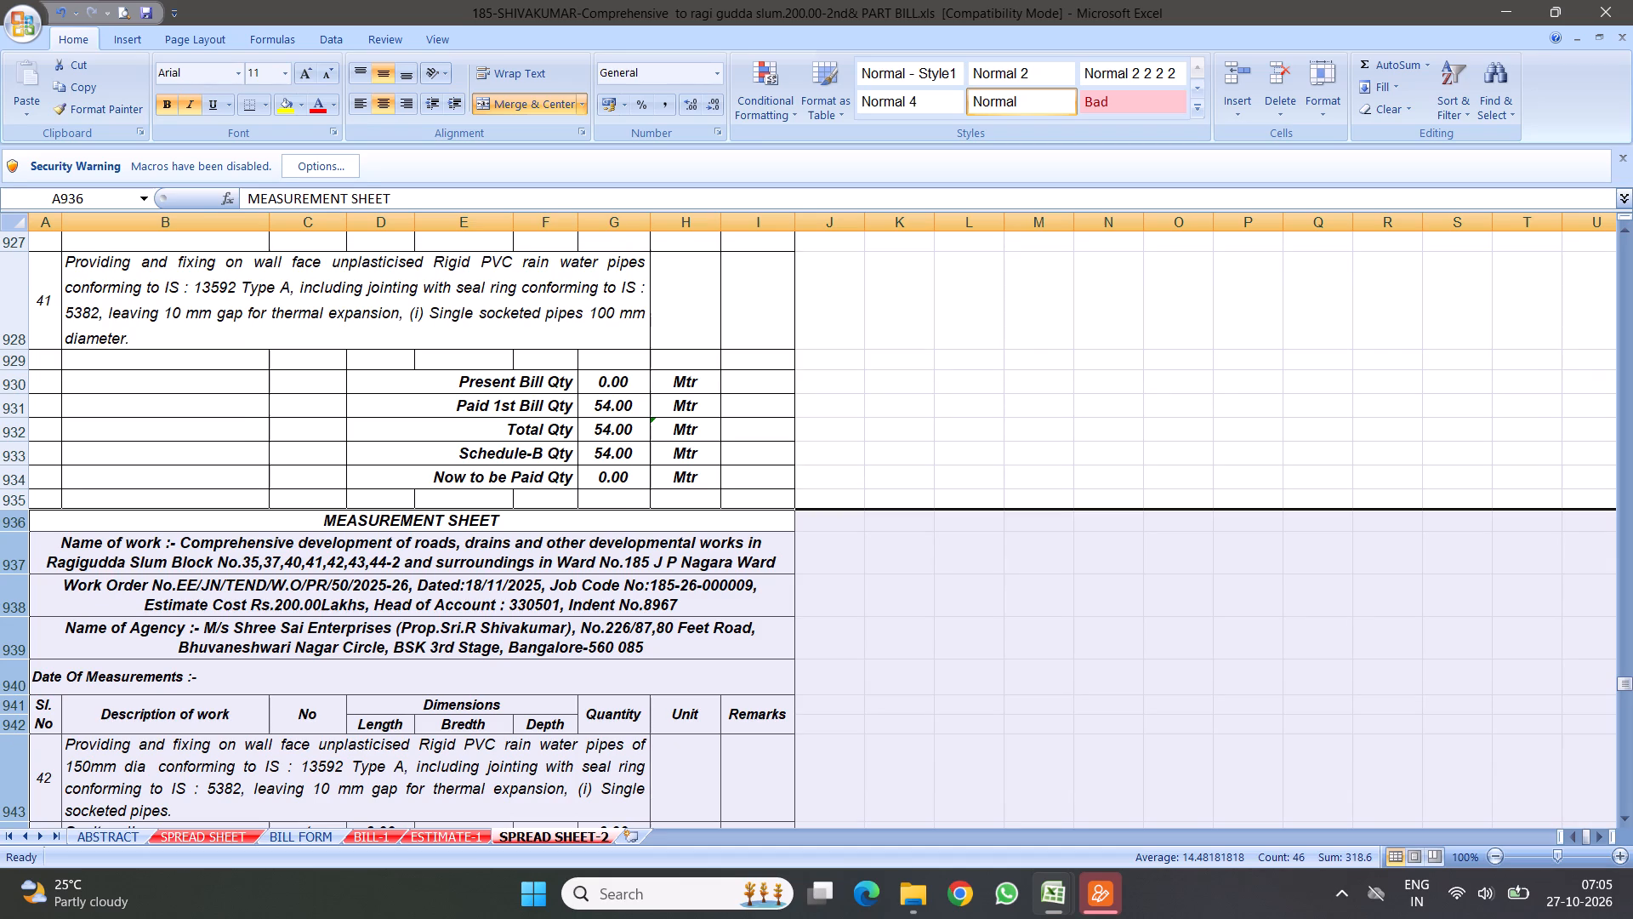
left_click_drag(17, 520, 50, 631)
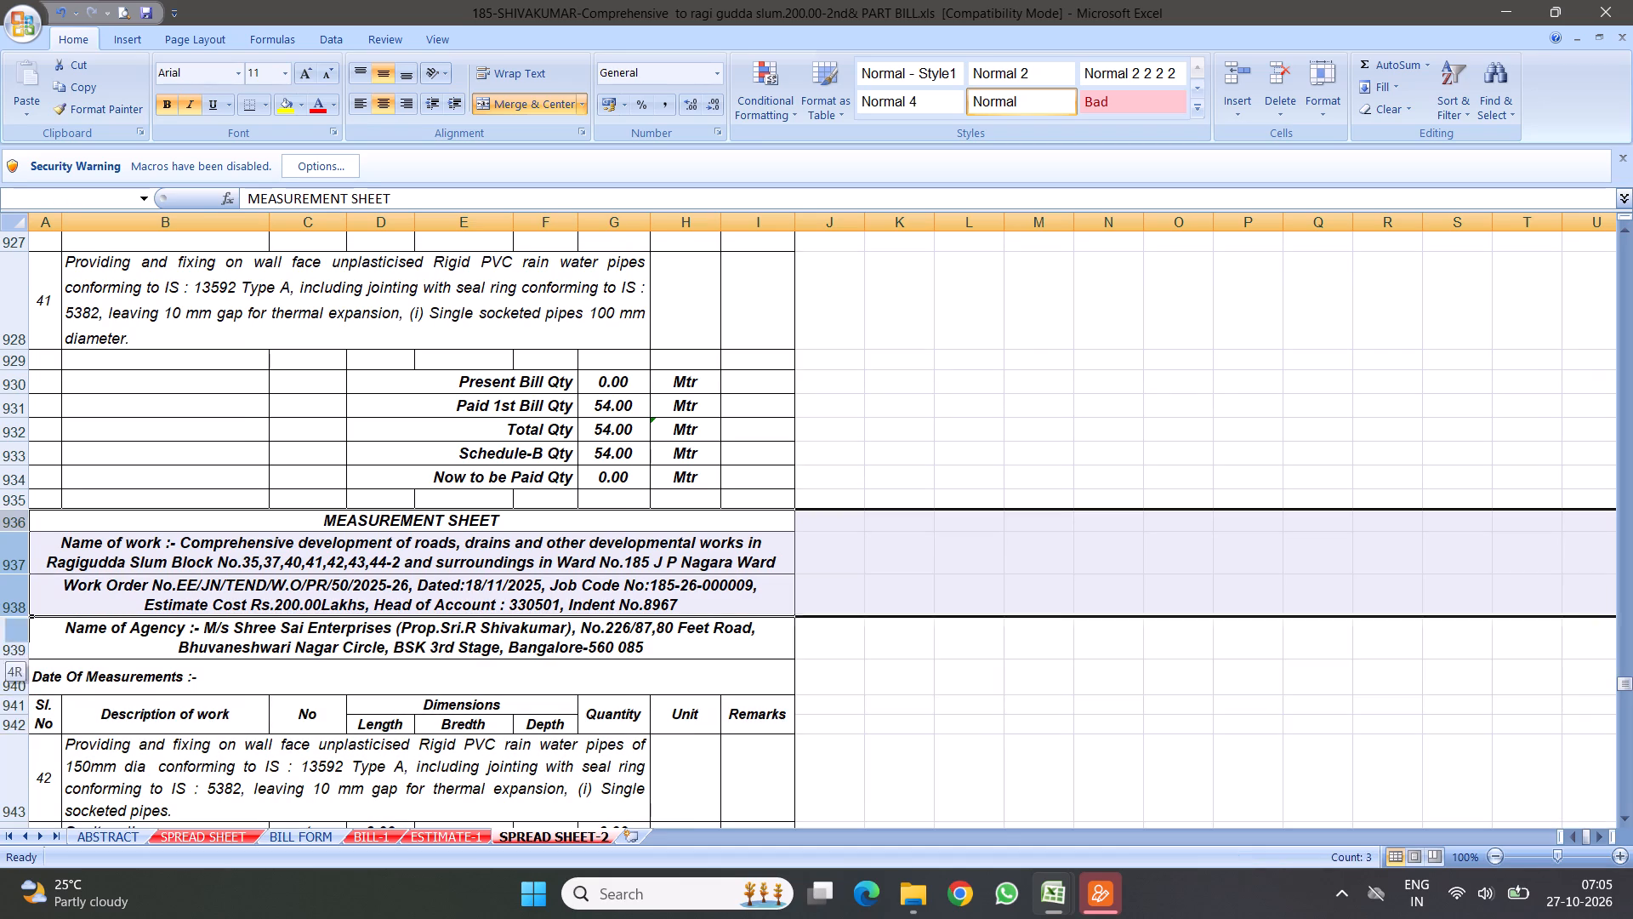
left_click_drag(50, 631, 71, 732)
right_click(148, 637)
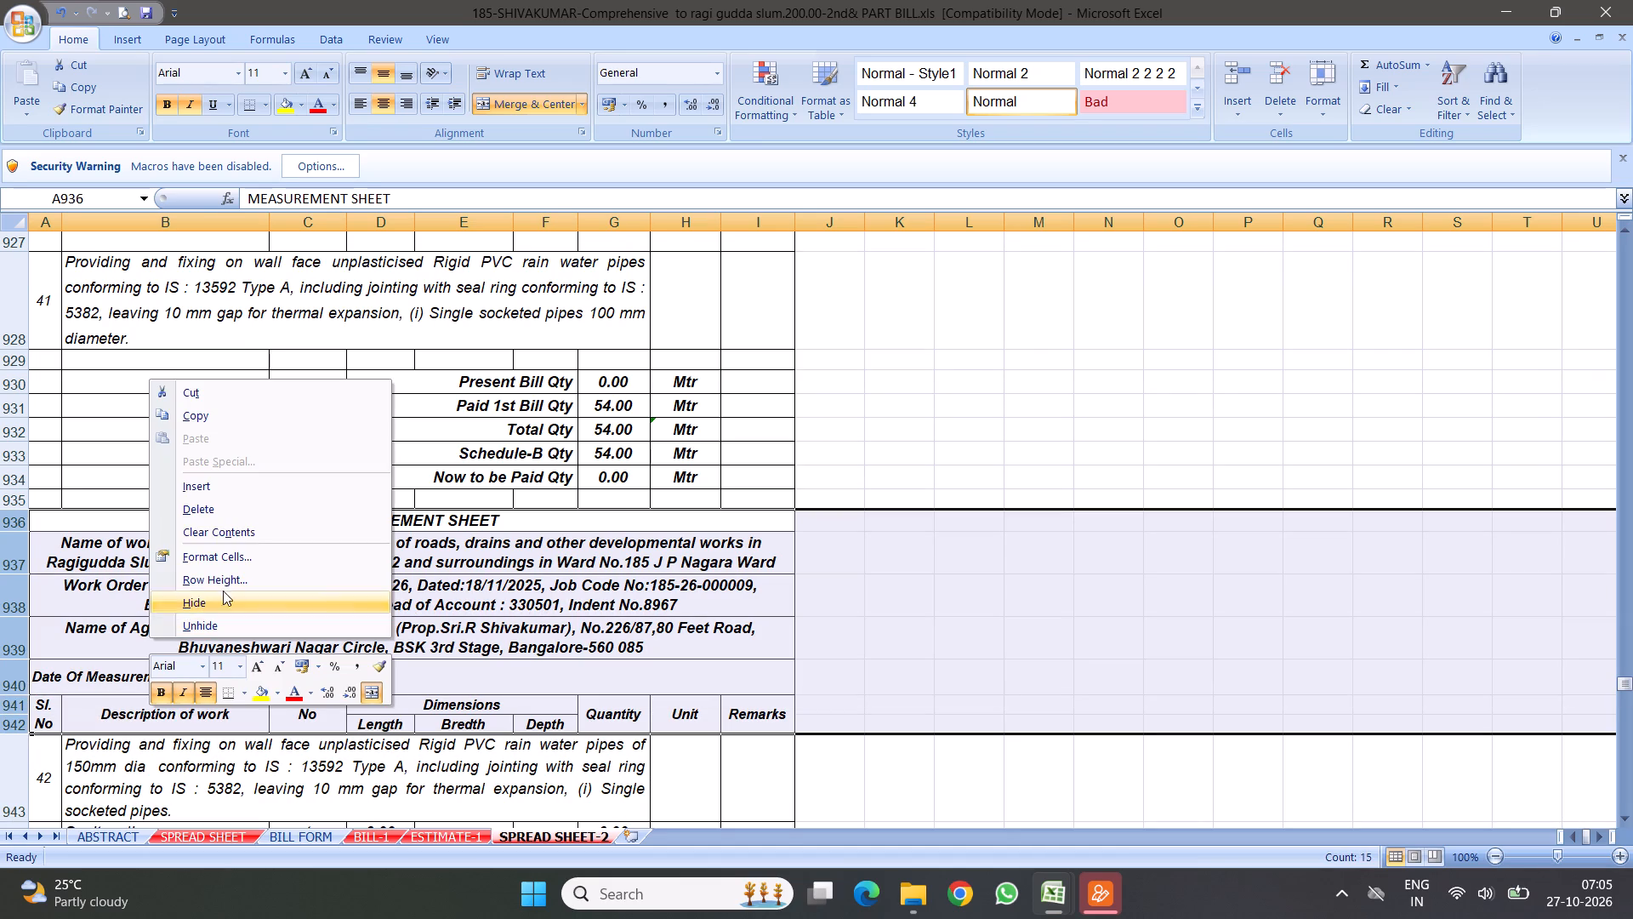
left_click(199, 509)
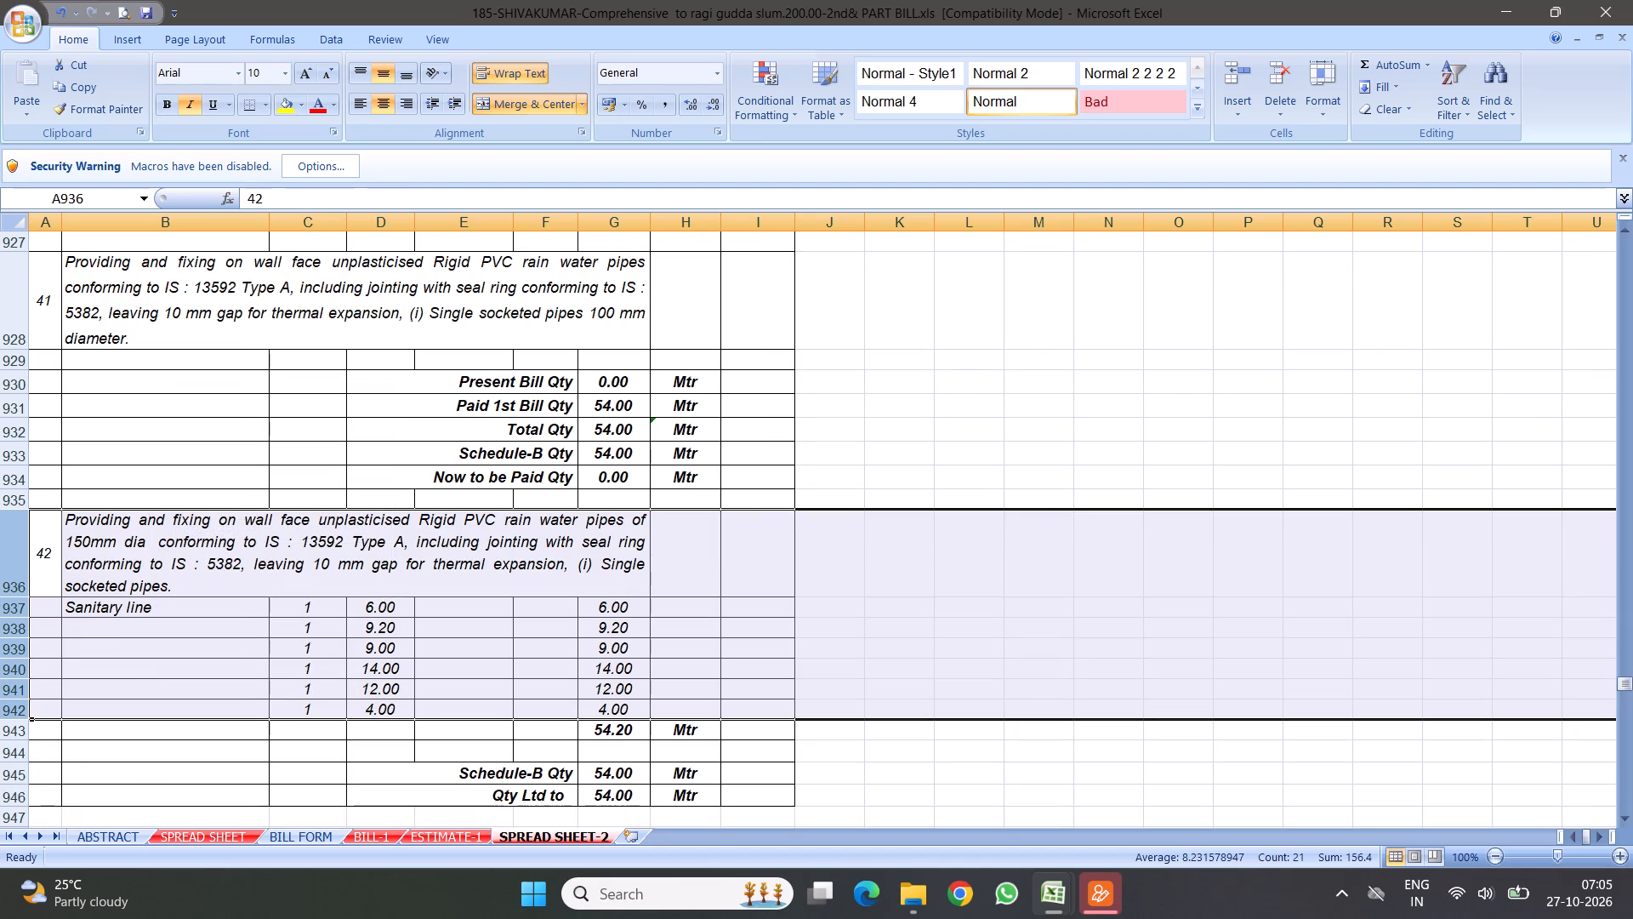
Copy item 41's quantity summary, rows 929 to 935, and insert the copied rows directly below item 42's description.
left_click_drag(14, 363, 24, 492)
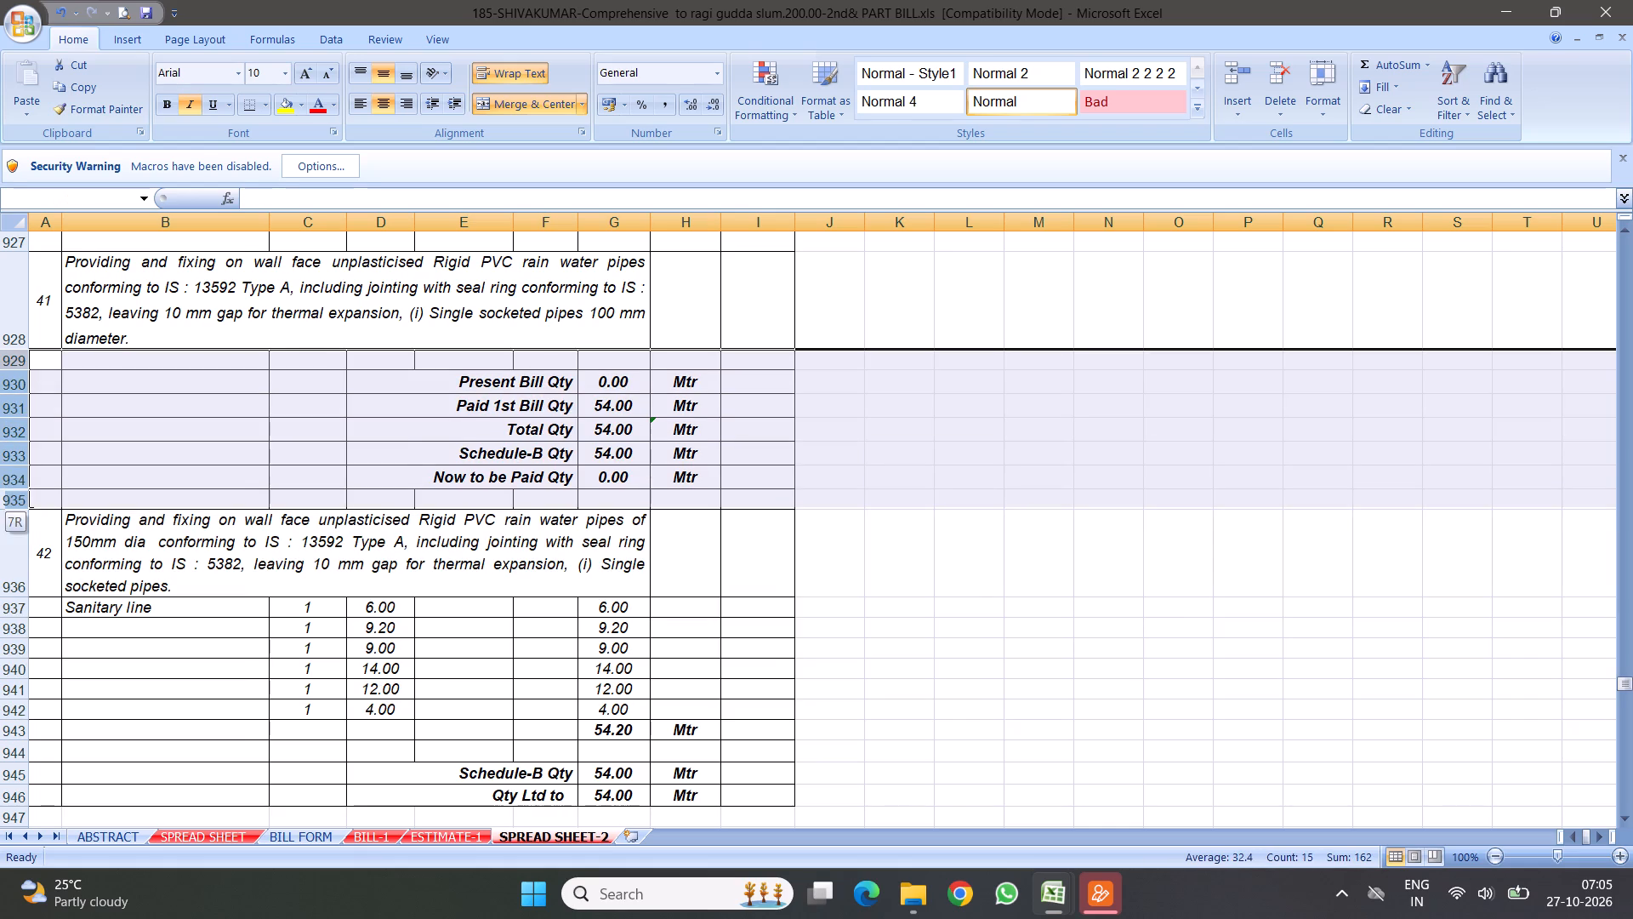
left_click_drag(24, 492, 24, 496)
right_click(162, 419)
left_click(205, 454)
scroll(282, 488, "down", 2)
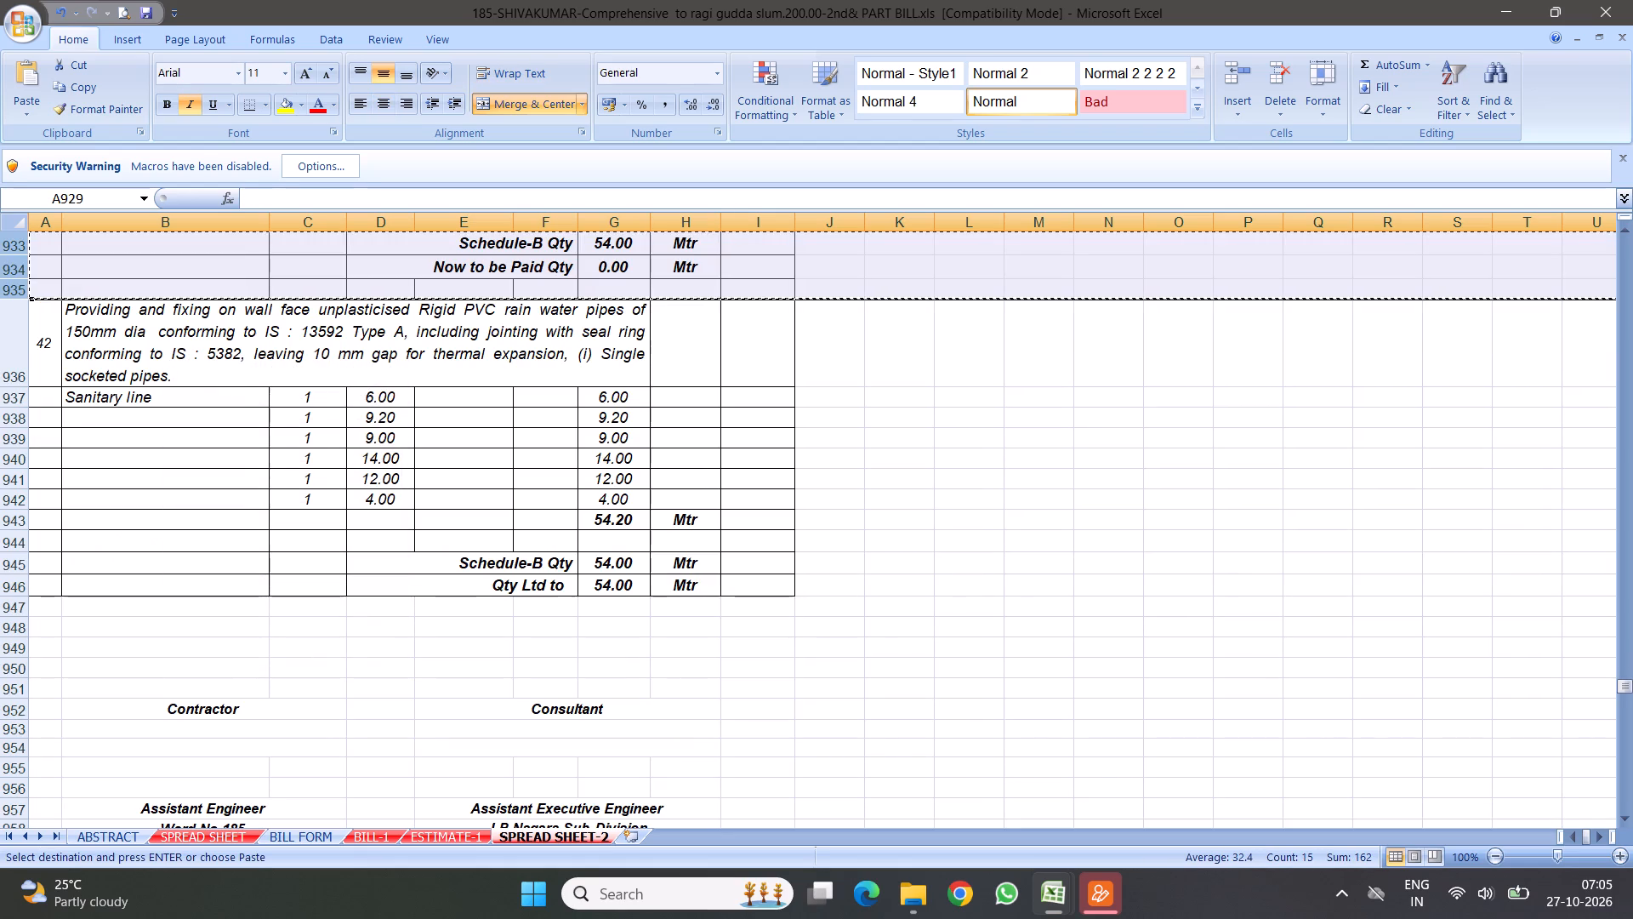
right_click(11, 397)
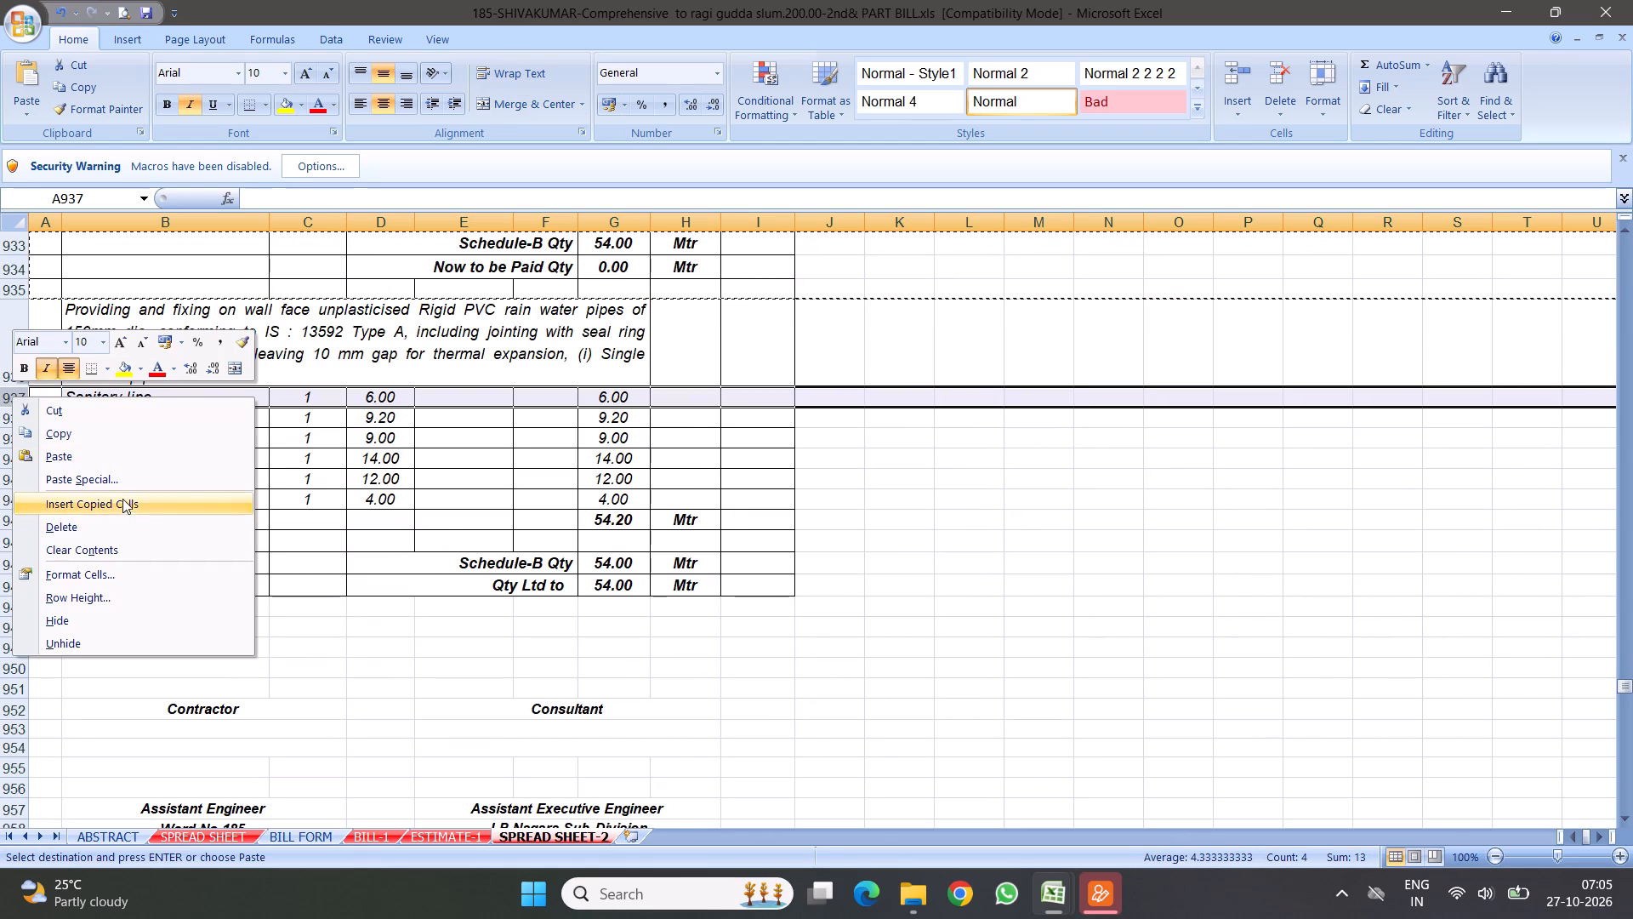
left_click(121, 496)
Delete item 42's old sanitary line measurements and the signature block below them, rows 944 to 967.
scroll(469, 519, "down", 2)
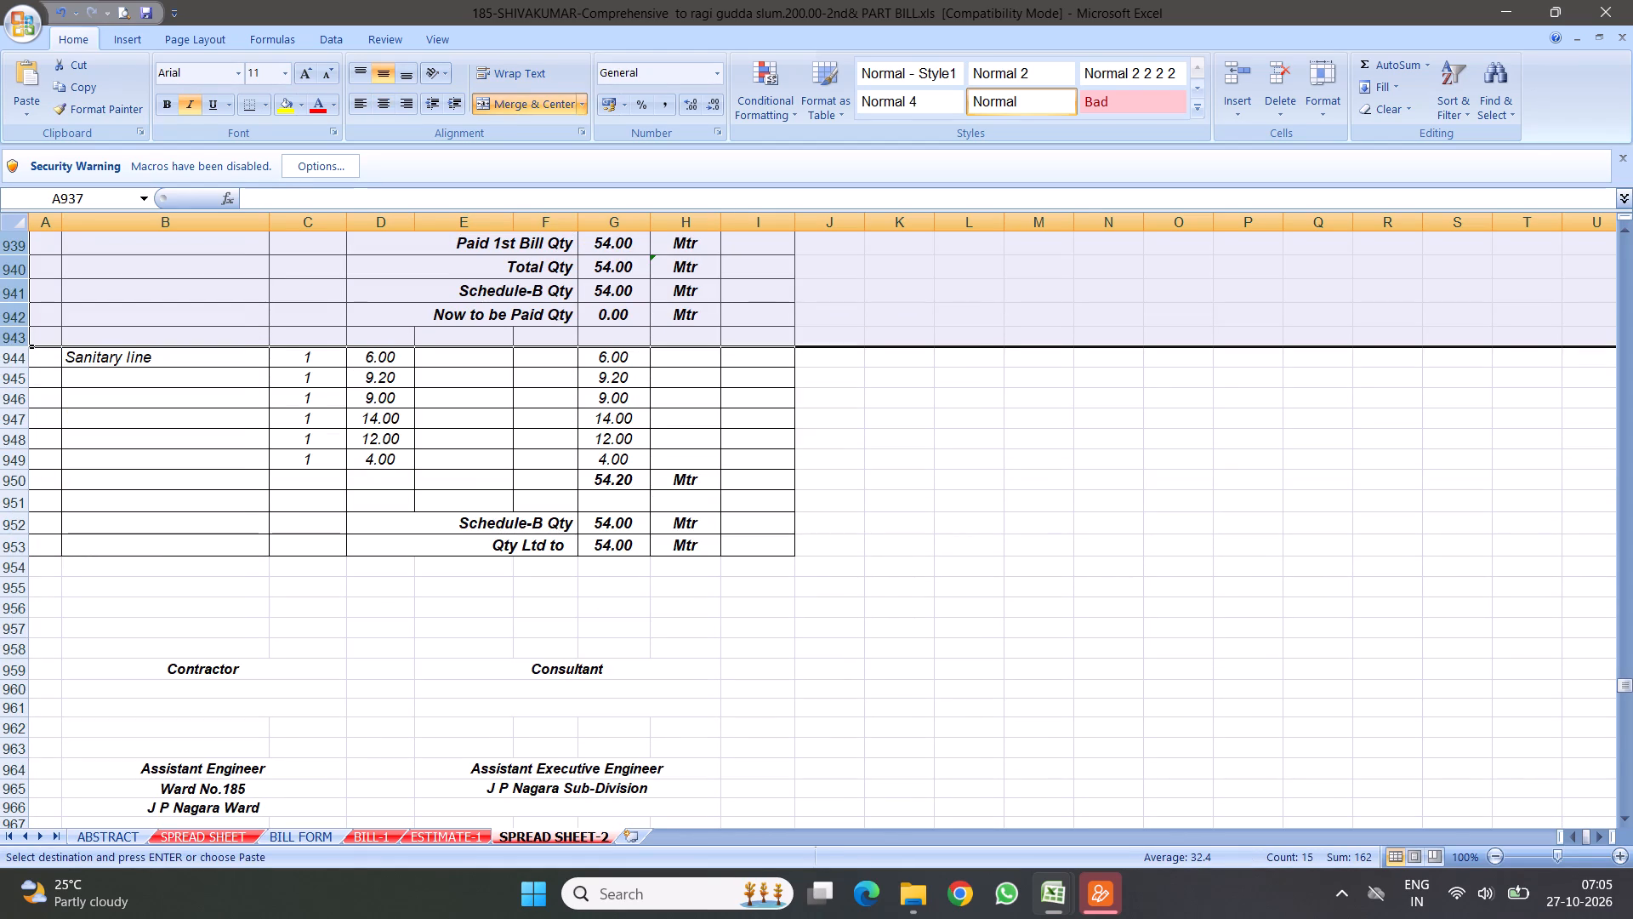
left_click_drag(10, 358, 105, 869)
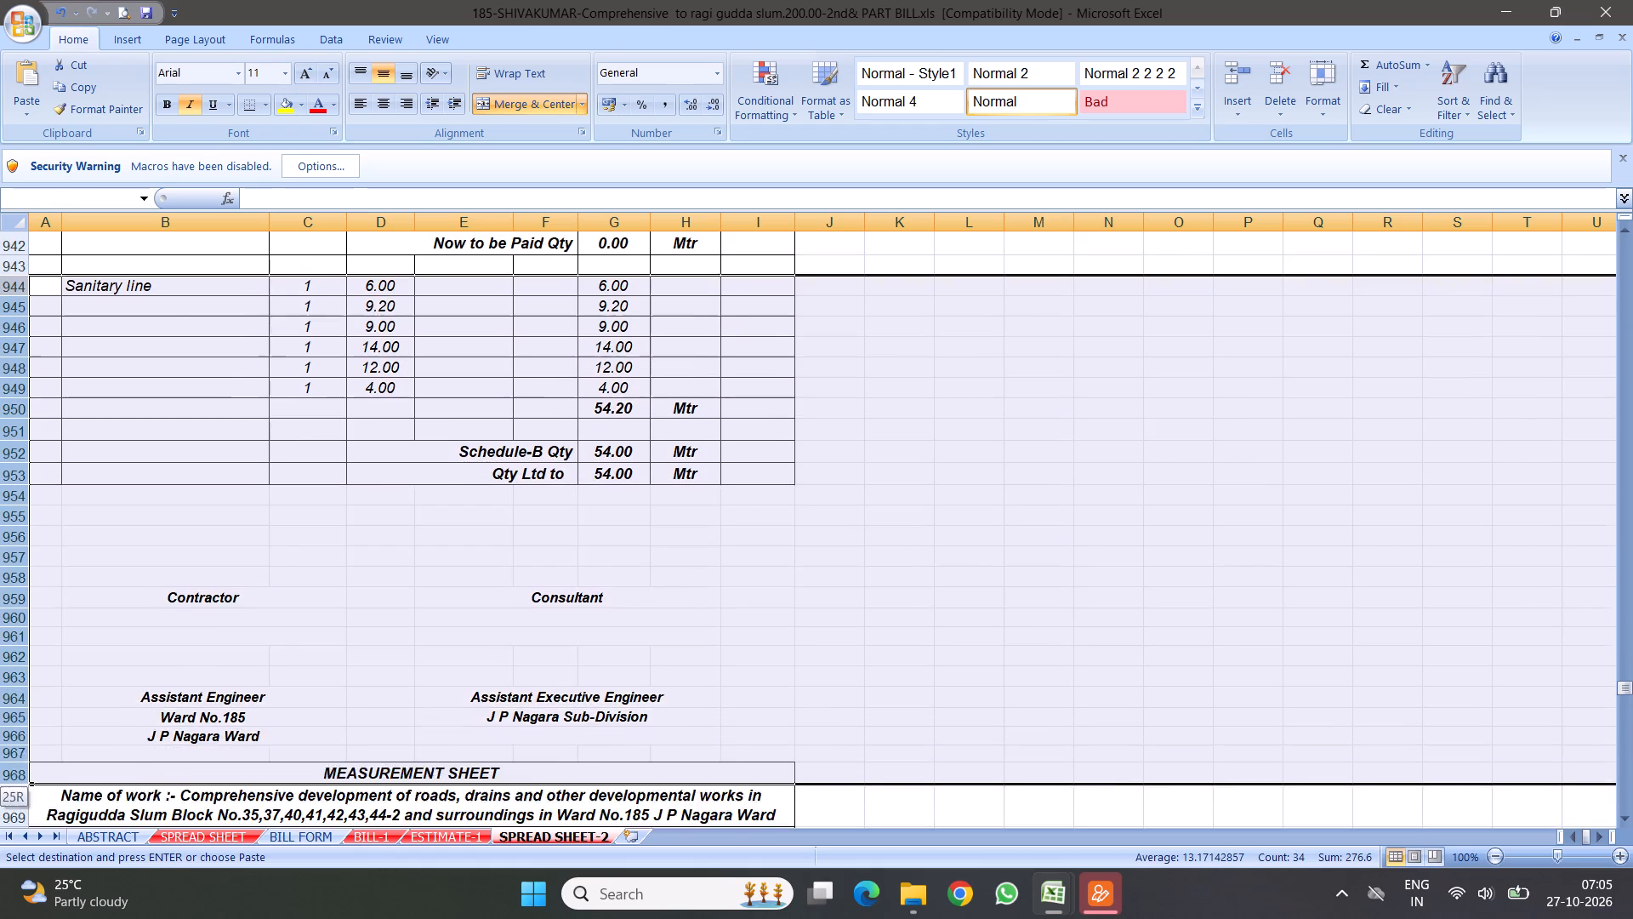
left_click_drag(105, 869, 287, 269)
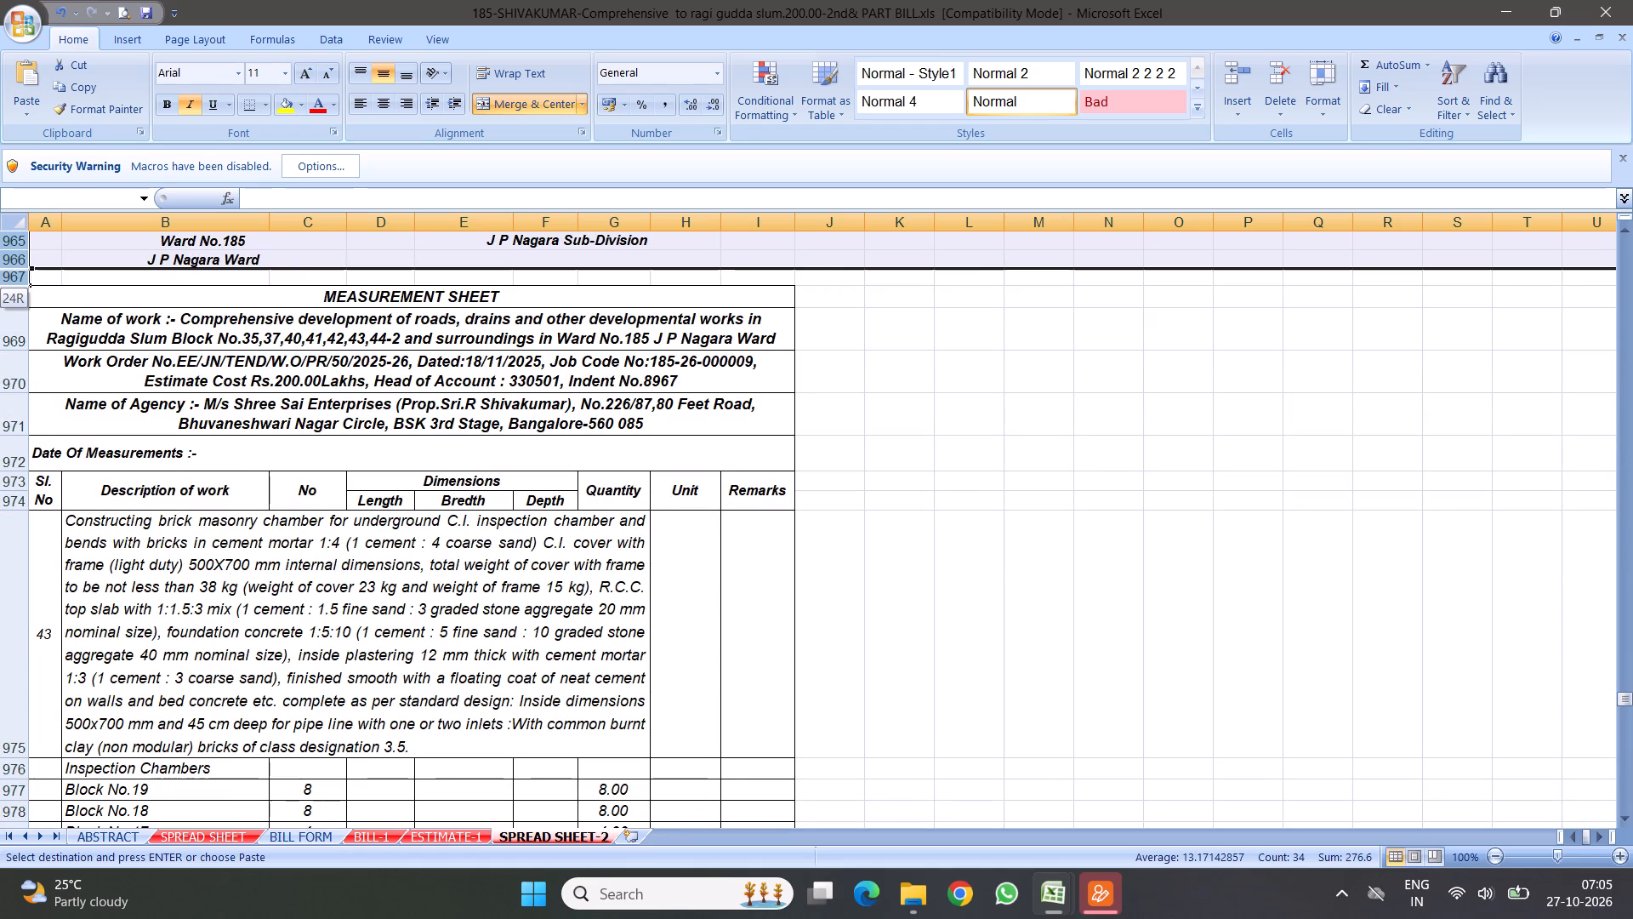
left_click_drag(287, 269, 287, 270)
right_click(289, 263)
left_click(338, 400)
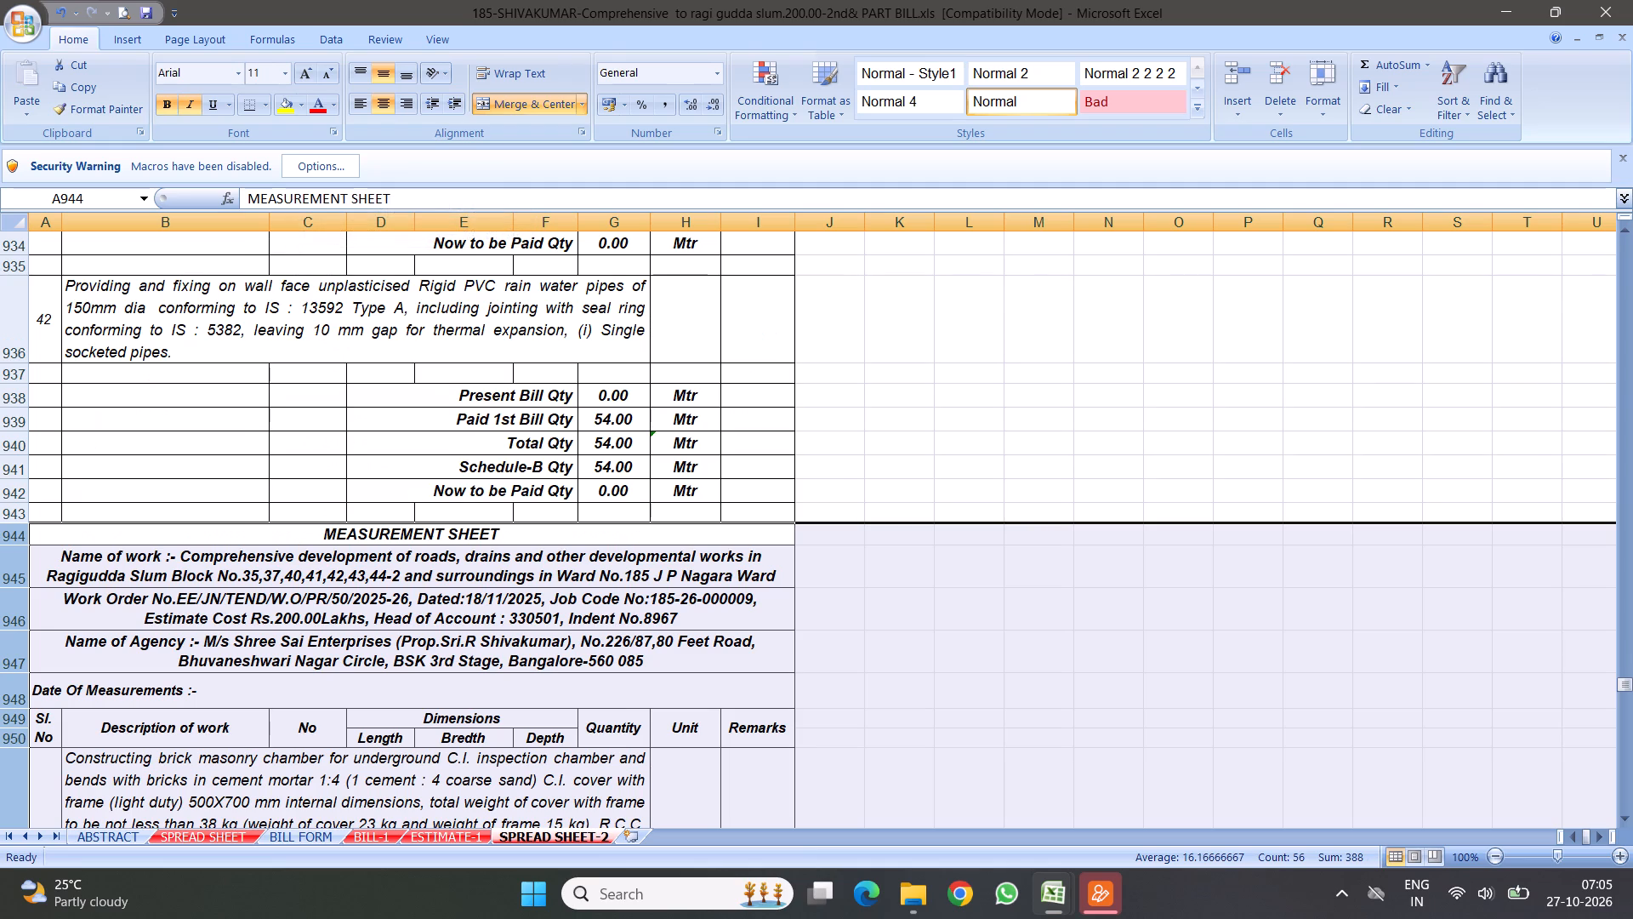
Delete the repeated measurement sheet header, rows 944 to 950, above item 43.
scroll(657, 406, "down", 2)
scroll(433, 467, "down", 2)
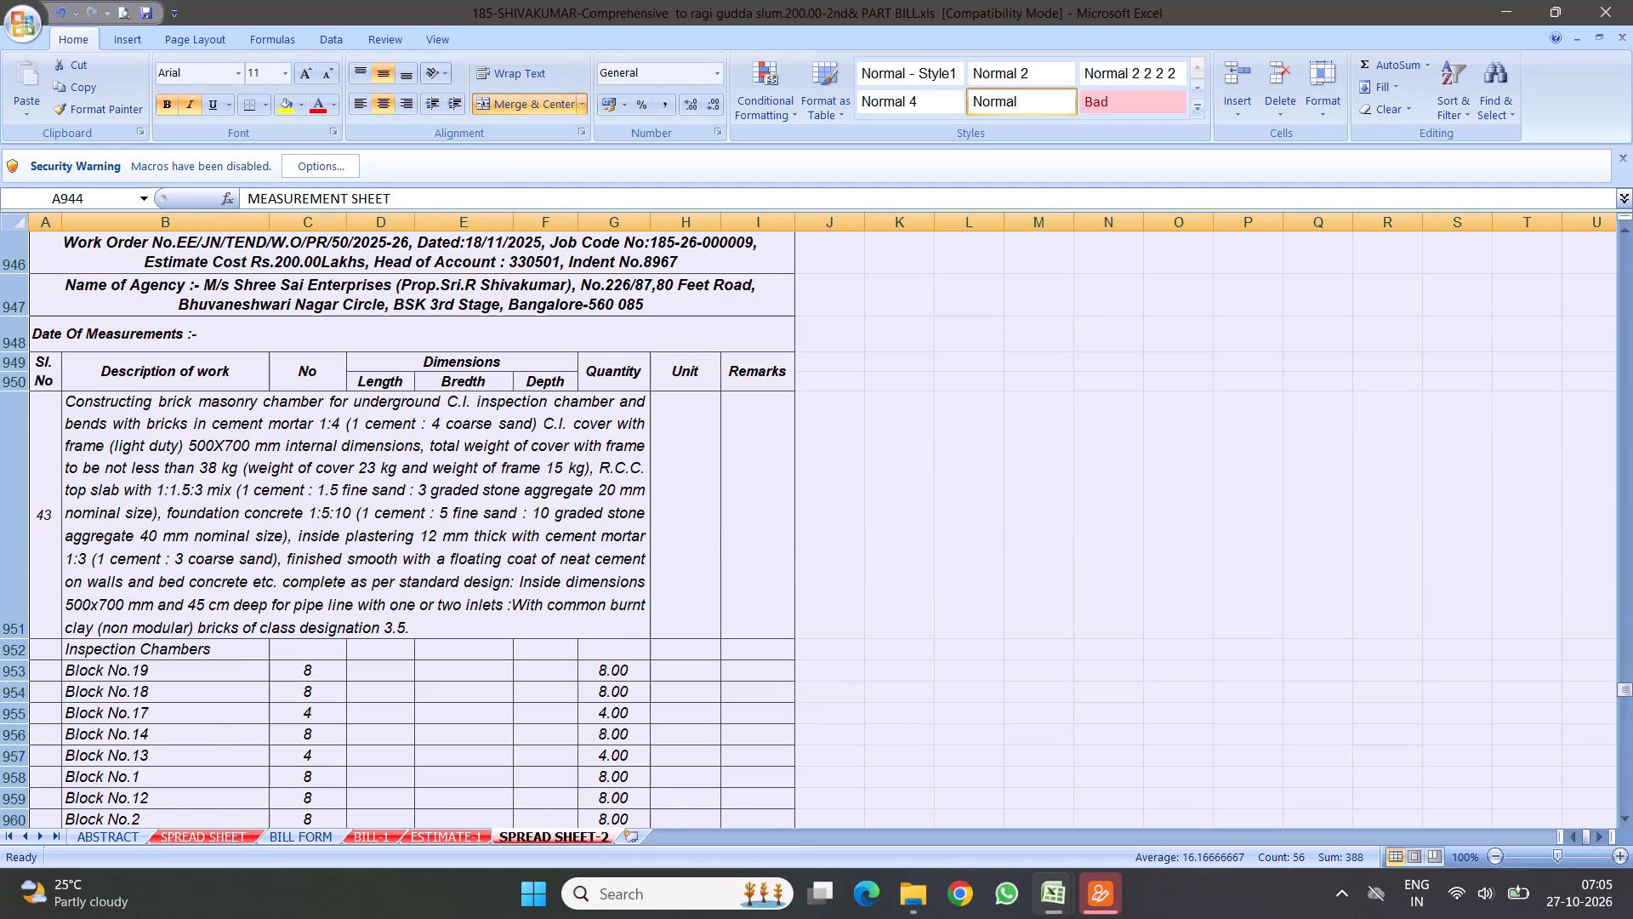
scroll(475, 506, "down", 3)
scroll(441, 407, "up", 5)
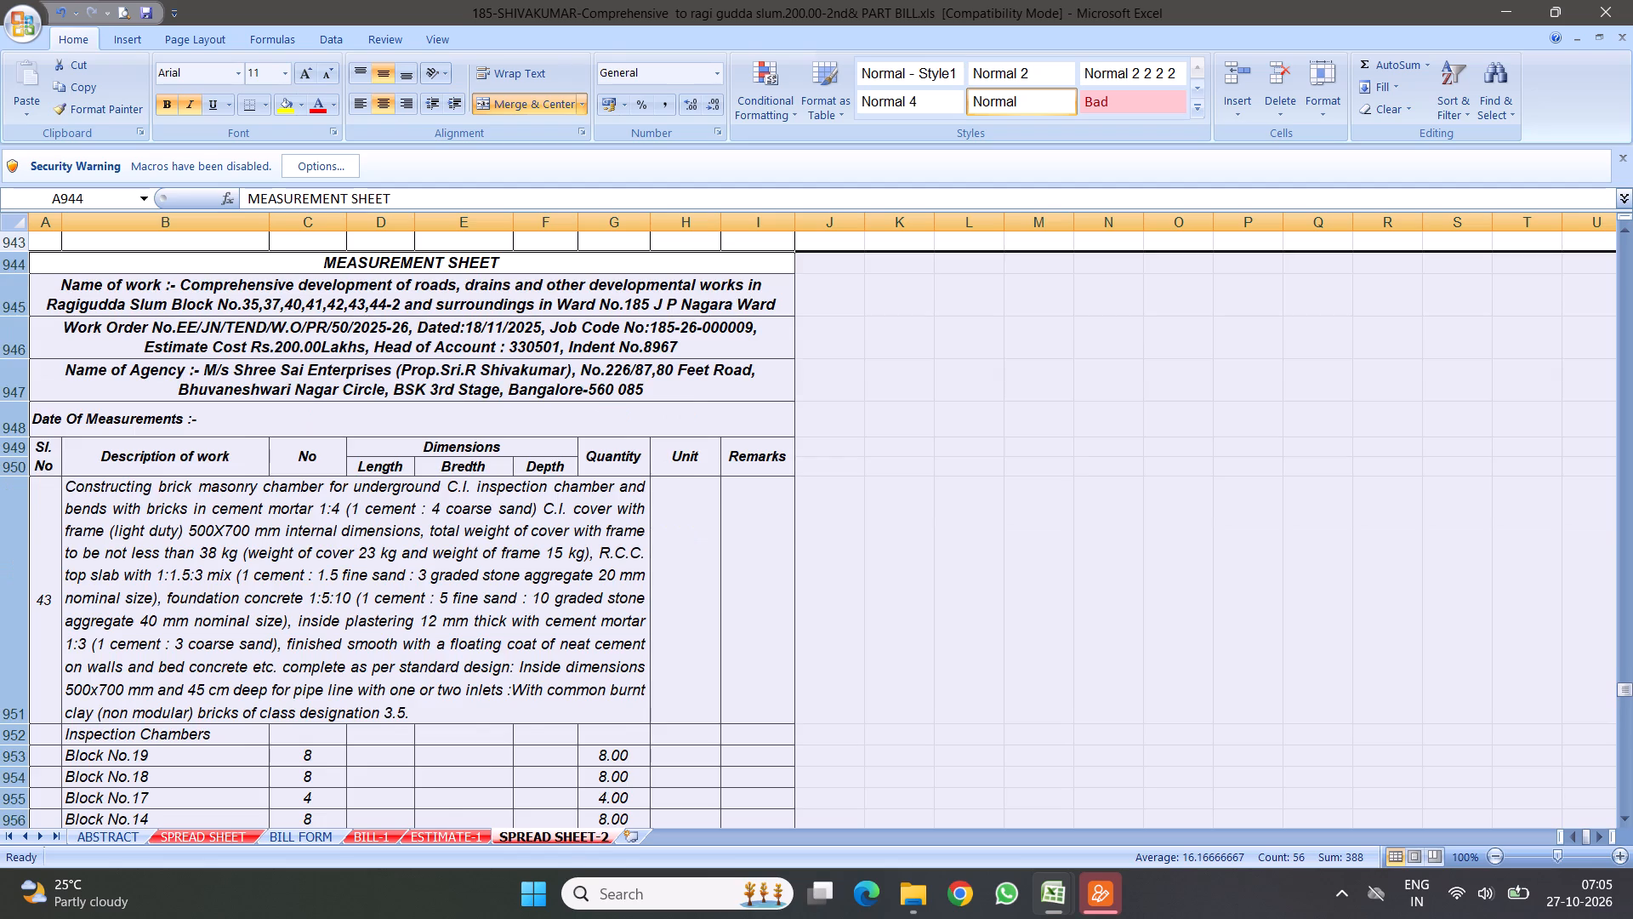
scroll(399, 447, "up", 2)
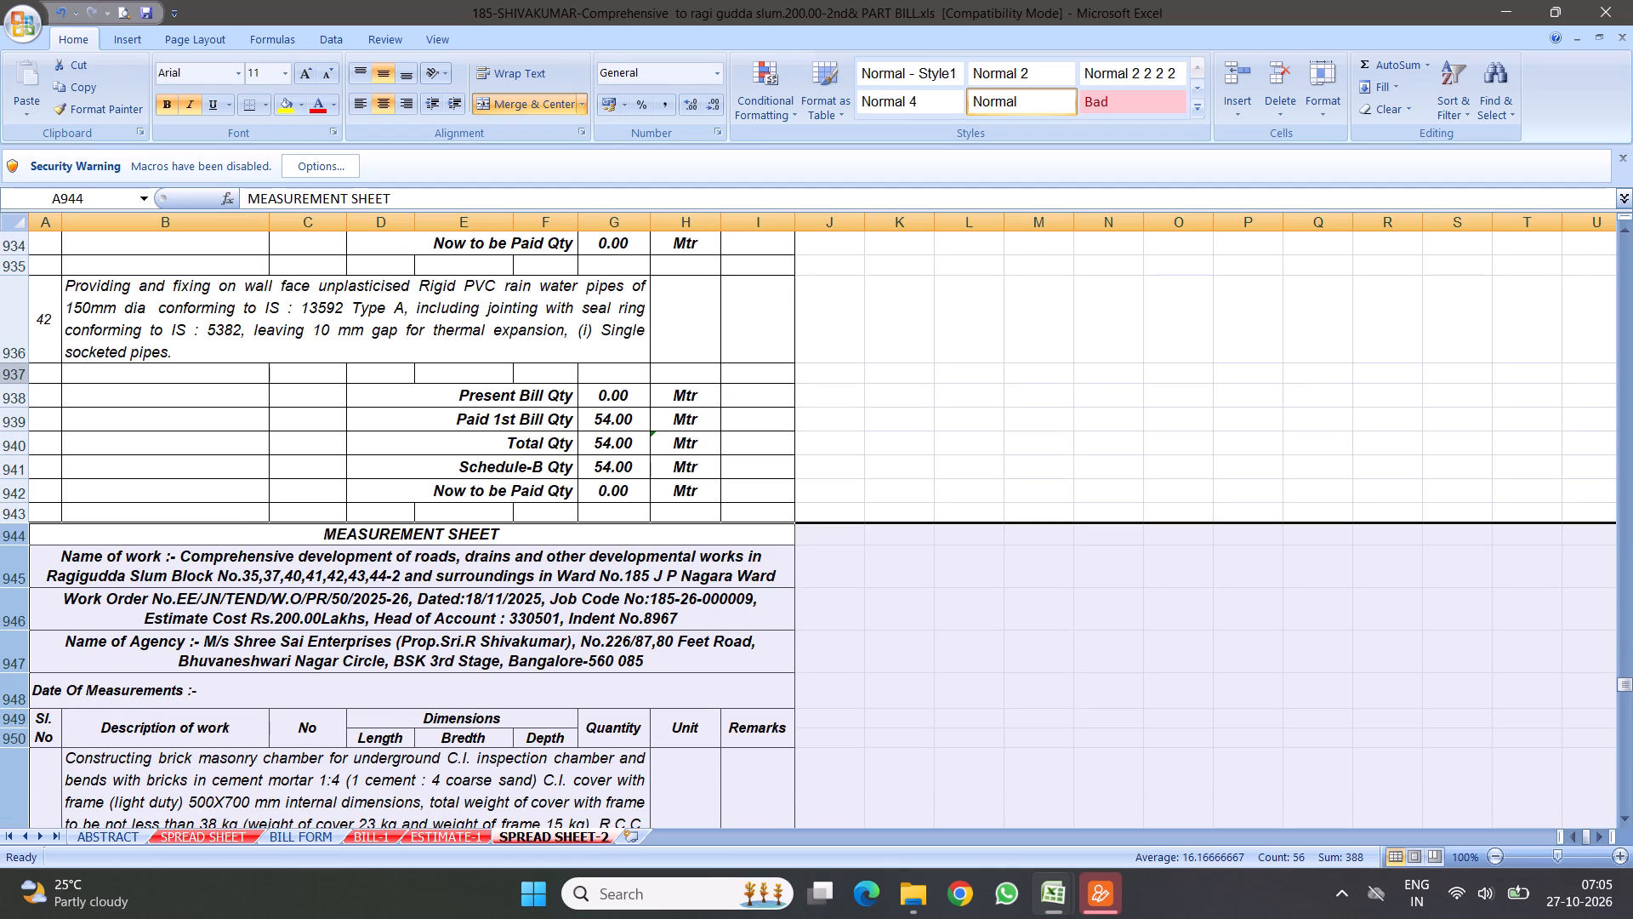
left_click_drag(25, 374, 43, 511)
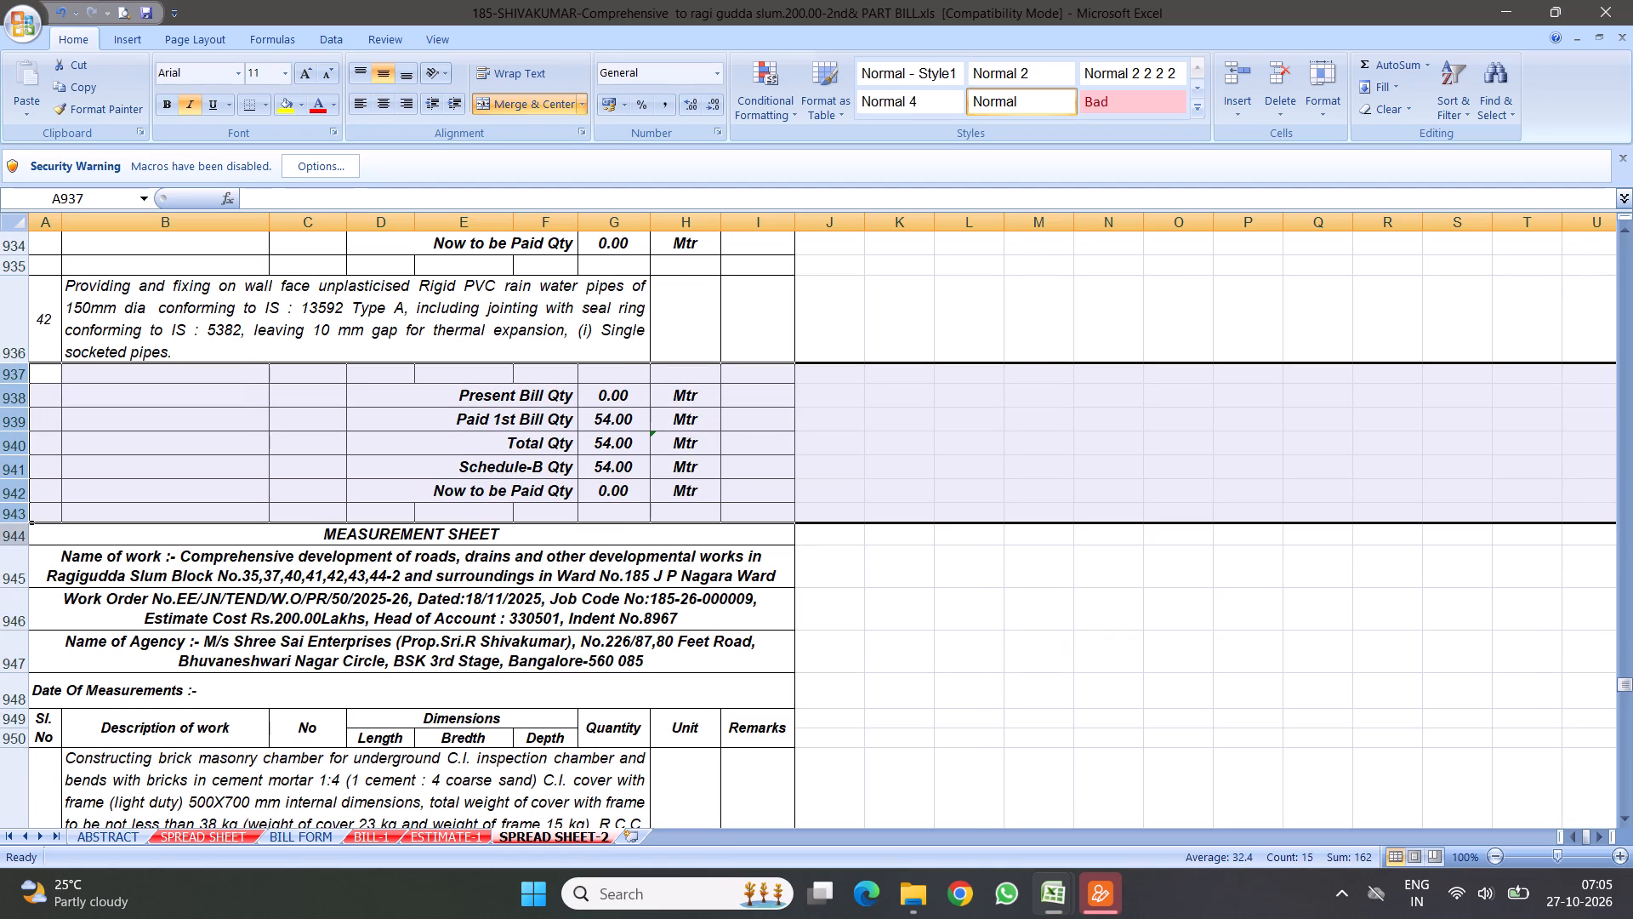
left_click_drag(22, 535, 68, 734)
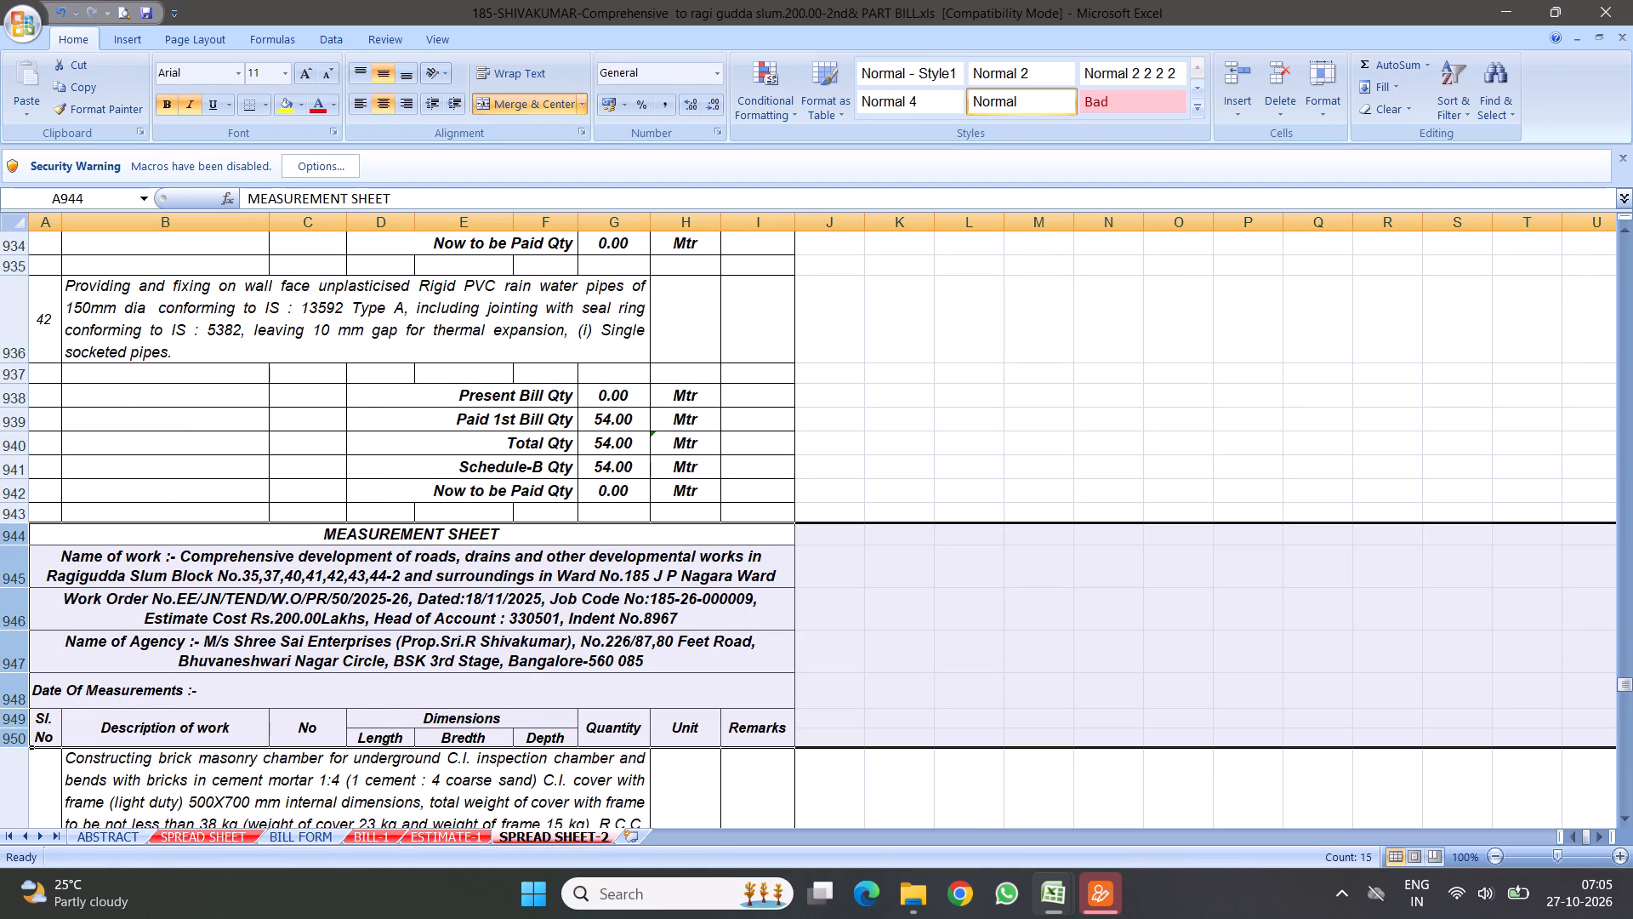
right_click_drag(125, 665, 133, 656)
left_click(173, 533)
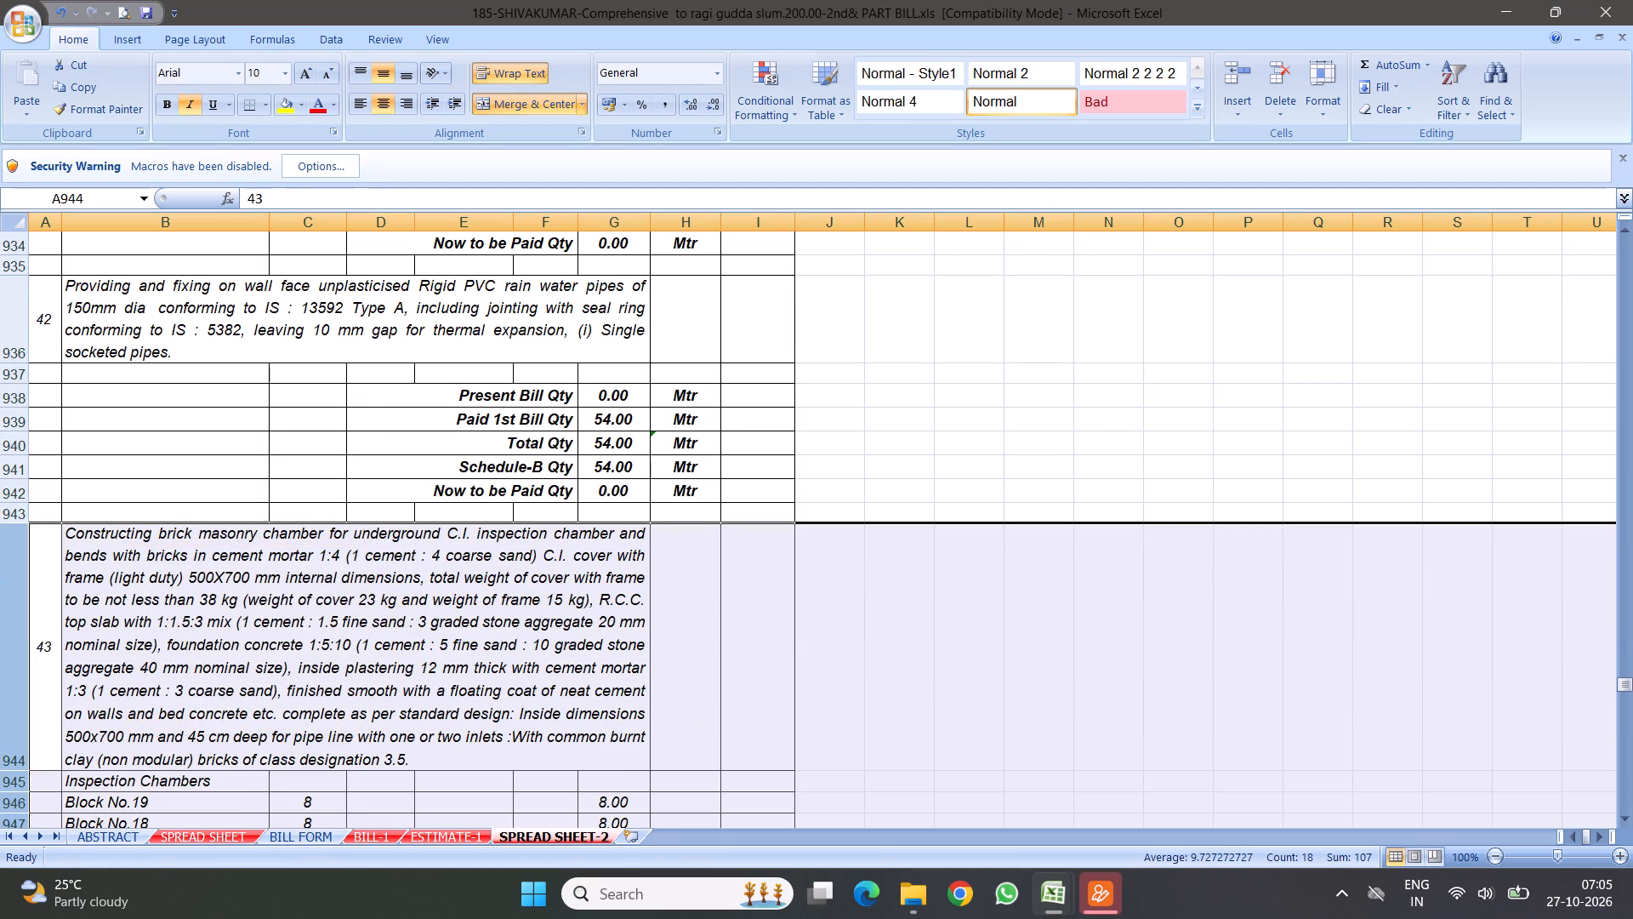
Copy item 42's quantity summary, rows 937 to 943, and insert the copied rows directly below item 43's brick masonry chamber description.
left_click_drag(15, 374, 29, 516)
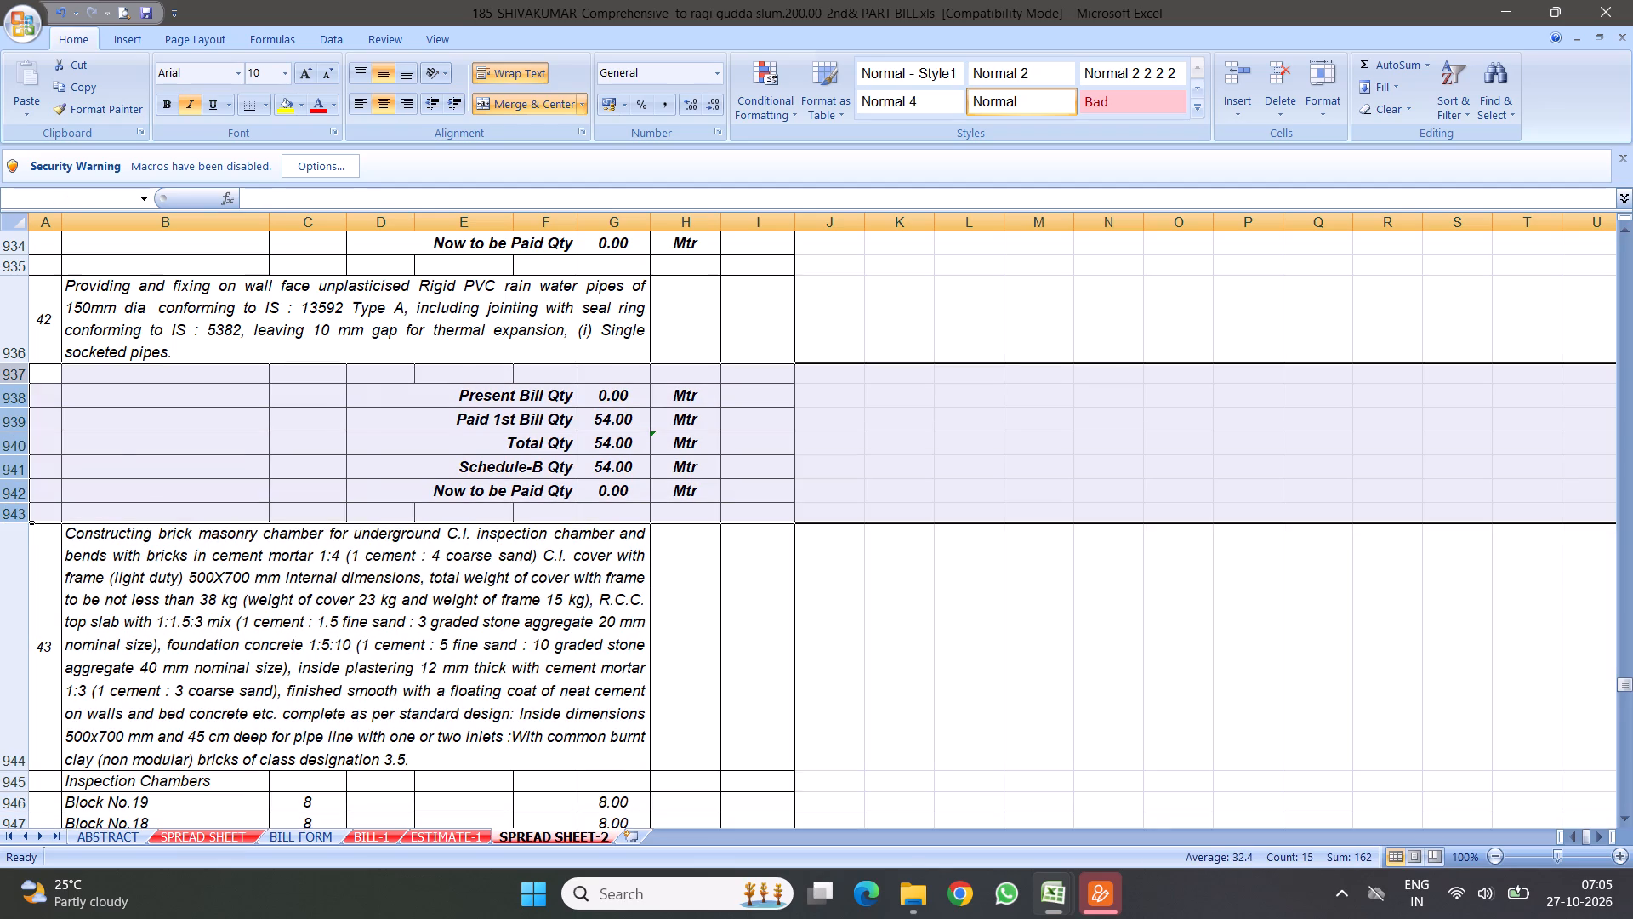
right_click(119, 449)
left_click(167, 488)
scroll(332, 523, "down", 2)
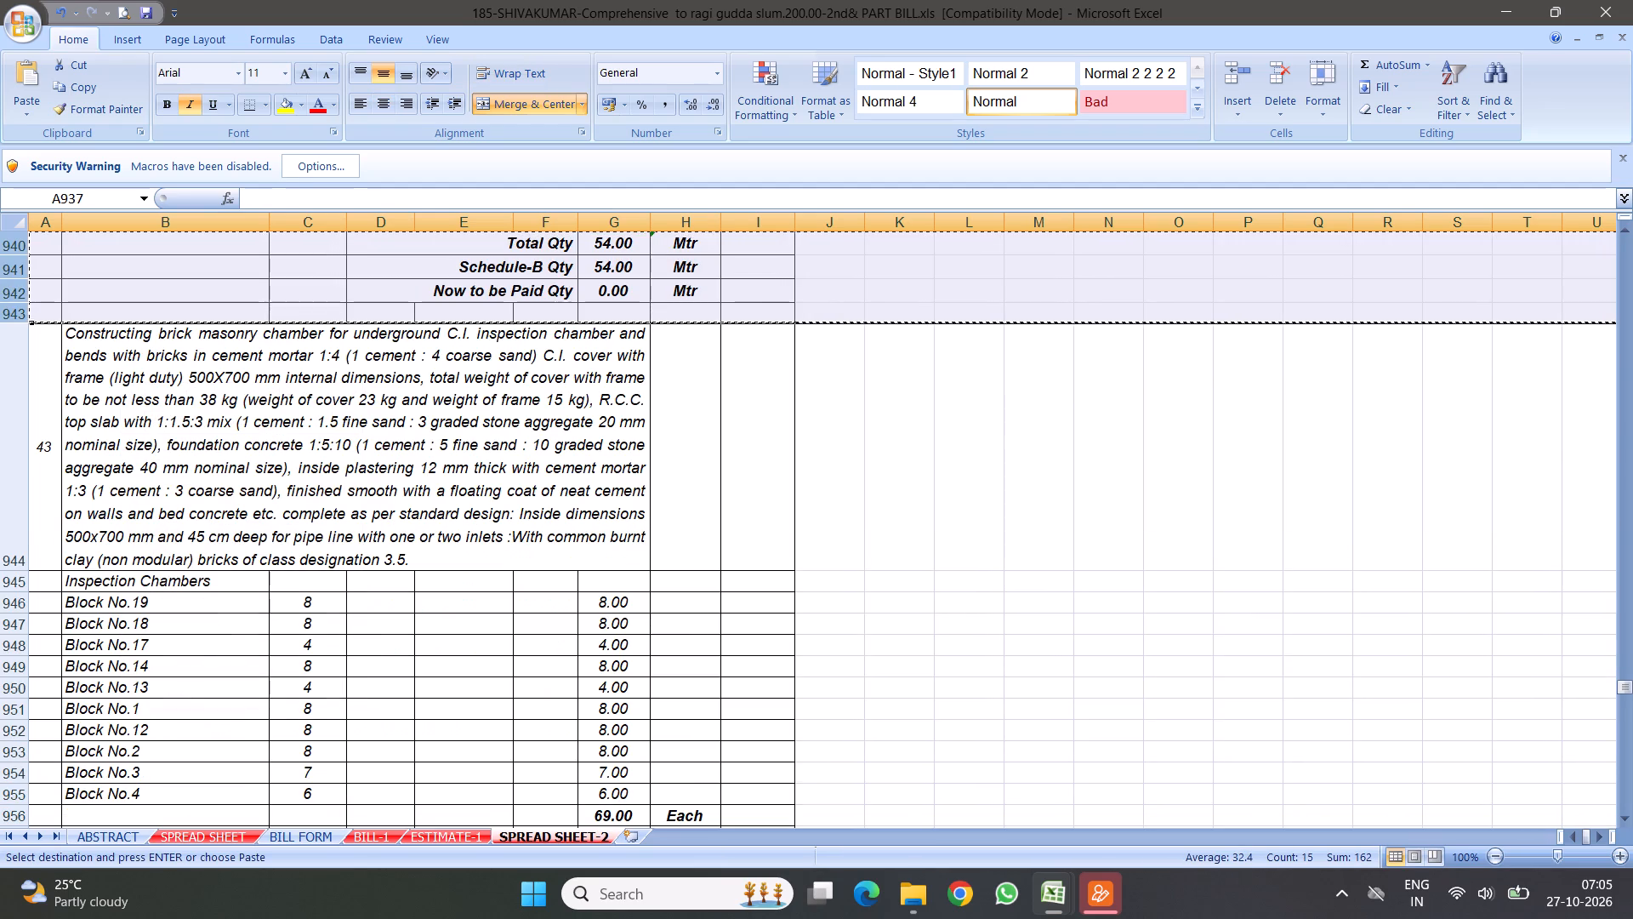
left_click(9, 580)
right_click(9, 580)
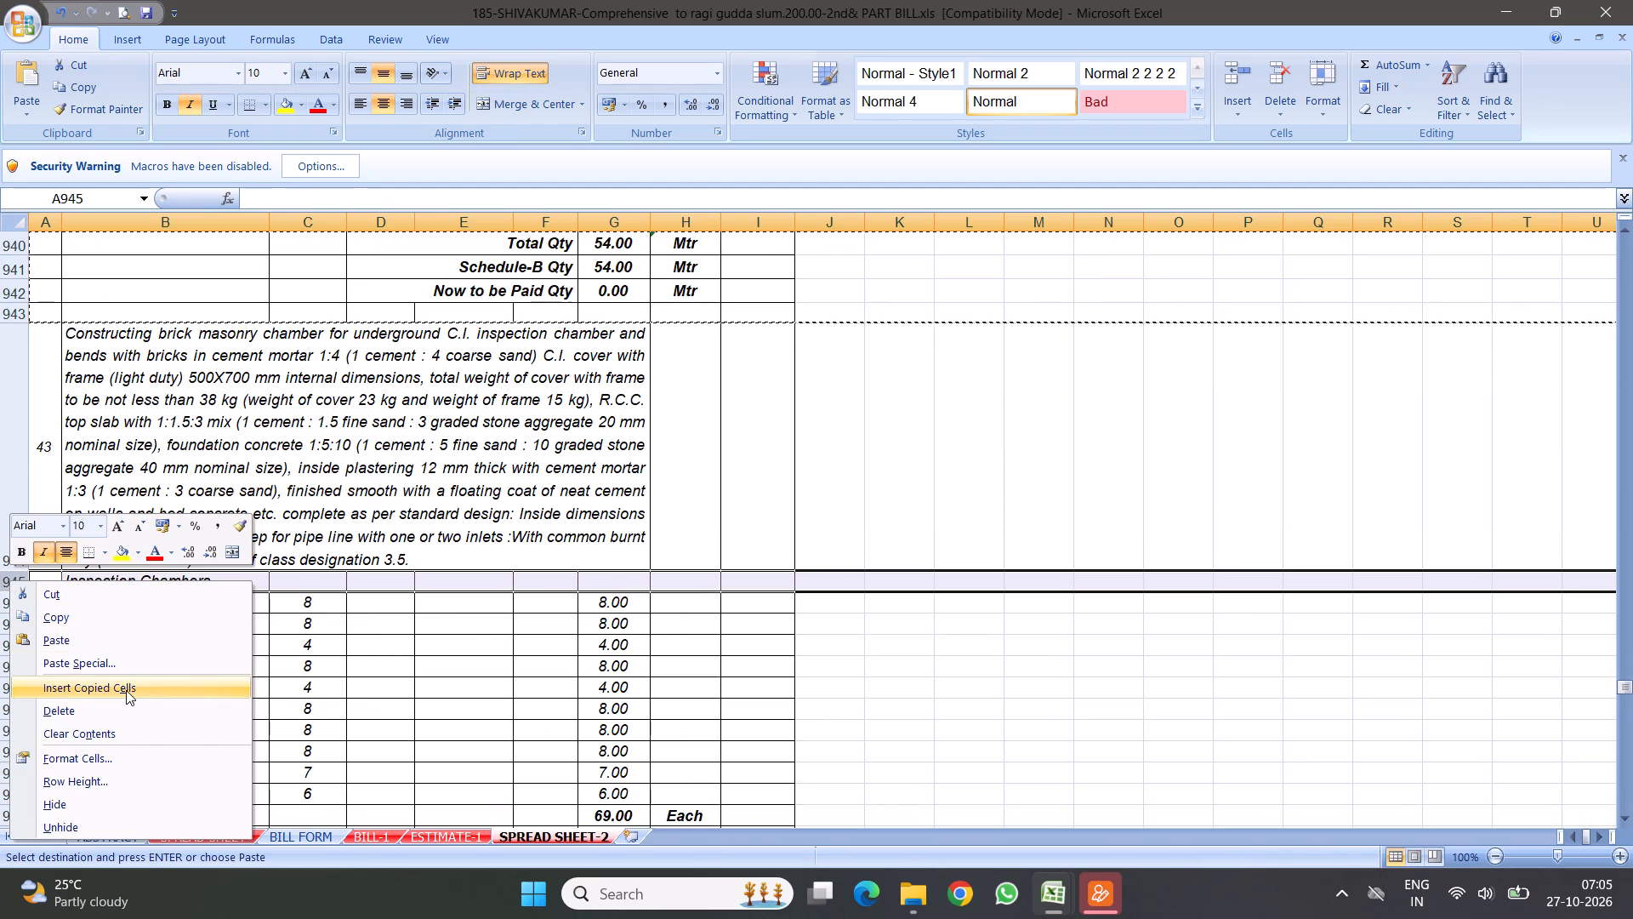
left_click(126, 690)
In item 43's quantity summary, set the Paid 1st Bill Qty to 69 and the unit to Each.
scroll(488, 563, "down", 2)
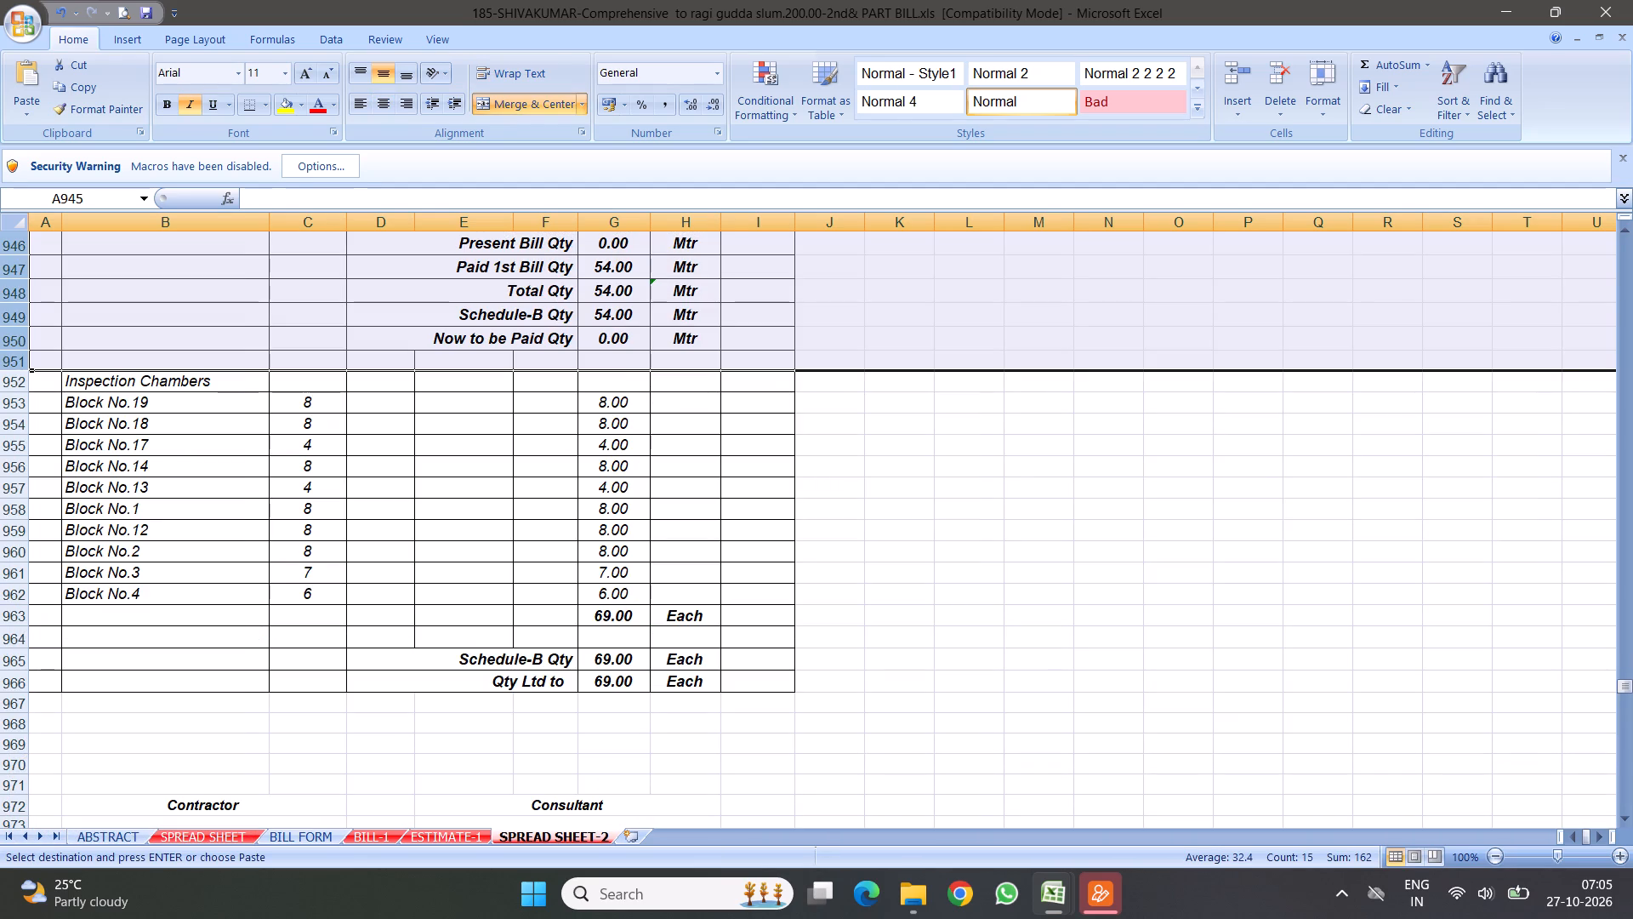
left_click(603, 266)
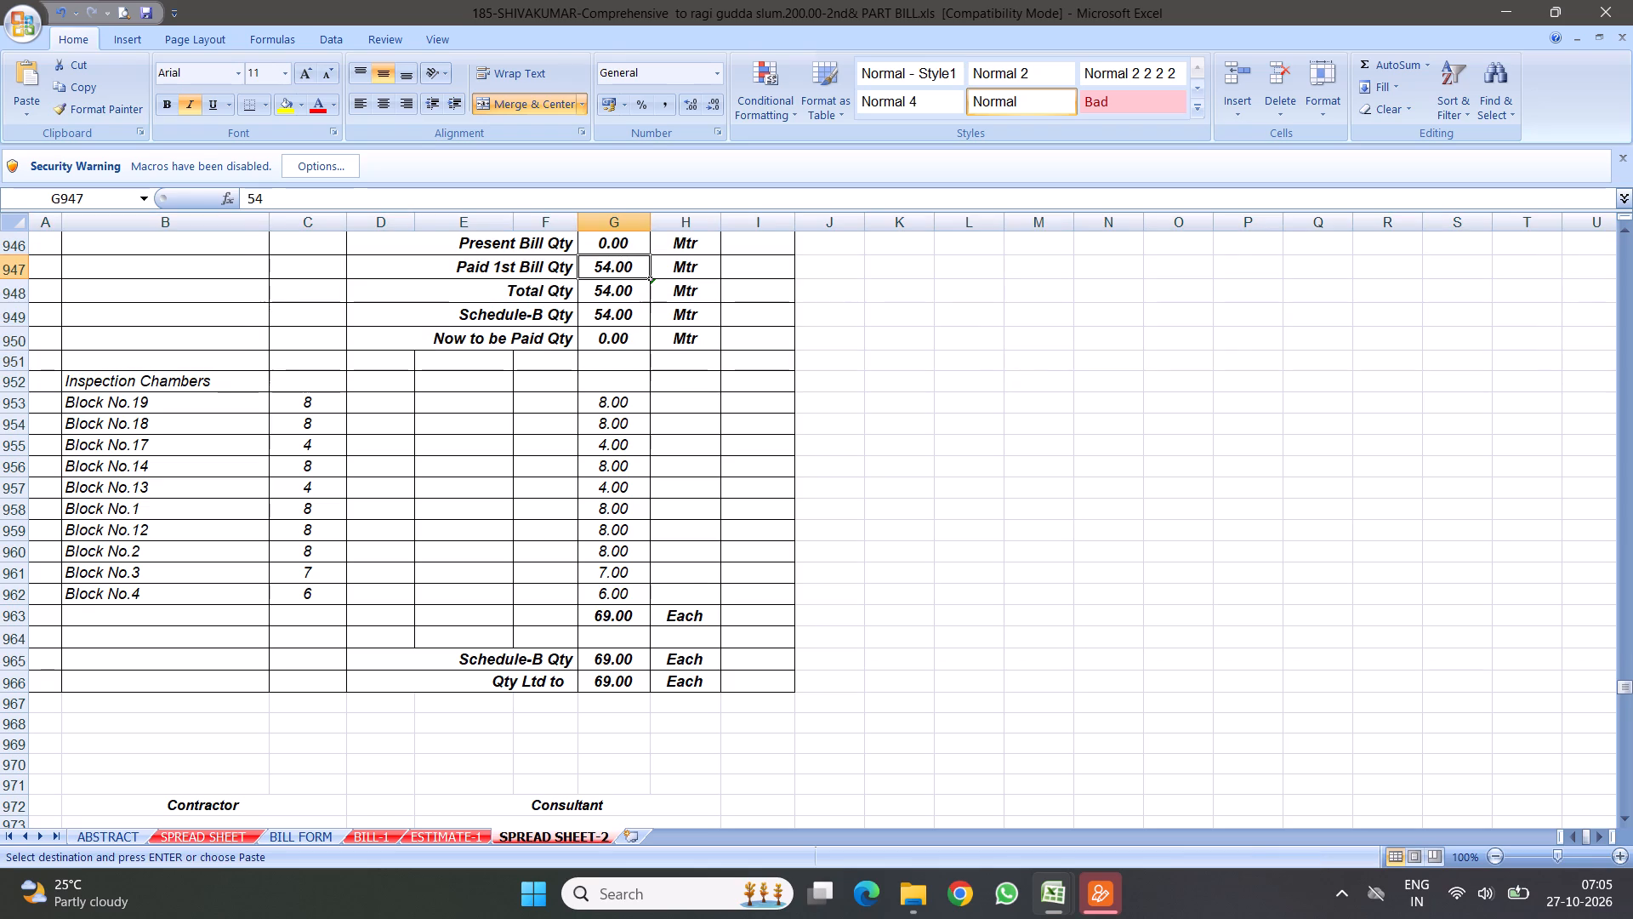
type("69")
key("Return")
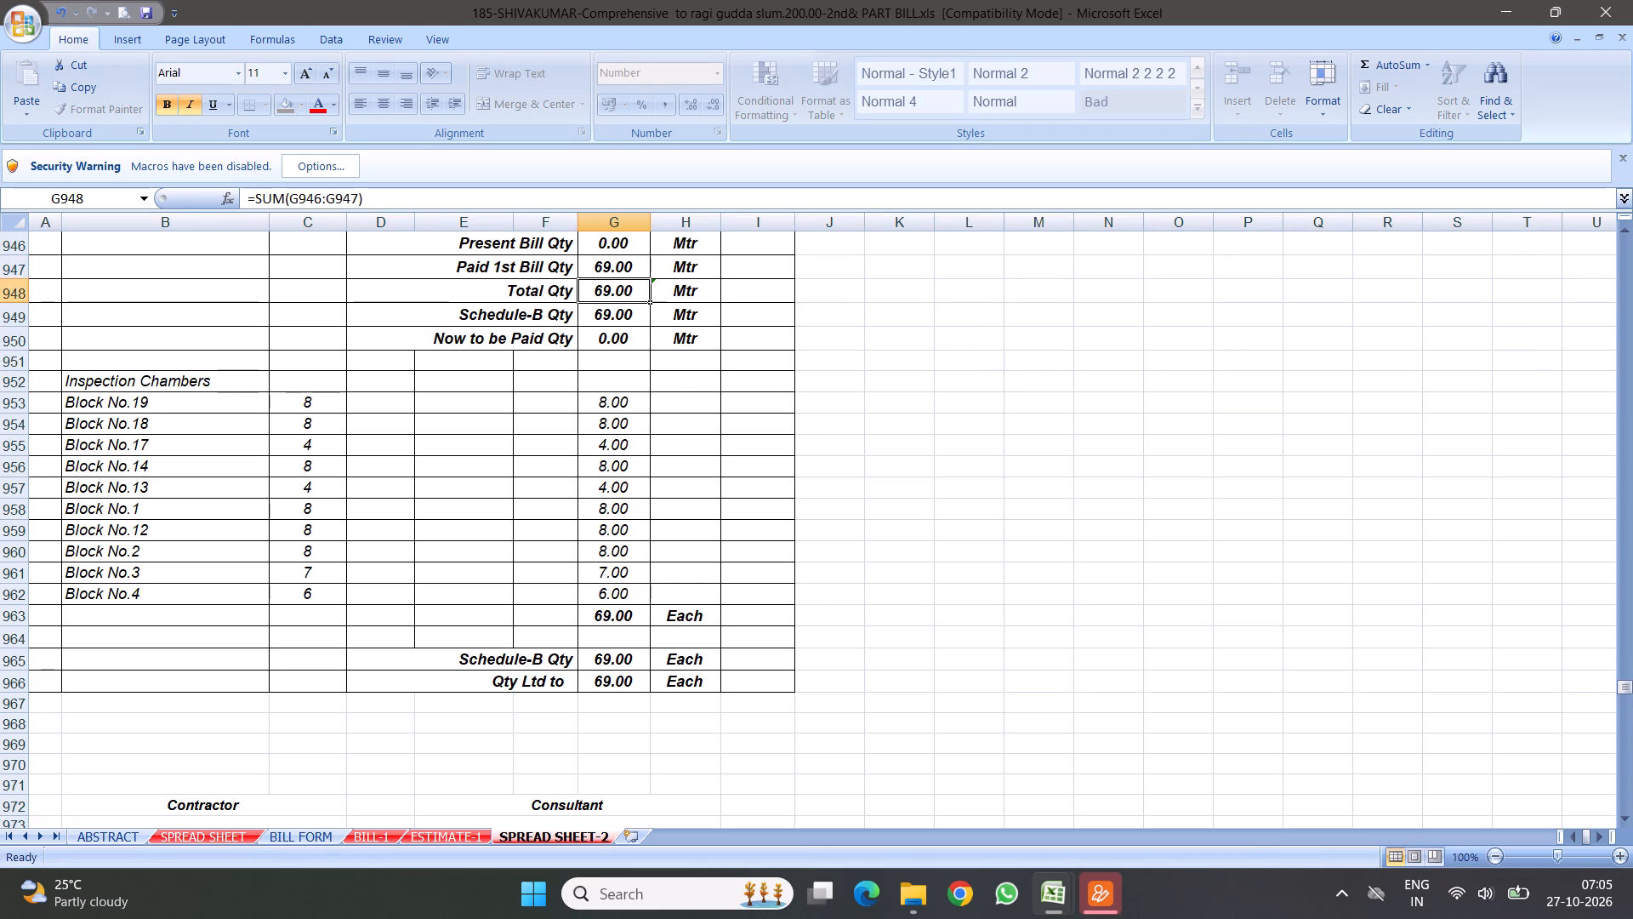
left_click(689, 245)
type("Each")
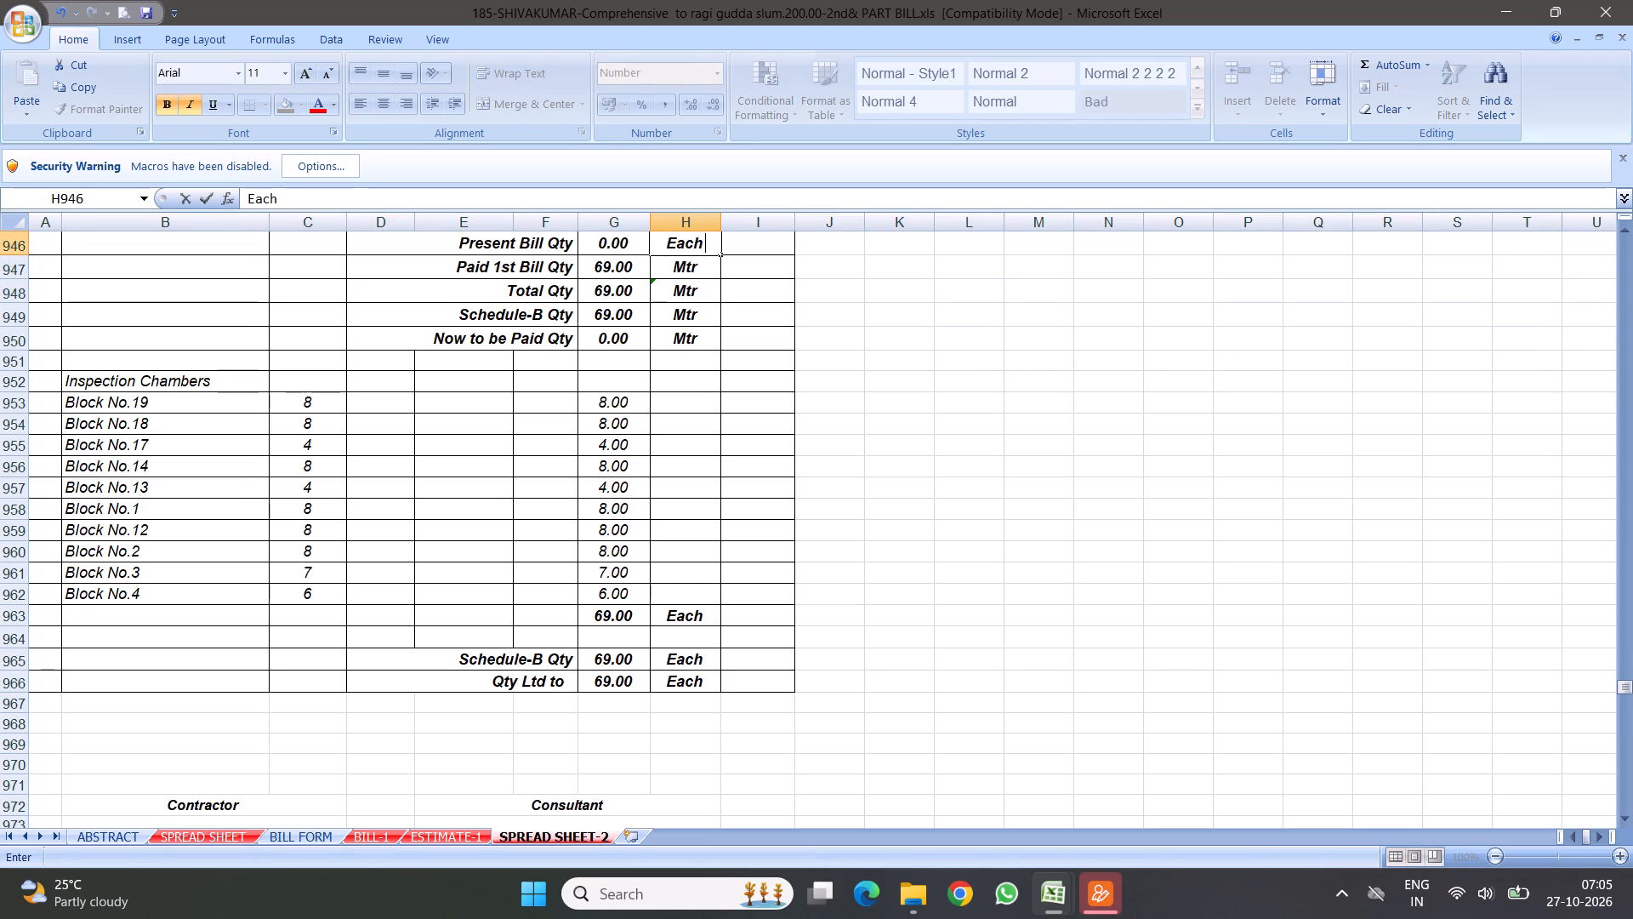
left_click_drag(737, 452, 748, 468)
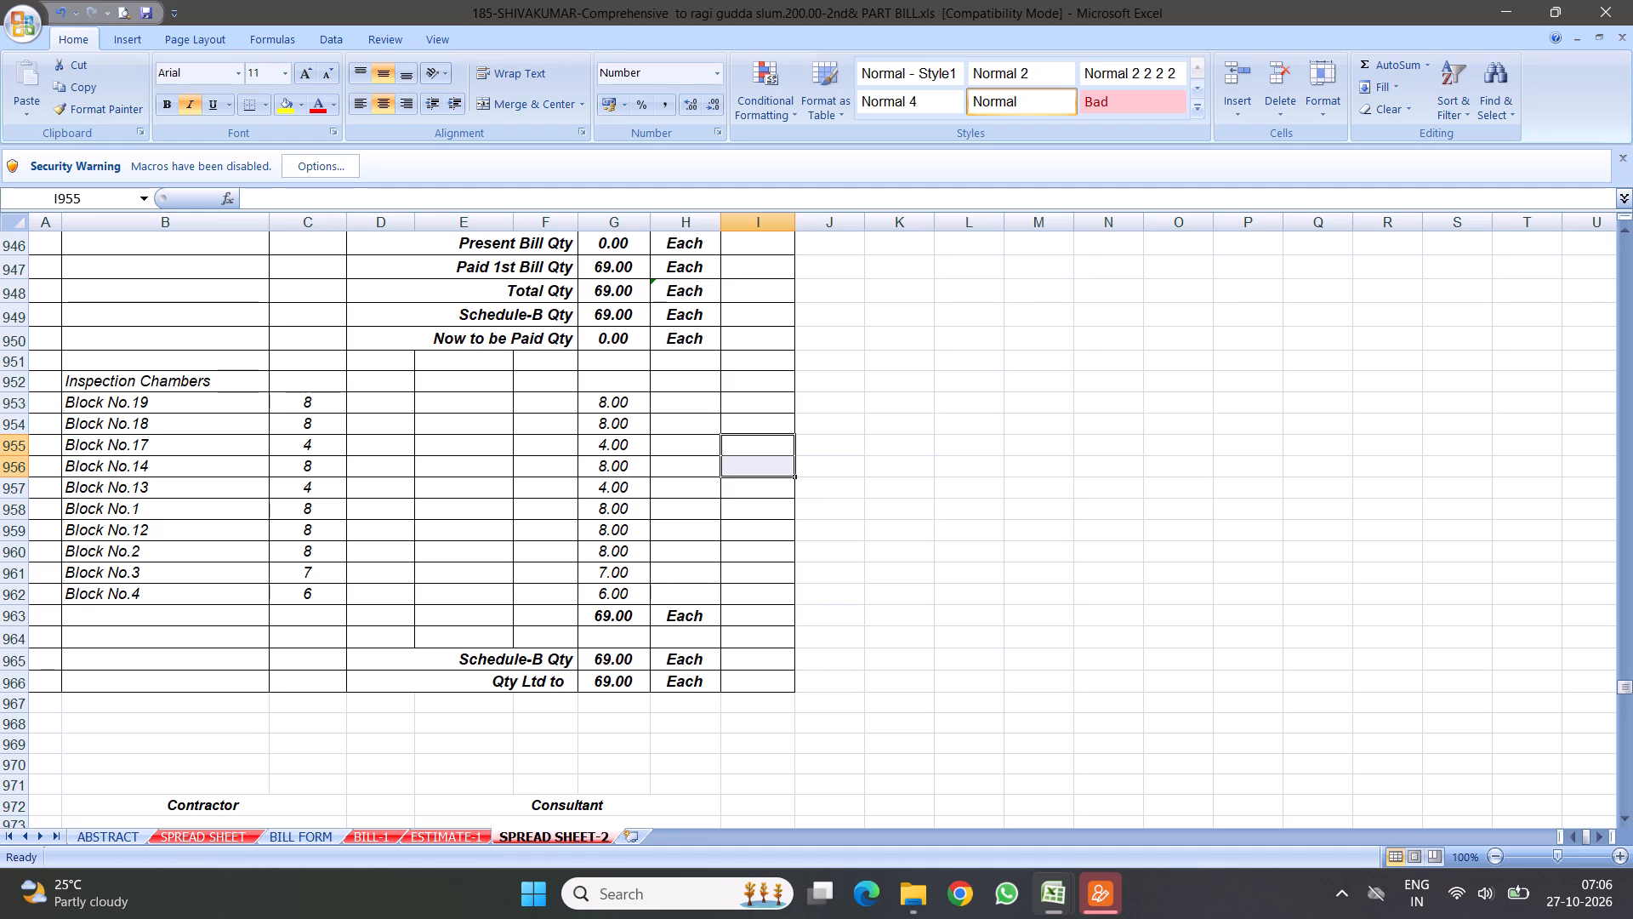
Delete item 43's old inspection chamber measurements and the signature block below them, rows 952 to 980.
left_click(14, 362)
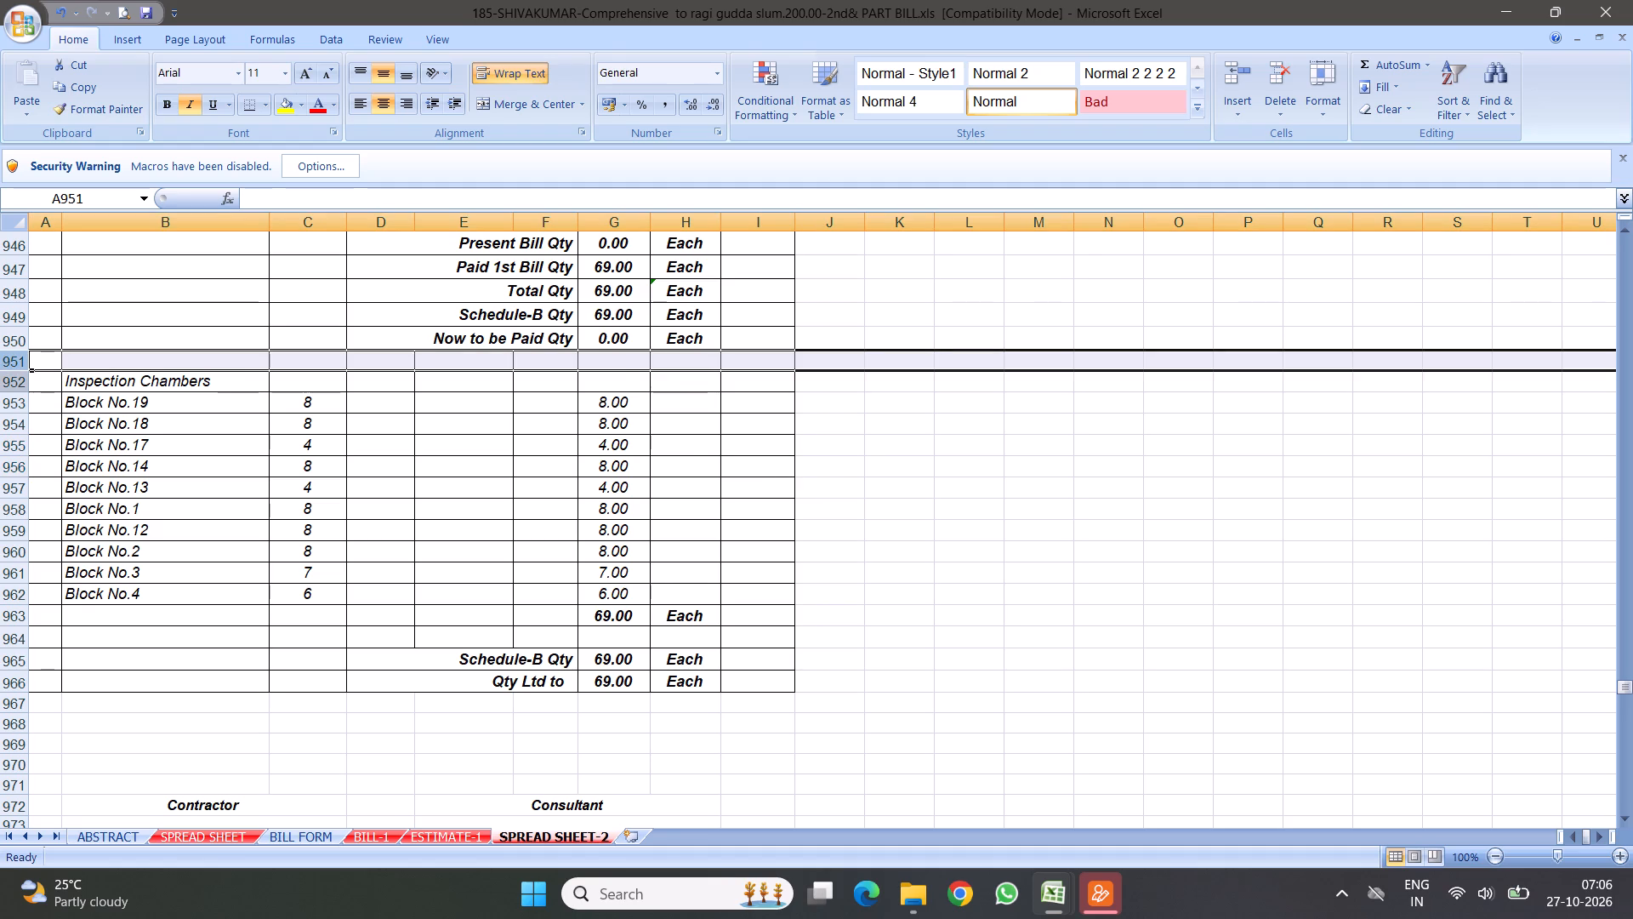
left_click_drag(18, 381, 361, 763)
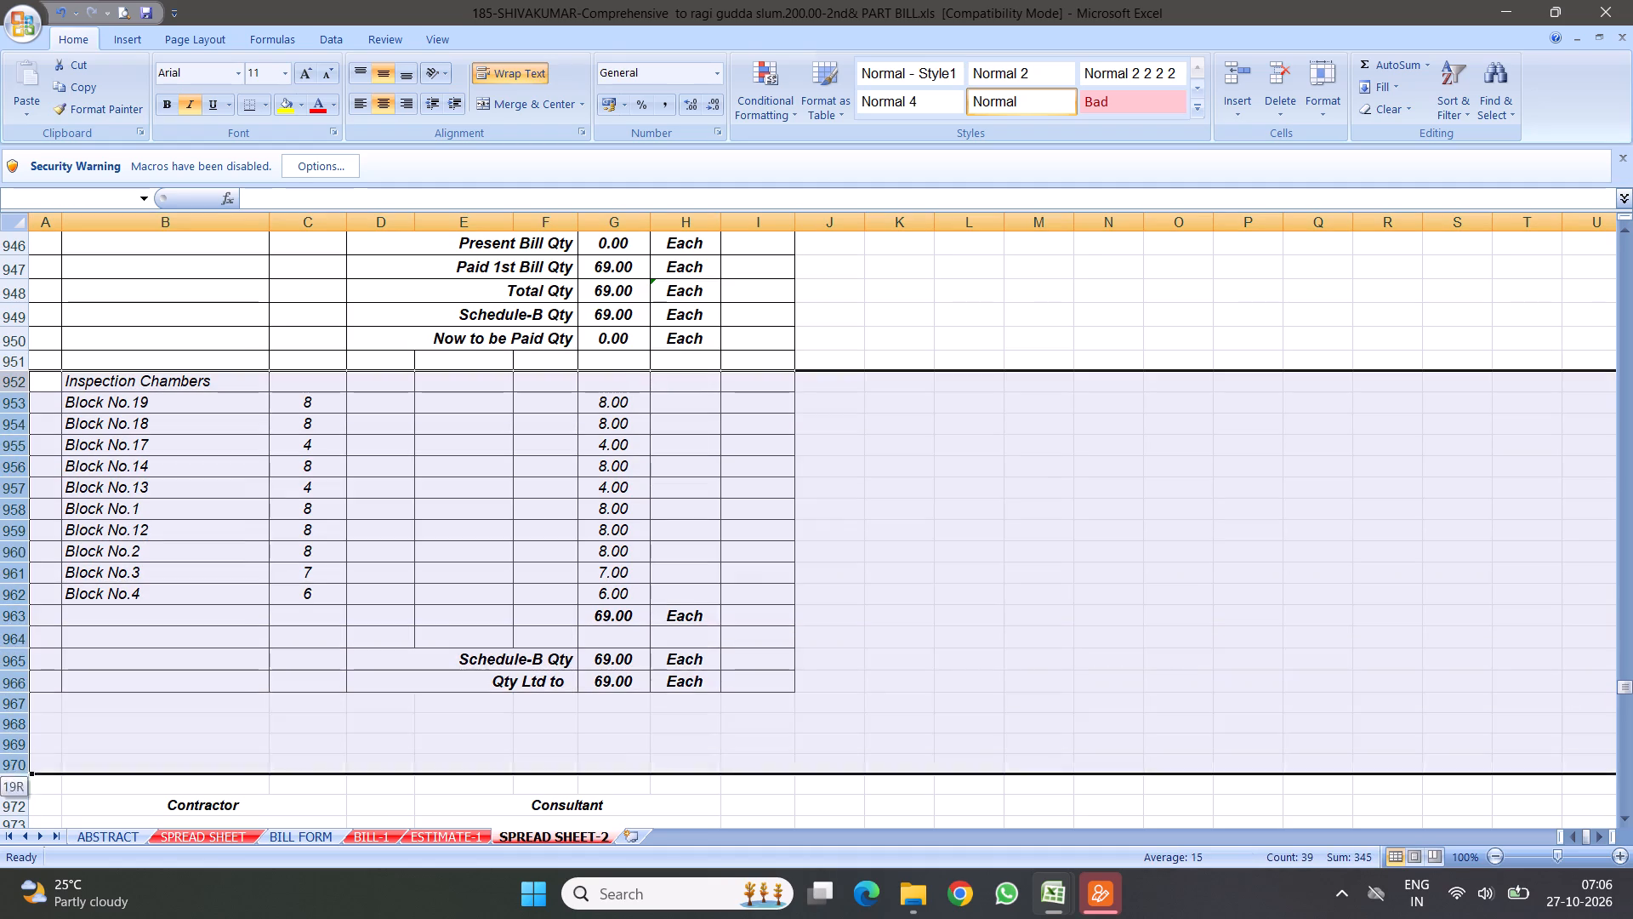
left_click_drag(361, 763, 443, 409)
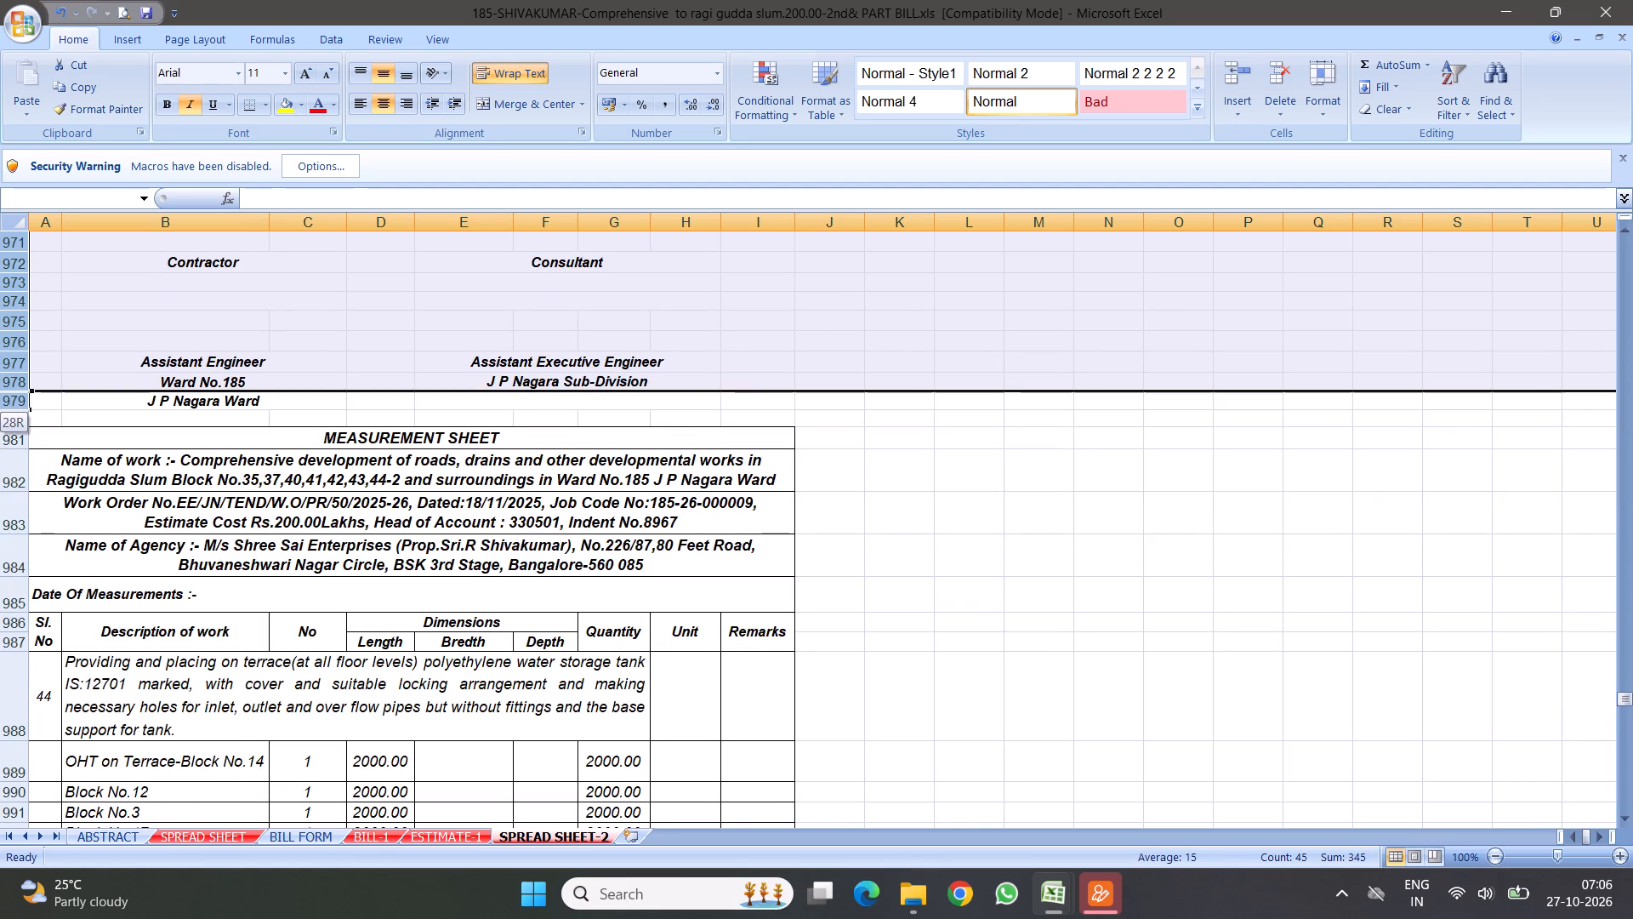
left_click_drag(443, 409, 440, 418)
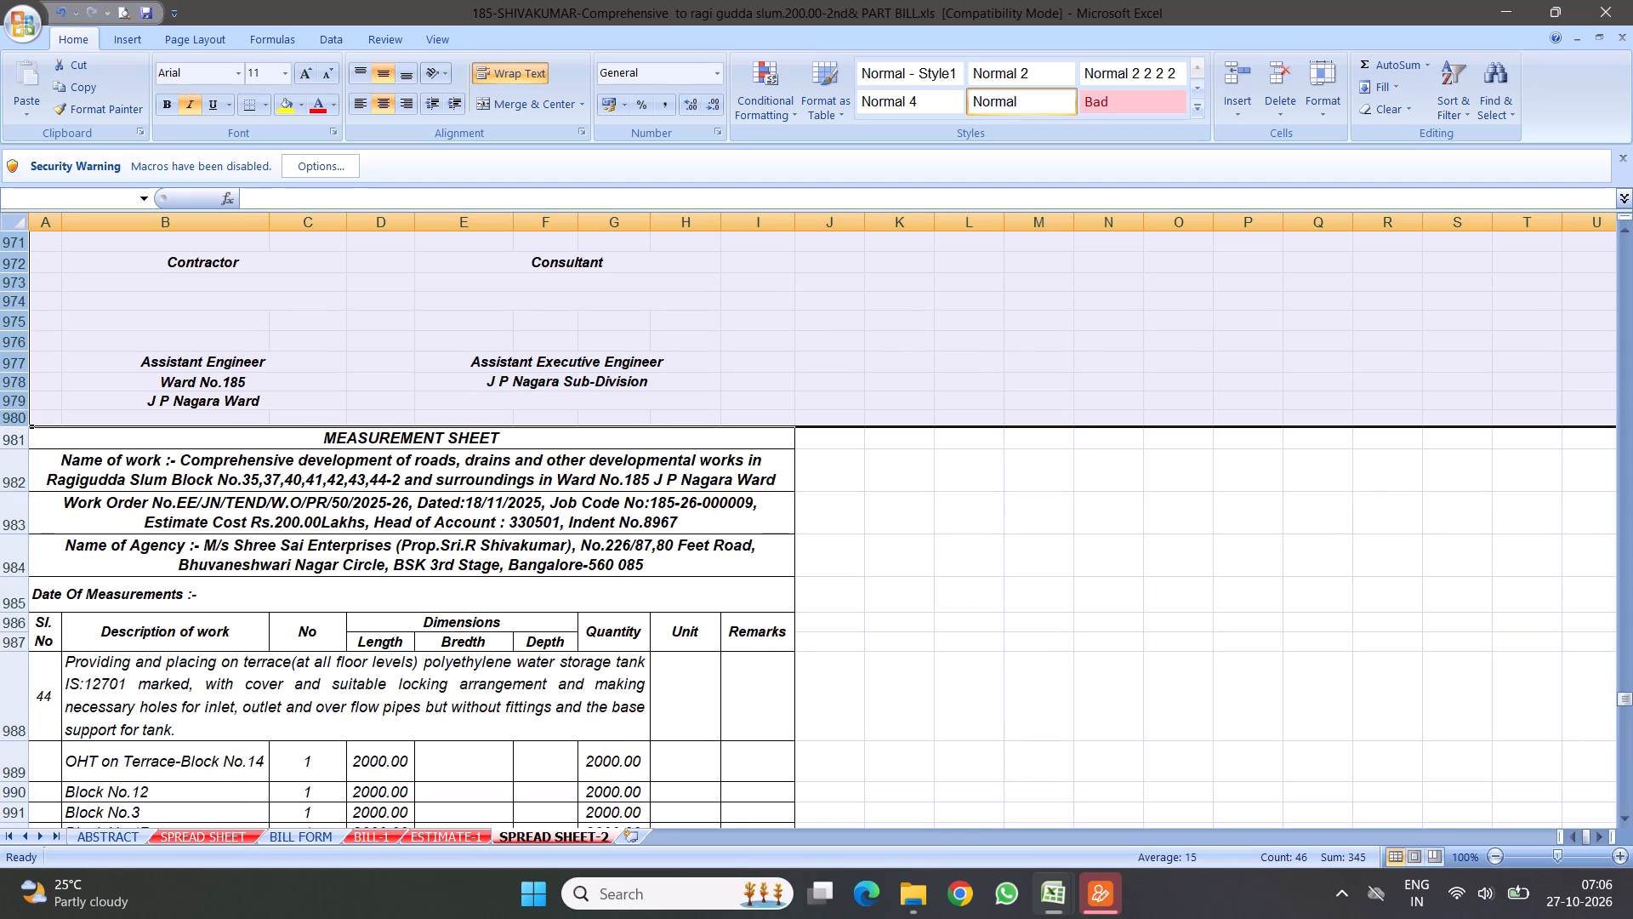
right_click(236, 333)
left_click(302, 466)
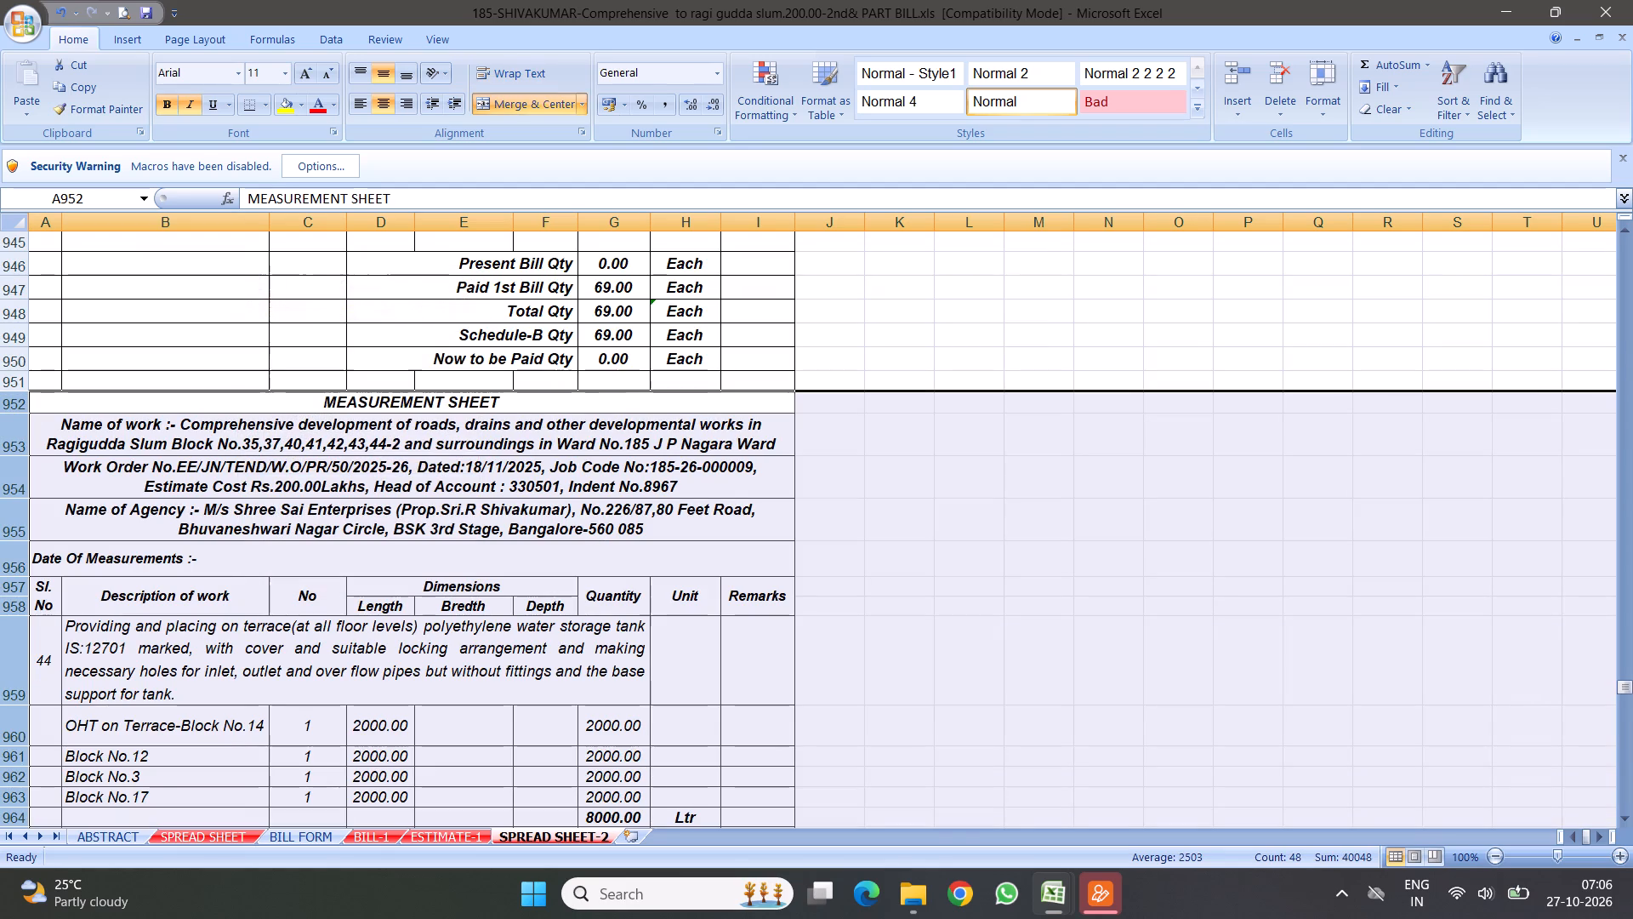
Delete the repeated measurement sheet header, rows 952 to 958, above item 44.
scroll(256, 442, "down", 1)
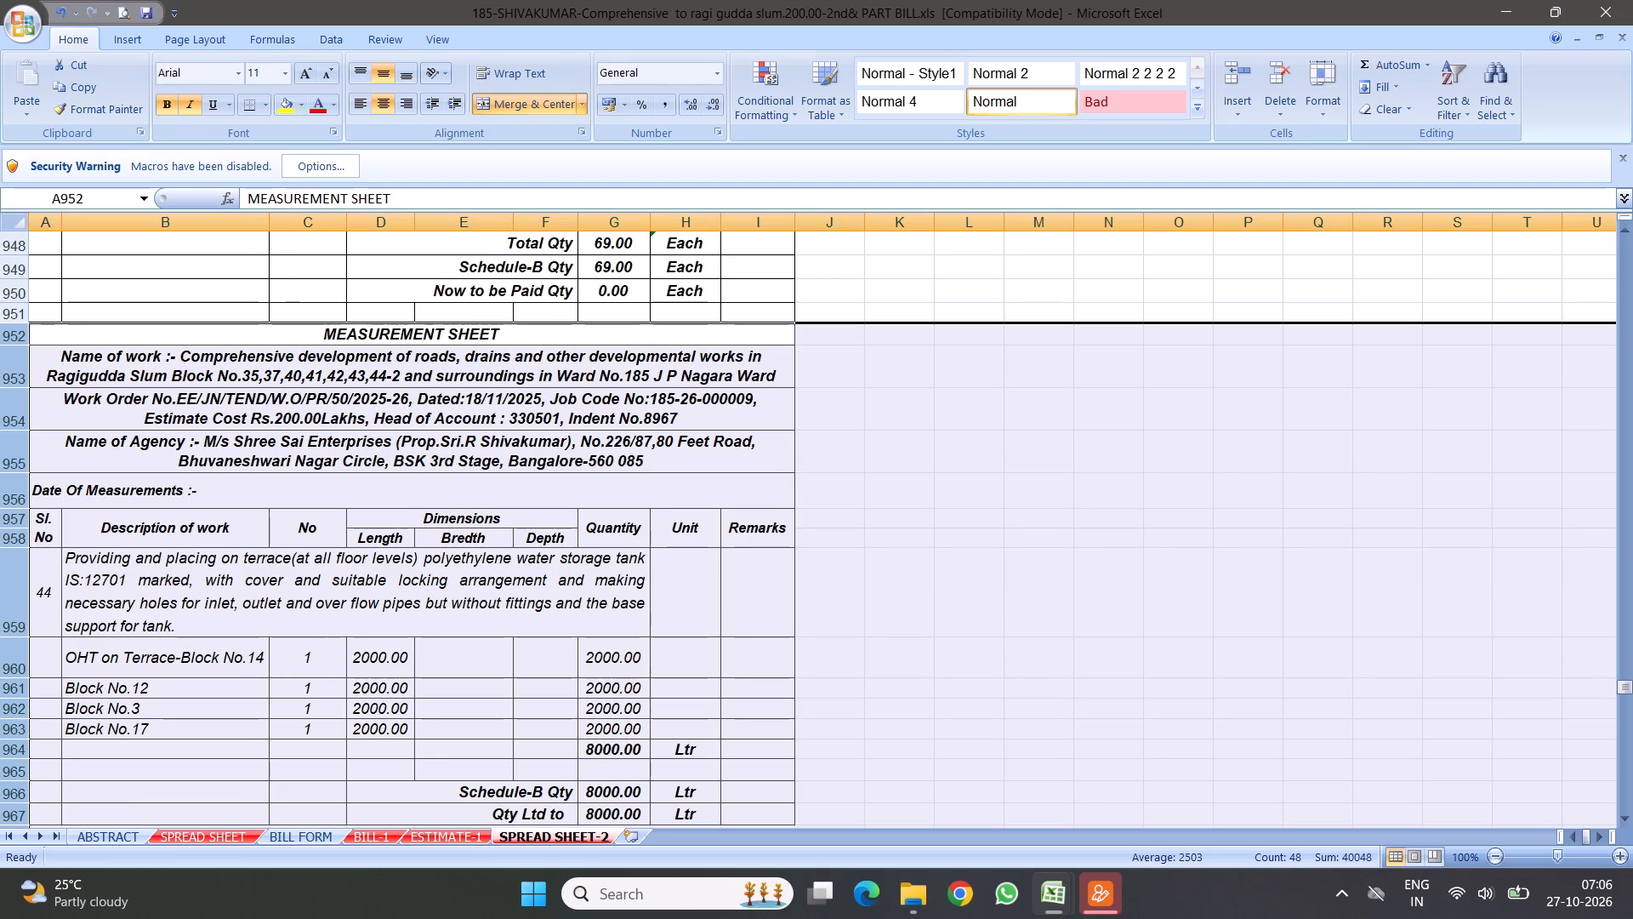
left_click(20, 337)
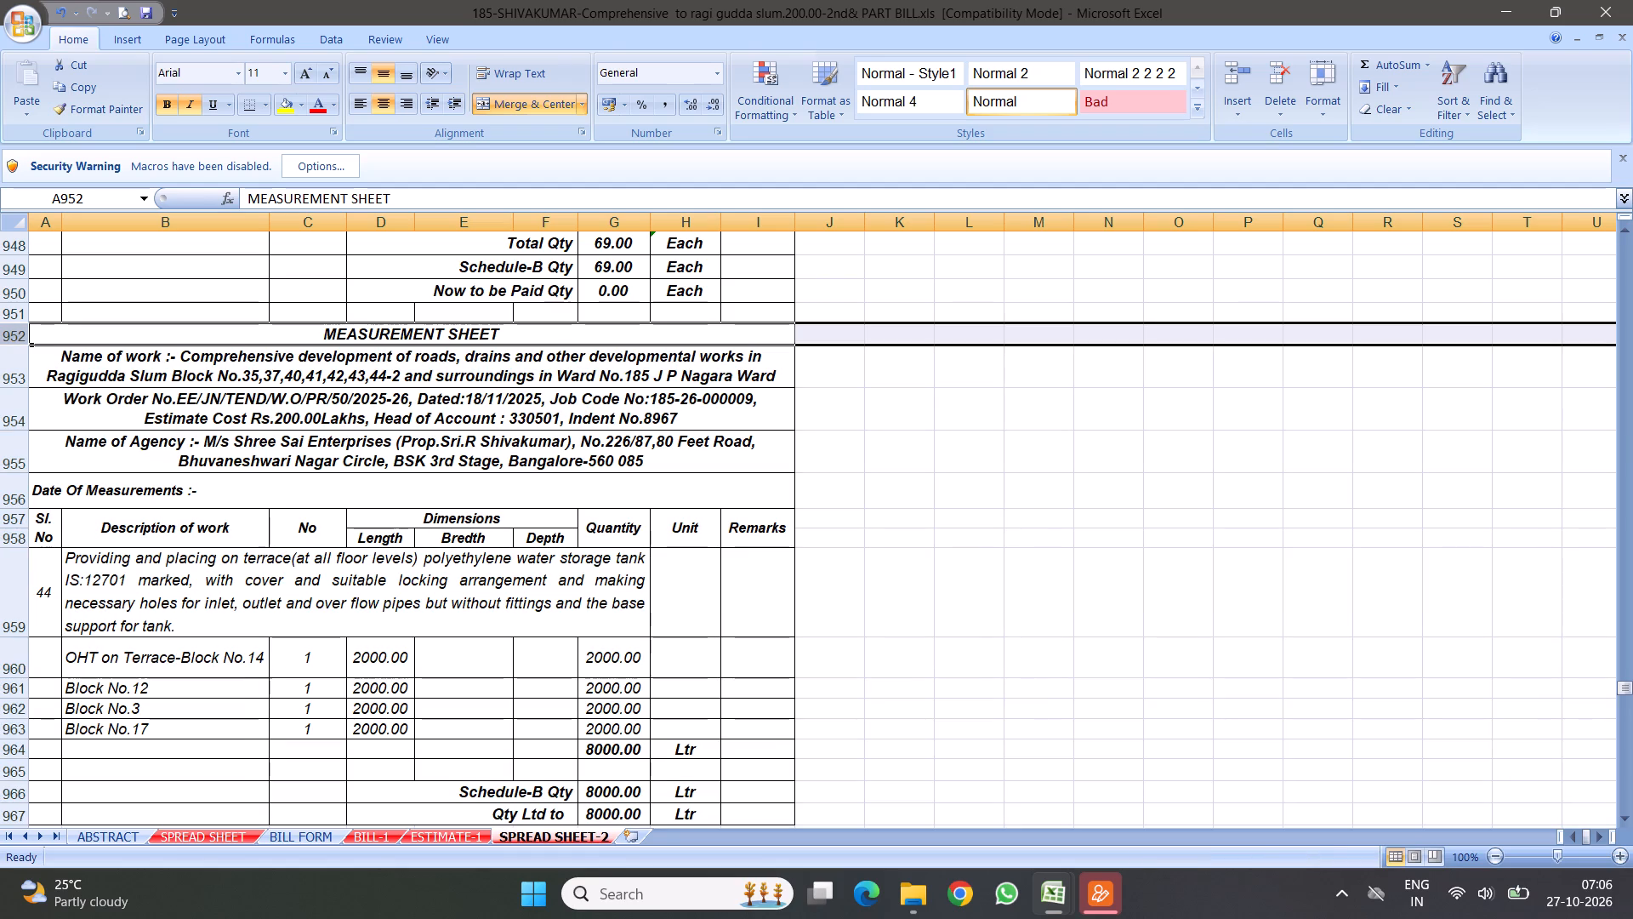
left_click_drag(16, 338, 159, 532)
right_click(242, 465)
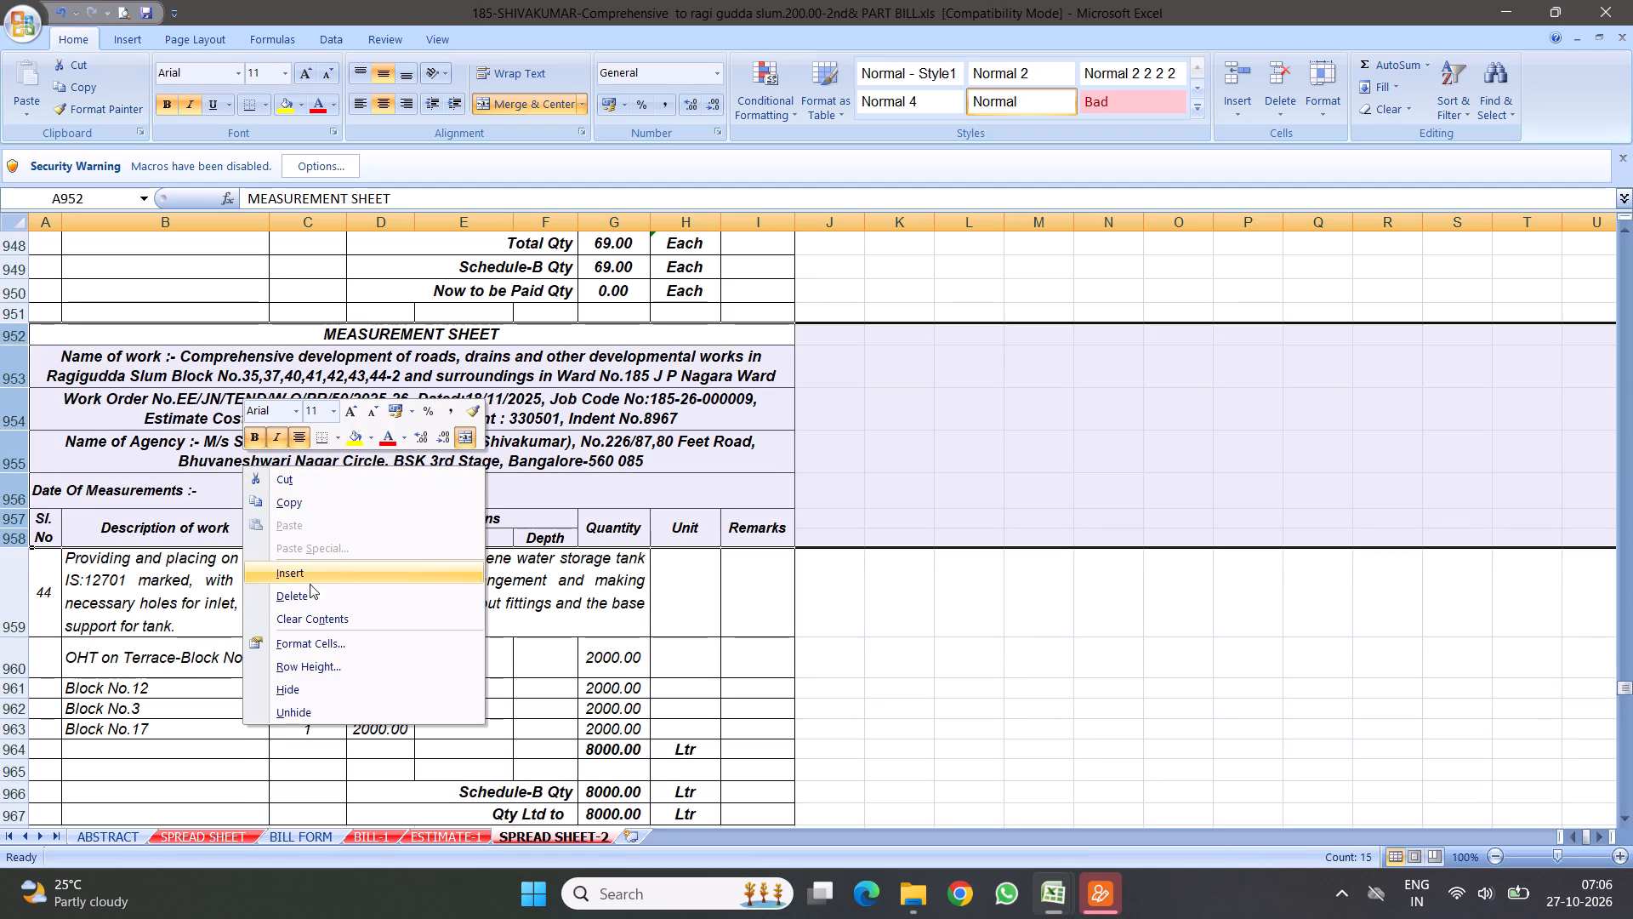
left_click(296, 589)
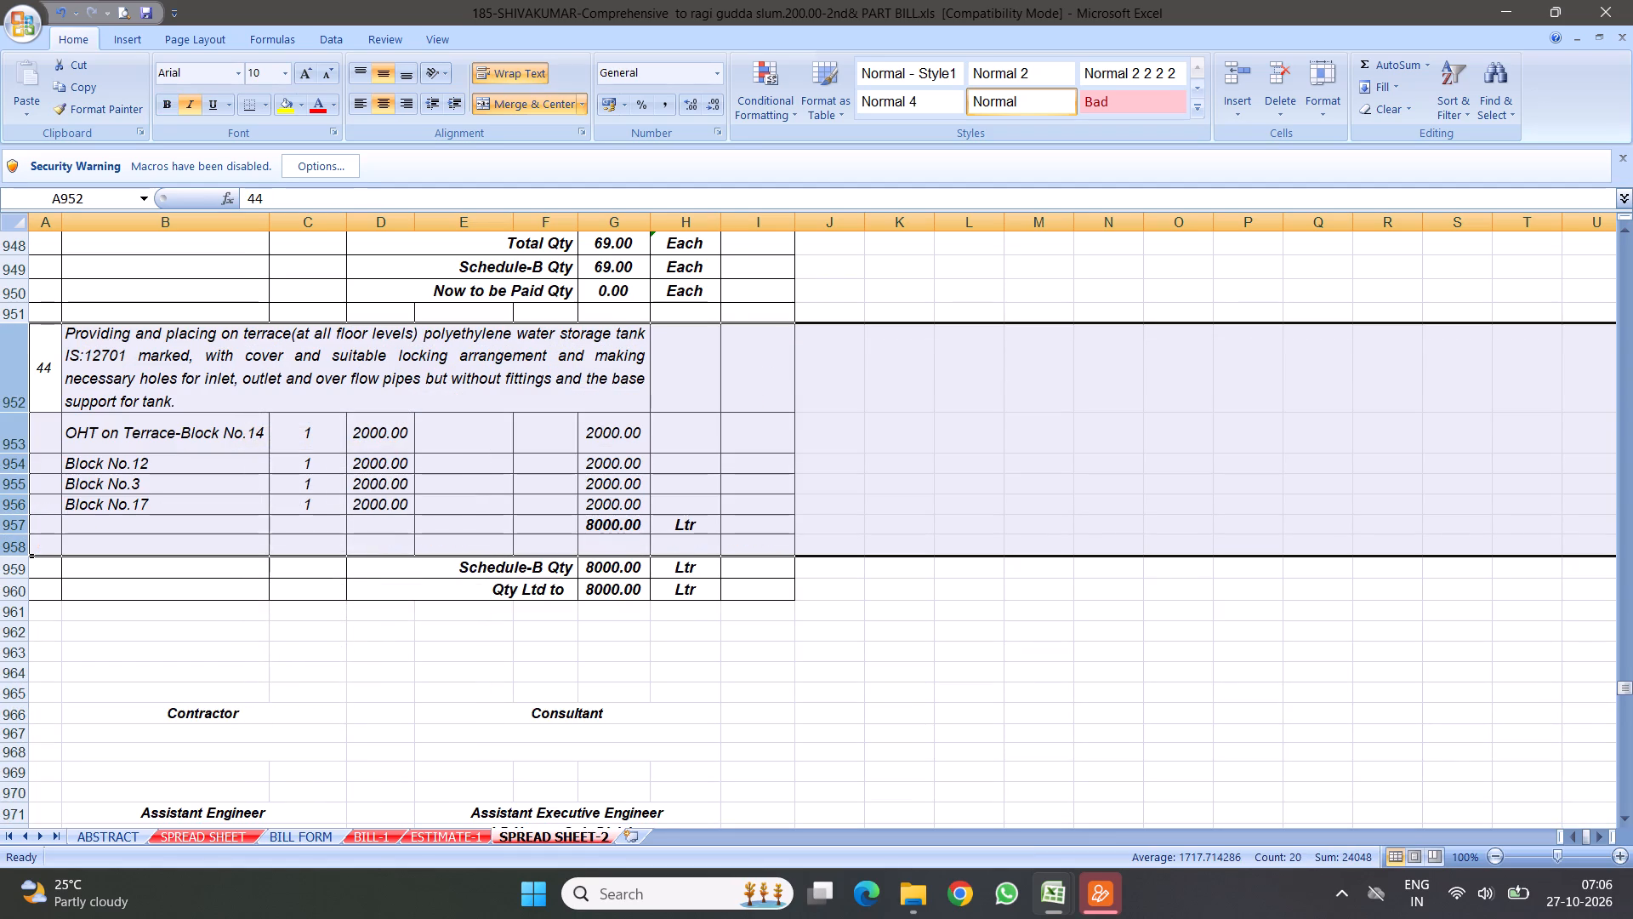
Copy item 43's quantity summary, rows 945 to 951, and insert the copied rows directly below item 44's water storage tank description.
scroll(389, 417, "up", 2)
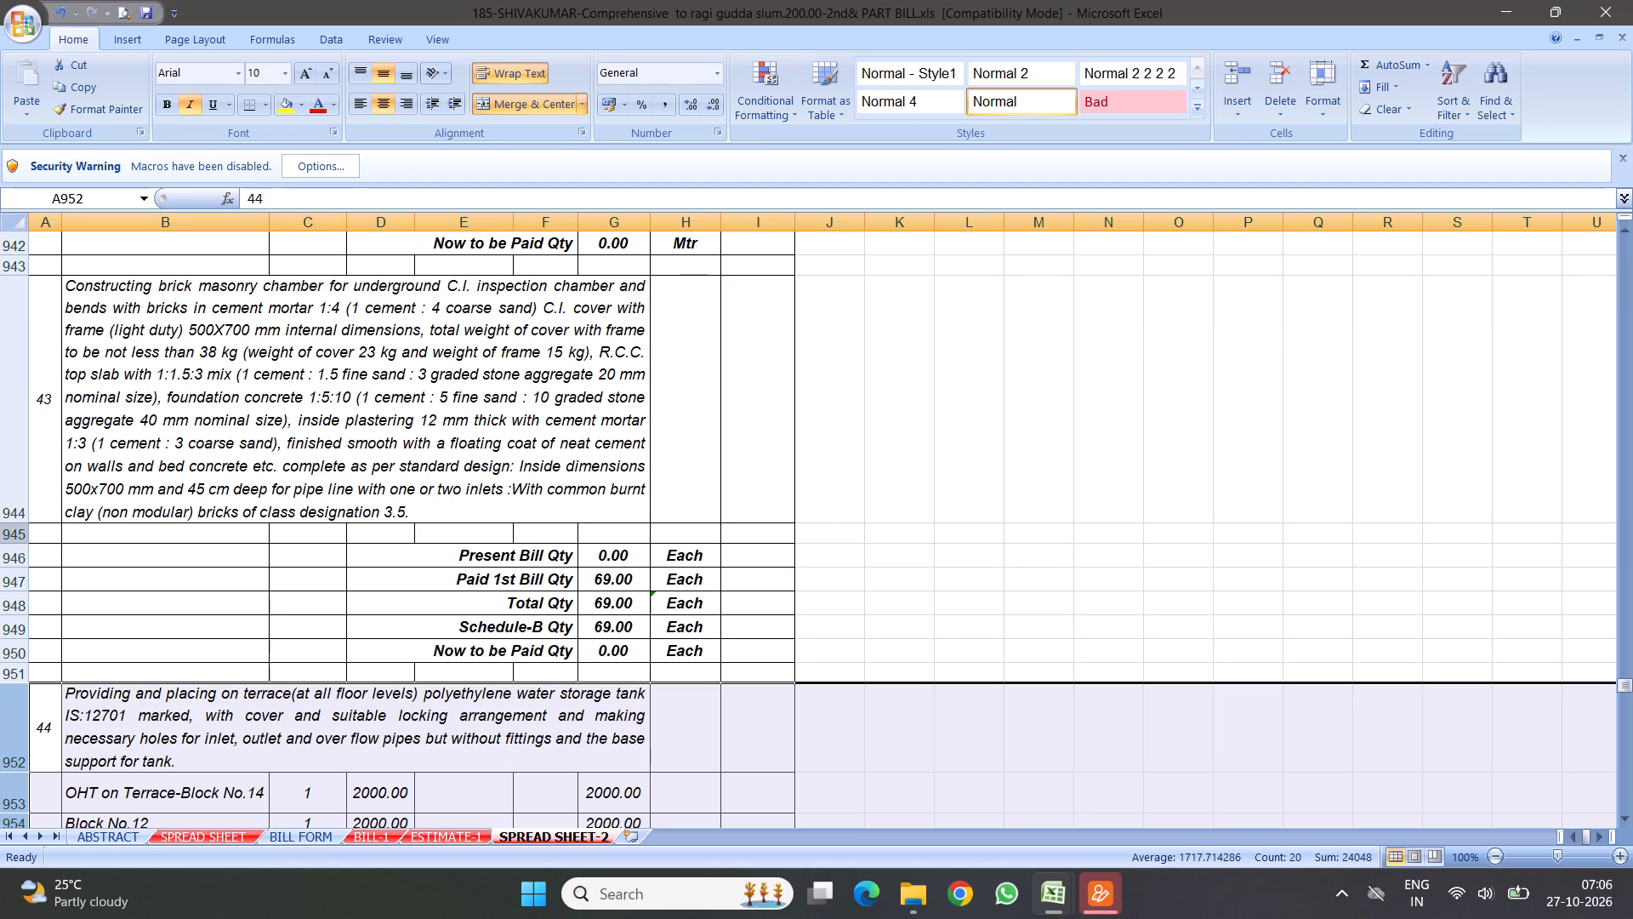
left_click_drag(17, 534, 31, 664)
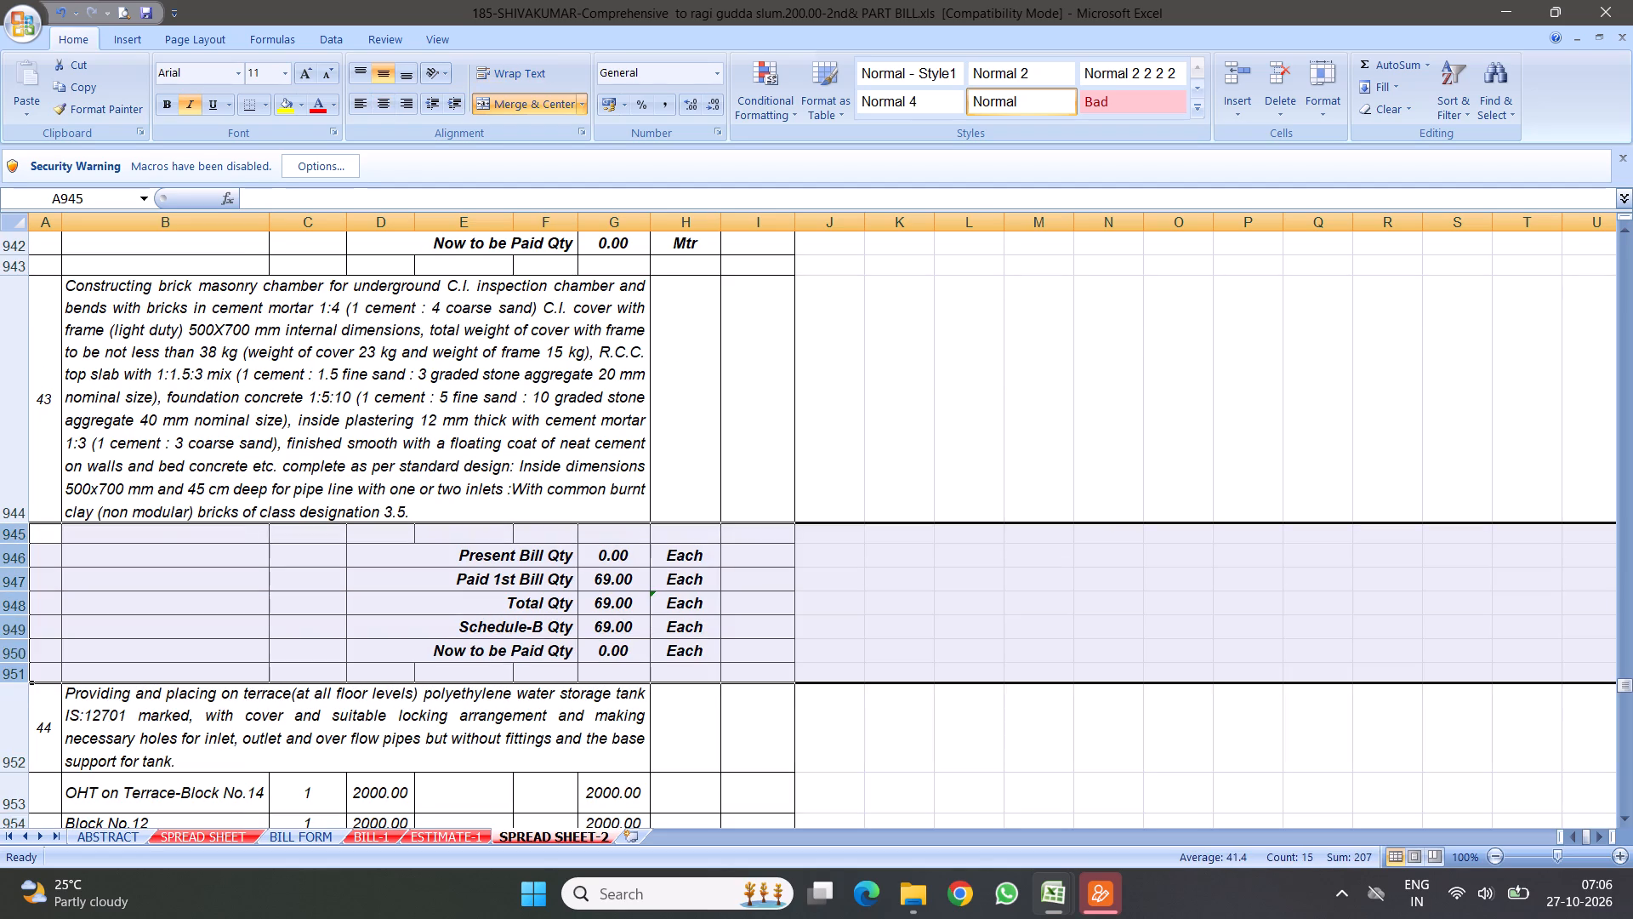
right_click(174, 600)
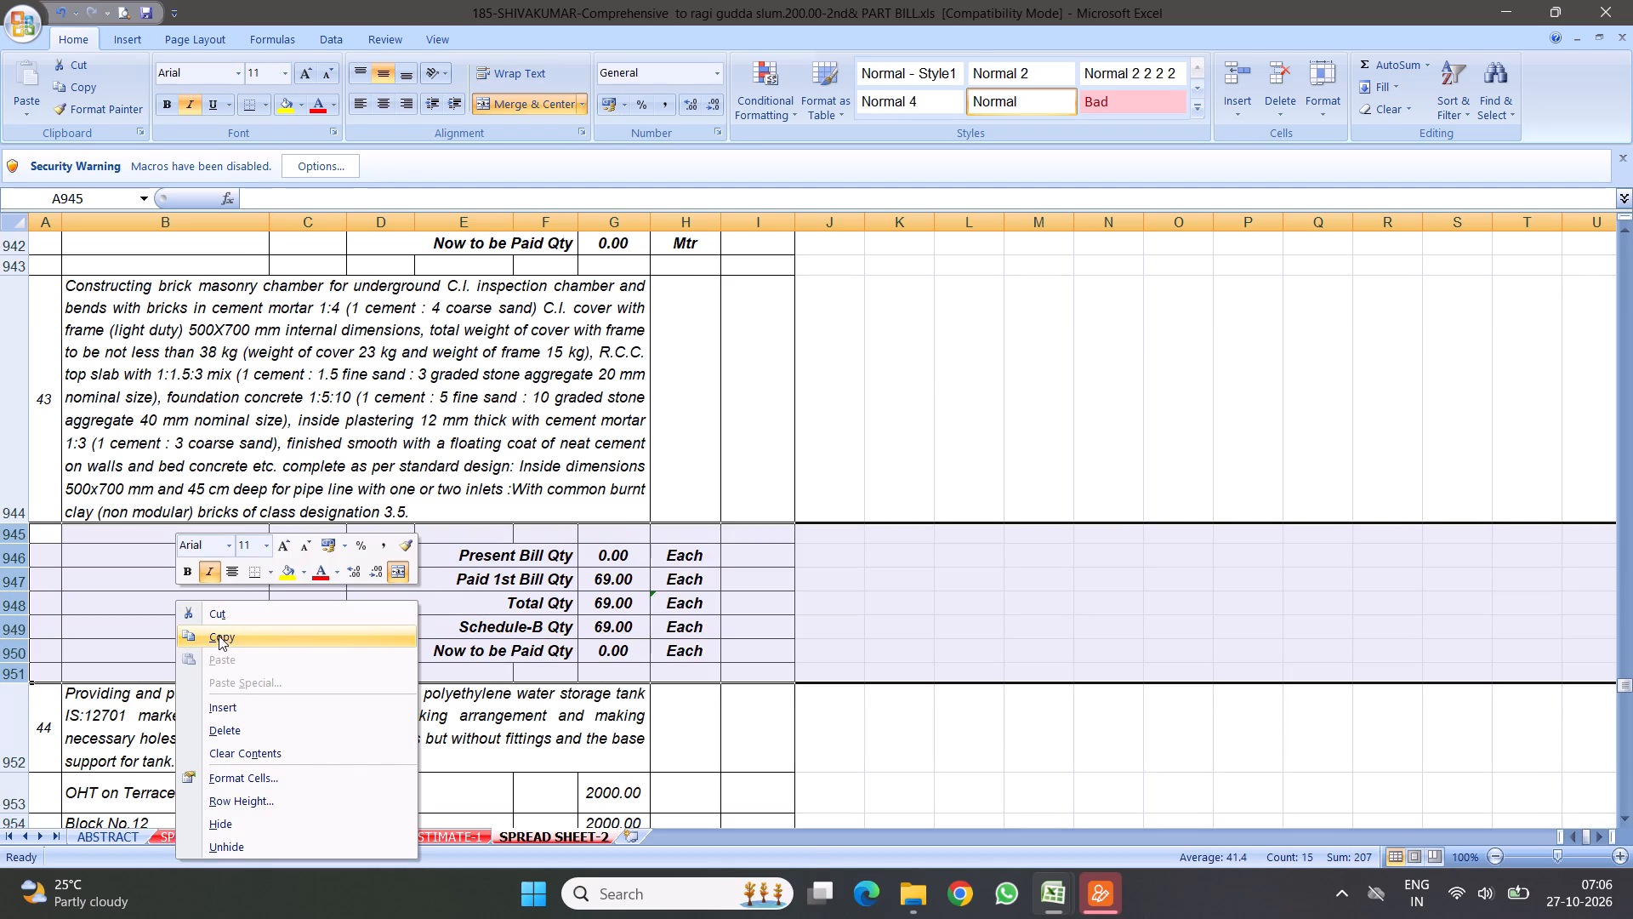
left_click(219, 633)
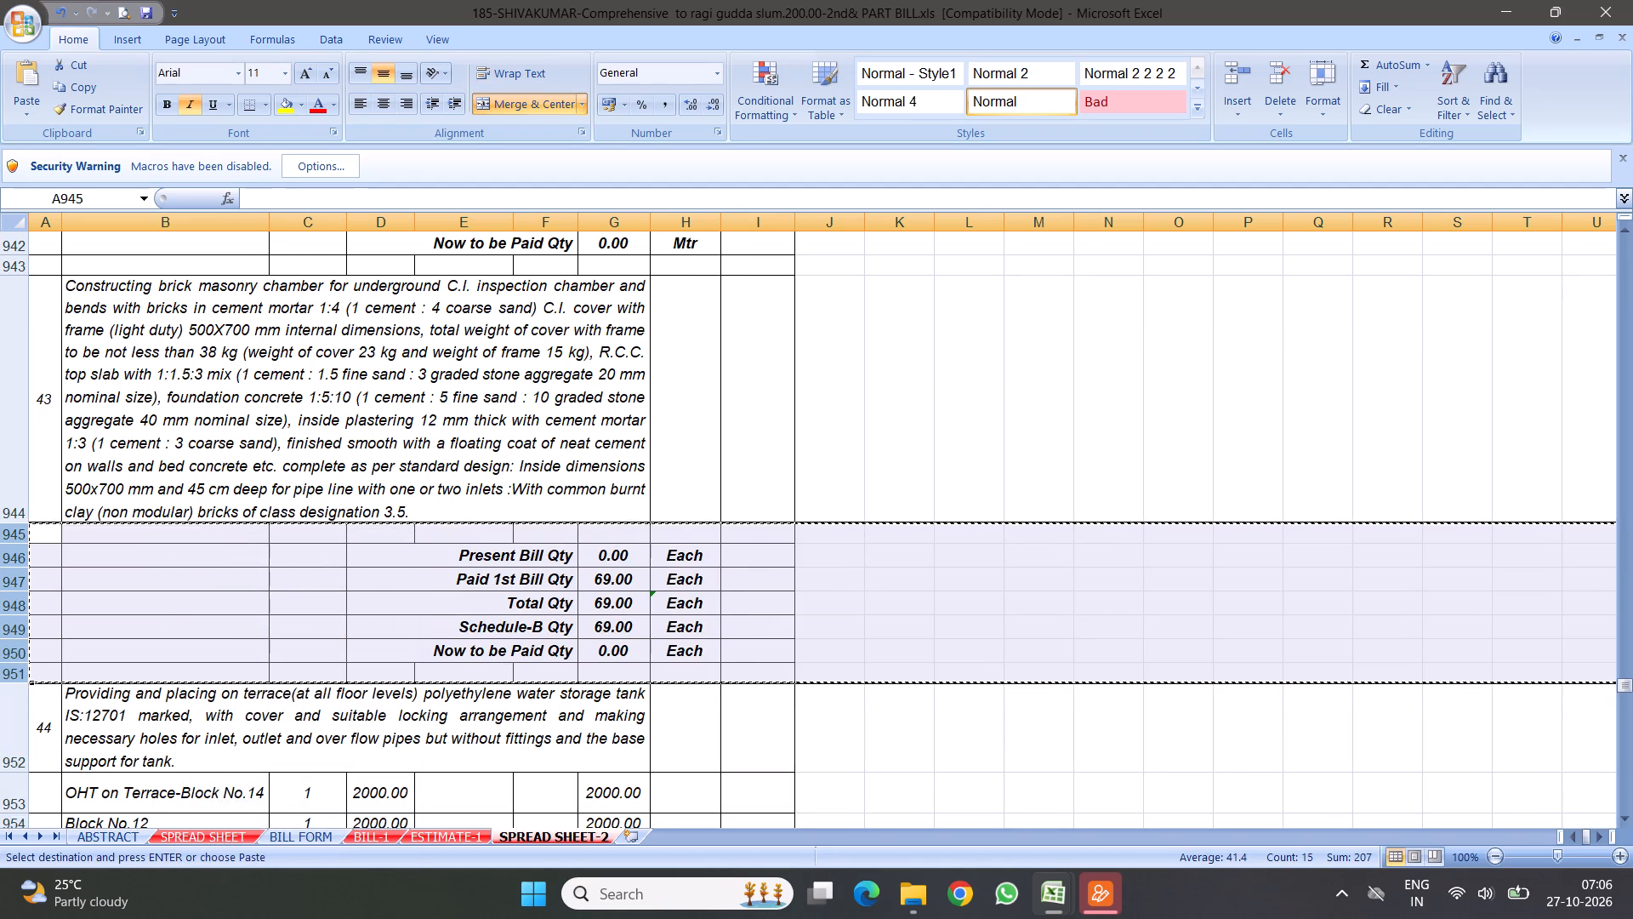
scroll(442, 528, "down", 2)
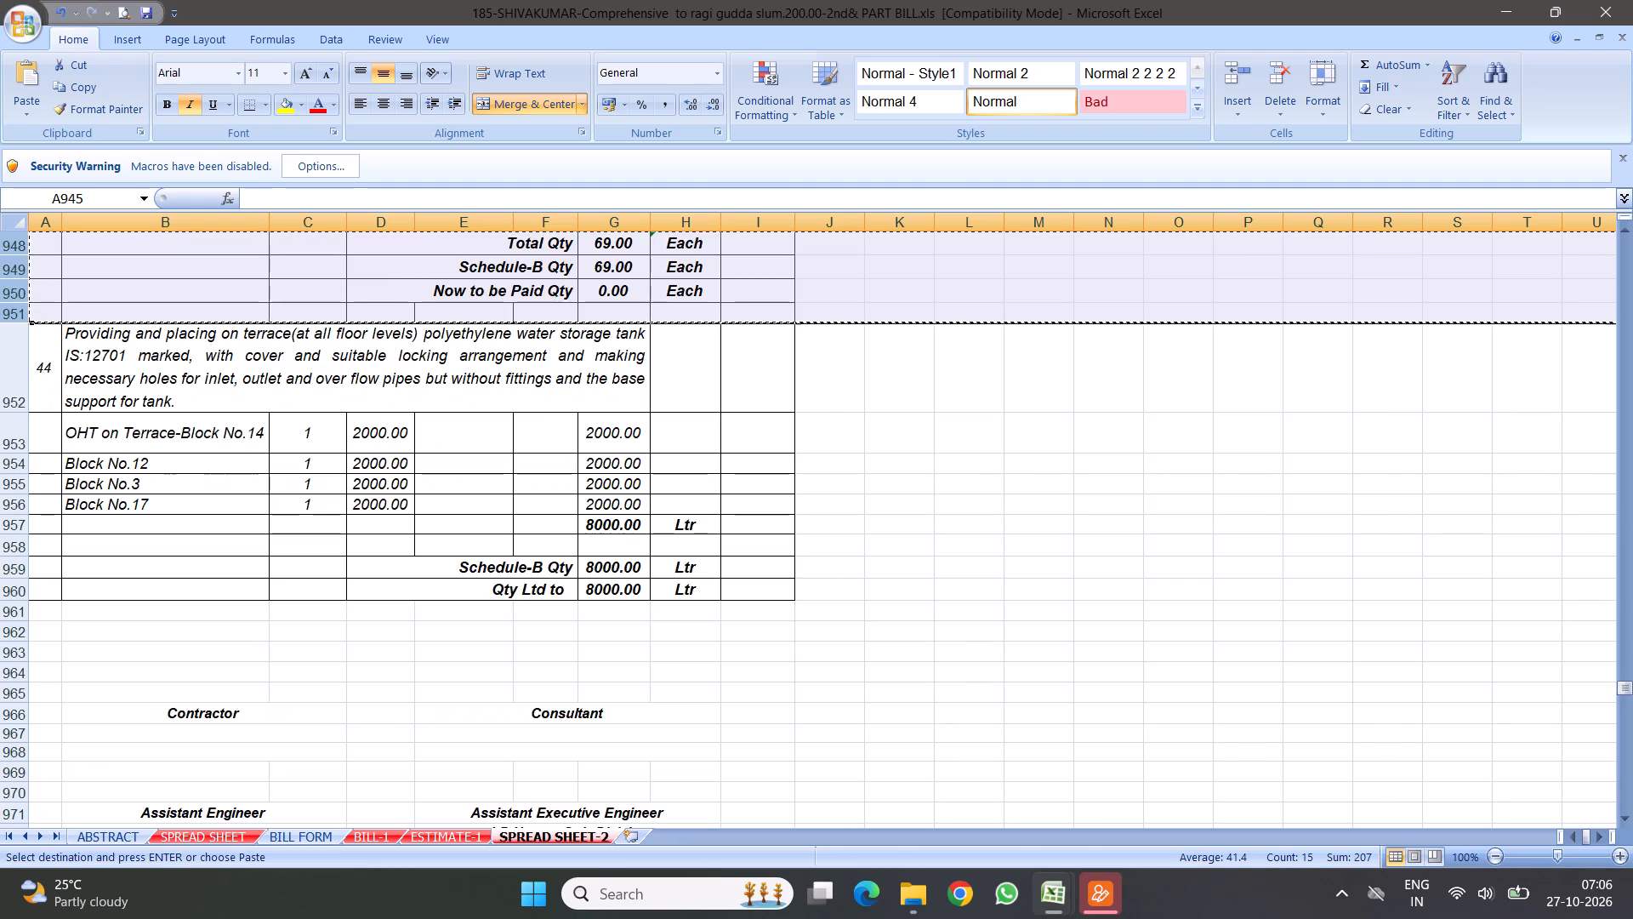
left_click(13, 434)
right_click(13, 434)
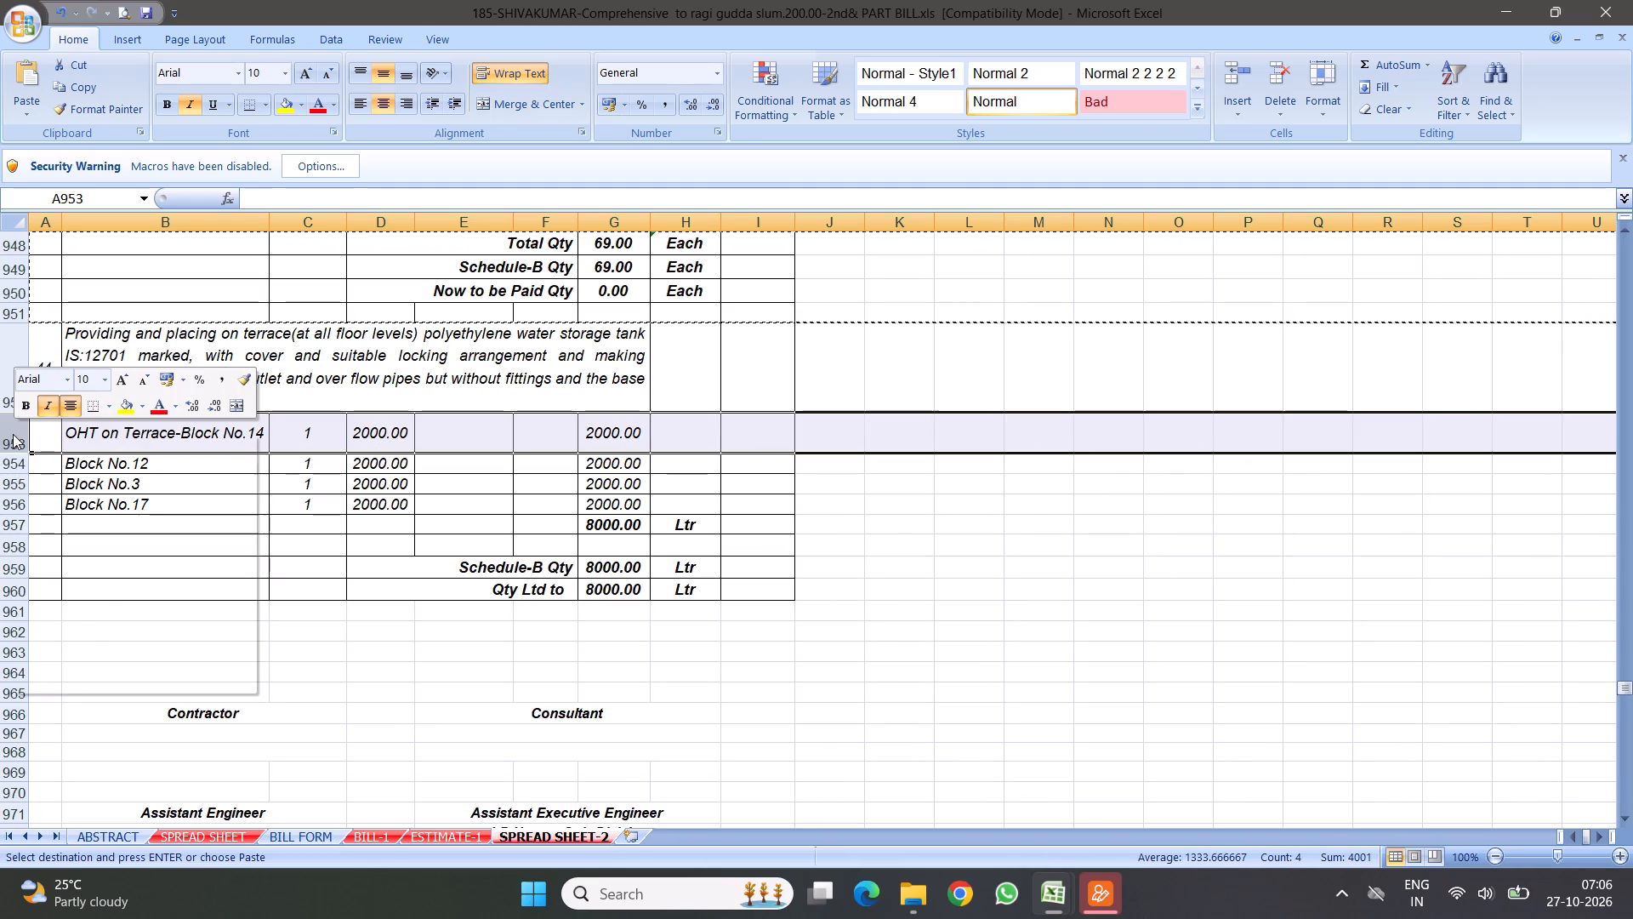
left_click(99, 539)
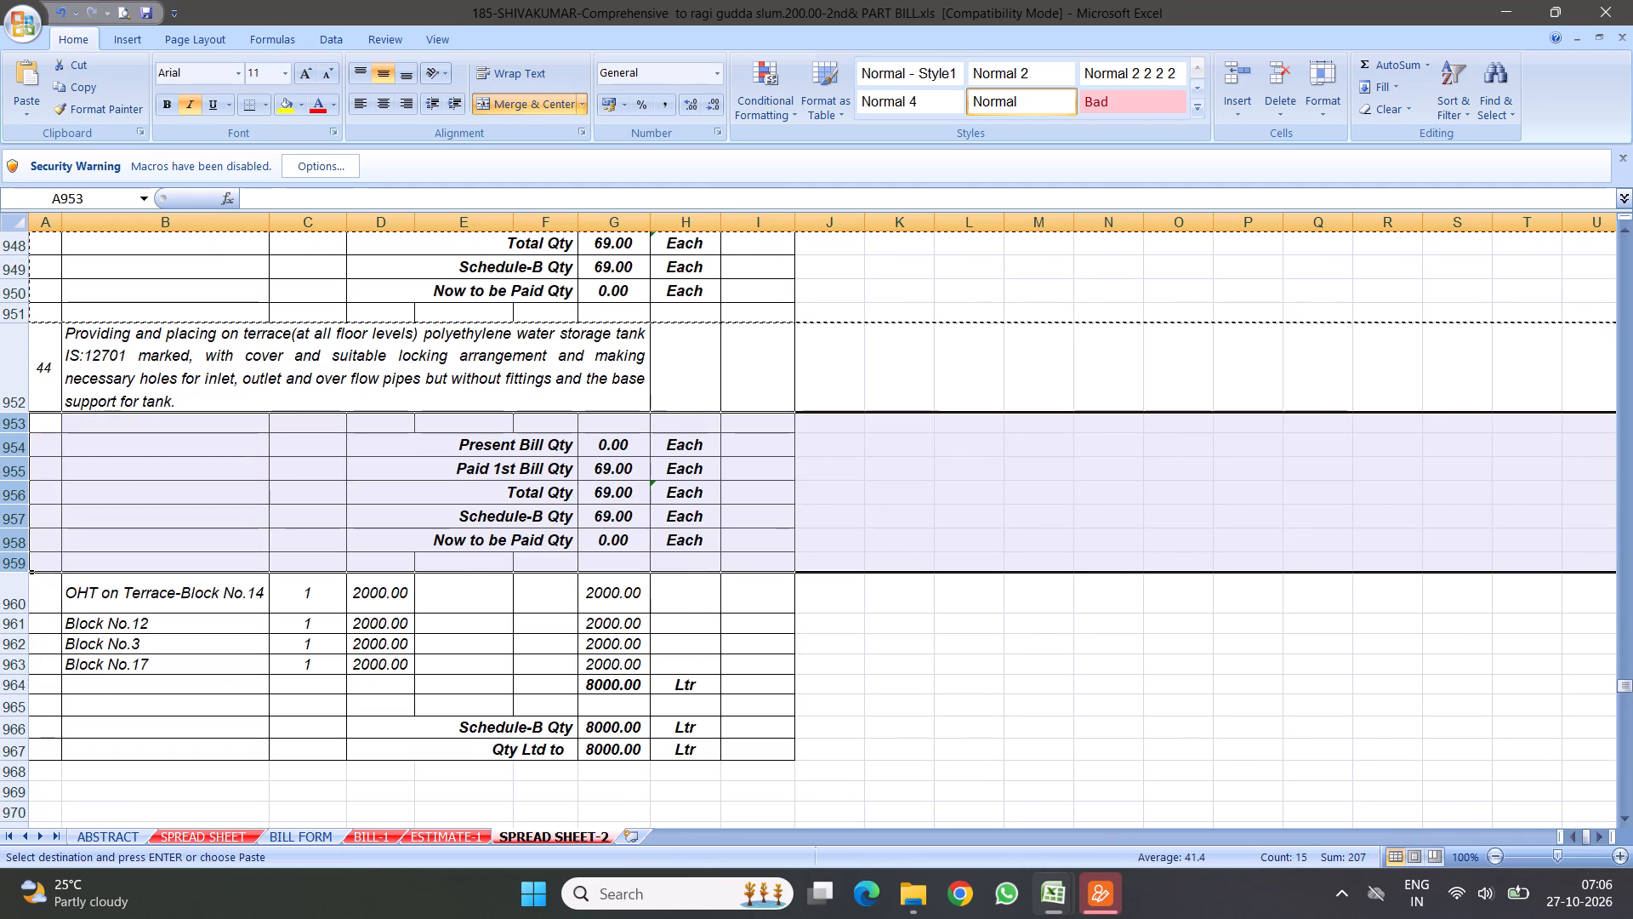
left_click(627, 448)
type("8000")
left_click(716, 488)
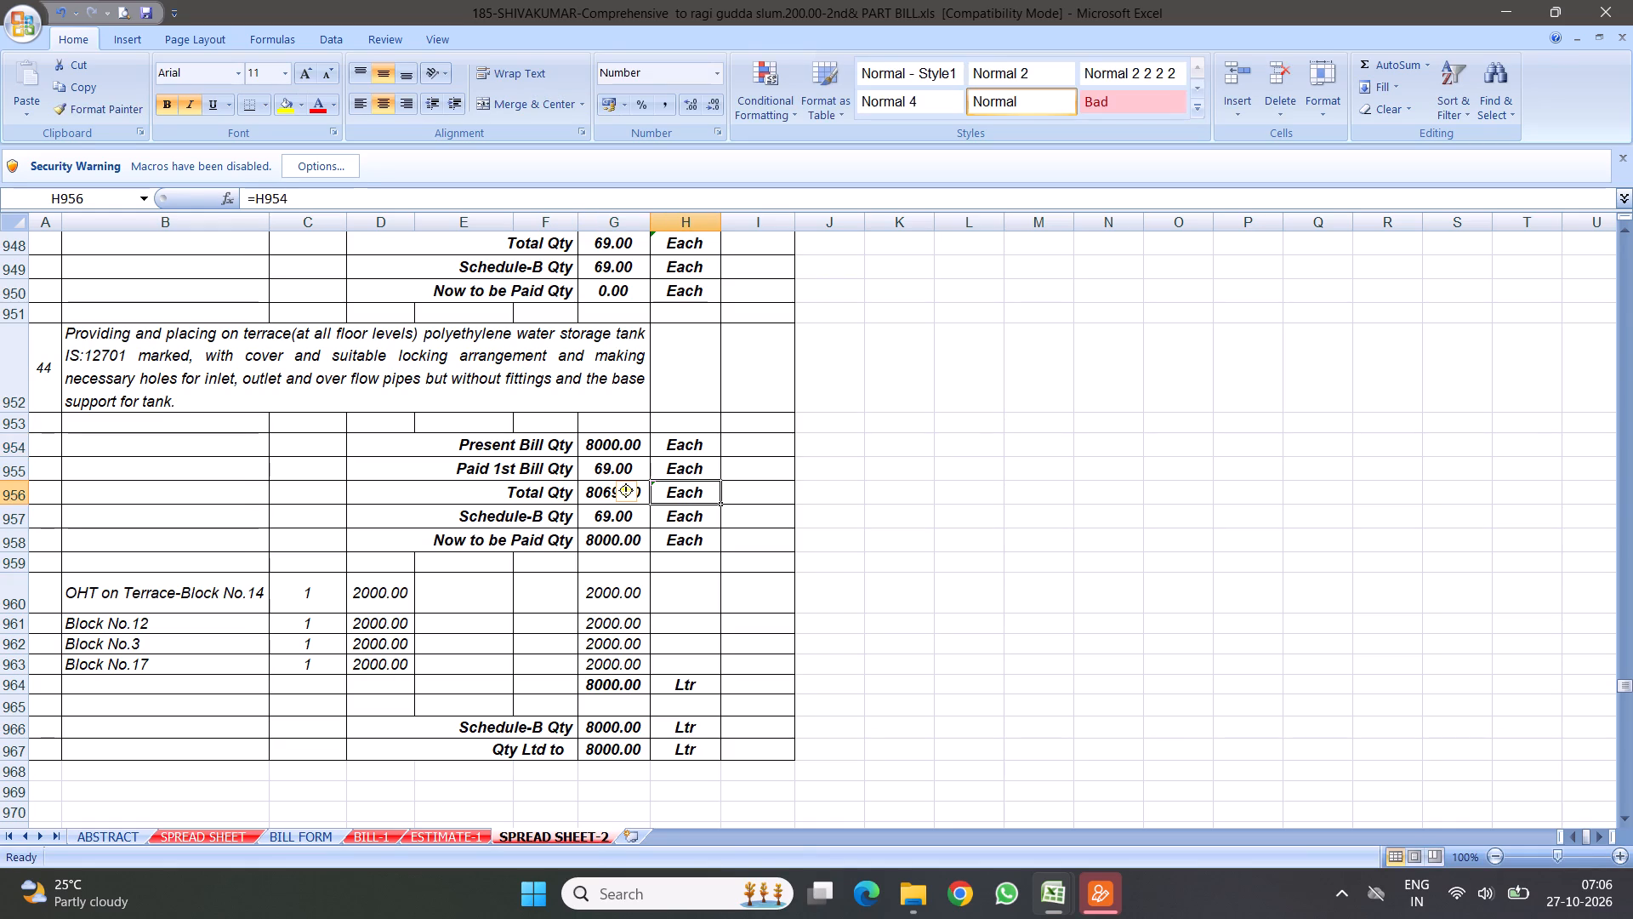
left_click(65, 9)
In item 44's quantity summary, set the Paid 1st Bill Qty to 8000 and the unit to Ltr.
left_click(595, 473)
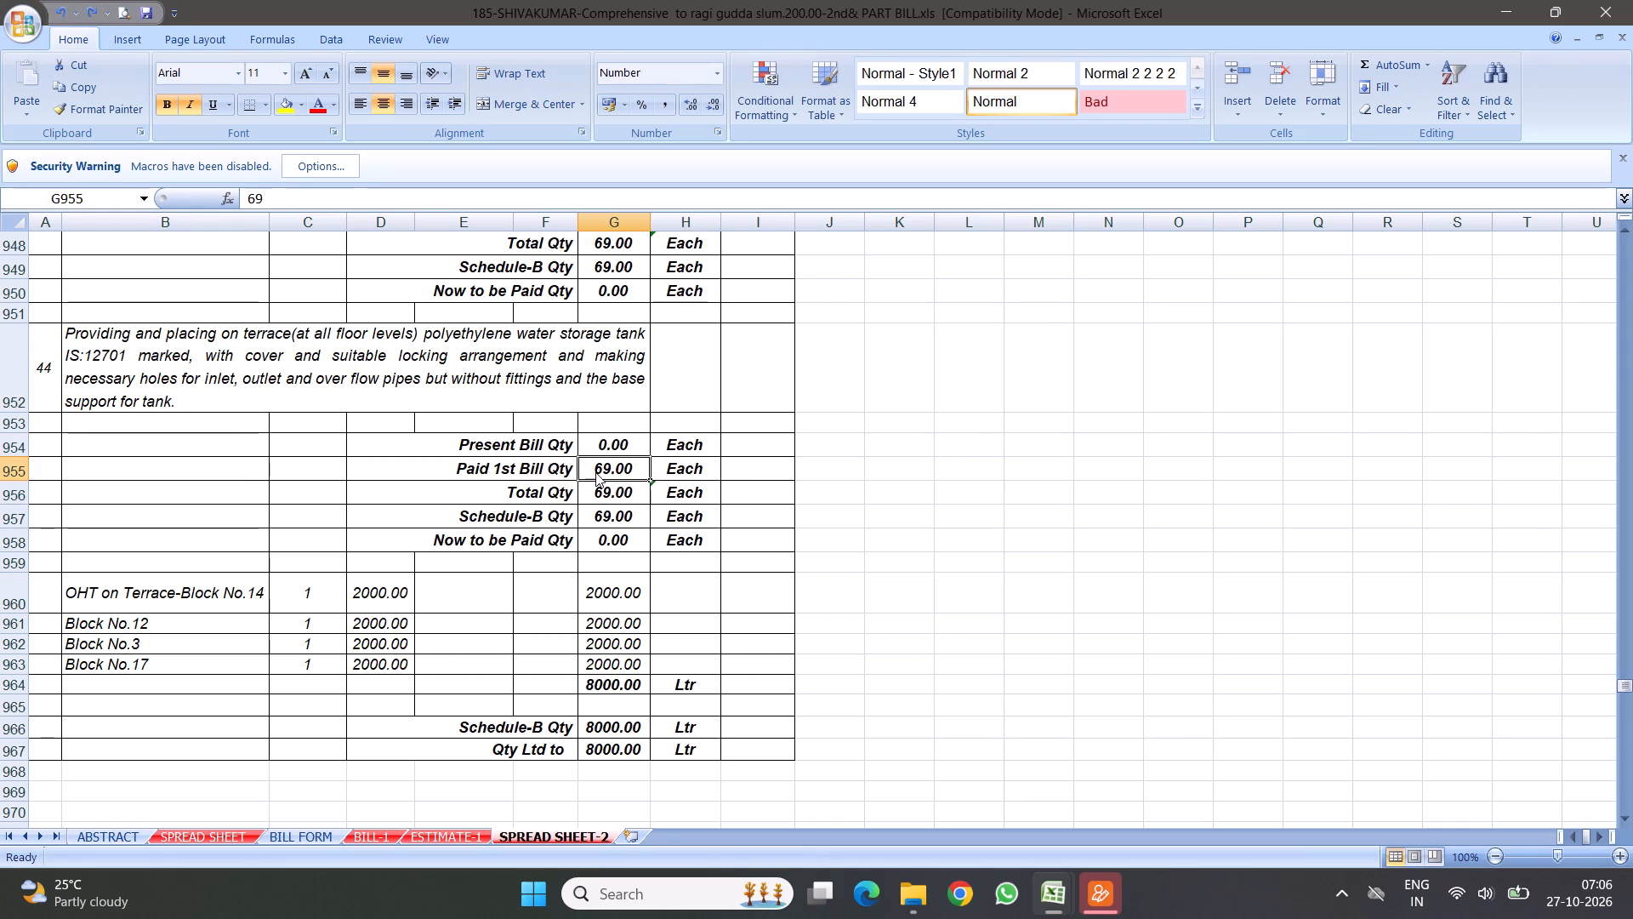
type("8000")
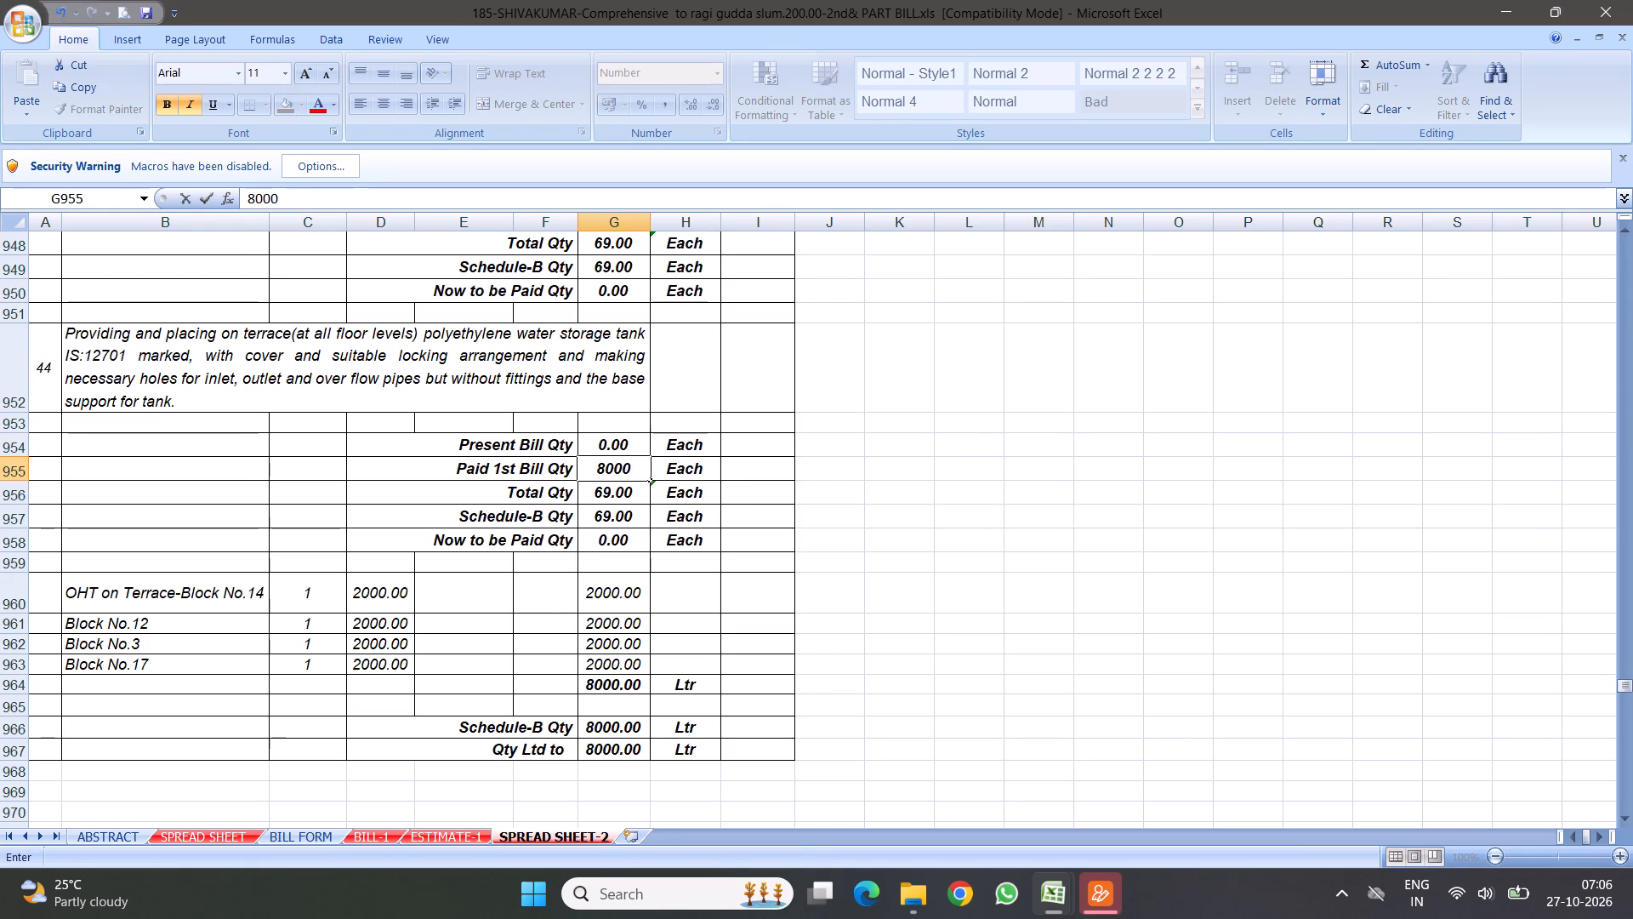
left_click(708, 569)
left_click(676, 454)
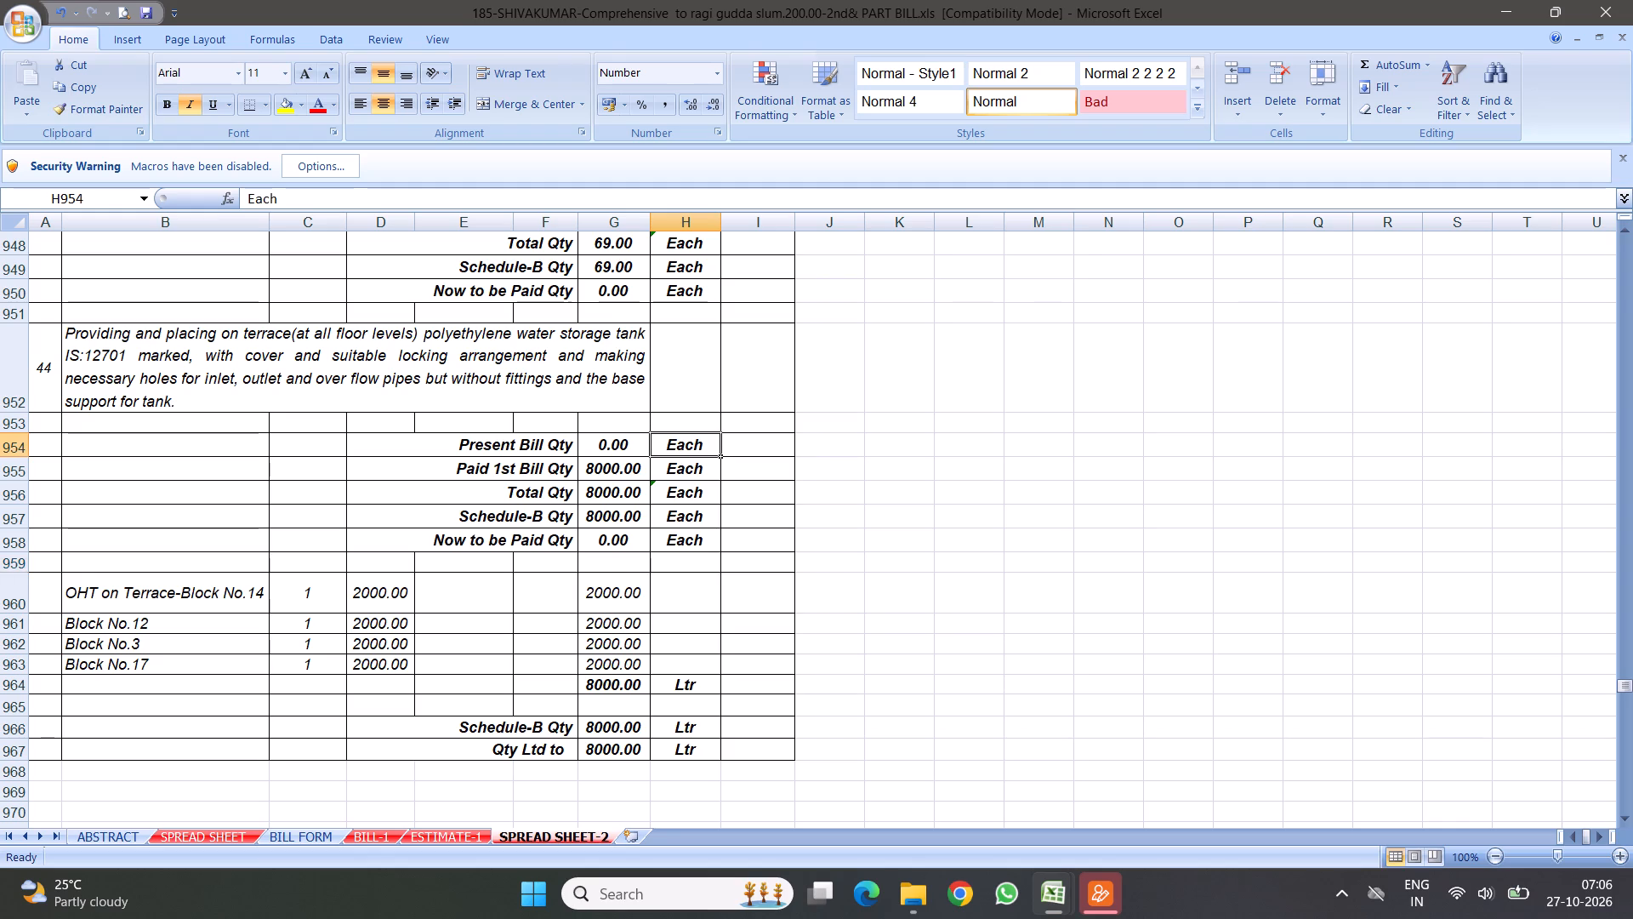
type("Ltr")
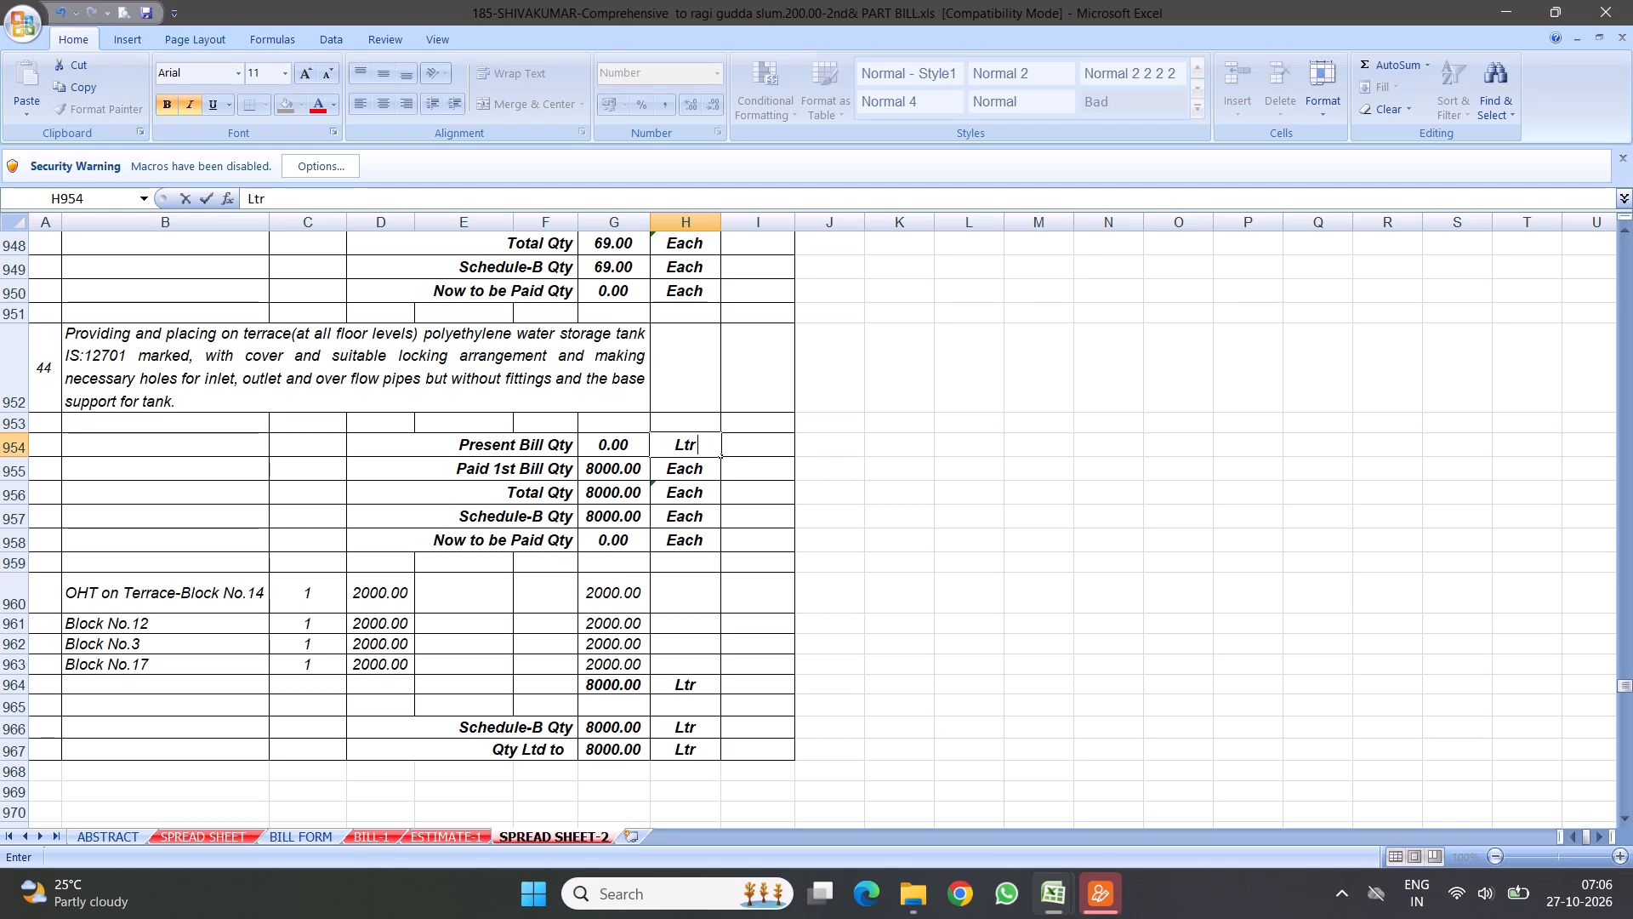
left_click(799, 505)
Delete item 44's old water tank measurements and quantity rows, rows 960 to 967.
scroll(386, 539, "down", 2)
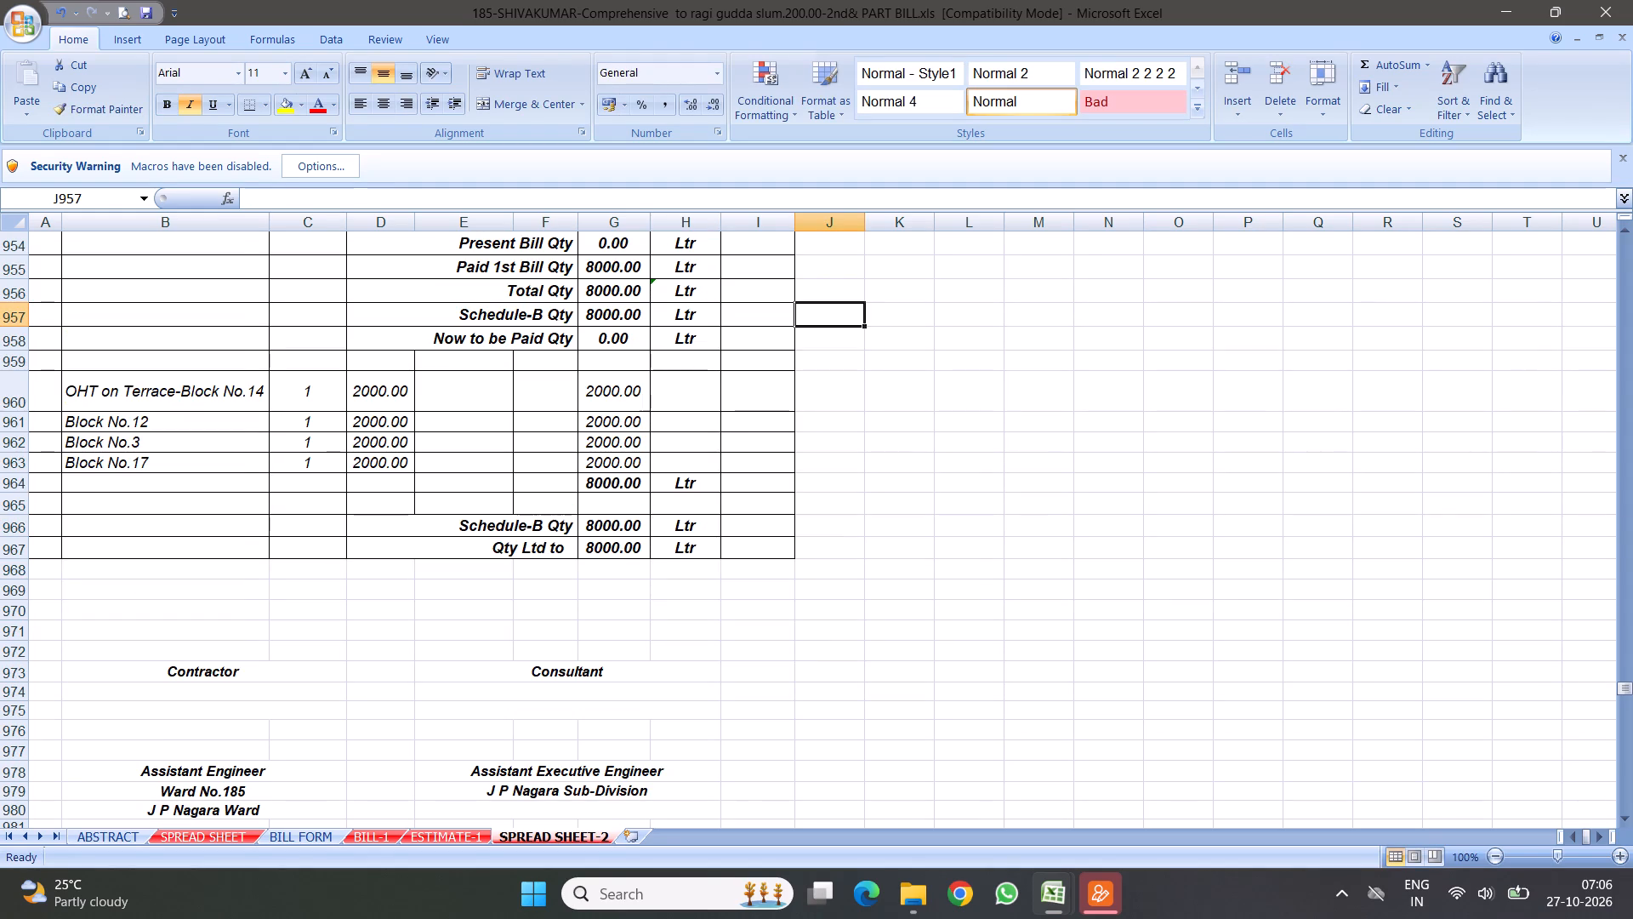
left_click_drag(9, 387, 43, 511)
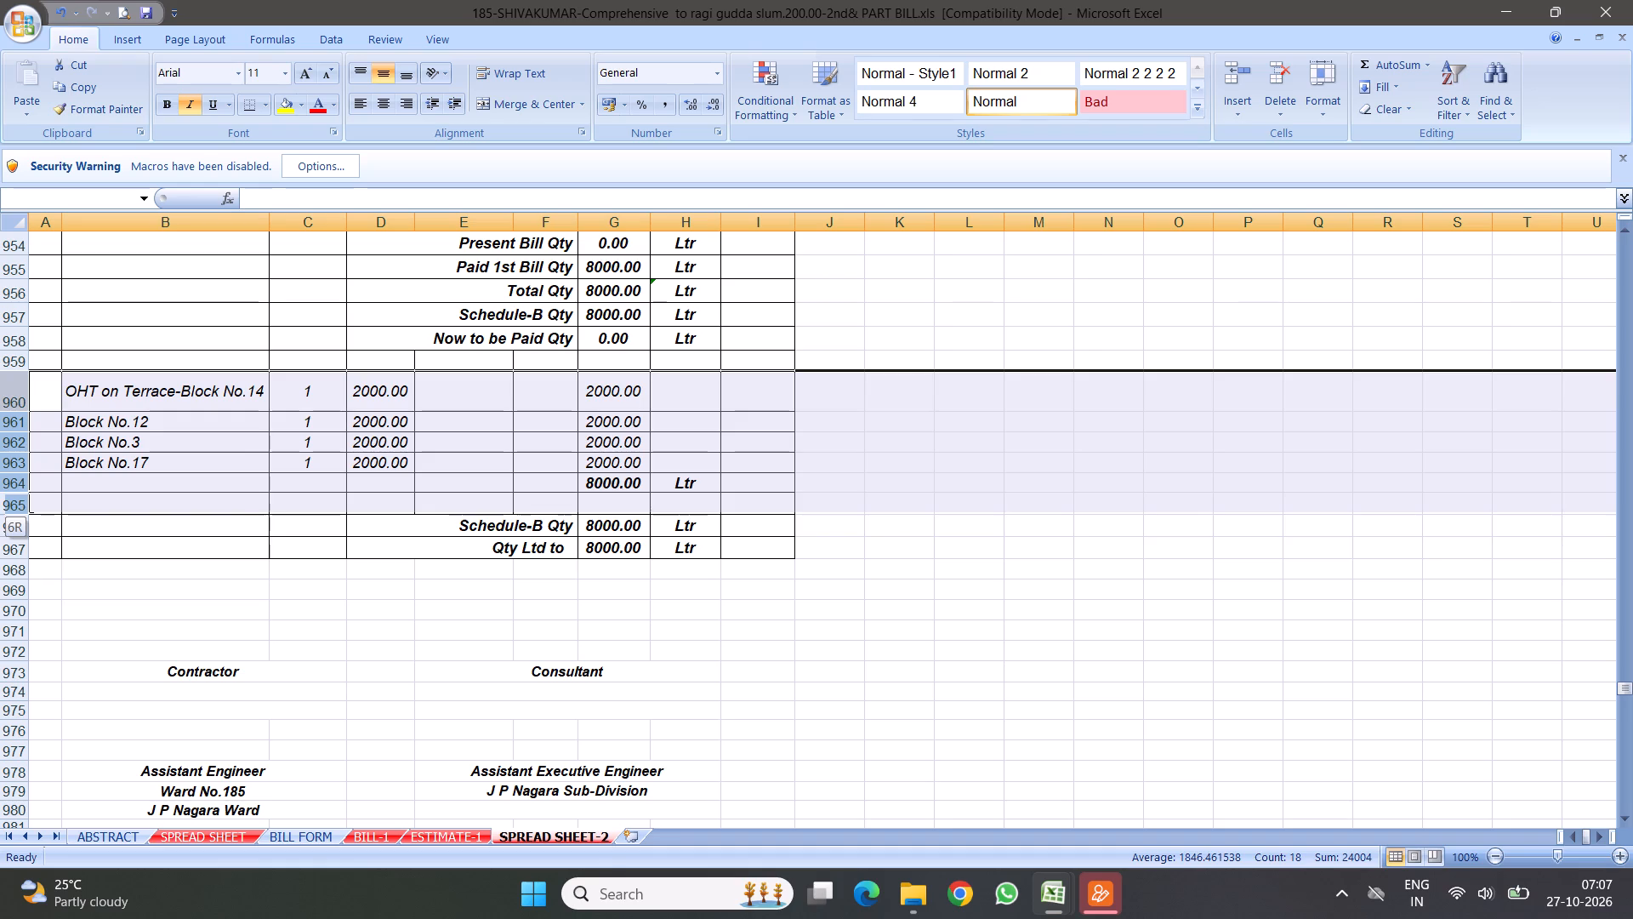
left_click_drag(43, 511, 42, 547)
right_click(152, 442)
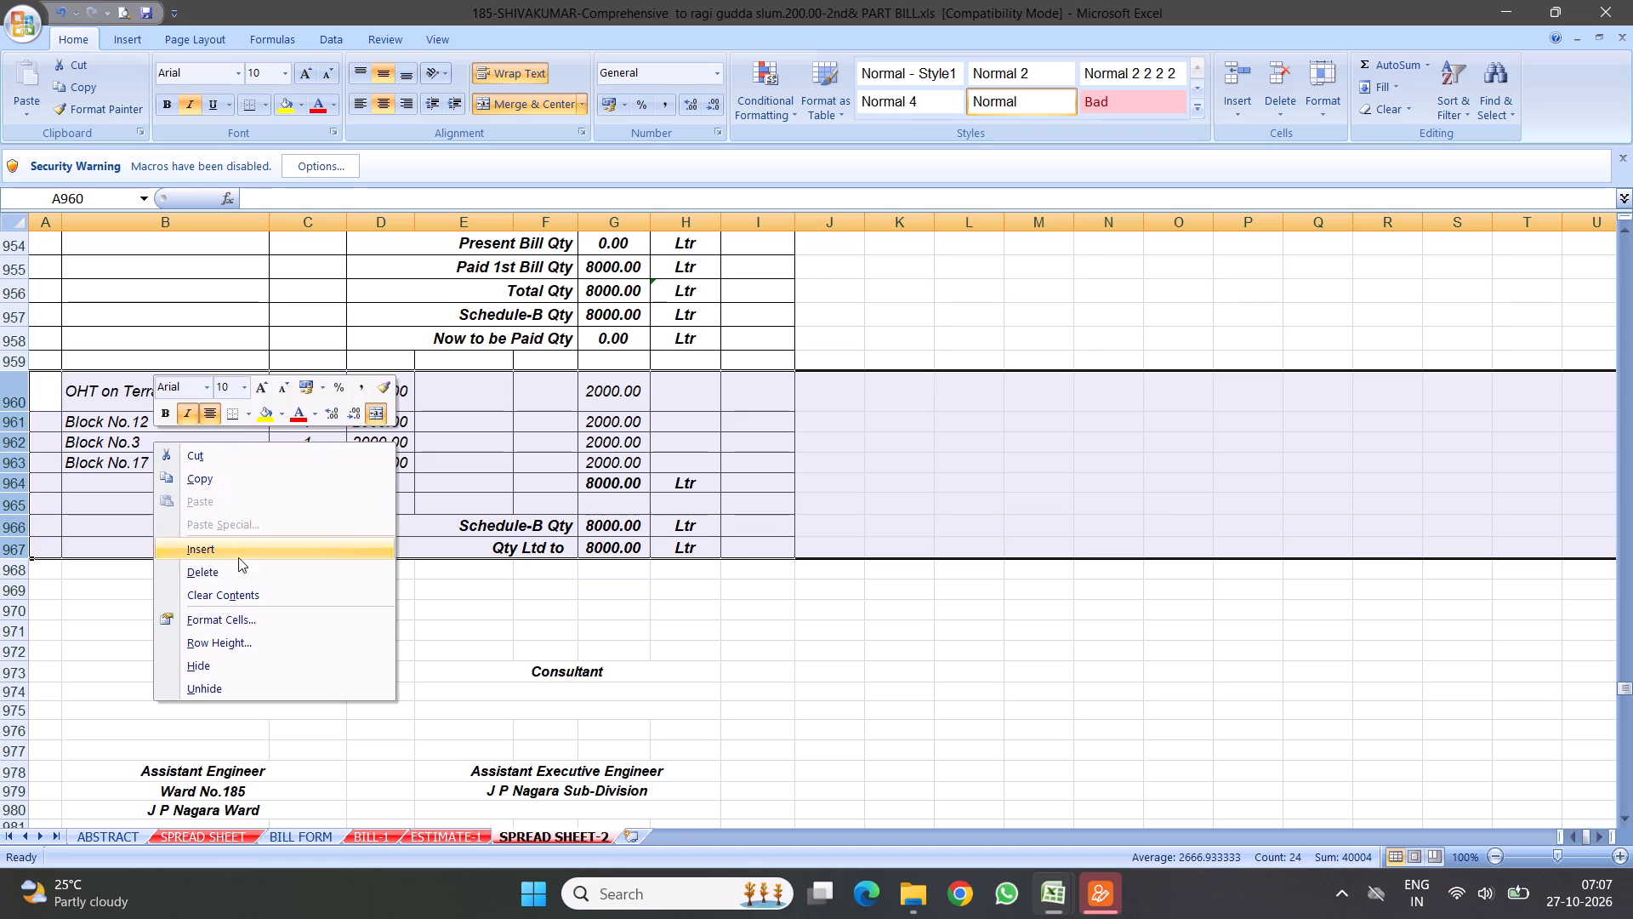
left_click(216, 572)
Delete the blank rows and signature block, rows 960 to 973, below item 44's quantity summary.
scroll(327, 546, "down", 6)
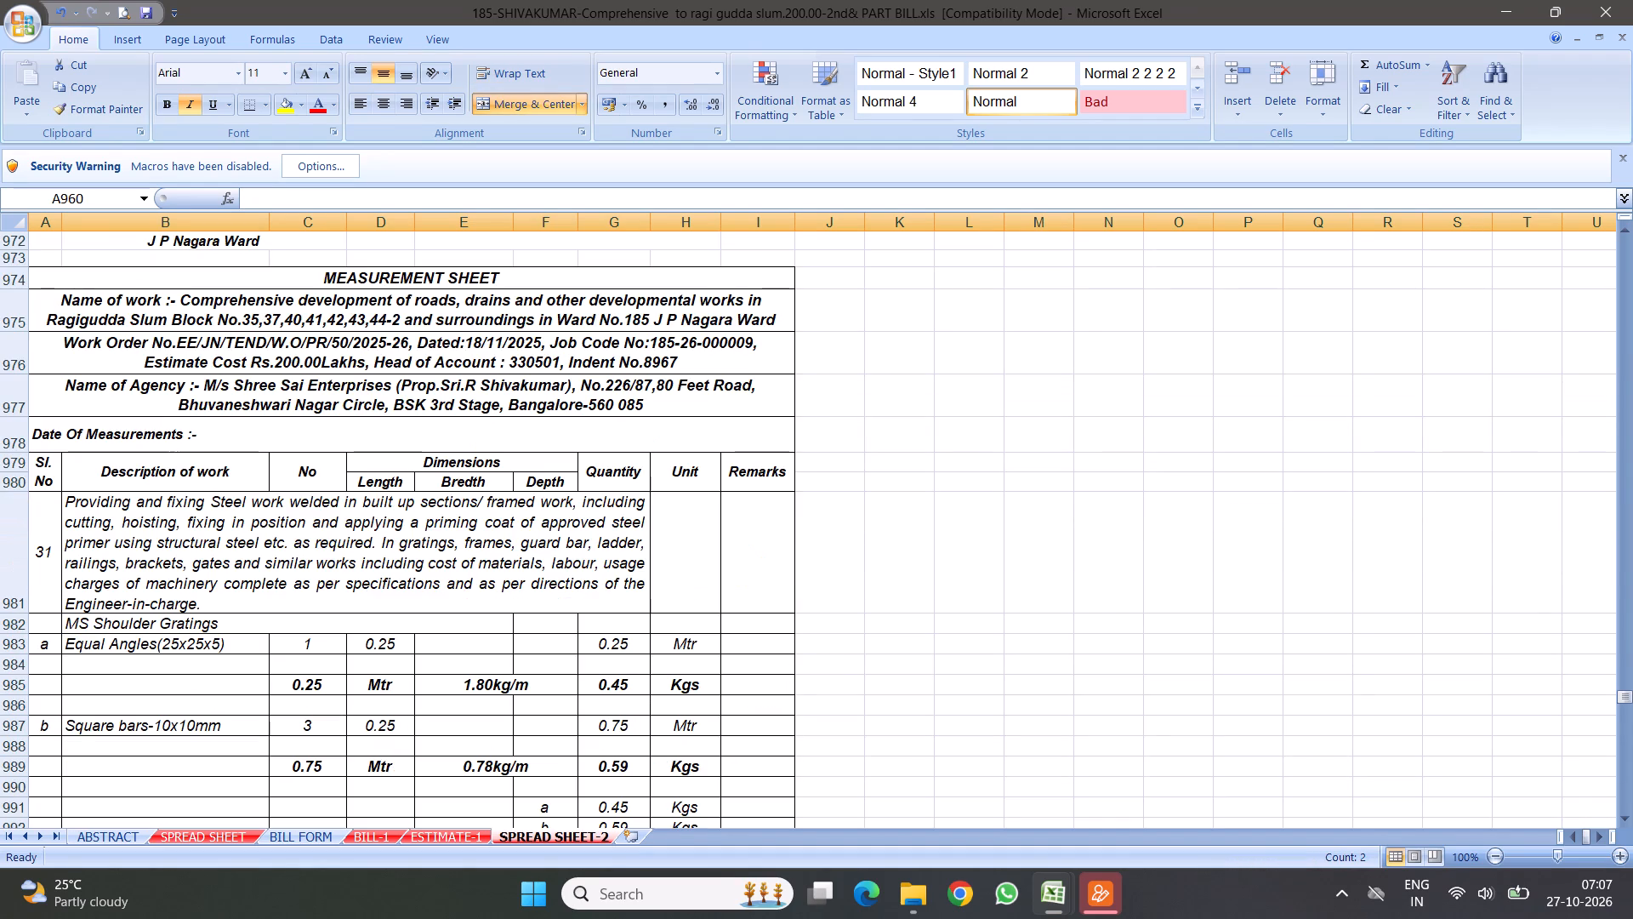
scroll(385, 556, "down", 5)
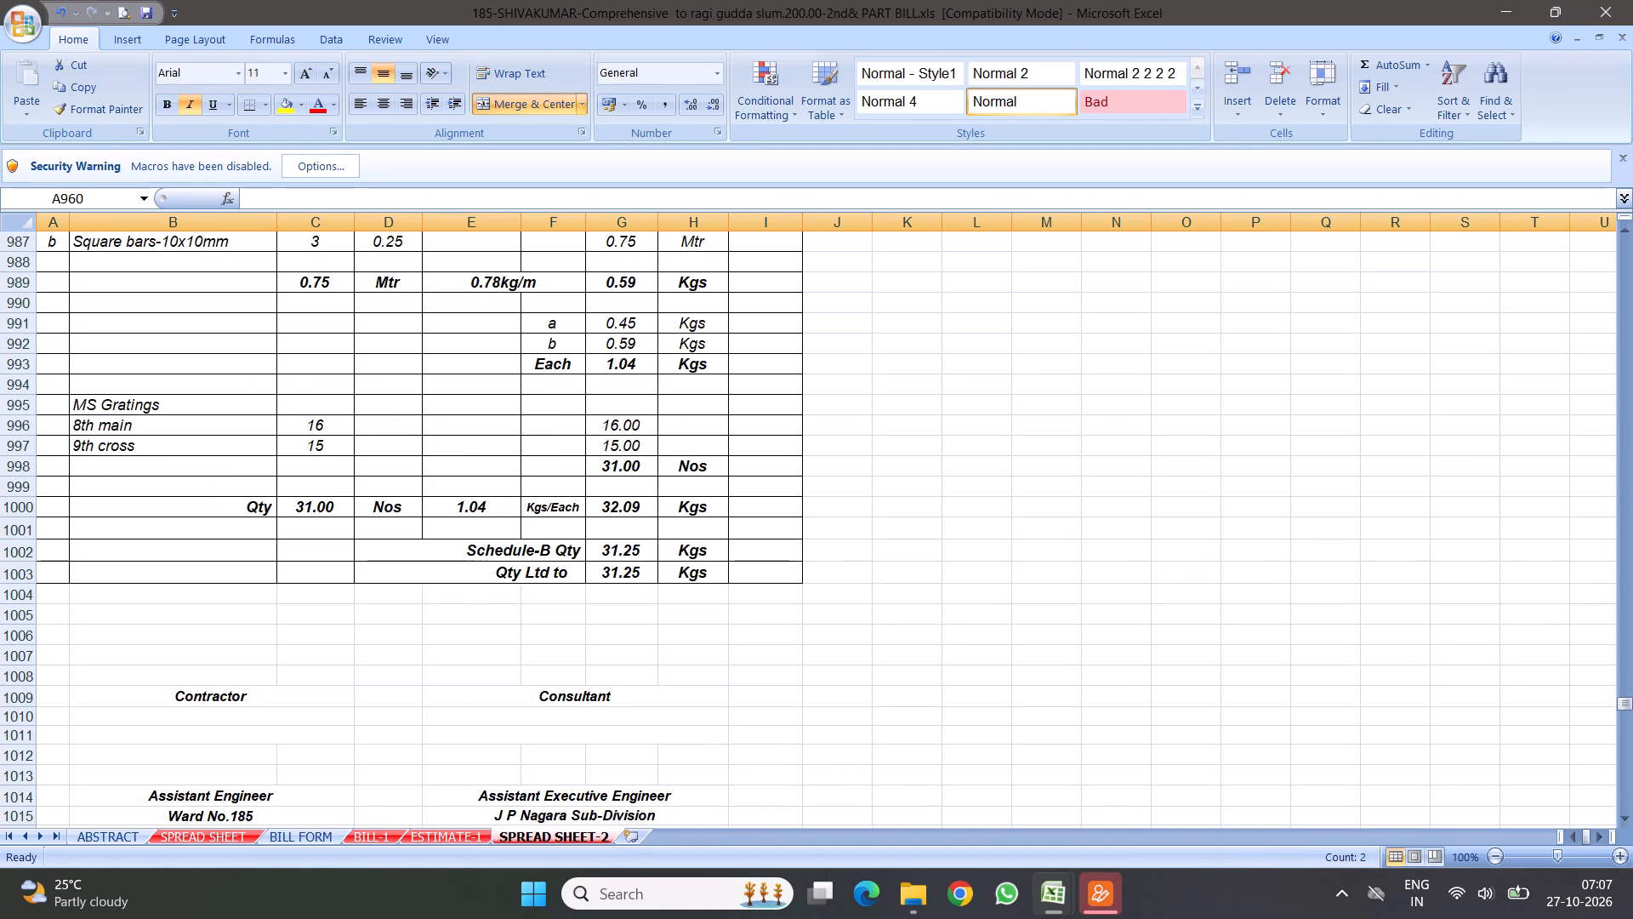
scroll(501, 490, "up", 4)
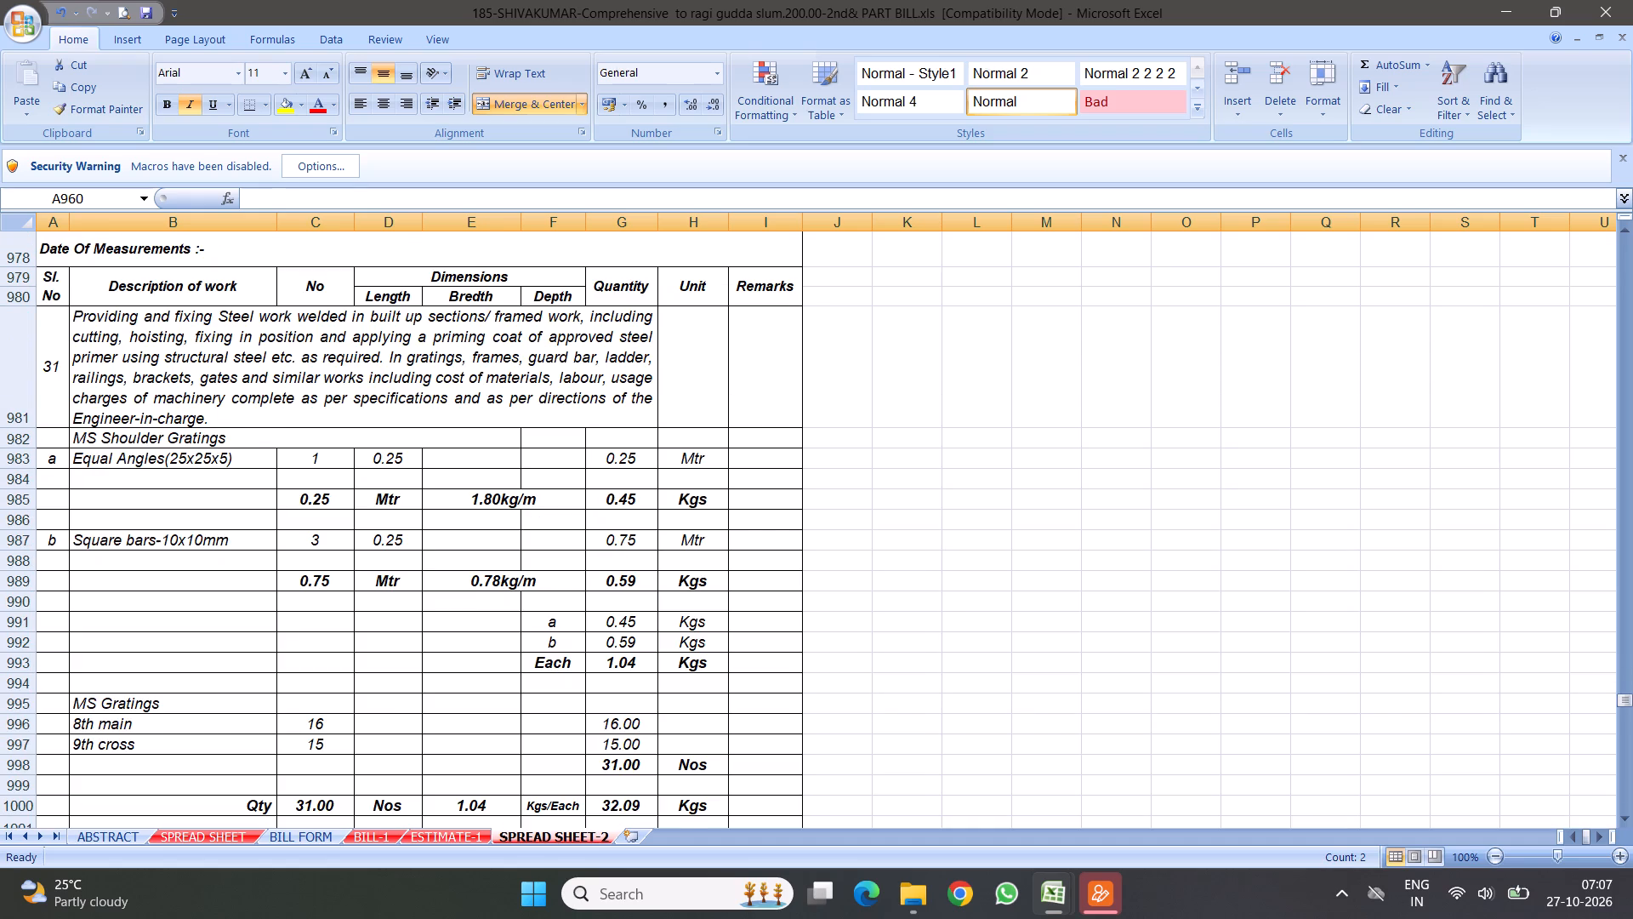
scroll(526, 481, "up", 2)
scroll(693, 481, "up", 3)
scroll(498, 447, "up", 2)
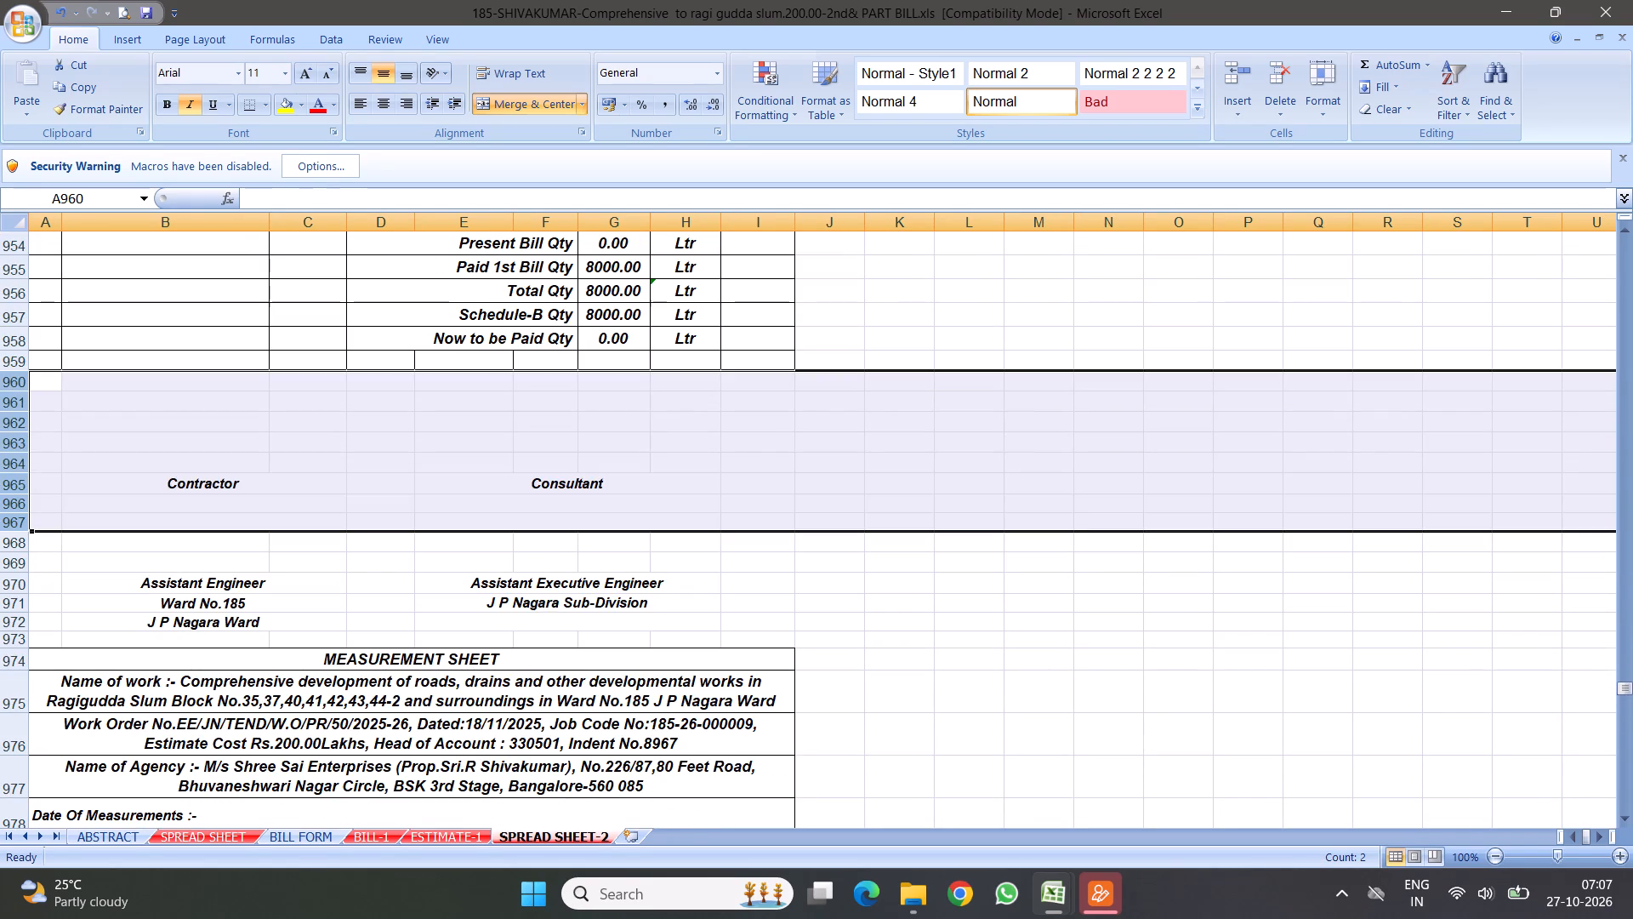
left_click_drag(20, 380, 20, 380)
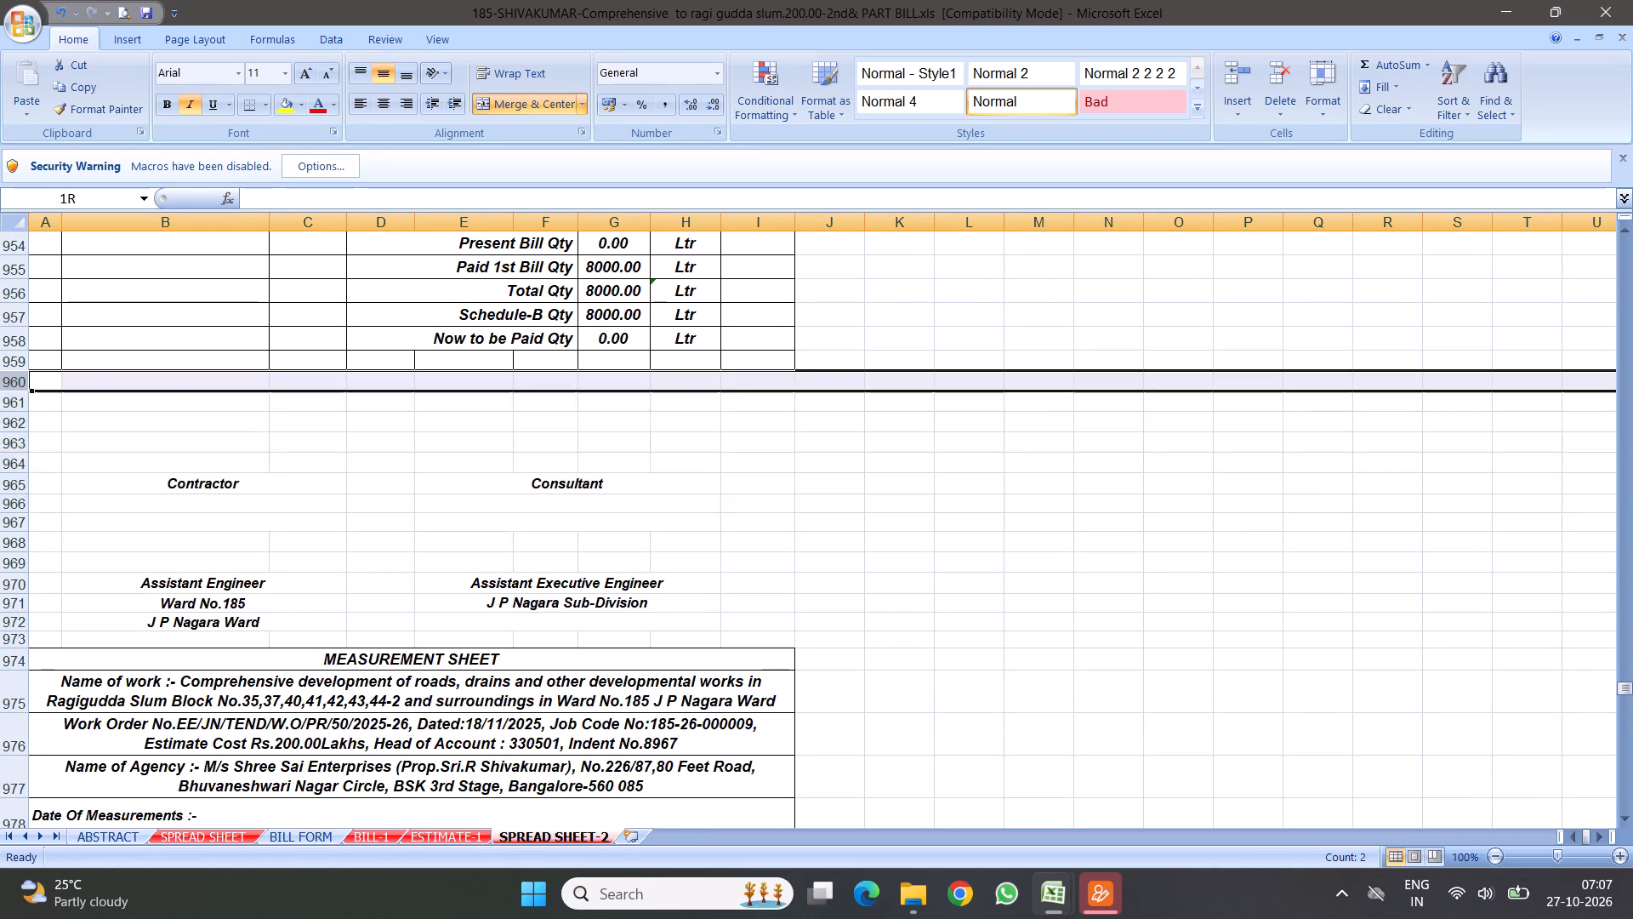
left_click_drag(20, 380, 47, 636)
right_click(269, 431)
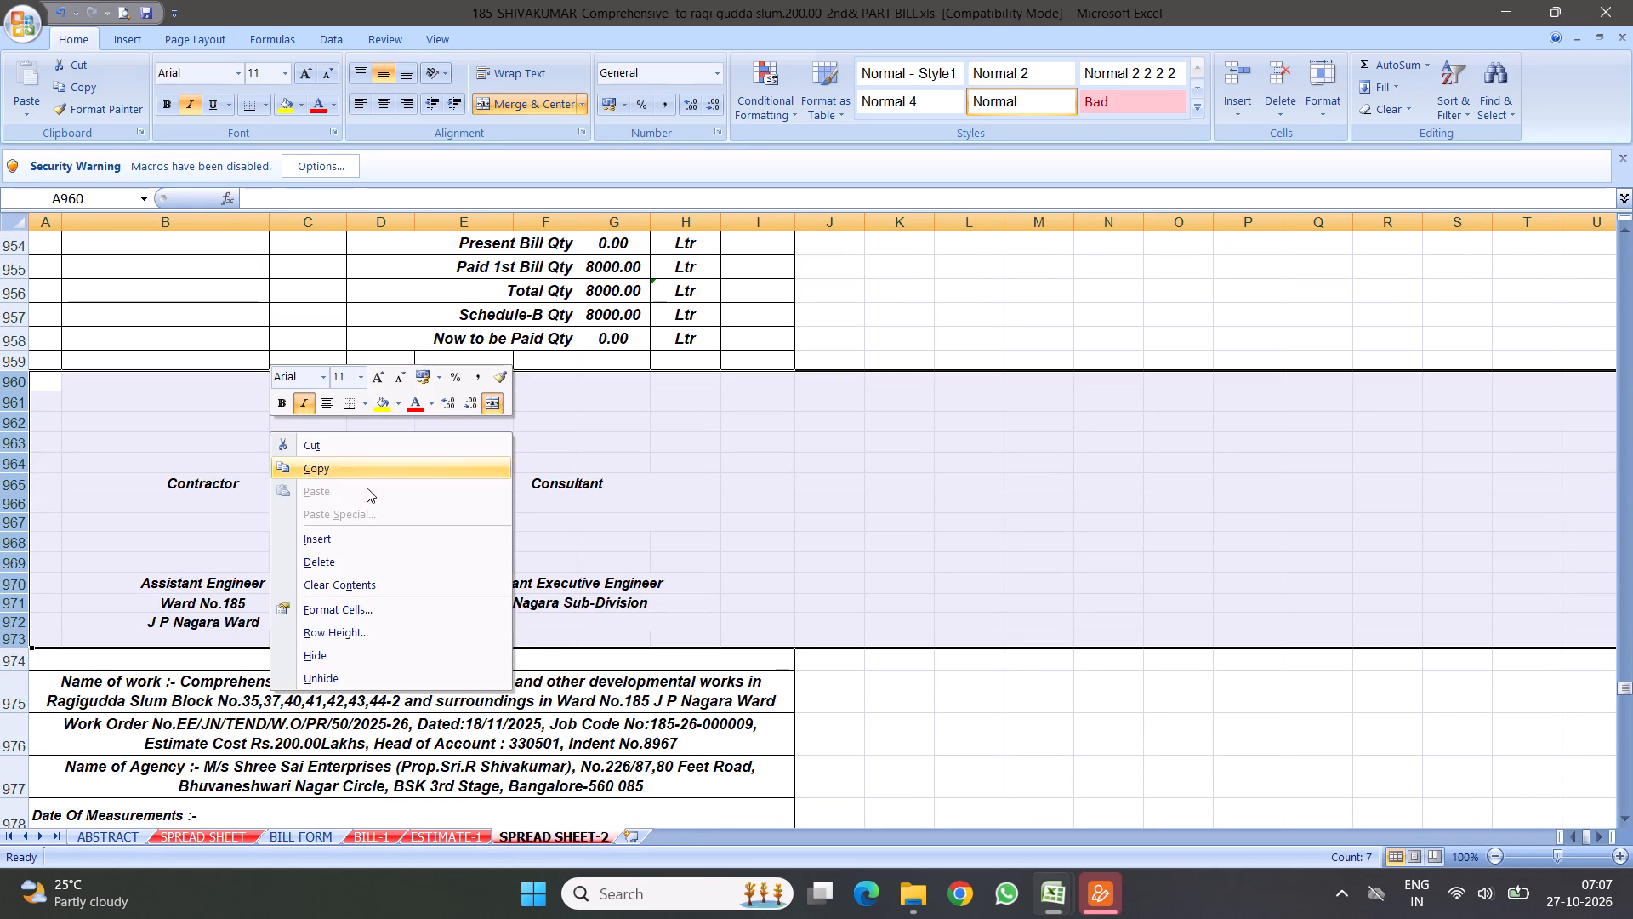
left_click(330, 566)
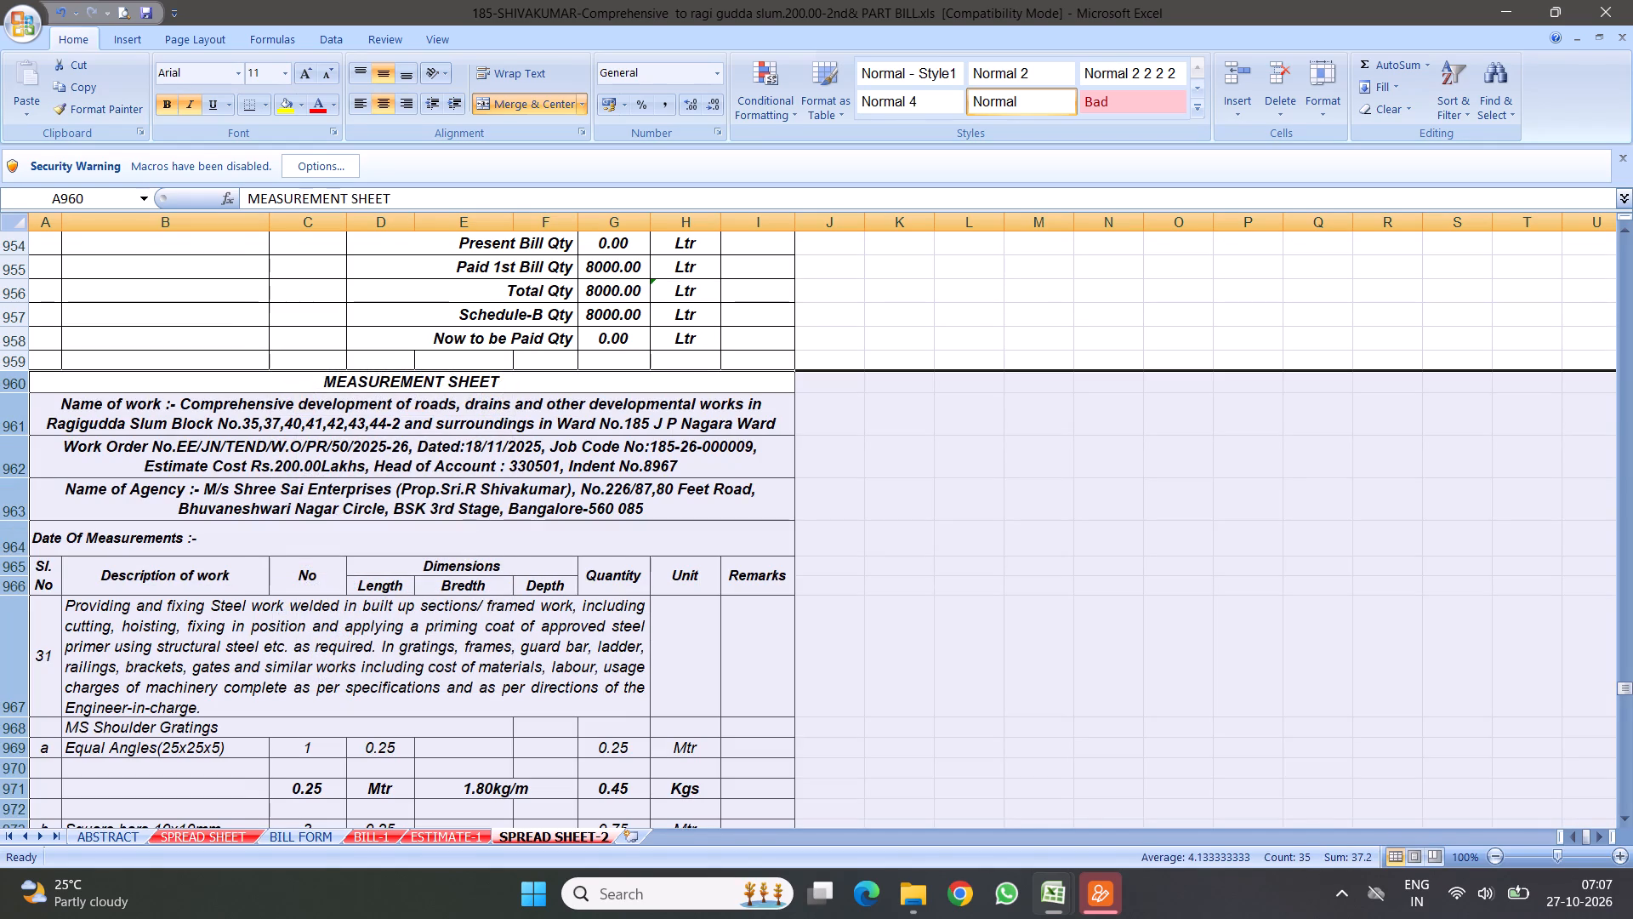
Delete the repeated measurement sheet header, rows 960 to 966, above item 31's steel work description.
left_click_drag(15, 380, 35, 599)
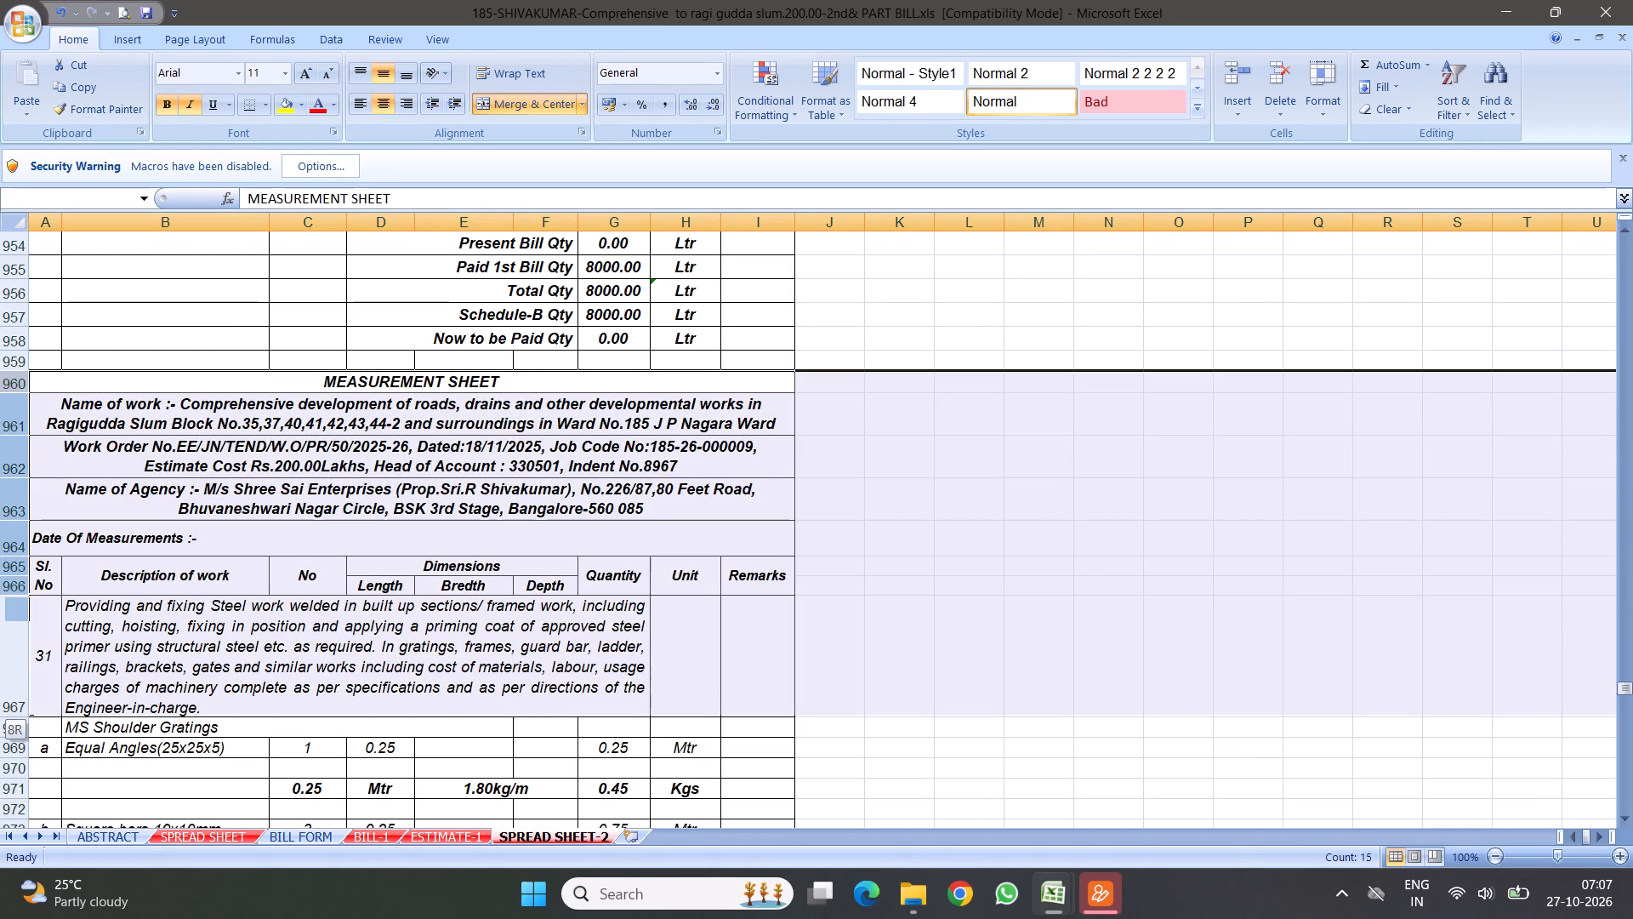
left_click_drag(35, 599, 38, 594)
right_click(175, 475)
left_click(222, 602)
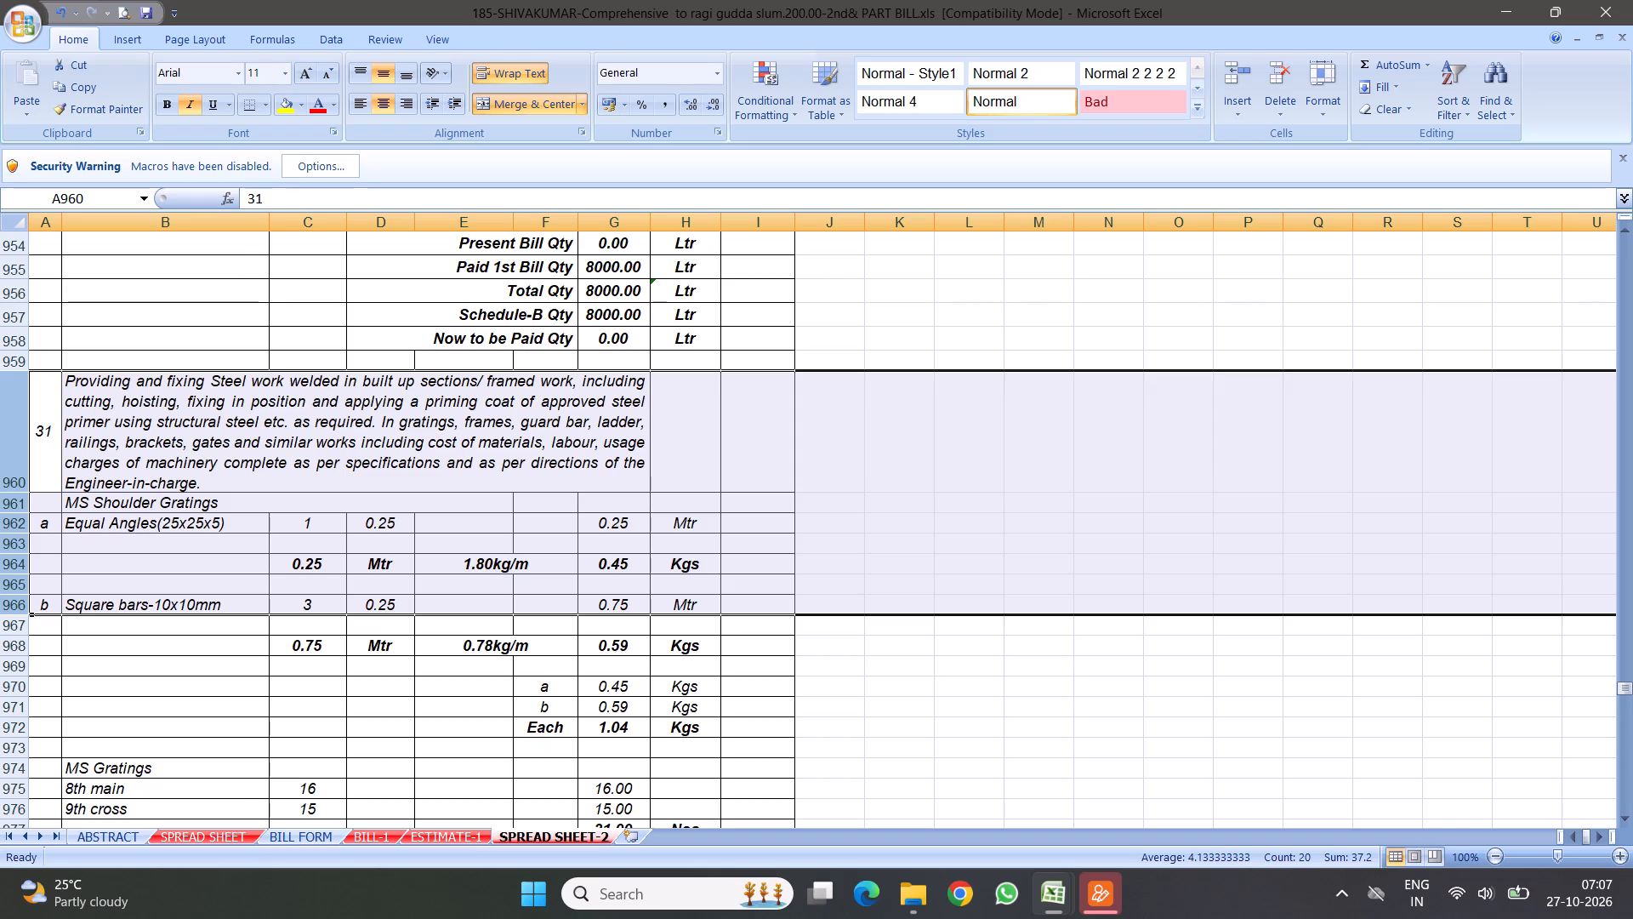
Copy item 44's quantity summary, rows 953 to 959, and insert the copied rows directly below item 31's steel work description.
left_click(312, 397)
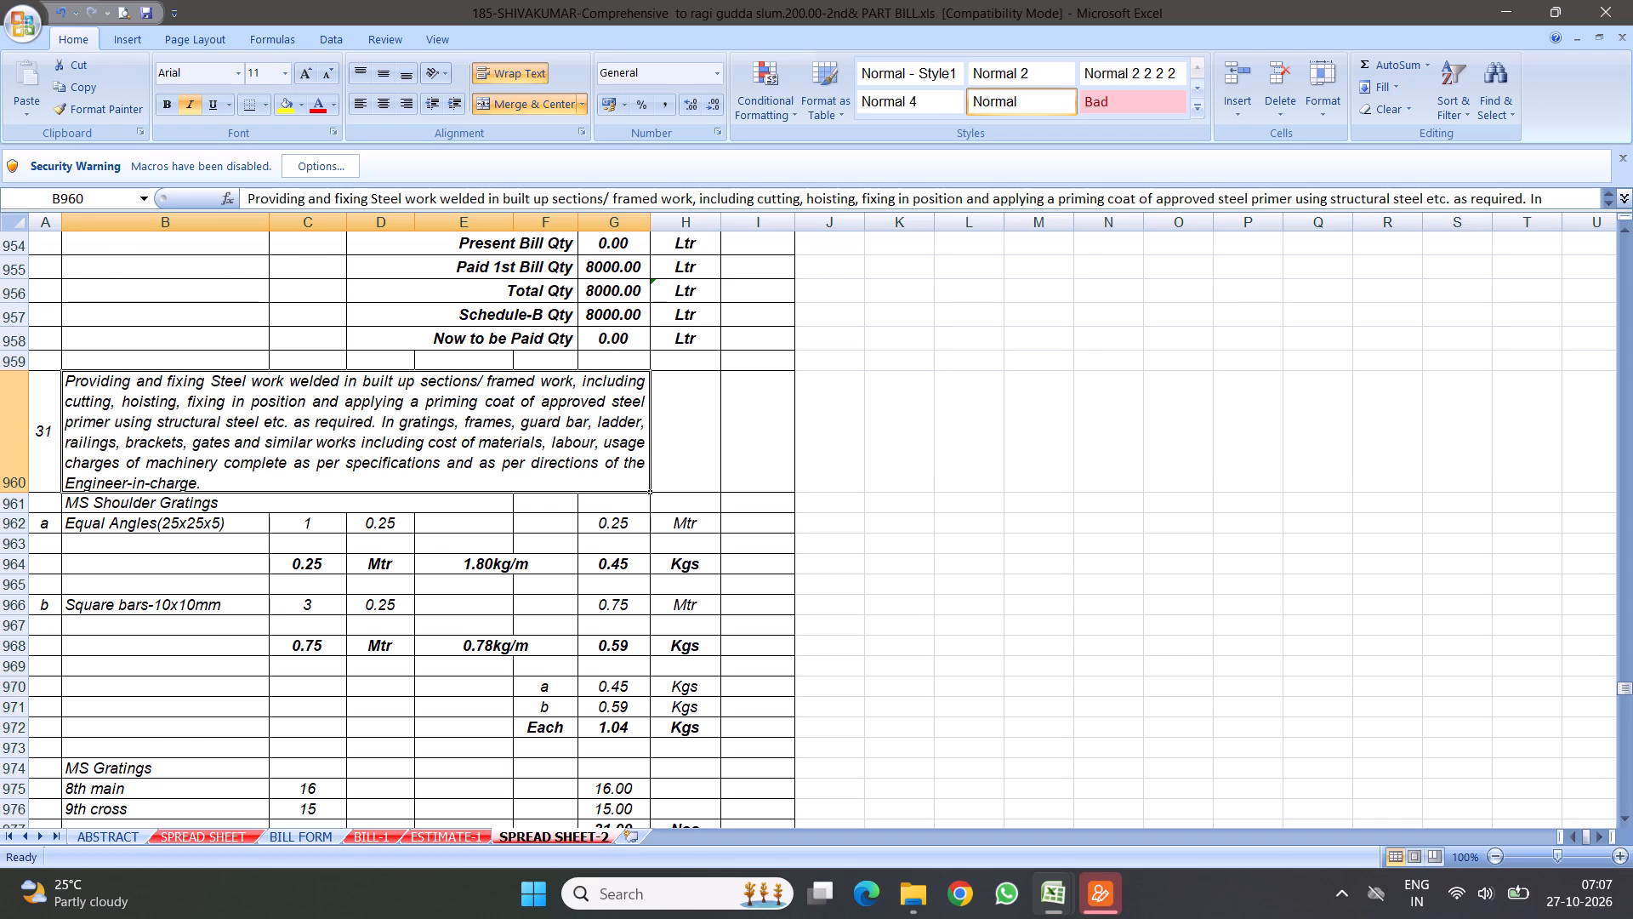
scroll(468, 391, "up", 1)
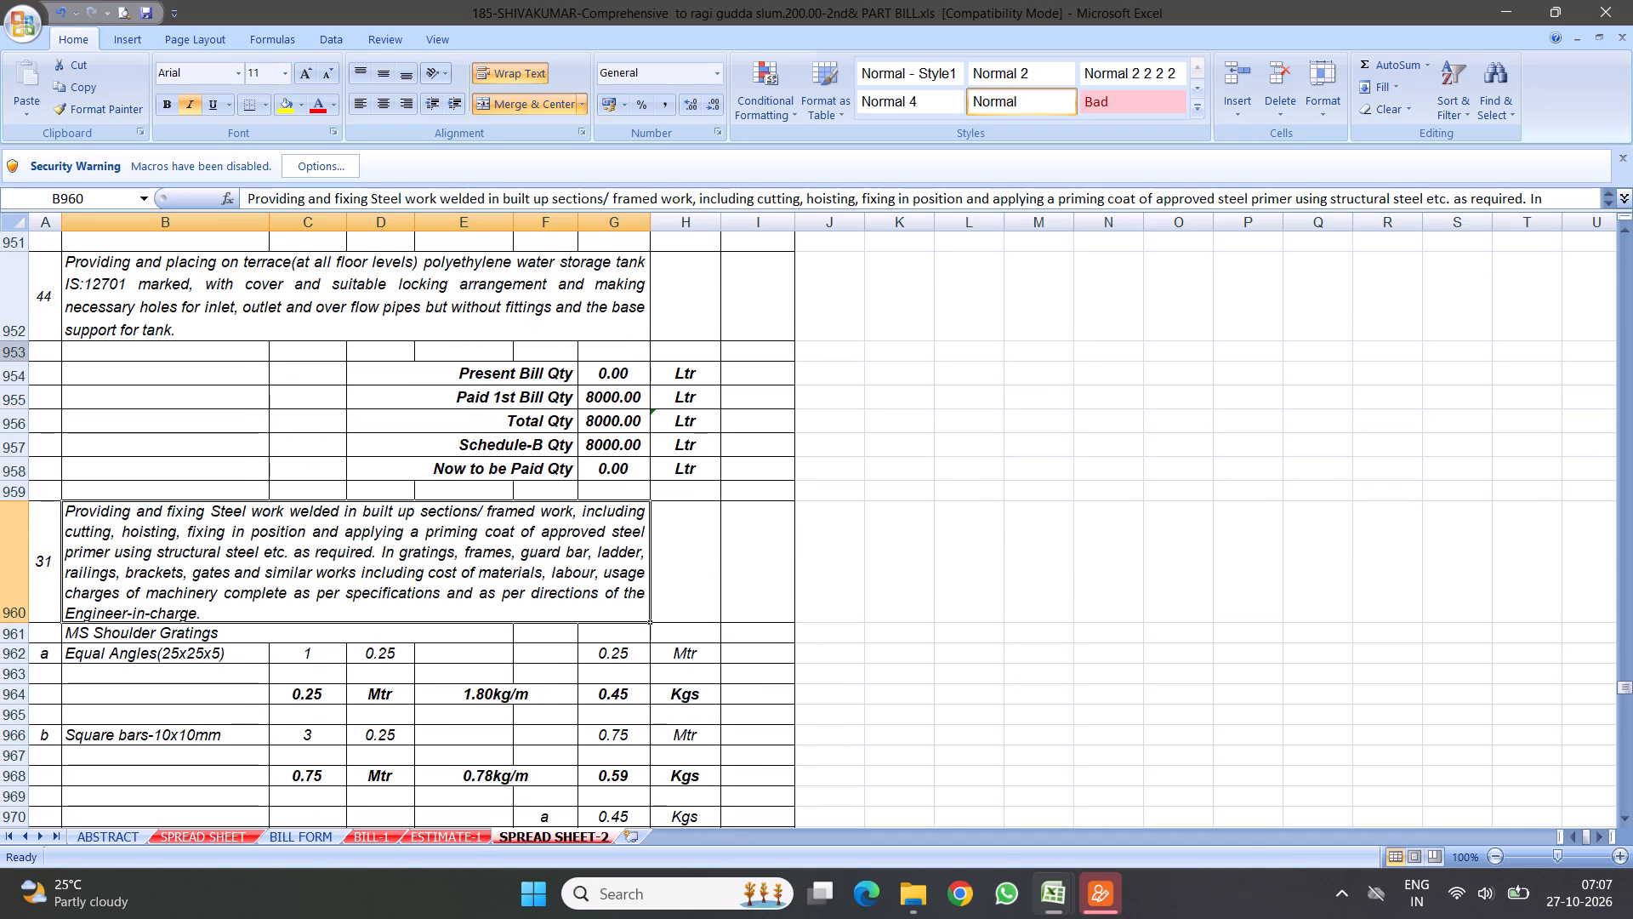
left_click_drag(20, 351, 32, 486)
right_click(158, 407)
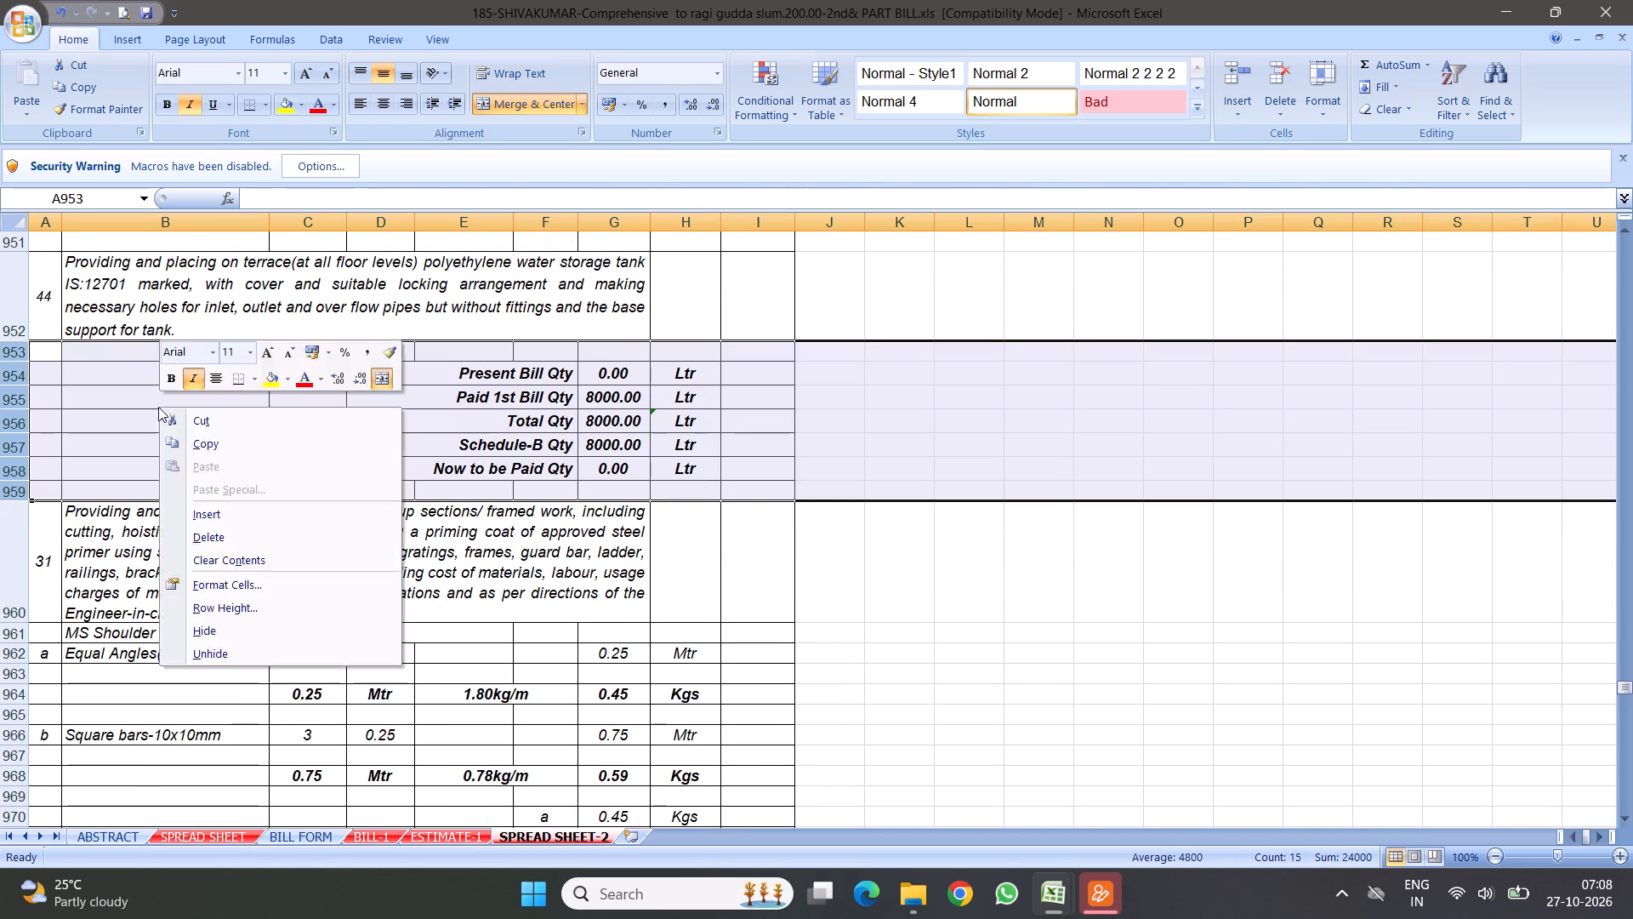
left_click(209, 444)
scroll(363, 570, "down", 2)
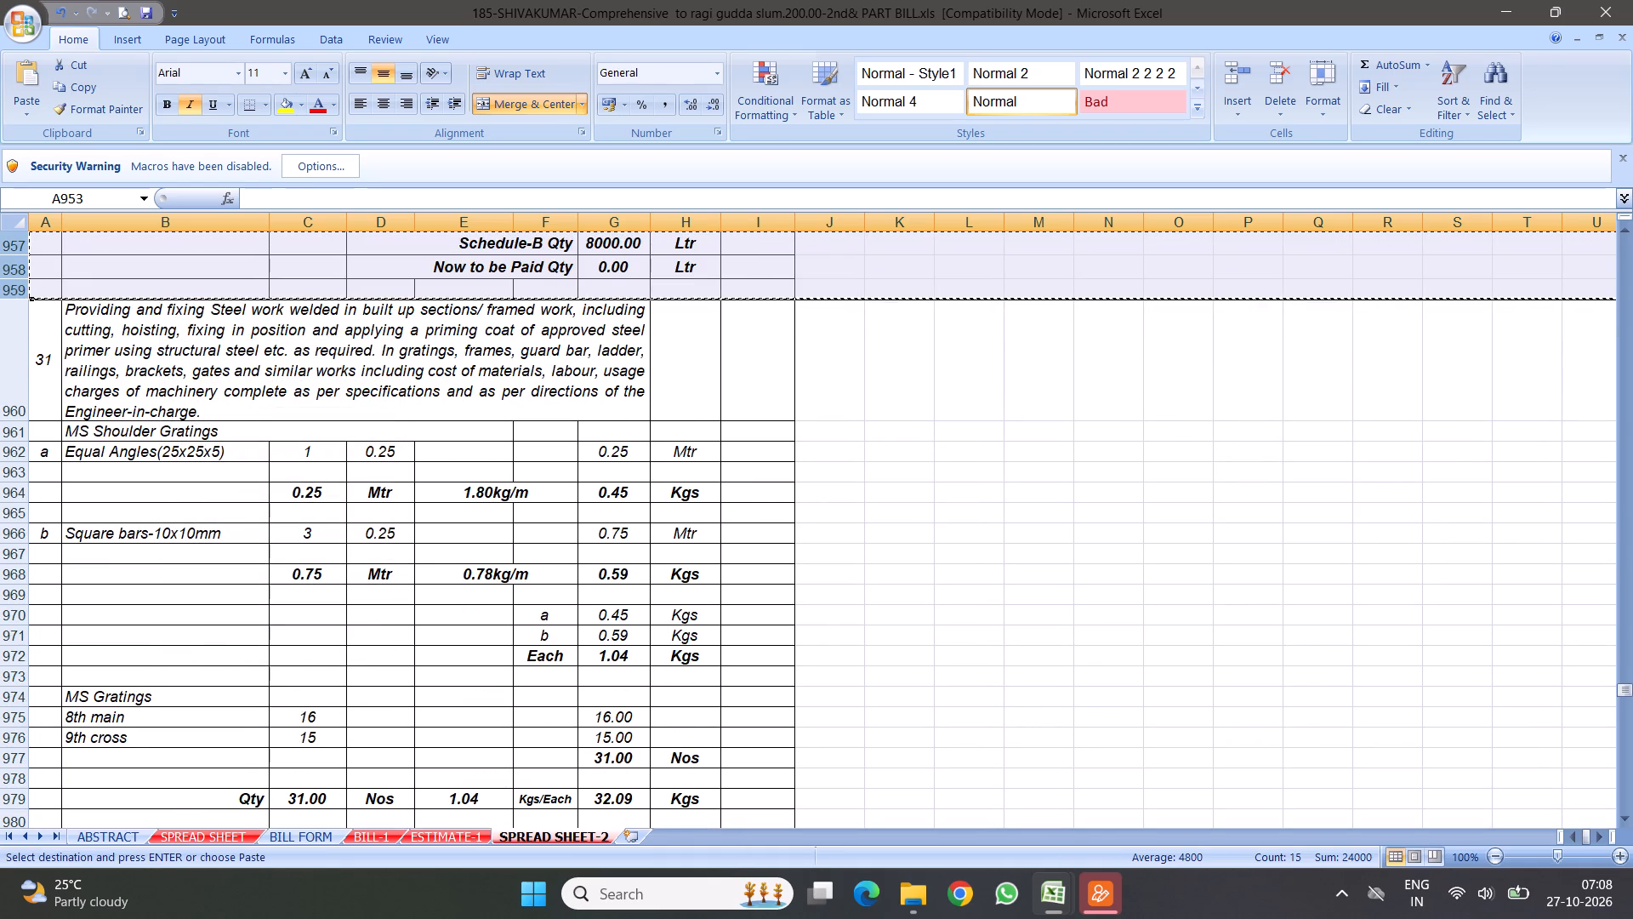
left_click(15, 432)
right_click(15, 432)
left_click(123, 538)
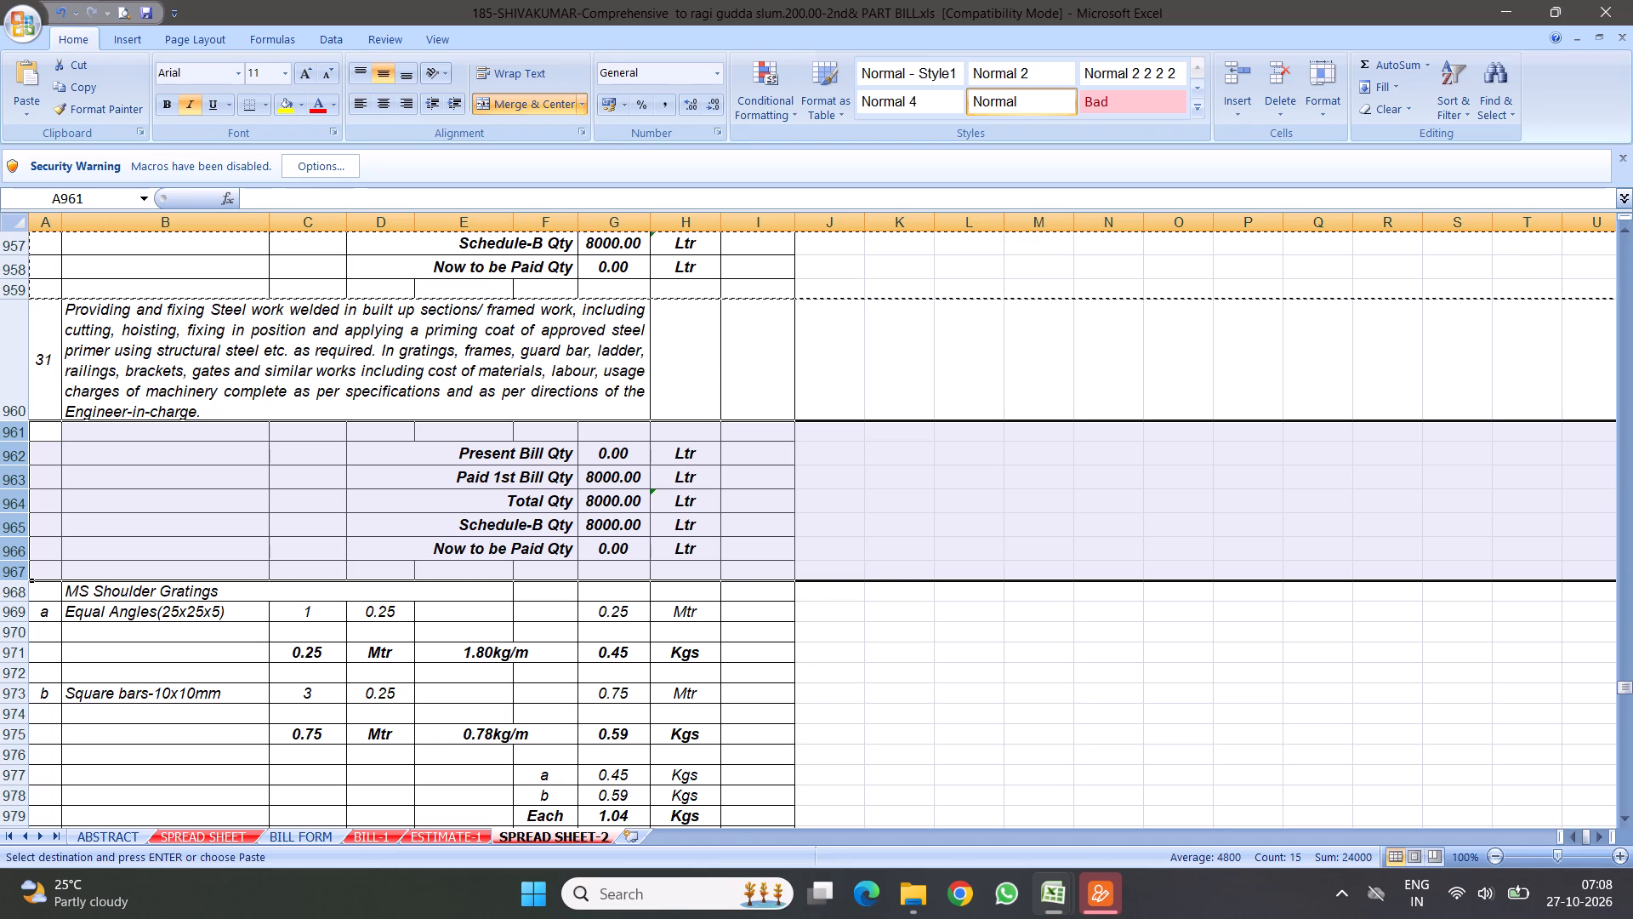
In item 31's quantity summary, set the Paid 1st Bill Qty to 31.25 and the unit to Kgs.
left_click(610, 484)
scroll(659, 554, "down", 2)
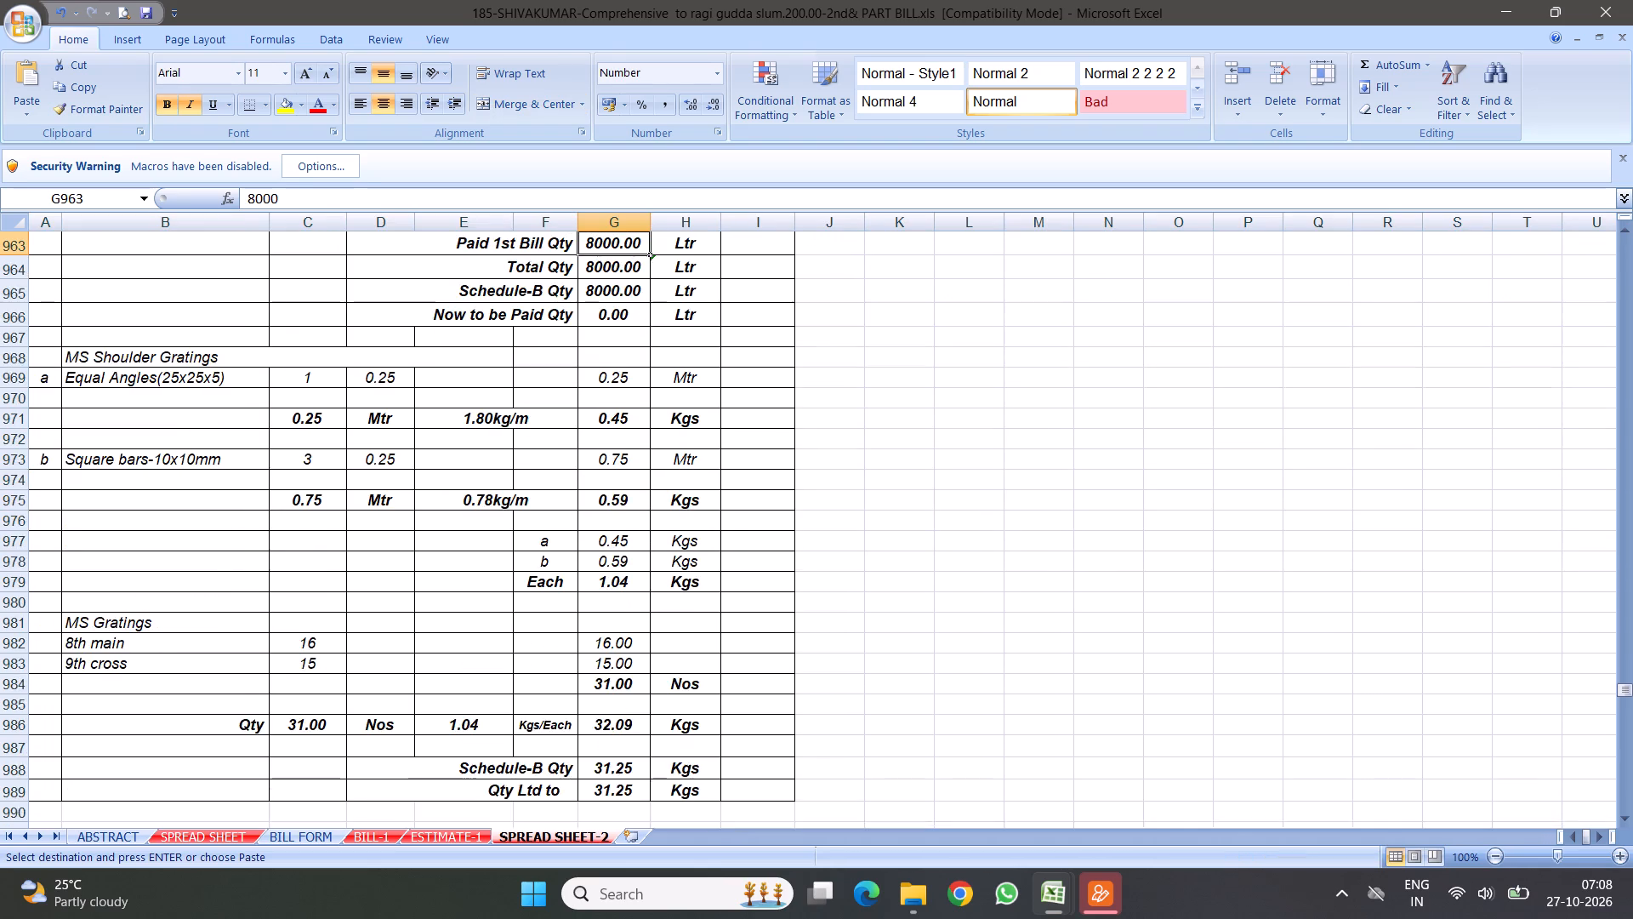
scroll(675, 525, "down", 2)
scroll(691, 518, "up", 1)
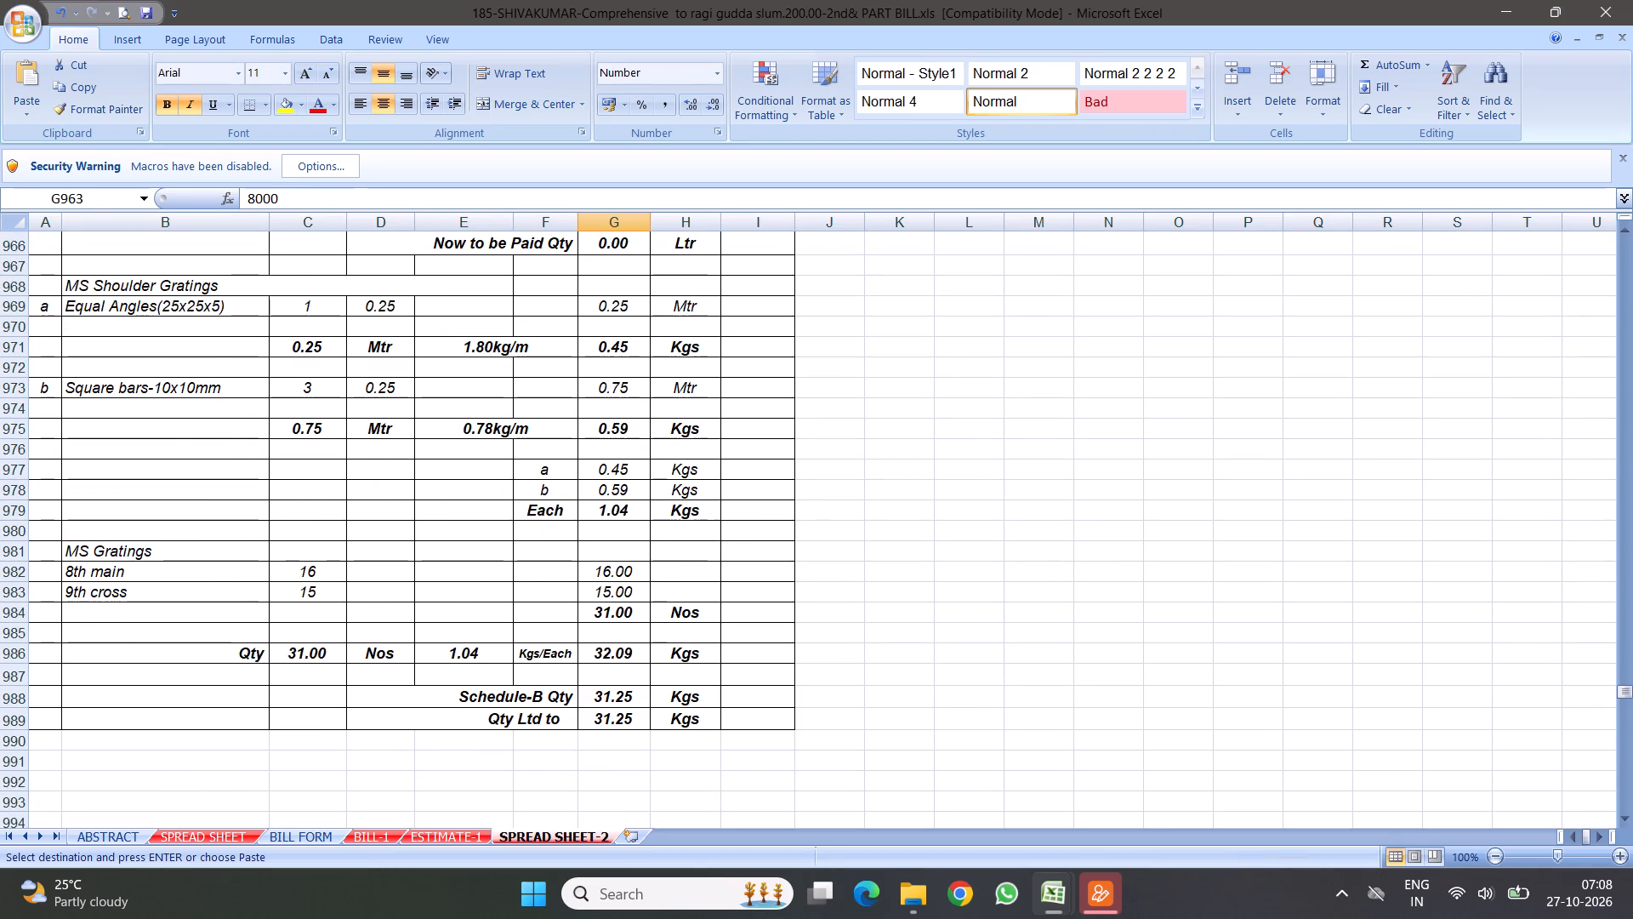
scroll(697, 499, "up", 2)
type("31.25")
key("Return")
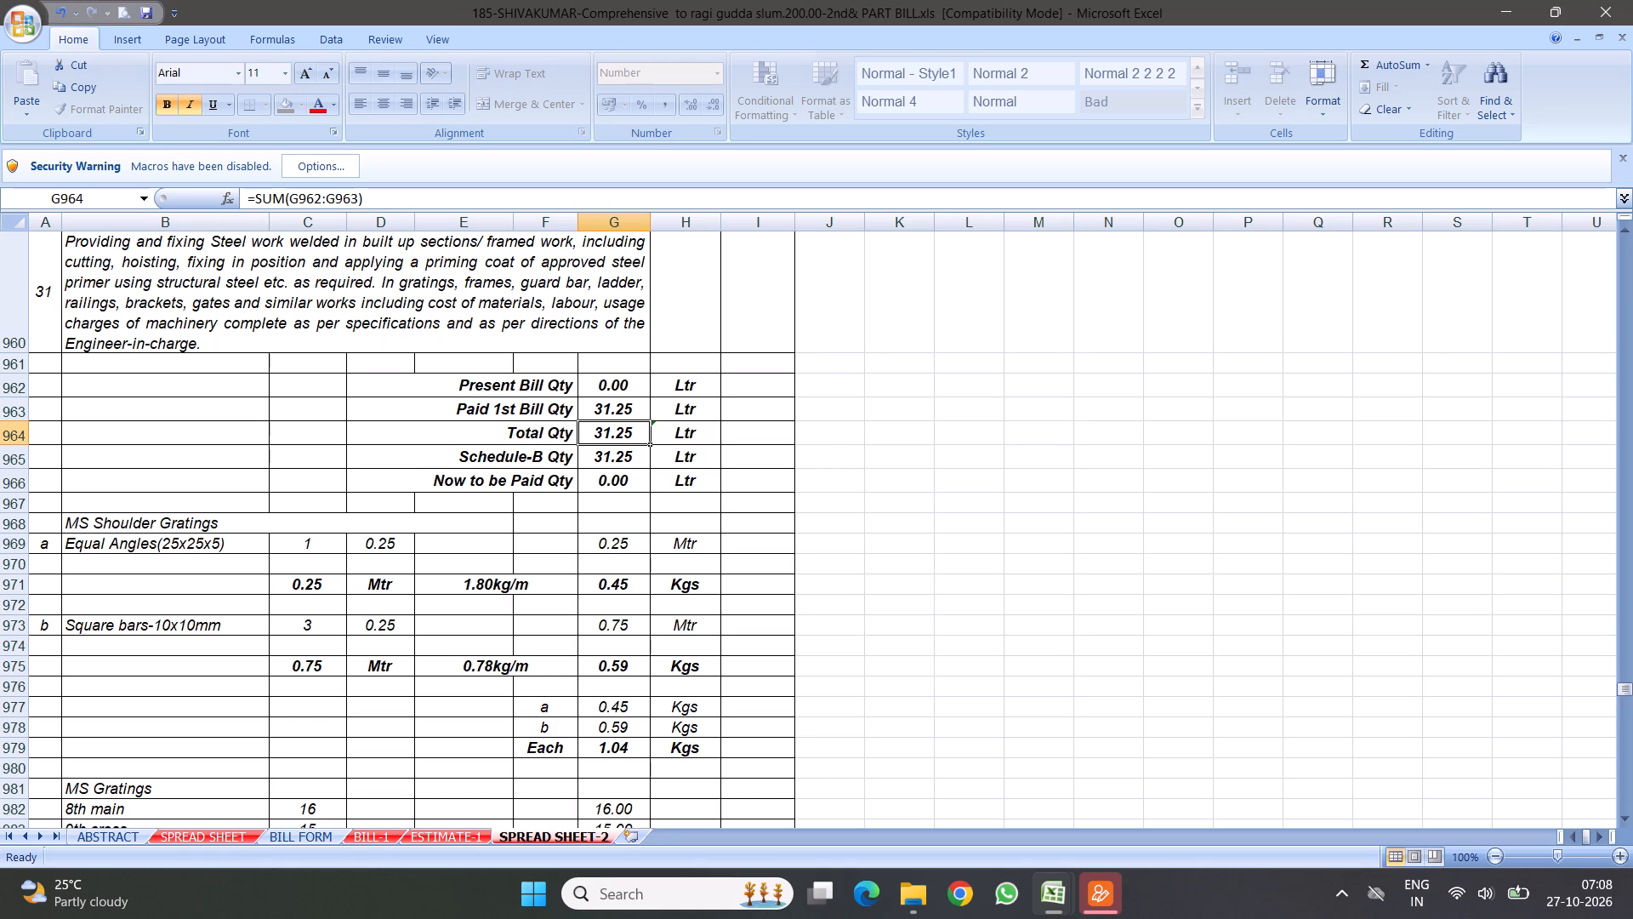
left_click(682, 380)
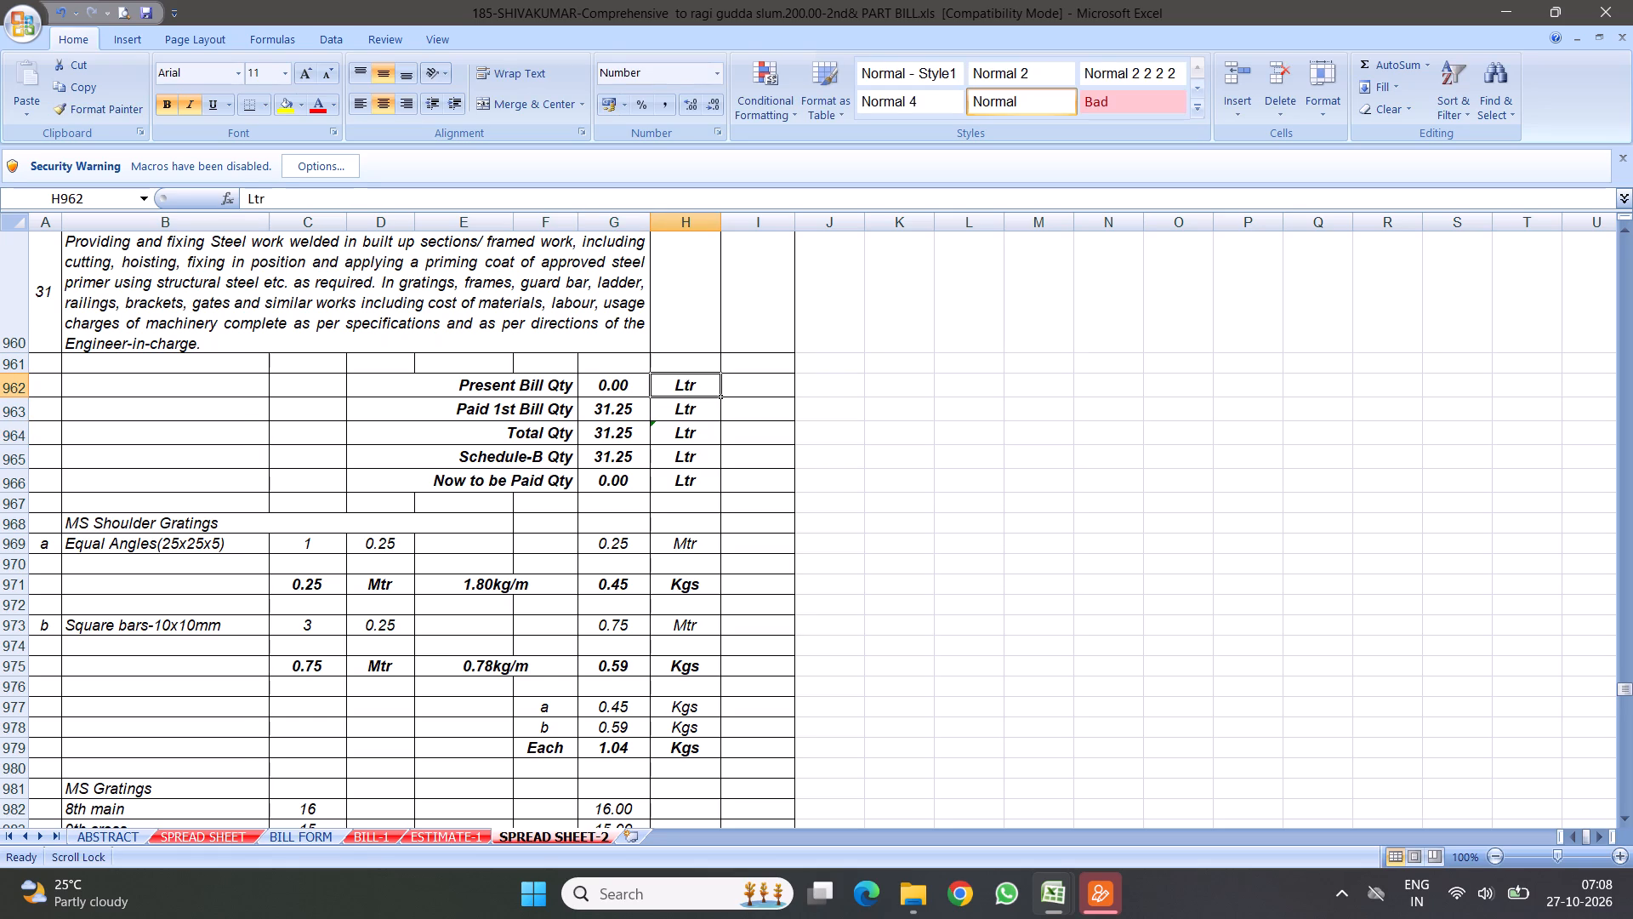
key("Escape")
type("Kag")
key("BackSpace")
key("BackSpace")
type("gs")
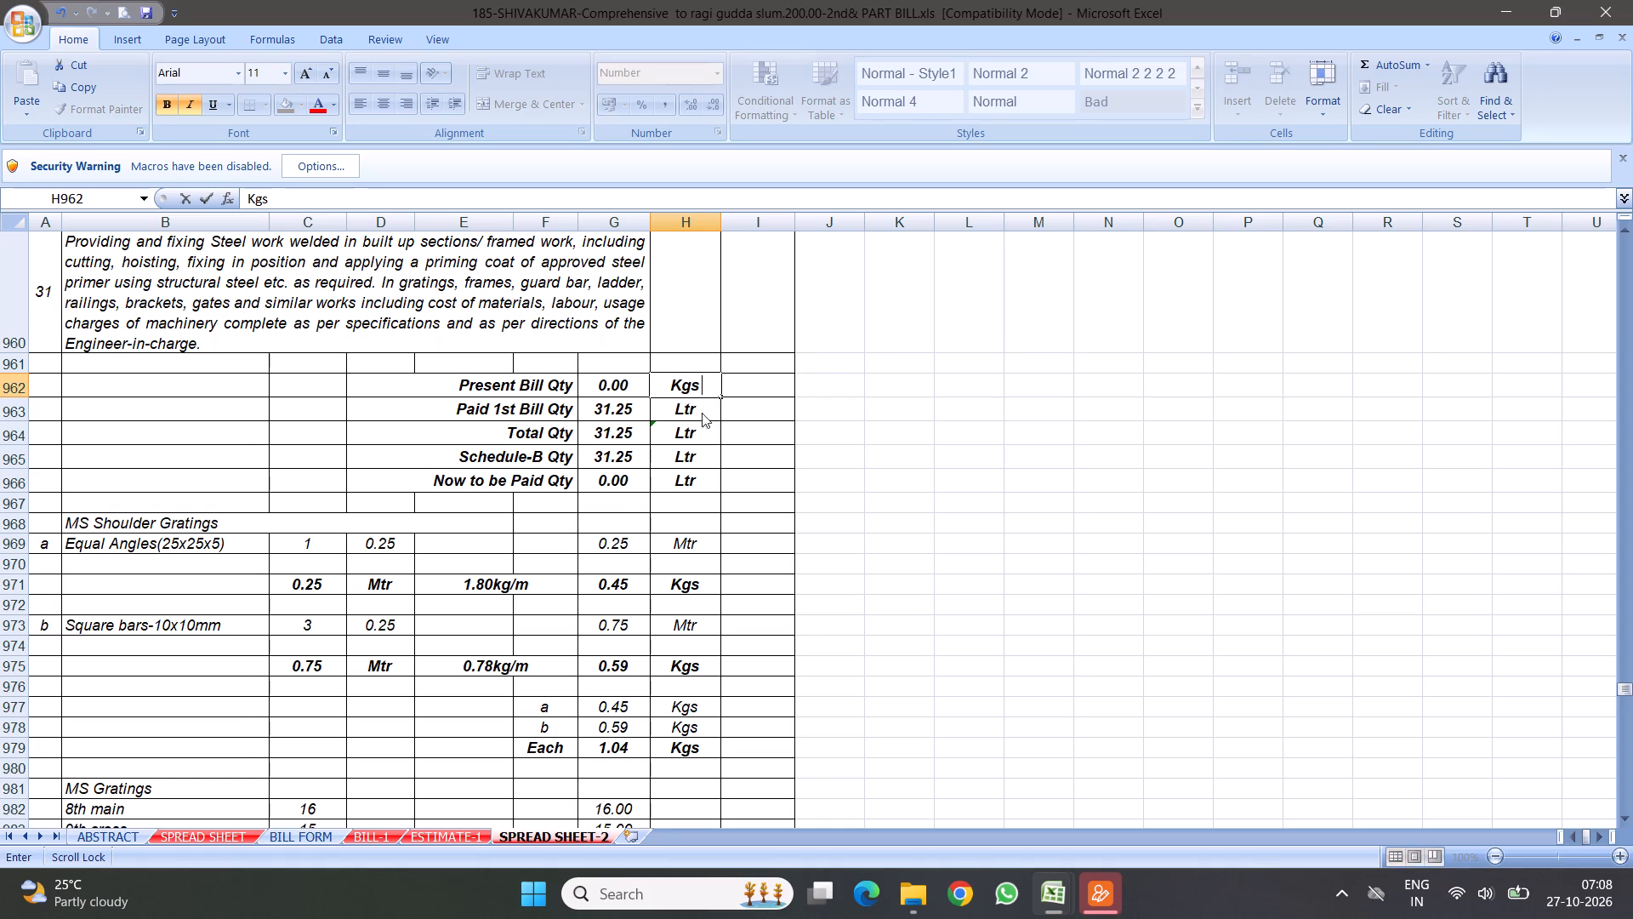
left_click_drag(729, 478, 737, 498)
Delete item 31's old gratings measurements and quantity rows, rows 968 to 989.
scroll(344, 551, "down", 1)
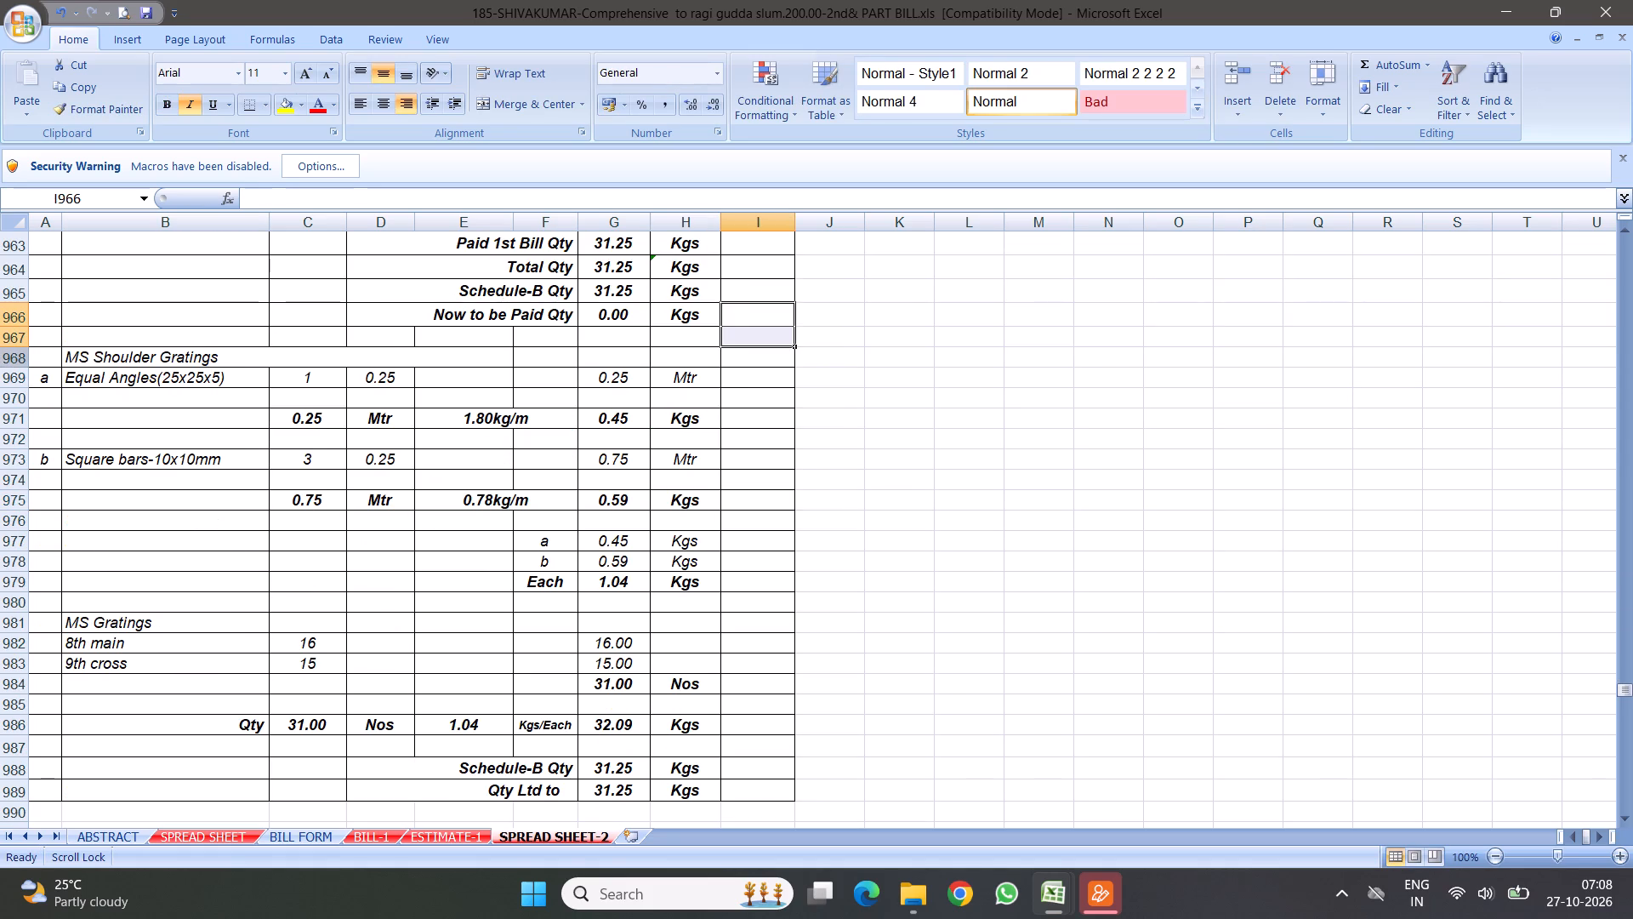
left_click_drag(11, 357, 77, 799)
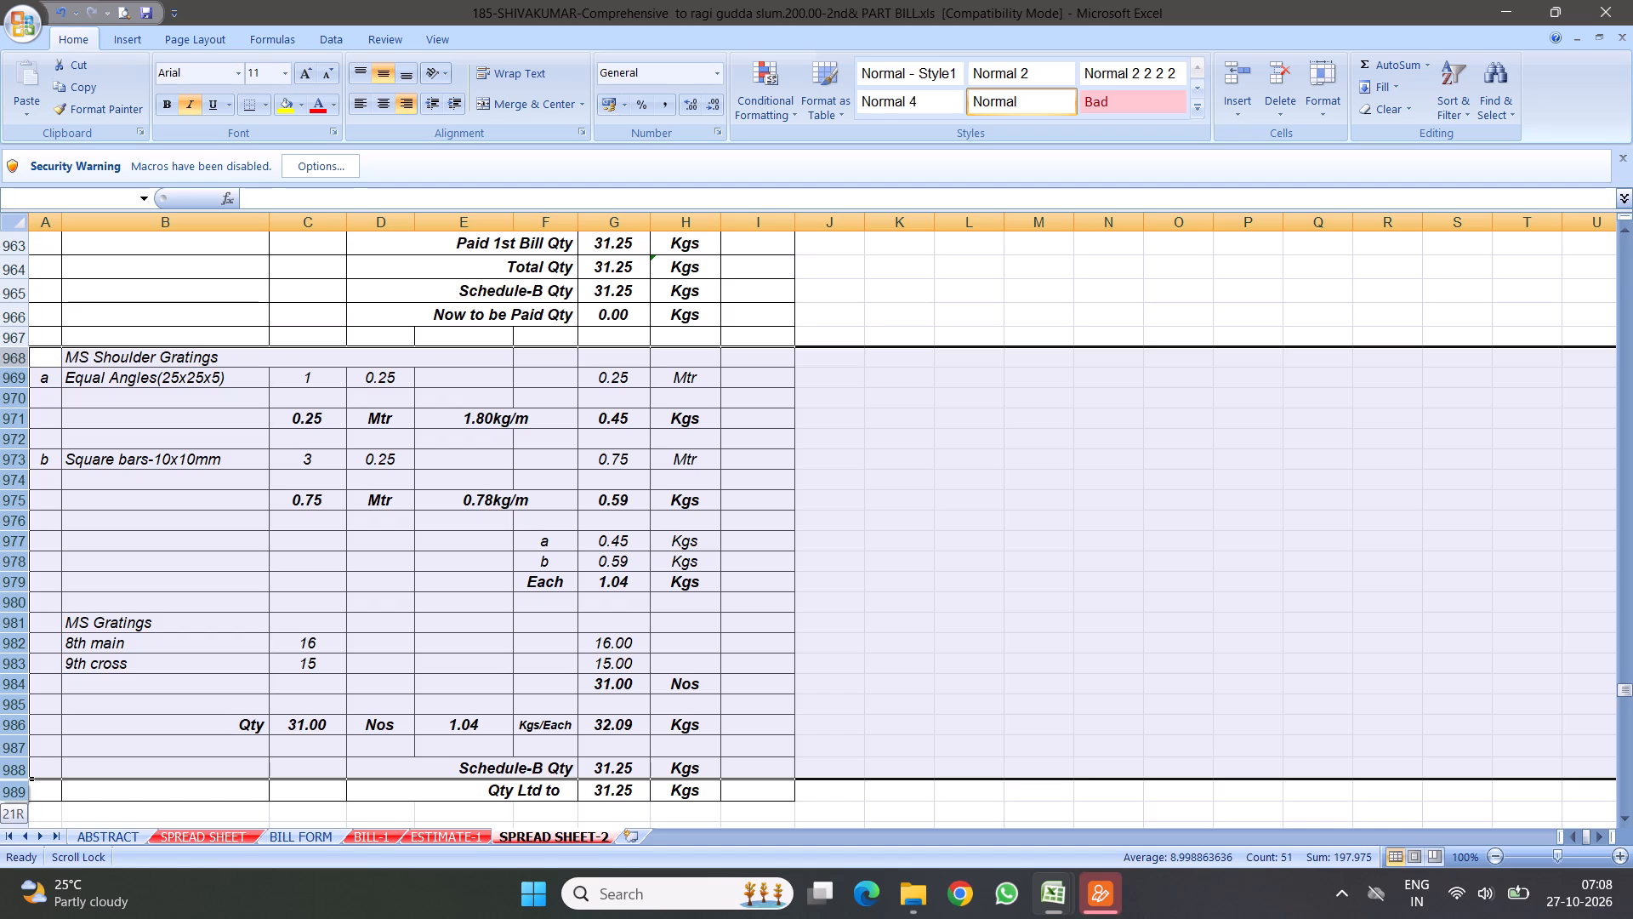
left_click_drag(77, 799, 317, 224)
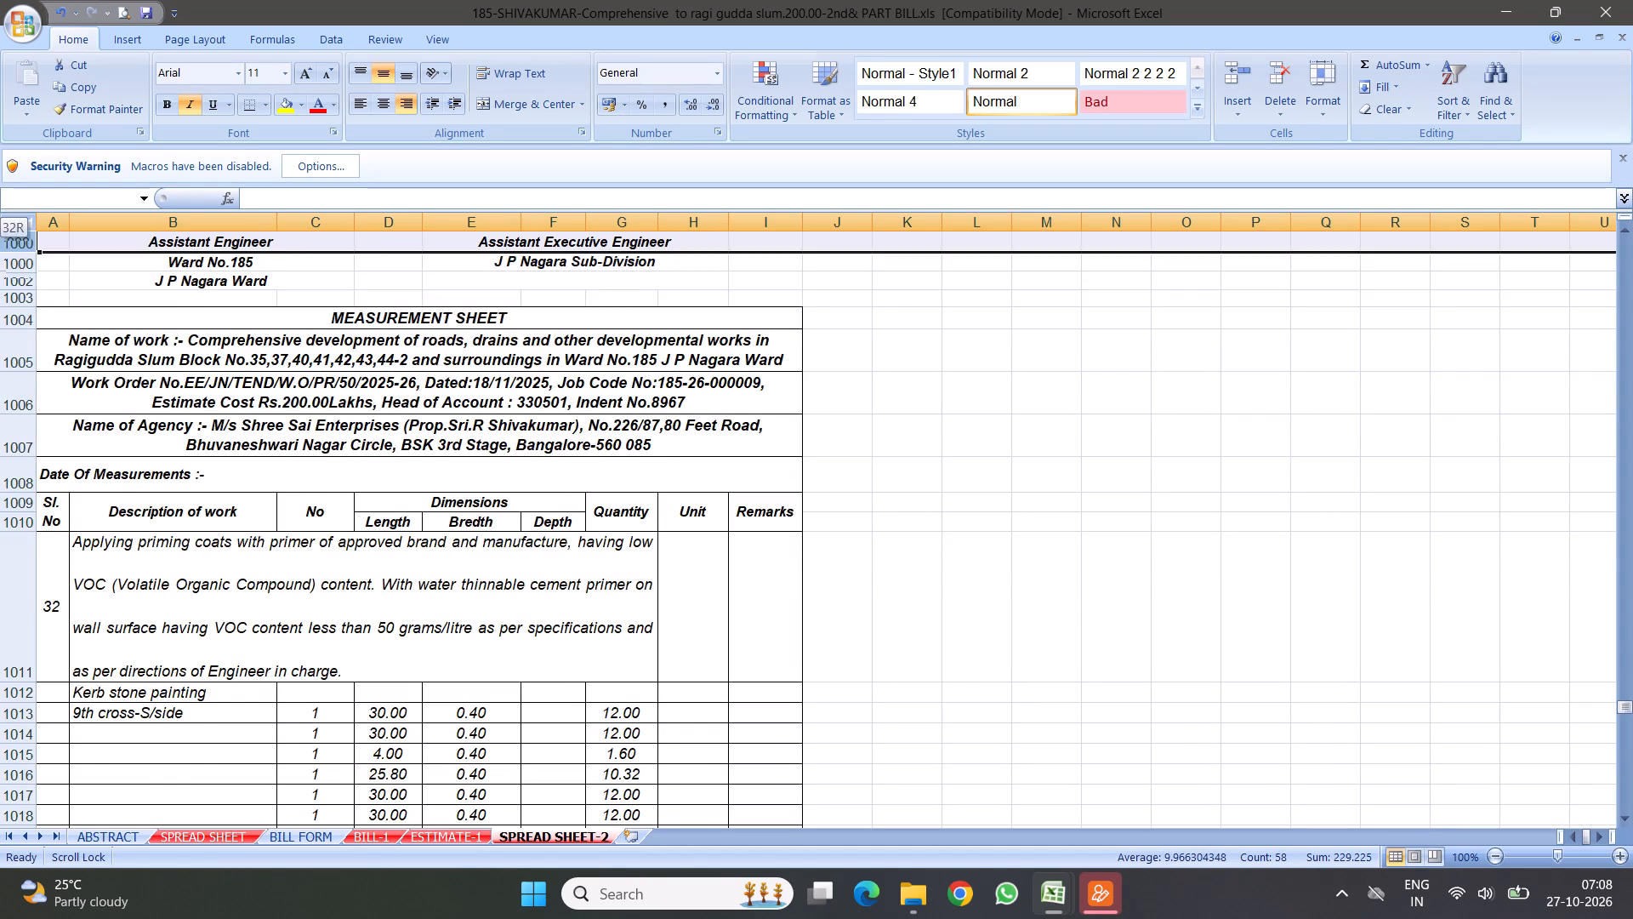
left_click_drag(317, 224, 311, 357)
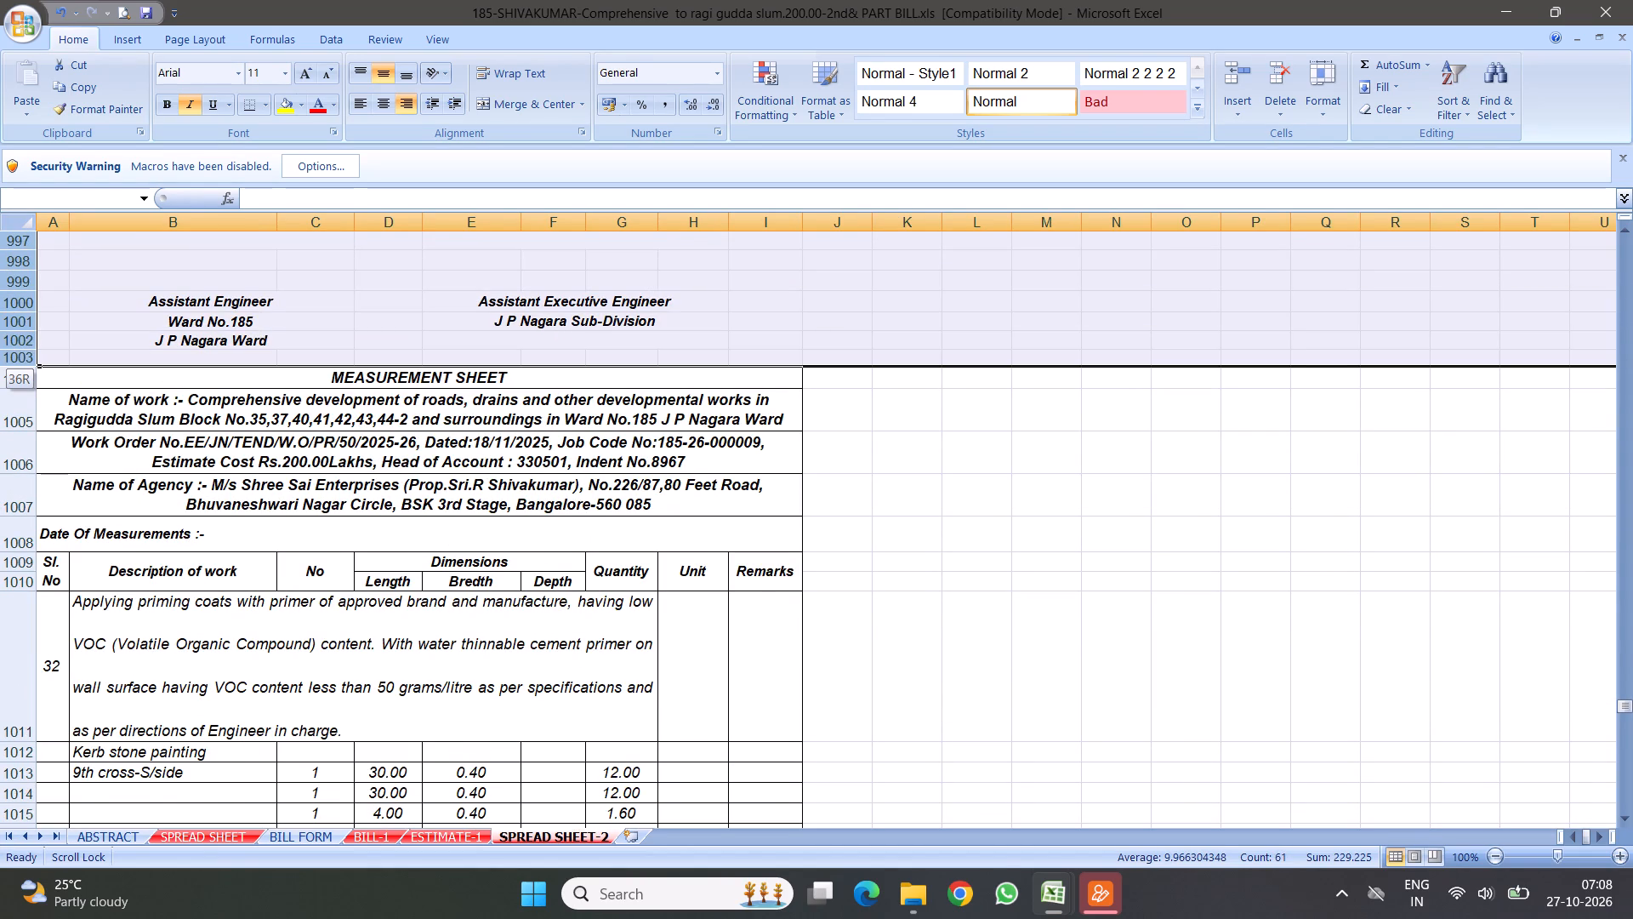
left_click_drag(311, 357, 315, 345)
left_click_drag(315, 345, 343, 256)
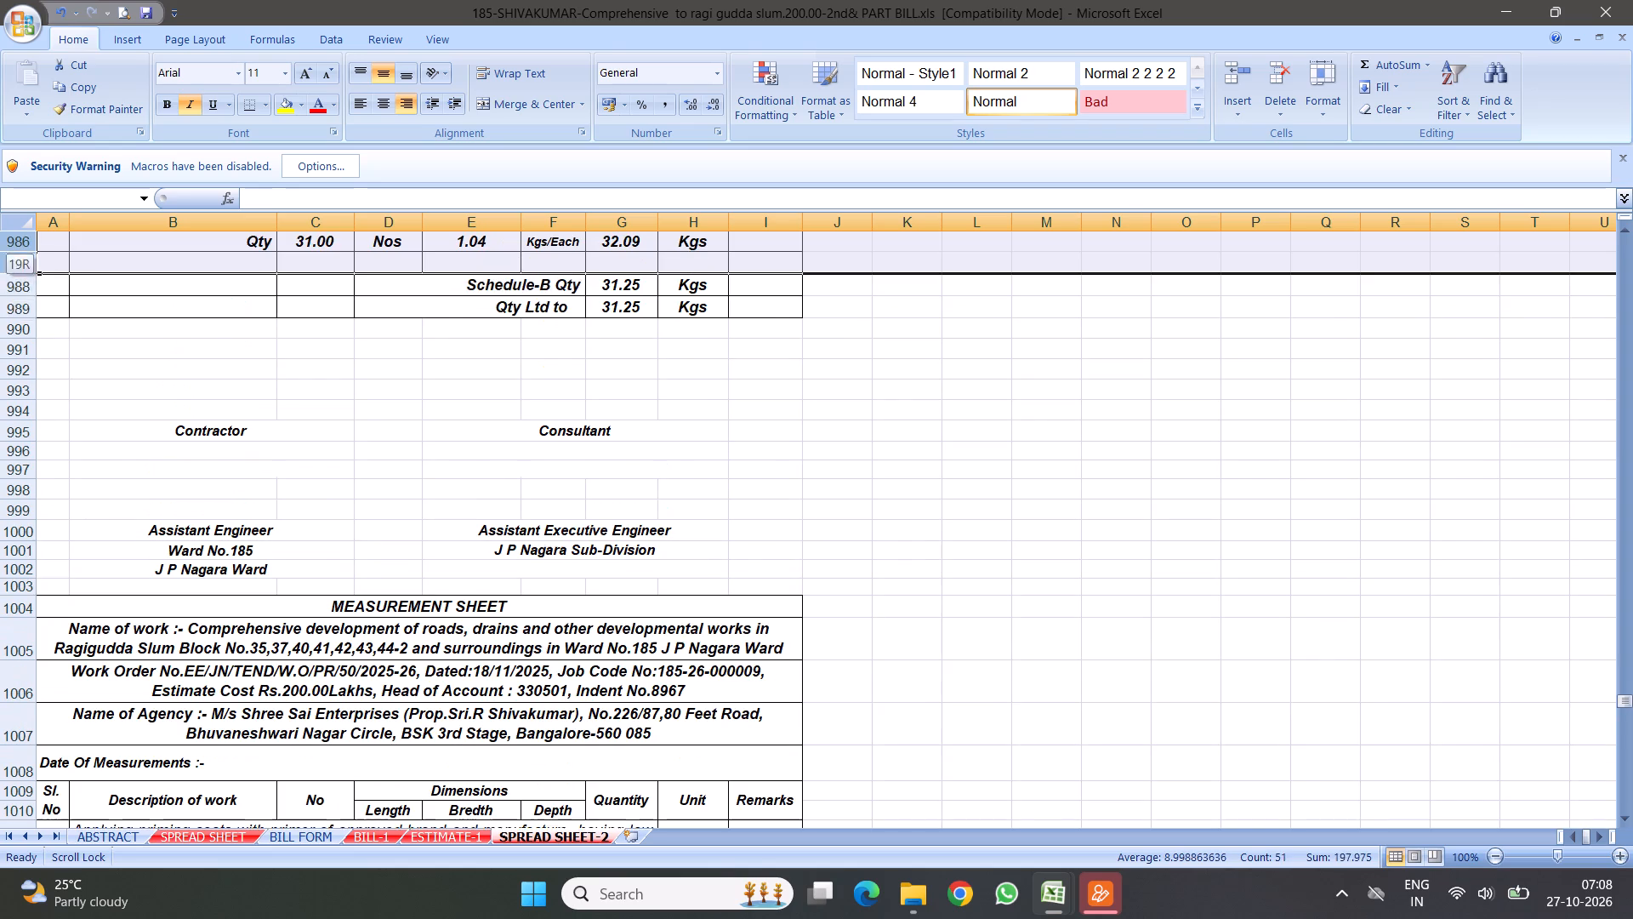
left_click_drag(343, 256, 344, 300)
right_click(354, 286)
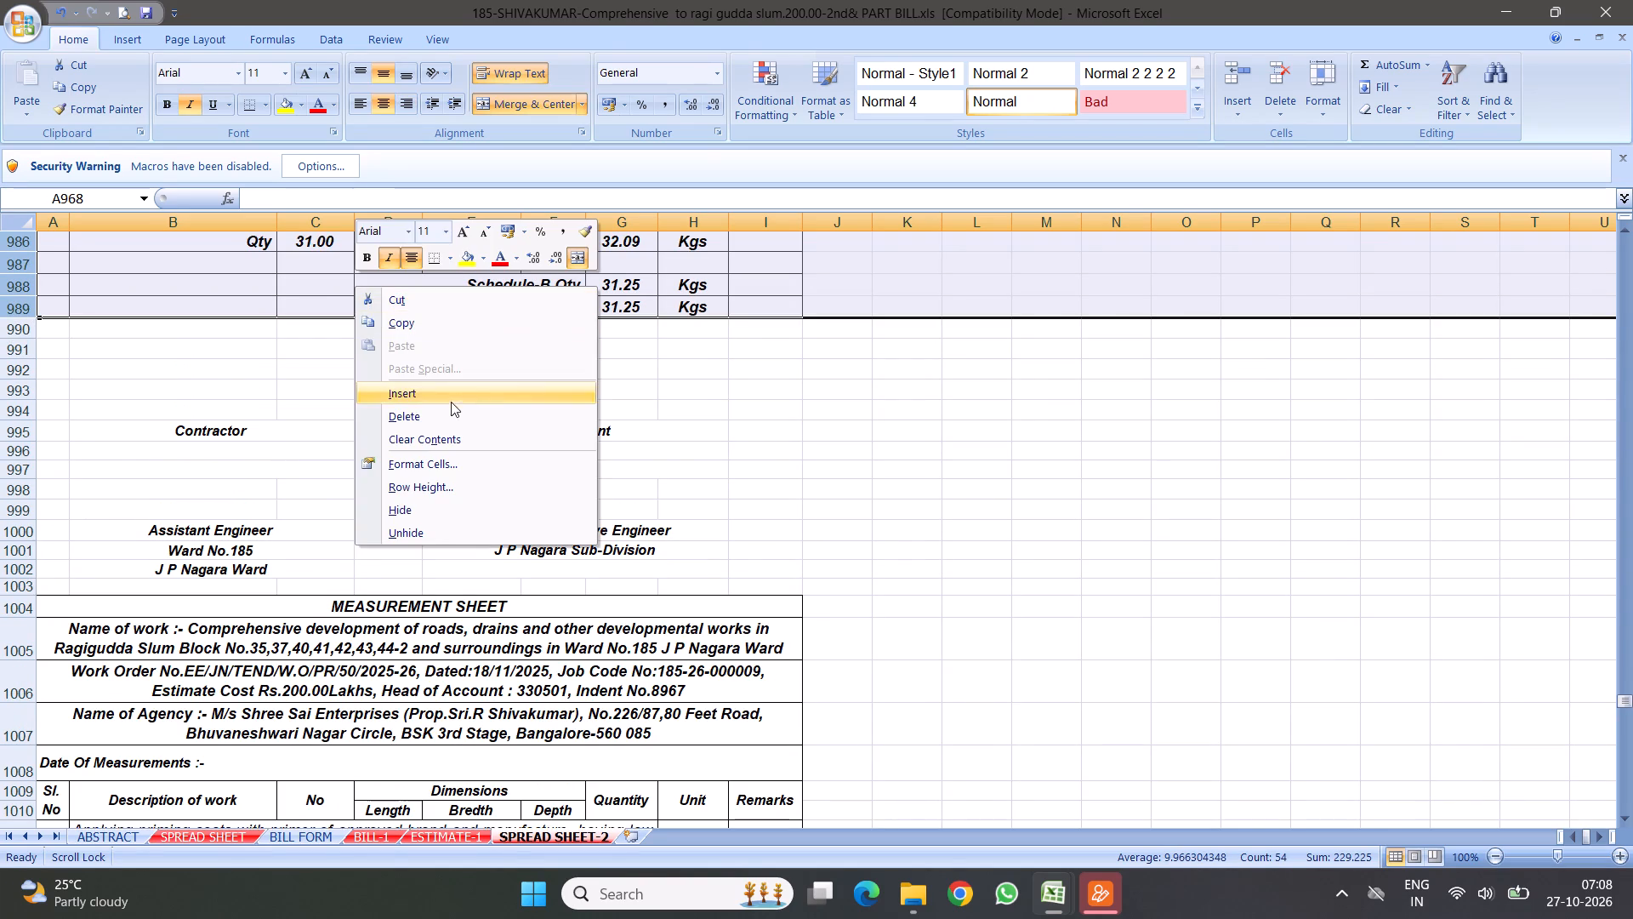
left_click(416, 416)
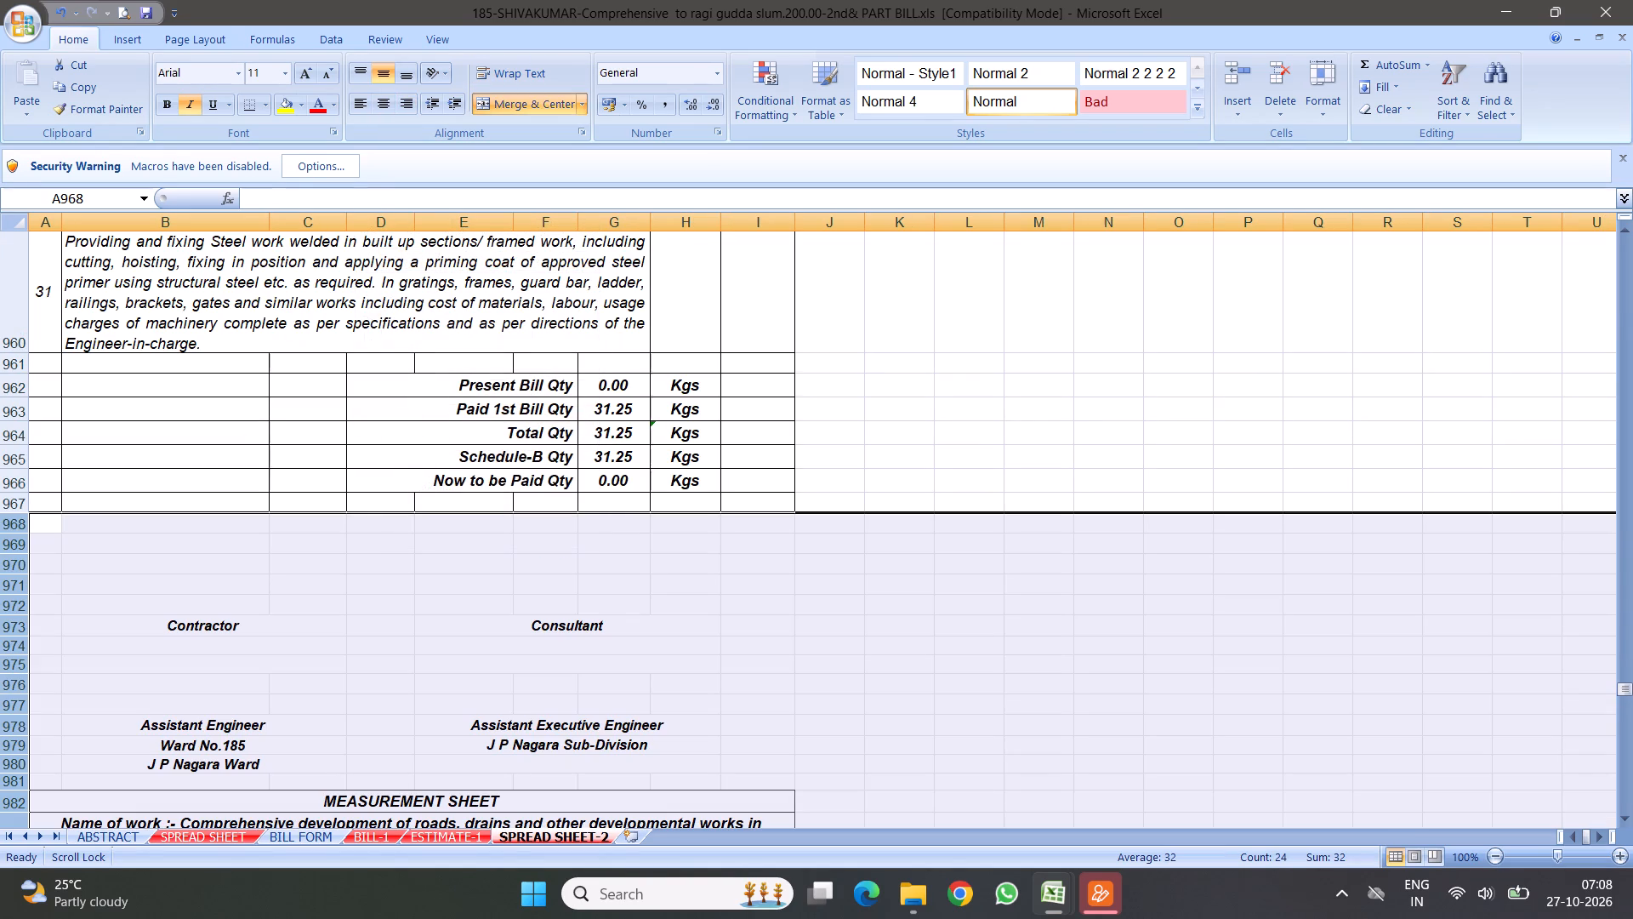
Examine item 32's kerb stone painting measurements and quantity rows along with the header and signature block above them.
scroll(350, 494, "down", 3)
scroll(426, 440, "down", 3)
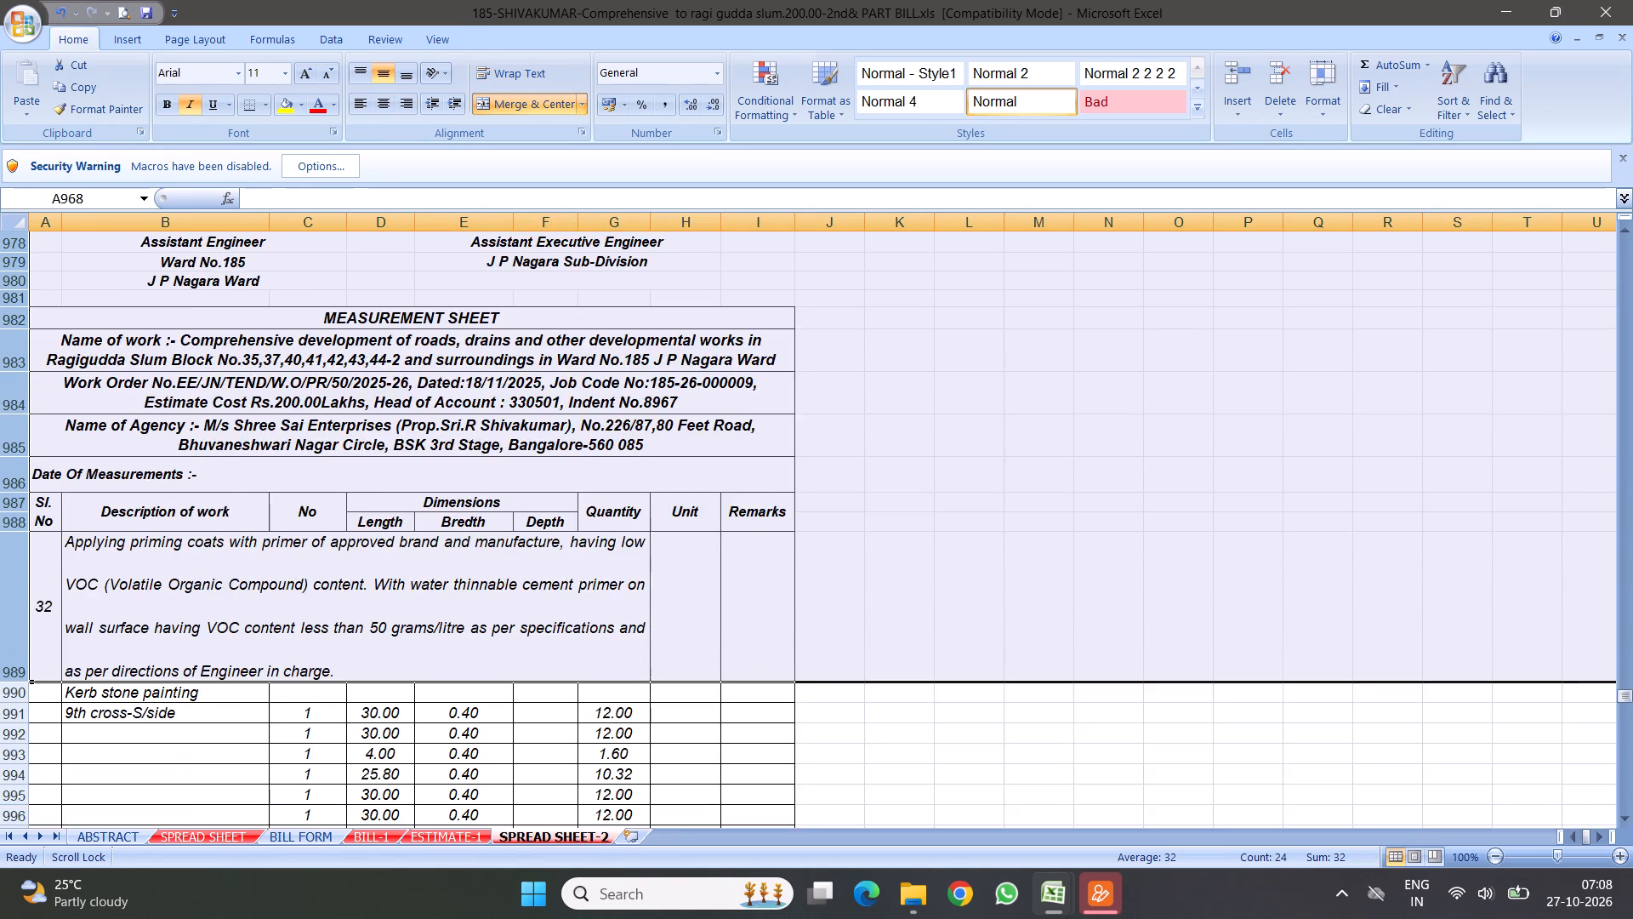
scroll(432, 457, "down", 8)
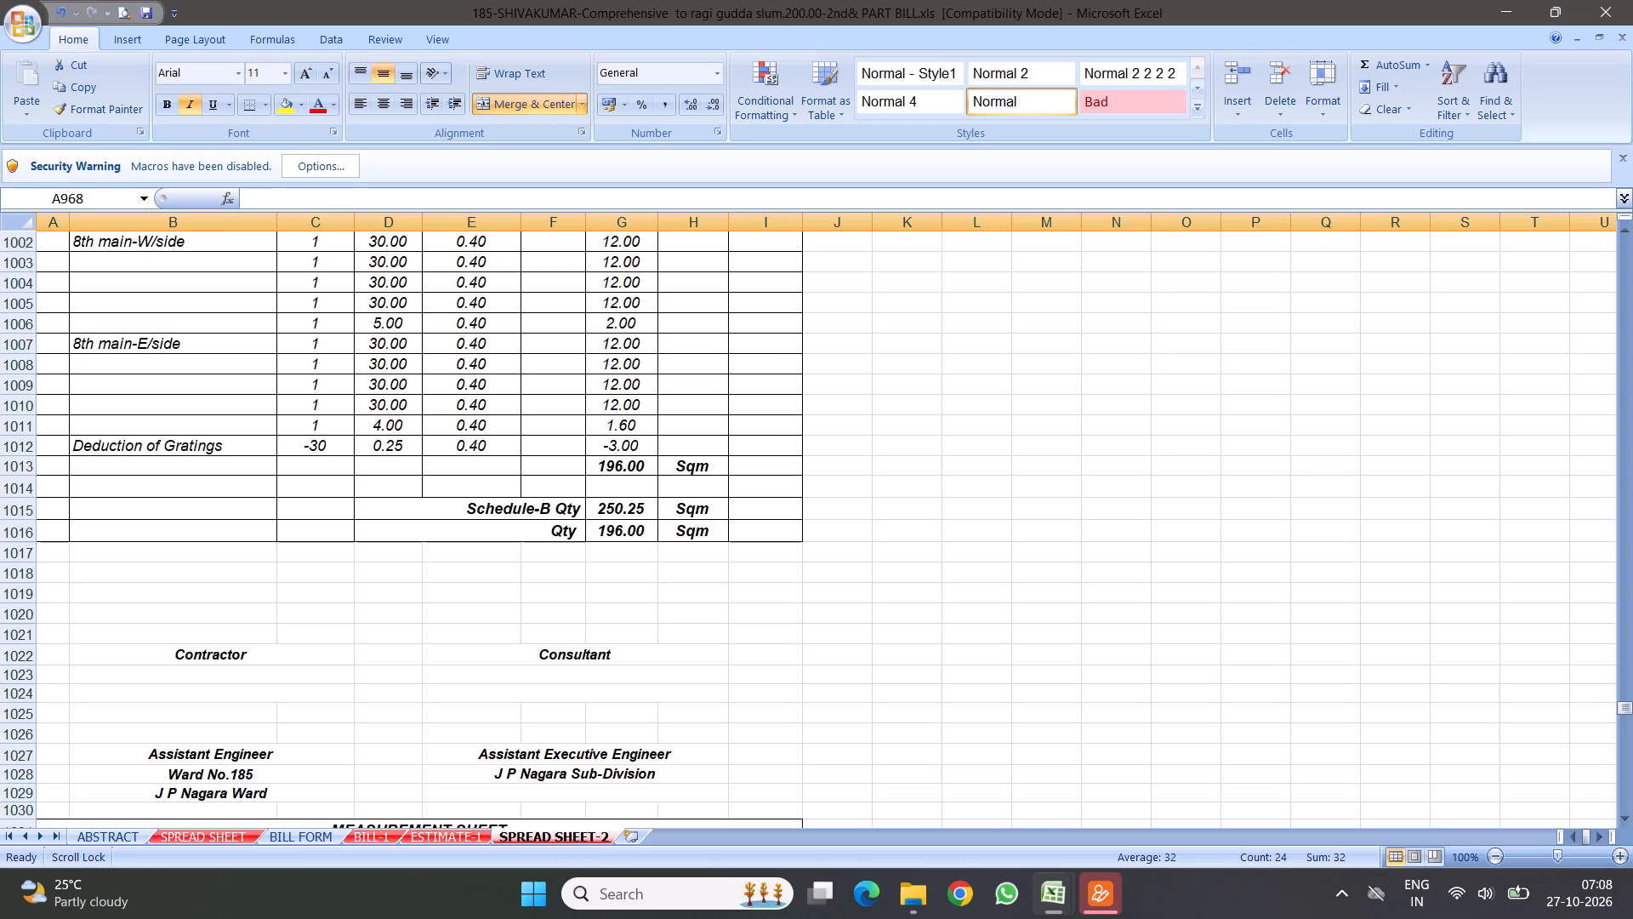
left_click(389, 449)
scroll(385, 440, "up", 8)
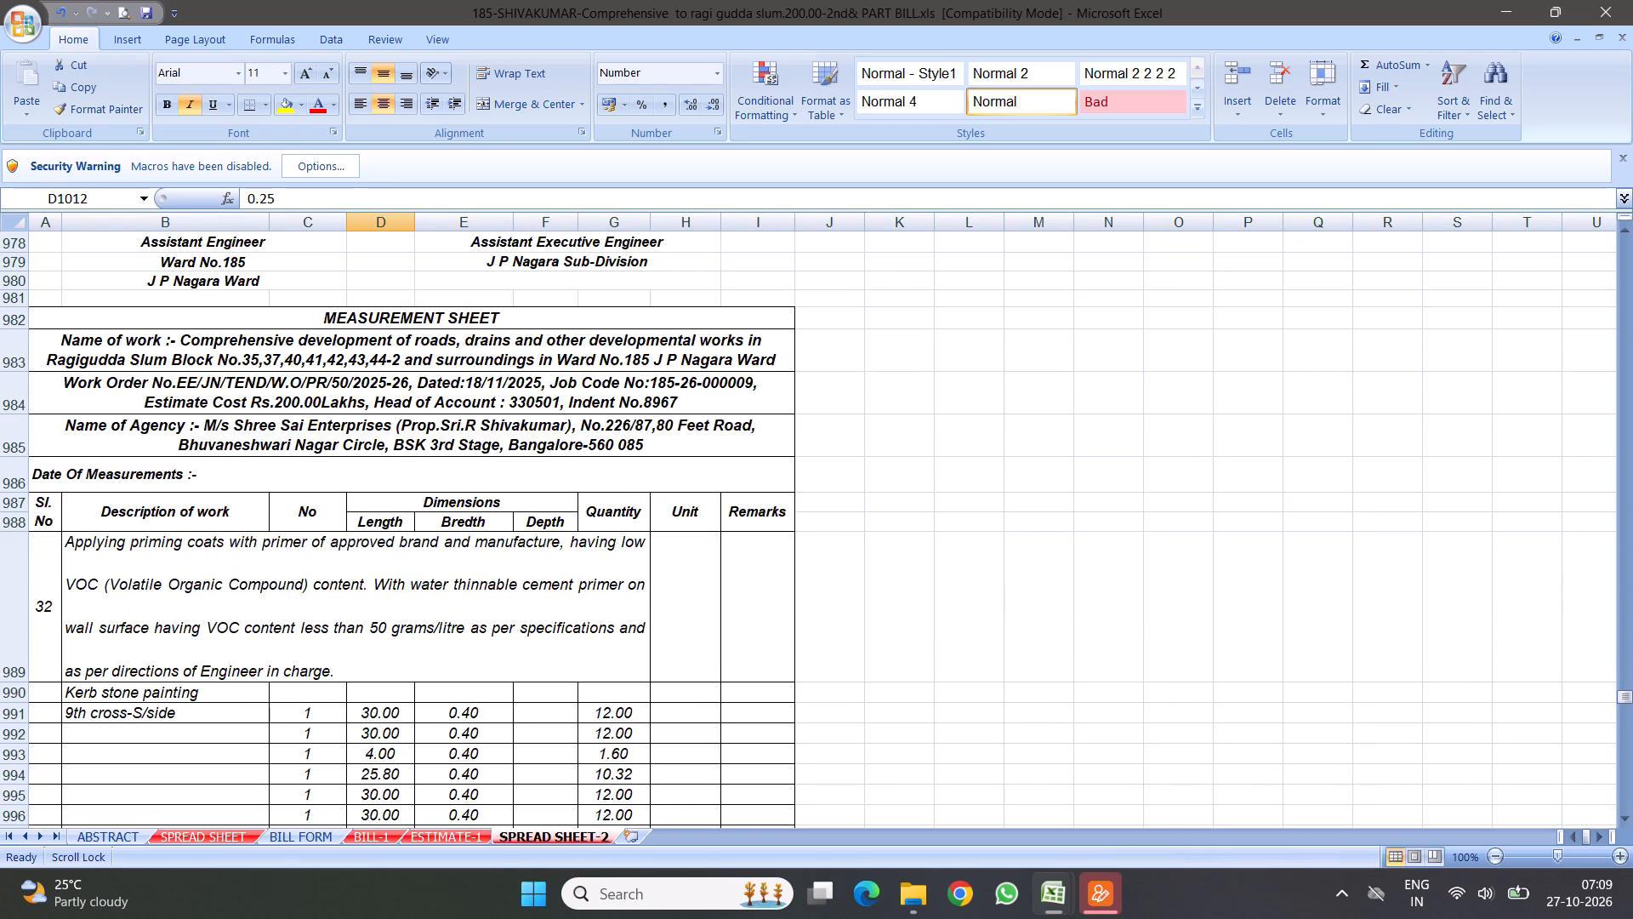
scroll(339, 475, "up", 2)
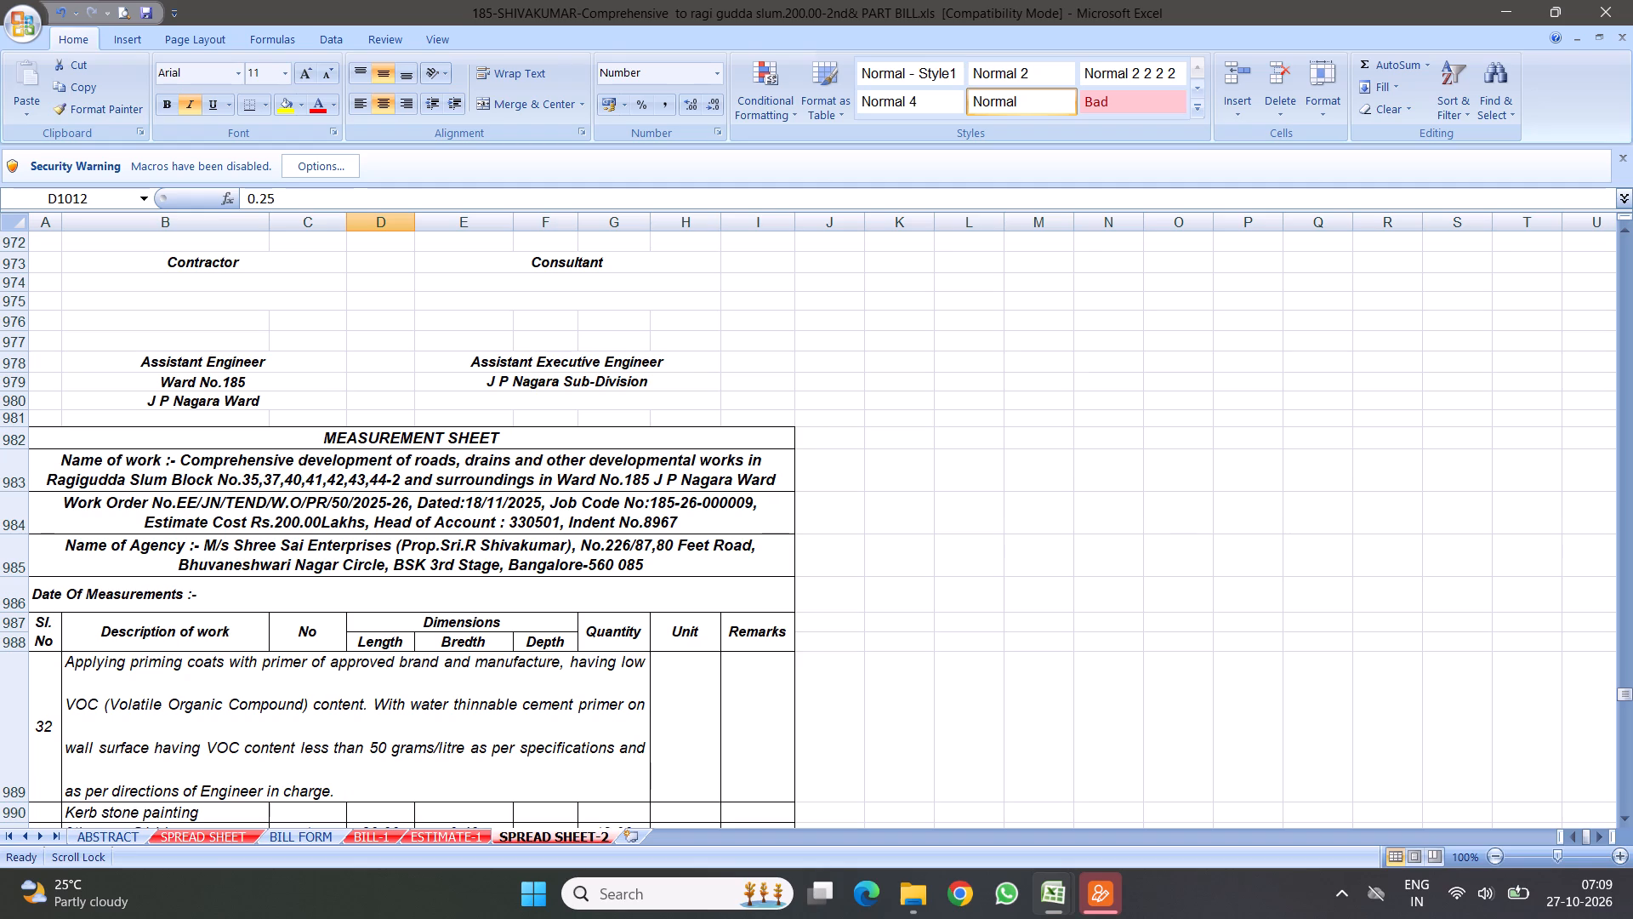
scroll(379, 528, "down", 4)
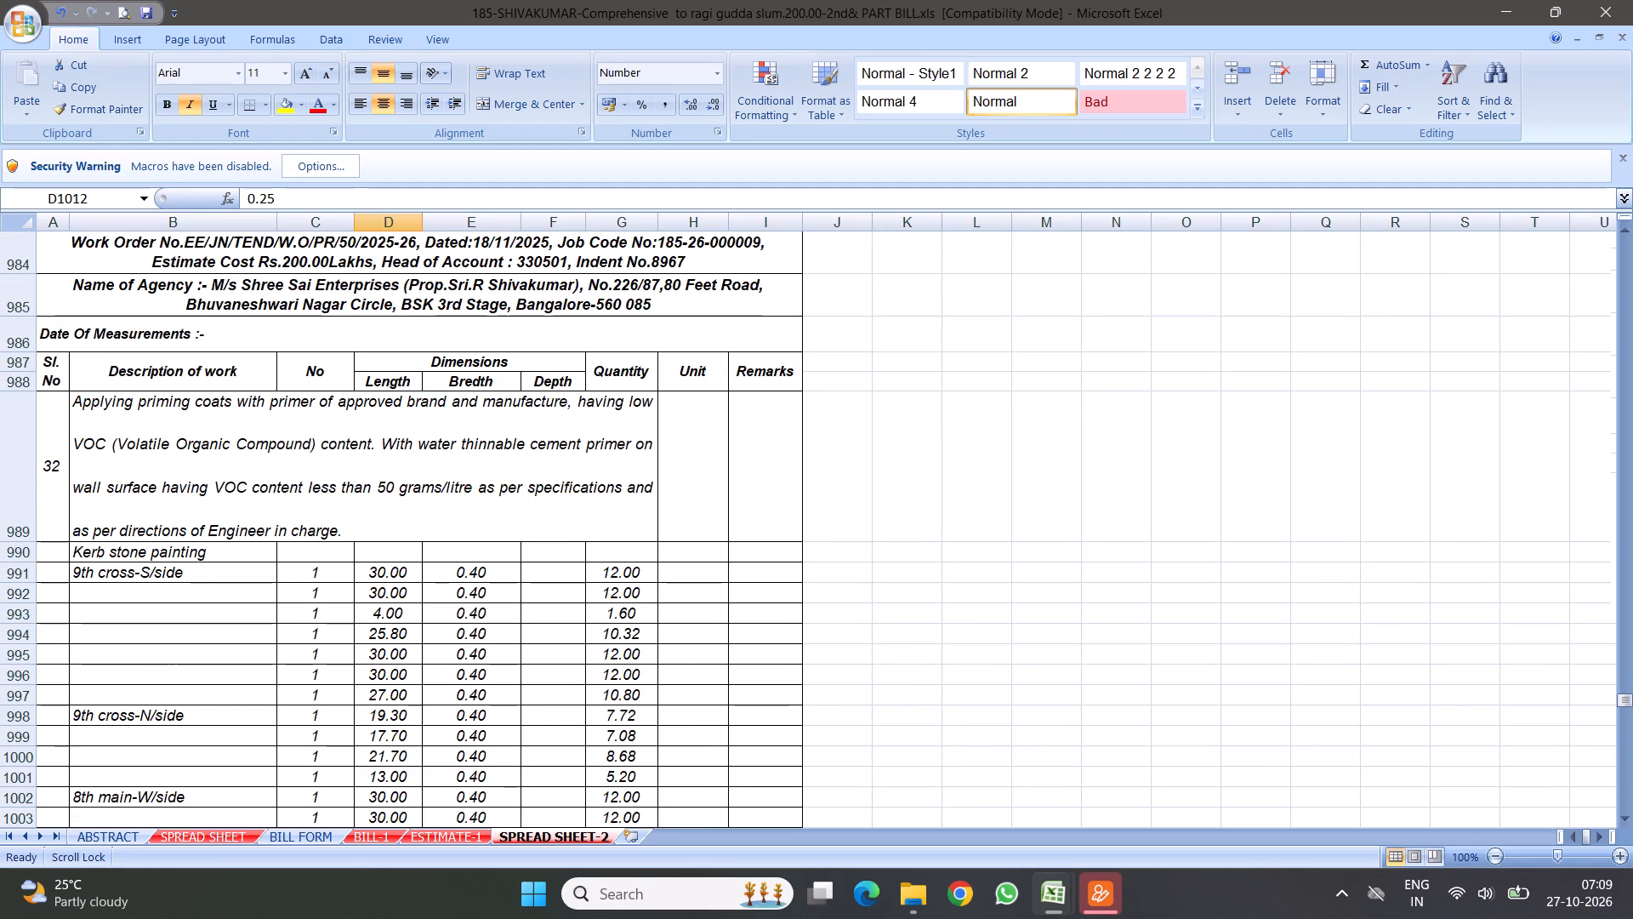
Reduce the height of row 989, which holds item 32's priming coat description.
left_click(309, 443)
left_click_drag(18, 542, 32, 517)
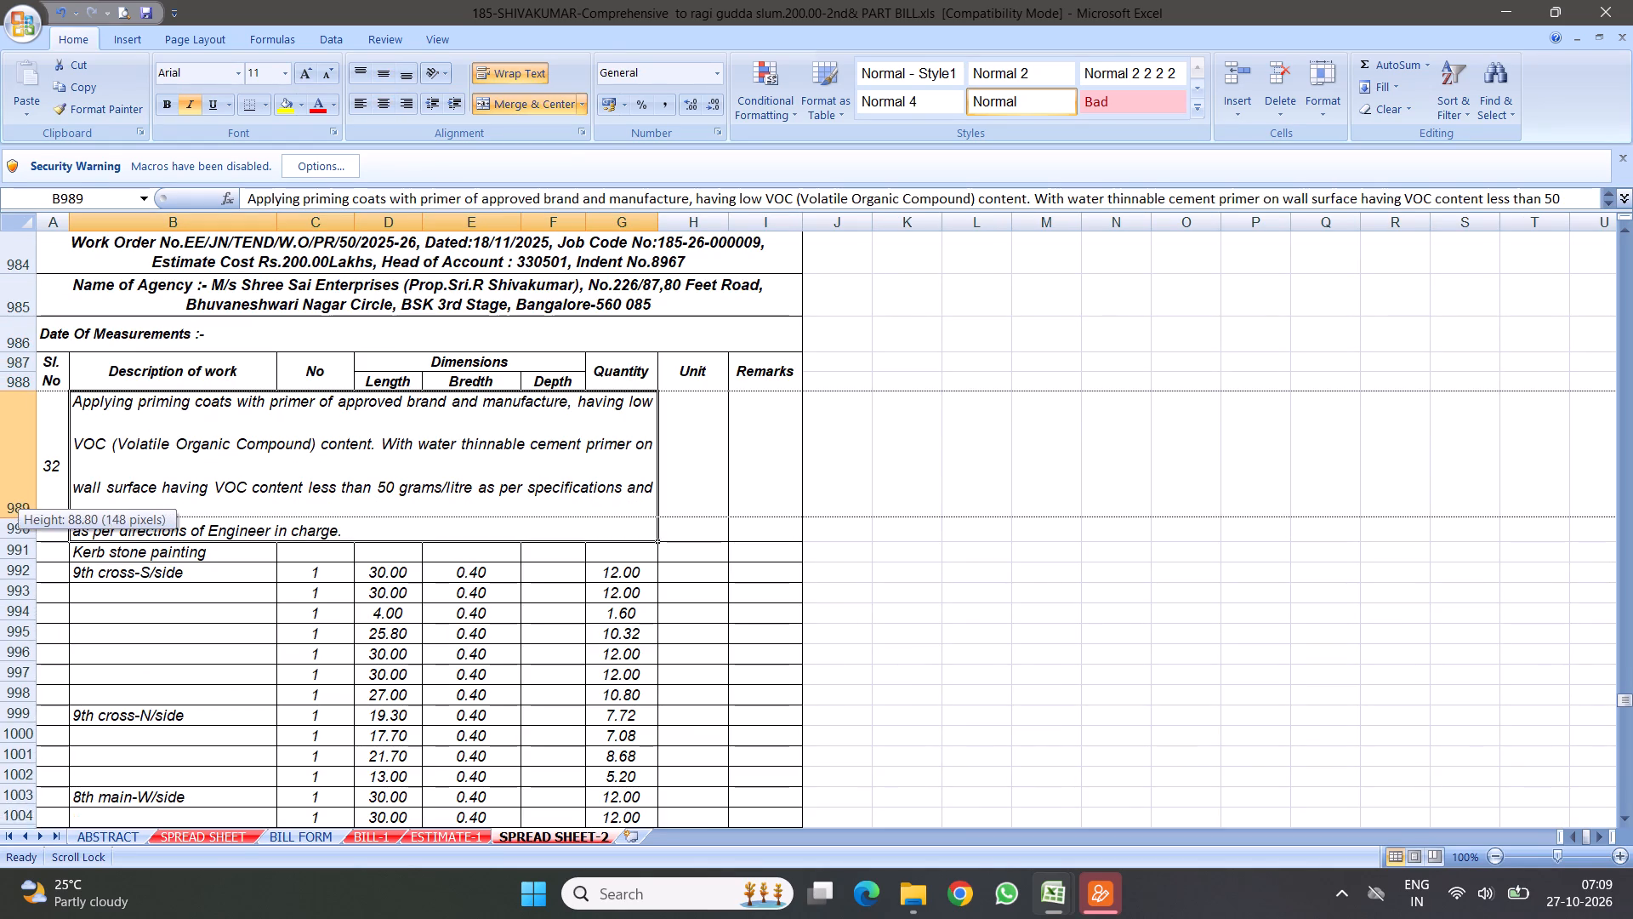
left_click_drag(32, 517, 43, 502)
scroll(350, 614, "down", 4)
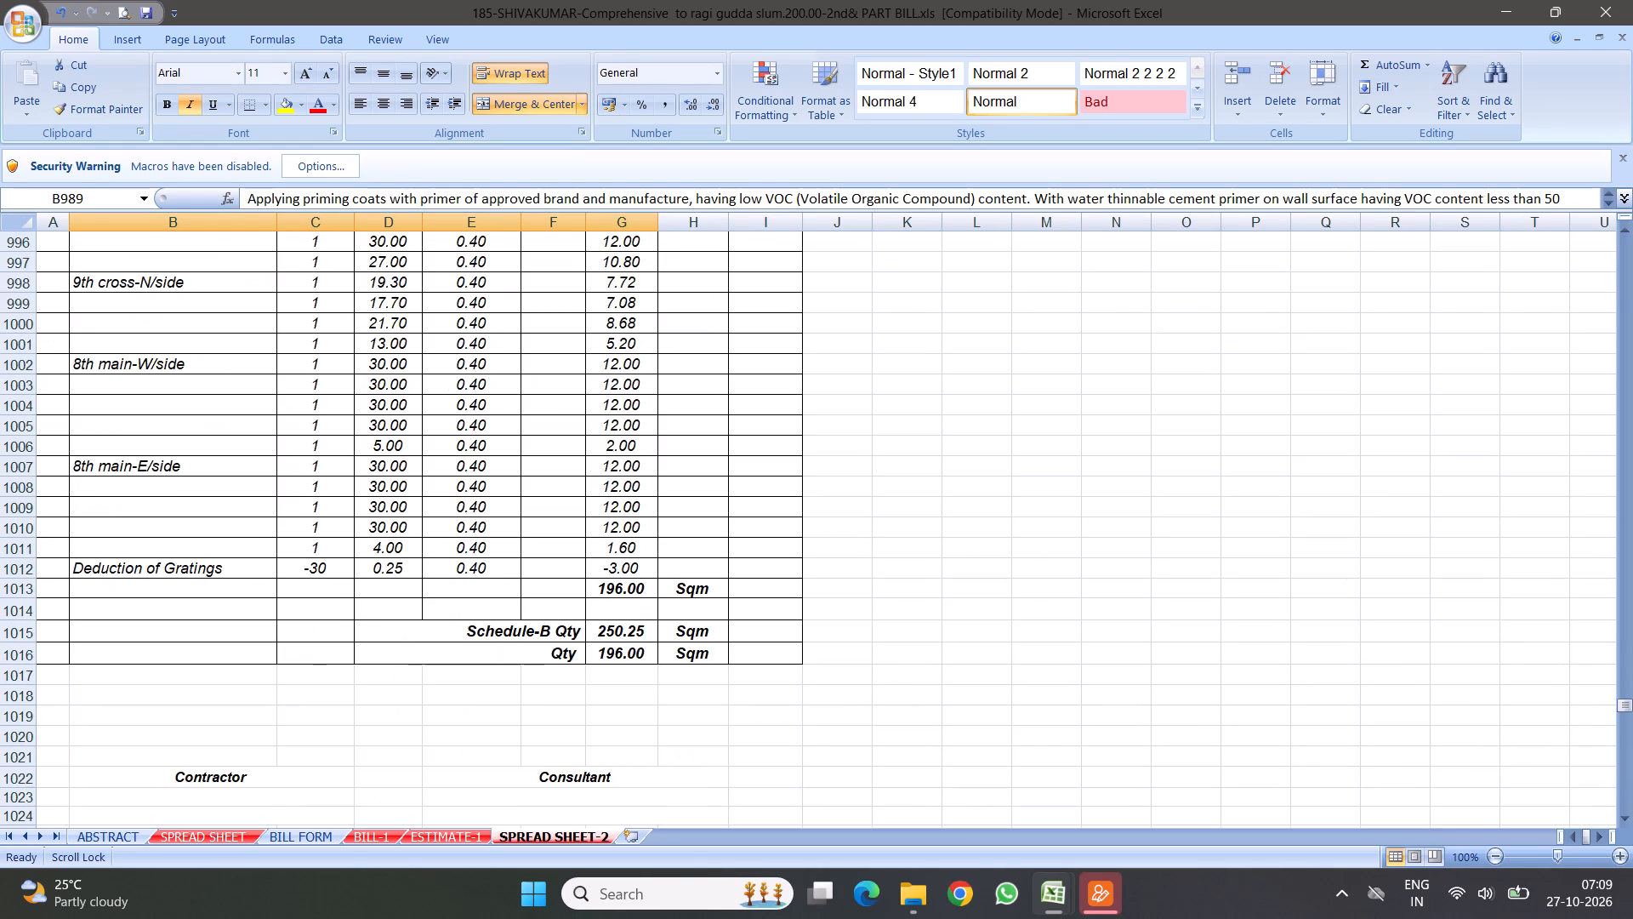
scroll(412, 478, "up", 12)
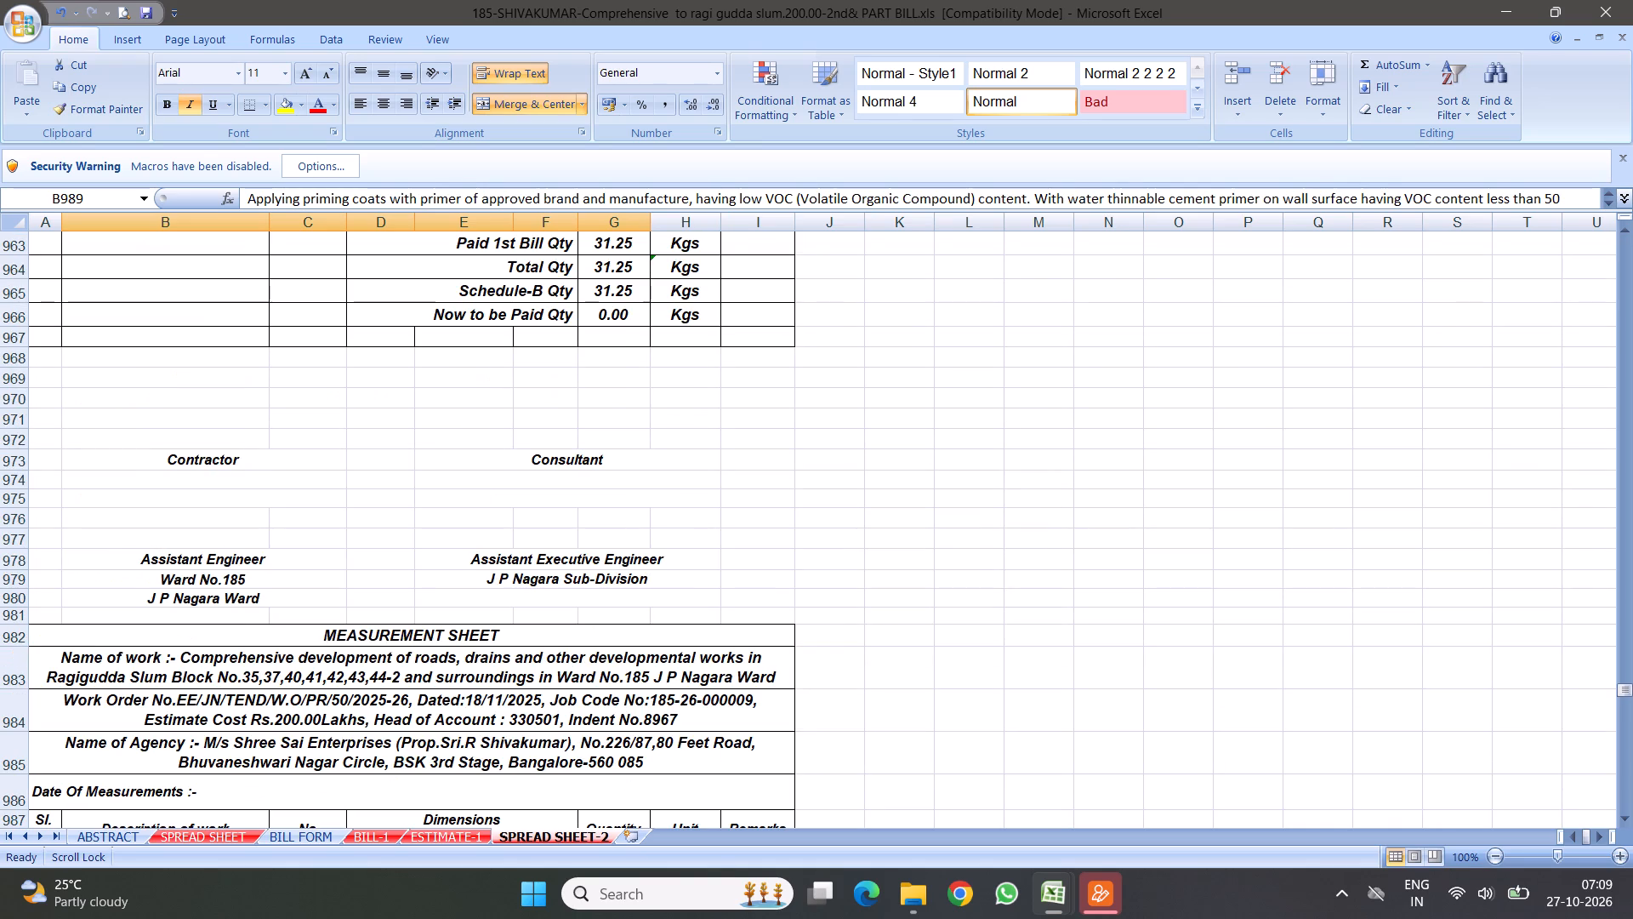
Copy item 31's quantity summary, rows 961 to 967, and insert it at row 1017 below item 32's old Qty row.
left_click_drag(16, 365, 29, 494)
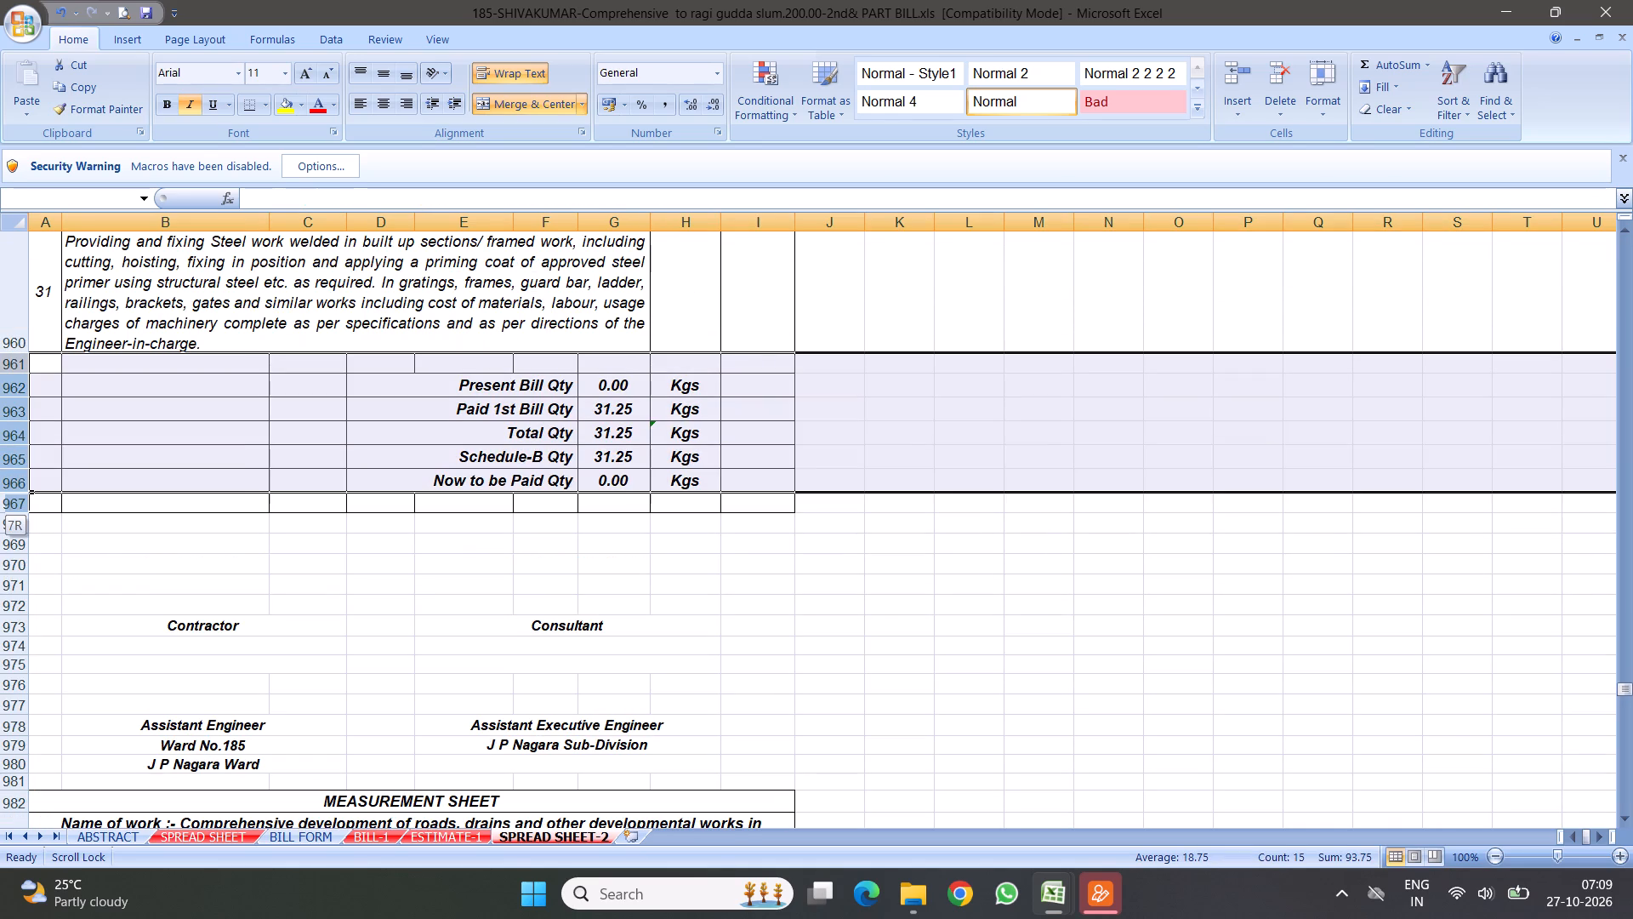
left_click_drag(29, 494, 29, 505)
right_click(276, 434)
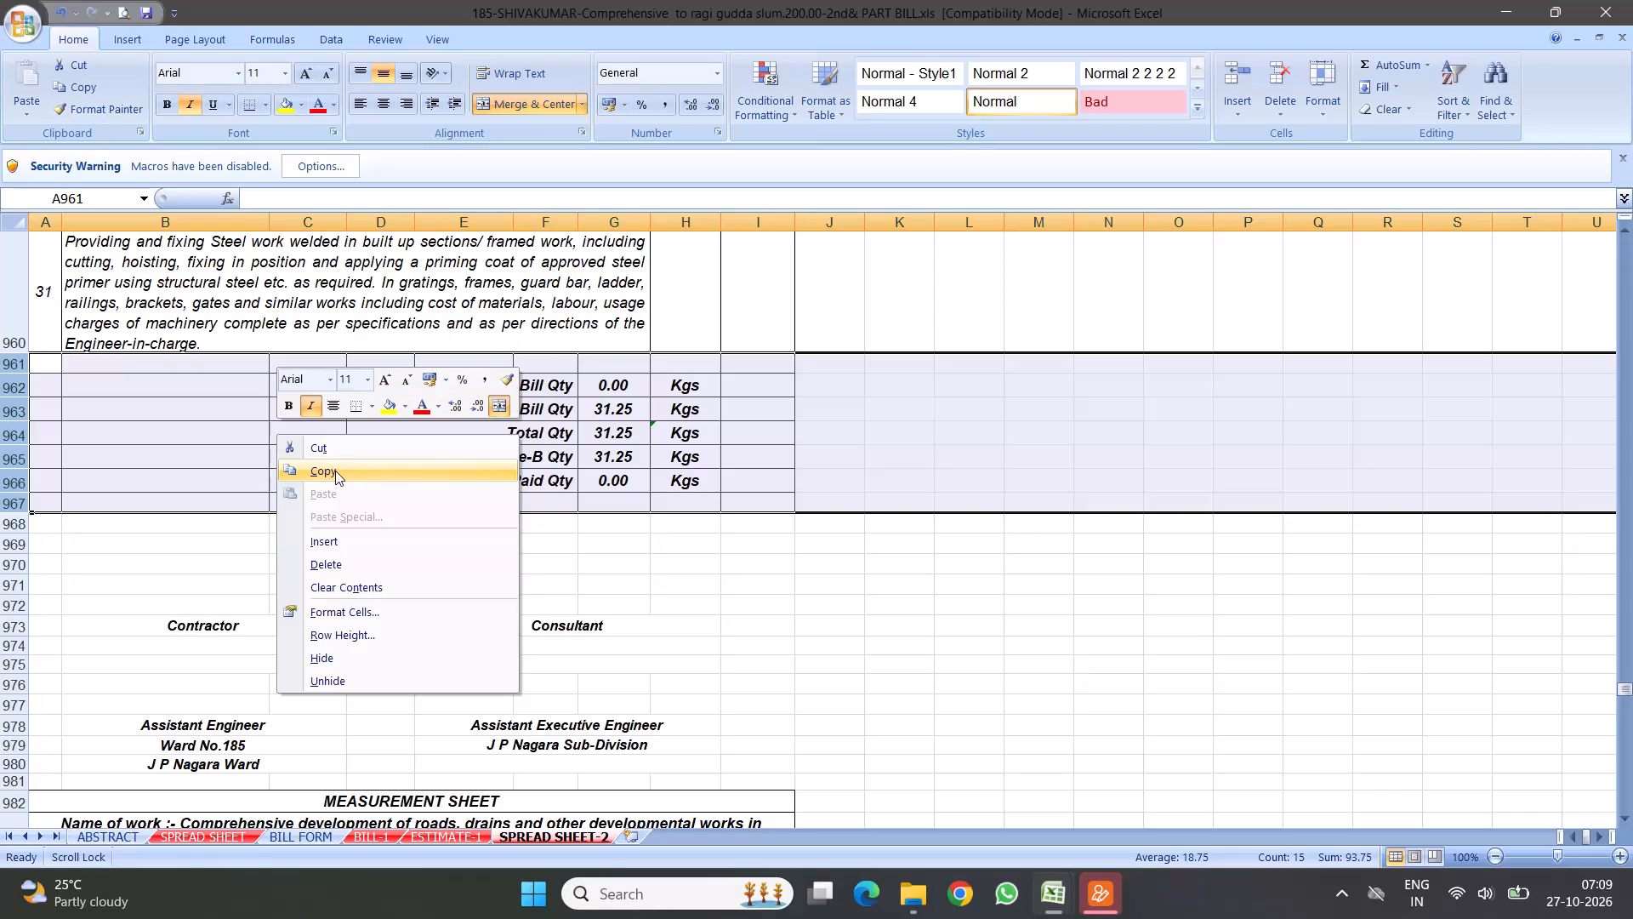
left_click(334, 471)
scroll(633, 598, "down", 7)
scroll(532, 542, "down", 9)
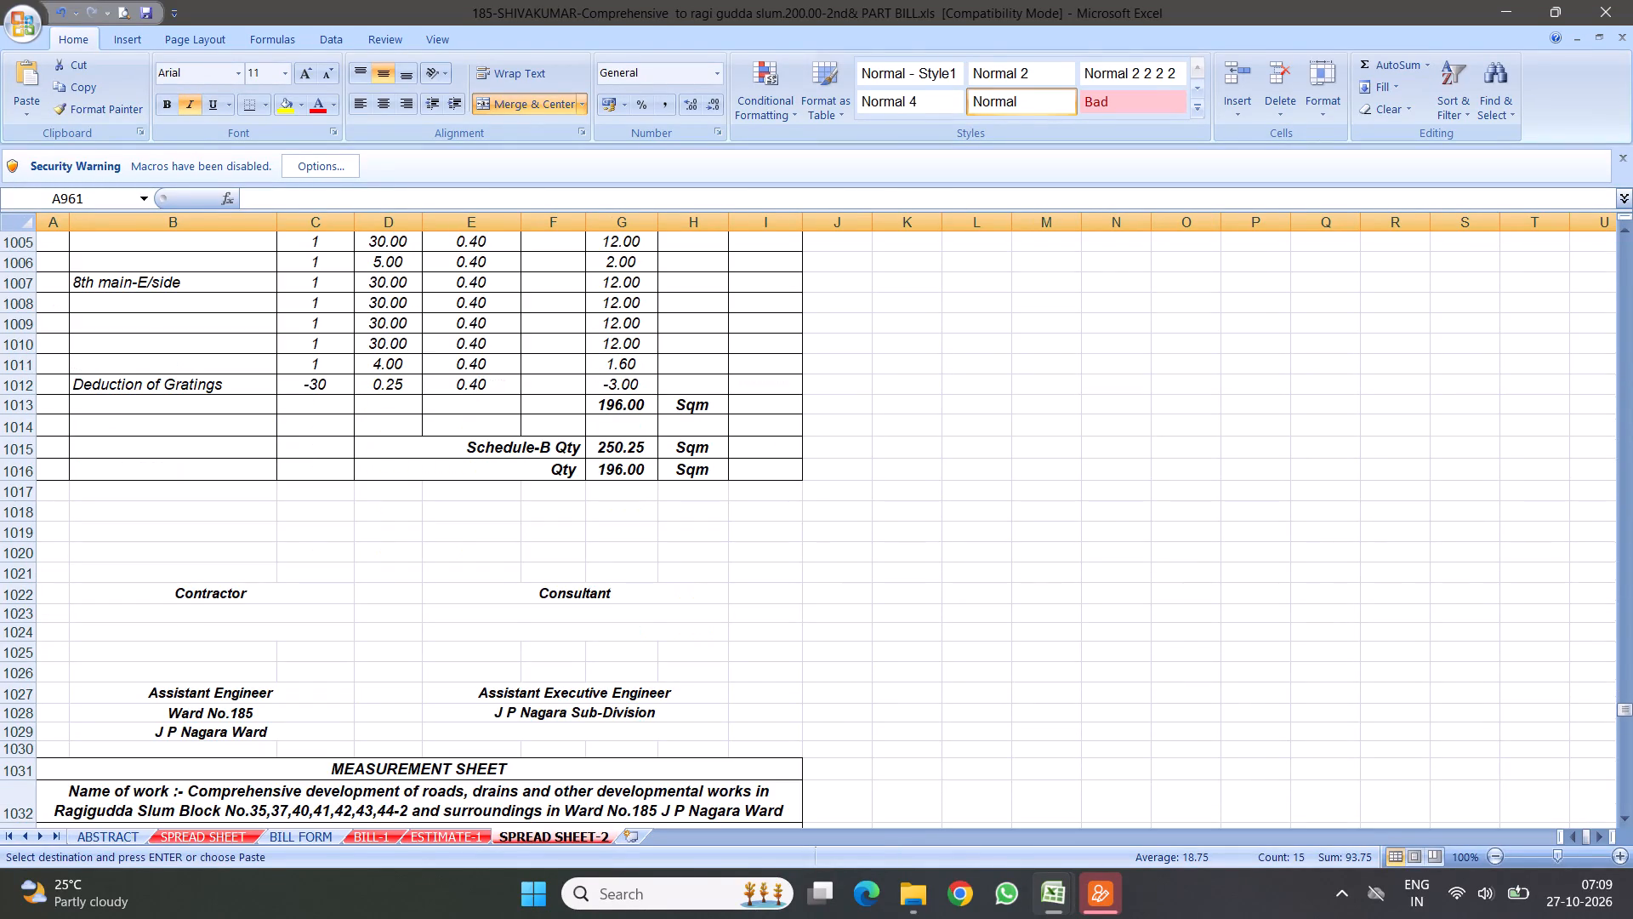
left_click(26, 430)
right_click(26, 430)
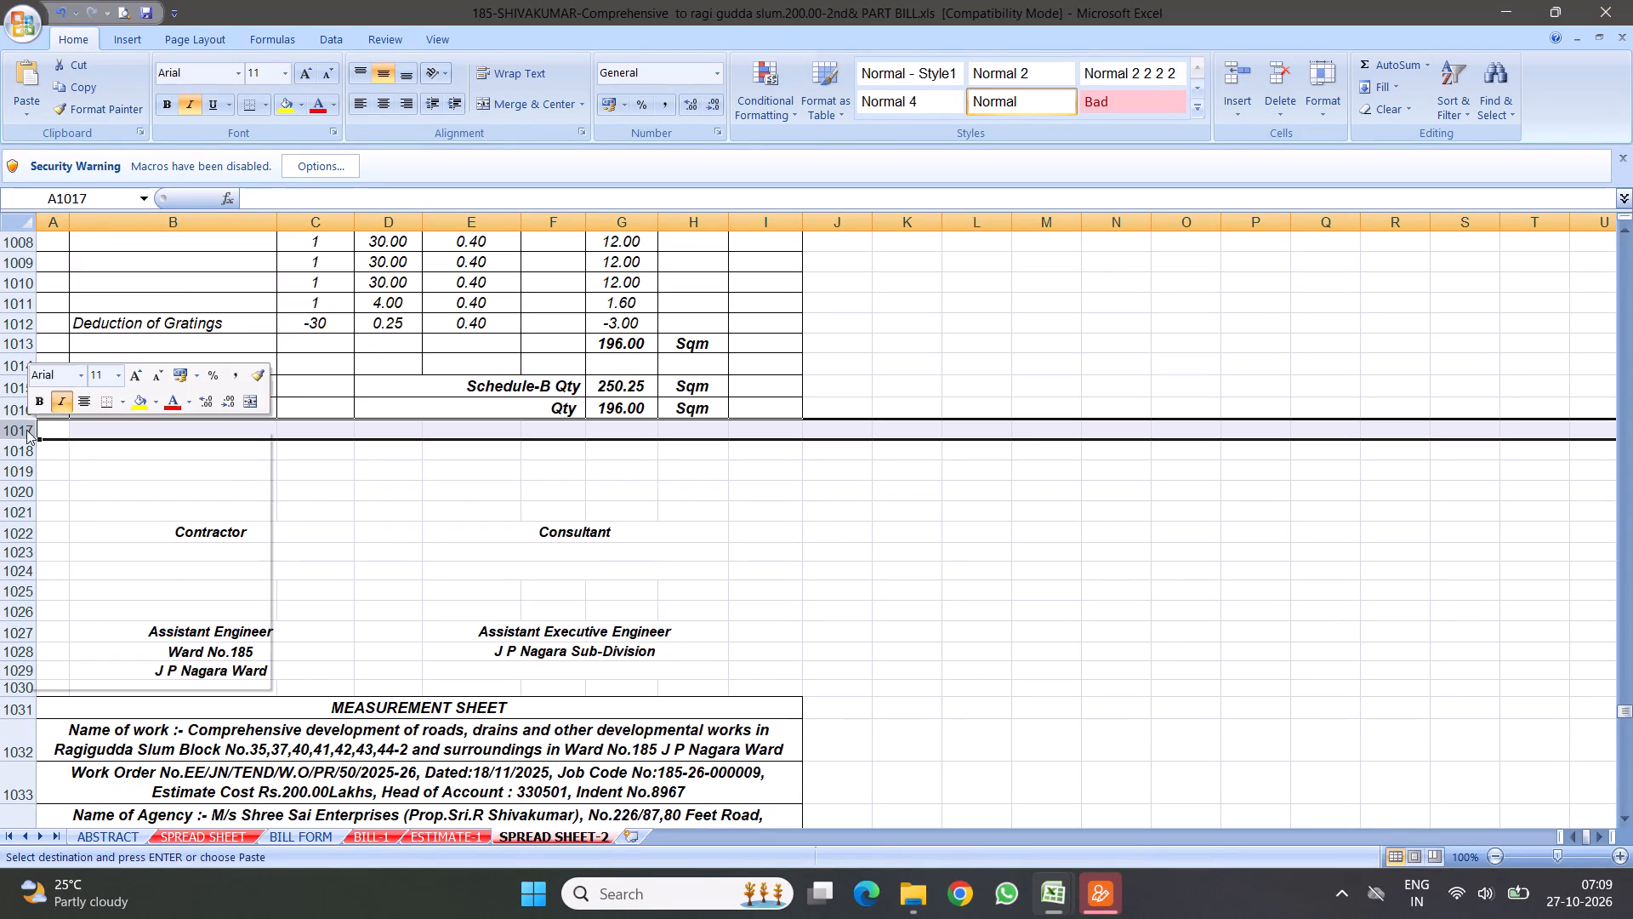
left_click(144, 538)
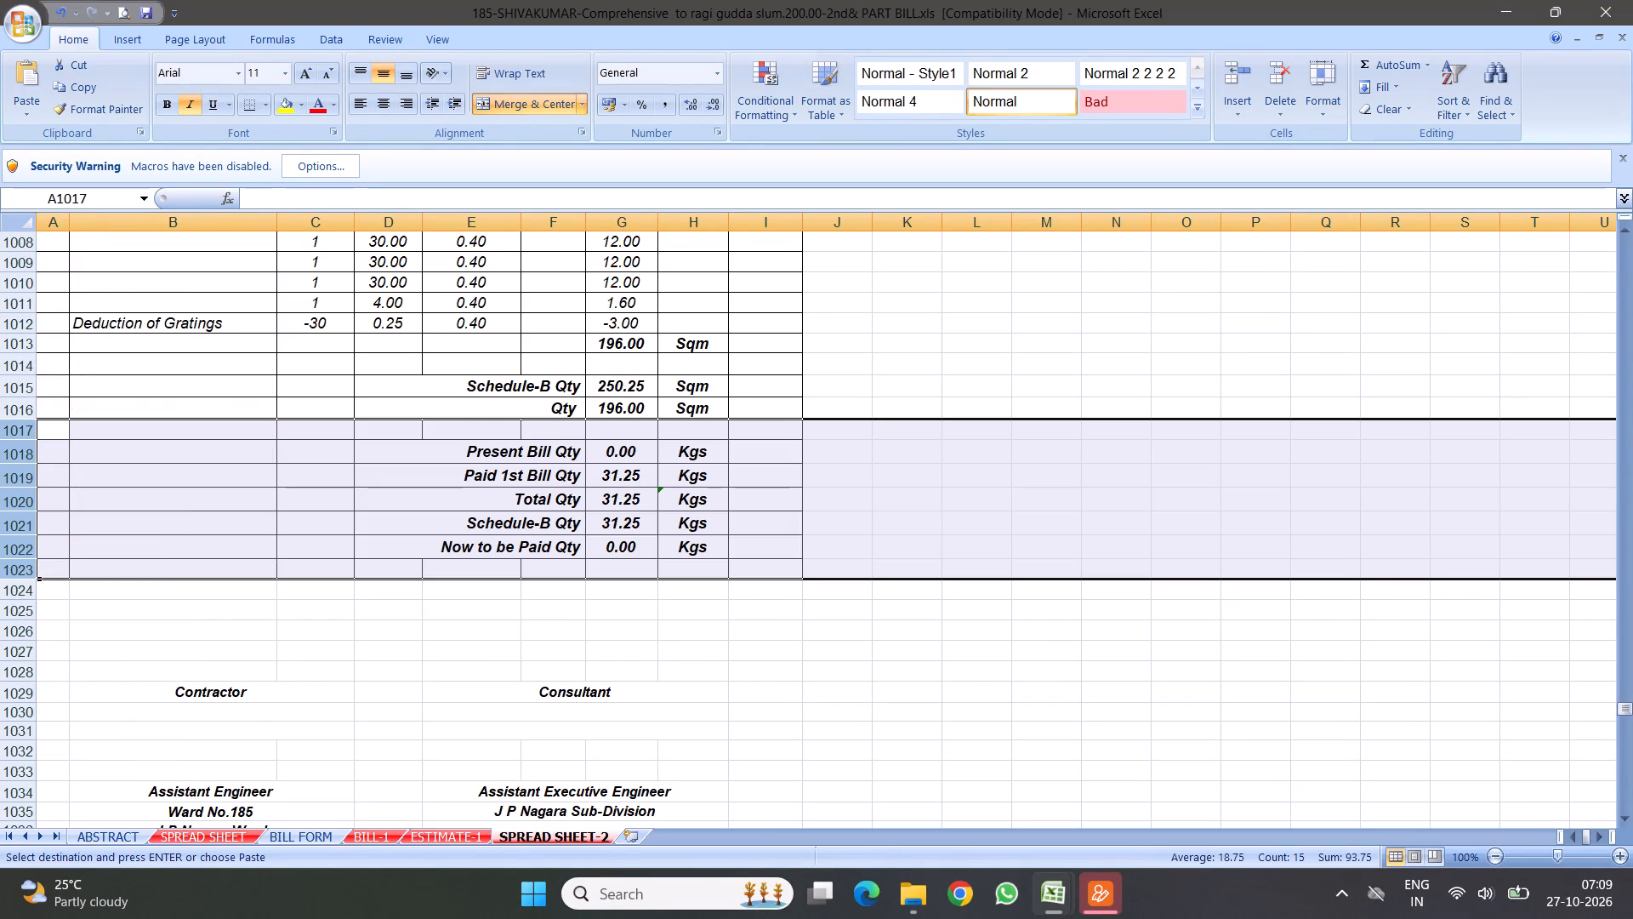
In item 32's new summary, set all units to Sqm, Schedule-B Qty to 250.25 and Paid 1st Bill Qty to 196.
left_click(703, 454)
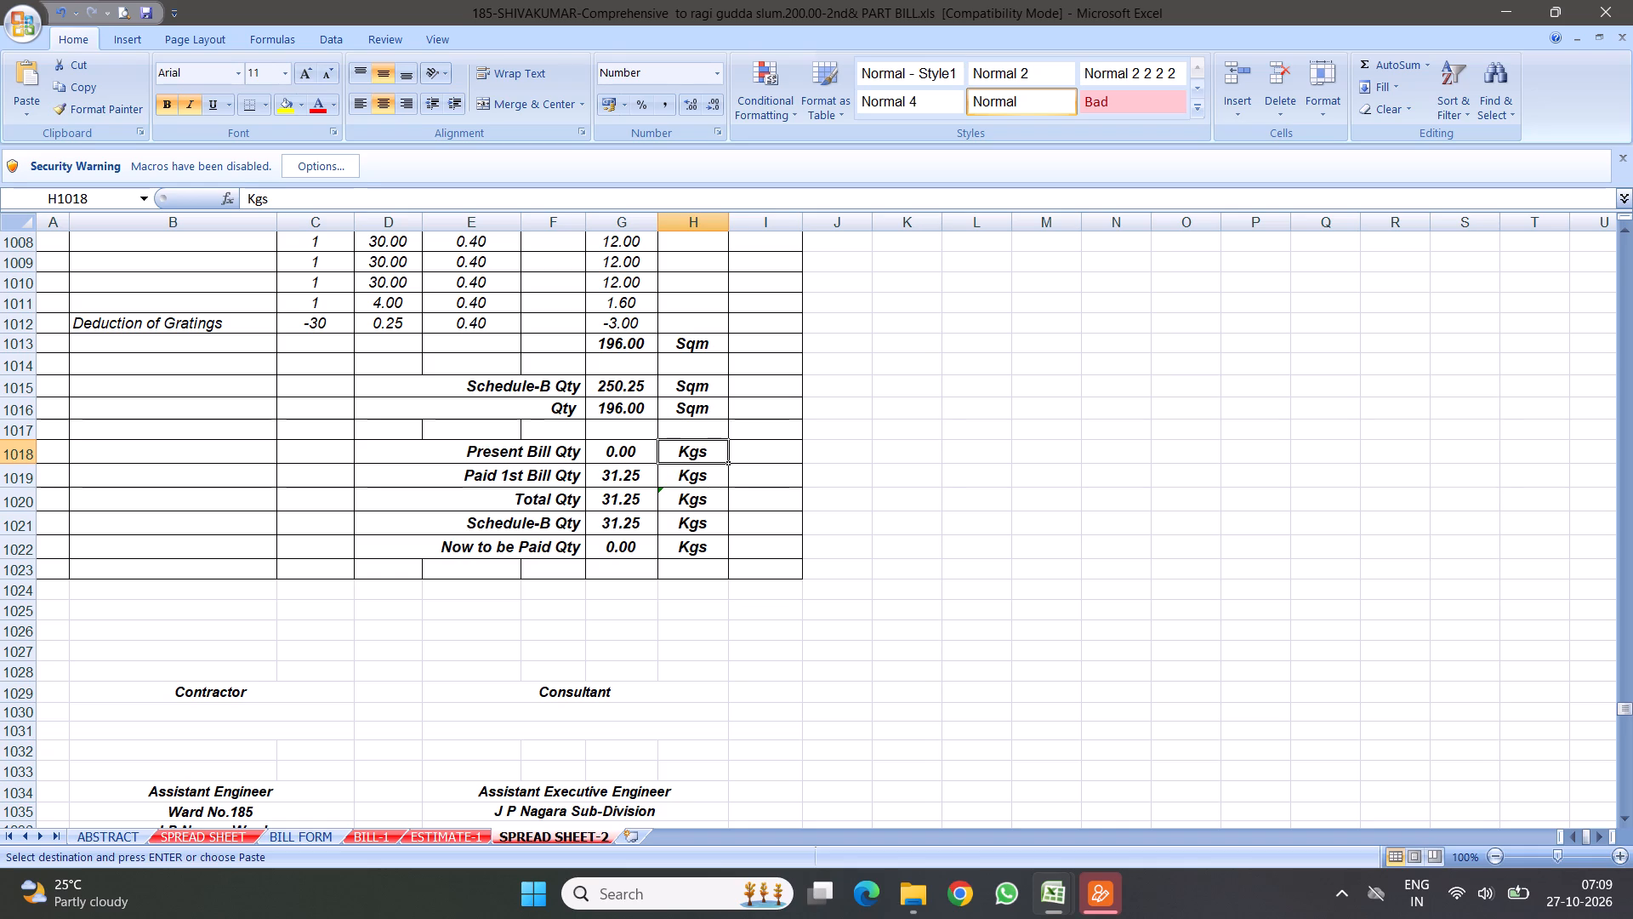
type("Sqm")
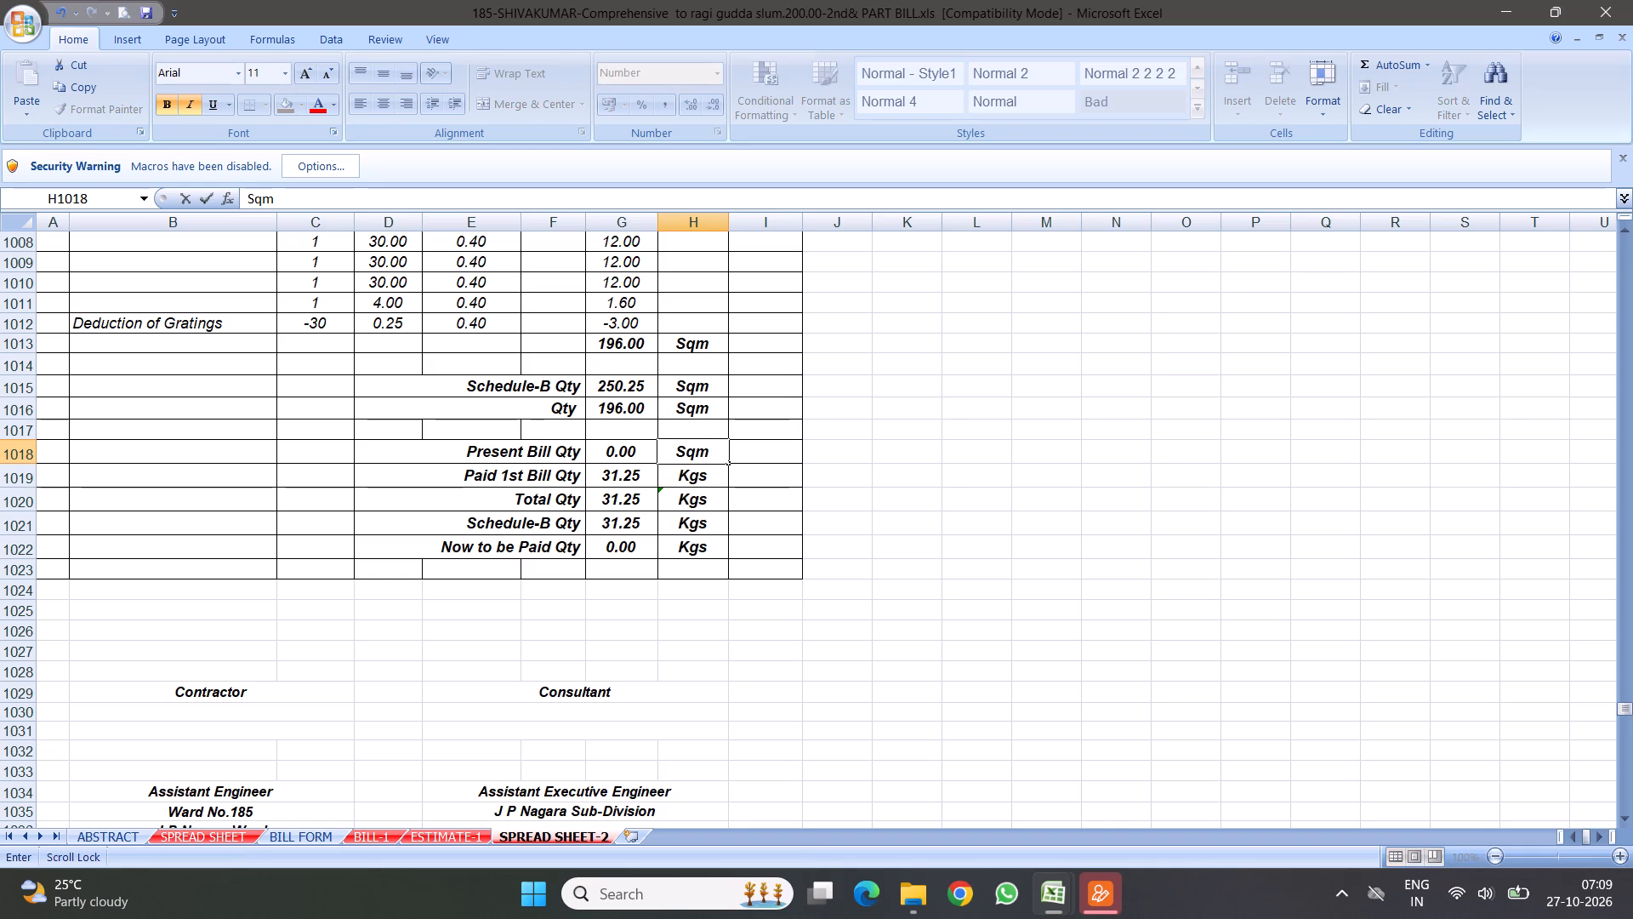
left_click_drag(733, 519, 744, 525)
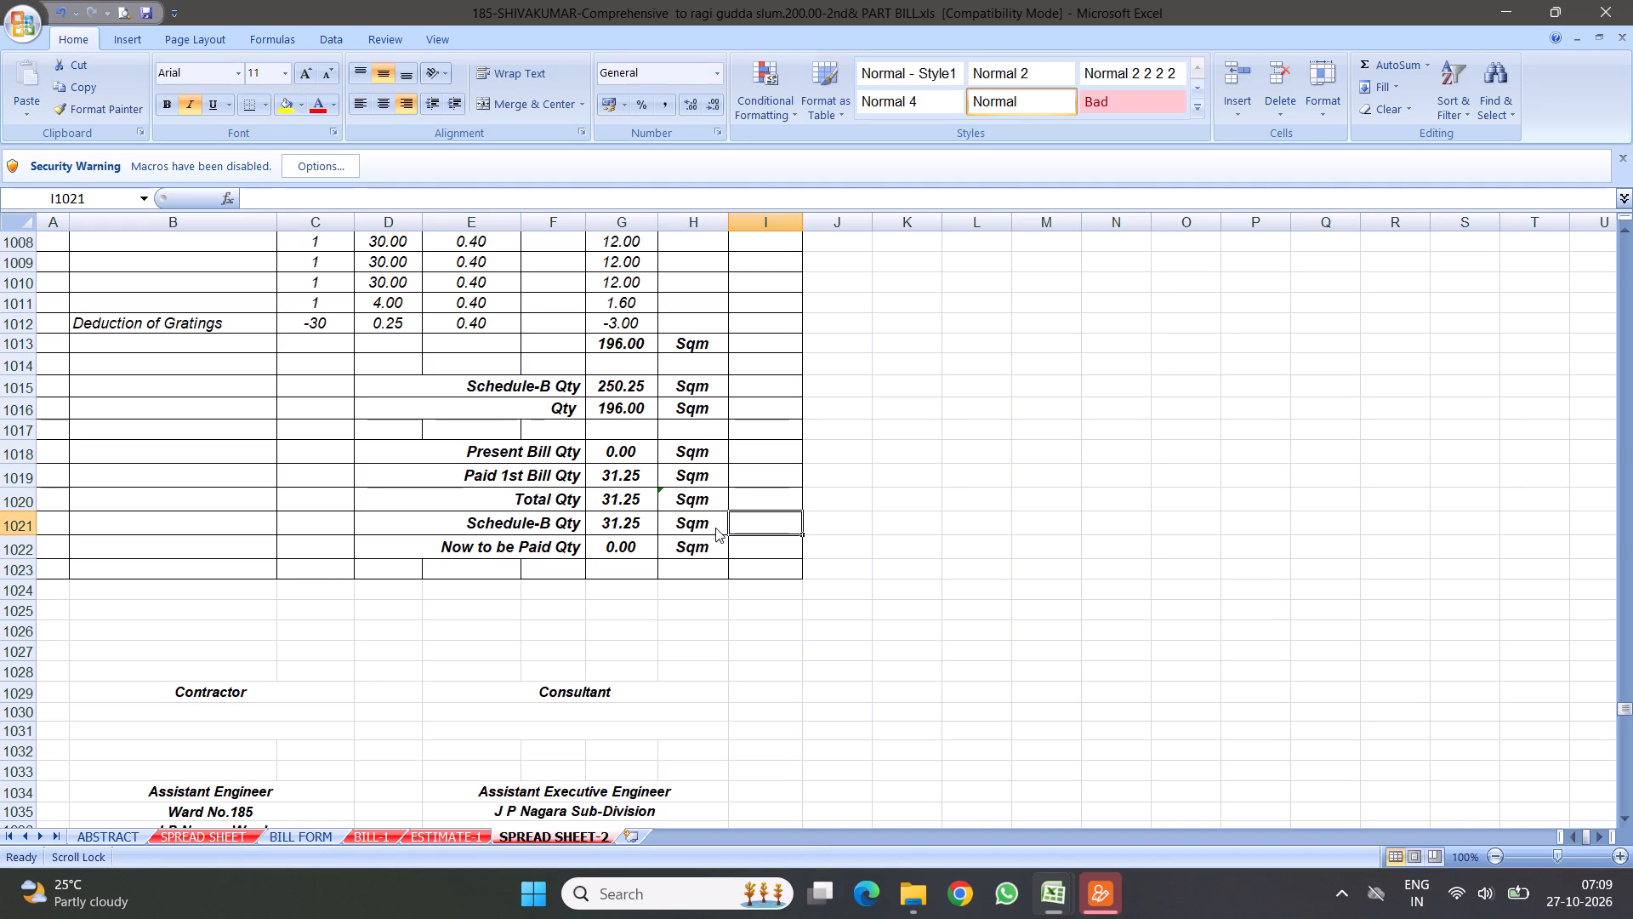
left_click(622, 522)
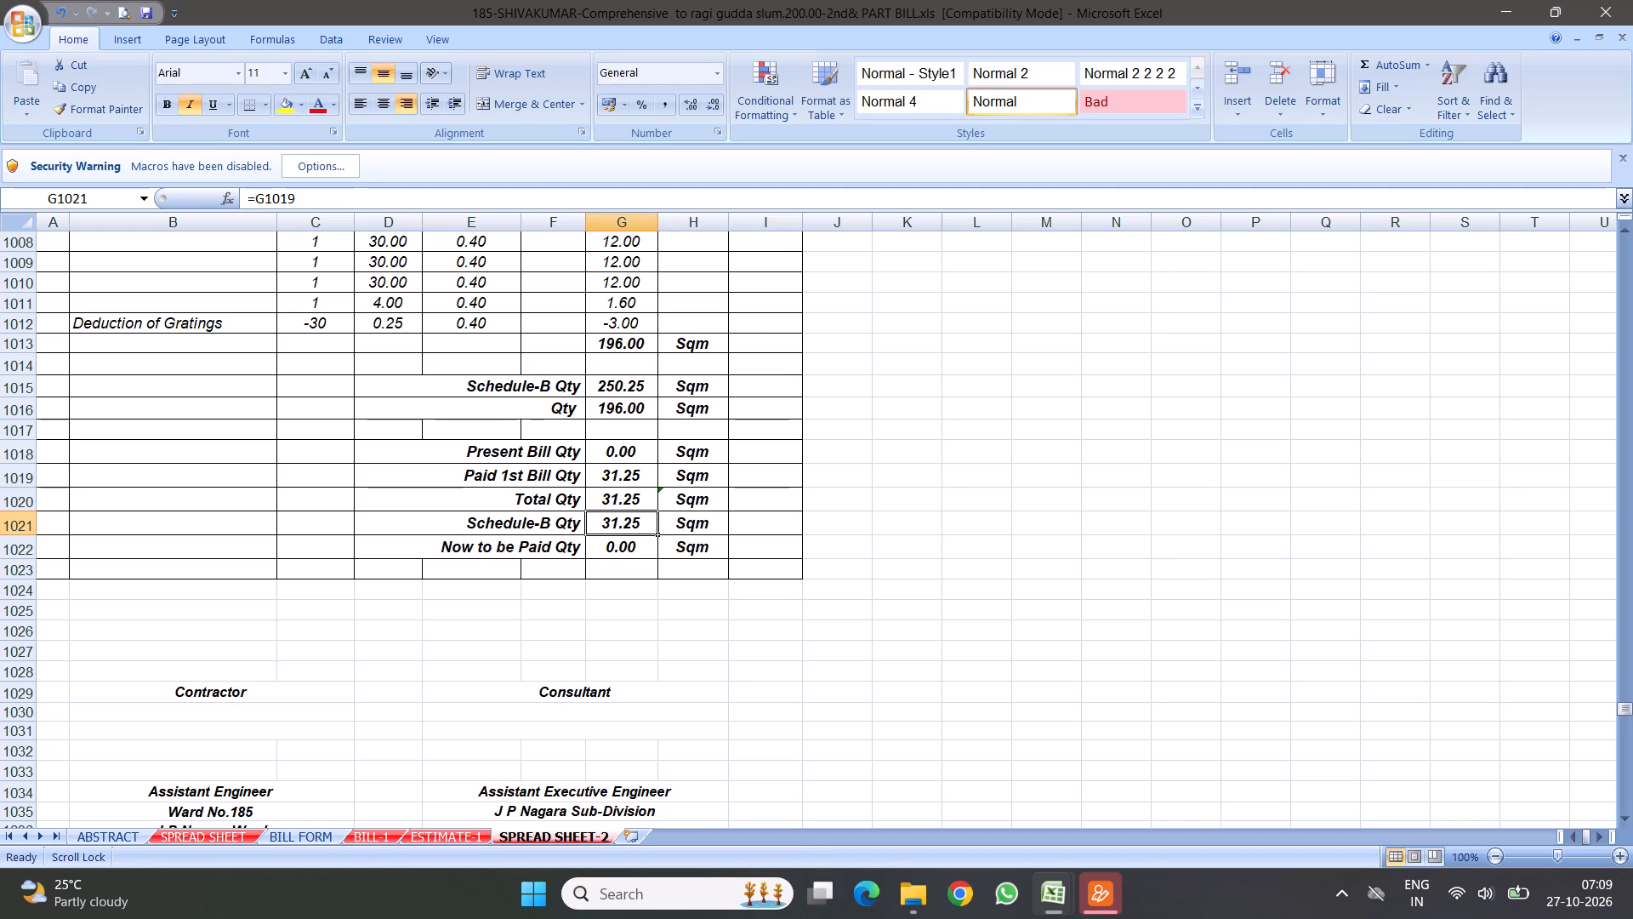
type("250.25")
key("Return")
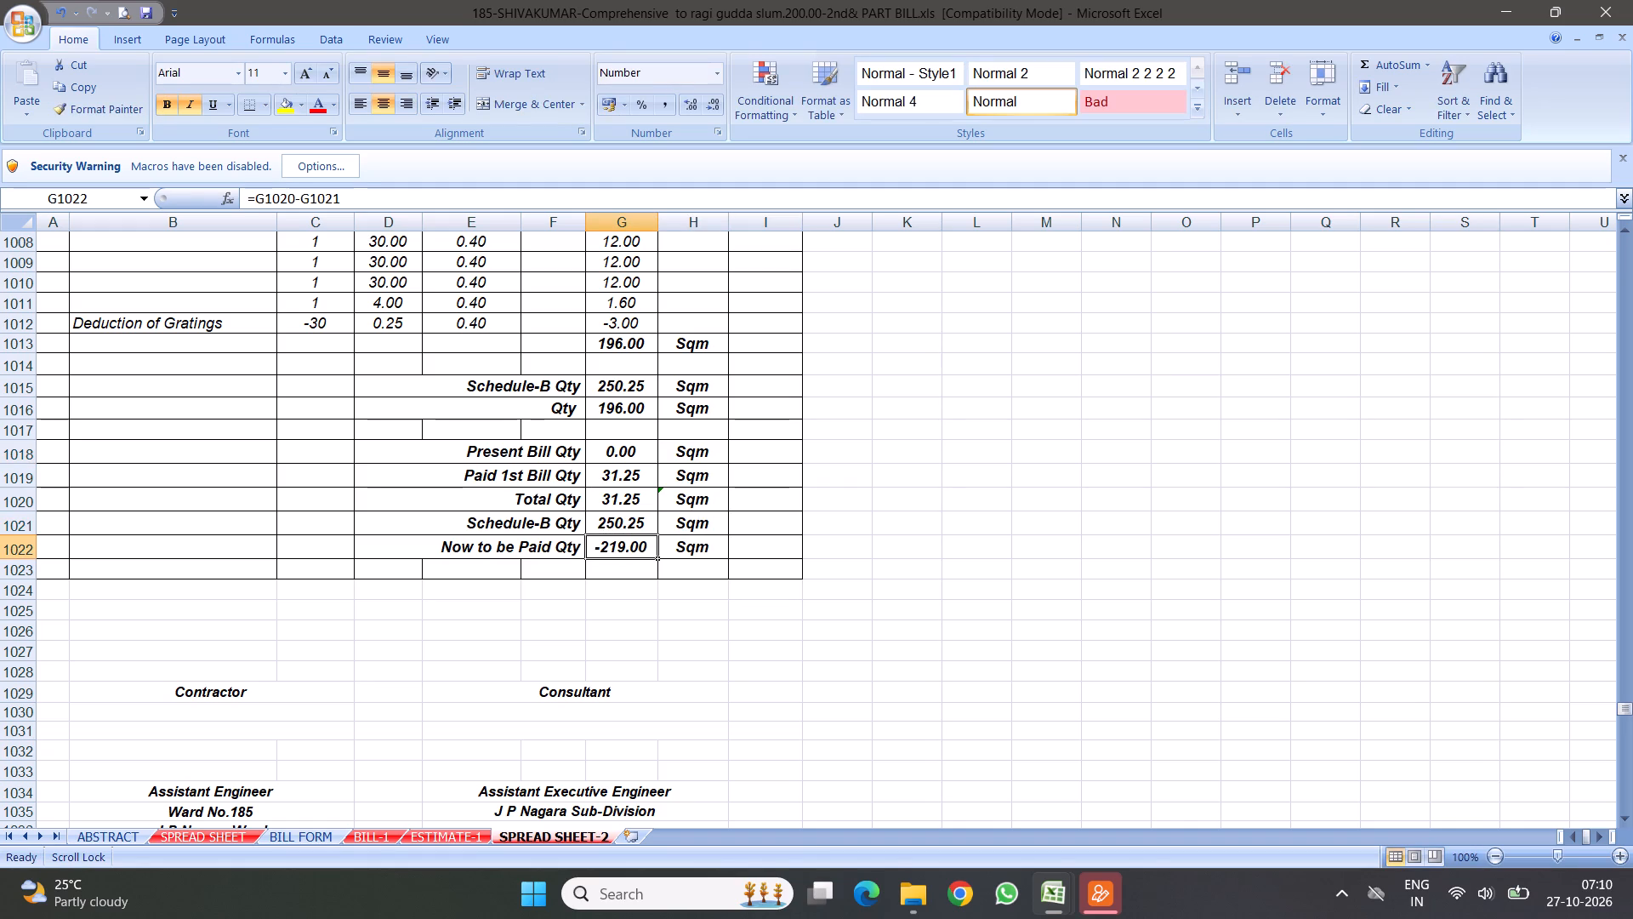
left_click(617, 479)
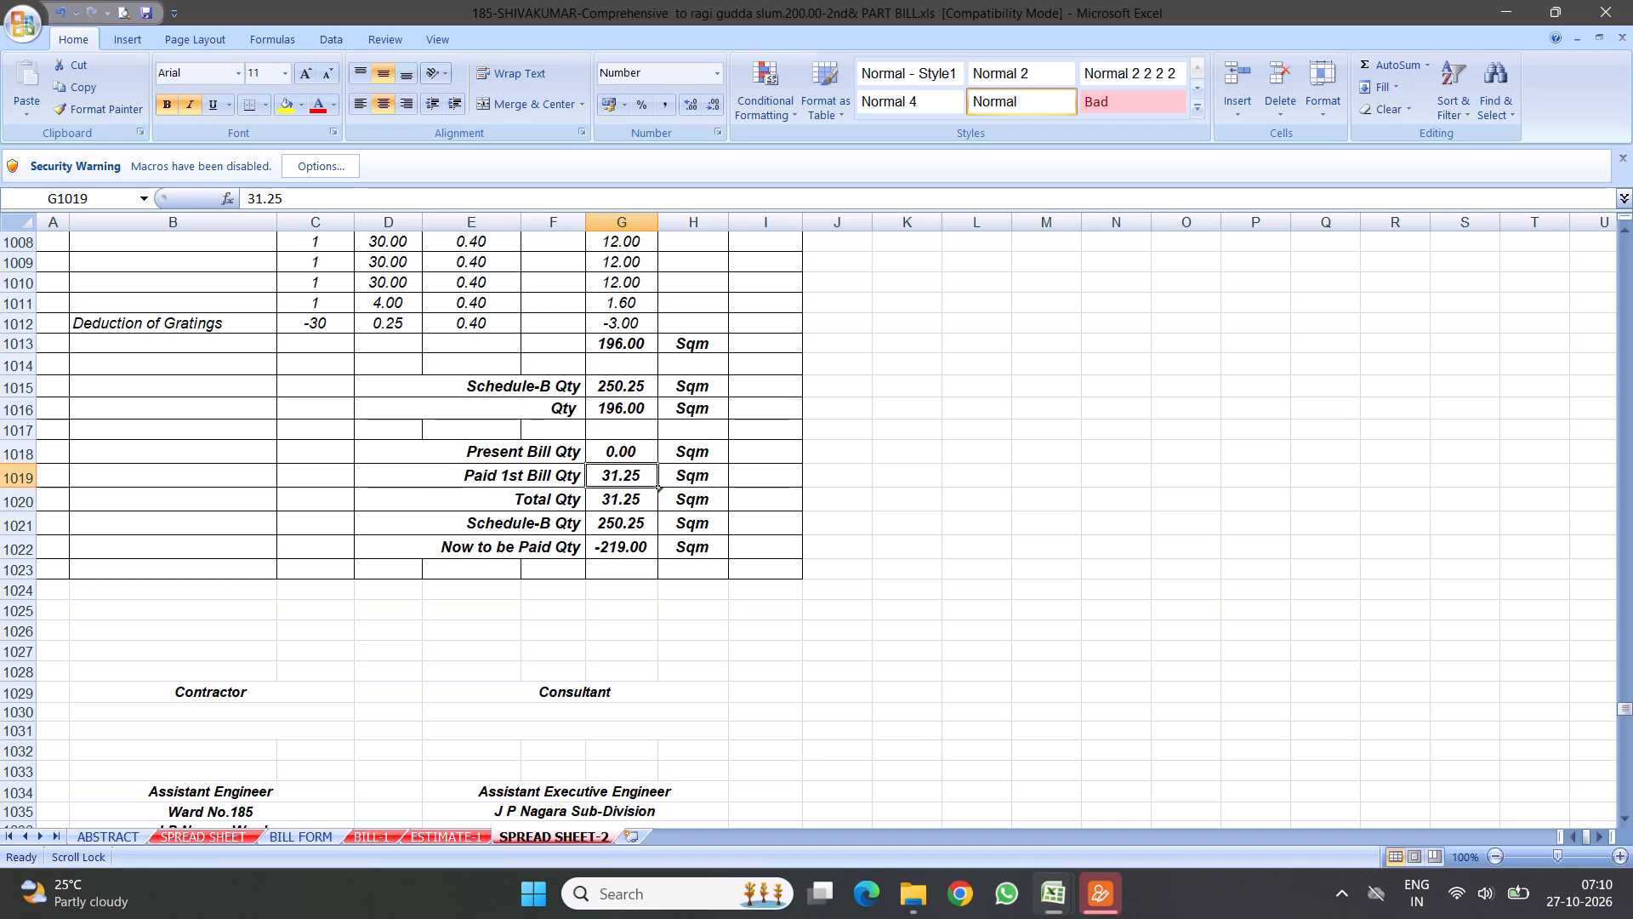
type("196")
key("Return")
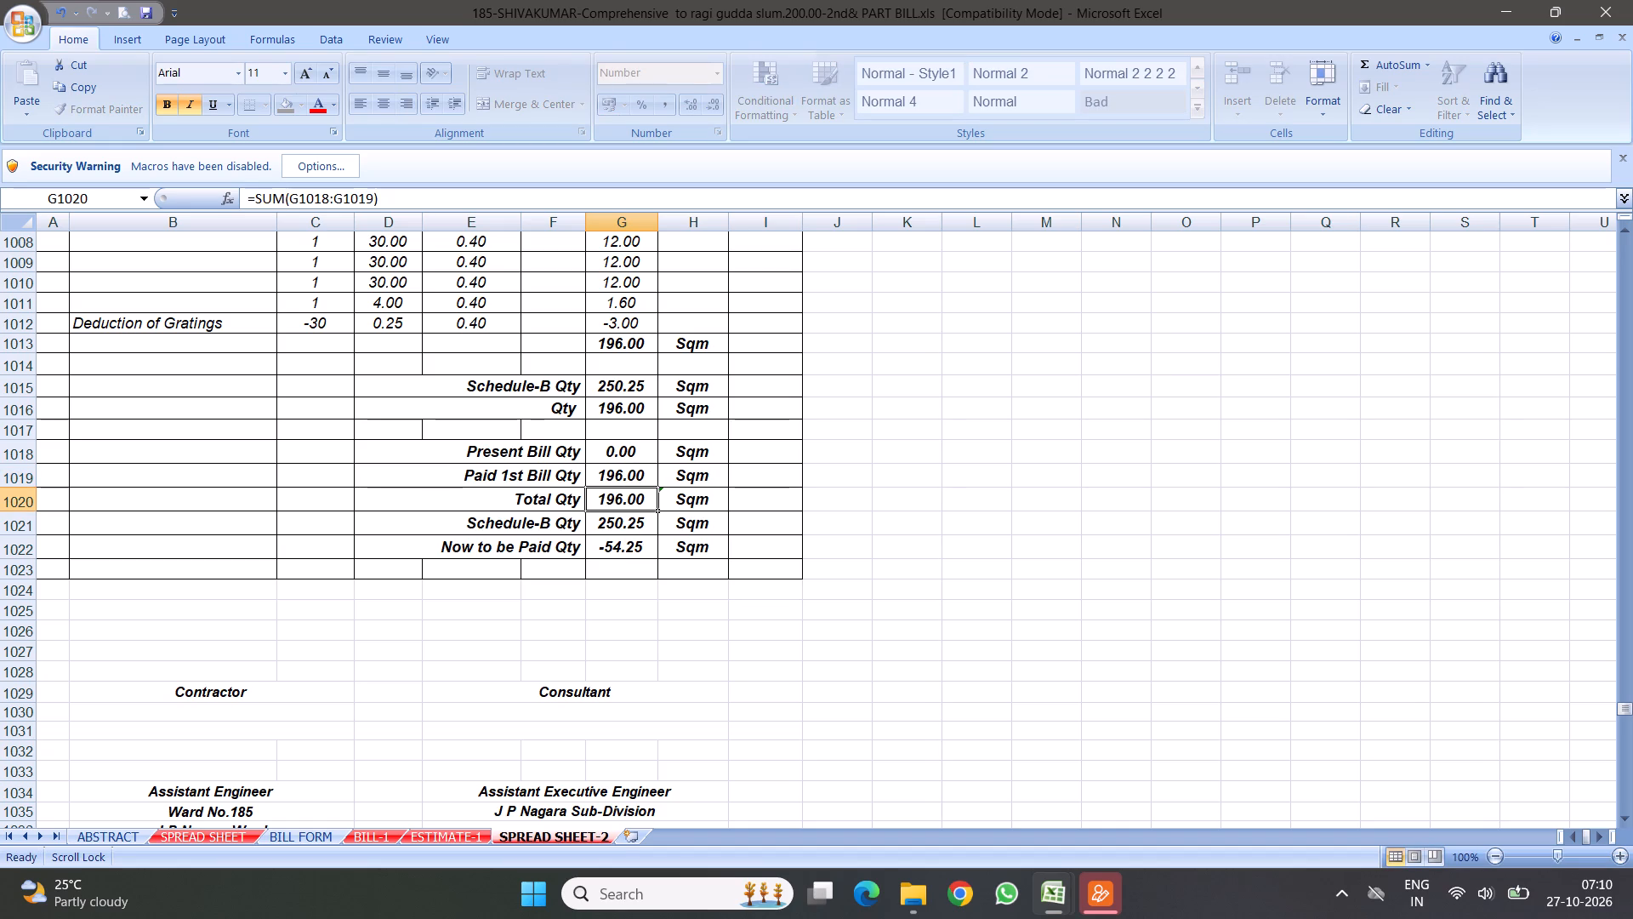
Copy the drain locations, numbers and lengths in B25:D34 and paste them over item 32's kerb stone measurements starting at B991.
scroll(337, 379, "up", 7)
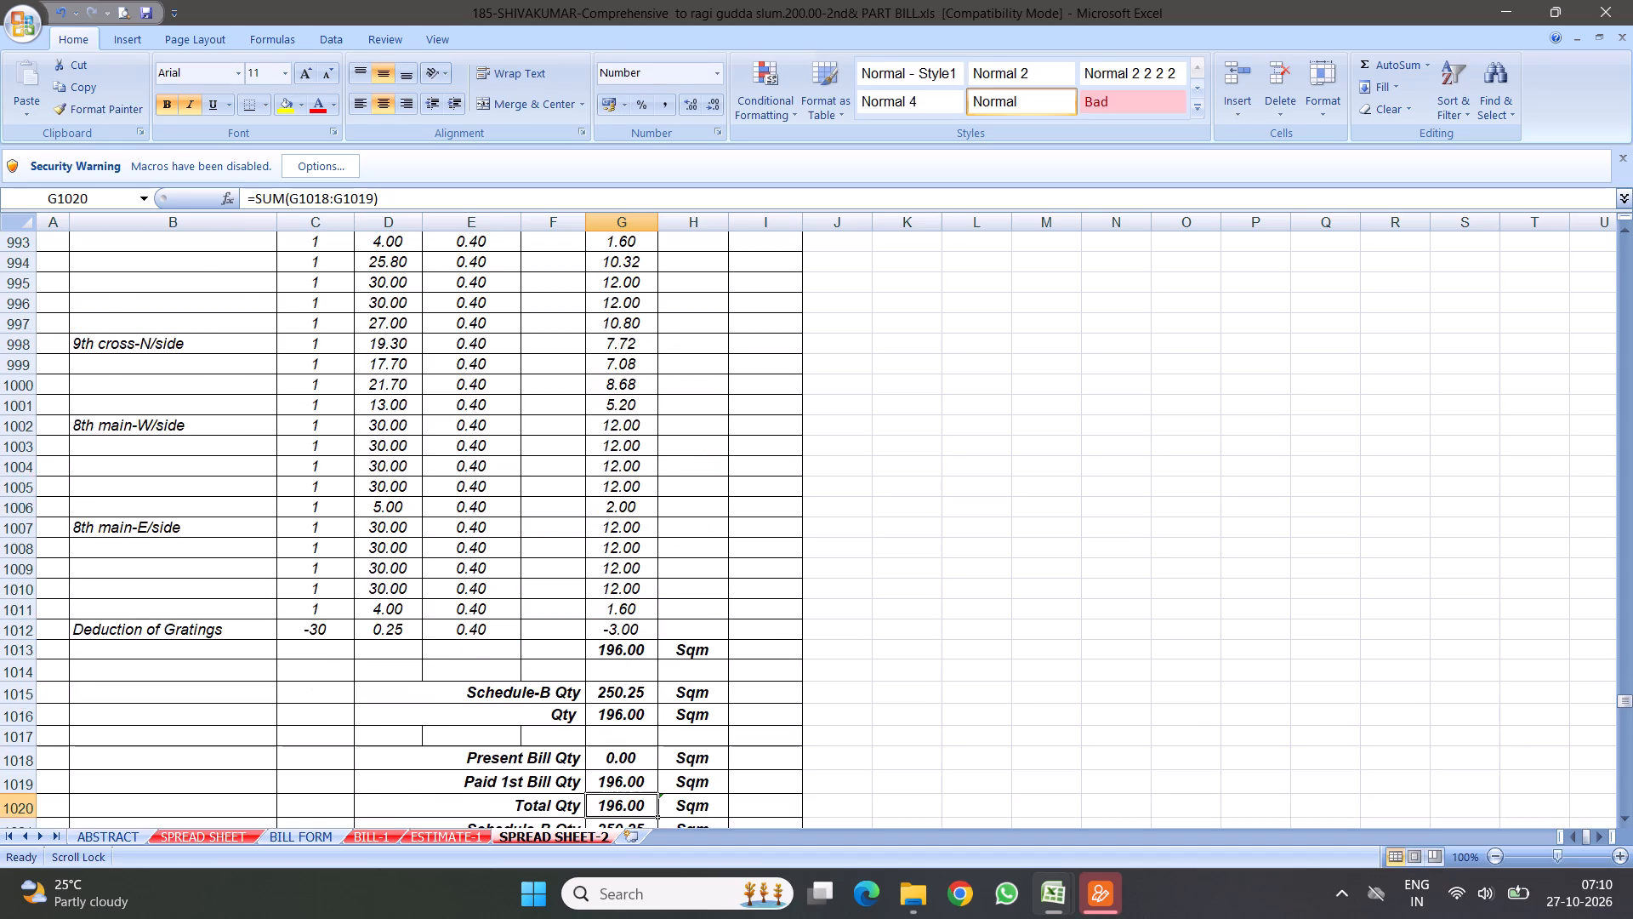
scroll(397, 494, "up", 2)
left_click(190, 518)
left_click(203, 471)
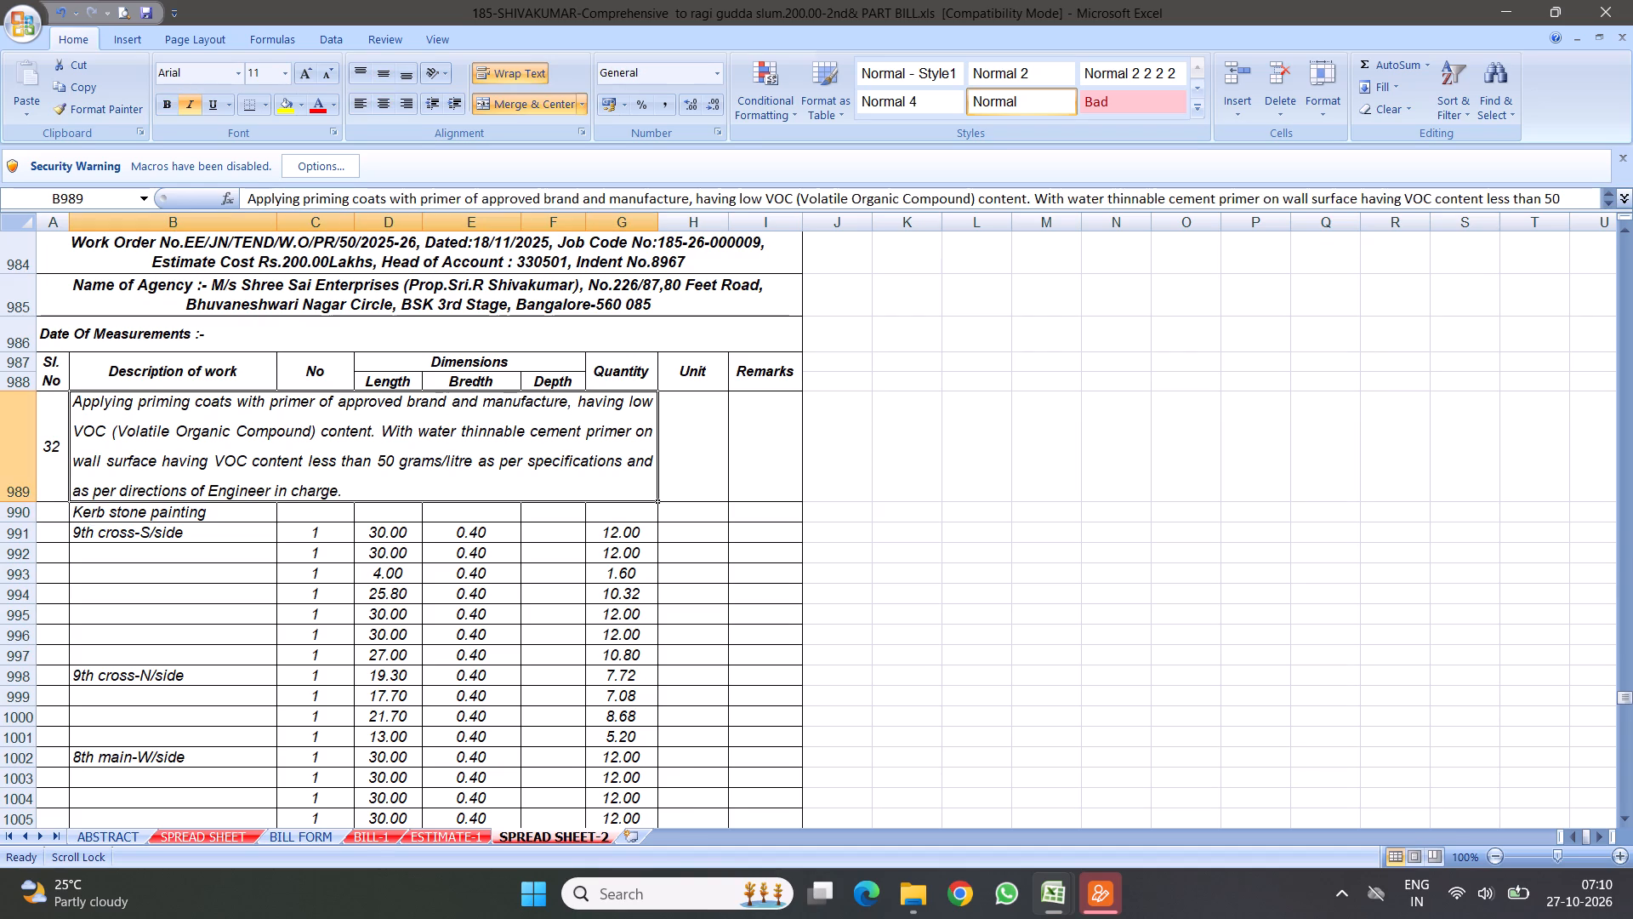
left_click_drag(1627, 696, 1632, 144)
scroll(691, 483, "down", 6)
scroll(212, 546, "down", 2)
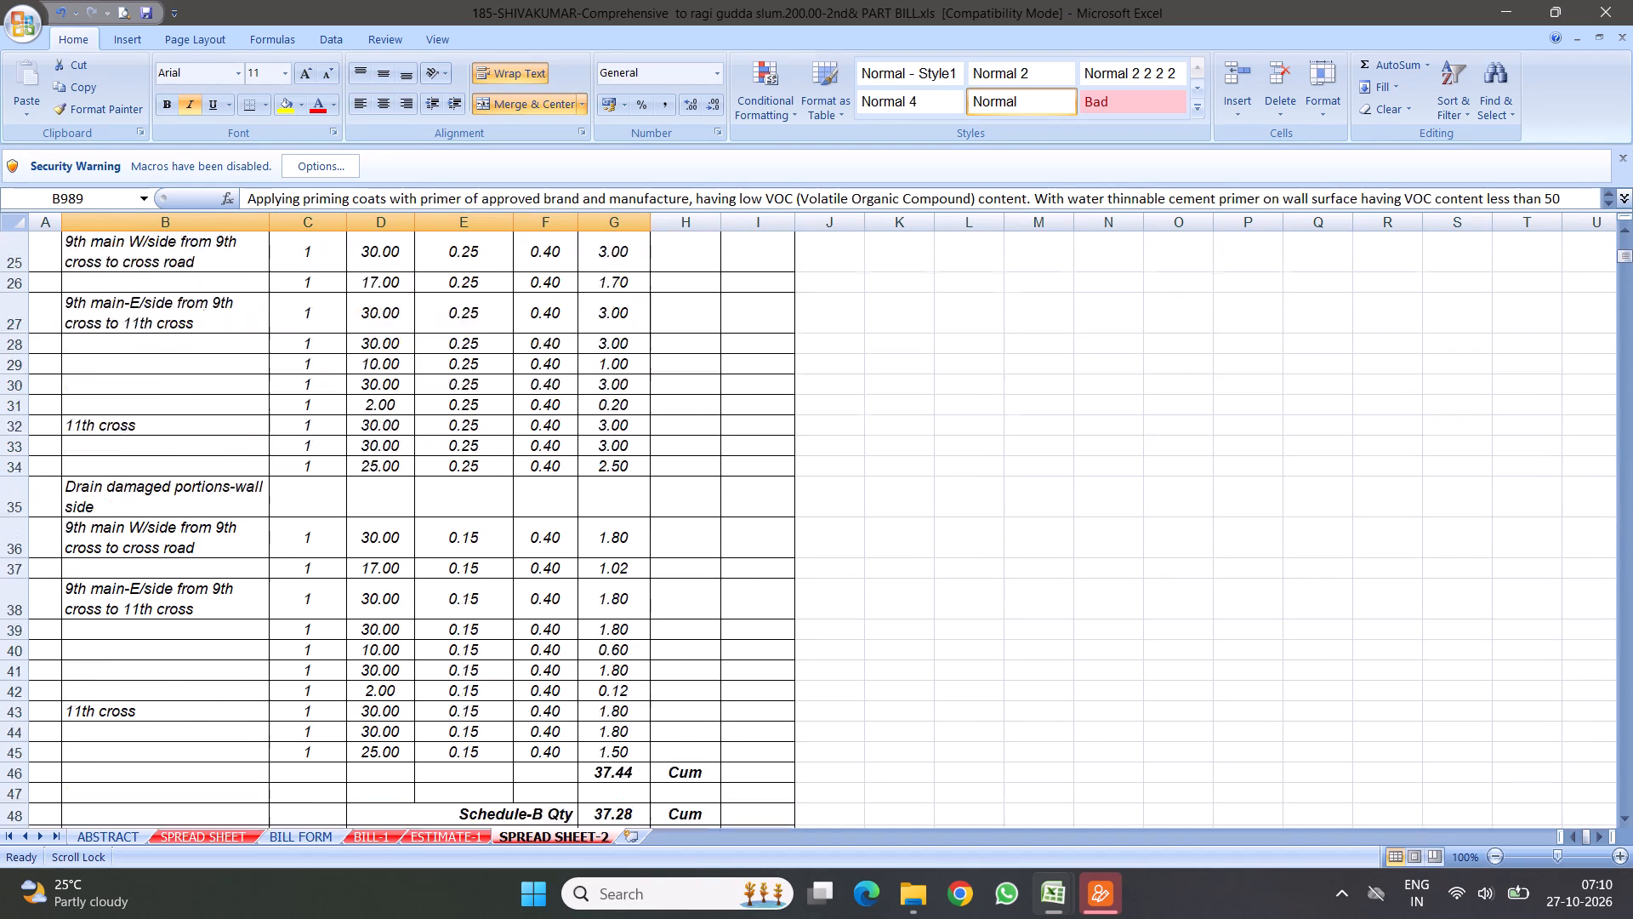
scroll(221, 577, "down", 2)
scroll(295, 477, "up", 2)
left_click_drag(183, 251, 379, 471)
right_click(266, 363)
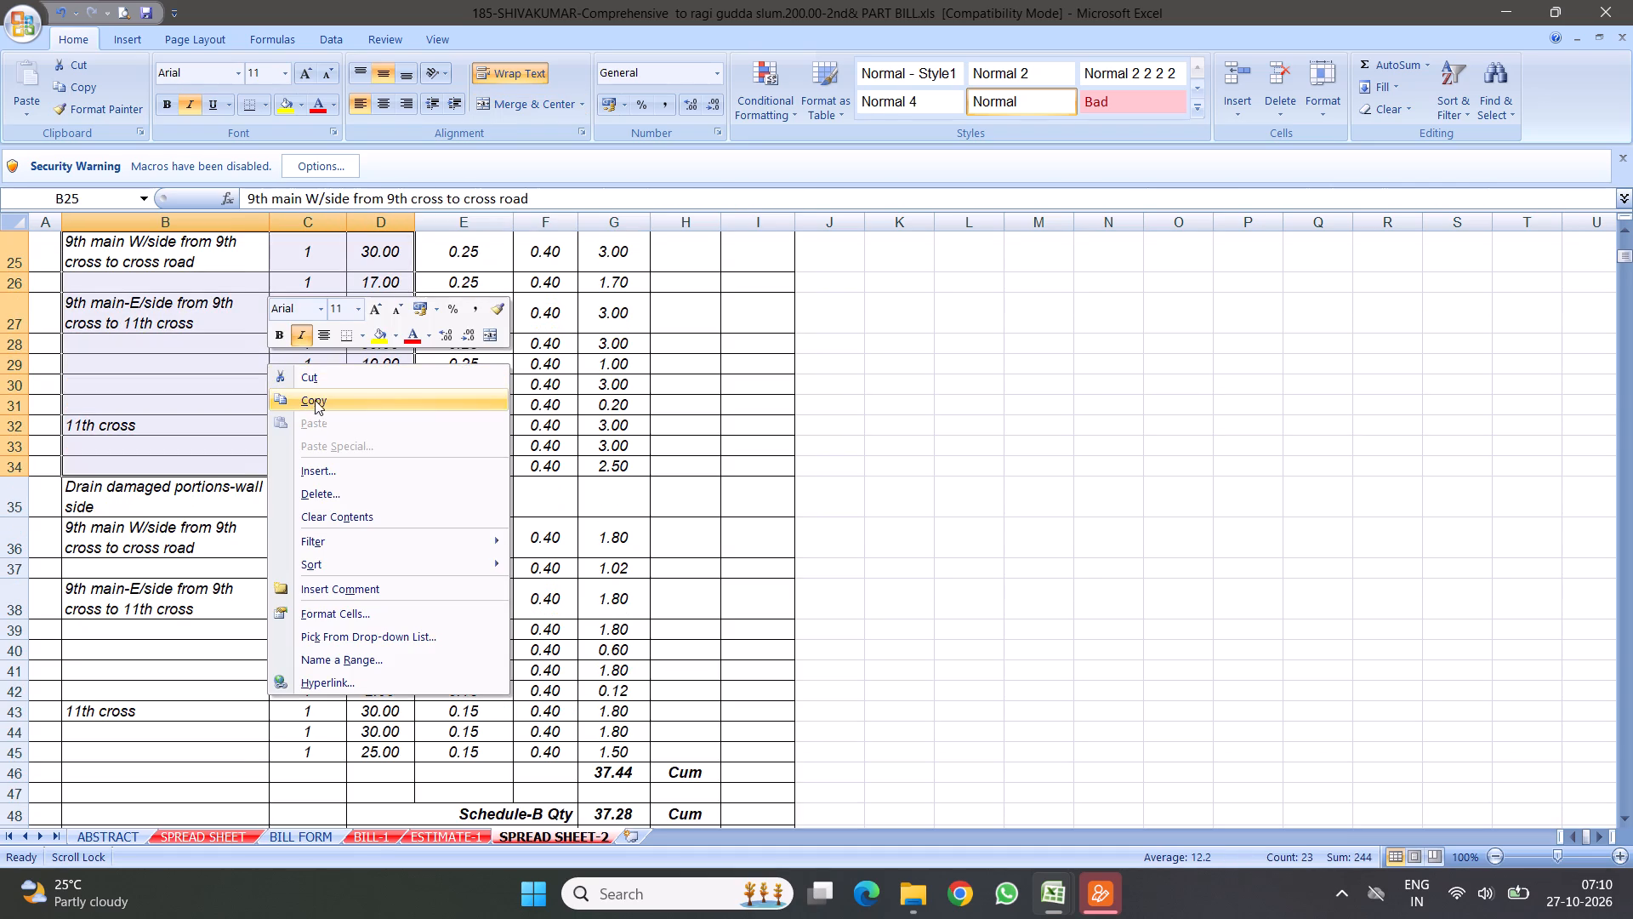
left_click(316, 399)
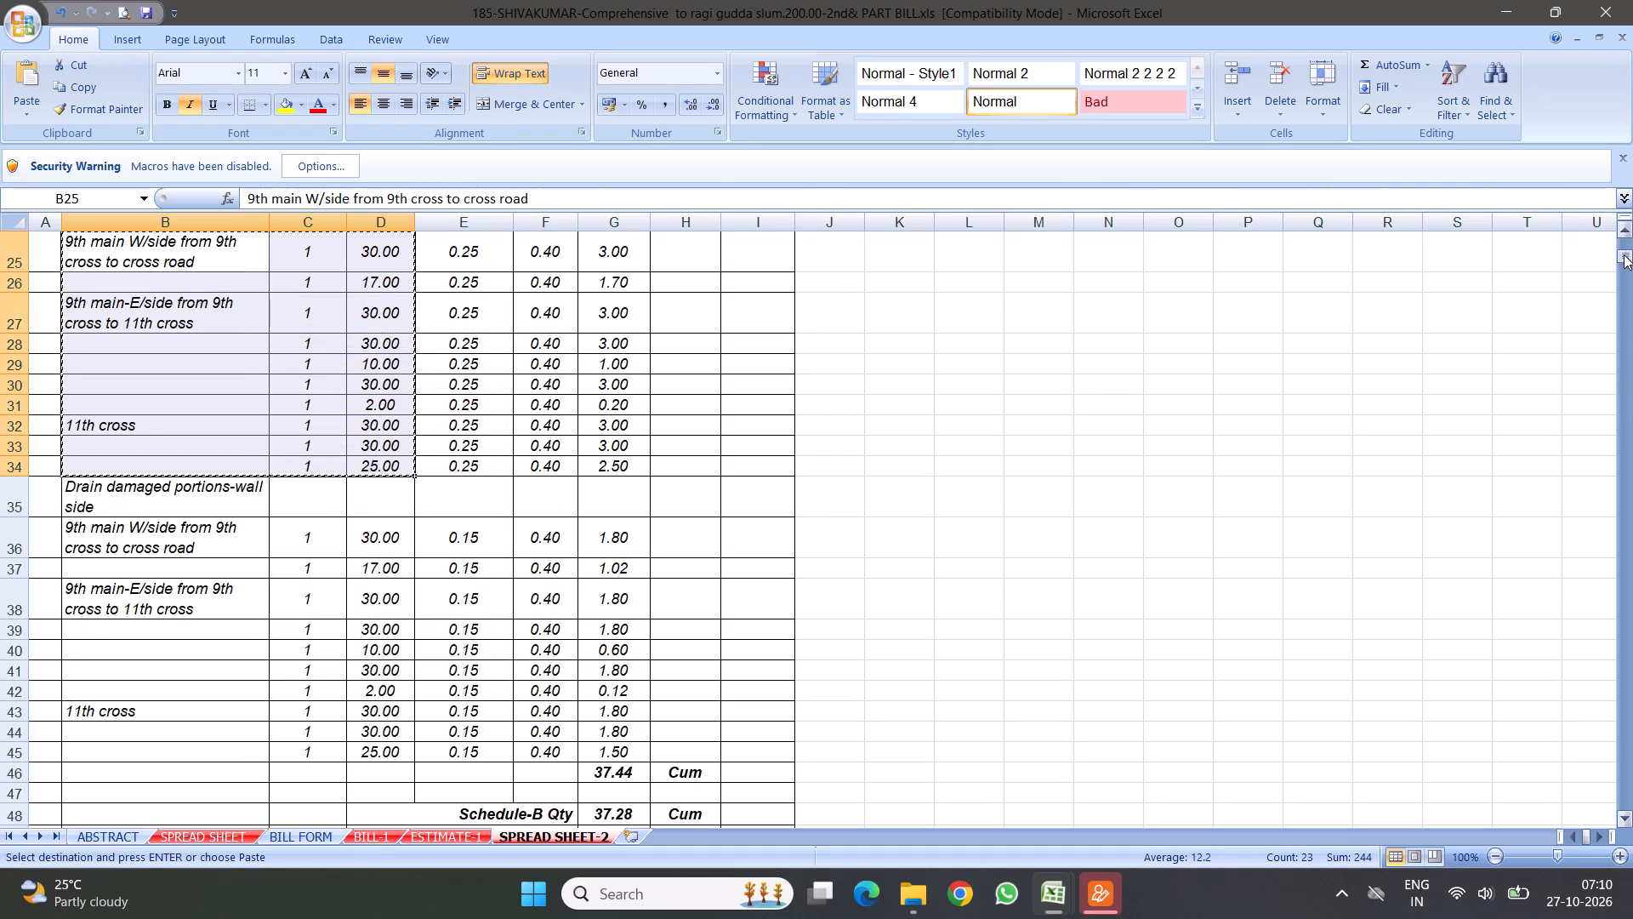
left_click_drag(1624, 256, 1596, 725)
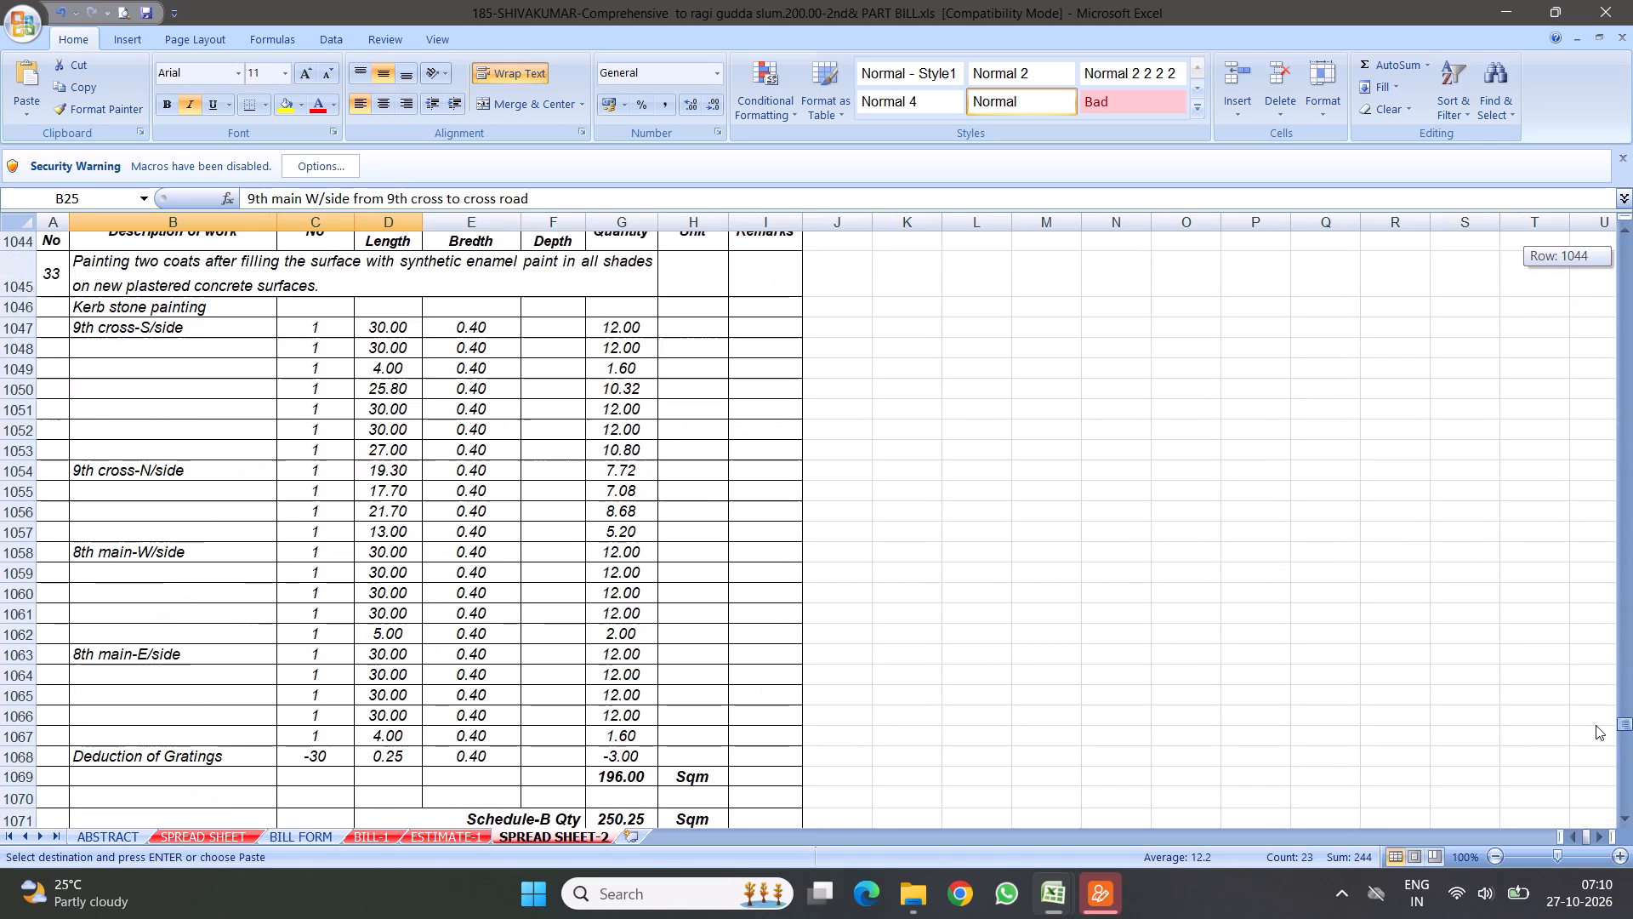
left_click_drag(1596, 725, 1599, 743)
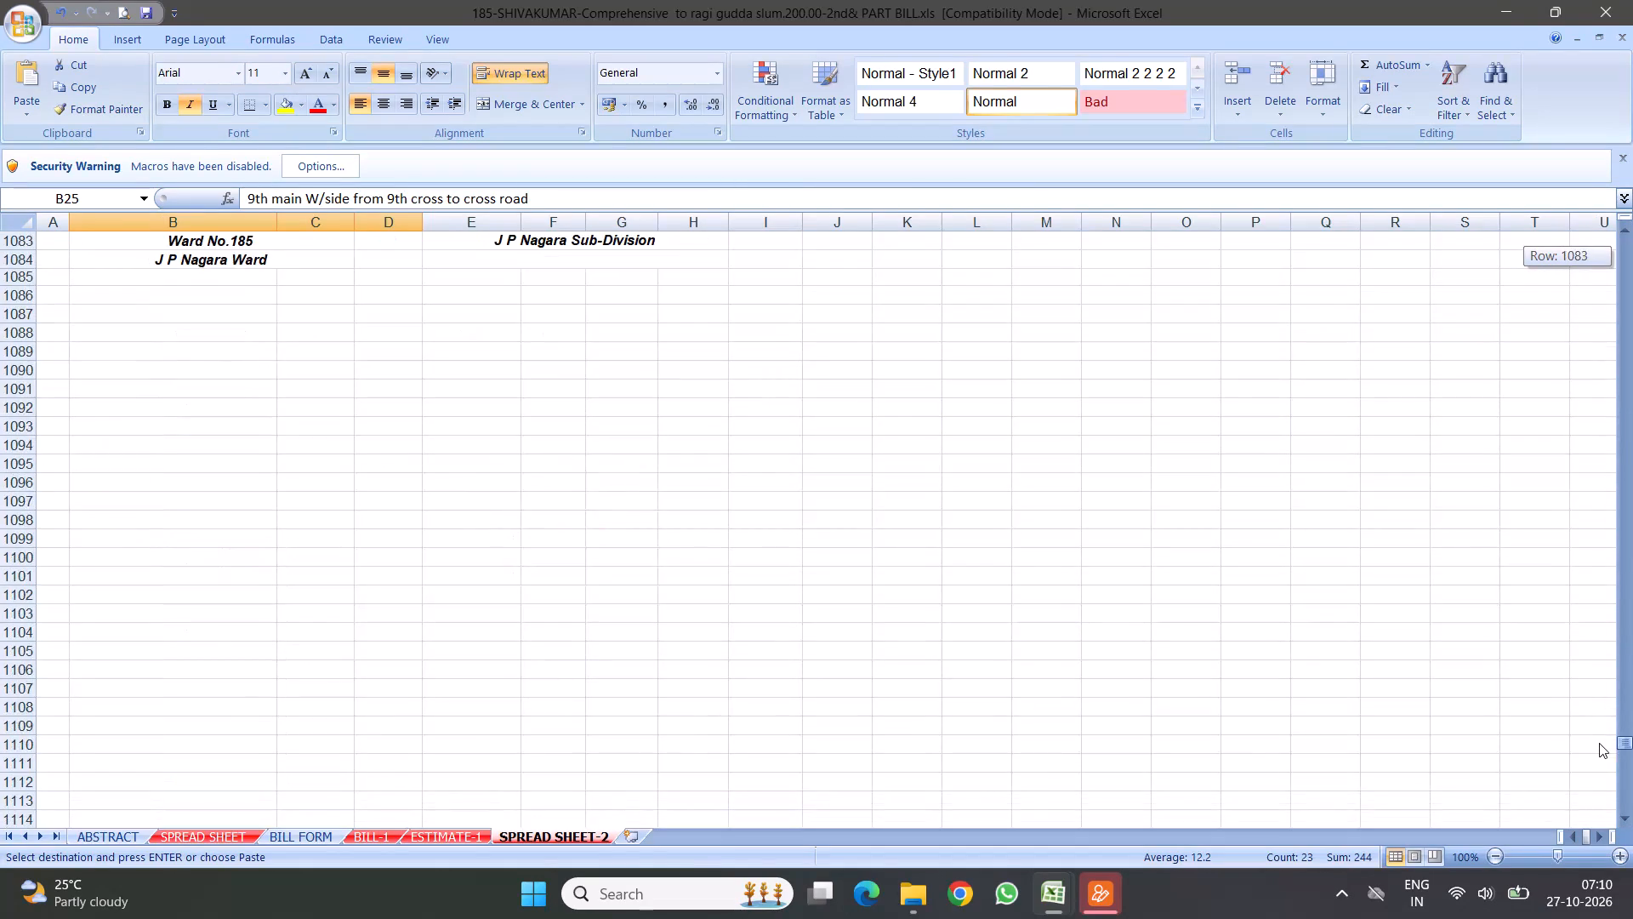
left_click_drag(1599, 743, 1624, 699)
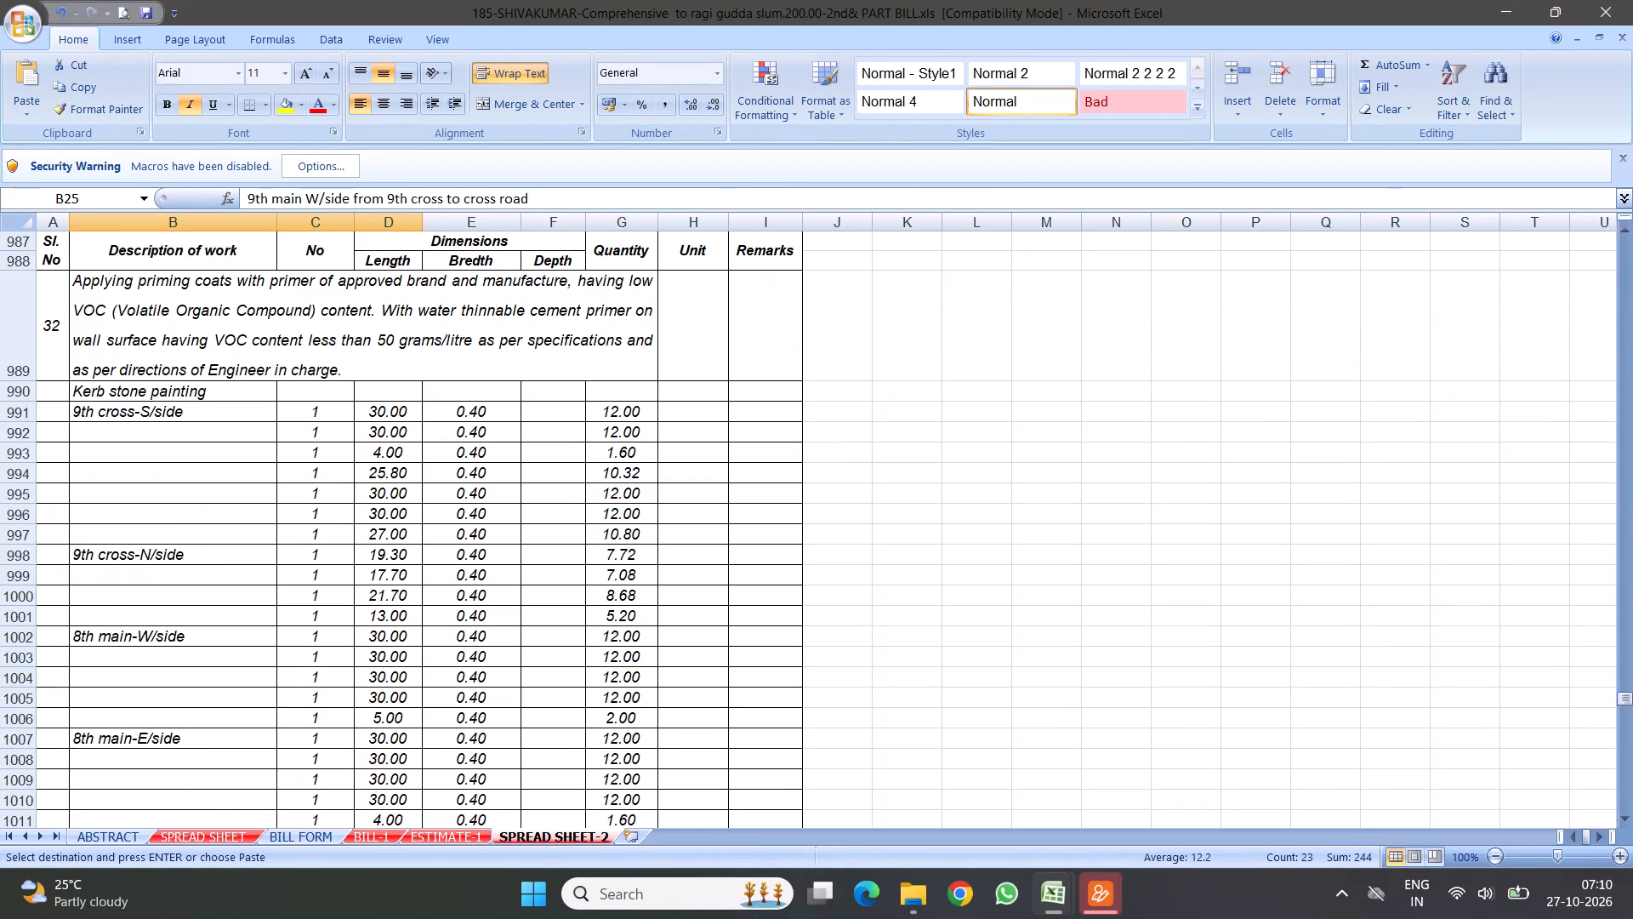
right_click(111, 412)
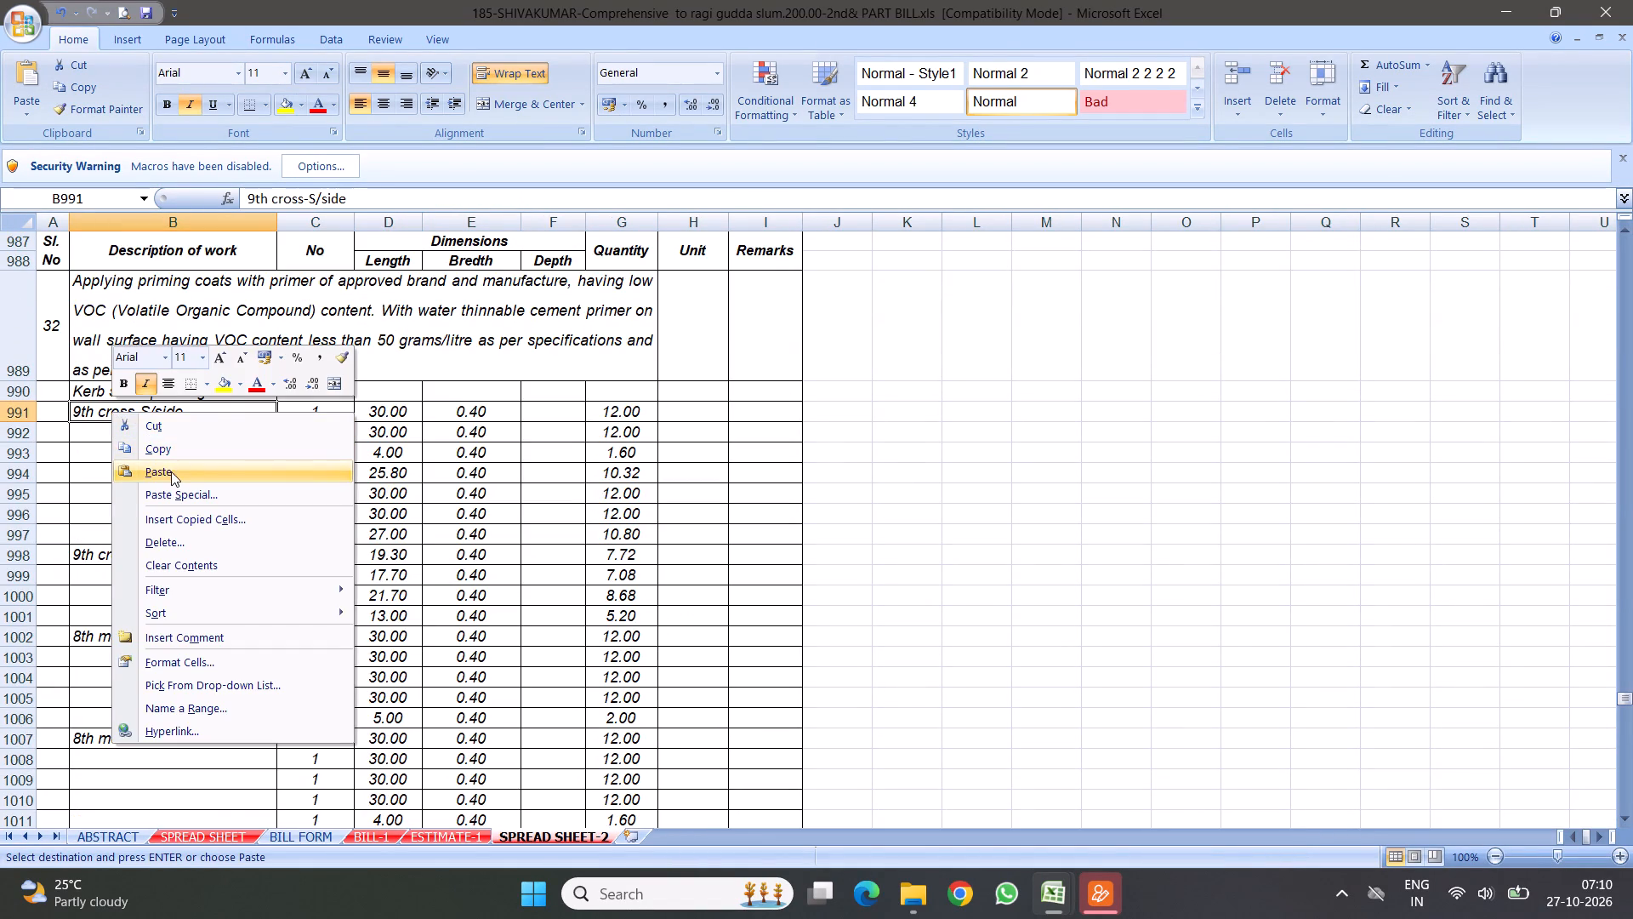
left_click(164, 468)
Delete item 32's leftover kerb stone measurements between the 11th cross and gratings deduction entries, rows 1001 to 1011.
scroll(350, 573, "down", 2)
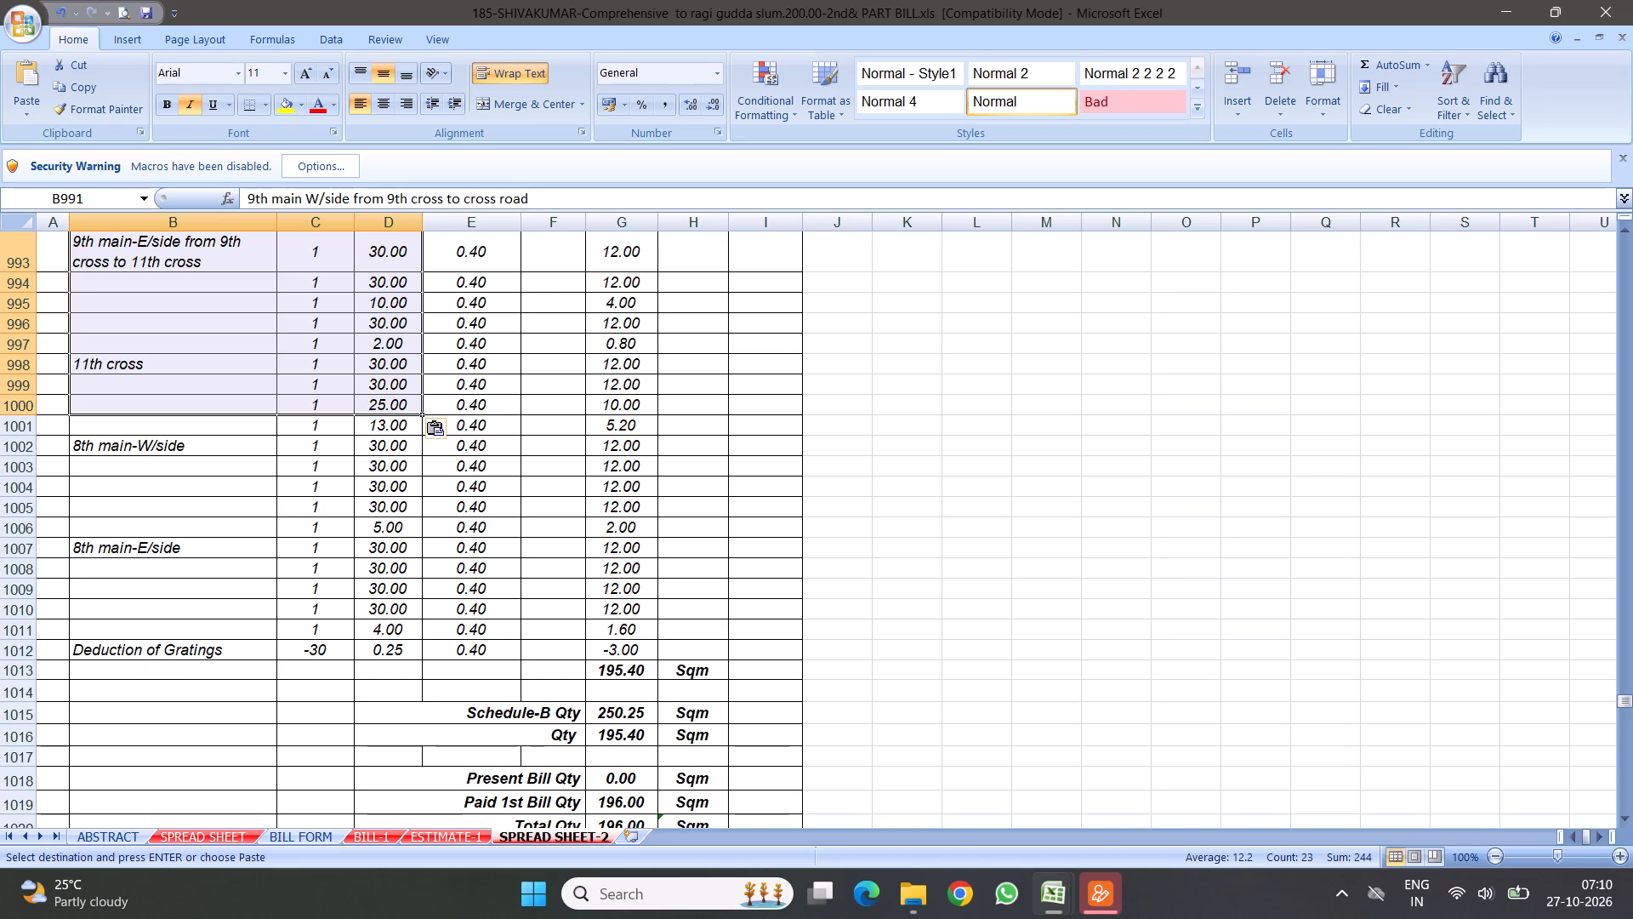
left_click_drag(25, 429, 62, 621)
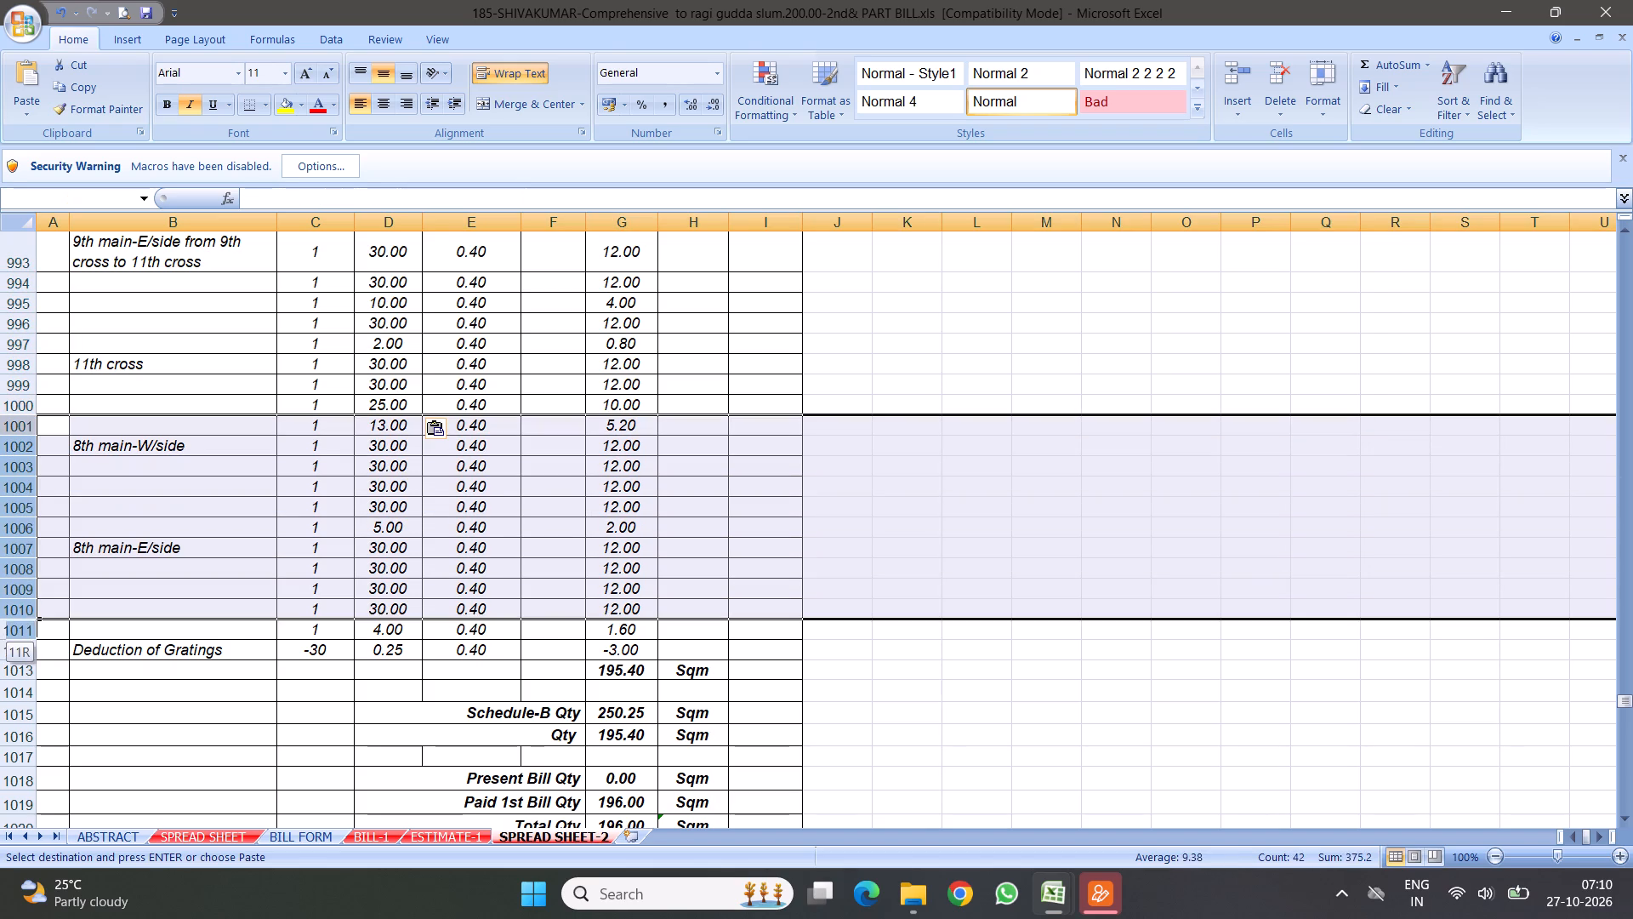
left_click_drag(62, 621, 74, 626)
right_click(177, 438)
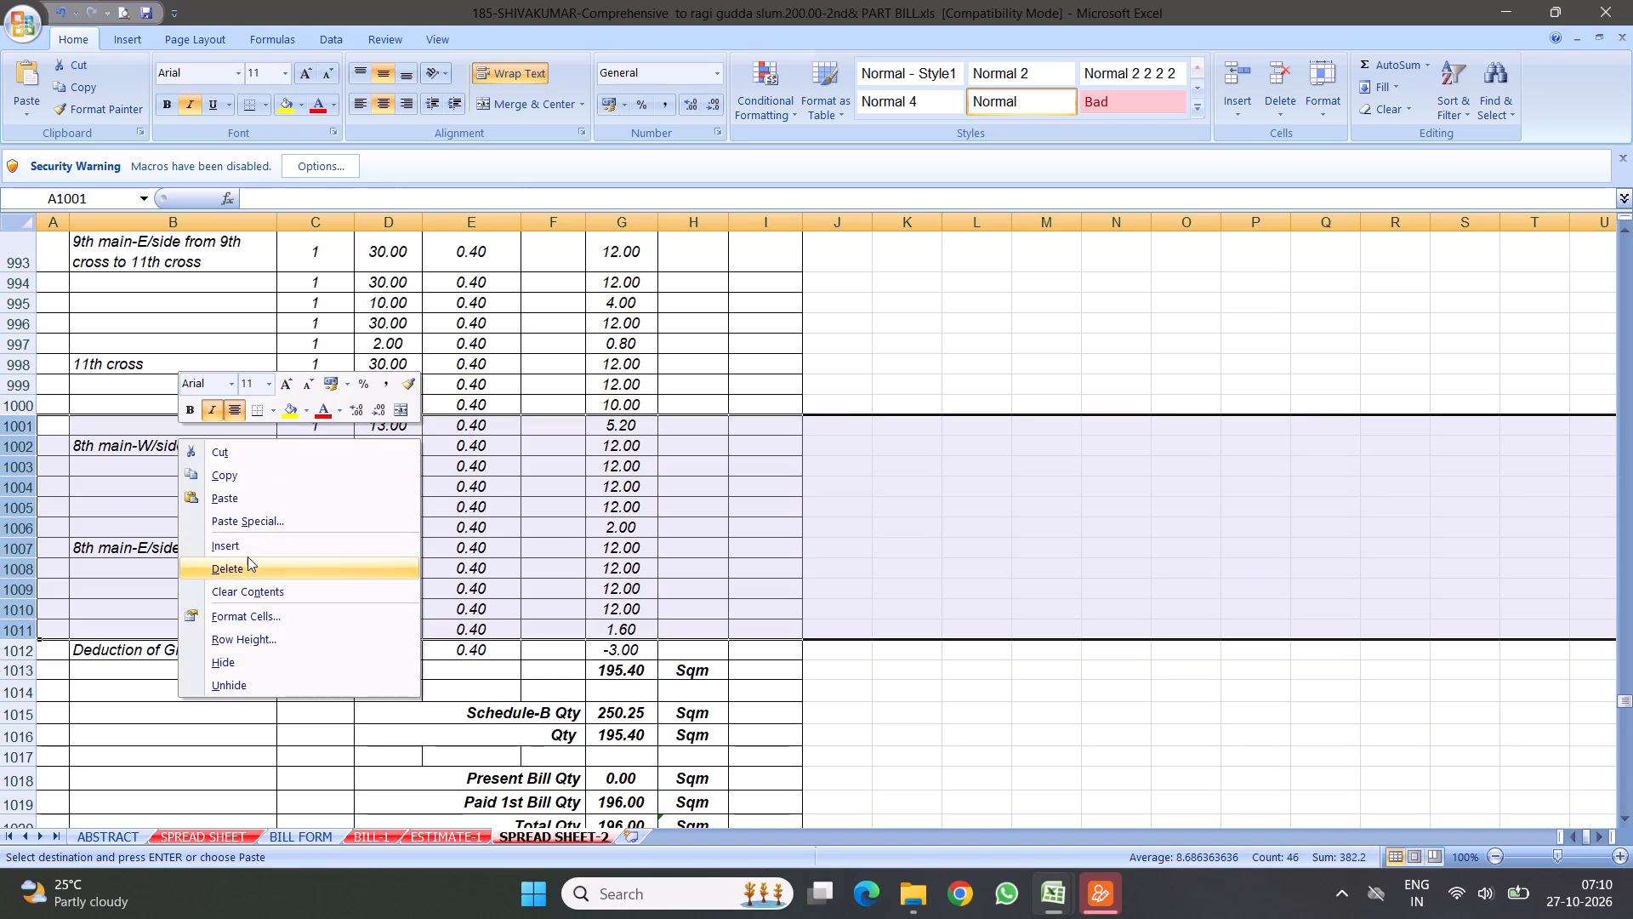
left_click(242, 564)
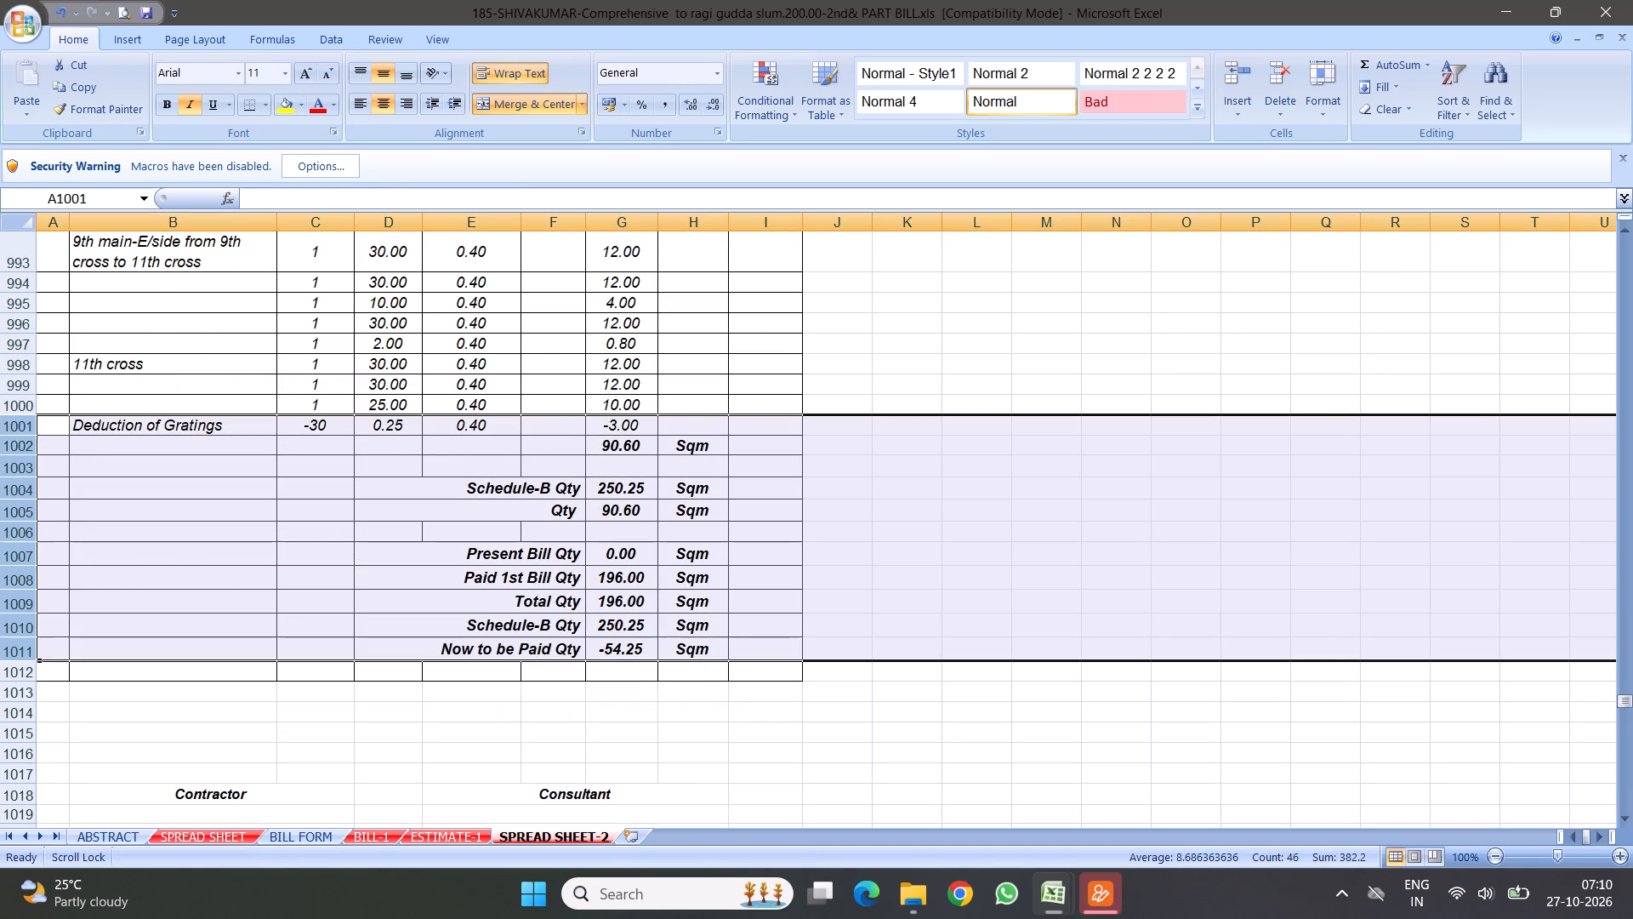
Set the breadth to 0.35 for all of item 32's measurements, from row 991 through the gratings deduction in row 1001.
scroll(378, 484, "up", 2)
left_click(471, 415)
type(".35")
key("Return")
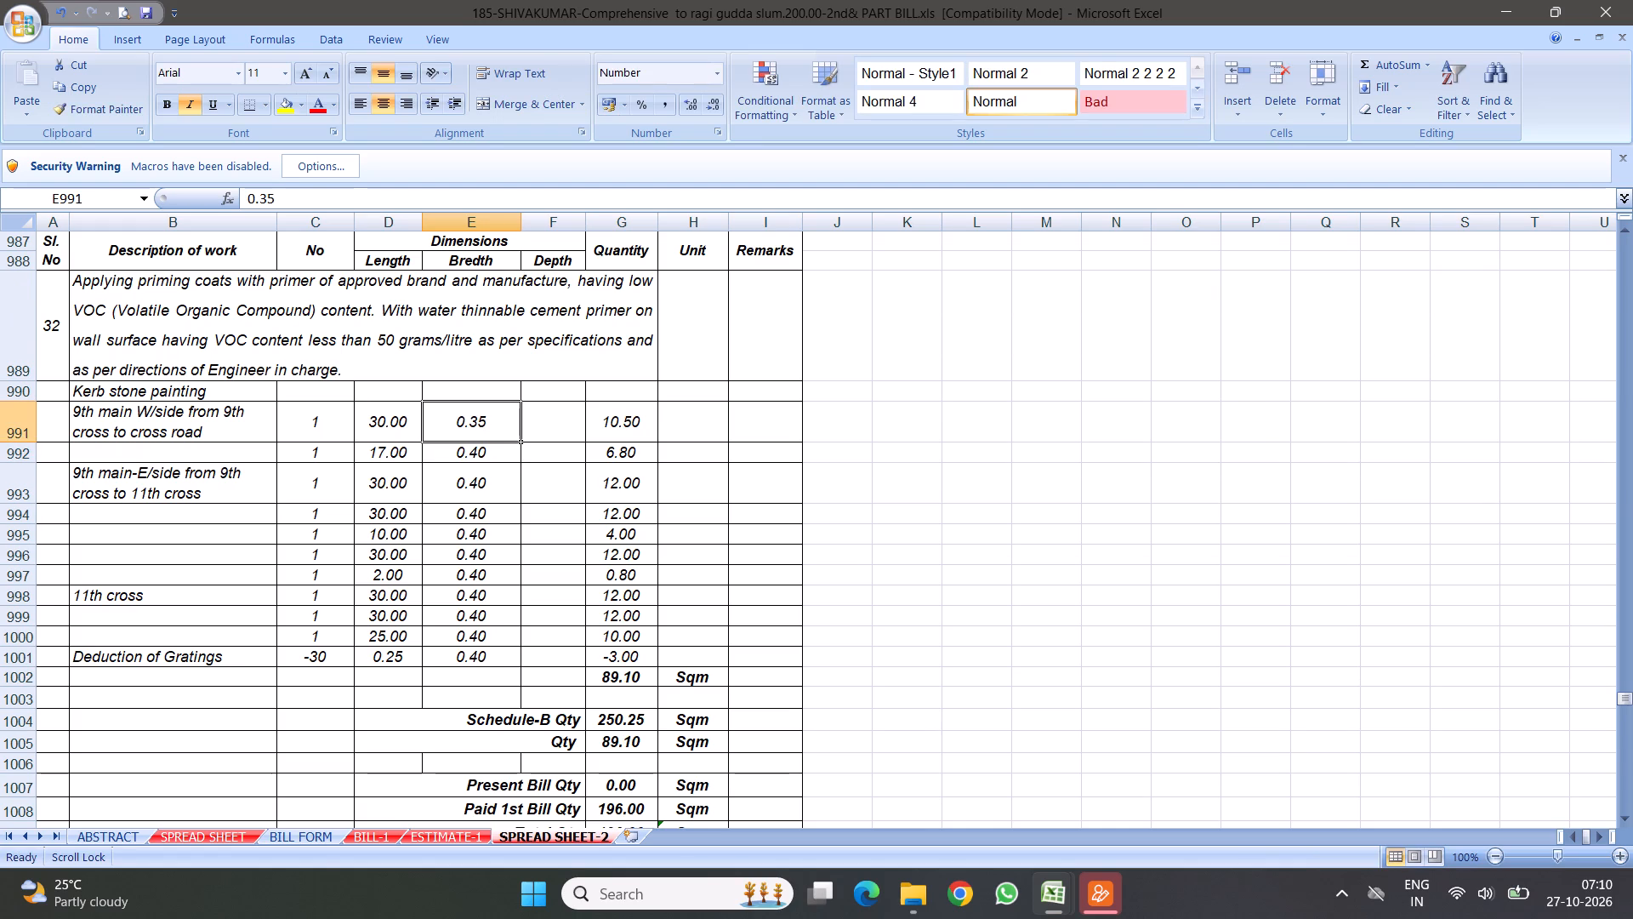
left_click_drag(519, 441, 499, 668)
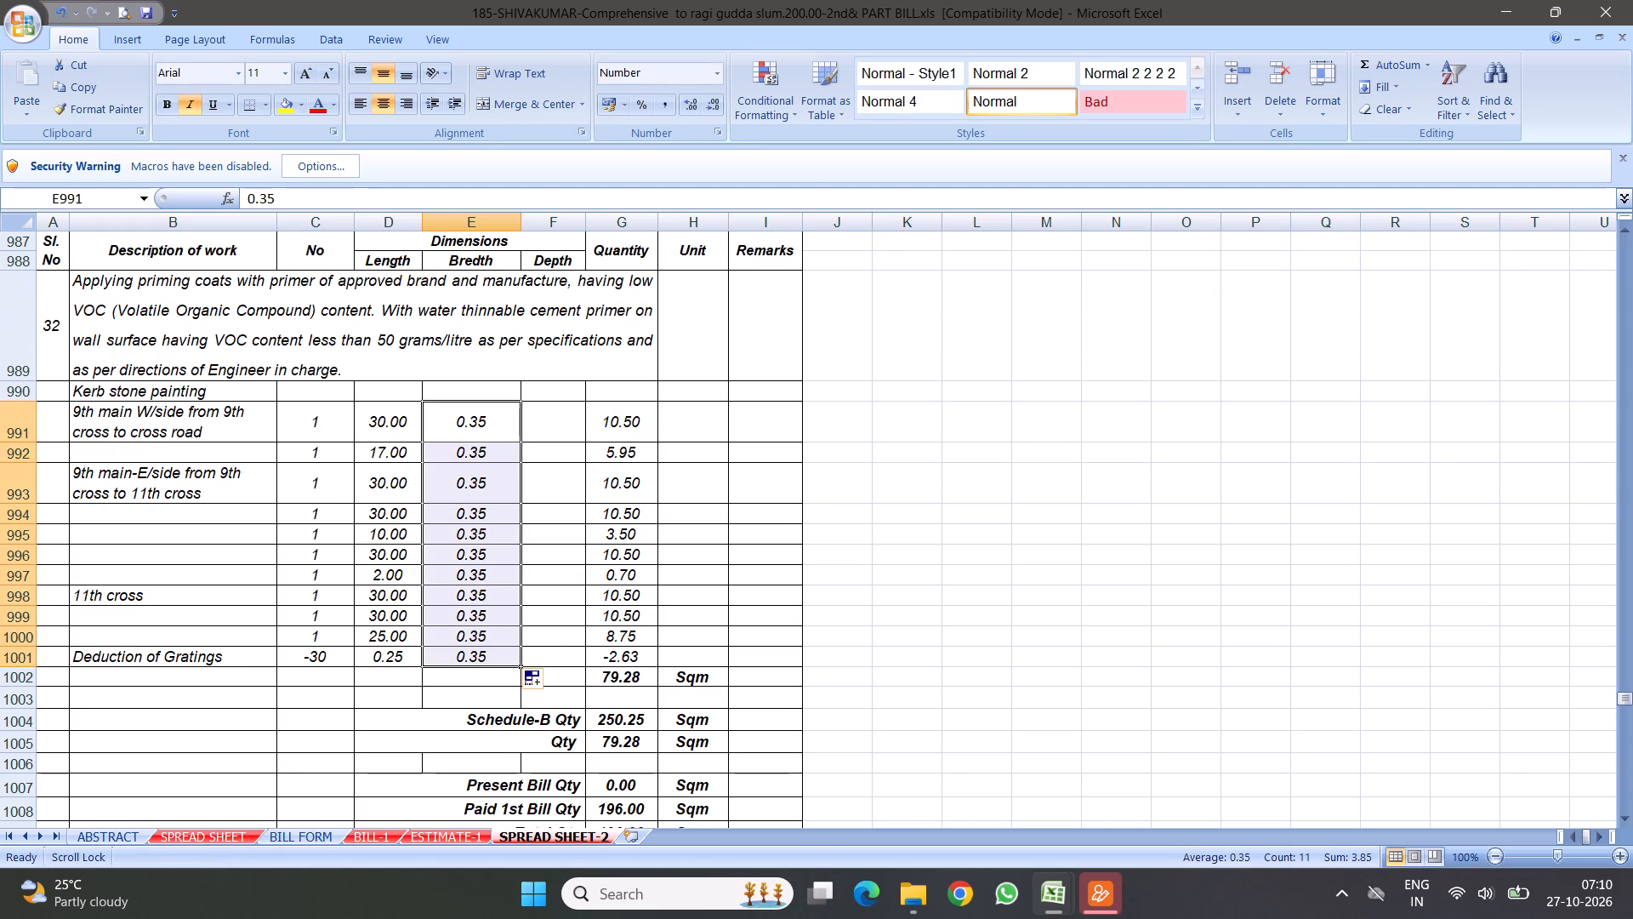
Check the sum of item 32's lengths and set the number in its Deduction of Gratings row to -20.
left_click_drag(368, 425, 387, 631)
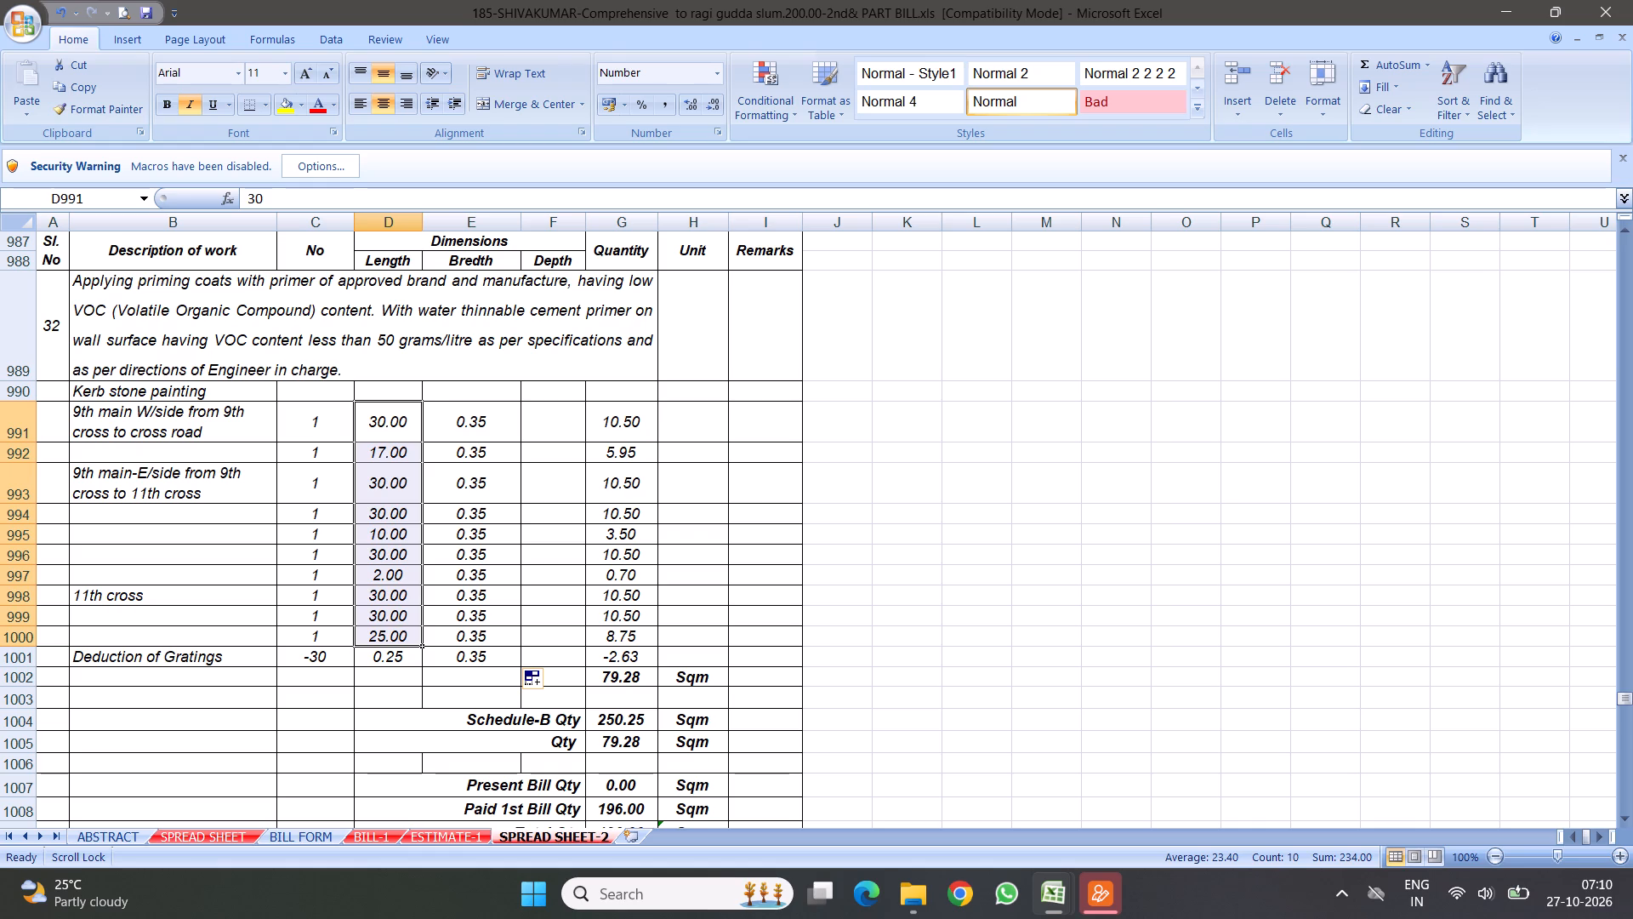
scroll(368, 642, "down", 3)
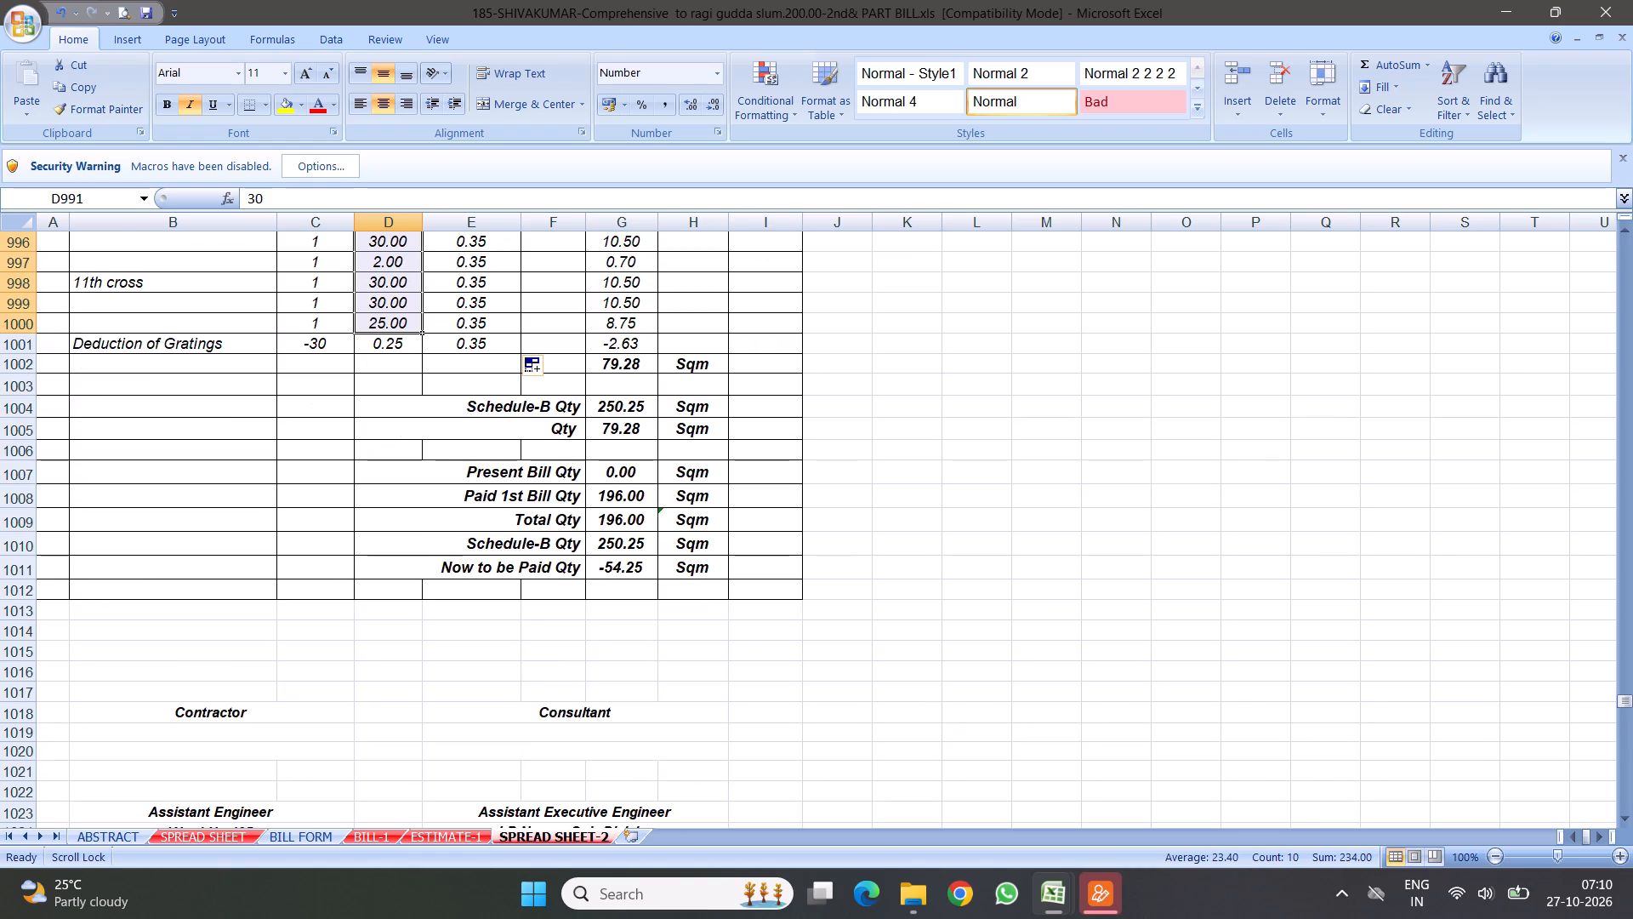
left_click(314, 345)
type("-20")
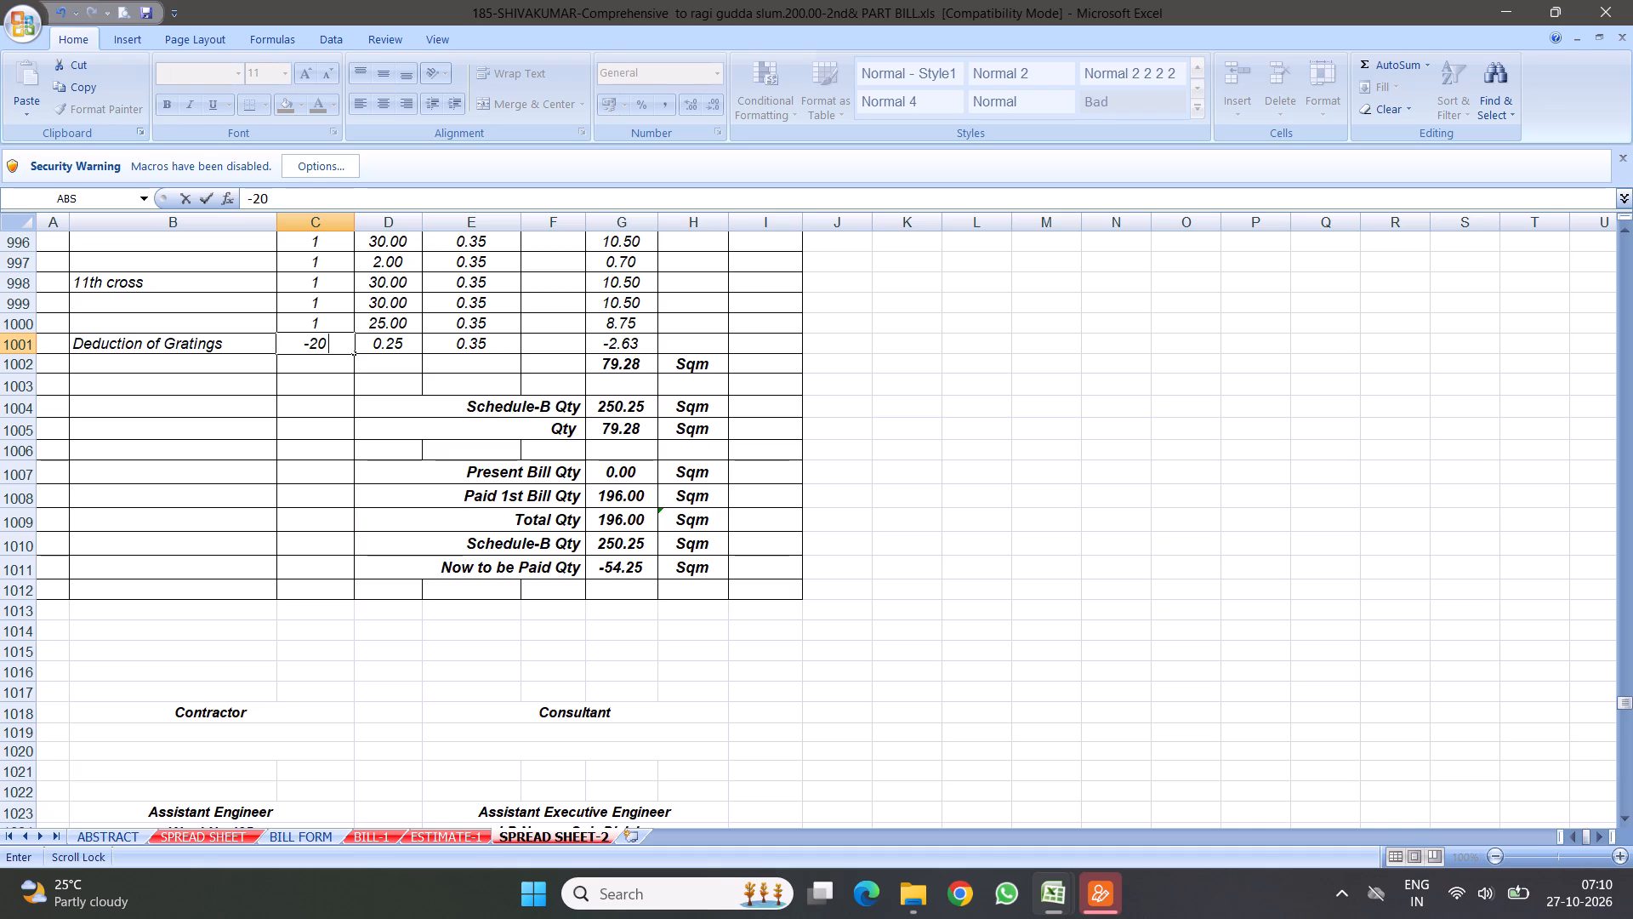
left_click(435, 430)
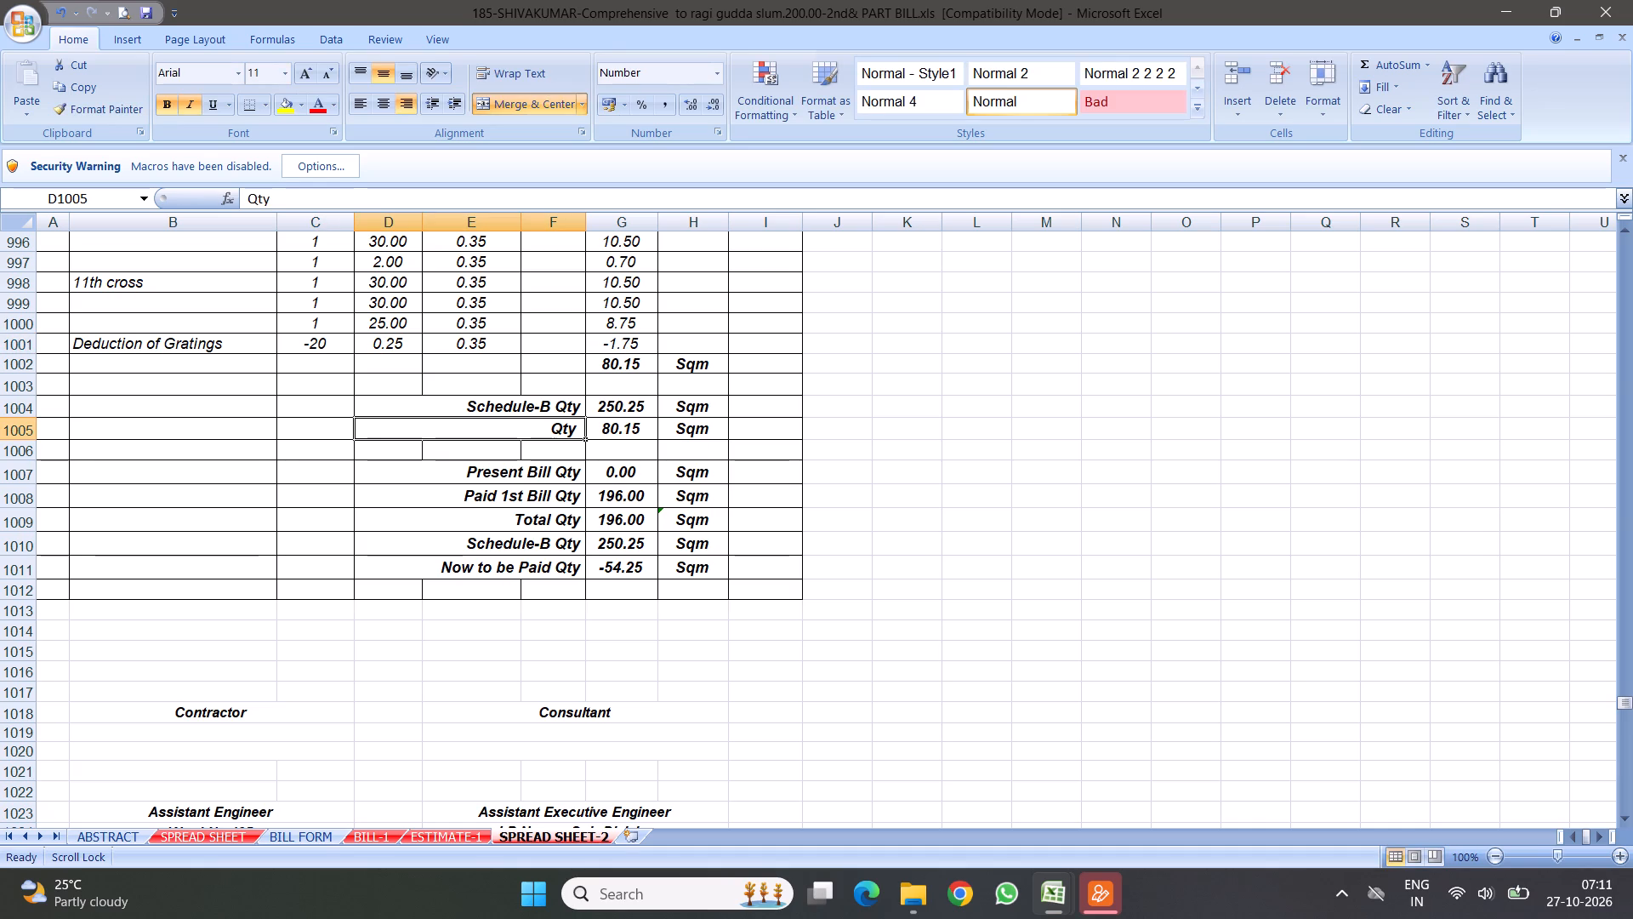
Delete item 32's old Schedule-B Qty and Qty rows with the blank row above them, rows 1003 to 1005.
left_click_drag(21, 387, 14, 431)
right_click(114, 405)
left_click(164, 534)
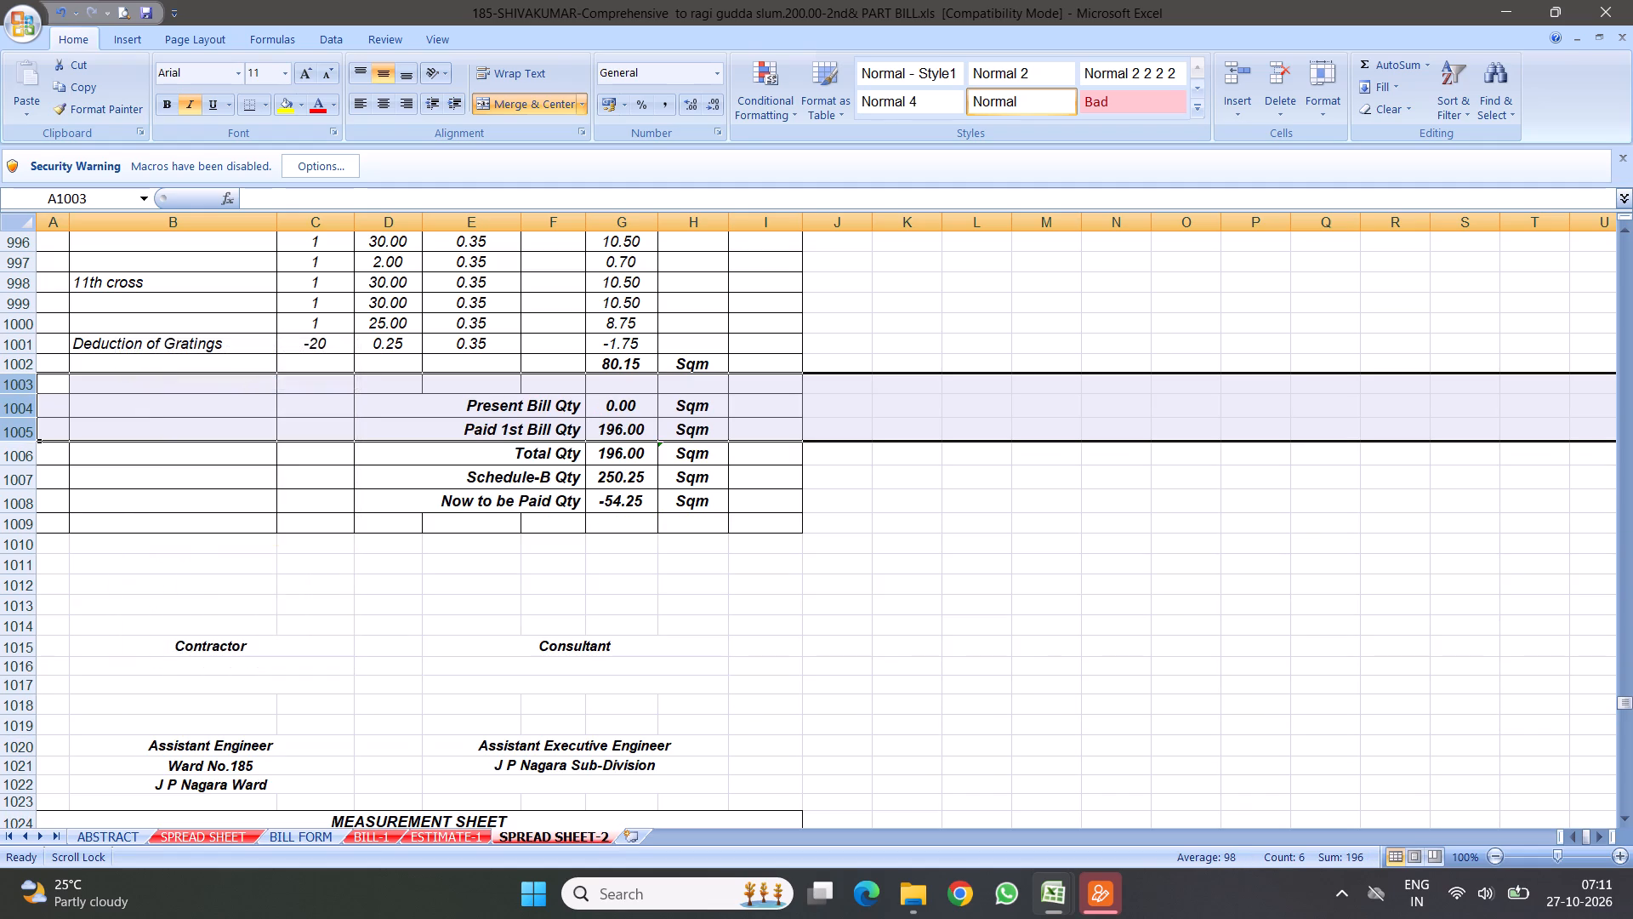
Link item 32's Present Bill Qty in G1004 to the measurement total in G1002, then select the summary's Schedule-B Qty.
left_click(598, 411)
key("equal")
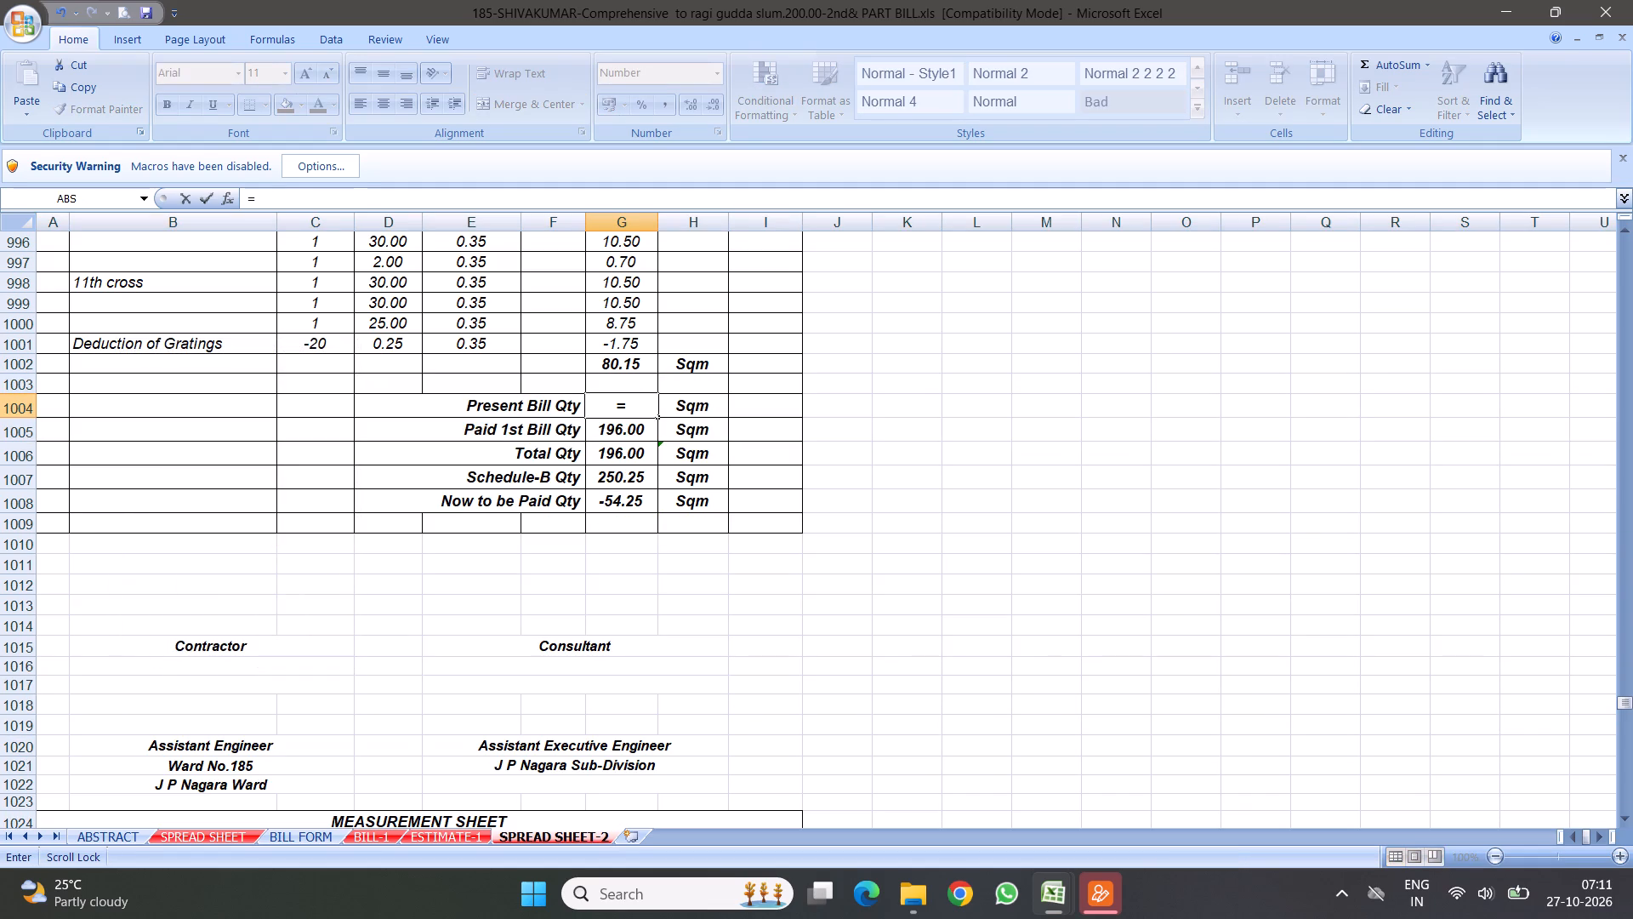
left_click(610, 363)
key("Return")
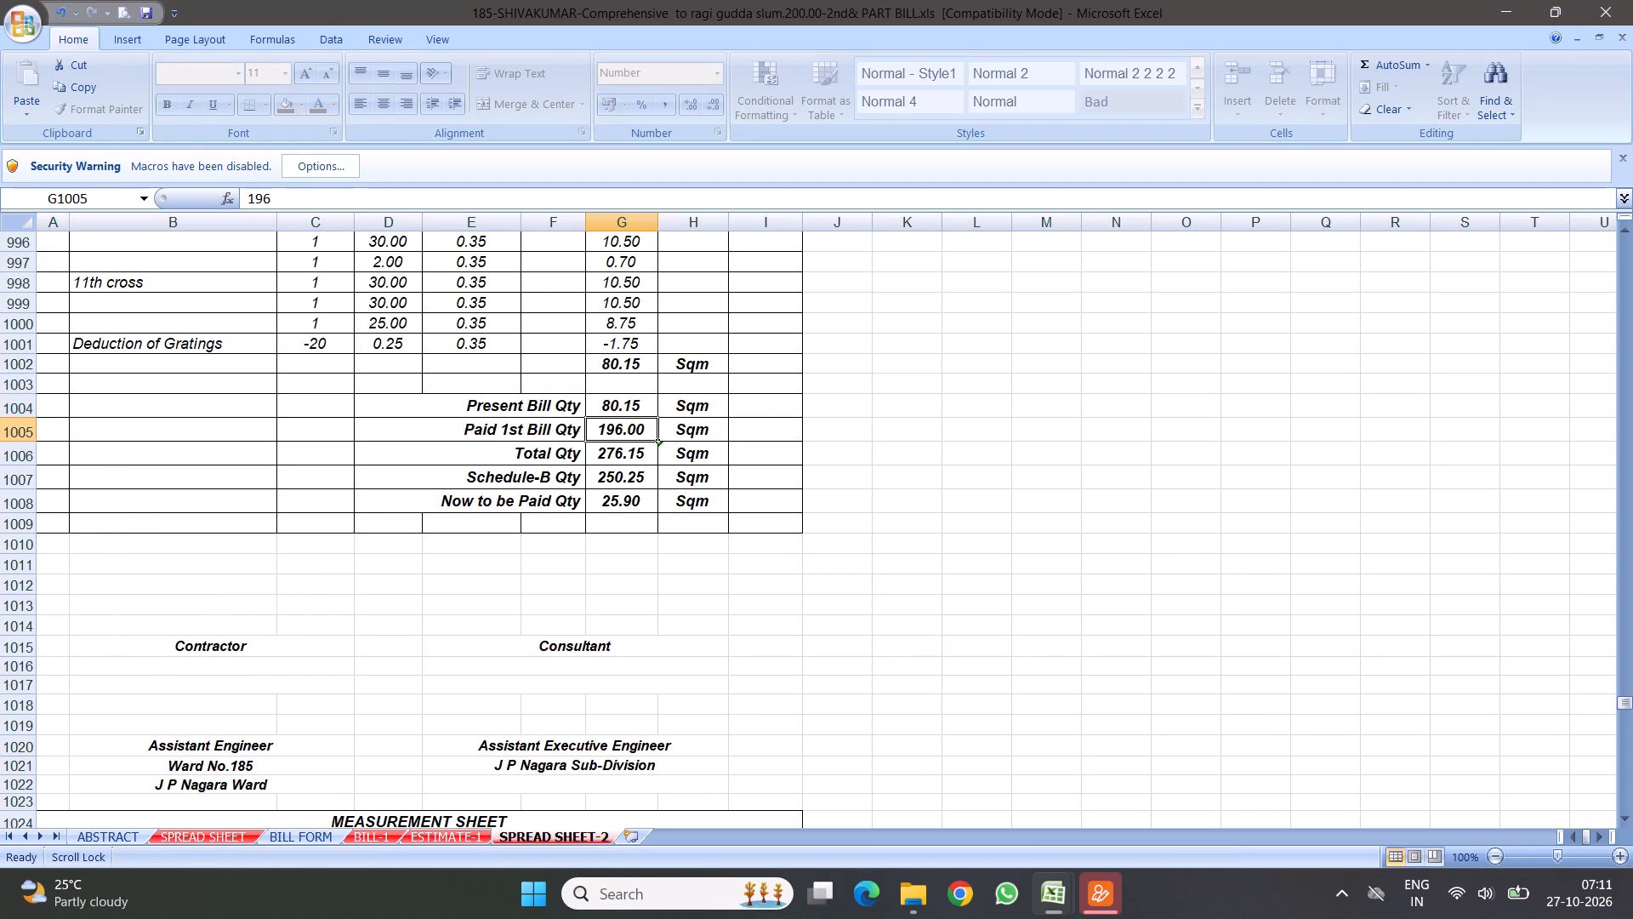
left_click(615, 478)
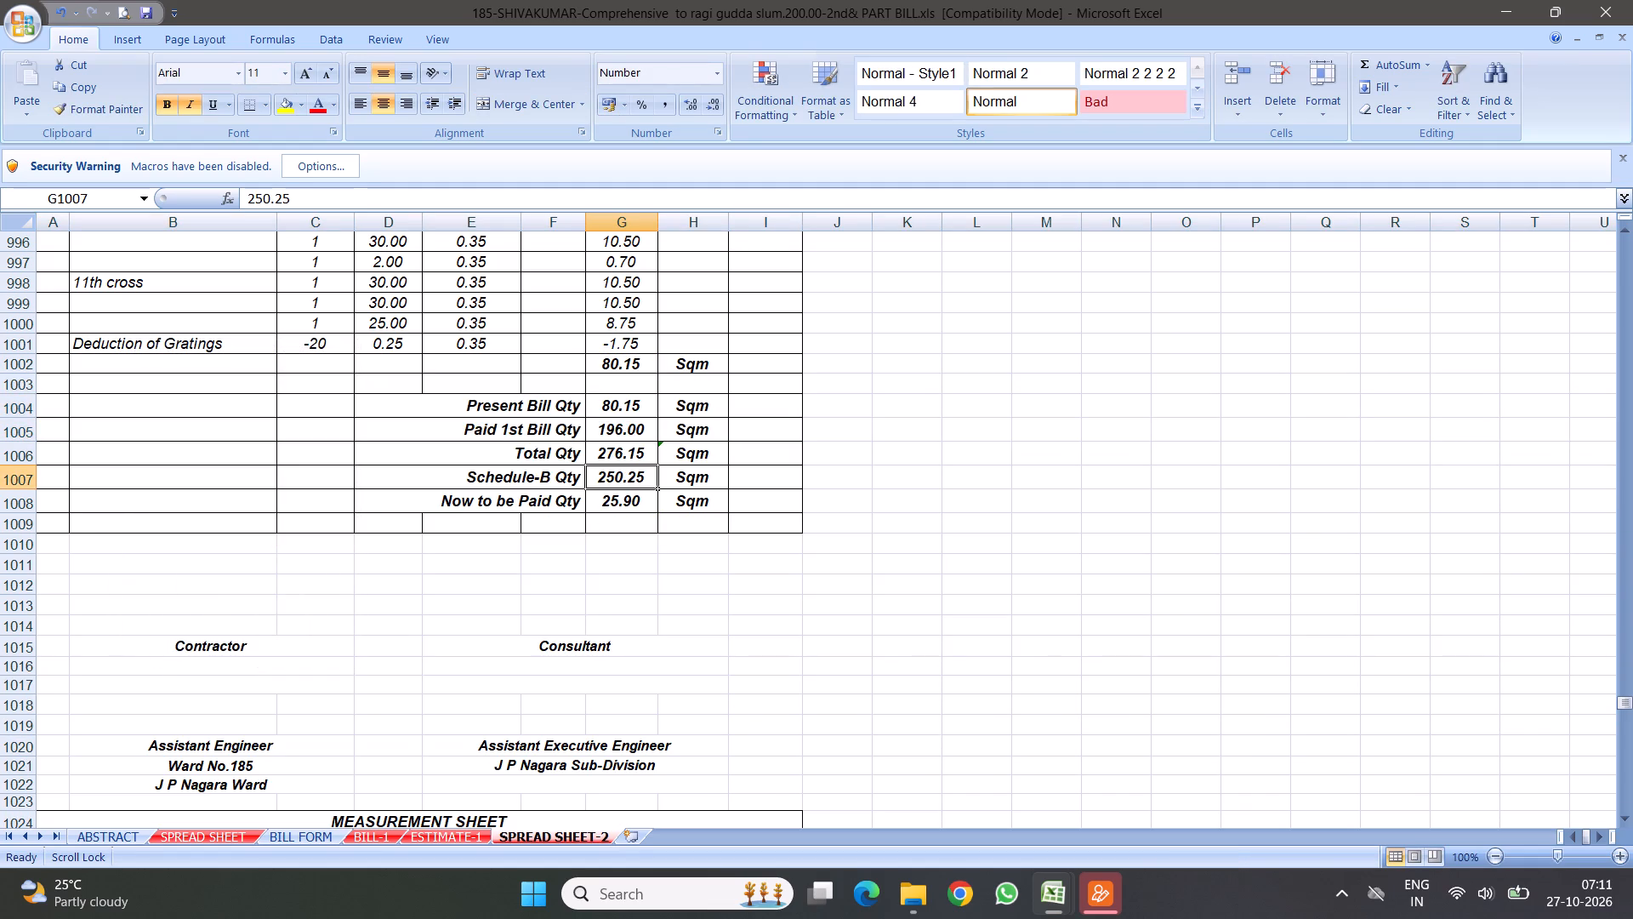
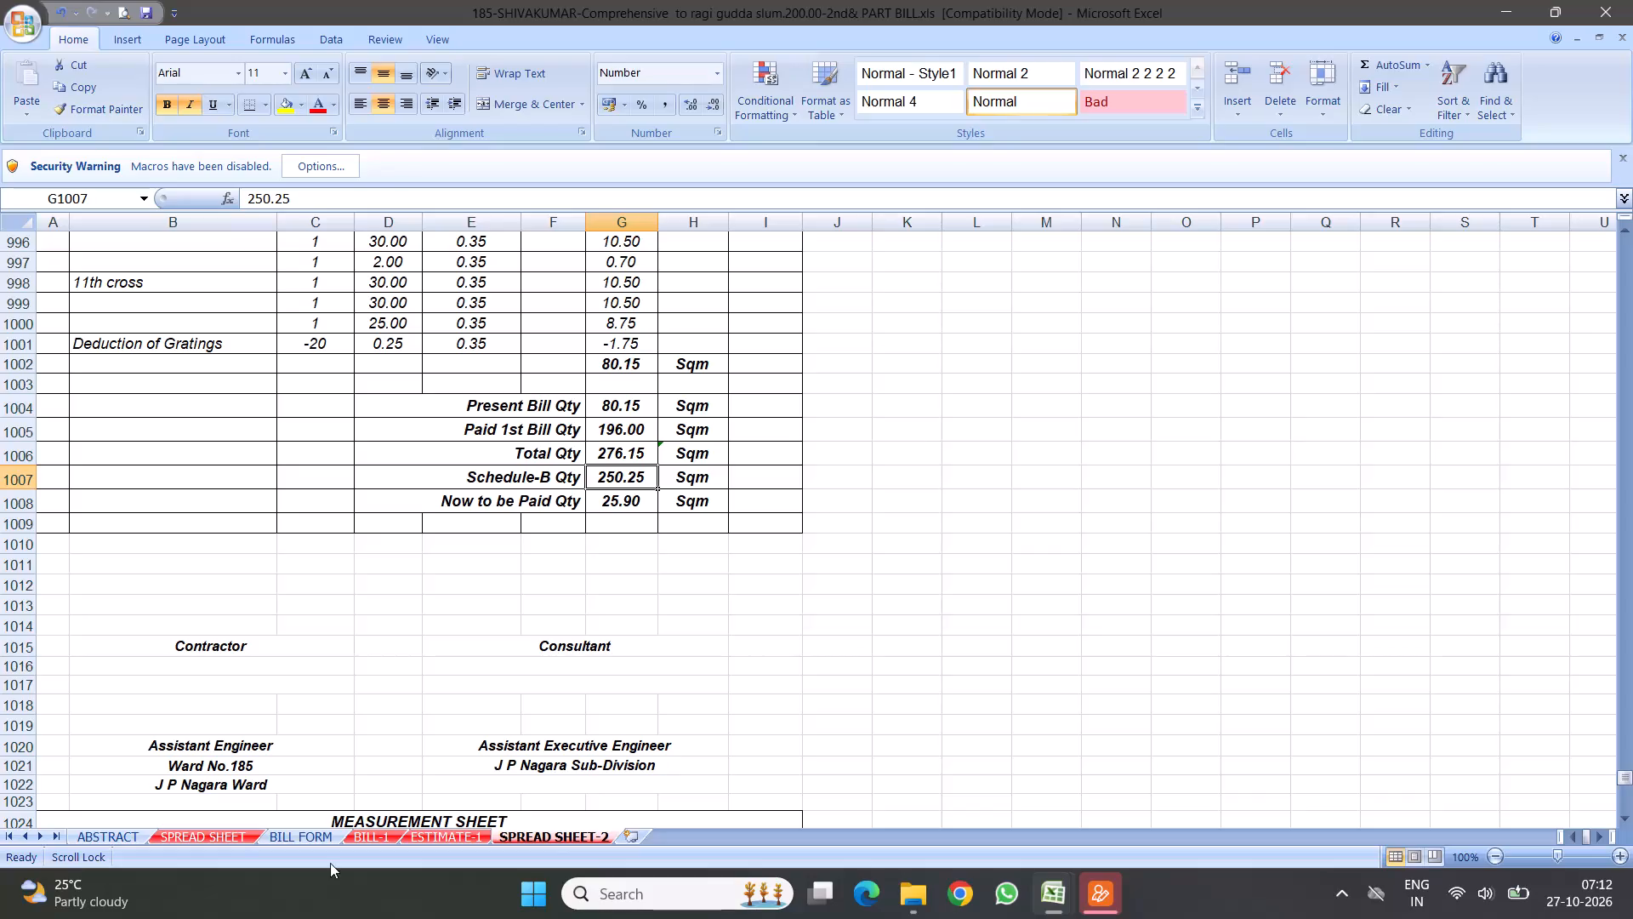
Set item 32's Now to be Paid Qty in G1008 to Schedule-B Qty minus Paid 1st Bill Qty, =G1007-G1005.
left_click(797, 526)
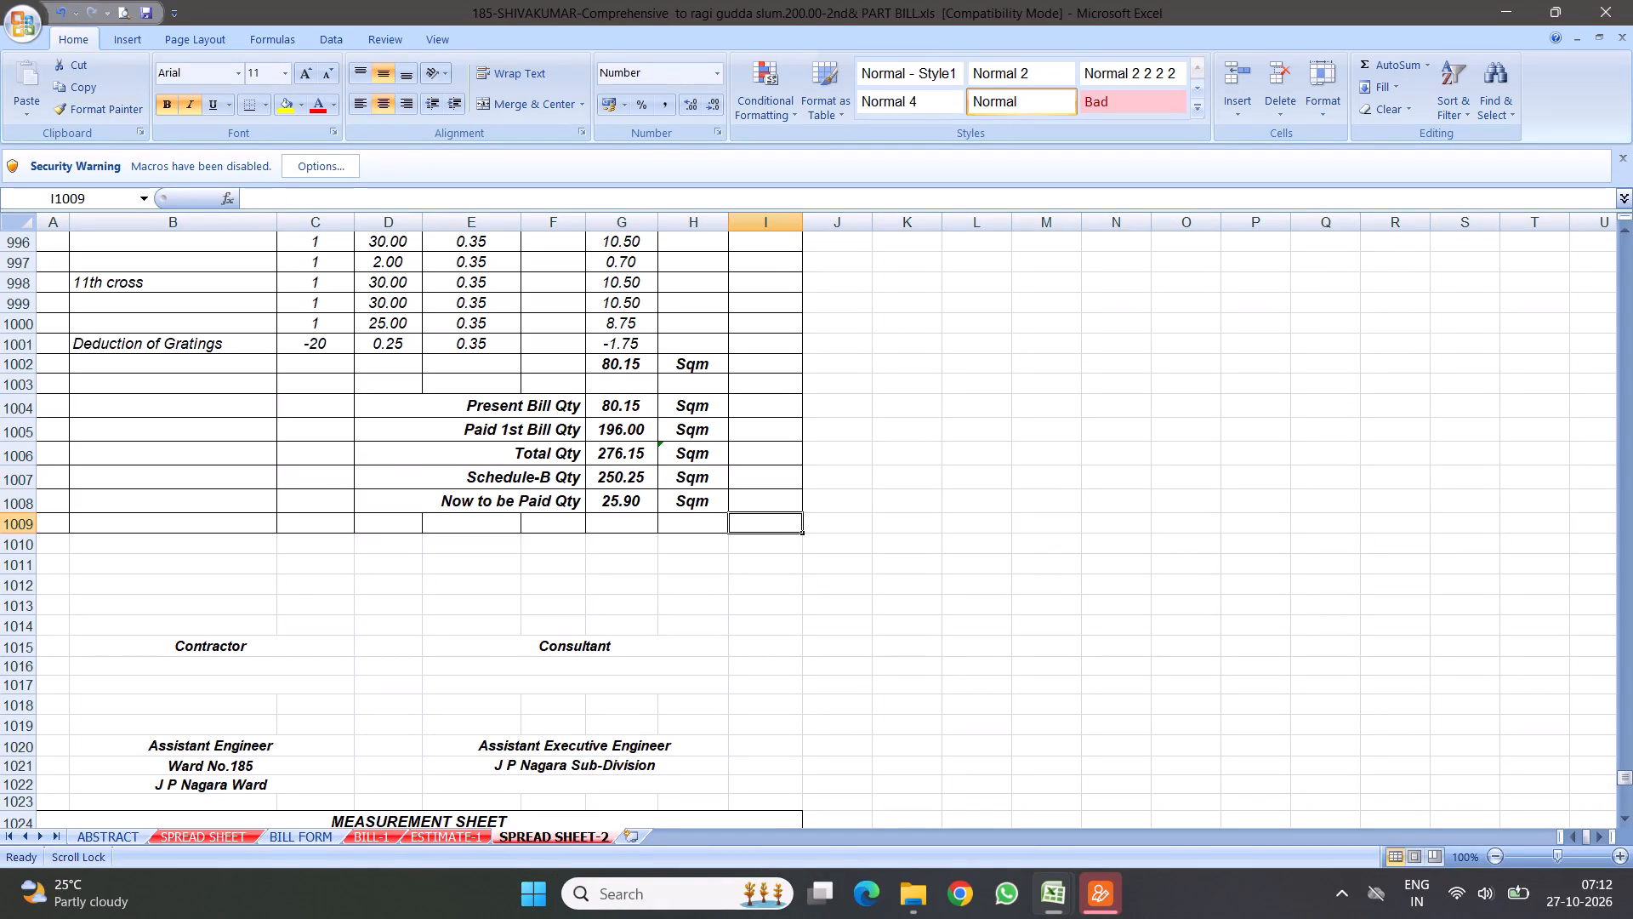
left_click(645, 500)
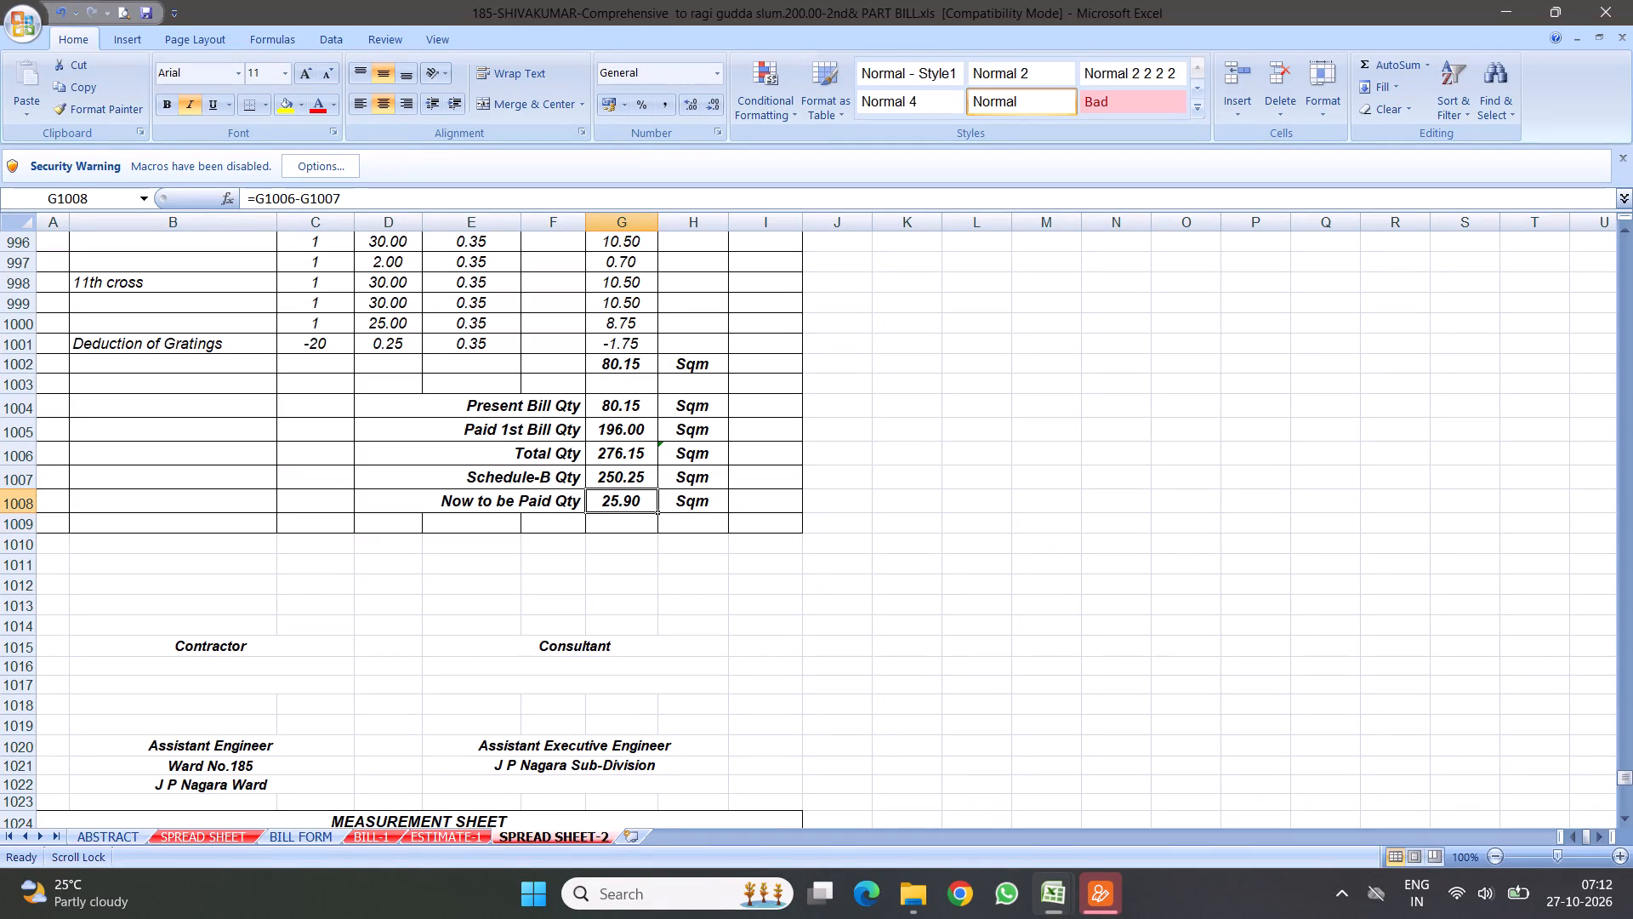
key("equal")
left_click(607, 477)
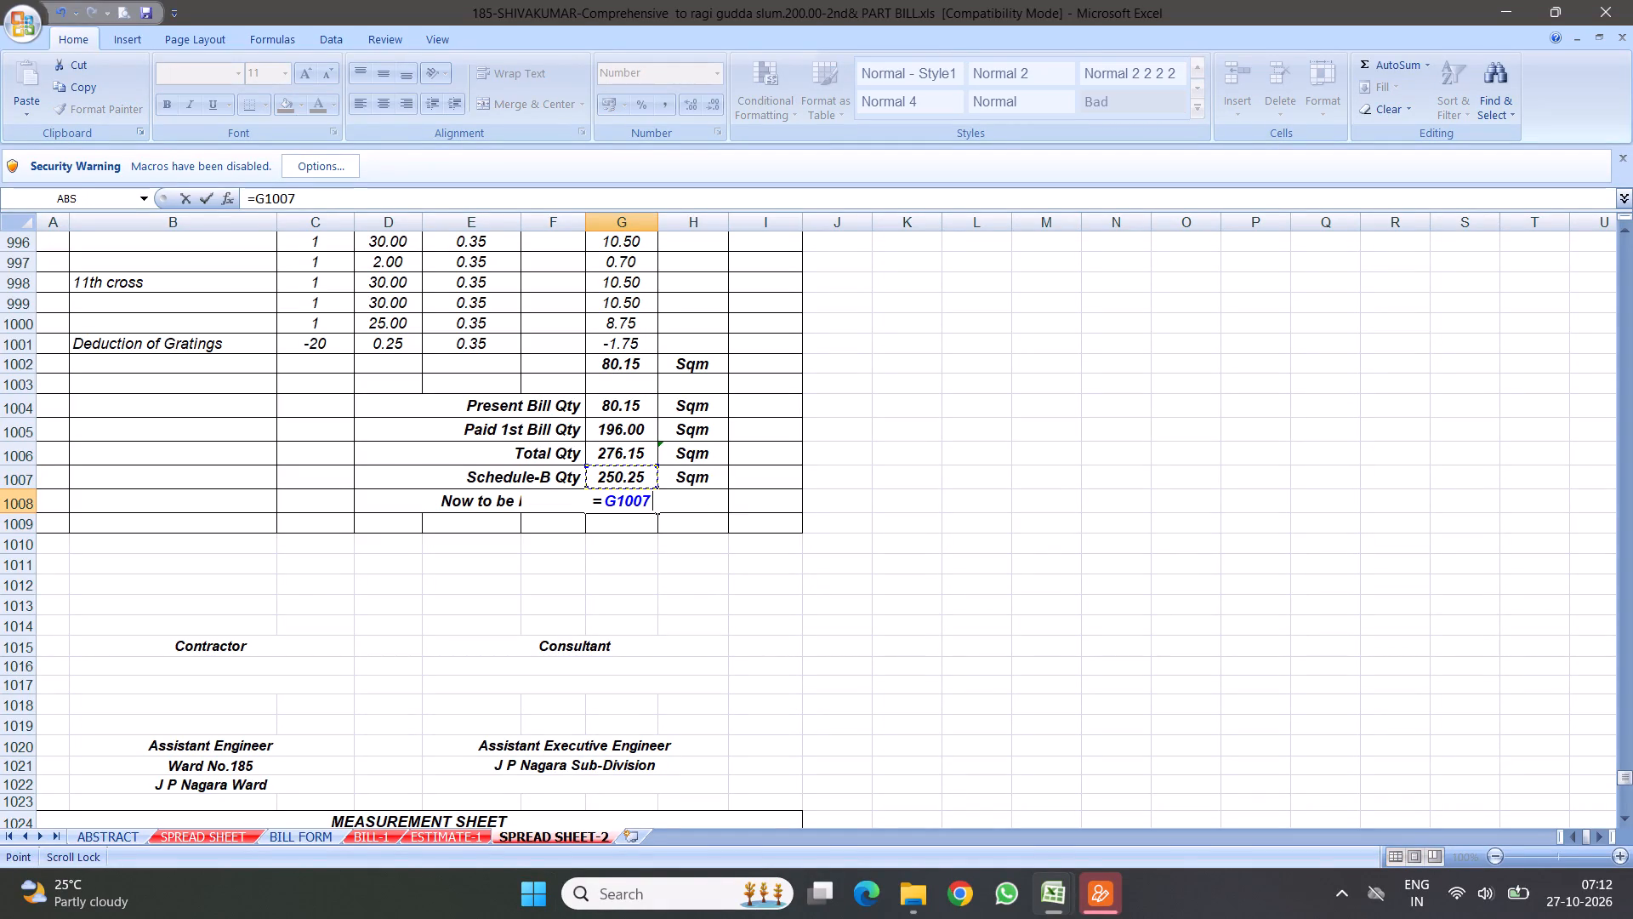
key("minus")
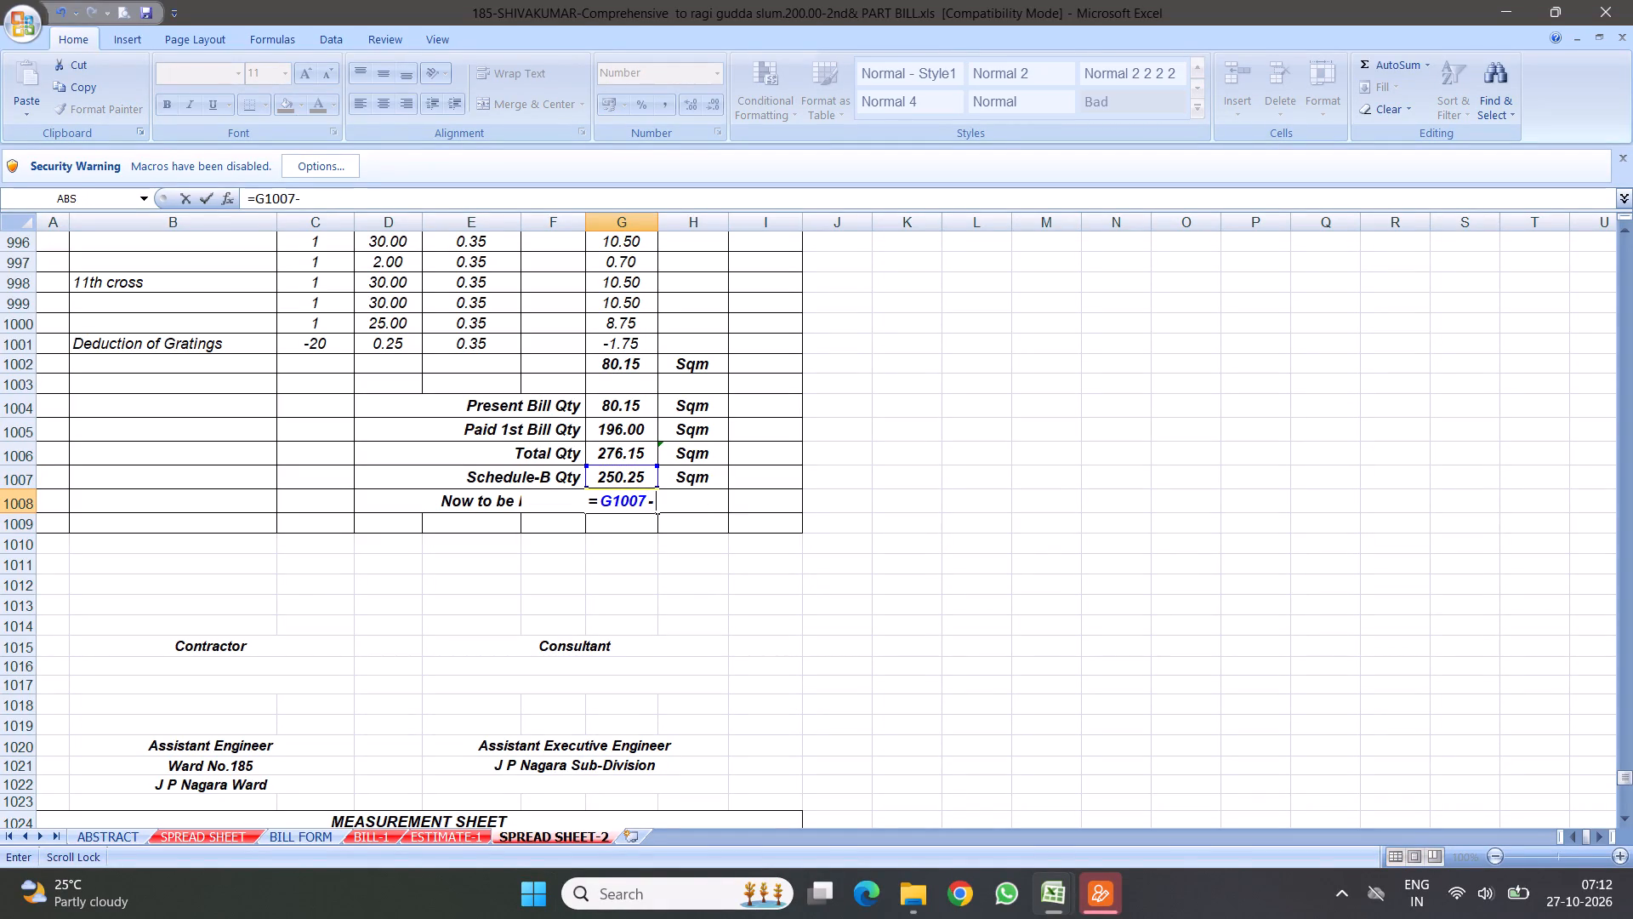
left_click(609, 430)
key("Return")
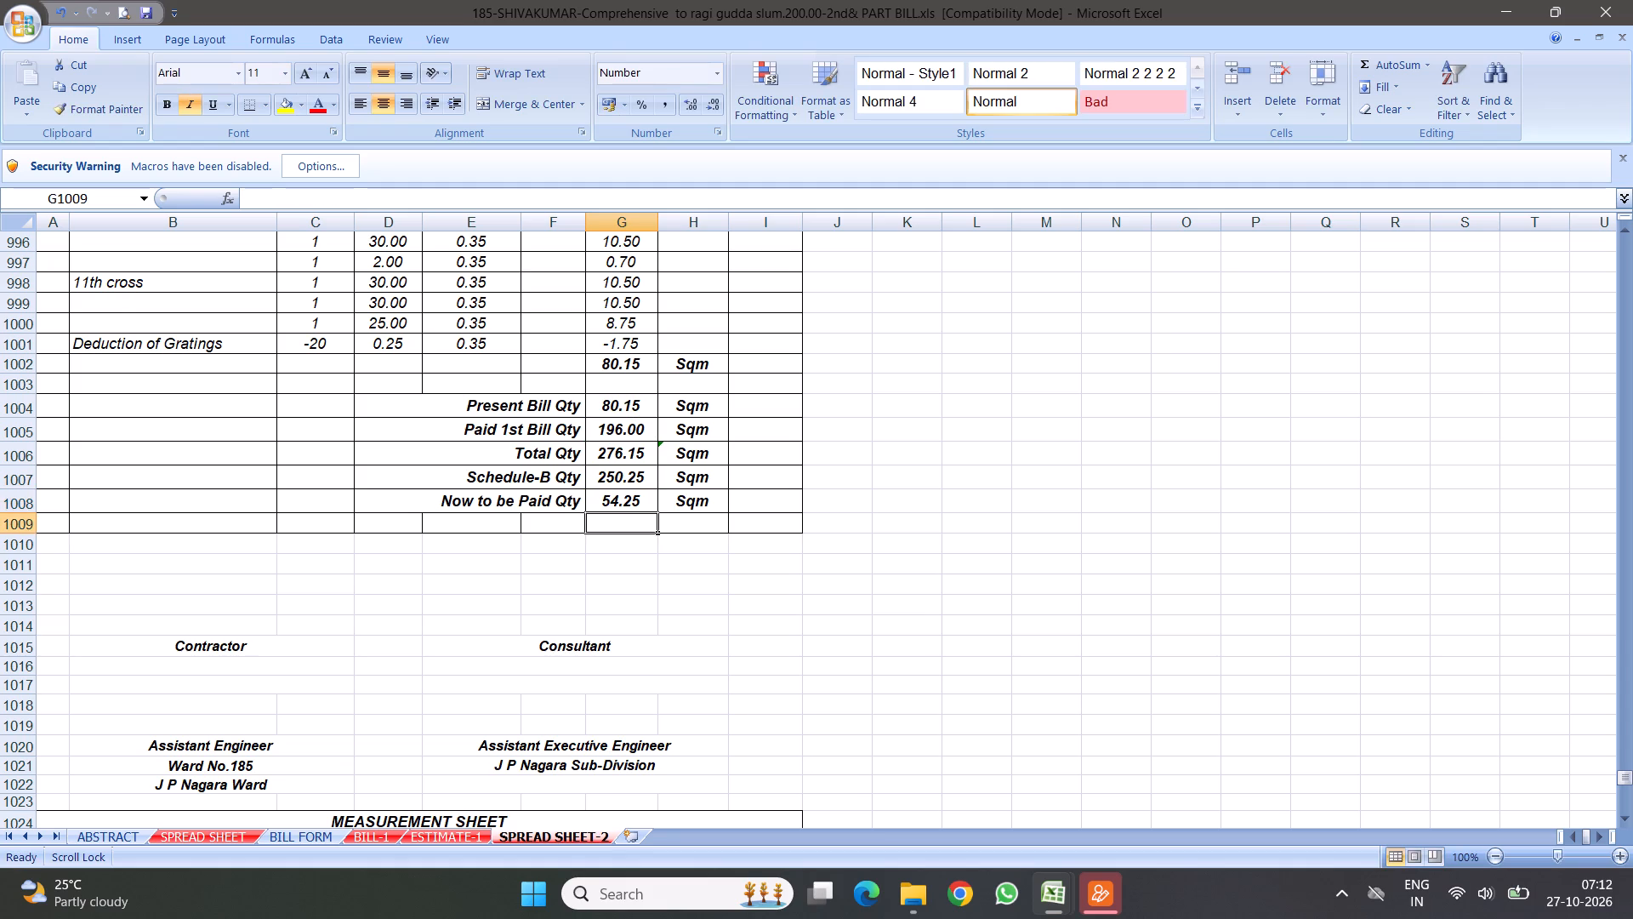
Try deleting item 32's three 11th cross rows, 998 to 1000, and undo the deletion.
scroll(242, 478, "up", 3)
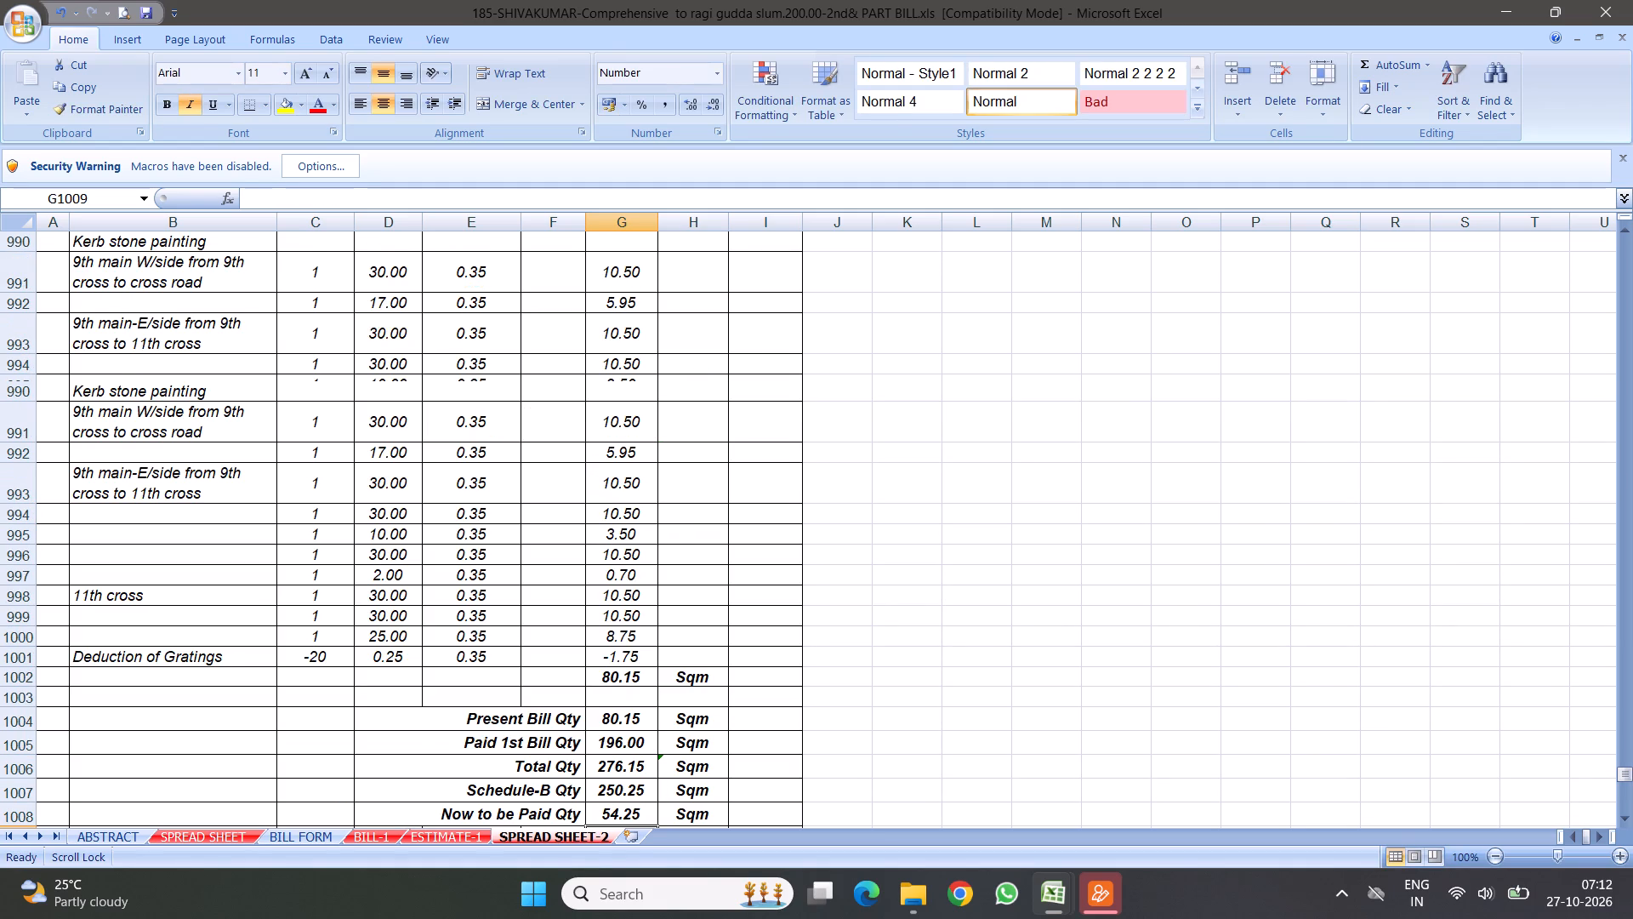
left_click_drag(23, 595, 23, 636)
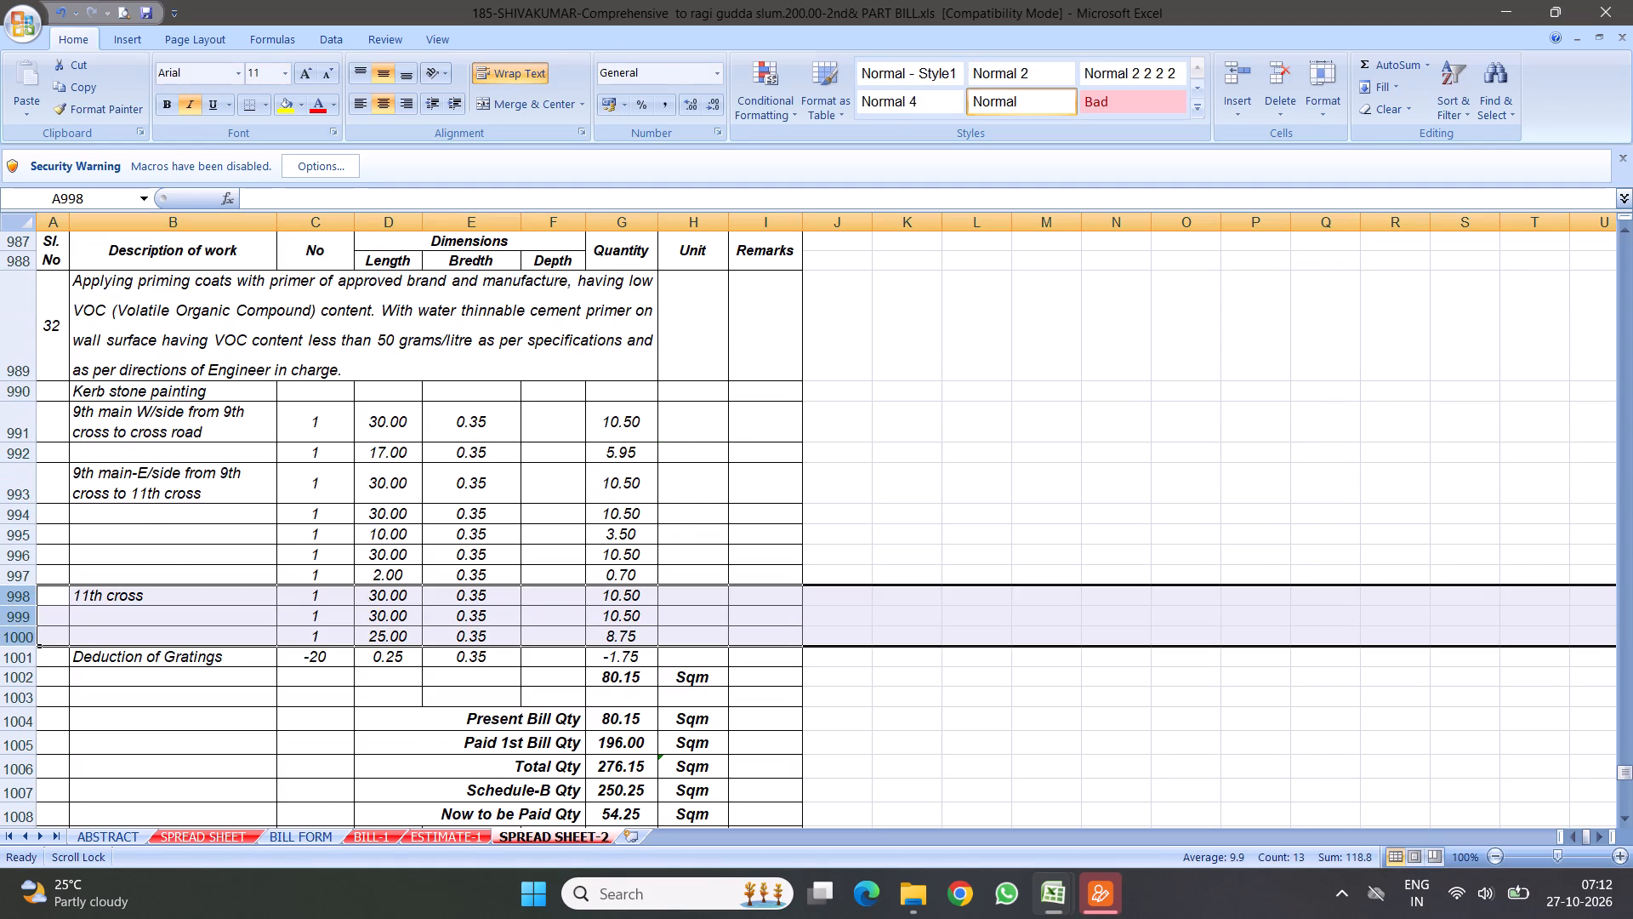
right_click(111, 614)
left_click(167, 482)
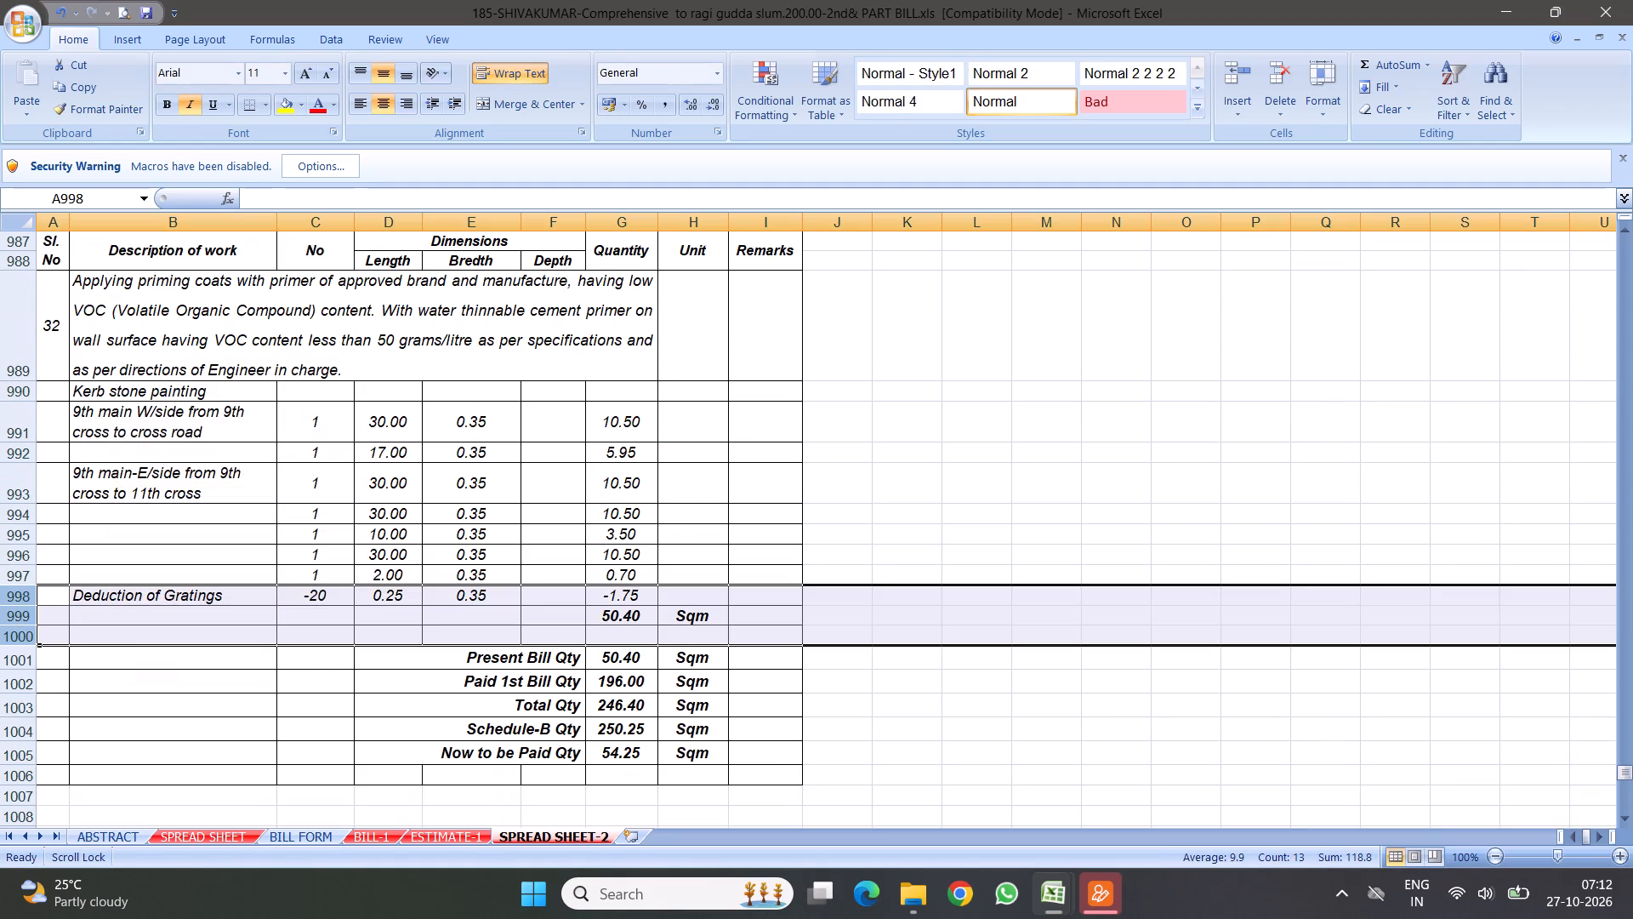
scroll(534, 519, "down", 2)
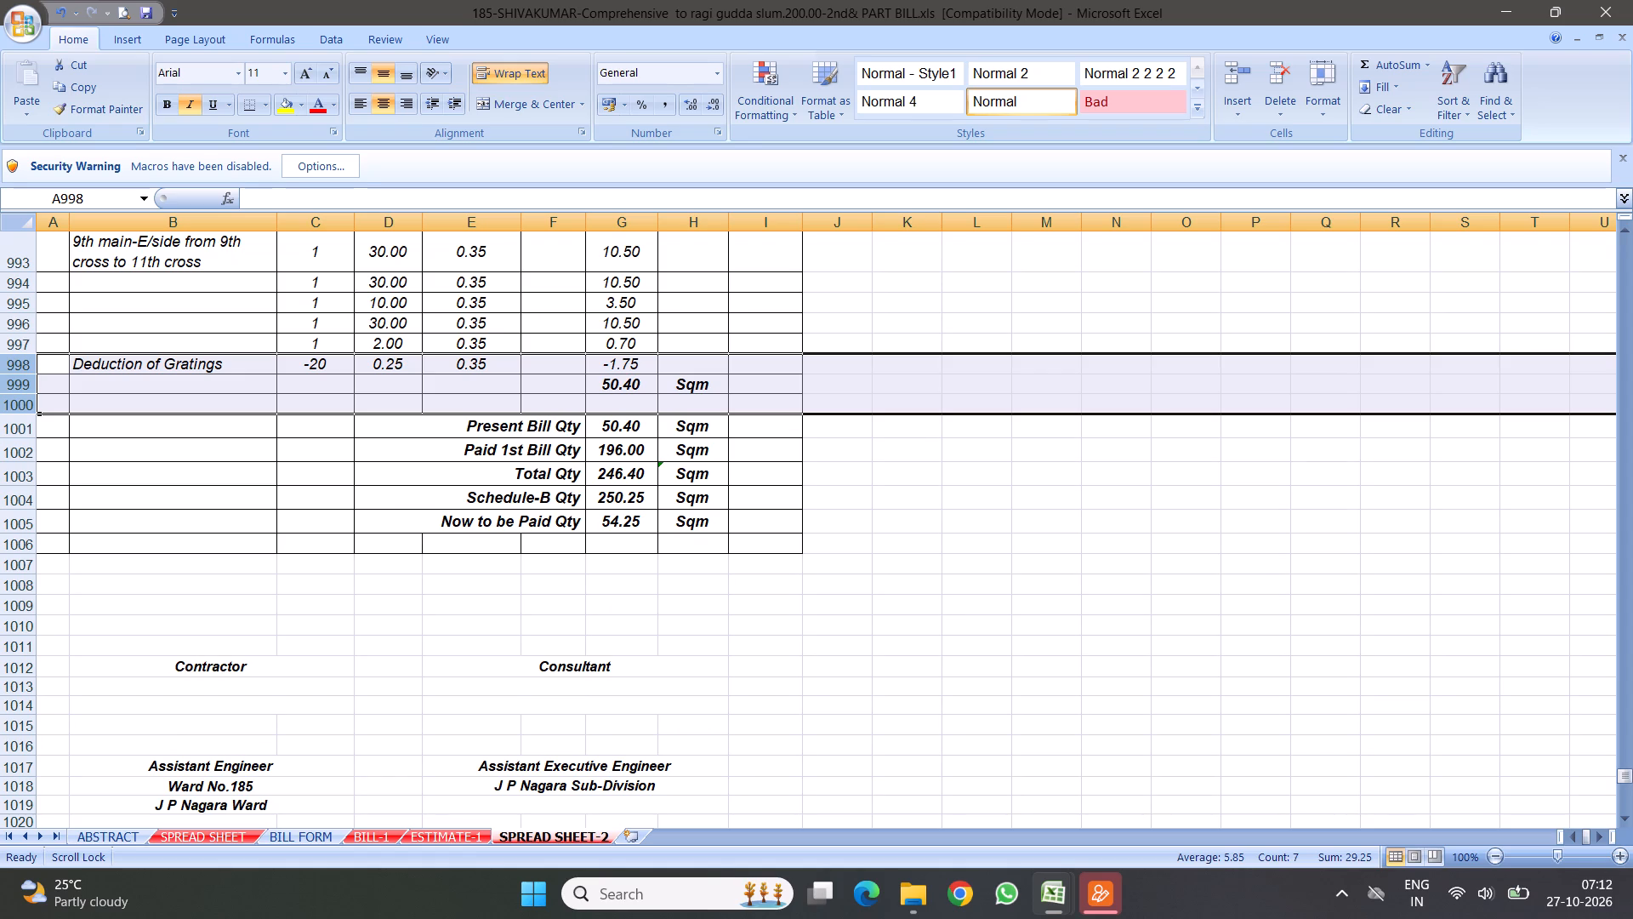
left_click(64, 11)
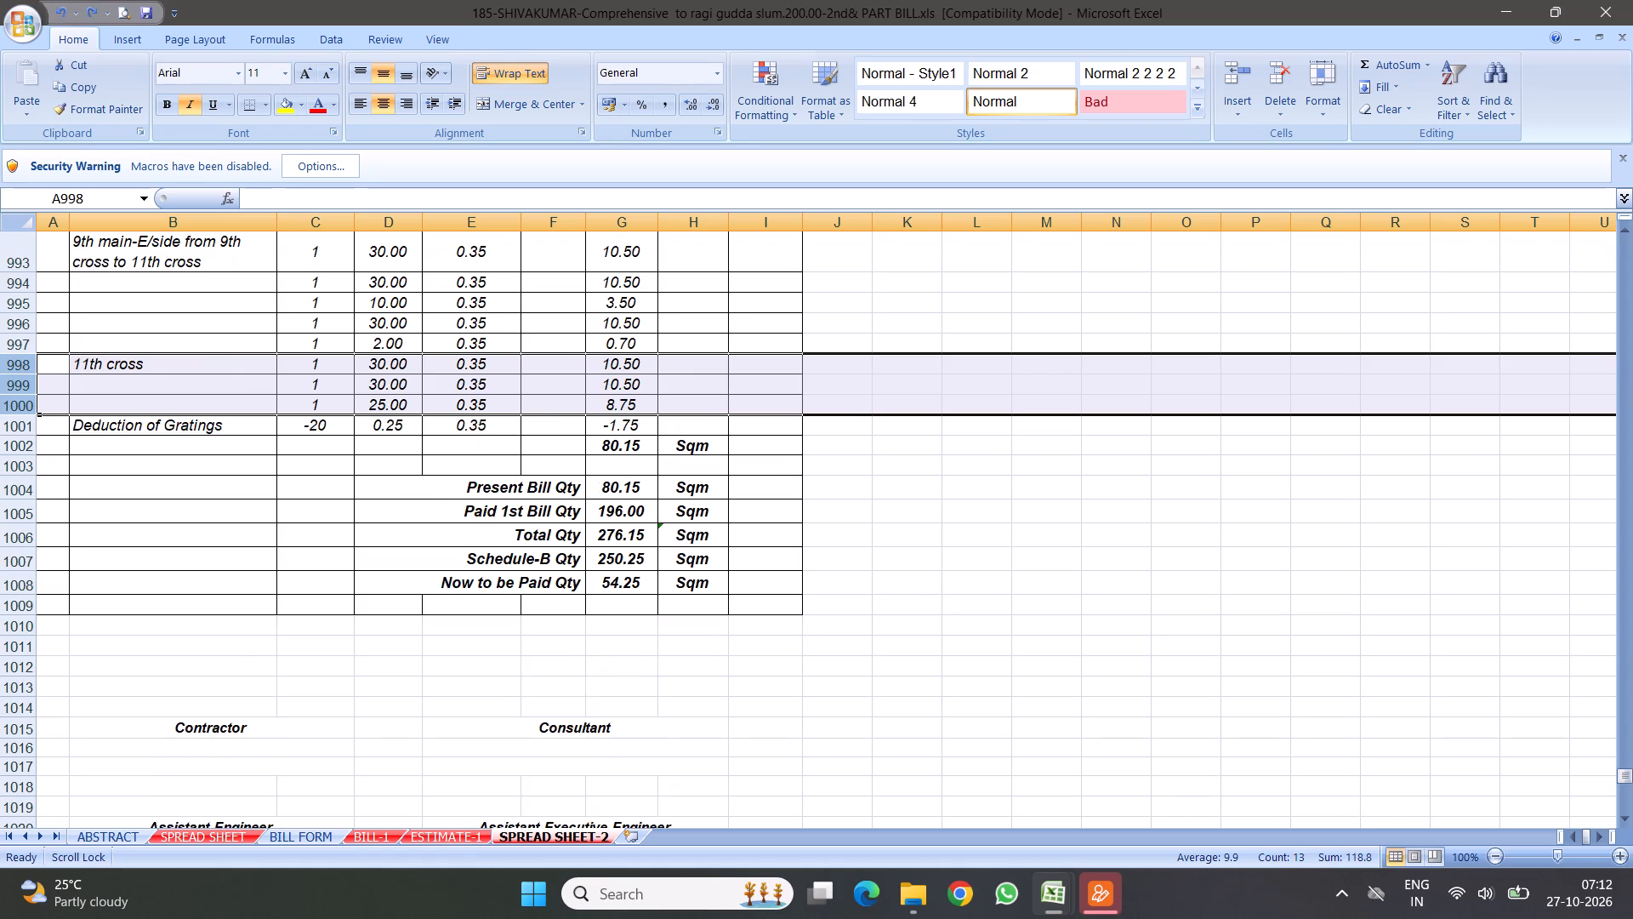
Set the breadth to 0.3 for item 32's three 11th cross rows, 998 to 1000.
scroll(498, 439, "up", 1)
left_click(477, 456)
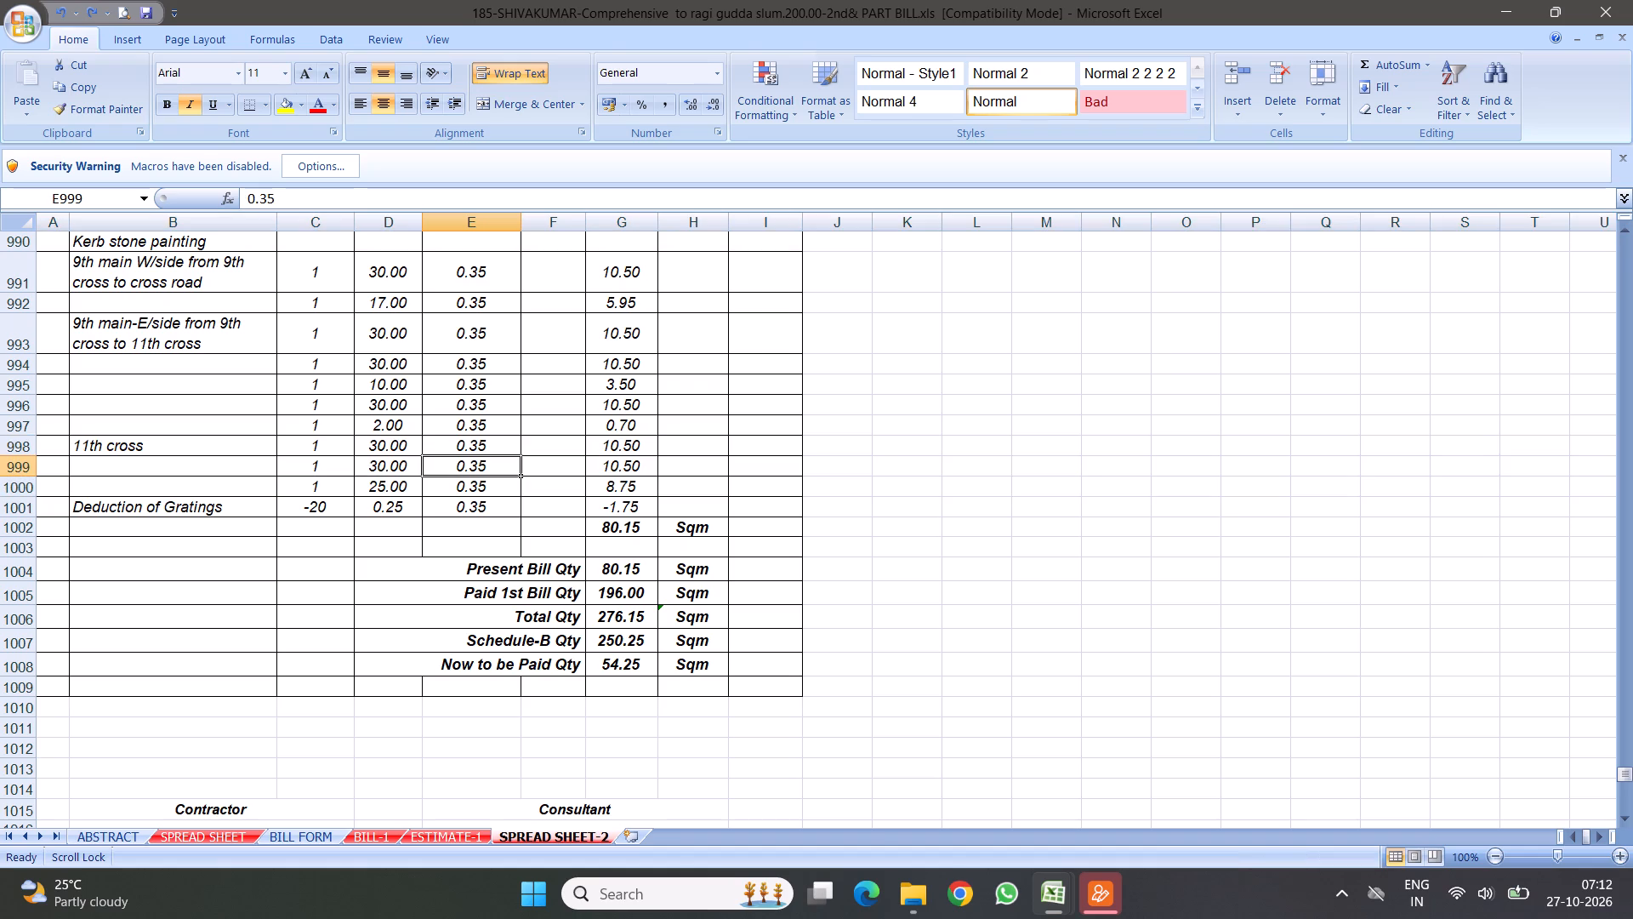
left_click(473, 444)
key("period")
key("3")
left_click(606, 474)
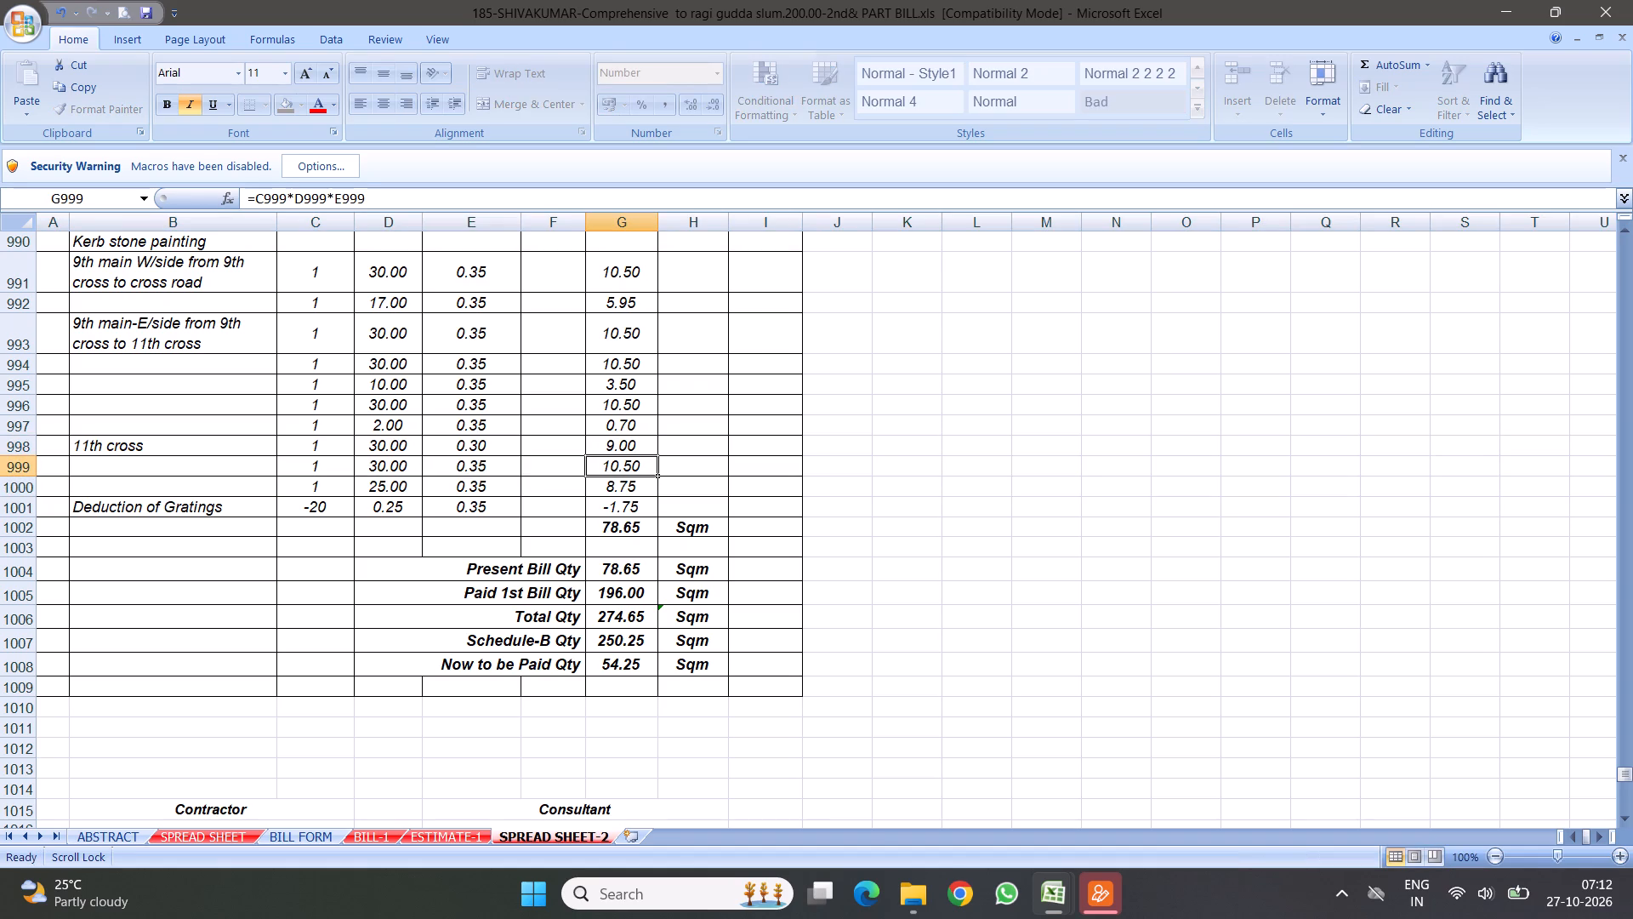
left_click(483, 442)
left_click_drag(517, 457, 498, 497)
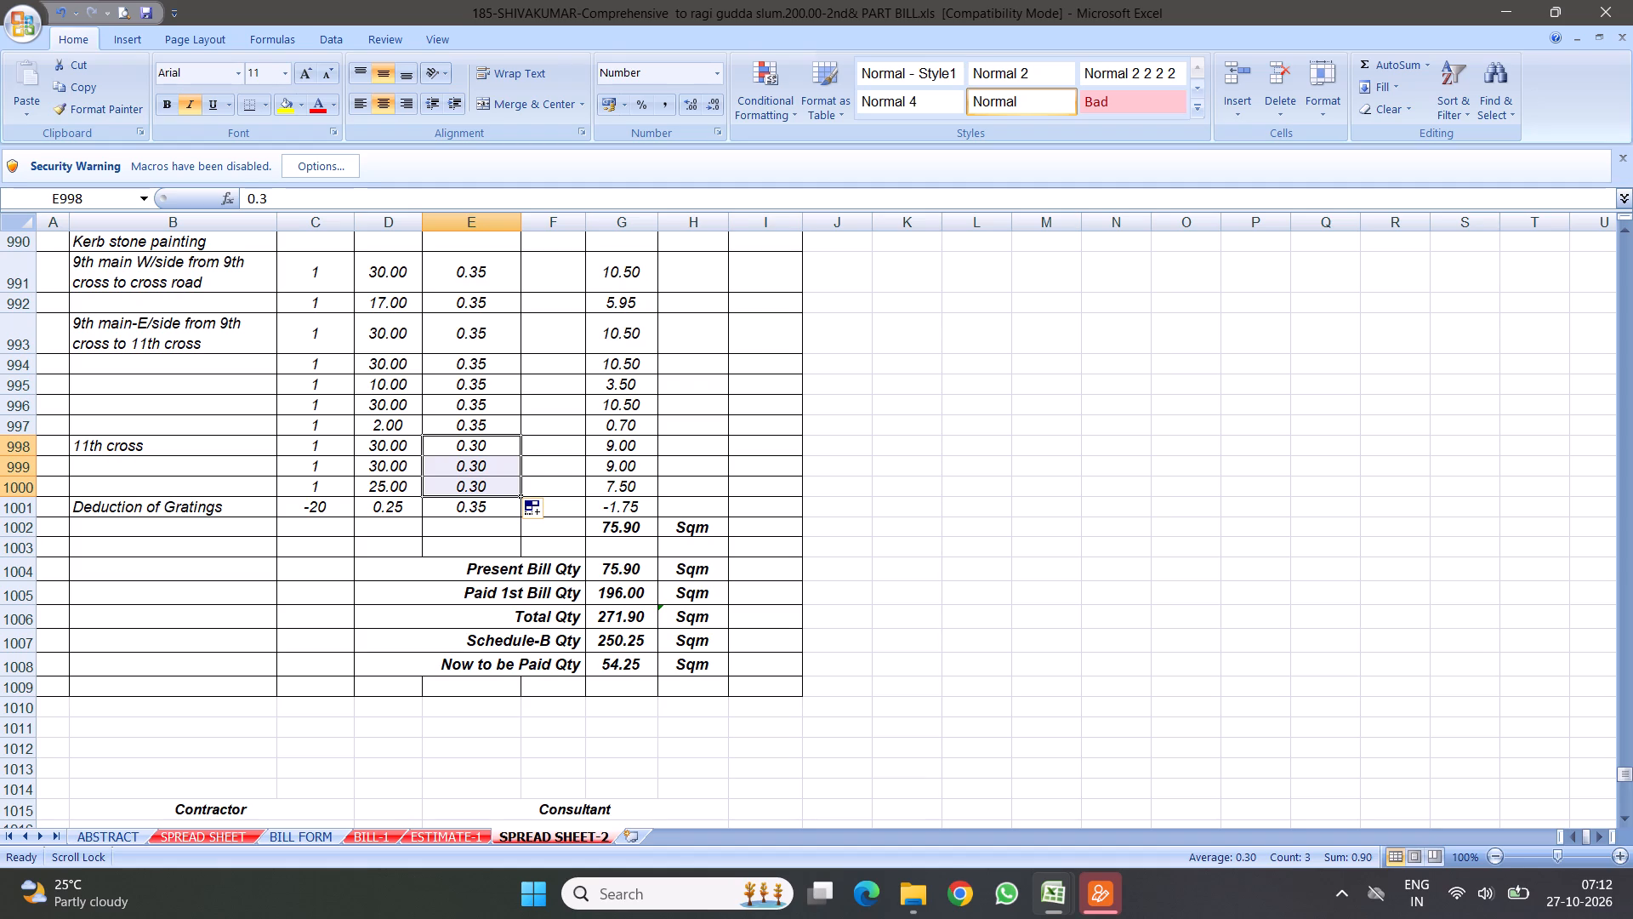
Set the breadth to 0.3 for all of item 32's measurements, from row 991 through the gratings deduction in row 1001.
left_click(468, 271)
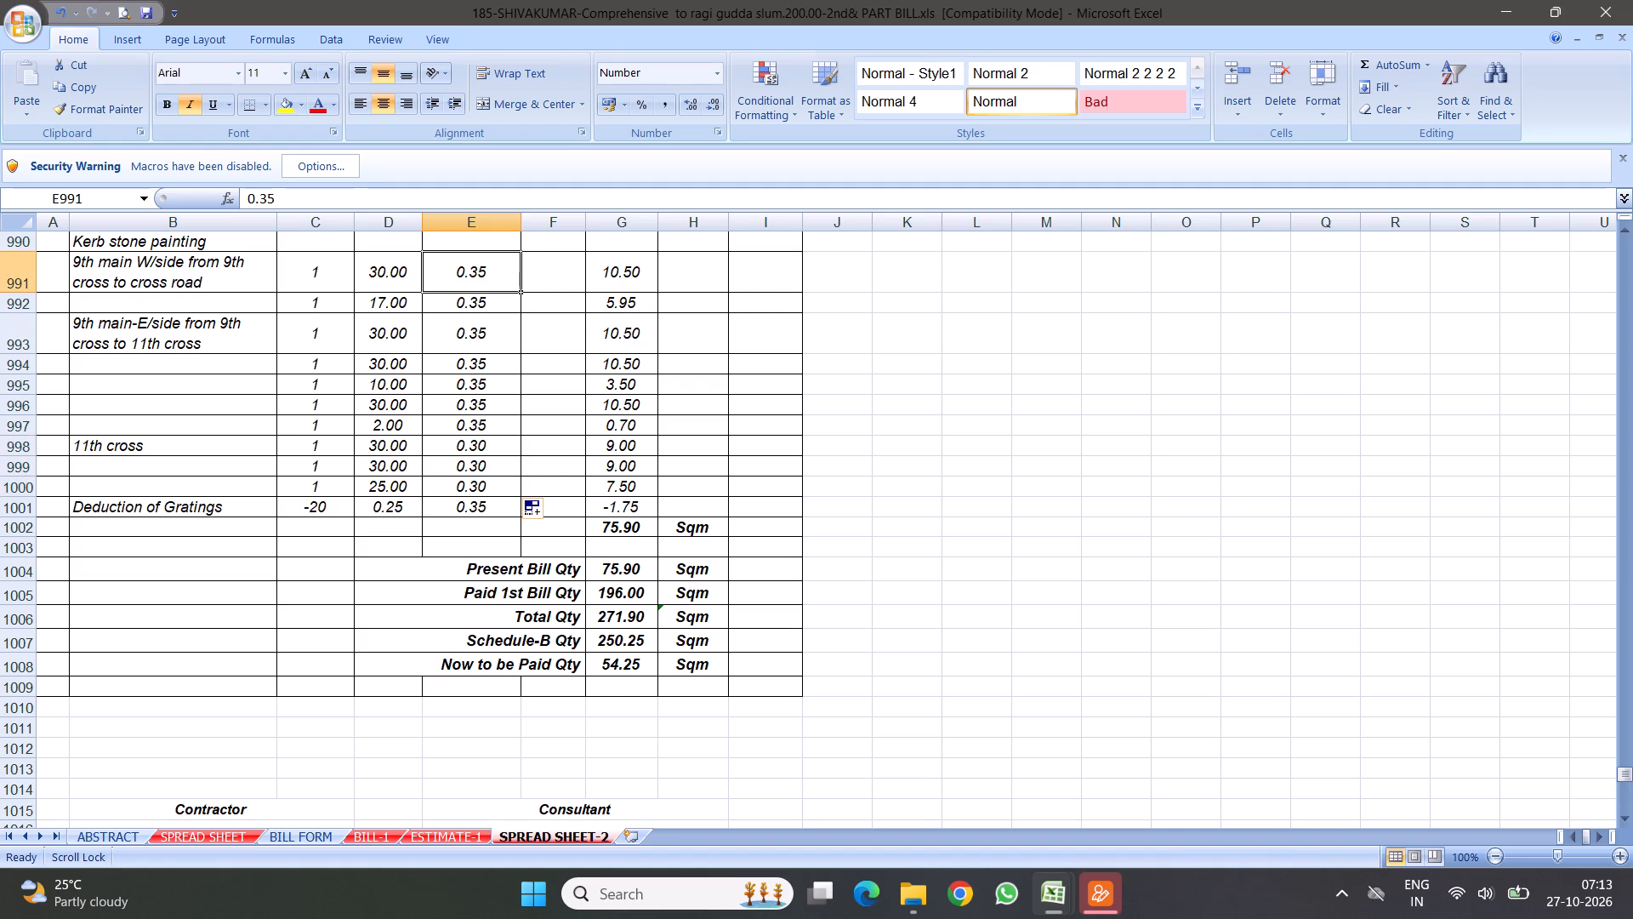
key("period")
key("3")
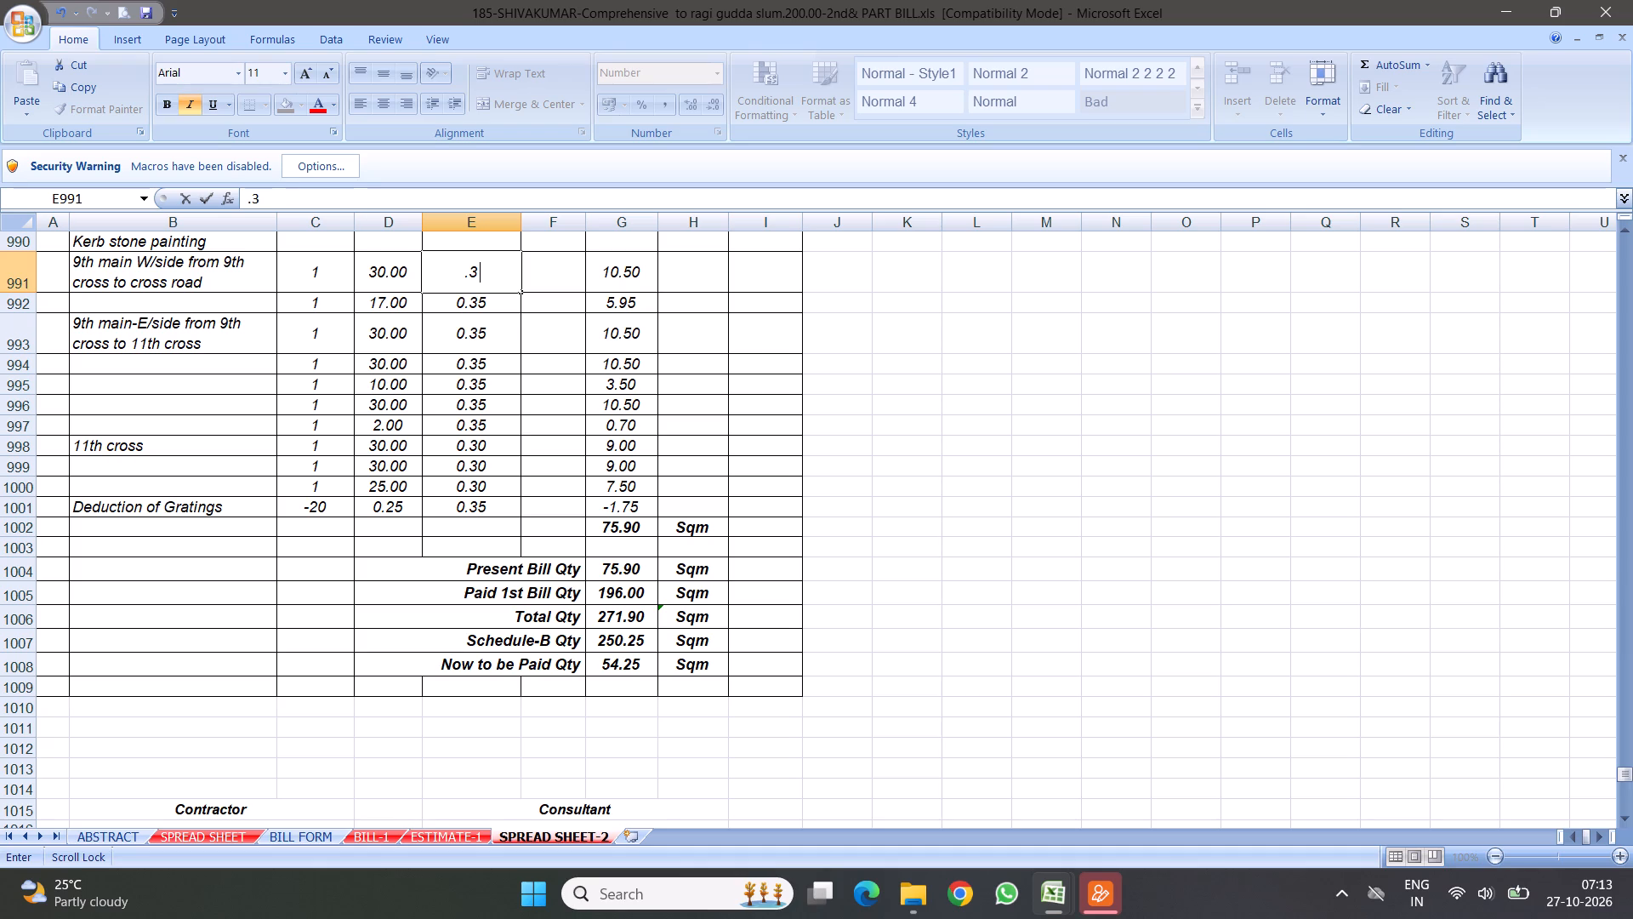
left_click(725, 351)
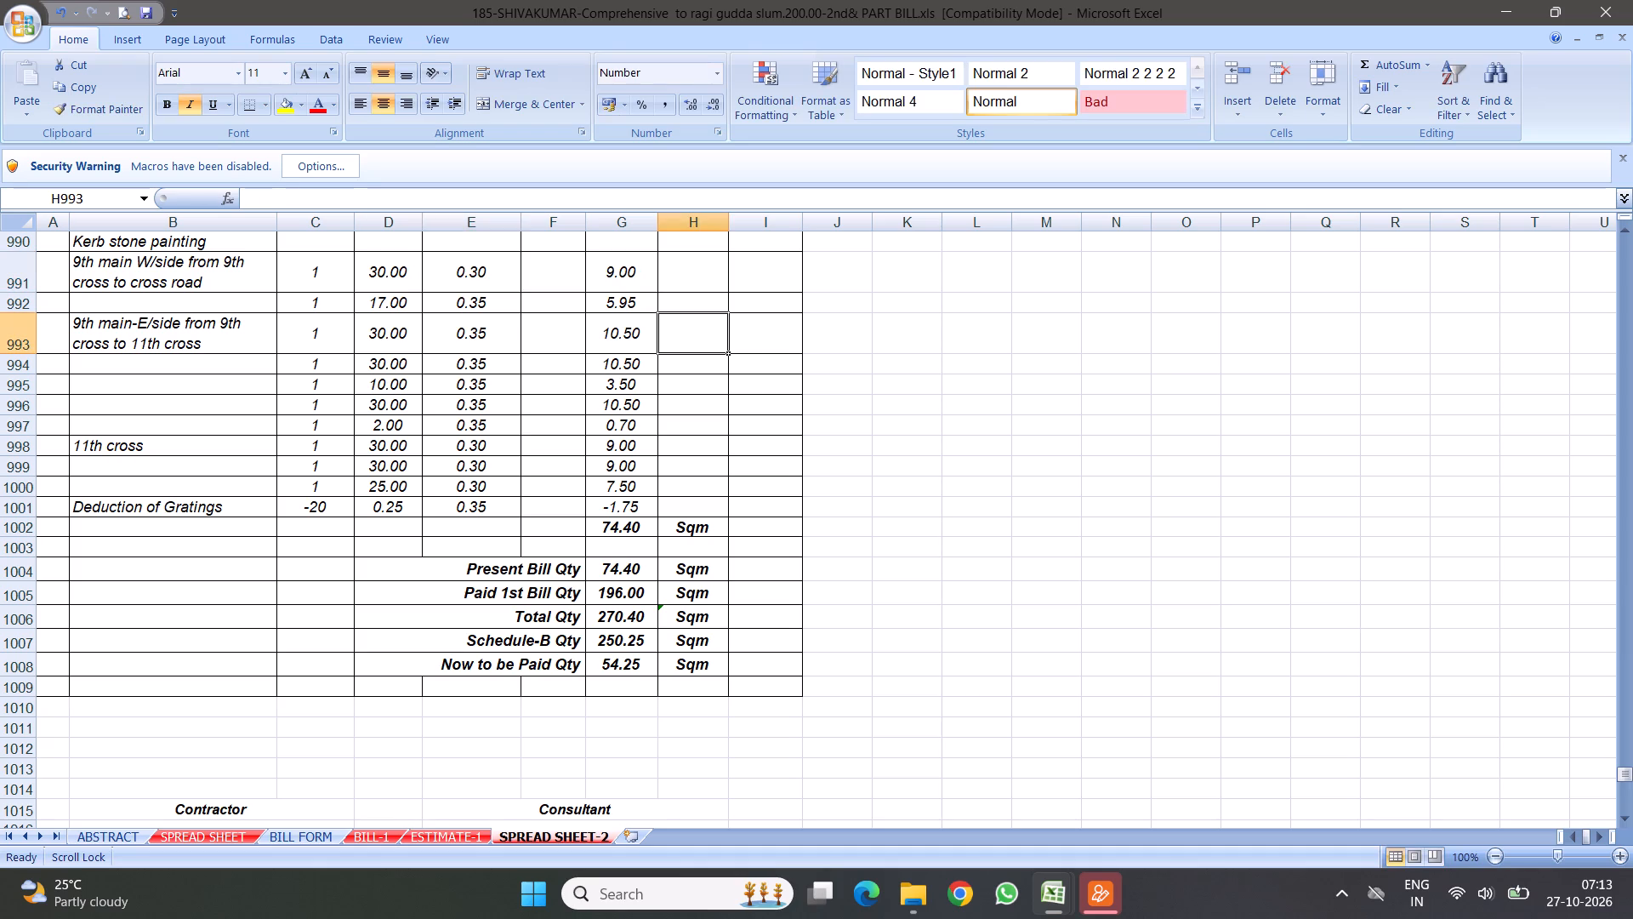
left_click(481, 271)
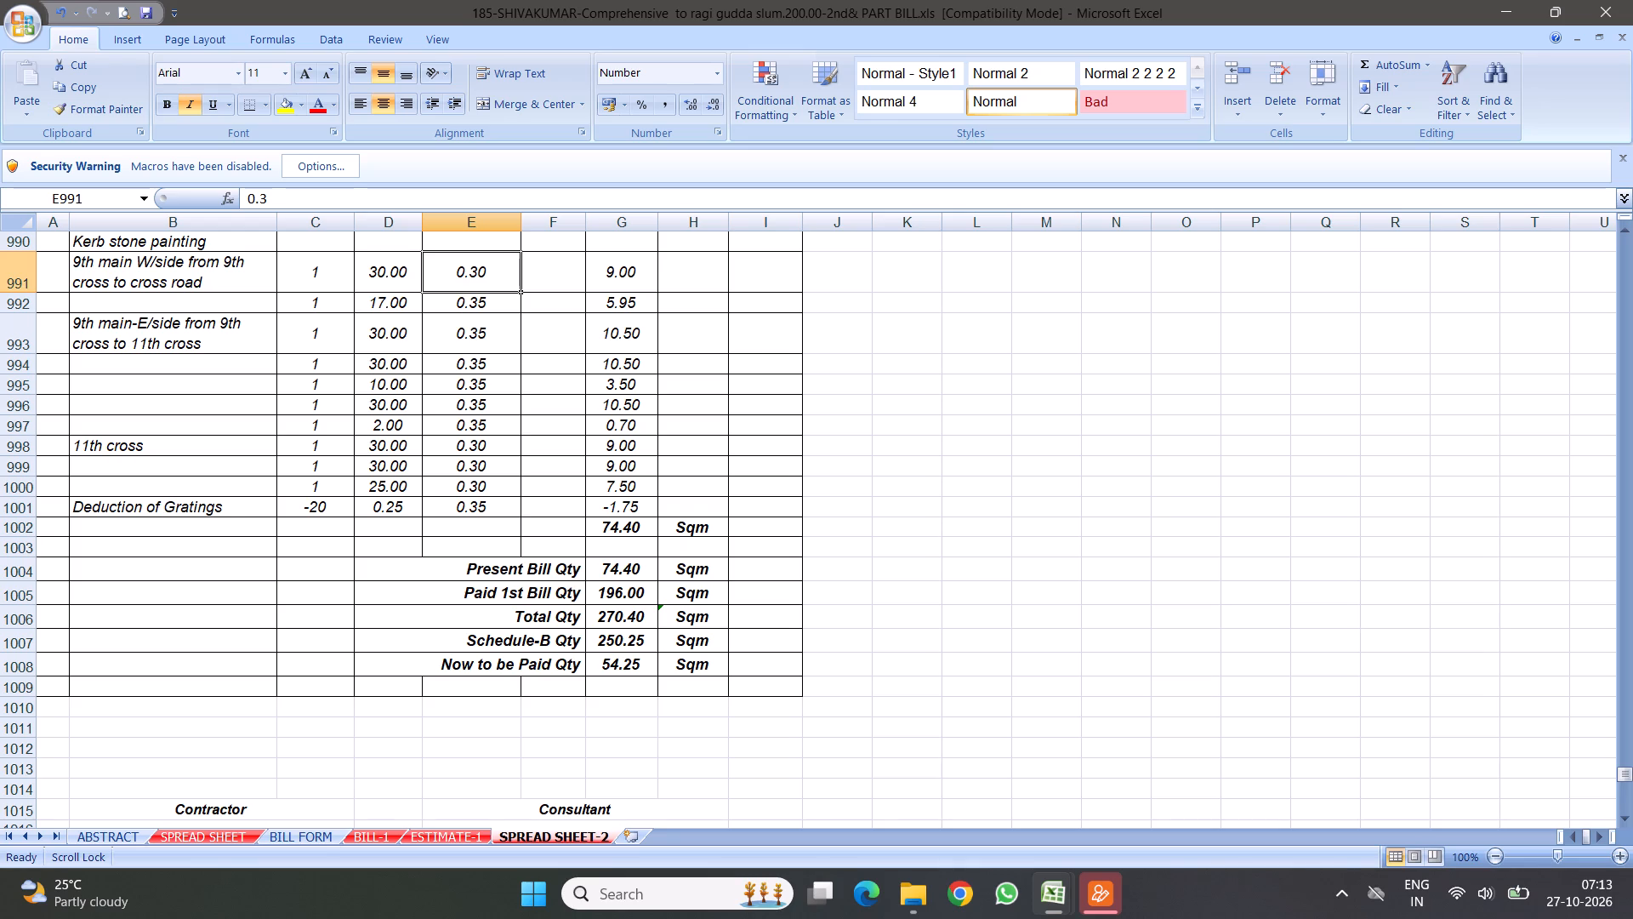
left_click(622, 271)
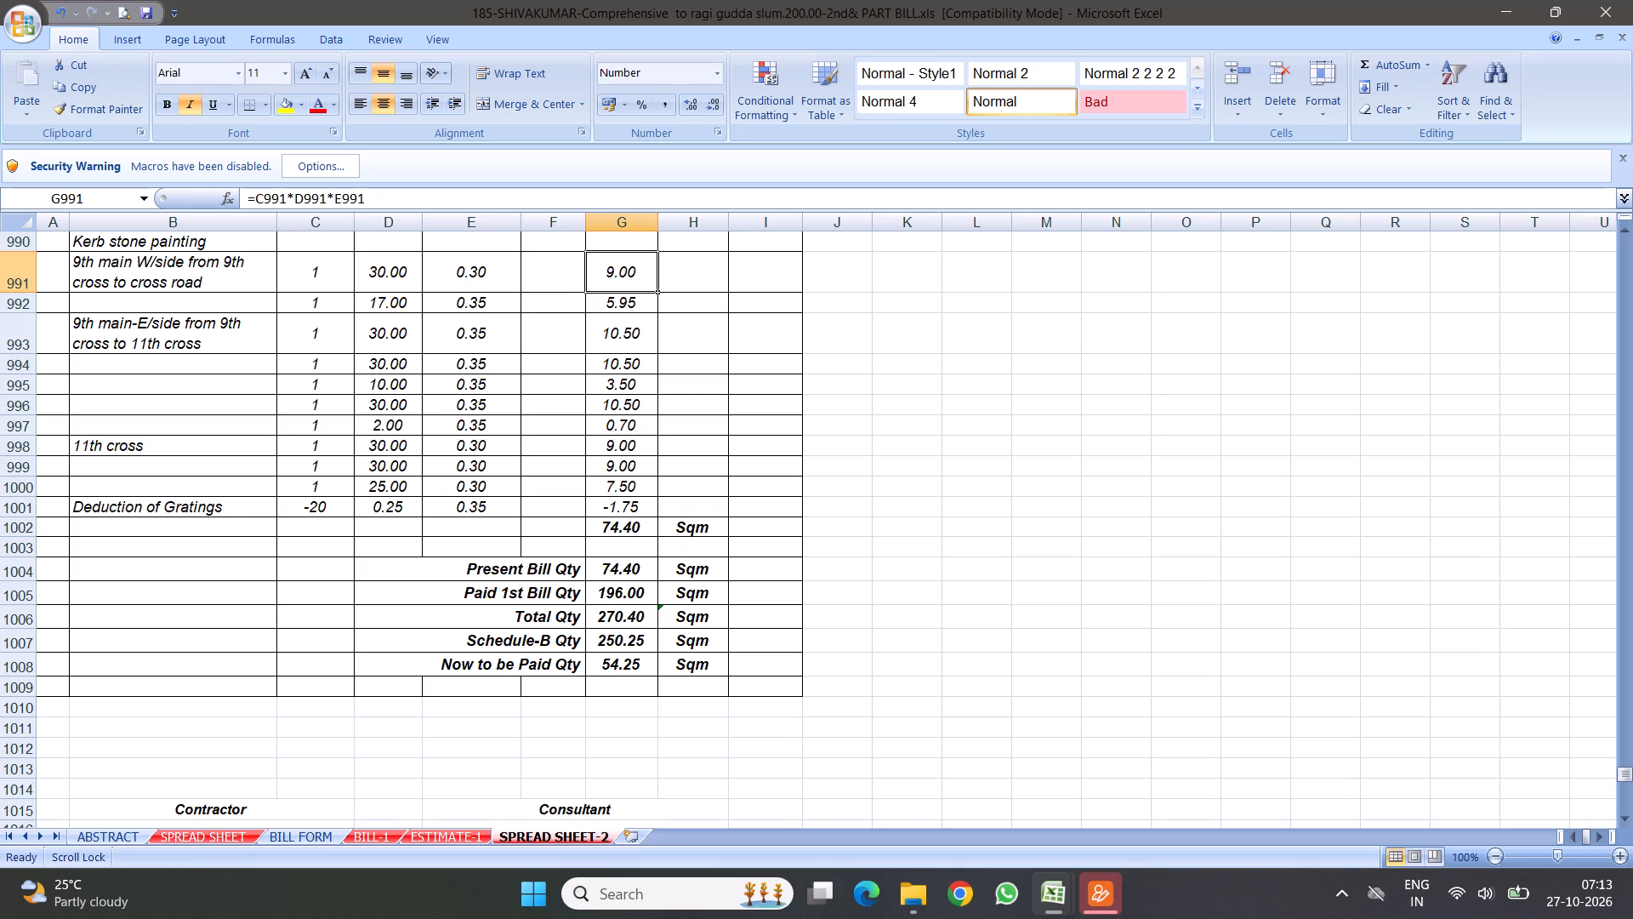
left_click(380, 195)
left_click(738, 328)
left_click(480, 267)
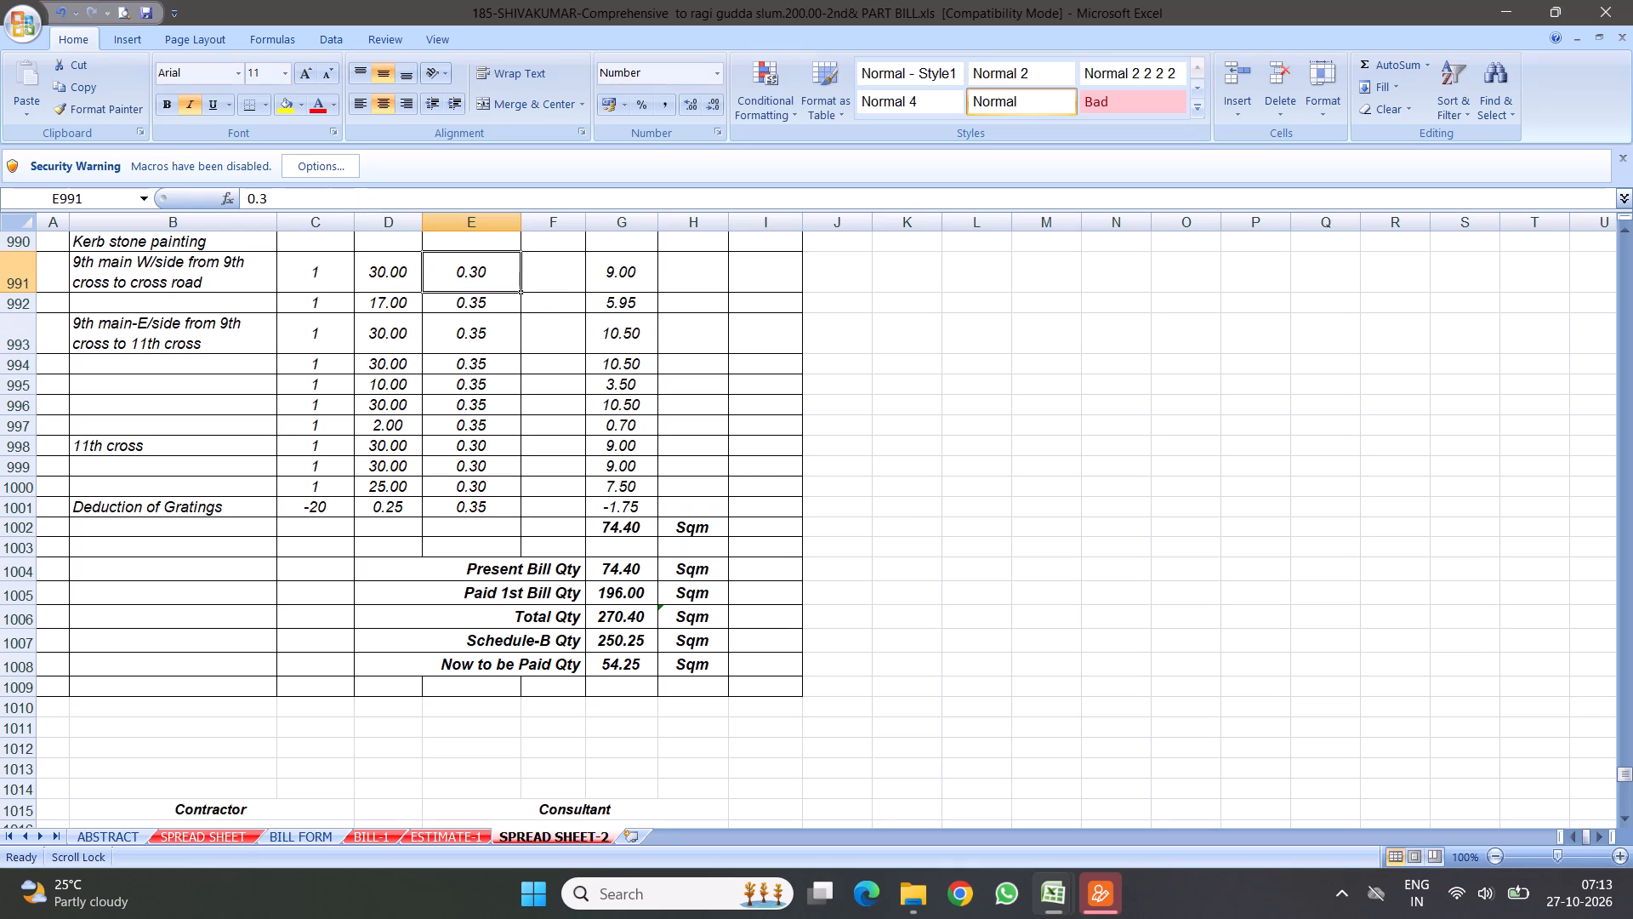
left_click_drag(518, 293, 515, 509)
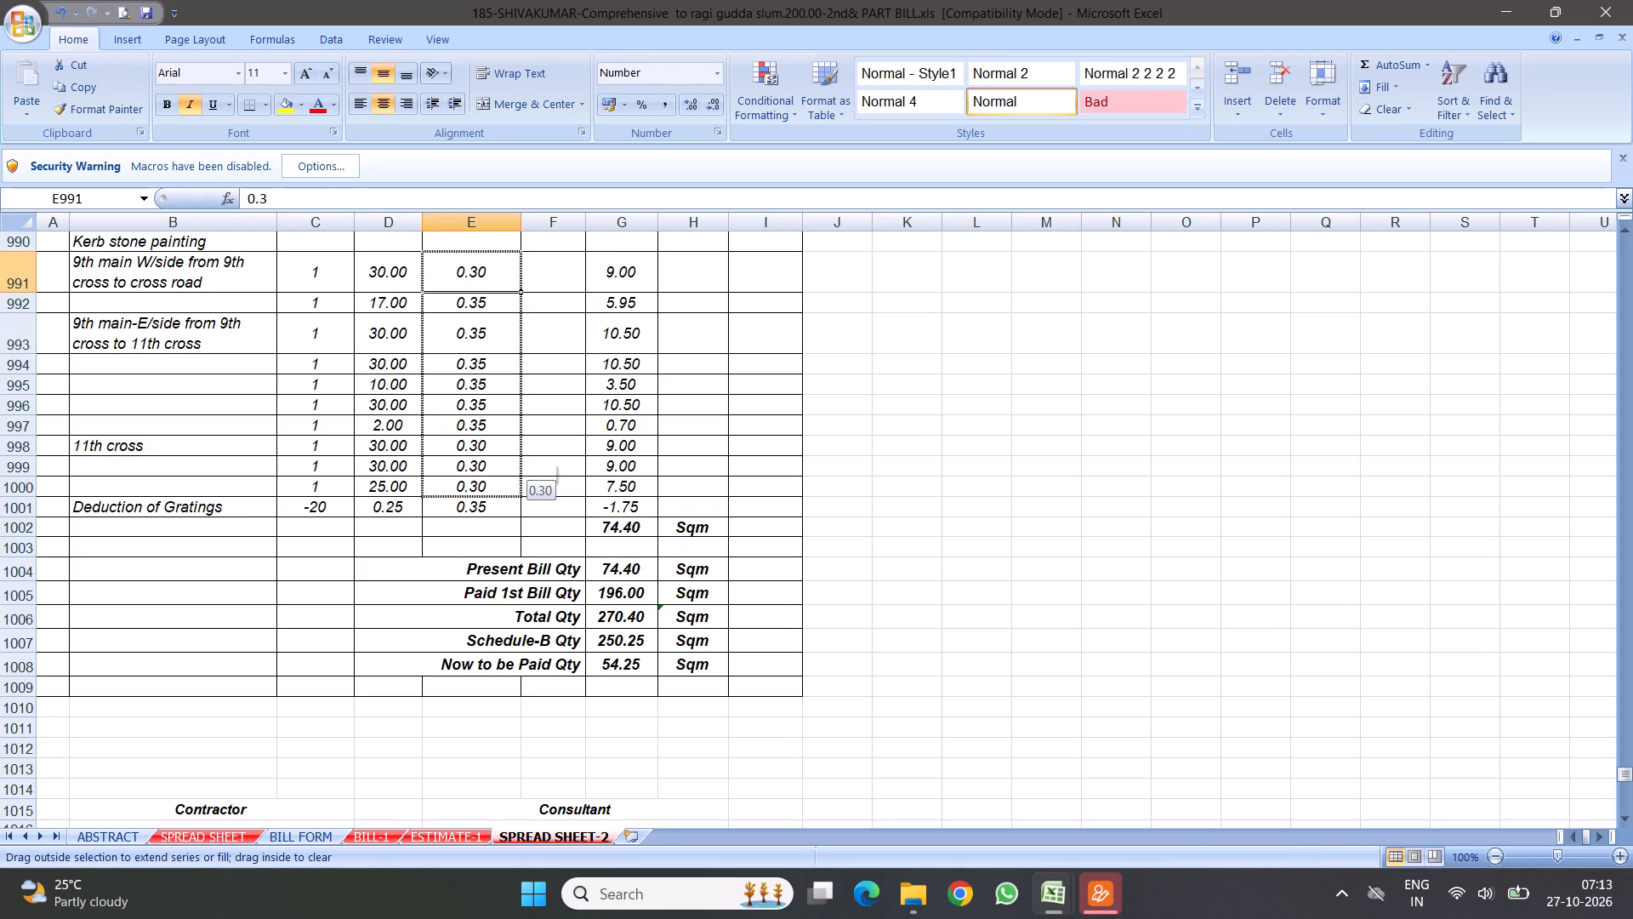
left_click_drag(515, 509, 515, 515)
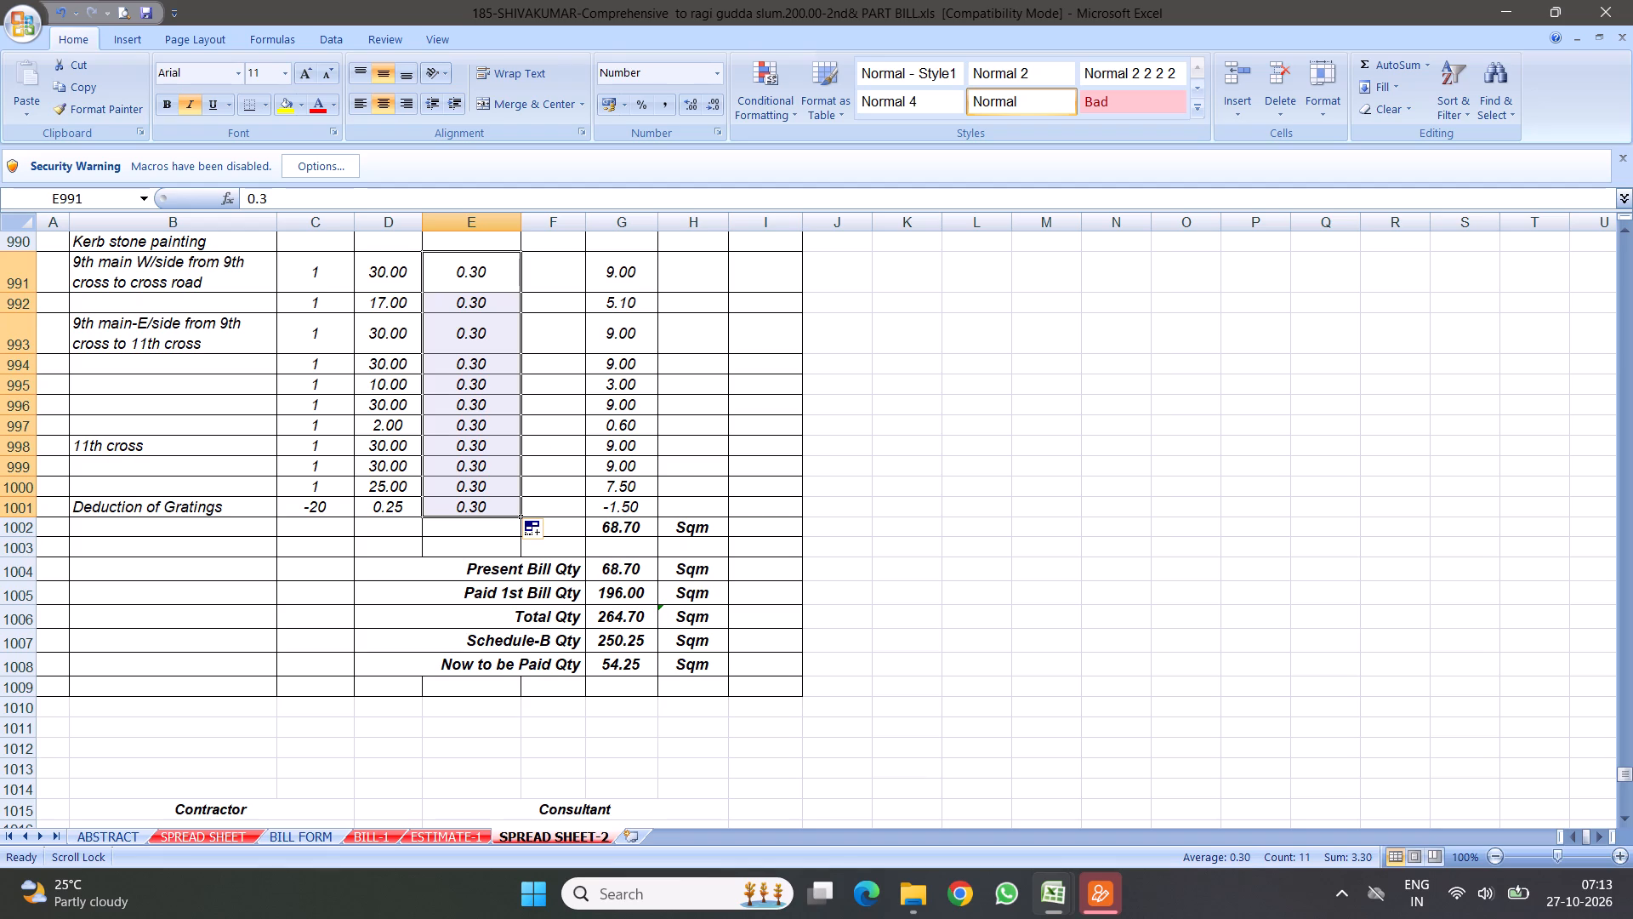
Change item 32's subheading in B990 to "Kerb stone priming coat".
scroll(407, 530, "down", 10)
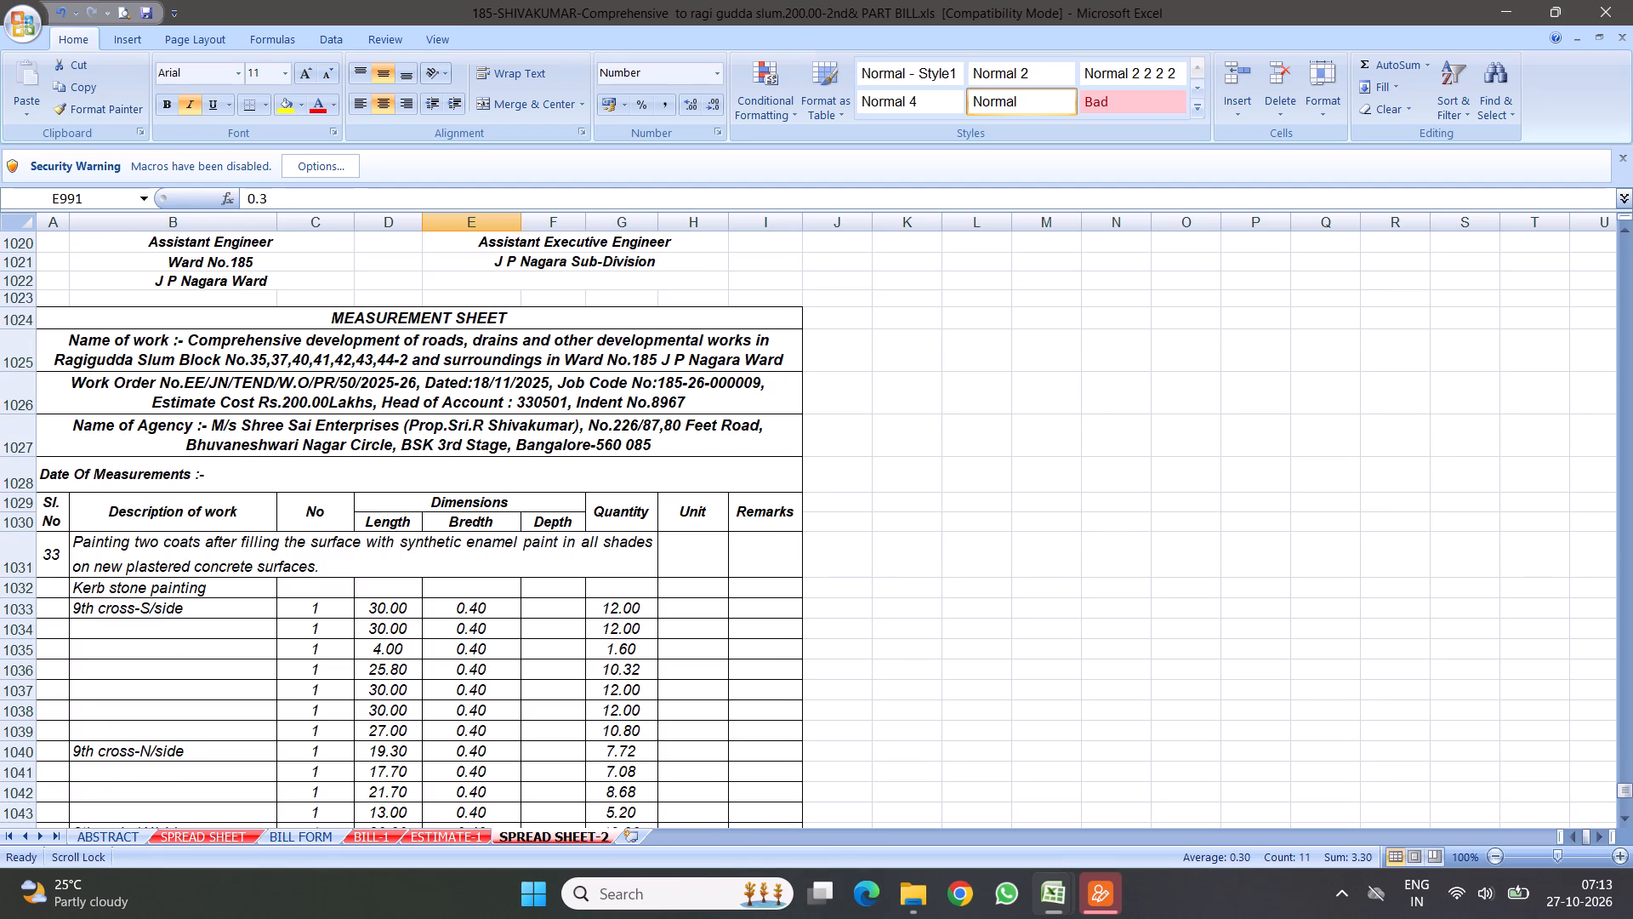
scroll(478, 462, "up", 10)
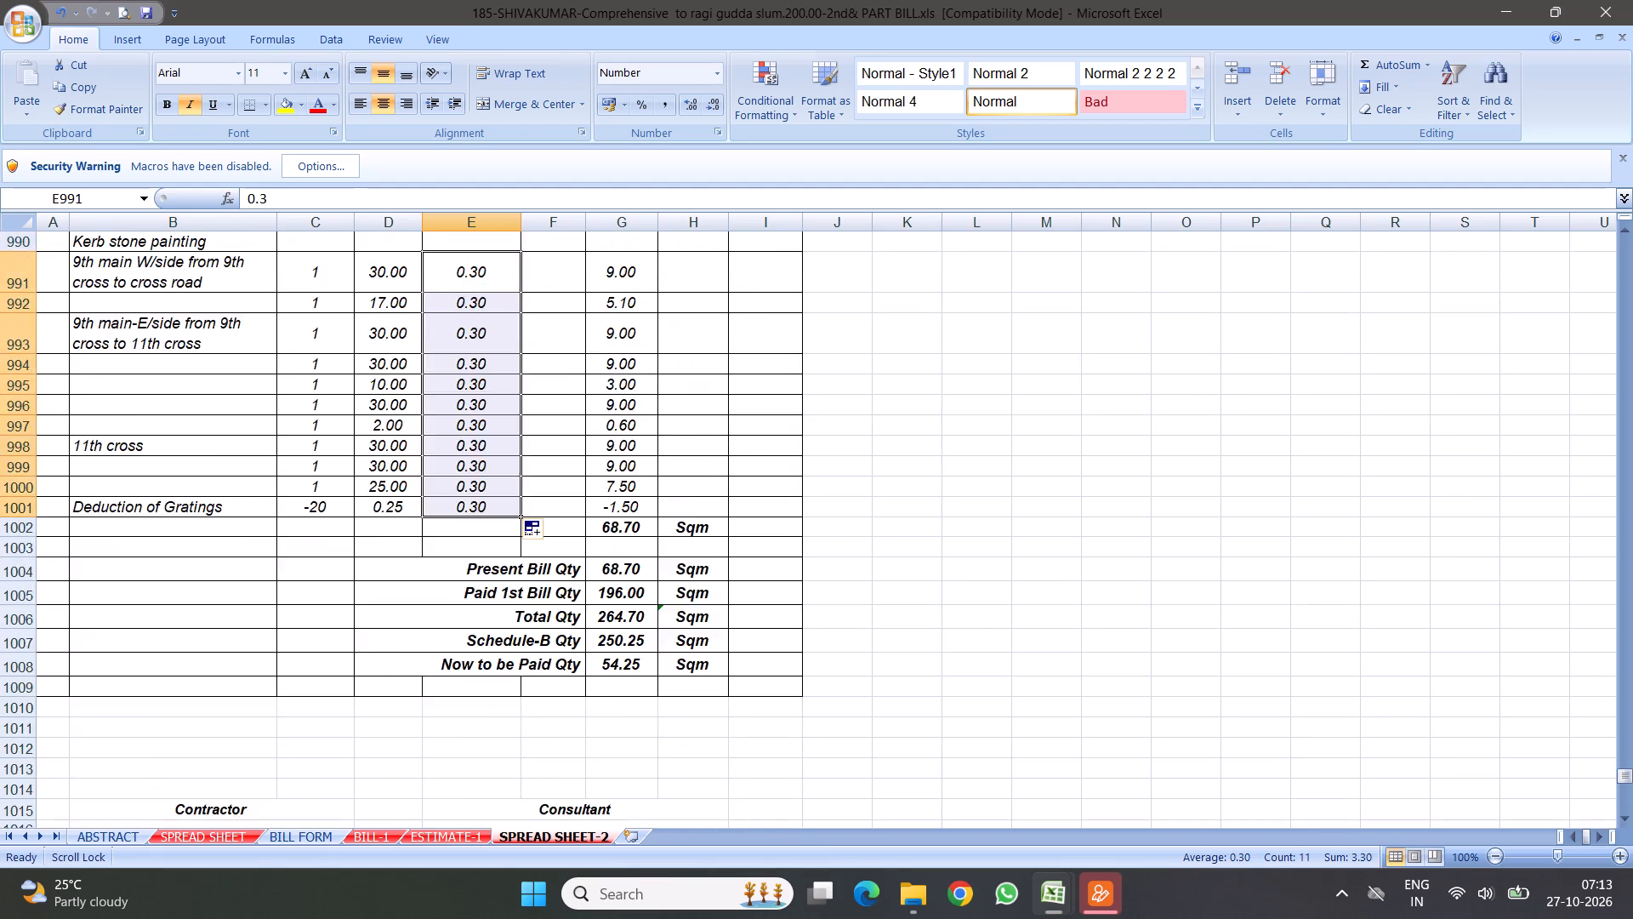
scroll(441, 485, "up", 2)
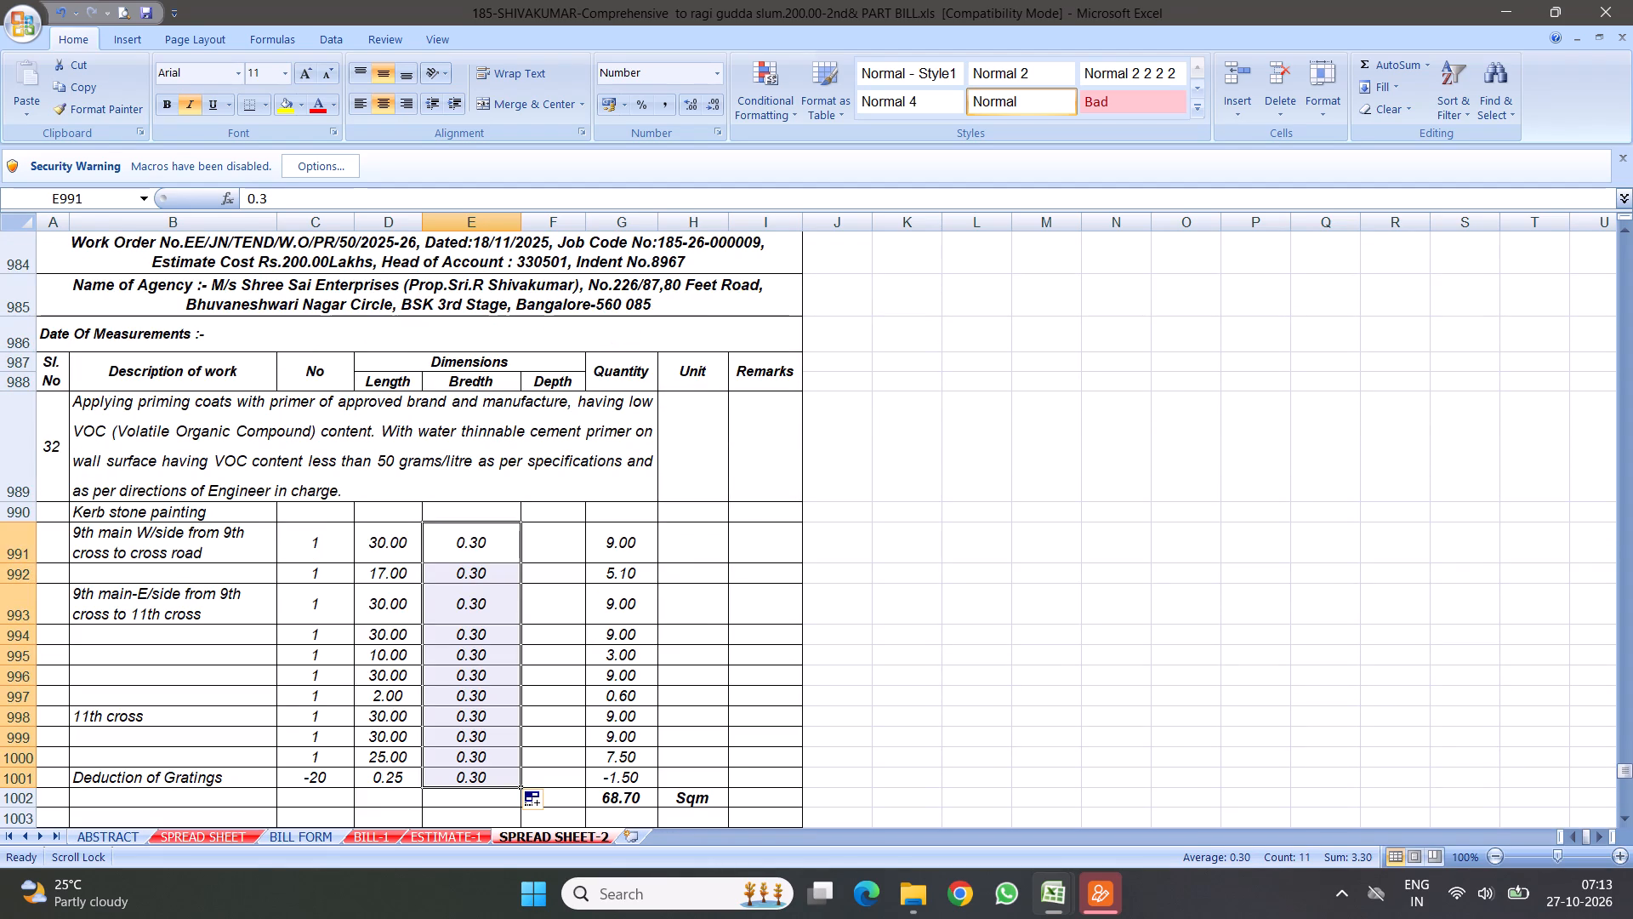
double_click(208, 511)
key("BackSpace")
key("BackSpace")
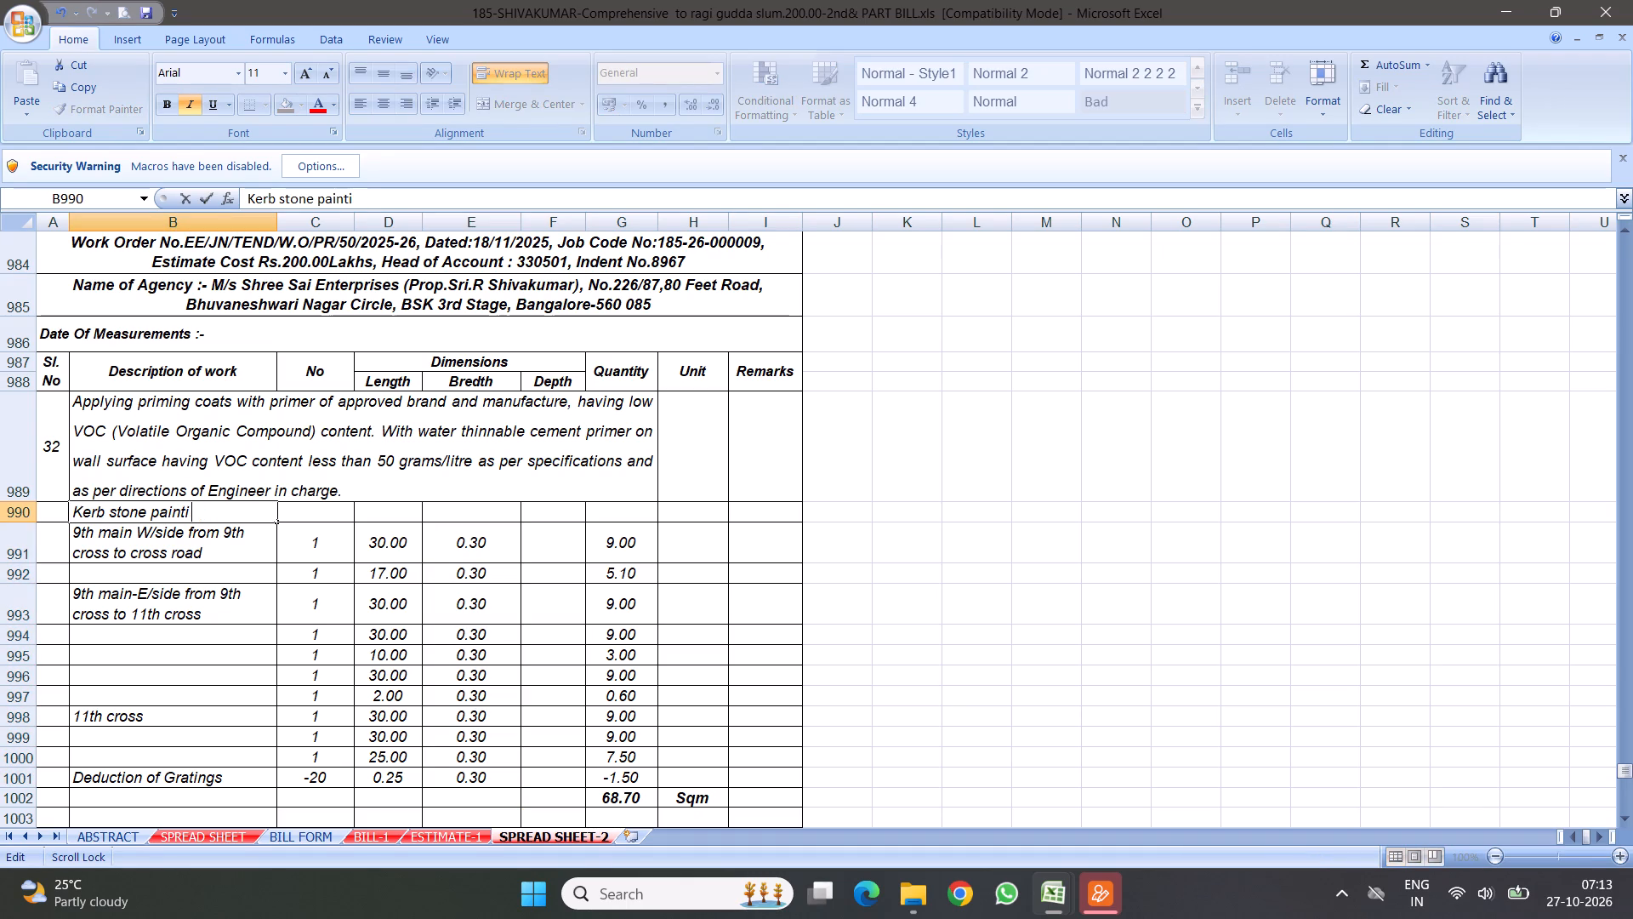
key("BackSpace")
key("BackSpace")
key("BackSpace")
key("BackSpace")
key("BackSpace")
type("riming coat")
left_click(344, 621)
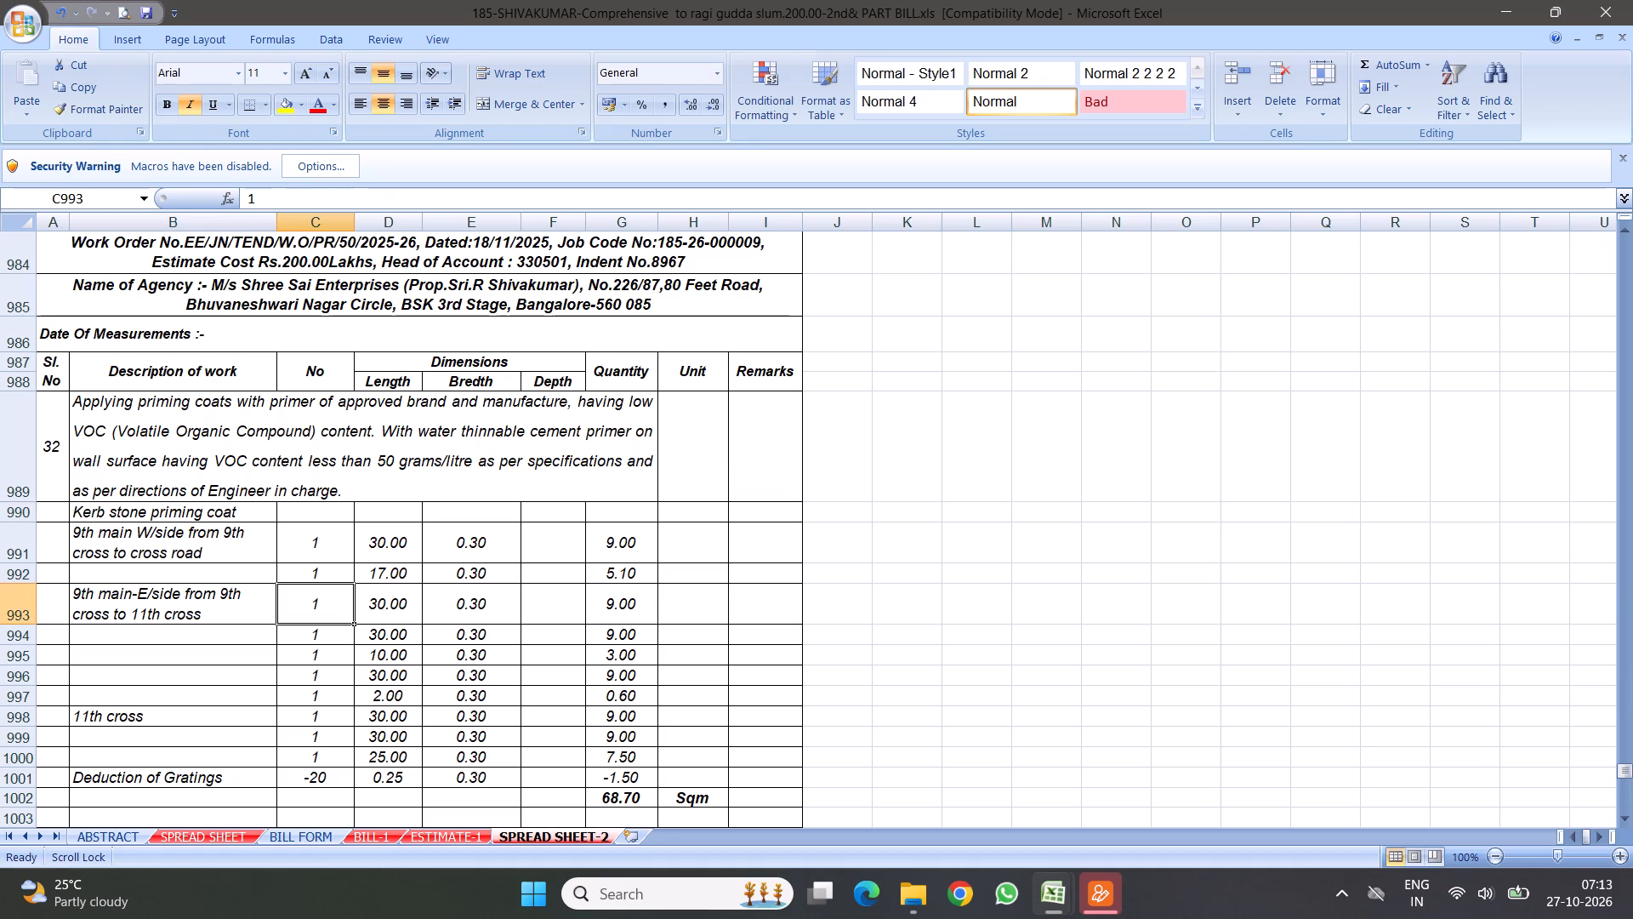
Copy item 32's measurements, quantity summary and signature block, rows 991 to 1023, and insert them under item 33's Kerb stone painting subheading at row 1033.
left_click_drag(16, 543, 37, 830)
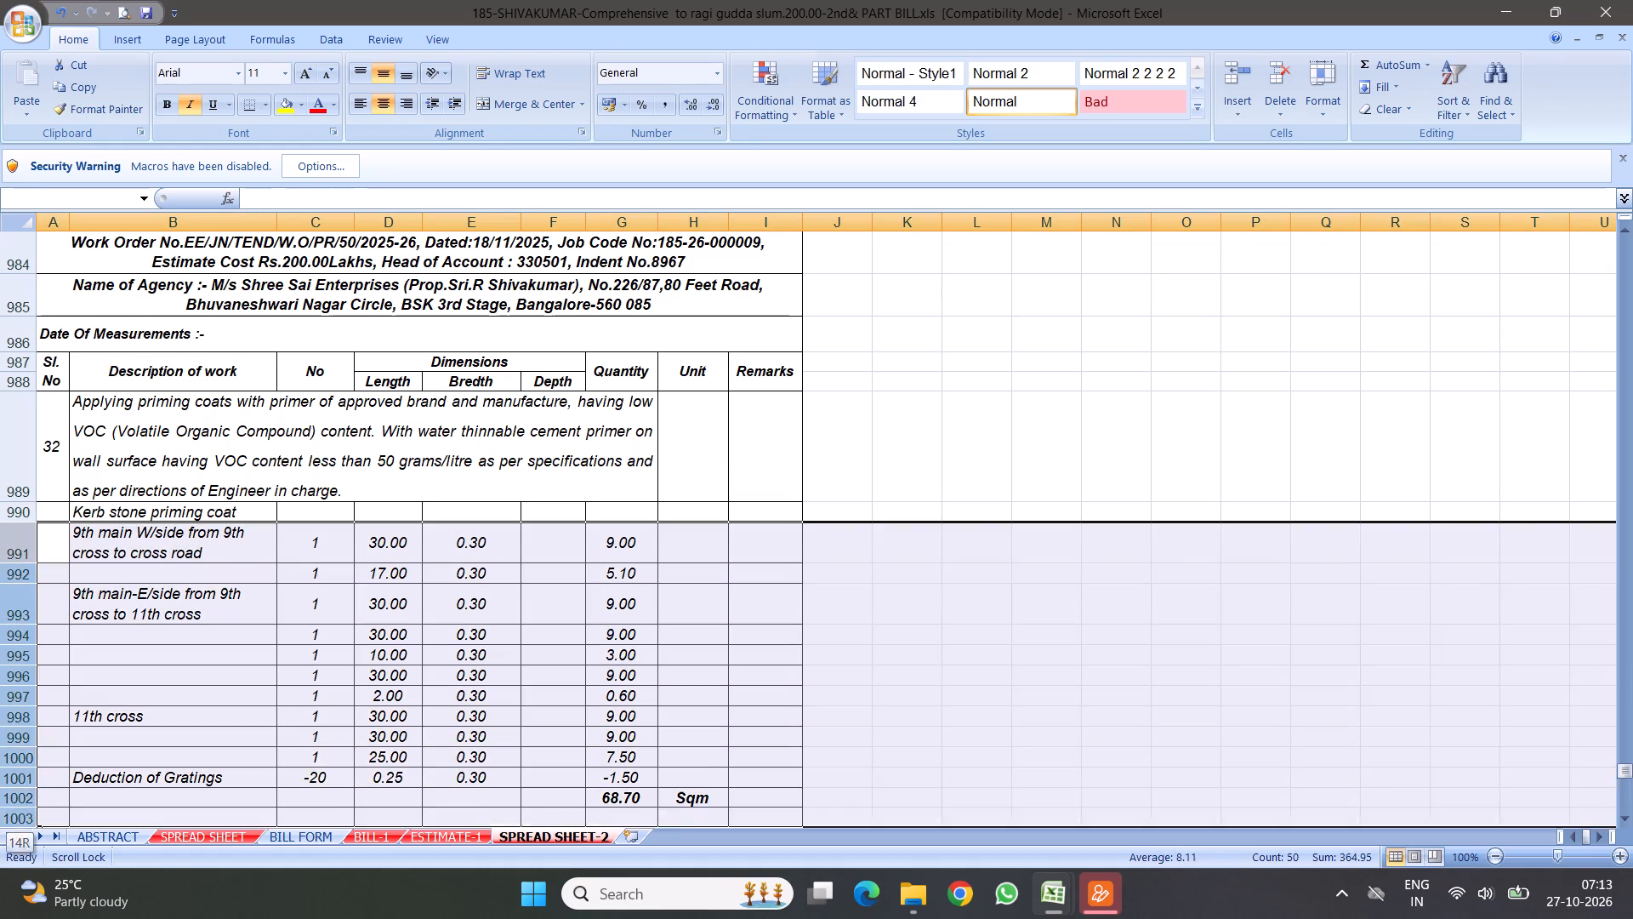
left_click_drag(37, 830, 176, 815)
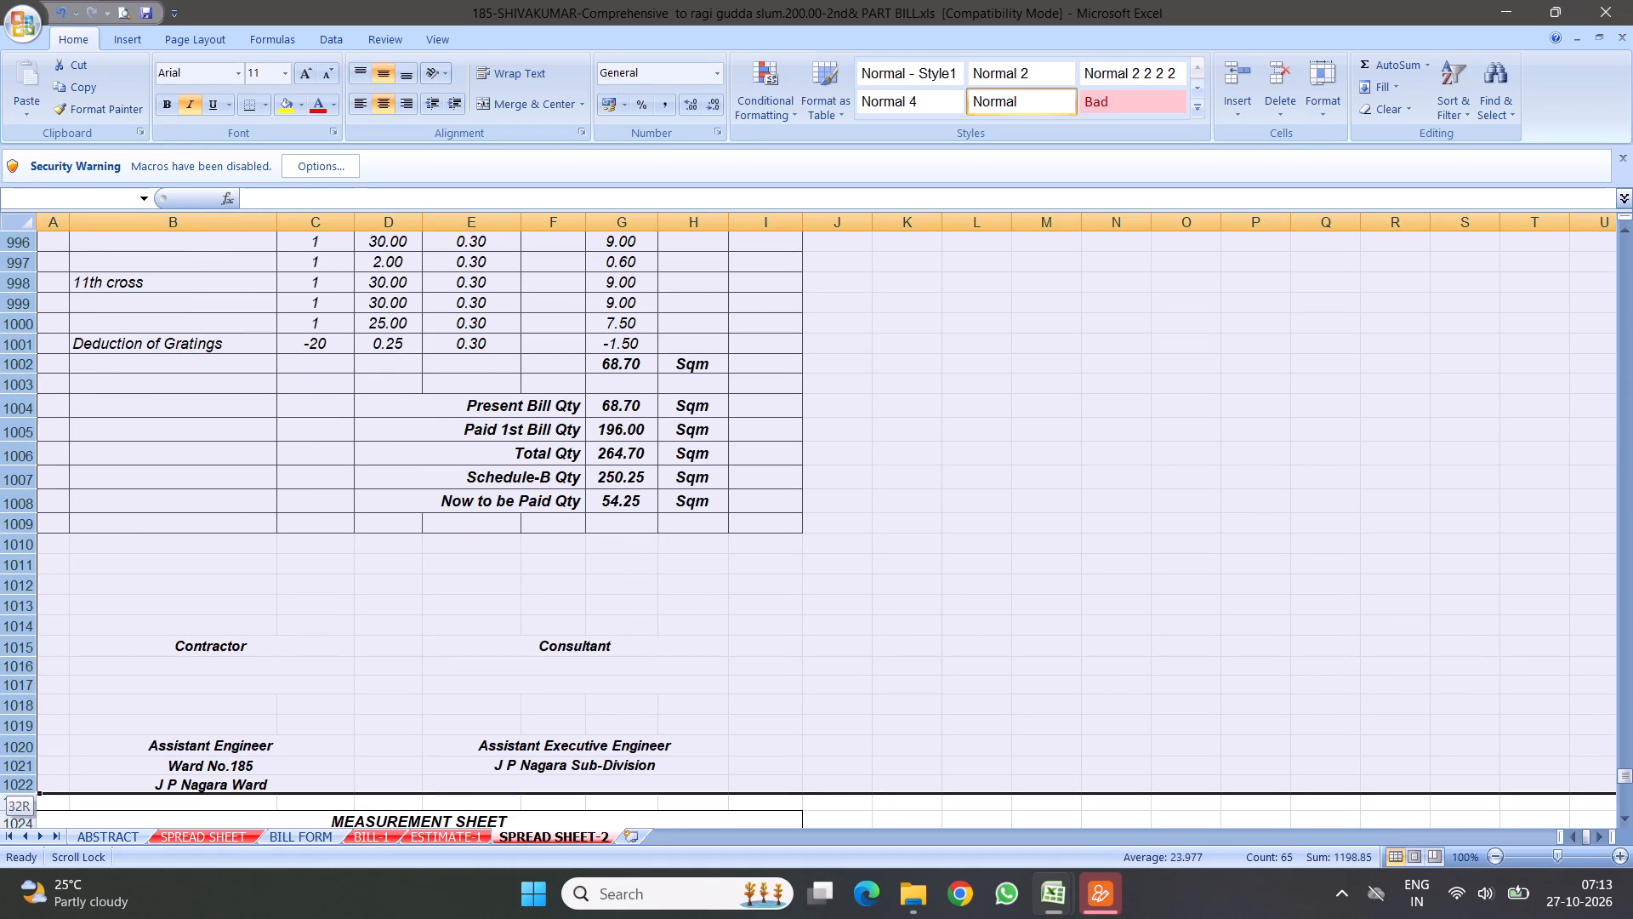
left_click_drag(176, 815, 259, 677)
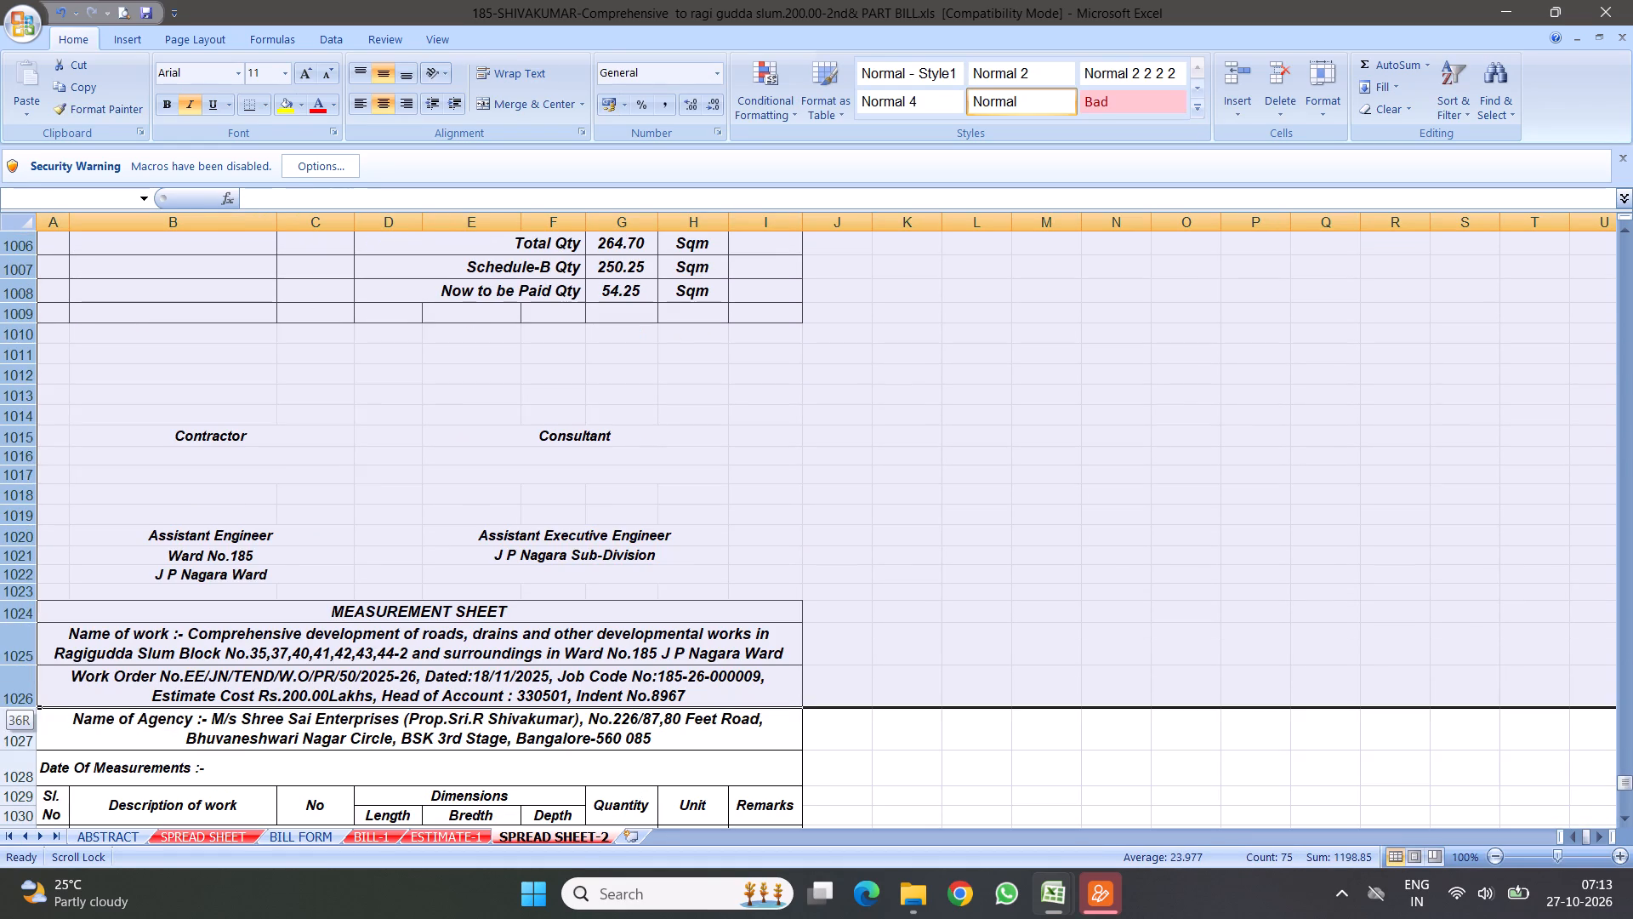
left_click_drag(259, 677, 283, 598)
right_click(217, 388)
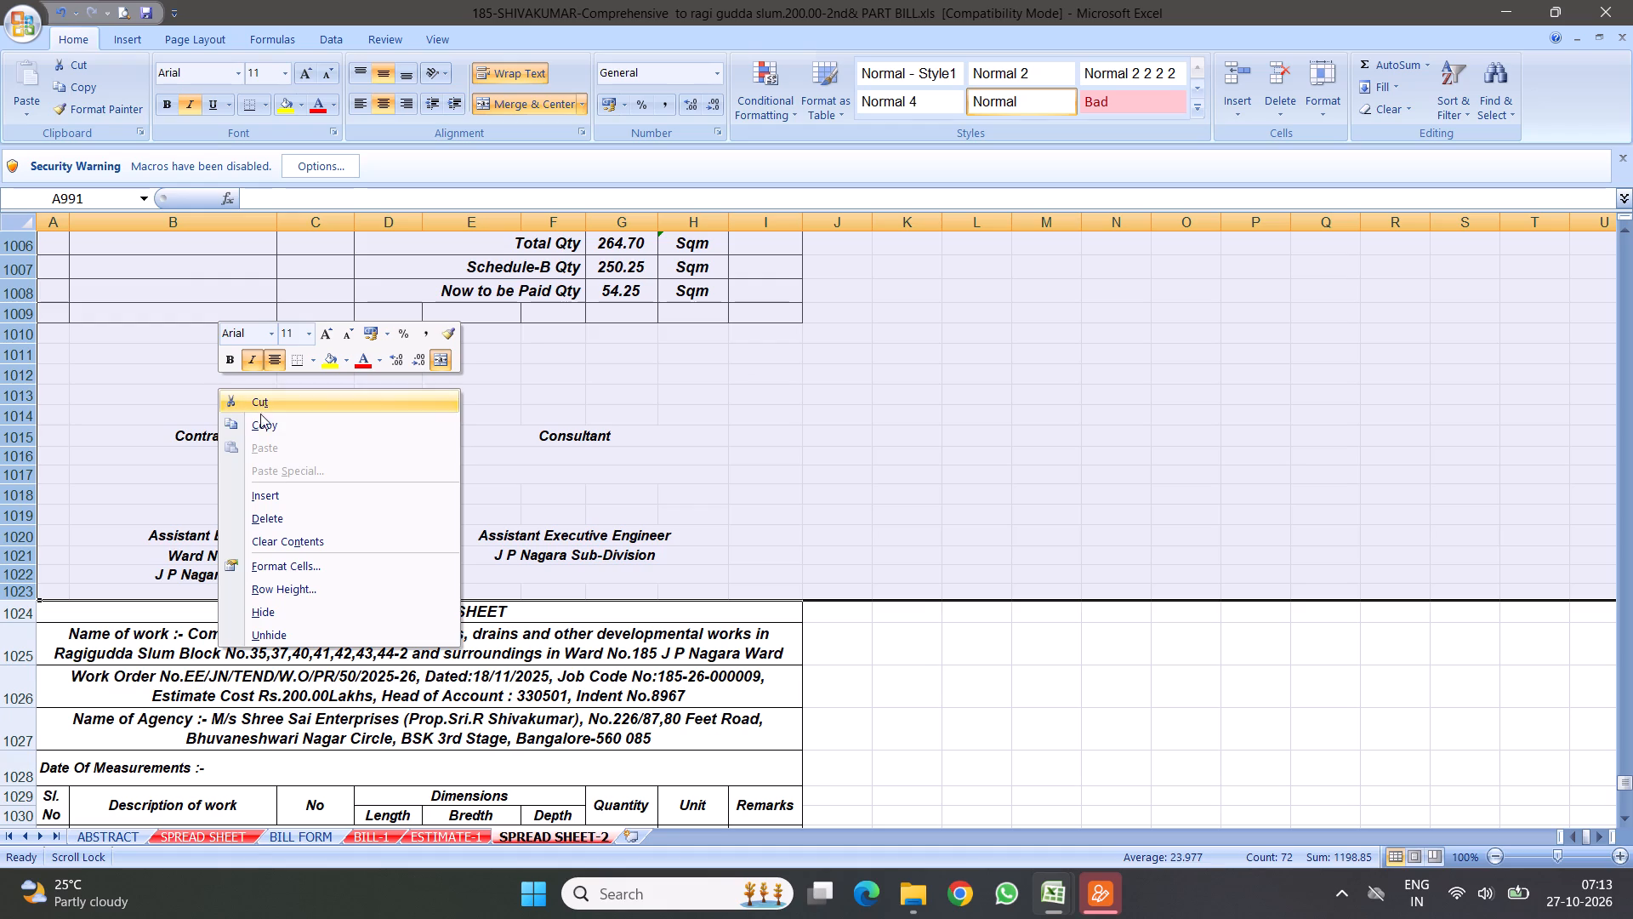
left_click(265, 423)
scroll(317, 516, "down", 11)
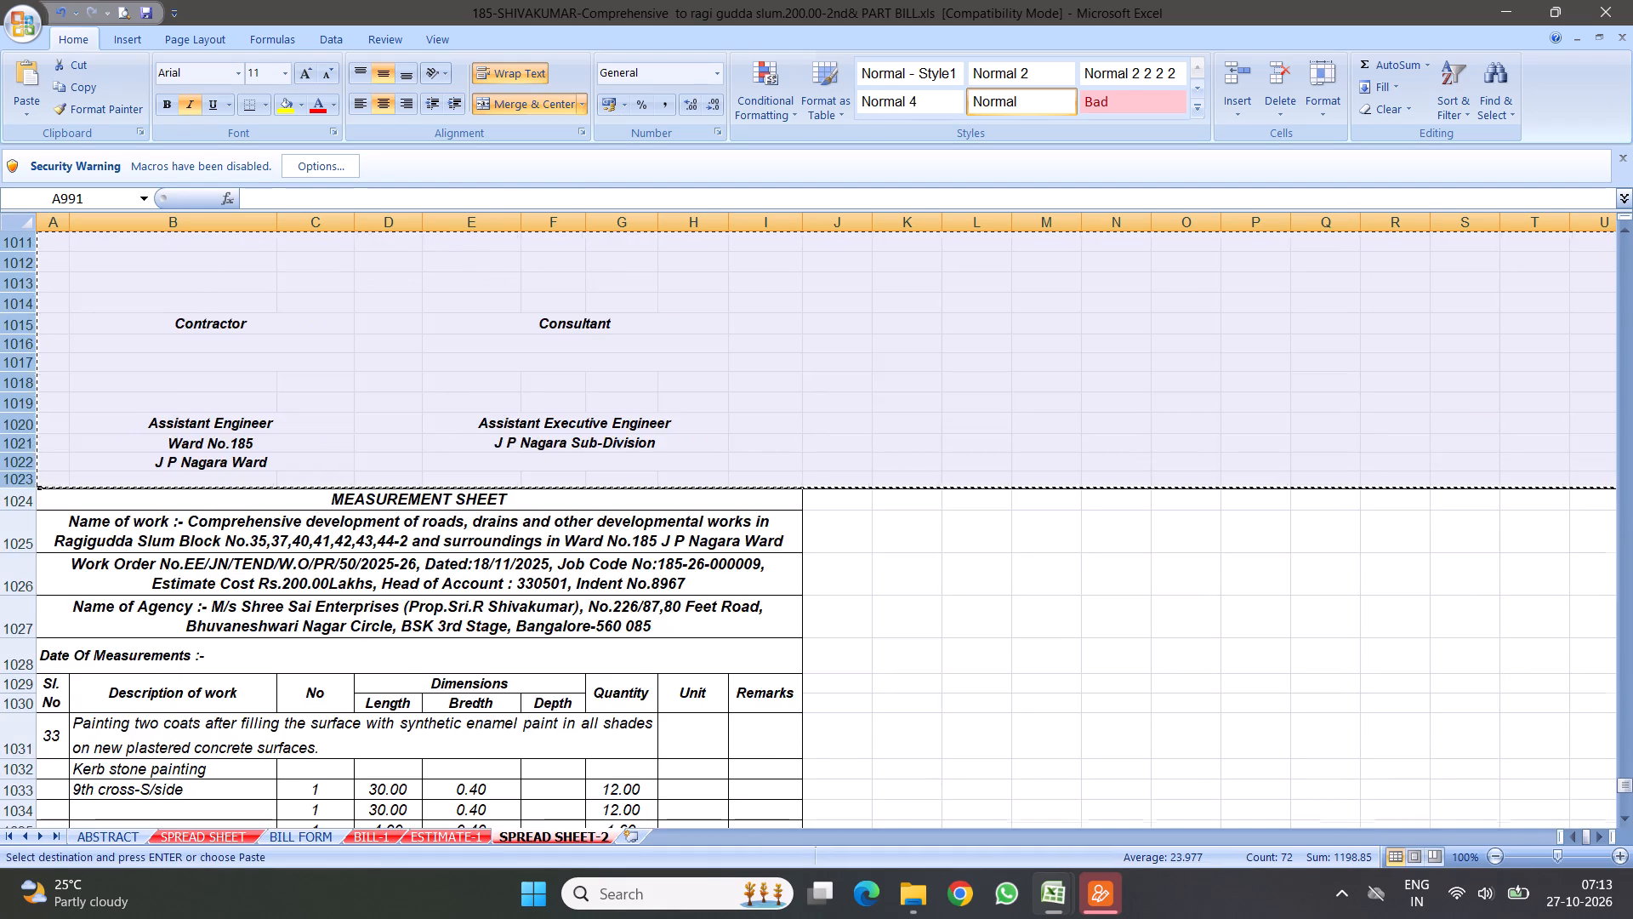
scroll(389, 535, "down", 3)
left_click(20, 465)
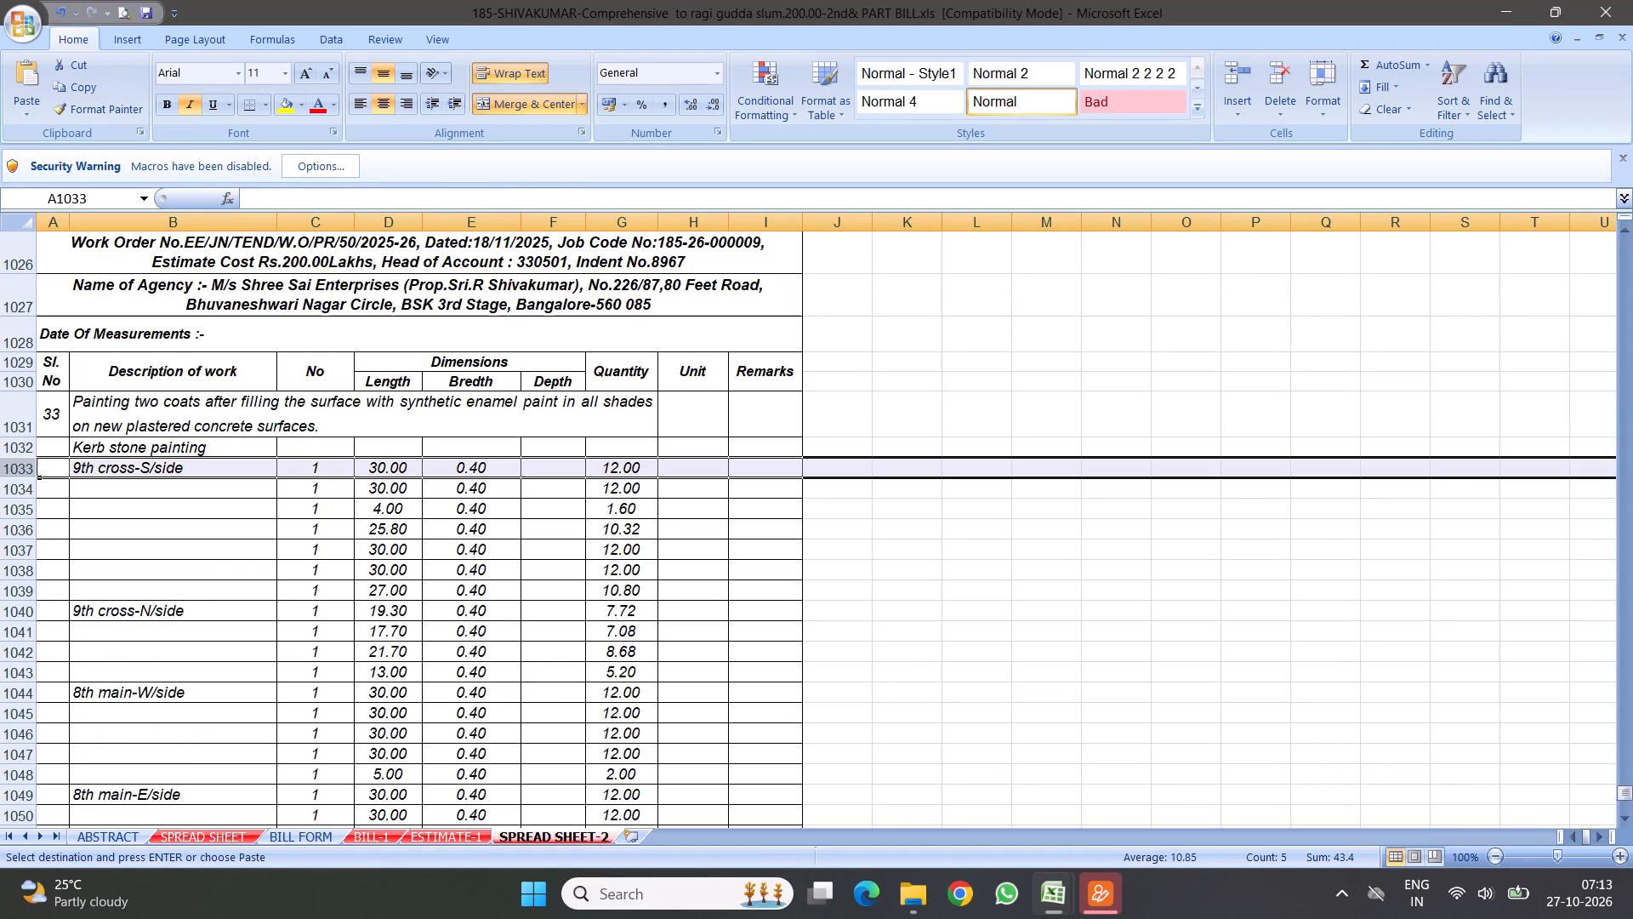
right_click(20, 465)
left_click(134, 568)
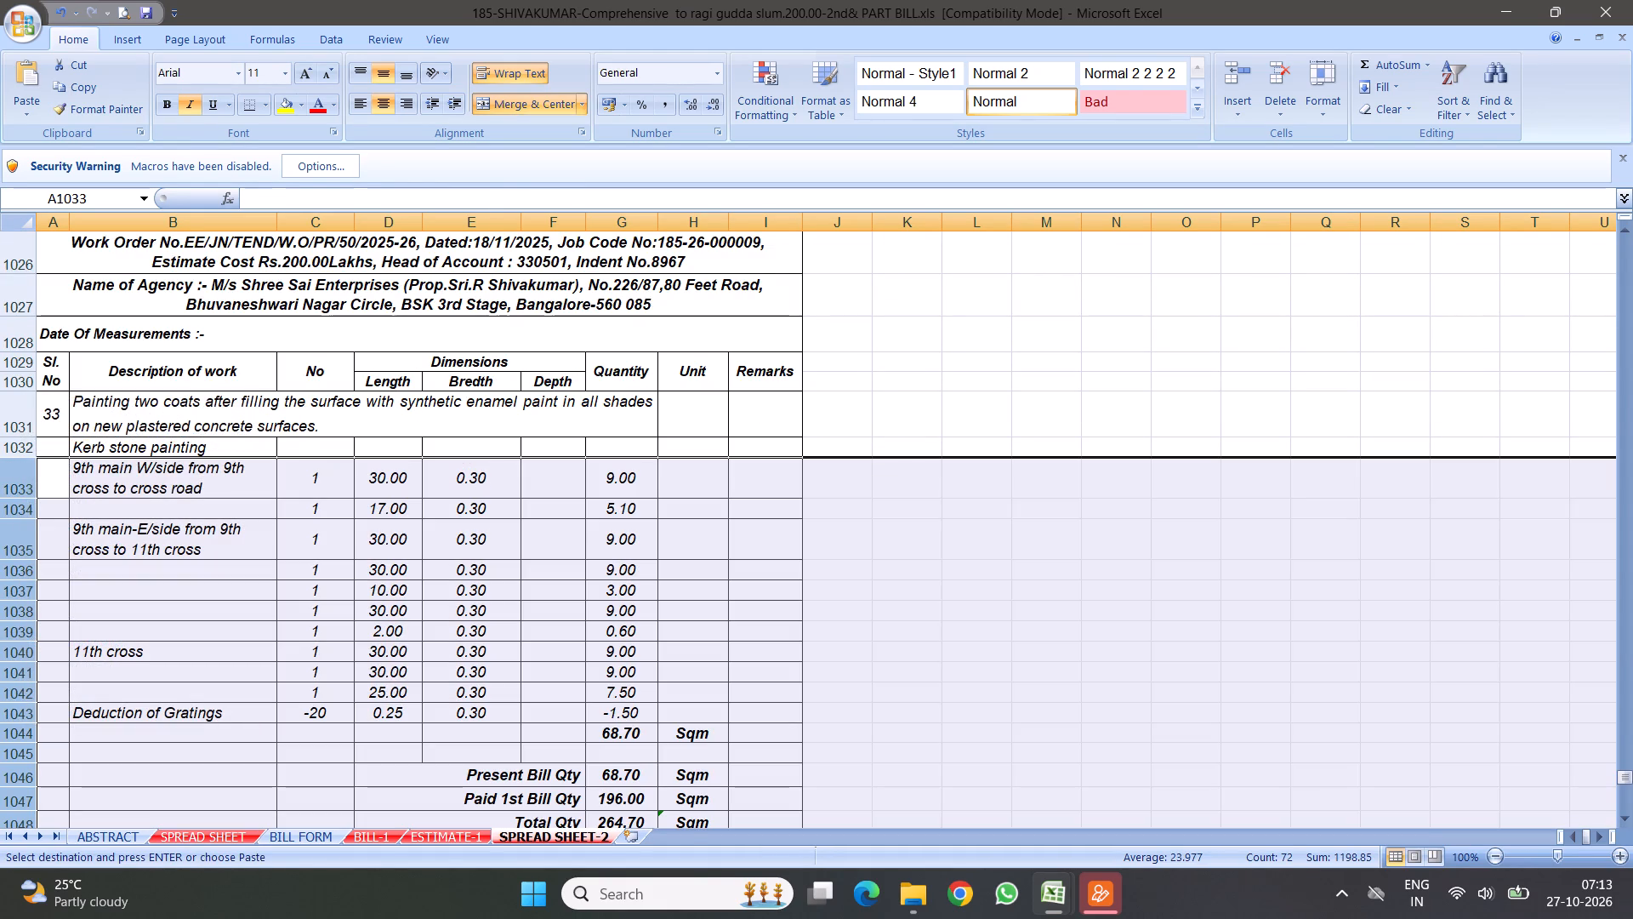
Delete item 33's old measurements, quantity lines and signature block below the inserted copy, rows 1066 to 1105.
scroll(486, 659, "down", 6)
scroll(508, 572, "down", 3)
scroll(376, 536, "down", 1)
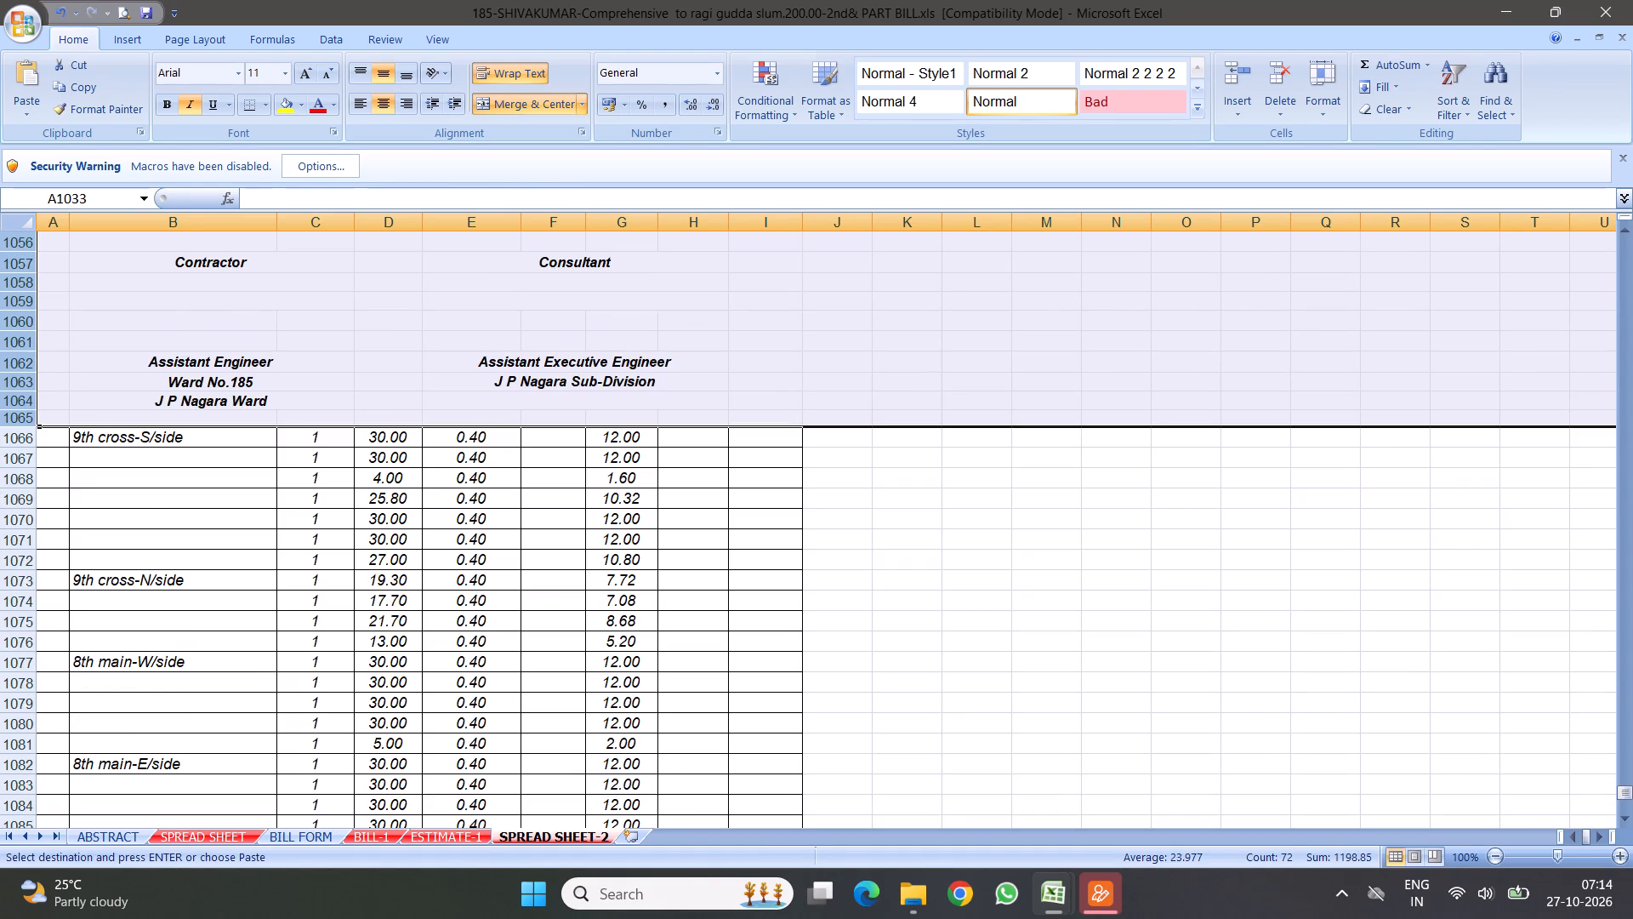
left_click_drag(26, 437, 117, 881)
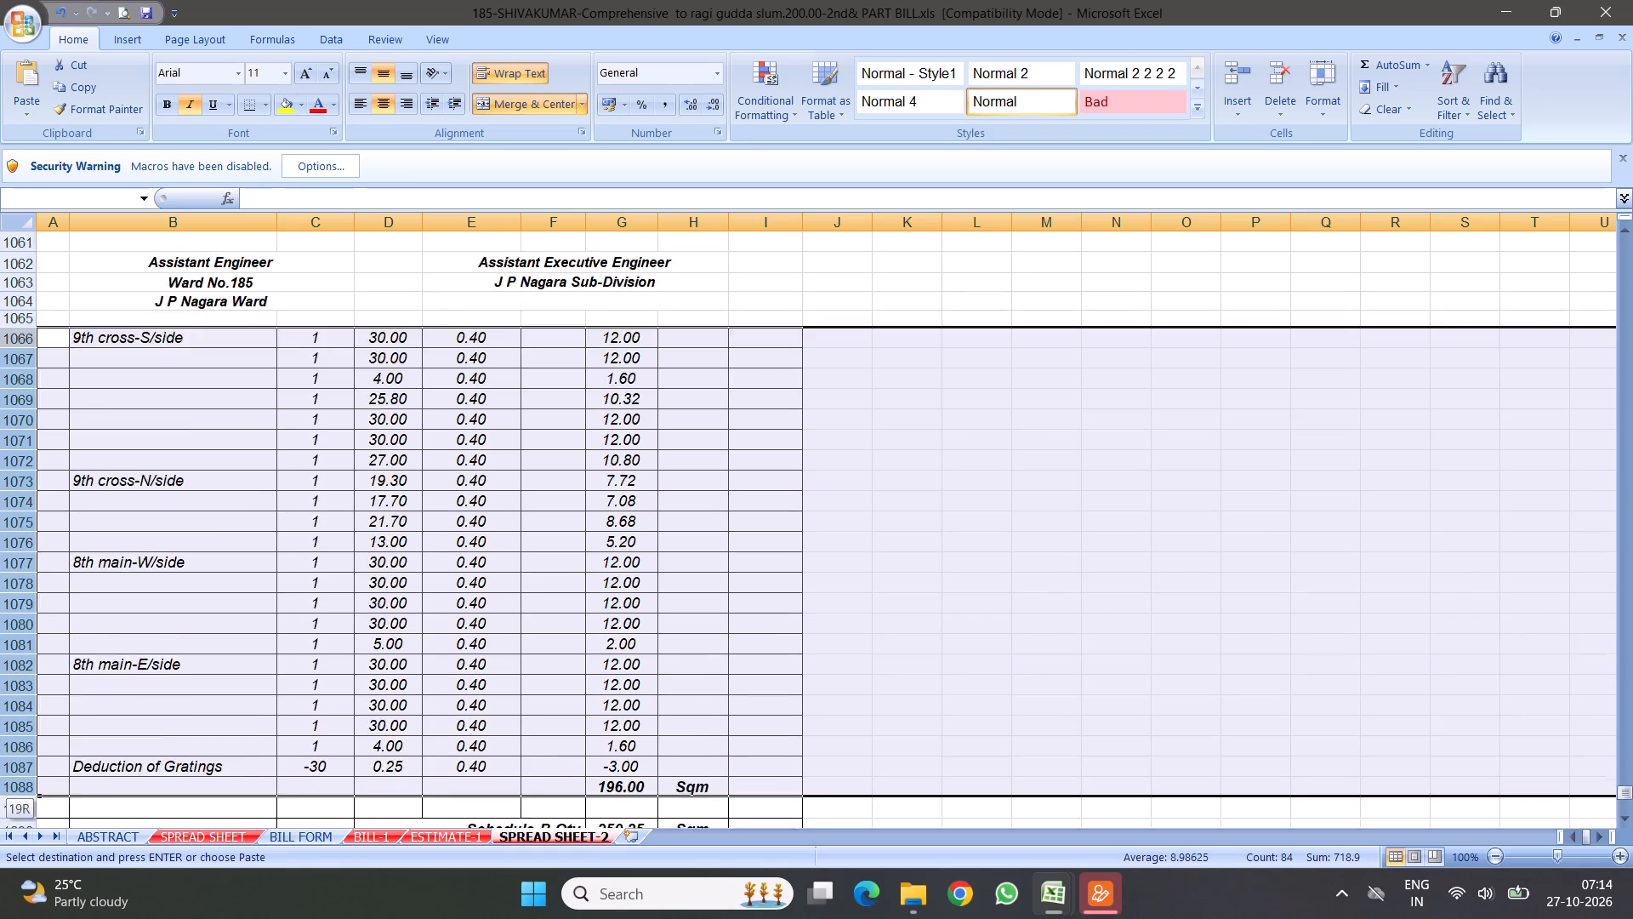
left_click_drag(117, 881, 147, 870)
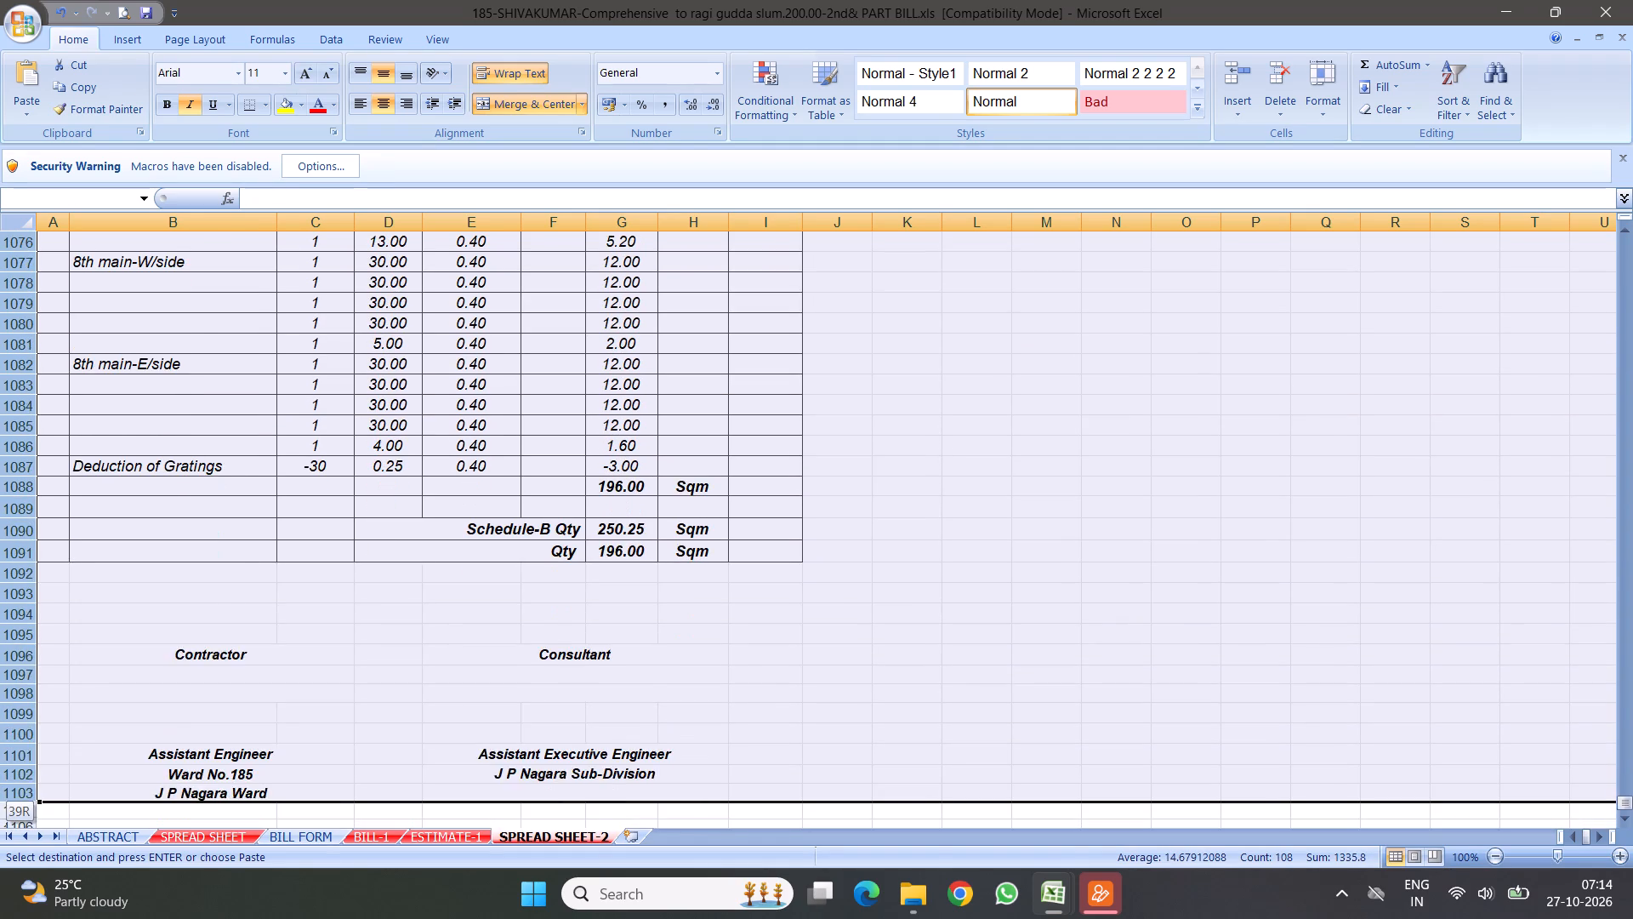
left_click_drag(147, 870, 380, 496)
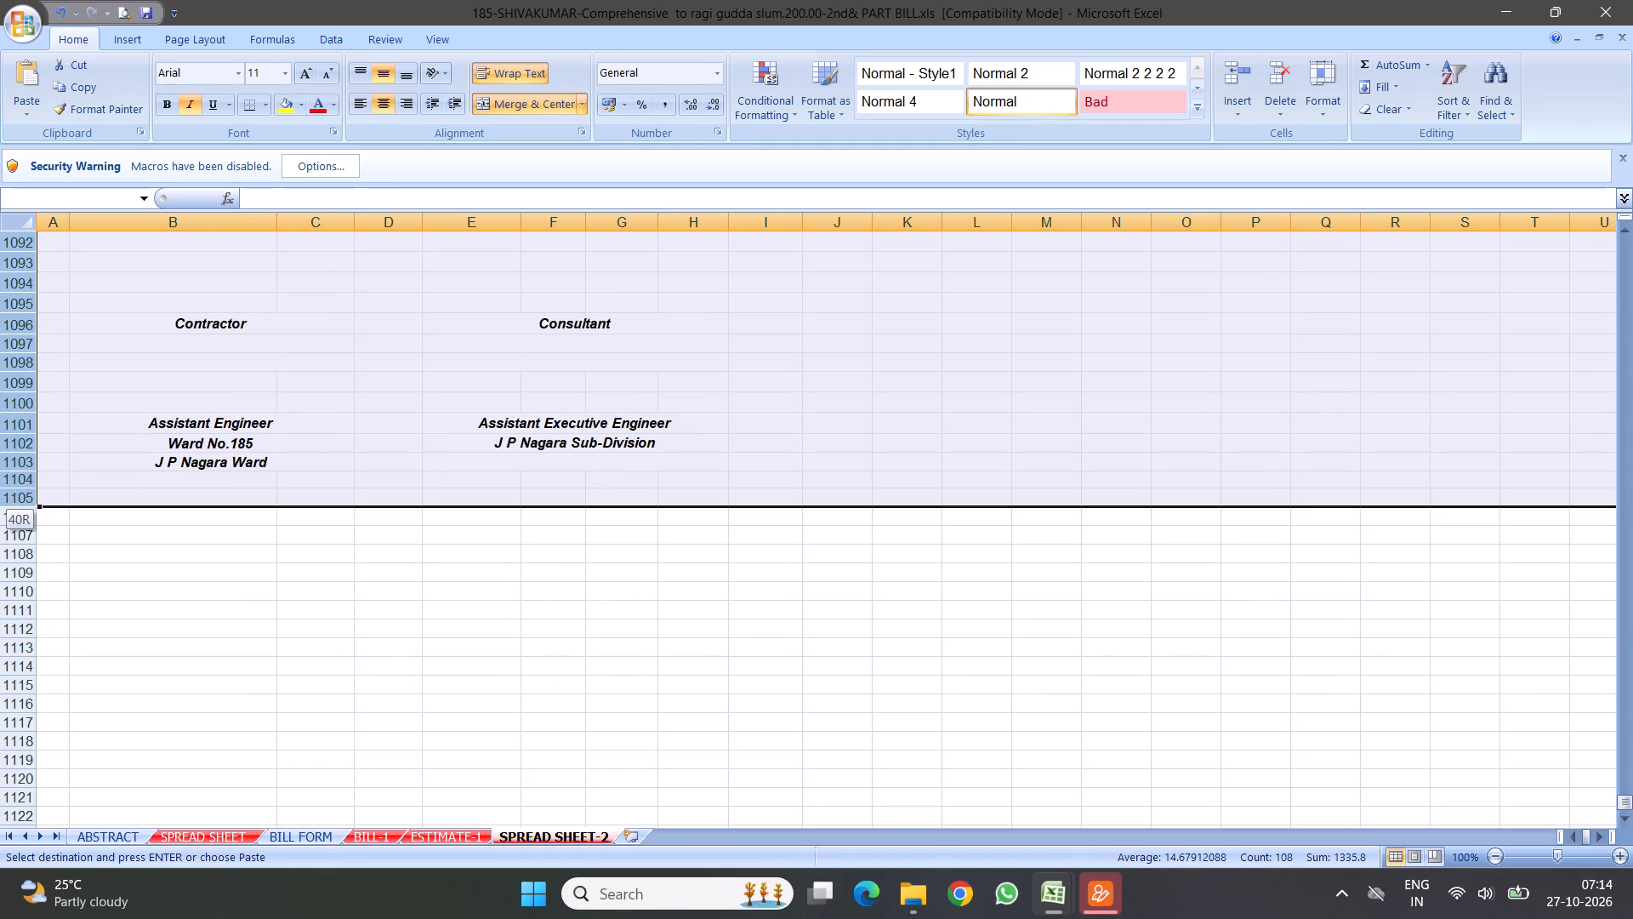
left_click_drag(380, 496, 383, 481)
right_click(281, 397)
left_click(328, 524)
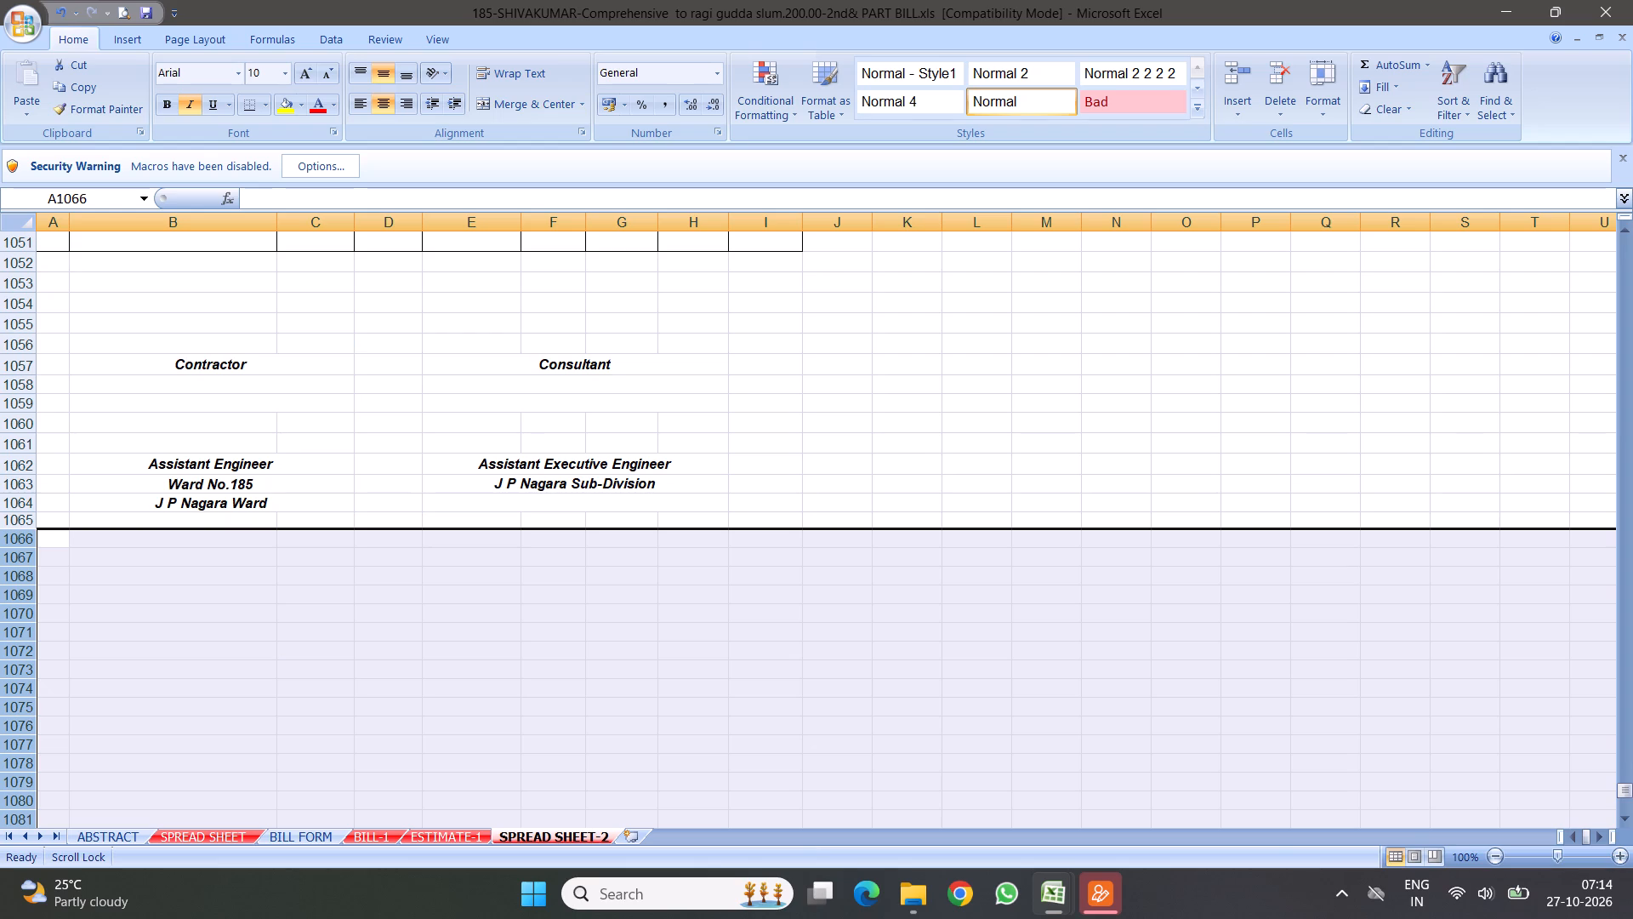
Review item 33's inserted measurements and quantity summary, and the preceding items back to item 38.
scroll(394, 500, "up", 2)
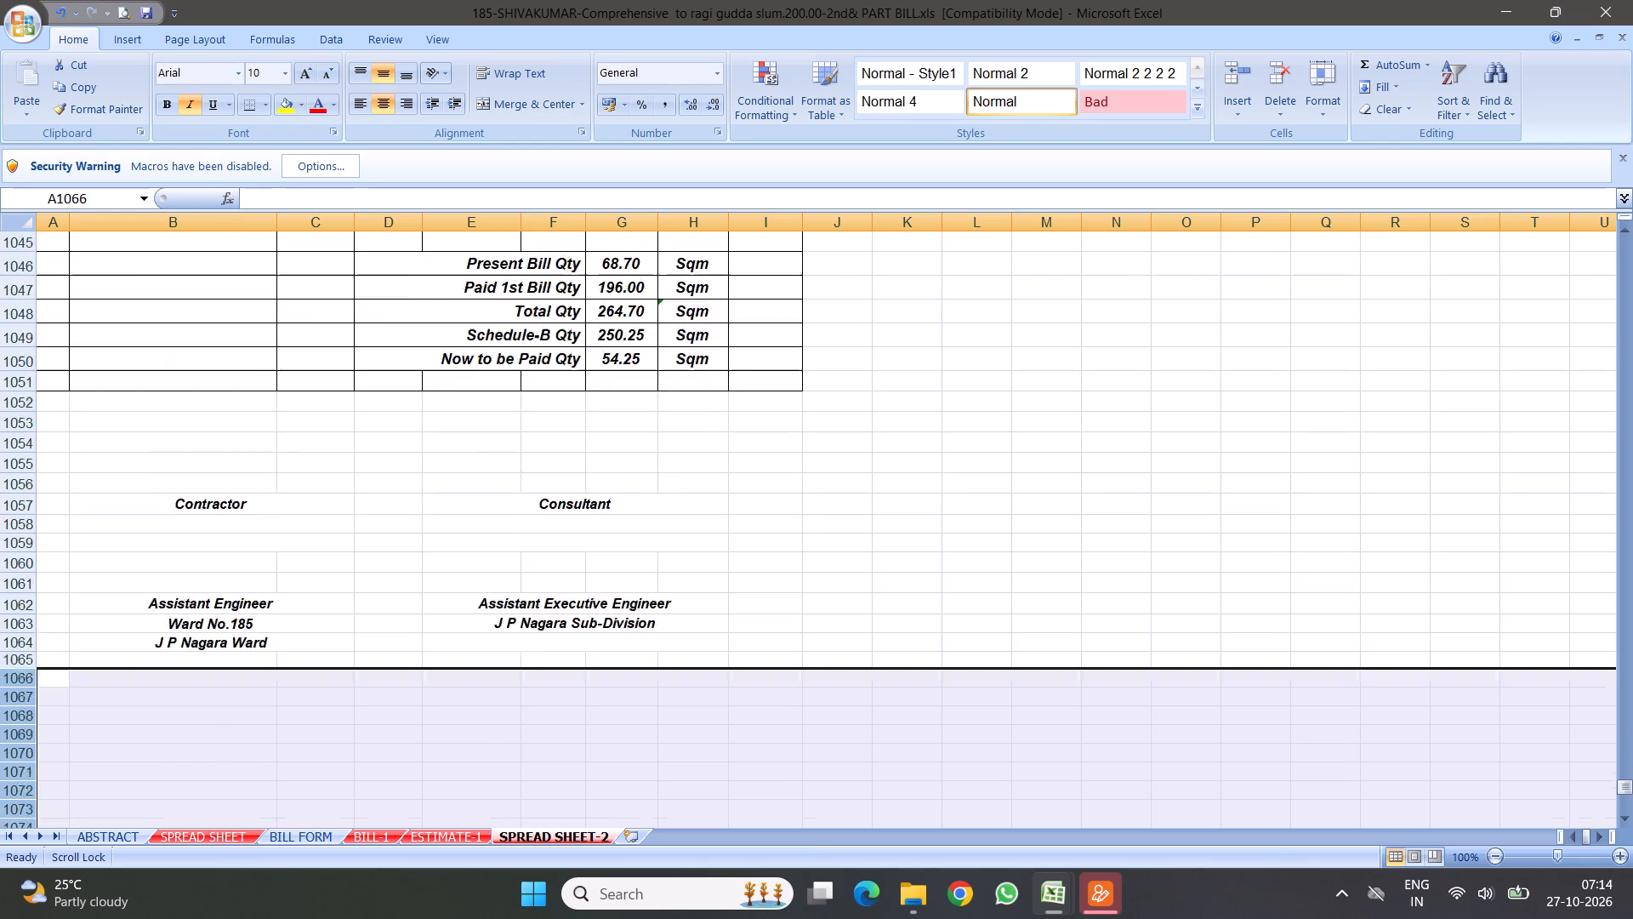
scroll(377, 513, "up", 6)
left_click(189, 429)
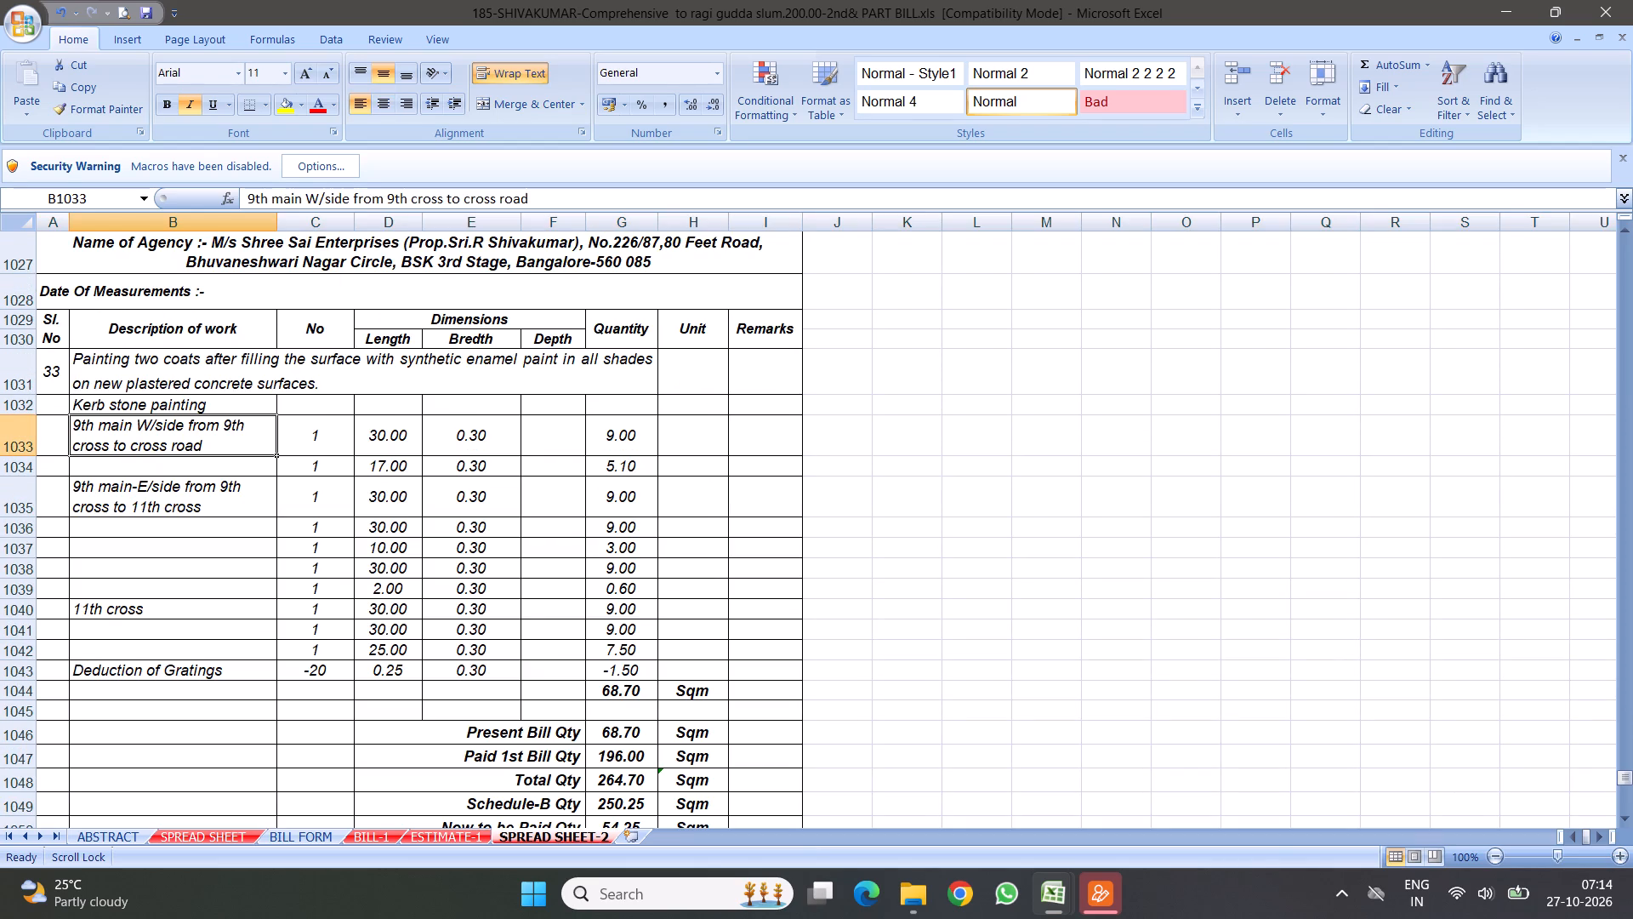
scroll(296, 413, "up", 3)
scroll(317, 467, "down", 3)
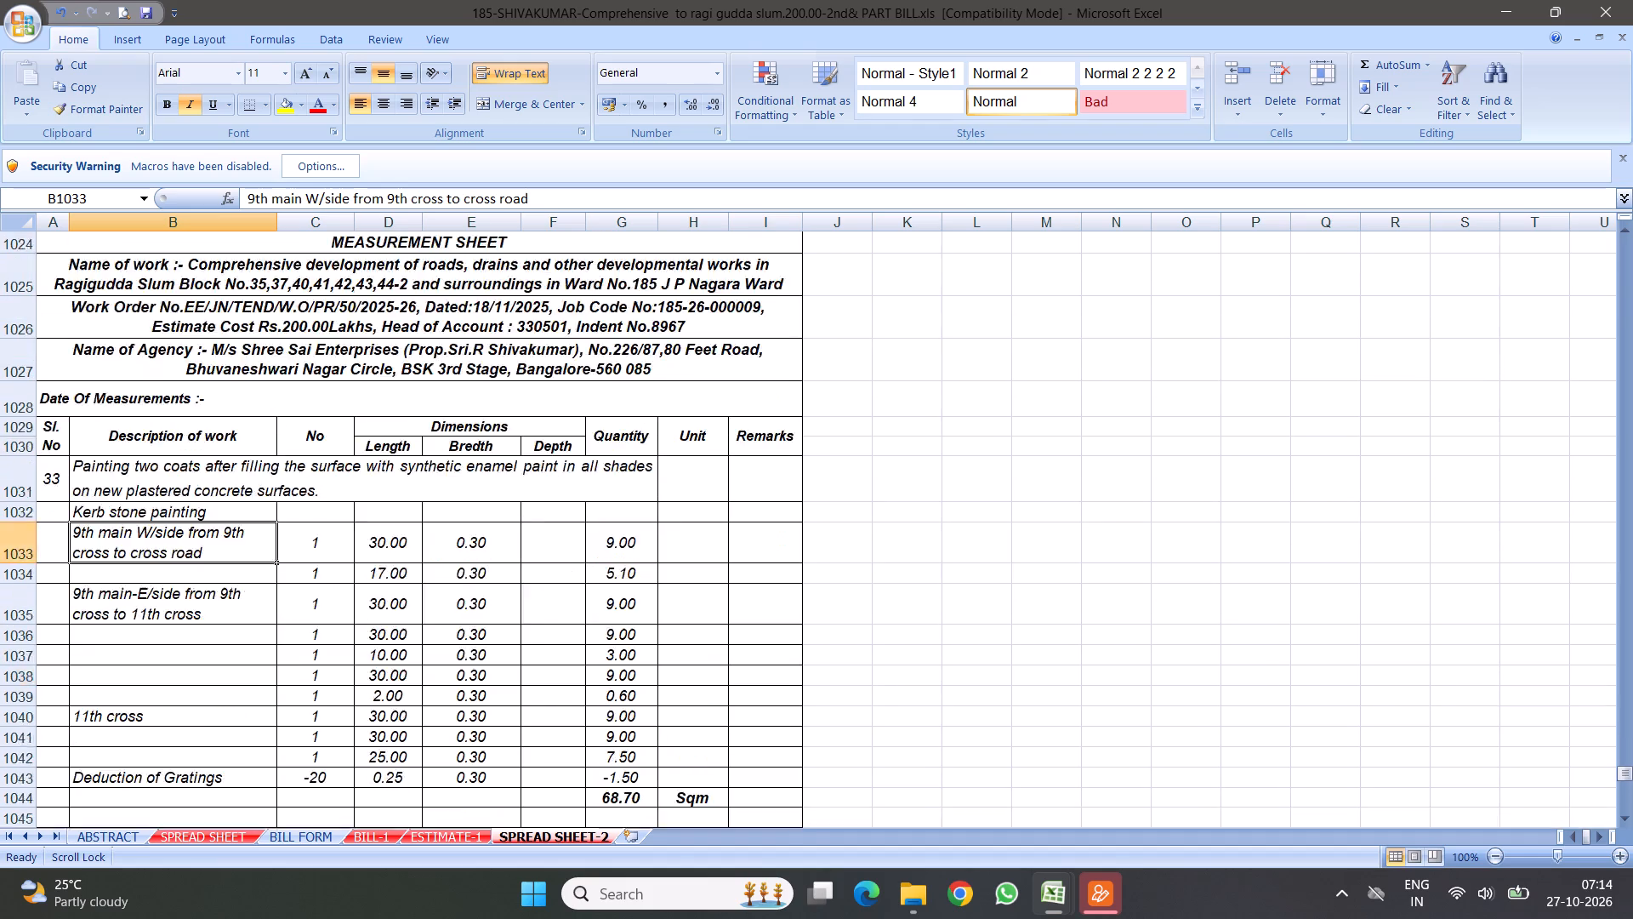
scroll(339, 482, "down", 8)
scroll(299, 474, "up", 19)
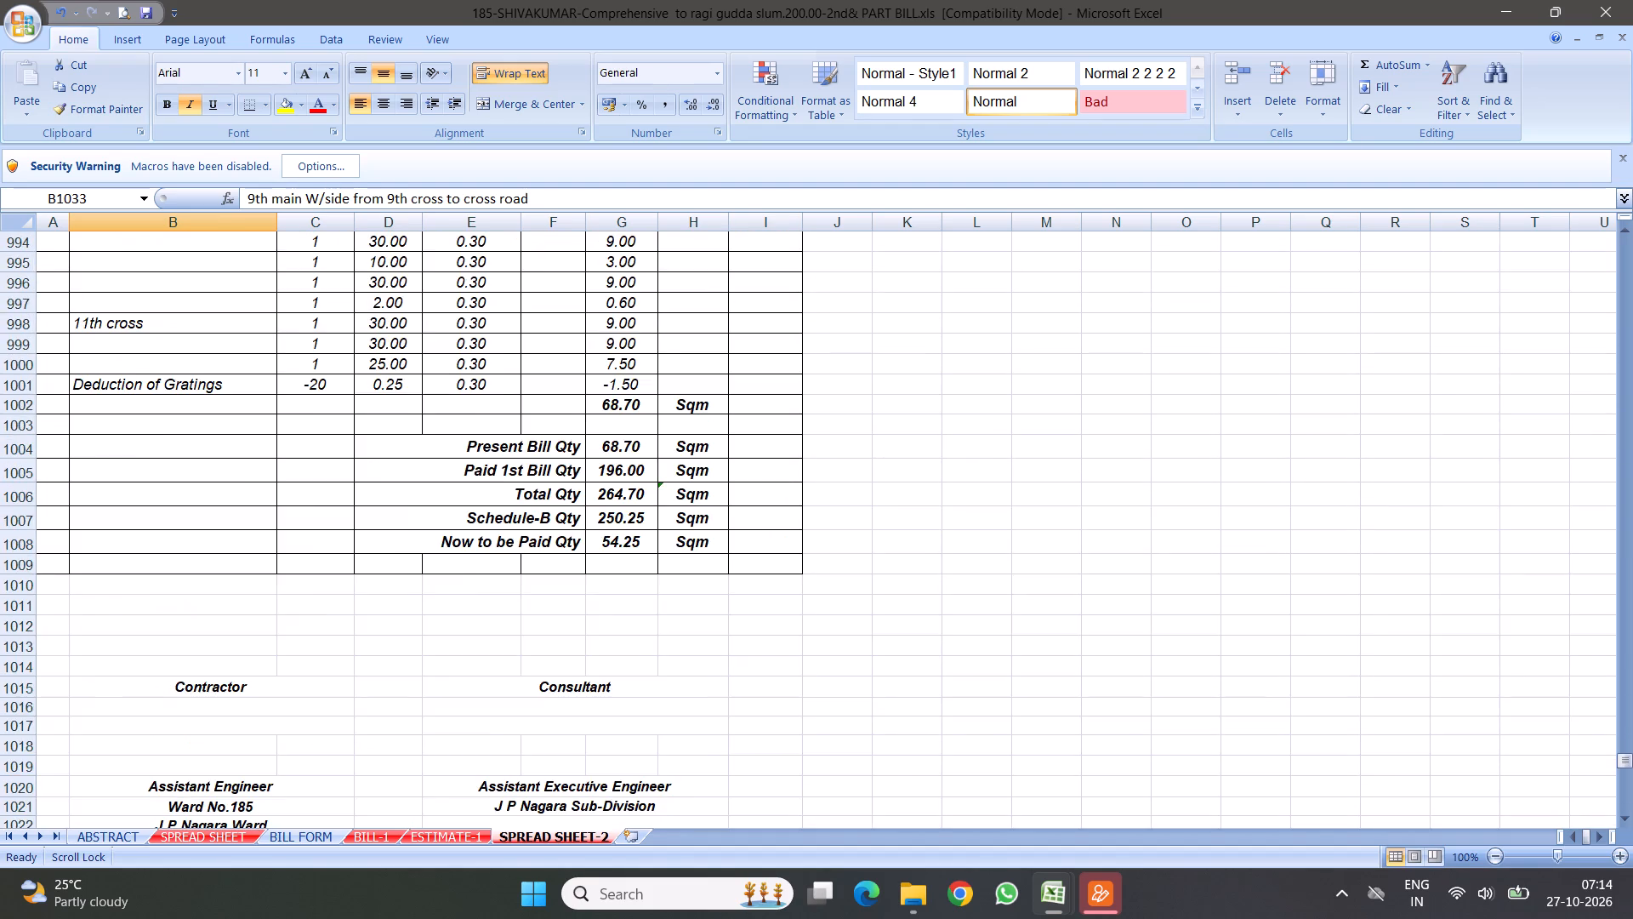
scroll(294, 471, "up", 9)
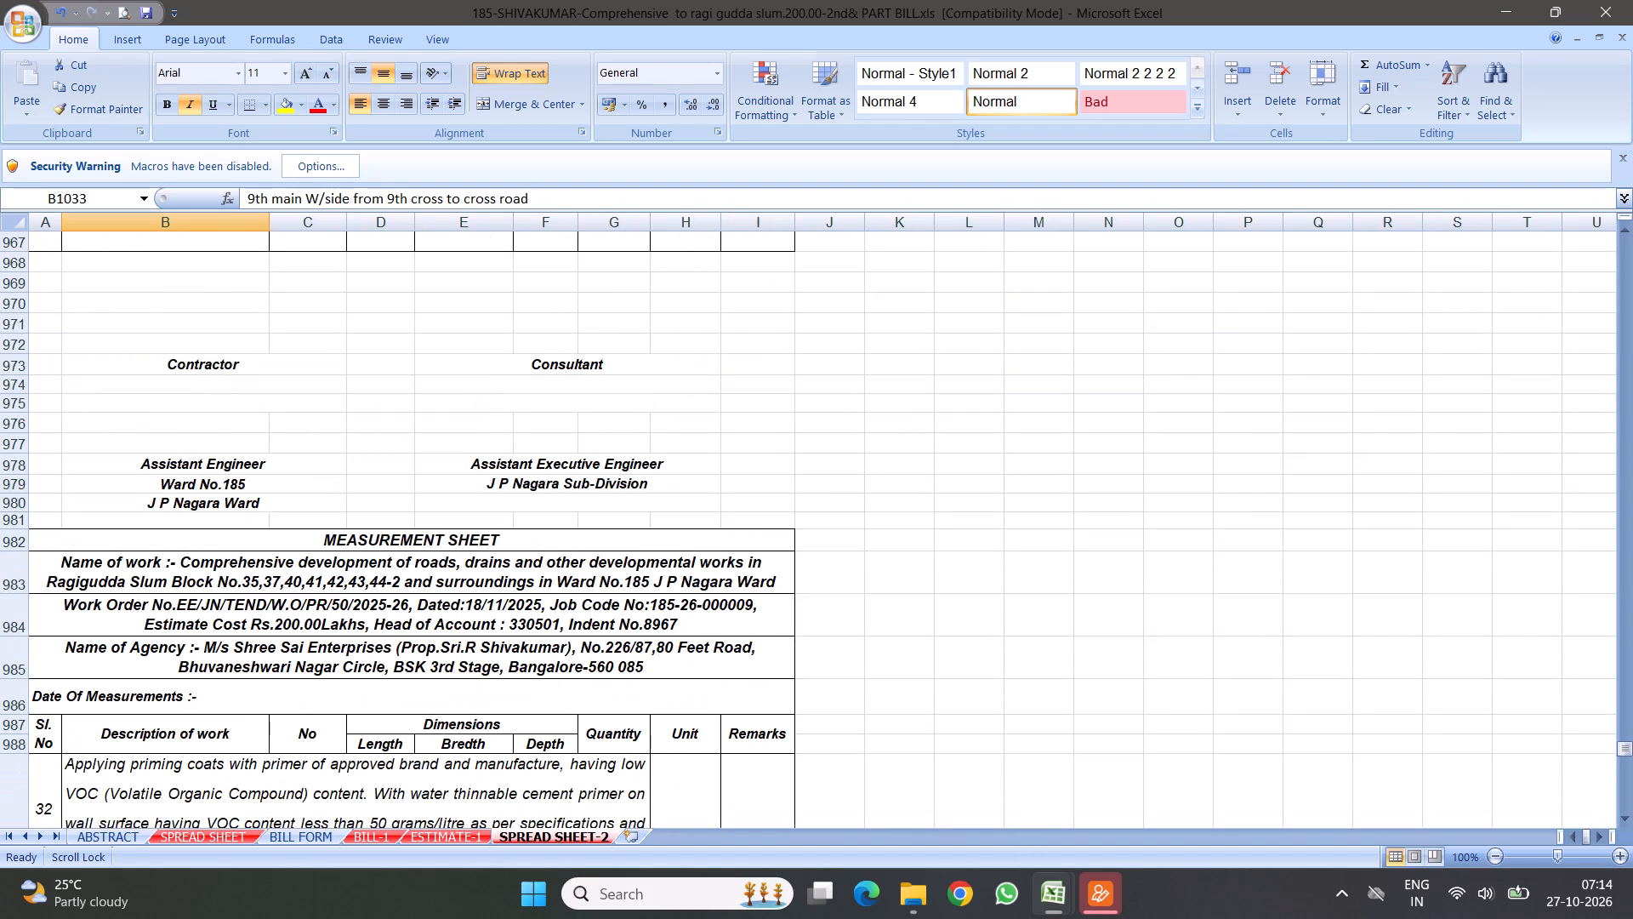
scroll(321, 414, "up", 14)
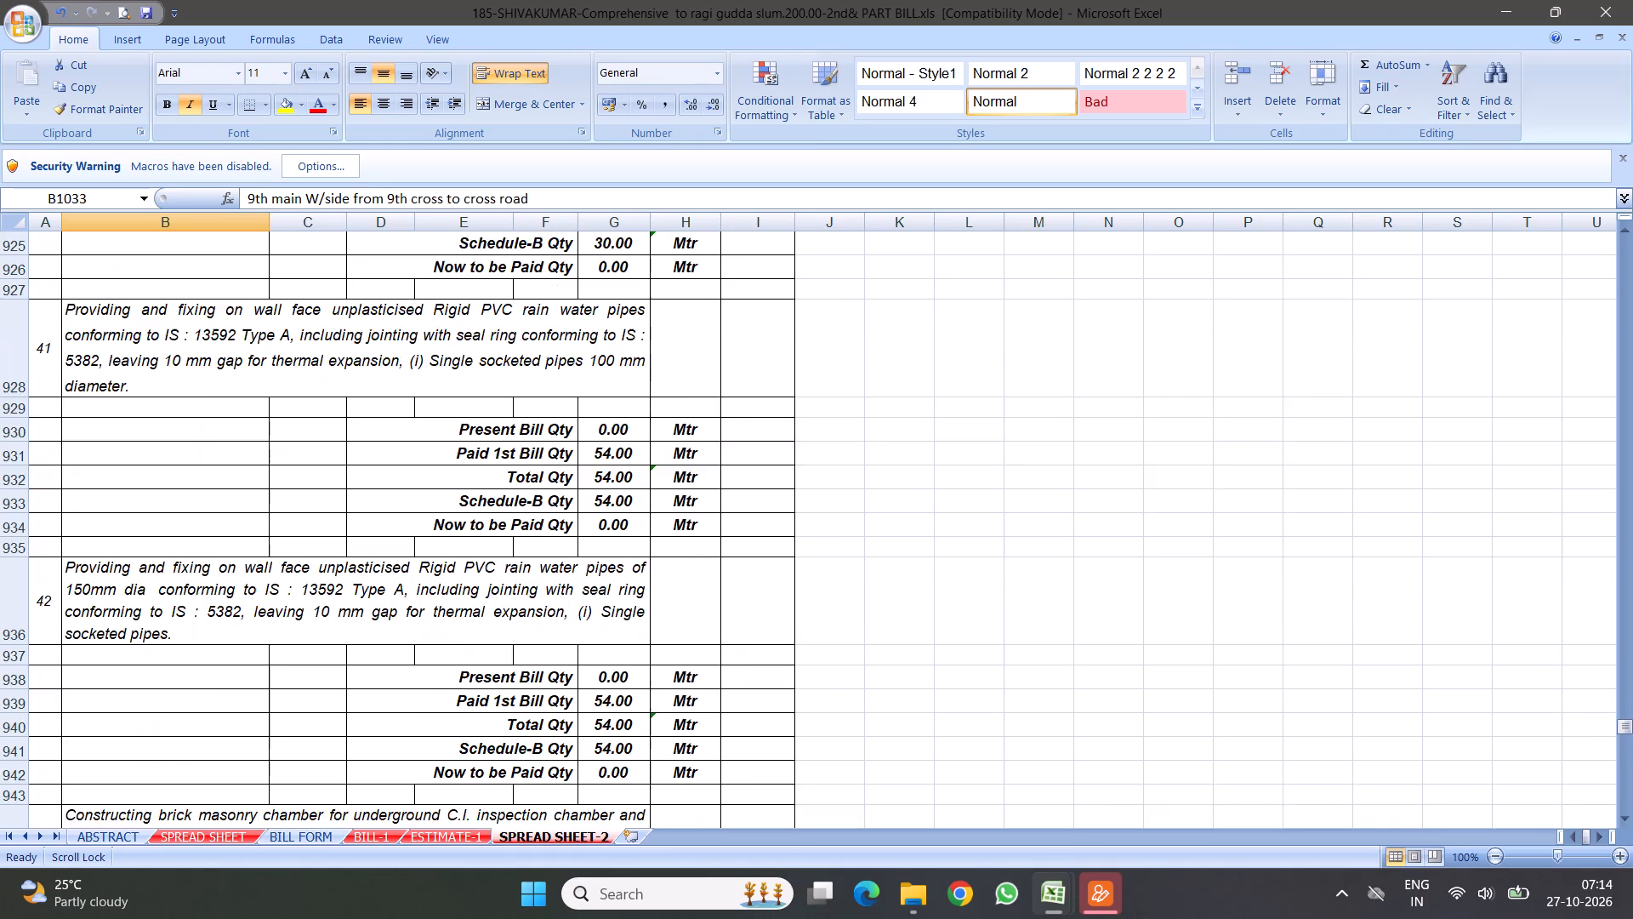
scroll(303, 416, "up", 1)
scroll(413, 437, "up", 10)
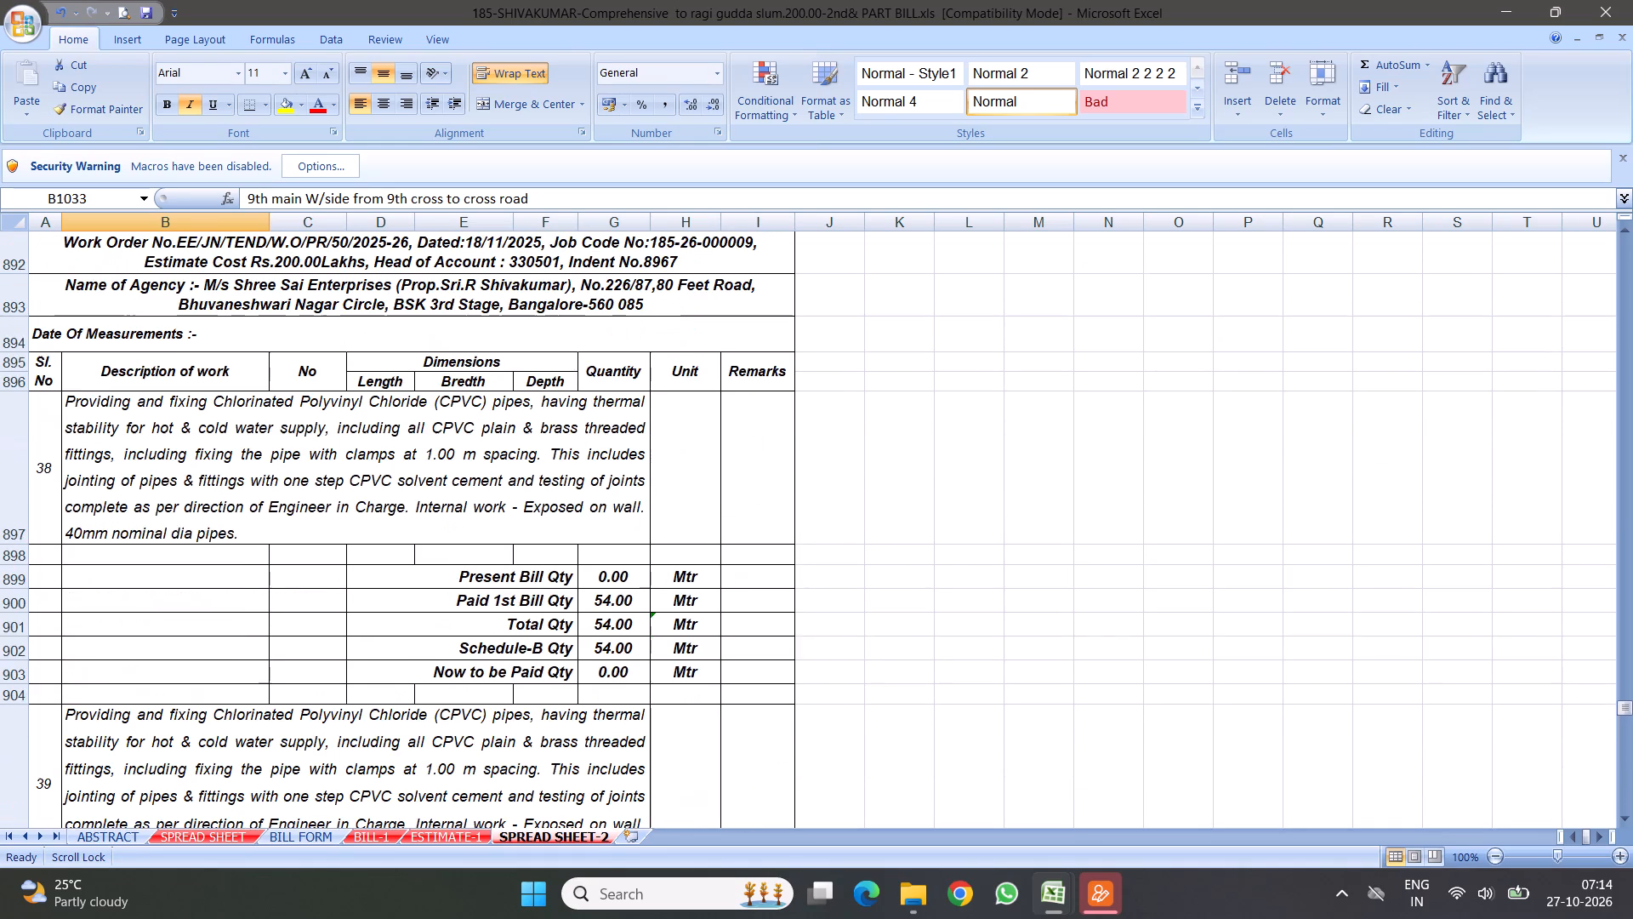
Delete the repeated measurement sheet header above item 40, rows 913 to 919.
scroll(447, 493, "down", 7)
scroll(441, 448, "up", 1)
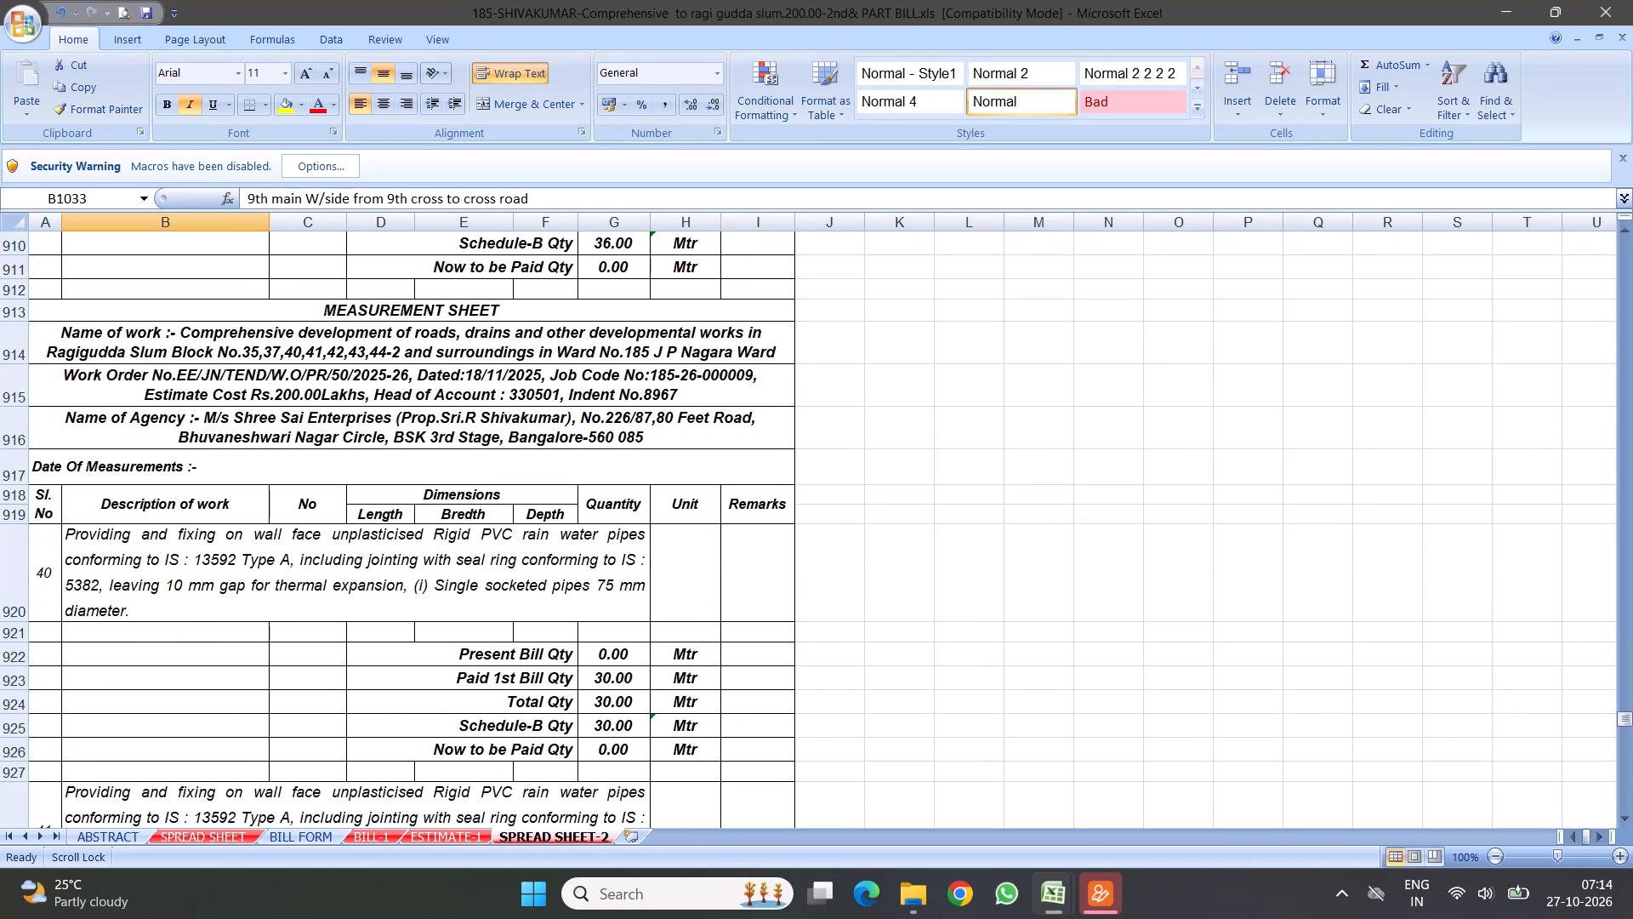
left_click_drag(14, 311, 14, 318)
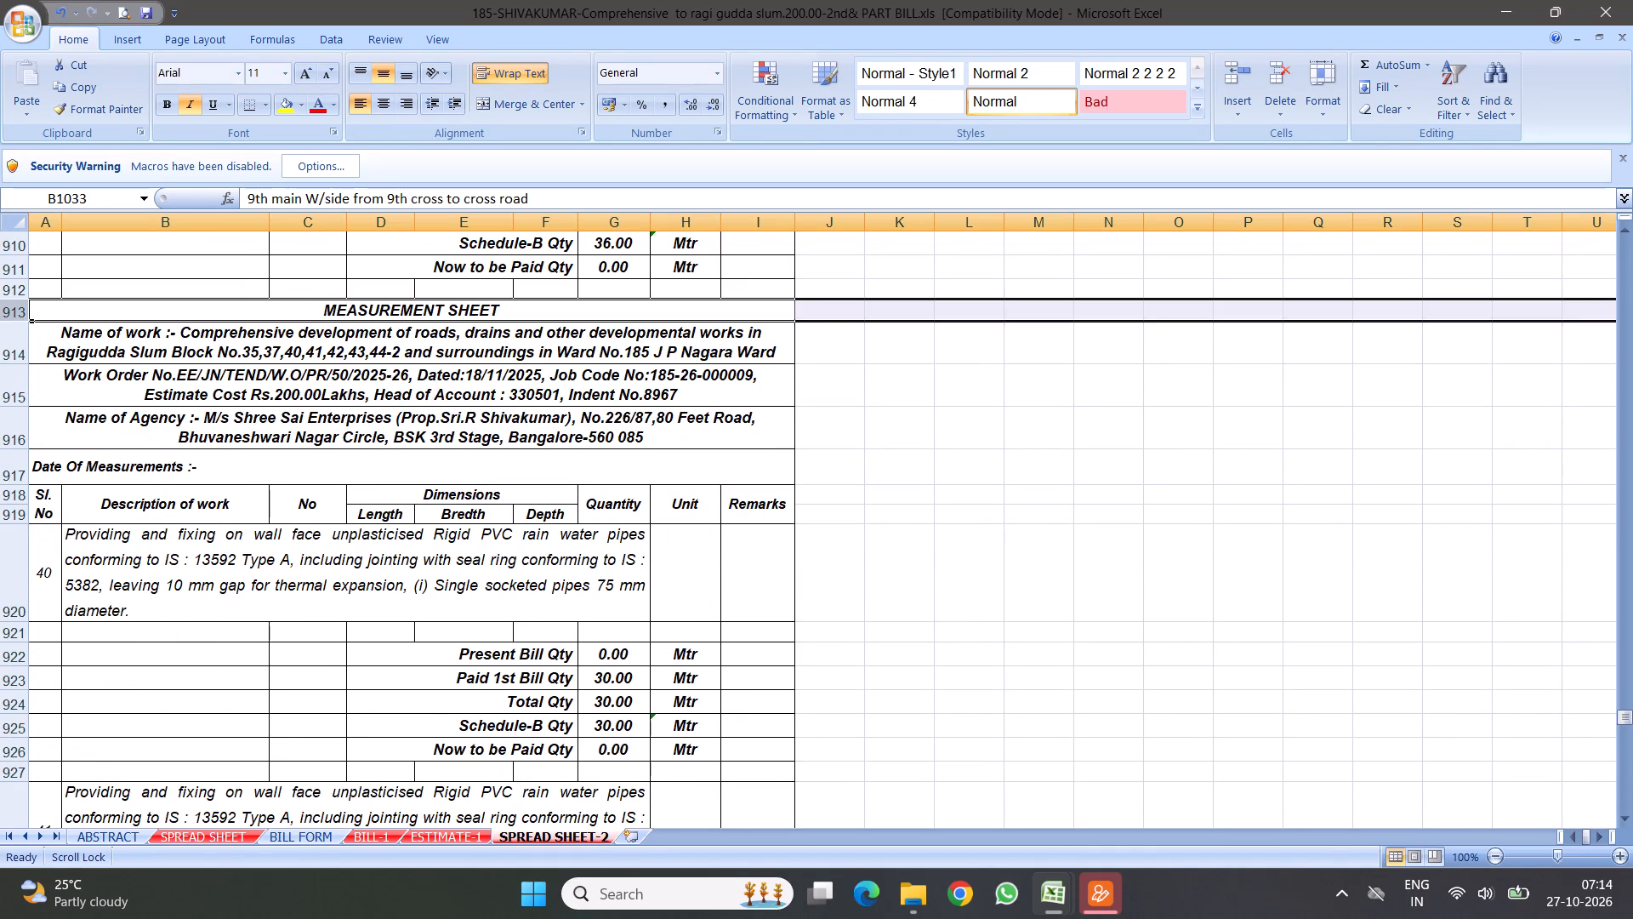
left_click_drag(14, 318, 105, 504)
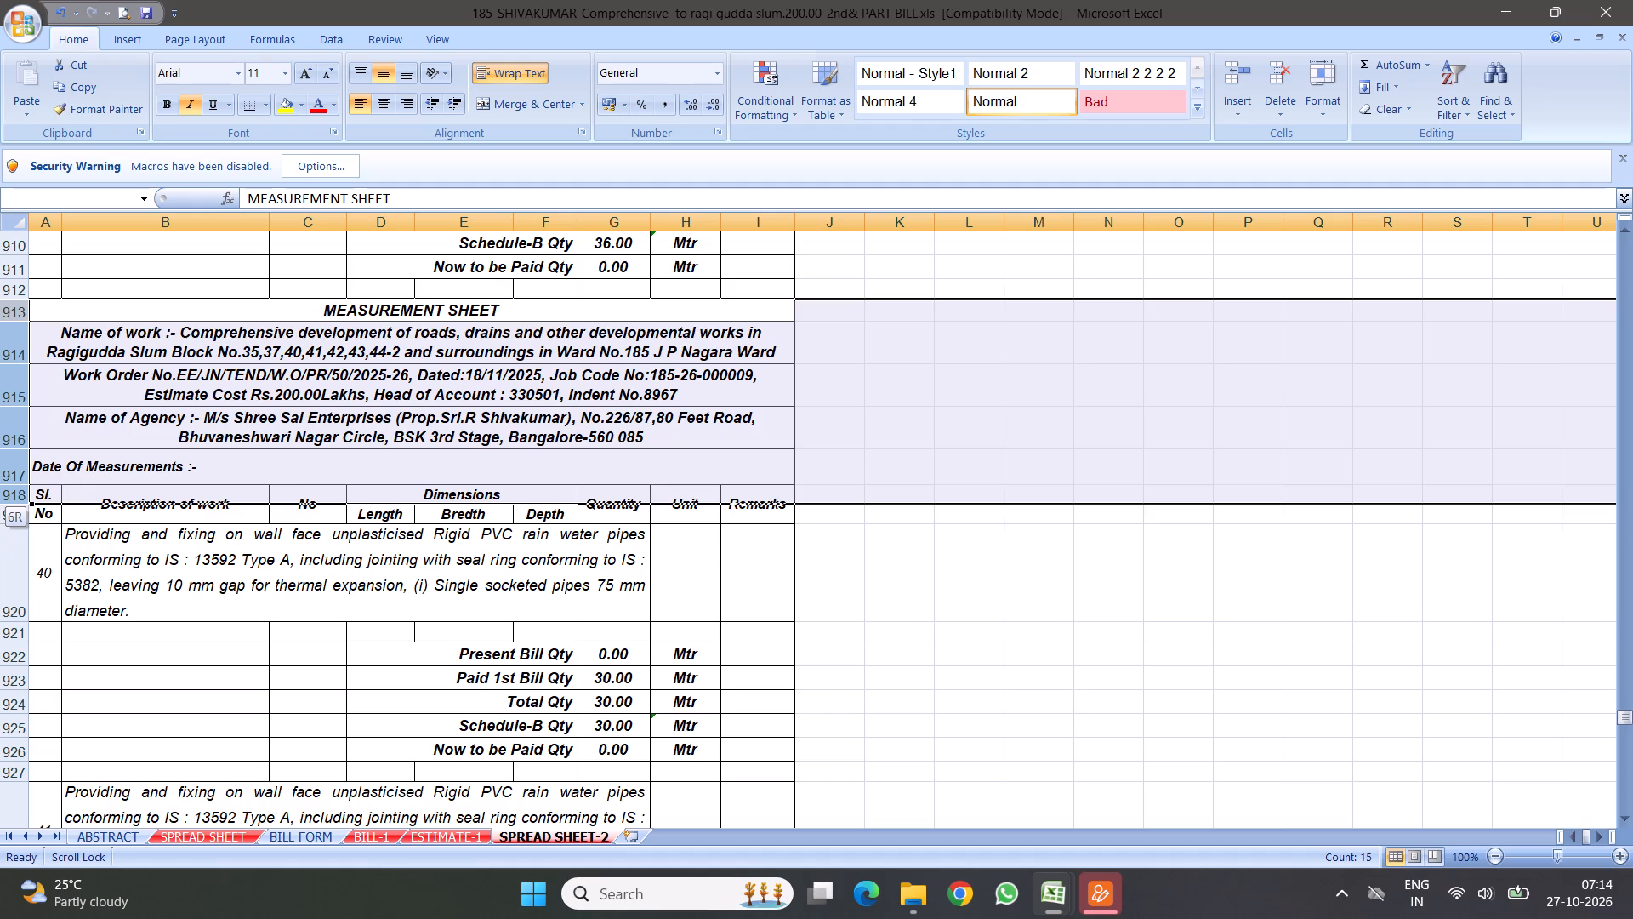
left_click_drag(105, 504, 116, 511)
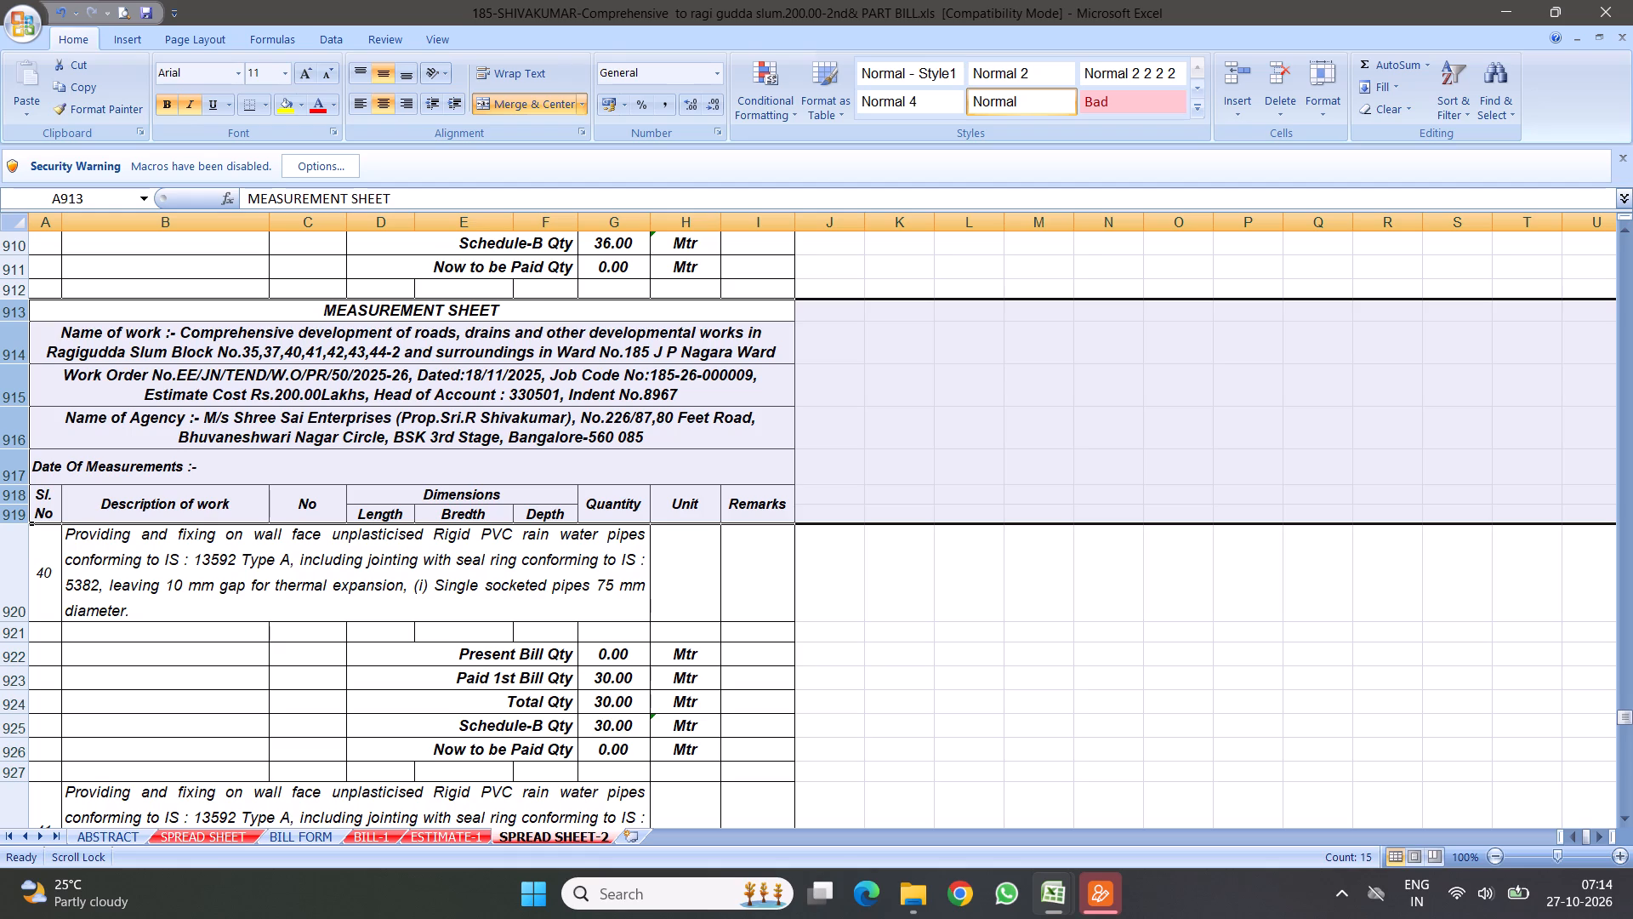
right_click(293, 370)
left_click(355, 503)
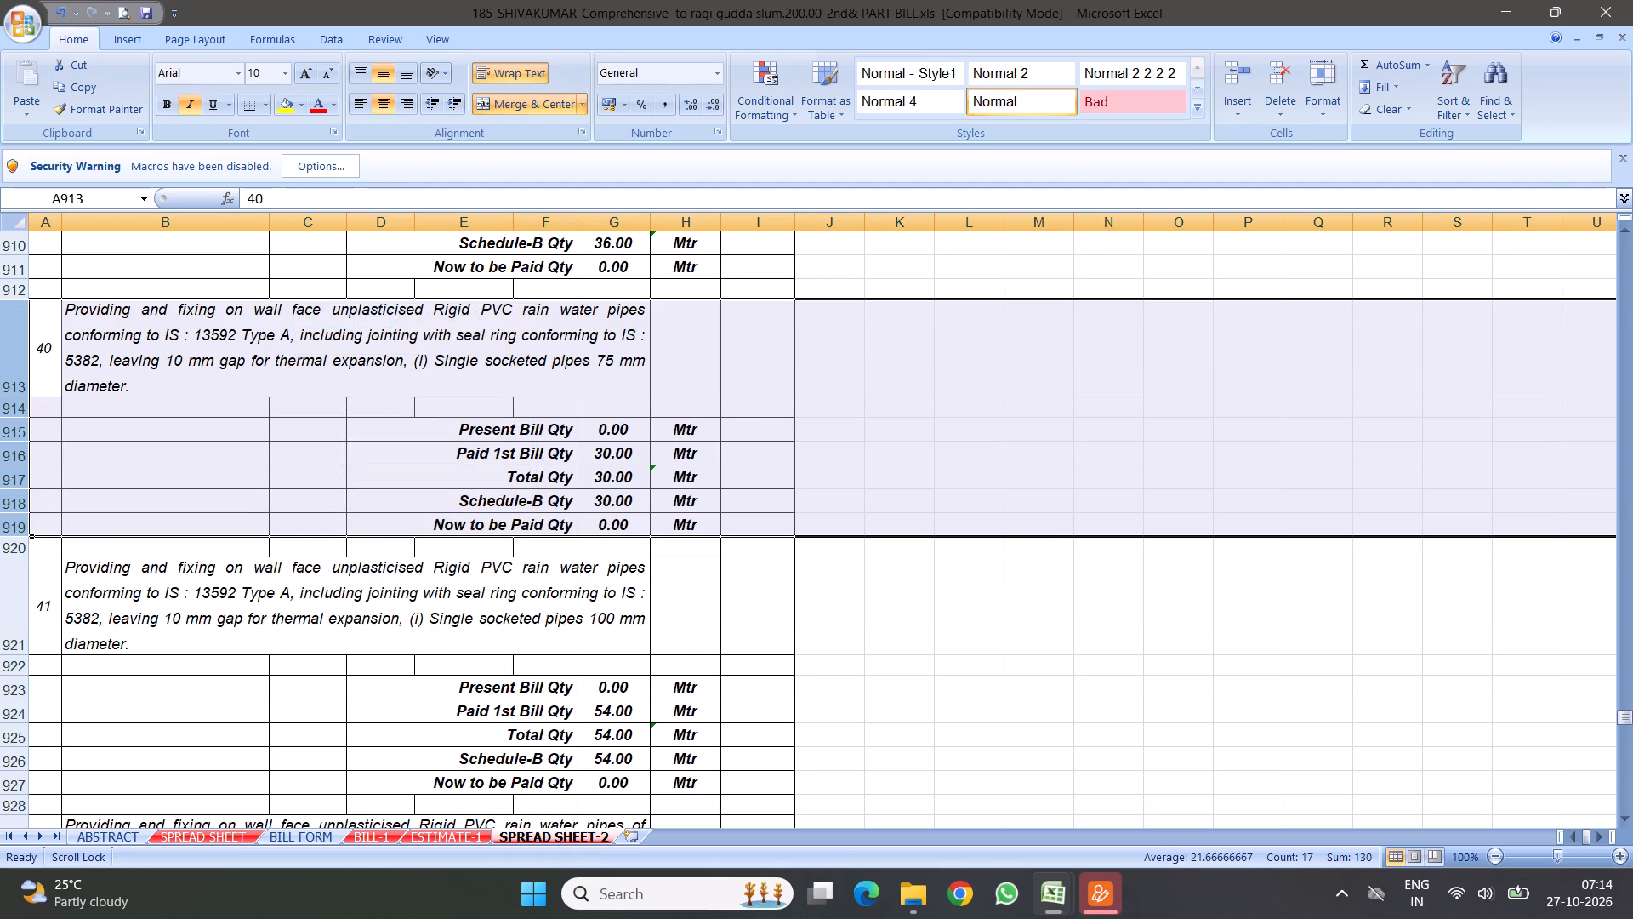
Save the workbook.
left_click(315, 380)
left_click(144, 10)
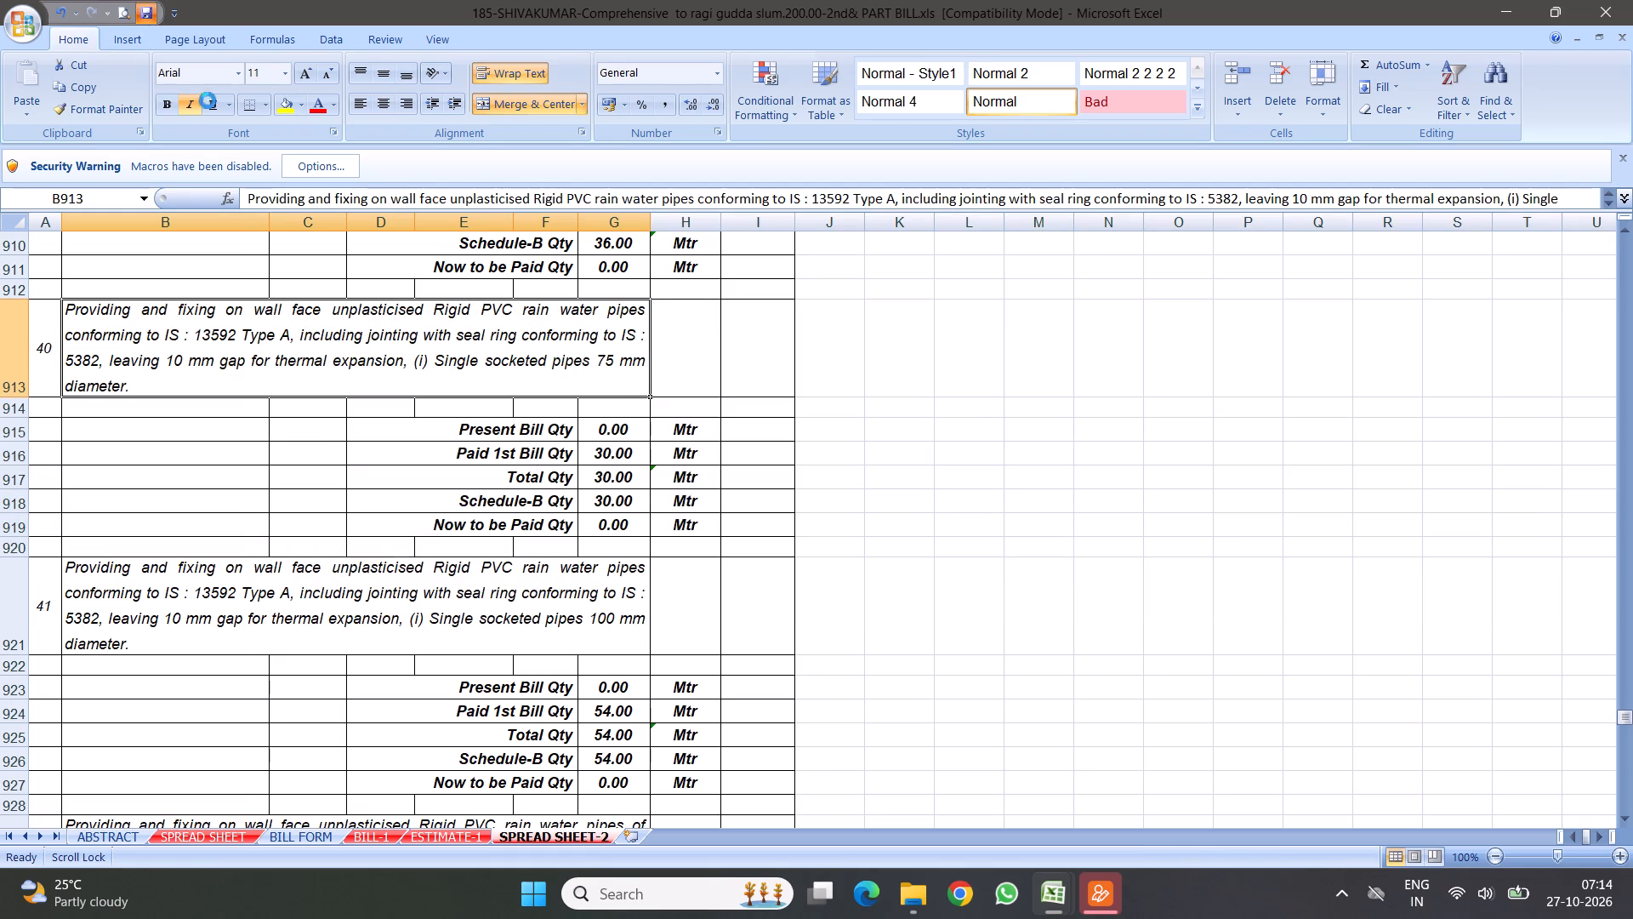
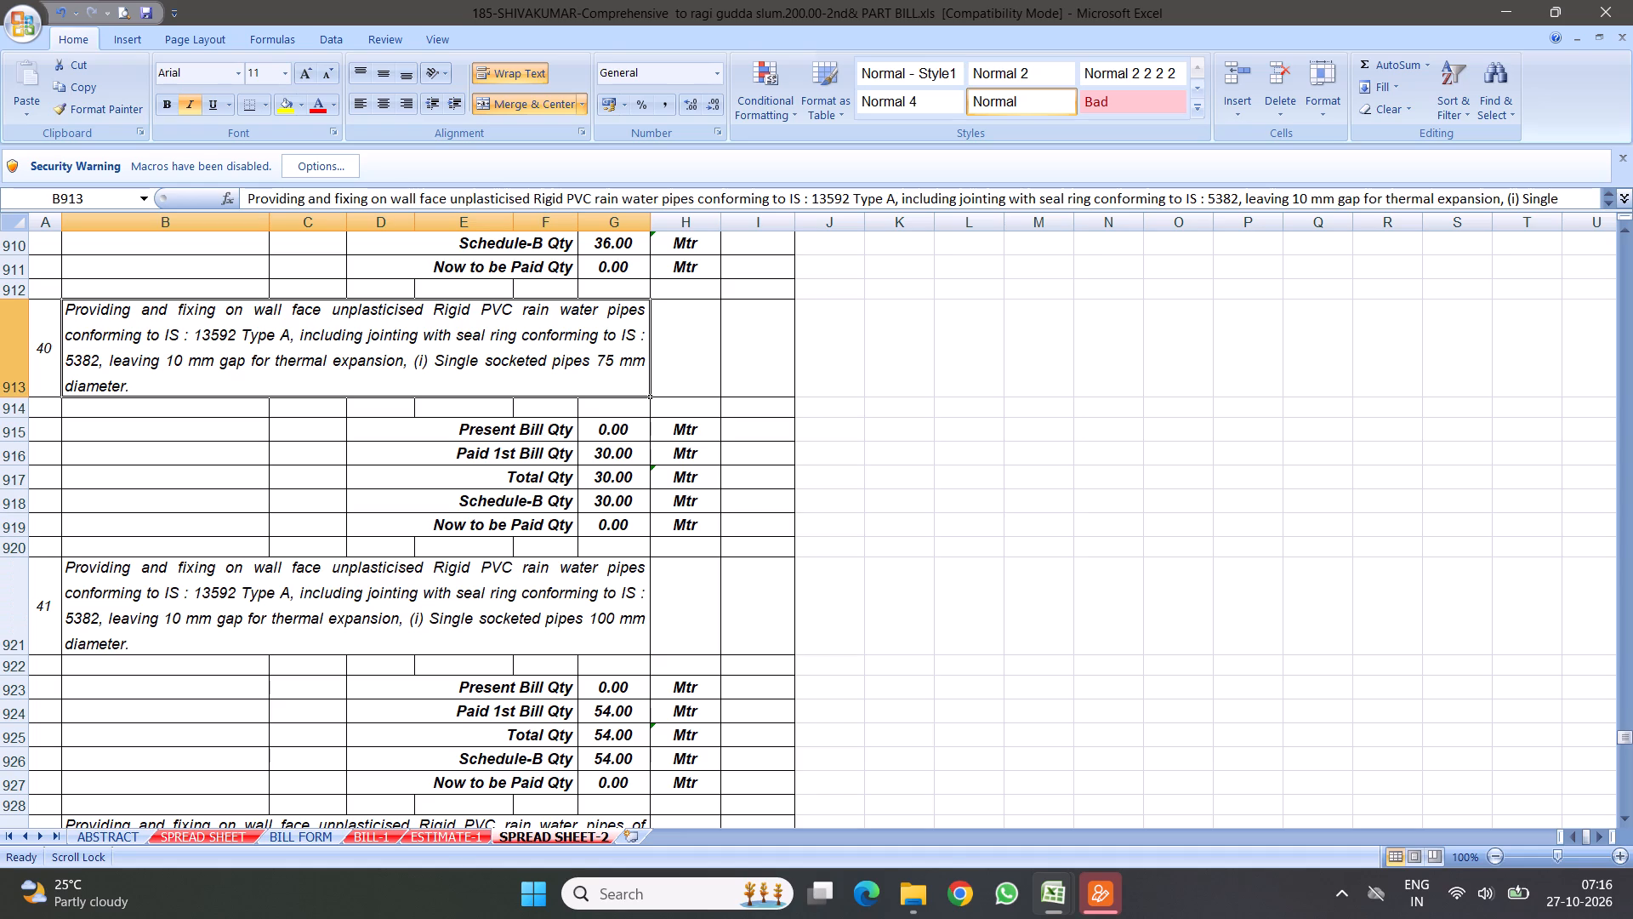
Review the sheet from item 40 through items 32 and 33 to the final signature block, and back up to item 41.
left_click(287, 470)
left_click(258, 345)
scroll(628, 536, "down", 4)
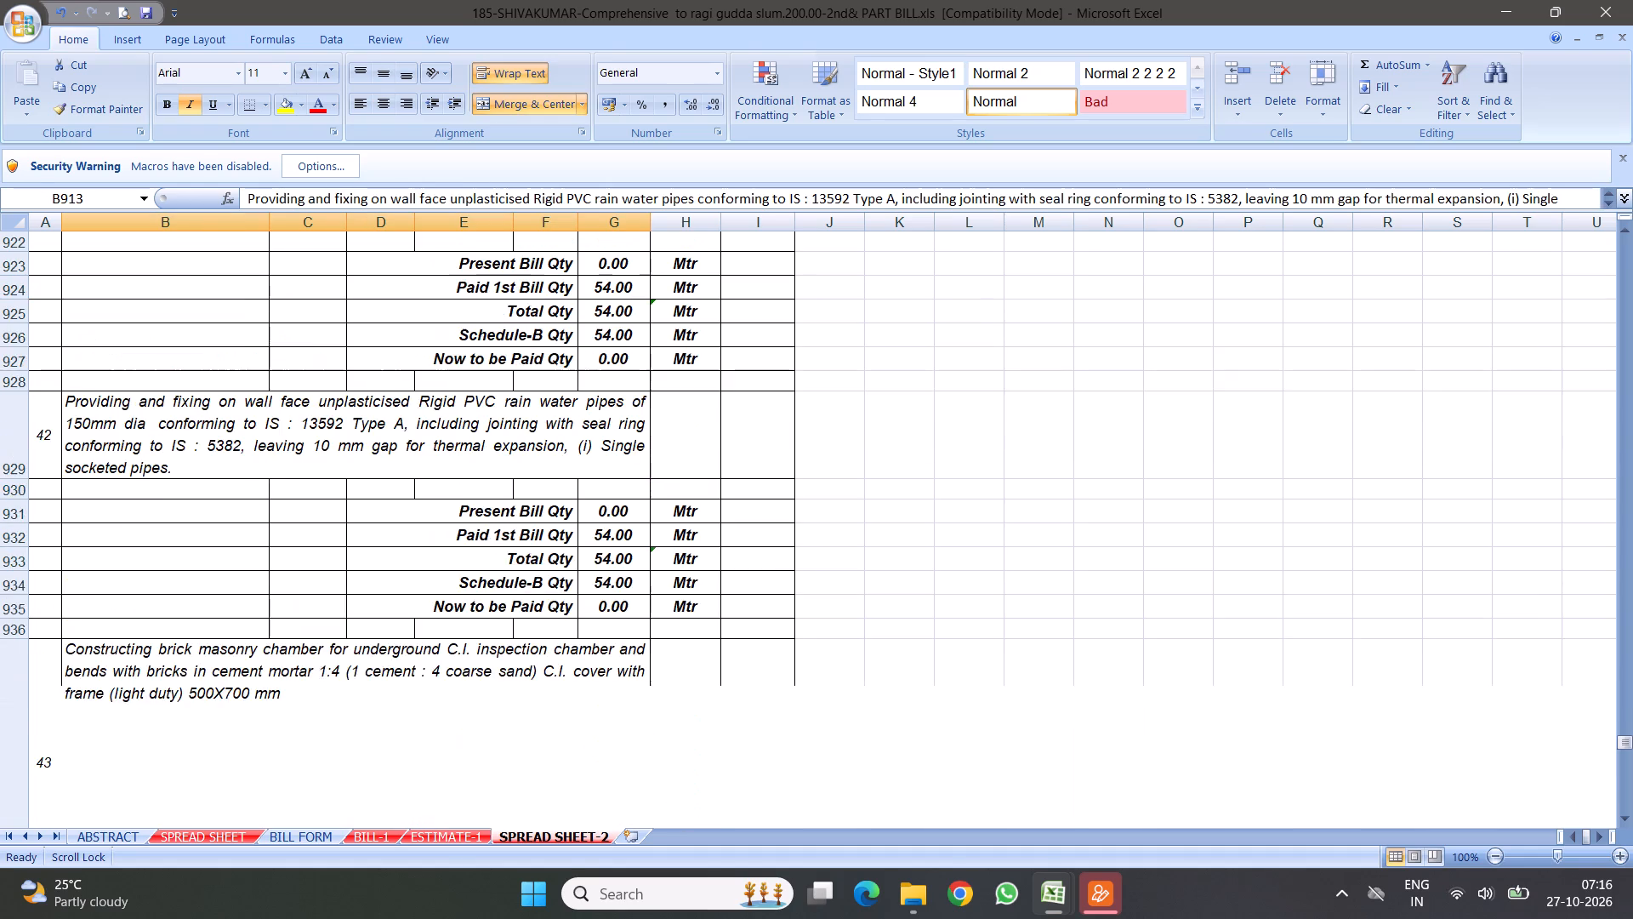
scroll(628, 547, "down", 16)
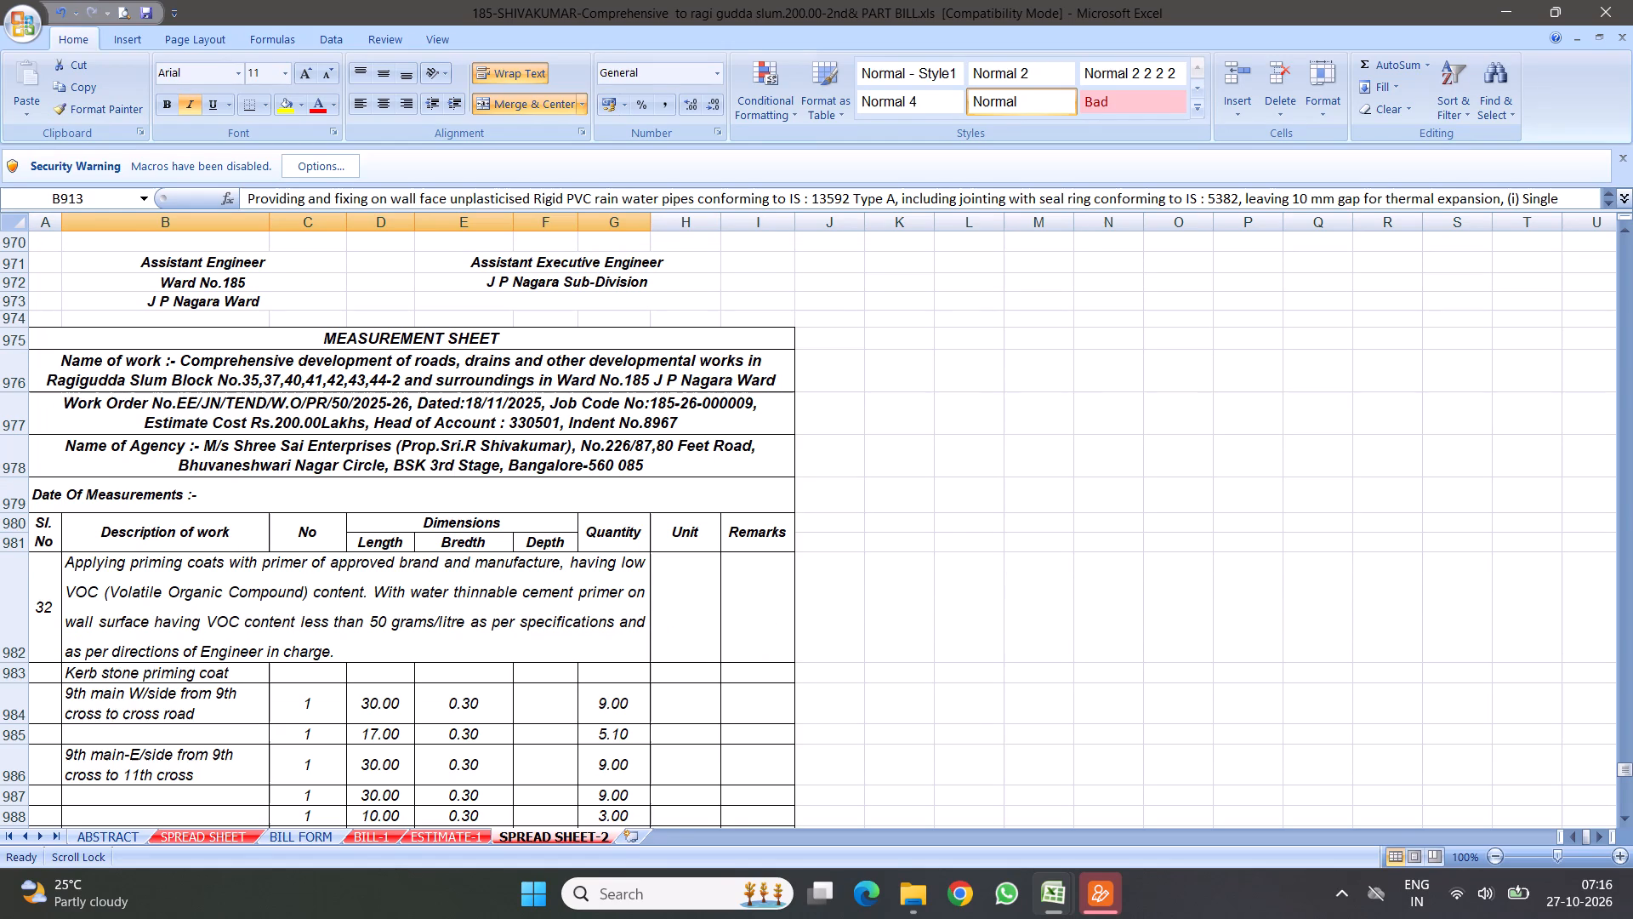
scroll(488, 564, "down", 6)
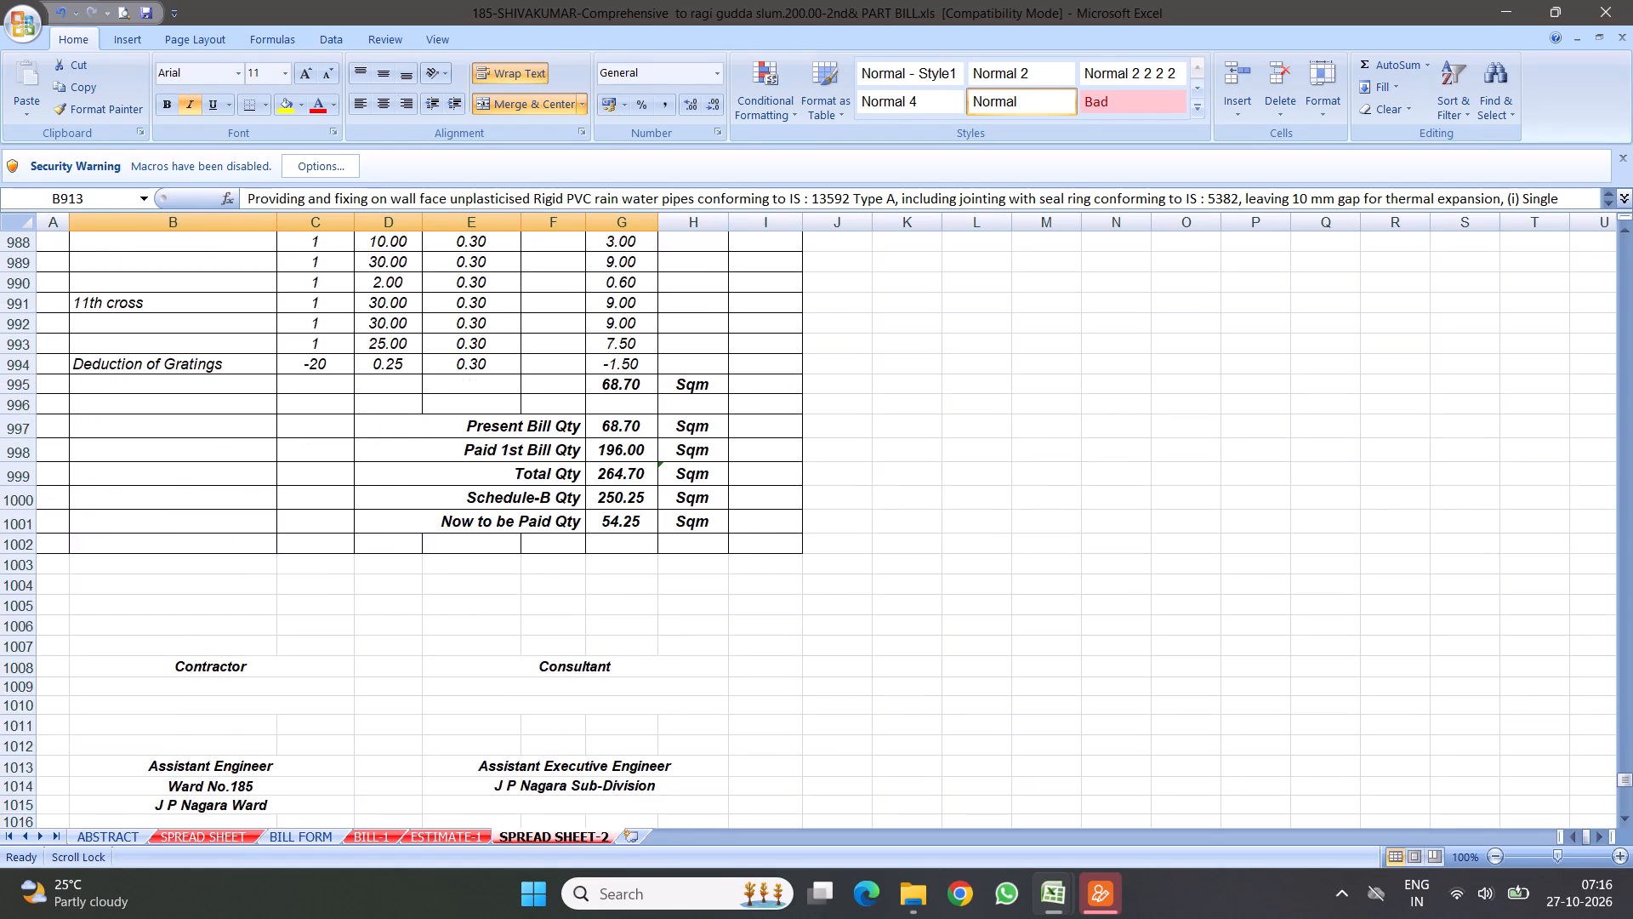
scroll(546, 574, "down", 5)
scroll(463, 569, "down", 8)
scroll(536, 538, "down", 7)
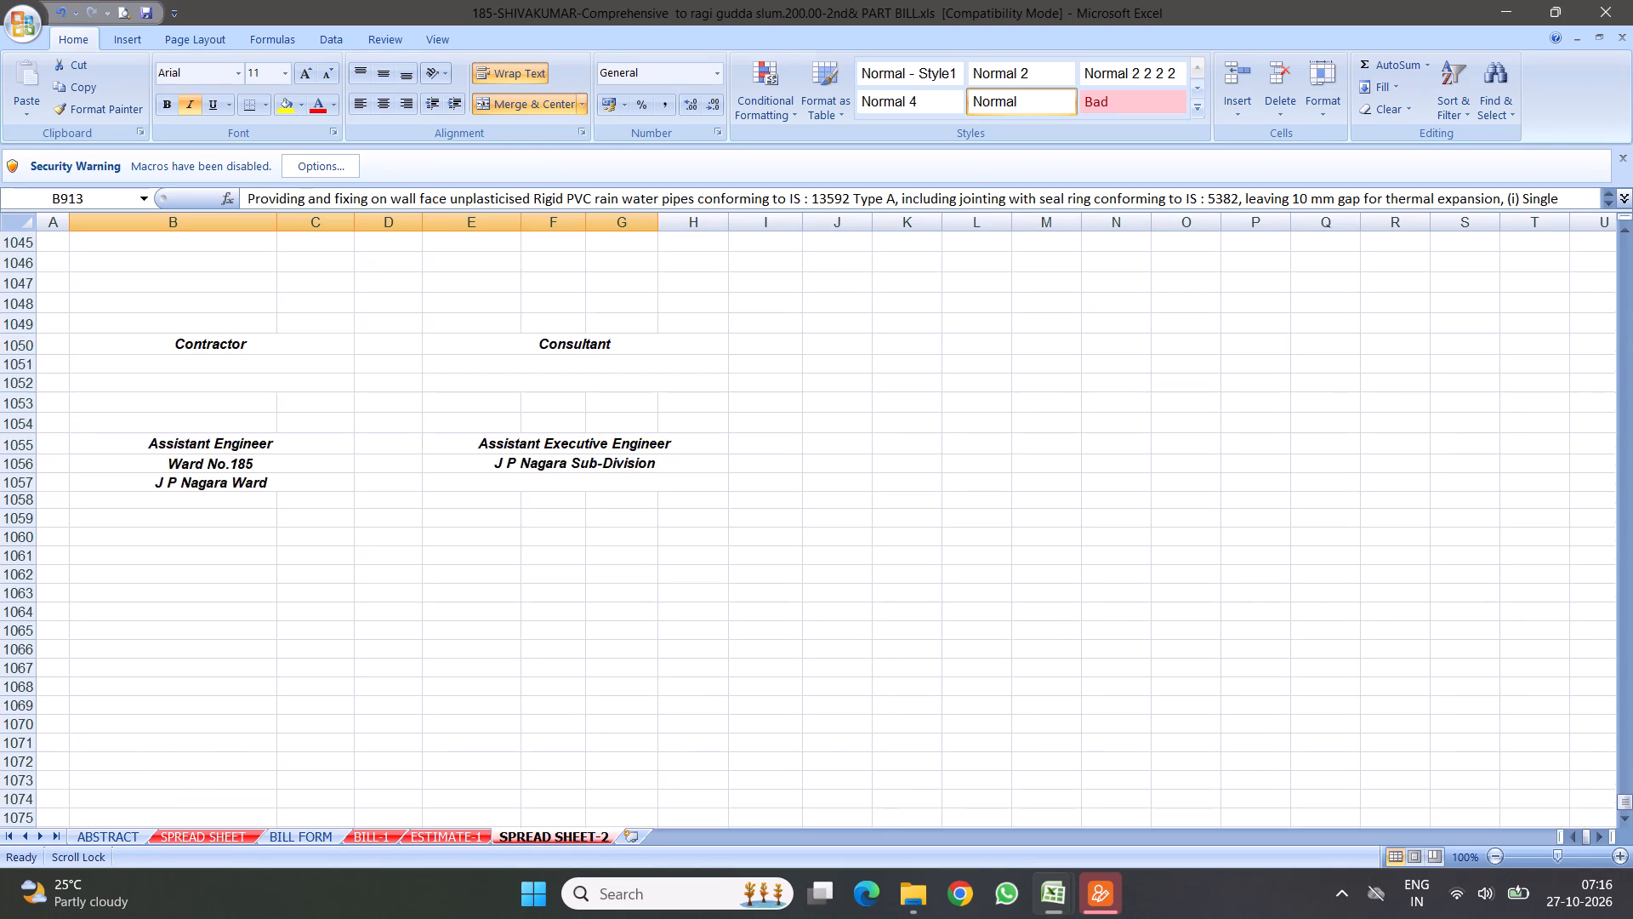
scroll(655, 504, "down", 3)
scroll(588, 494, "up", 18)
scroll(532, 465, "up", 16)
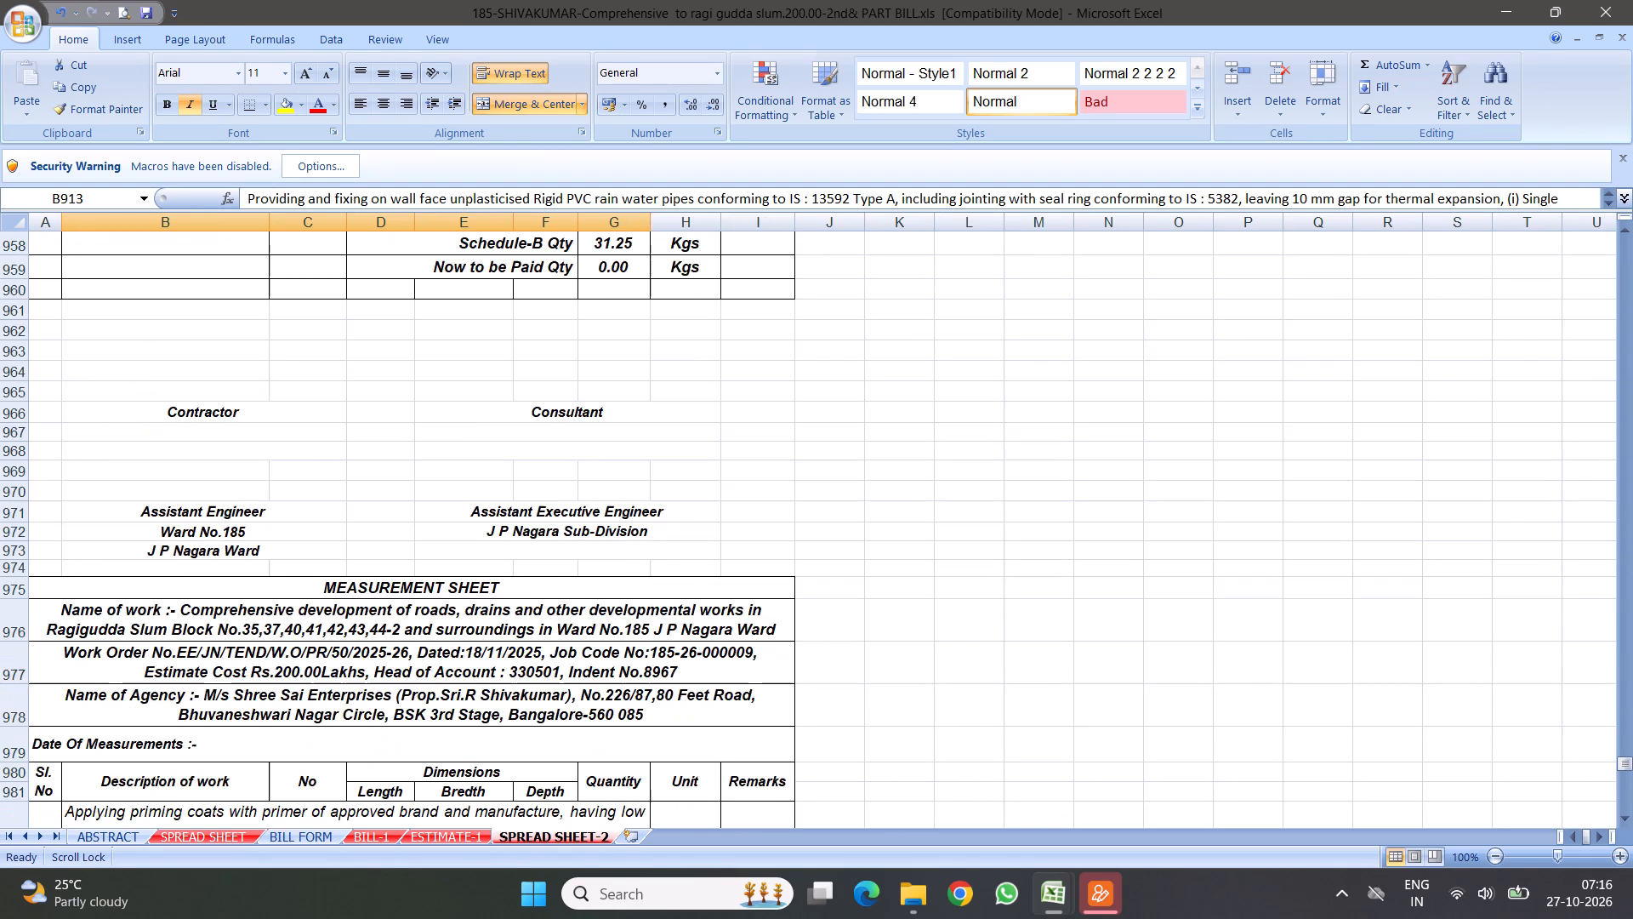
scroll(532, 465, "up", 13)
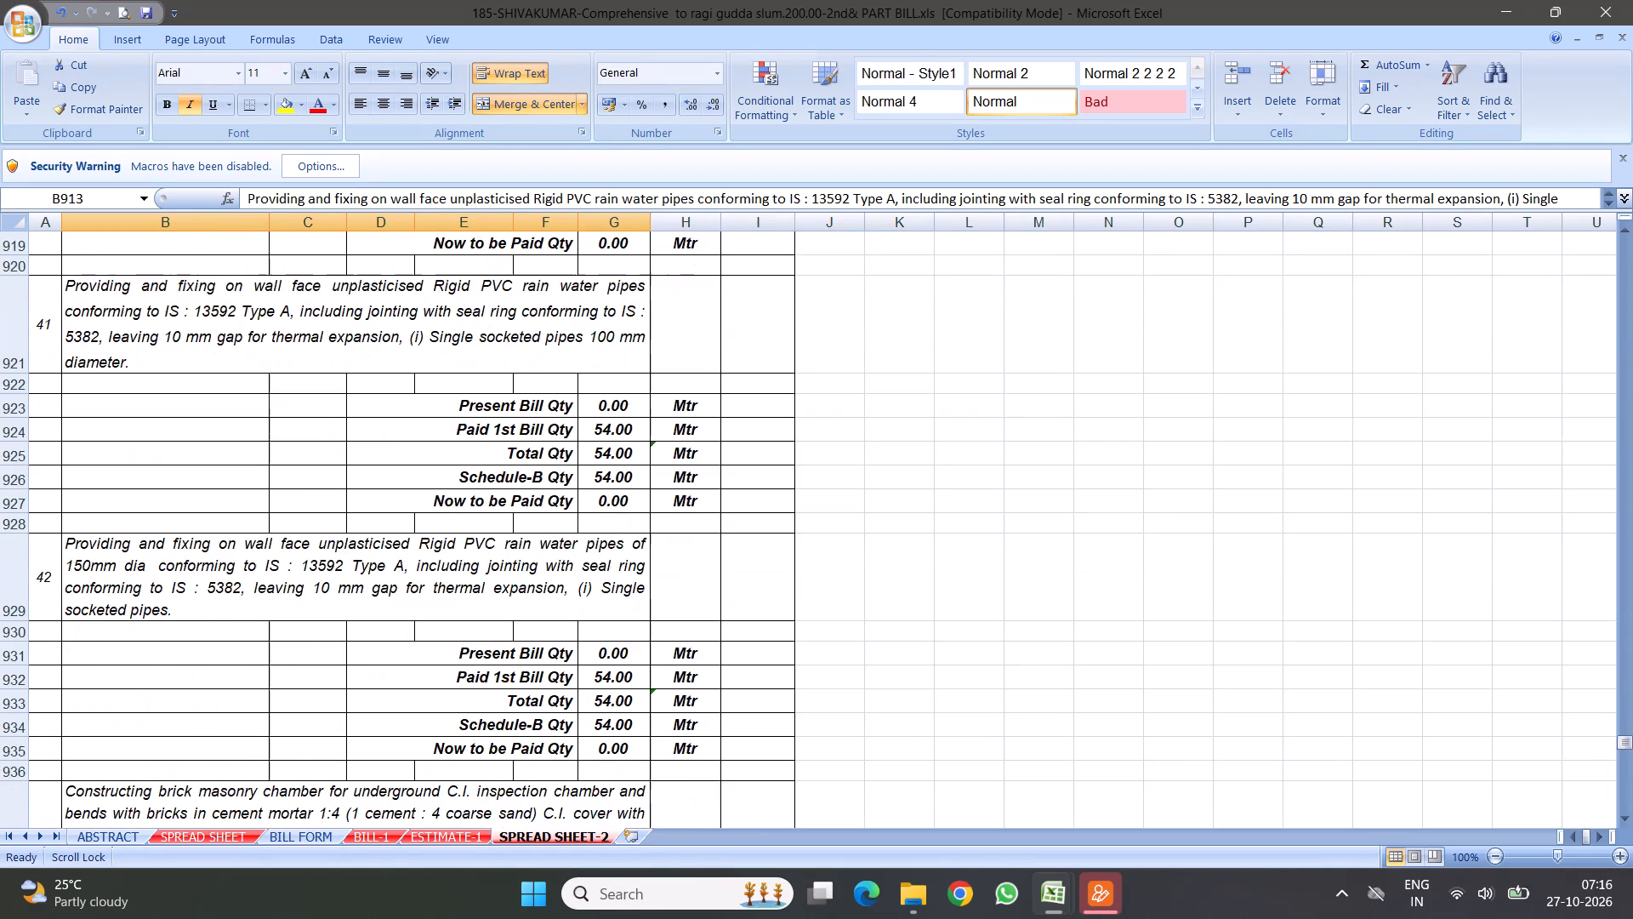
Delete the repeated measurement sheet header above item 38, rows 890 to 896.
scroll(532, 465, "up", 5)
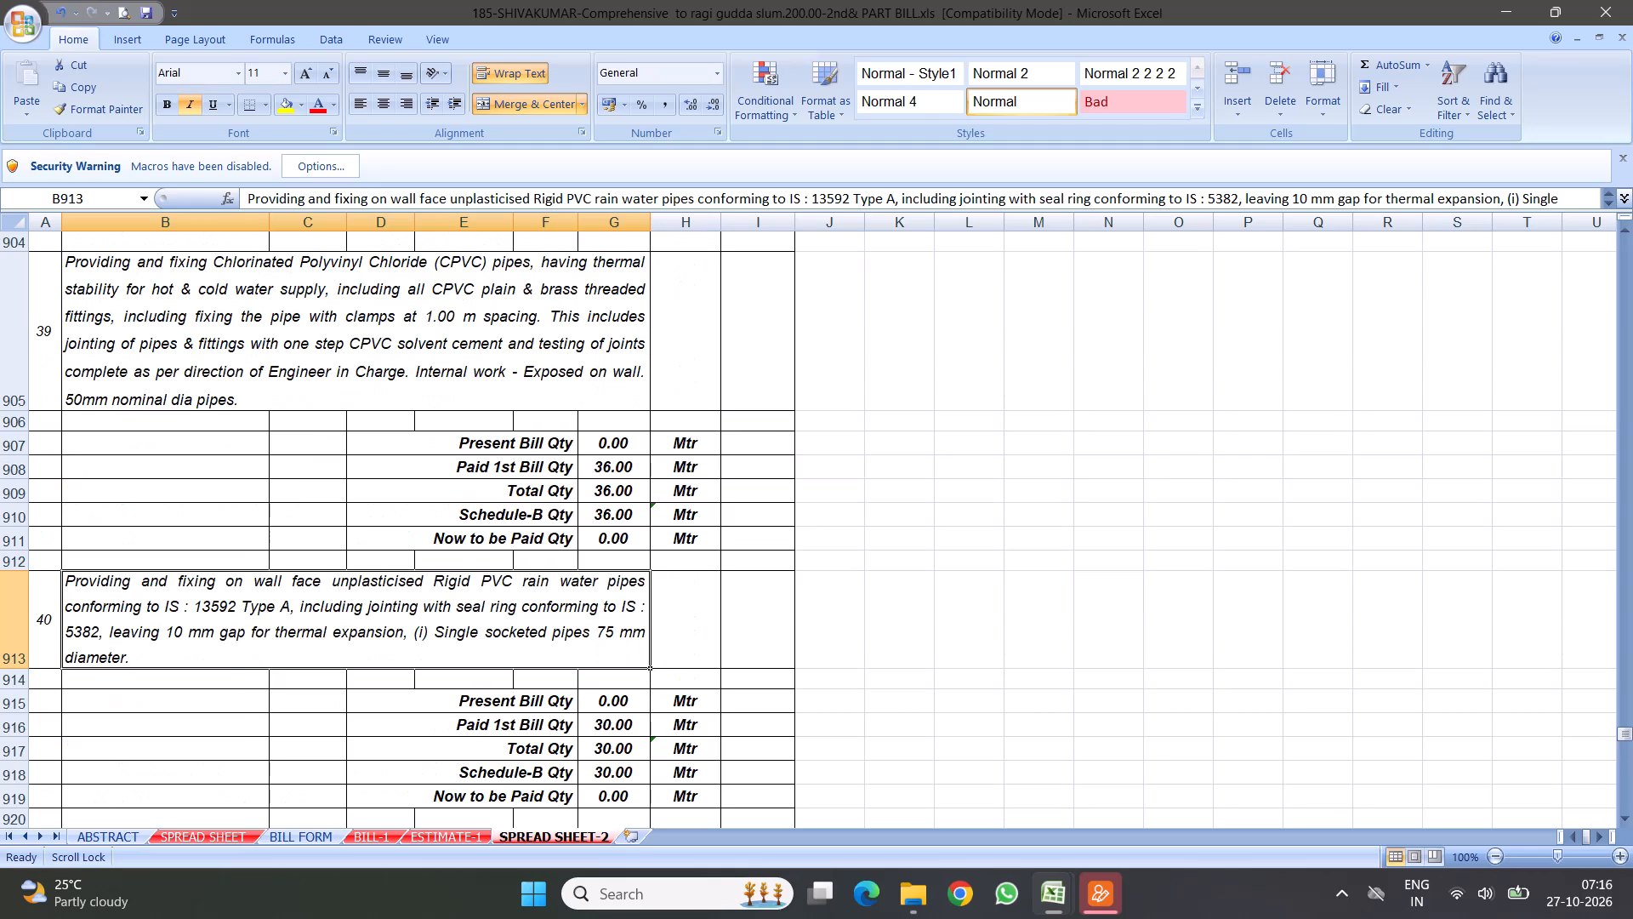
scroll(437, 415, "up", 7)
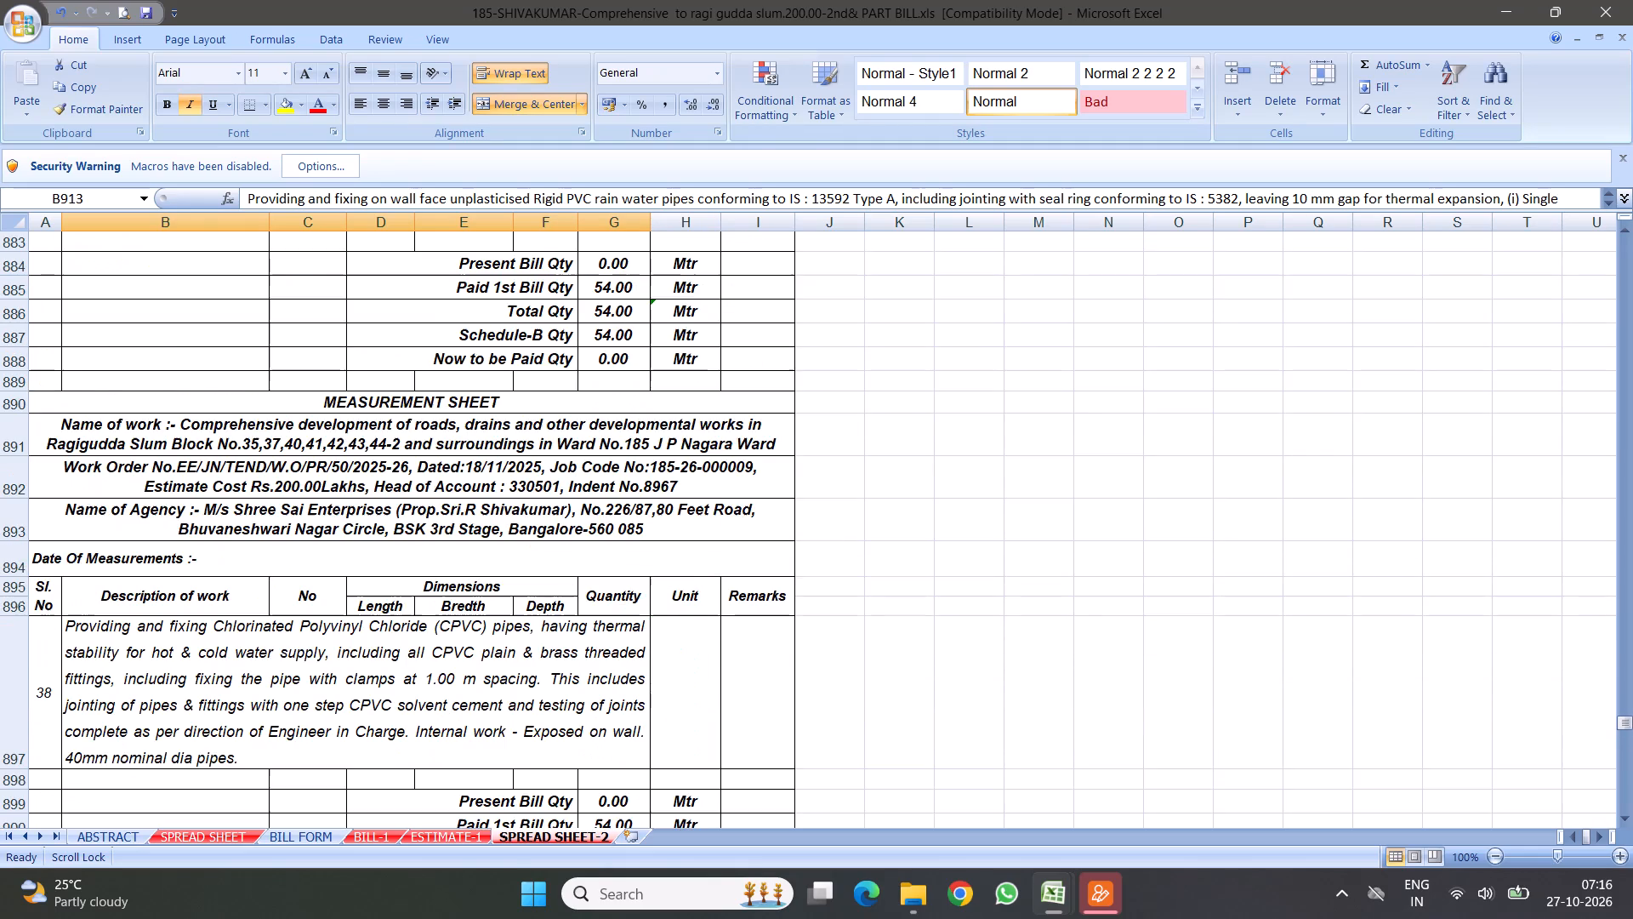
scroll(431, 456, "up", 2)
scroll(423, 486, "down", 5)
scroll(360, 444, "up", 1)
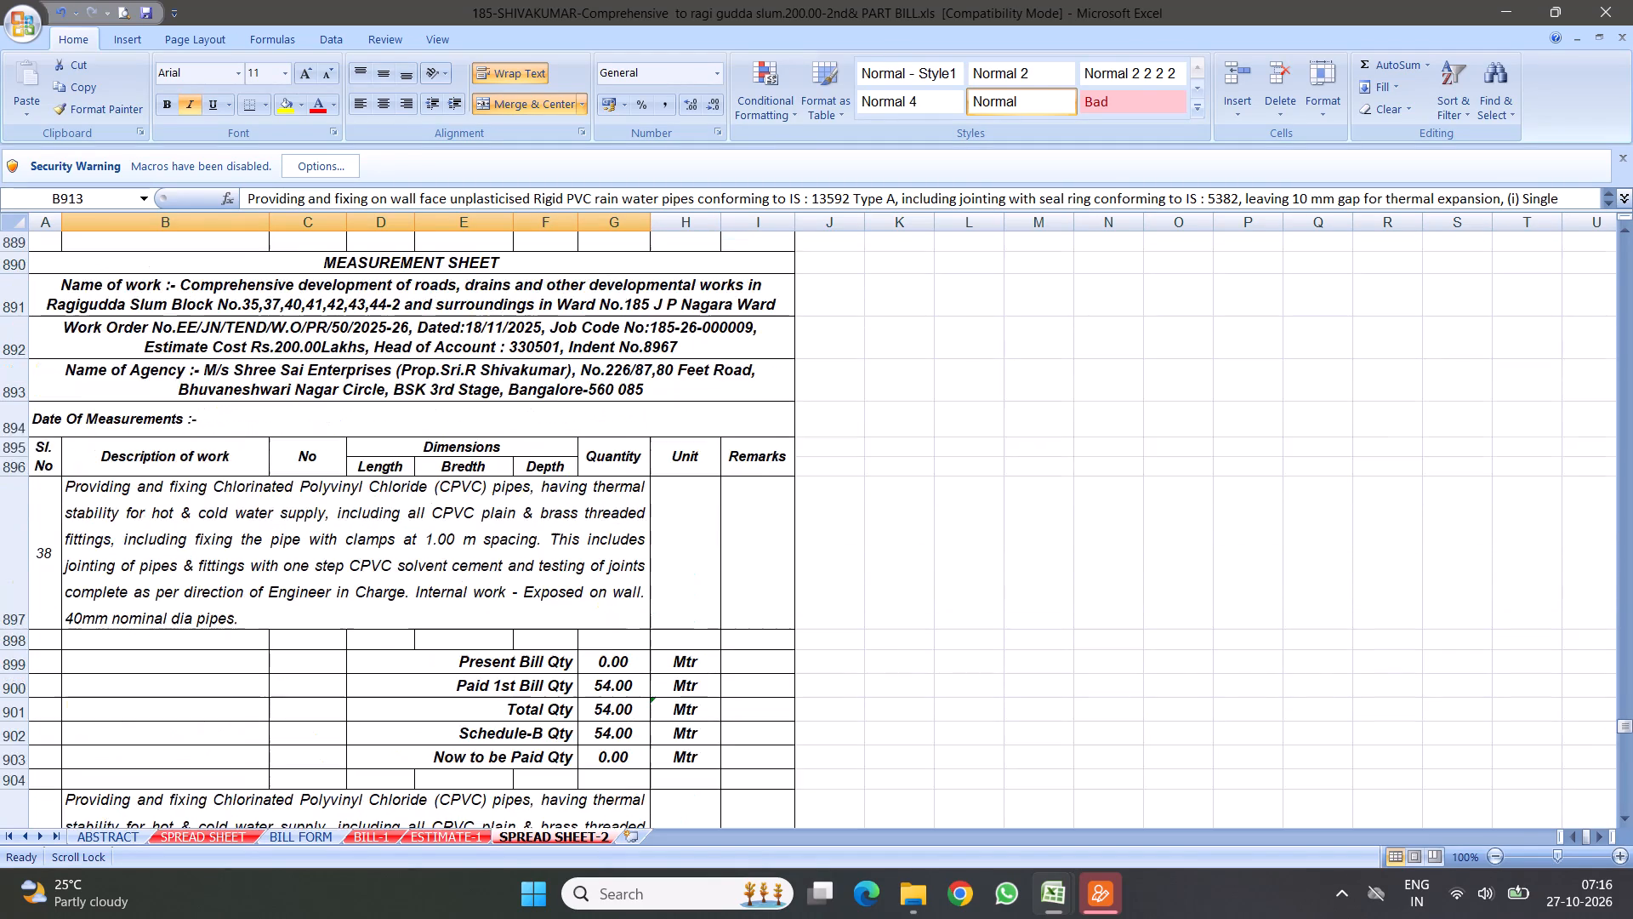
scroll(395, 443, "up", 1)
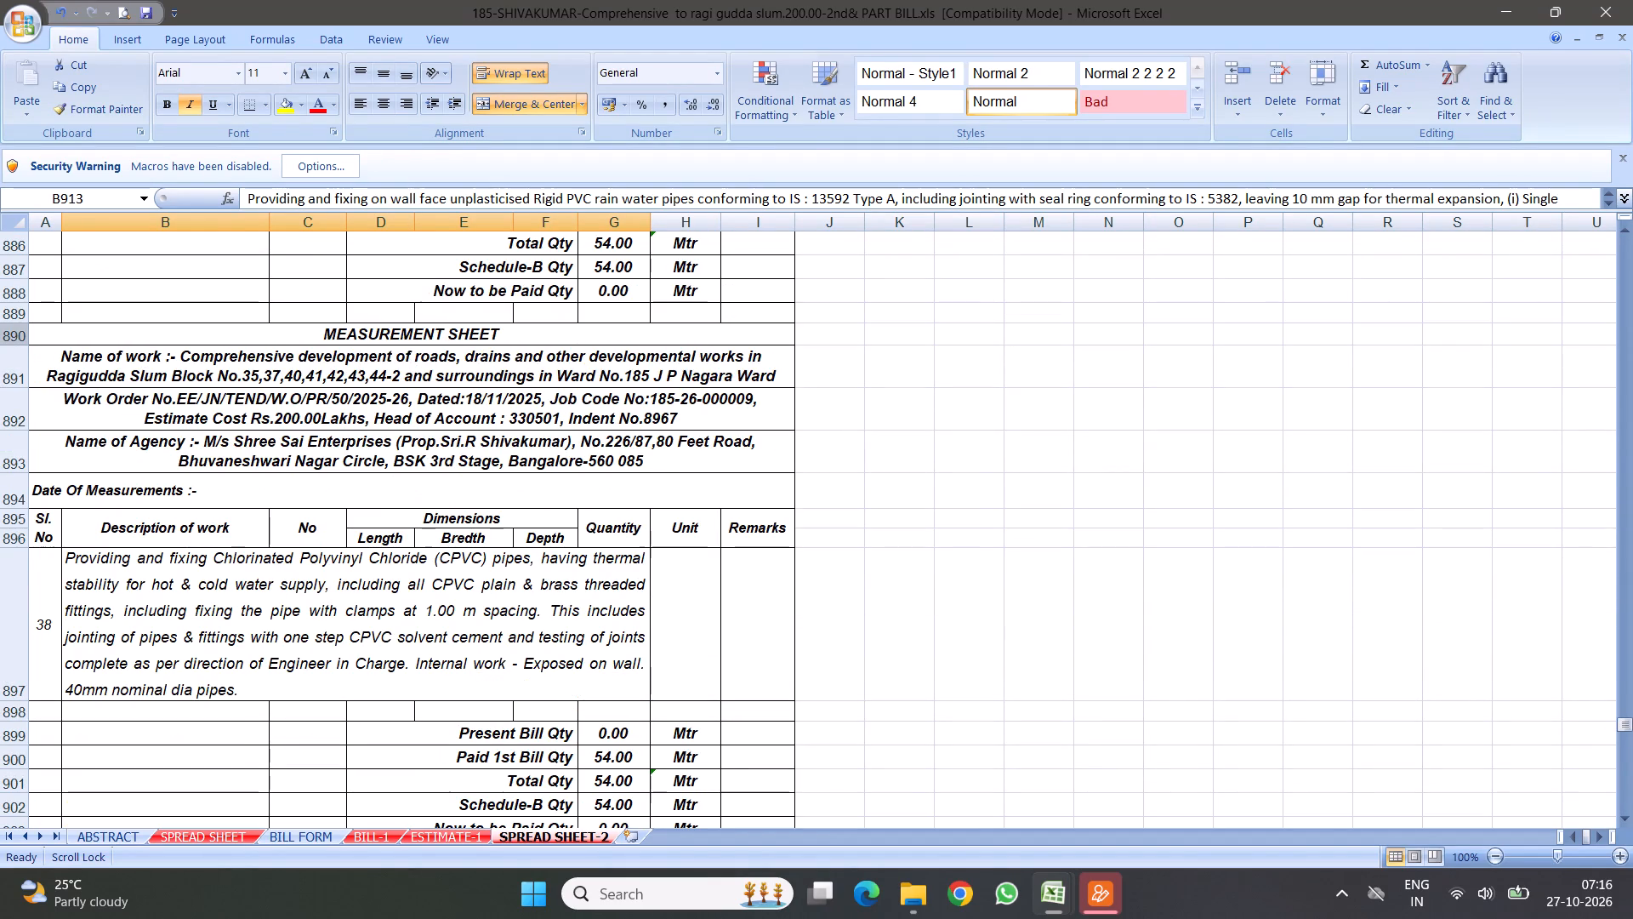
left_click_drag(9, 338, 14, 542)
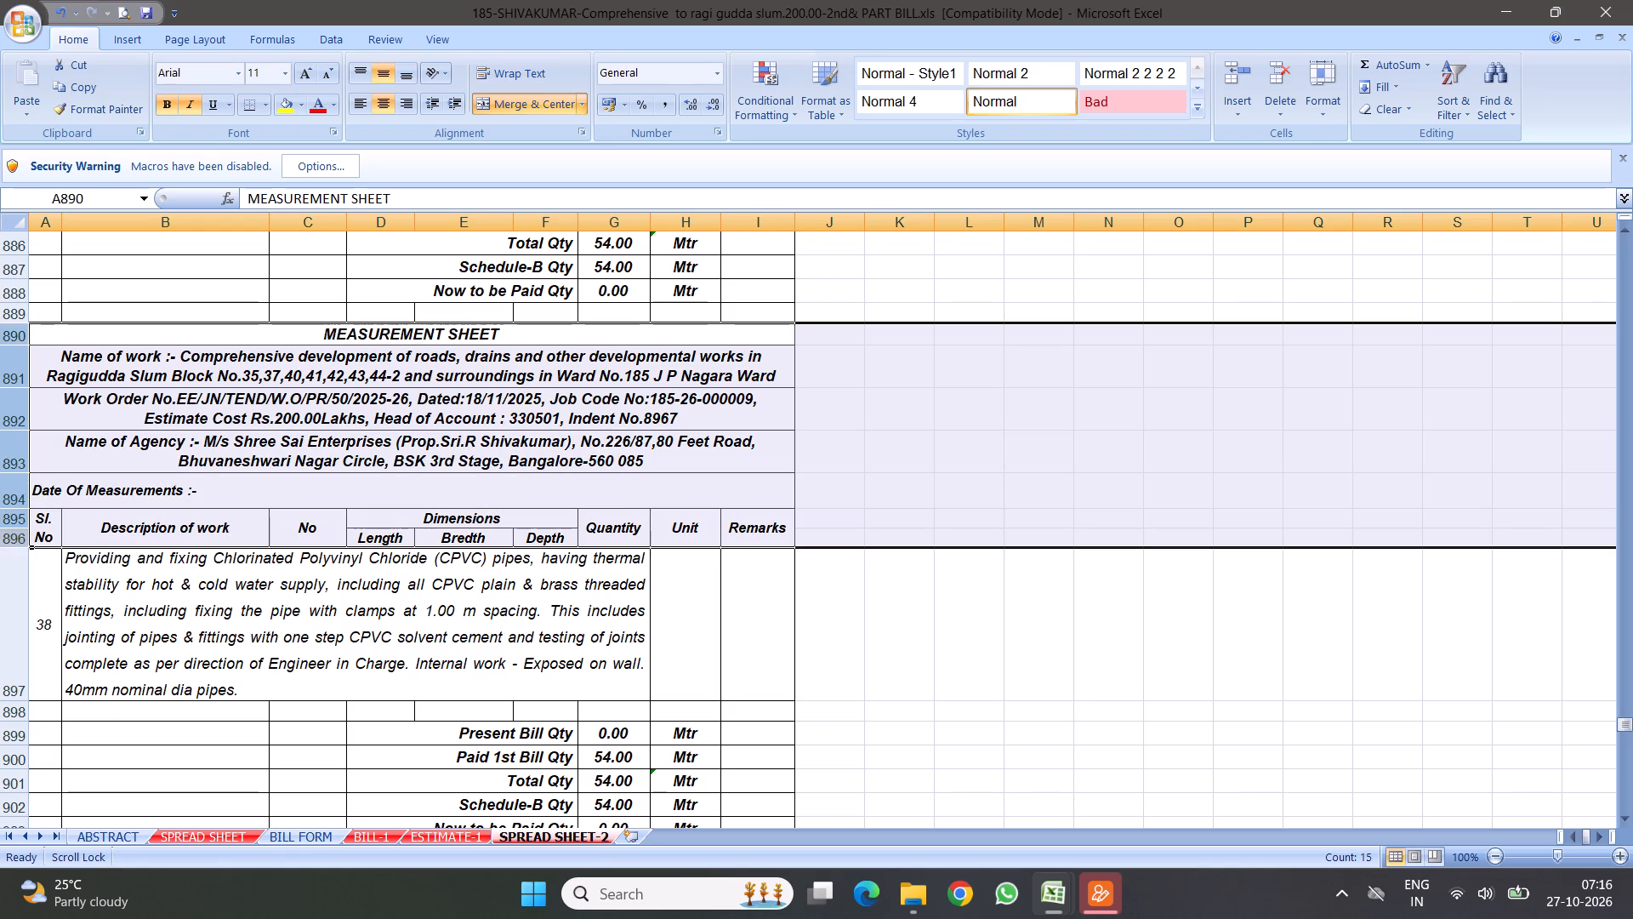
right_click(270, 404)
left_click(315, 535)
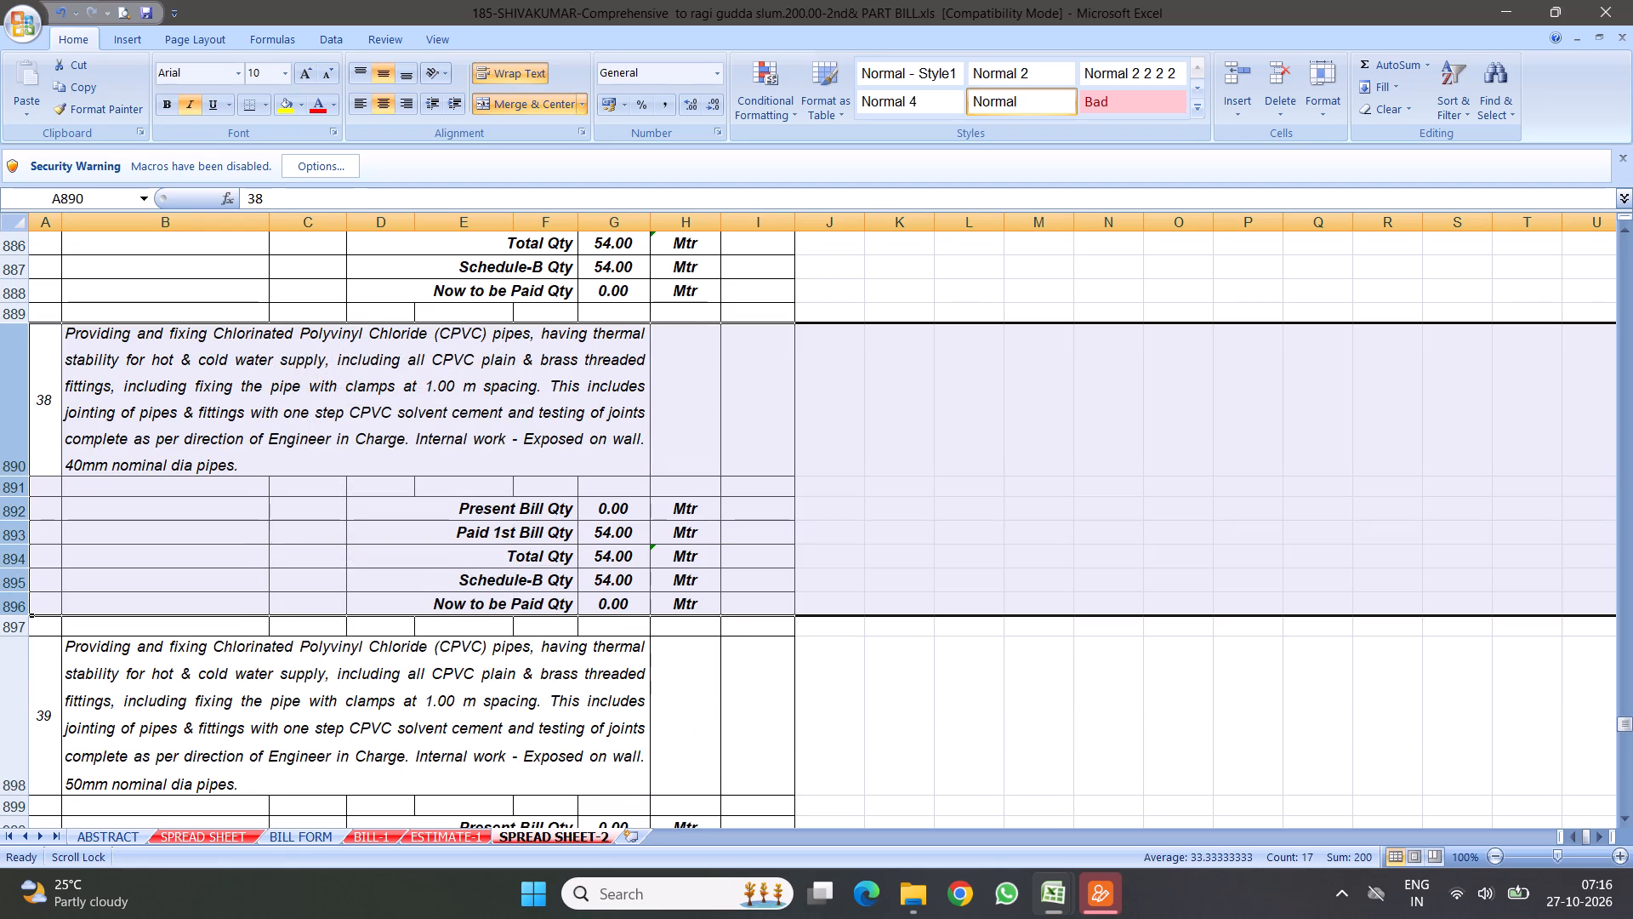
Delete the repeated measurement sheet header above item 35, rows 859 to 865.
scroll(435, 461, "up", 12)
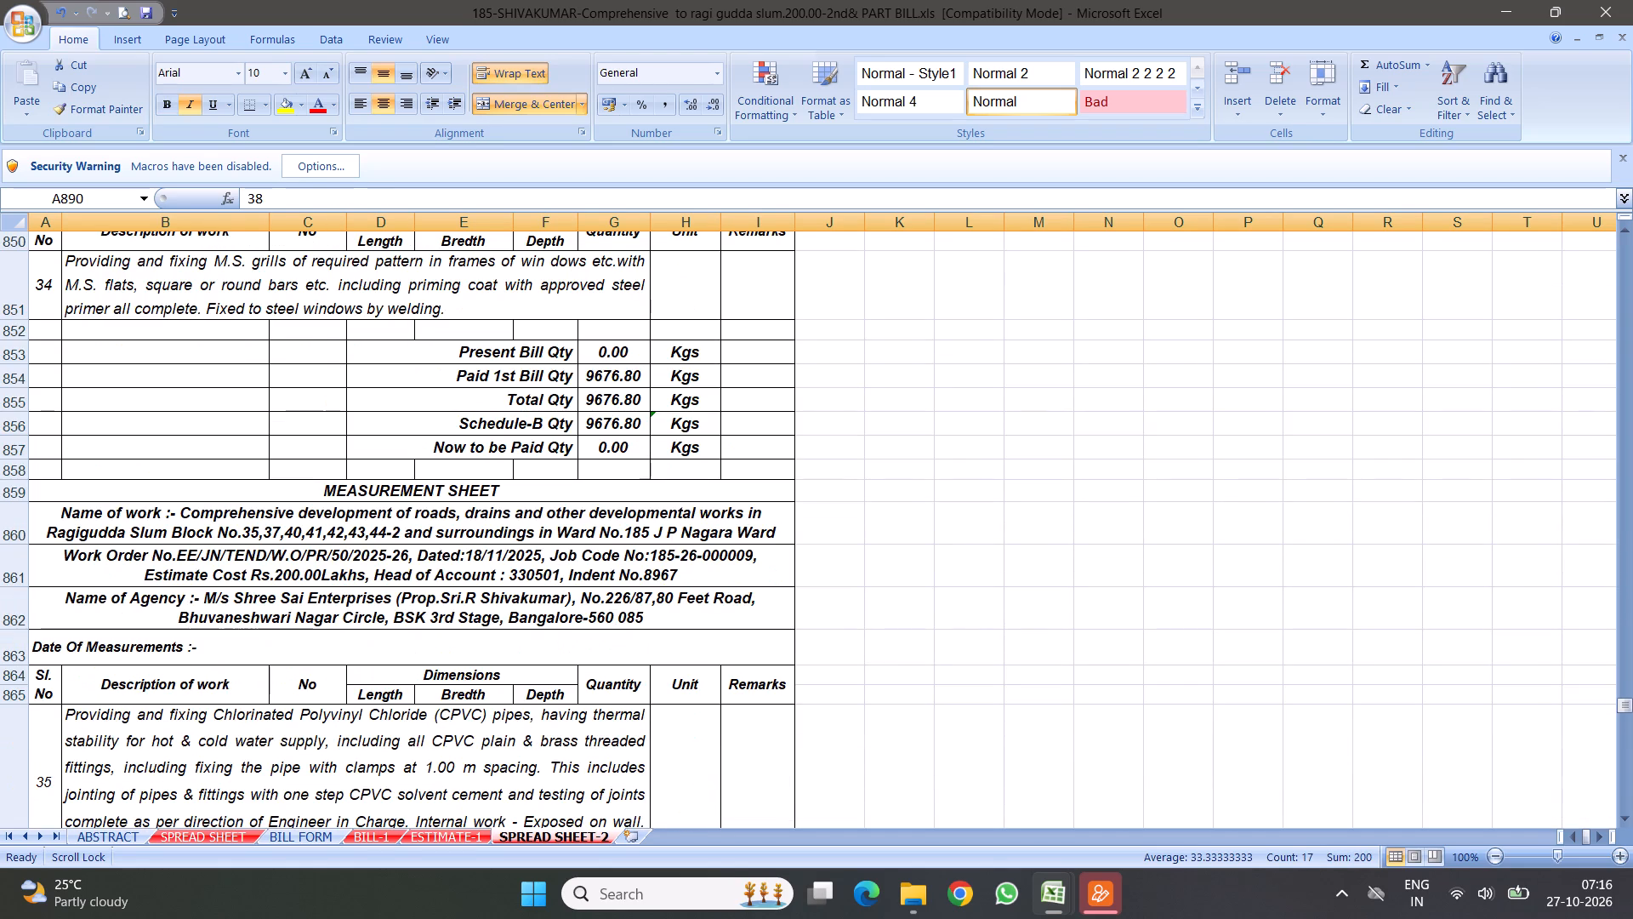
left_click_drag(13, 488, 41, 704)
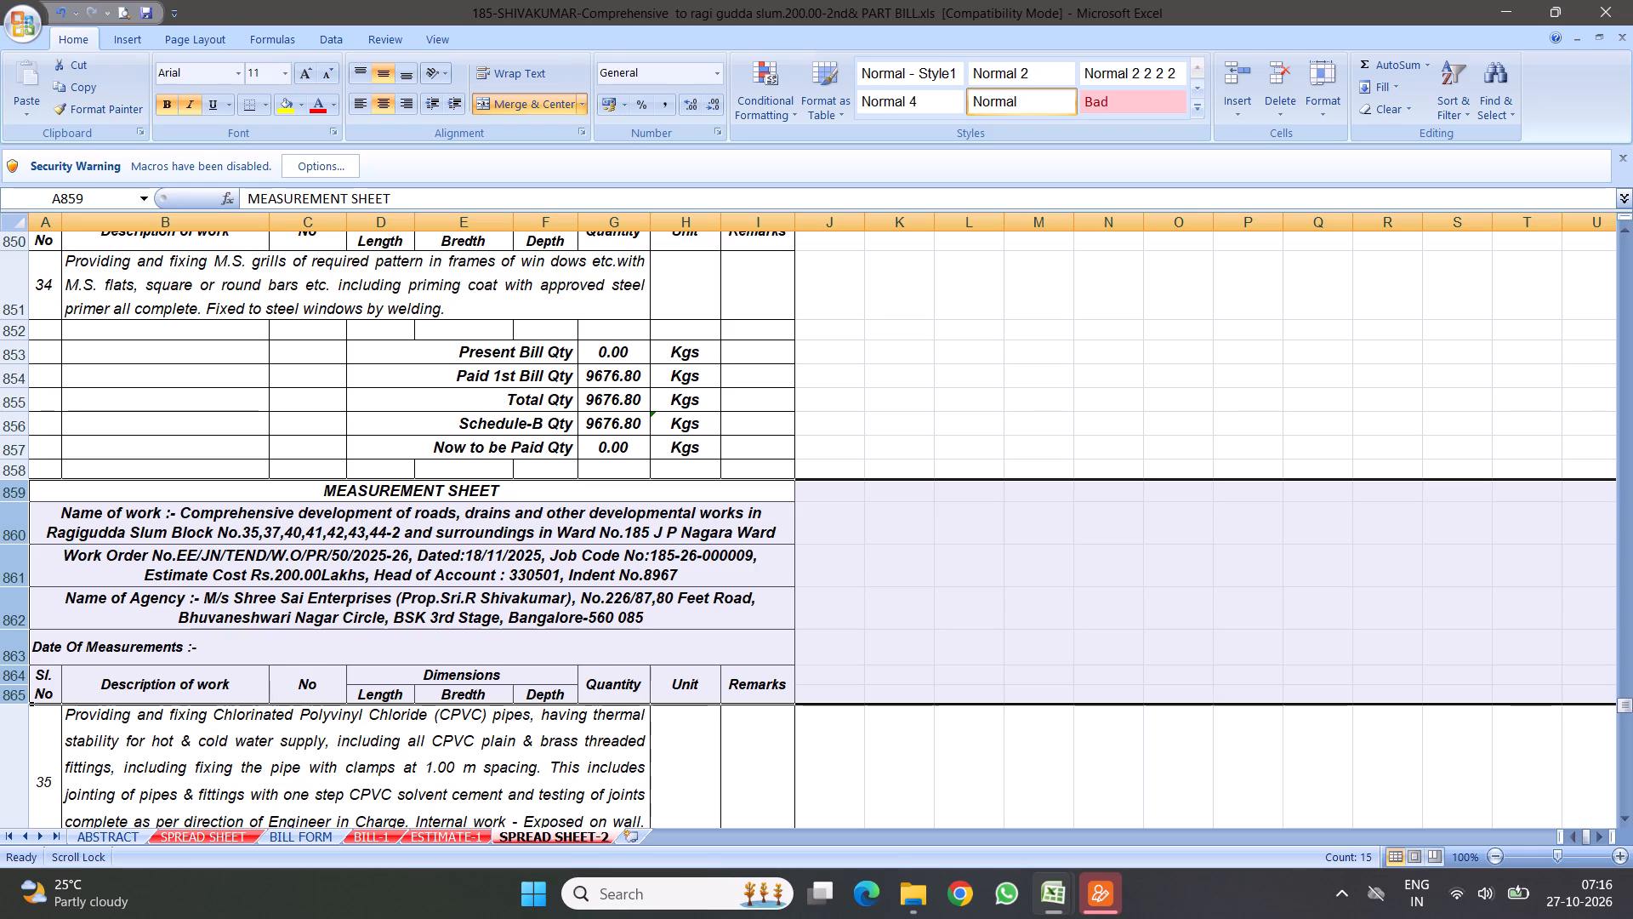
right_click(234, 572)
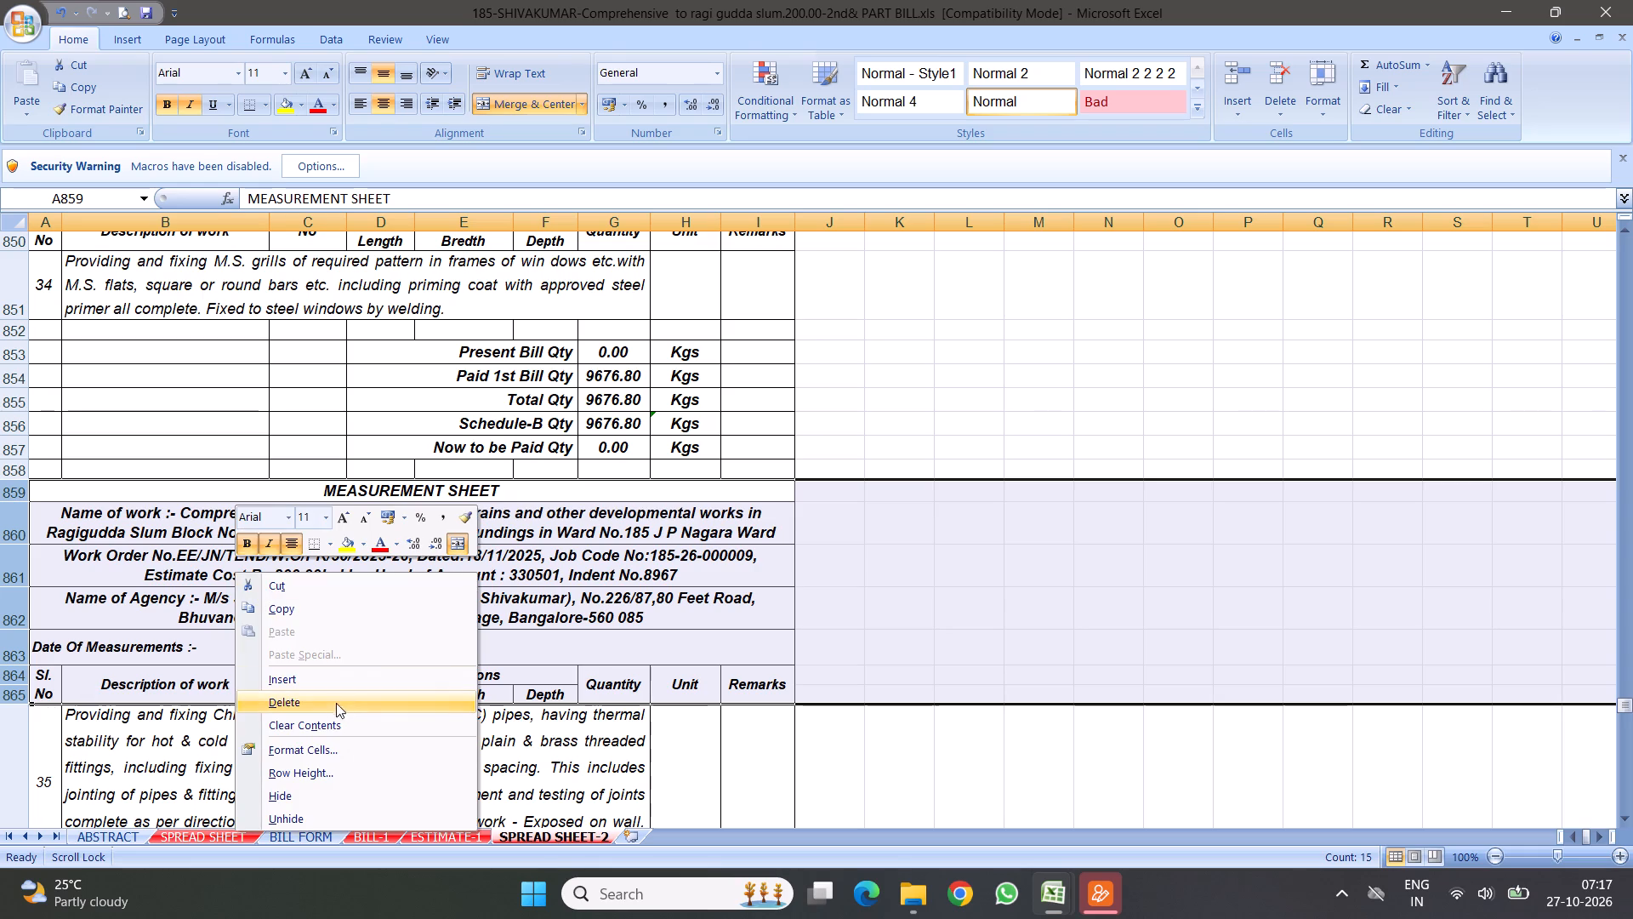
left_click(291, 699)
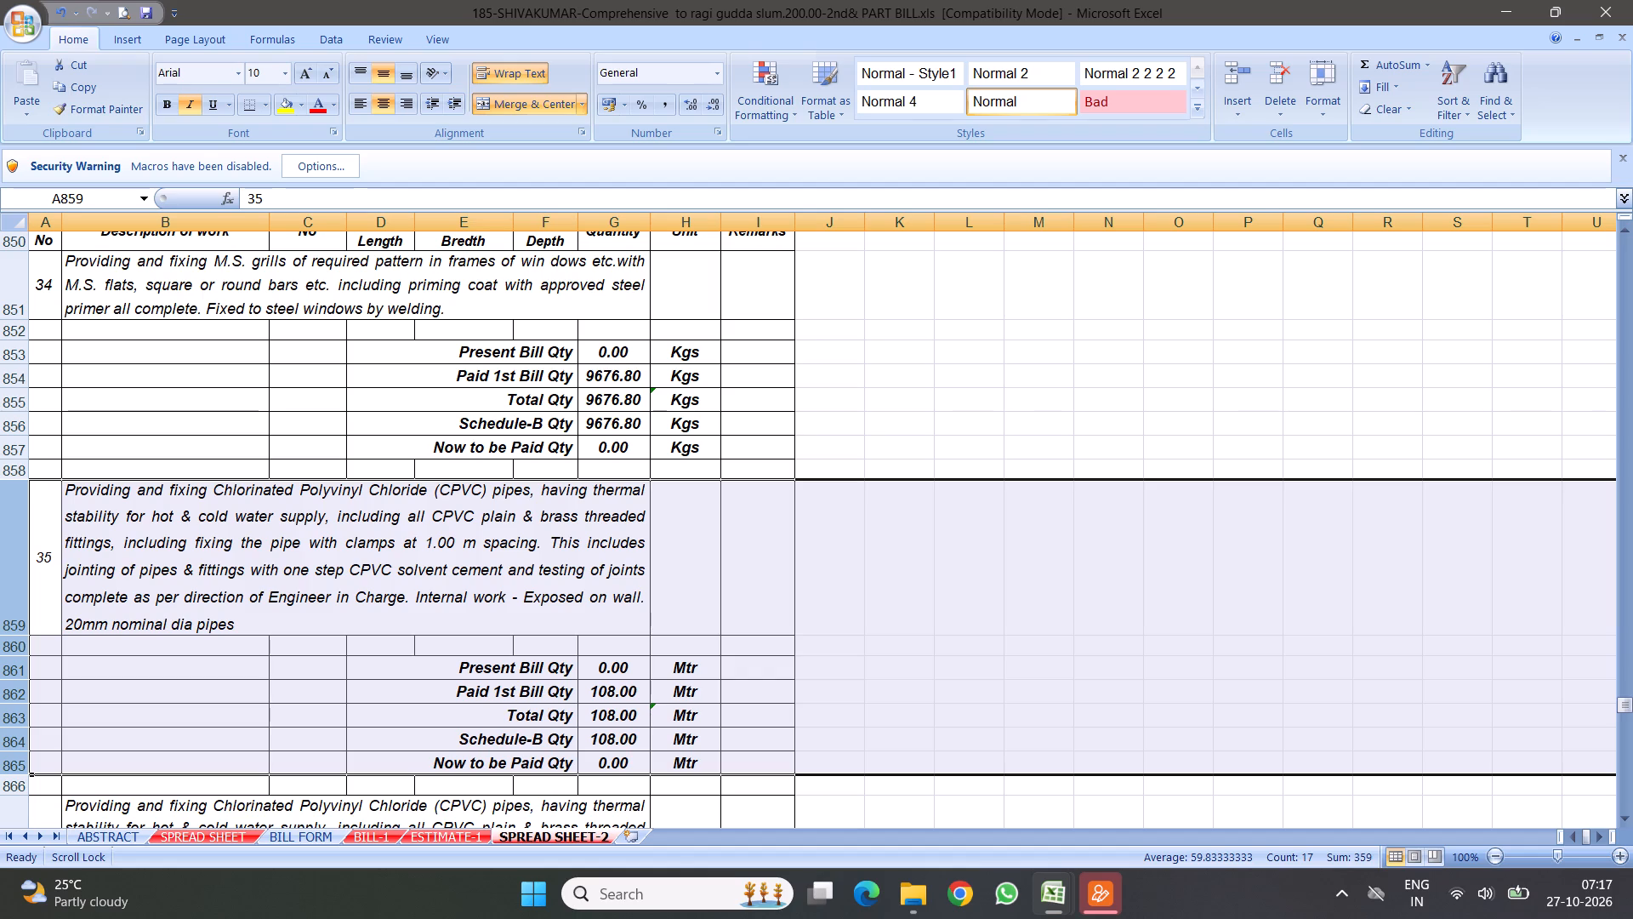
left_click(350, 622)
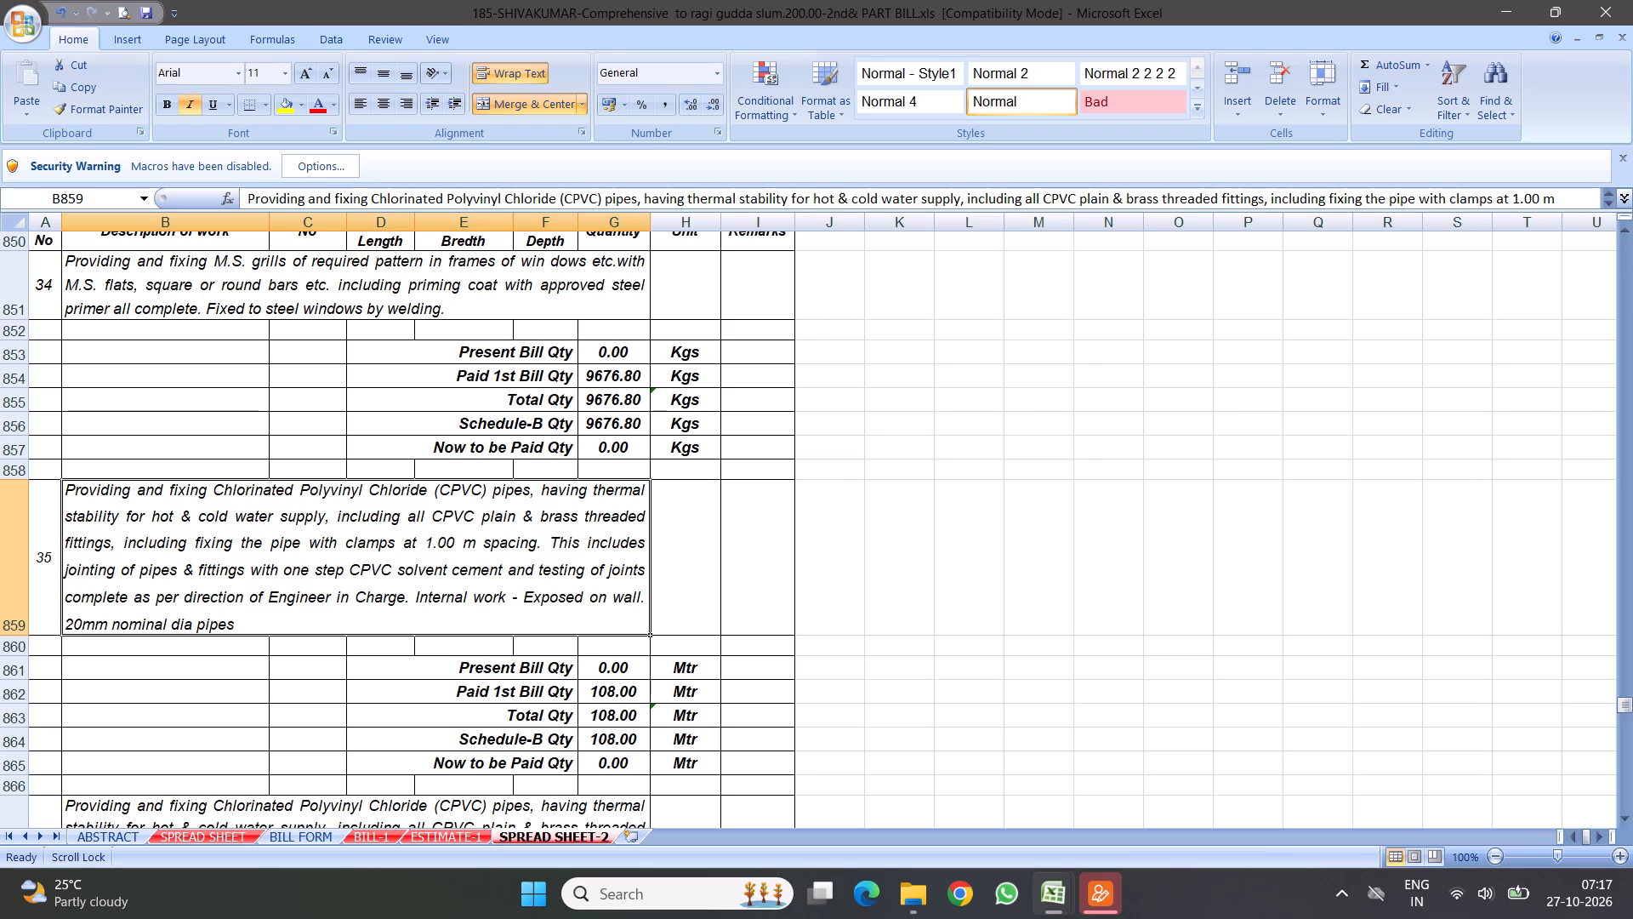
Delete the repeated measurement sheet header above item 34, rows 844 to 850.
scroll(438, 511, "up", 4)
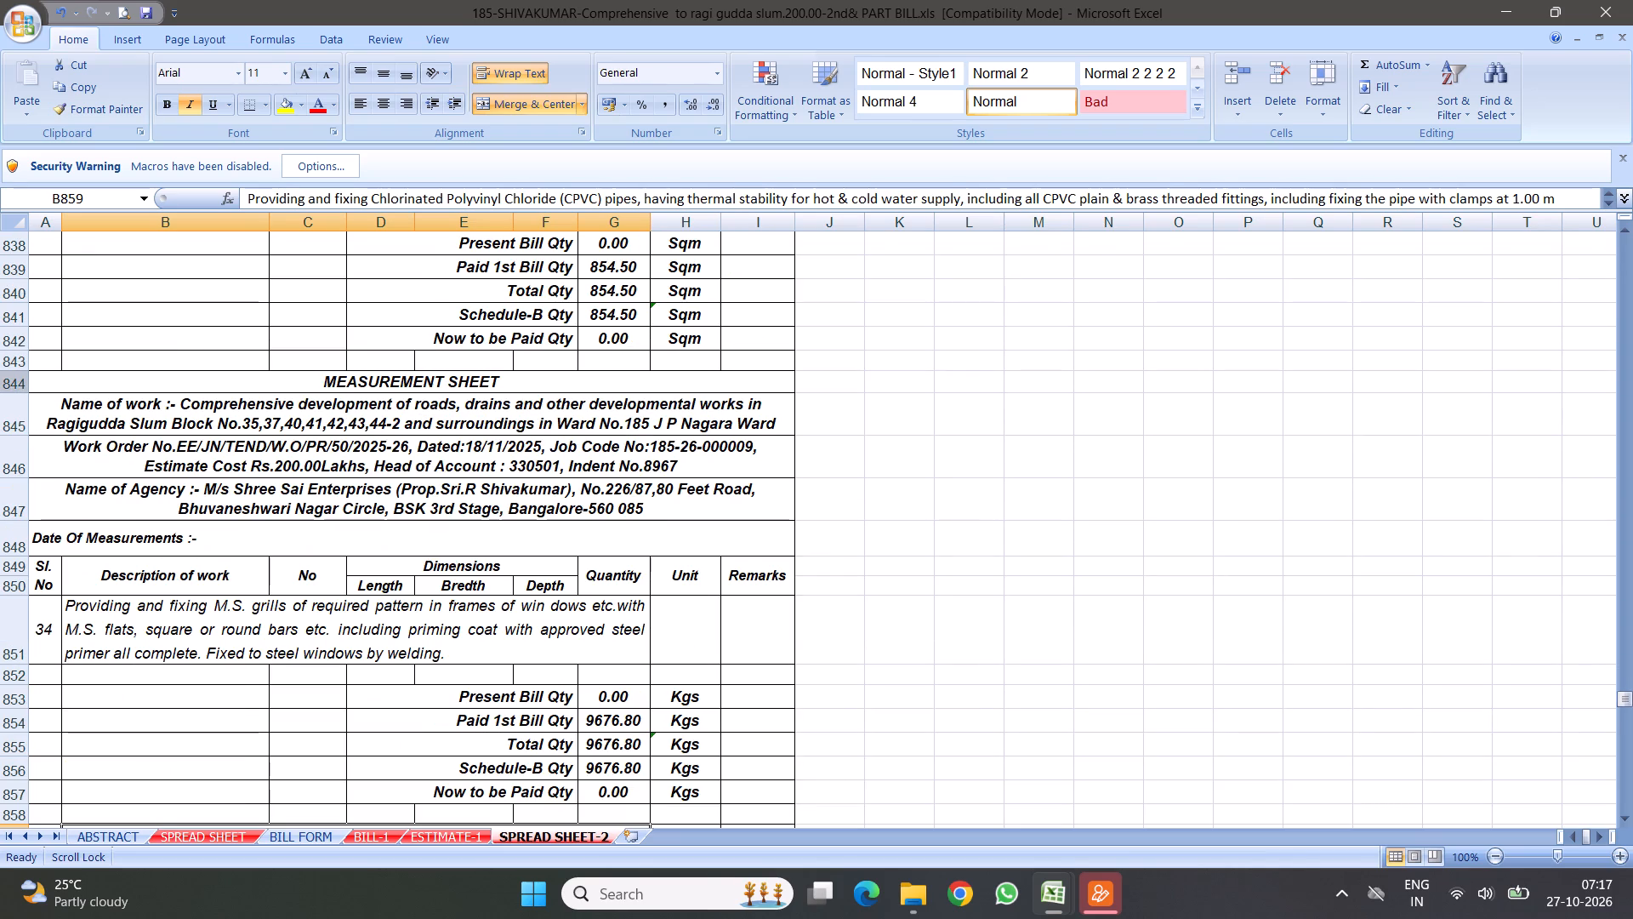
left_click_drag(17, 383, 8, 584)
right_click(93, 442)
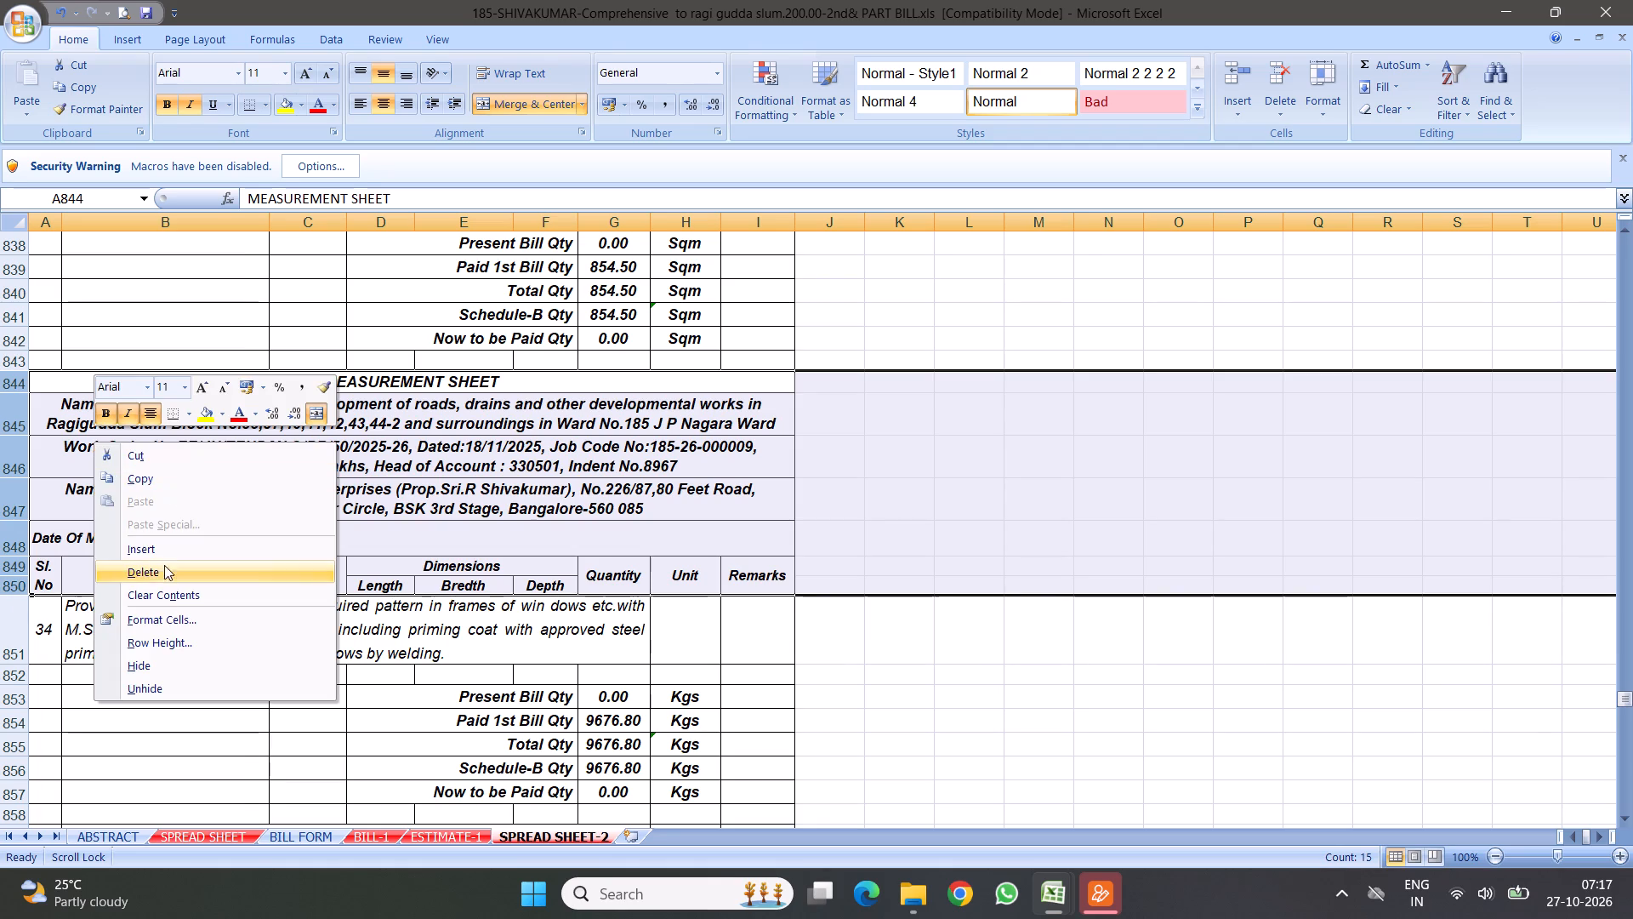
left_click(147, 570)
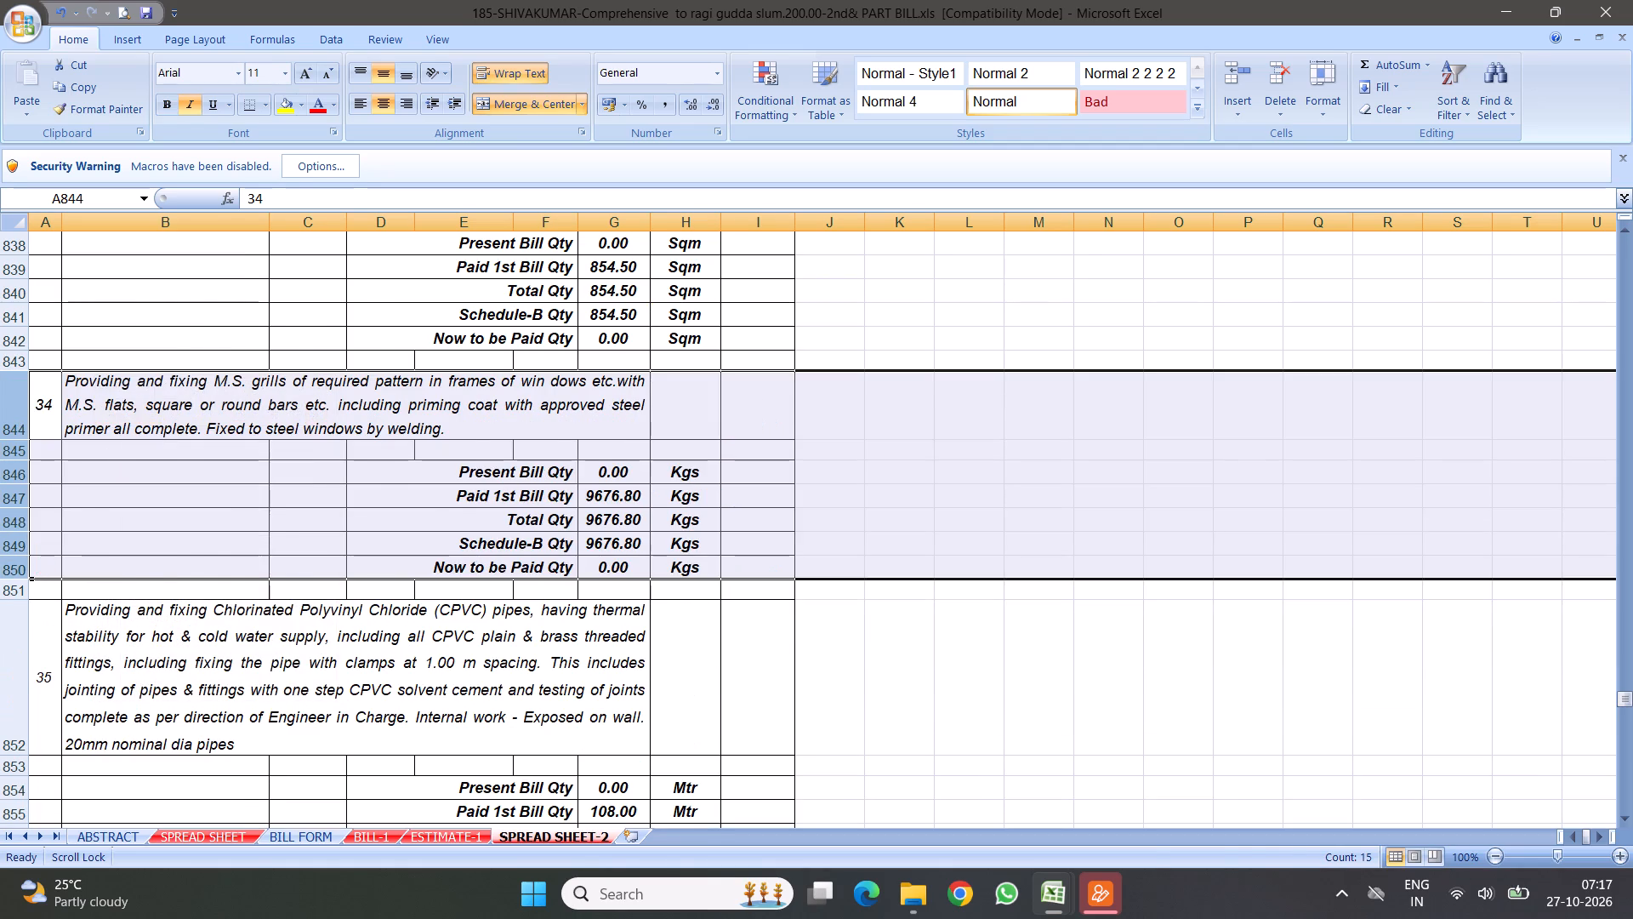
Save the workbook after checking the kerb stone quantity conversion in row 807.
scroll(241, 440, "up", 4)
scroll(360, 466, "up", 4)
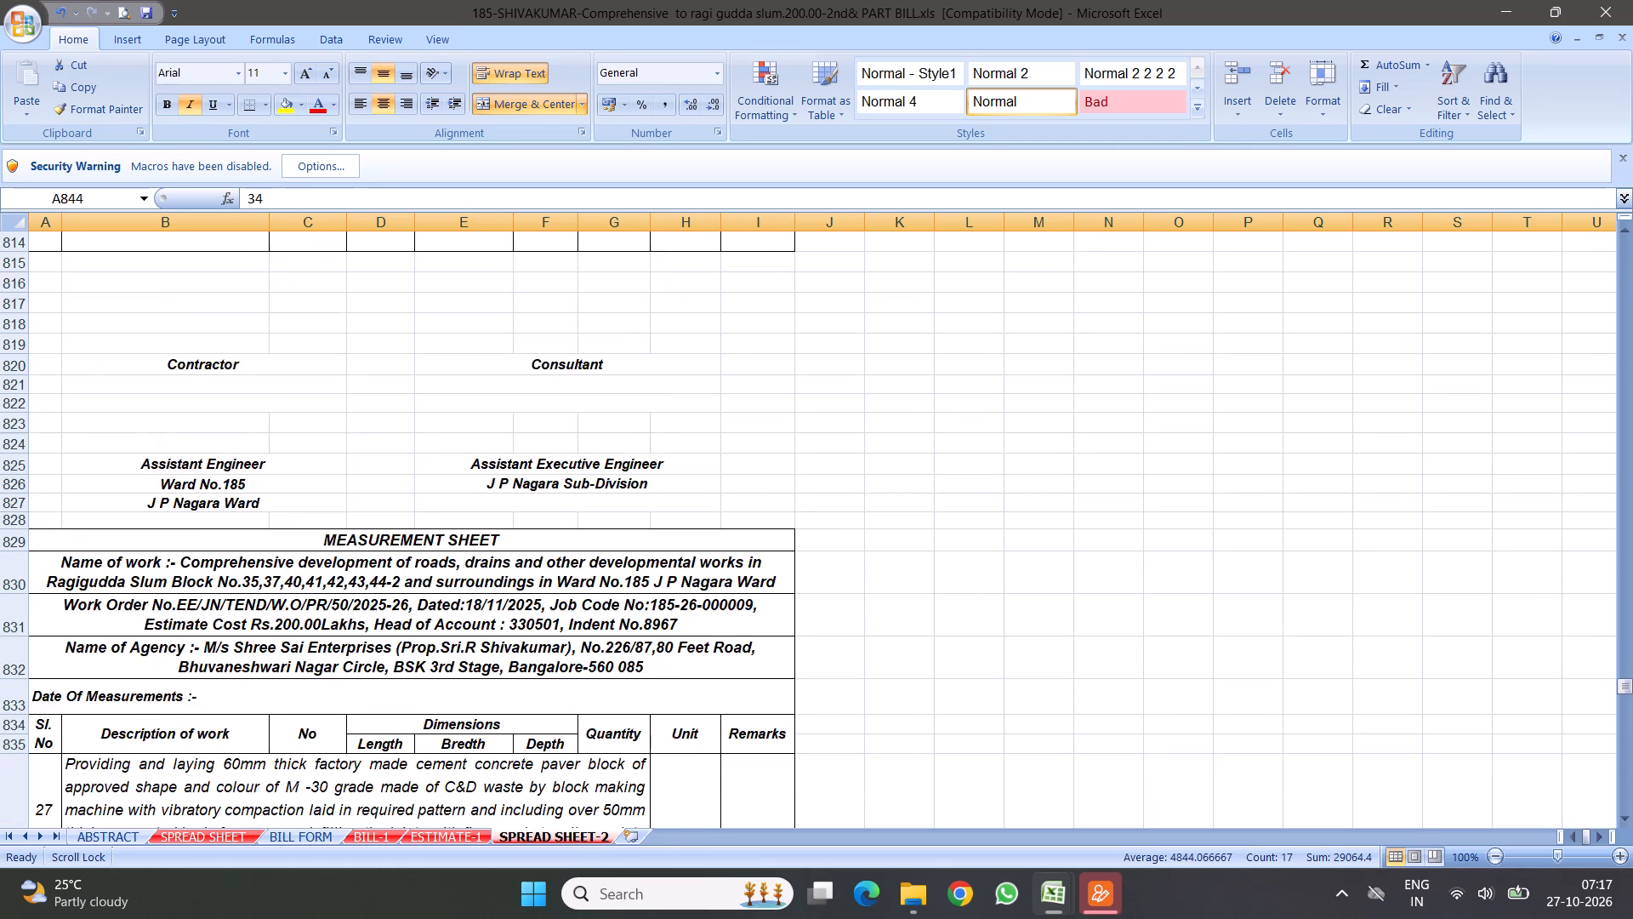
scroll(335, 444, "up", 4)
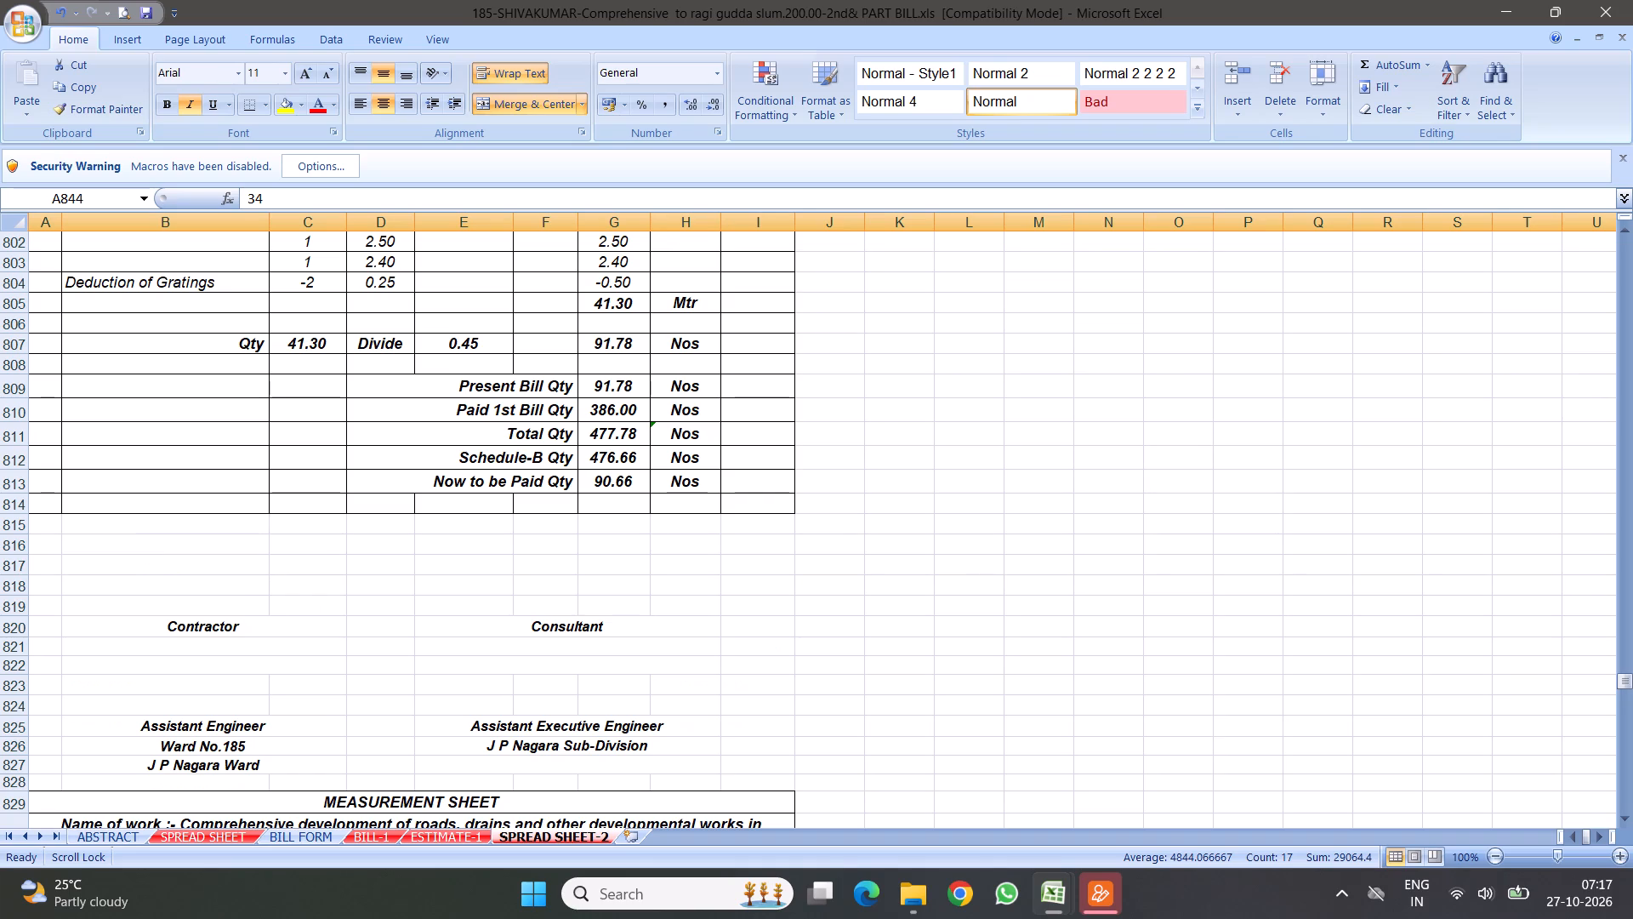
left_click(303, 345)
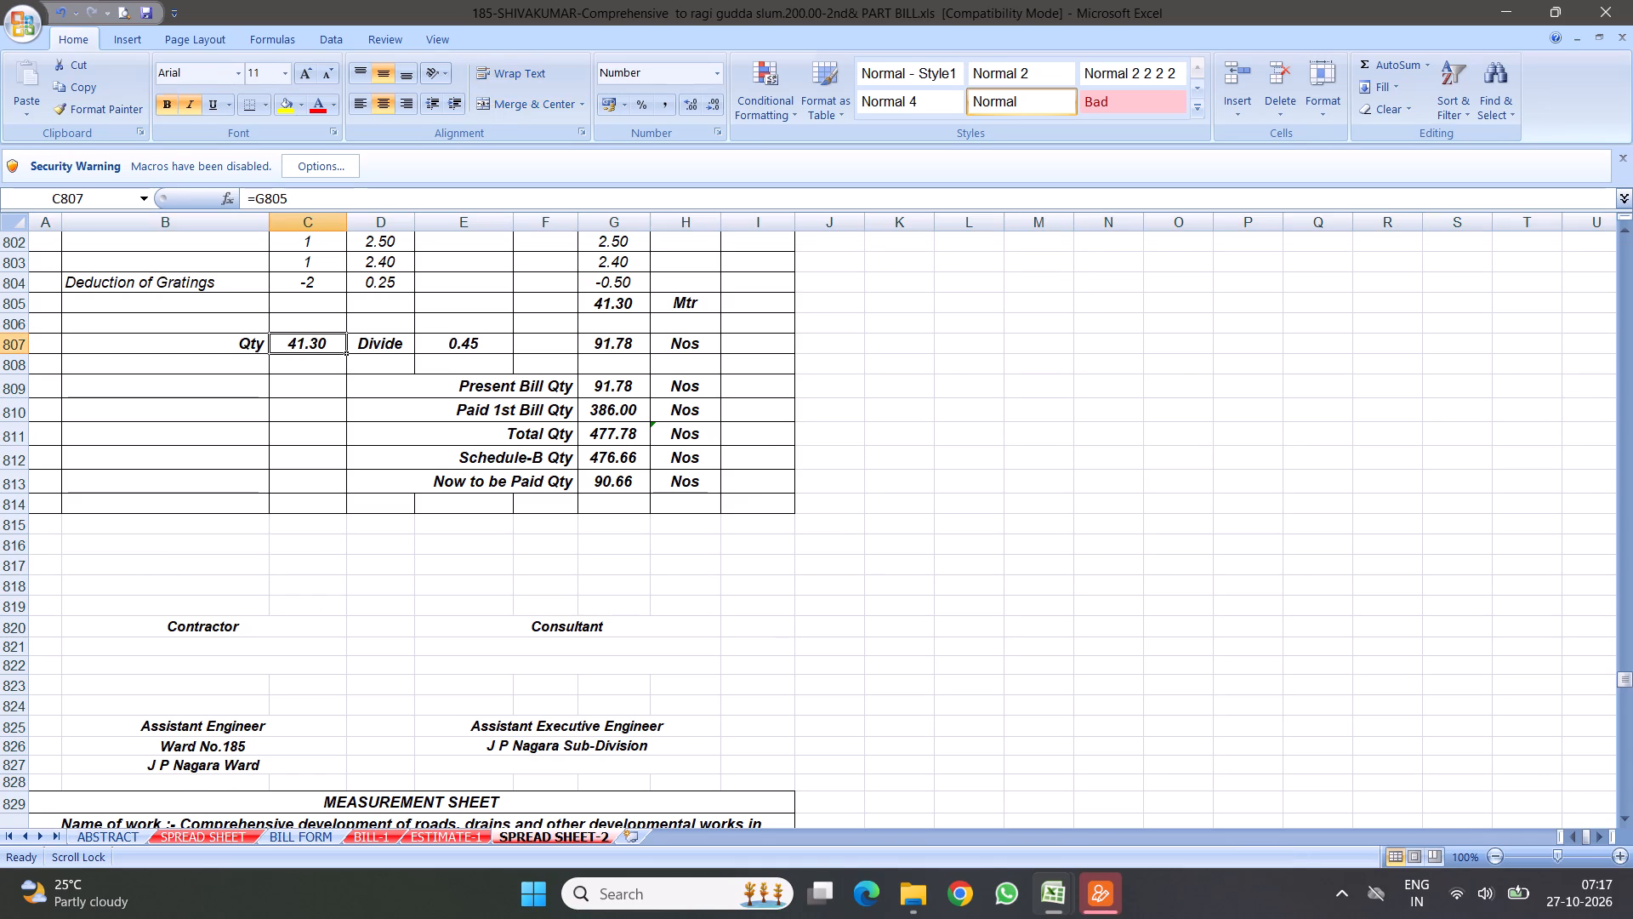
left_click(148, 13)
Review item 28's kerb stone description and measurements from row 790.
scroll(265, 472, "up", 8)
left_click(246, 609)
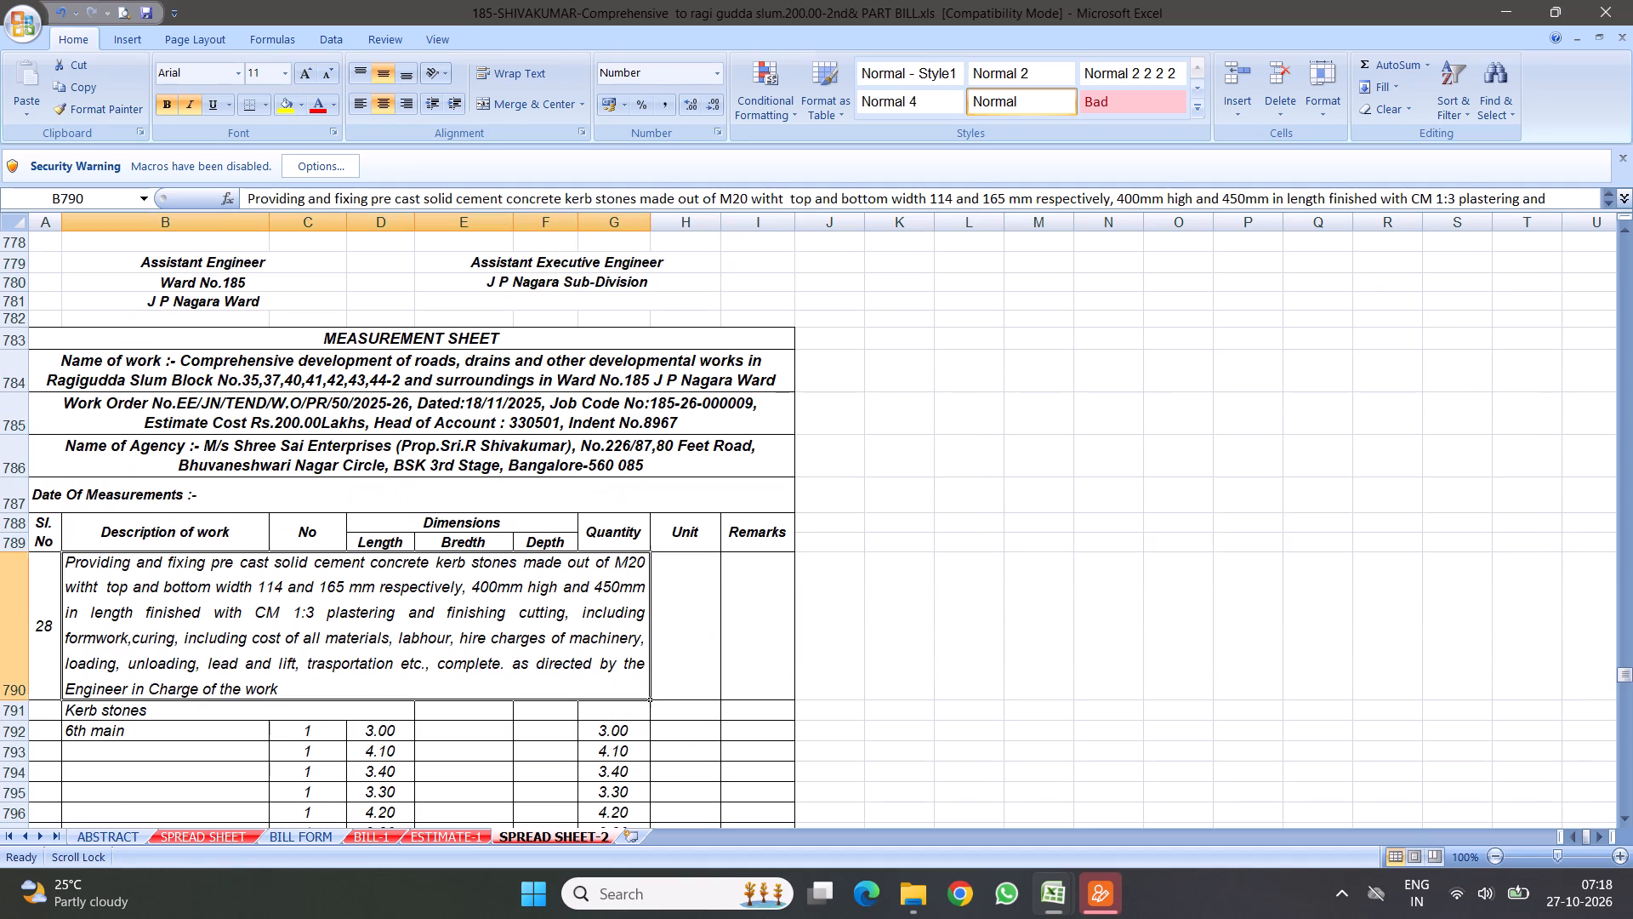
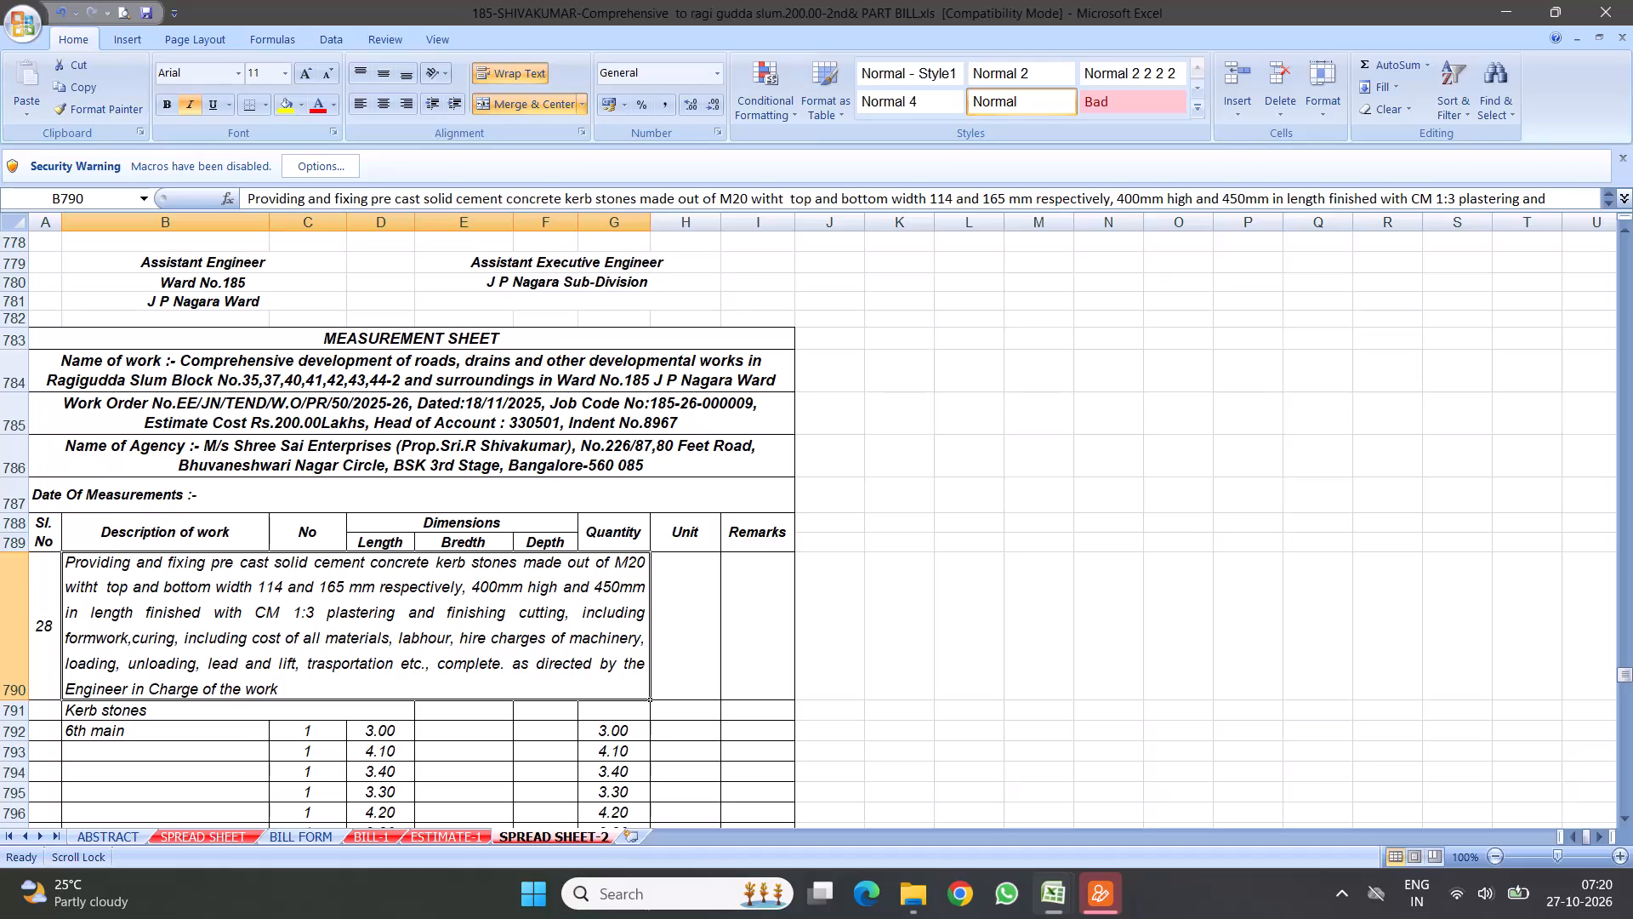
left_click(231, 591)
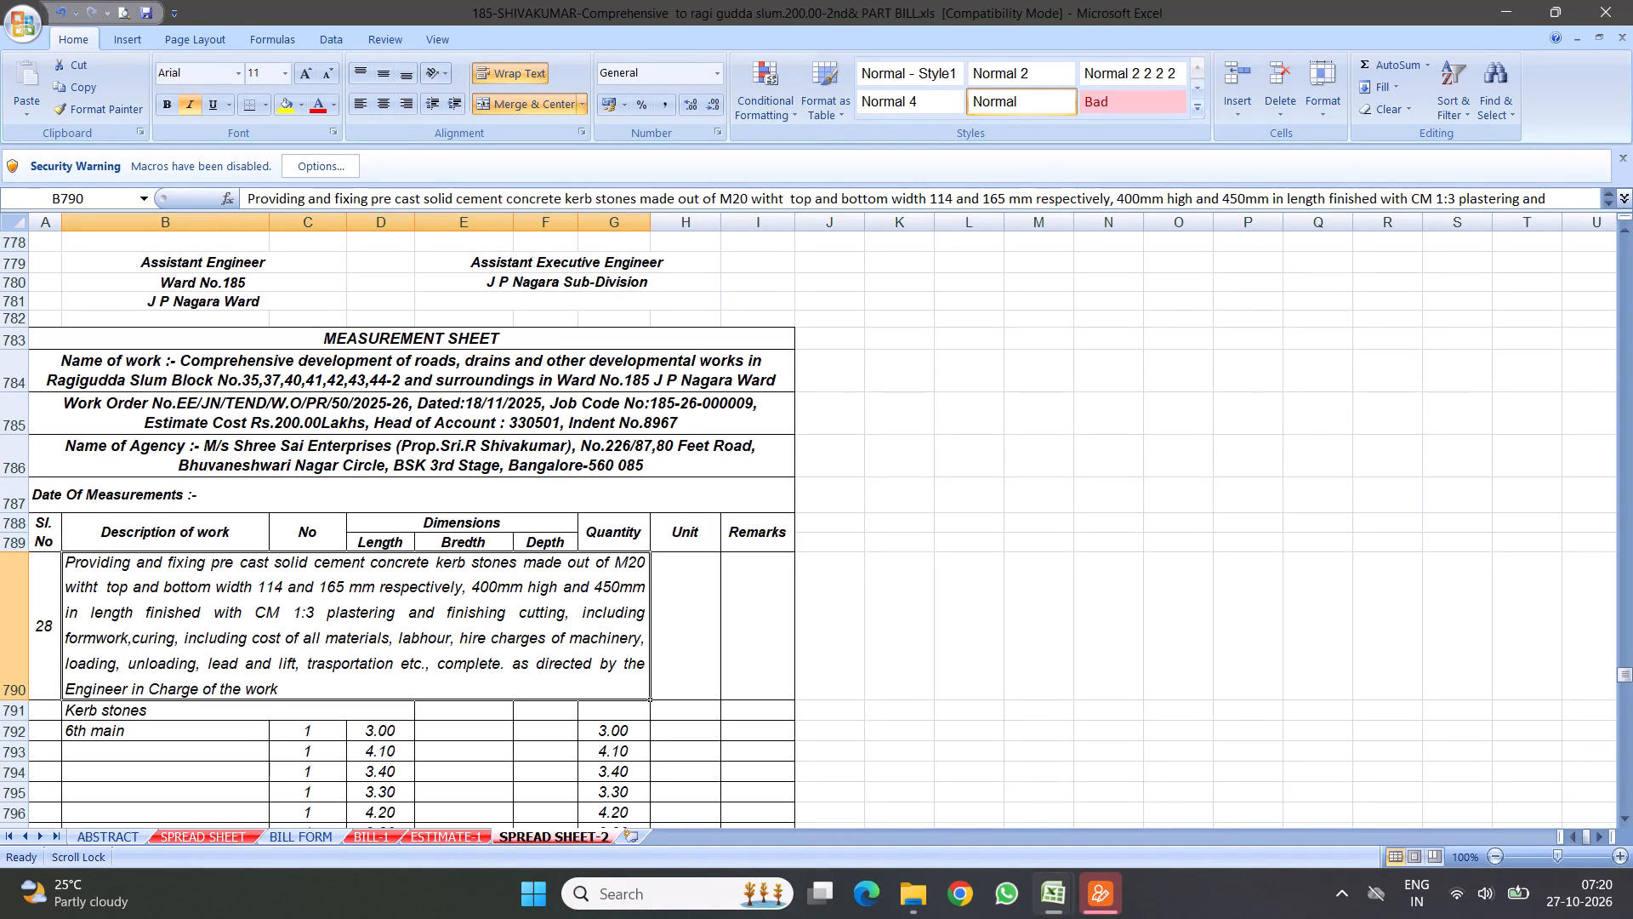
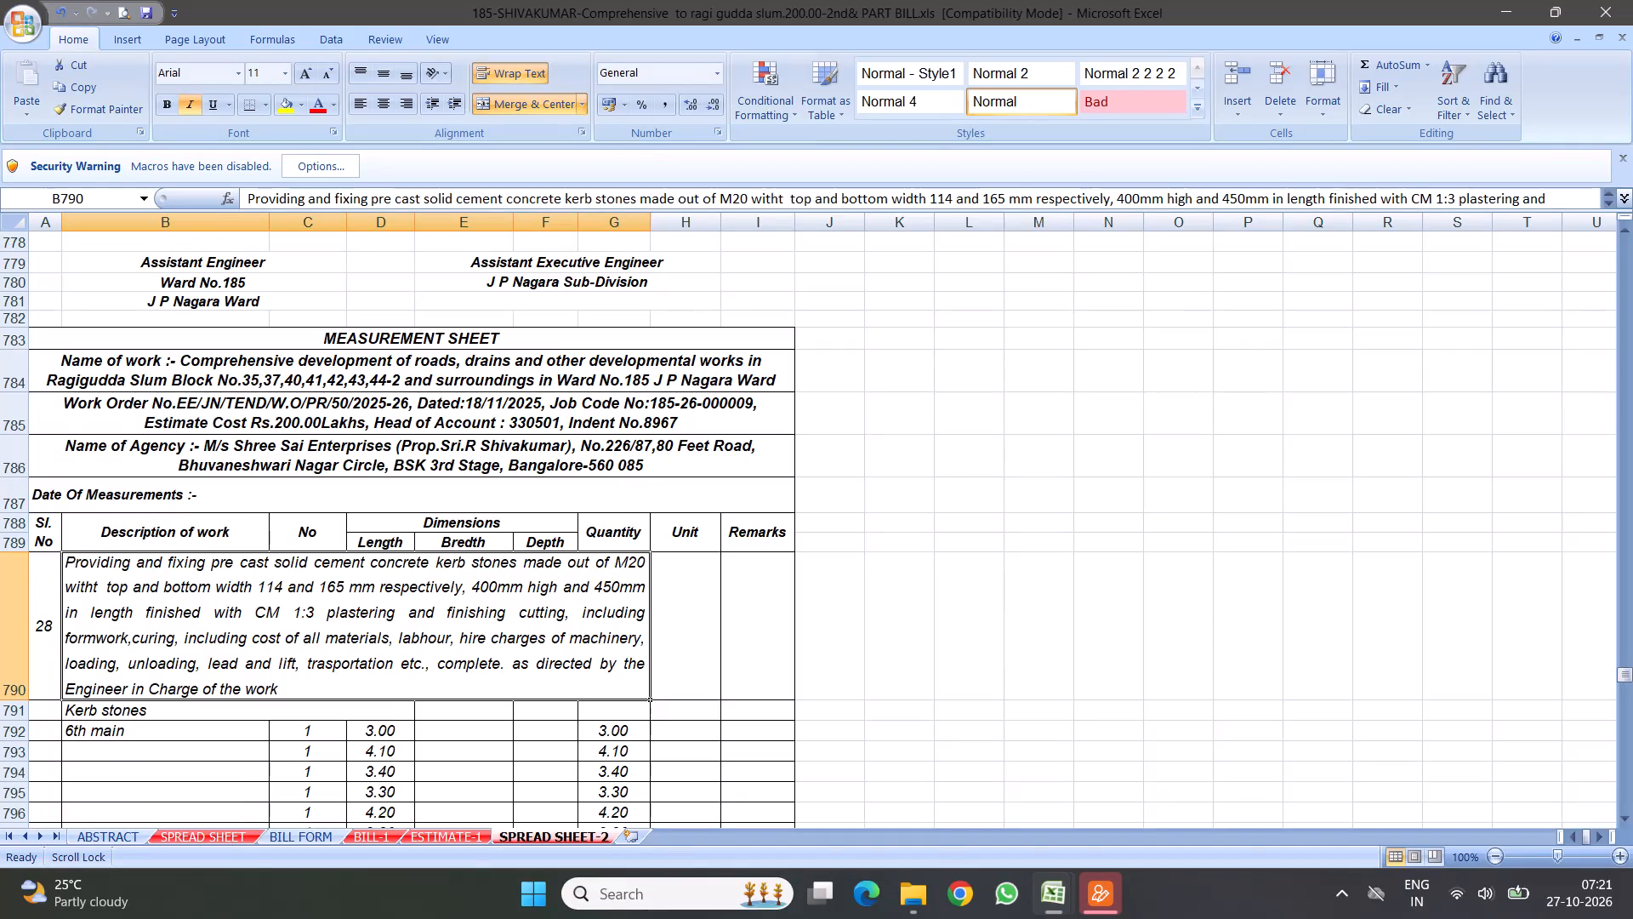
Review the measurement sheets in SPREAD SHEET-2 from the kerb stone item 28 down to the kerb stone painting item 33 and its quantity summary.
scroll(401, 636, "down", 7)
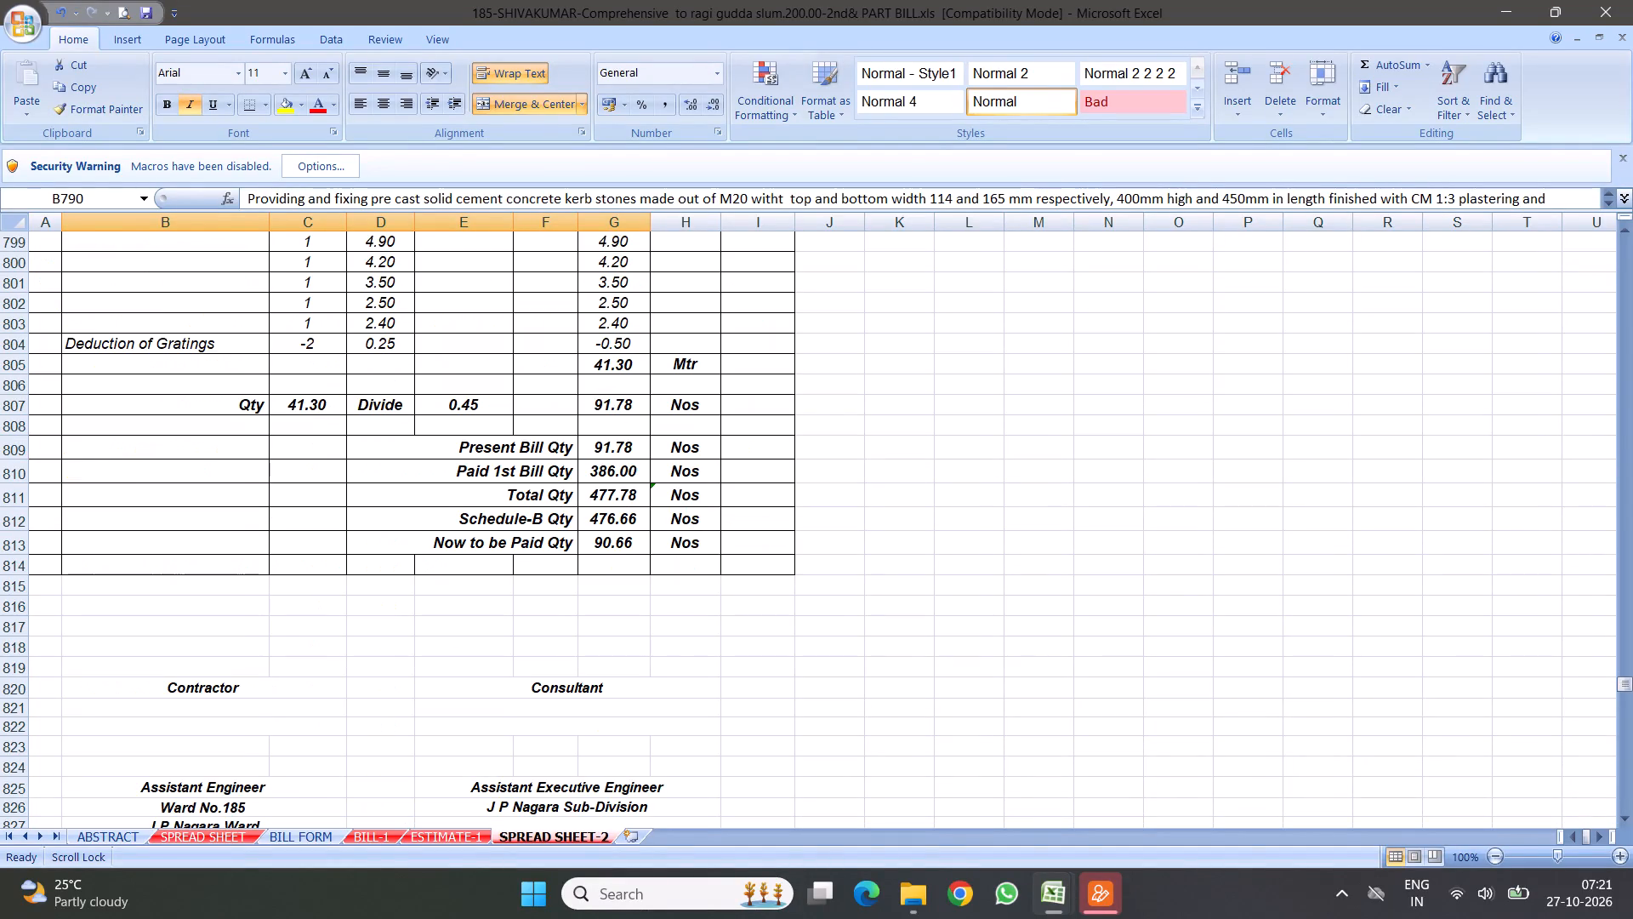
scroll(476, 616, "down", 4)
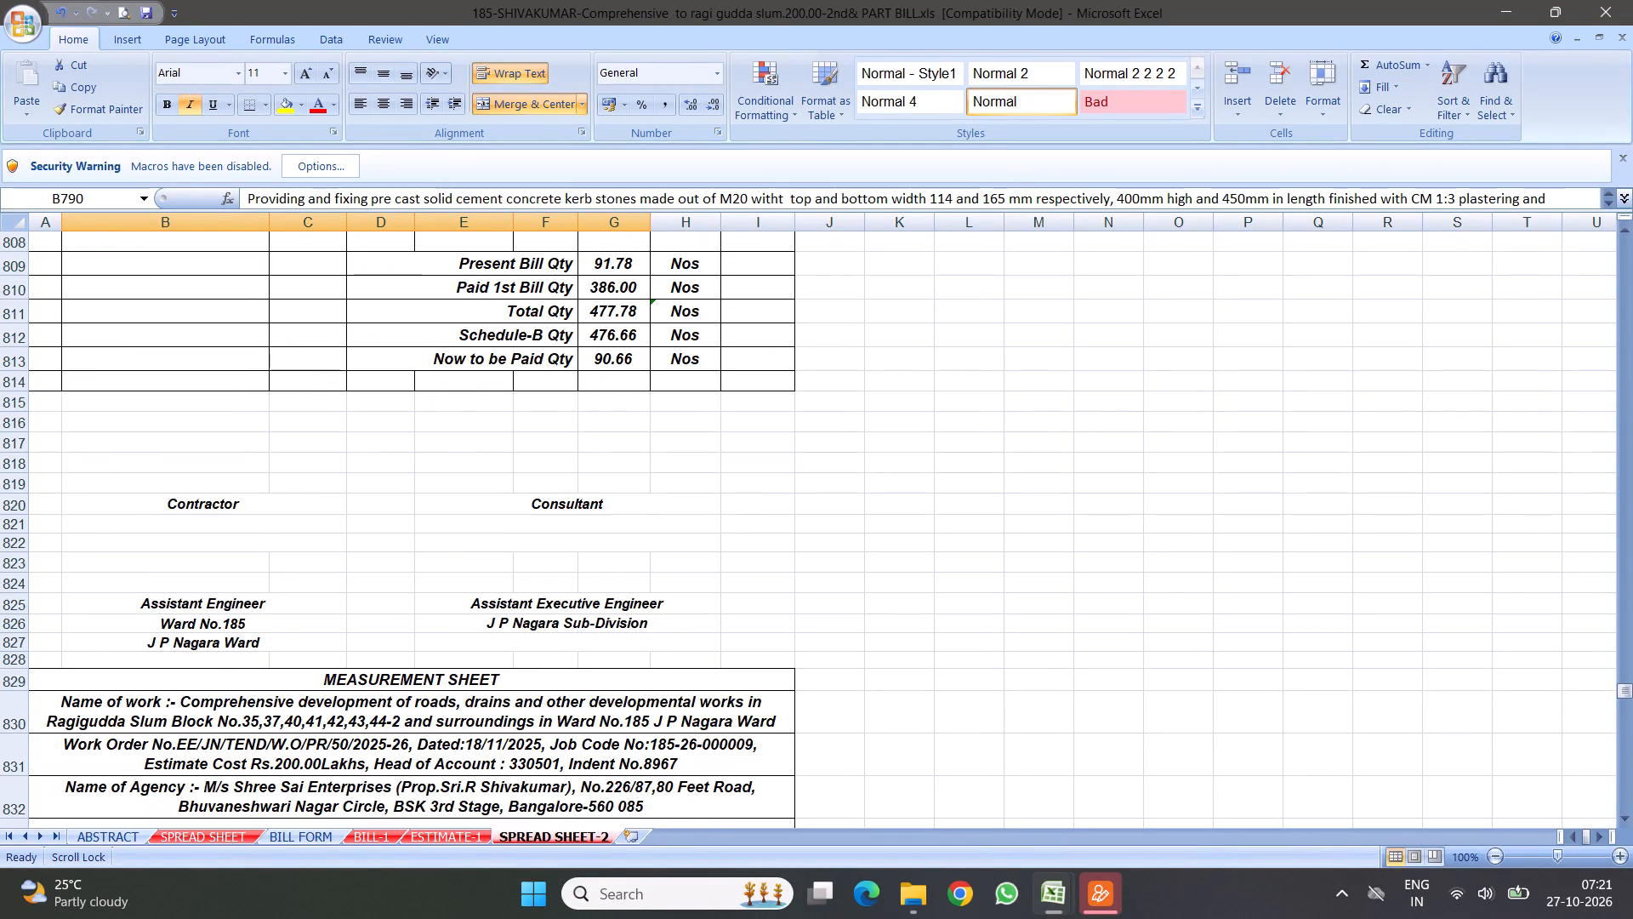
scroll(479, 609, "down", 5)
left_click(369, 549)
scroll(481, 624, "down", 4)
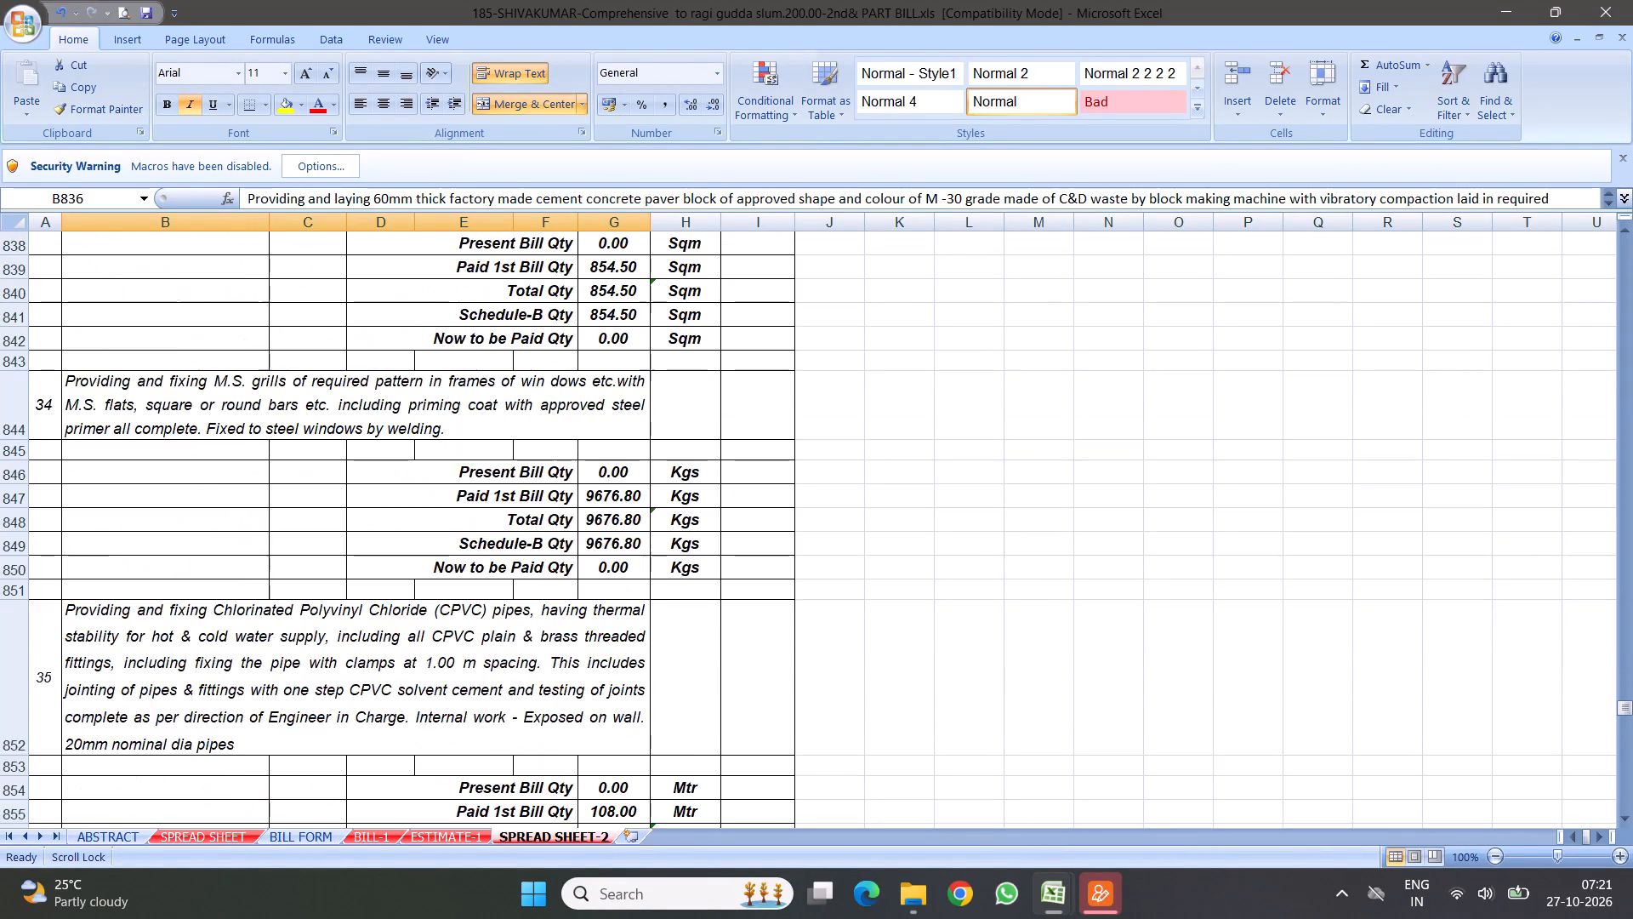
scroll(423, 579, "down", 4)
scroll(425, 555, "down", 20)
scroll(425, 555, "down", 14)
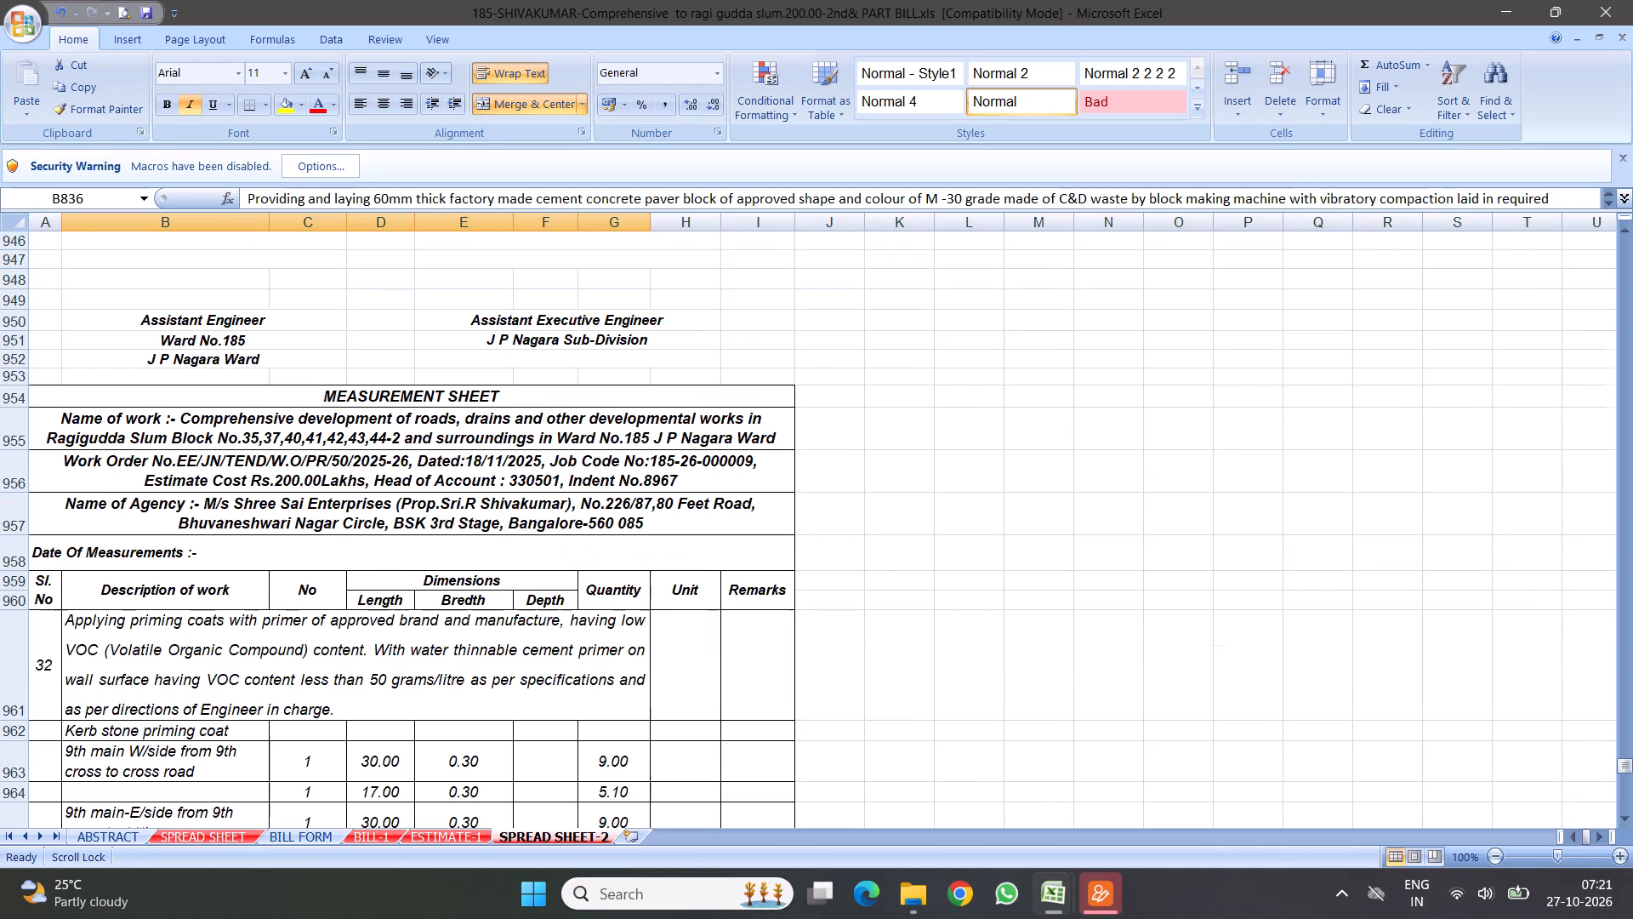
scroll(512, 598, "down", 18)
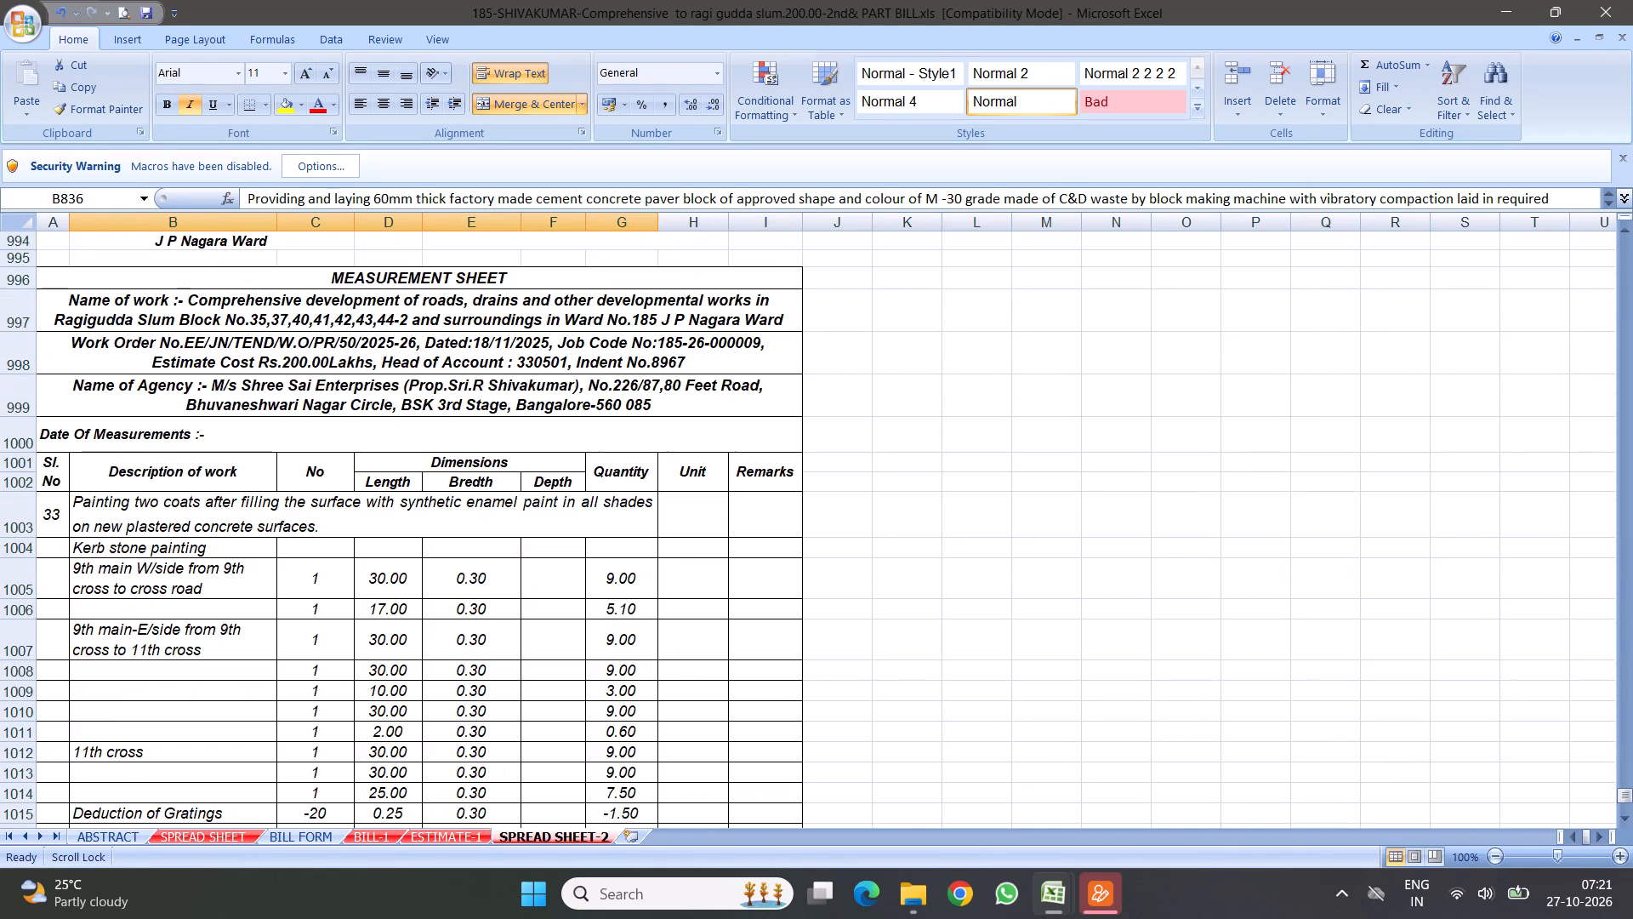
scroll(538, 552, "down", 4)
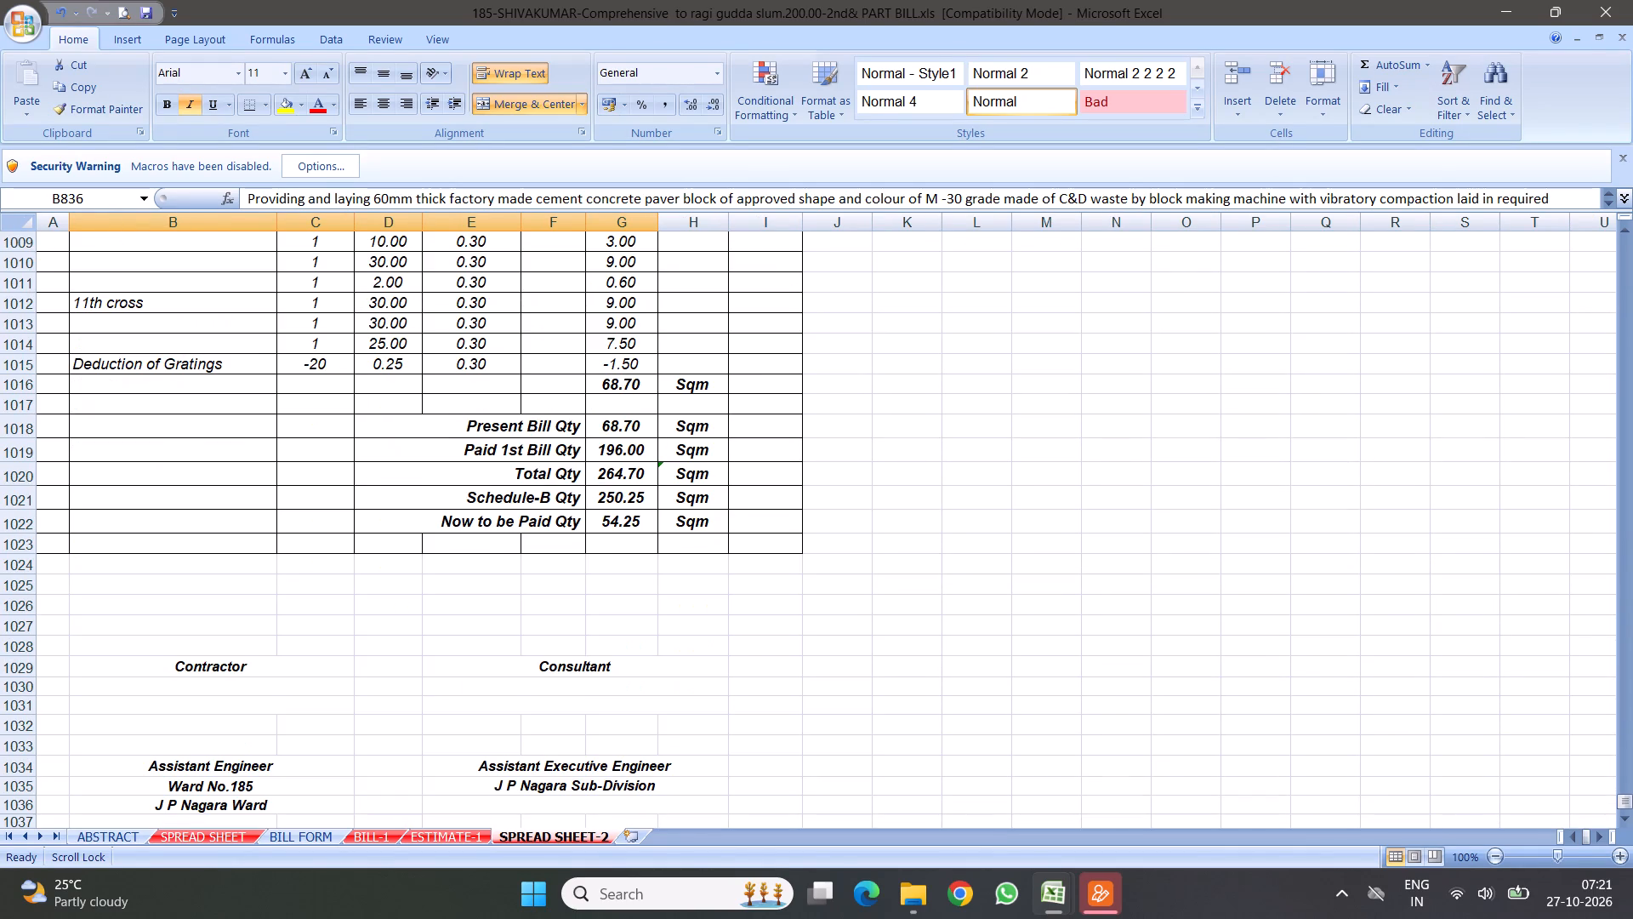
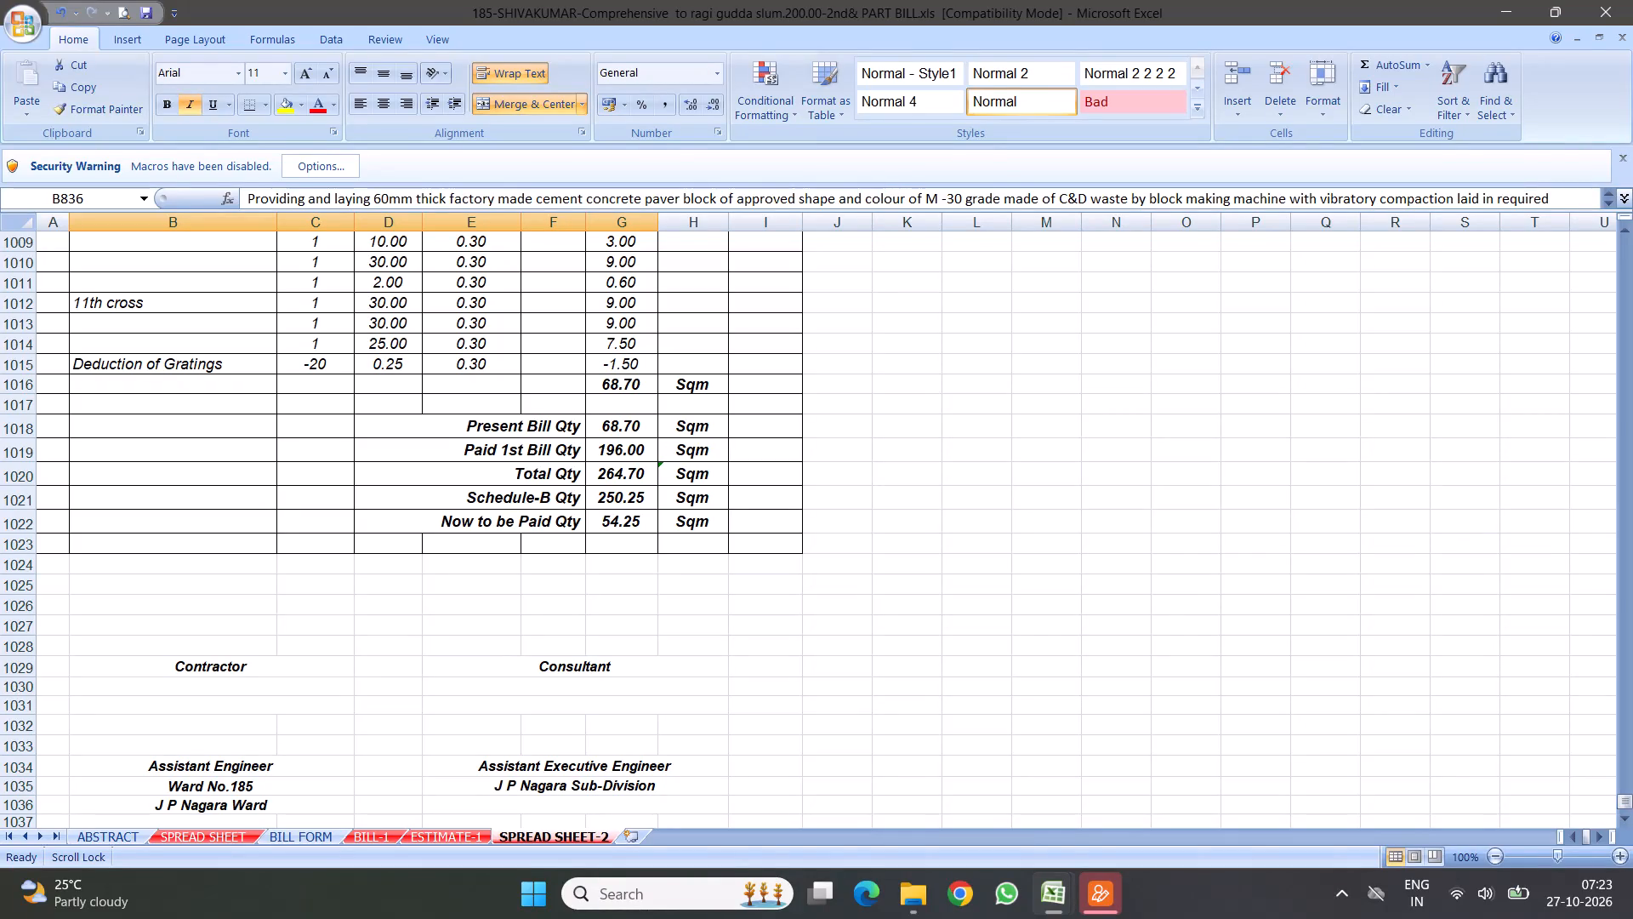
Reduce the height of row 961, the priming coat description of item 32, to about 67 points.
scroll(364, 500, "up", 6)
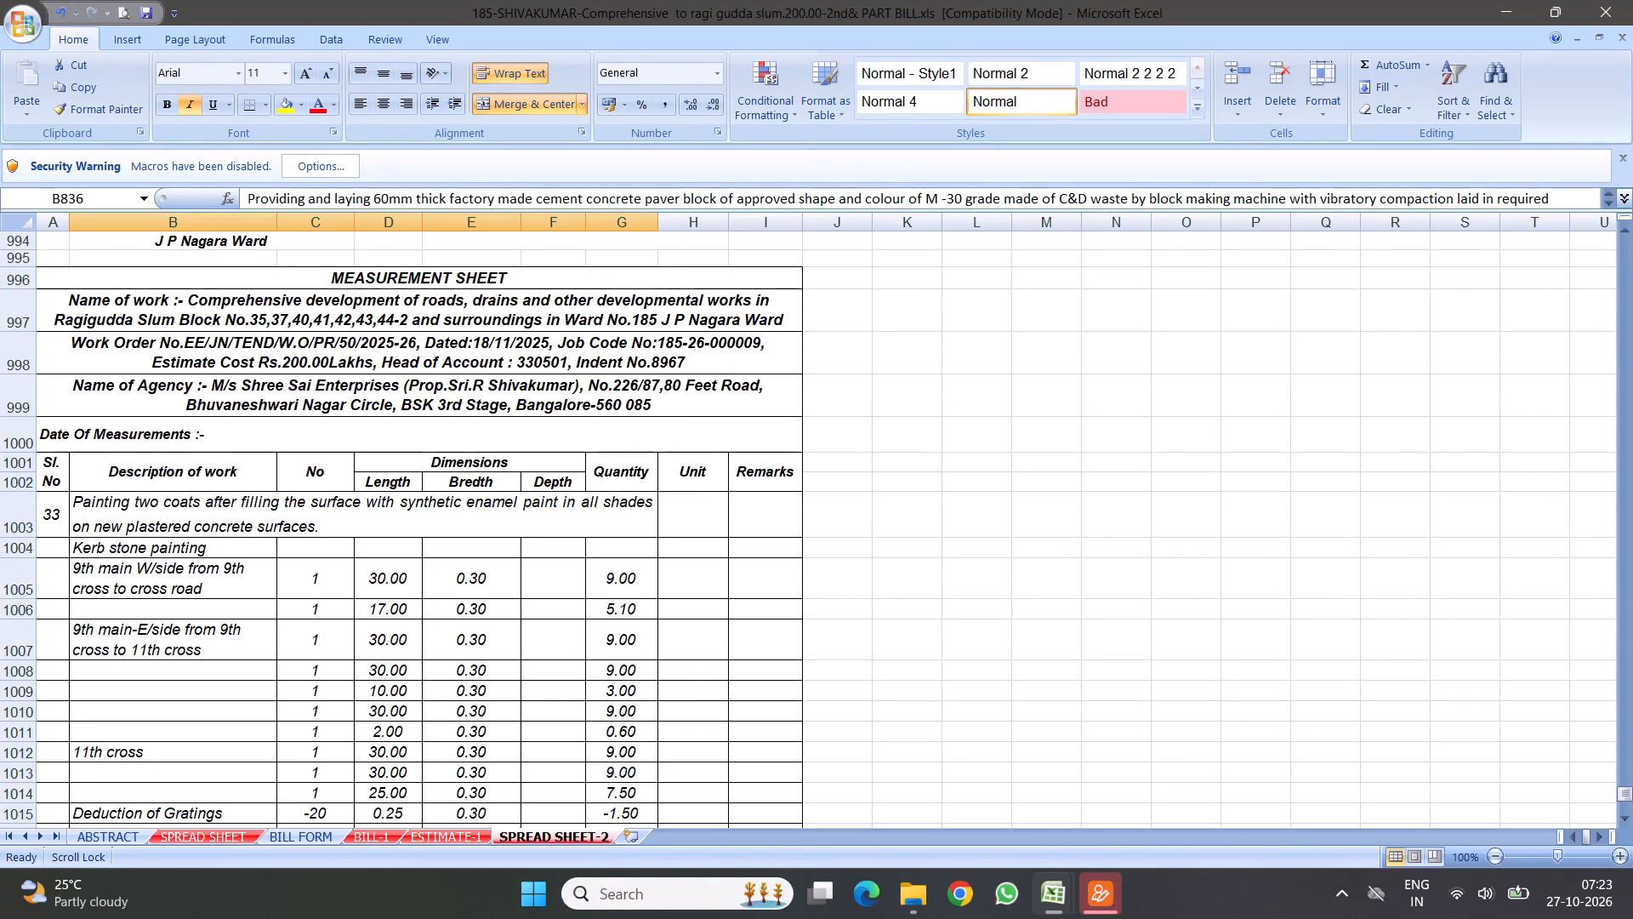
scroll(352, 545, "down", 3)
scroll(479, 489, "down", 10)
scroll(450, 458, "up", 3)
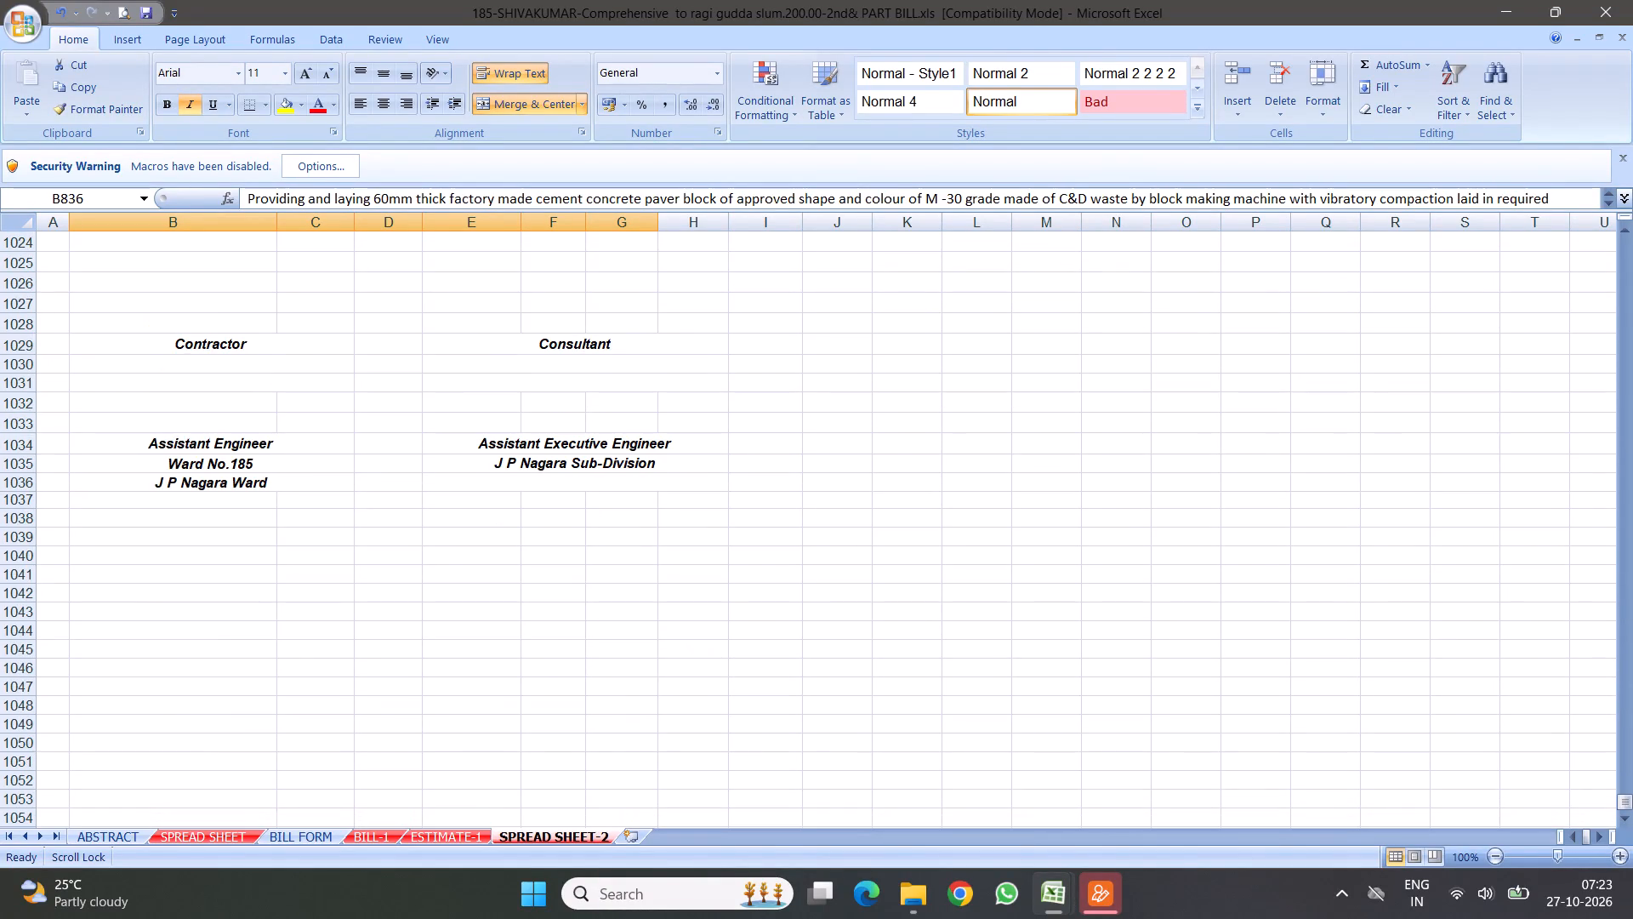
scroll(433, 463, "up", 13)
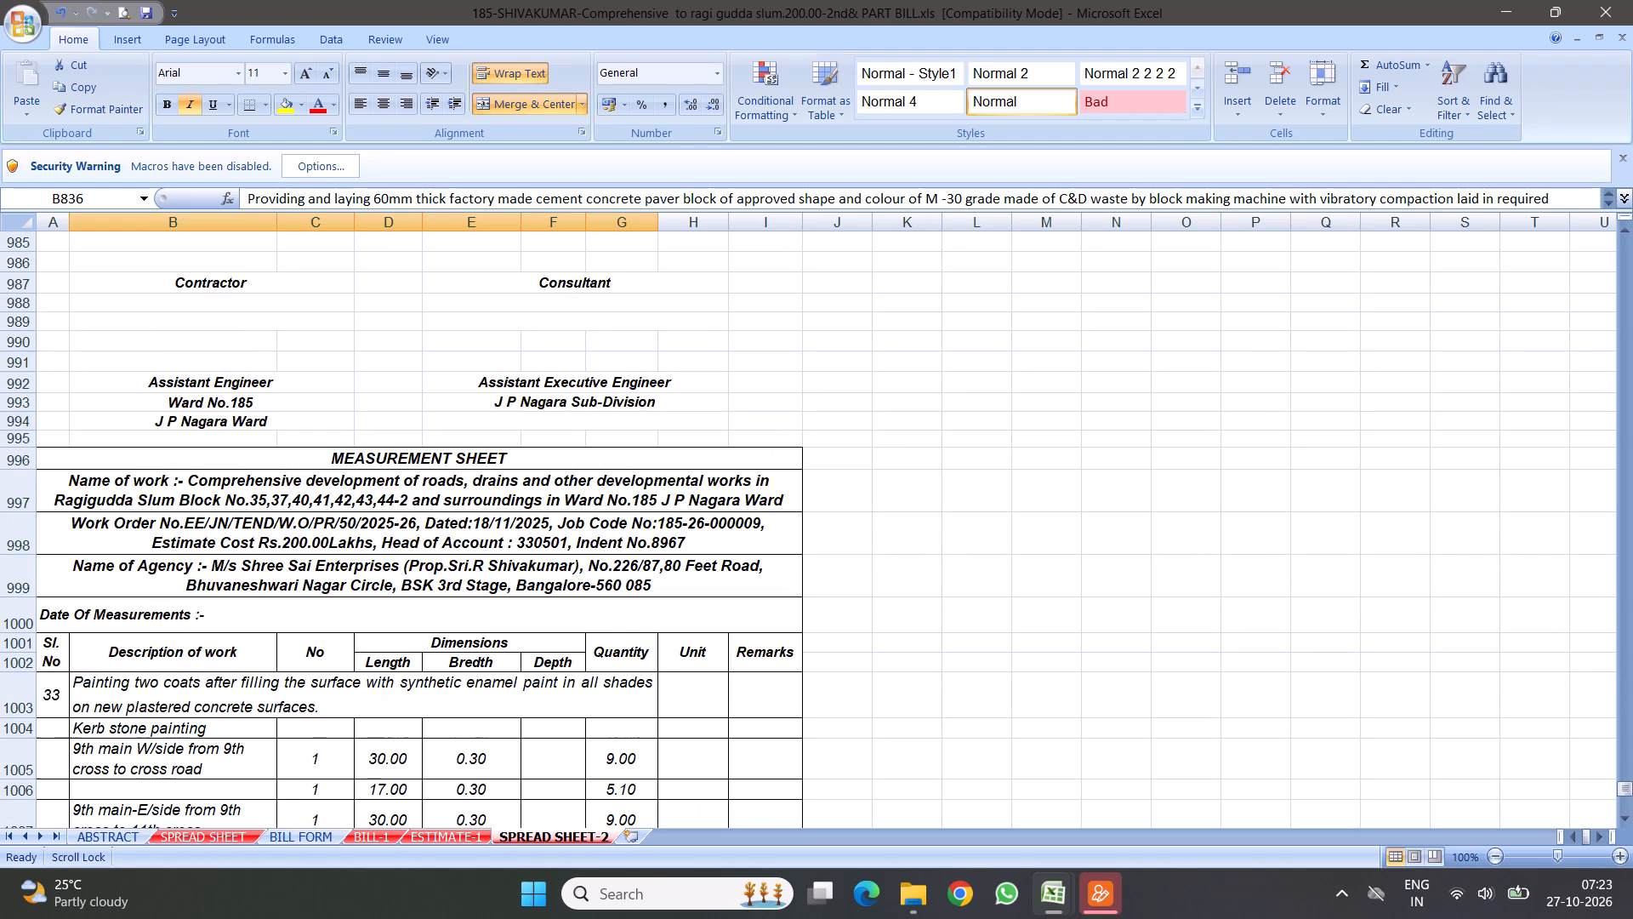
scroll(447, 458, "up", 8)
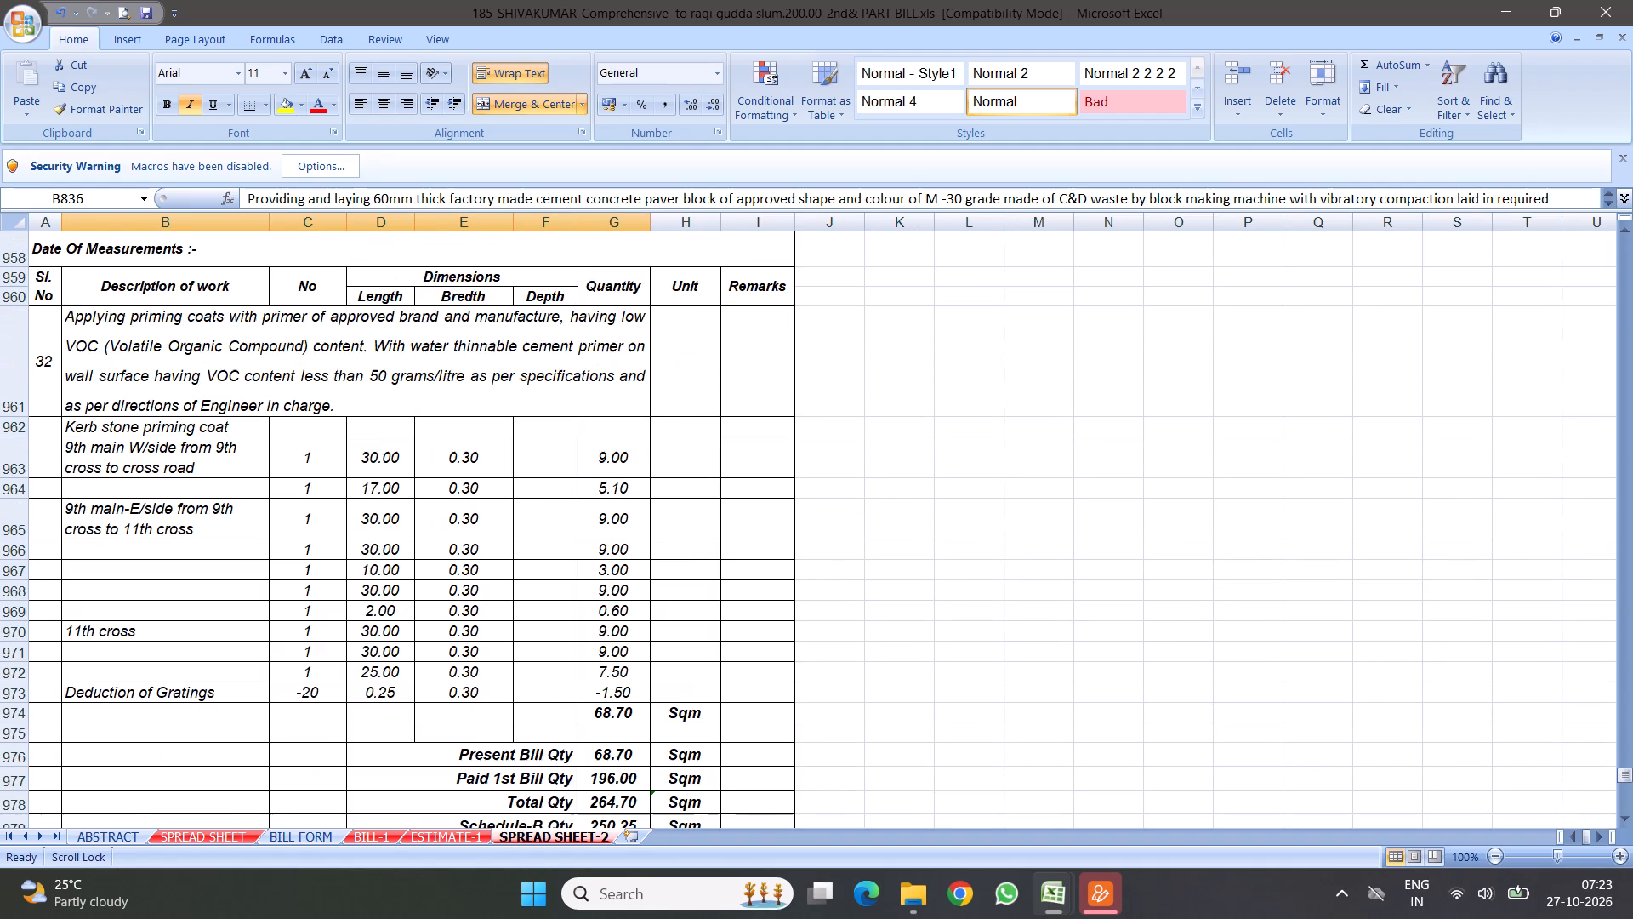
left_click(347, 357)
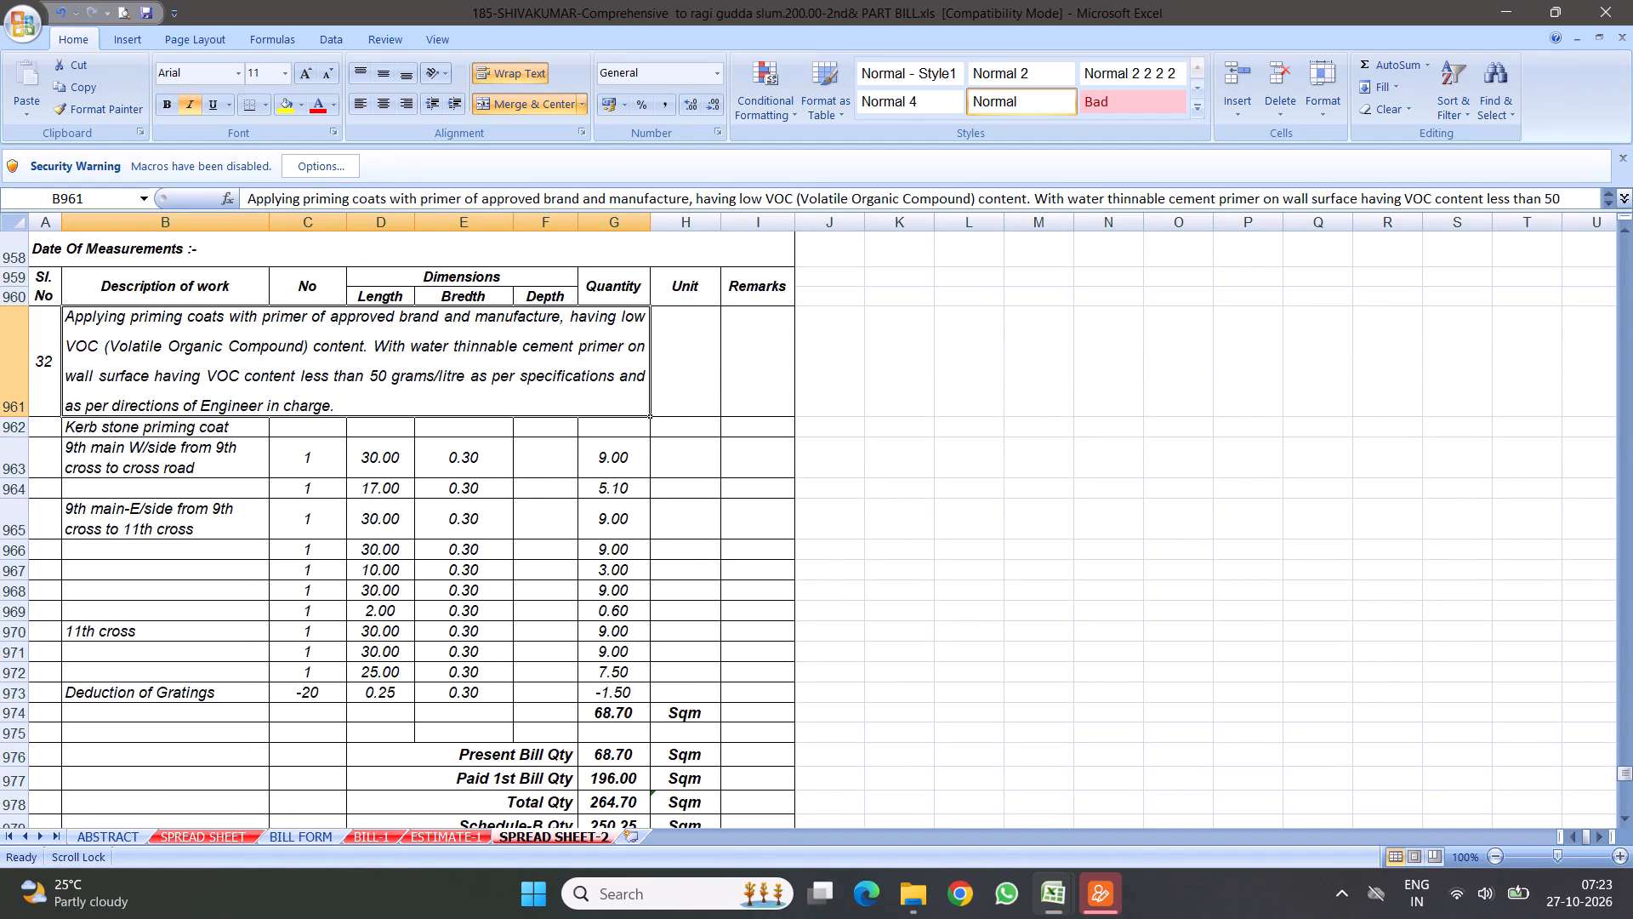
left_click_drag(19, 415, 40, 399)
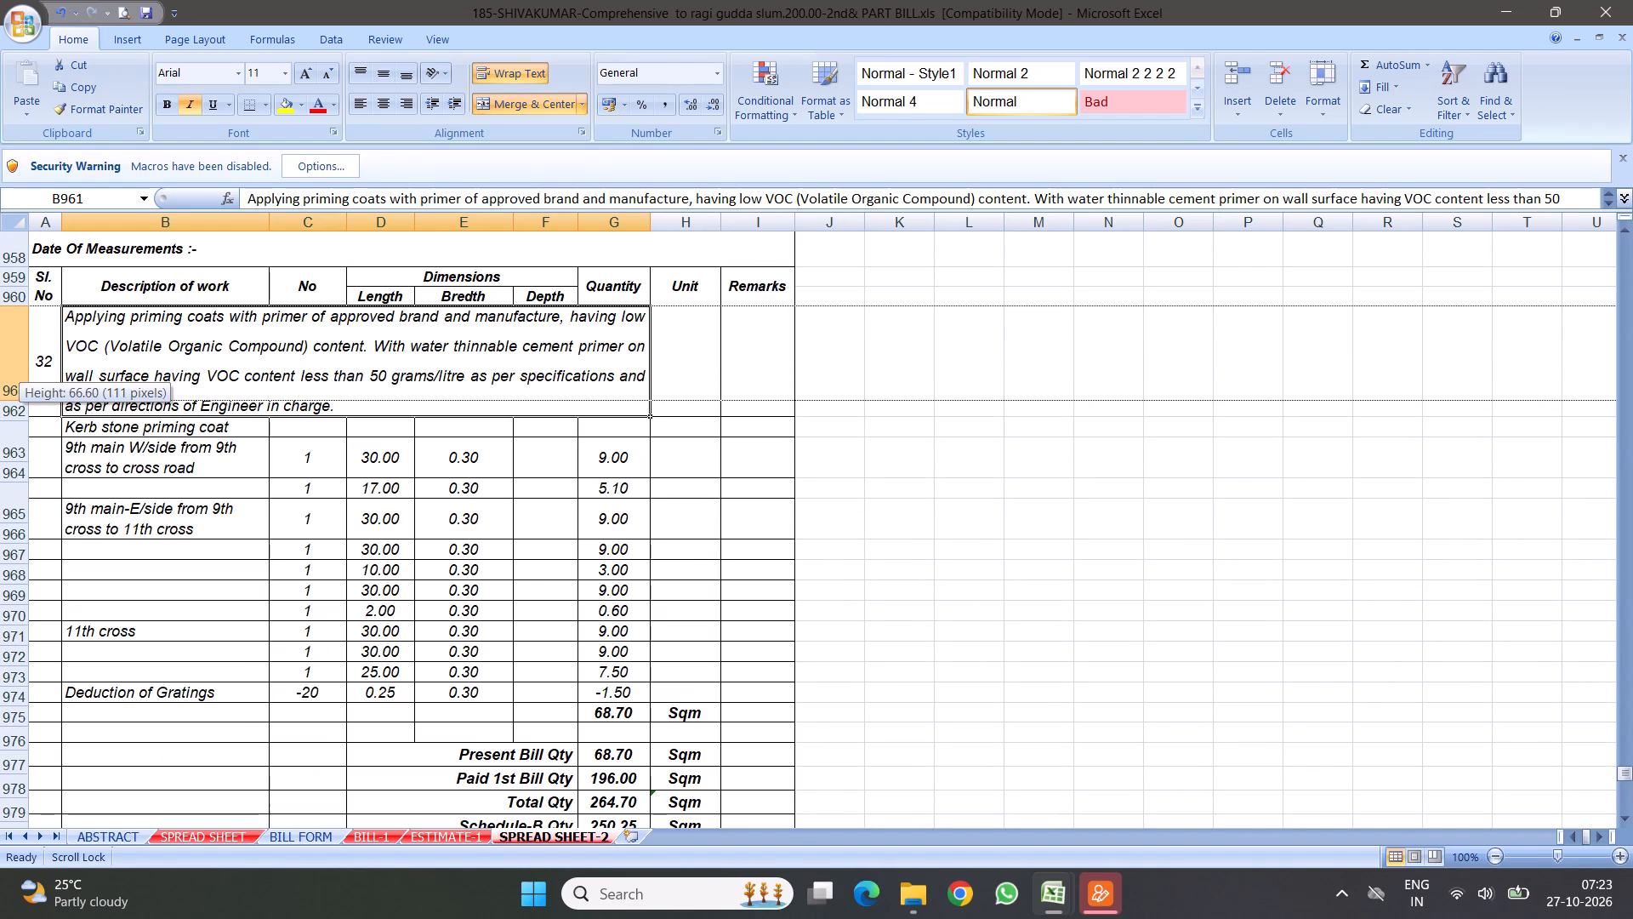
left_click_drag(40, 399, 40, 402)
Review the measurement sheets between the paver block item 27 and the kerb stone painting item 33, including their quantity summaries.
scroll(442, 536, "down", 9)
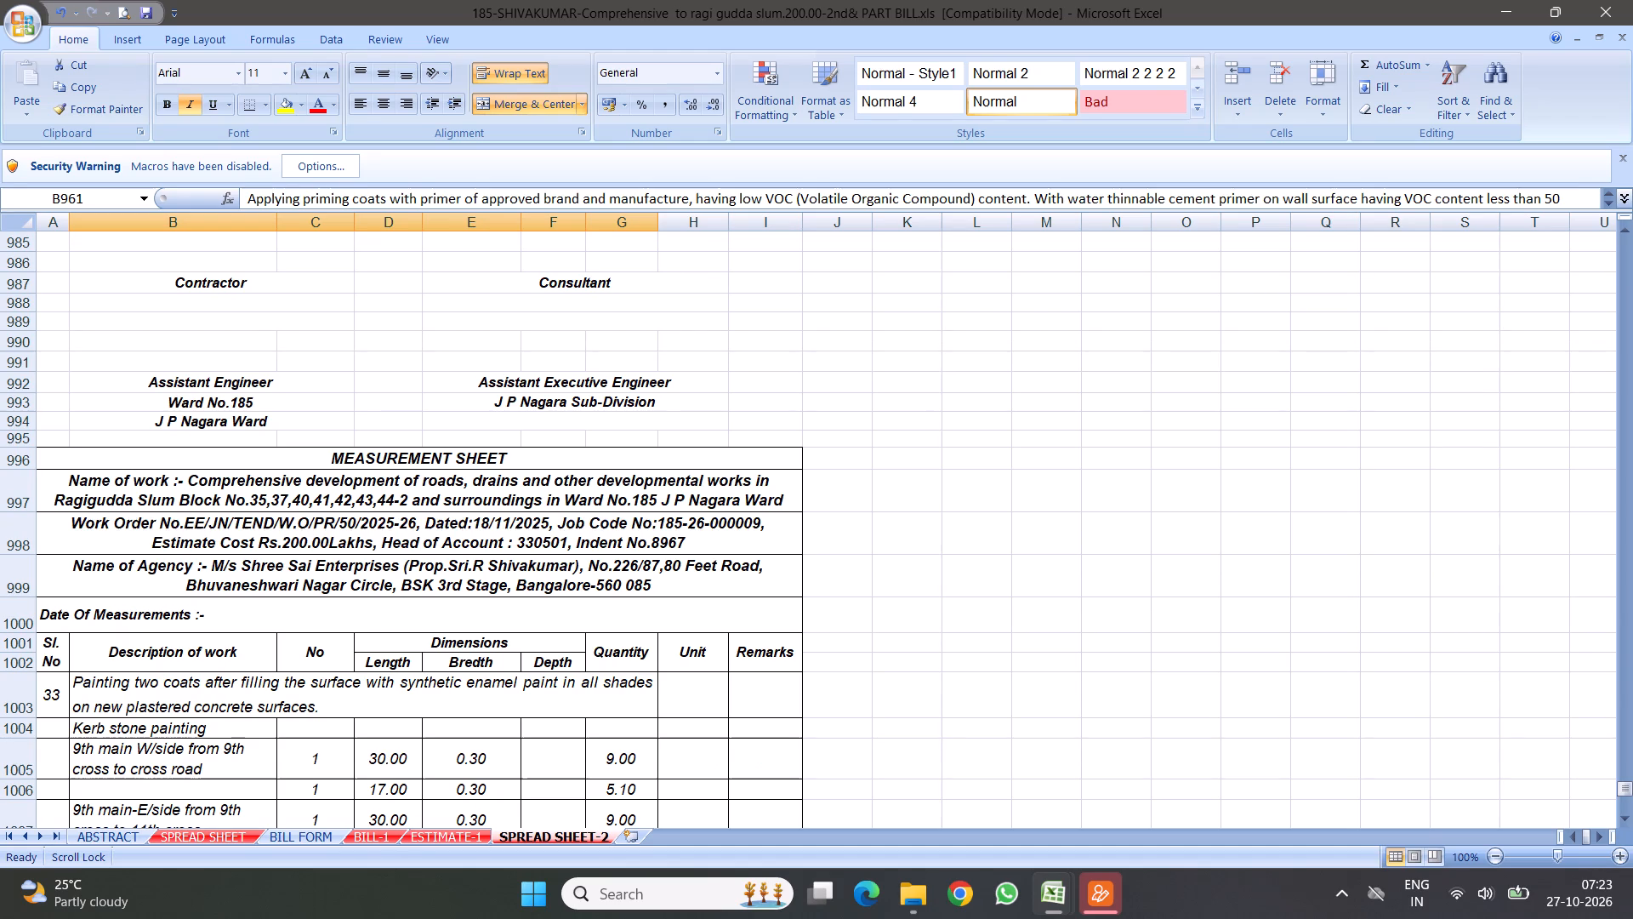
scroll(447, 491, "up", 20)
scroll(447, 491, "up", 3)
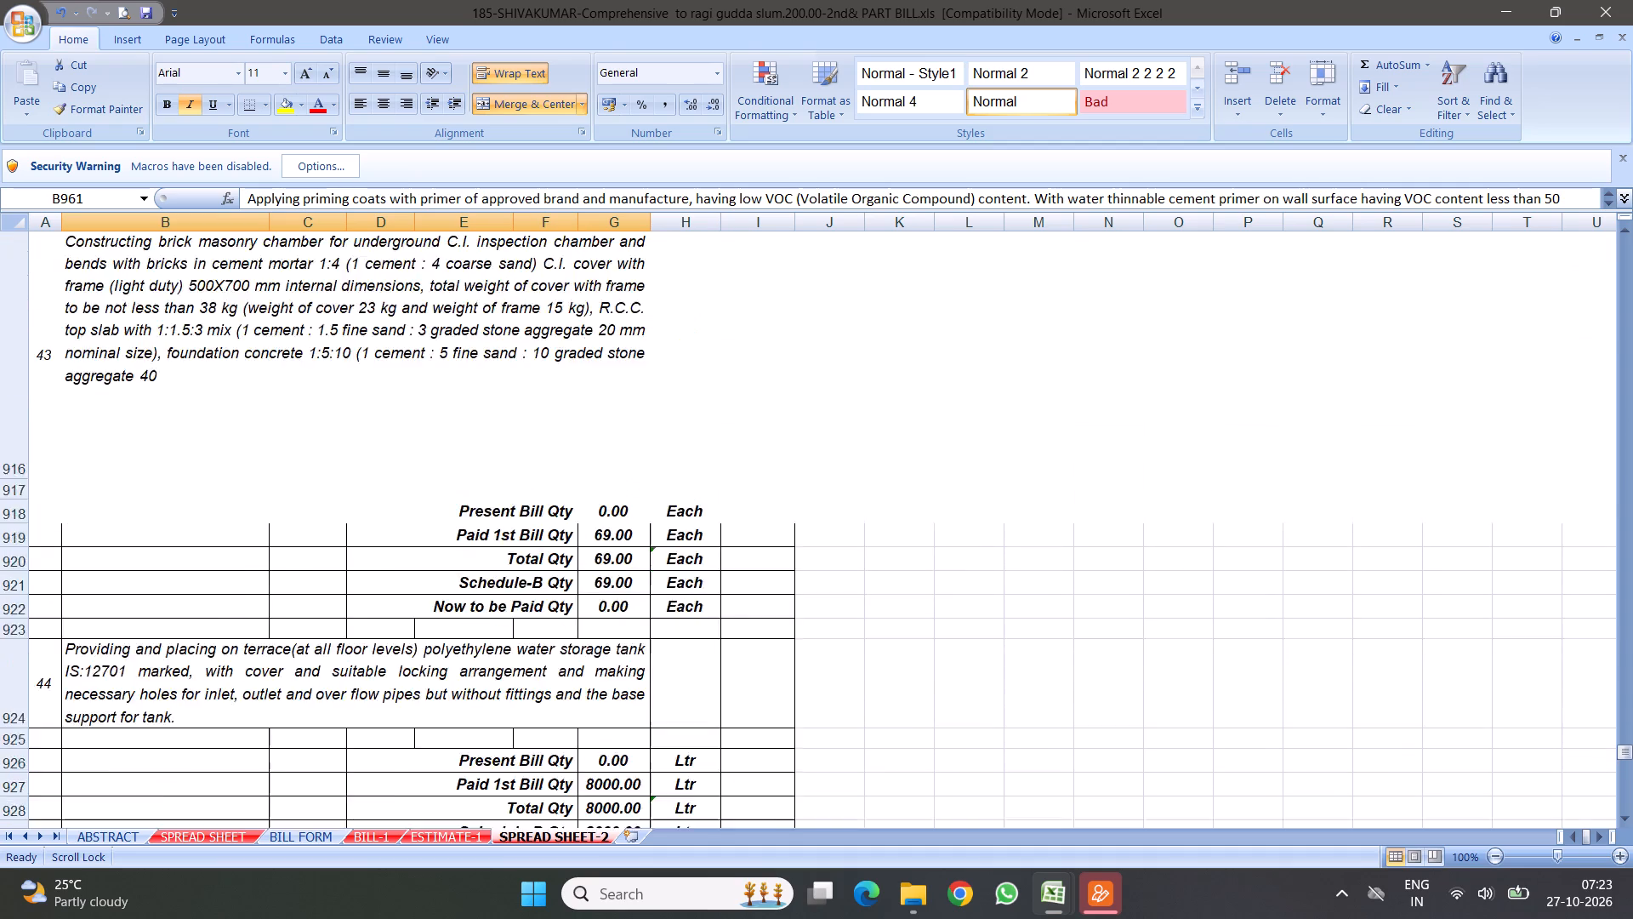
scroll(442, 491, "up", 17)
scroll(429, 474, "up", 4)
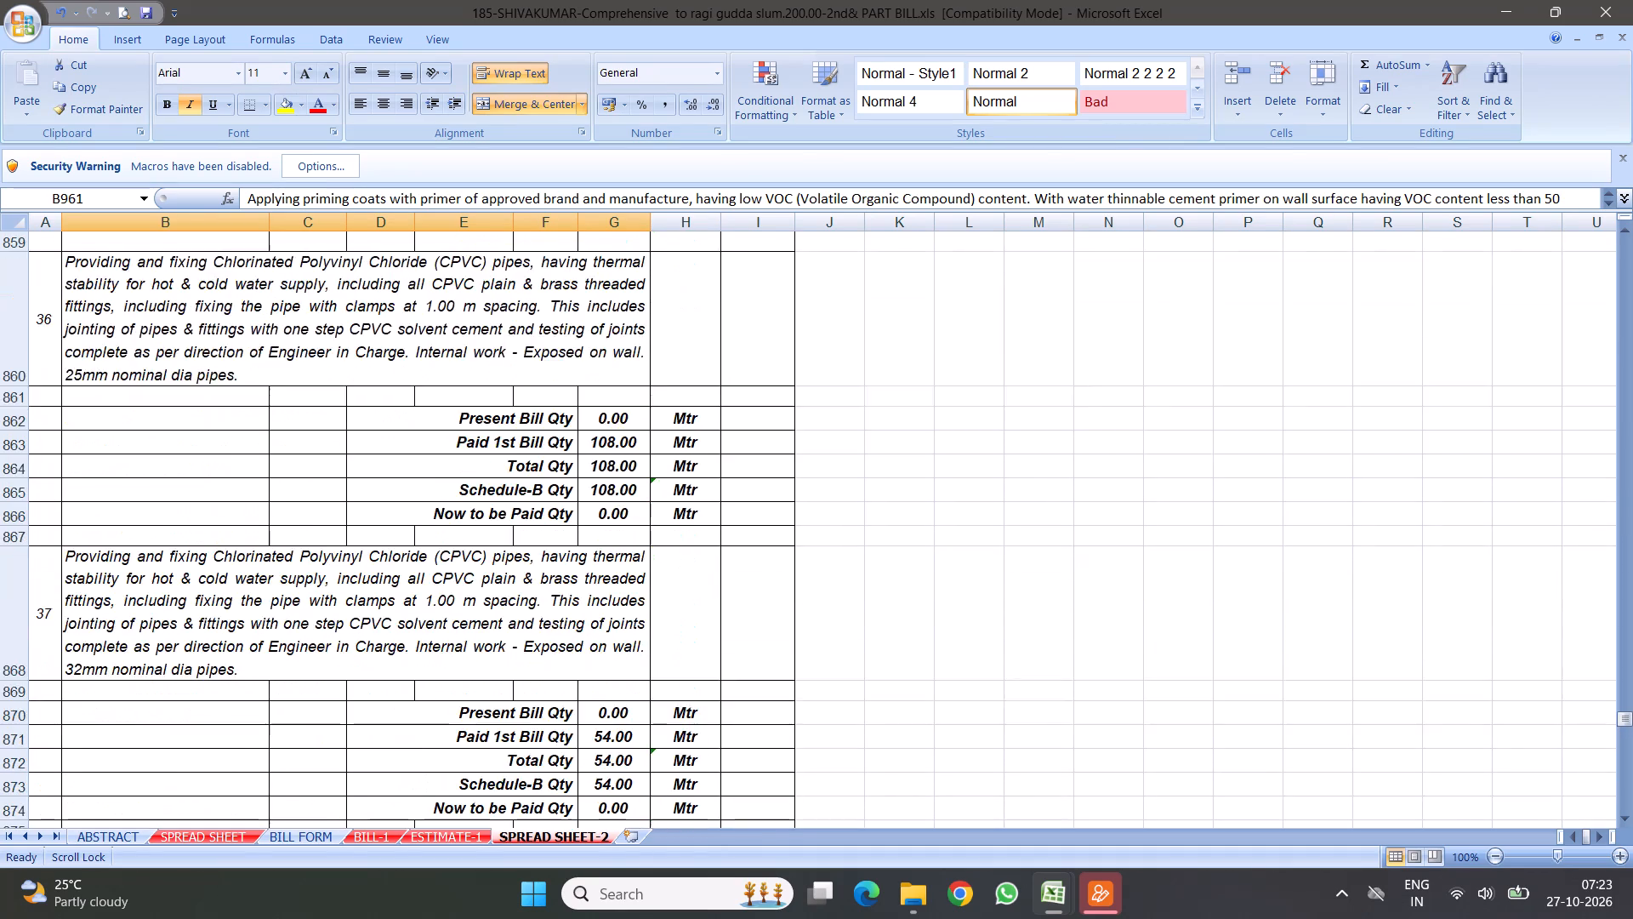
scroll(429, 474, "up", 14)
scroll(433, 486, "down", 5)
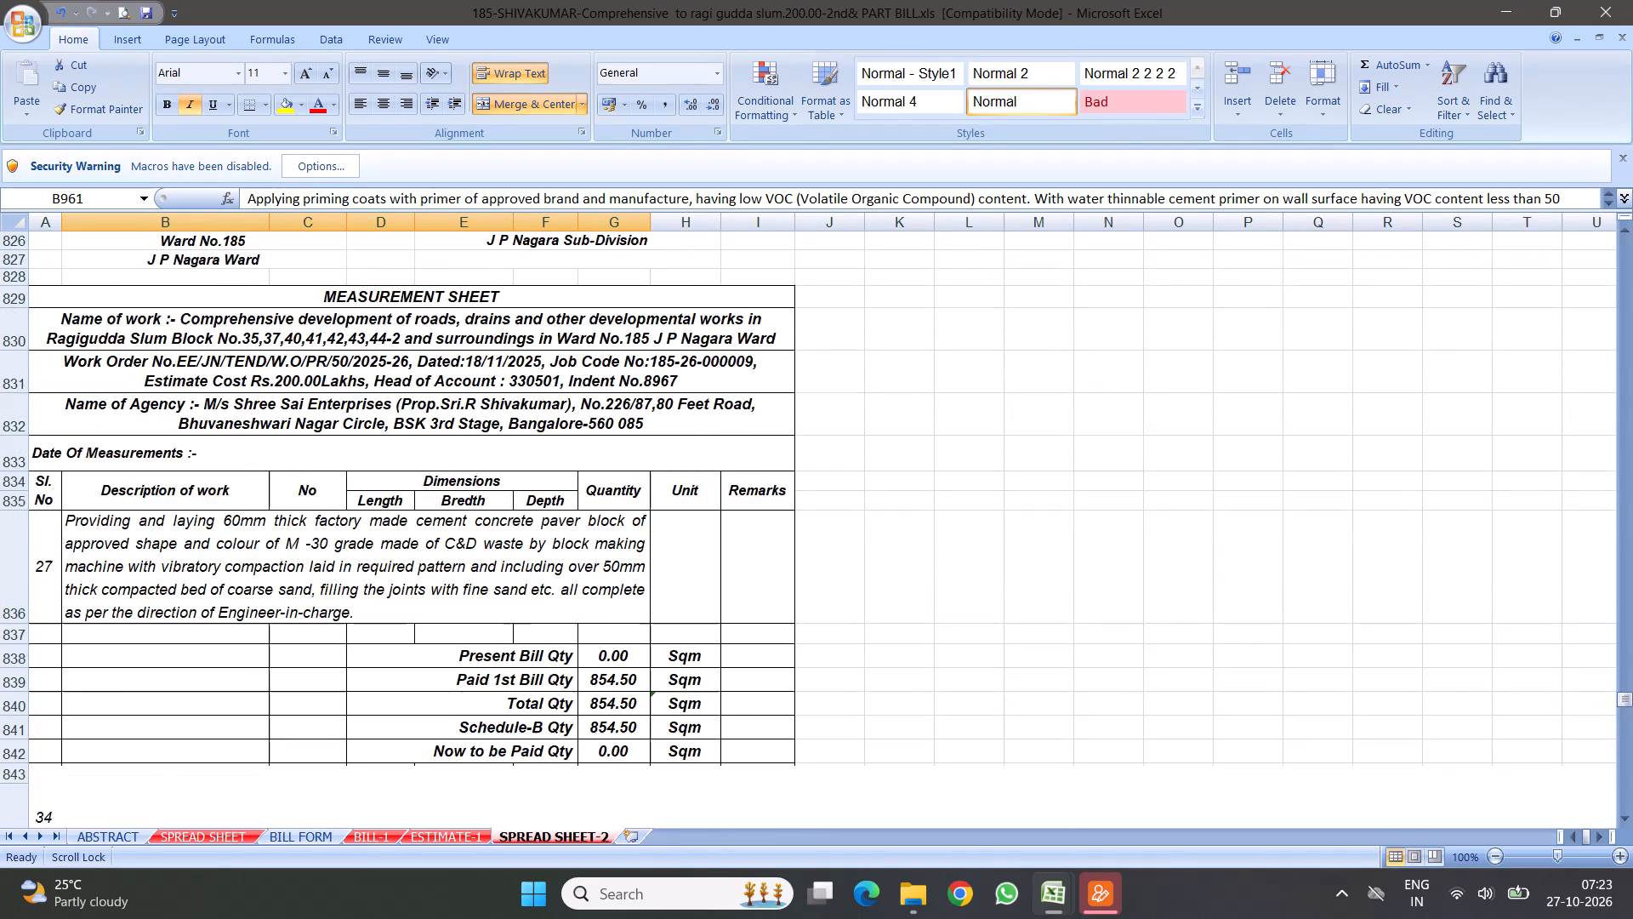
scroll(461, 495, "down", 4)
scroll(572, 526, "down", 12)
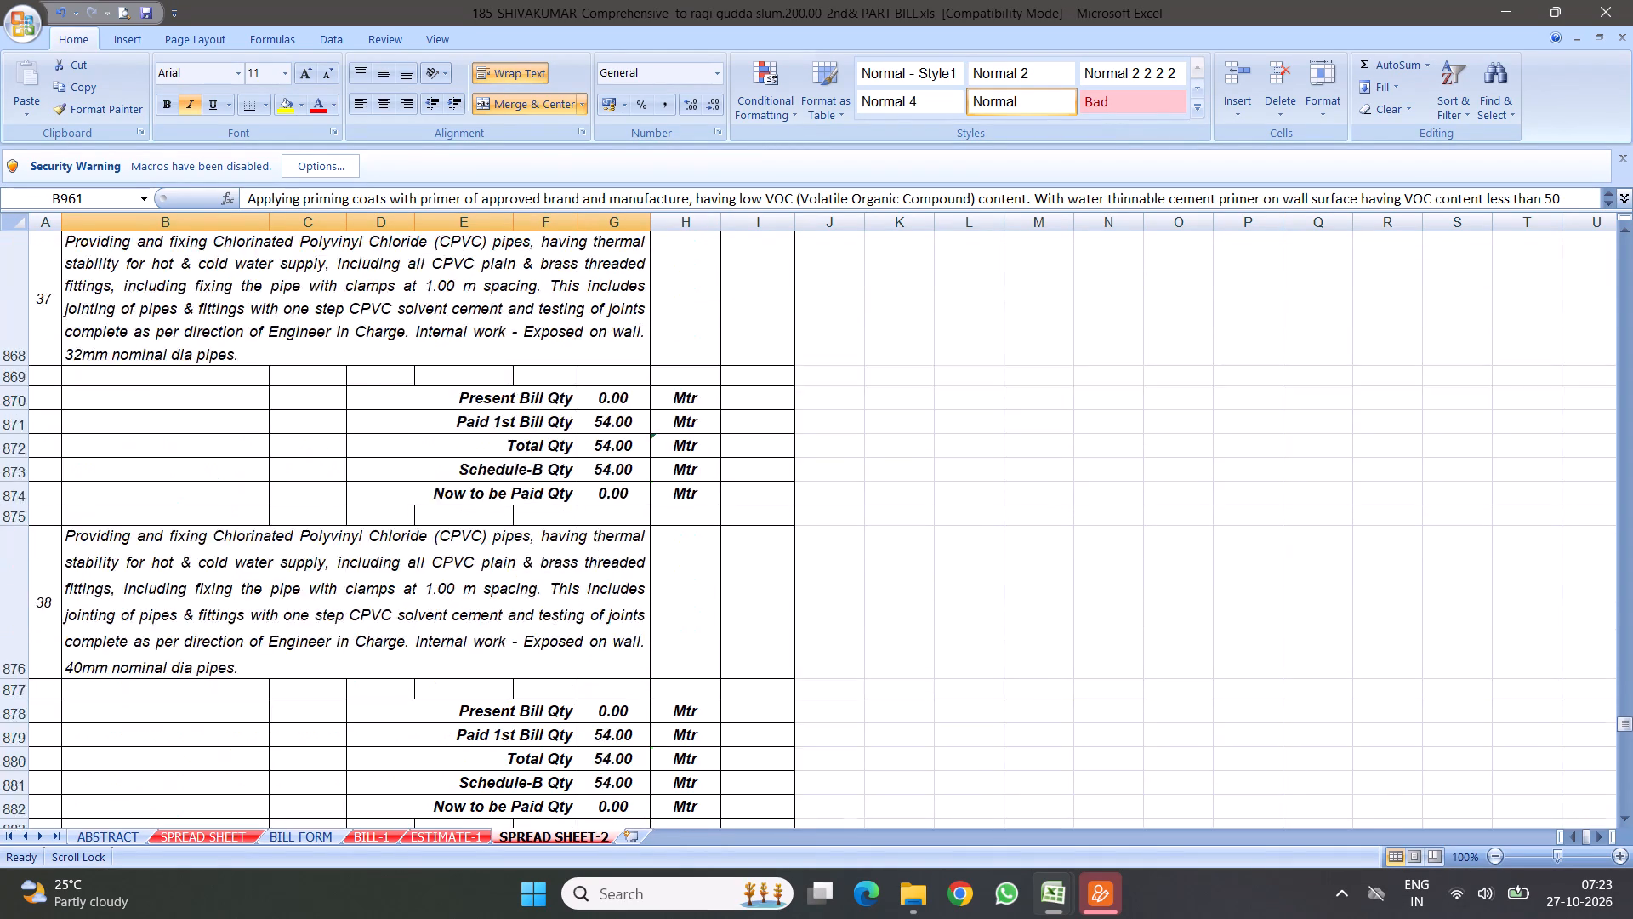
scroll(595, 554, "down", 3)
scroll(616, 474, "down", 19)
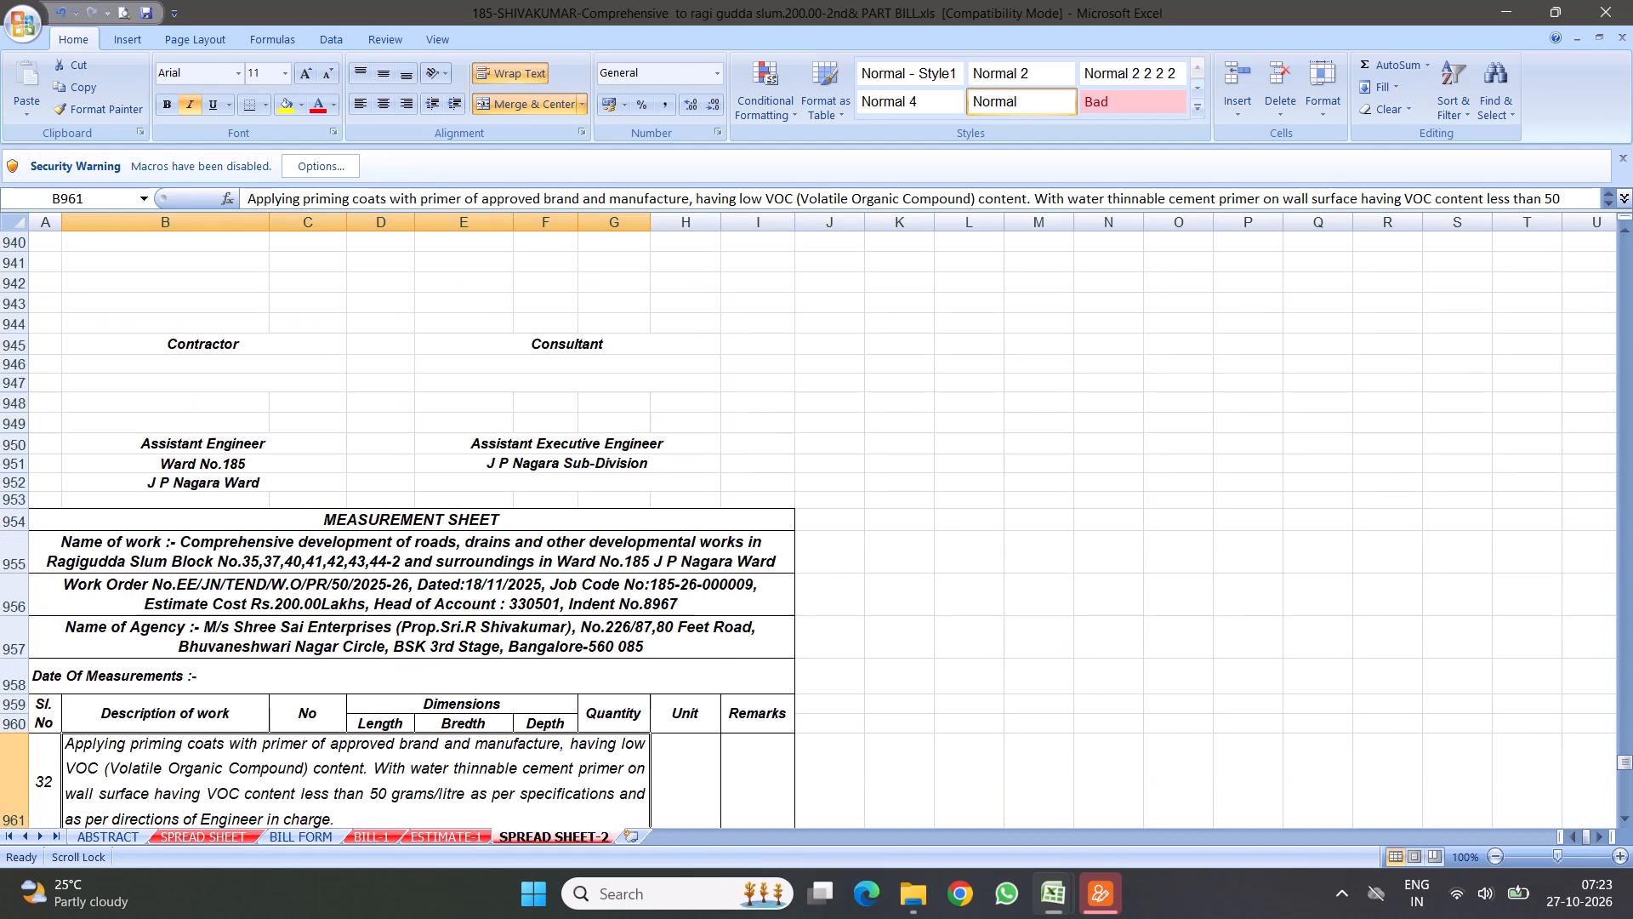
scroll(657, 482, "down", 4)
scroll(635, 451, "up", 4)
scroll(523, 488, "up", 4)
scroll(600, 502, "down", 3)
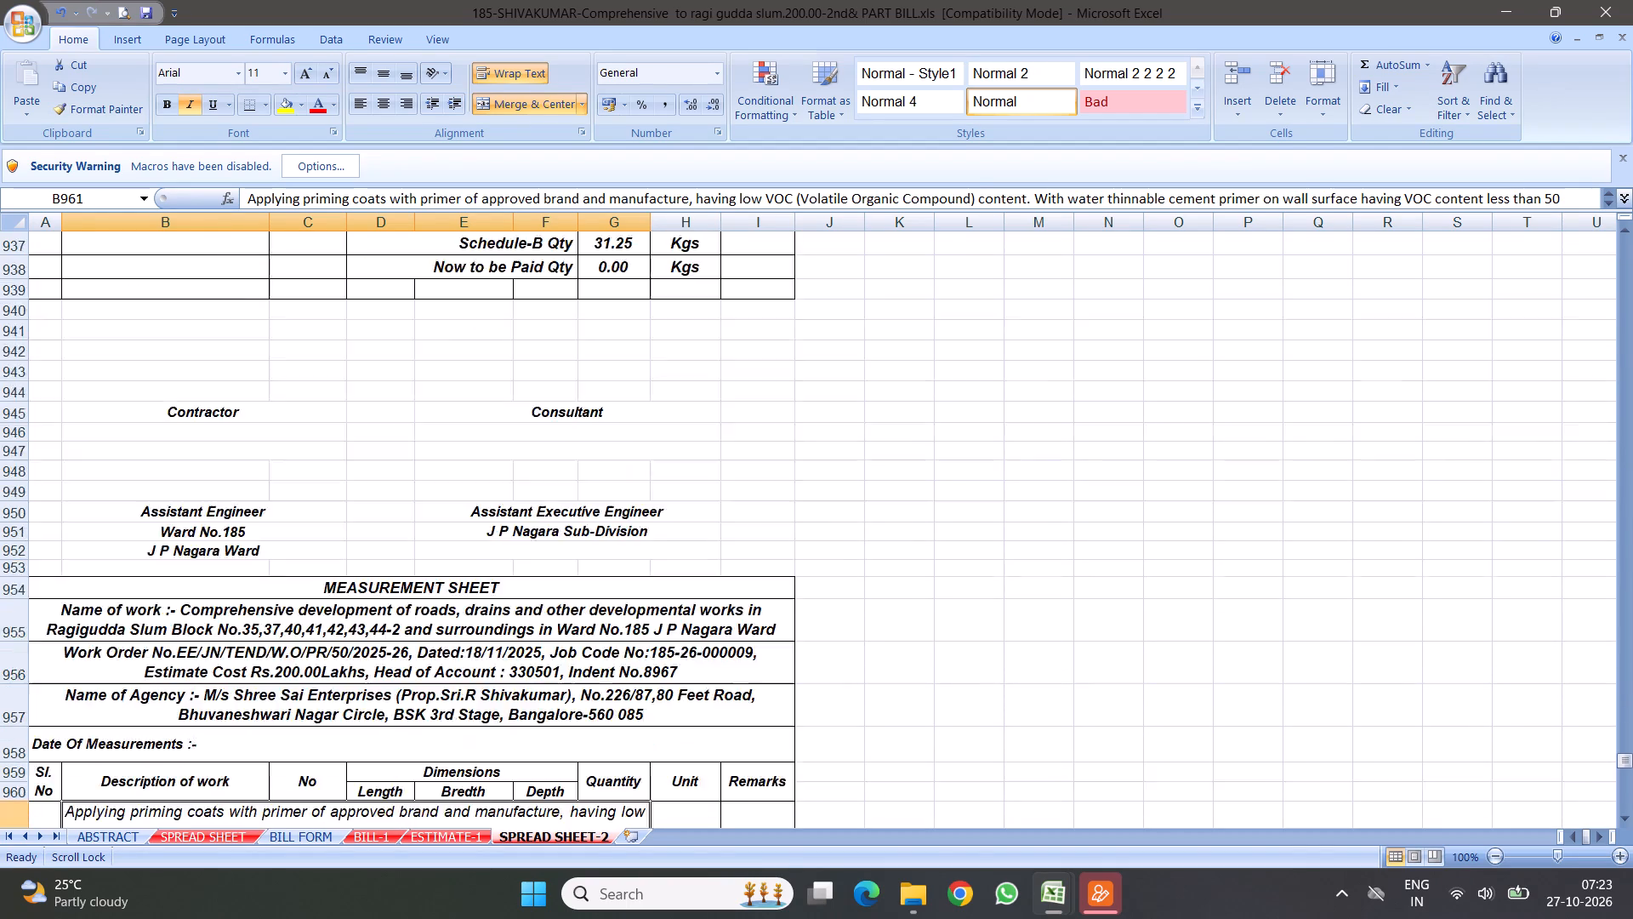
scroll(631, 514, "down", 16)
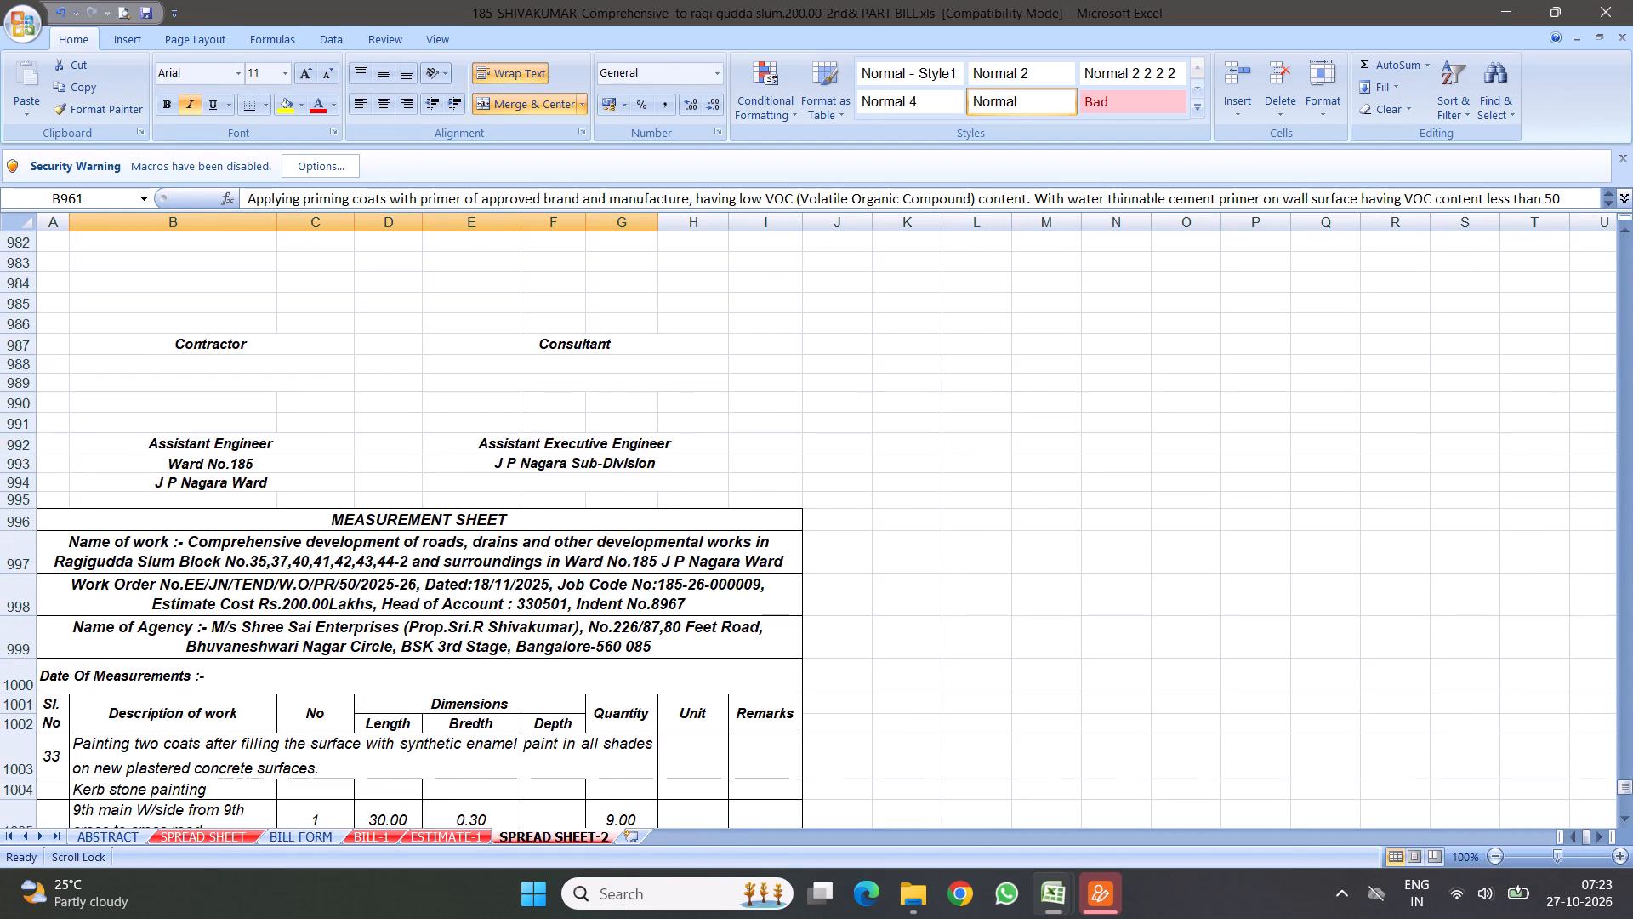
scroll(592, 494, "down", 3)
scroll(530, 523, "down", 17)
scroll(575, 473, "up", 15)
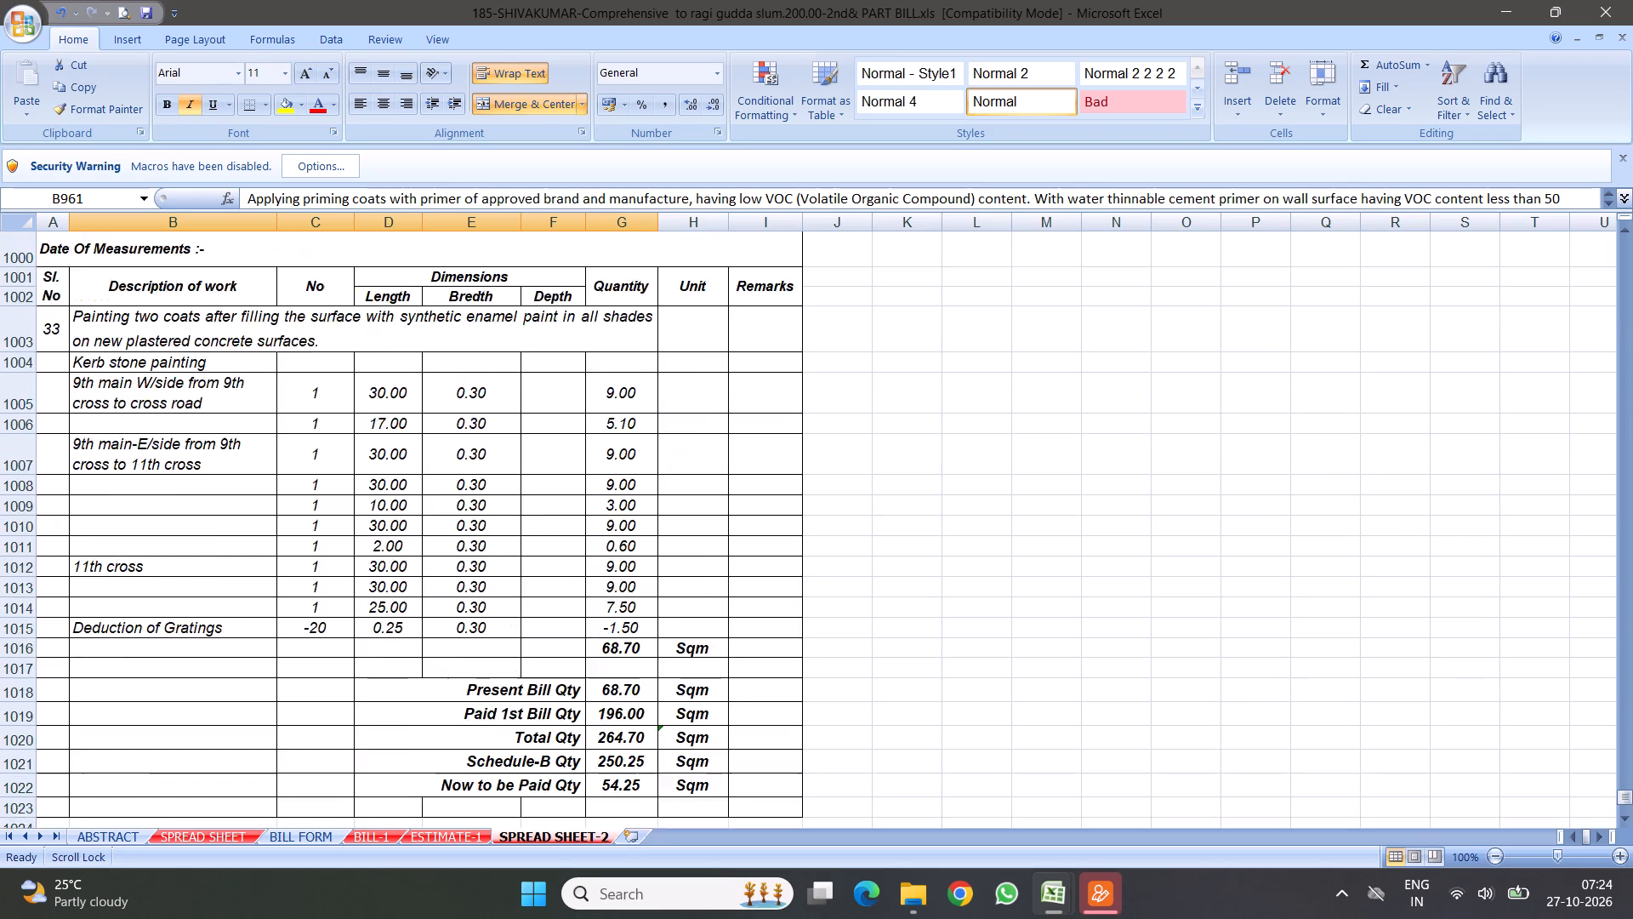
Review the measurement sheets back up from item 33 to the machine cutting edges item 24 and its quantity summary.
scroll(574, 473, "up", 20)
scroll(574, 473, "up", 7)
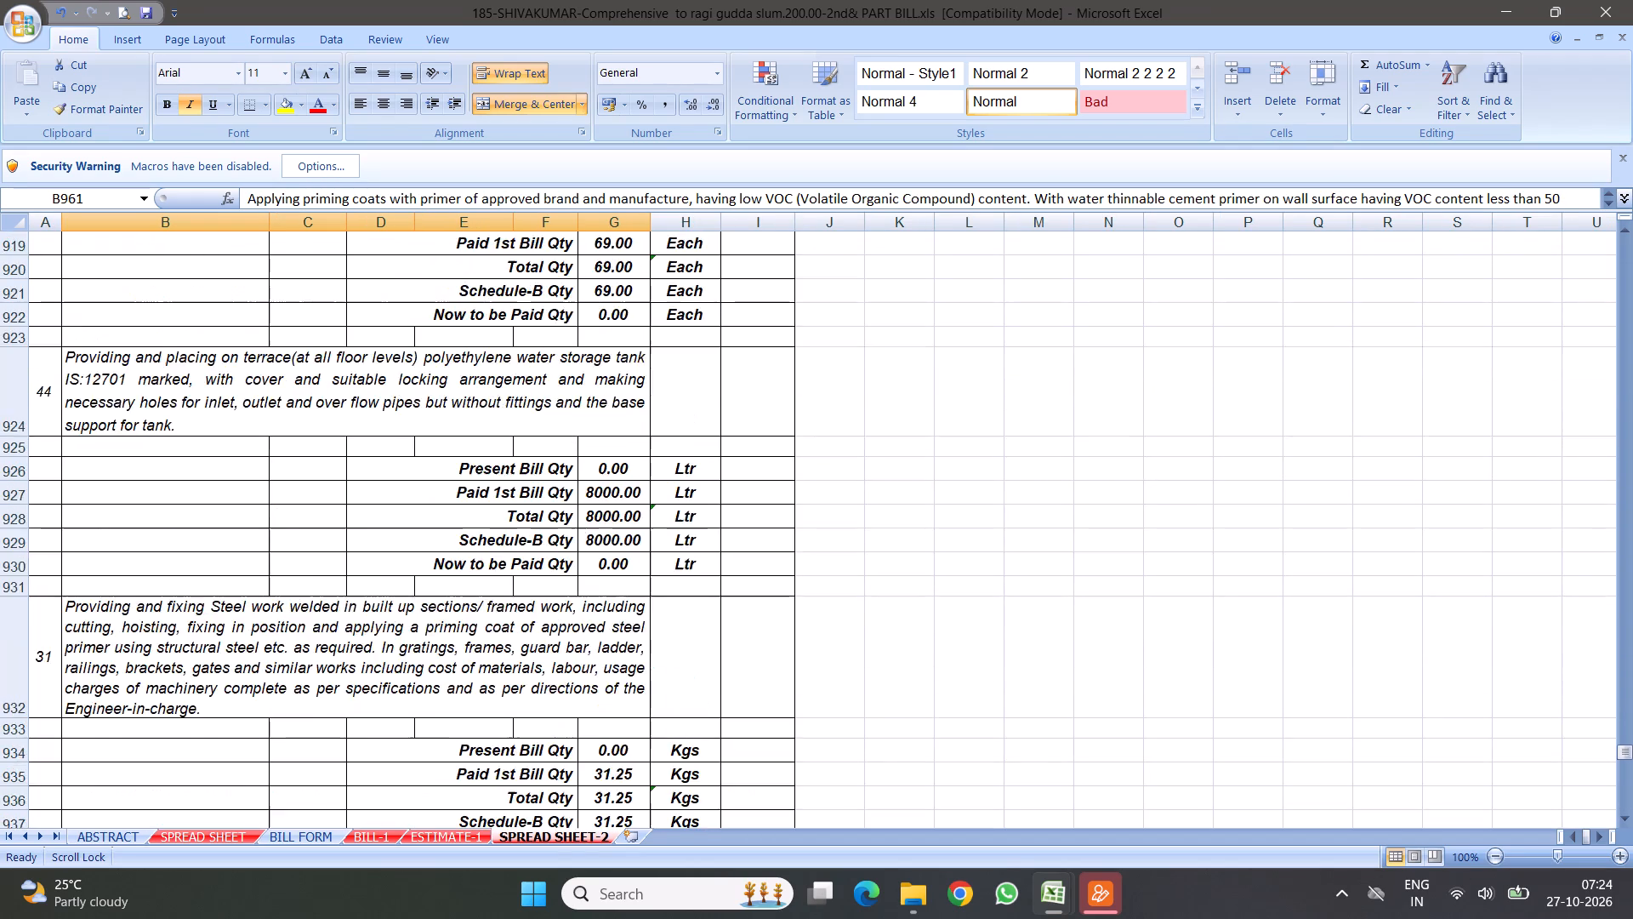
scroll(574, 473, "up", 18)
scroll(574, 473, "up", 4)
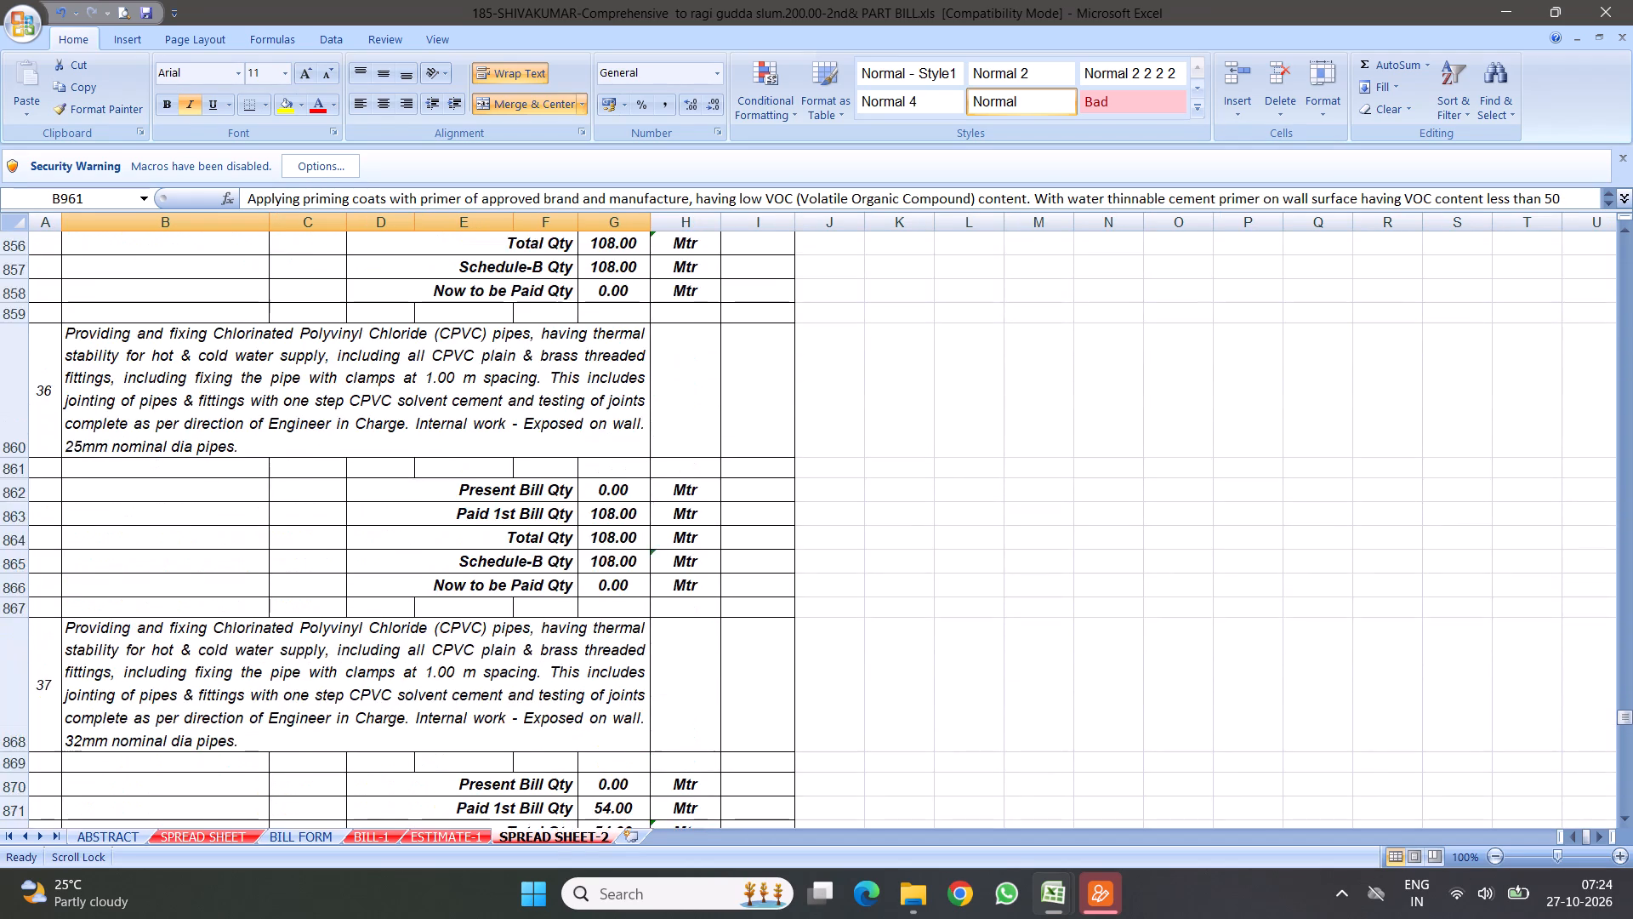
scroll(574, 473, "up", 18)
scroll(574, 473, "up", 4)
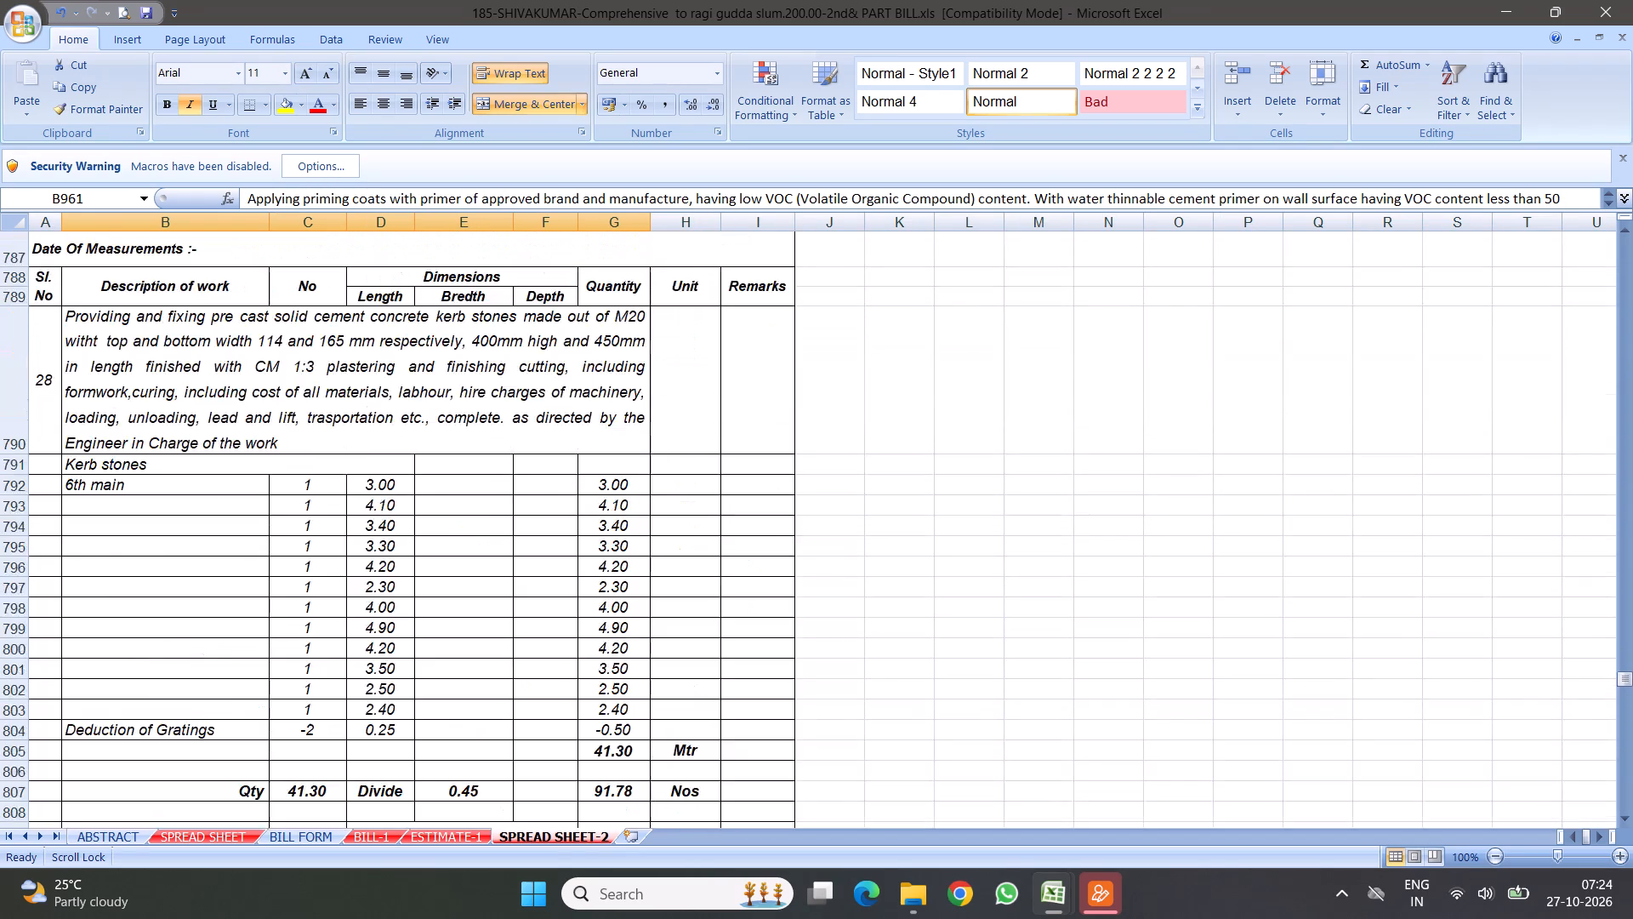
scroll(574, 473, "up", 12)
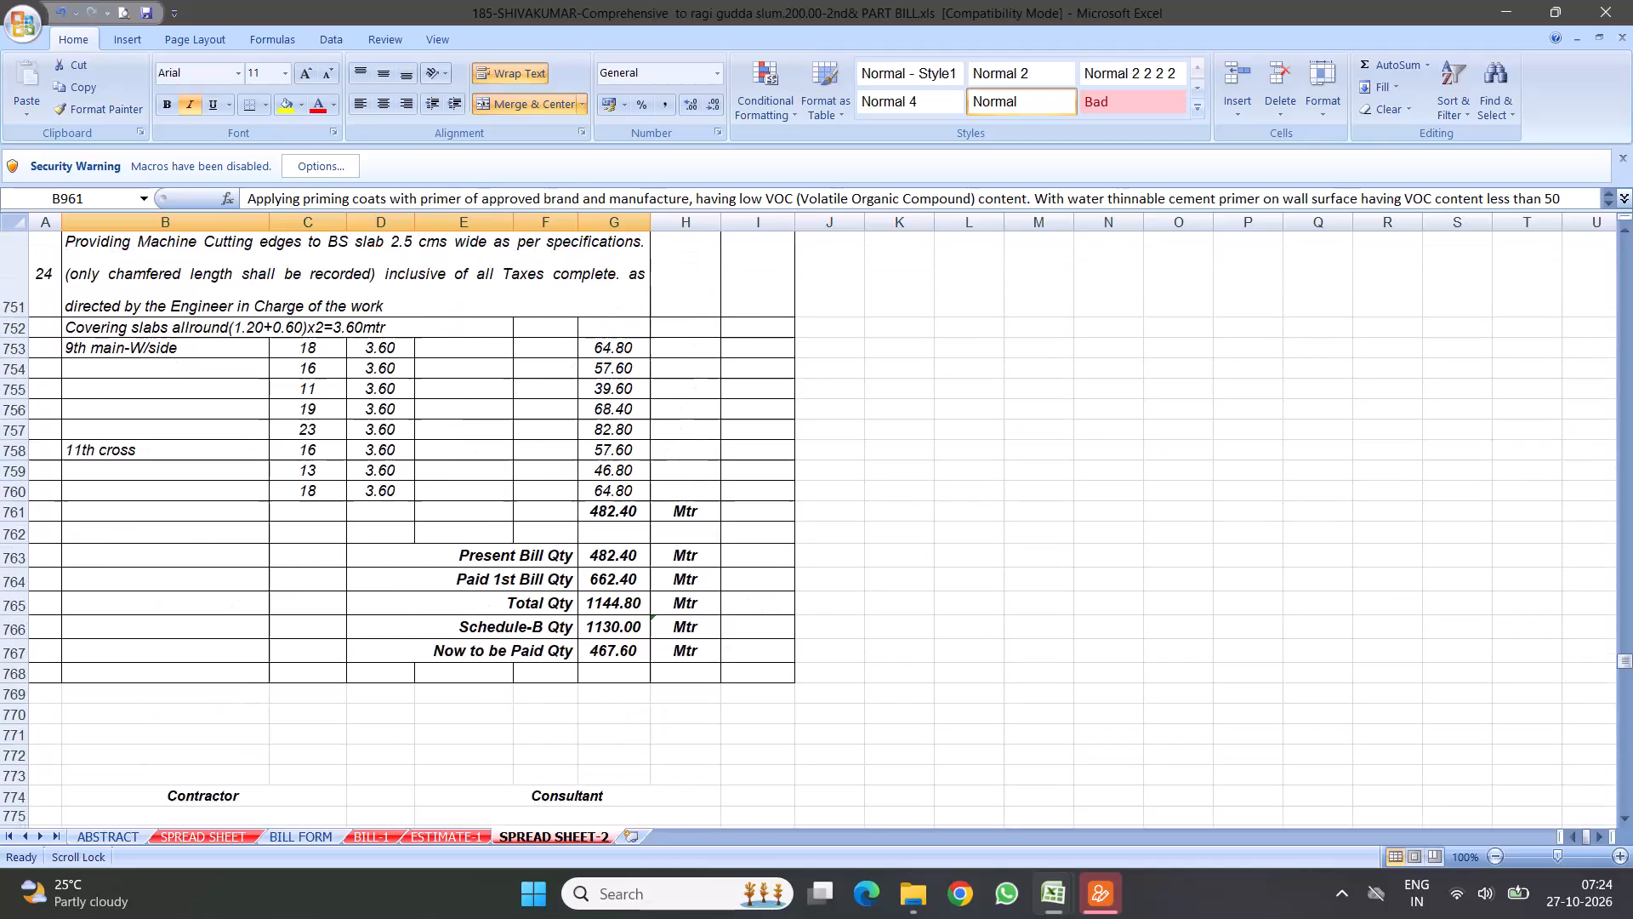
scroll(574, 473, "up", 3)
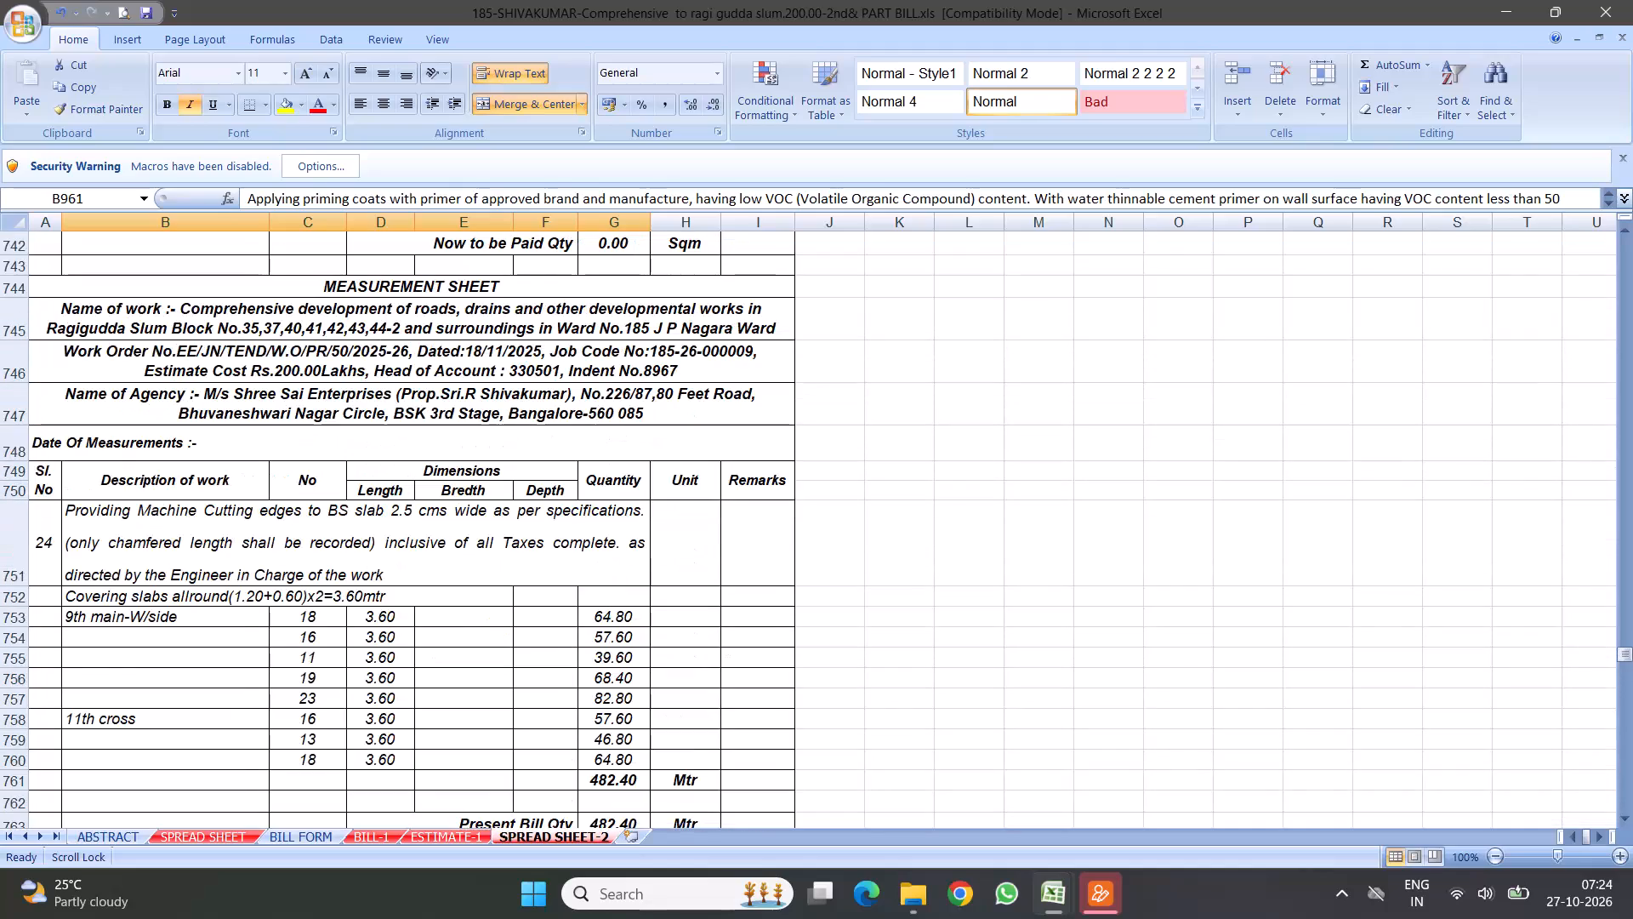
scroll(616, 529, "down", 5)
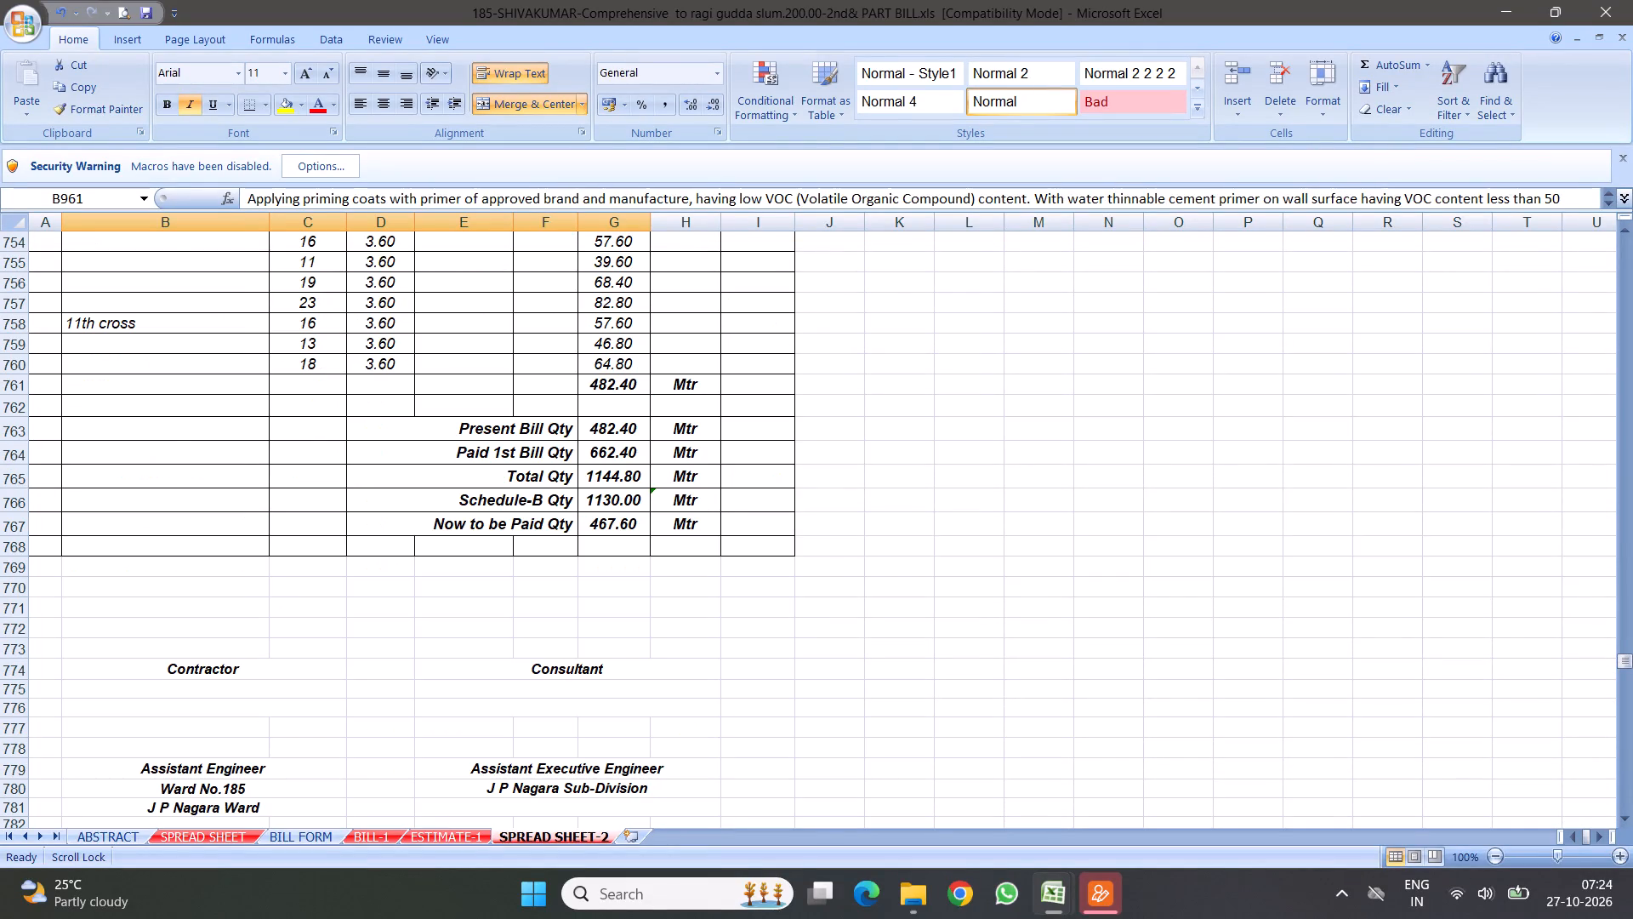
scroll(399, 450, "up", 3)
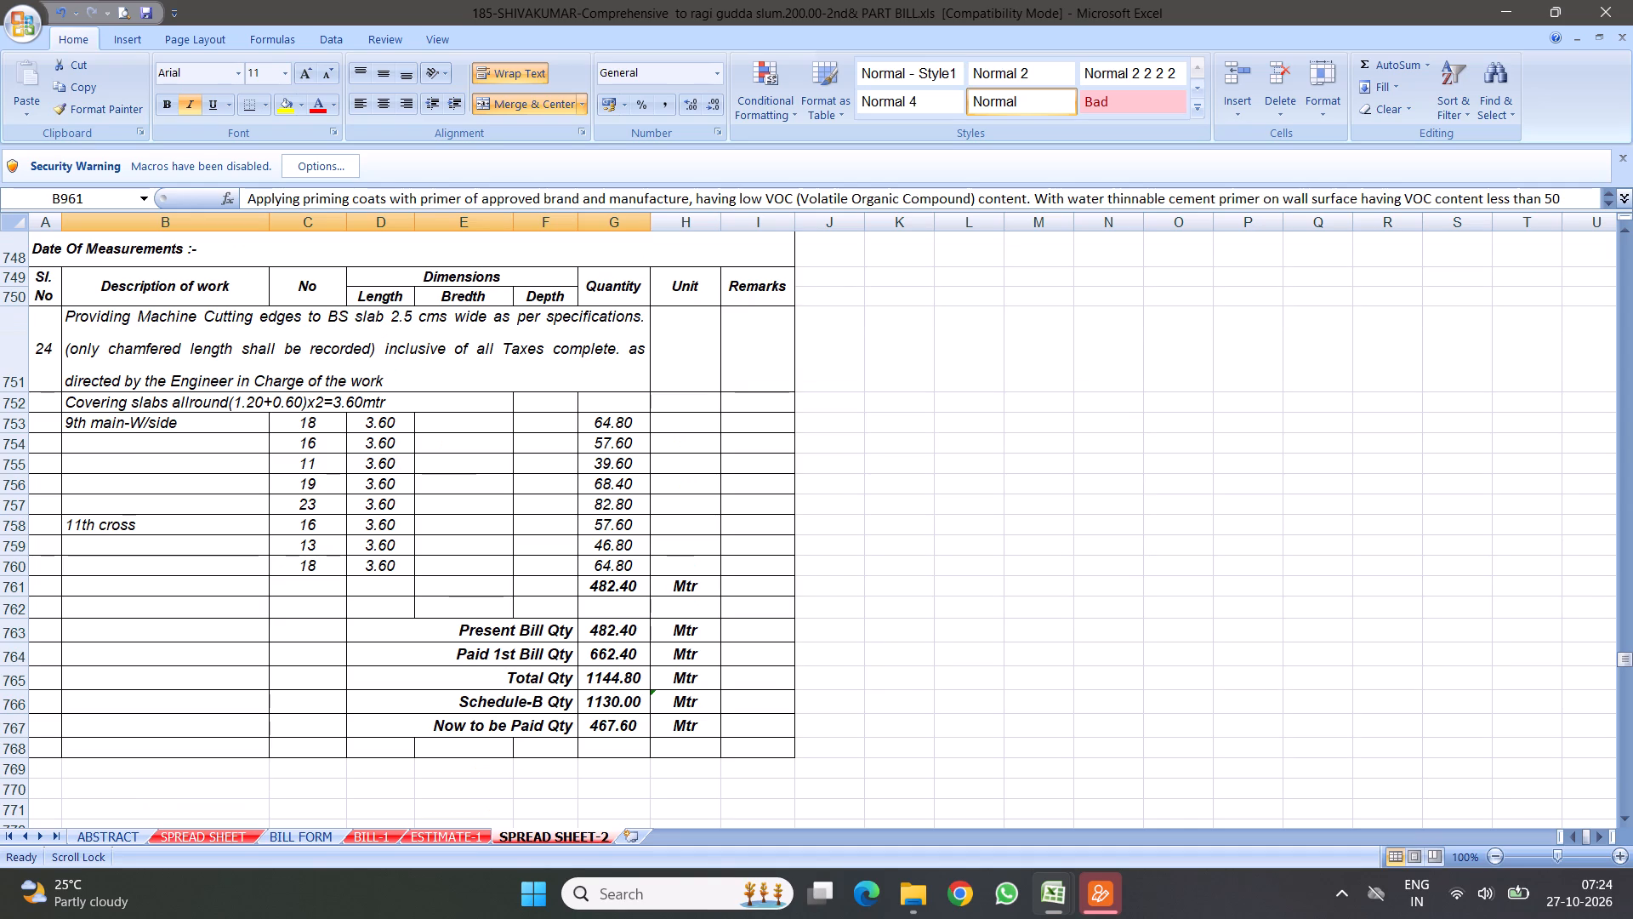
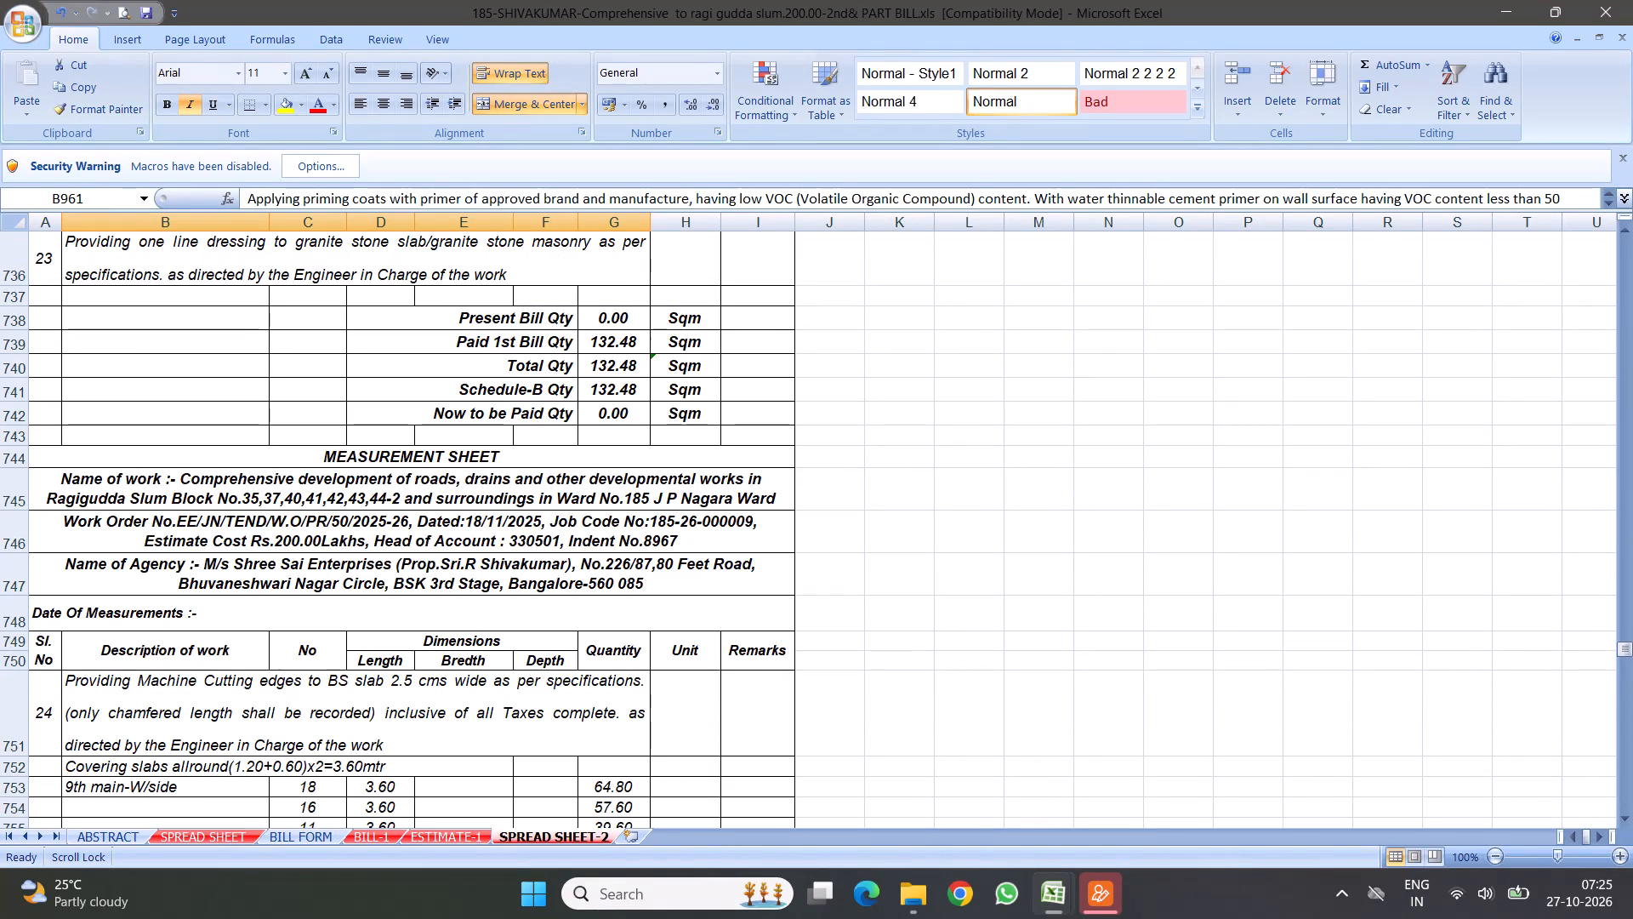
Delete the repeated measurement sheet header, rows 744 to 750, above the machine cutting edges item 24.
scroll(334, 474, "up", 5)
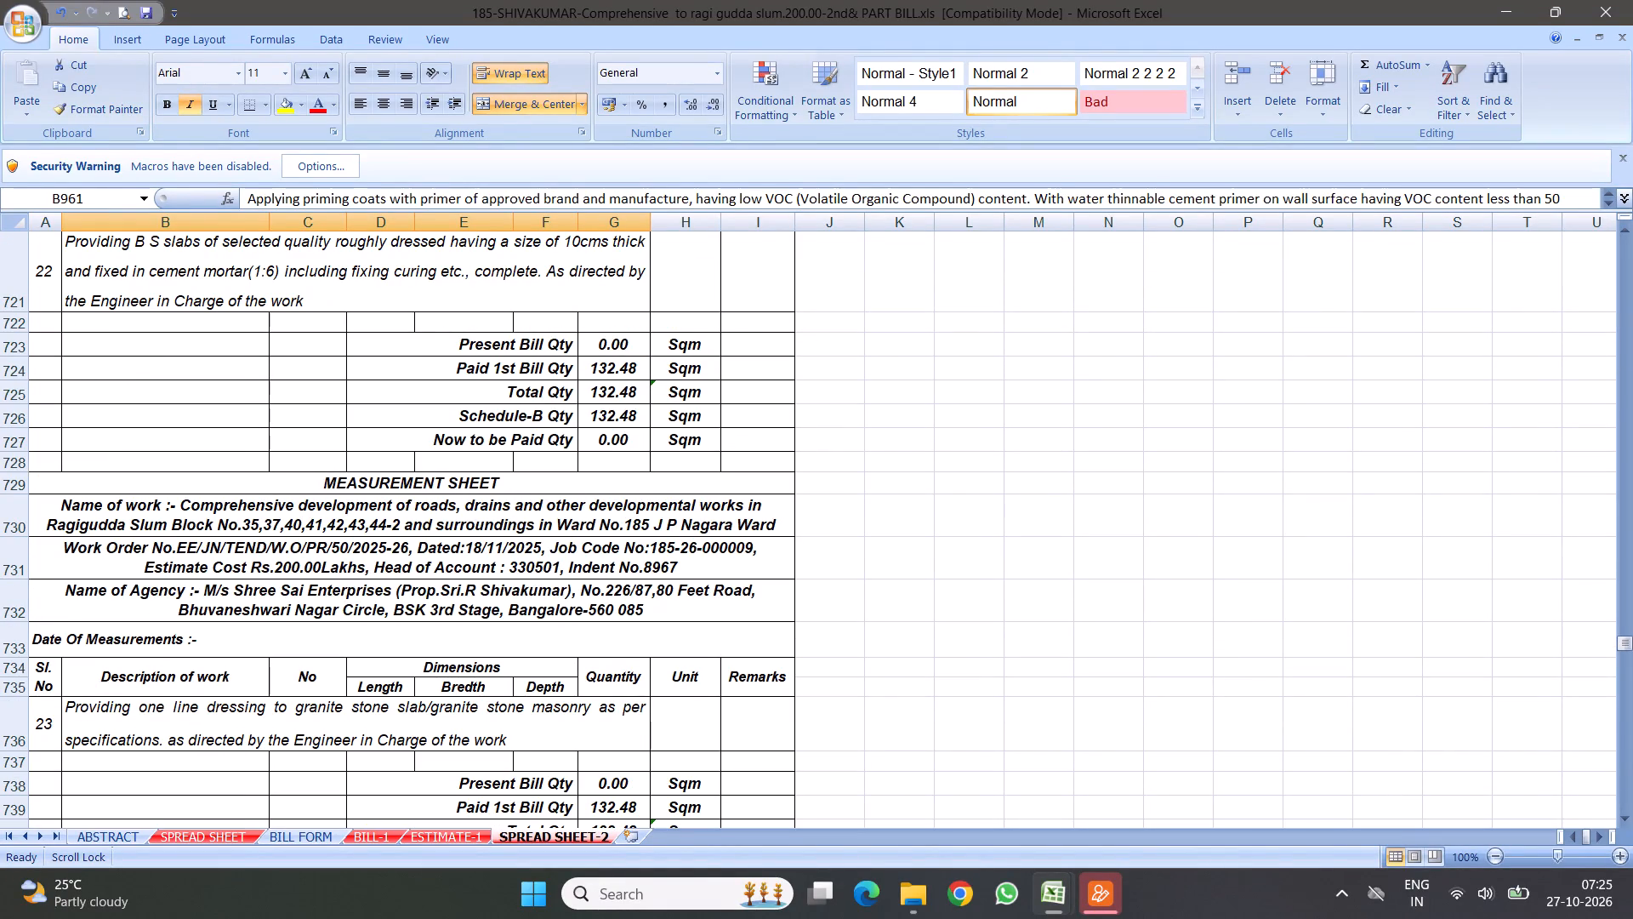
scroll(455, 540, "down", 3)
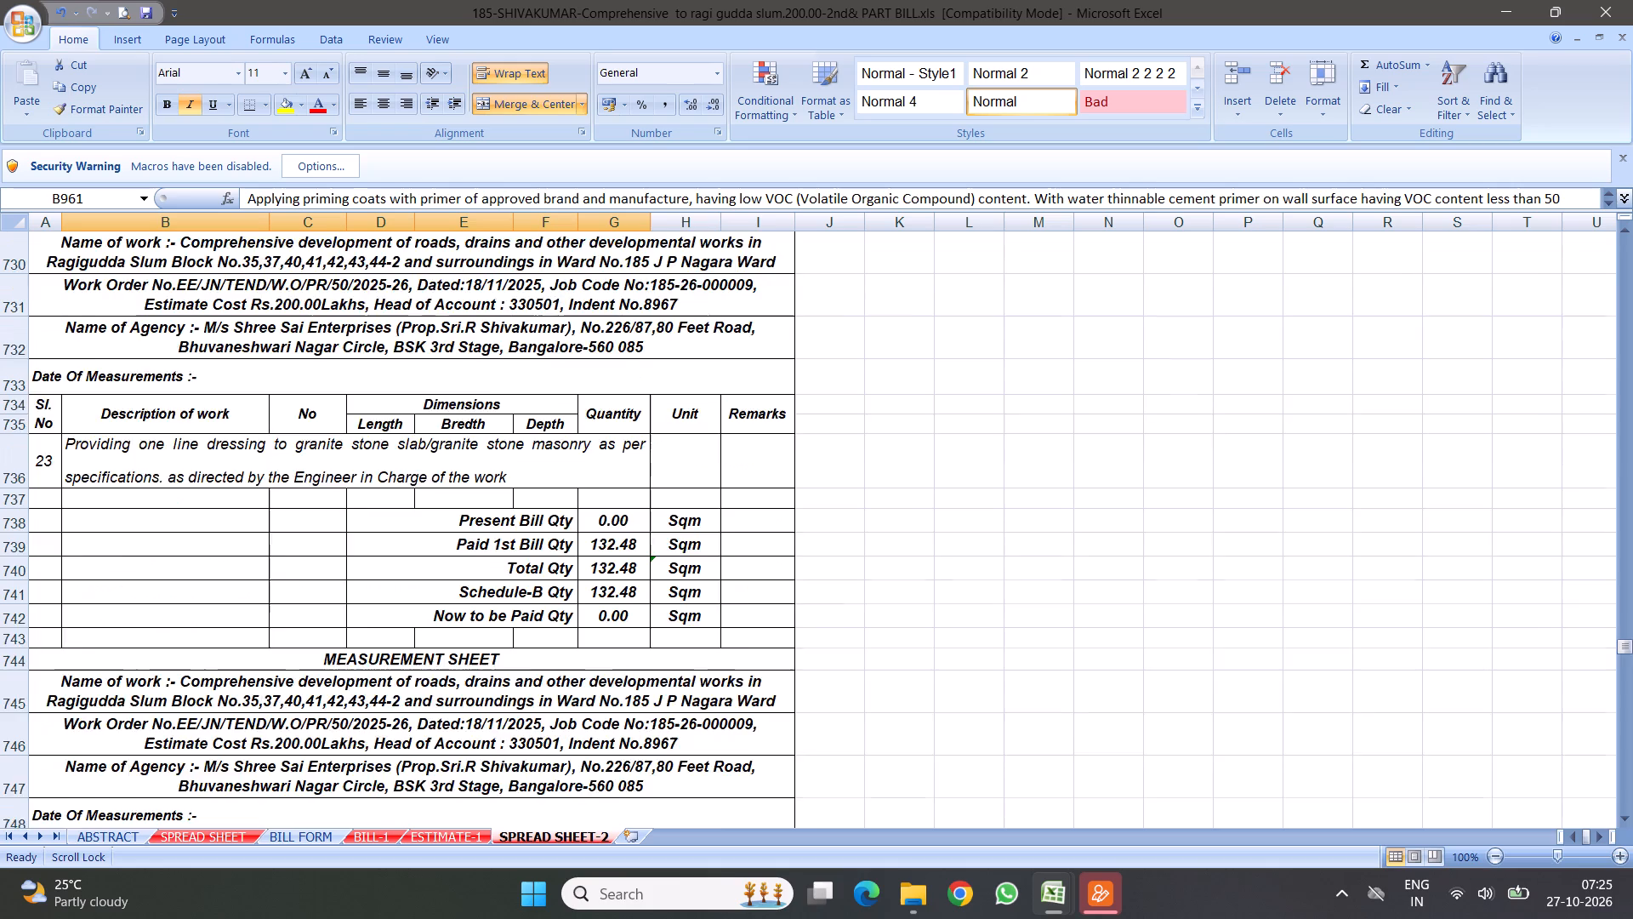
scroll(447, 541, "down", 1)
left_click(205, 323)
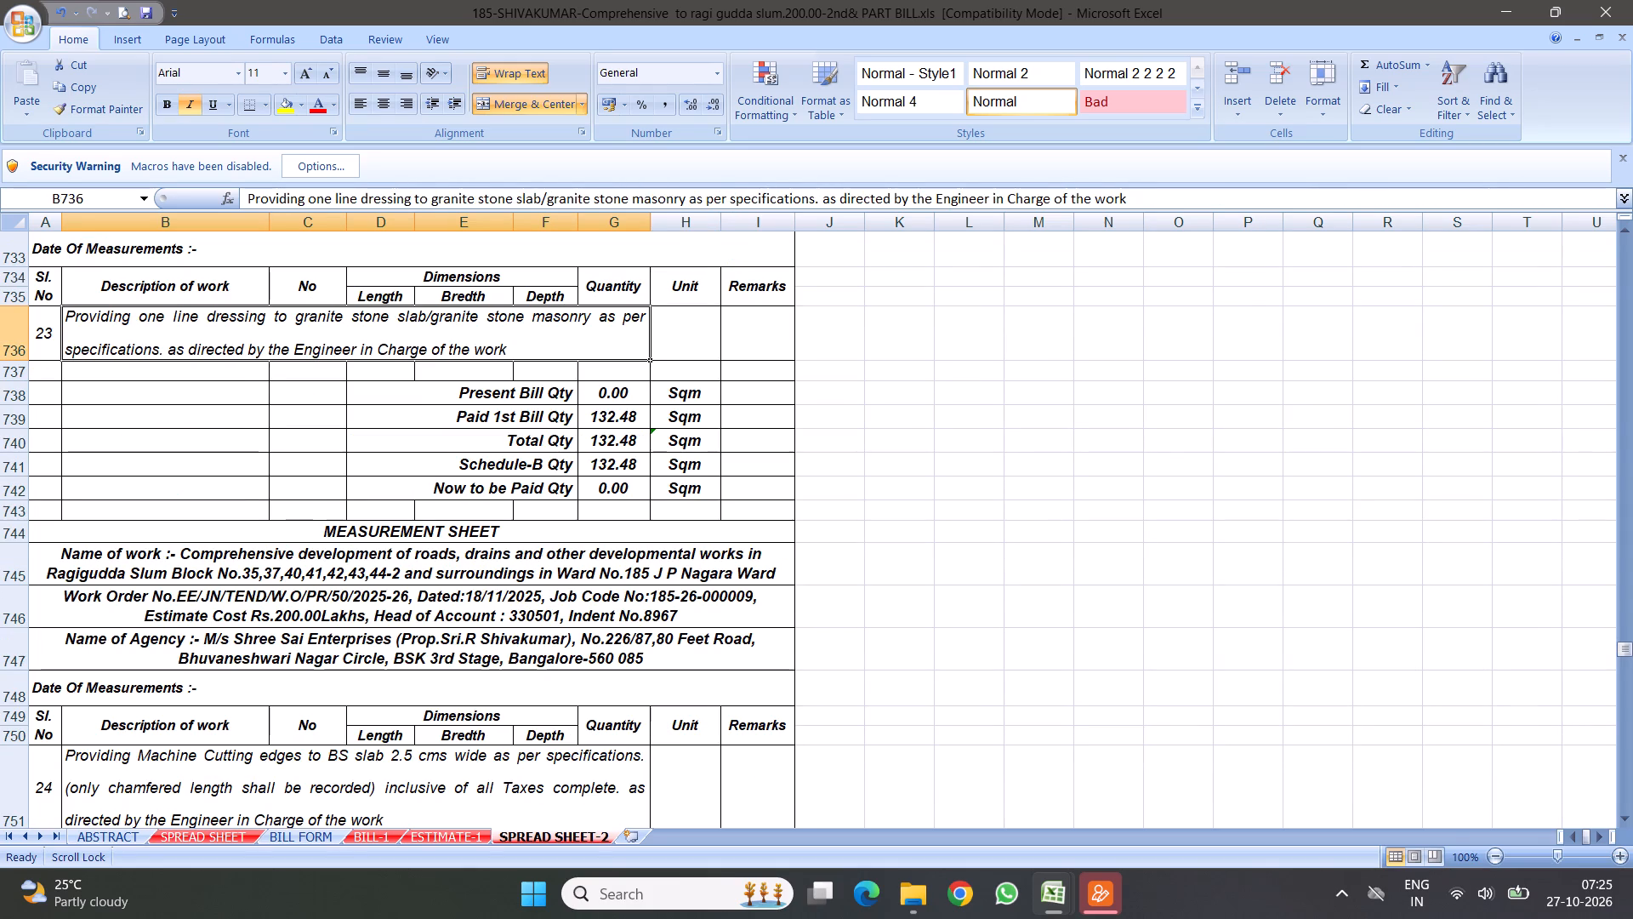
scroll(367, 547, "down", 2)
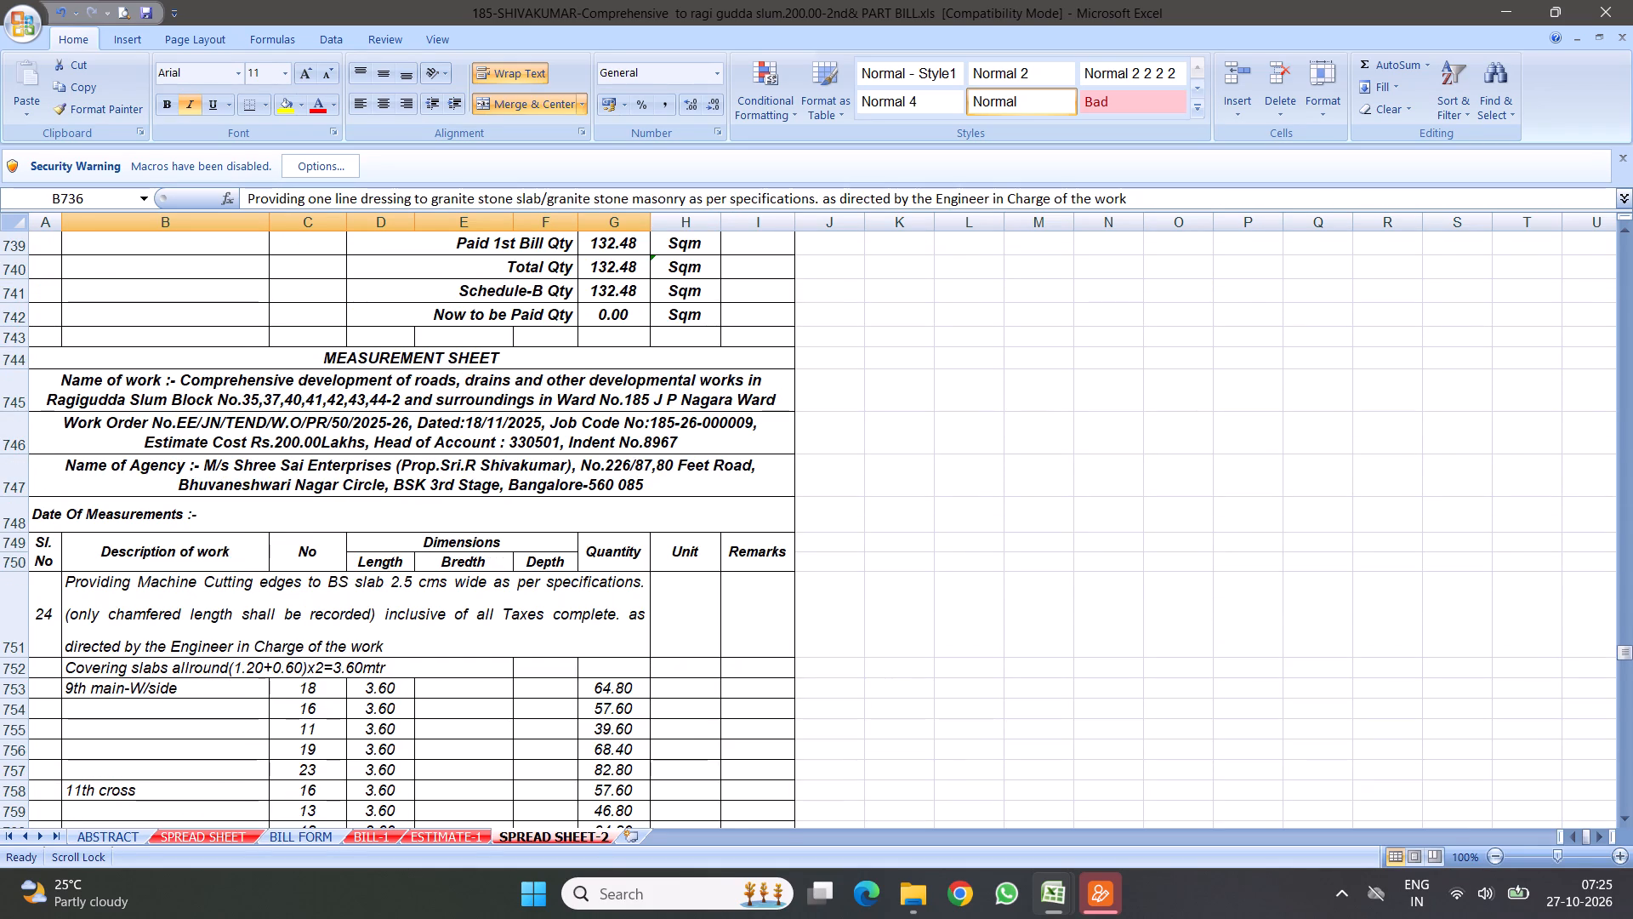
left_click_drag(20, 358, 34, 566)
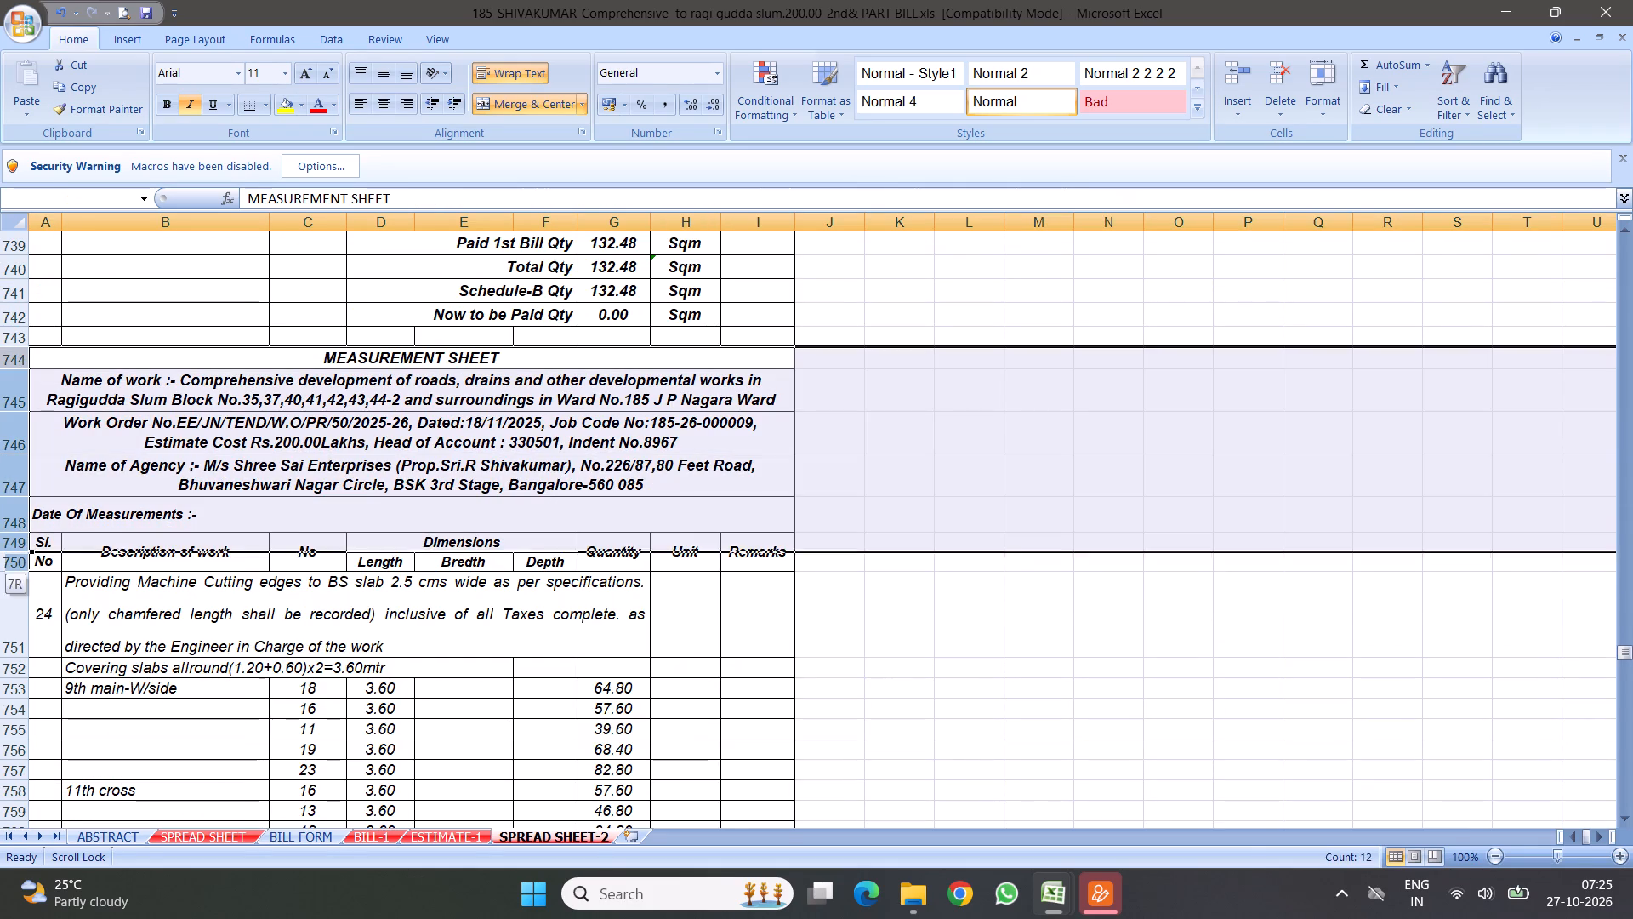
left_click_drag(34, 566, 57, 562)
right_click(208, 434)
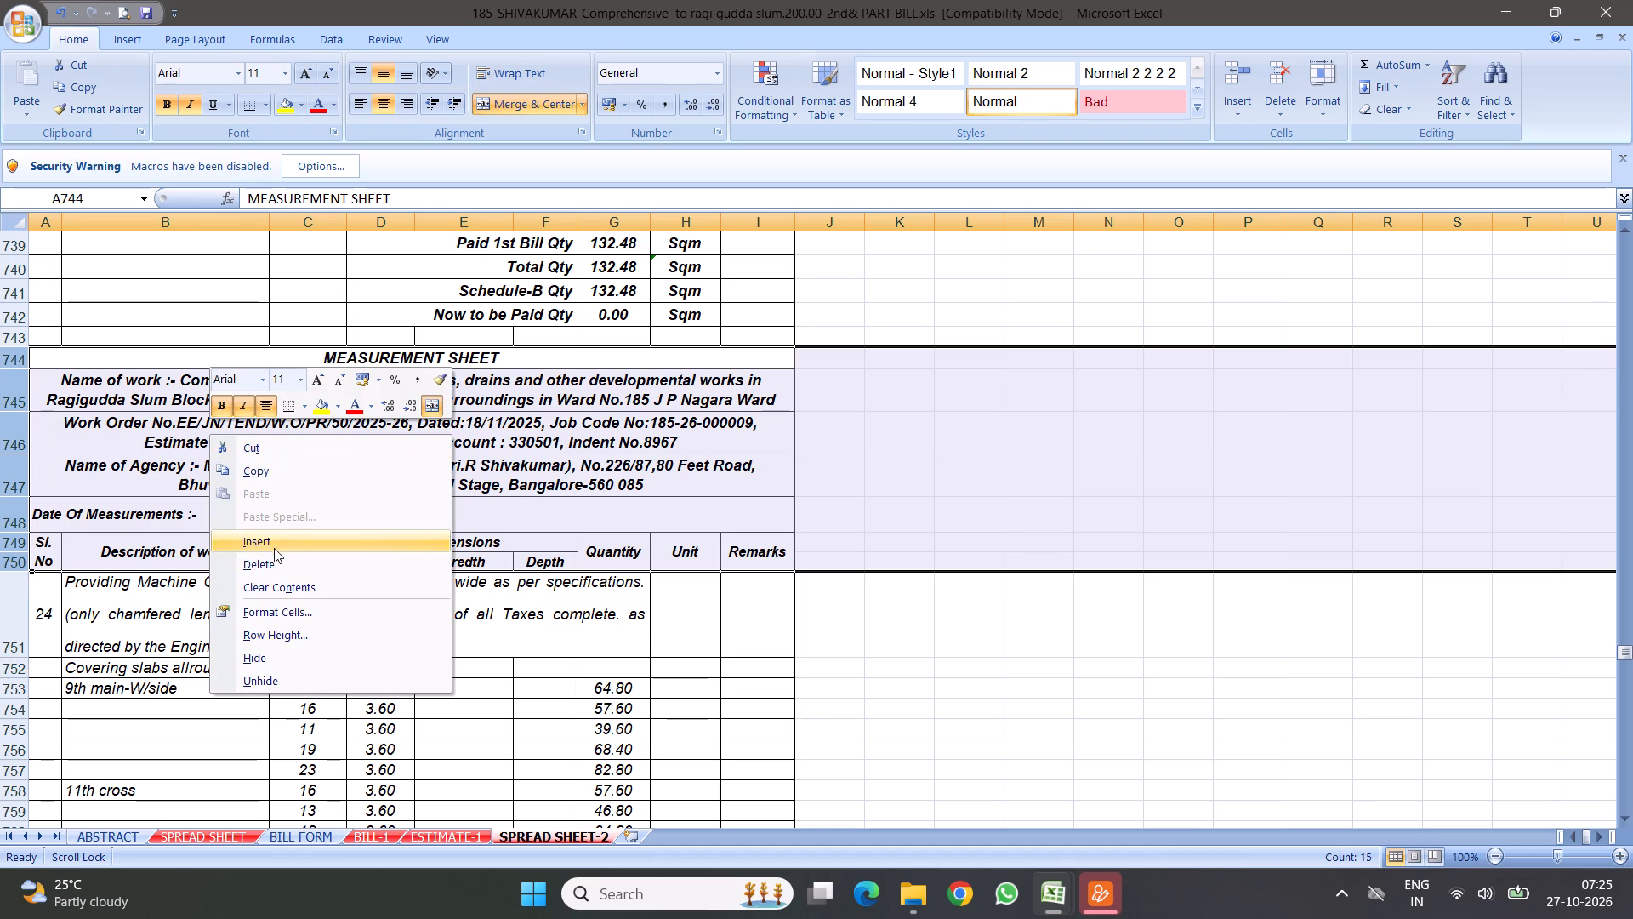
left_click(263, 559)
Delete the repeated measurement sheet header, rows 714 to 720, above the B S slabs item 22.
scroll(435, 484, "up", 8)
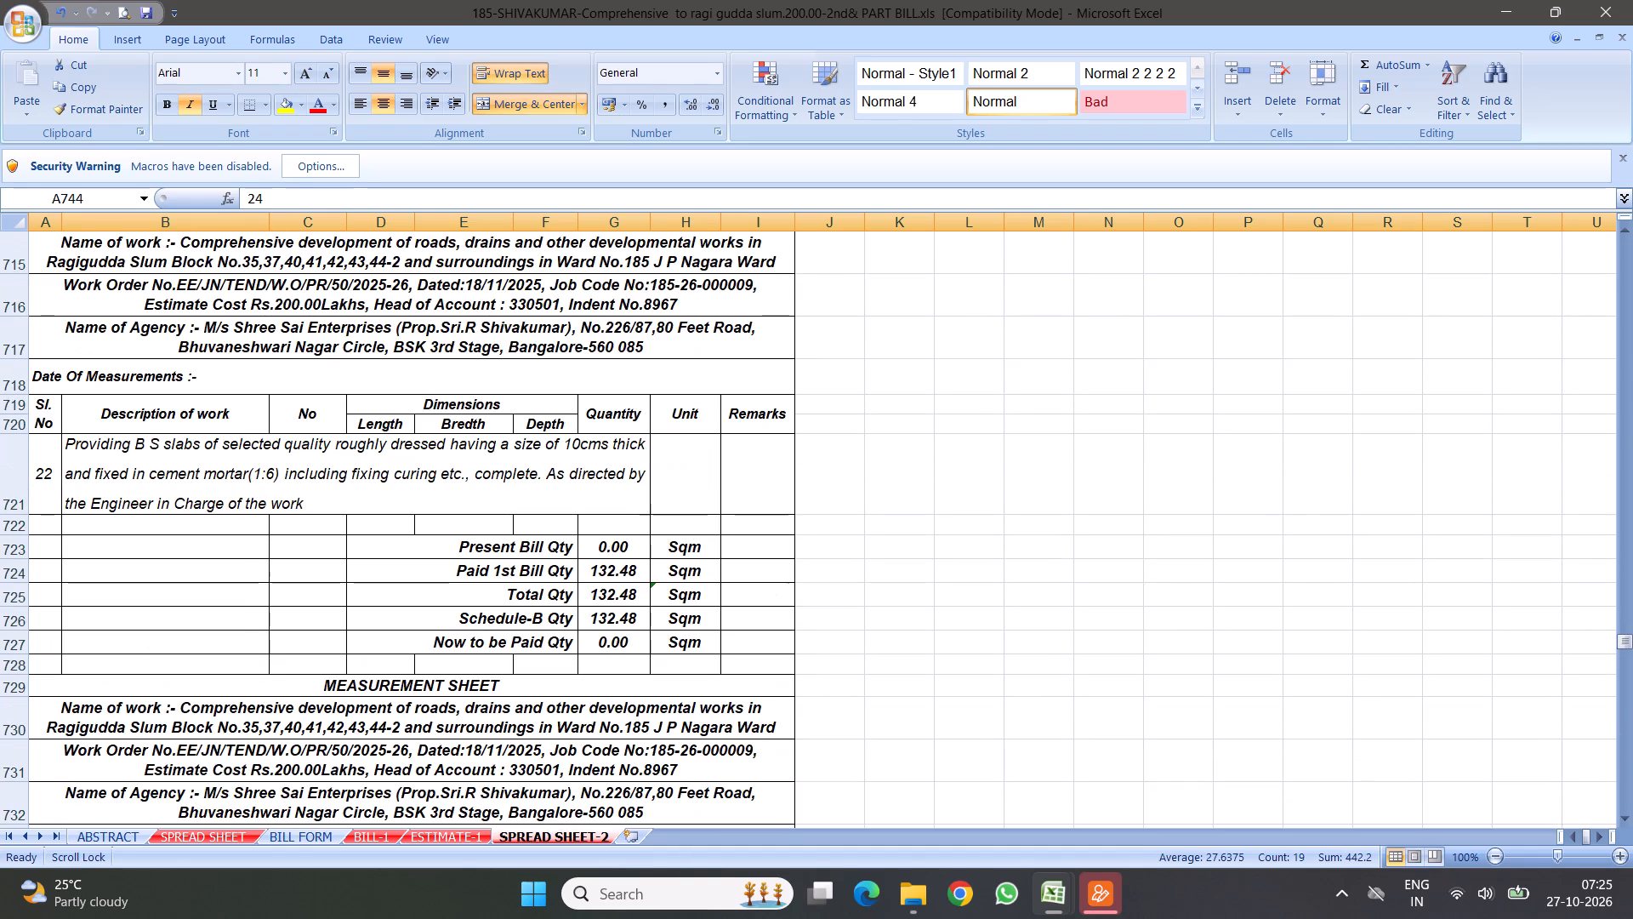
scroll(395, 469, "up", 4)
scroll(401, 479, "down", 4)
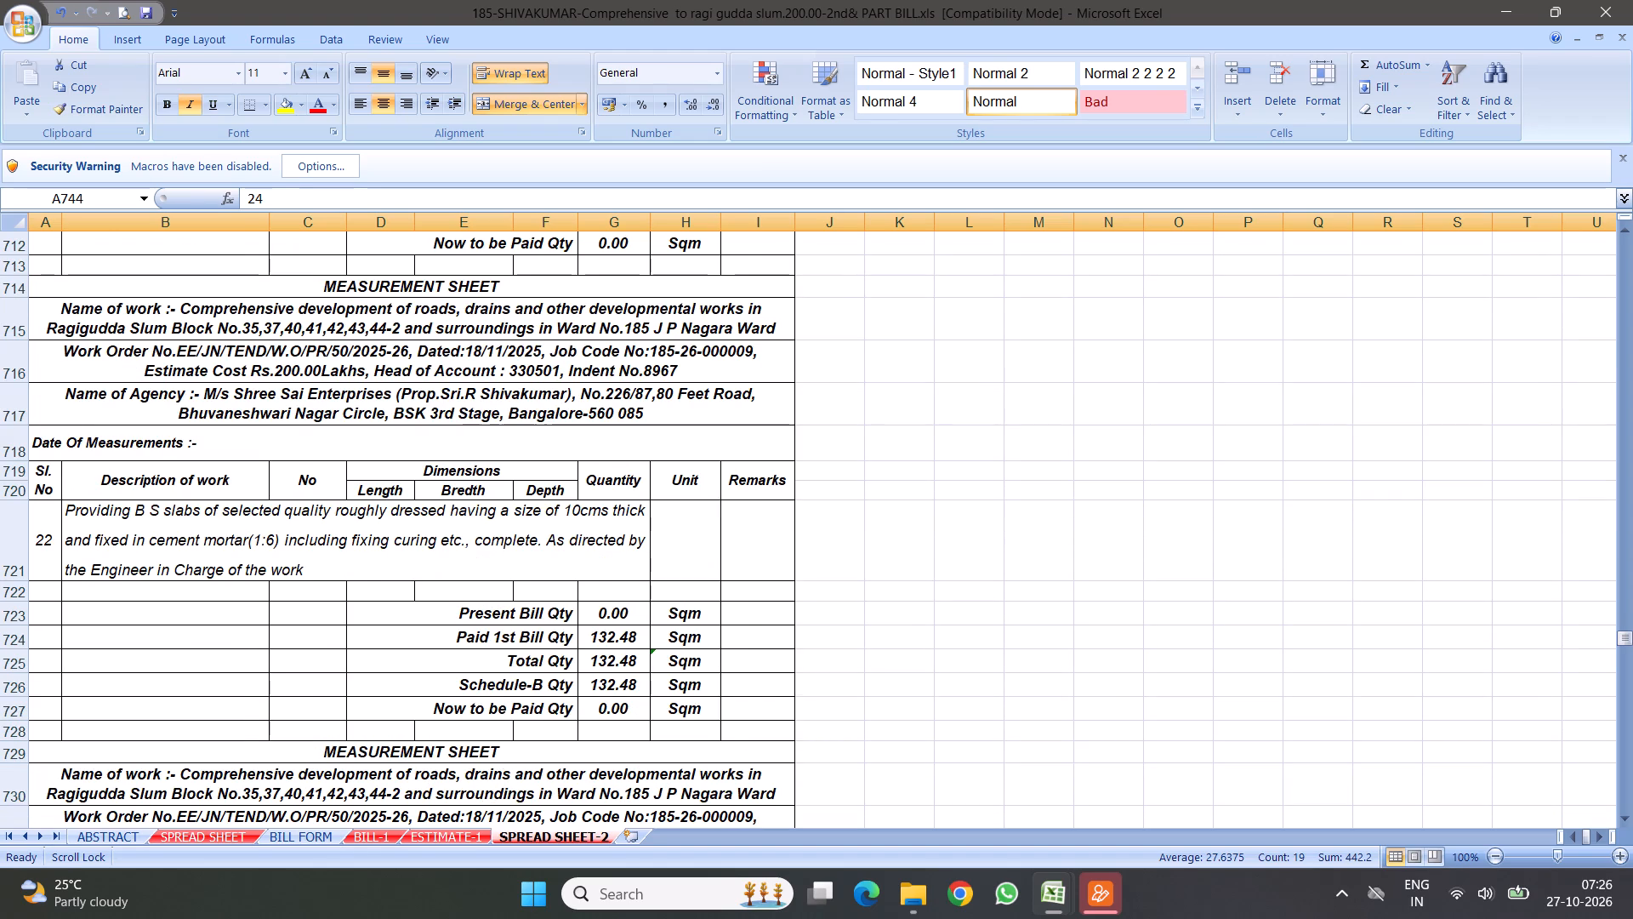
scroll(441, 469, "up", 2)
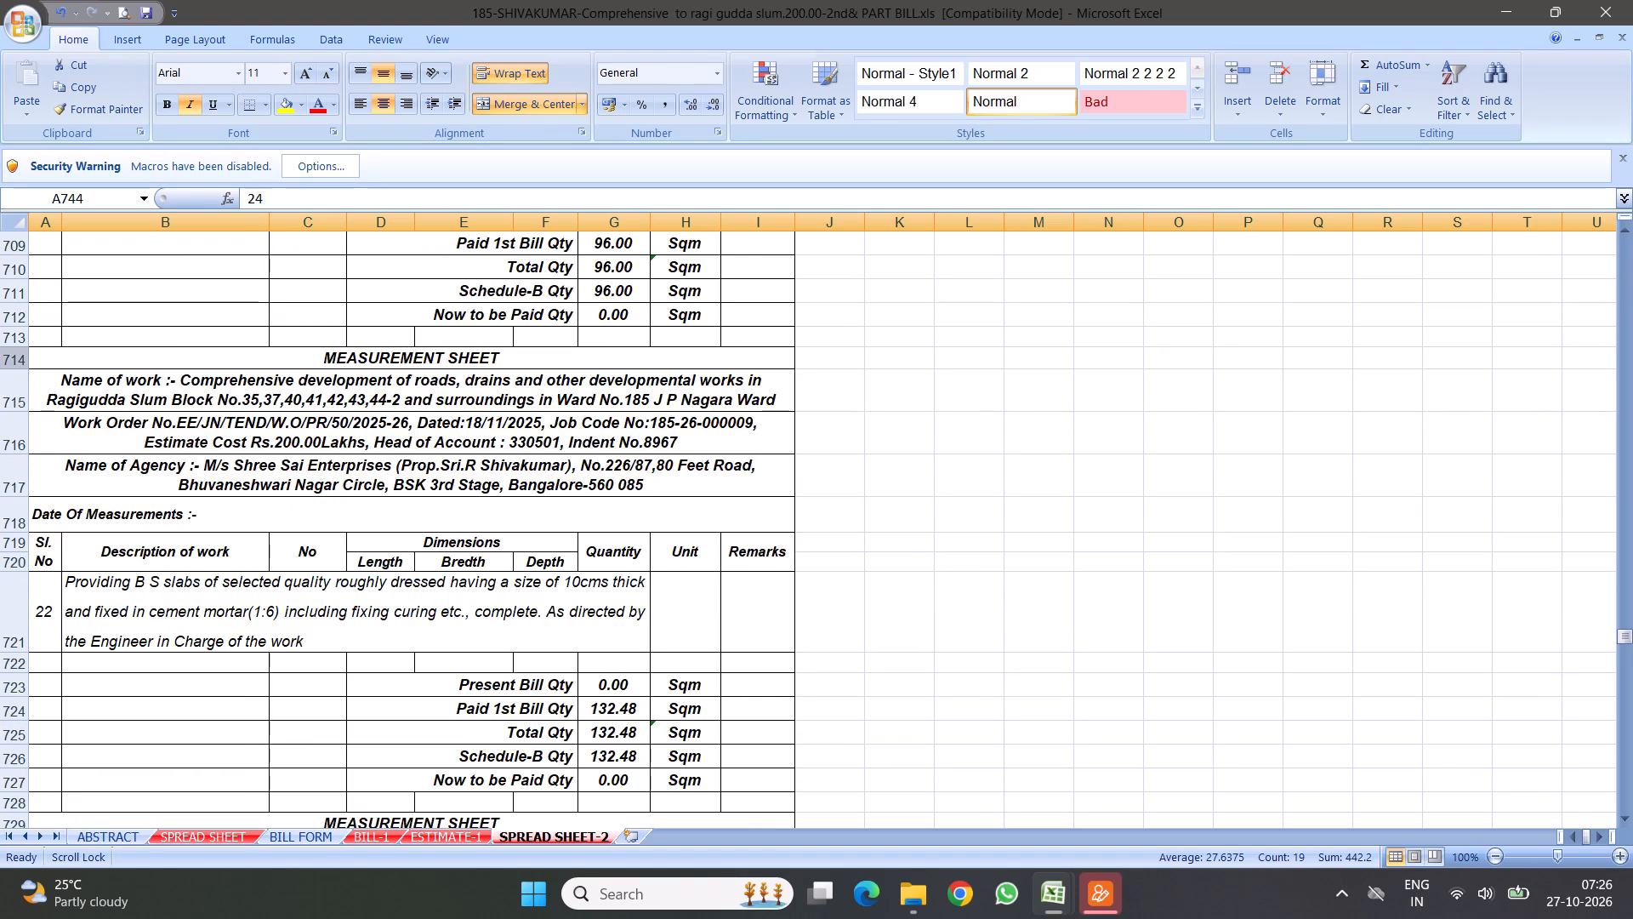
left_click_drag(17, 356, 40, 578)
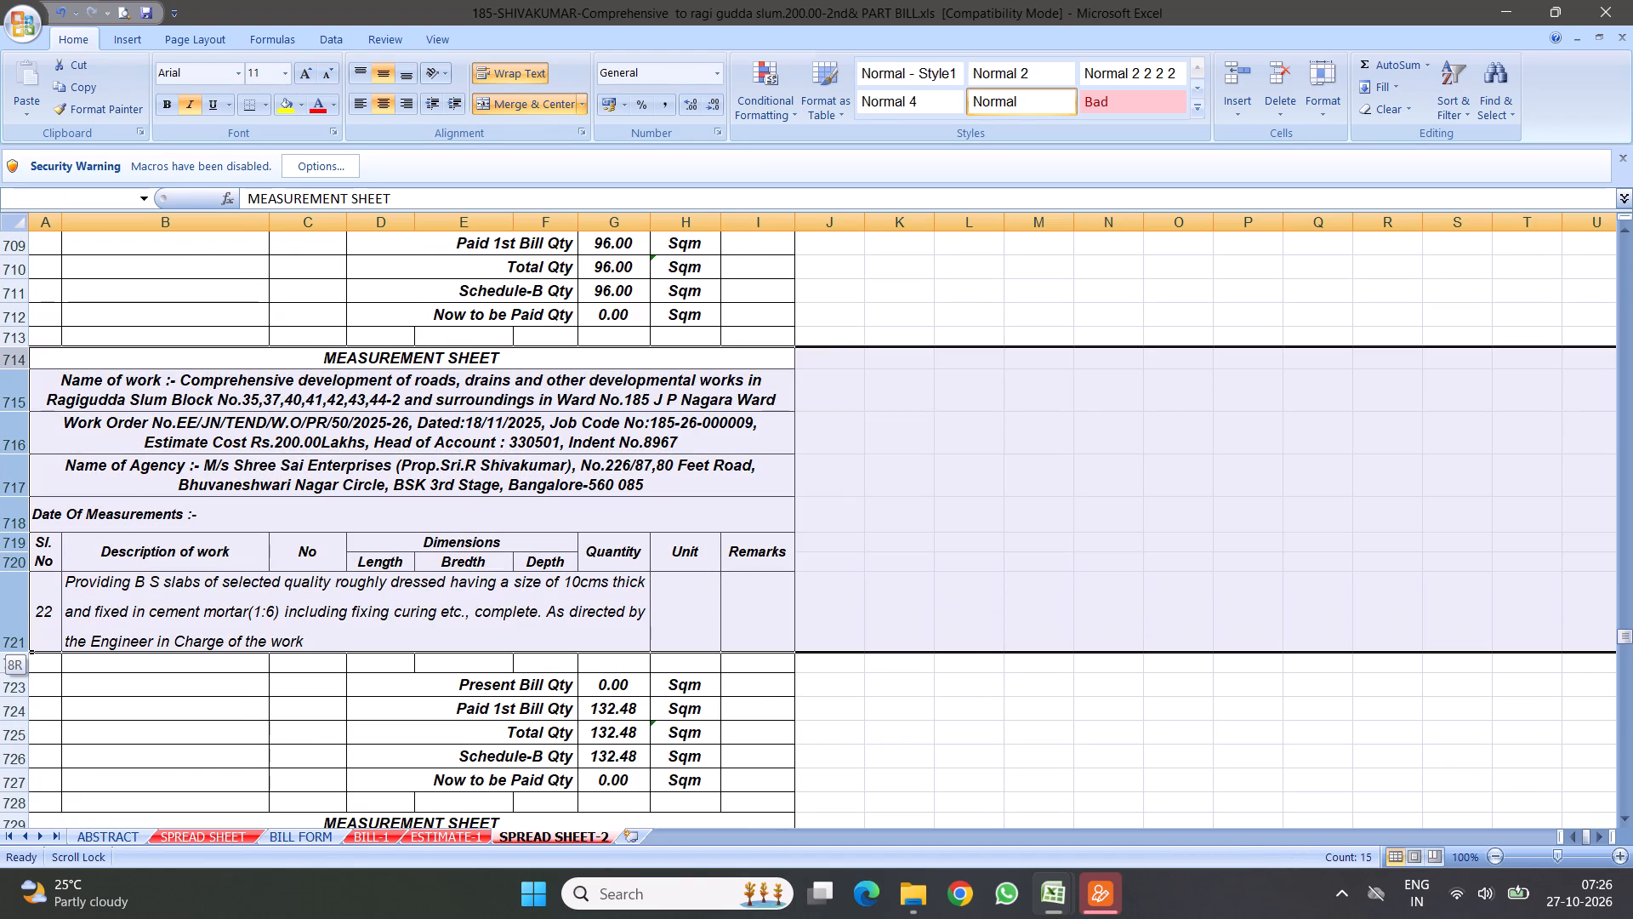
left_click_drag(40, 578, 54, 563)
right_click(161, 499)
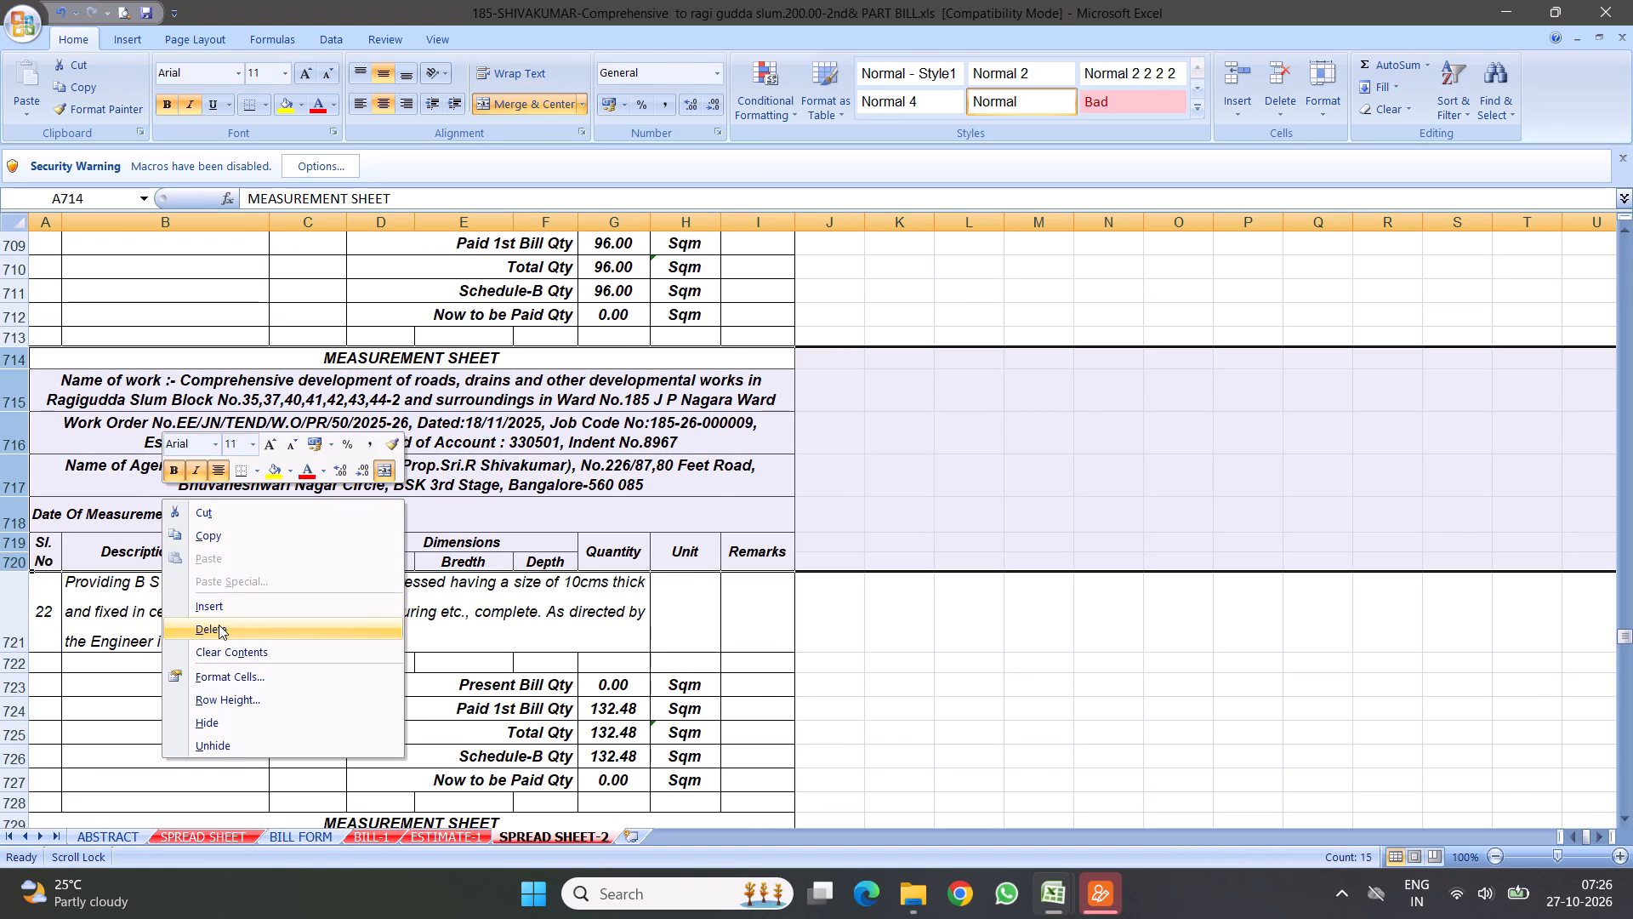
left_click(219, 625)
left_click(361, 448)
Delete the repeated measurement sheet header, rows 722 to 728, above the one line dressing item 23.
scroll(415, 499, "down", 5)
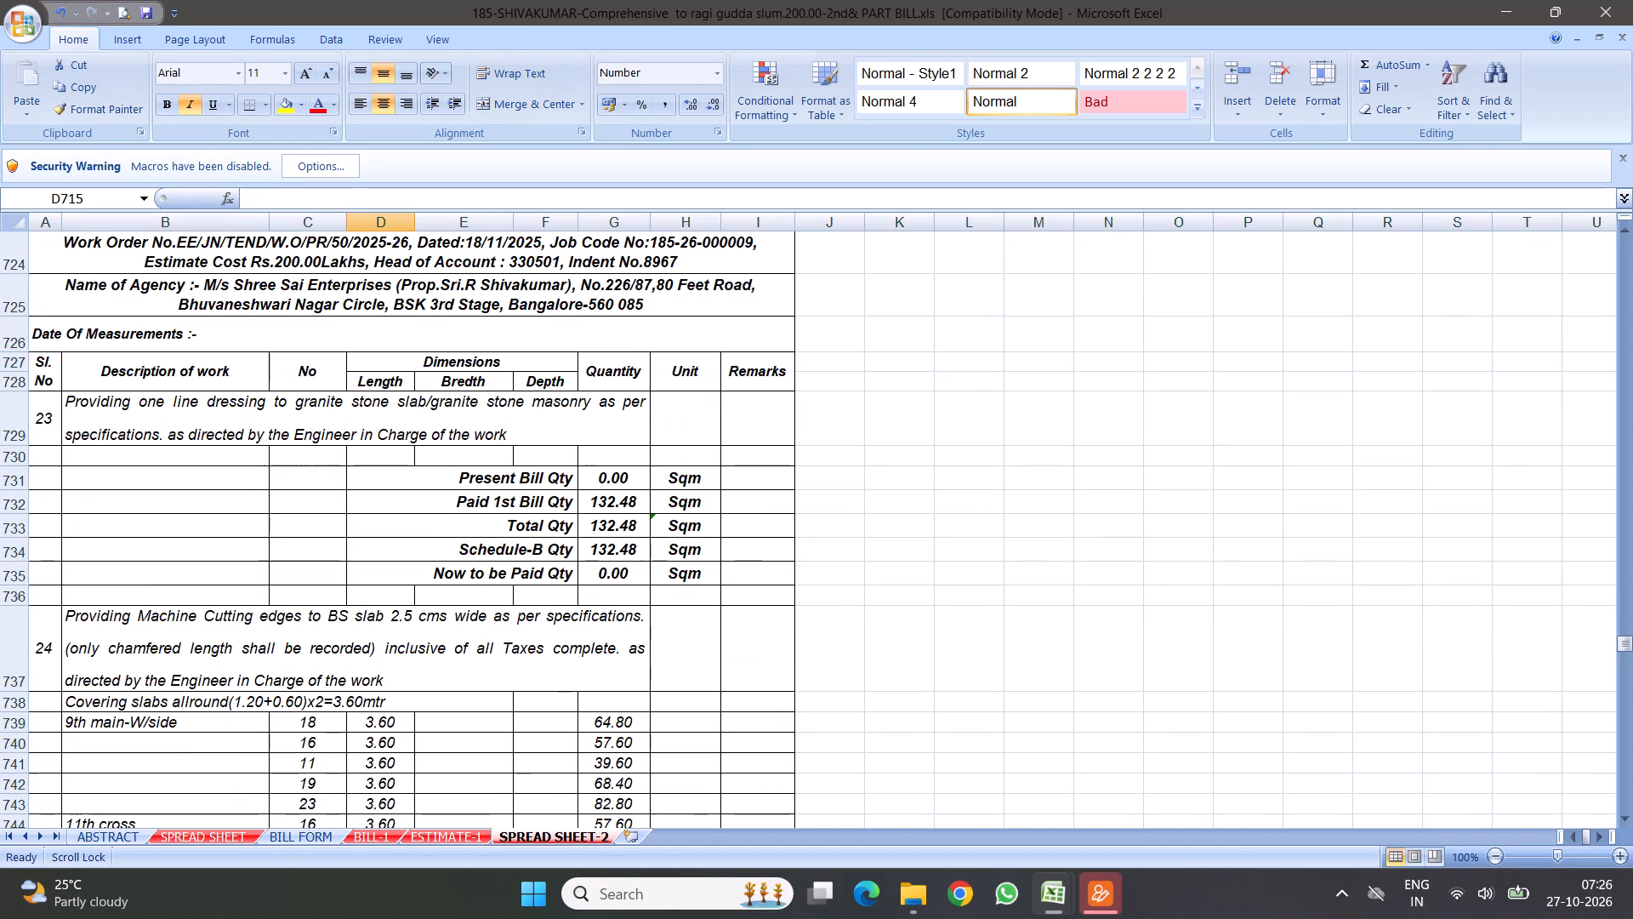
scroll(432, 407, "up", 2)
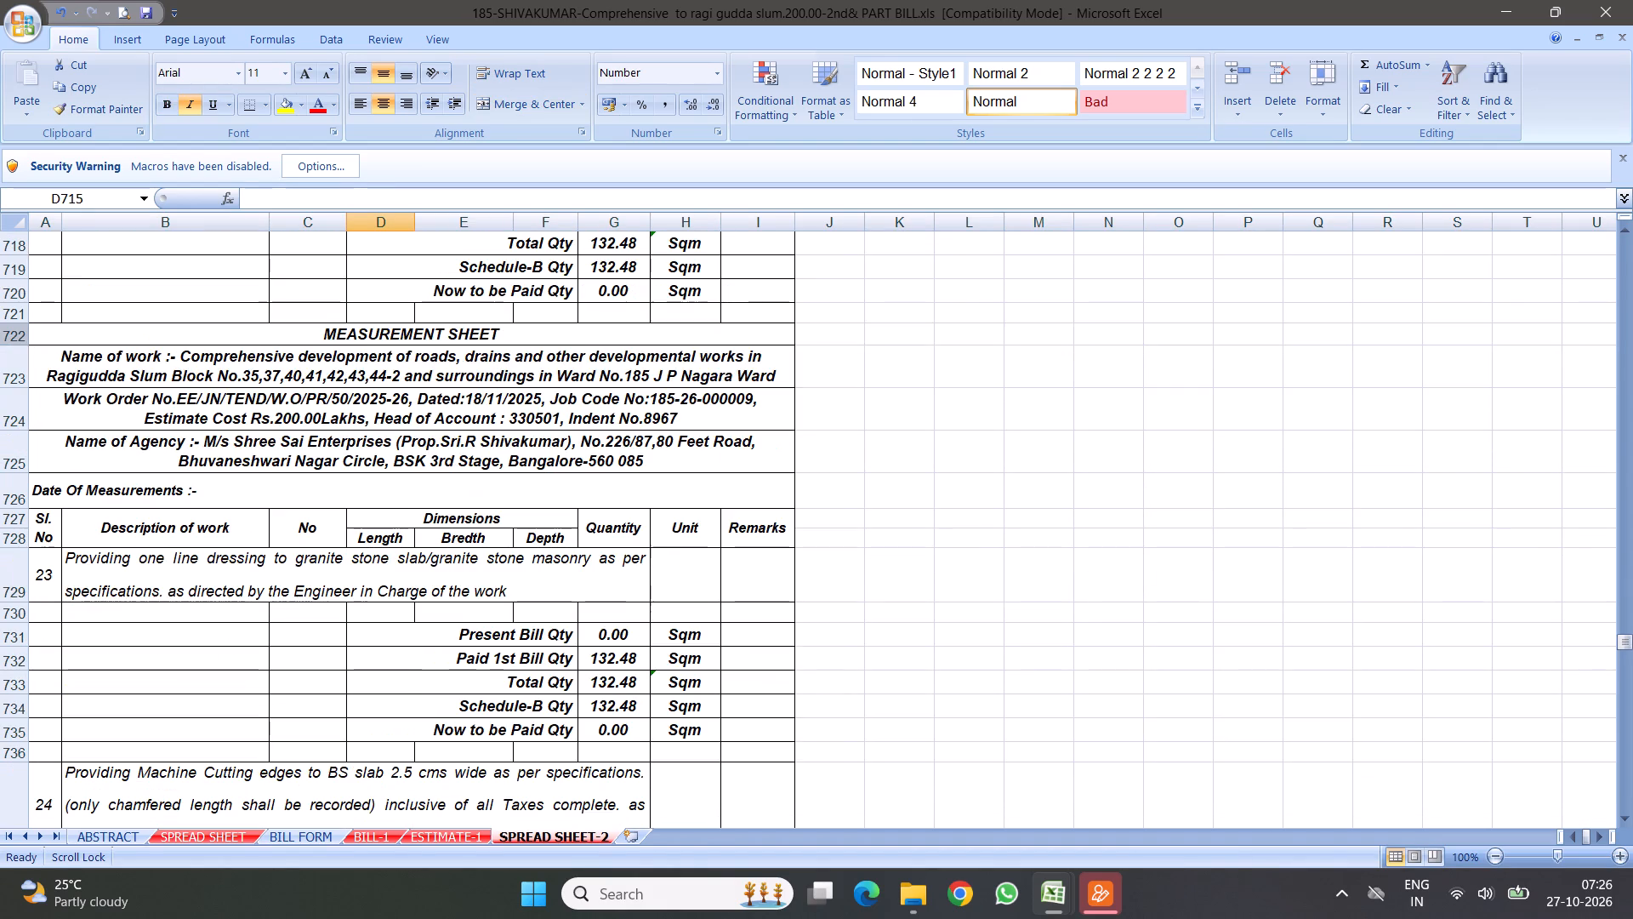
left_click_drag(16, 333, 89, 521)
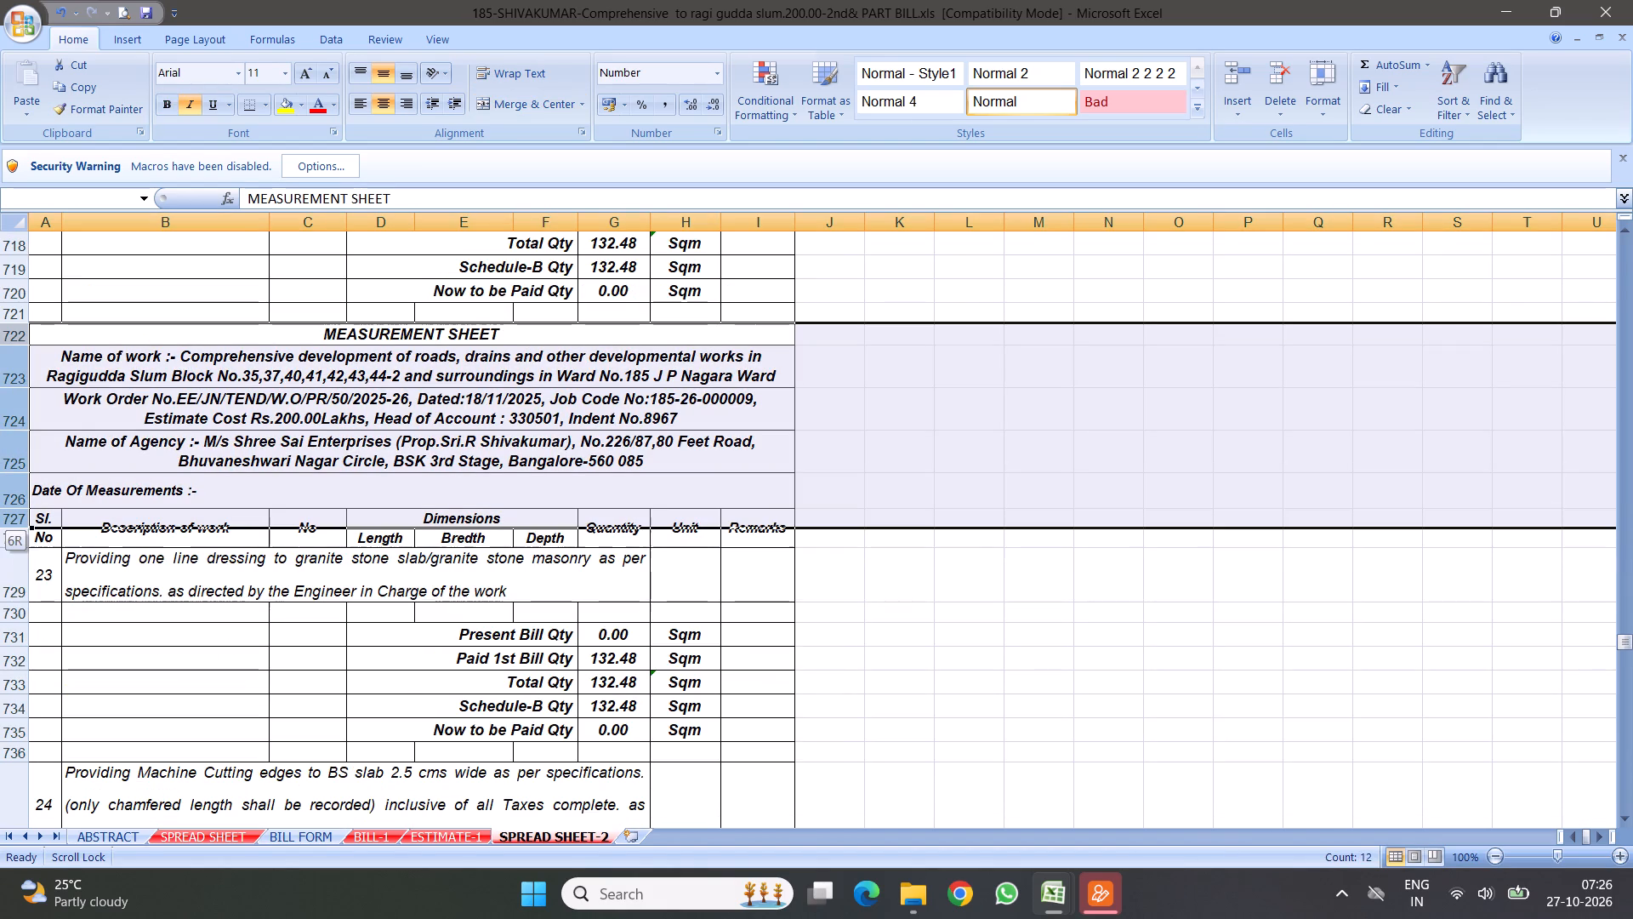
left_click_drag(89, 521, 88, 534)
right_click(125, 460)
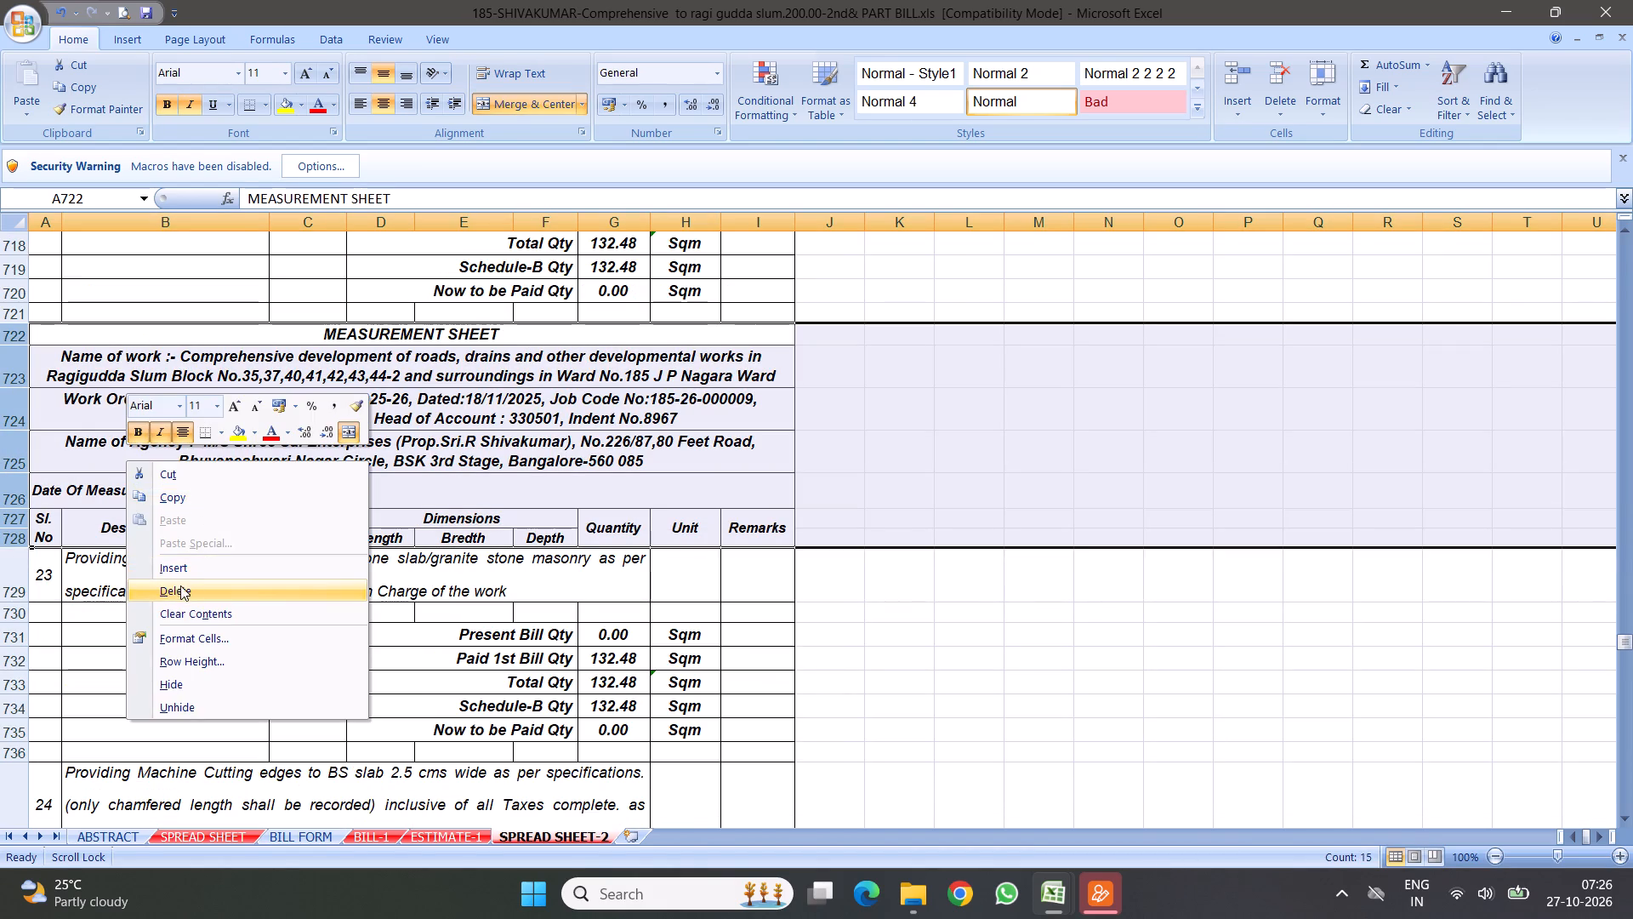
left_click(180, 595)
Review the combined measurement sheet for items 21 to 24, including the quantity summaries and signature blocks around it.
scroll(383, 471, "up", 7)
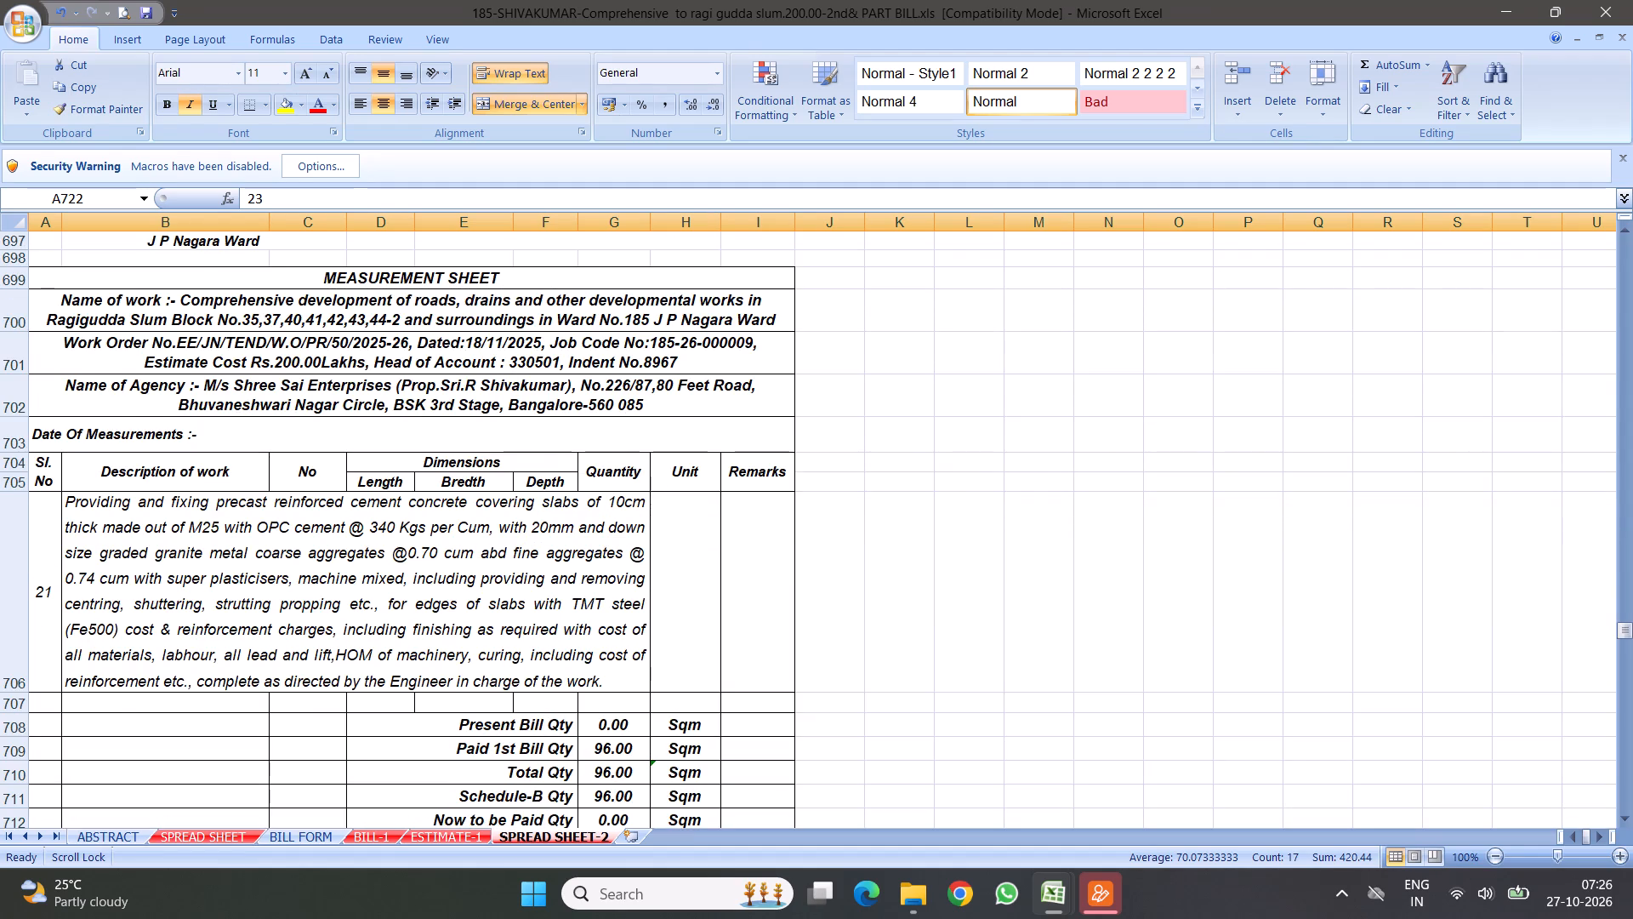
scroll(438, 465, "up", 2)
scroll(515, 433, "up", 6)
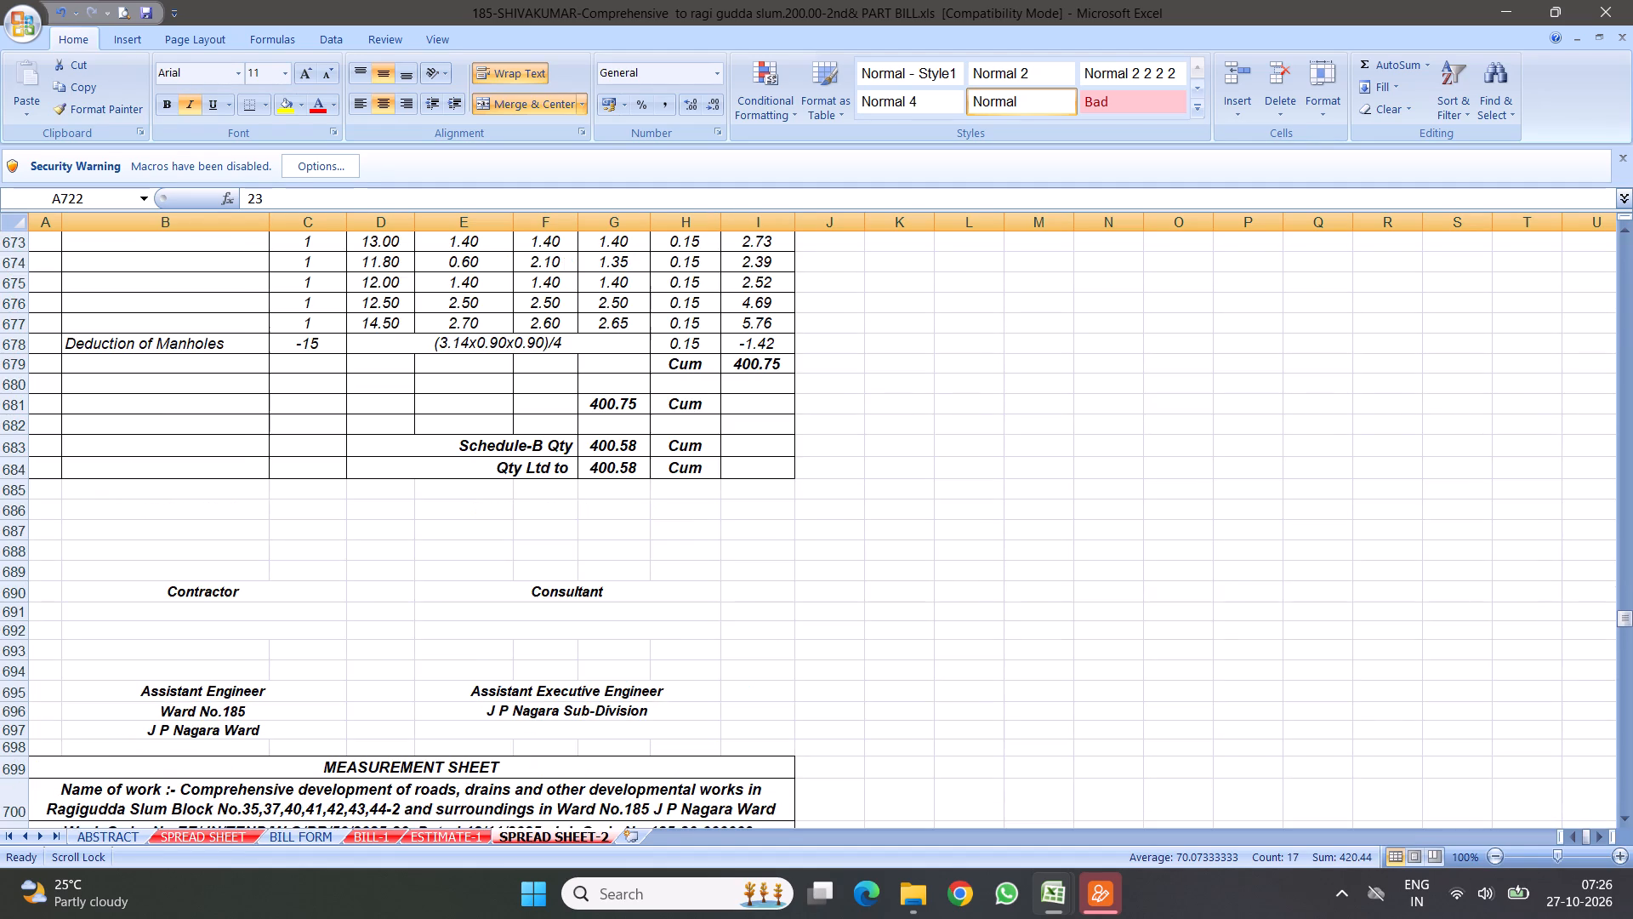
scroll(526, 580, "down", 7)
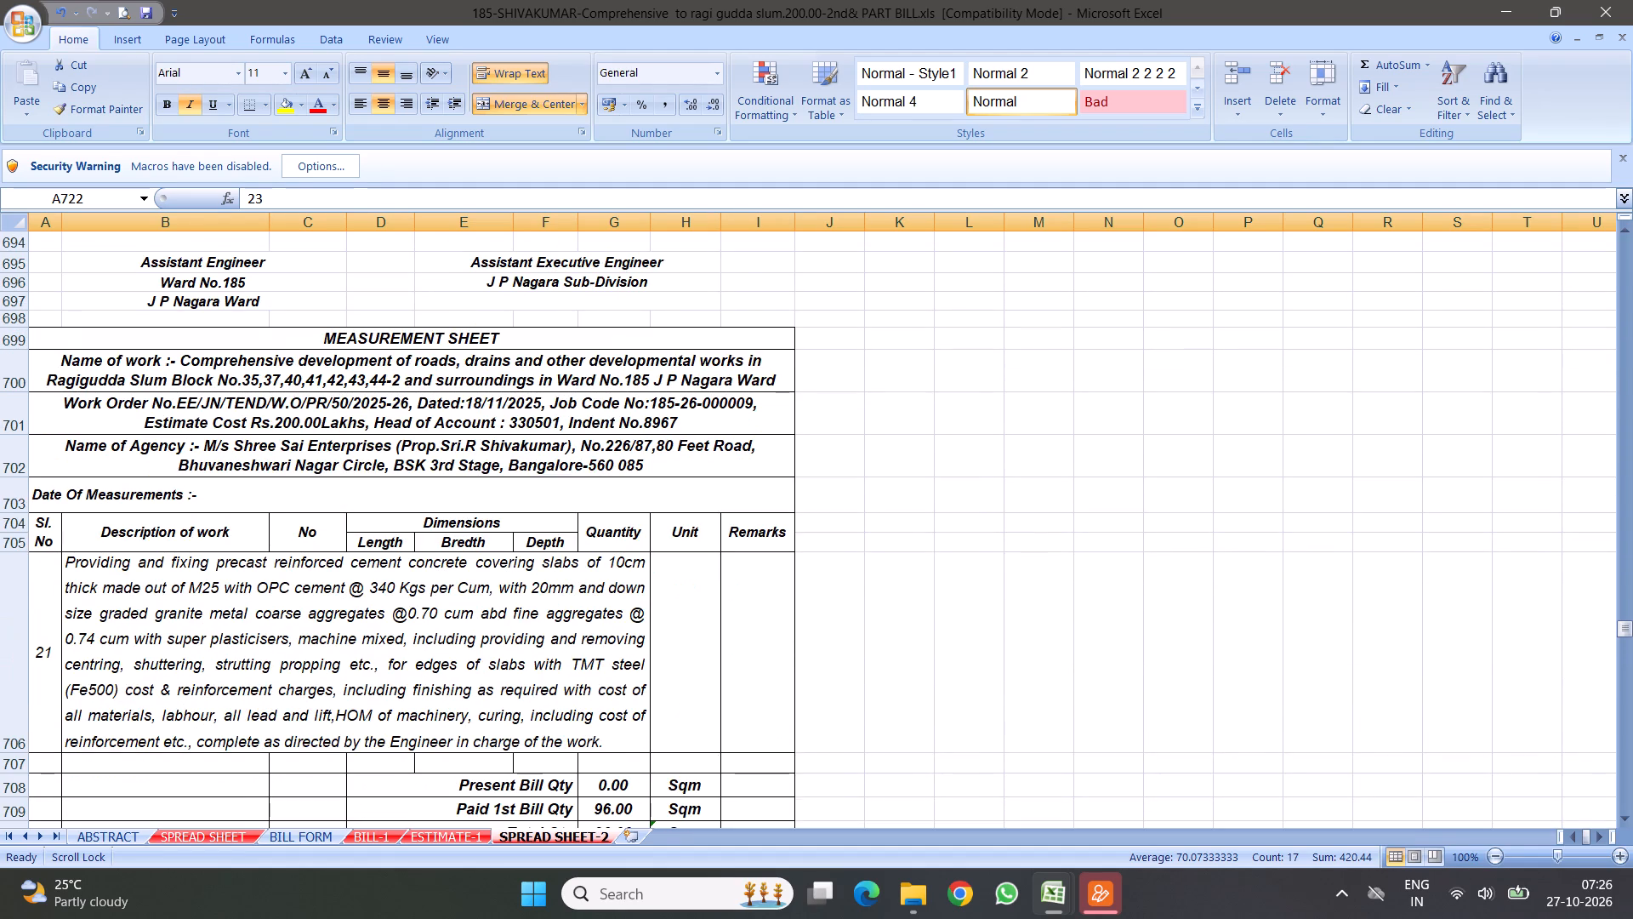
scroll(448, 552, "down", 8)
scroll(546, 512, "down", 9)
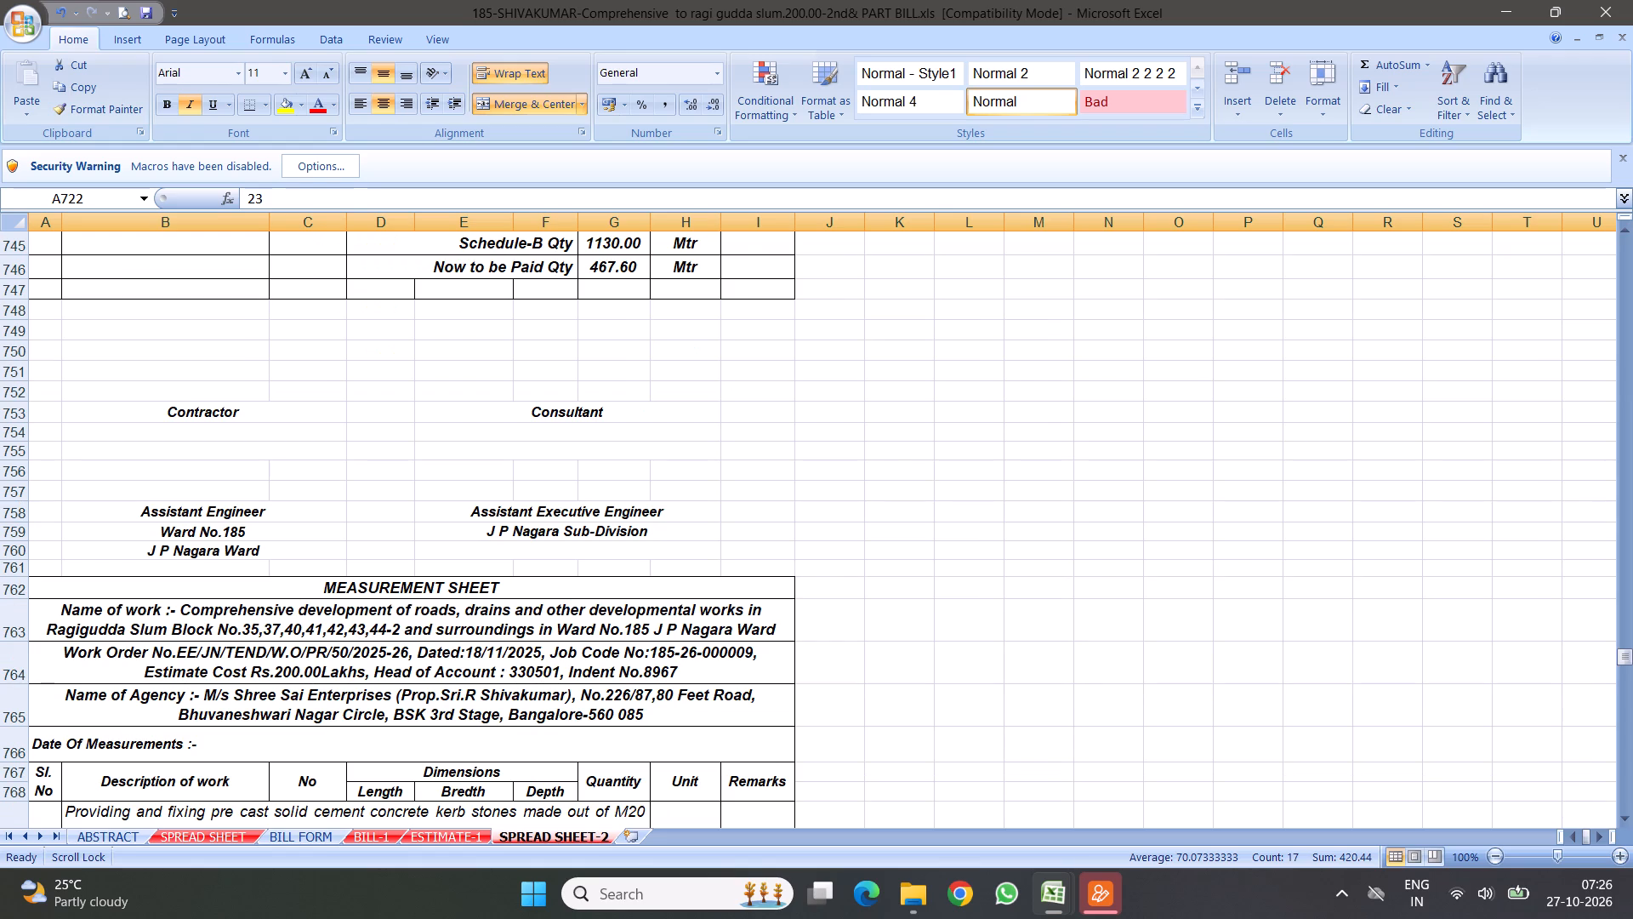
scroll(609, 404, "up", 3)
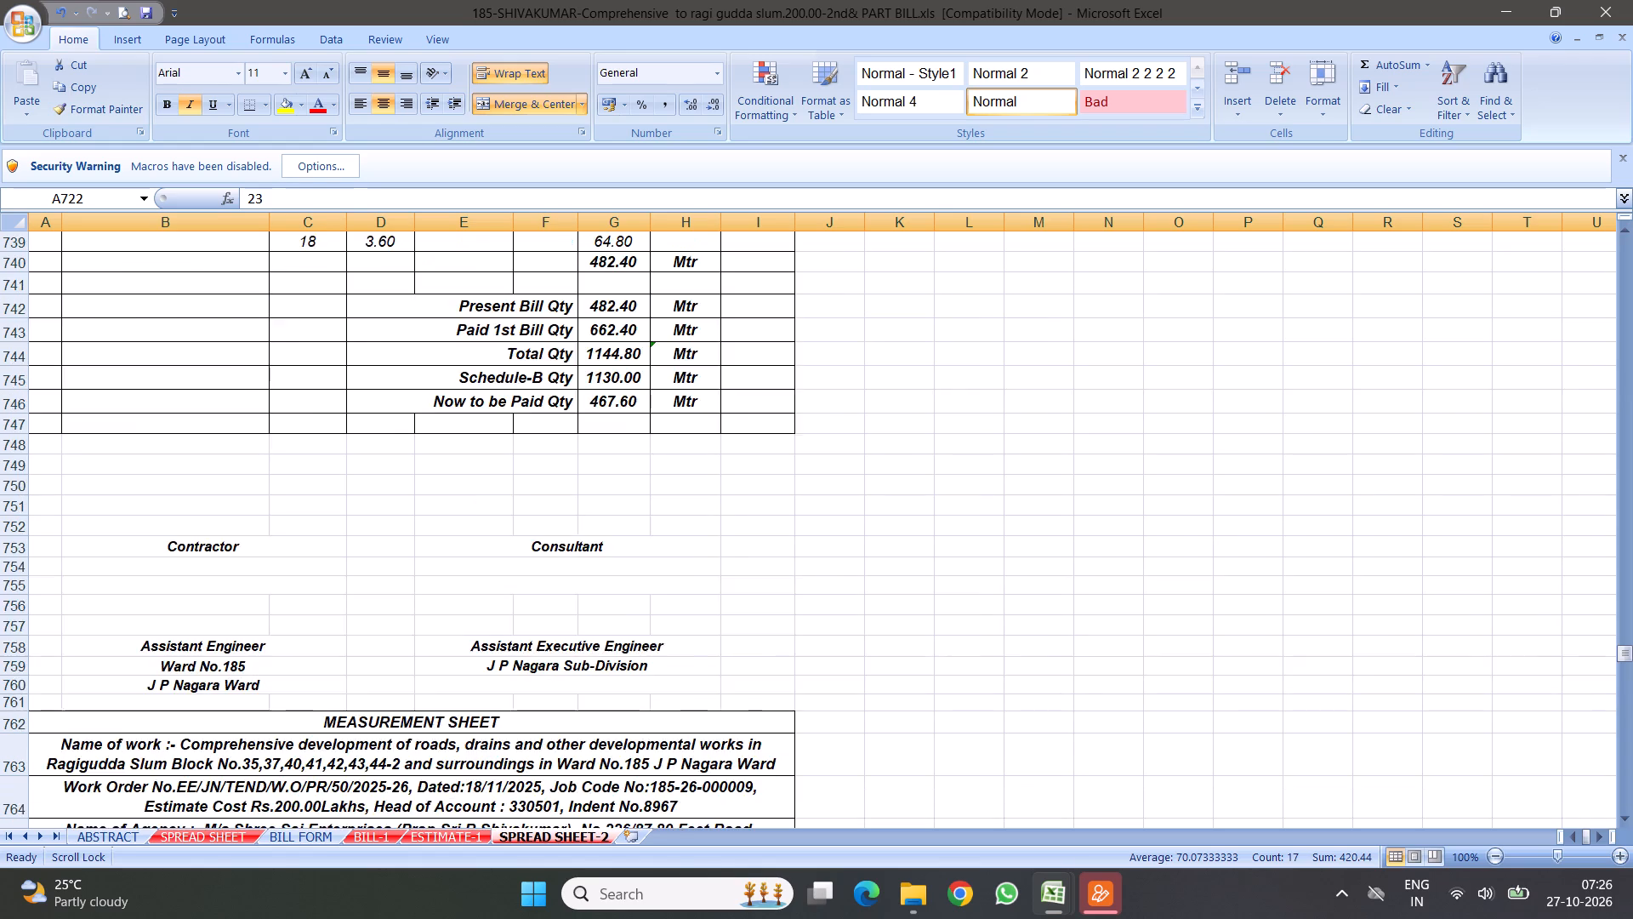
scroll(571, 433, "up", 8)
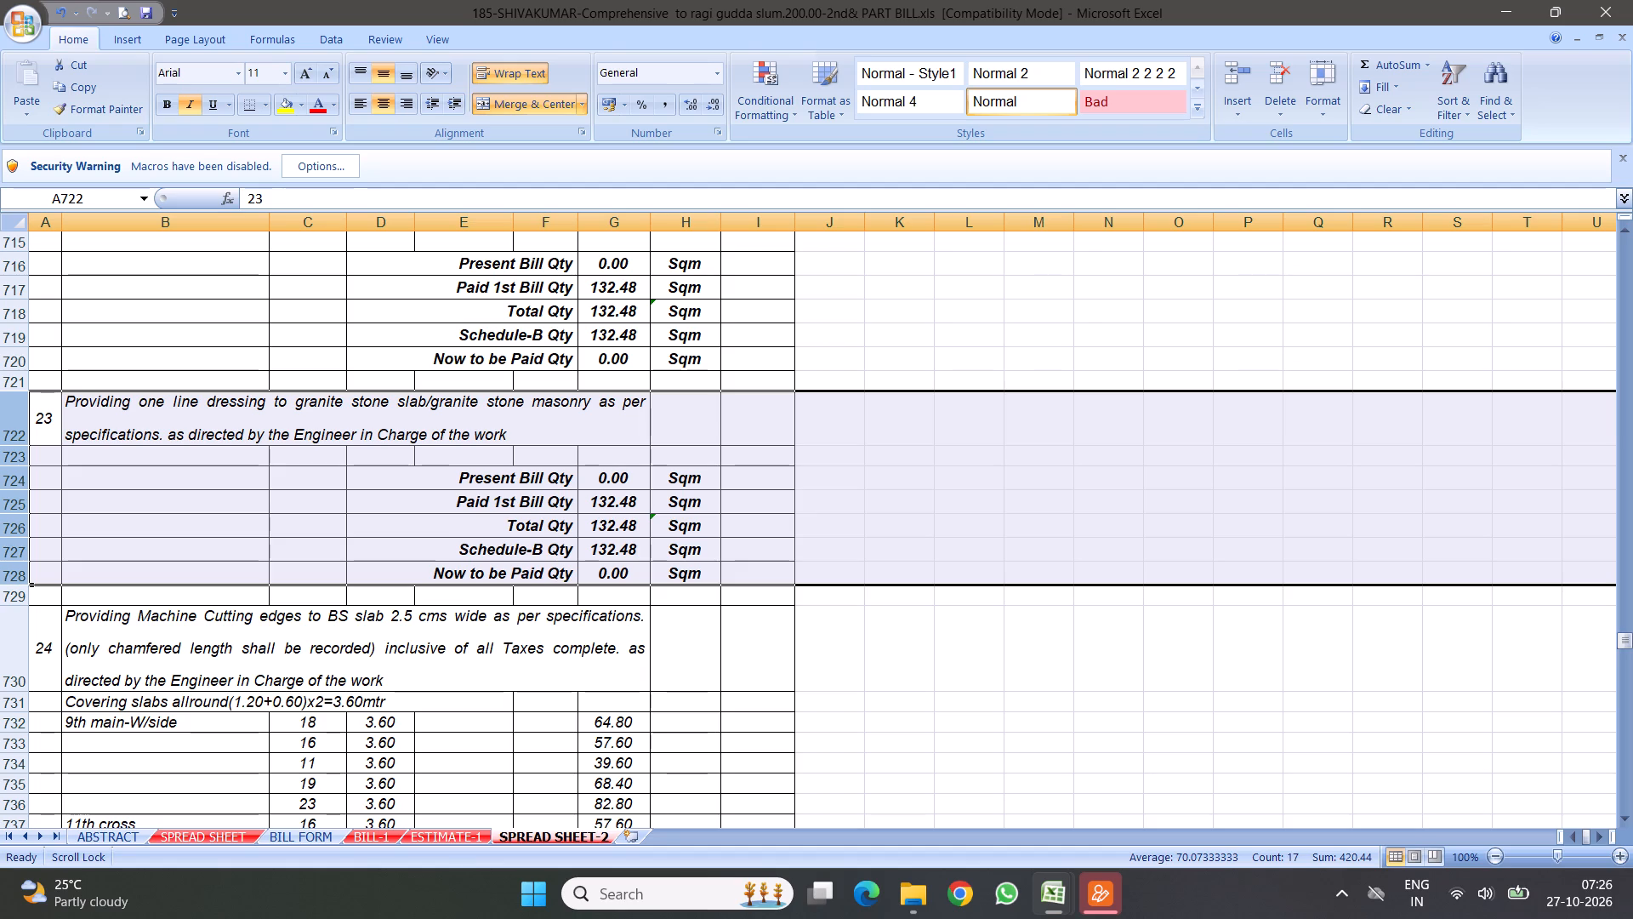
Review the un-reinforced cement concrete pavement item 30, from its description through its measurements and quantity summary.
scroll(293, 459, "up", 12)
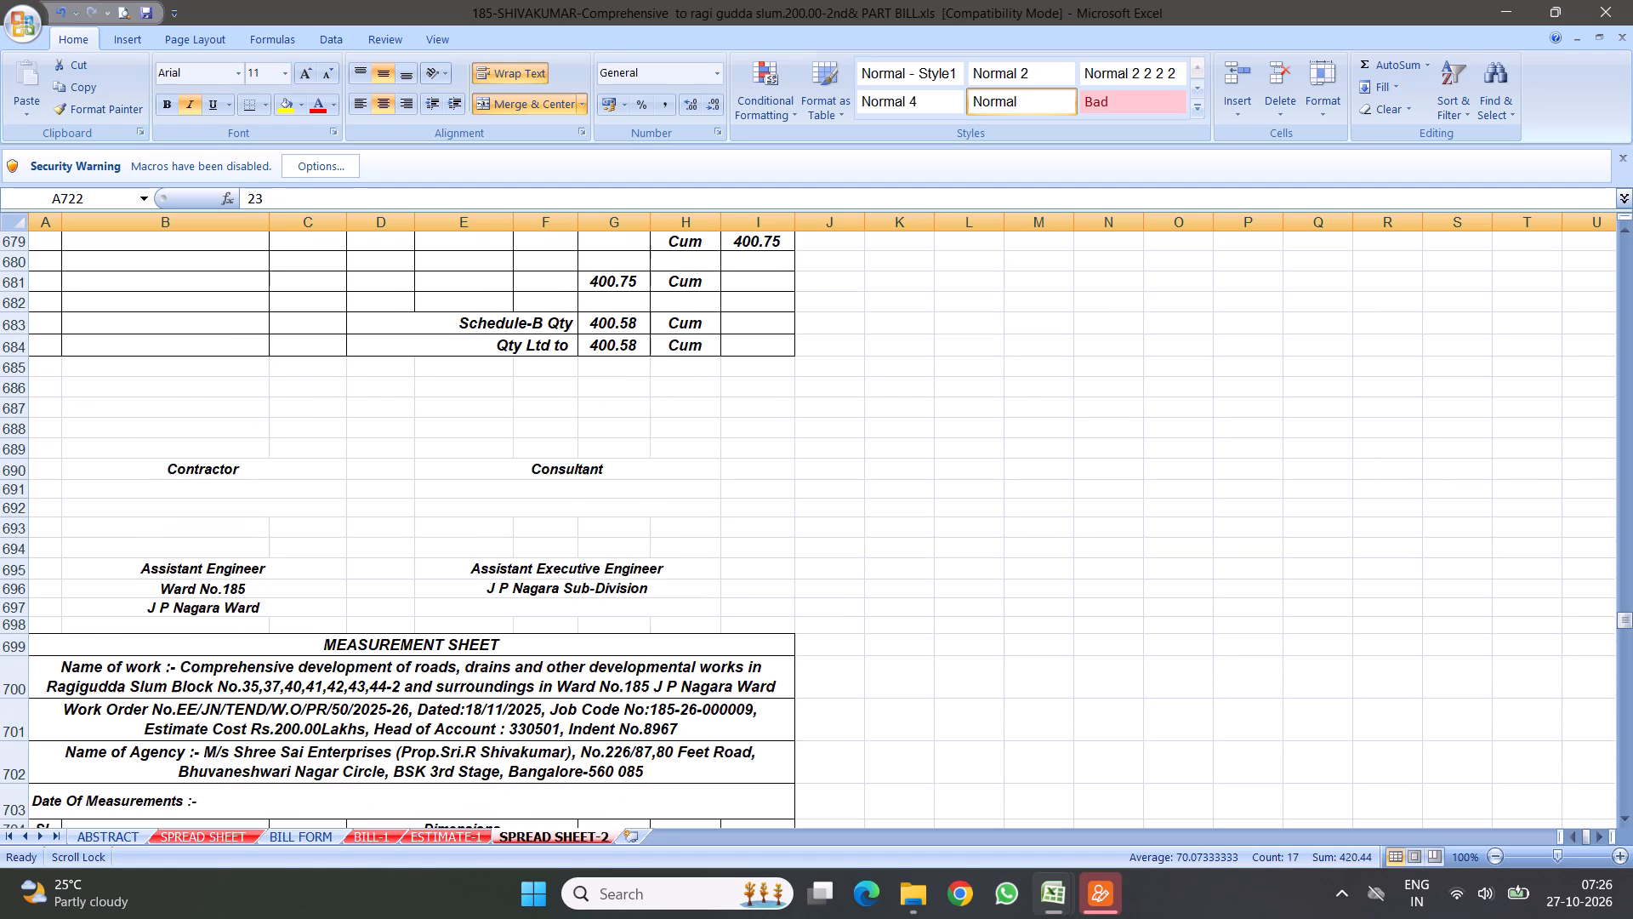
scroll(292, 459, "up", 16)
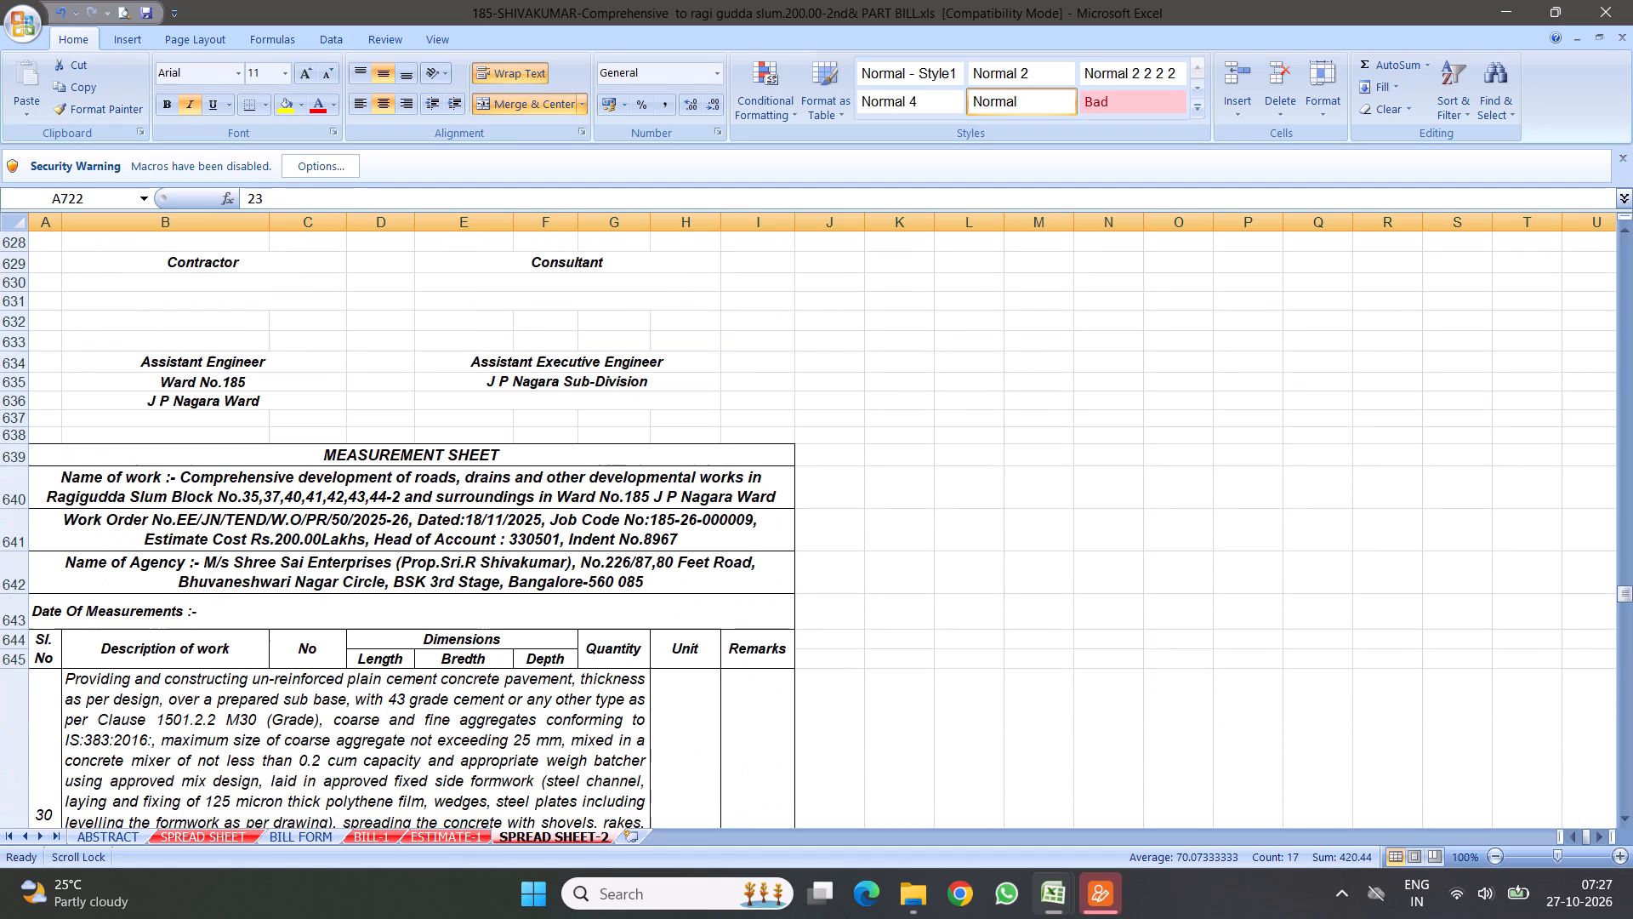
scroll(441, 573, "down", 2)
left_click(384, 600)
scroll(564, 577, "down", 2)
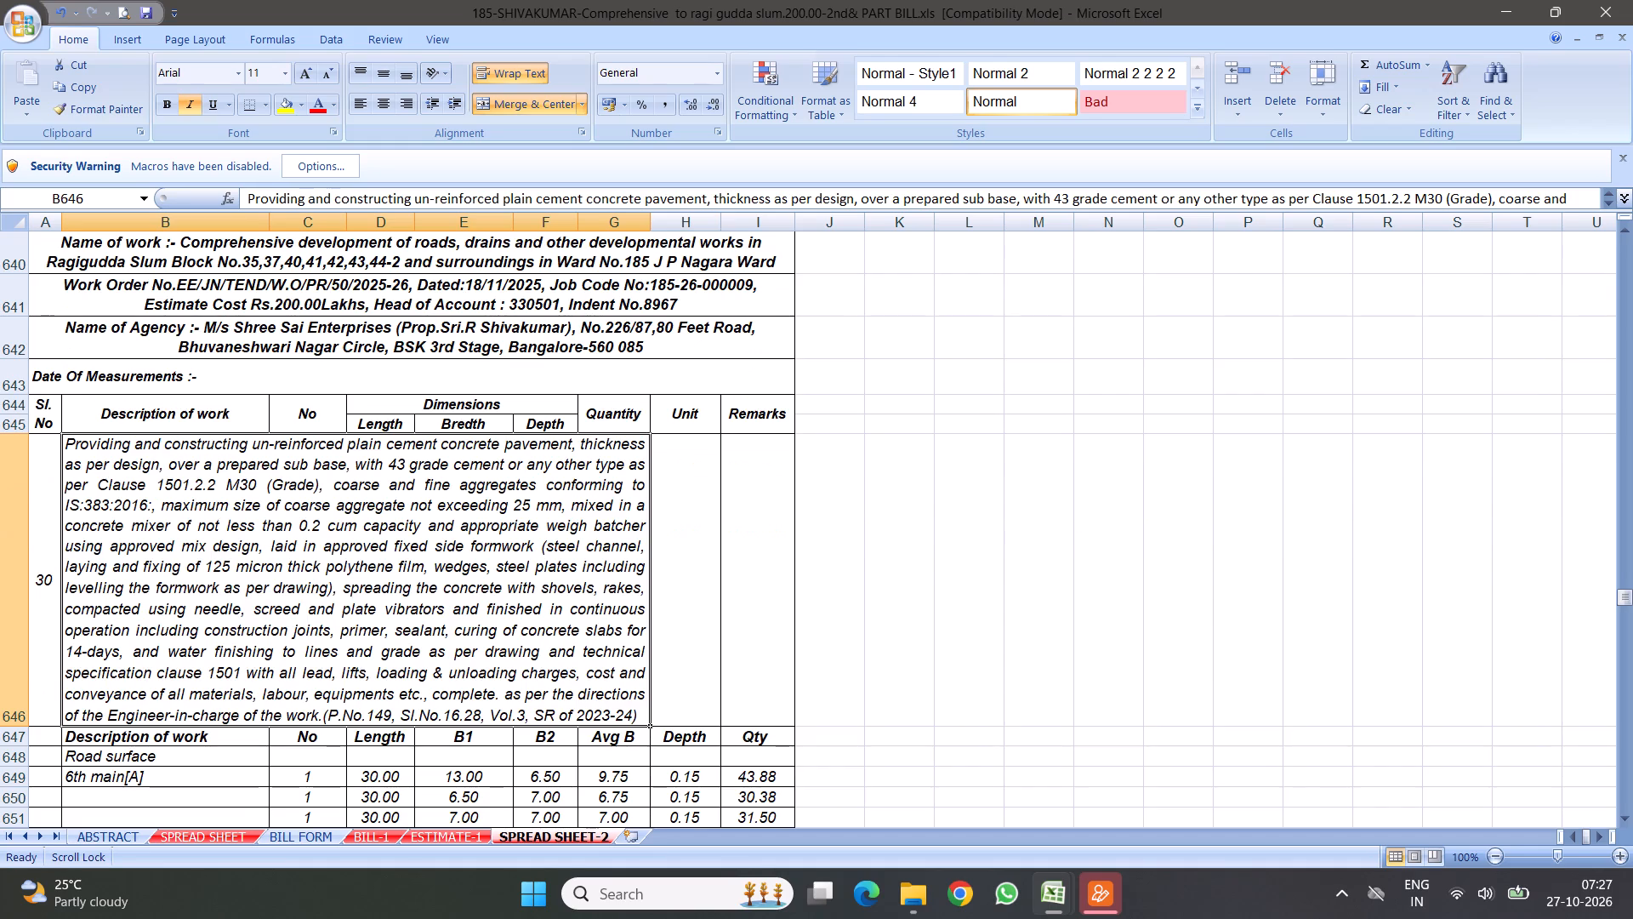
scroll(563, 543, "down", 10)
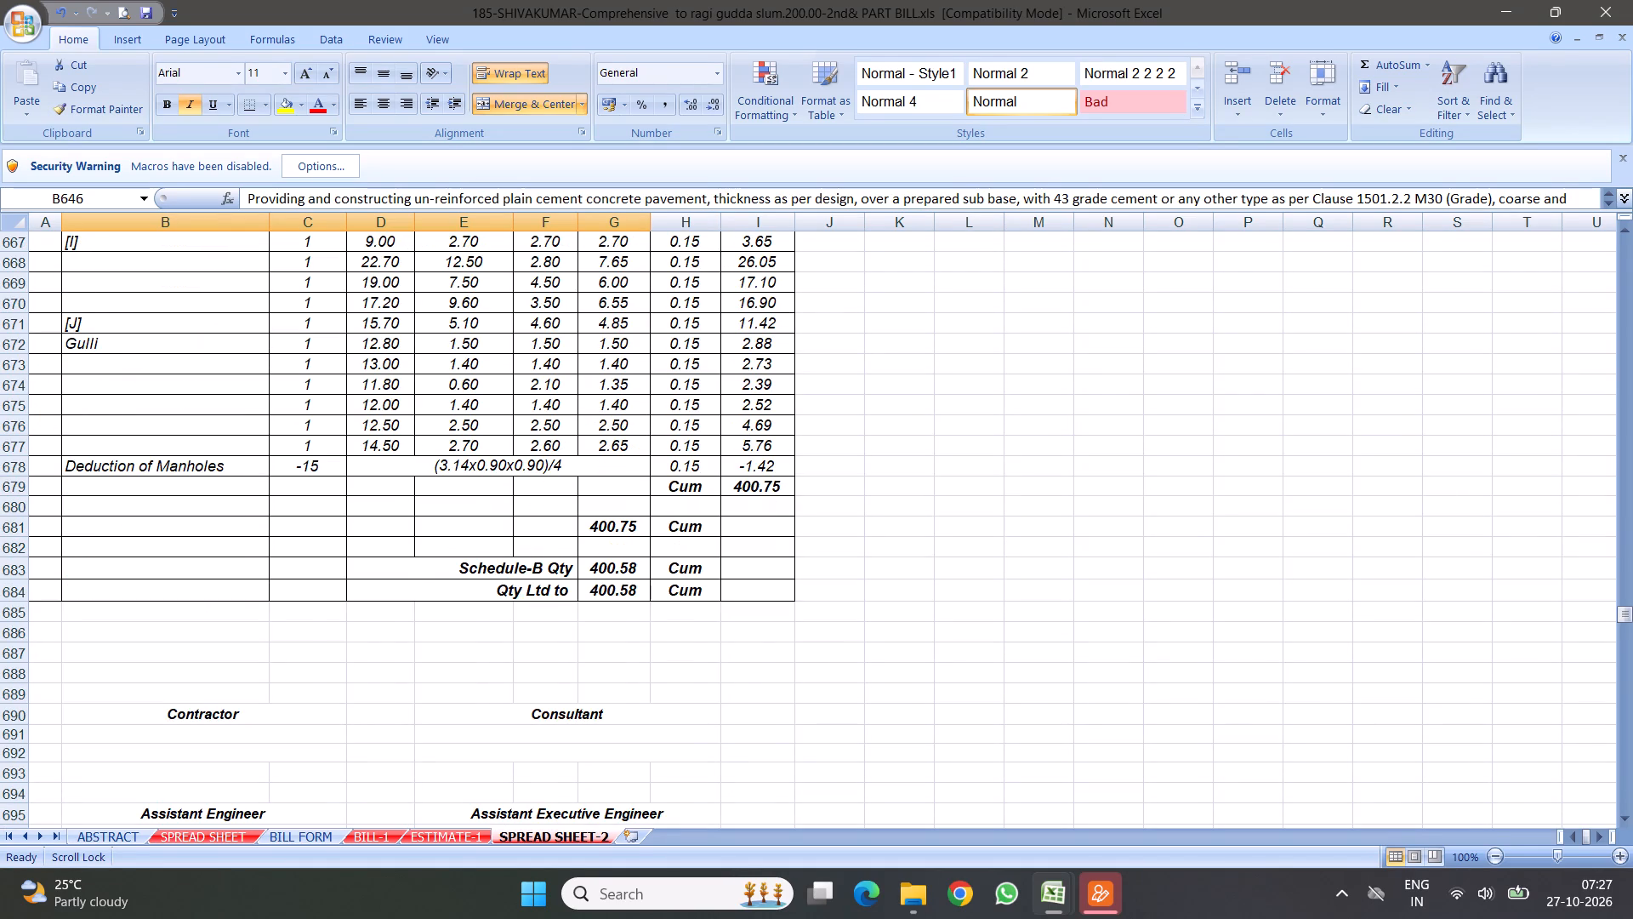
Review the measurement sheets upward from item 30 past items 29 and 26 to the levelling course concrete quantity summary.
scroll(421, 469, "up", 20)
scroll(421, 469, "up", 9)
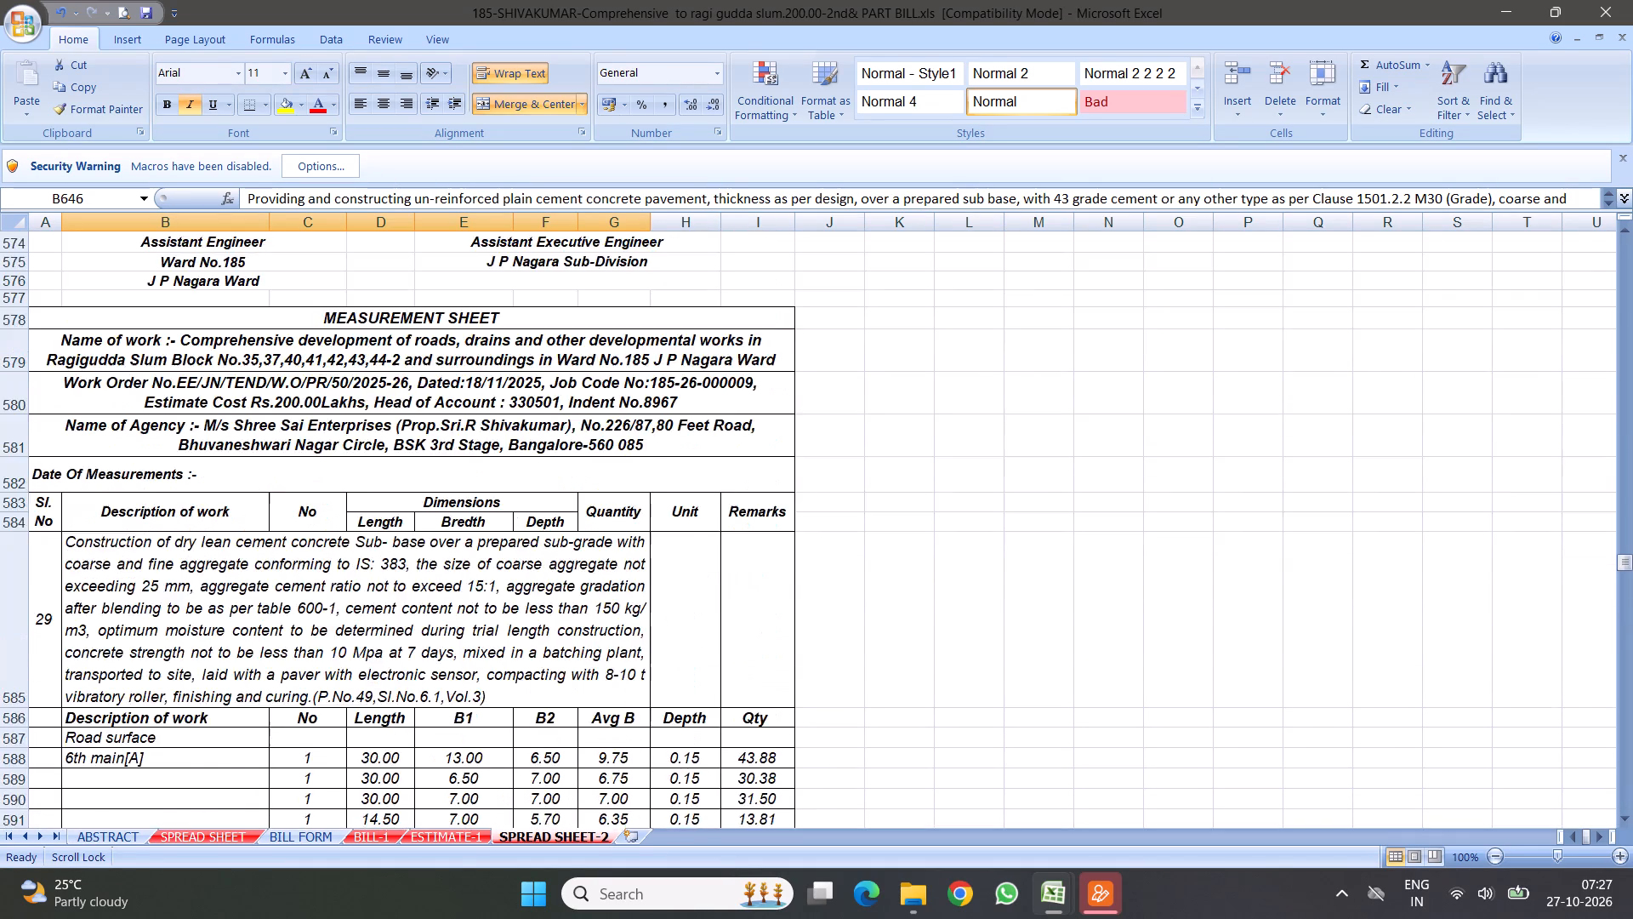
scroll(403, 465, "up", 16)
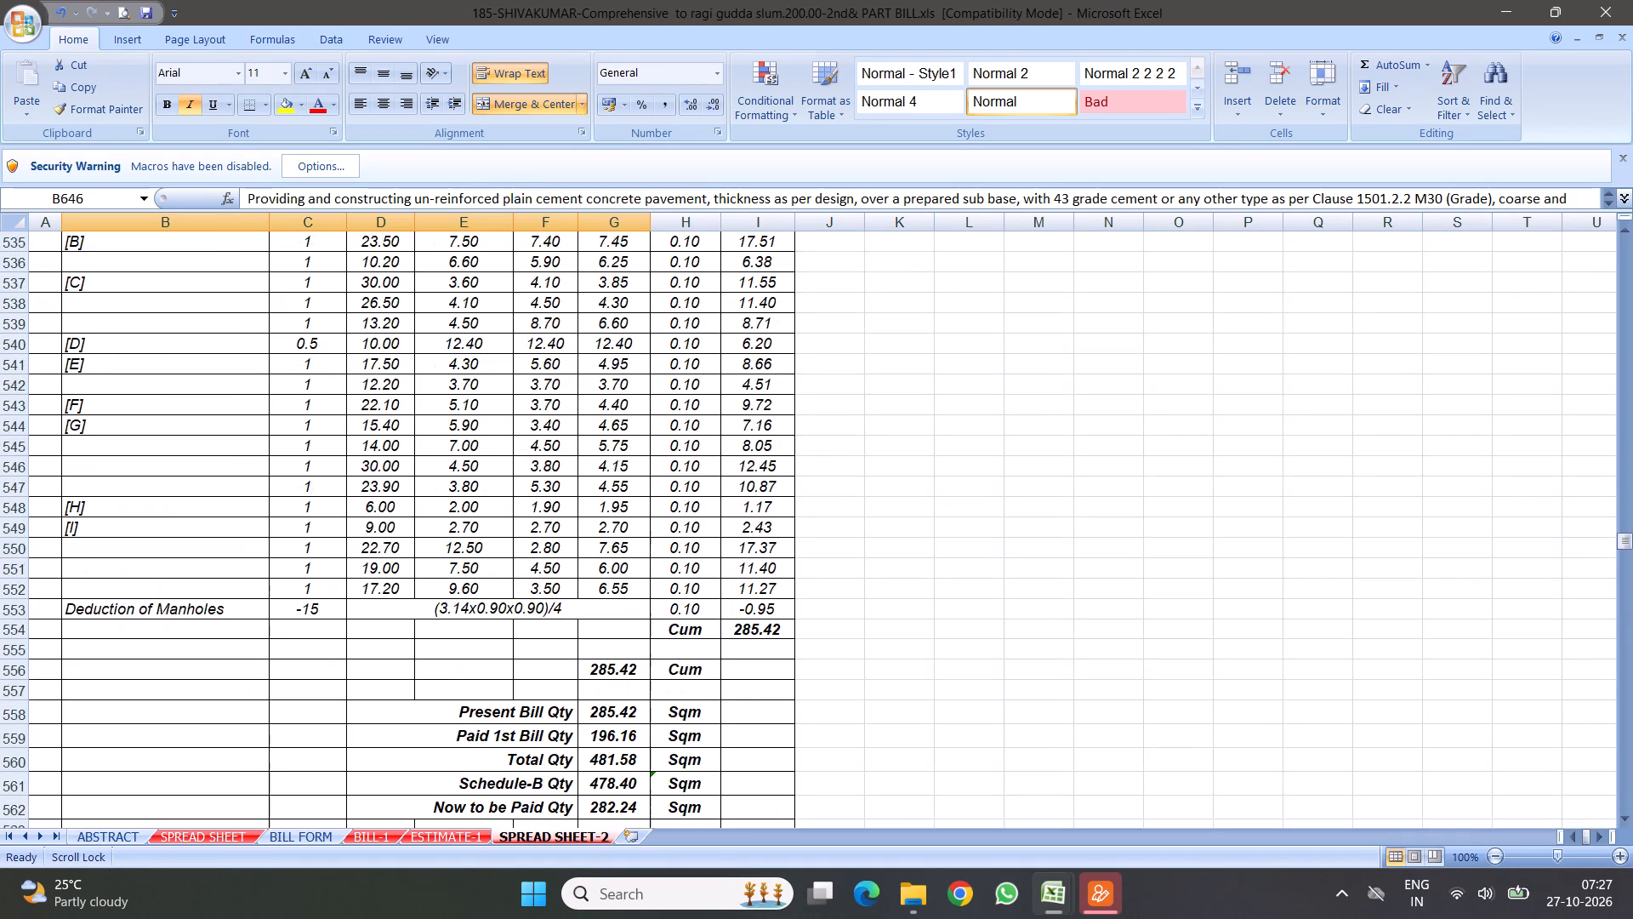
scroll(423, 465, "up", 4)
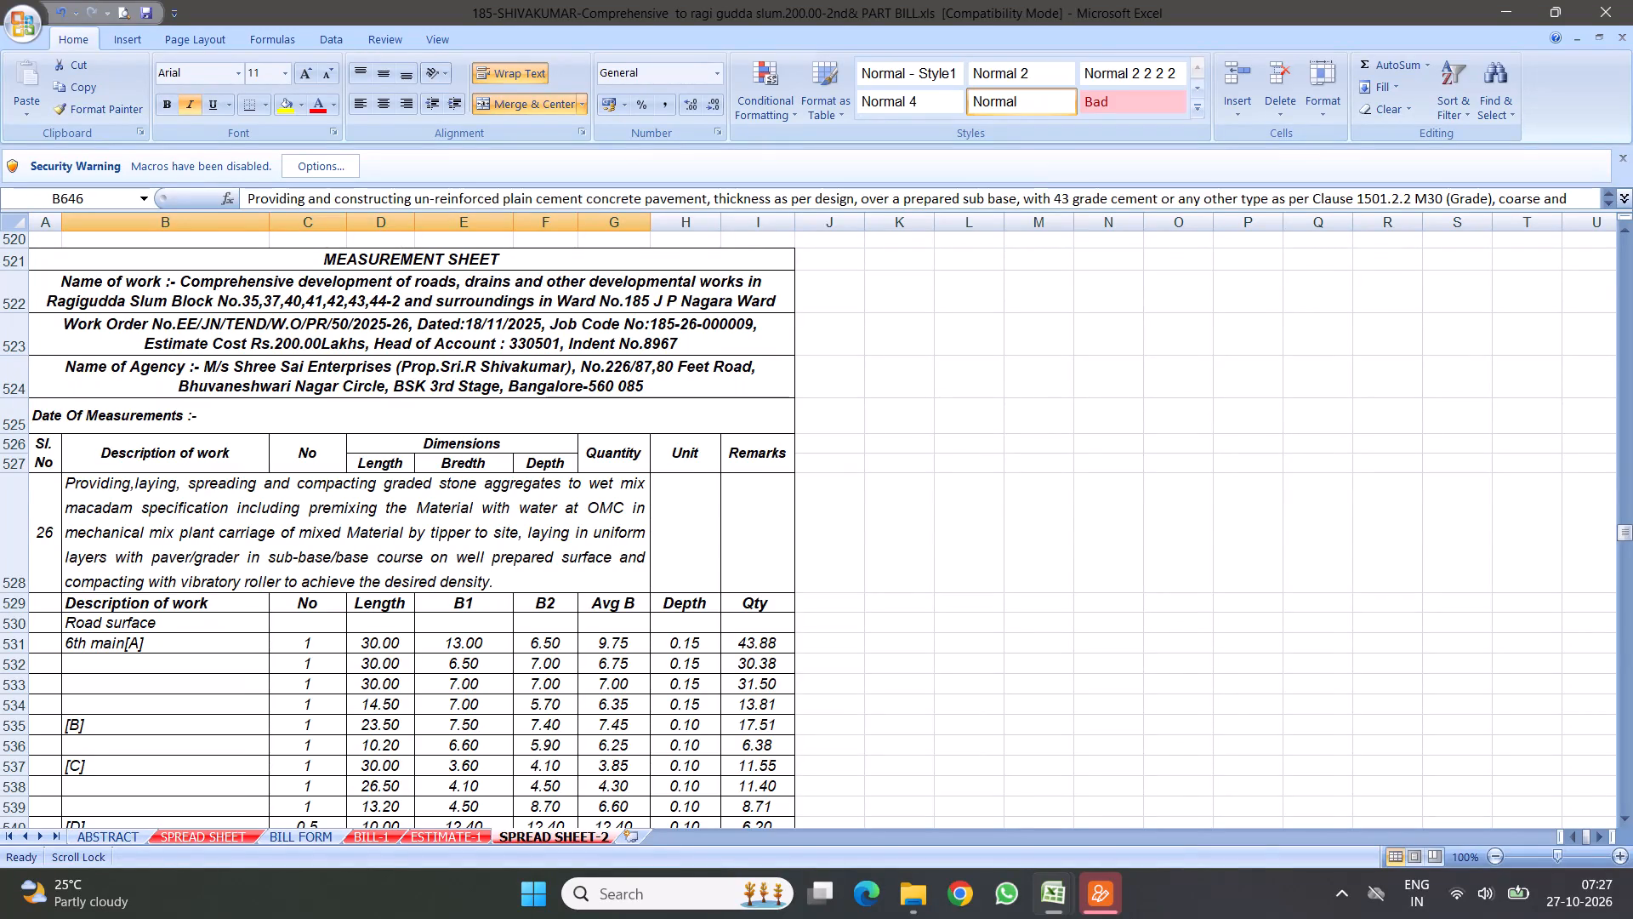
scroll(557, 558, "down", 6)
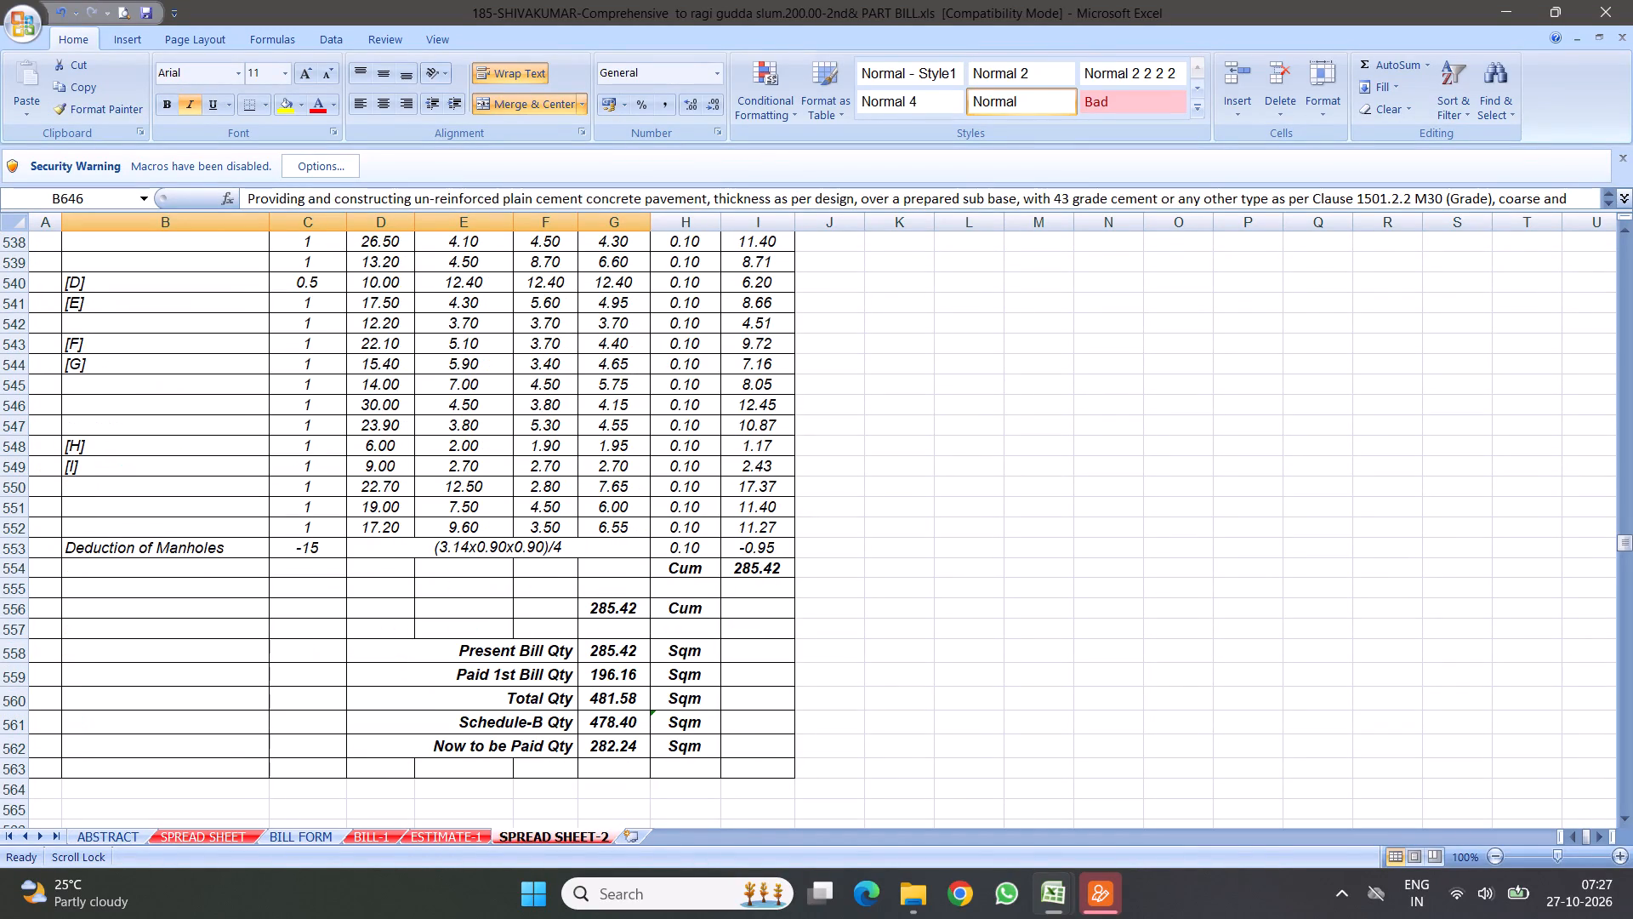
scroll(401, 499, "up", 15)
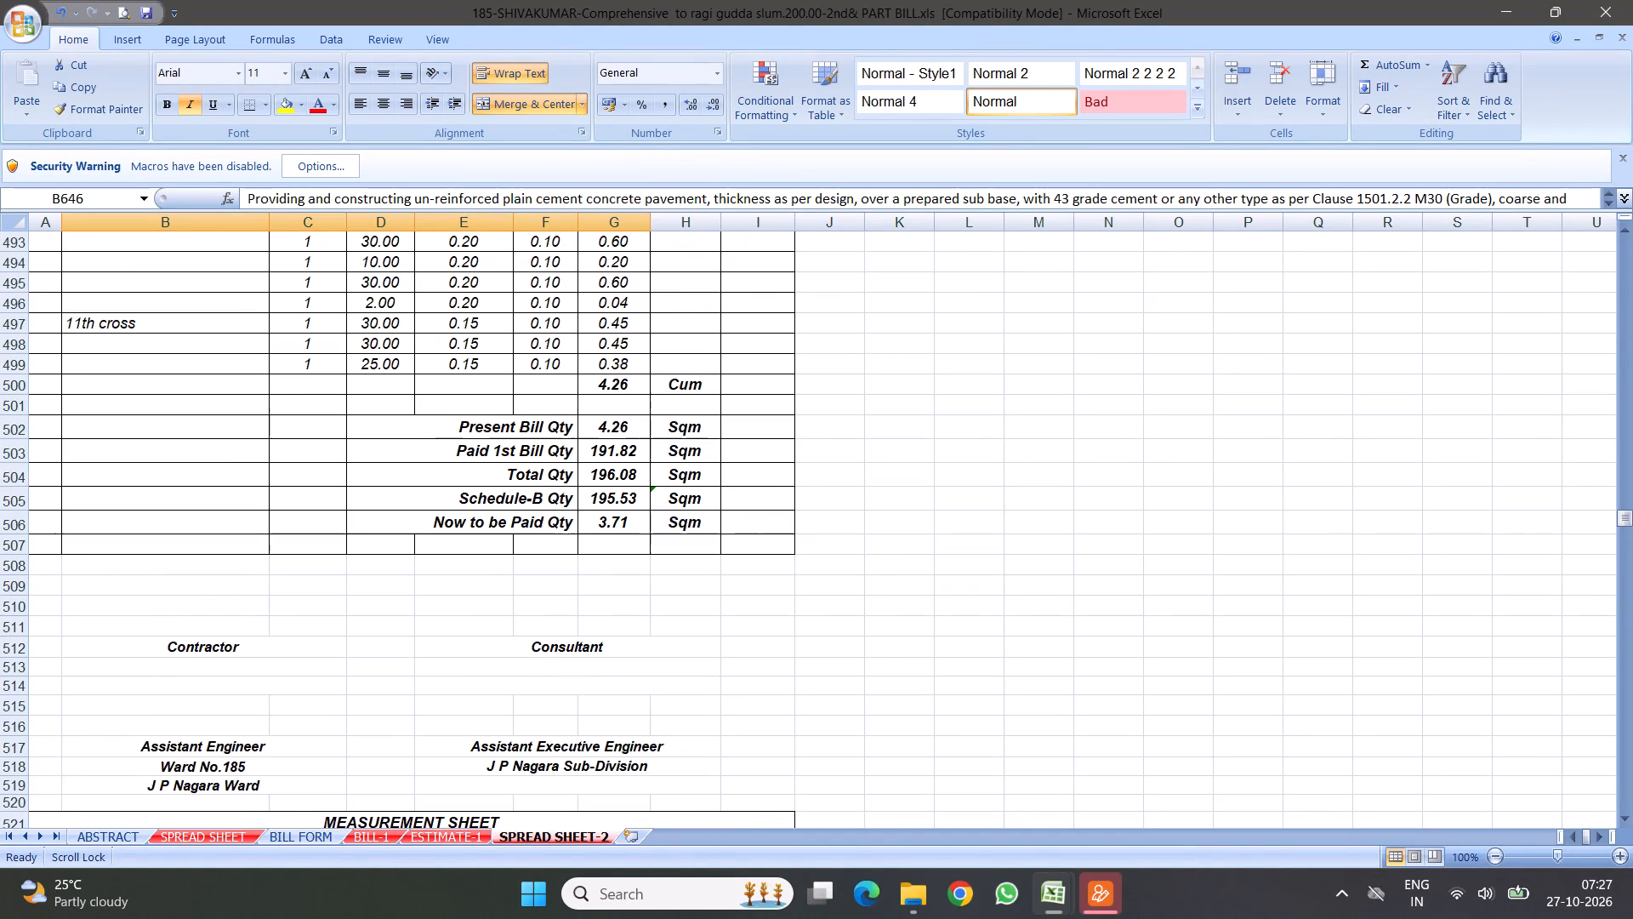
Delete the repeated measurement sheet header, rows 466 to 472, above the 20 mm cement plaster item 18.
scroll(434, 472, "up", 7)
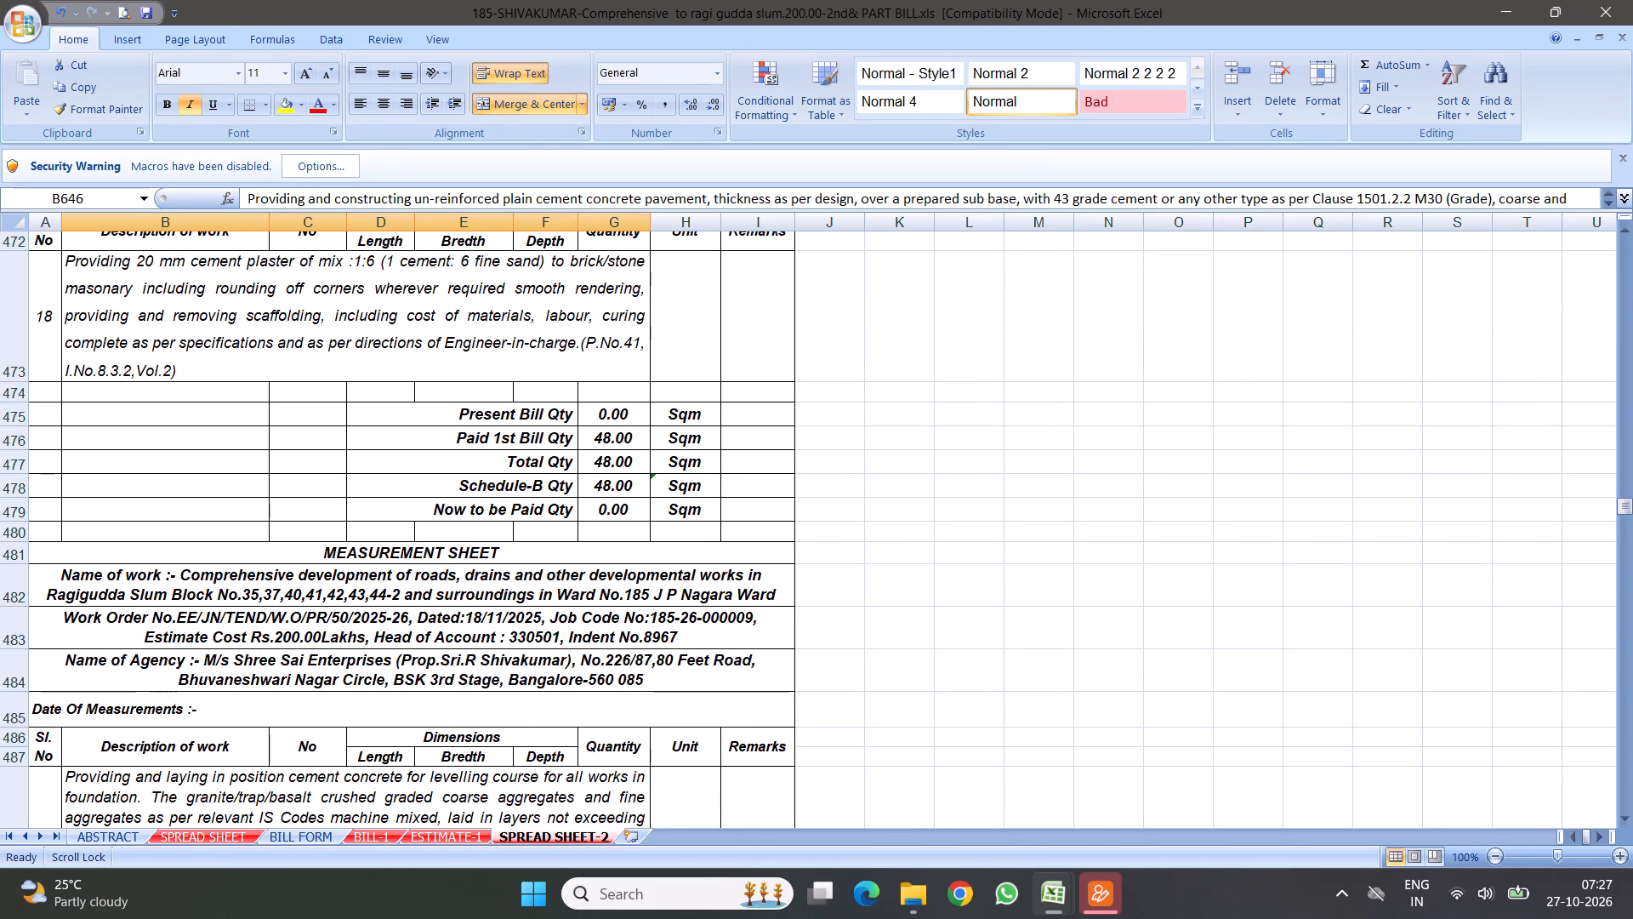
scroll(495, 444, "up", 4)
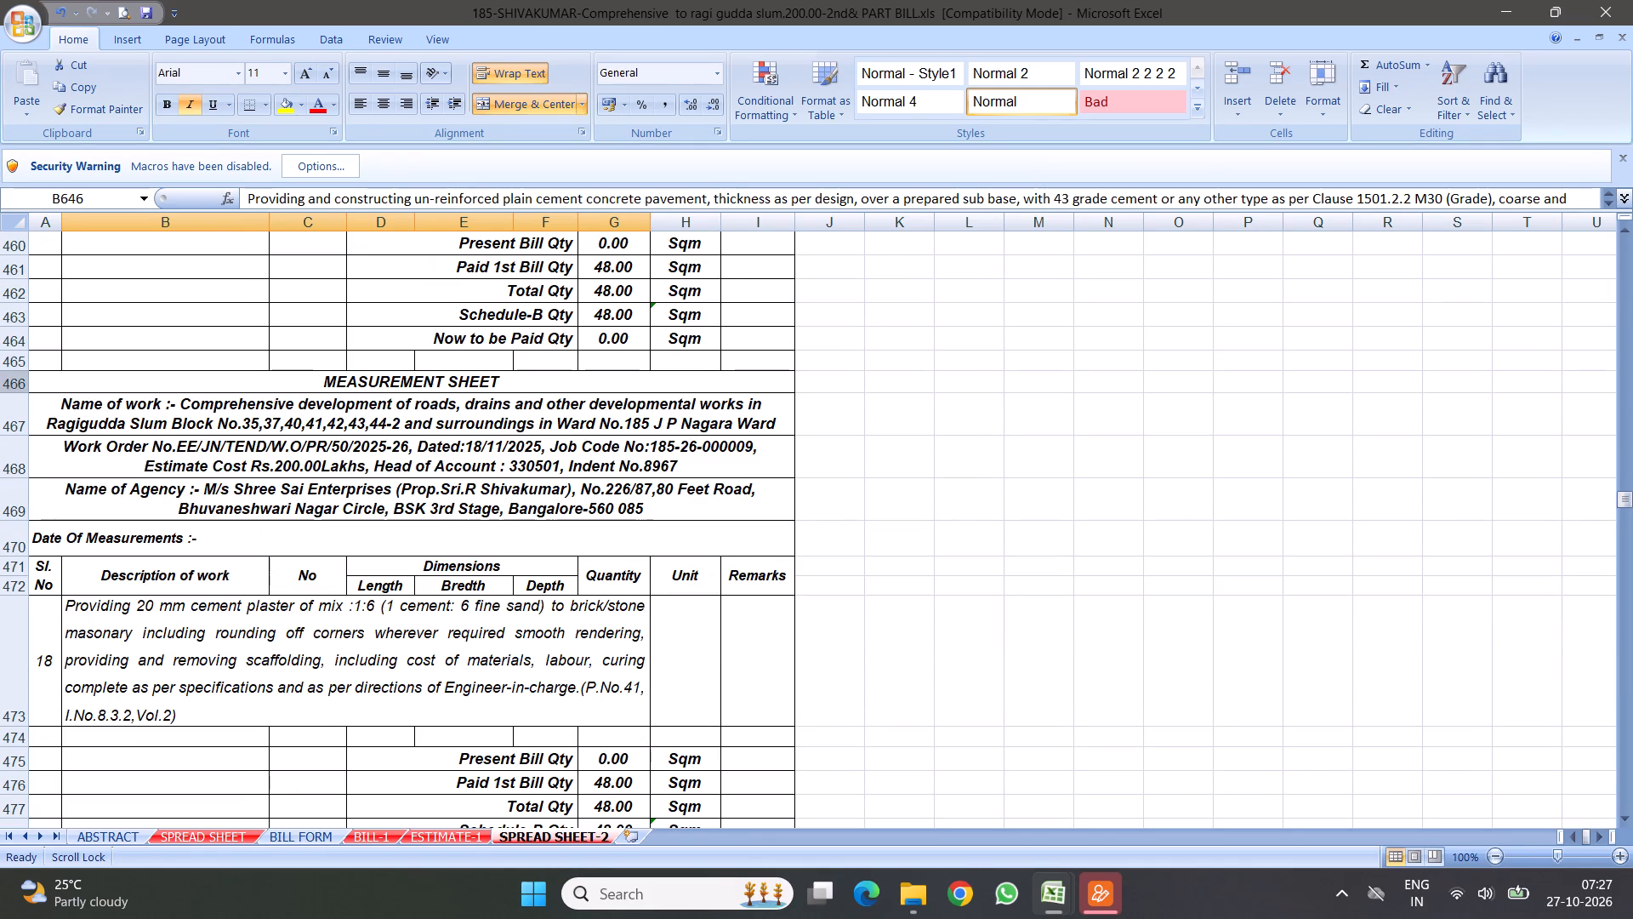
left_click_drag(10, 384, 48, 585)
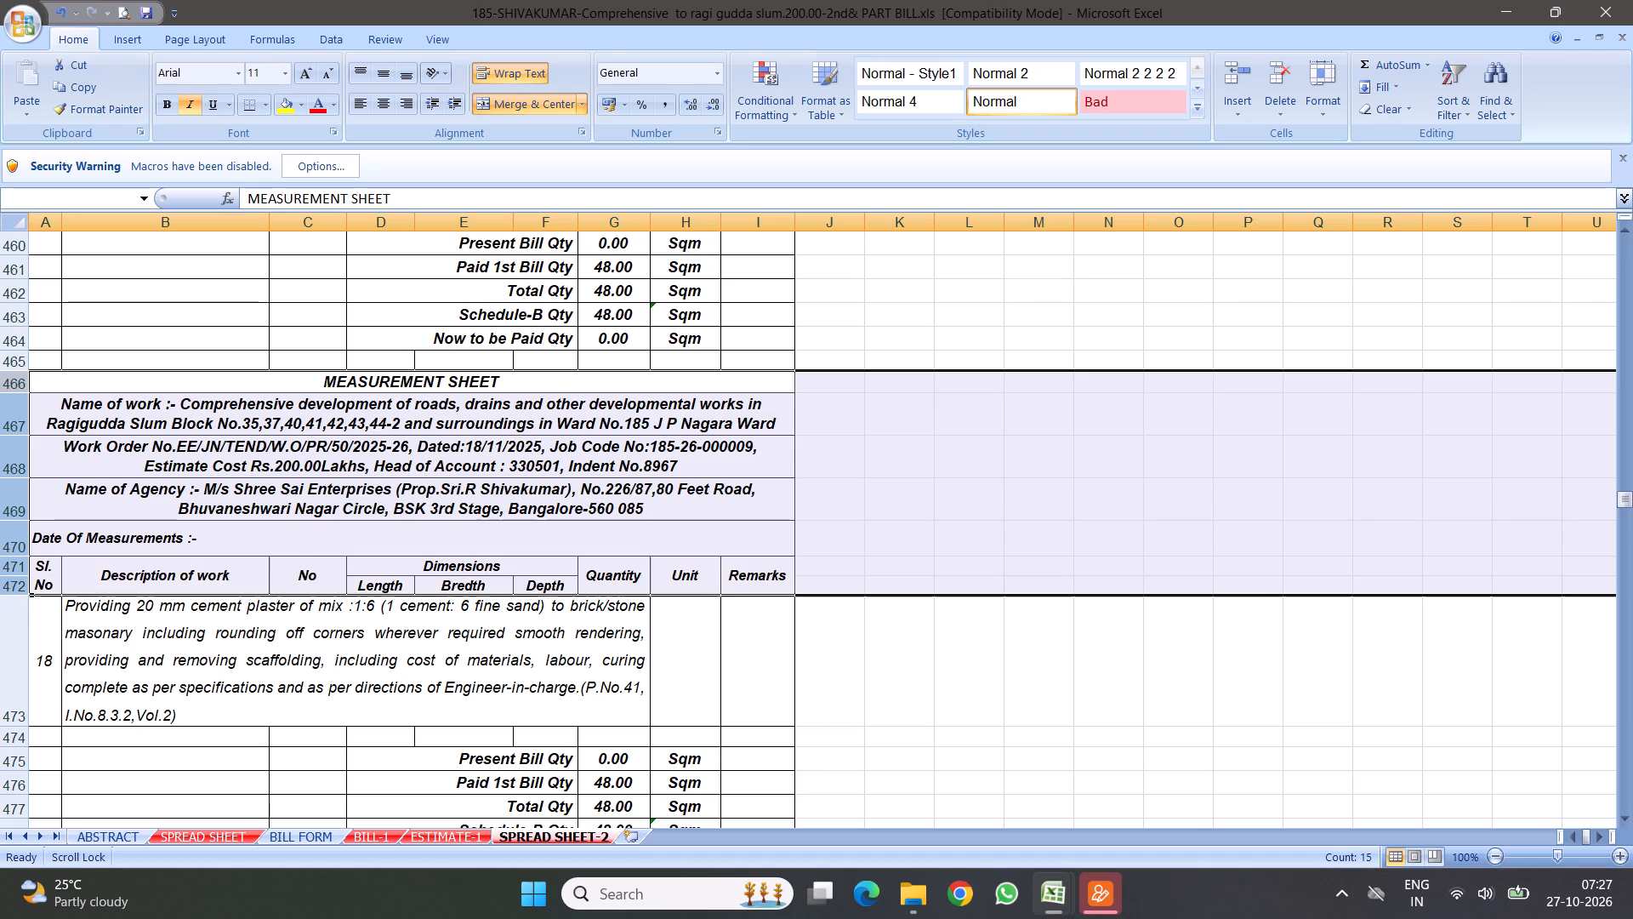
right_click(198, 469)
left_click(252, 599)
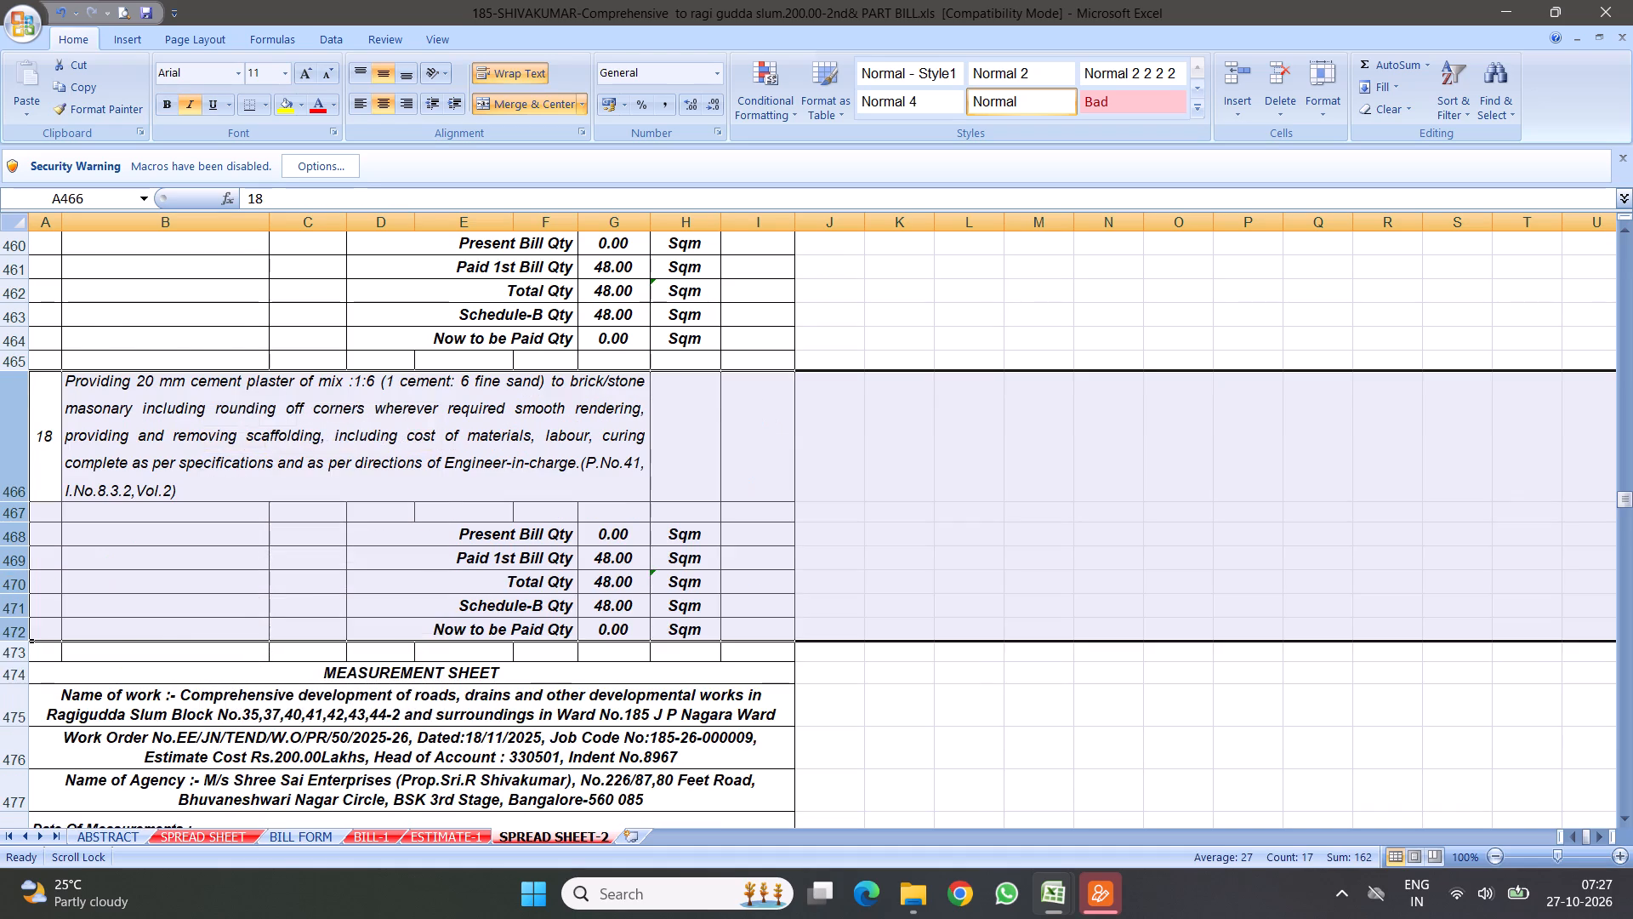
Delete the repeated measurement sheet header, rows 451 to 457, above the solid concrete block wall item 17.
scroll(406, 484, "up", 5)
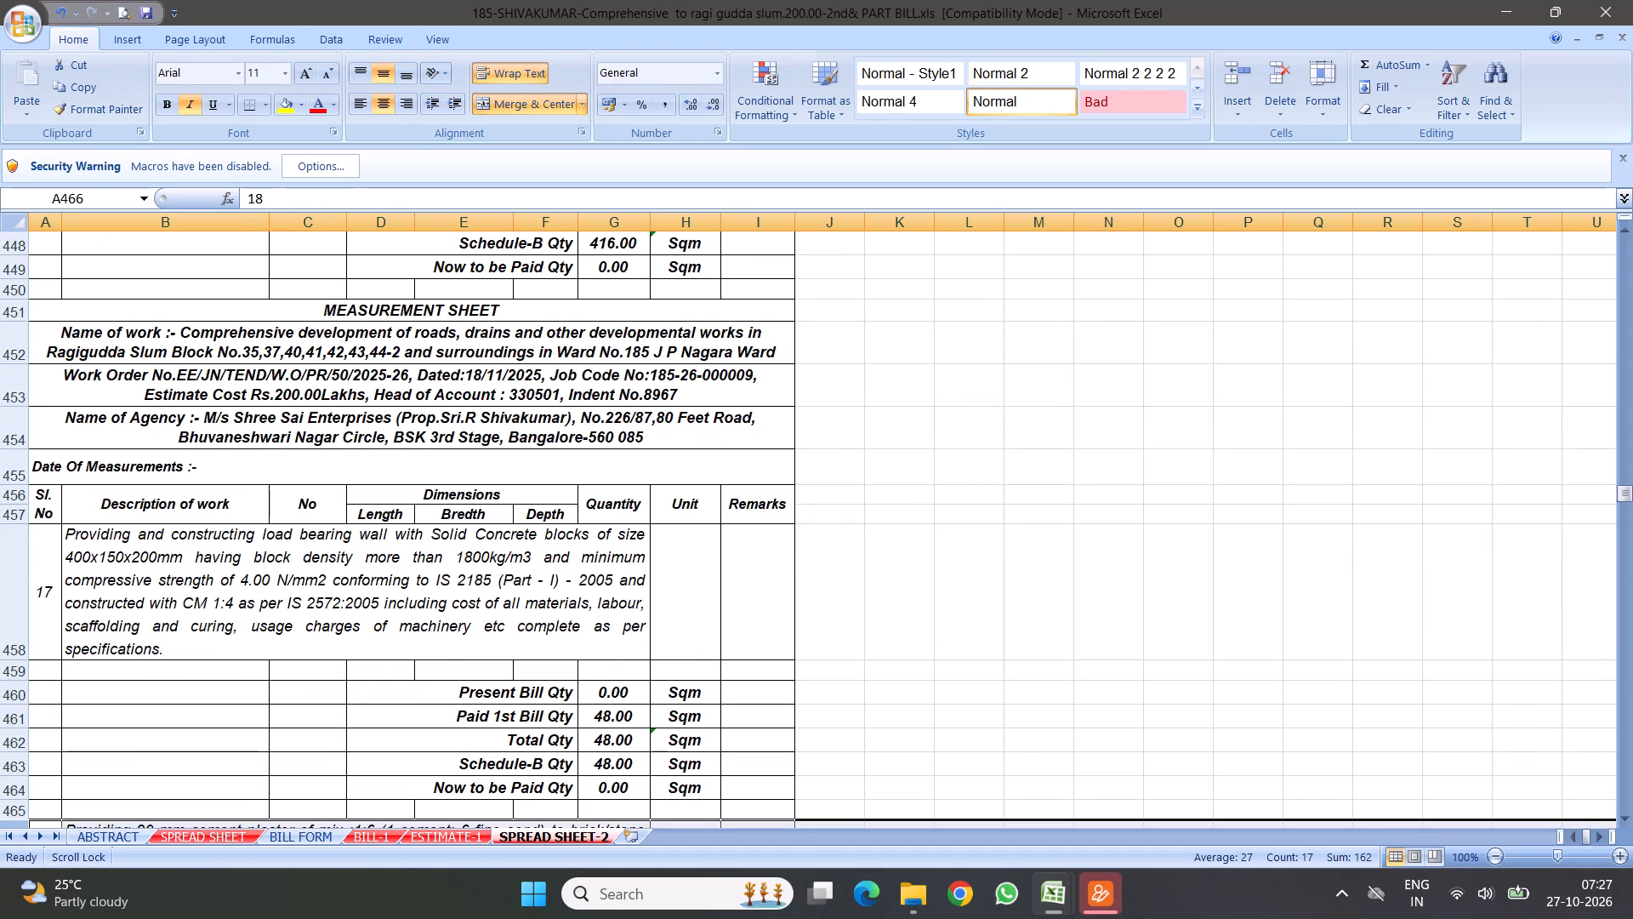
left_click_drag(6, 380, 16, 581)
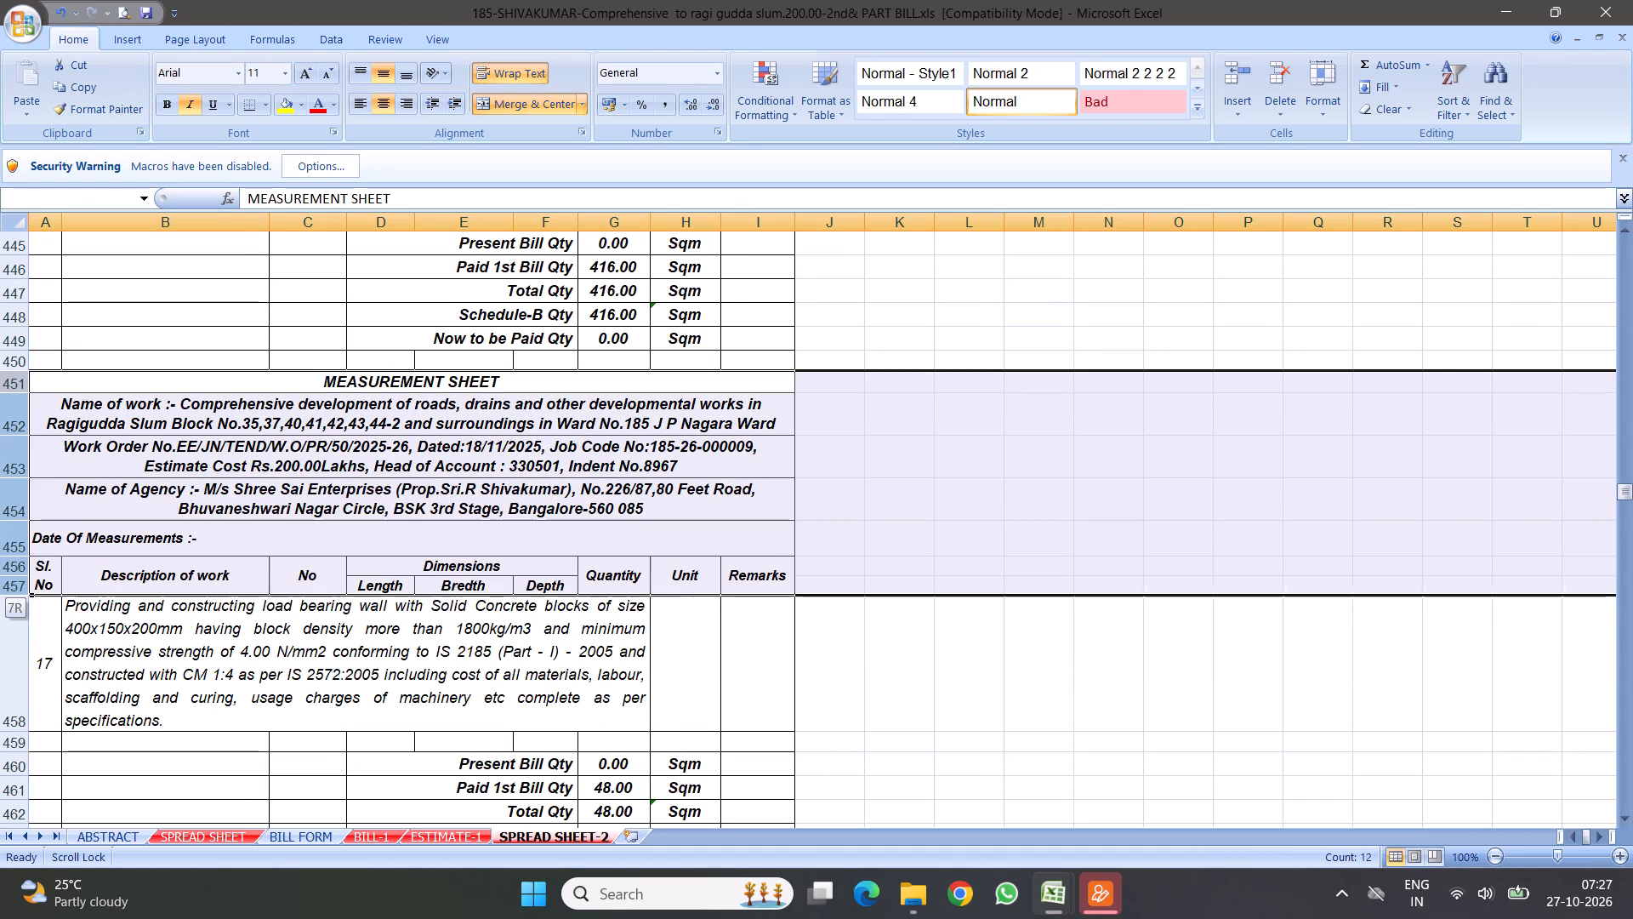
left_click_drag(16, 581, 15, 585)
right_click(168, 466)
left_click(225, 596)
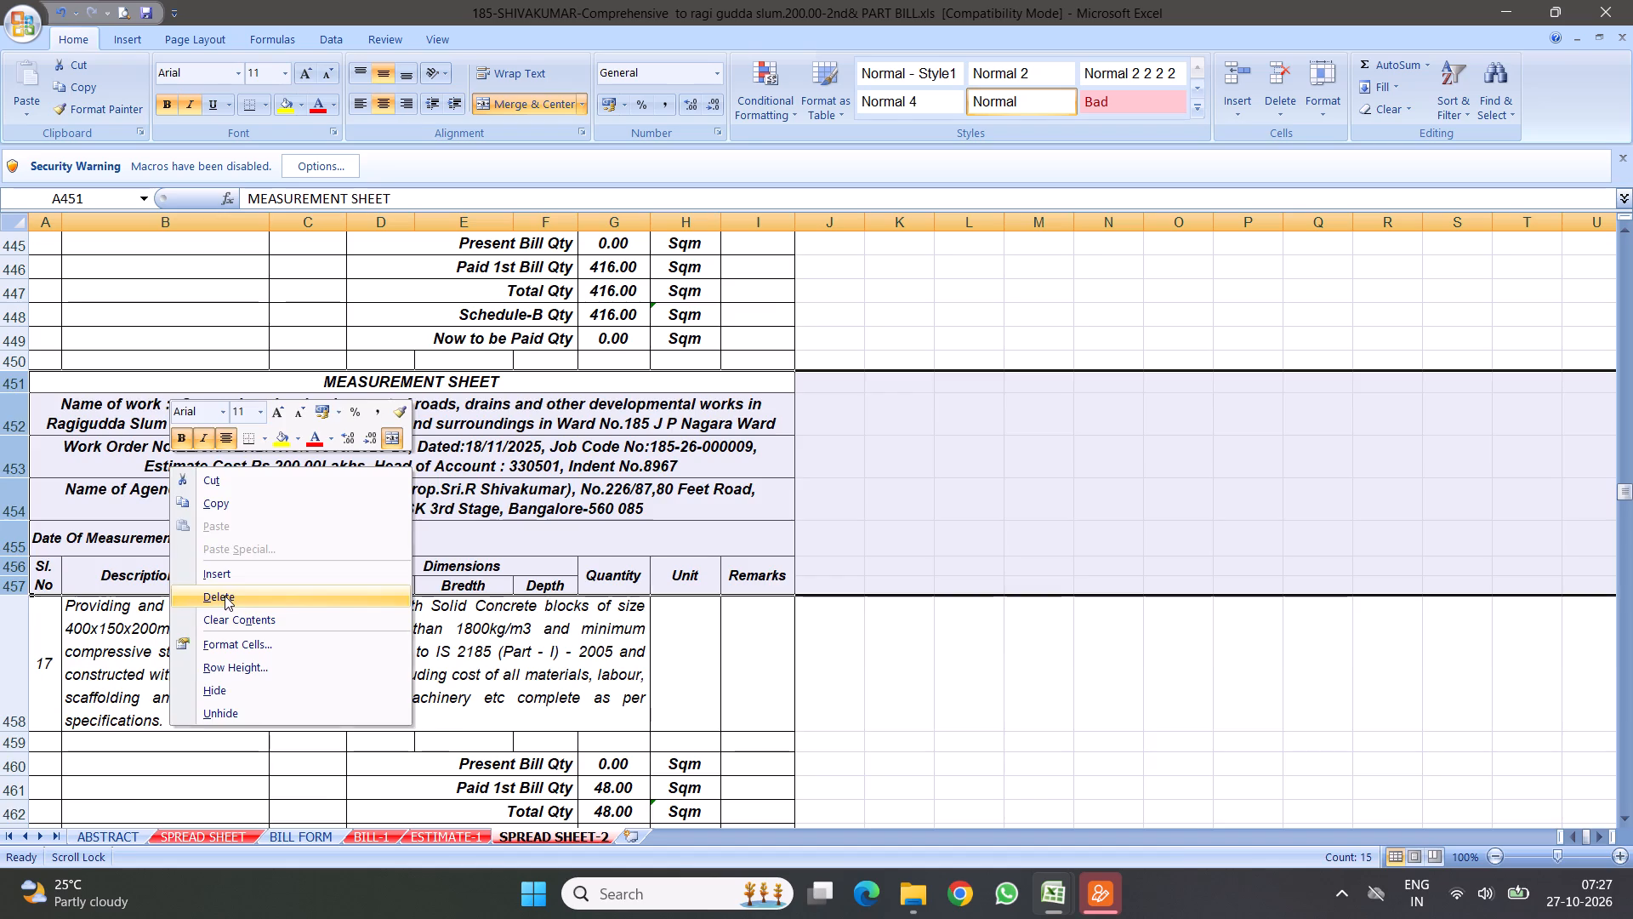
Delete the repeated measurement sheet header, rows 436 to 442, above the flush pointing item 16.
scroll(378, 473, "up", 6)
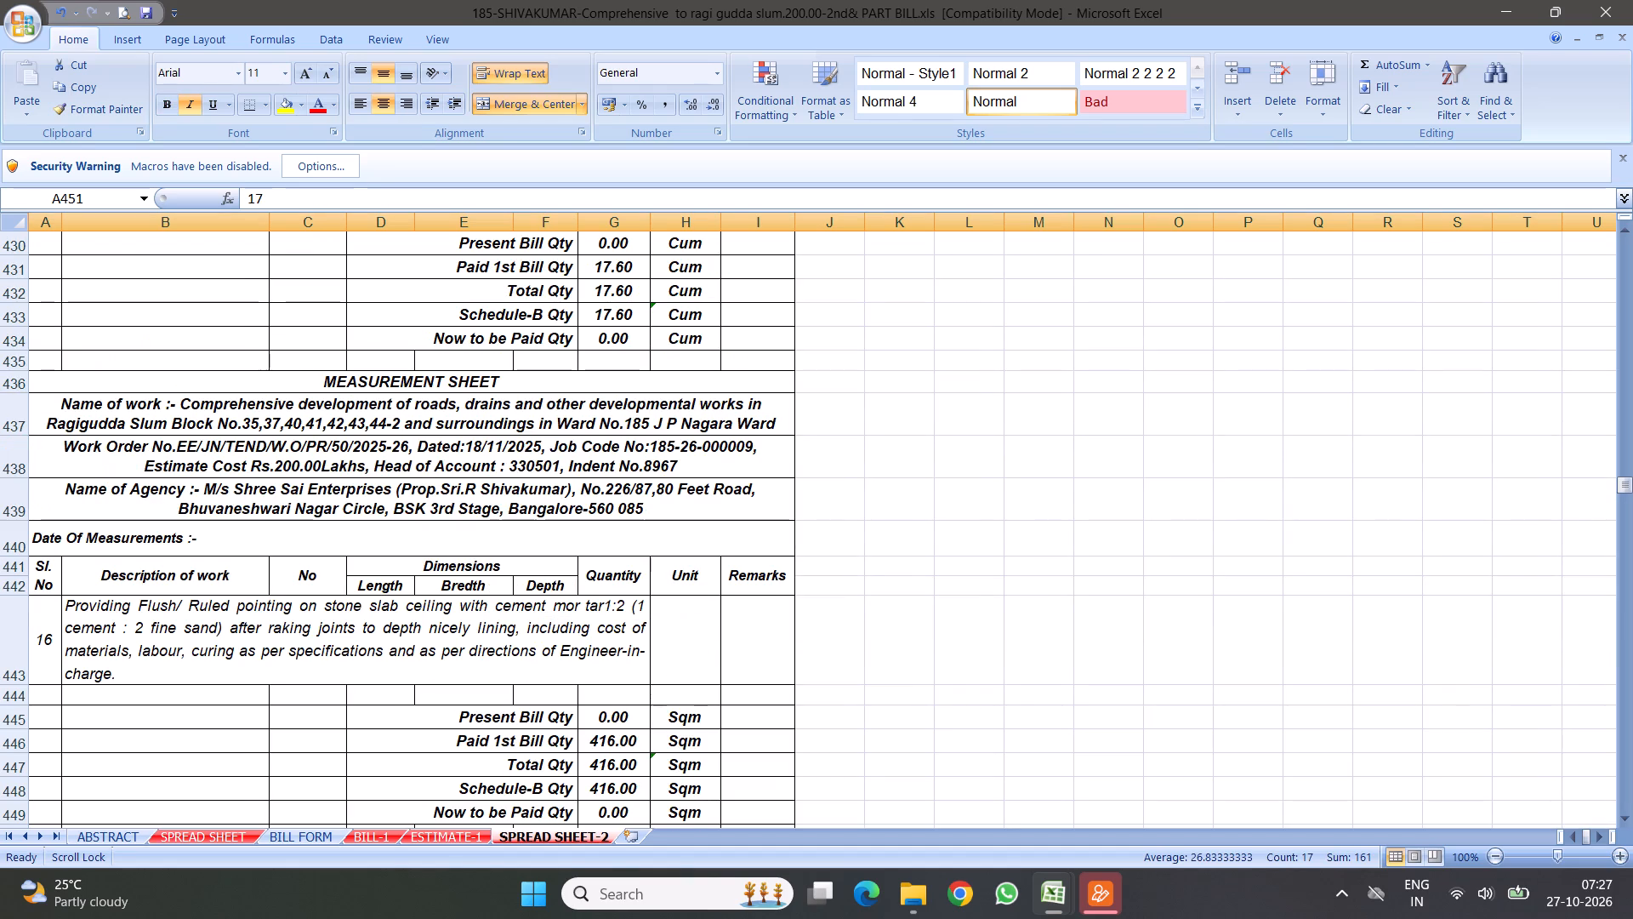
left_click_drag(17, 480, 34, 695)
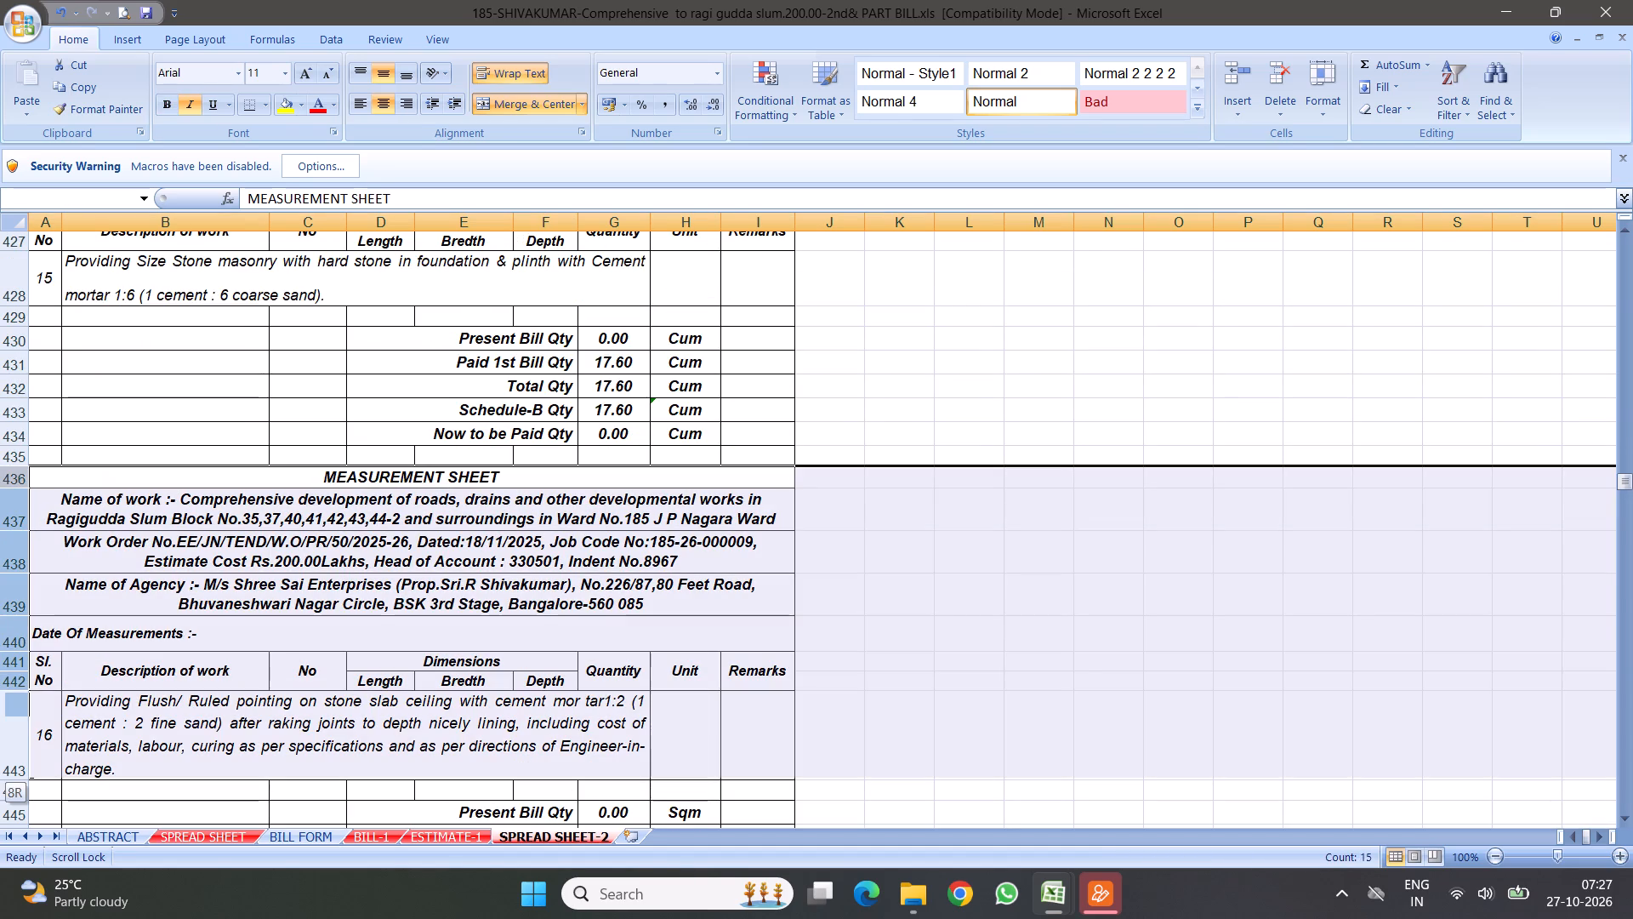
left_click_drag(34, 695, 48, 684)
right_click(202, 564)
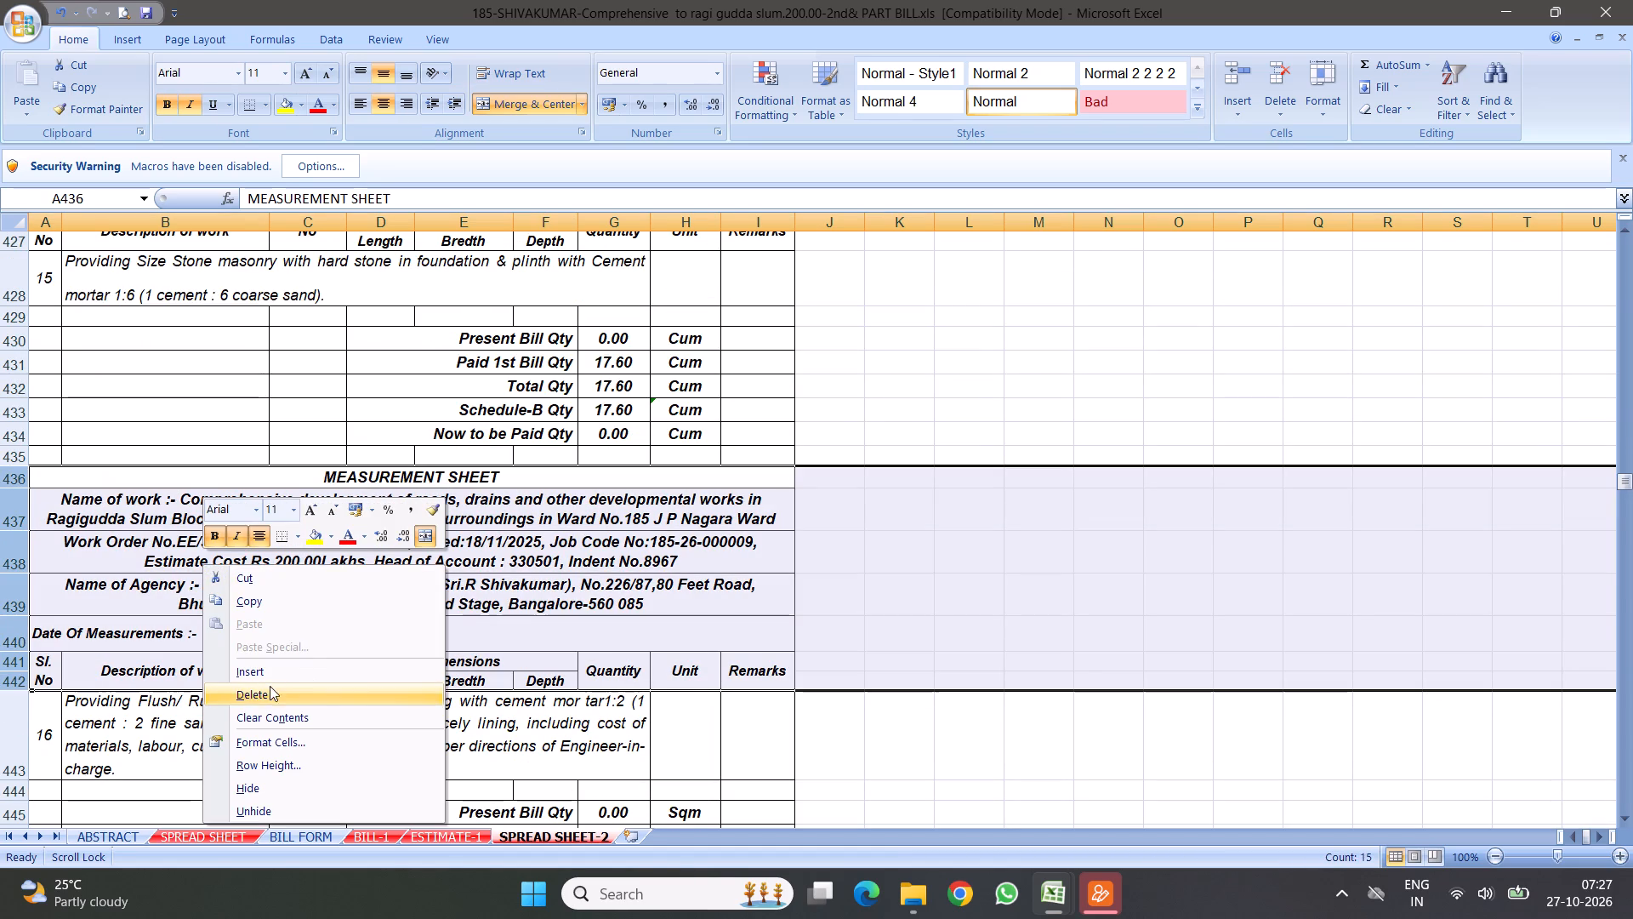
left_click(259, 695)
Delete the repeated measurement sheet header, rows 421 to 427, above the size stone masonry item 15.
scroll(324, 628, "up", 7)
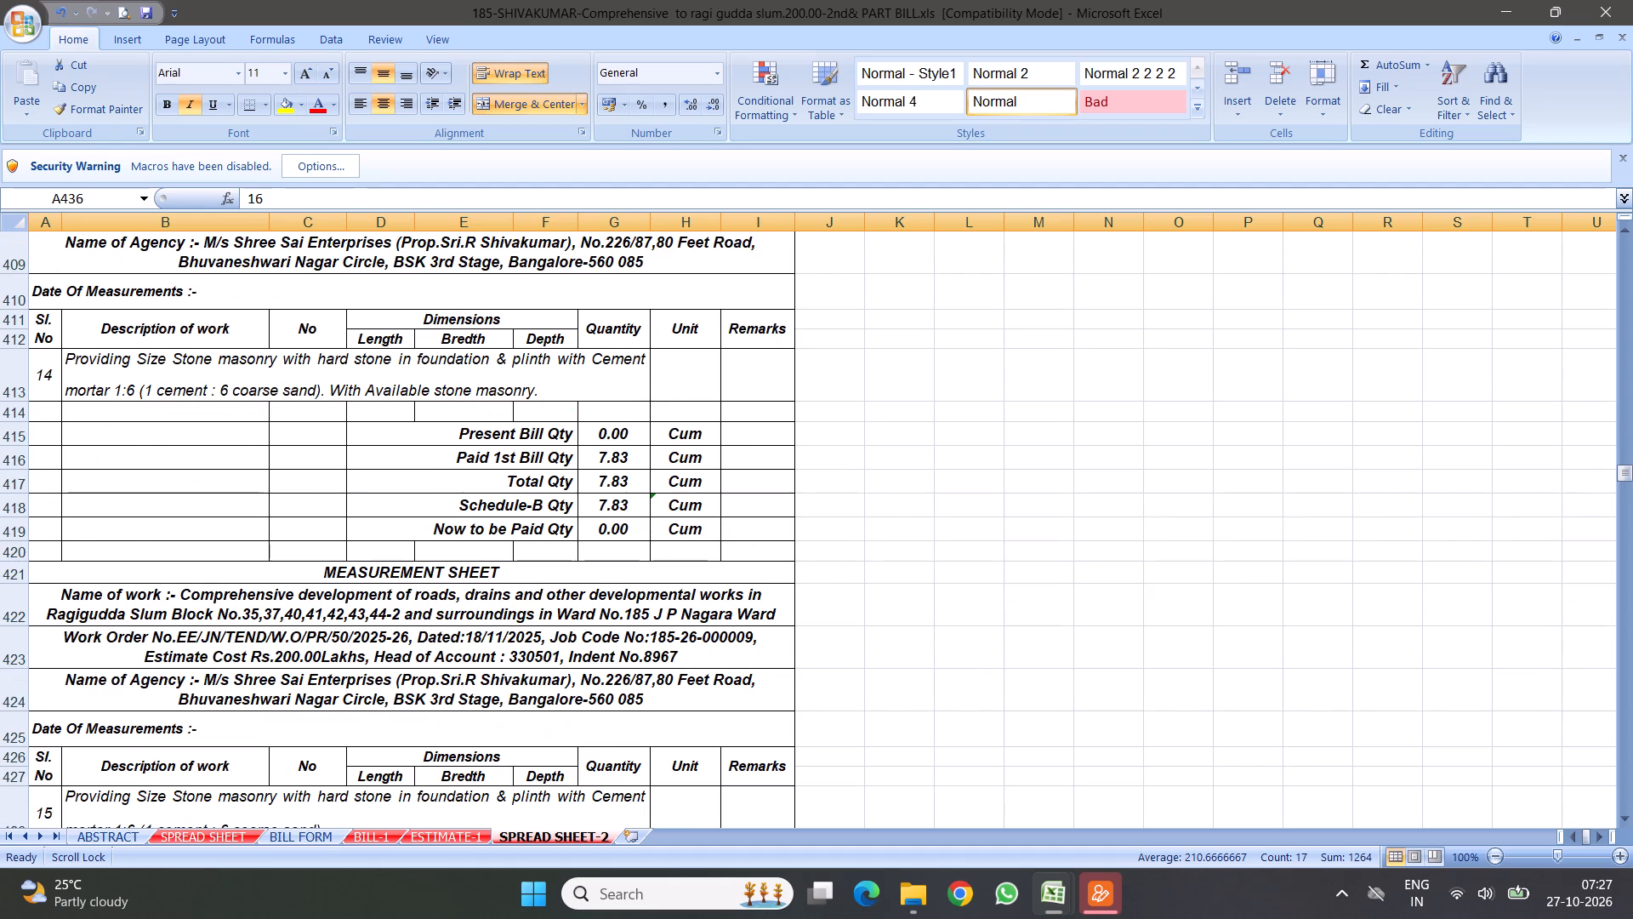
scroll(338, 594, "down", 3)
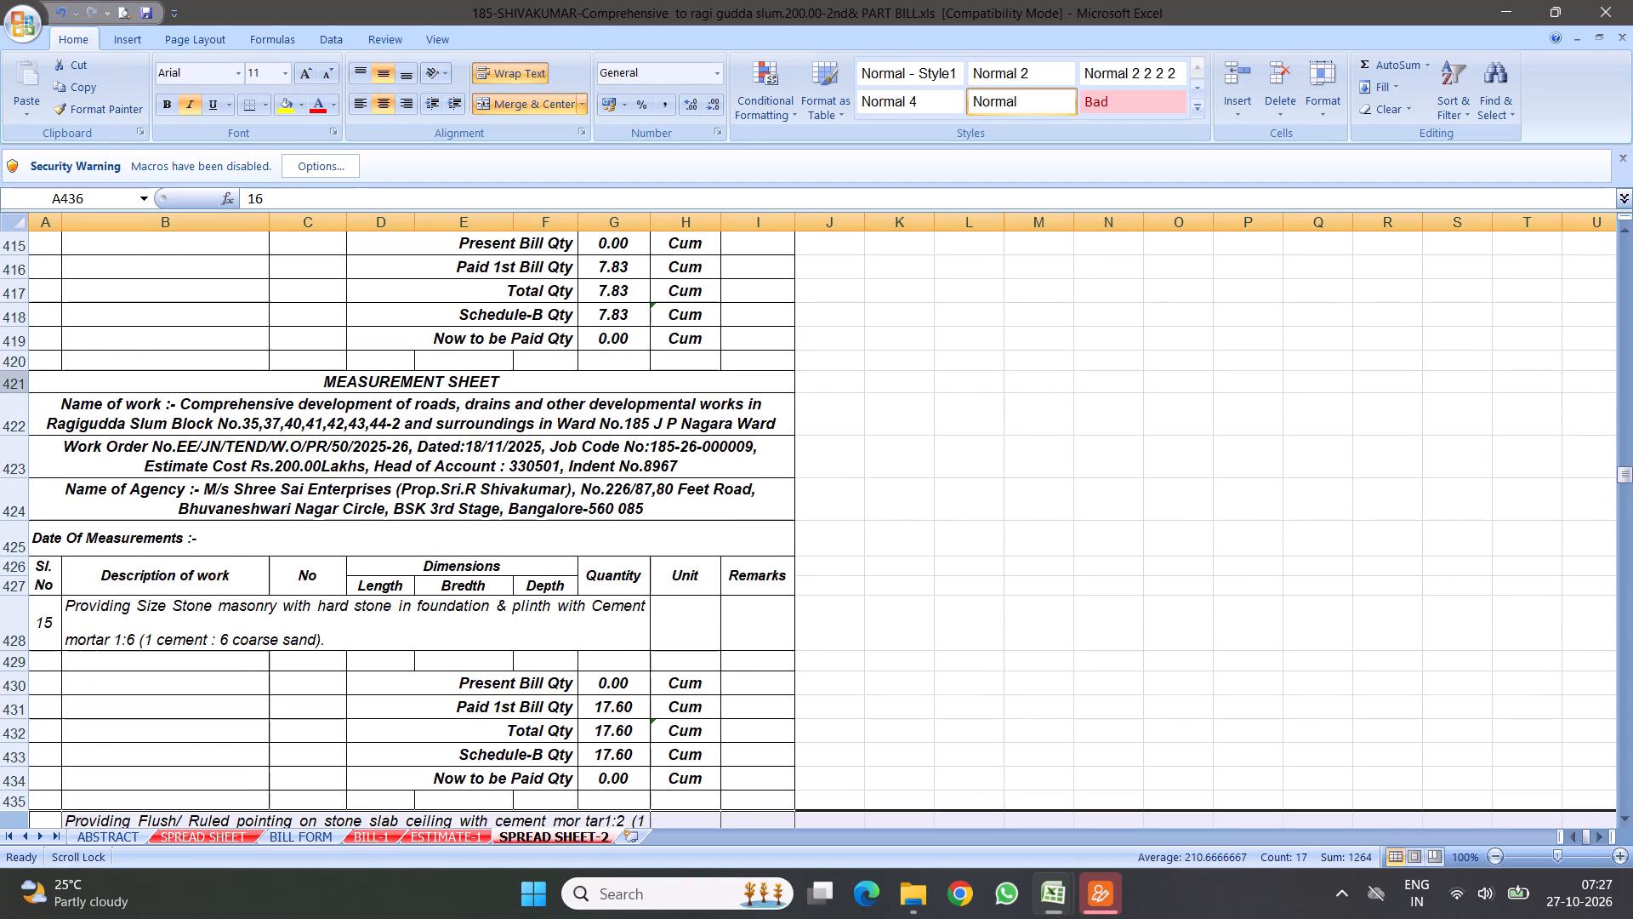
left_click_drag(15, 379, 42, 588)
right_click(117, 483)
left_click(160, 620)
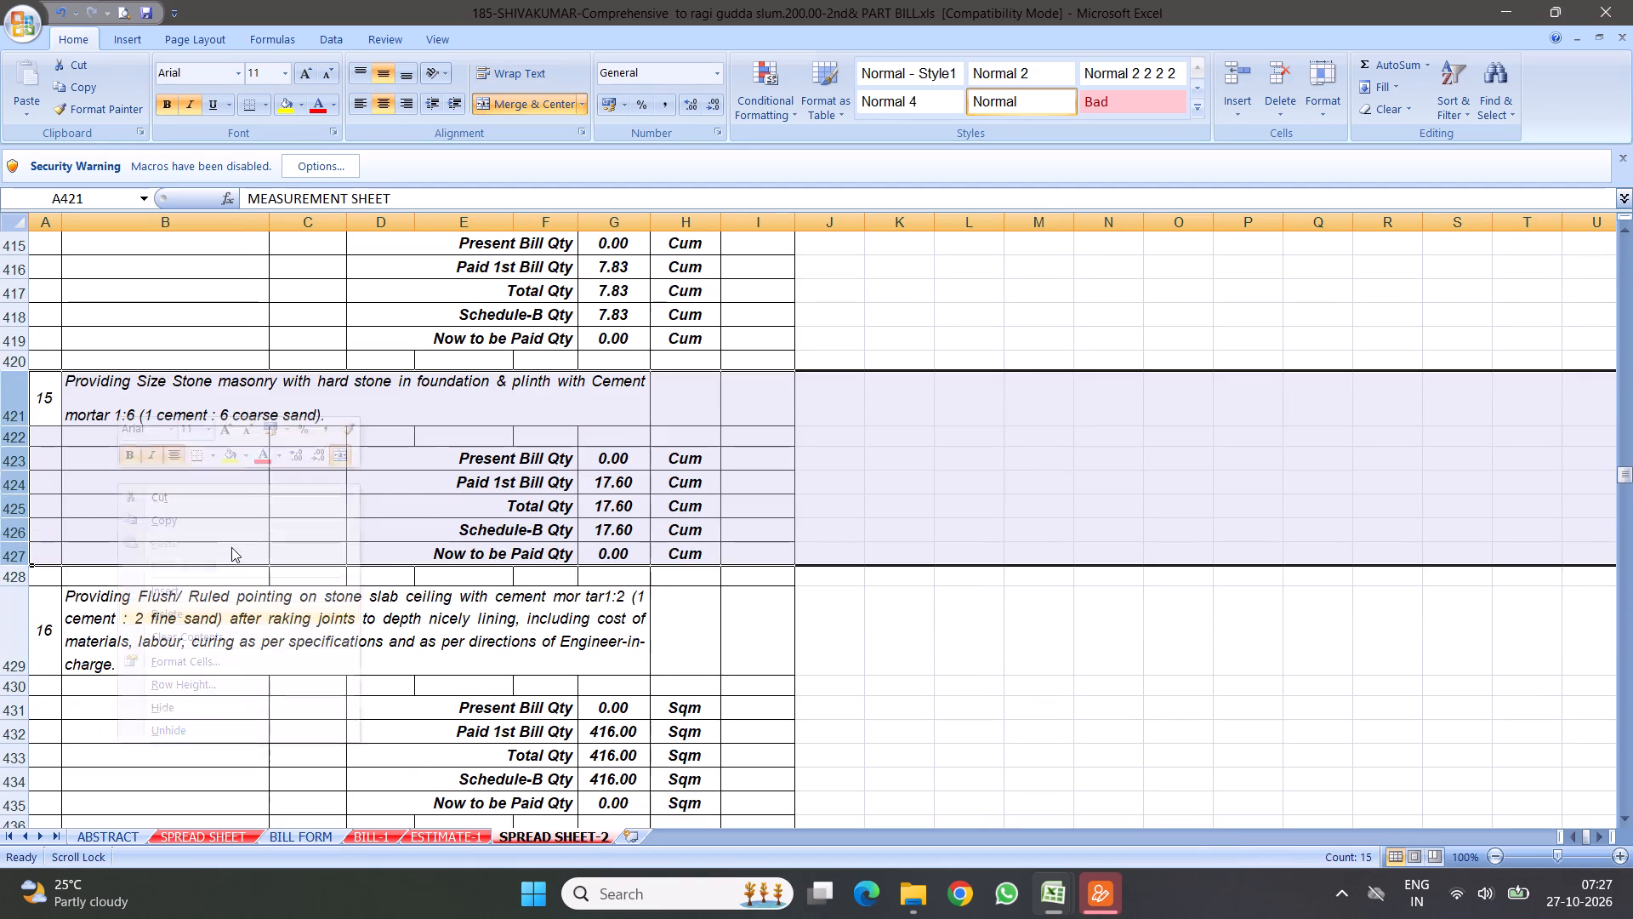
Review the measurement sheets from item 14 back up to the stone masonry dismantling item 7, and select its header rows 320 to 326.
scroll(259, 527, "up", 3)
scroll(330, 484, "up", 2)
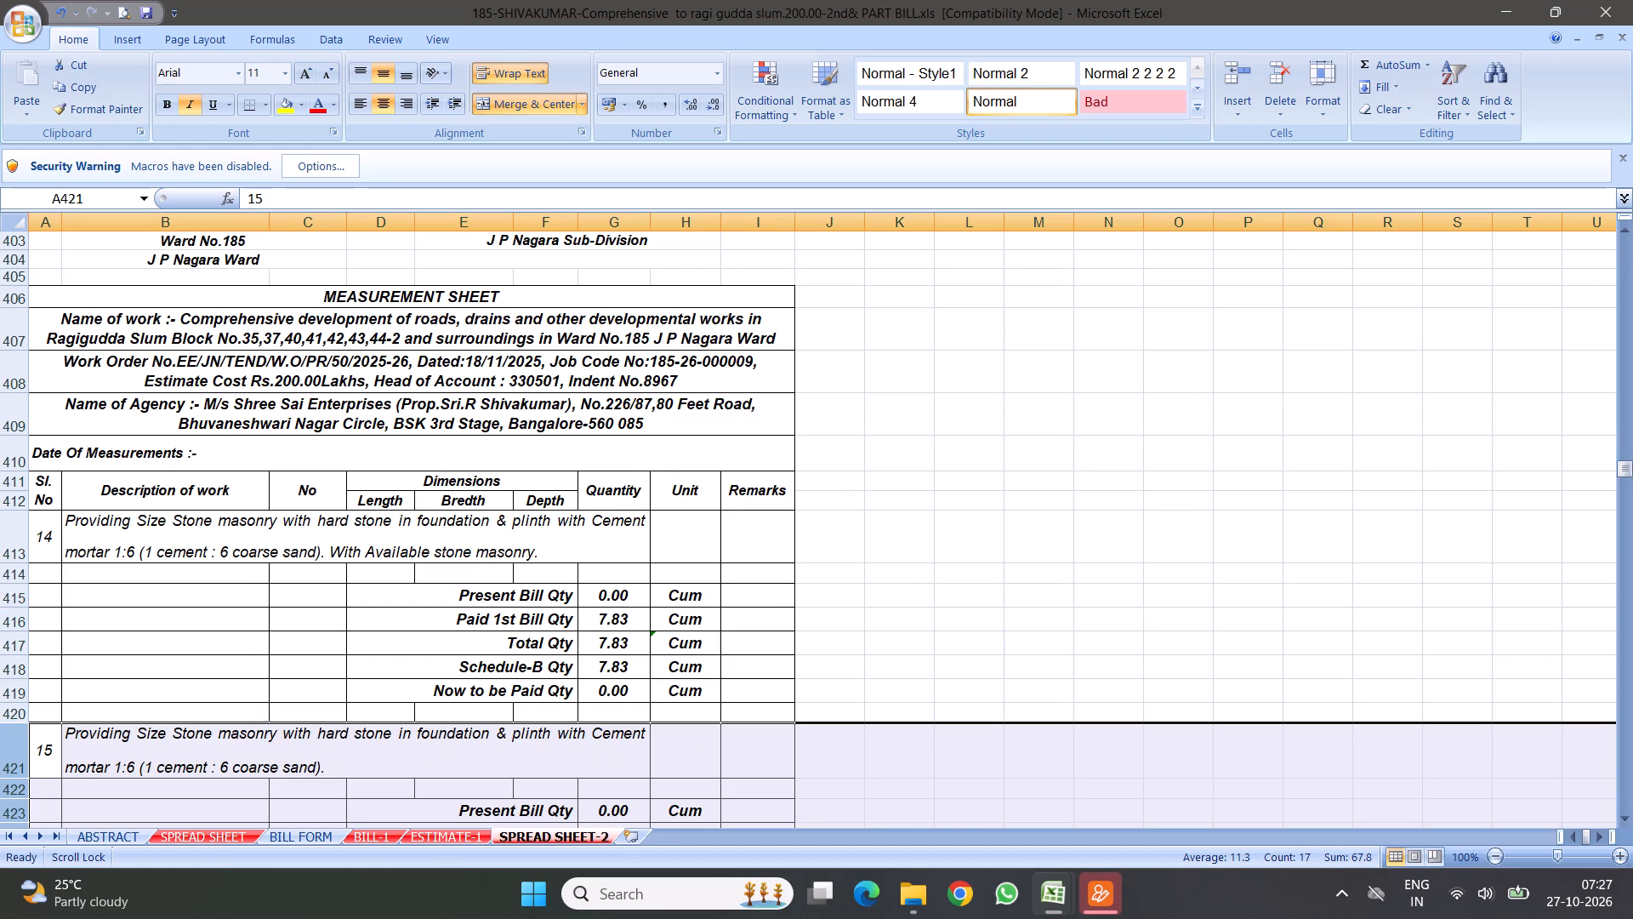
scroll(563, 470, "up", 4)
scroll(354, 521, "up", 2)
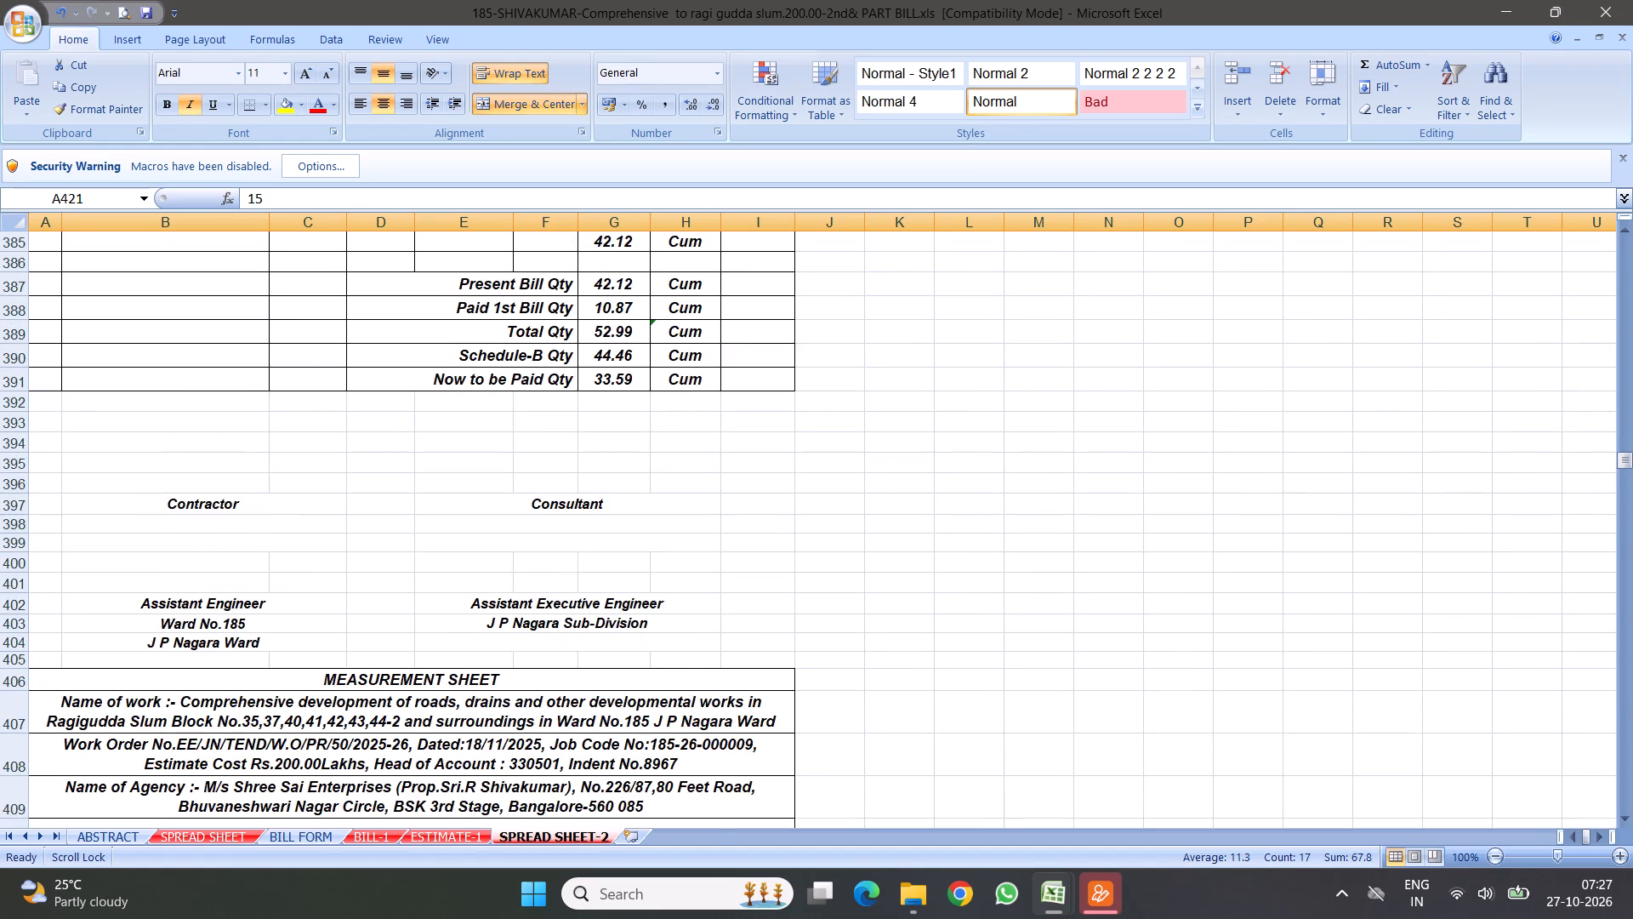
scroll(518, 574, "down", 5)
scroll(418, 503, "down", 4)
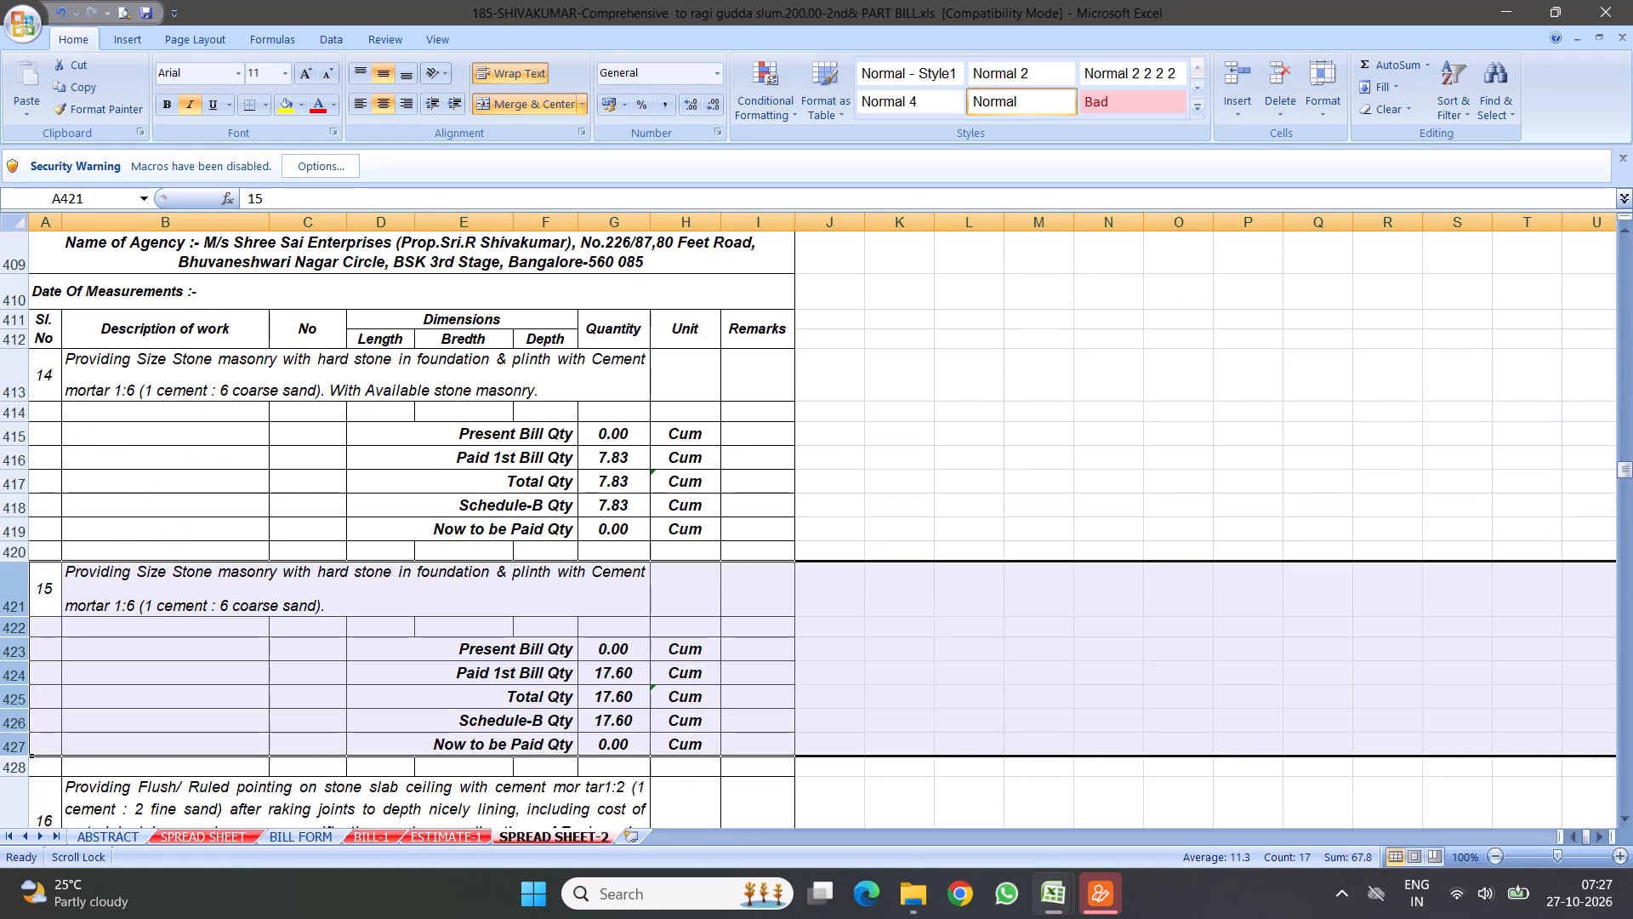
scroll(409, 507, "up", 20)
scroll(404, 500, "up", 4)
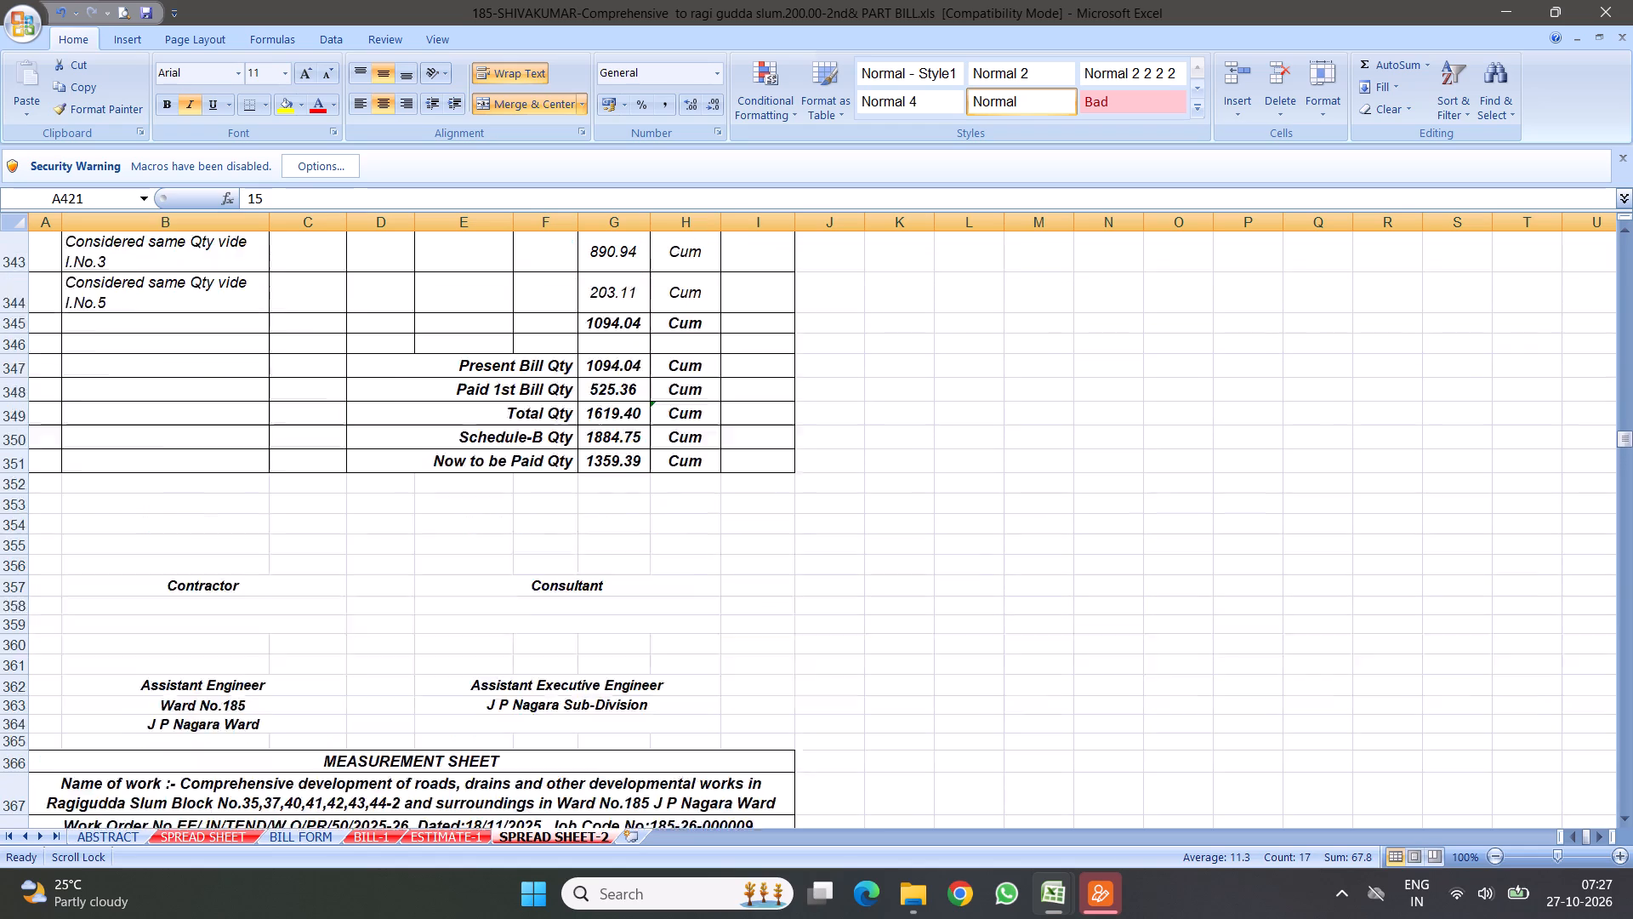
scroll(404, 500, "up", 6)
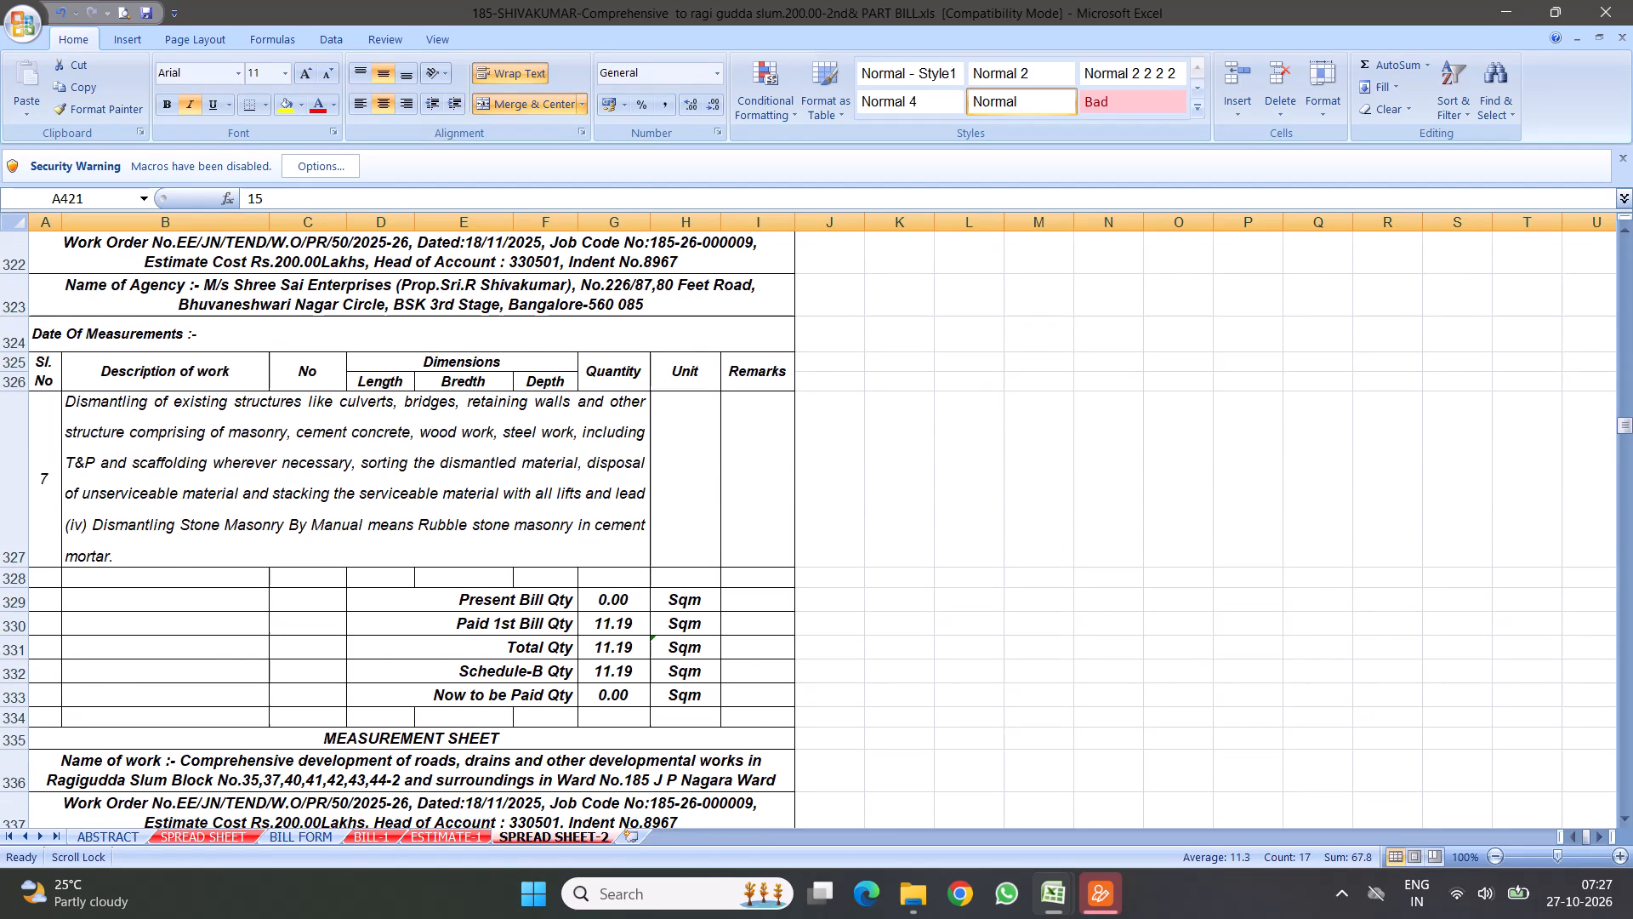
scroll(717, 551, "down", 2)
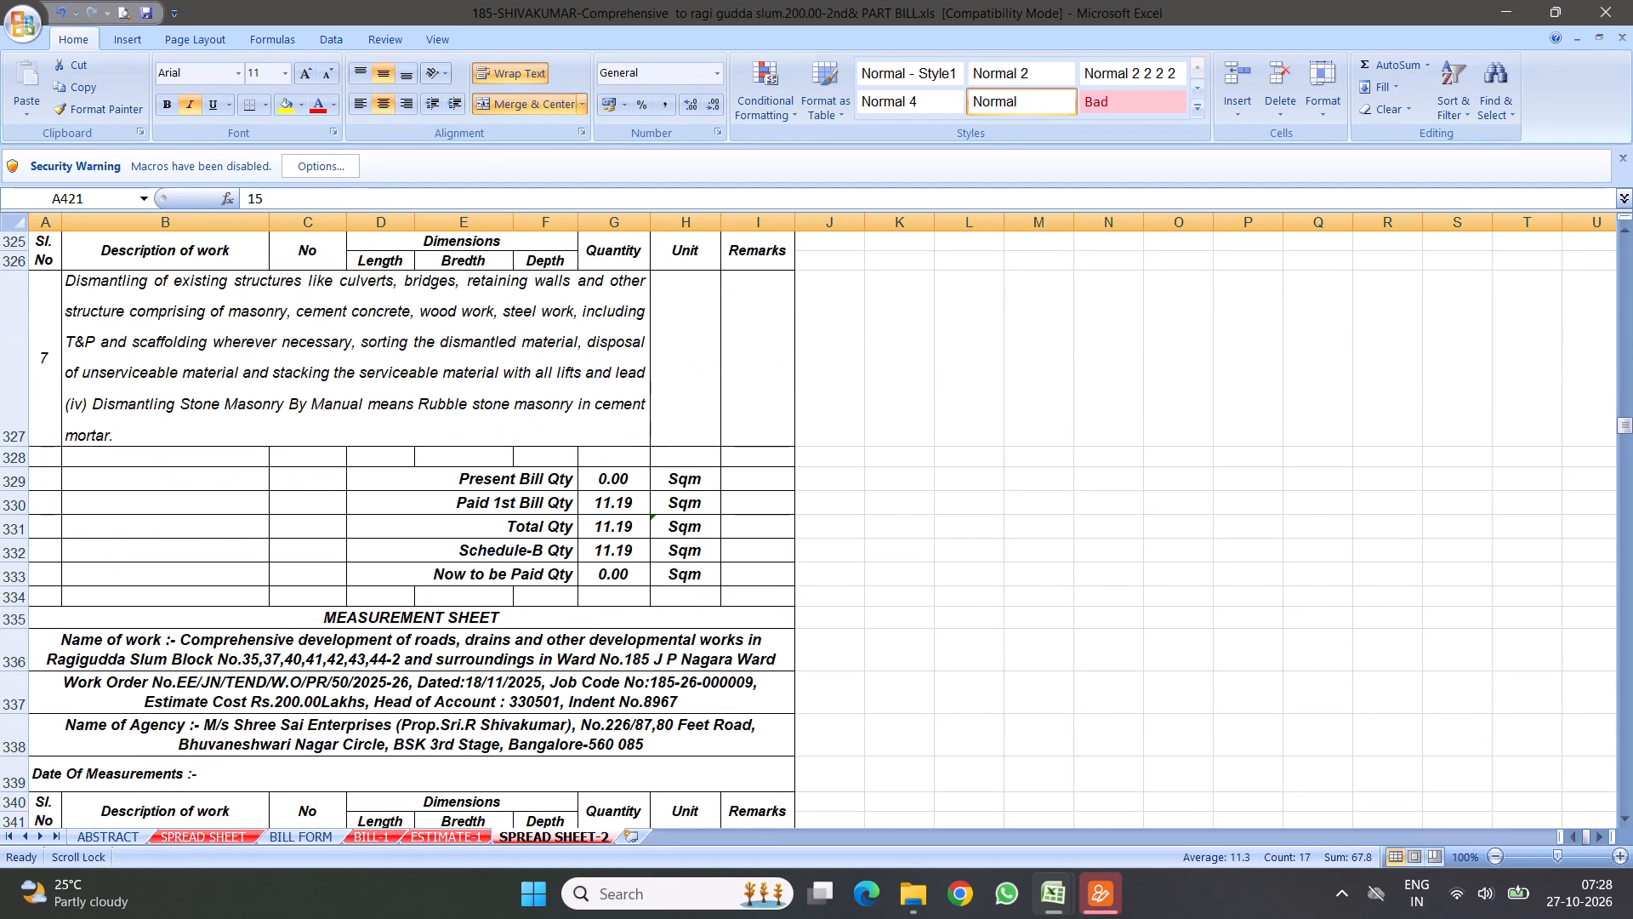
scroll(472, 477, "up", 10)
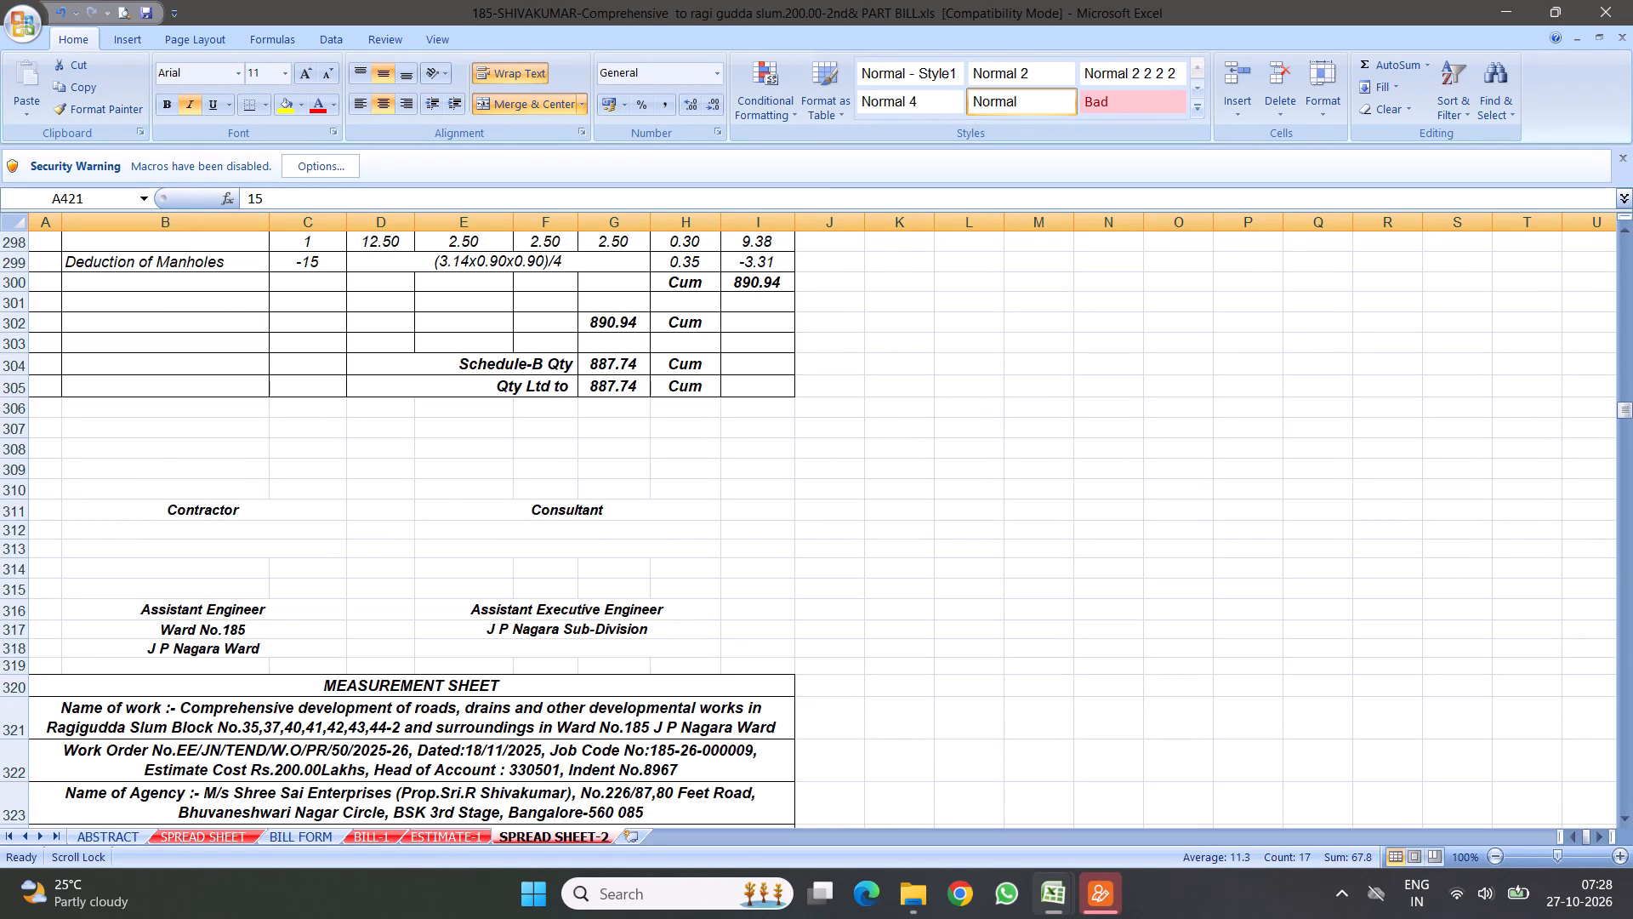
scroll(464, 539, "down", 4)
scroll(392, 525, "down", 4)
scroll(283, 465, "up", 2)
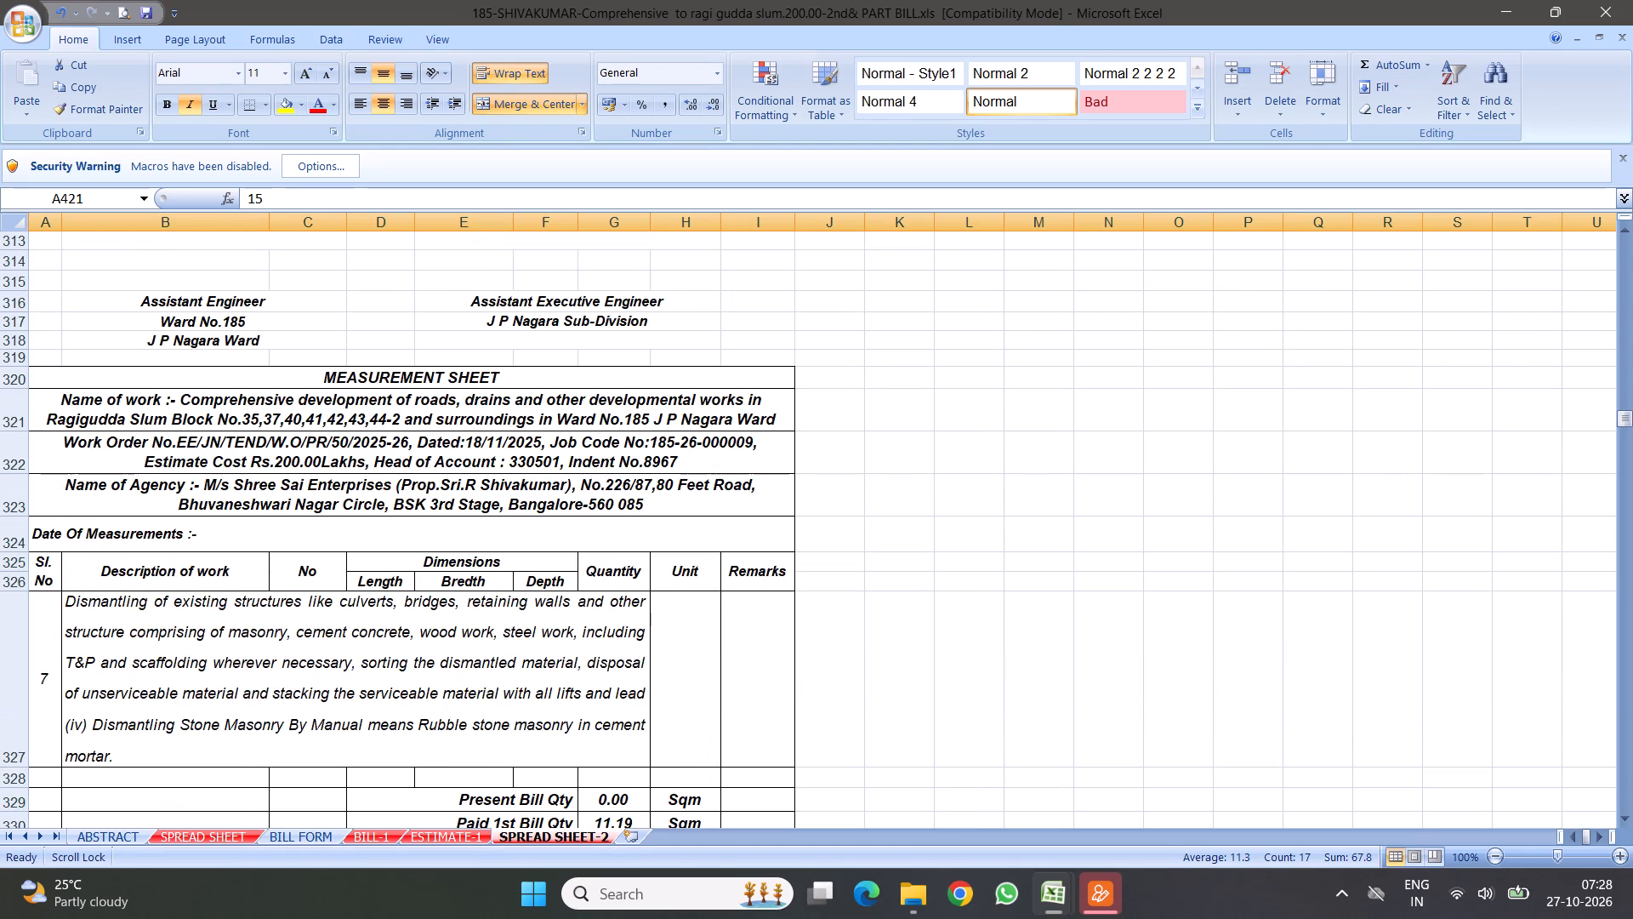
left_click_drag(9, 380, 13, 590)
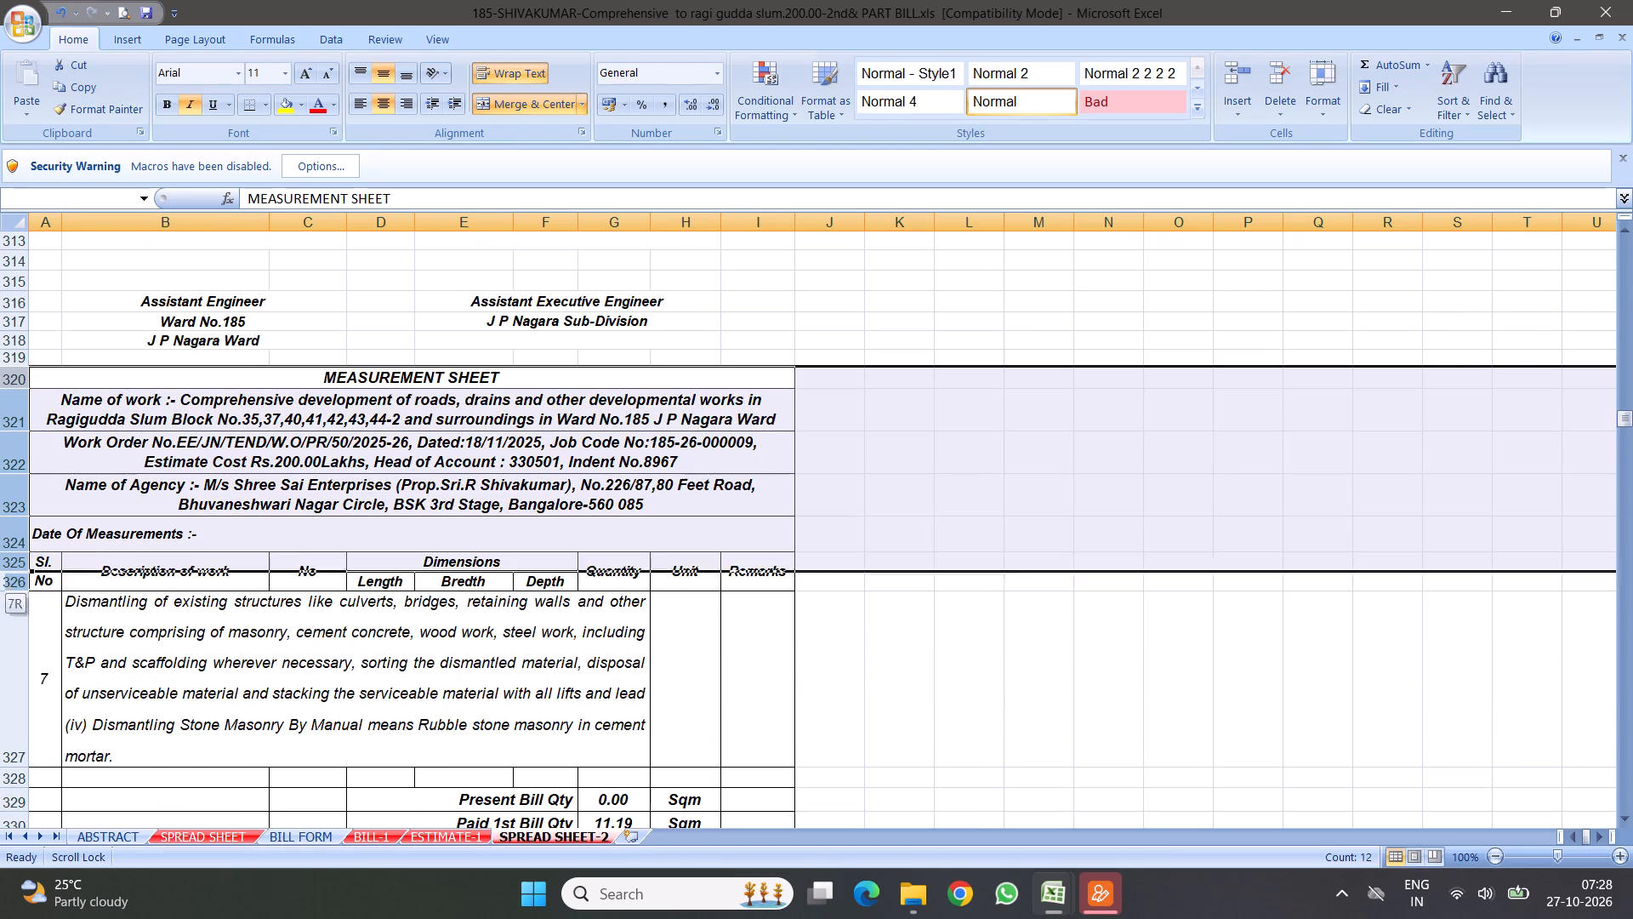
left_click_drag(13, 590, 34, 589)
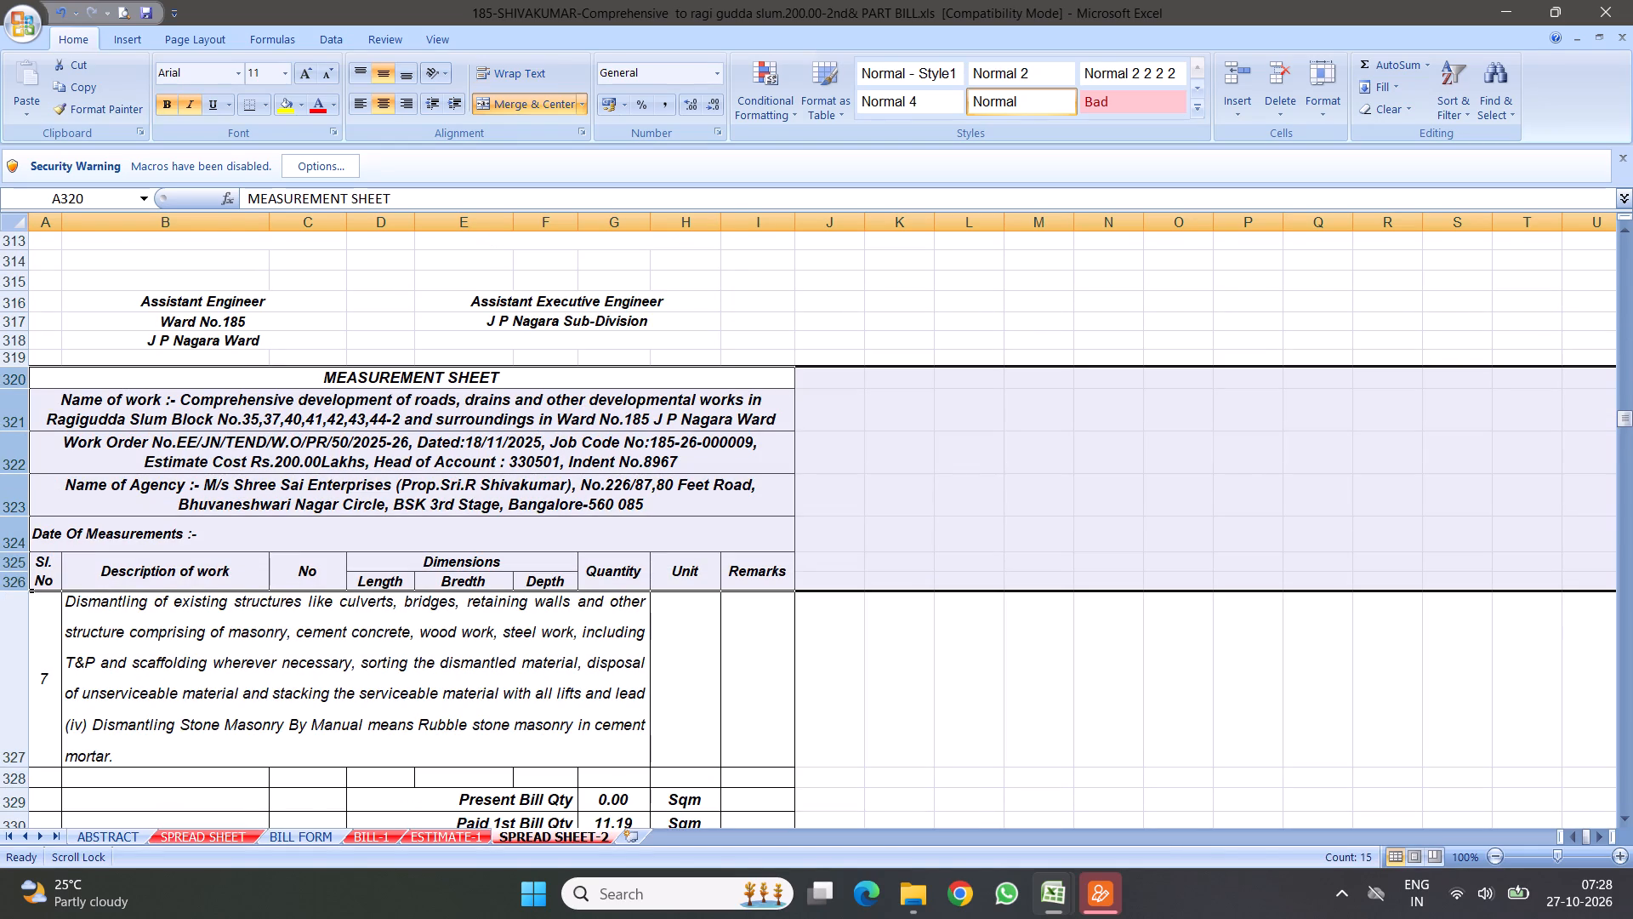
Return to the start of the sheet and examine the descriptions and measurements of items 1 and 2.
scroll(276, 557, "up", 20)
scroll(276, 557, "up", 13)
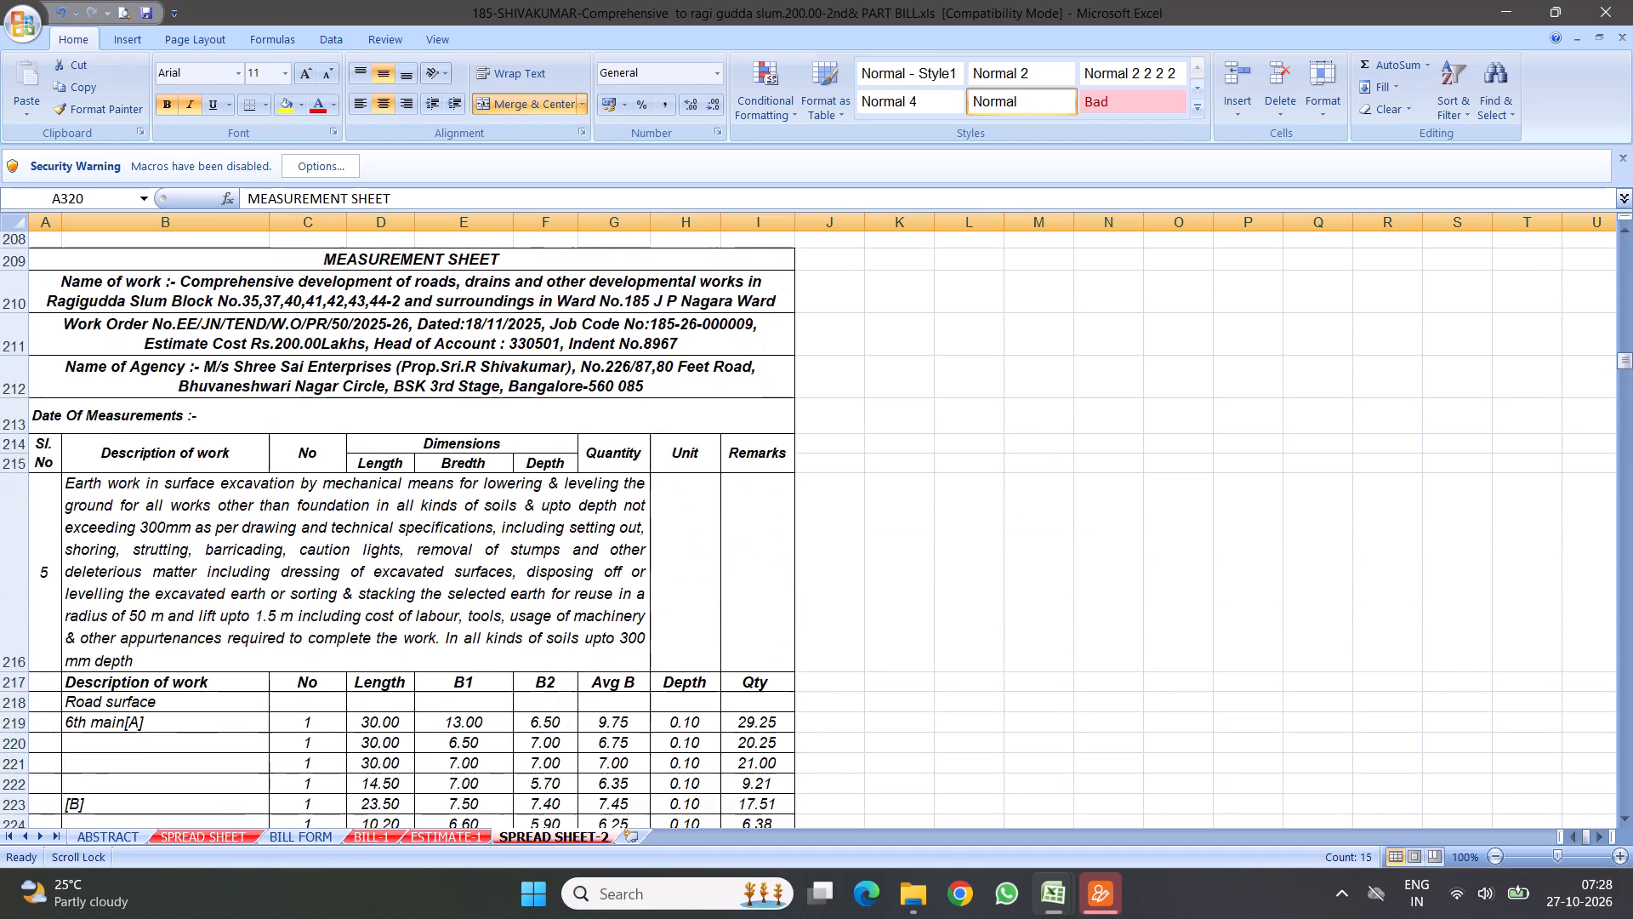
scroll(280, 554, "up", 20)
scroll(280, 554, "up", 16)
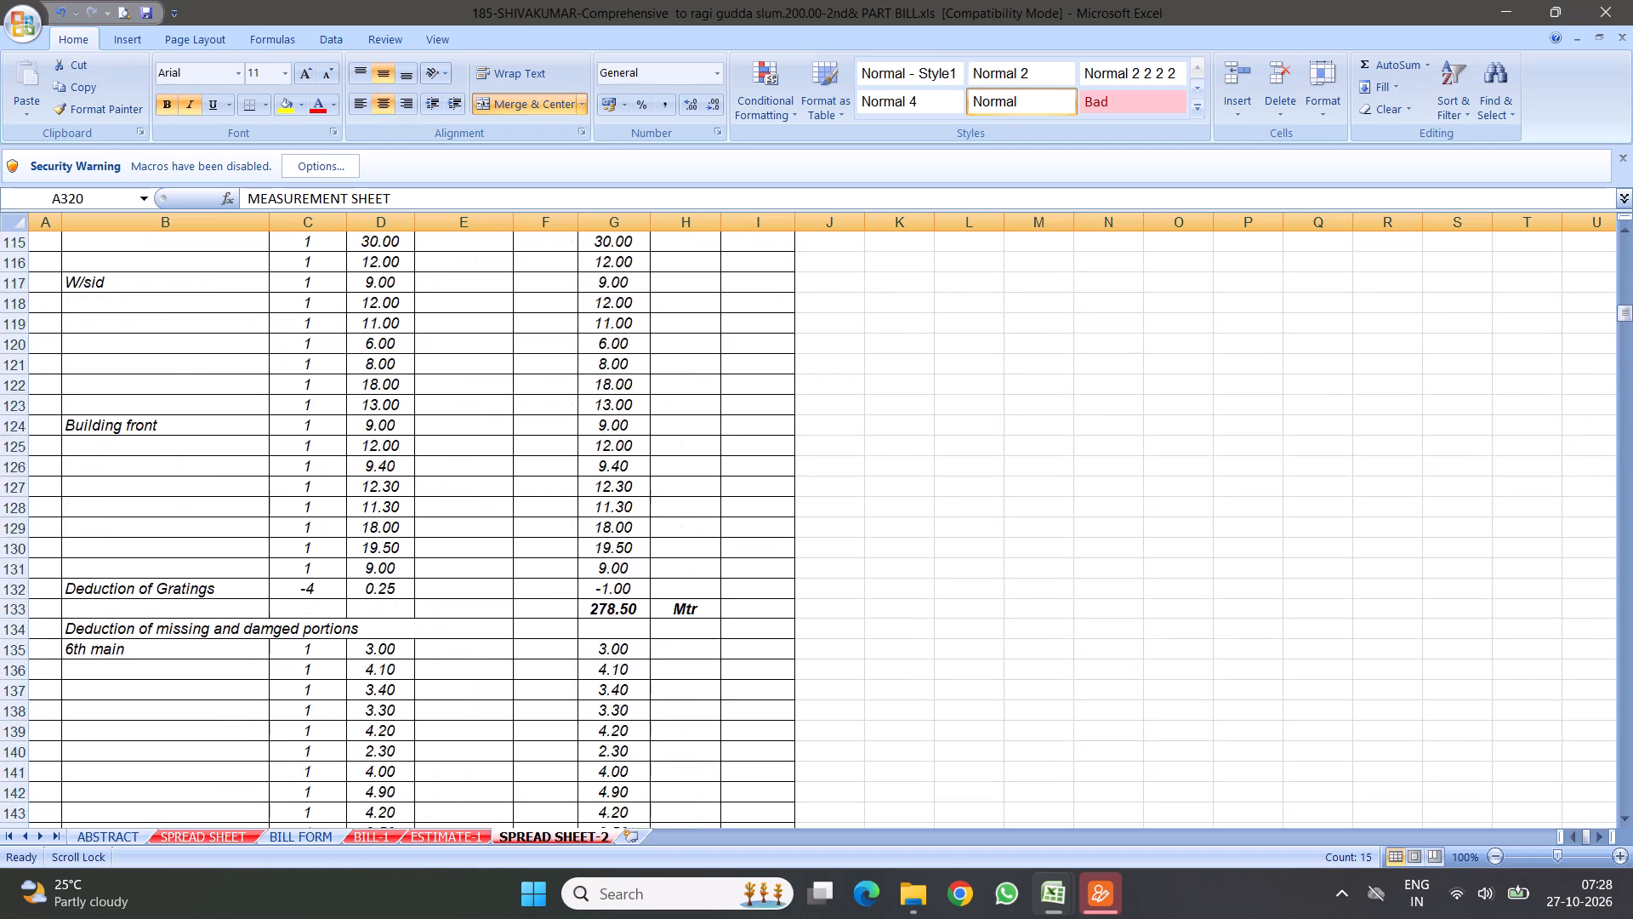
scroll(280, 554, "up", 20)
scroll(280, 554, "up", 20)
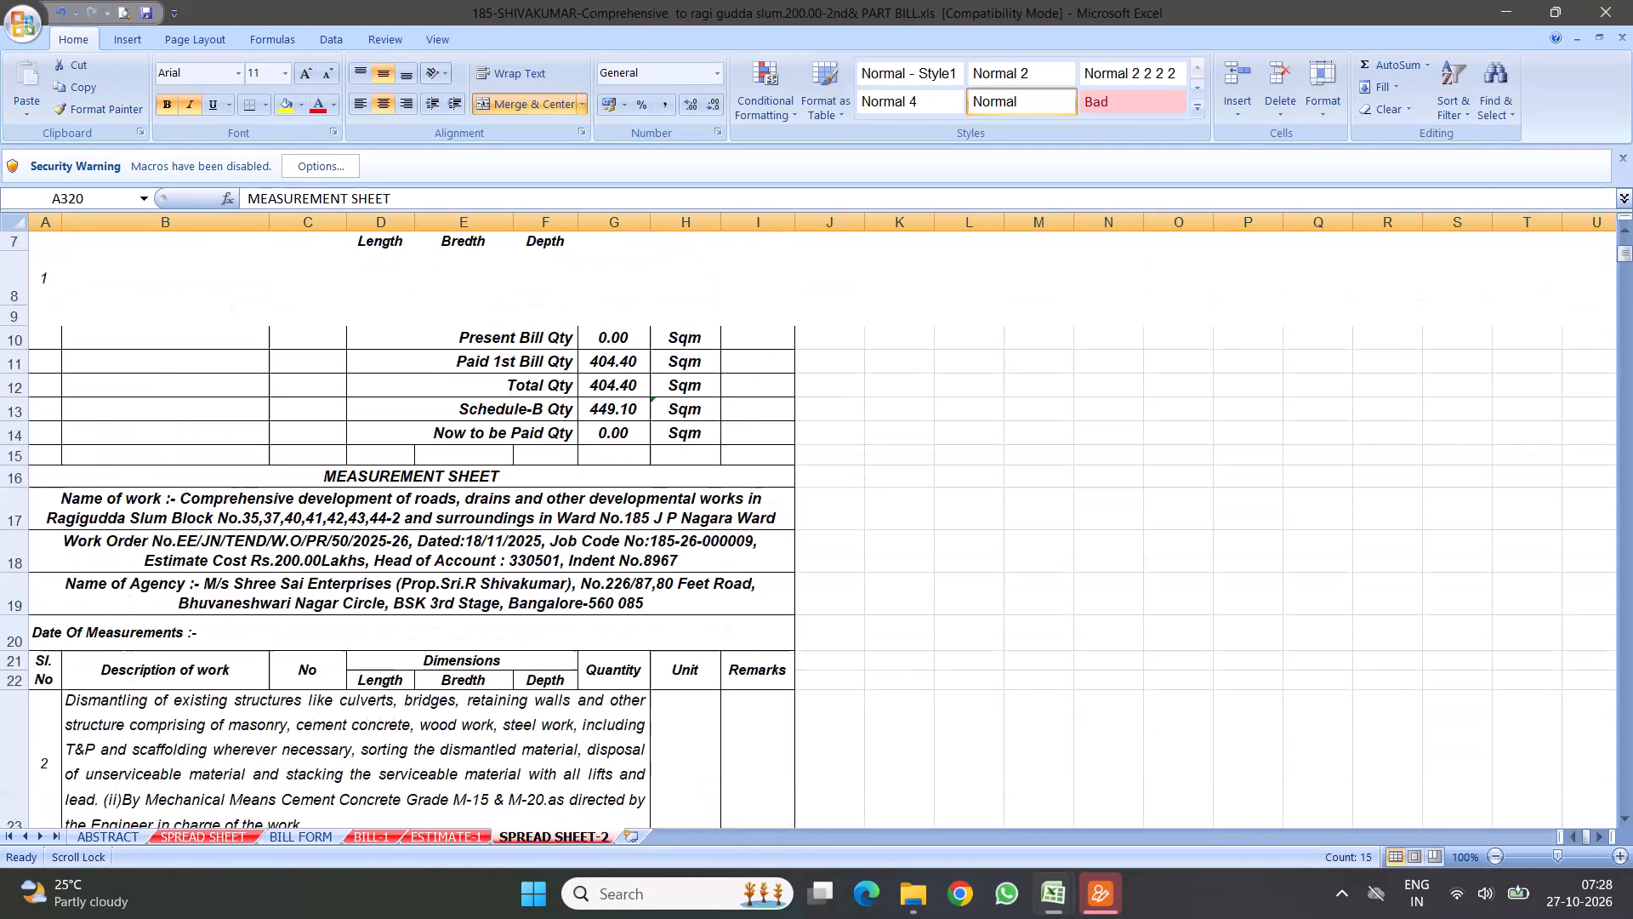
scroll(280, 554, "up", 3)
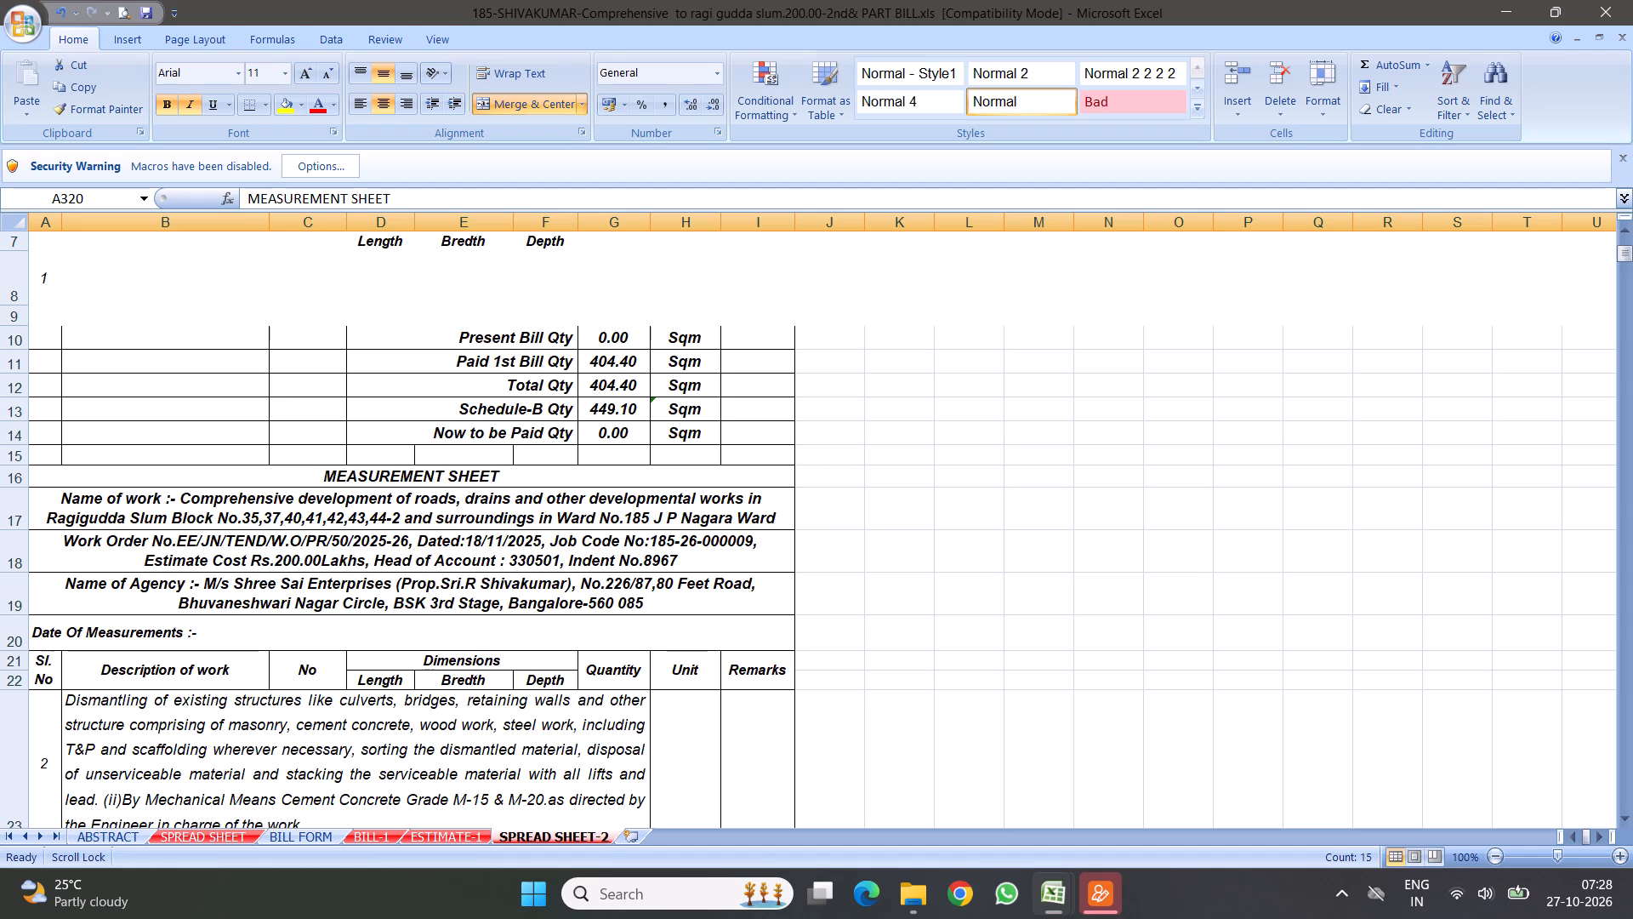
left_click(486, 505)
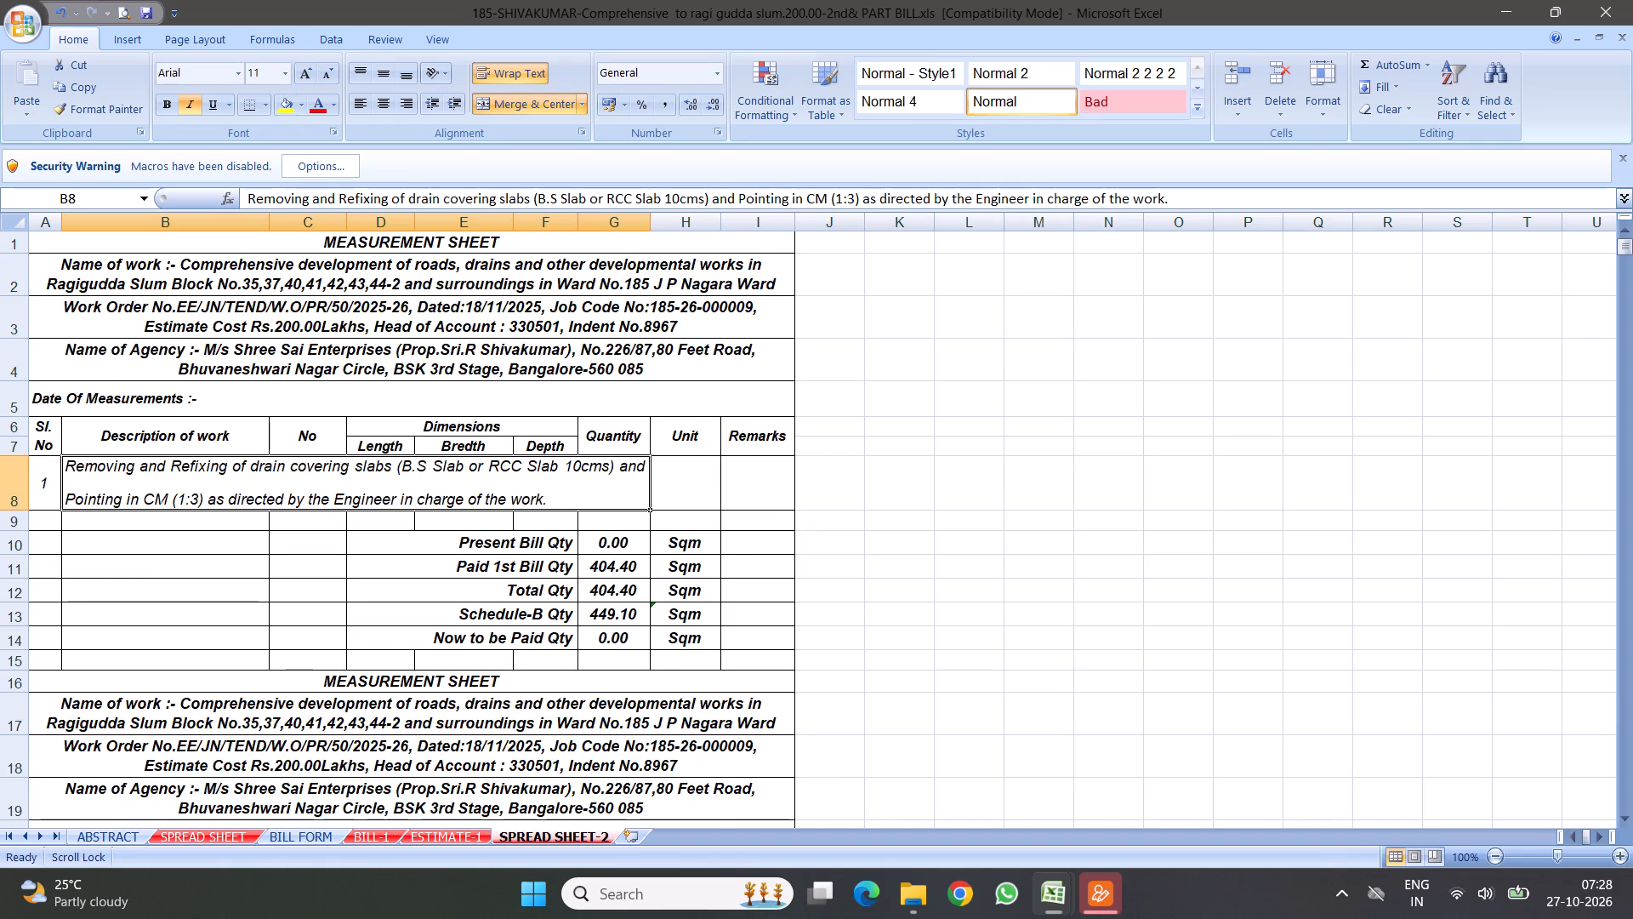
scroll(569, 607, "down", 11)
scroll(404, 518, "up", 4)
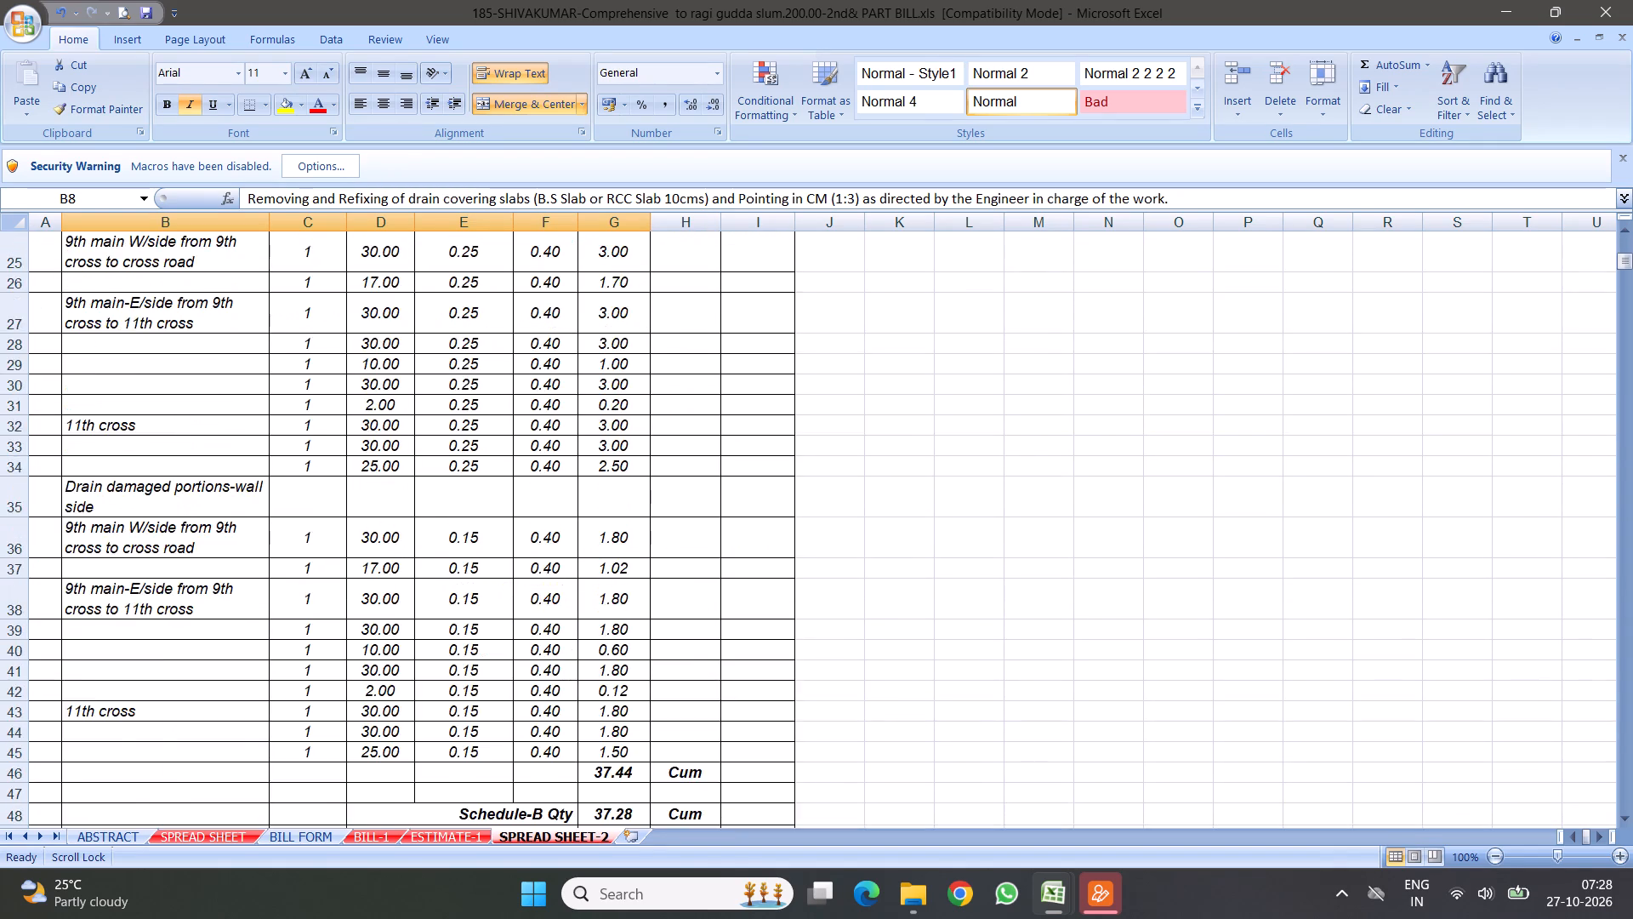
scroll(367, 541, "up", 7)
scroll(350, 630, "down", 4)
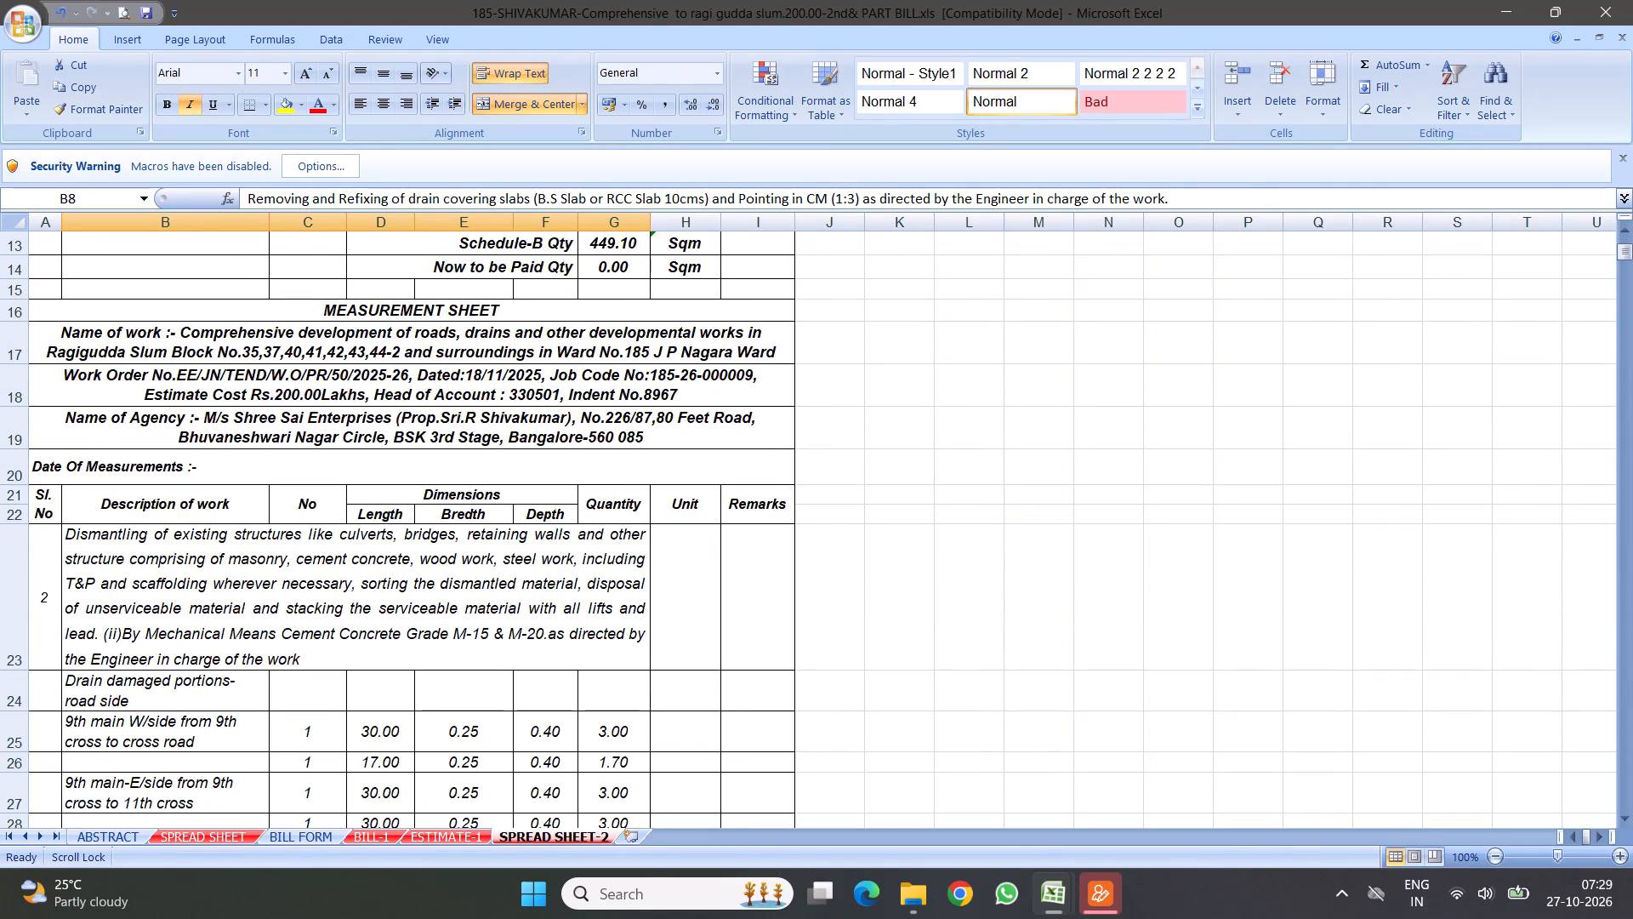
left_click(248, 551)
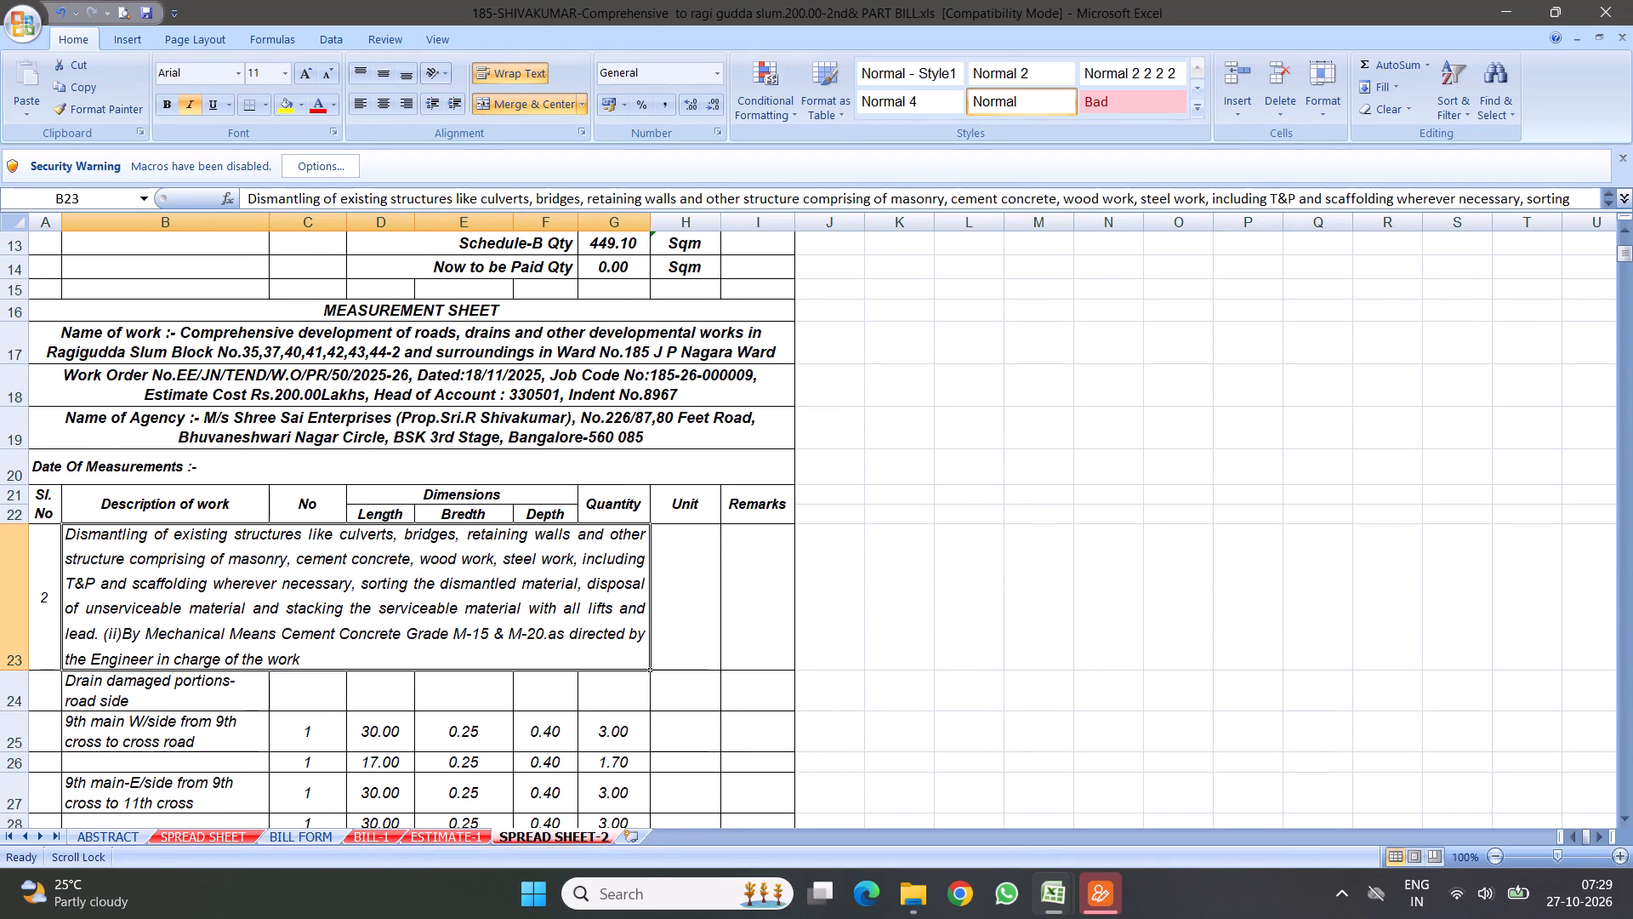
scroll(520, 379, "up", 3)
scroll(395, 421, "up", 3)
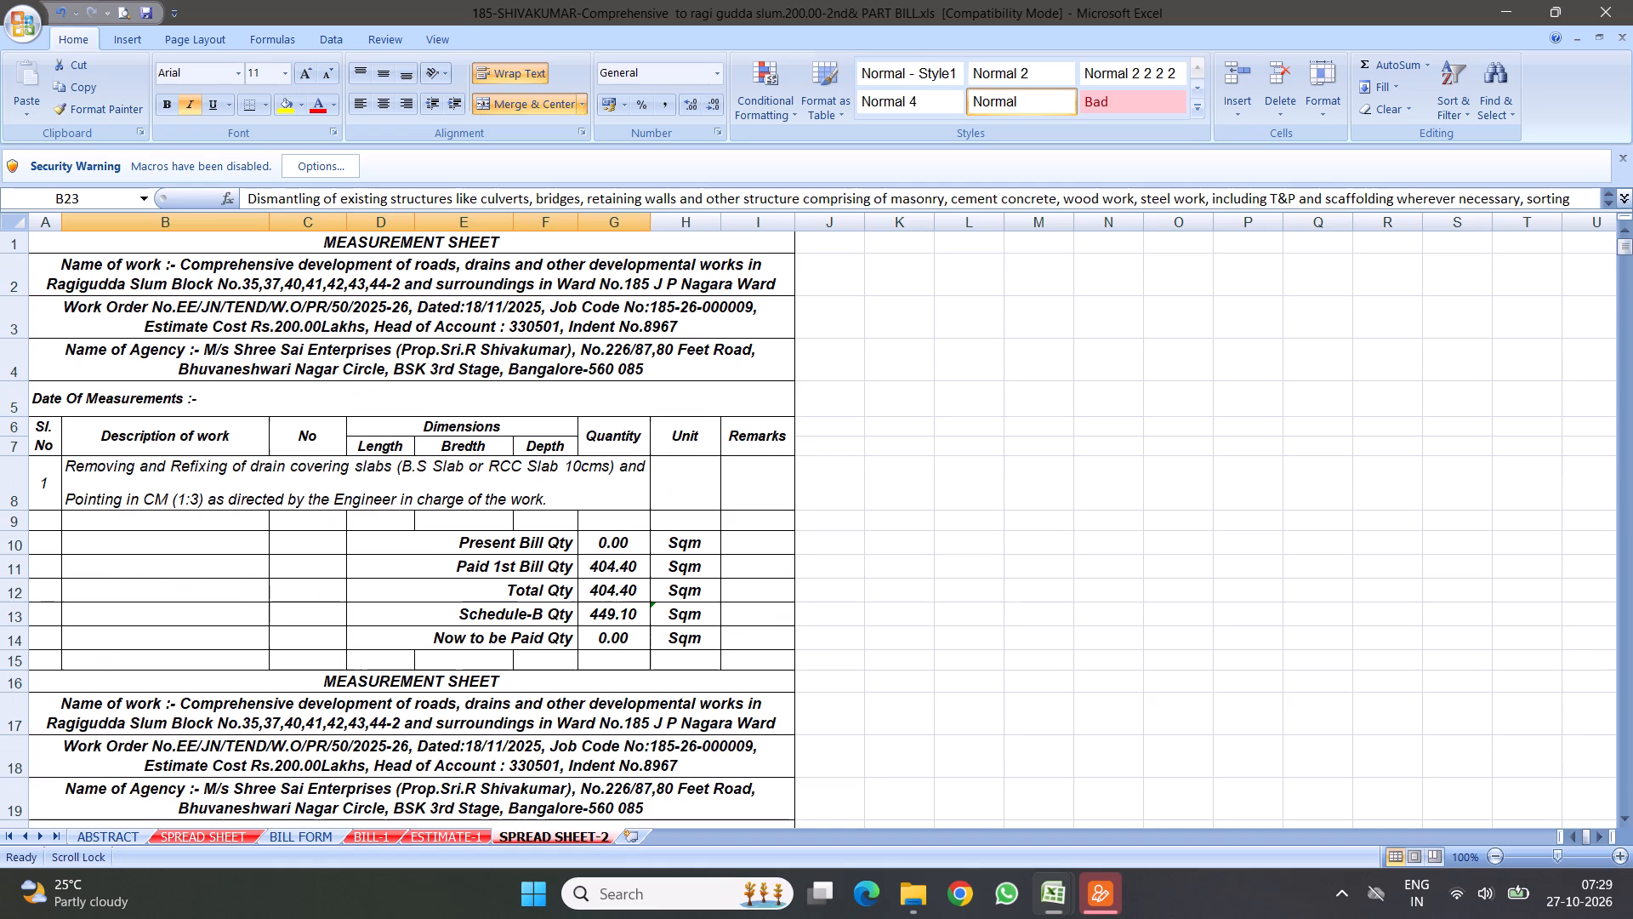
Review the measurement sheets from item 1 down through items 4 and 25 to the quantity summary of surface excavation item 5.
scroll(582, 617, "down", 6)
scroll(490, 549, "down", 9)
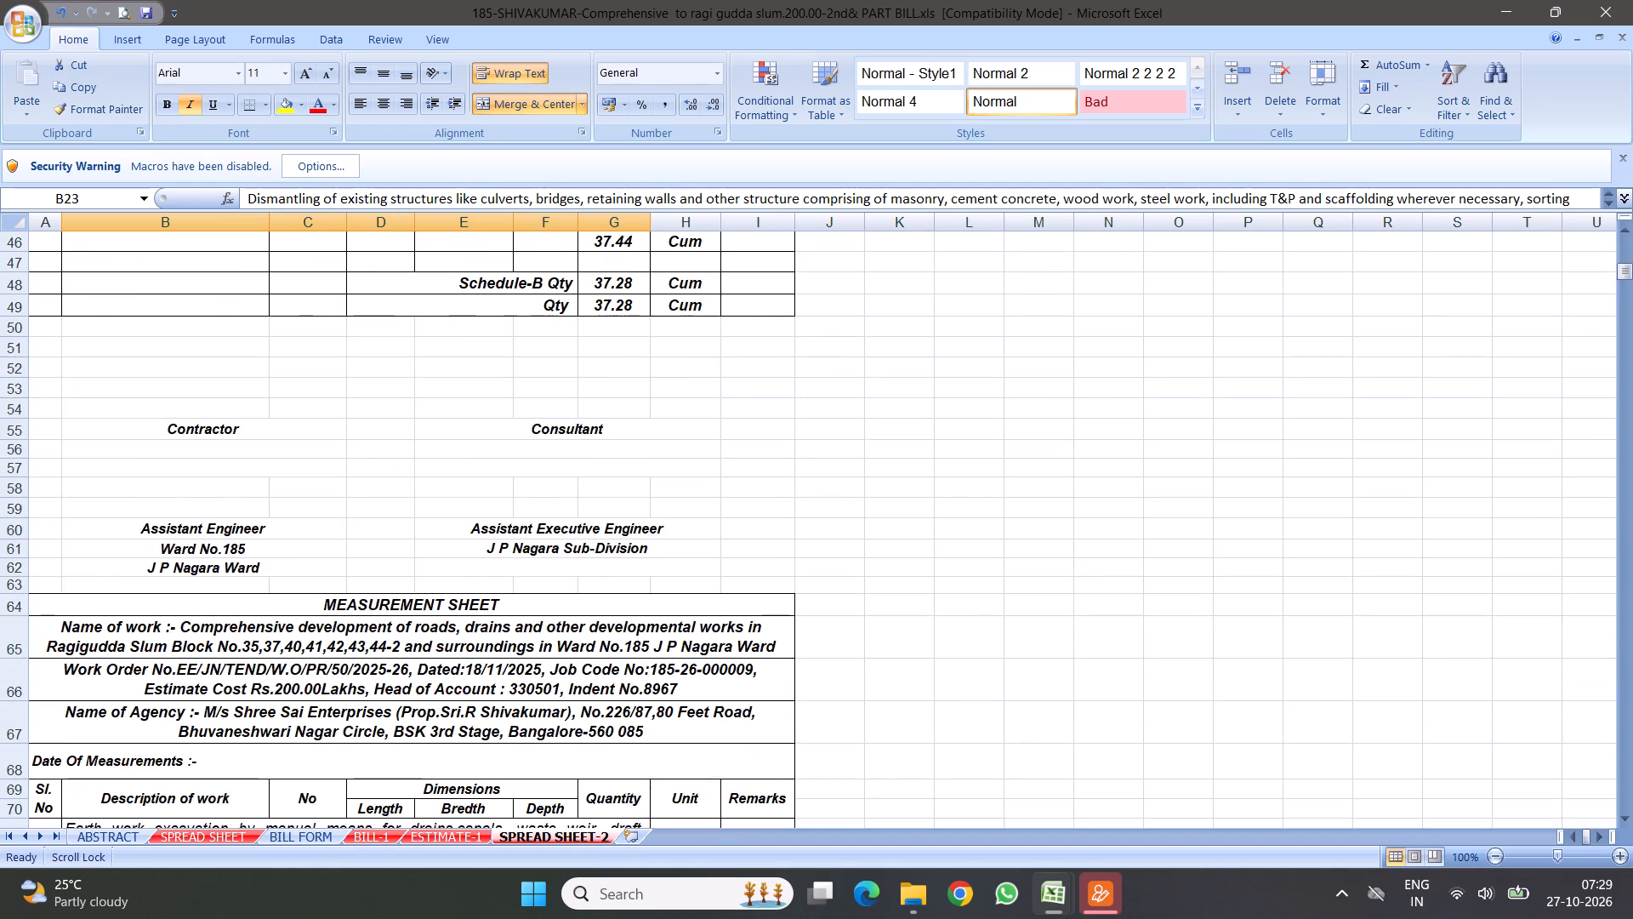
scroll(426, 567, "down", 12)
scroll(550, 470, "down", 5)
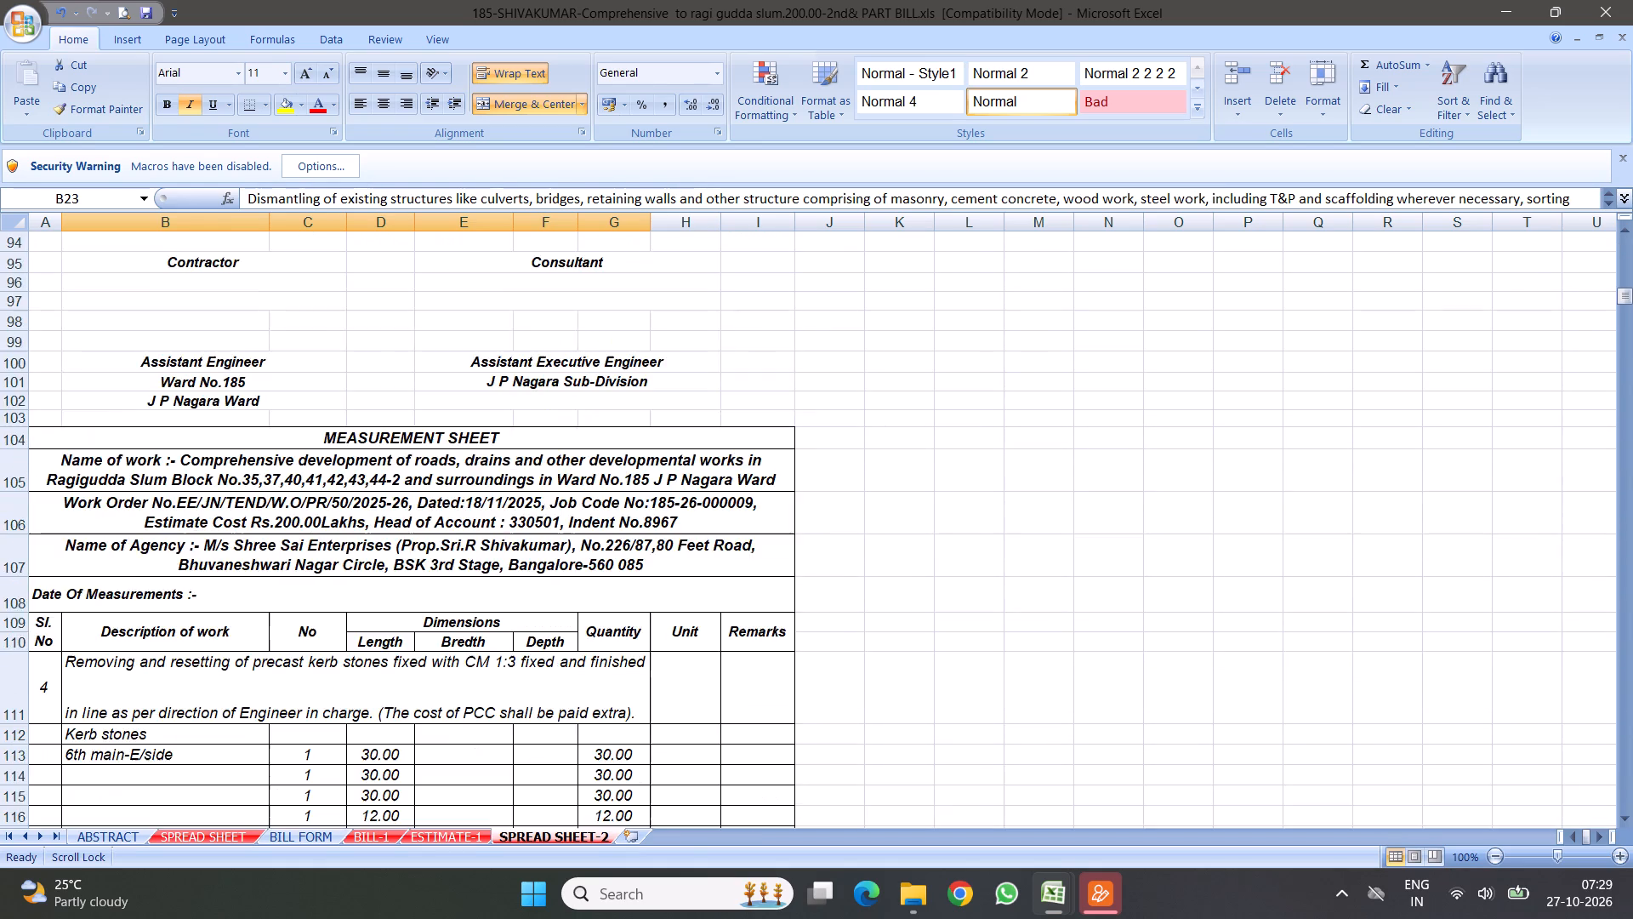
scroll(517, 484, "down", 13)
scroll(536, 550, "down", 6)
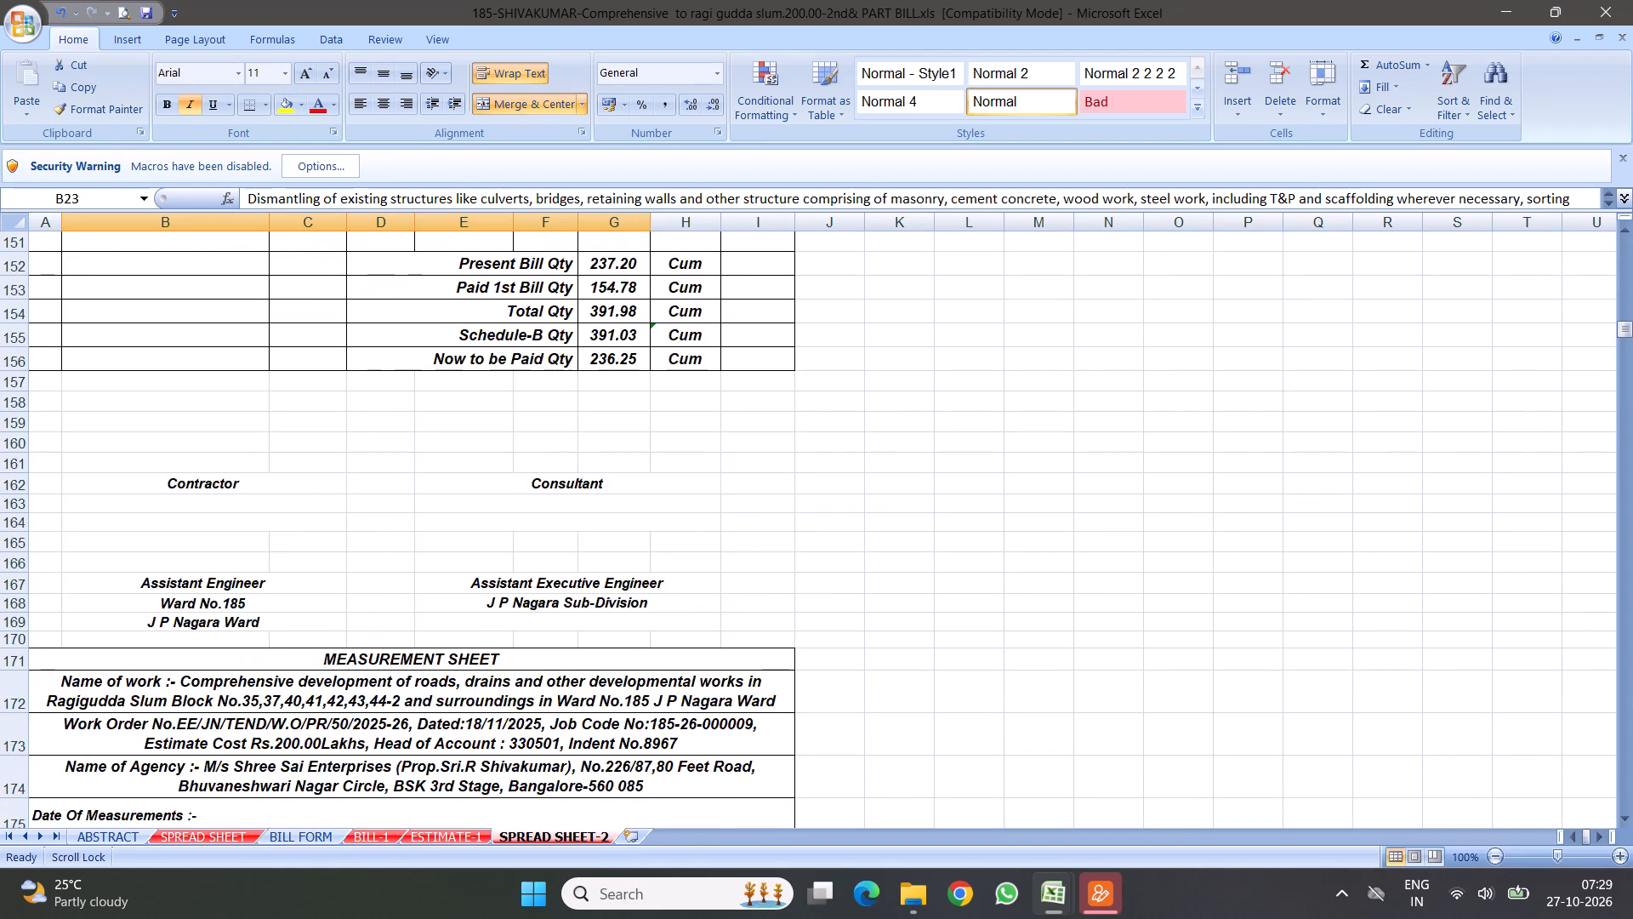
scroll(536, 548, "down", 6)
scroll(612, 534, "down", 2)
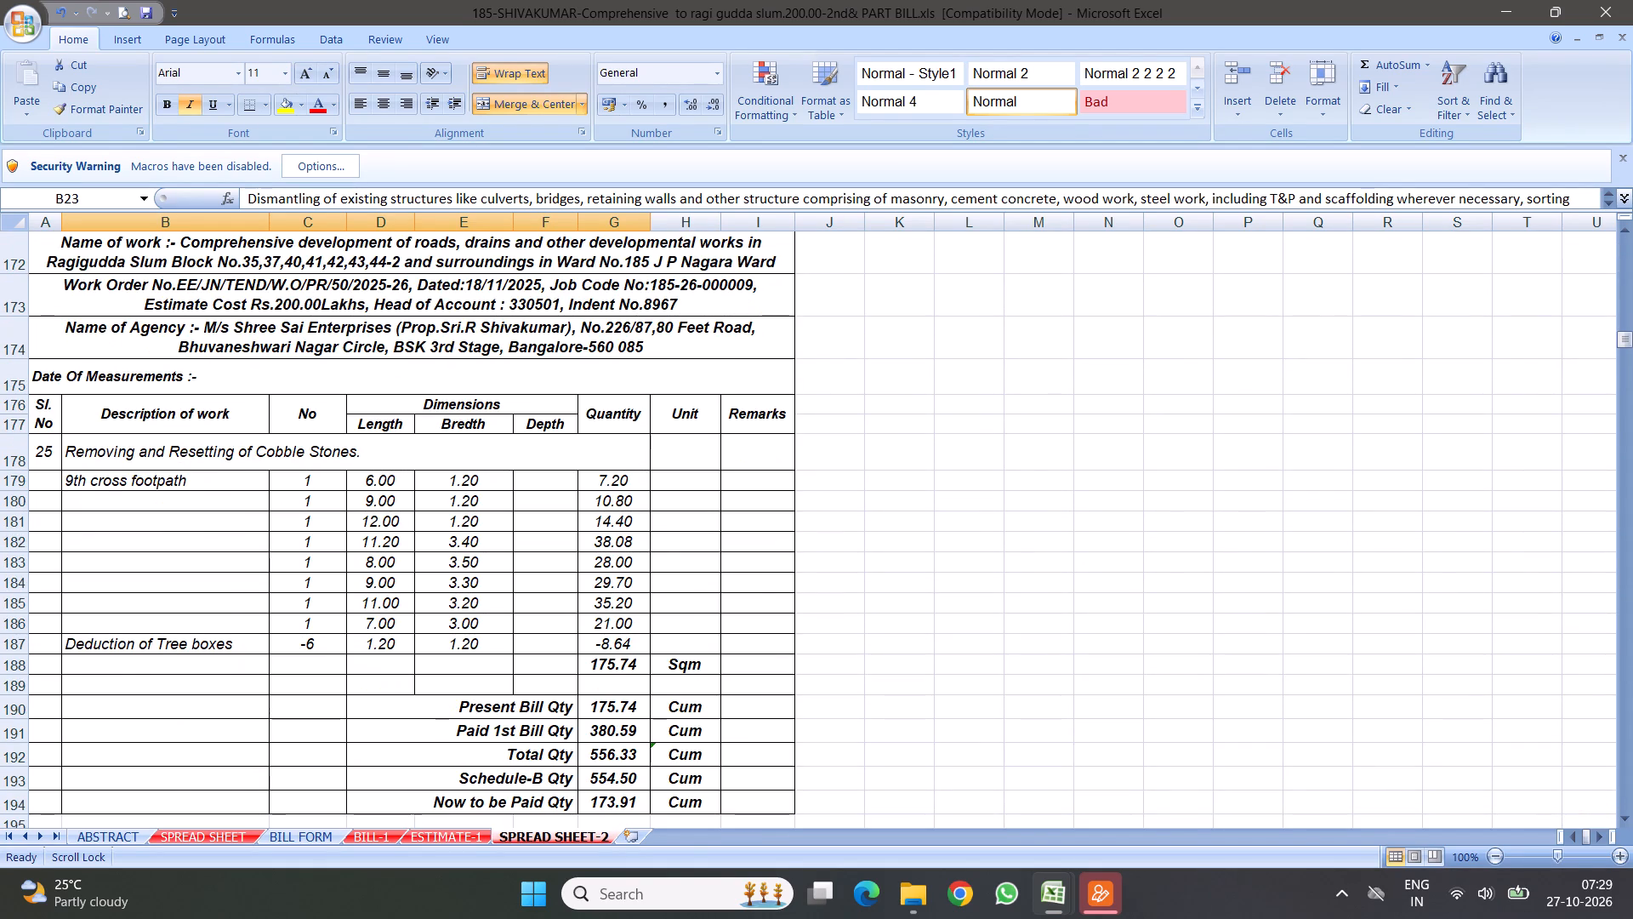
scroll(495, 526, "down", 11)
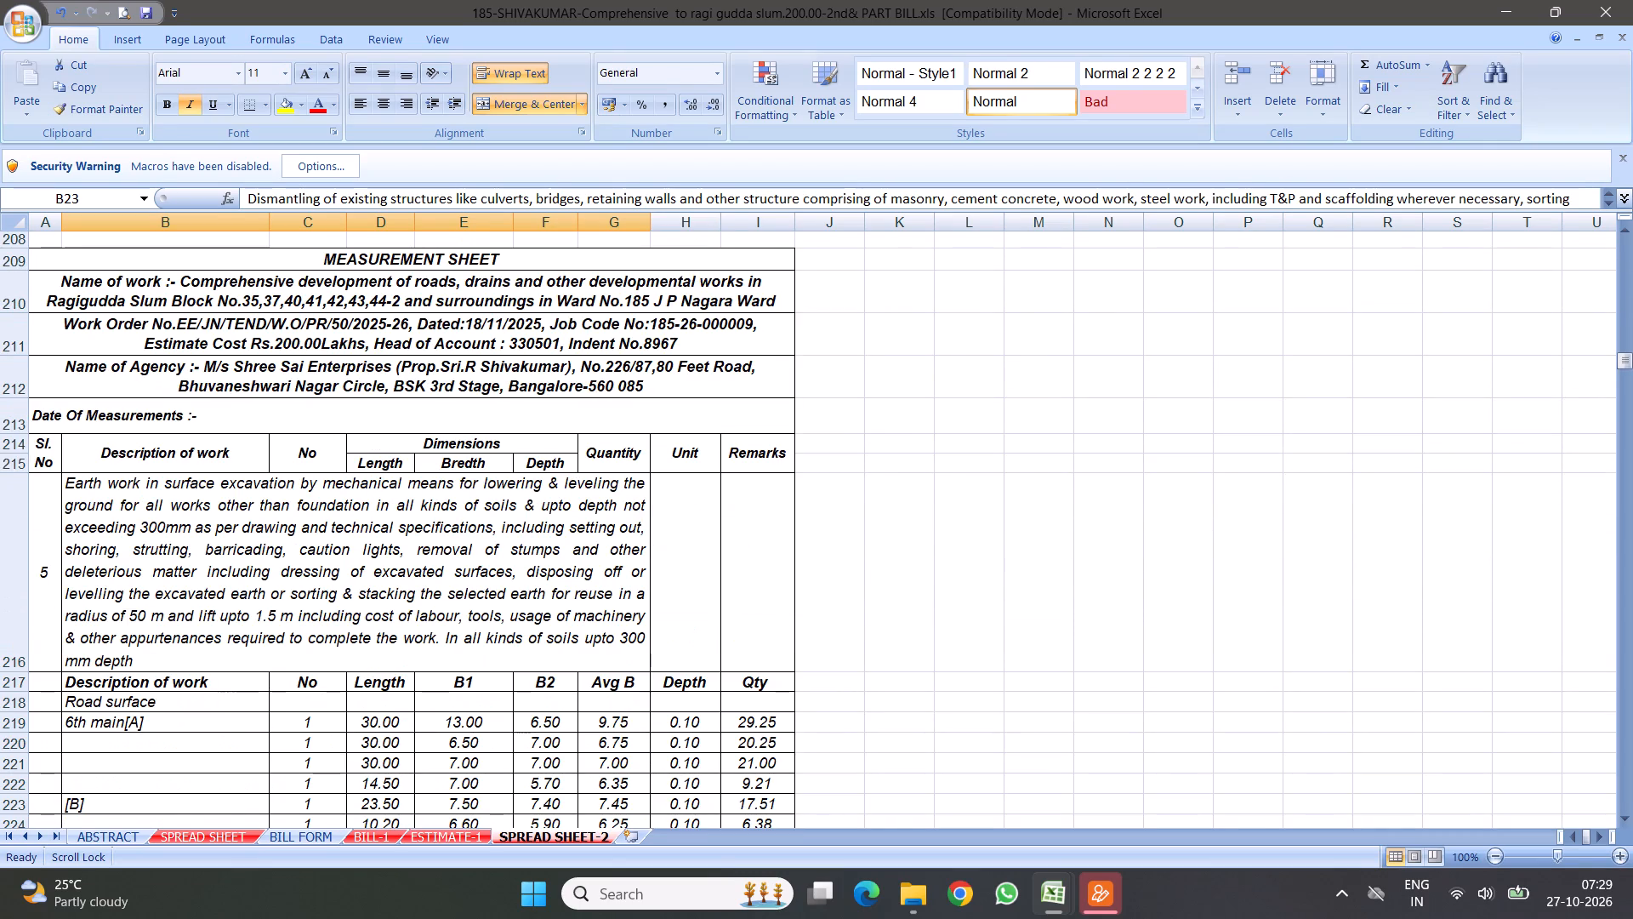
scroll(553, 482, "up", 8)
scroll(487, 515, "down", 6)
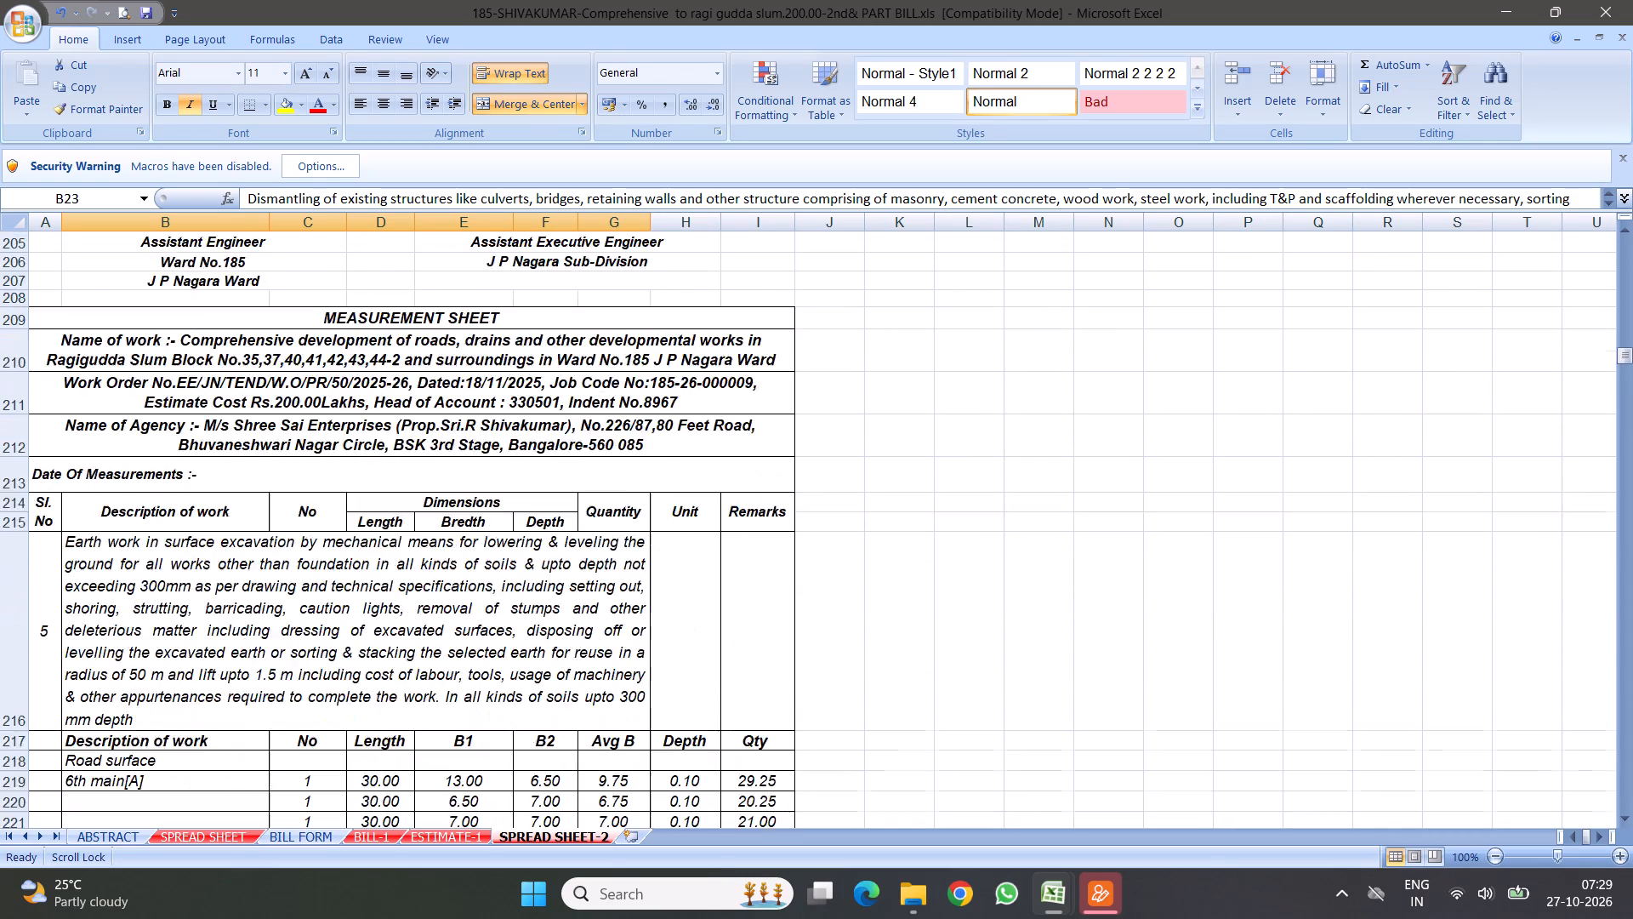
scroll(458, 517, "down", 8)
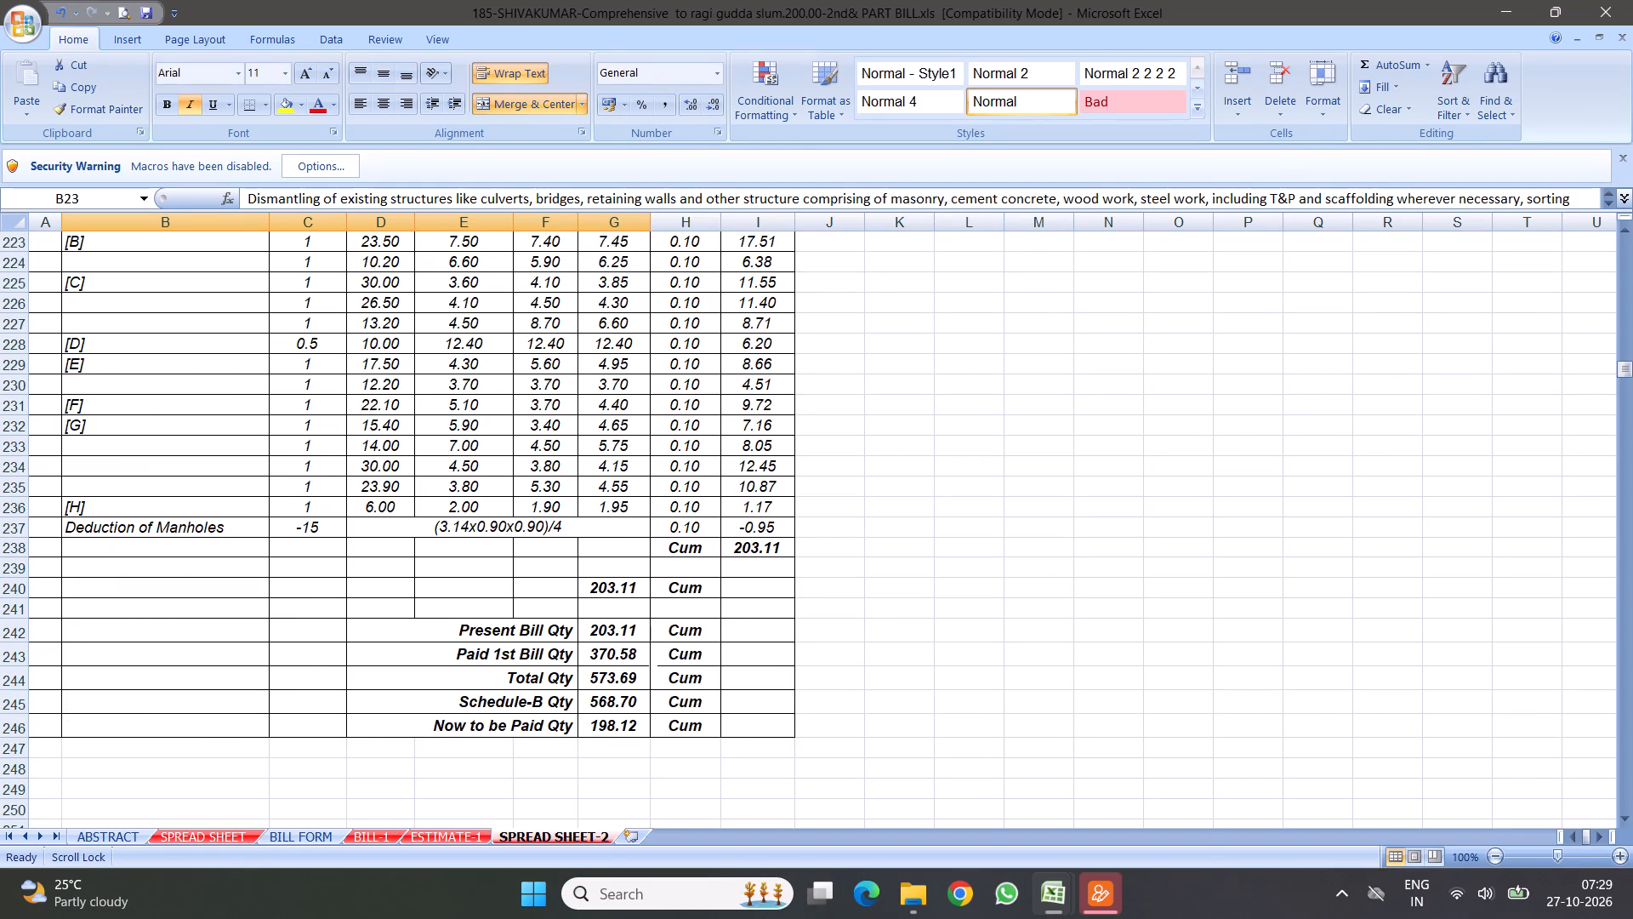
Review the measurement sheets from the item 5 quantity summary down through item 8 to the levelling course concrete item 9.
scroll(538, 499, "down", 2)
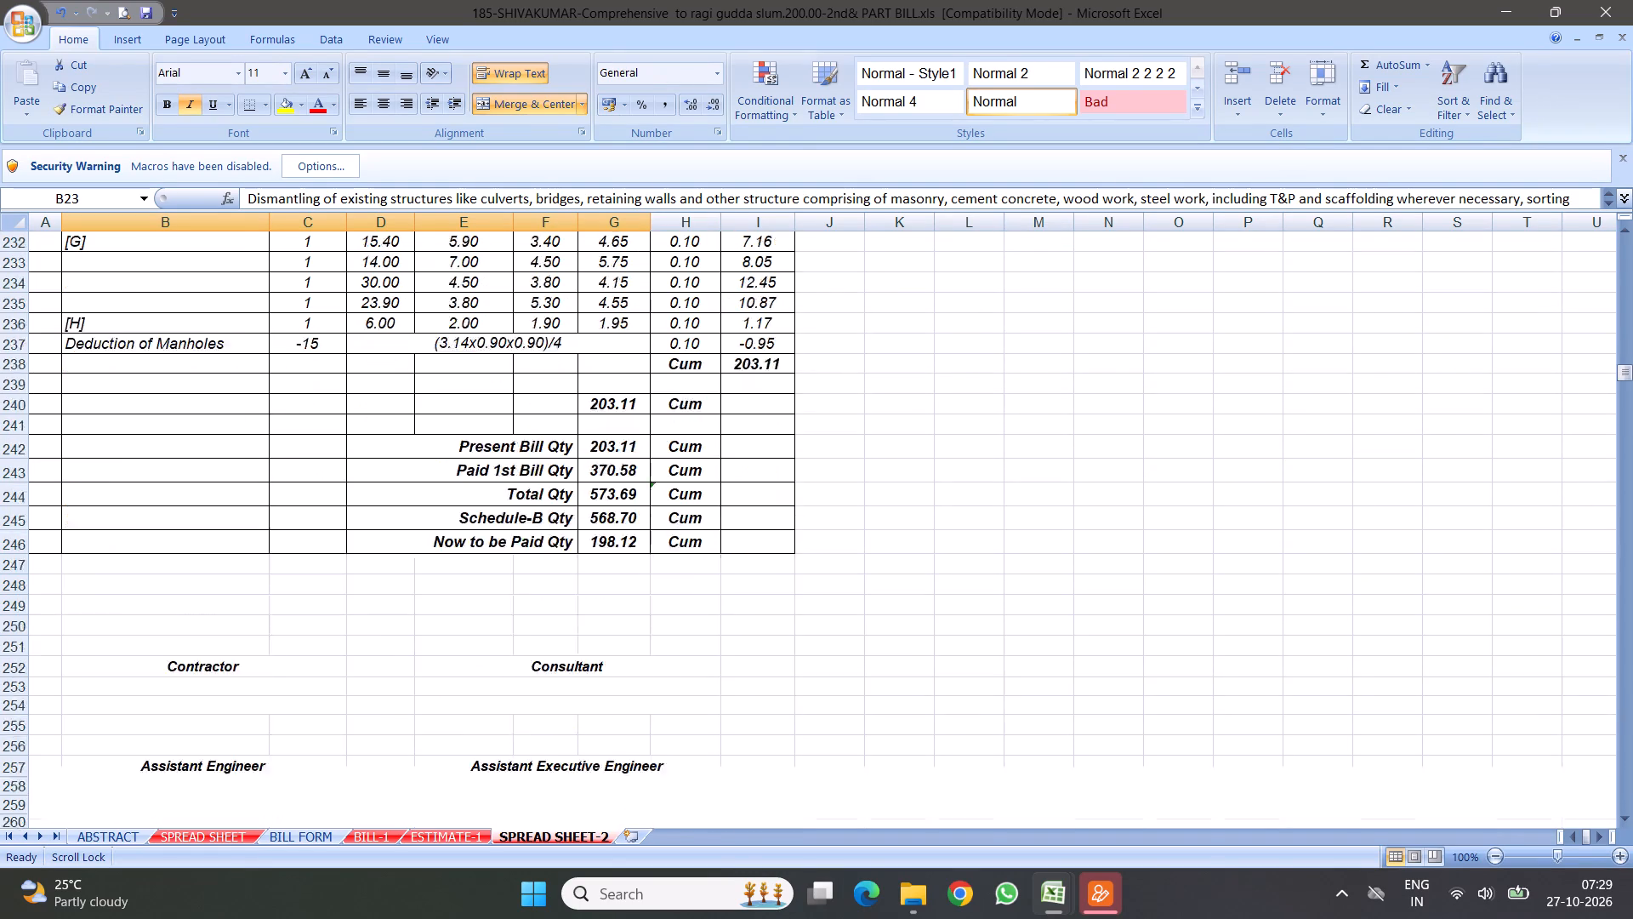
scroll(538, 499, "down", 17)
scroll(557, 478, "down", 4)
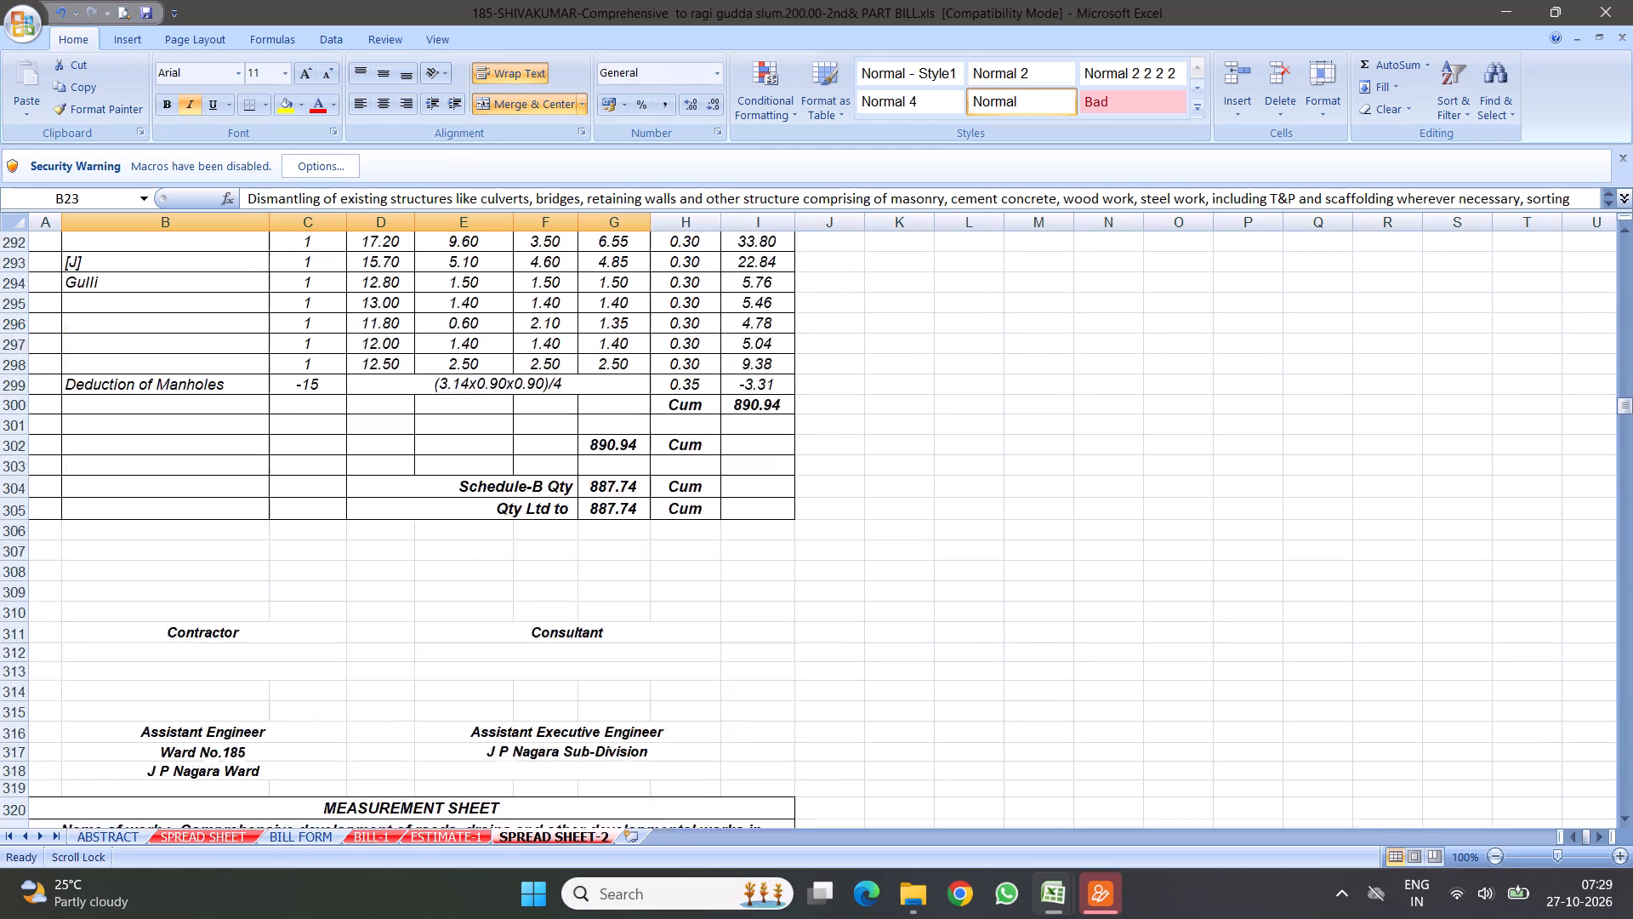
scroll(557, 484, "down", 16)
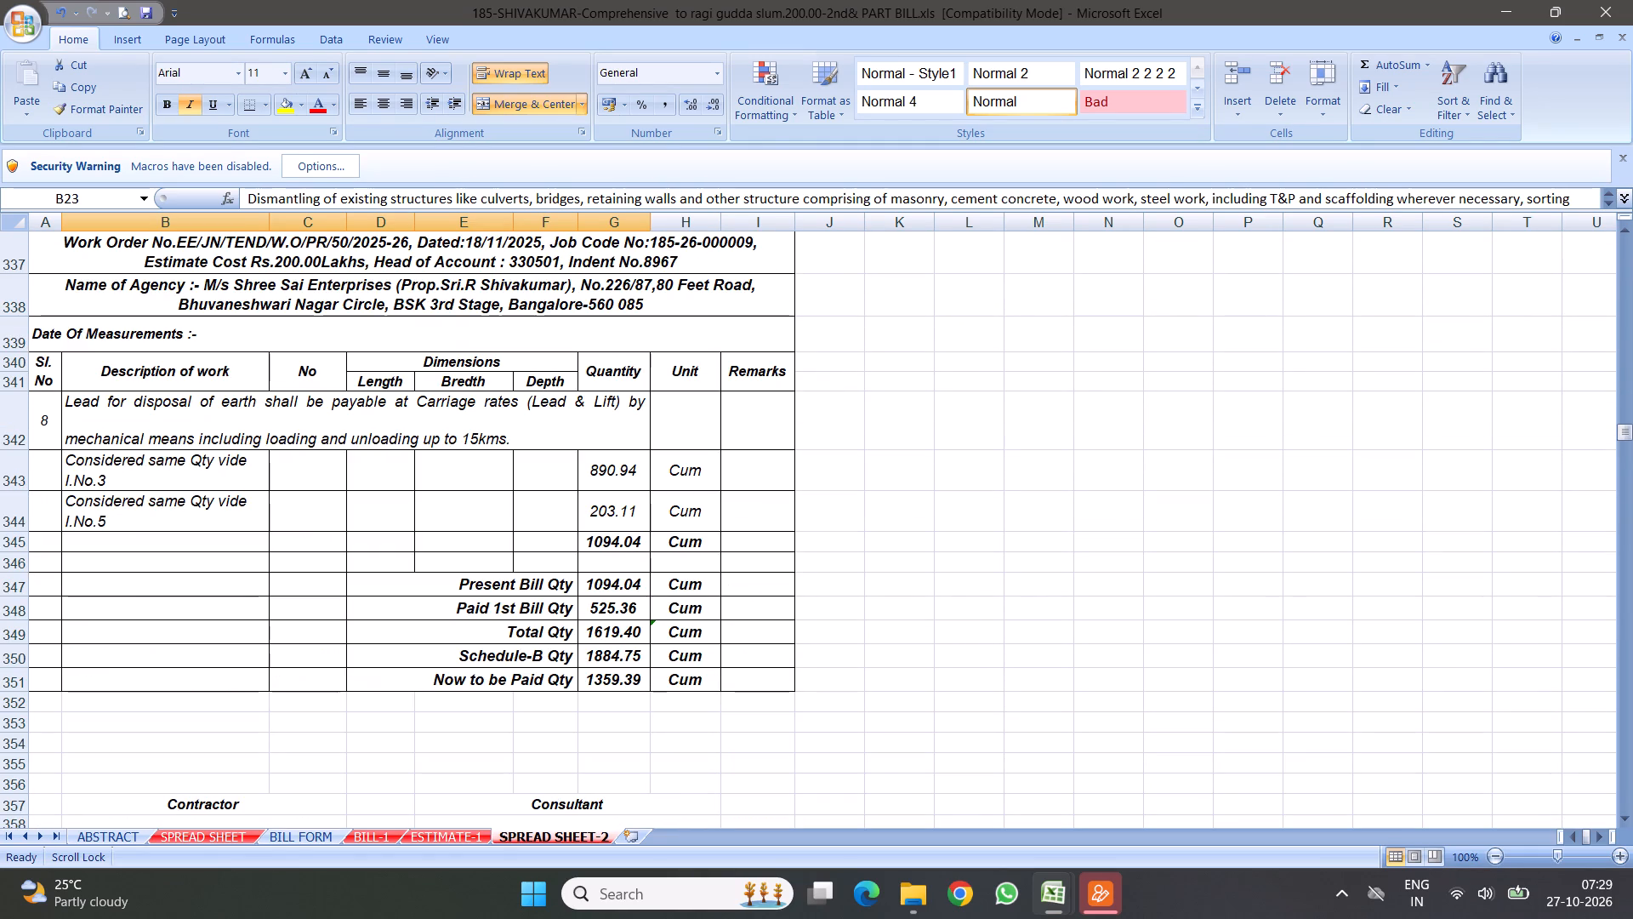
scroll(555, 477, "down", 7)
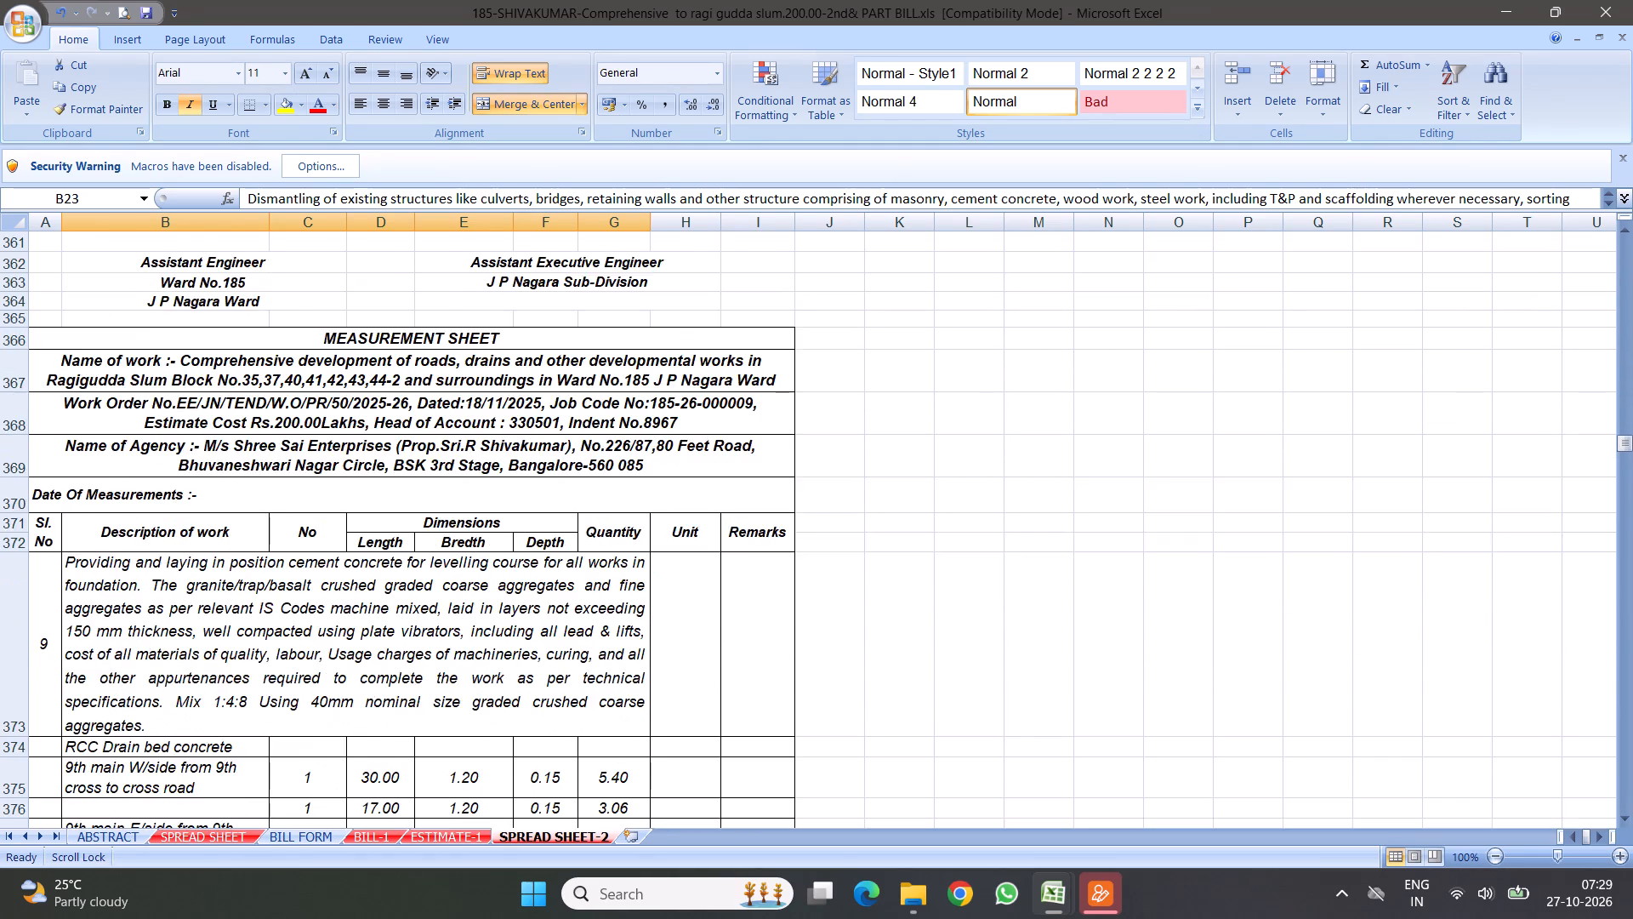
scroll(486, 503, "down", 2)
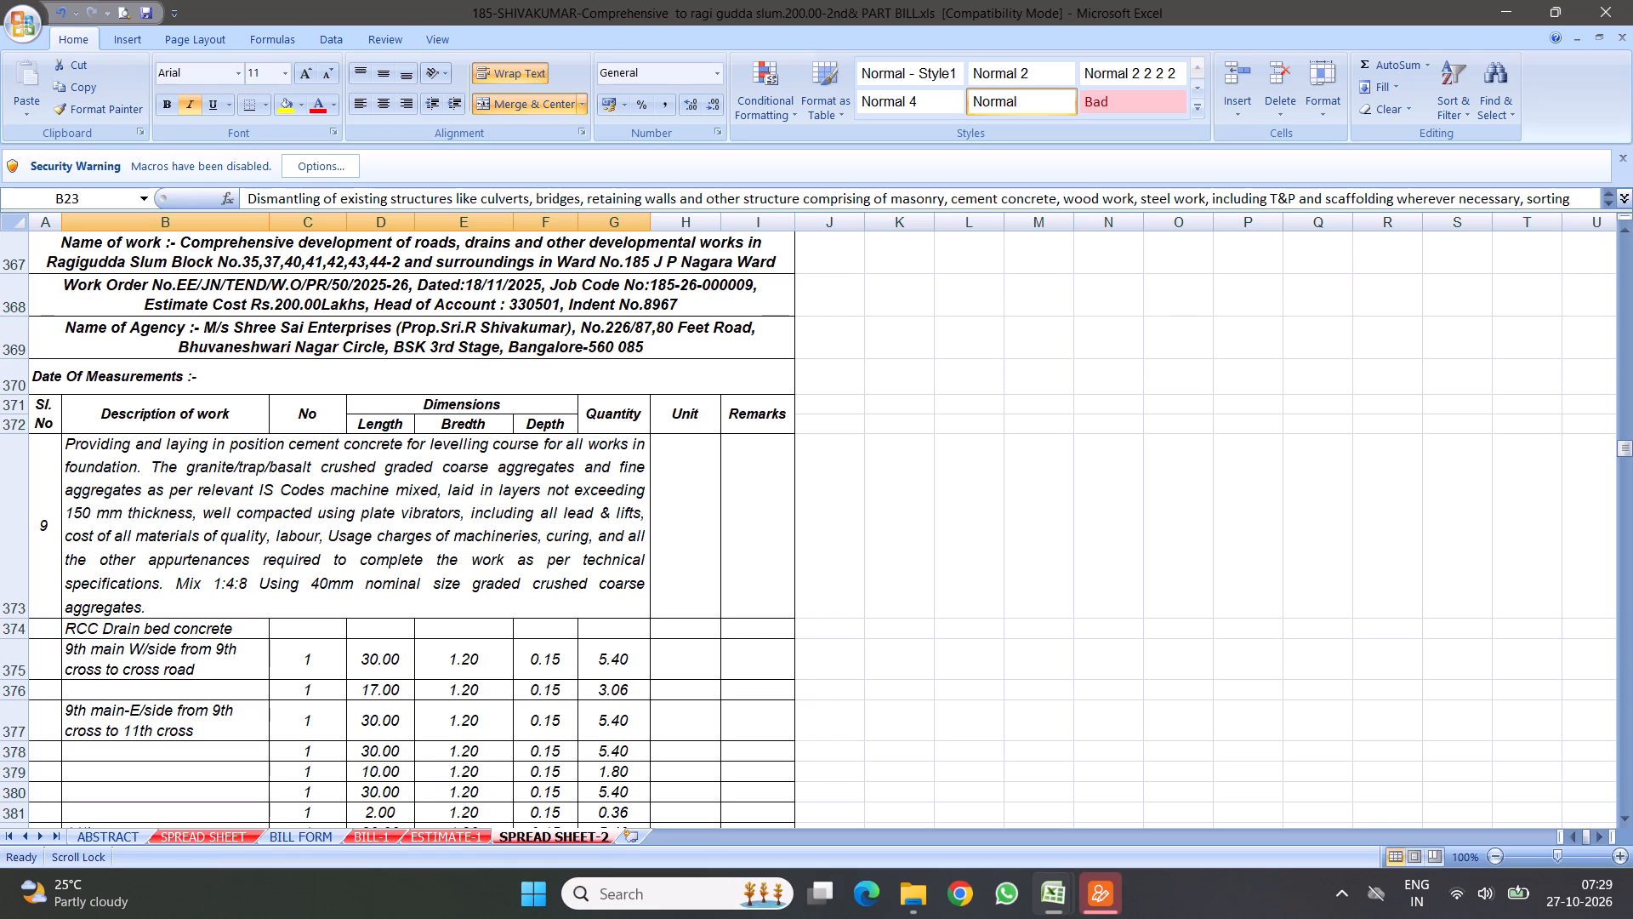
scroll(378, 597, "down", 2)
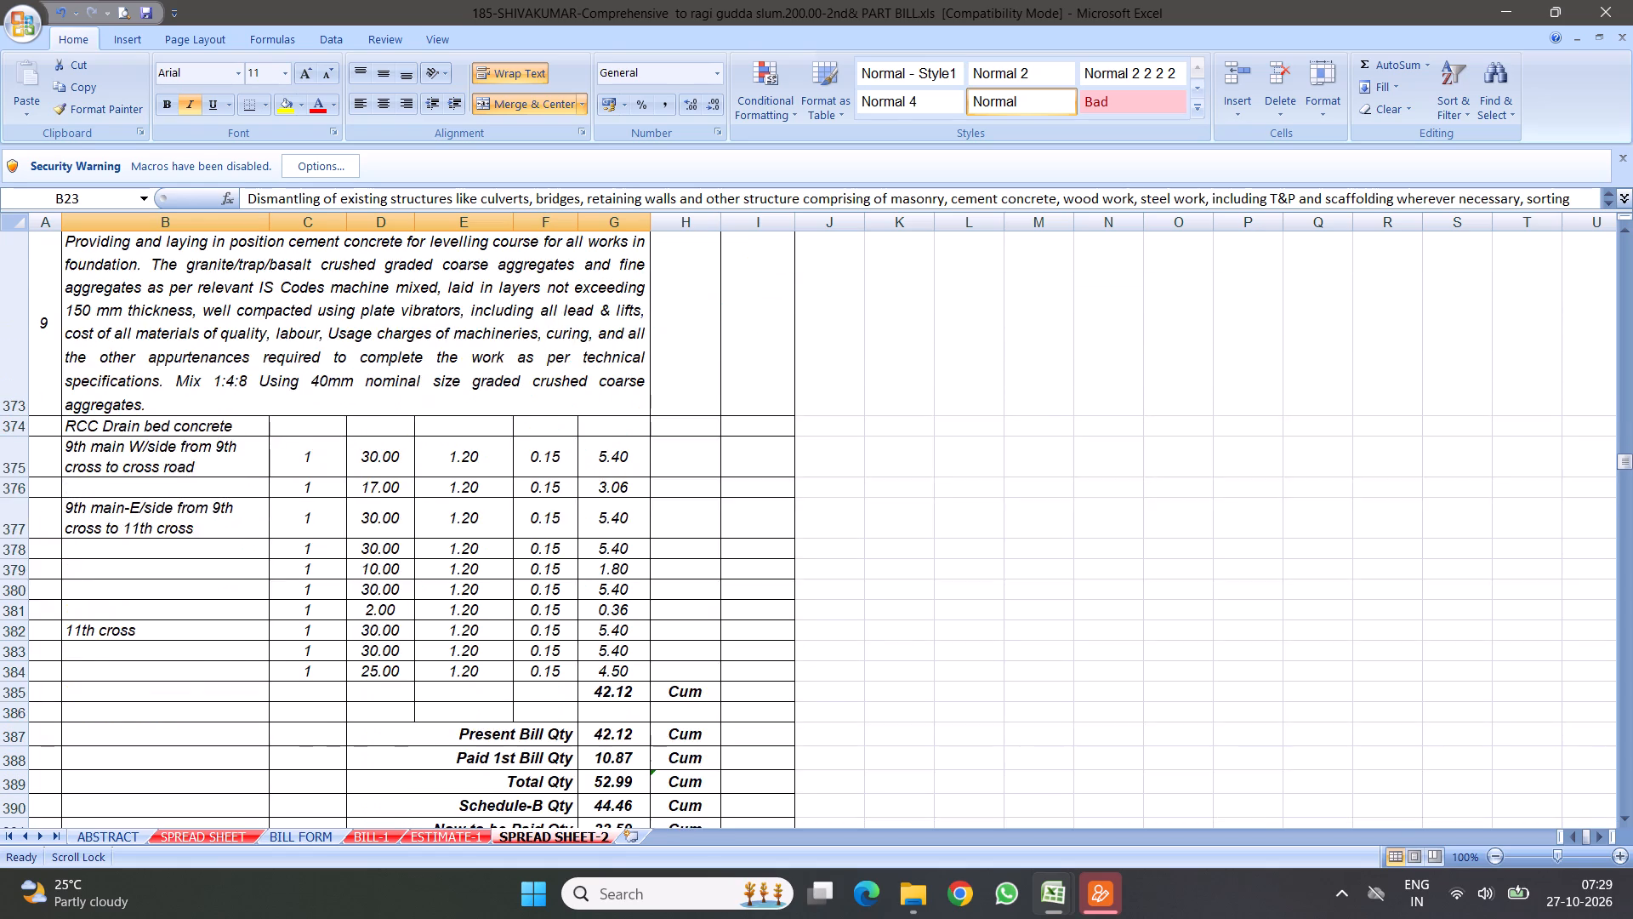
Copy item 9's whole measurement sheet, rows 366 to 405, and insert the copied rows at row 406 above item 14's sheet.
scroll(381, 585, "up", 5)
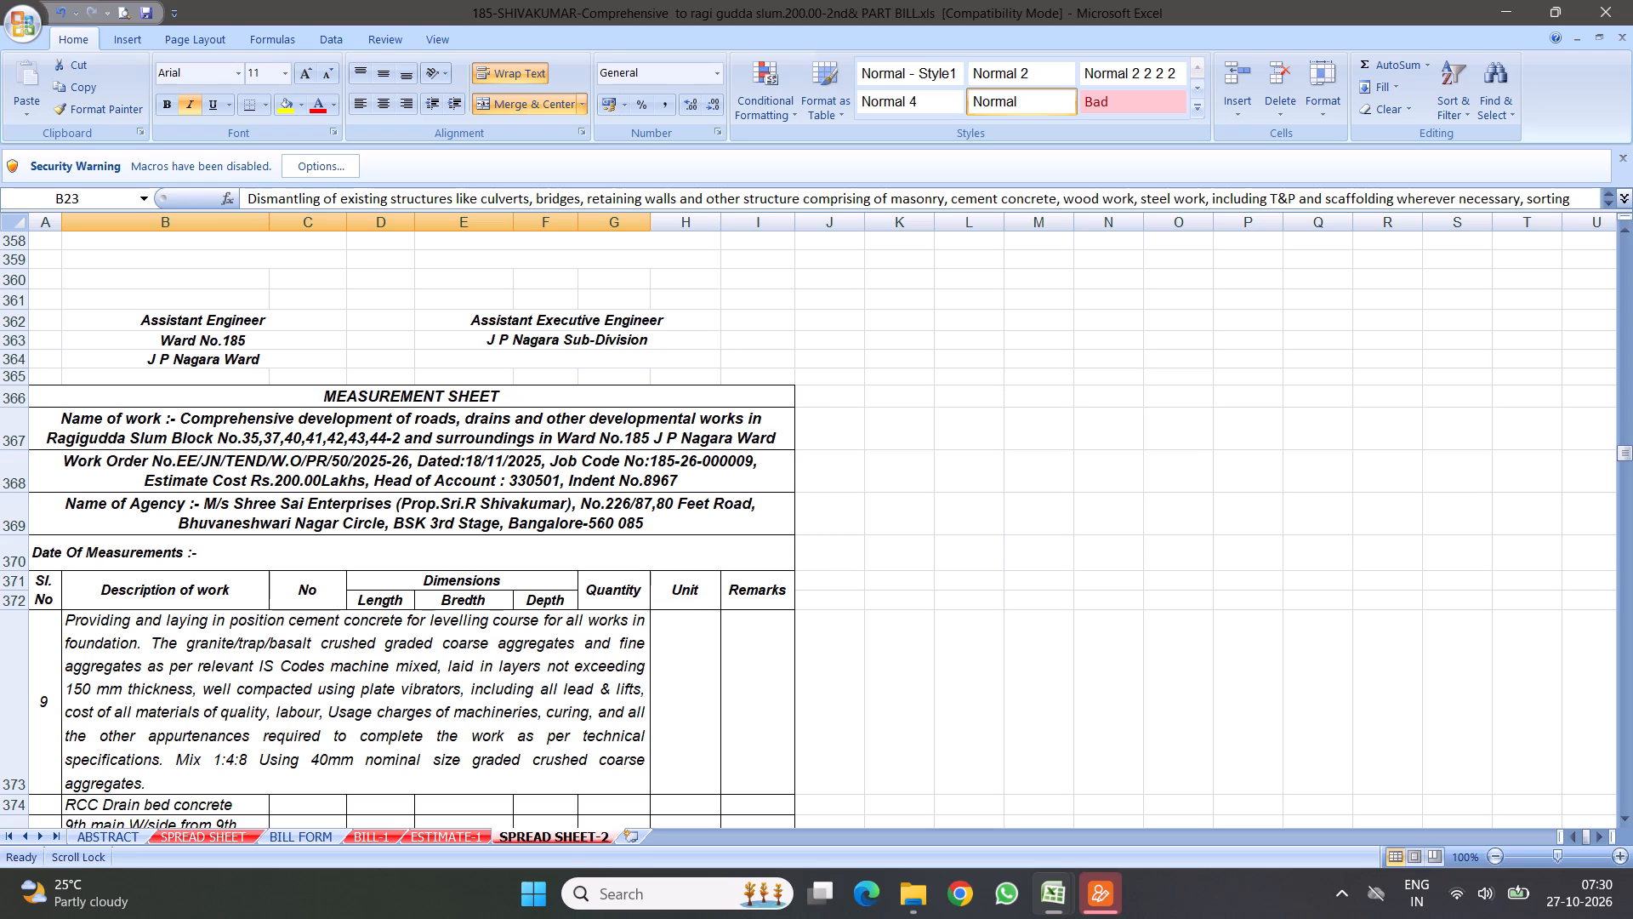
left_click_drag(7, 399, 216, 849)
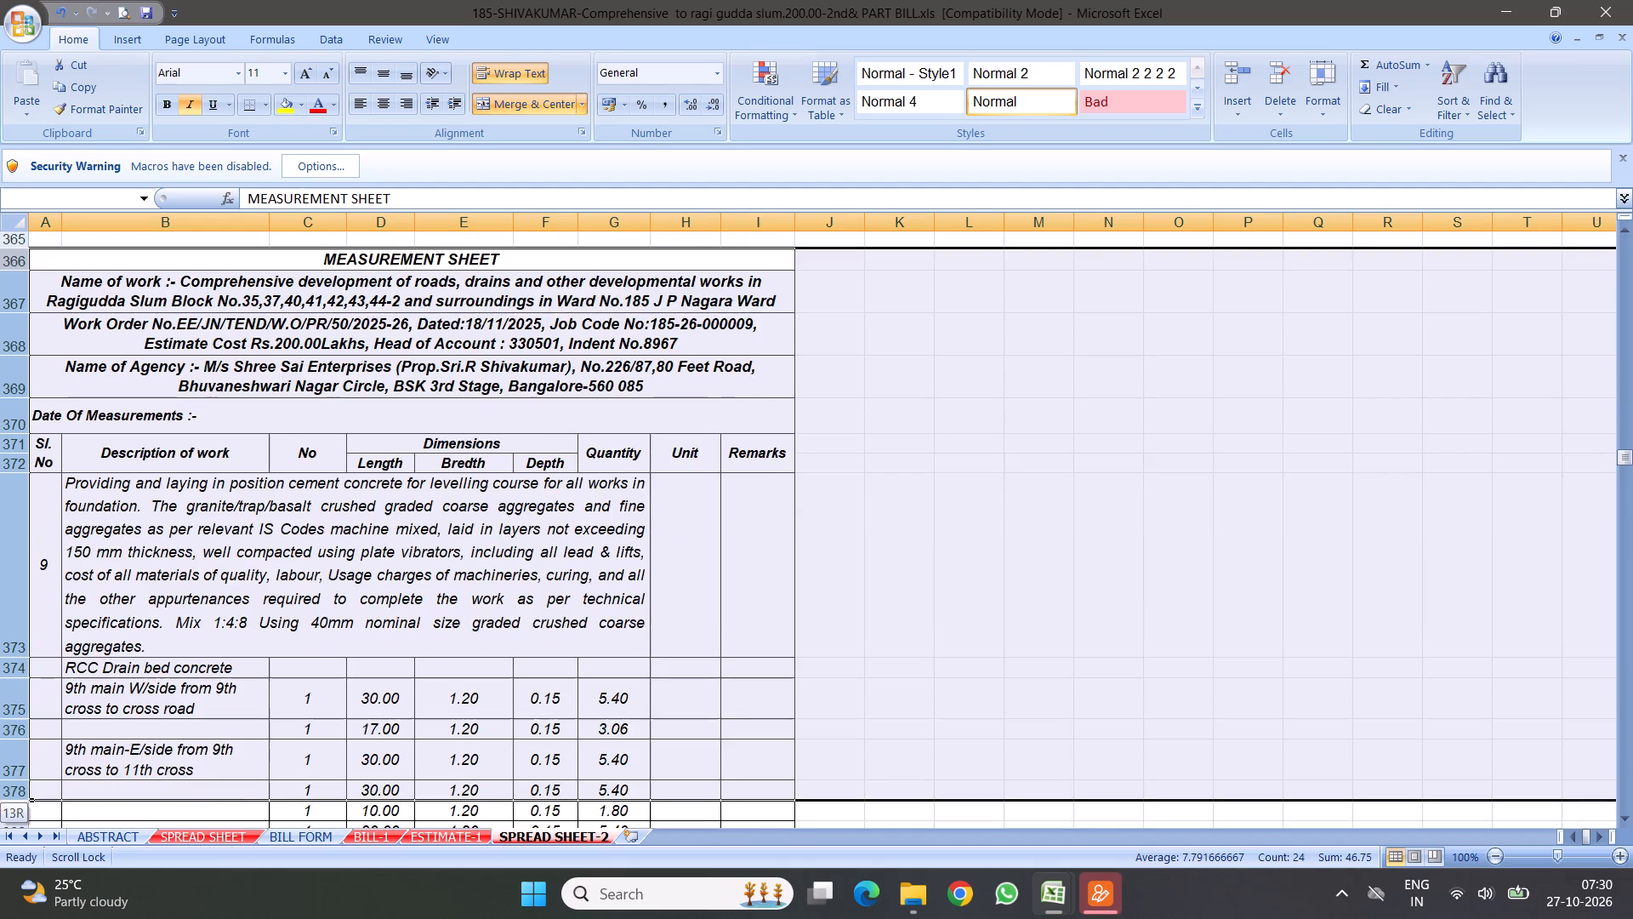
left_click_drag(216, 849, 354, 676)
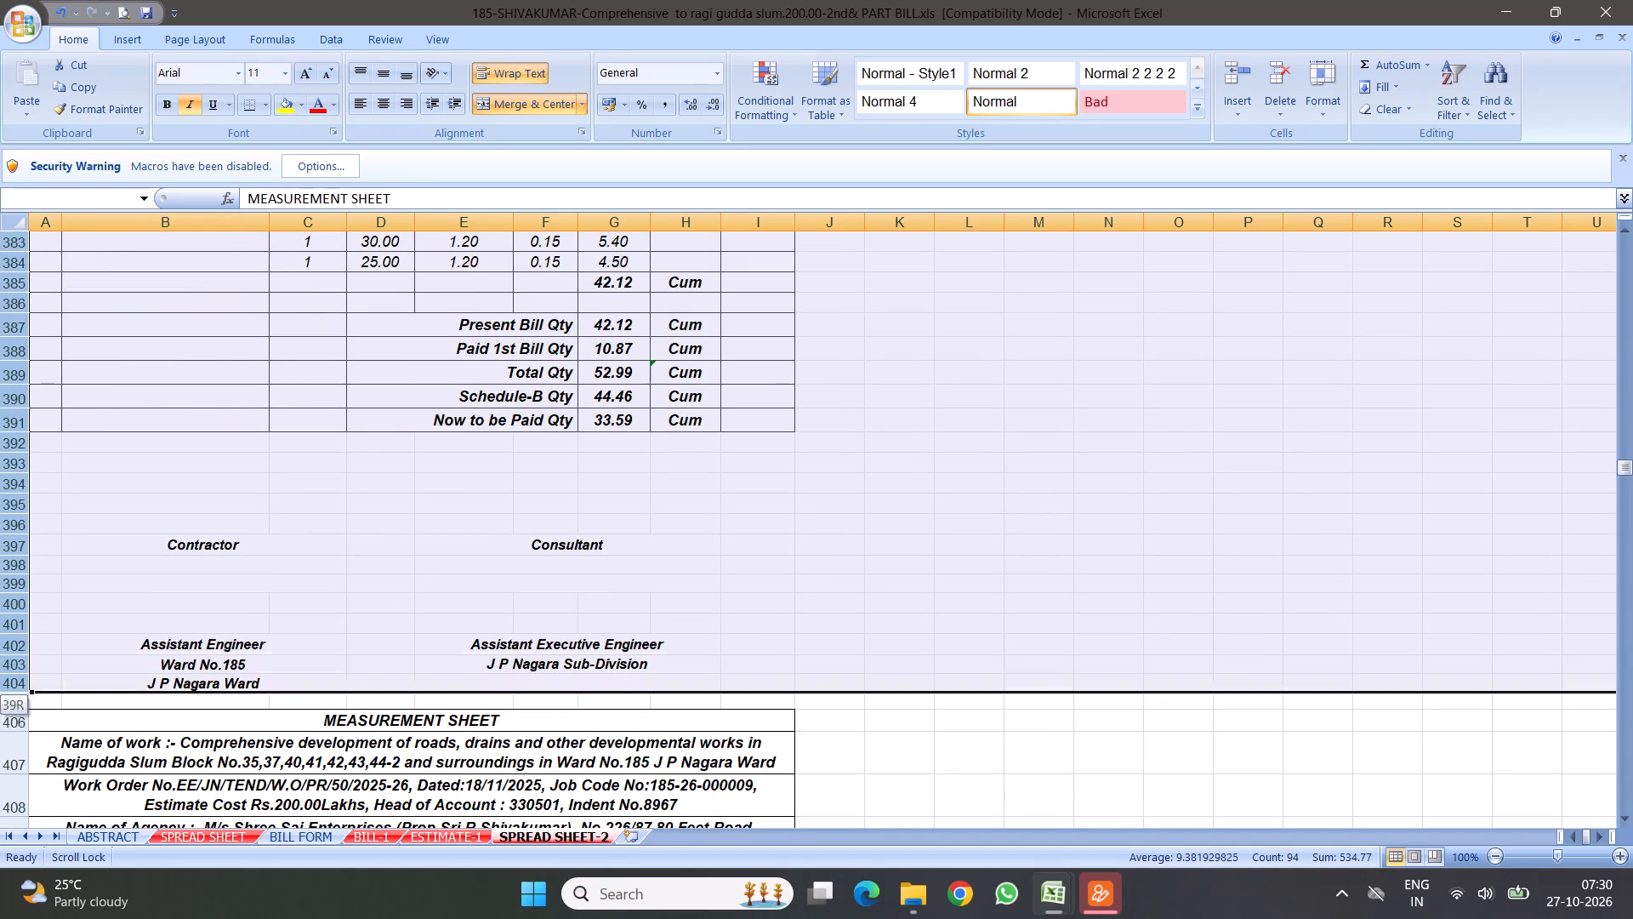
left_click_drag(354, 676, 344, 694)
scroll(433, 602, "down", 5)
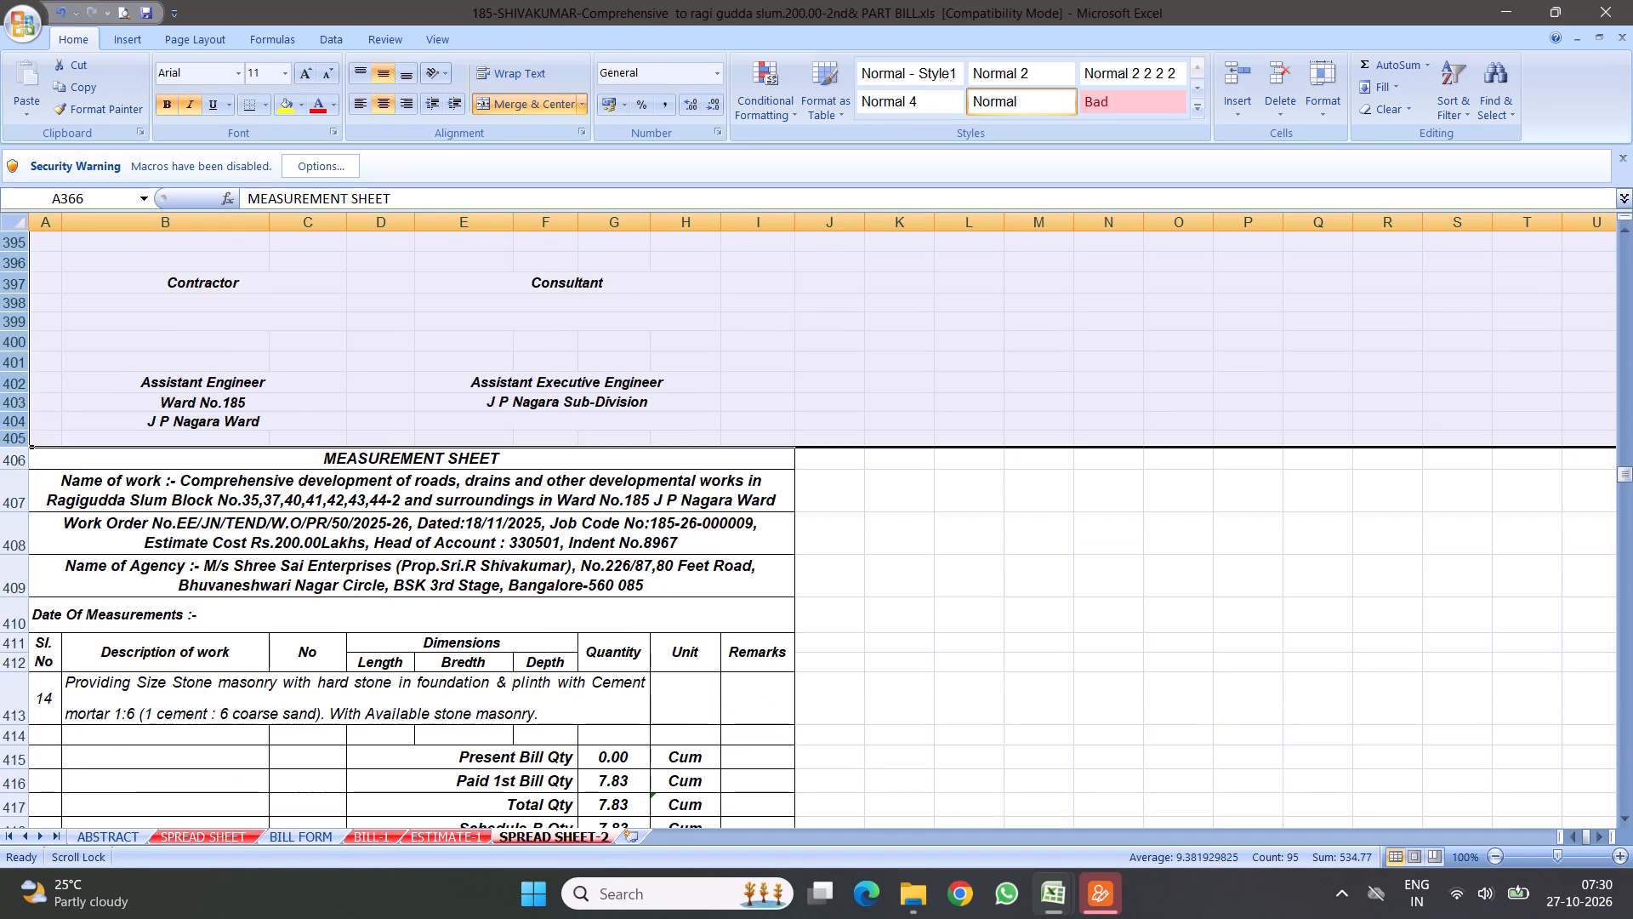
scroll(493, 516, "down", 2)
scroll(447, 465, "up", 4)
right_click(270, 386)
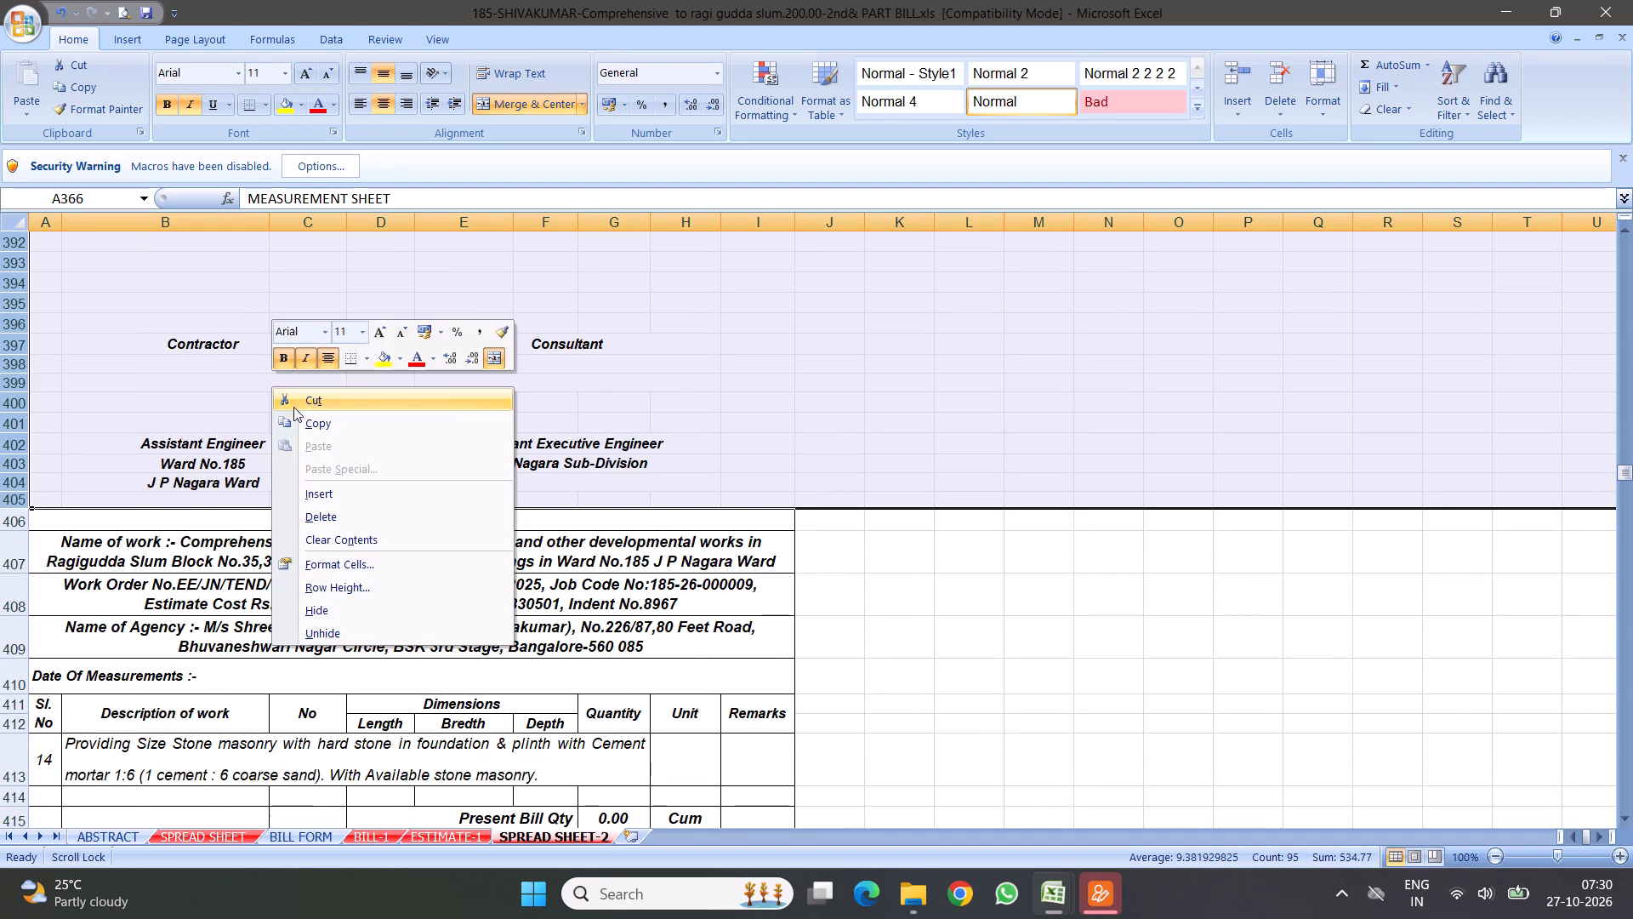
left_click(316, 426)
scroll(475, 437, "down", 11)
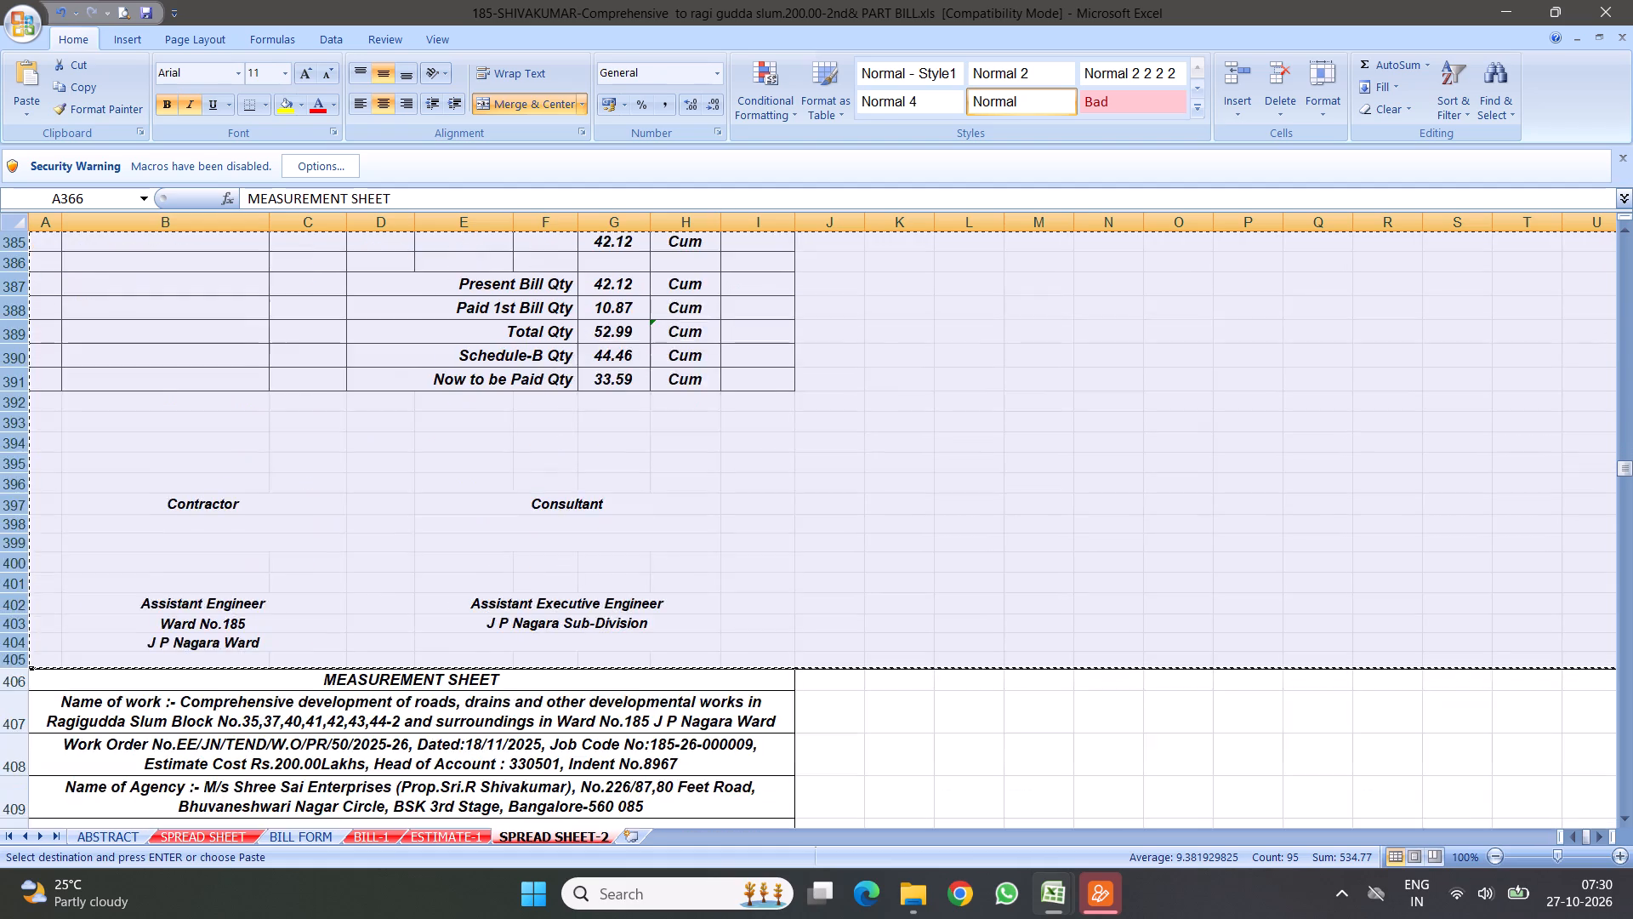
scroll(464, 413, "down", 4)
left_click(15, 418)
right_click(15, 418)
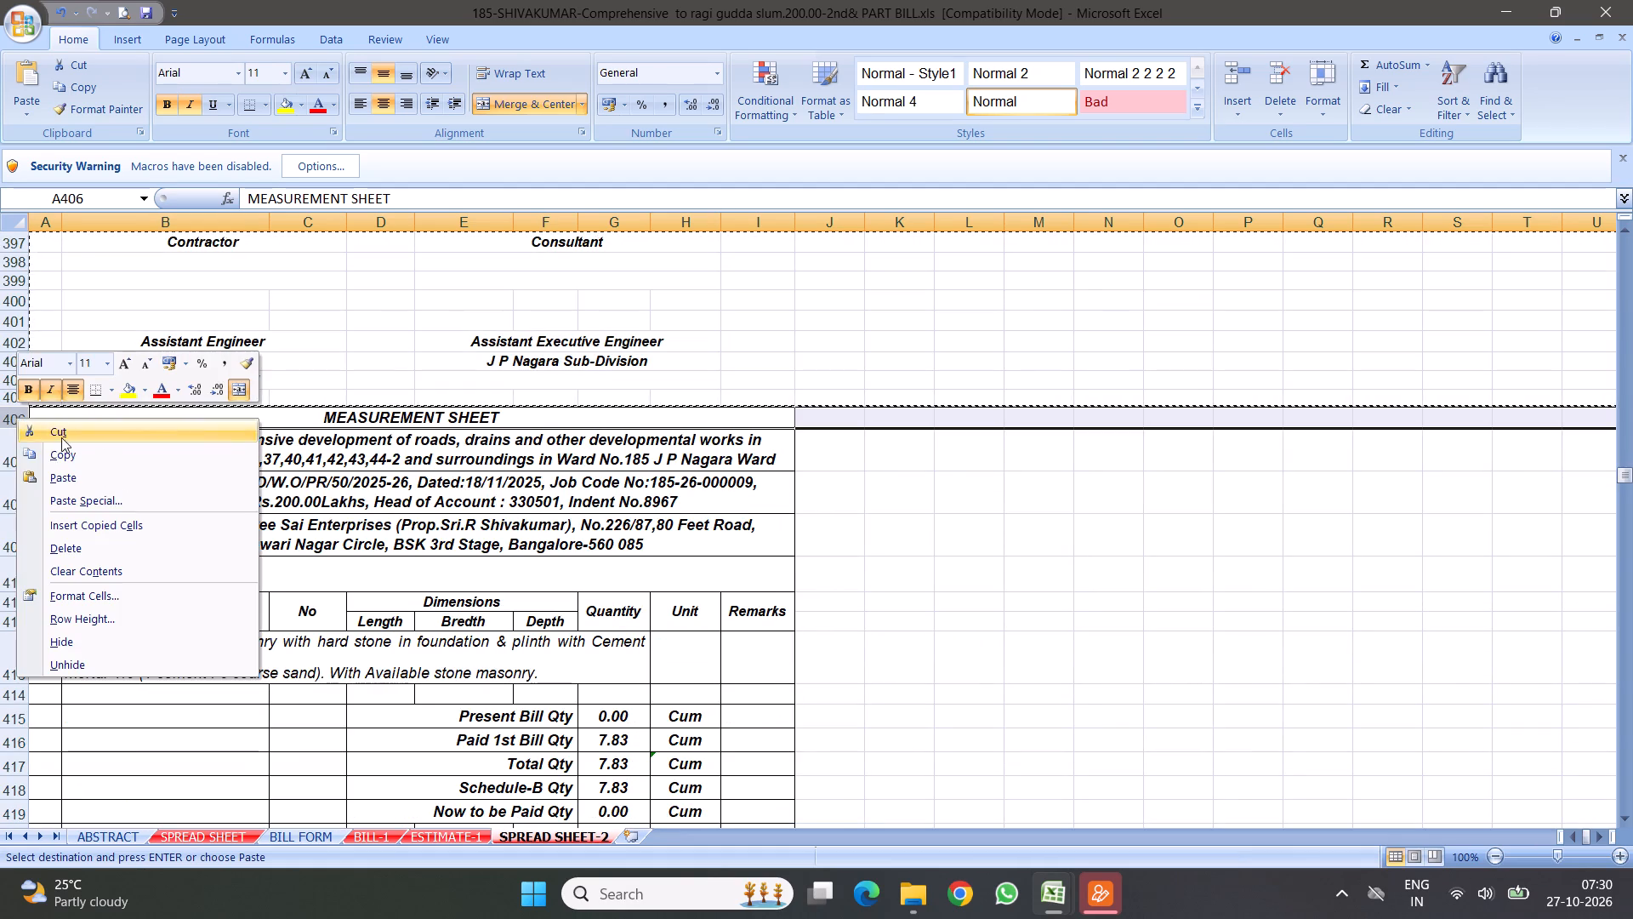
left_click(129, 528)
Set the serial number of the duplicated item in row 413 to 10 and clear its description.
scroll(254, 593, "down", 3)
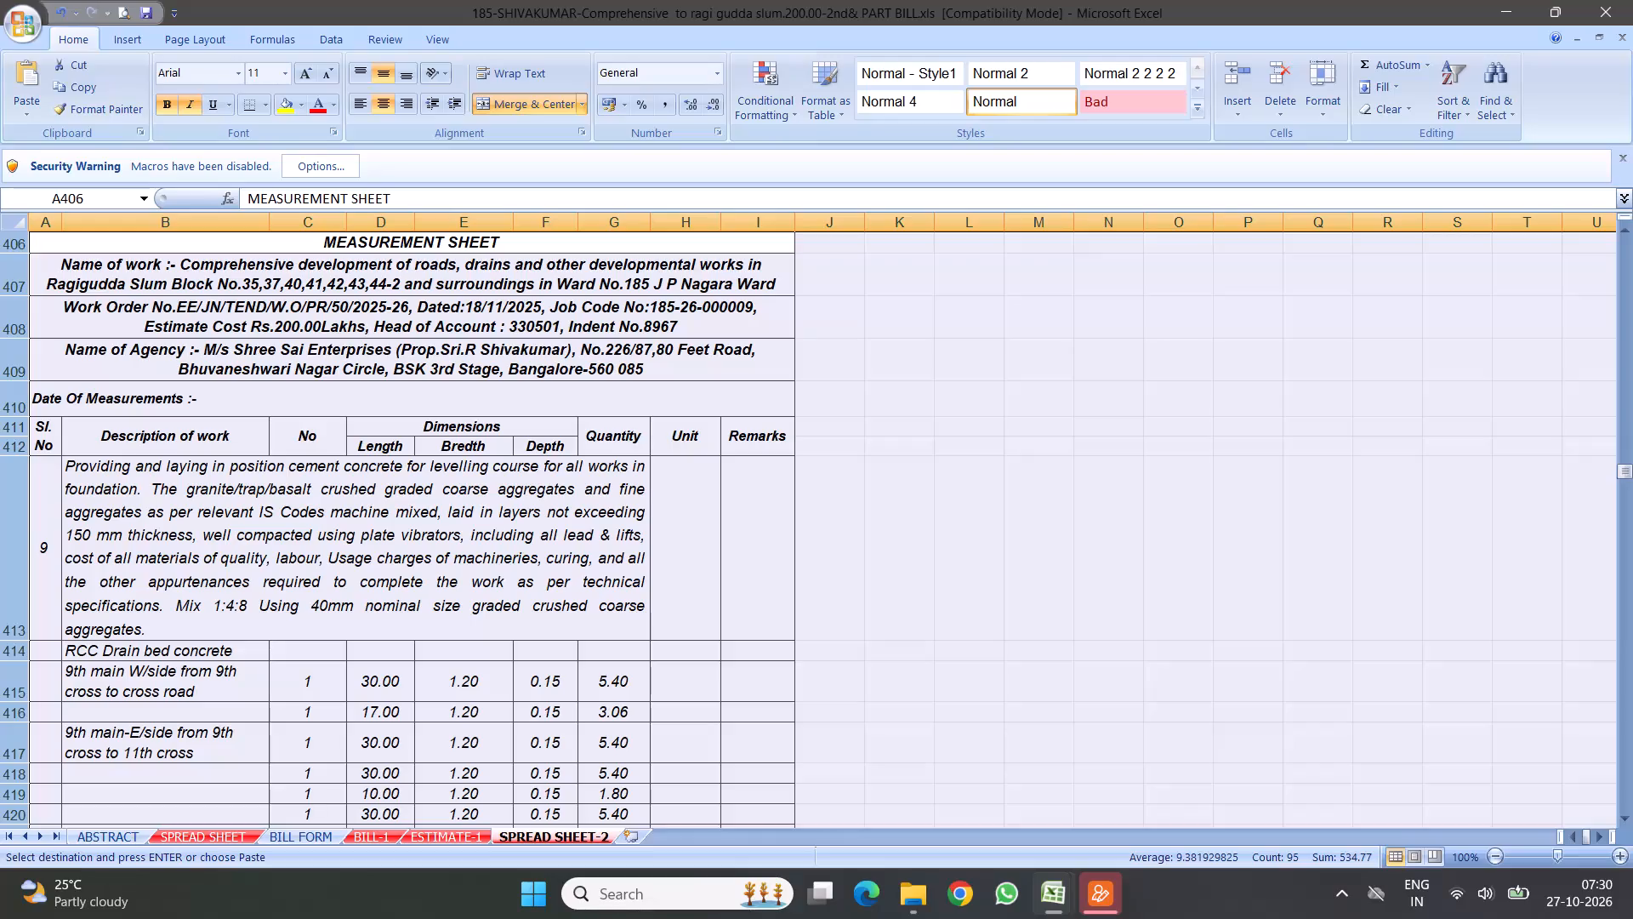
left_click(46, 550)
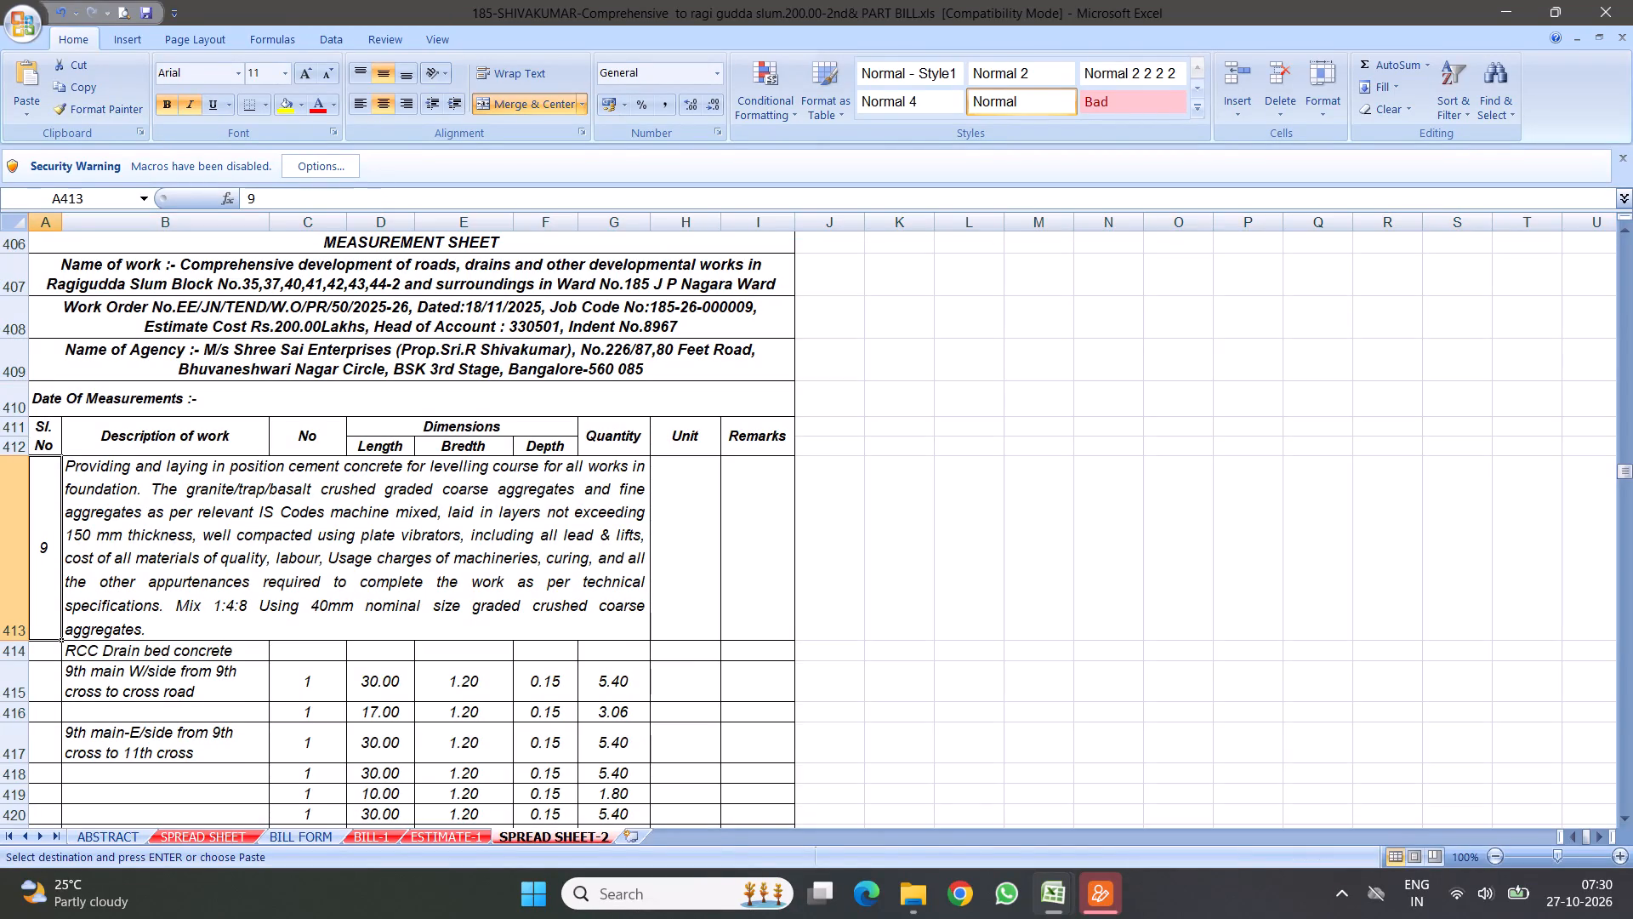
key("1")
key("0")
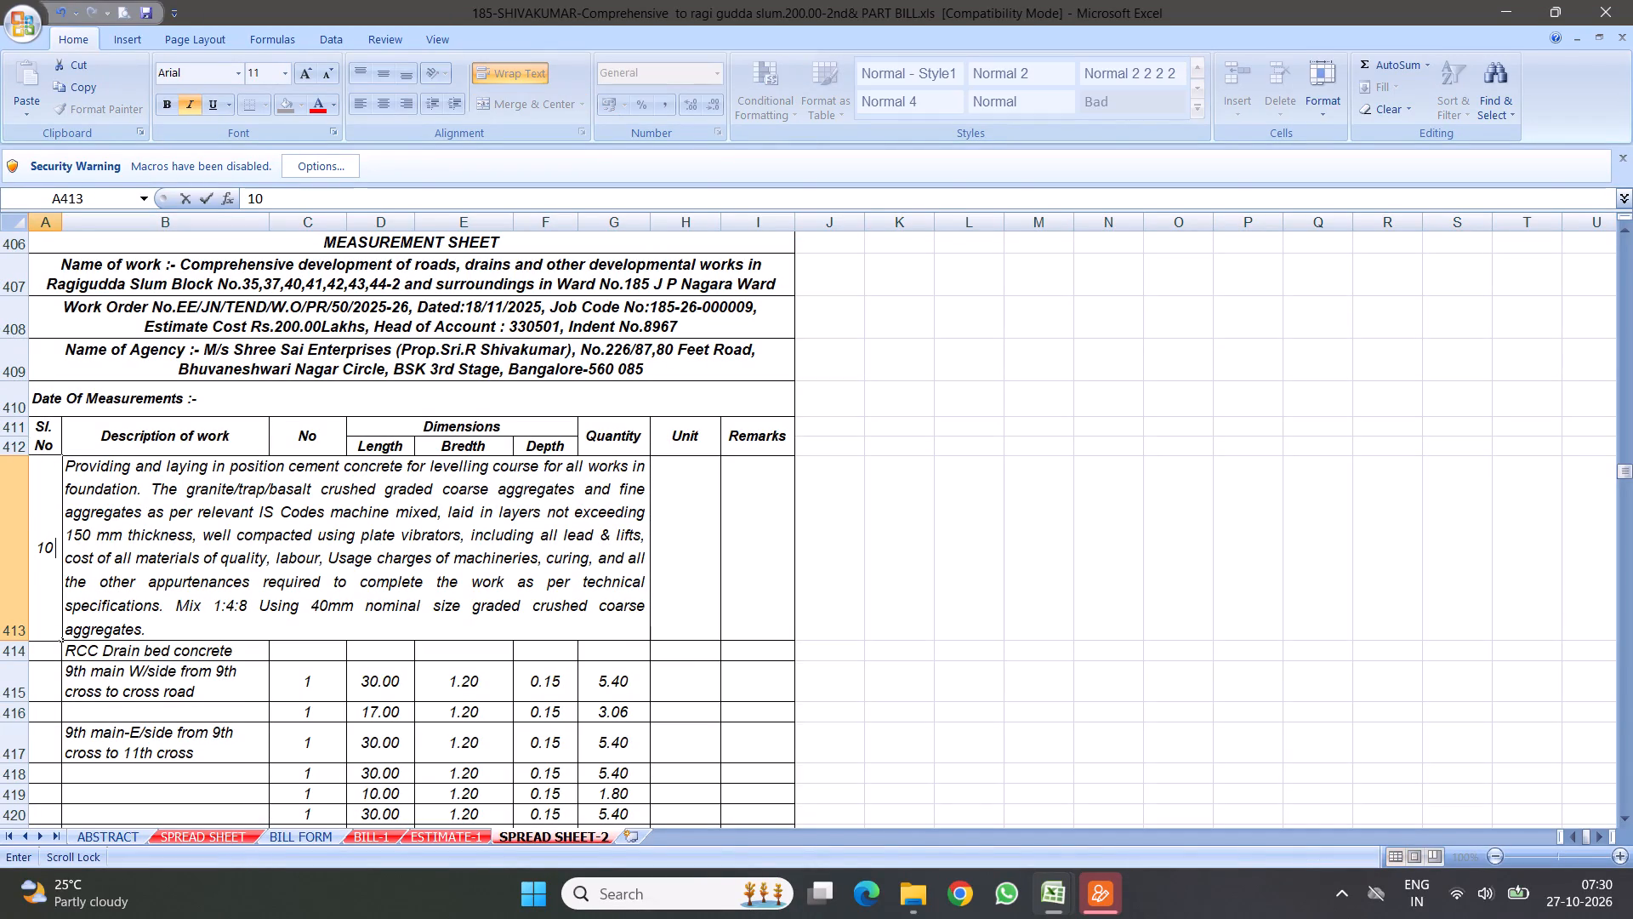
left_click(248, 539)
key("Delete")
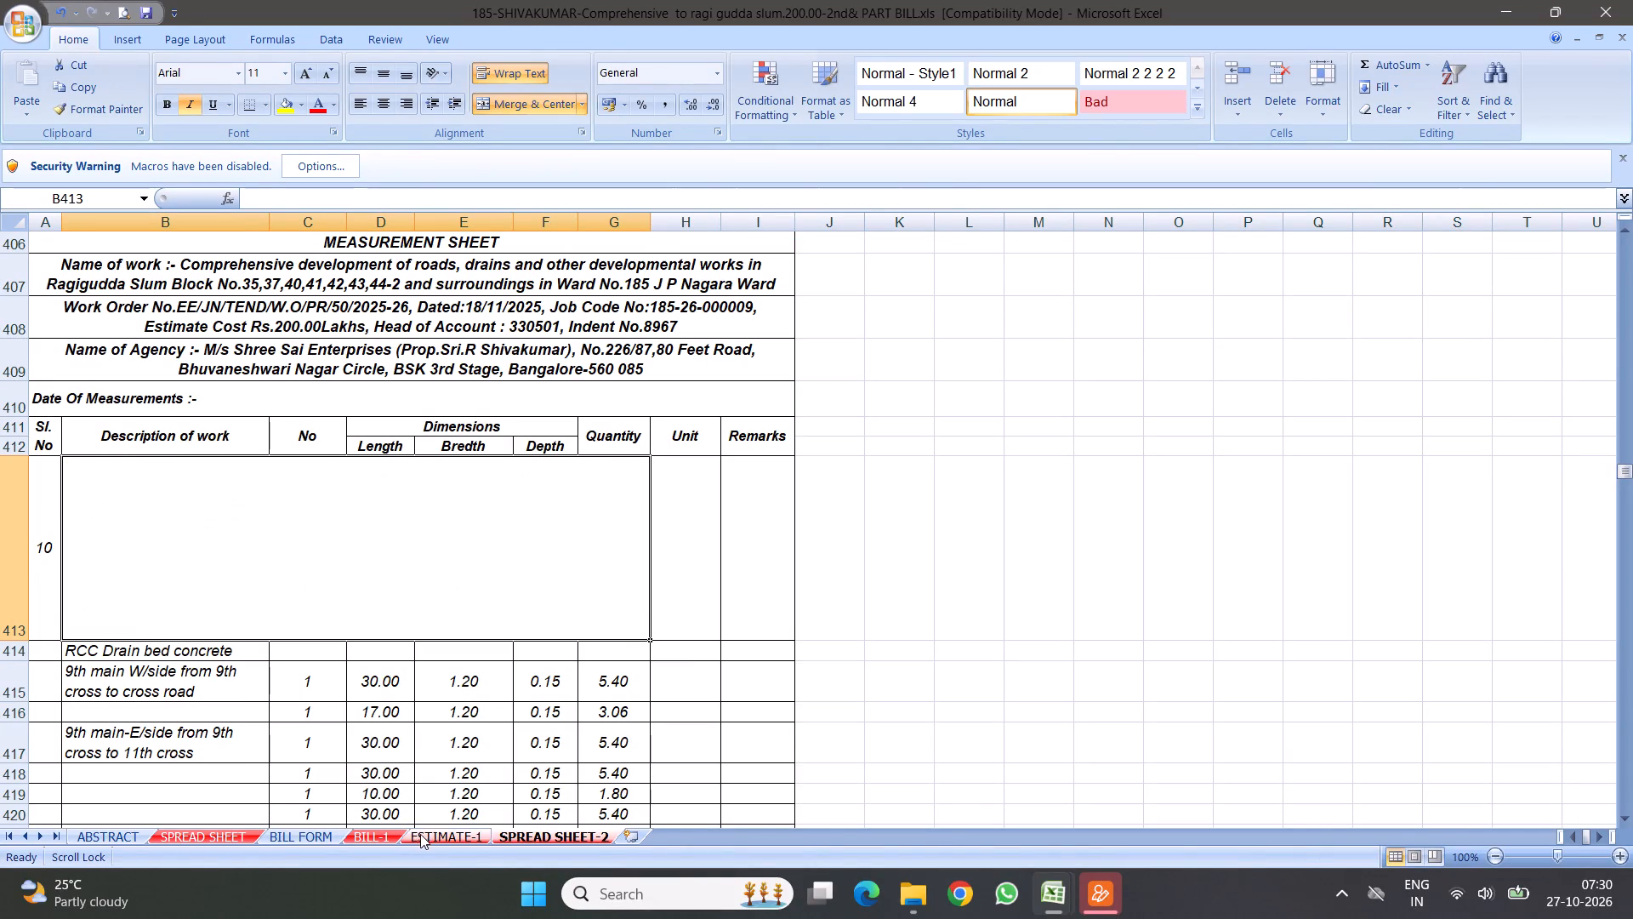
Copy item 10's M20 sub-structure concrete description from the ESTIMATE-1 sheet into the empty description cell B413 of SPREAD SHEET-2.
left_click(430, 830)
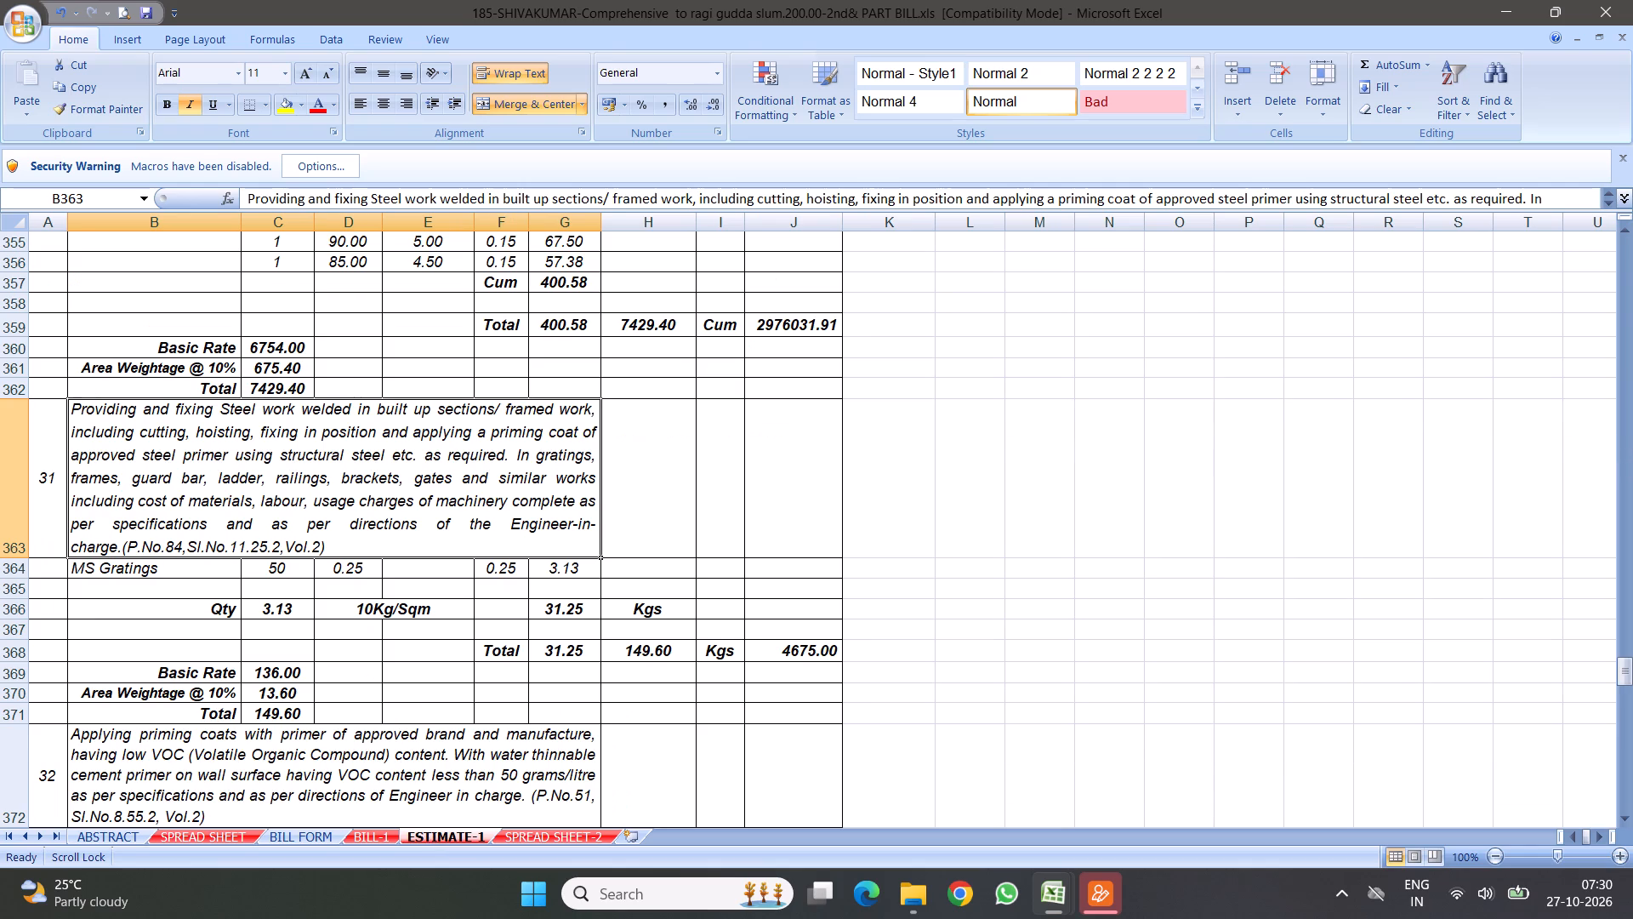
scroll(483, 463, "up", 20)
scroll(483, 463, "up", 18)
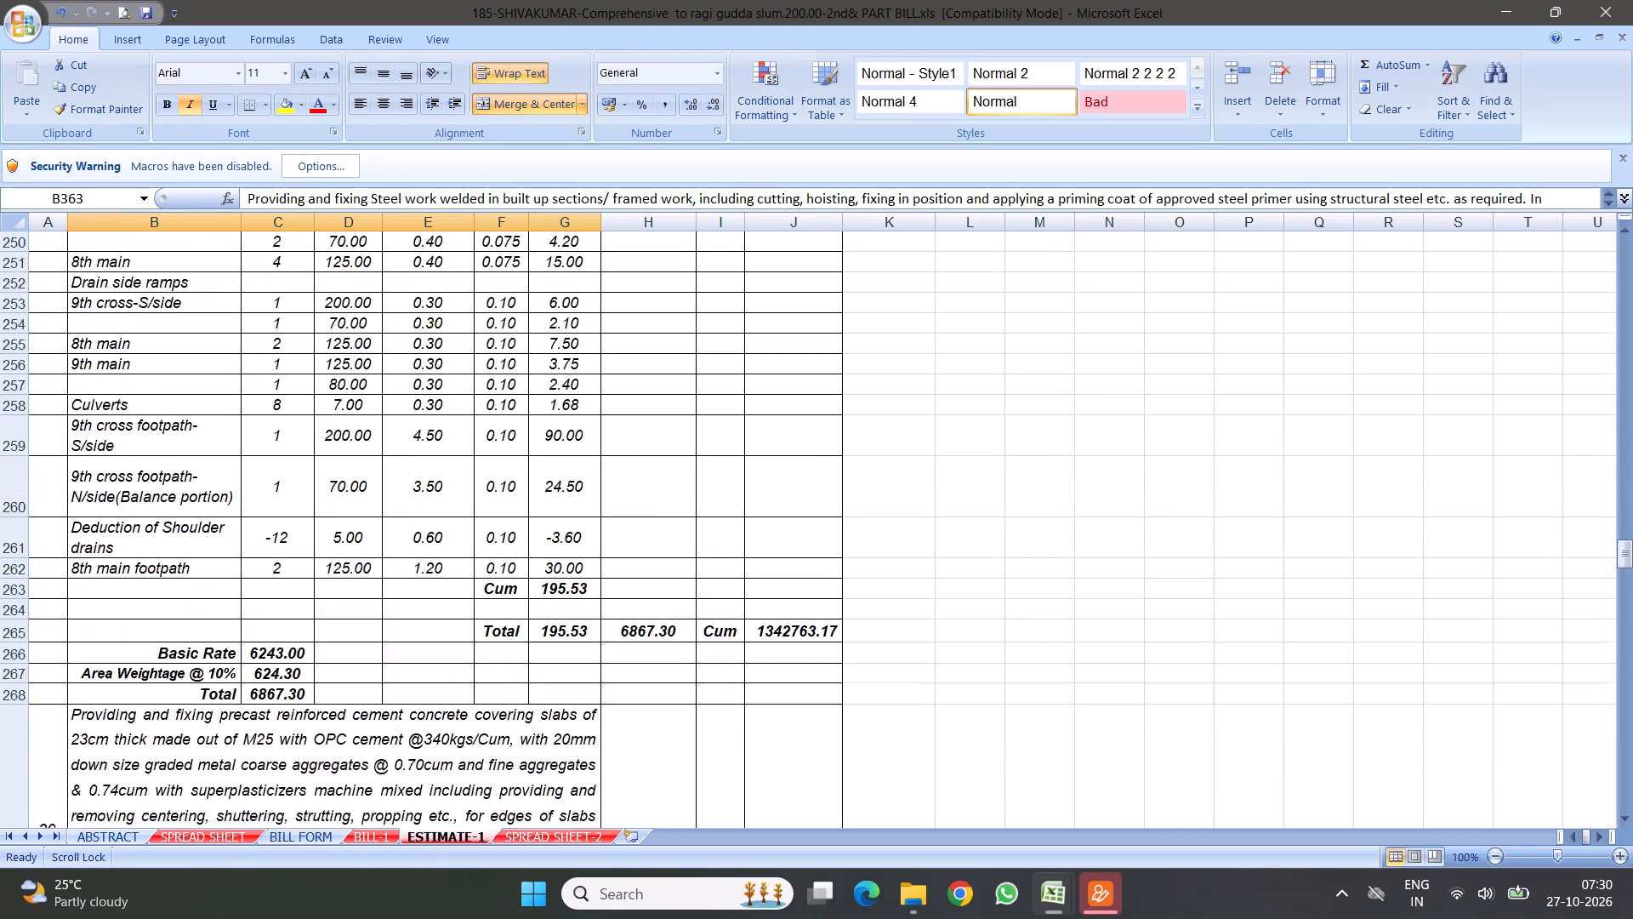
scroll(475, 461, "up", 18)
scroll(475, 461, "up", 9)
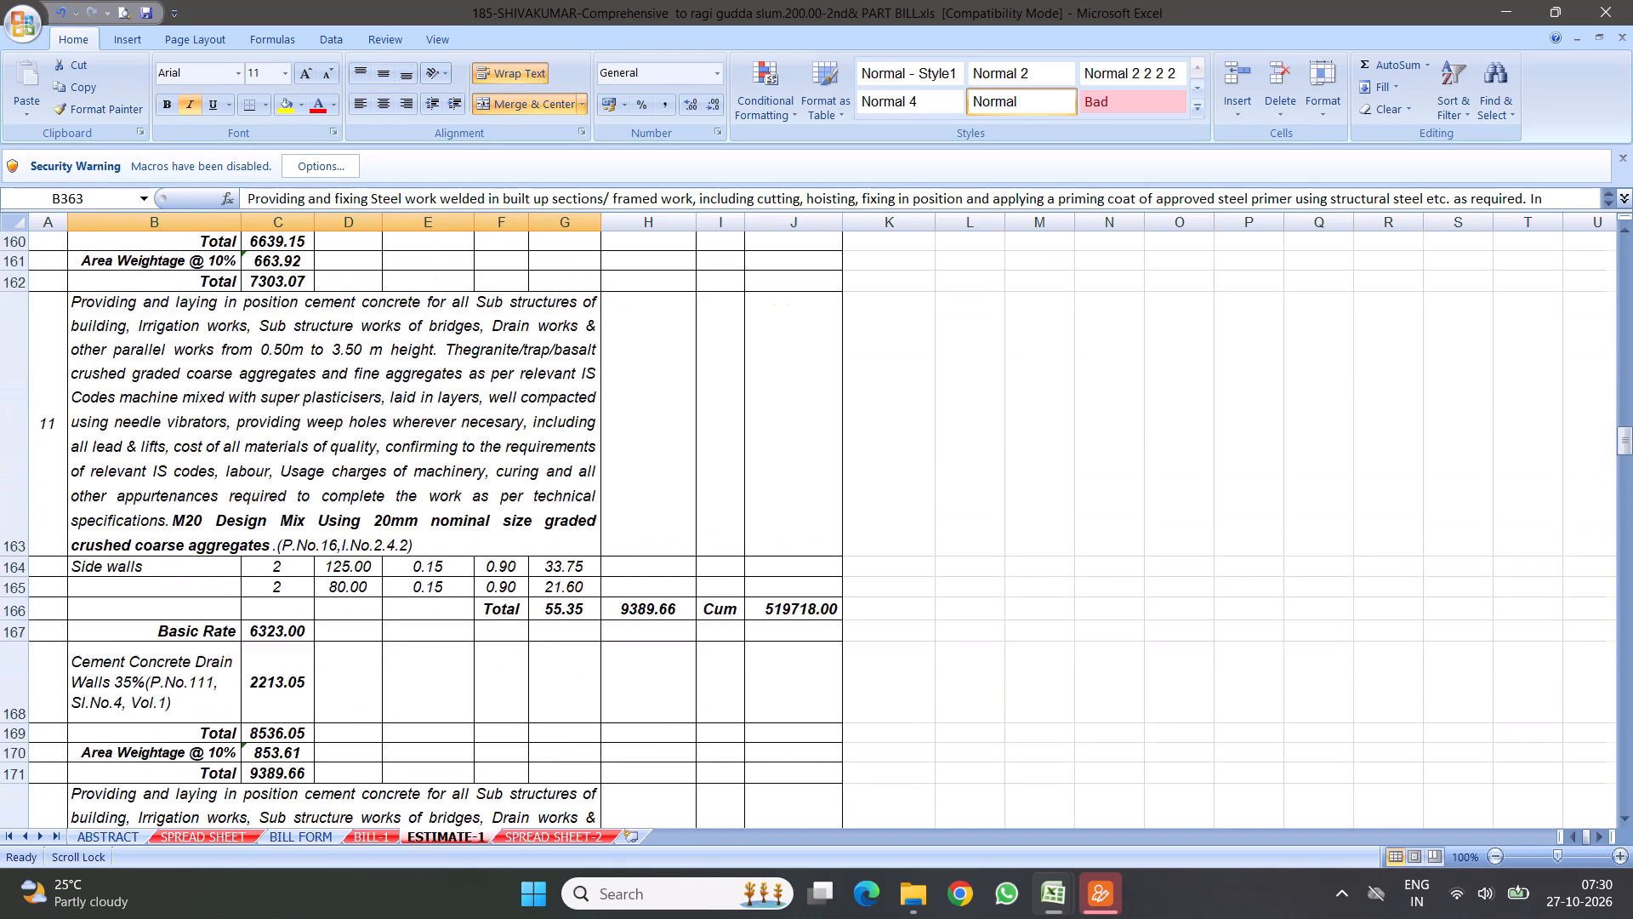
scroll(475, 461, "up", 5)
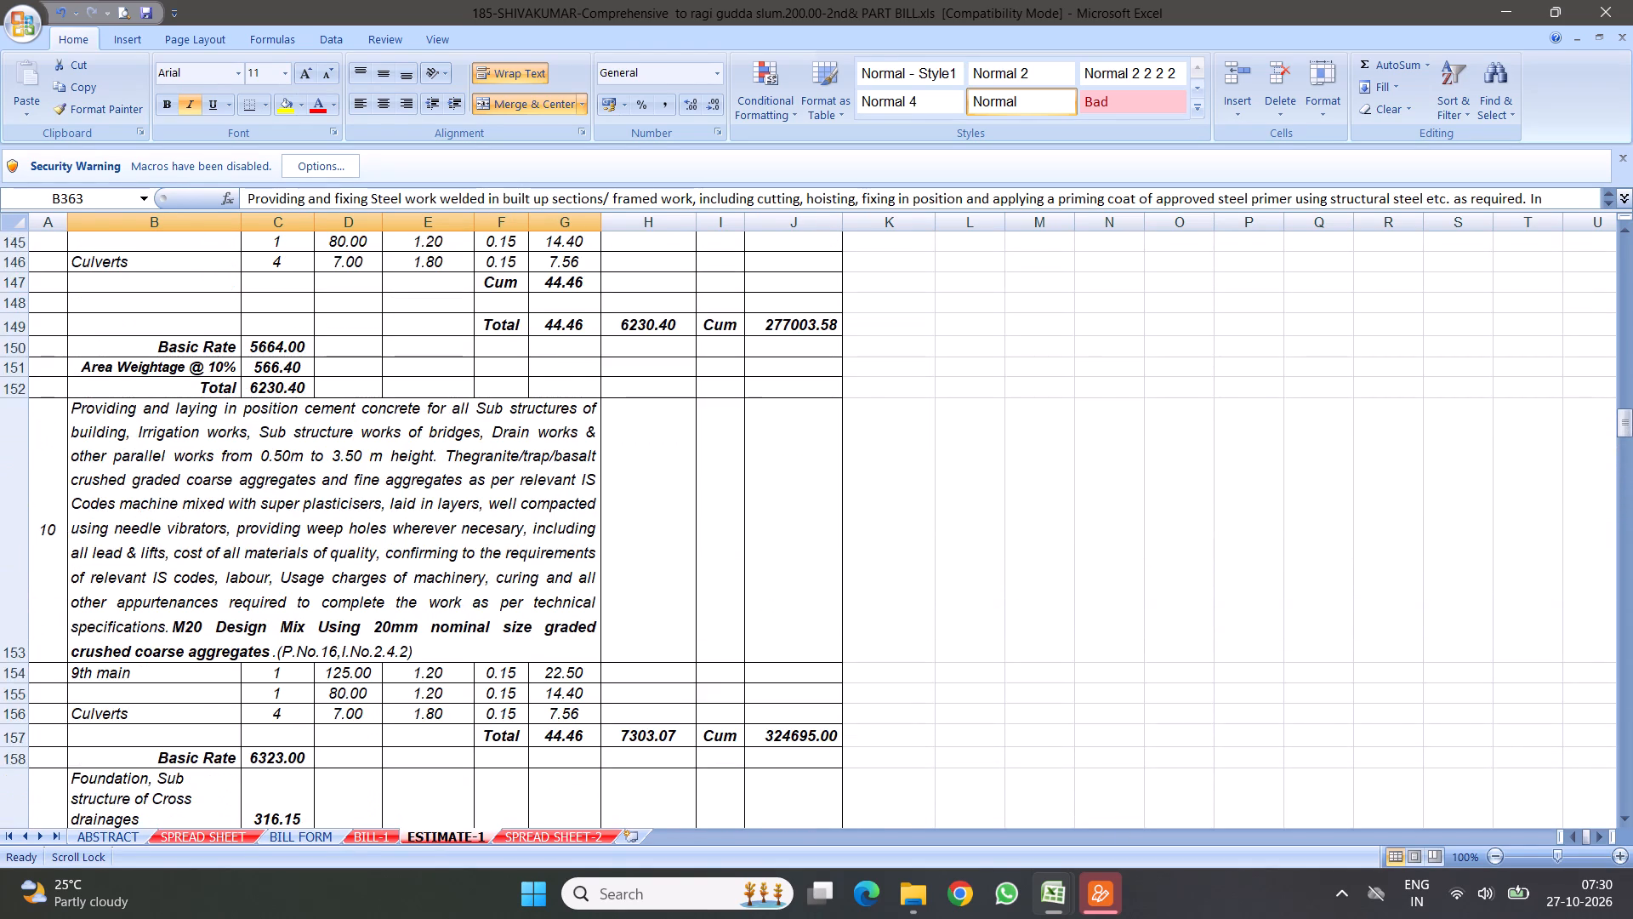
scroll(433, 505, "up", 3)
scroll(420, 555, "down", 3)
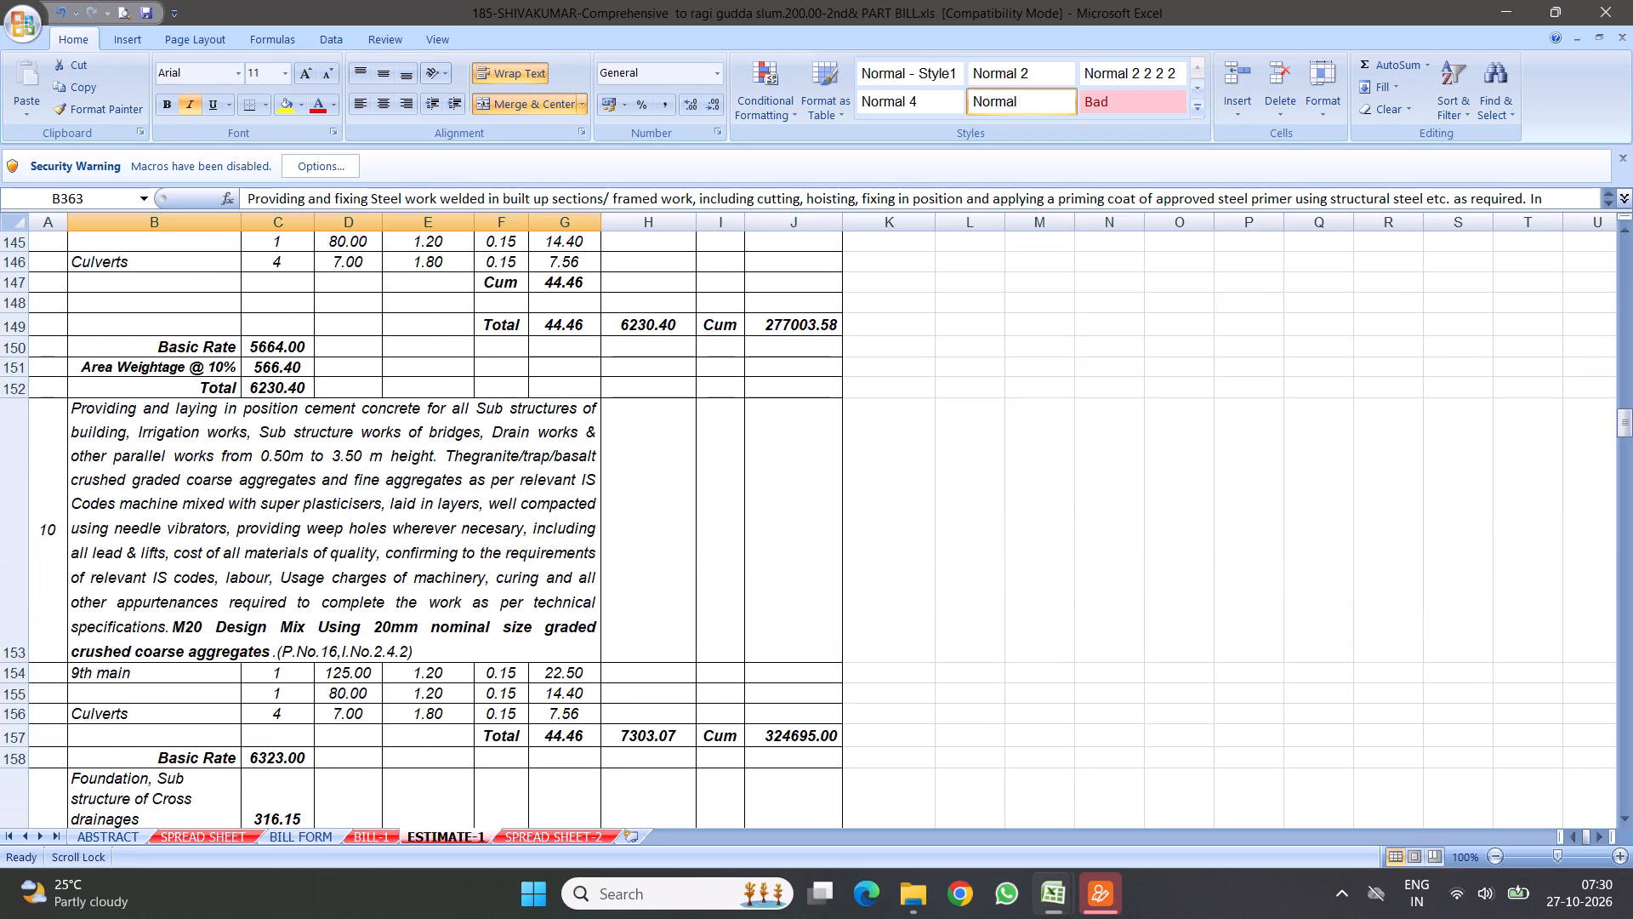
scroll(426, 558, "up", 1)
scroll(379, 513, "down", 2)
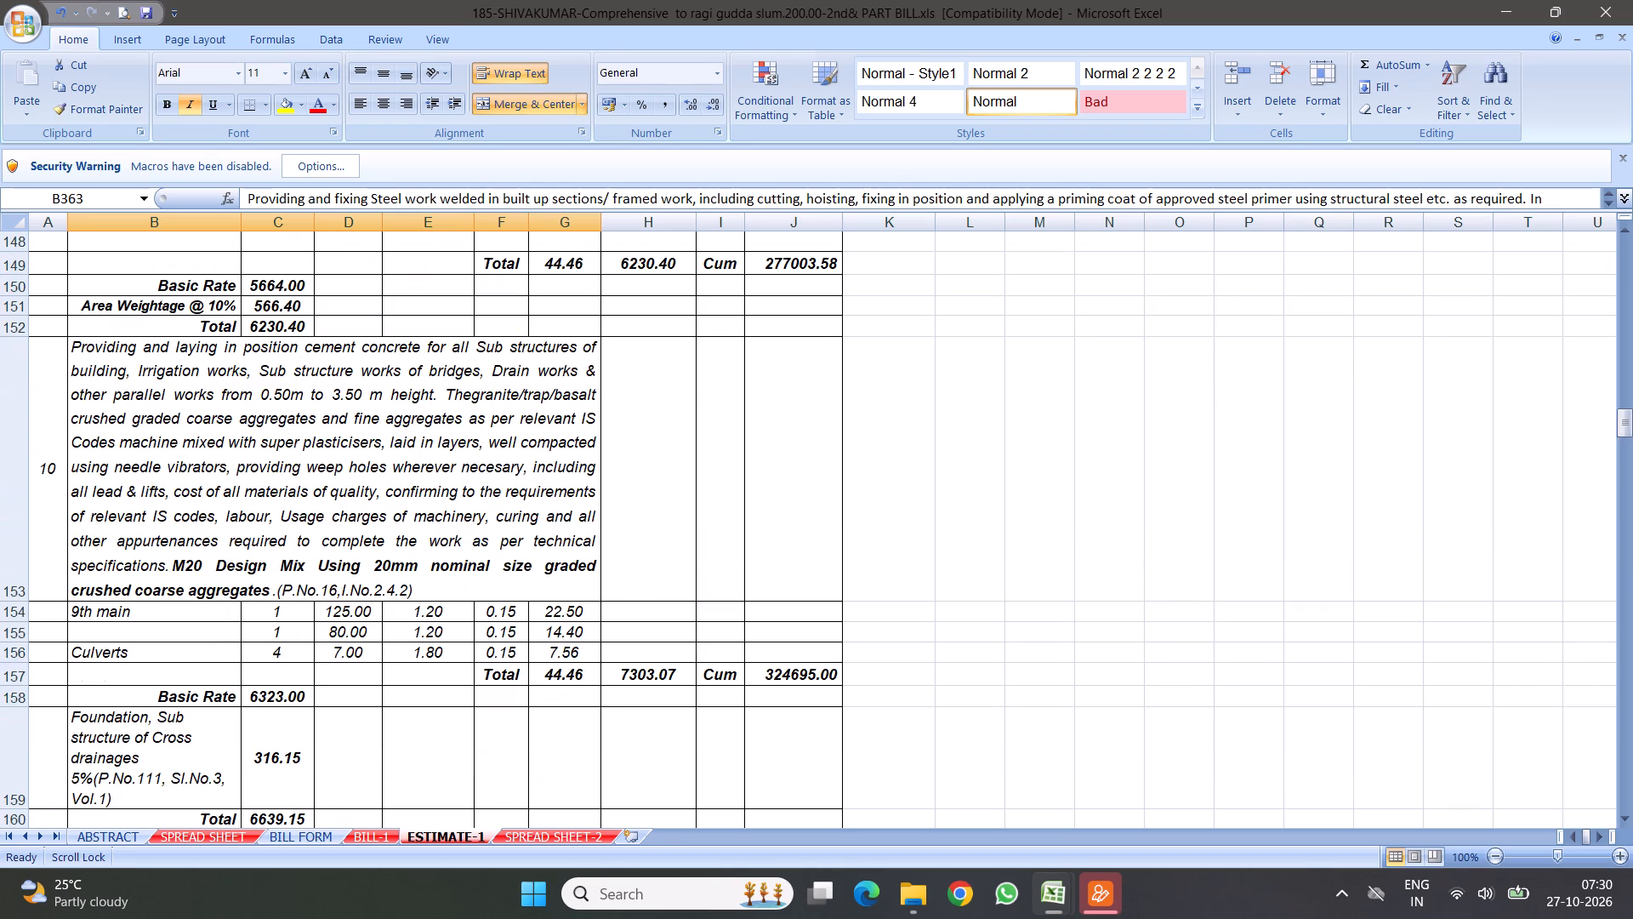
right_click(246, 454)
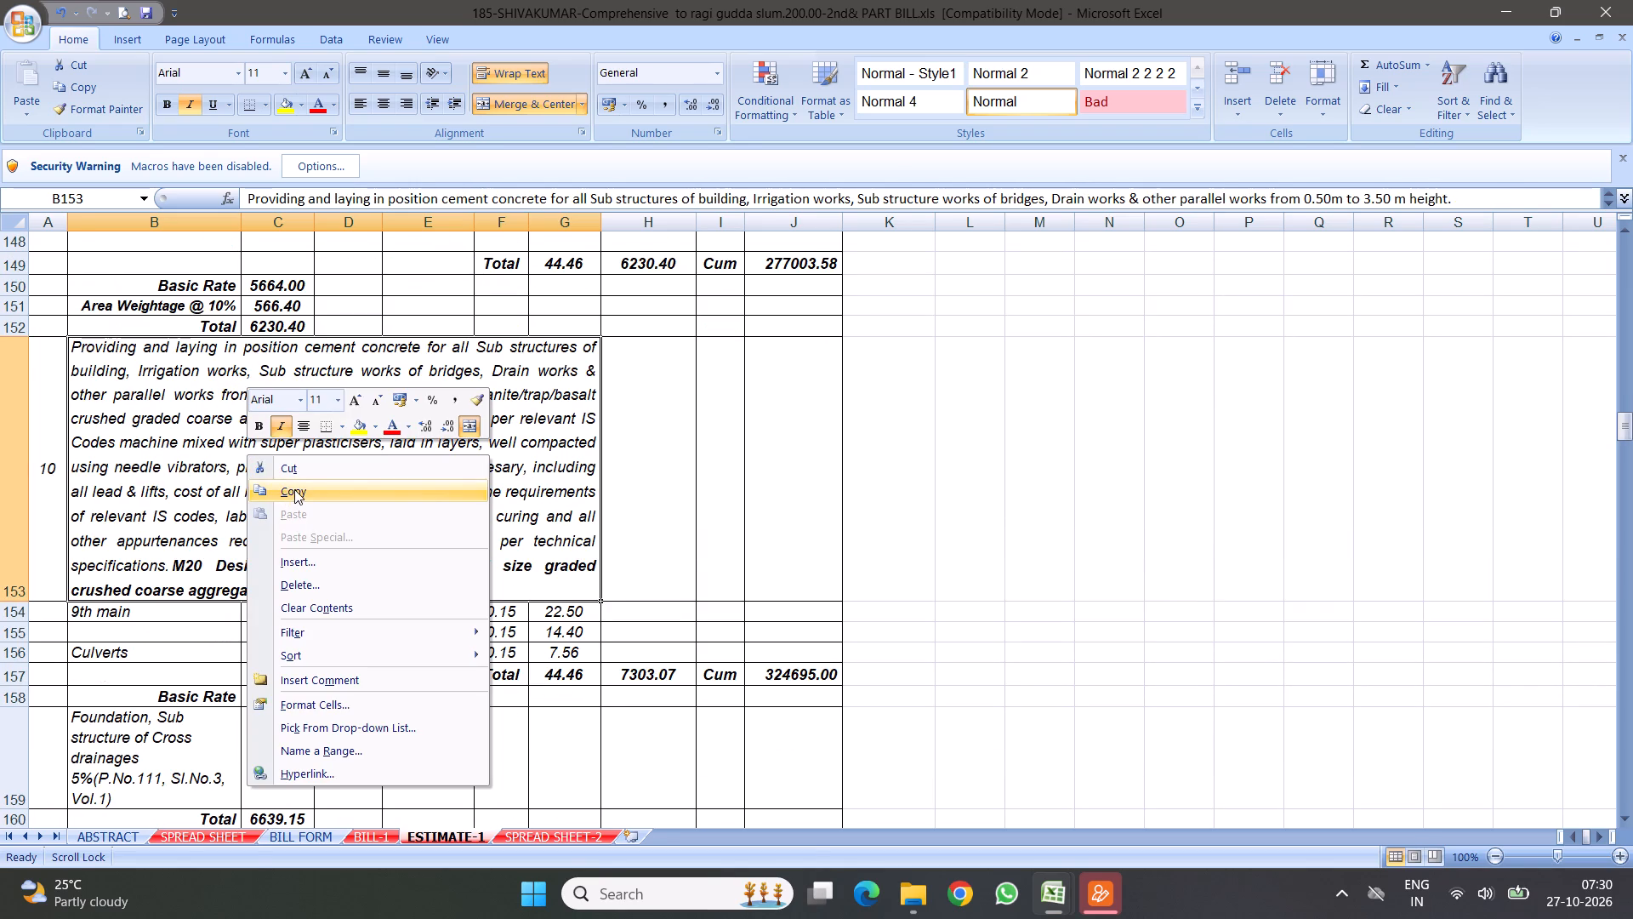
left_click(294, 489)
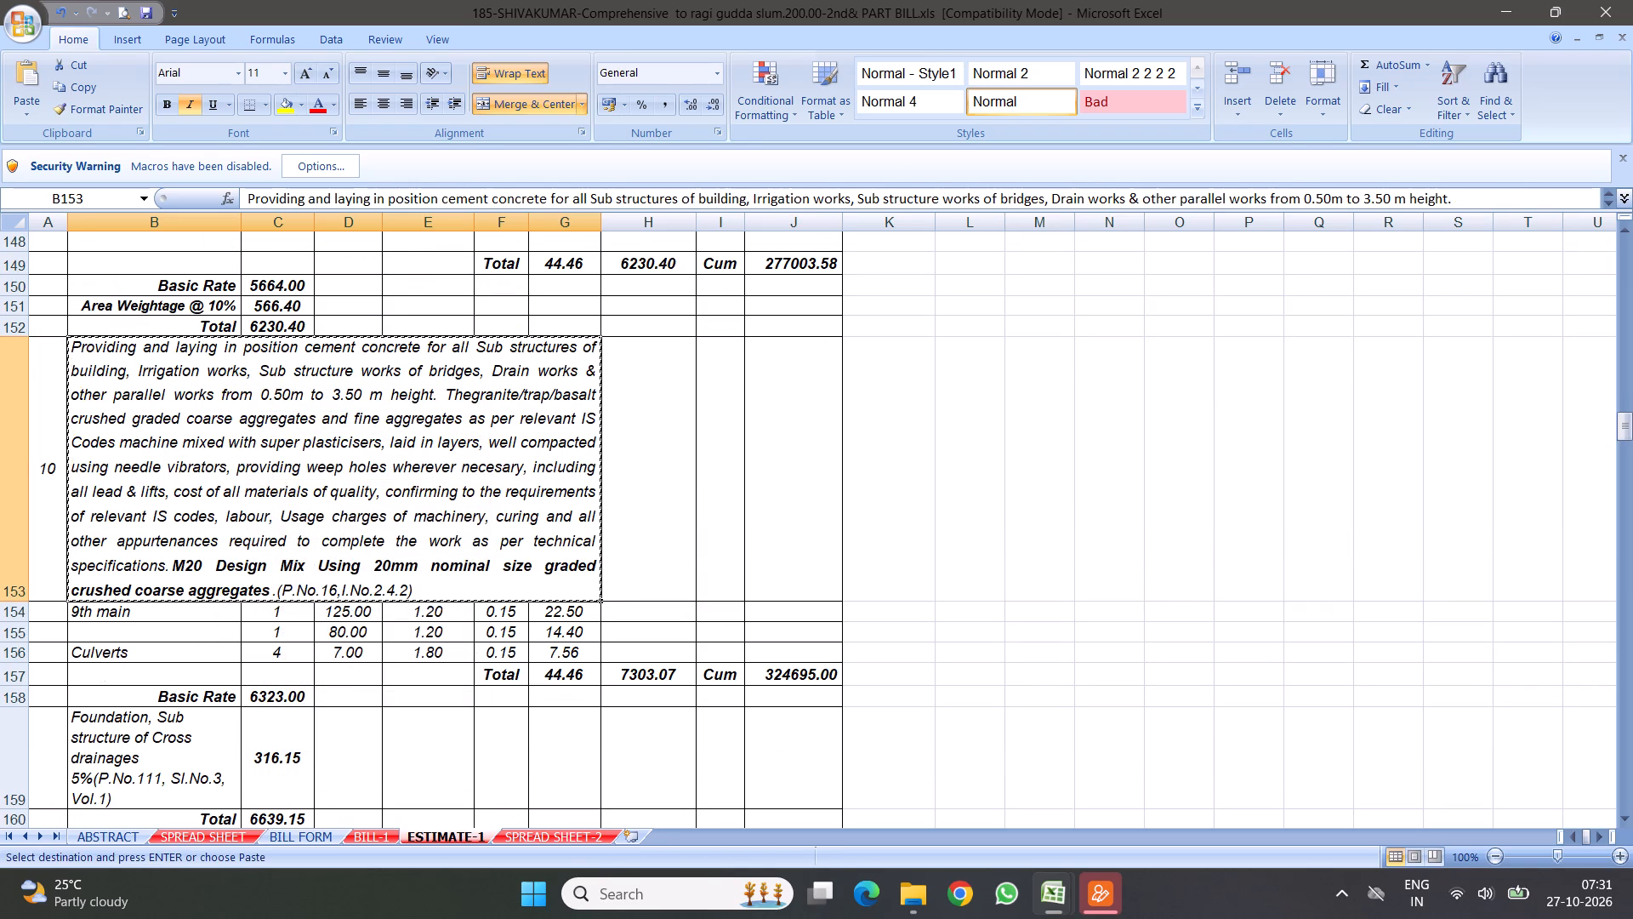
left_click(562, 837)
right_click(351, 531)
left_click(402, 591)
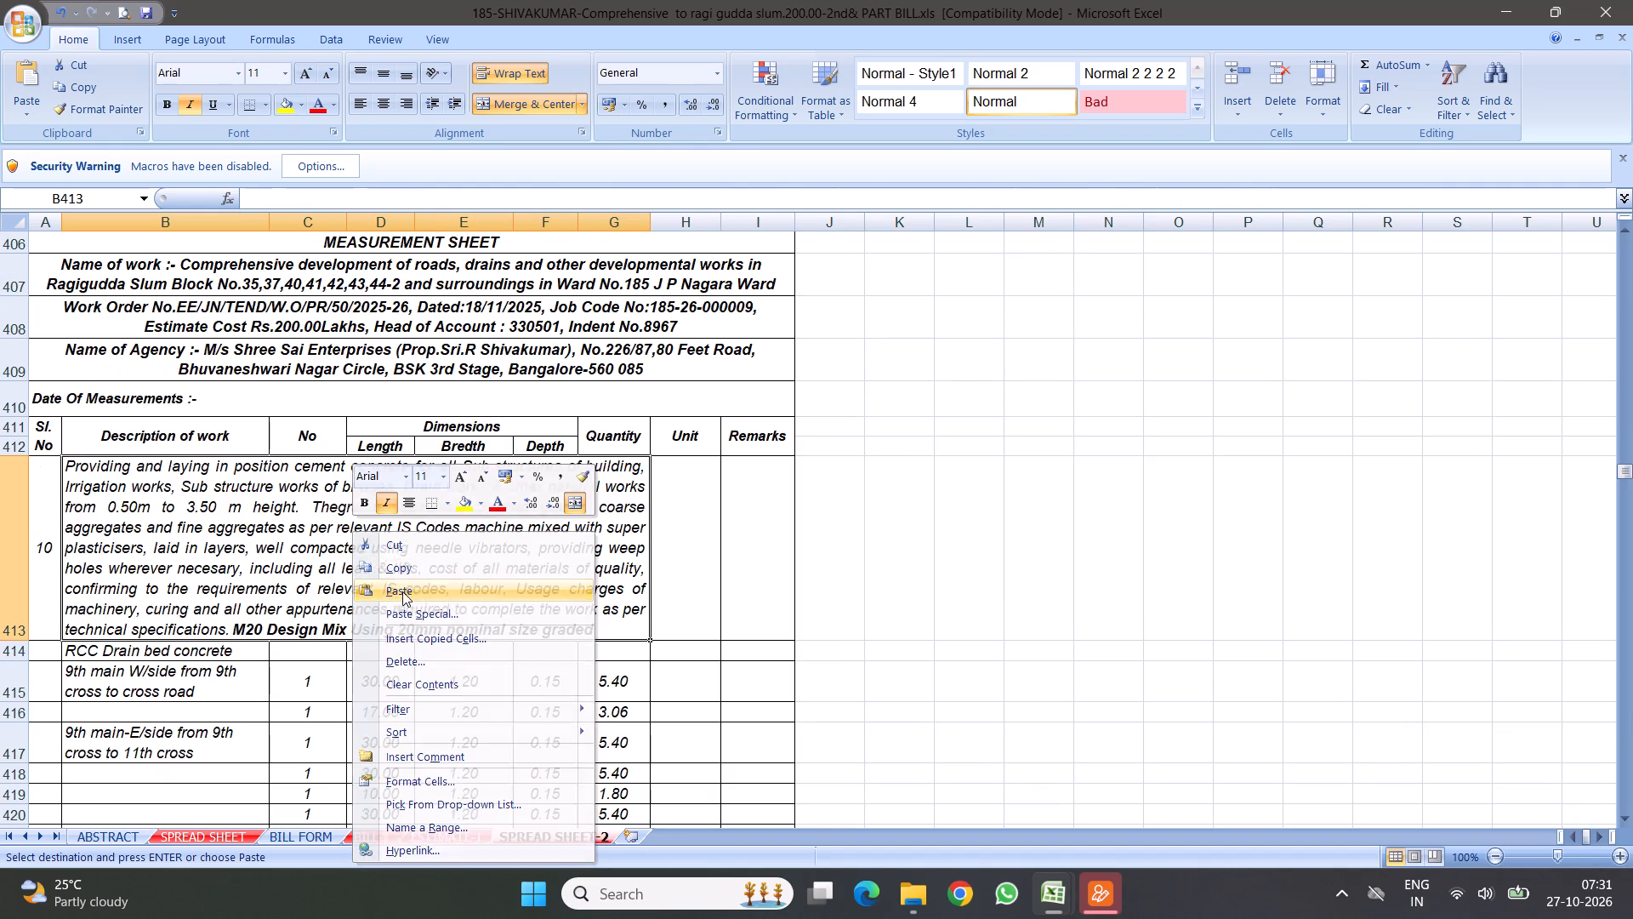
Examine new item 10's quantity sum and Schedule-B quantity, and compare with the item 9 quantities in the ESTIMATE-1 sheet.
scroll(689, 587, "down", 1)
scroll(713, 512, "down", 3)
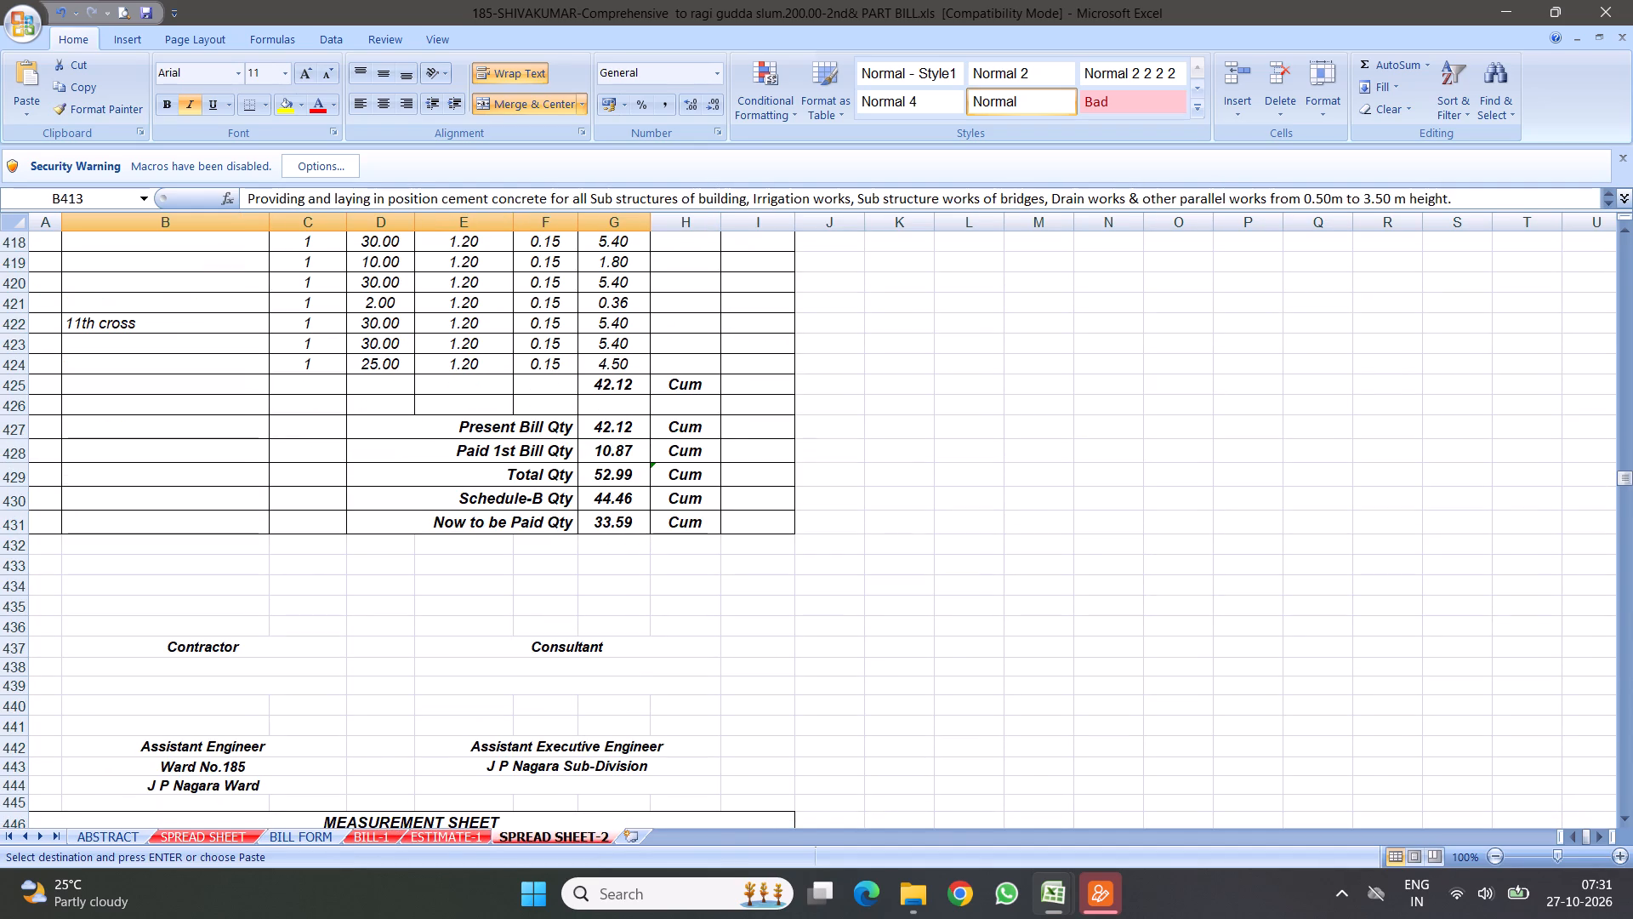
left_click(605, 387)
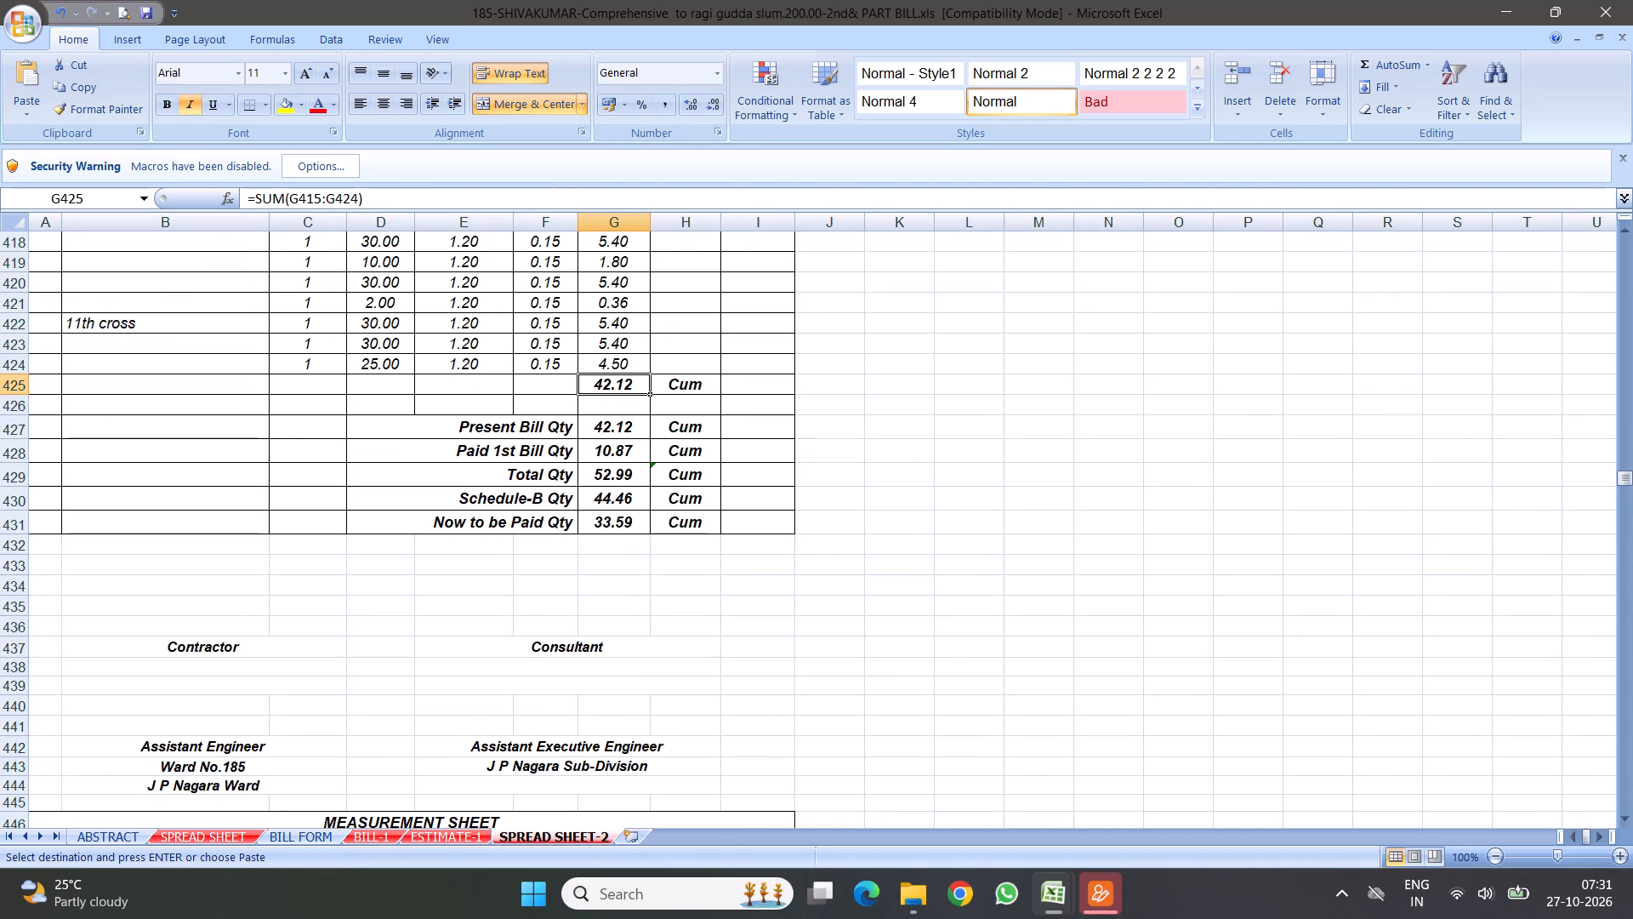
left_click(605, 498)
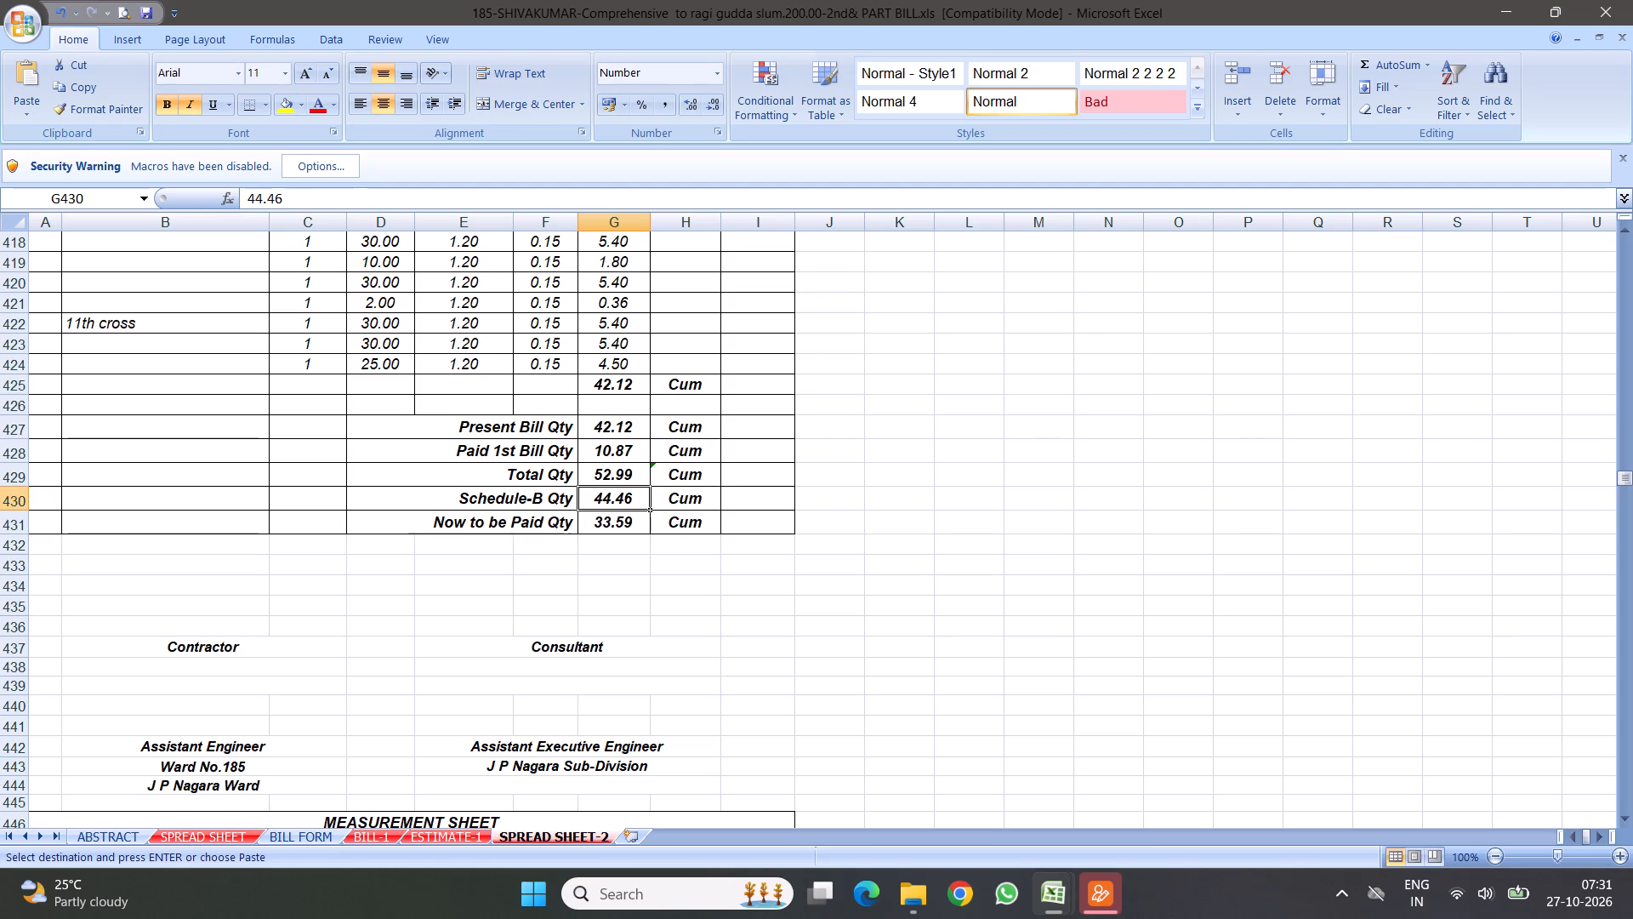
left_click(452, 835)
scroll(470, 574, "up", 3)
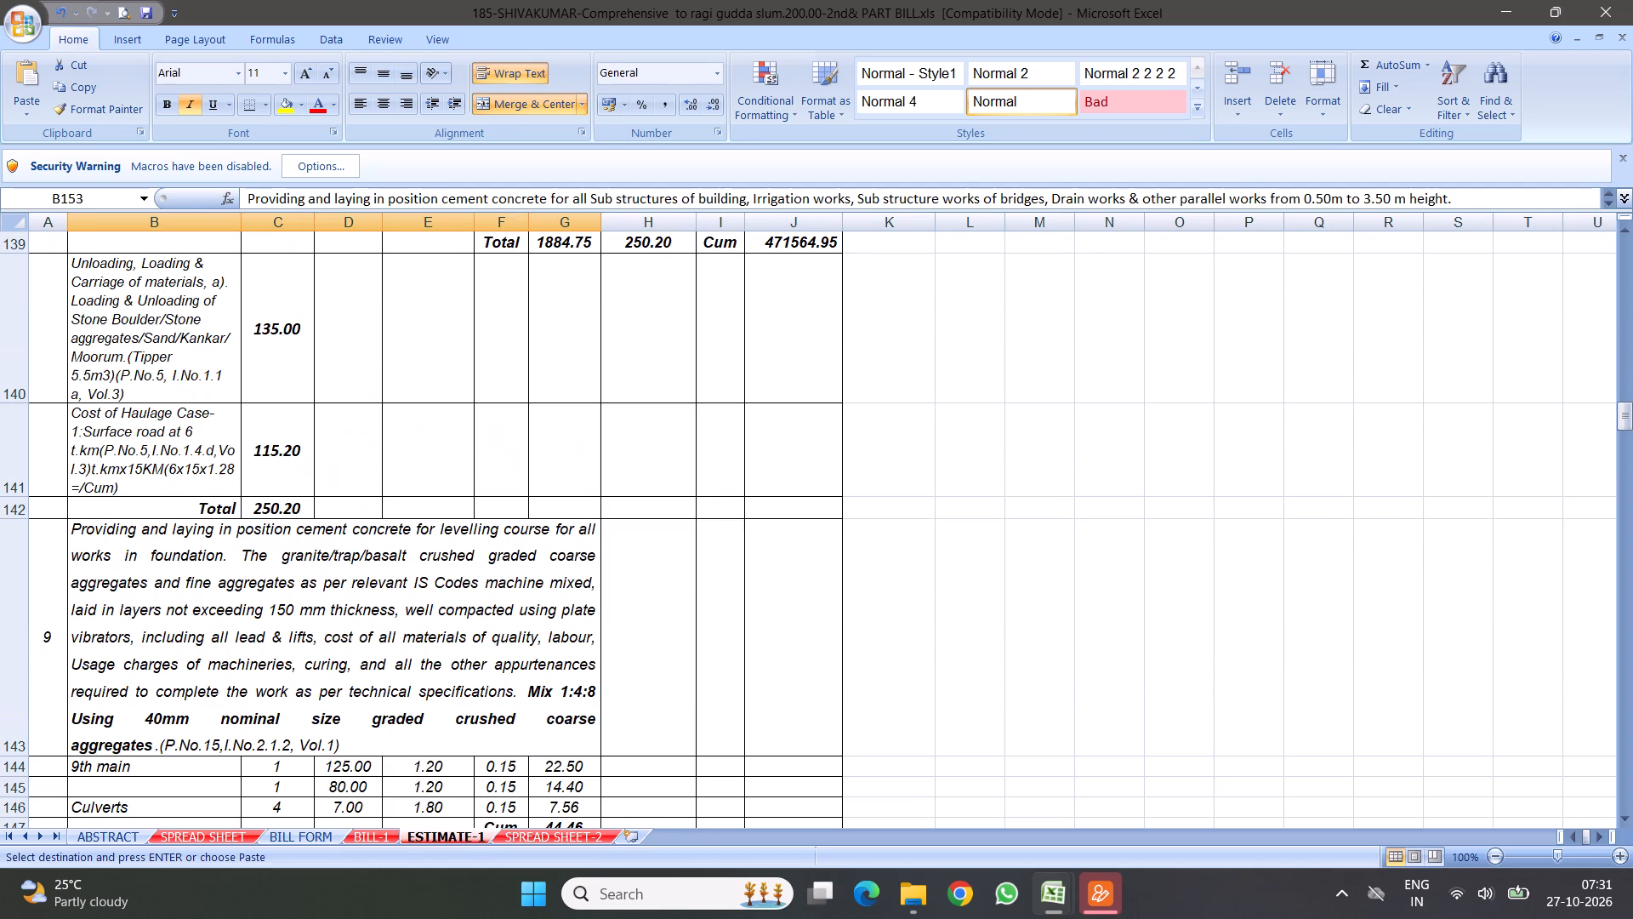
scroll(509, 614, "down", 1)
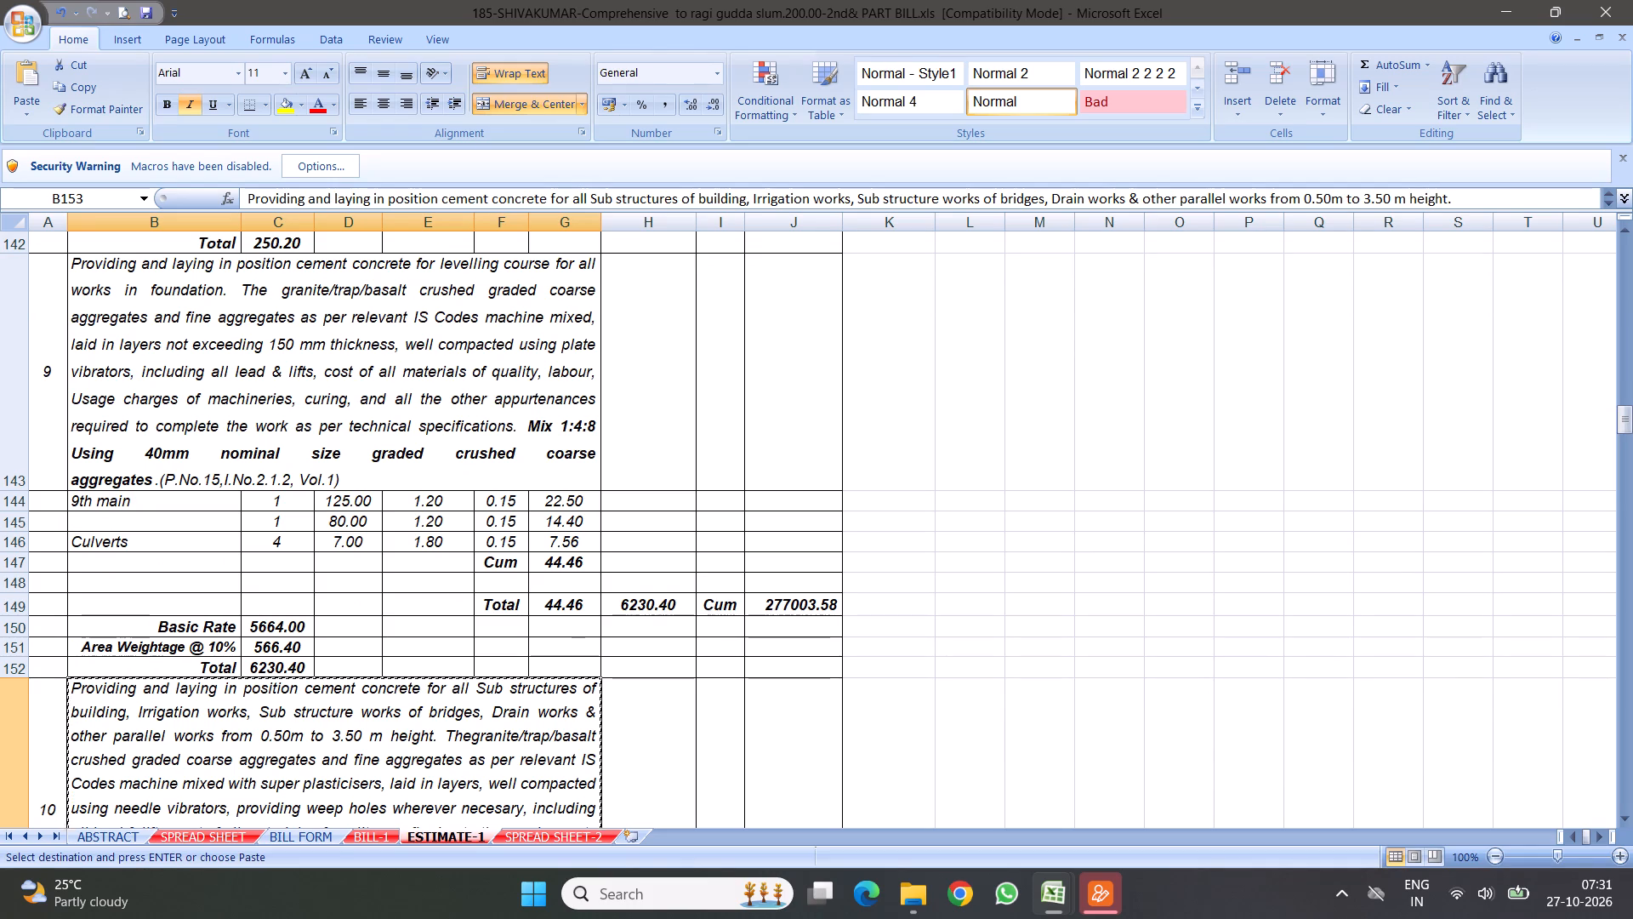
left_click(527, 832)
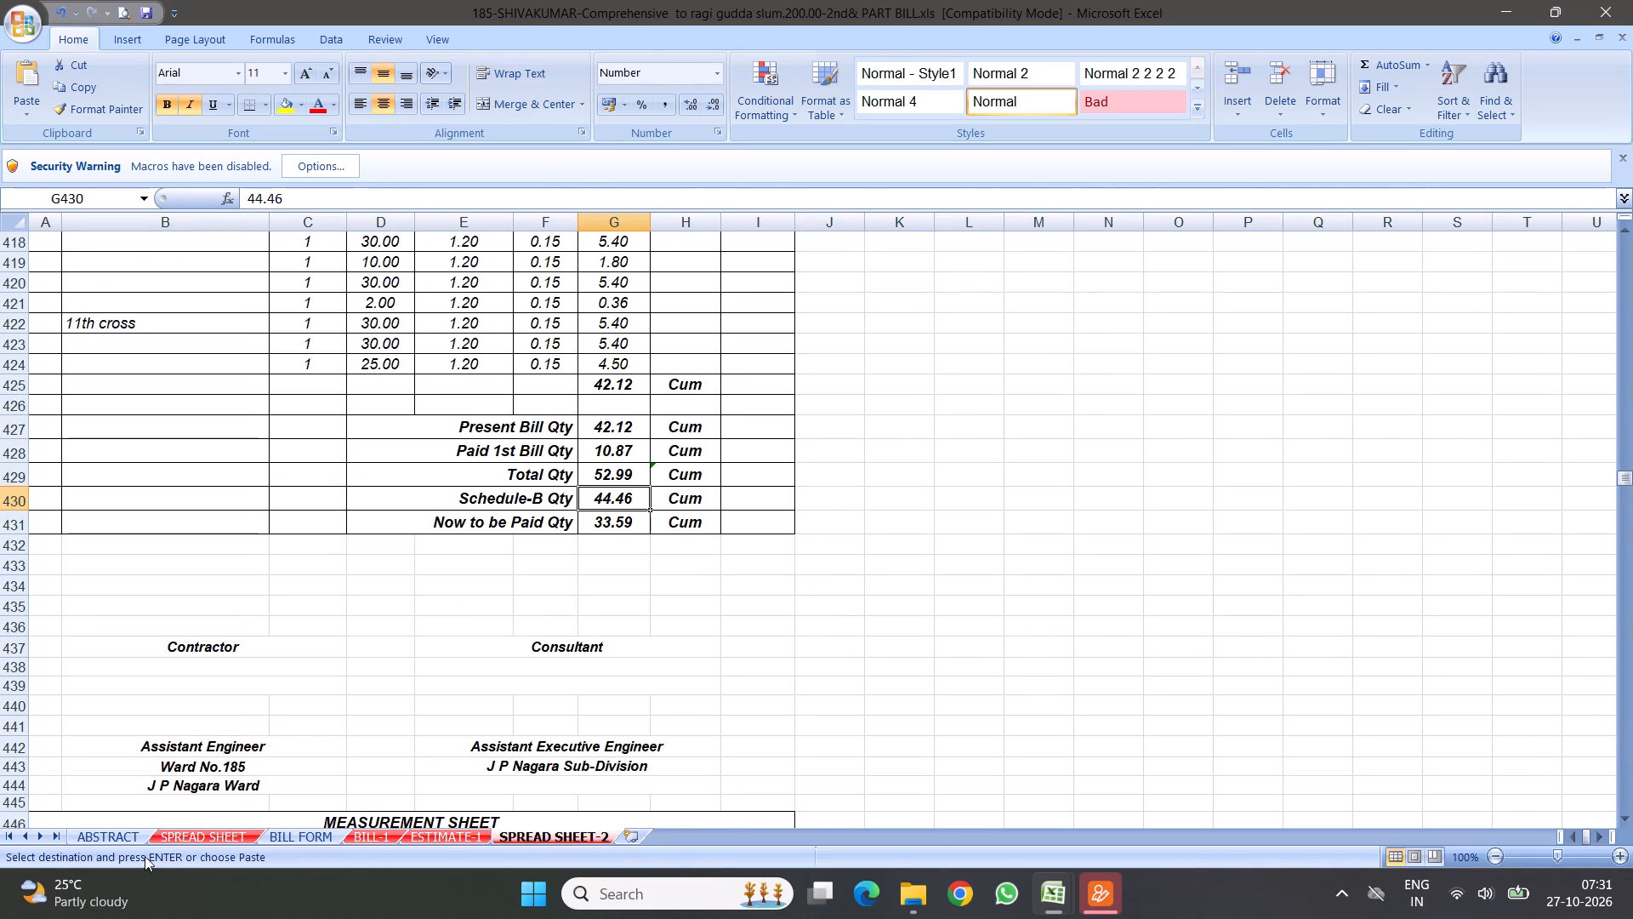
Copy rows 395 to 411 with the Schedule-B and limited quantity block from SPREAD SHEET and insert them at row 426 of SPREAD SHEET-2.
left_click(191, 831)
scroll(555, 557, "down", 6)
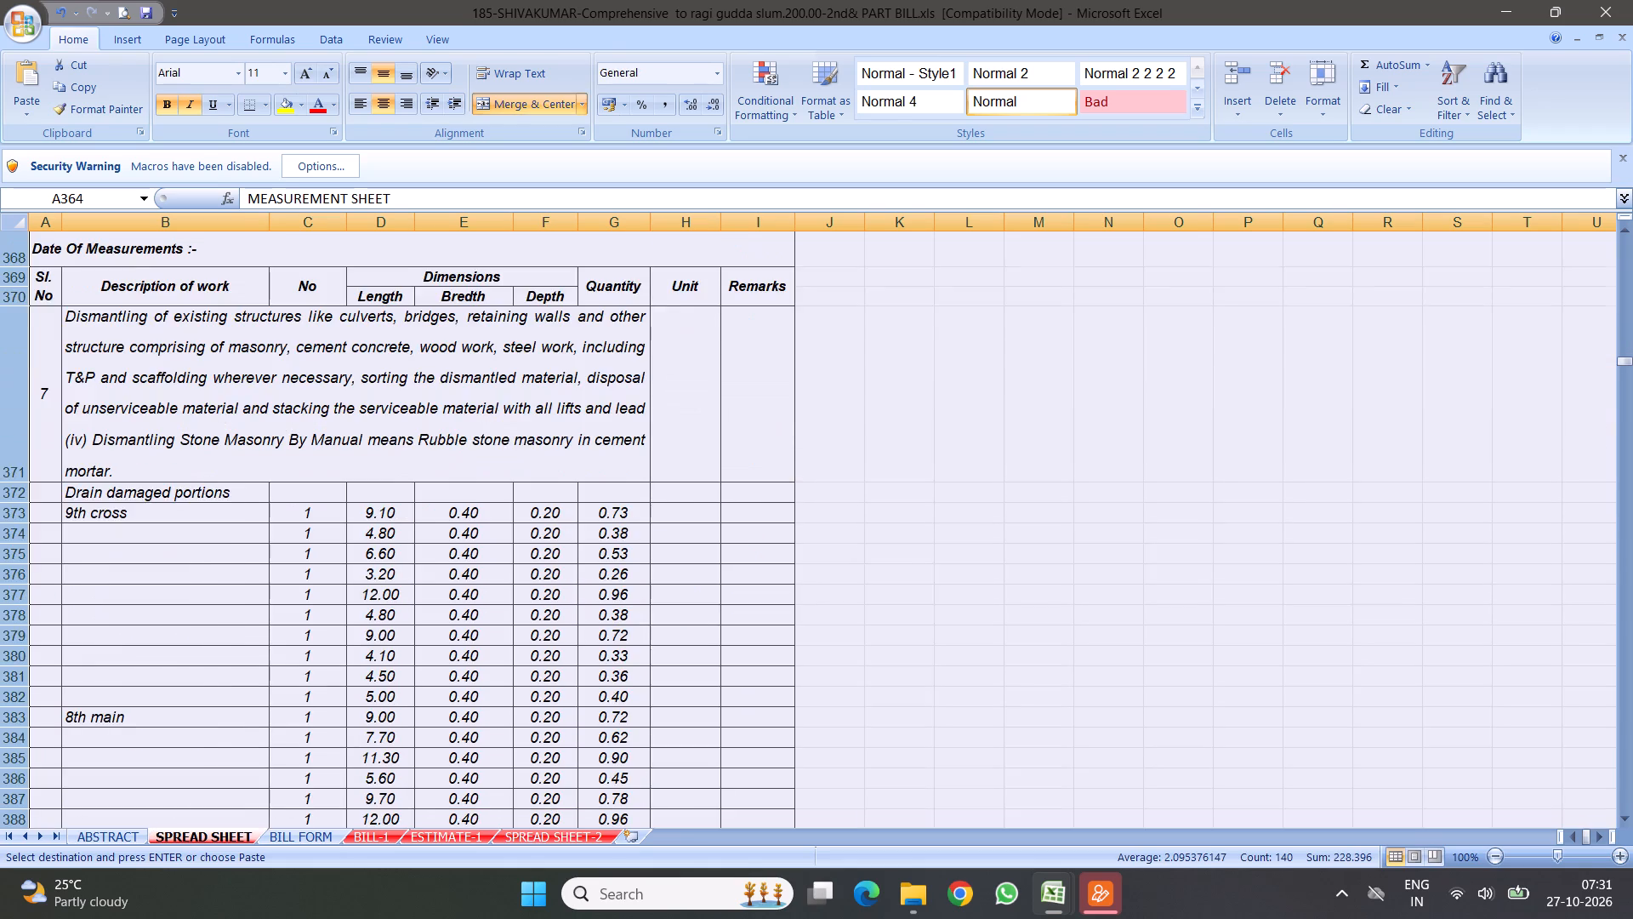
scroll(557, 529, "down", 7)
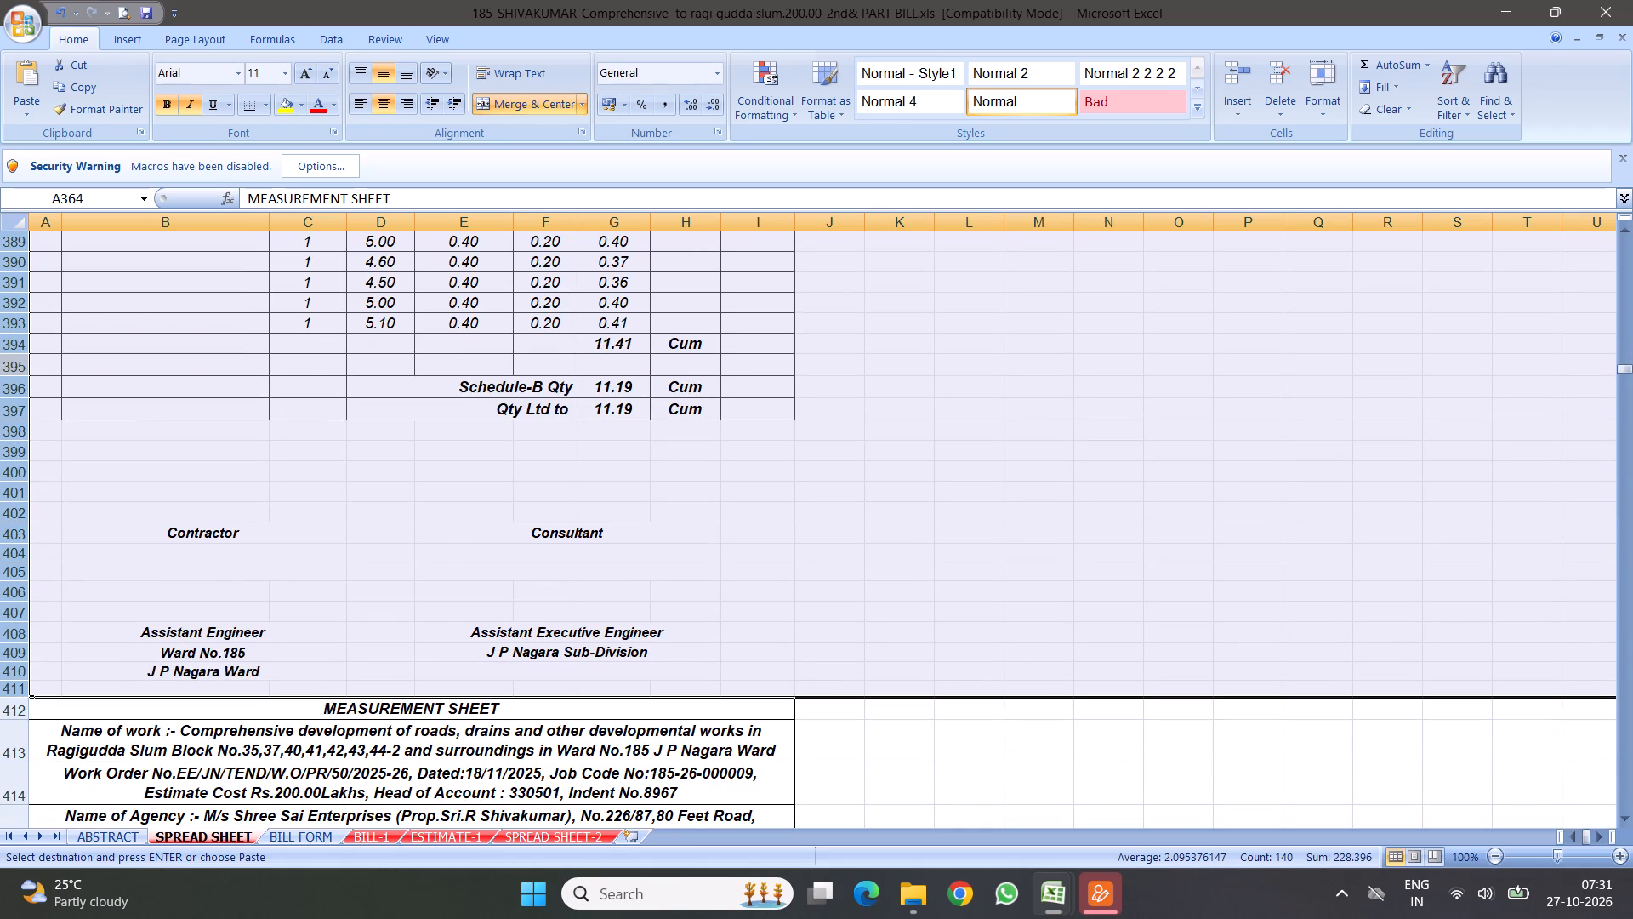
left_click_drag(12, 366, 89, 681)
right_click_drag(160, 481, 168, 488)
left_click(205, 518)
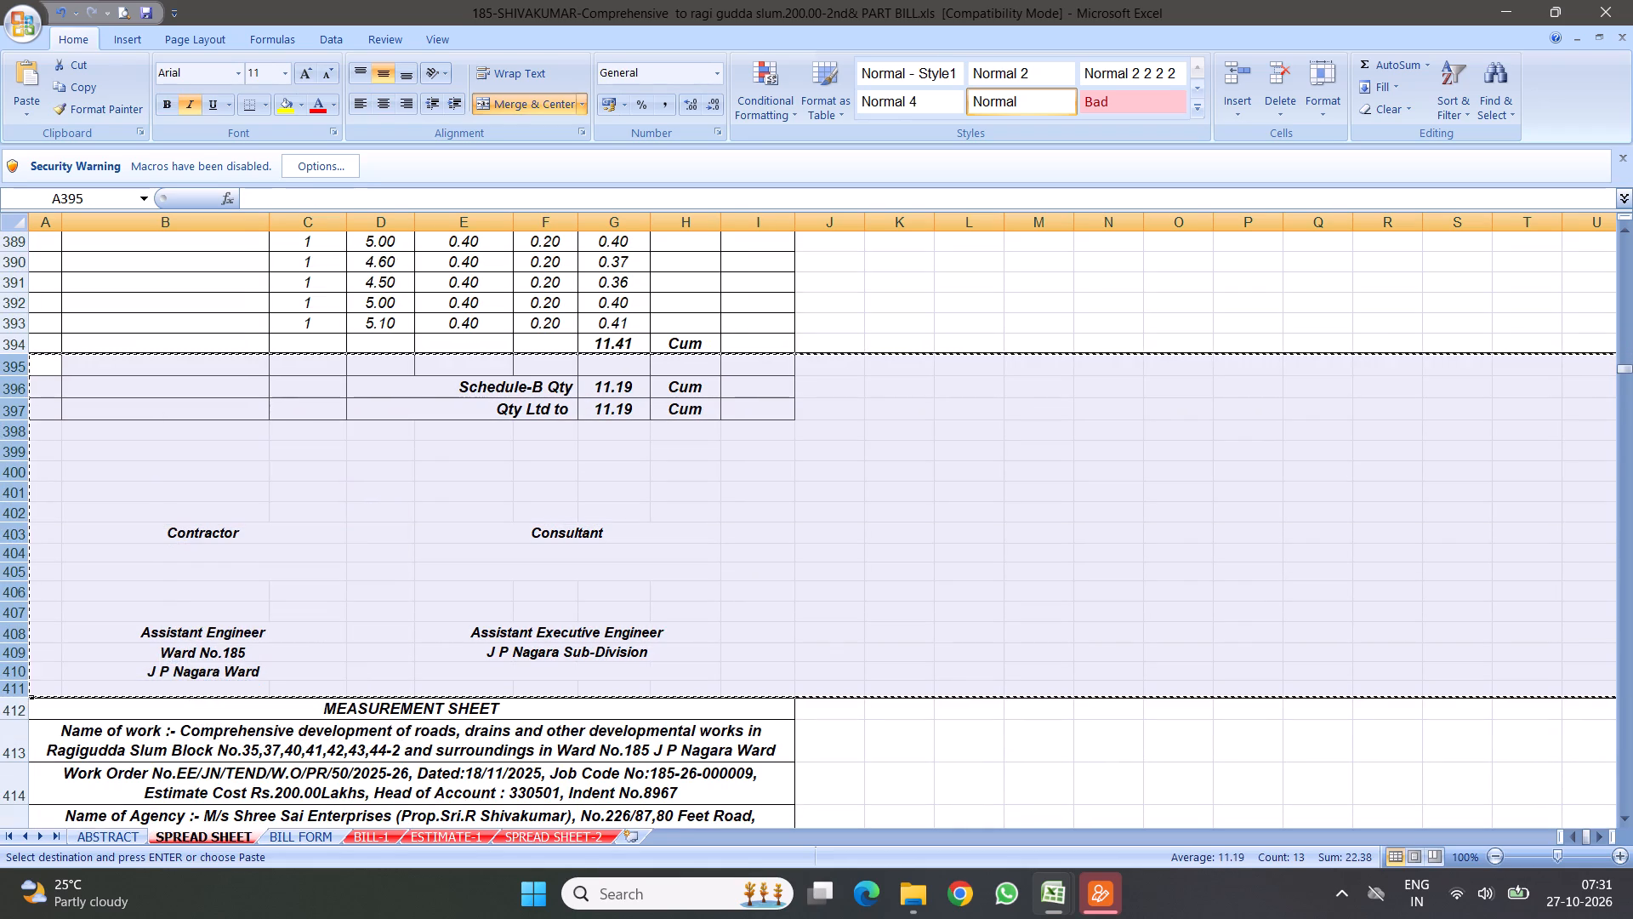
left_click(573, 837)
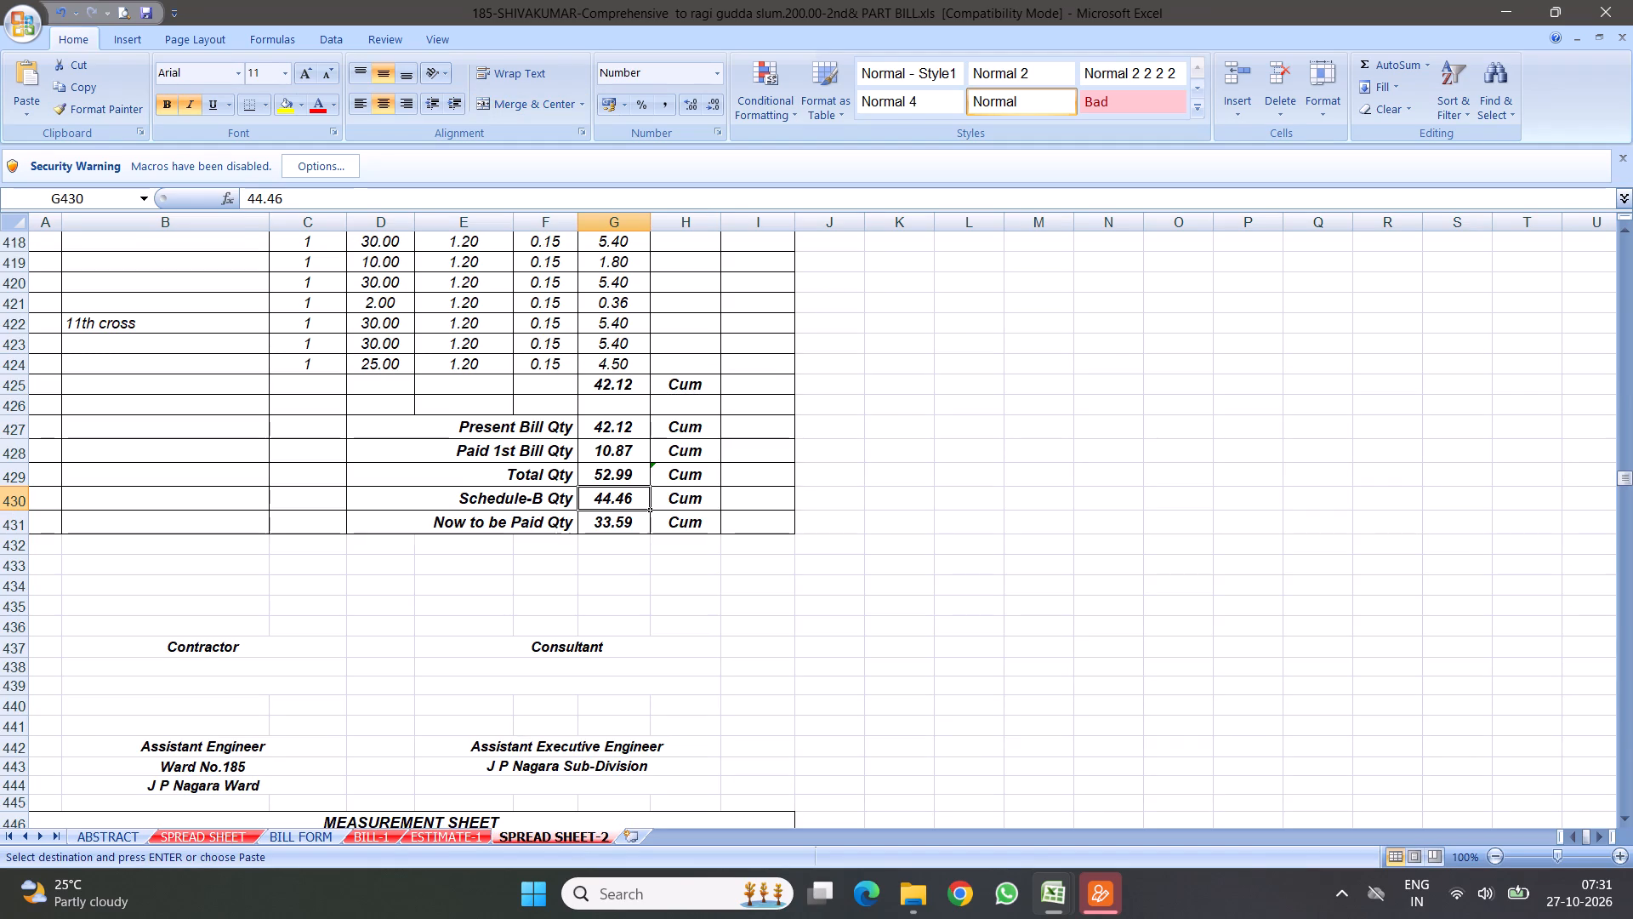
left_click(15, 408)
right_click(15, 408)
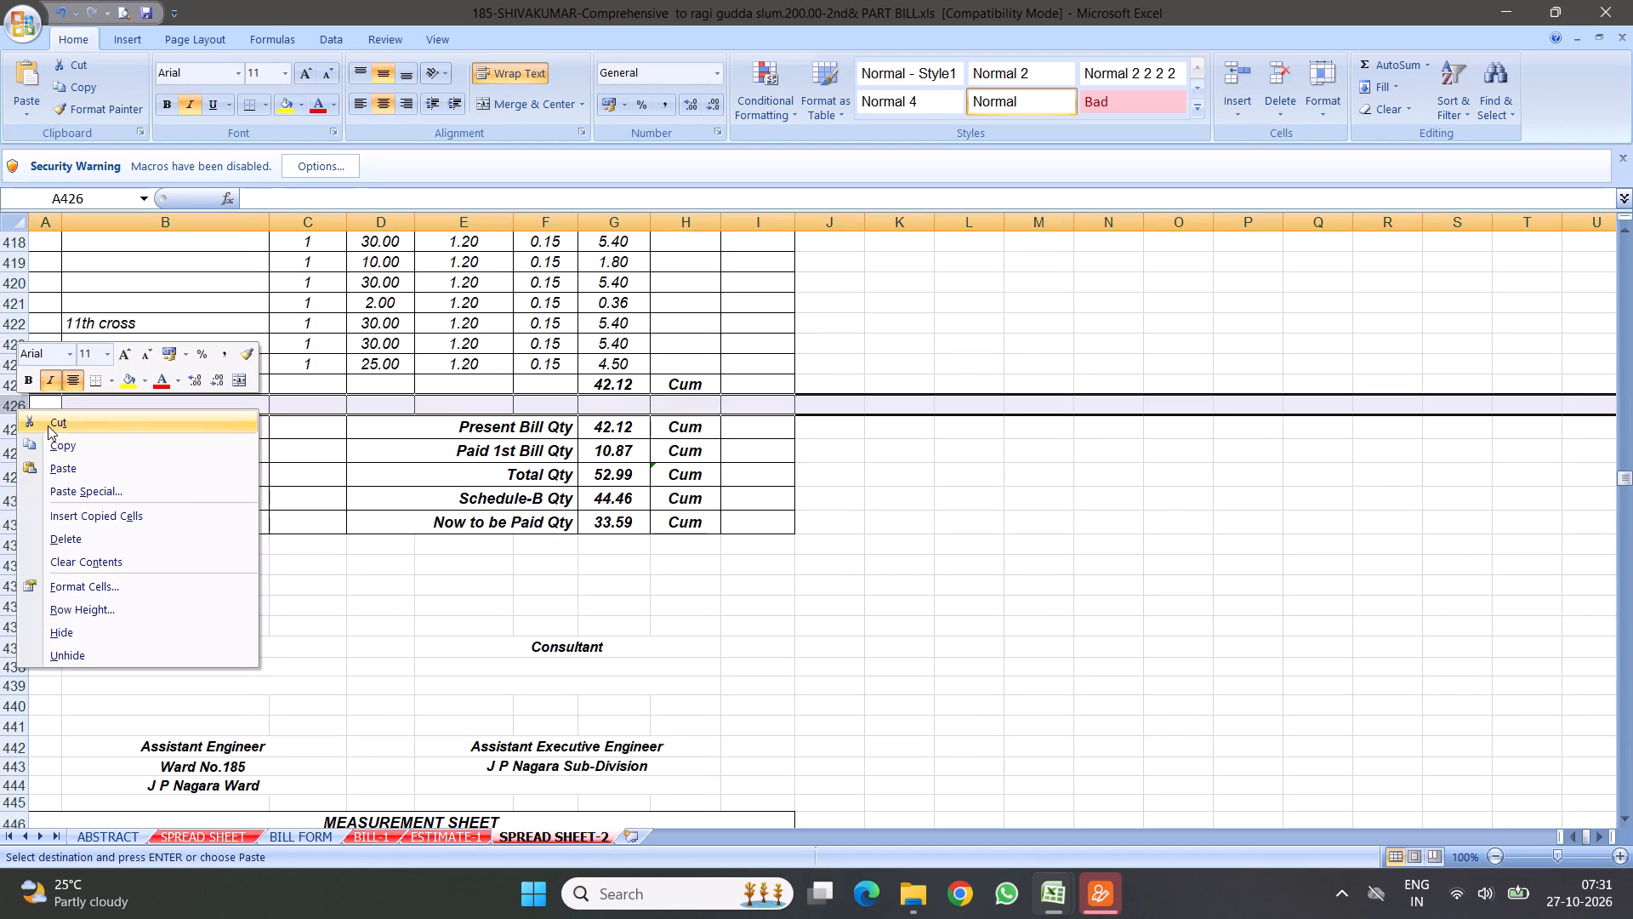
left_click(115, 520)
Set item 10's Schedule-B quantity in the inserted block, cell G427, to 44.46.
scroll(224, 574, "down", 4)
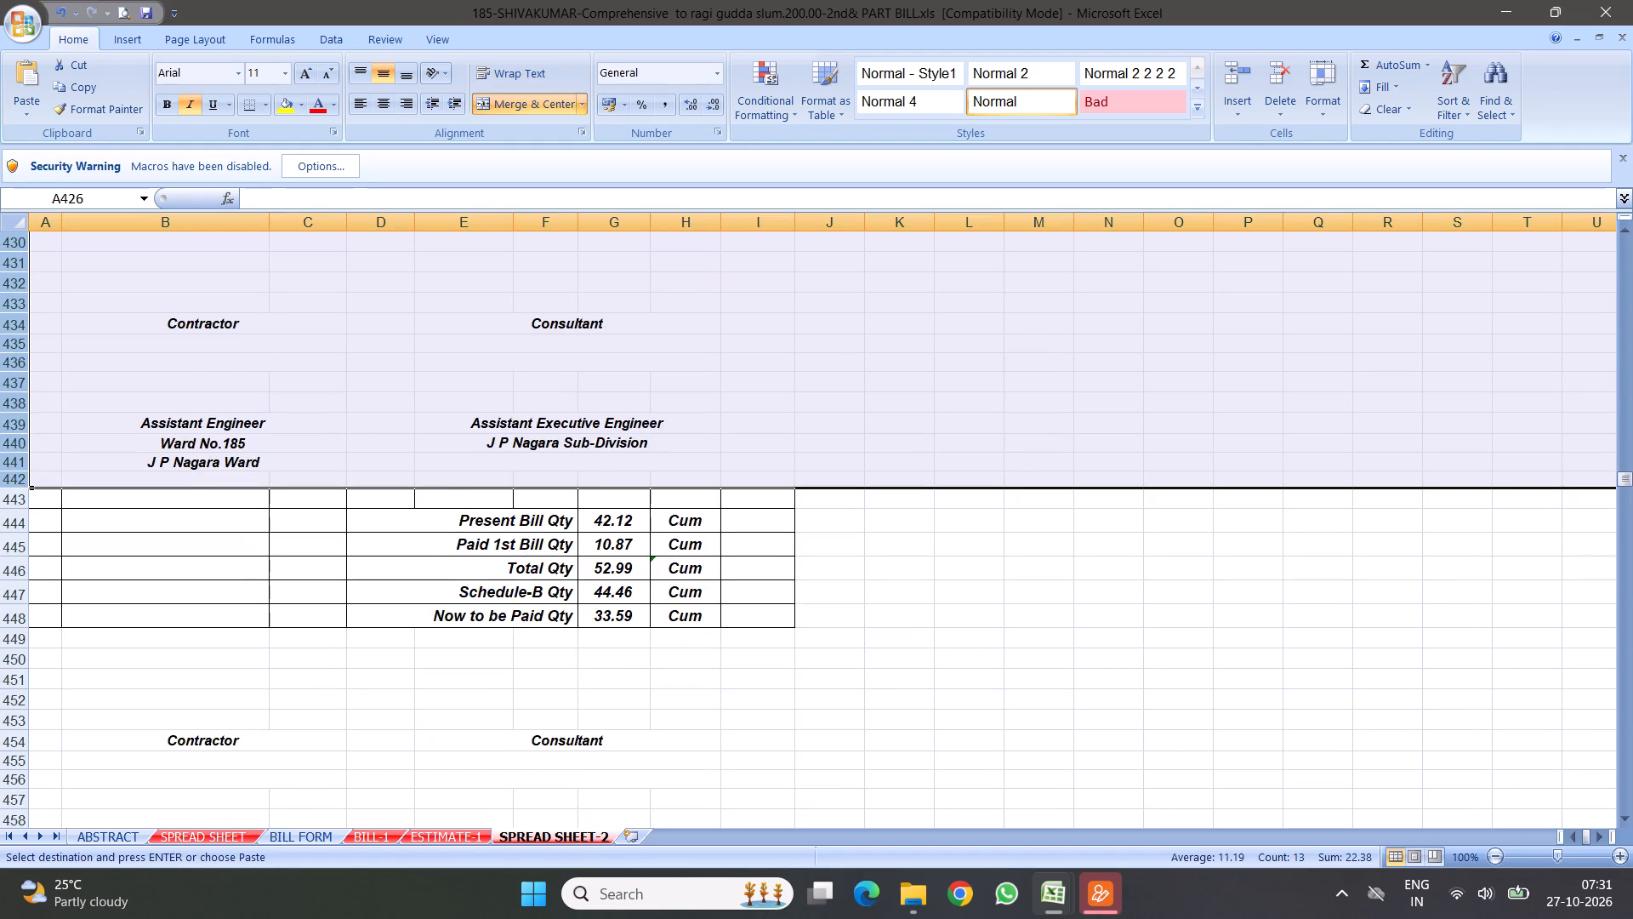
scroll(299, 551, "down", 1)
scroll(533, 460, "up", 4)
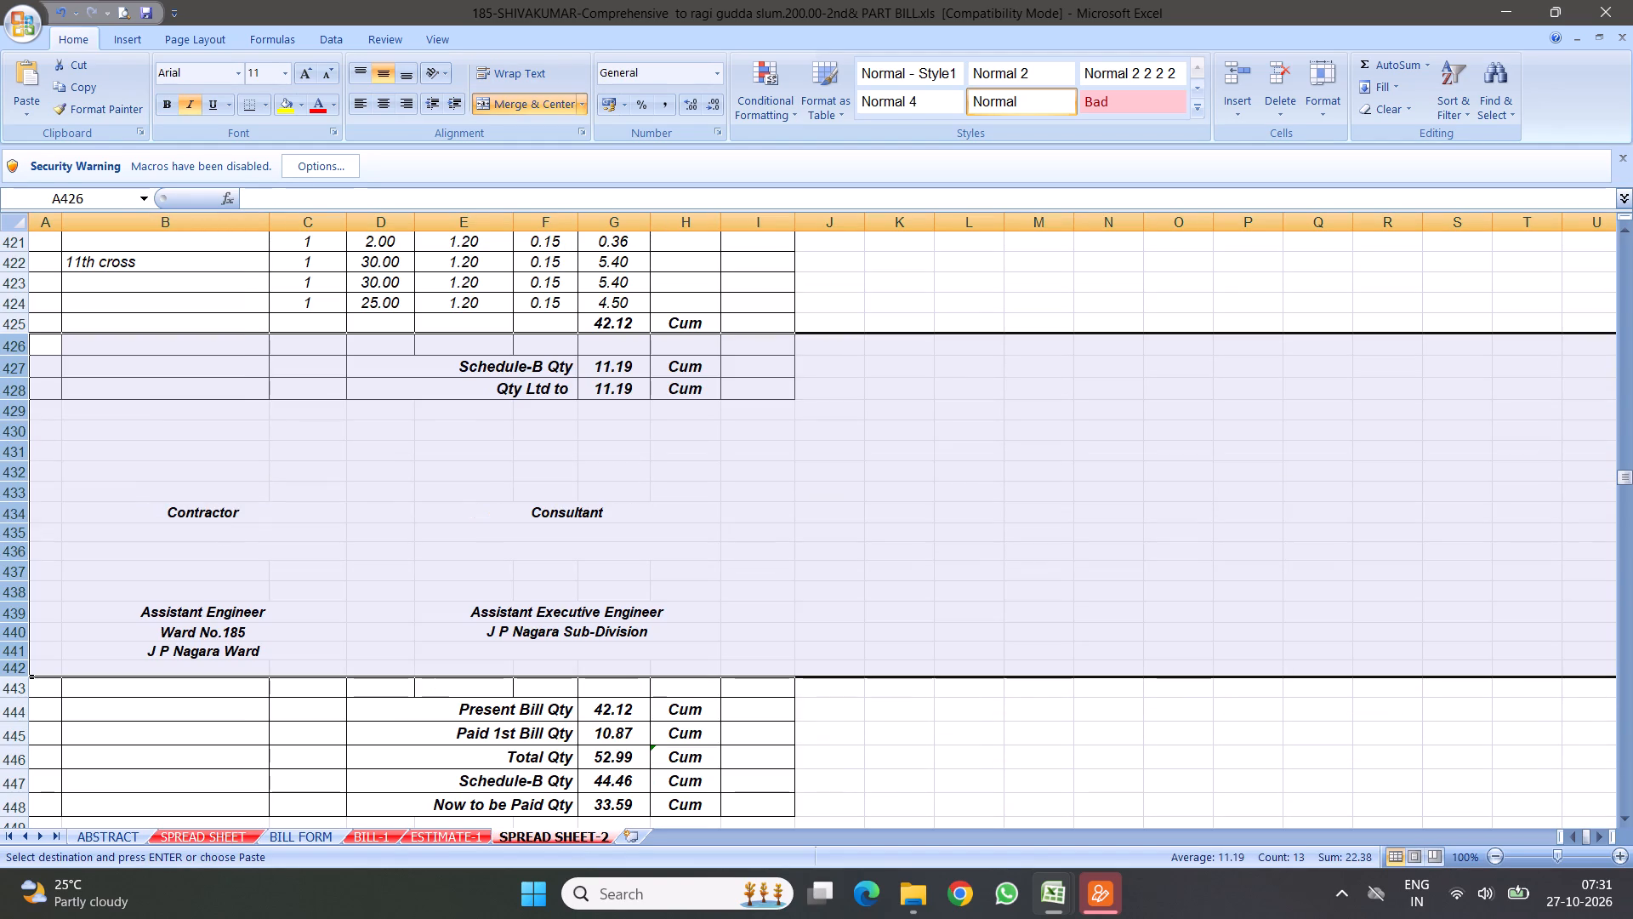
left_click(600, 372)
type("44.46")
key("Return")
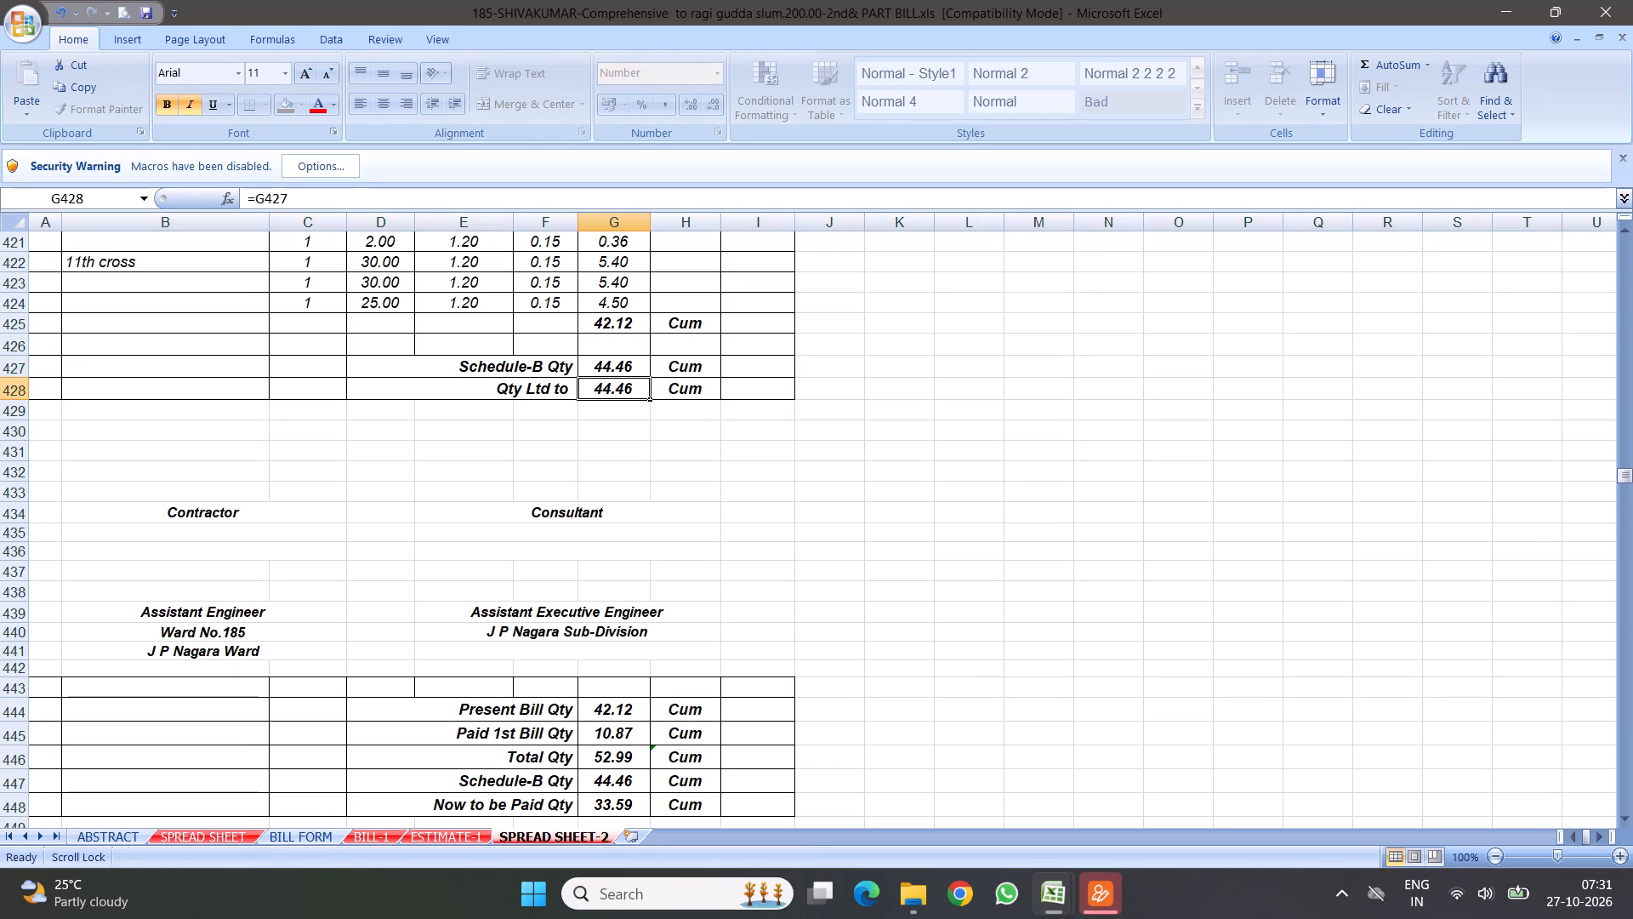
Delete the old bill quantity and signature block in rows 443 to 462, above item 14's measurement sheet.
scroll(485, 431, "down", 2)
scroll(368, 532, "down", 2)
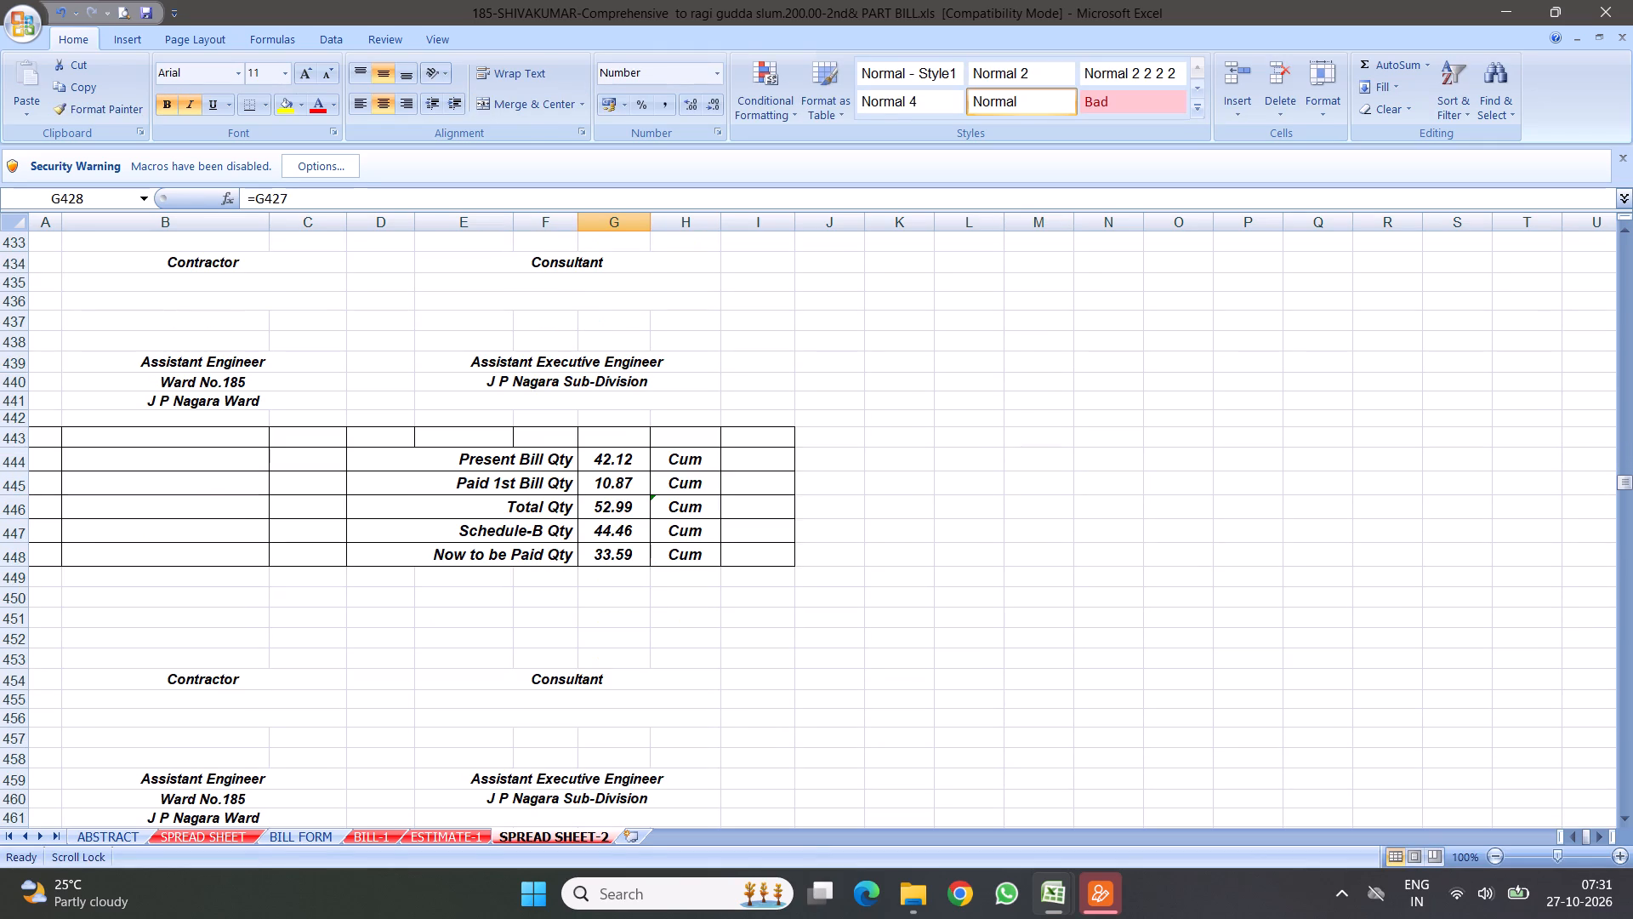
left_click_drag(14, 437, 67, 796)
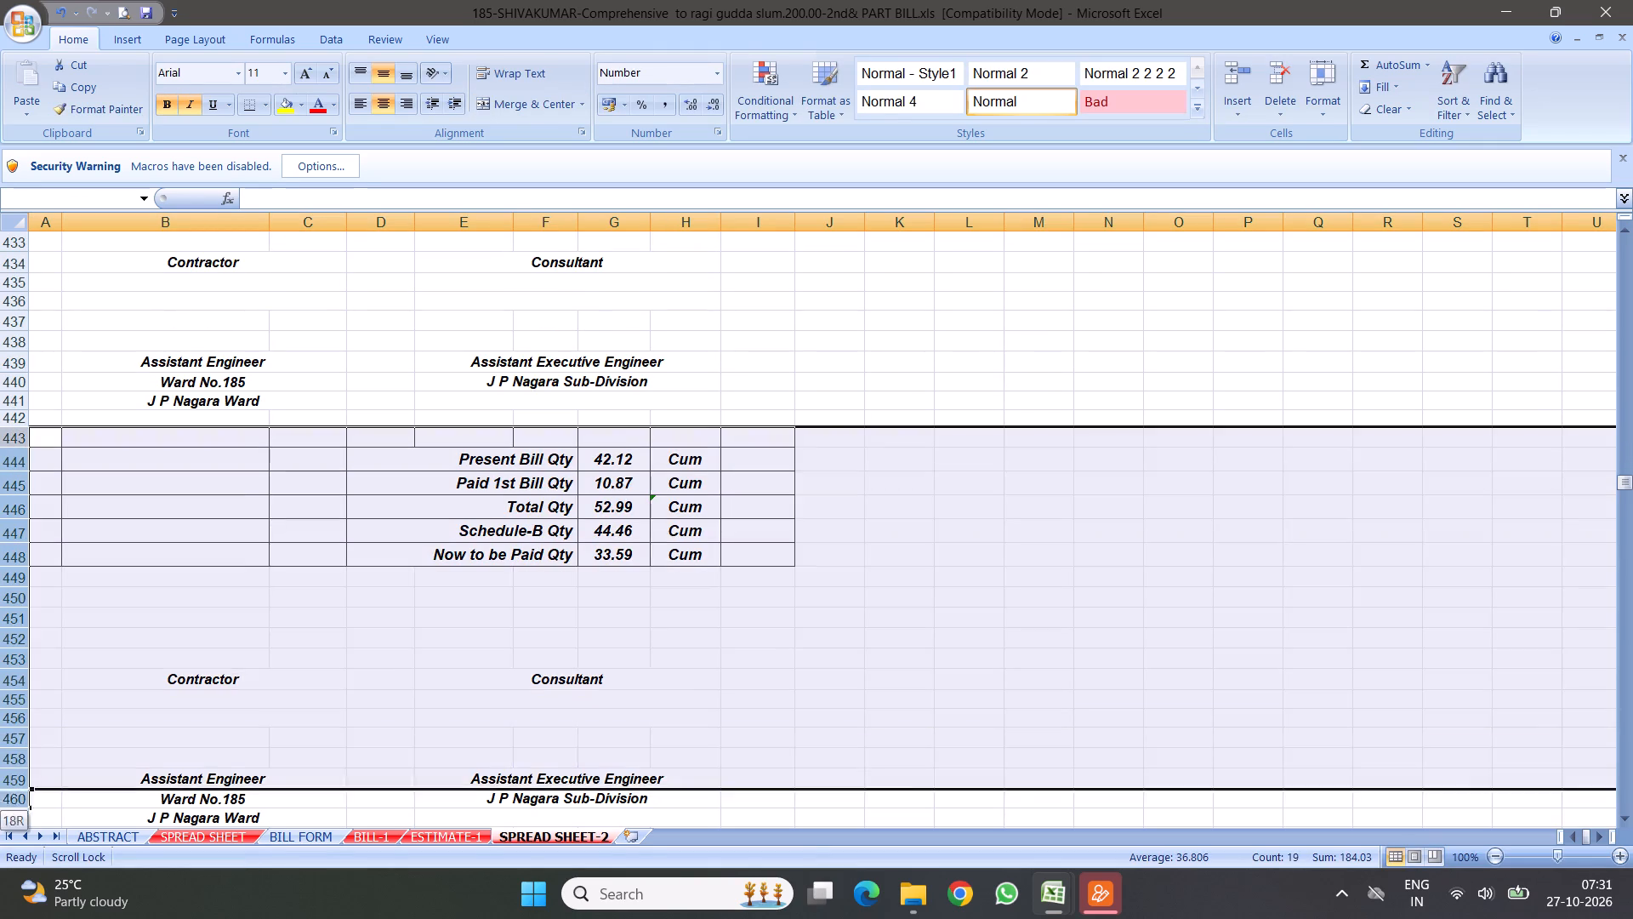
left_click_drag(67, 796, 217, 523)
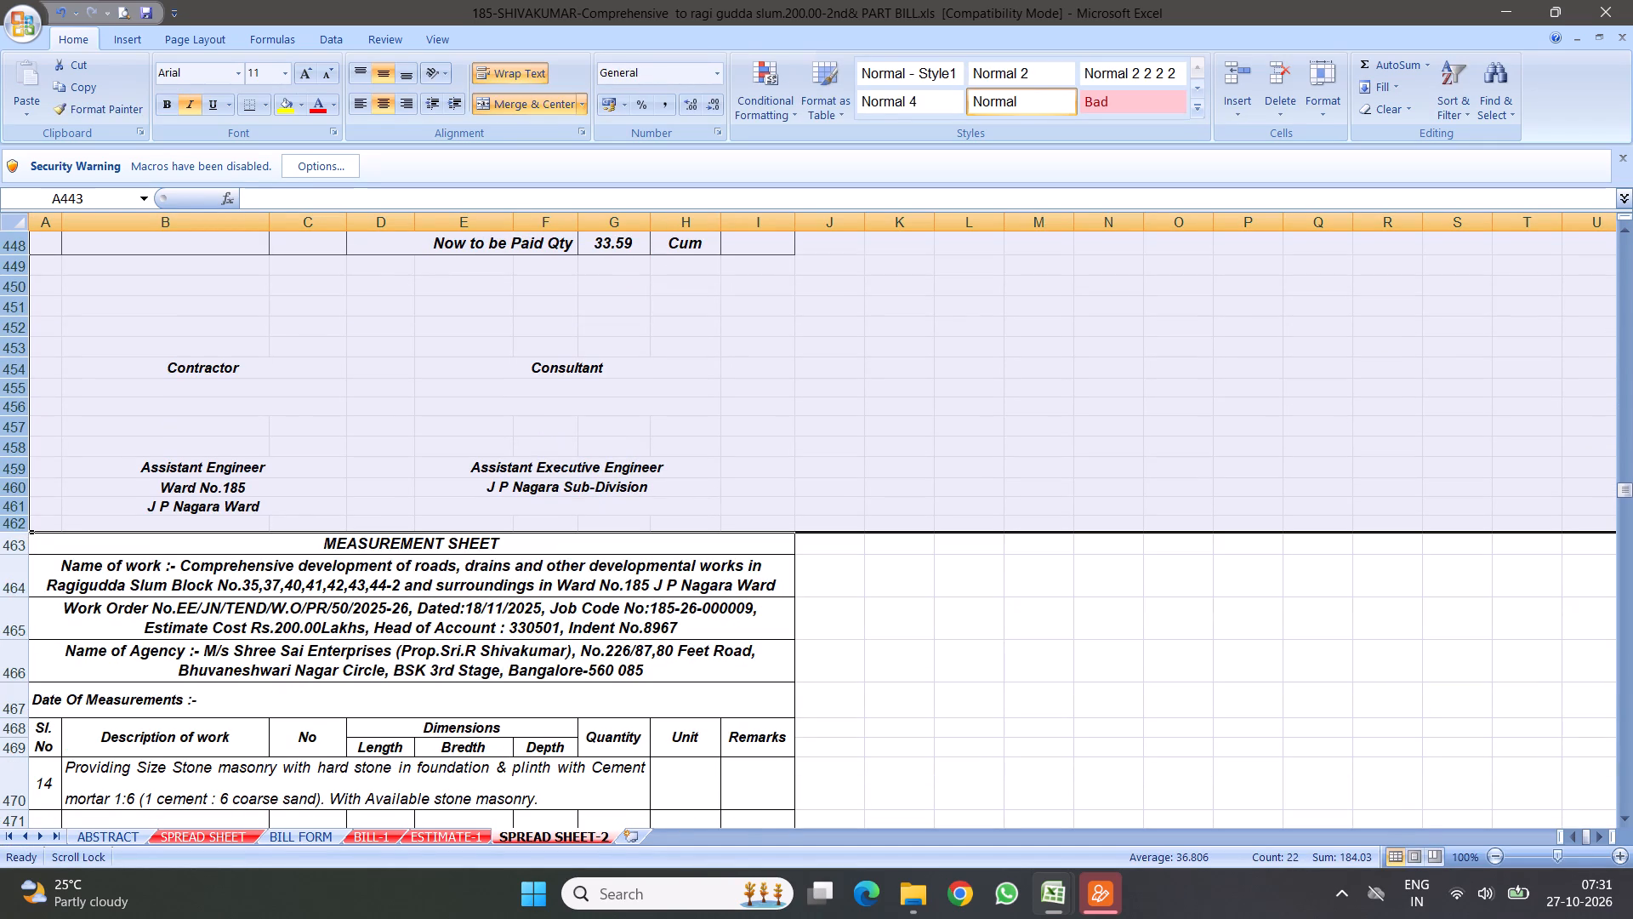
right_click(267, 375)
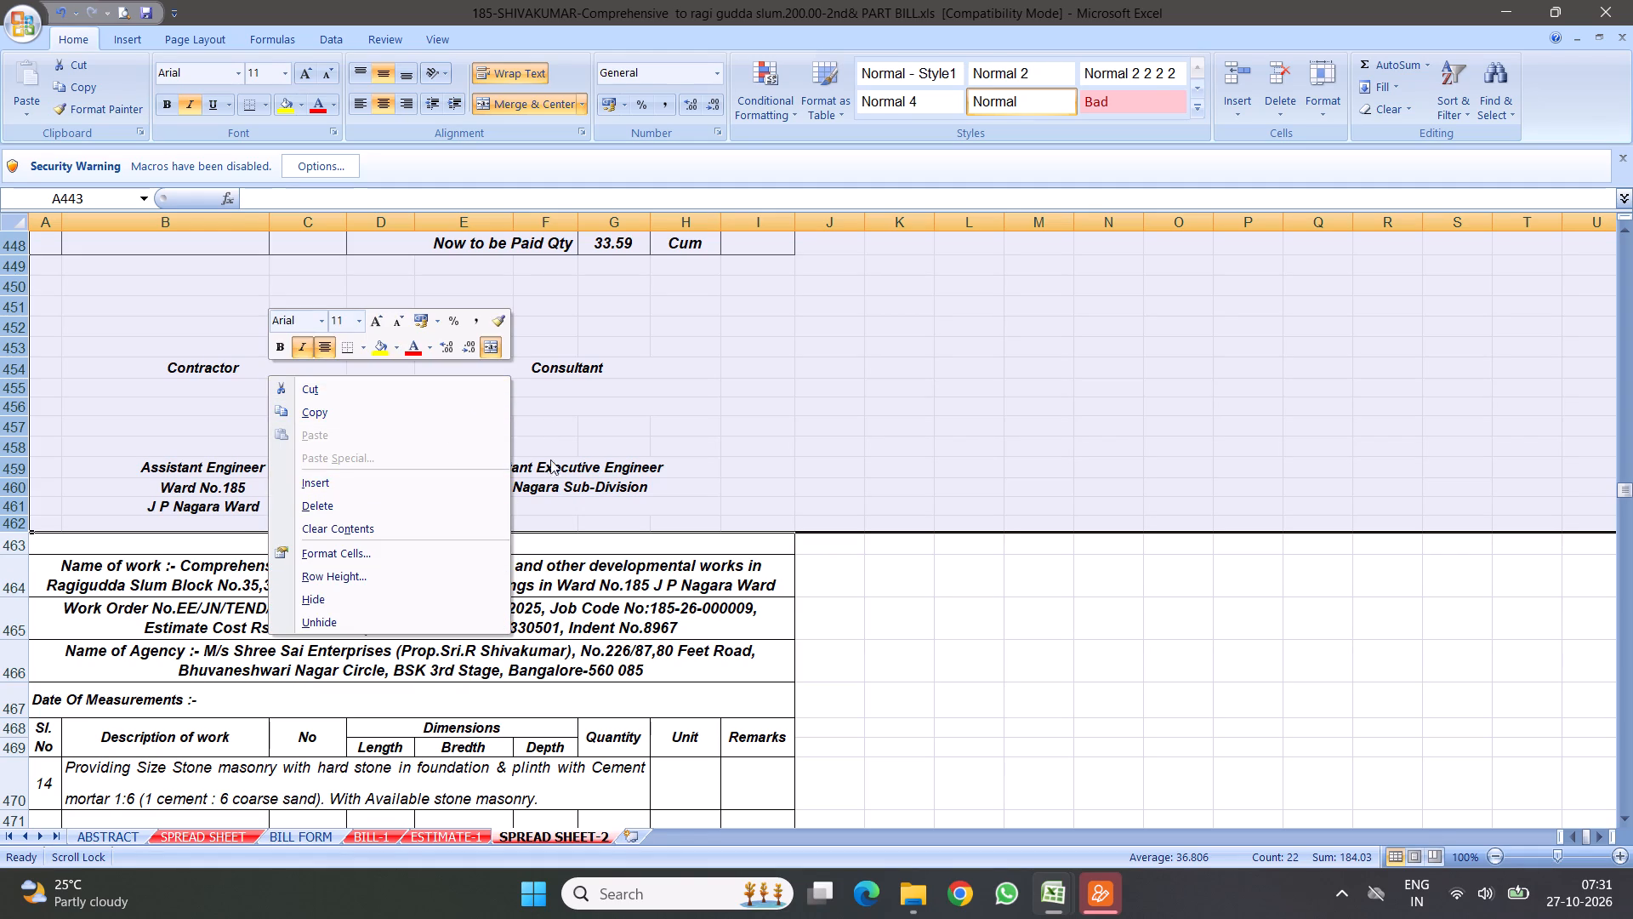
left_click(325, 506)
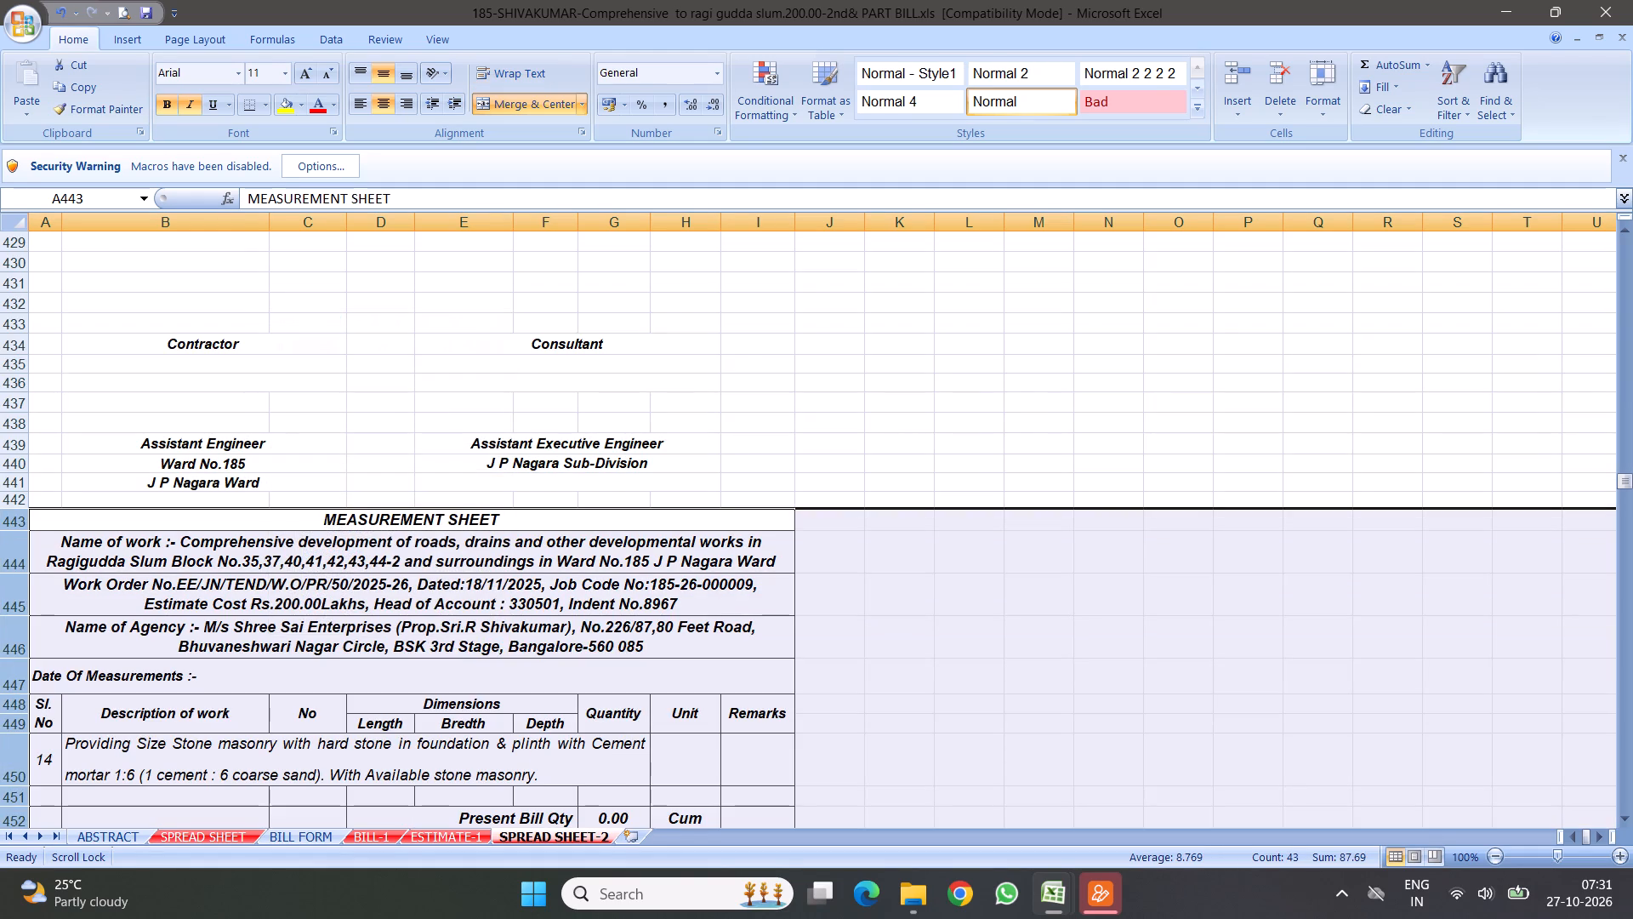
Set the length of item 10's last 11th cross measurement, cell D424, to 30.
scroll(387, 473, "up", 4)
scroll(372, 548, "up", 3)
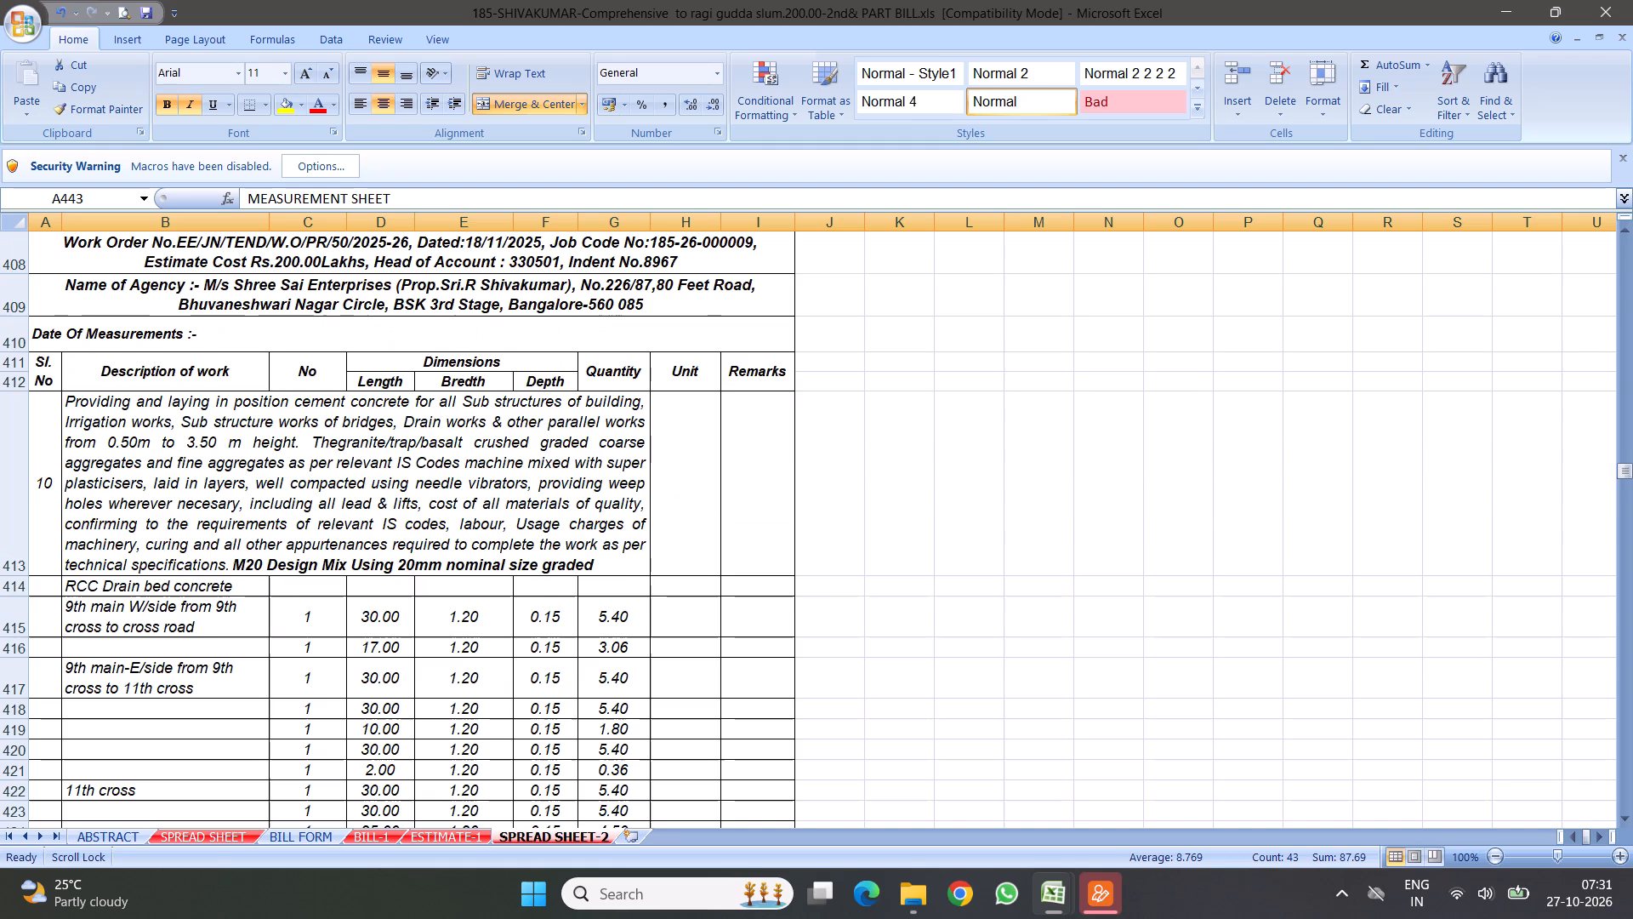
scroll(359, 597, "down", 3)
scroll(335, 516, "up", 2)
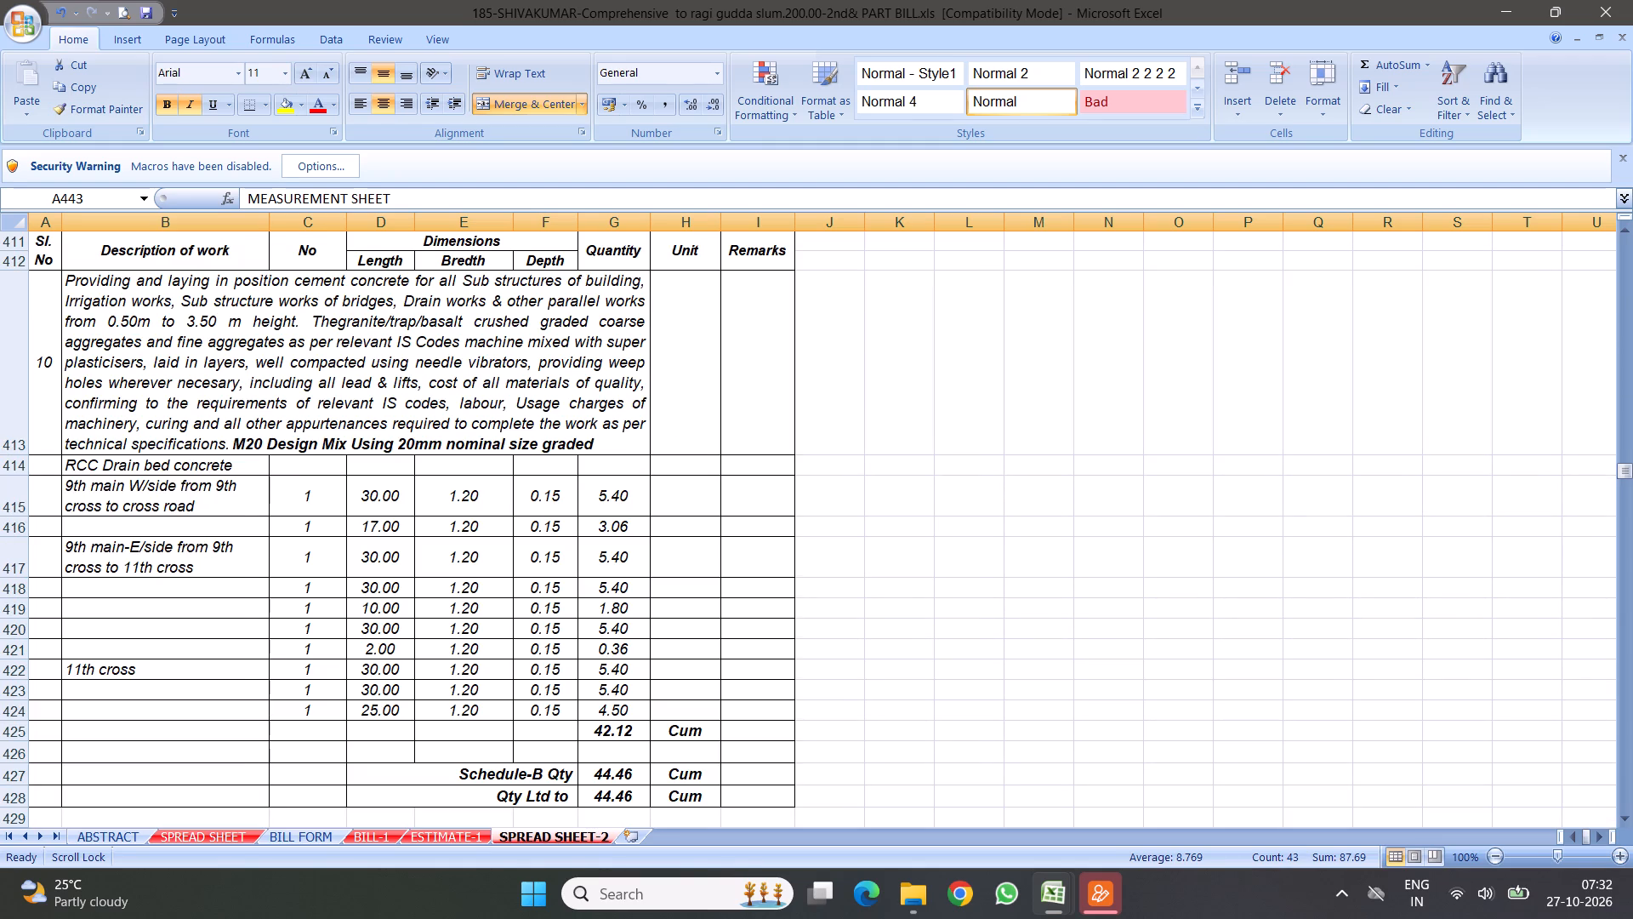
left_click(381, 713)
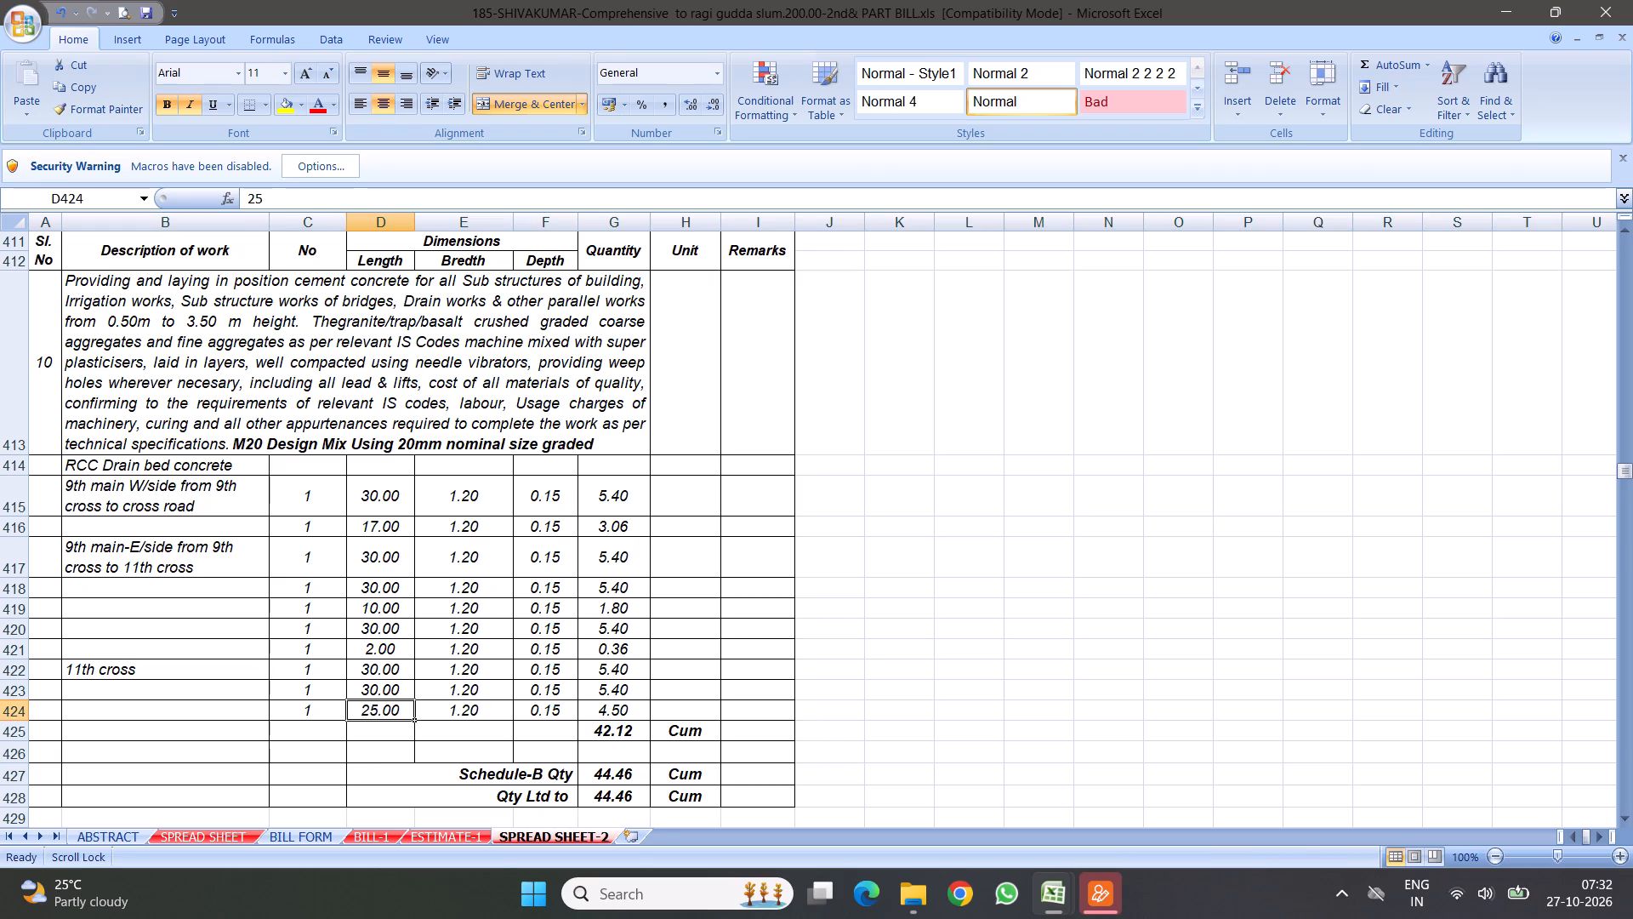
type("30")
key("Return")
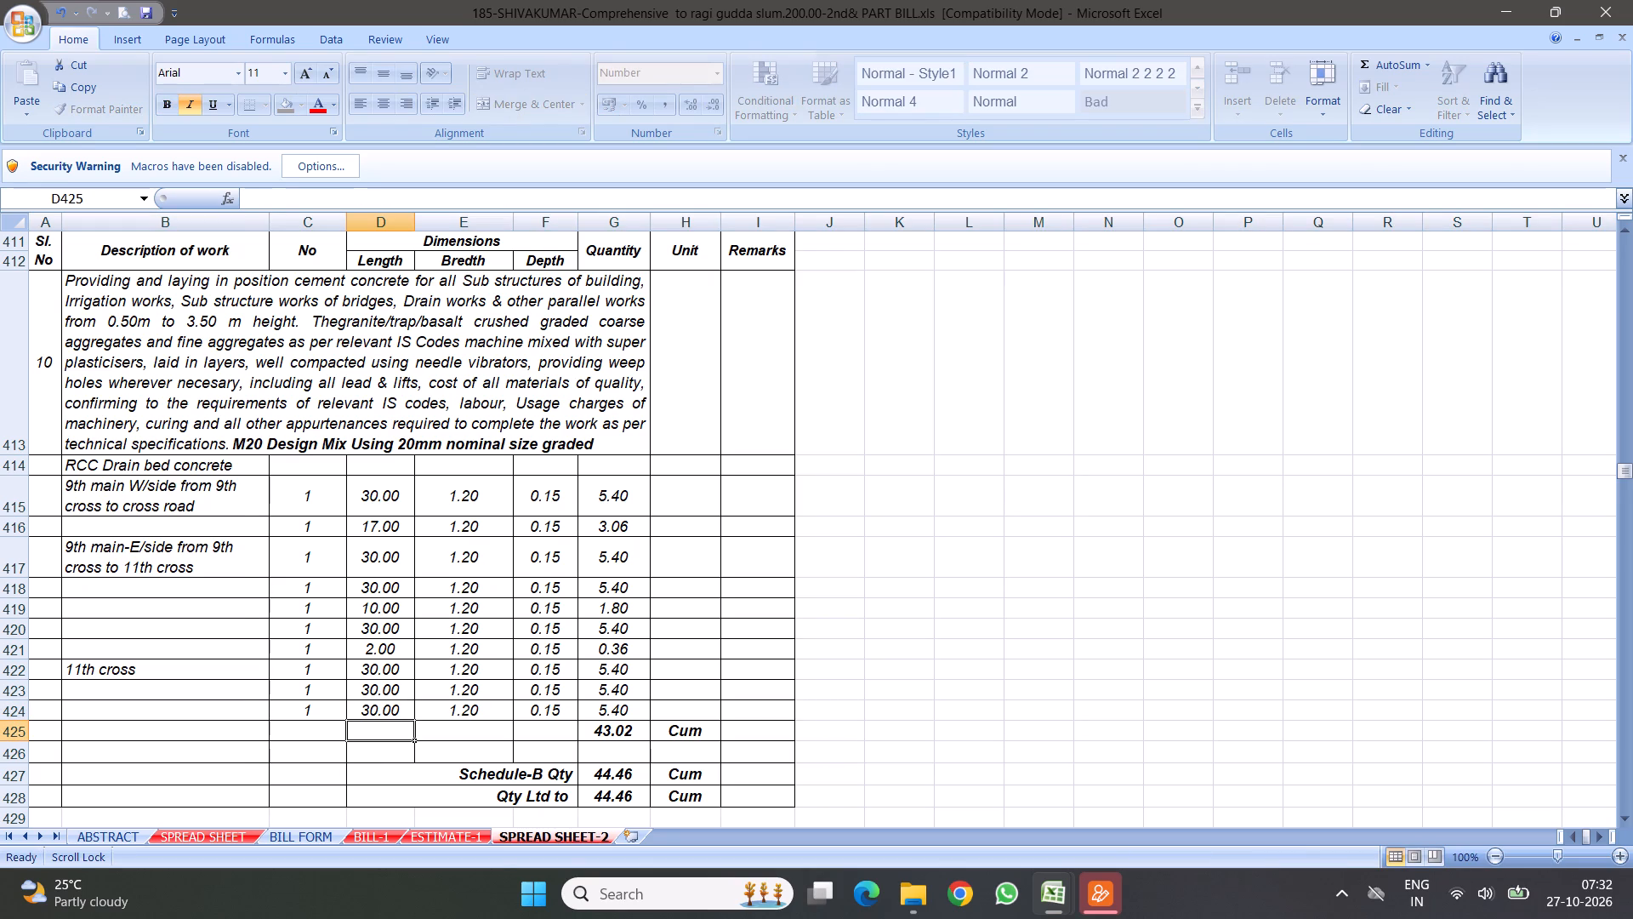
Insert a measurement row at 425 above item 10's quantity sum, with number 1, length 5, breadth 1.2 and depth 0.15.
left_click(13, 731)
right_click(13, 731)
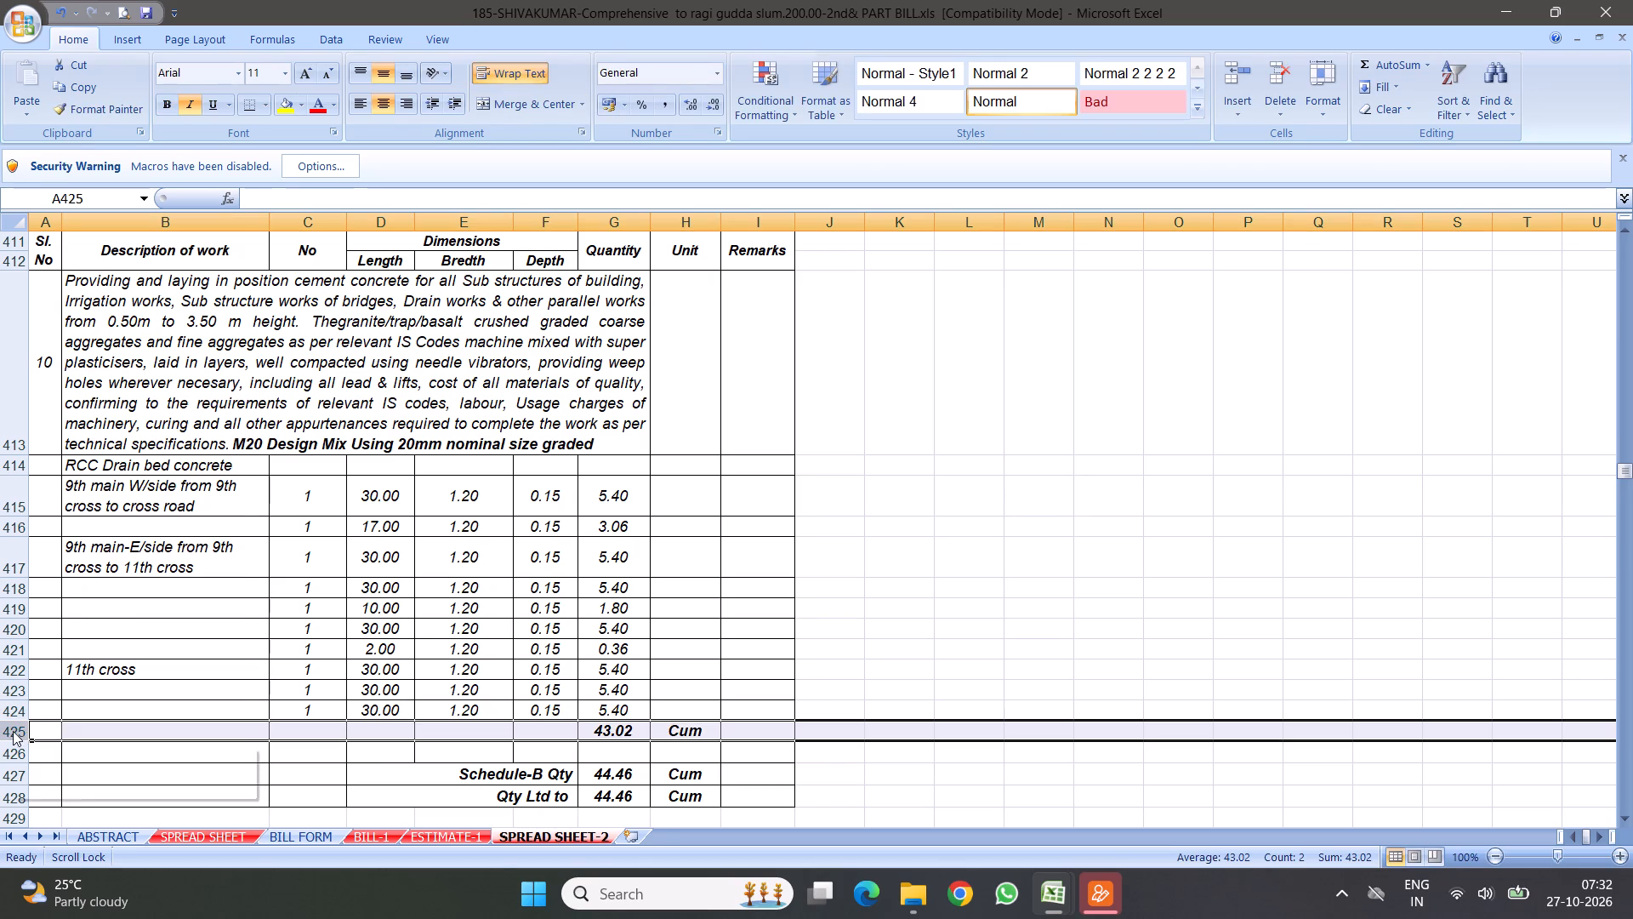
left_click(51, 577)
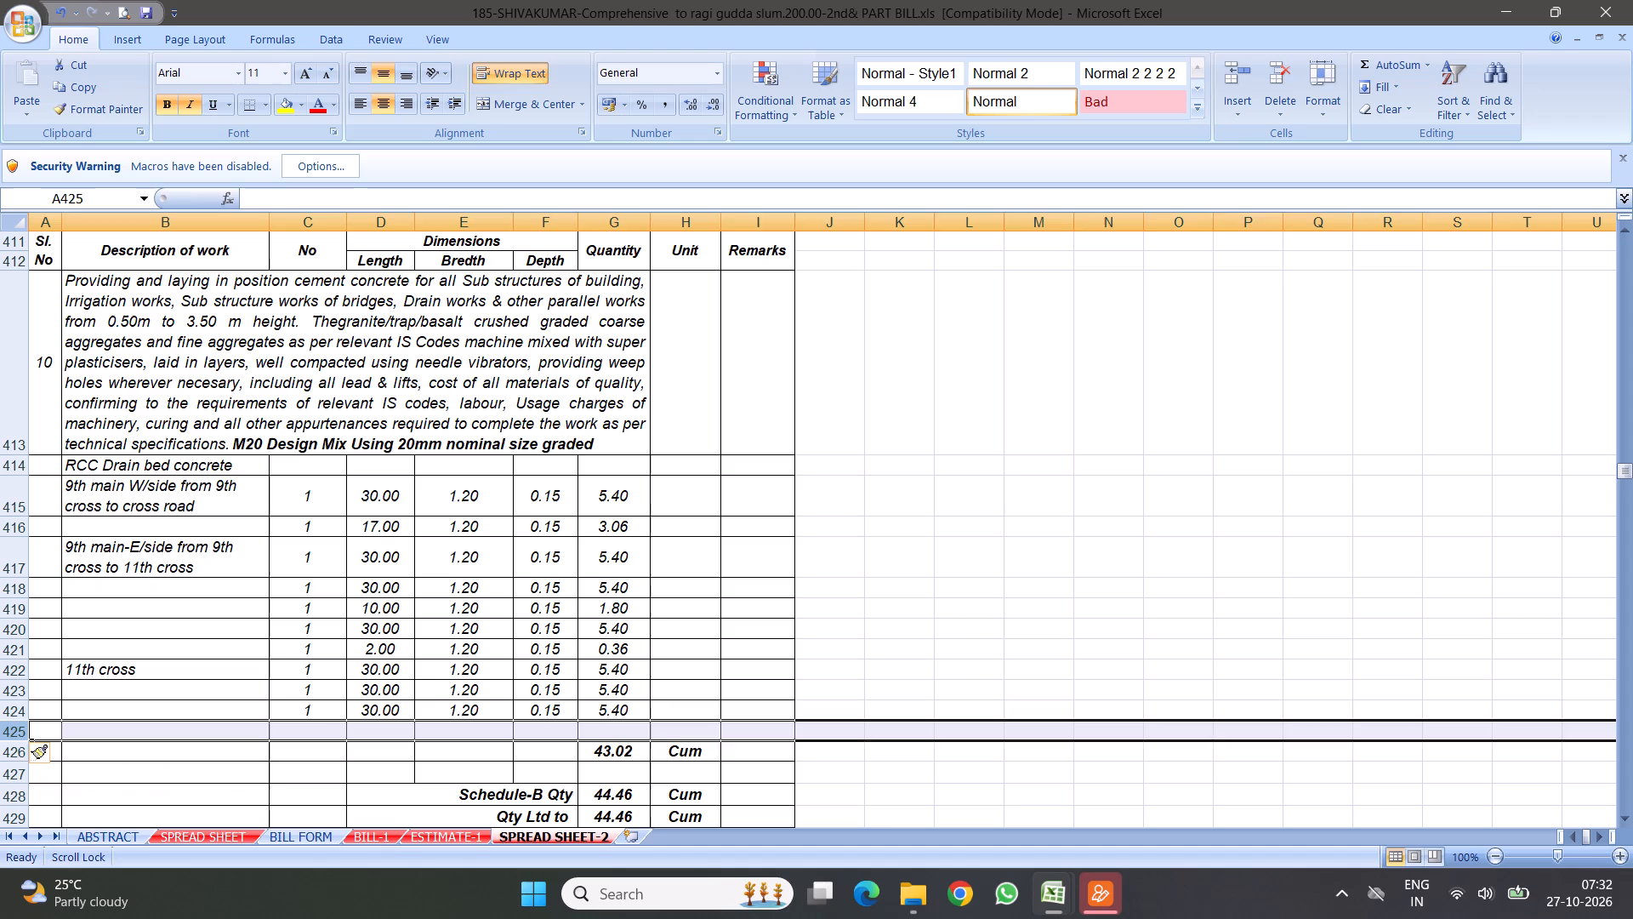
left_click(321, 731)
key("1")
left_click(371, 730)
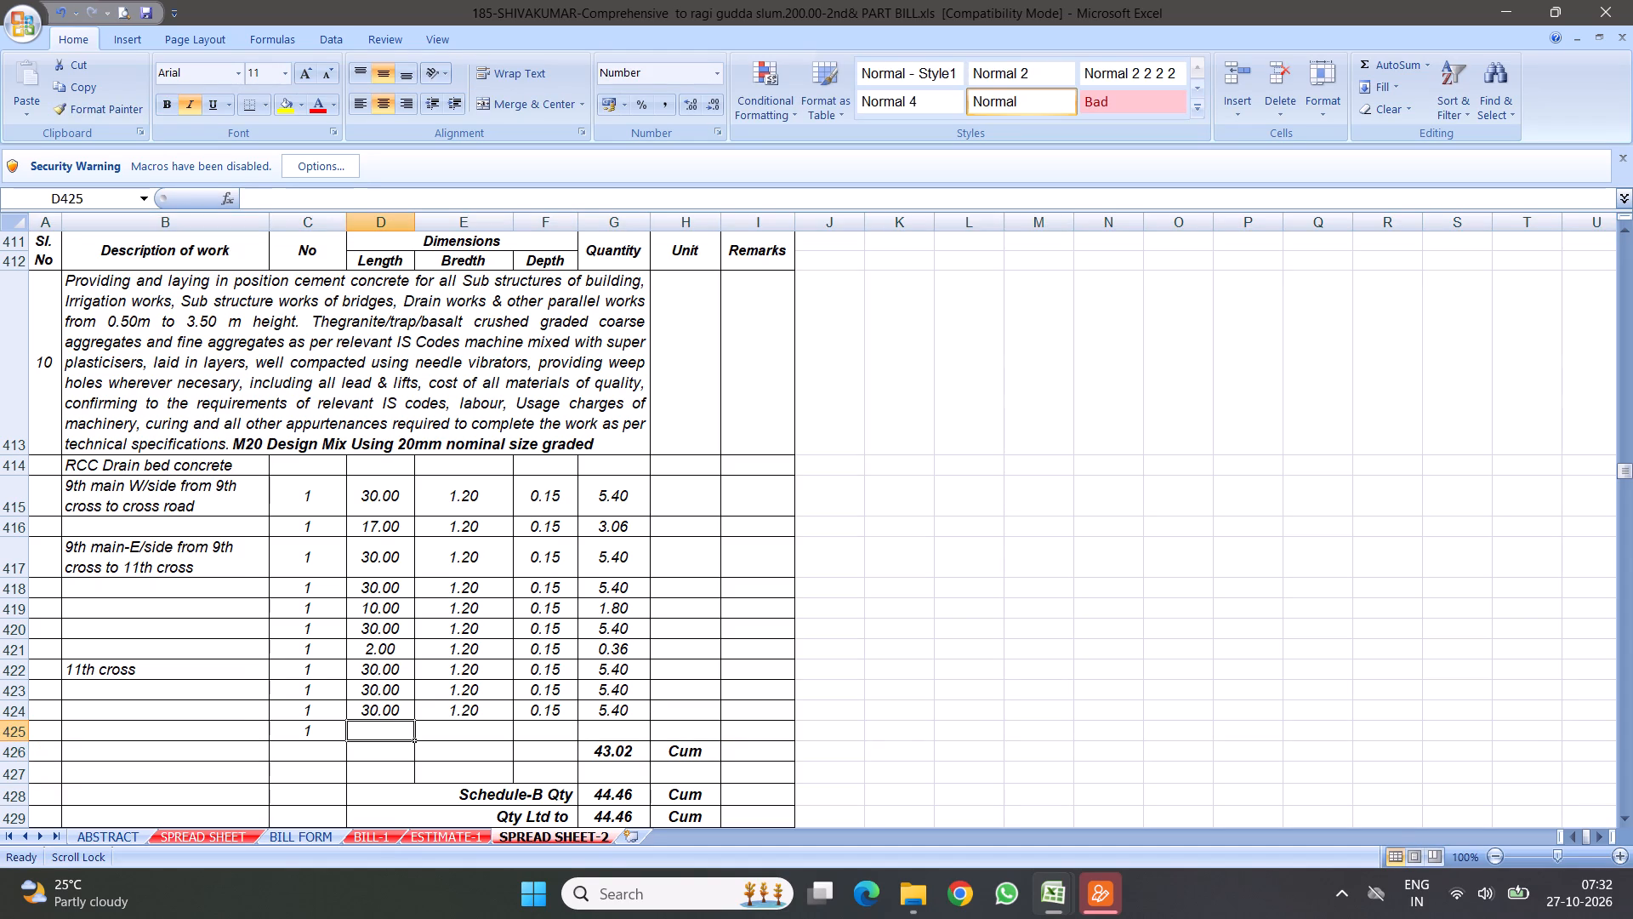
key("5")
left_click(460, 729)
key("1")
key("period")
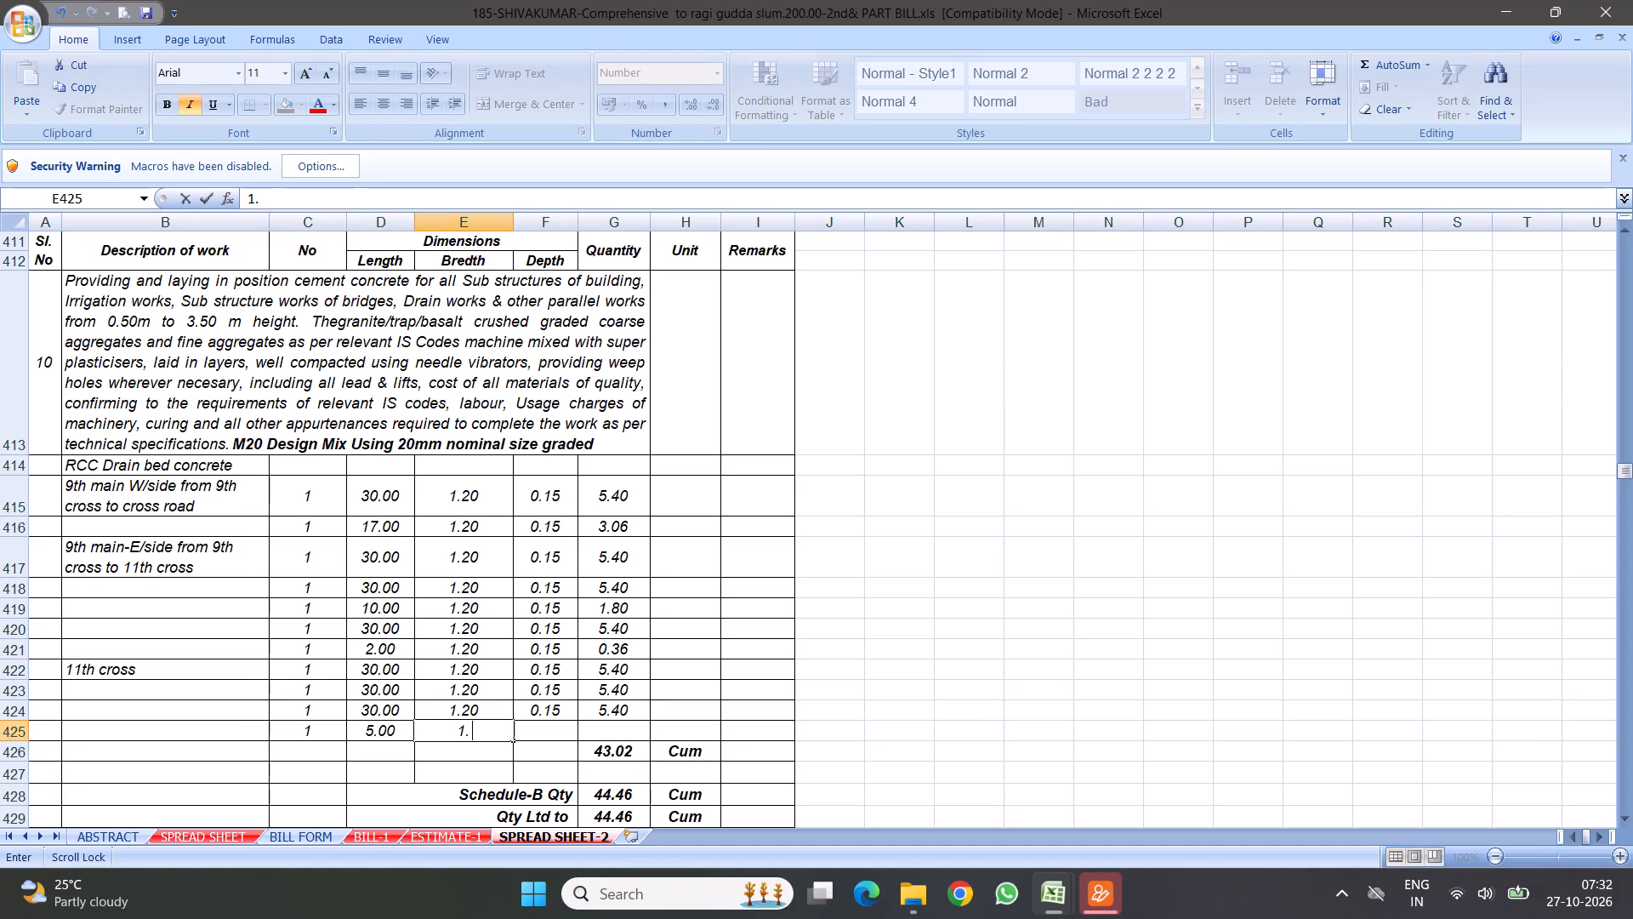
key("2")
left_click(569, 730)
type(".1")
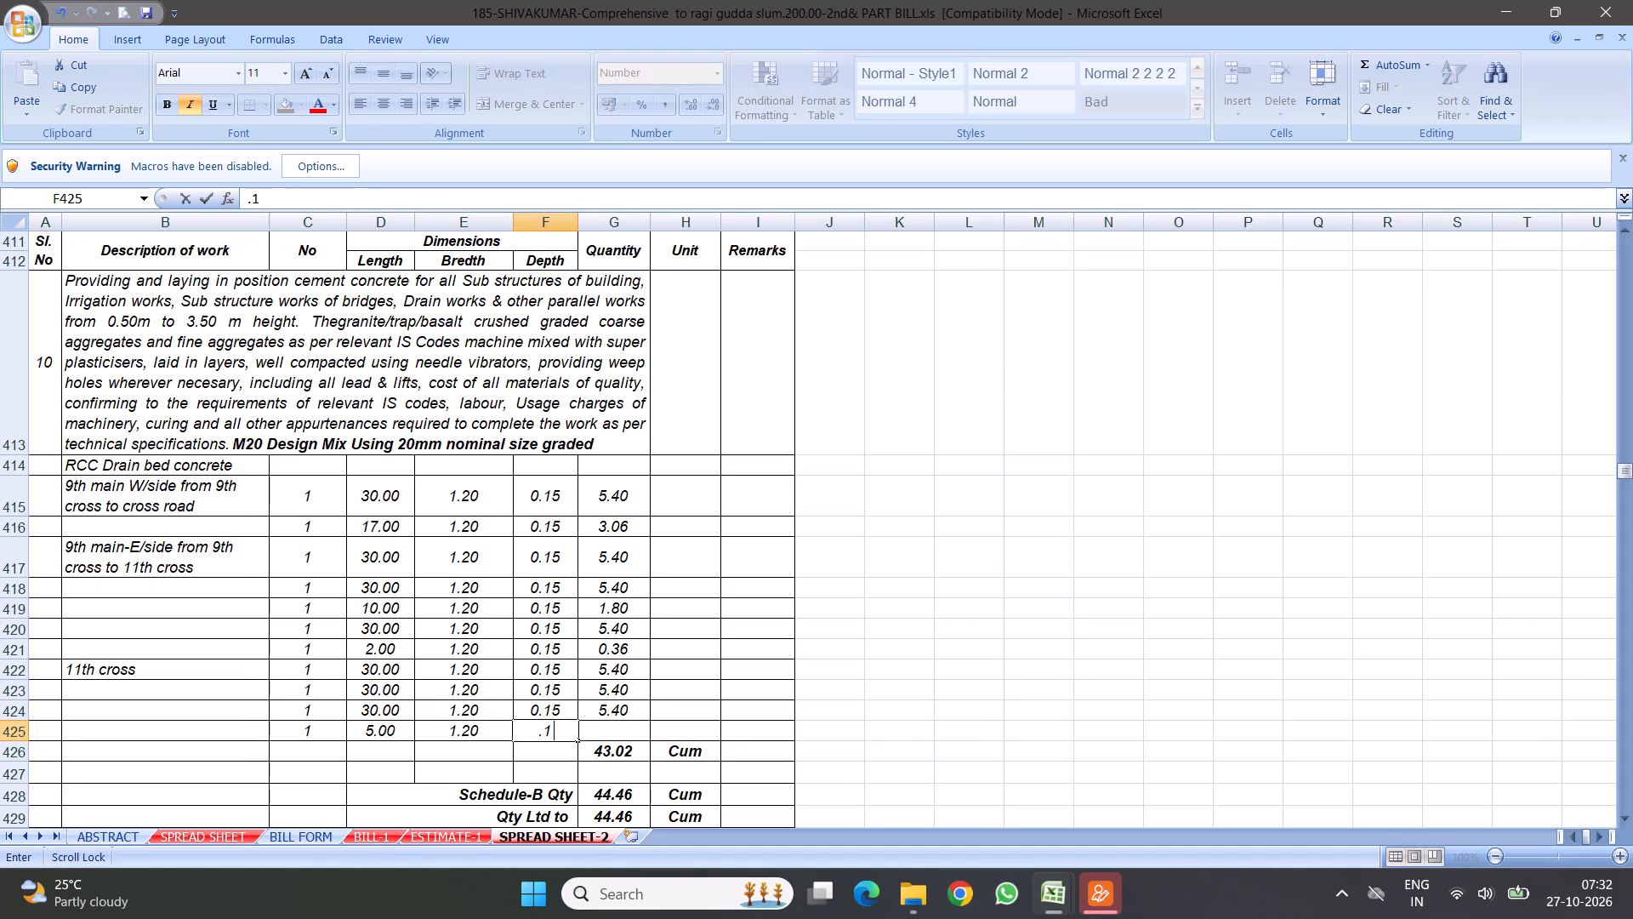
key("5")
left_click(717, 705)
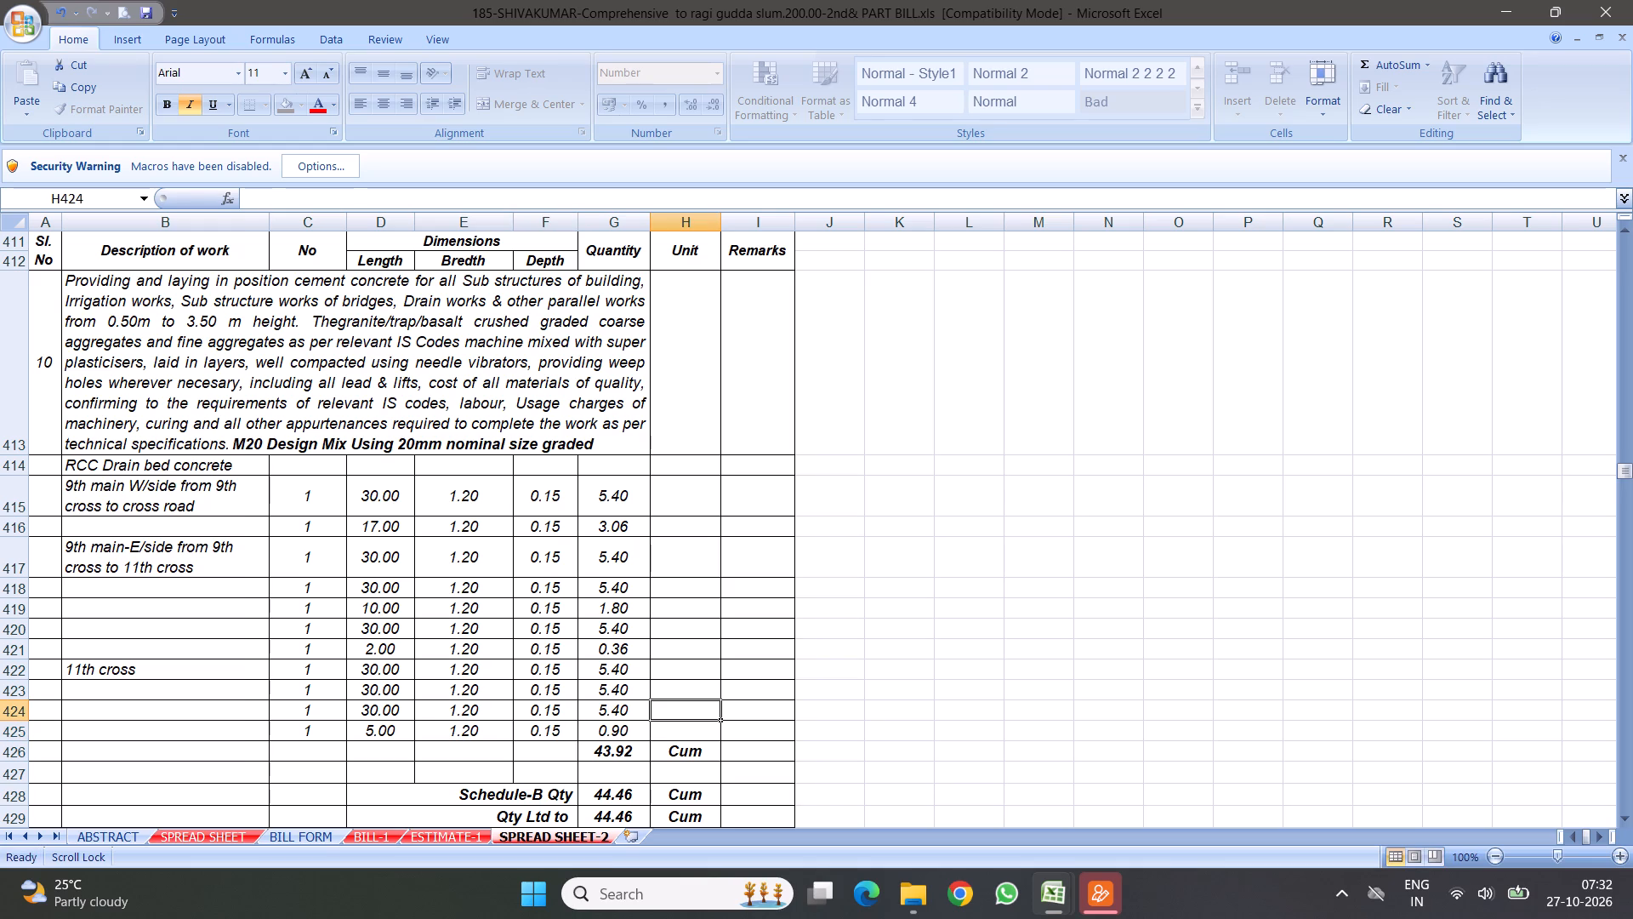
Set the length of item 10's added measurement row, cell D425, to 9.
scroll(725, 685, "down", 2)
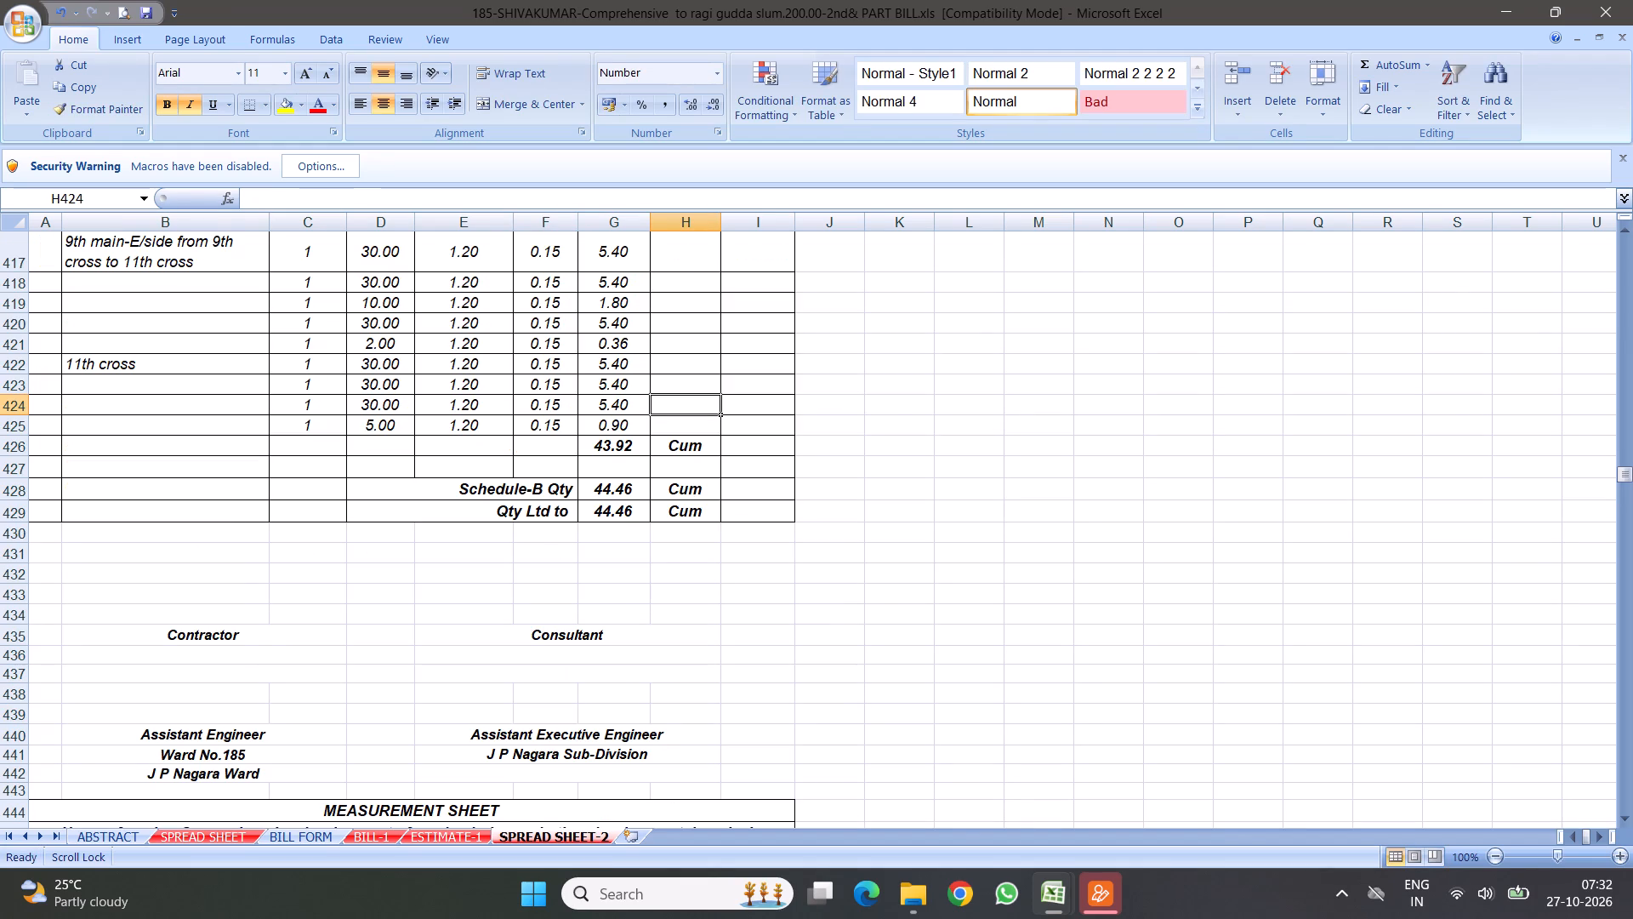
left_click(378, 424)
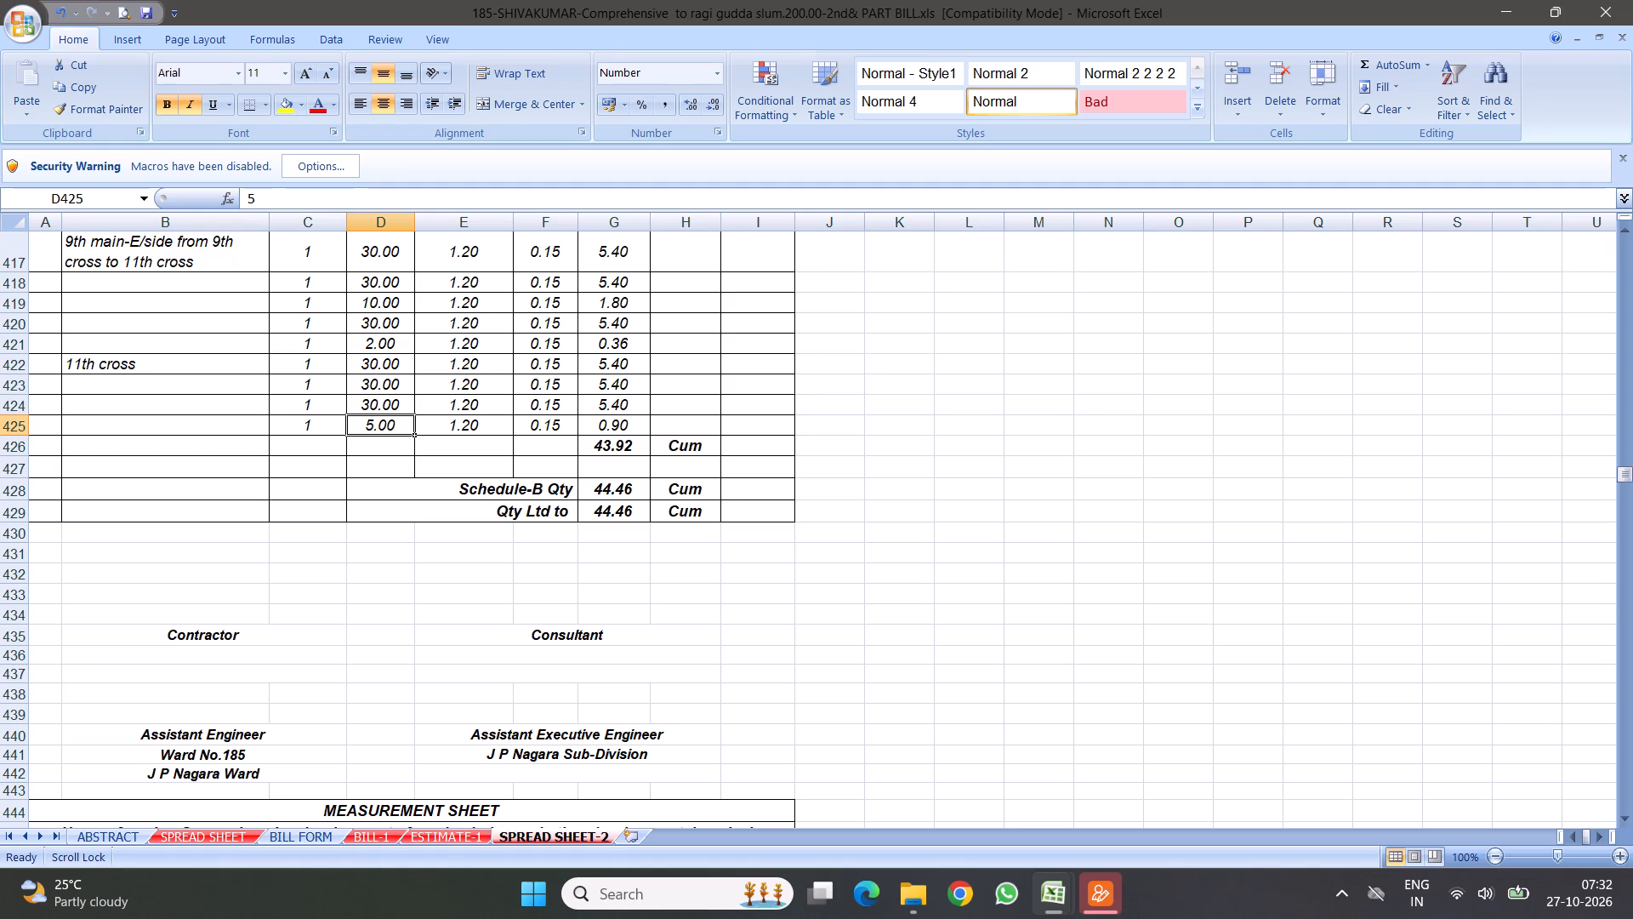
key("9")
left_click(583, 462)
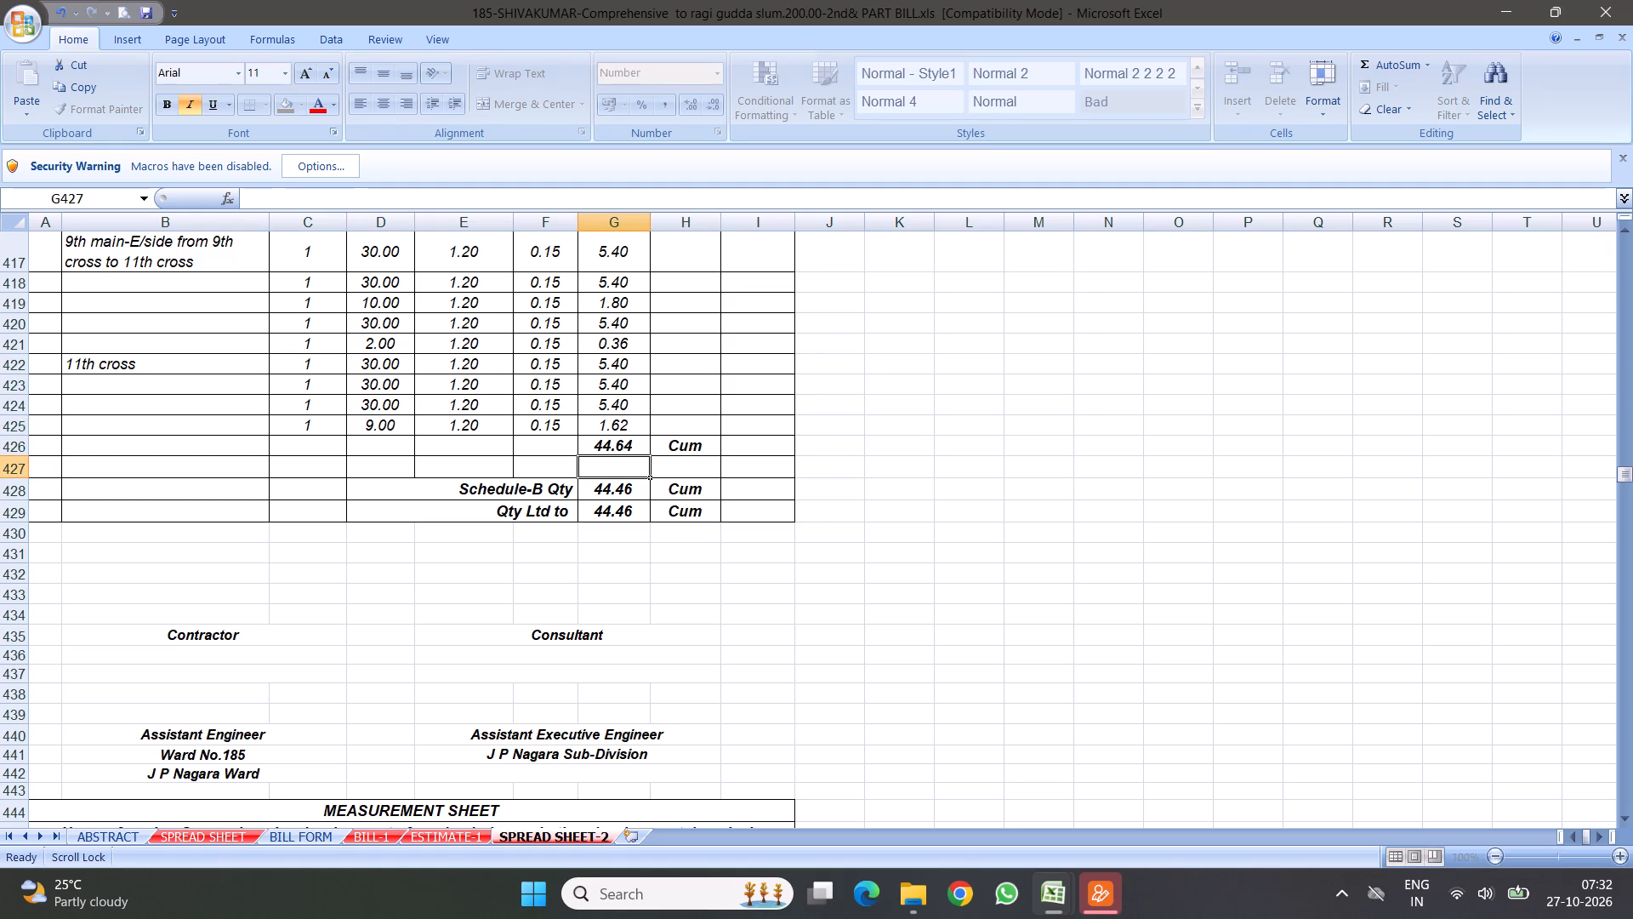
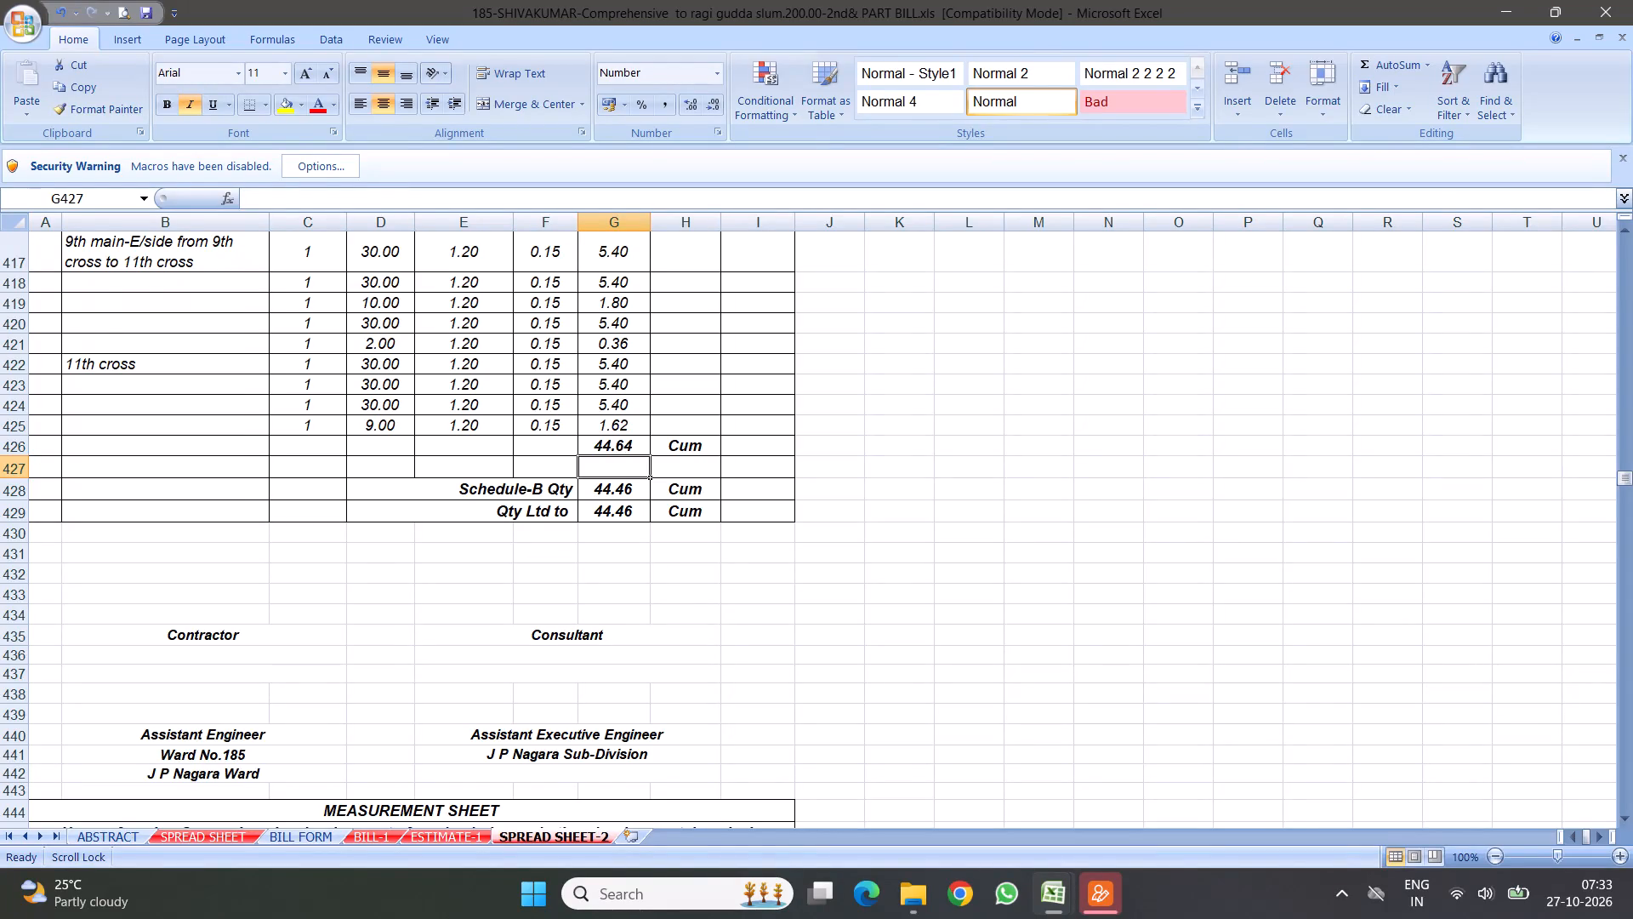
Review item 10's measurements in SPREAD SHEET-2 and look up items 10 and 11 in the ESTIMATE-1 sheet.
scroll(420, 448, "up", 3)
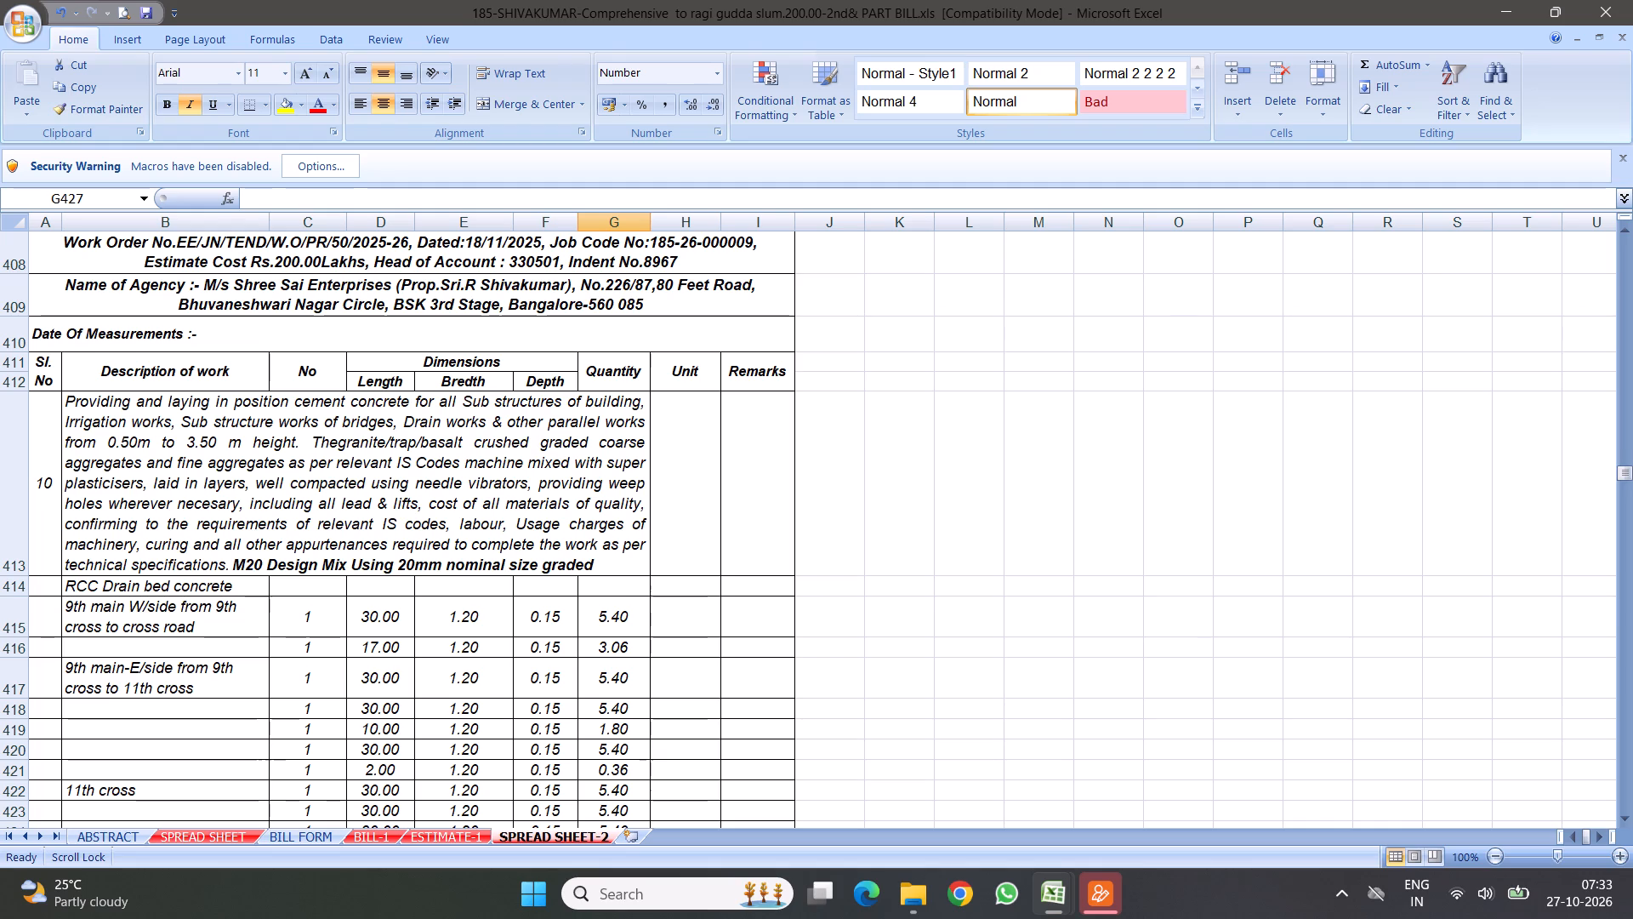
scroll(494, 495, "down", 2)
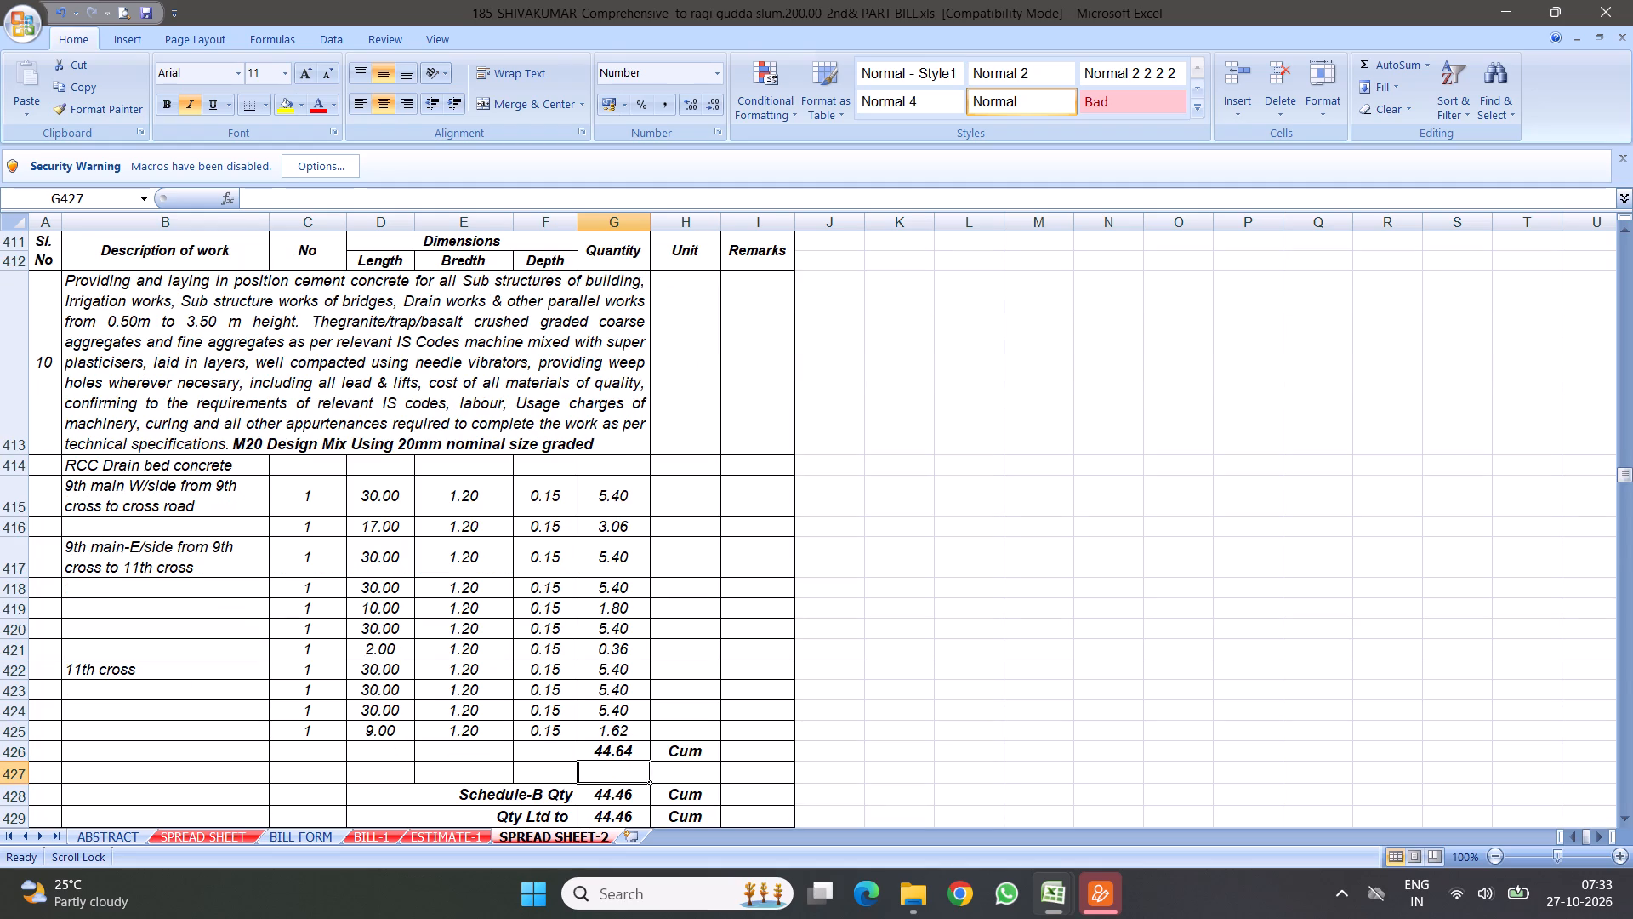
scroll(473, 496, "up", 1)
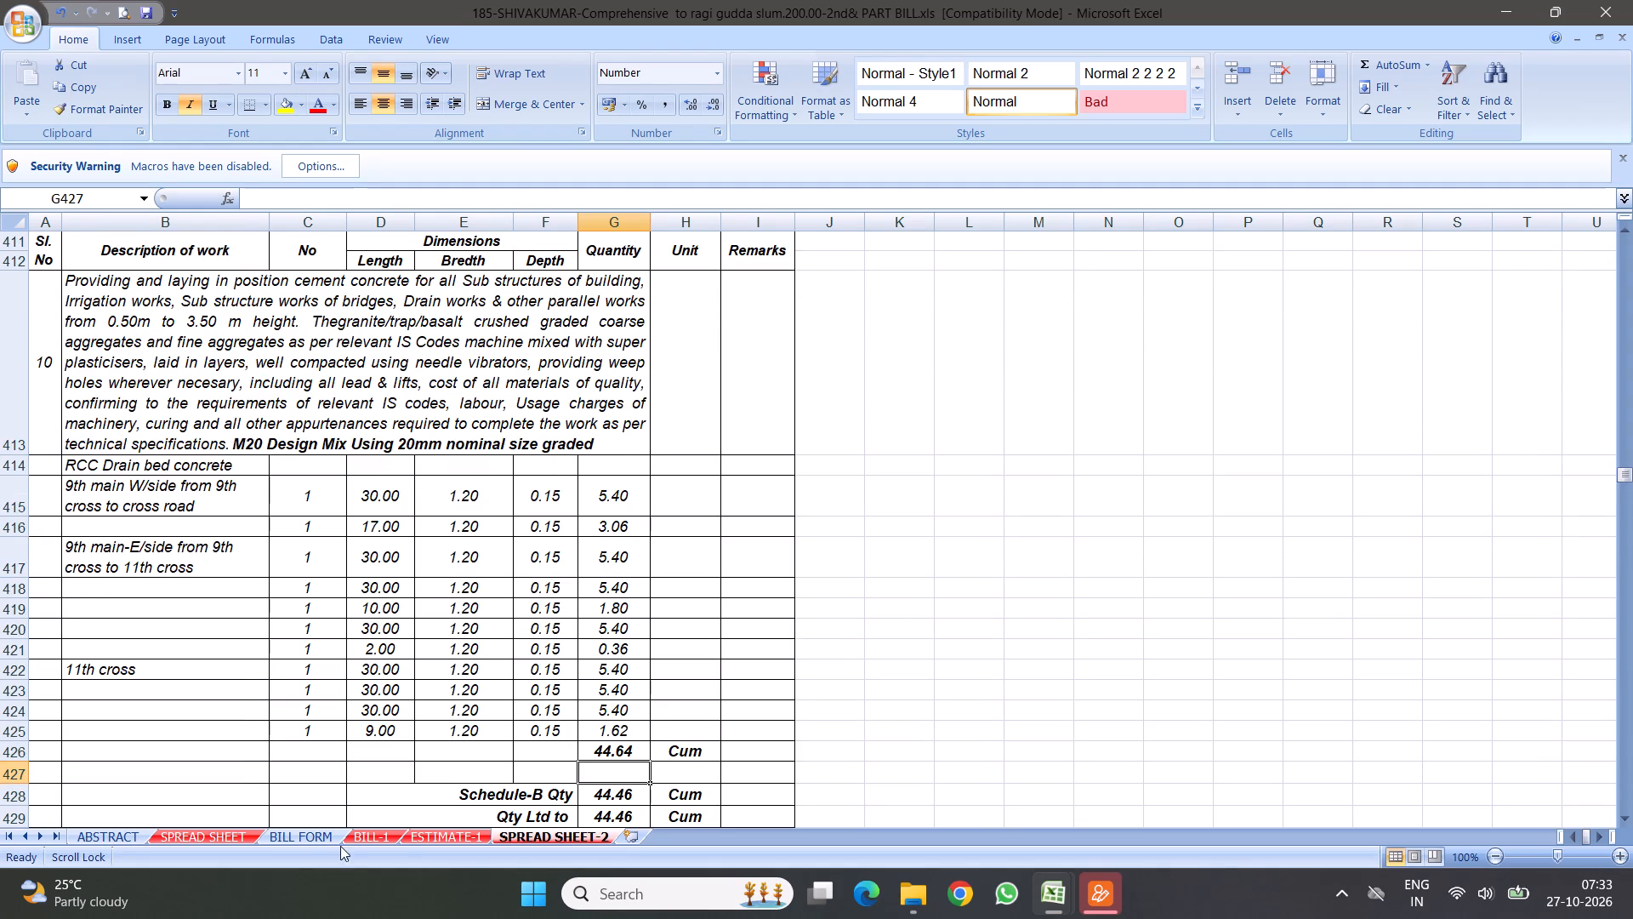
left_click(435, 831)
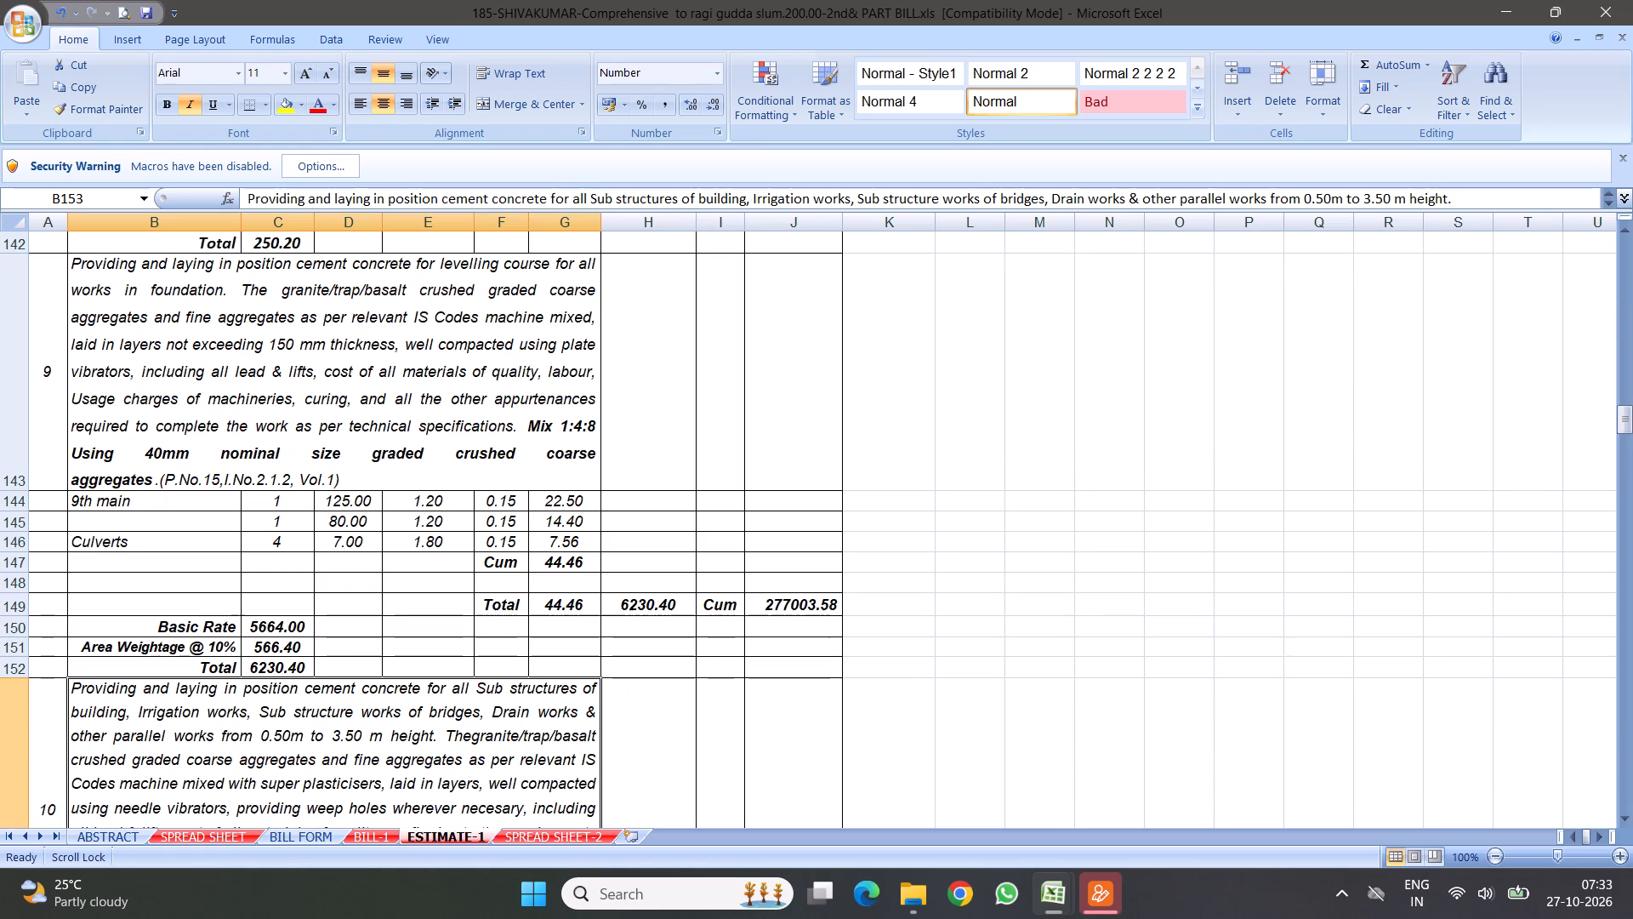
scroll(513, 633, "down", 3)
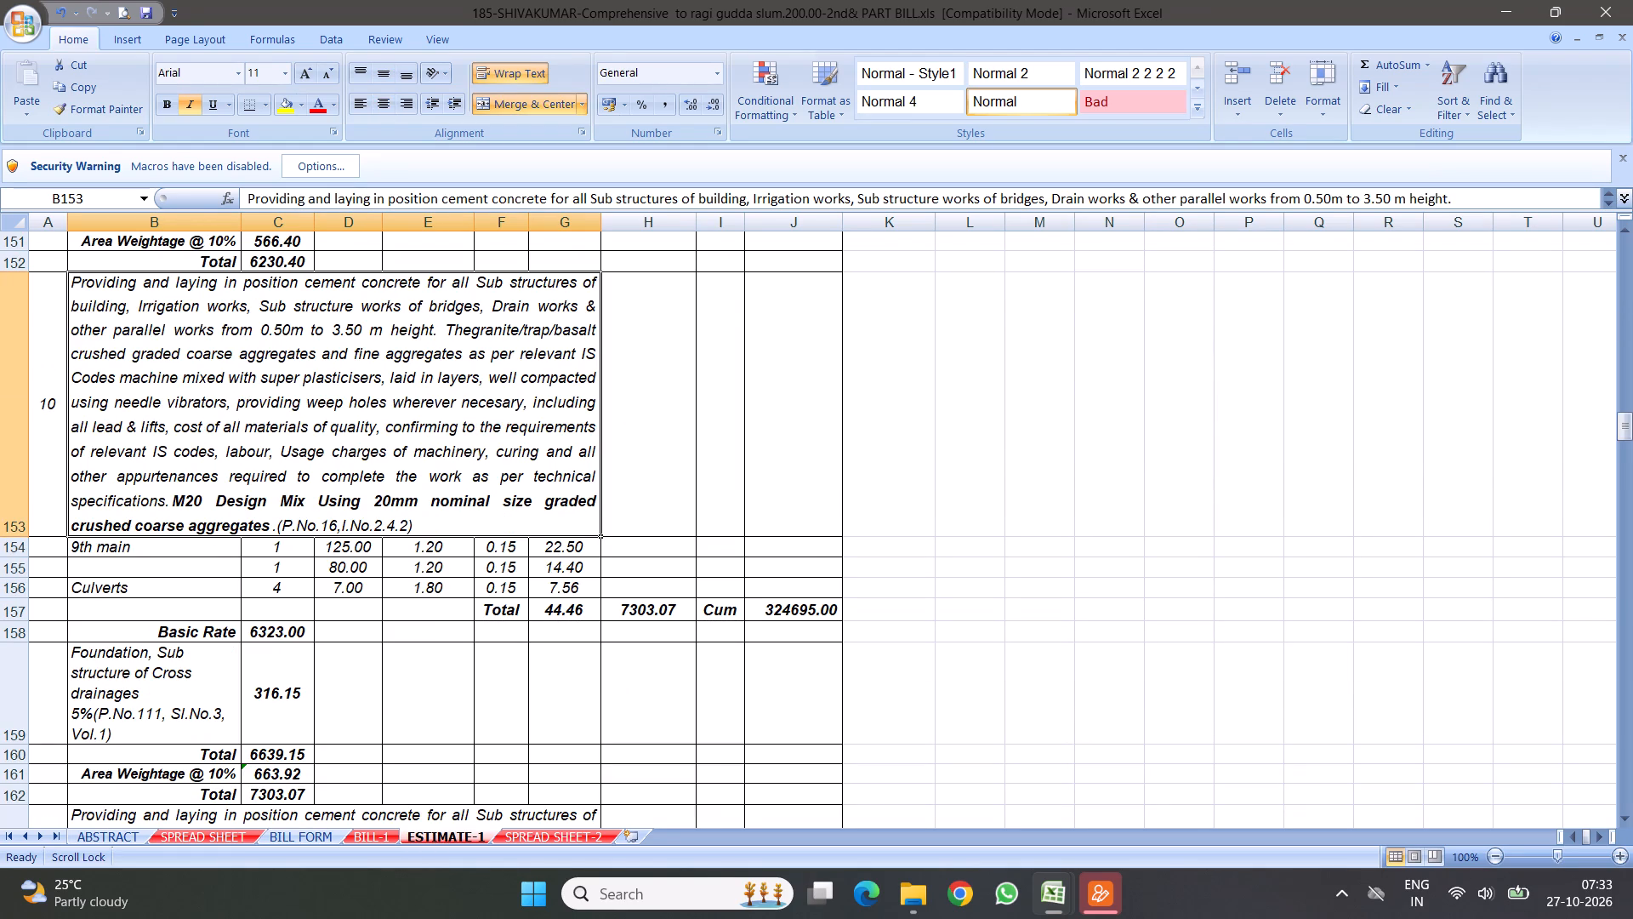
scroll(467, 524, "down", 4)
left_click(322, 435)
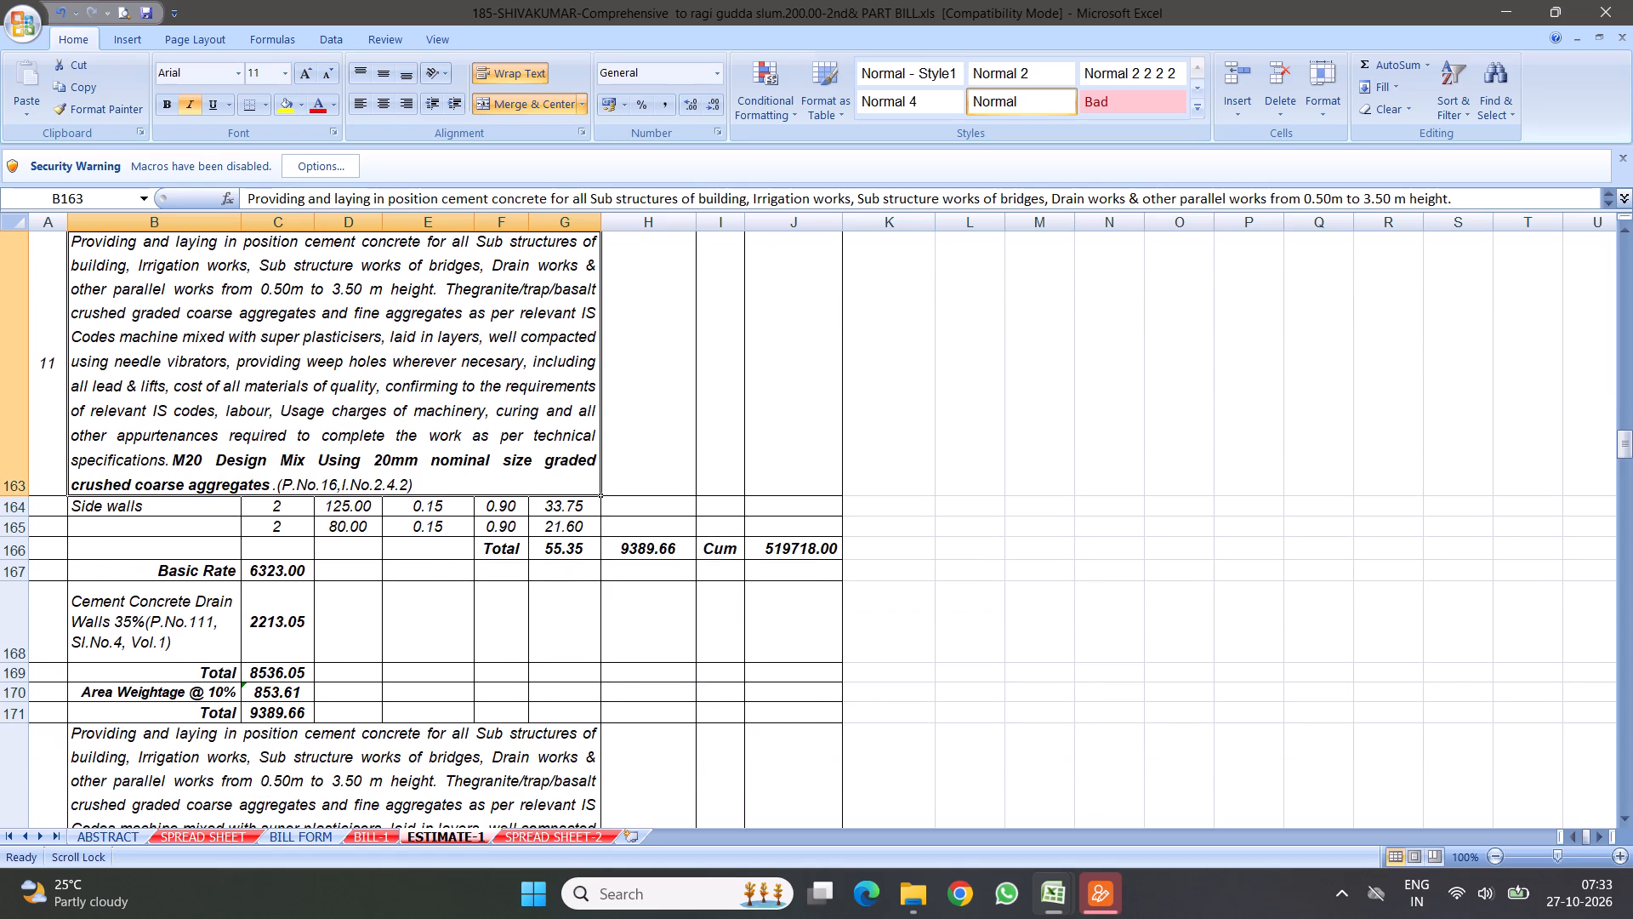
left_click(569, 834)
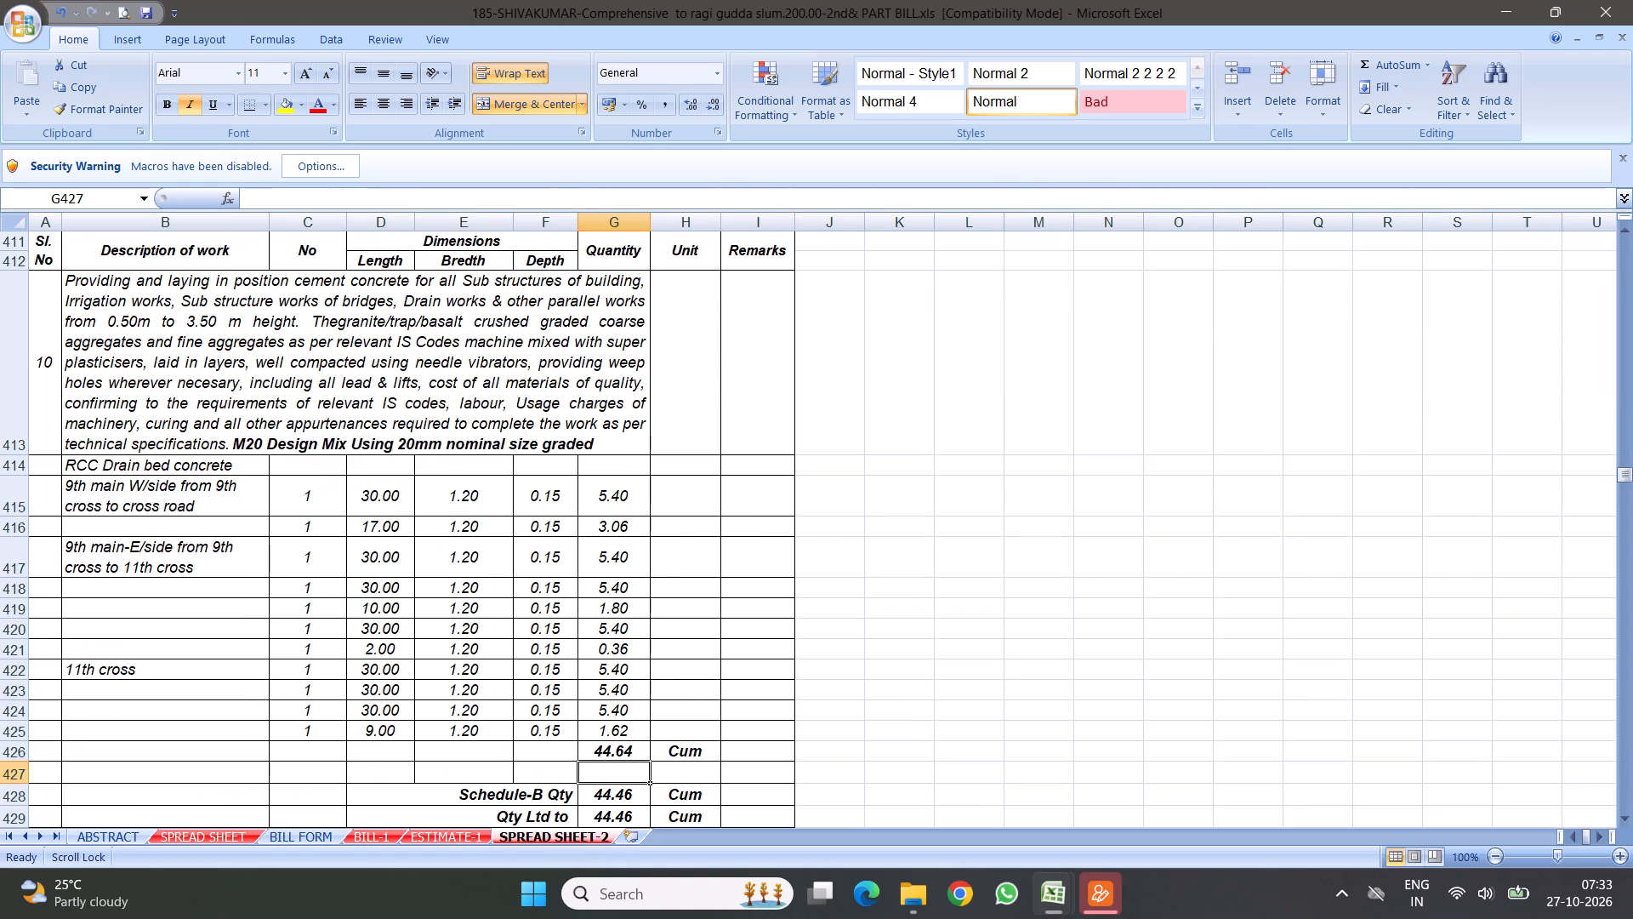
Copy item 10's measurement sheet with its signature block, rows 405 to 443, and insert the copy at row 444 above item 14's sheet.
scroll(282, 414, "up", 2)
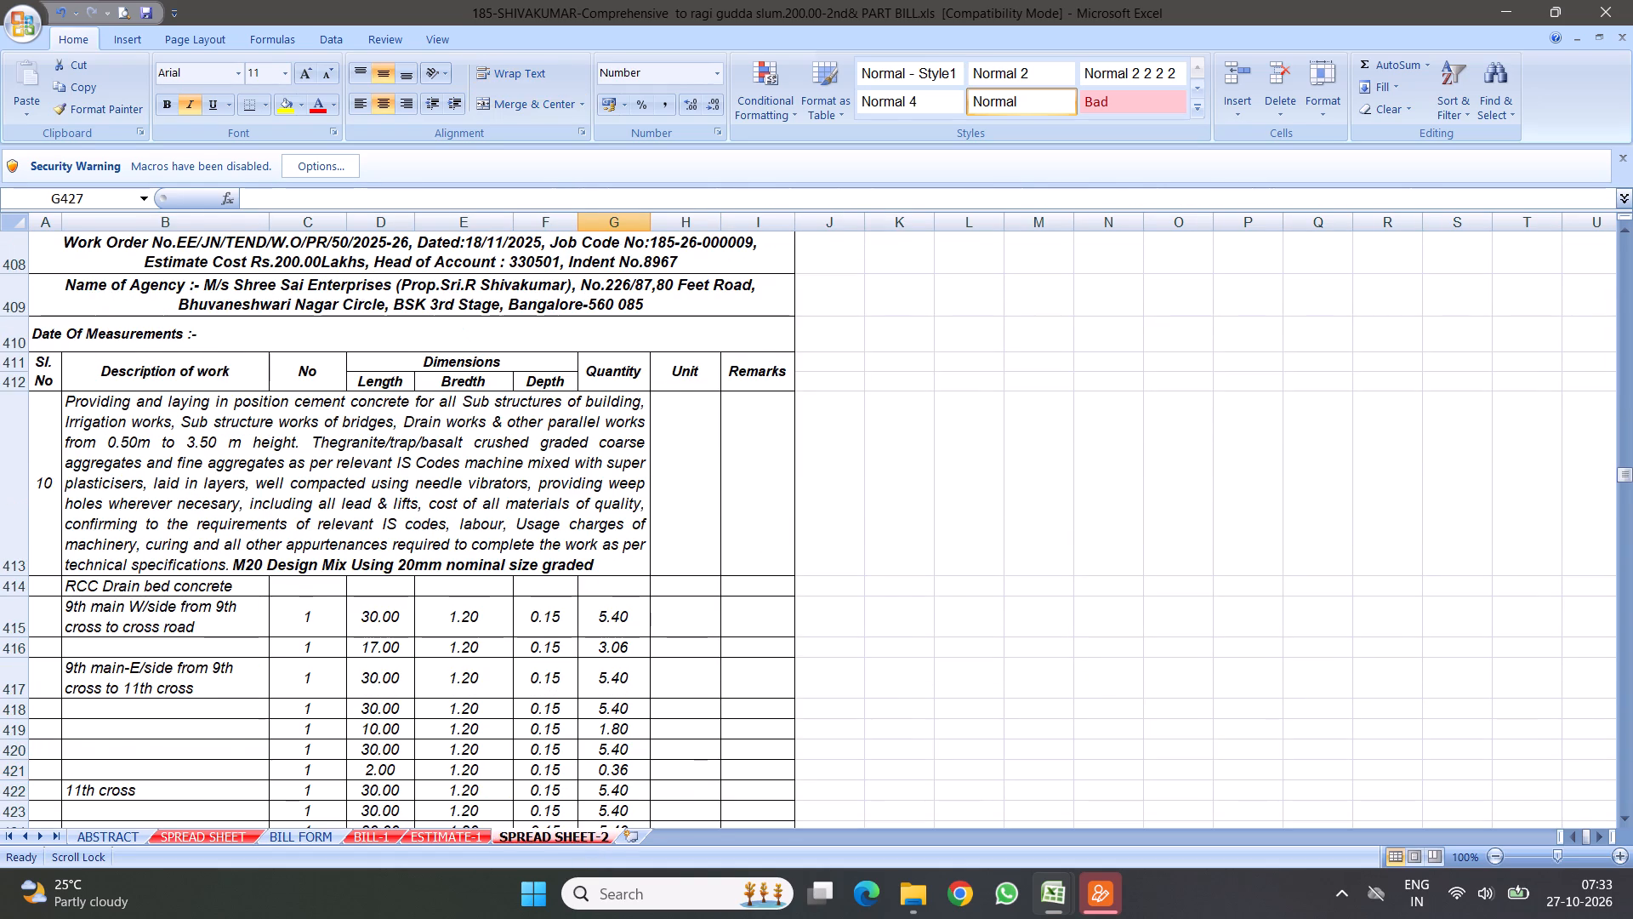
scroll(196, 301, "up", 2)
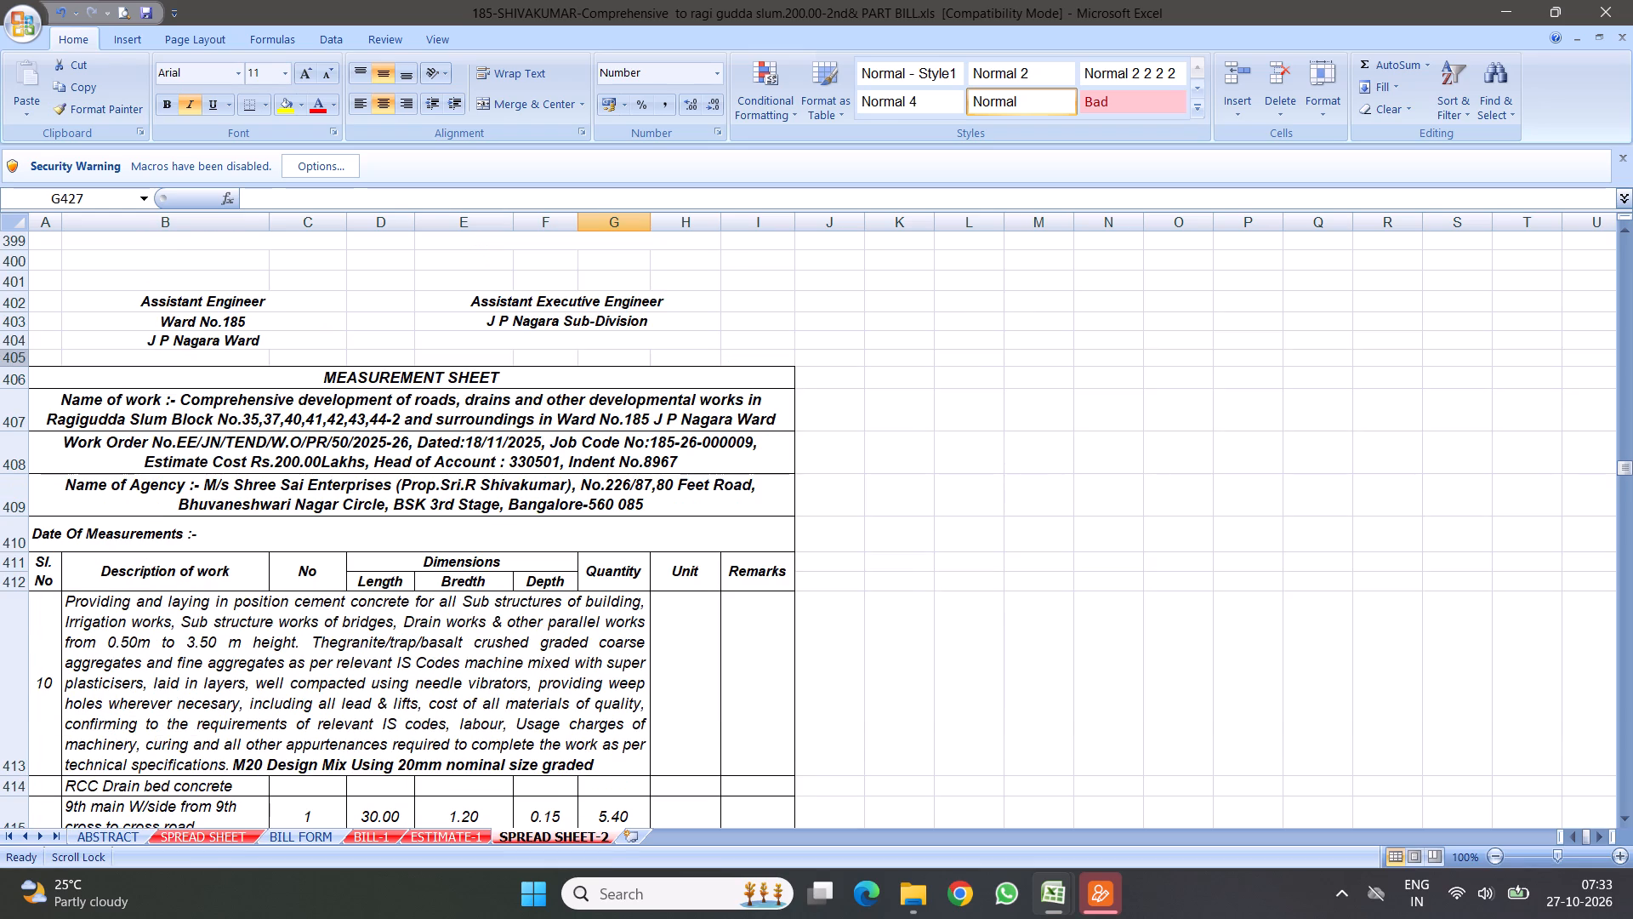
left_click_drag(18, 359, 78, 878)
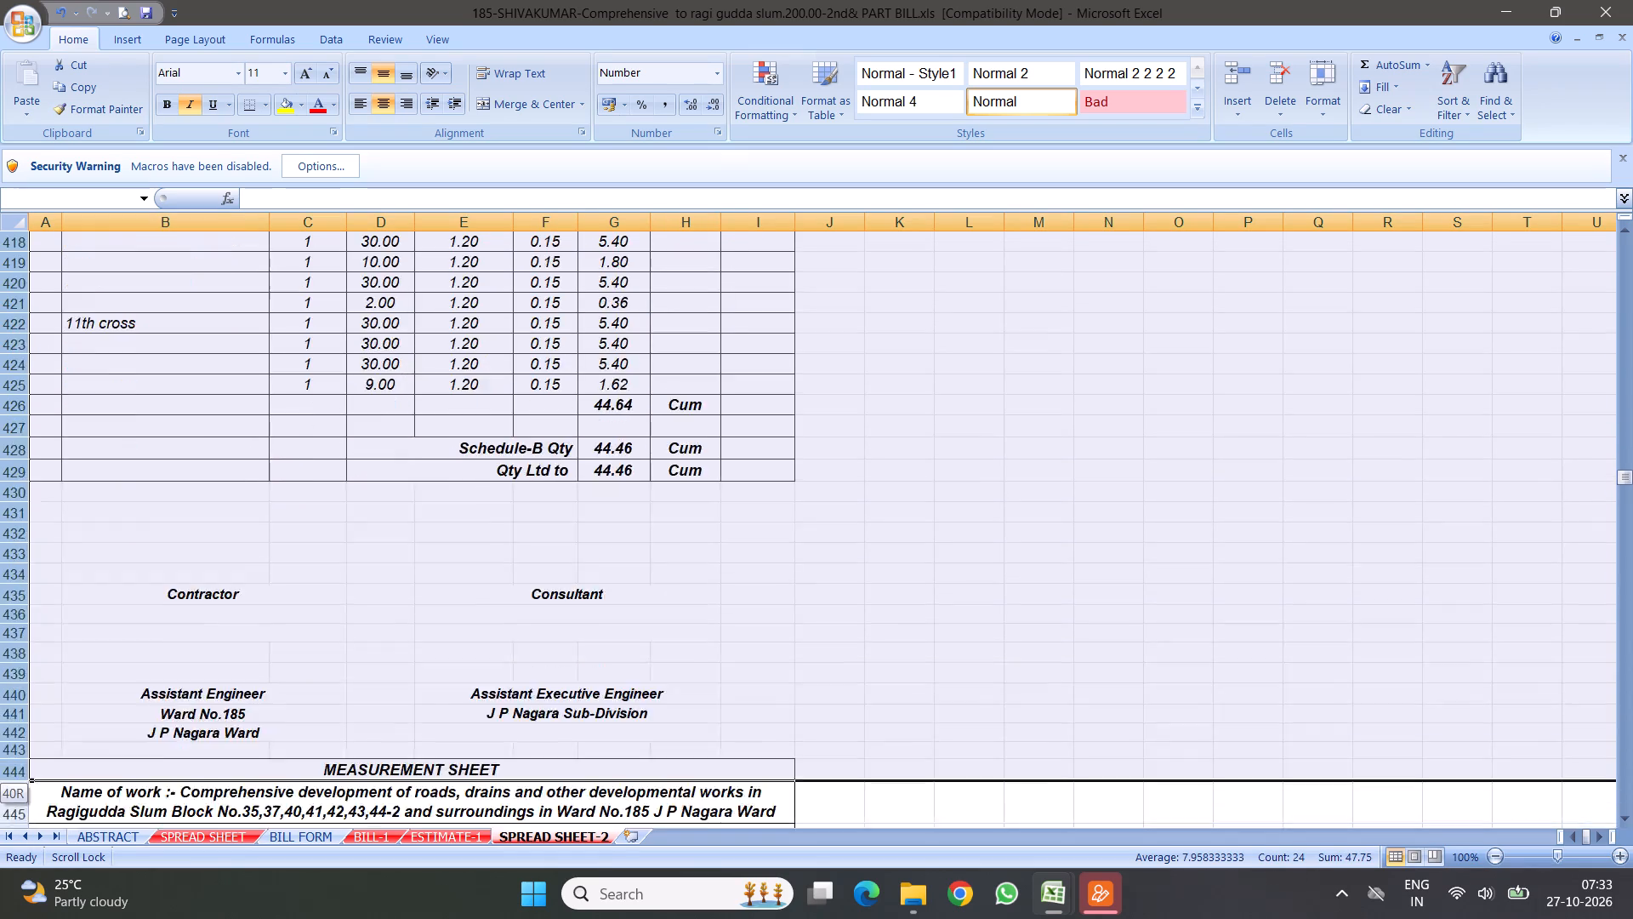
left_click_drag(78, 878, 260, 521)
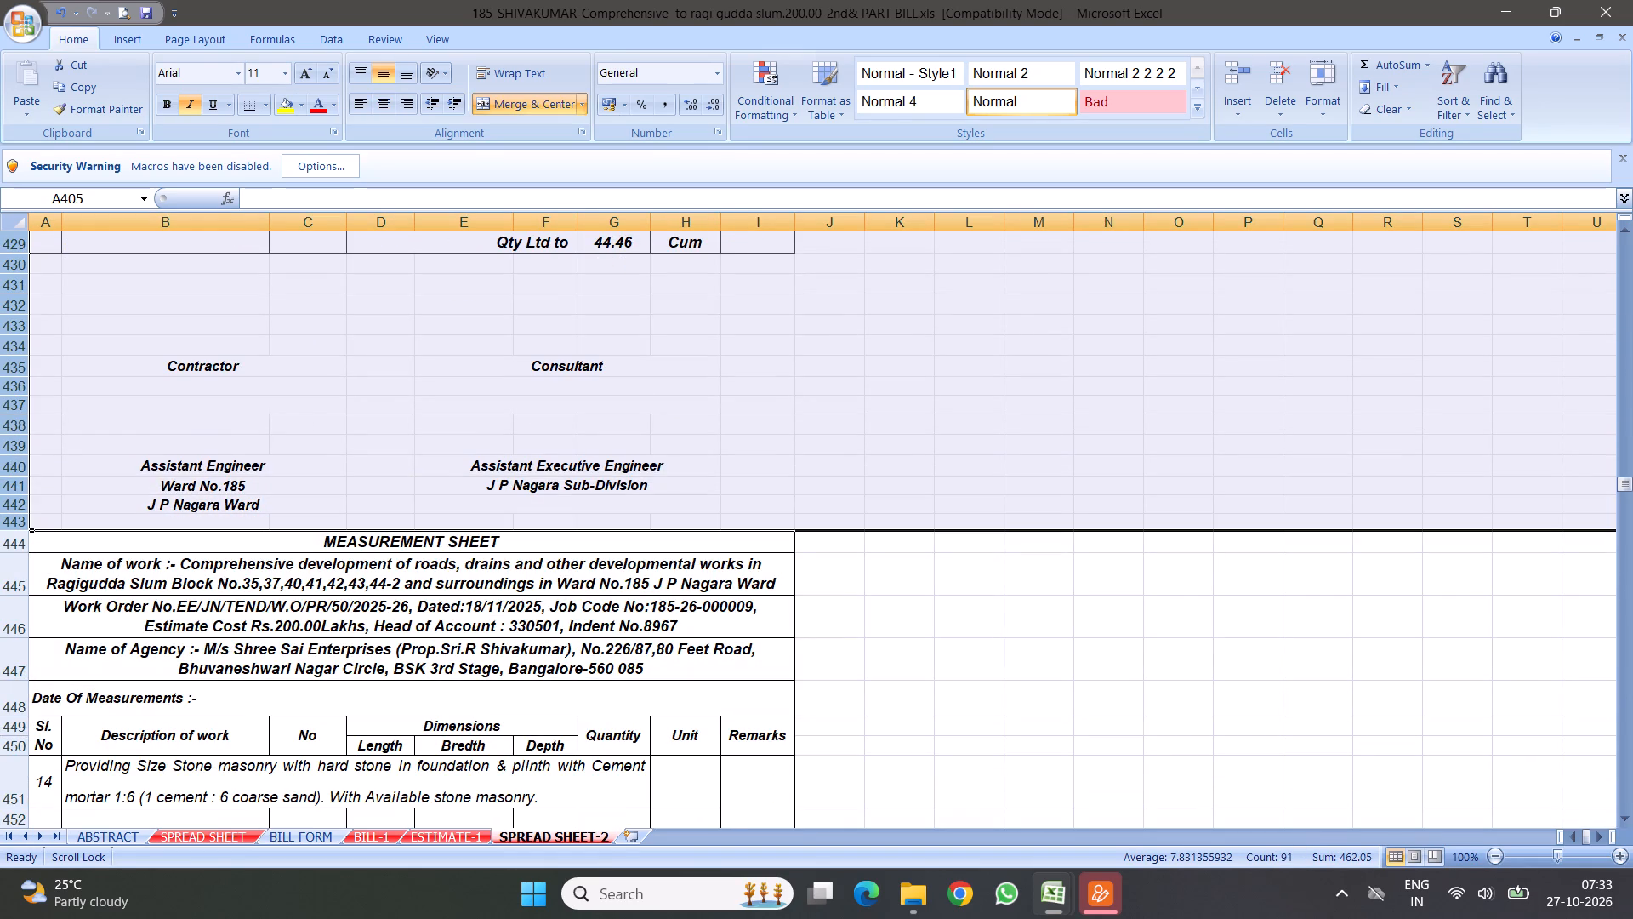
right_click(295, 380)
left_click(348, 416)
scroll(467, 467, "down", 5)
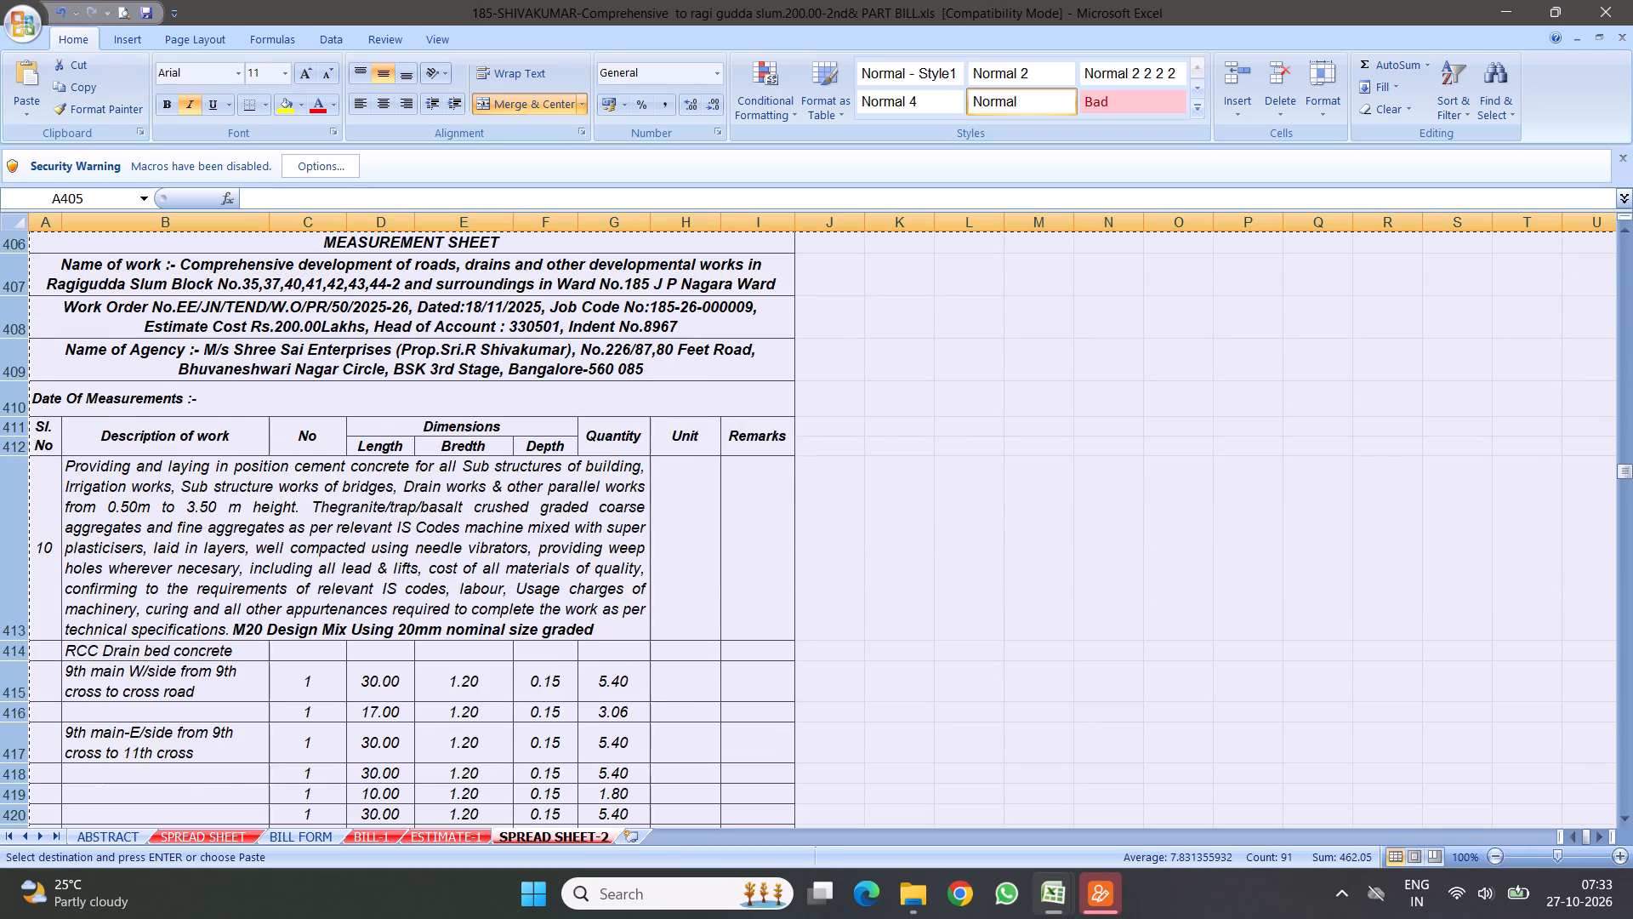
scroll(409, 447, "down", 7)
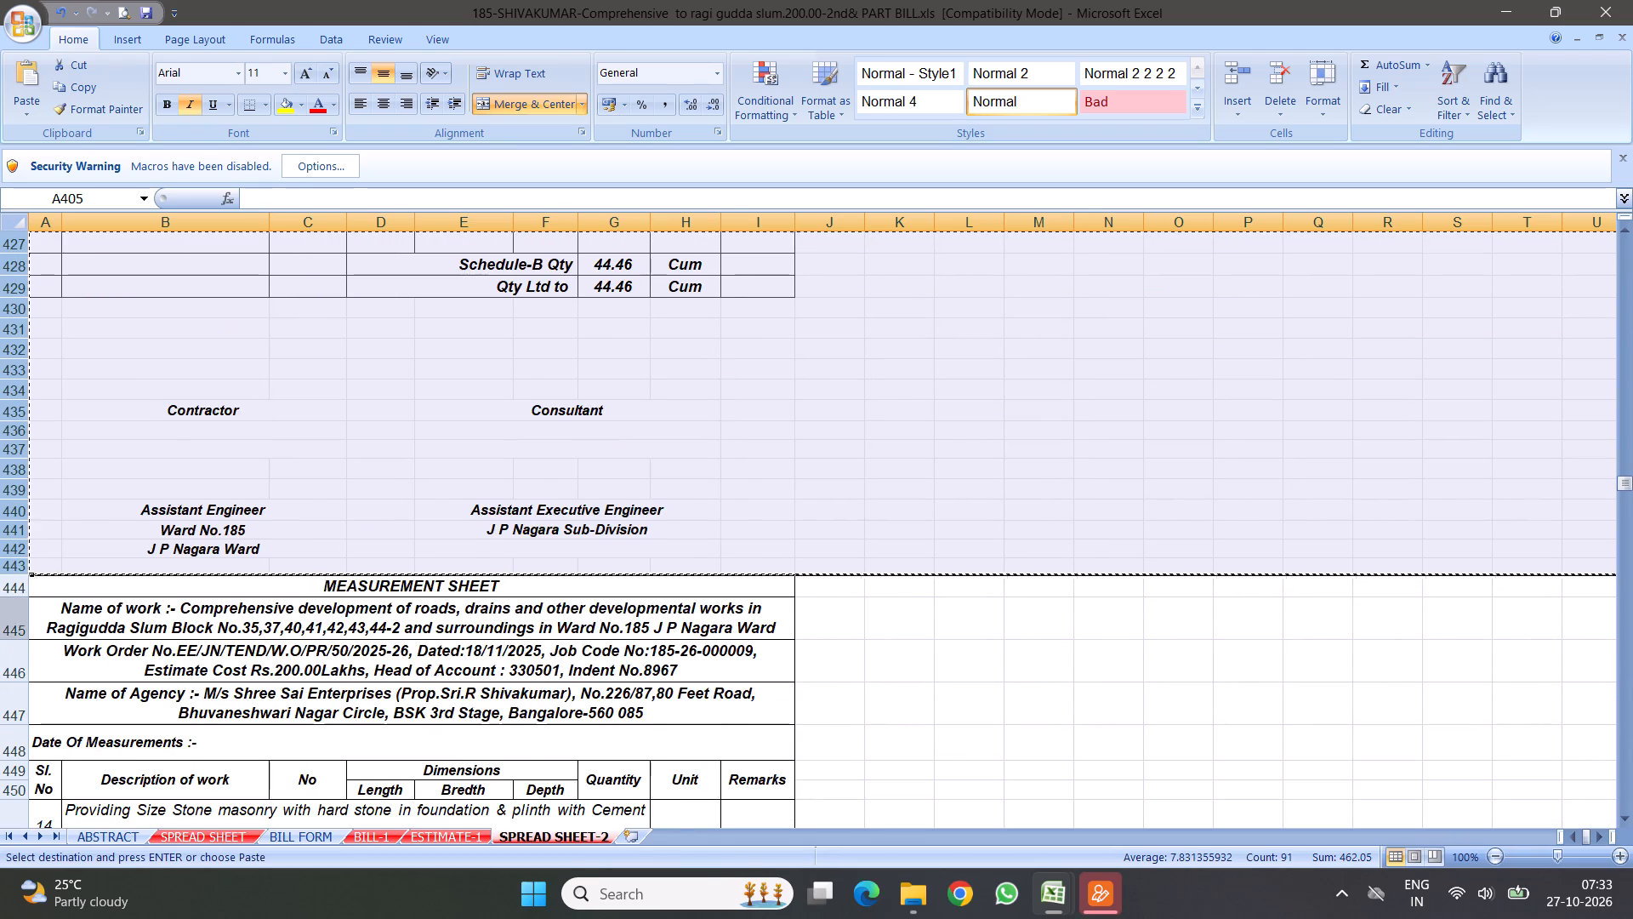
scroll(11, 618, "down", 2)
left_click(13, 460)
right_click(13, 460)
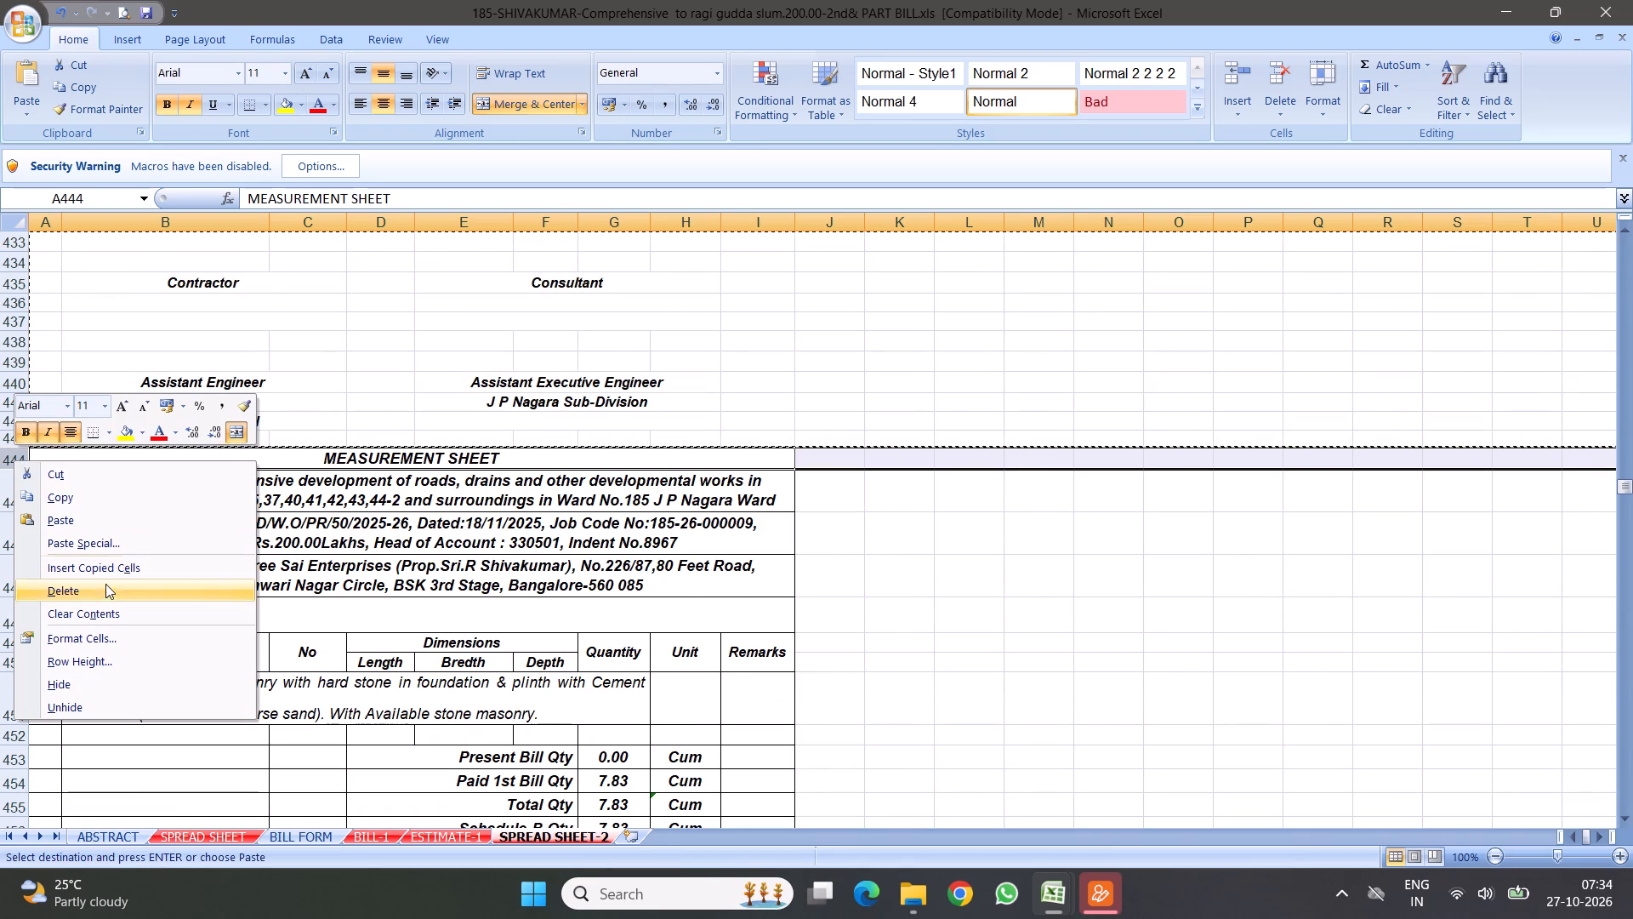
left_click(108, 568)
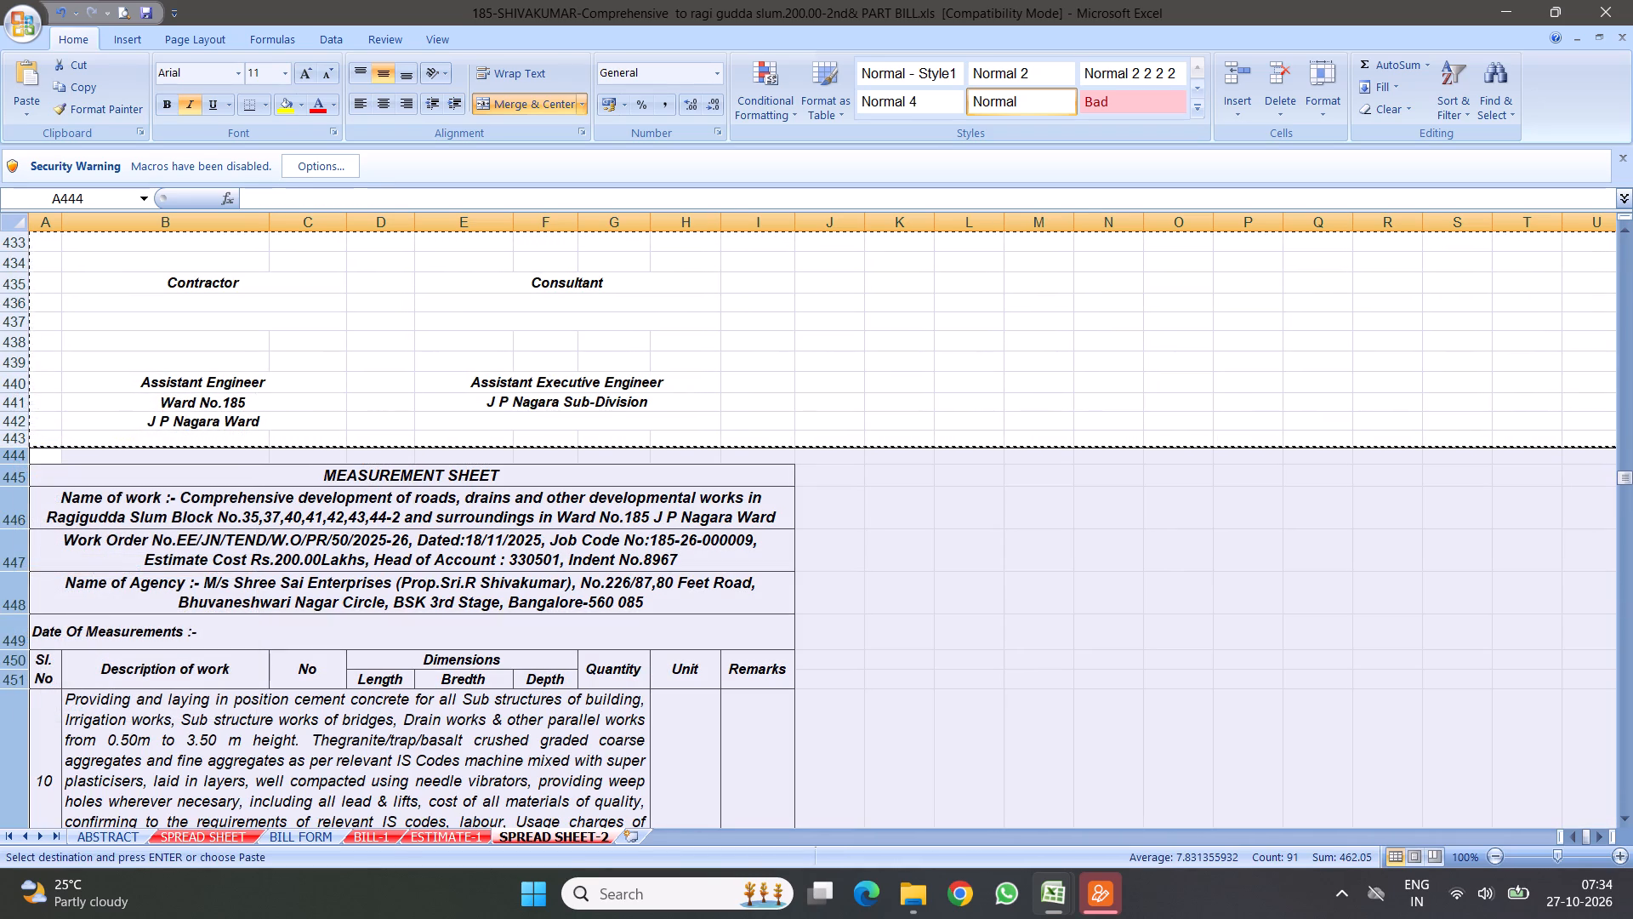
Delete the extra blank row 444 above the copied measurement sheet.
left_click(10, 457)
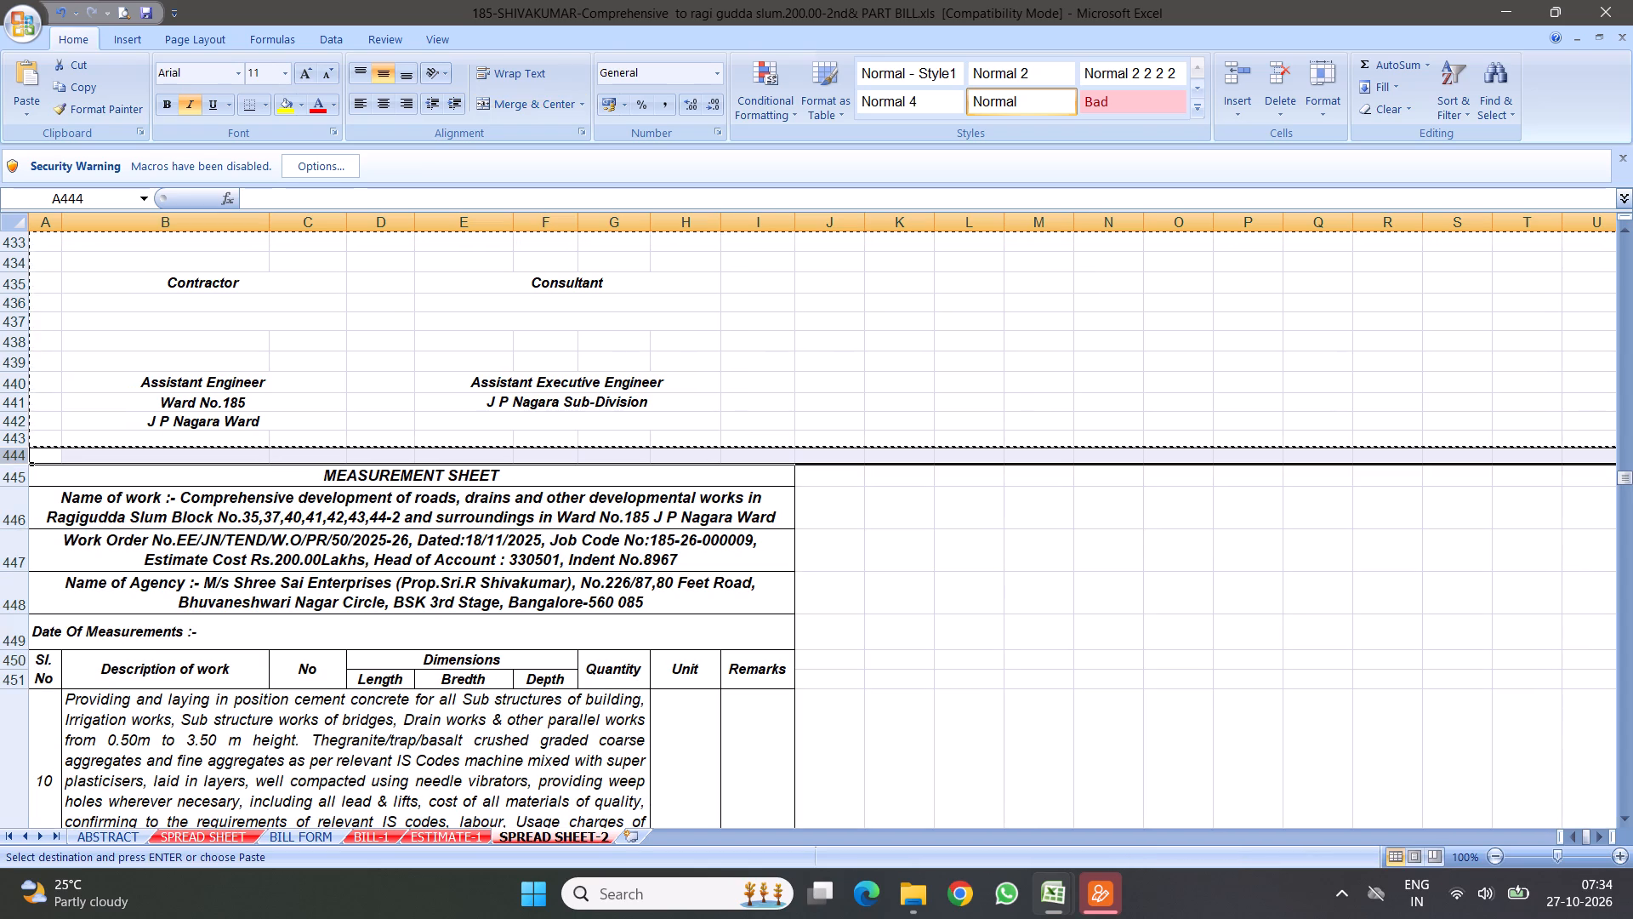
key("Escape")
right_click(10, 457)
left_click(62, 589)
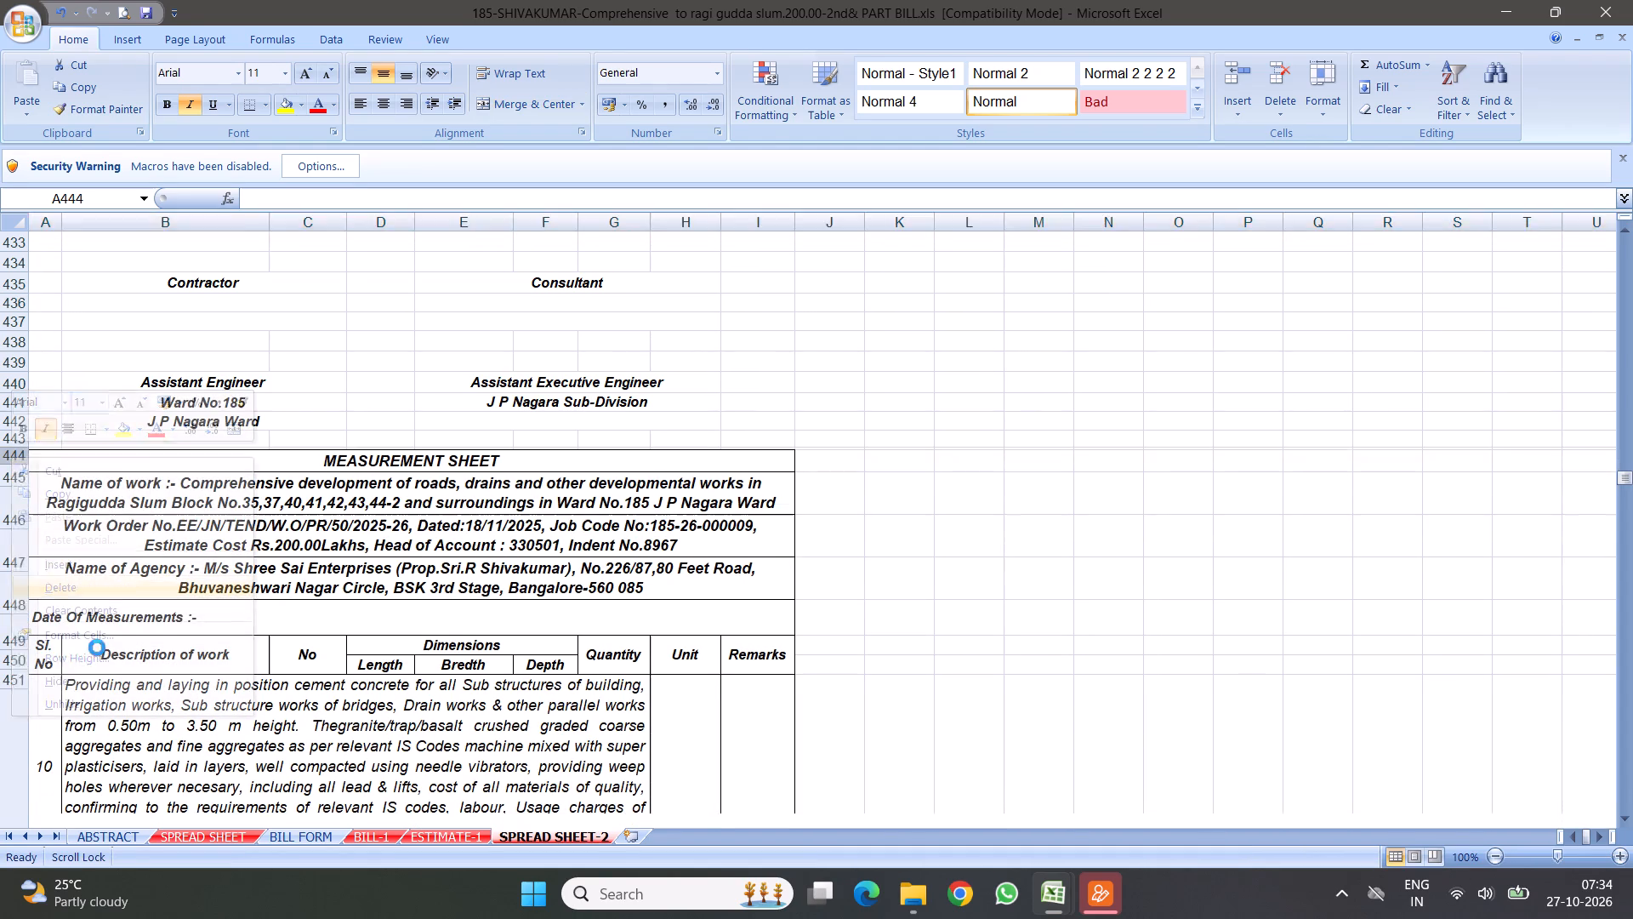
Set the copied measurement sheet's serial number to 11.
left_click(42, 758)
key("1")
key("1")
left_click(236, 712)
Change item 10's subheading in cell B414 to "RCC Drain bottom raft".
scroll(429, 592, "down", 3)
scroll(478, 441, "down", 2)
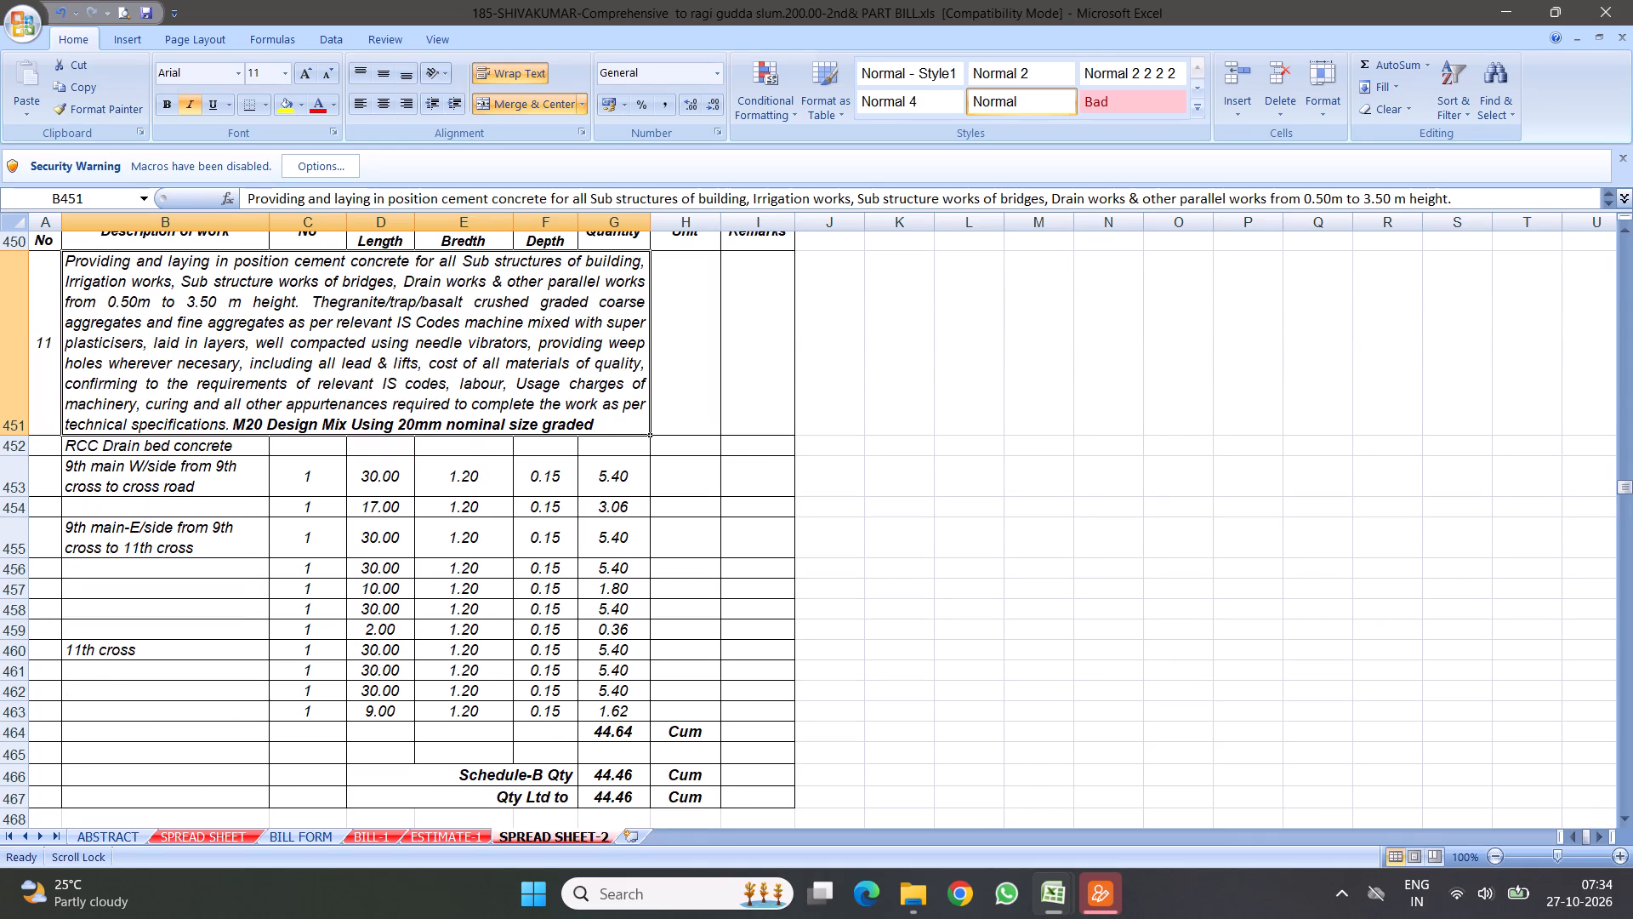
double_click(230, 444)
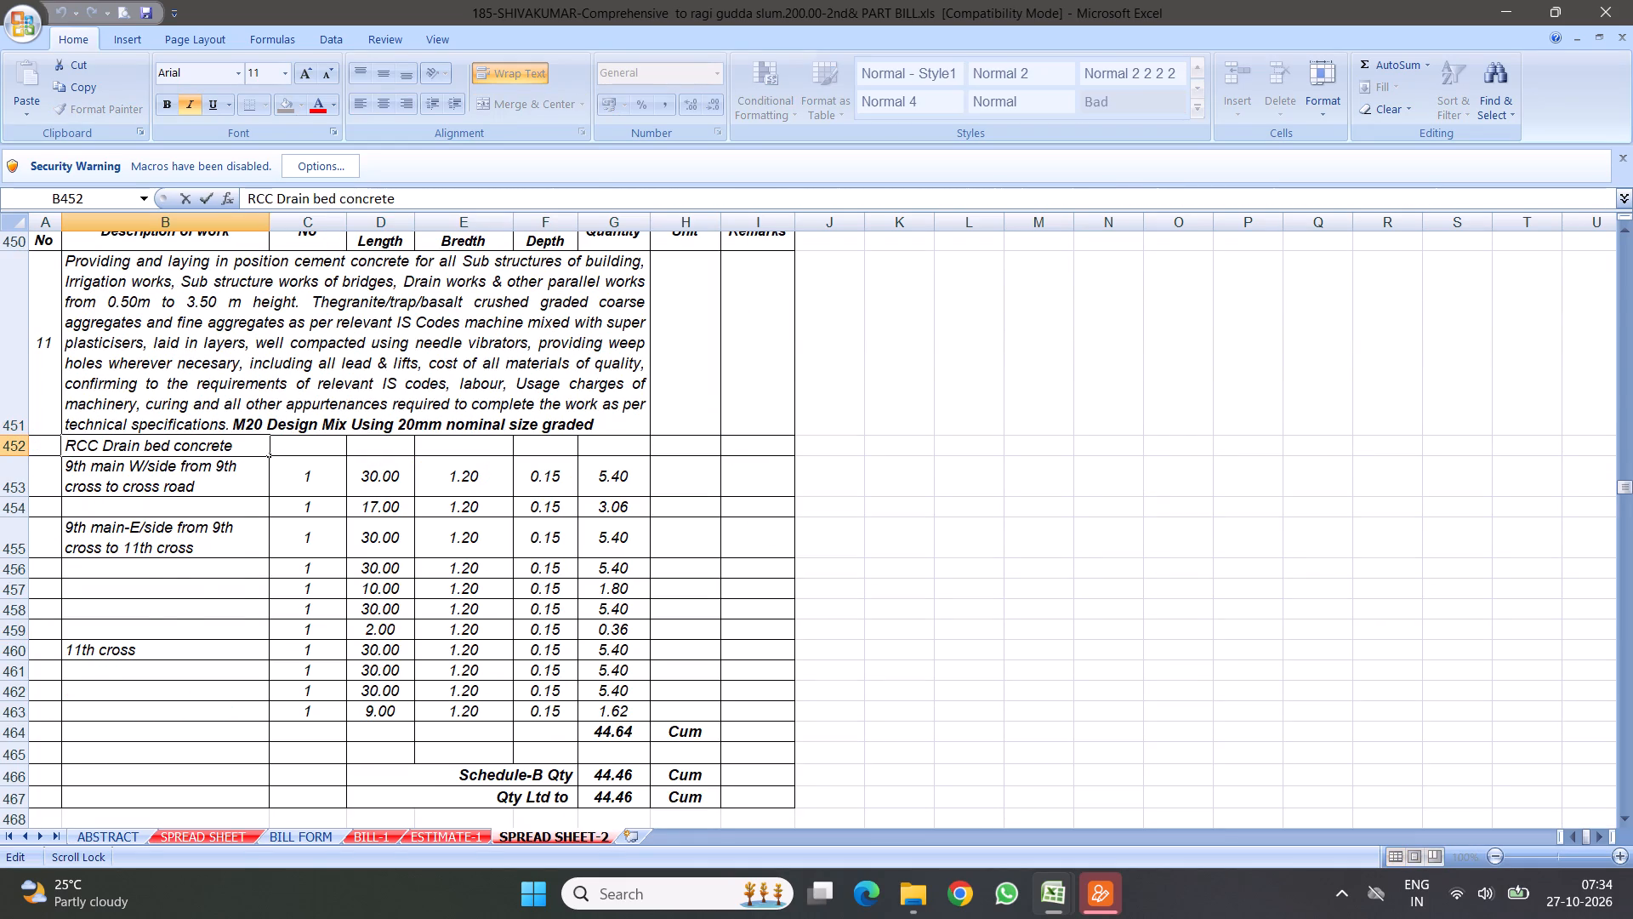
scroll(353, 364, "up", 11)
scroll(225, 430, "up", 2)
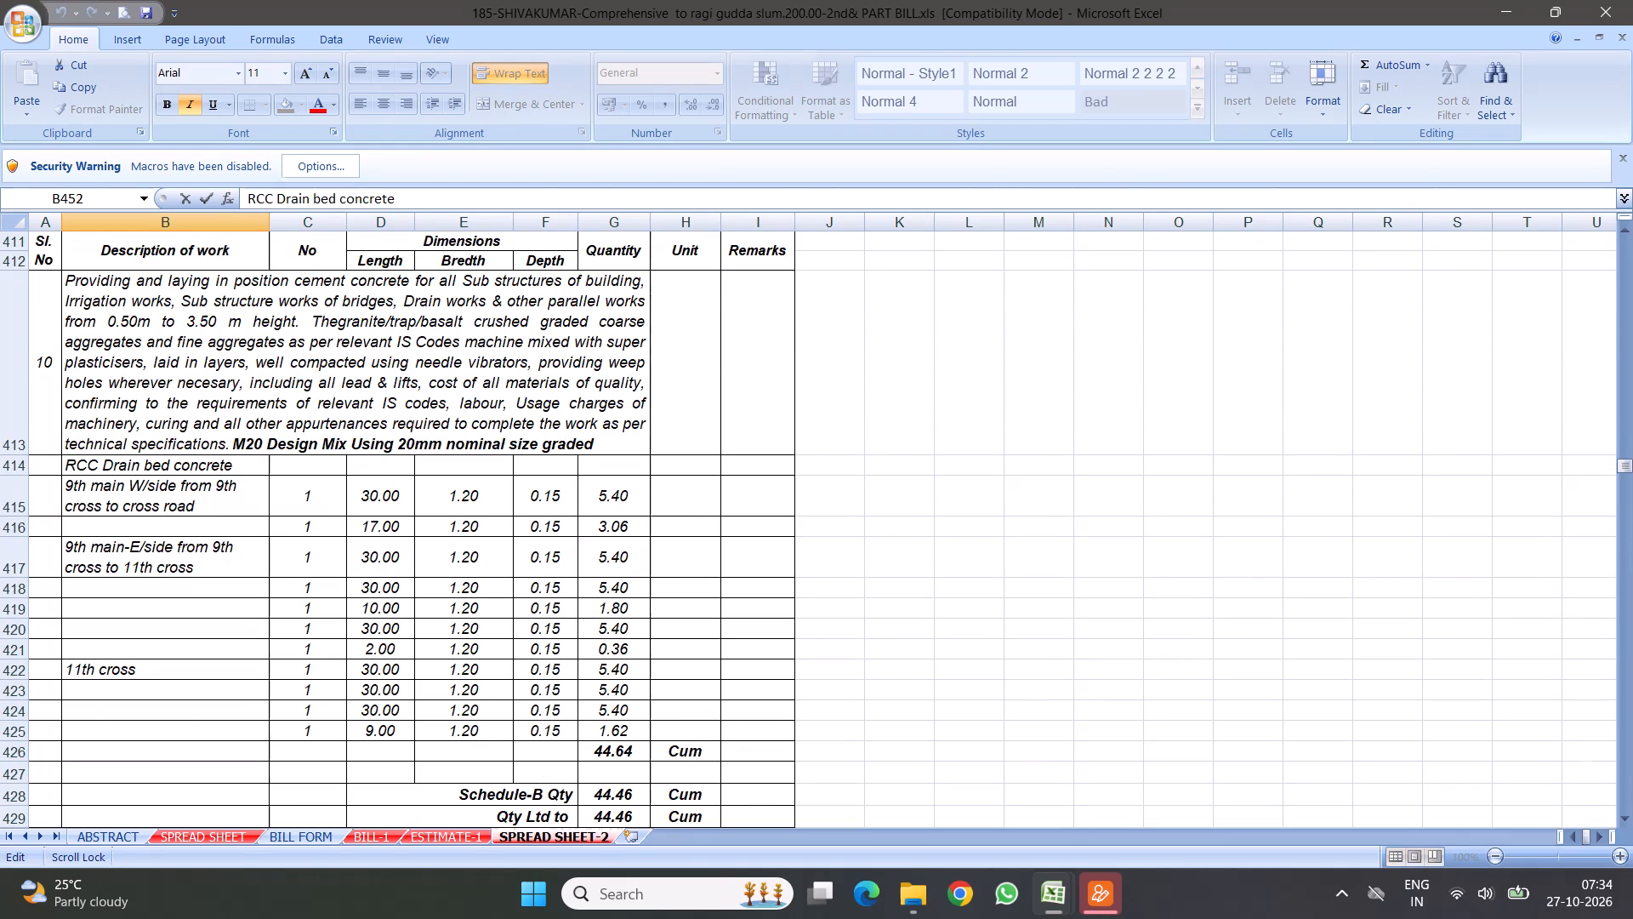
double_click(241, 469)
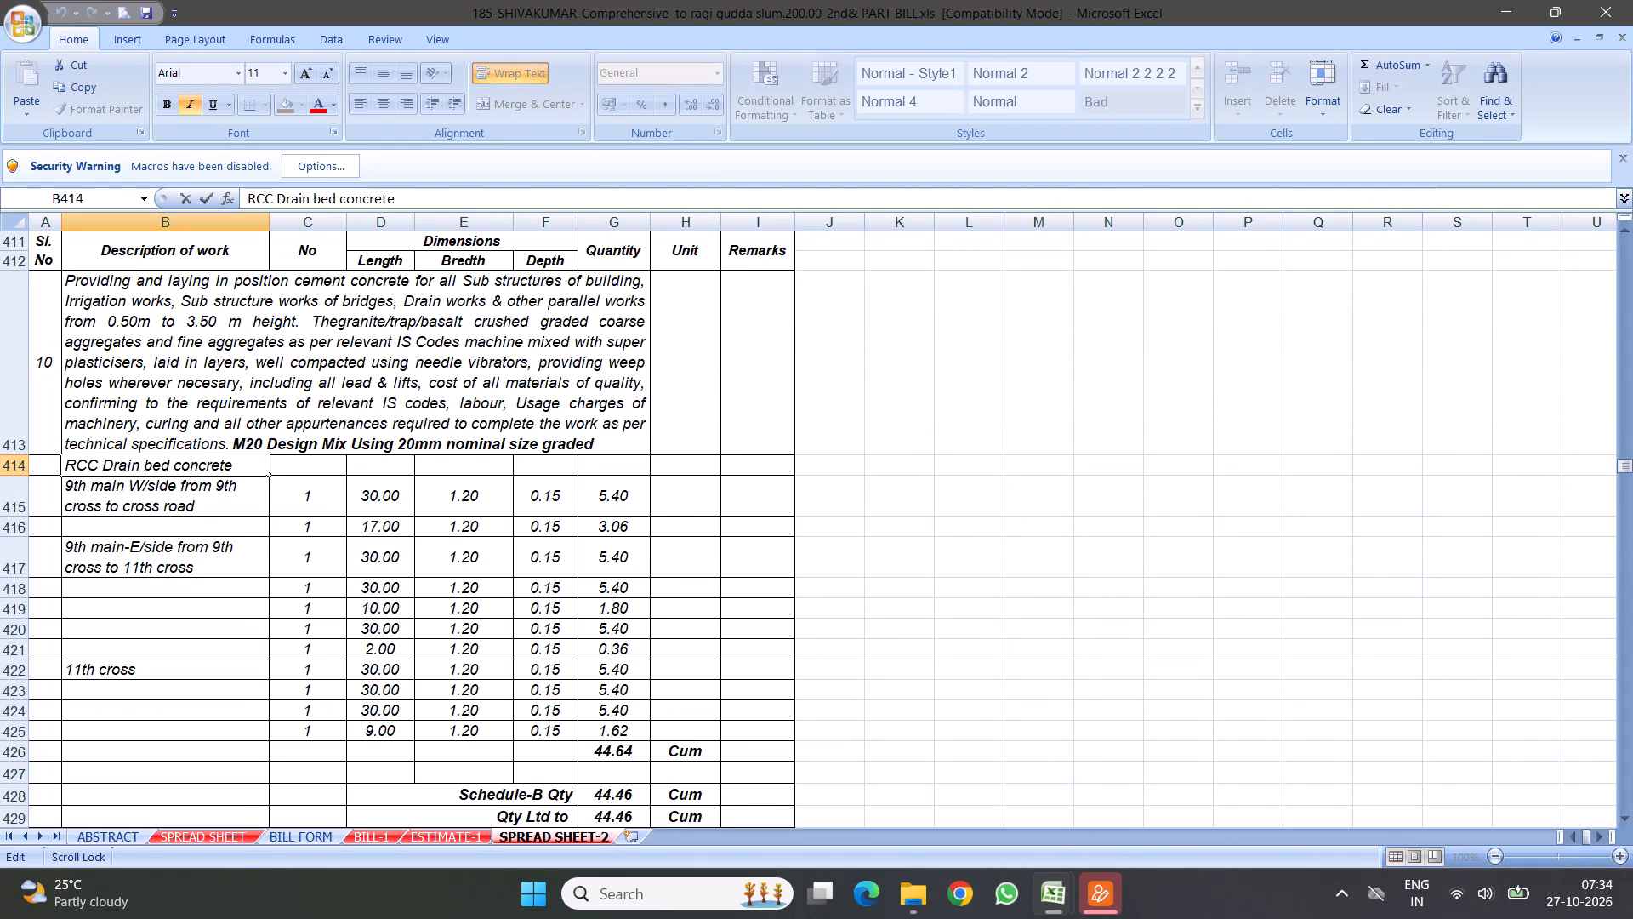
key("BackSpace")
key("BackSpace")
key("BackSpace")
key("BackSpace")
key("BackSpace")
key("BackSpace")
key("BackSpace")
key("BackSpace")
key("BackSpace")
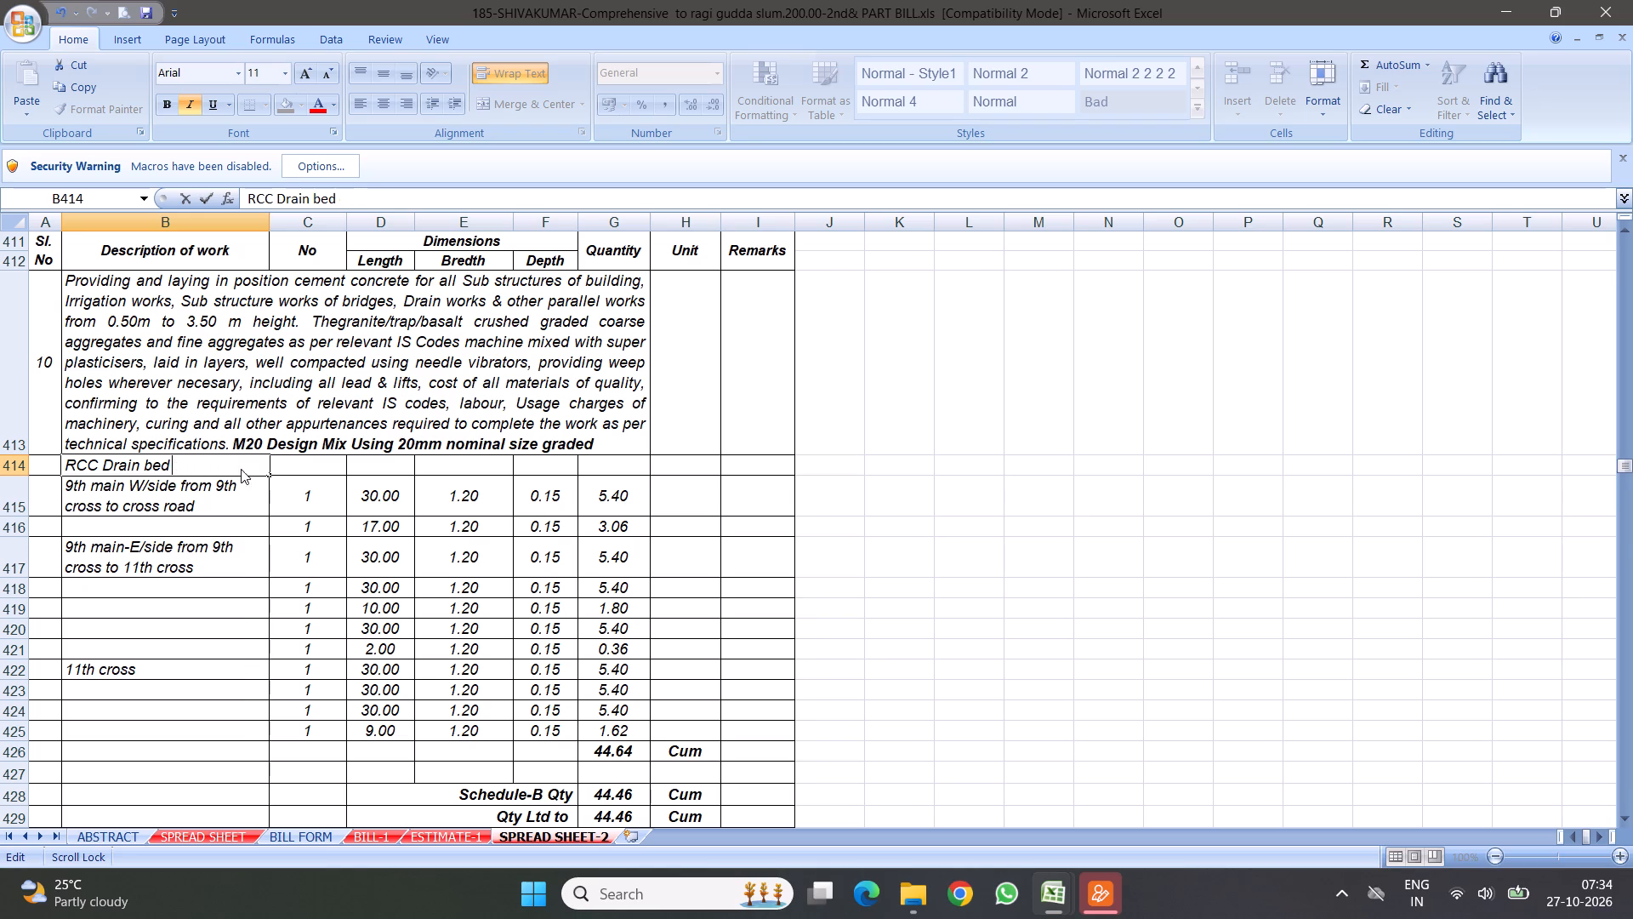
key("BackSpace")
key("BackSpace")
type("ottom raft")
left_click_drag(437, 549, 441, 558)
Change item 11's subheading in cell B452 to "RCC Drain side walls".
scroll(364, 562, "down", 4)
scroll(351, 473, "down", 3)
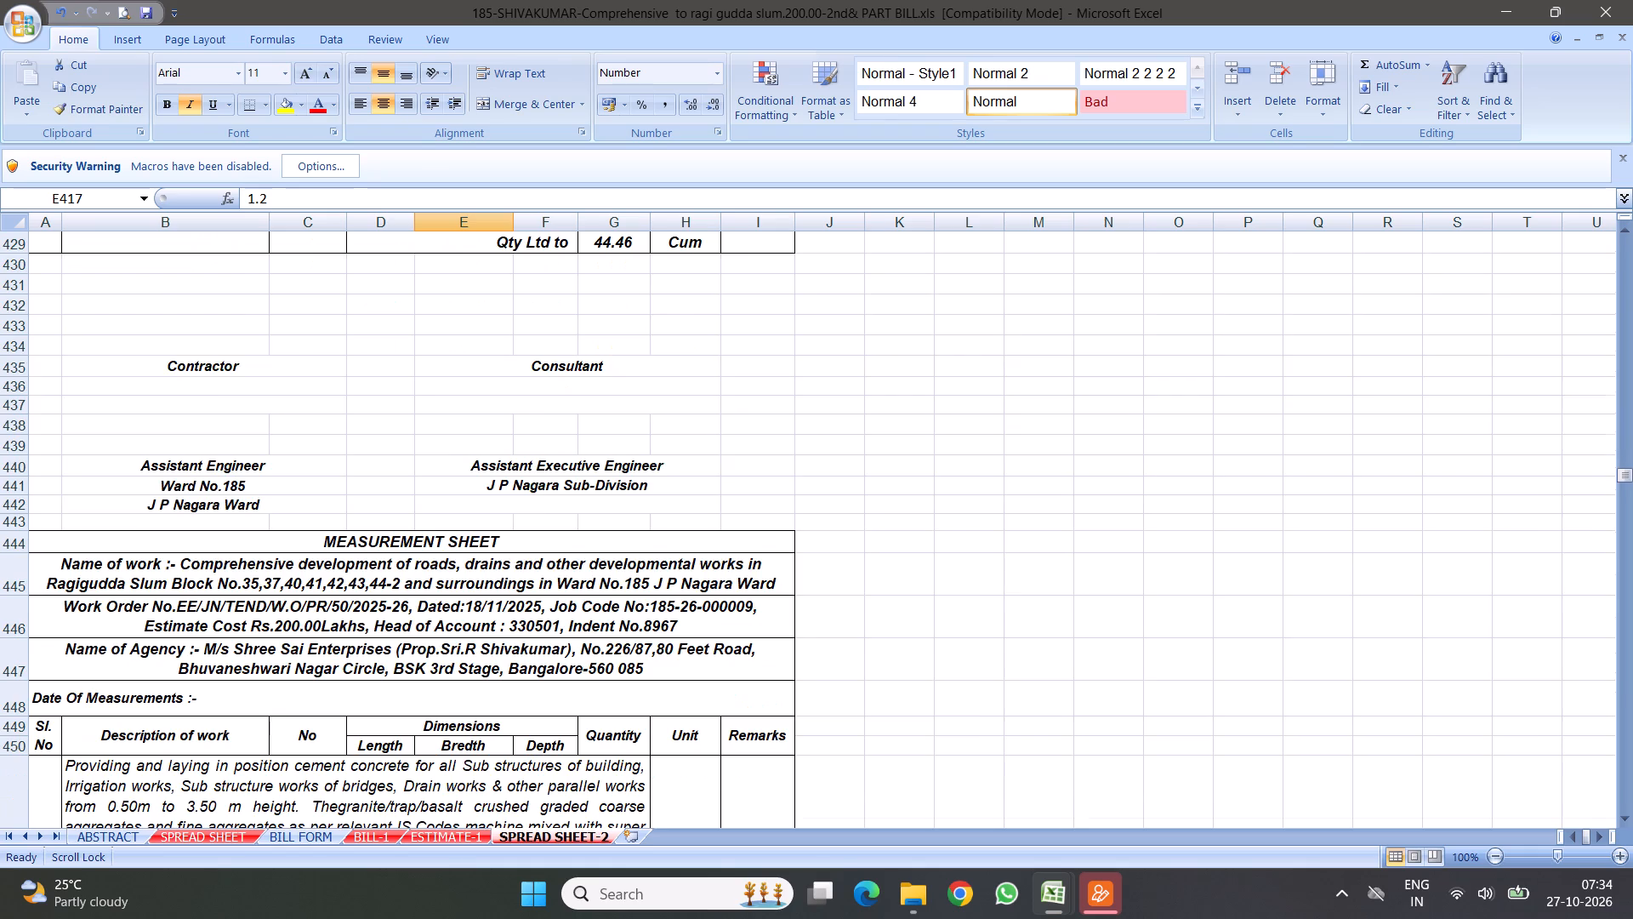
scroll(340, 457, "down", 3)
scroll(299, 548, "down", 3)
double_click(231, 448)
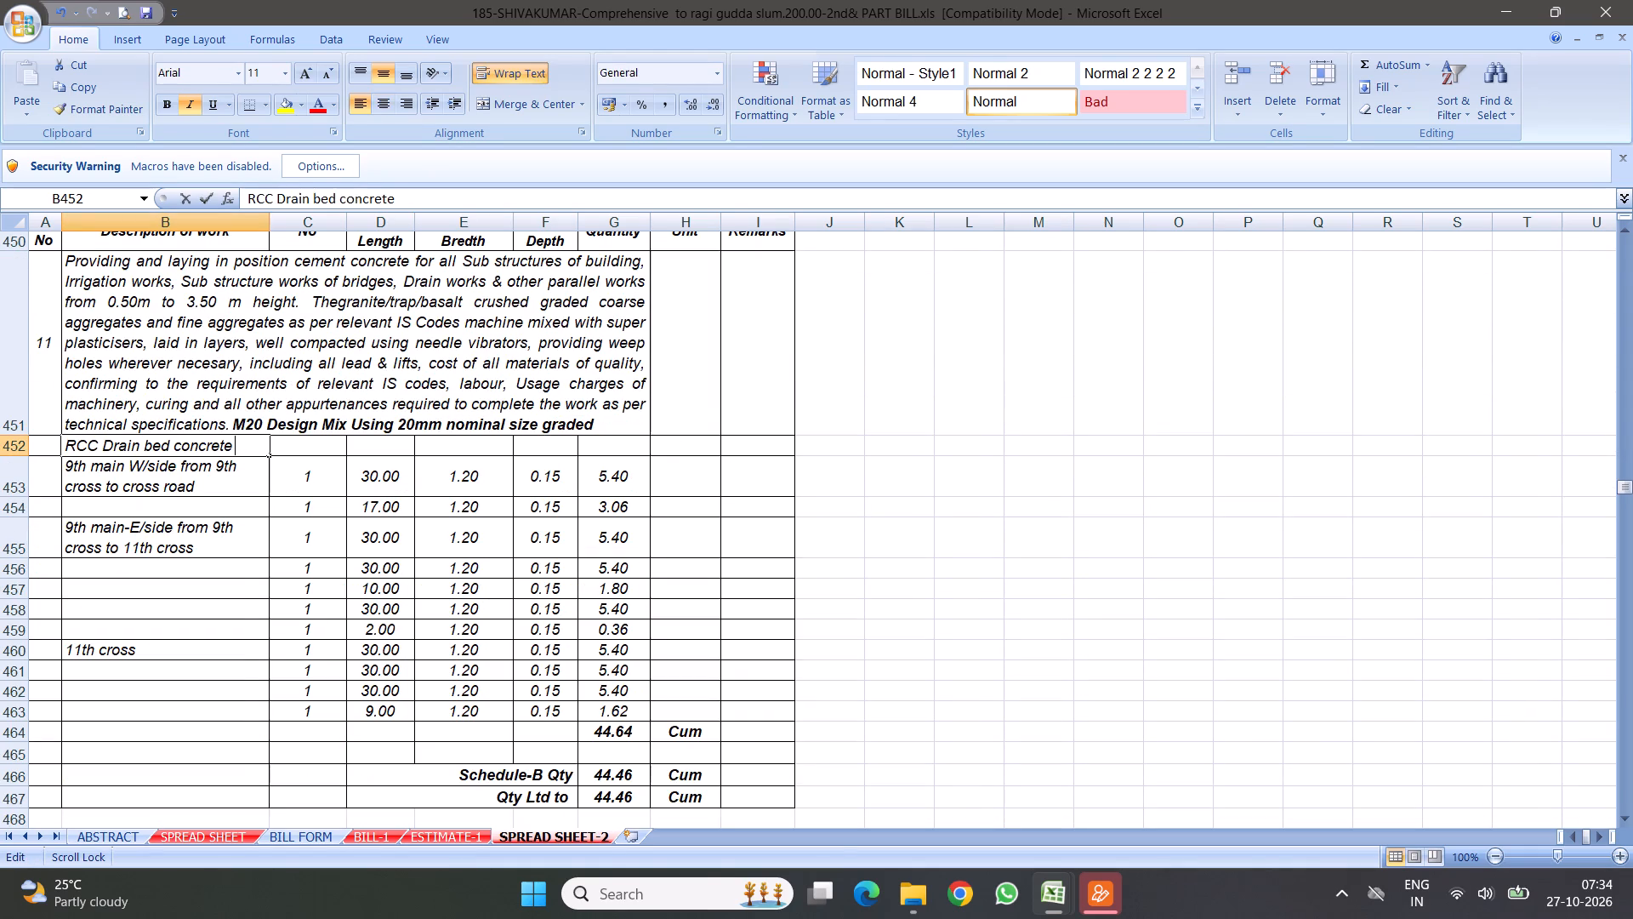
key("BackSpace")
key("BackSpace")
key("BackSpace")
key("BackSpace")
key("BackSpace")
key("BackSpace")
key("BackSpace")
key("BackSpace")
key("BackSpace")
key("BackSpace")
key("BackSpace")
key("BackSpace")
type("side walls")
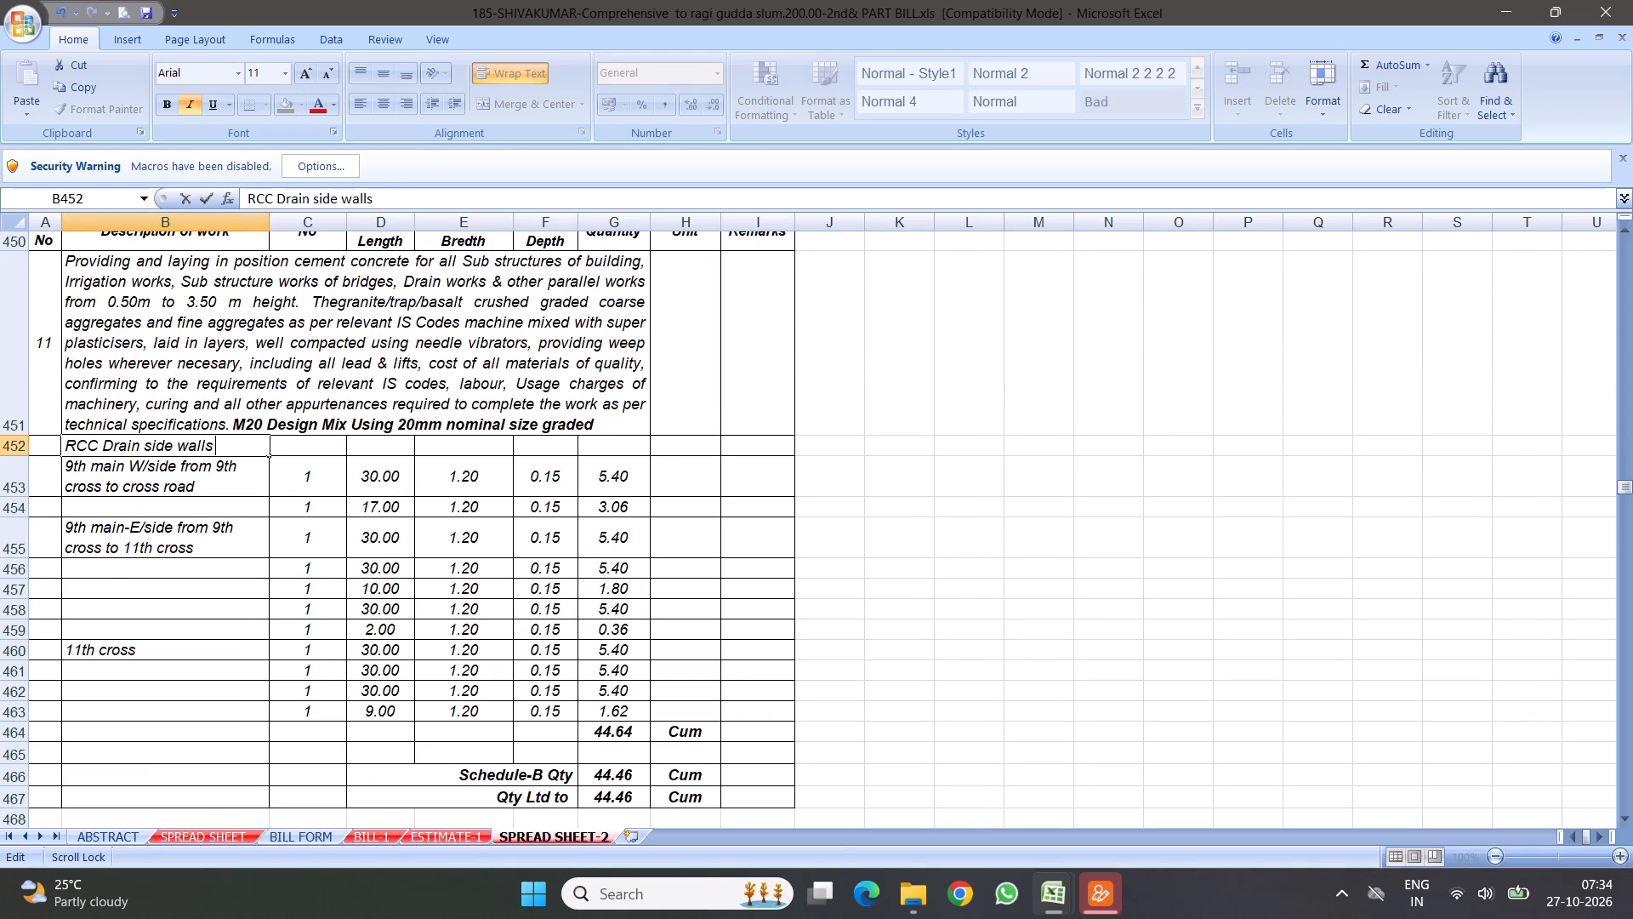
left_click(467, 514)
Set the number to 2 for all of item 11's measurement rows, C453 to C463.
left_click(337, 483)
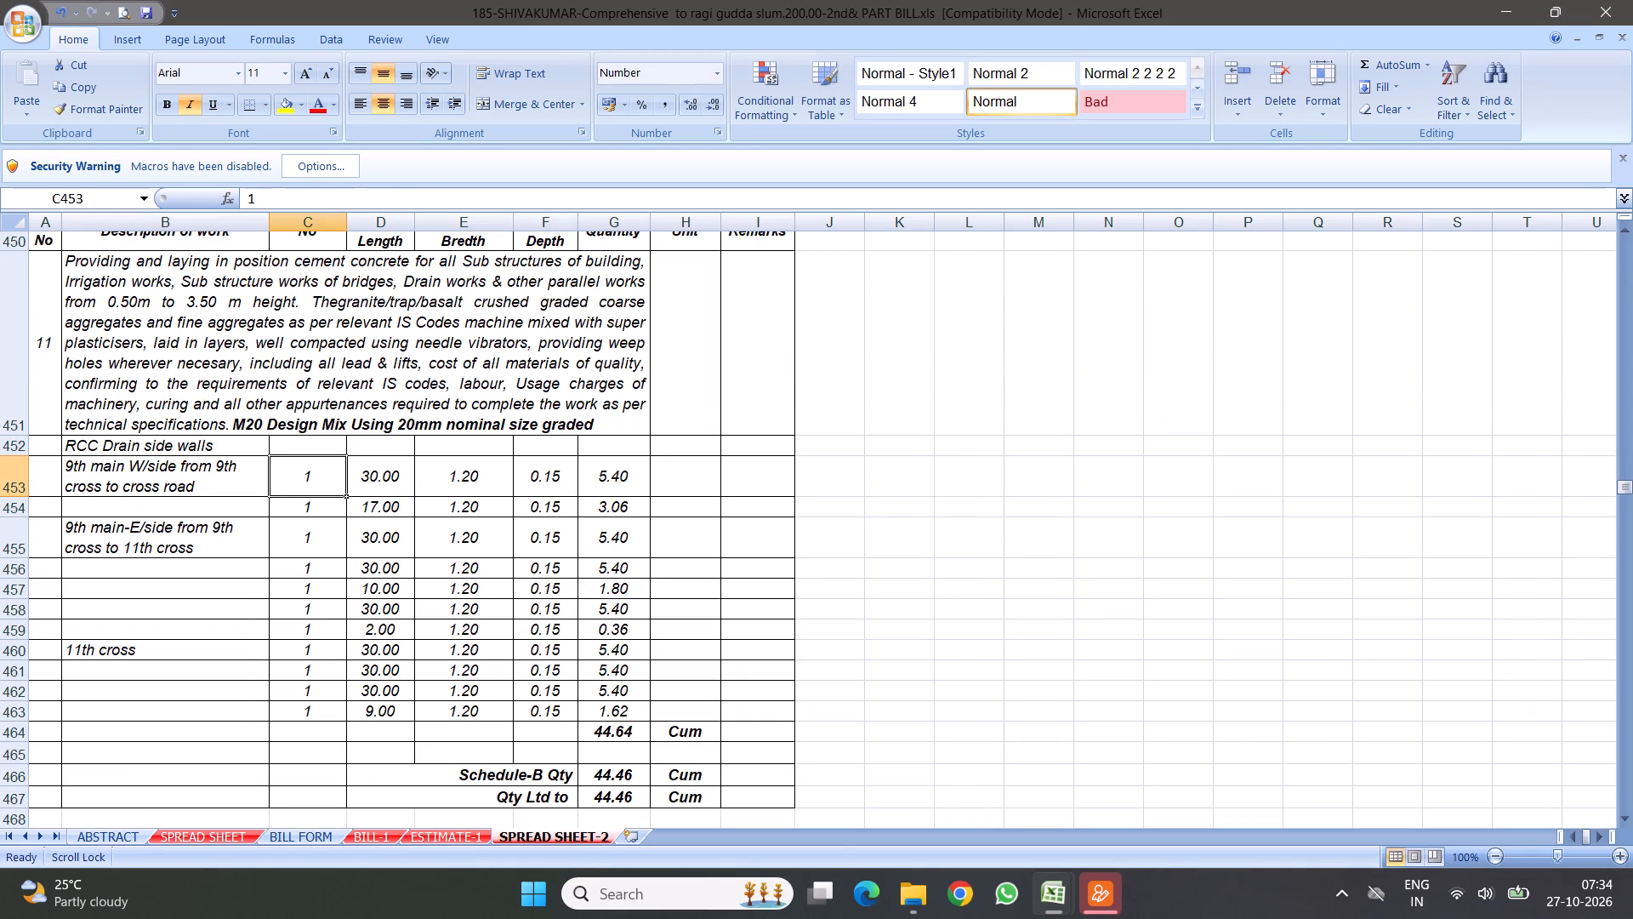
key("2")
left_click(384, 511)
left_click(316, 476)
left_click_drag(344, 497, 344, 498)
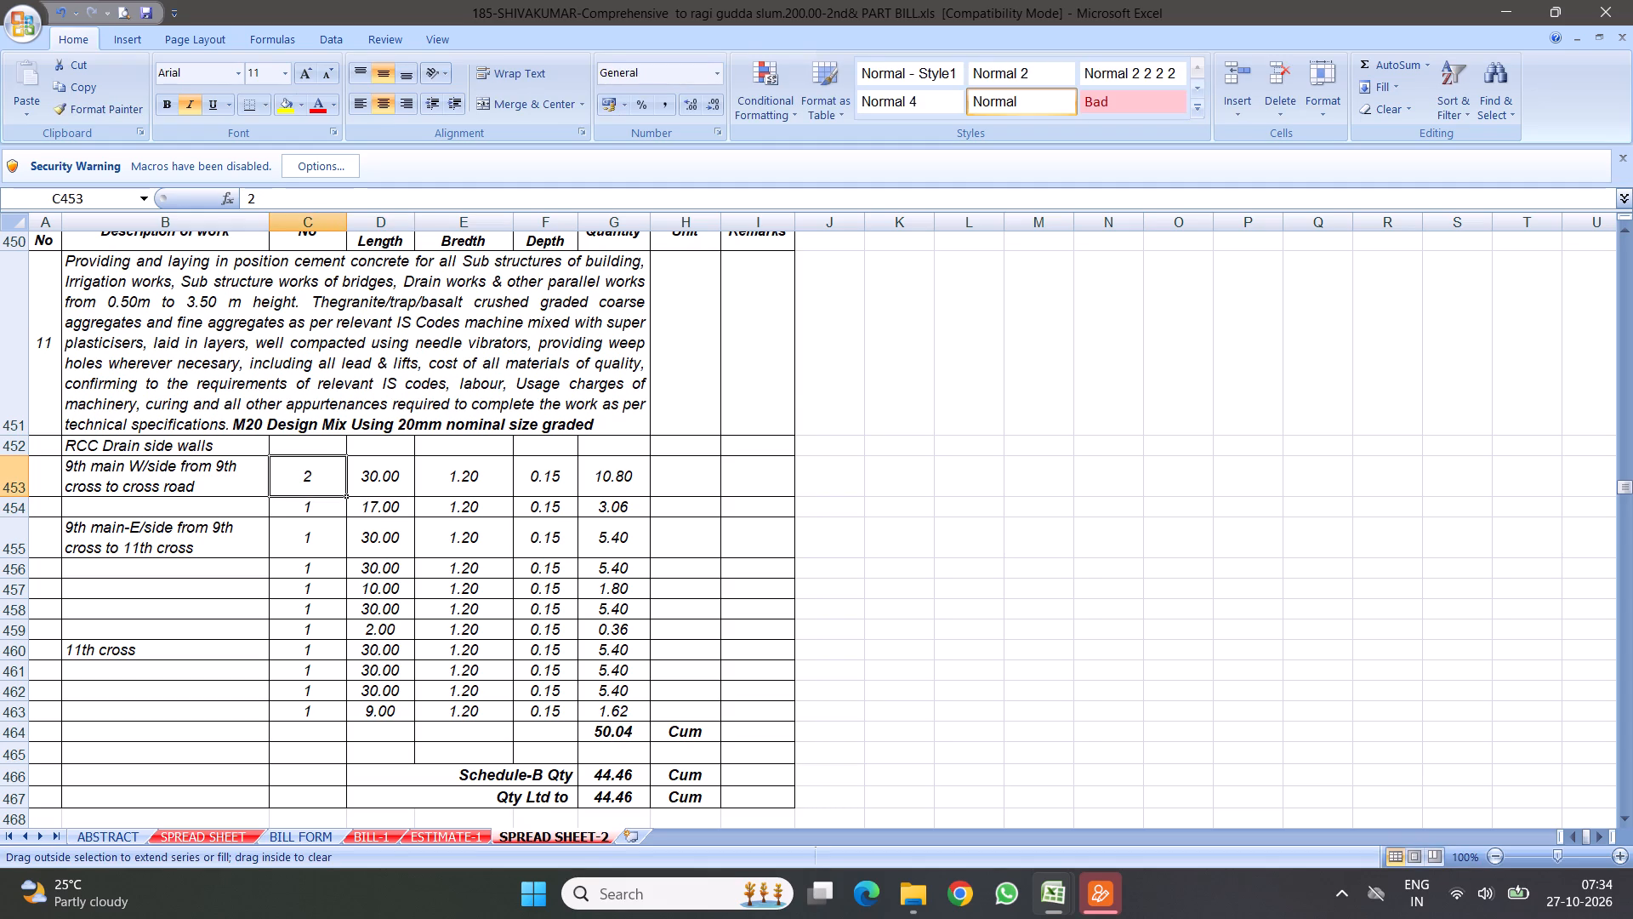
left_click_drag(344, 498, 320, 726)
Set the breadth to 0.15 for all of item 11's measurement rows, E453 to E463.
left_click(452, 480)
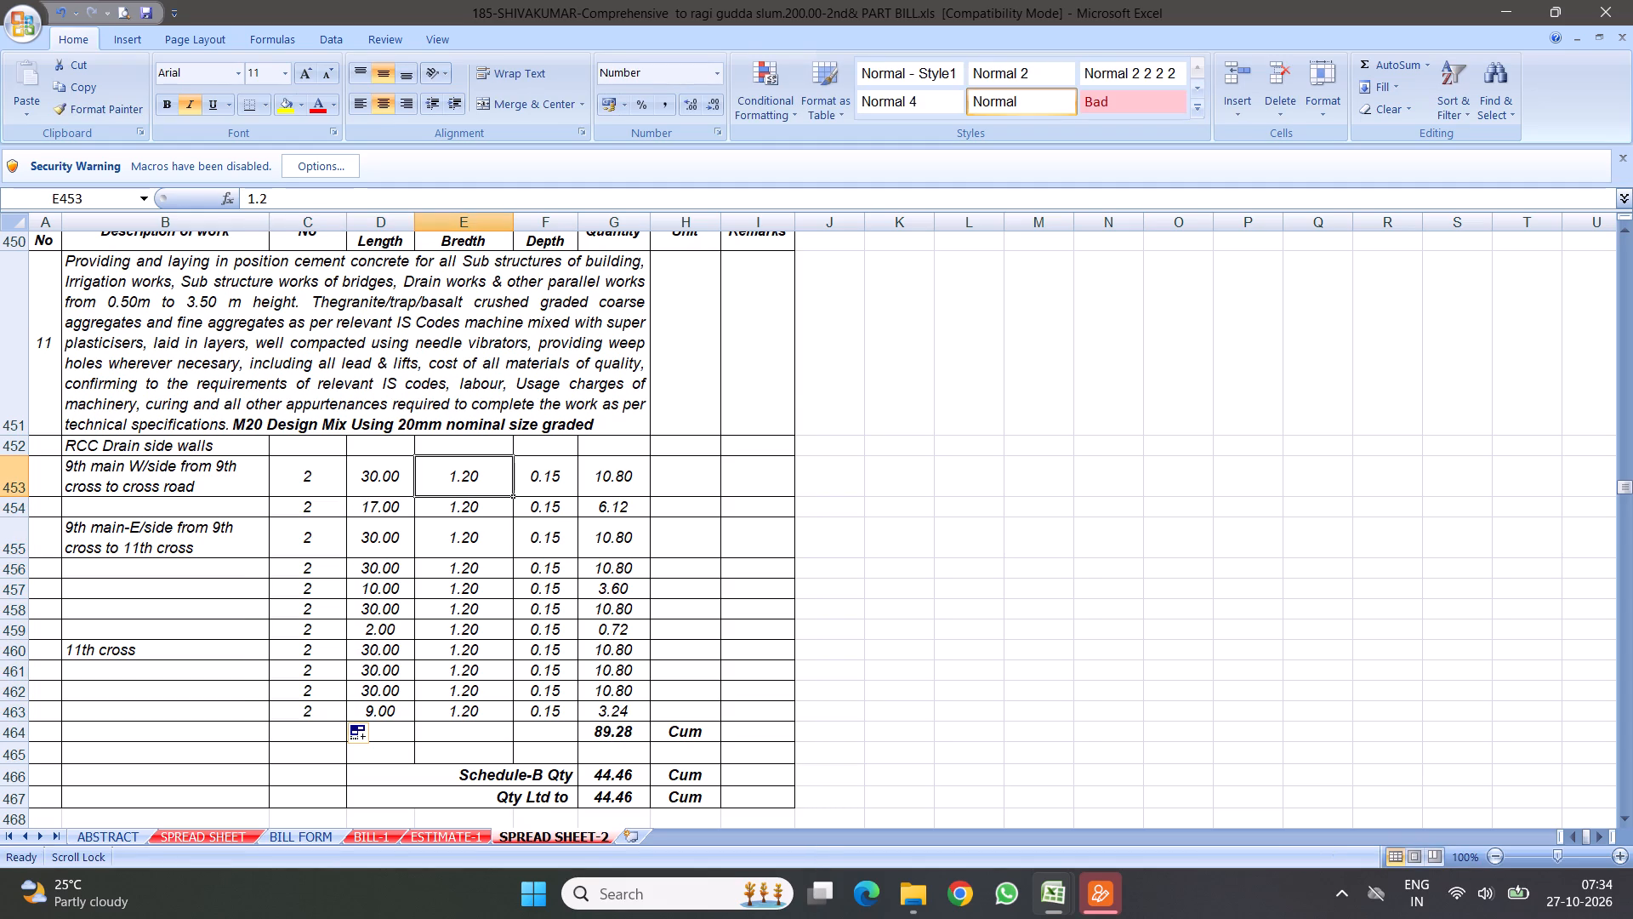
type(".1")
key("5")
left_click(577, 522)
left_click(477, 465)
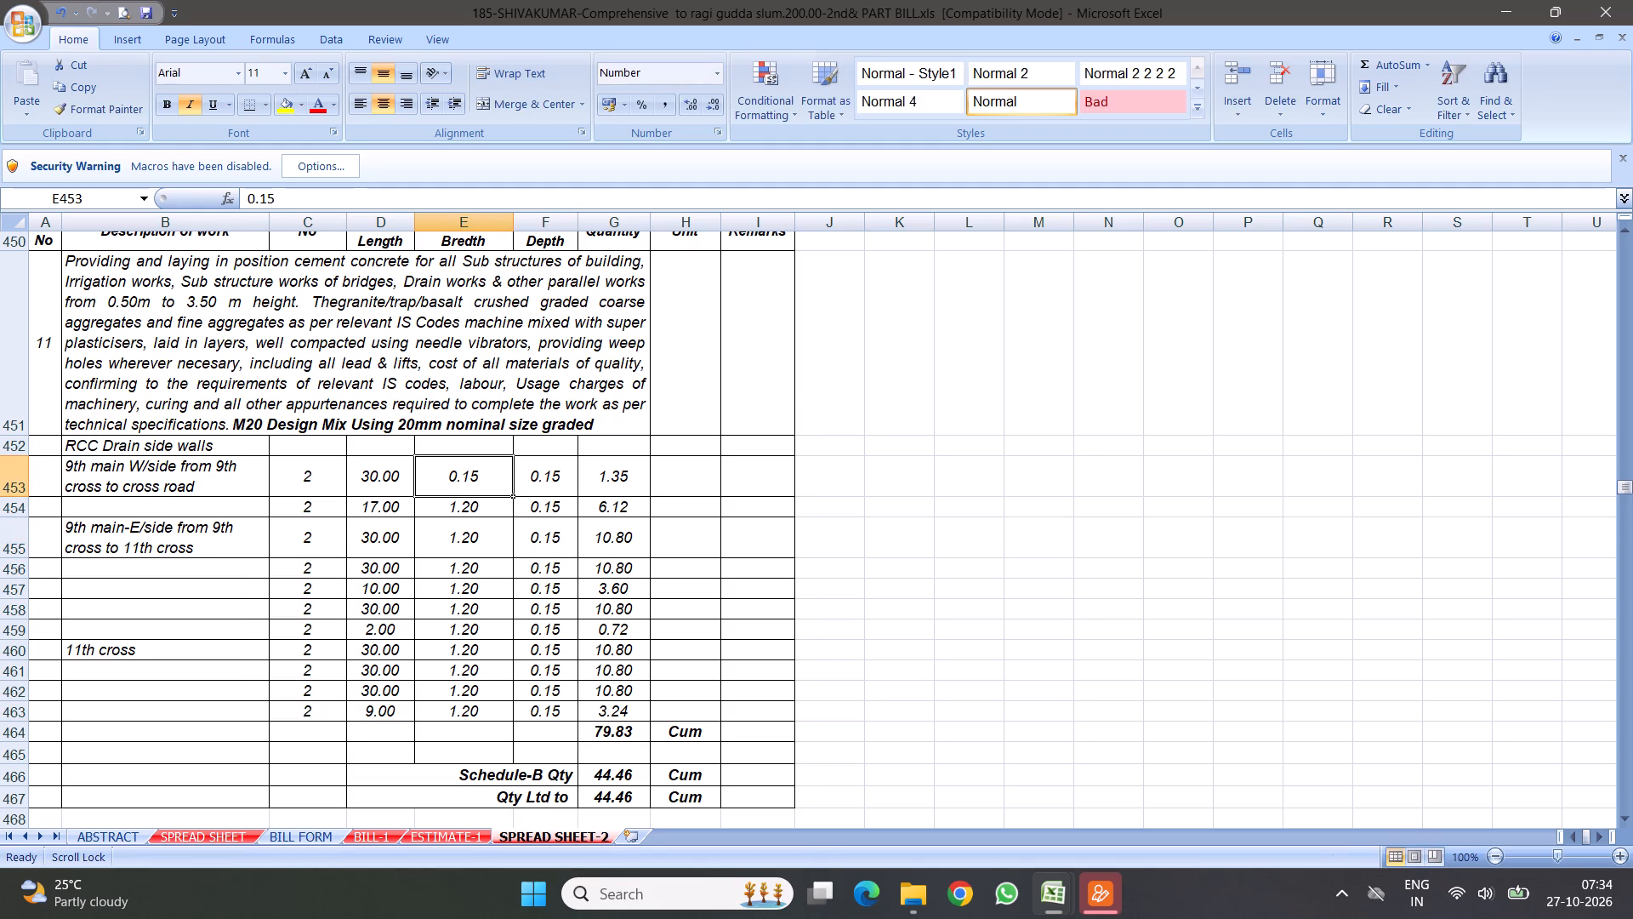
left_click_drag(512, 494, 495, 725)
Set the depth to 0.6 for all of item 11's measurement rows, F453 to F463.
left_click(543, 475)
key("period")
key("6")
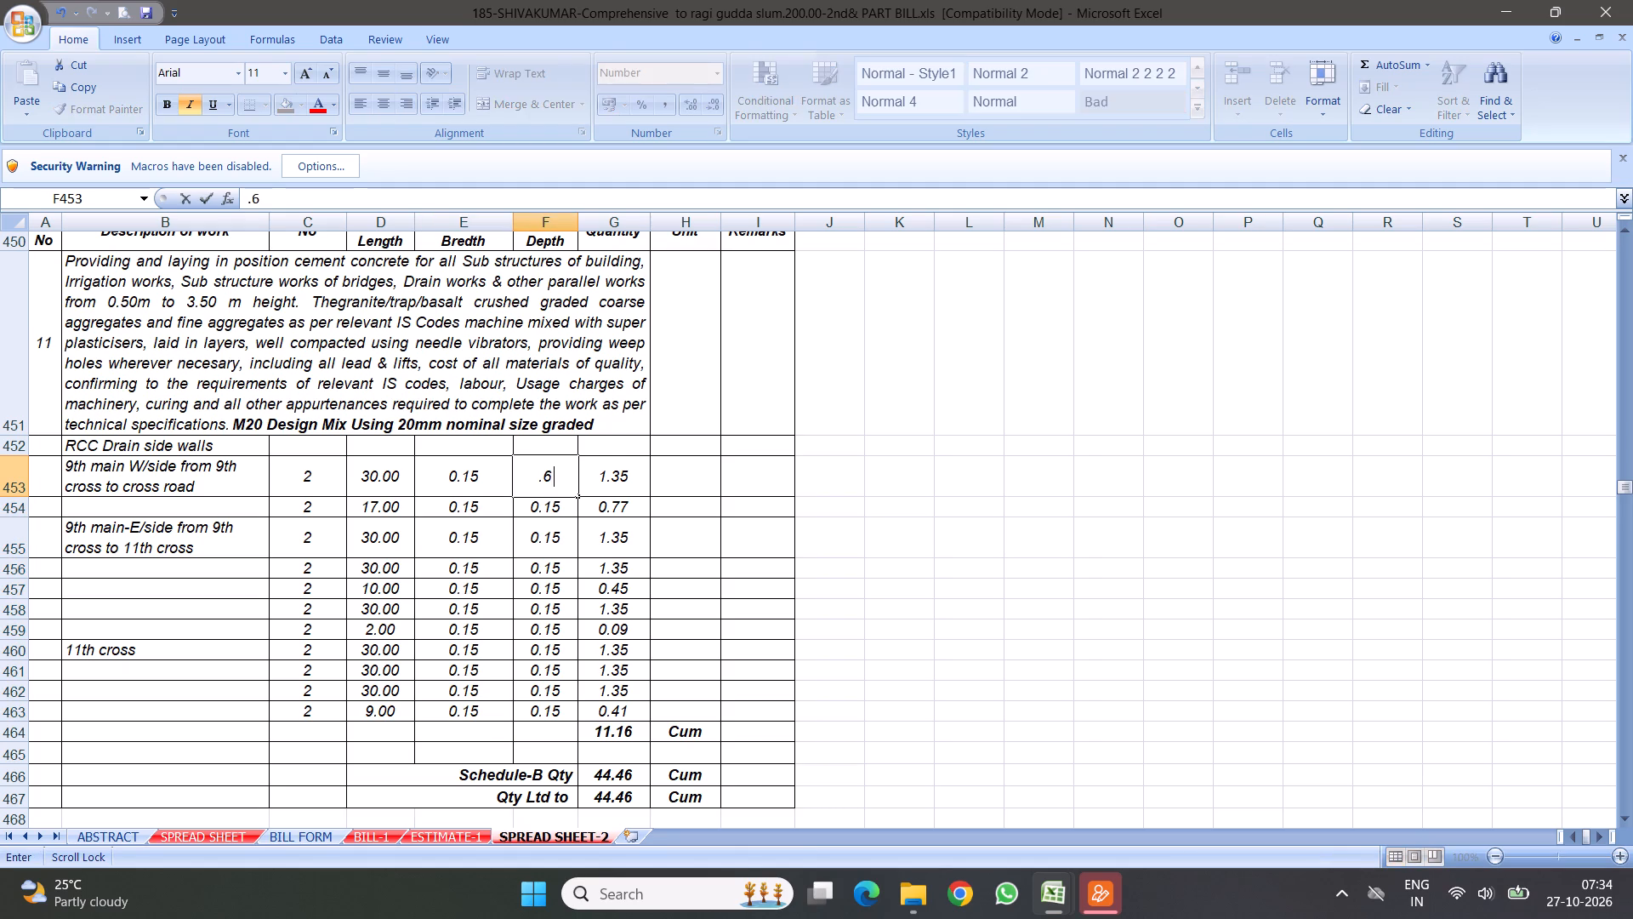
left_click(720, 515)
left_click(540, 478)
left_click_drag(581, 494, 566, 702)
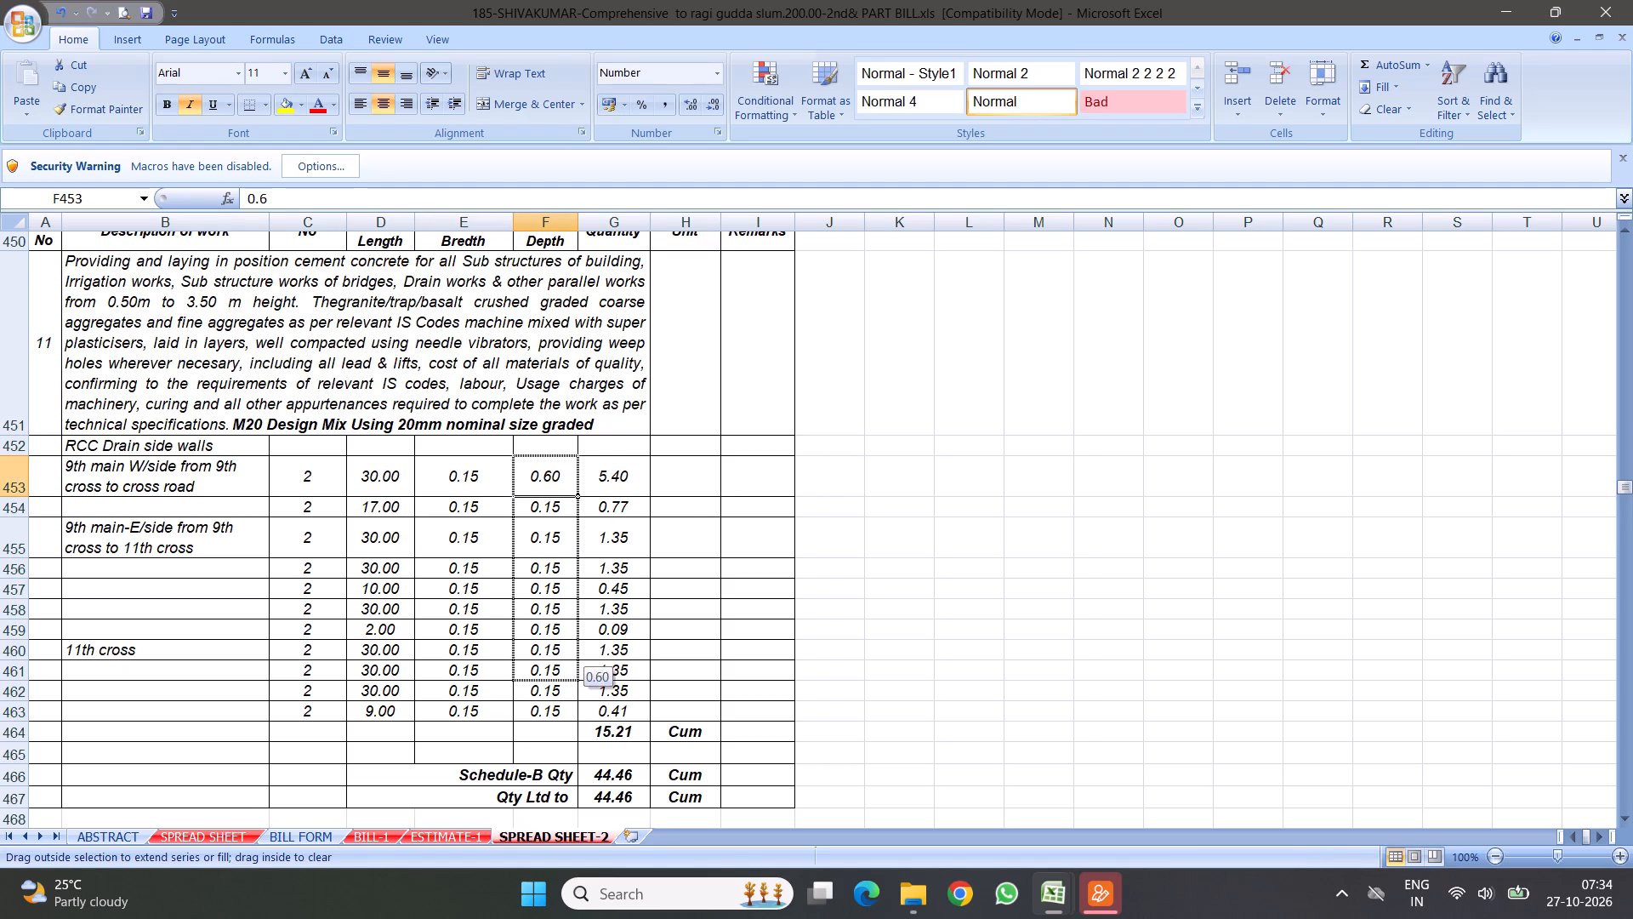
left_click_drag(566, 702, 560, 716)
Check item 11's row quantities in G453 to G463 and the sum formula in G464.
scroll(547, 661, "down", 3)
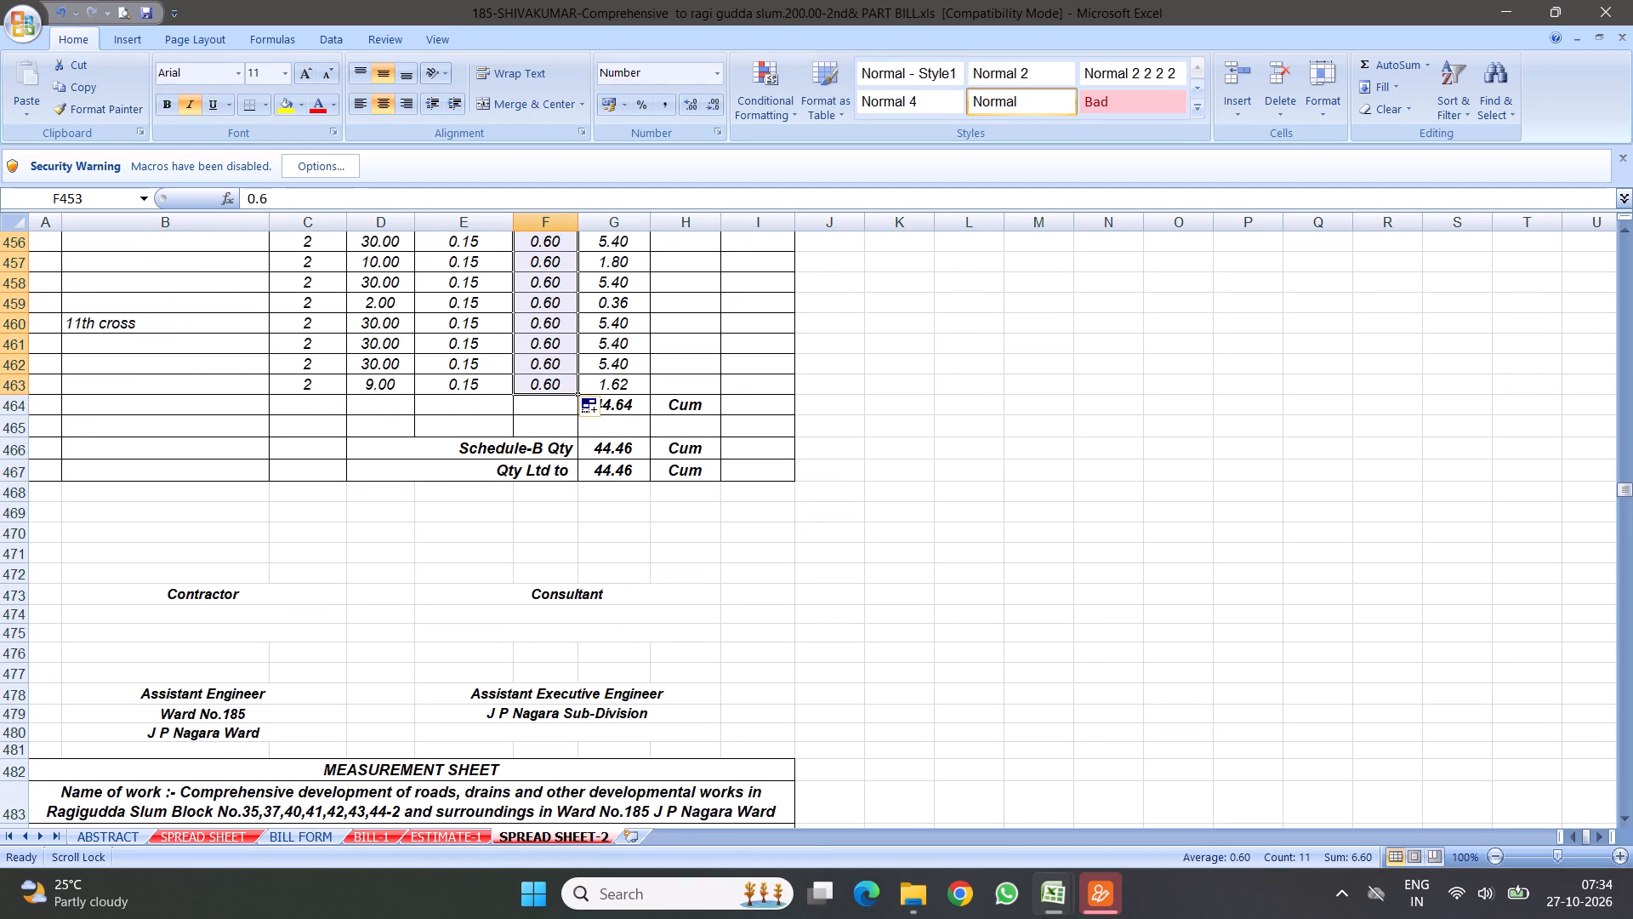
scroll(647, 397, "up", 4)
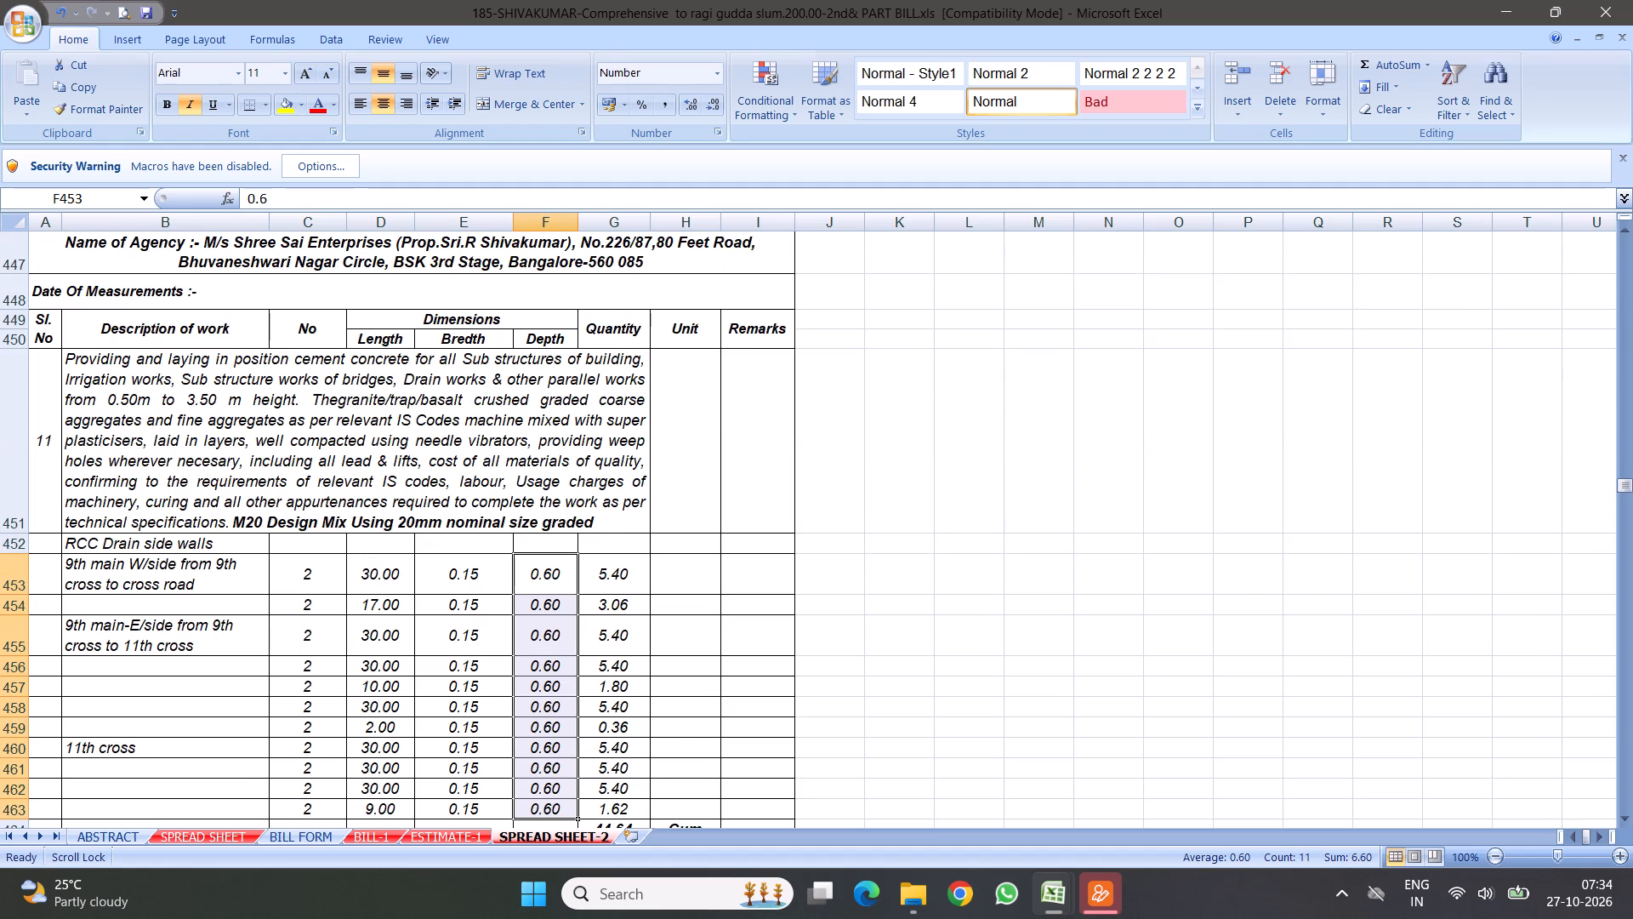
left_click_drag(610, 573, 645, 711)
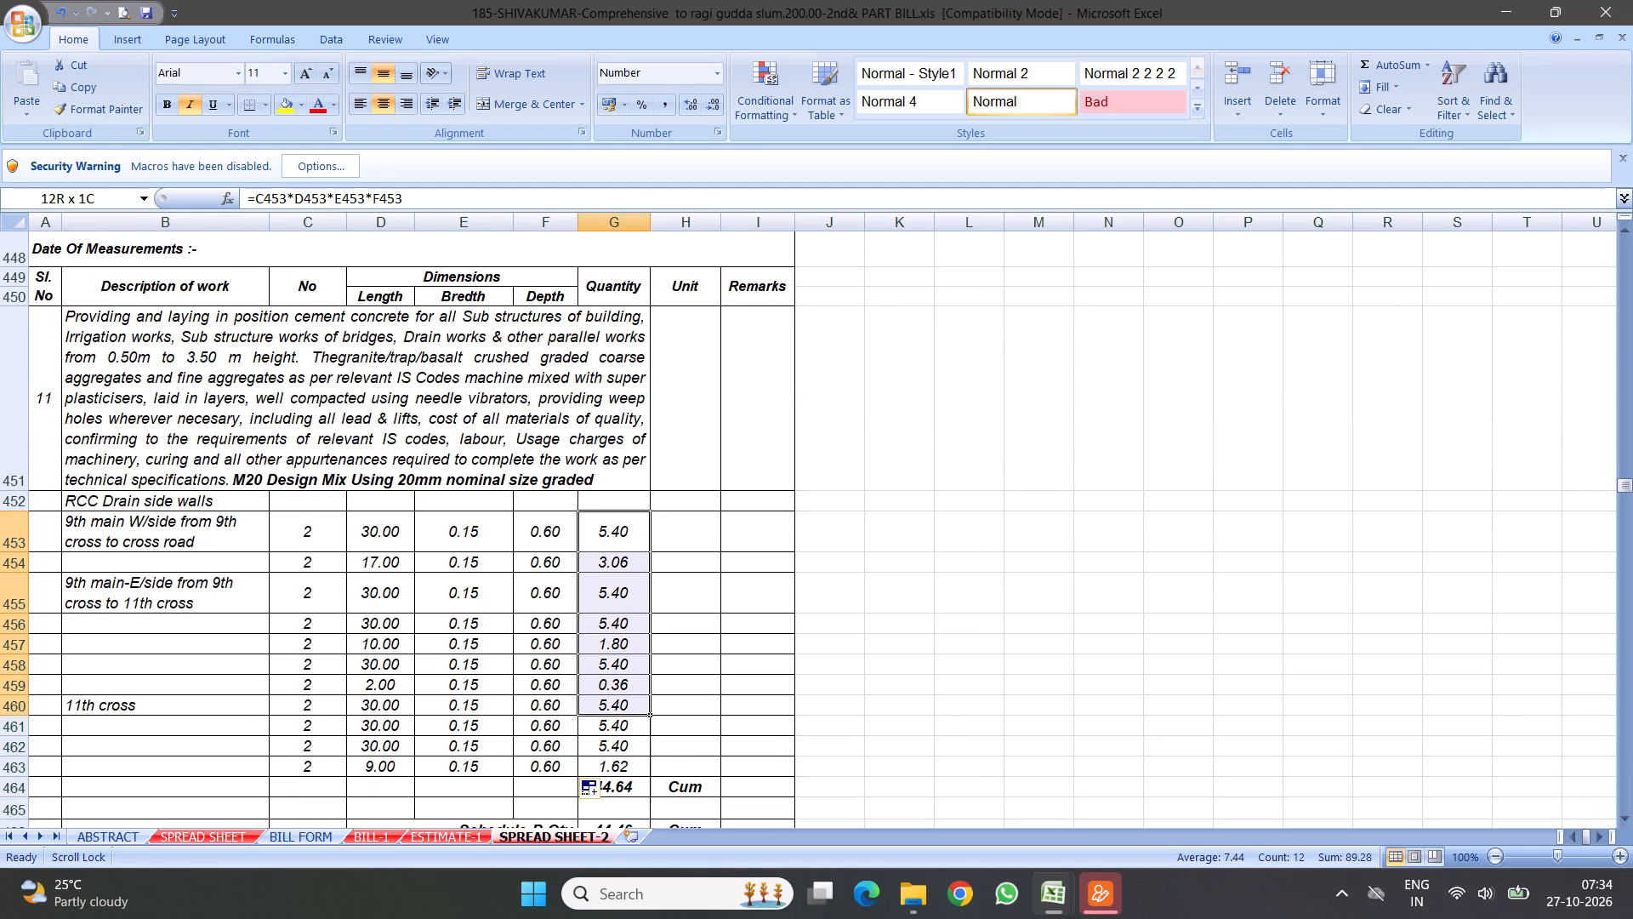
left_click_drag(645, 711, 637, 762)
left_click(1369, 54)
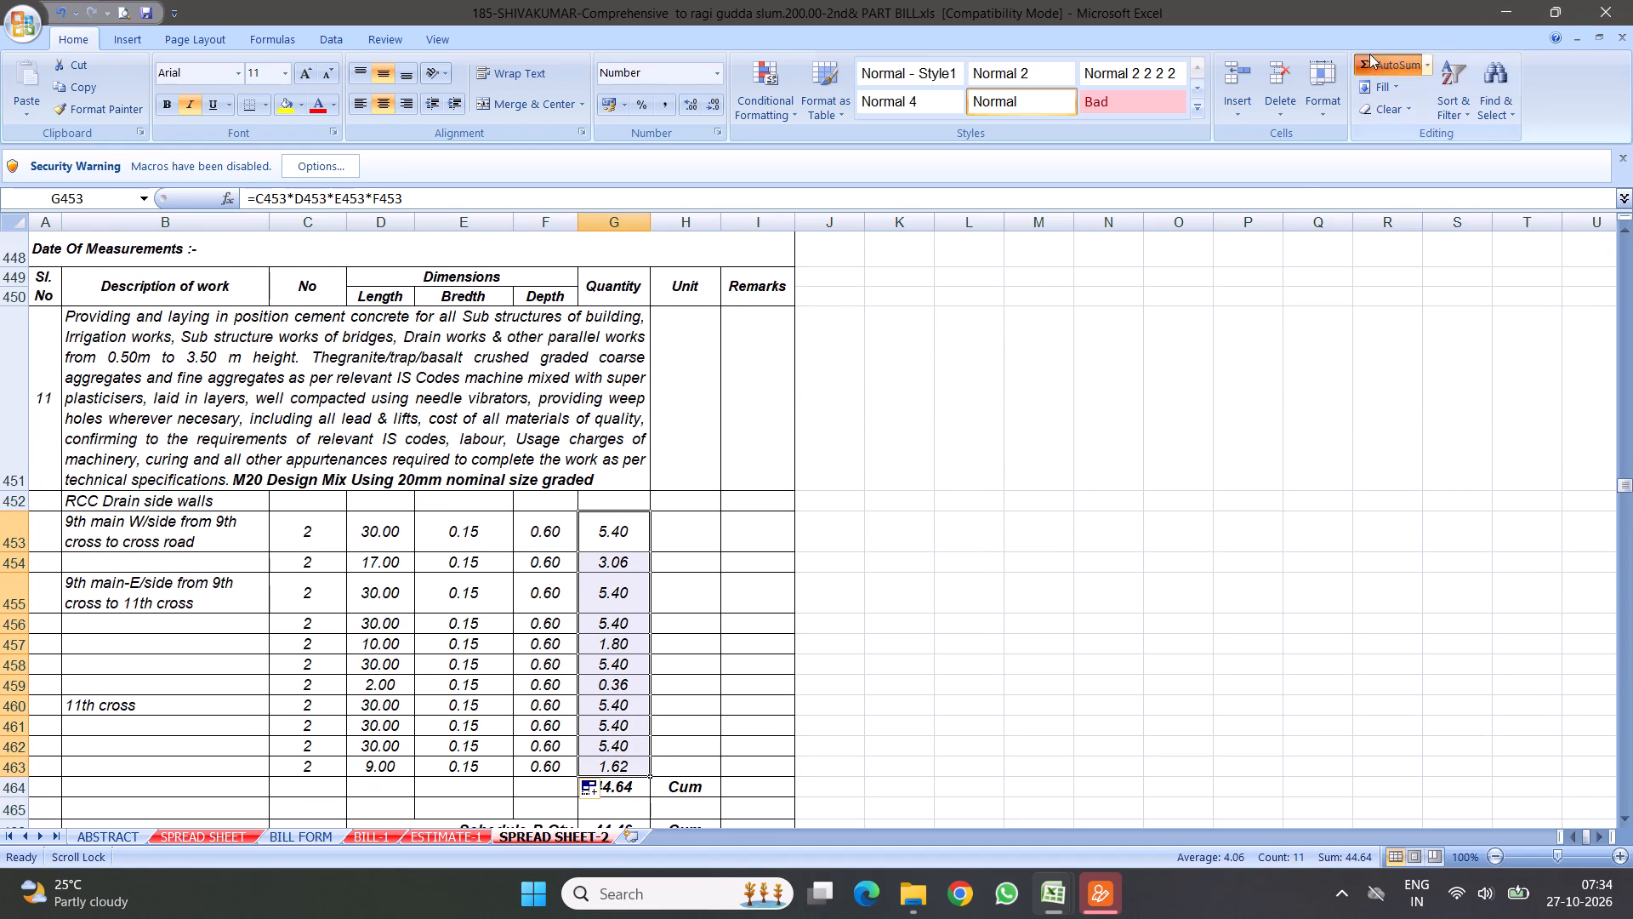
left_click(788, 681)
left_click(614, 535)
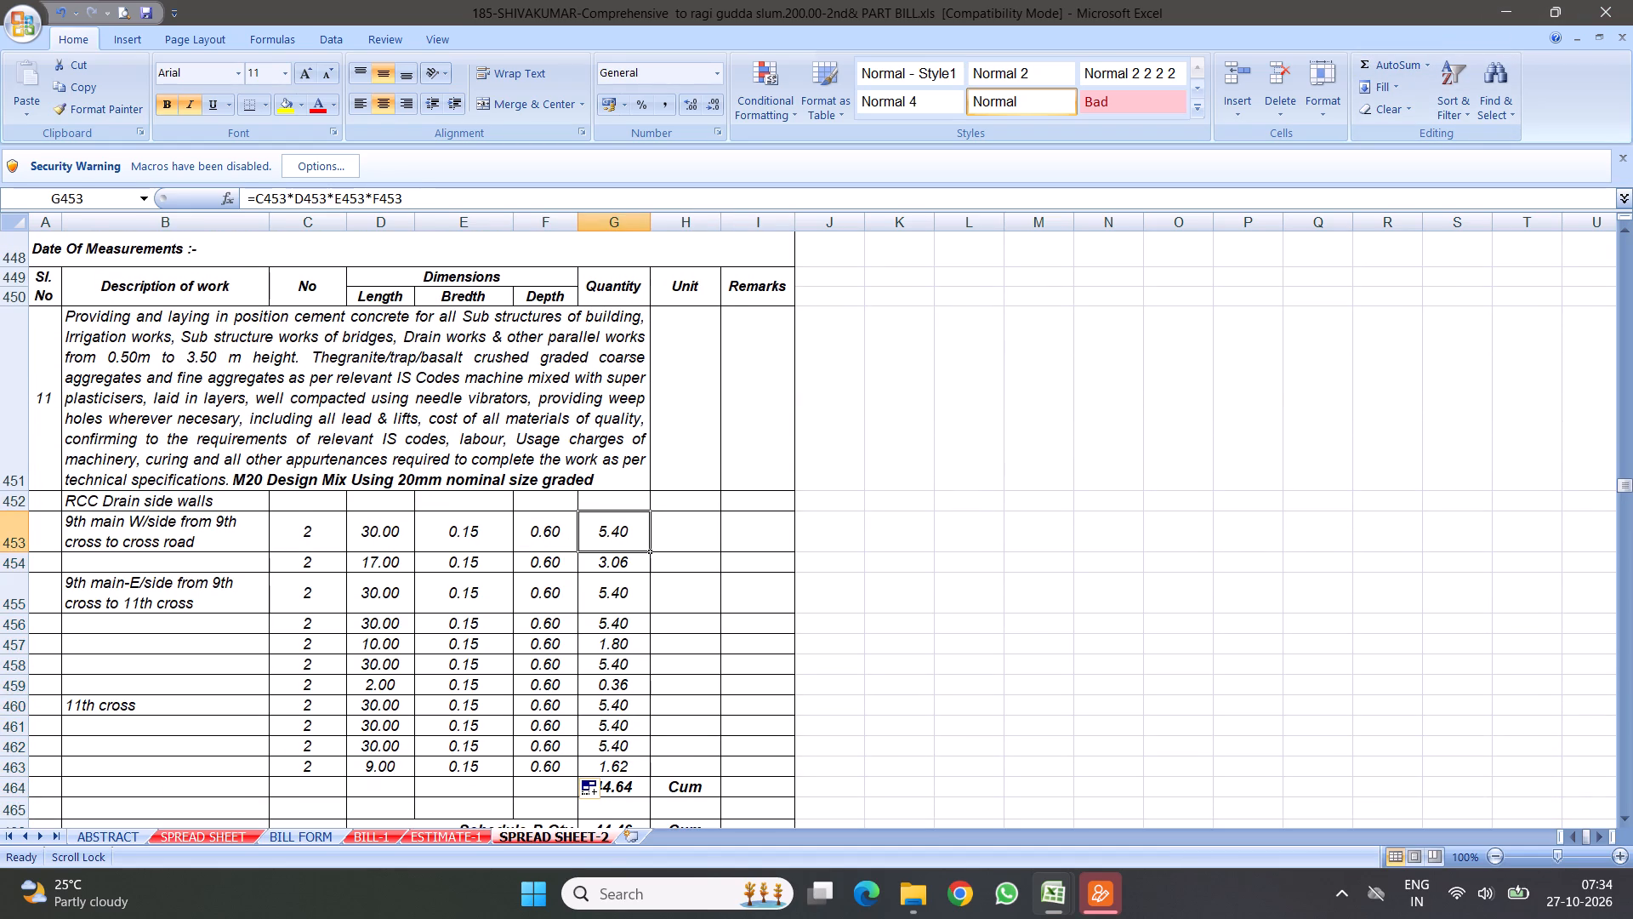
triple_click(617, 789)
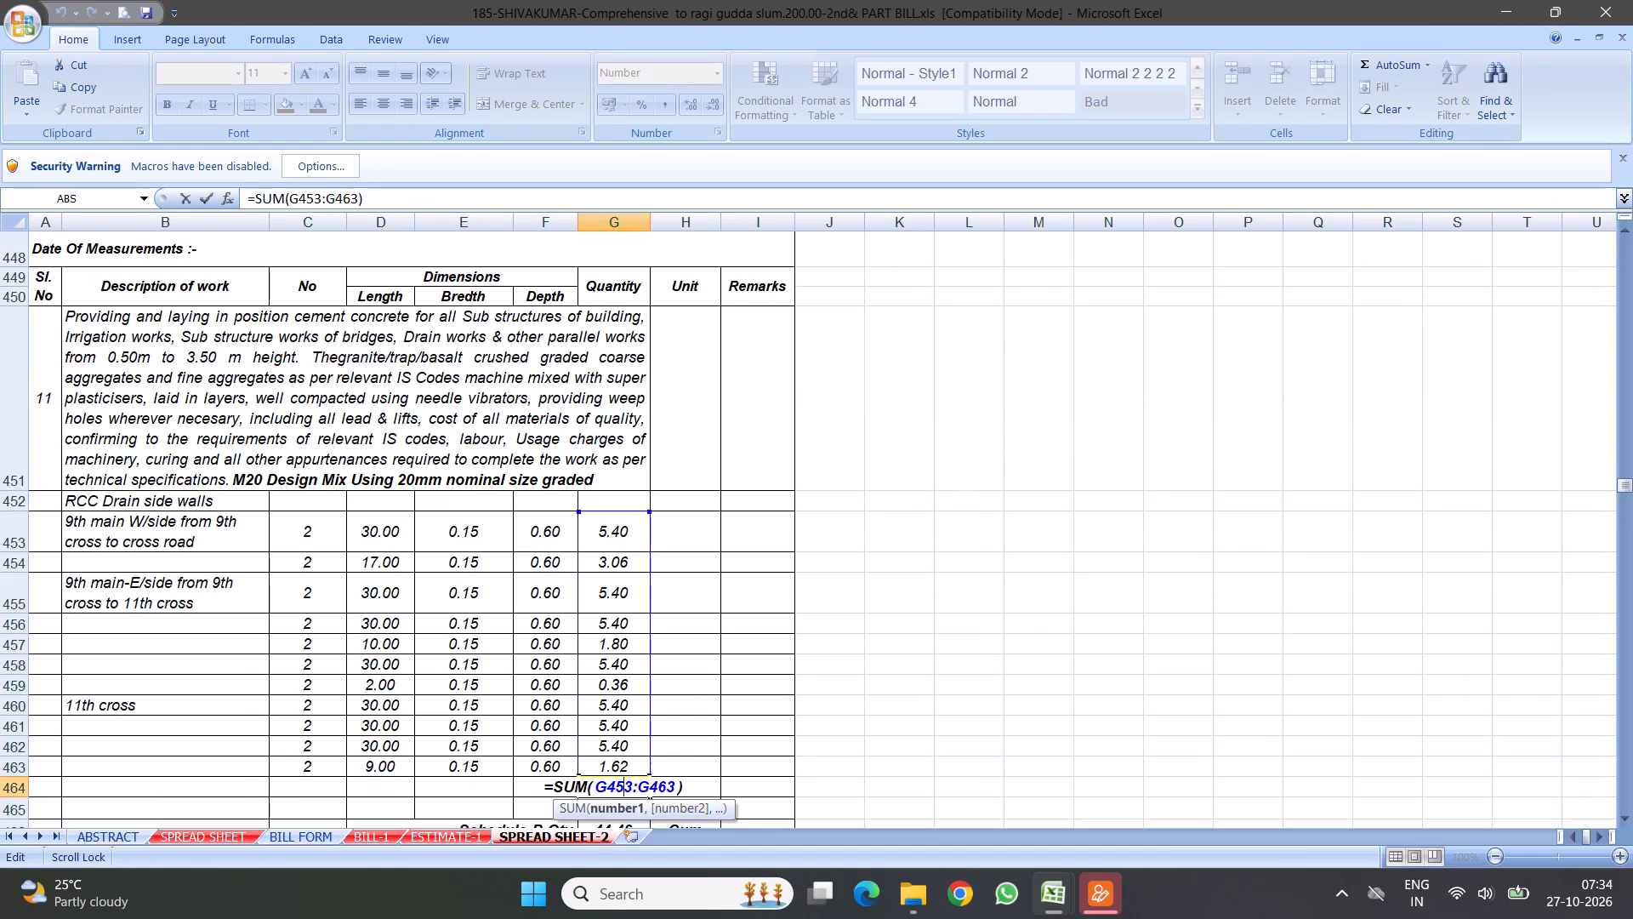
key("Escape")
left_click_drag(595, 518, 600, 575)
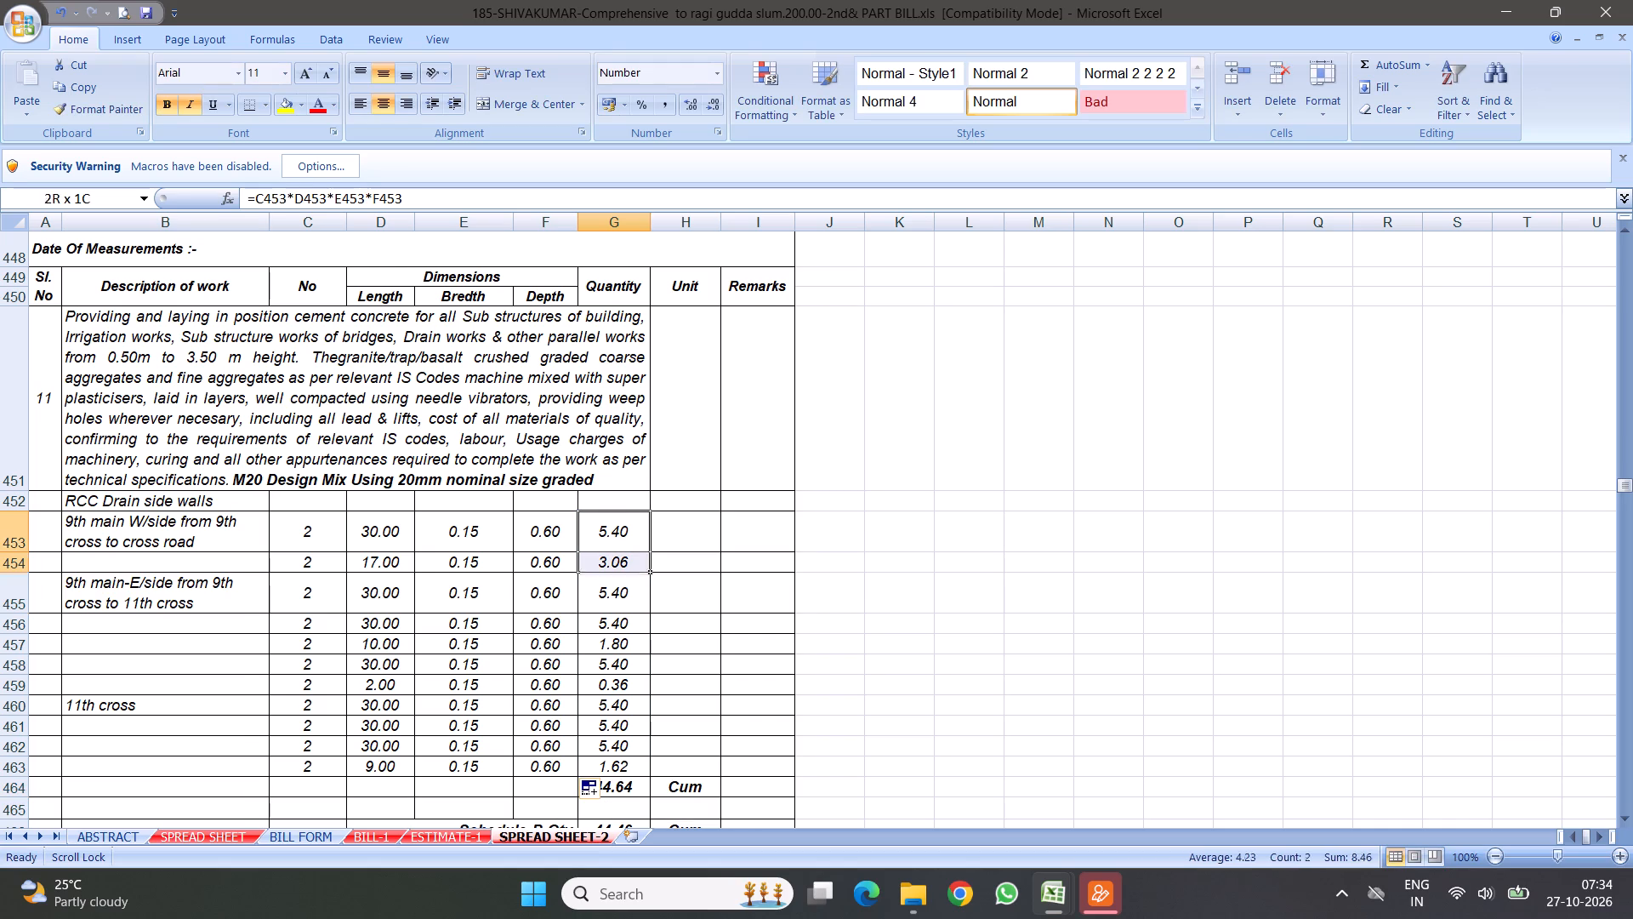
left_click_drag(600, 575, 599, 758)
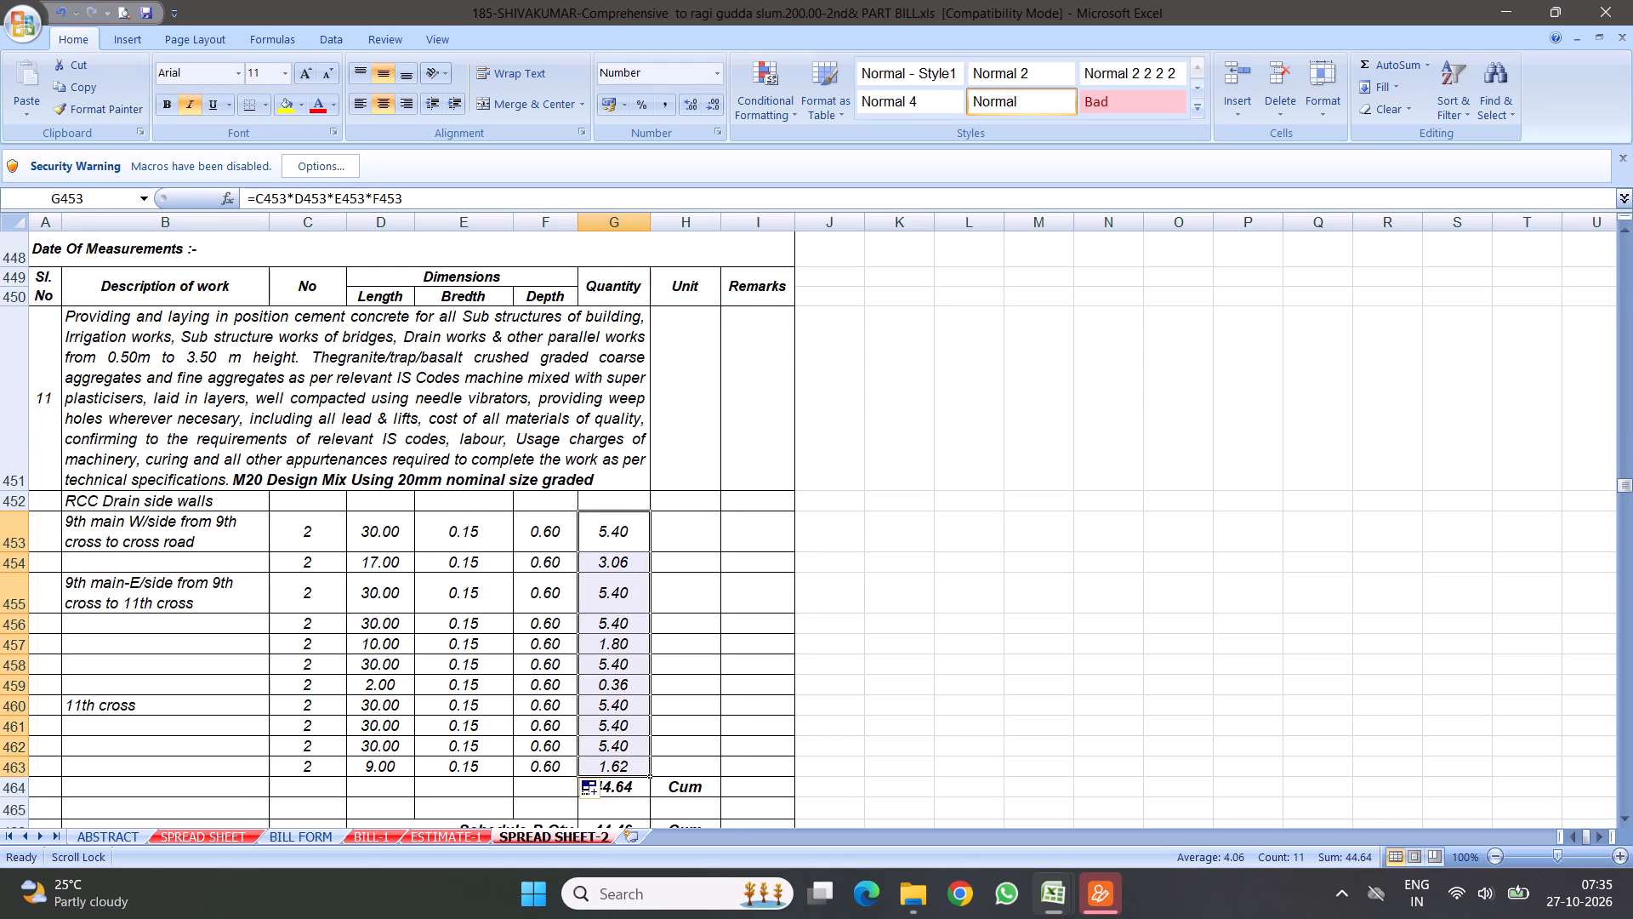
Set item 11's Schedule-B Qty in G466 to 55.35, taken from item 11's total in ESTIMATE-1.
scroll(660, 523, "down", 4)
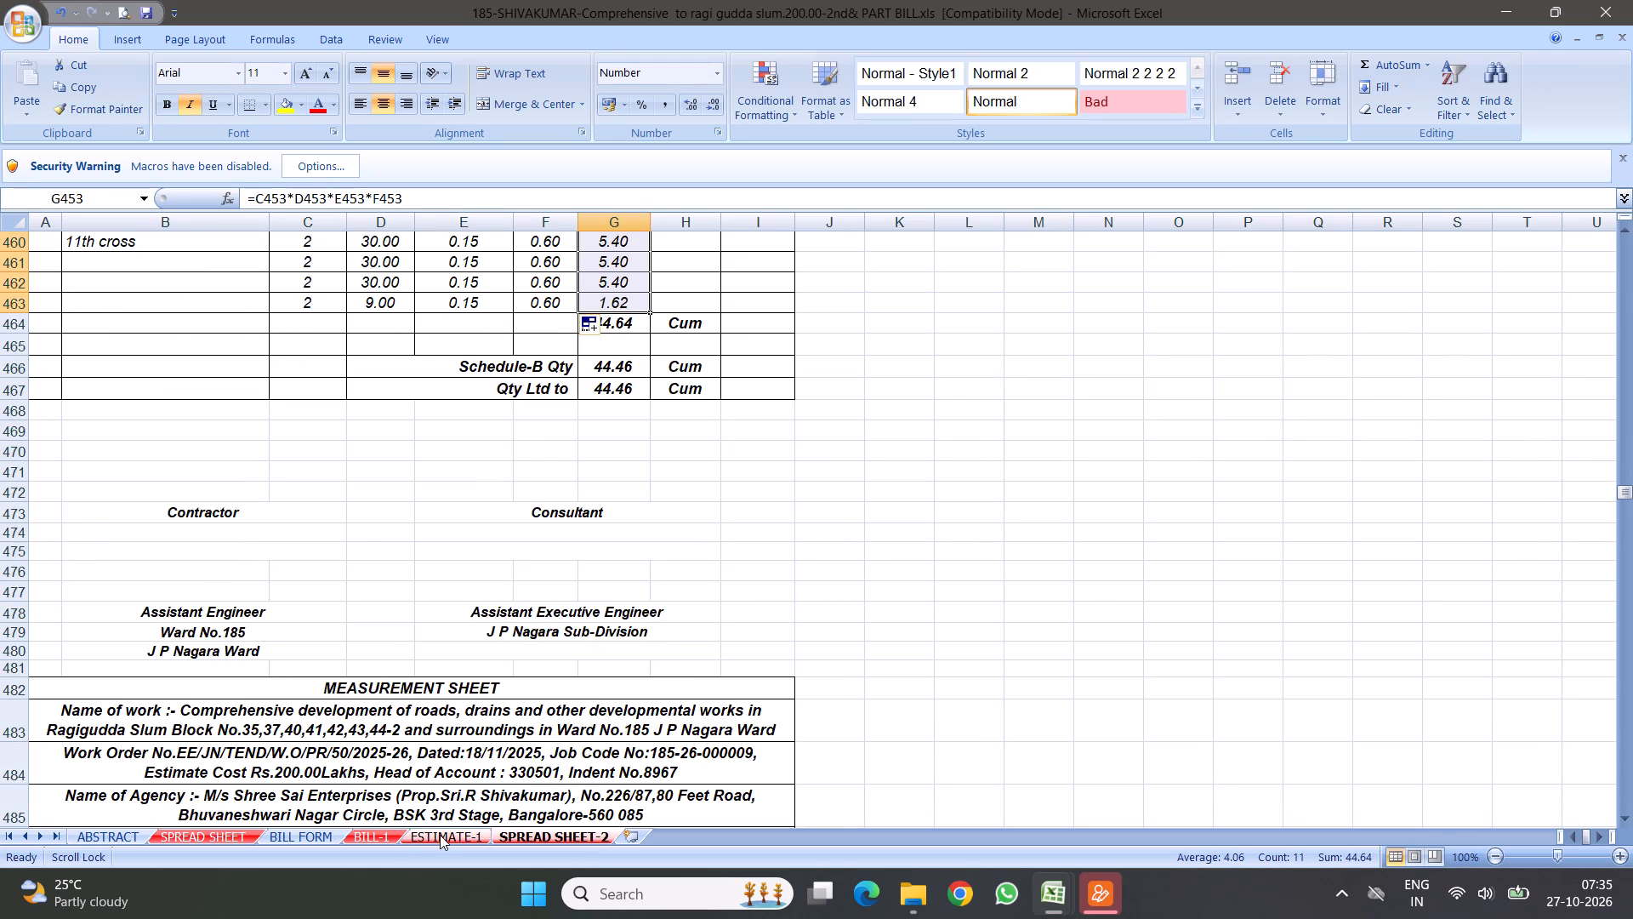
left_click(440, 835)
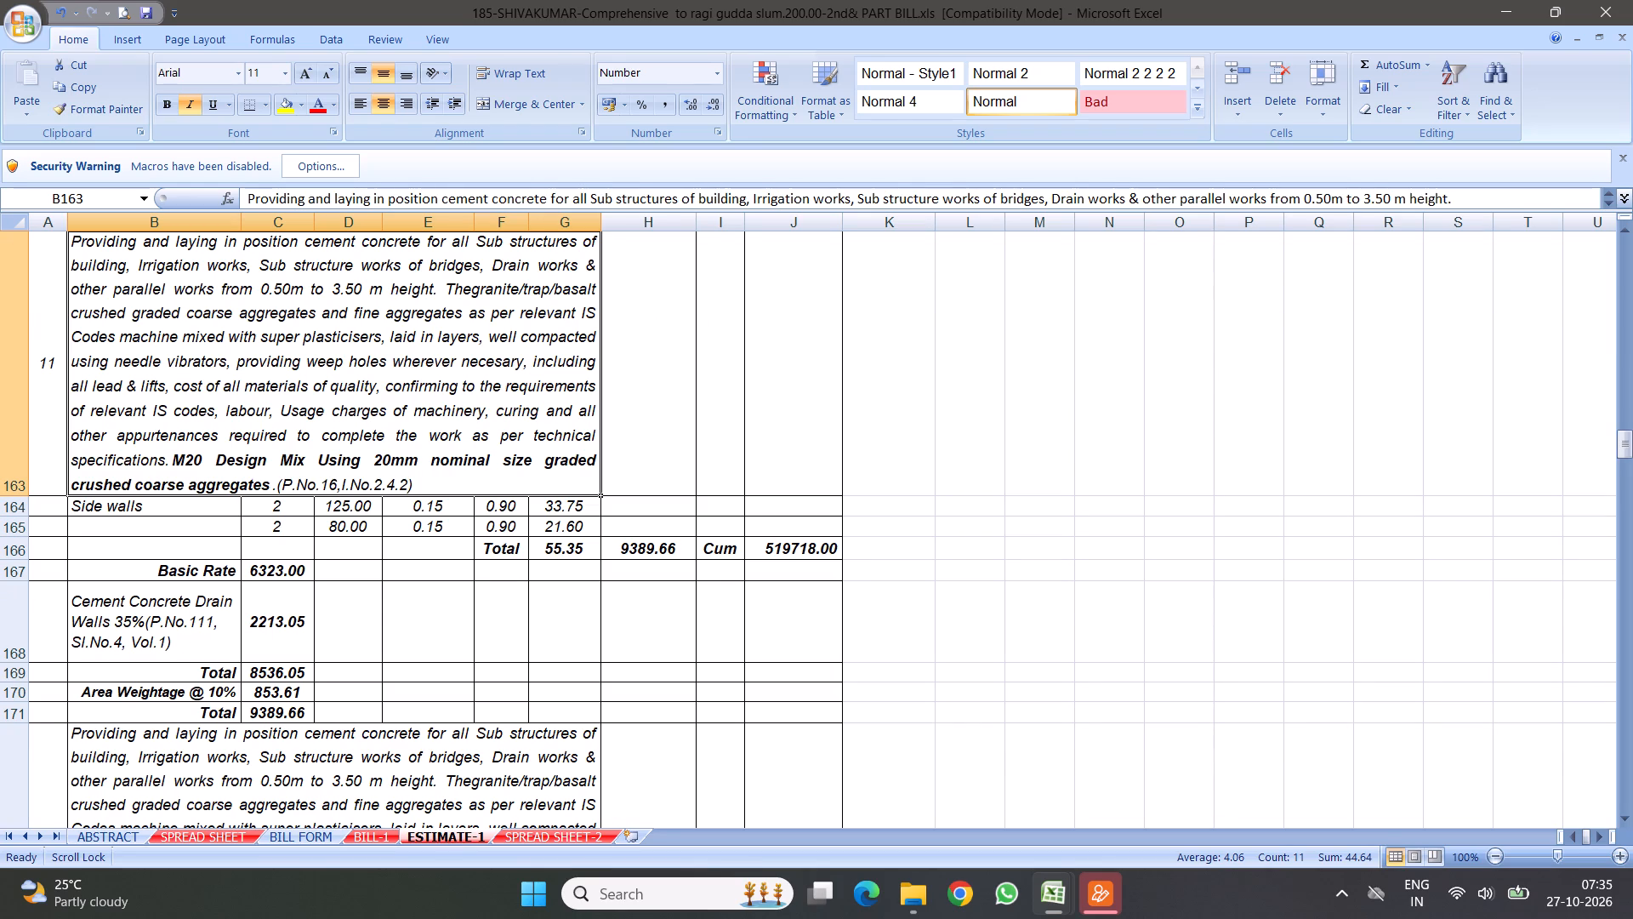
left_click(571, 836)
left_click(608, 369)
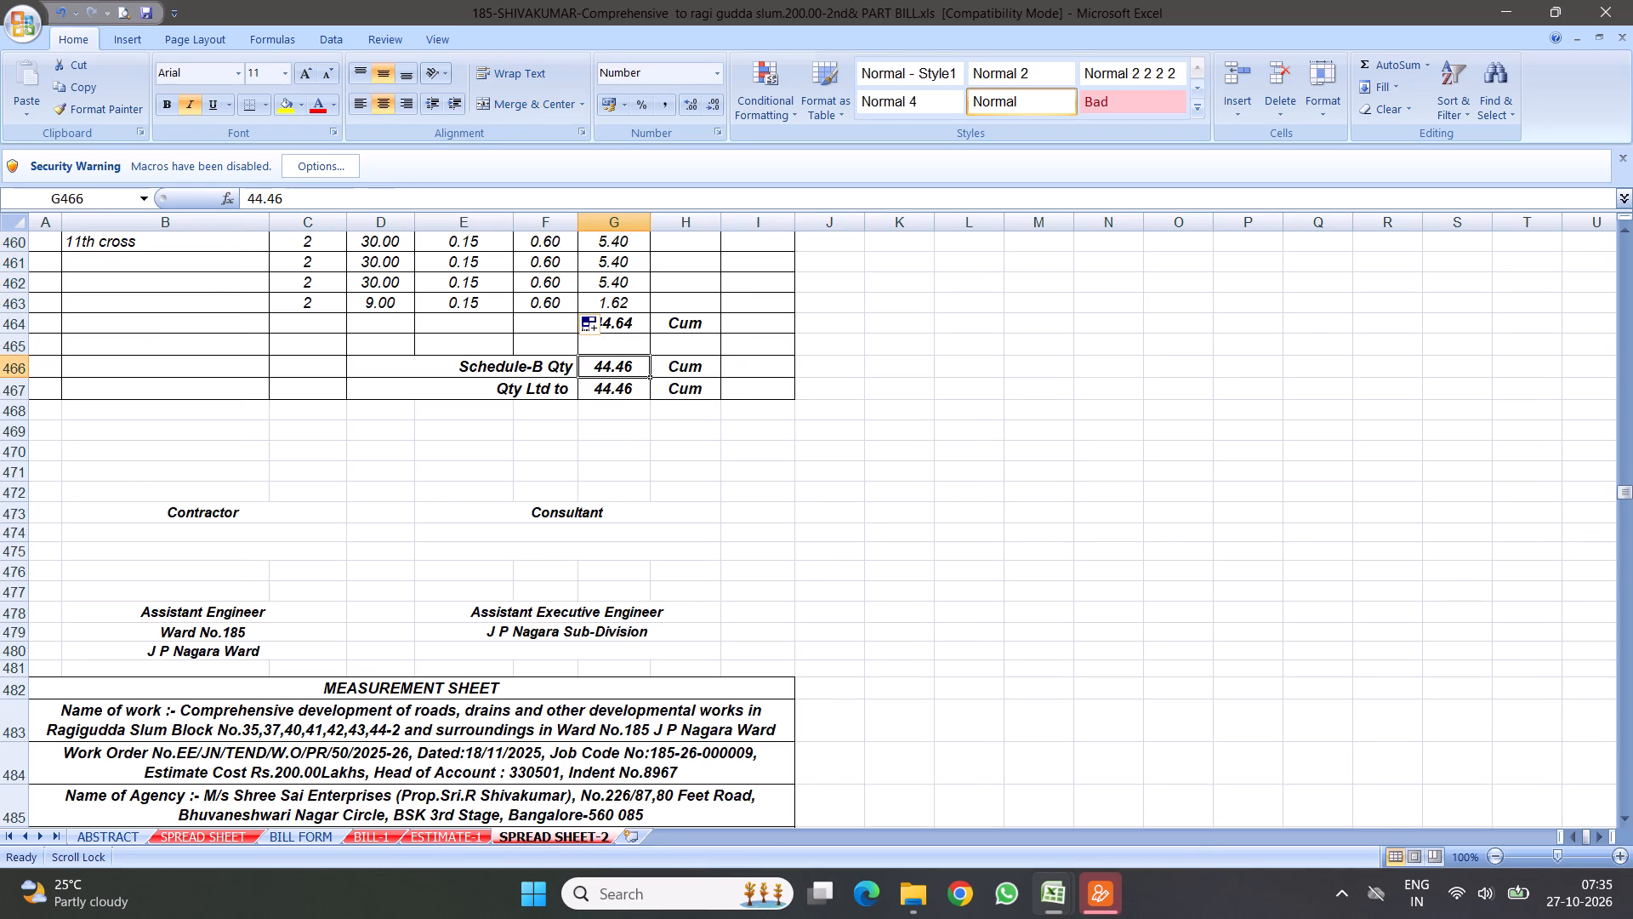
type("55.3")
key("5")
left_click(788, 403)
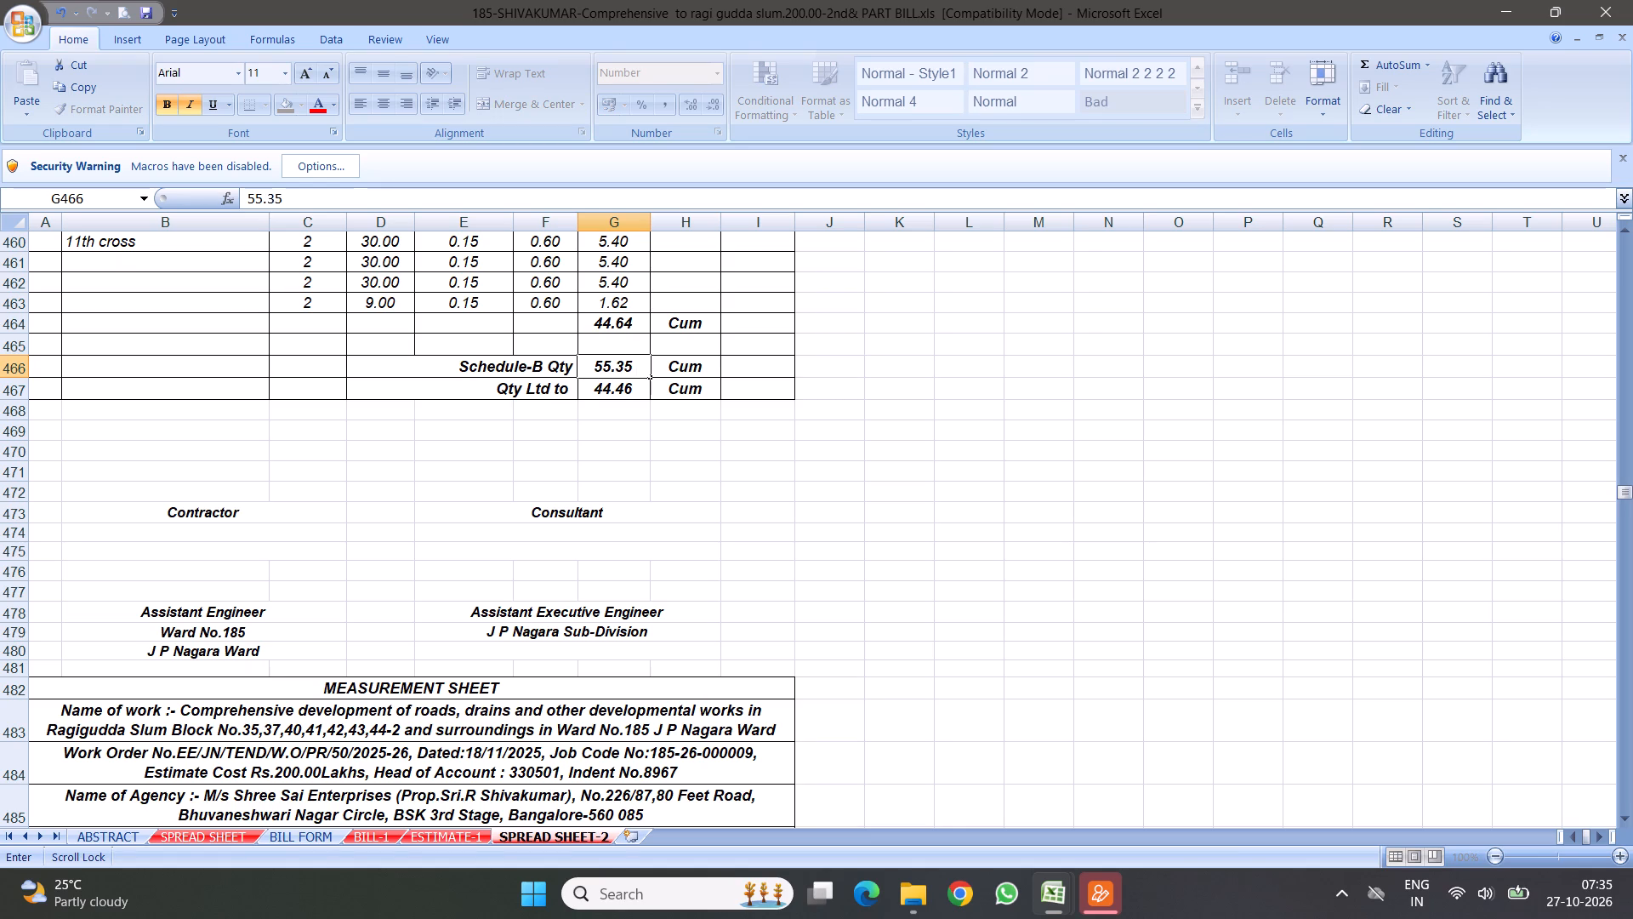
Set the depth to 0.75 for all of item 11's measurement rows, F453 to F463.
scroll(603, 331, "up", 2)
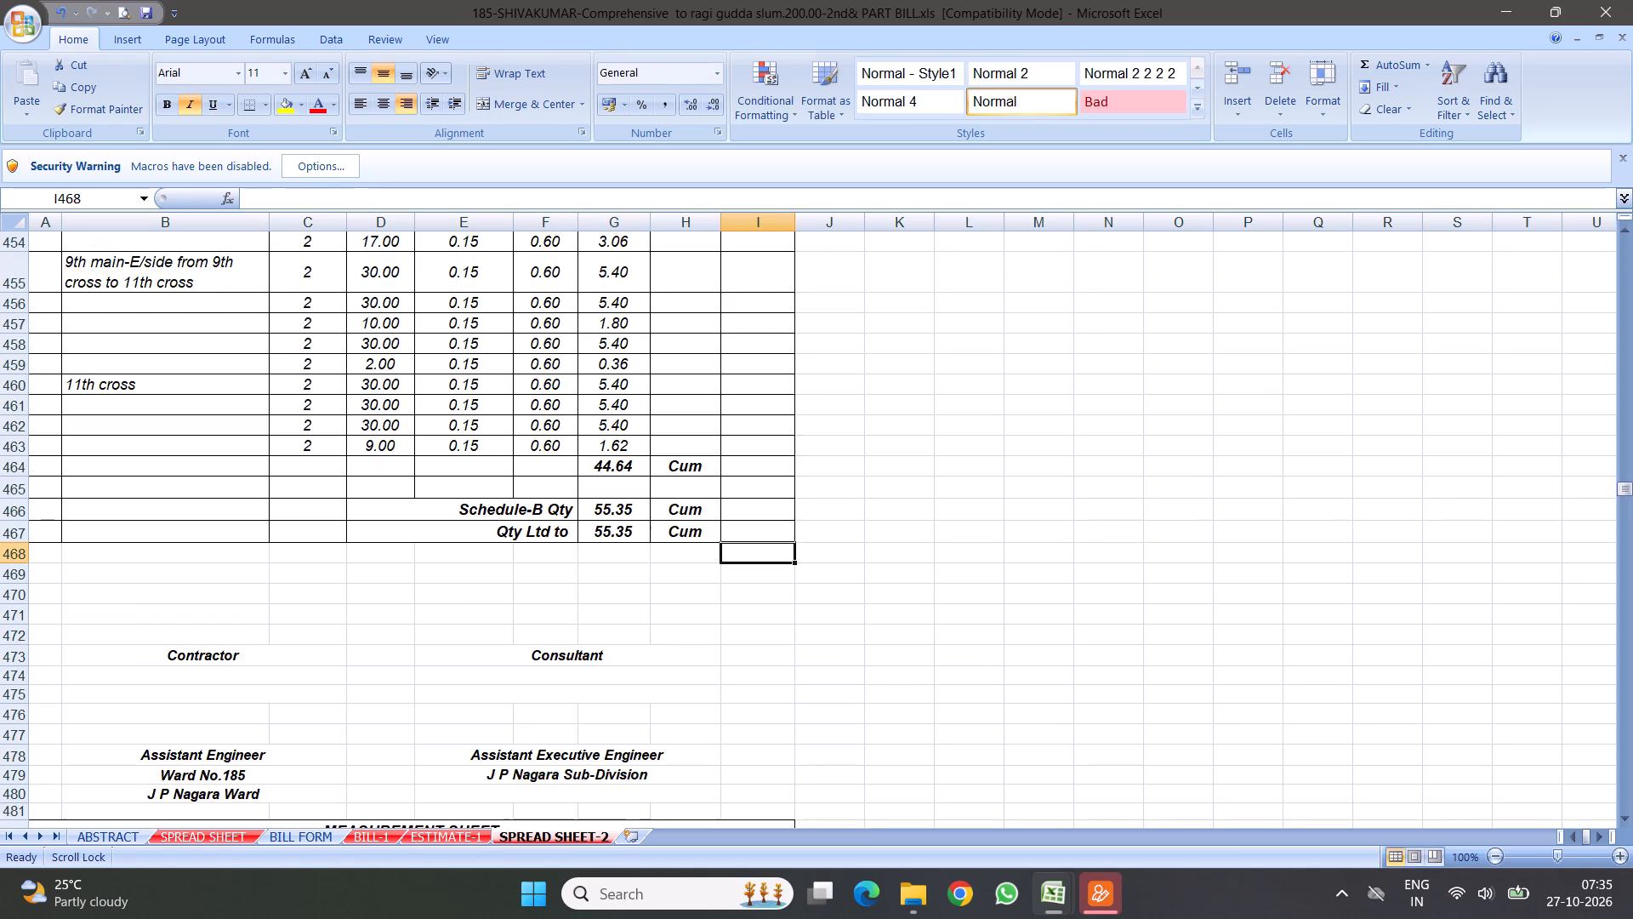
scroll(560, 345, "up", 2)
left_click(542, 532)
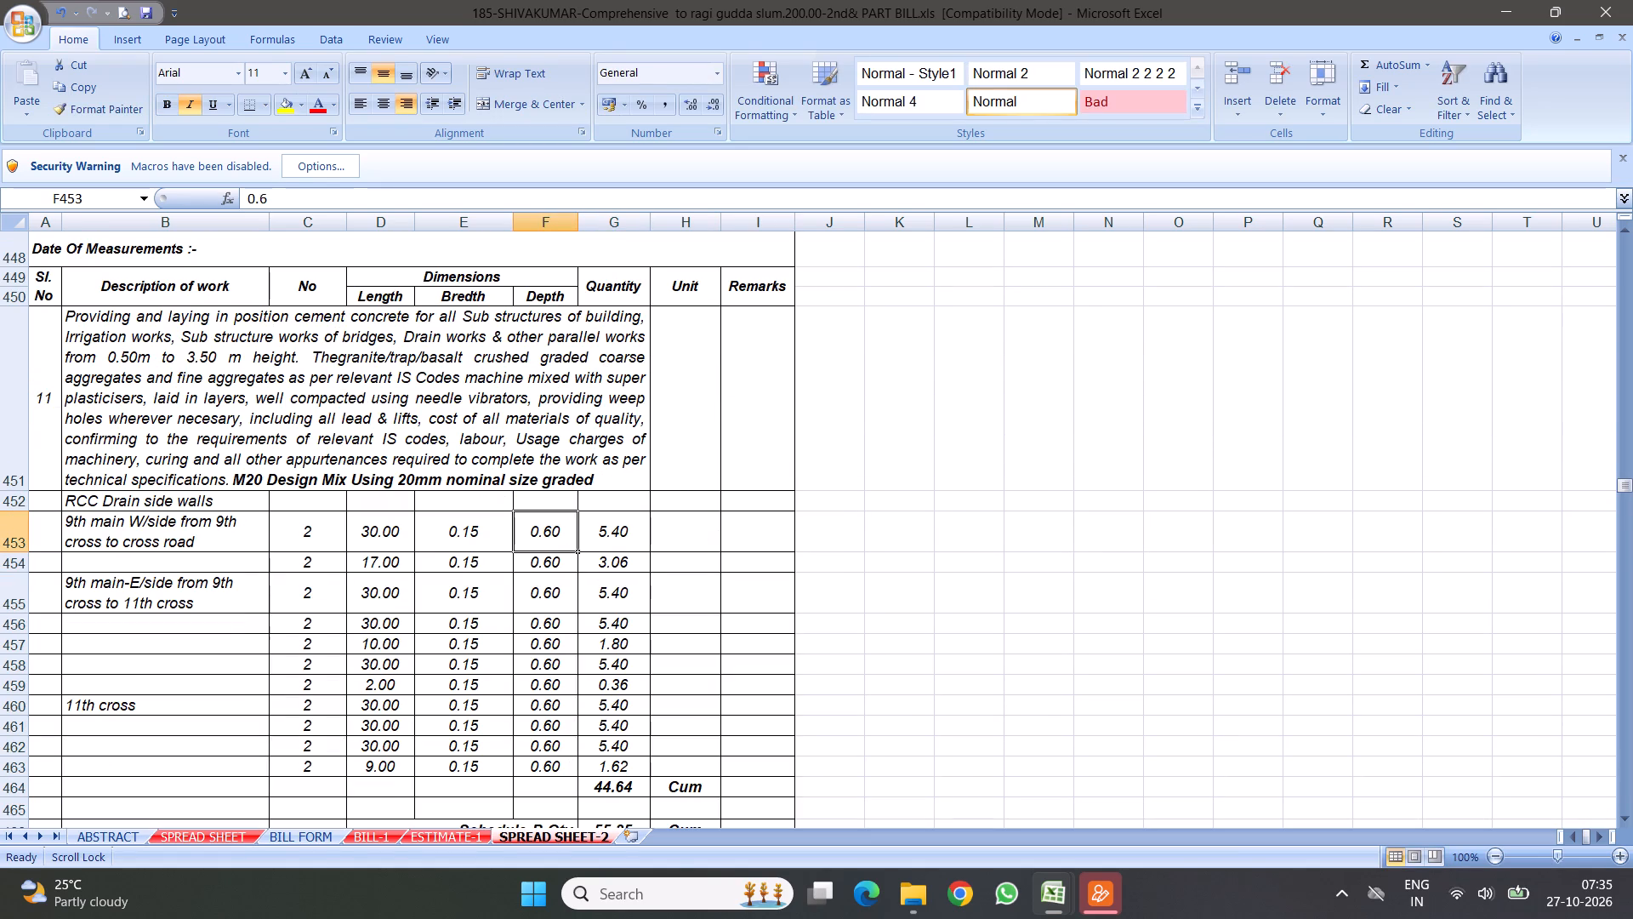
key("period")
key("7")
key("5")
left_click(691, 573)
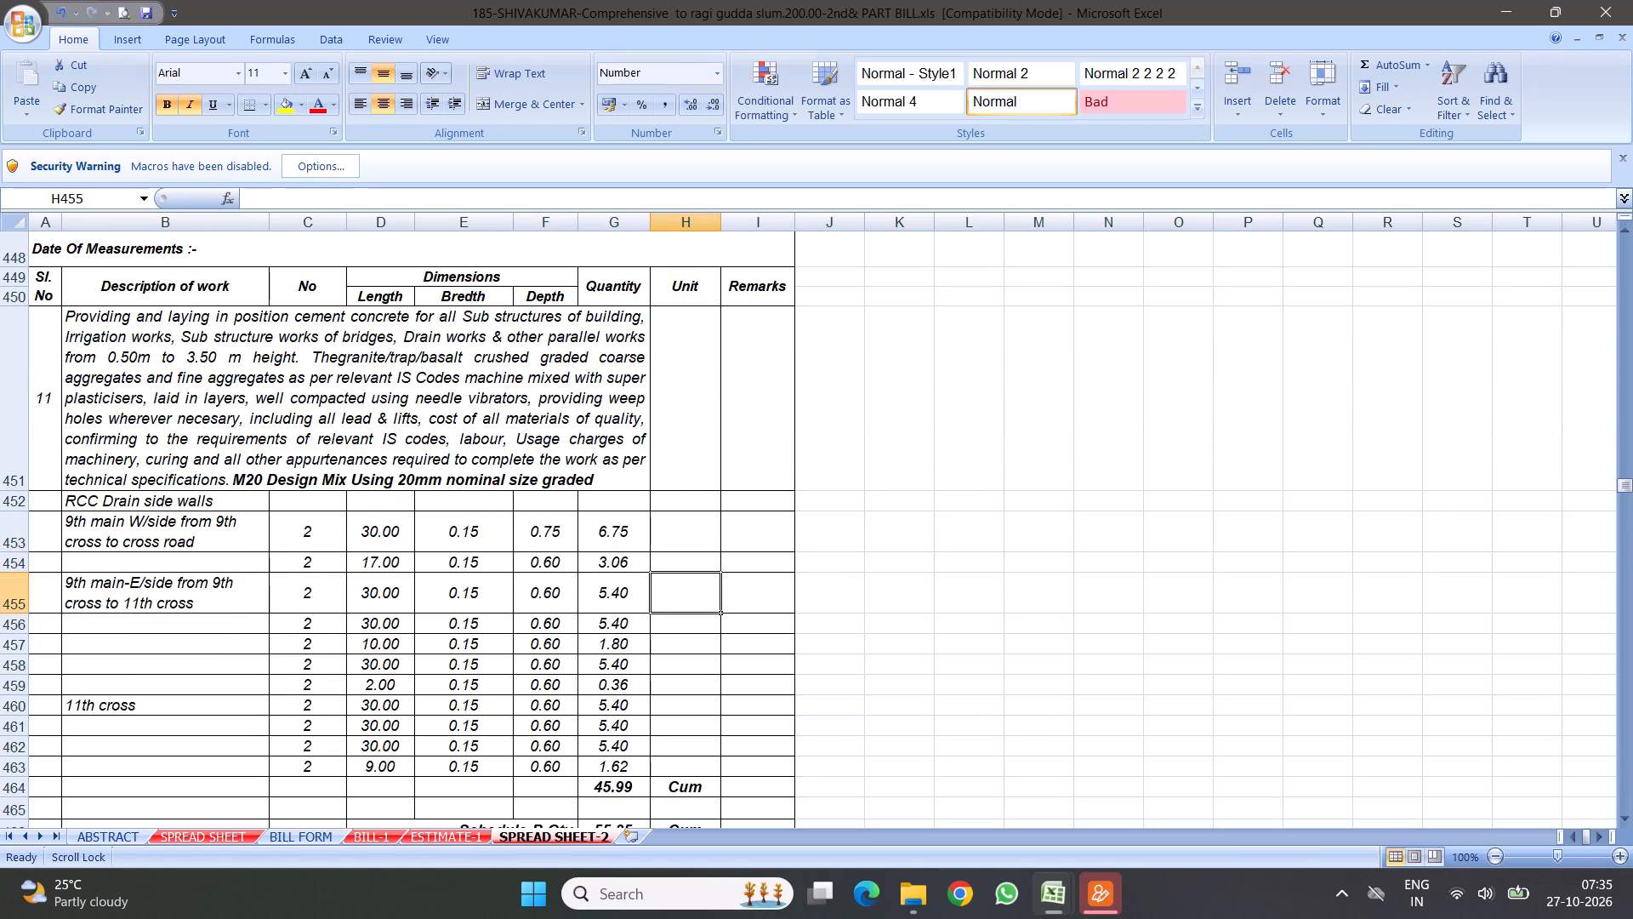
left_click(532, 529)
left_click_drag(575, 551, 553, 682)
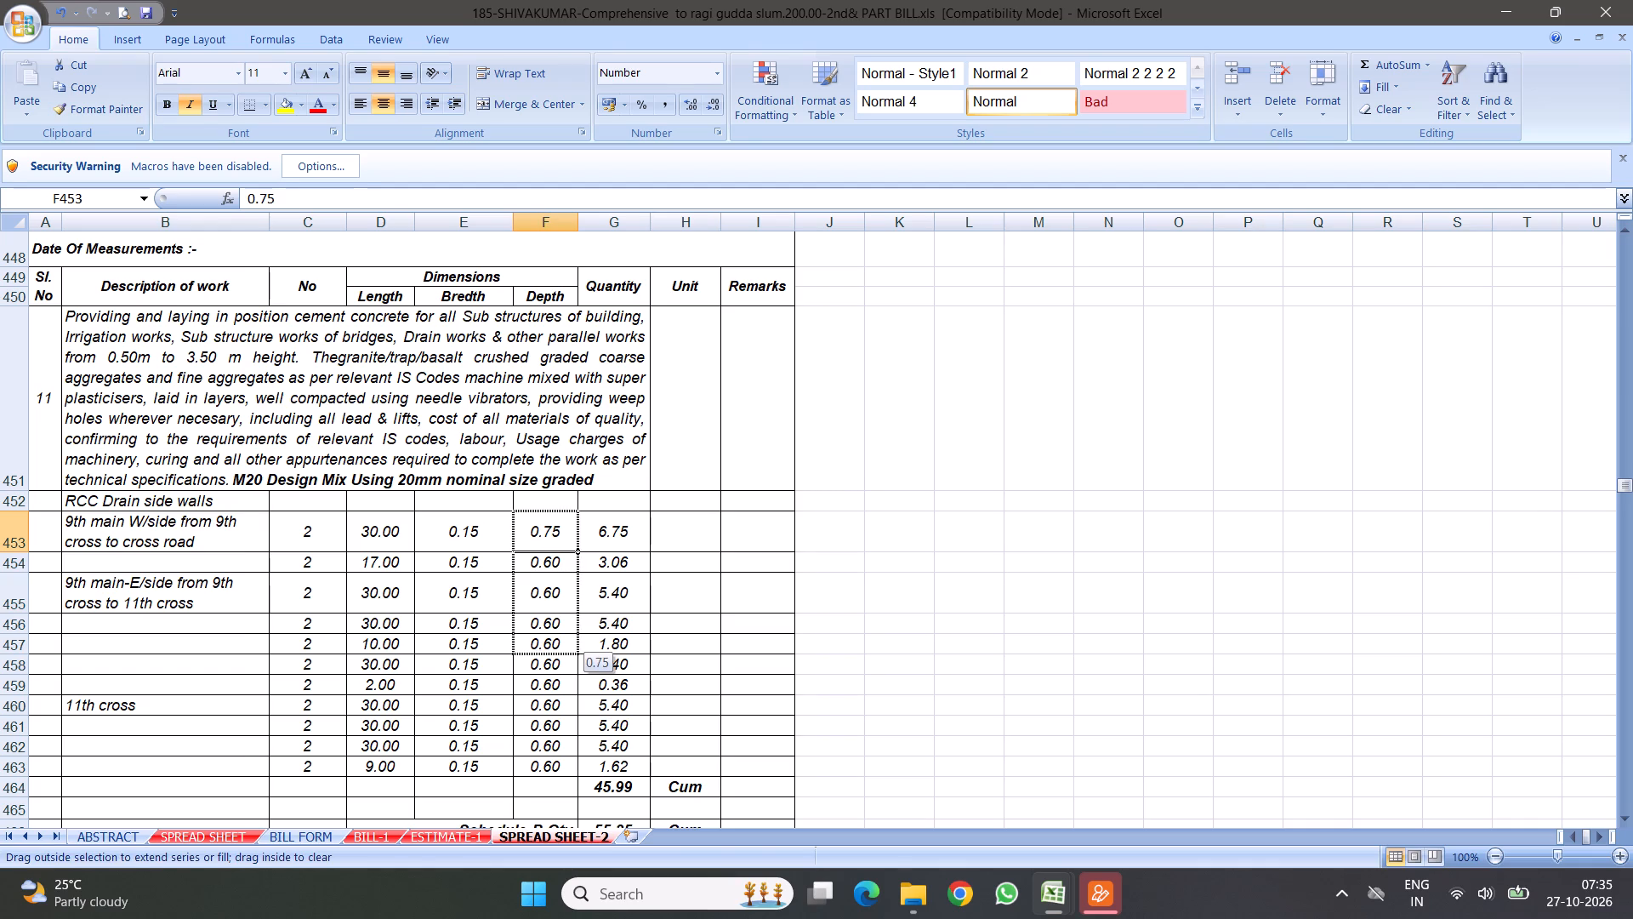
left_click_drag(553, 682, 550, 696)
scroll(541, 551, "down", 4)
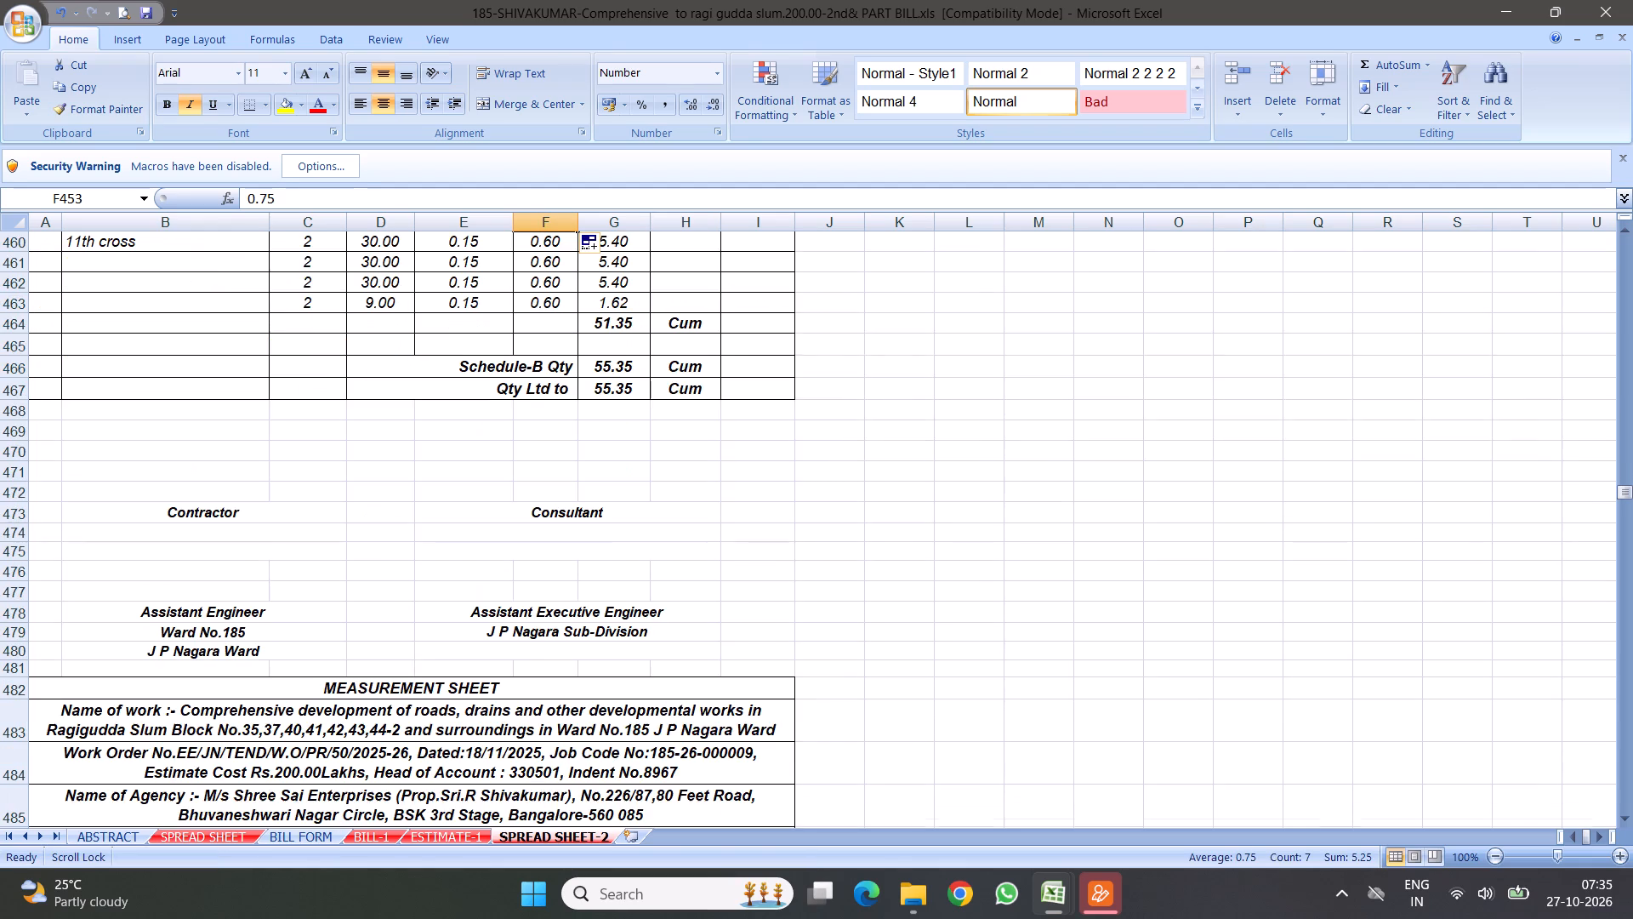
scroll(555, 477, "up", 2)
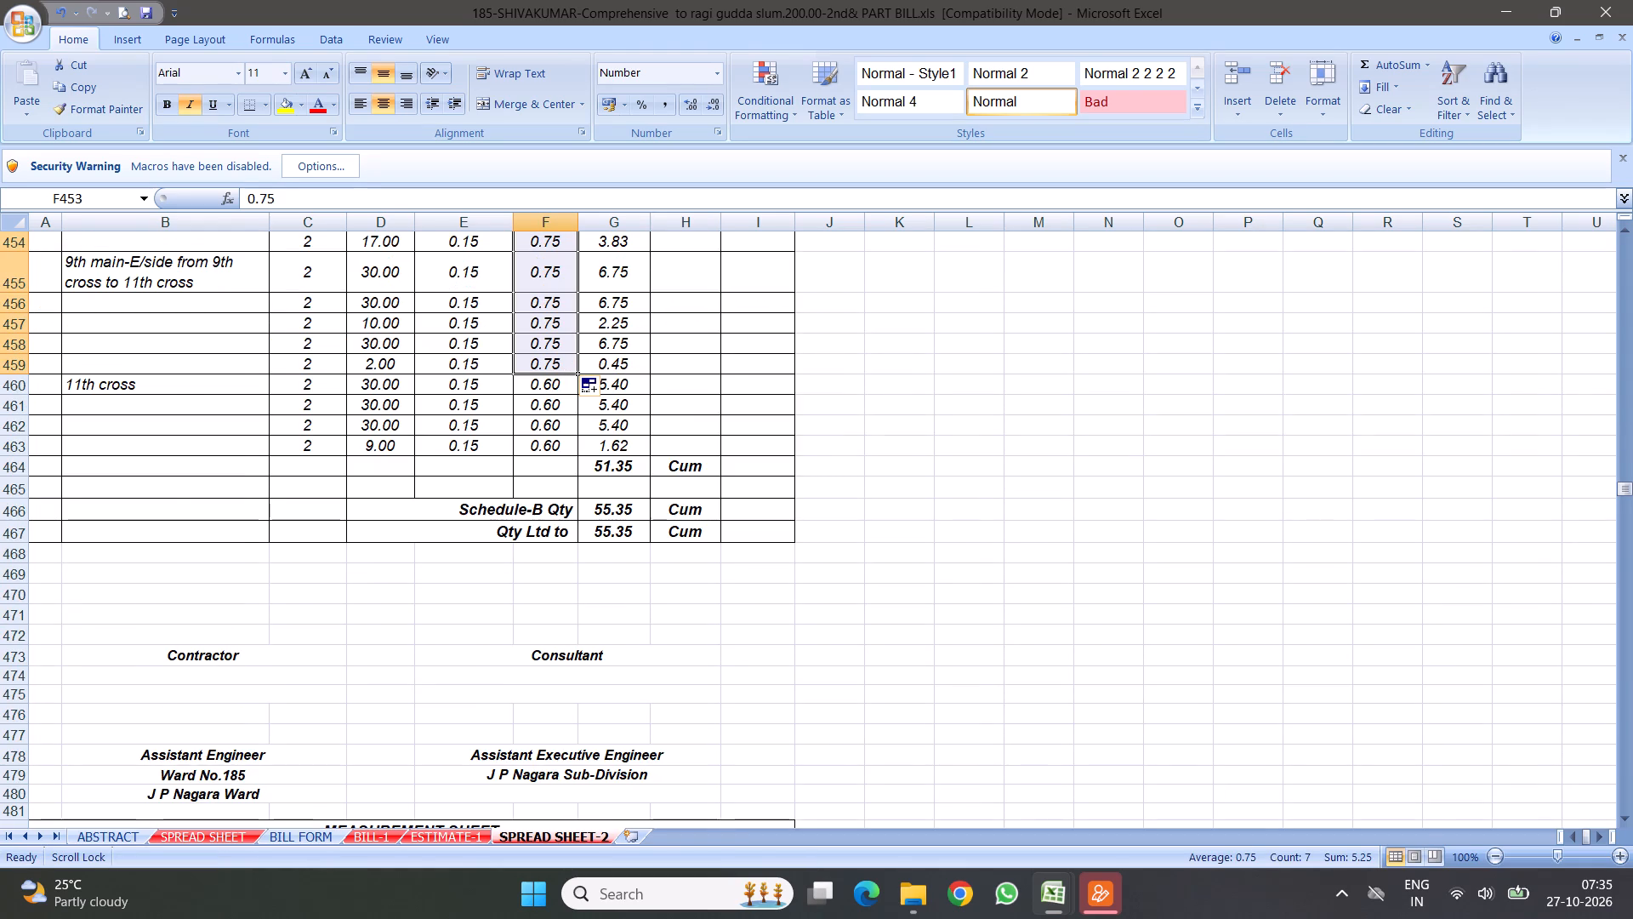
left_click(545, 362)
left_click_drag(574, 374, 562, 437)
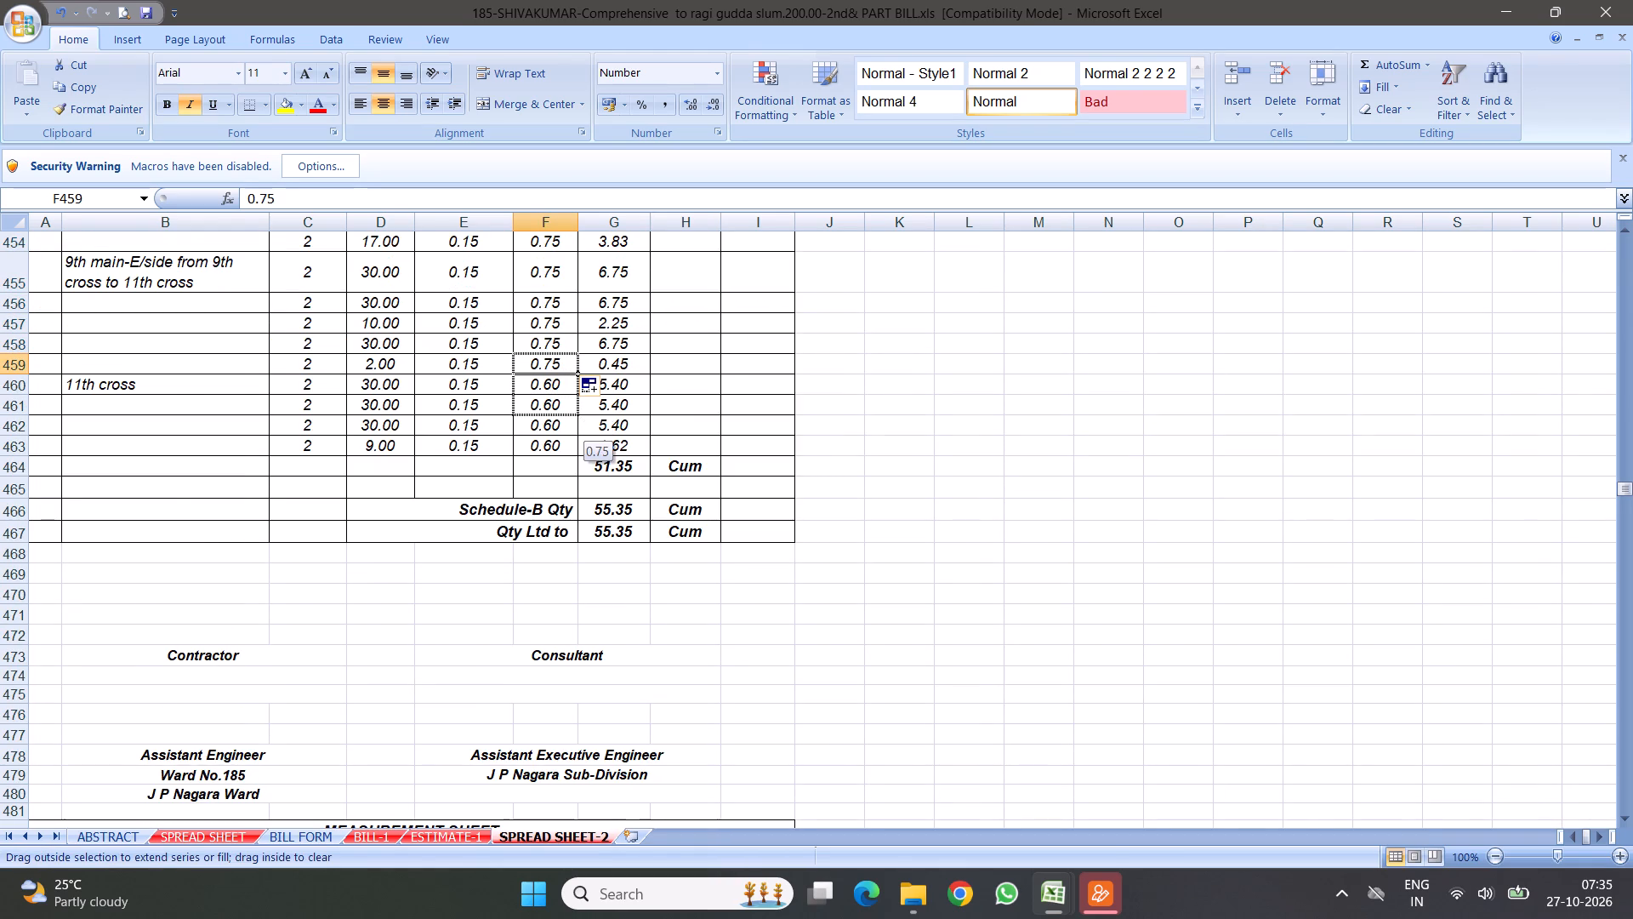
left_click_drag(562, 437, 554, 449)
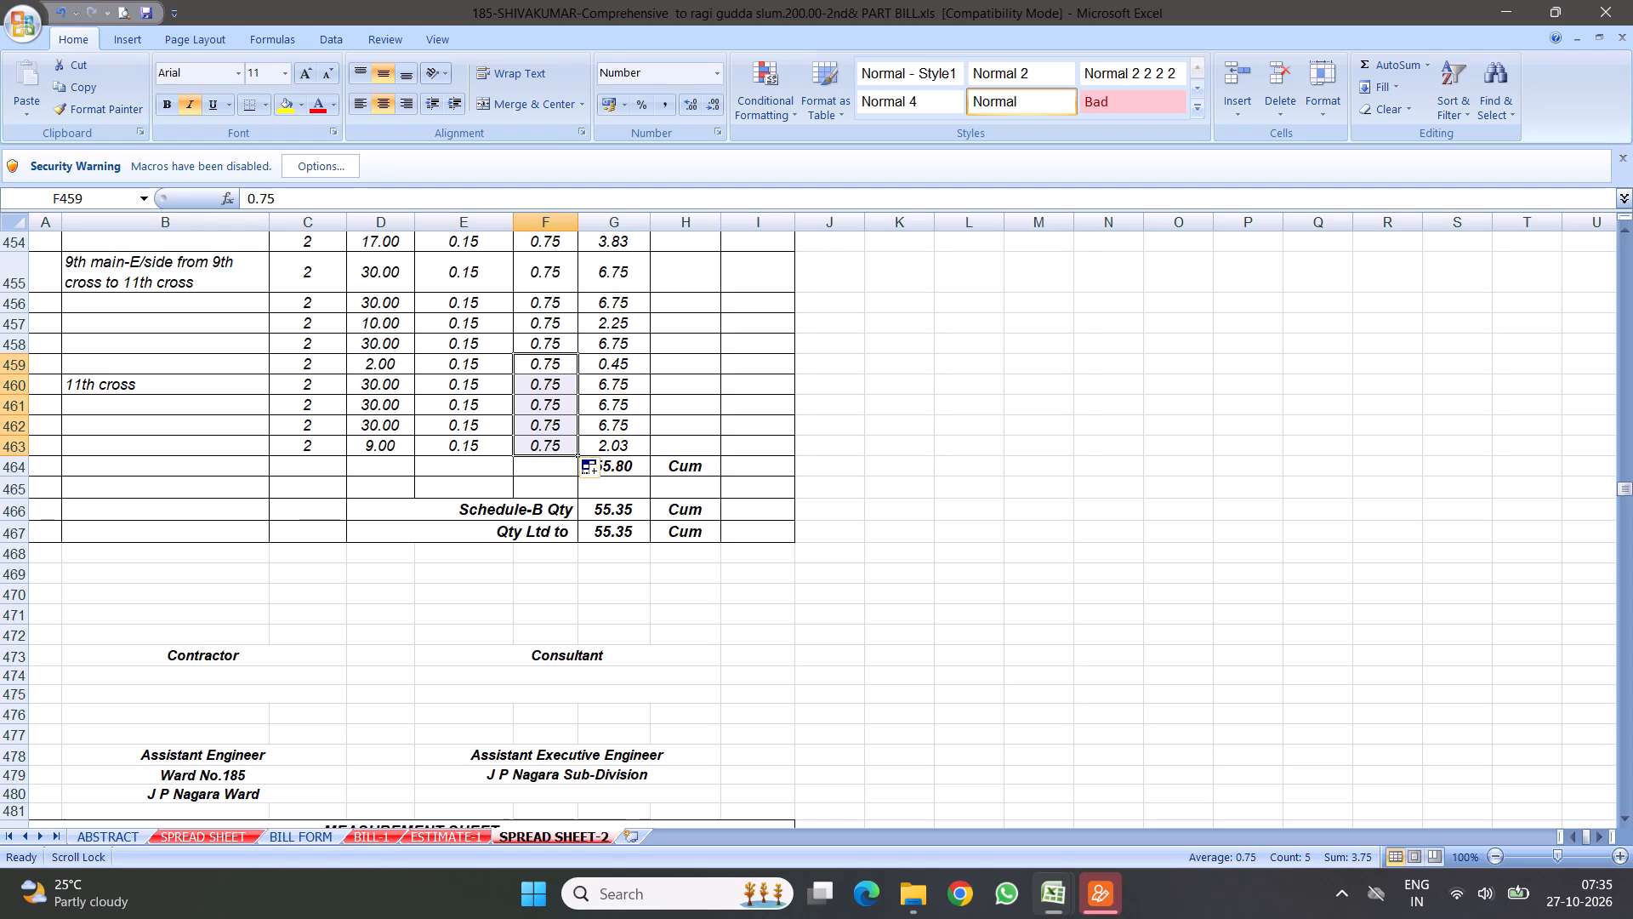
Compare item 11's summed quantities with its Schedule-B quantity, and examine items 12 and 13 in ESTIMATE-1.
scroll(597, 454, "up", 2)
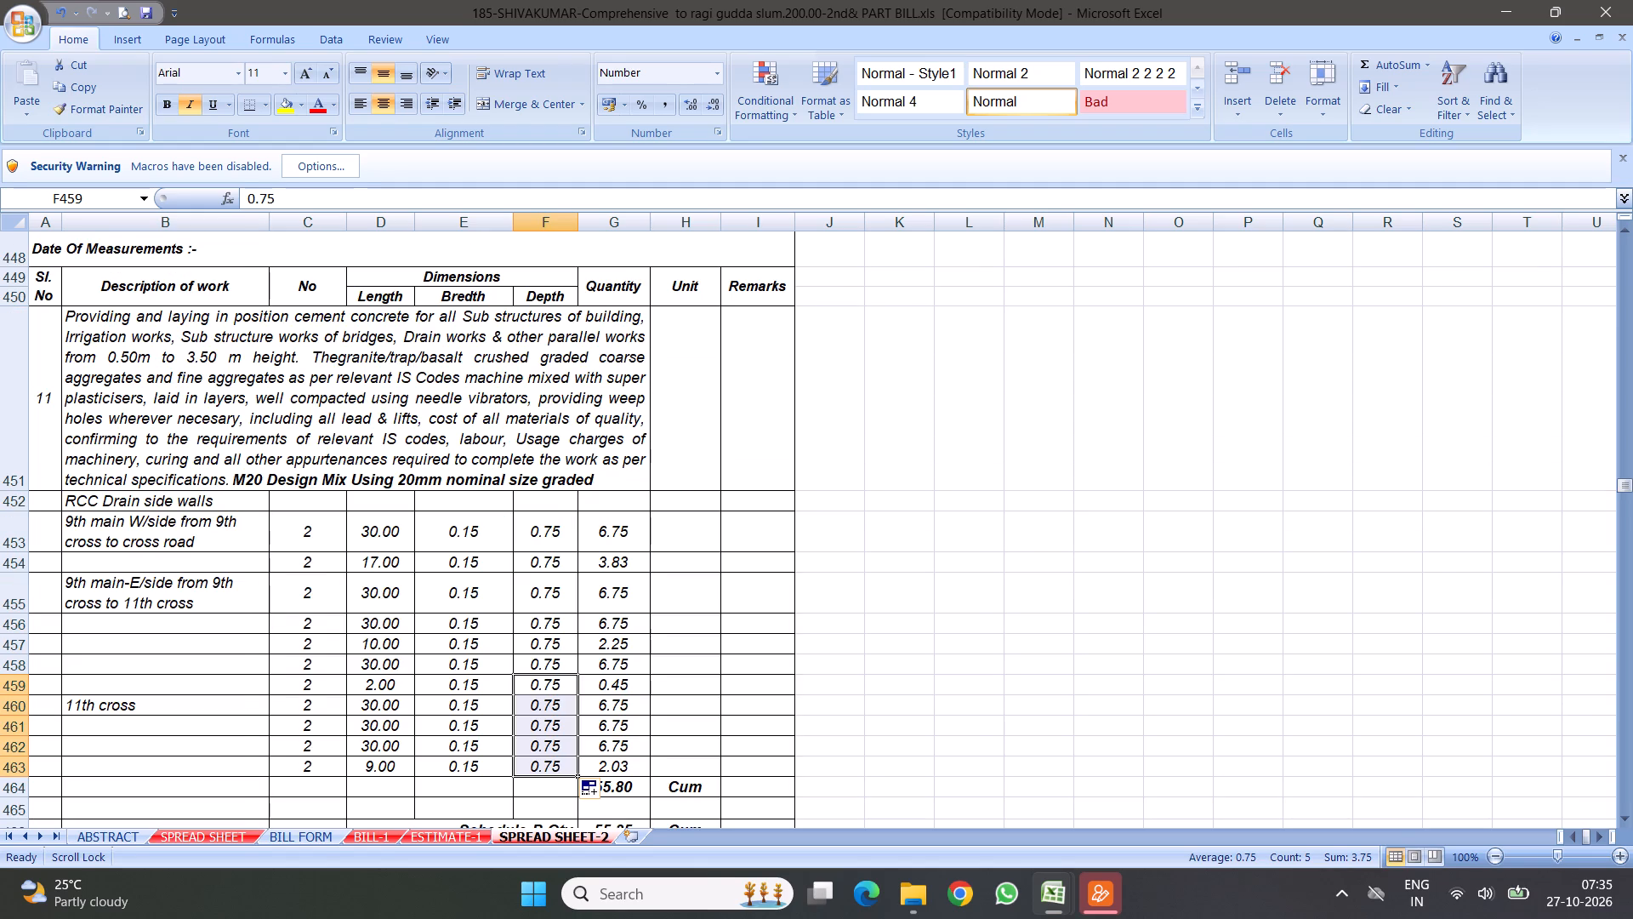
left_click_drag(613, 524, 602, 771)
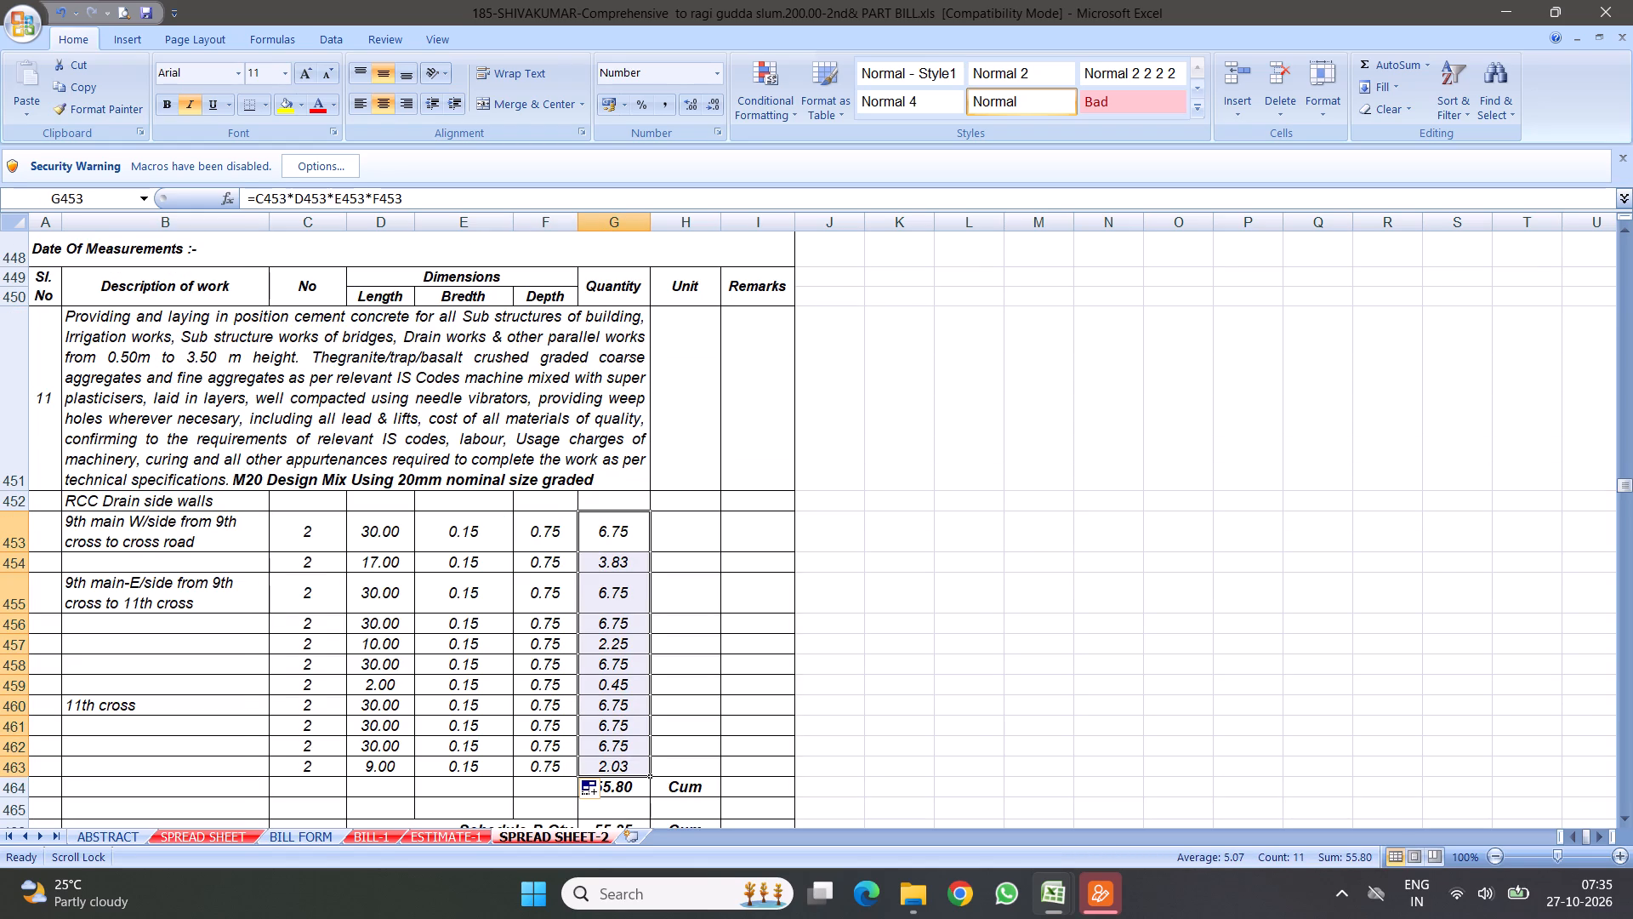
scroll(698, 607, "down", 5)
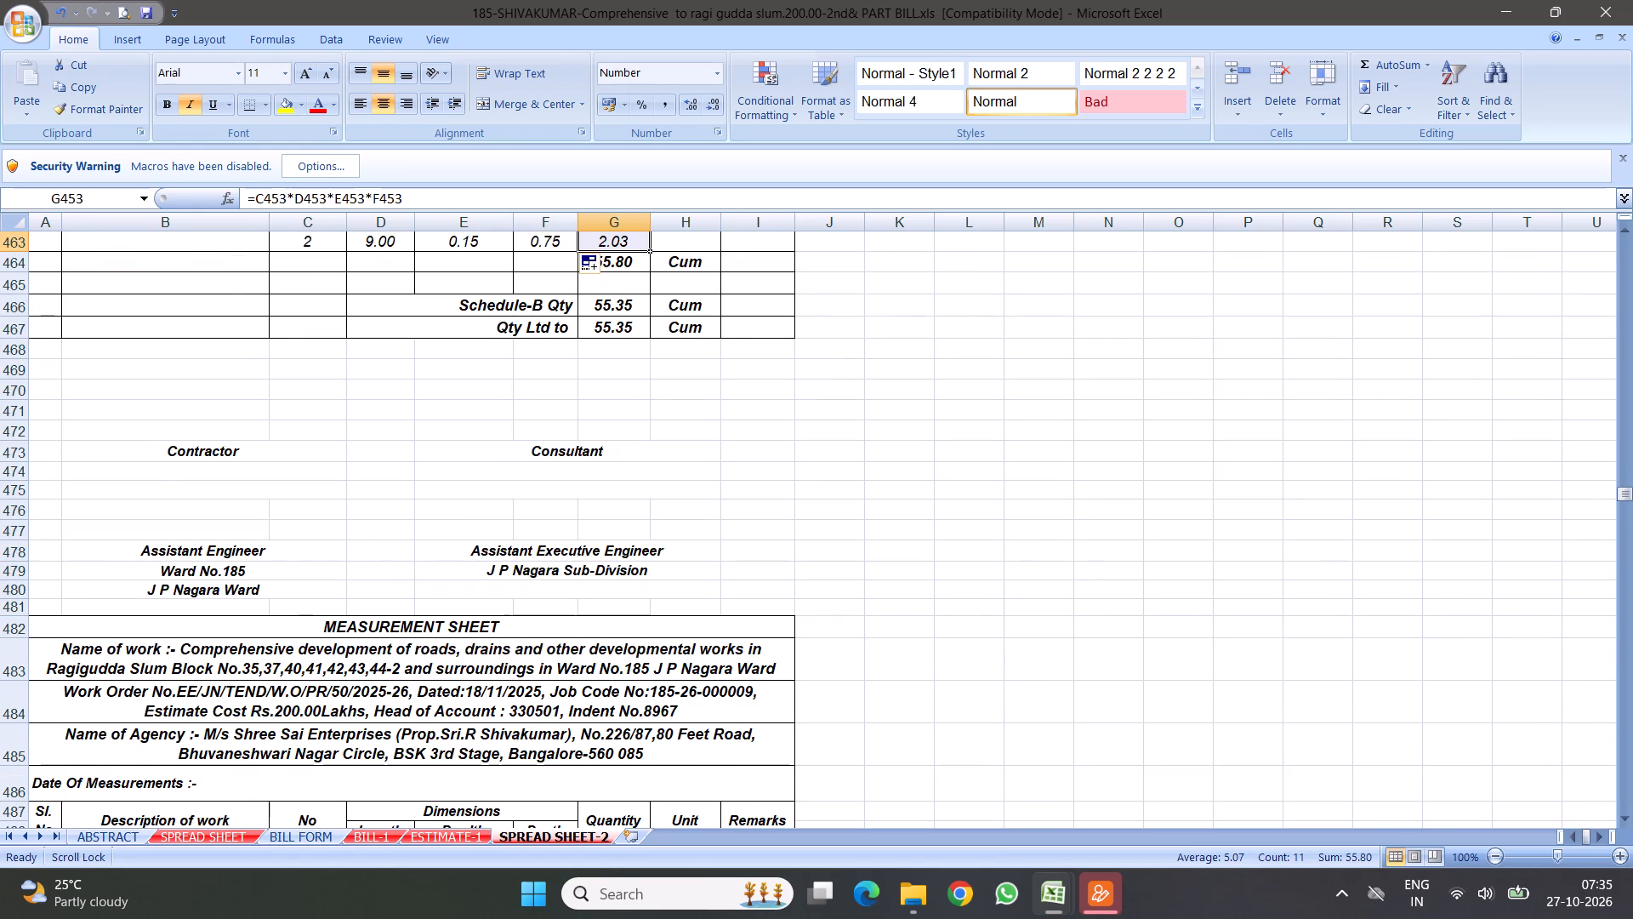
scroll(510, 492, "down", 3)
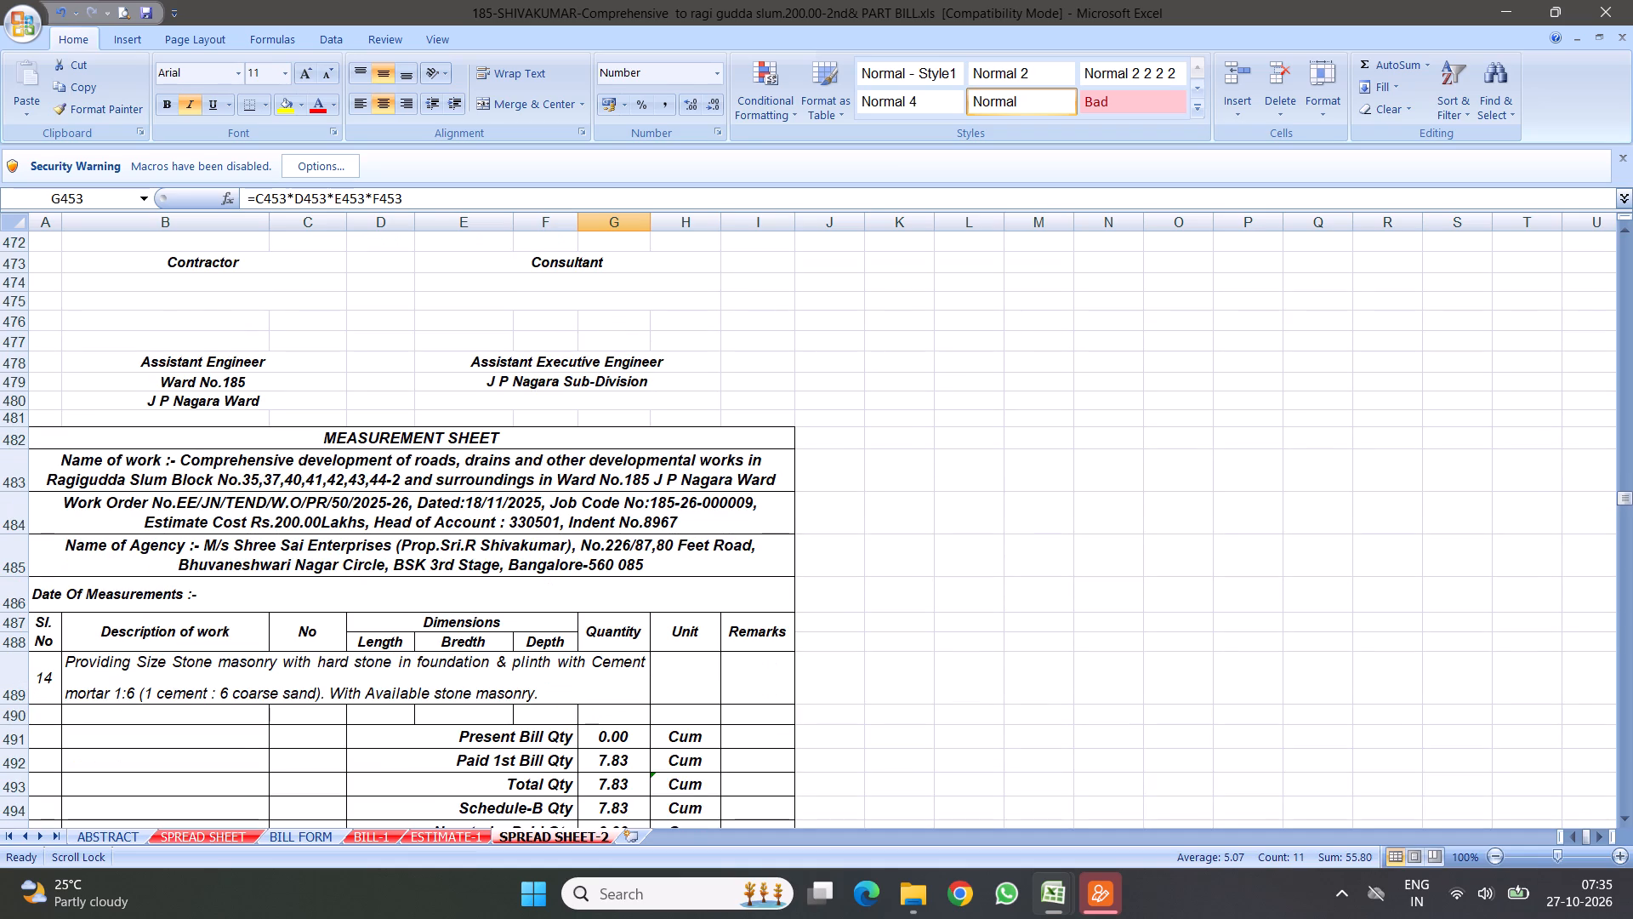
left_click(454, 833)
scroll(428, 585, "down", 1)
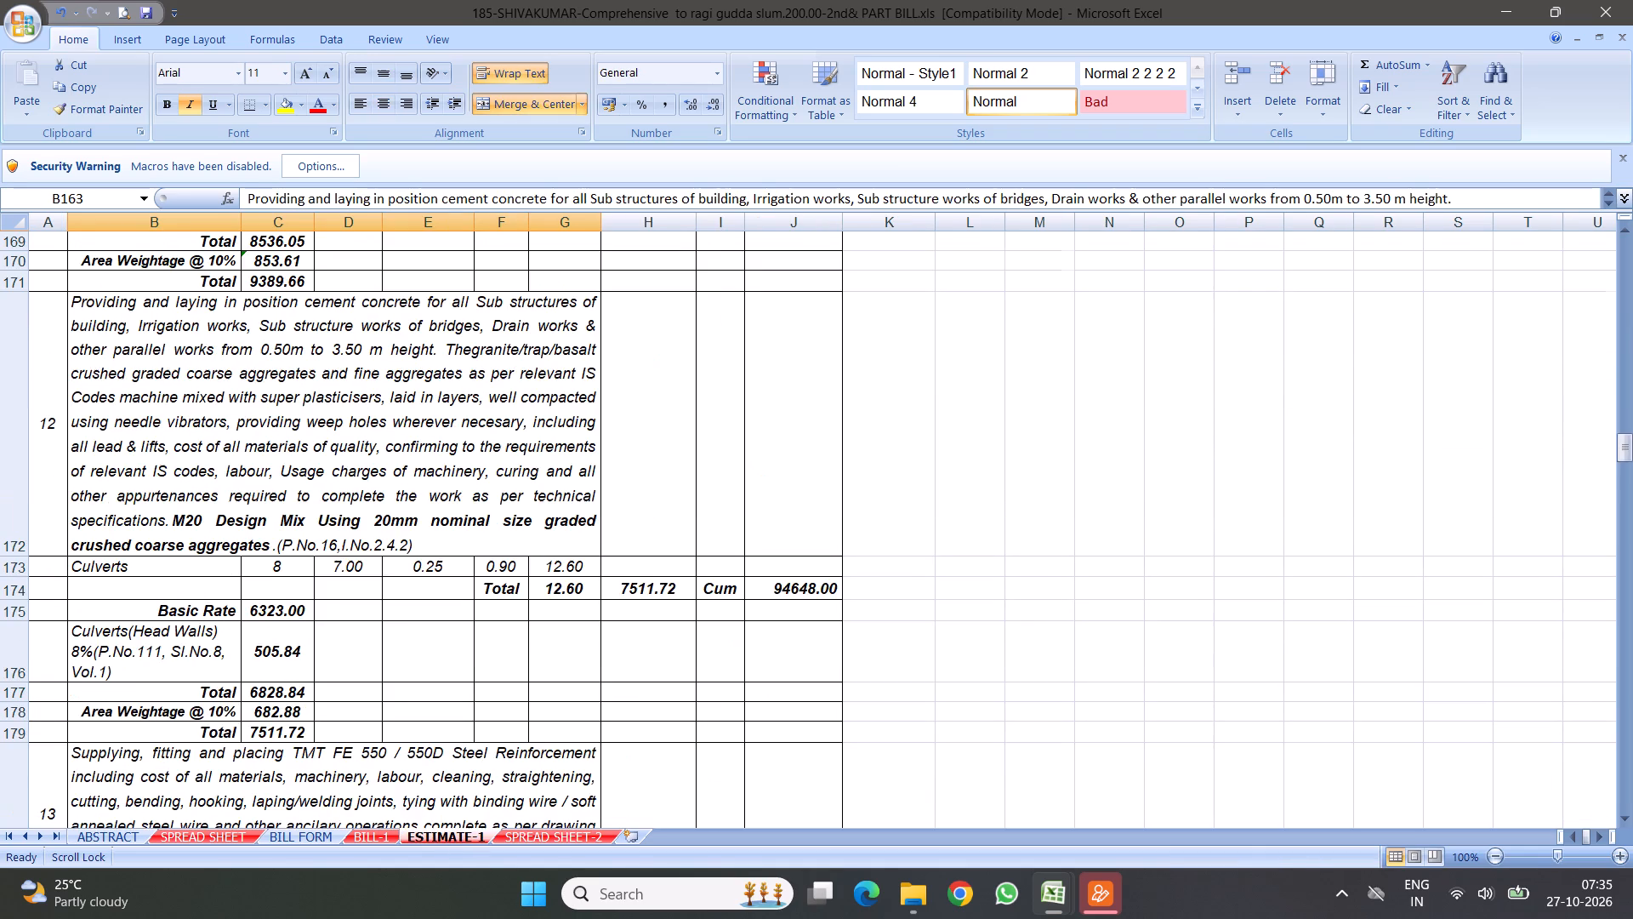
scroll(424, 591, "down", 2)
left_click(414, 419)
scroll(510, 512, "down", 1)
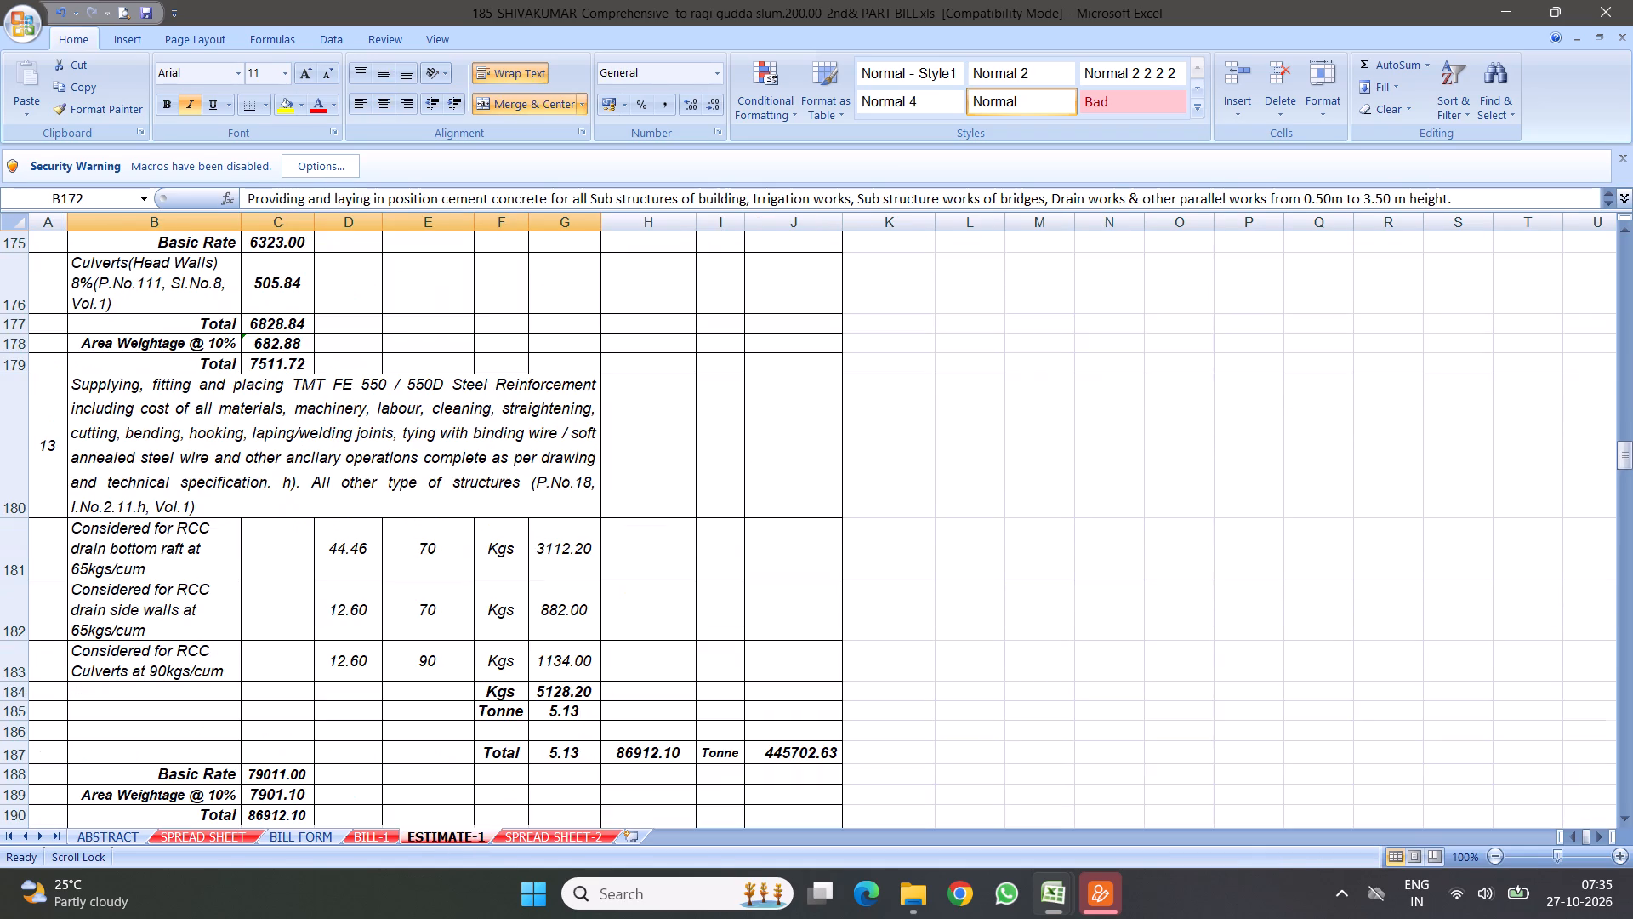
scroll(498, 476, "up", 2)
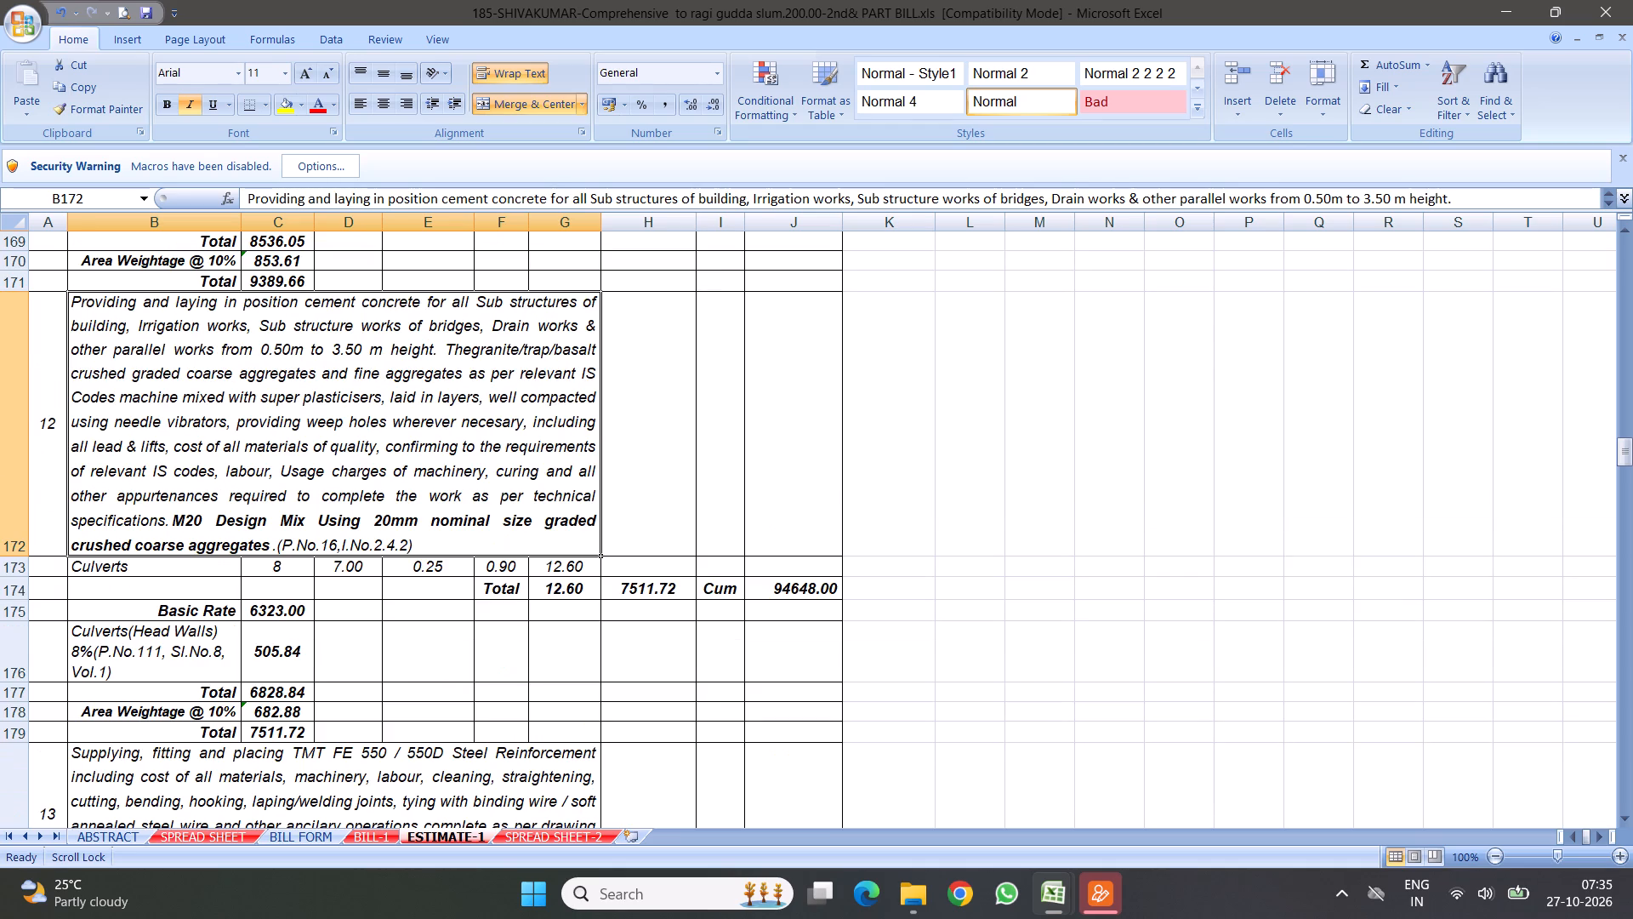
left_click(456, 453)
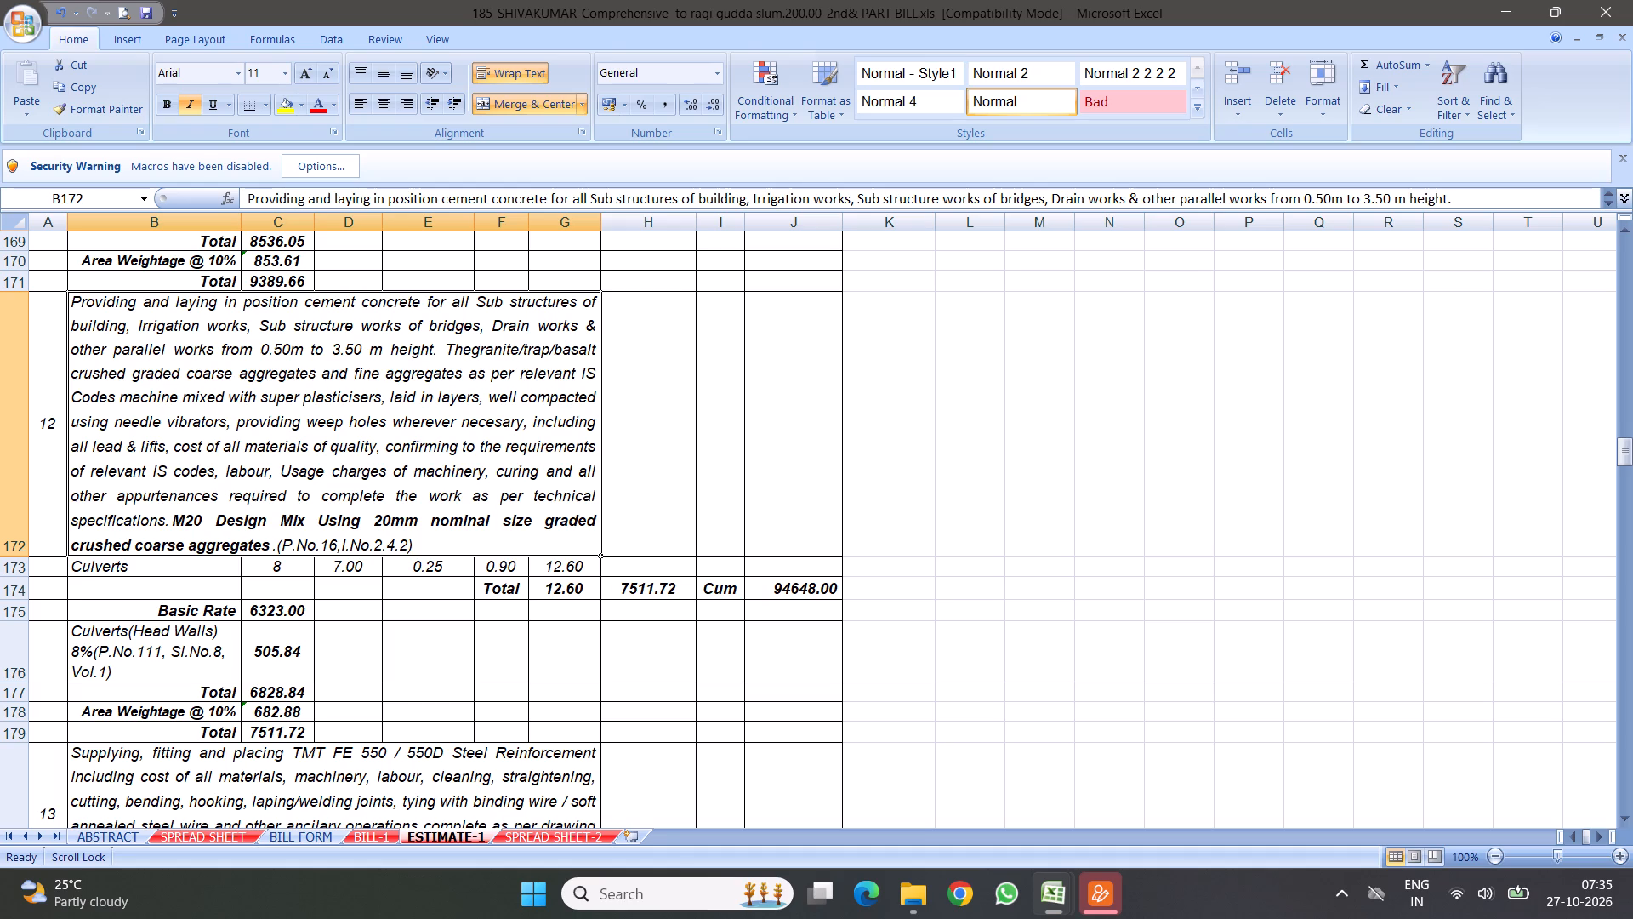
On SPREAD SHEET-2, set the depth to 0.9 for all of item 11's measurement rows, F453 to F463.
left_click(543, 836)
scroll(578, 505, "up", 8)
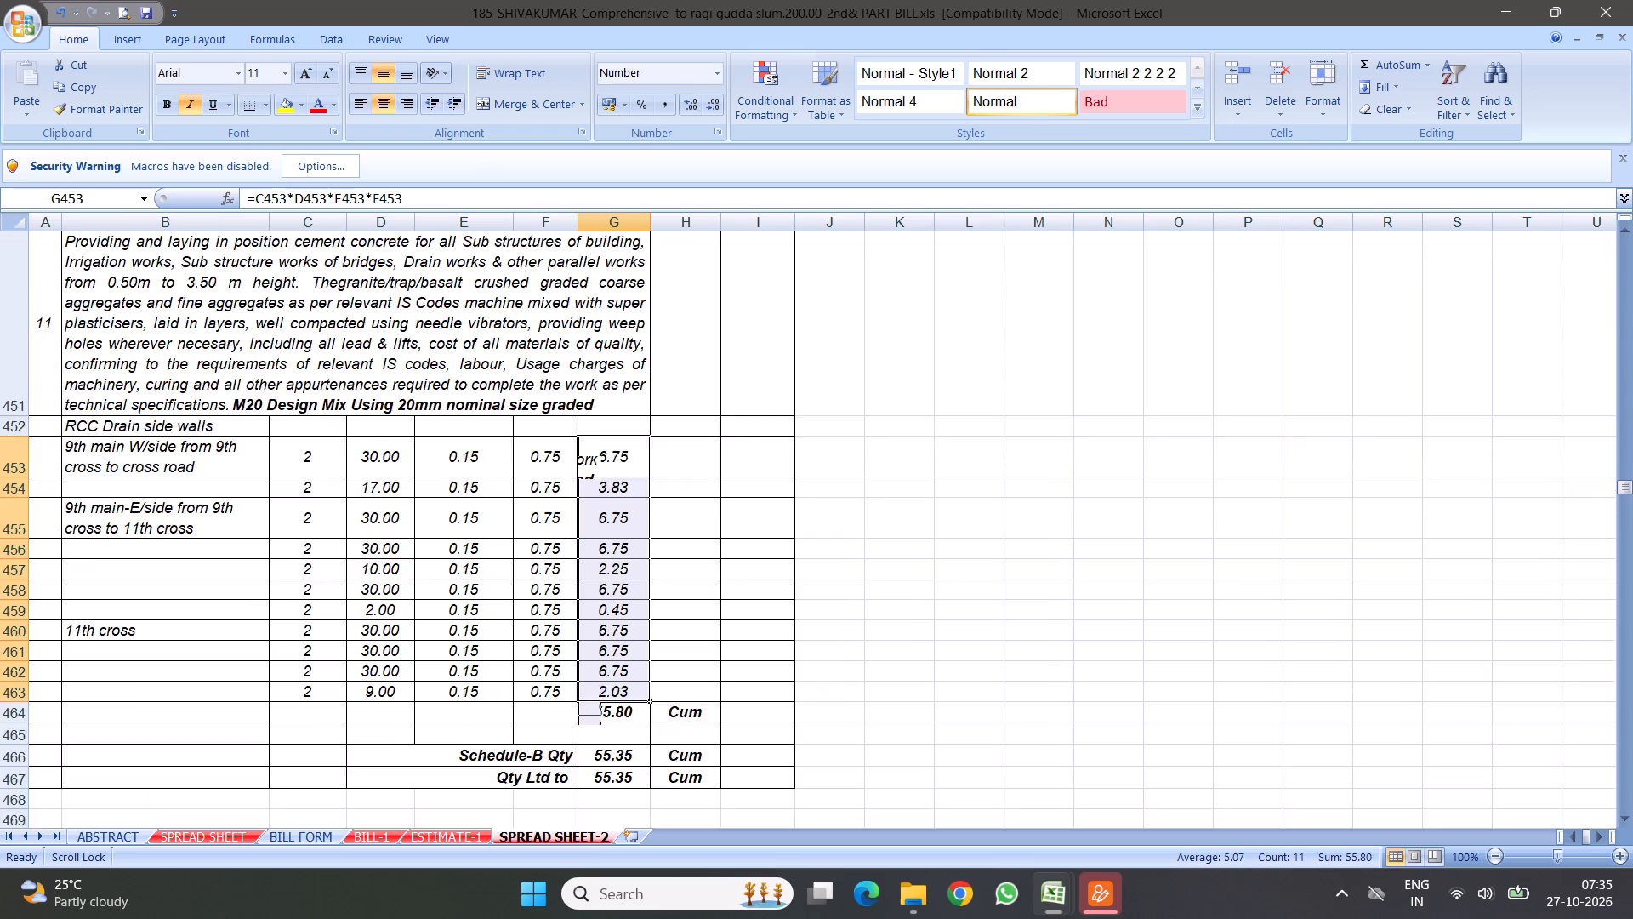
left_click(553, 522)
type(".9")
key("Return")
left_click(553, 522)
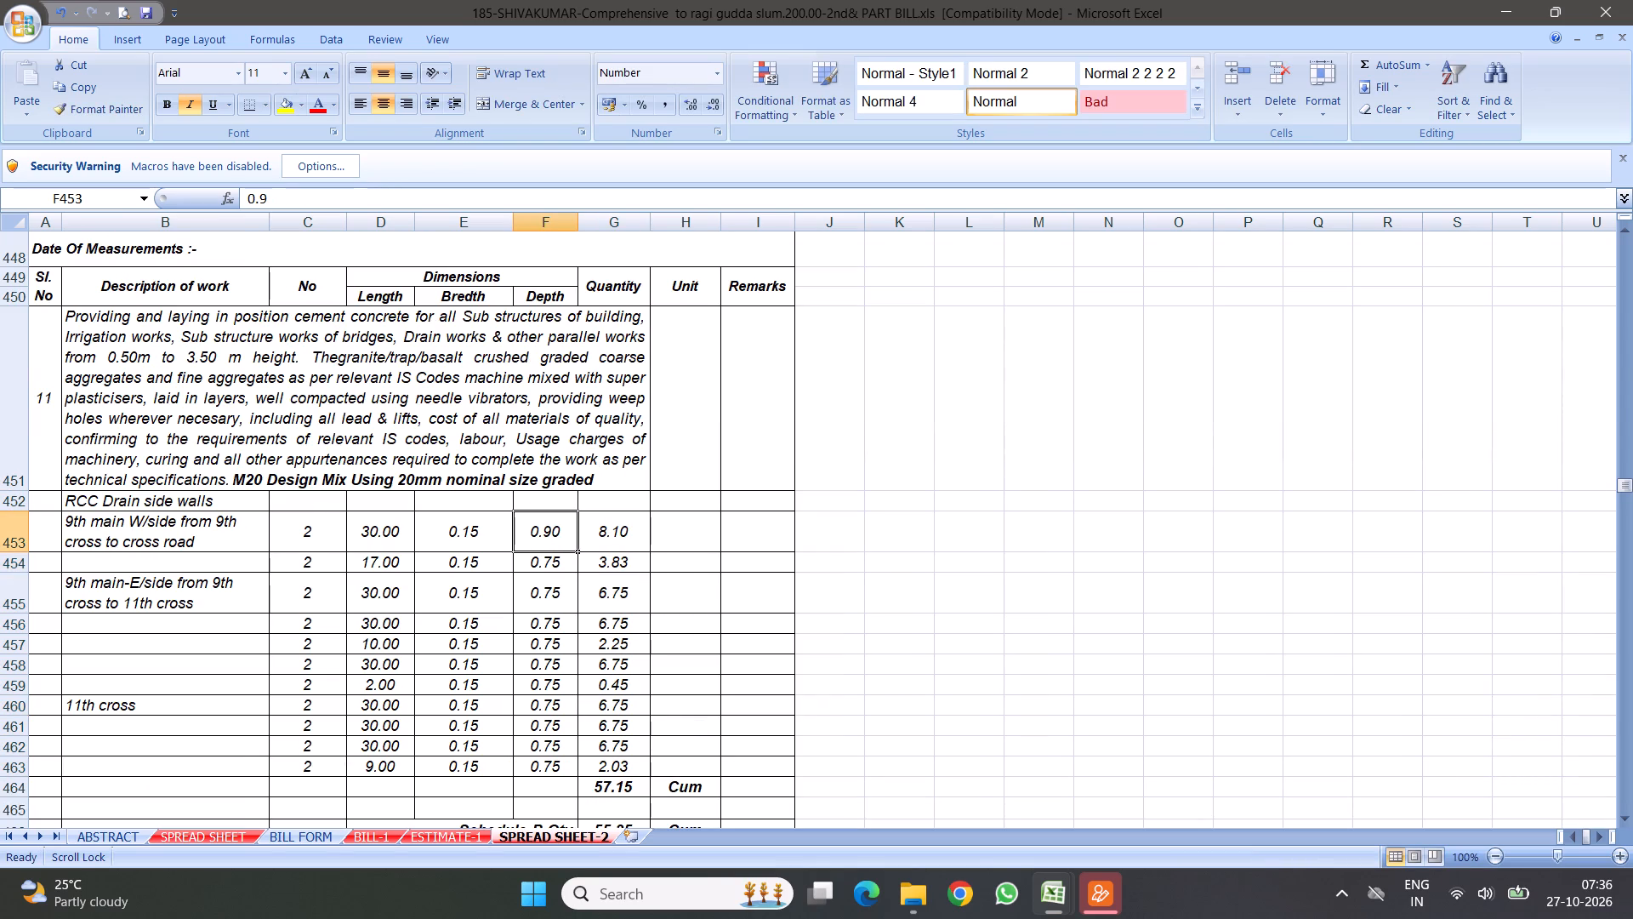
left_click_drag(577, 555, 551, 779)
Review item 11's quantities in G453 to G463 against its Schedule-B quantity, along with its description and sheet header.
scroll(642, 627, "down", 3)
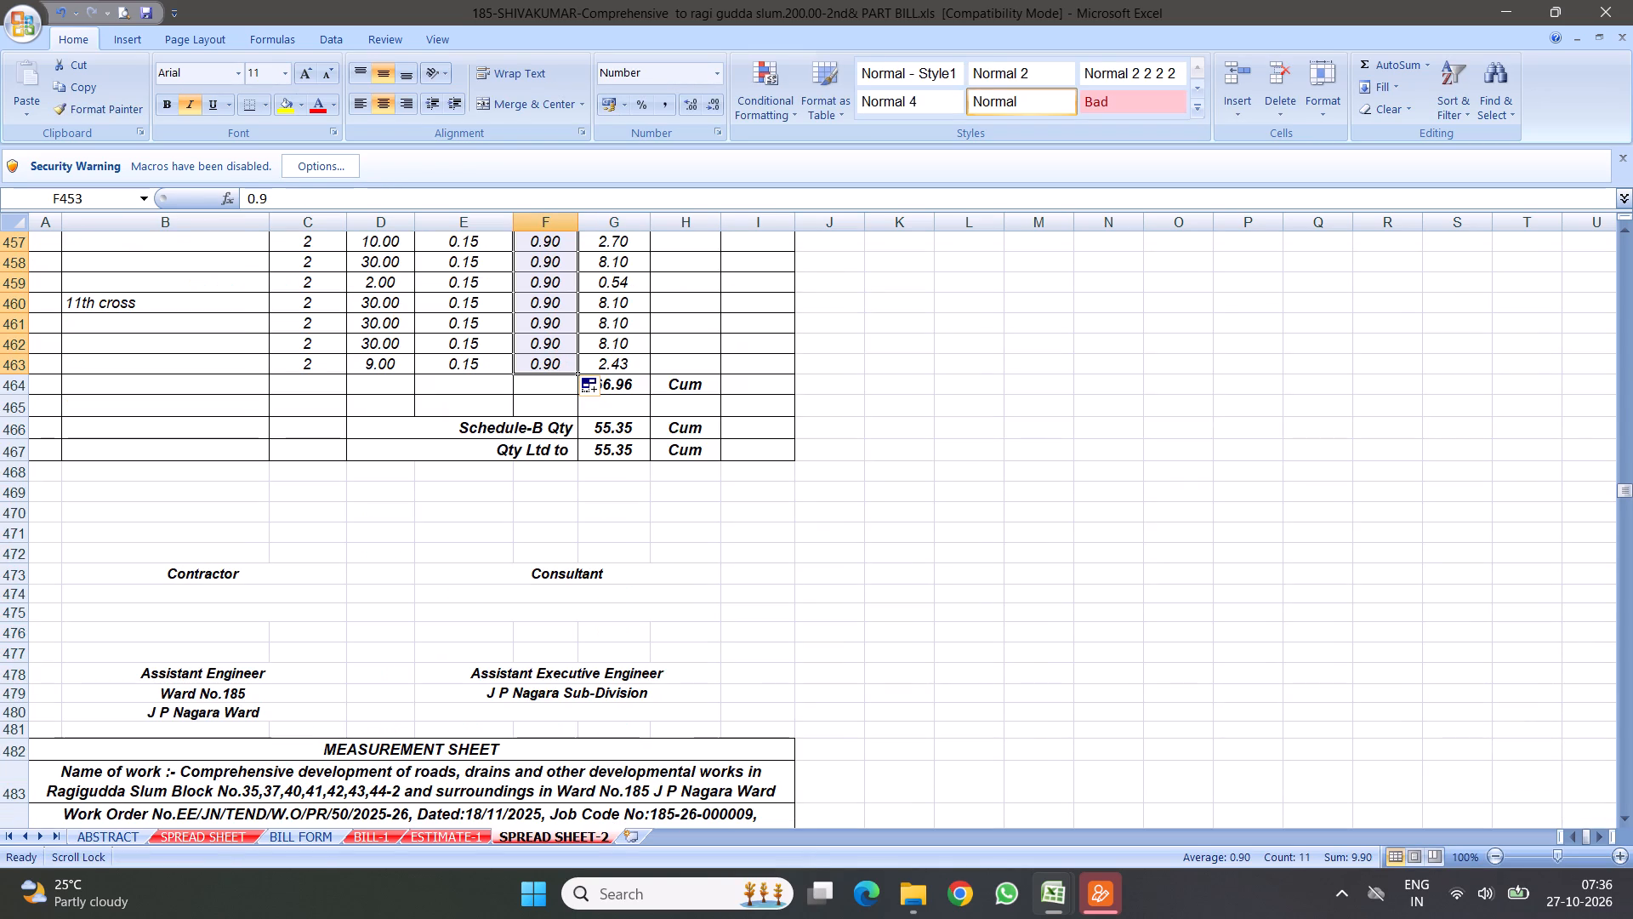
scroll(735, 470, "up", 2)
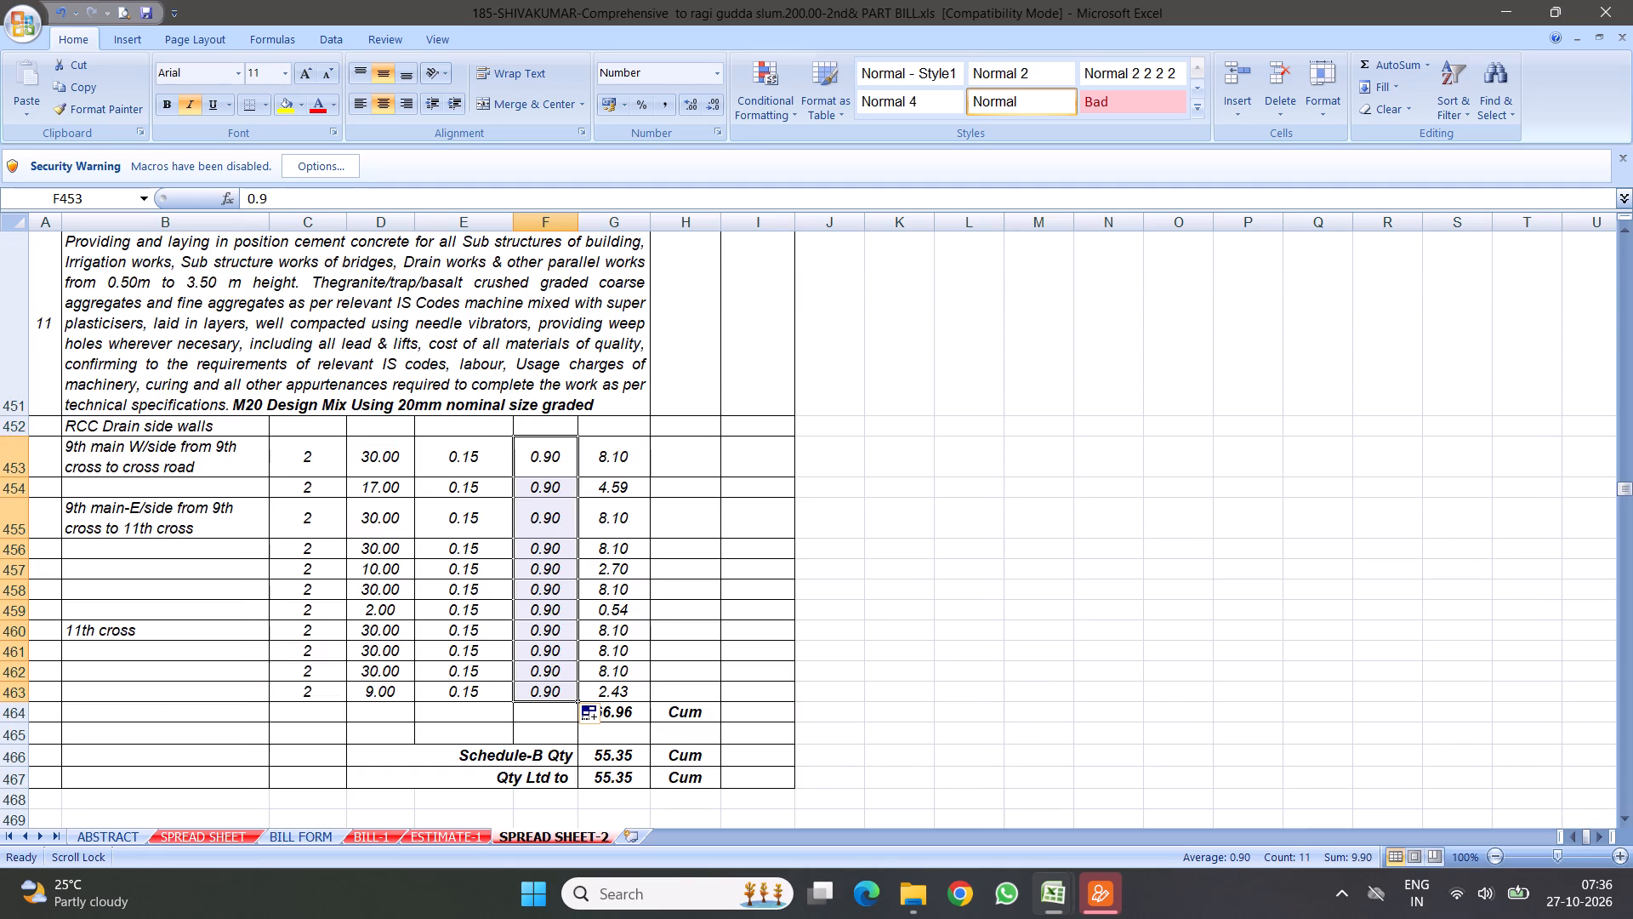
left_click_drag(617, 459, 616, 695)
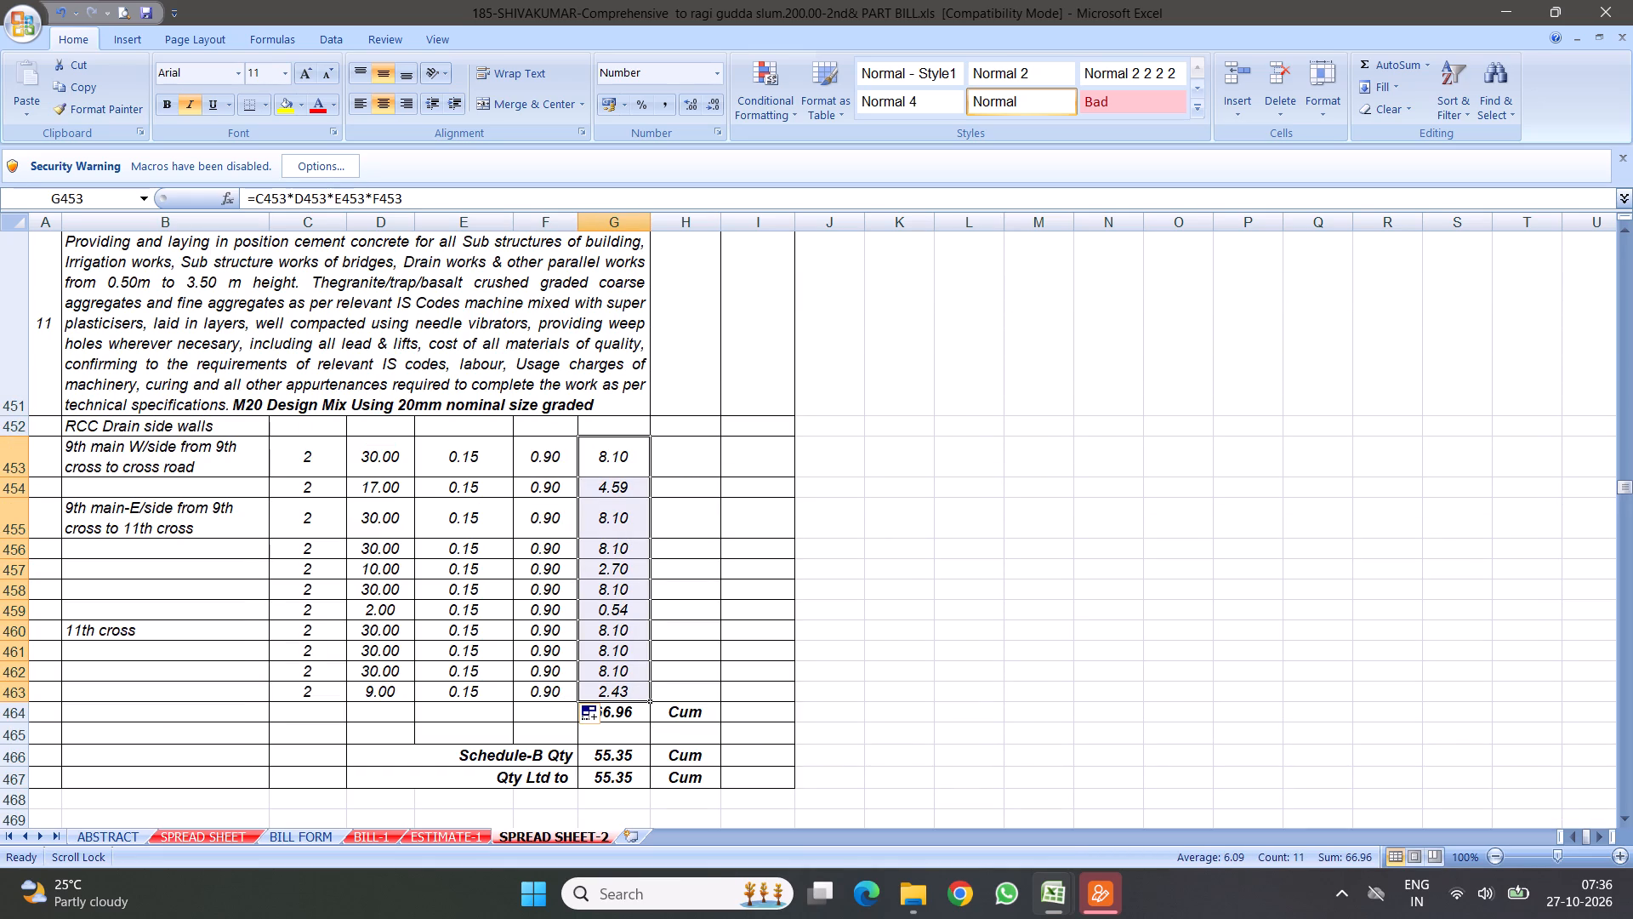
left_click(435, 329)
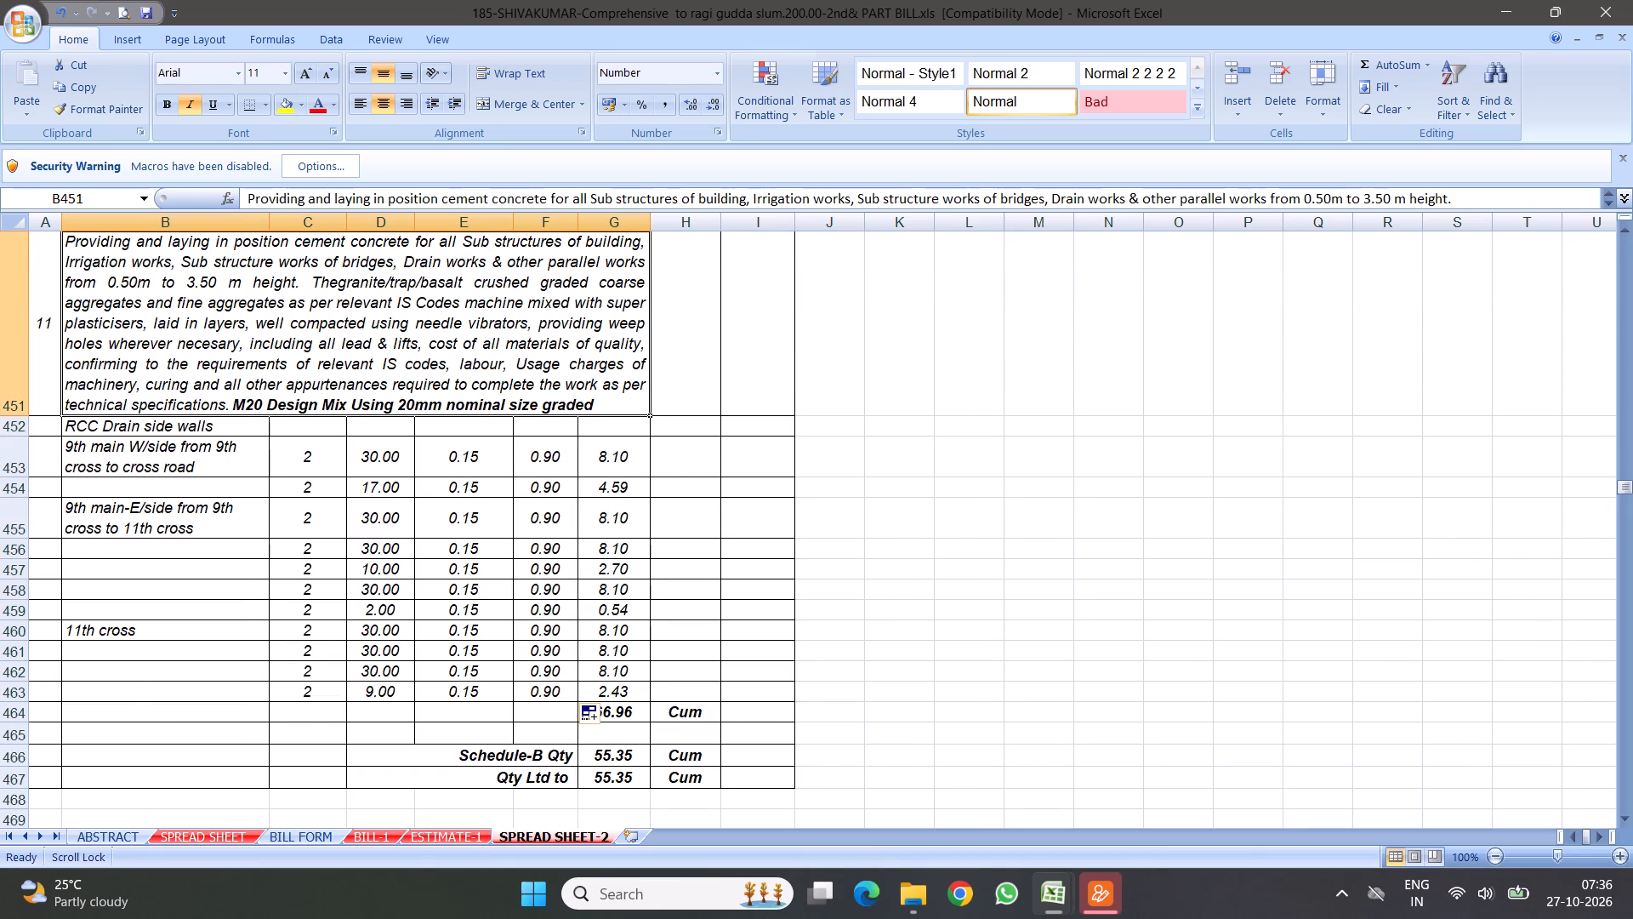
scroll(422, 353, "up", 5)
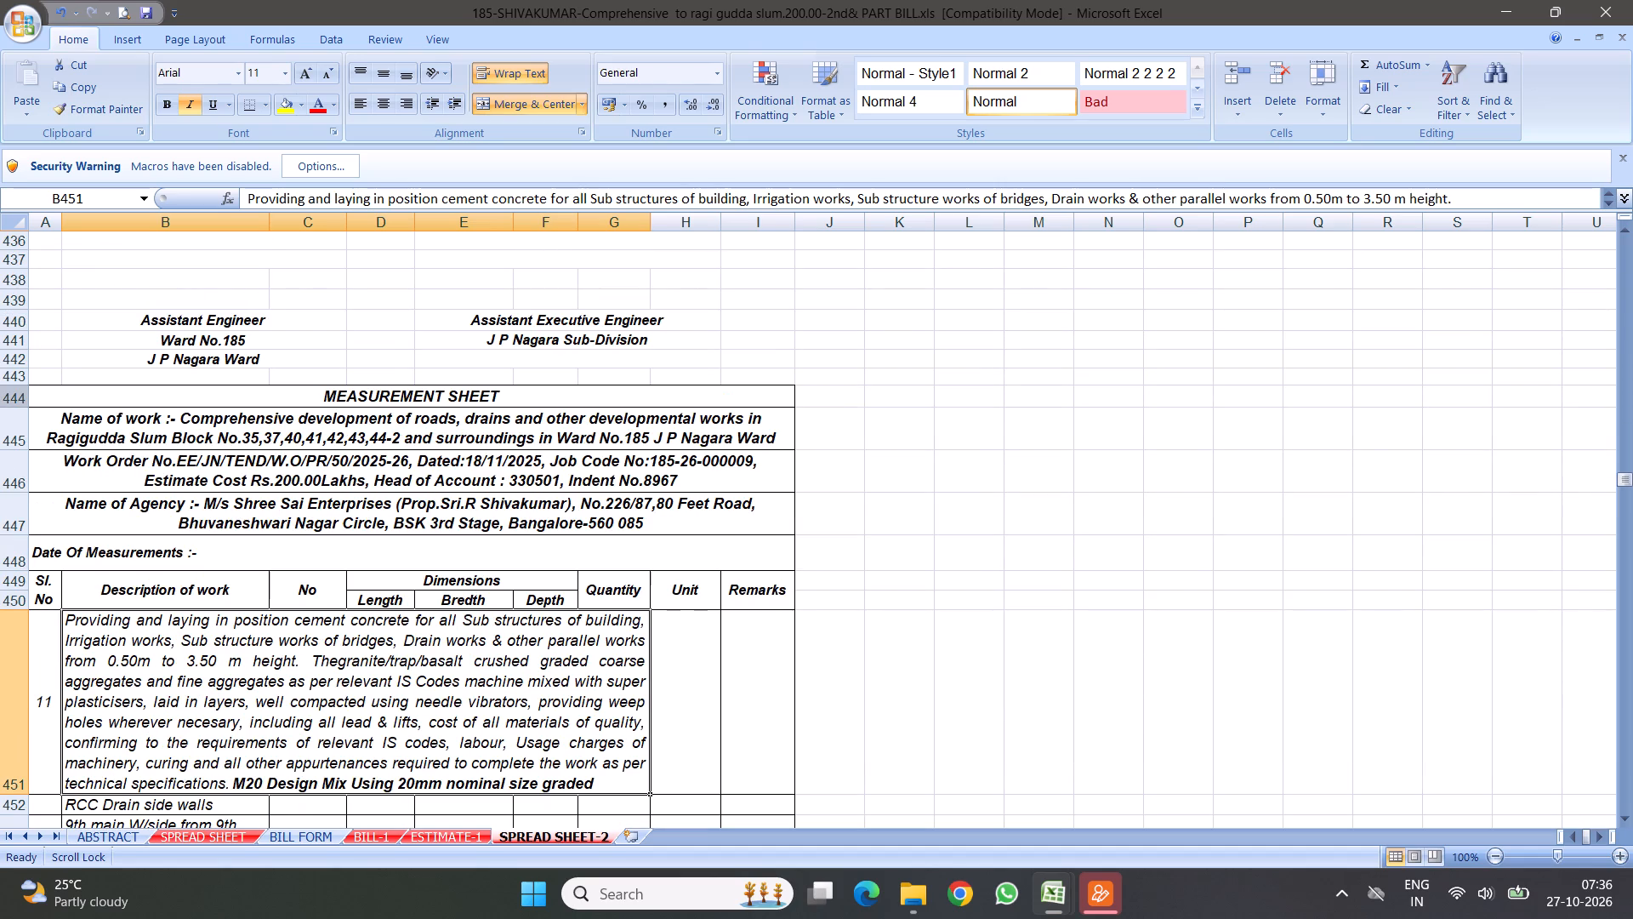
Copy item 11's measurement sheet, rows 444 to 481, and insert the copy at row 482, above item 14's sheet.
left_click_drag(10, 397, 242, 850)
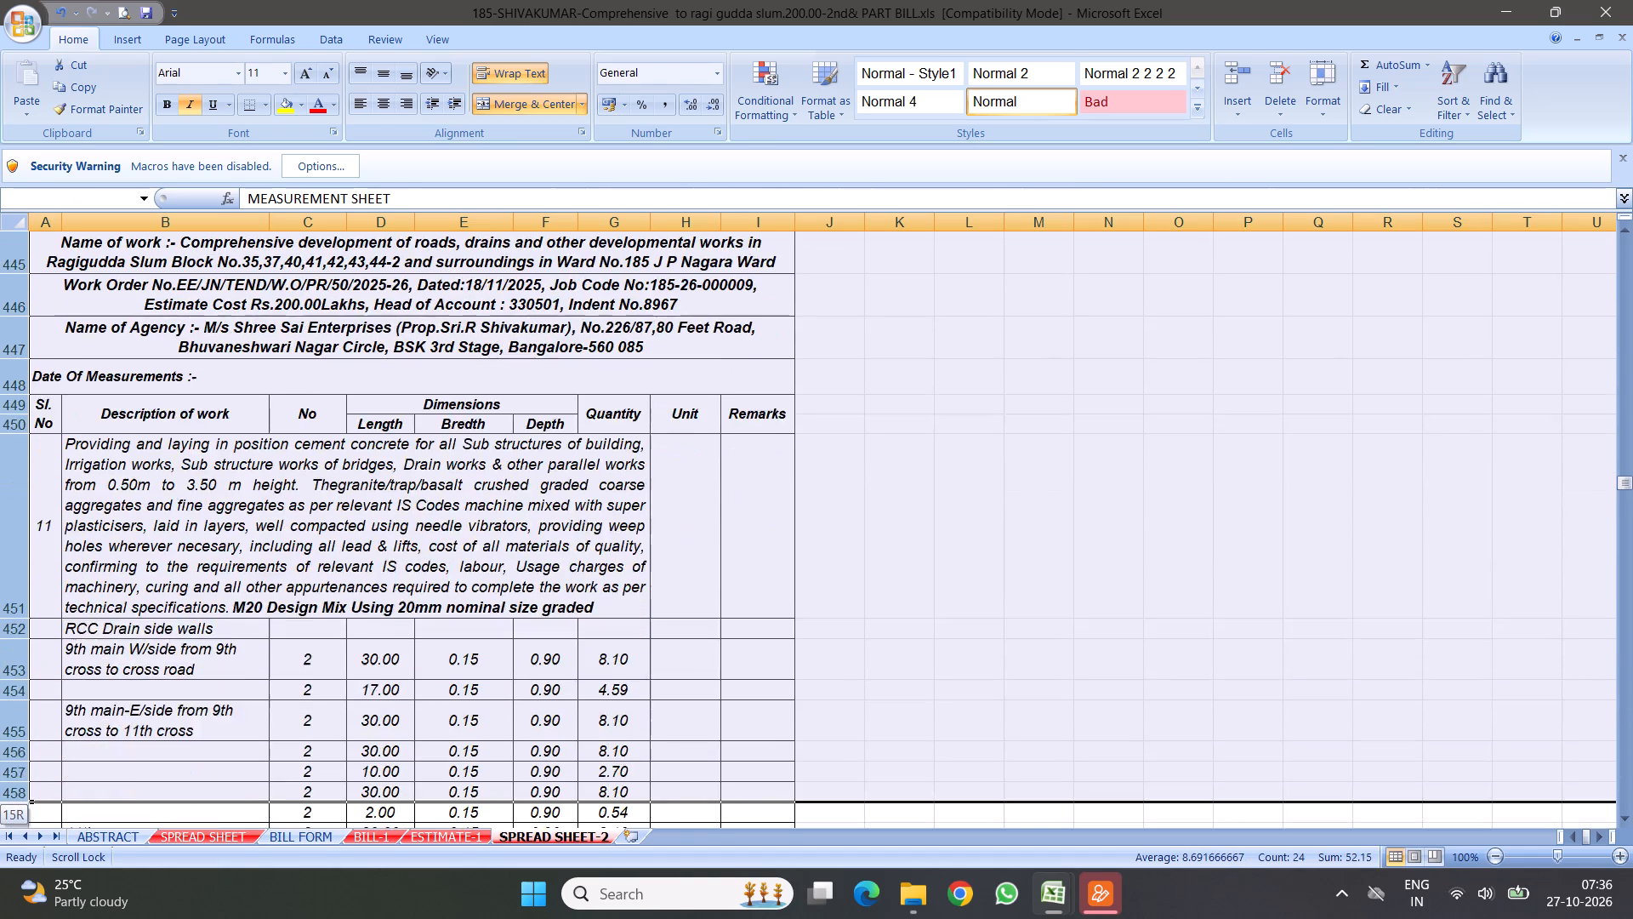
left_click_drag(242, 850, 348, 661)
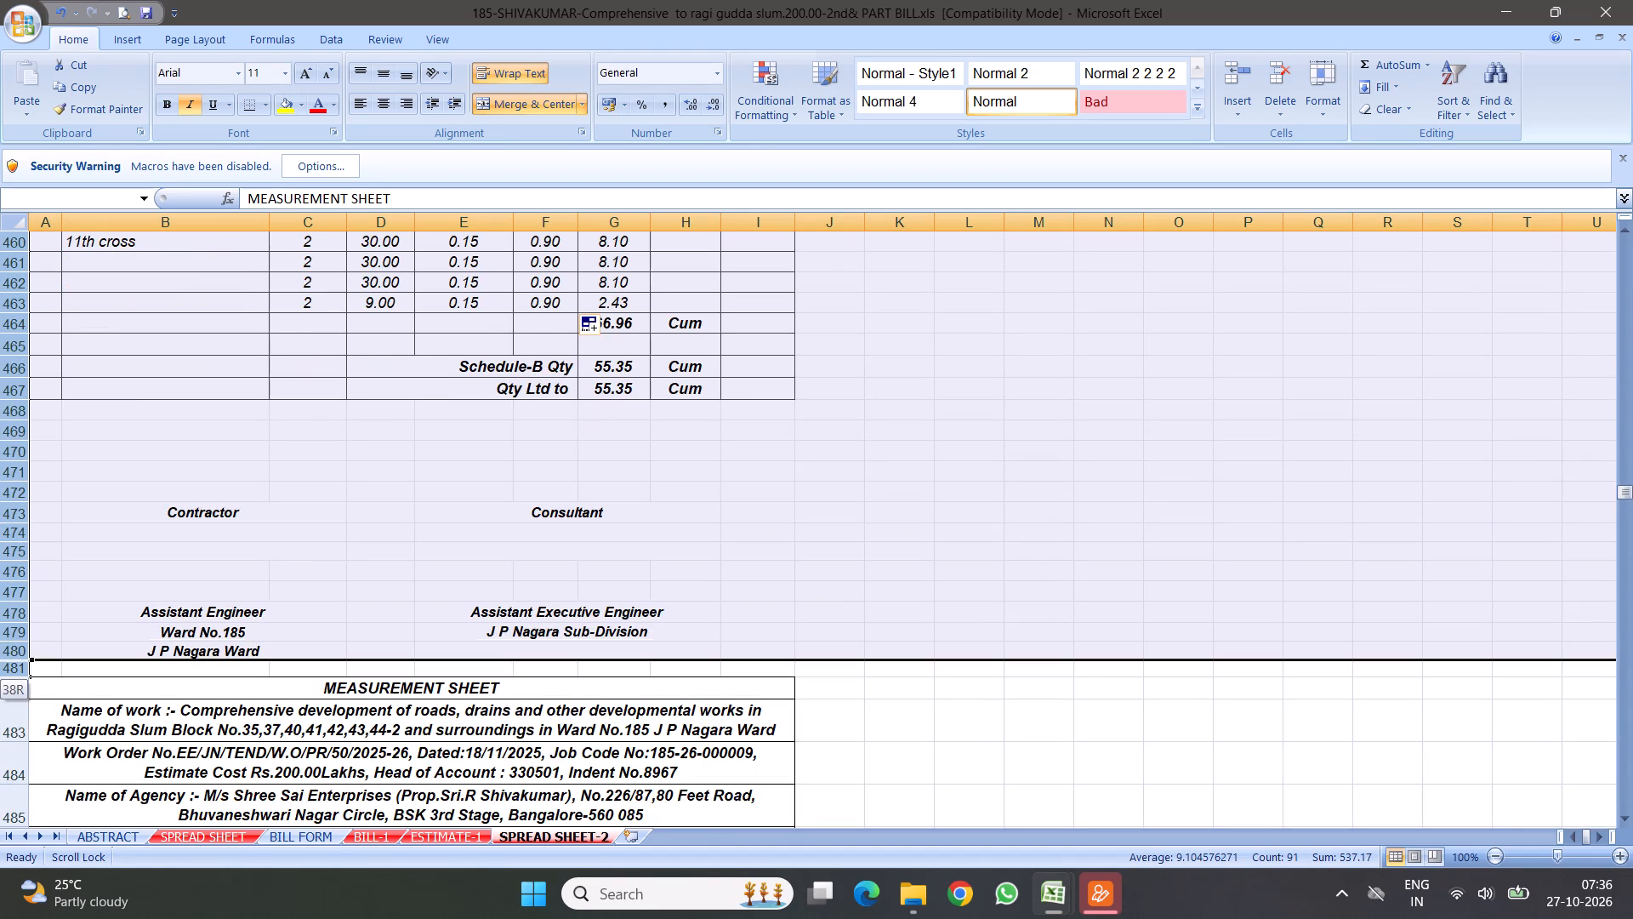
left_click_drag(348, 661, 344, 668)
right_click(342, 417)
left_click(388, 456)
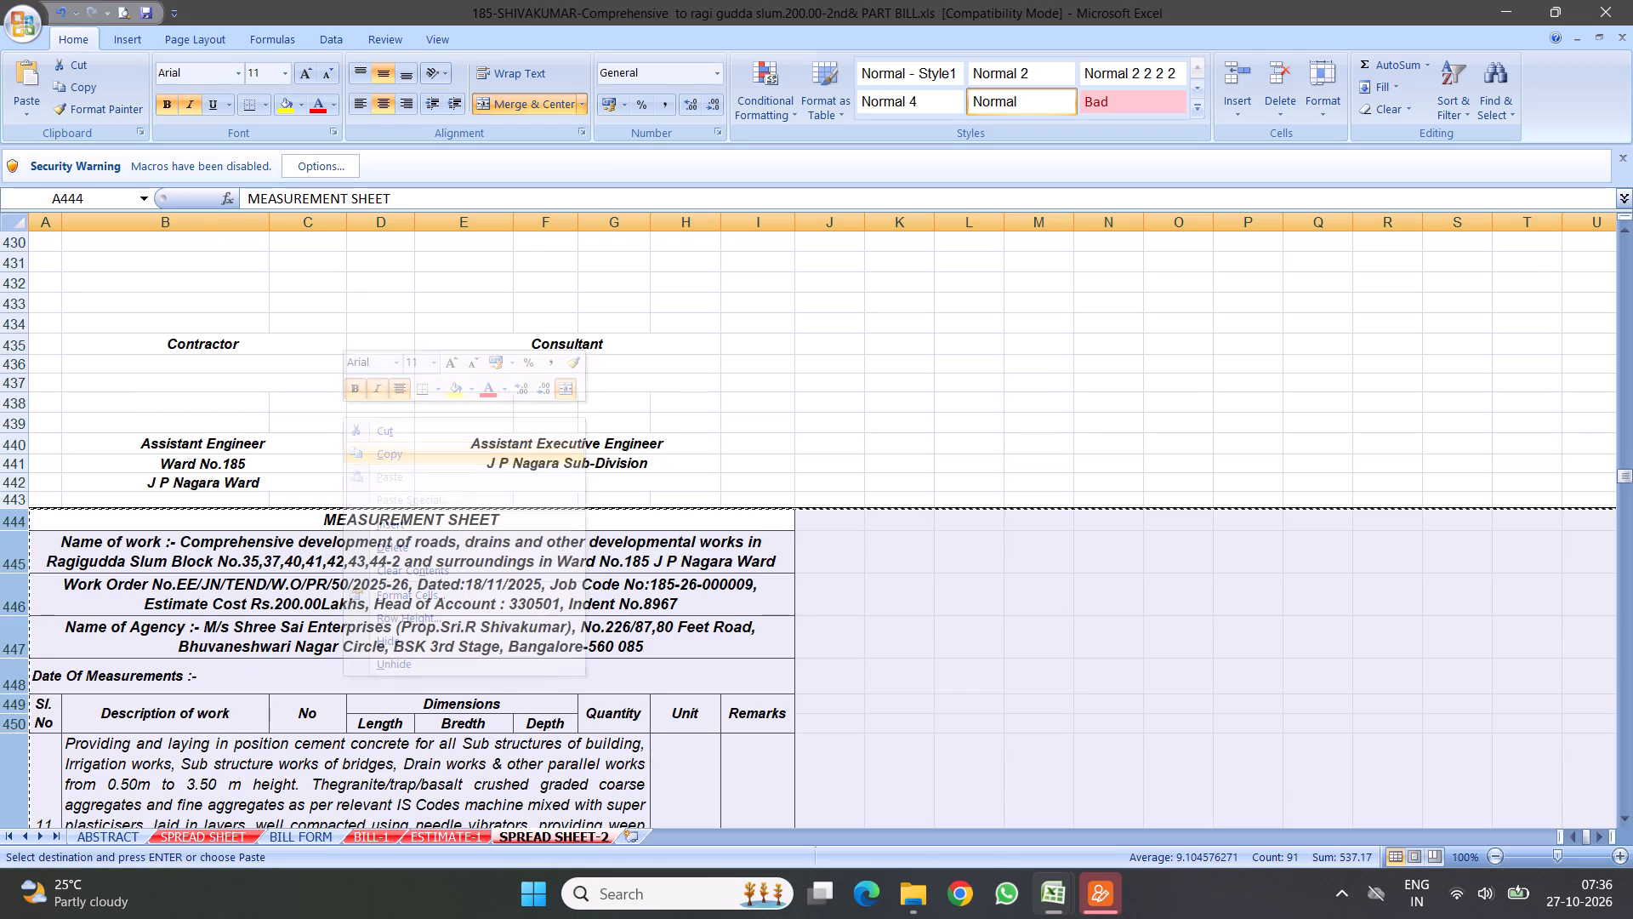
scroll(521, 499, "down", 13)
scroll(94, 522, "down", 2)
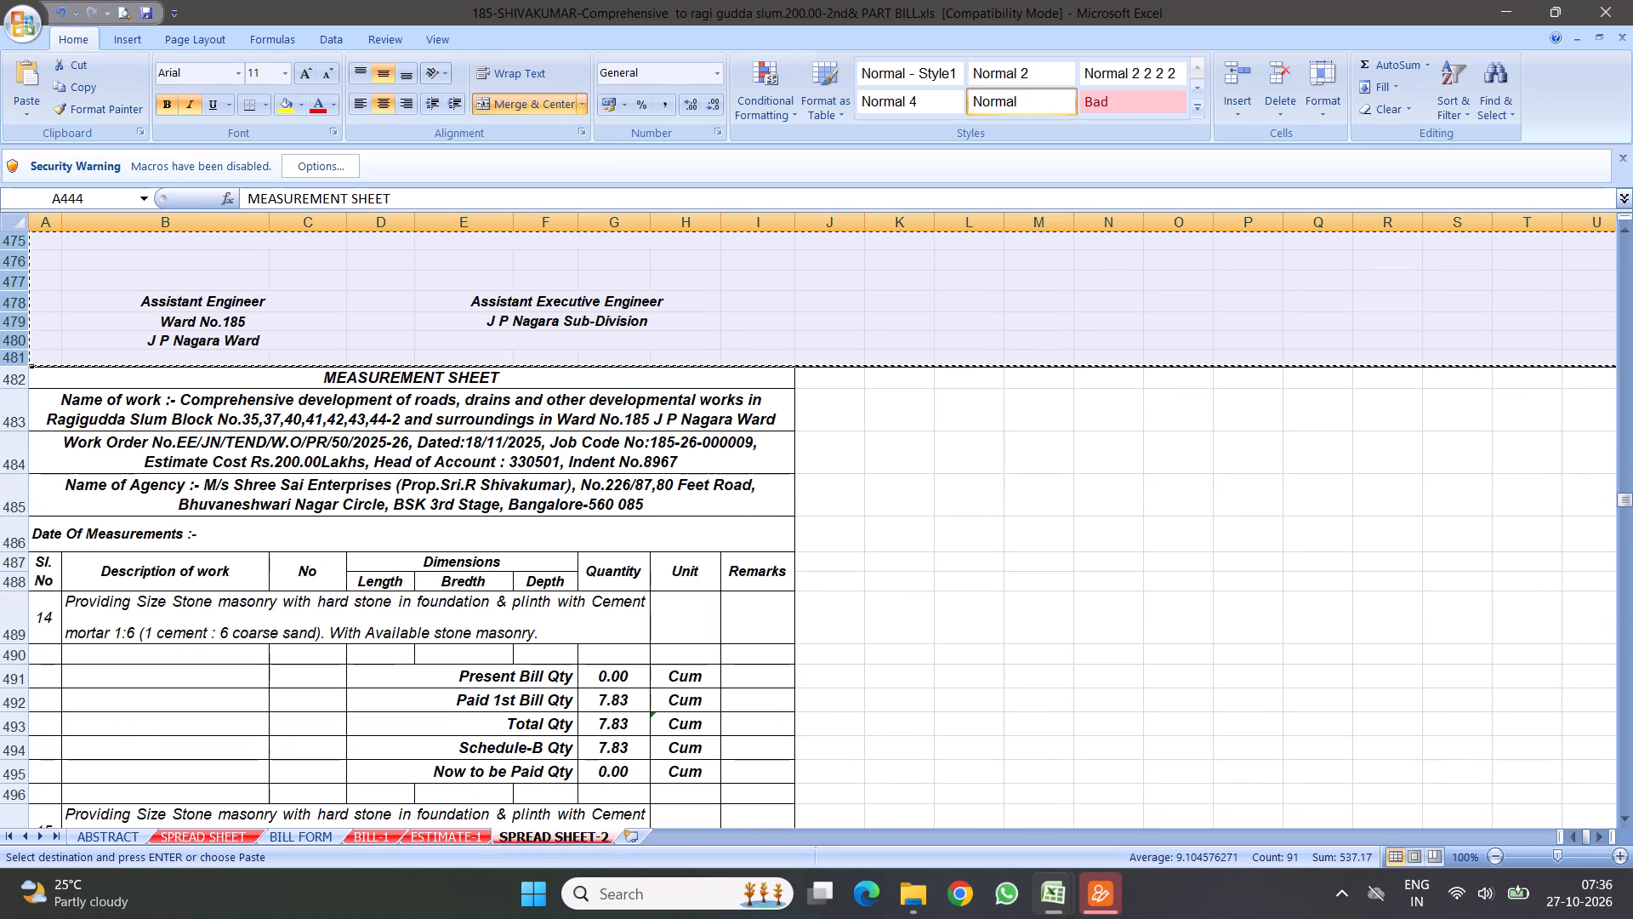
left_click(17, 374)
right_click(17, 374)
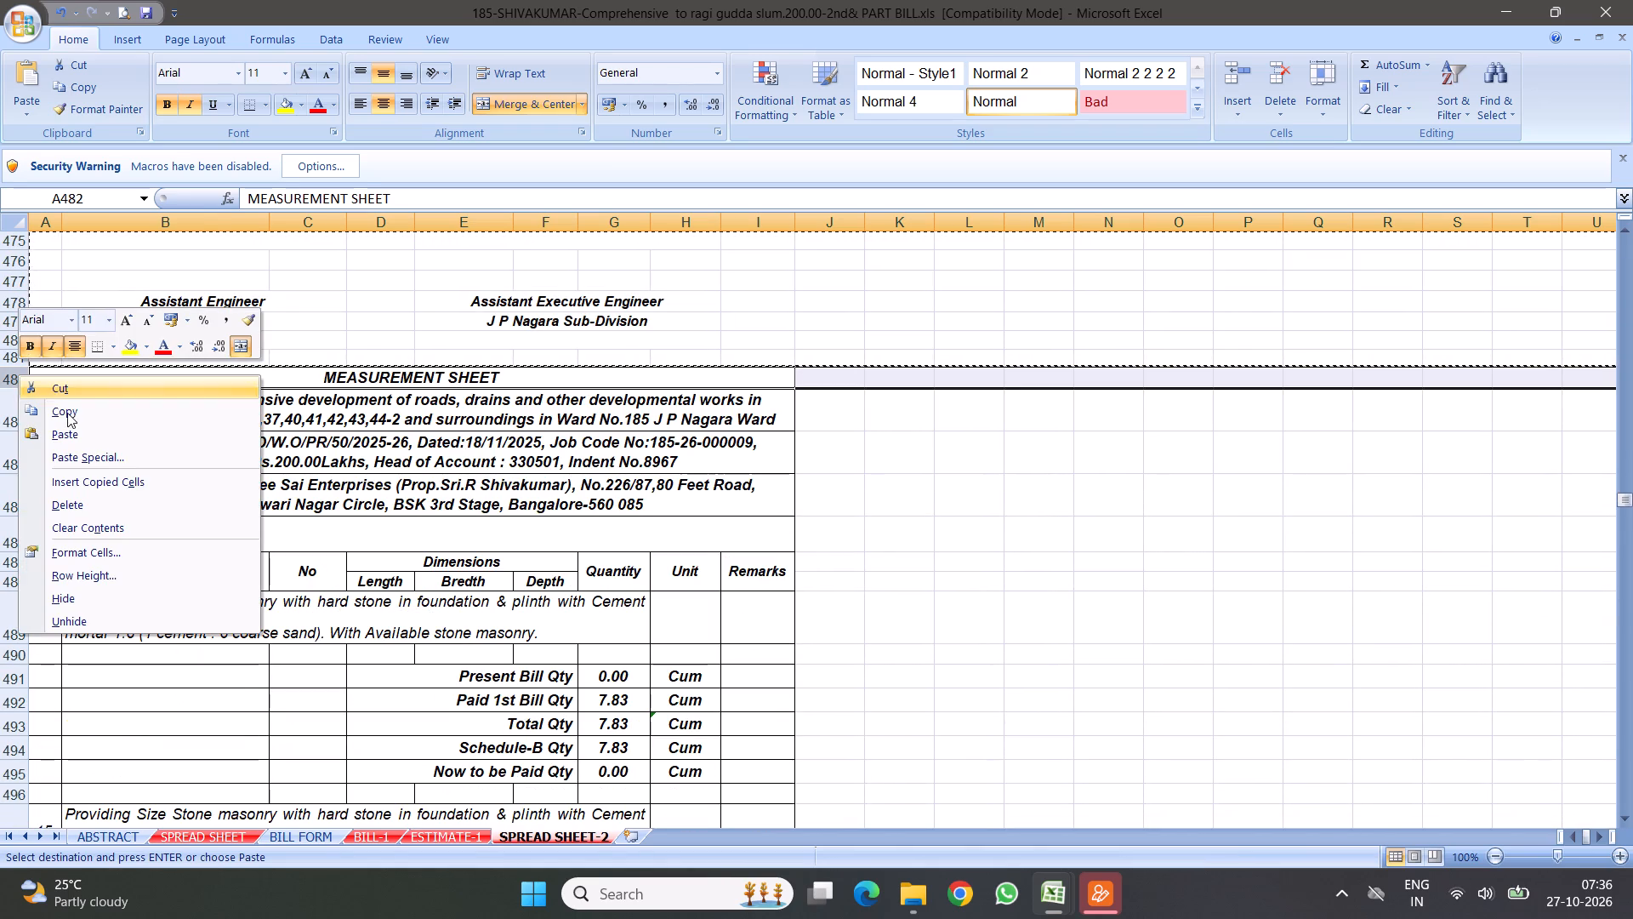
left_click(128, 484)
Set the item number in A489 of the copied sheet to 12 and clear its description in B489.
left_click(48, 649)
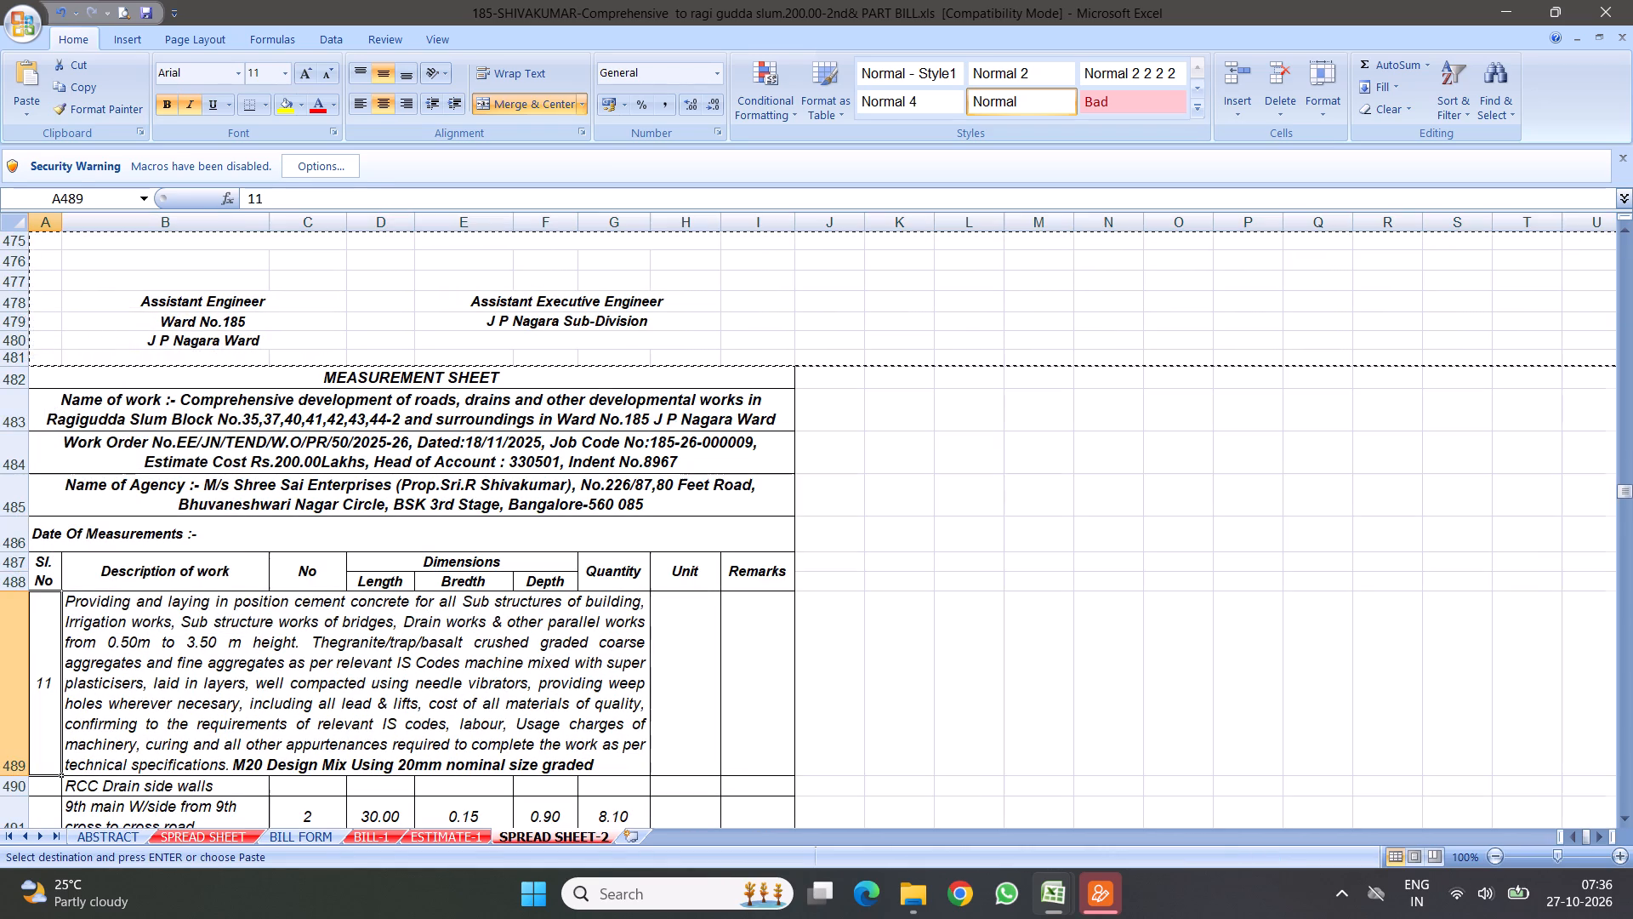
key("1")
key("2")
left_click(167, 664)
key("Delete")
Copy item 12's description from B172 in ESTIMATE-1 into the empty description cell B489 on SPREAD SHEET-2.
scroll(541, 480, "down", 3)
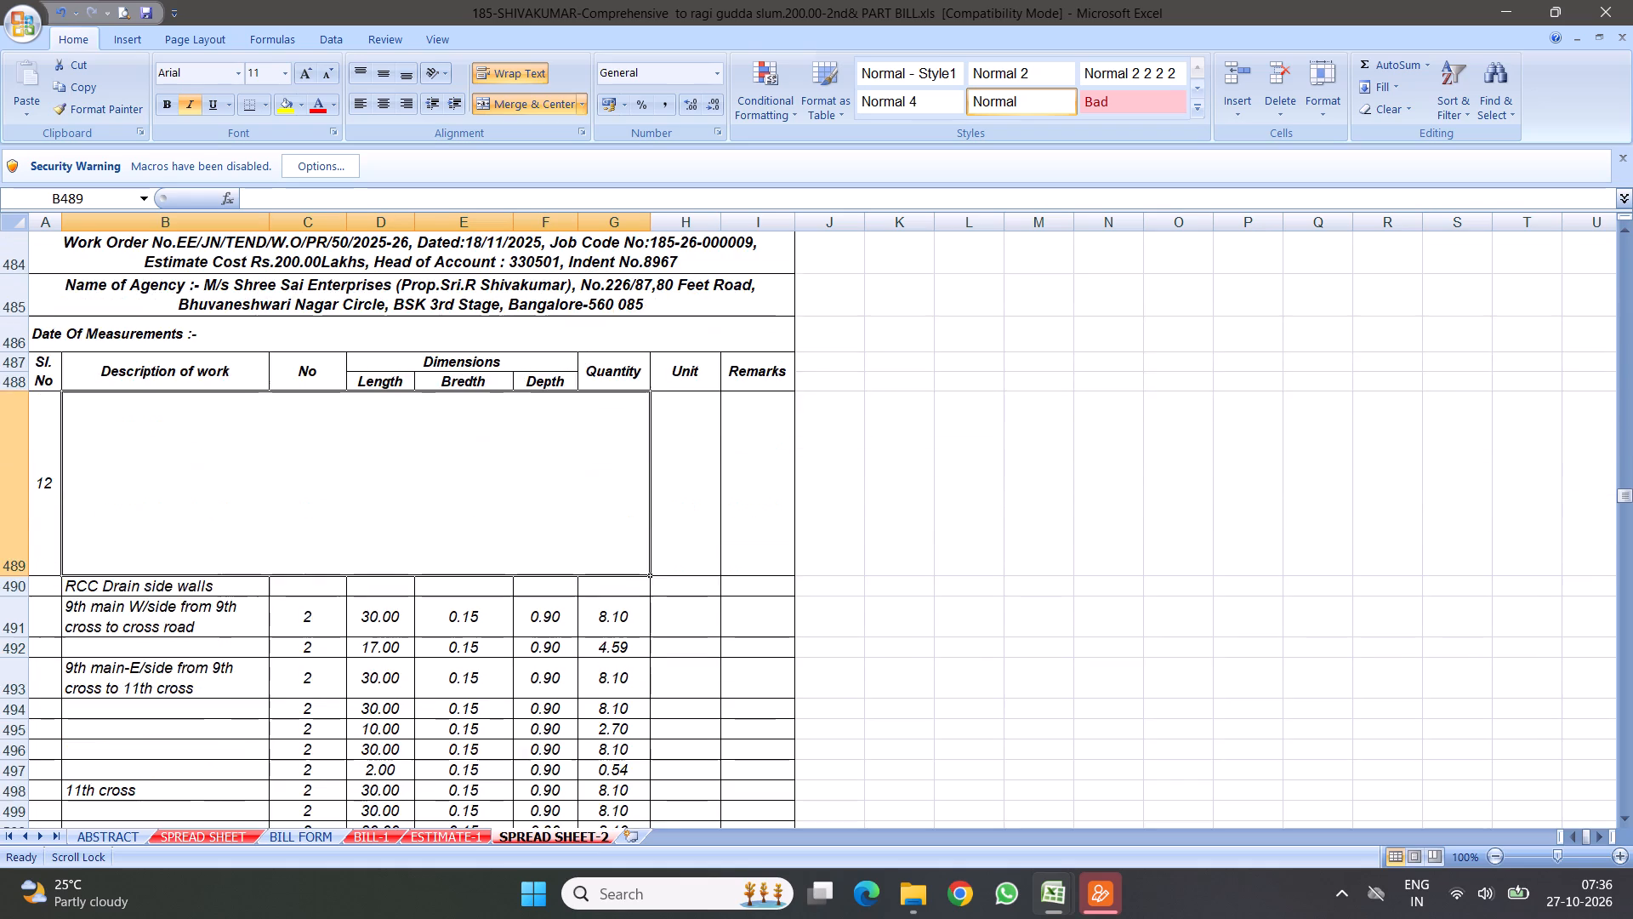
scroll(491, 473, "down", 2)
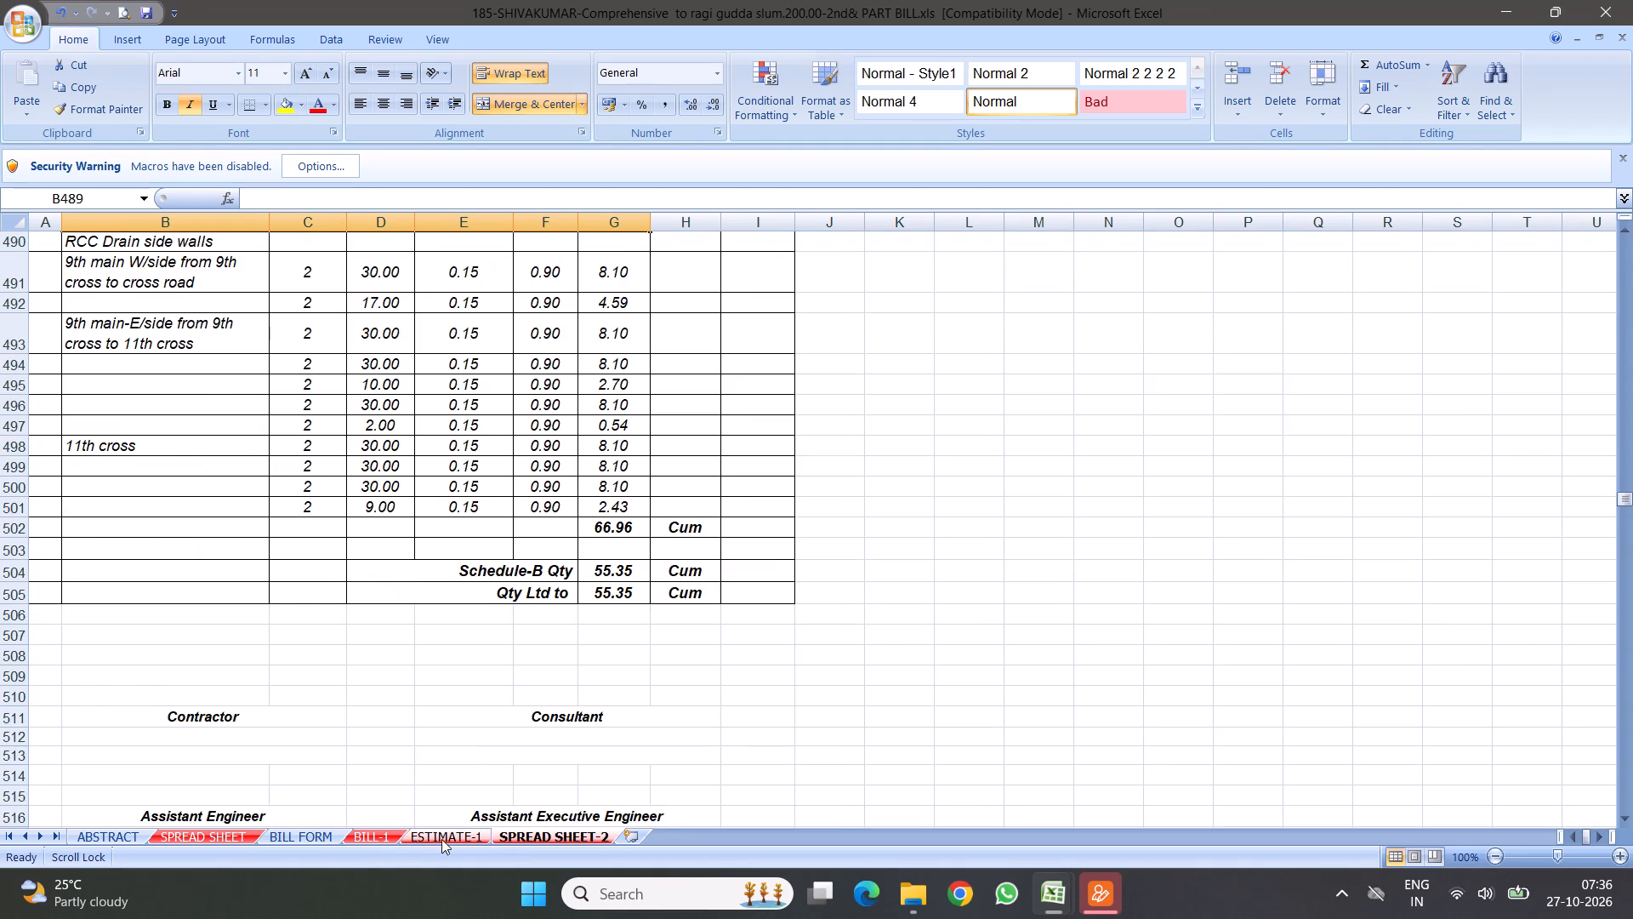
left_click(441, 839)
scroll(399, 633, "down", 2)
scroll(444, 542, "up", 2)
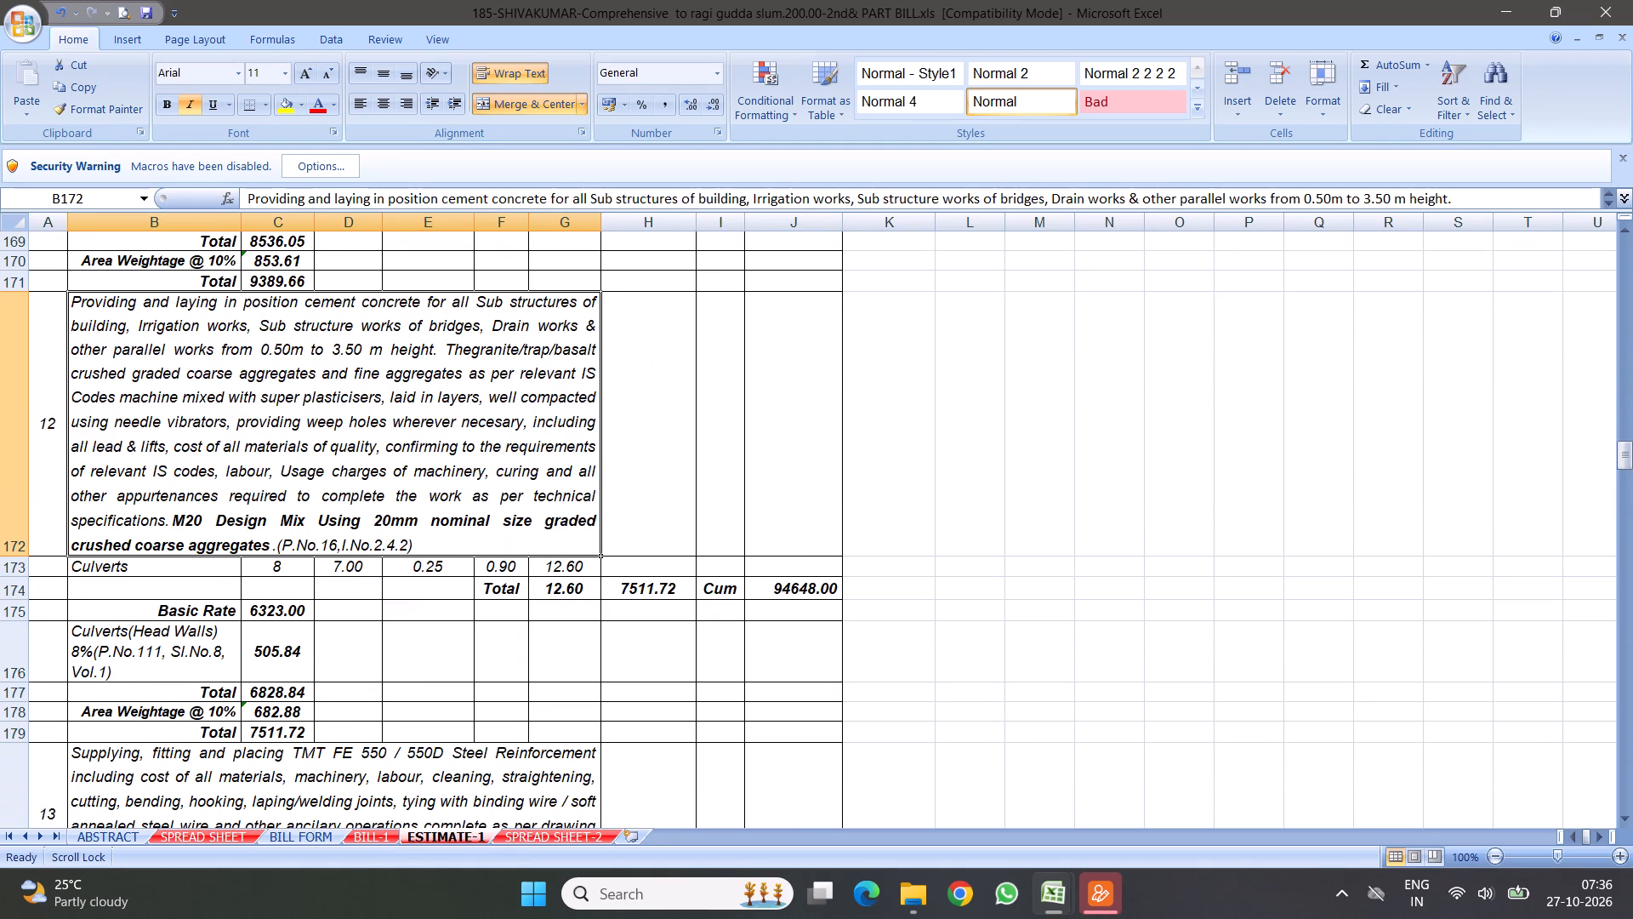
right_click(264, 433)
left_click(315, 471)
scroll(373, 505, "down", 2)
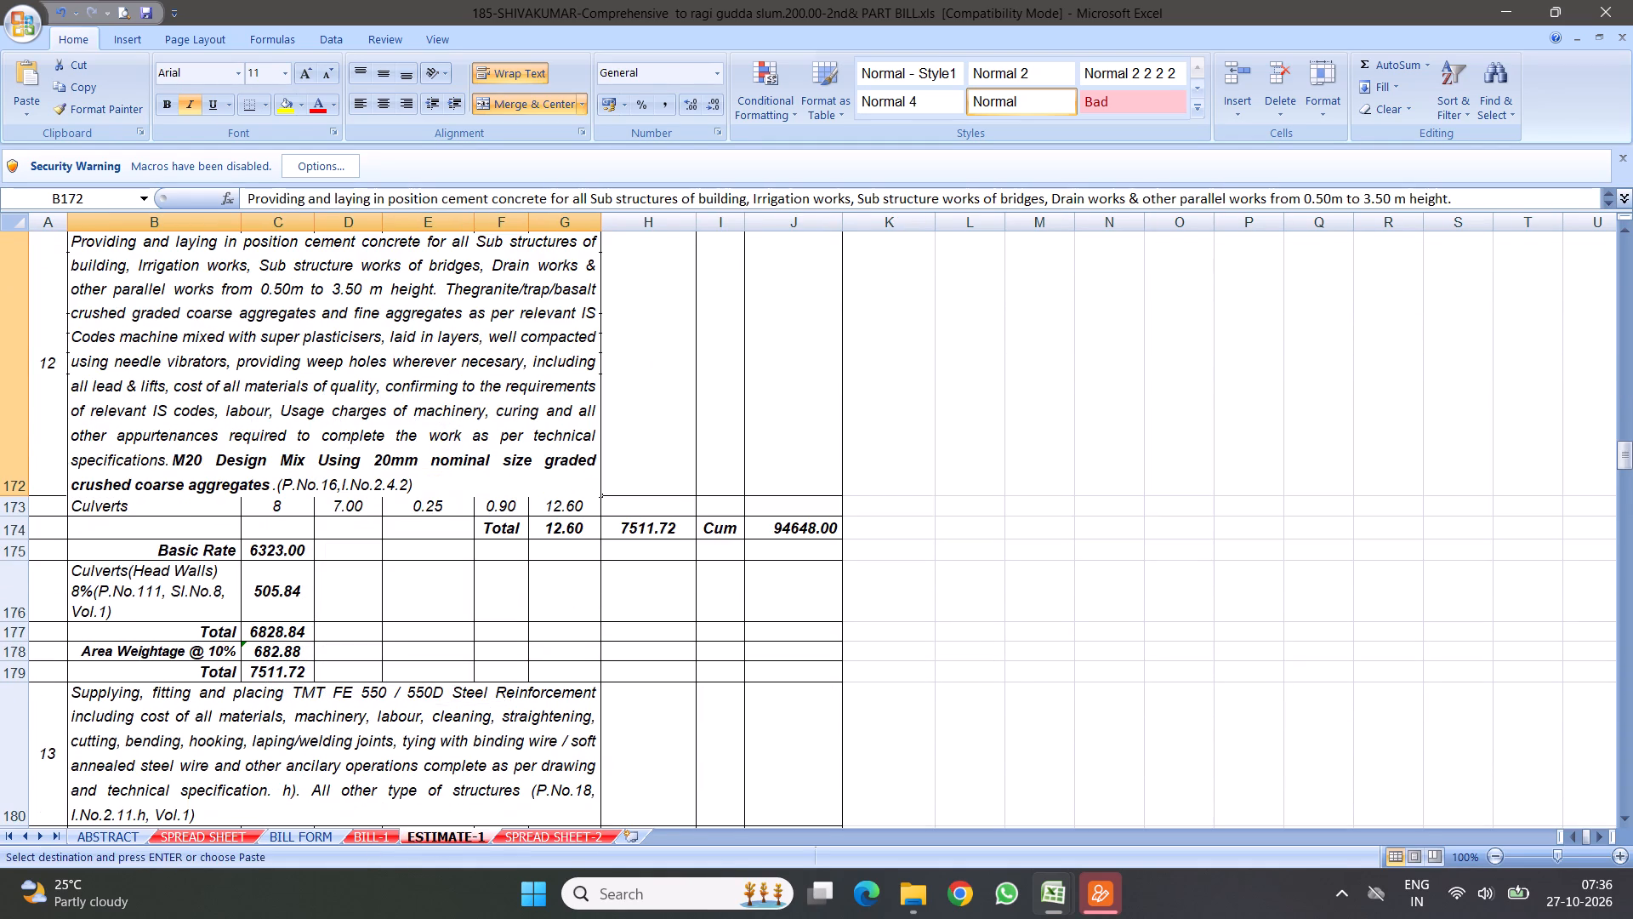
scroll(373, 417, "up", 2)
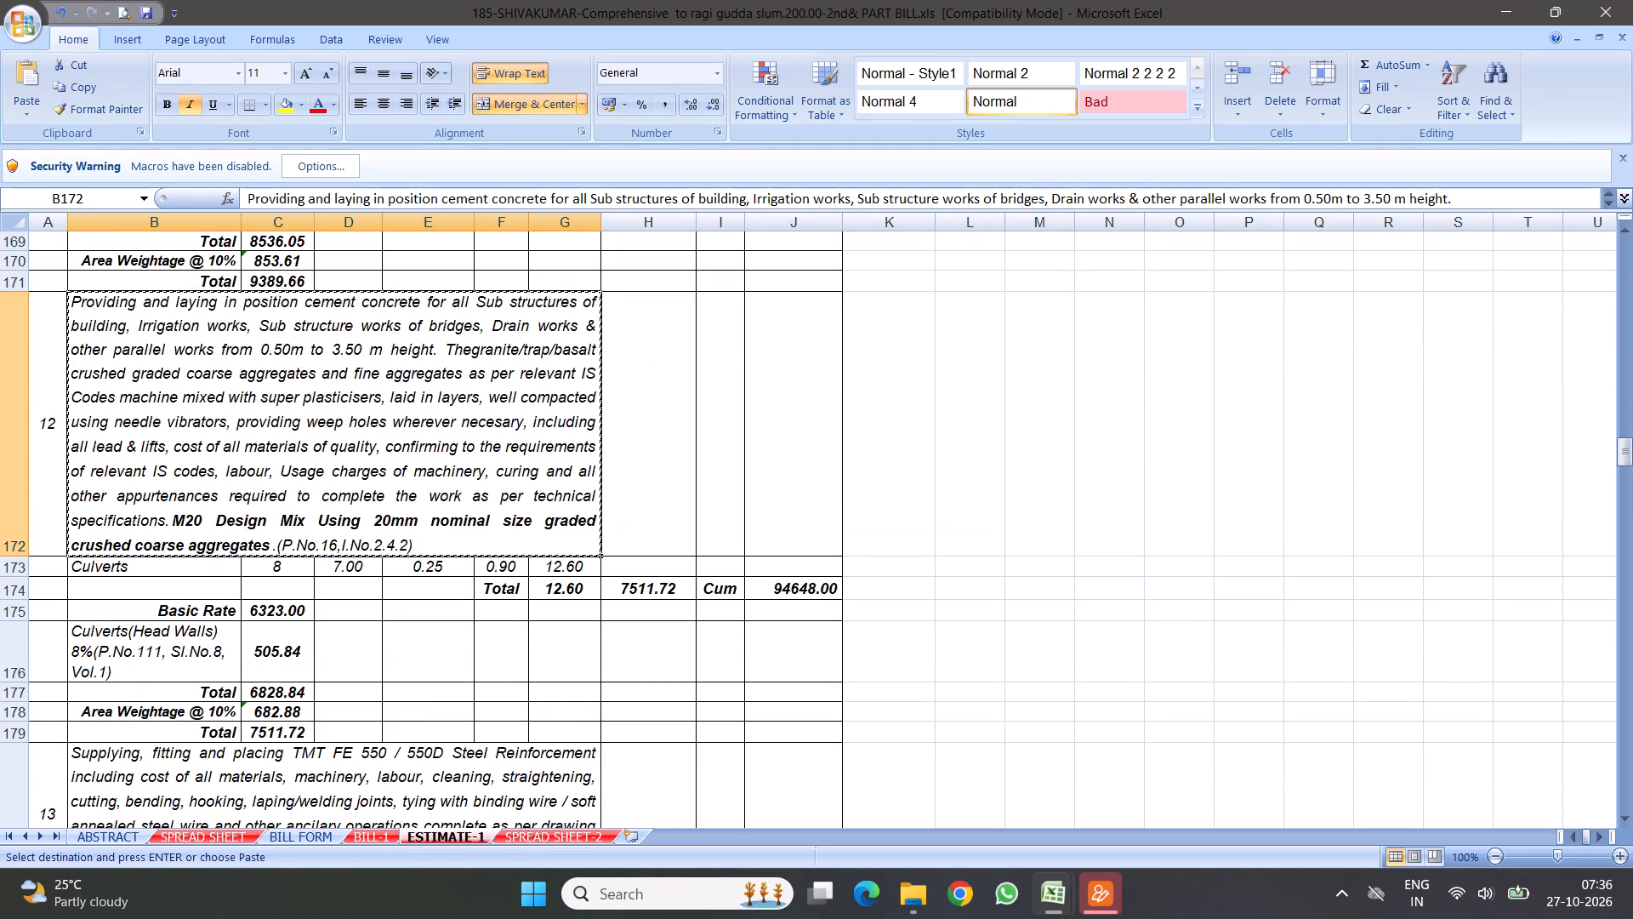
left_click(530, 833)
scroll(441, 415, "up", 1)
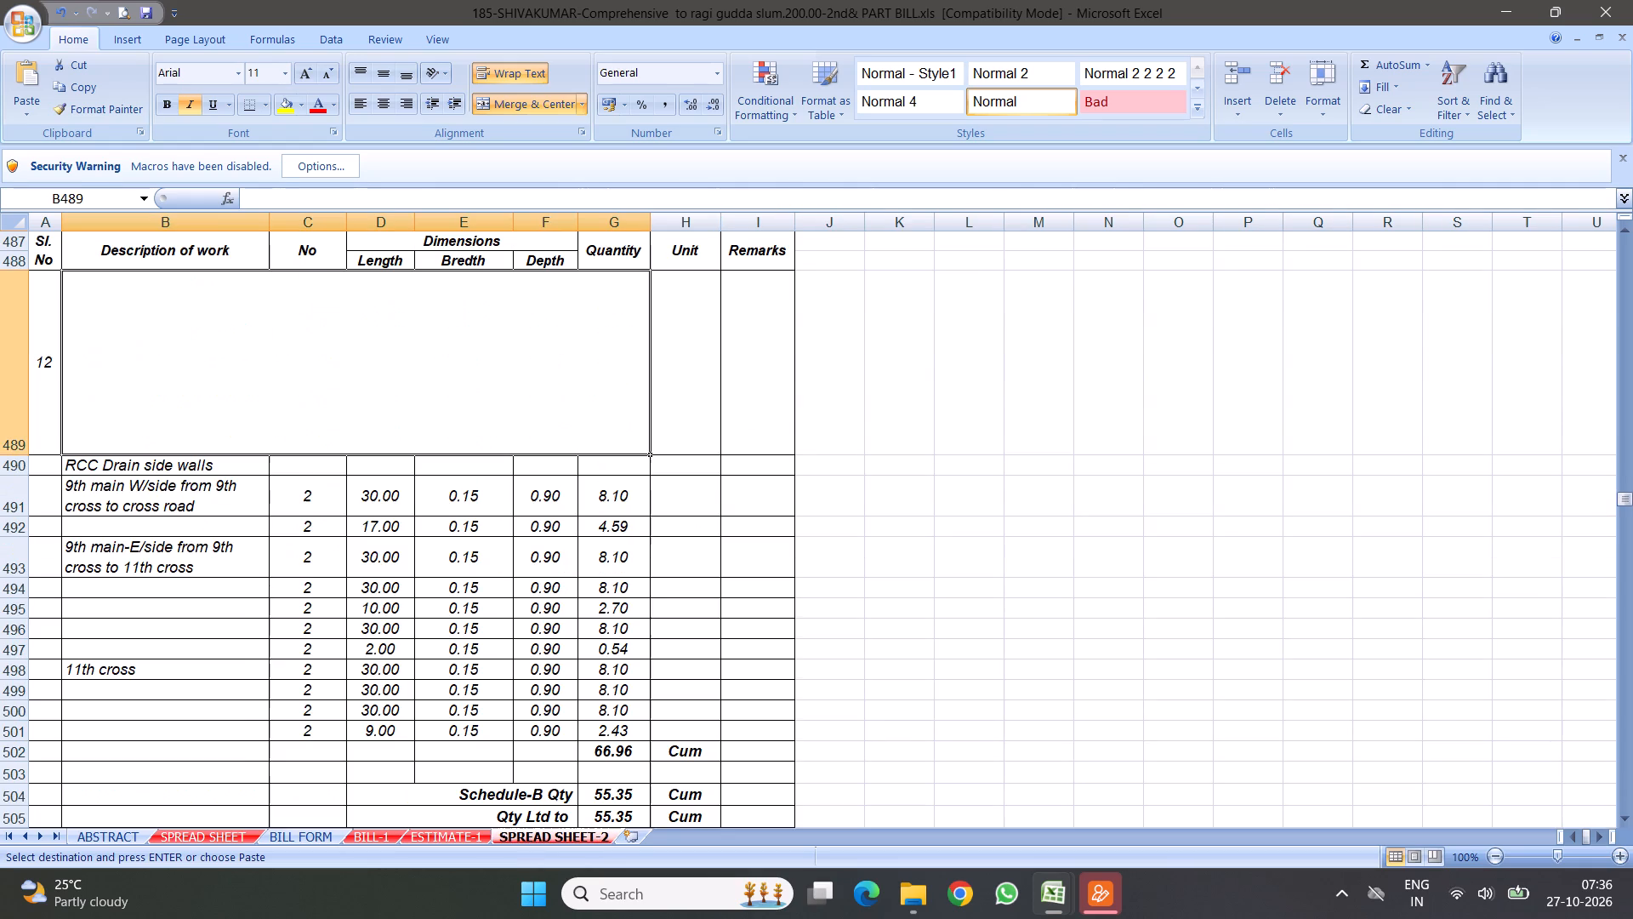
right_click(242, 384)
left_click(295, 444)
Delete the last two 11th cross measurement rows, 462 and 463, from item 11's sheet.
scroll(378, 404, "up", 4)
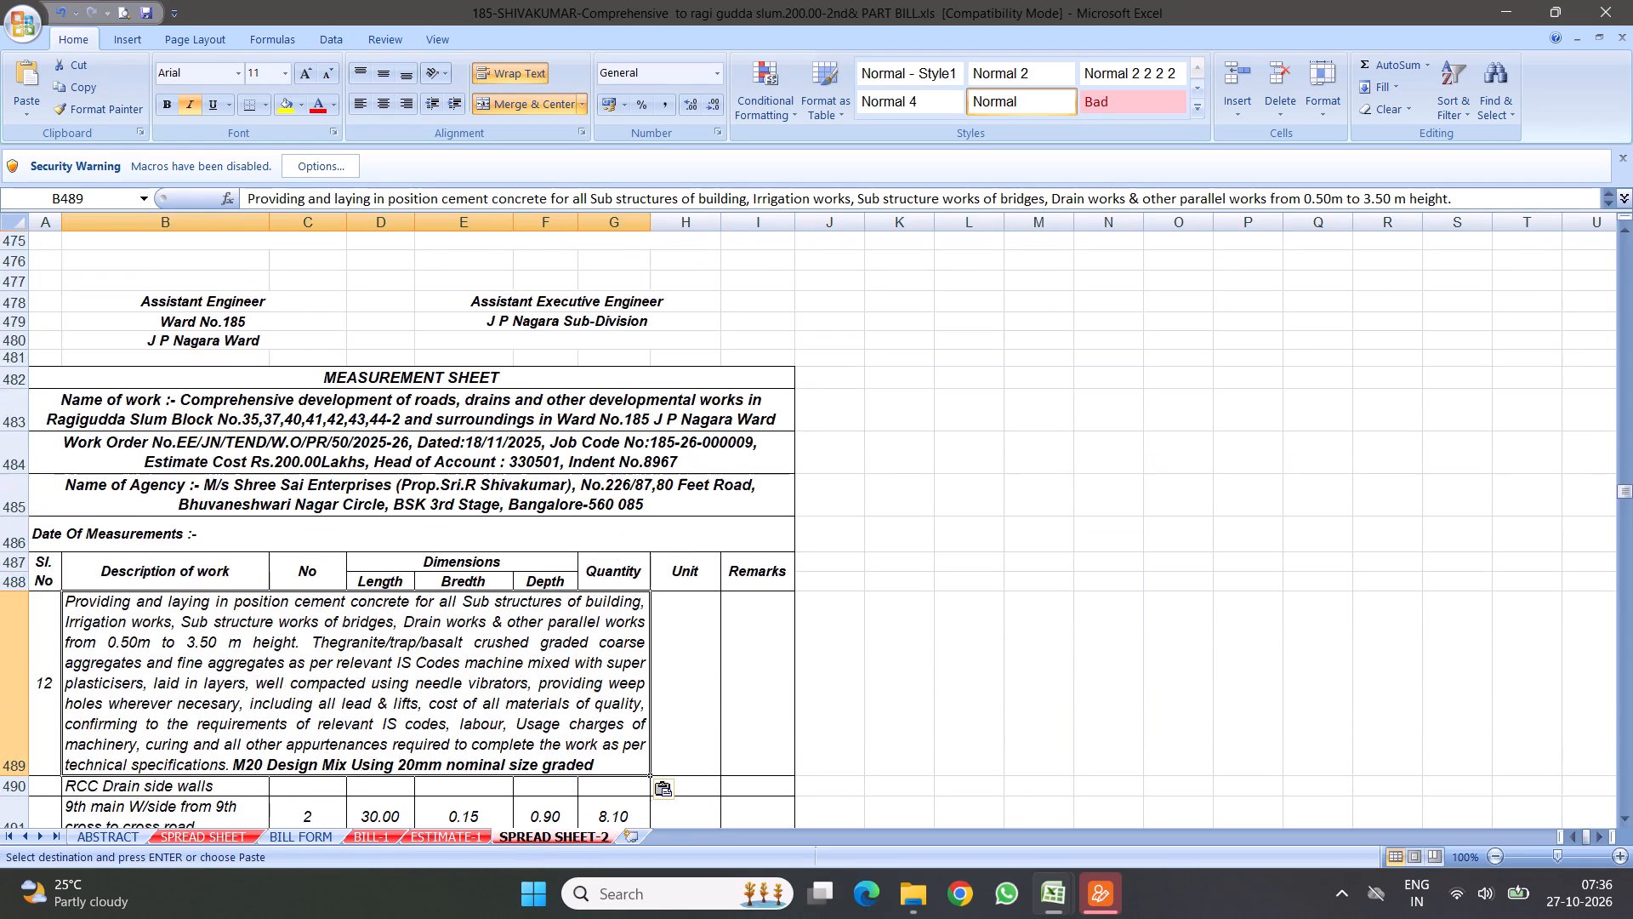
scroll(348, 404, "up", 6)
scroll(139, 370, "up", 1)
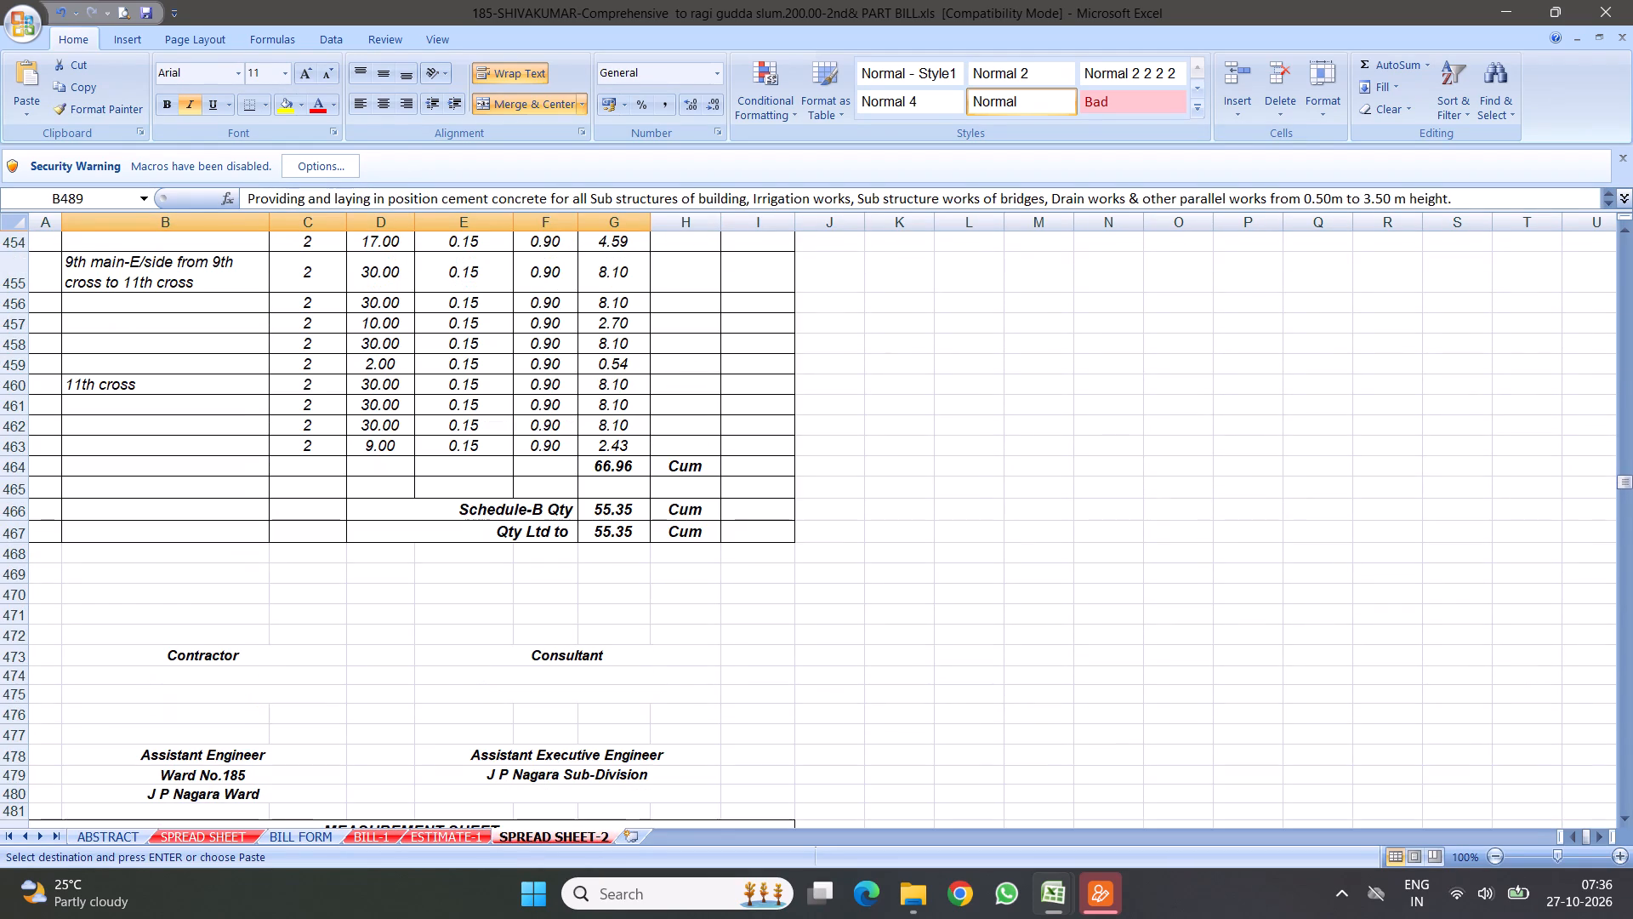
left_click_drag(14, 385, 17, 429)
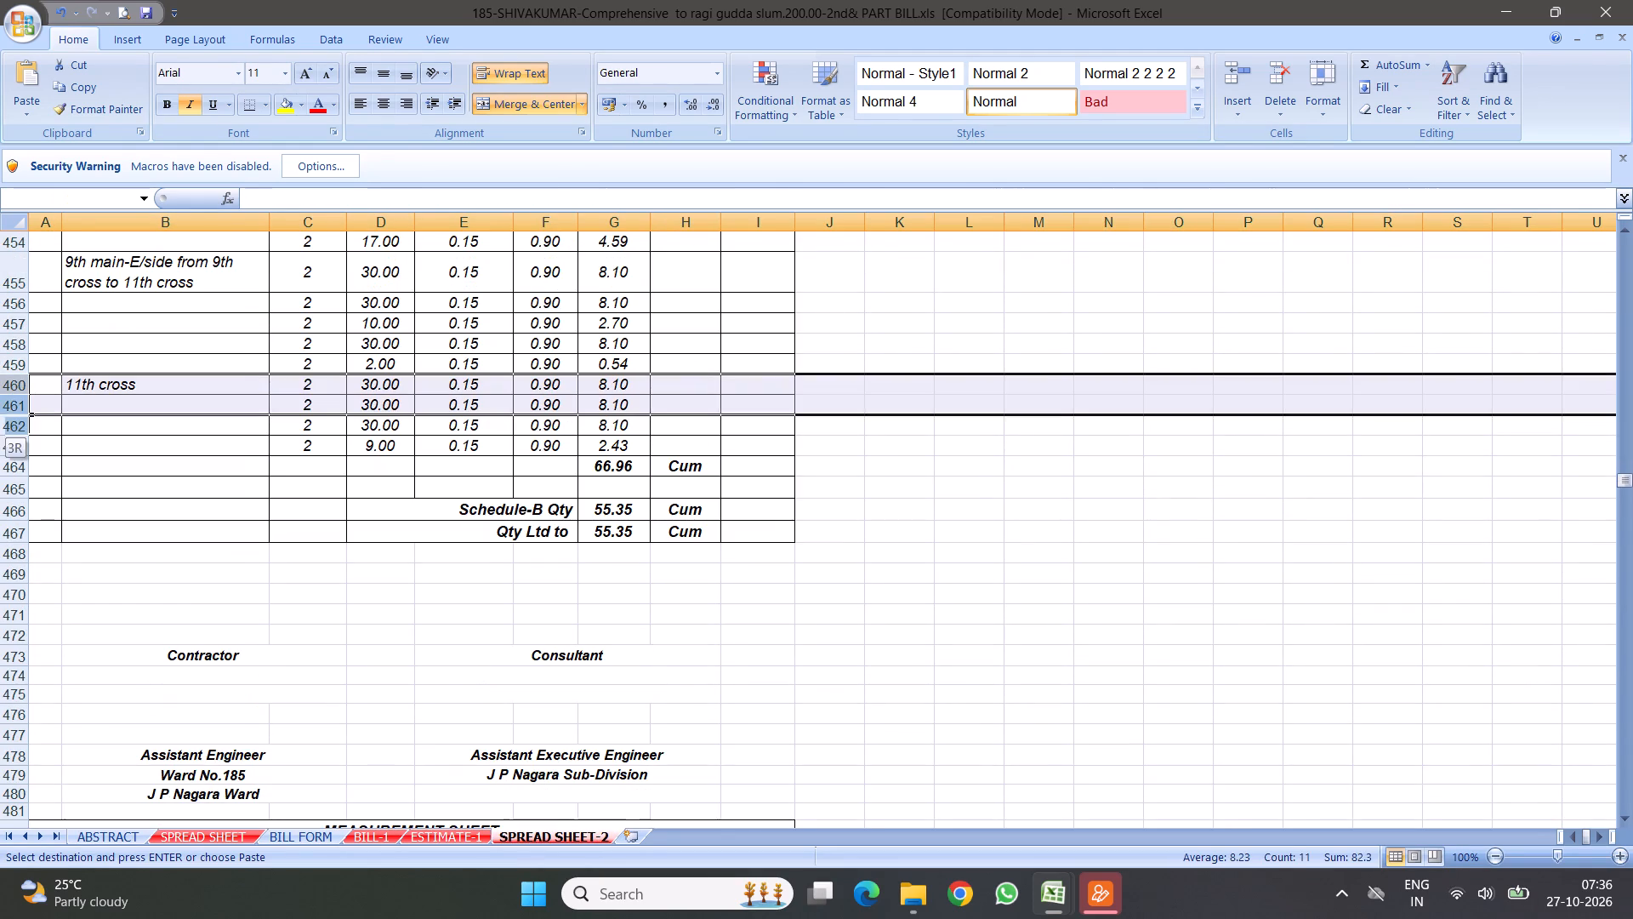
left_click_drag(17, 429, 17, 443)
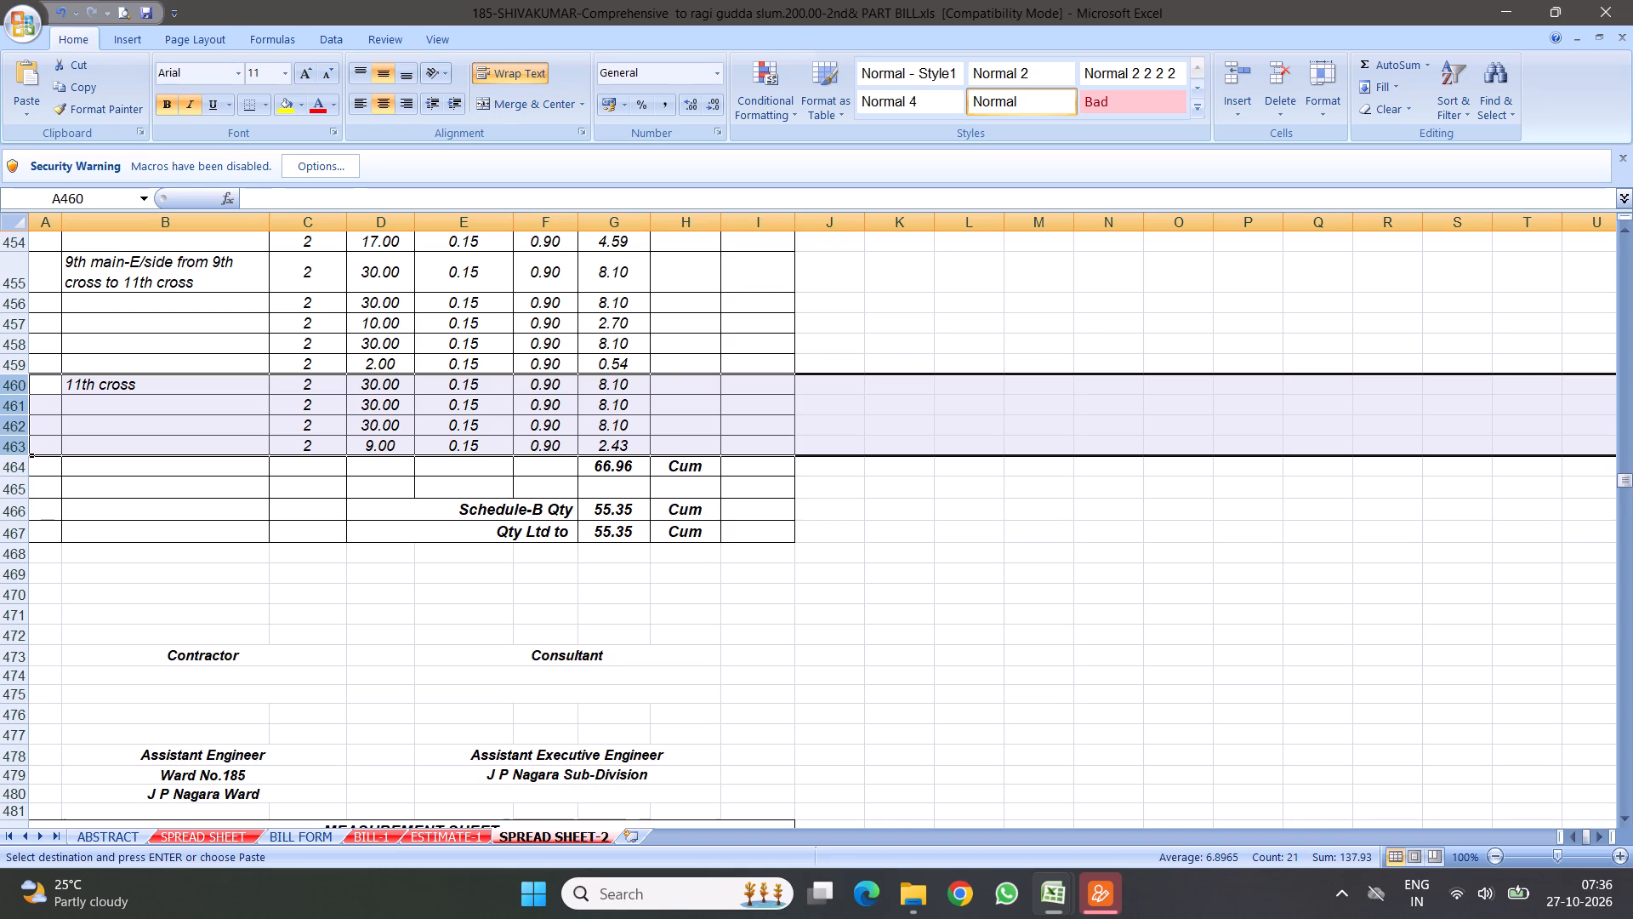
left_click_drag(15, 429, 15, 435)
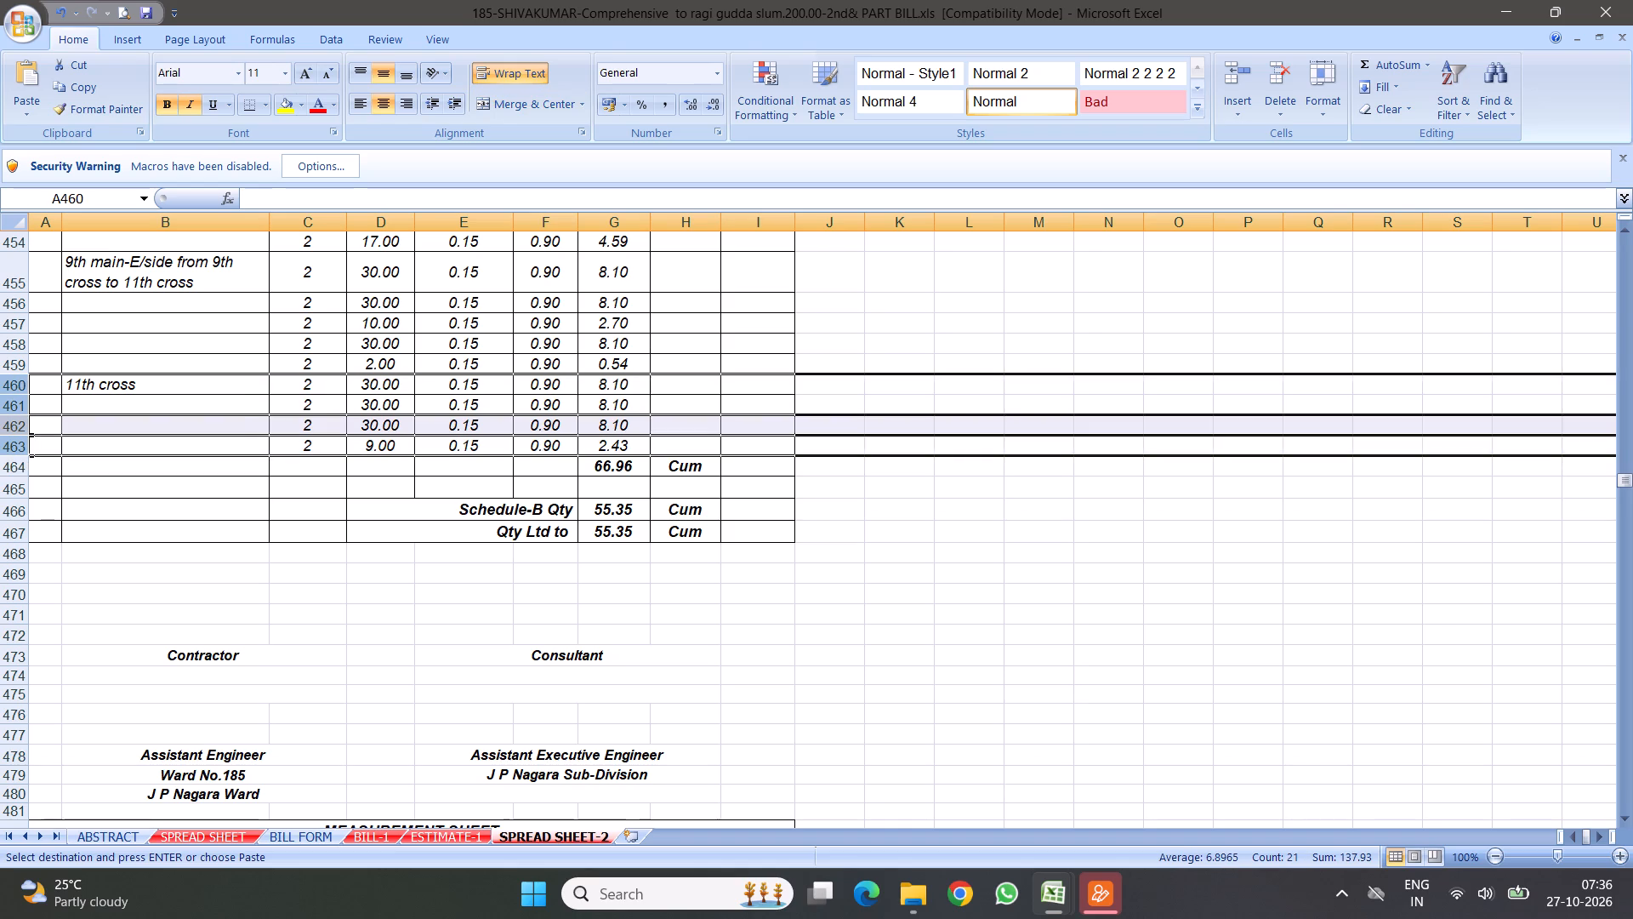
left_click_drag(15, 435, 15, 438)
right_click(114, 430)
left_click(175, 560)
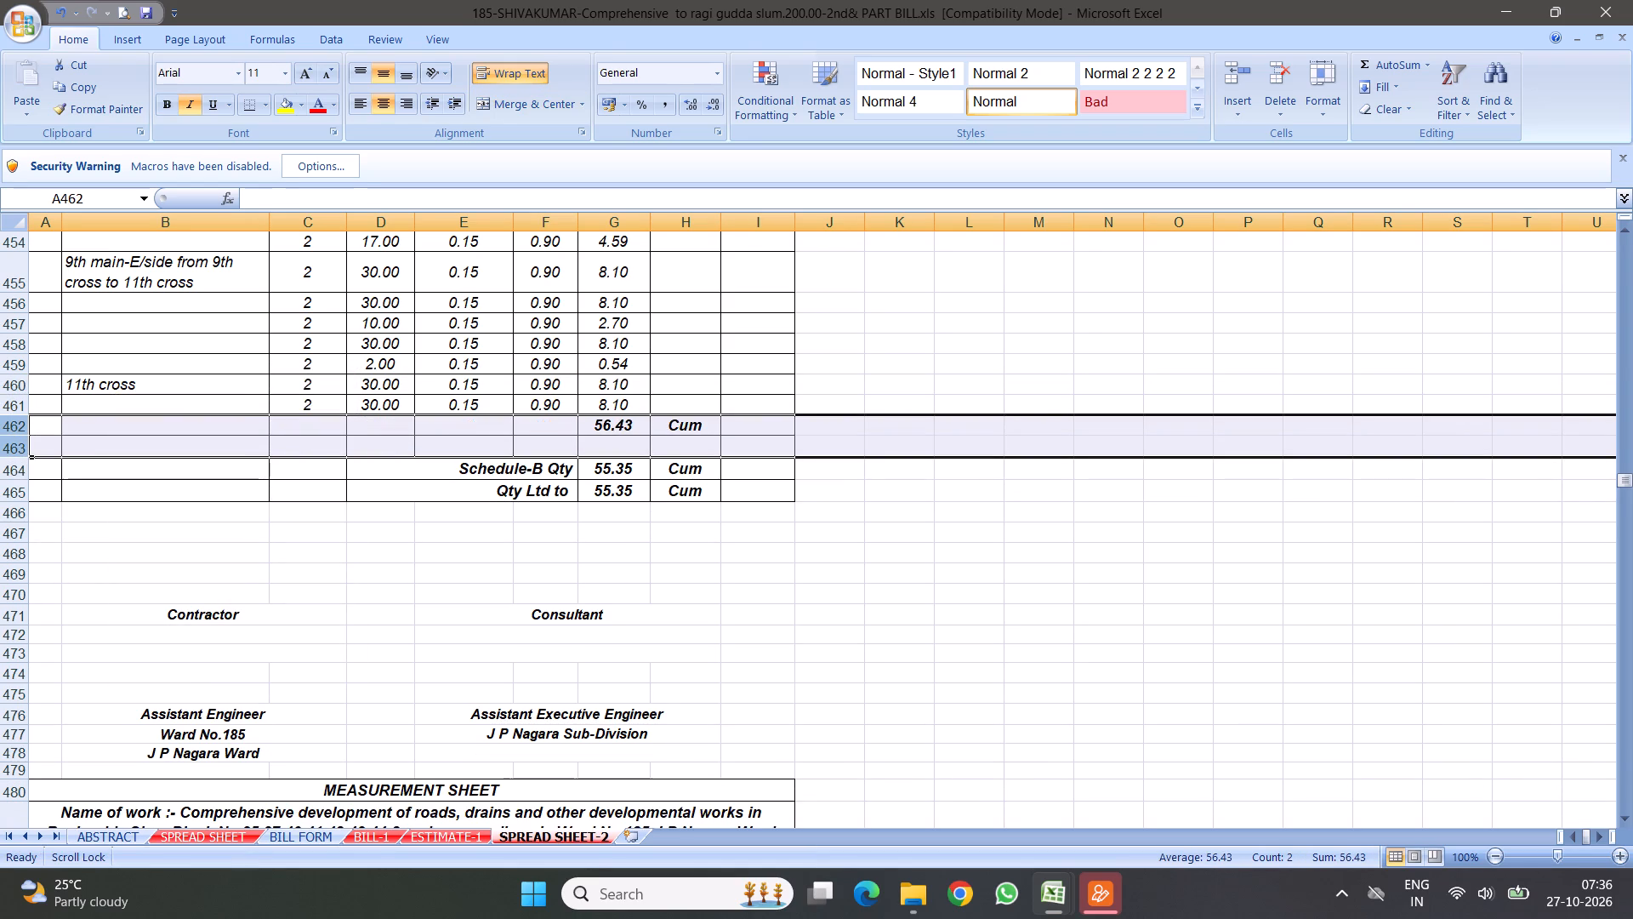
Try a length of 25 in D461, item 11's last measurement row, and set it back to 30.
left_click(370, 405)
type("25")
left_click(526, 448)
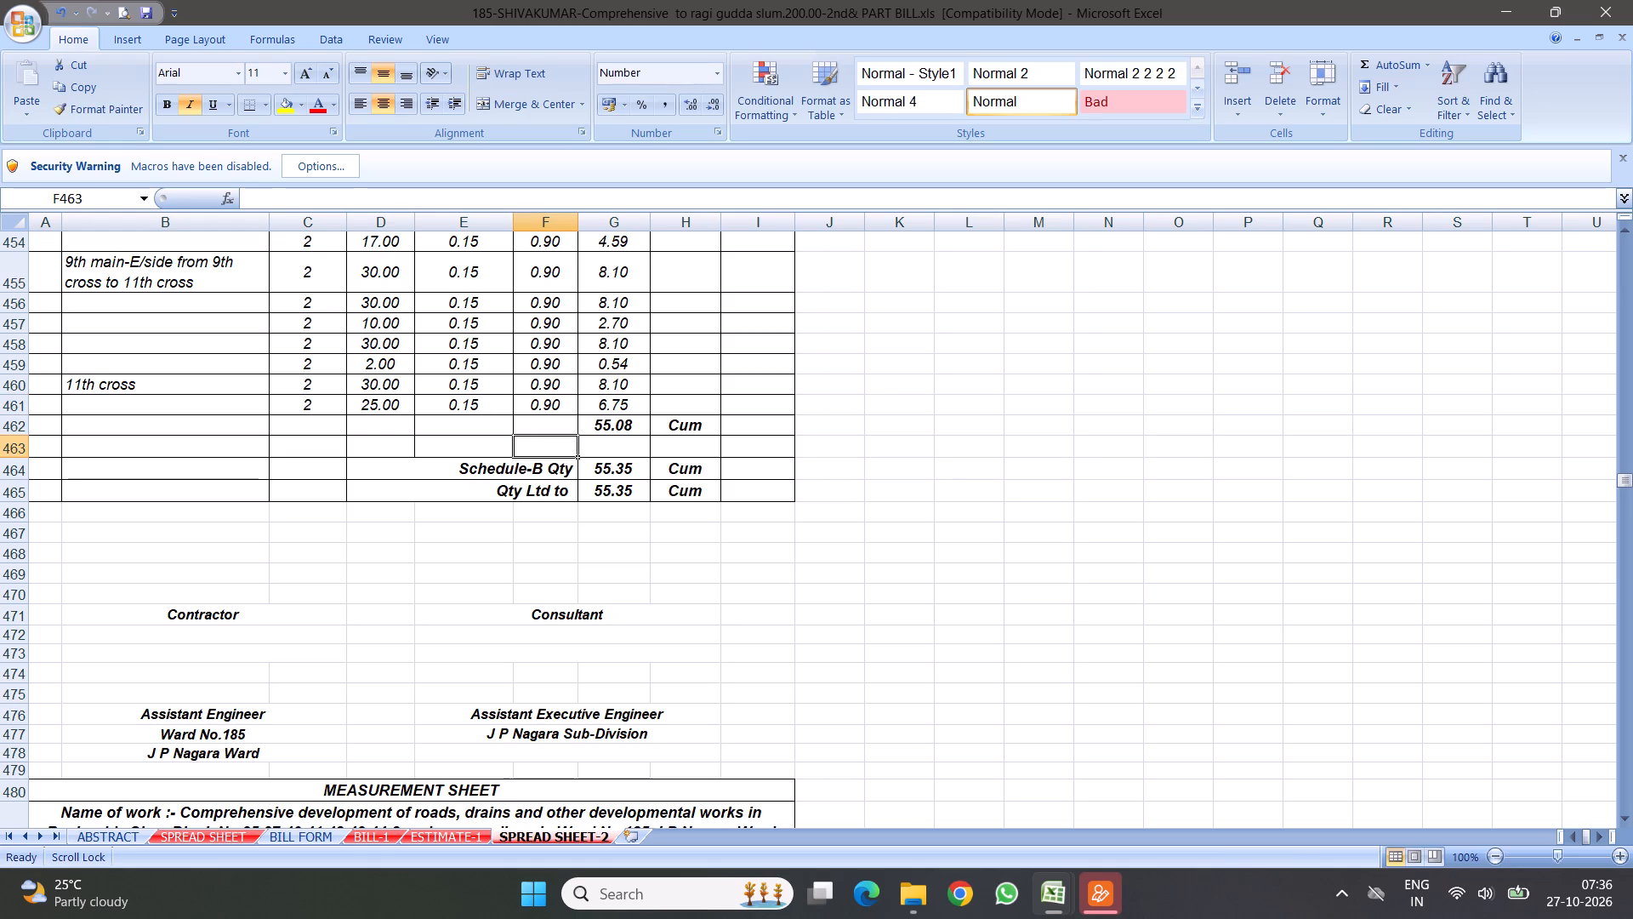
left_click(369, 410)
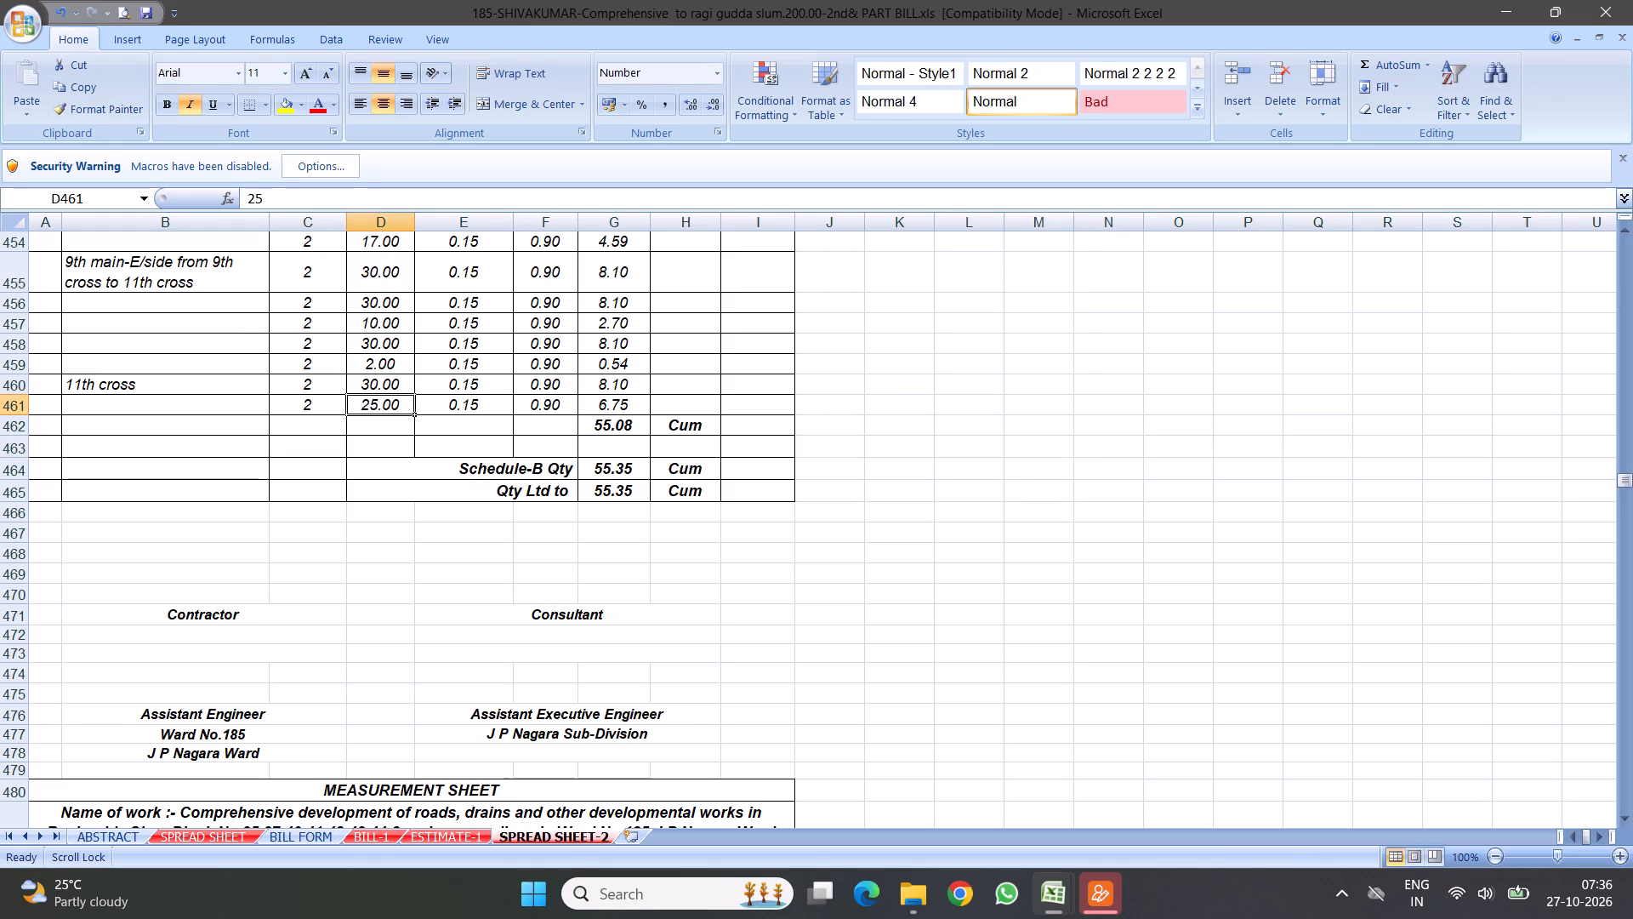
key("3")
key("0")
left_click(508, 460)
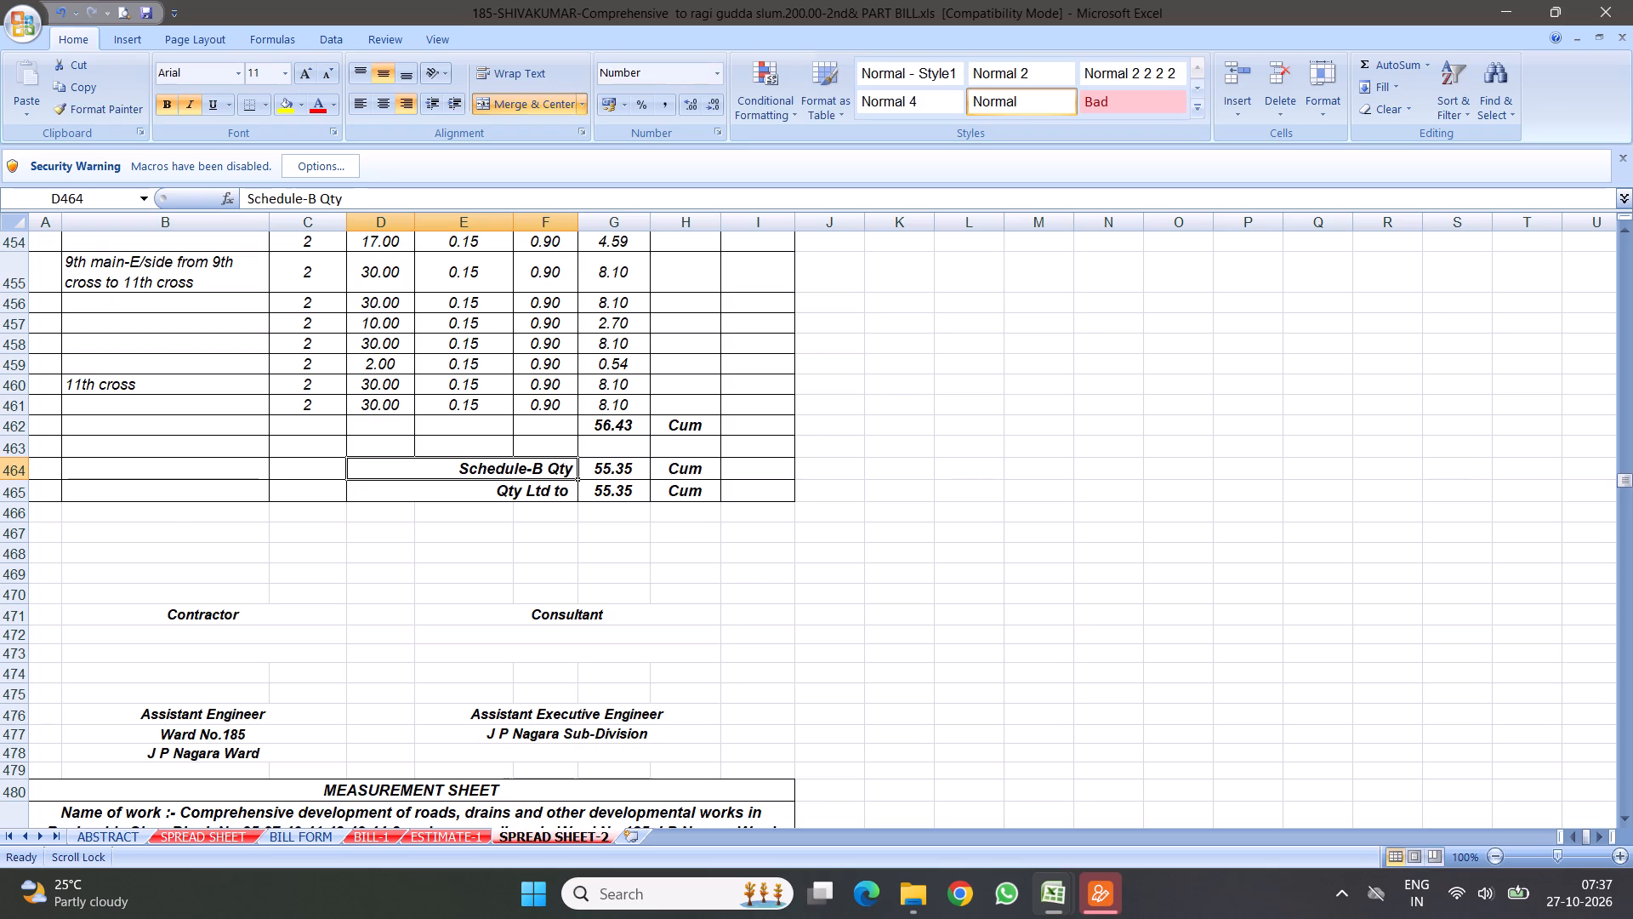
Delete the 9th main measurement rows, 489 to 495, from item 12's sheet.
scroll(490, 487, "down", 12)
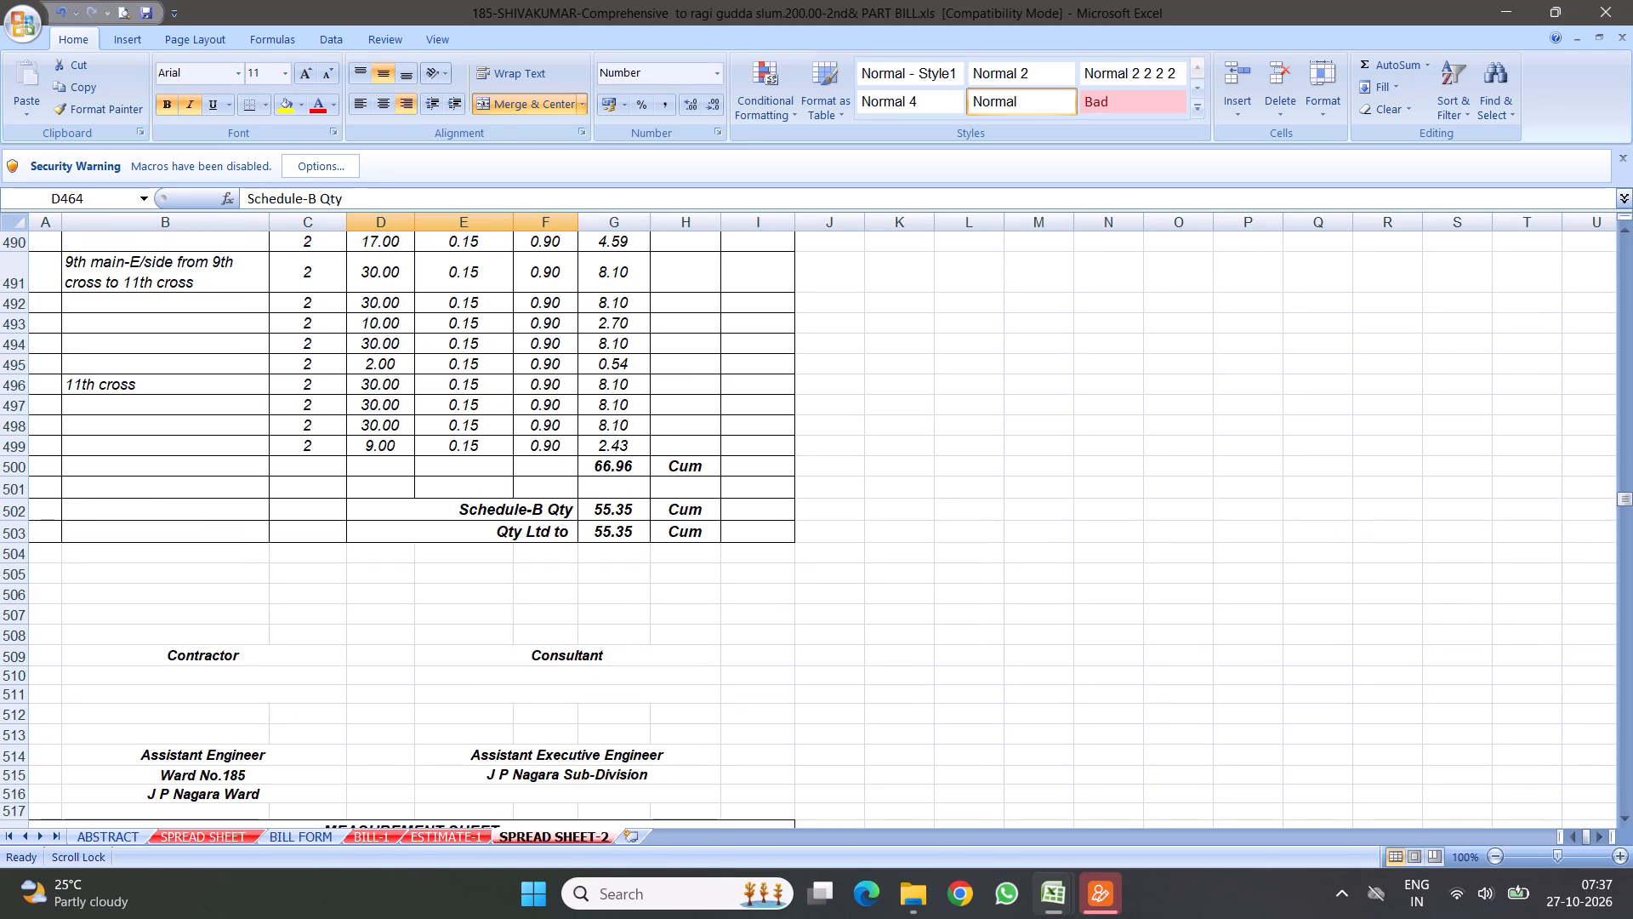
left_click_drag(18, 368, 290, 420)
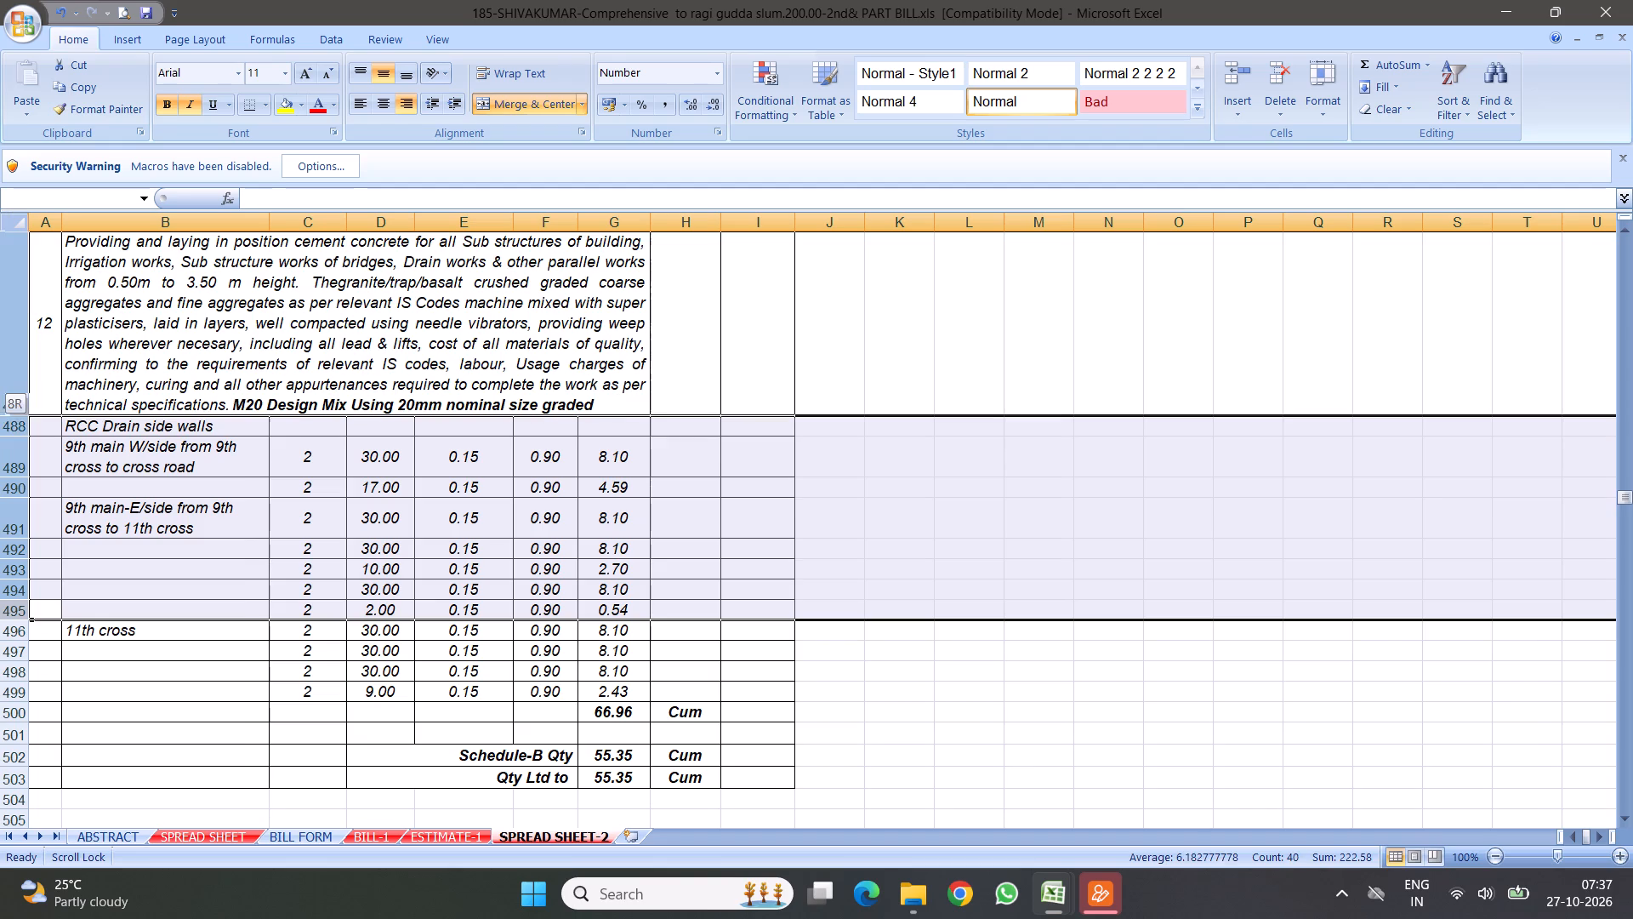
left_click_drag(290, 420, 289, 448)
right_click(172, 460)
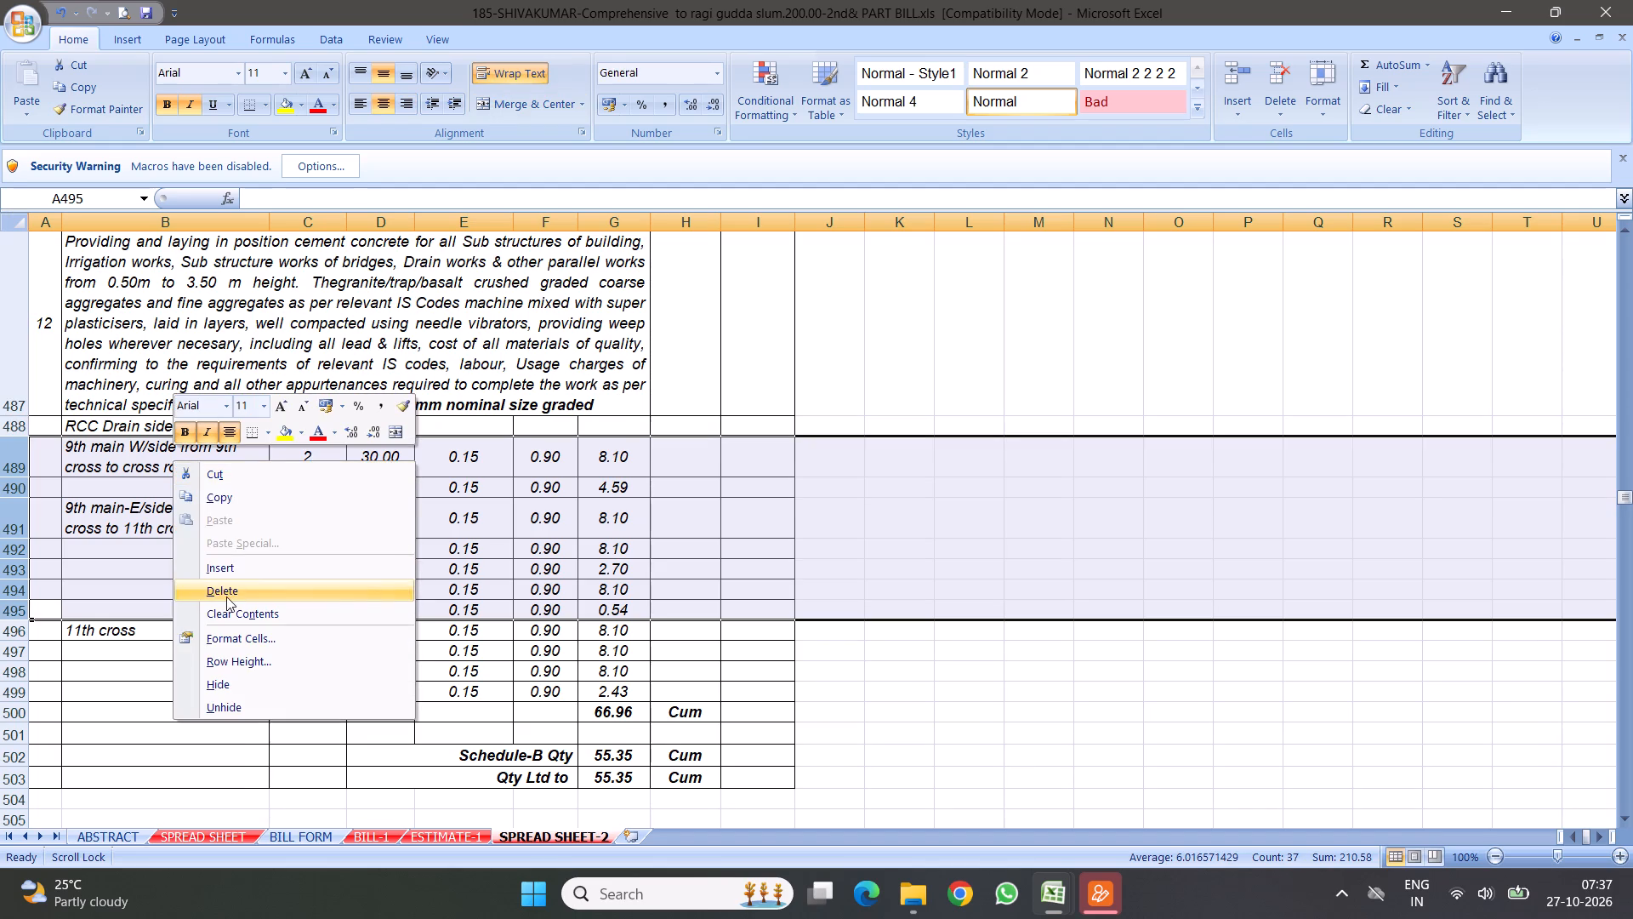
left_click(226, 596)
left_click(276, 503)
Copy the "11th cross" label from B489 into B491 on item 12's sheet.
left_click(137, 448)
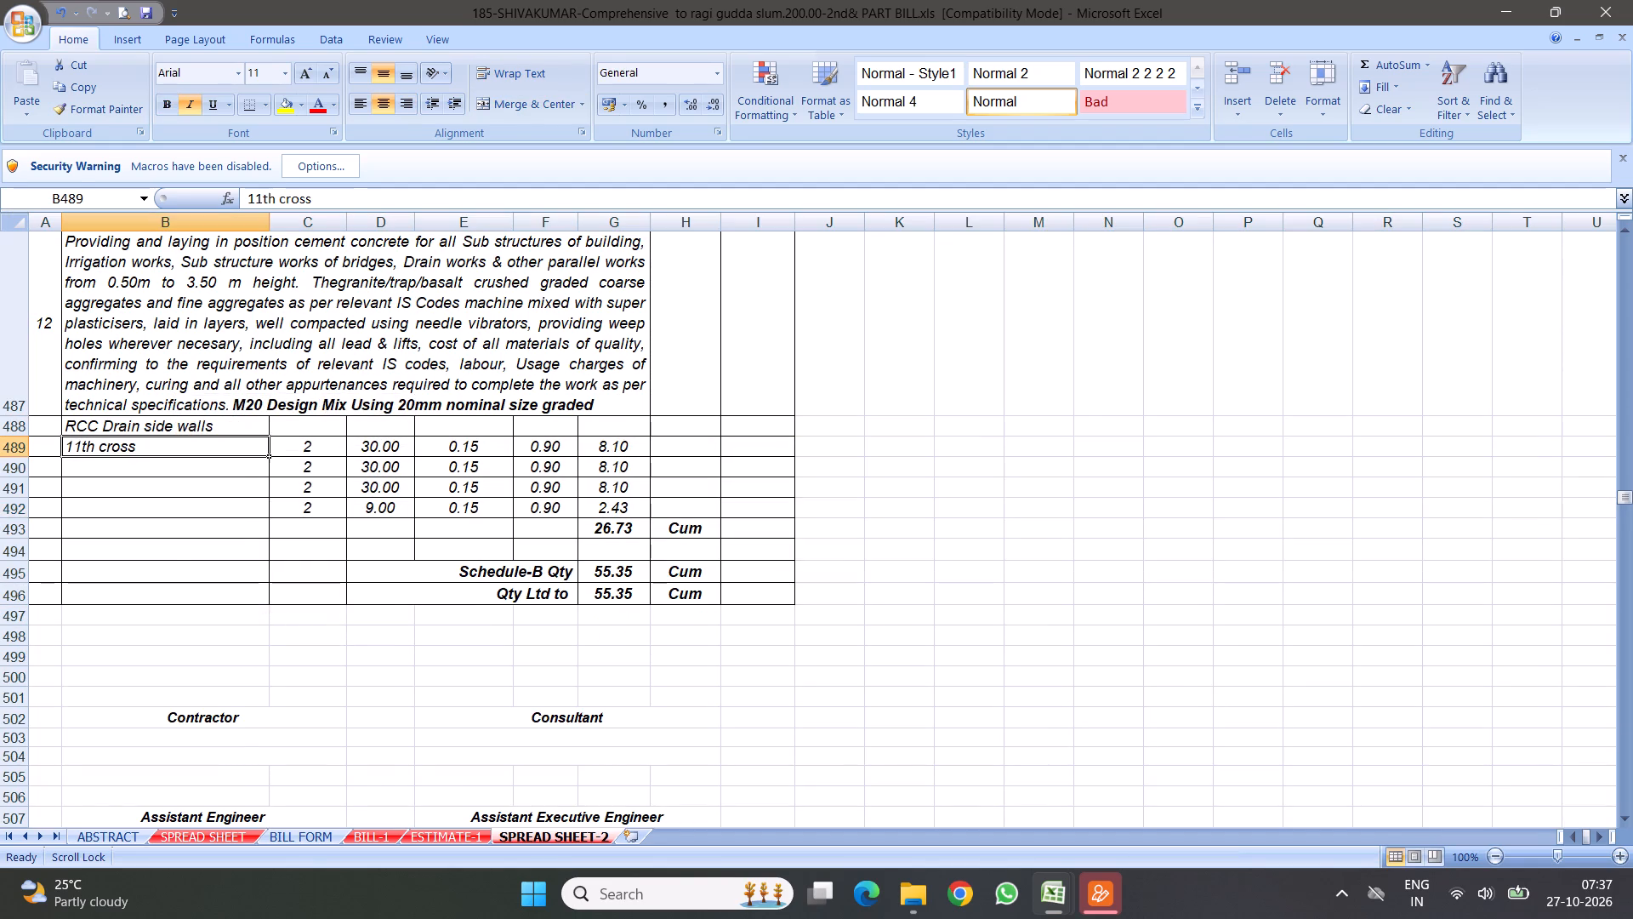
right_click(137, 448)
left_click(179, 486)
right_click(193, 493)
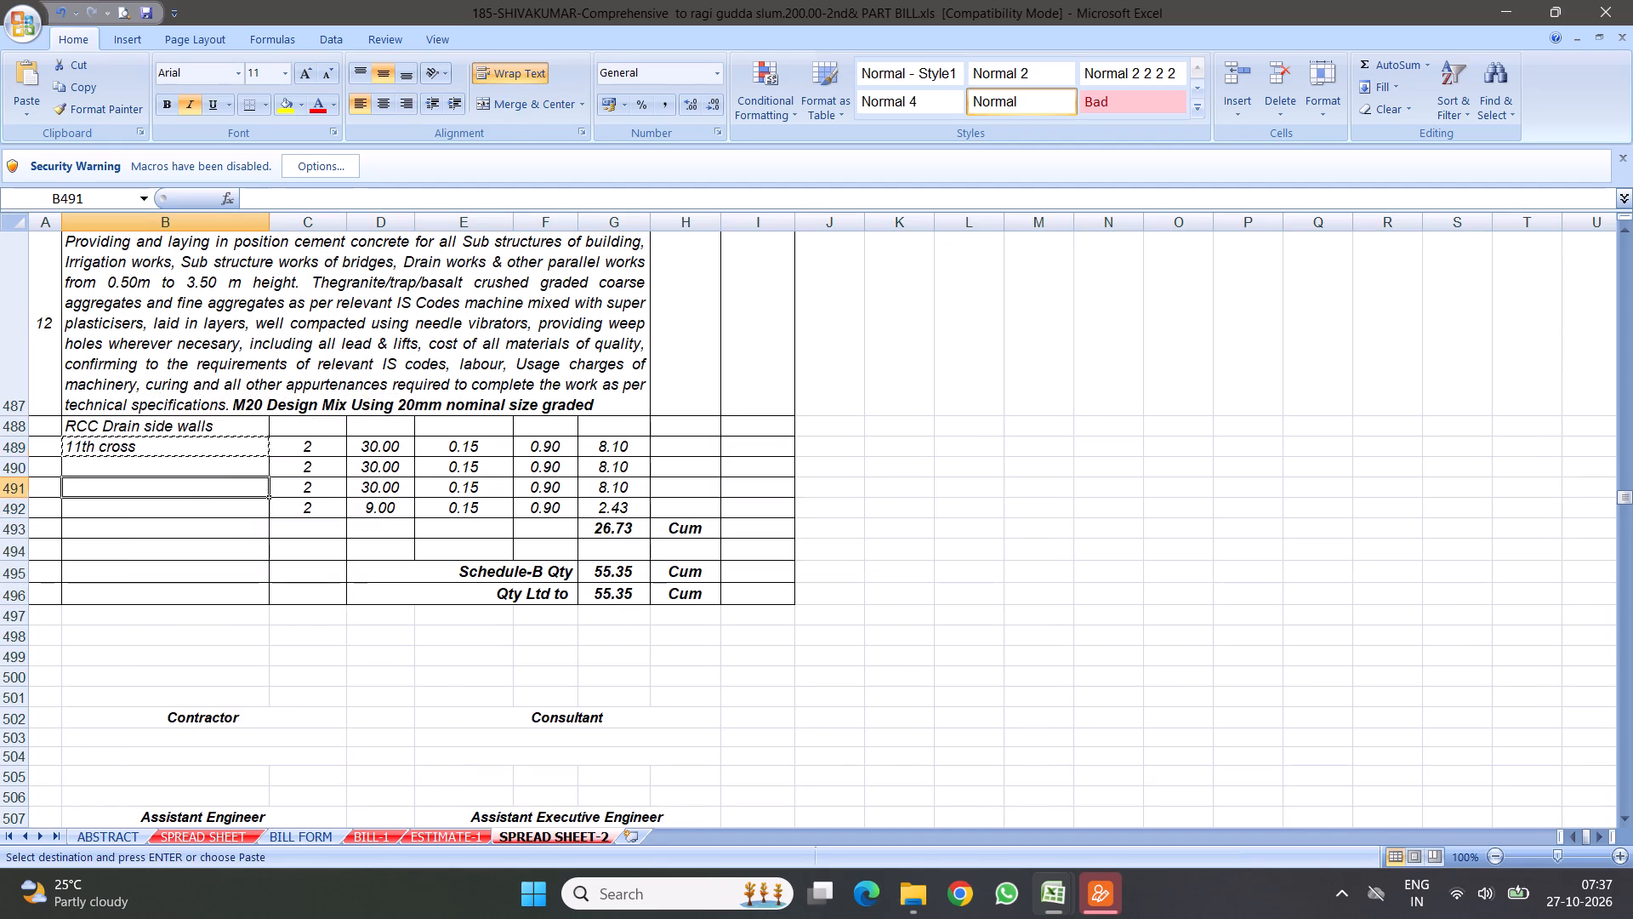
left_click(245, 549)
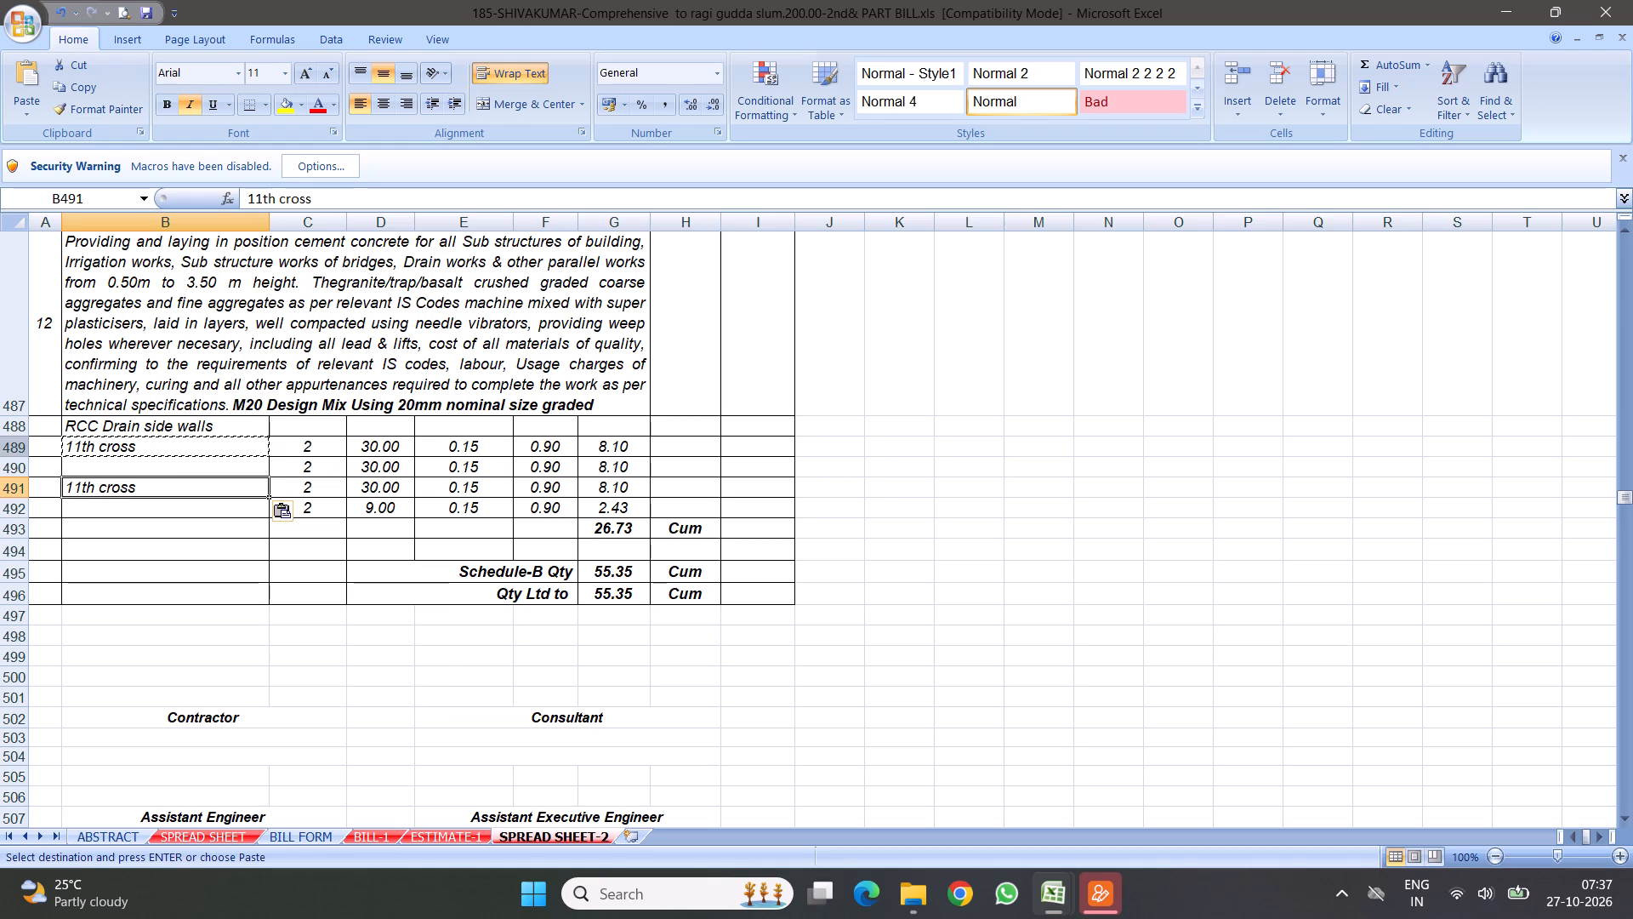
Delete the first two 11th cross measurement rows, 489 and 490, from item 12's sheet.
left_click_drag(23, 450, 22, 472)
right_click(94, 459)
left_click(149, 586)
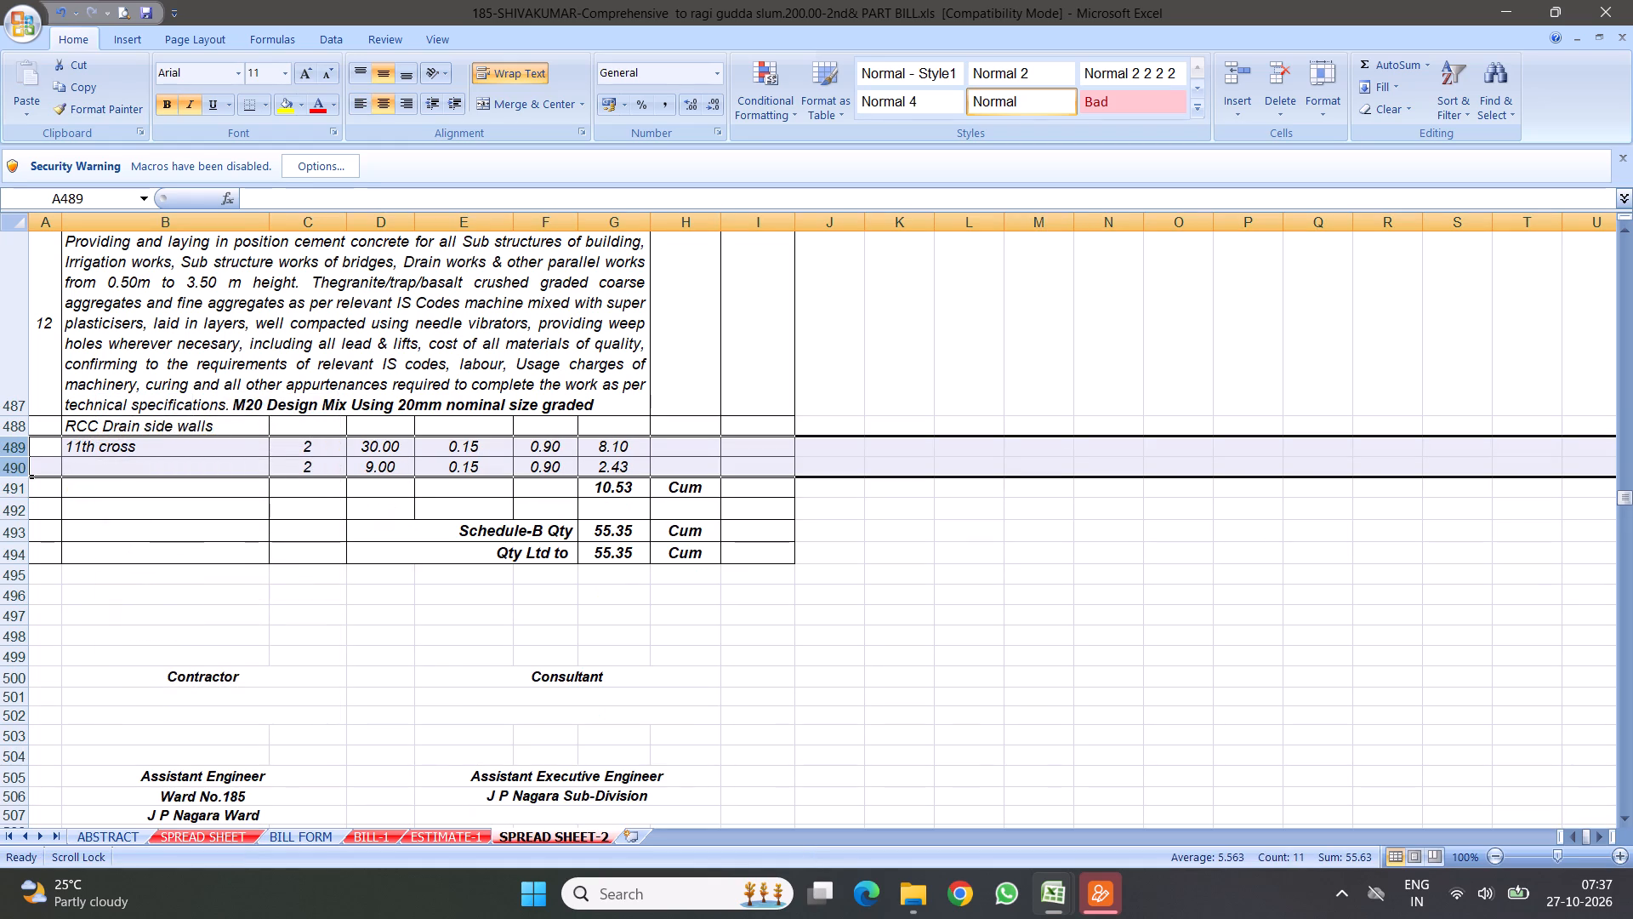
Review the measurement rows and quantities on item 11's and item 12's sheets, and check item 12's entry in ESTIMATE-1.
scroll(504, 513, "up", 3)
scroll(402, 530, "up", 3)
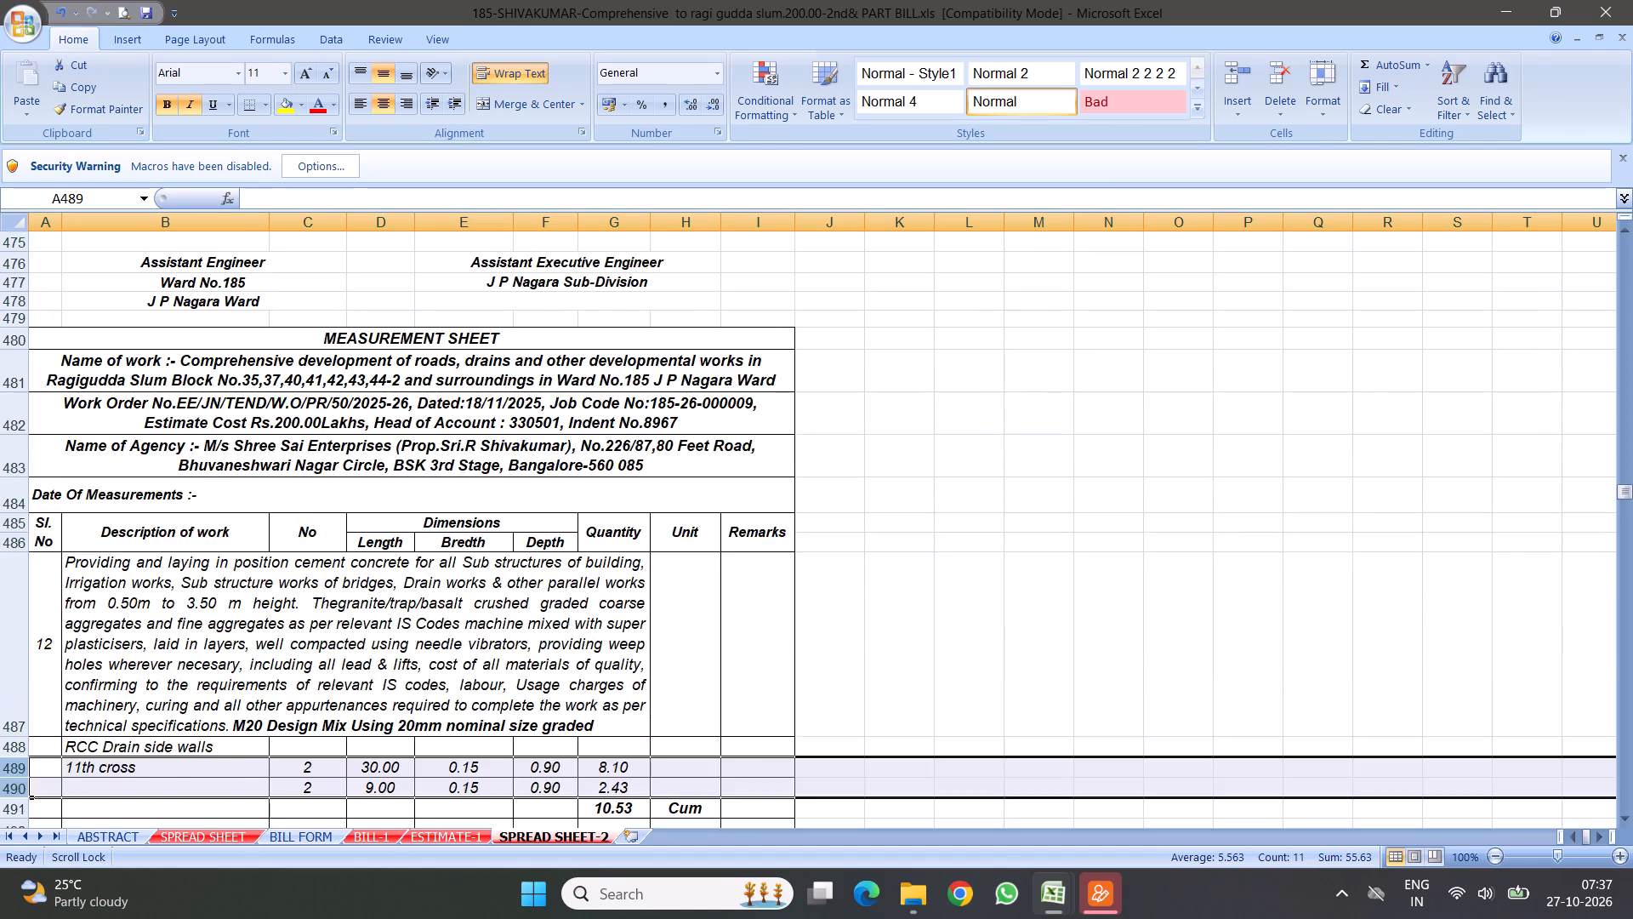
scroll(393, 531, "up", 4)
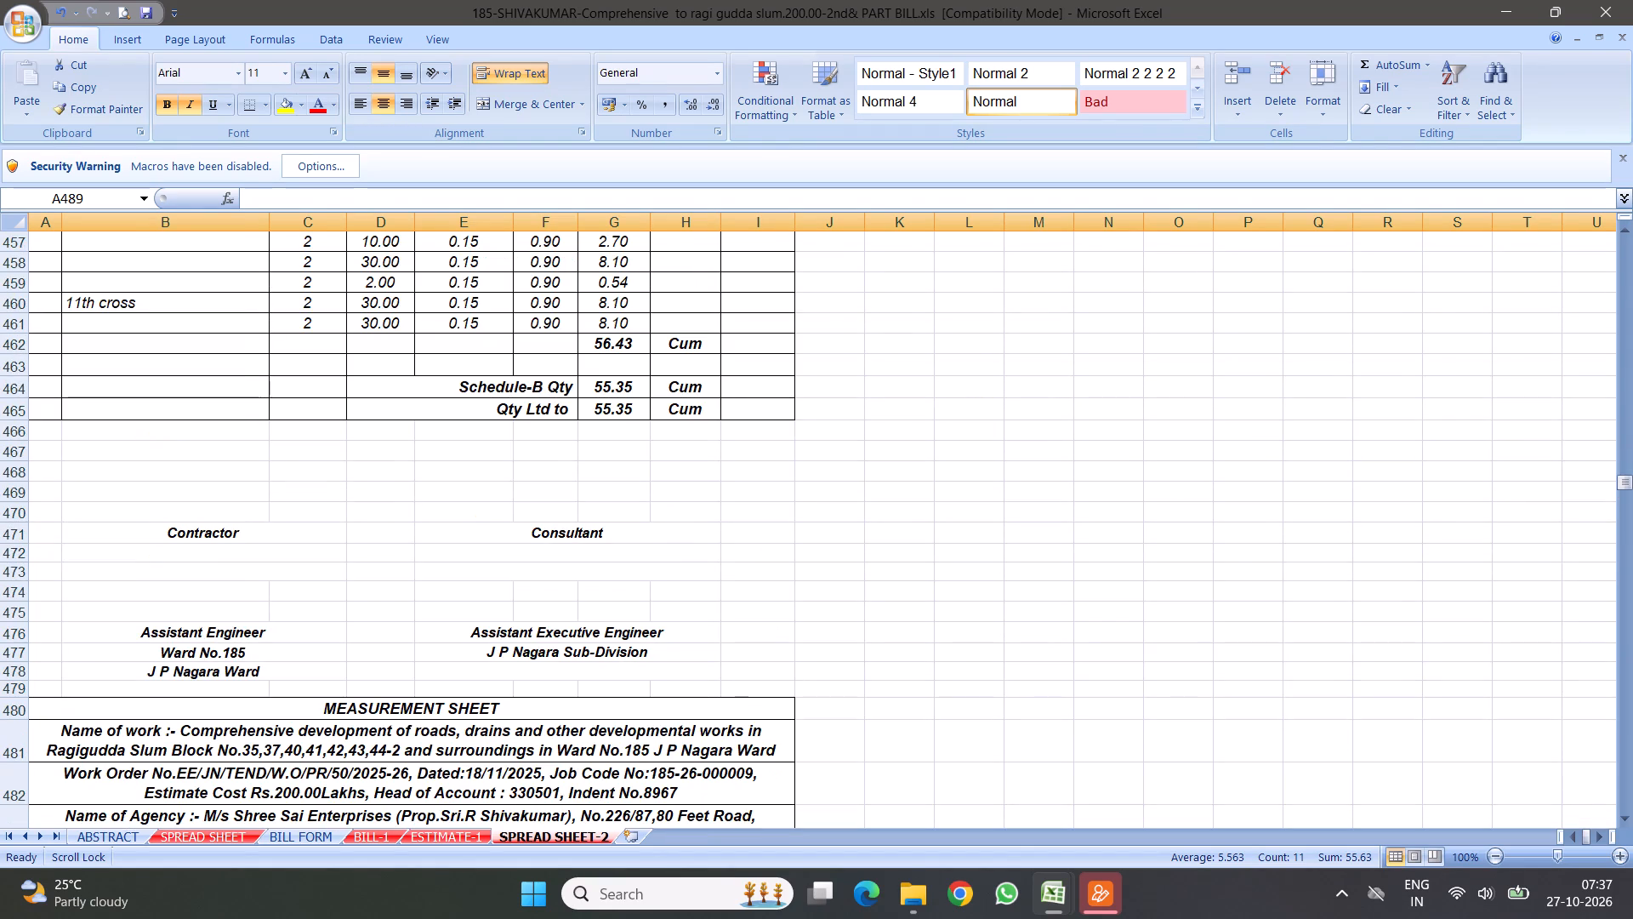
scroll(515, 538, "down", 8)
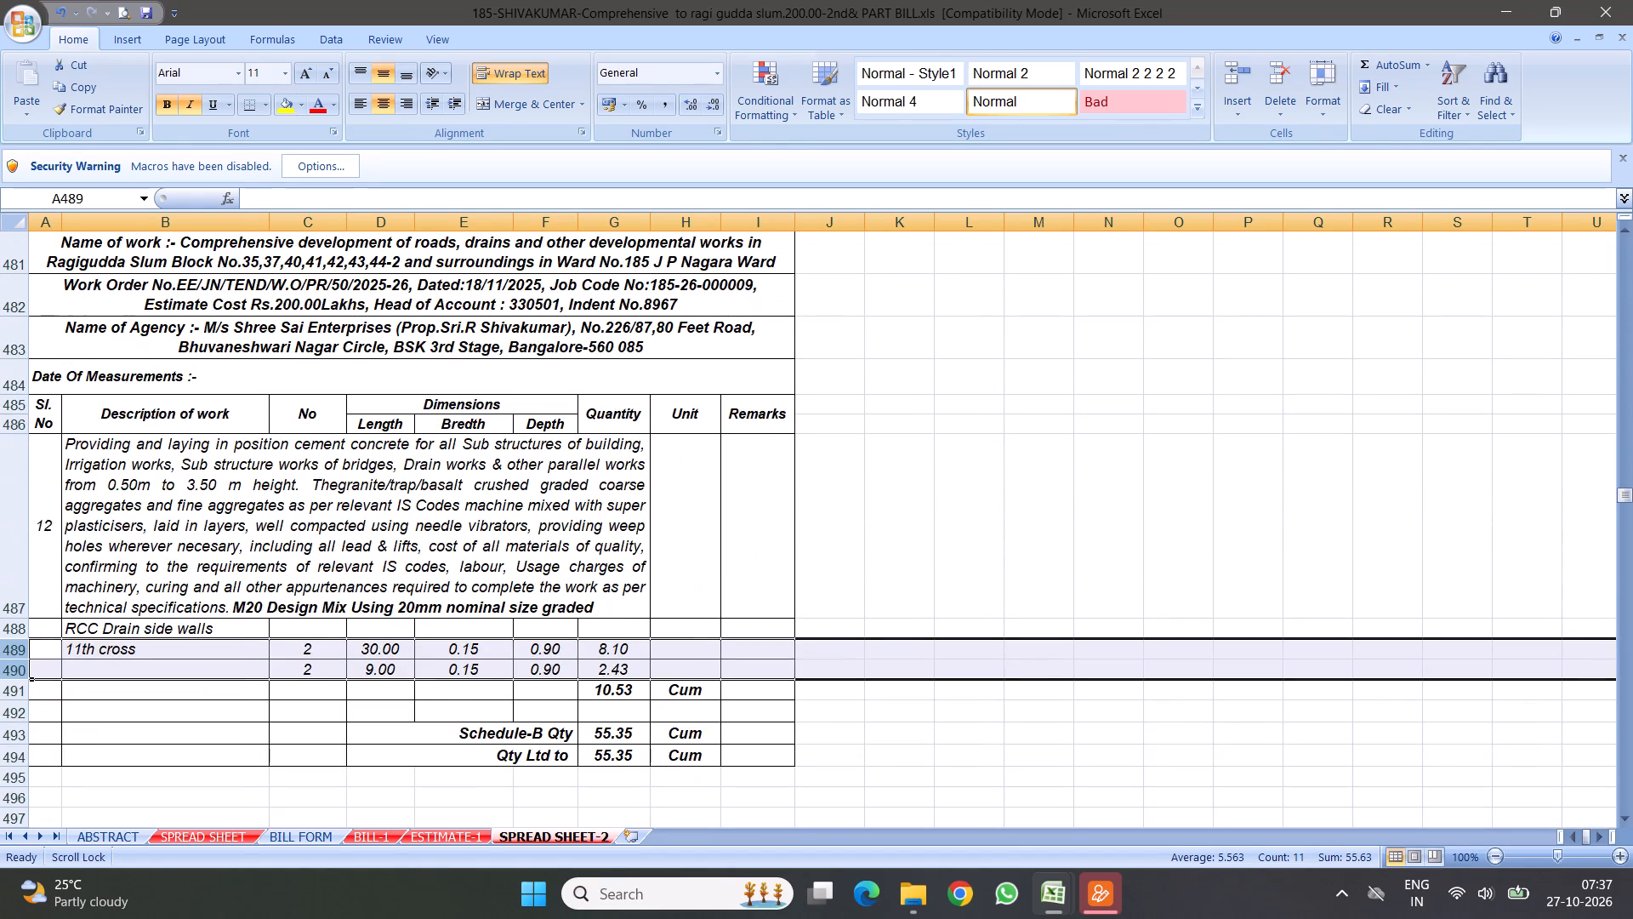
left_click(292, 571)
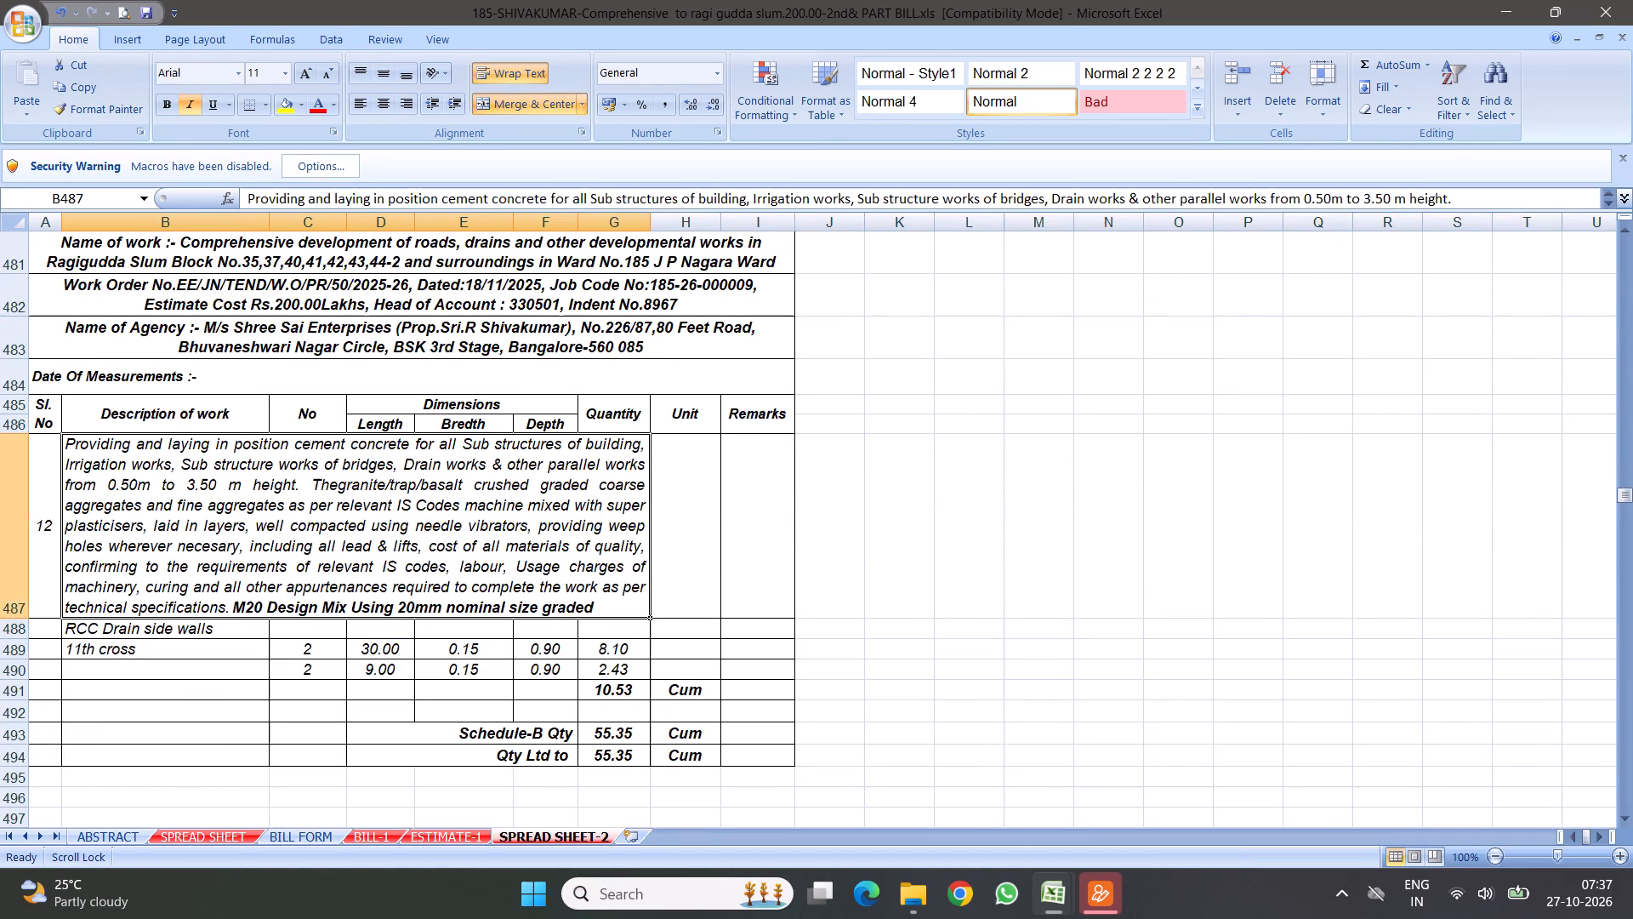
left_click_drag(372, 655, 373, 668)
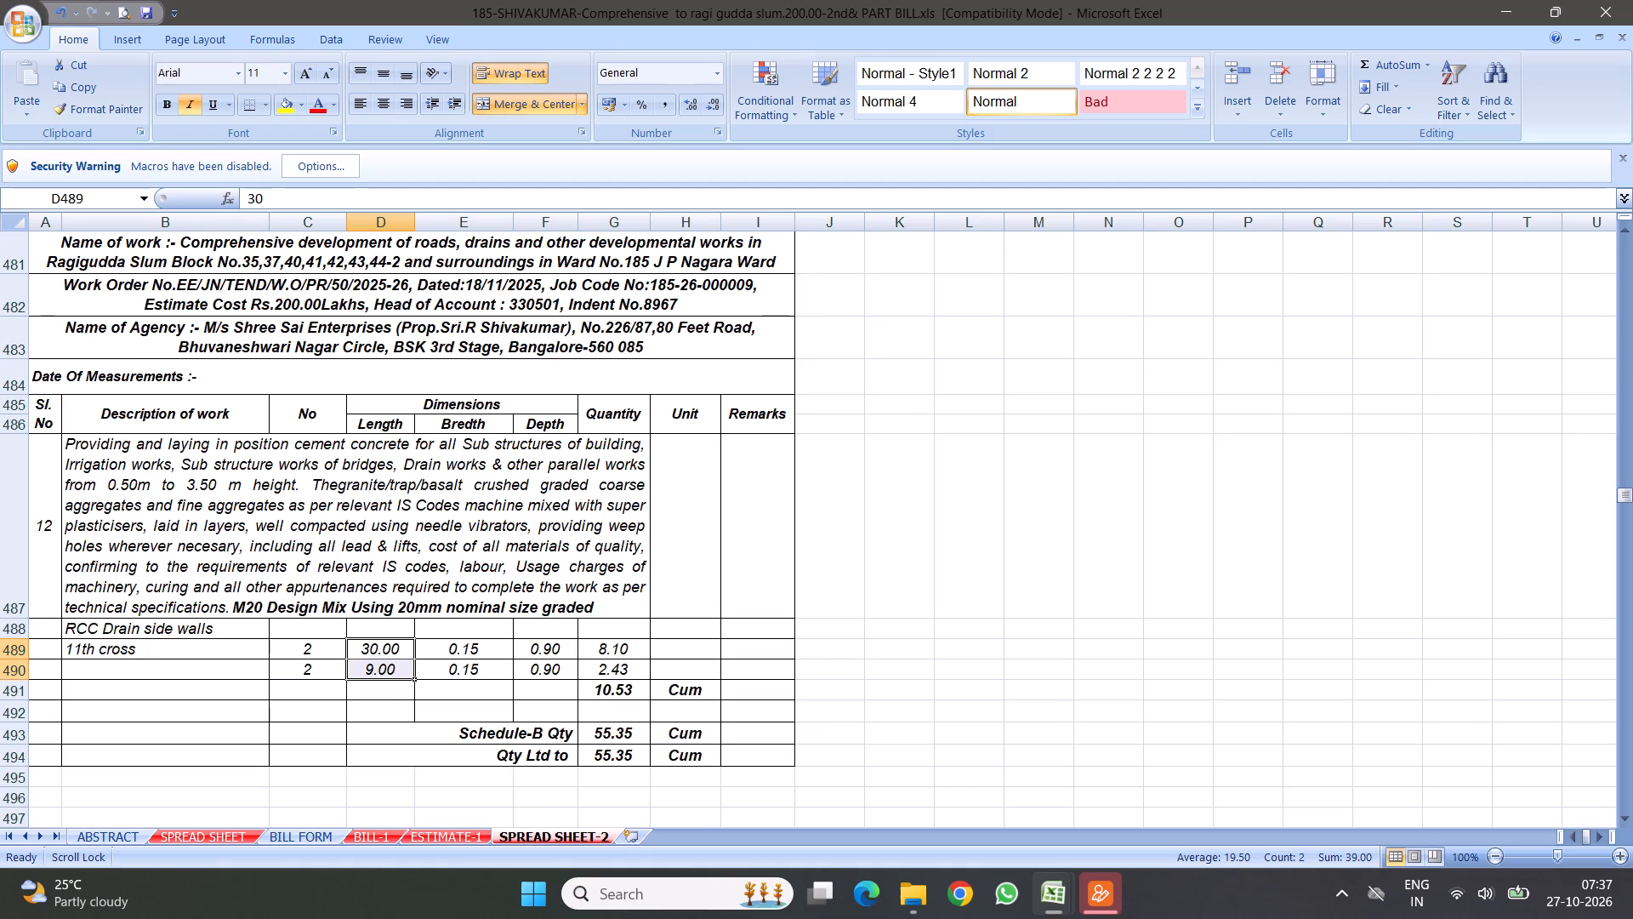
scroll(587, 751, "down", 2)
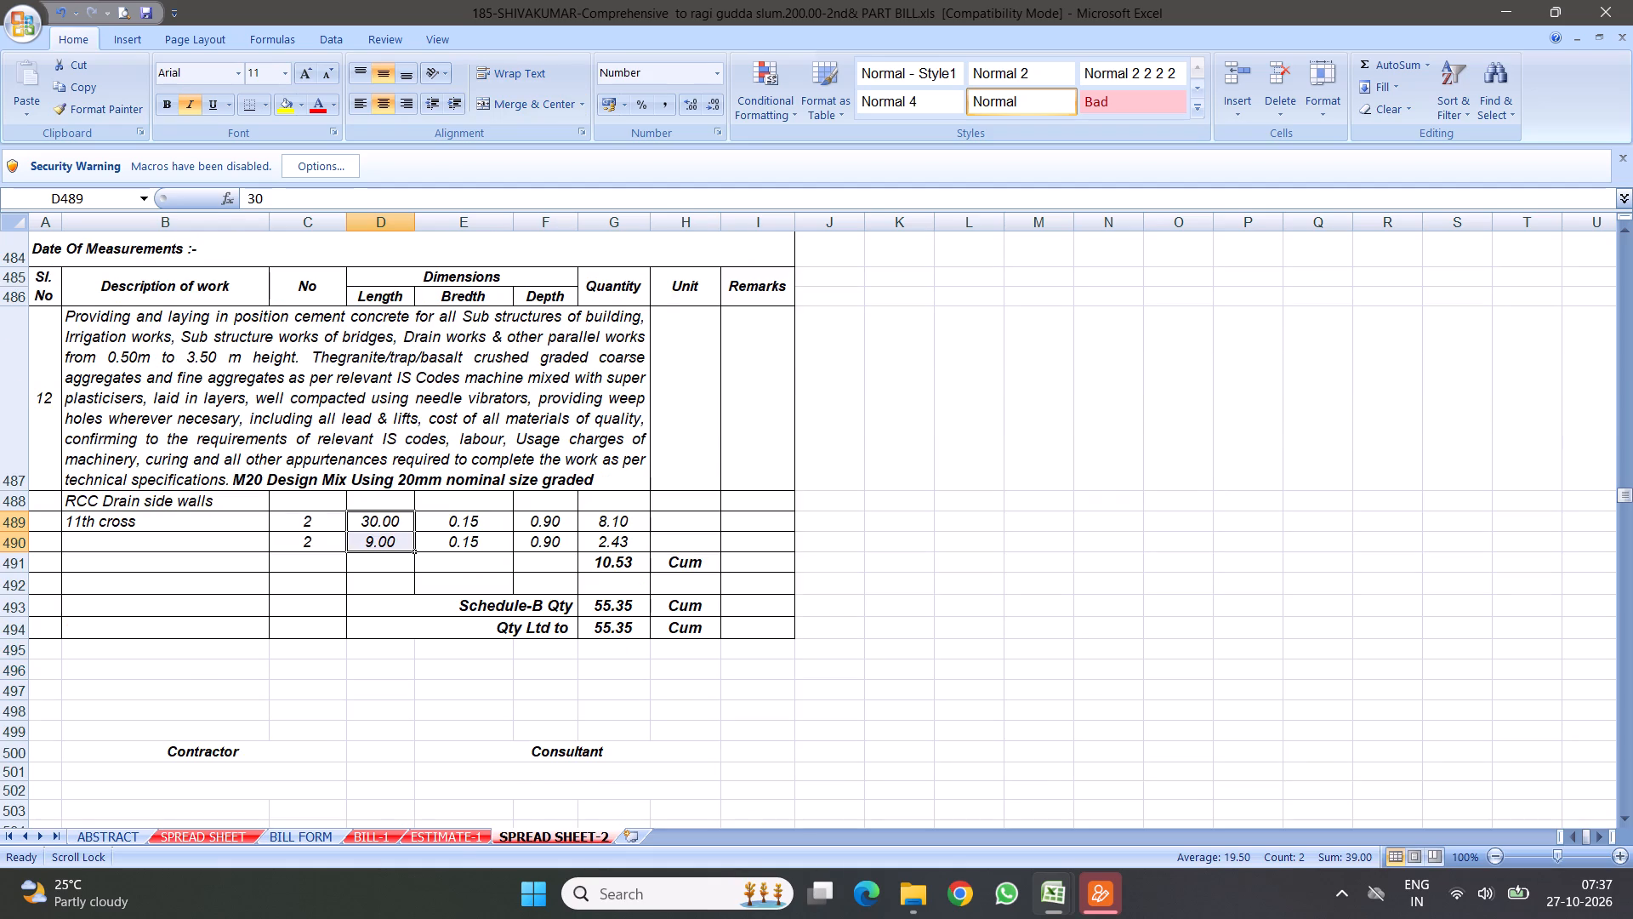
left_click(463, 837)
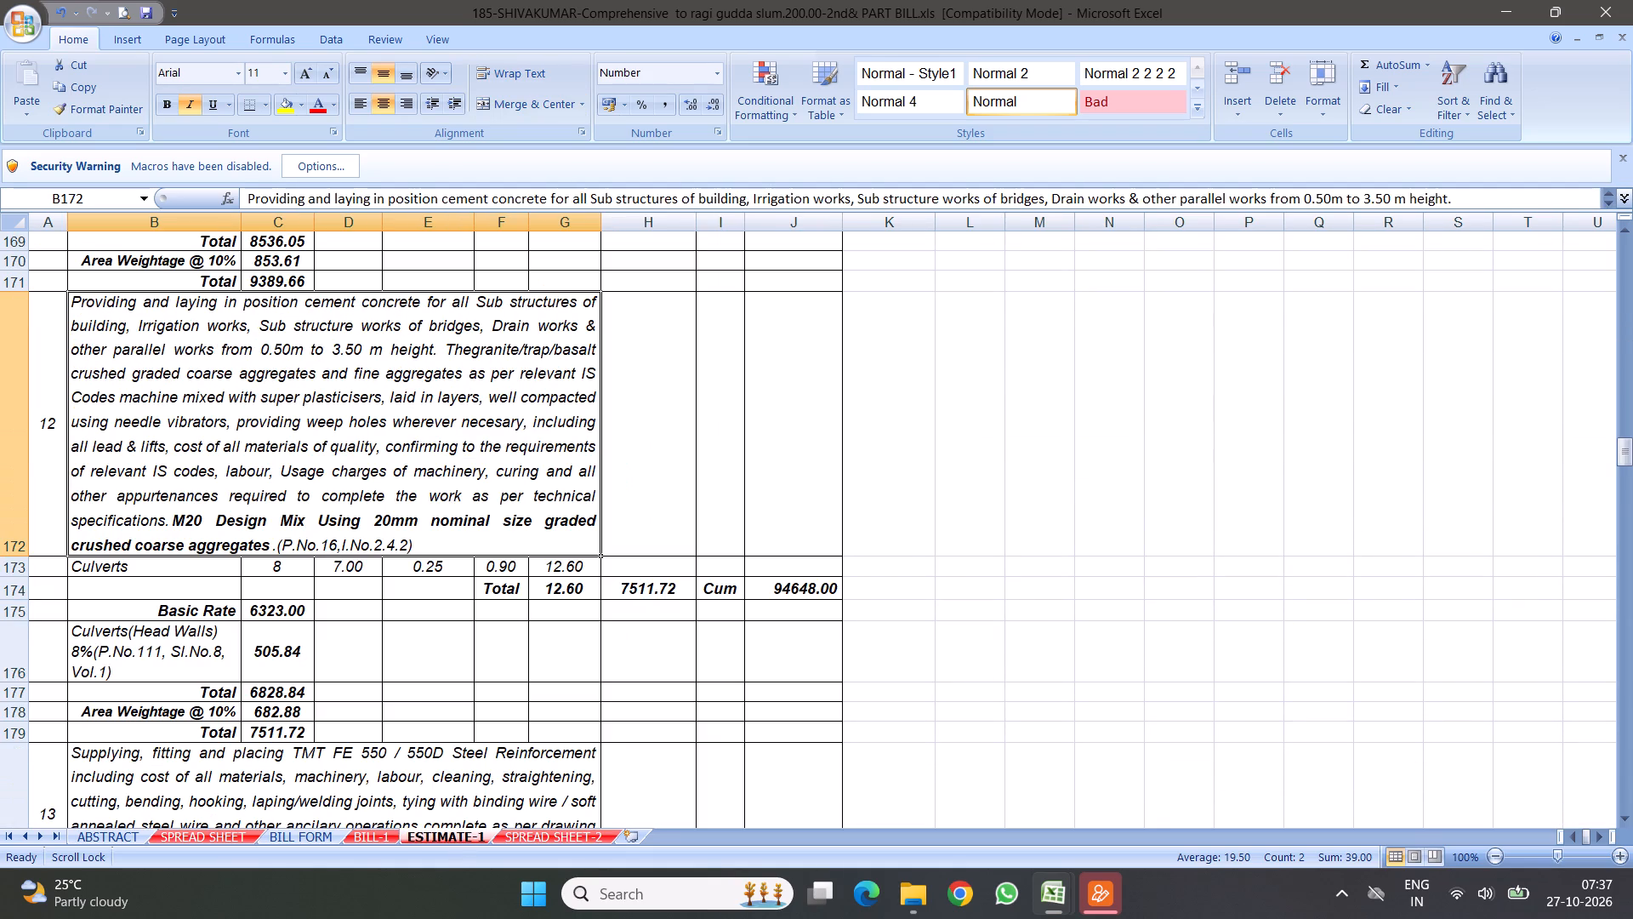
Set item 12's Schedule-B quantity in G493 of SPREAD SHEET-2 to 12.6.
left_click(572, 837)
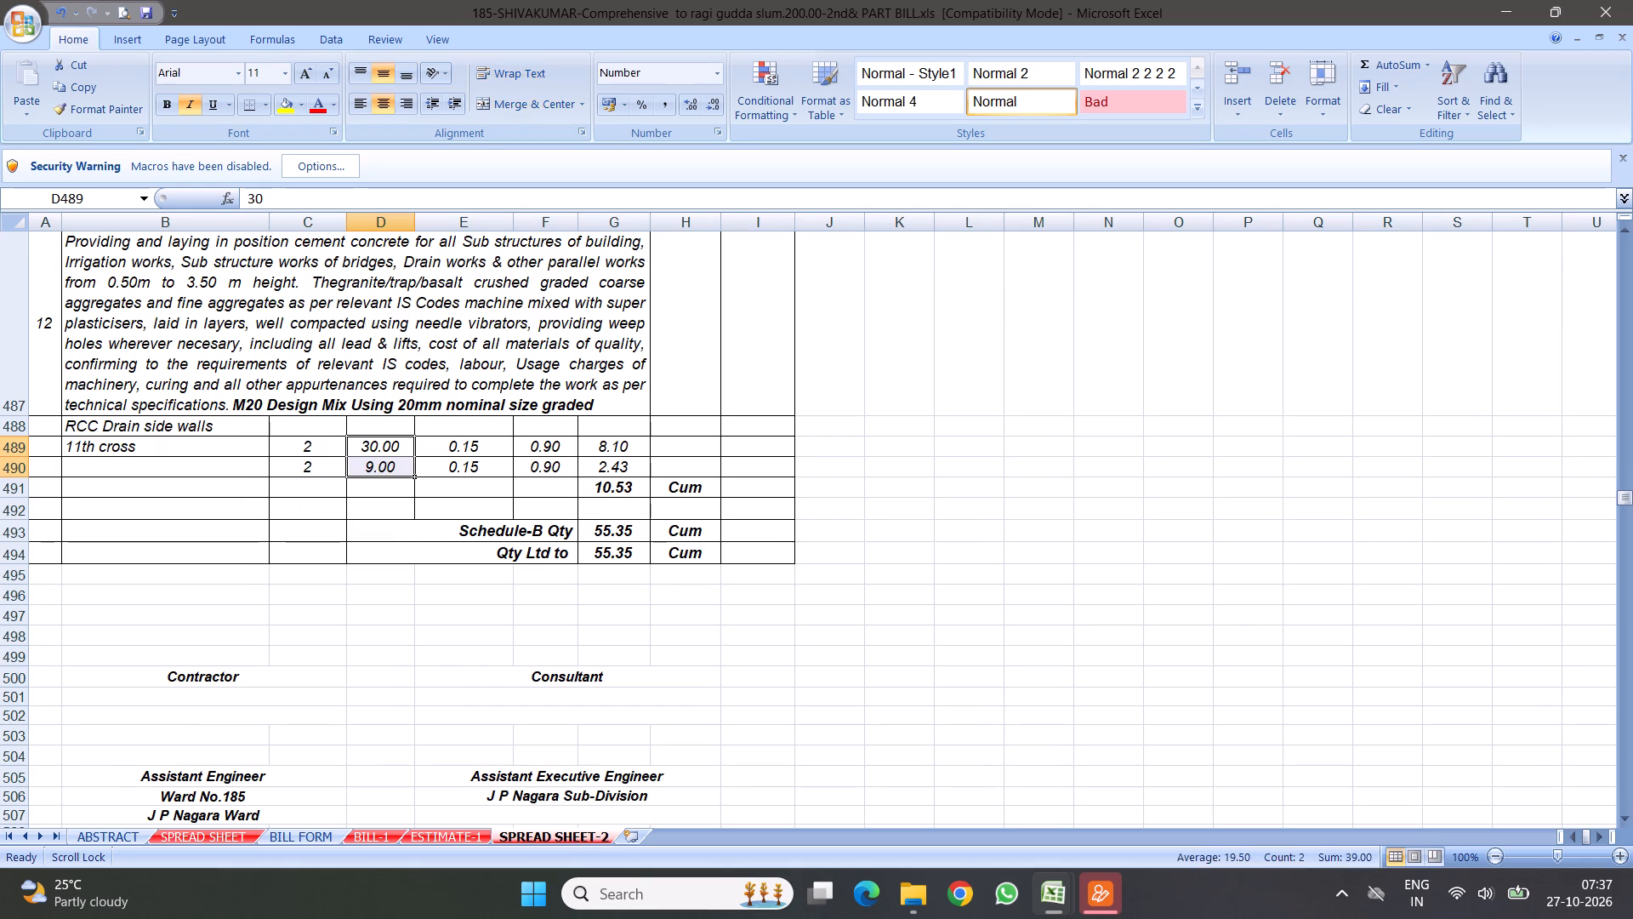
left_click(610, 535)
type("12.")
key("6")
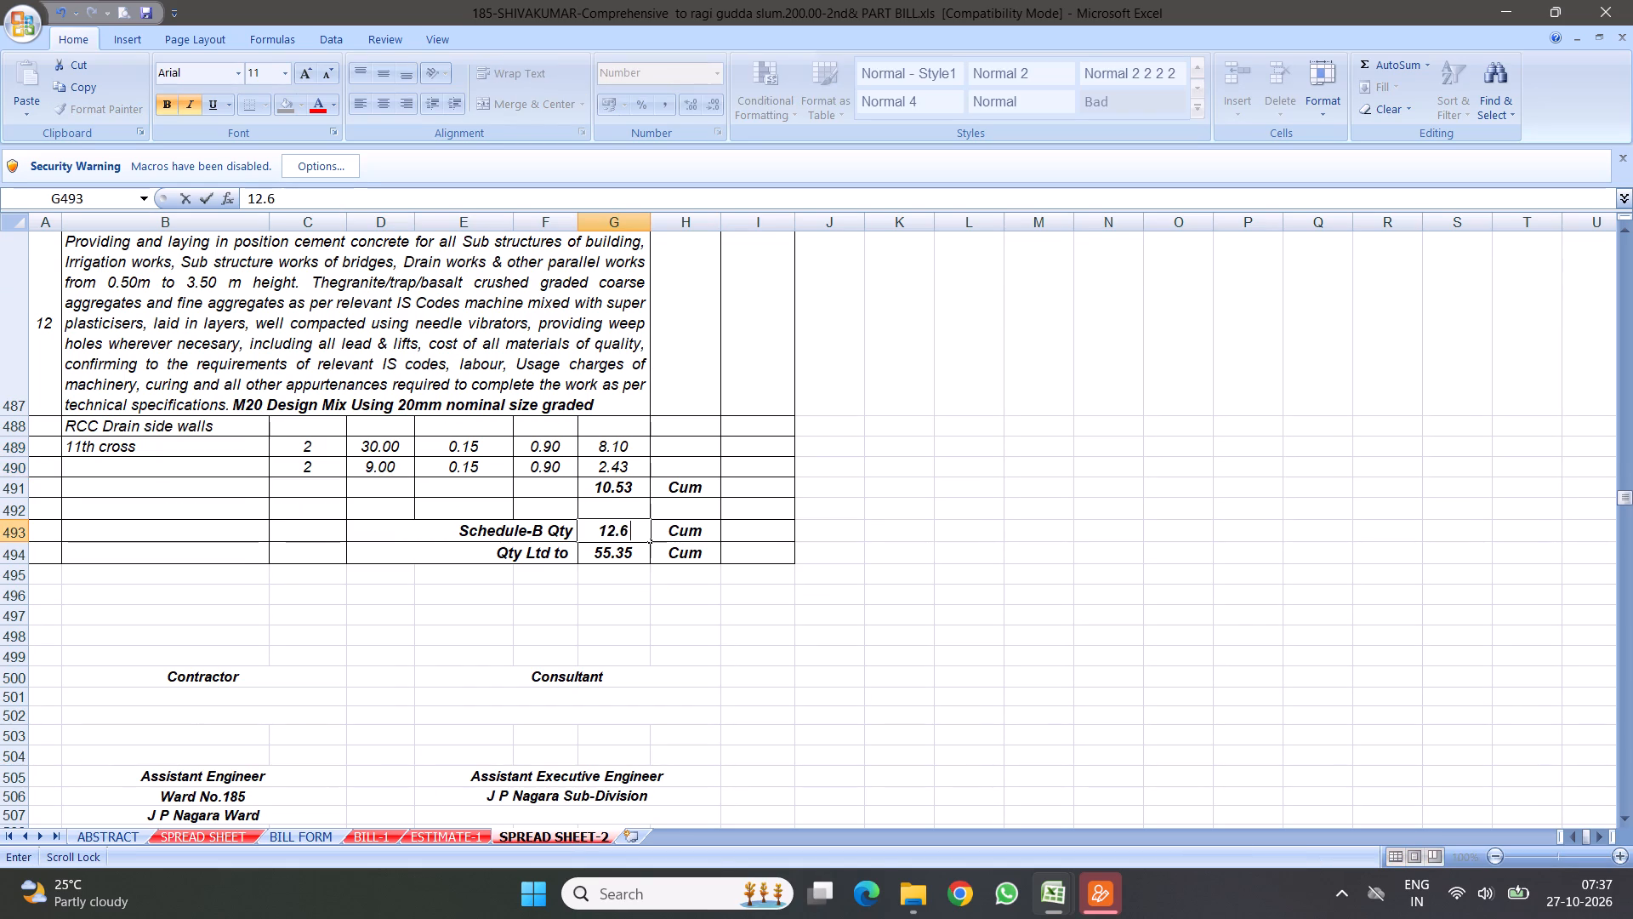
left_click(819, 544)
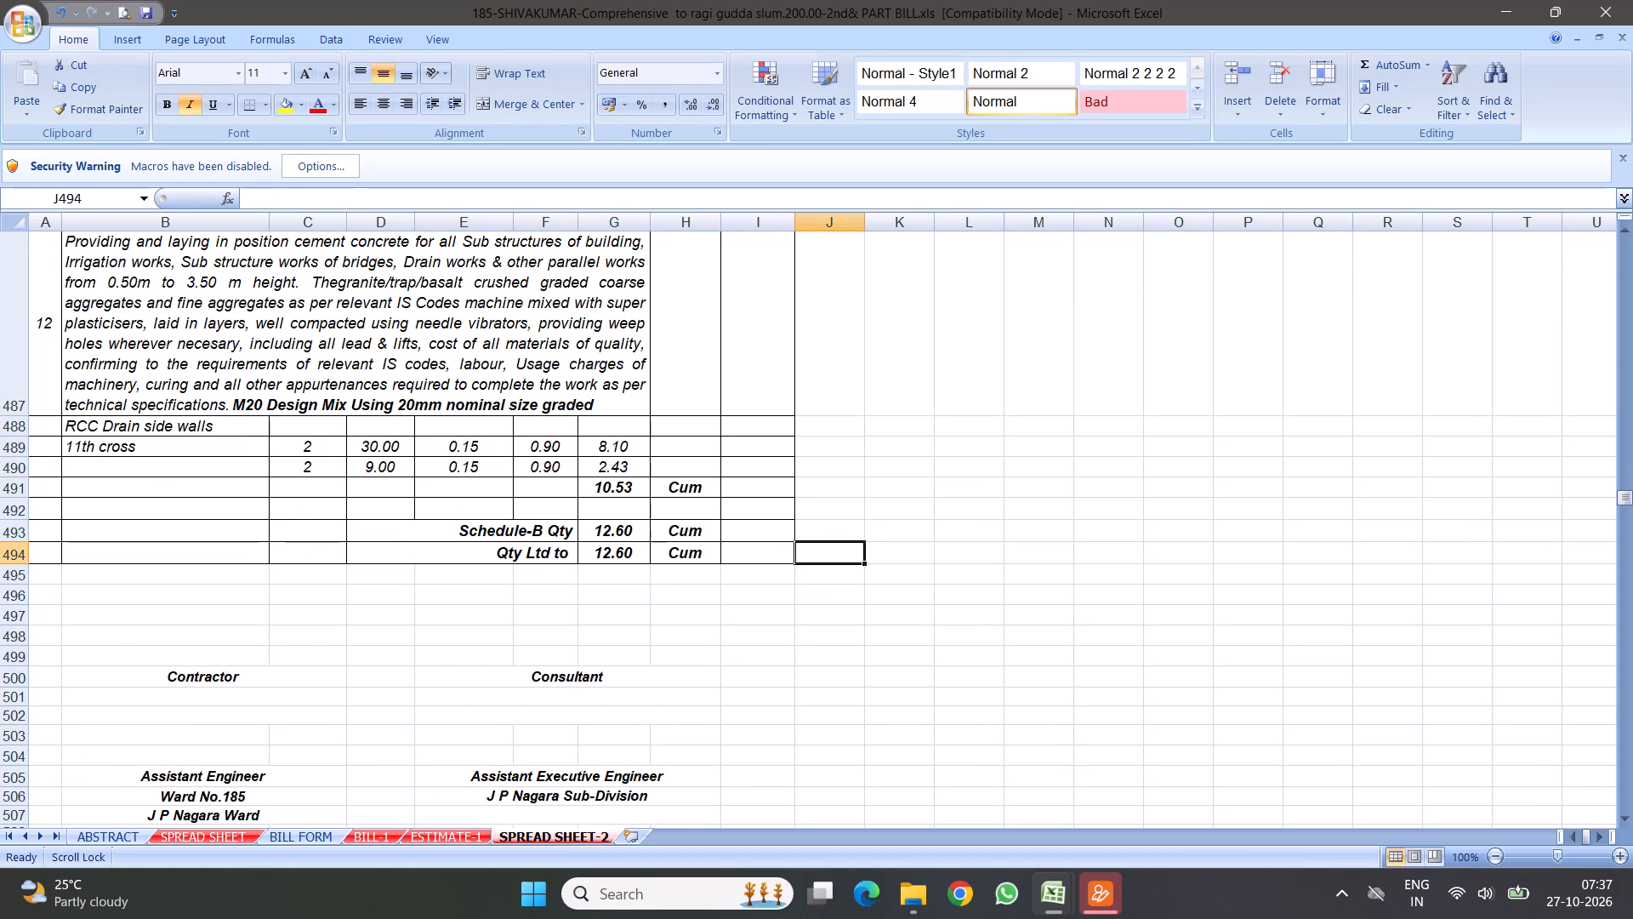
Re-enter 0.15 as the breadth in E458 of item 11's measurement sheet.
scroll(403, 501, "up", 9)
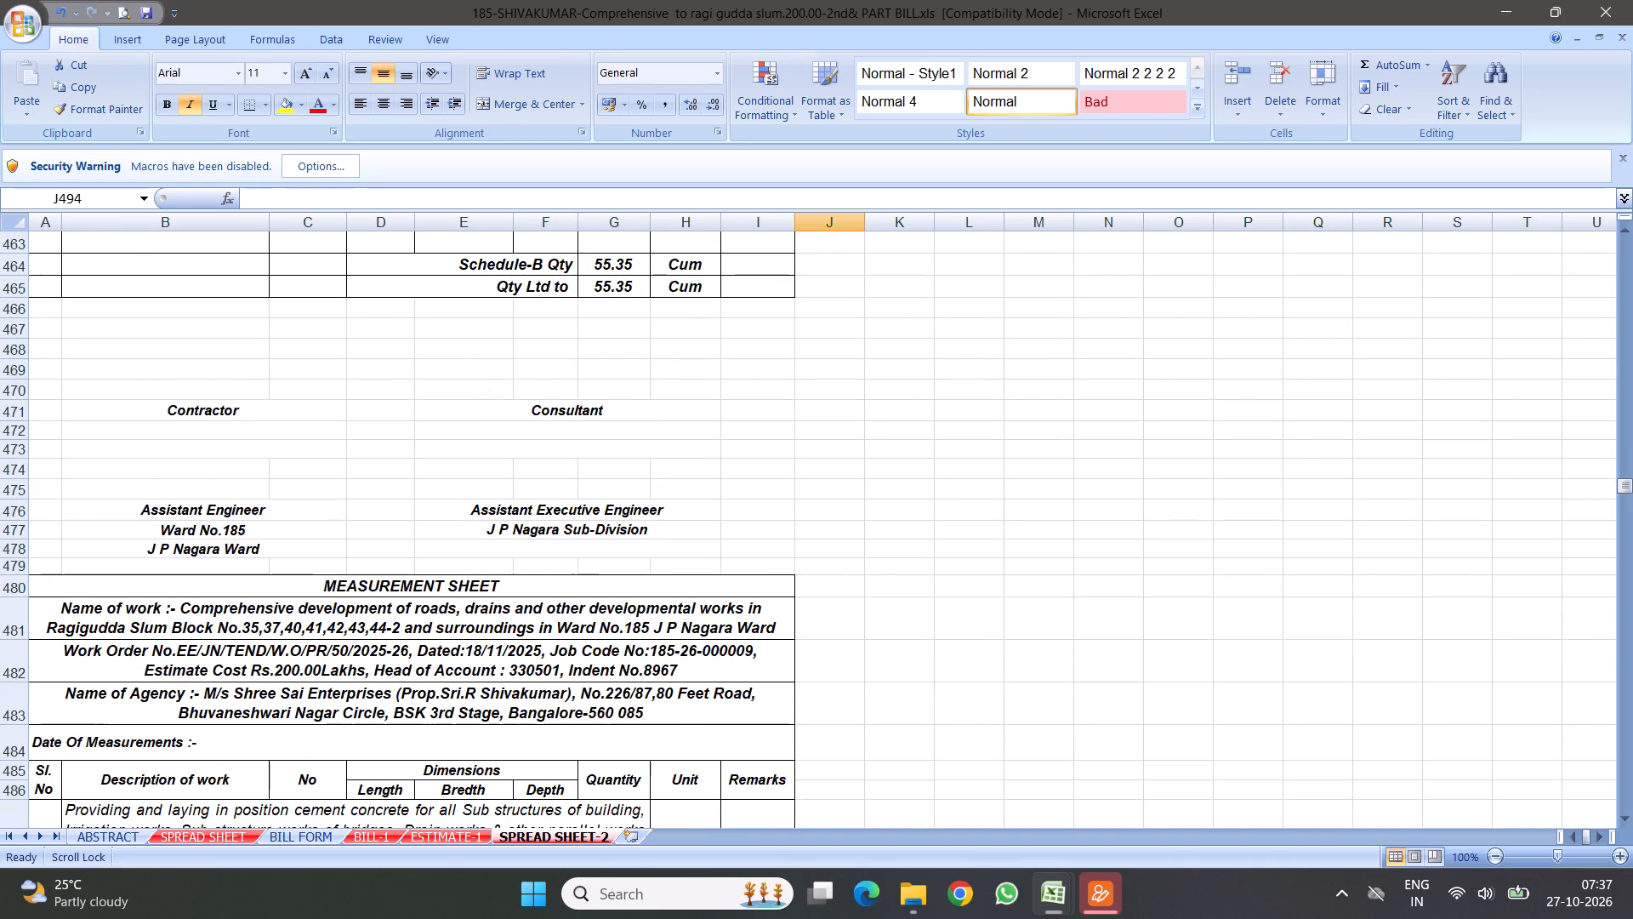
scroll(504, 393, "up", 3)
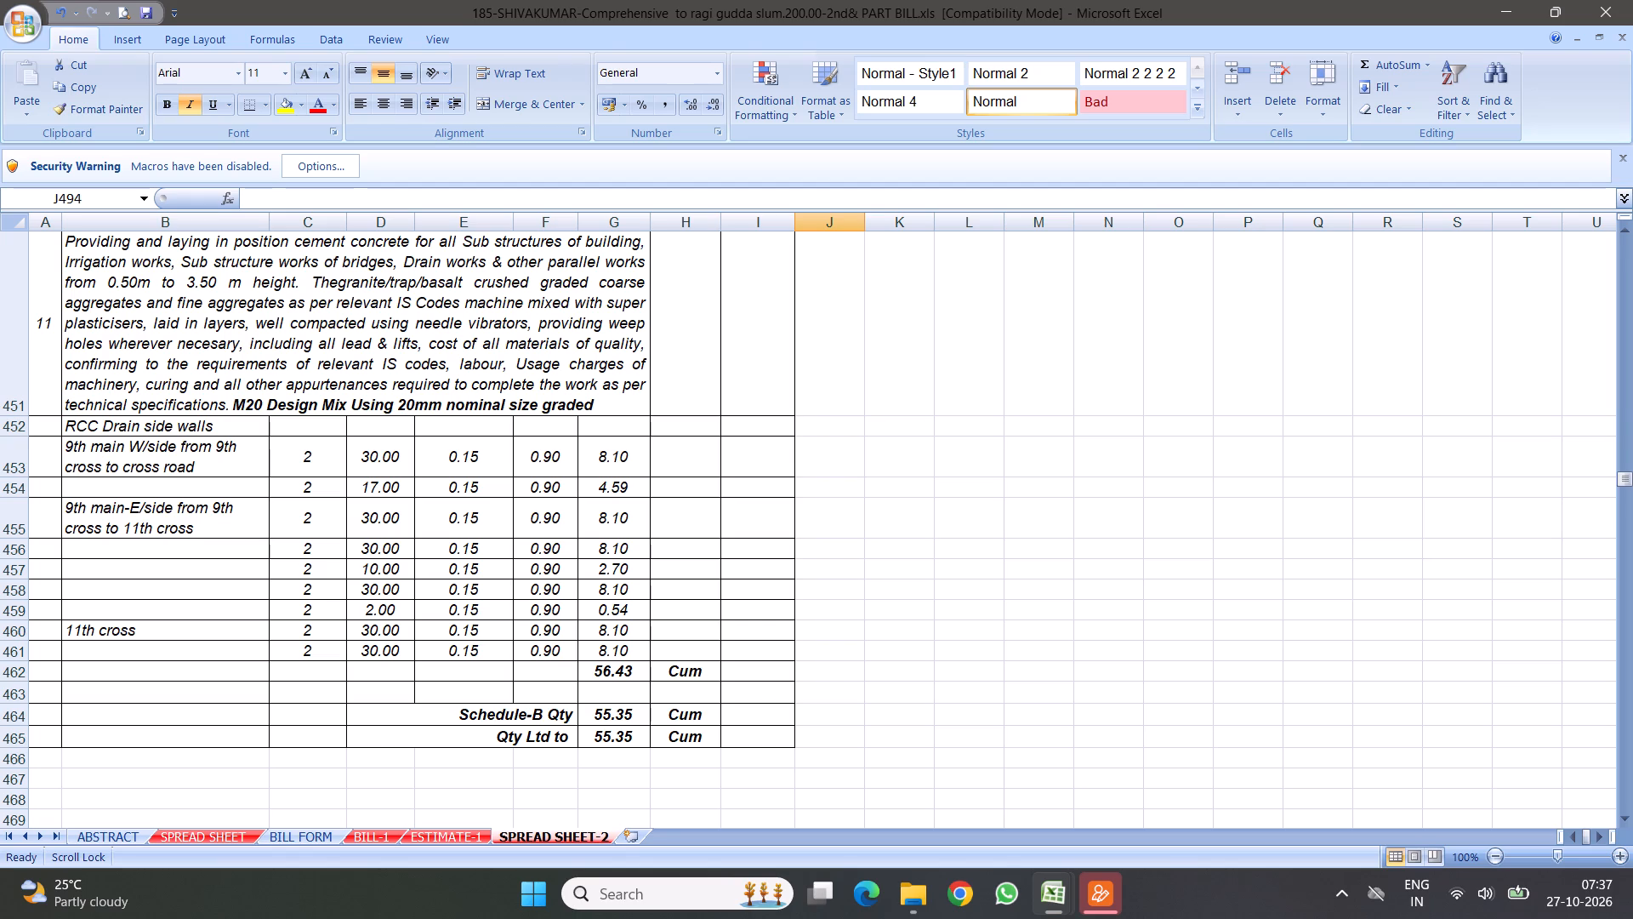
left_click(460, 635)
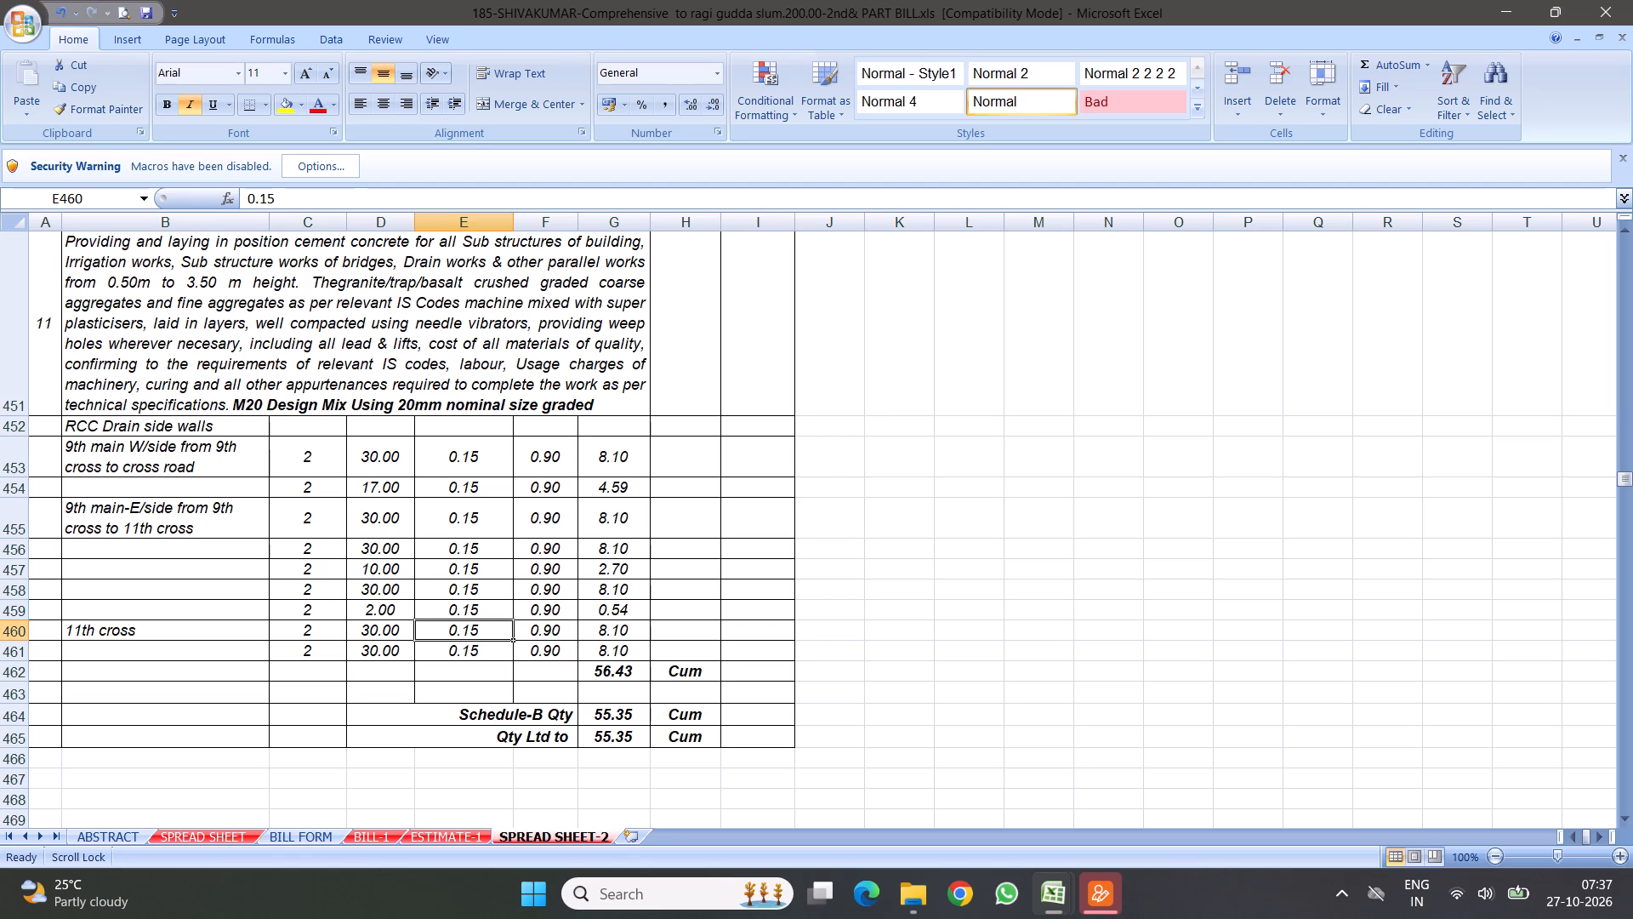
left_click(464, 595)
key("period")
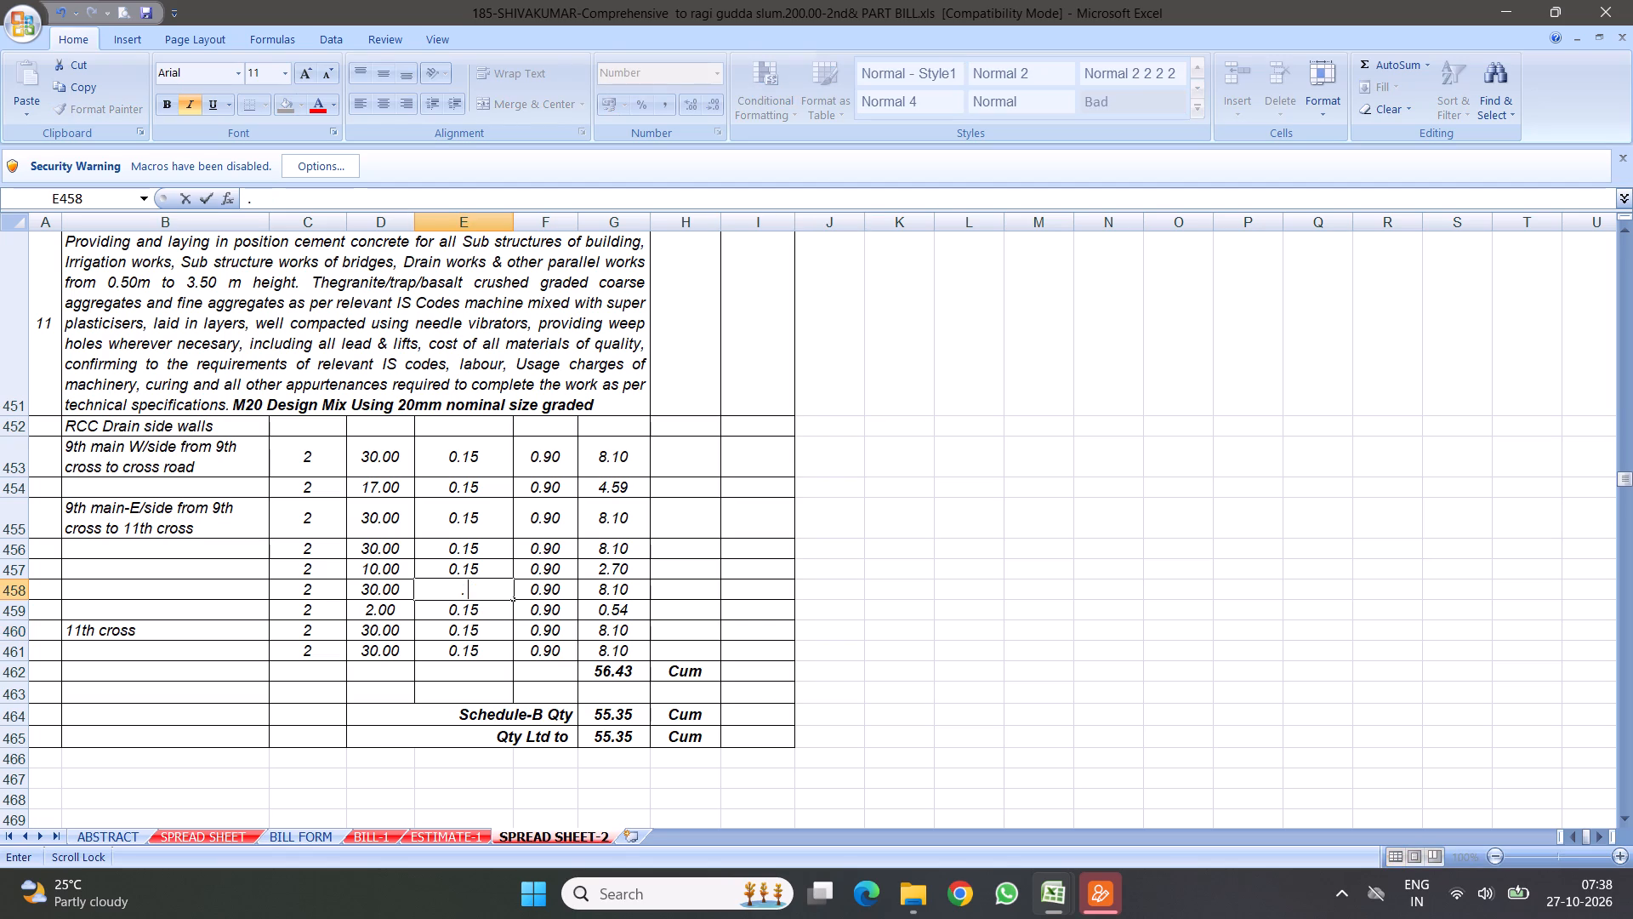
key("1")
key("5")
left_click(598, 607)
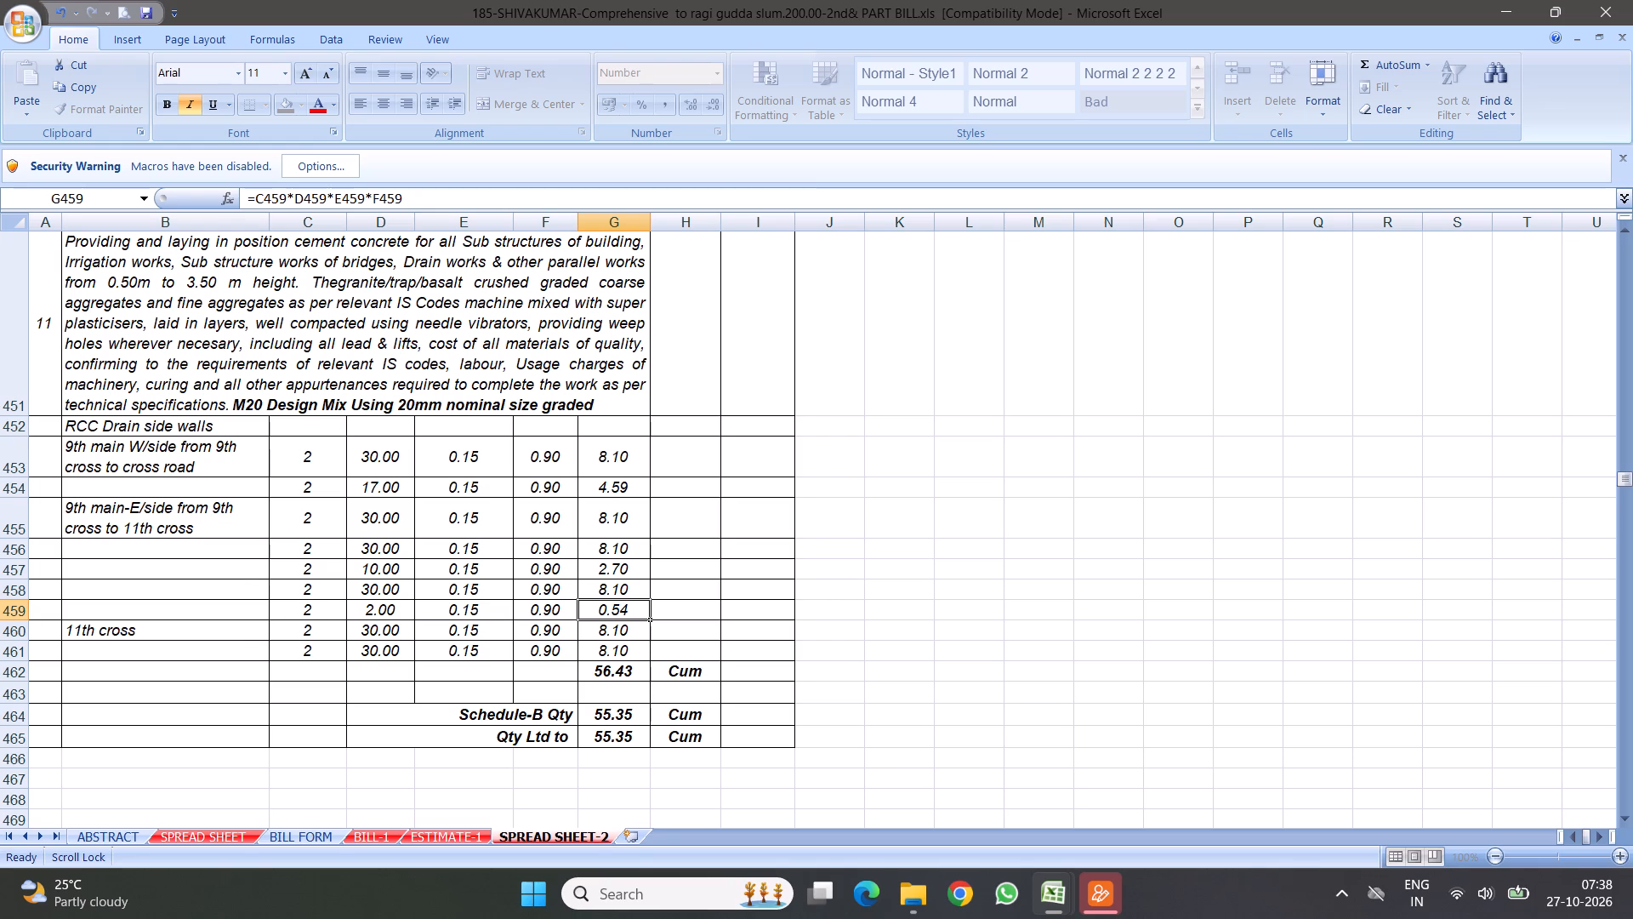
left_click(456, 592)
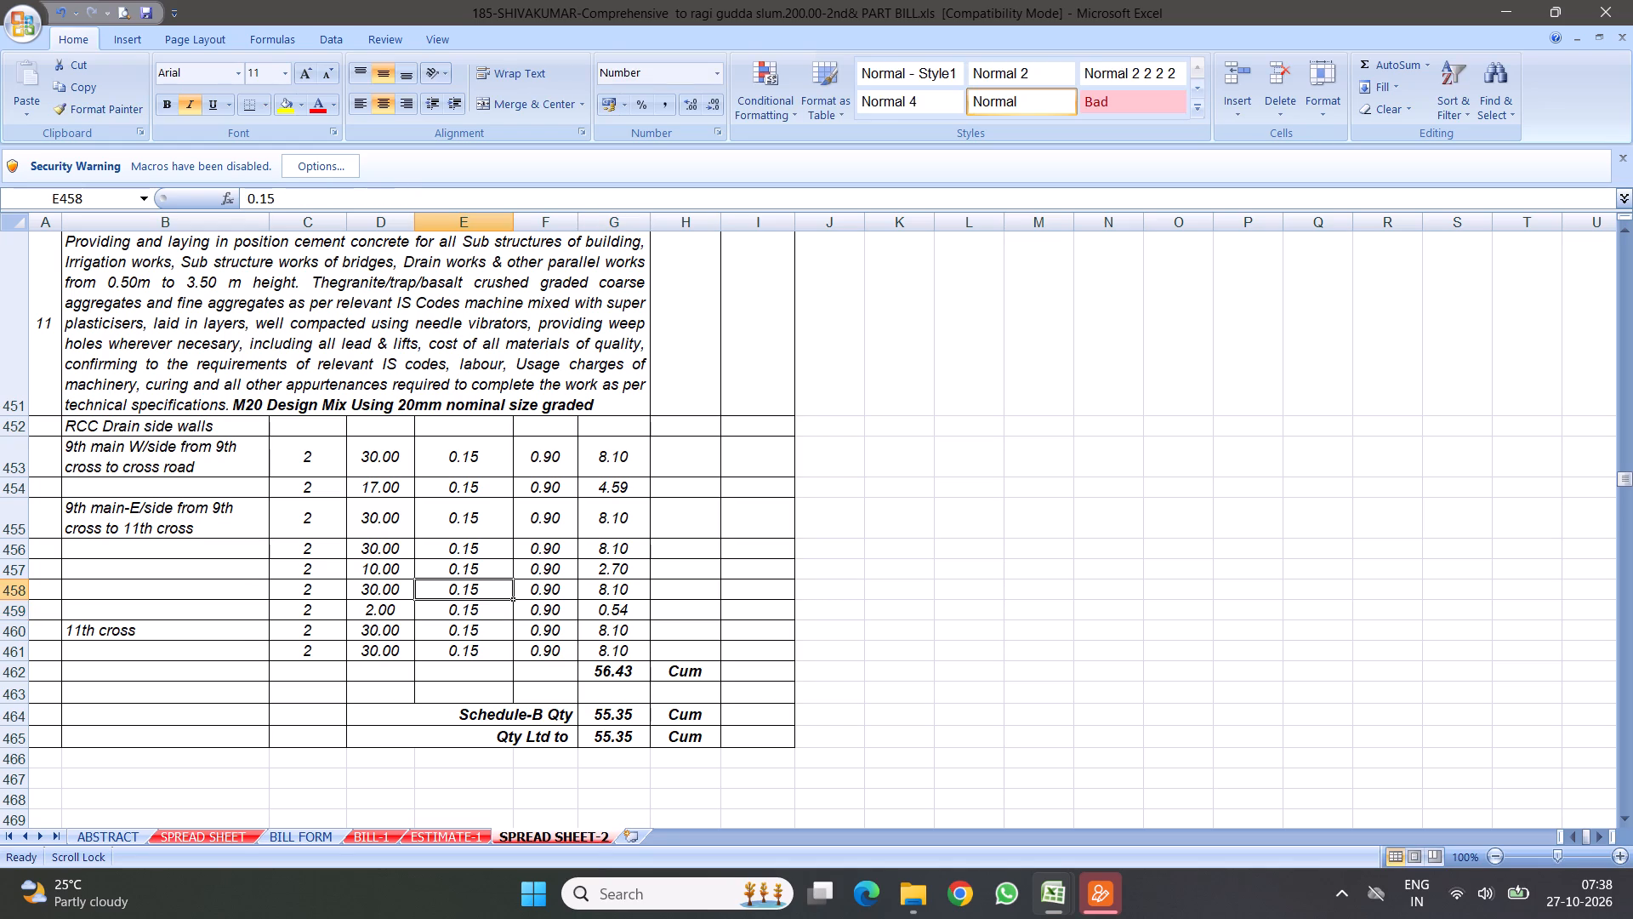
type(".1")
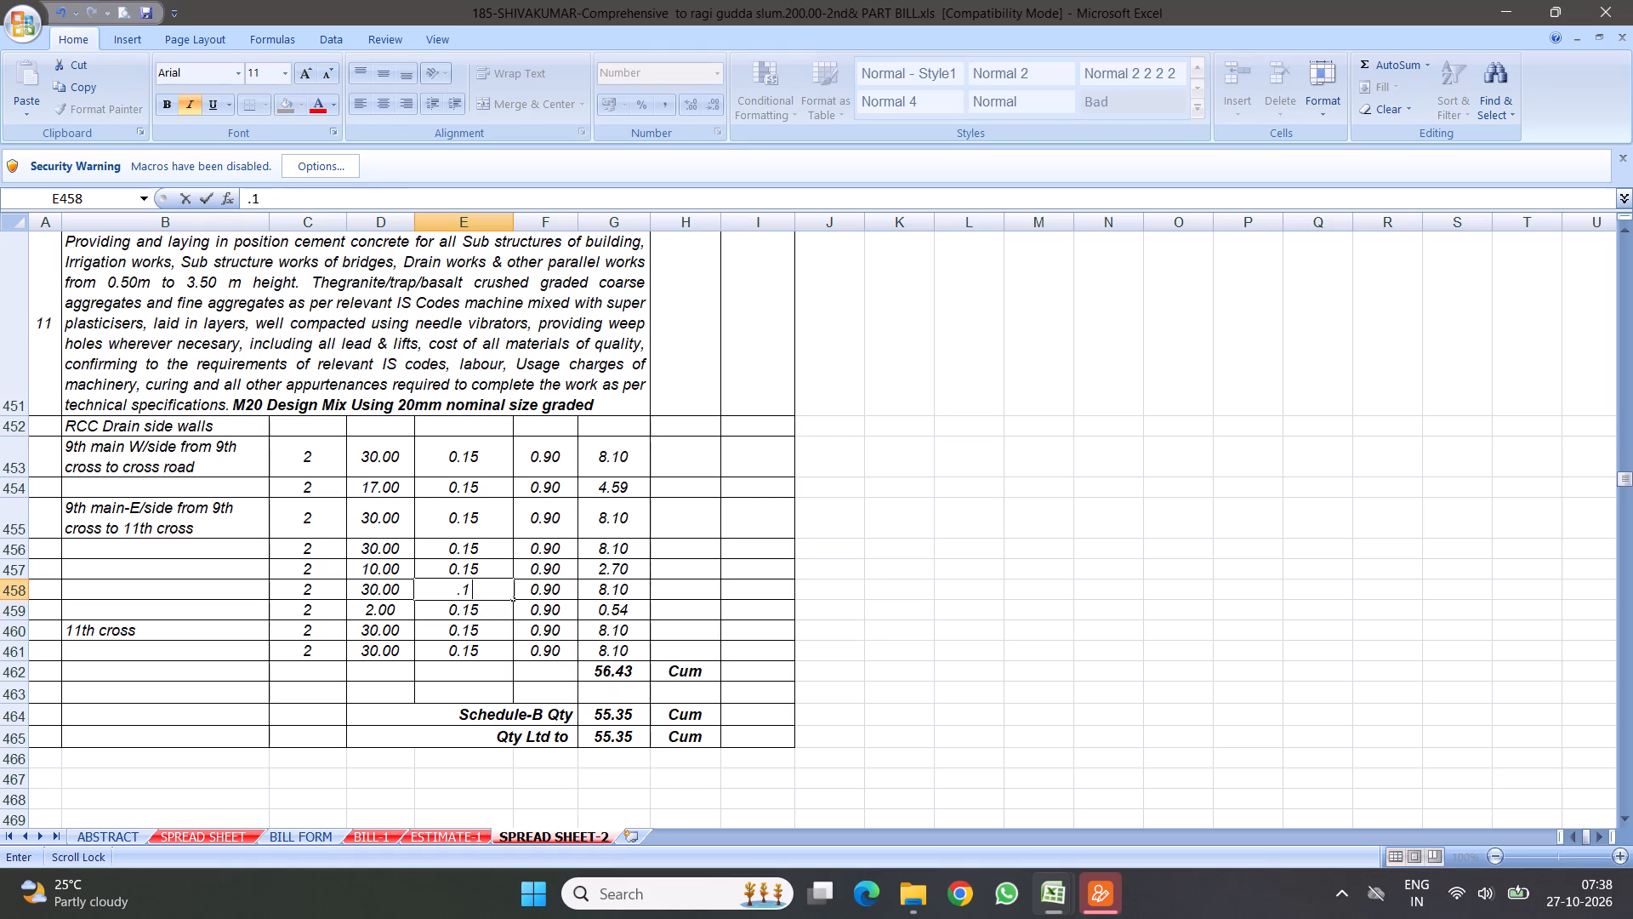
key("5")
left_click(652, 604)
Set the breadth in E458 of item 11's sheet to 0.17 and fill it down into E459.
left_click(452, 591)
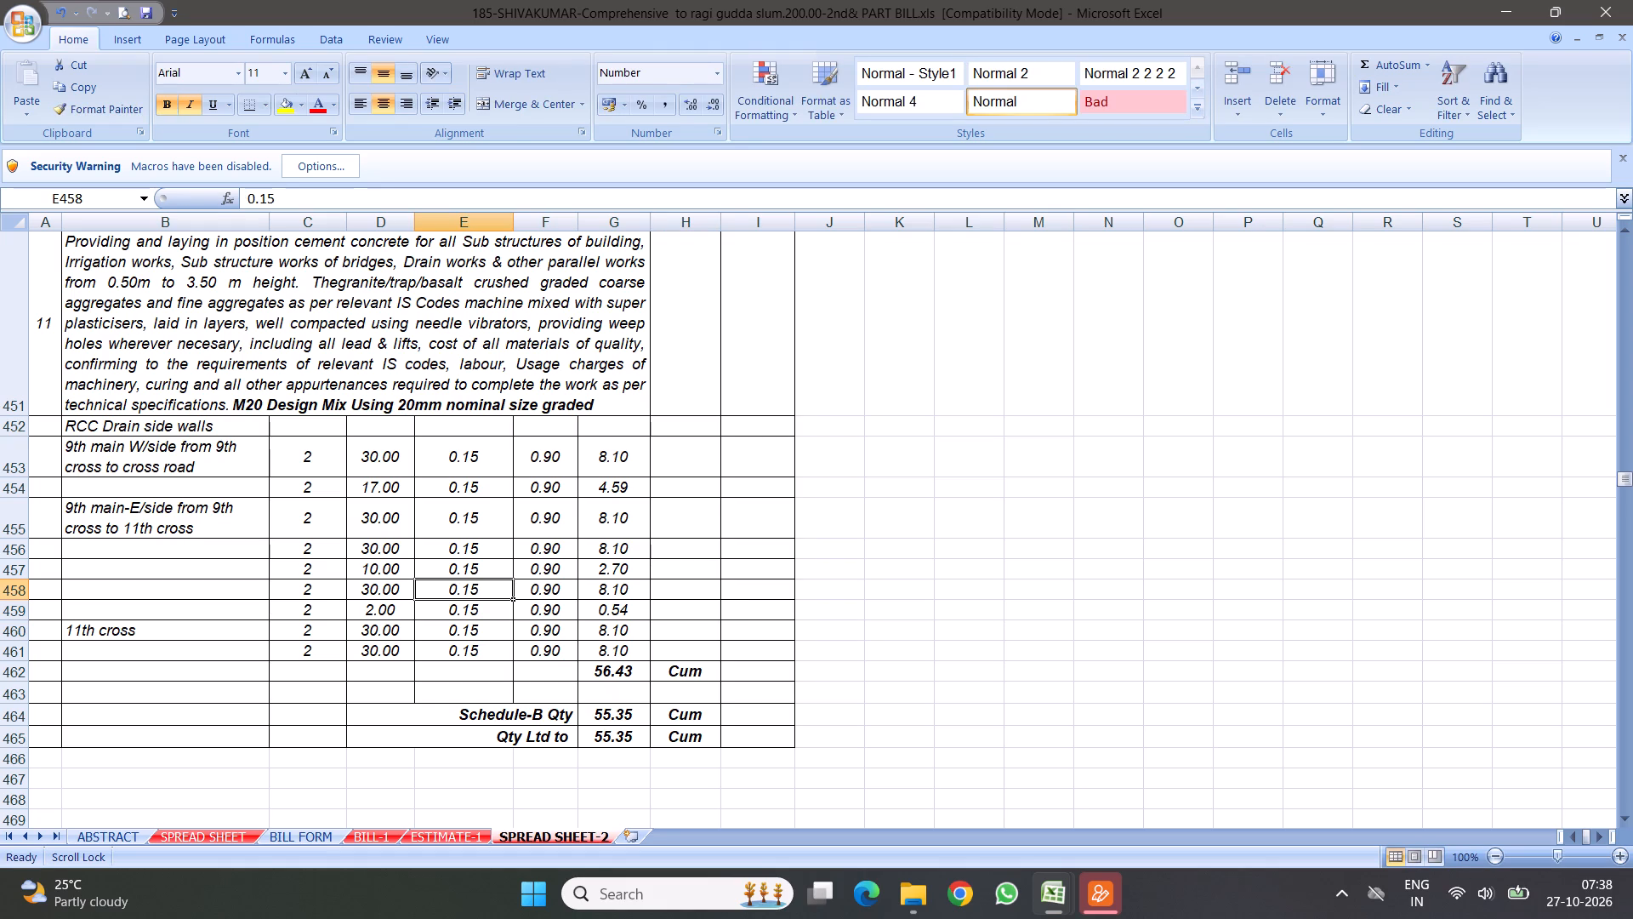
type(".1")
key("7")
left_click(653, 609)
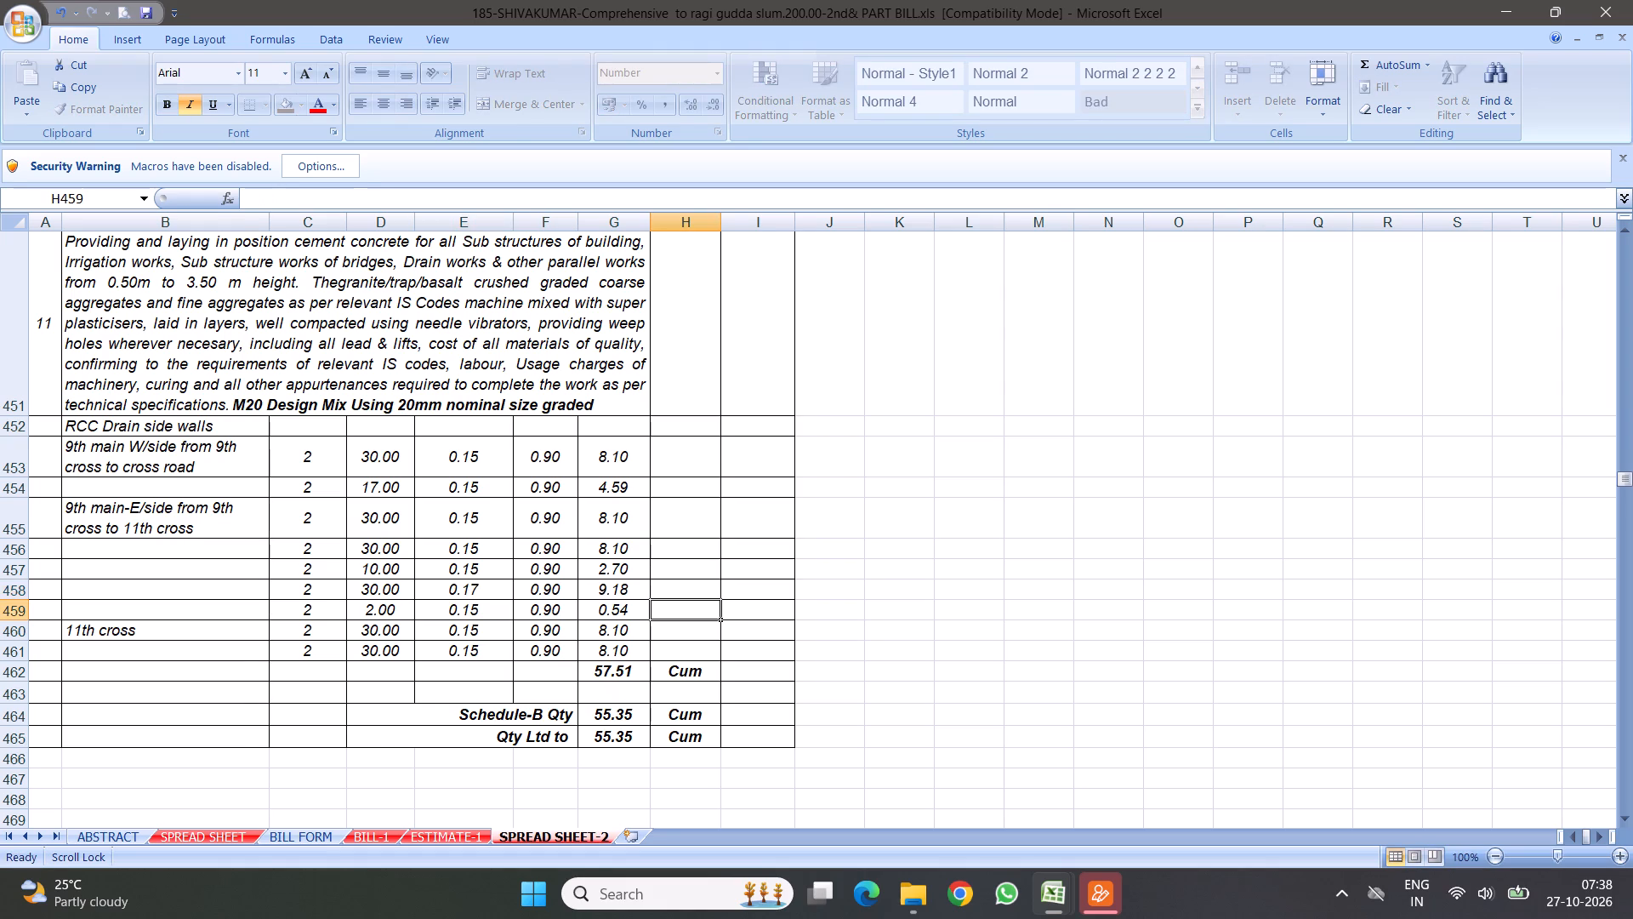
left_click(481, 591)
left_click_drag(509, 597, 508, 606)
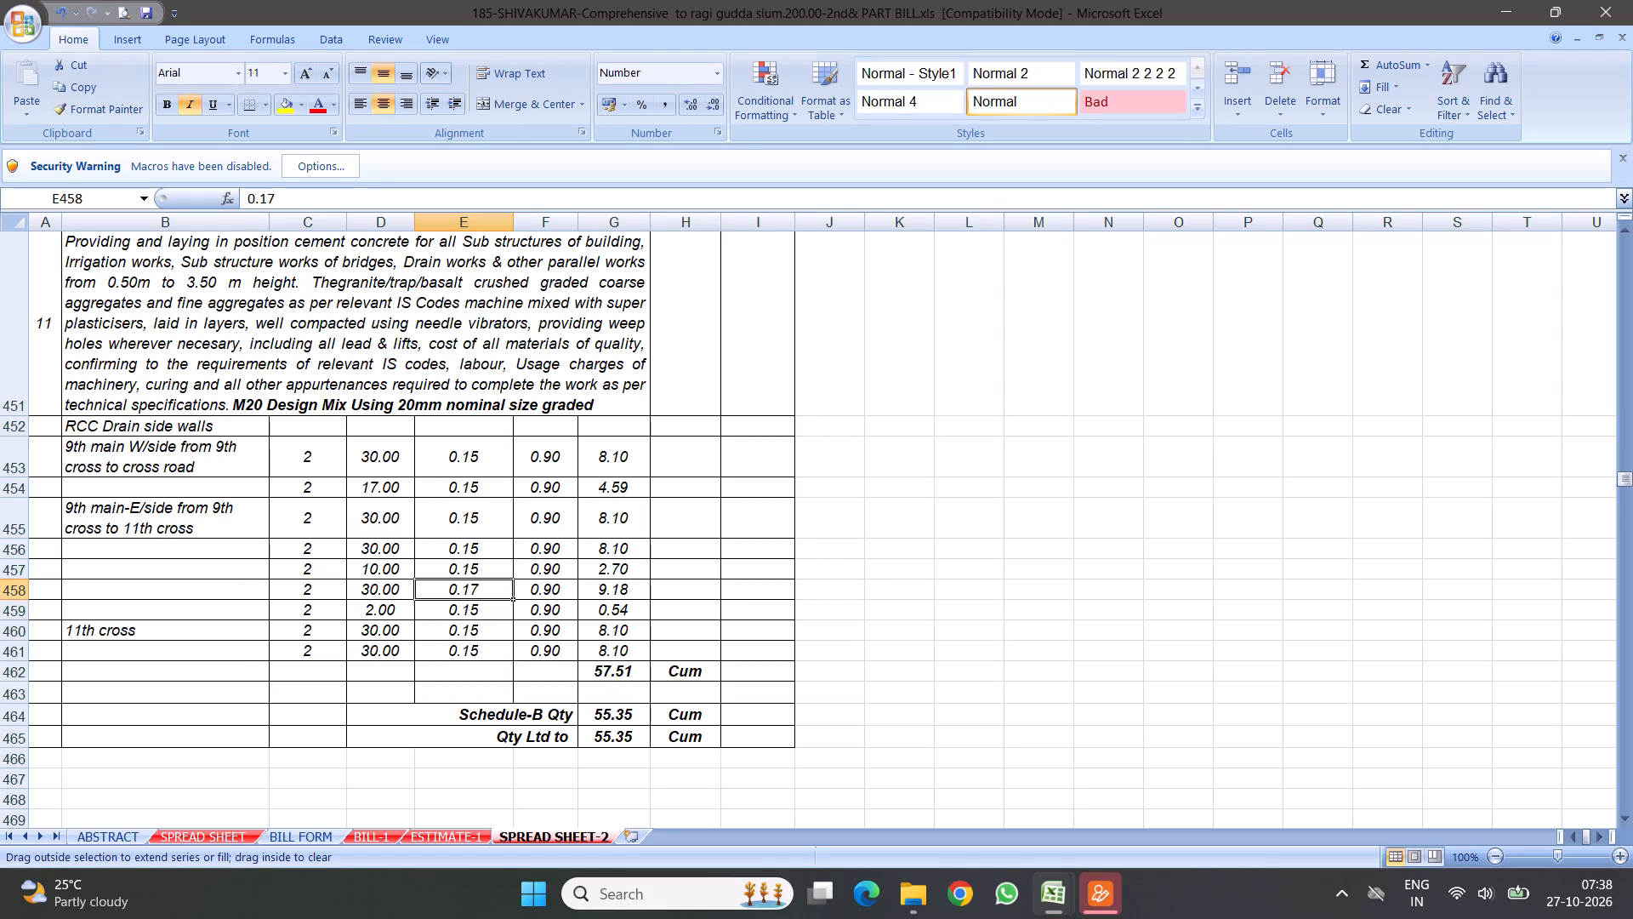
left_click_drag(508, 606, 504, 615)
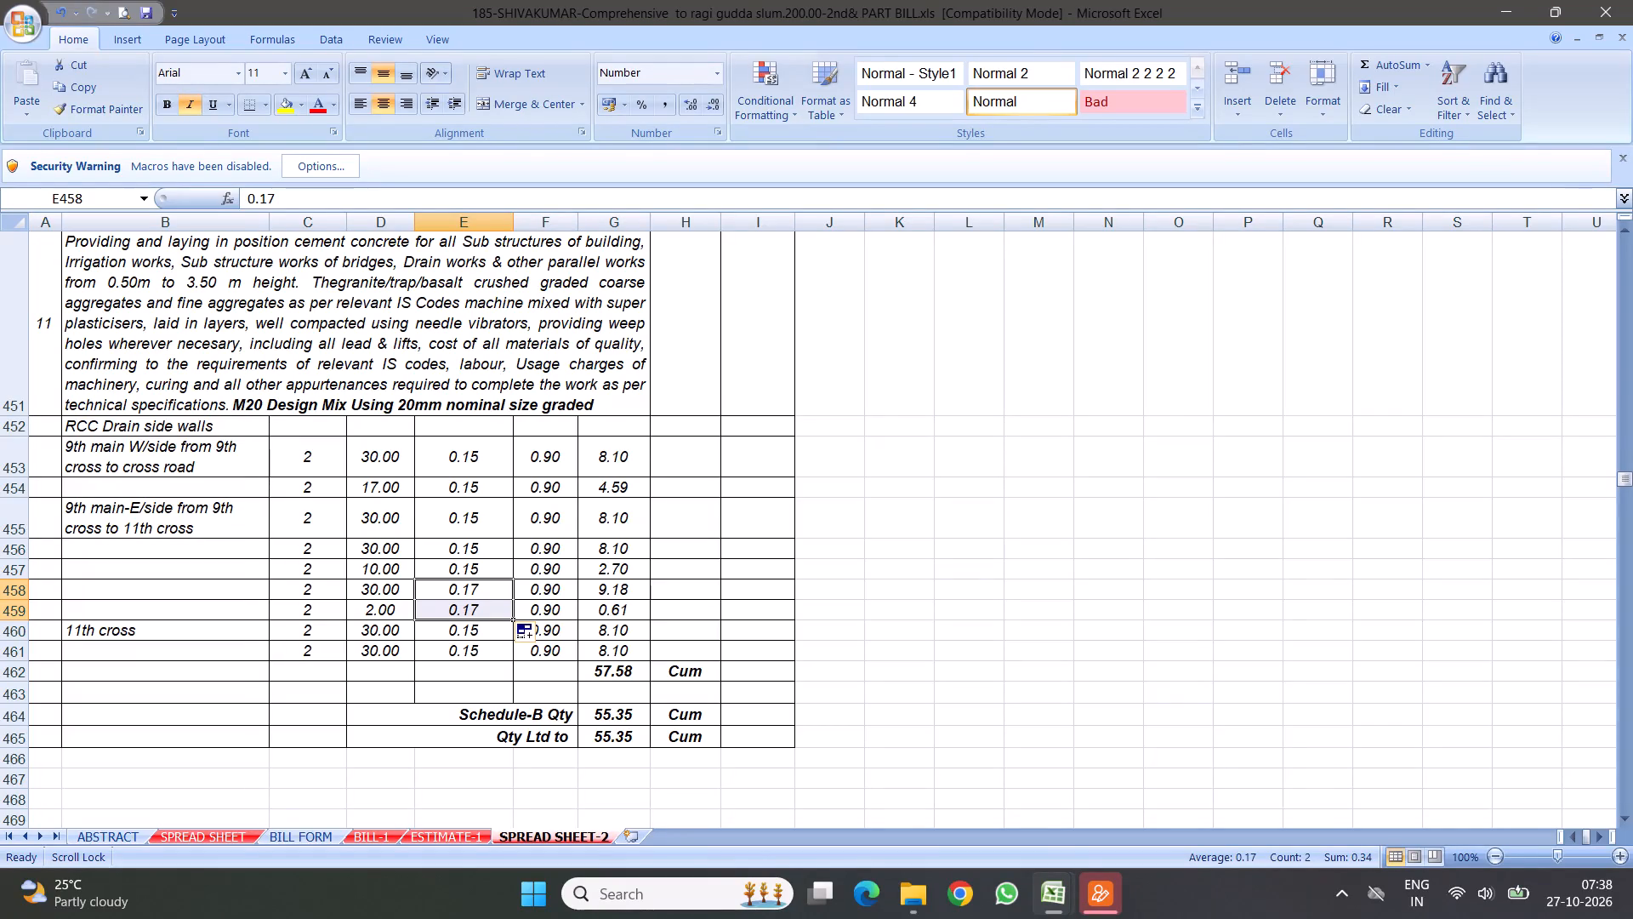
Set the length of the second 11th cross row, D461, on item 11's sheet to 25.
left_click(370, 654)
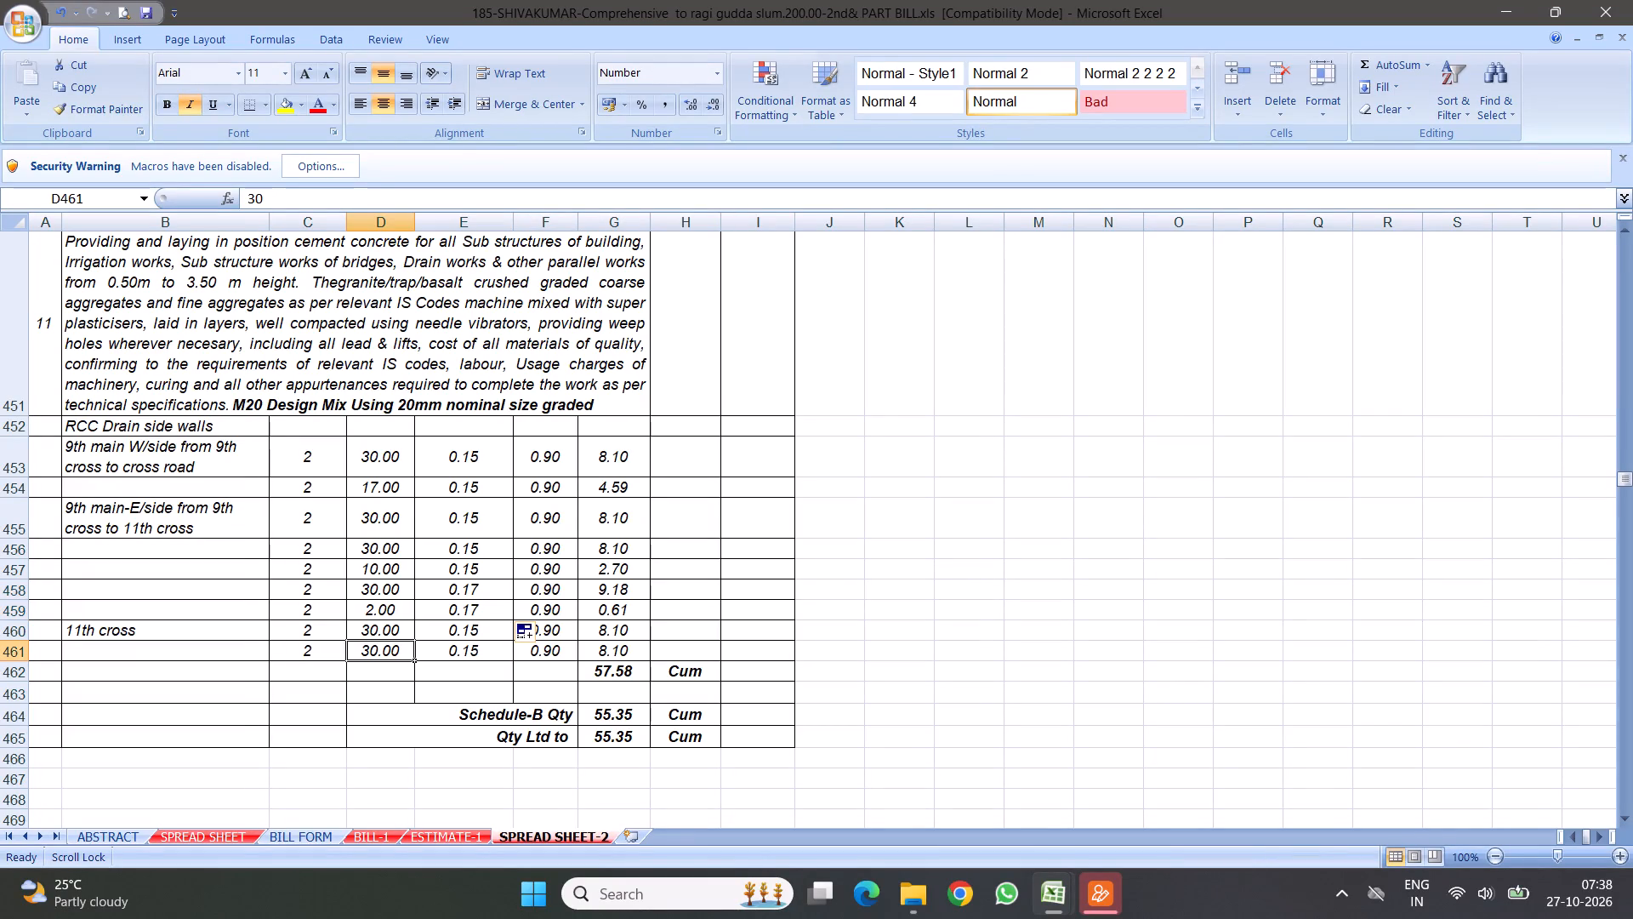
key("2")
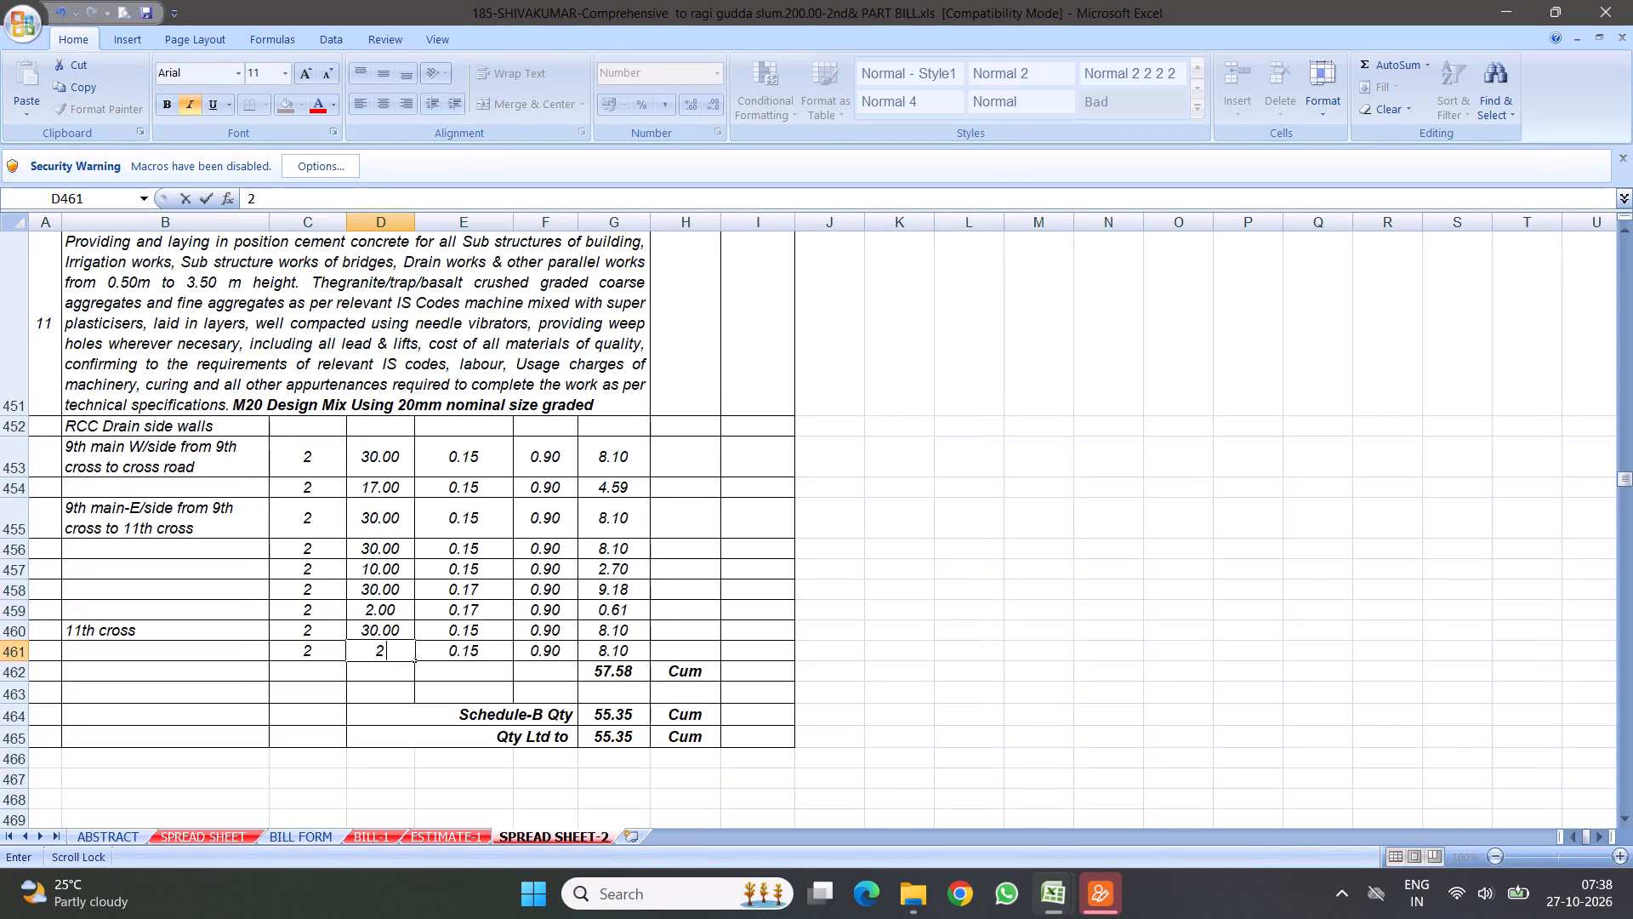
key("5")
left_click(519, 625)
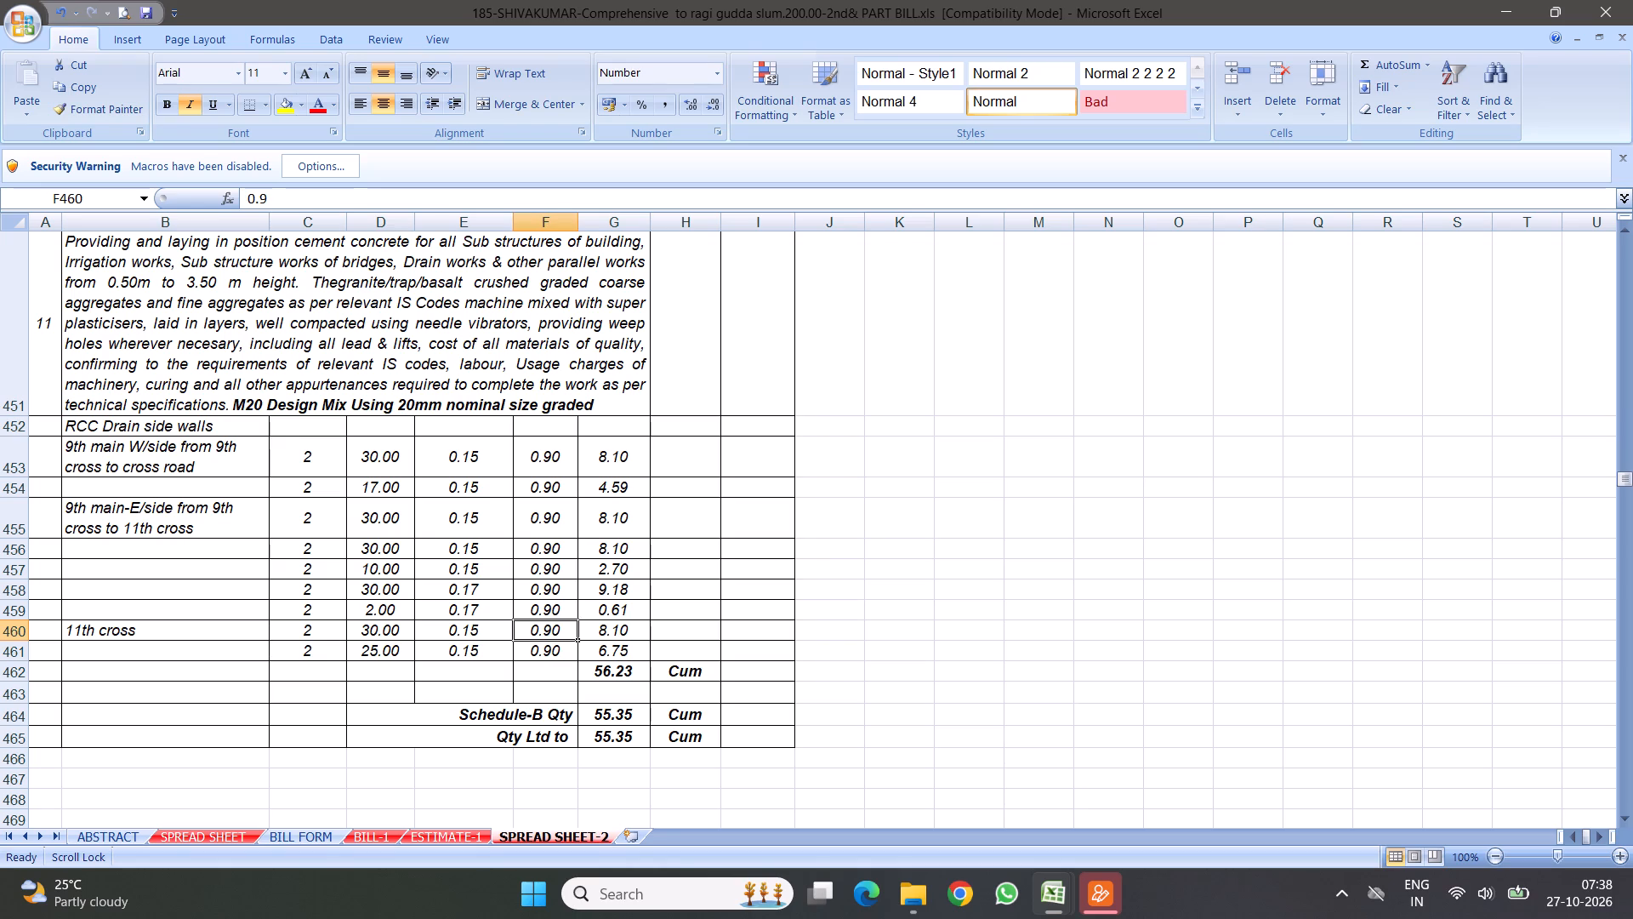
Set the length of the second 11th cross row, D461, on item 11's sheet to 23.
left_click(369, 654)
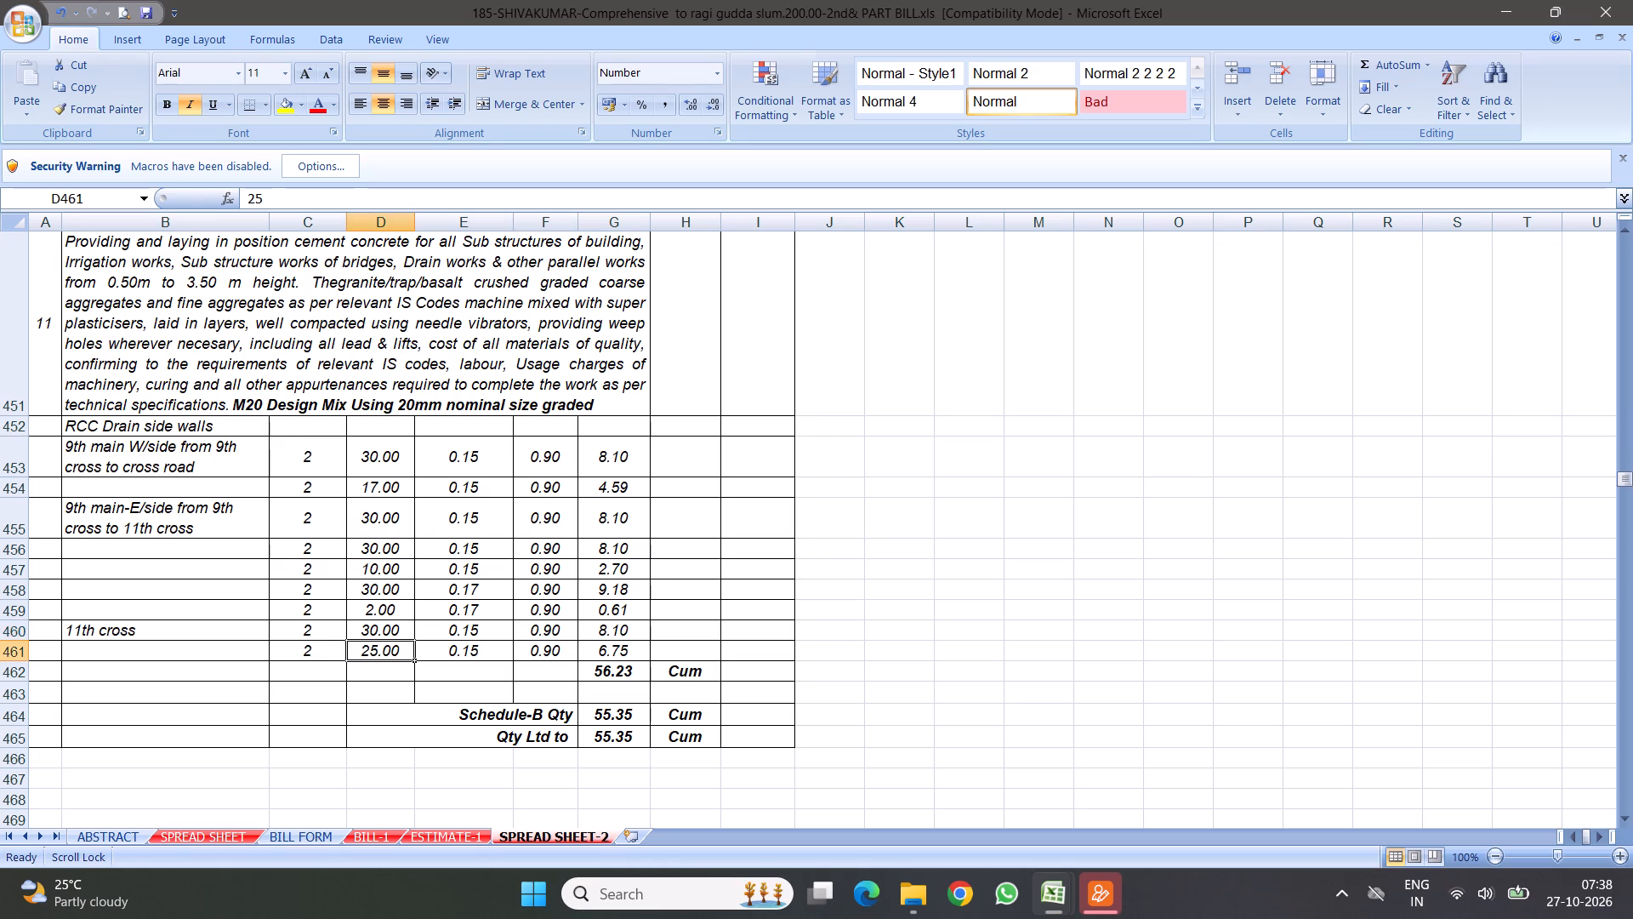
key("2")
key("3")
left_click(527, 662)
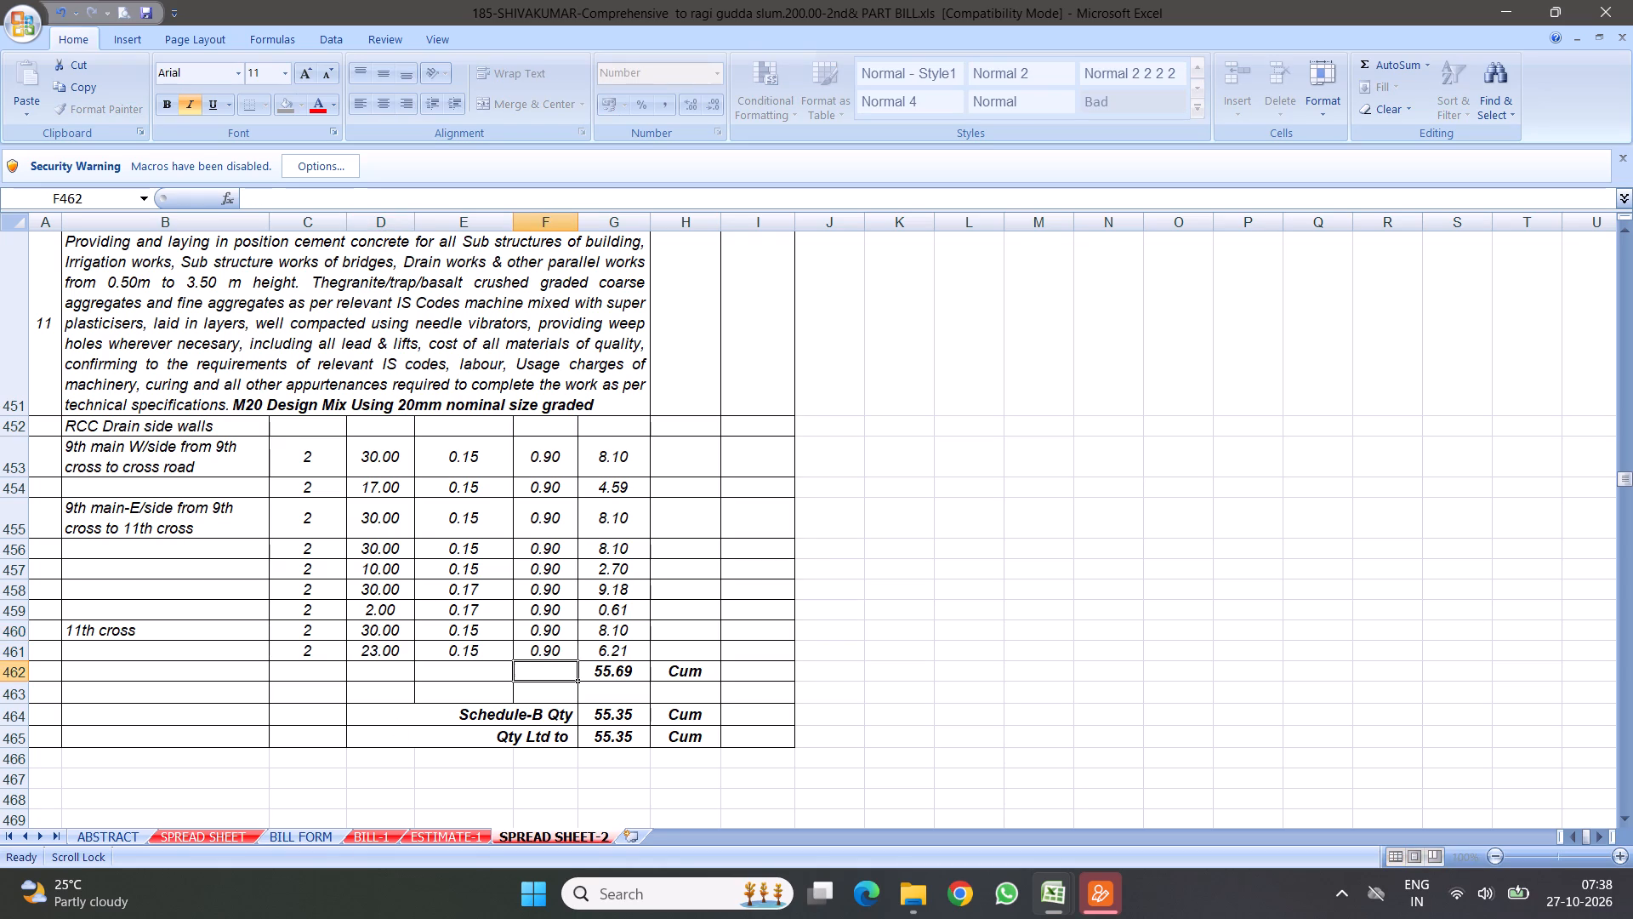
left_click(365, 653)
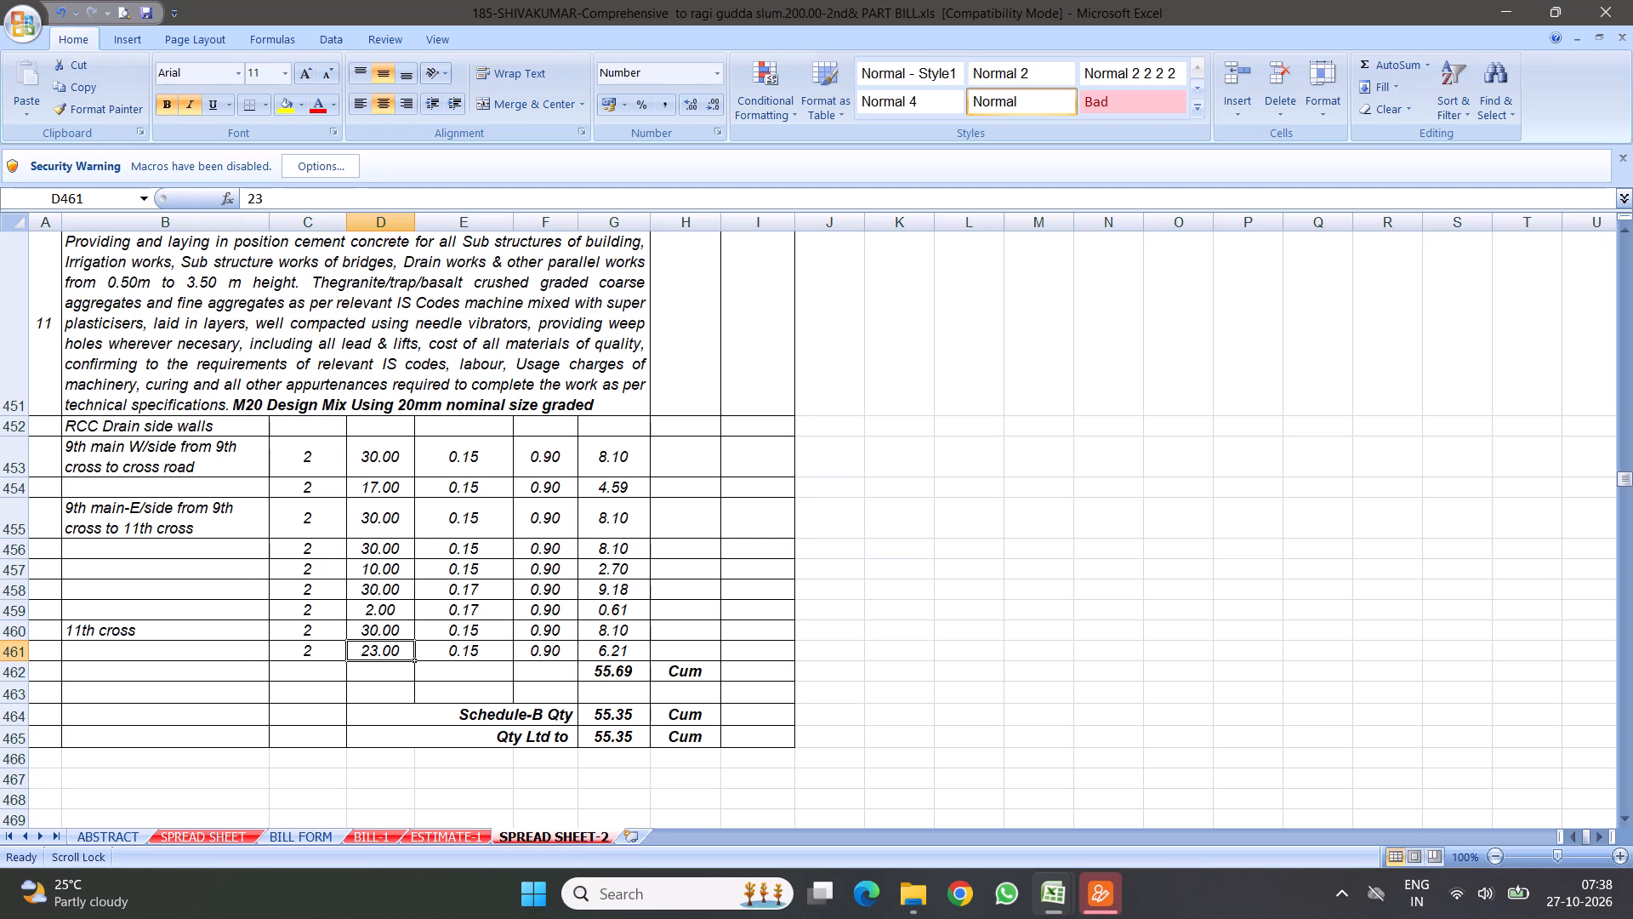
Insert a row above row 490 on item 12's sheet and copy the 11th cross measurements C489:G489 into it.
scroll(538, 648, "down", 2)
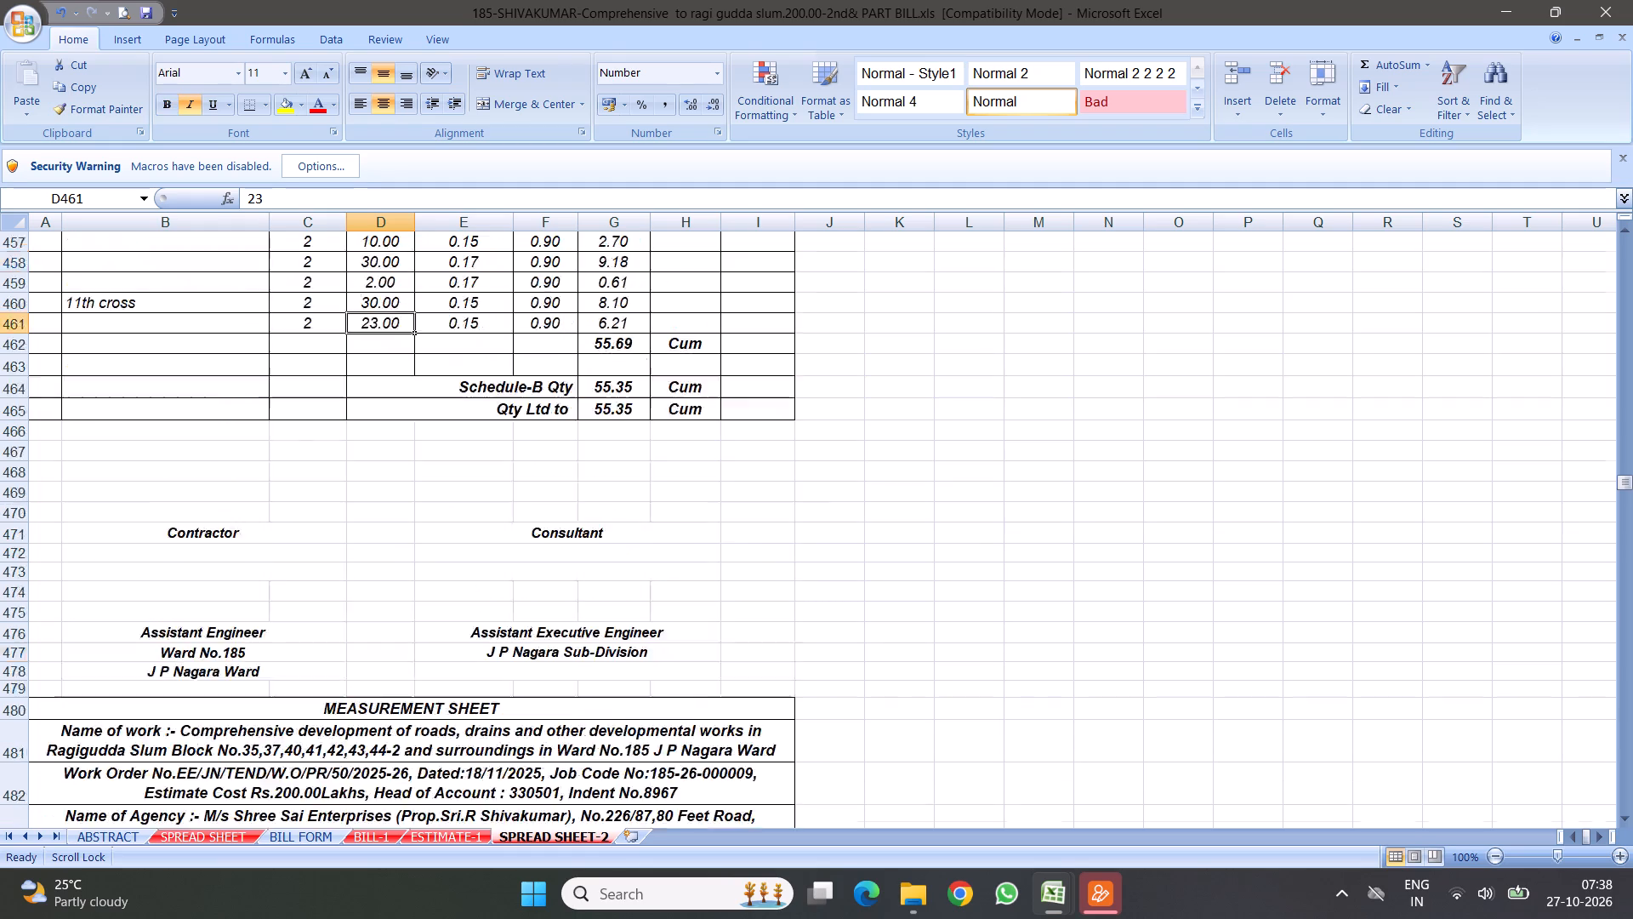
scroll(538, 663, "down", 1)
scroll(455, 632, "down", 7)
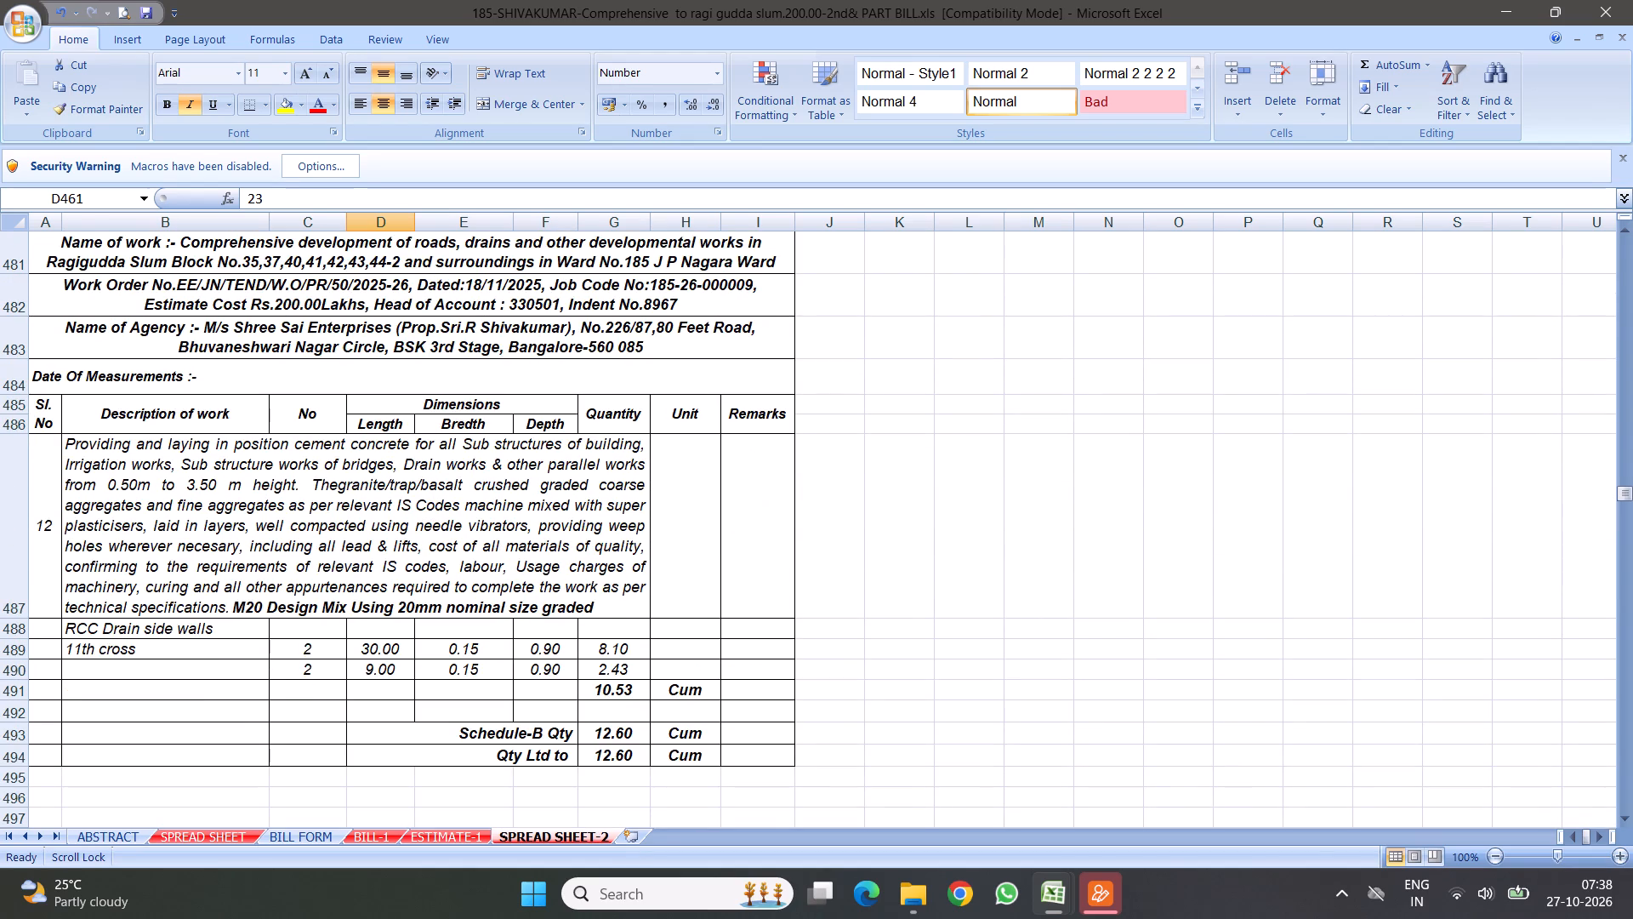
left_click(20, 671)
right_click(20, 671)
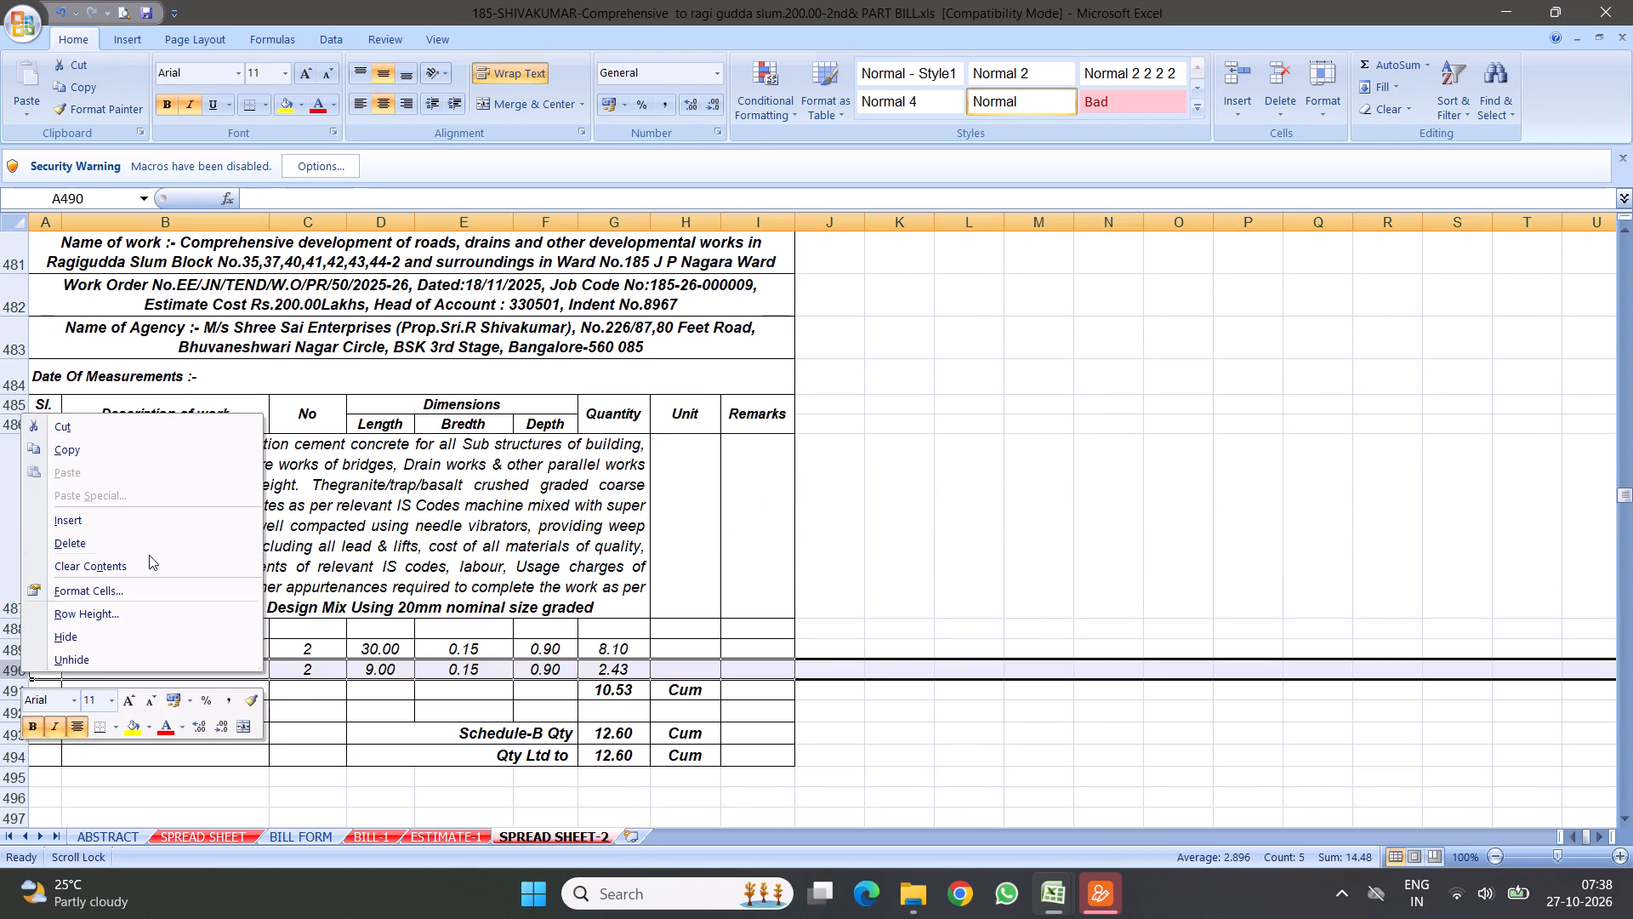
left_click(75, 517)
left_click_drag(309, 646, 583, 648)
right_click(585, 648)
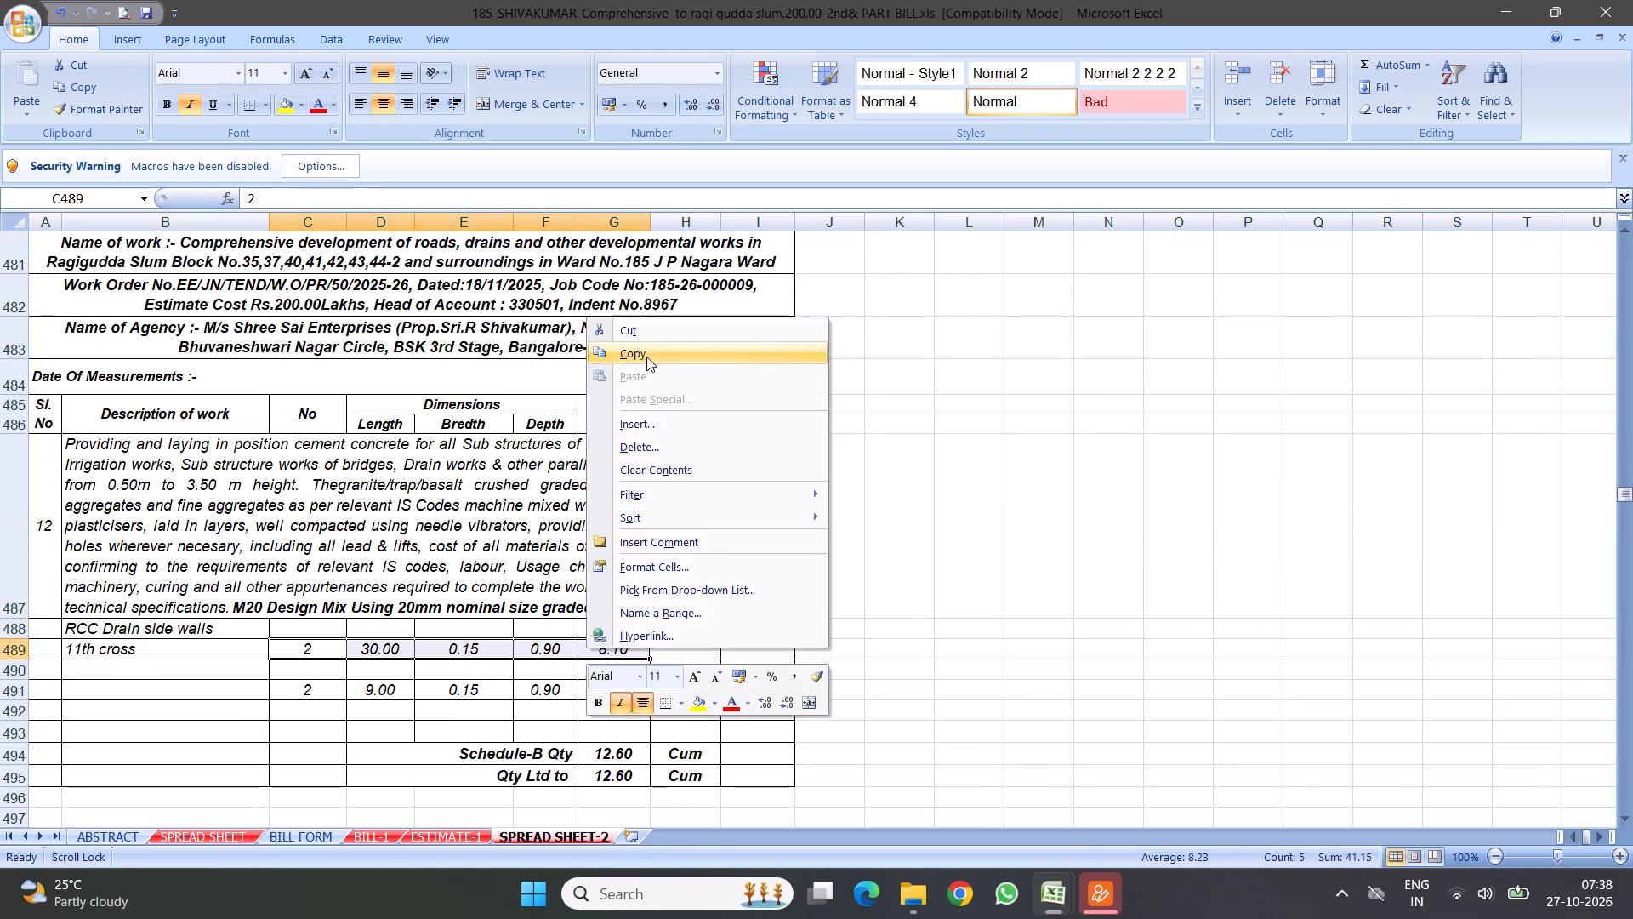
left_click(635, 354)
right_click(308, 671)
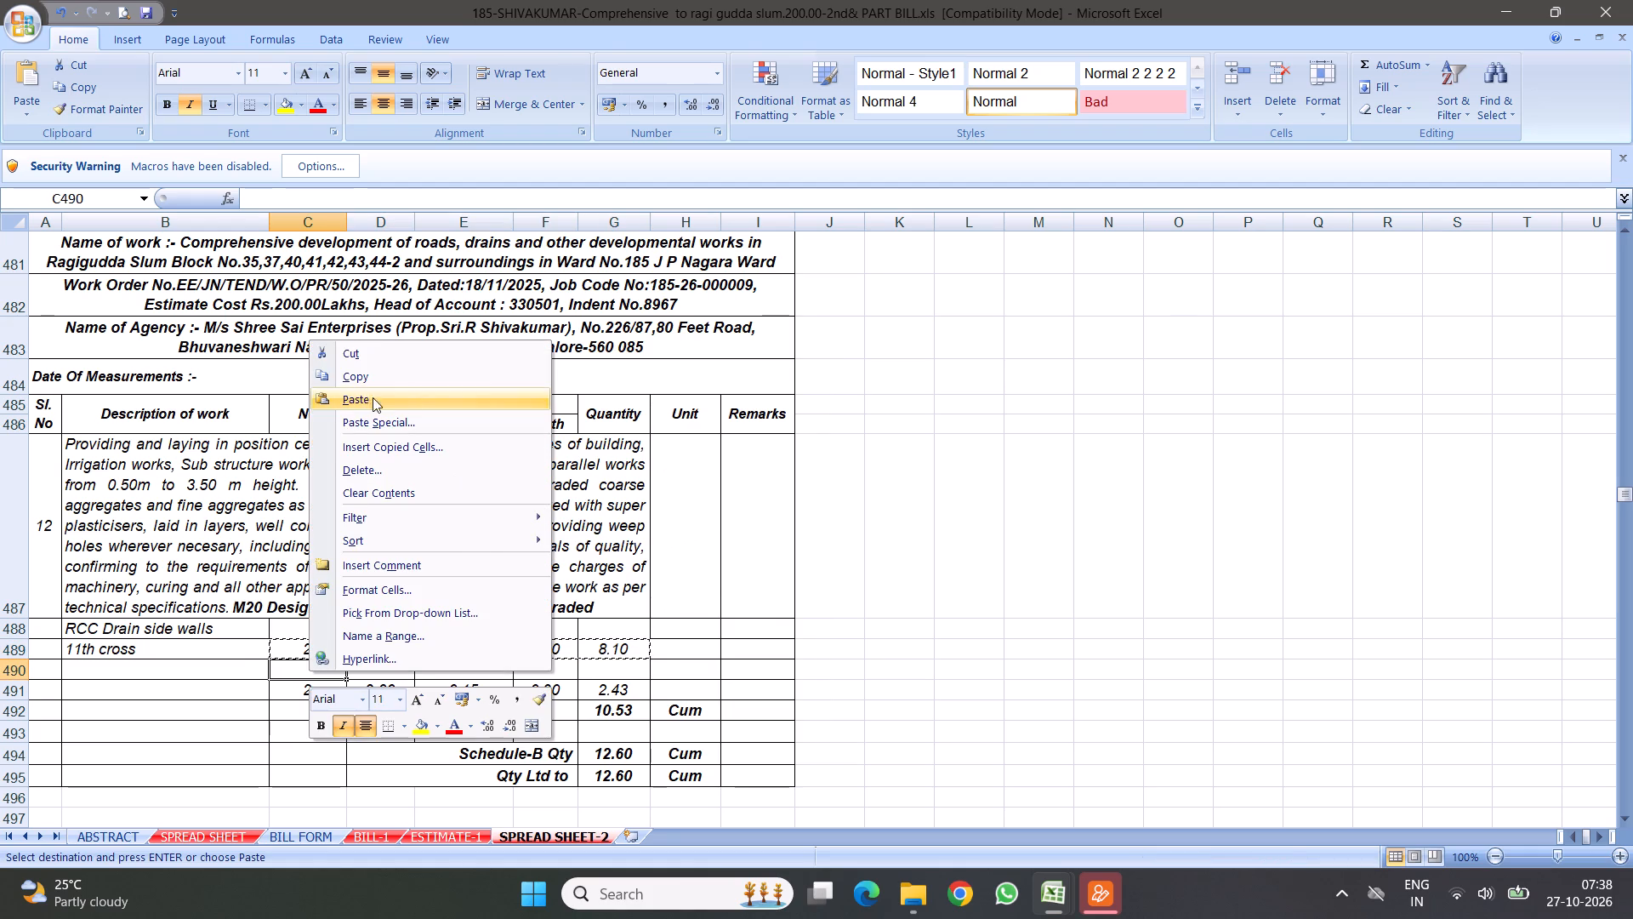
left_click(357, 396)
Set the length of the first 11th cross row, D489, on item 12's sheet to 7.
left_click(377, 648)
key("7")
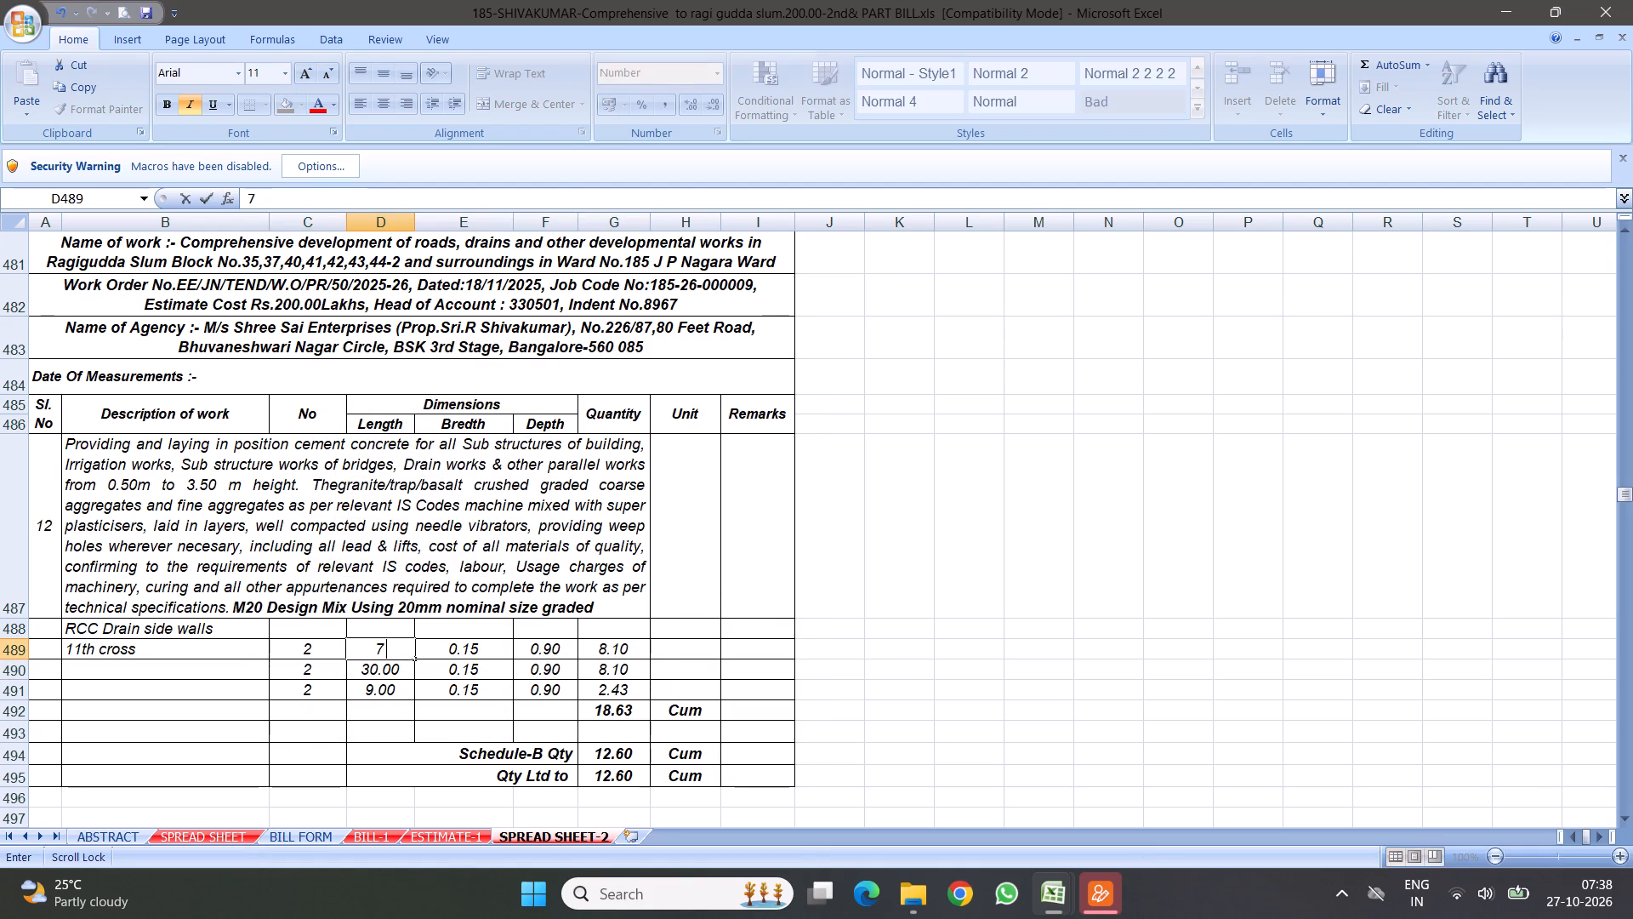
left_click(540, 614)
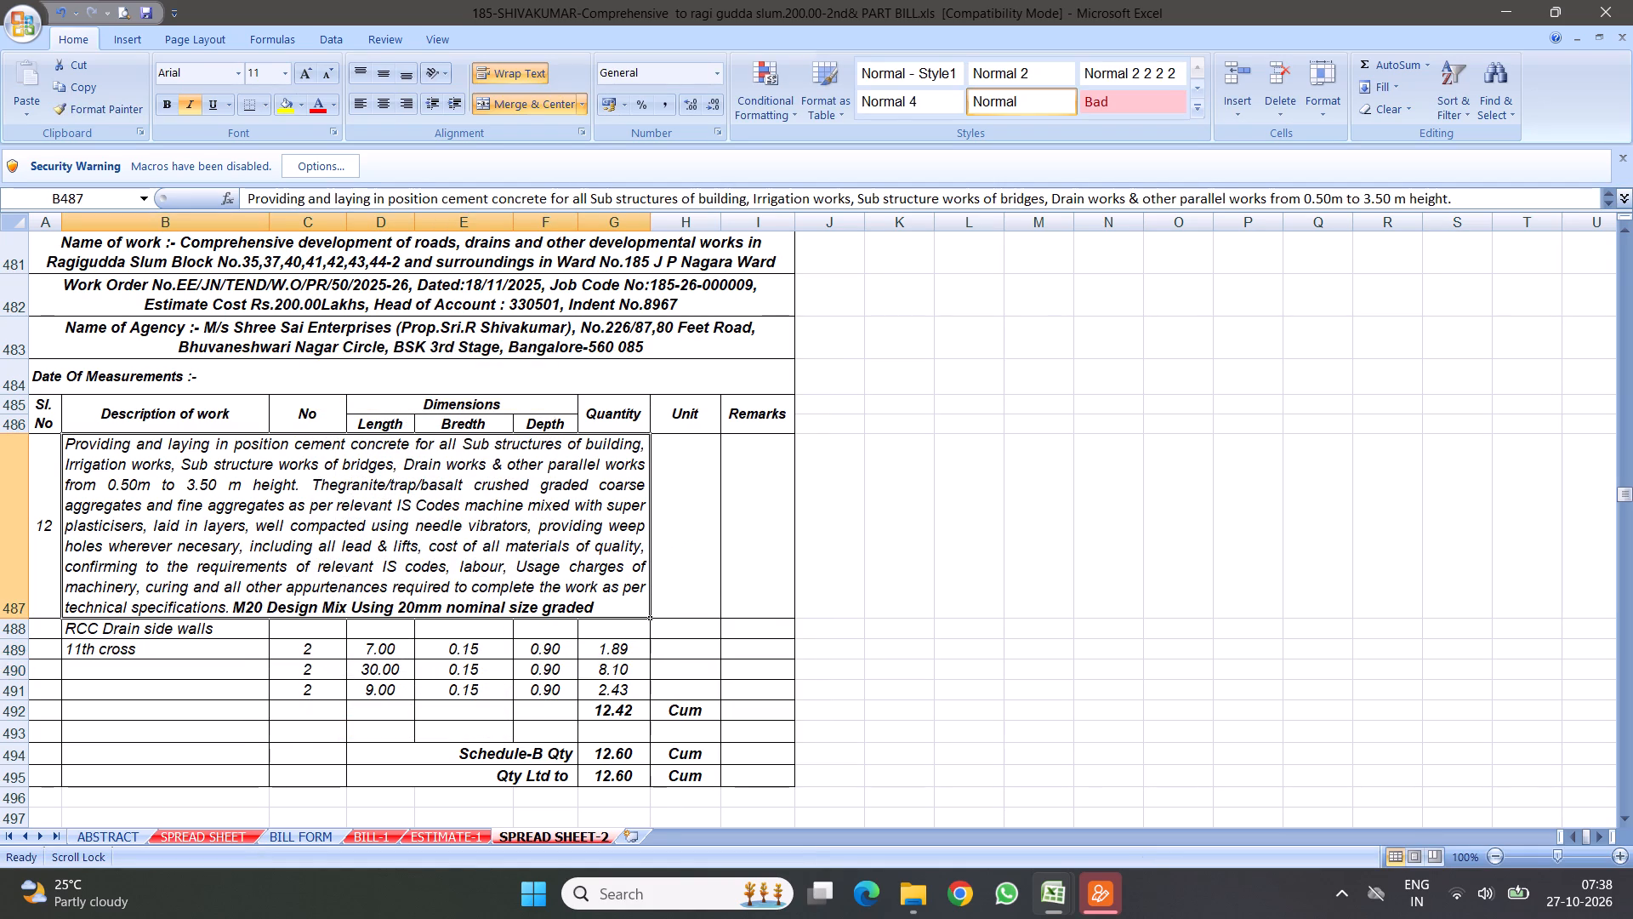
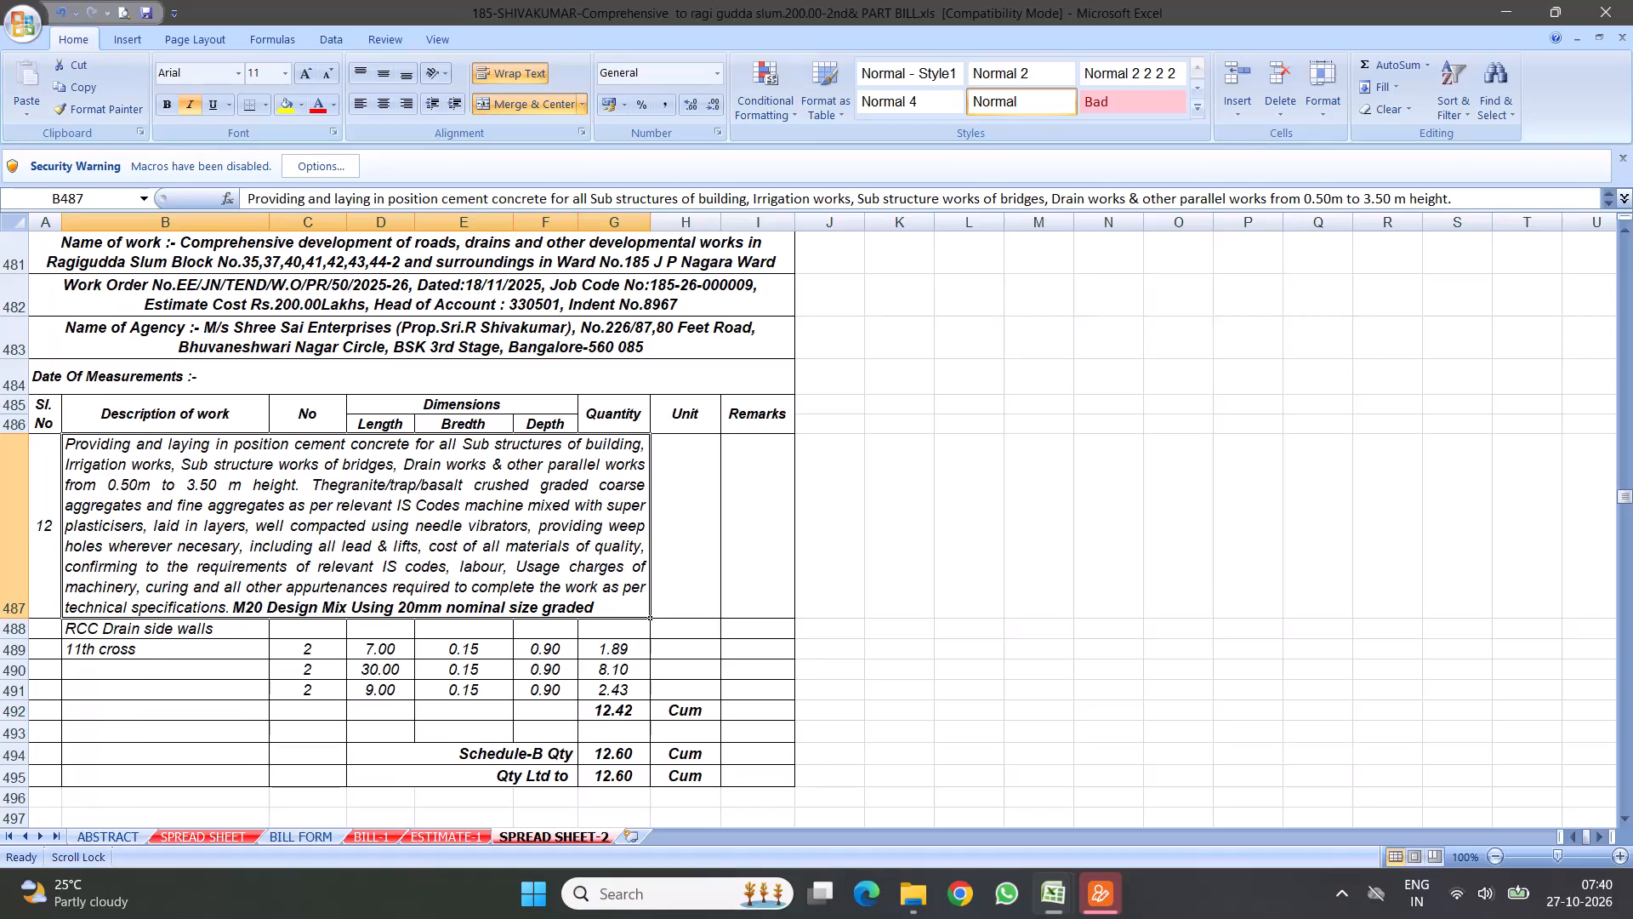
Set the length of the third 11th cross row, D491, on item 12's sheet to 10.
left_click(492, 670)
left_click(451, 605)
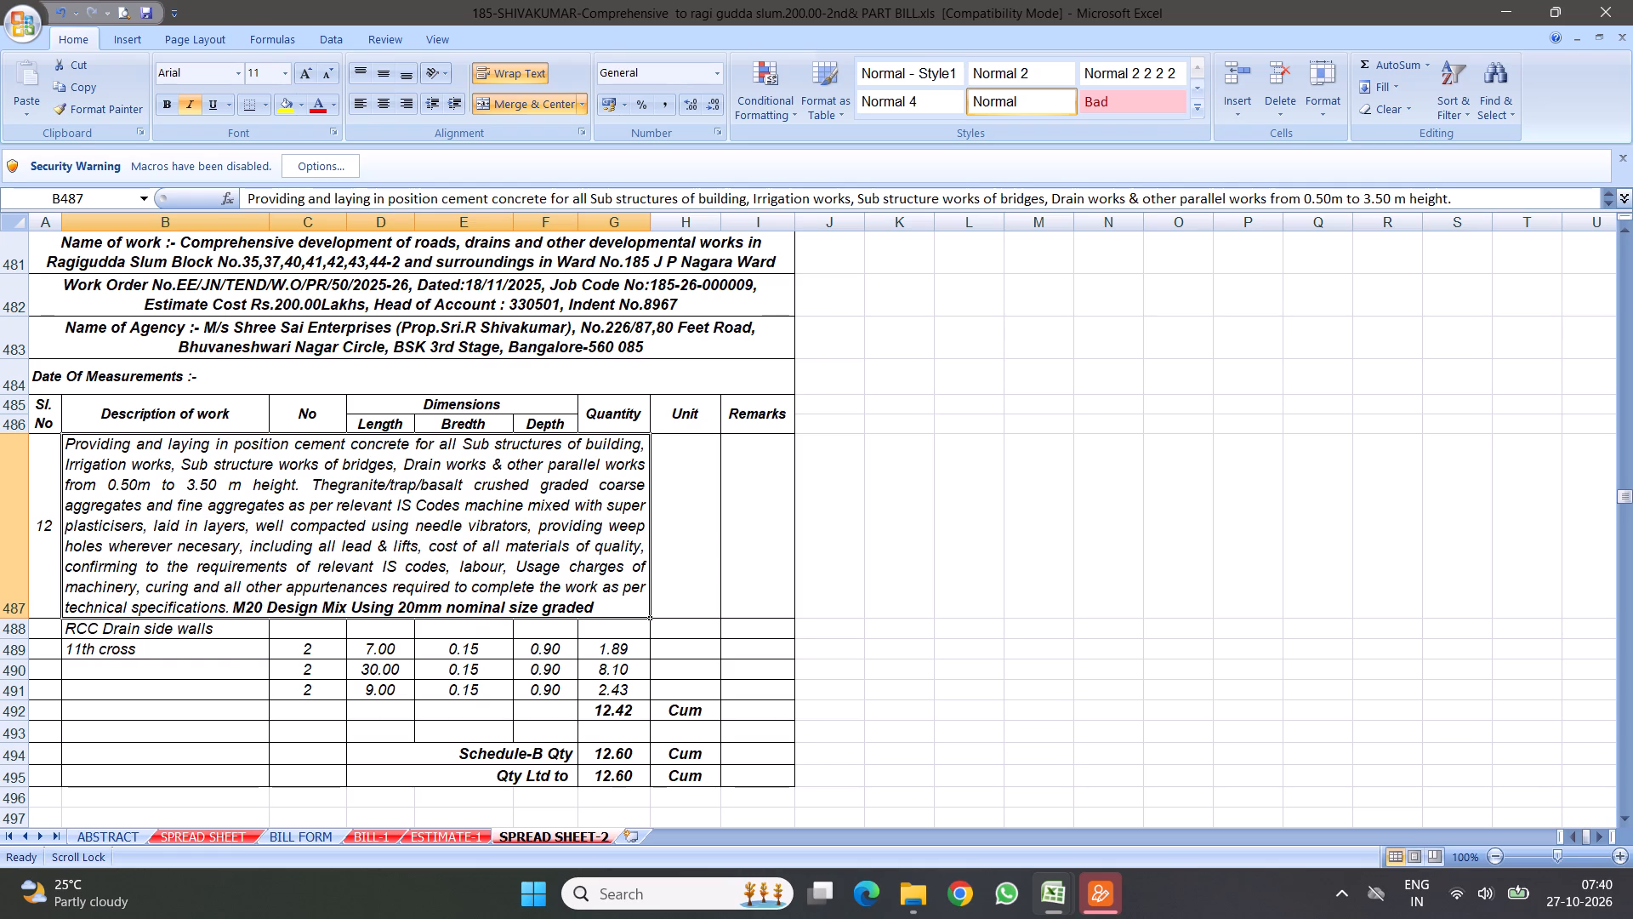
left_click(287, 489)
scroll(520, 542, "down", 4)
scroll(473, 488, "up", 3)
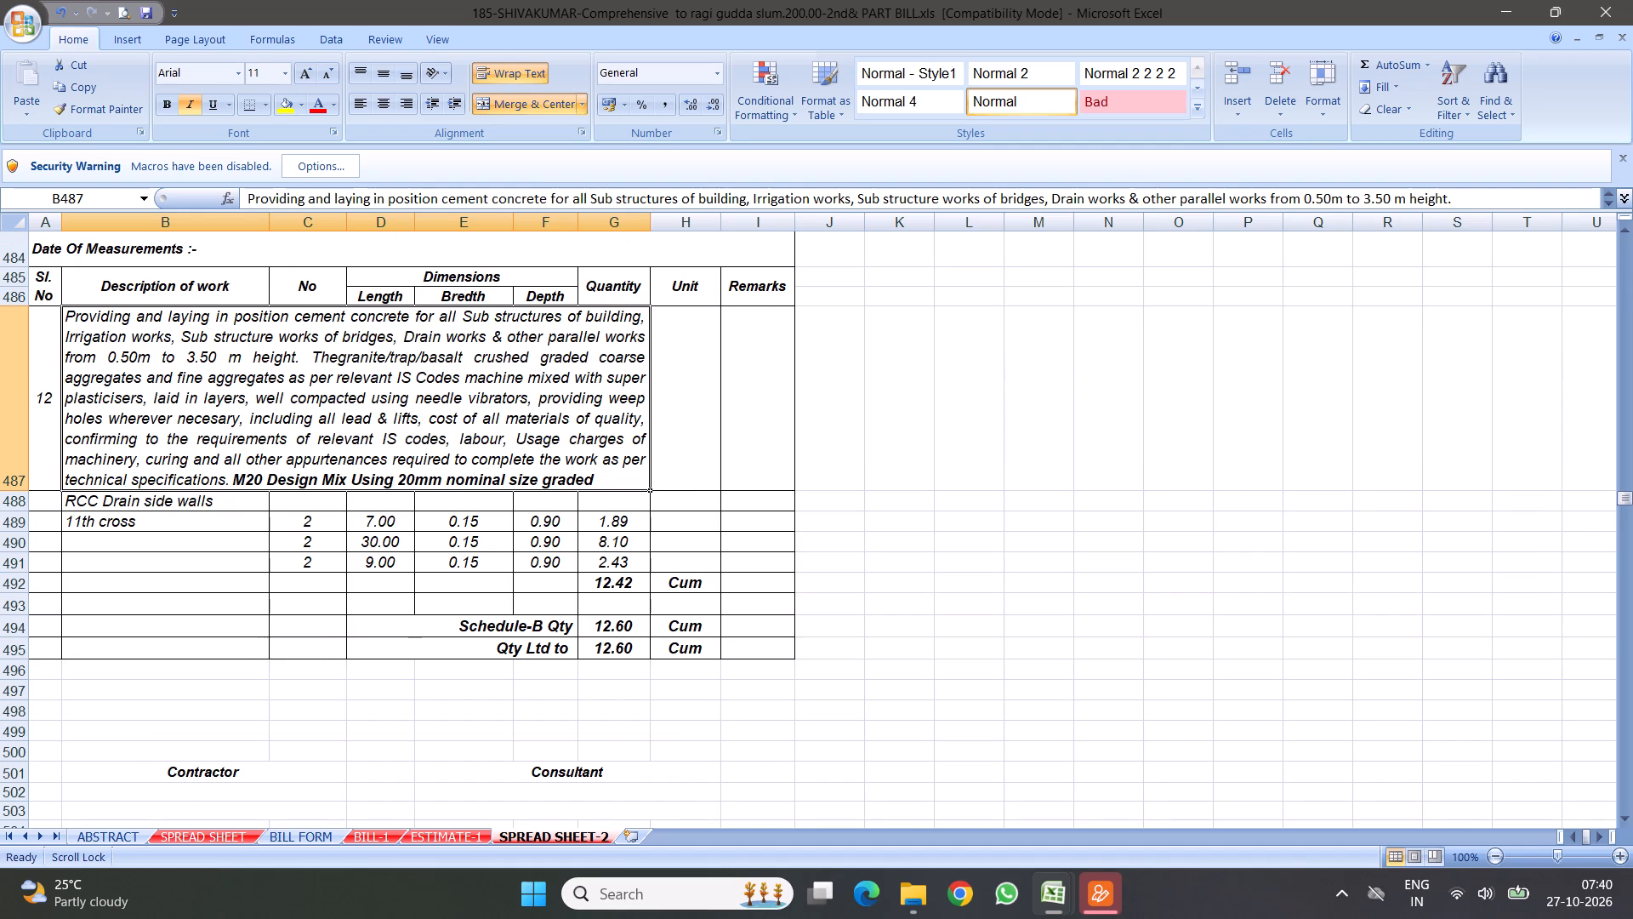
left_click(373, 563)
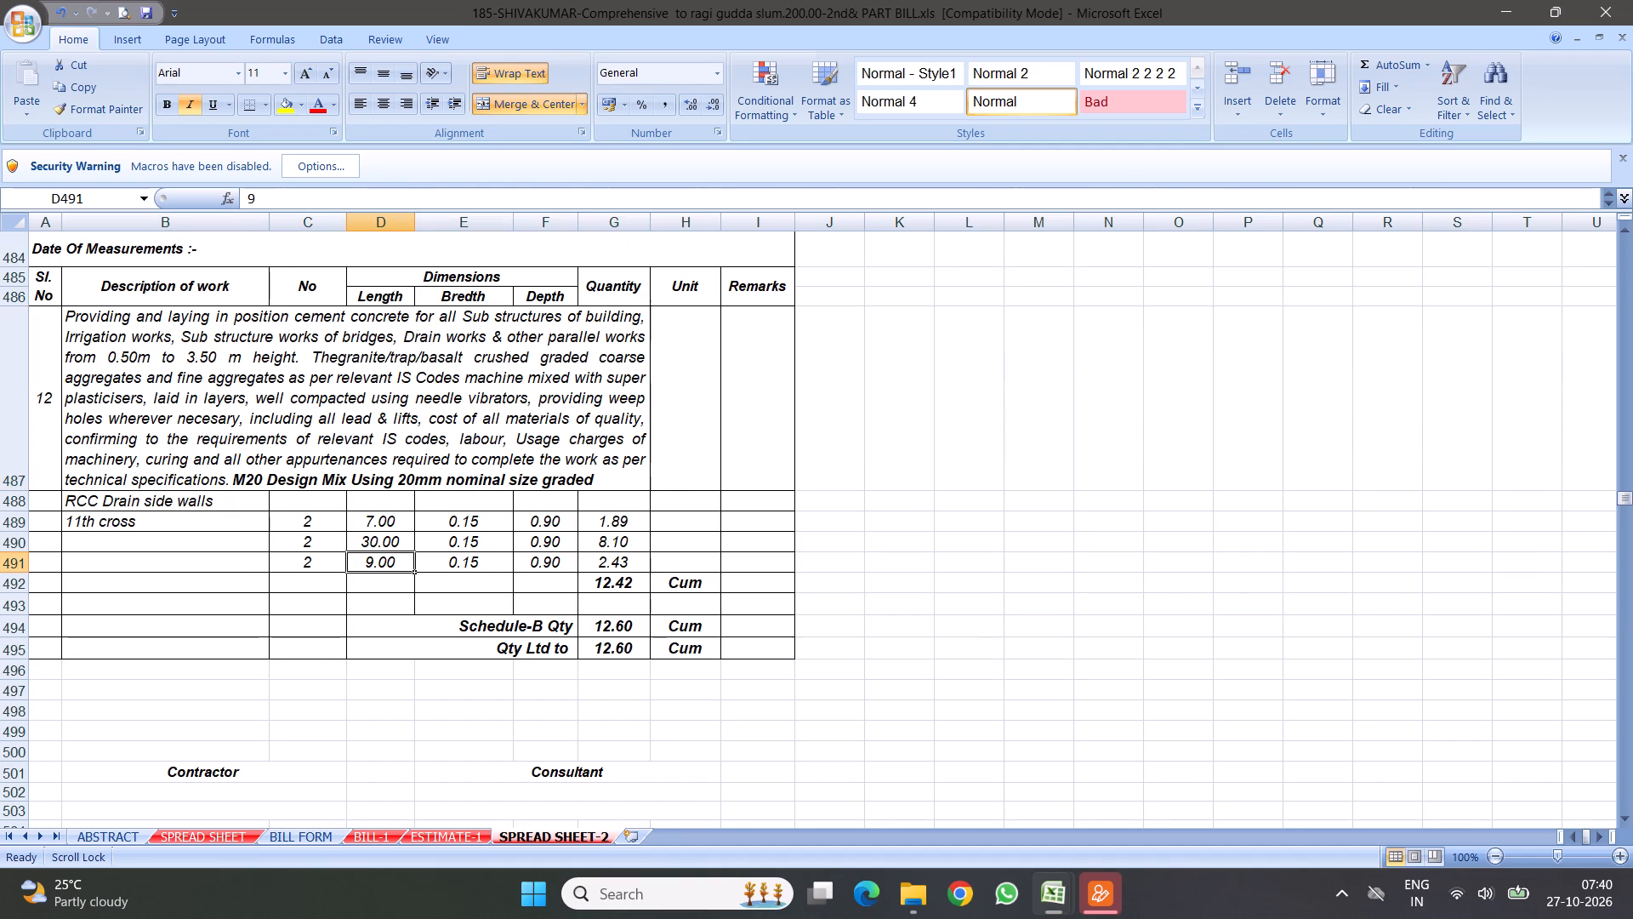
type("9.")
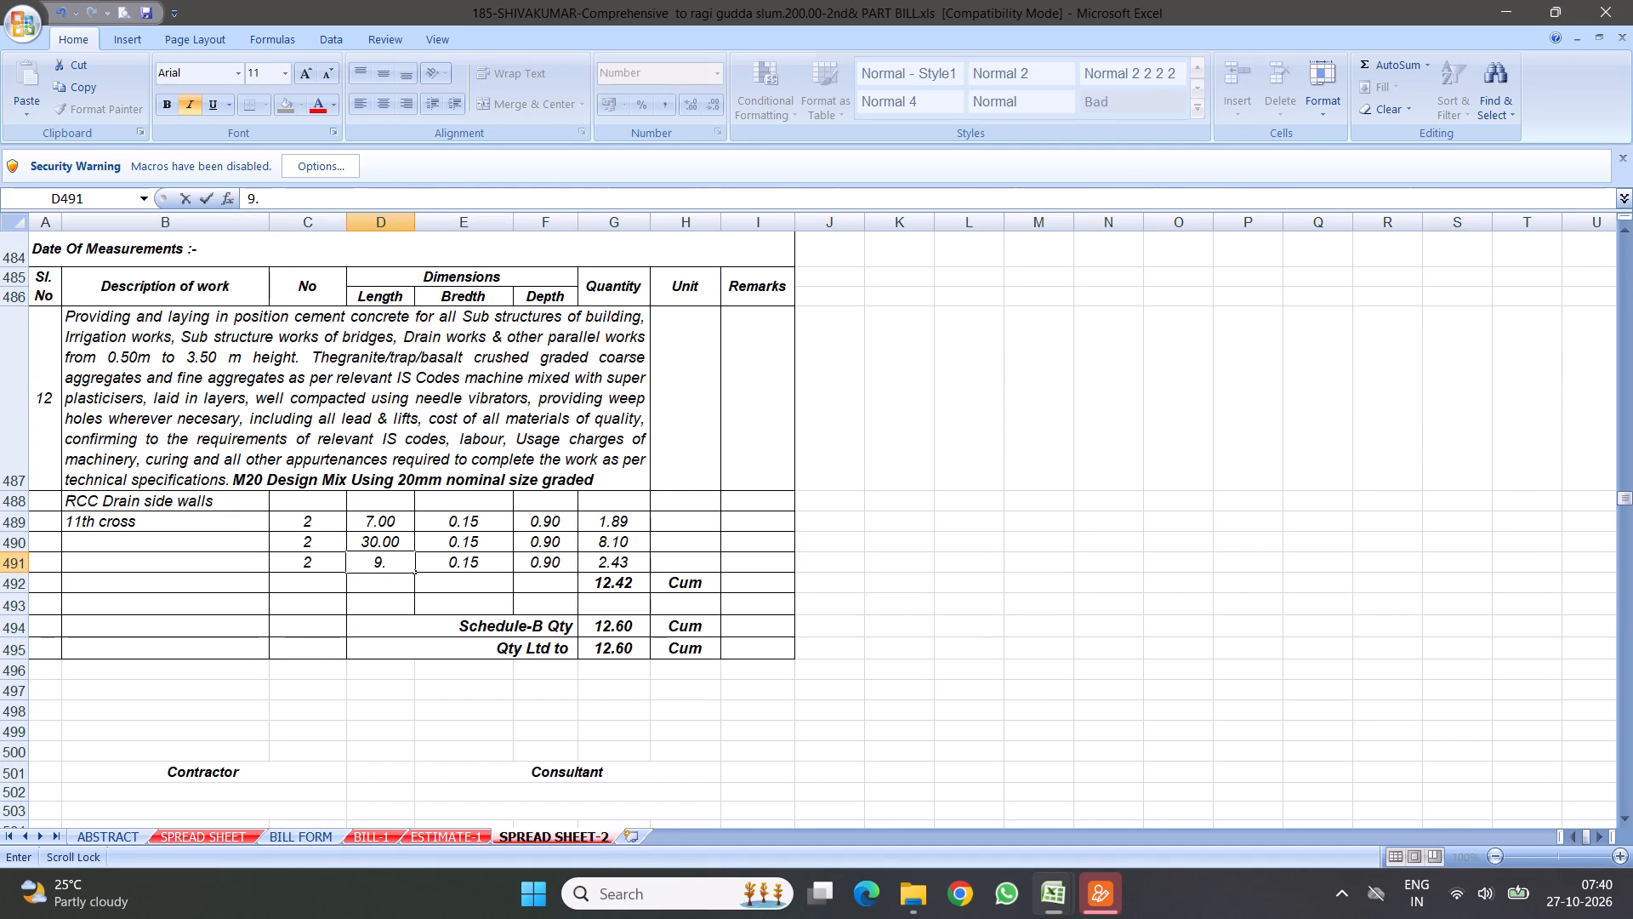
key("Escape")
key("1")
key("0")
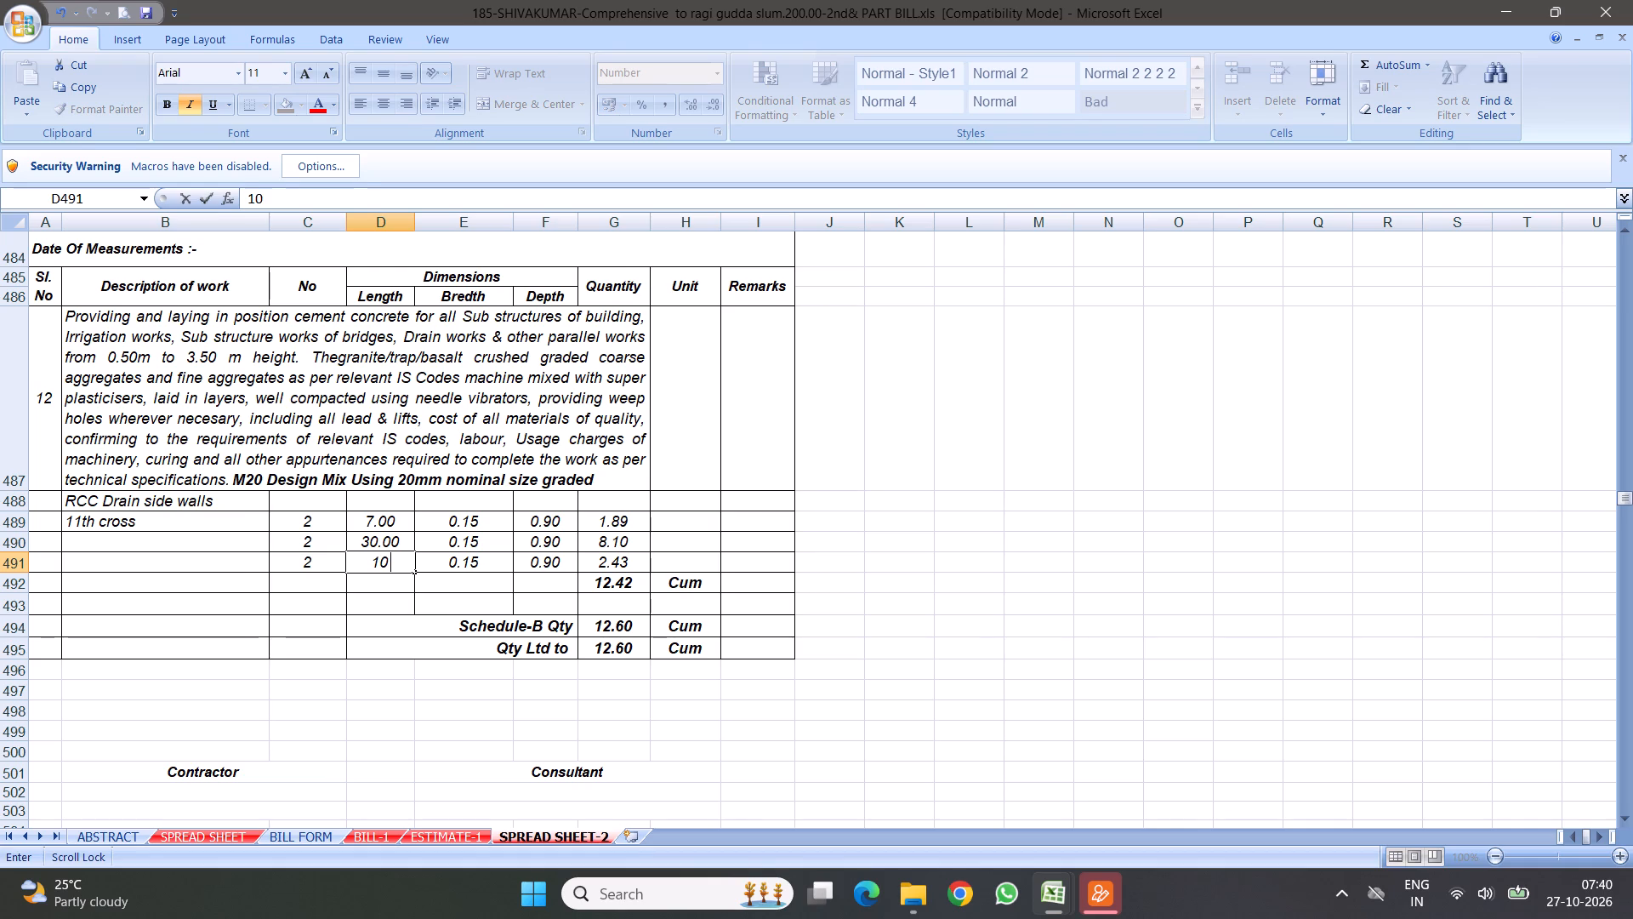
left_click(617, 562)
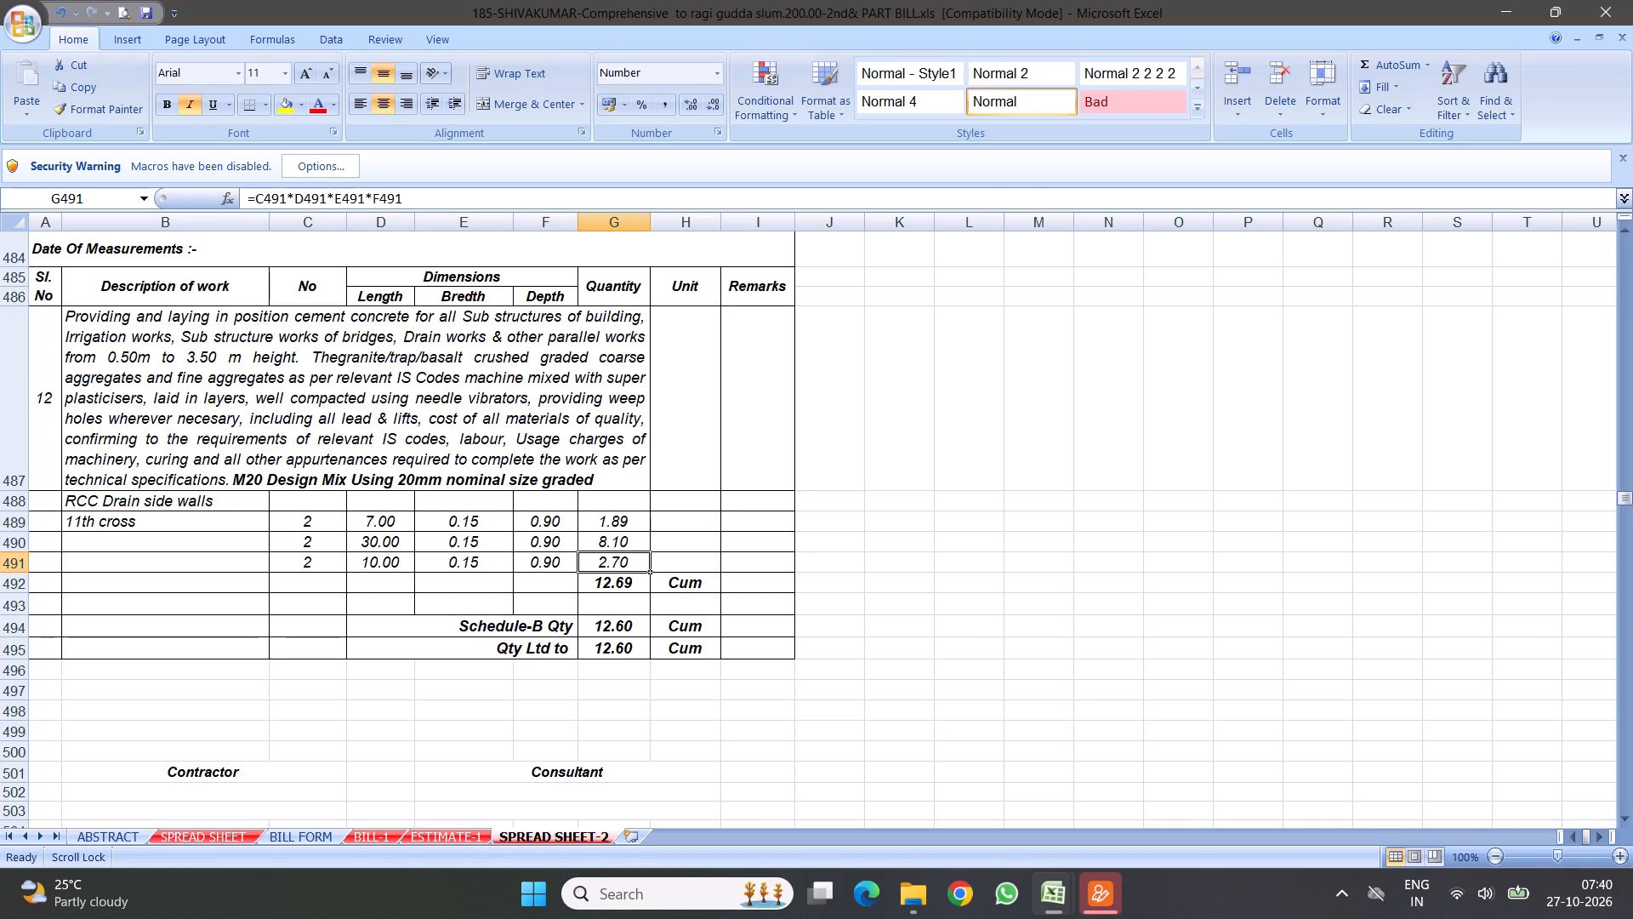
Set the length of the last 11th cross row, D425, on item 10's sheet to 10.
scroll(422, 525, "up", 5)
scroll(429, 511, "down", 4)
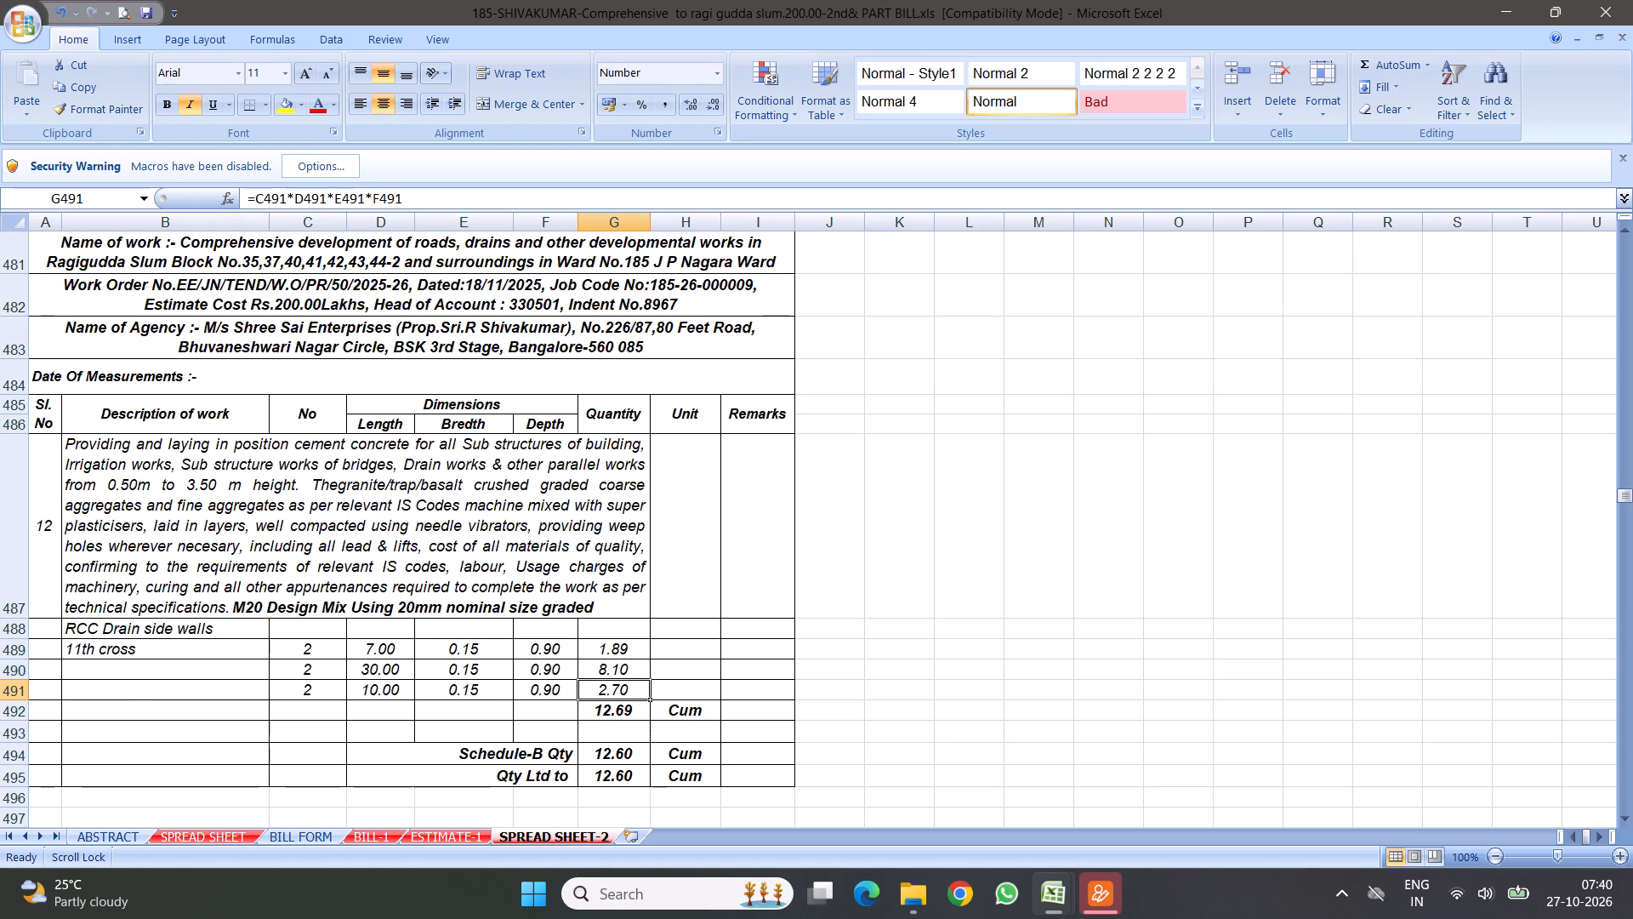
scroll(468, 406, "up", 9)
scroll(424, 499, "up", 2)
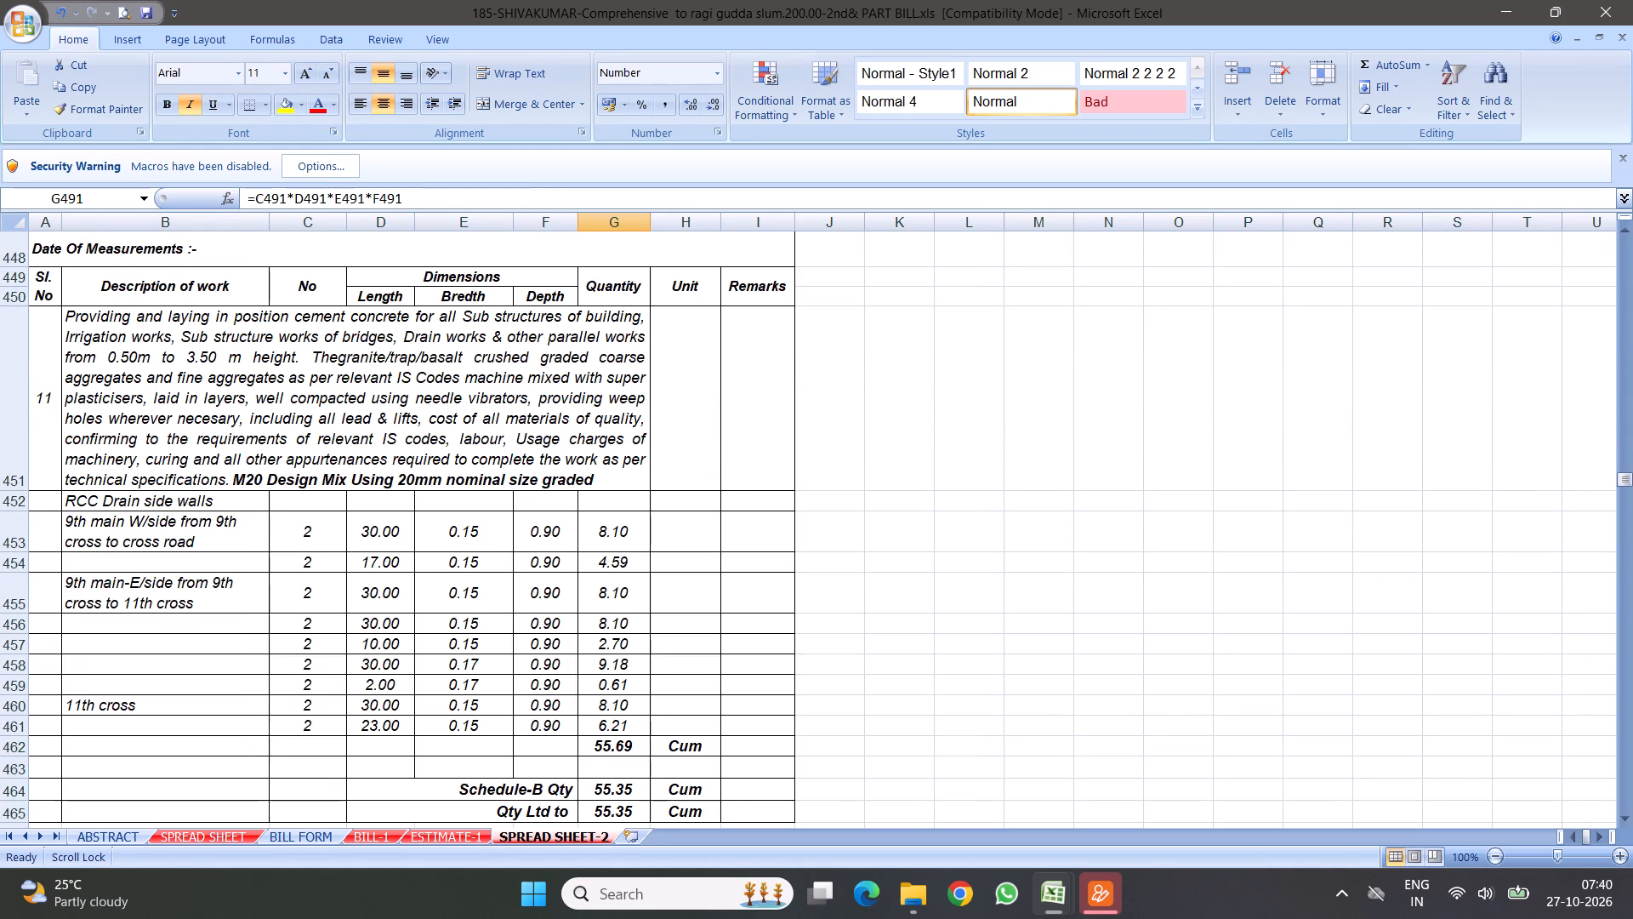
scroll(491, 514, "up", 5)
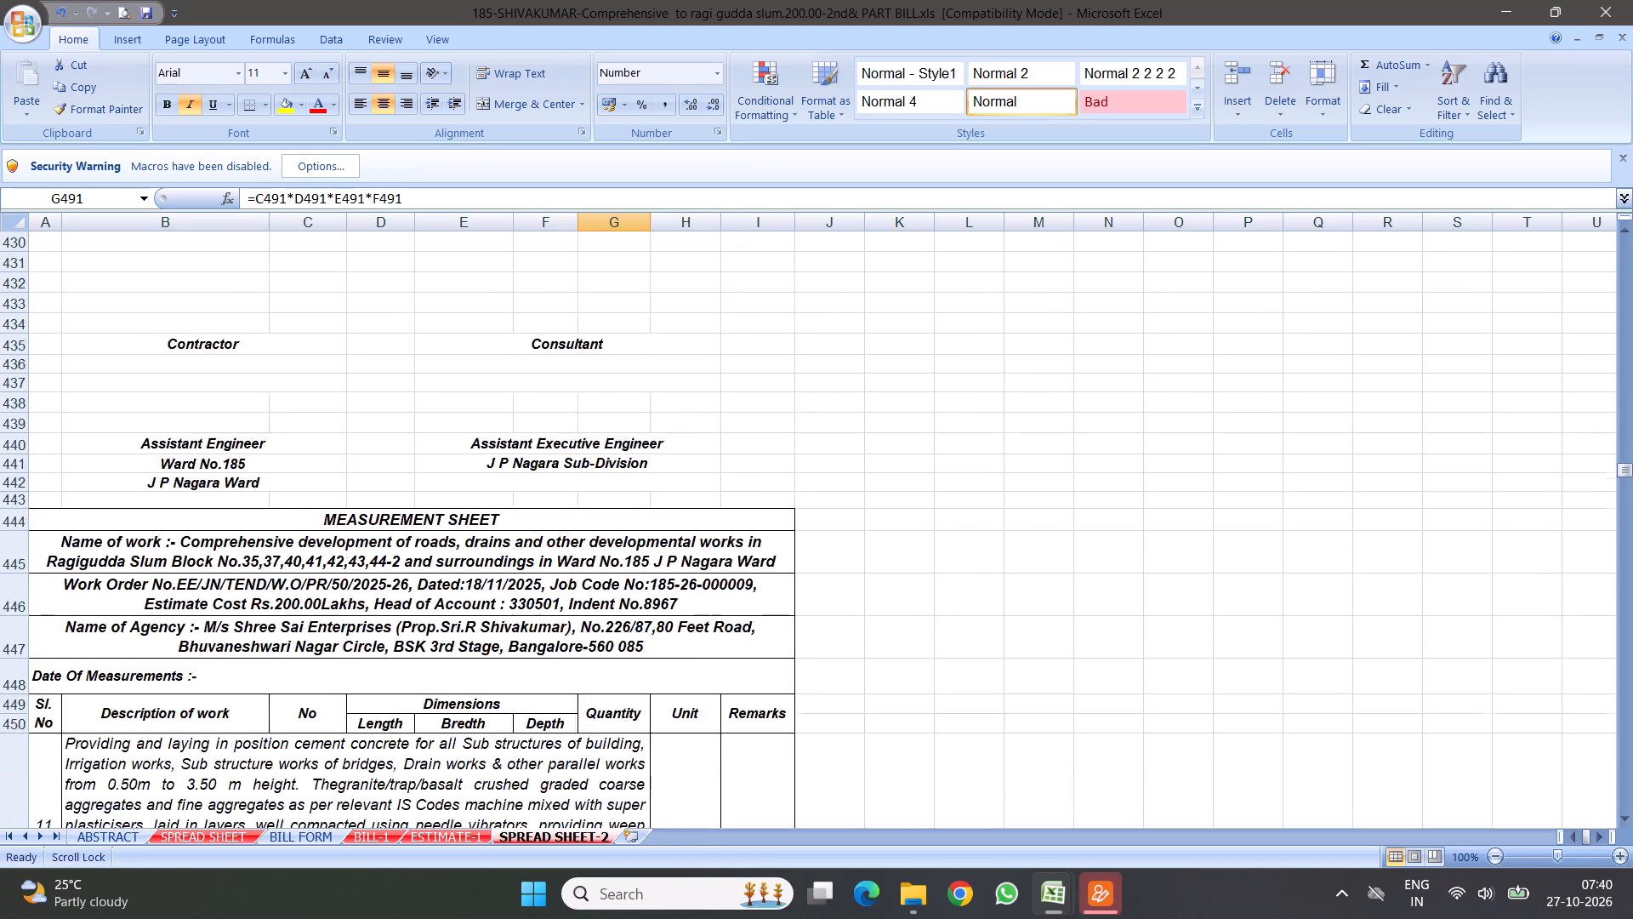
scroll(458, 516, "up", 4)
scroll(463, 444, "up", 2)
left_click(374, 483)
key("1")
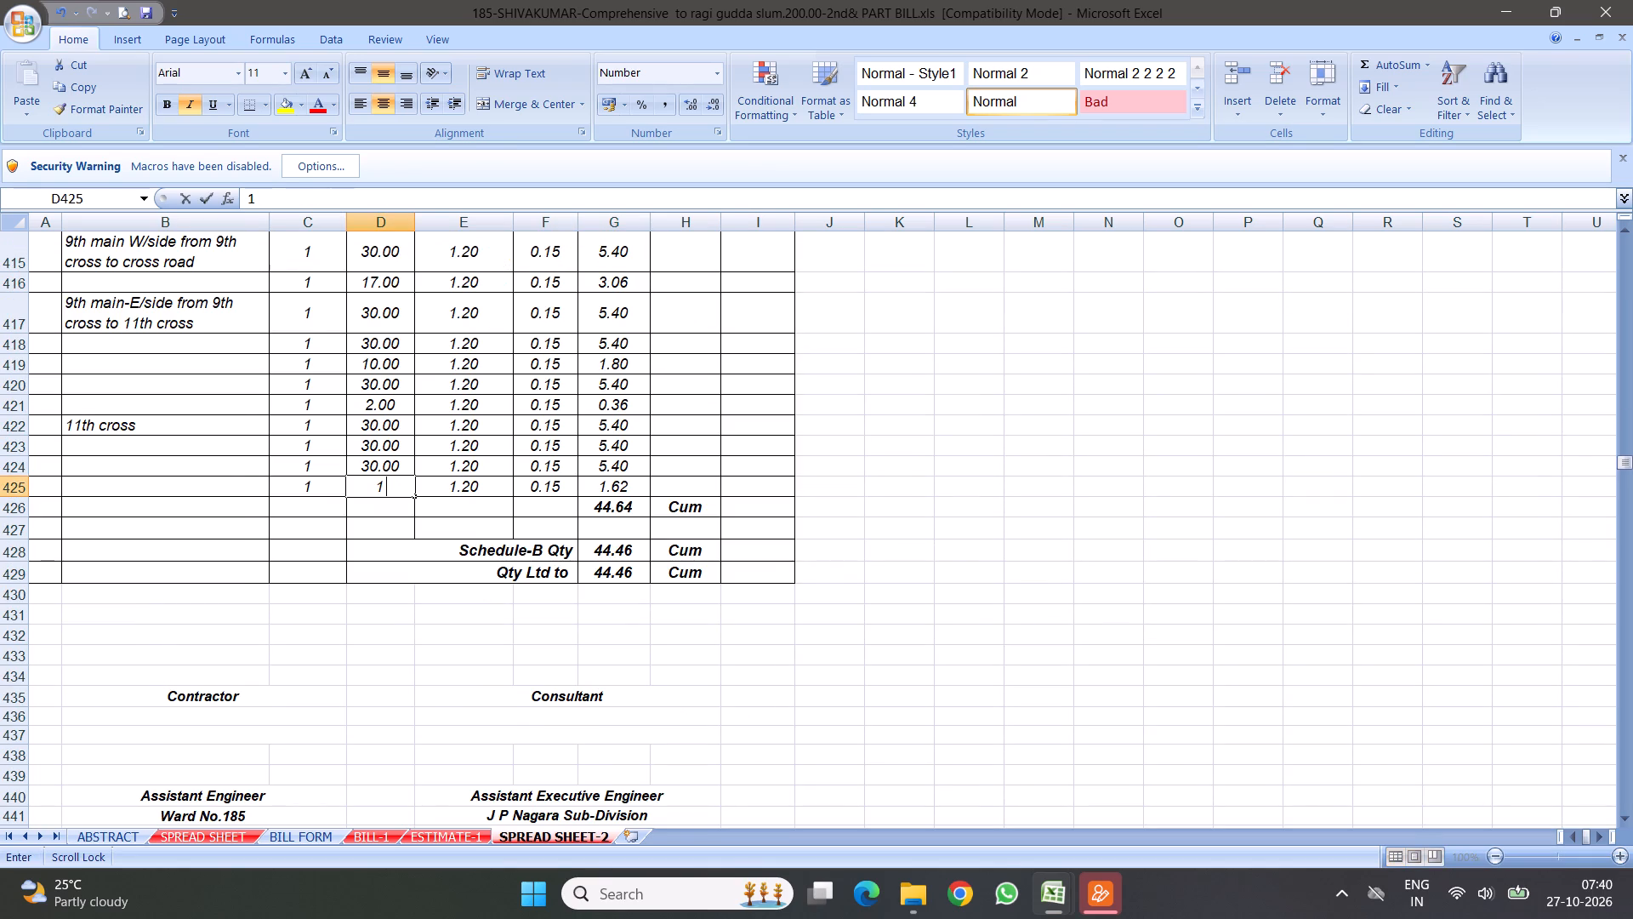
key("0")
left_click(630, 469)
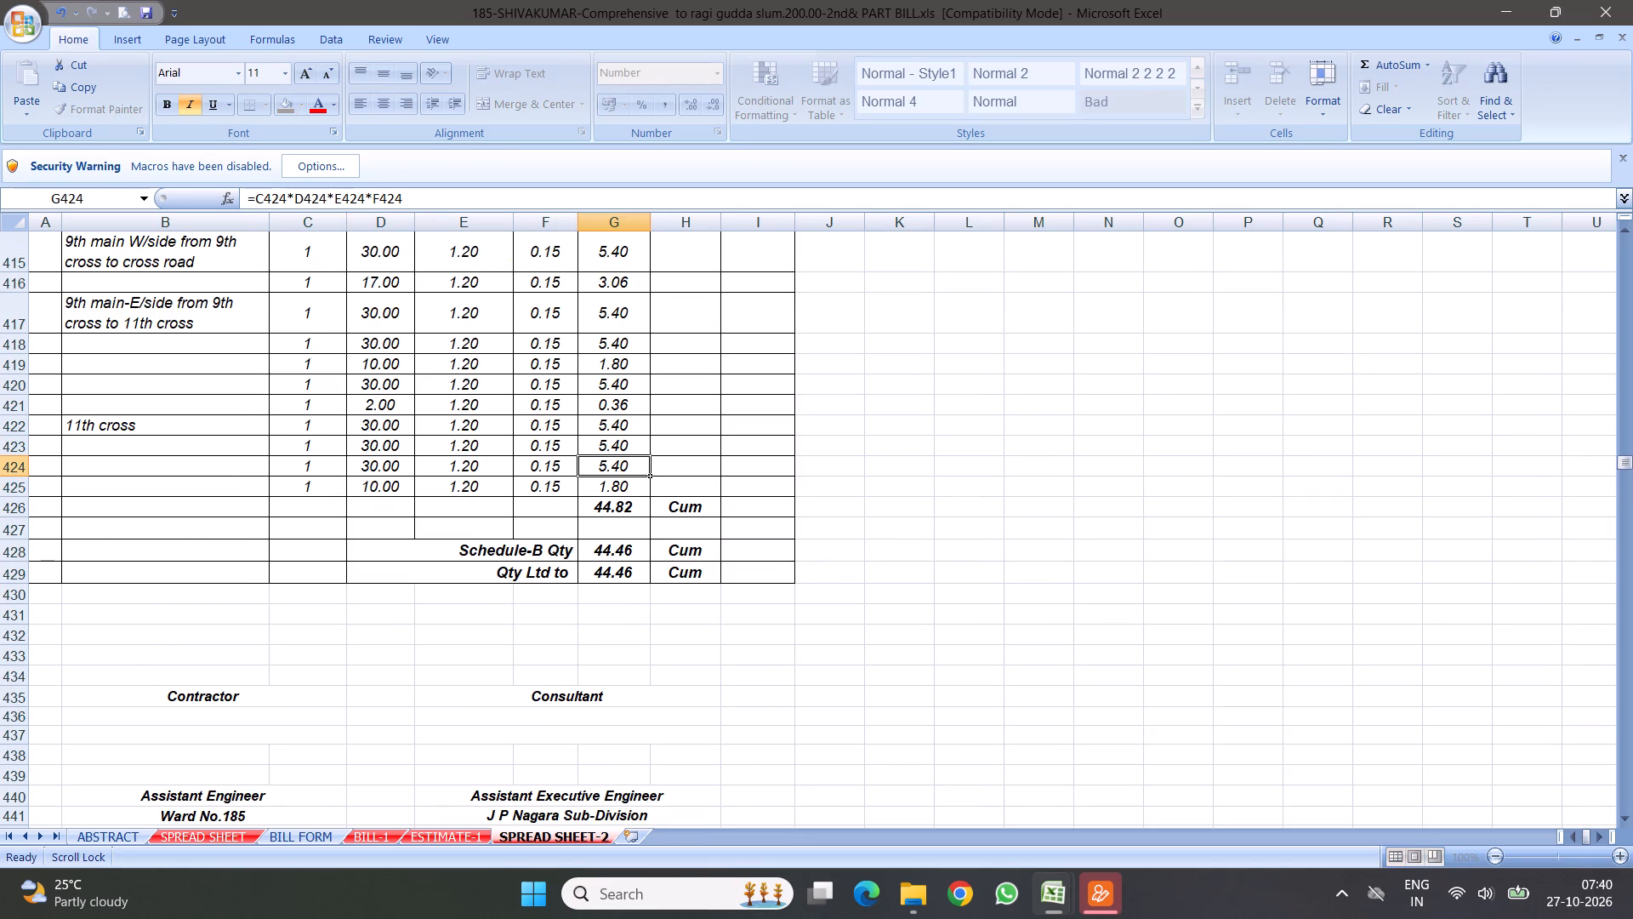
Insert a row above the total row 385 on item 9's sheet.
scroll(458, 448, "up", 12)
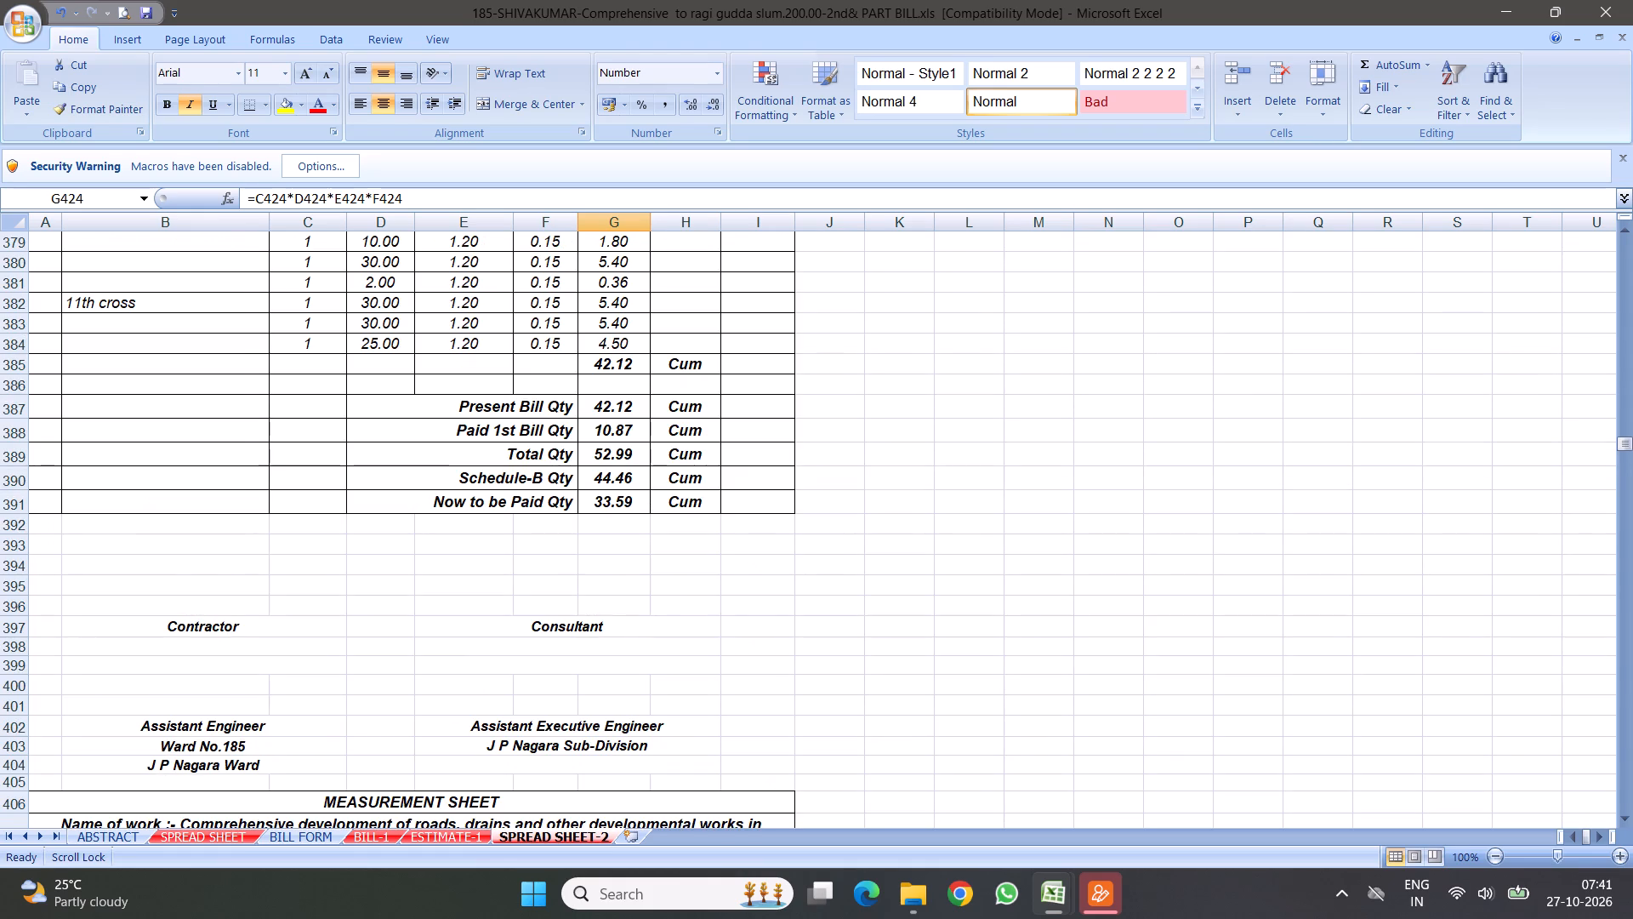
left_click(375, 349)
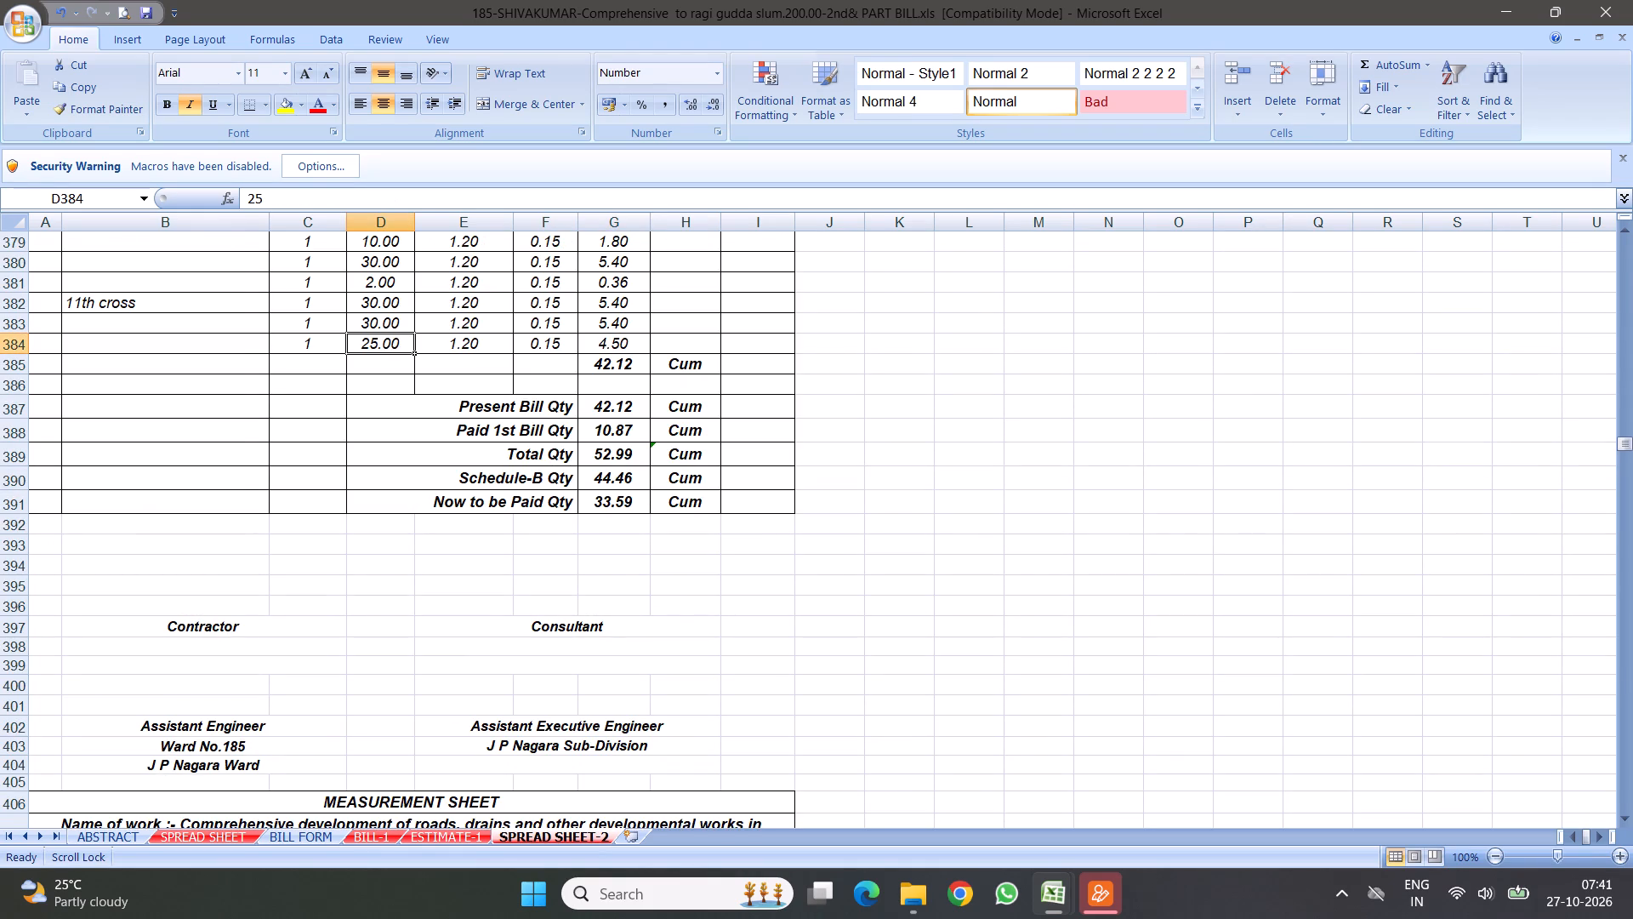
scroll(428, 404, "up", 2)
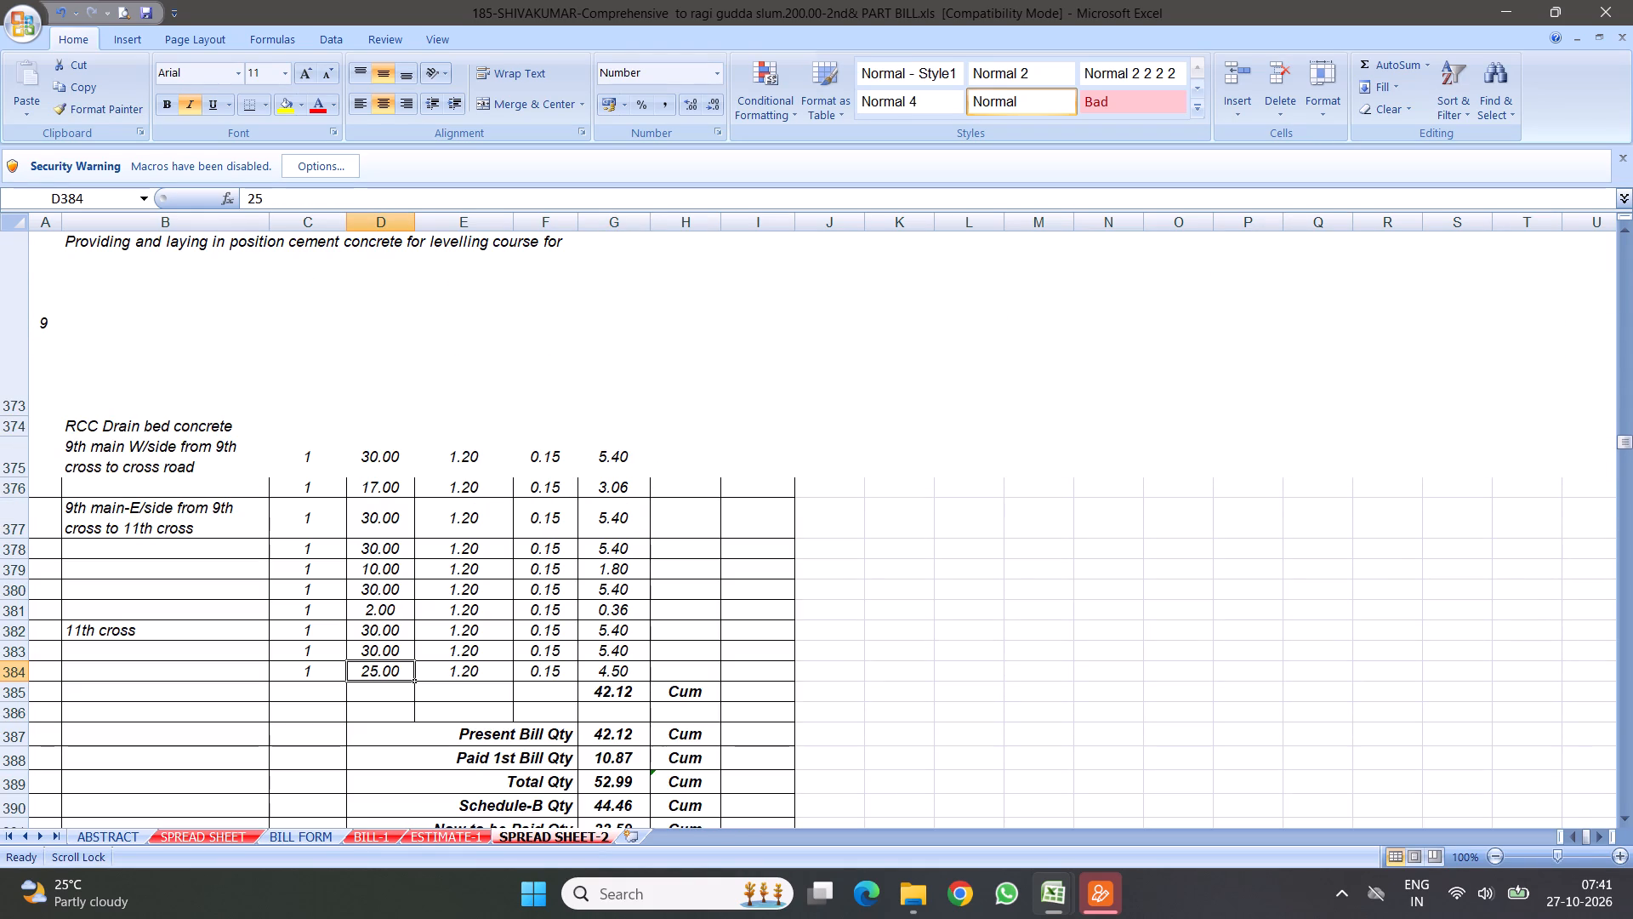
scroll(418, 591, "down", 1)
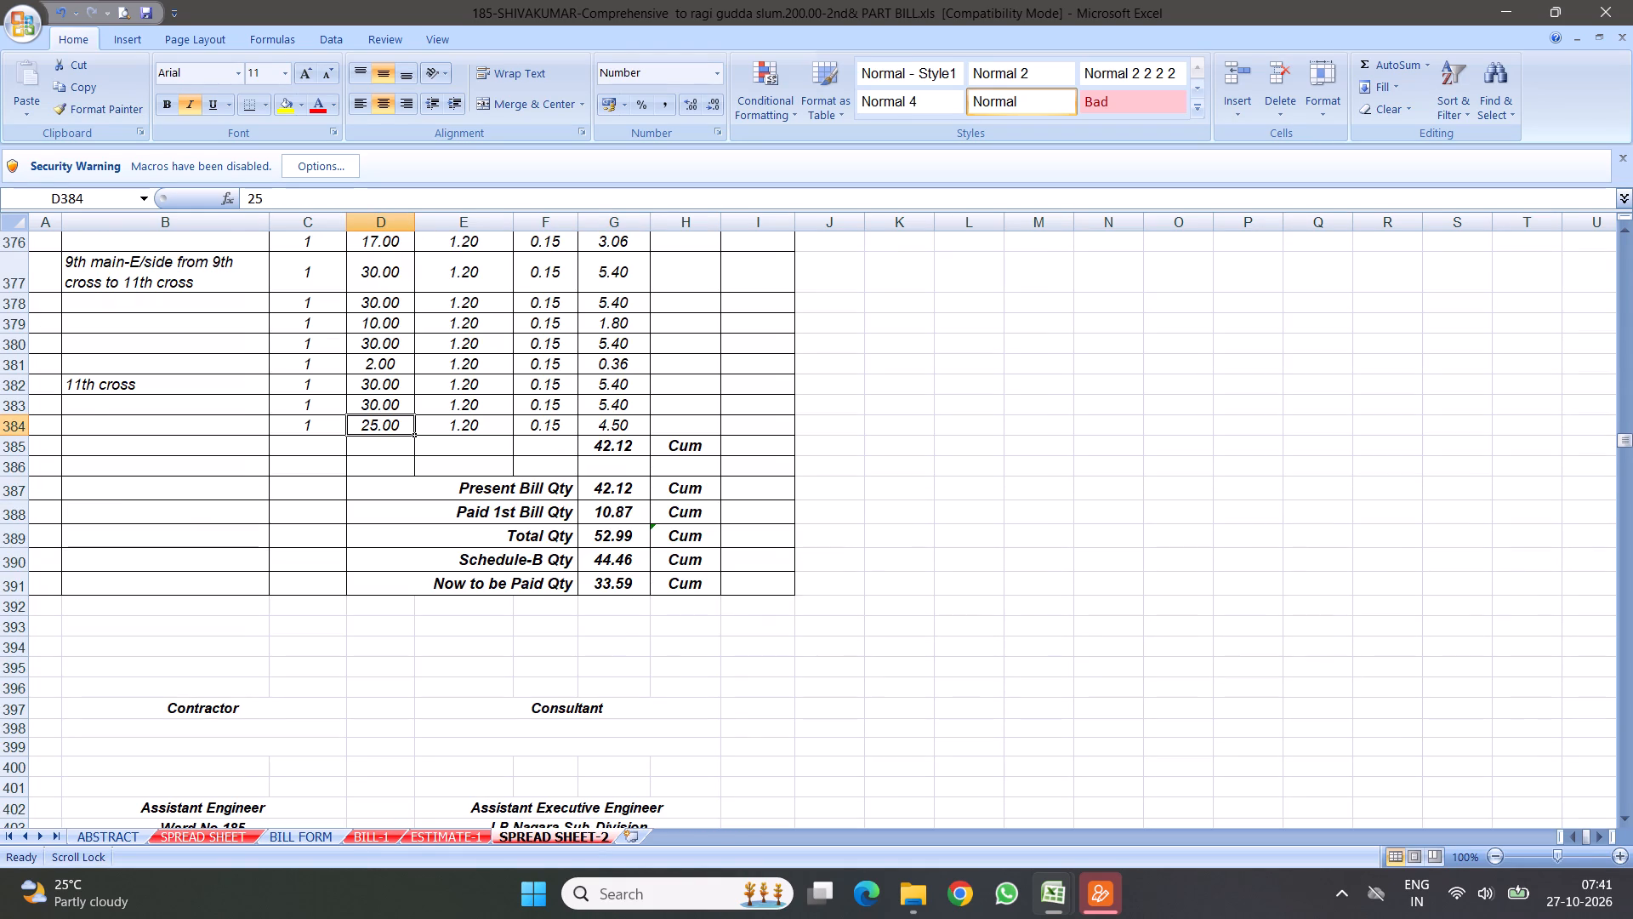
left_click(16, 445)
right_click(16, 444)
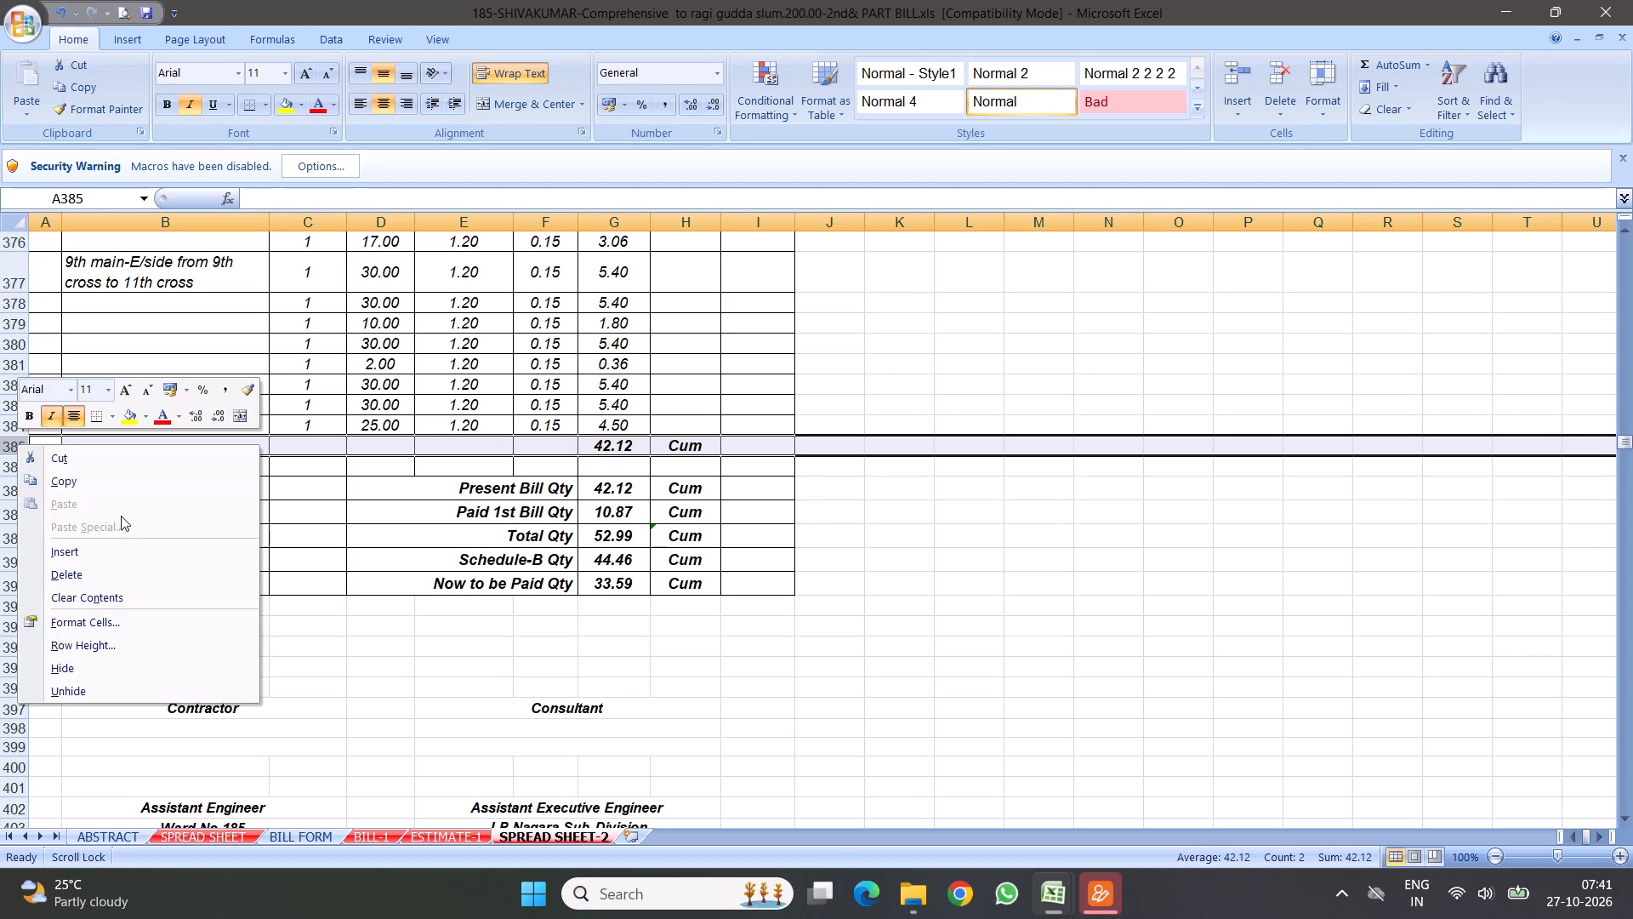
left_click(79, 553)
Copy the descriptions, numbers, lengths and breadths B416:E426 from item 10's sheet to item 9's sheet, starting at B375.
scroll(325, 600, "down", 2)
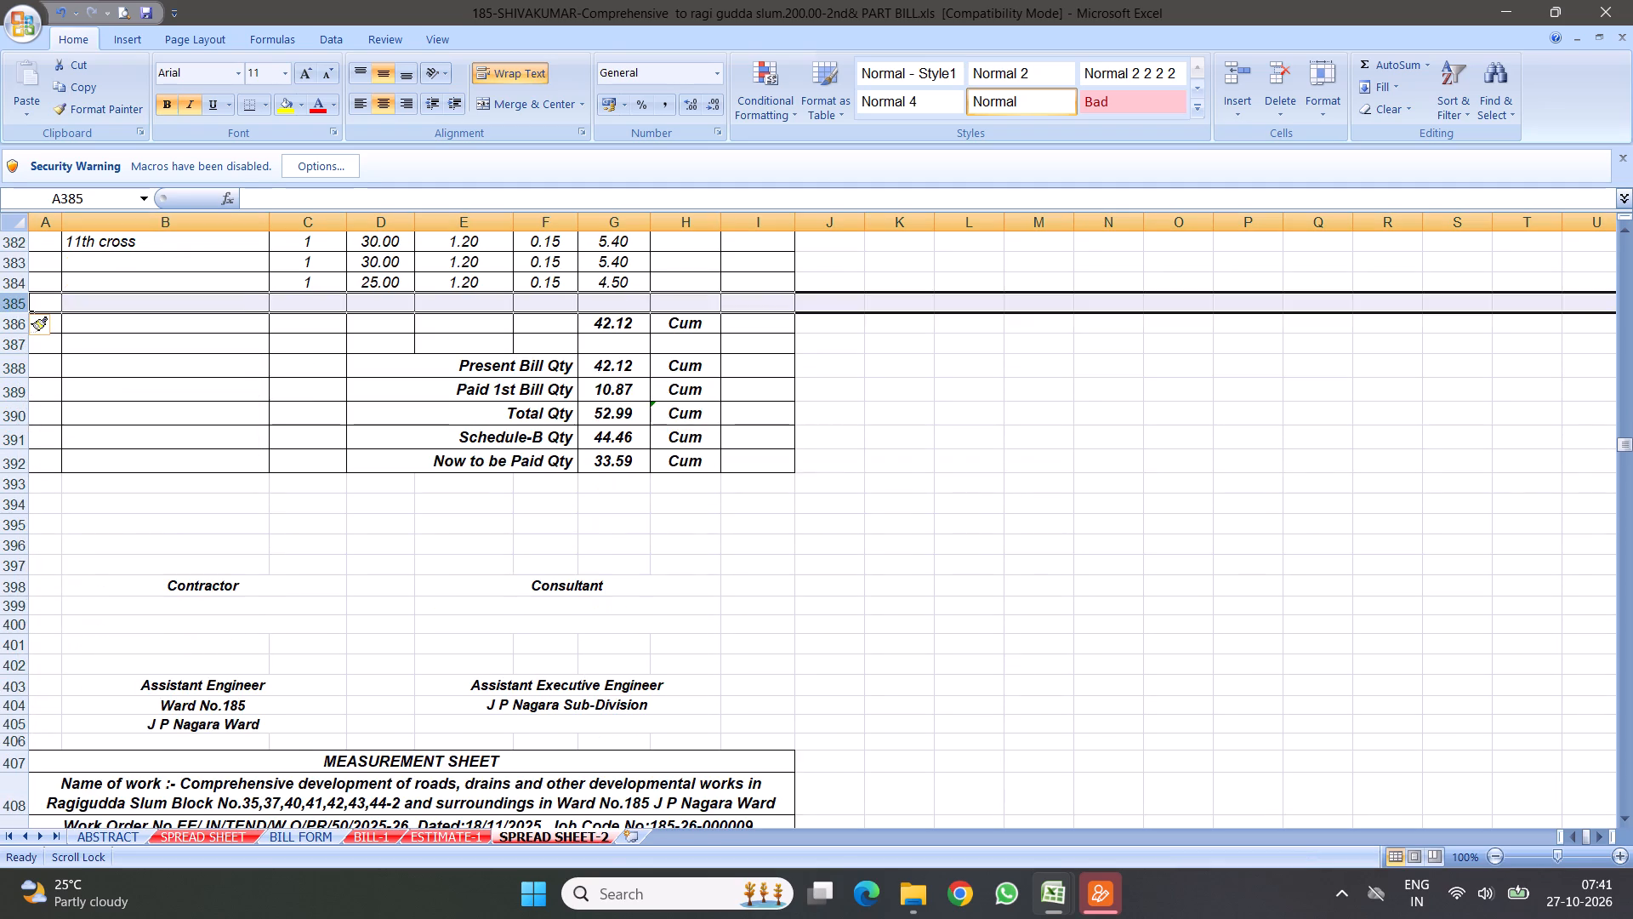
scroll(367, 614, "down", 7)
scroll(265, 603, "down", 5)
scroll(426, 477, "up", 1)
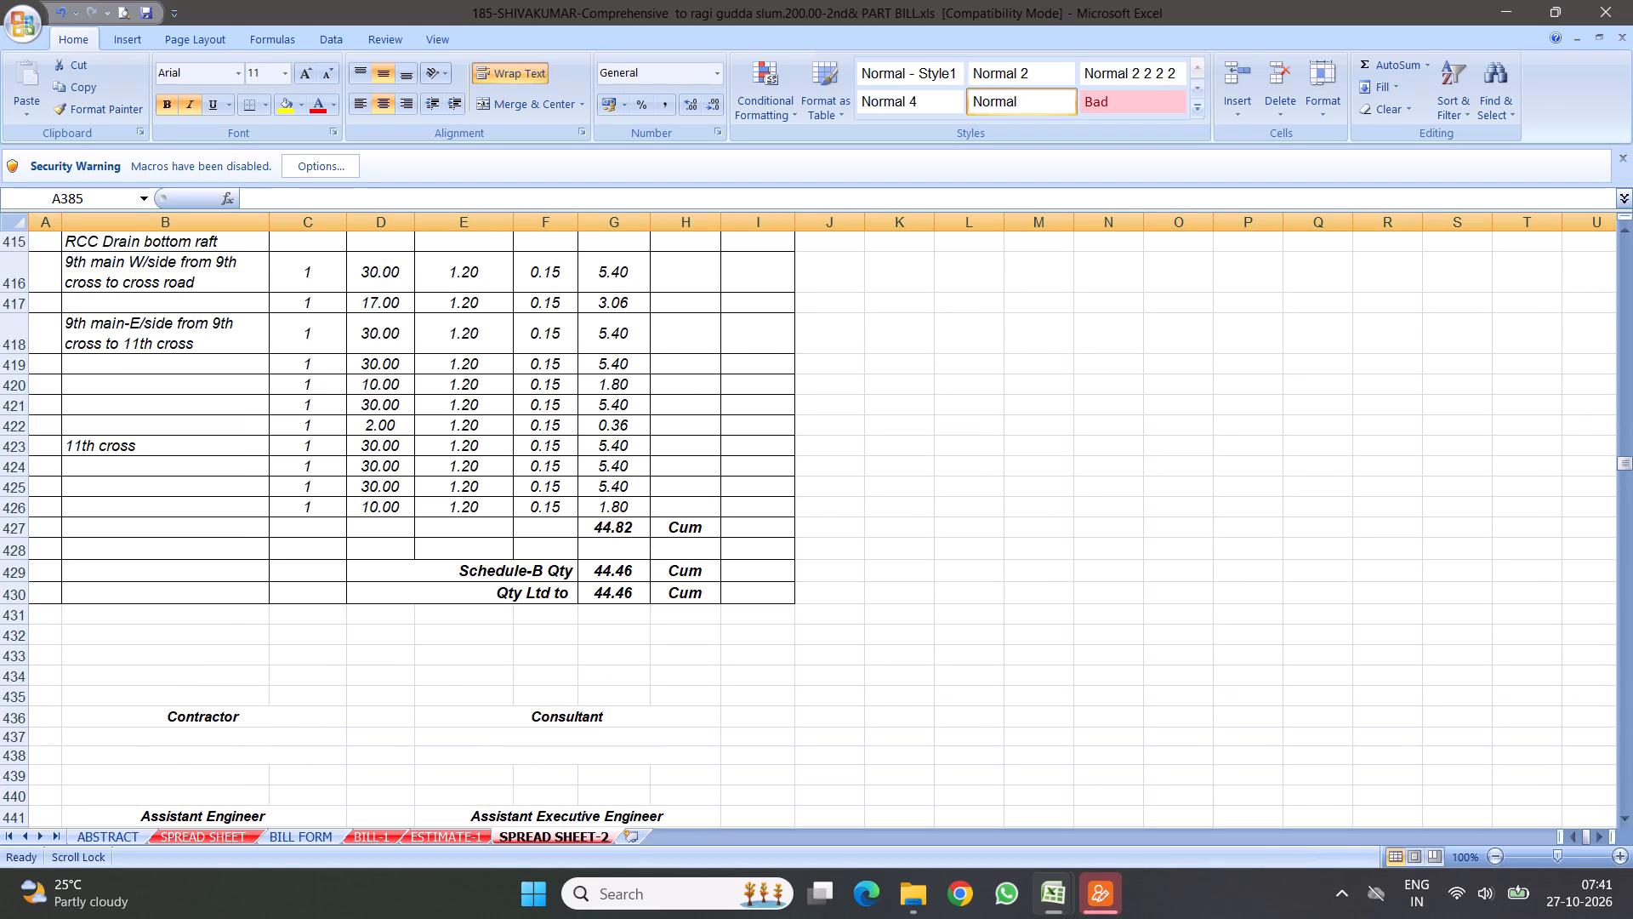
left_click_drag(195, 264, 475, 517)
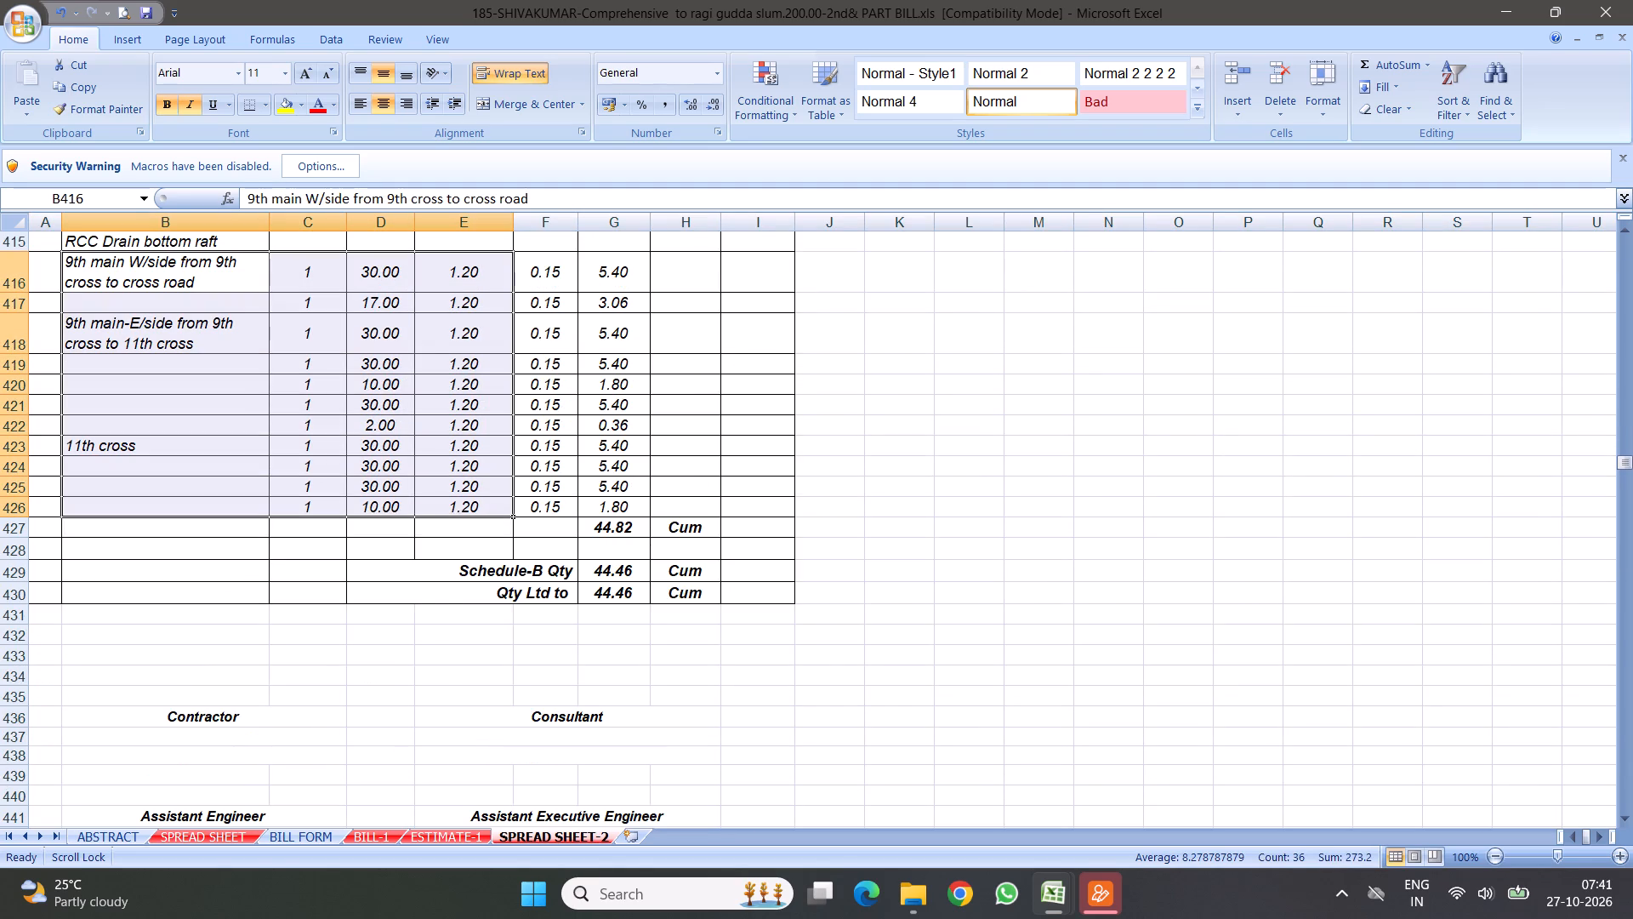
right_click(382, 385)
left_click(431, 421)
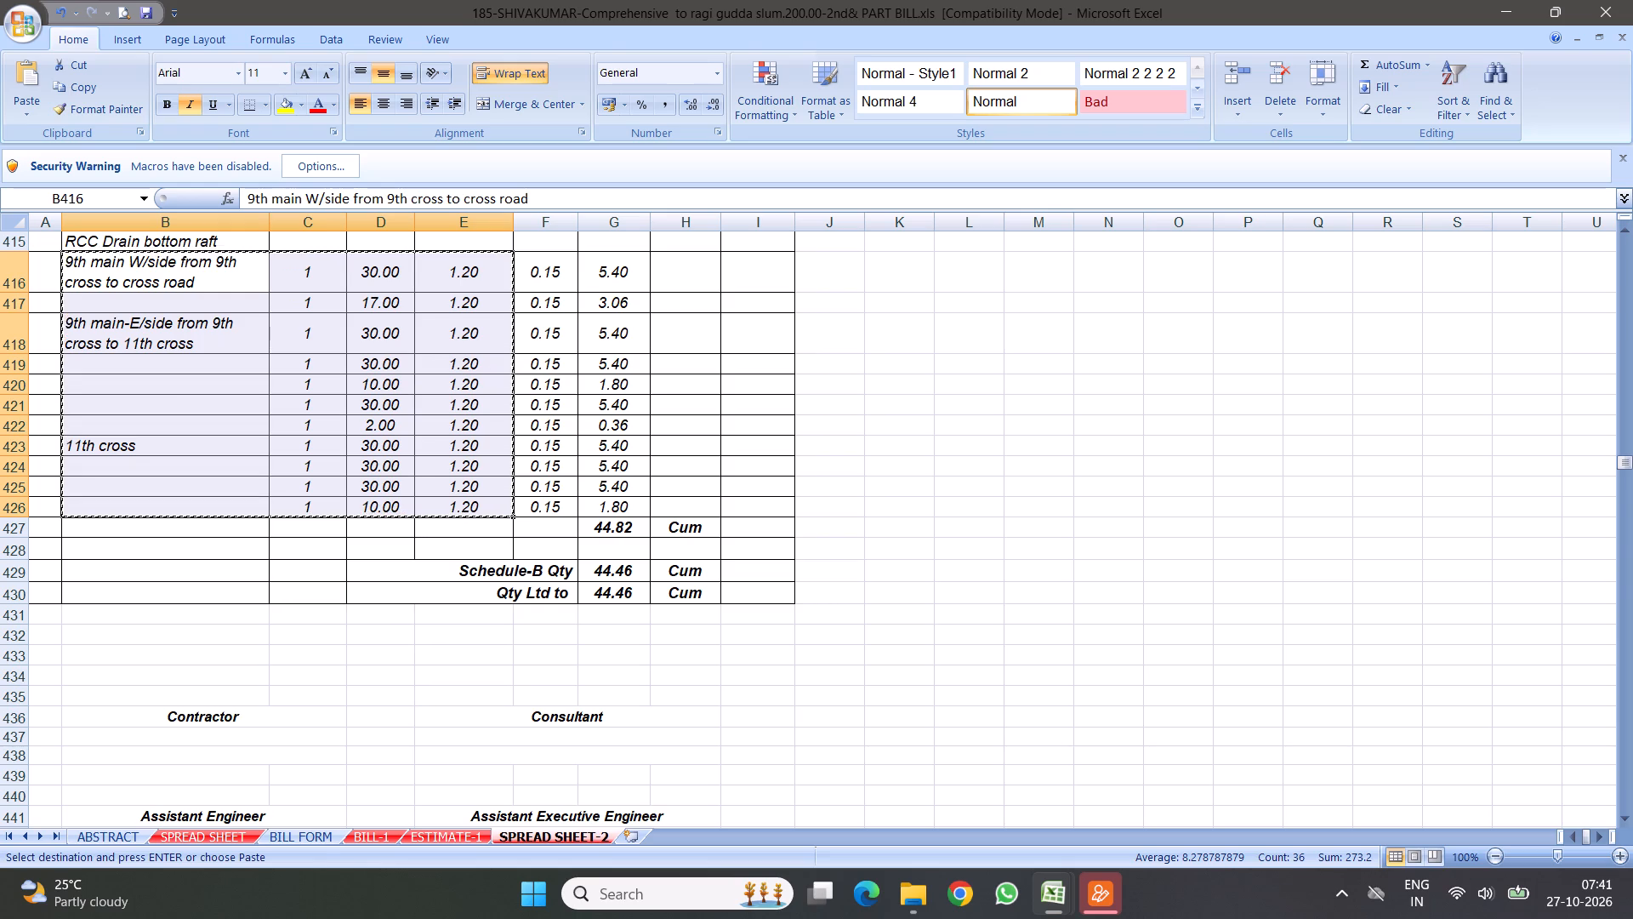
scroll(497, 499, "up", 17)
scroll(386, 606, "down", 1)
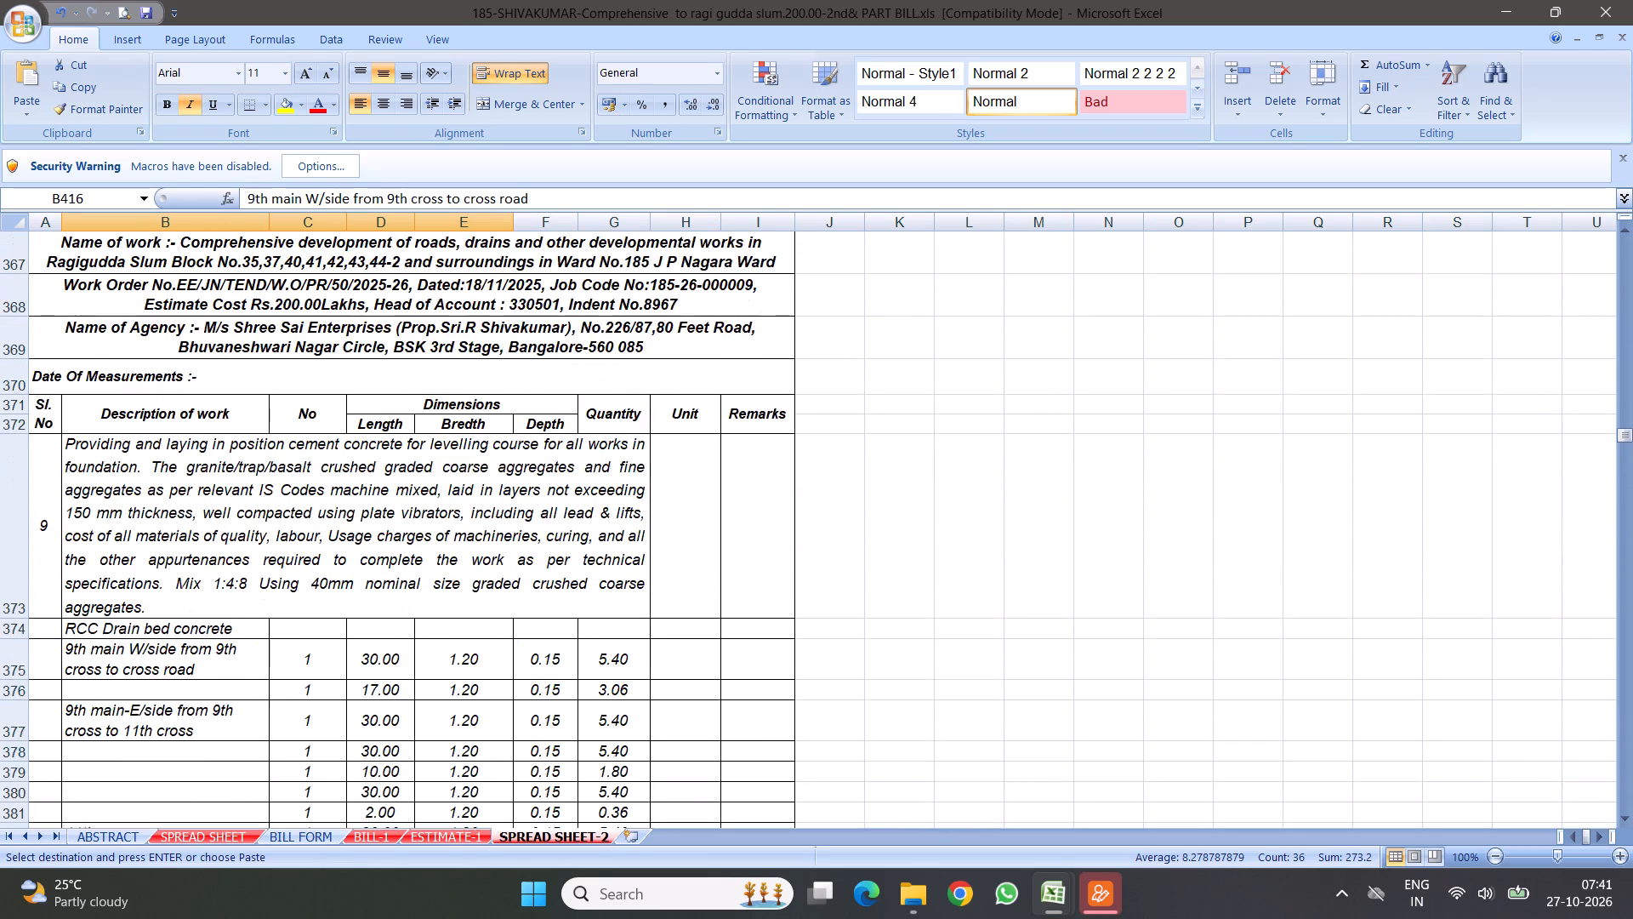
scroll(416, 553, "down", 2)
right_click(156, 449)
left_click(211, 505)
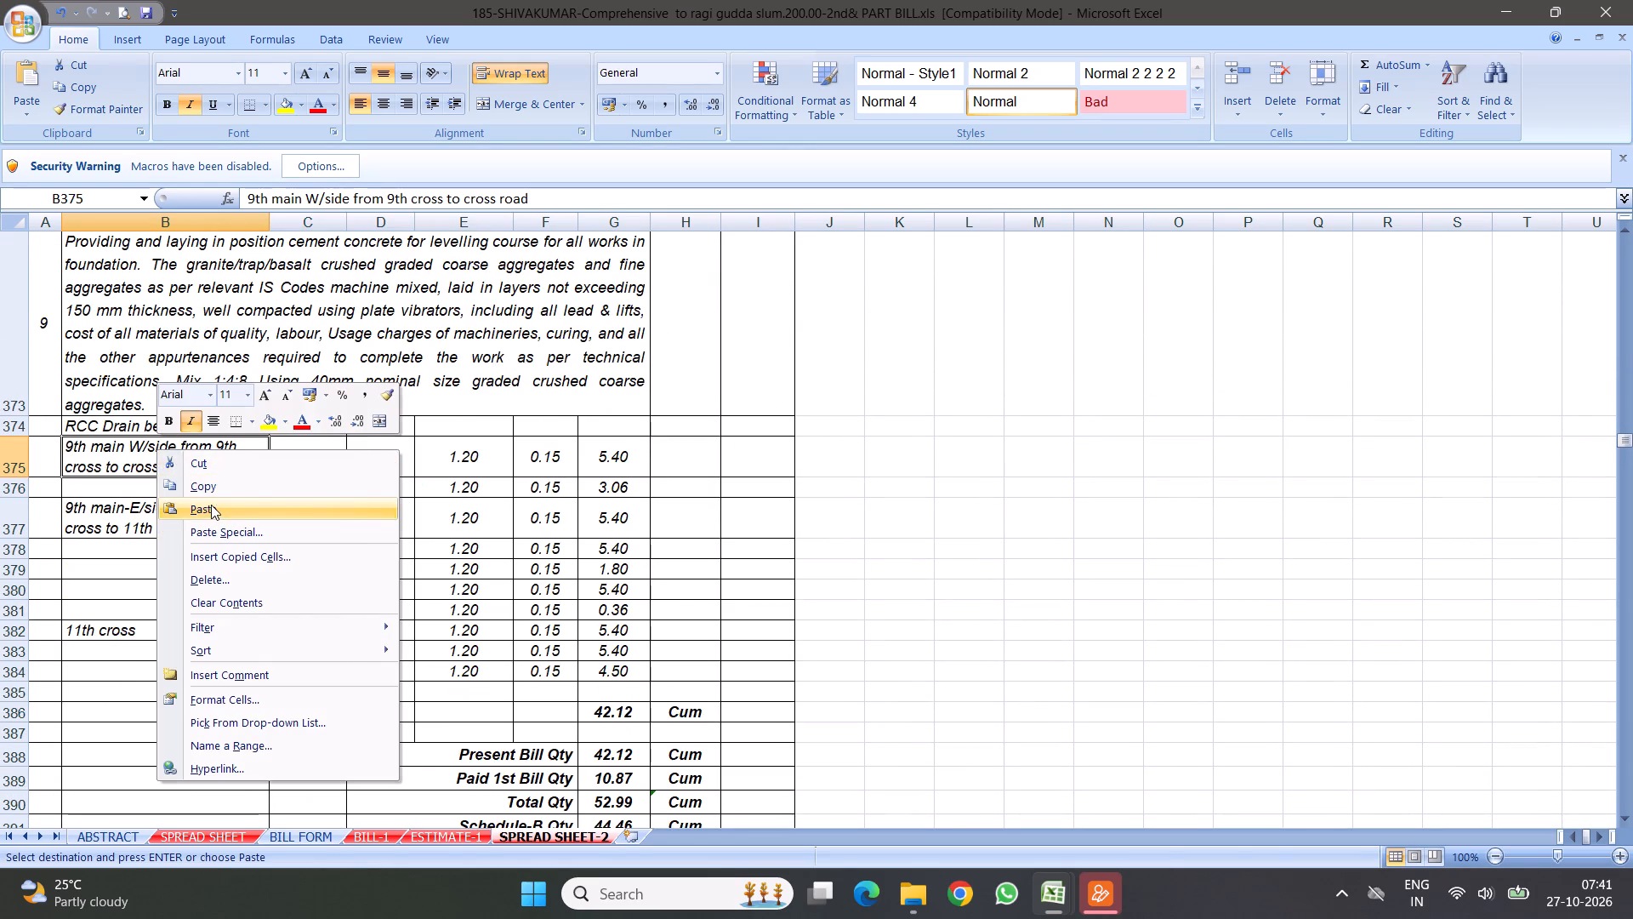
Enter a depth of 0.15 in F385, the last 11th cross row on item 9's sheet.
left_click(551, 693)
key("period")
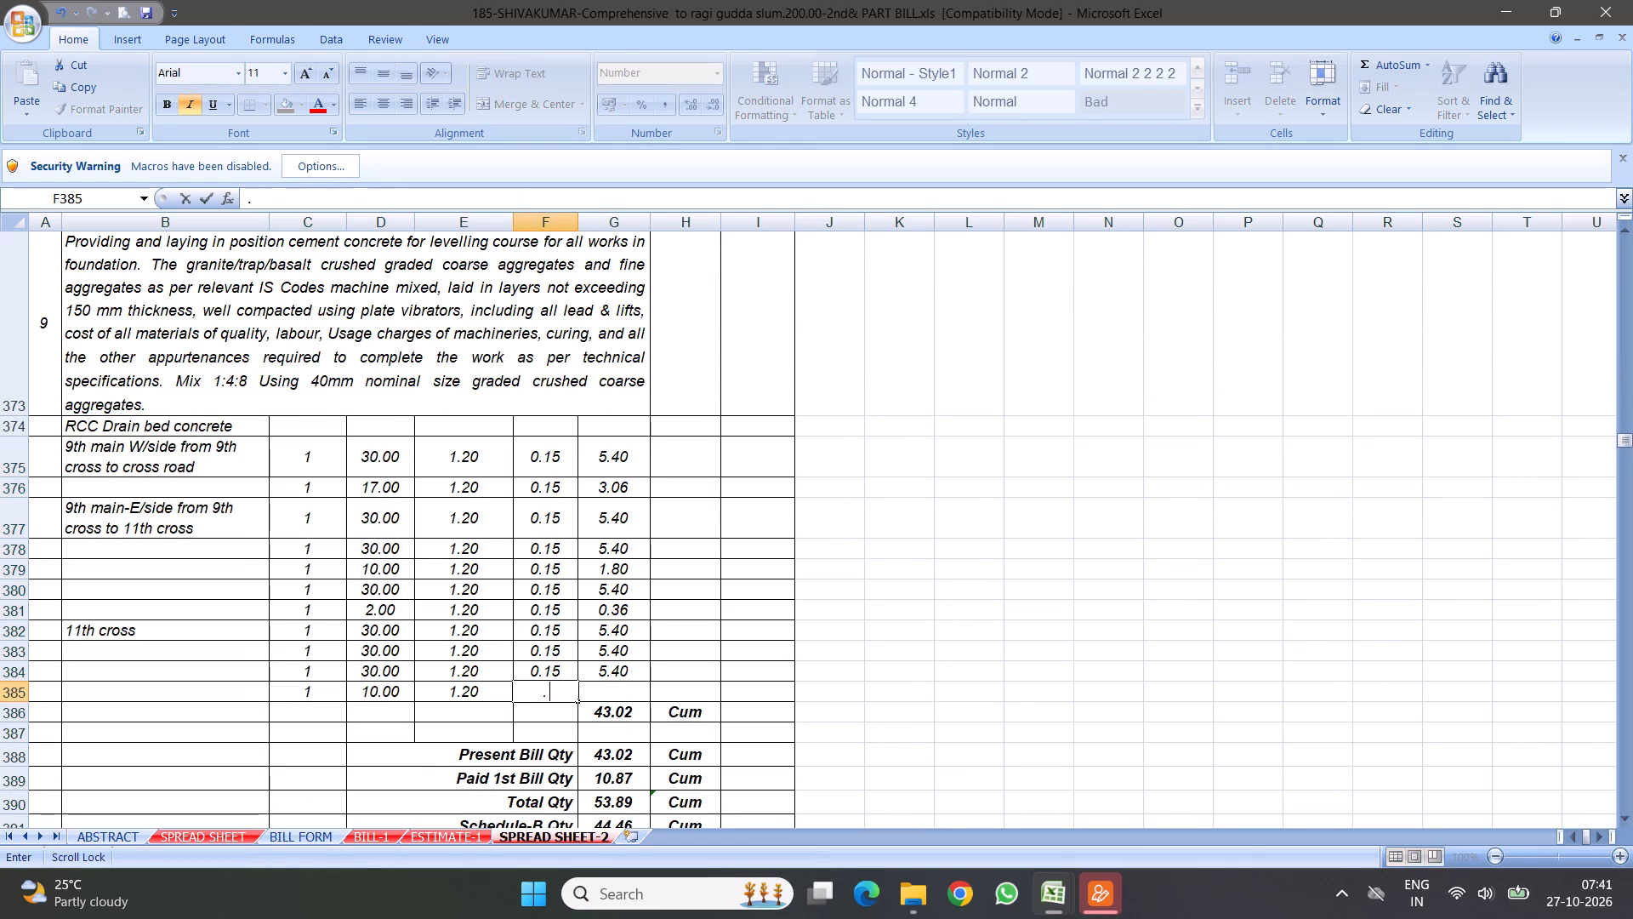
key("1")
key("5")
left_click(799, 657)
Set the depth of the 9th main W/side row, F375, on item 9's sheet to 0.1.
scroll(515, 643, "down", 2)
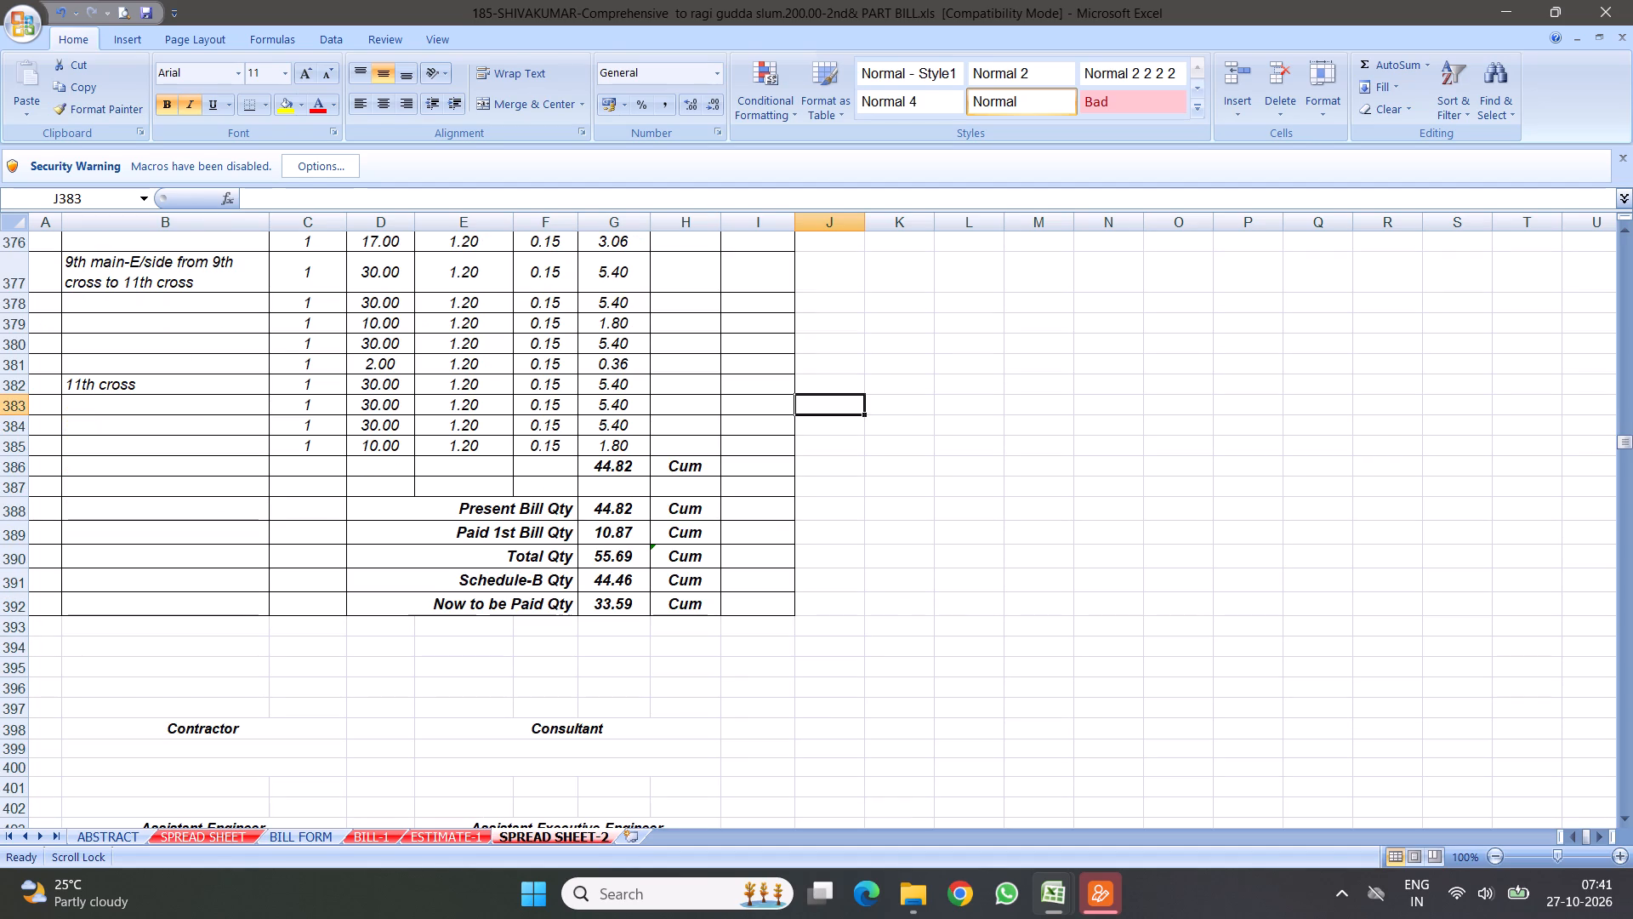
left_click(617, 488)
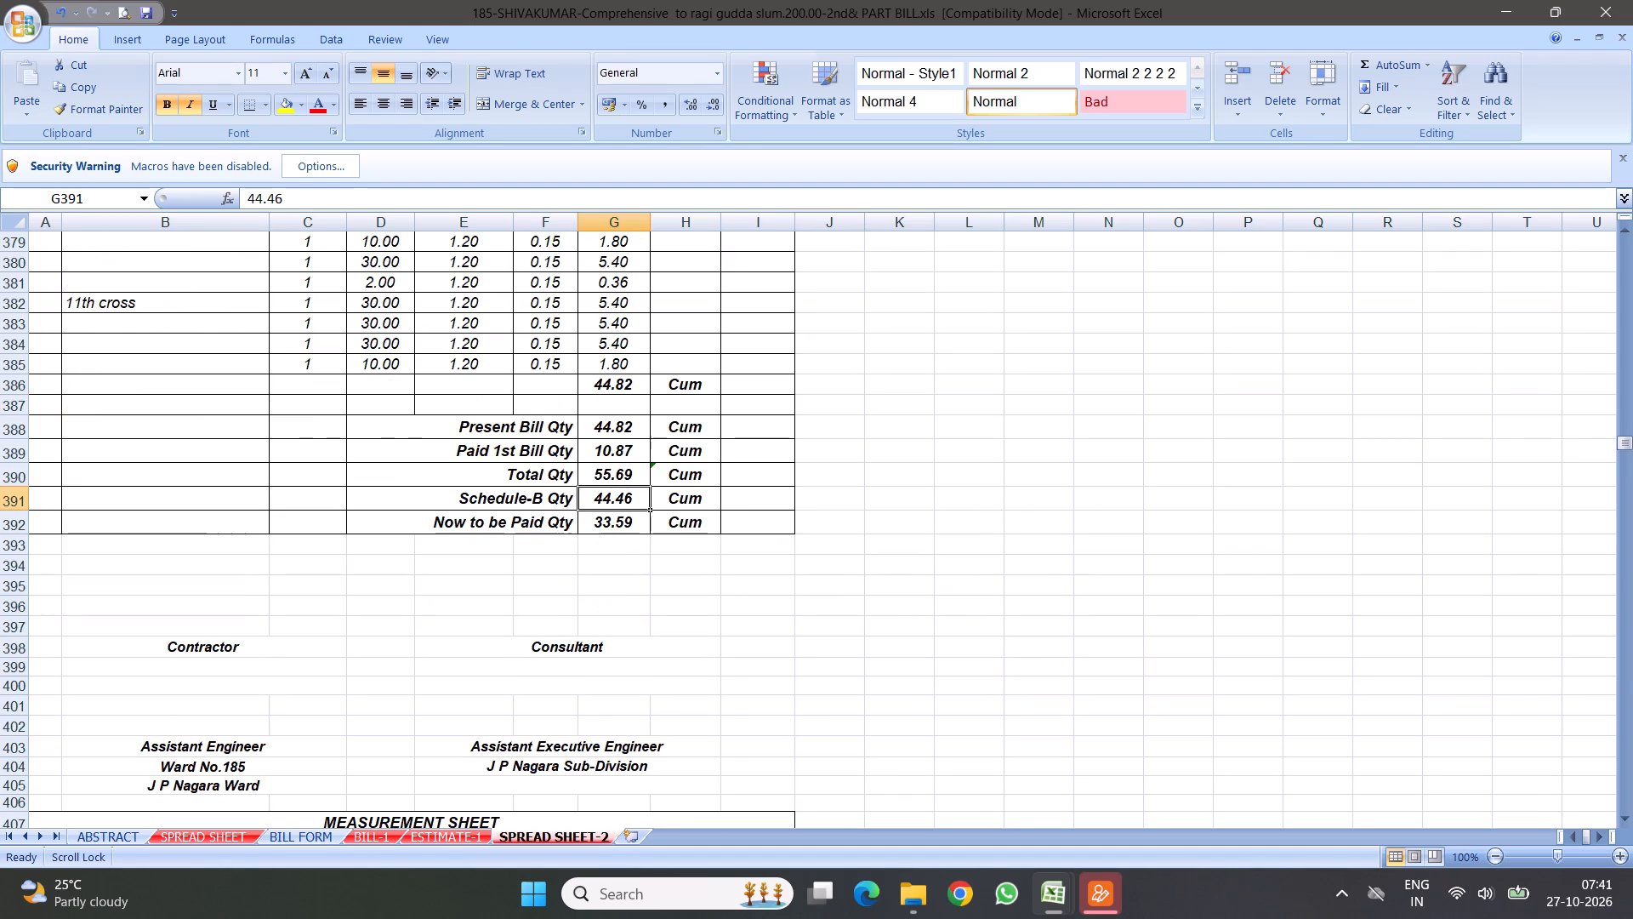
scroll(469, 462, "up", 2)
left_click(554, 449)
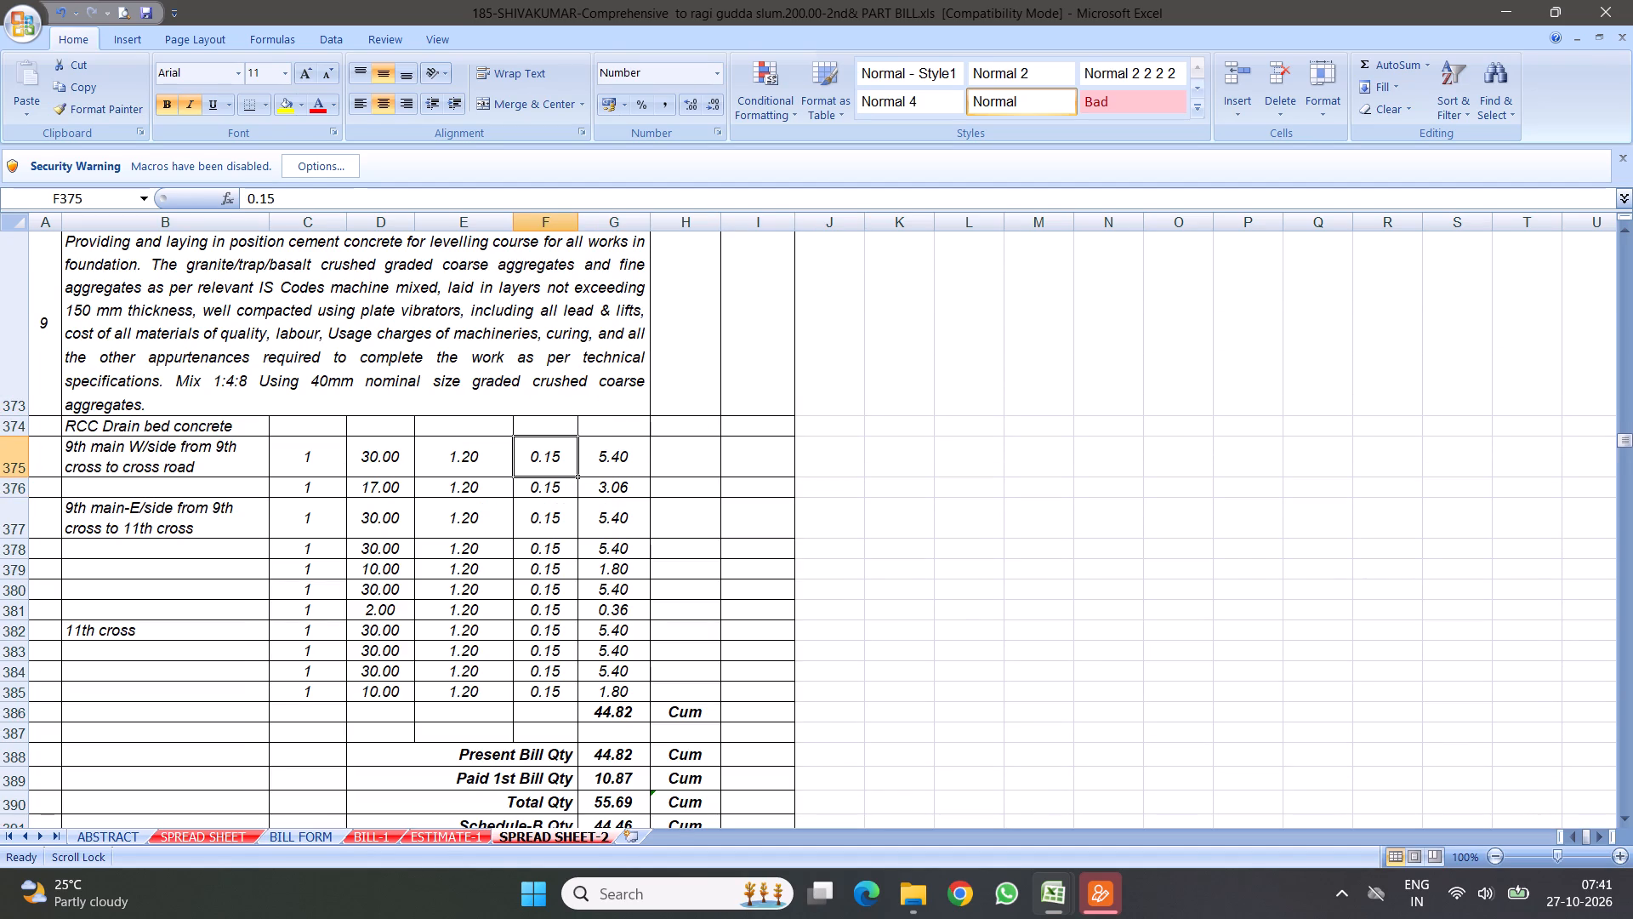
left_click(456, 462)
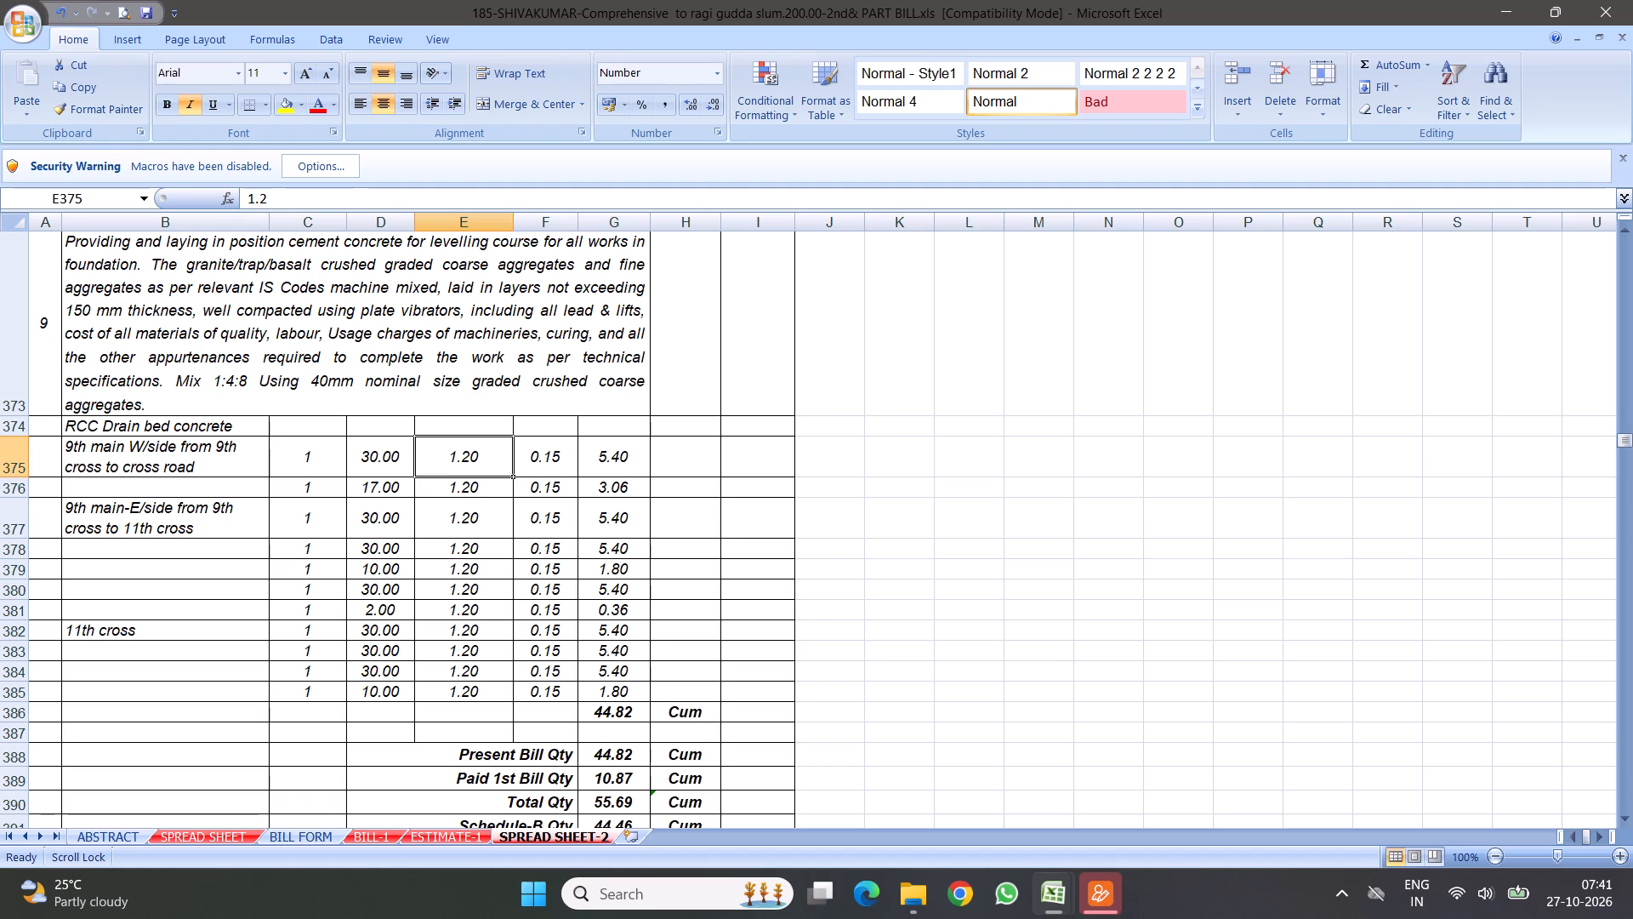
left_click(546, 459)
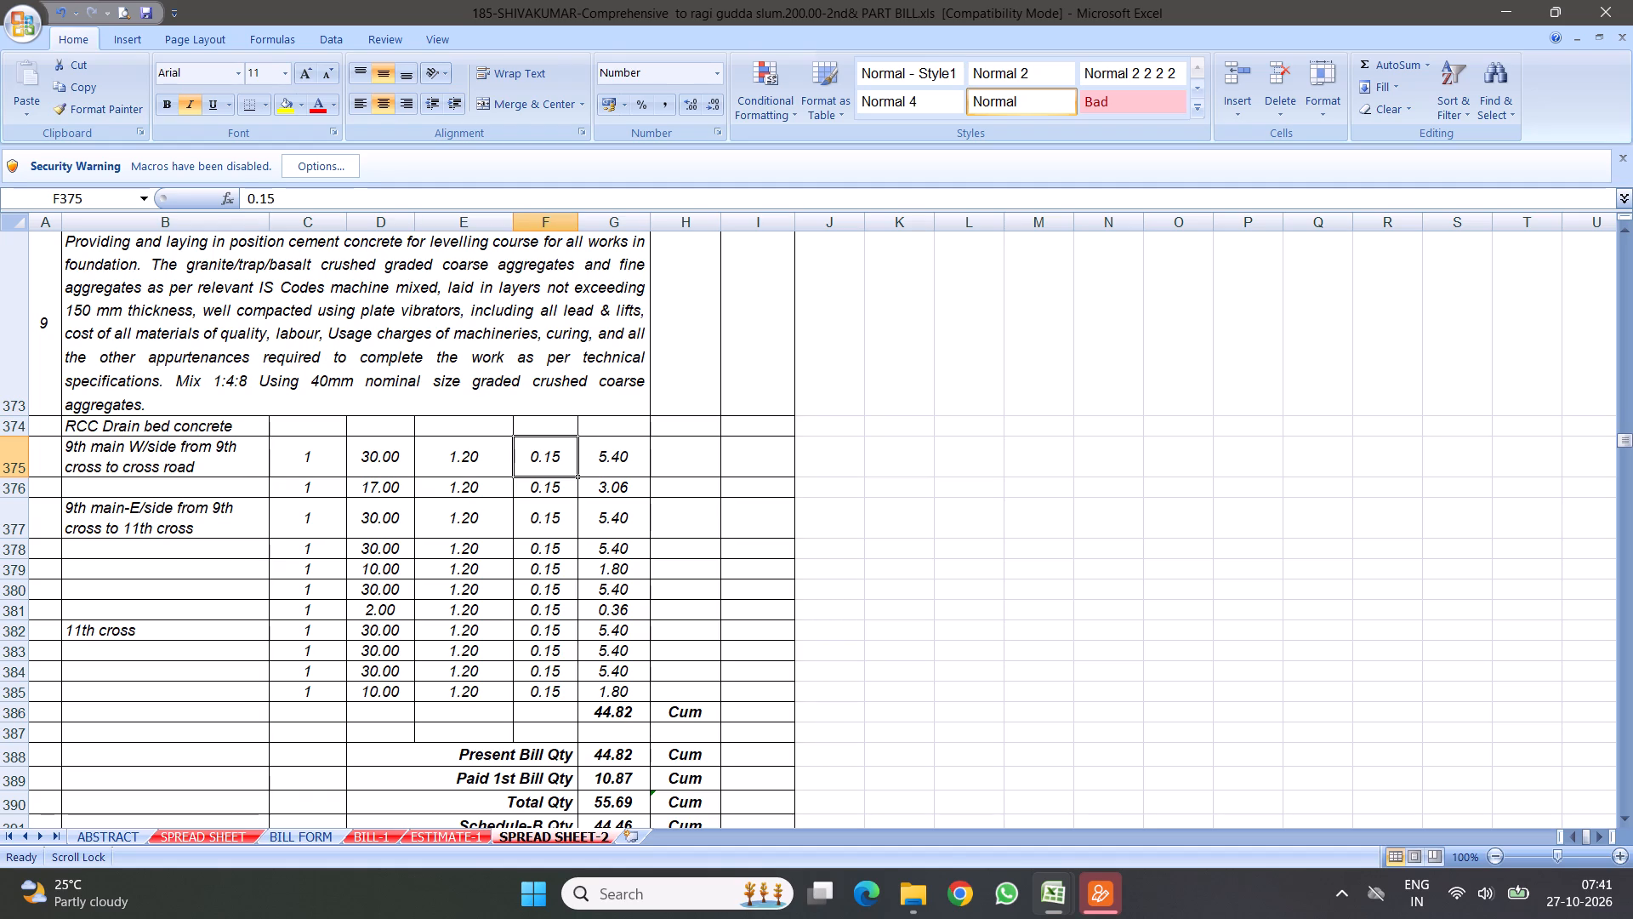
key("period")
key("1")
left_click(731, 611)
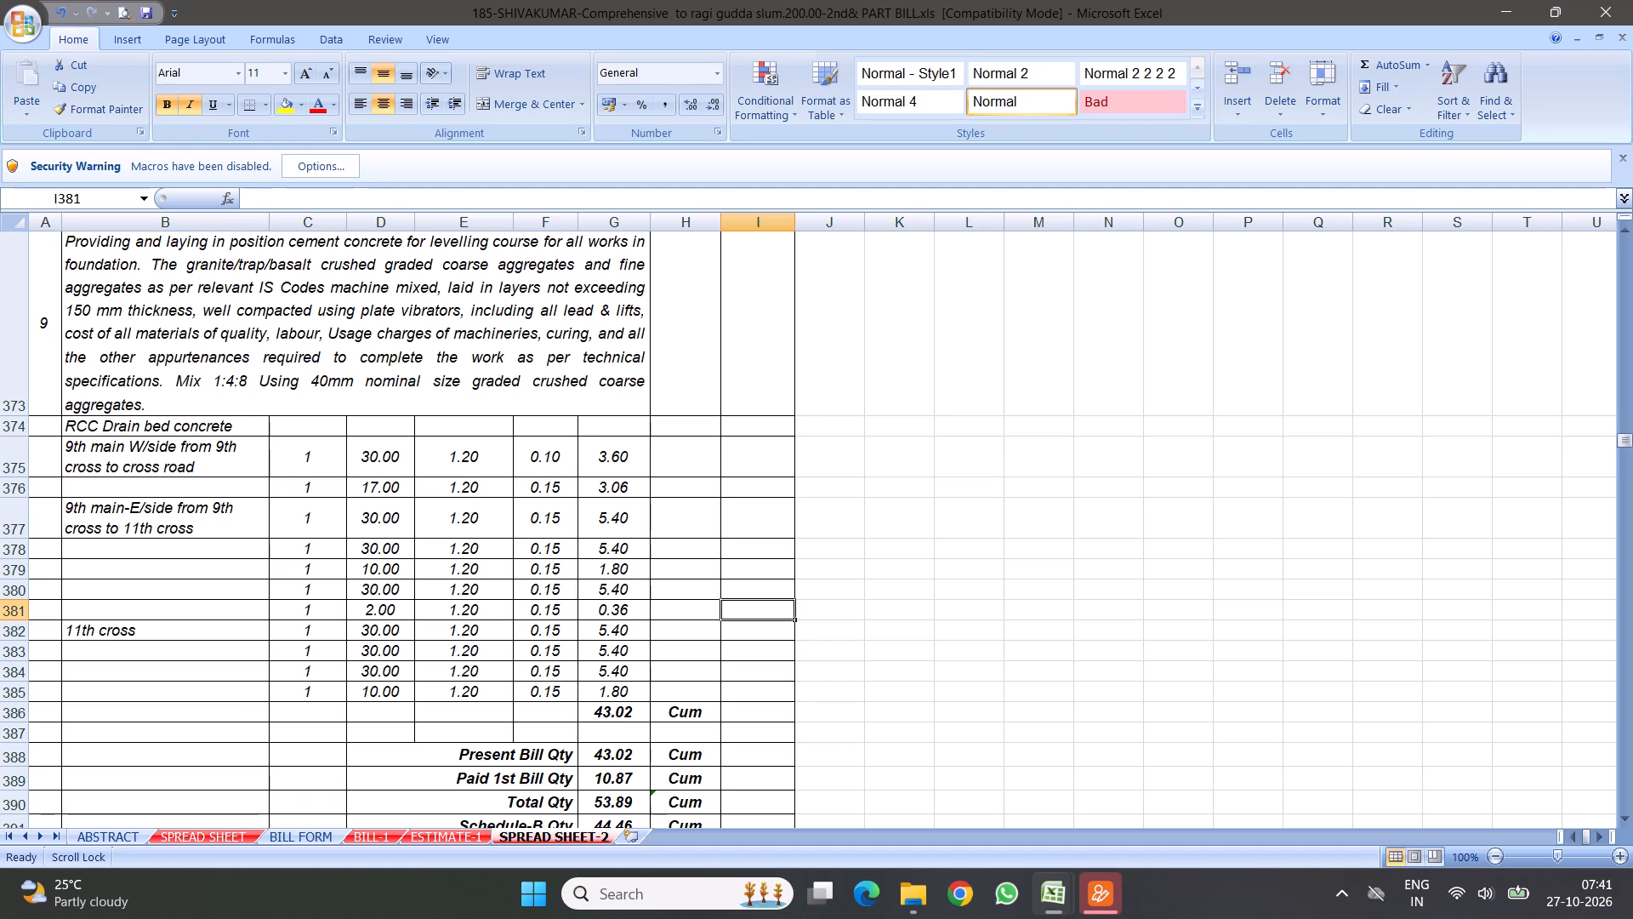
Fill the 0.1 depth from F375 down through F385 on item 9's sheet.
left_click(551, 458)
scroll(622, 475, "down", 1)
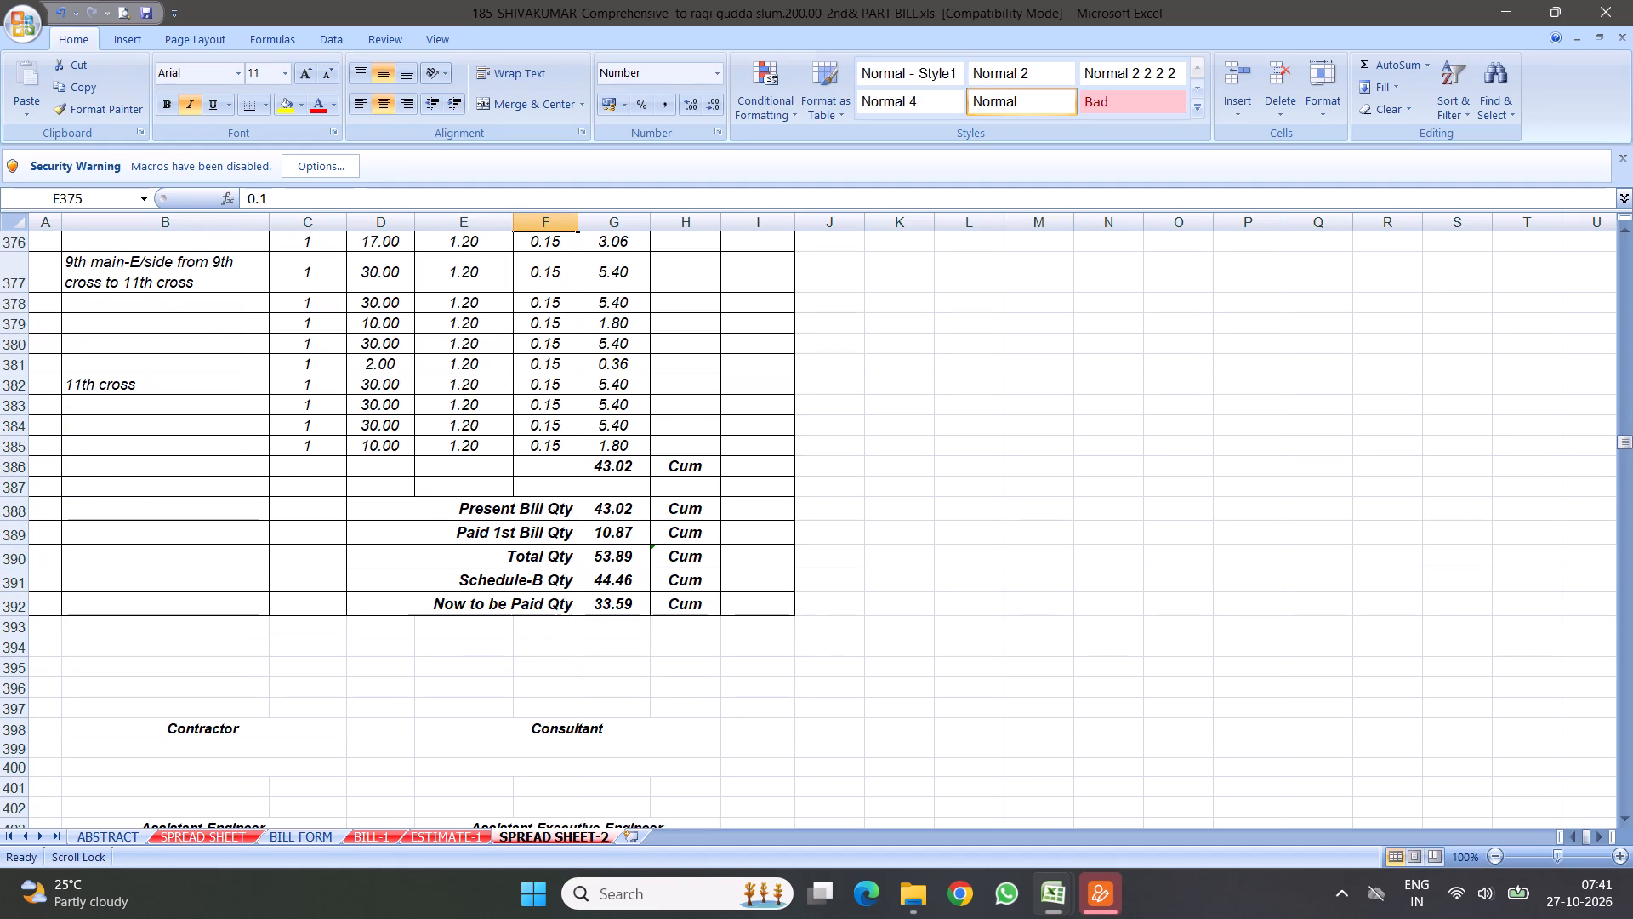
scroll(603, 425, "up", 1)
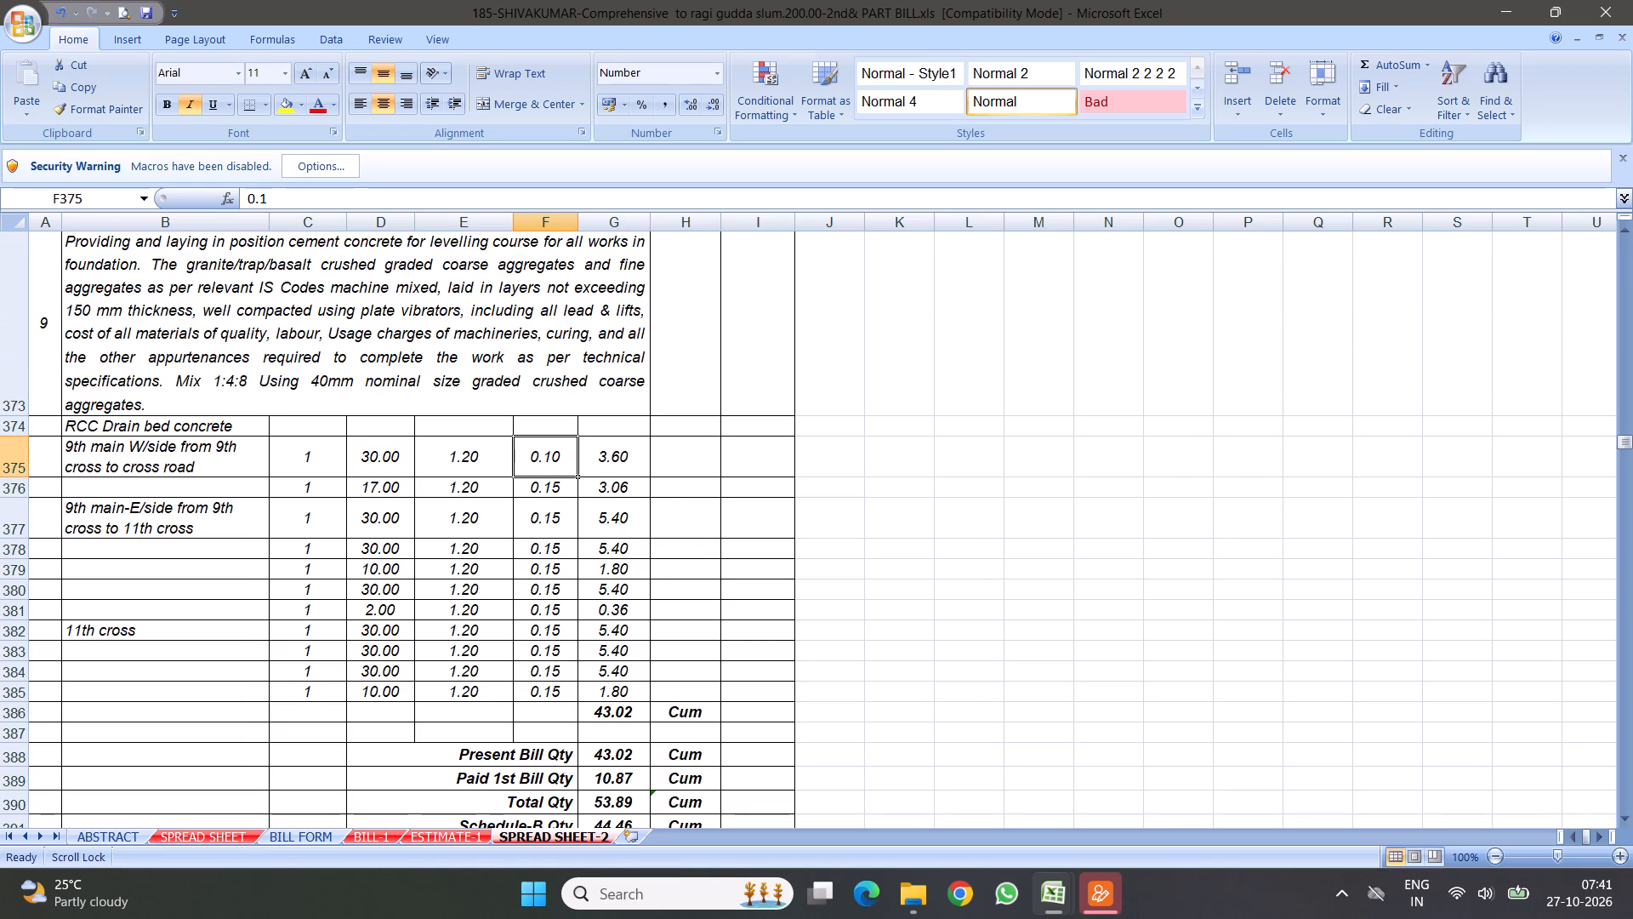
left_click_drag(577, 476, 555, 594)
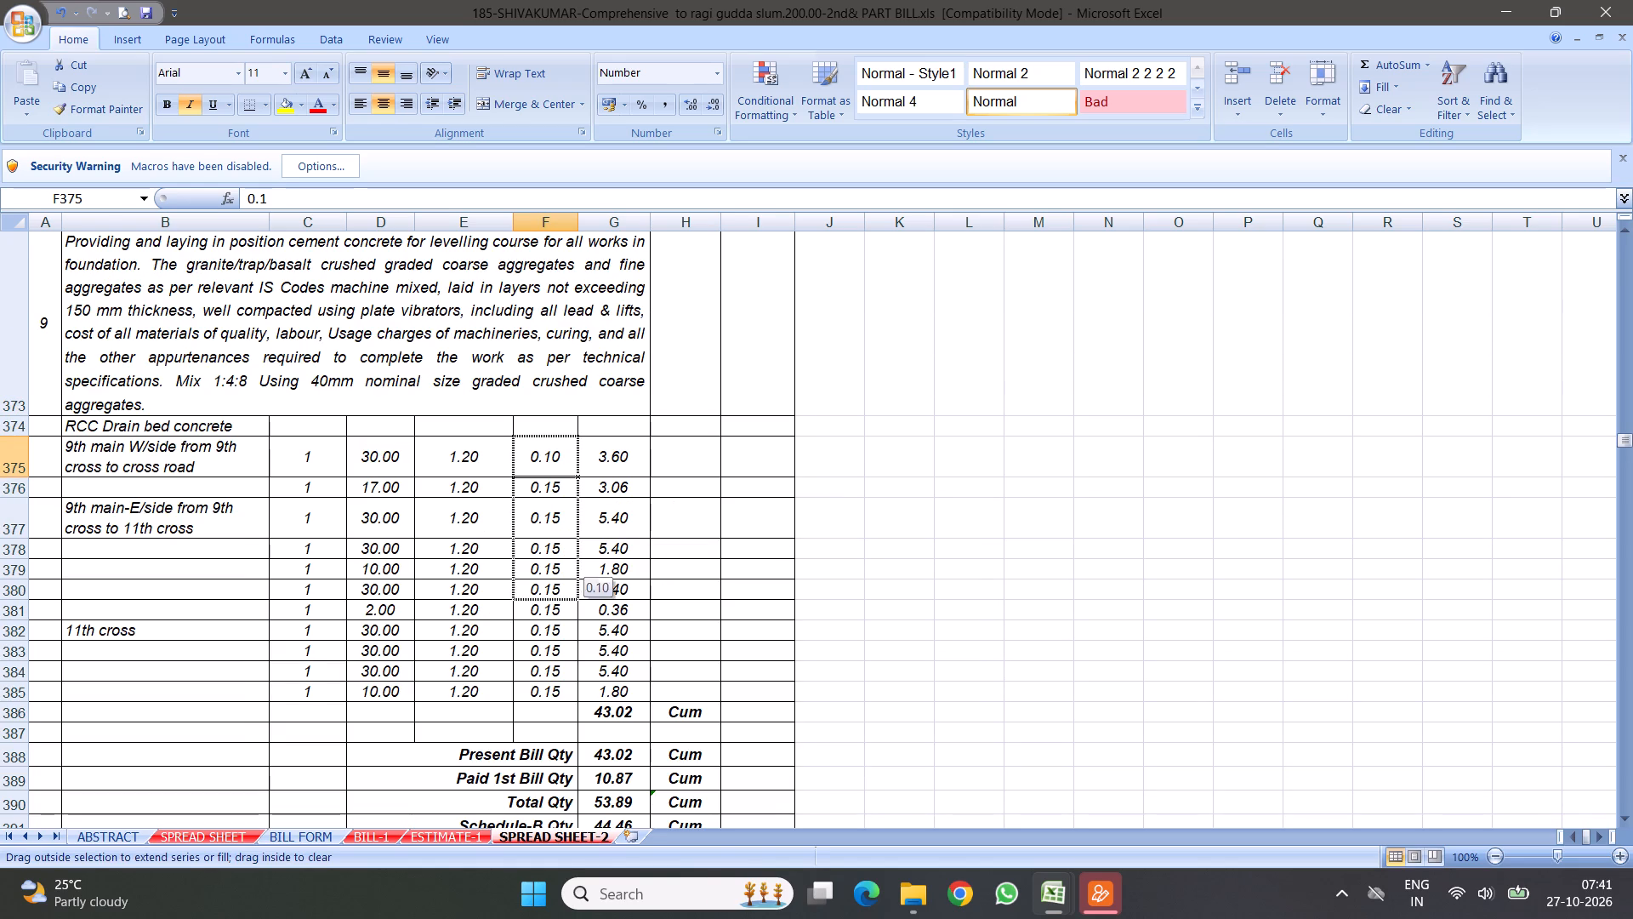
left_click_drag(555, 594, 549, 694)
scroll(617, 651, "down", 5)
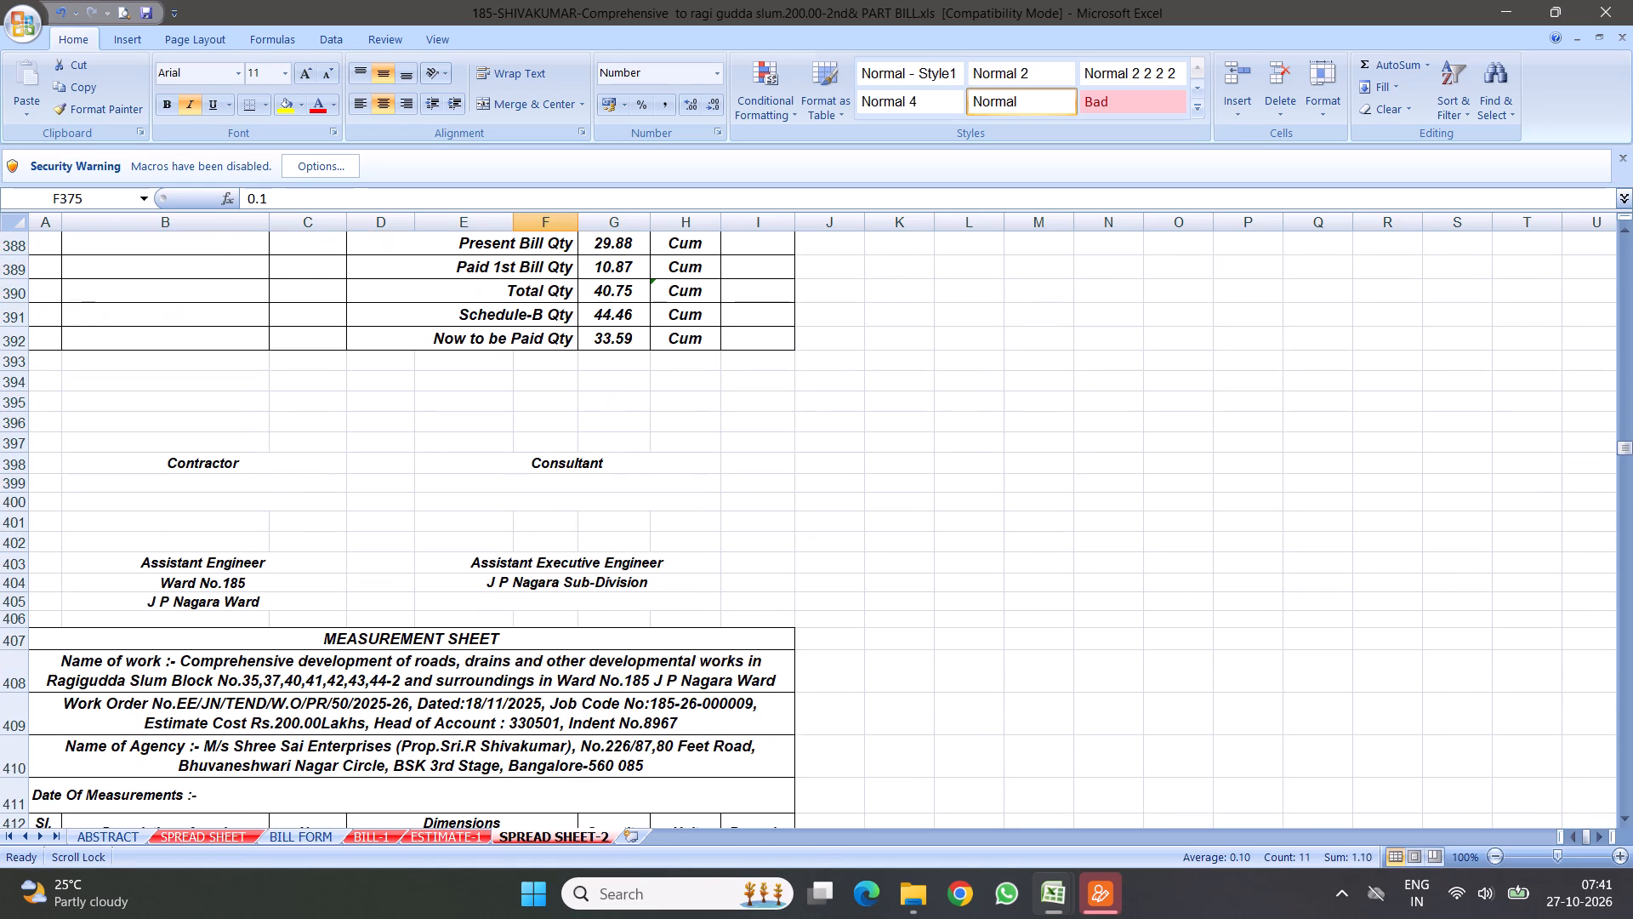
scroll(680, 354, "up", 1)
scroll(612, 427, "up", 3)
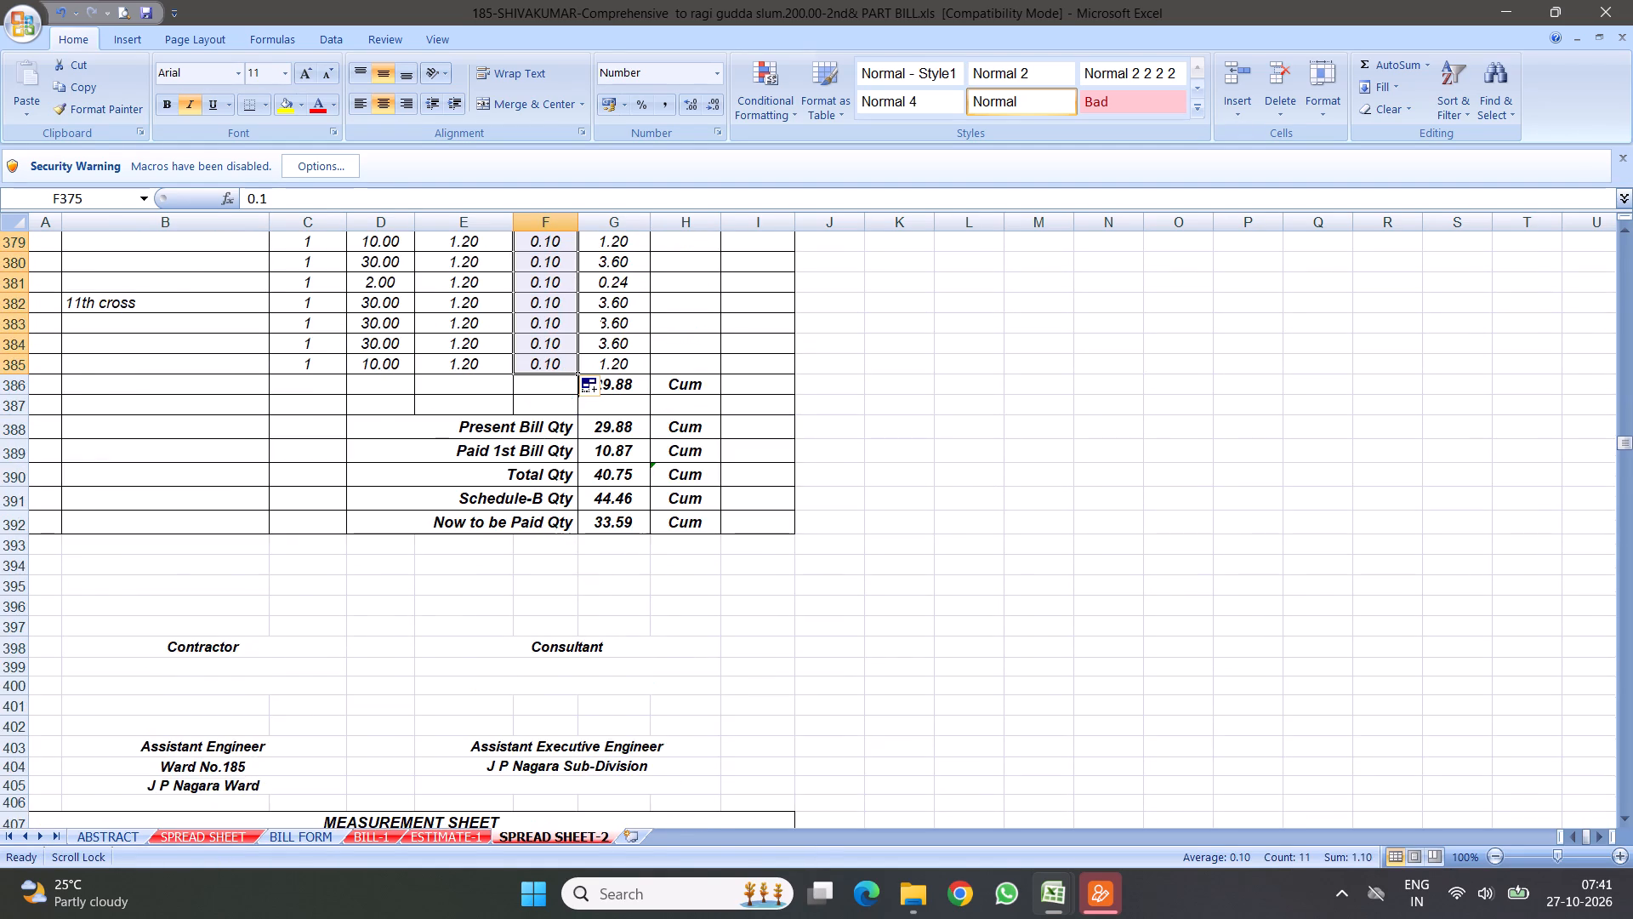
Set the depth of the first 9th main W/side row, F375, to 0.15 and fill it down to F376 on item 9's sheet.
scroll(629, 408, "up", 2)
left_click(549, 529)
type(".1")
key("5")
left_click(689, 545)
left_click(535, 522)
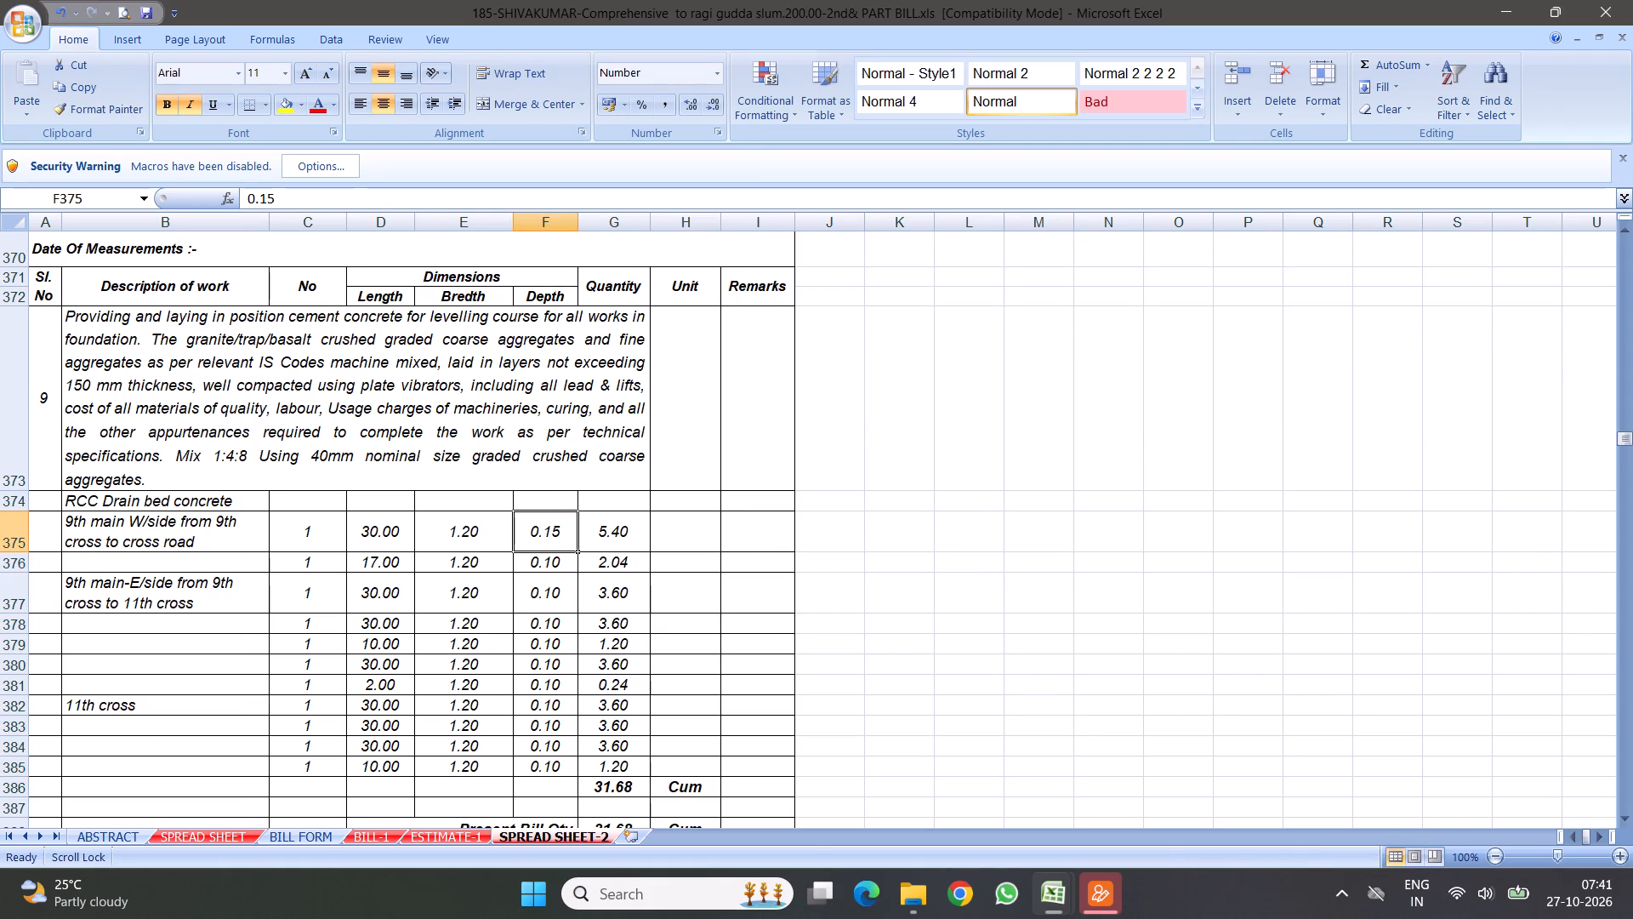
left_click_drag(578, 551, 566, 579)
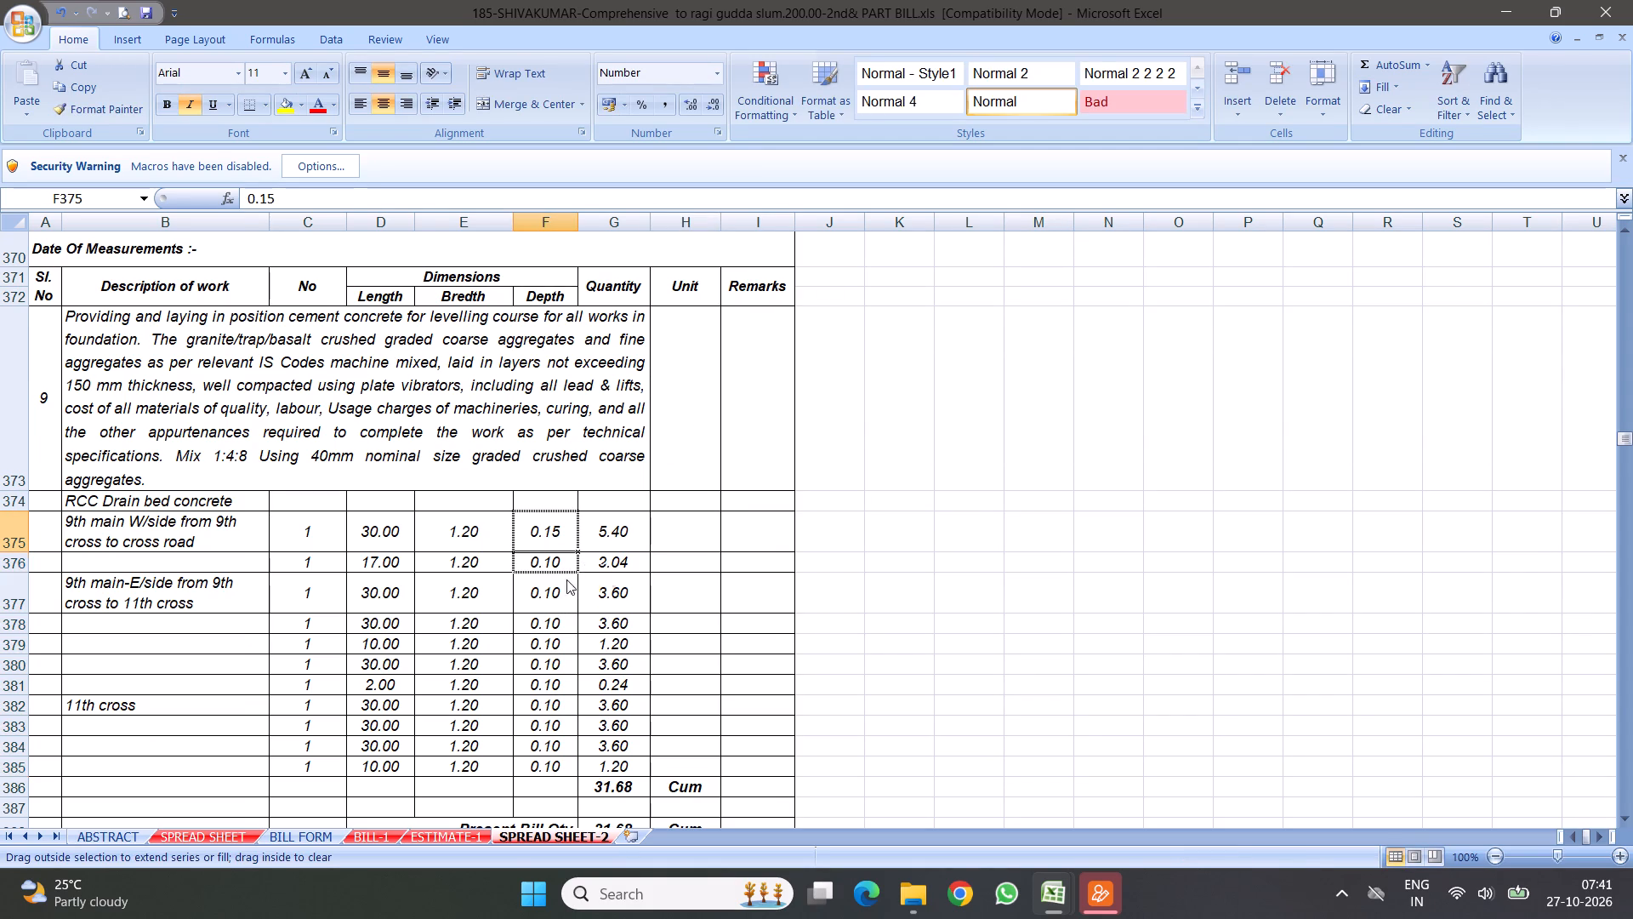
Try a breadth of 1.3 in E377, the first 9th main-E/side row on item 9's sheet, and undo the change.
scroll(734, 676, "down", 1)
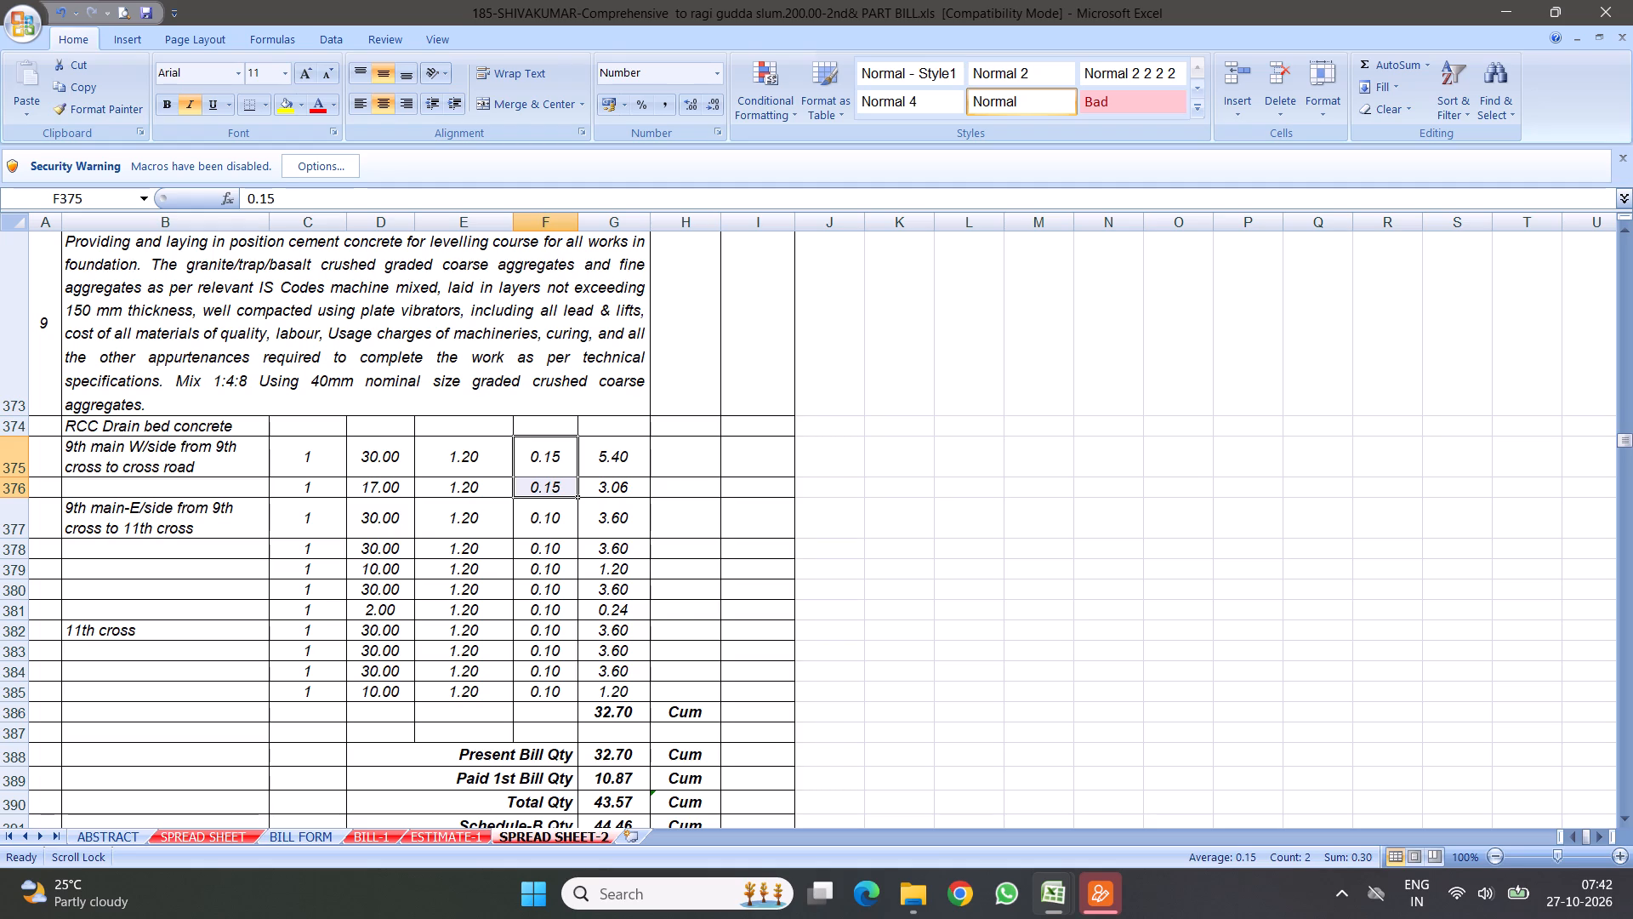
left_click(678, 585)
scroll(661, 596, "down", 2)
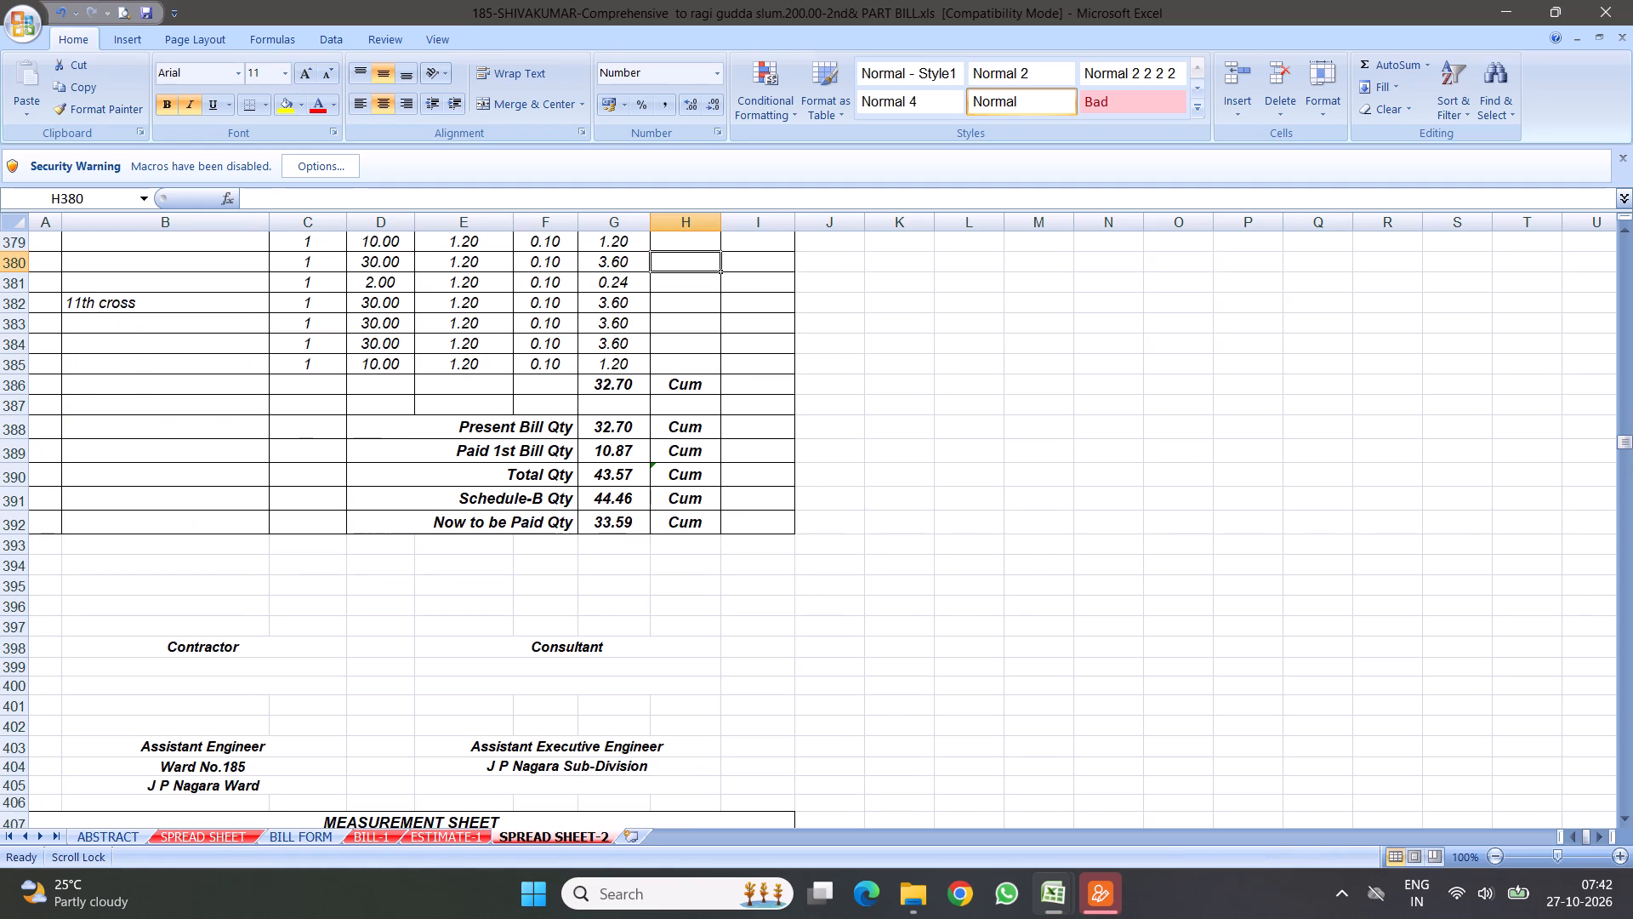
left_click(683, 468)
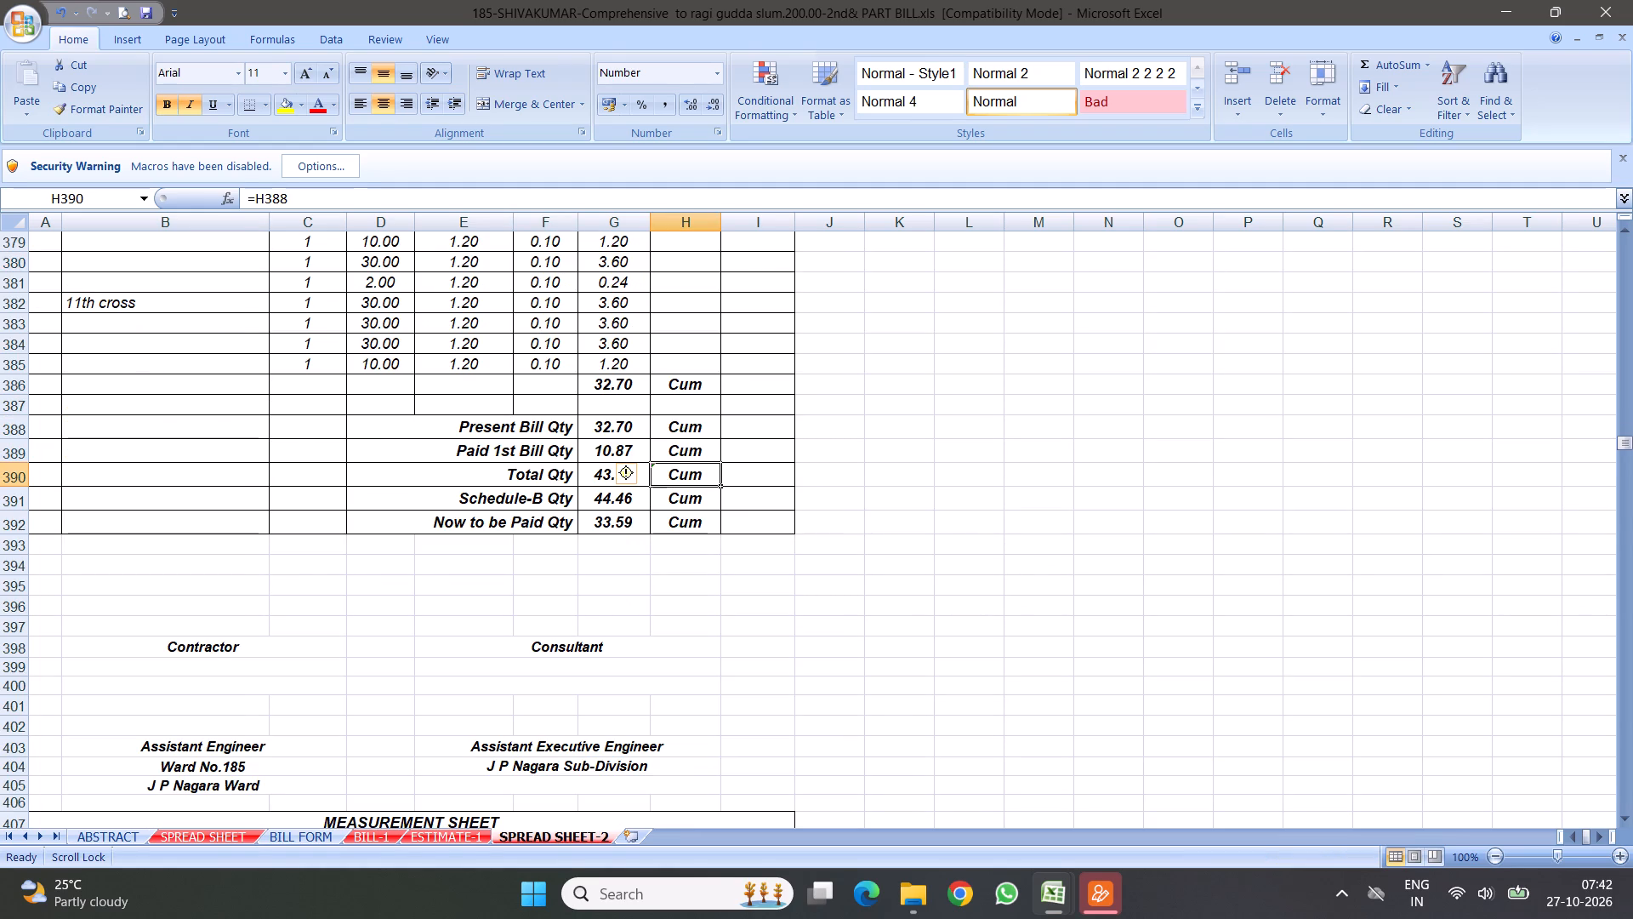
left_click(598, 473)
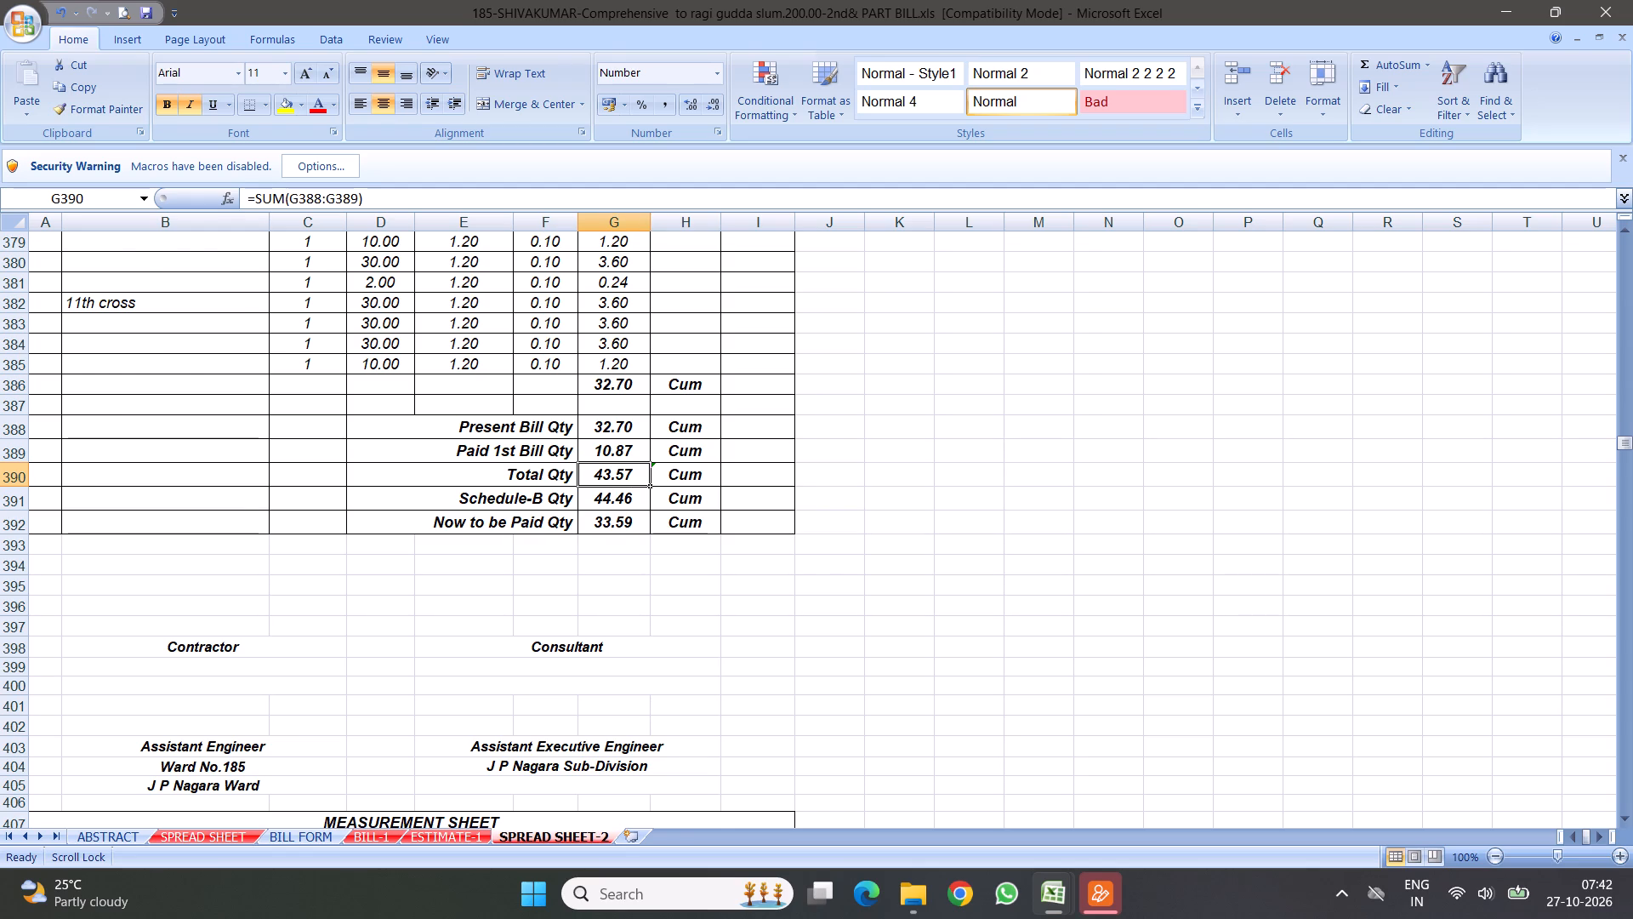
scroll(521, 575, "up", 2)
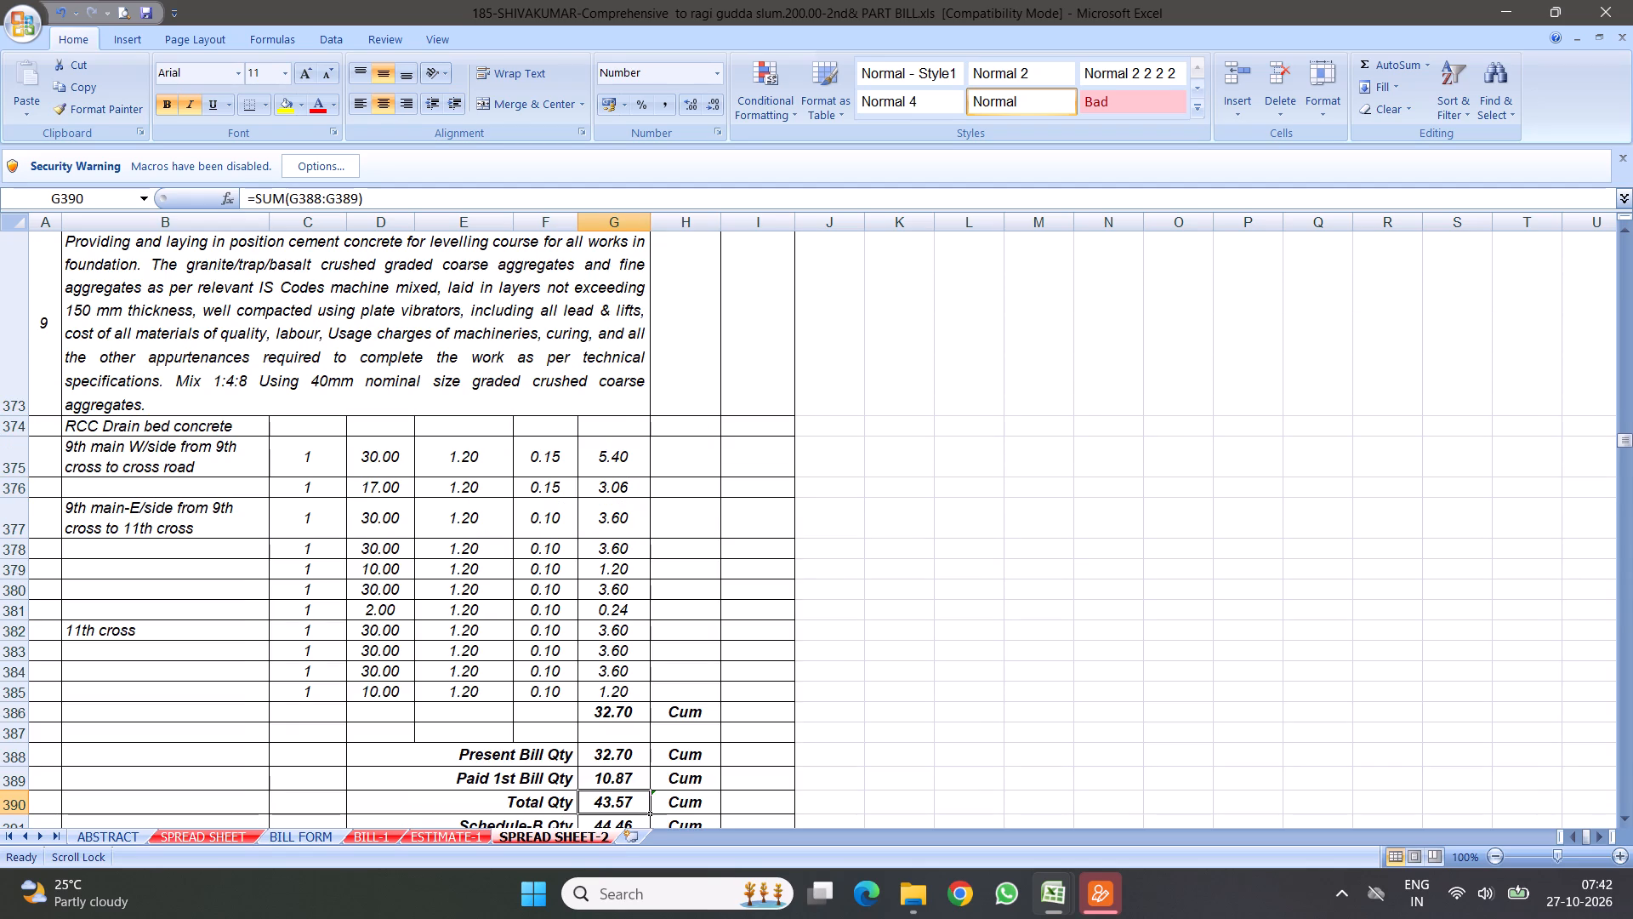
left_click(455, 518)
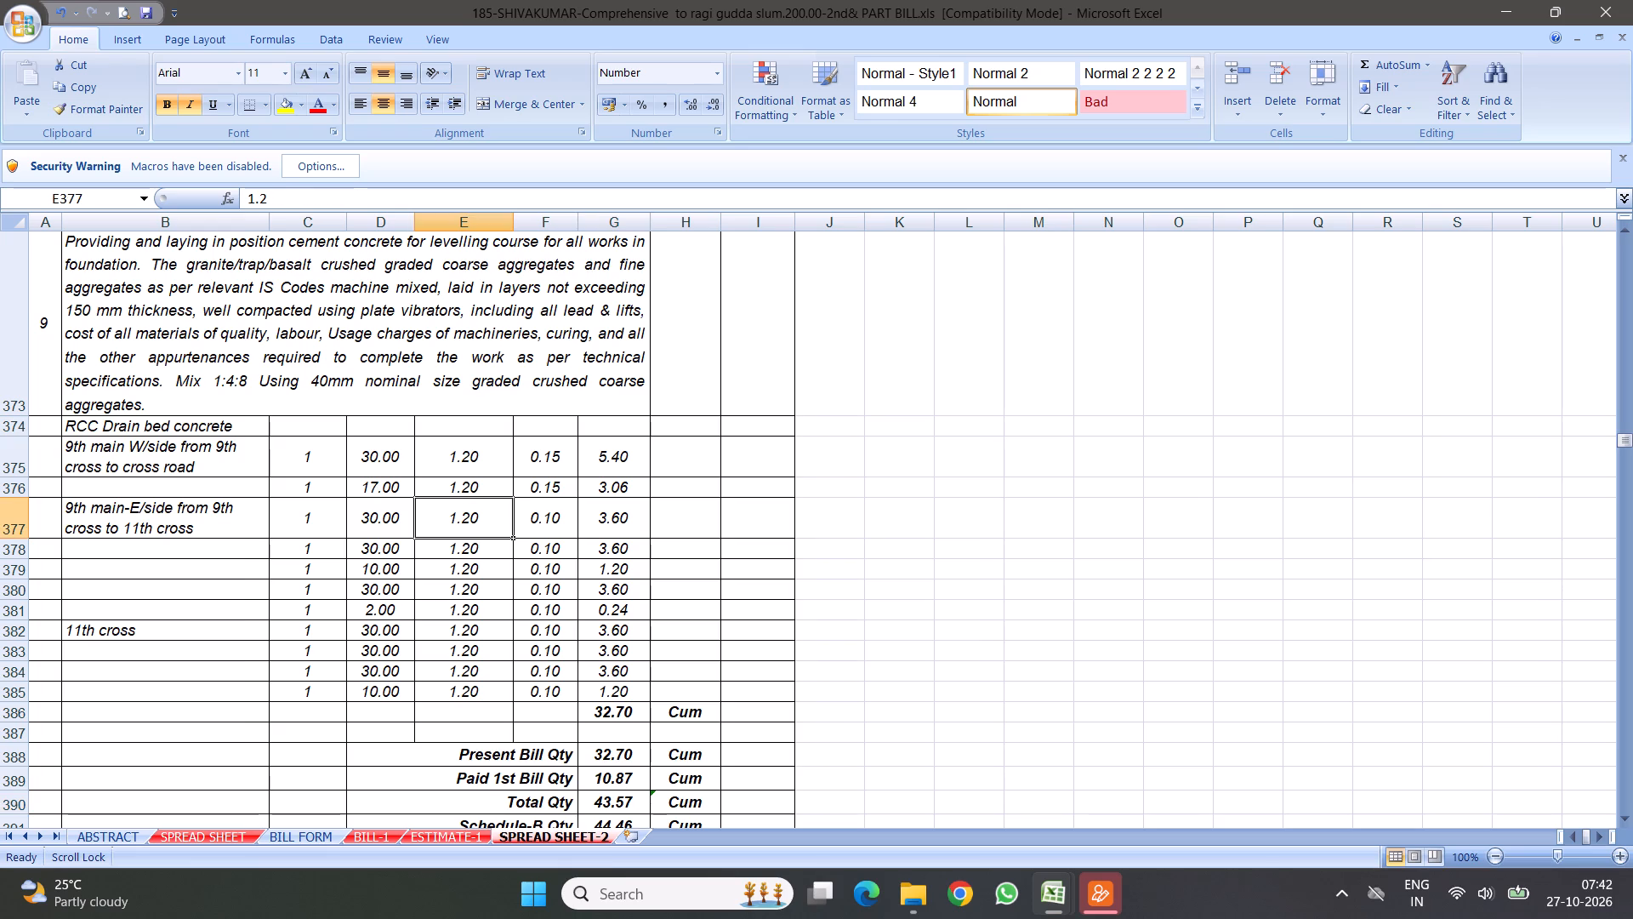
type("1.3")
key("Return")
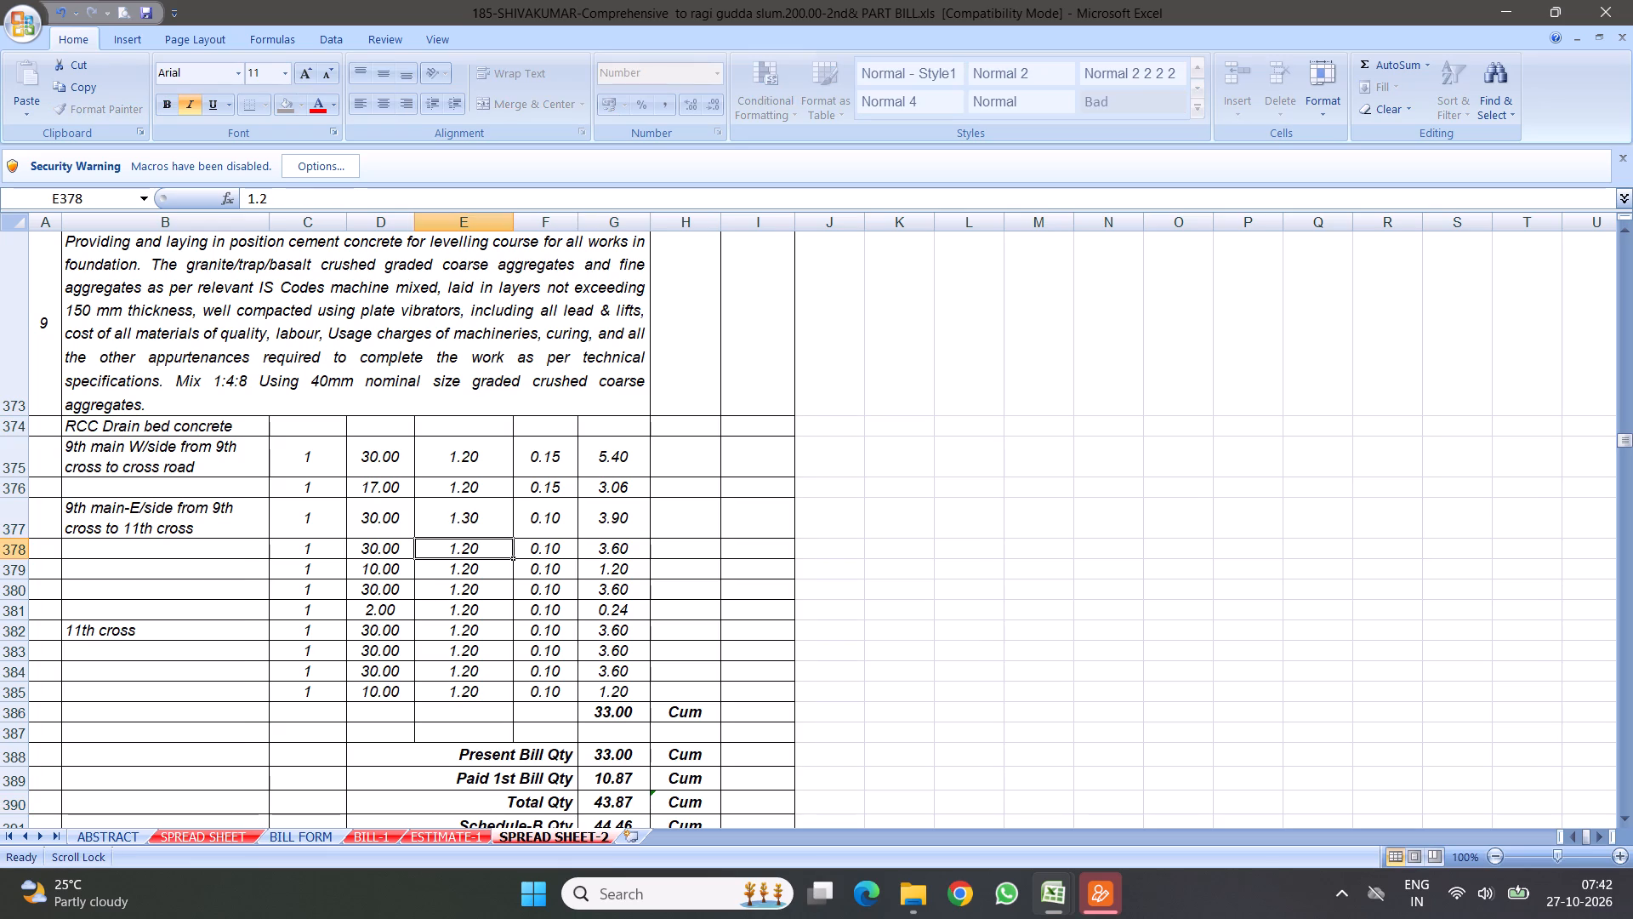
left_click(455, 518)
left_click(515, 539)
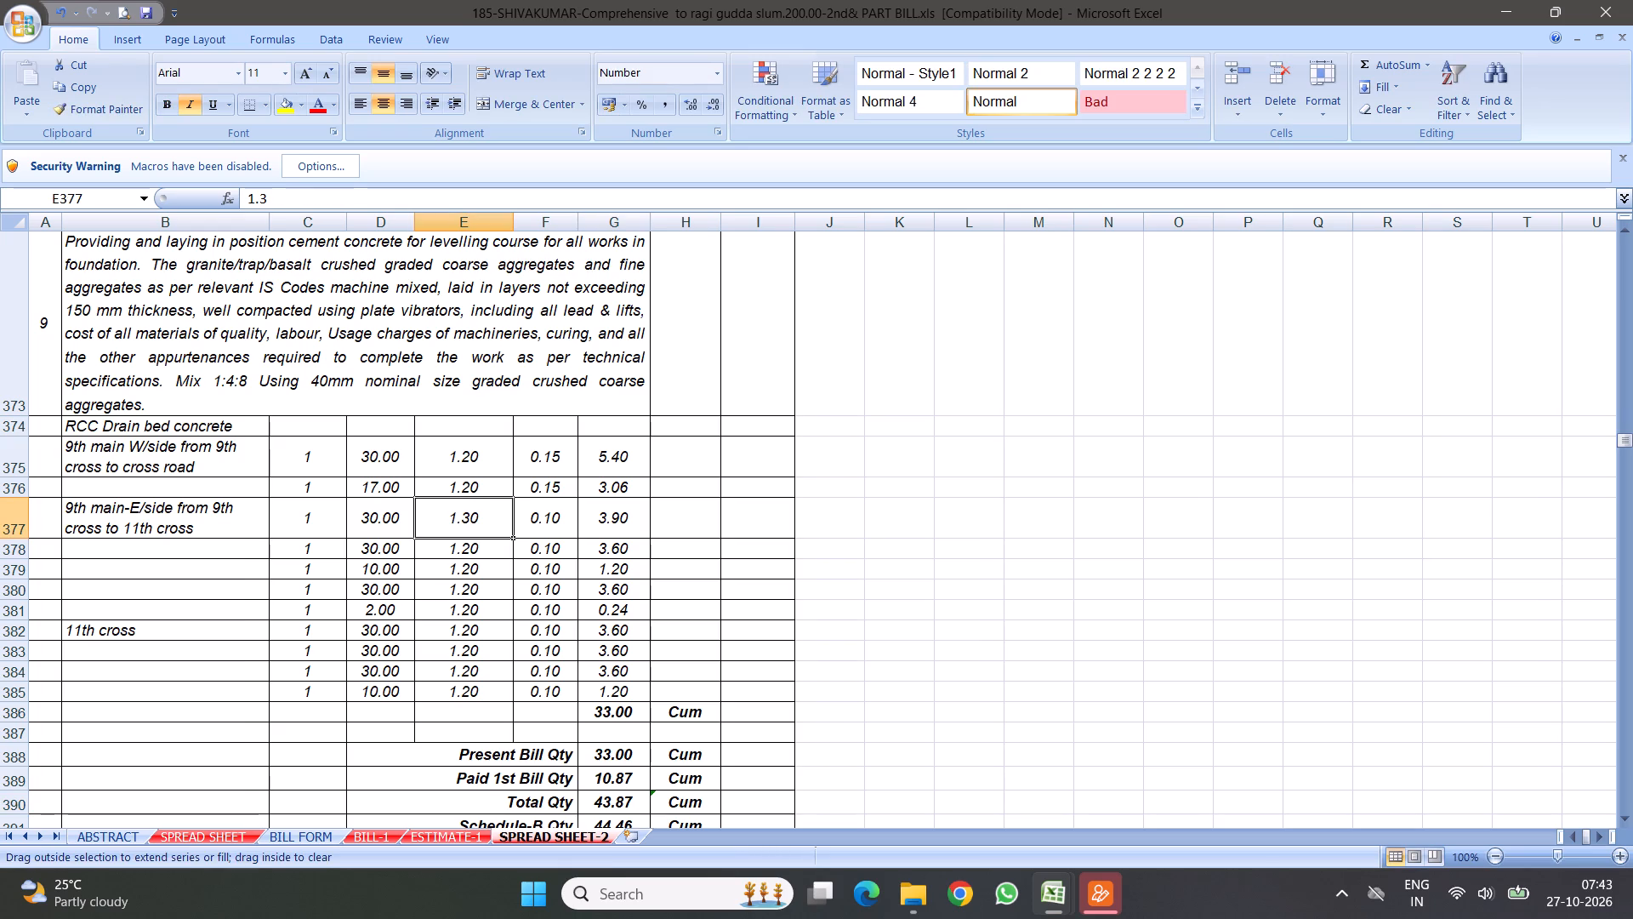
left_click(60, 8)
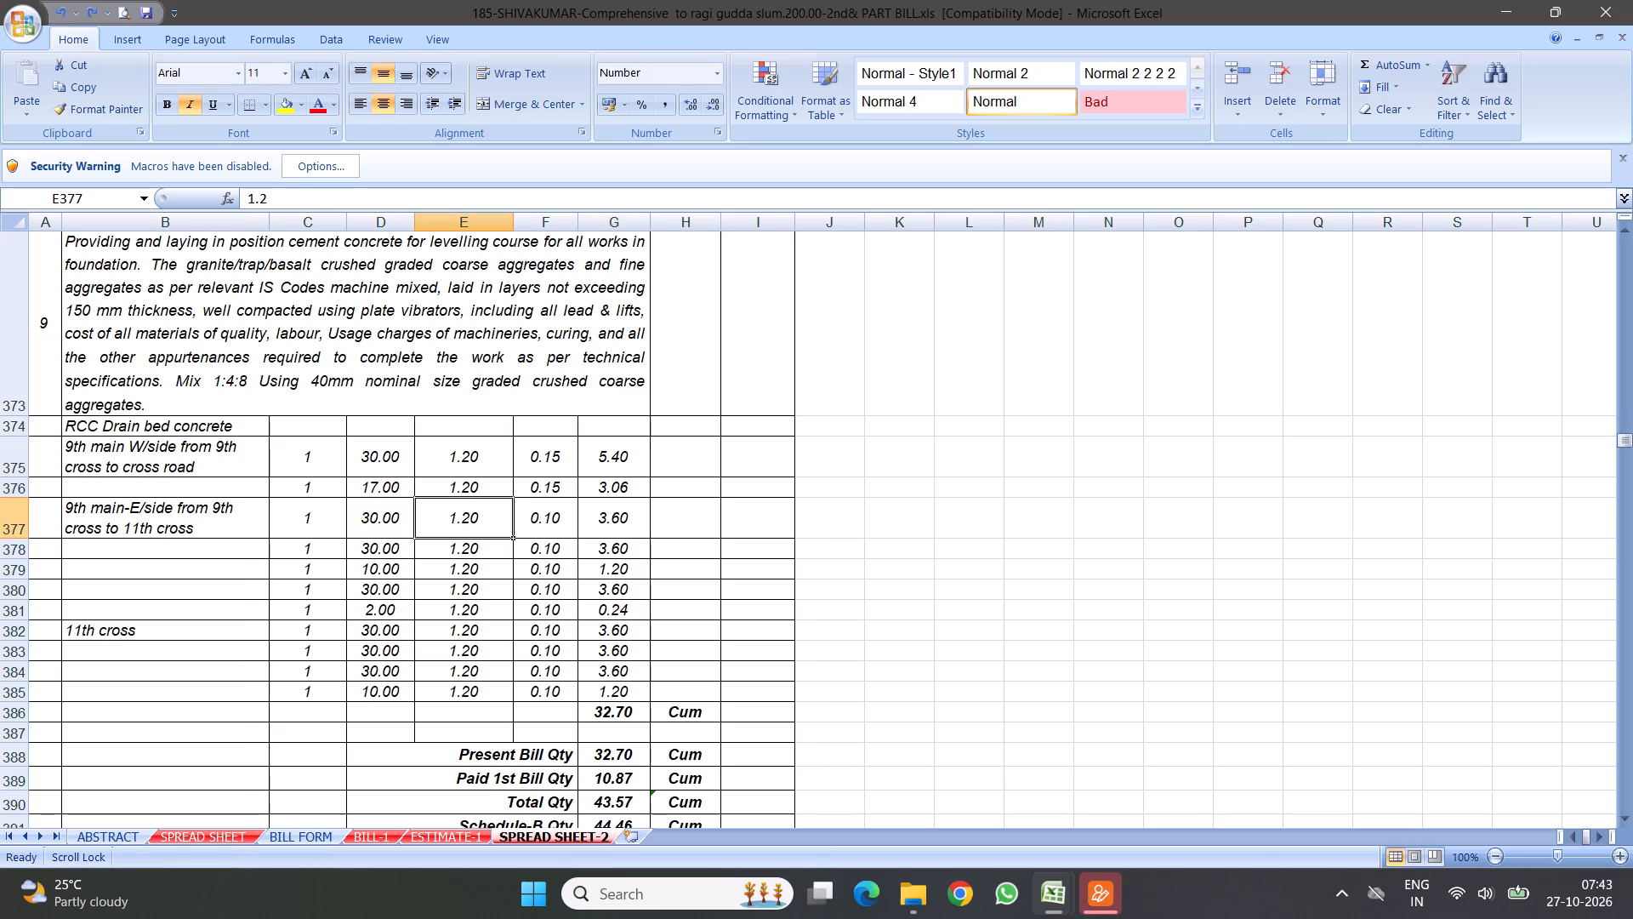
Set the depth of the first 9th main-E/side row, F377, to 0.12 and fill it down through F381.
left_click(555, 517)
type(".12")
left_click(653, 591)
left_click(550, 520)
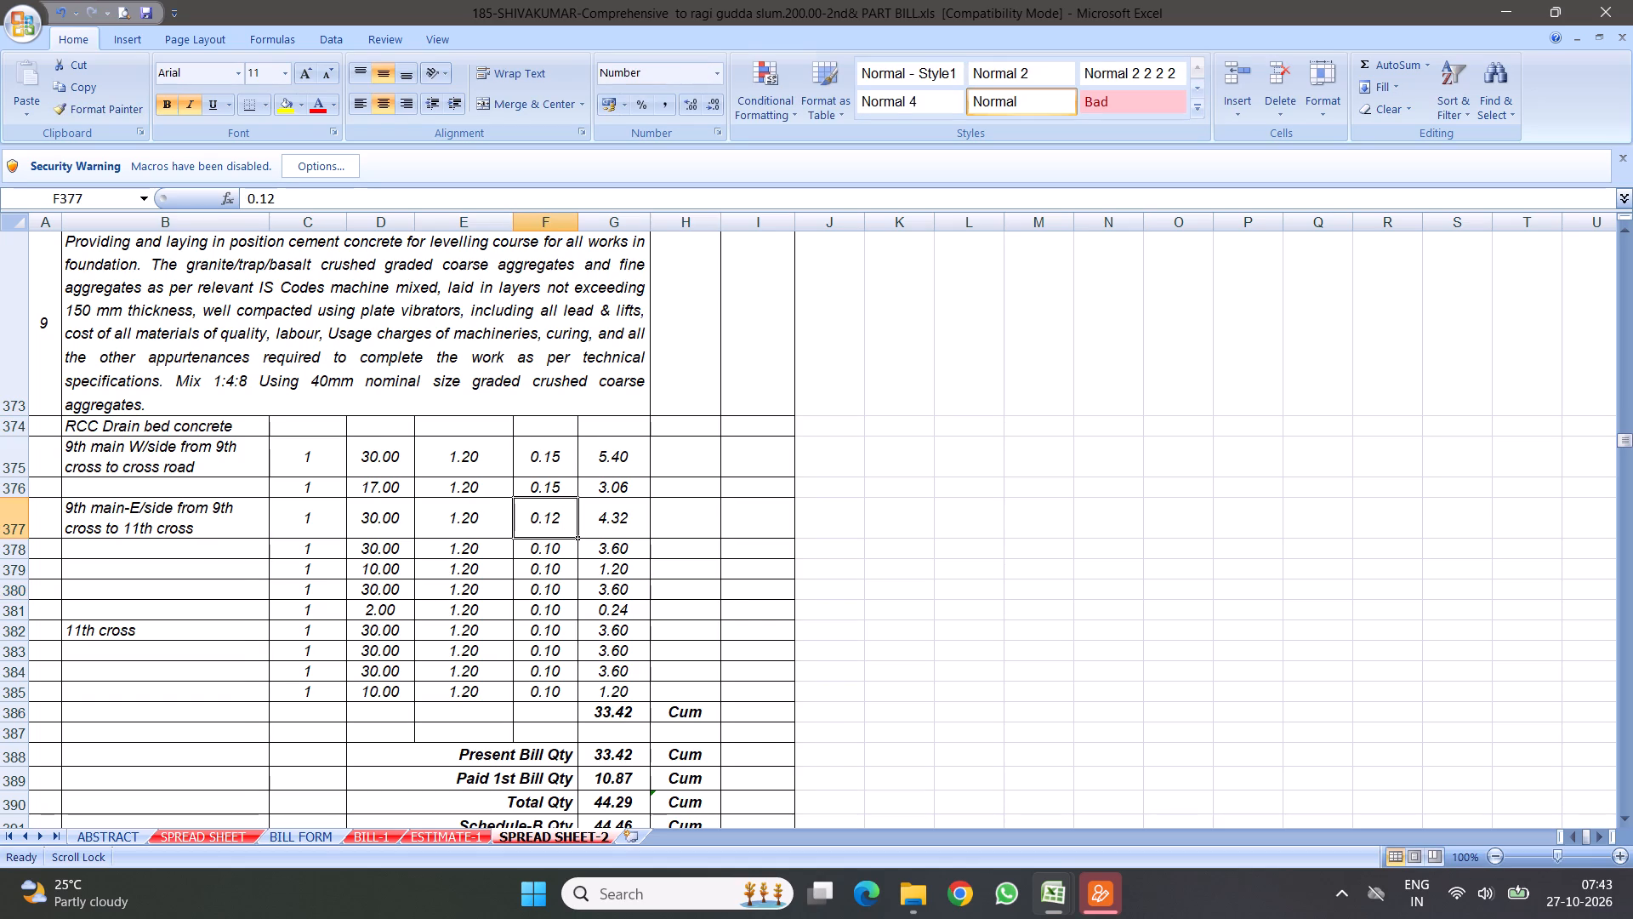
left_click_drag(577, 540, 558, 601)
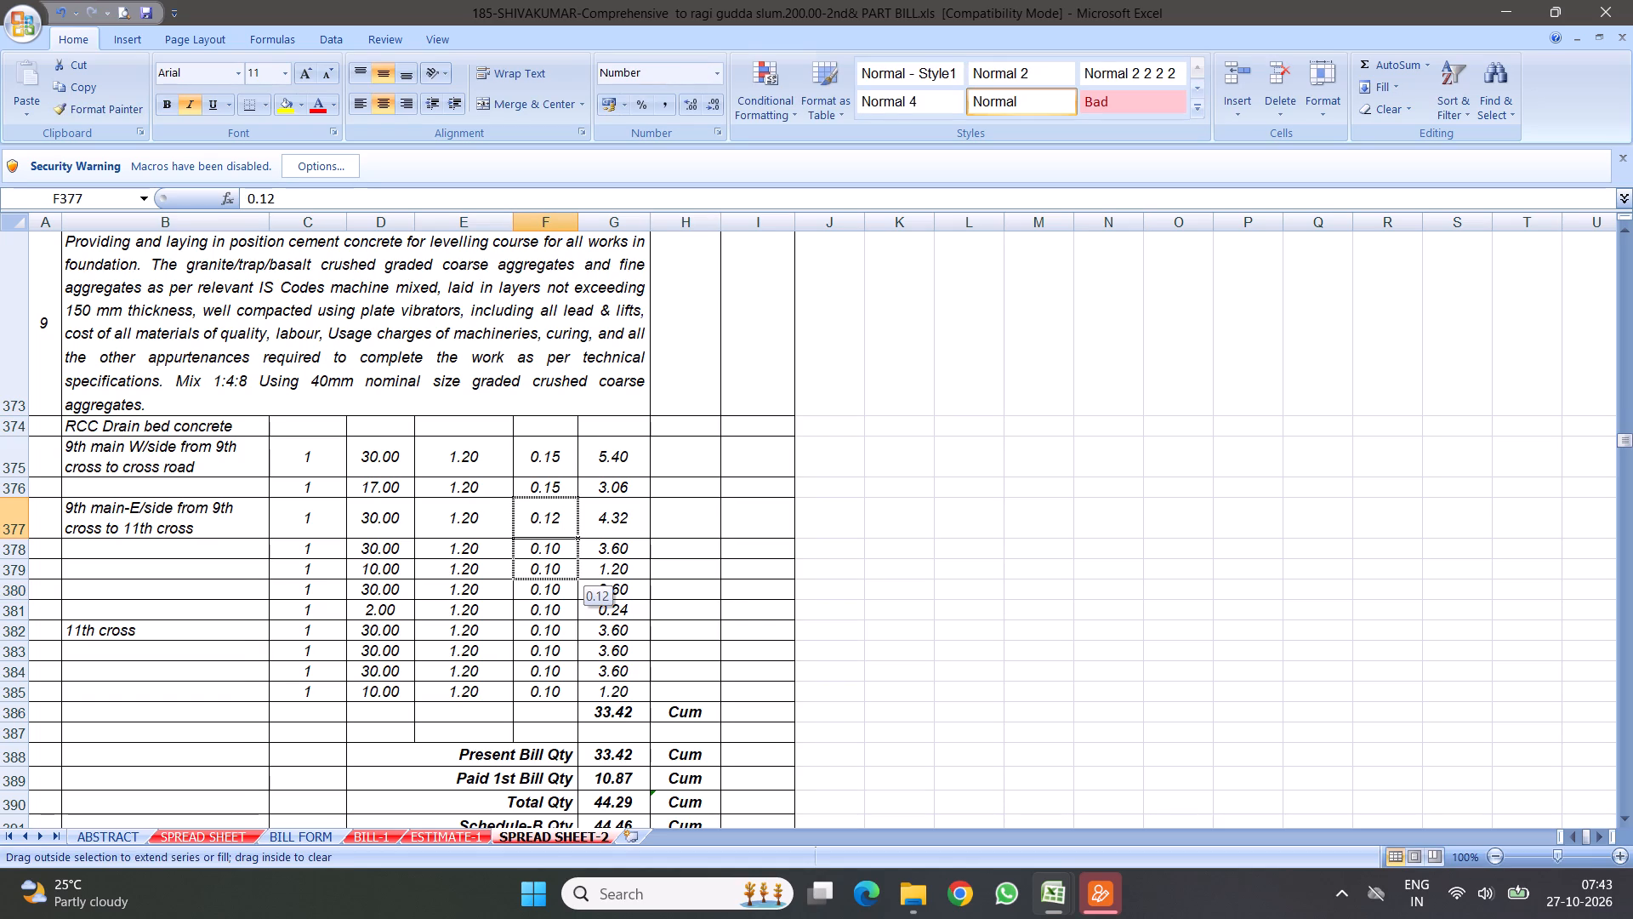
left_click_drag(558, 601, 555, 615)
Fill the 0.1 depth from the first 11th cross row, F382, upward through F380 on item 9's sheet.
scroll(725, 628, "down", 3)
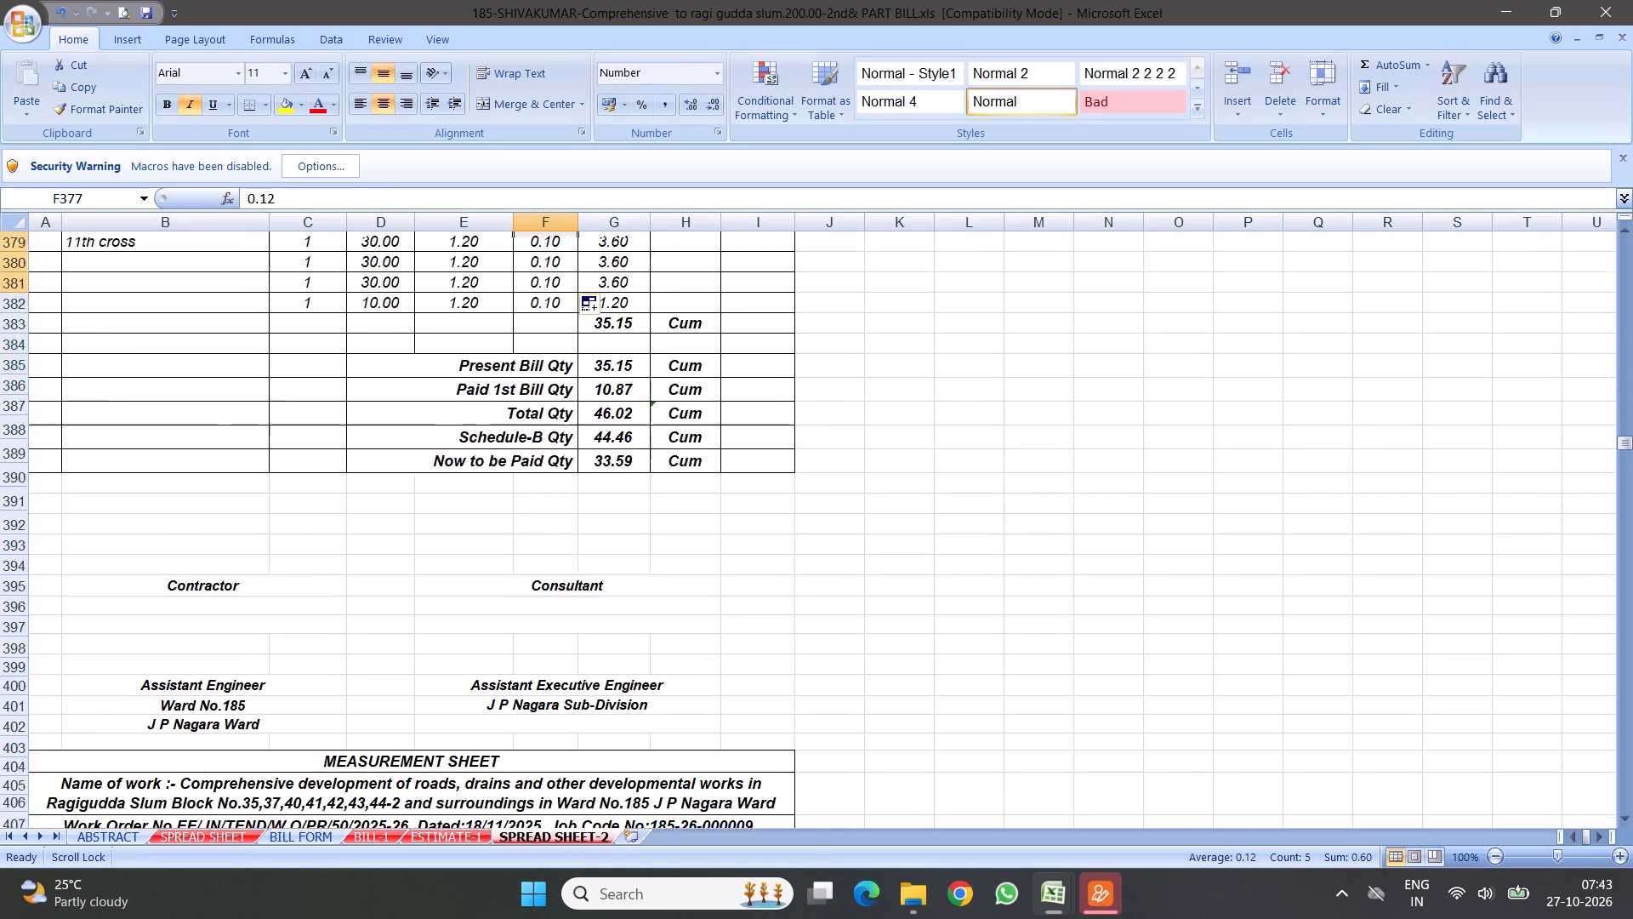
scroll(735, 627, "down", 1)
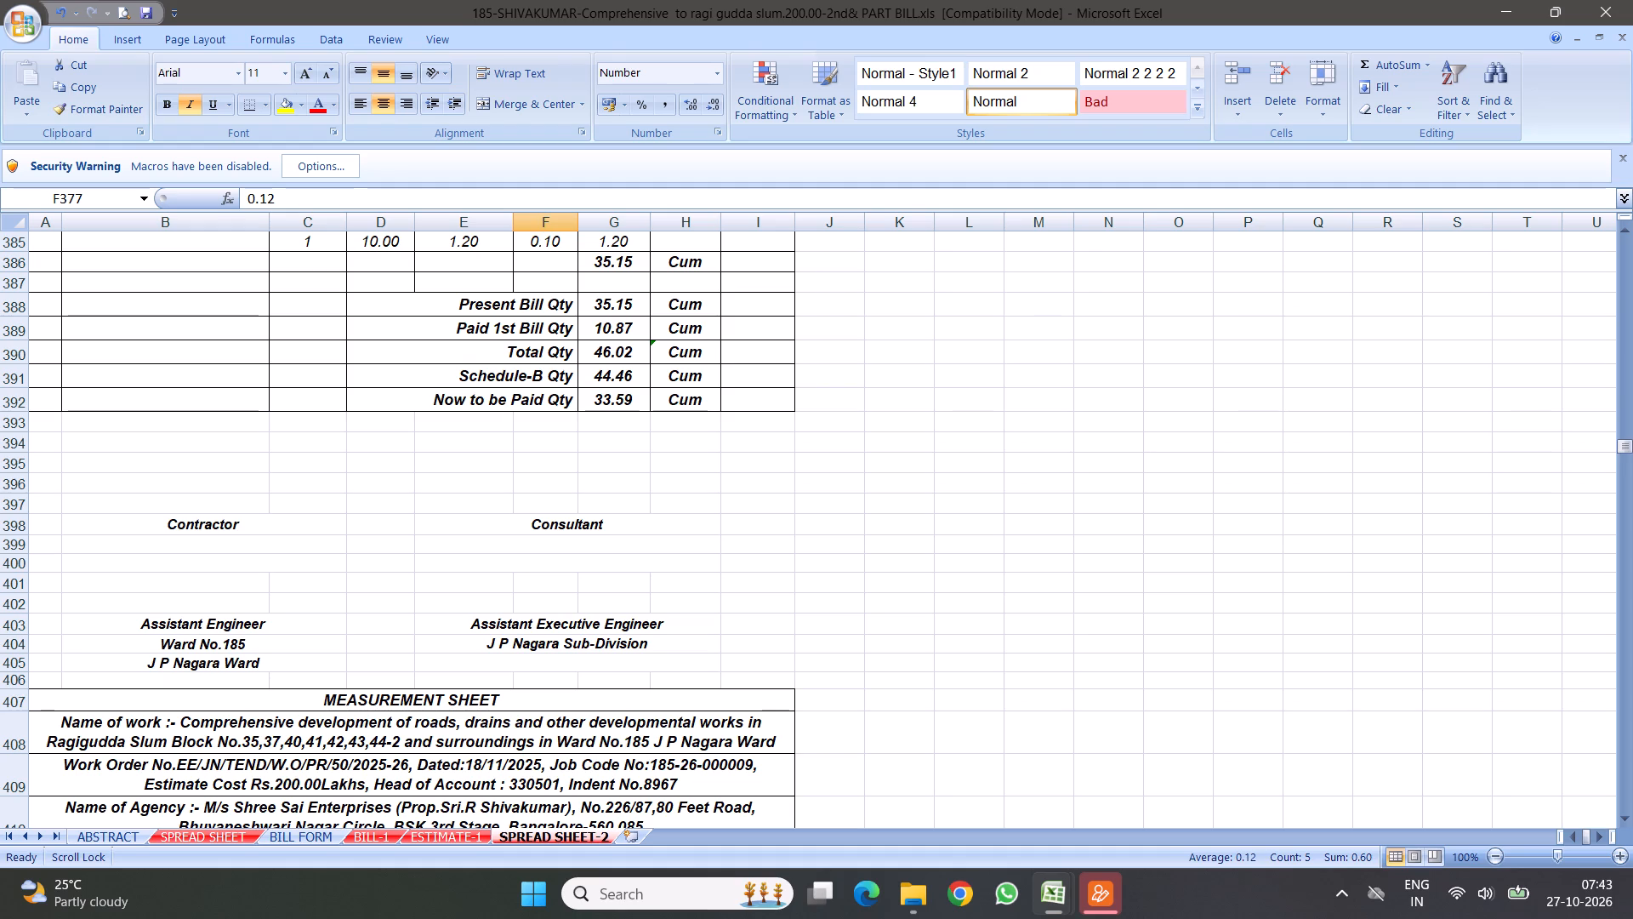
scroll(584, 465, "up", 4)
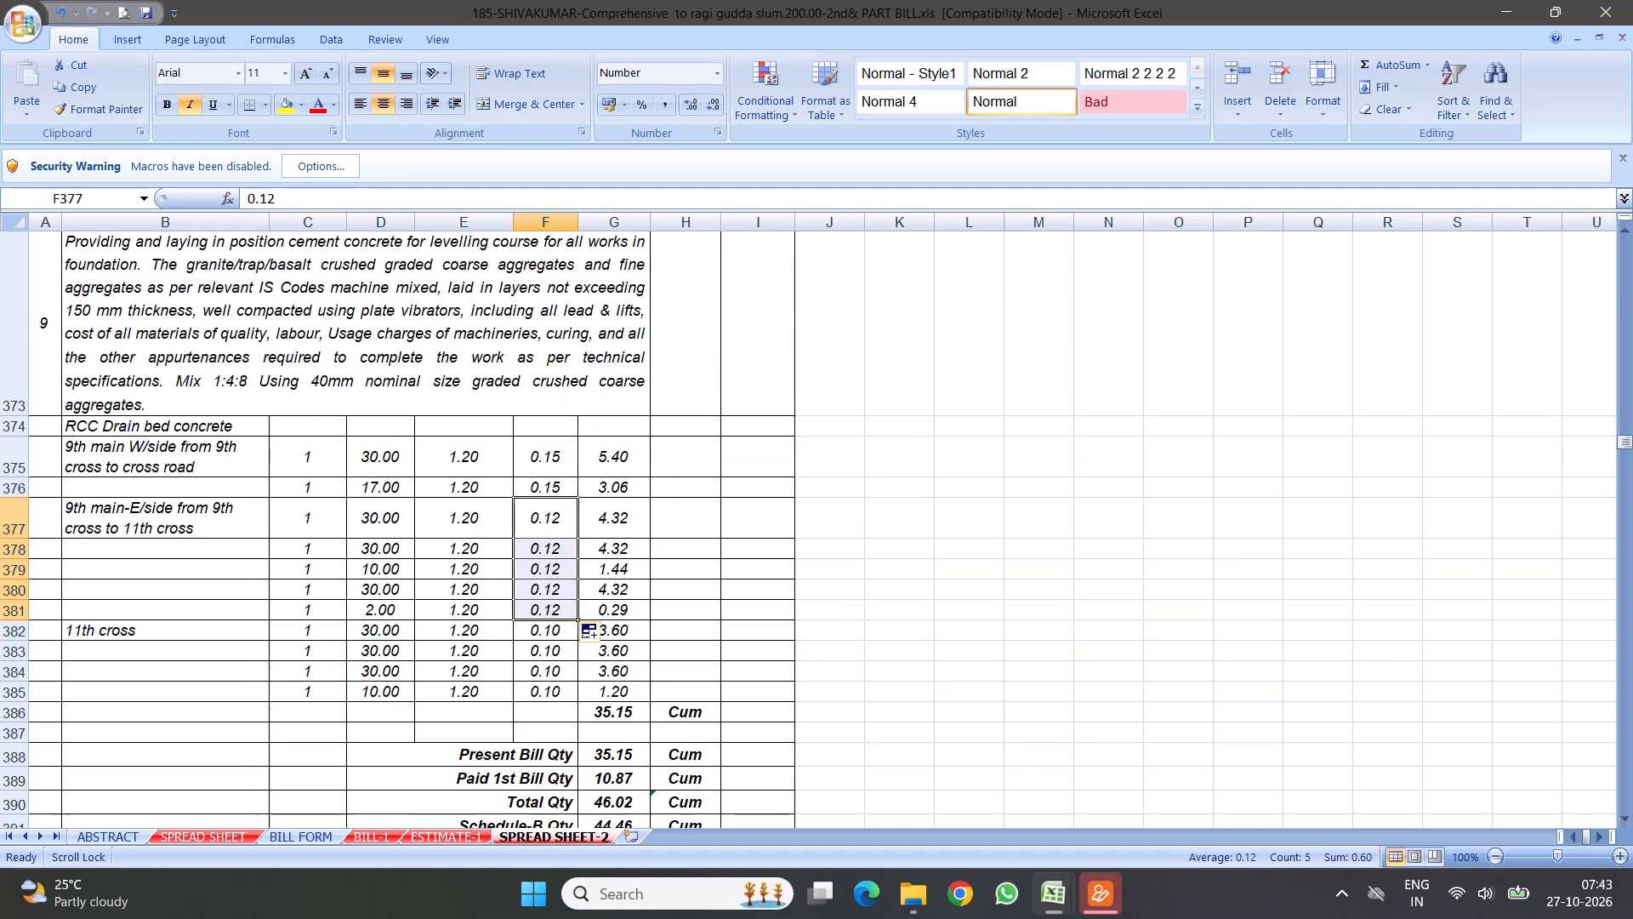
left_click(546, 628)
left_click_drag(576, 641, 573, 595)
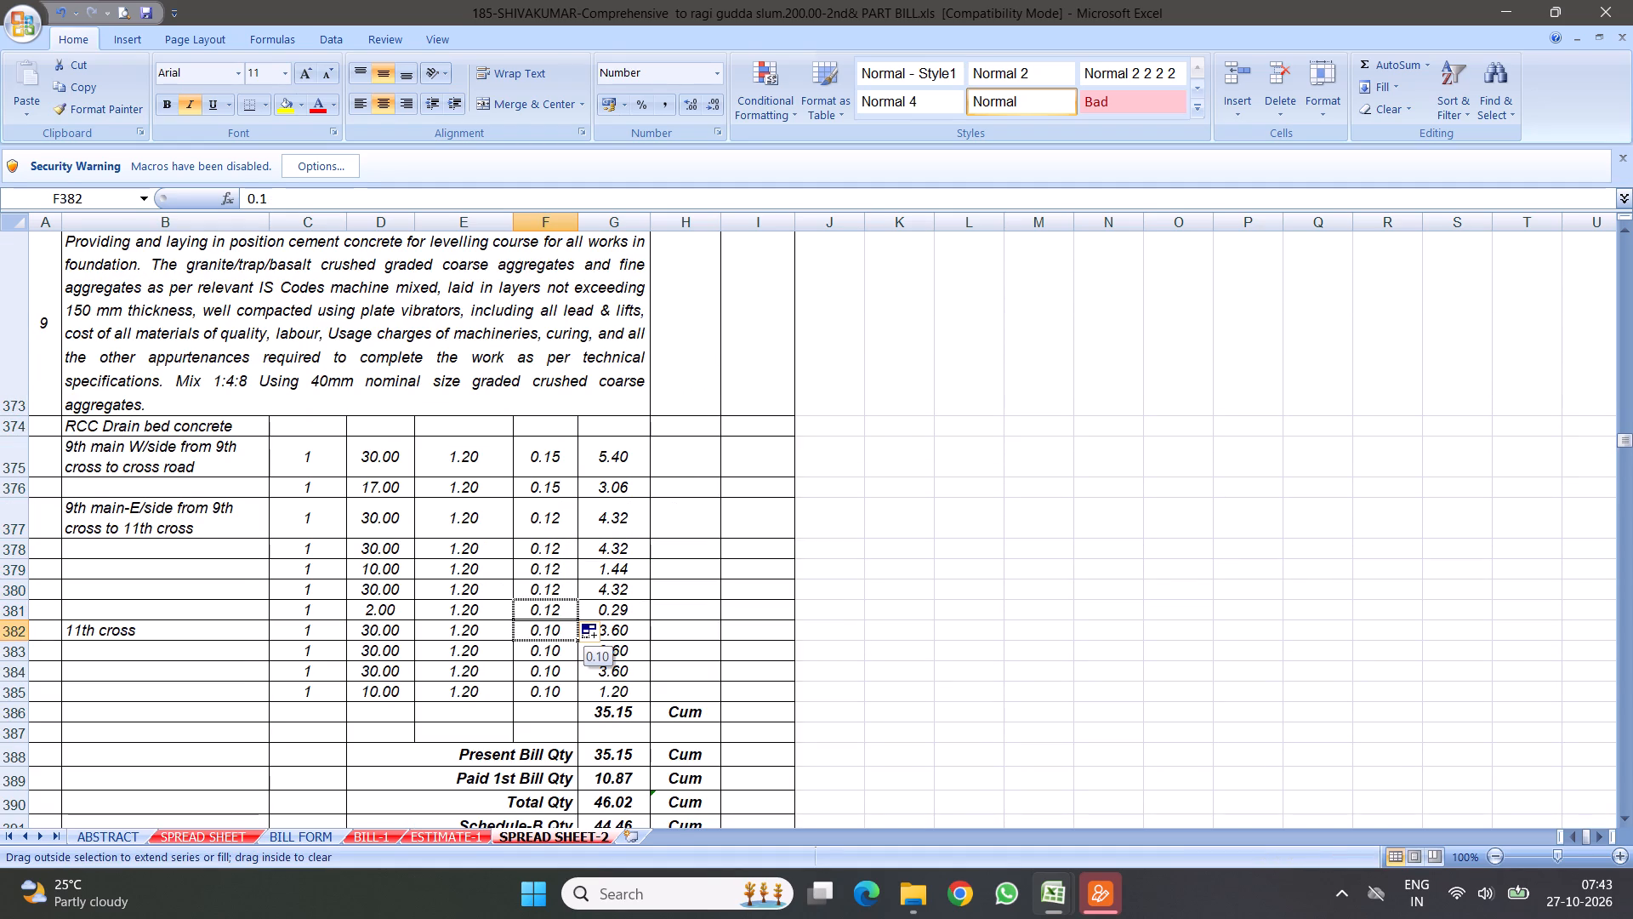
left_click_drag(573, 595, 576, 583)
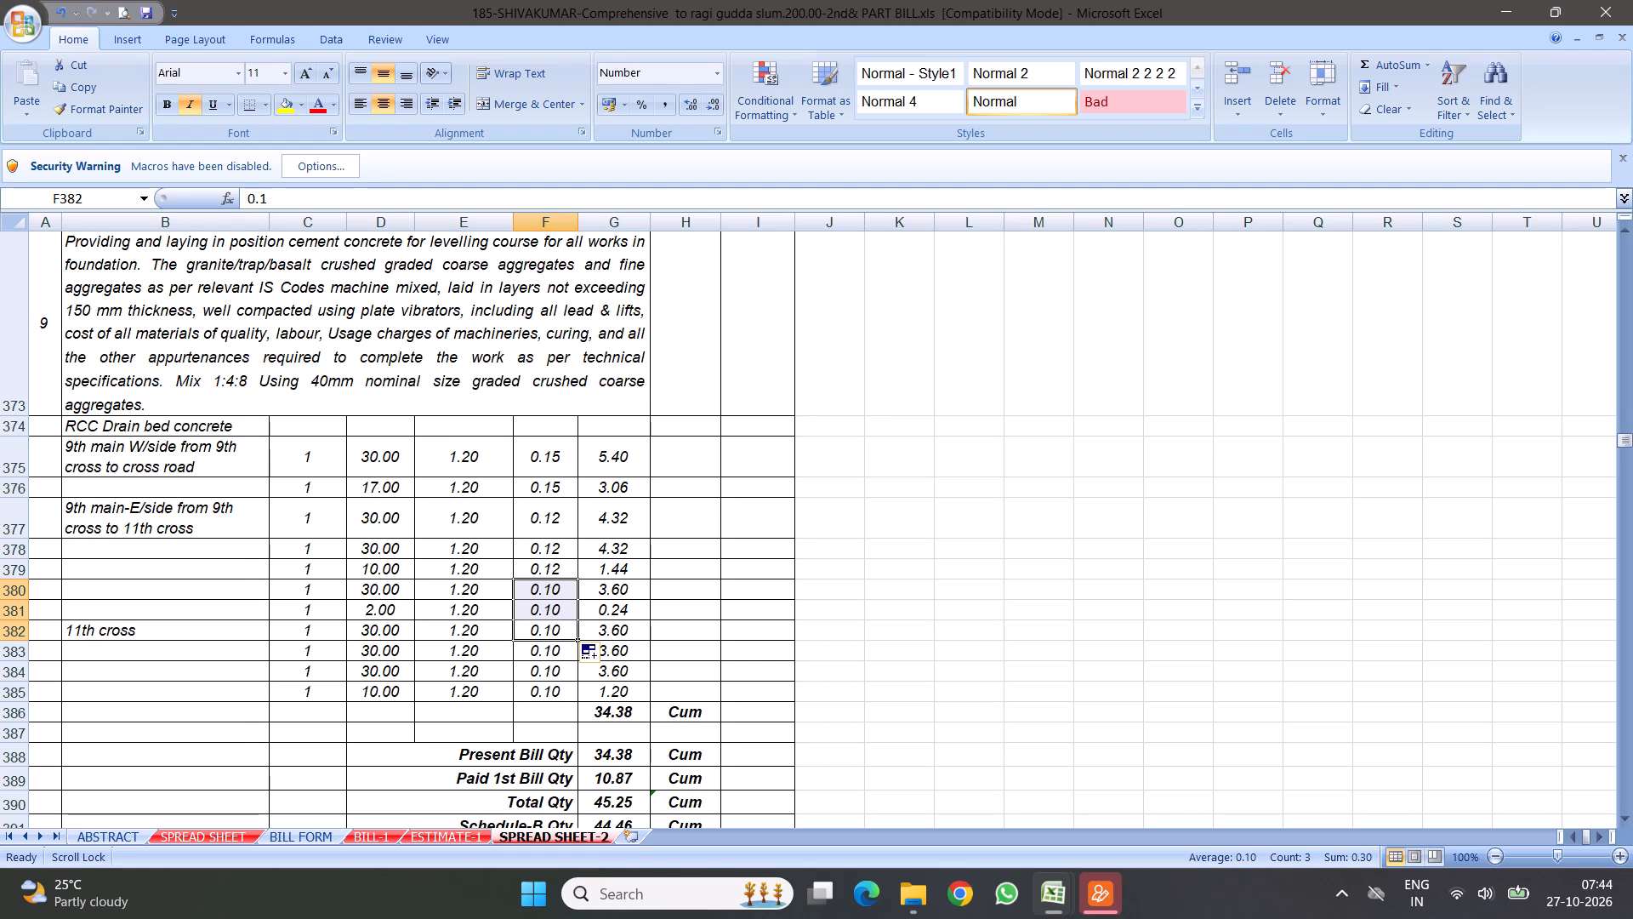
Save the workbook.
scroll(688, 637, "down", 4)
left_click(714, 464)
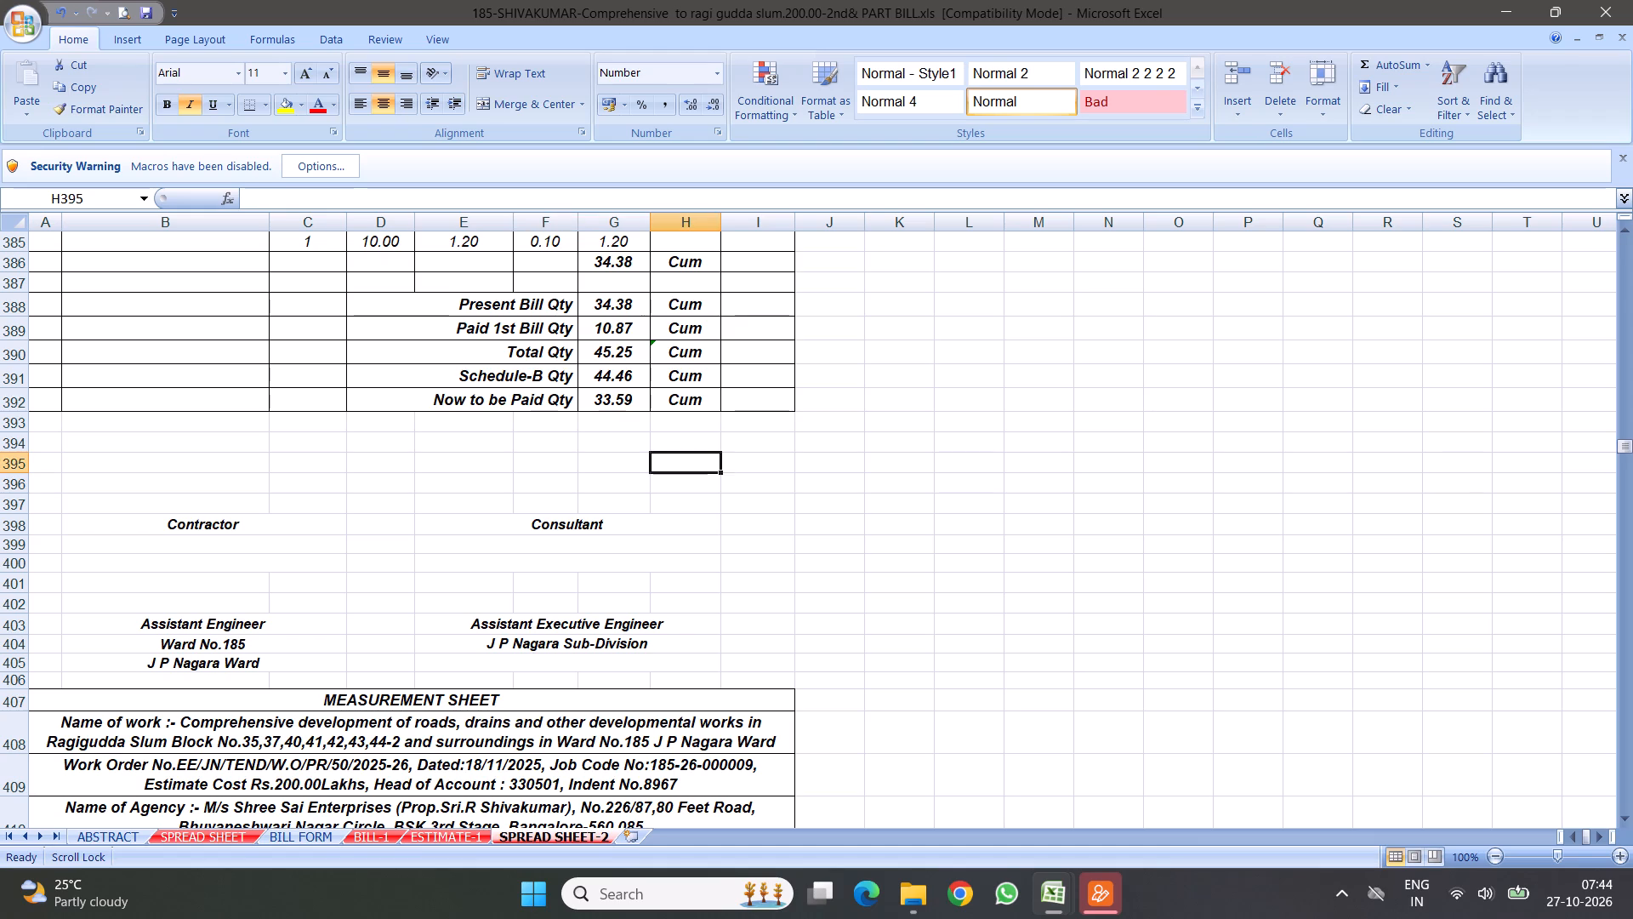
left_click(147, 10)
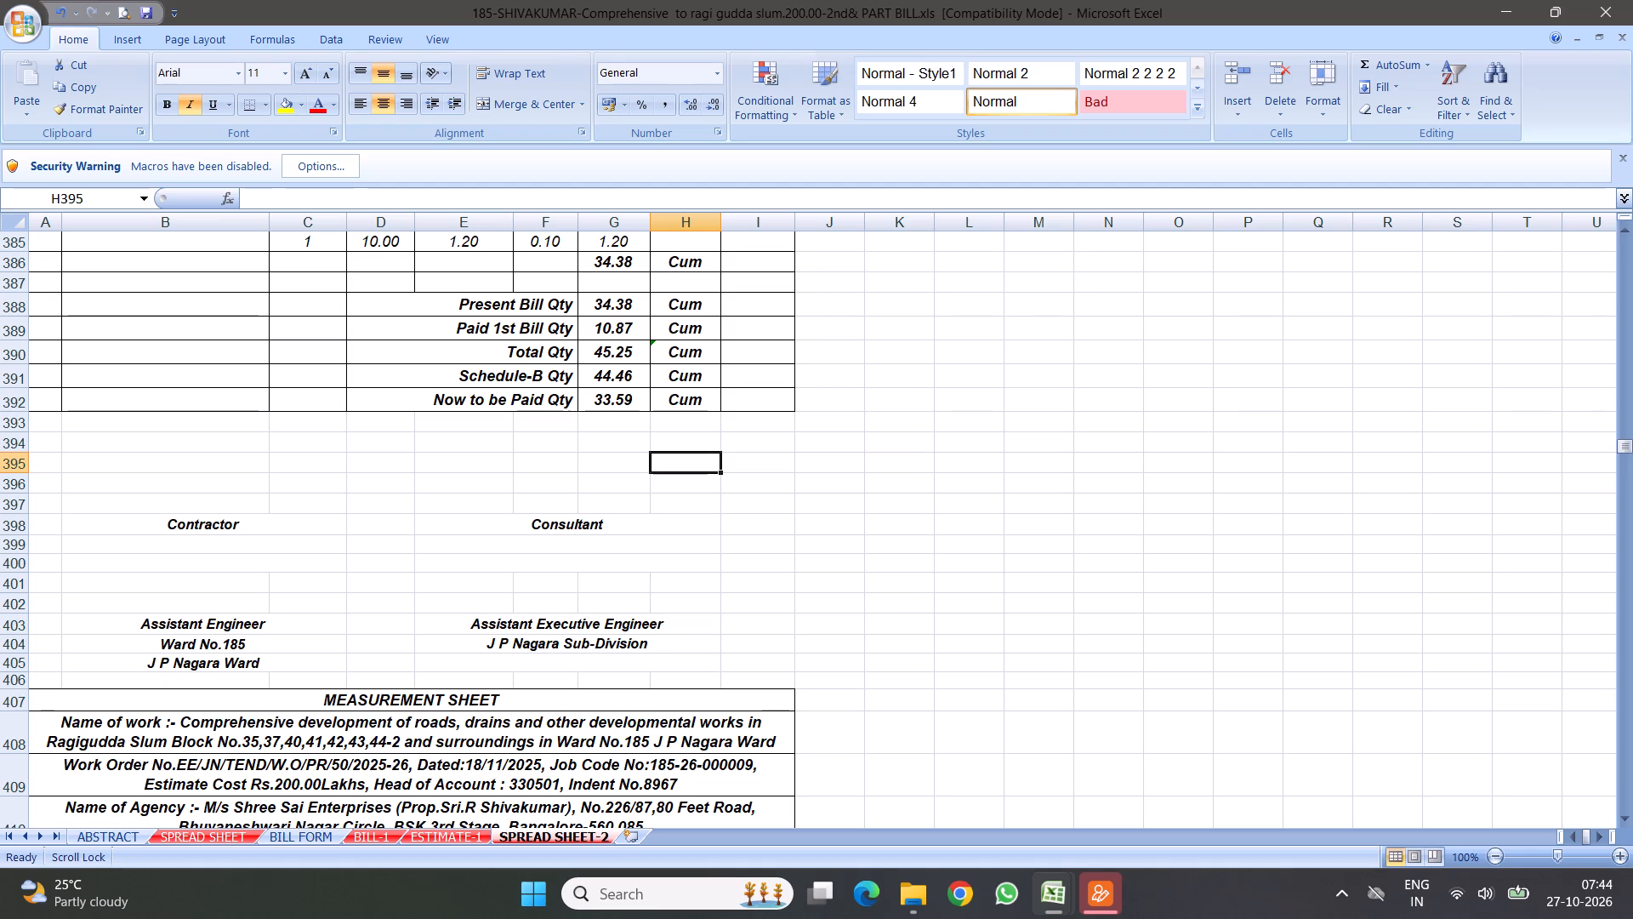
left_click(148, 16)
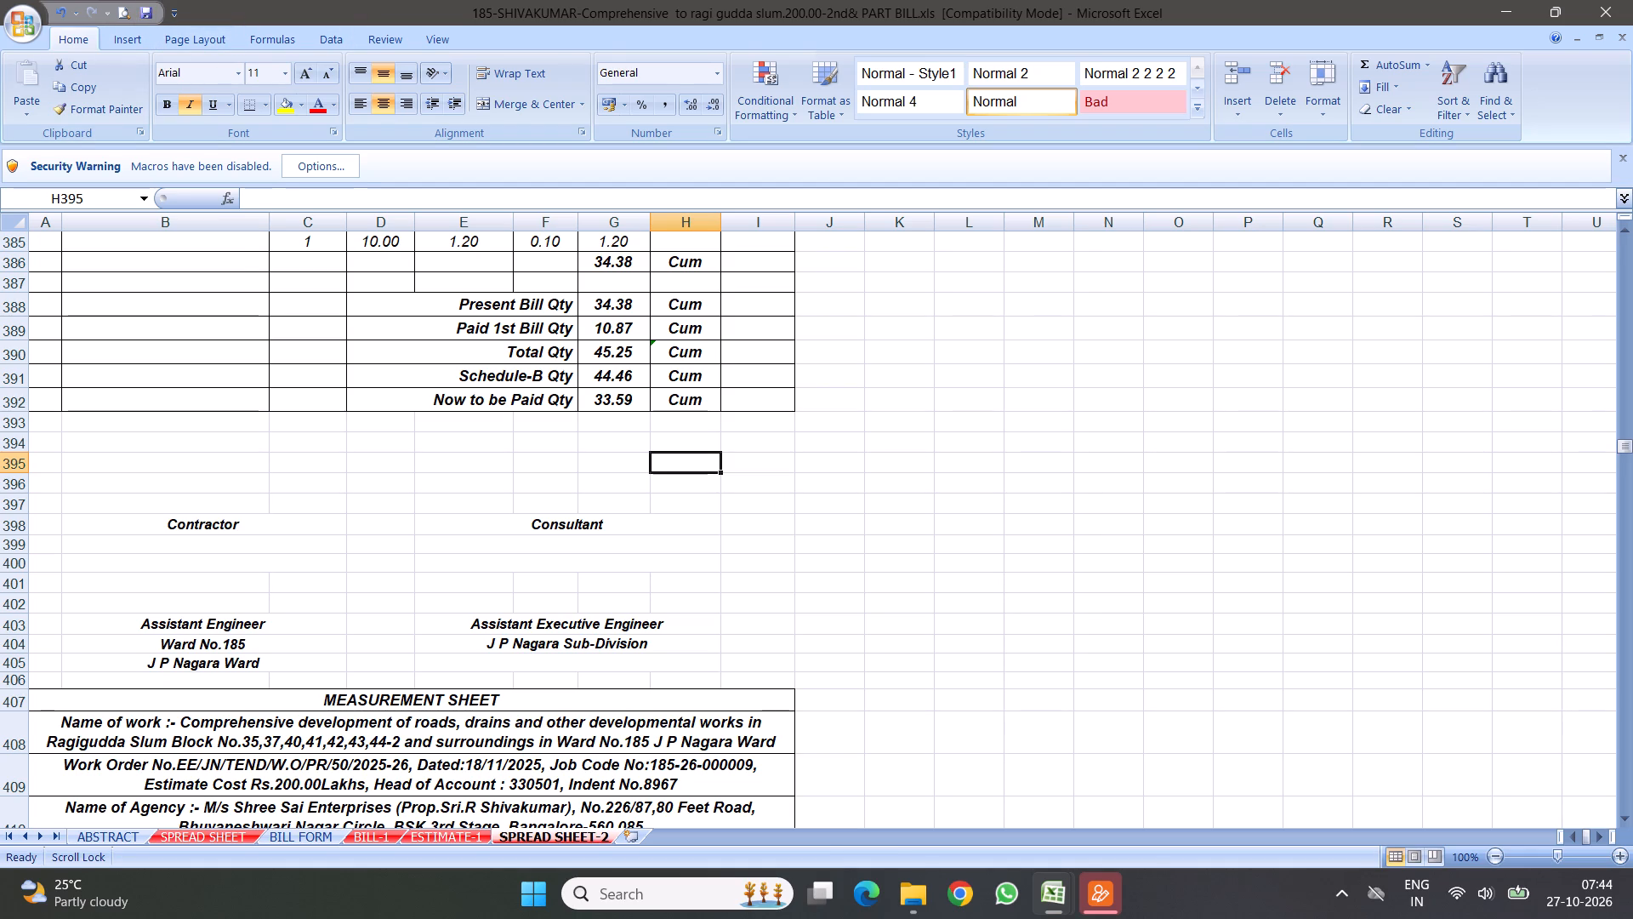